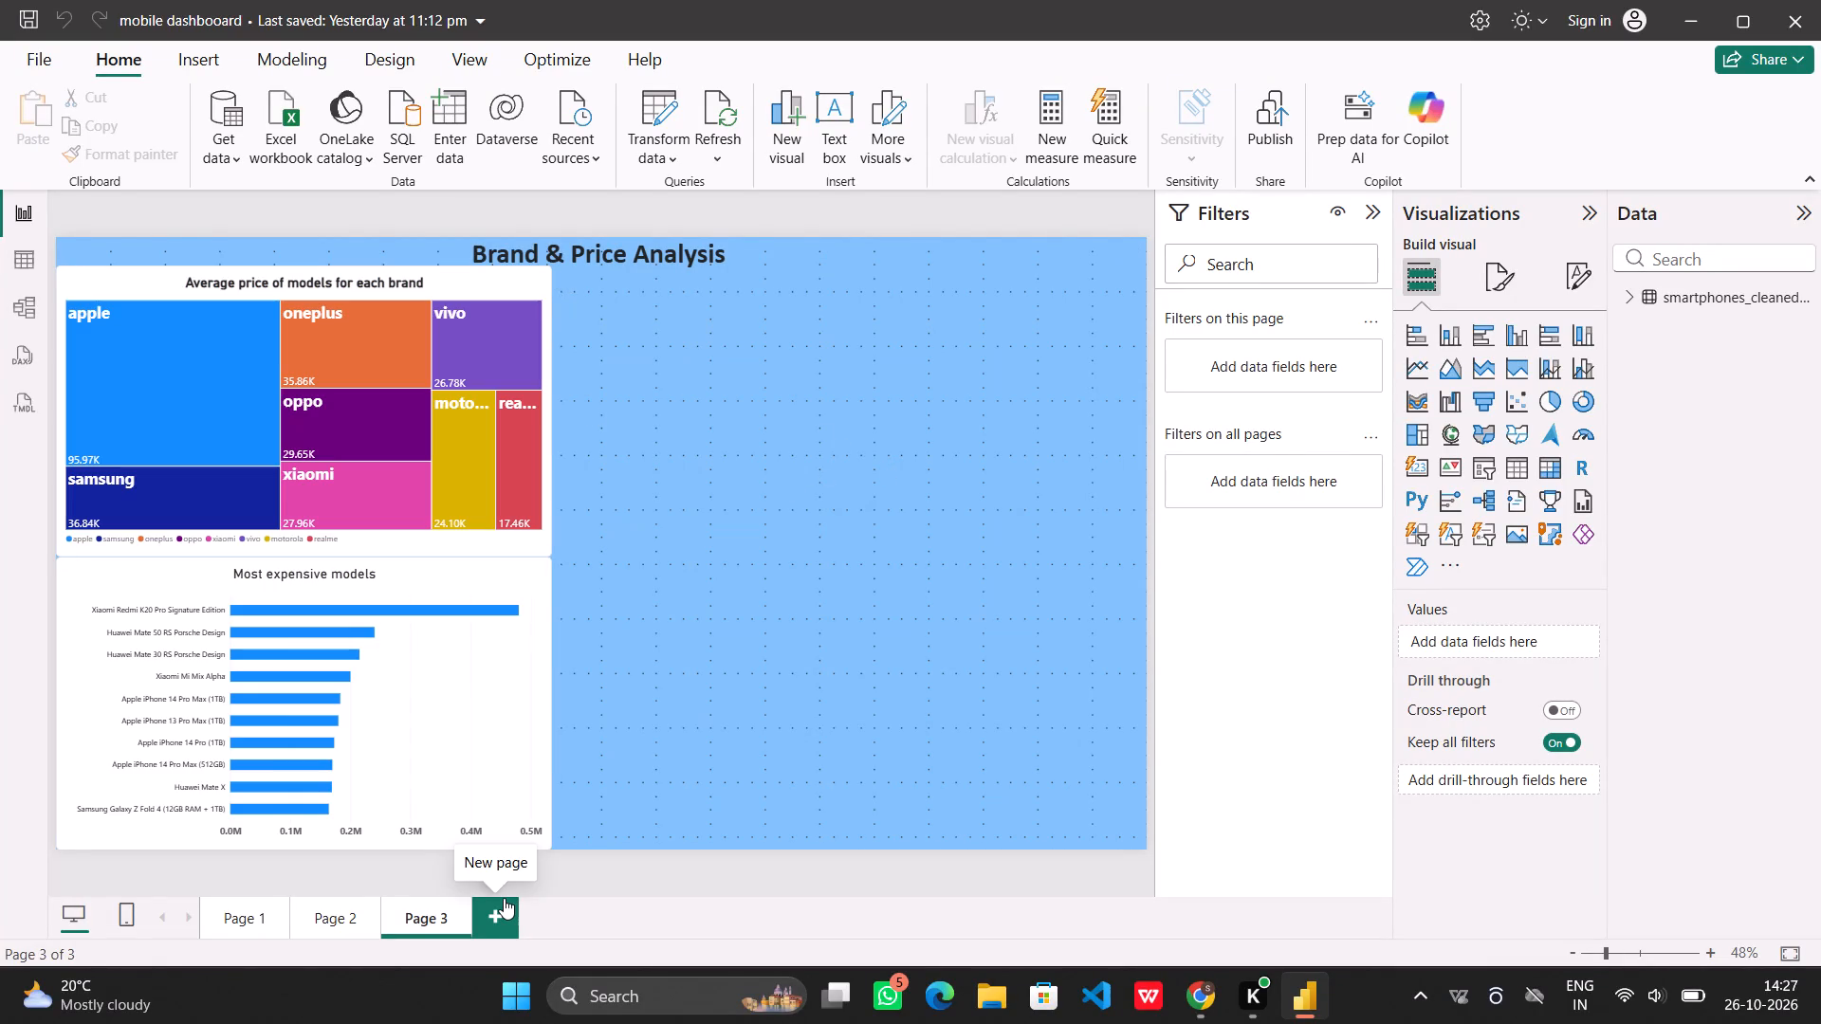
# Look through the average price and model cards for each brand on Page 3.
pyautogui.scroll(-3, 793, 621)
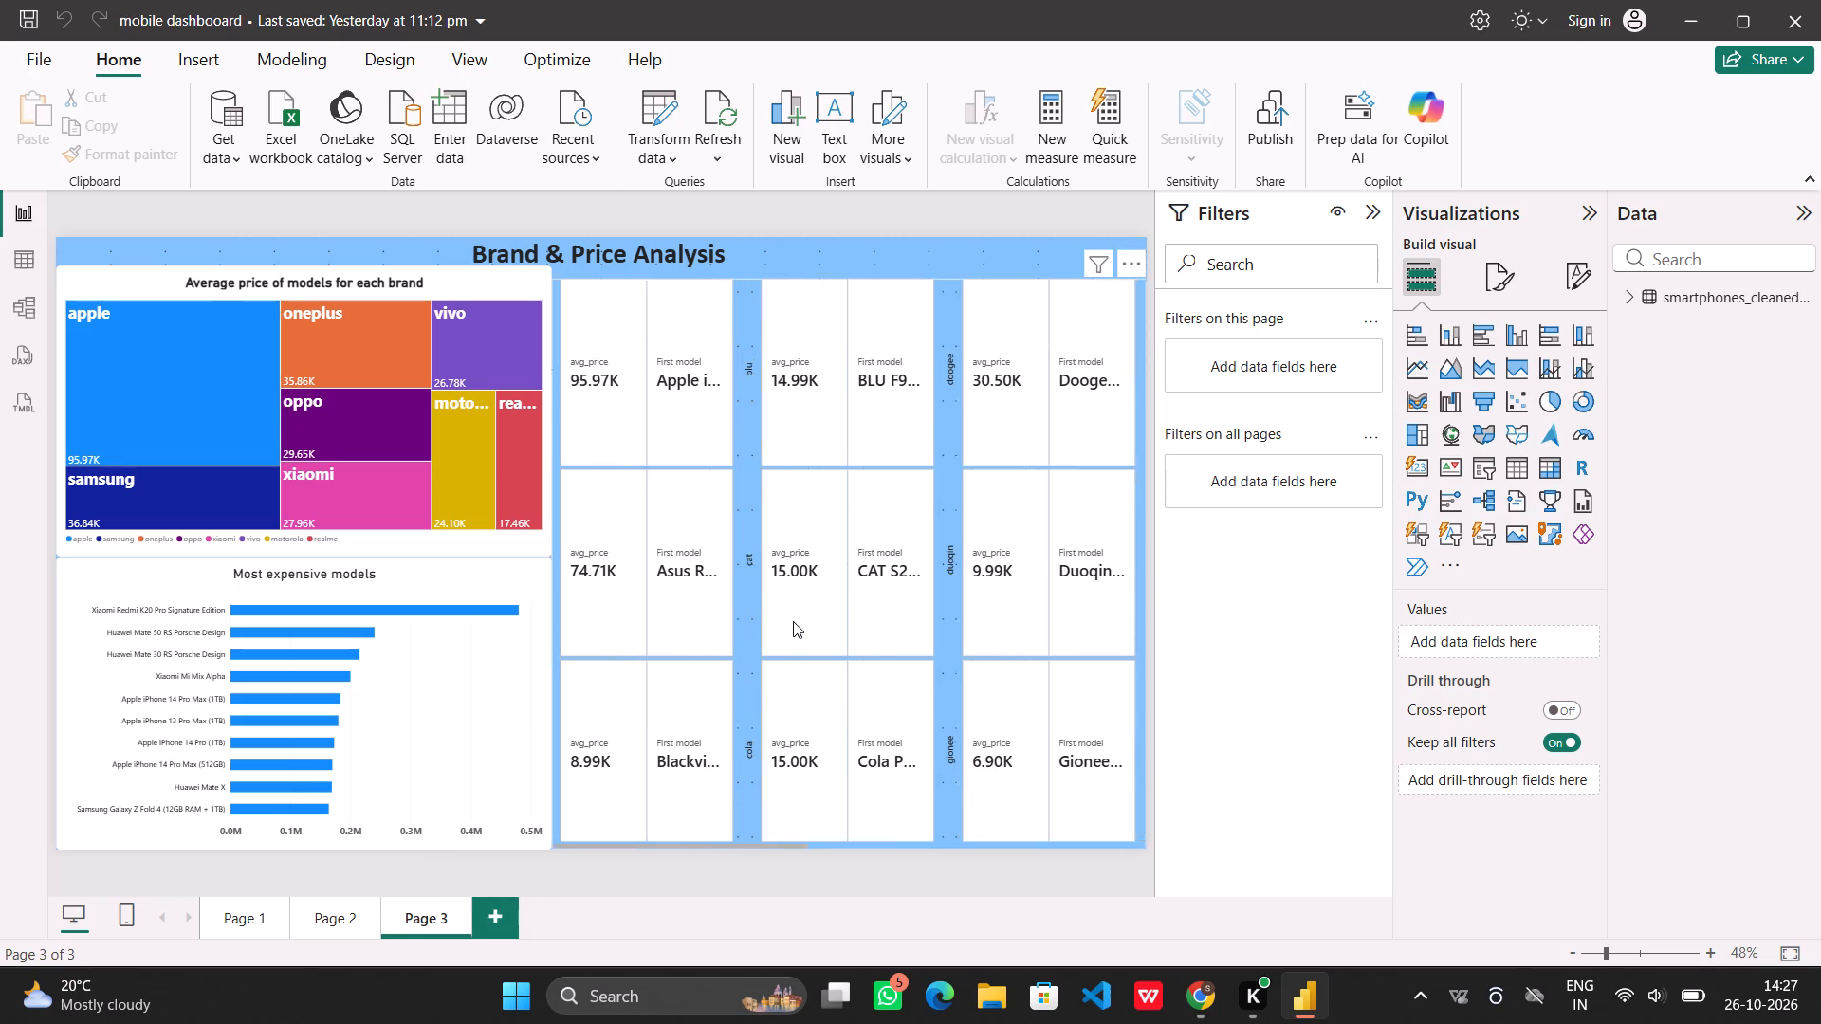
pyautogui.scroll(-1, 793, 621)
pyautogui.hscroll(-8, 793, 621)
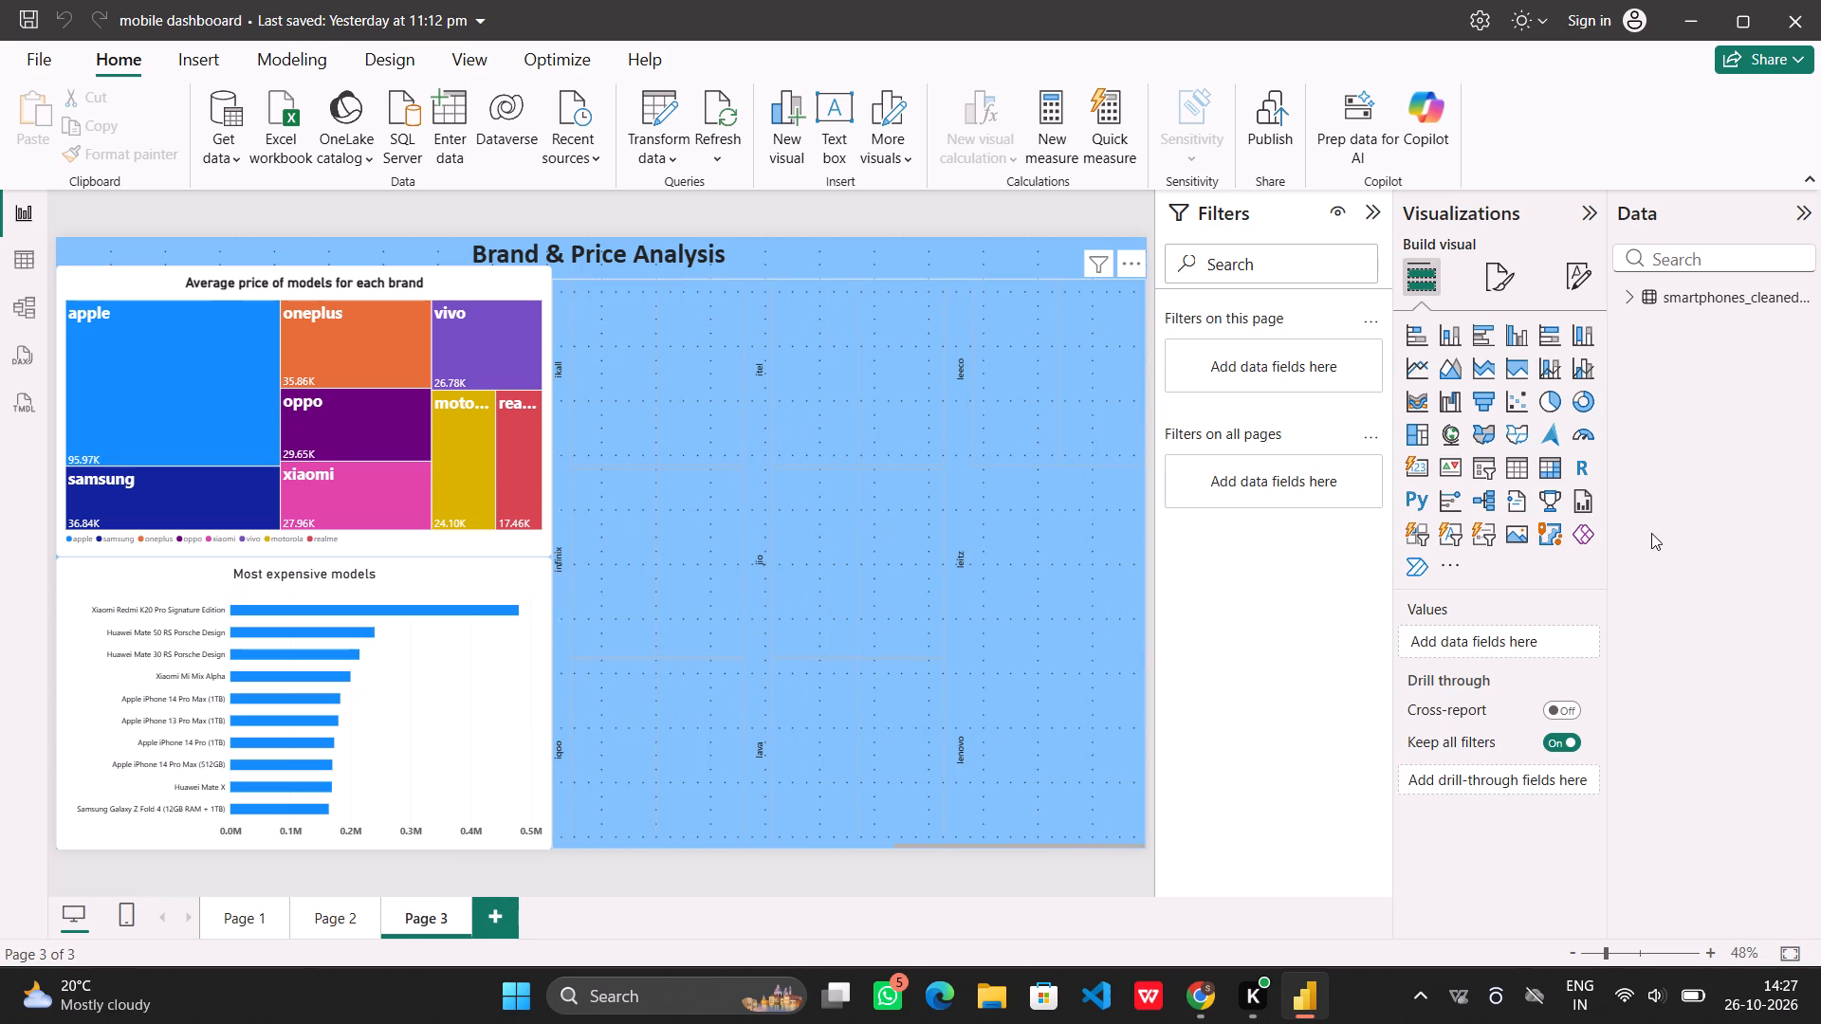
pyautogui.hscroll(13, 932, 628)
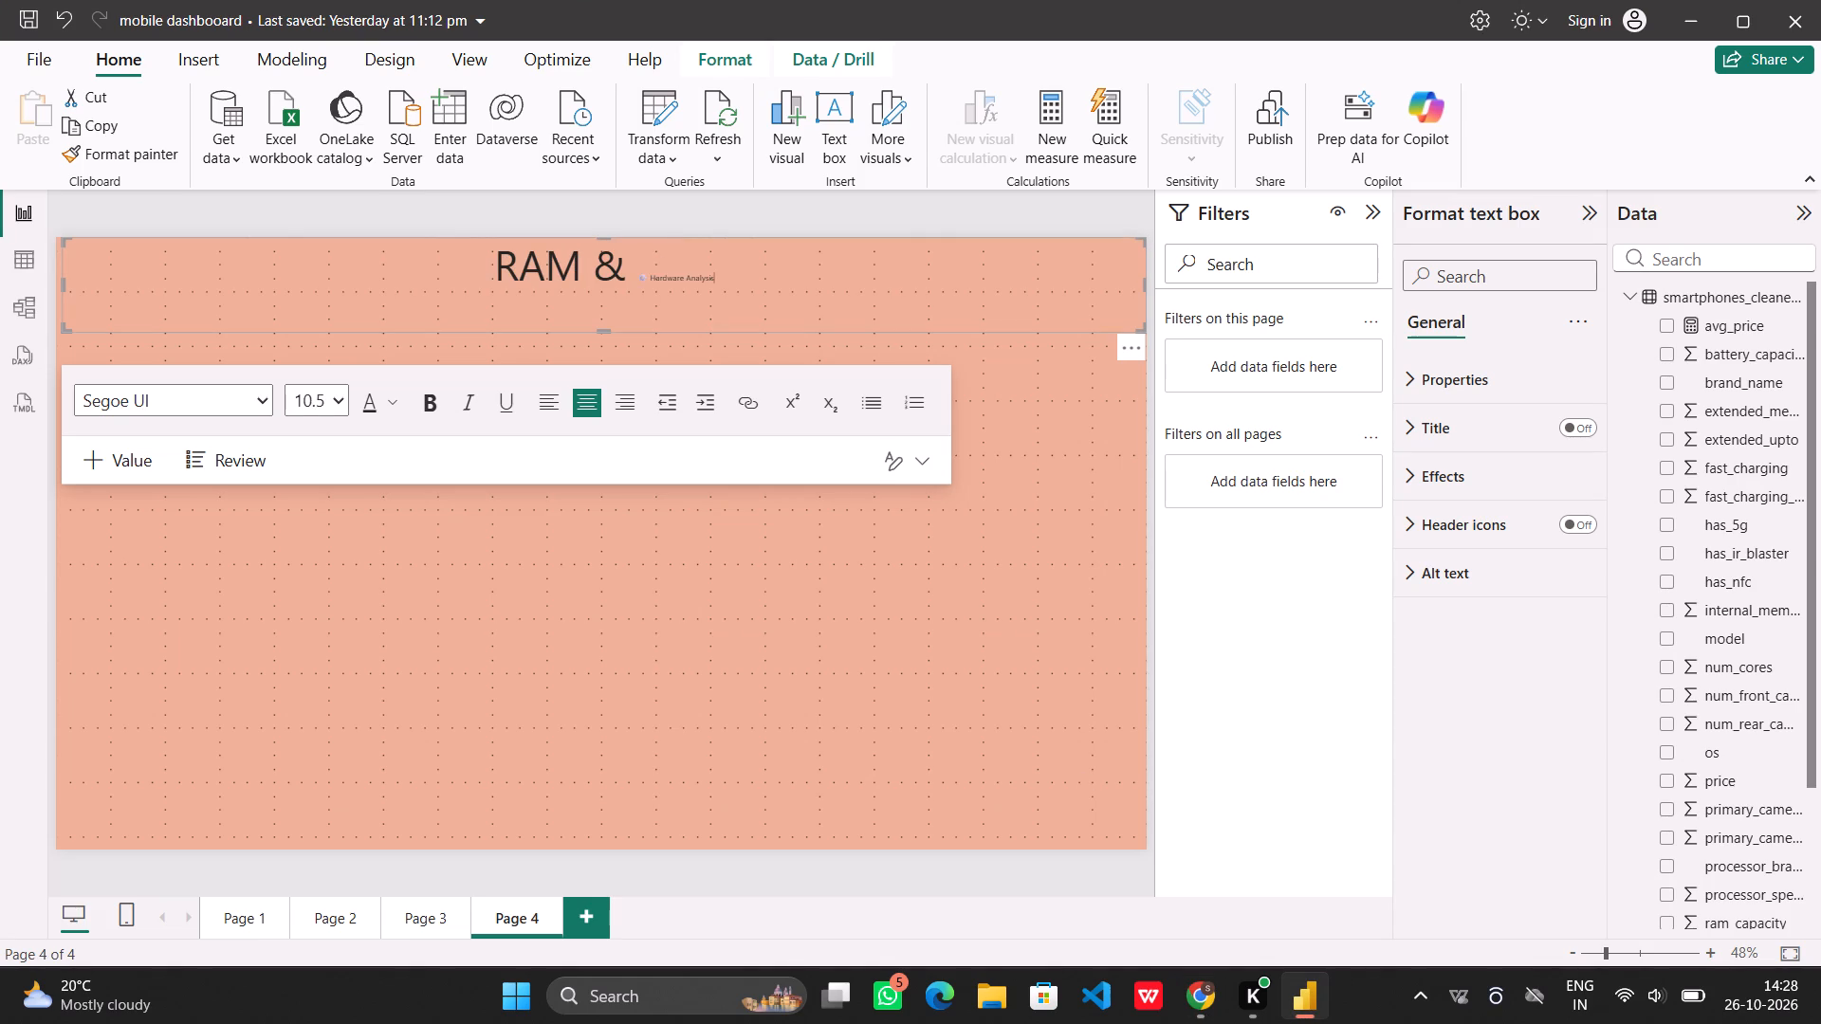
# Set the pasted "⚙️ Hardware Analysis" text to font size 54.
pyautogui.moveTo(715, 278); pyautogui.dragTo(641, 277)
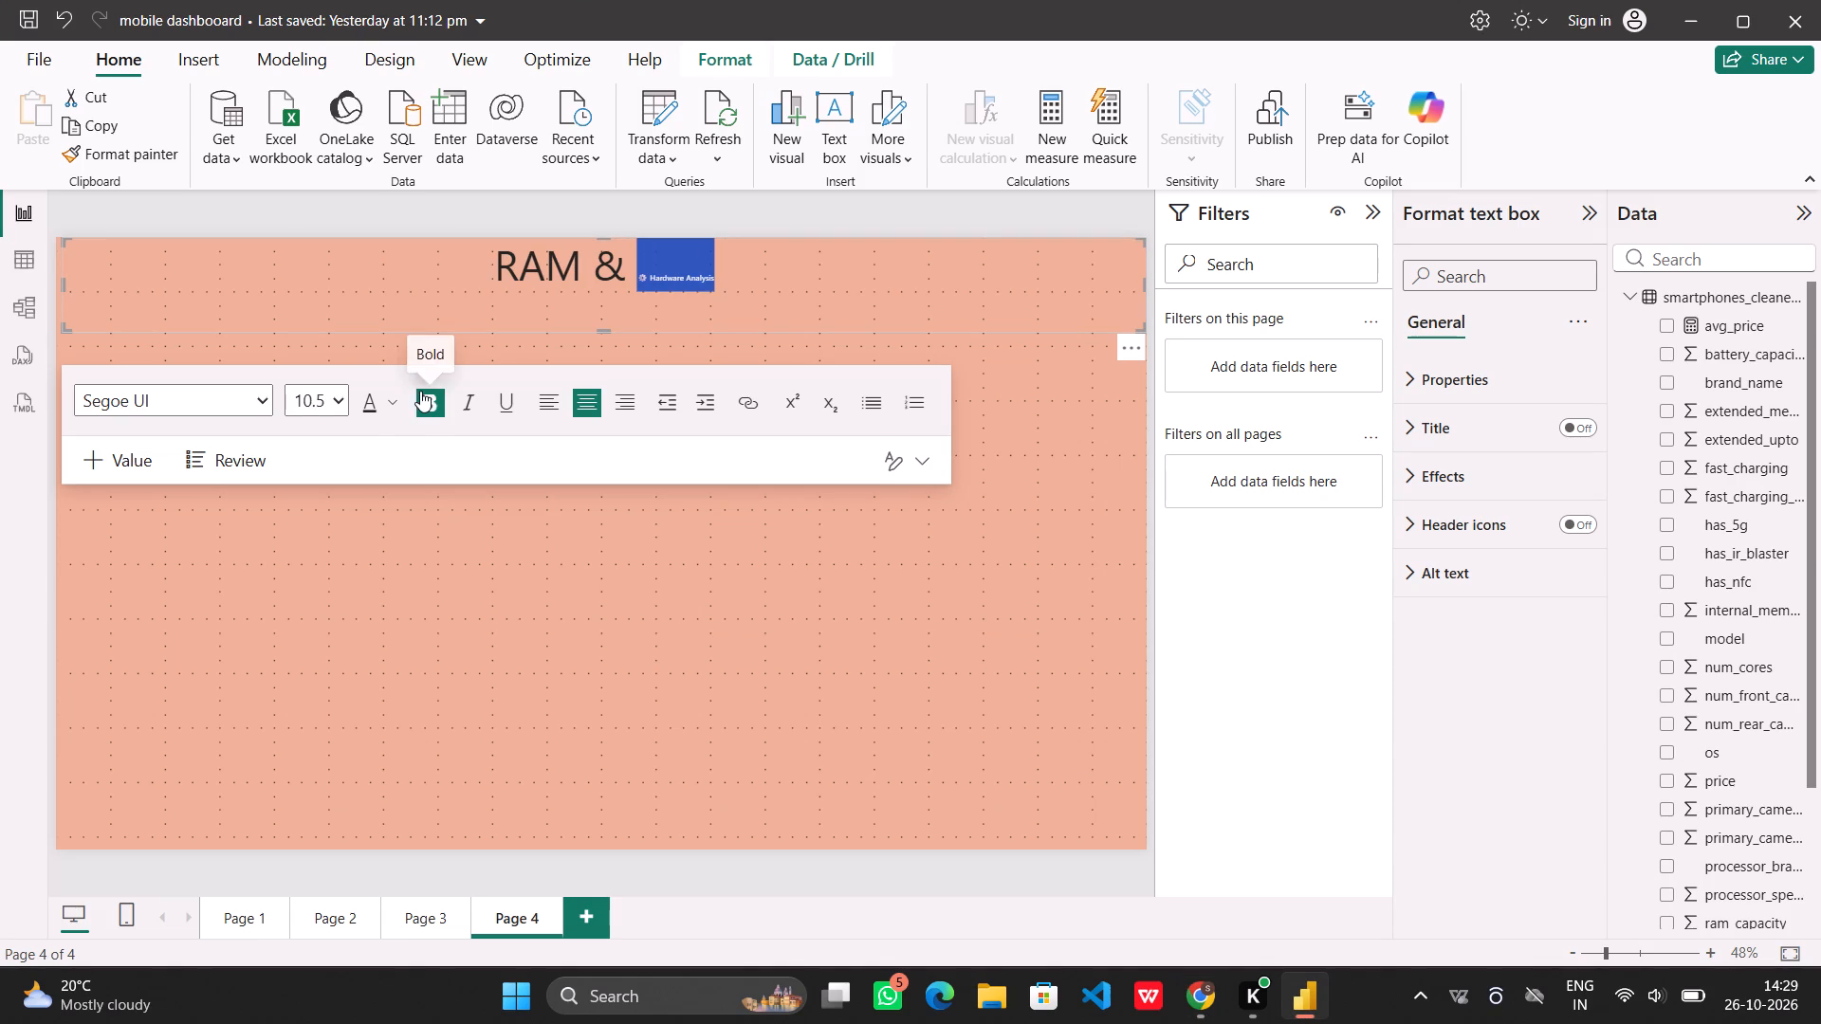
pyautogui.click(372, 404)
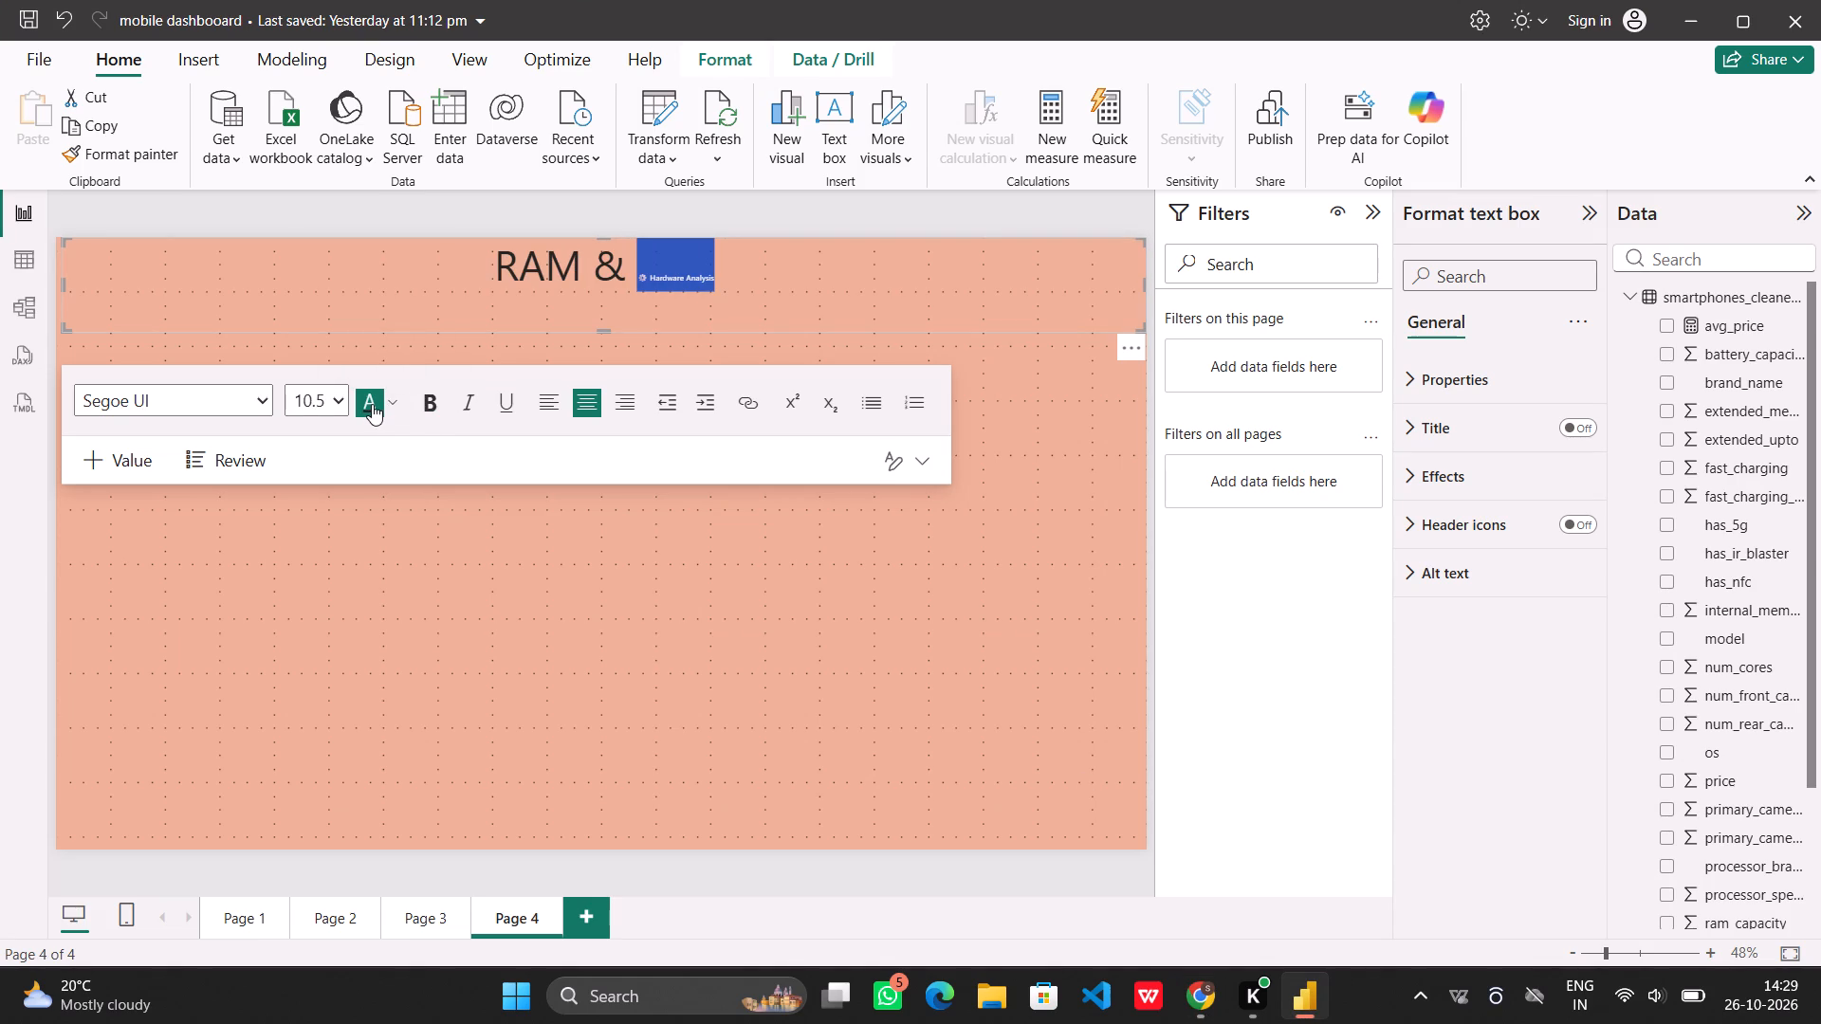
pyautogui.click(321, 404)
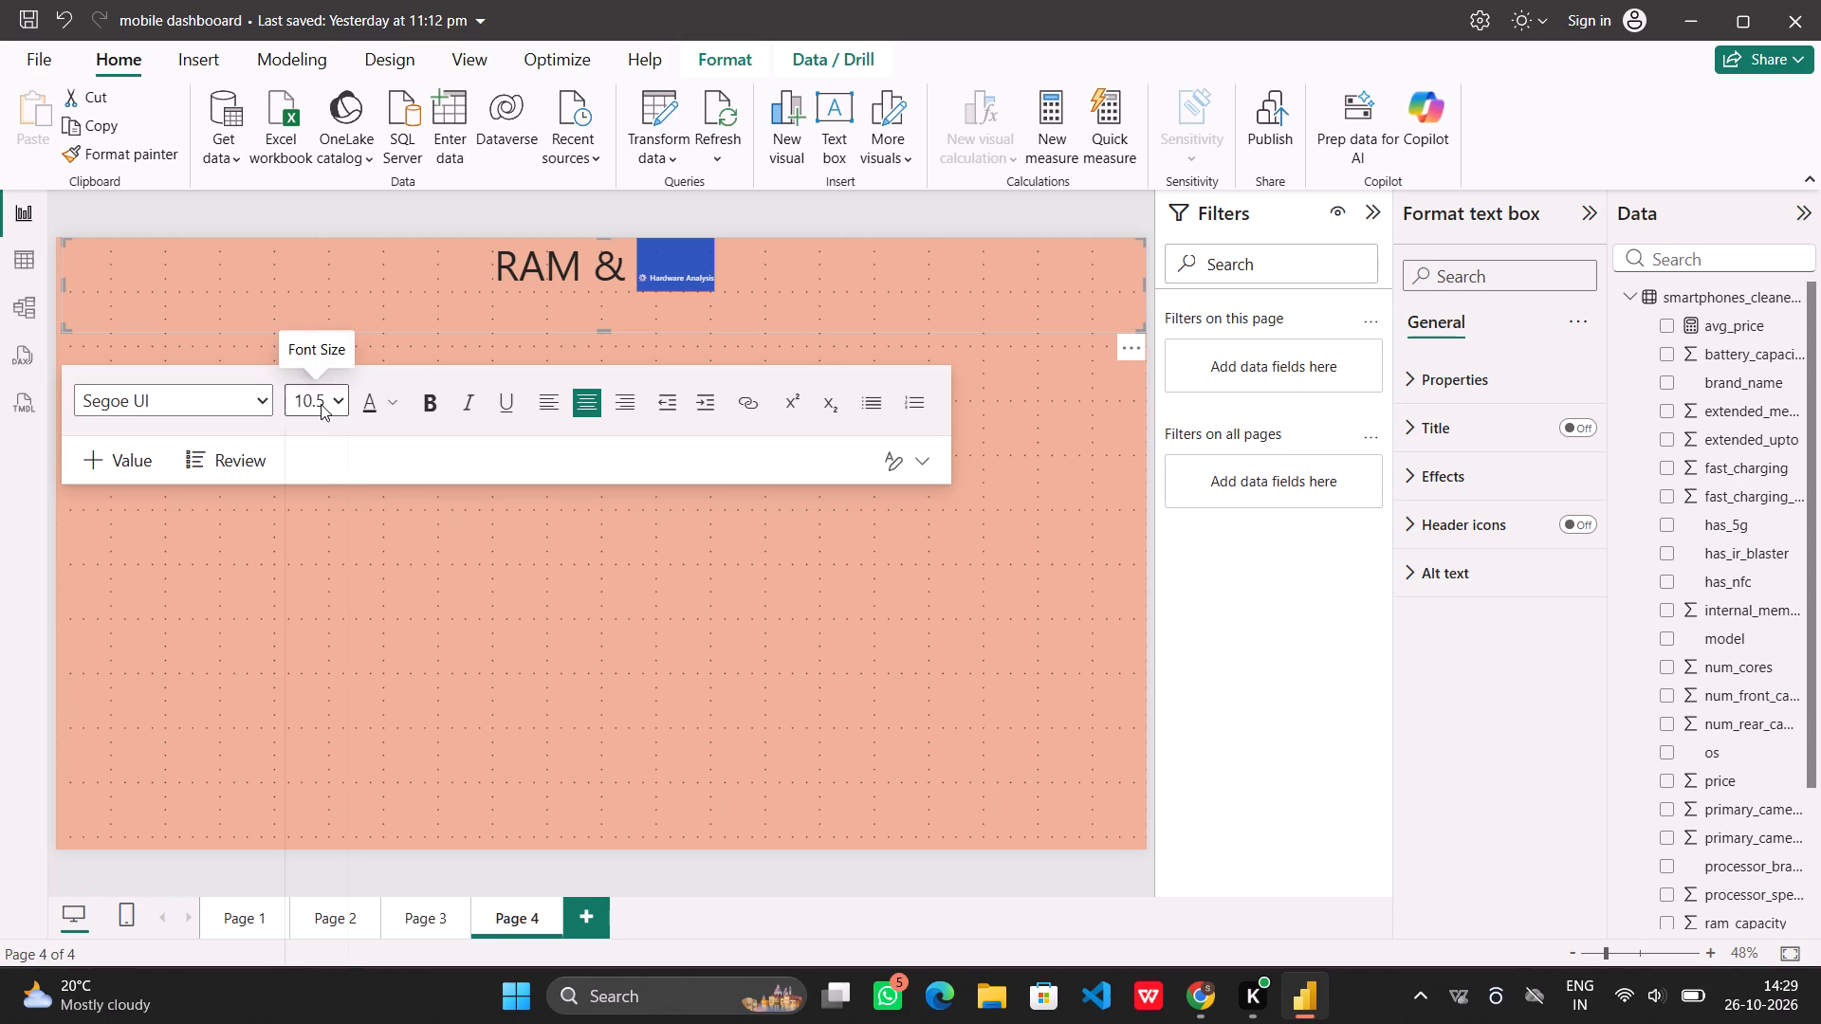
pyautogui.scroll(-3, 331, 695)
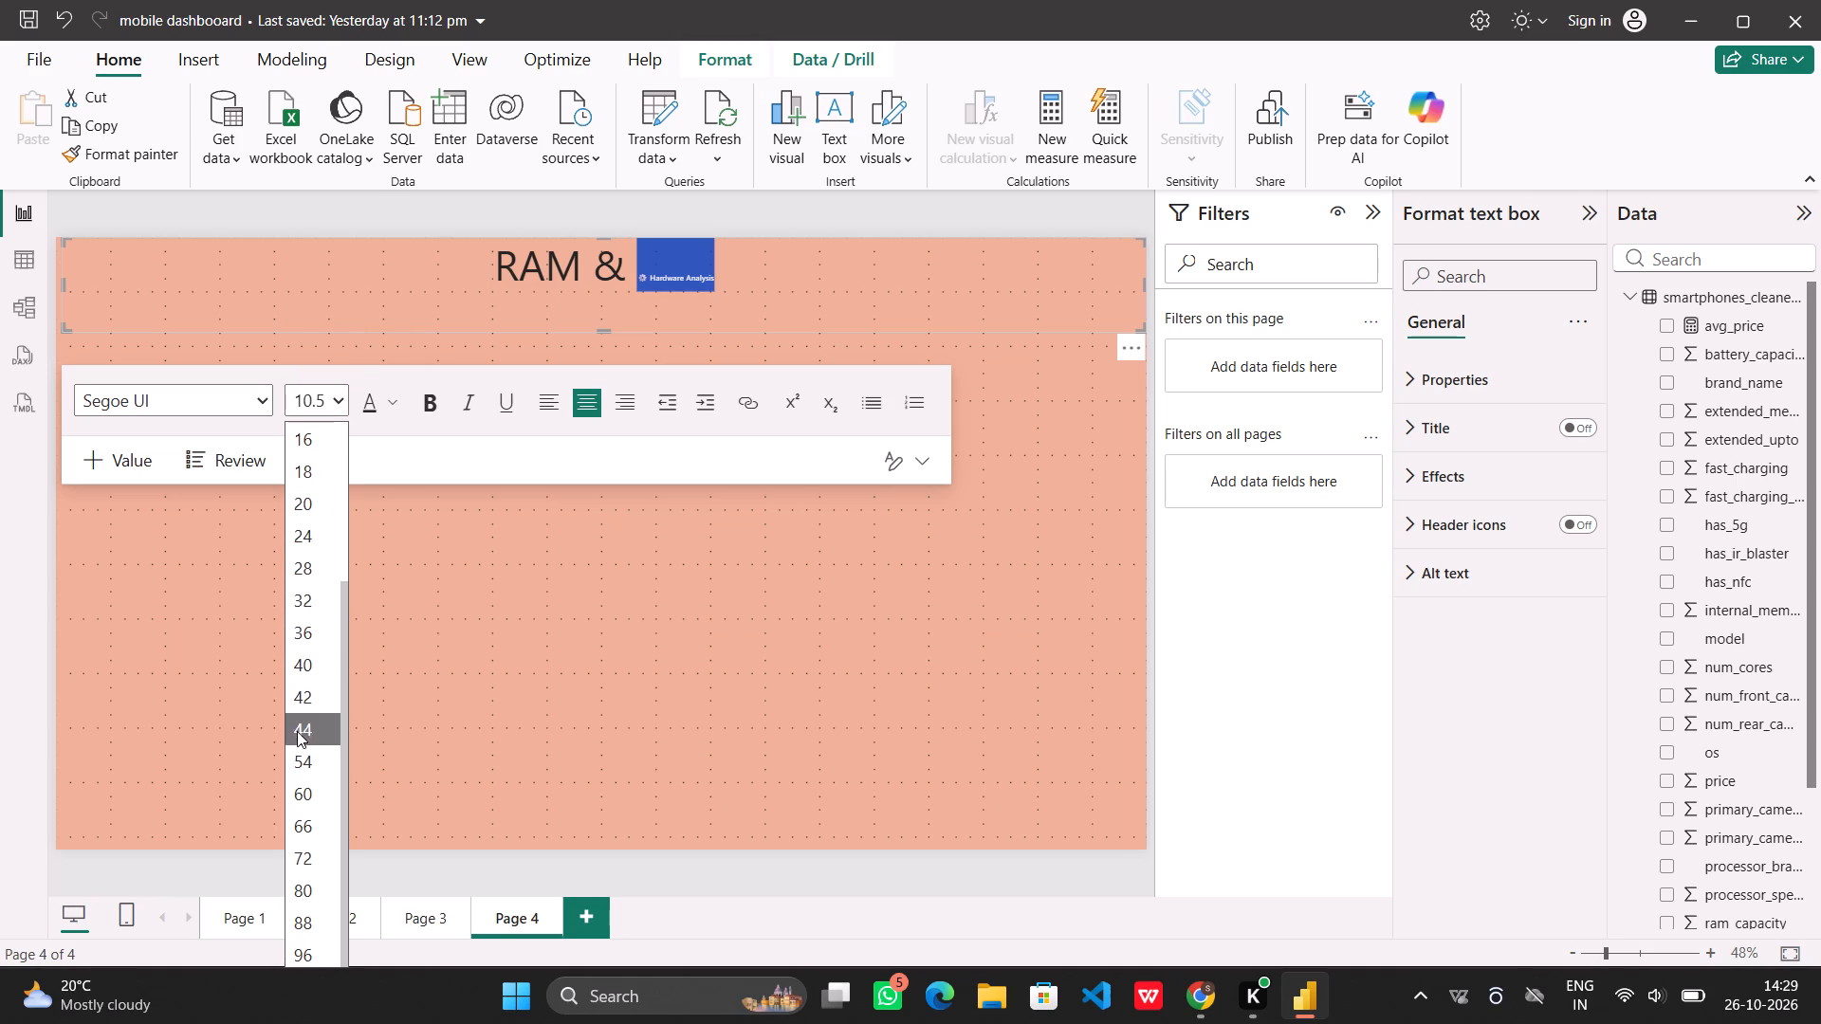
pyautogui.click(300, 758)
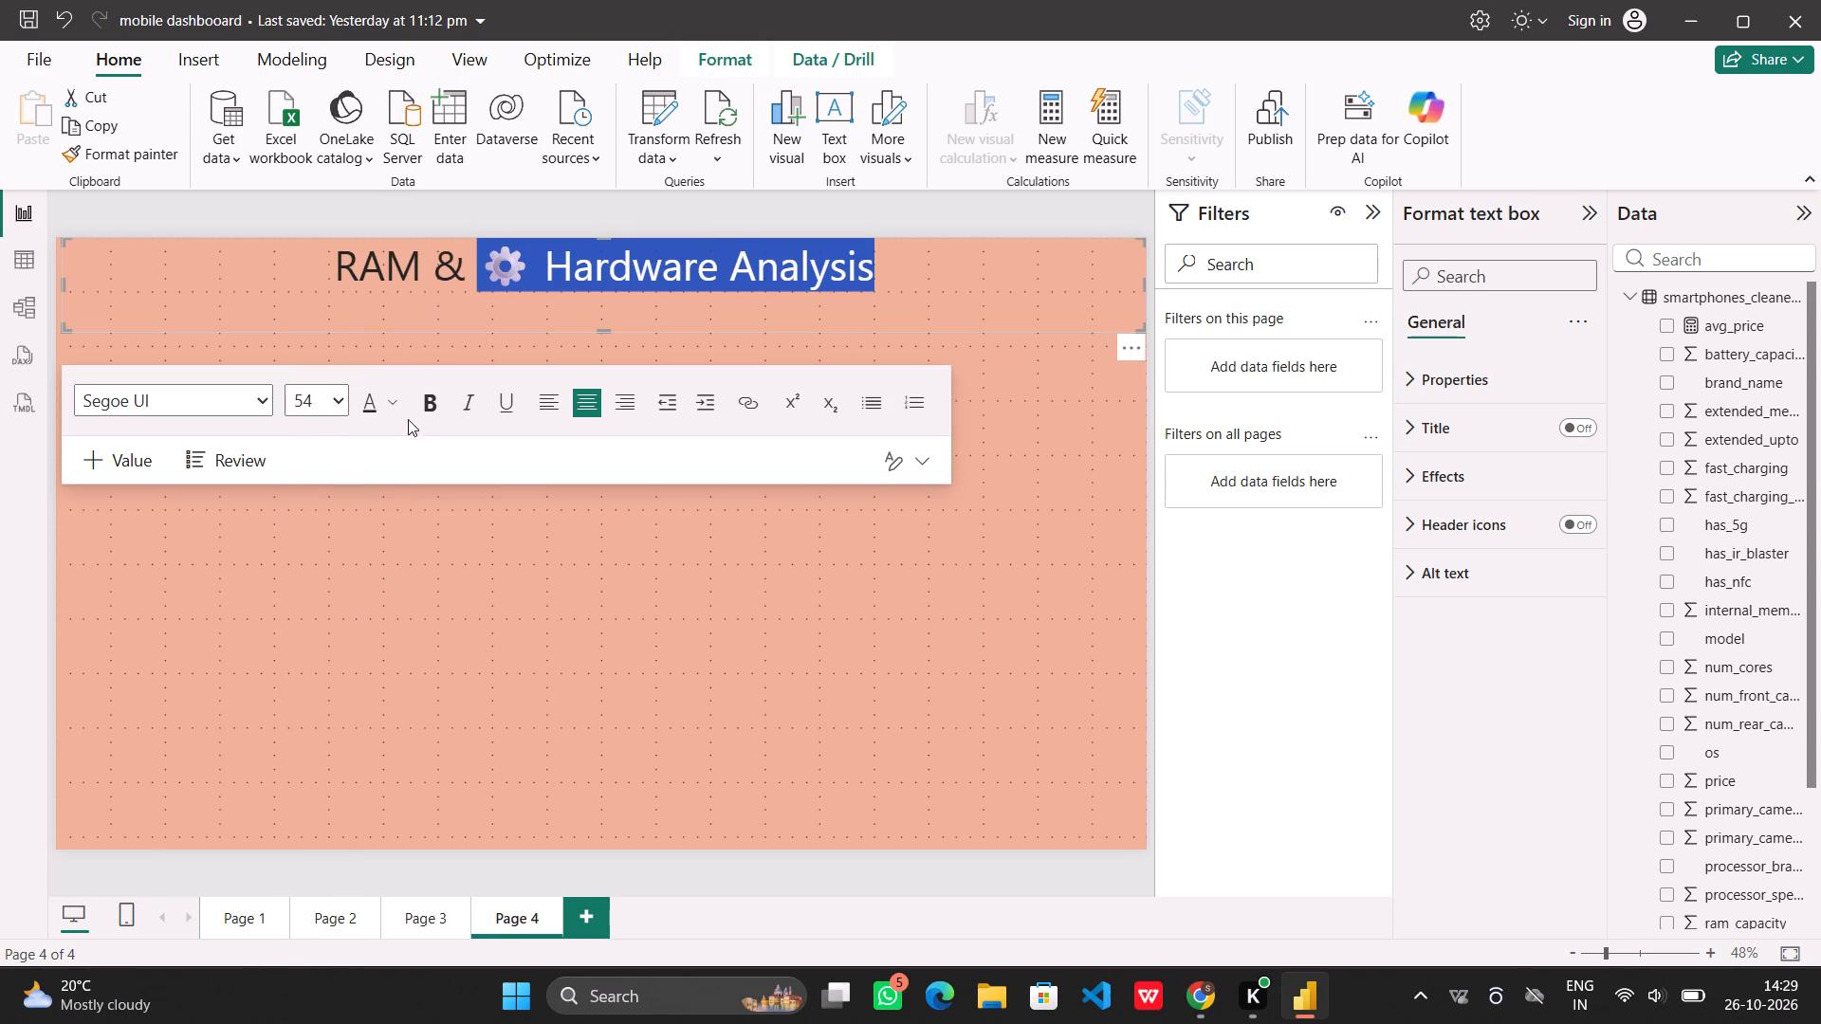
# Delete "RAM & " from the start of the heading, leaving only "⚙️ Hardware Analysis".
pyautogui.click(479, 263)
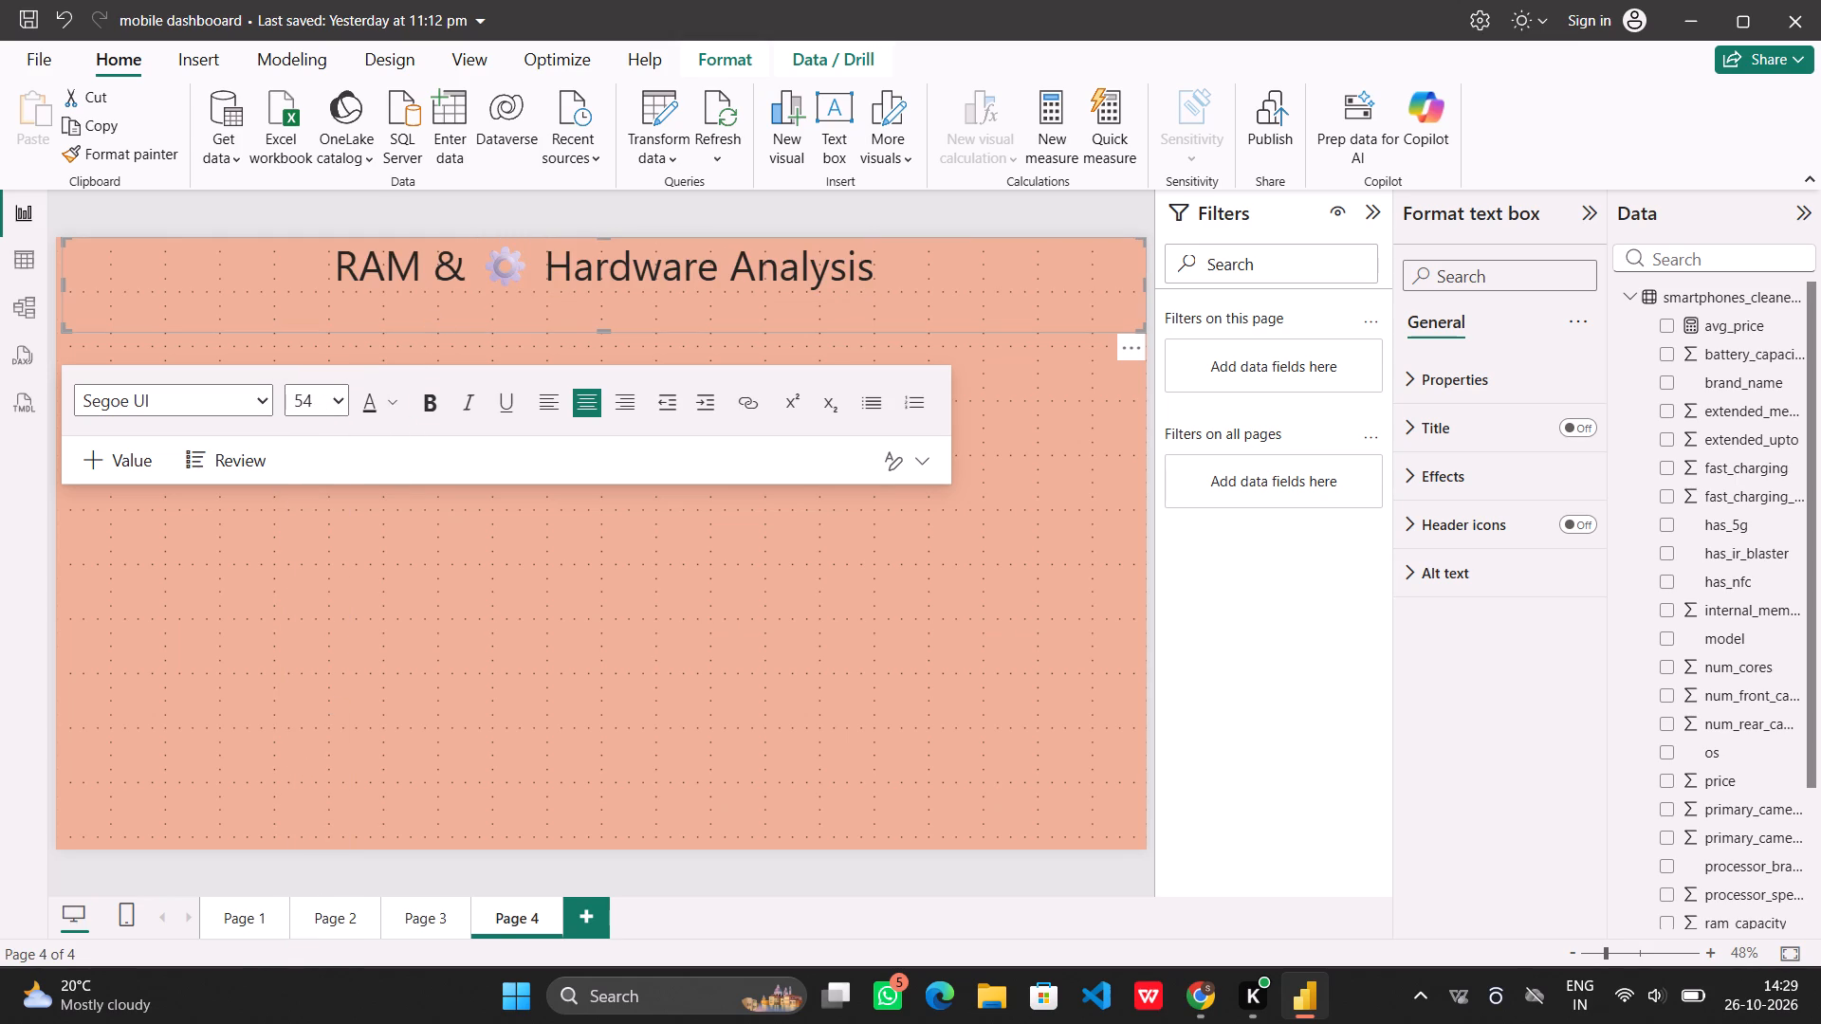
pyautogui.press('BackSpace')
pyautogui.press('BackSpace')
pyautogui.press('BackSpace')
pyautogui.press('BackSpace')
pyautogui.press('BackSpace')
pyautogui.press('BackSpace')
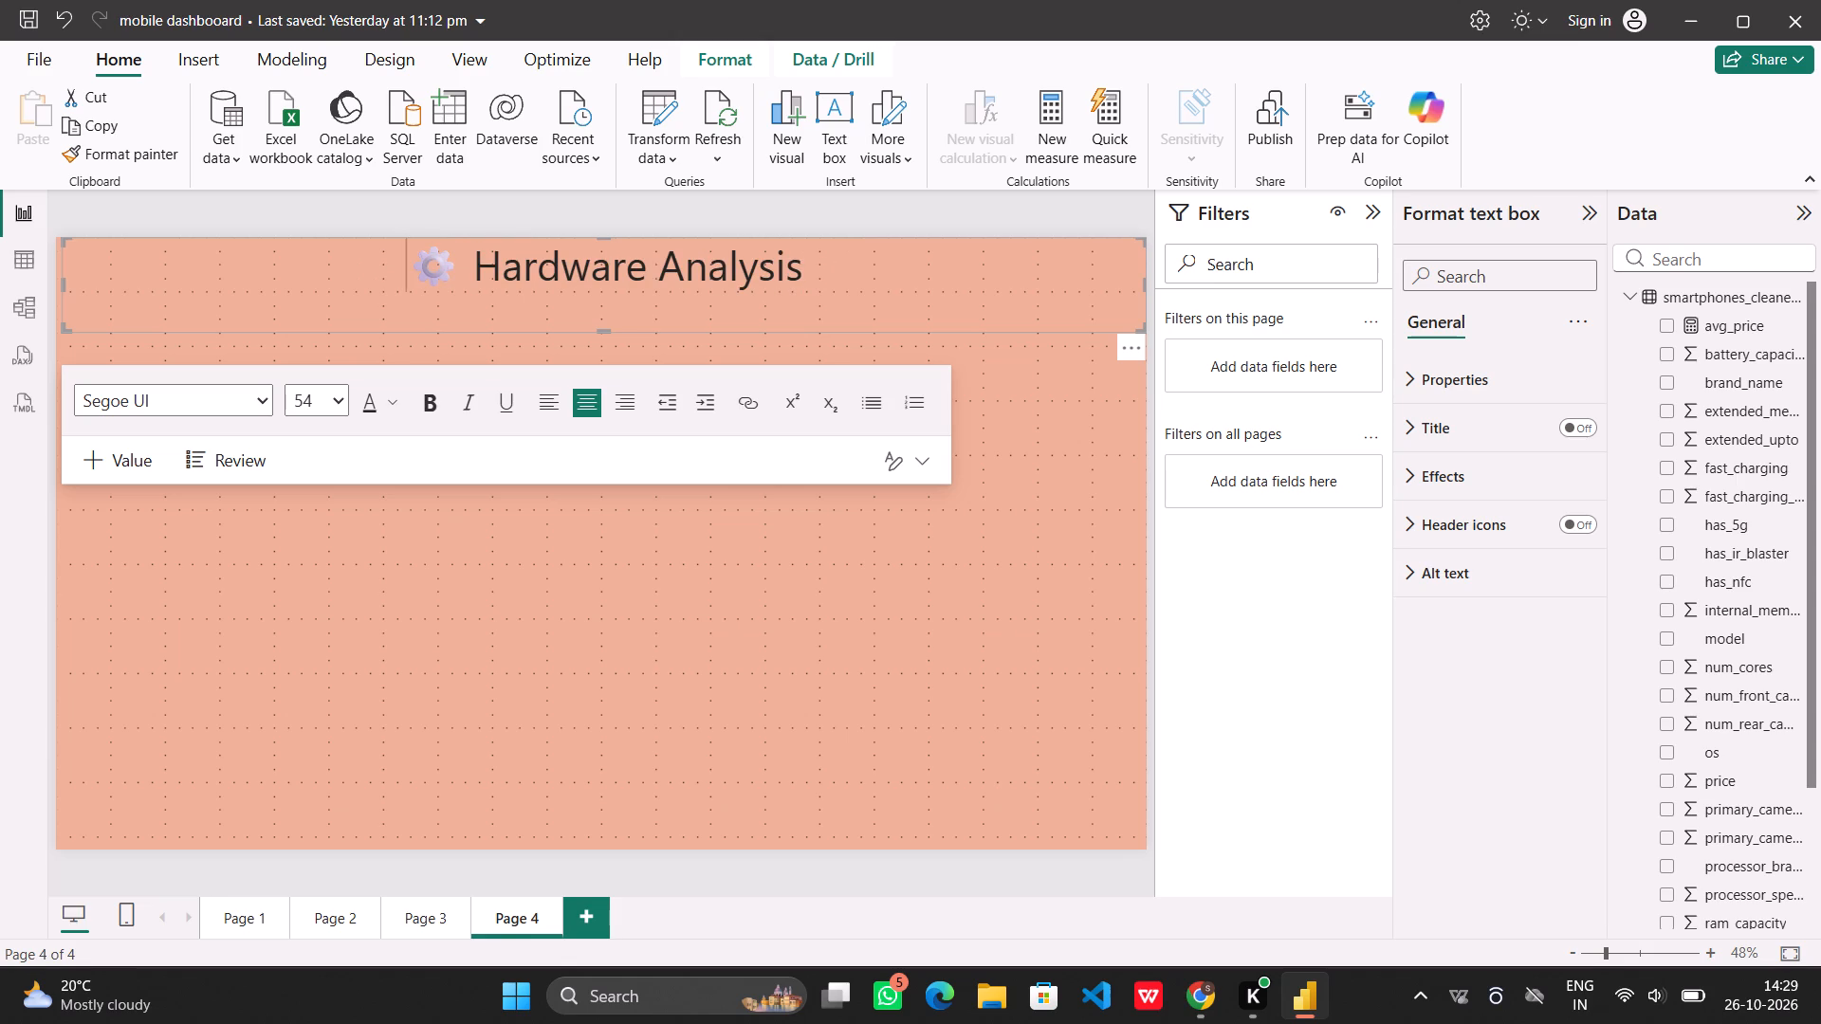
# Make the whole "⚙️ Hardware Analysis" heading bold.
pyautogui.moveTo(800, 275); pyautogui.dragTo(686, 264)
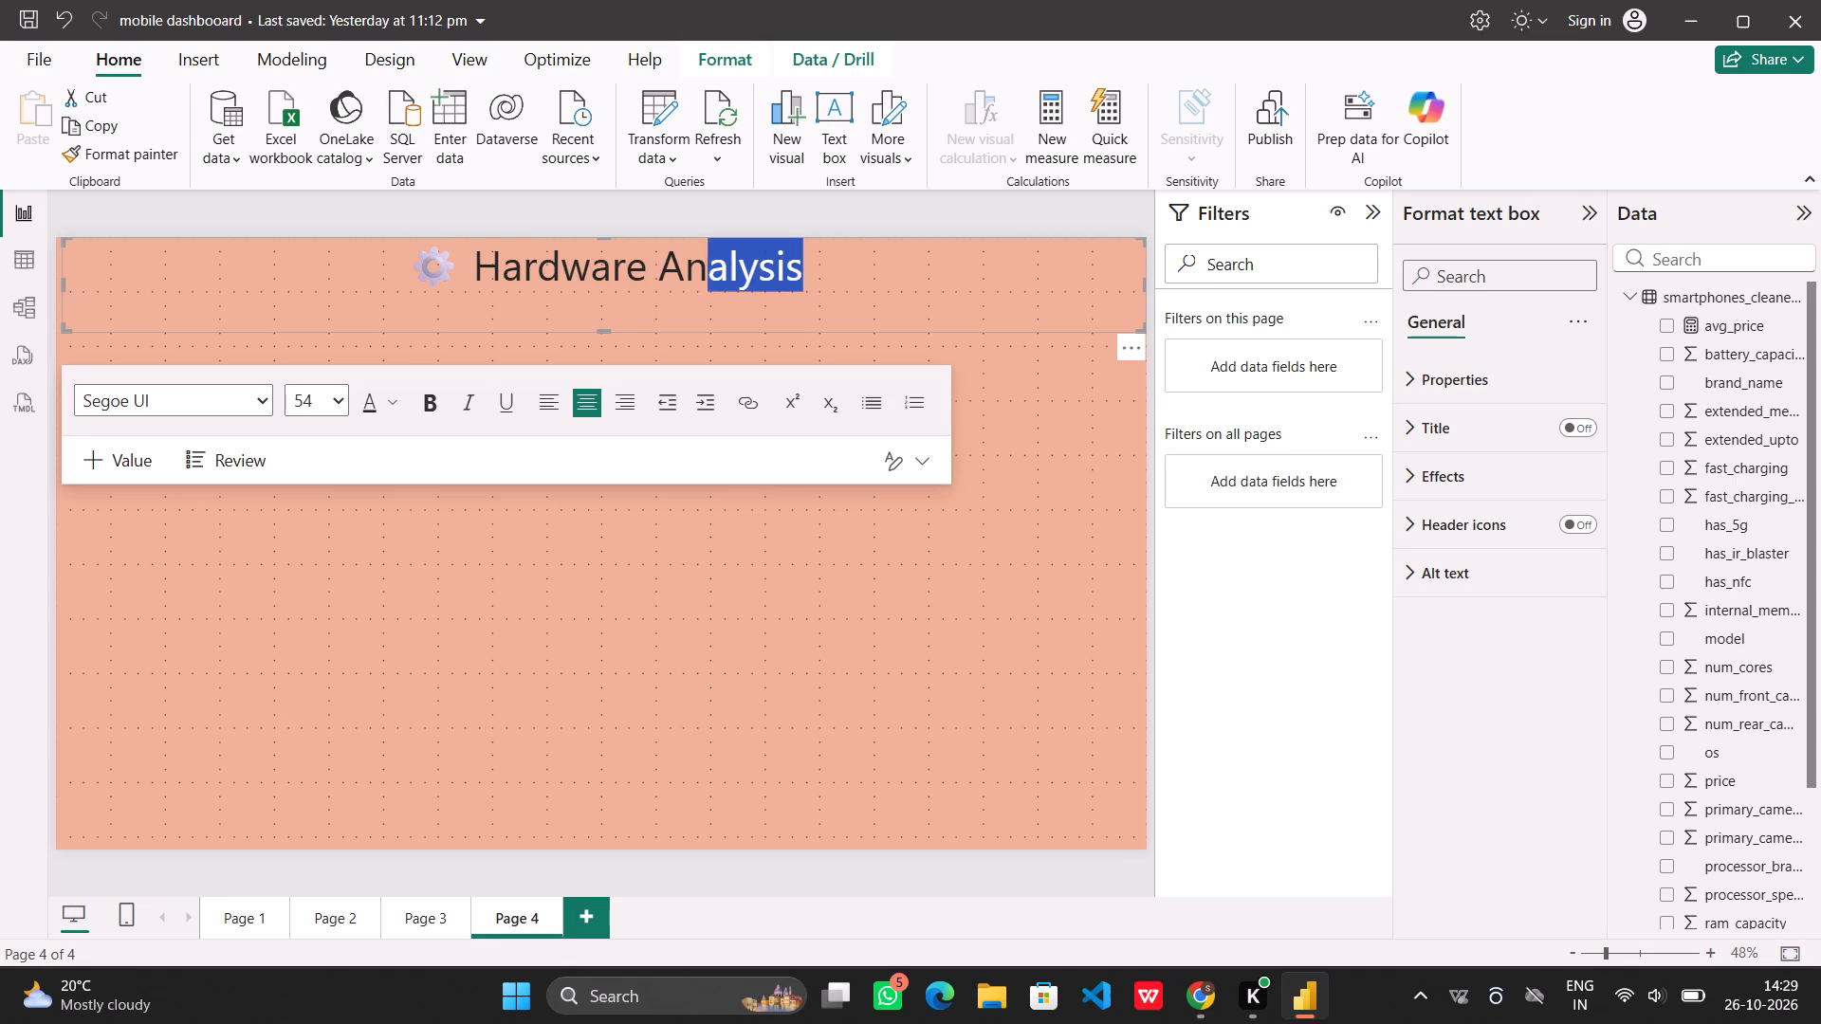
pyautogui.moveTo(686, 264); pyautogui.dragTo(415, 280)
pyautogui.click(424, 402)
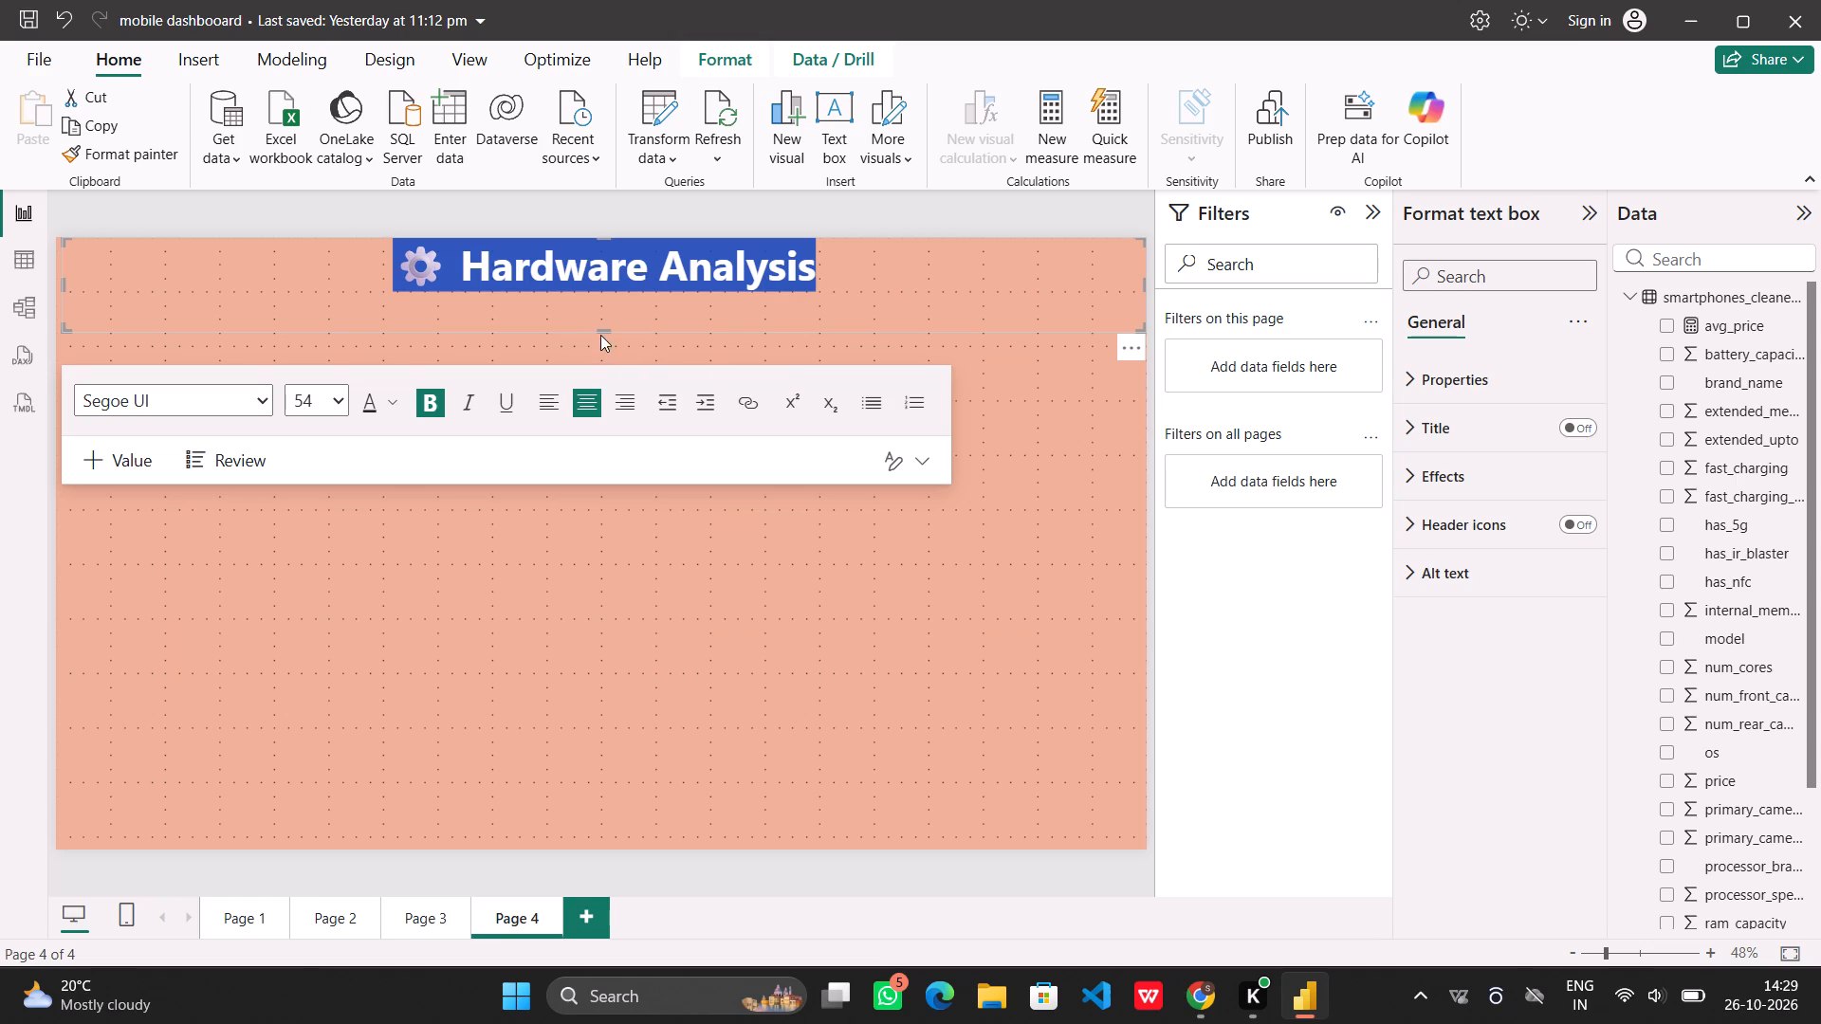
# Shrink the heading text box to fit its text, about 768 wide and 98 high, centred at the page's top.
pyautogui.moveTo(603, 330); pyautogui.dragTo(604, 289)
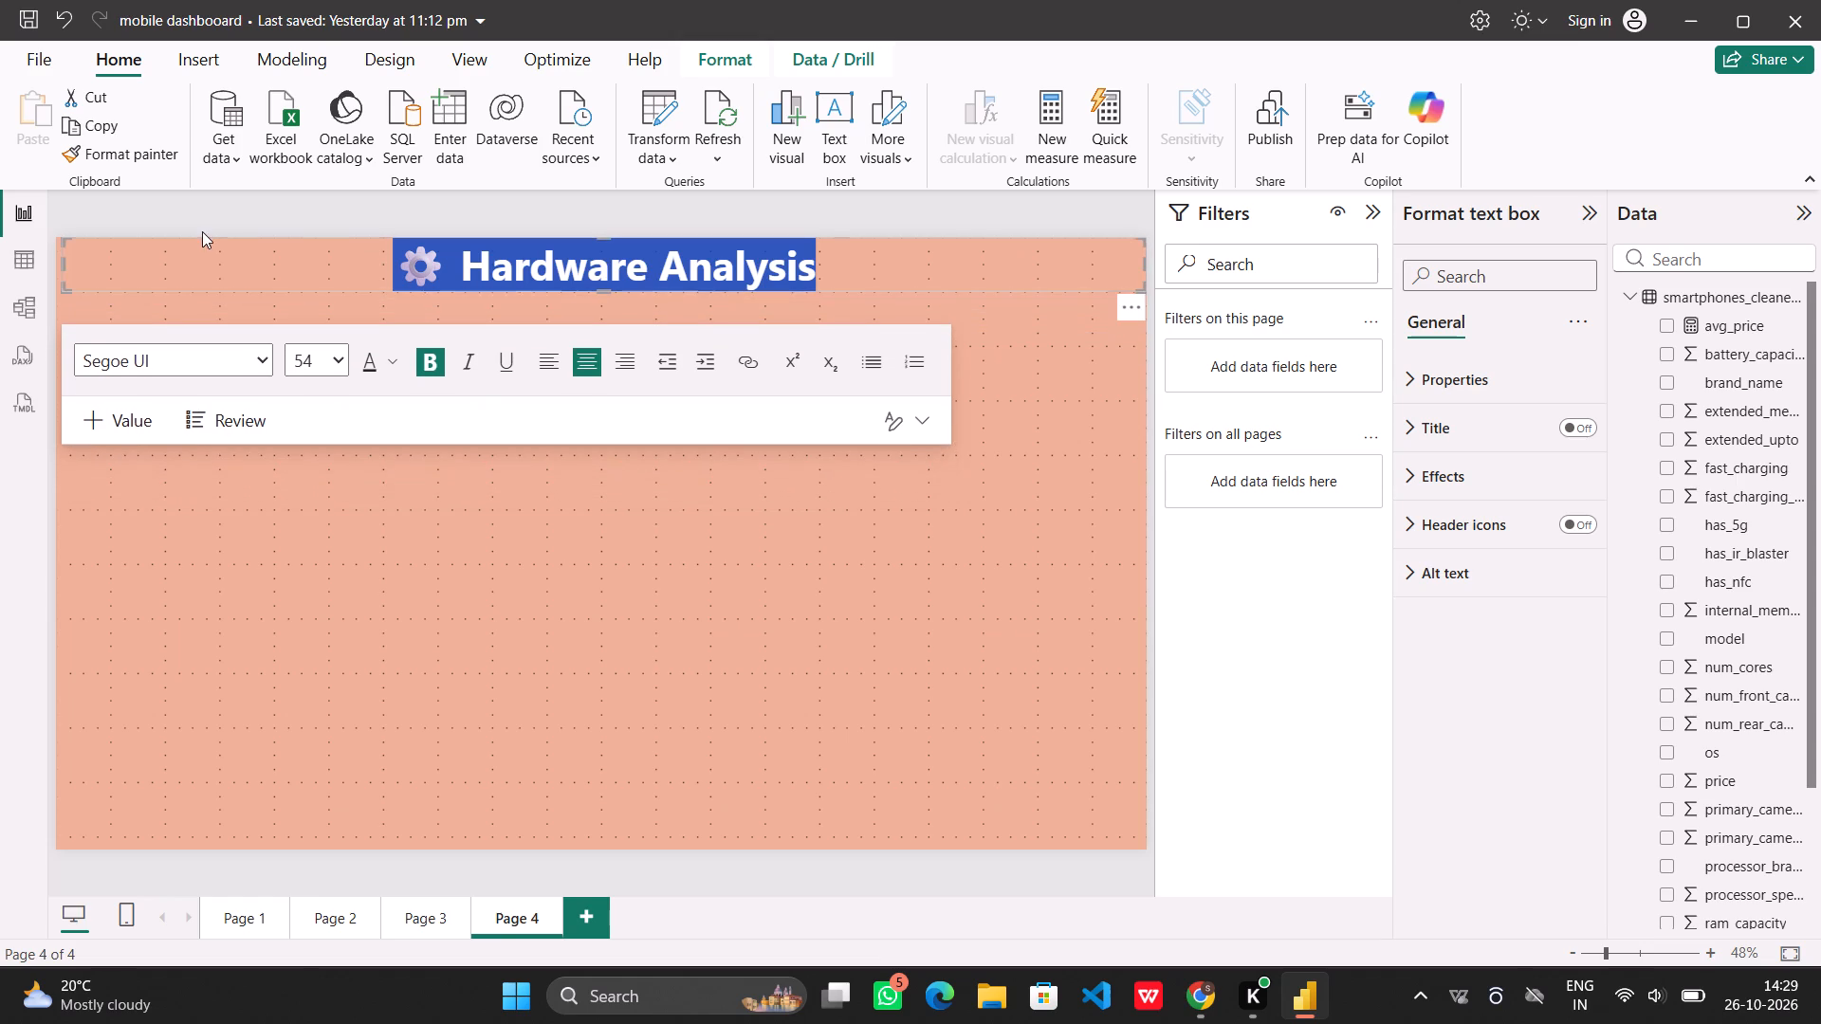
pyautogui.moveTo(61, 265); pyautogui.dragTo(264, 288)
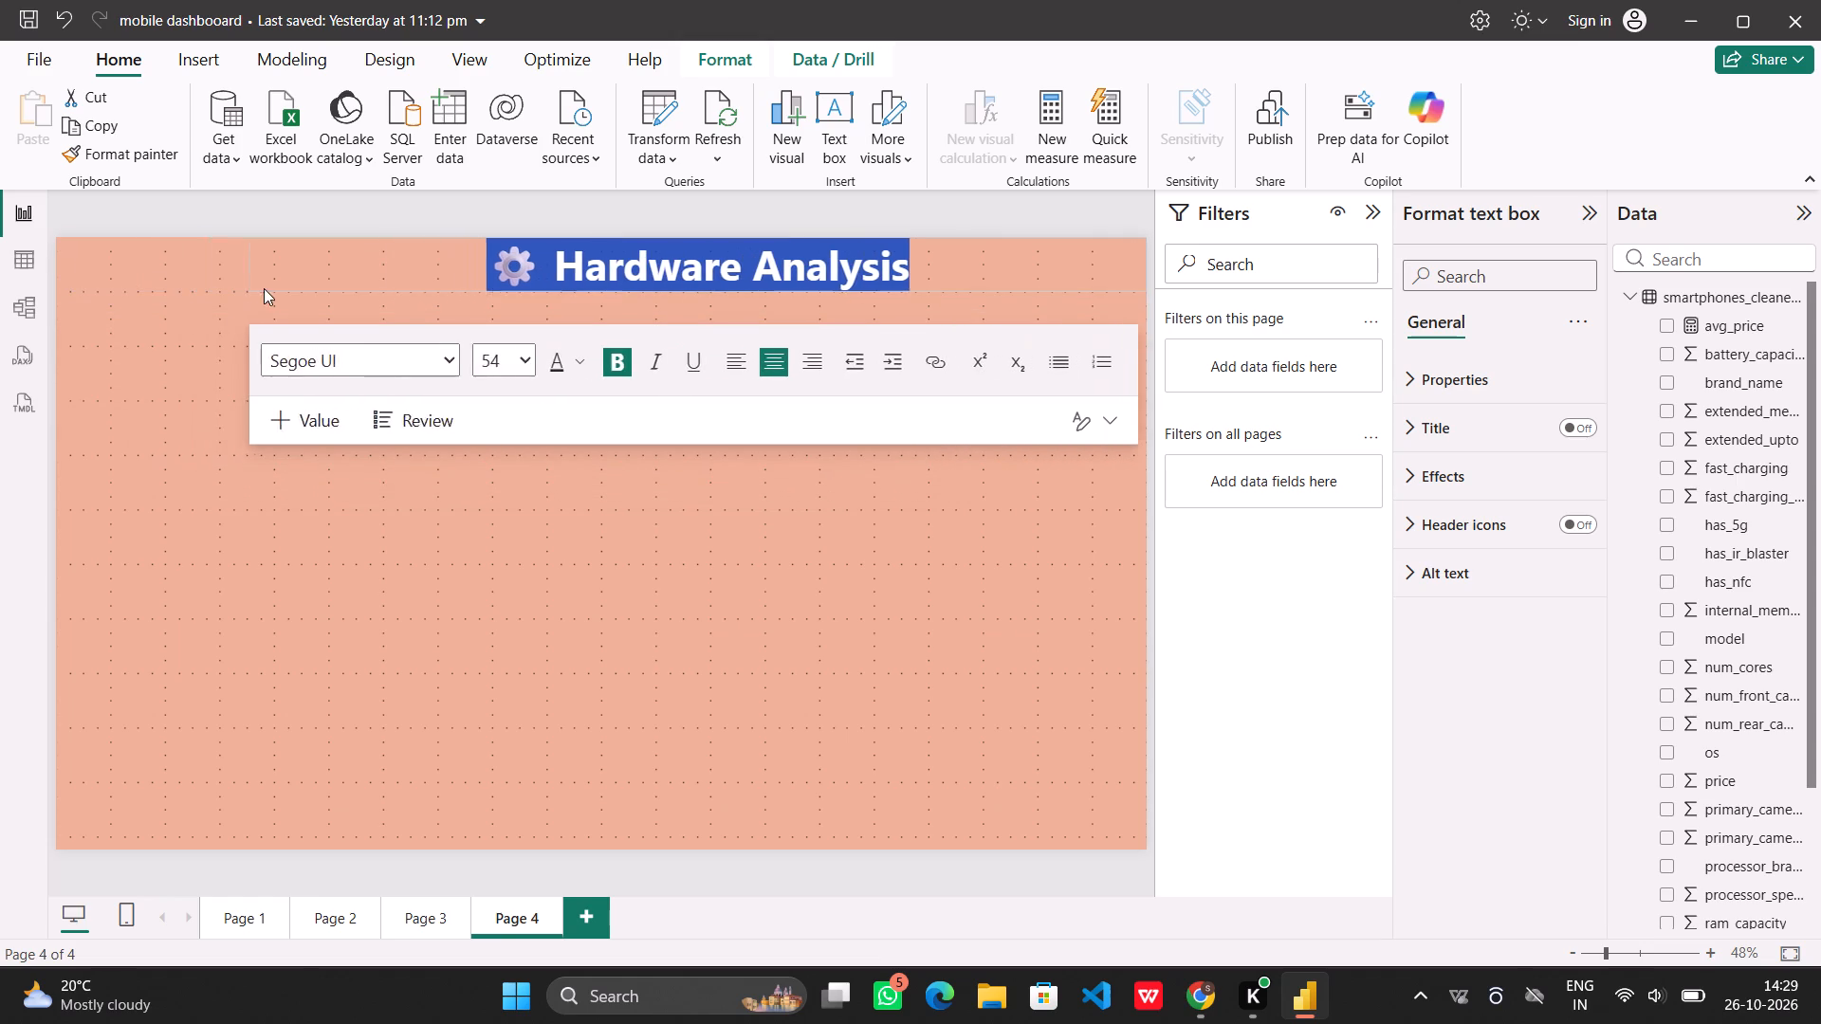
pyautogui.moveTo(264, 288); pyautogui.dragTo(381, 299)
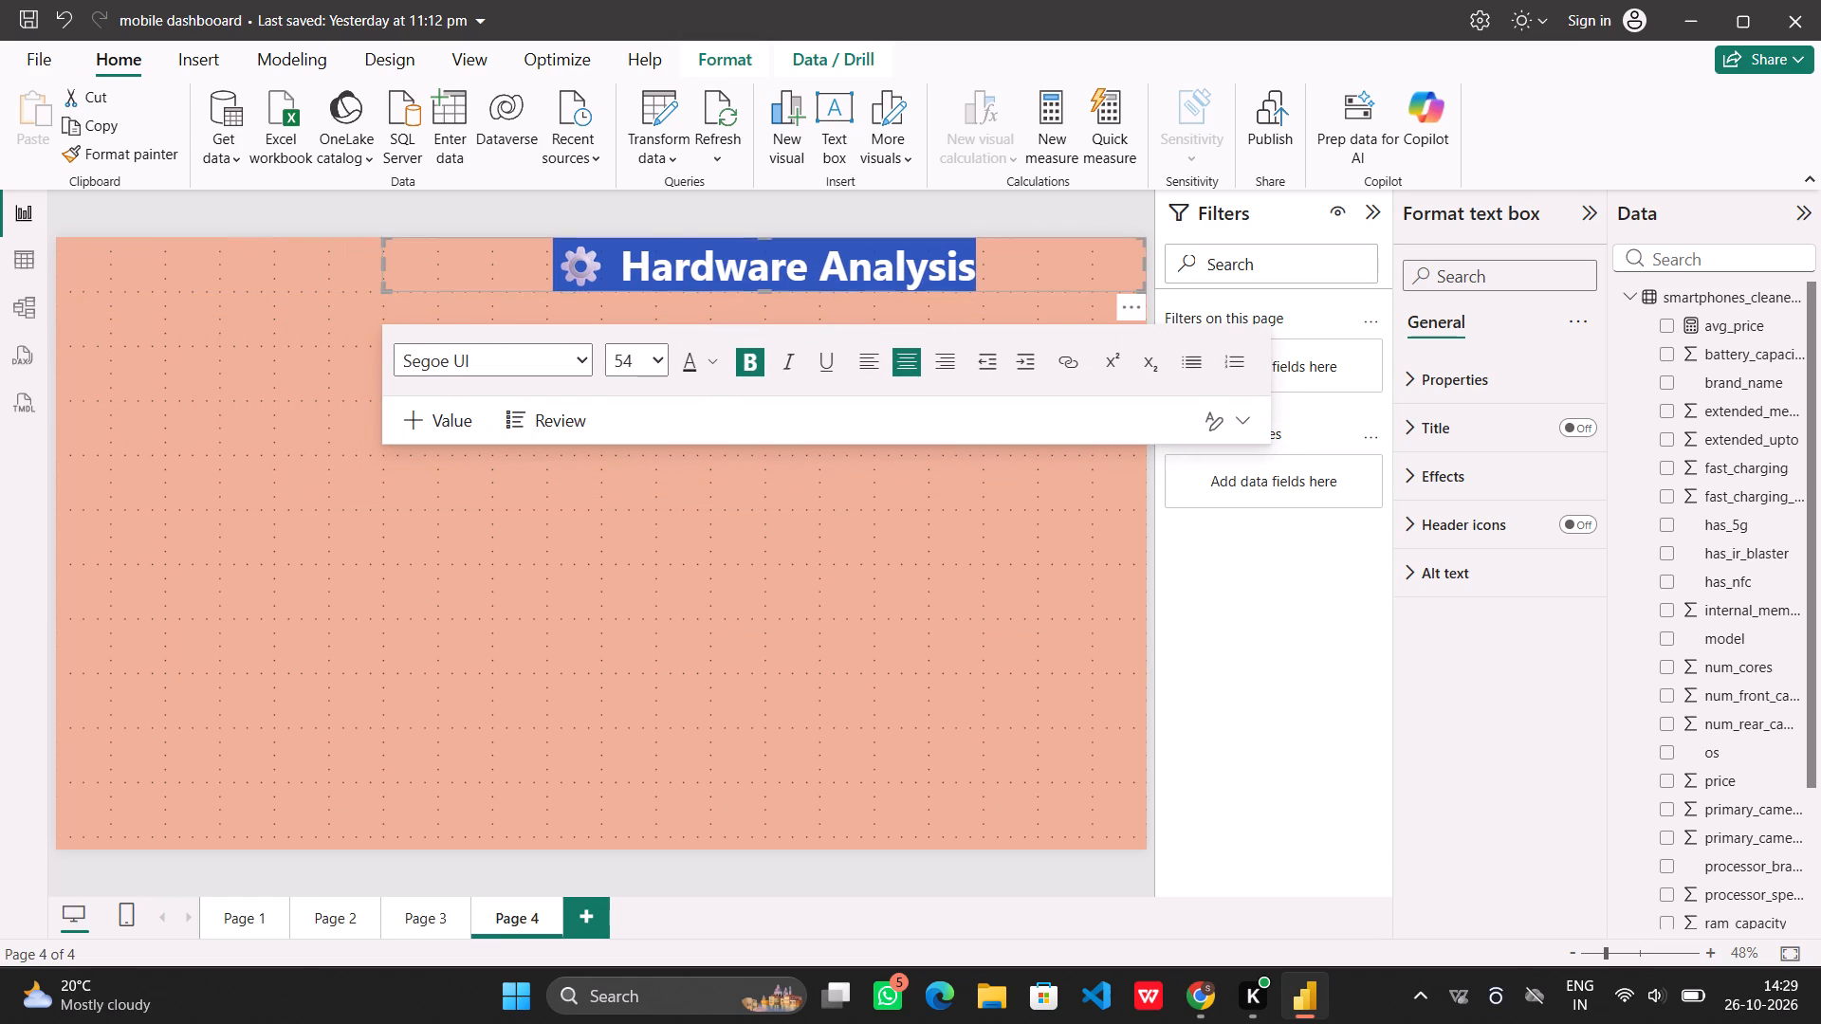
pyautogui.moveTo(1144, 265); pyautogui.dragTo(938, 267)
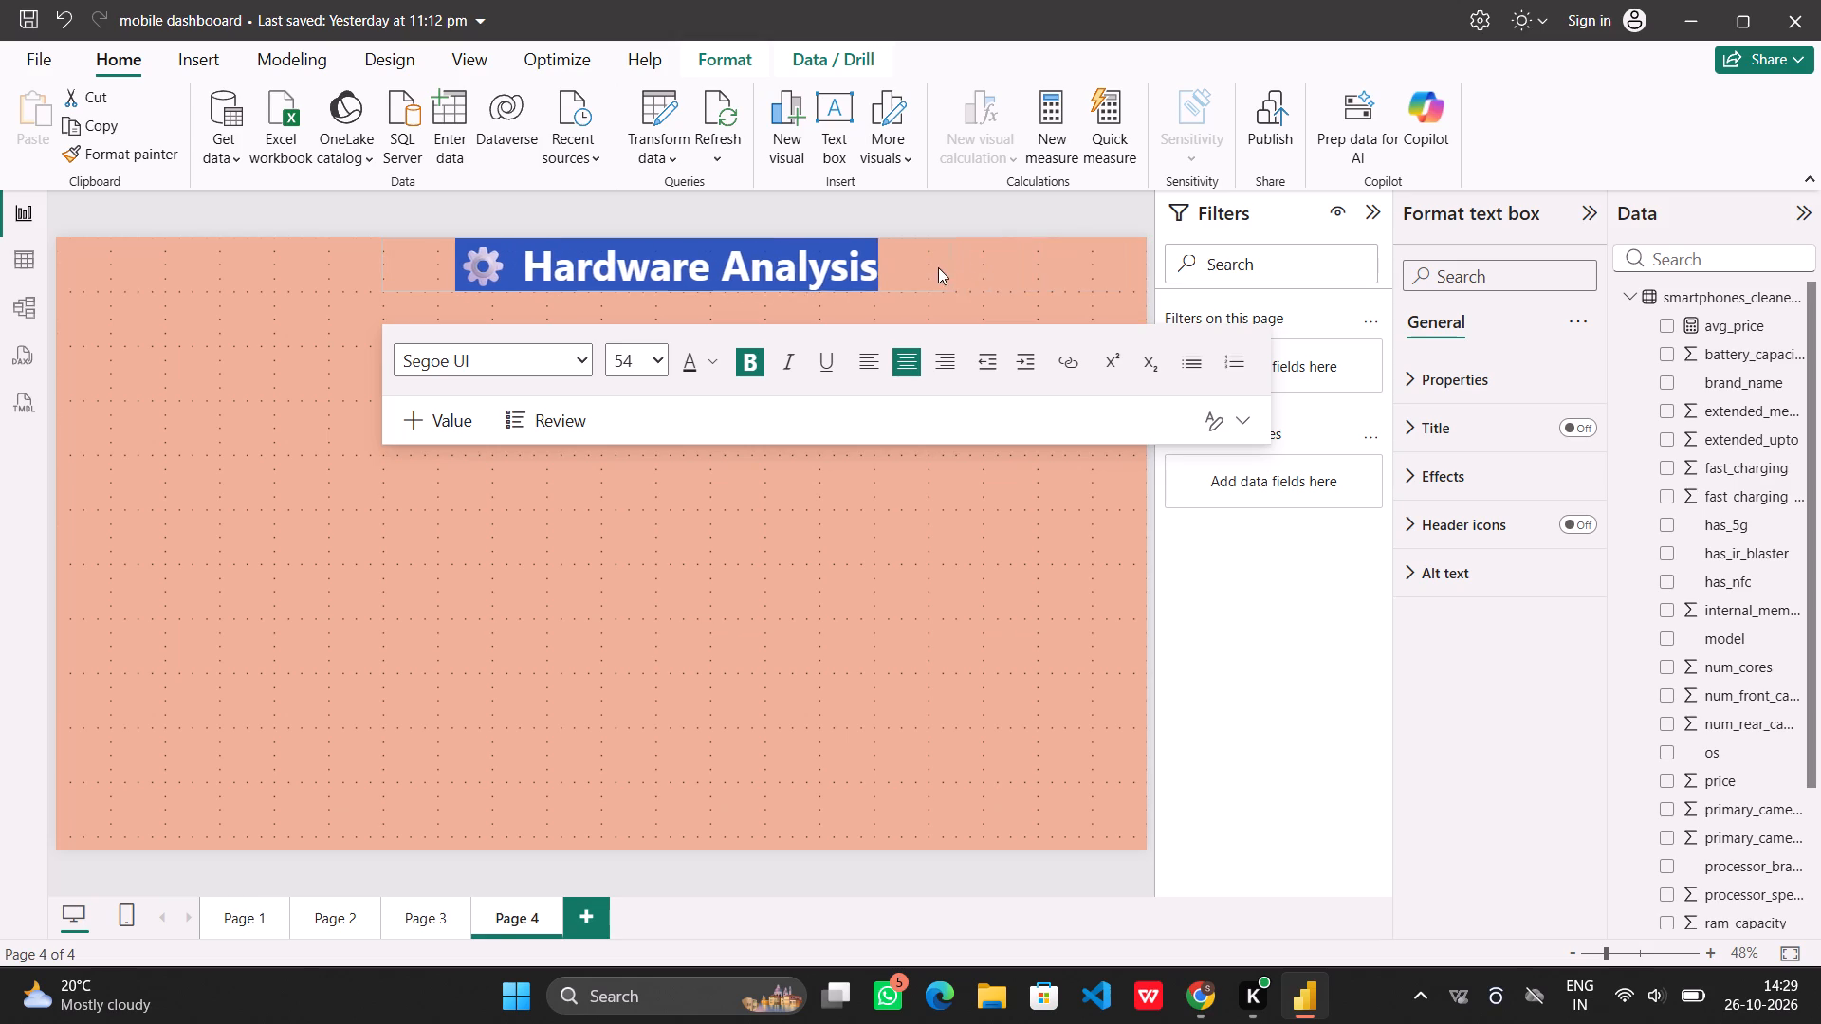
pyautogui.moveTo(938, 267); pyautogui.dragTo(813, 283)
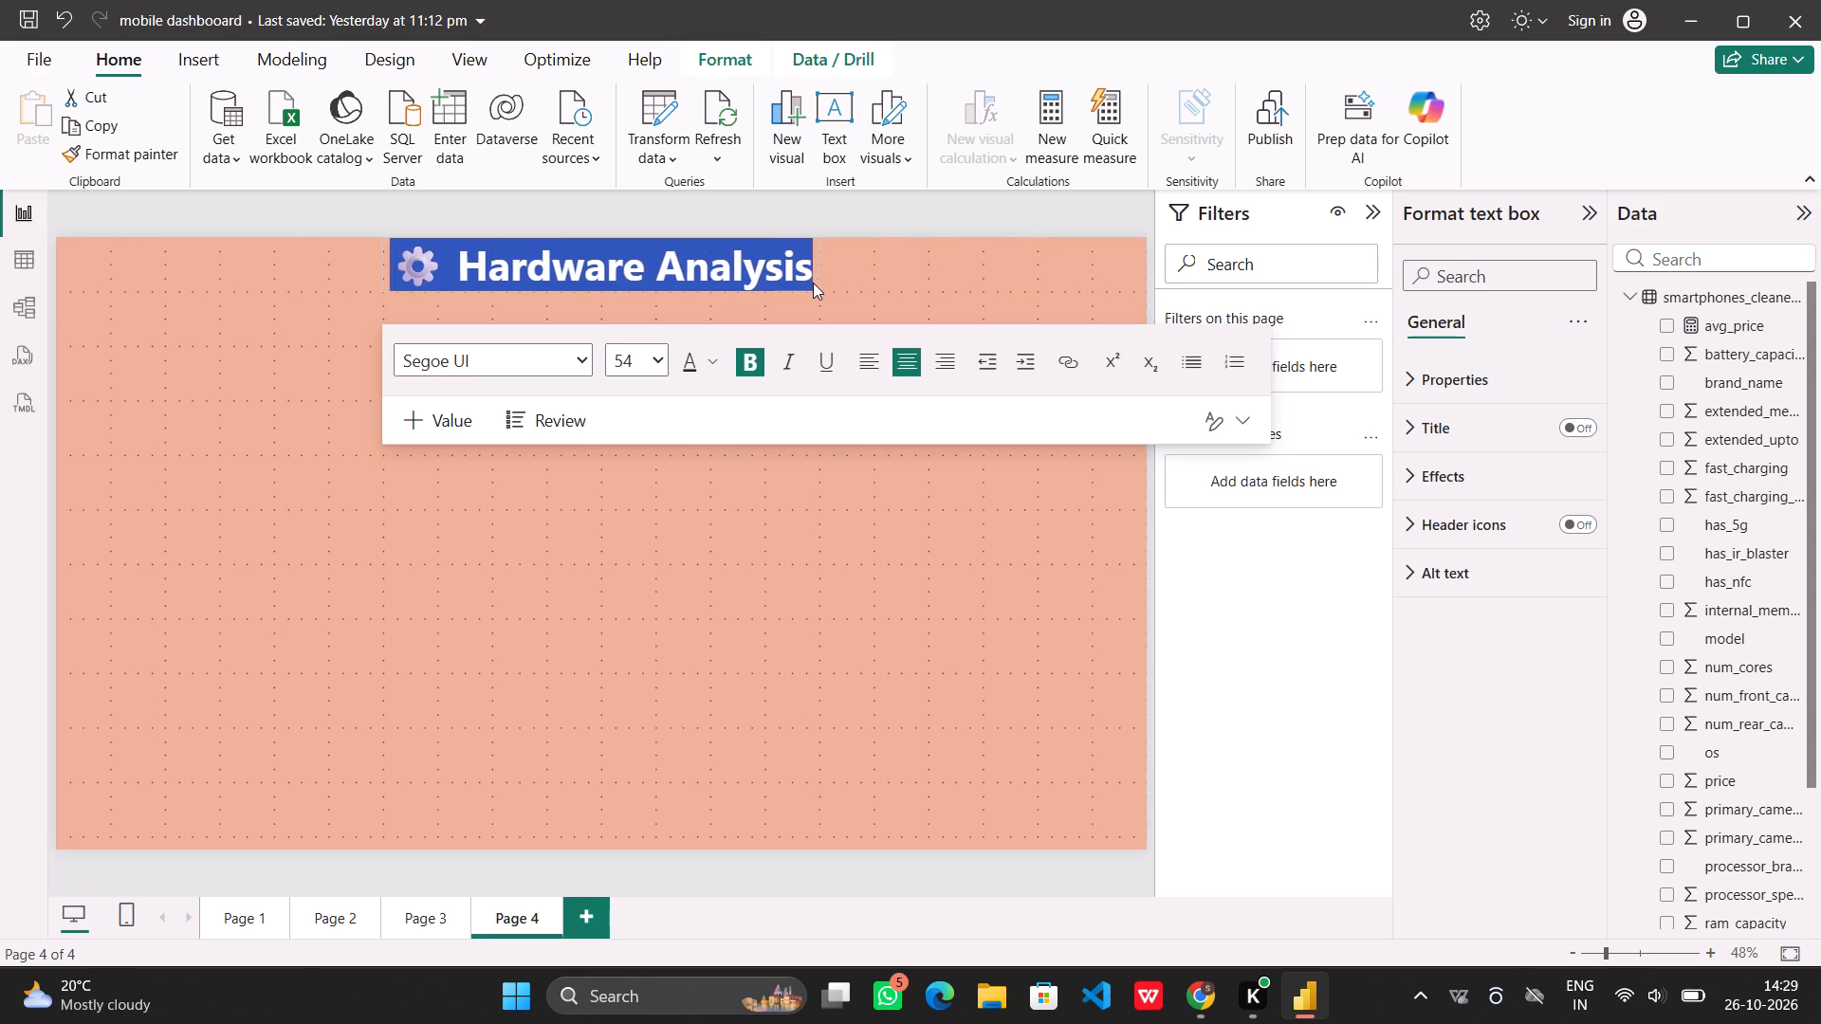
pyautogui.moveTo(813, 283); pyautogui.dragTo(816, 284)
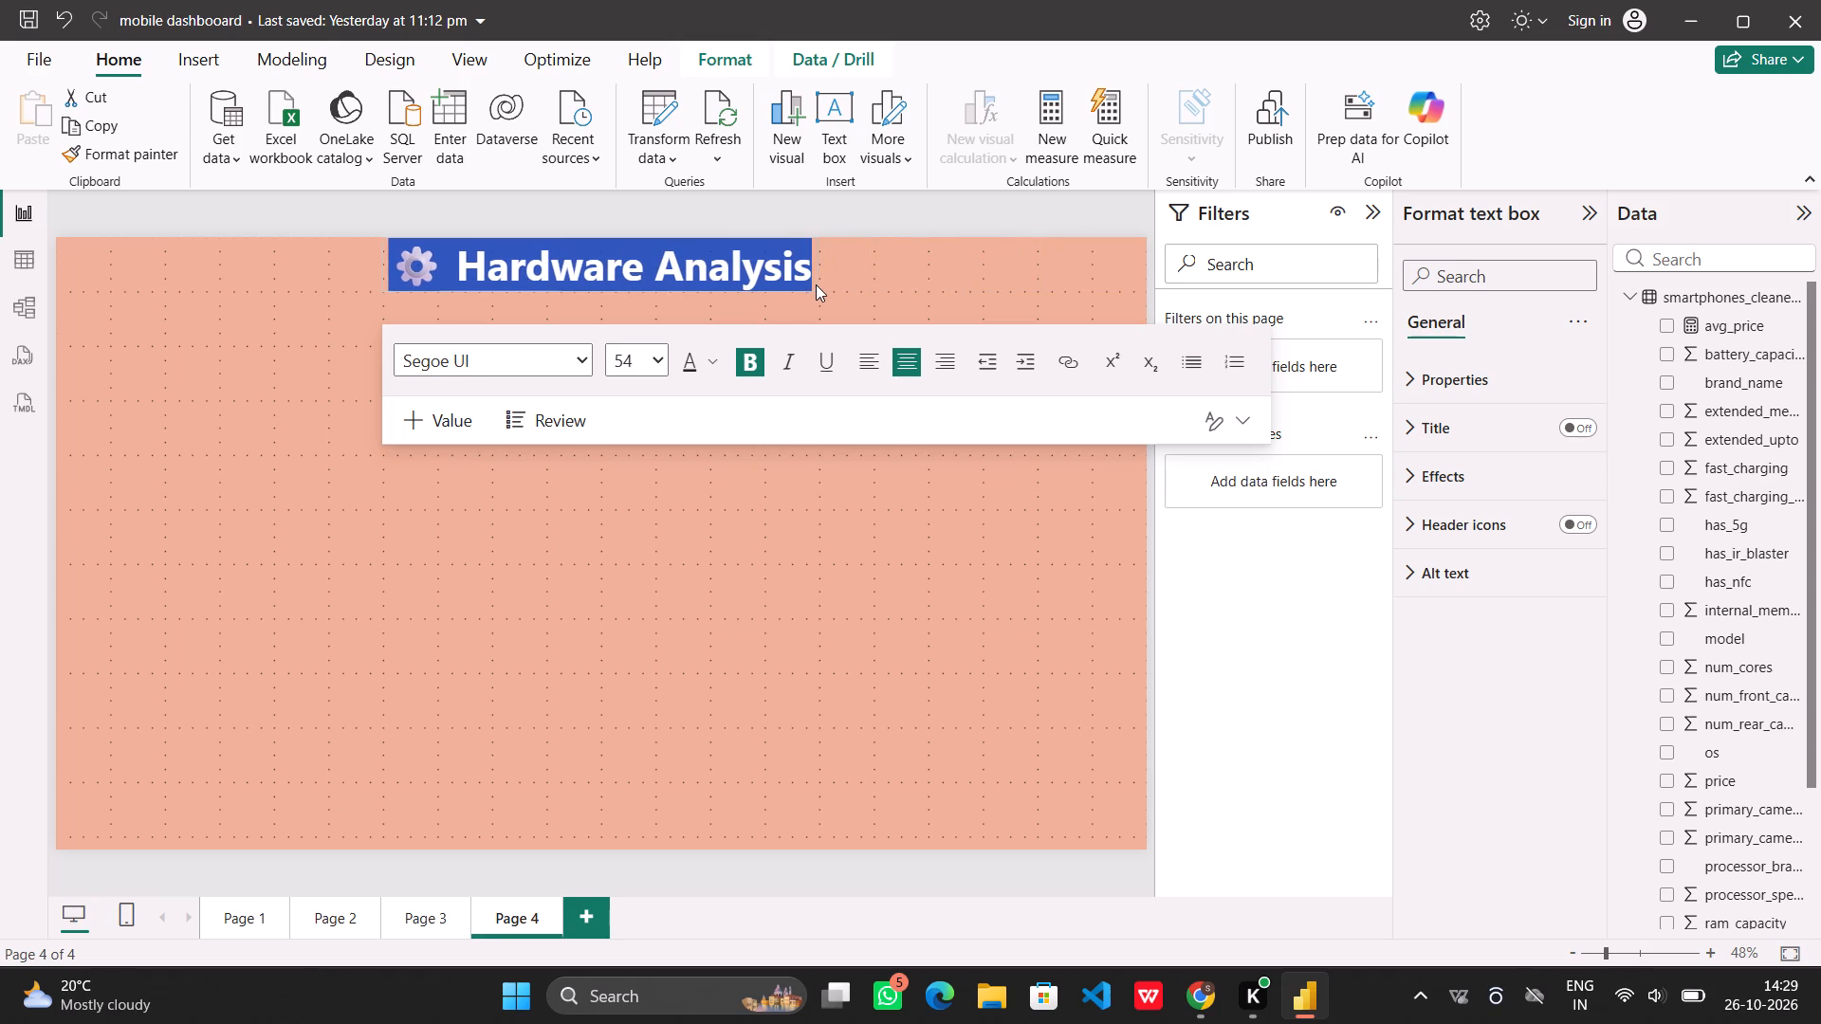
pyautogui.moveTo(816, 284); pyautogui.dragTo(816, 290)
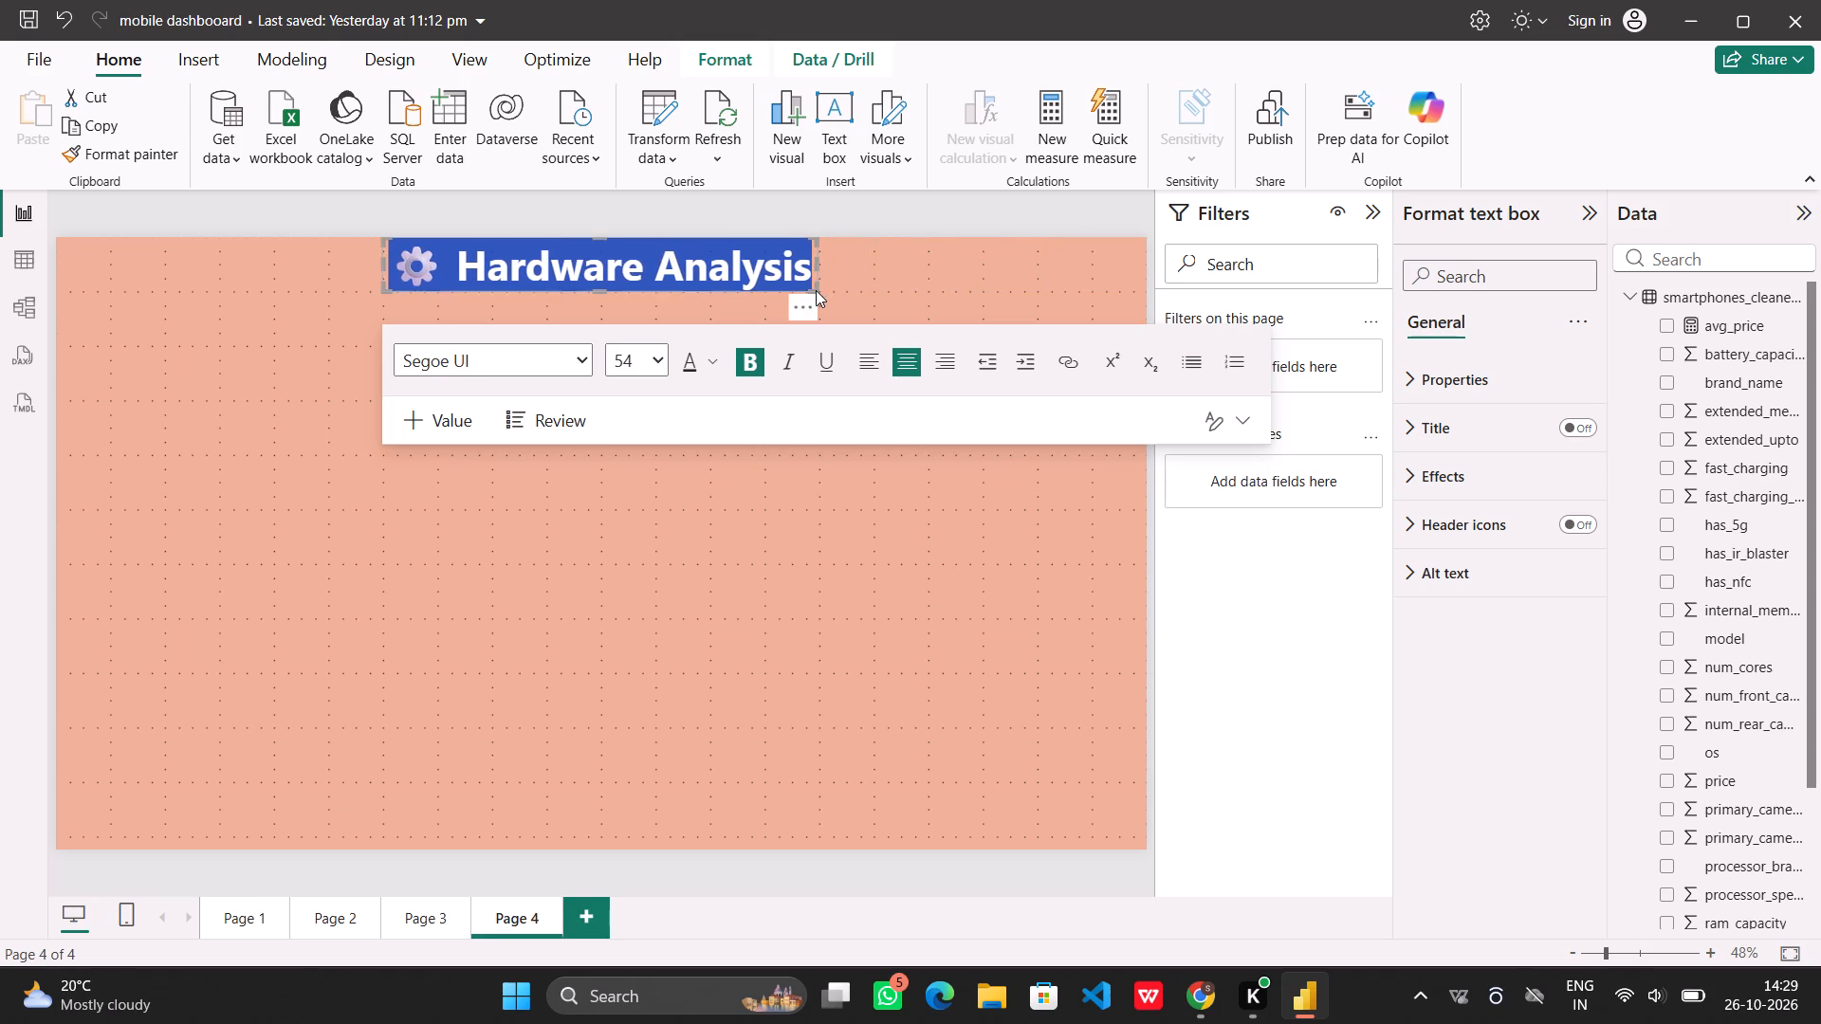
pyautogui.click(726, 574)
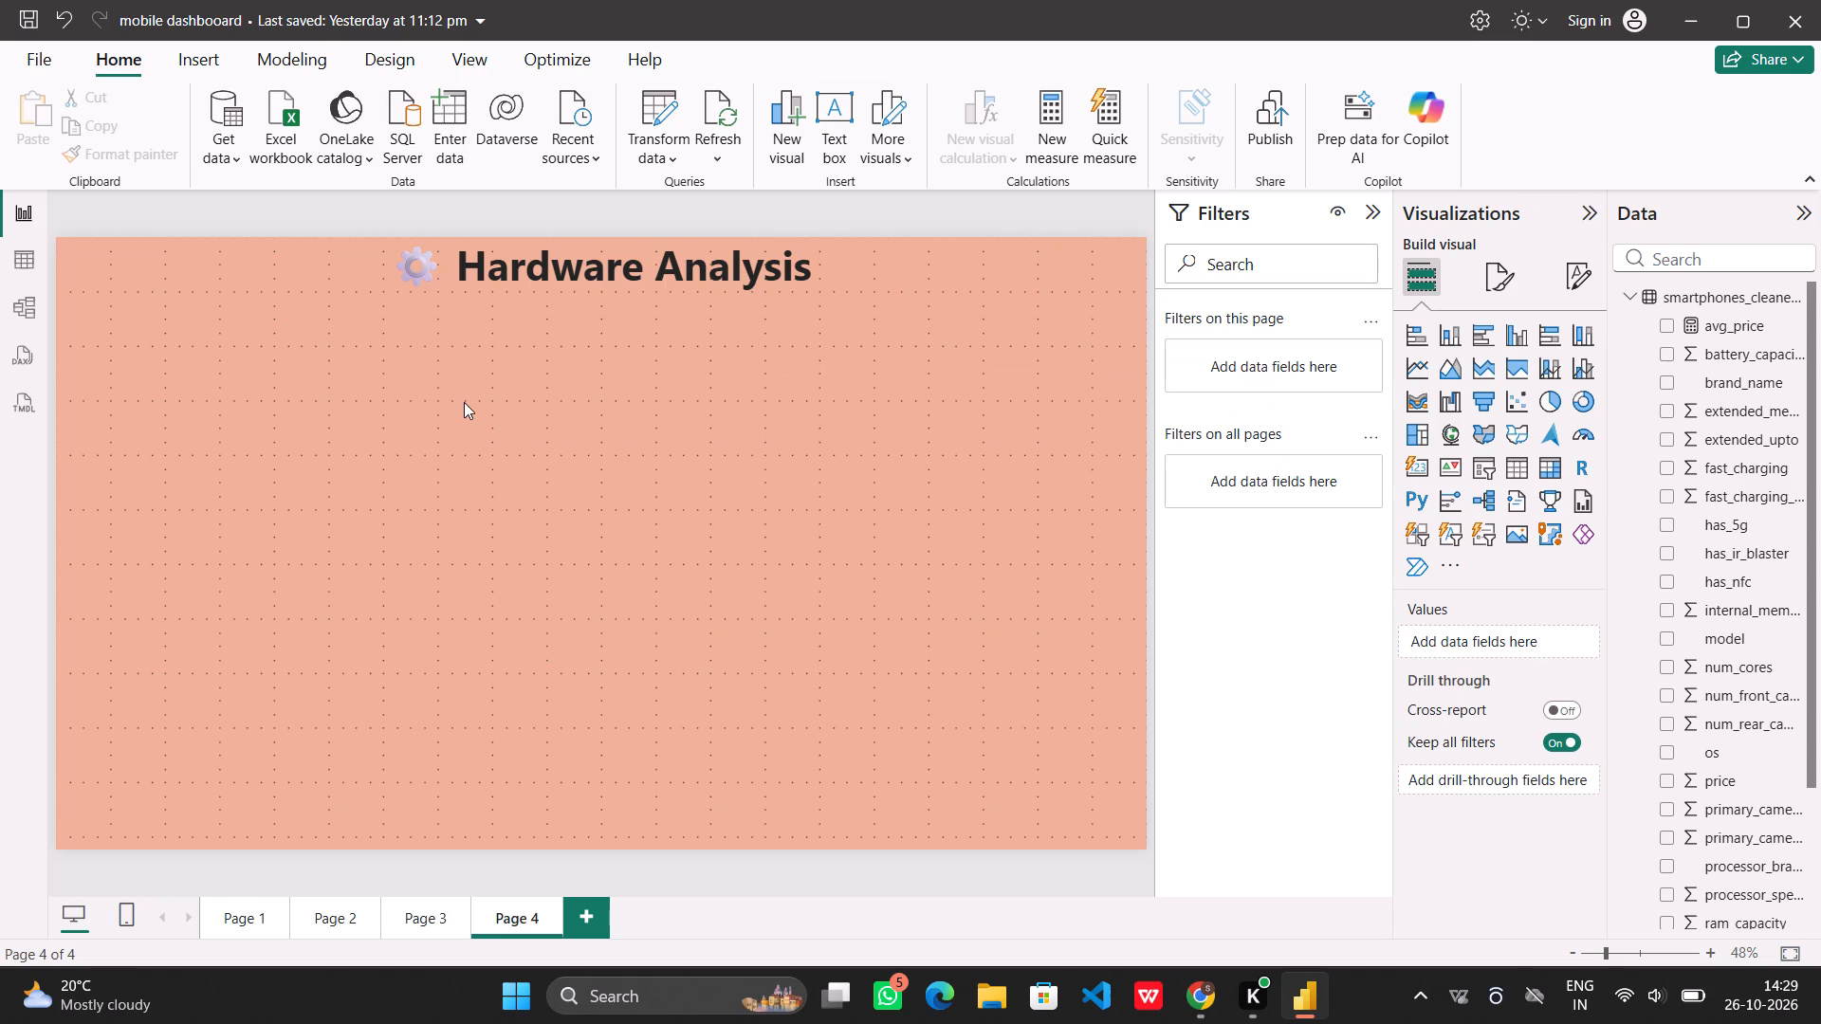
# Turn on the heading text box's background and fill it with an orange theme shade darker than the page background.
pyautogui.click(387, 274)
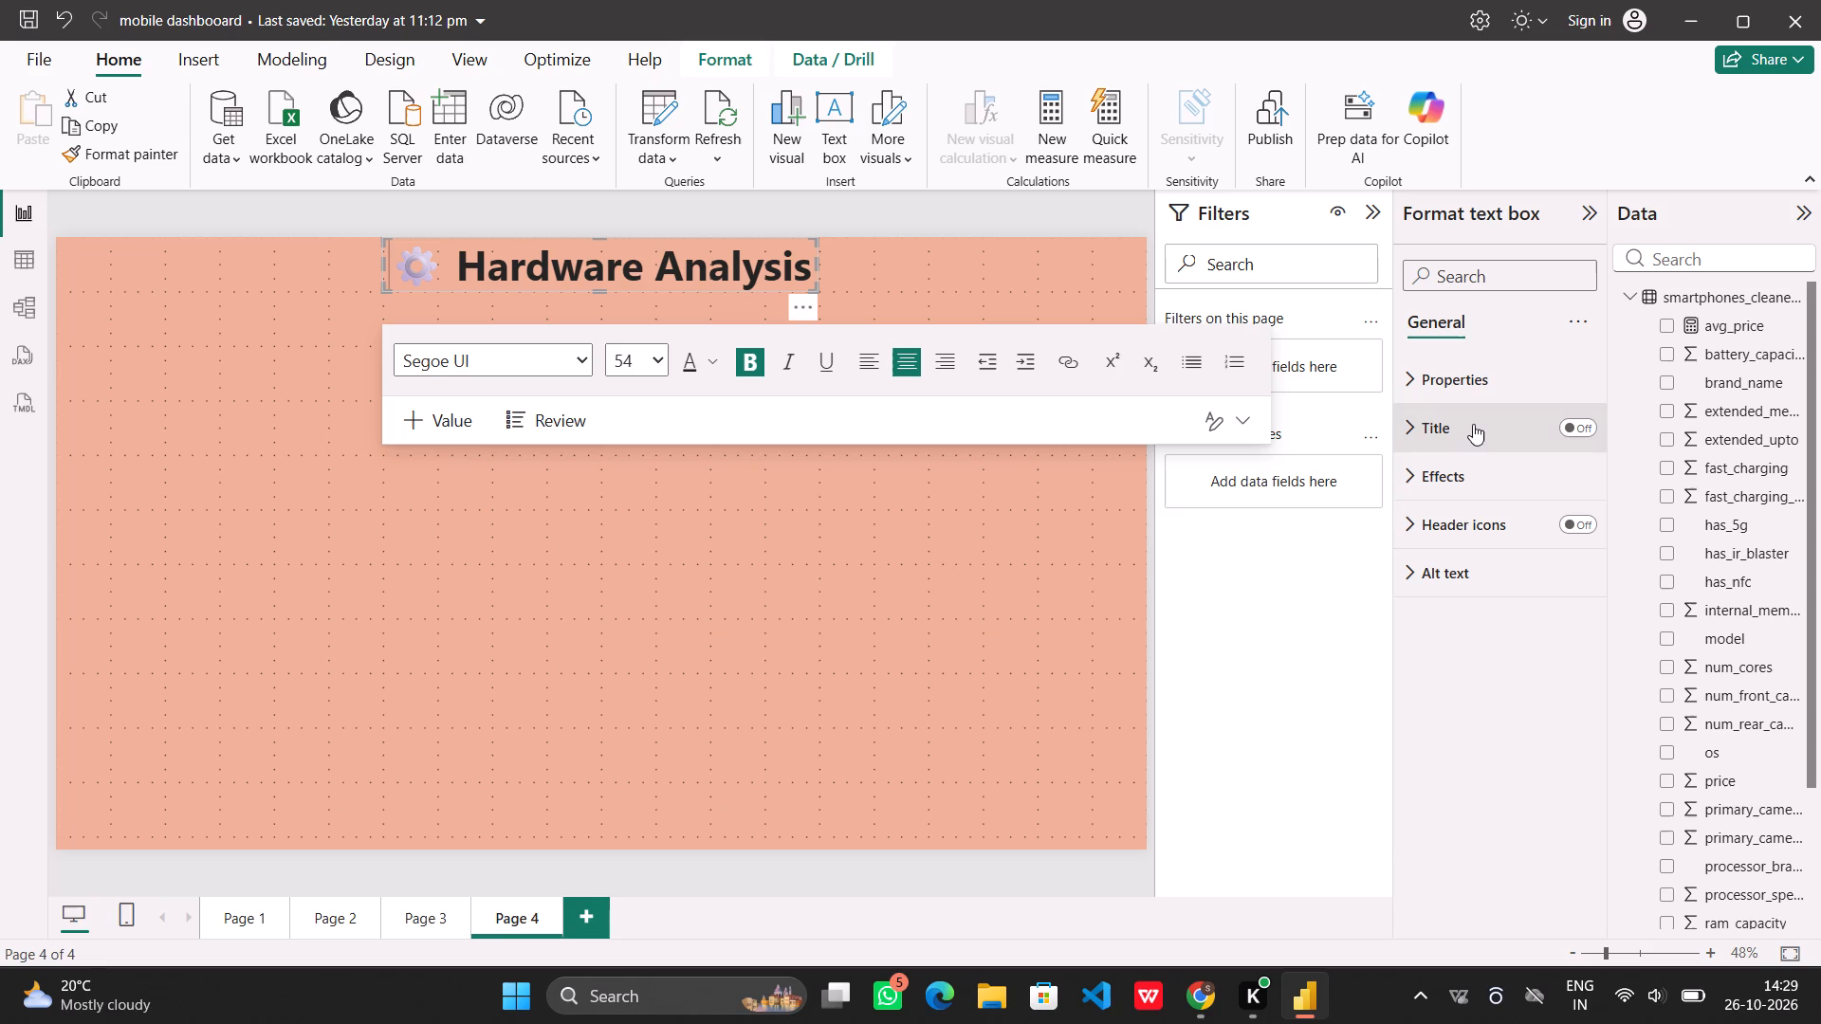
pyautogui.click(1474, 374)
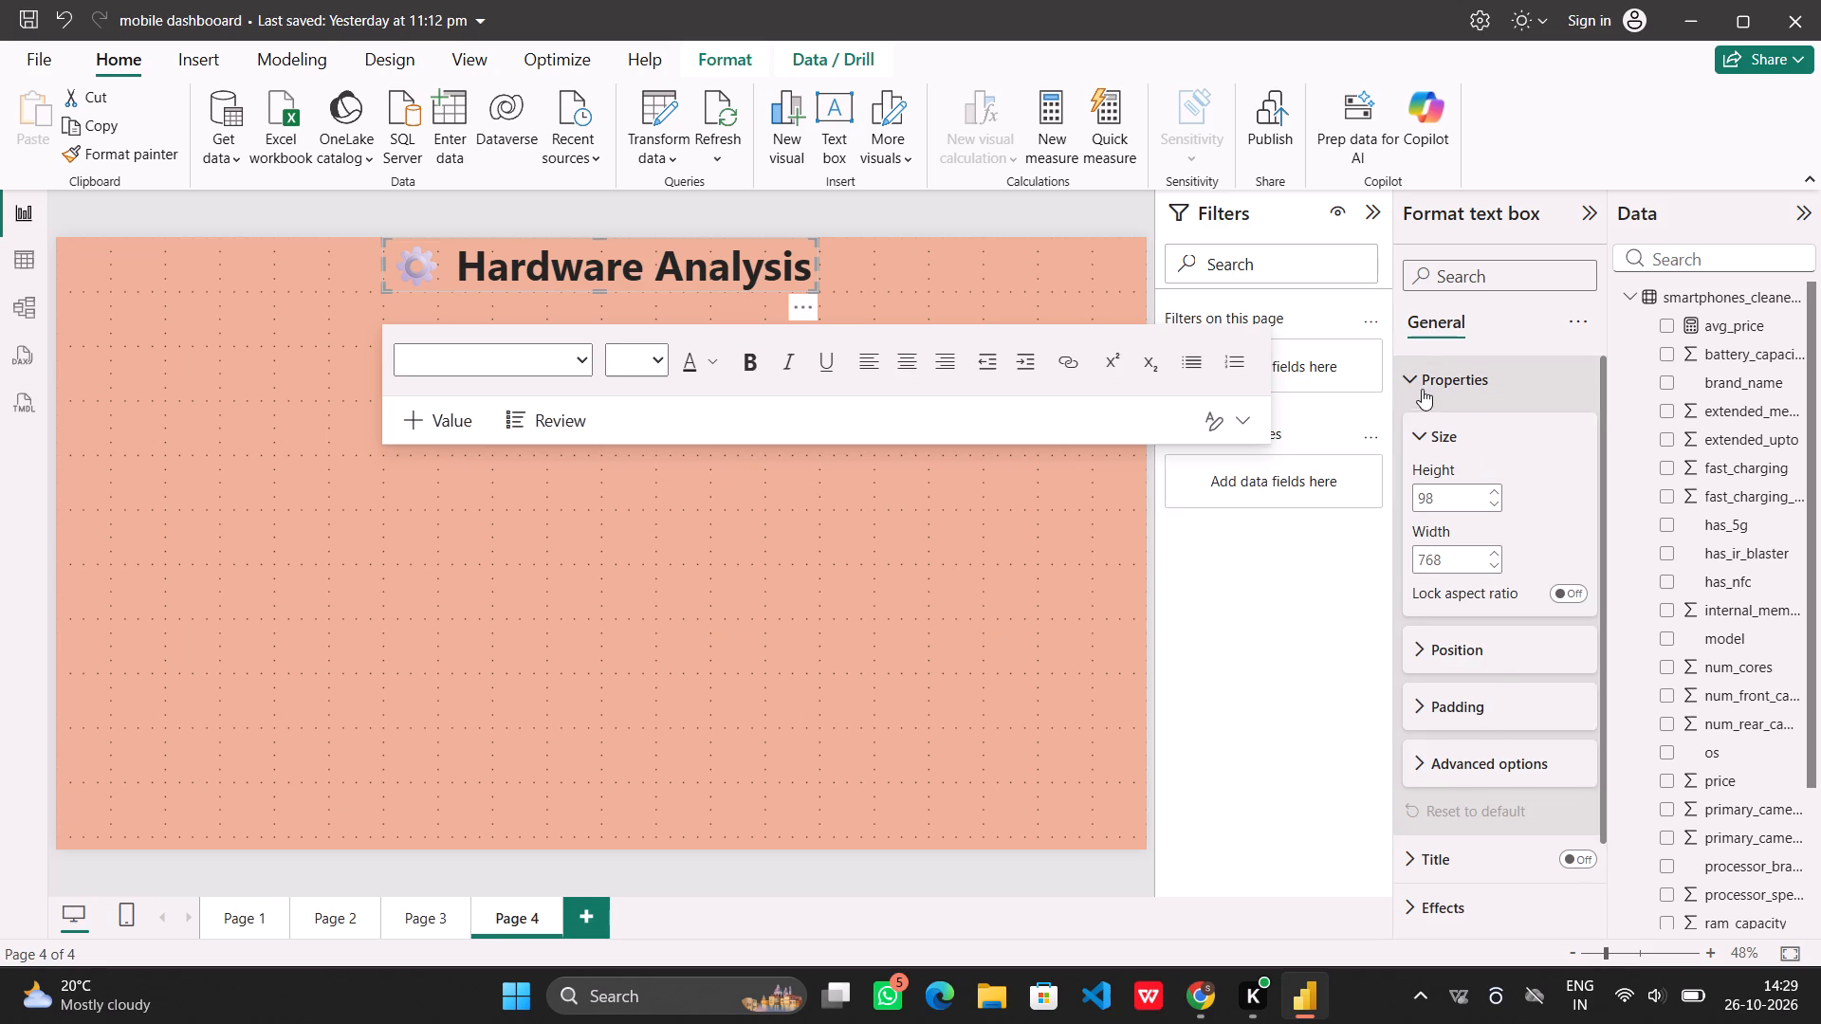
pyautogui.click(1435, 388)
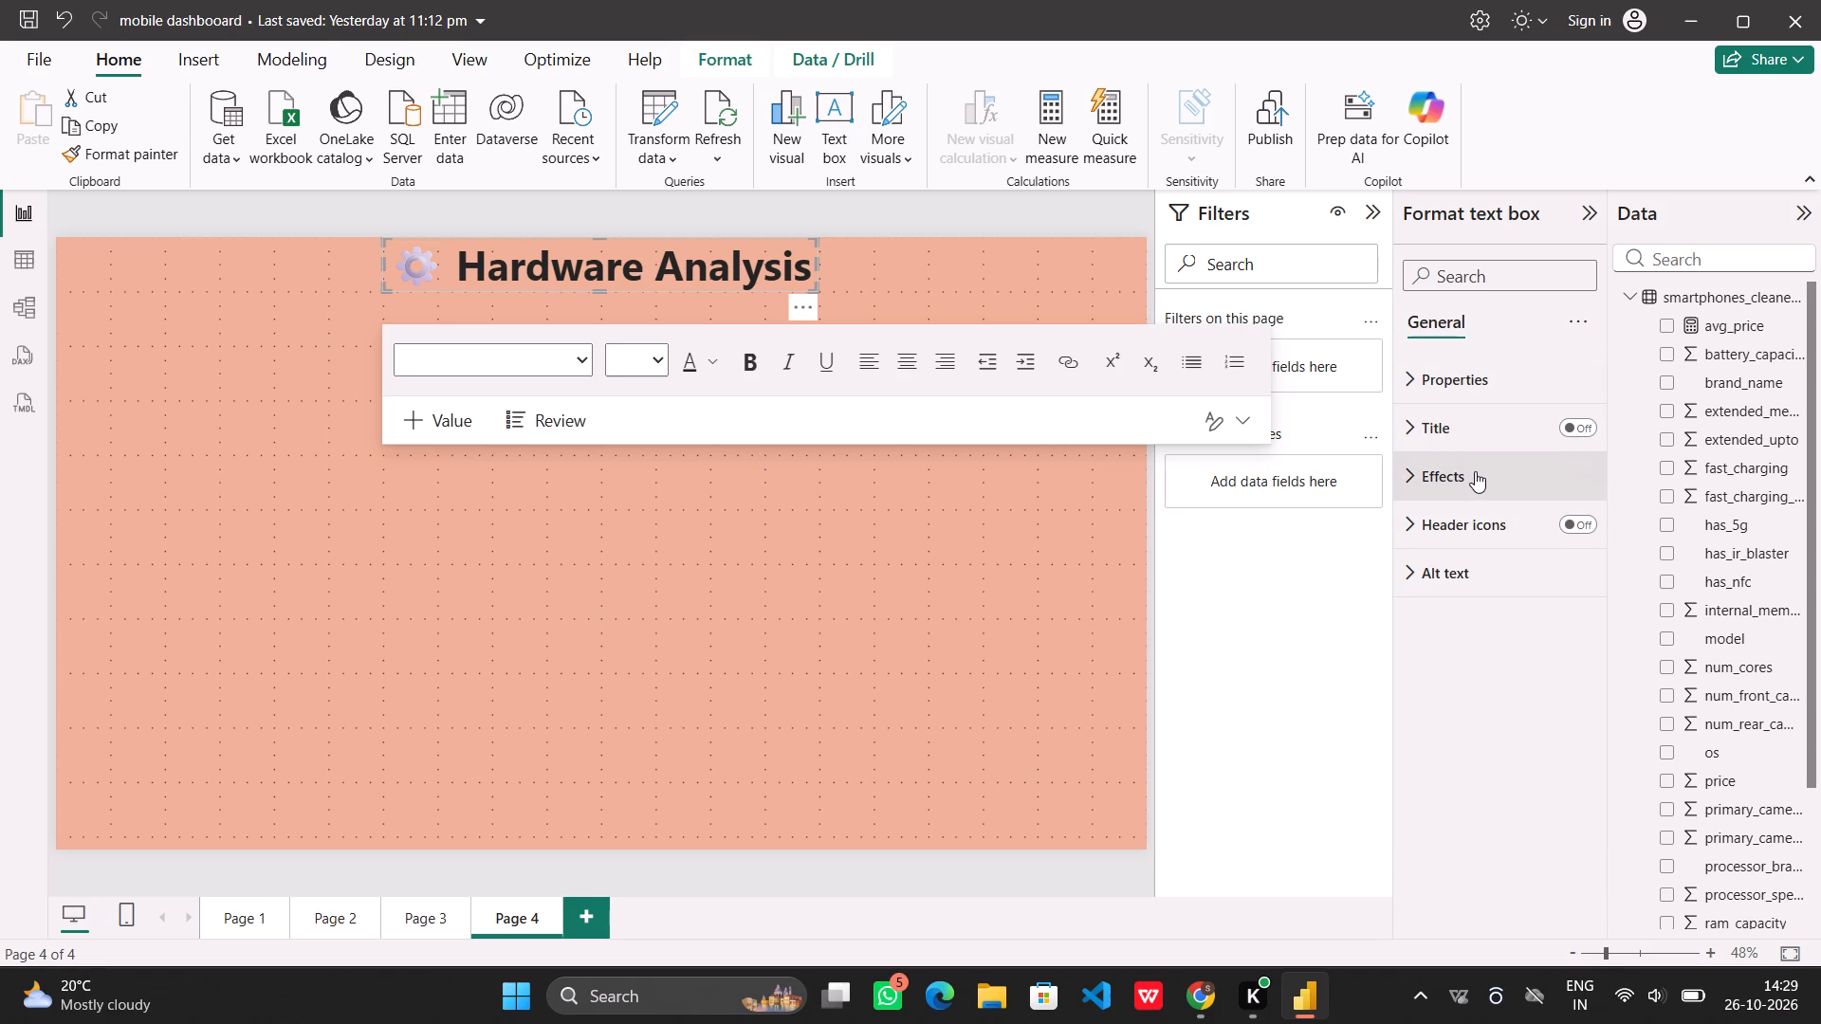
pyautogui.click(1475, 471)
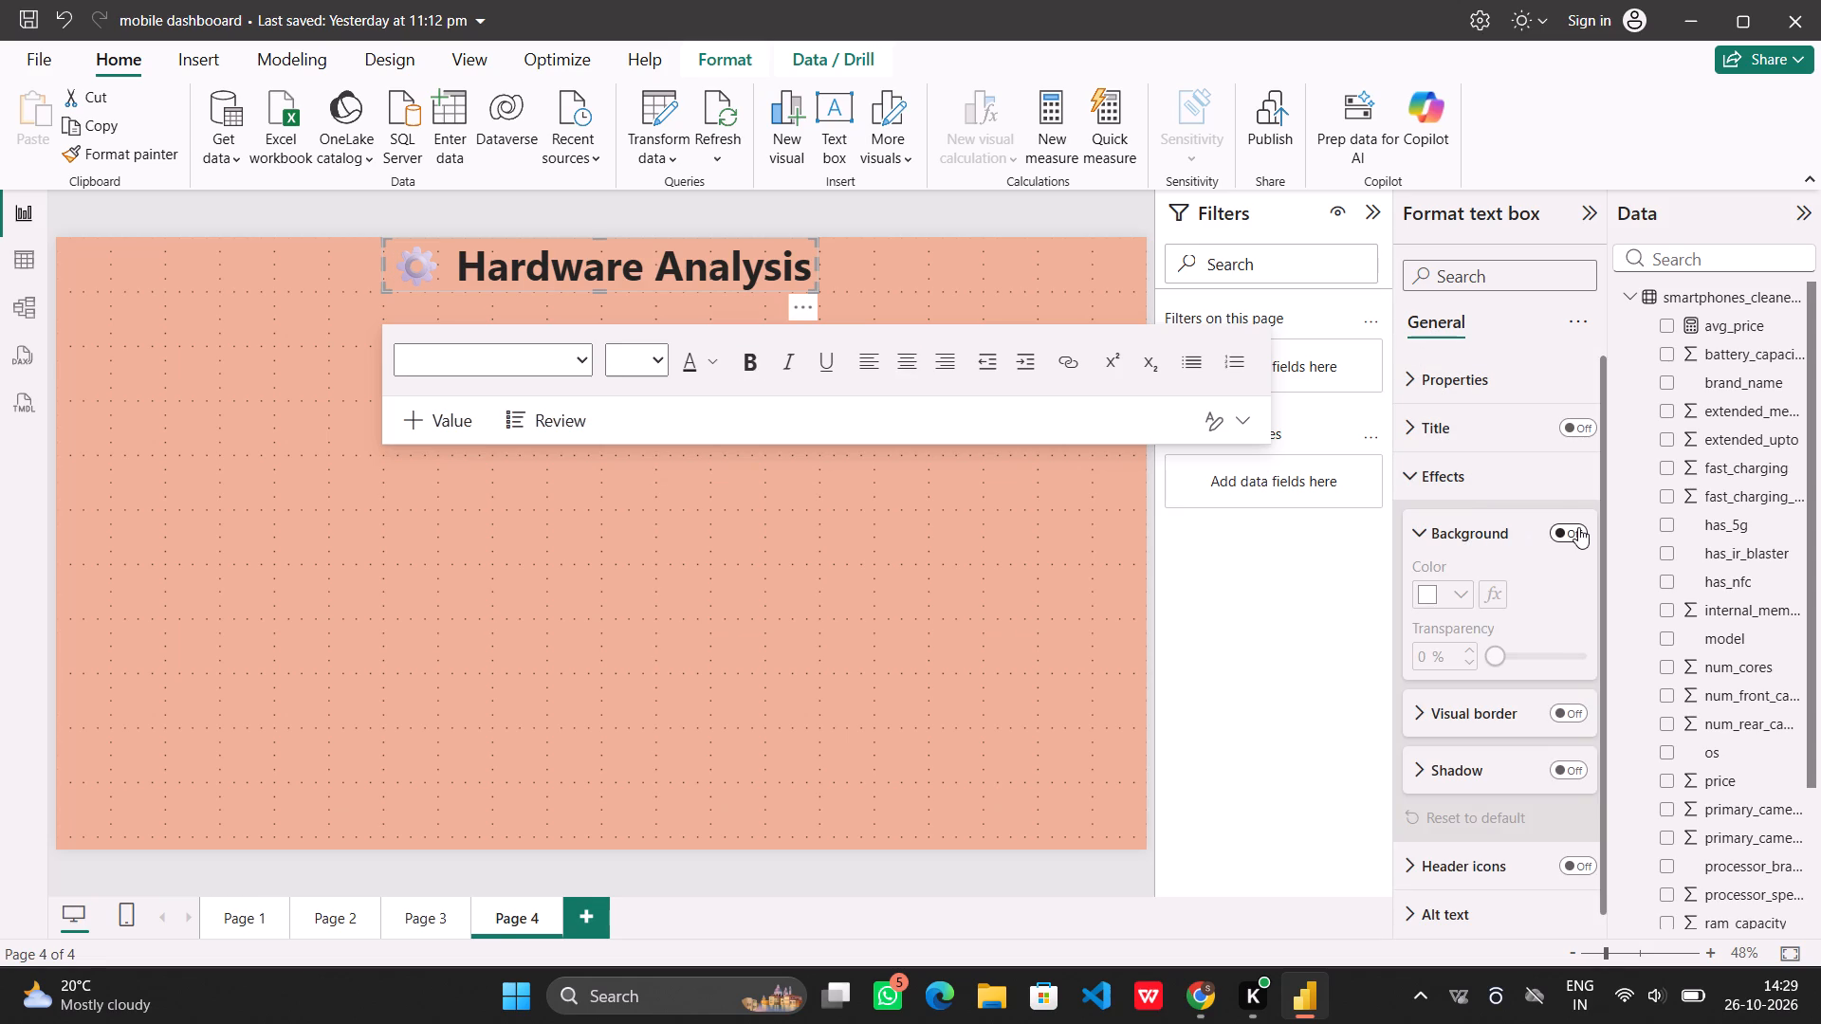
pyautogui.click(1578, 527)
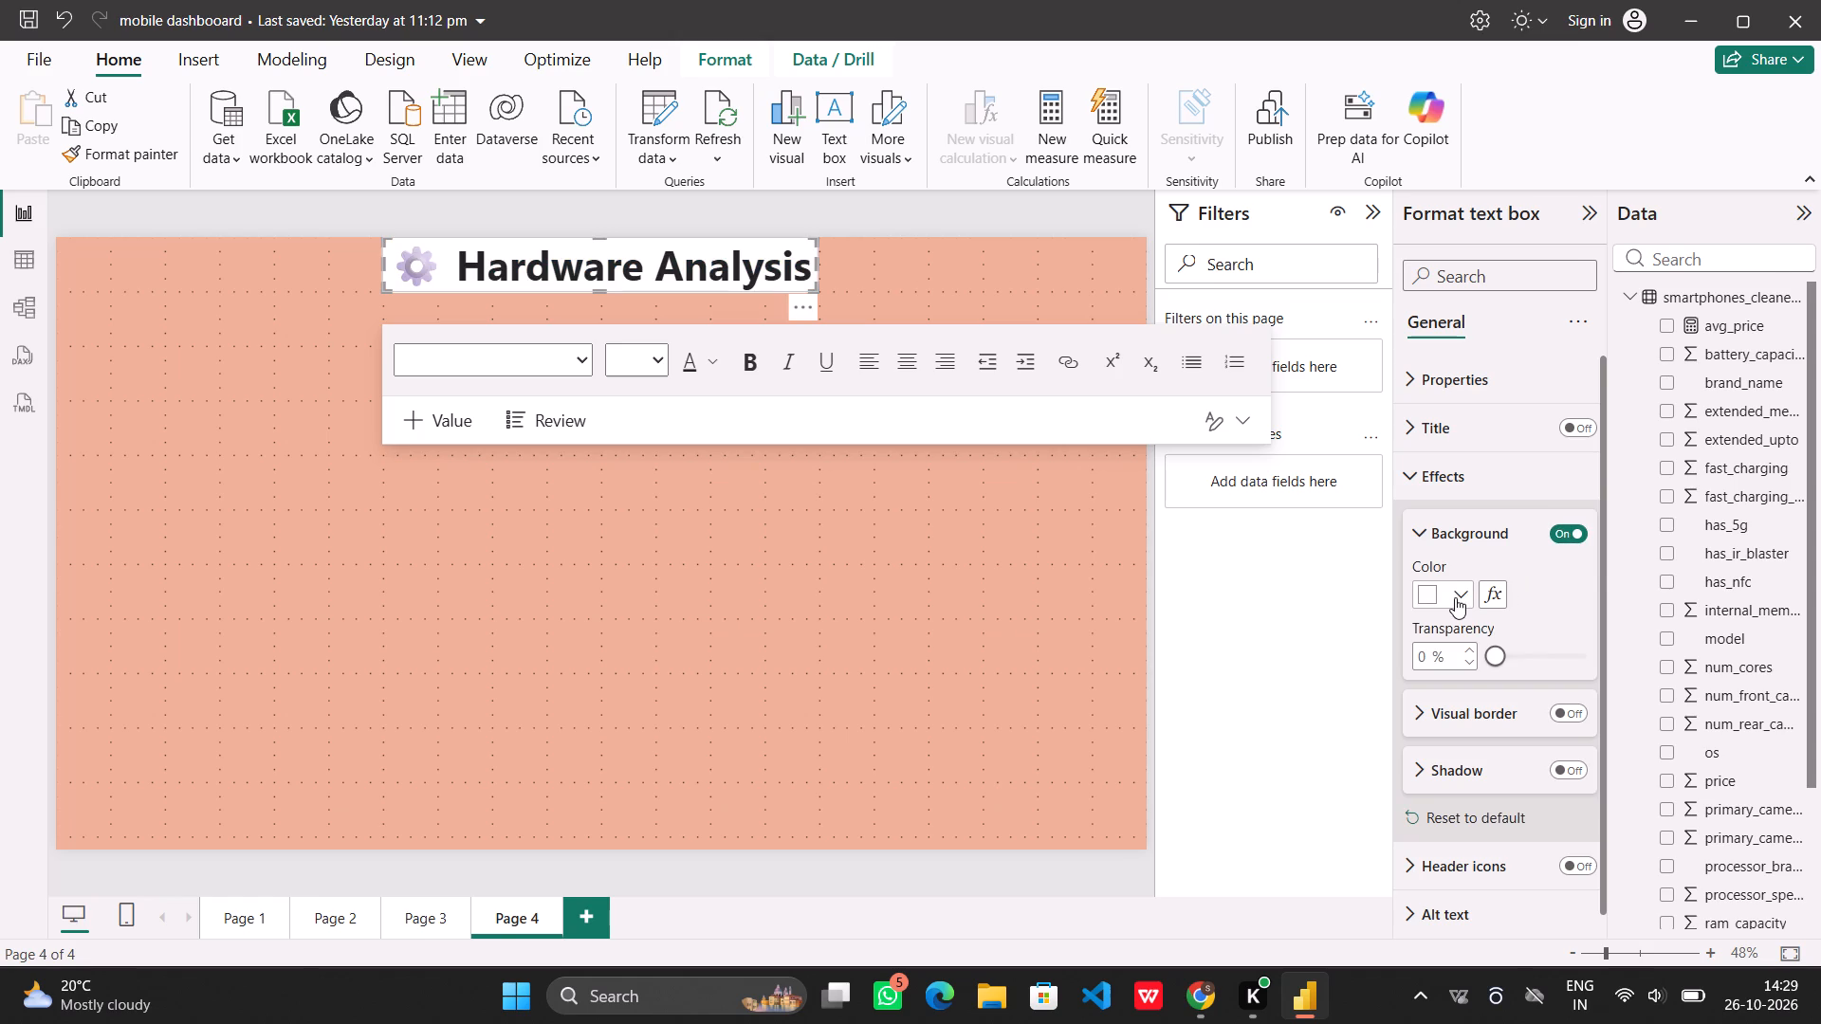
pyautogui.click(1455, 597)
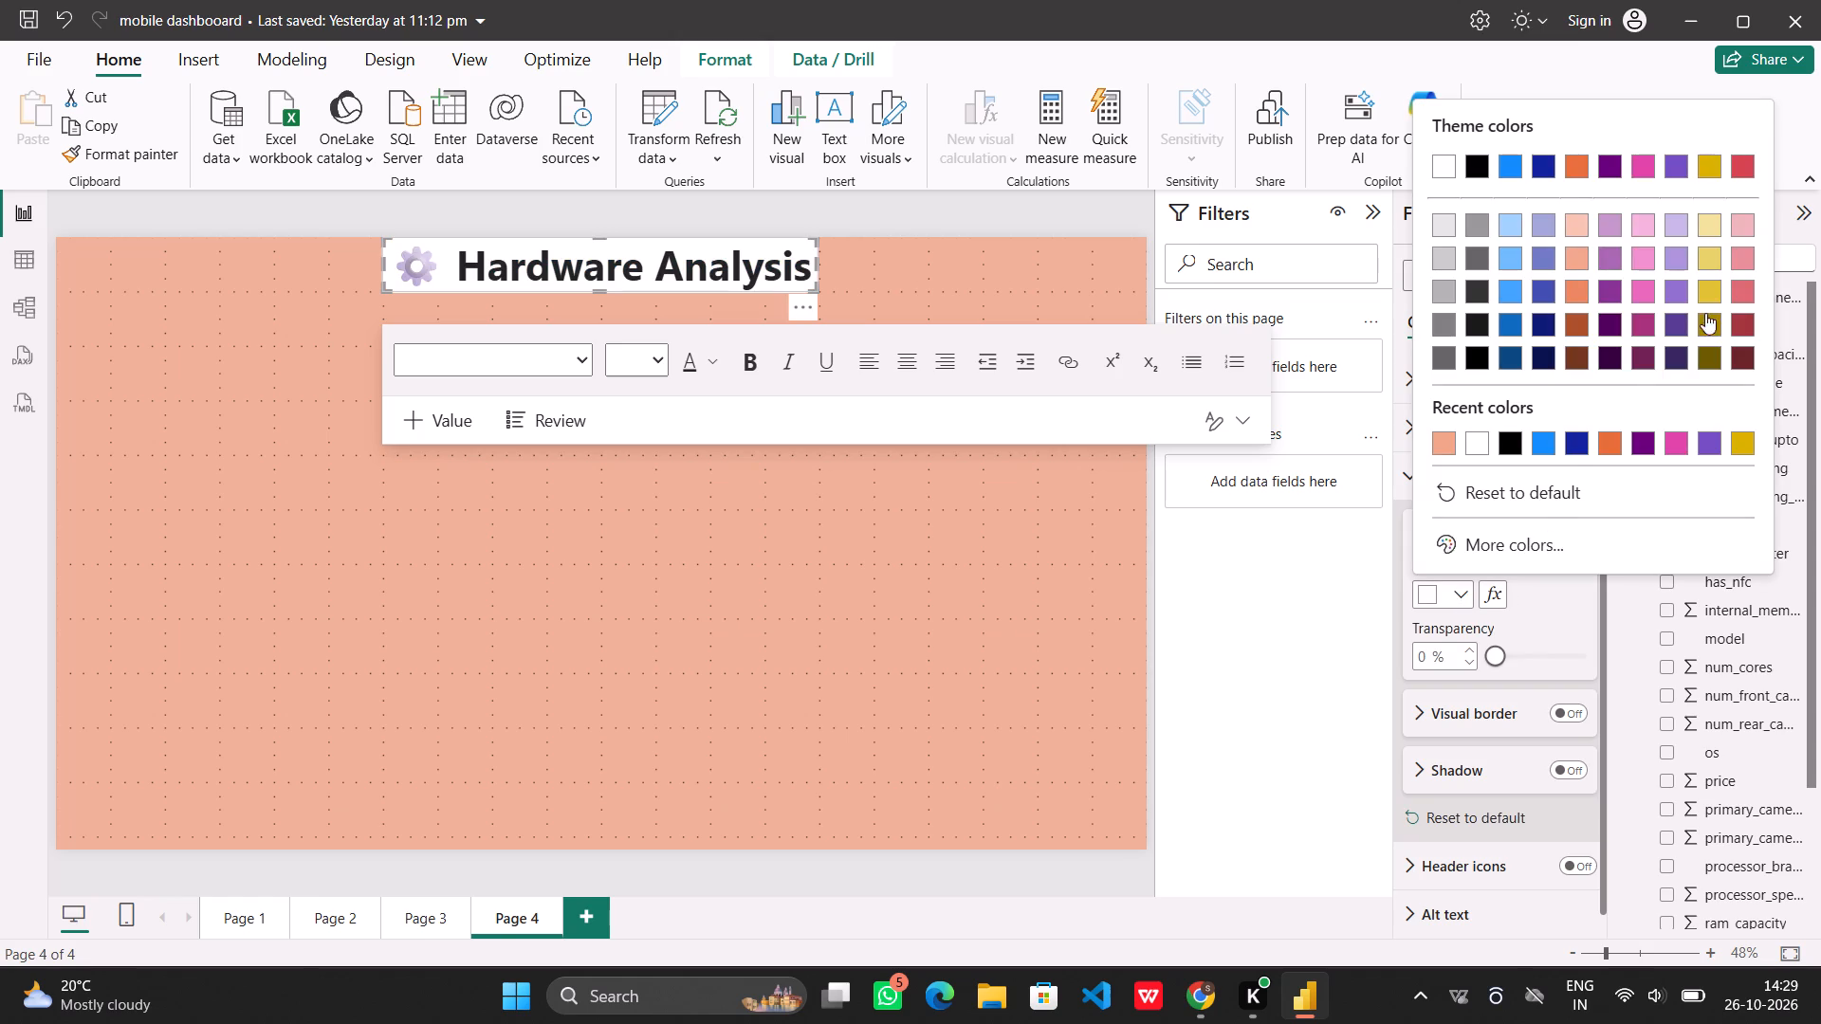
pyautogui.click(1575, 292)
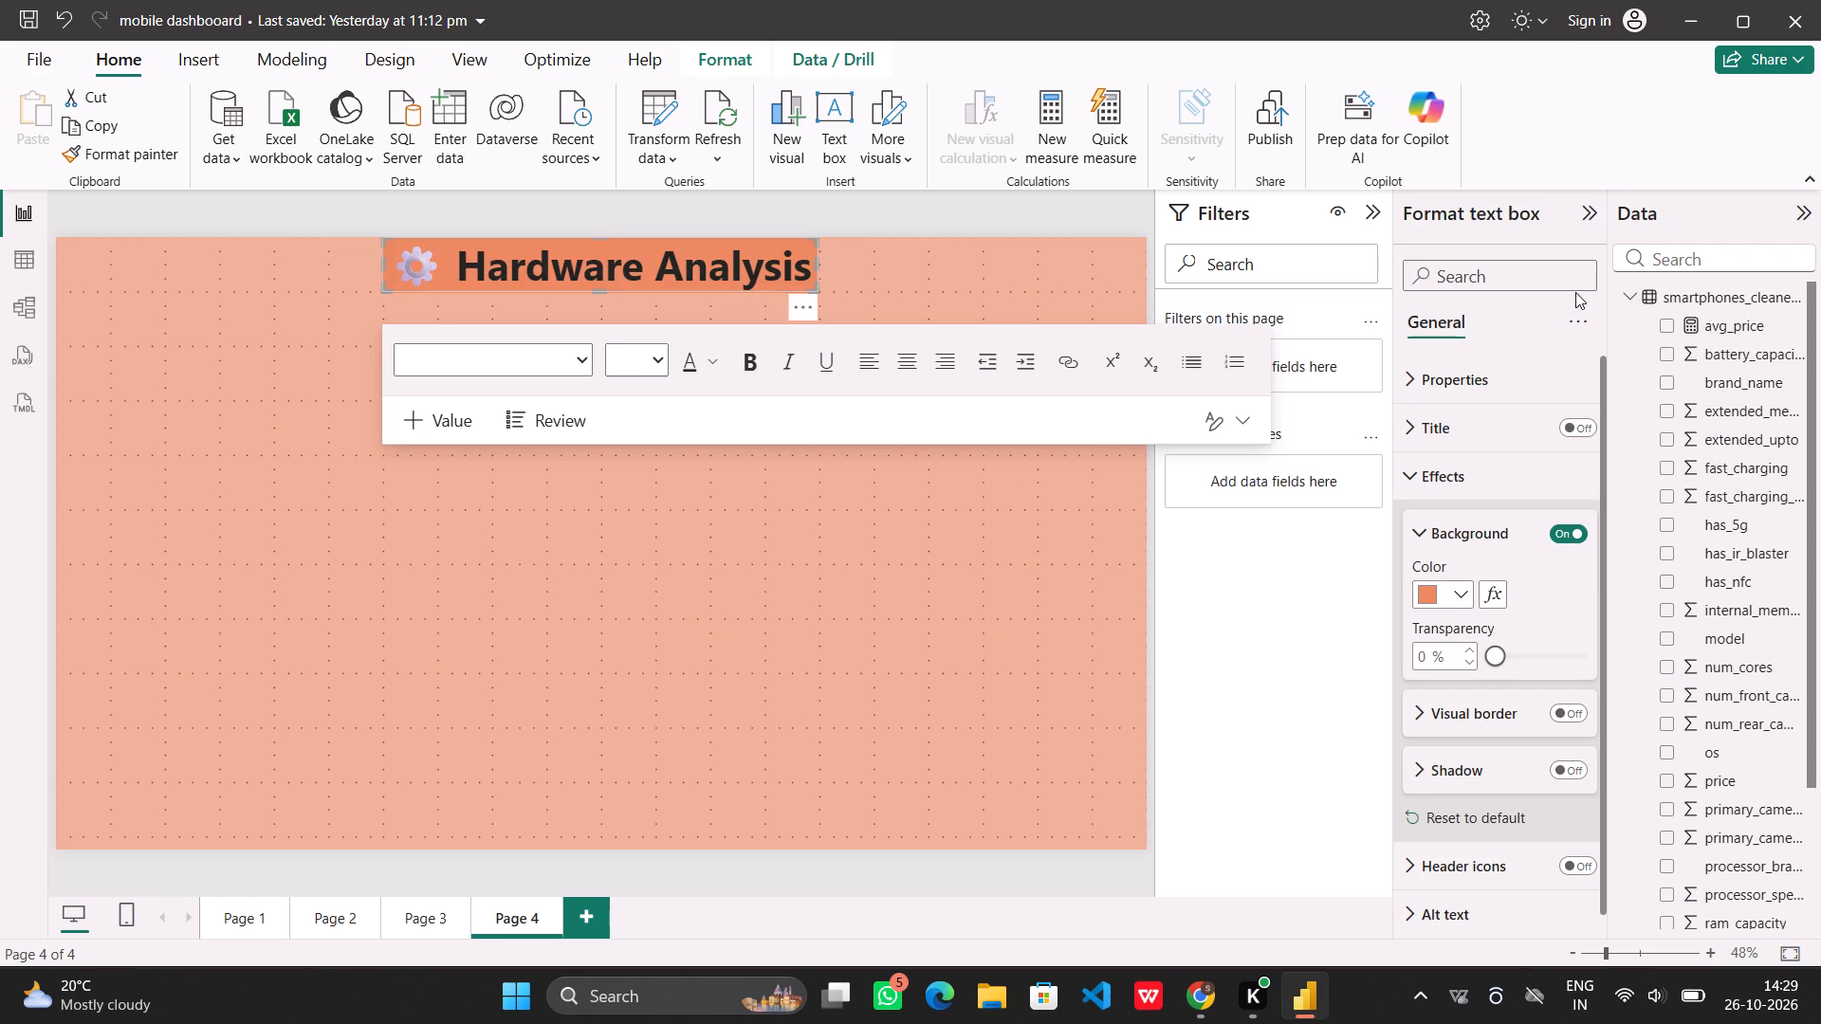
pyautogui.click(1088, 576)
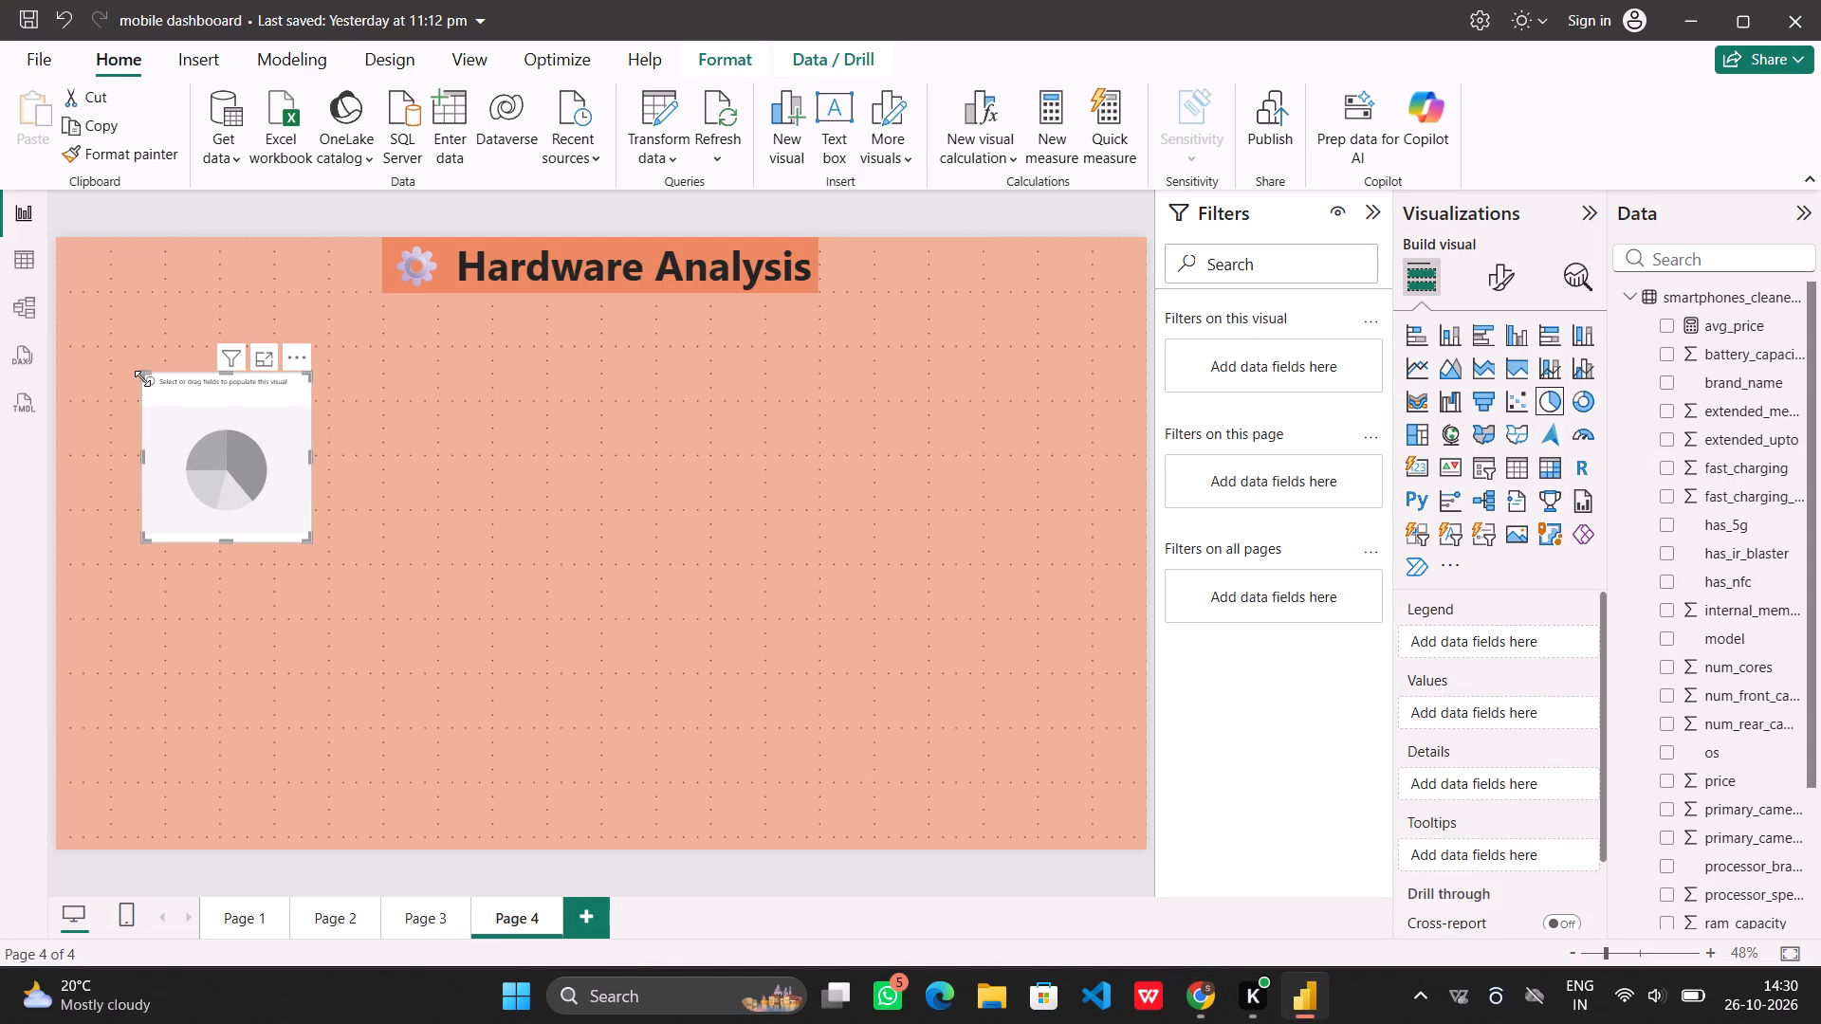
pyautogui.moveTo(142, 378); pyautogui.dragTo(56, 292)
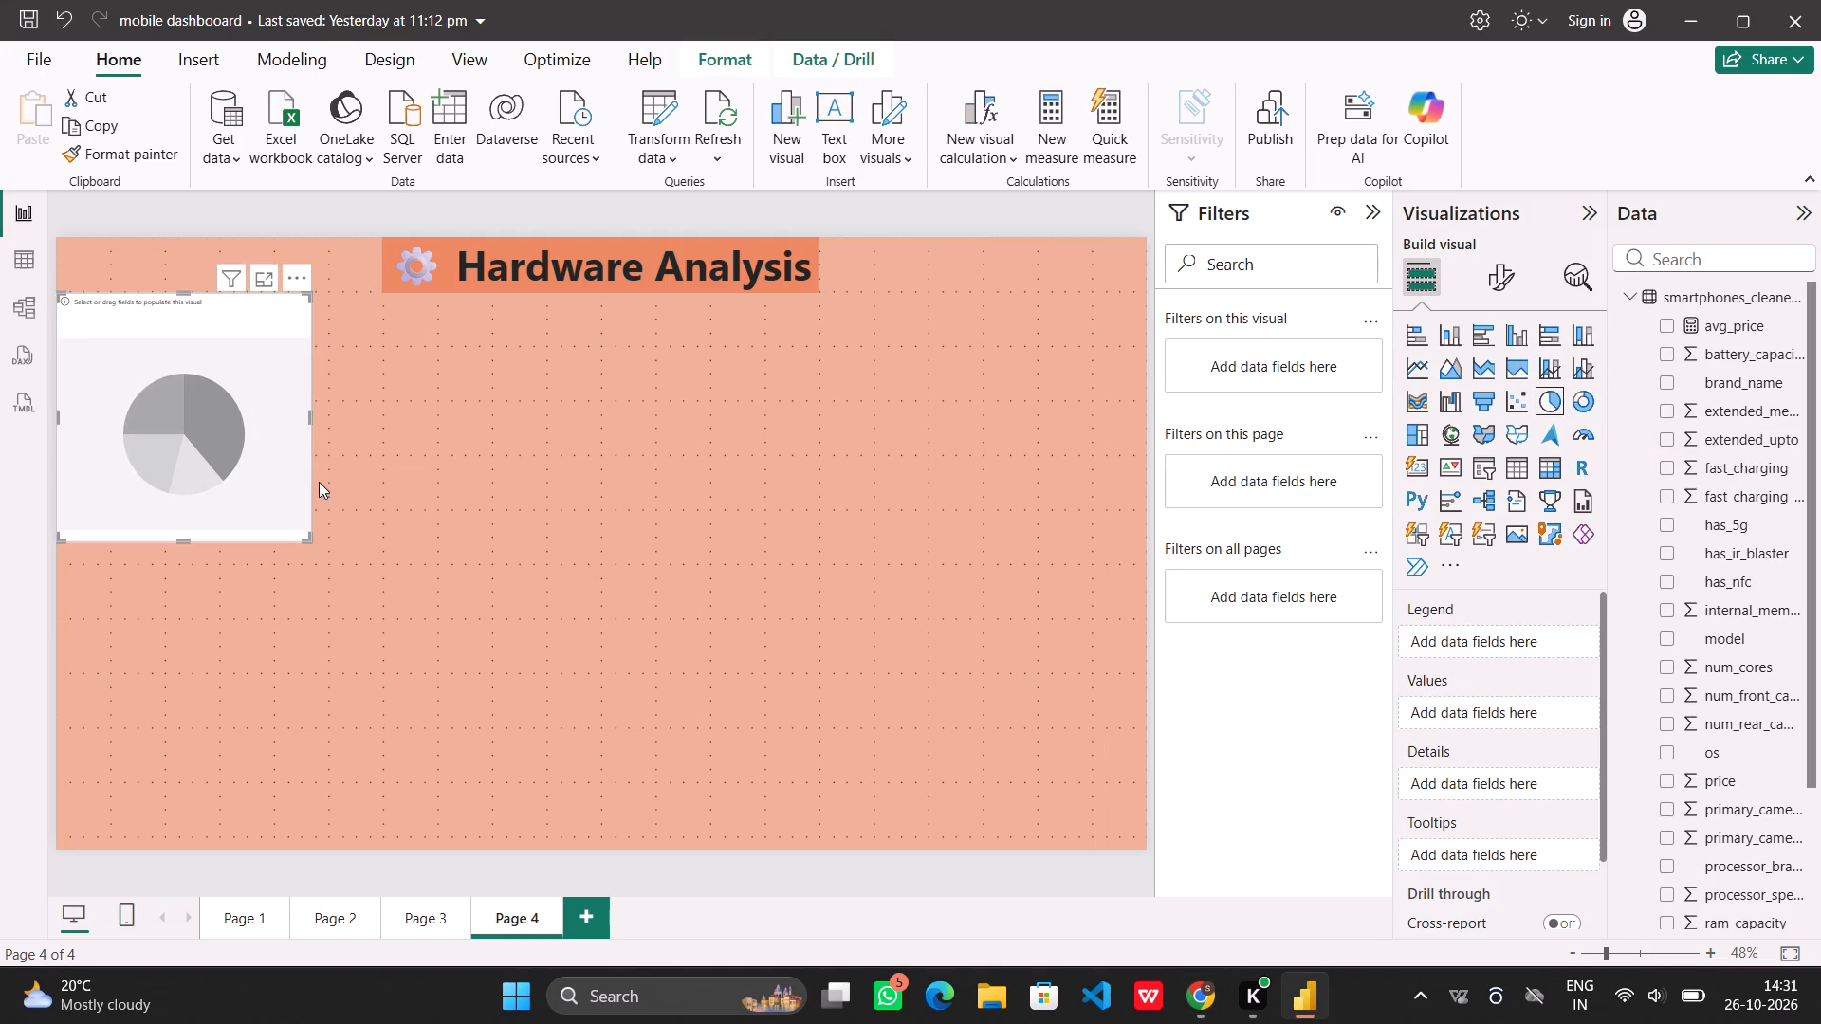
pyautogui.click(259, 445)
# Set the pie chart's legend to os and its values to the count of brand_name.
pyautogui.moveTo(1728, 752); pyautogui.dragTo(1504, 715)
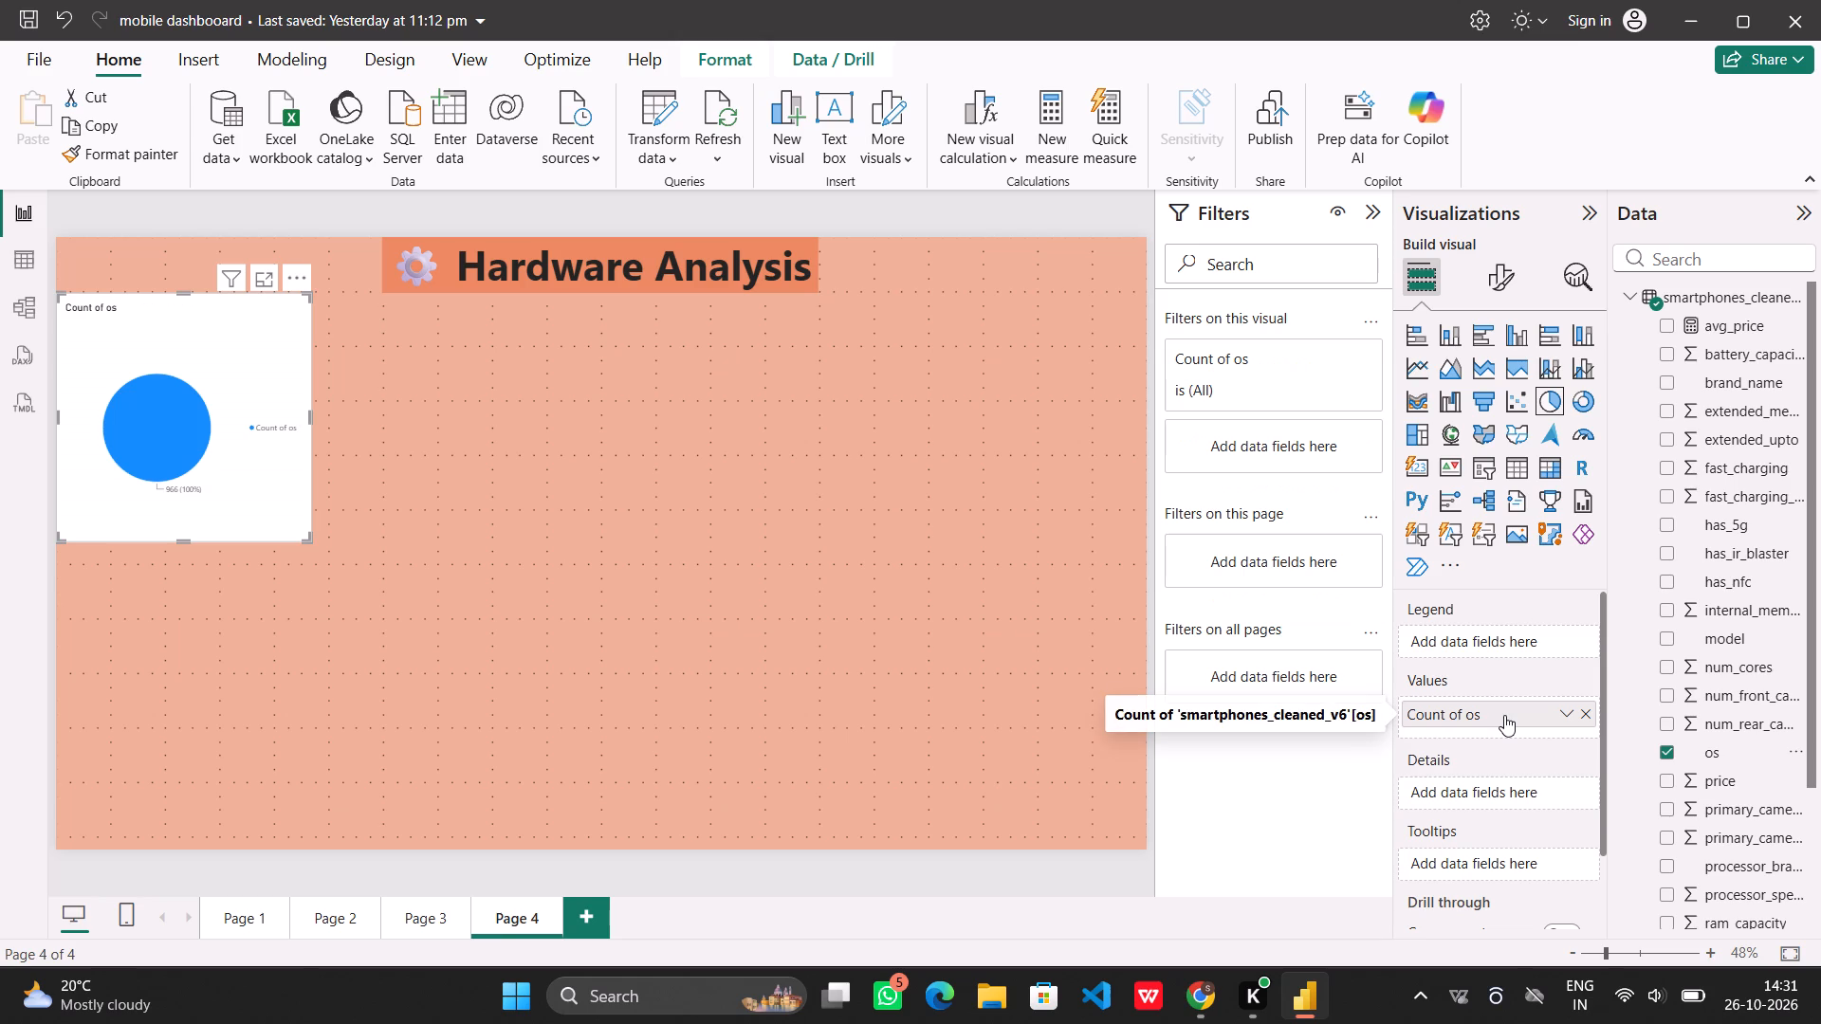
pyautogui.moveTo(1504, 715); pyautogui.dragTo(1497, 670)
pyautogui.moveTo(1497, 670); pyautogui.dragTo(1502, 639)
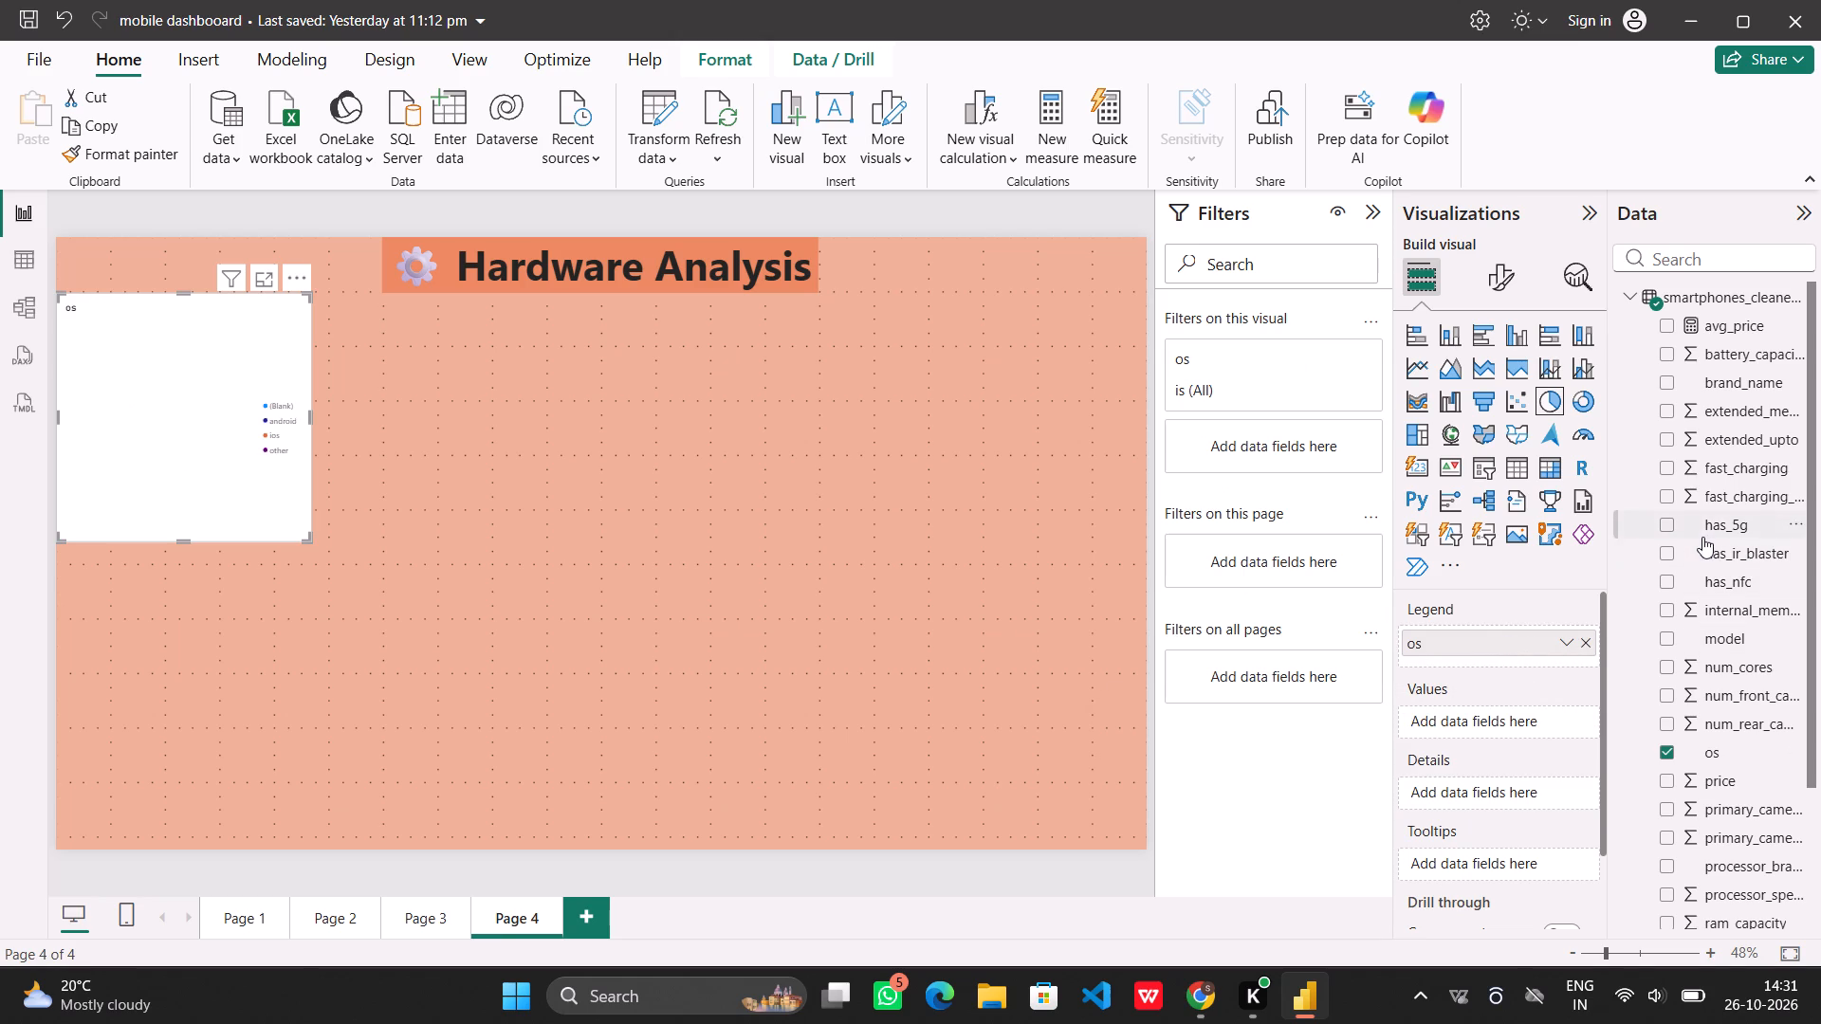
pyautogui.moveTo(1736, 379); pyautogui.dragTo(1541, 673)
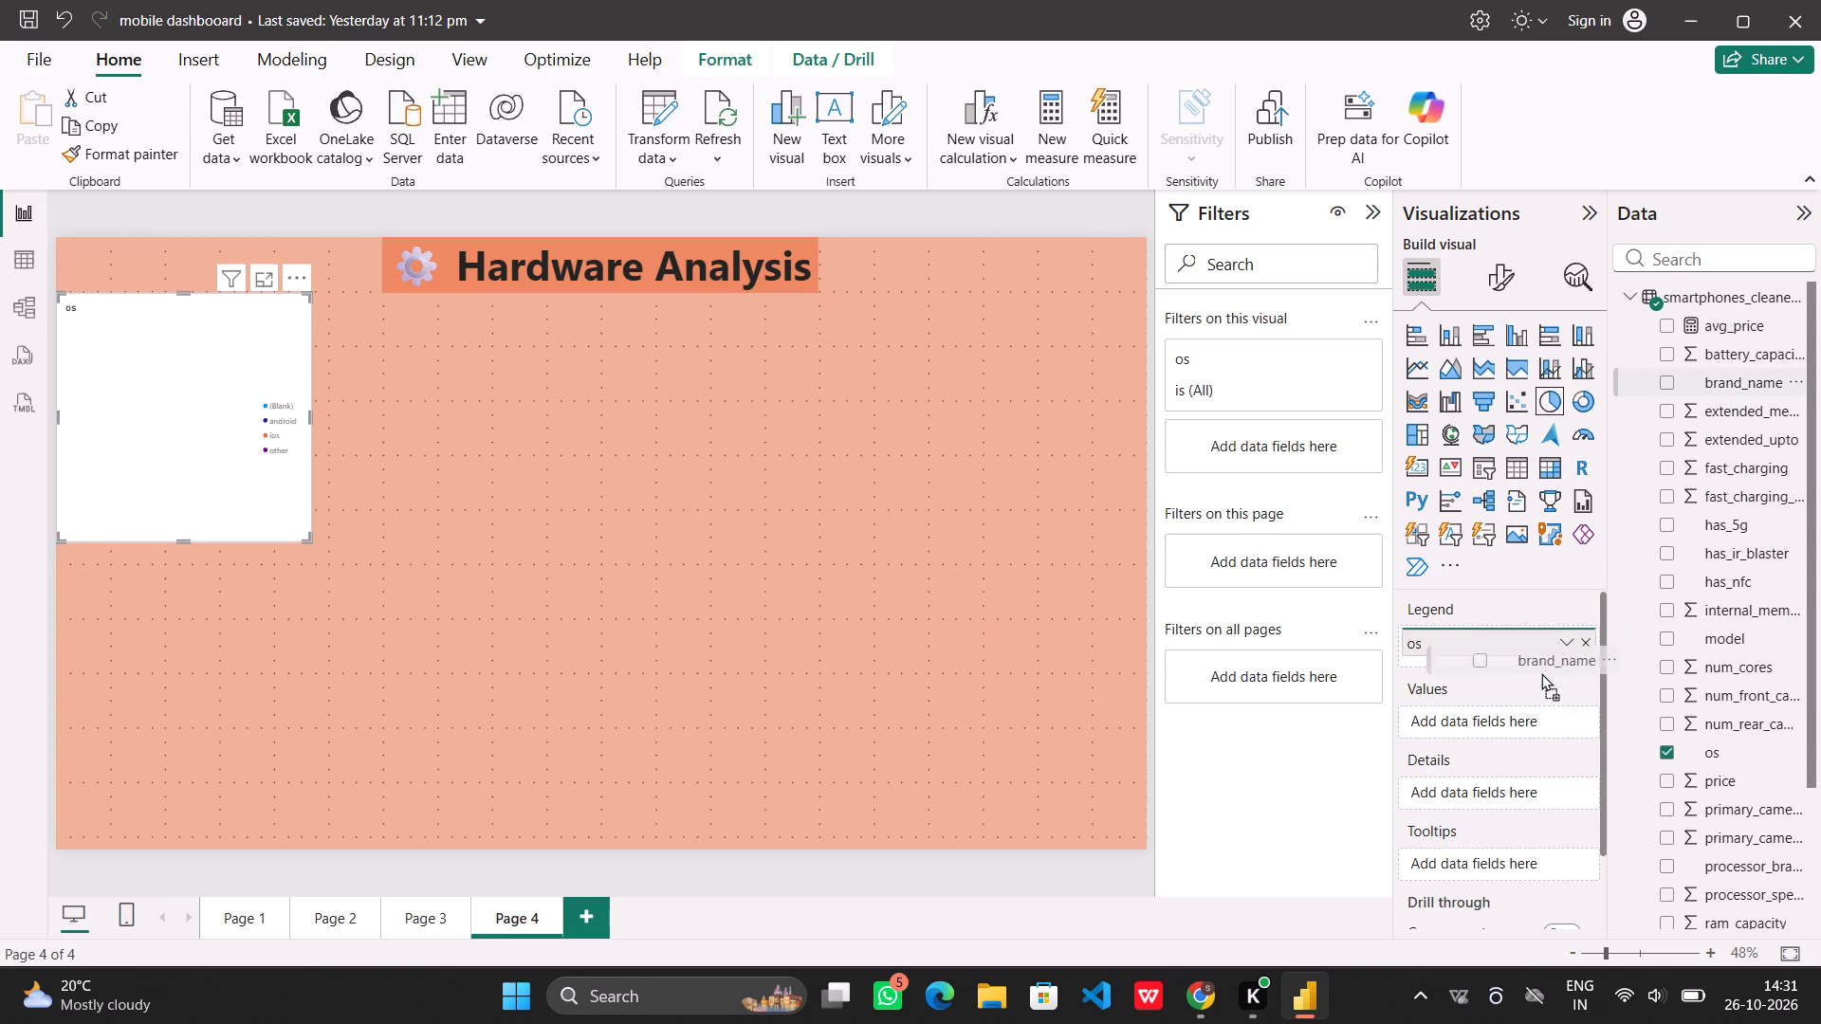
pyautogui.moveTo(1541, 673); pyautogui.dragTo(1529, 717)
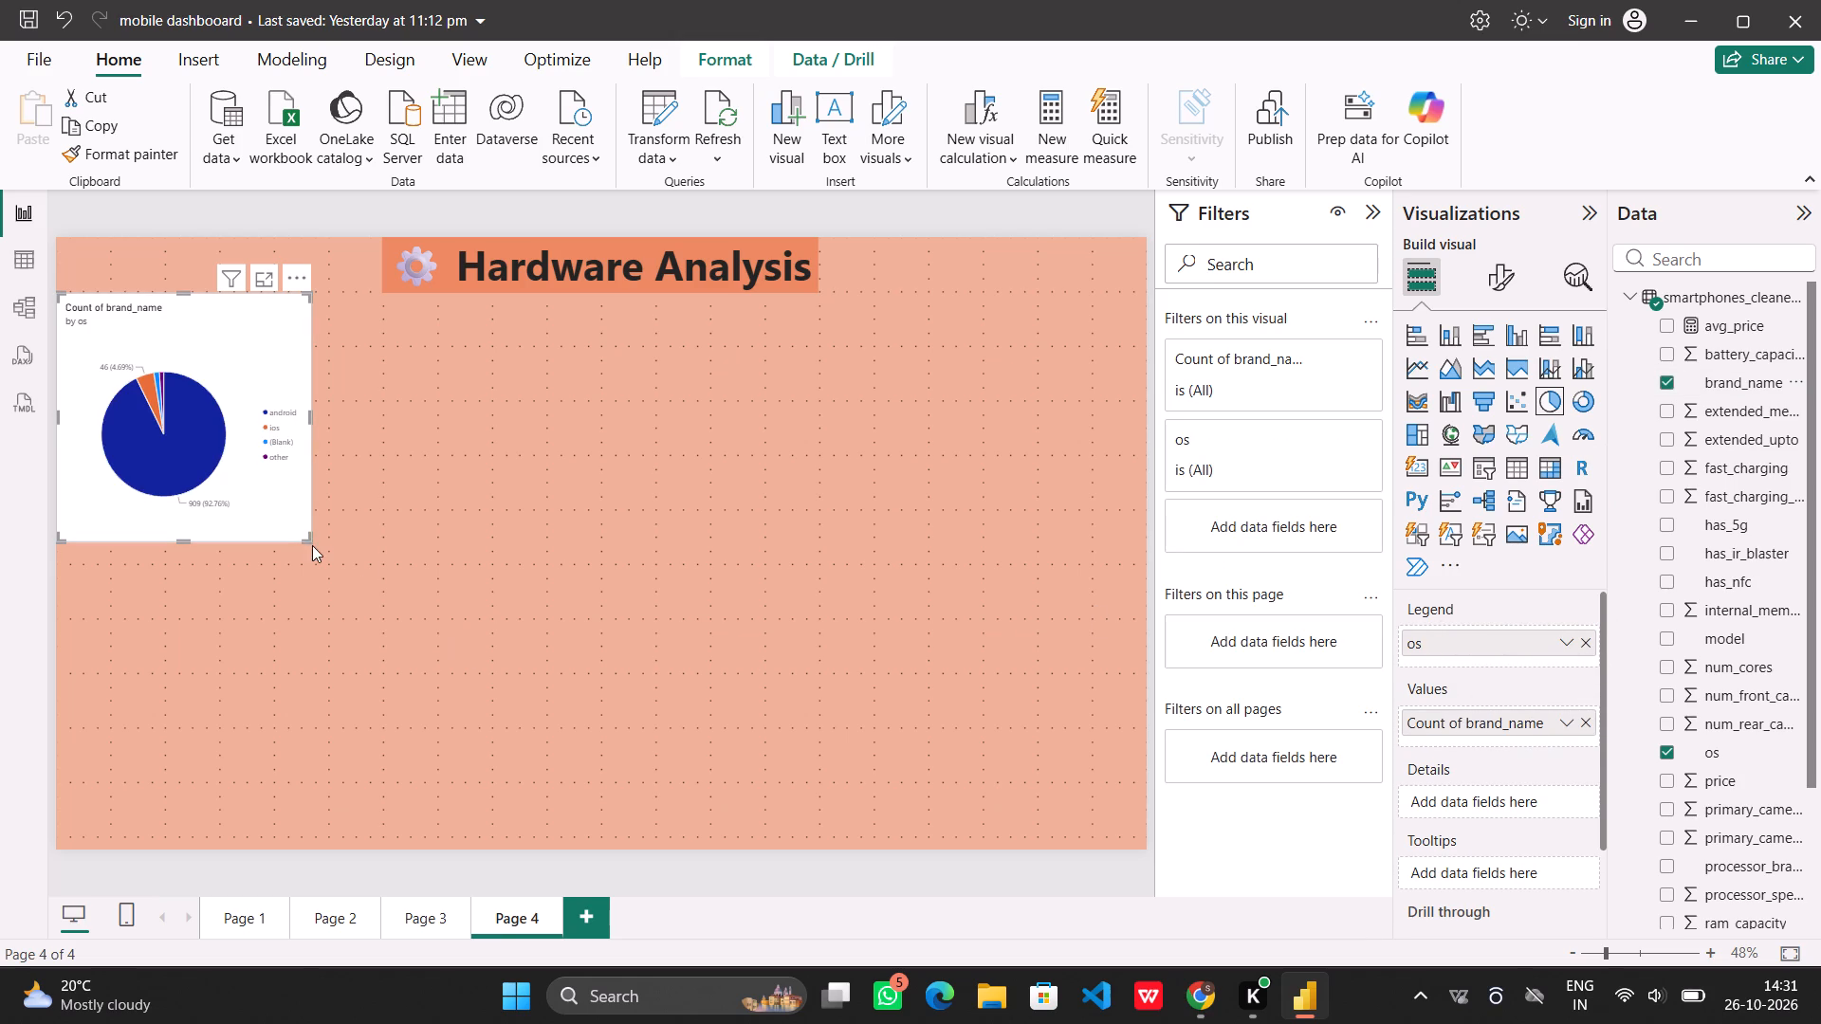
# Enlarge the pie chart from its lower-right corner to almost half the page's width and just over half its height.
pyautogui.moveTo(309, 539); pyautogui.dragTo(454, 599)
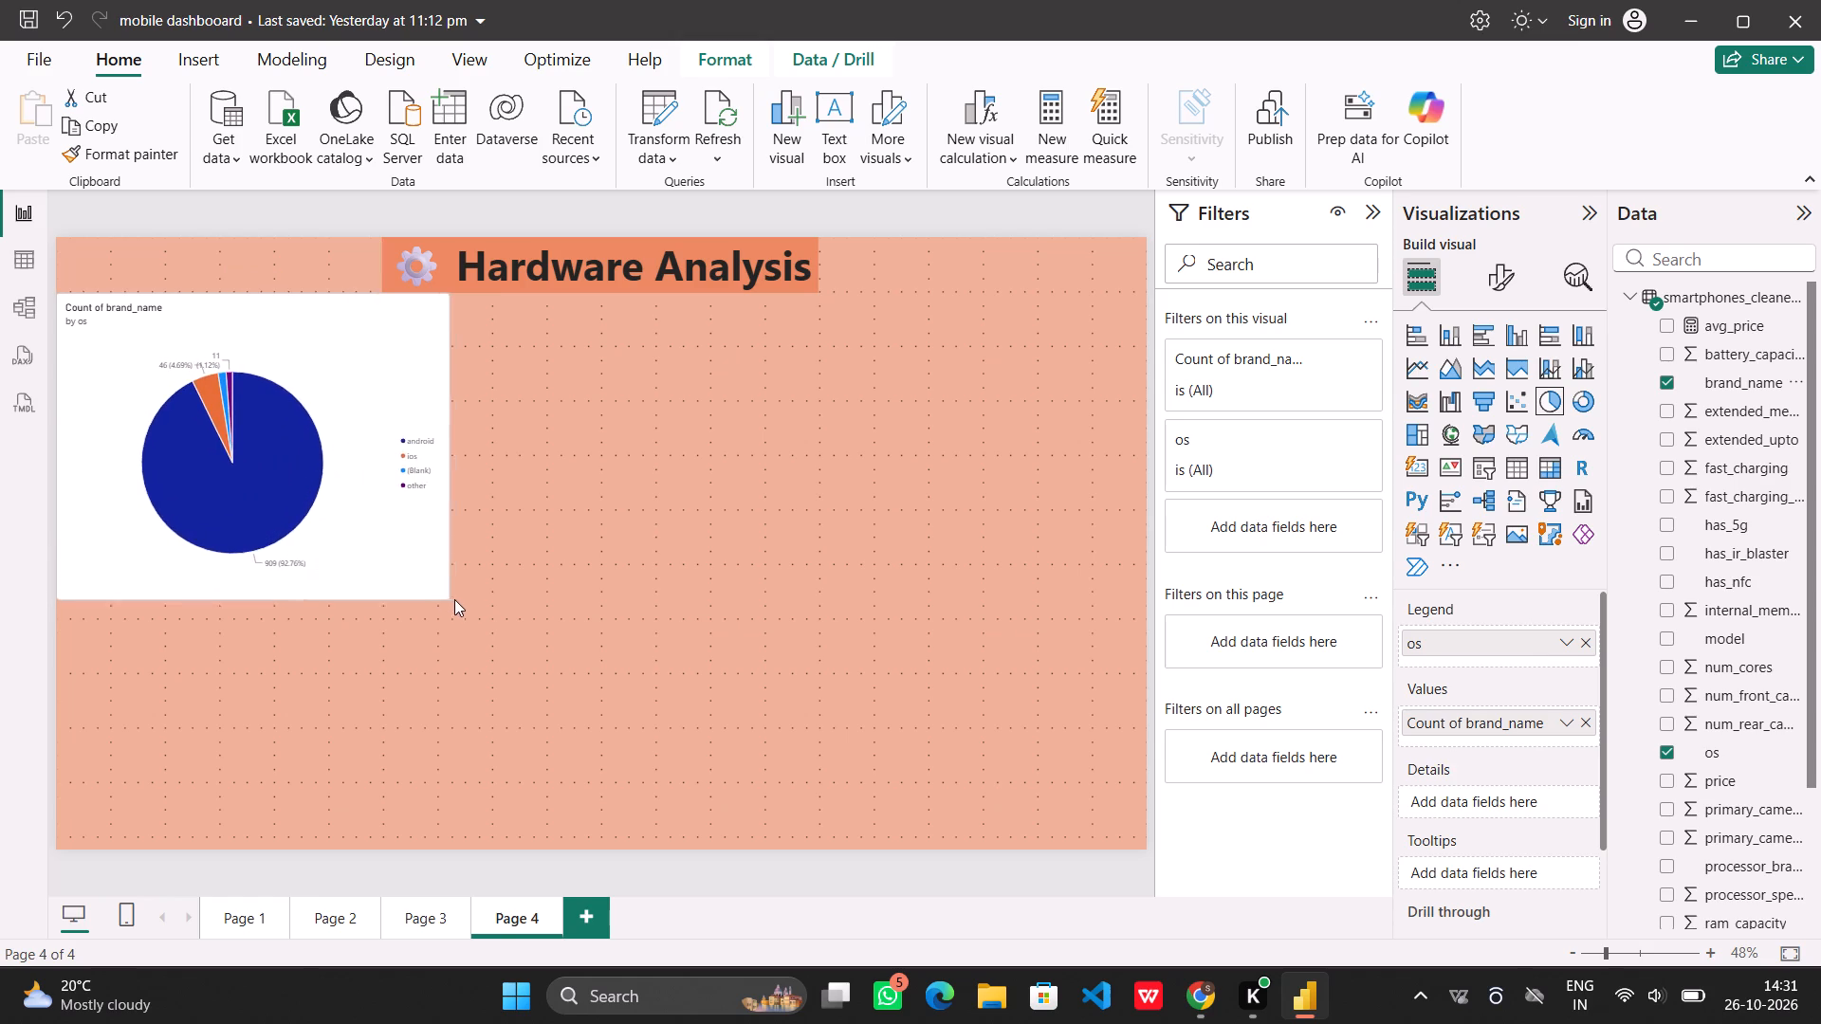
pyautogui.moveTo(454, 599); pyautogui.dragTo(492, 608)
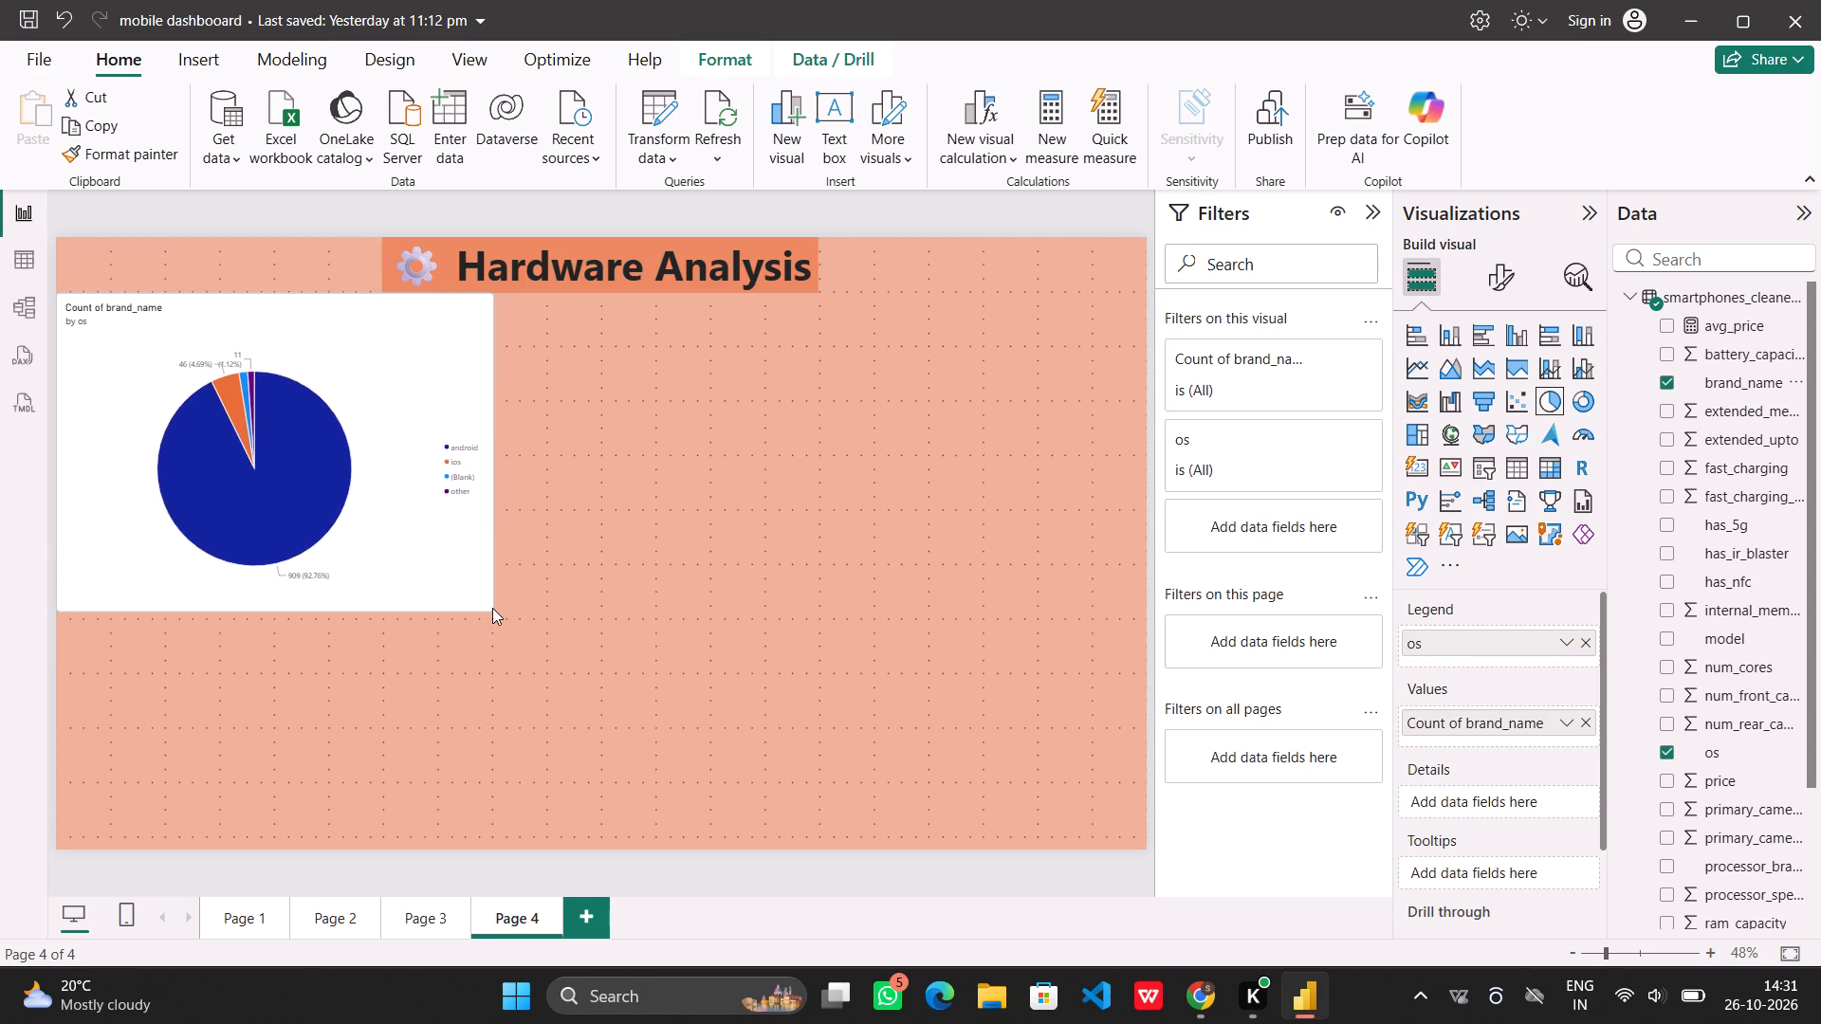
pyautogui.moveTo(492, 608); pyautogui.dragTo(524, 620)
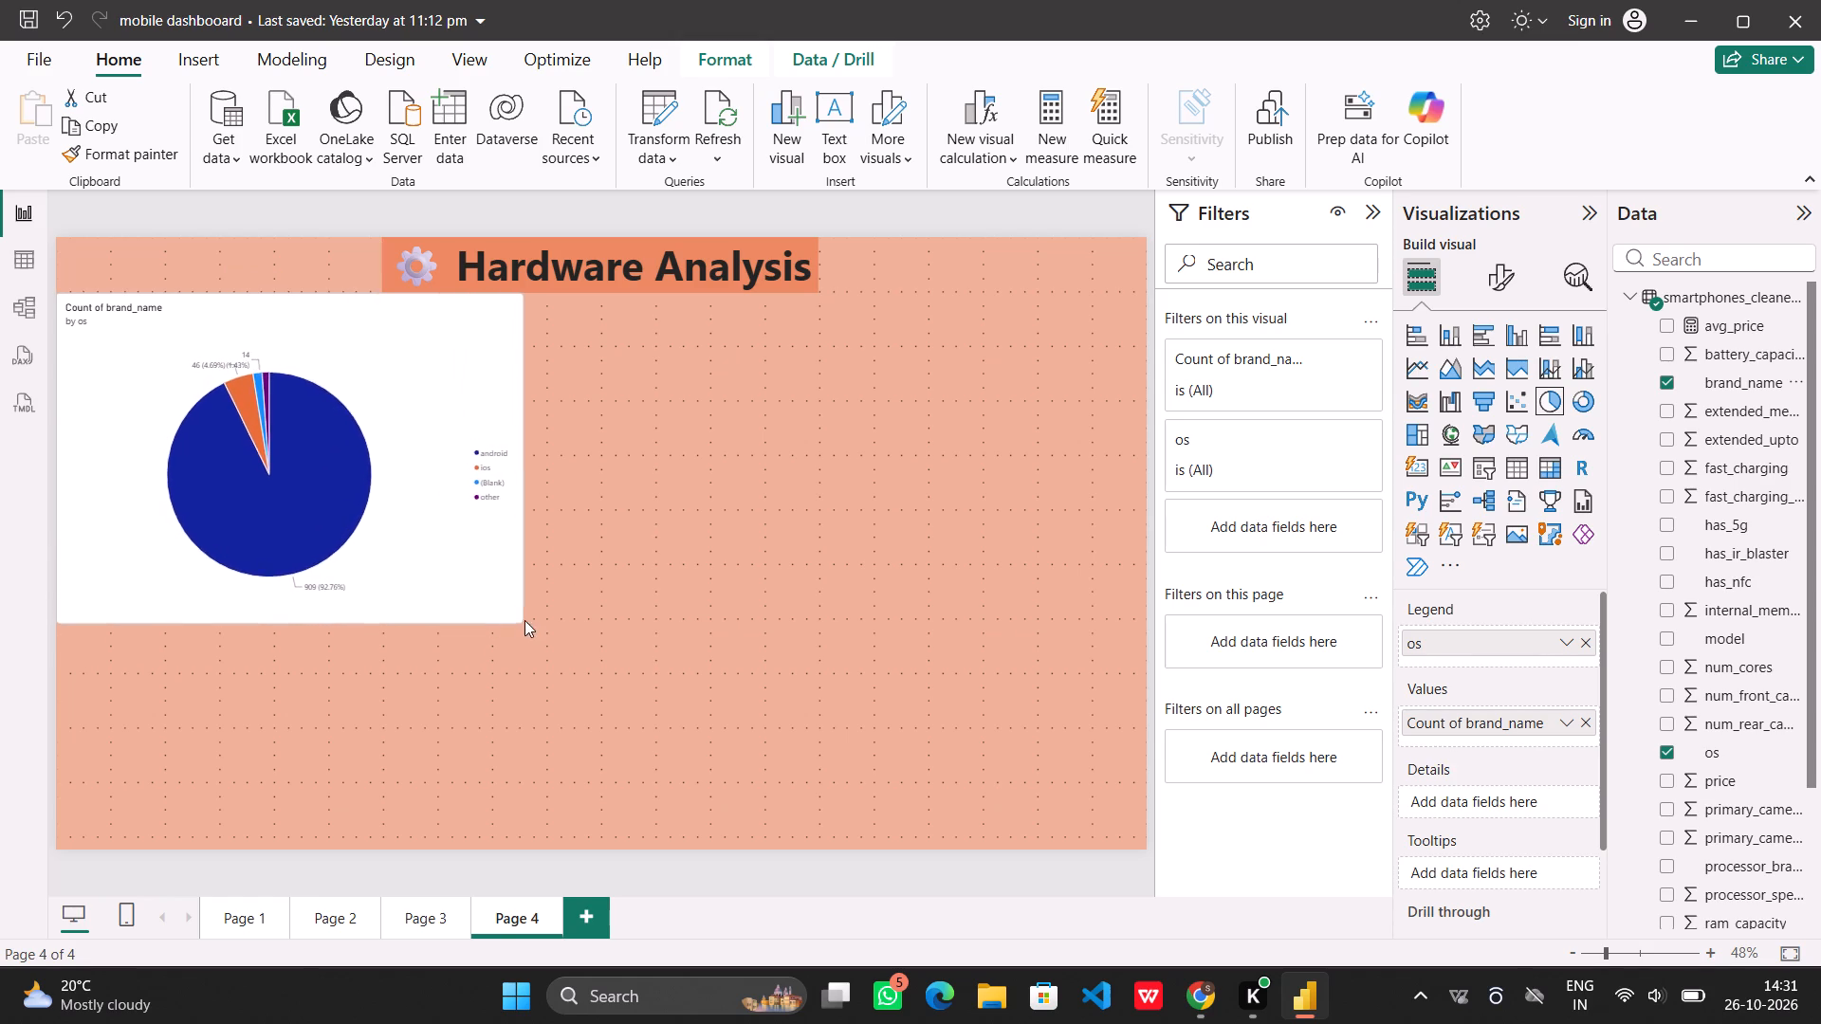
pyautogui.moveTo(524, 620); pyautogui.dragTo(538, 627)
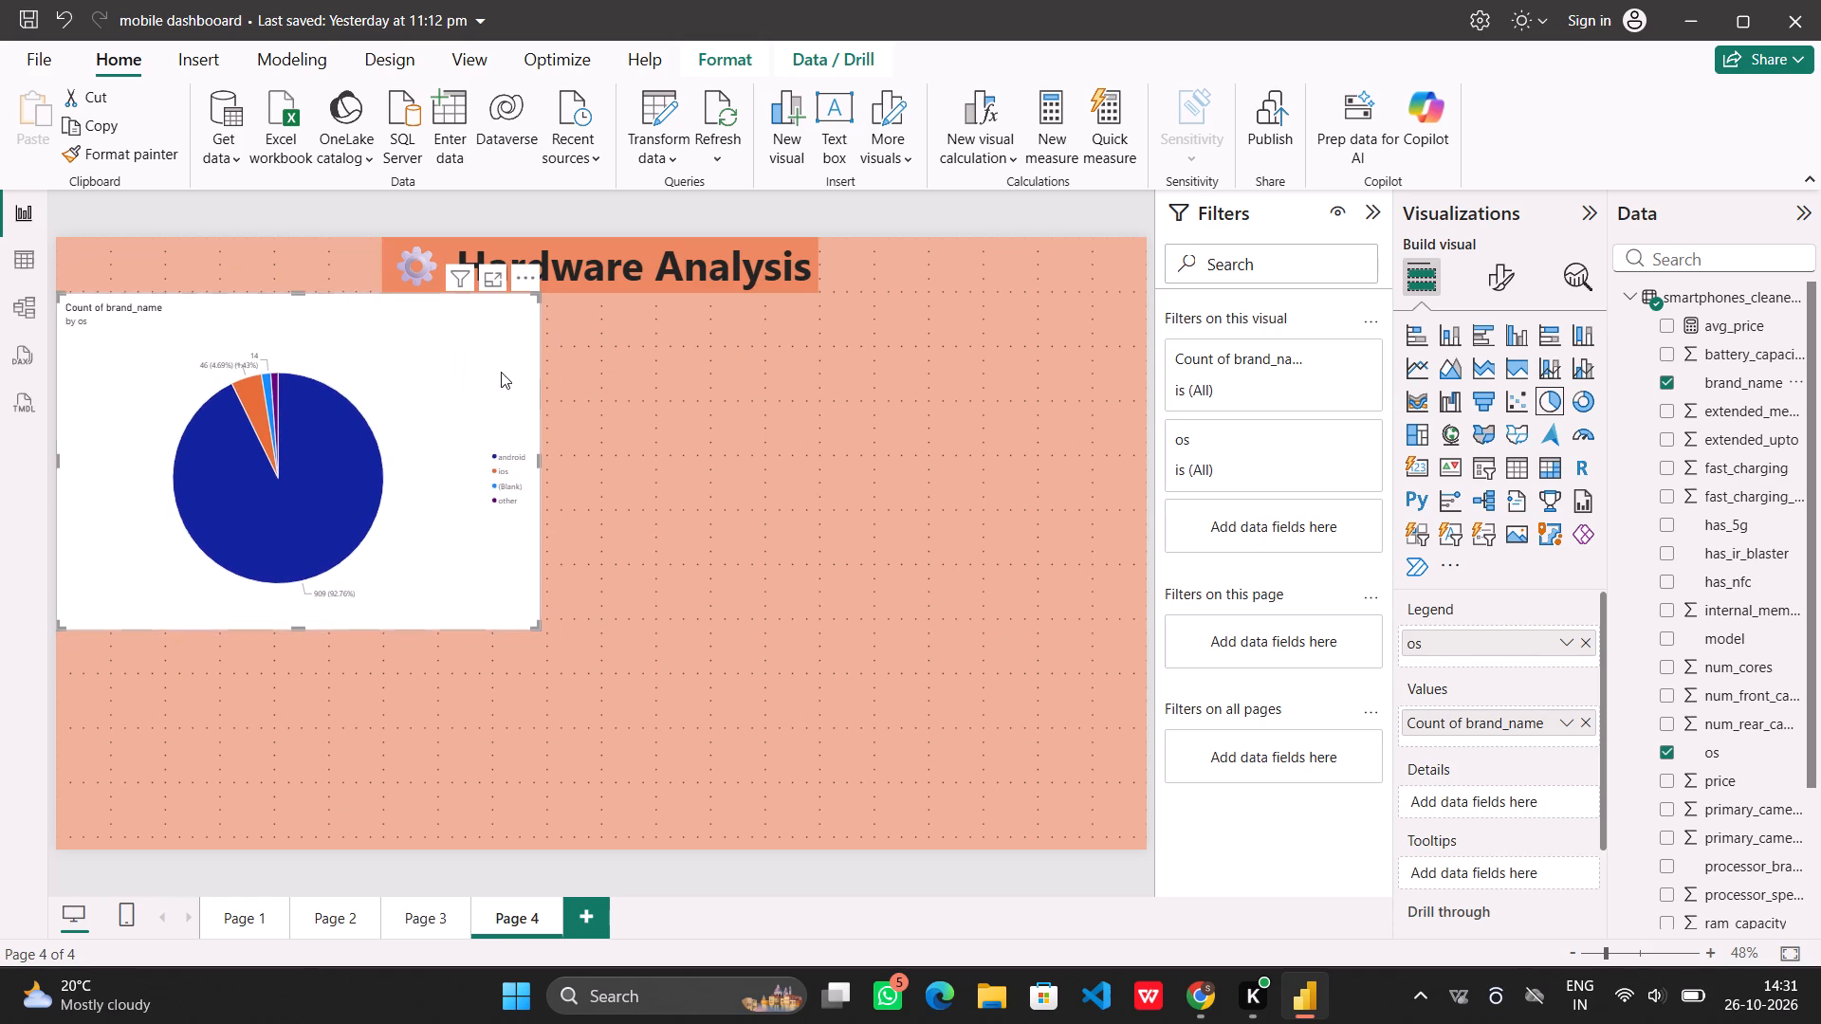
pyautogui.click(478, 365)
# Review the designs of Page 3, Page 2 and Page 1 for reference, and return to Page 4.
pyautogui.click(424, 911)
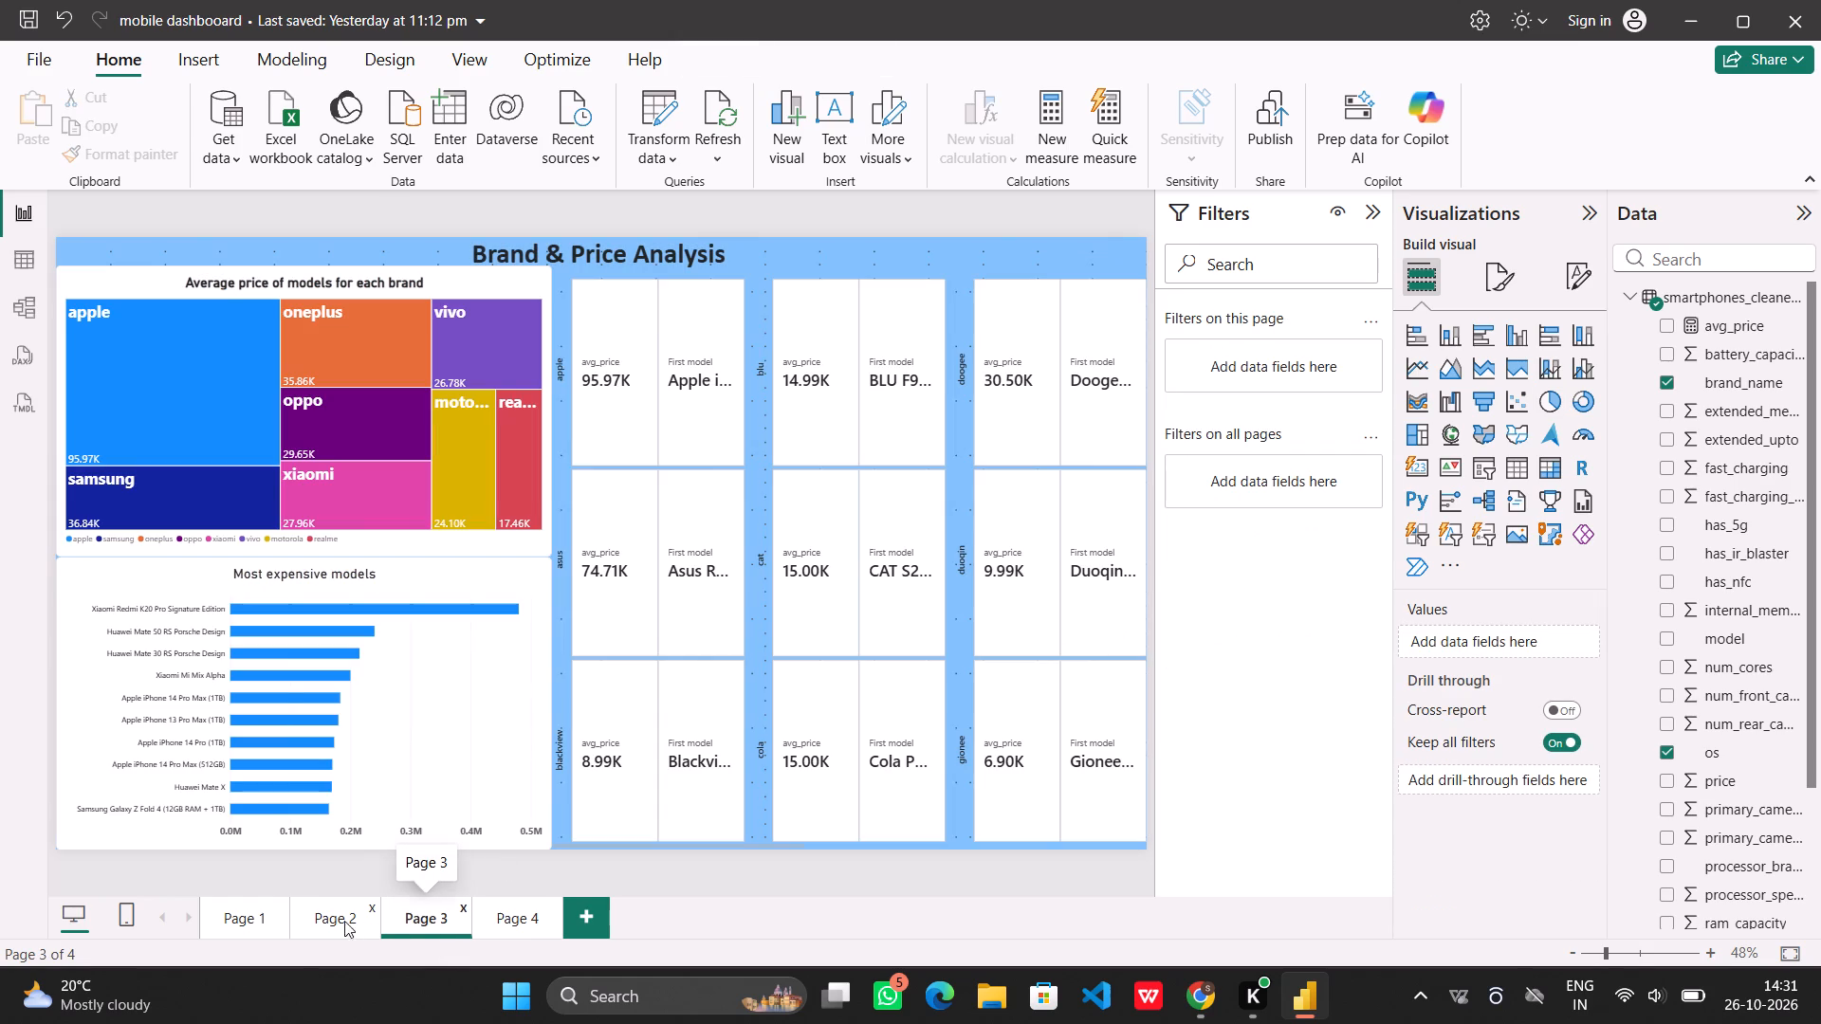
pyautogui.click(324, 921)
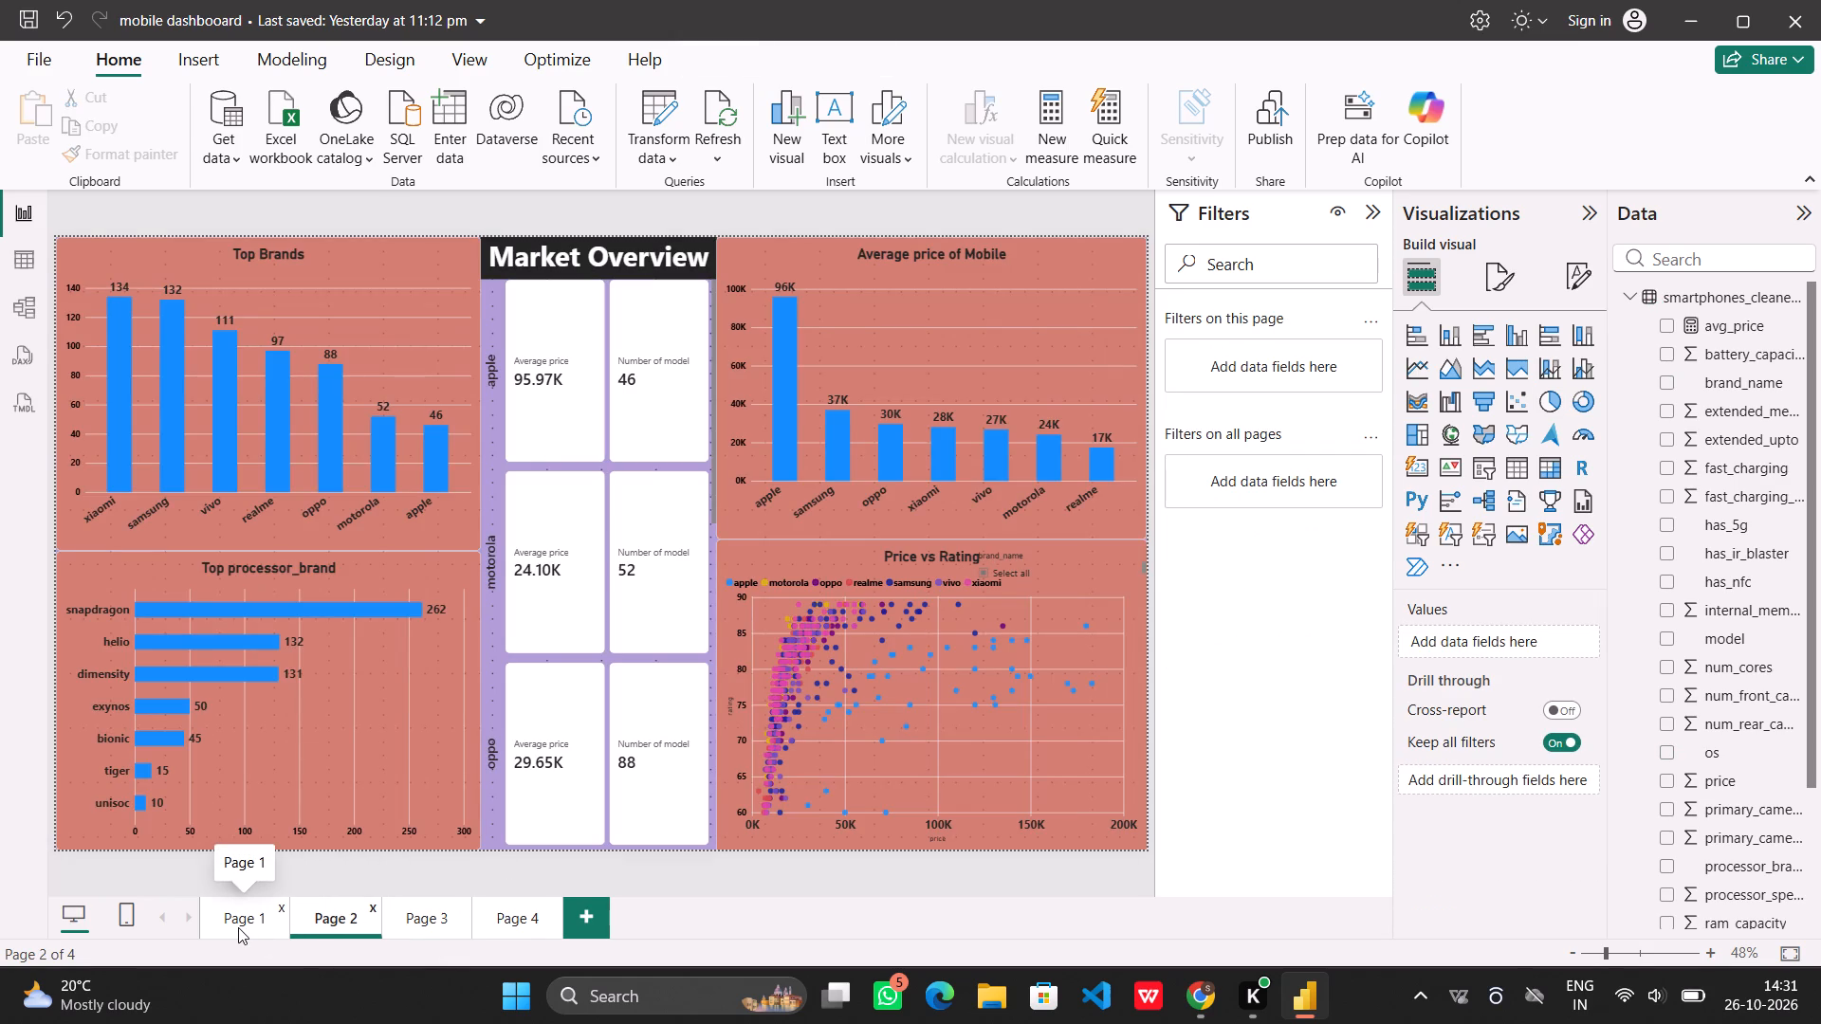
pyautogui.click(238, 927)
pyautogui.click(533, 925)
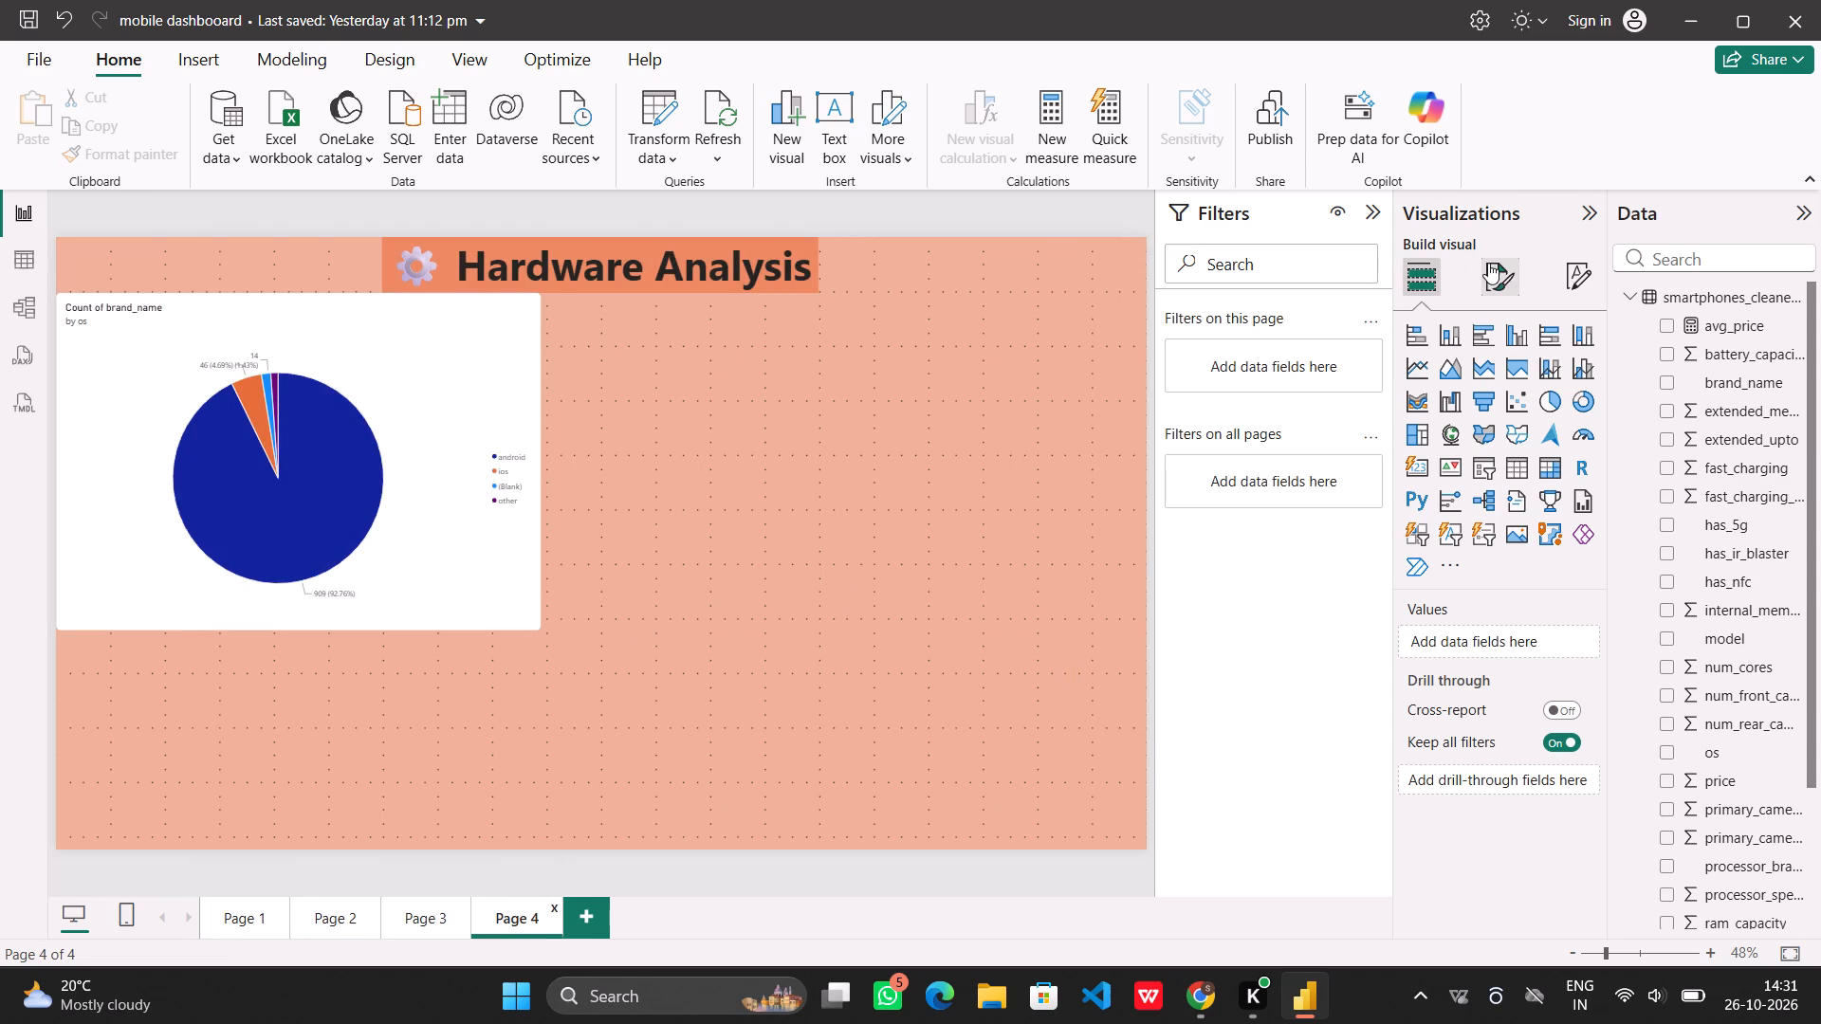
# Set the pie chart's legend position to Top left and turn on the legend title.
pyautogui.click(1496, 266)
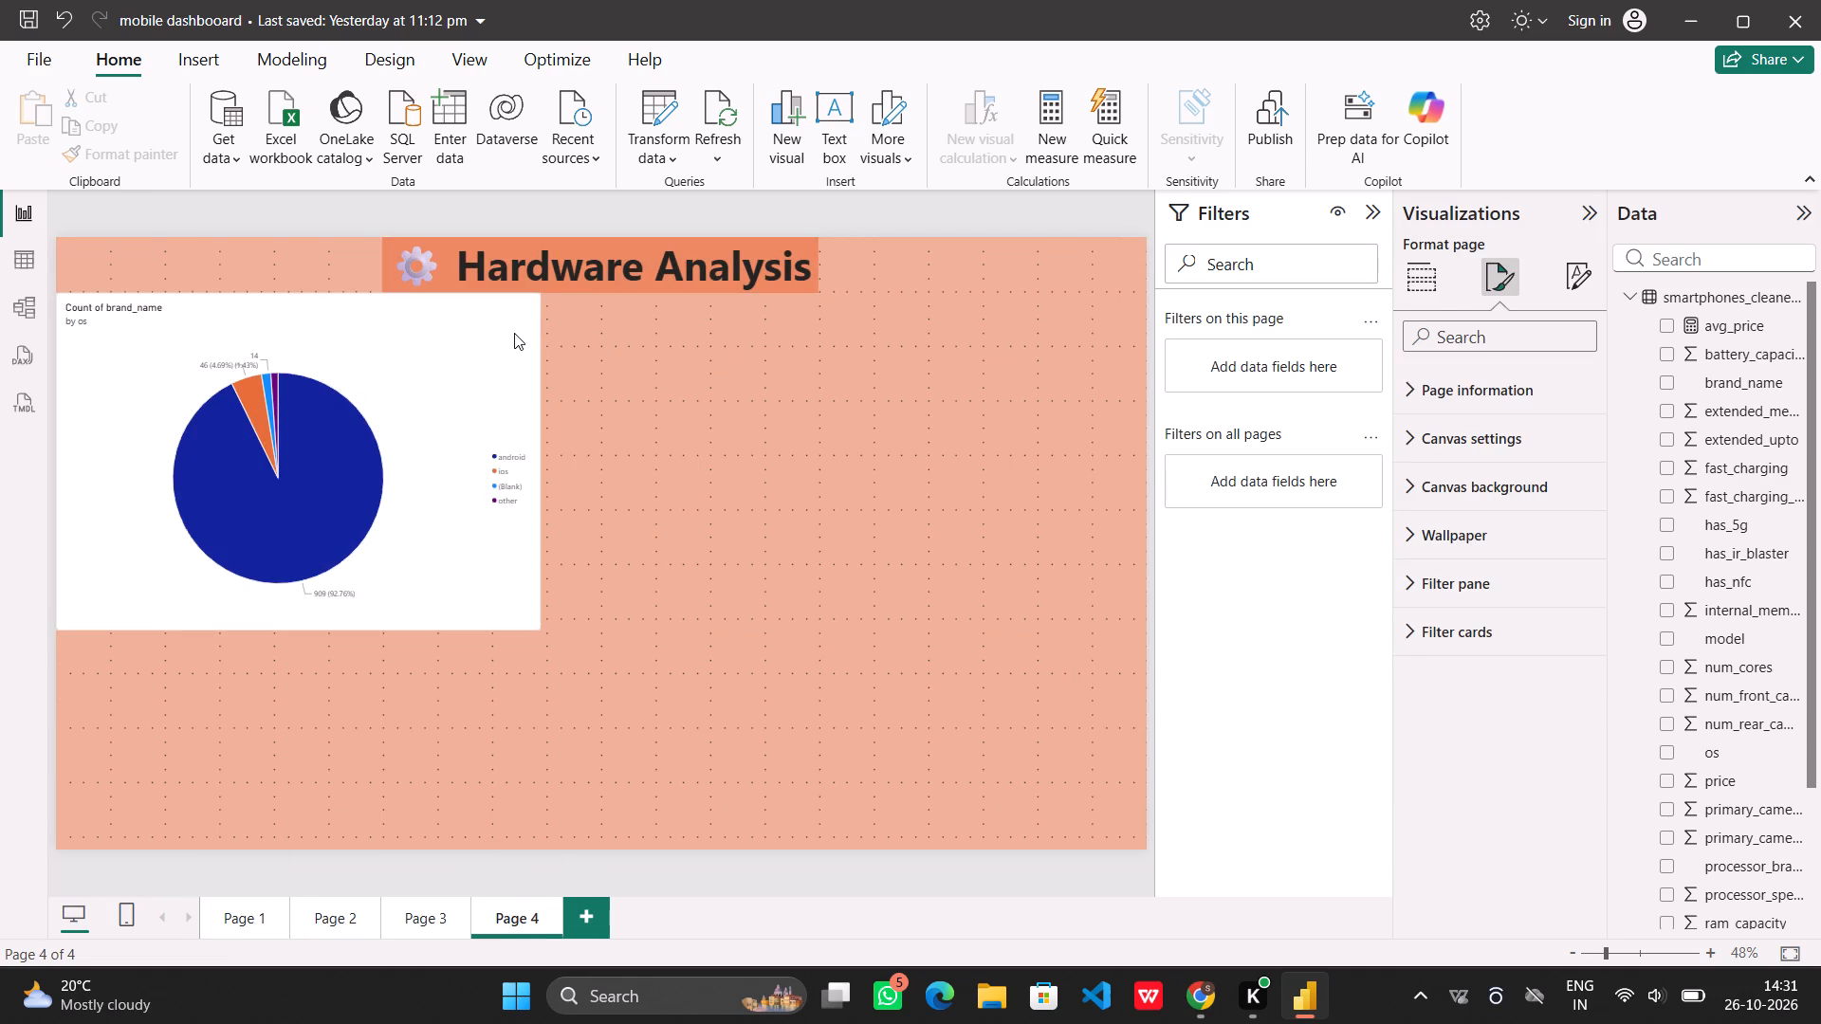
pyautogui.click(514, 333)
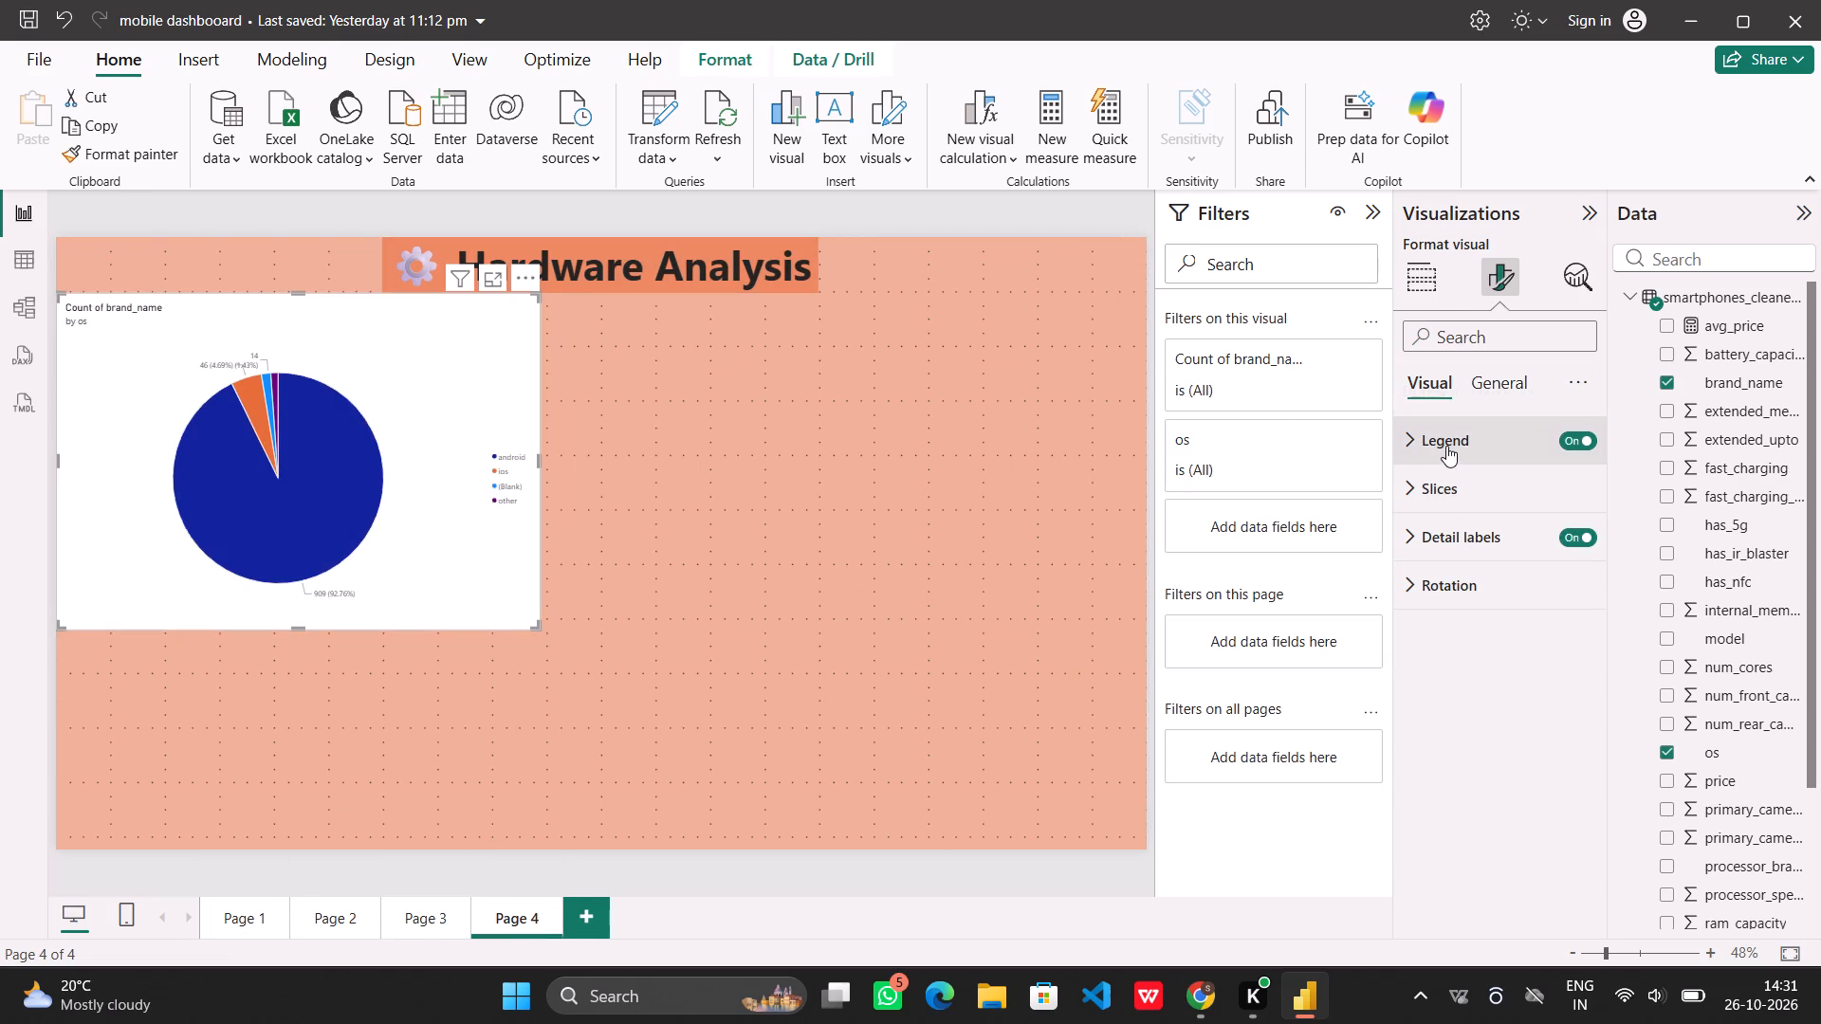
pyautogui.click(1446, 446)
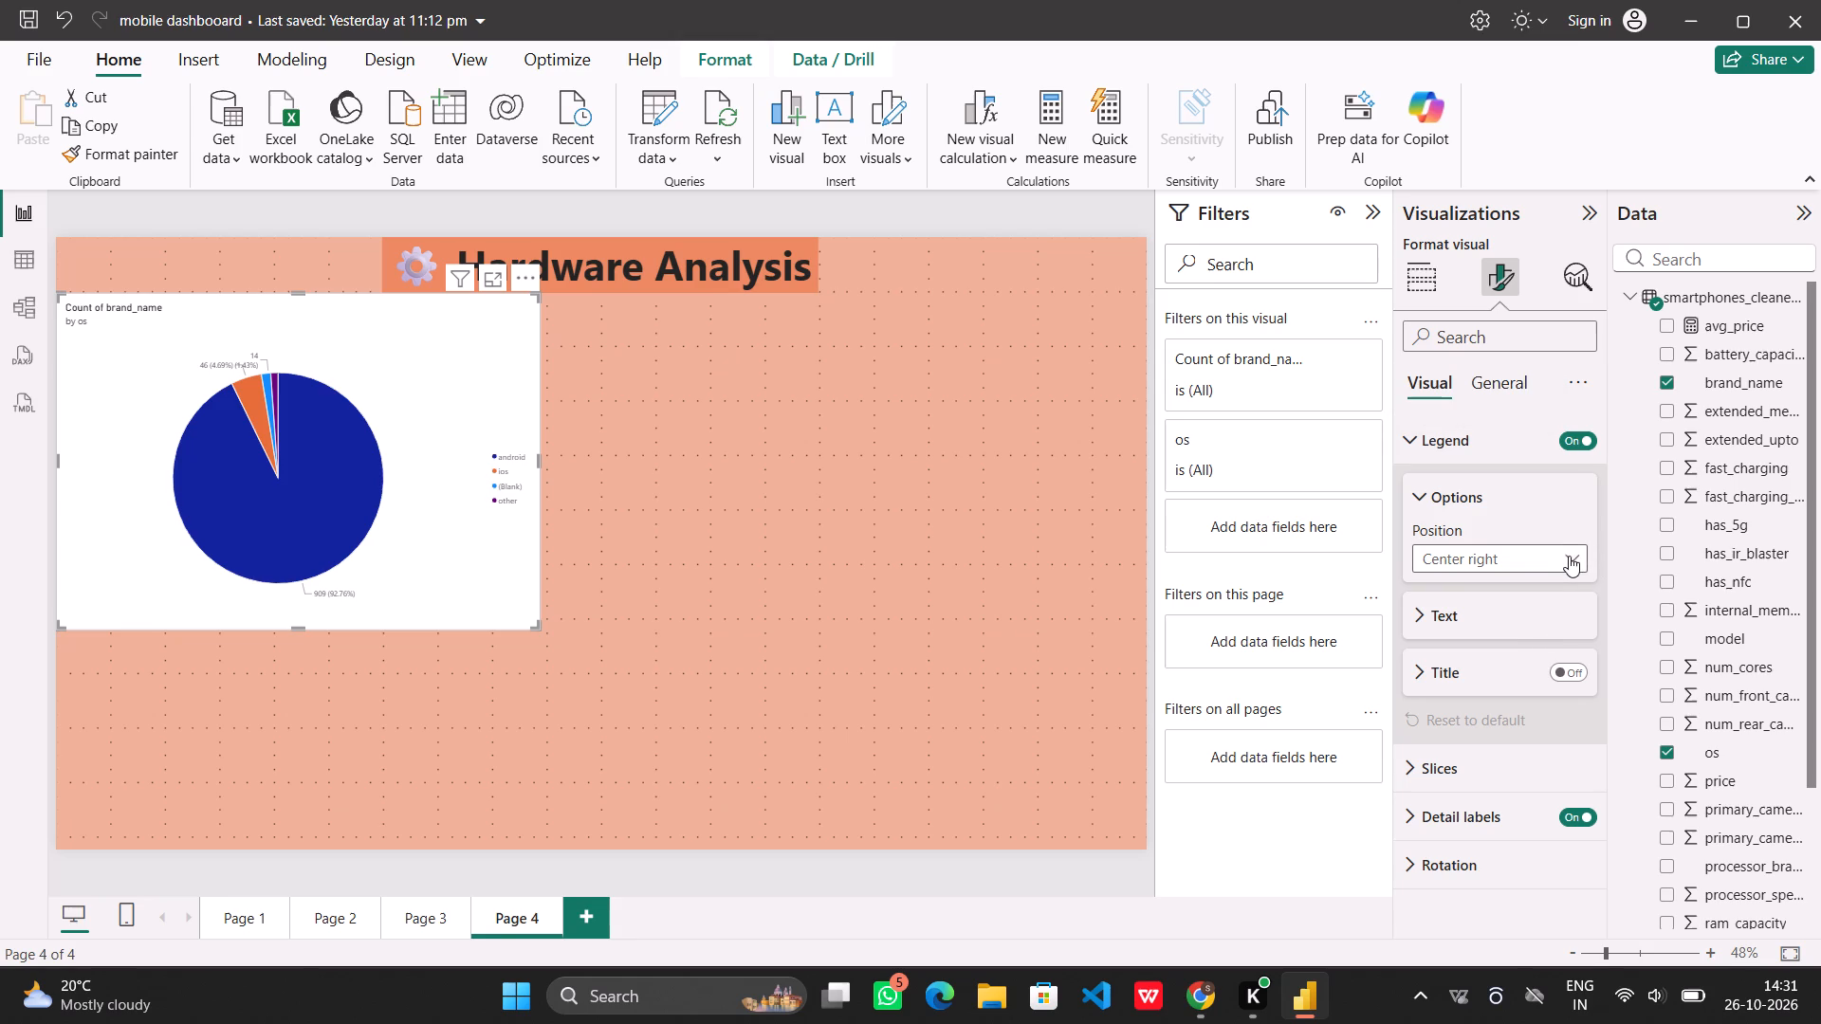
pyautogui.click(1570, 556)
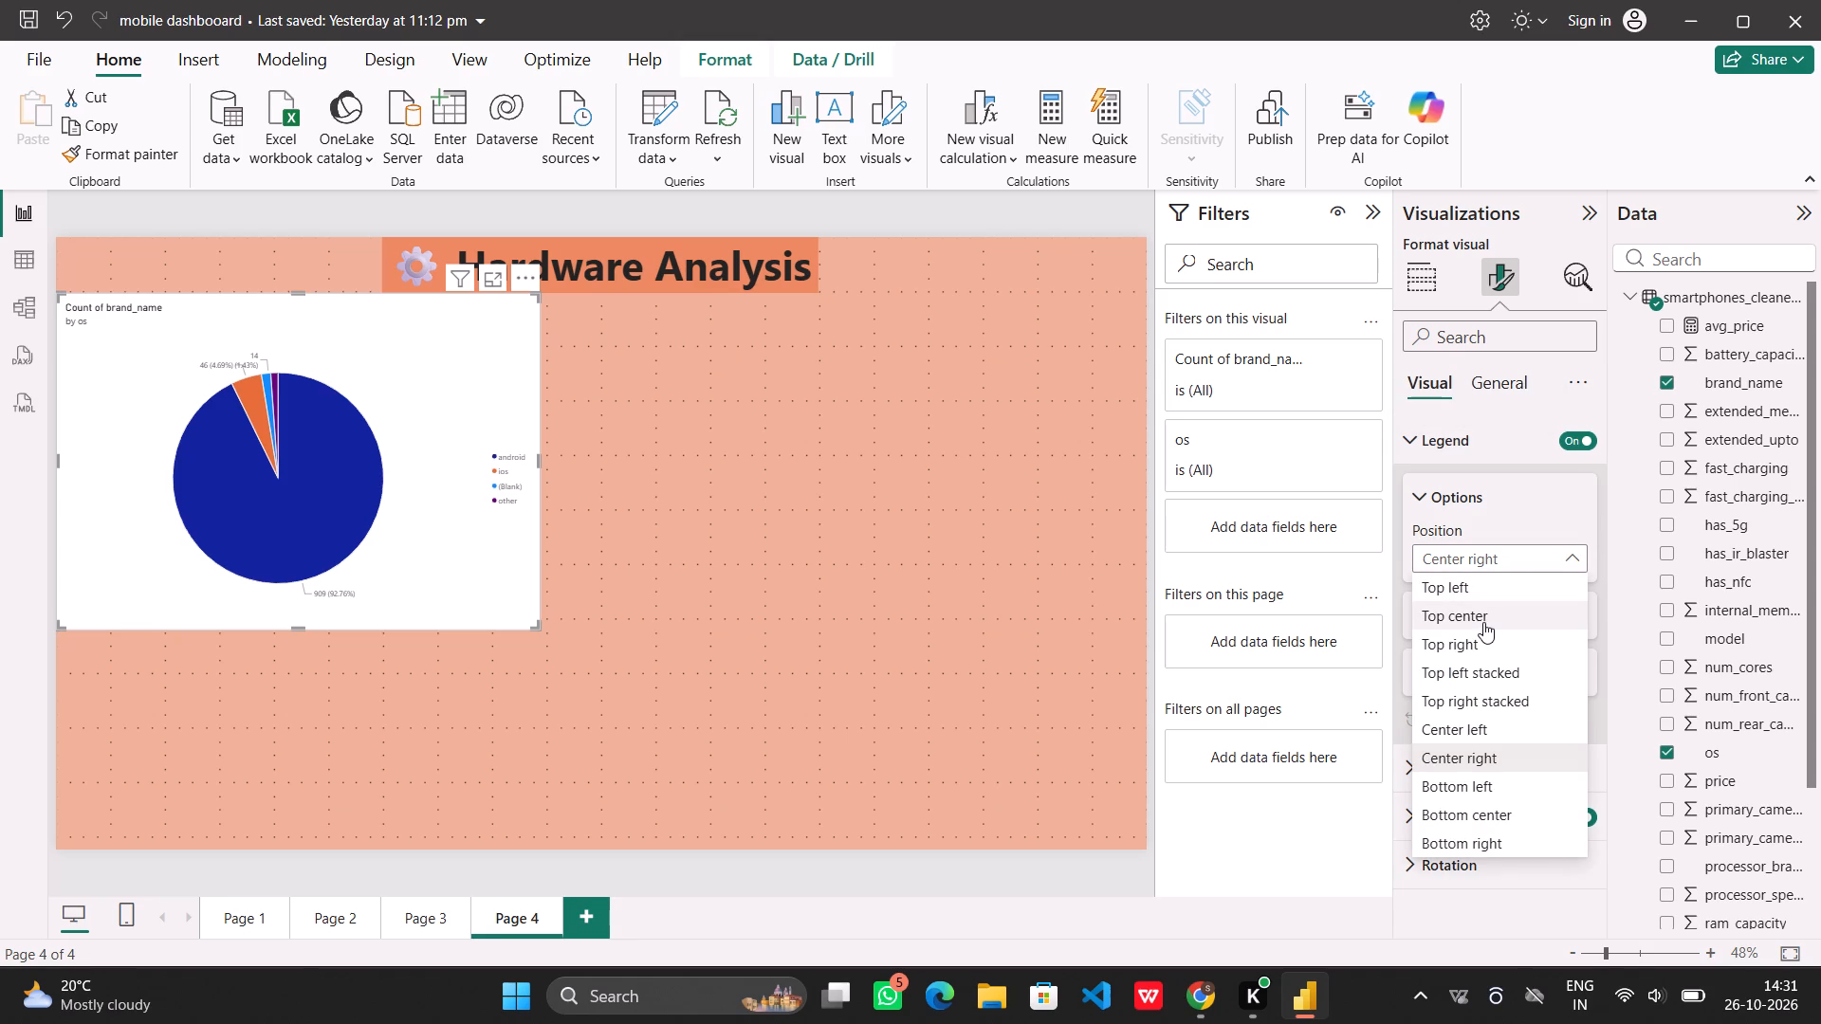
pyautogui.click(1483, 622)
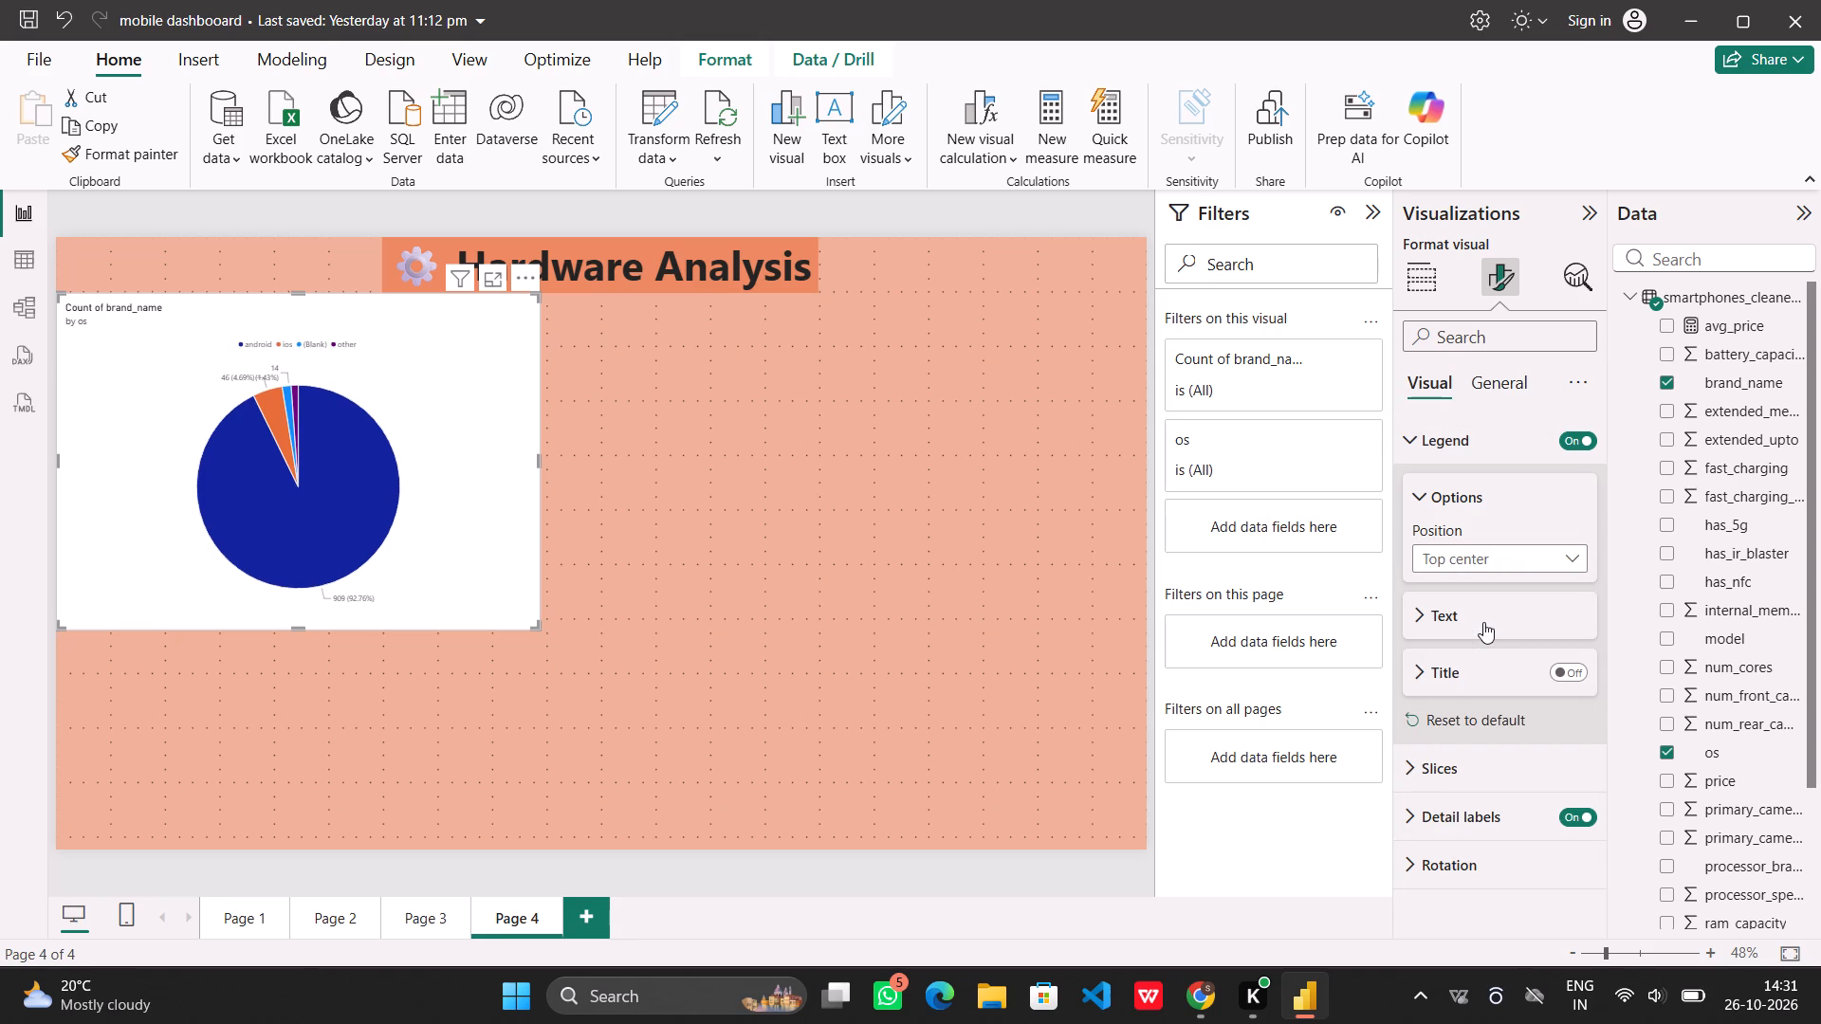
pyautogui.click(1533, 555)
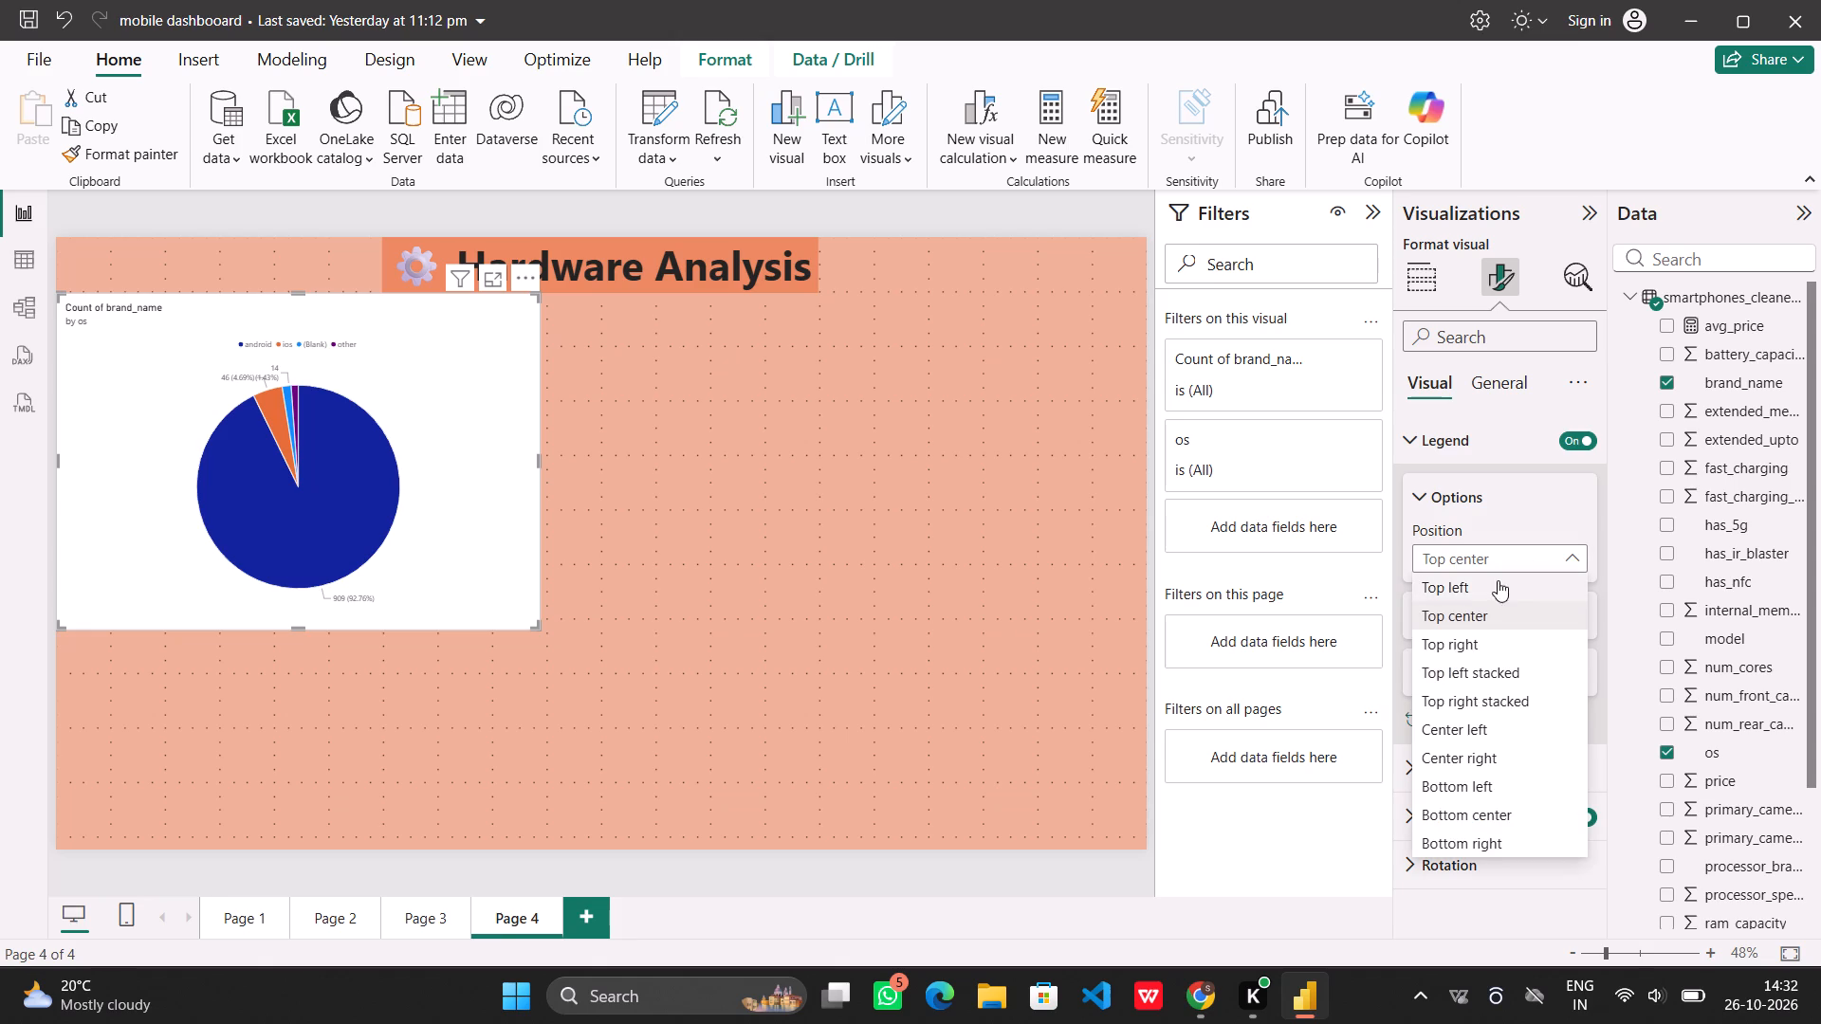
pyautogui.click(1479, 588)
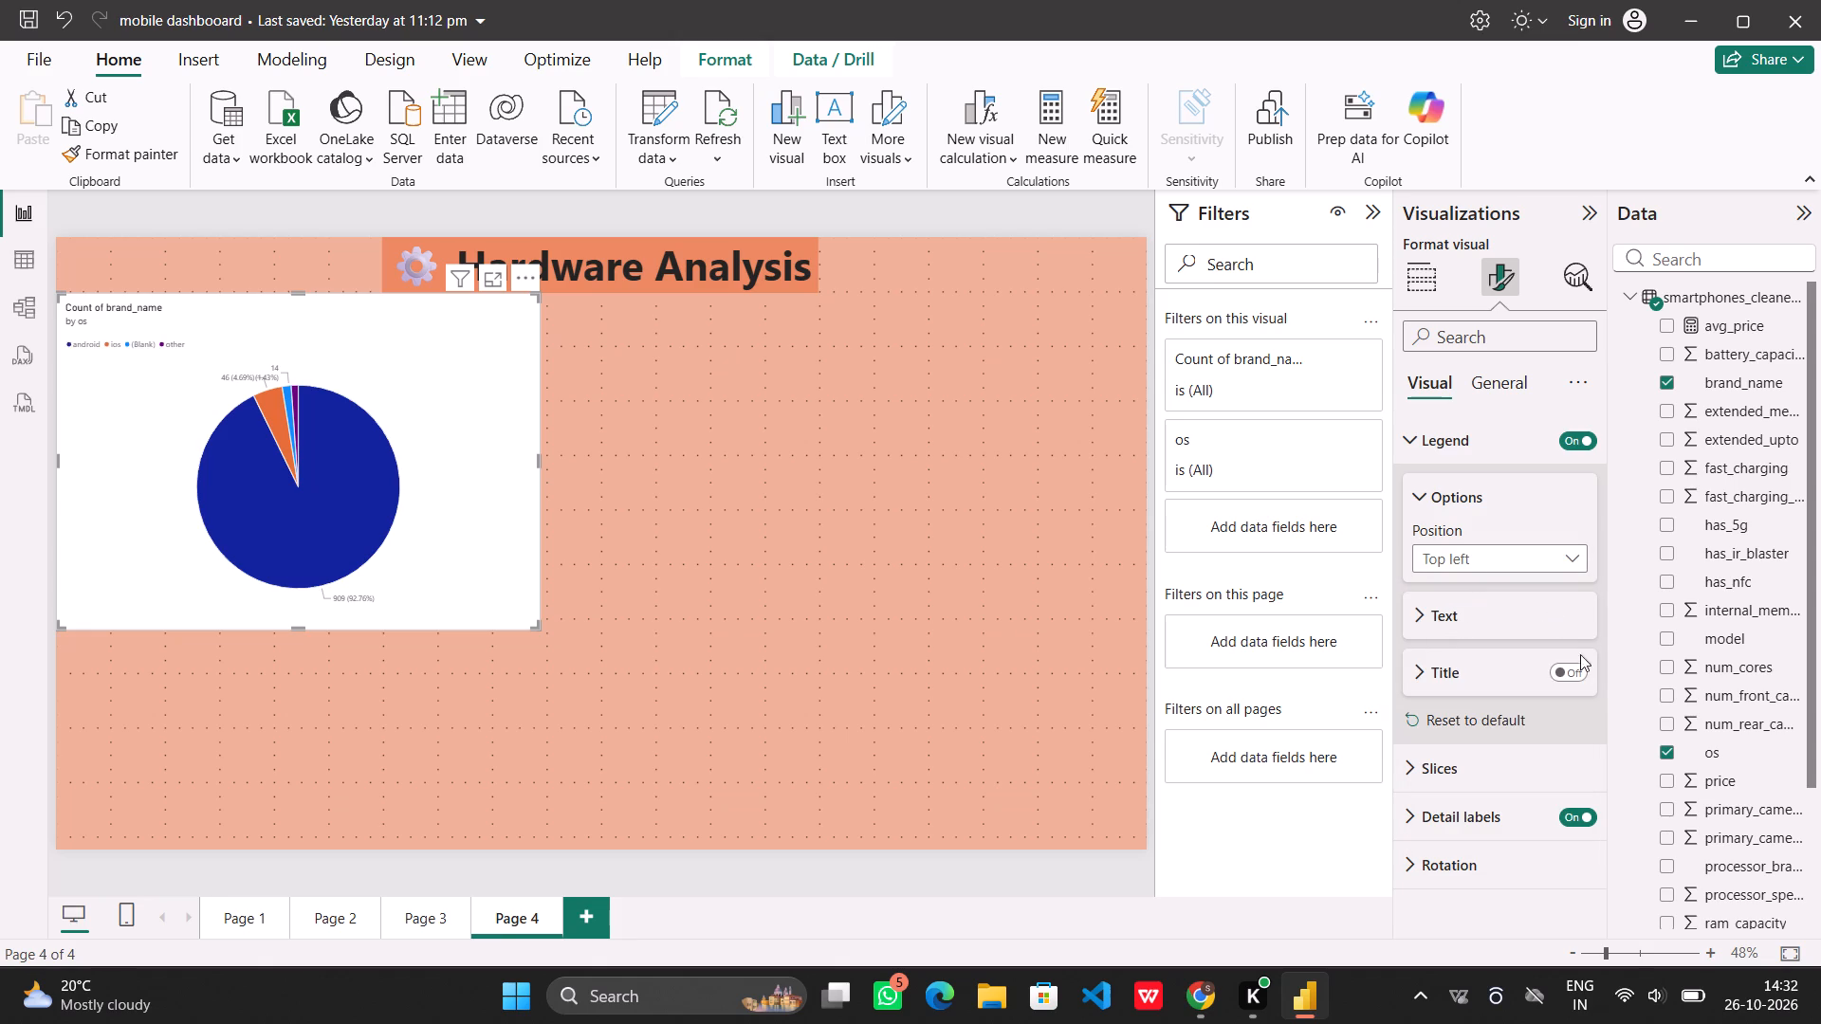
pyautogui.click(1511, 382)
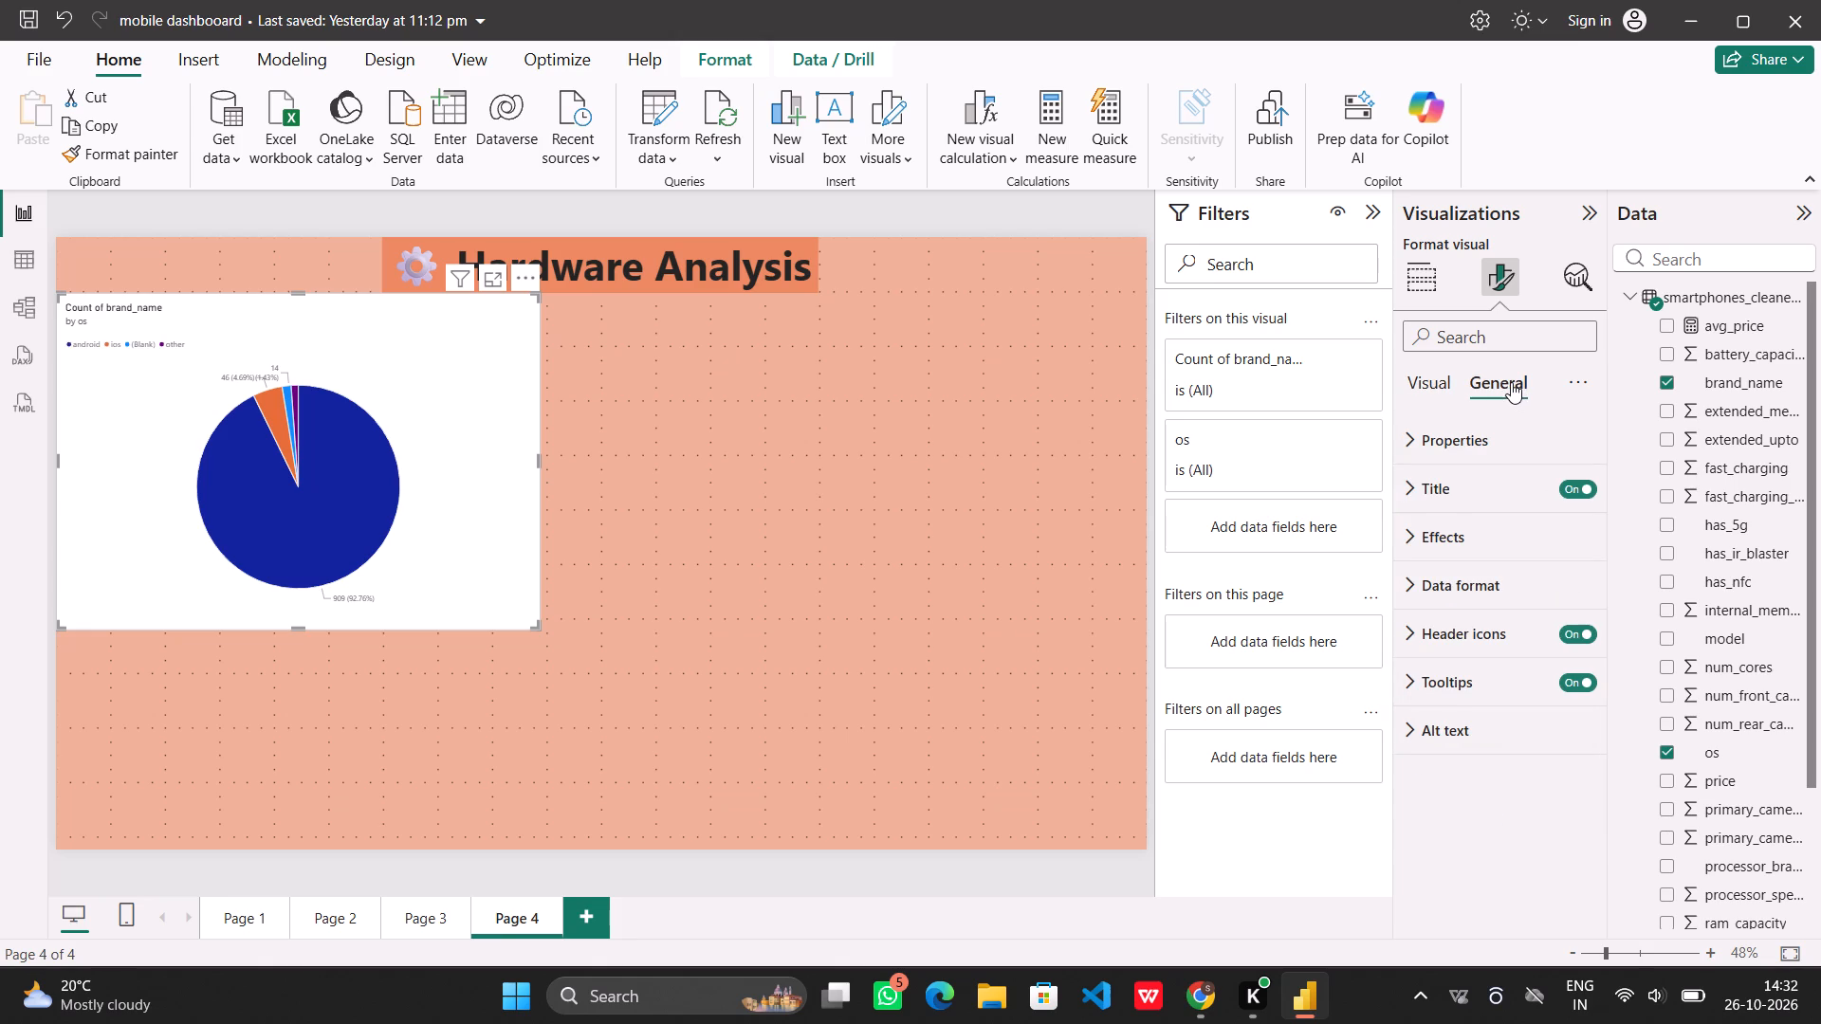
pyautogui.click(1441, 378)
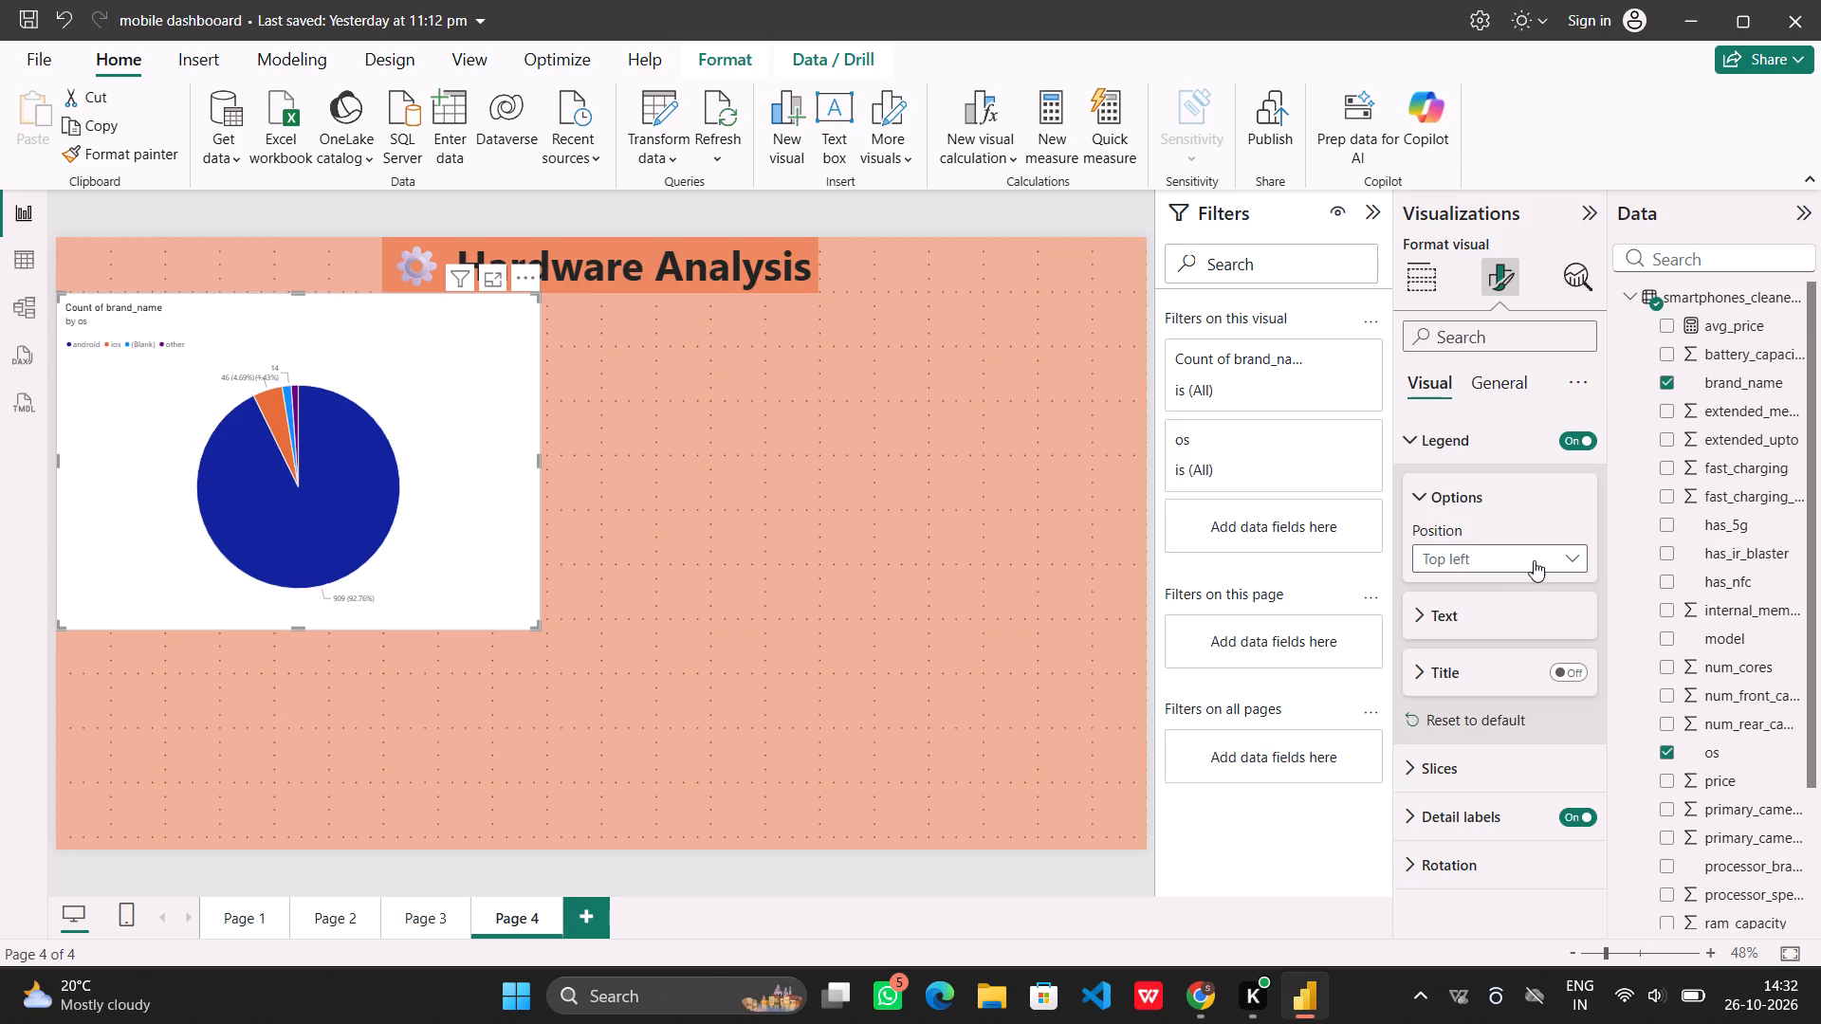
pyautogui.click(1570, 673)
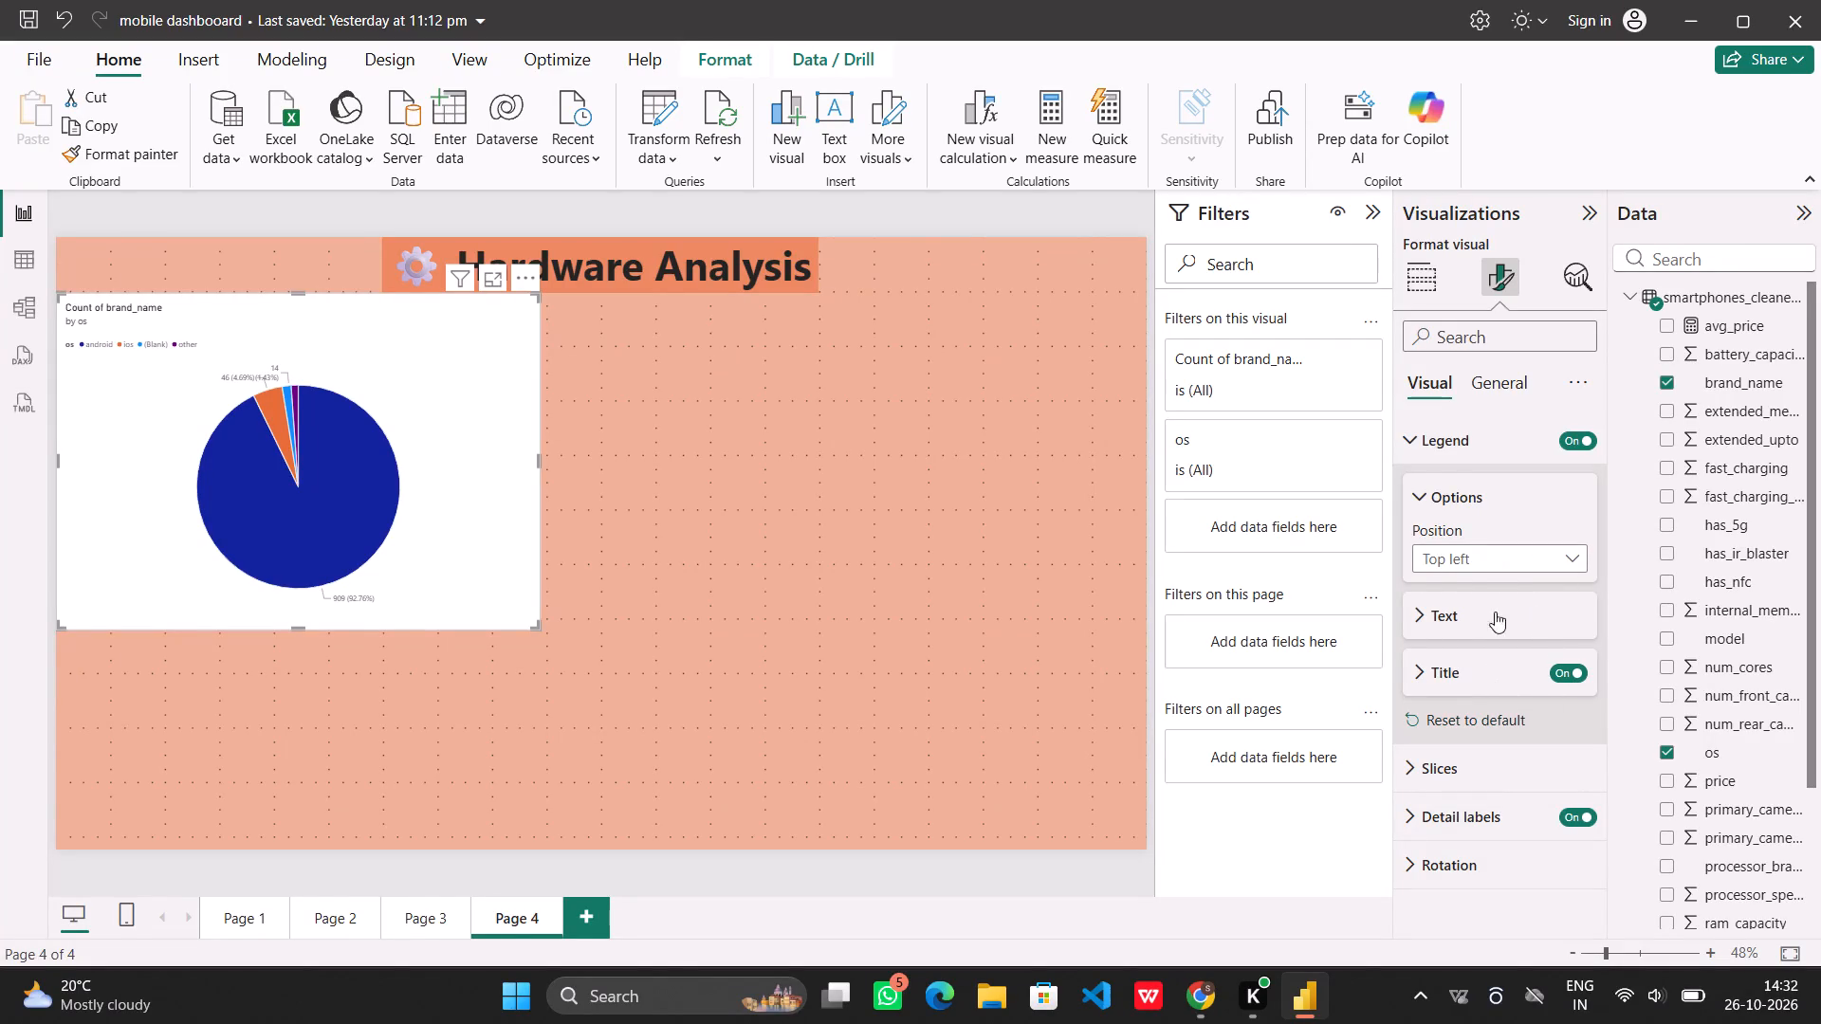
pyautogui.click(1426, 485)
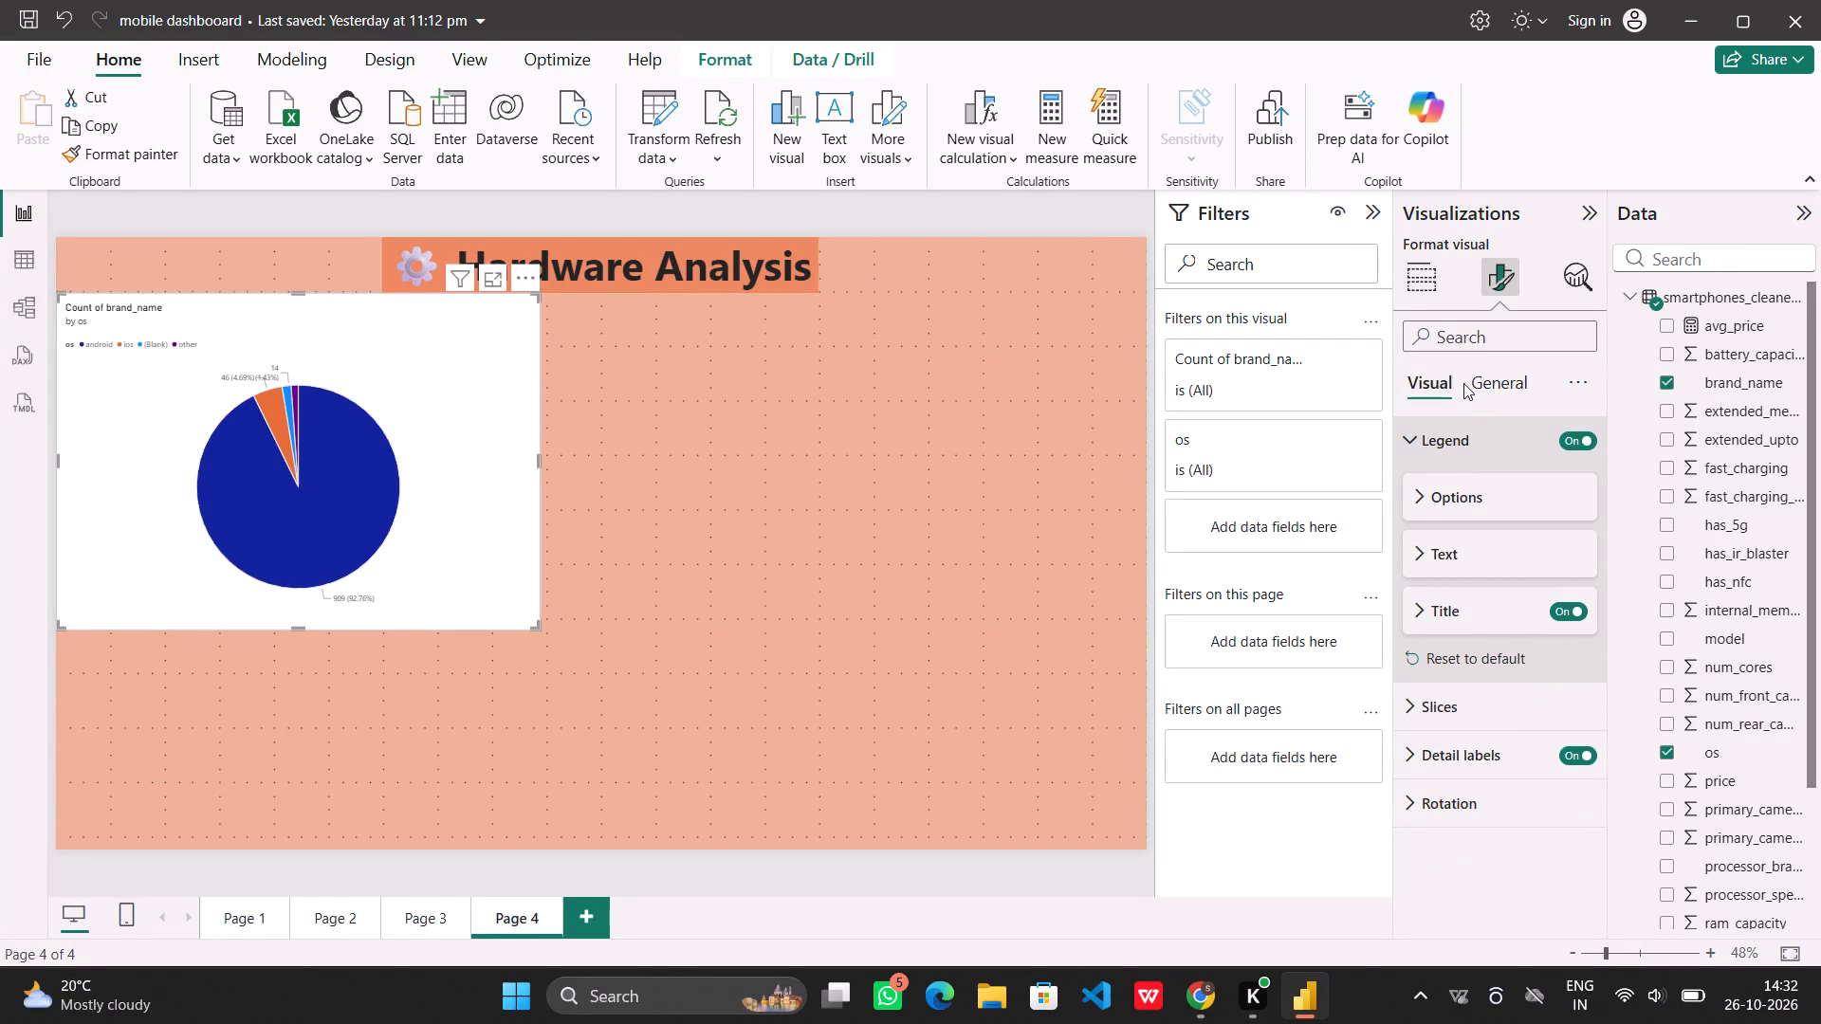
# Replace the pie chart's title text with "Most used OS".
pyautogui.click(1463, 383)
pyautogui.click(1498, 383)
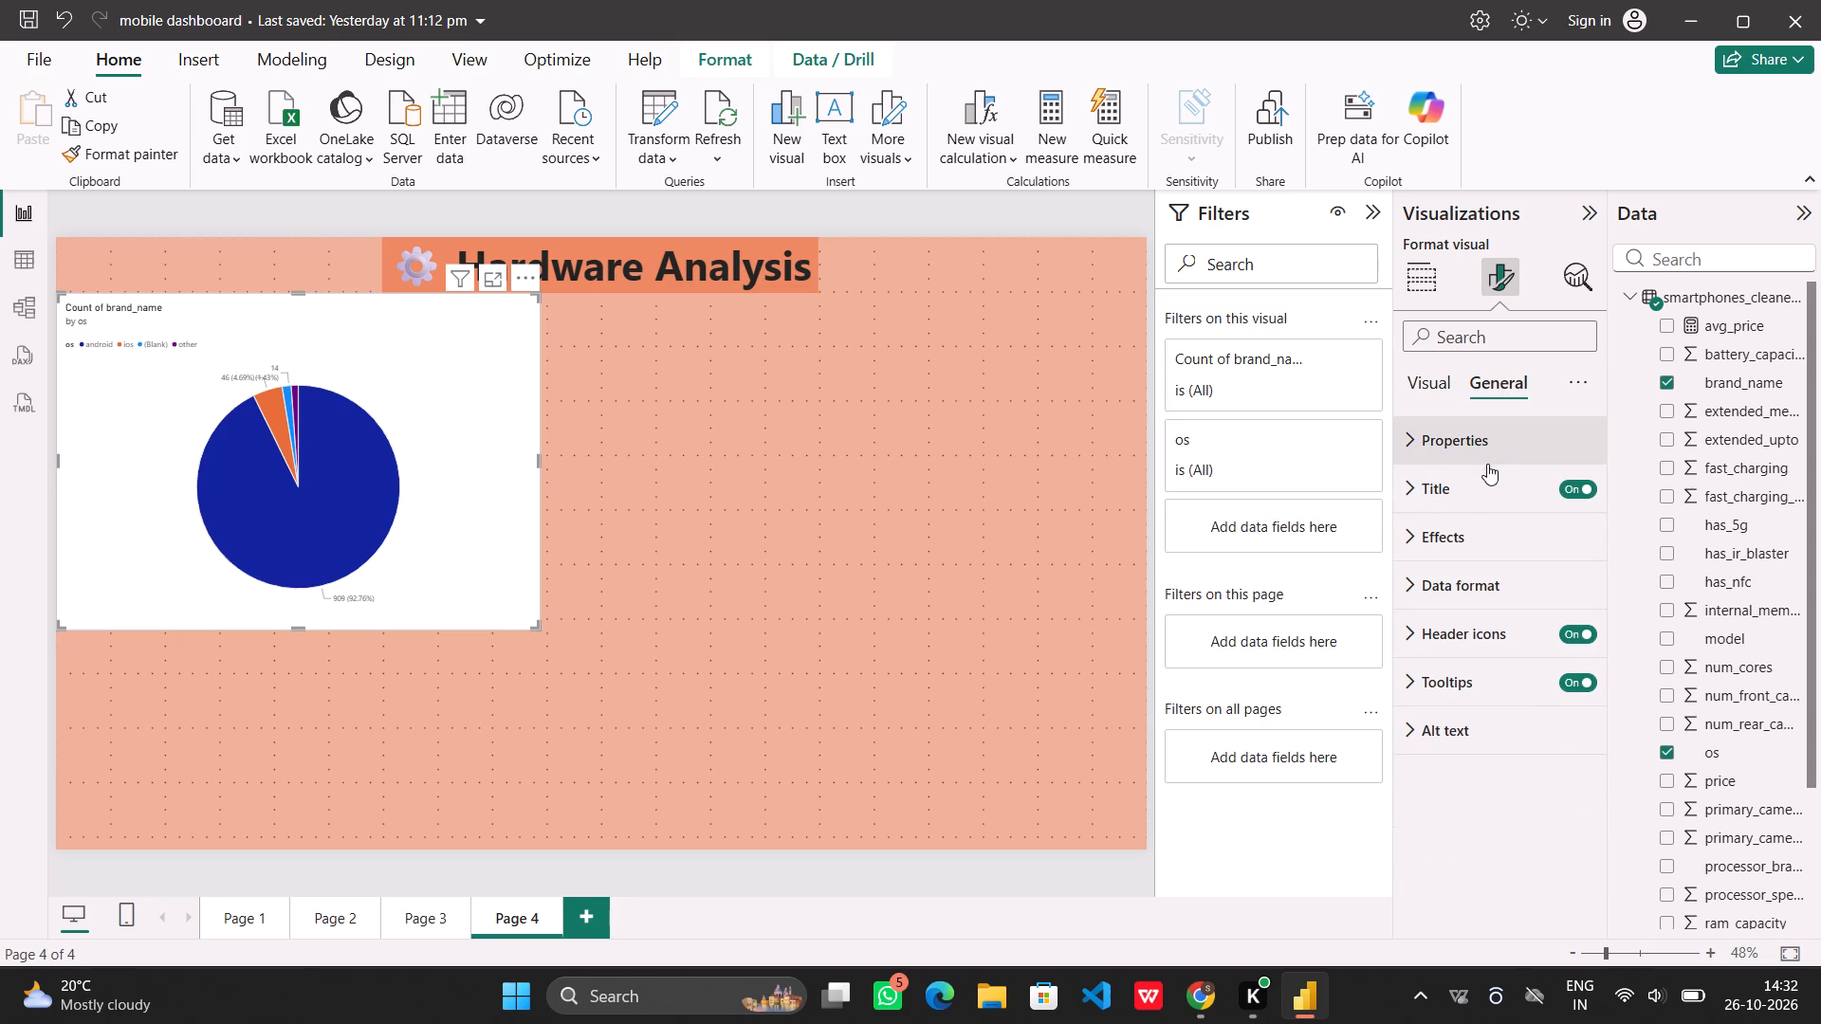
pyautogui.click(1483, 472)
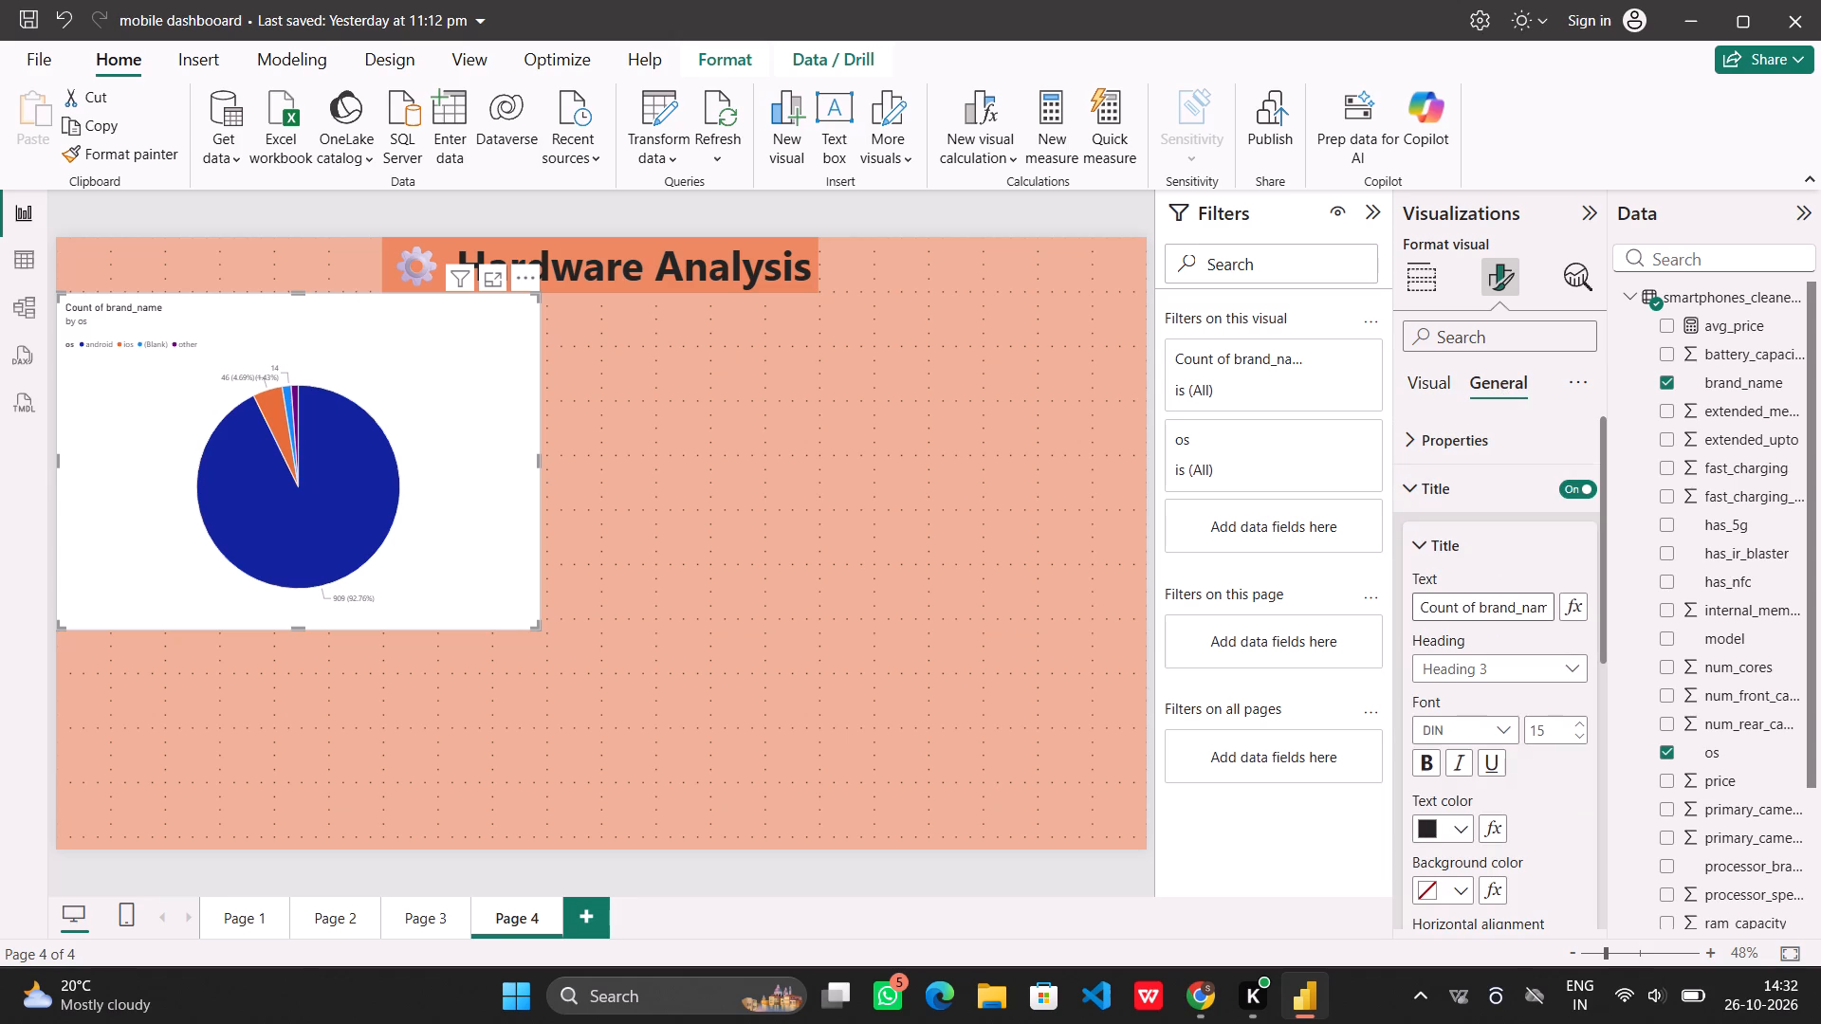
pyautogui.moveTo(1480, 606); pyautogui.dragTo(1415, 605)
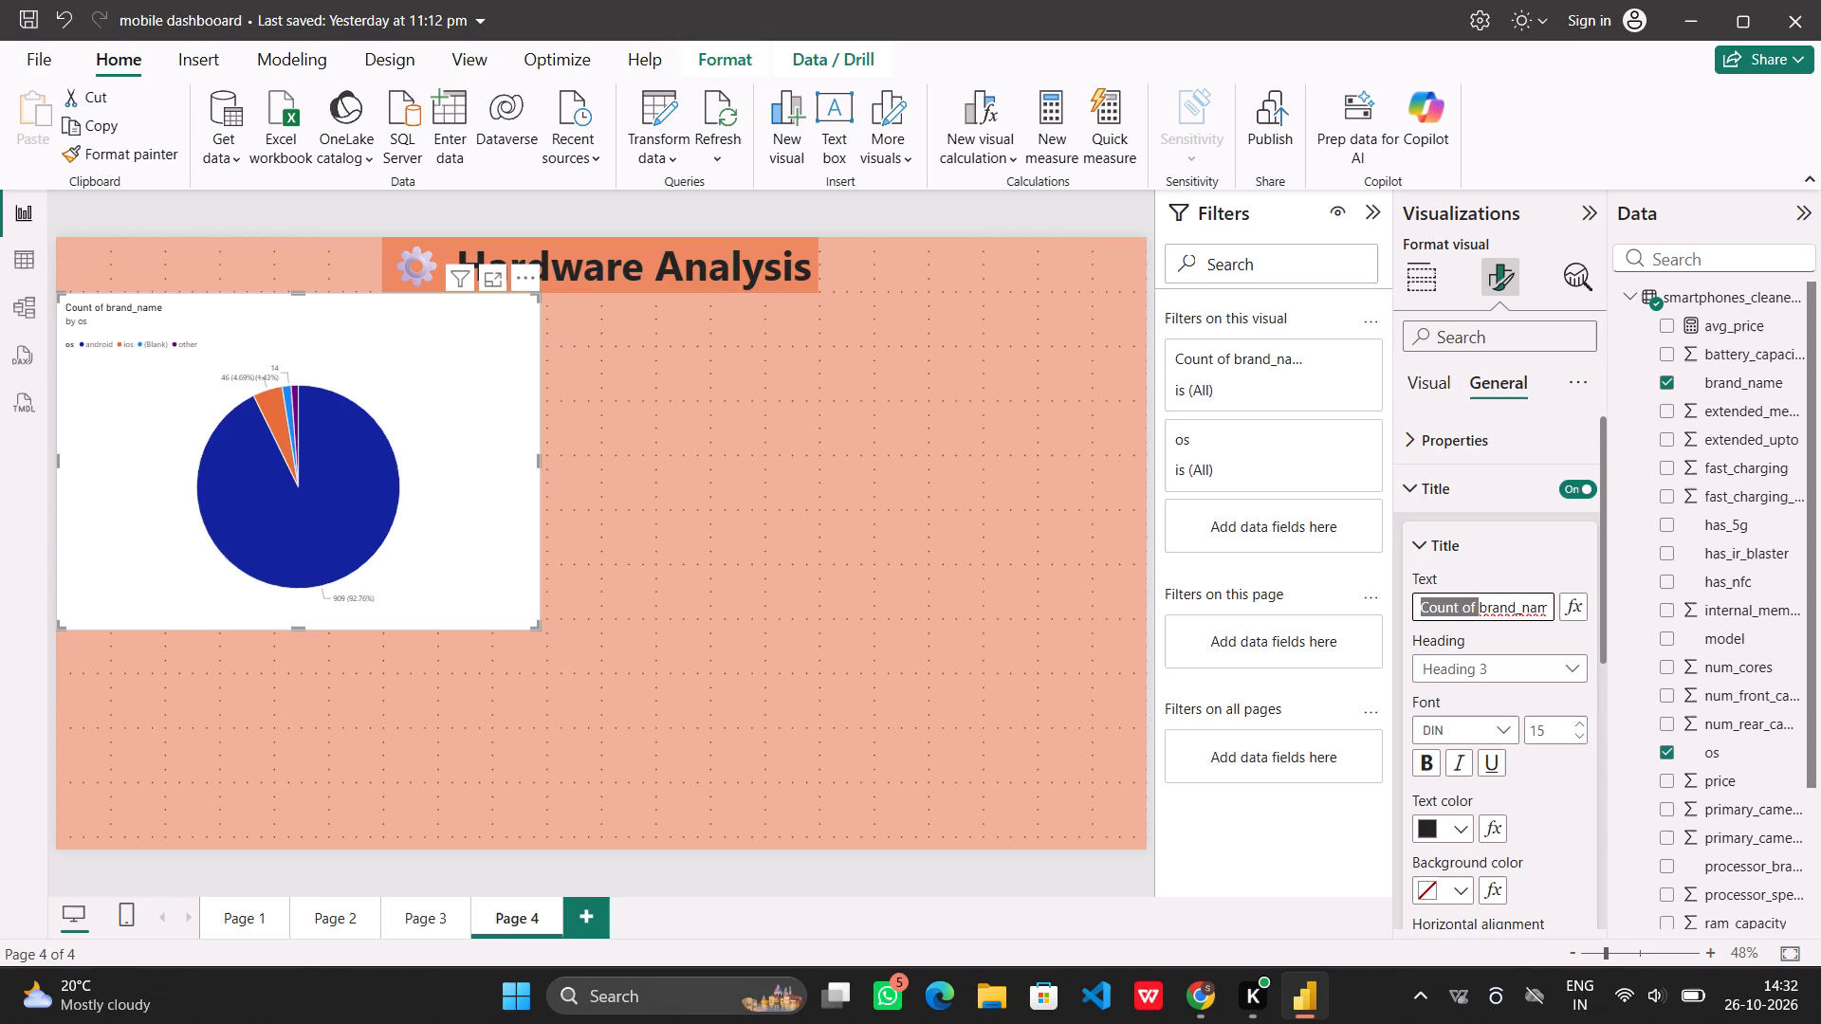
pyautogui.press('BackSpace')
pyautogui.press('Right')
pyautogui.press('Right')
pyautogui.press('Right')
pyautogui.press('Right')
pyautogui.press('Right')
pyautogui.press('Right')
pyautogui.press('Right')
pyautogui.press('Right')
pyautogui.press('Right')
pyautogui.press('Right')
pyautogui.press('Right')
pyautogui.press('Right')
pyautogui.press('Right')
pyautogui.press('Right')
pyautogui.press('Right')
pyautogui.press('Right')
pyautogui.press('Right')
pyautogui.press('Right')
pyautogui.press('Right')
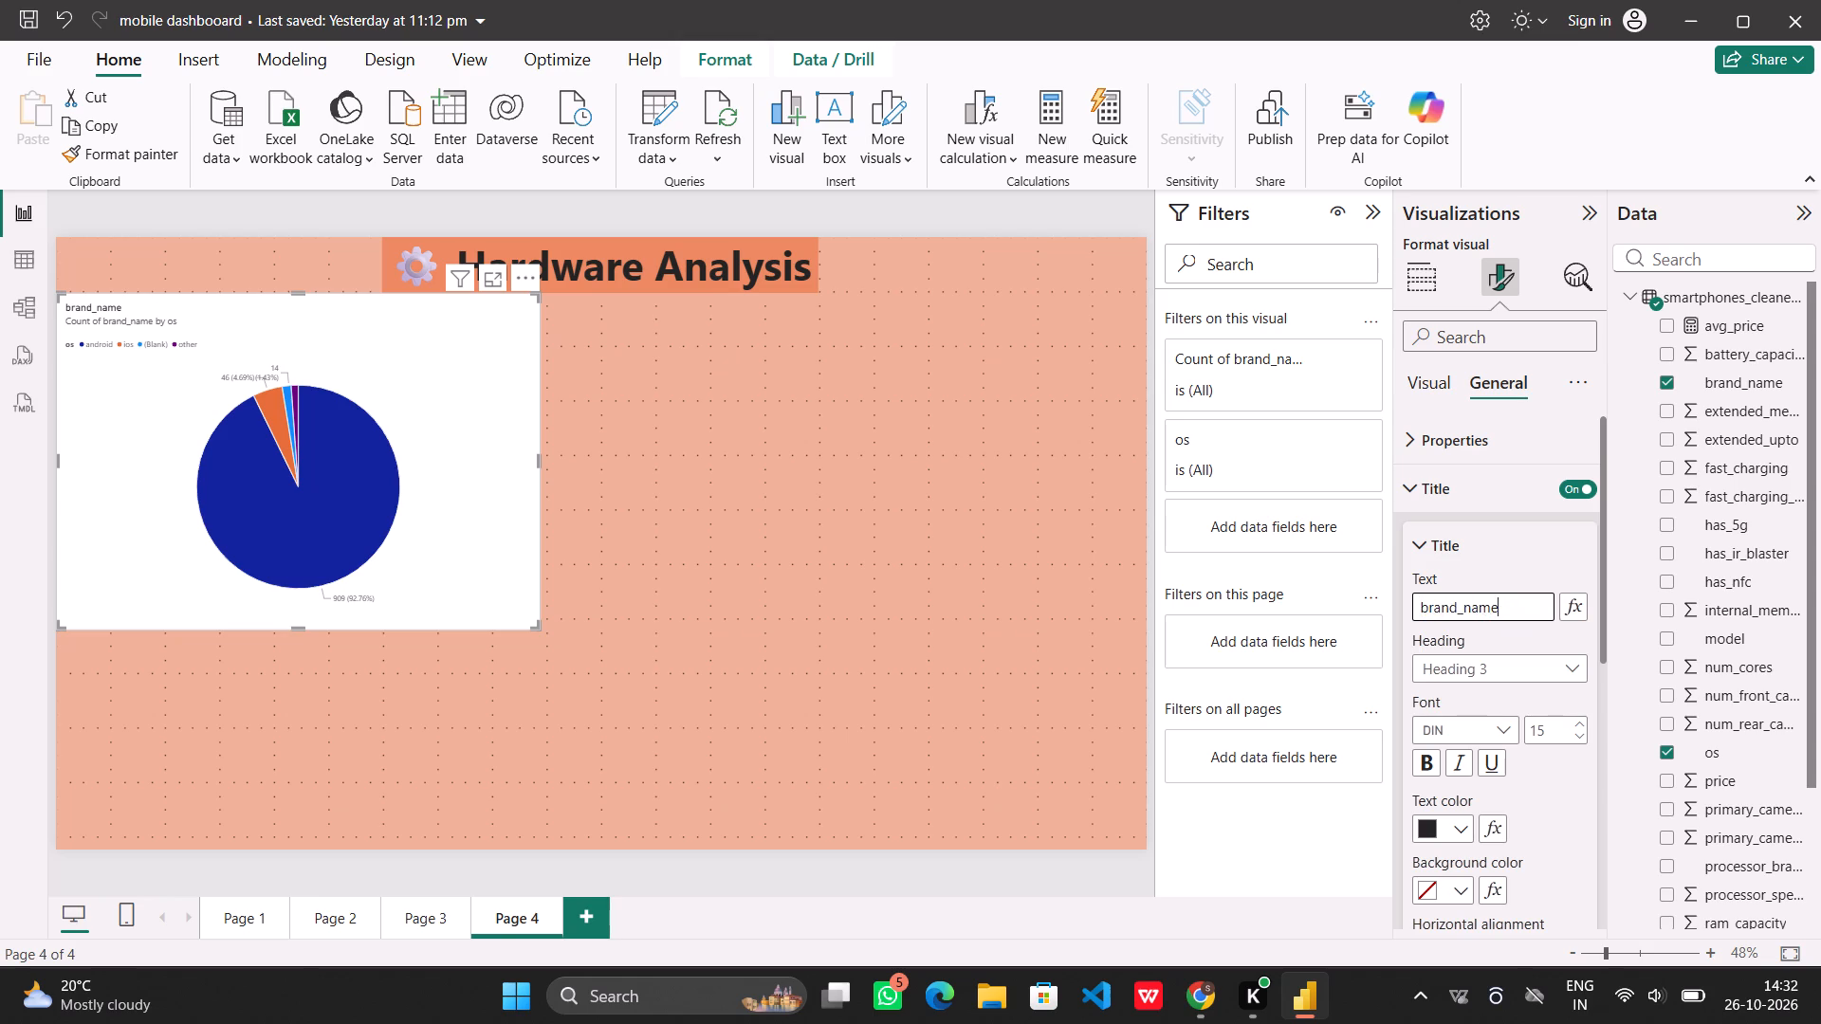
pyautogui.press('BackSpace')
pyautogui.press('BackSpace')
pyautogui.press('BackSpace')
pyautogui.press('BackSpace')
pyautogui.press('BackSpace')
pyautogui.press('BackSpace')
pyautogui.press('BackSpace')
pyautogui.press('BackSpace')
pyautogui.press('BackSpace')
pyautogui.press('BackSpace')
pyautogui.press('BackSpace')
pyautogui.press('BackSpace')
pyautogui.press('BackSpace')
pyautogui.press('BackSpace')
pyautogui.press('BackSpace')
pyautogui.press('BackSpace')
pyautogui.press('BackSpace')
pyautogui.press('BackSpace')
pyautogui.press('BackSpace')
pyautogui.press('BackSpace')
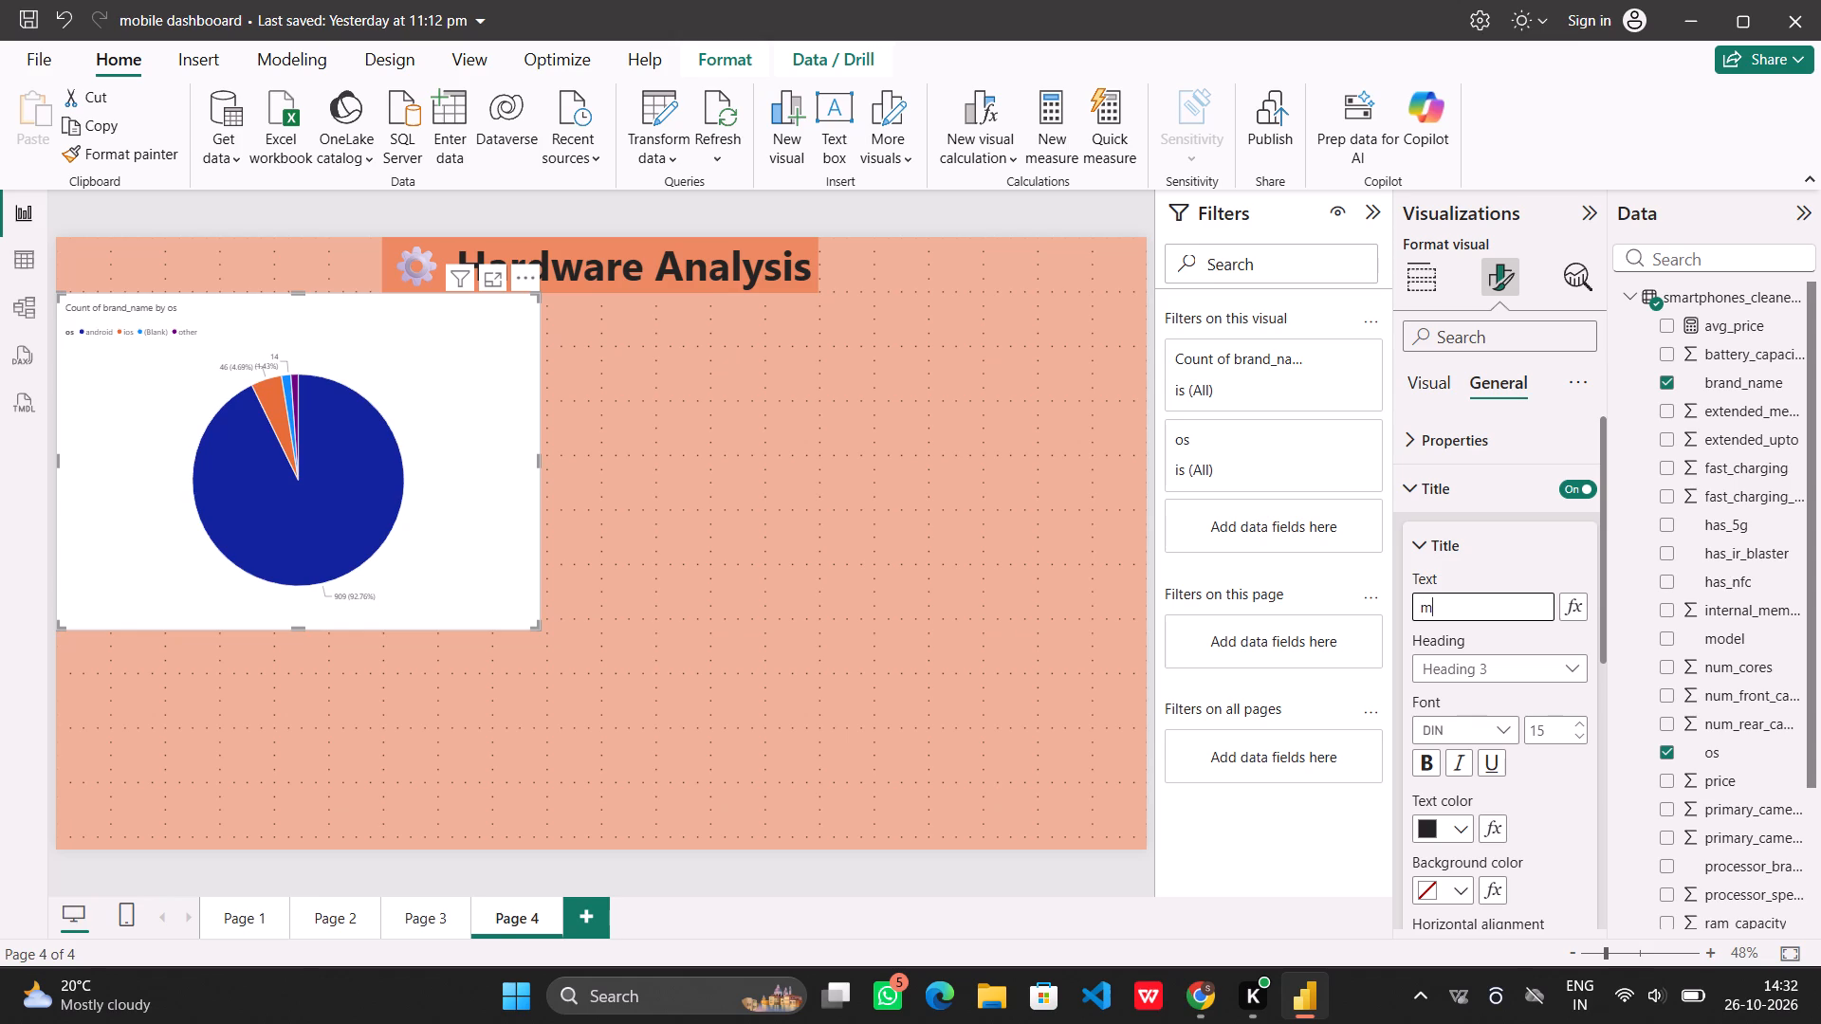
pyautogui.press('BackSpace')
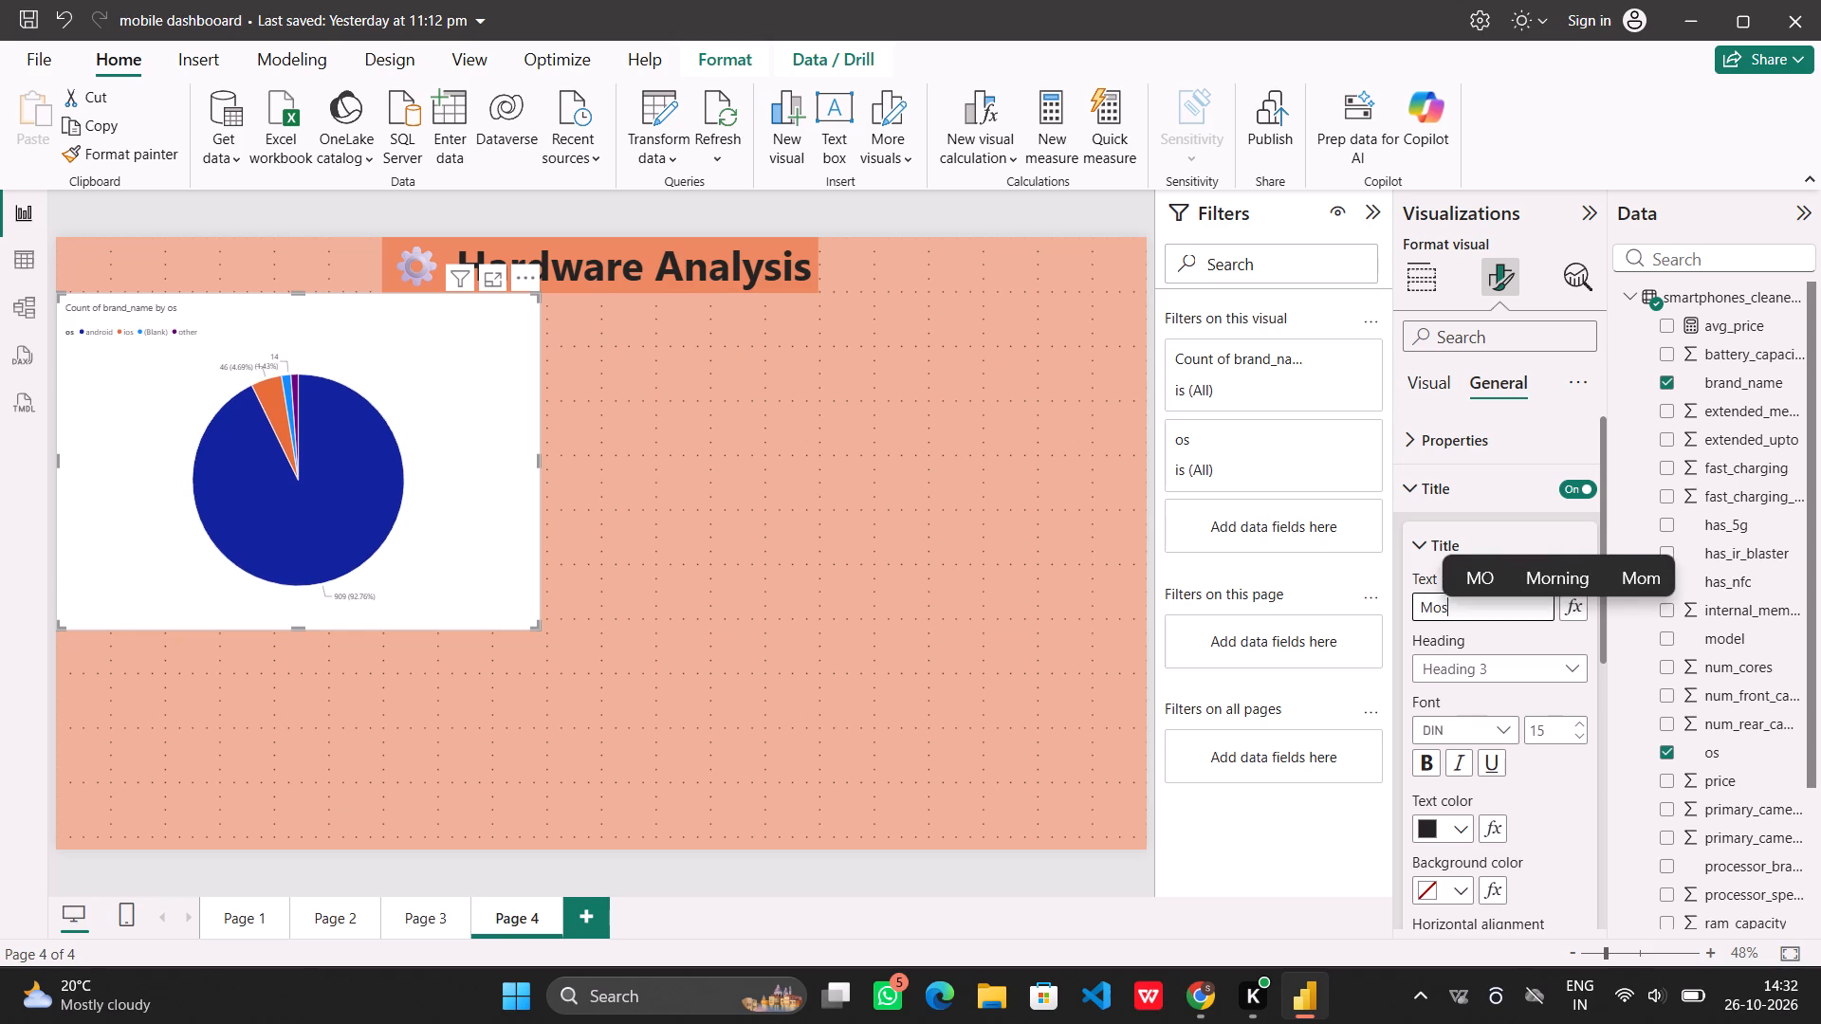
pyautogui.press('space')
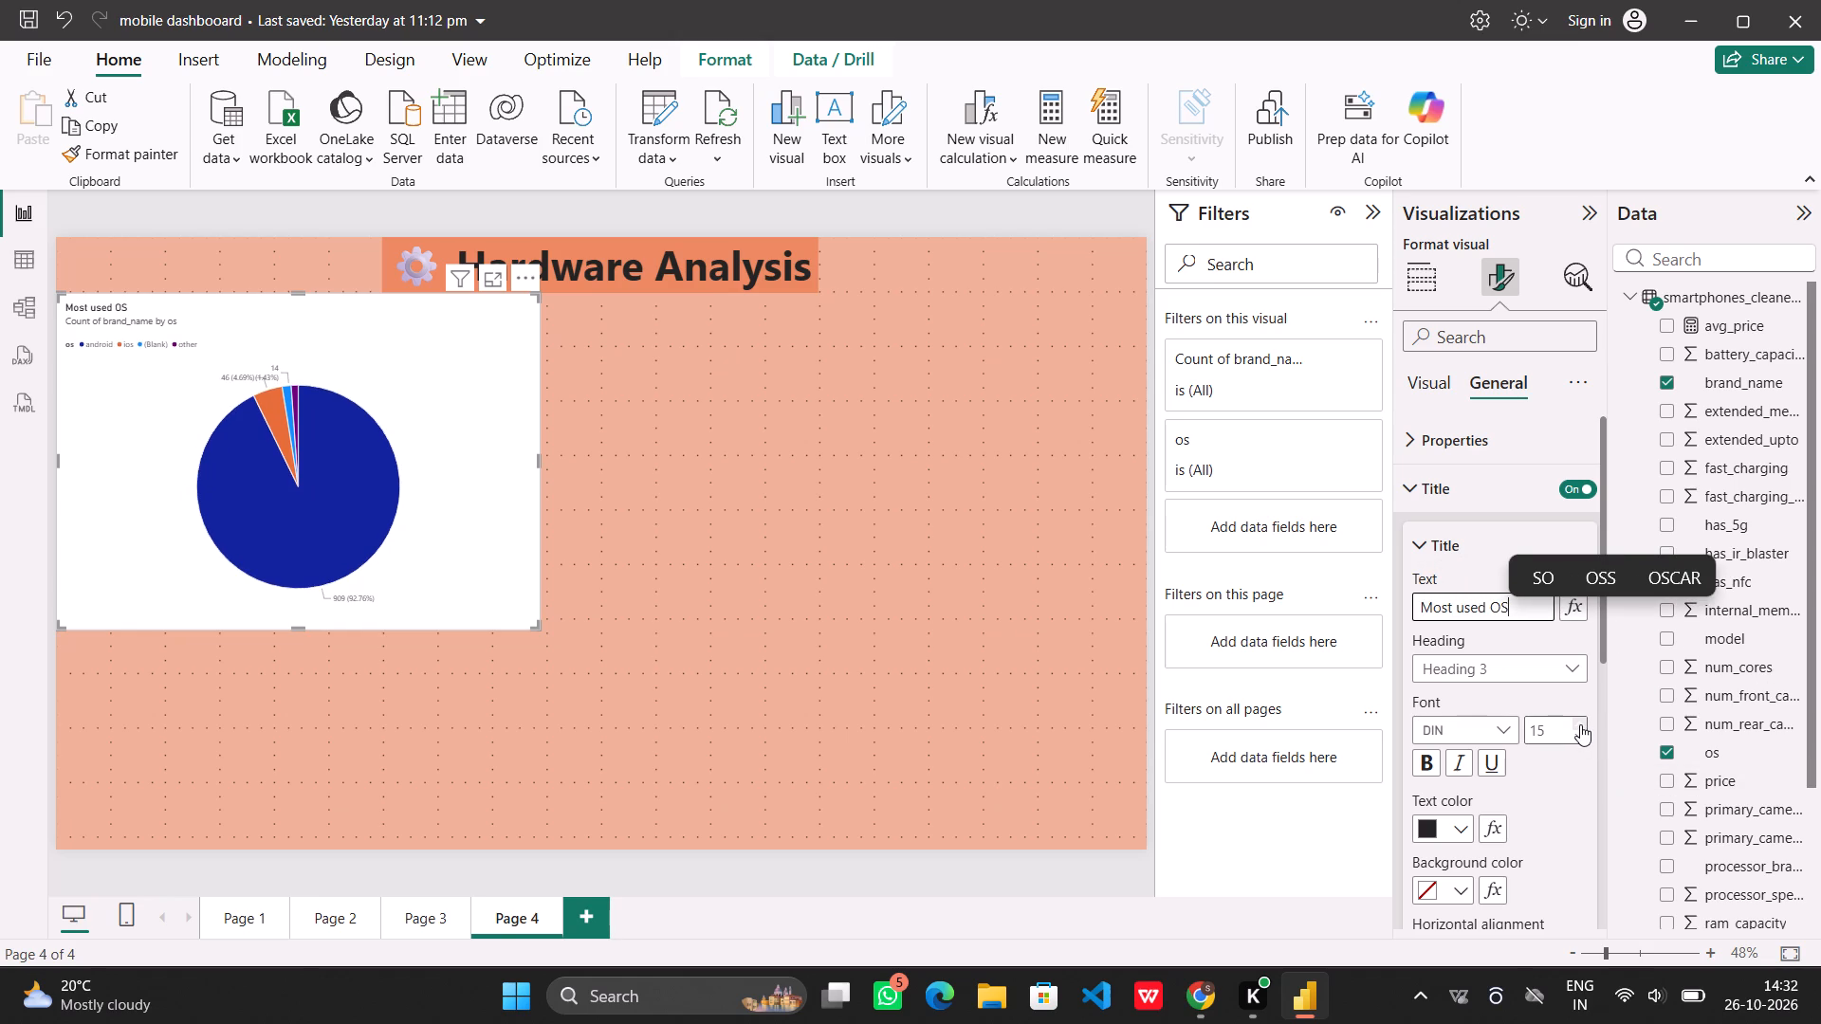
# Set the pie chart title's font size to 24 and centre it horizontally.
pyautogui.tripleClick(1580, 724)
pyautogui.tripleClick(1580, 724)
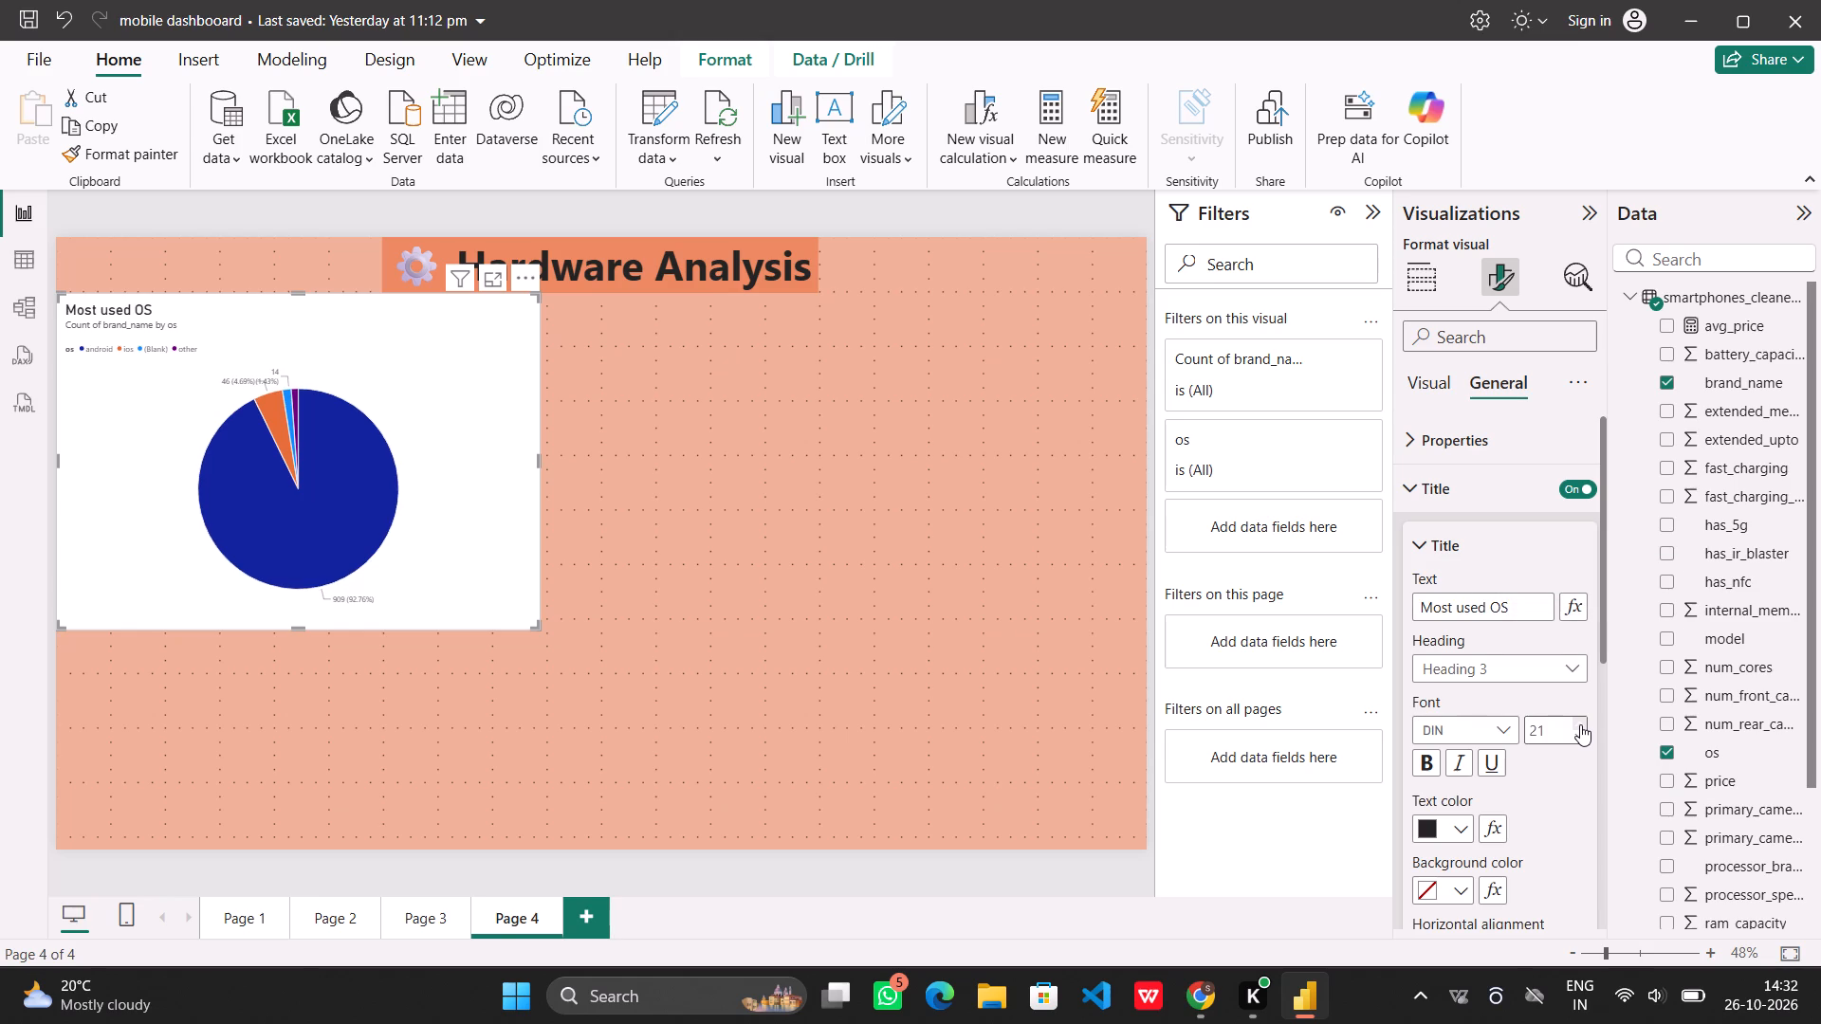
pyautogui.scroll(-1, 1471, 819)
pyautogui.click(1451, 867)
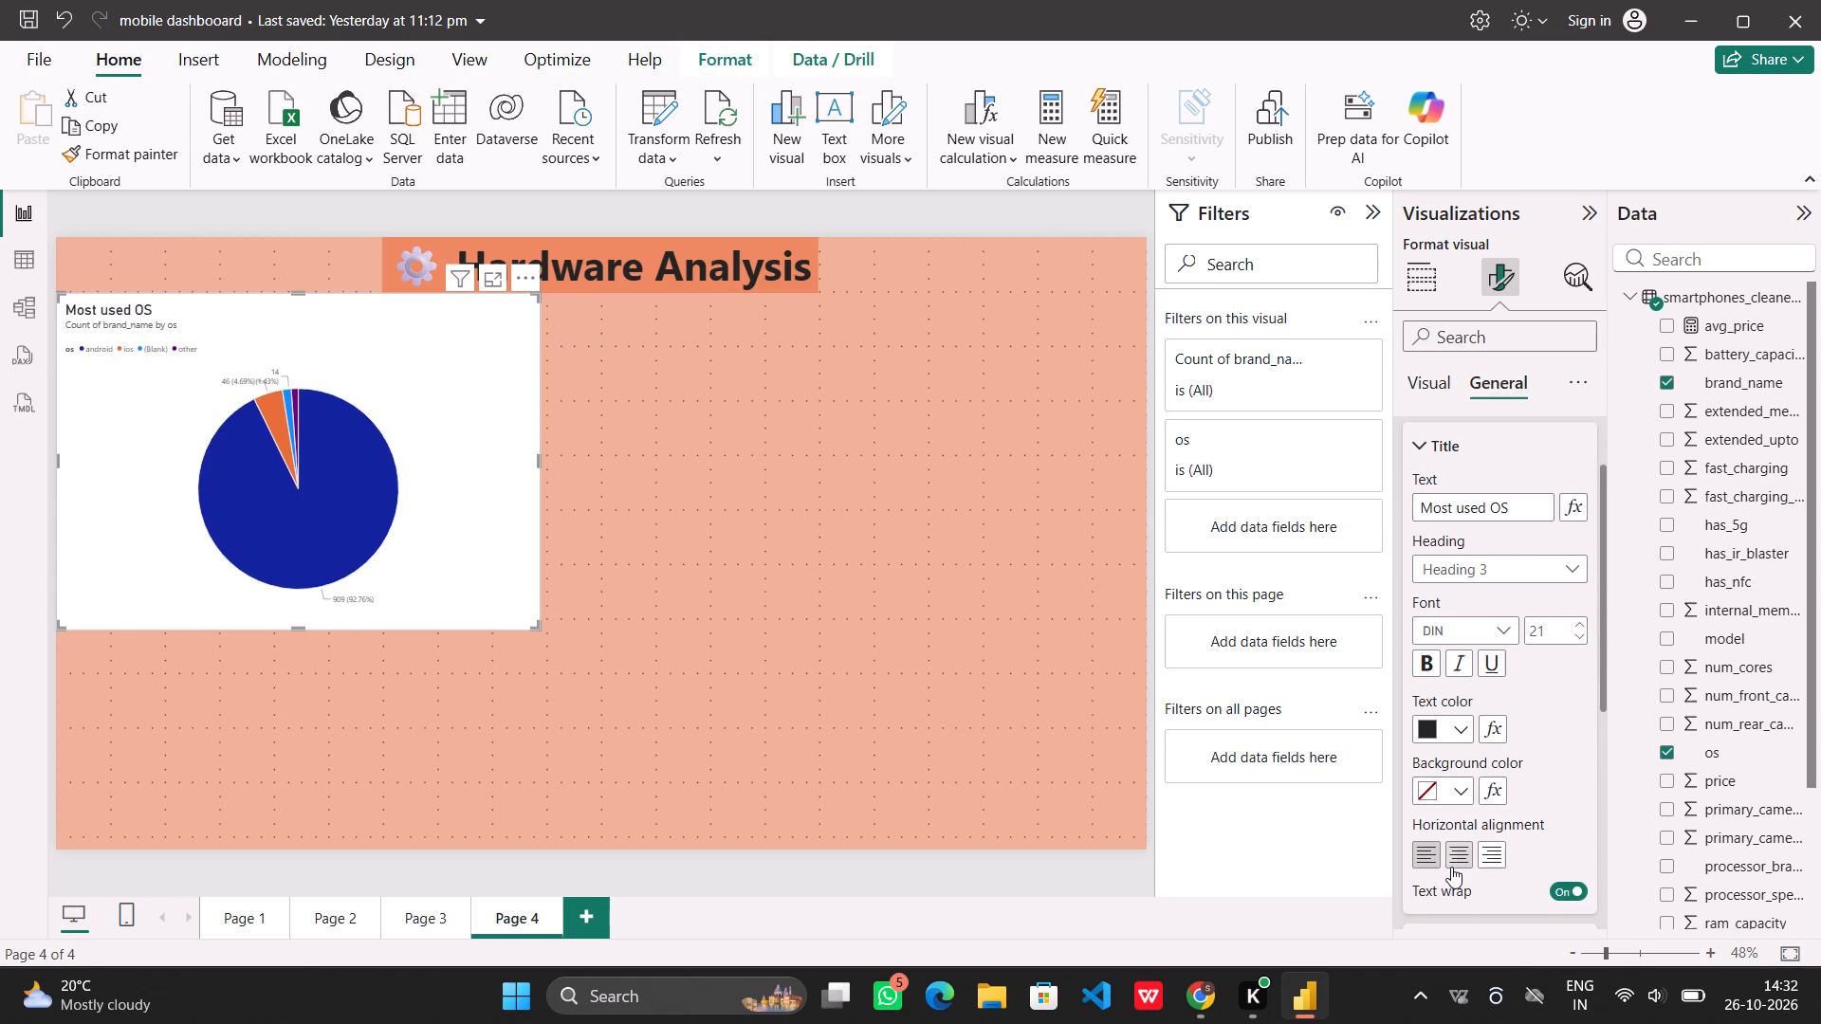
pyautogui.doubleClick(1574, 626)
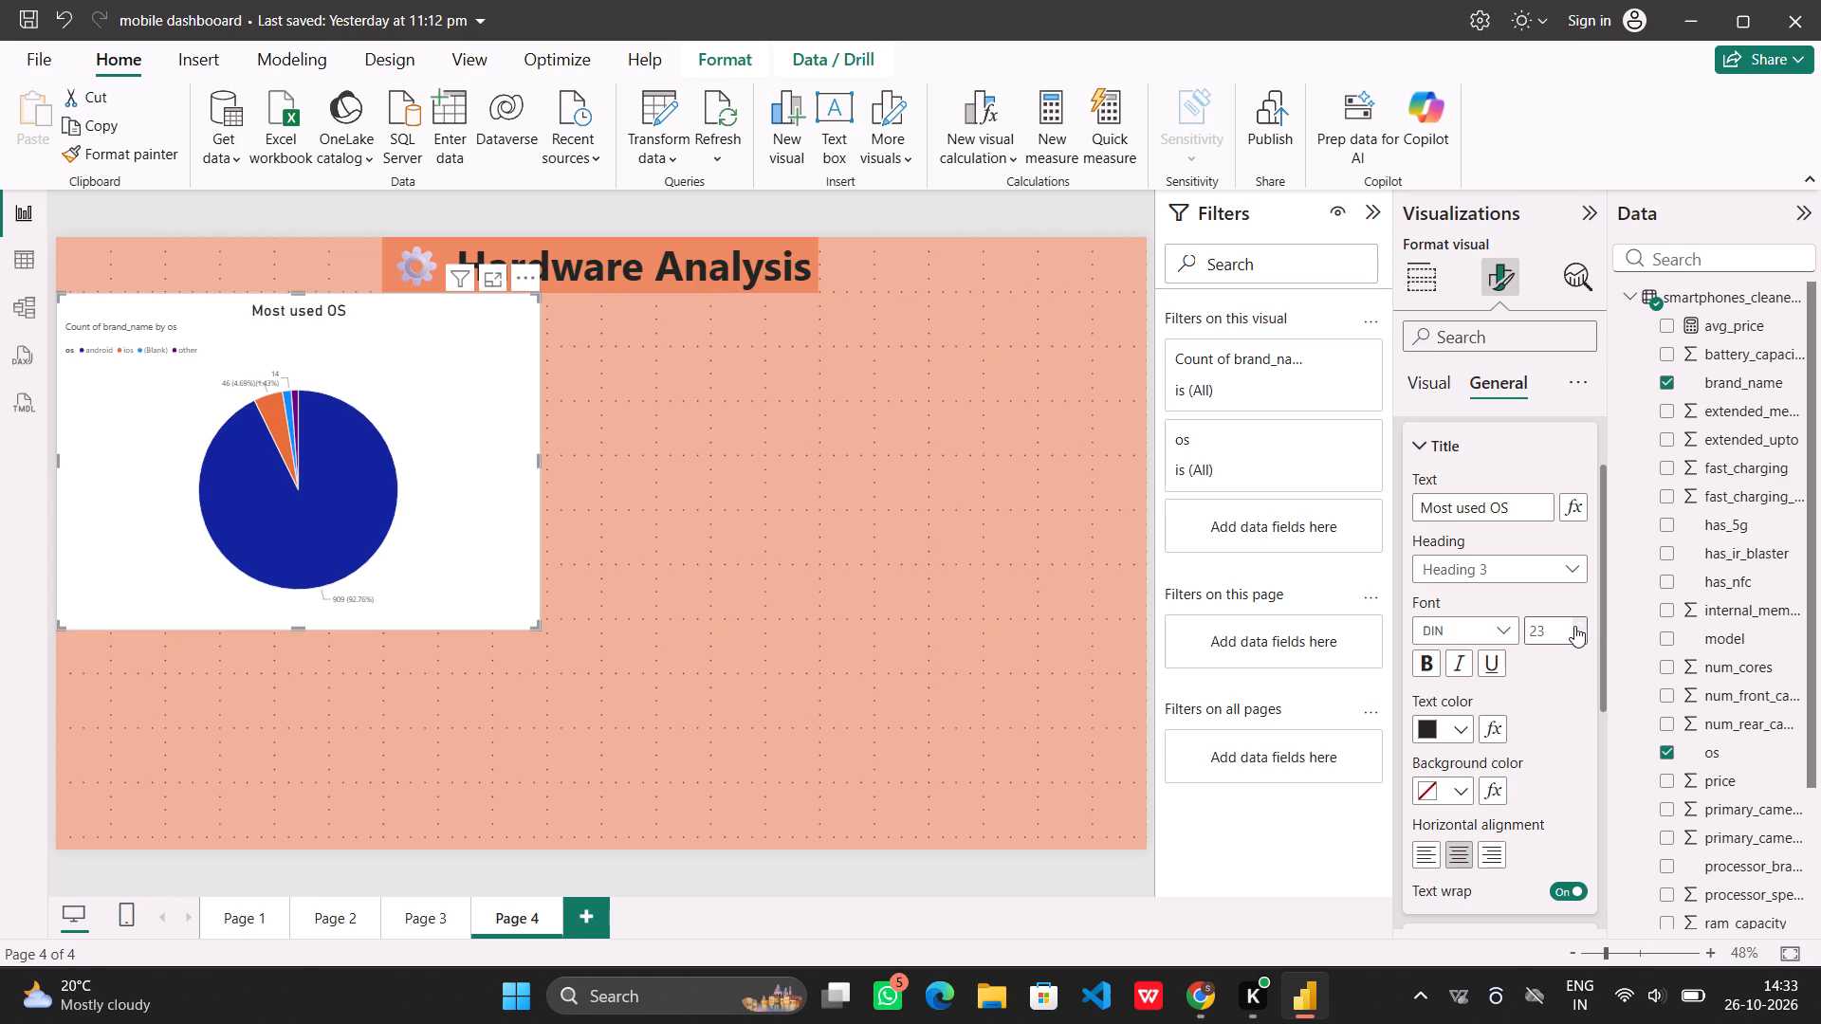
pyautogui.click(1578, 626)
# Turn off the pie chart's subtitle.
pyautogui.scroll(-1, 1526, 729)
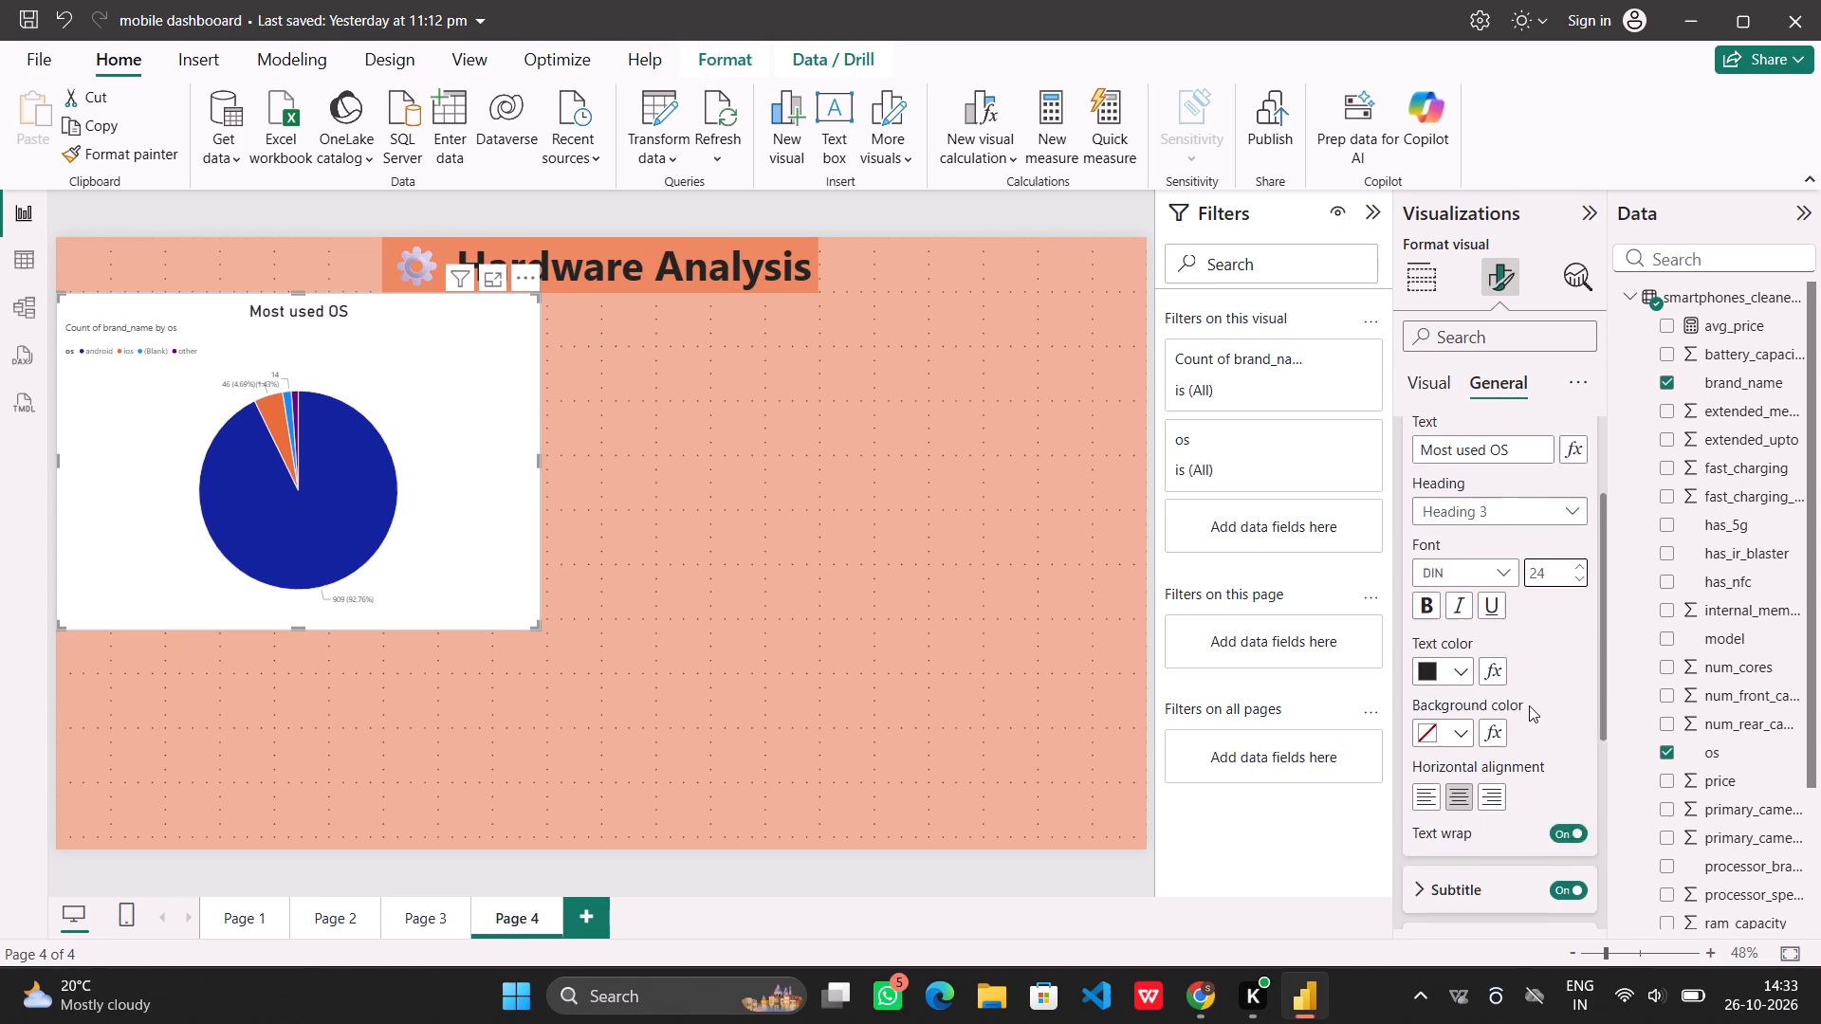
pyautogui.scroll(-1, 1529, 705)
pyautogui.click(1563, 818)
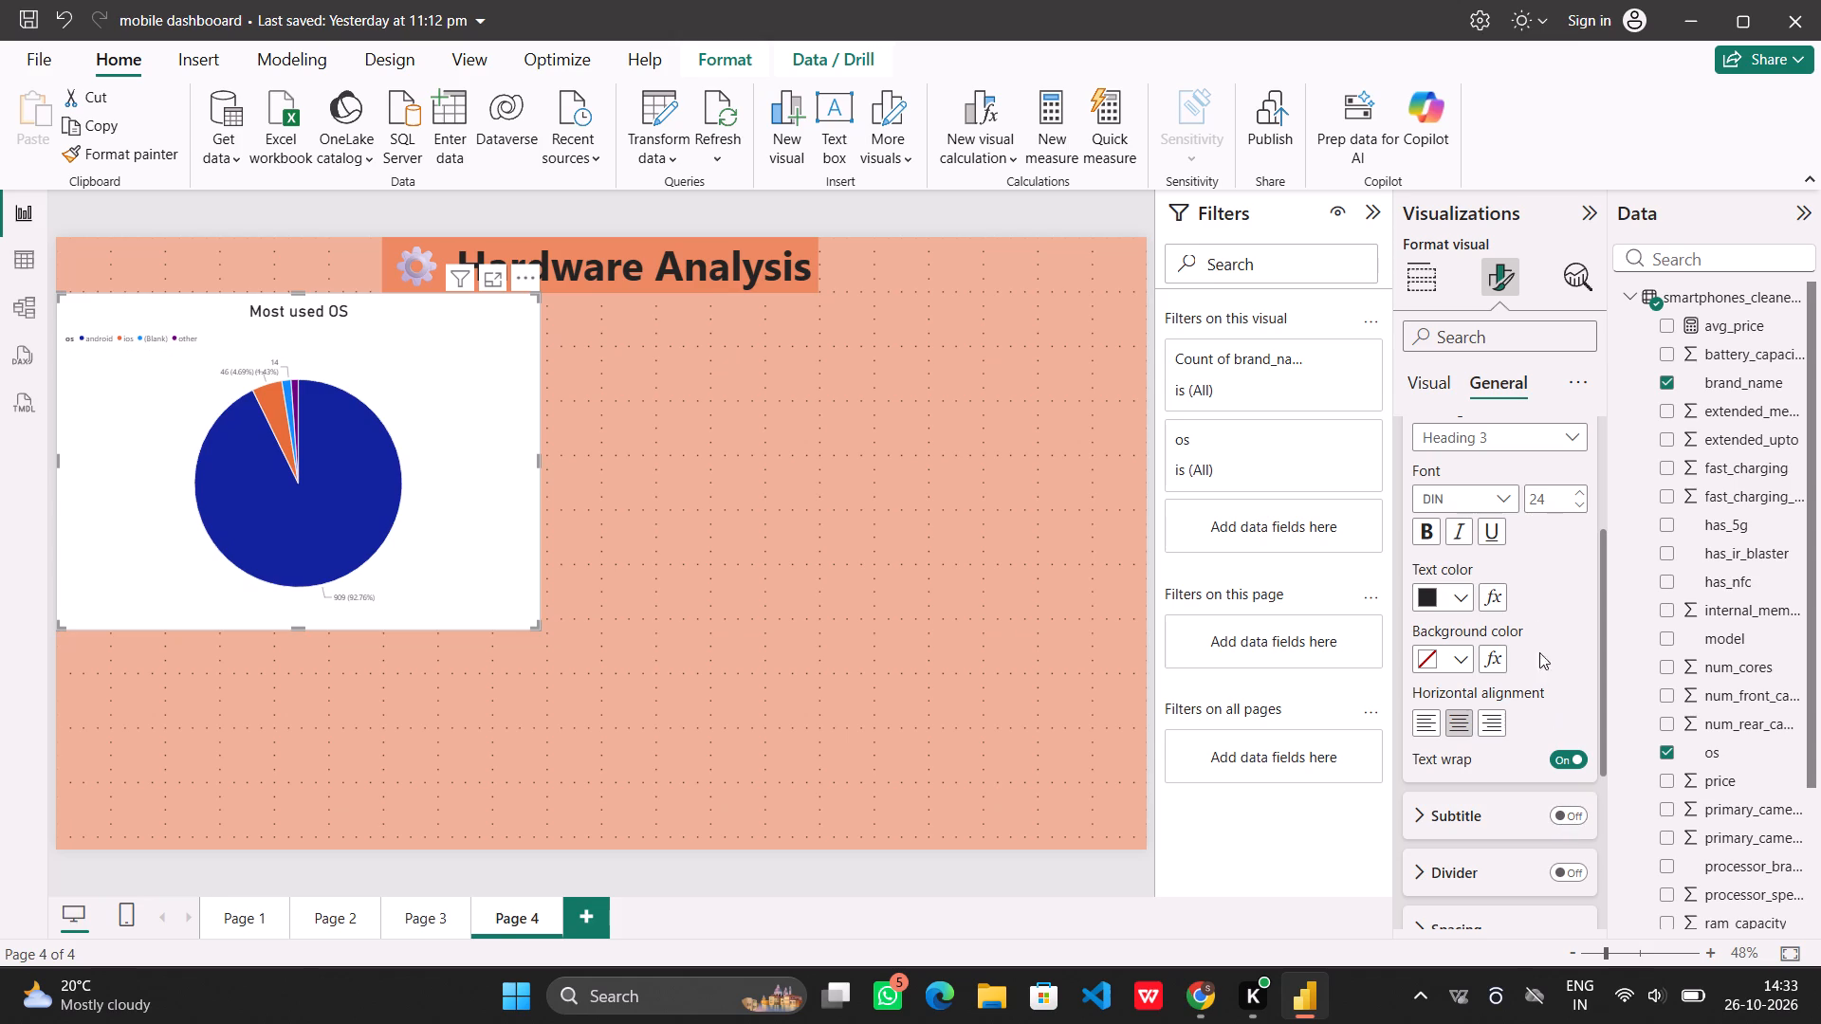
pyautogui.scroll(2, 1524, 550)
pyautogui.click(1526, 541)
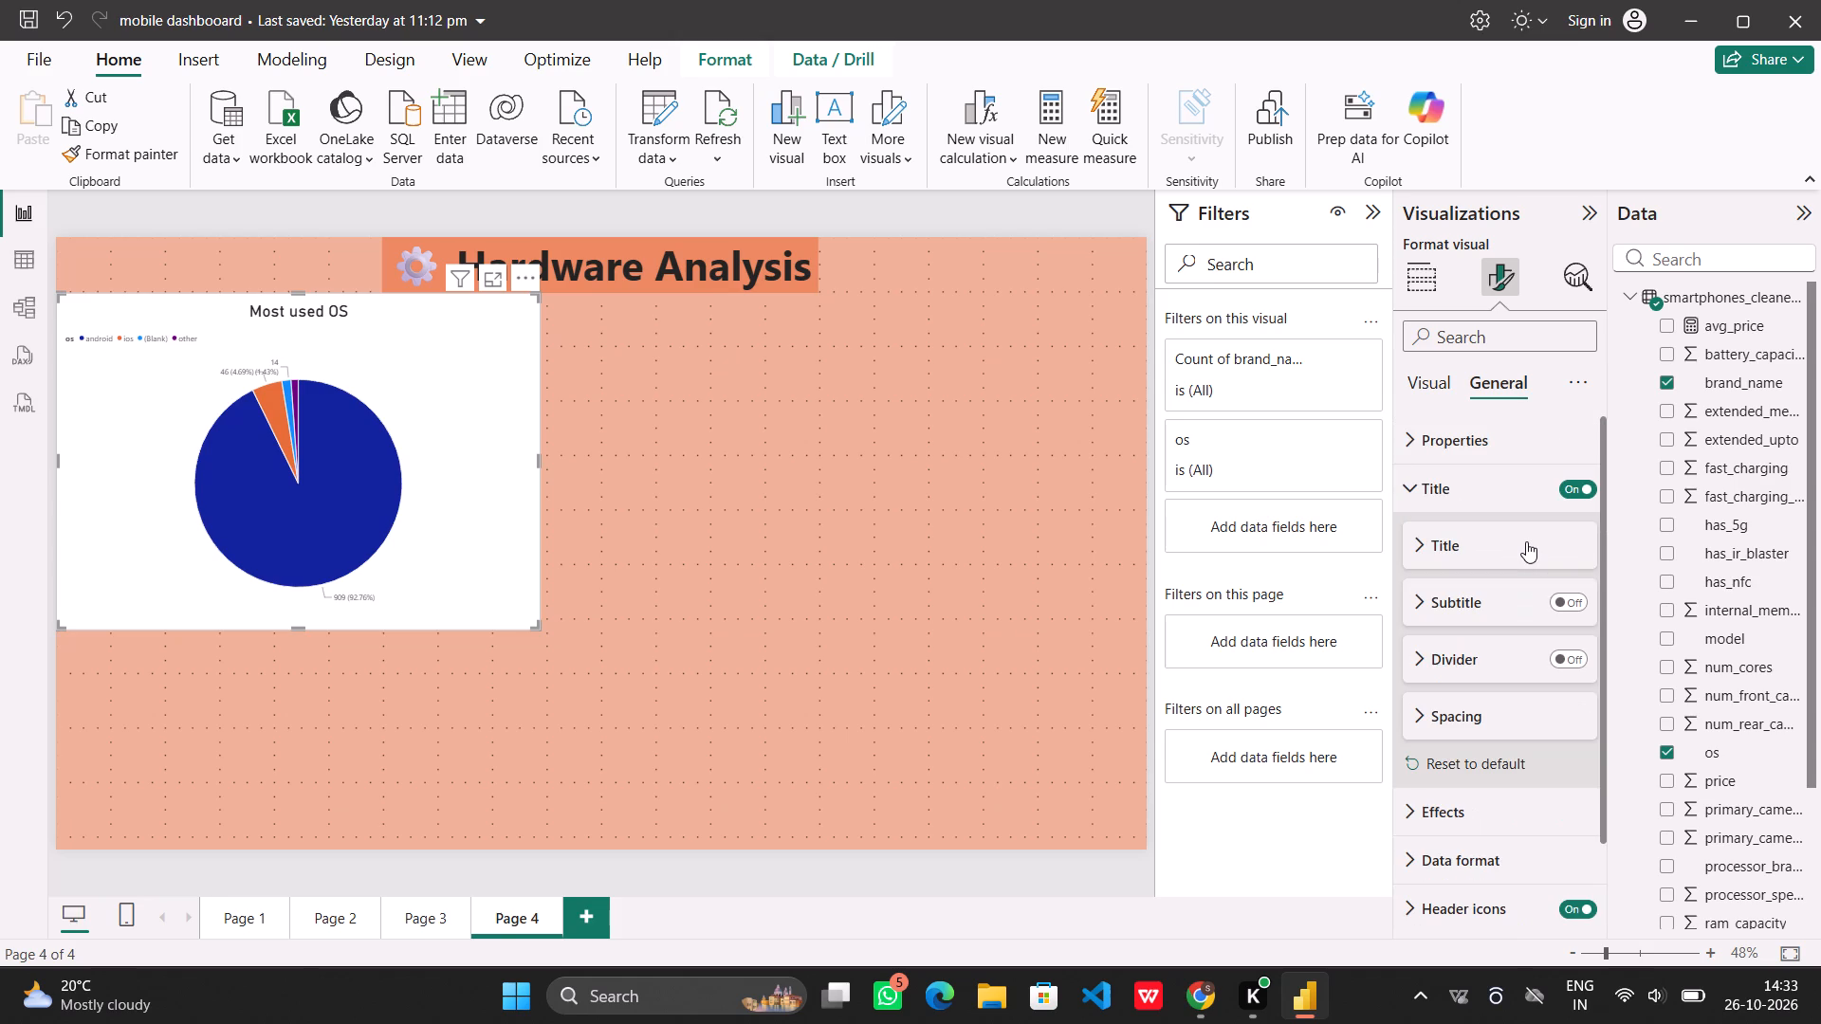
pyautogui.click(1499, 498)
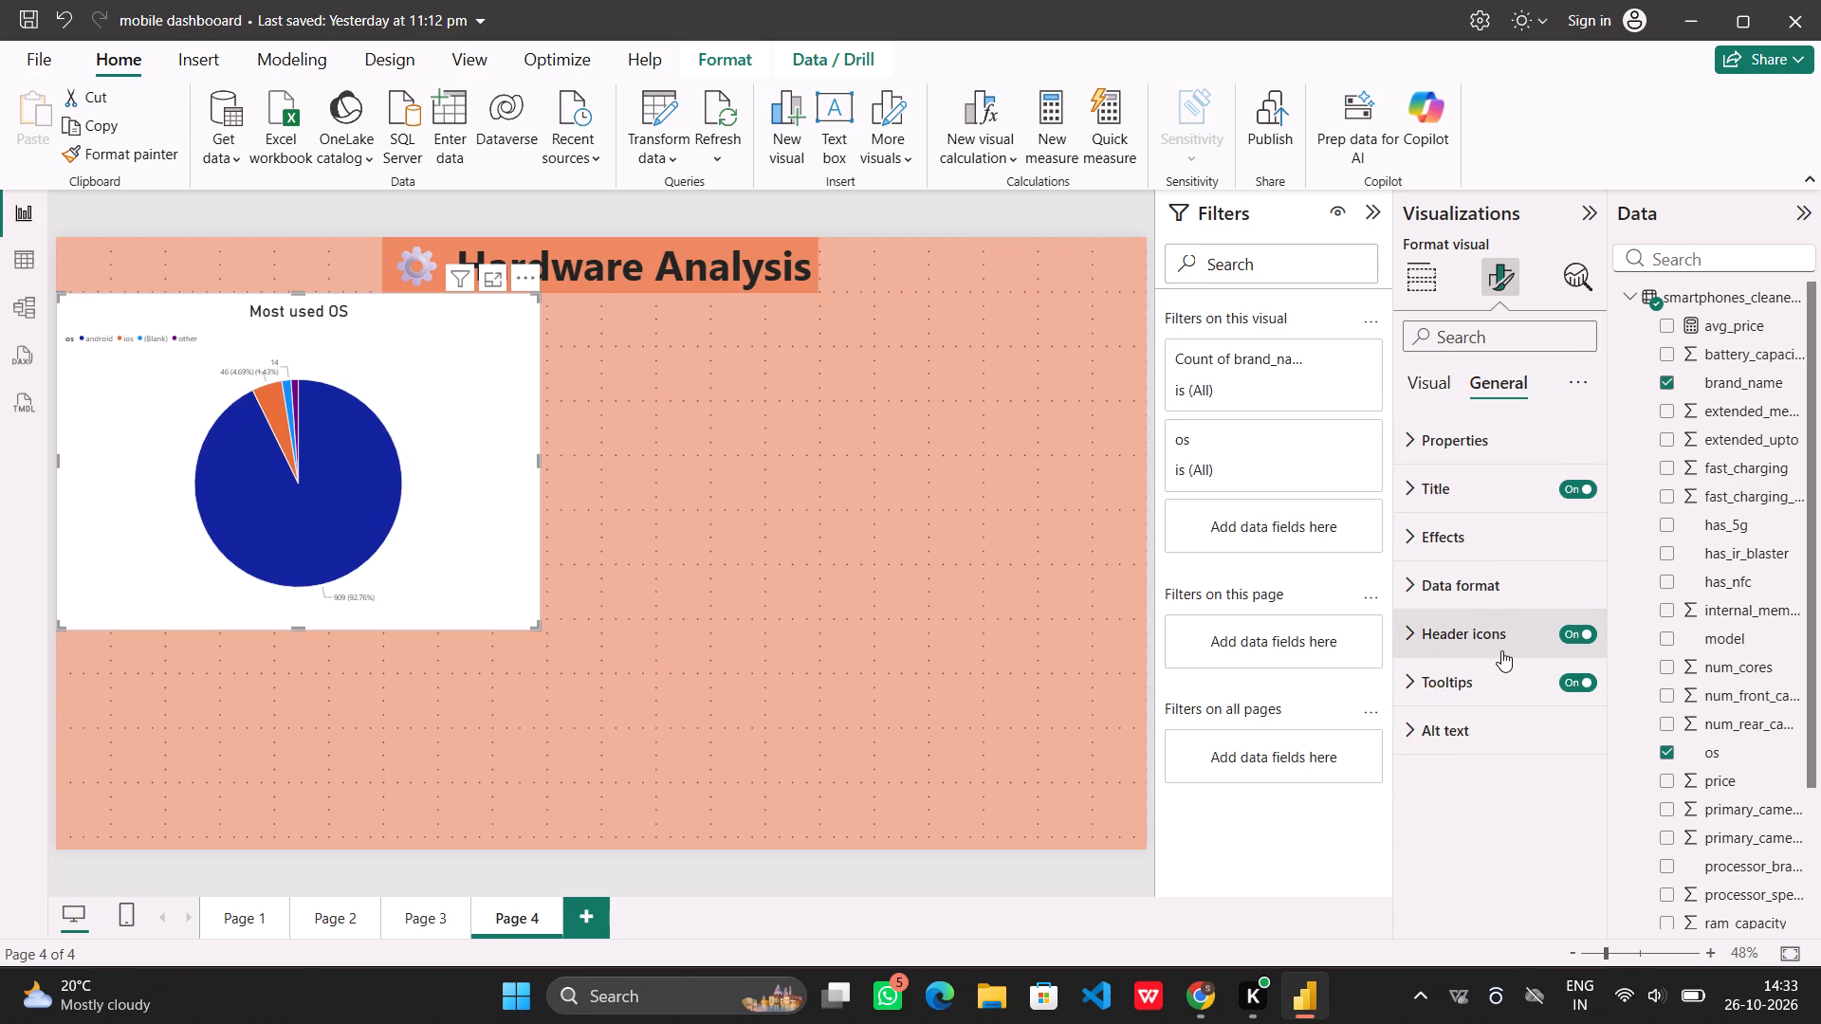
# Set the pie chart's legend text to size 18 and make it bold.
pyautogui.click(1432, 386)
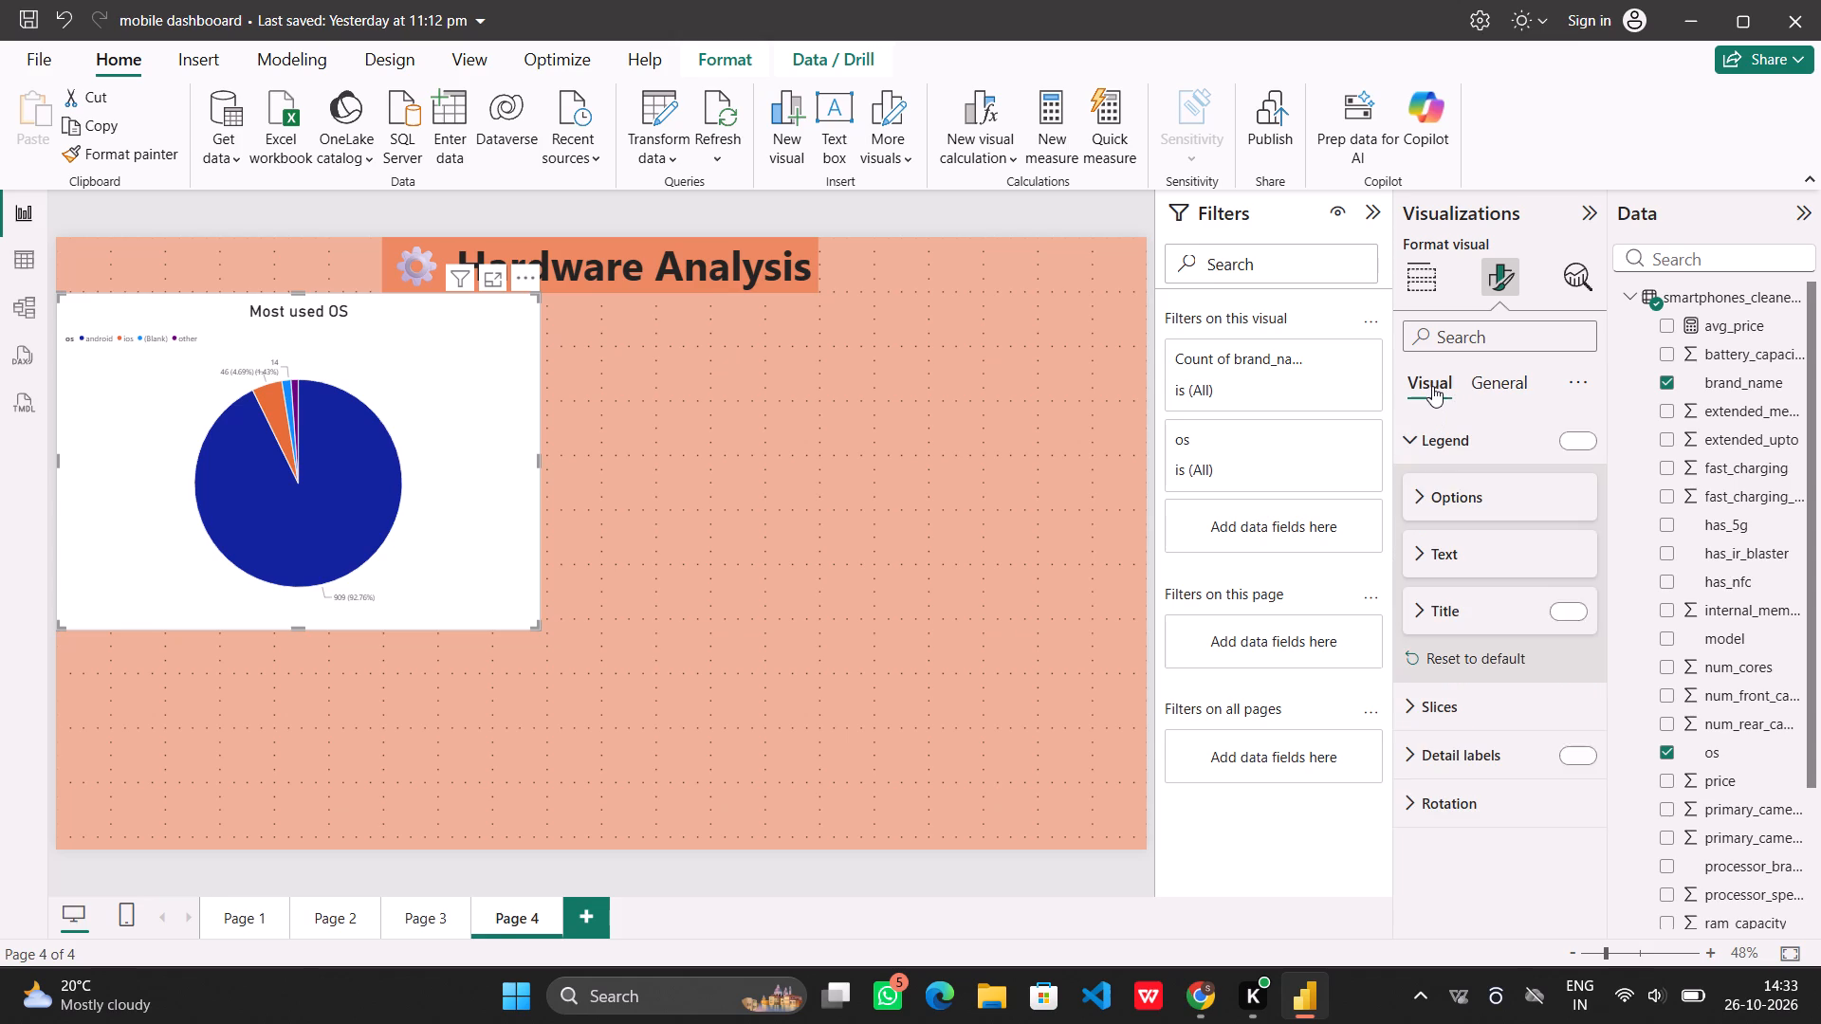
pyautogui.click(1467, 560)
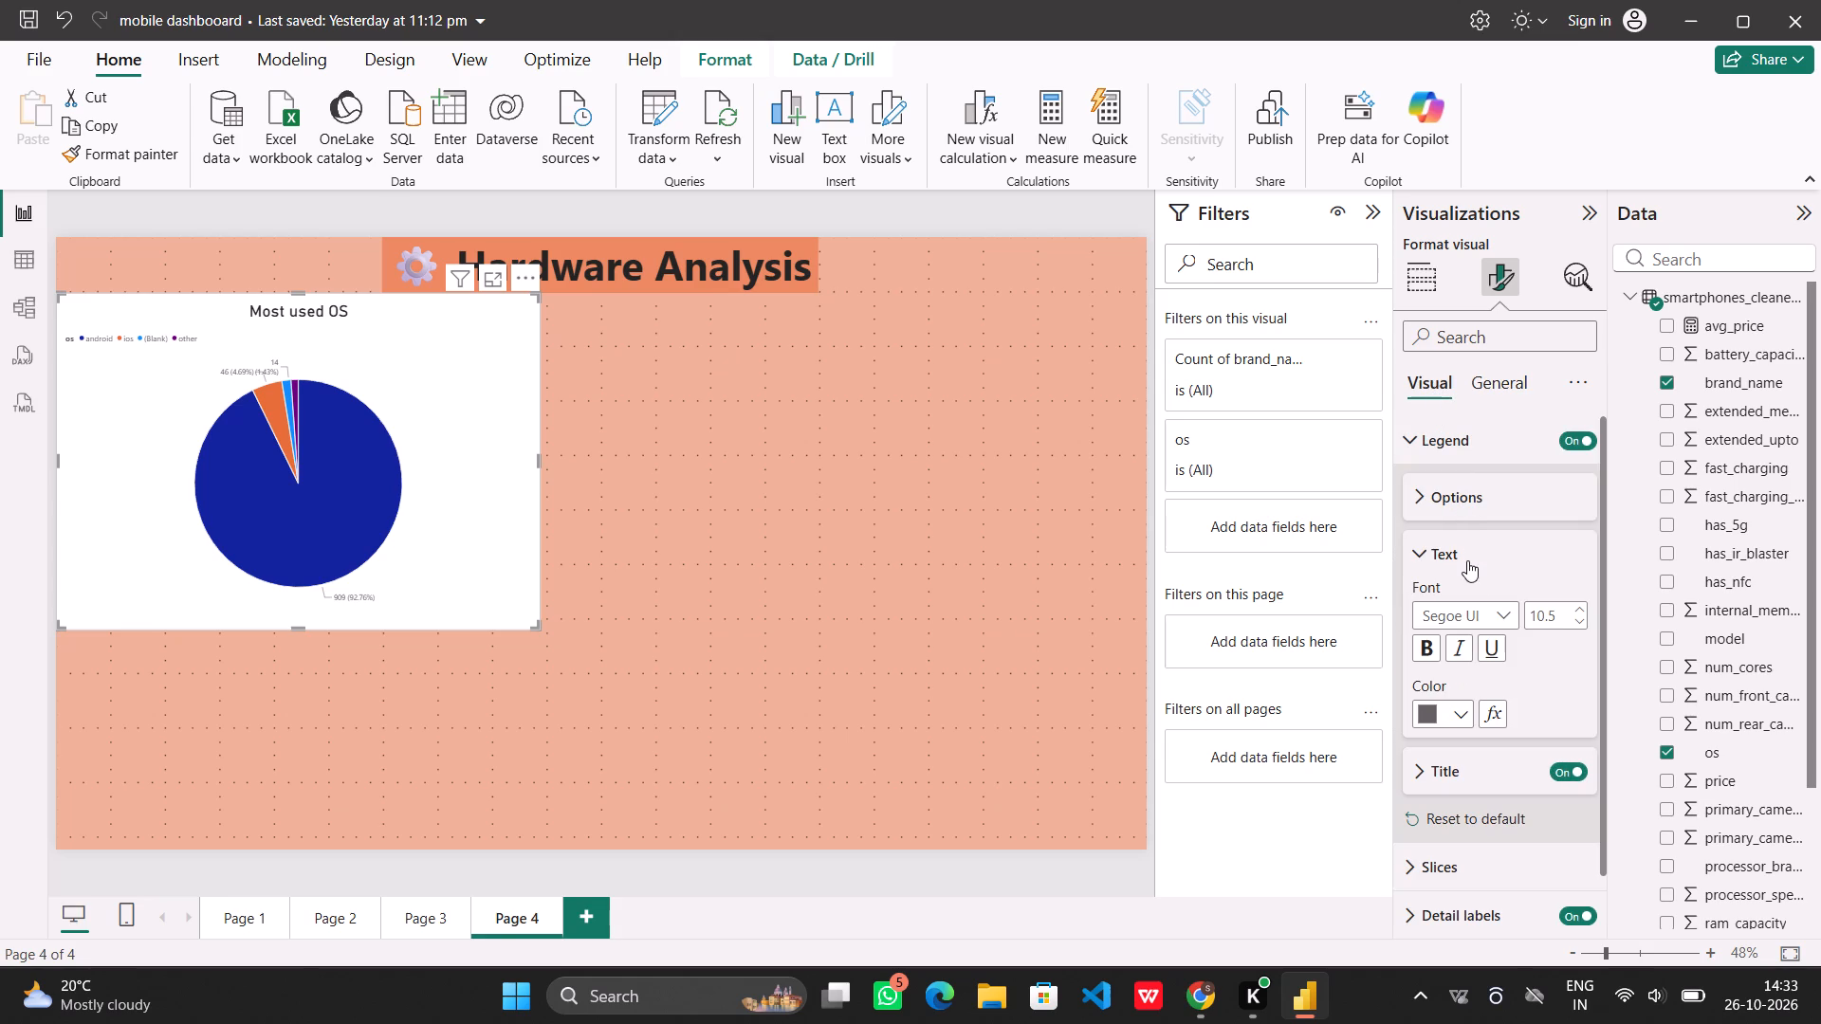
pyautogui.tripleClick(1578, 609)
pyautogui.tripleClick(1578, 609)
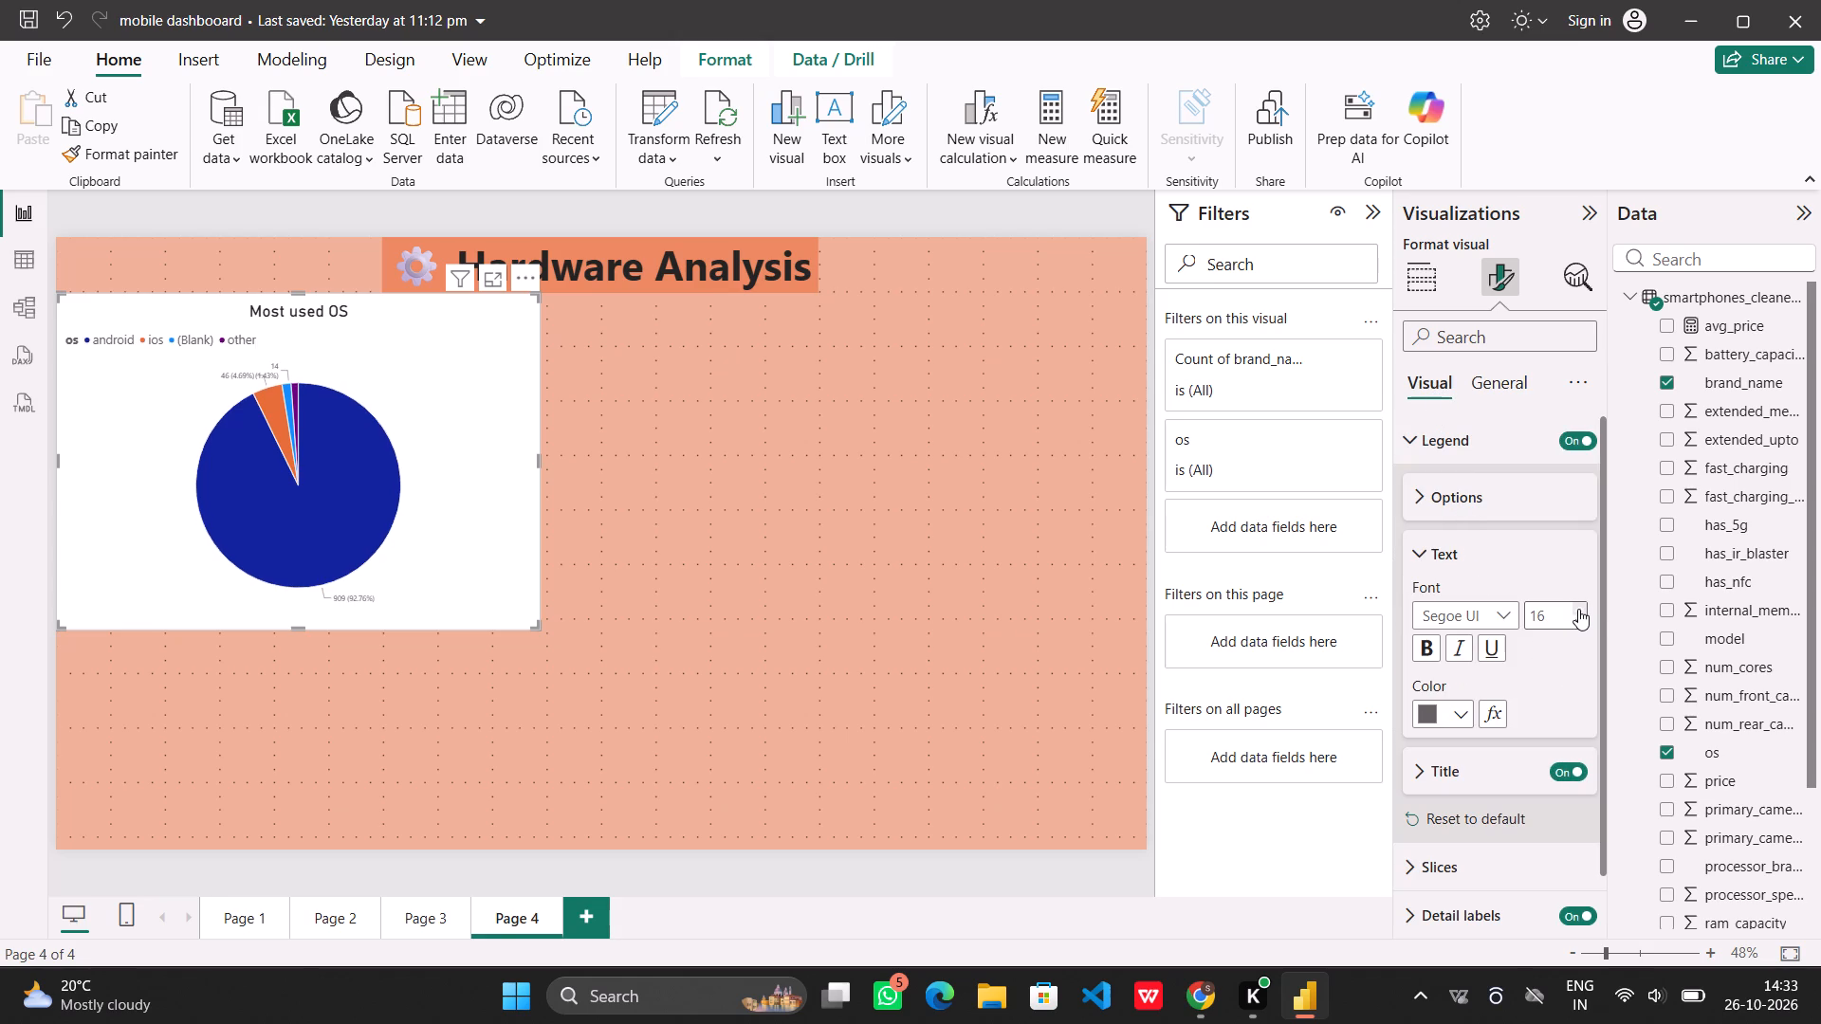
pyautogui.doubleClick(1578, 609)
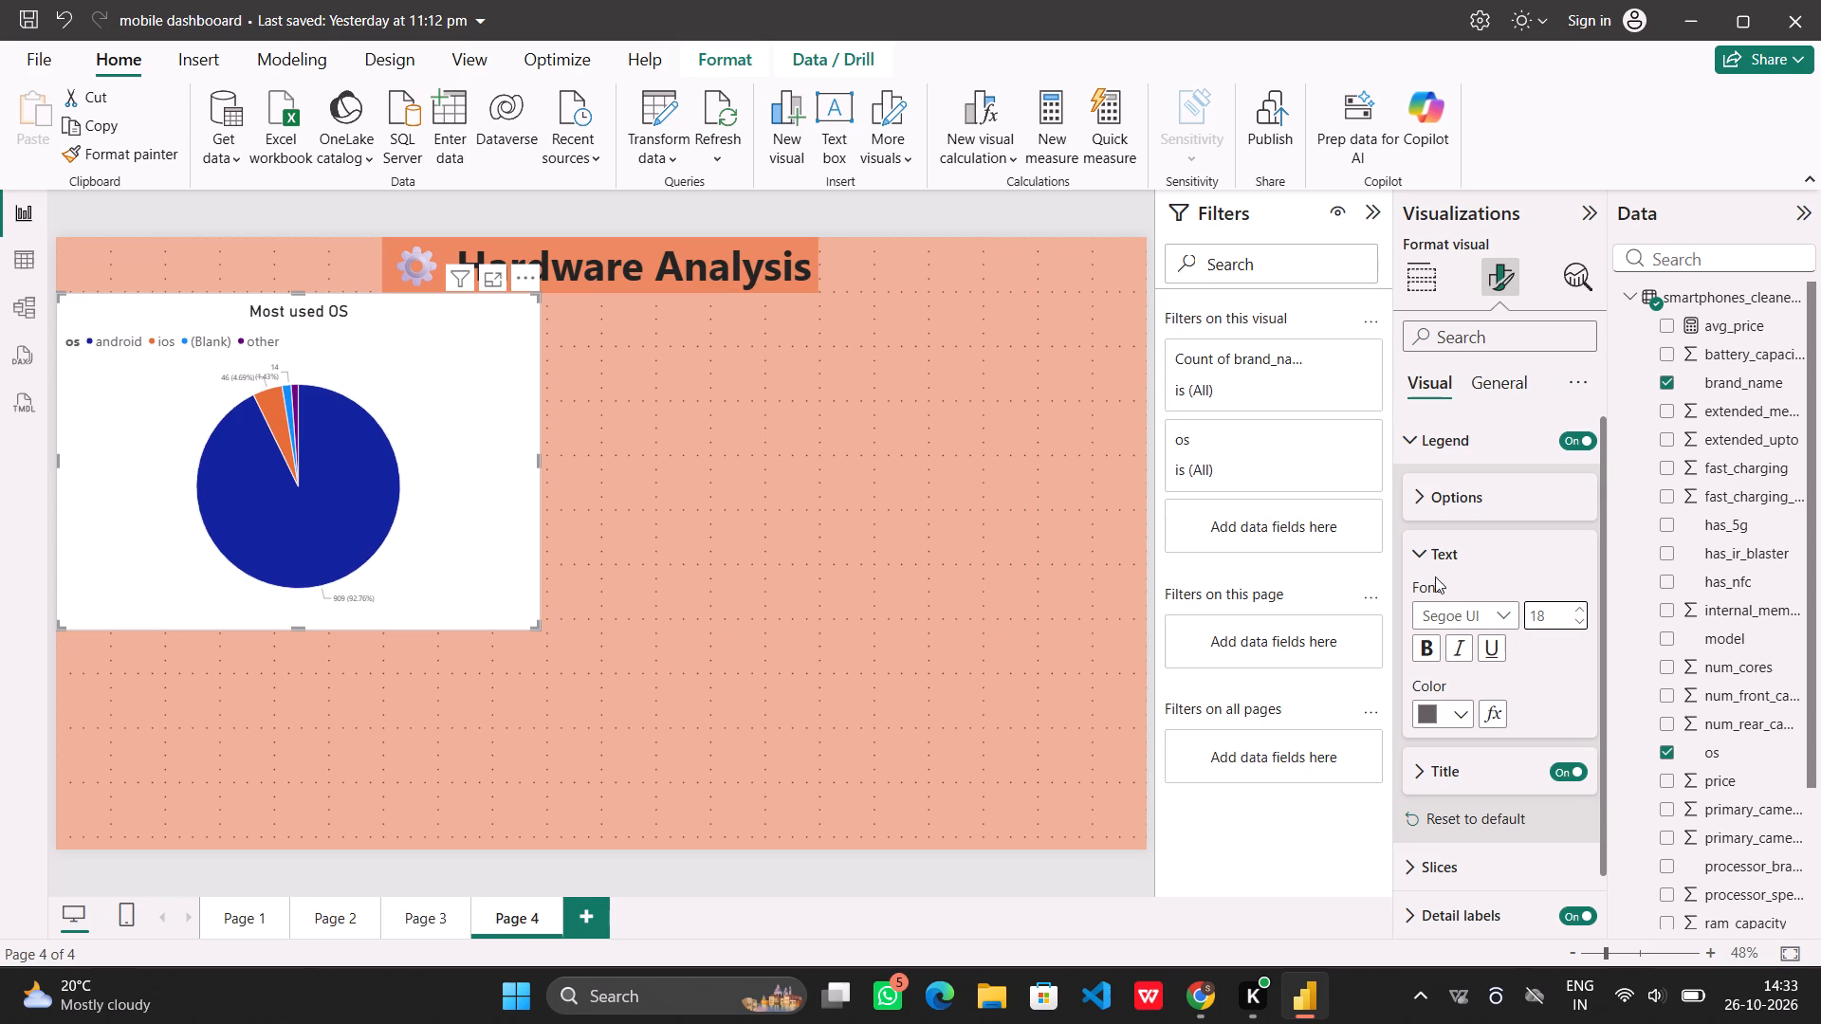
pyautogui.click(1432, 650)
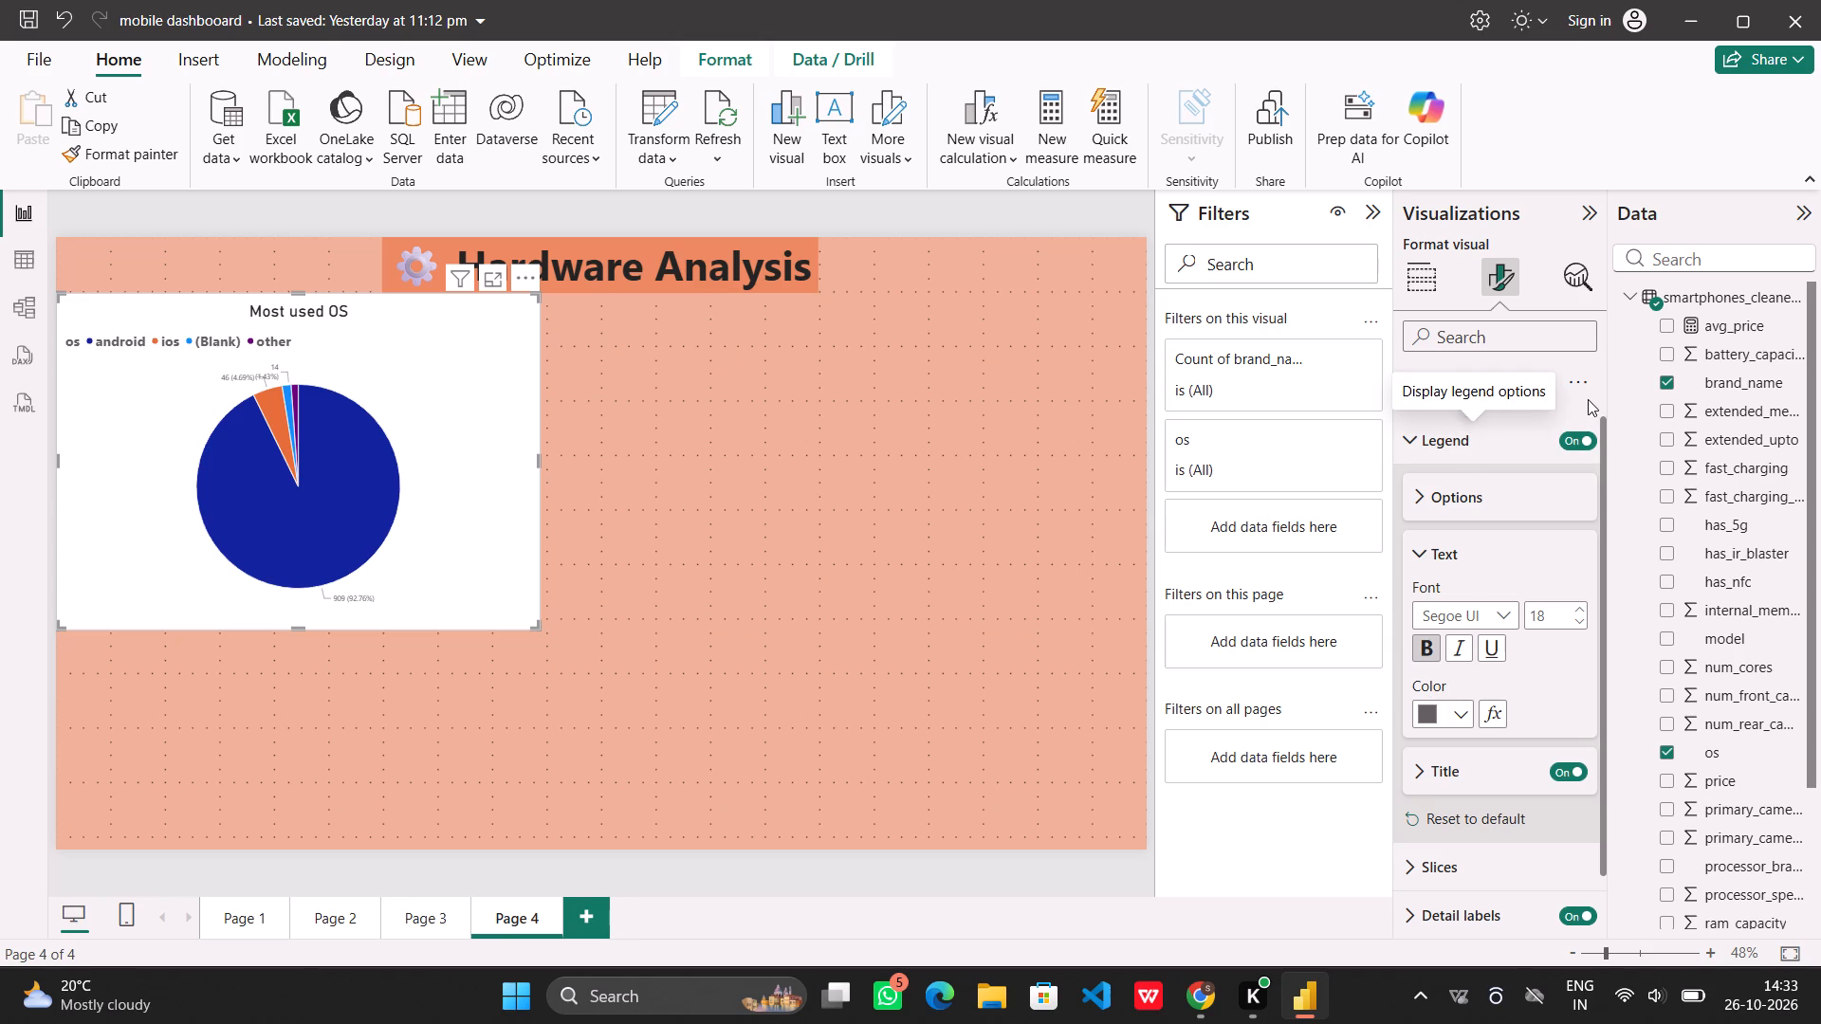
# Make the pie chart's title text bold.
pyautogui.click(1504, 384)
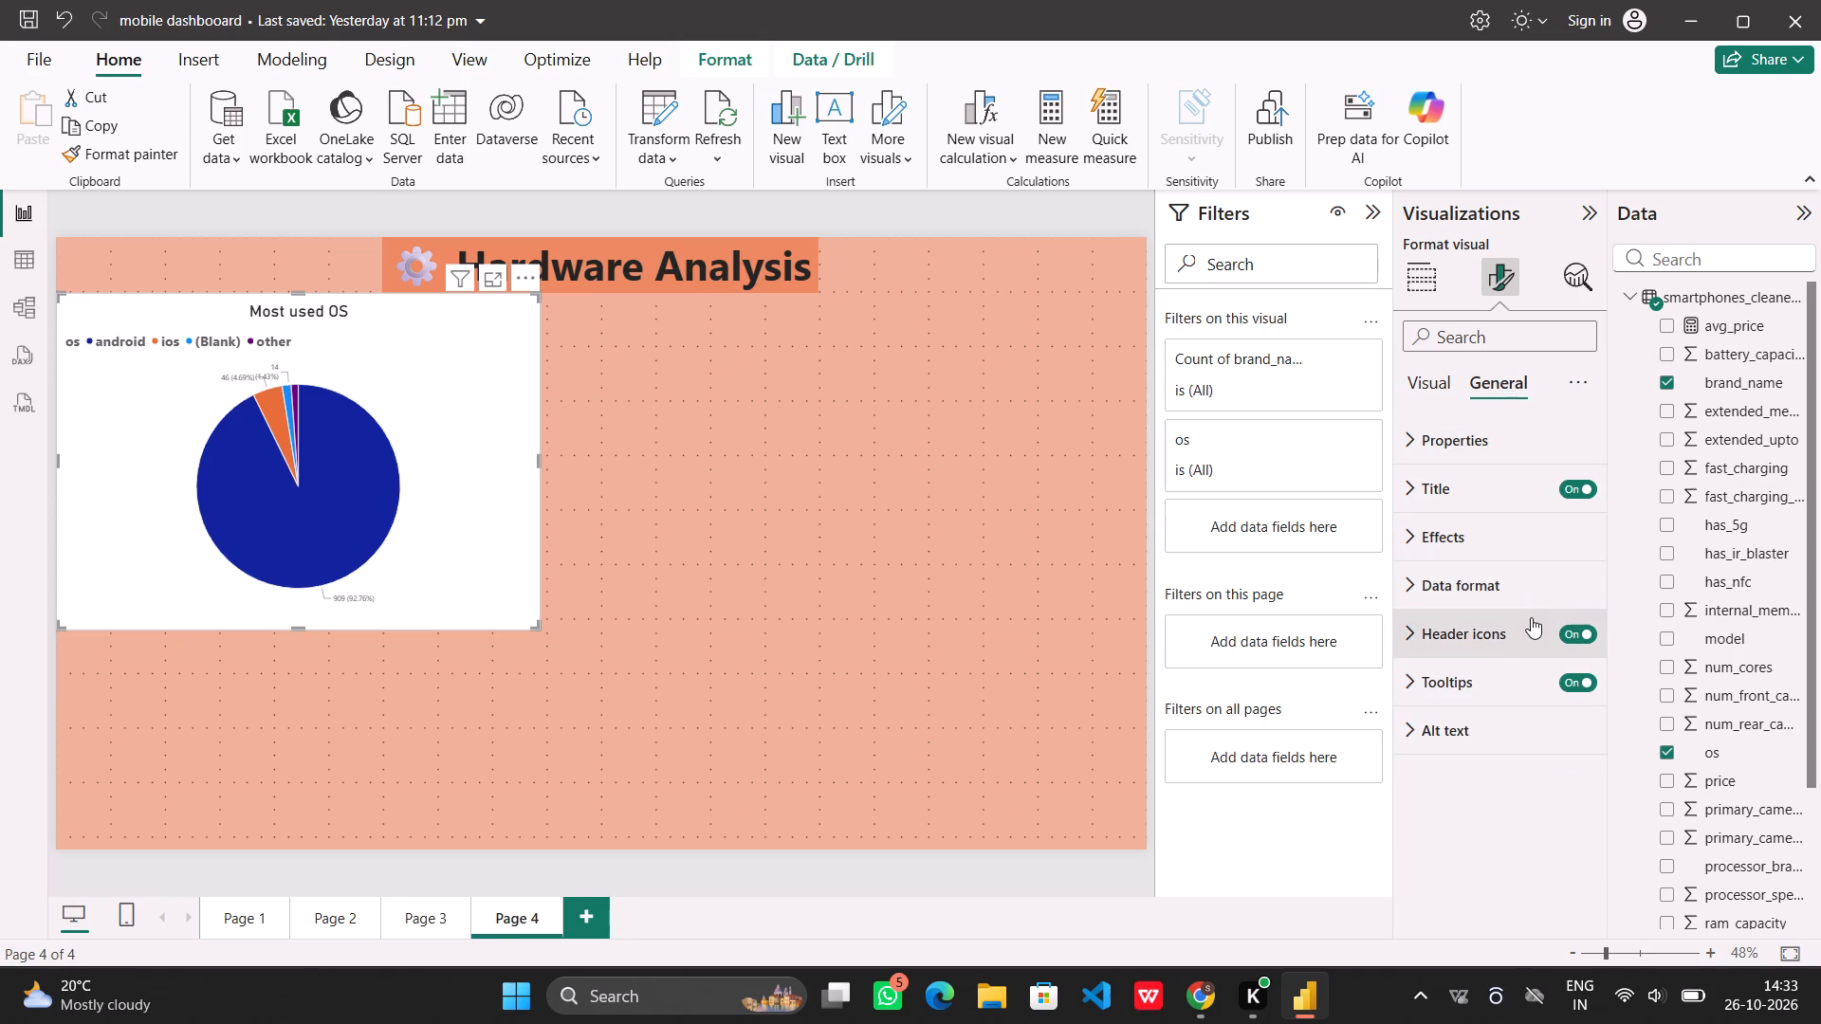
pyautogui.click(1519, 631)
pyautogui.click(1519, 629)
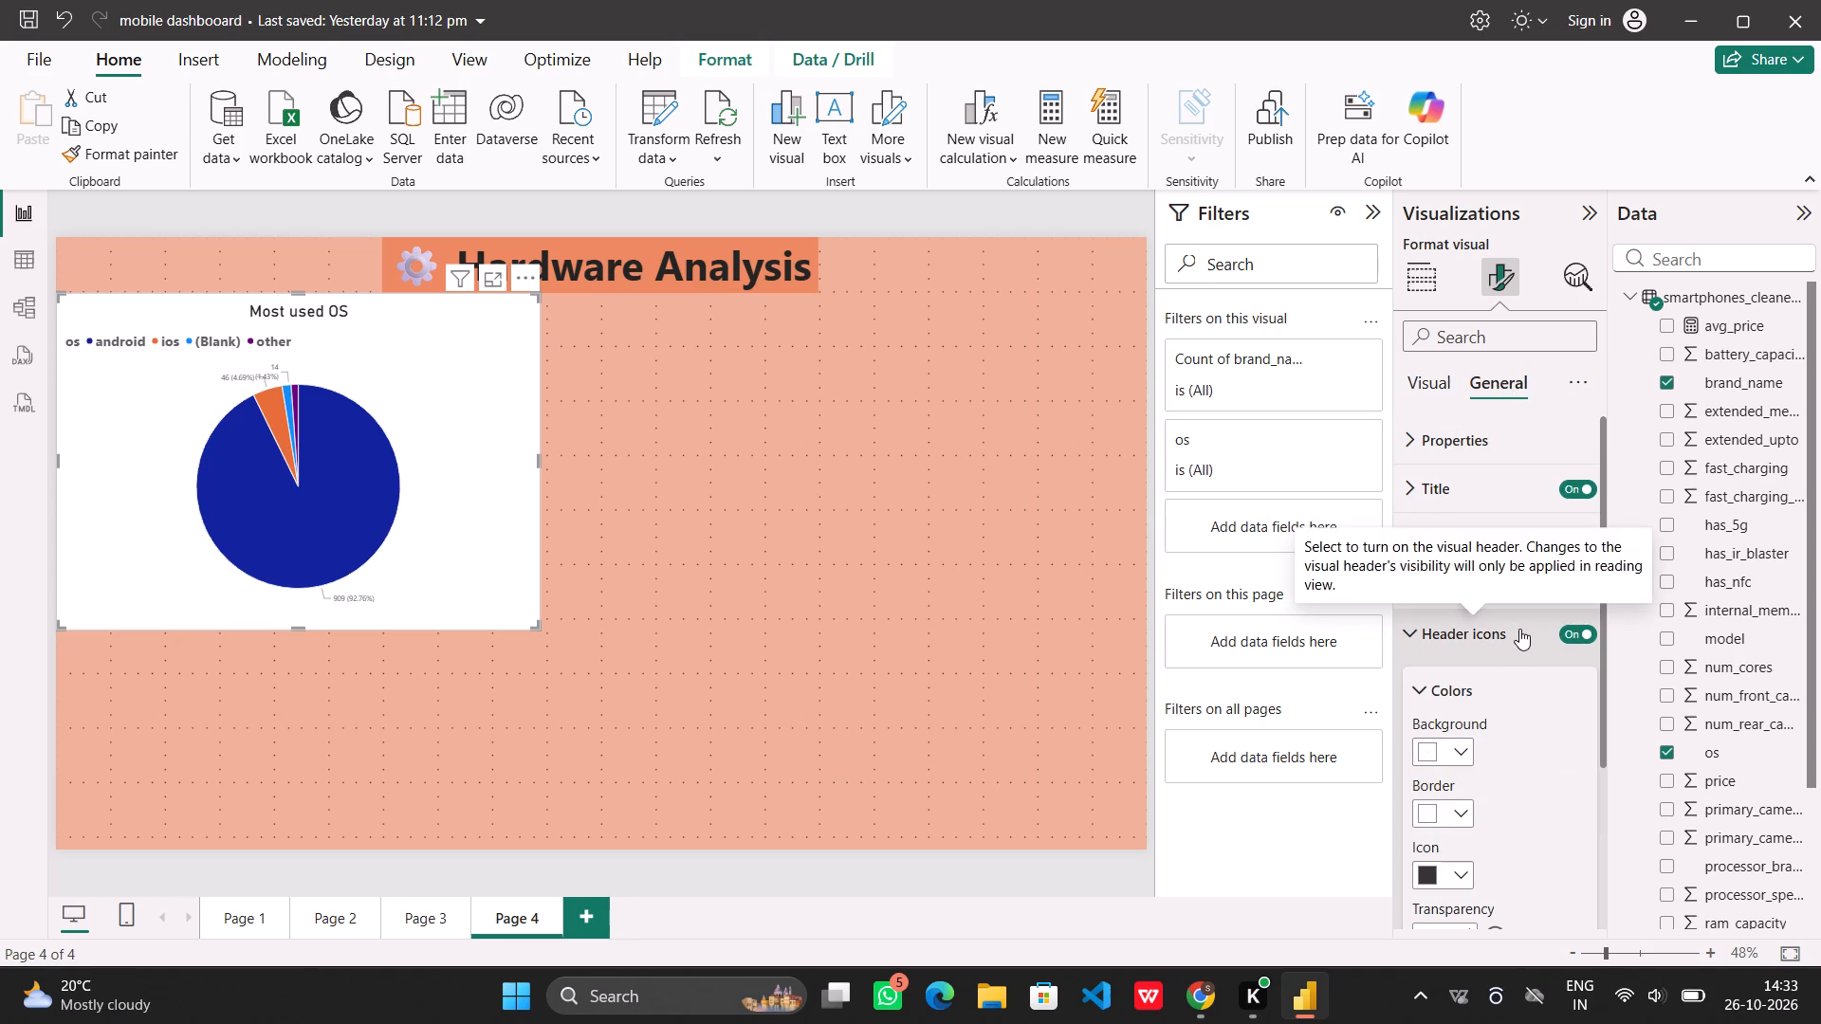
pyautogui.click(1497, 485)
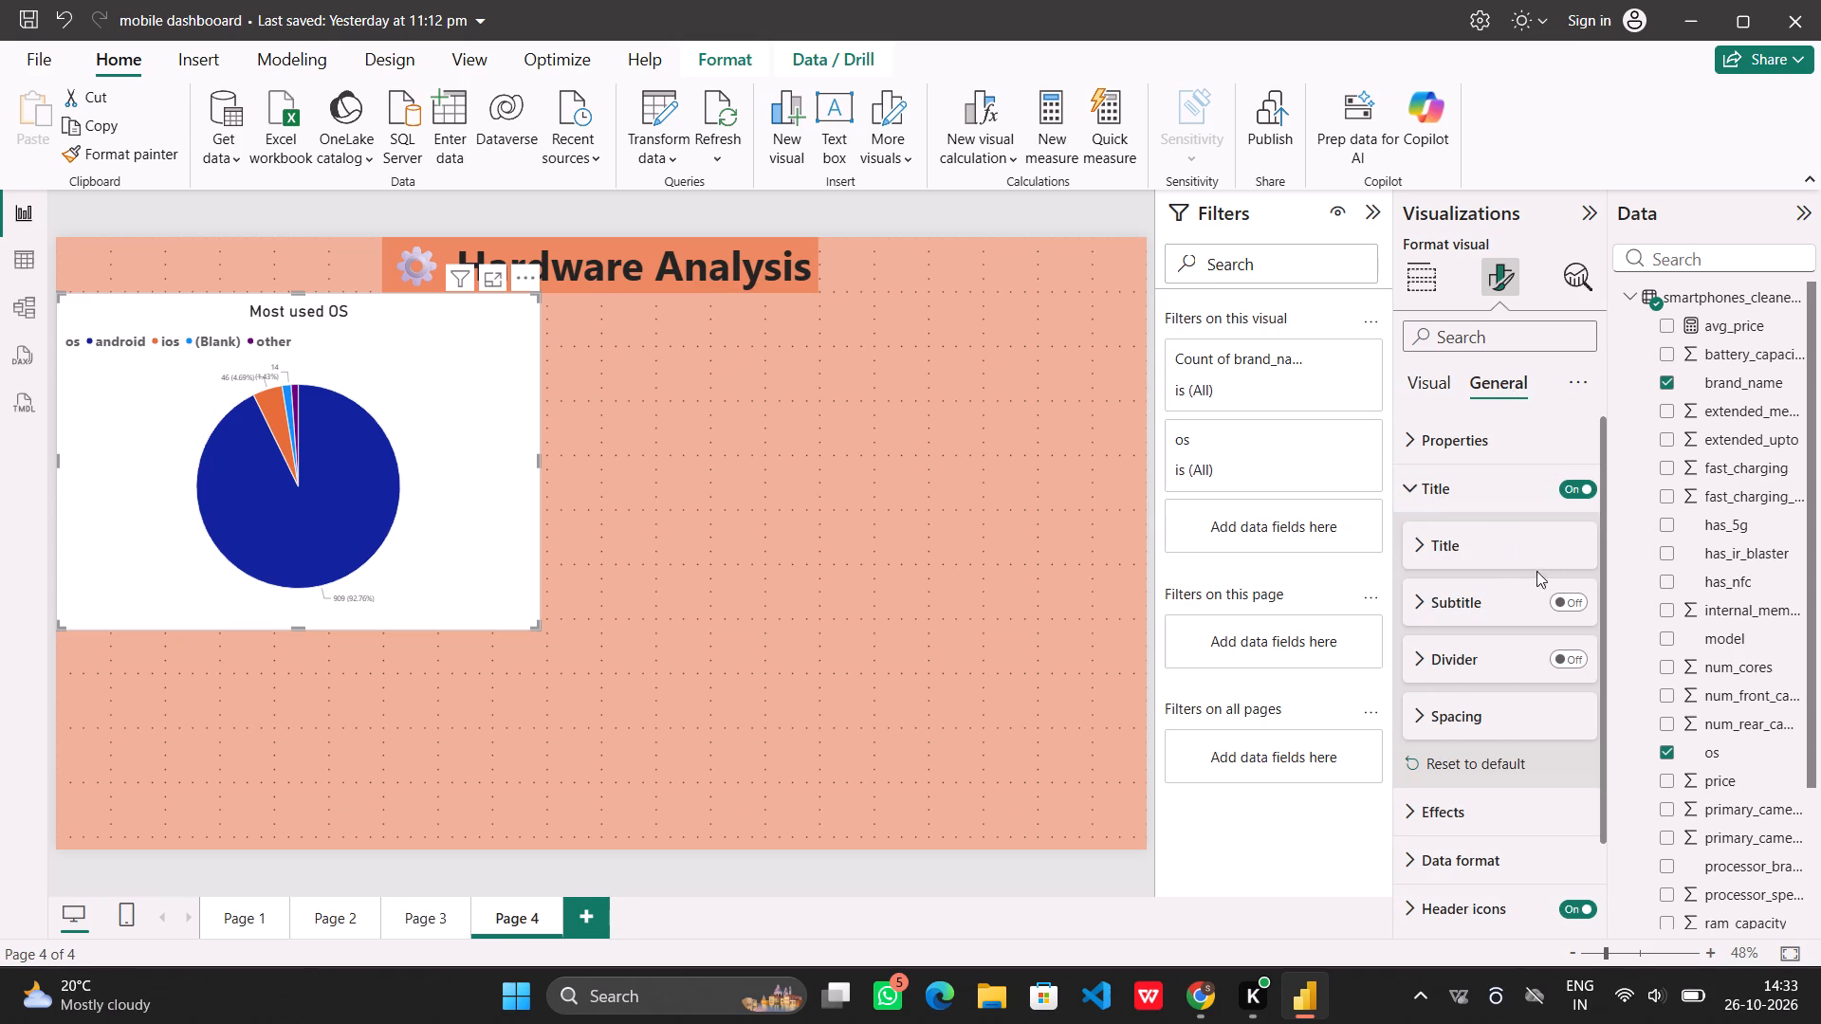
pyautogui.click(1506, 551)
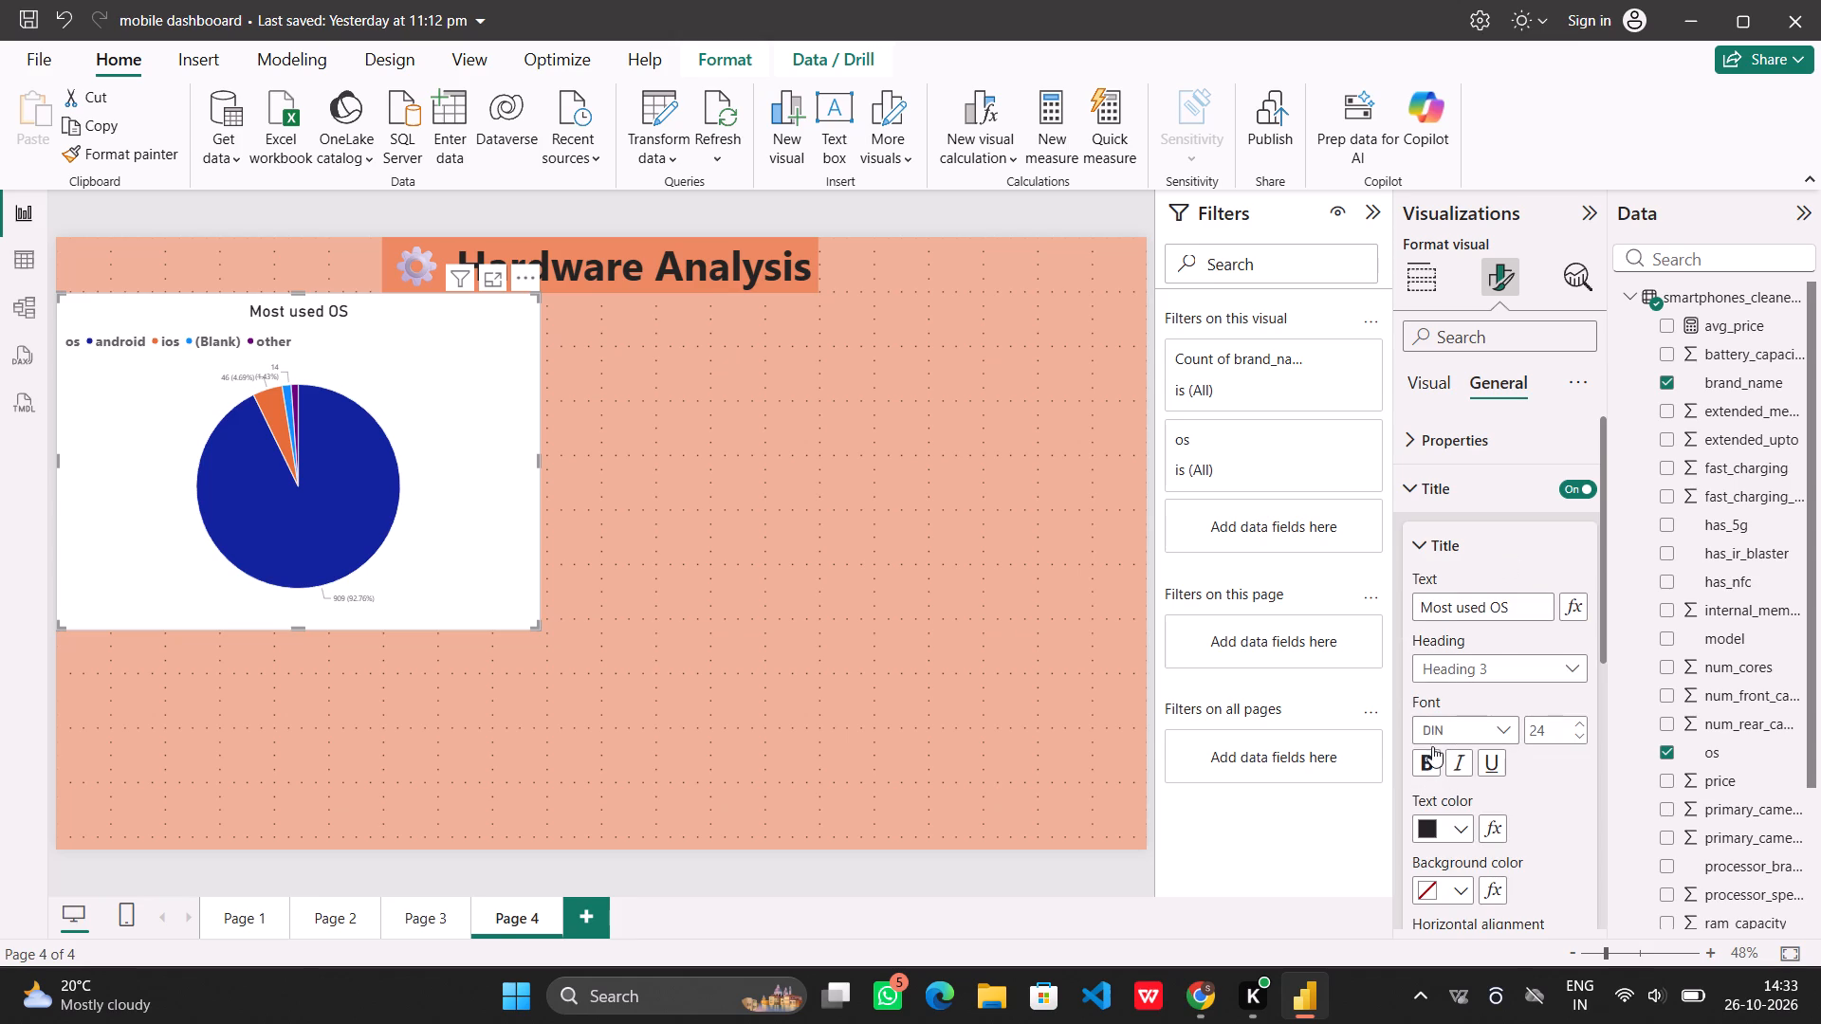
pyautogui.click(1427, 760)
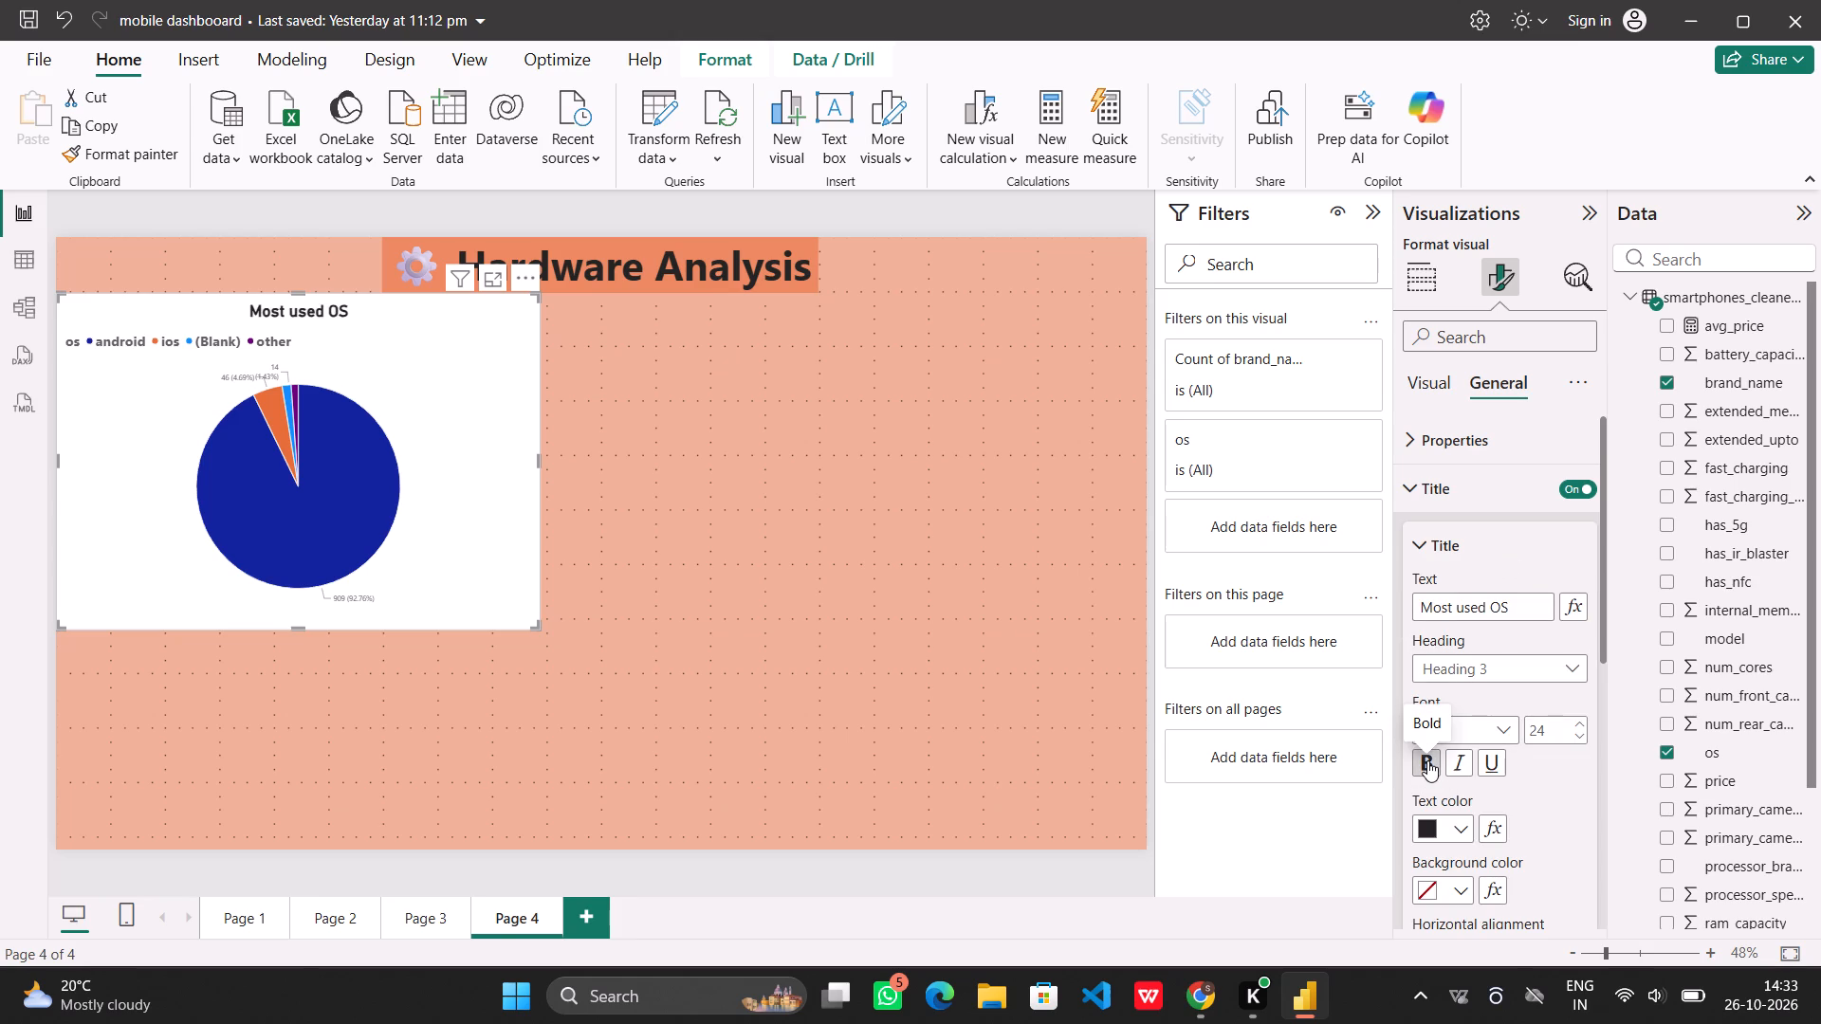
pyautogui.click(1425, 549)
pyautogui.click(1415, 493)
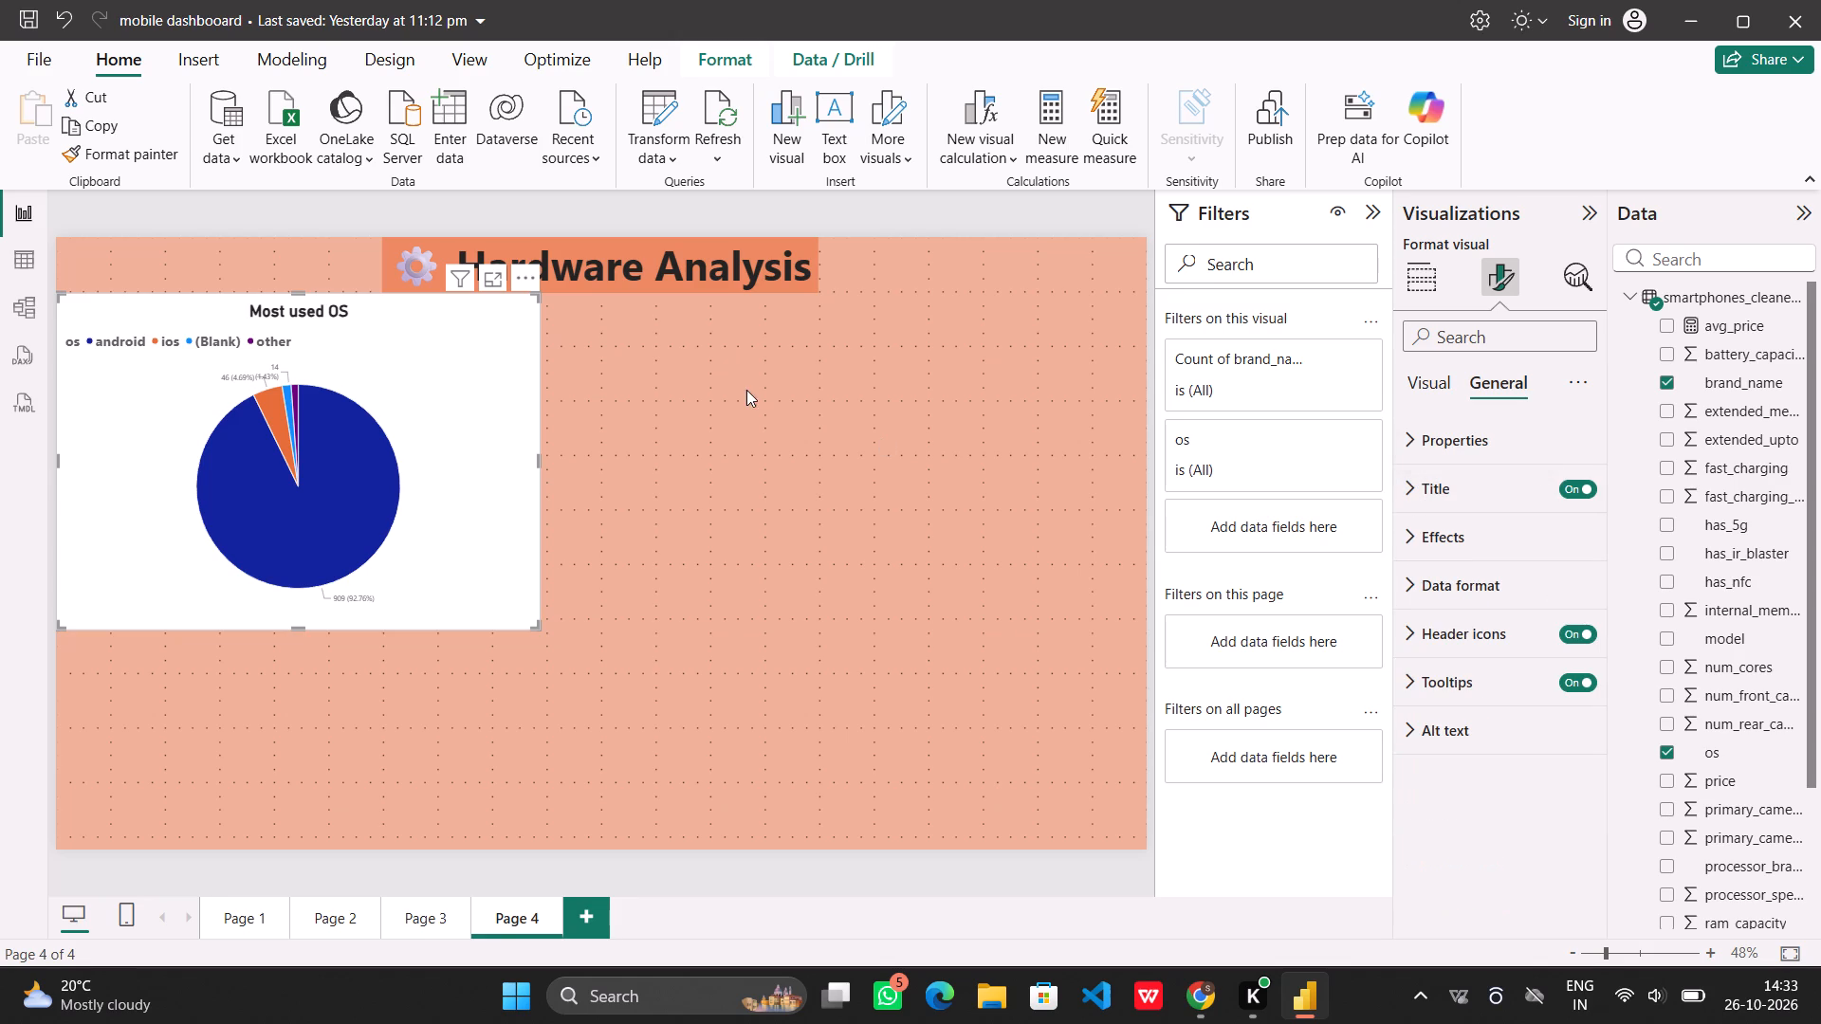
# Change the pie chart's title text to "Top used OS".
pyautogui.click(1435, 495)
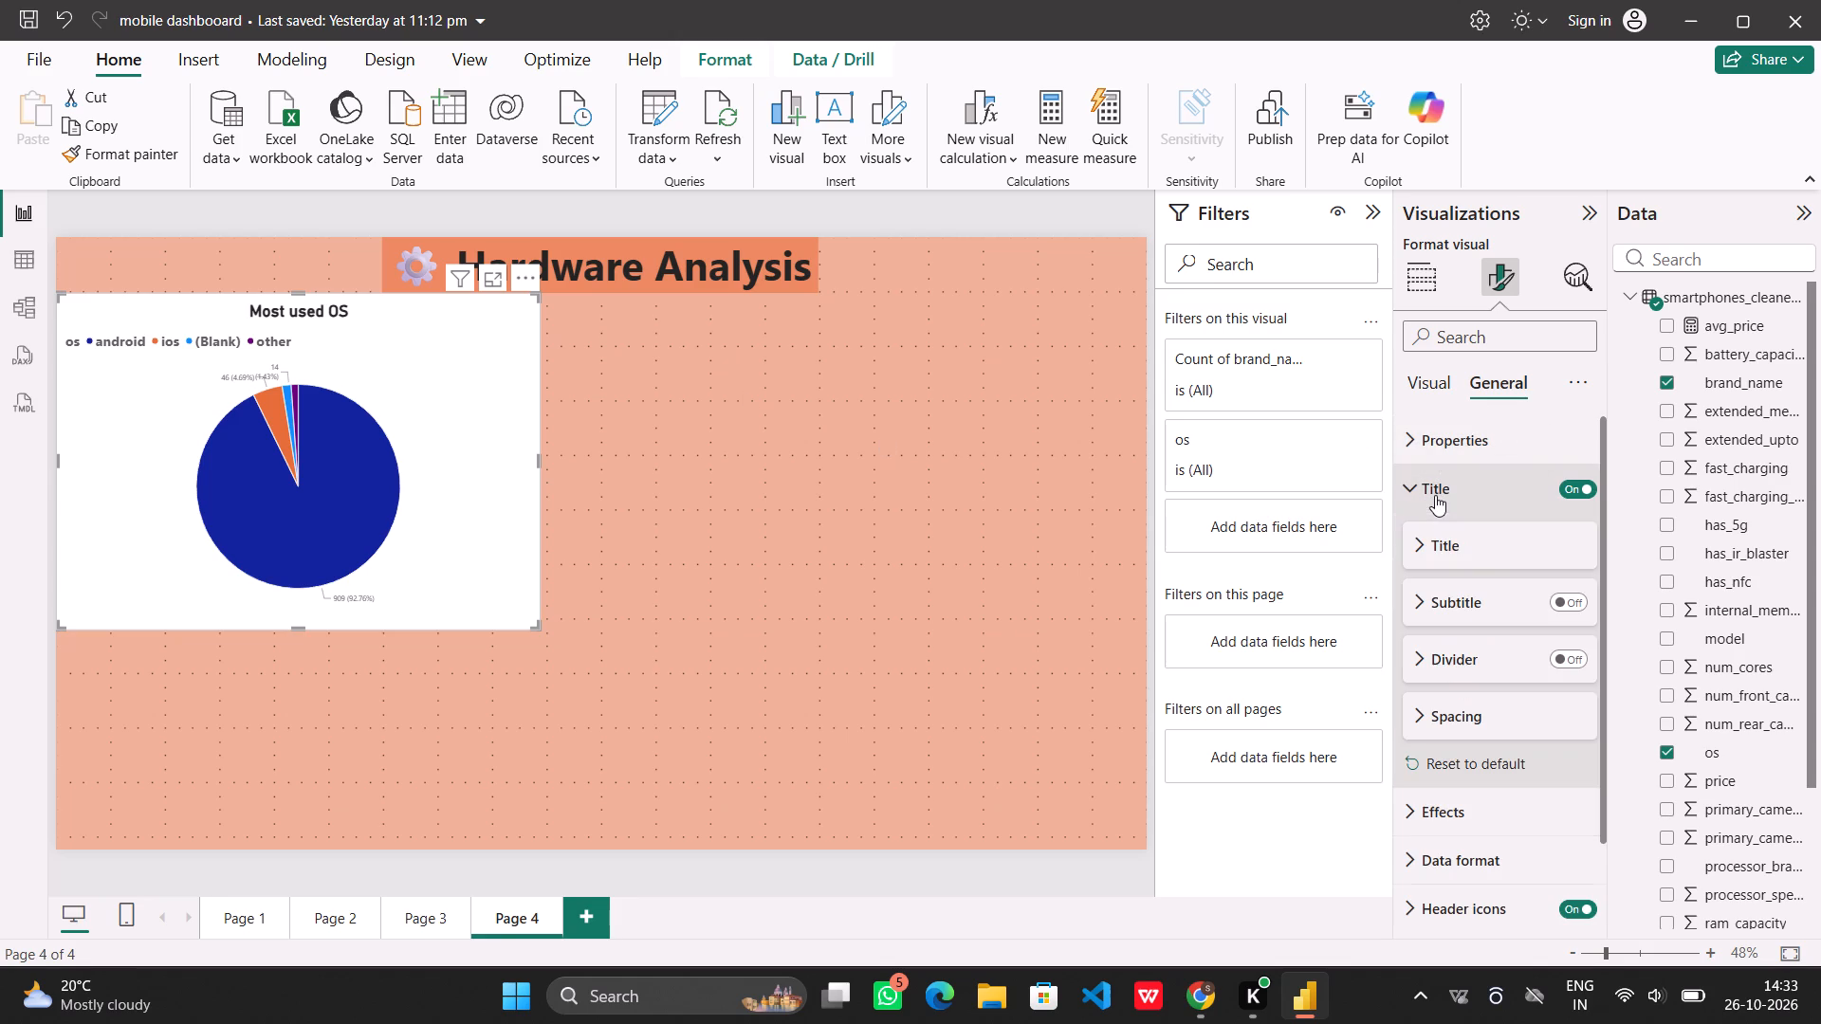
pyautogui.click(1437, 553)
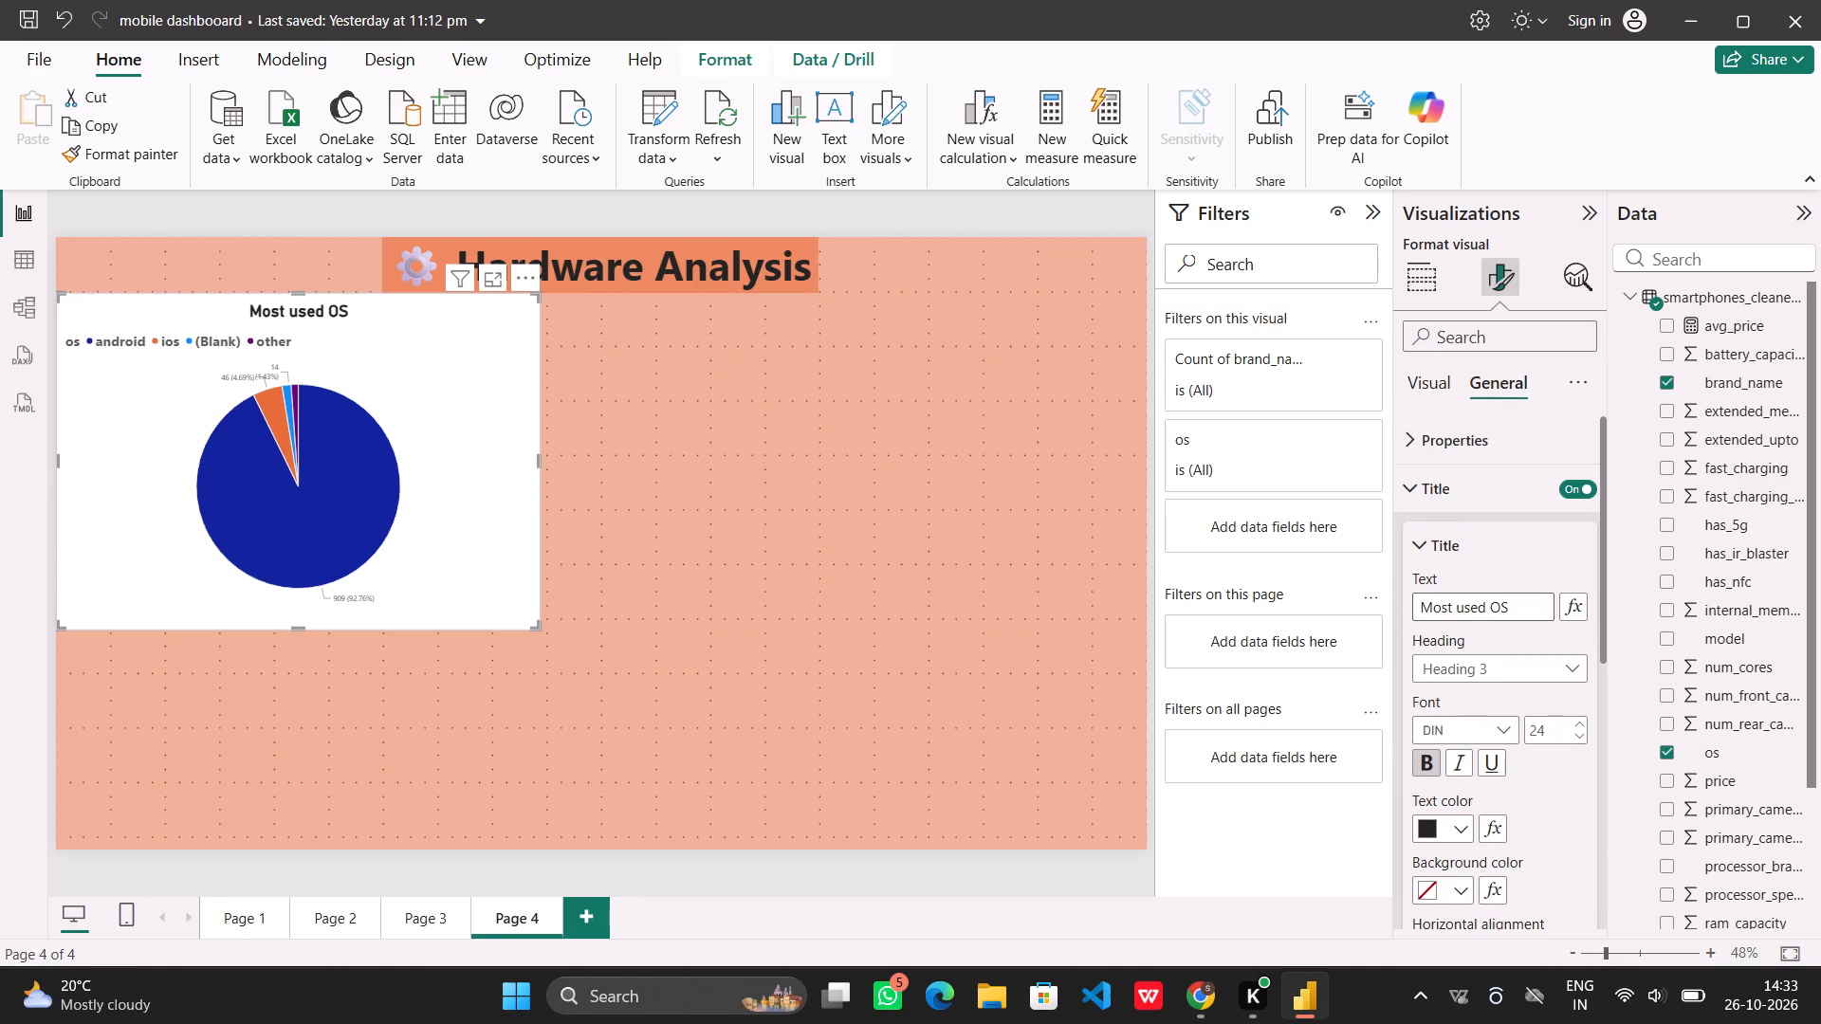
pyautogui.click(1454, 612)
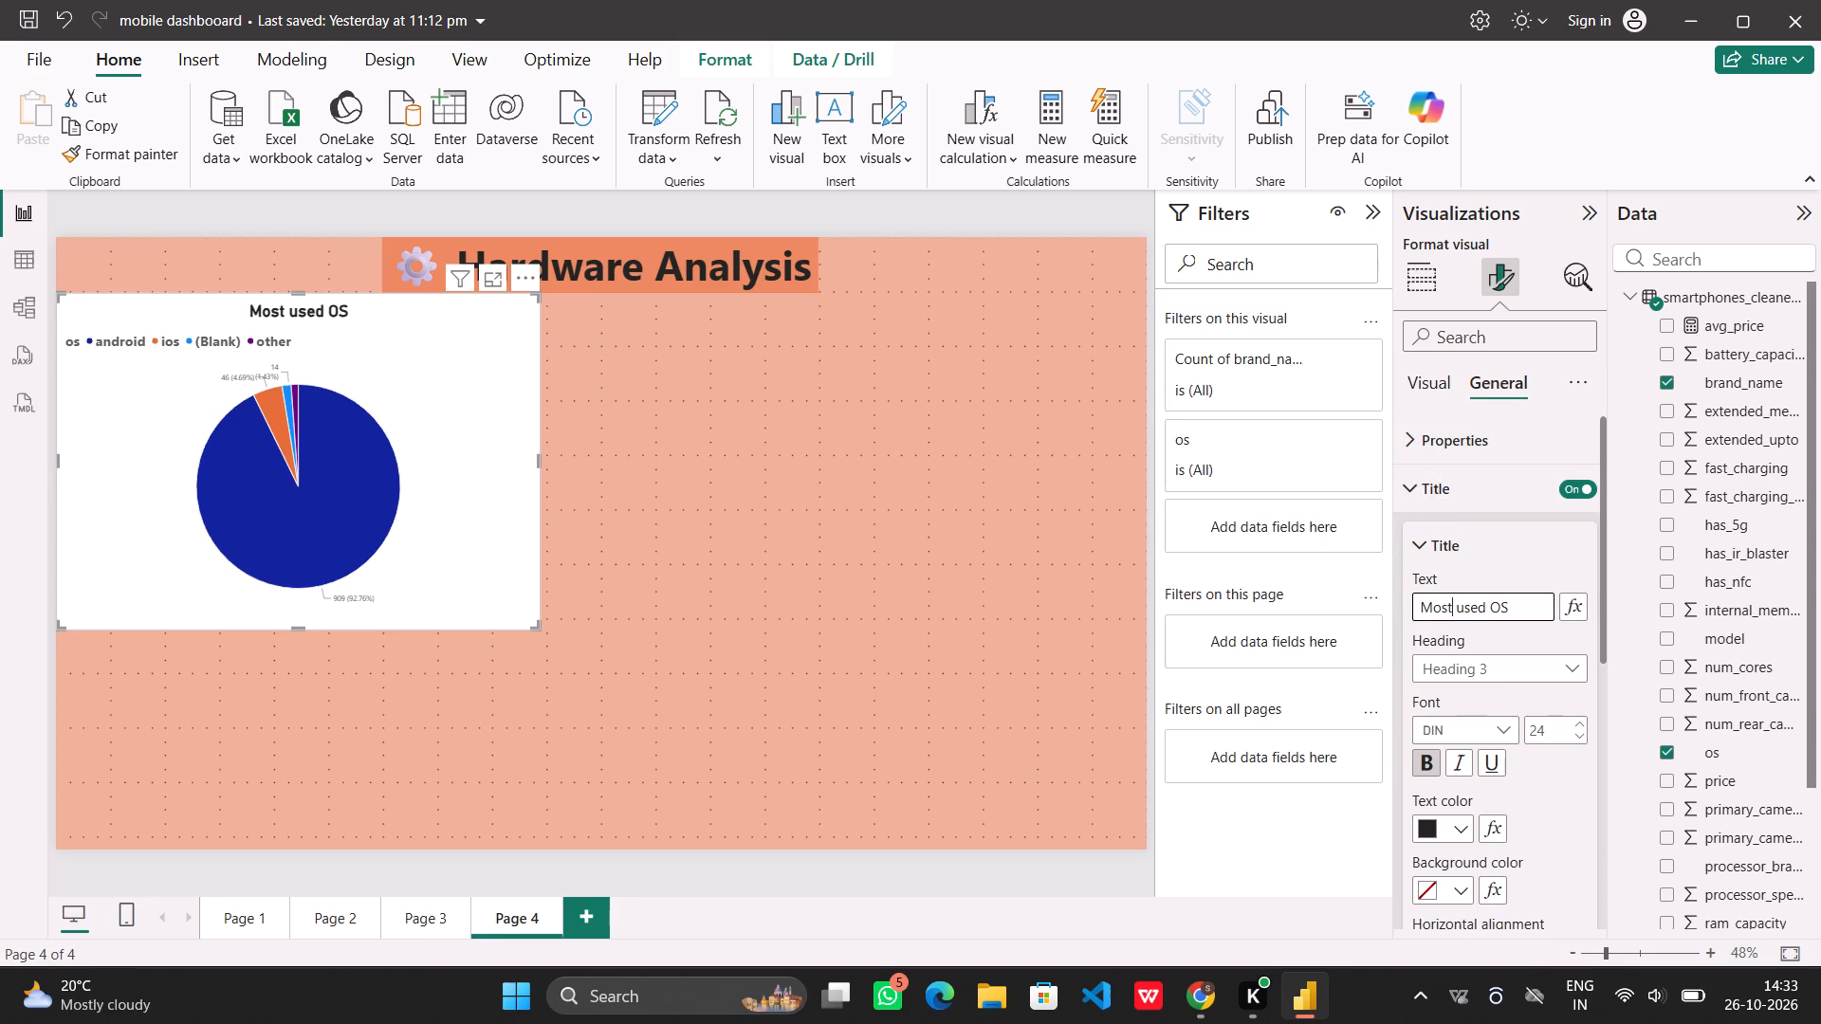
pyautogui.press('BackSpace')
pyautogui.press('BackSpace')
pyautogui.press('BackSpace')
pyautogui.press('BackSpace')
pyautogui.press('BackSpace')
pyautogui.press('BackSpace')
pyautogui.press('BackSpace')
pyautogui.press('BackSpace')
pyautogui.press('BackSpace')
pyautogui.press('BackSpace')
pyautogui.press('BackSpace')
pyautogui.press('BackSpace')
pyautogui.press('BackSpace')
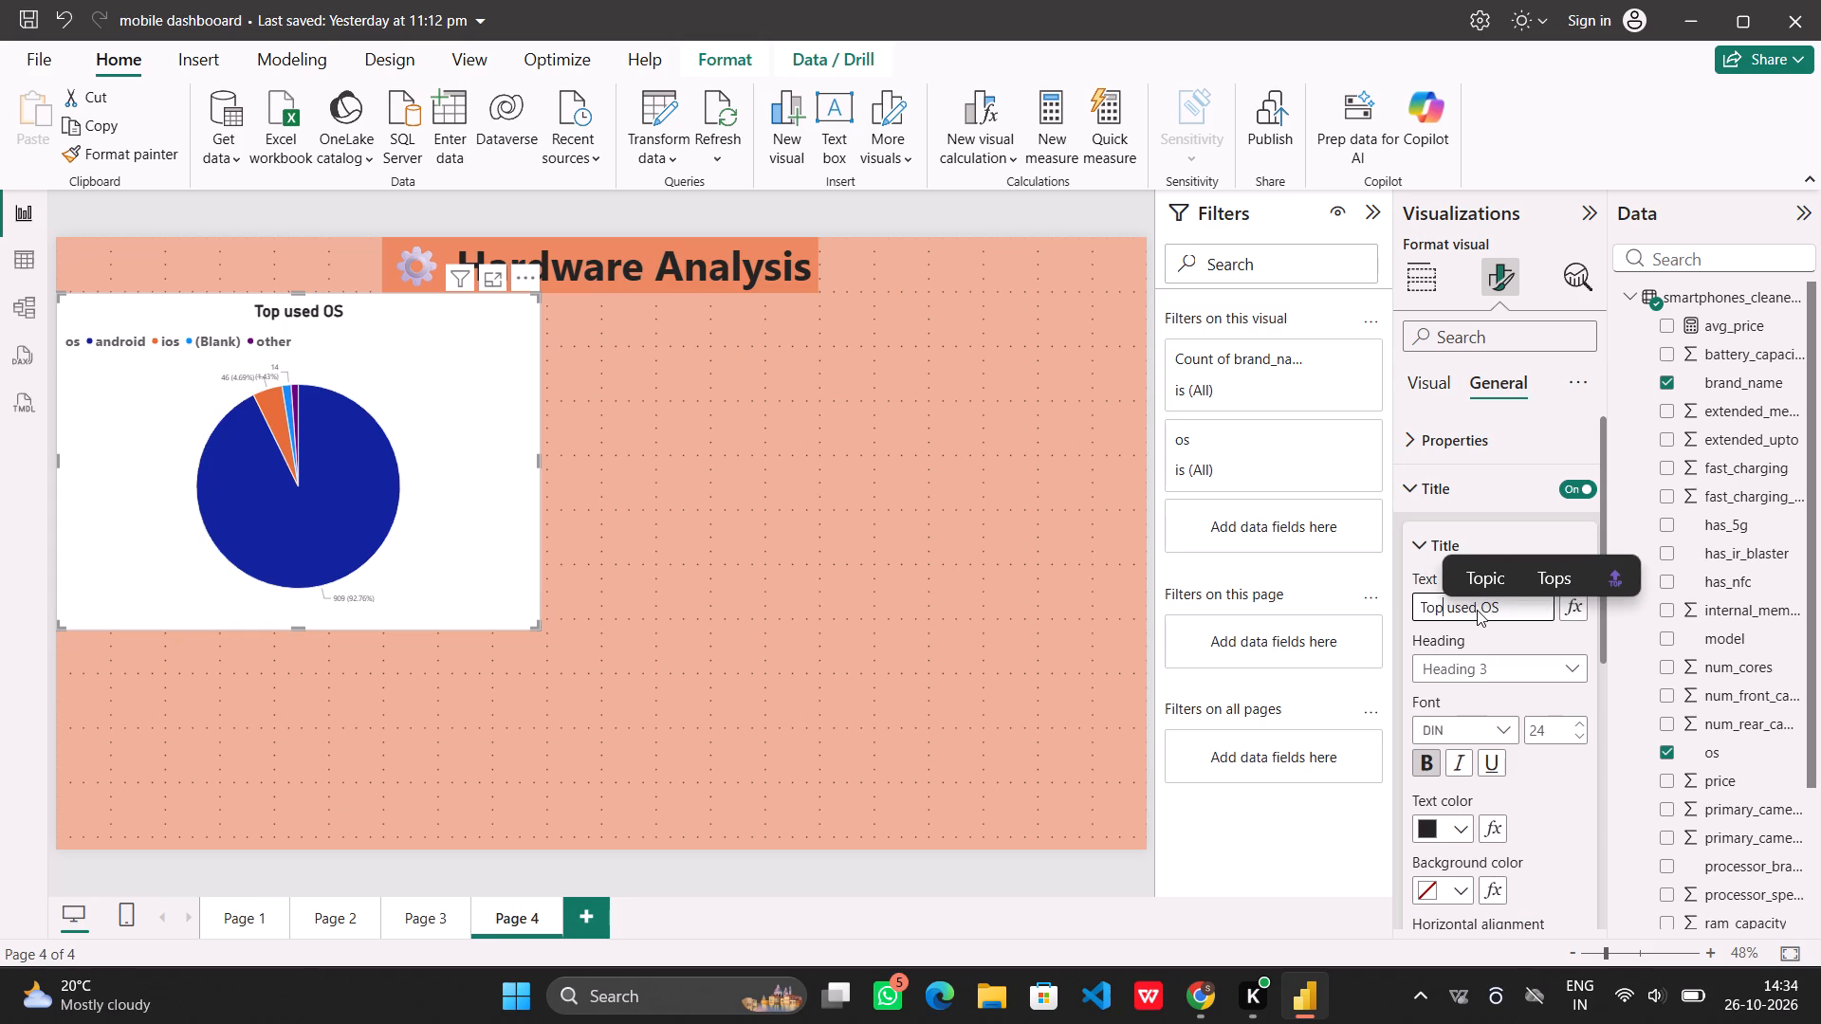
pyautogui.press('Return')
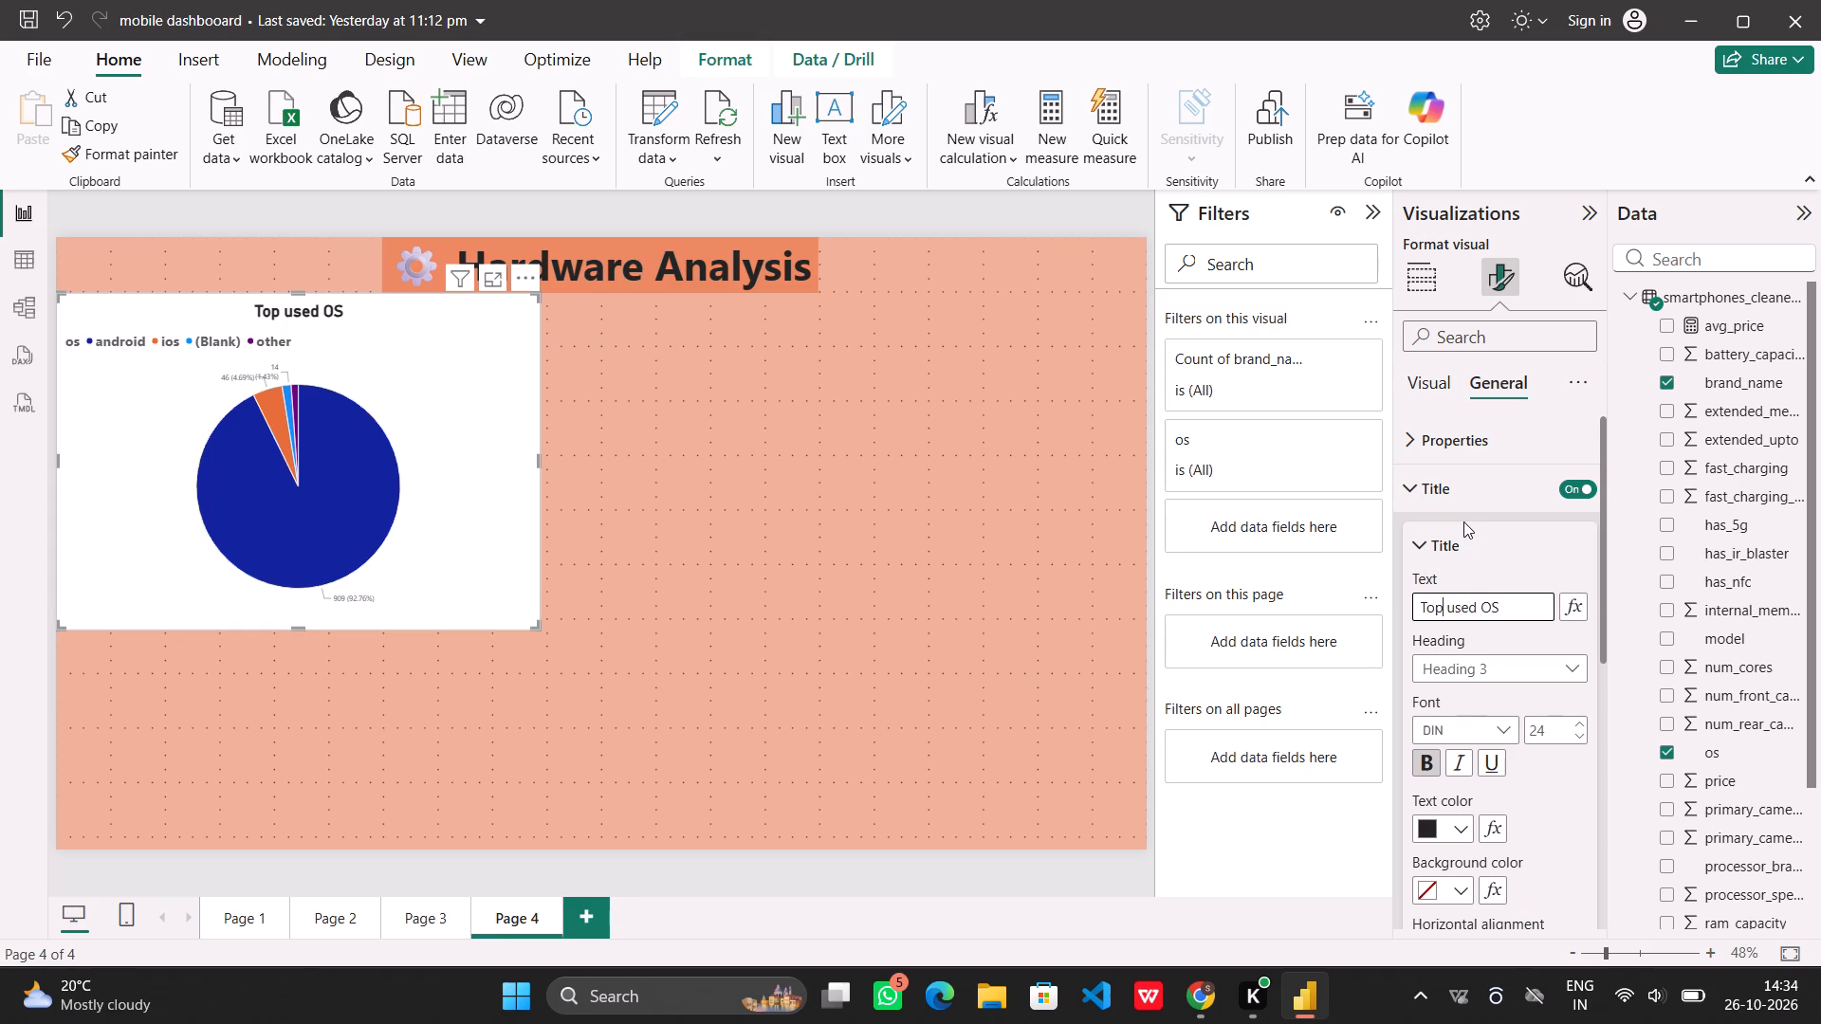
pyautogui.click(1414, 483)
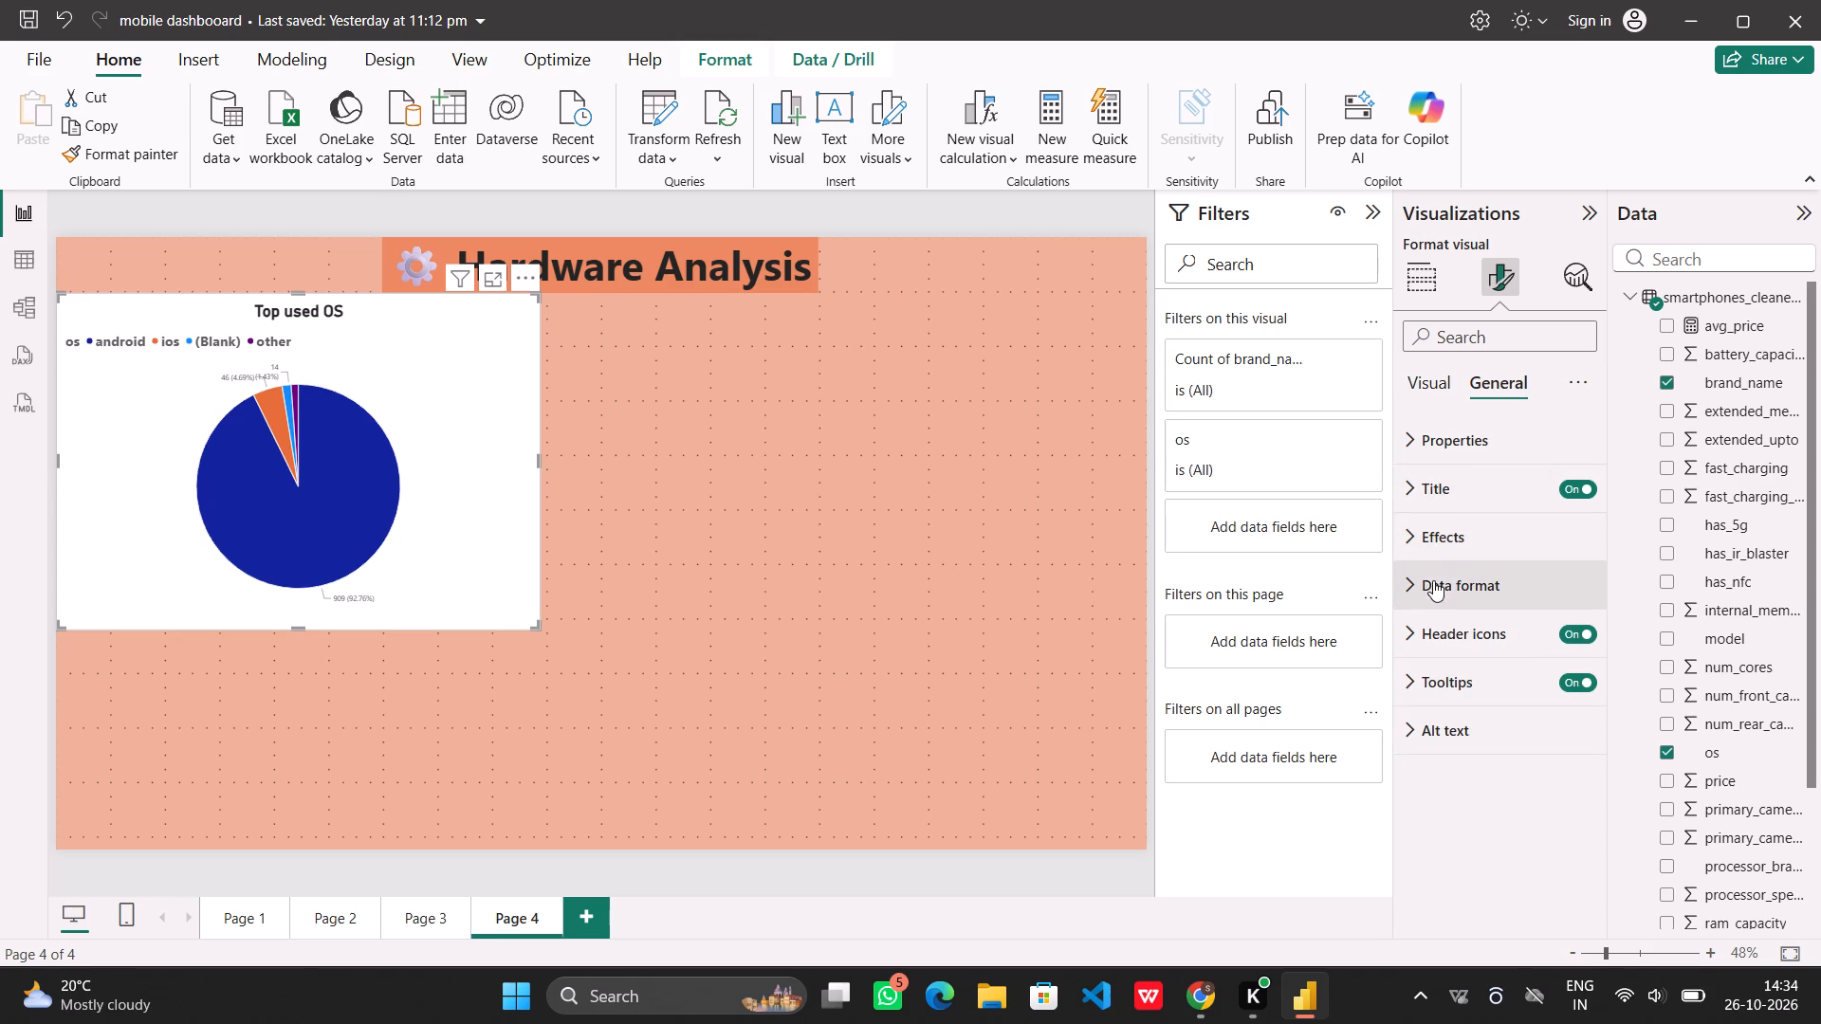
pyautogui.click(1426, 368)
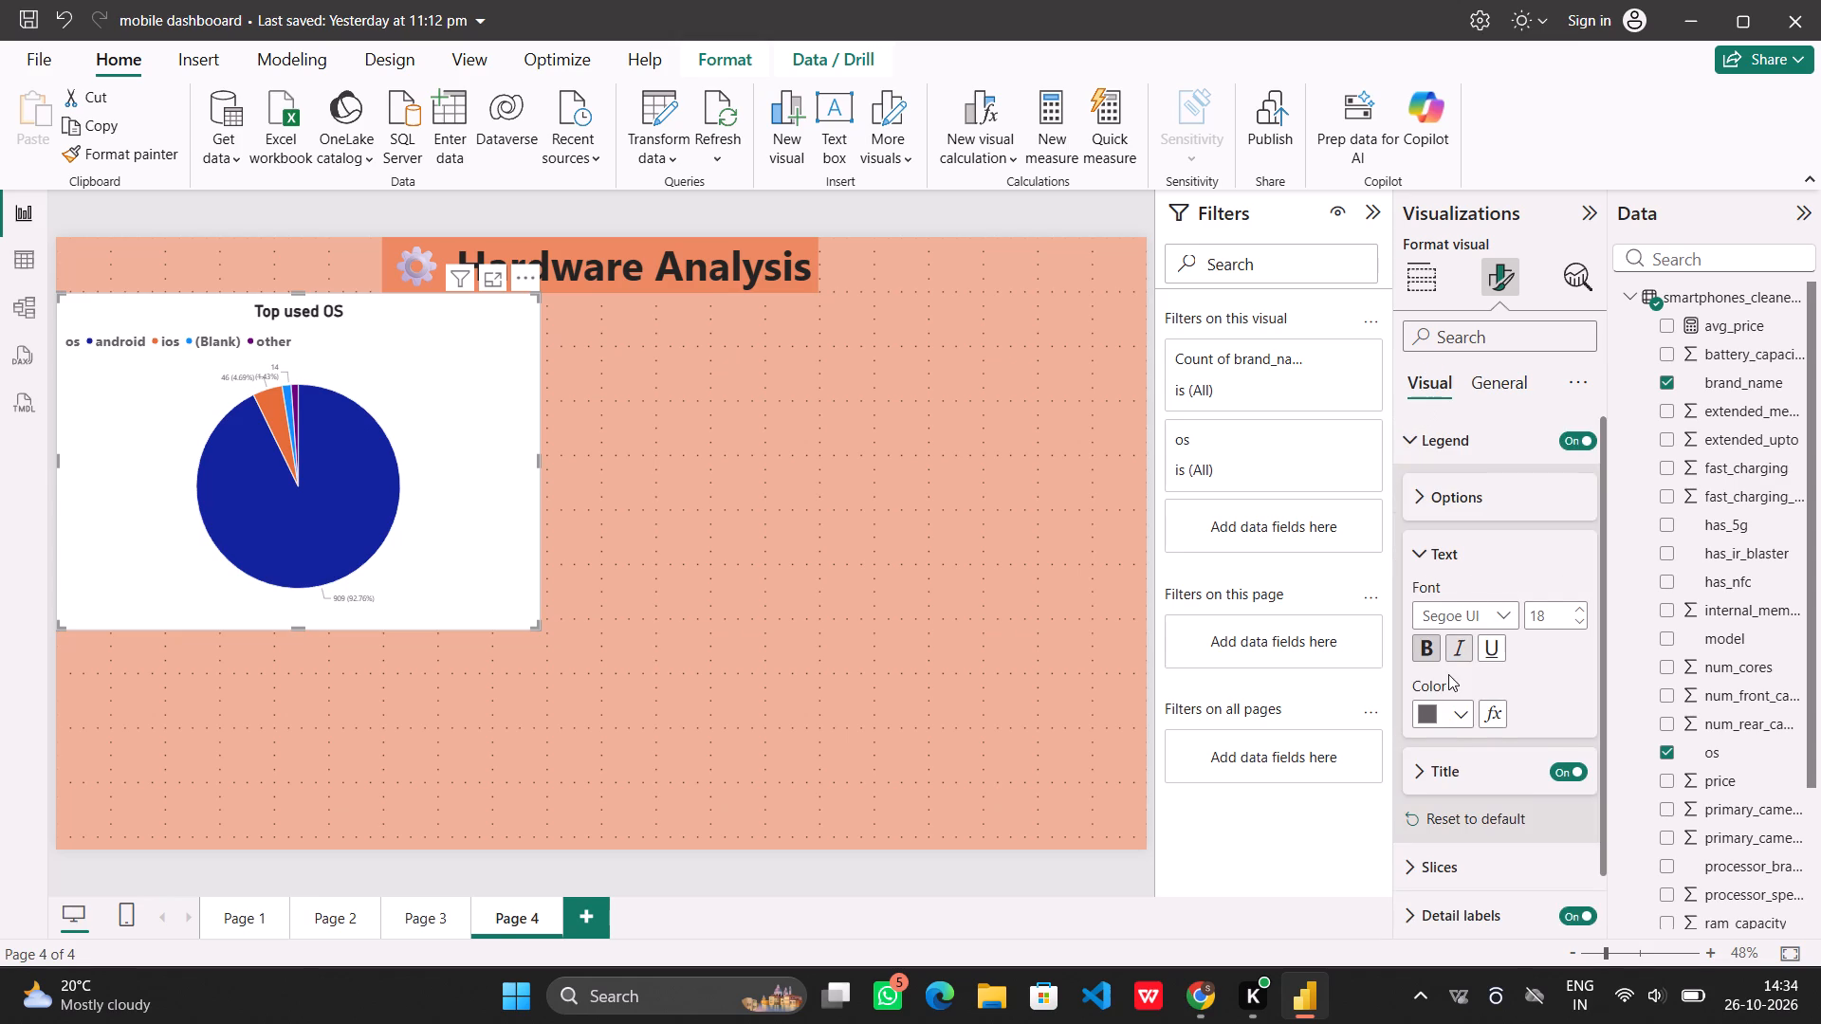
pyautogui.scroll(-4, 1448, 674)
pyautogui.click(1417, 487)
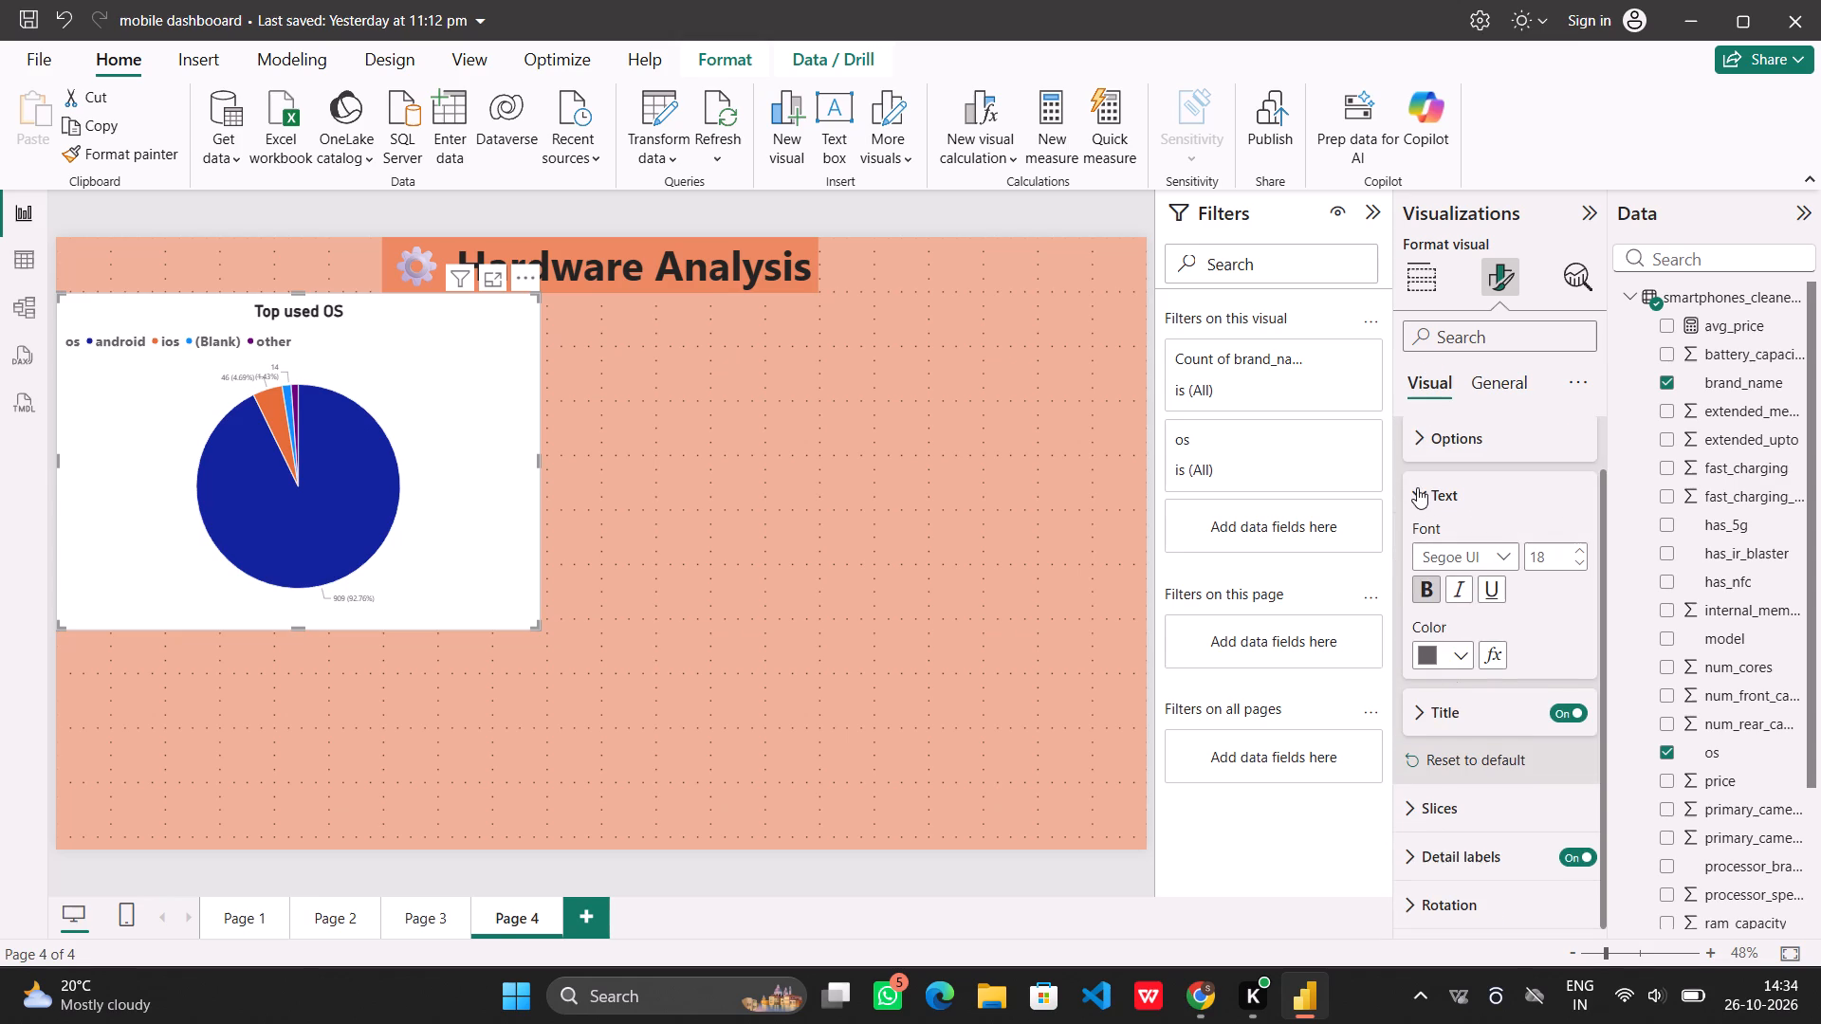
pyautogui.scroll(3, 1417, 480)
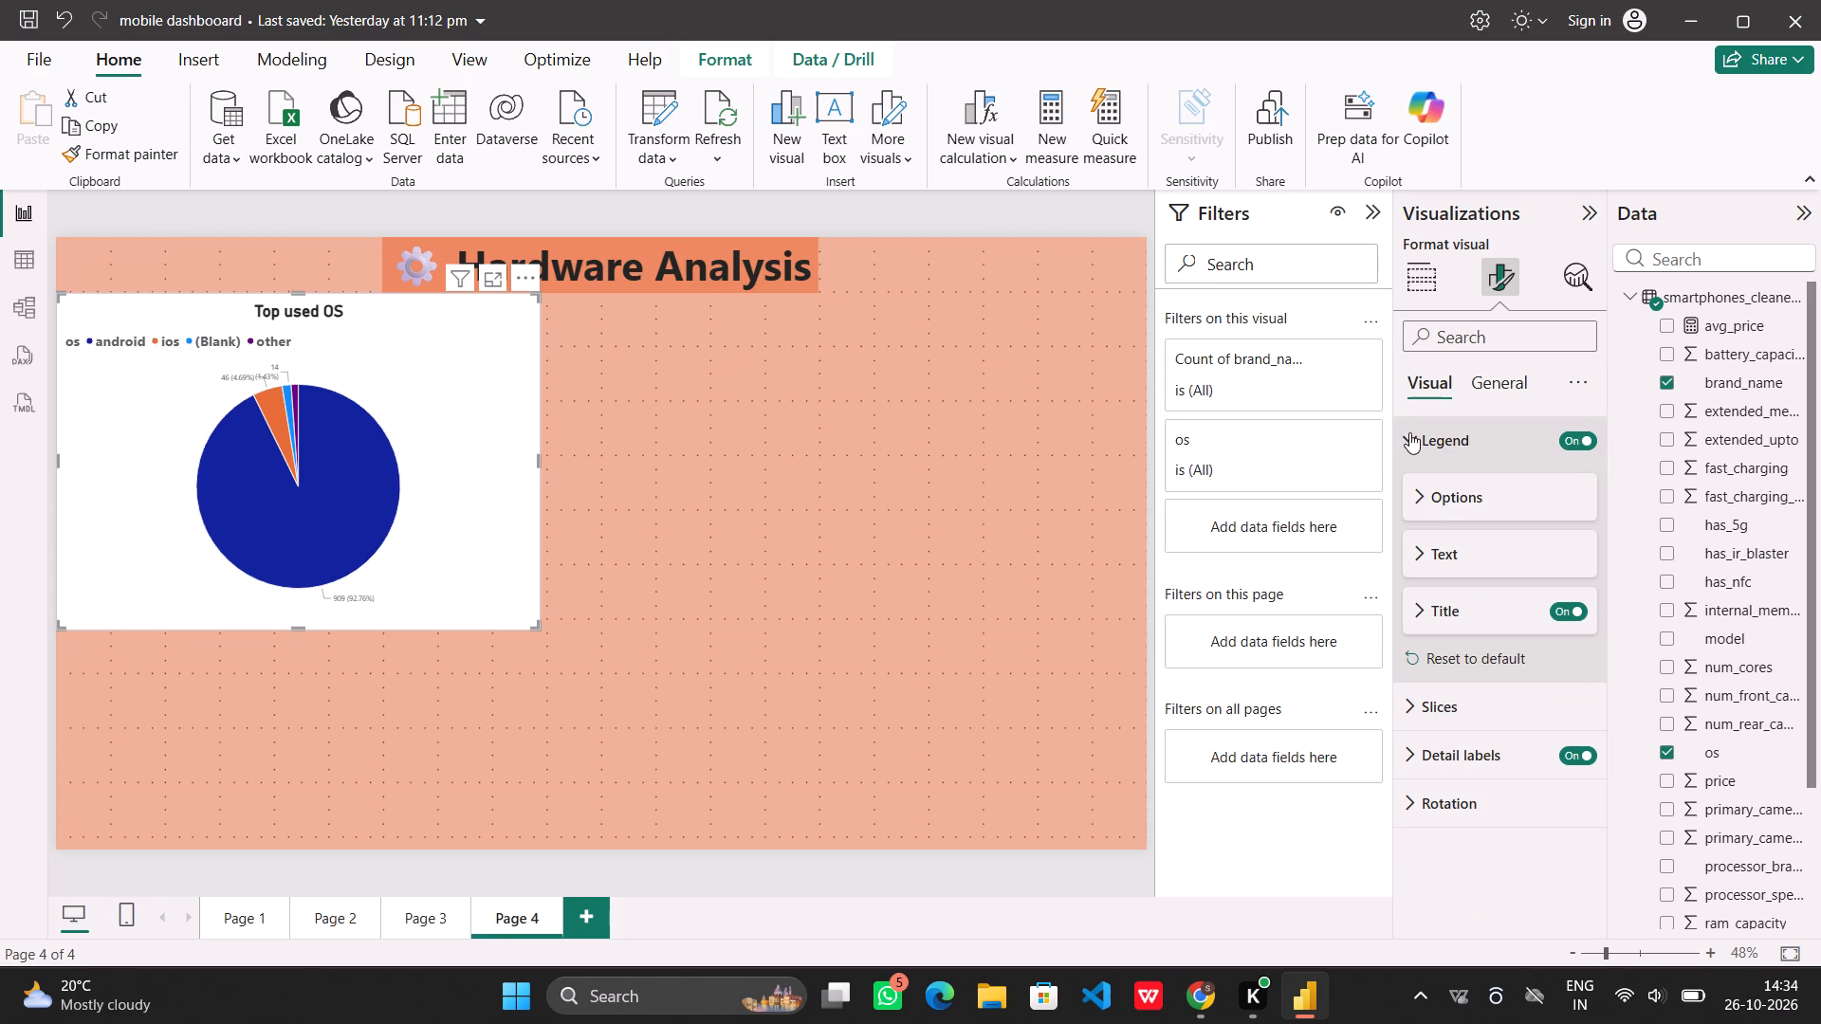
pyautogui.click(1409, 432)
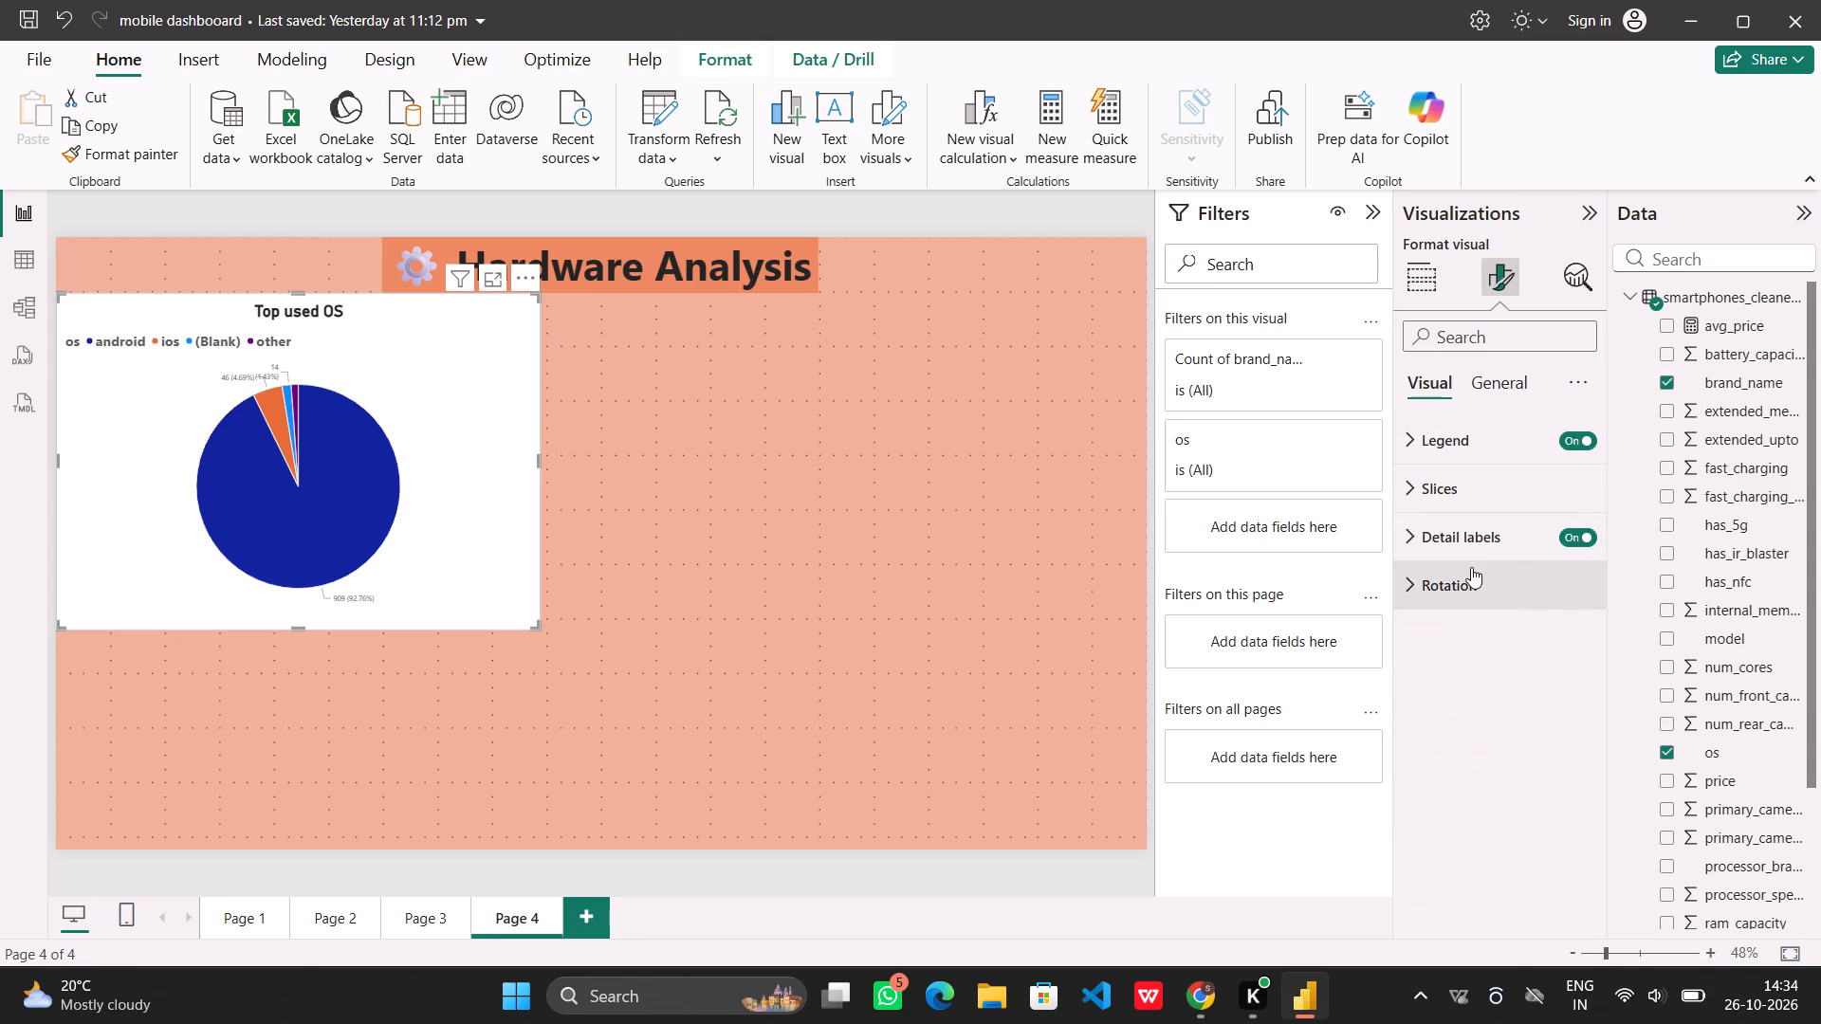
# Turn on the divider beneath the pie chart's title.
pyautogui.click(1497, 371)
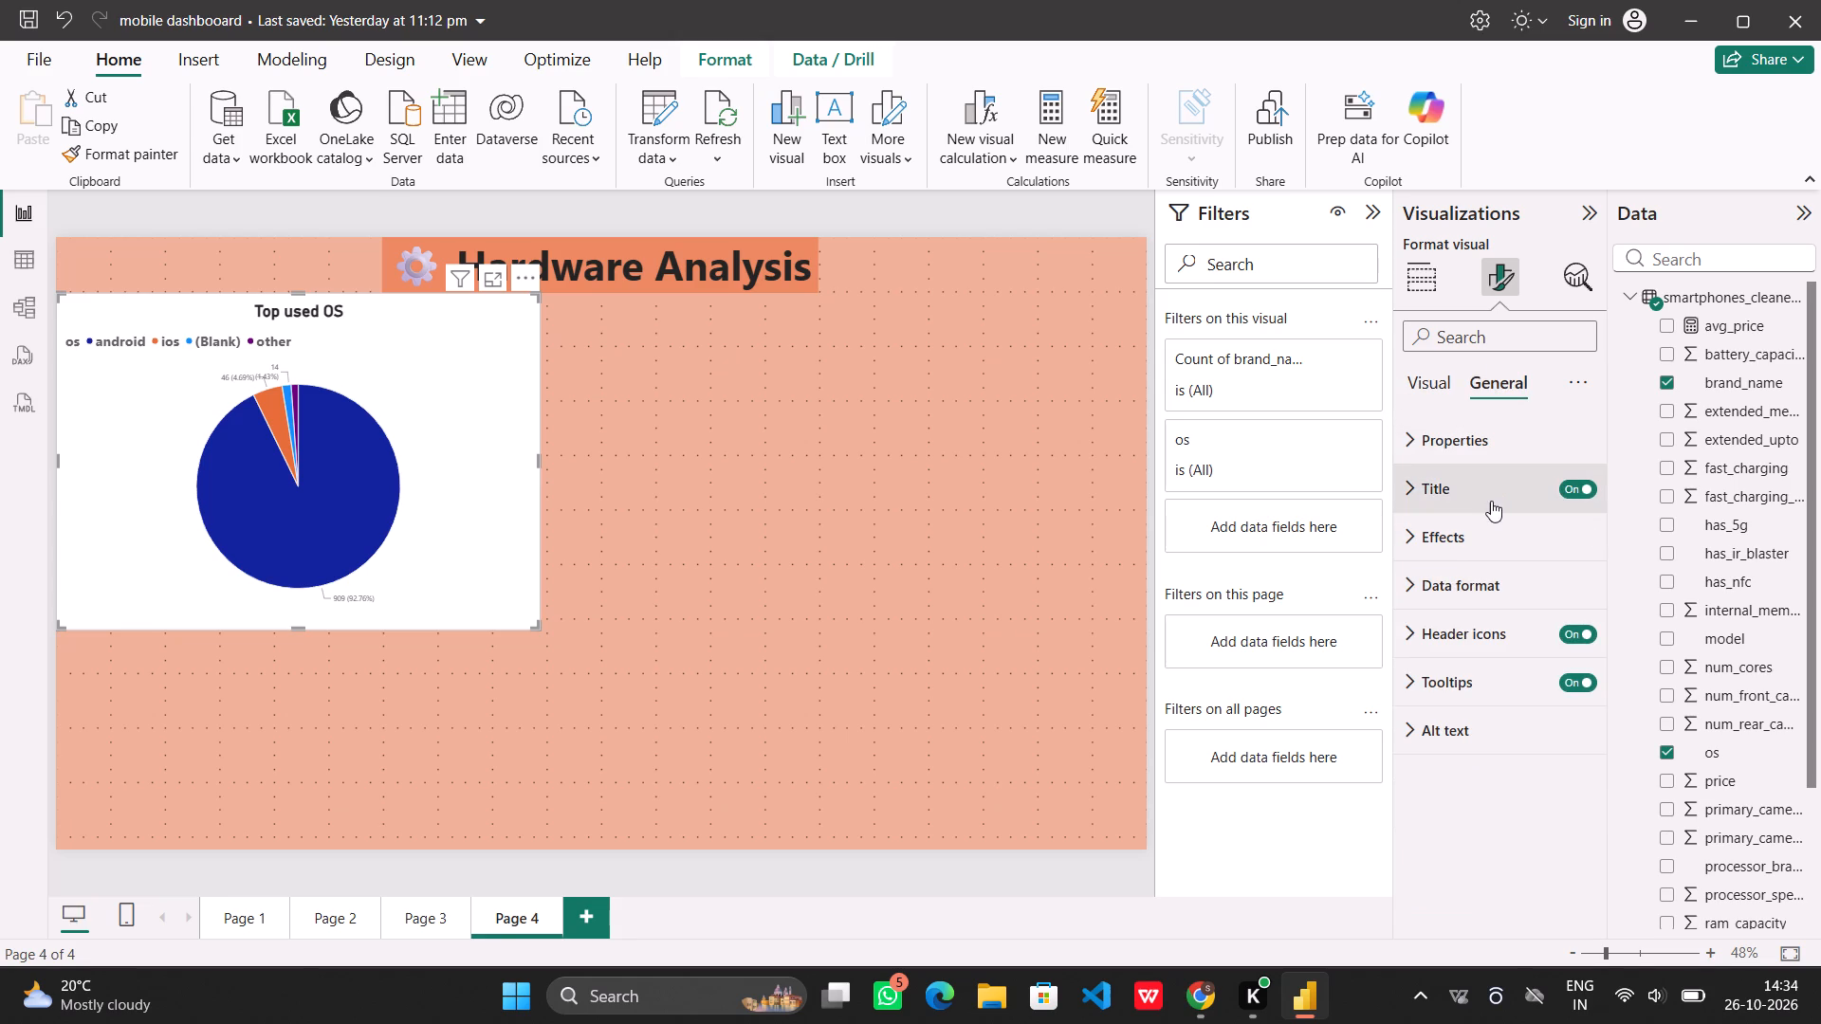
pyautogui.click(1470, 496)
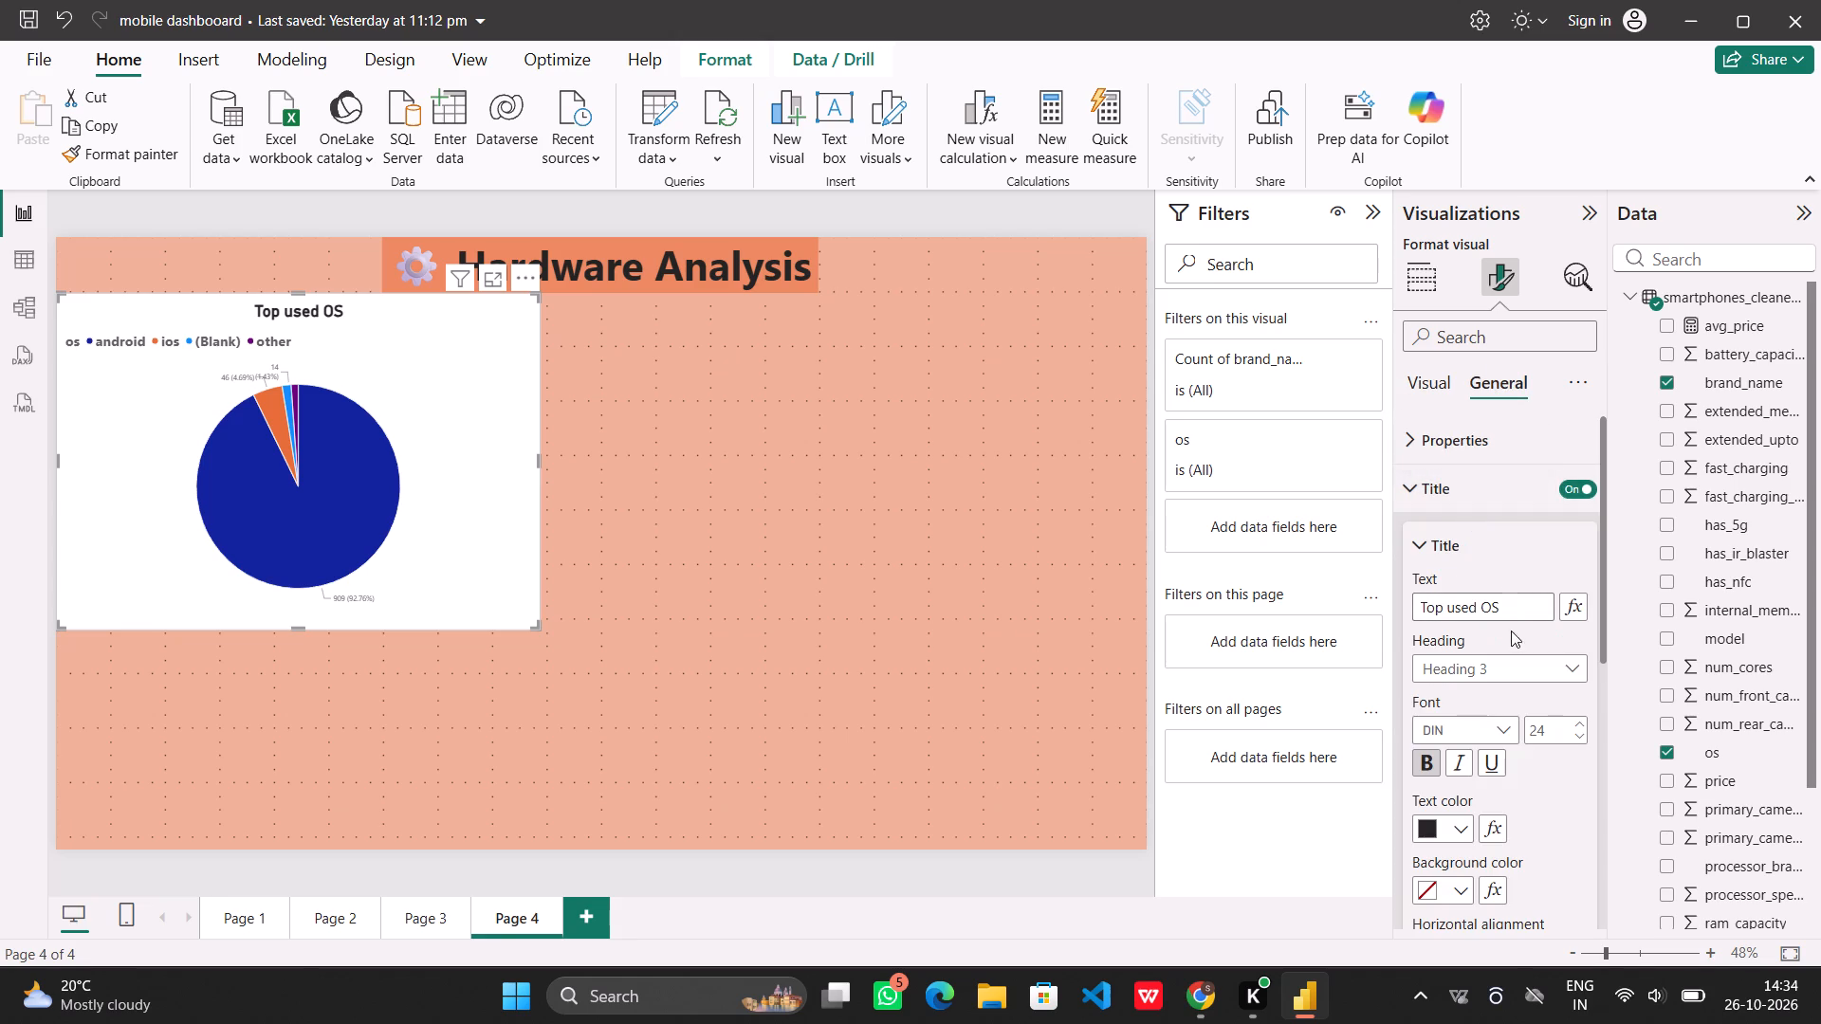
pyautogui.scroll(-4, 1501, 696)
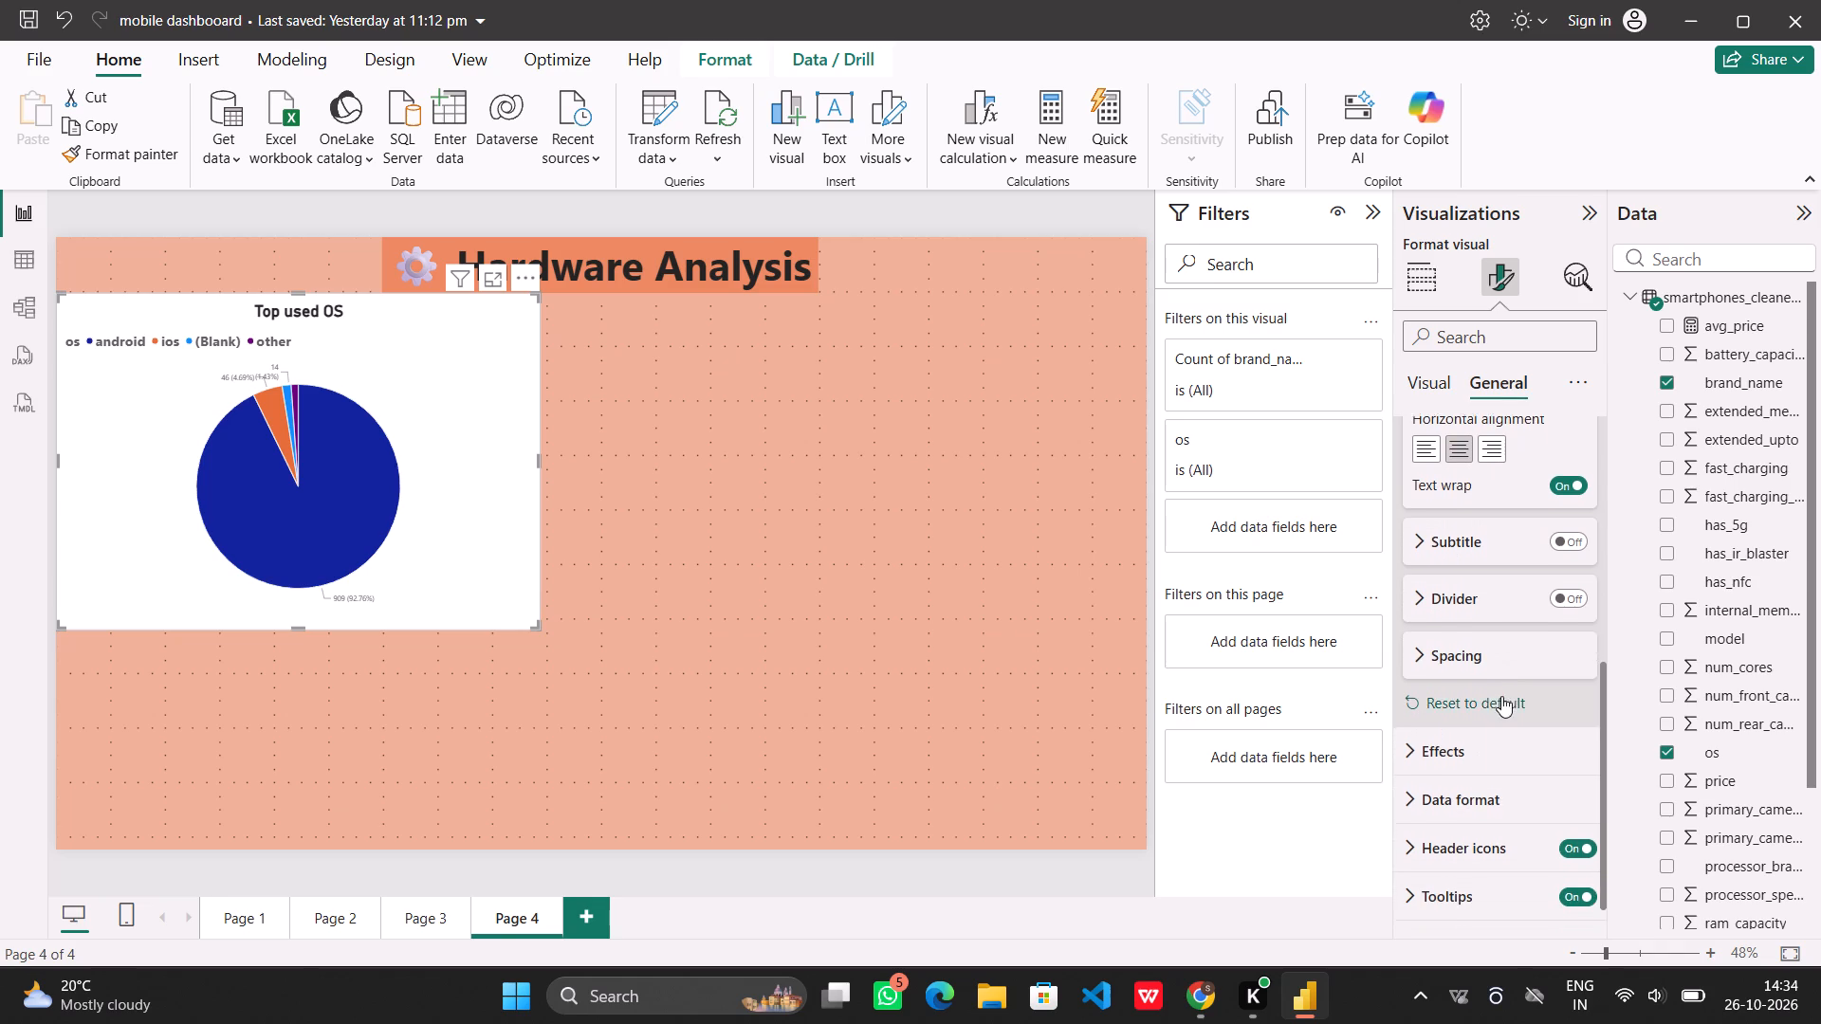
pyautogui.scroll(-1, 1501, 696)
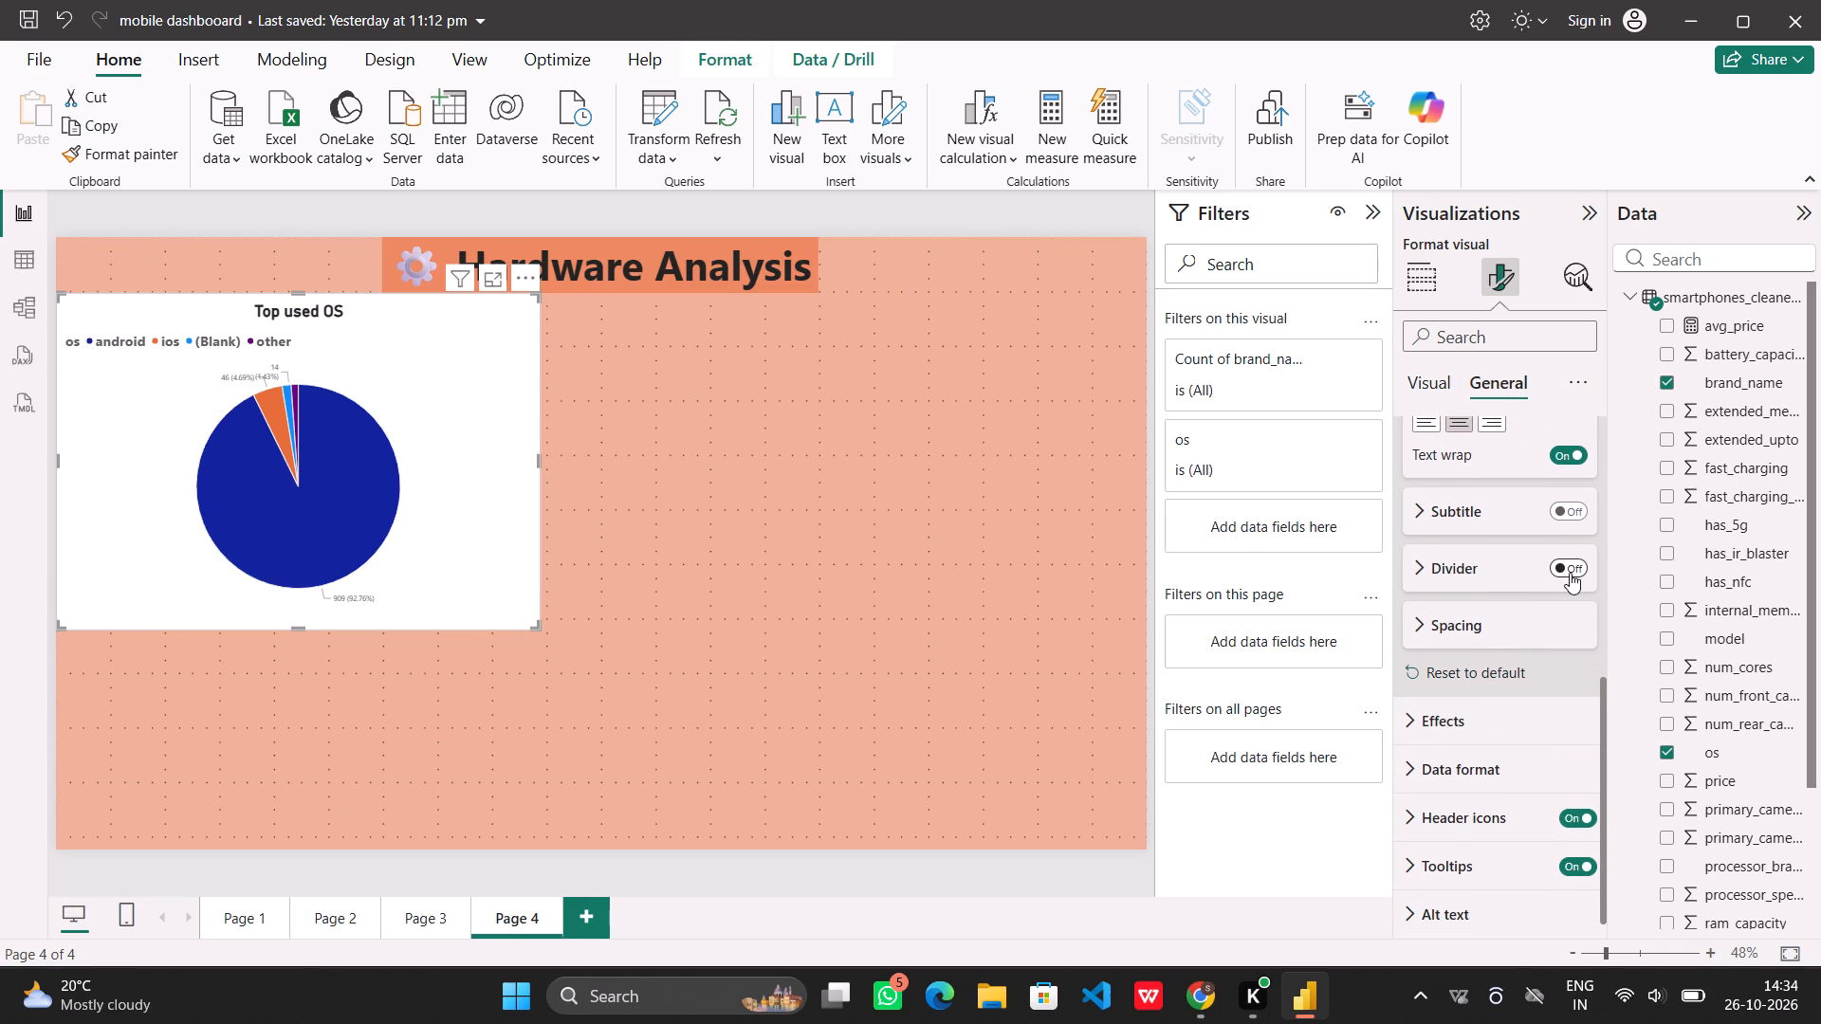
pyautogui.click(1570, 573)
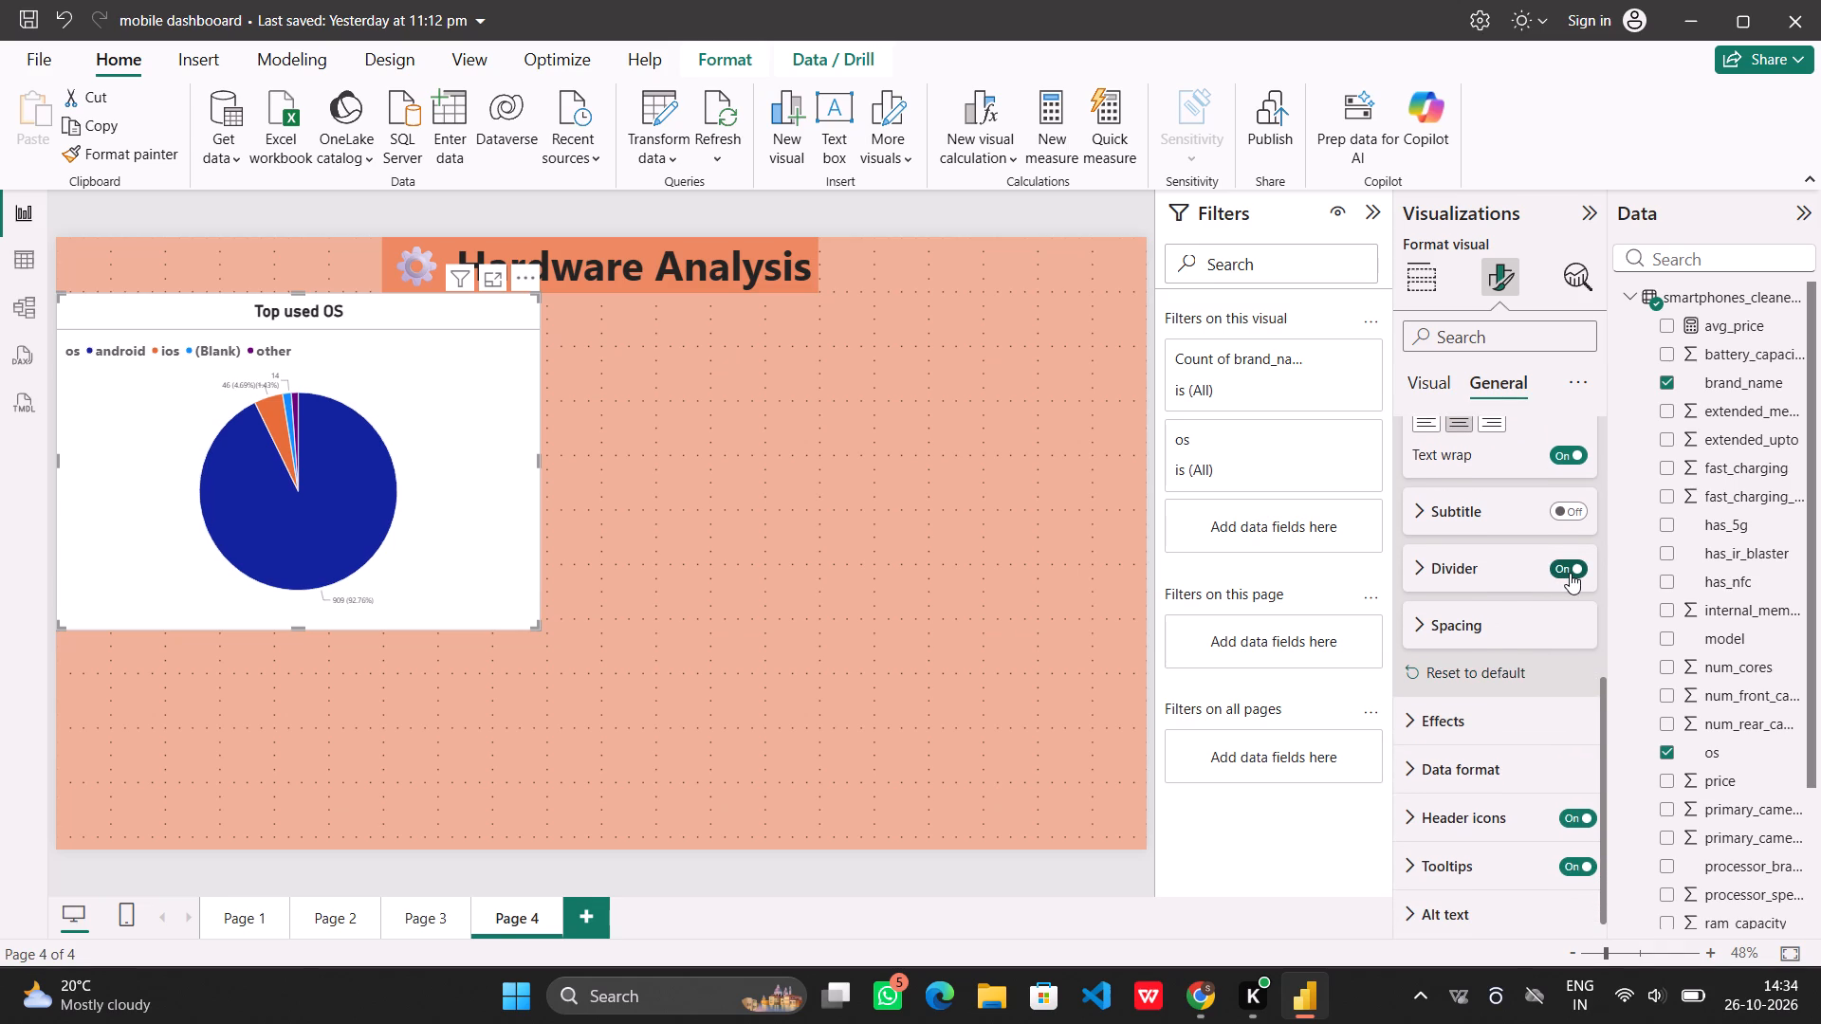
pyautogui.click(1560, 565)
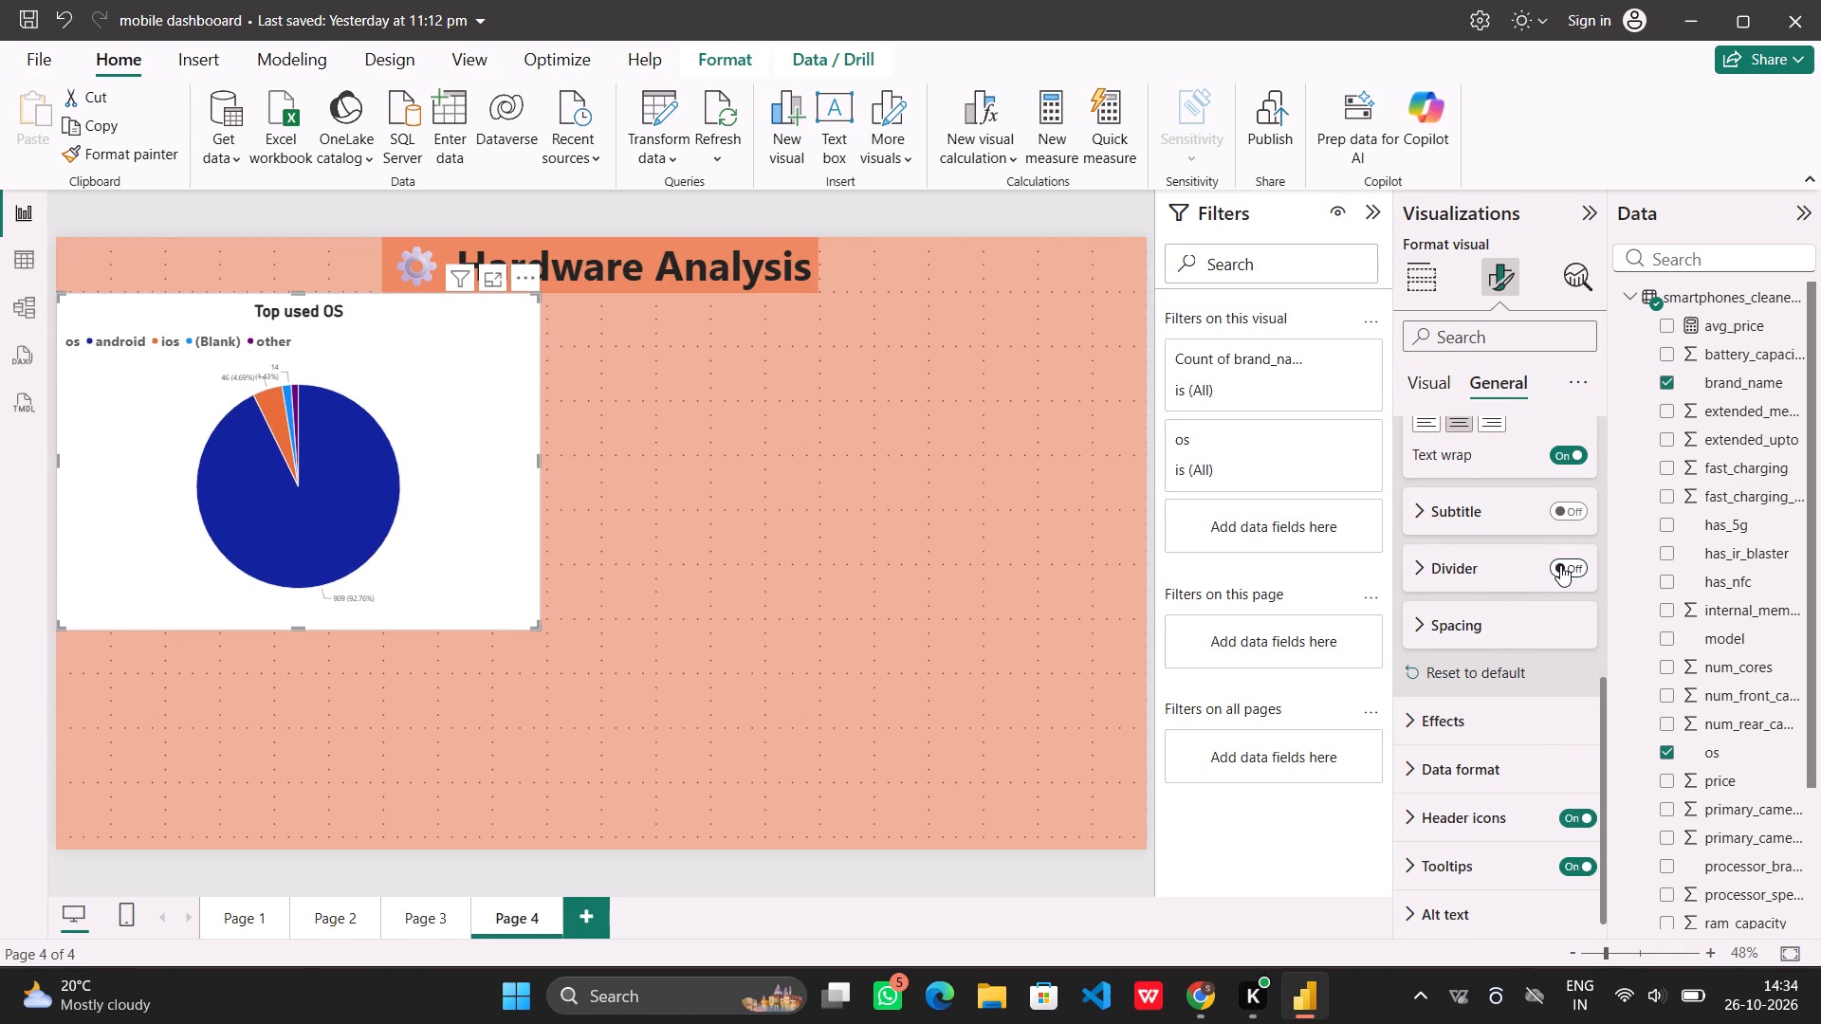
pyautogui.click(1560, 565)
pyautogui.click(1560, 565)
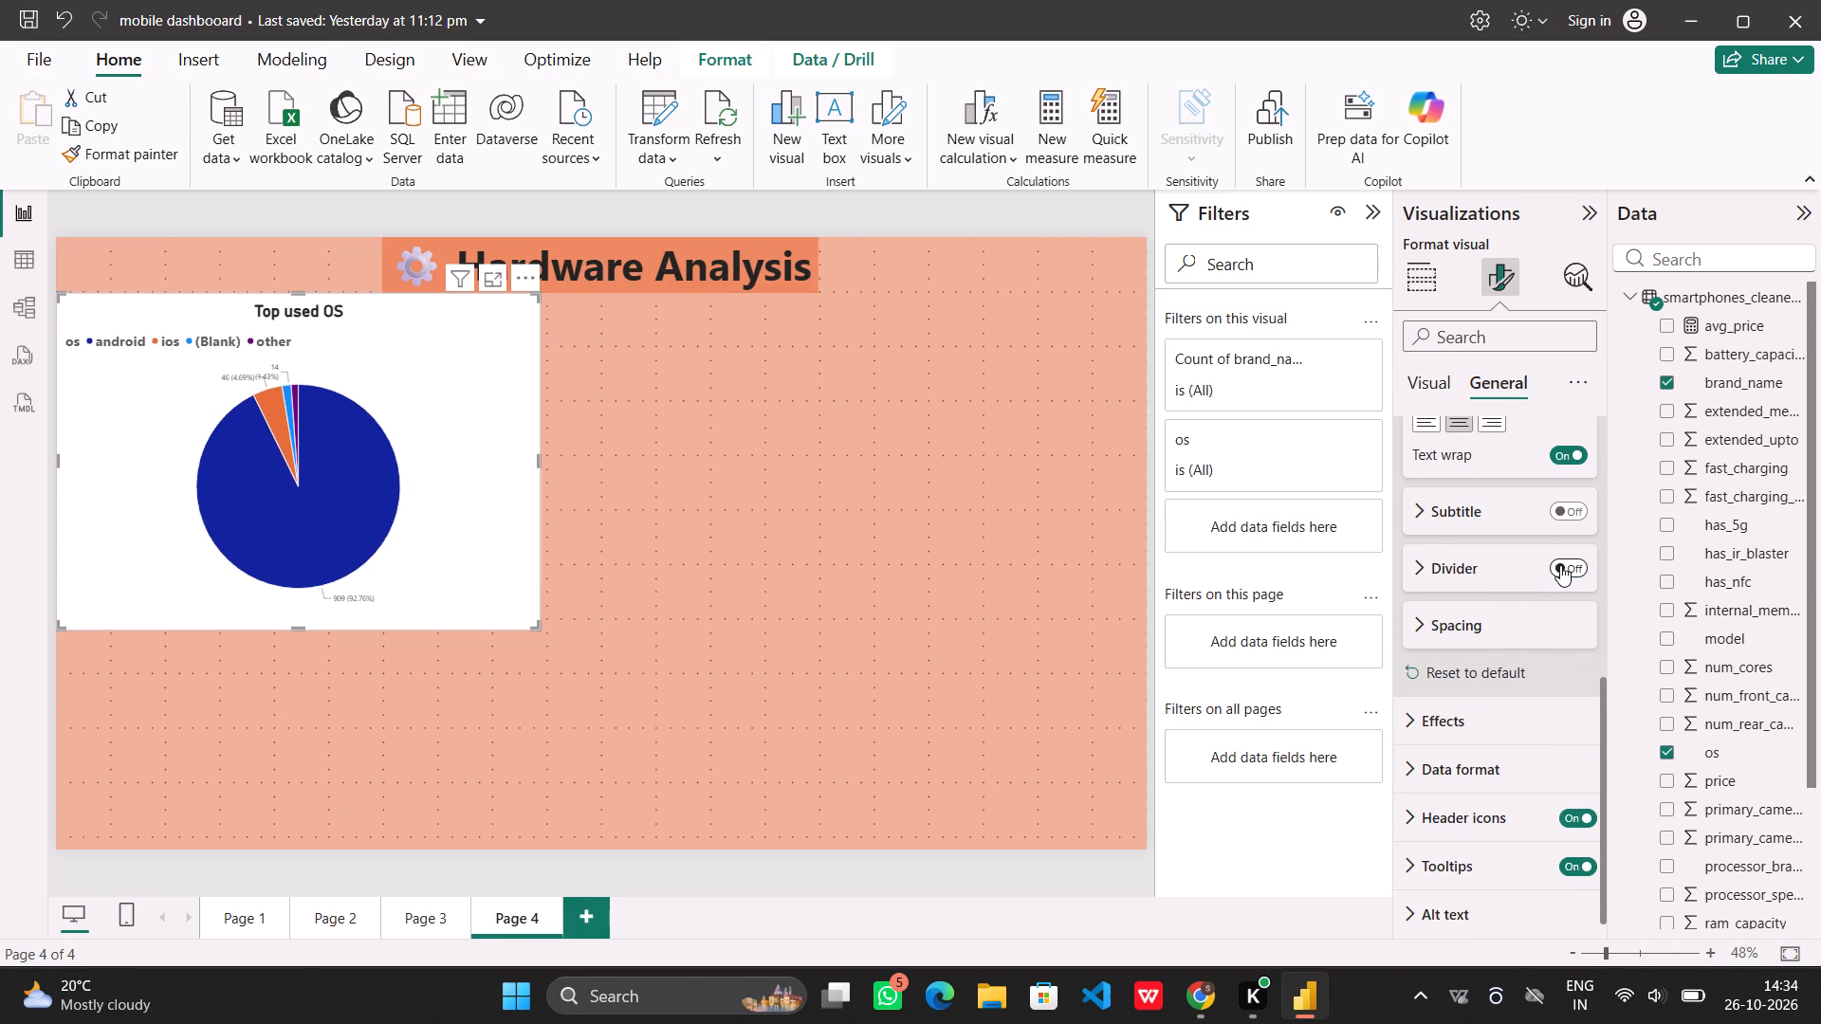
pyautogui.click(1560, 565)
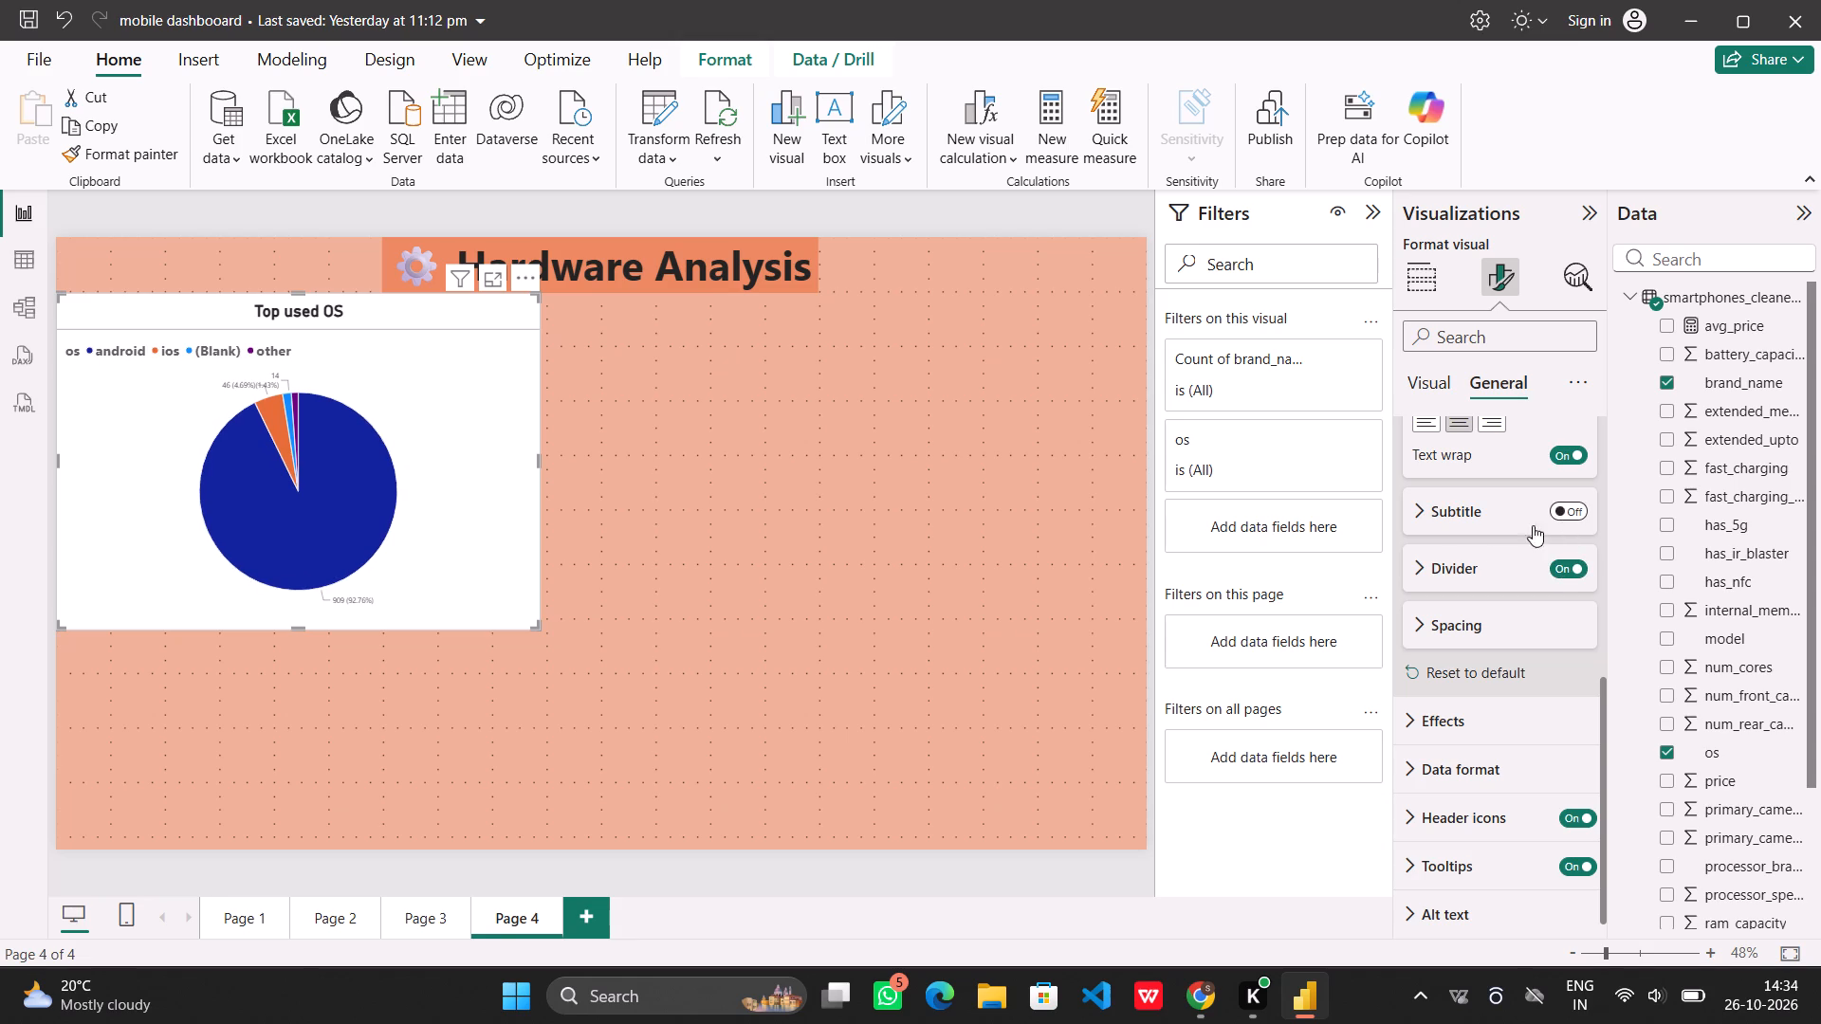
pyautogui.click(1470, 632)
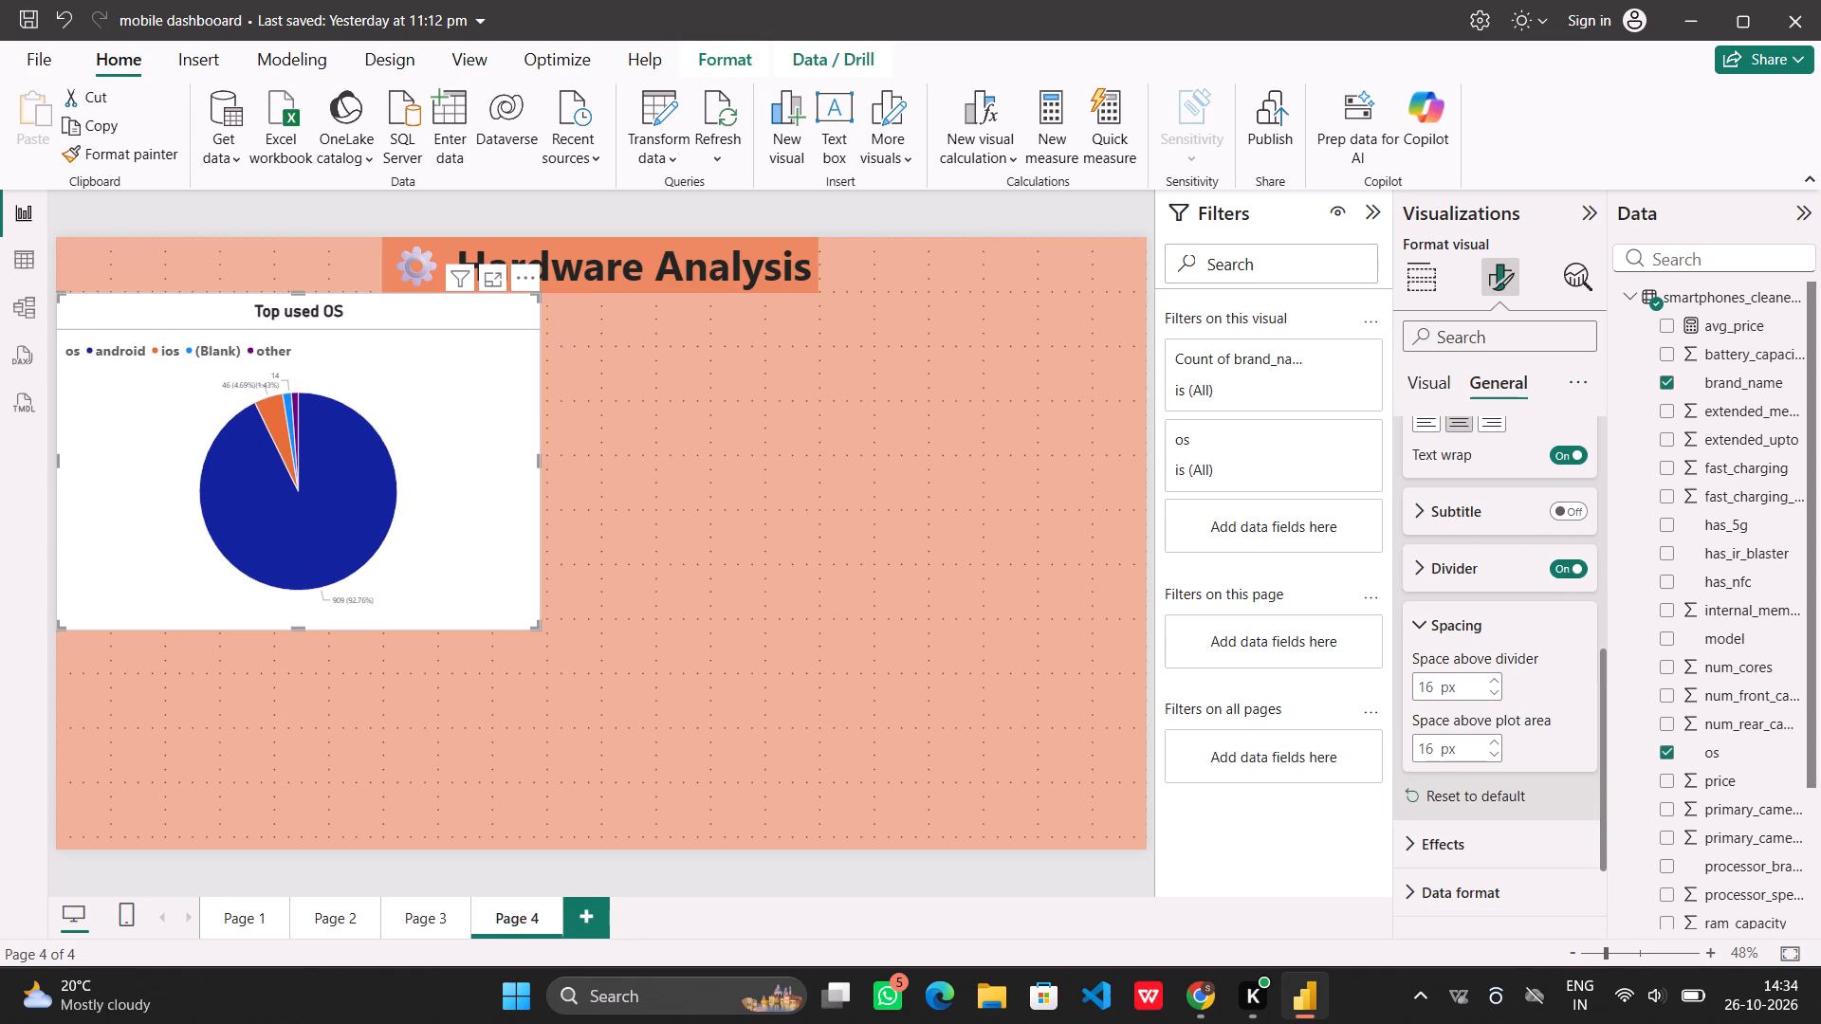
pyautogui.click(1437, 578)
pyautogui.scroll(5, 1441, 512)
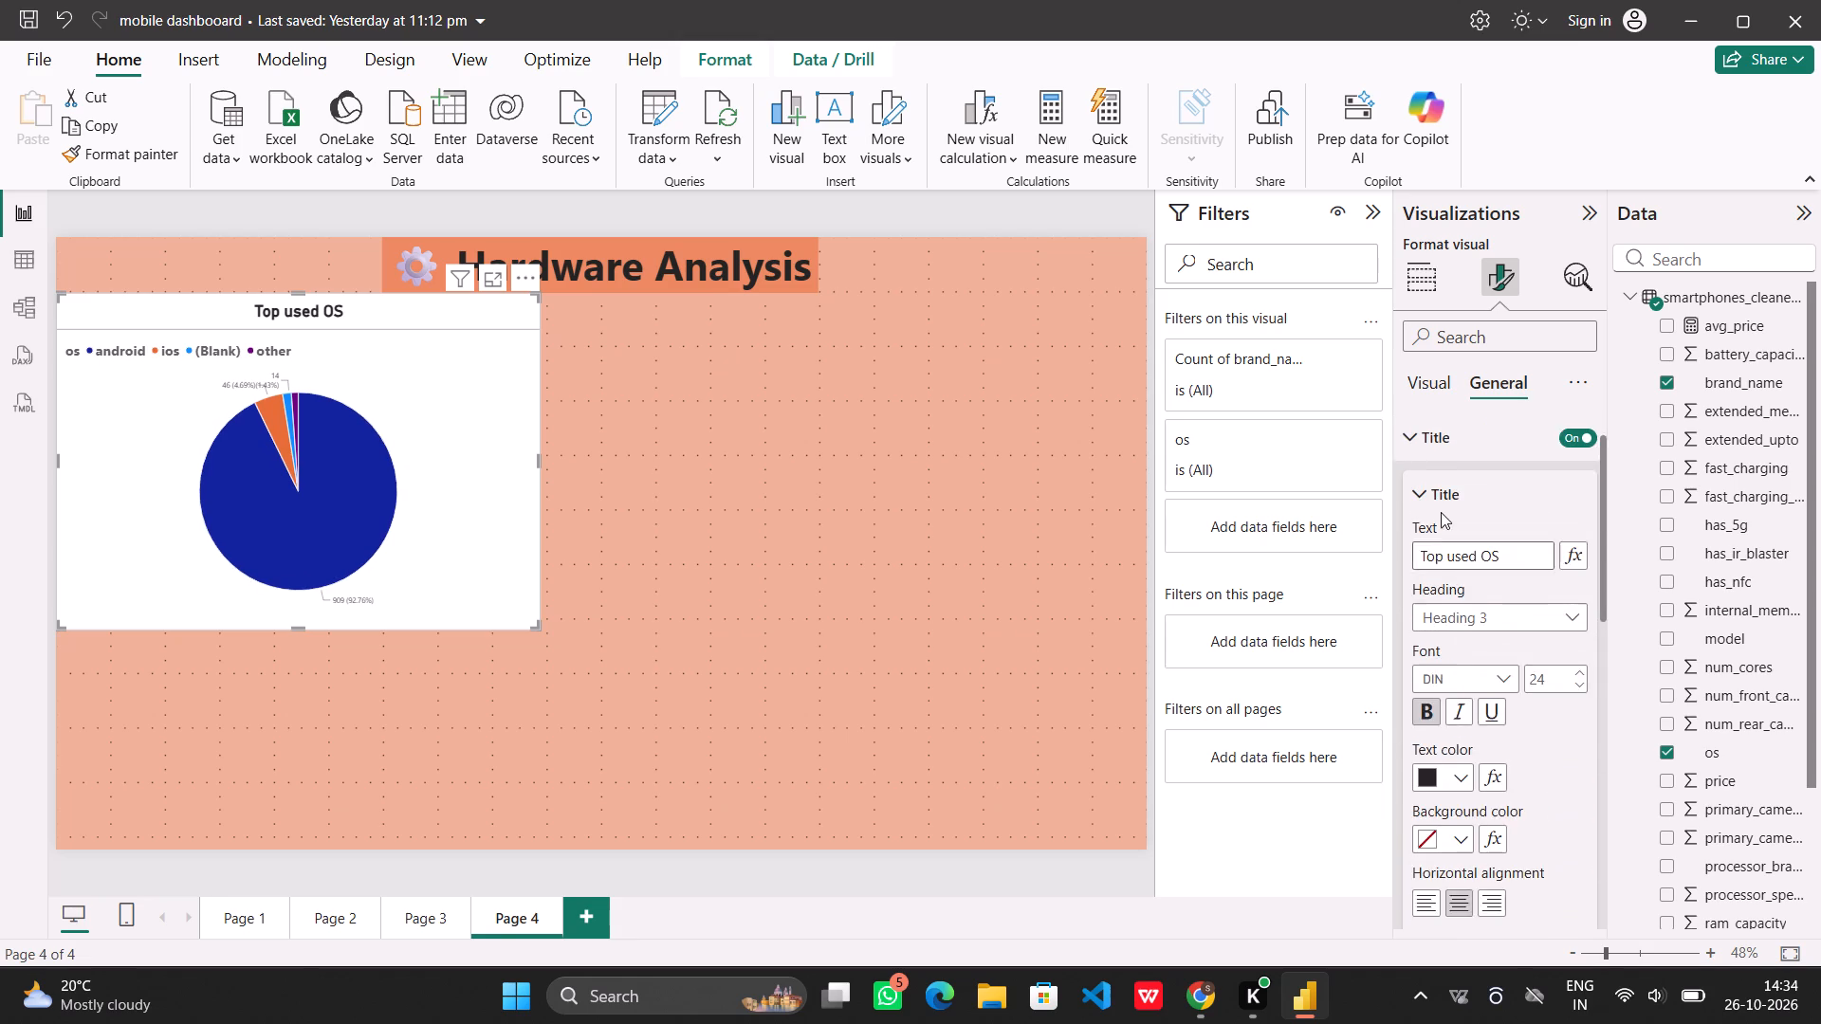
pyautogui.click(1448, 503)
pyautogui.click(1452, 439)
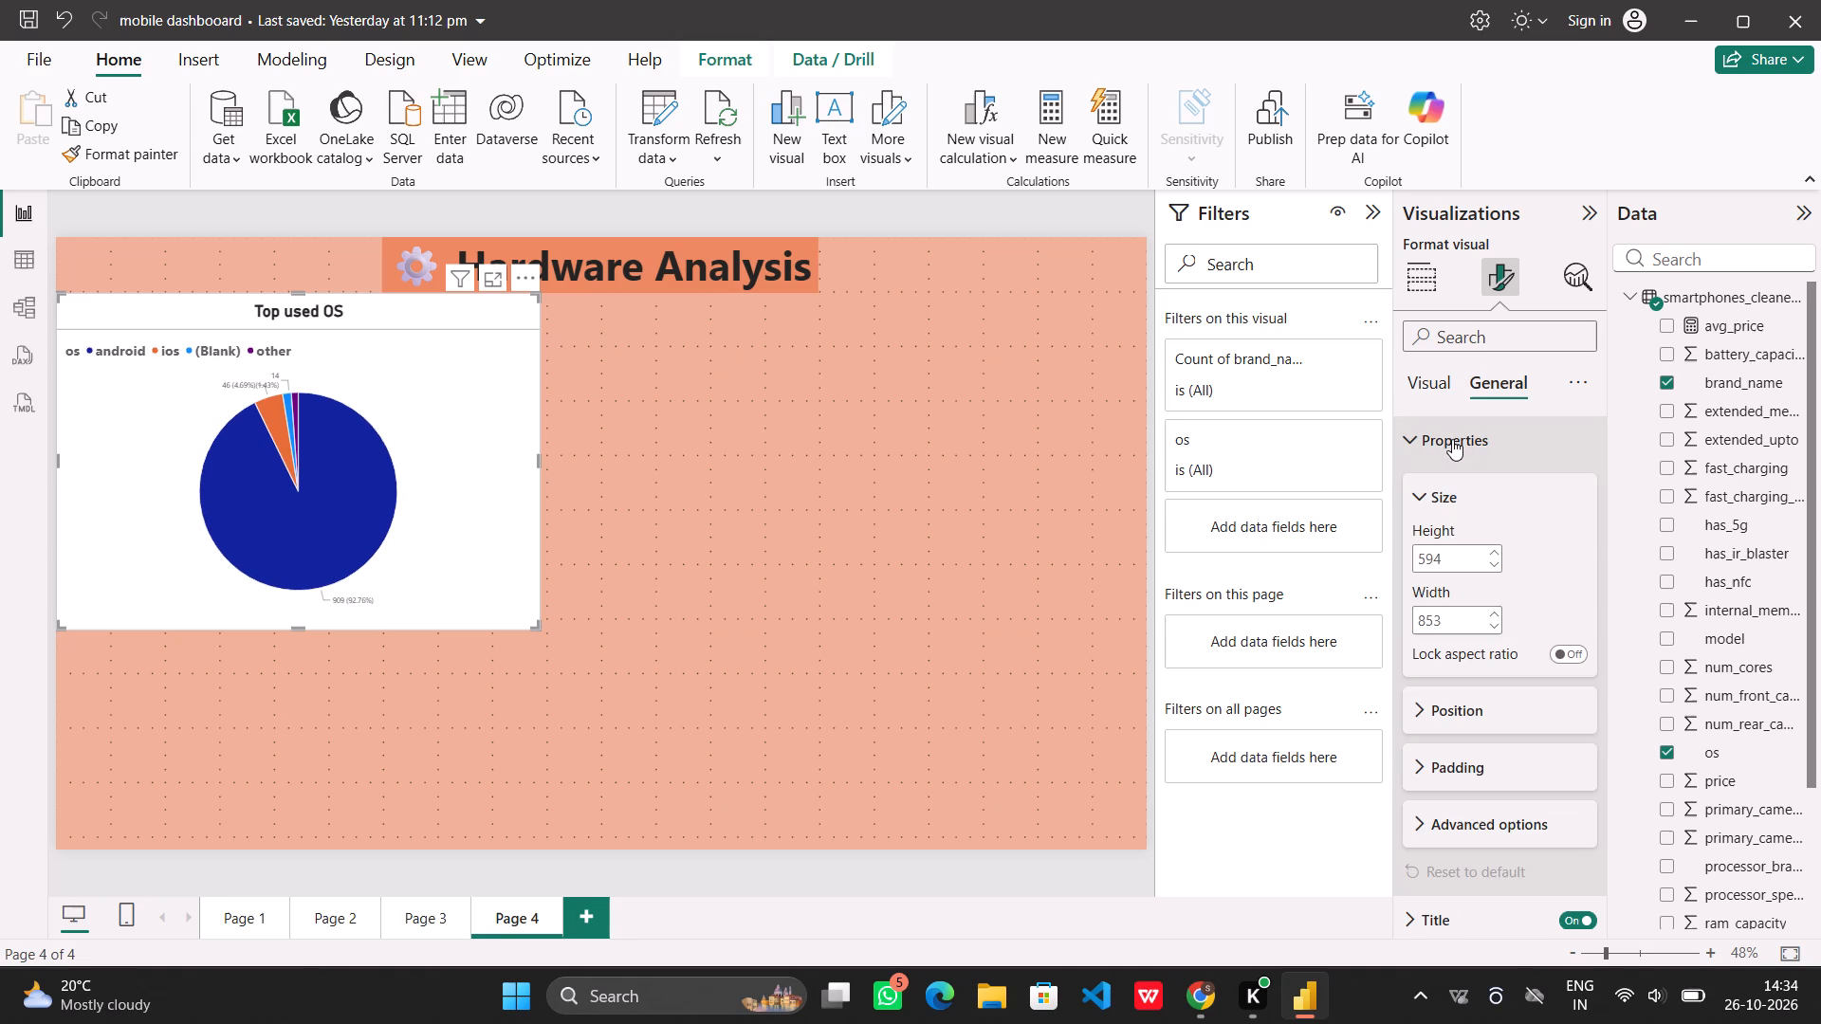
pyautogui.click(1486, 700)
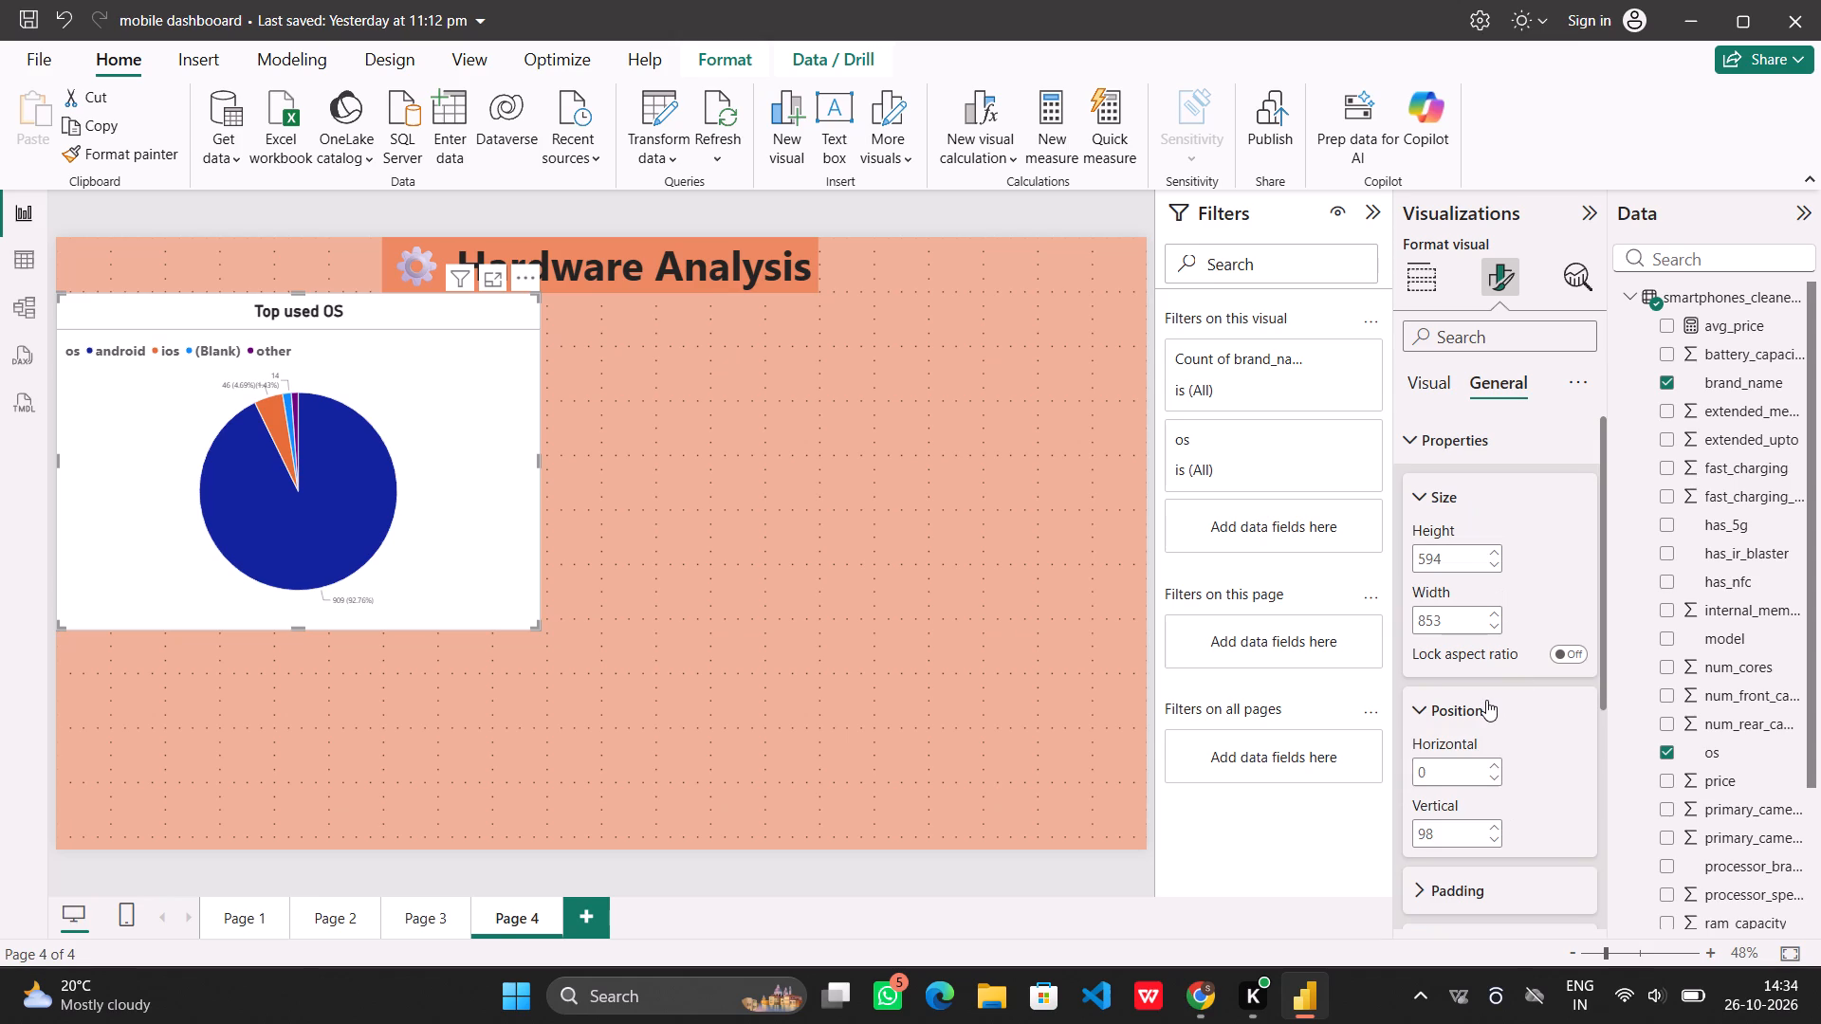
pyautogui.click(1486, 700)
# Set the transparency of the pie chart's header icons to 18%.
pyautogui.scroll(-4, 1486, 700)
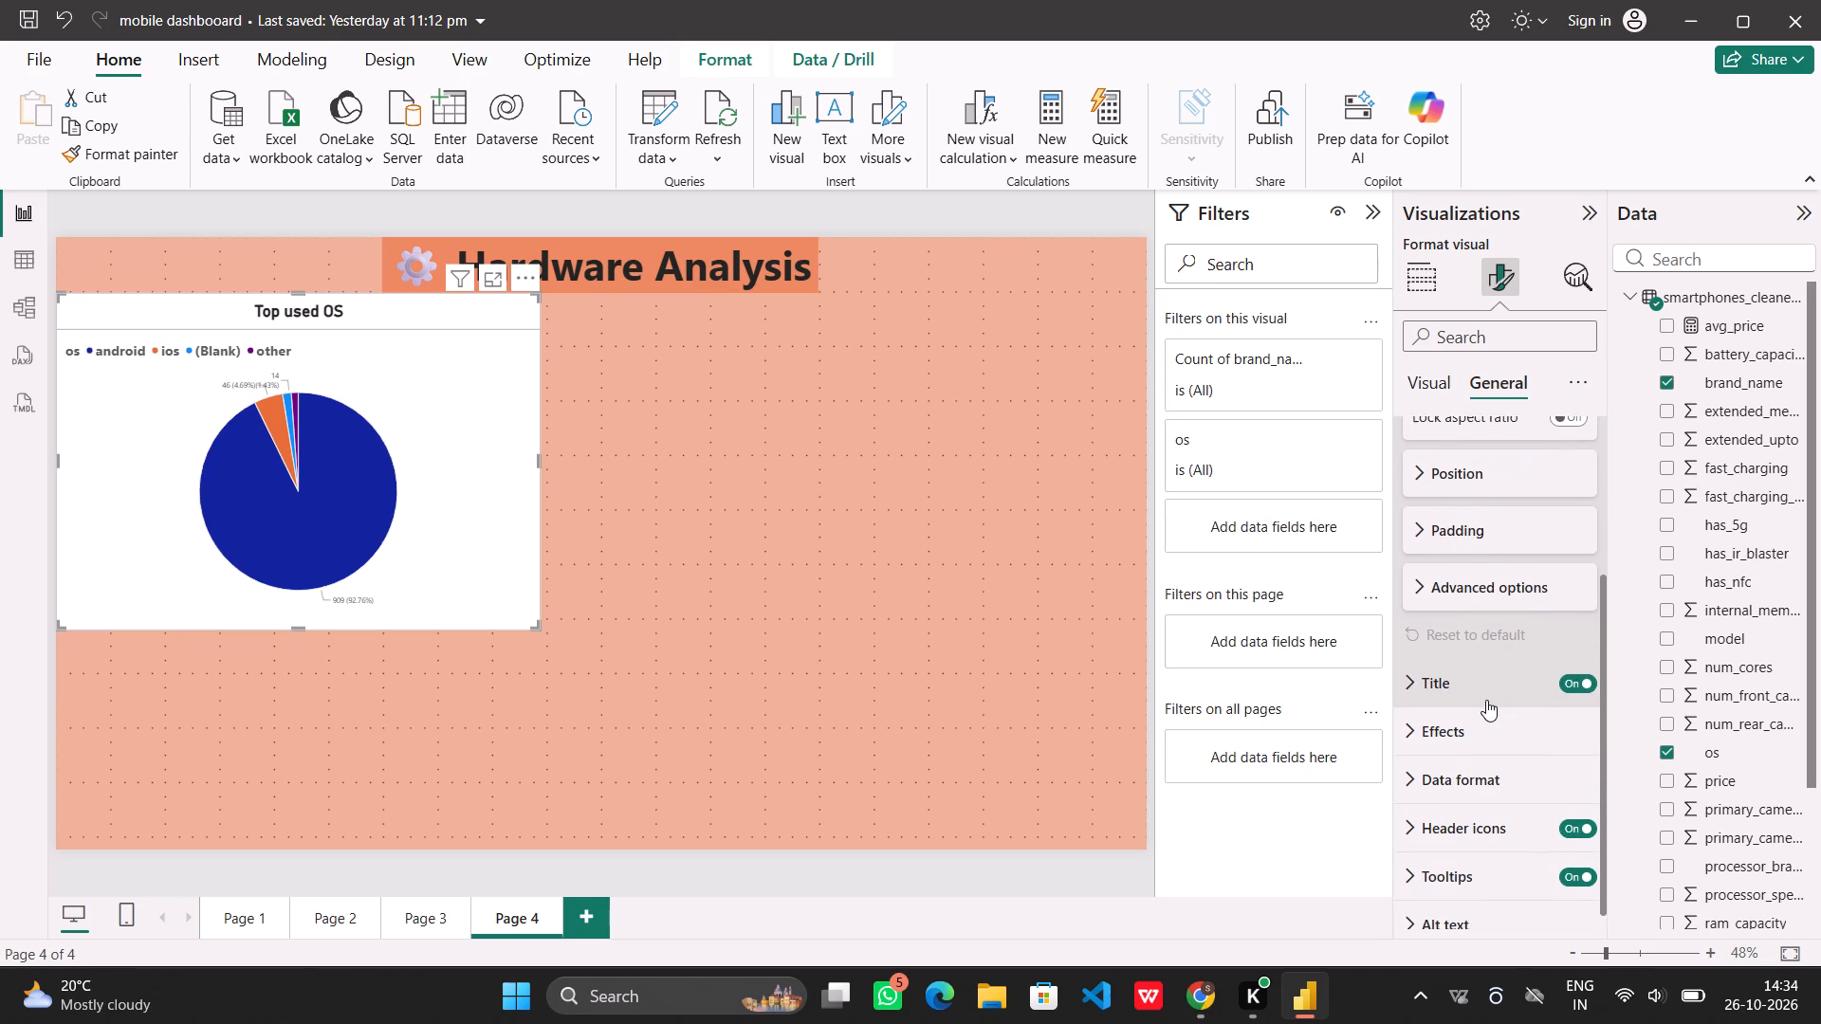
pyautogui.scroll(-3, 1486, 700)
pyautogui.click(1481, 826)
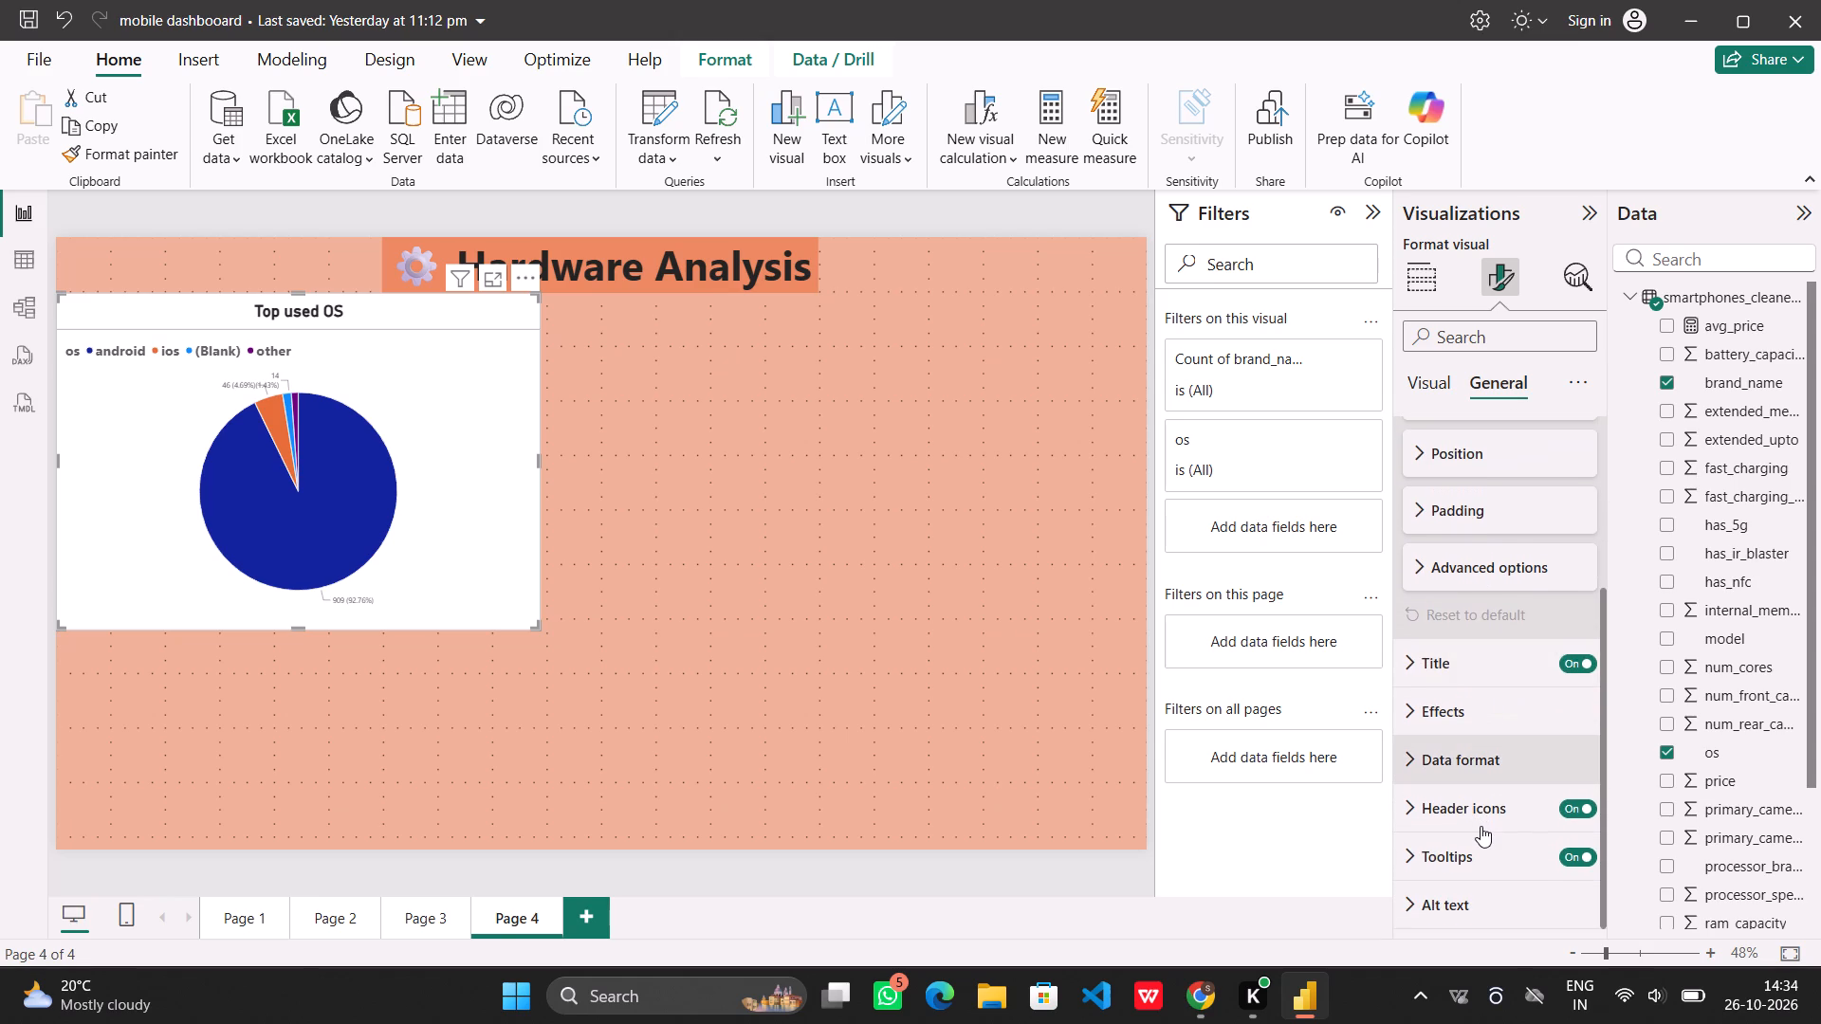
pyautogui.scroll(-5, 1481, 826)
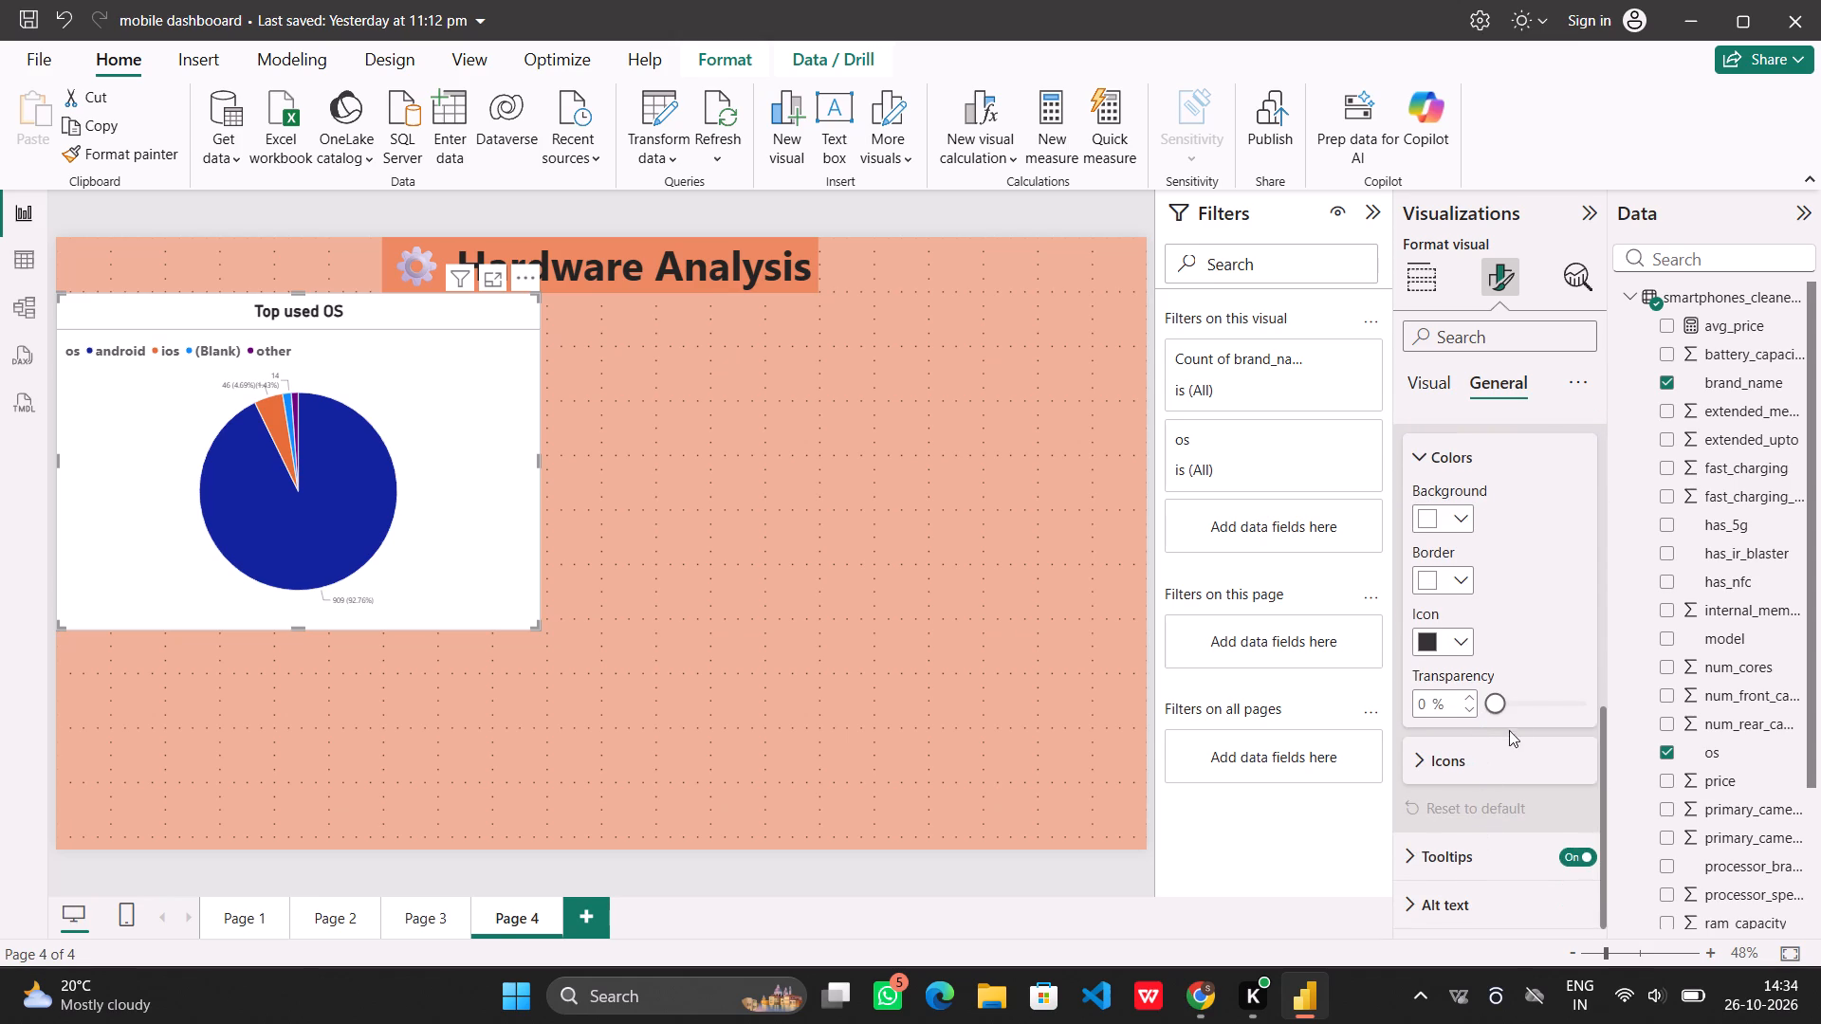
pyautogui.click(1525, 706)
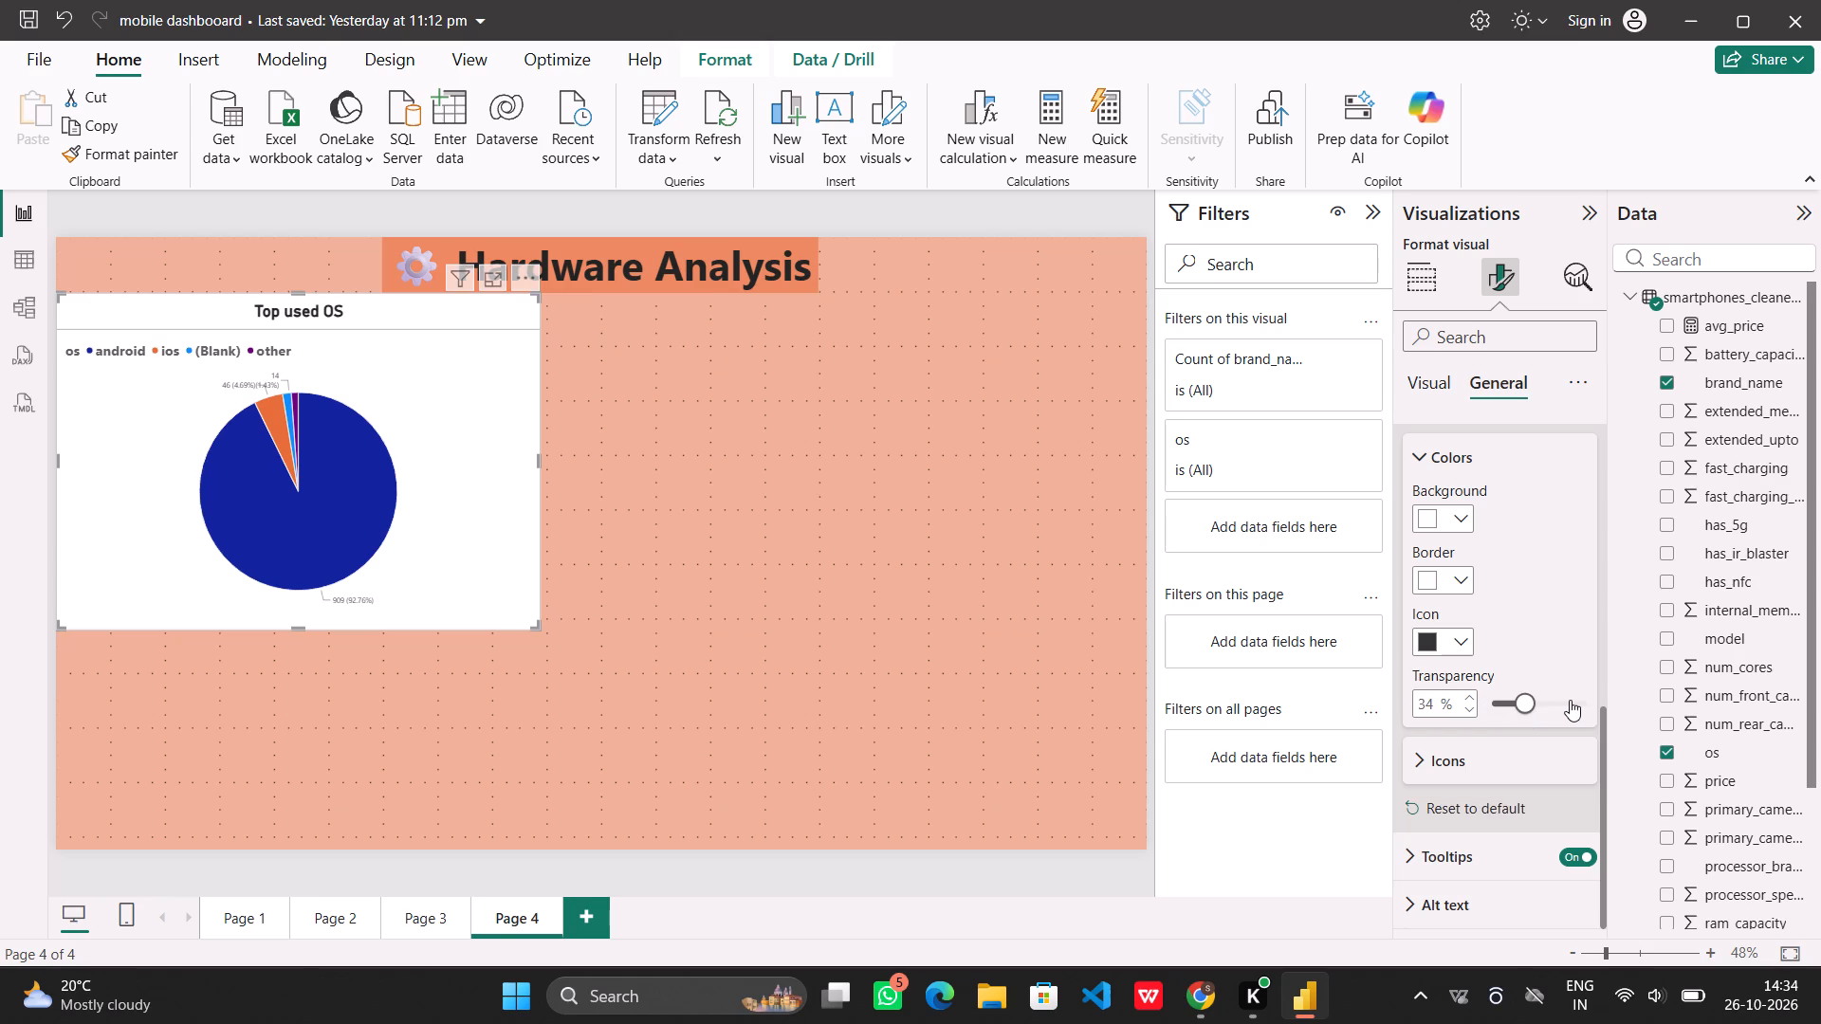
pyautogui.click(1570, 700)
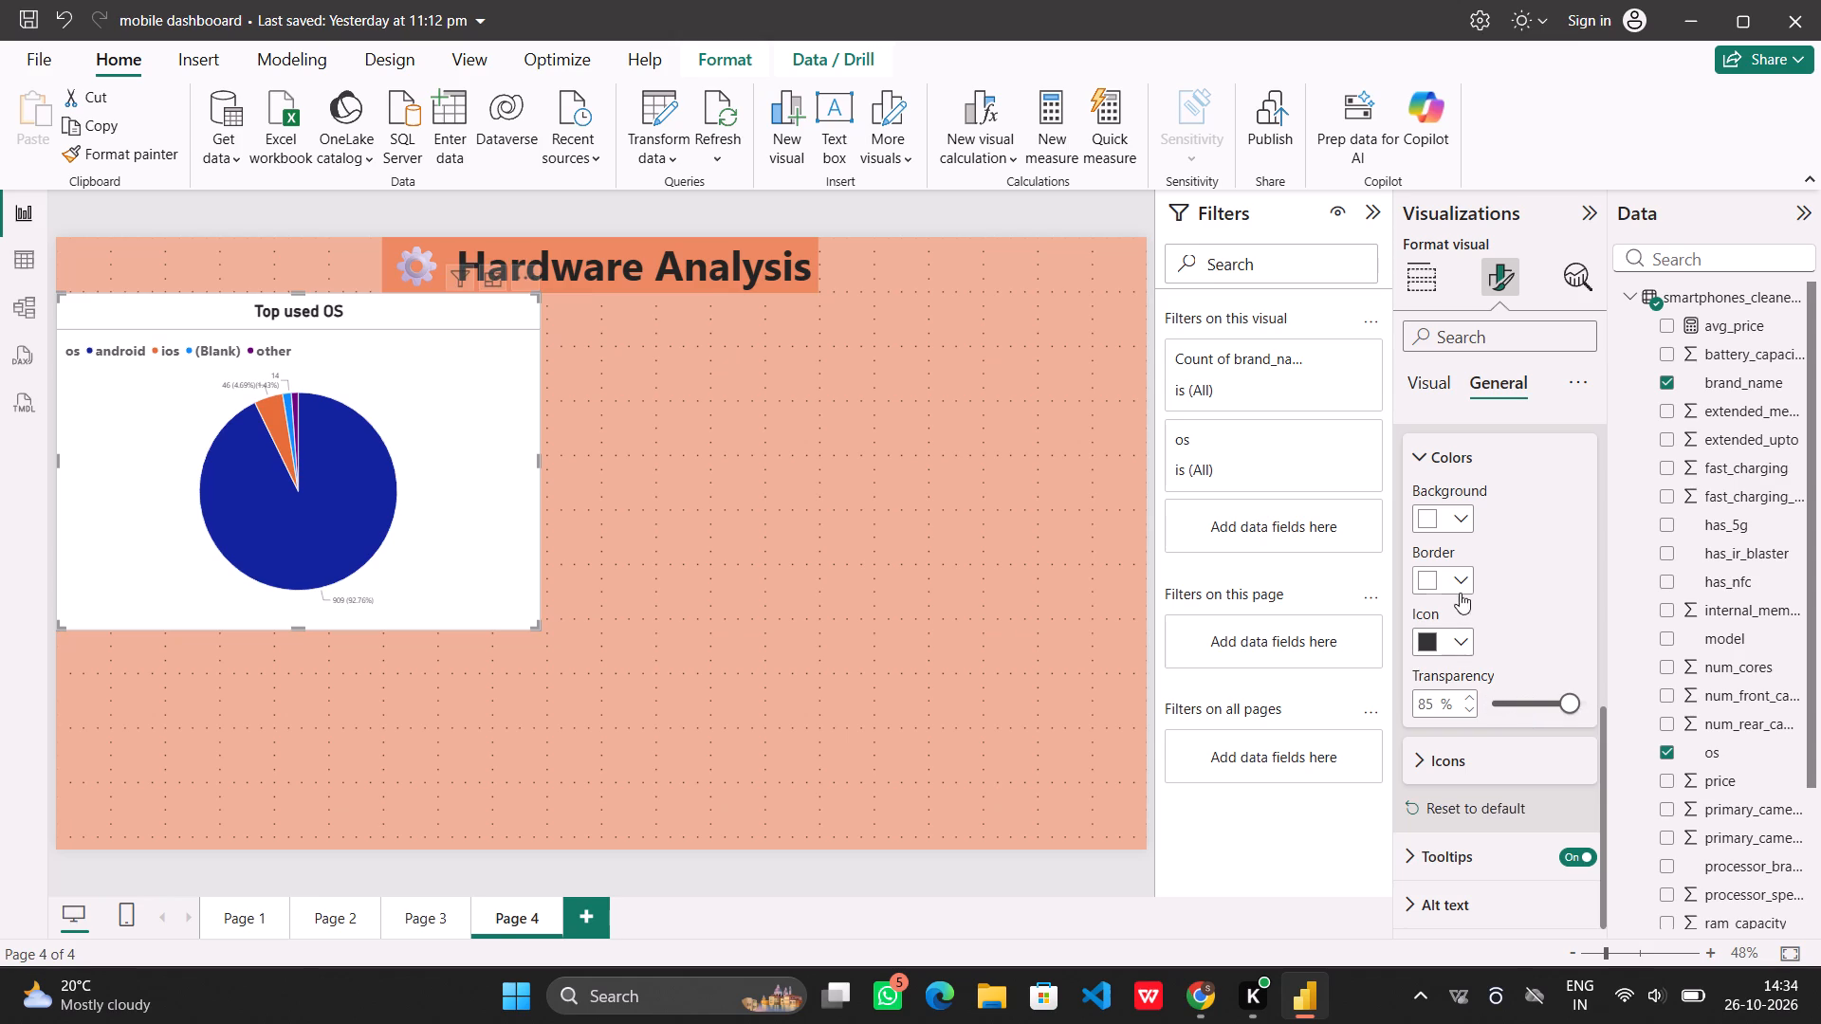
pyautogui.click(1511, 704)
pyautogui.scroll(-3, 1511, 704)
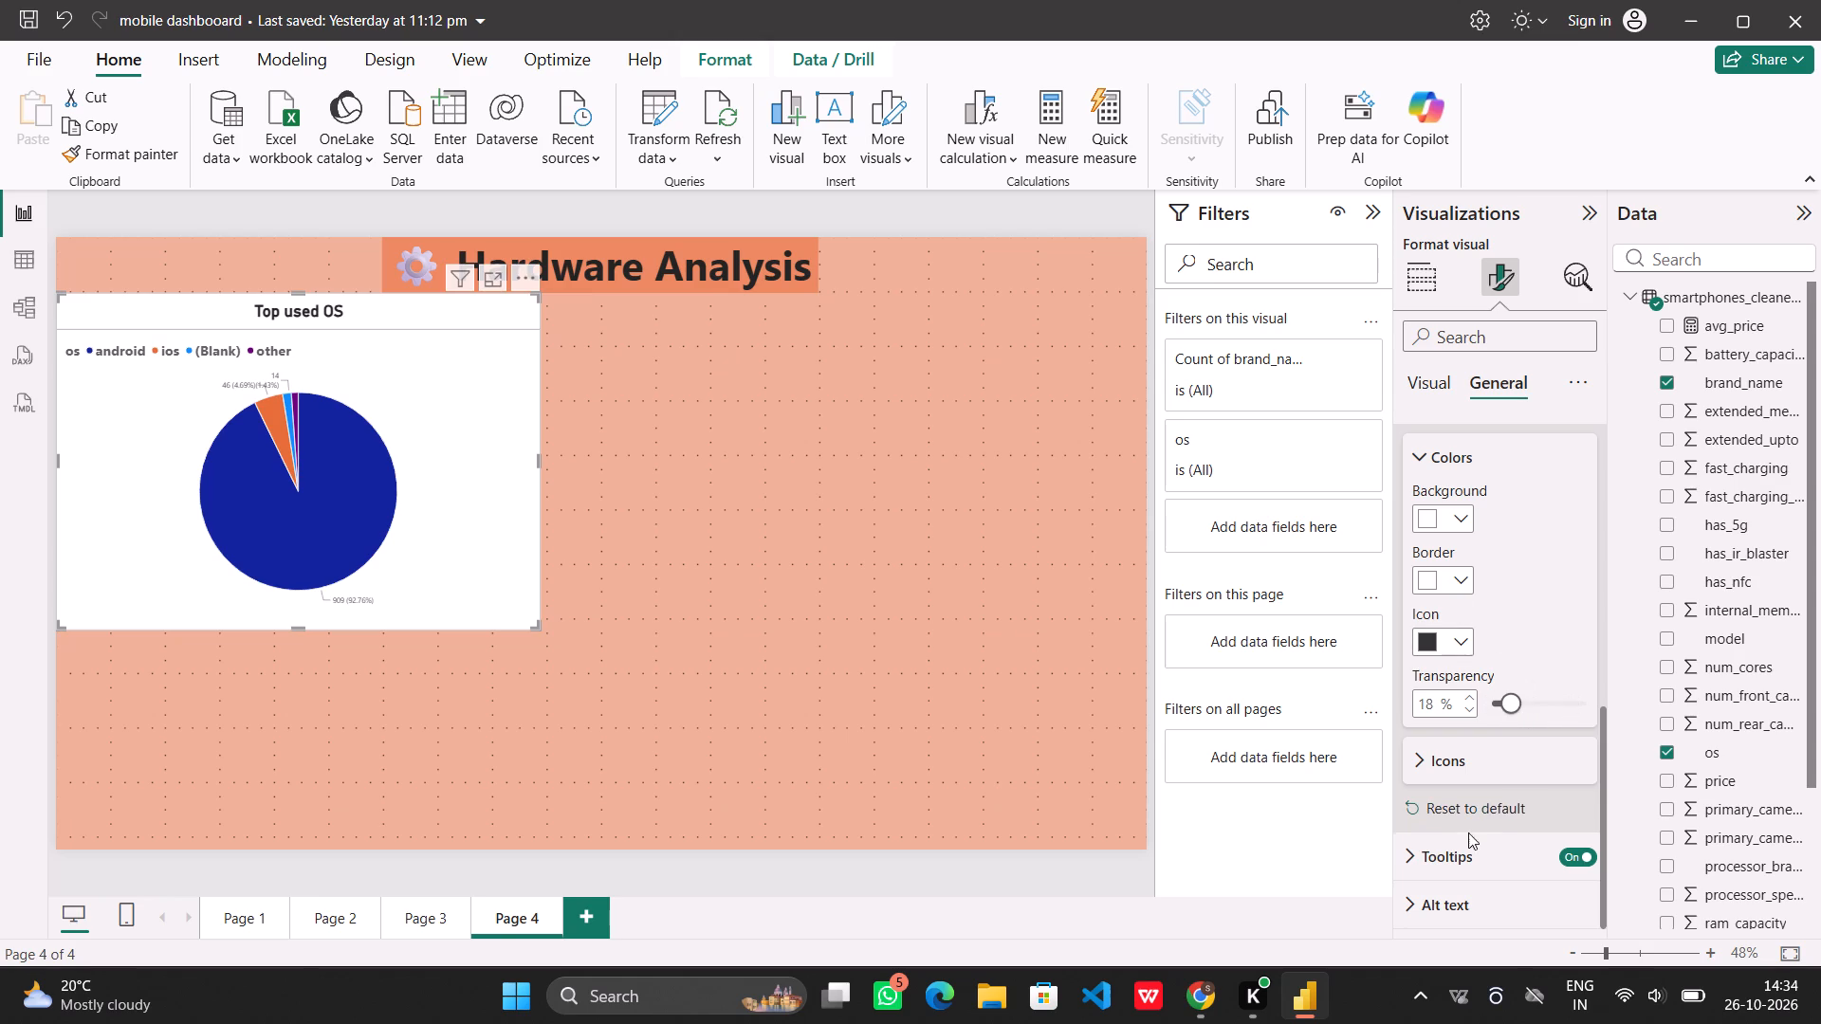
# Set the font size of the pie chart's tooltip text to 21.
pyautogui.click(1461, 846)
pyautogui.scroll(-3, 1461, 846)
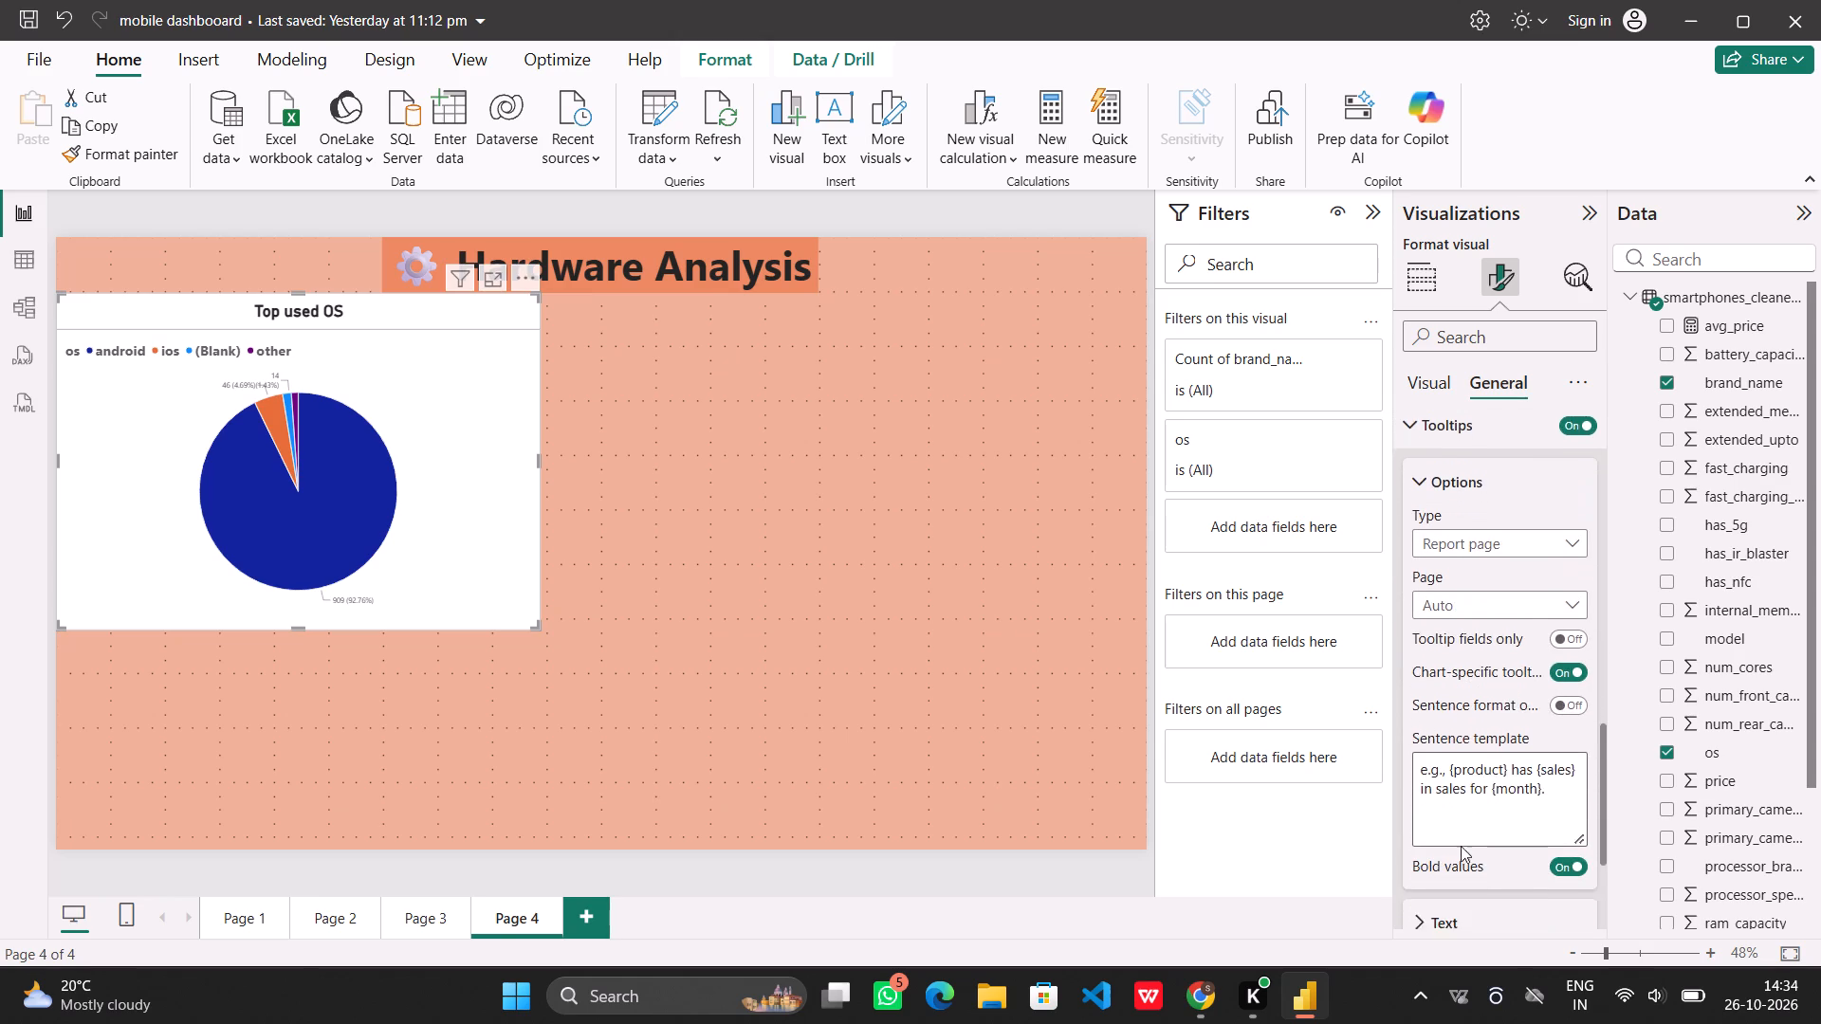
pyautogui.scroll(-1, 1461, 846)
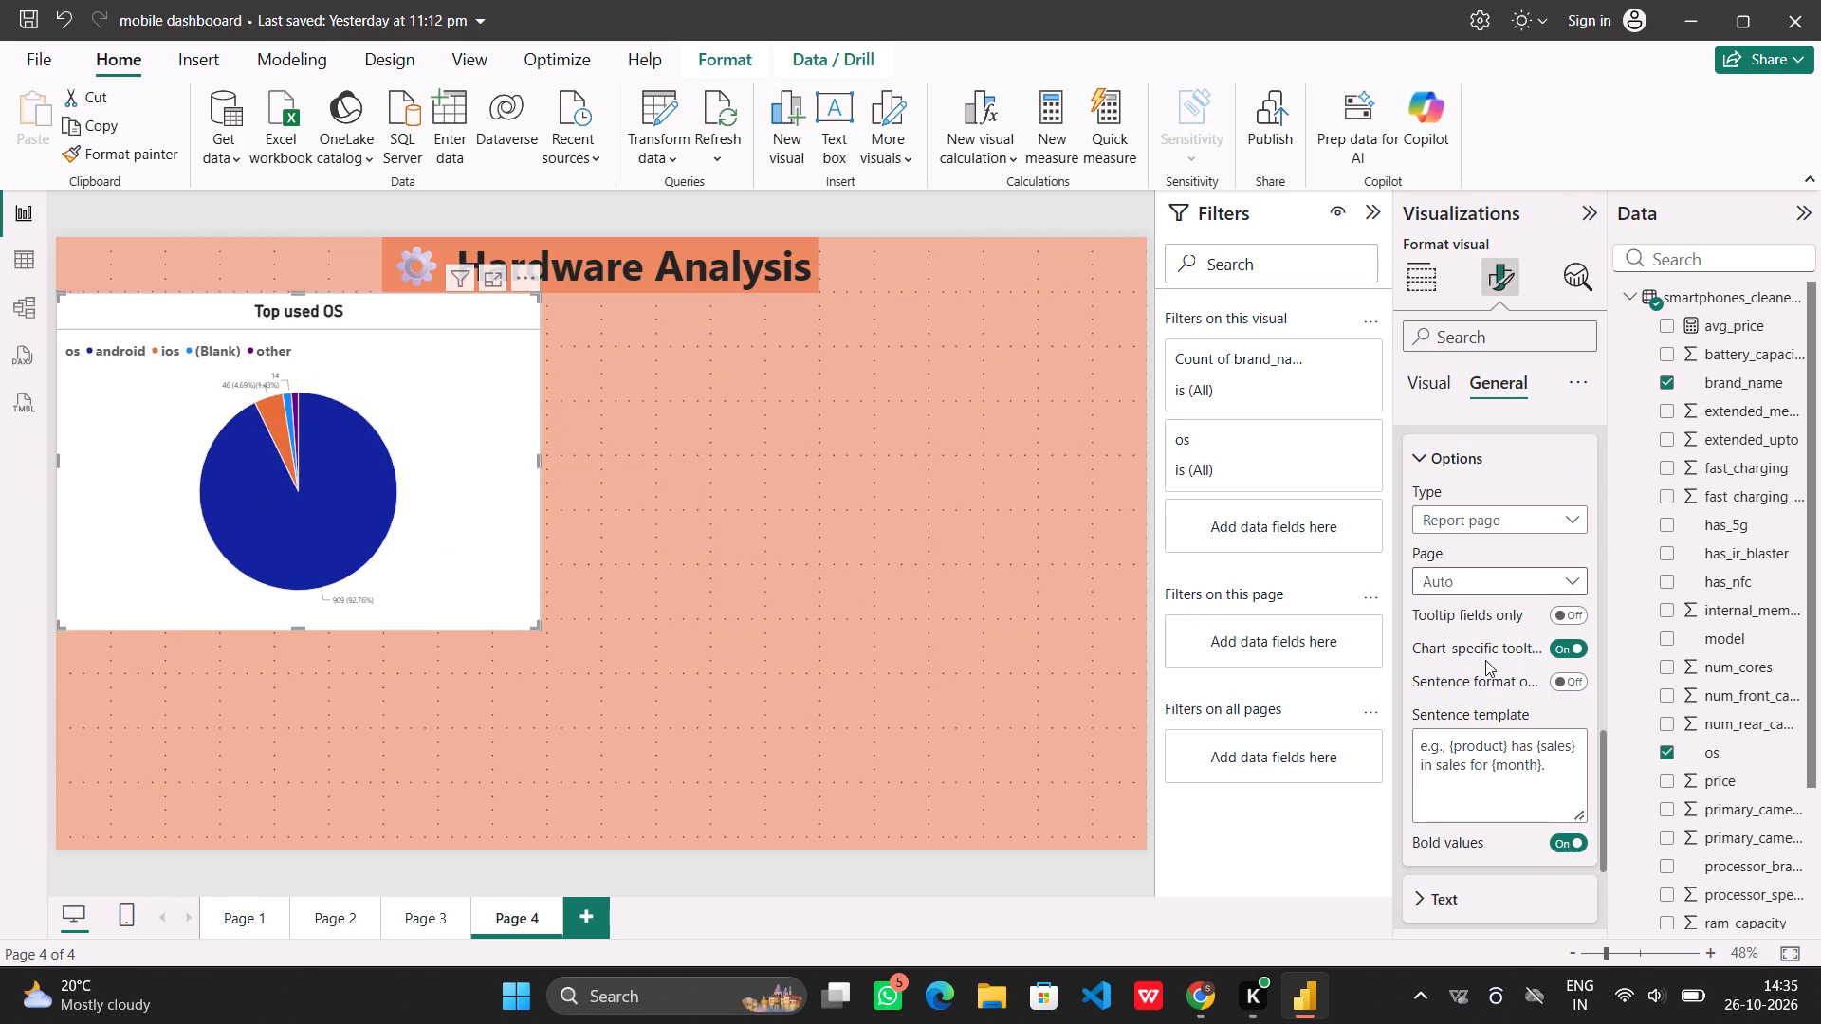
pyautogui.scroll(-3, 1485, 660)
pyautogui.click(1478, 701)
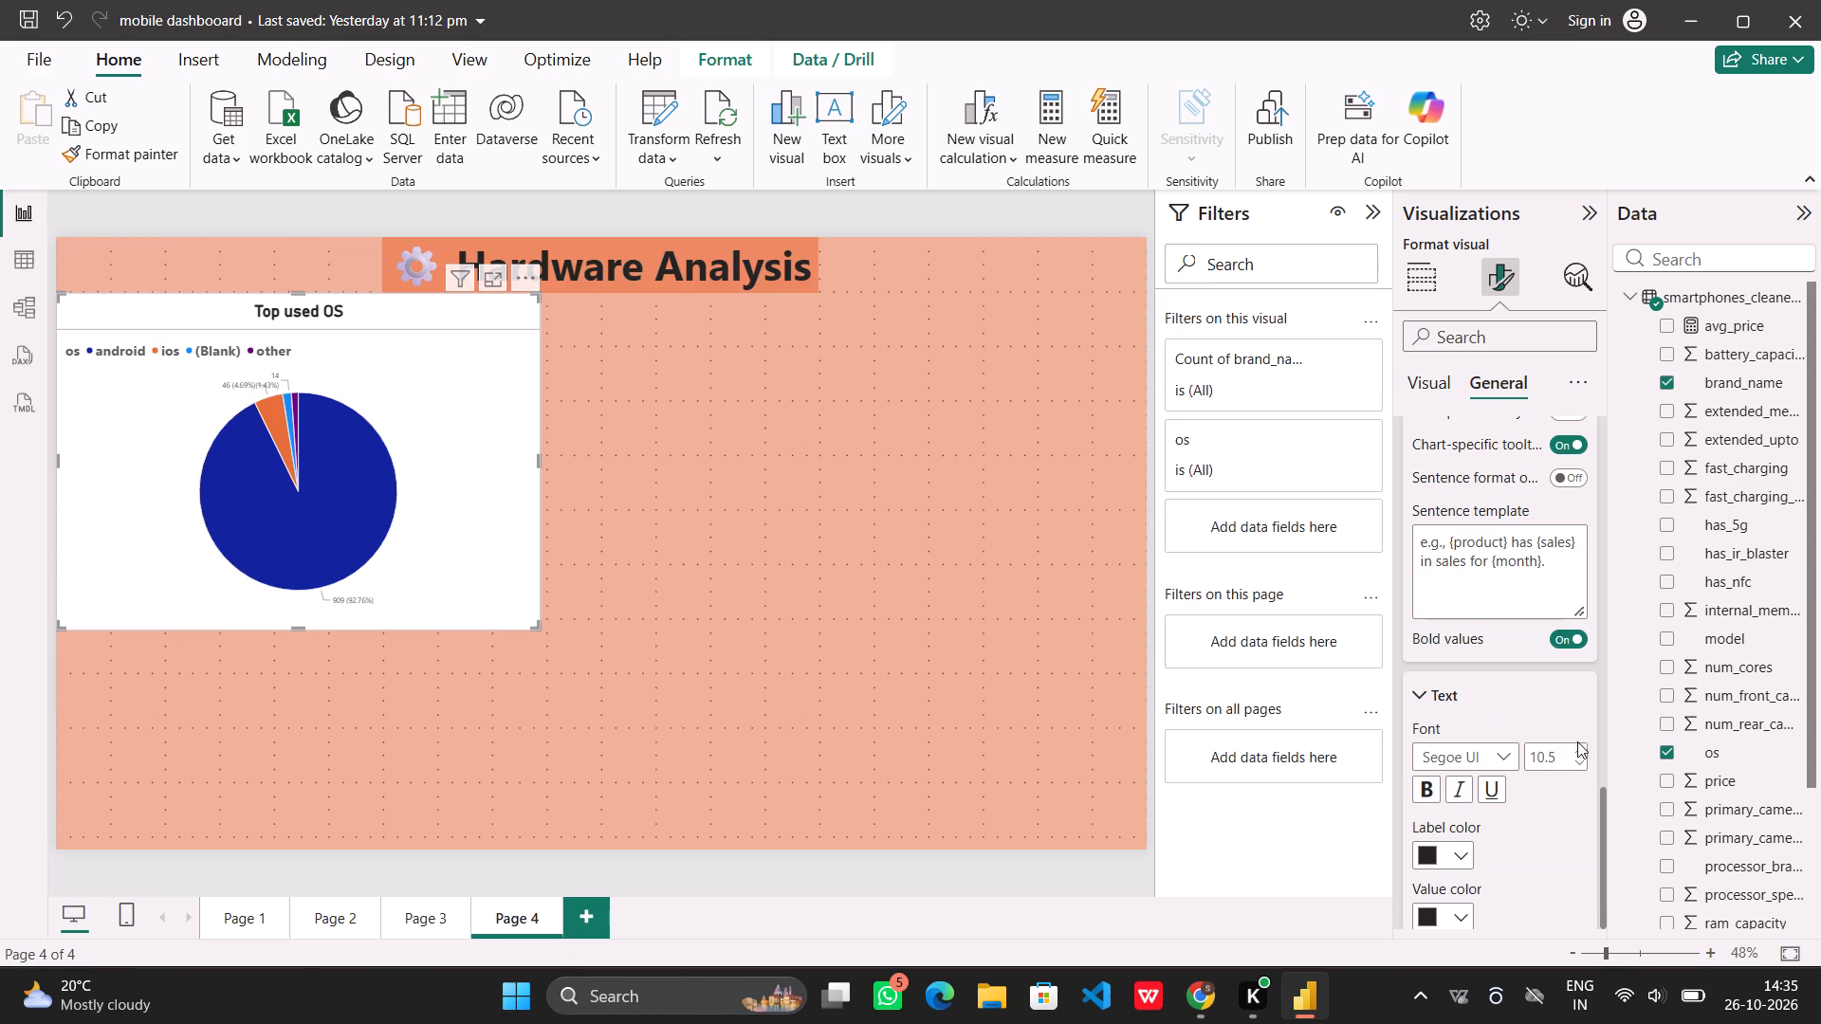
pyautogui.tripleClick(1576, 747)
pyautogui.tripleClick(1576, 747)
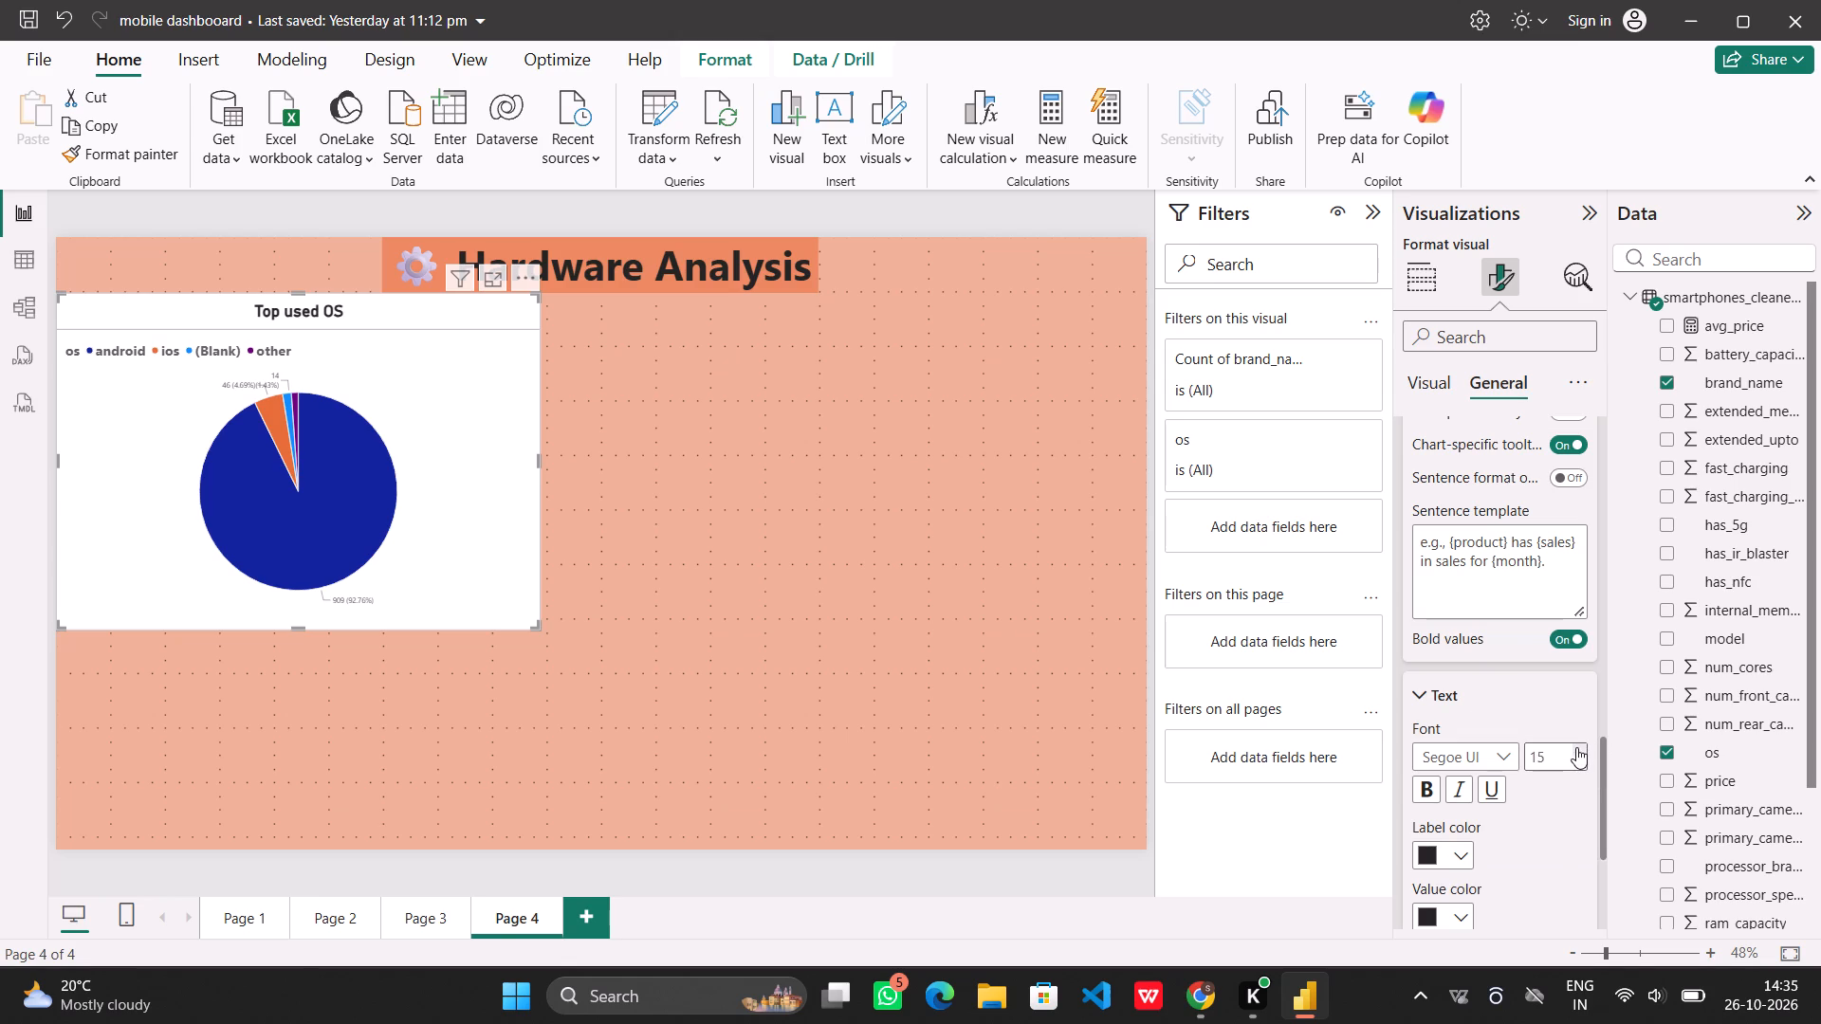
pyautogui.click(1576, 747)
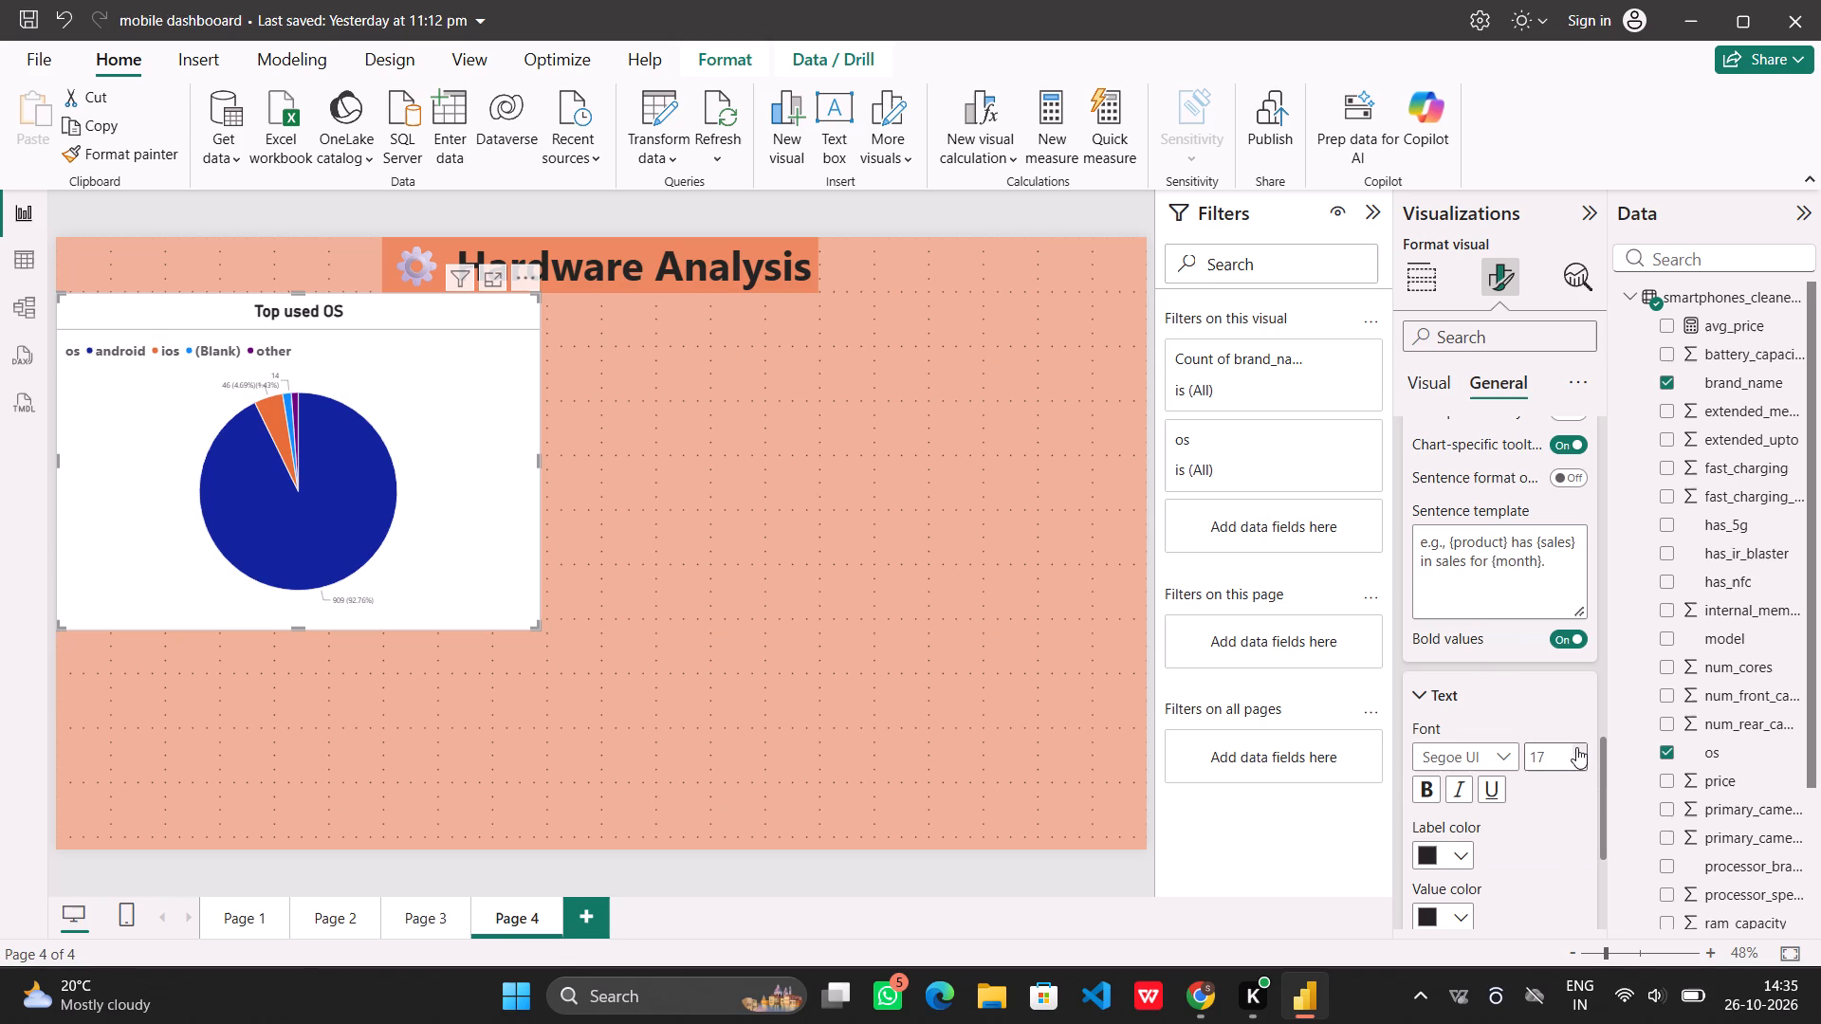
pyautogui.tripleClick(1576, 747)
pyautogui.click(1576, 747)
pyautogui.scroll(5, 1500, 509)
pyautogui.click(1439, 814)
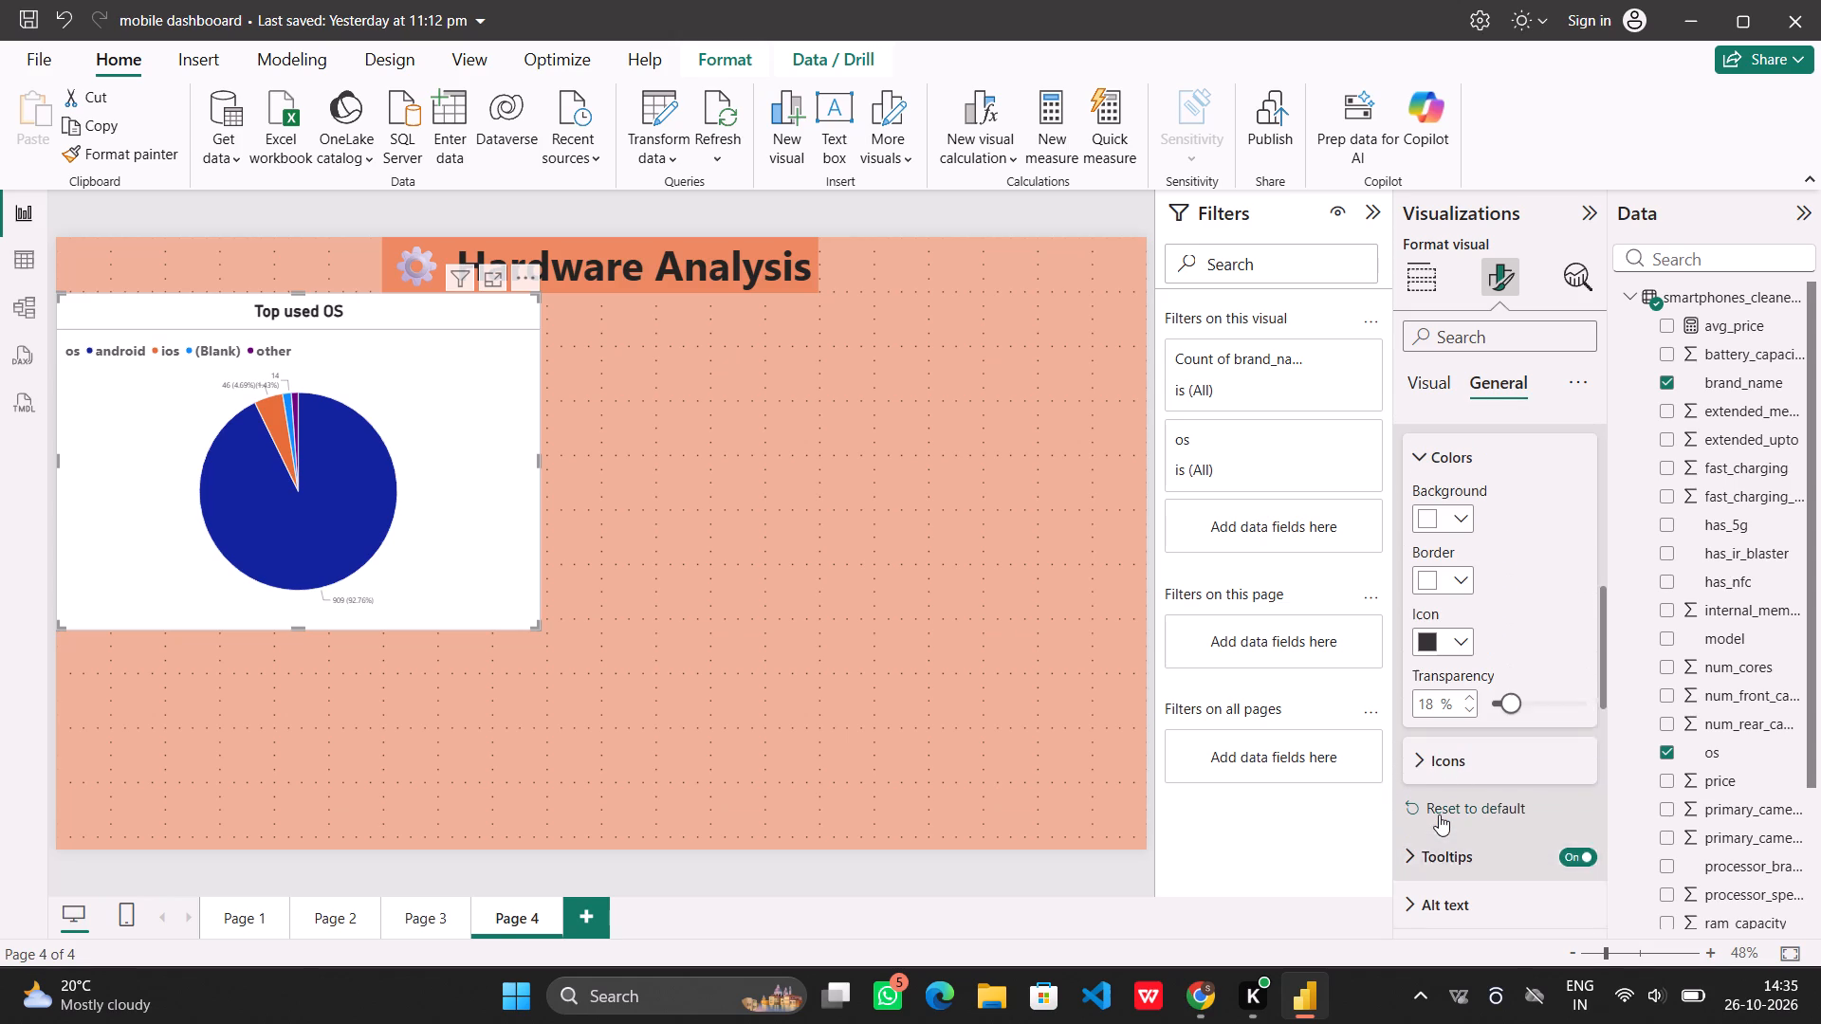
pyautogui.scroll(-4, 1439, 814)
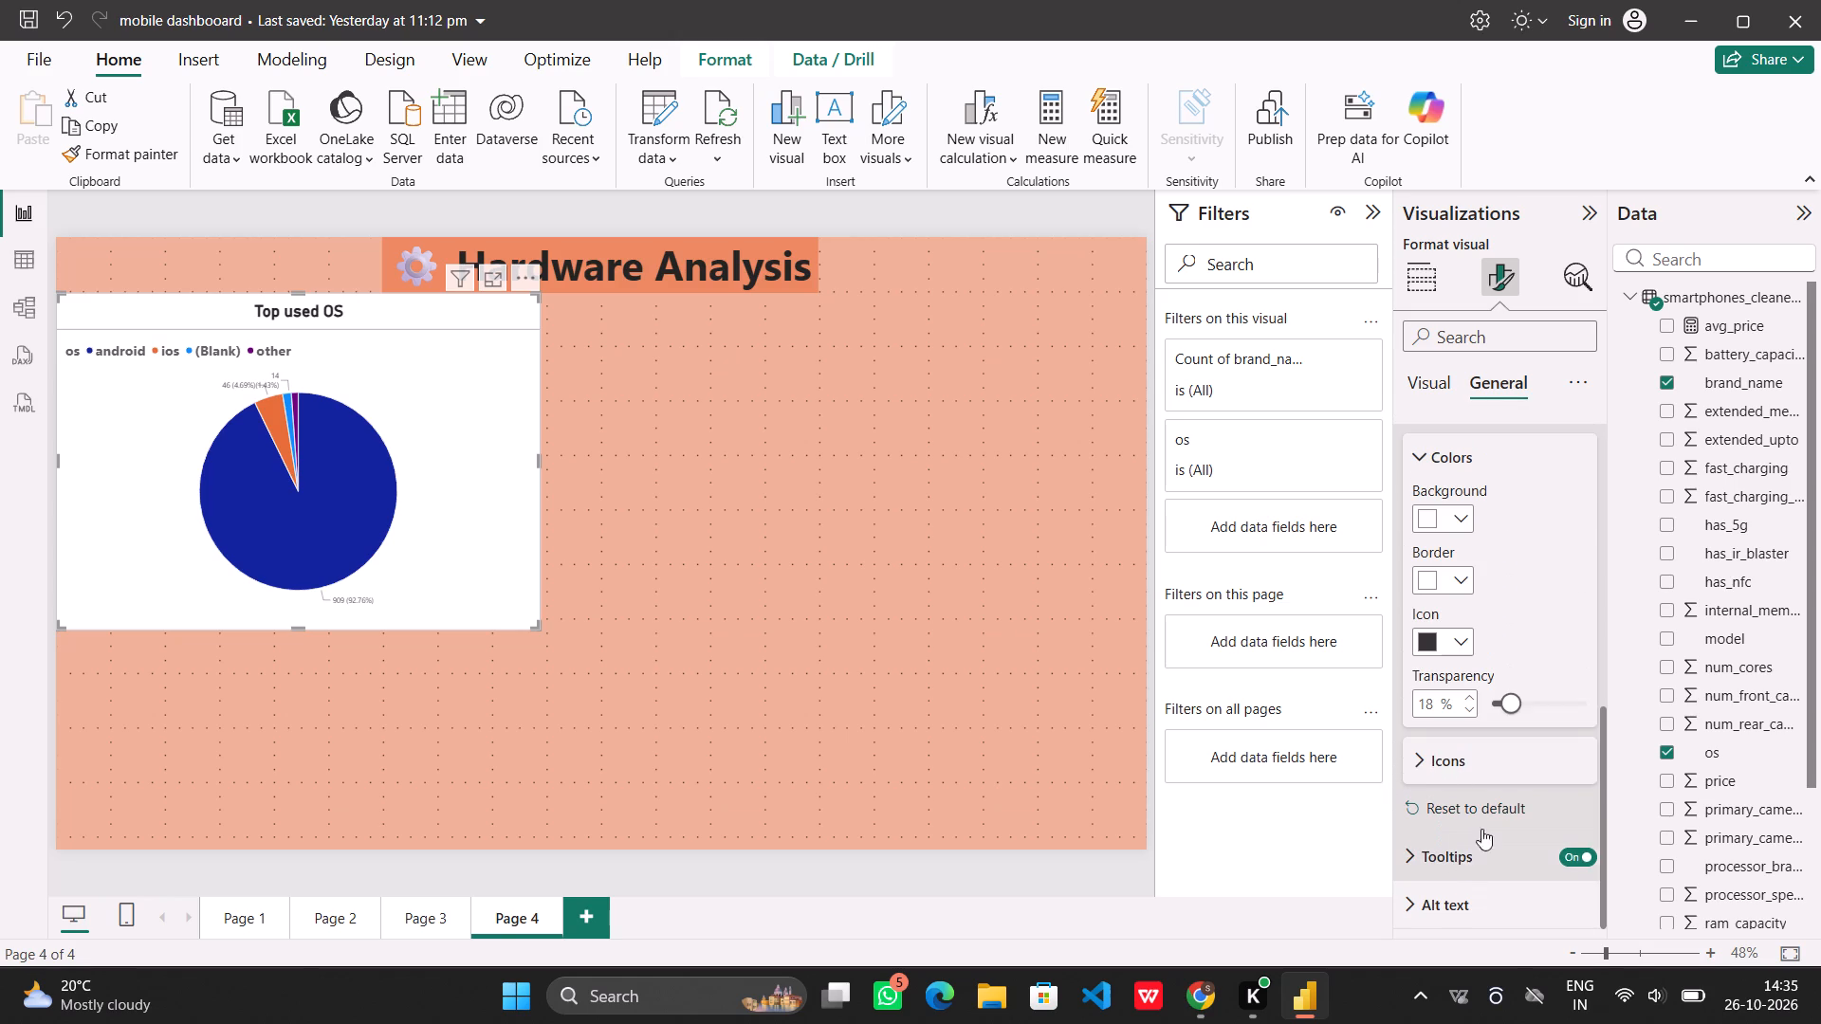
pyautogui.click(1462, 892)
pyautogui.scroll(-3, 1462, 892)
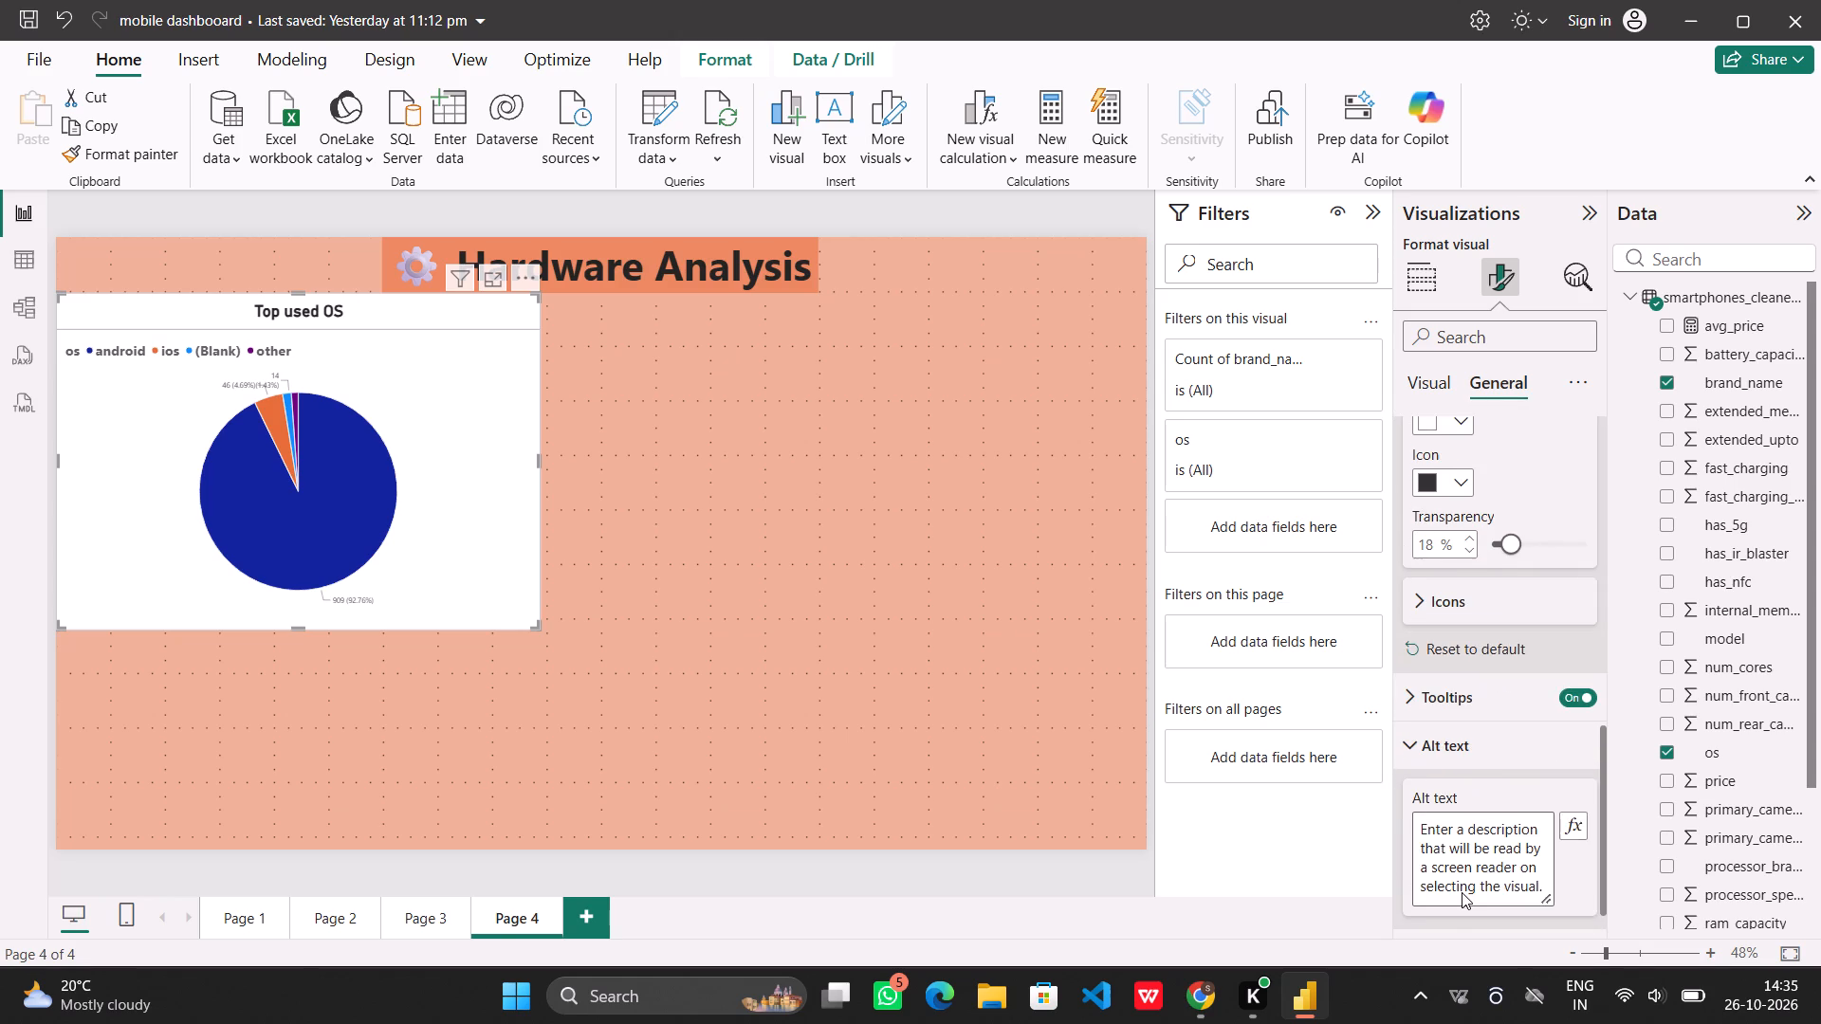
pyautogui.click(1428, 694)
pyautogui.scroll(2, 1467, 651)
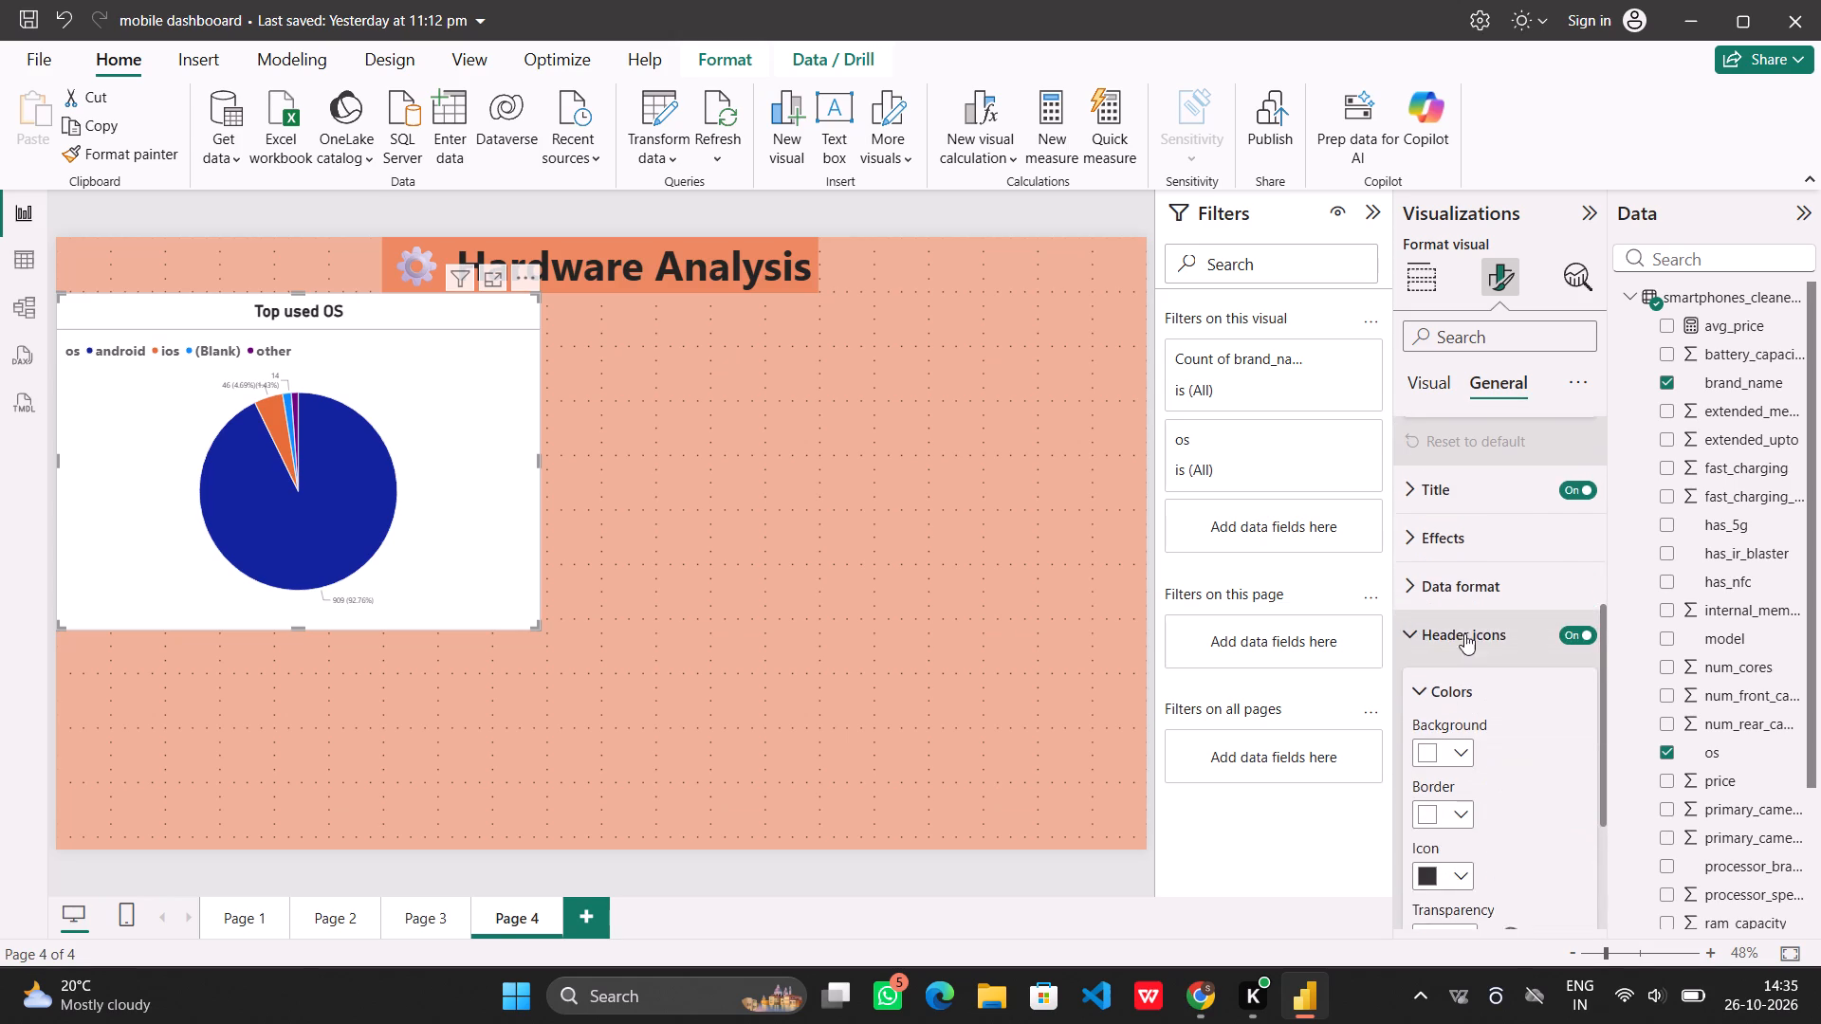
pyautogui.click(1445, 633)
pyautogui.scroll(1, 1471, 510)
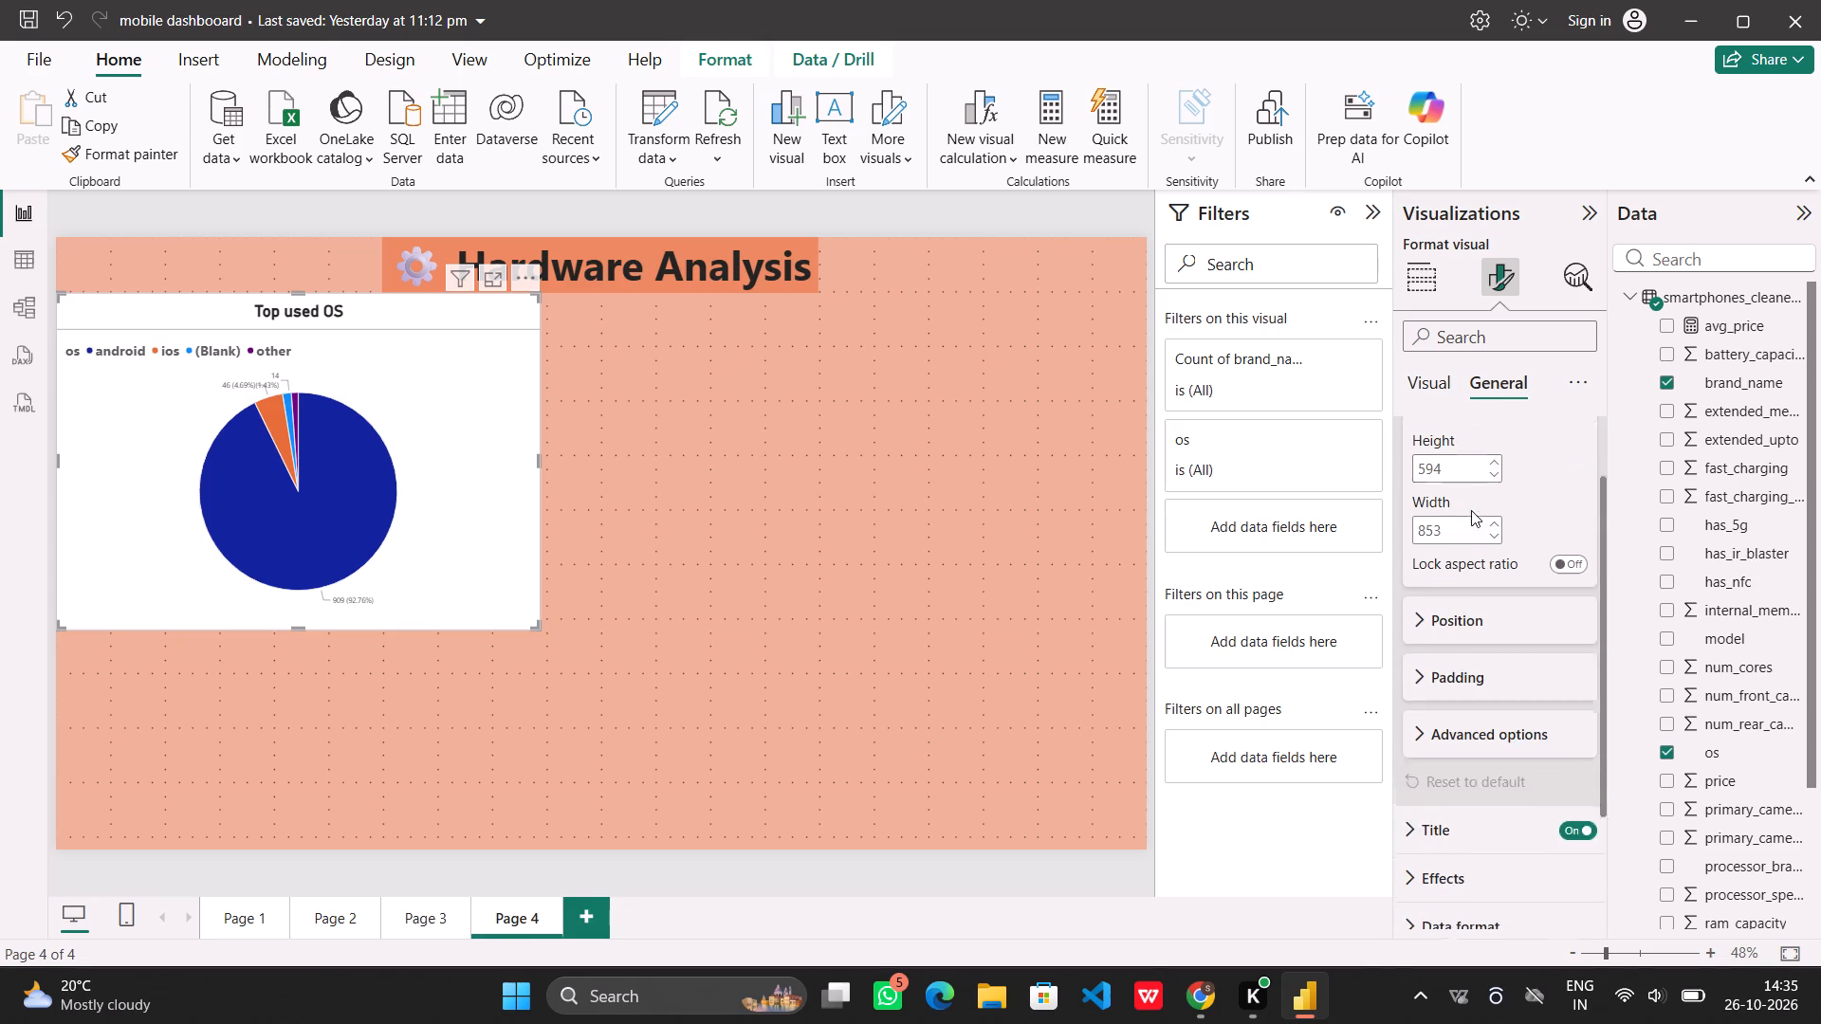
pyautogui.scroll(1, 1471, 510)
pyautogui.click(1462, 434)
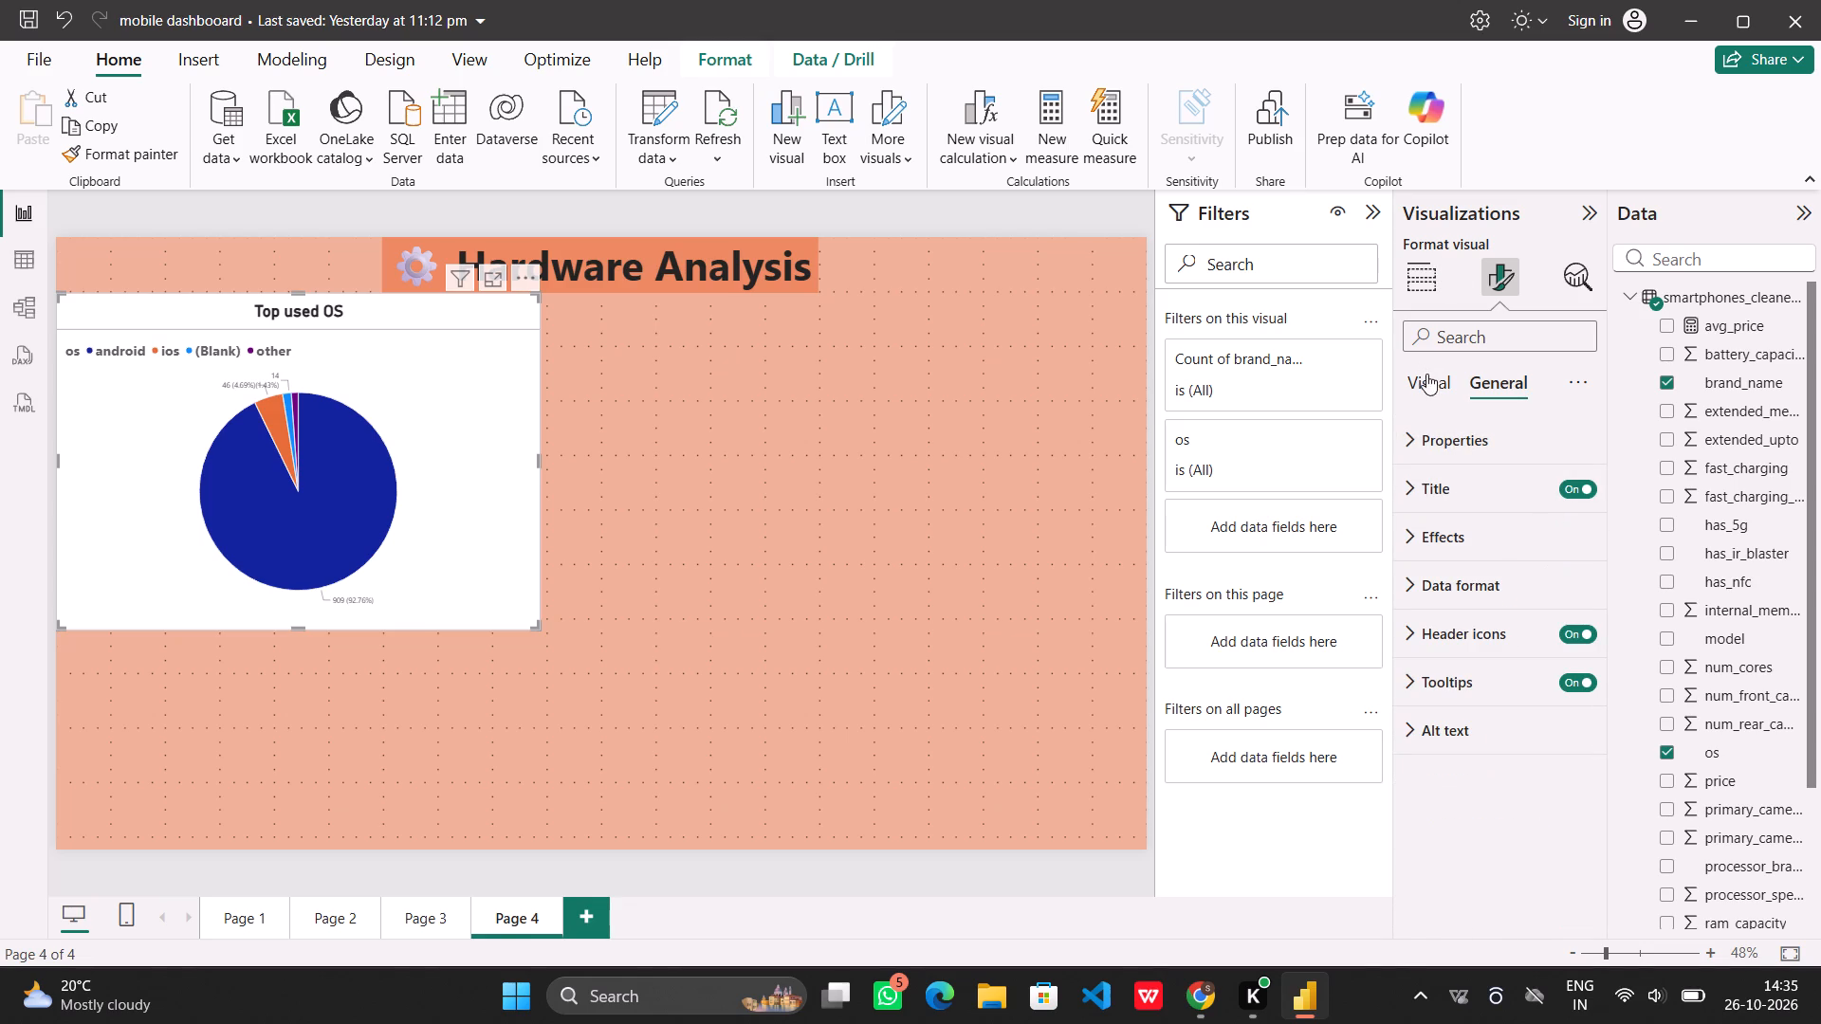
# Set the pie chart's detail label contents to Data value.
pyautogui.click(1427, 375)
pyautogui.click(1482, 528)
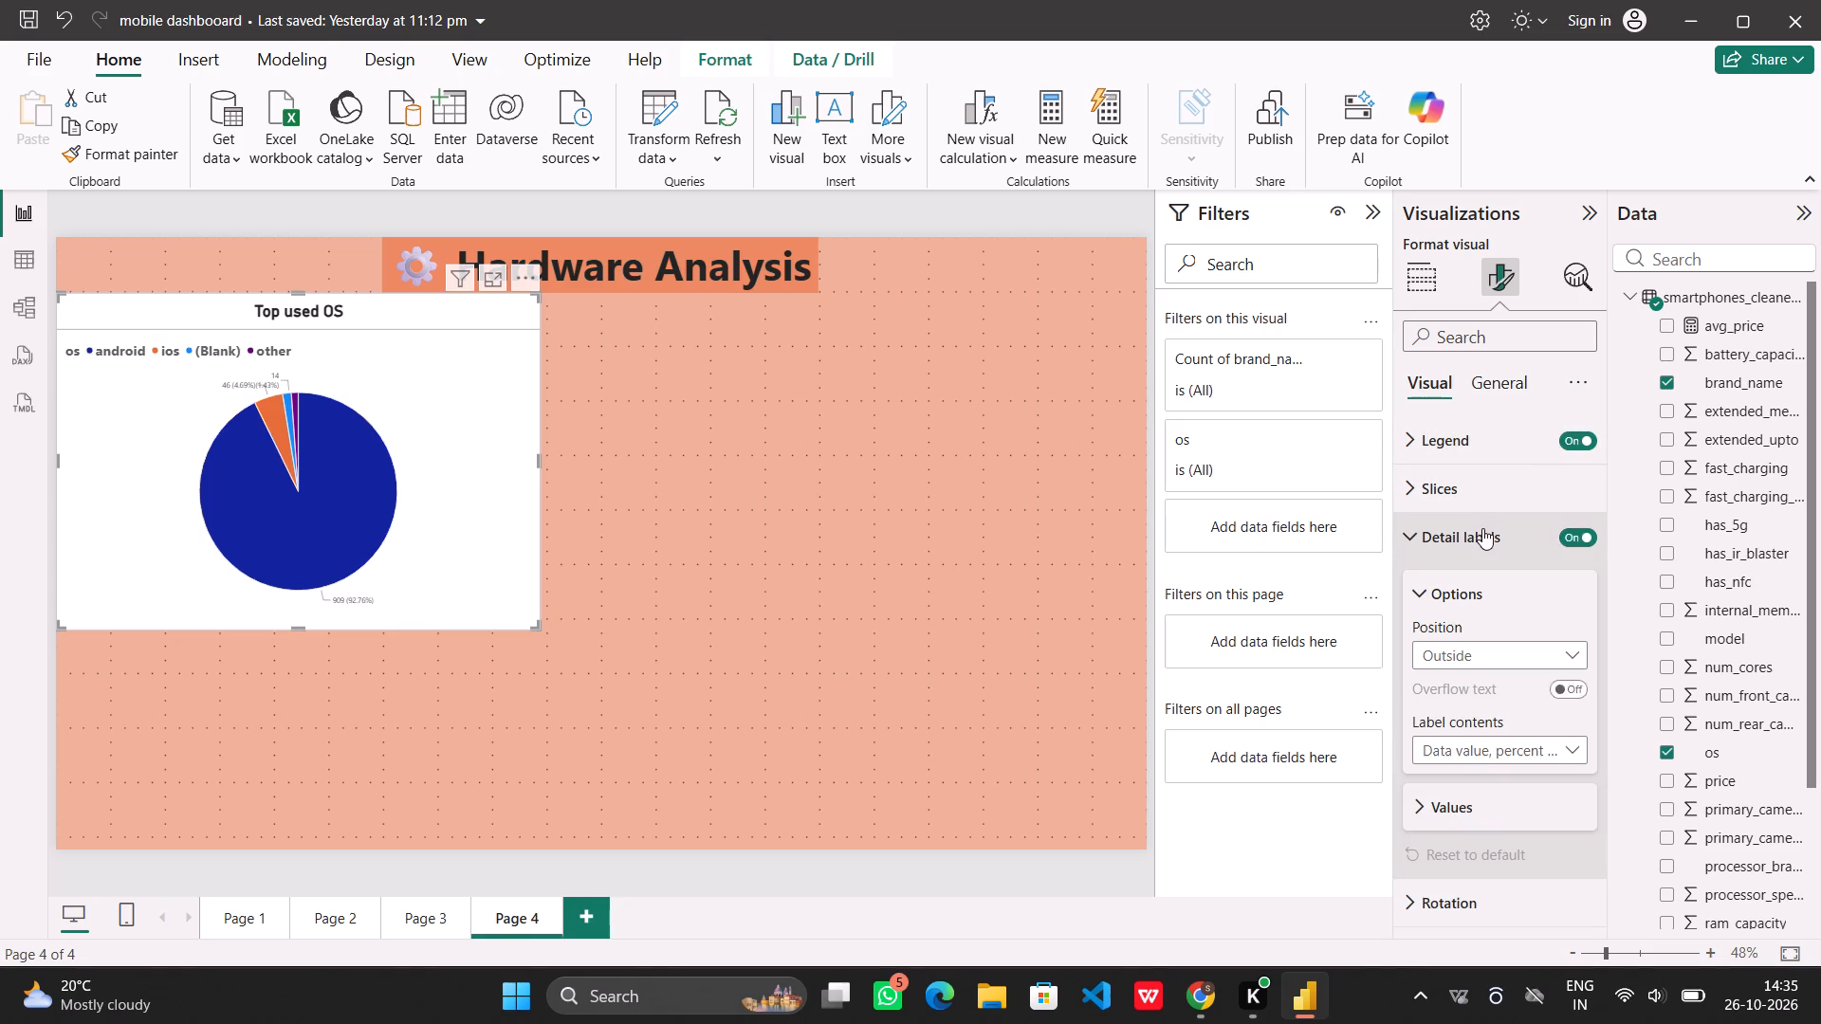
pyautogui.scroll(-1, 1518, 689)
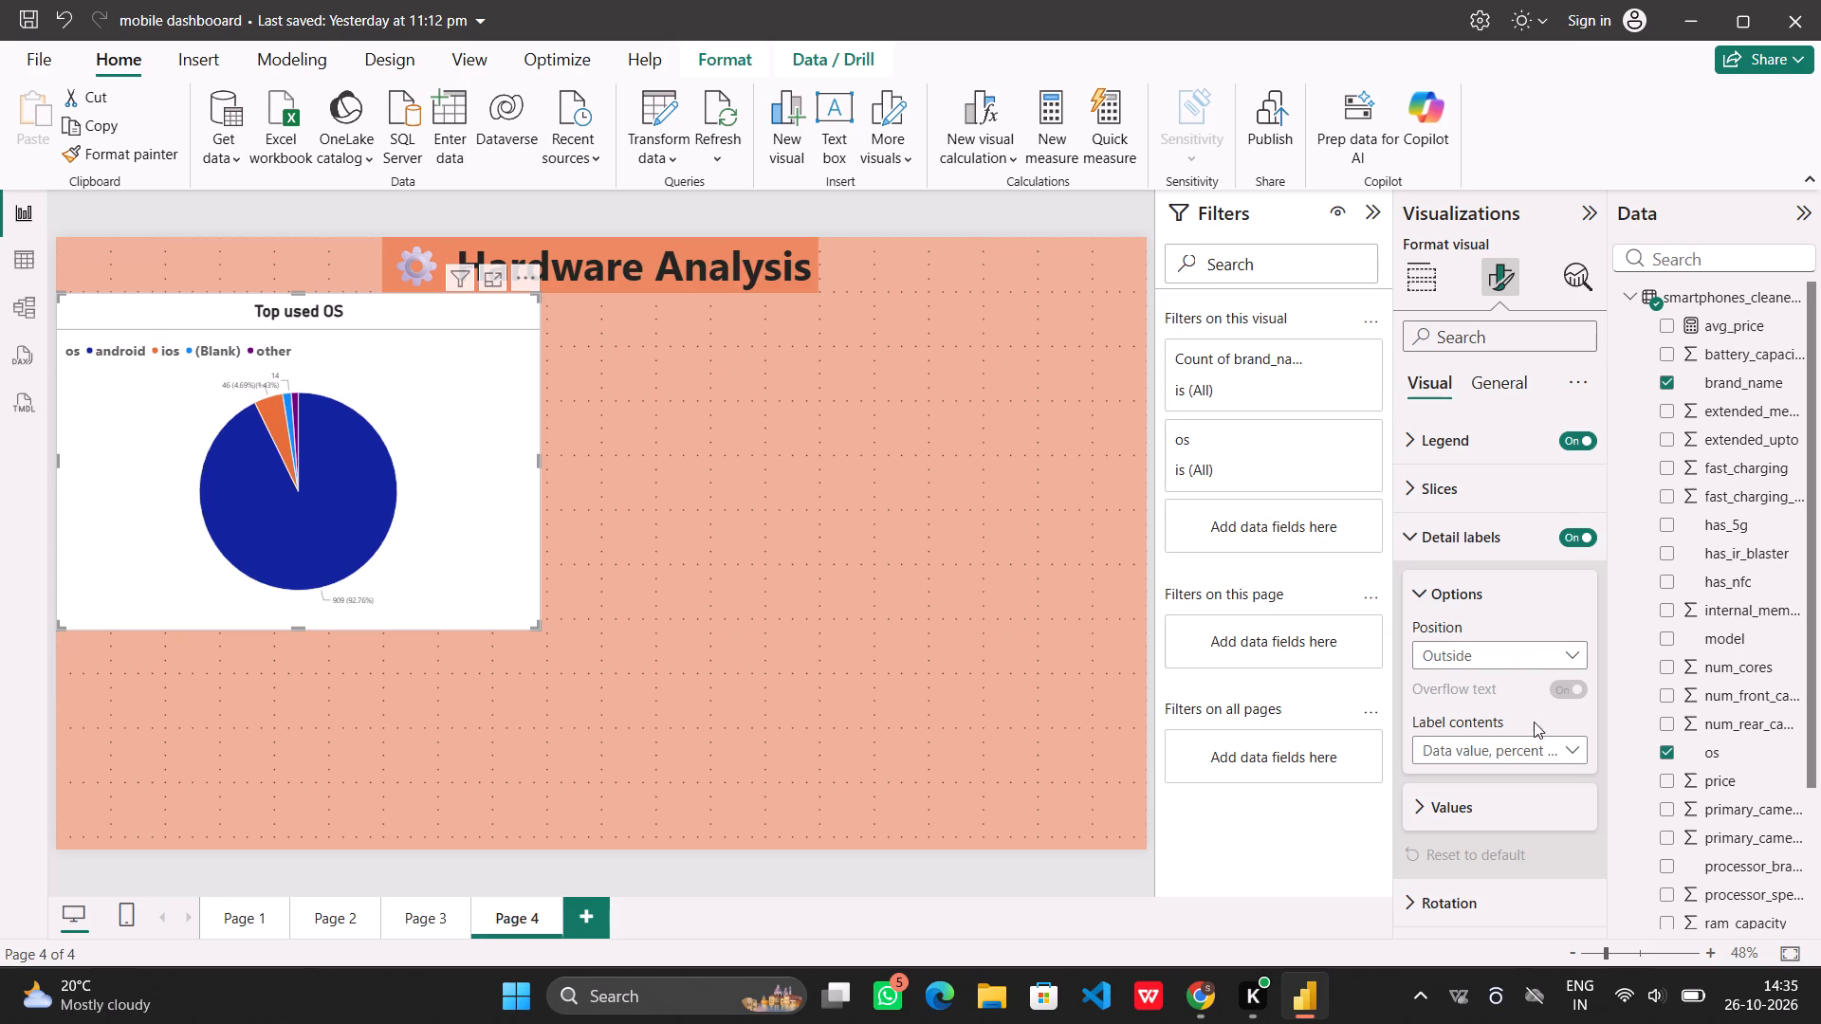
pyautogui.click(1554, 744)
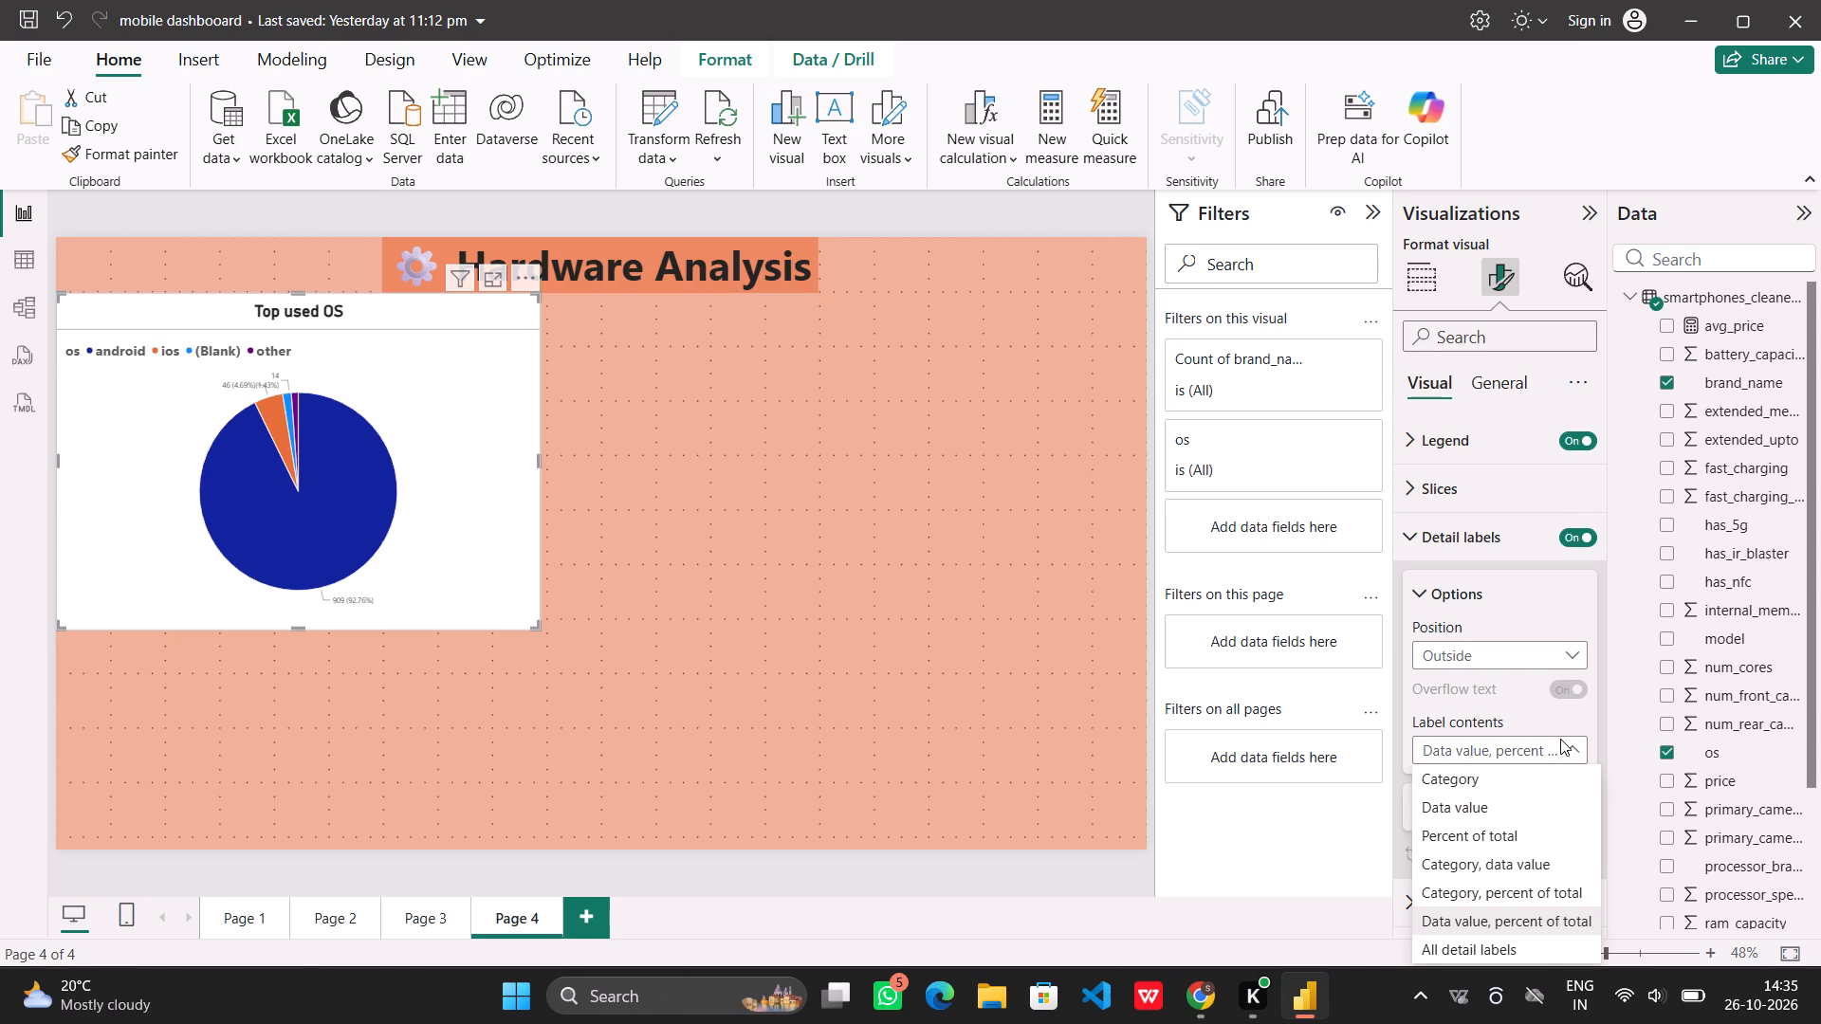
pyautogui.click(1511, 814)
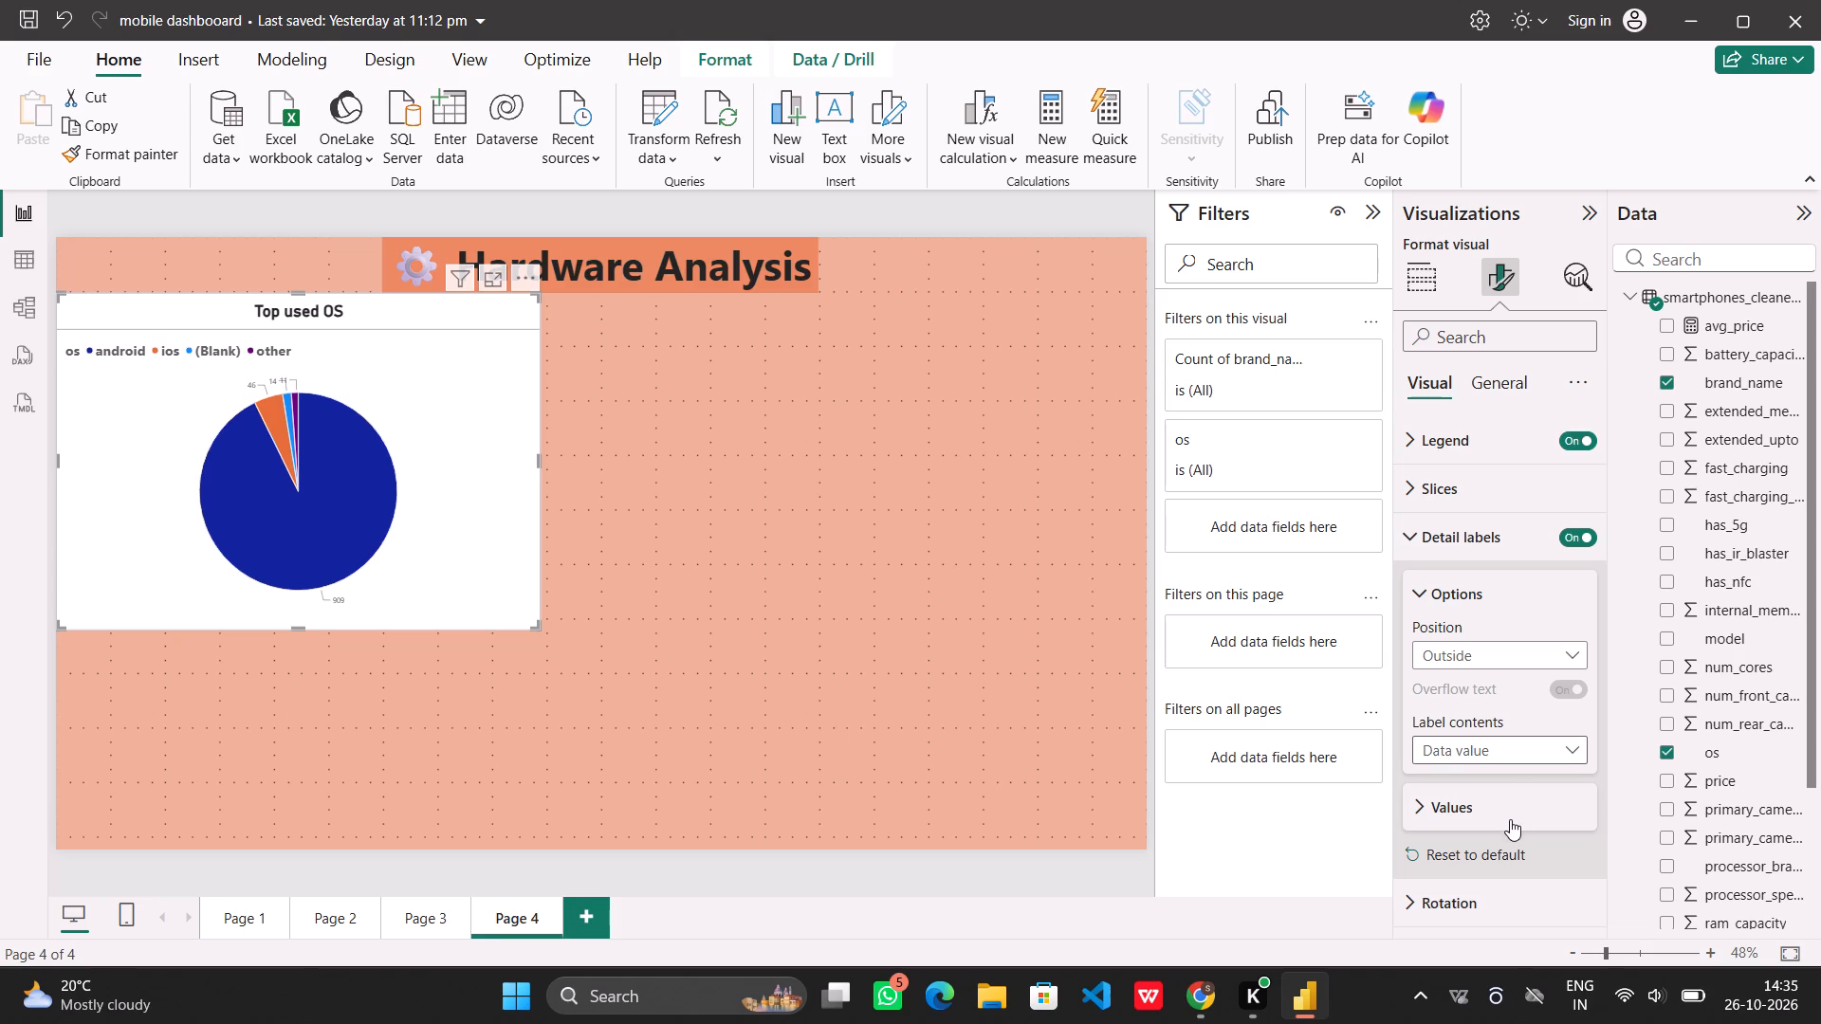
# Set the font size of the pie chart's detail label values to 16.
pyautogui.click(1510, 819)
pyautogui.scroll(-2, 1510, 819)
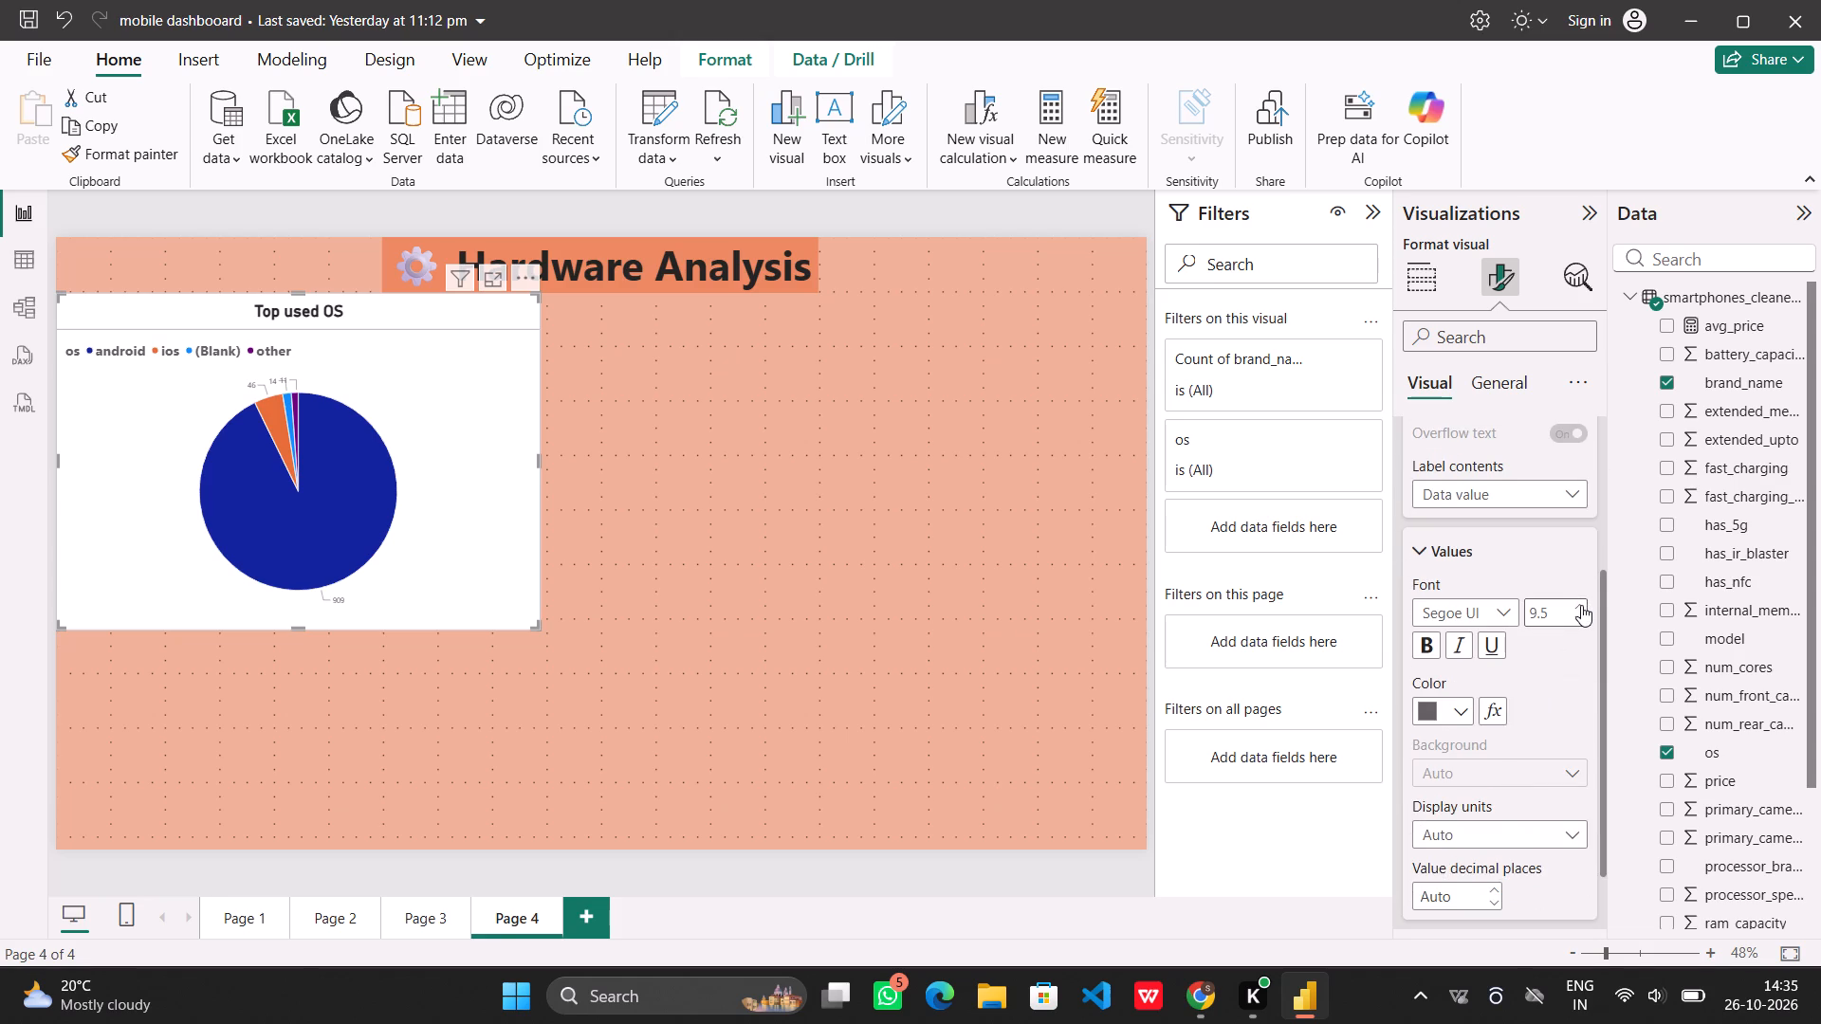
pyautogui.tripleClick(1581, 605)
pyautogui.tripleClick(1581, 605)
pyautogui.click(1581, 605)
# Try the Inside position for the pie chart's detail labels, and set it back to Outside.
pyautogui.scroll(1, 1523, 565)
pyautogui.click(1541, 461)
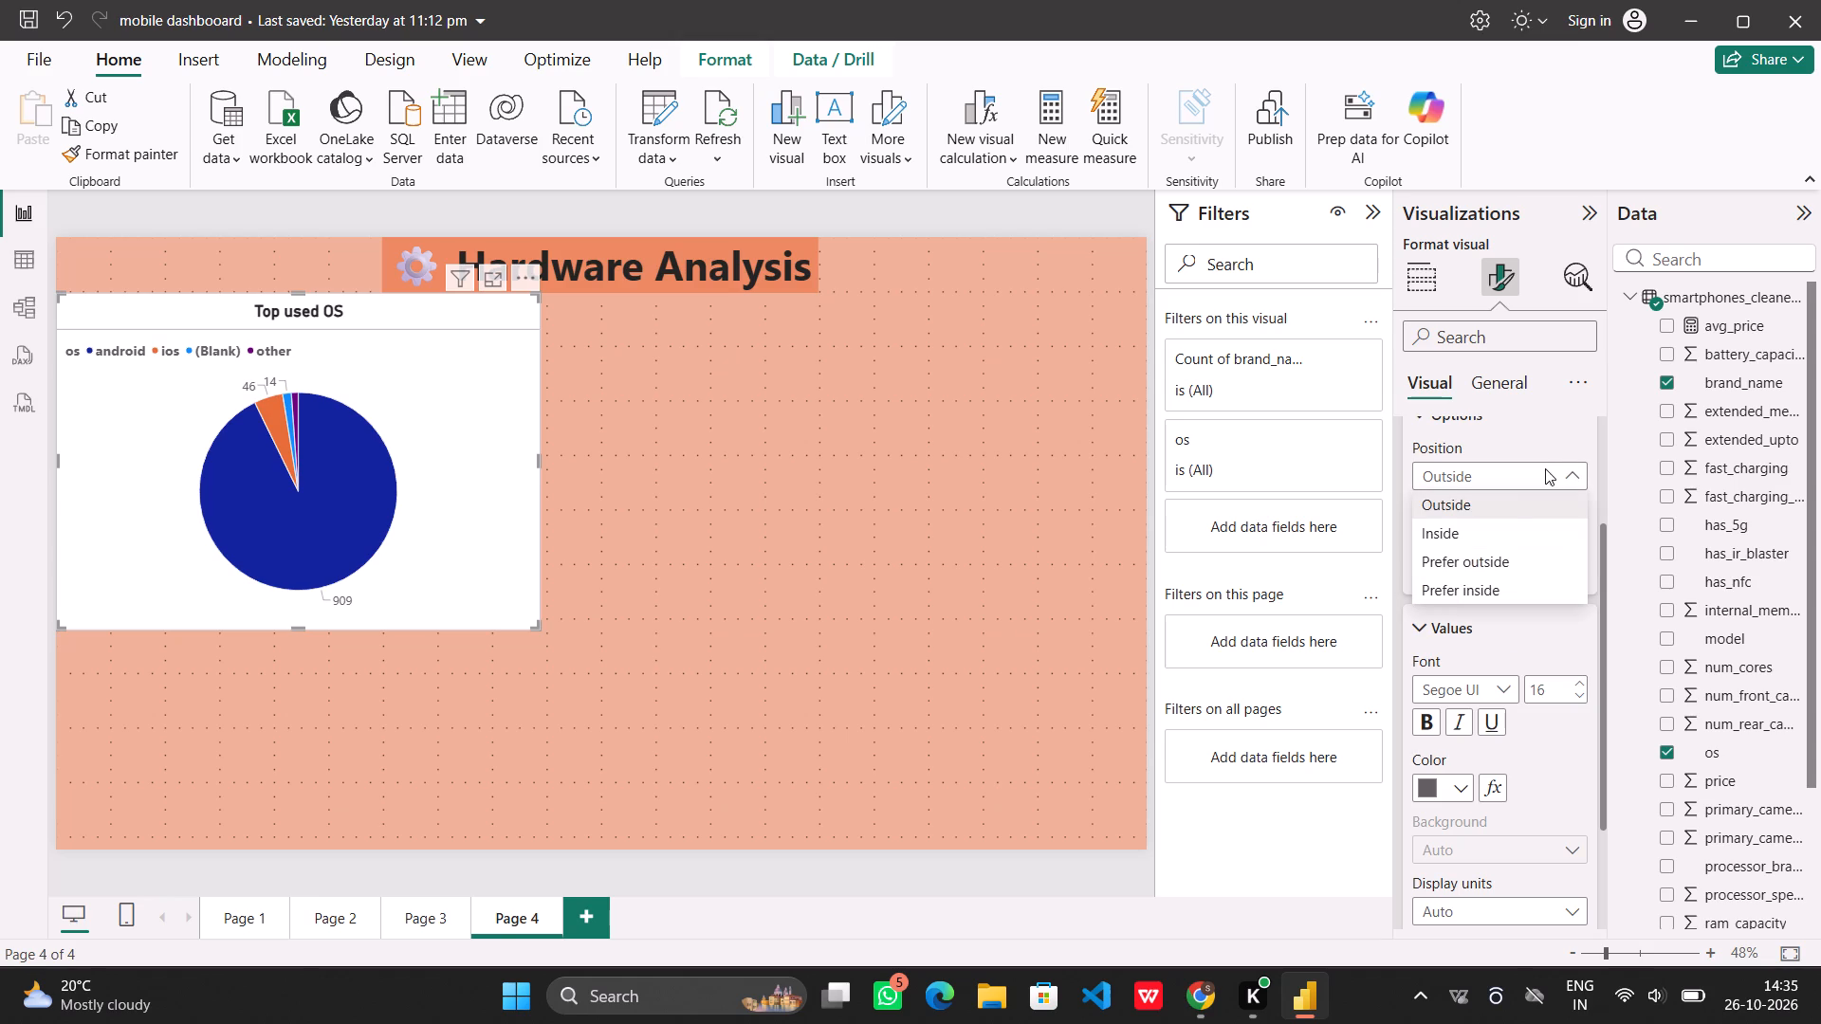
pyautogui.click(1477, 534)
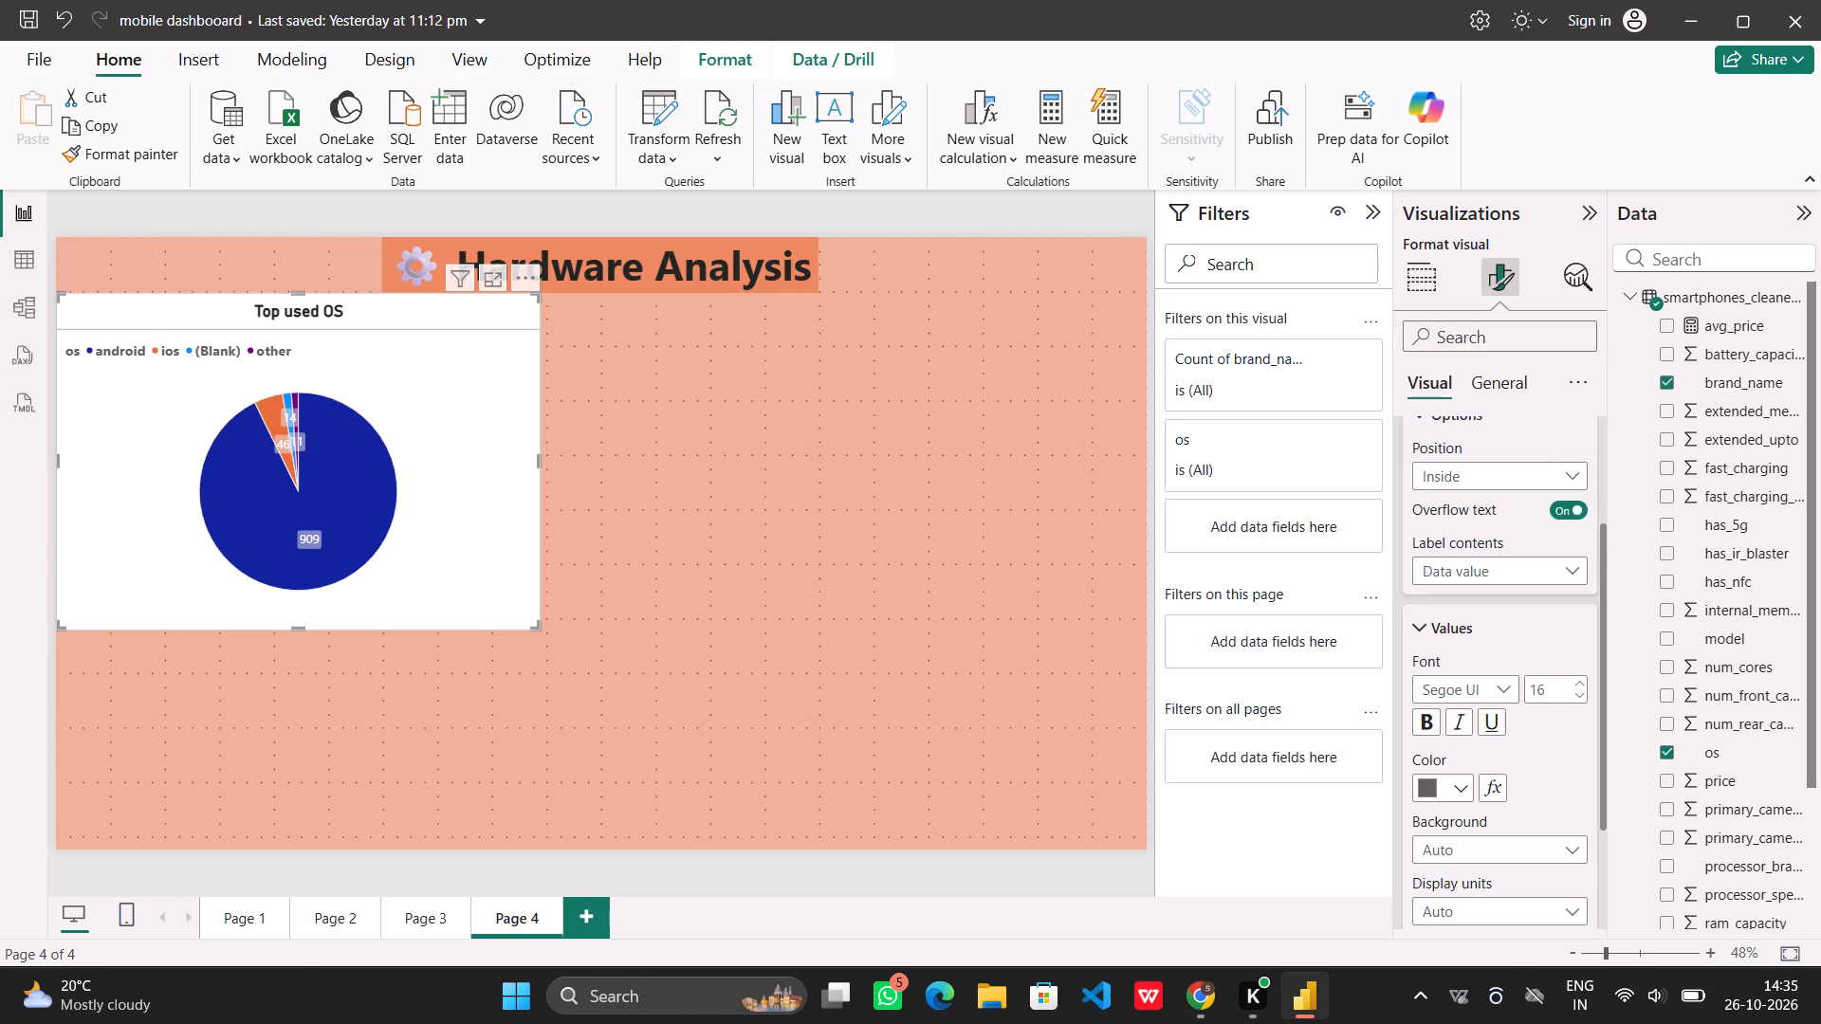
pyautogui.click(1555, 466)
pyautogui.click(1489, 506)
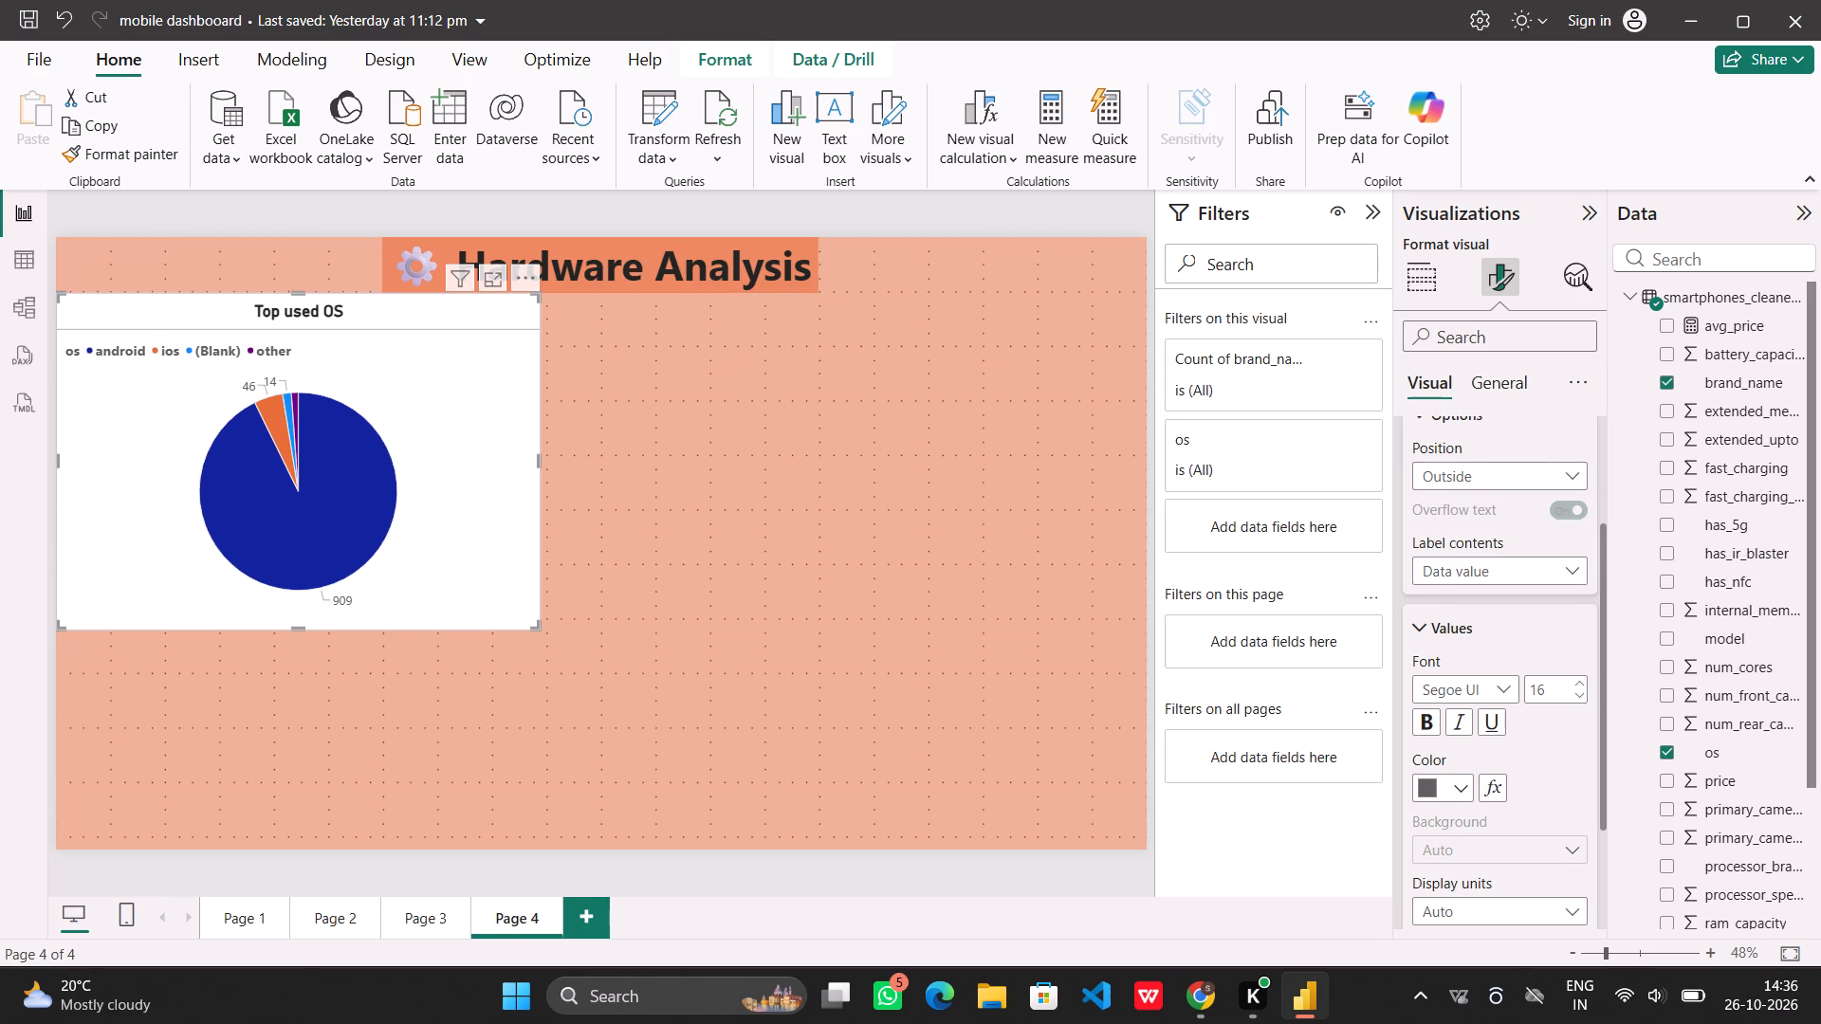
# Set the pie chart's detail label contents to Category, percent of total, and deselect the chart.
pyautogui.click(1554, 567)
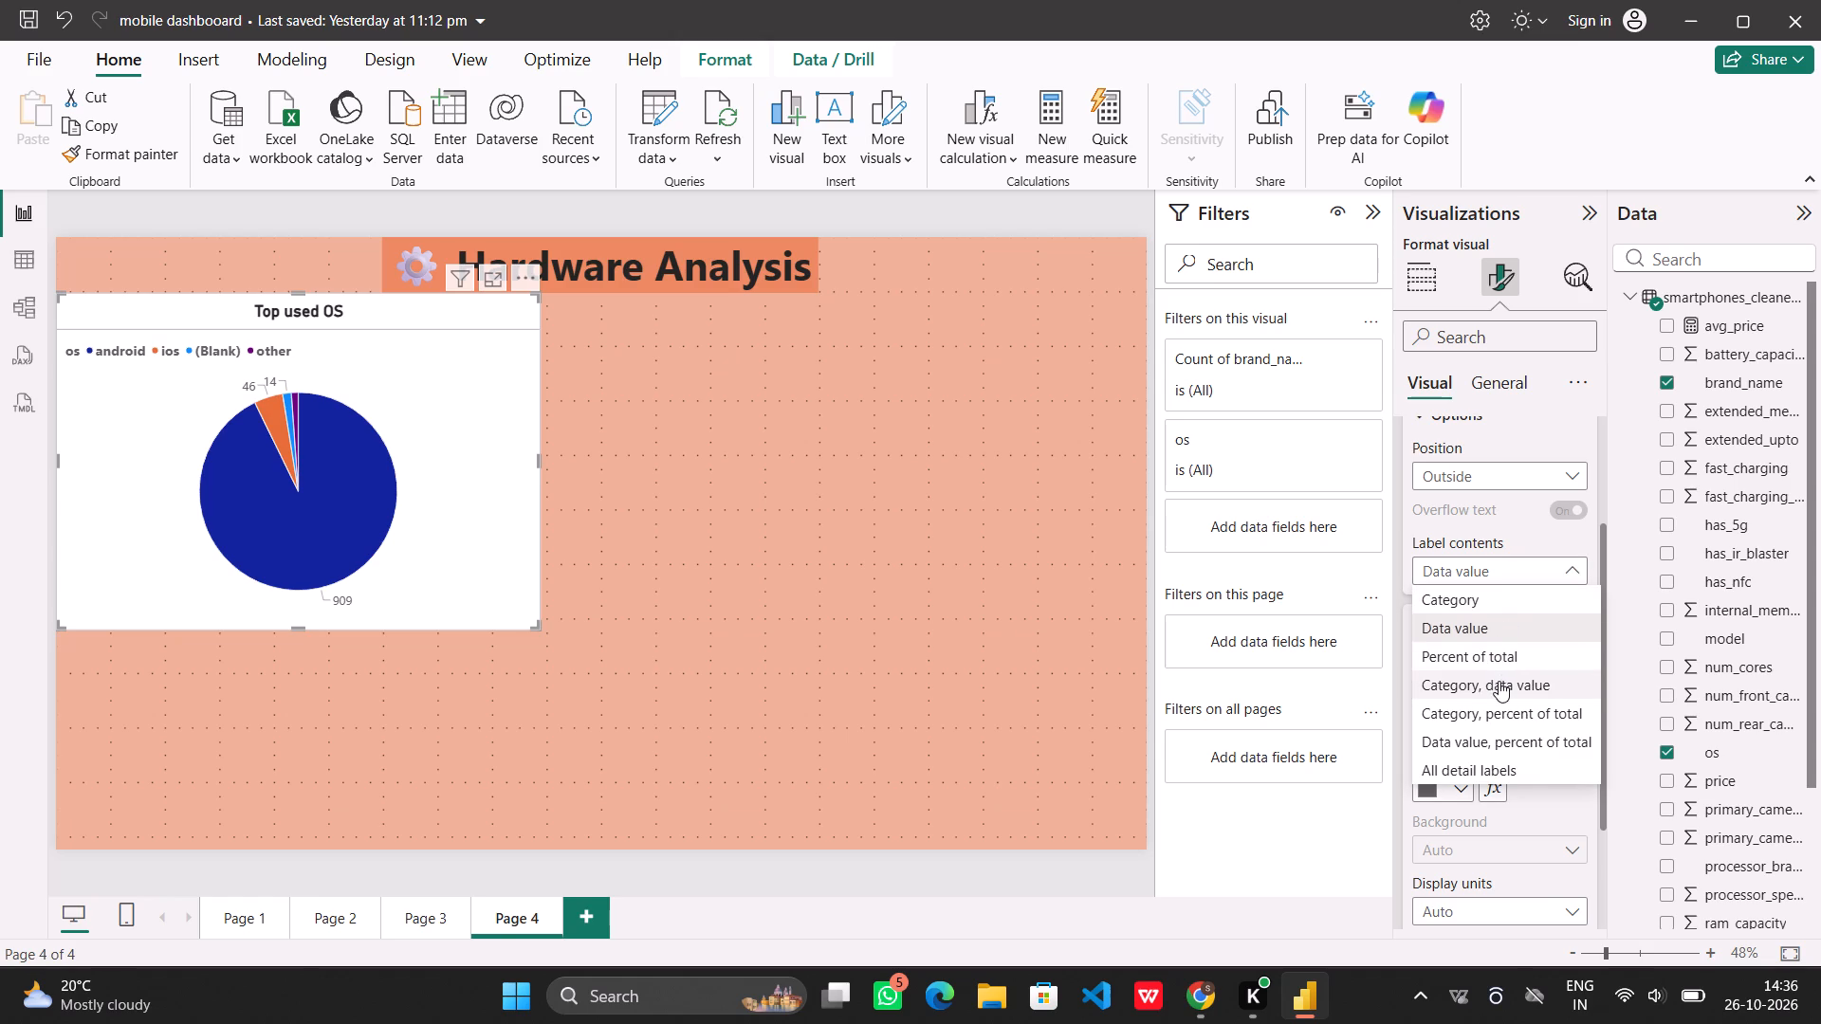
pyautogui.click(1506, 714)
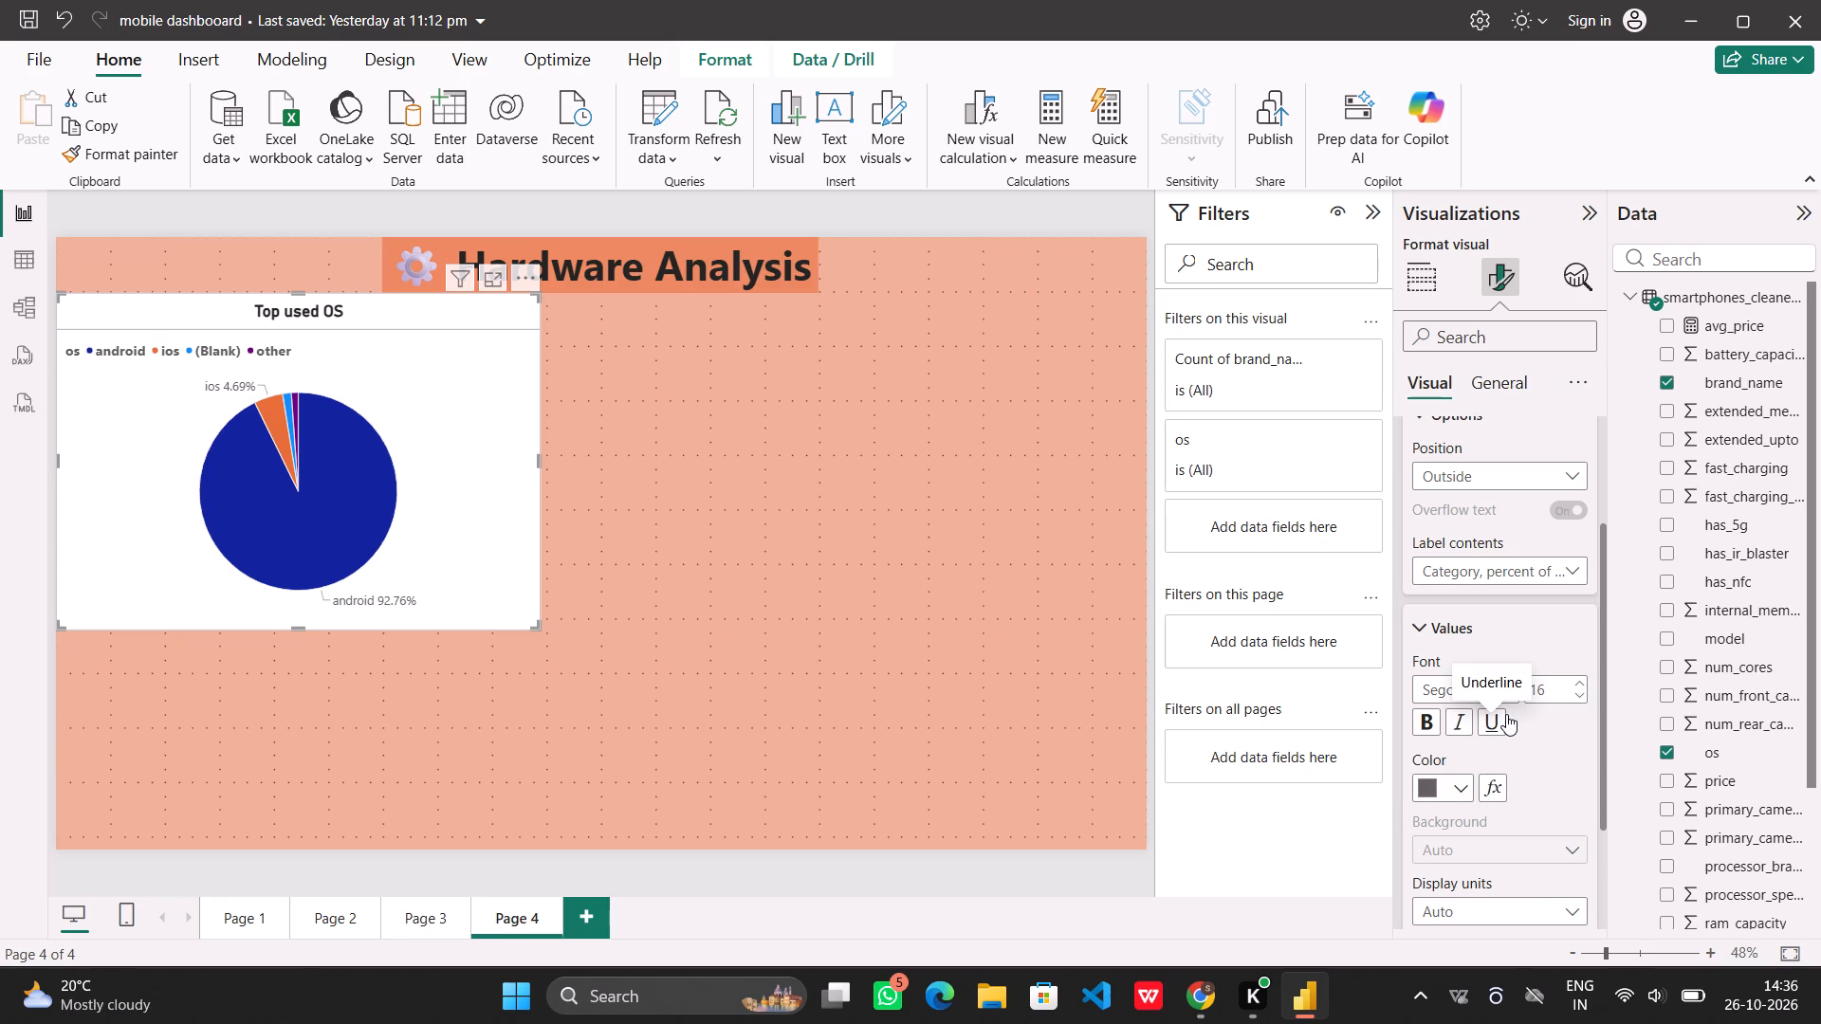
pyautogui.scroll(2, 1492, 599)
pyautogui.click(1430, 534)
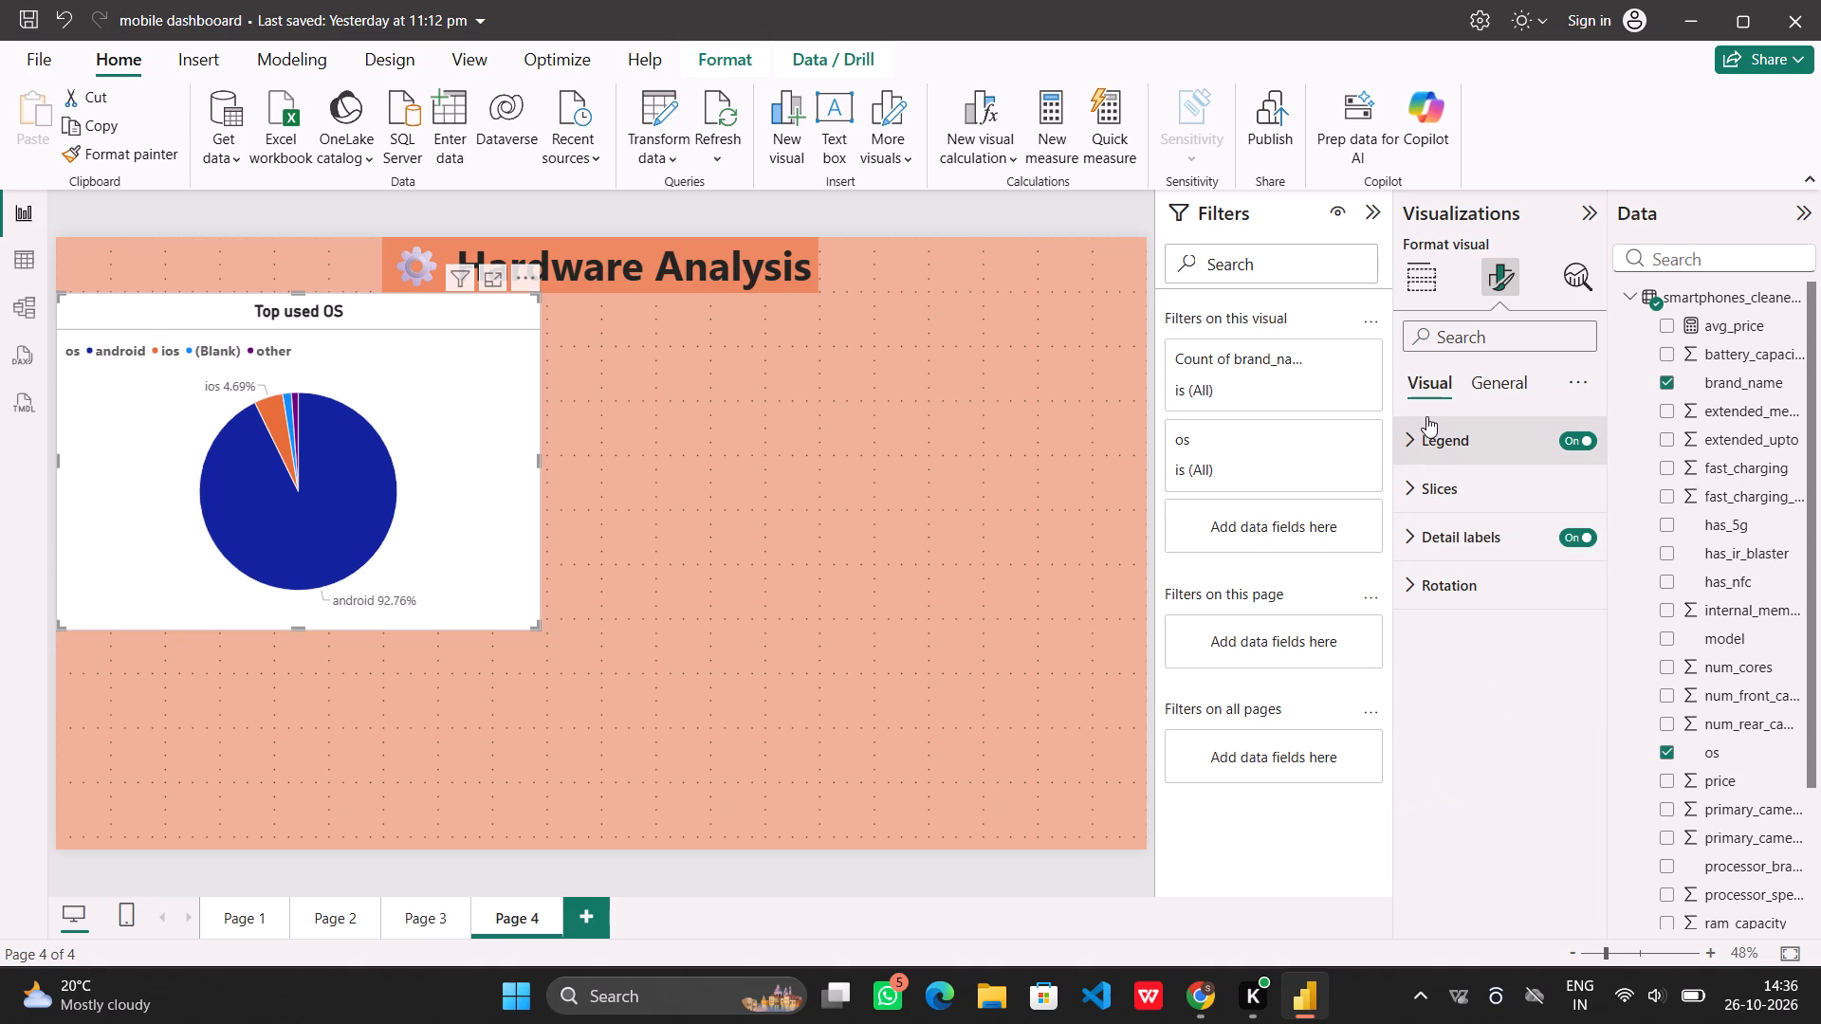
pyautogui.click(793, 491)
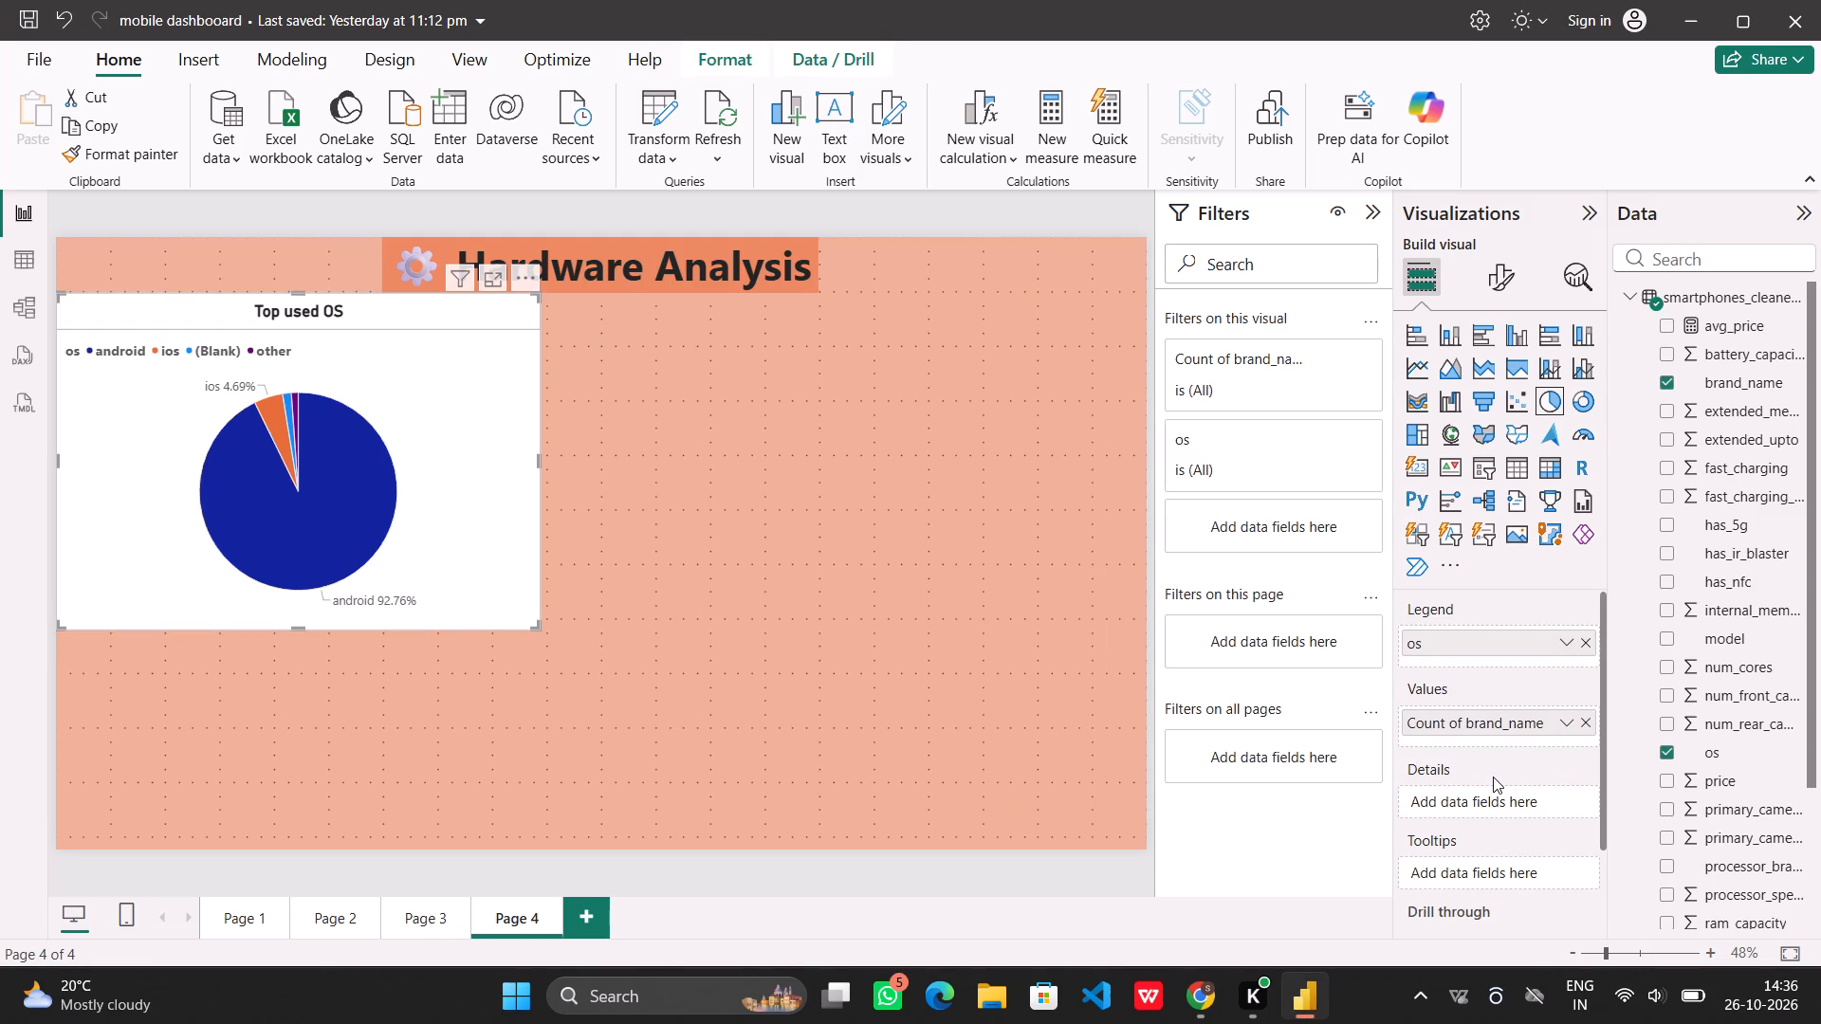
pyautogui.click(1567, 722)
pyautogui.click(1567, 722)
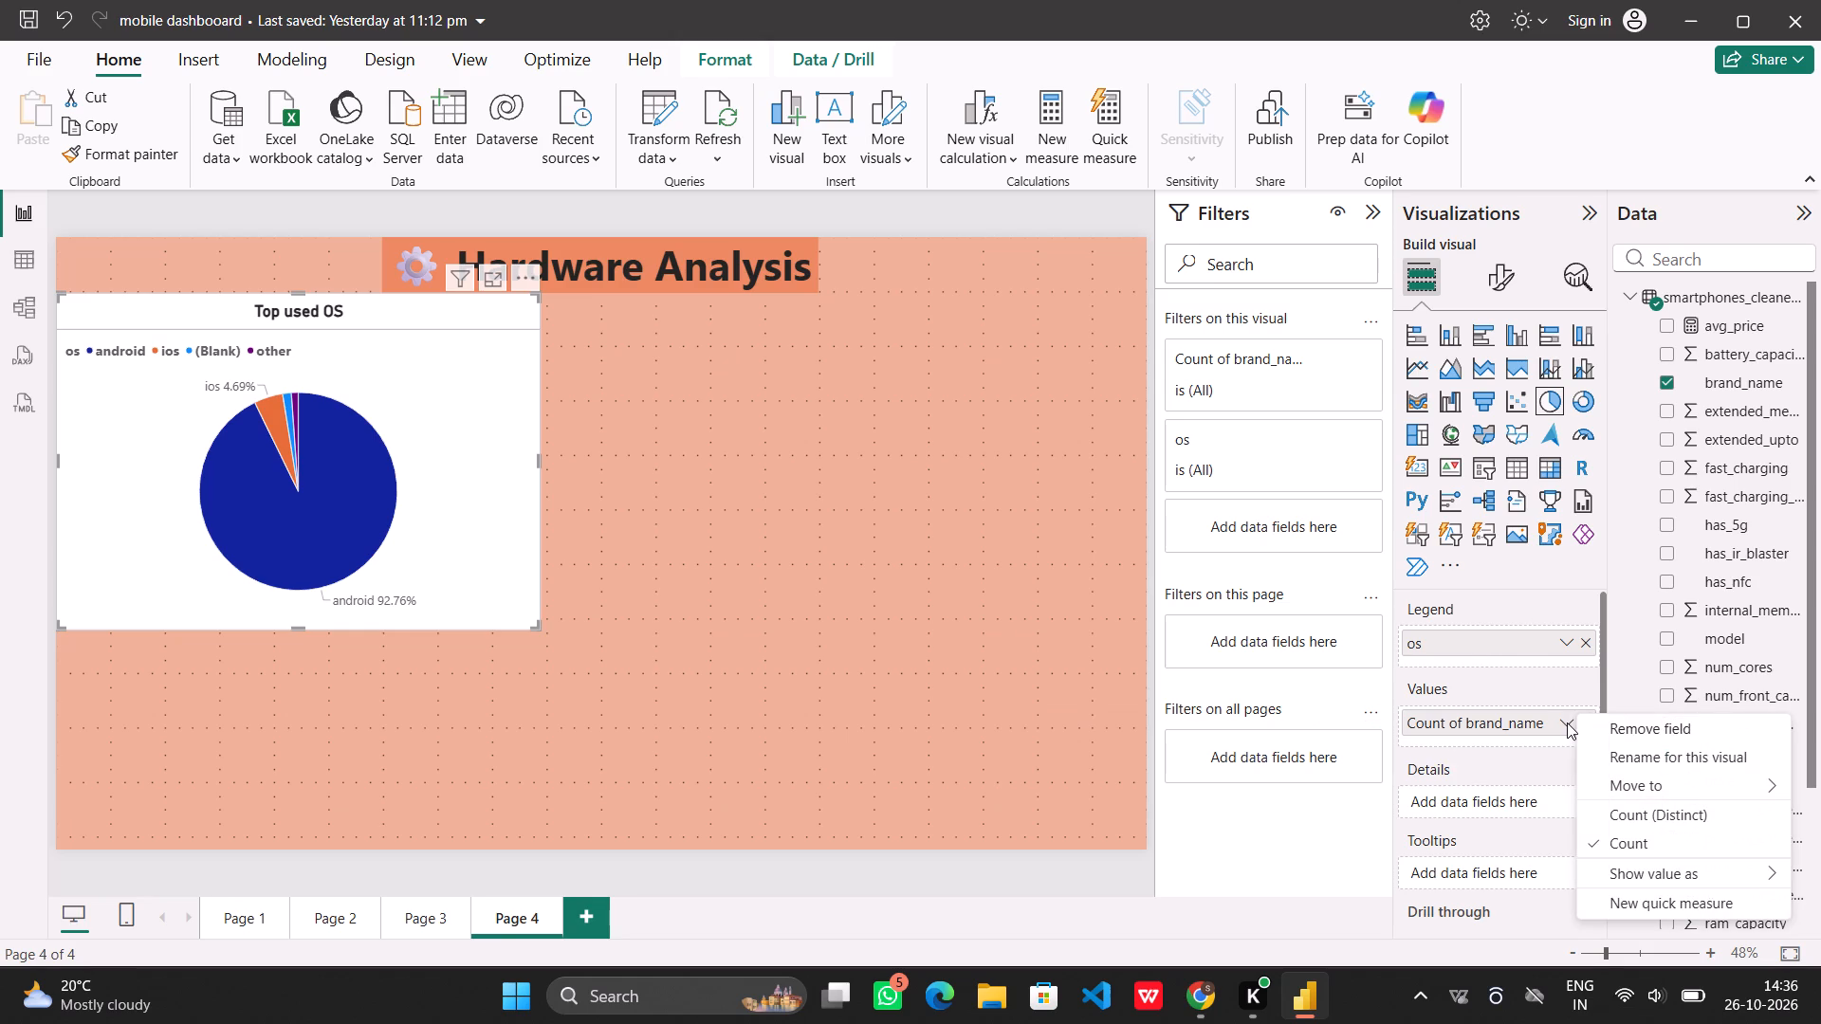
pyautogui.click(1567, 722)
pyautogui.click(1638, 819)
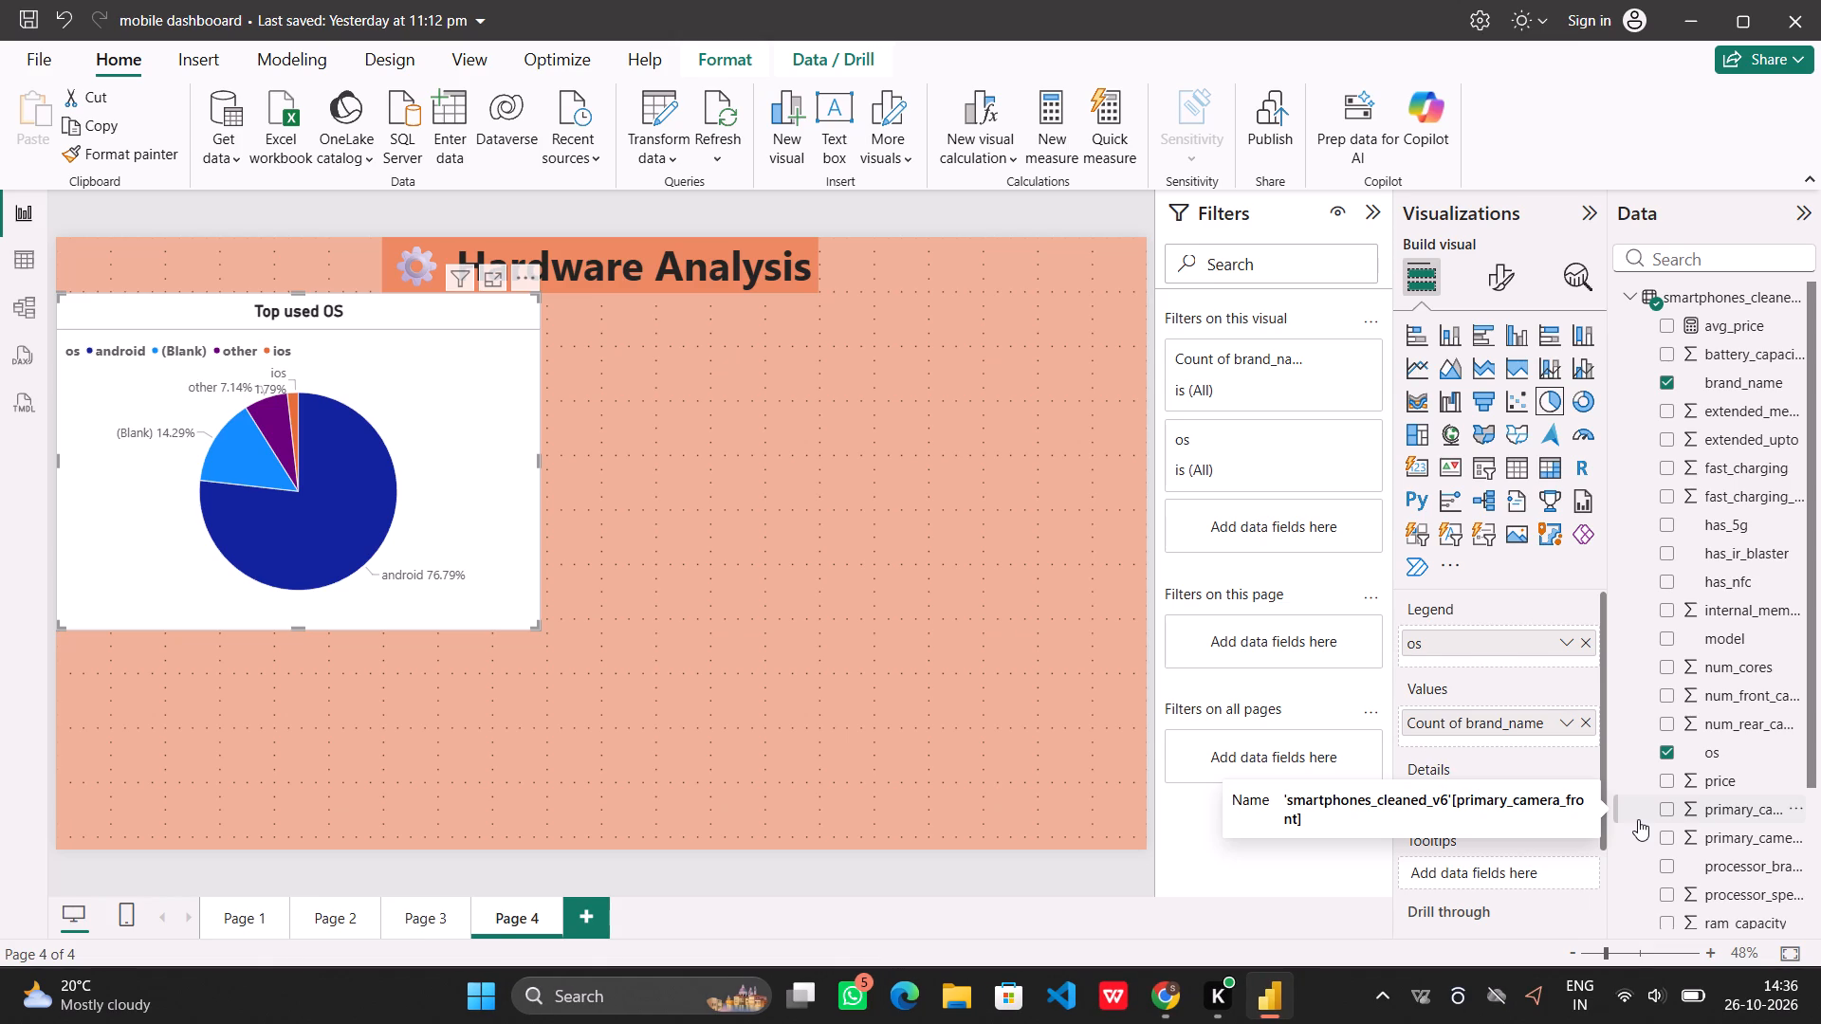
pyautogui.click(966, 439)
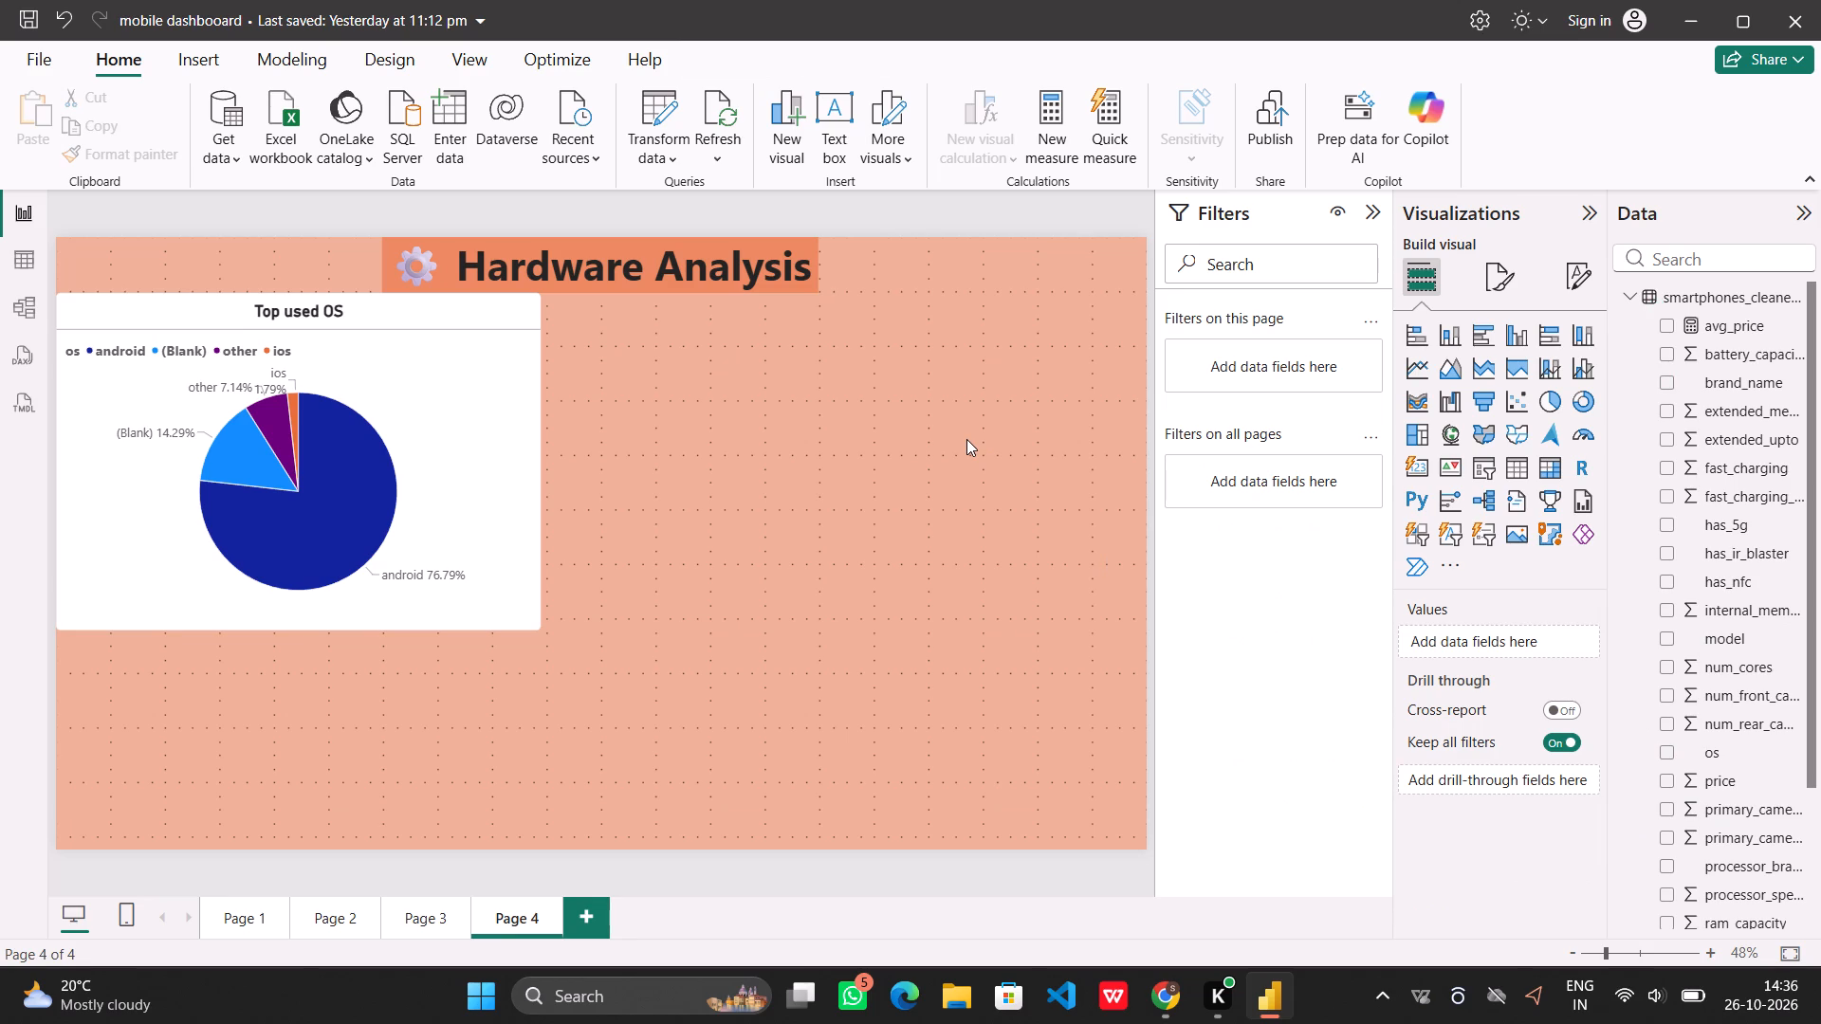
pyautogui.click(852, 480)
# Switch to Chrome and read the ChatGPT suggestions for the Hardware & Performance Analysis page visuals.
pyautogui.click(1172, 1009)
pyautogui.scroll(-1, 989, 658)
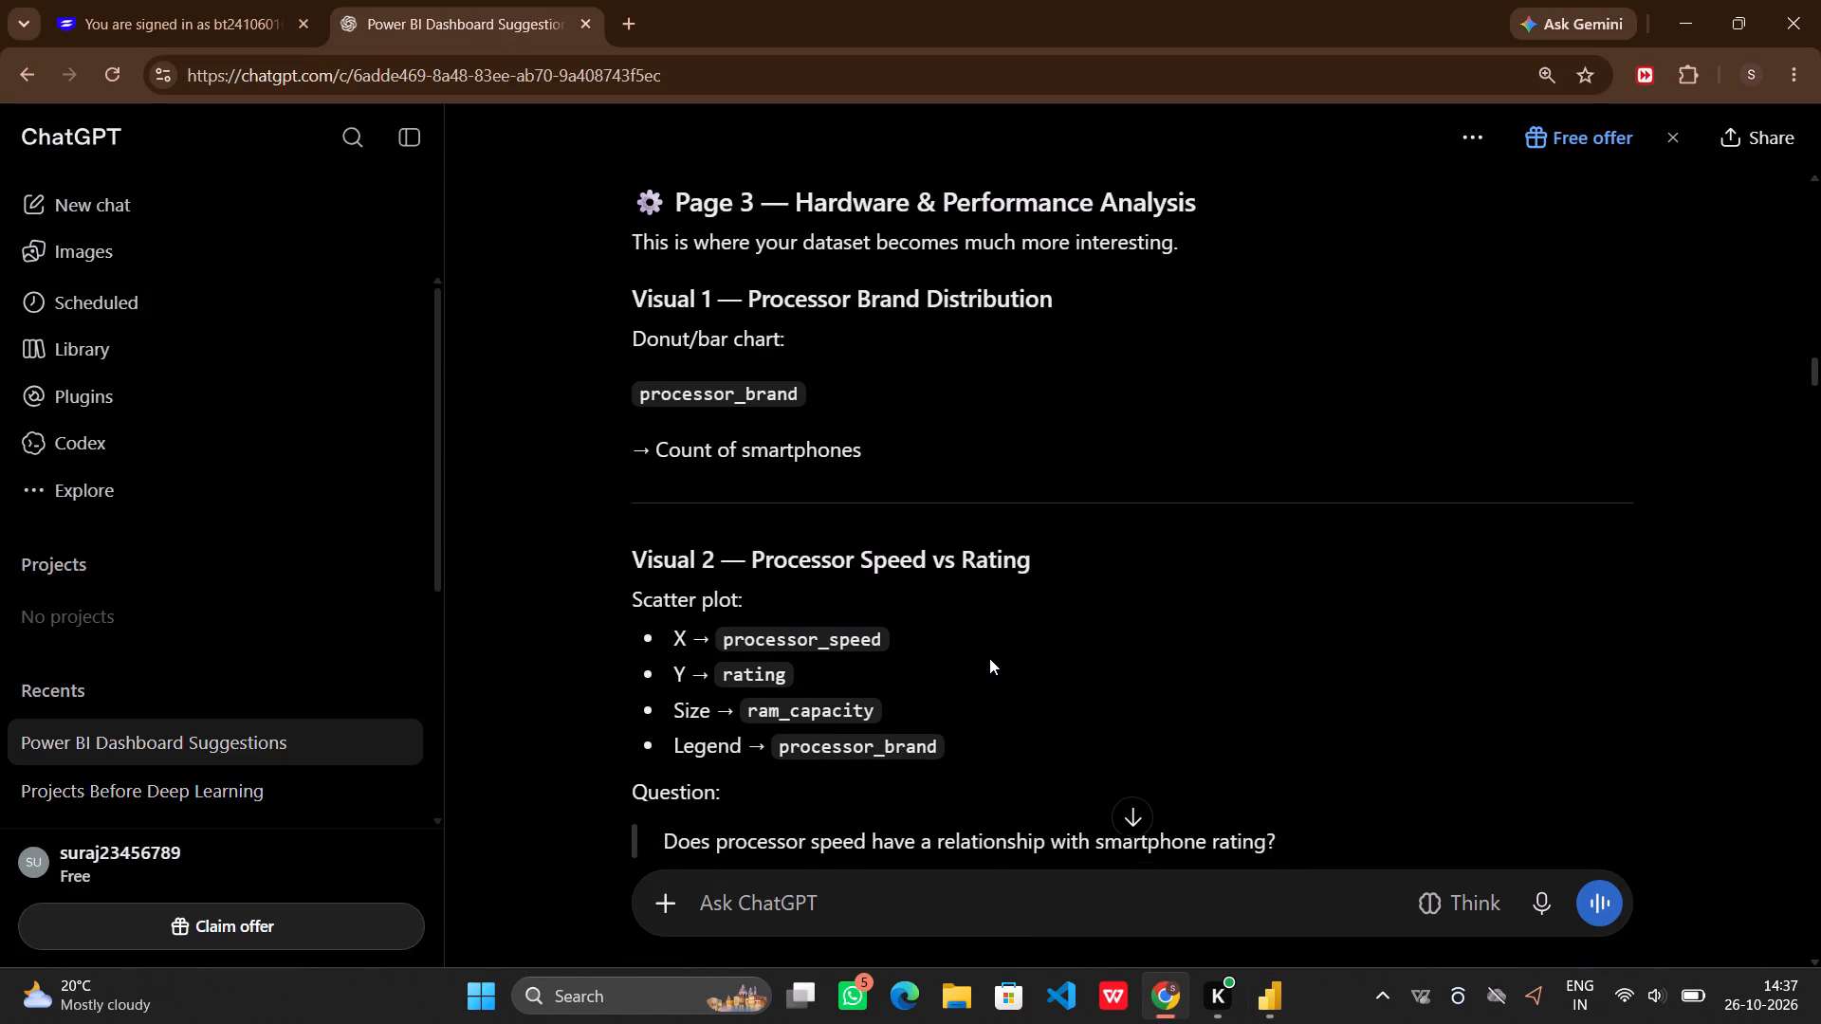
pyautogui.scroll(-1, 989, 658)
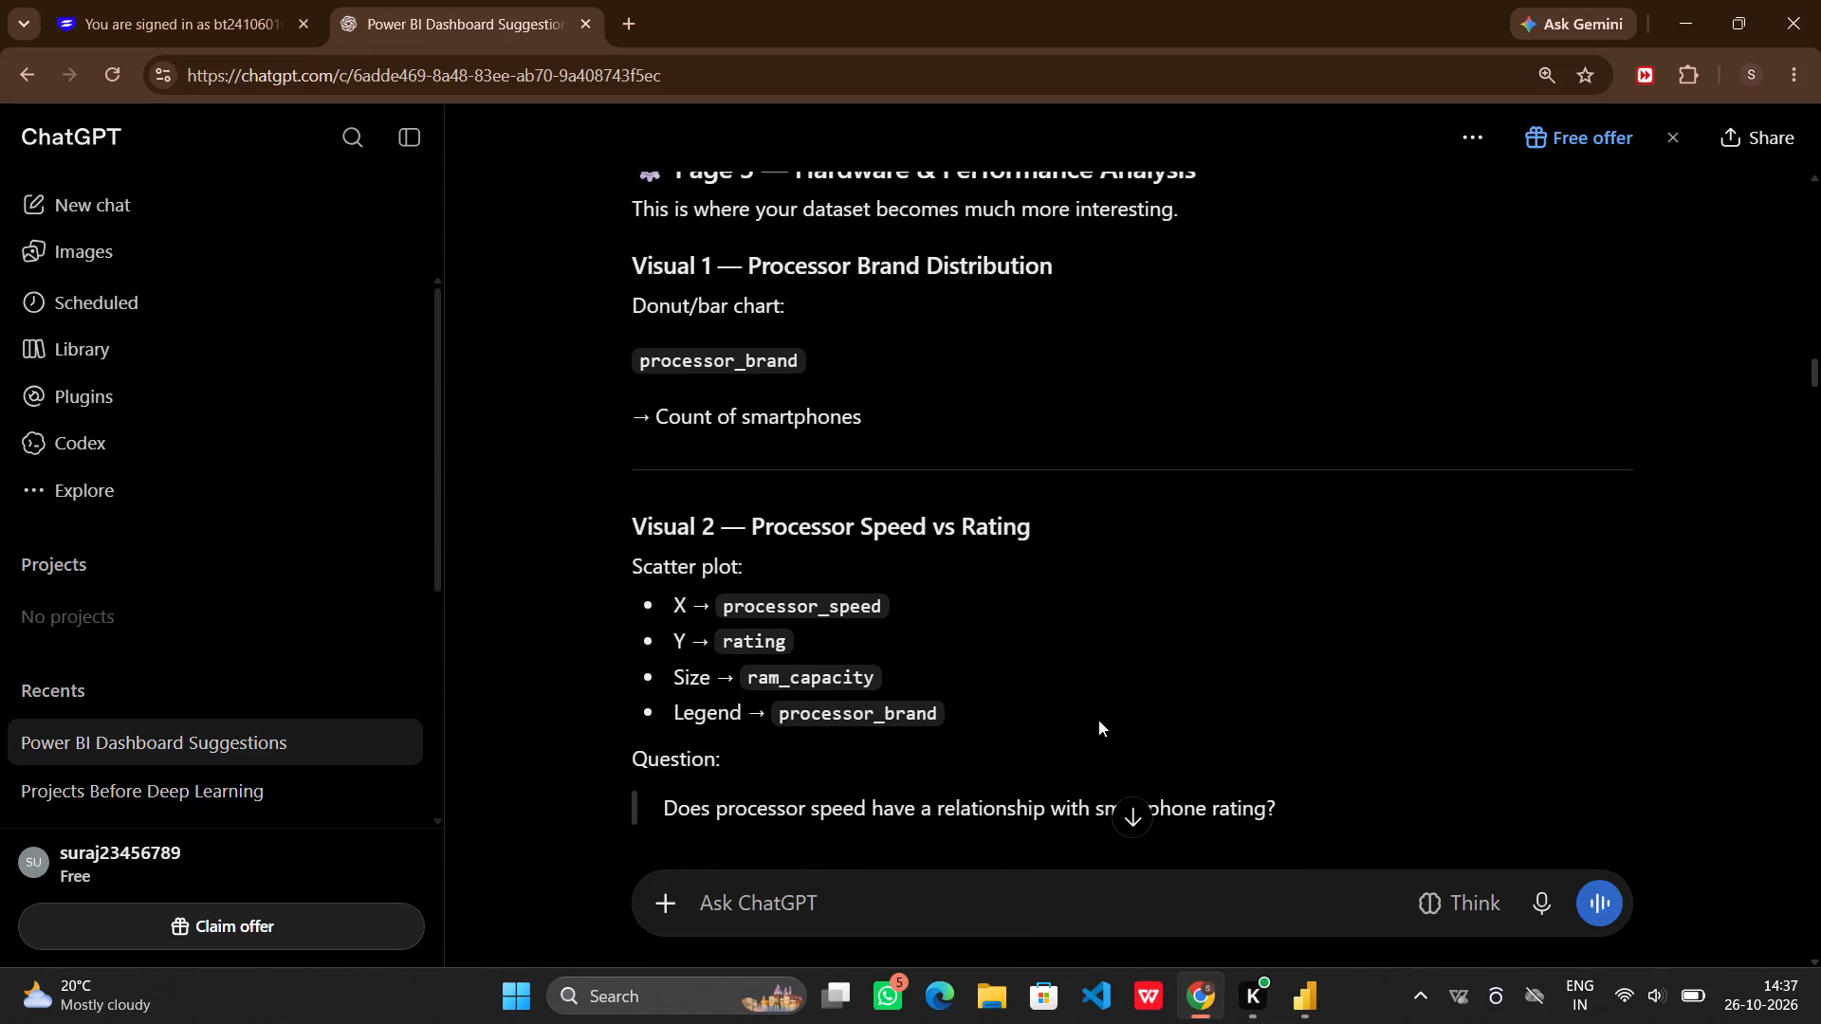
# Return to Power BI and add a scatter chart, moved beside the "Top used OS" pie and enlarged to the page's edge.
pyautogui.click(1290, 1015)
pyautogui.click(927, 461)
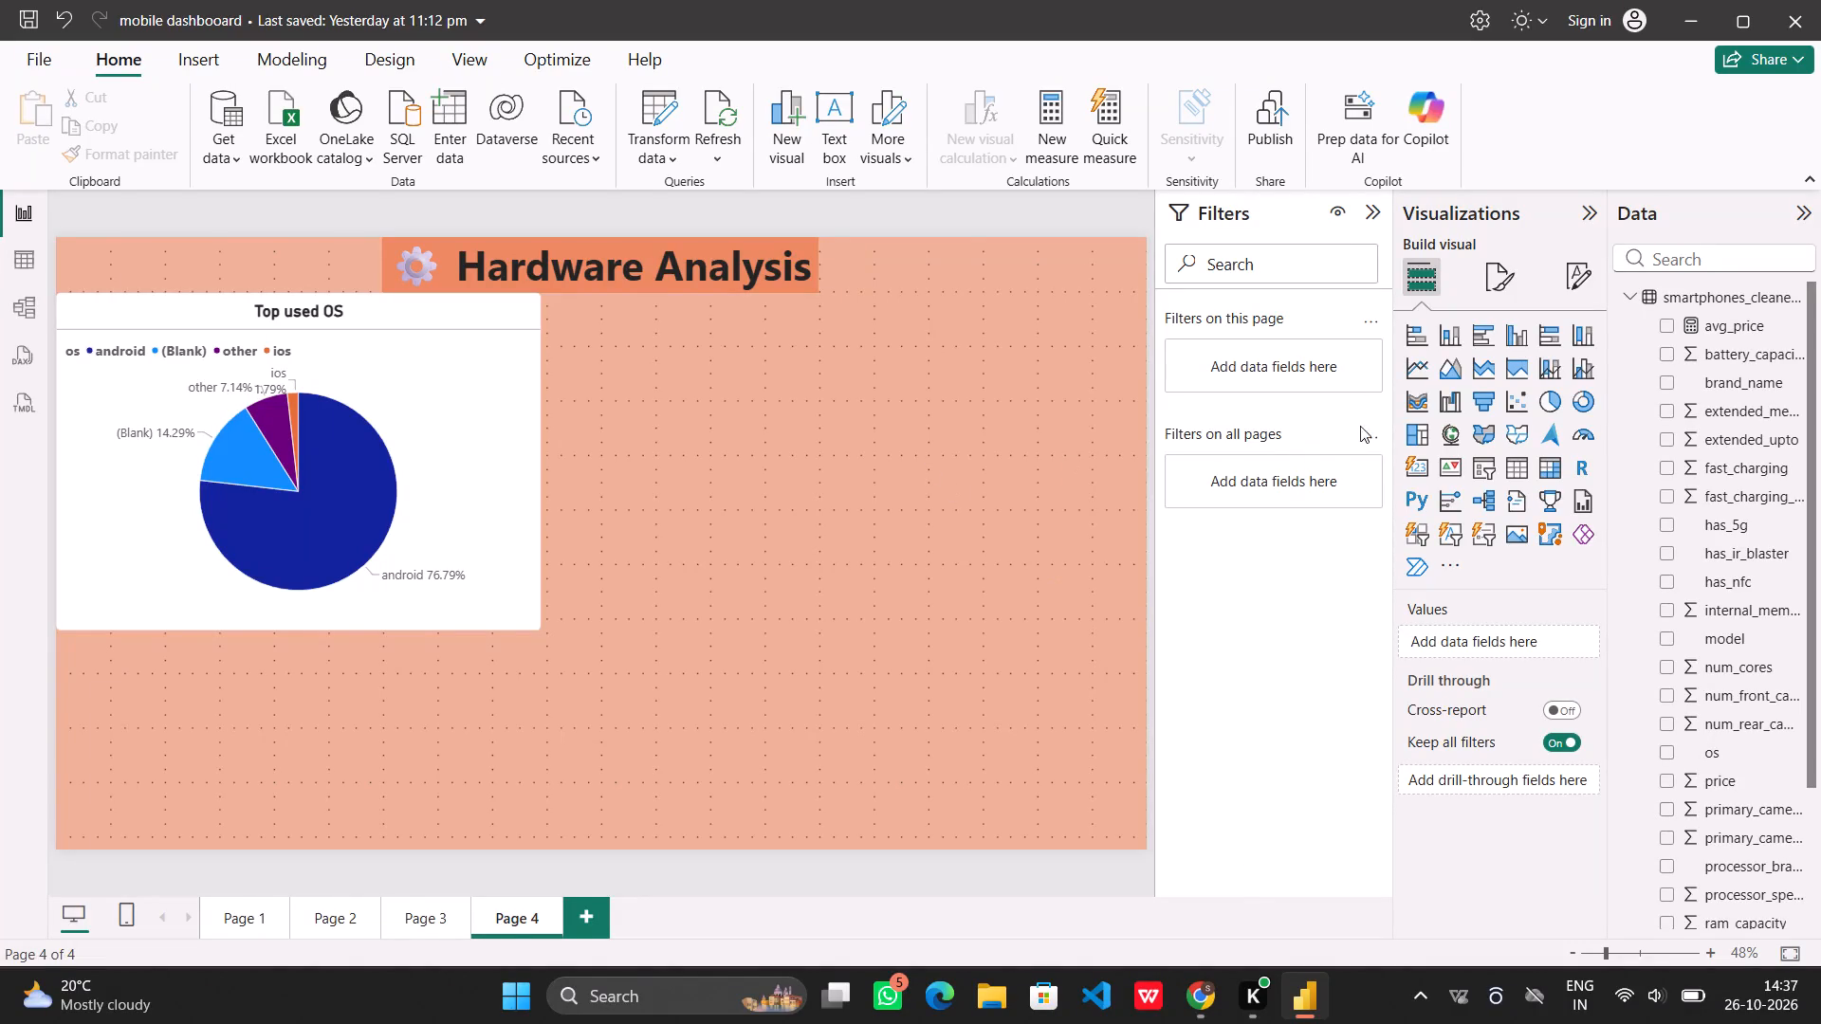
pyautogui.click(1522, 406)
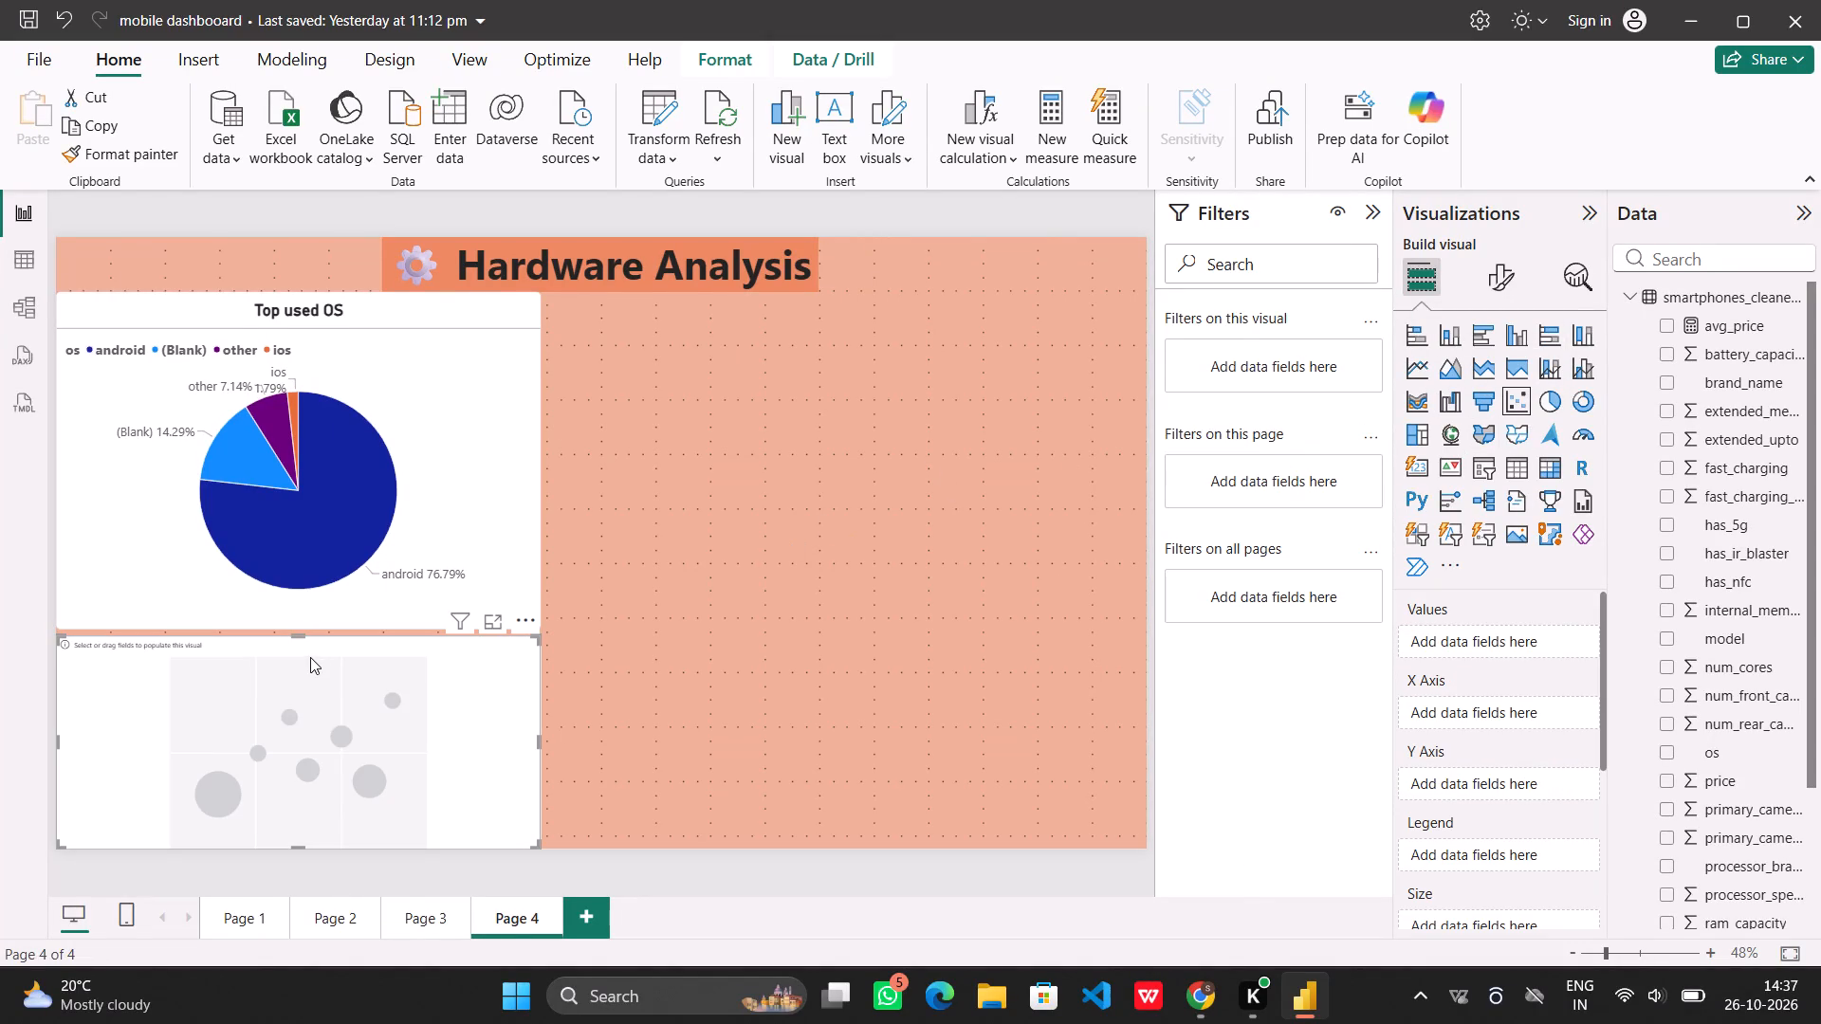
pyautogui.moveTo(310, 655); pyautogui.dragTo(858, 409)
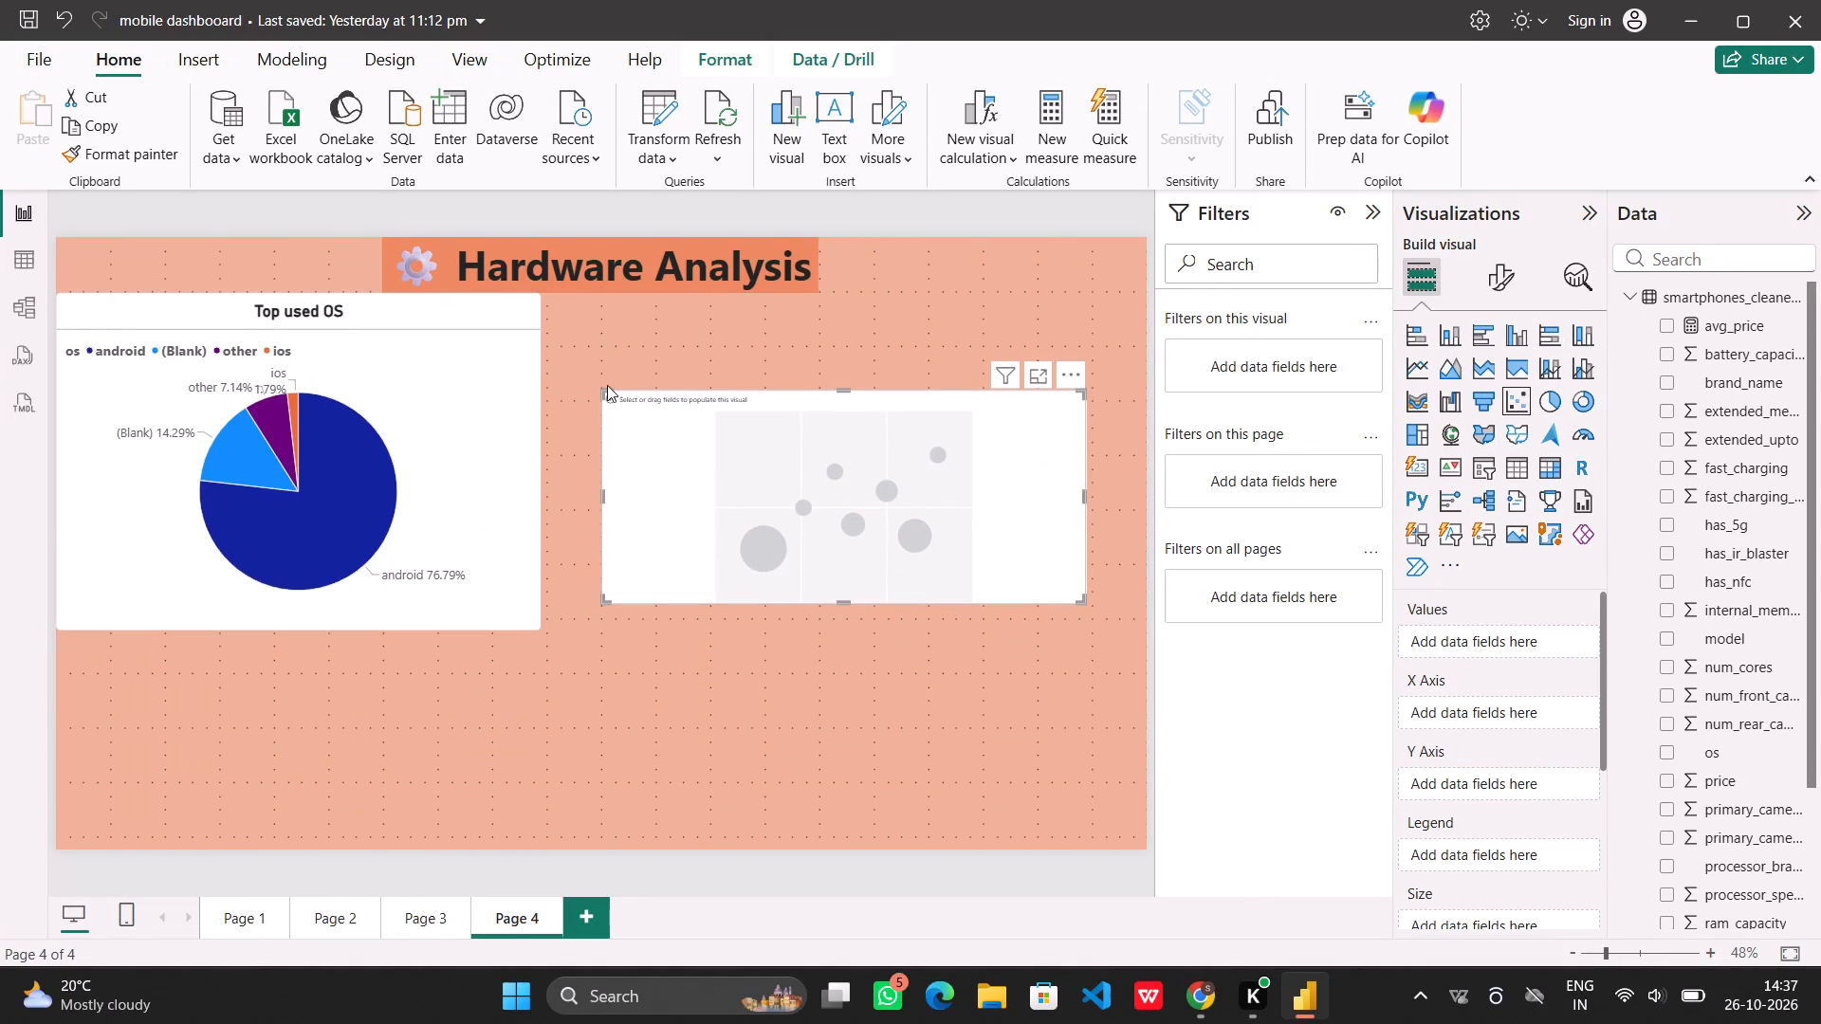
pyautogui.moveTo(601, 393); pyautogui.dragTo(603, 300)
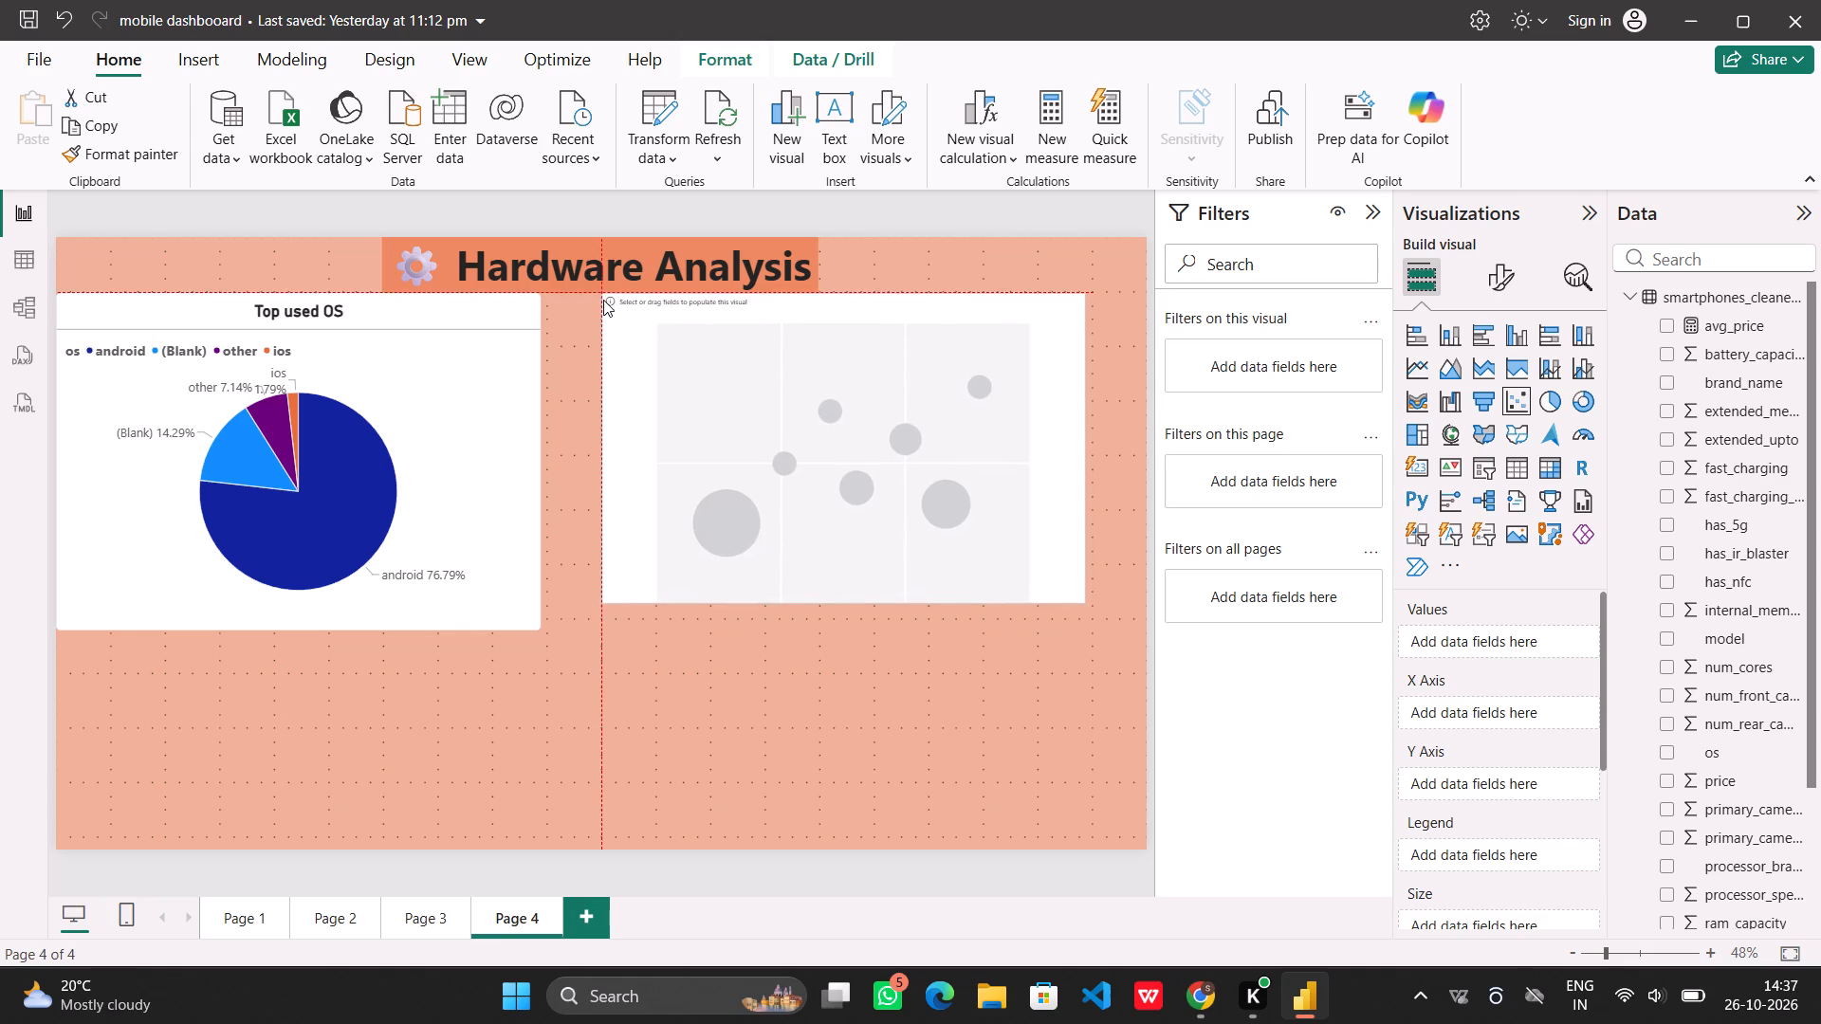
pyautogui.moveTo(603, 300); pyautogui.dragTo(603, 299)
pyautogui.moveTo(1084, 600); pyautogui.dragTo(1140, 616)
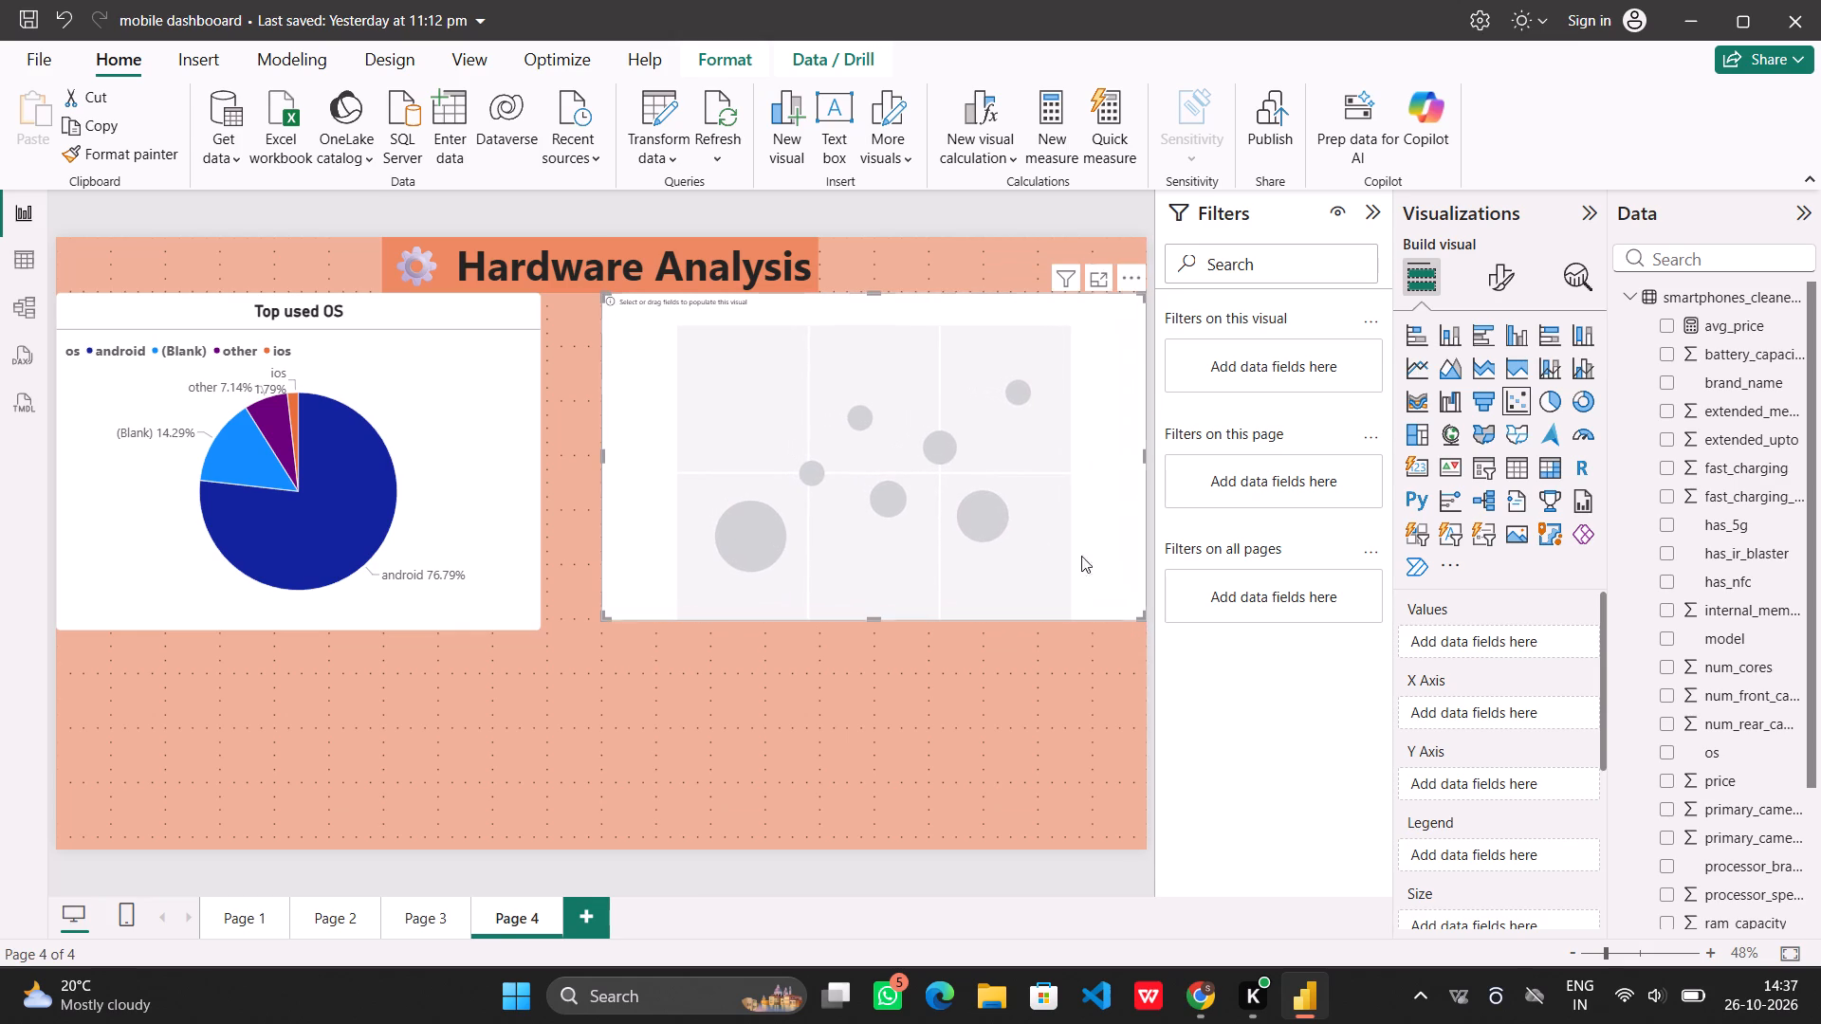
pyautogui.click(1001, 516)
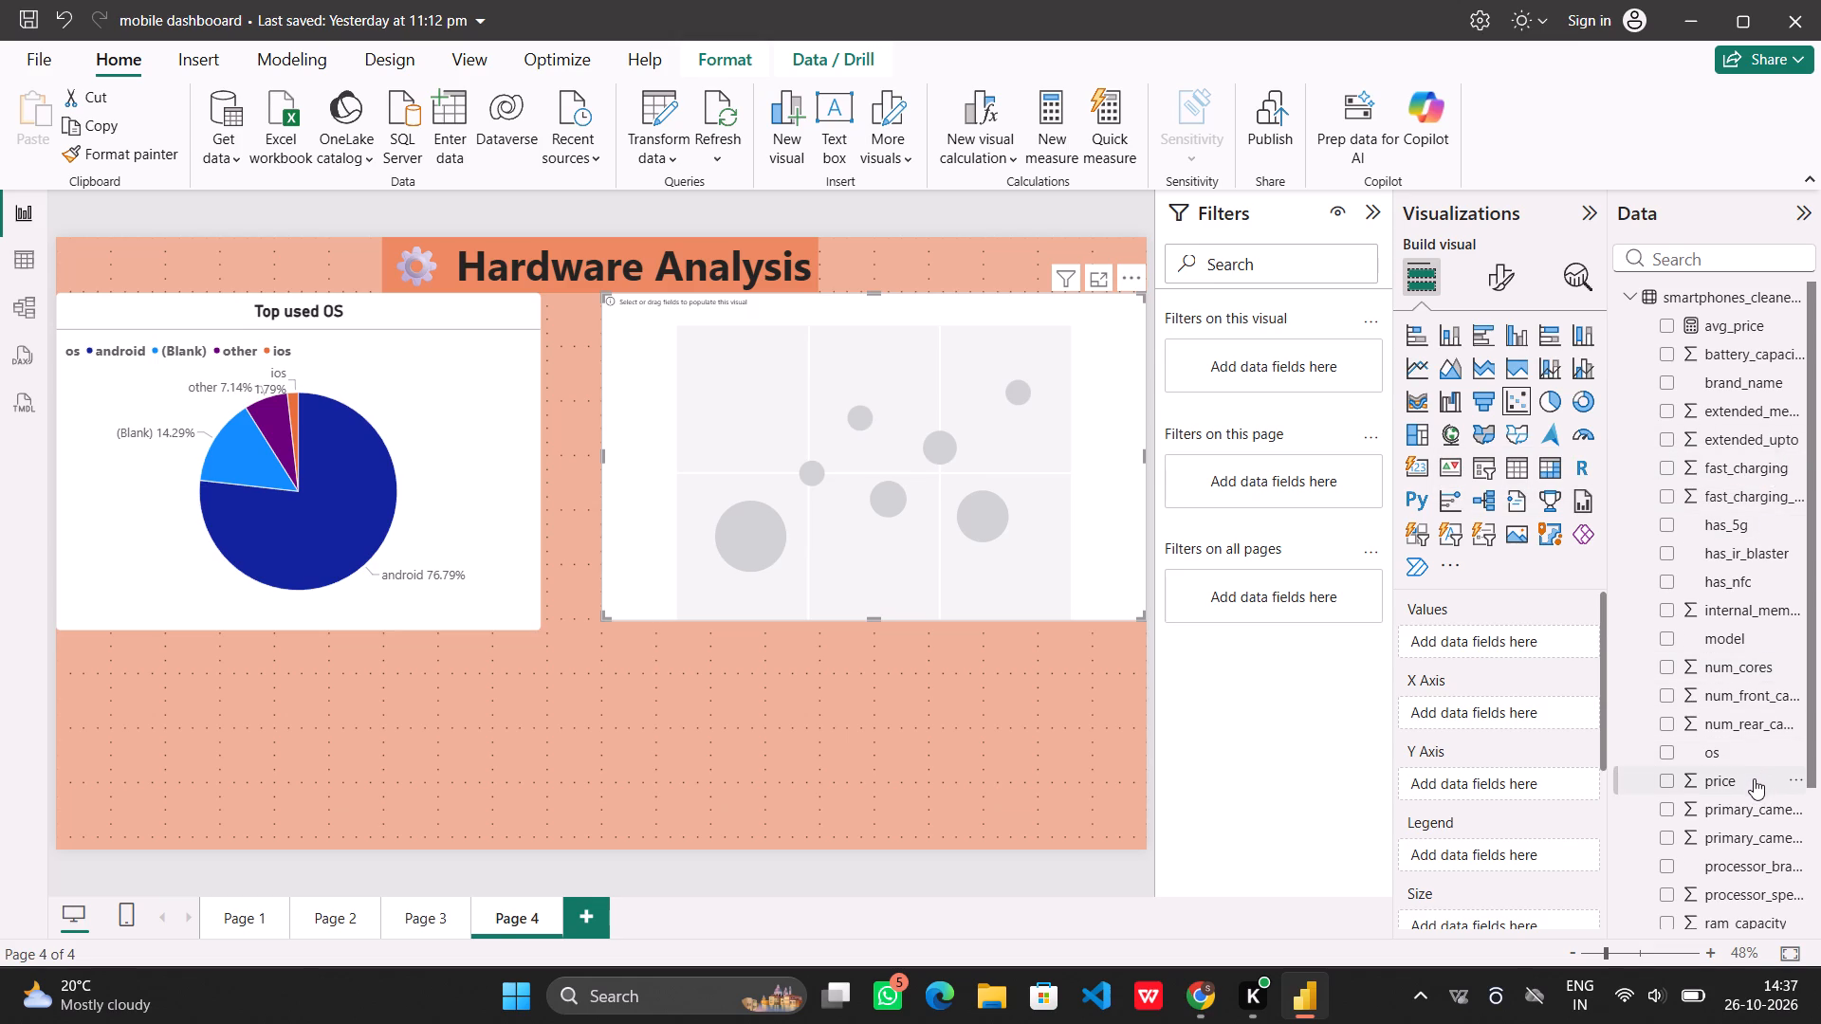
# Plot price on the scatter chart's X axis against processor_speed on the Y axis, both set to Don't summarize.
pyautogui.moveTo(1756, 777); pyautogui.dragTo(1545, 683)
pyautogui.moveTo(1545, 683); pyautogui.dragTo(1541, 710)
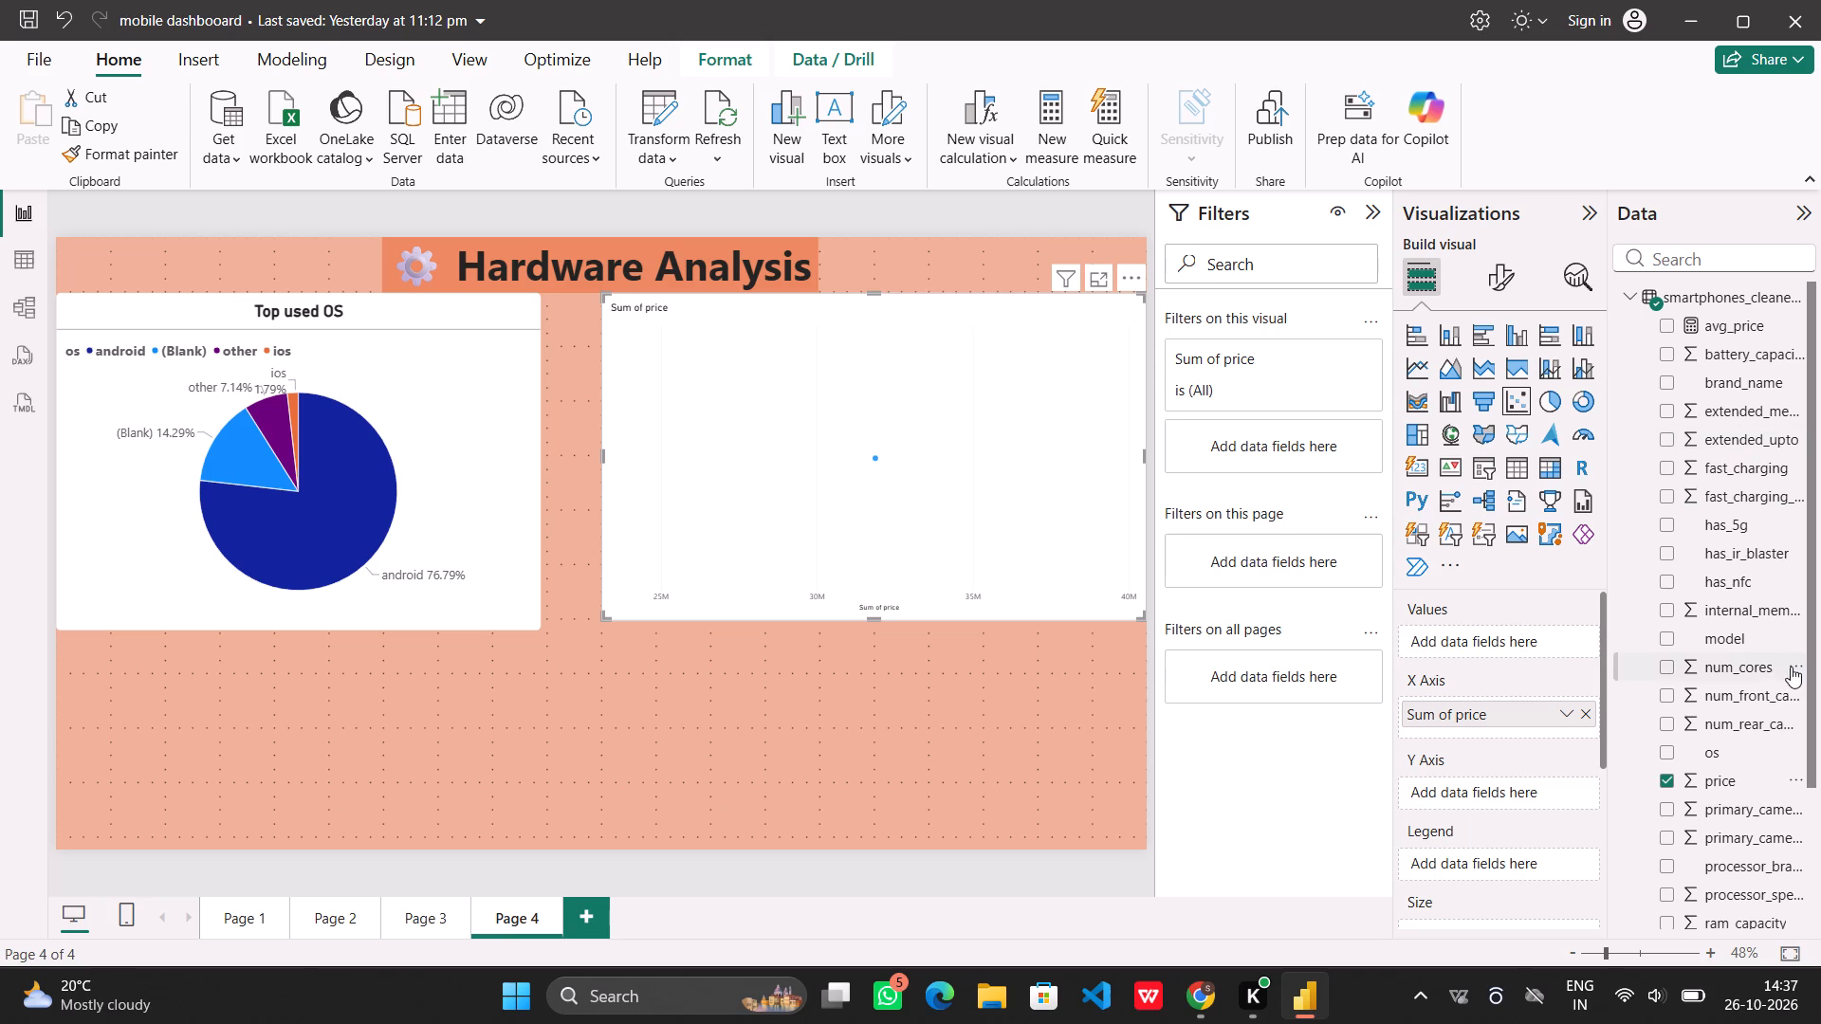
pyautogui.scroll(-1, 1755, 833)
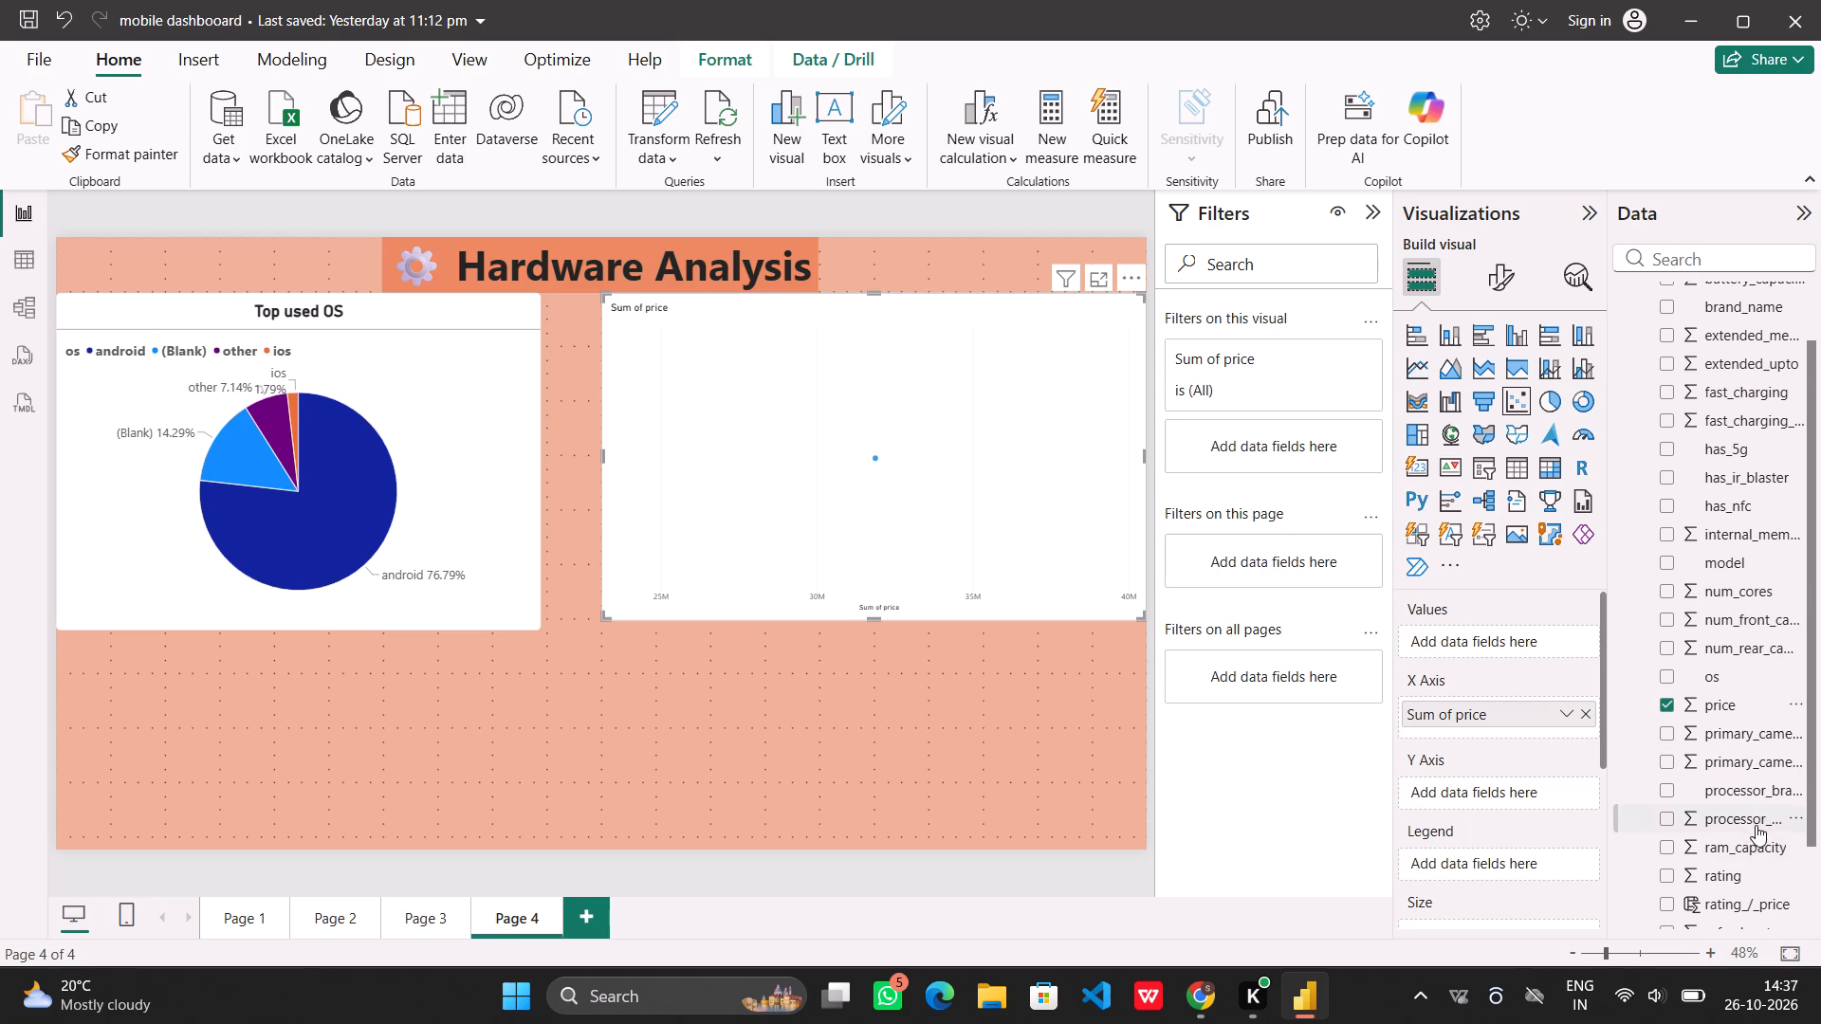
pyautogui.moveTo(1756, 822); pyautogui.dragTo(1549, 793)
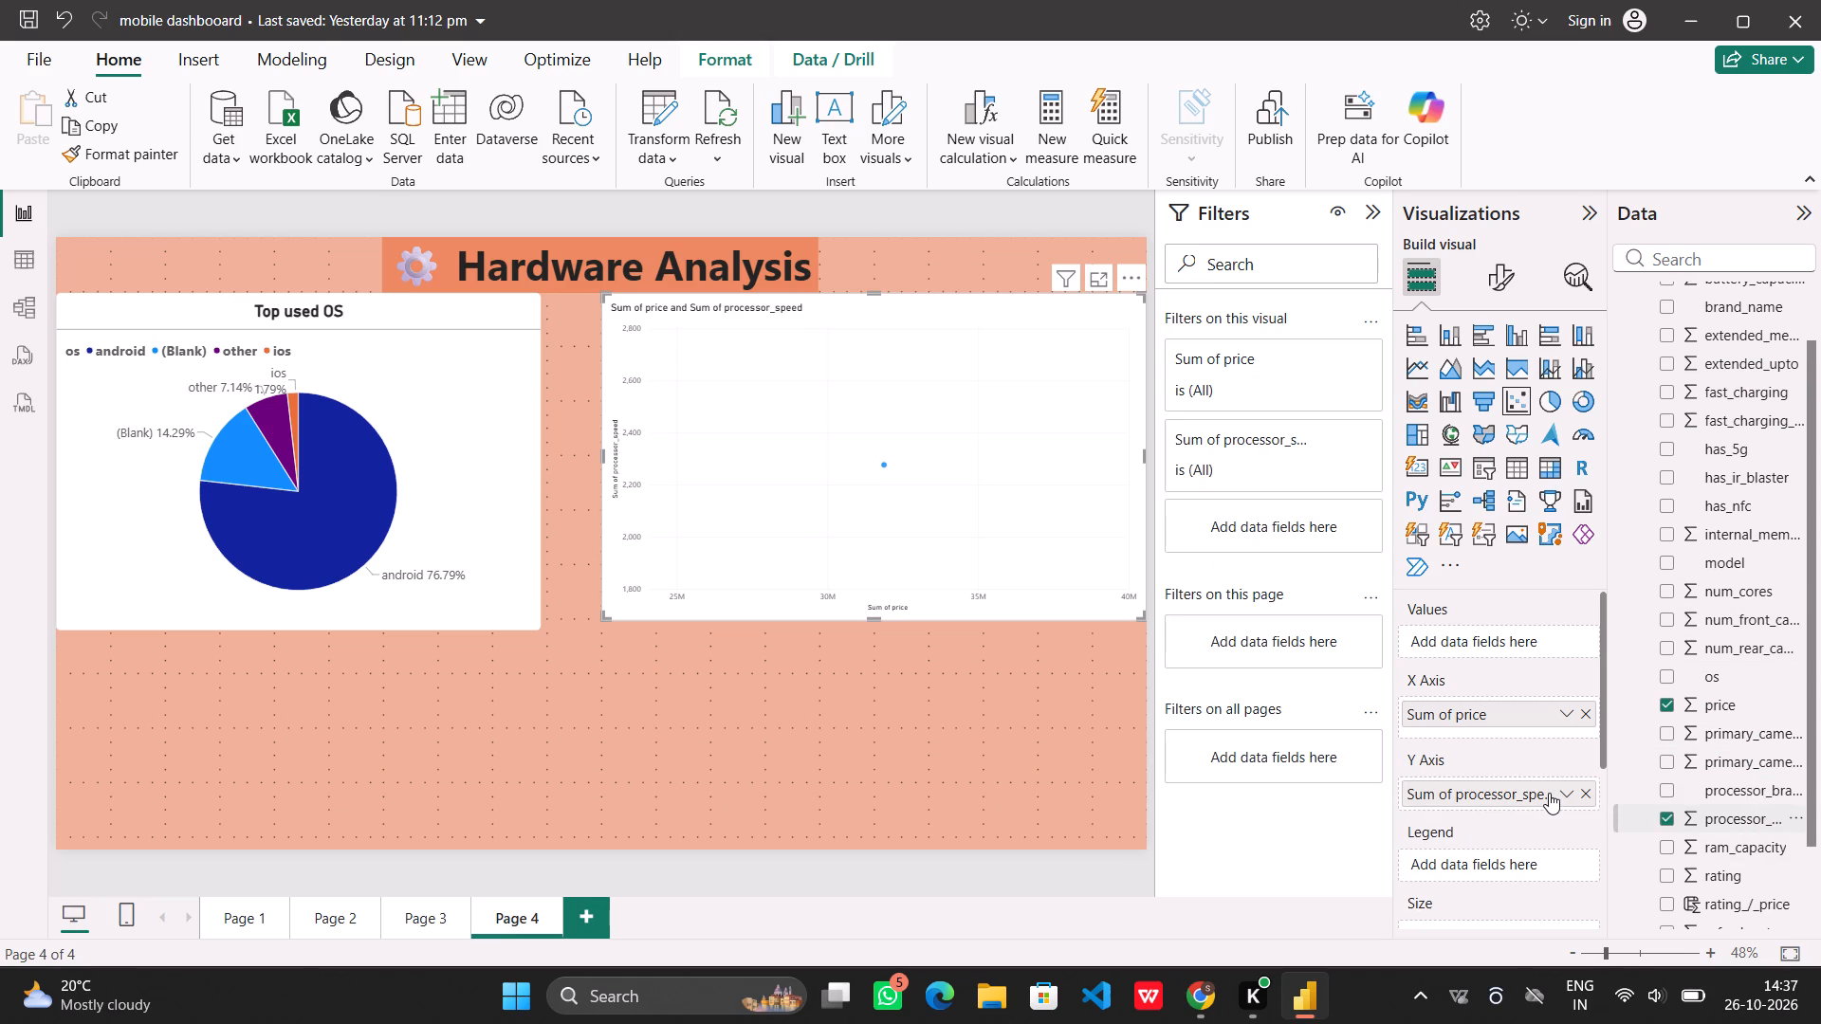
pyautogui.click(1568, 710)
pyautogui.click(1624, 397)
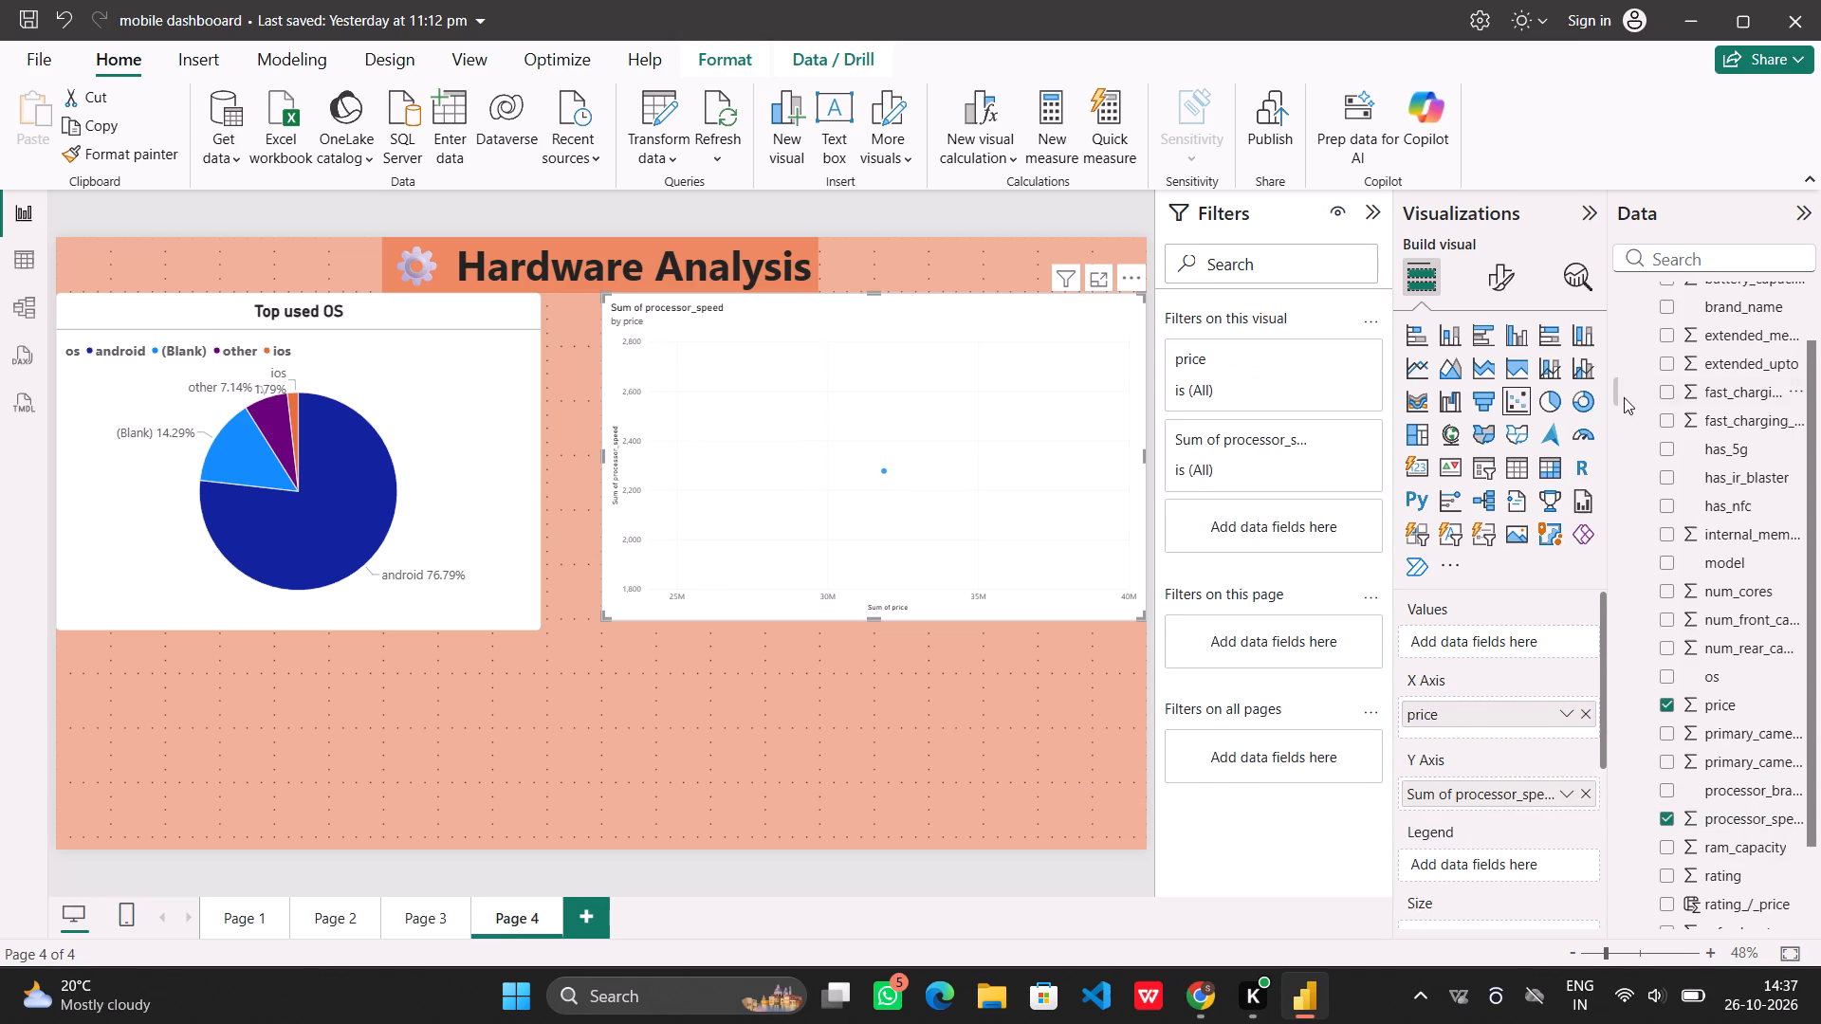
pyautogui.click(1559, 794)
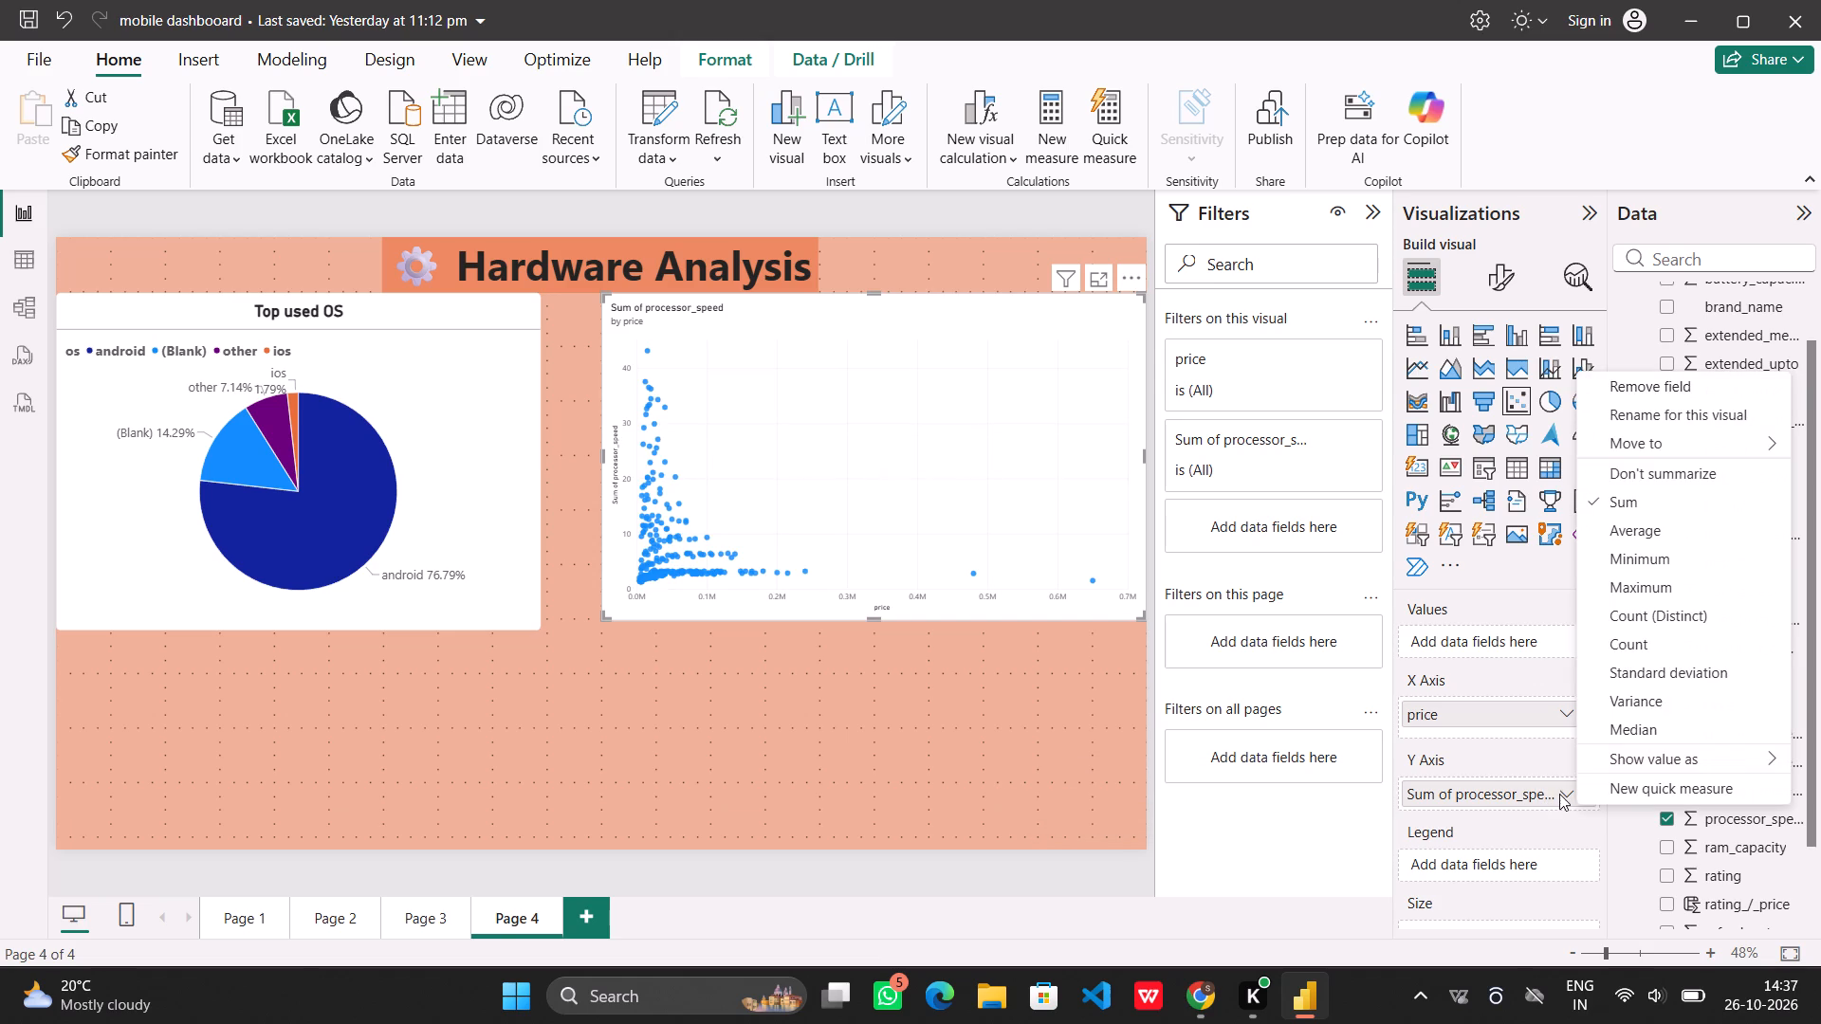
pyautogui.click(1644, 477)
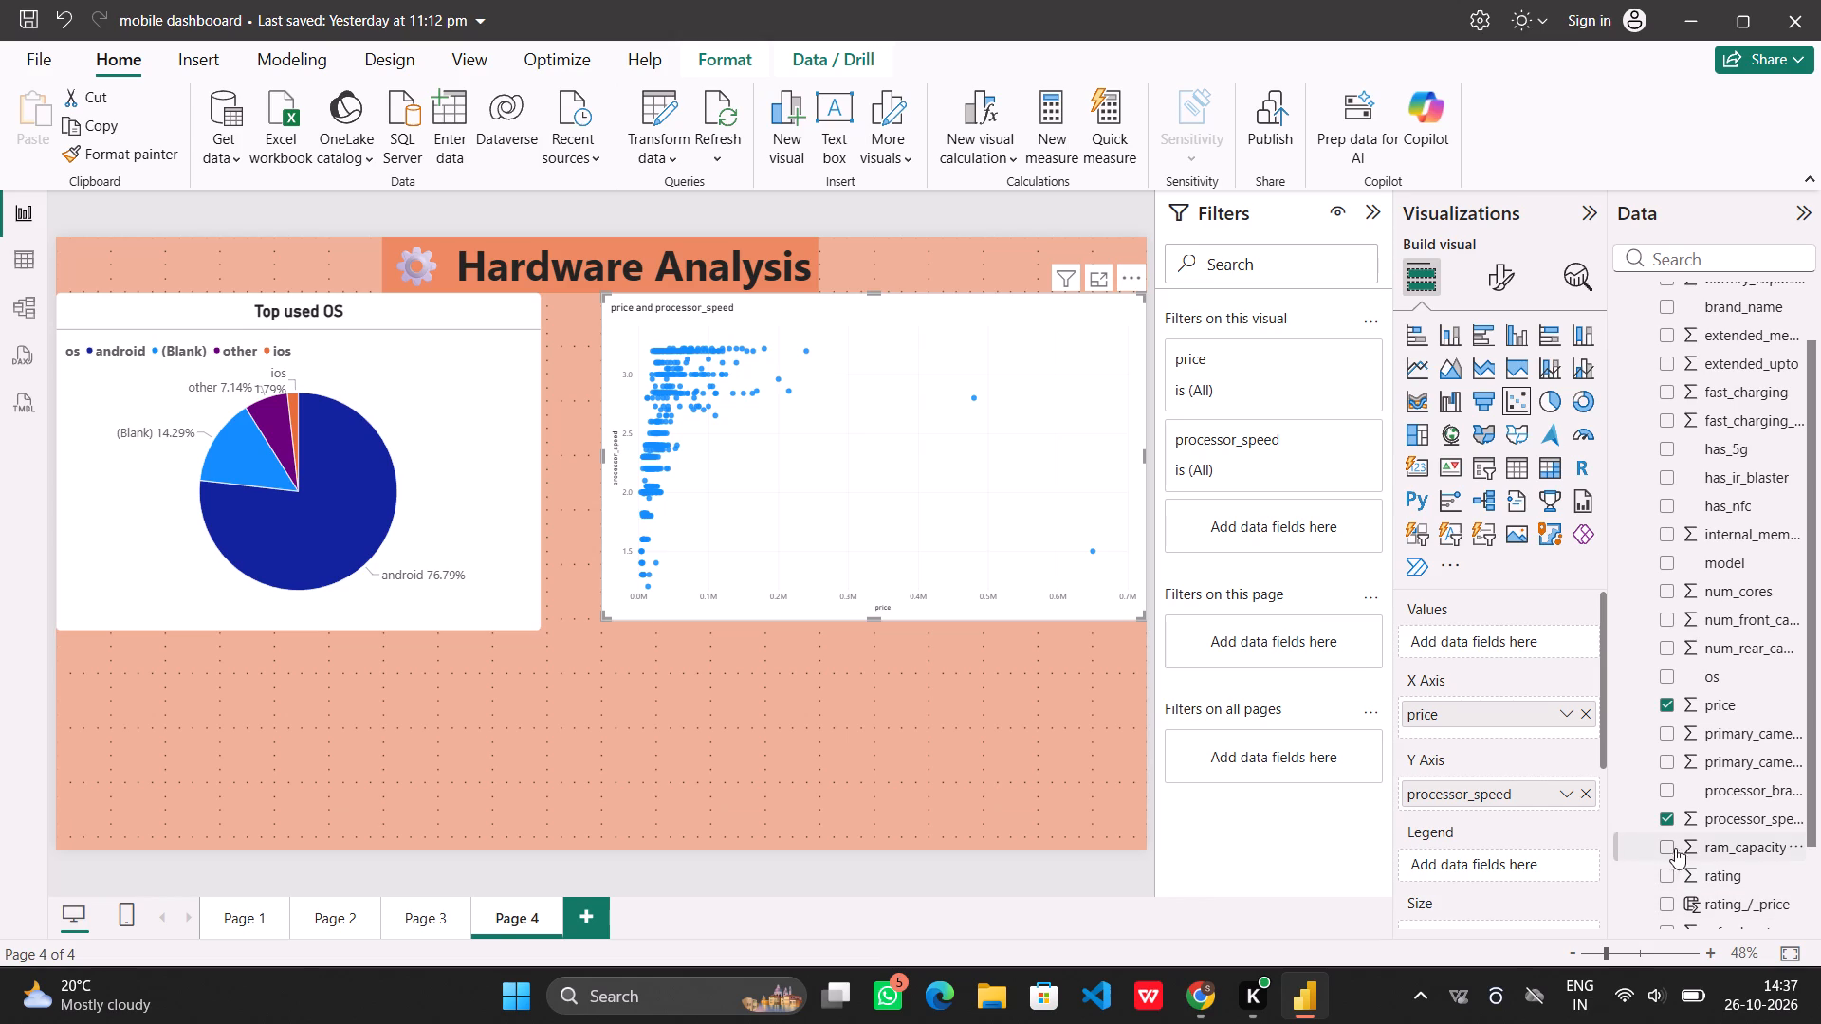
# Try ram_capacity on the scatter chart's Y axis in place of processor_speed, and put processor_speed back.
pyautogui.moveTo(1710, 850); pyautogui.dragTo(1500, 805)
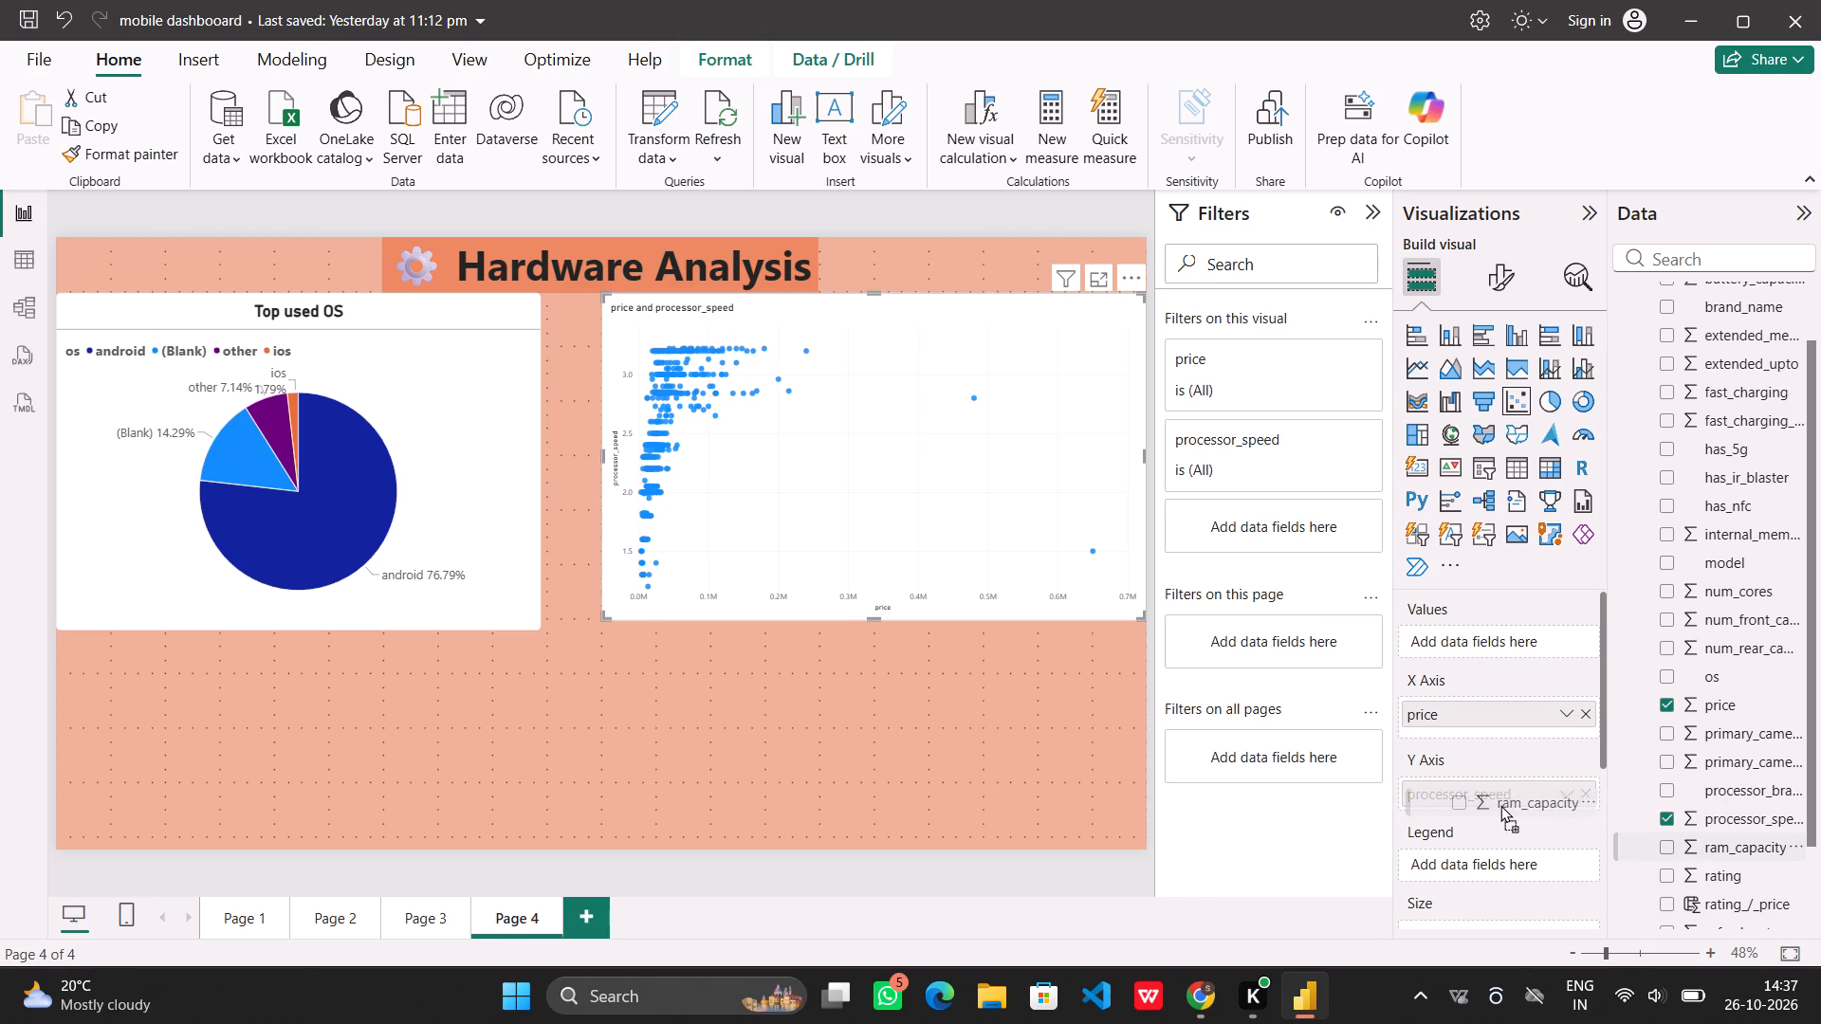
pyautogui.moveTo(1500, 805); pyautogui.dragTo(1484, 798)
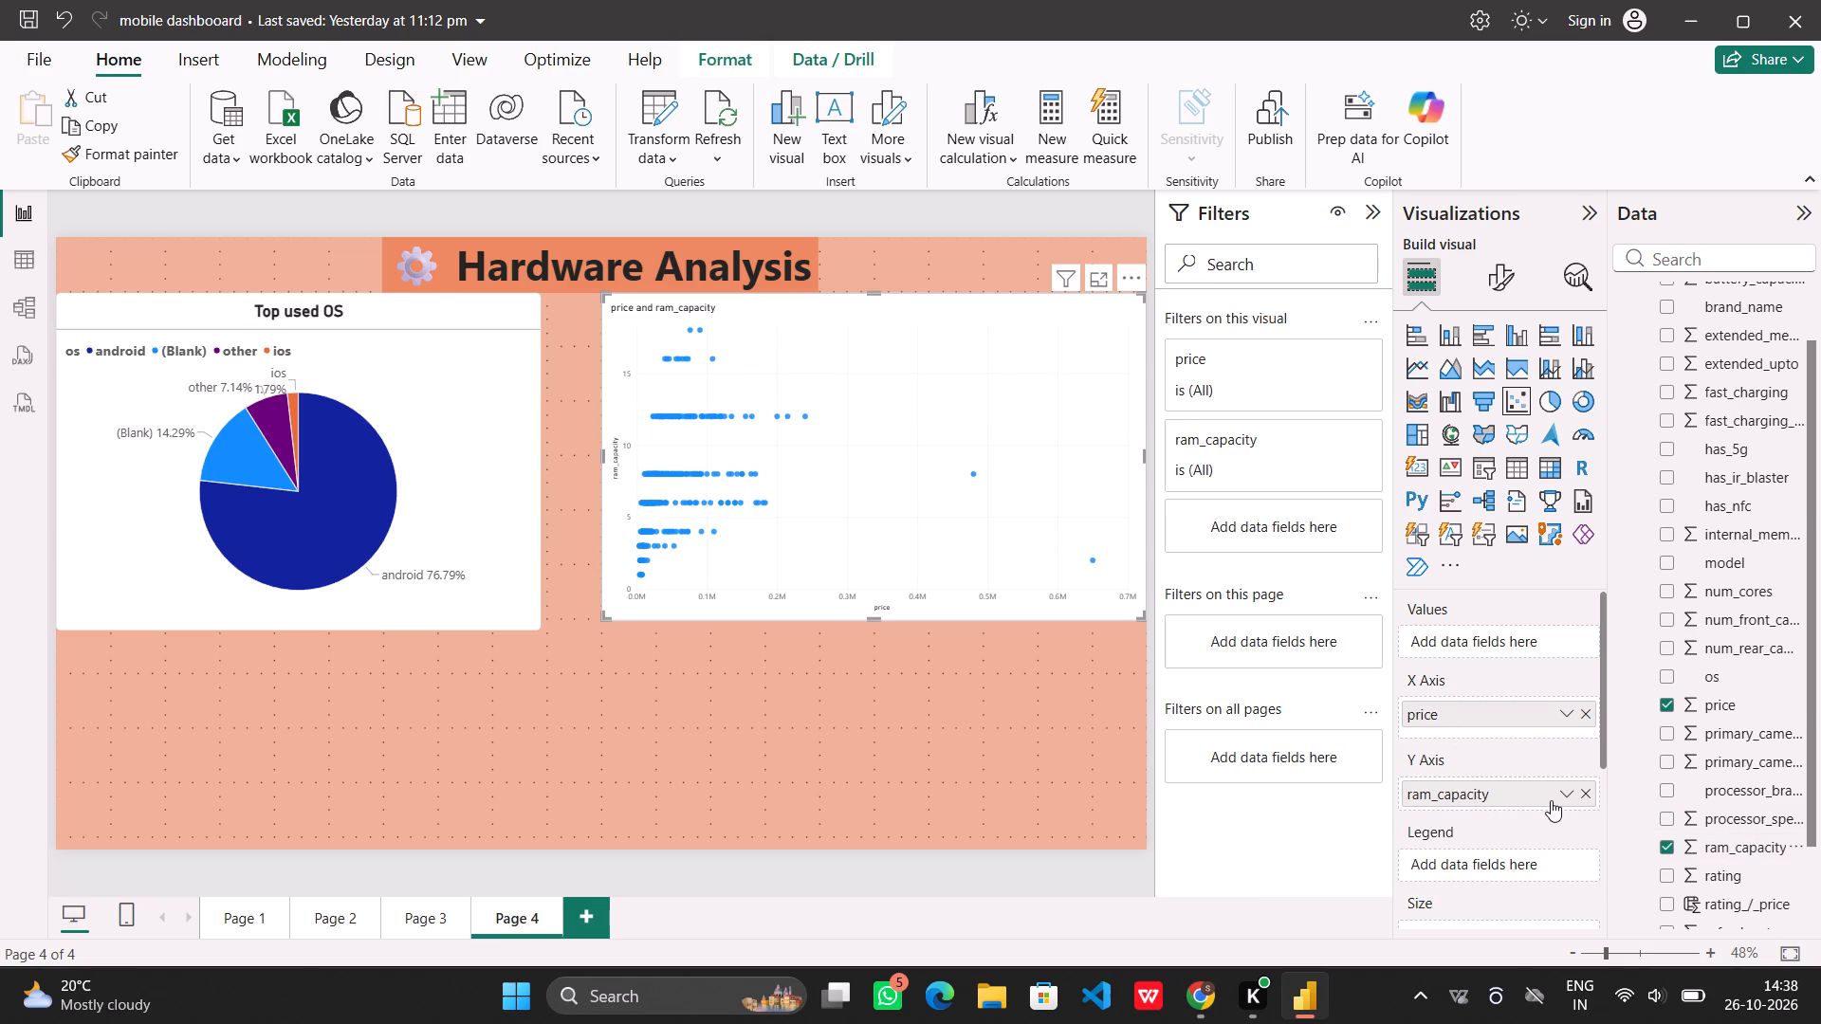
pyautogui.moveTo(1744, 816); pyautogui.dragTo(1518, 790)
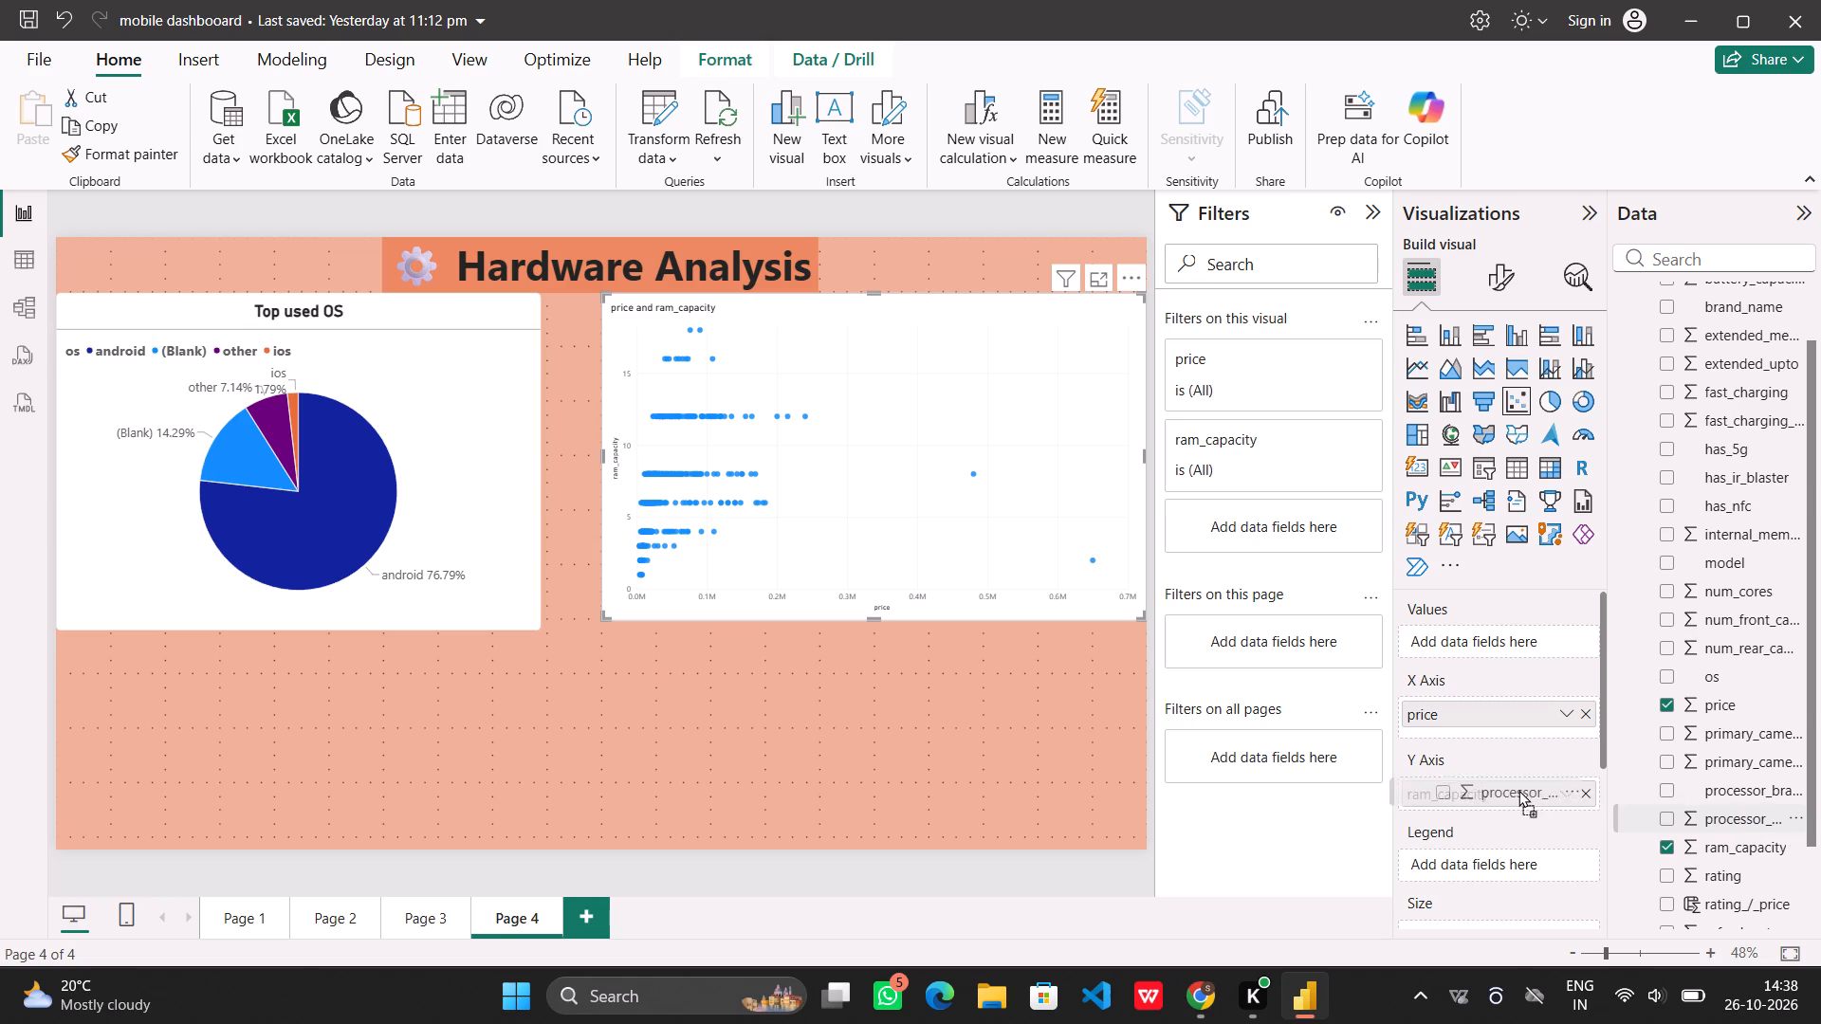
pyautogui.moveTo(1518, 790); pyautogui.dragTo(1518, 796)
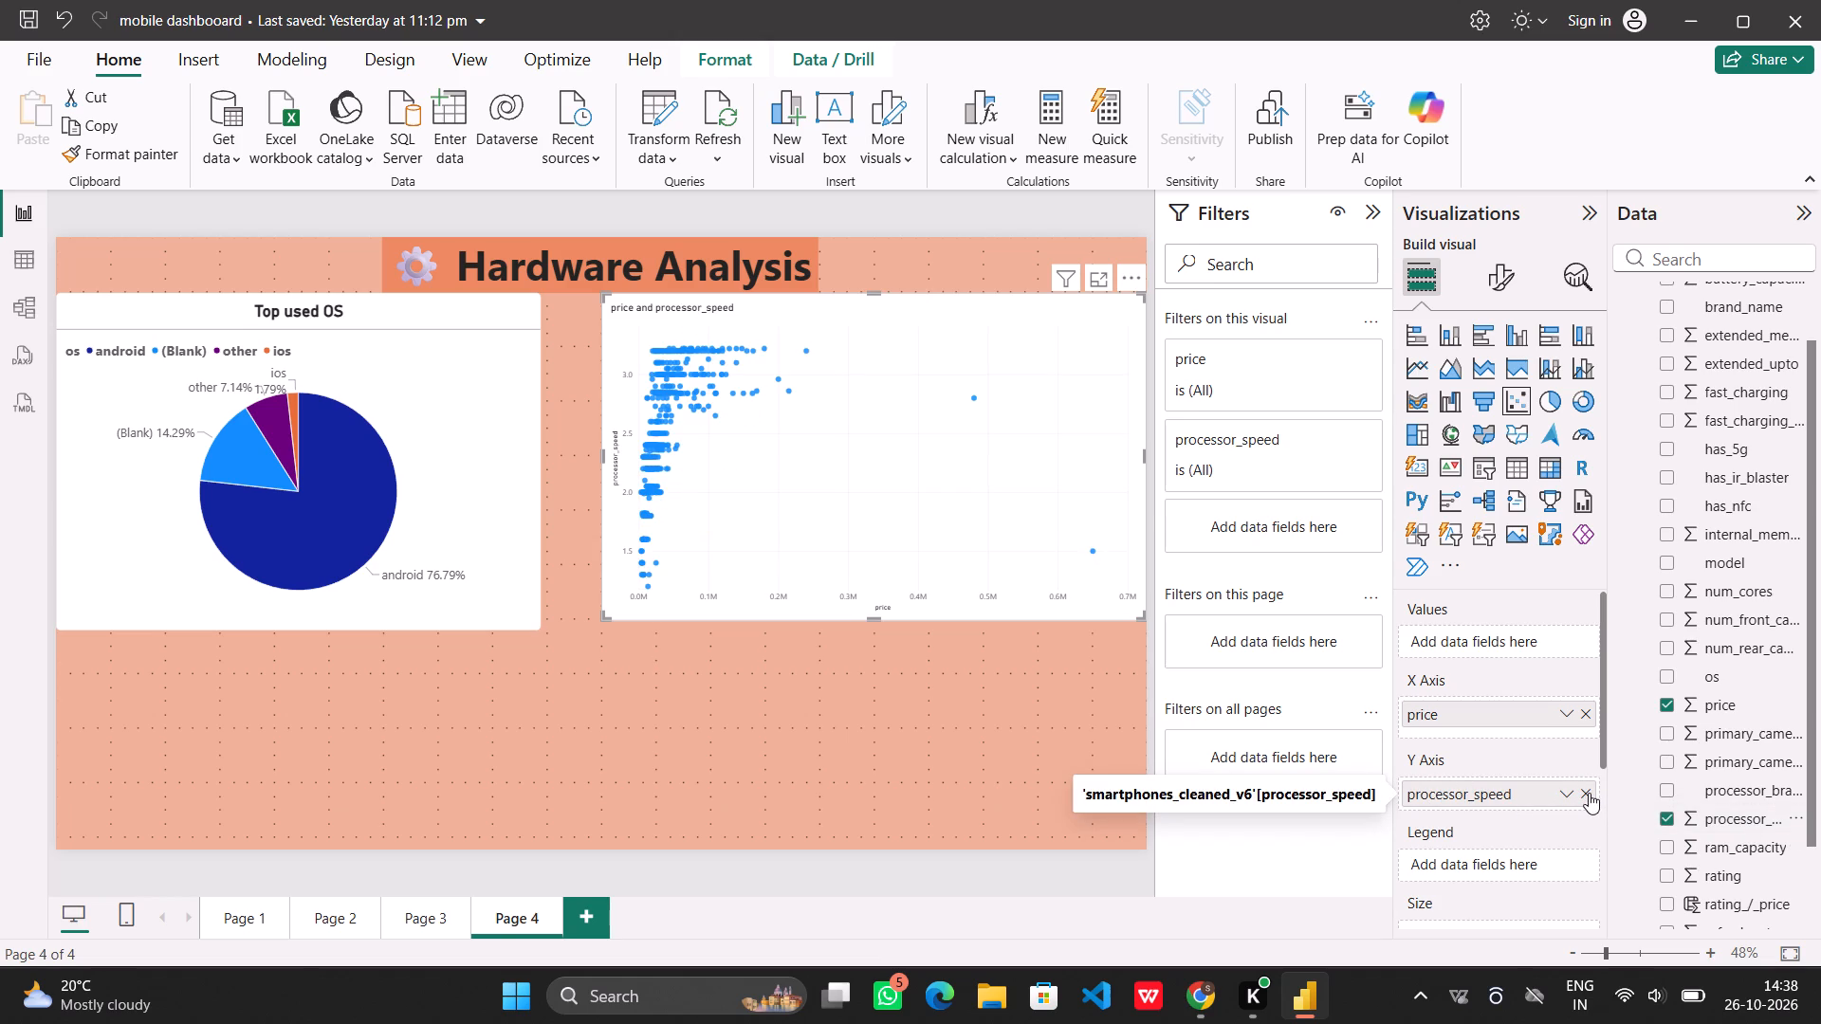
# Add brand_name as the scatter chart's legend.
pyautogui.scroll(-1, 1517, 746)
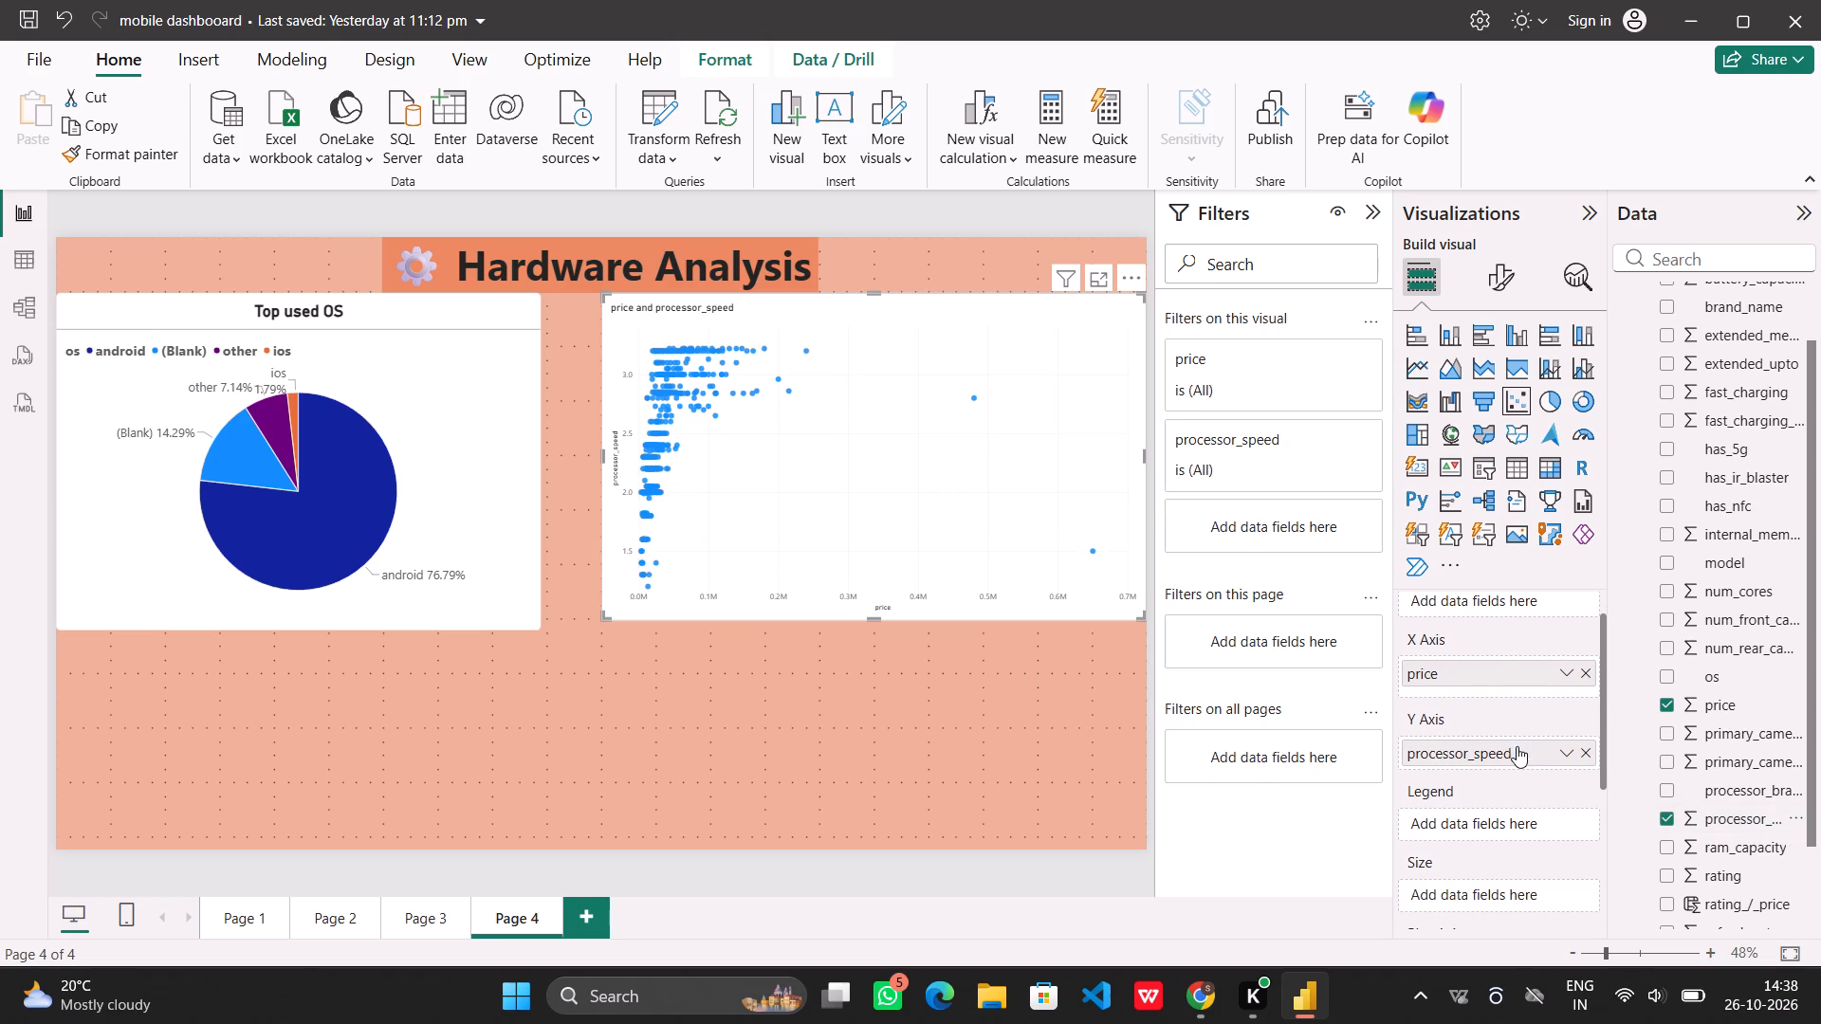
pyautogui.scroll(2, 1654, 575)
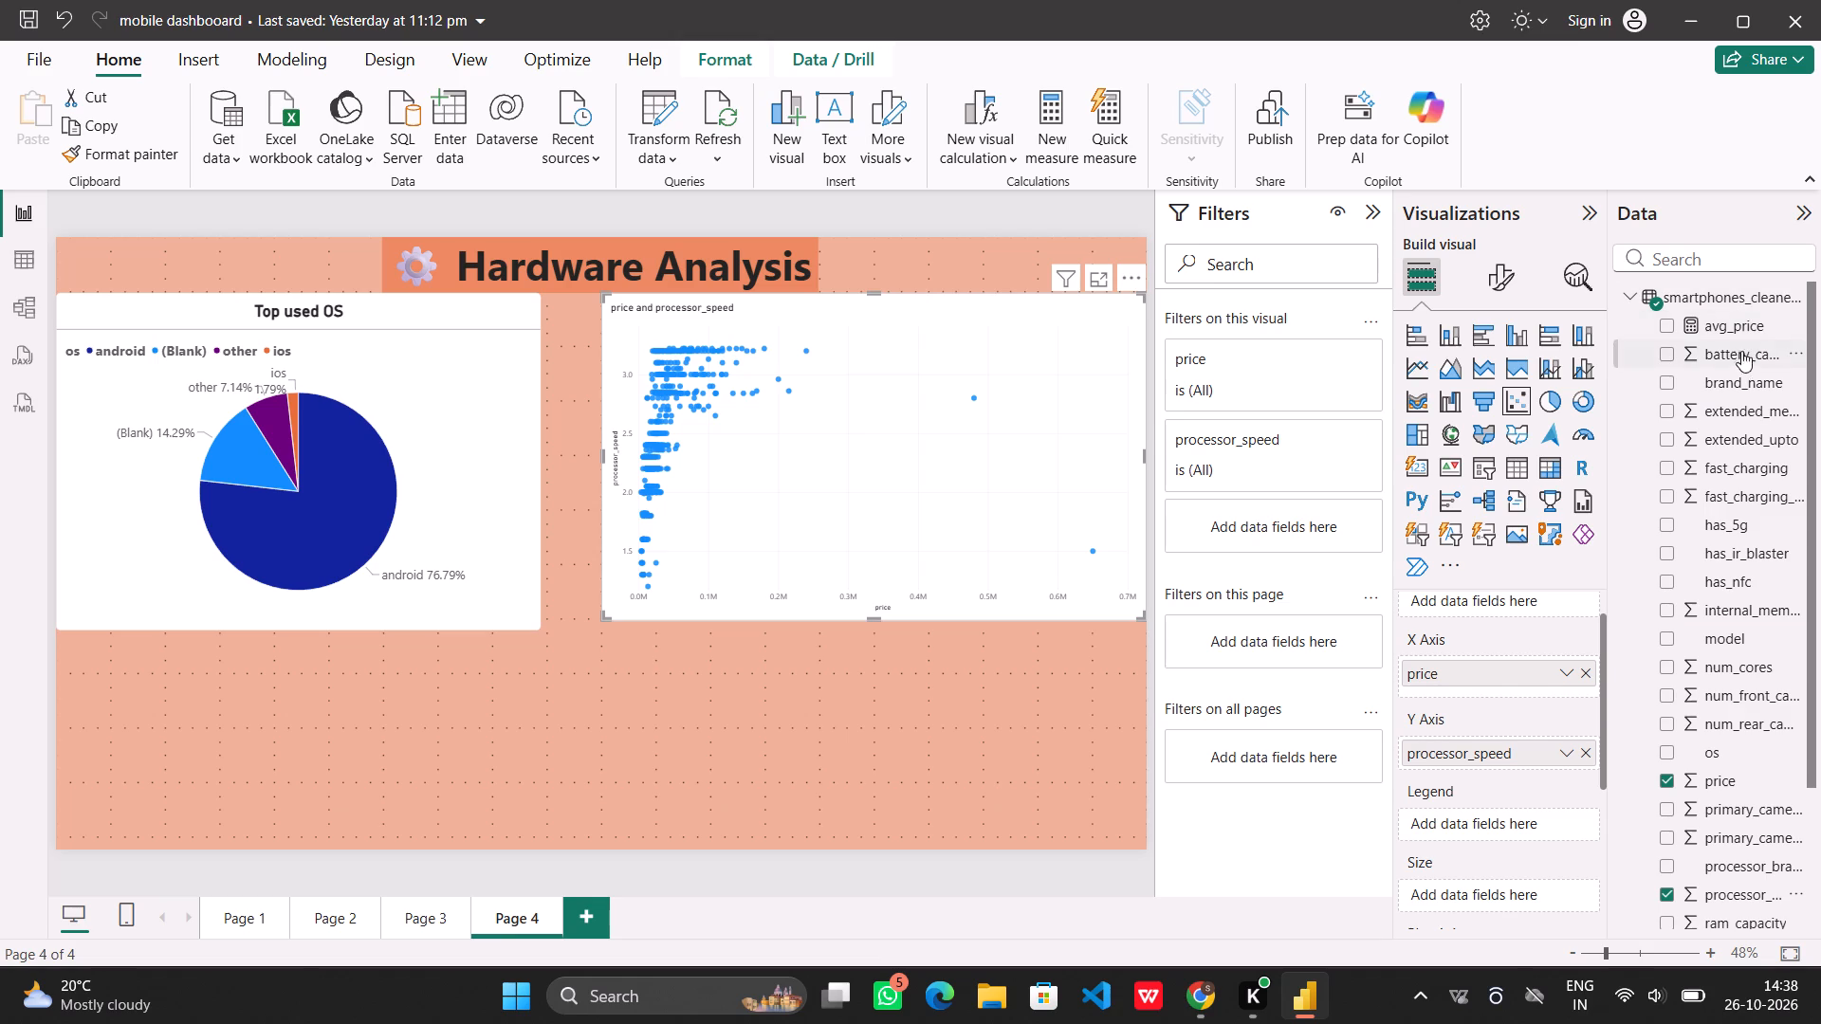
pyautogui.moveTo(1733, 383); pyautogui.dragTo(1650, 451)
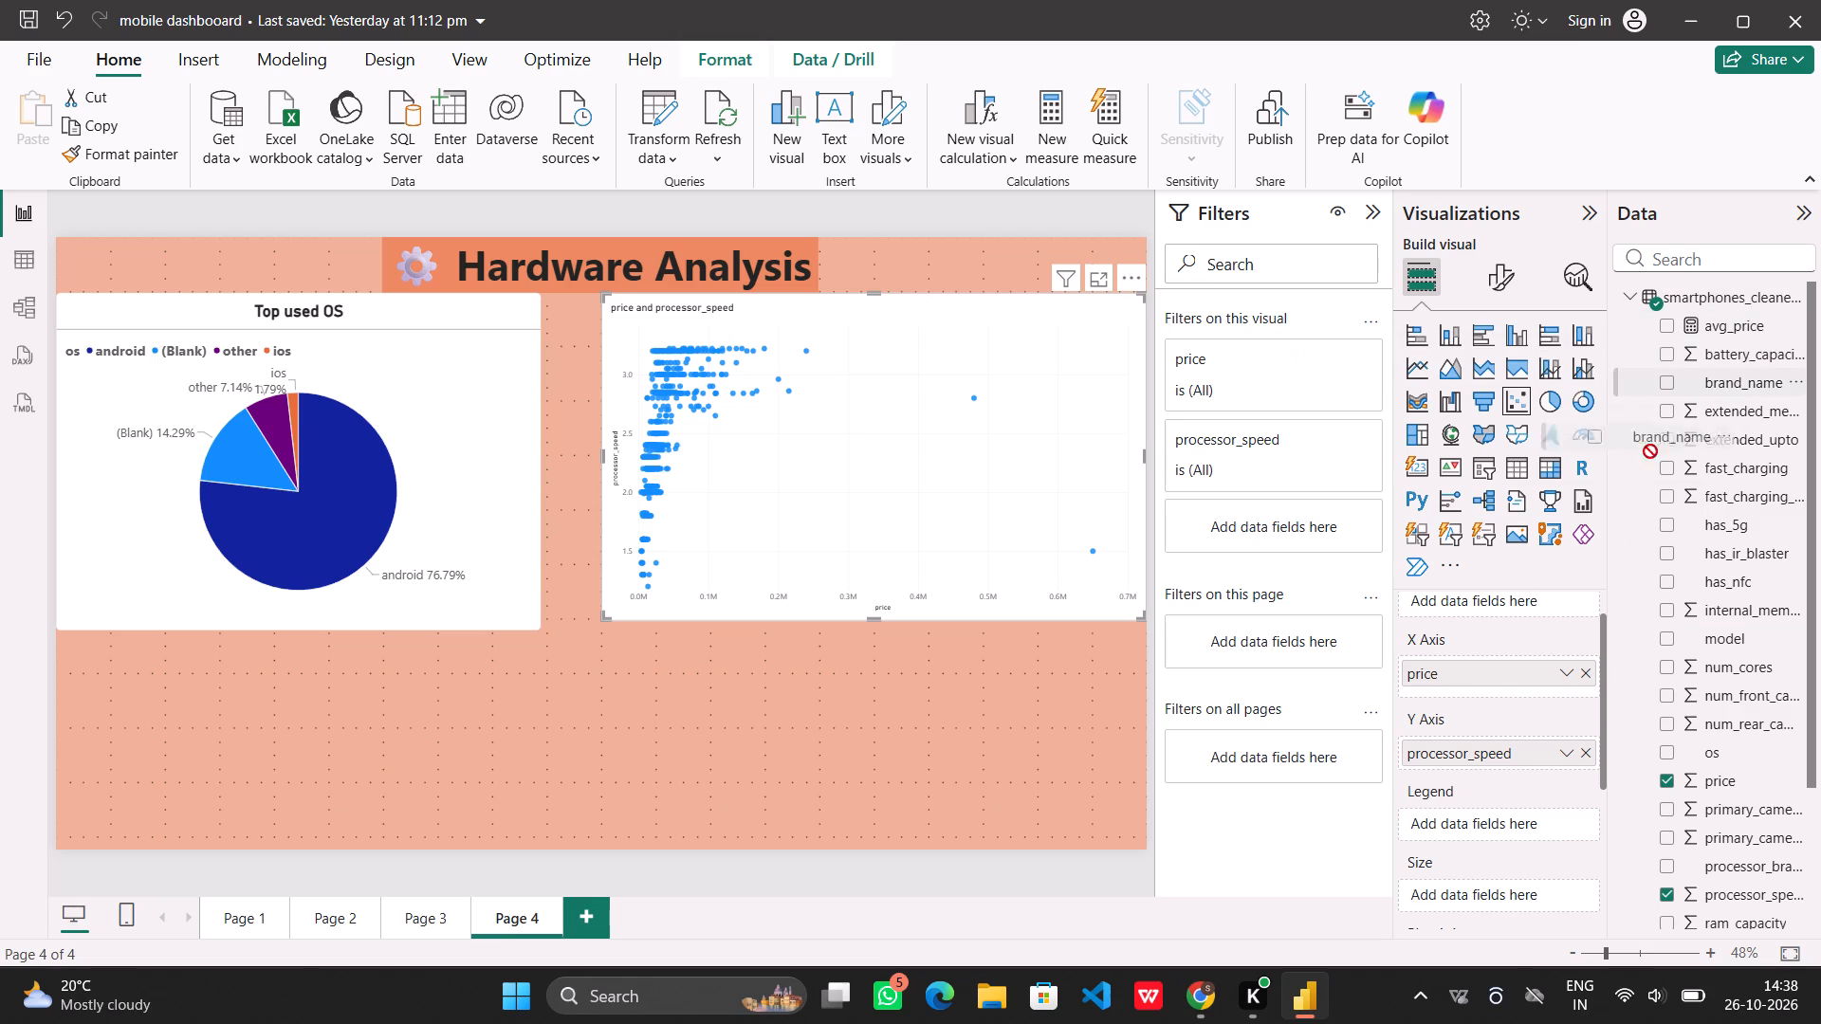
pyautogui.moveTo(1650, 451); pyautogui.dragTo(1531, 822)
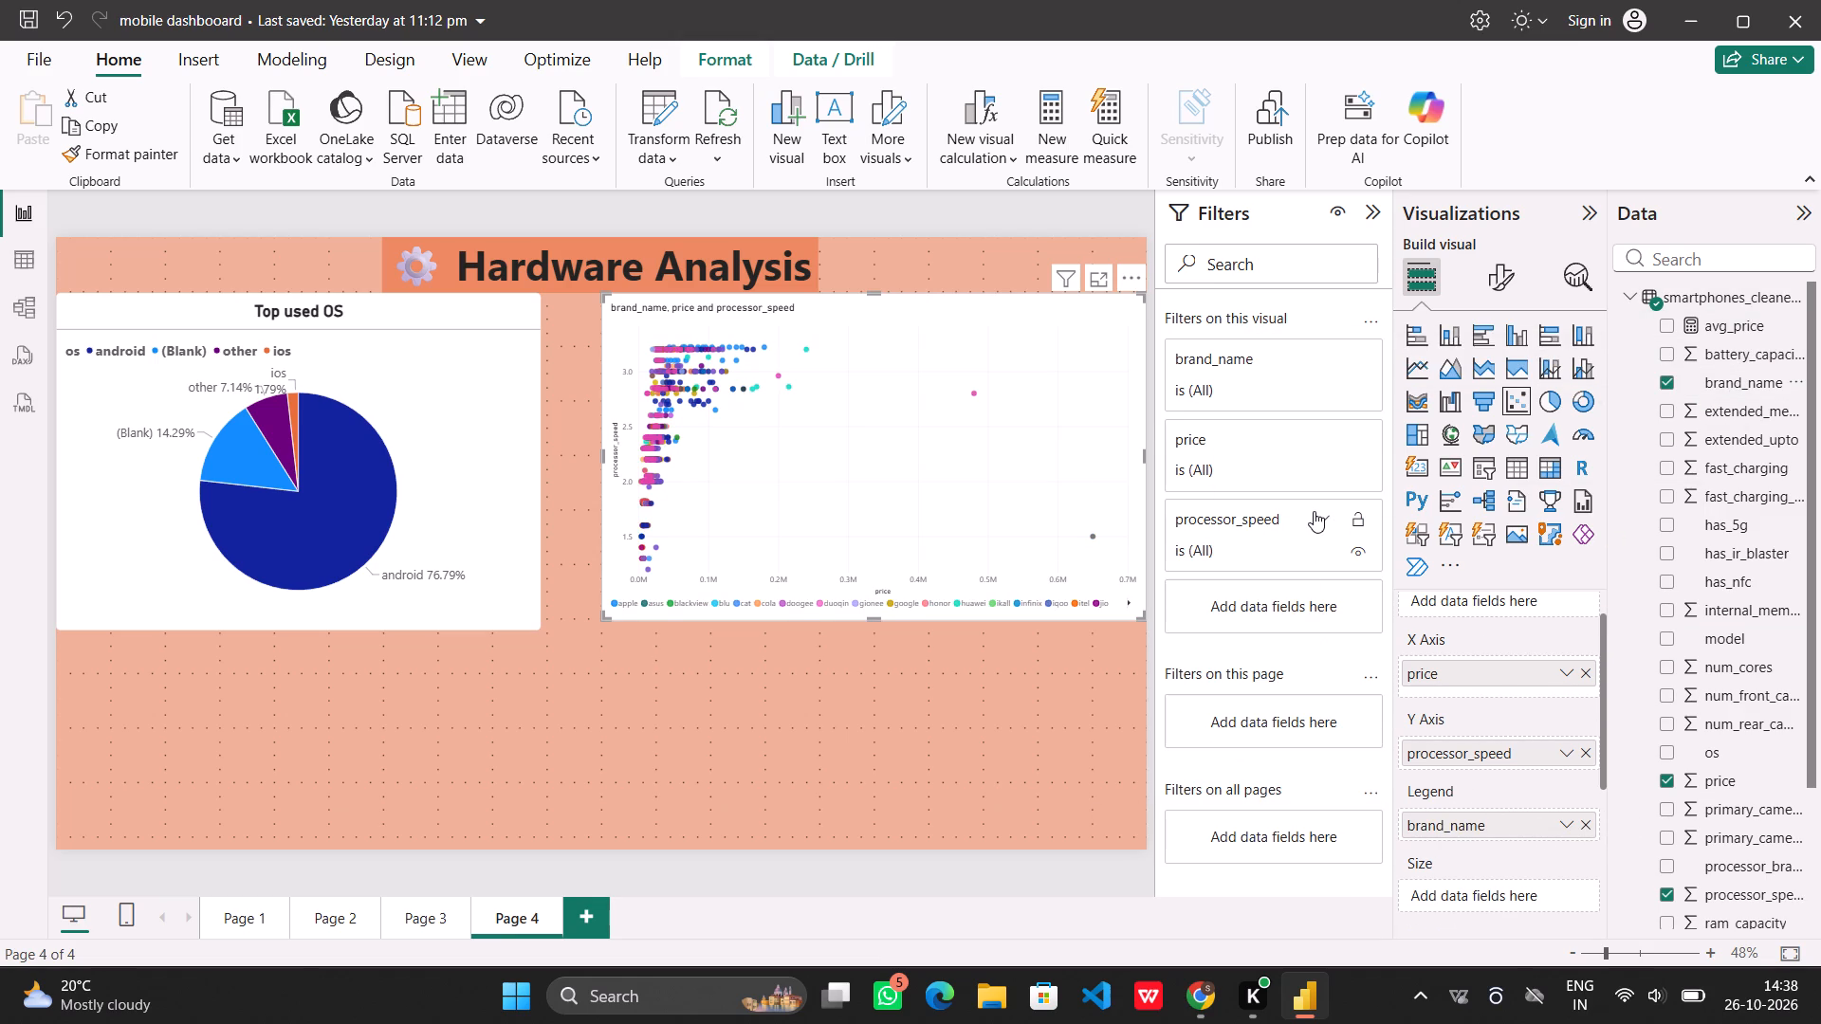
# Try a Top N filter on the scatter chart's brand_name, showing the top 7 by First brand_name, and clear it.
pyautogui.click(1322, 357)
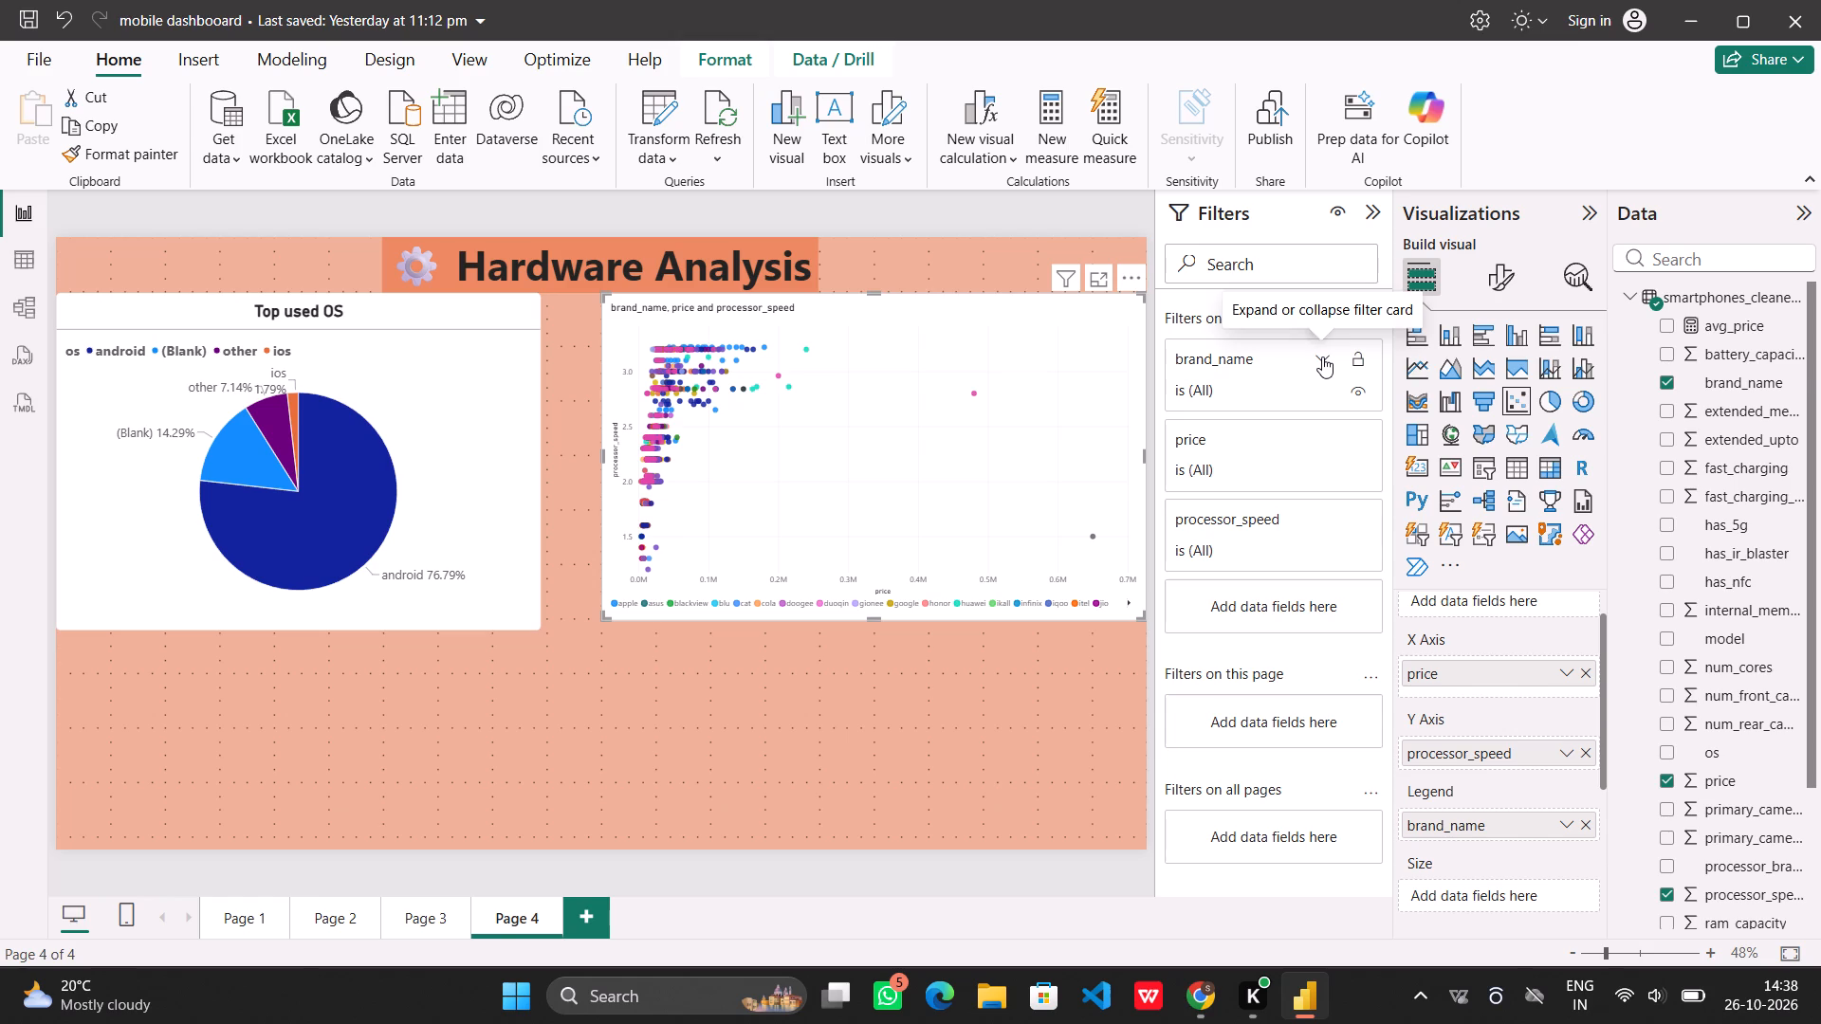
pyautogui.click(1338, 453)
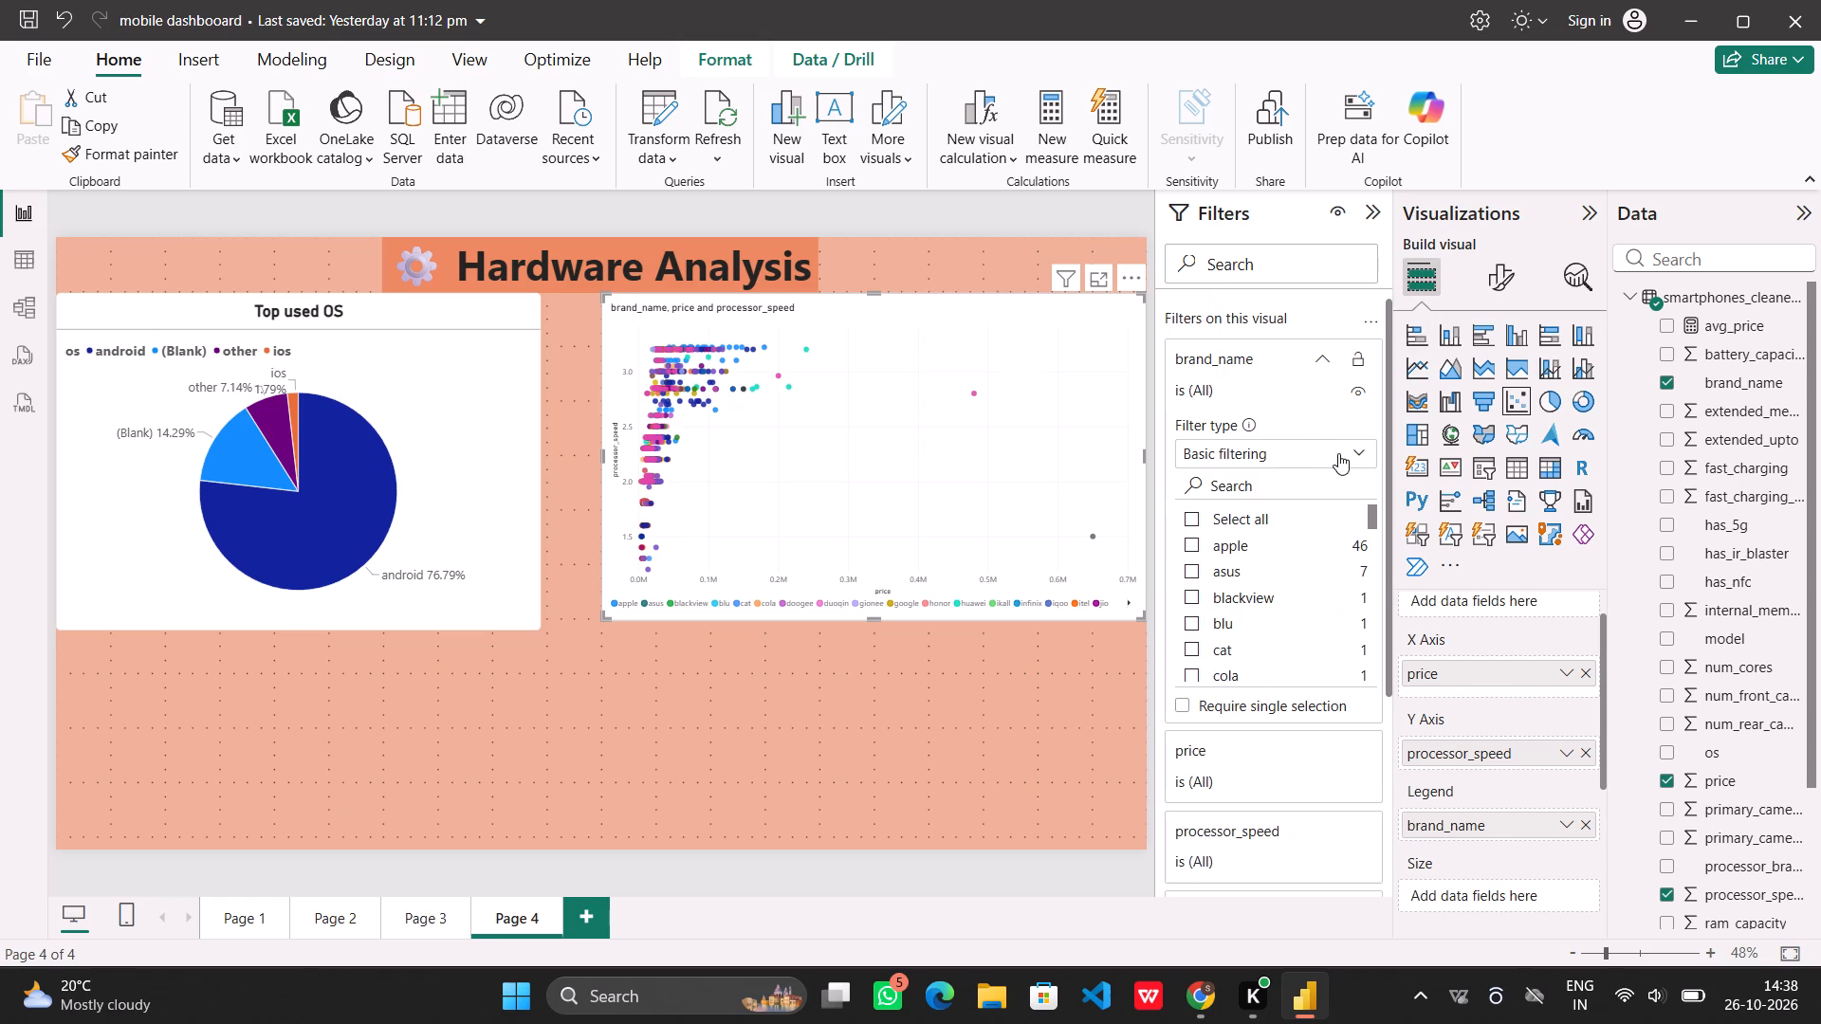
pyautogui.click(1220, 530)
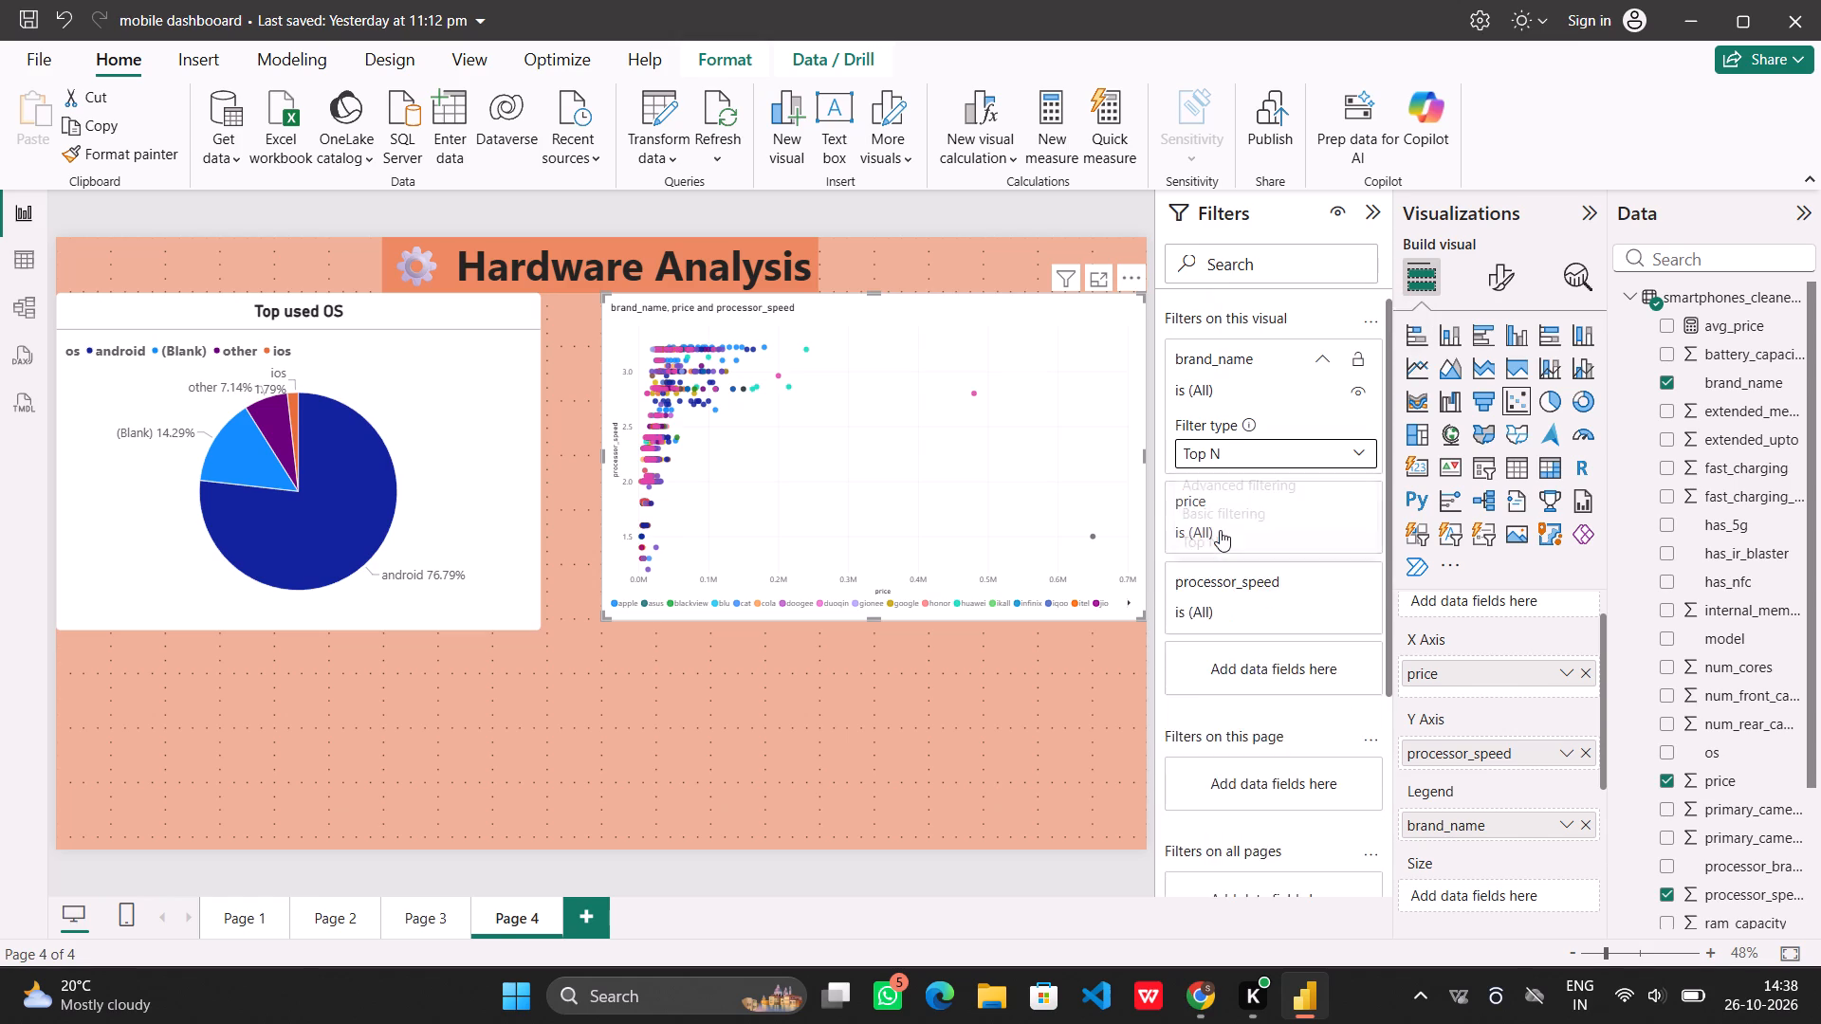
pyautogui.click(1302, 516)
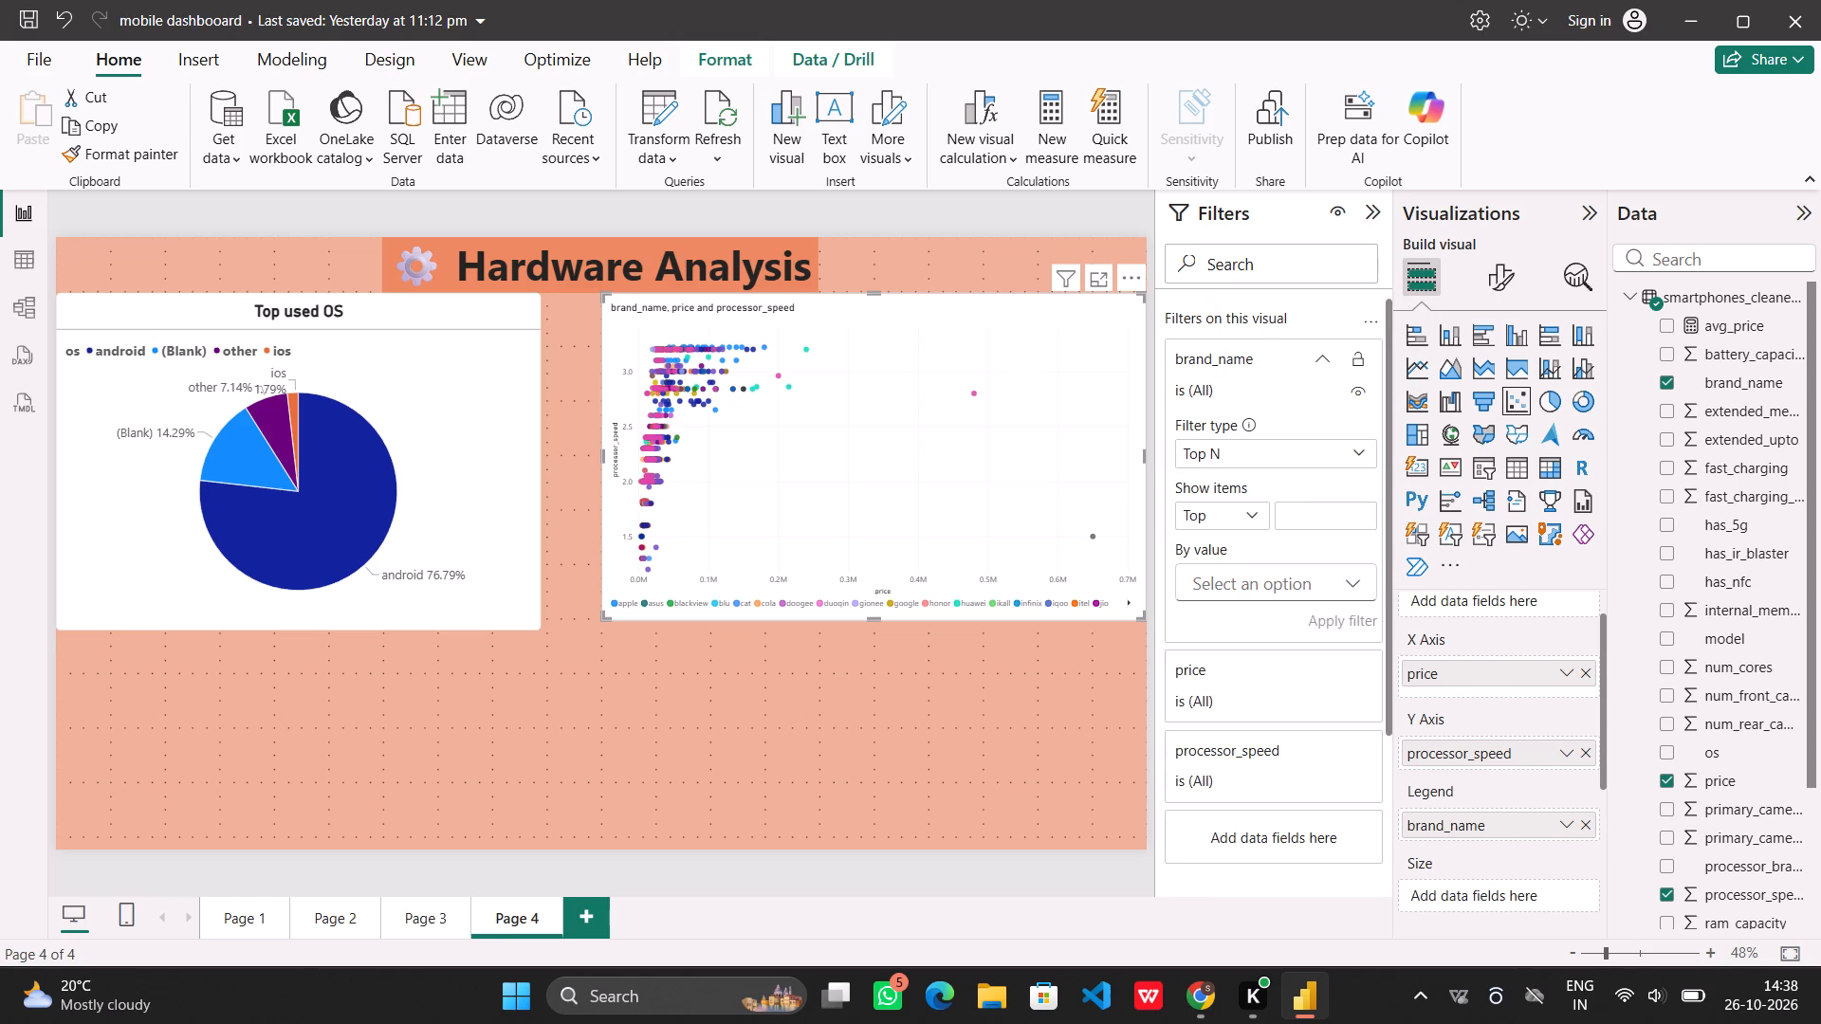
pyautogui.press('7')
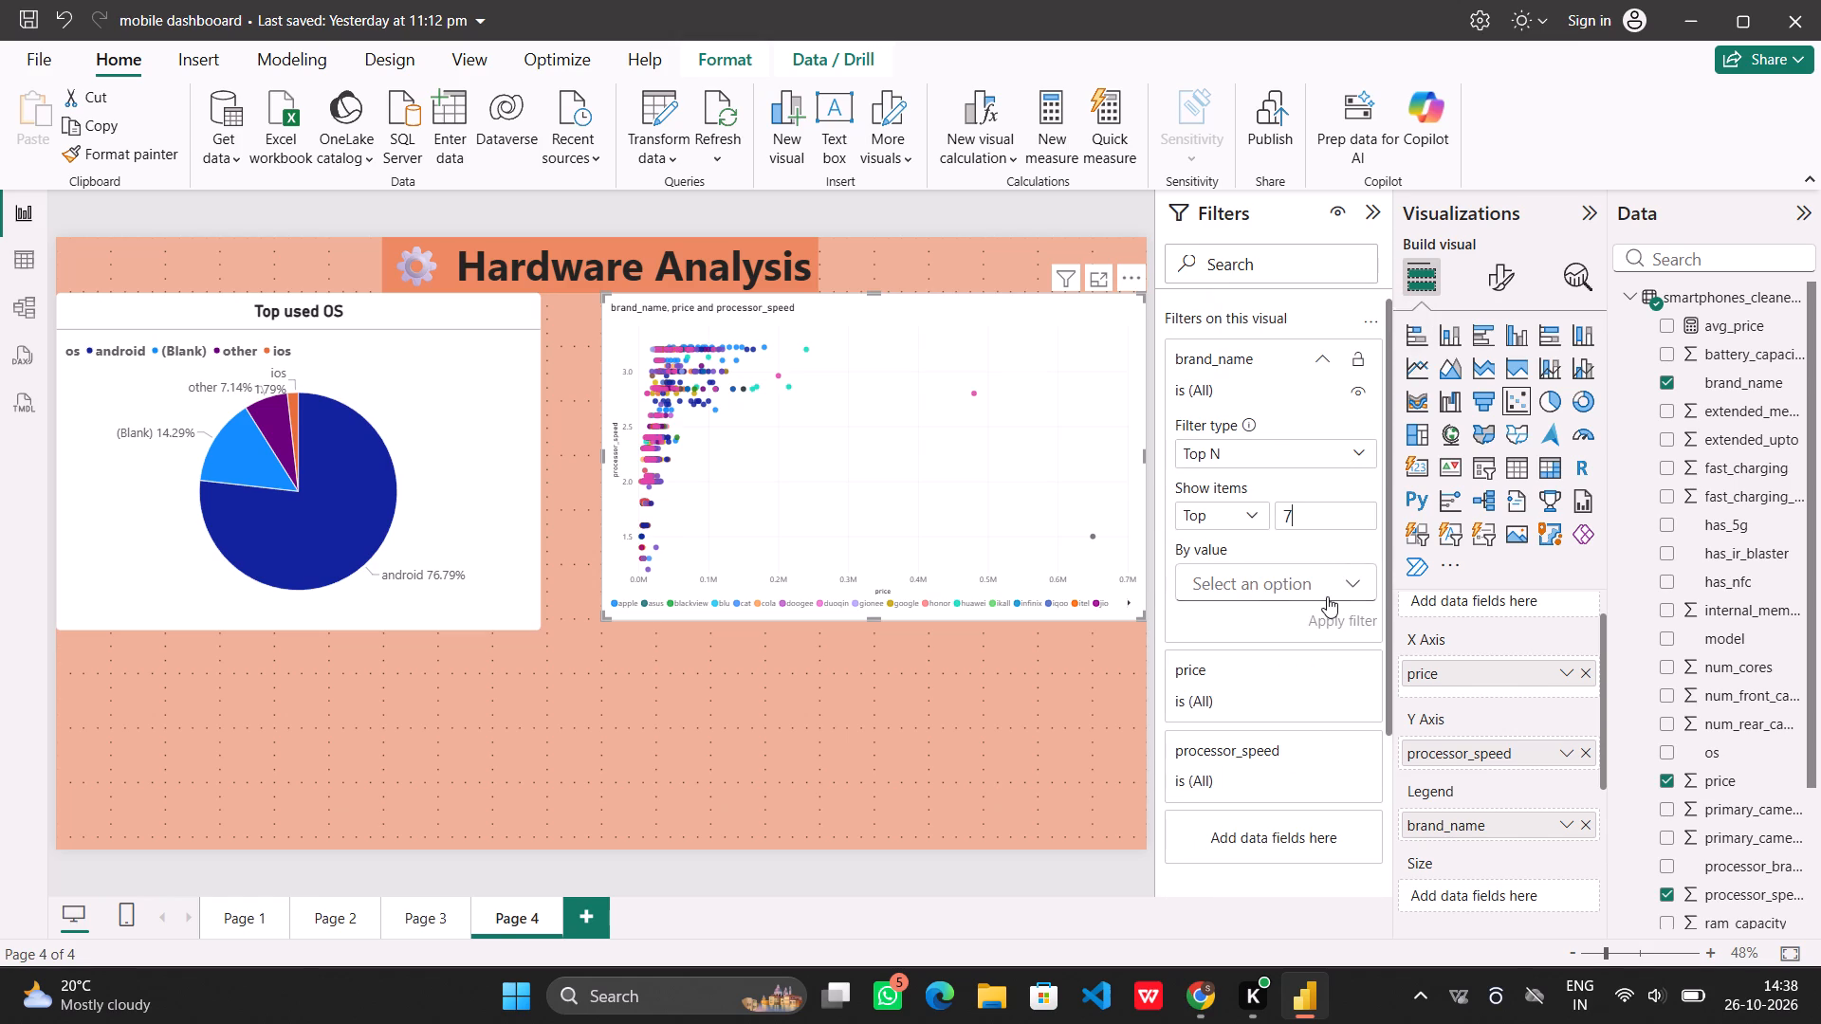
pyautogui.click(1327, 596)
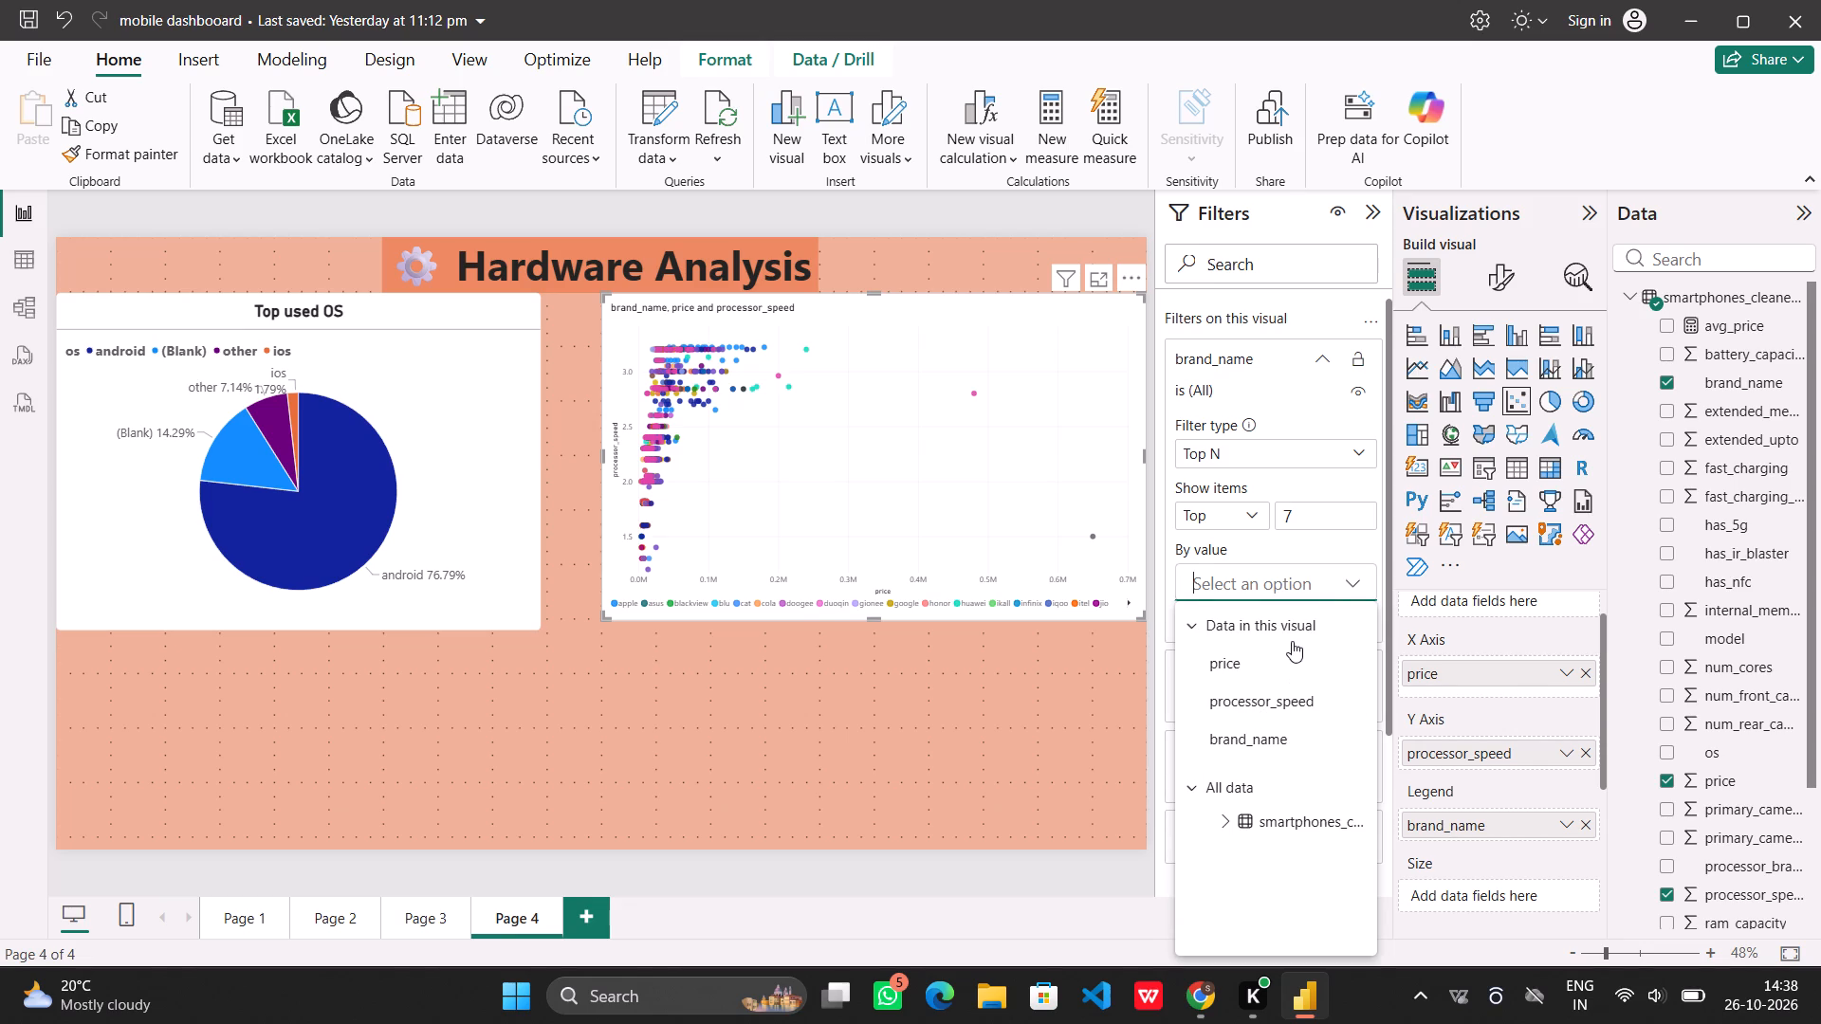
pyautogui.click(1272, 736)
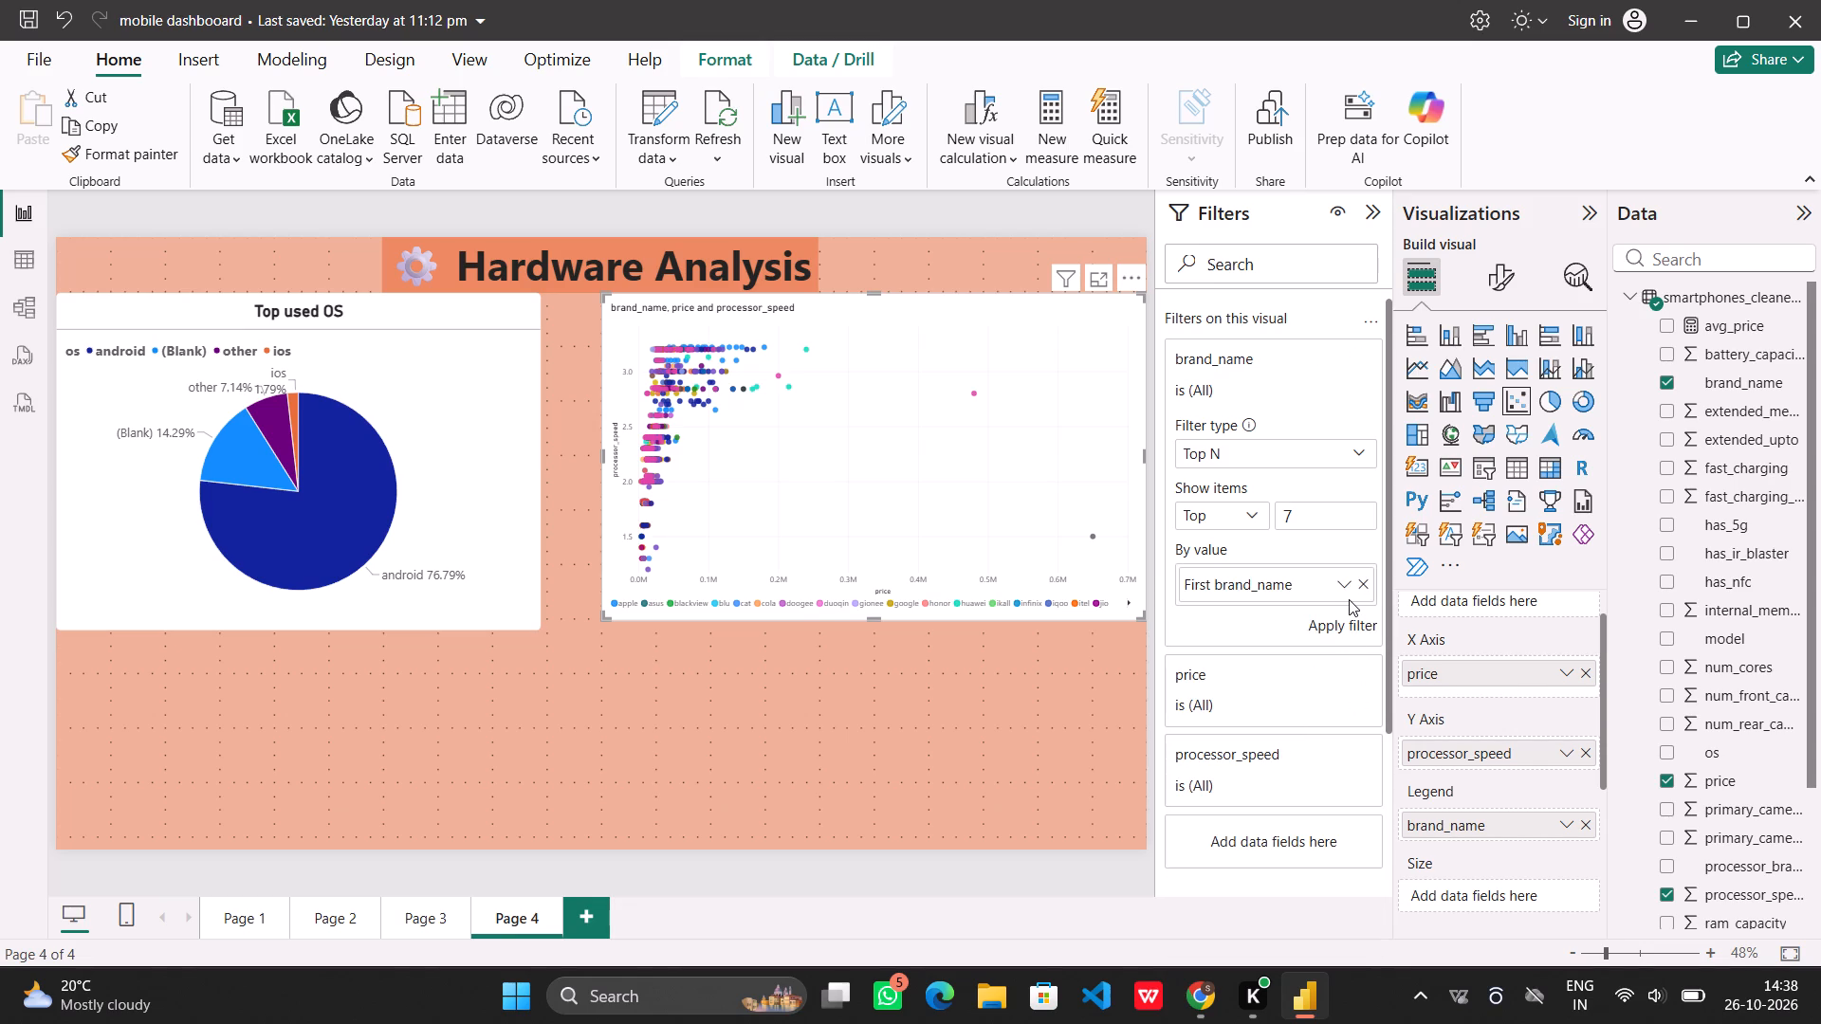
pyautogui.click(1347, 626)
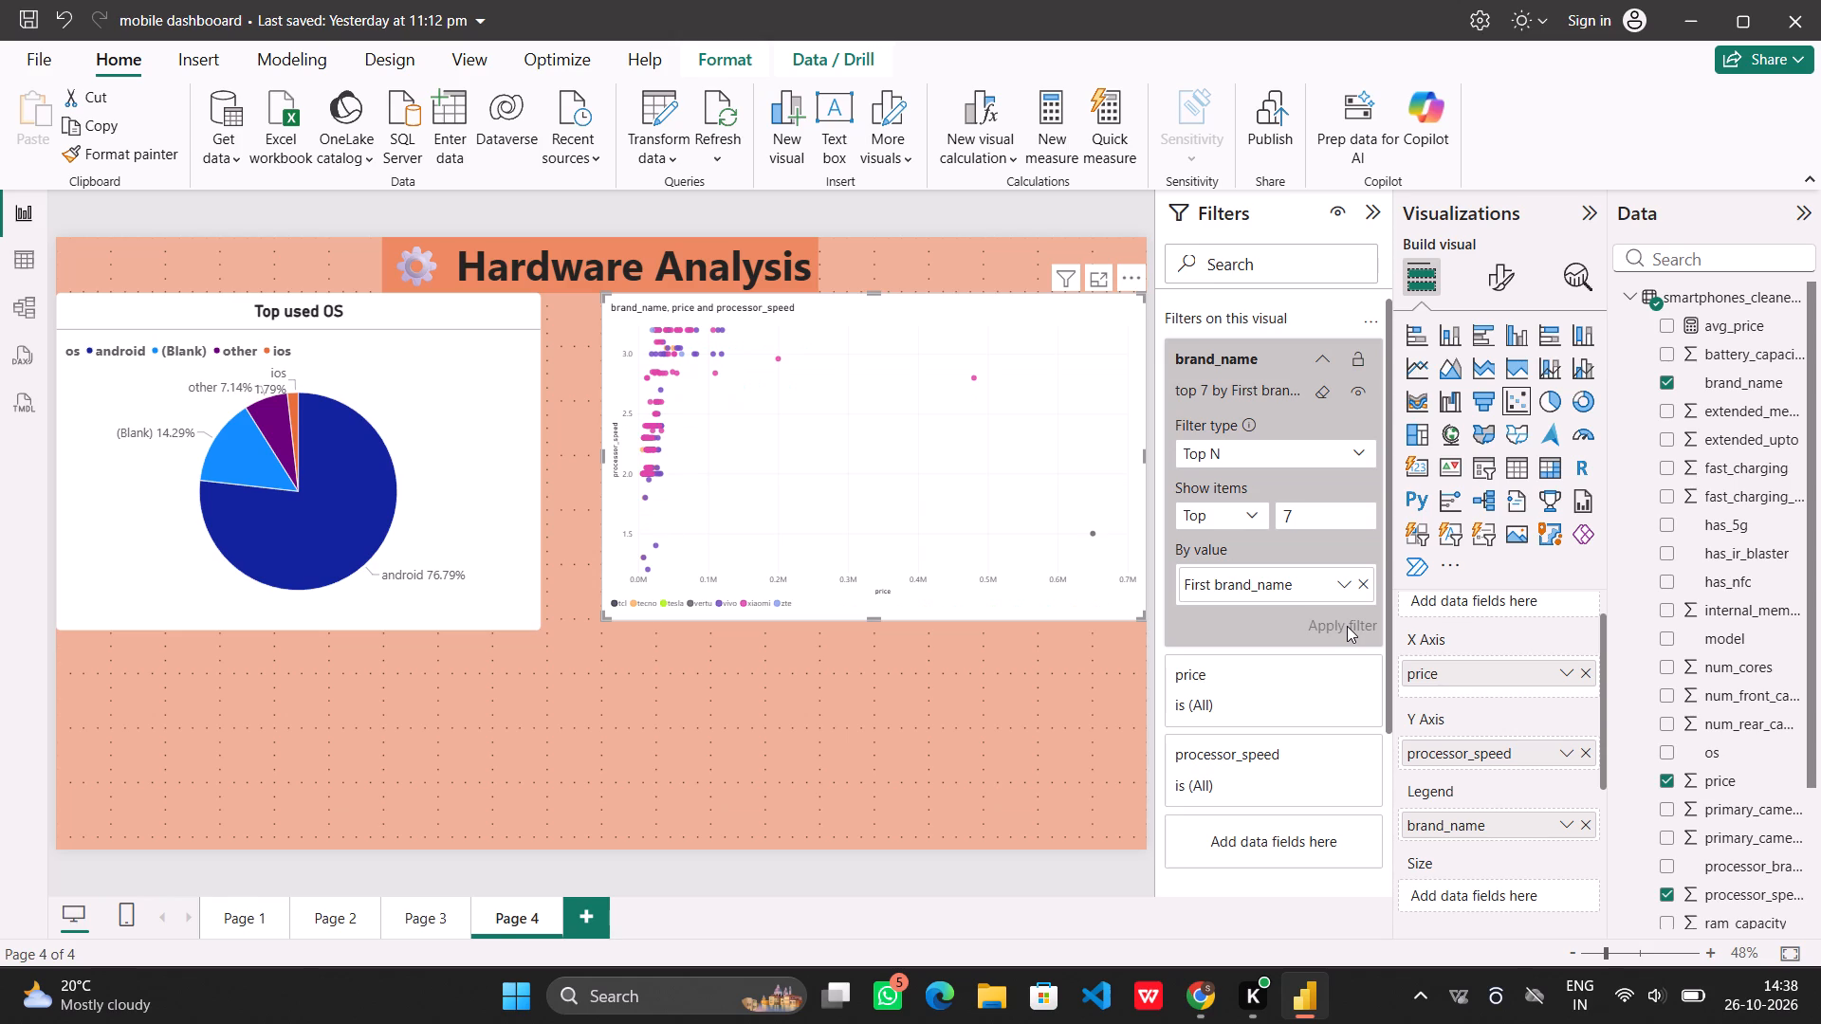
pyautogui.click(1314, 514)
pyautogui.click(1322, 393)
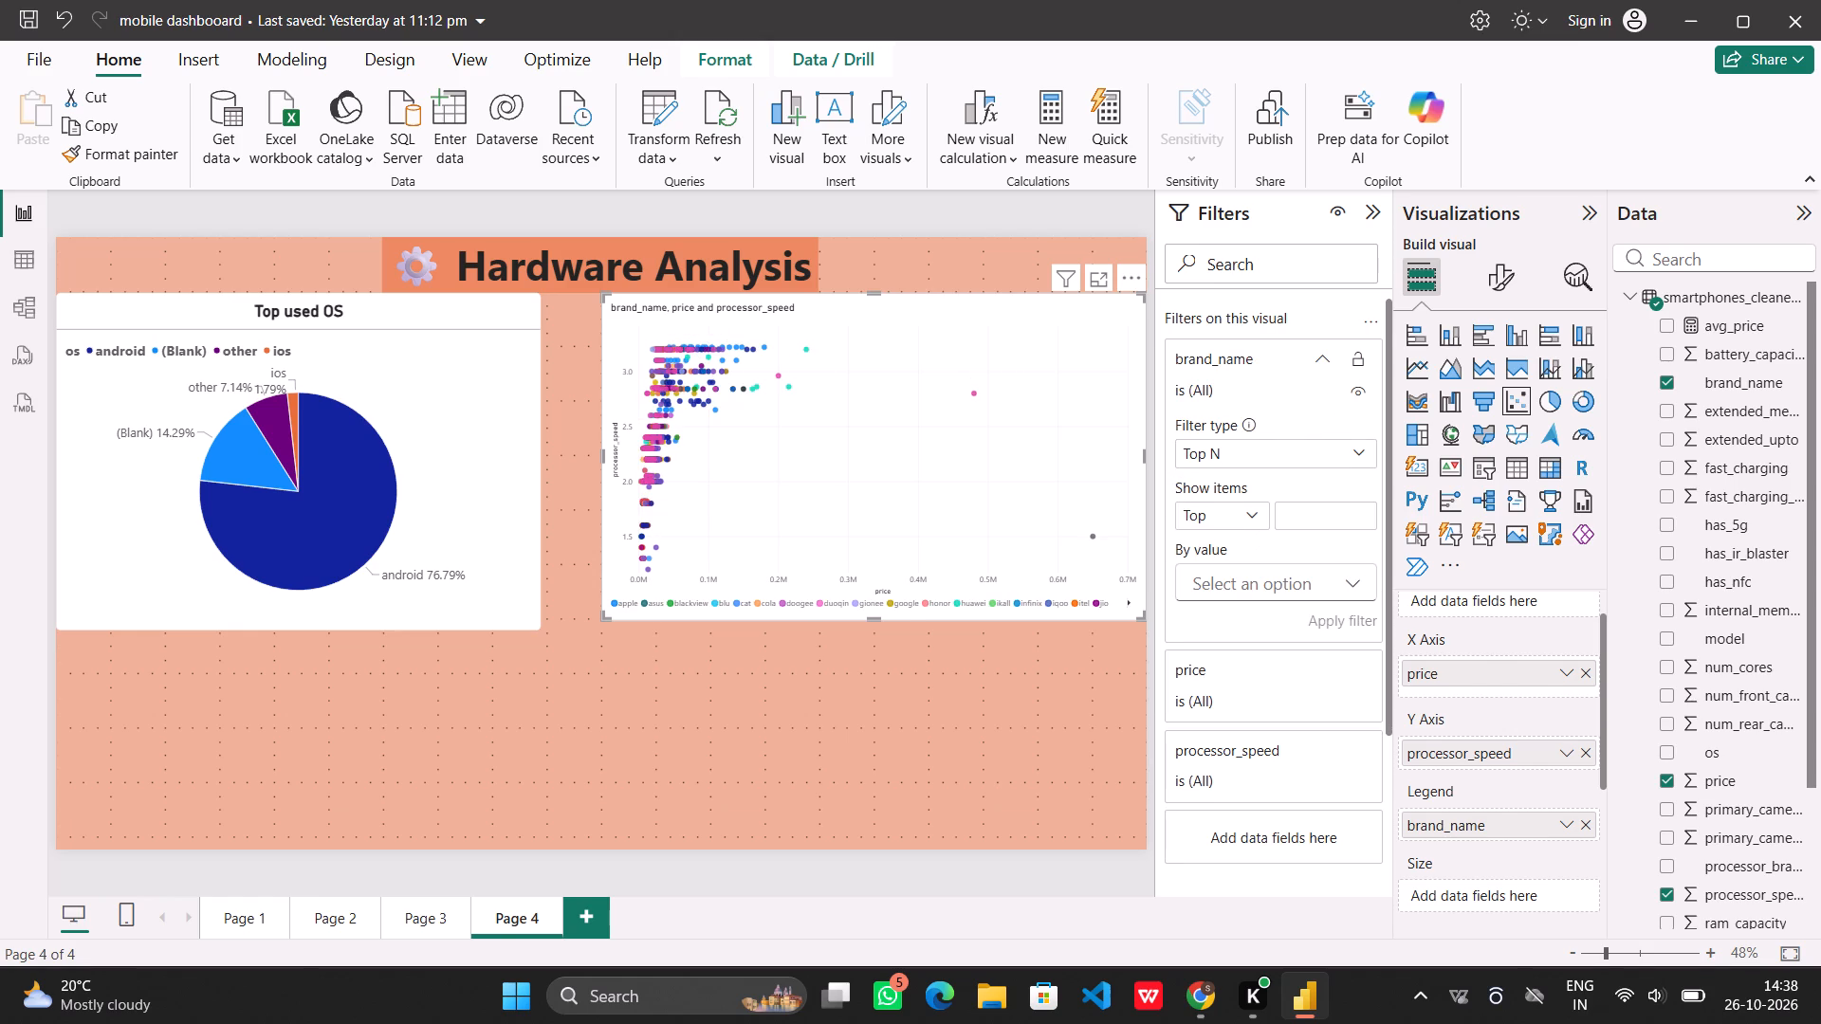
# Switch the scatter chart's brand_name filter to Basic filtering and include apple, motorola, oppo and oneplus.
pyautogui.click(1339, 457)
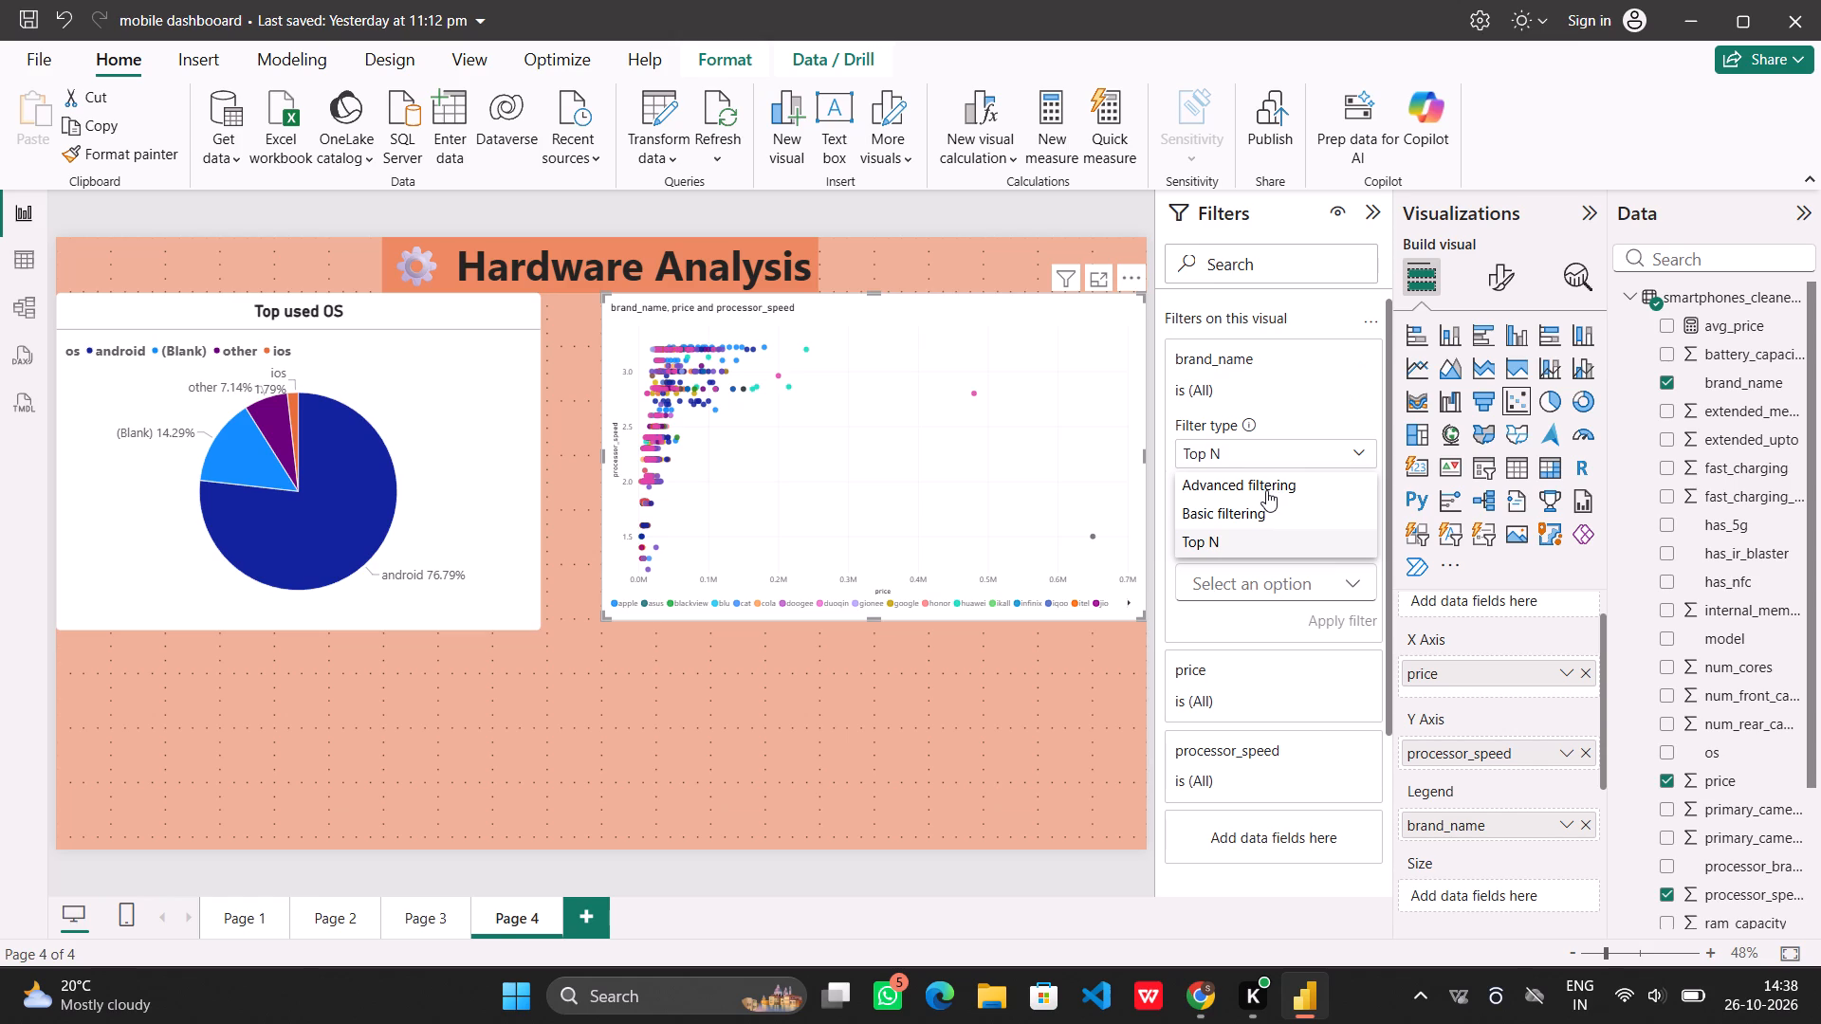
pyautogui.click(1266, 490)
pyautogui.click(1334, 455)
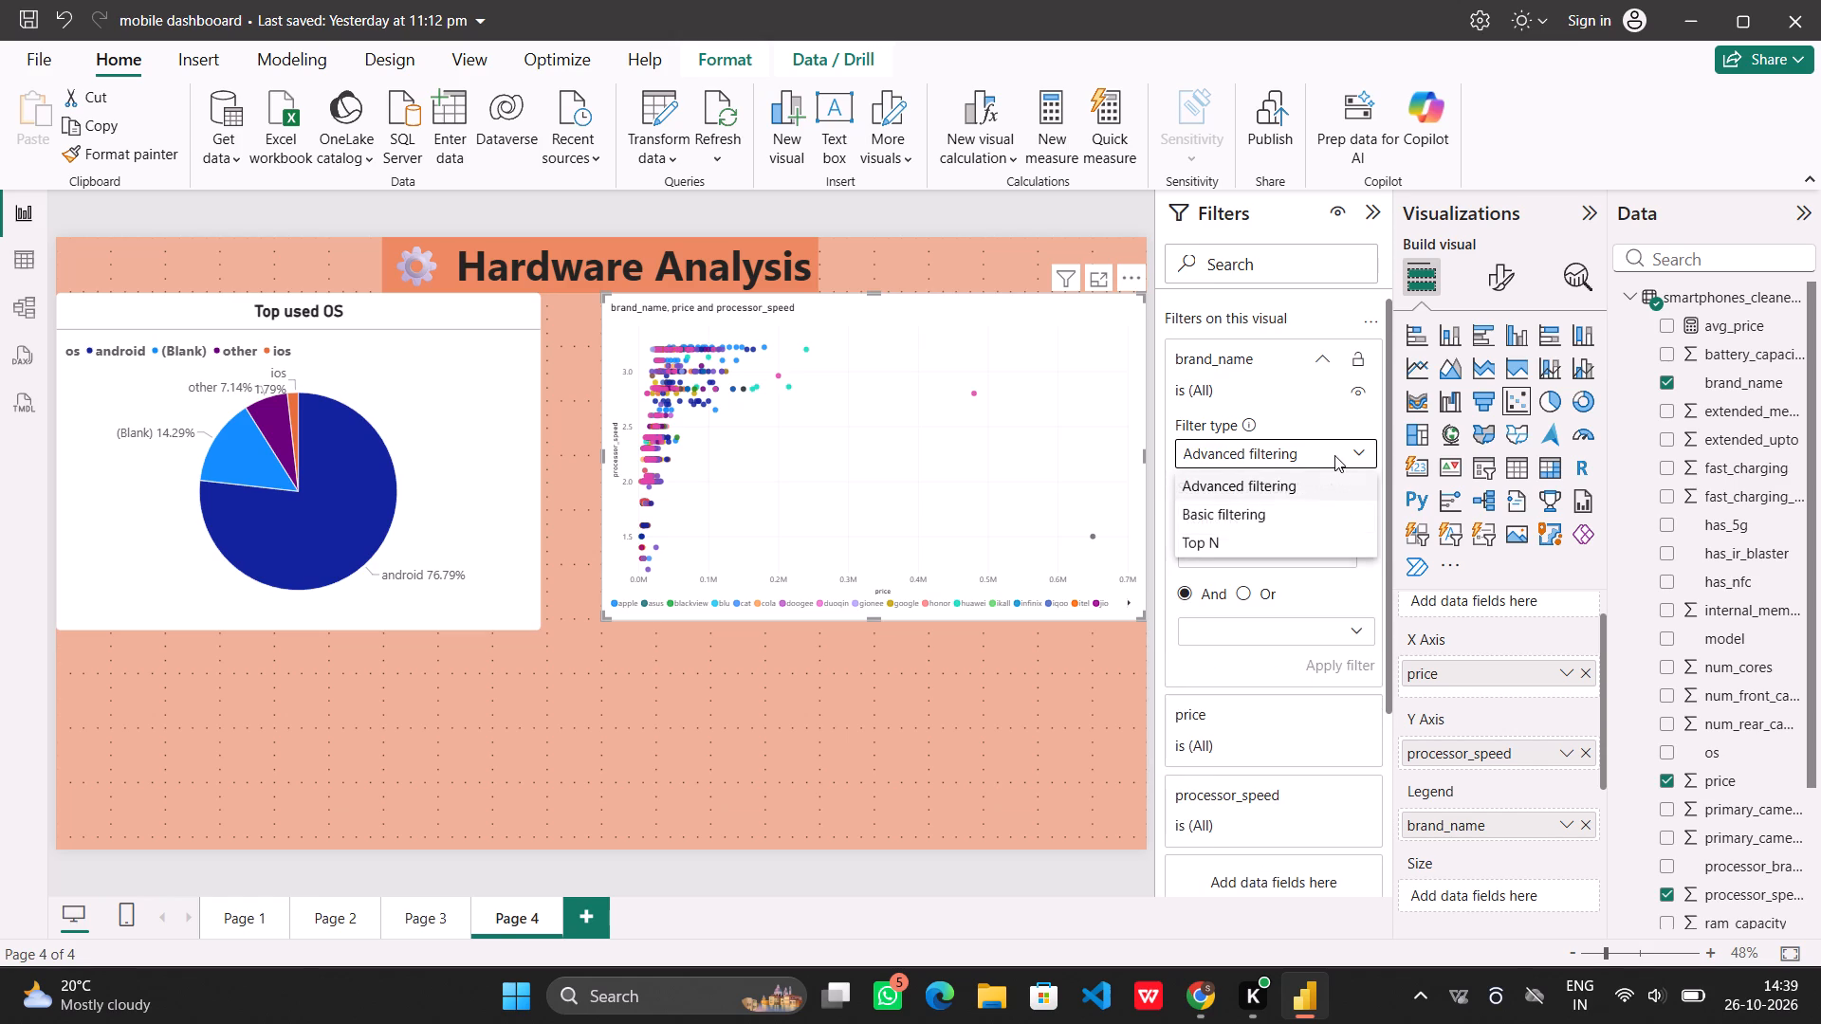
pyautogui.click(1240, 512)
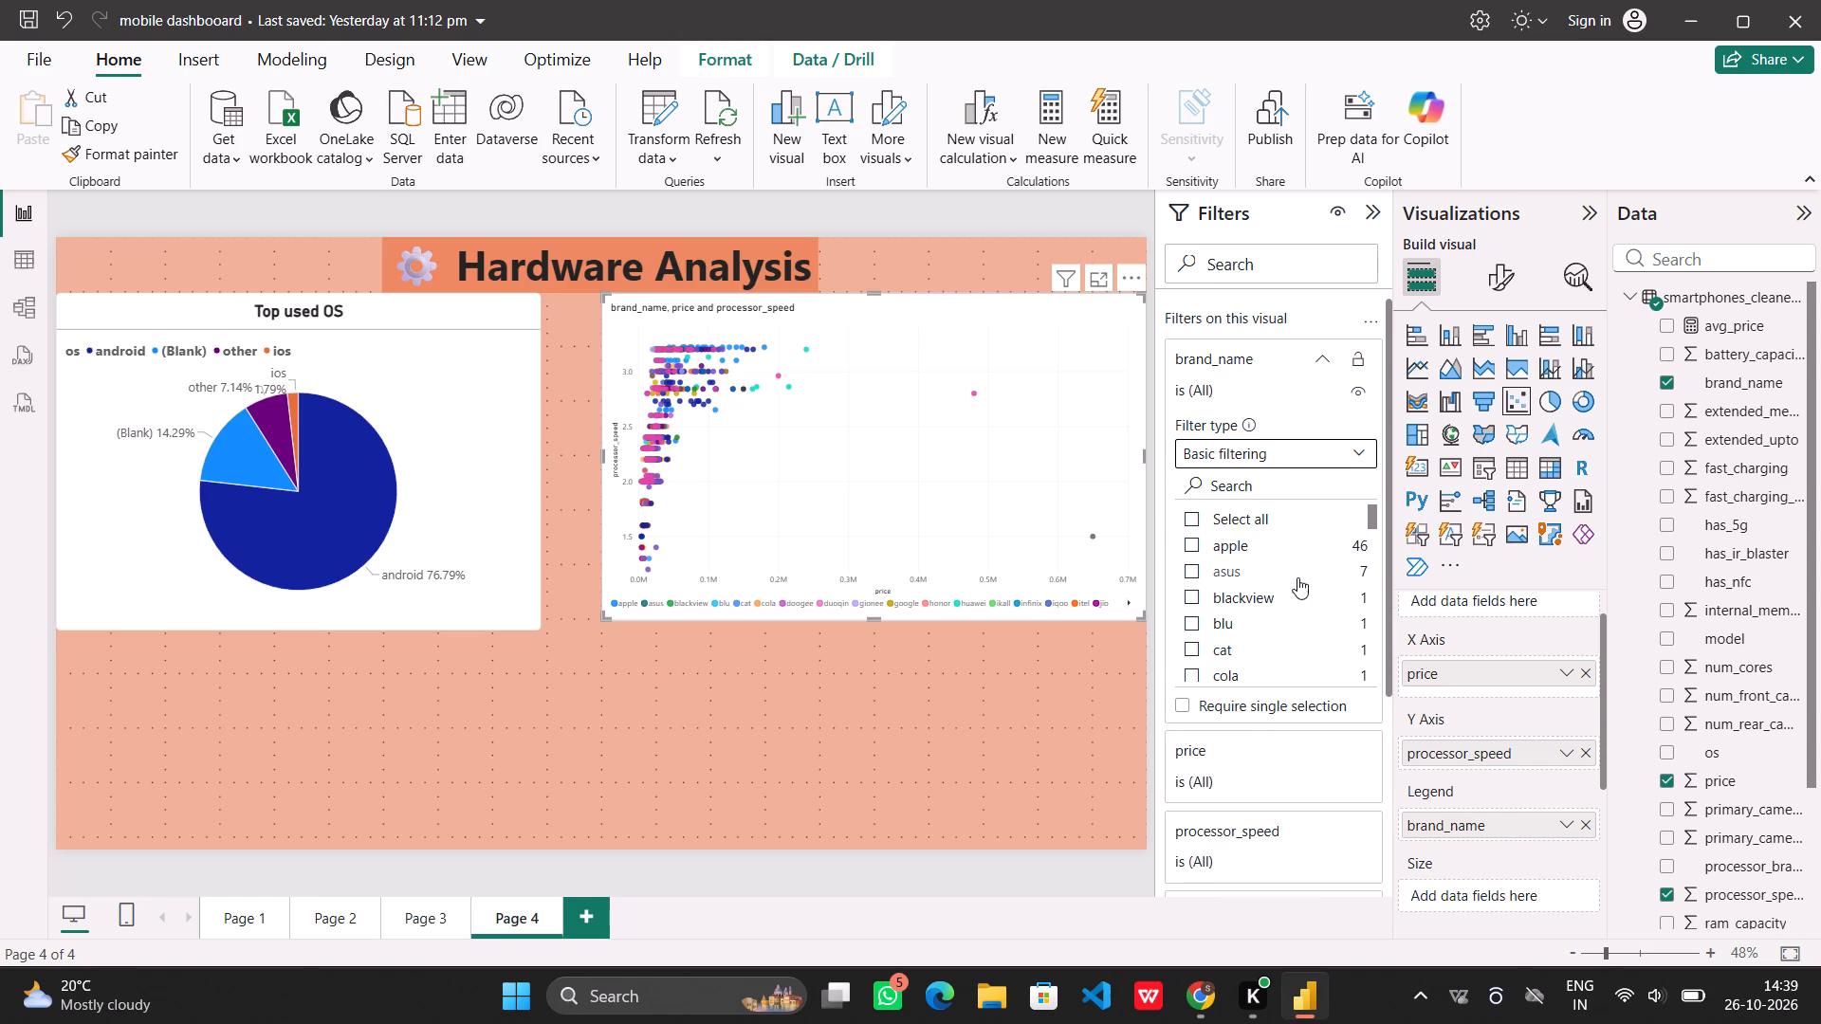
pyautogui.click(1229, 550)
pyautogui.scroll(-3, 1282, 633)
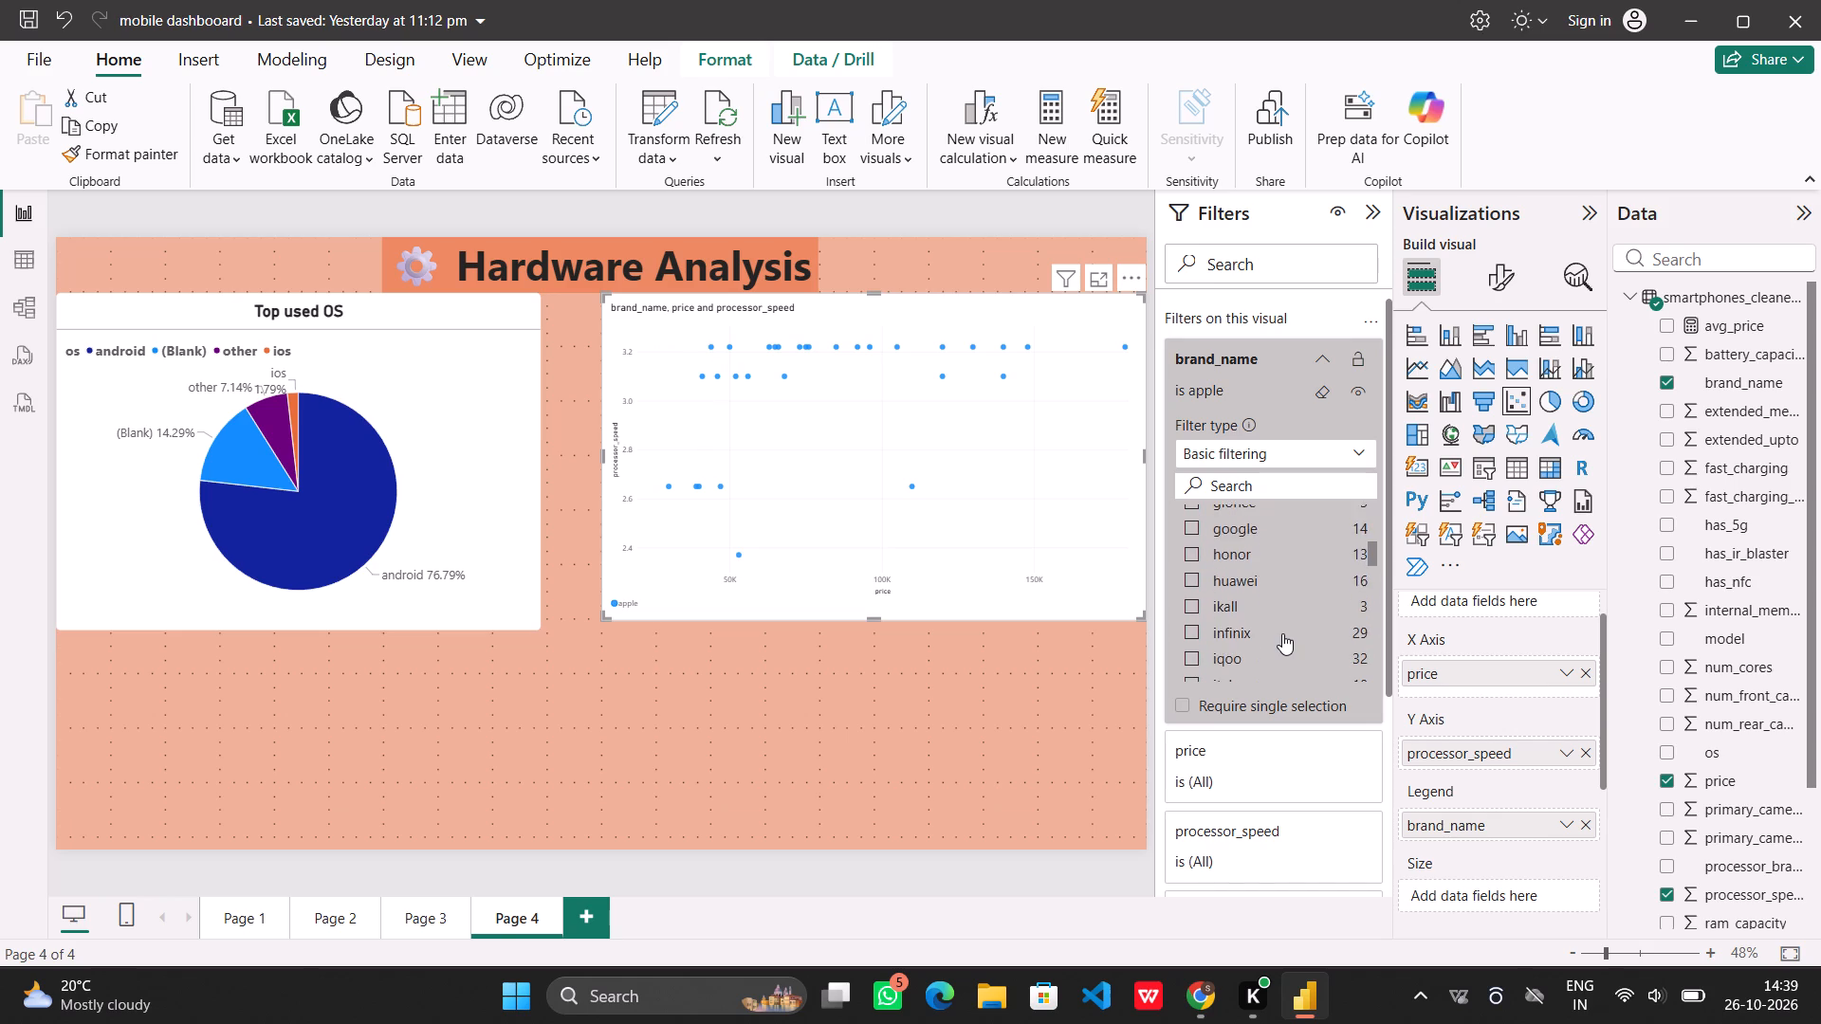
pyautogui.scroll(-3, 1282, 633)
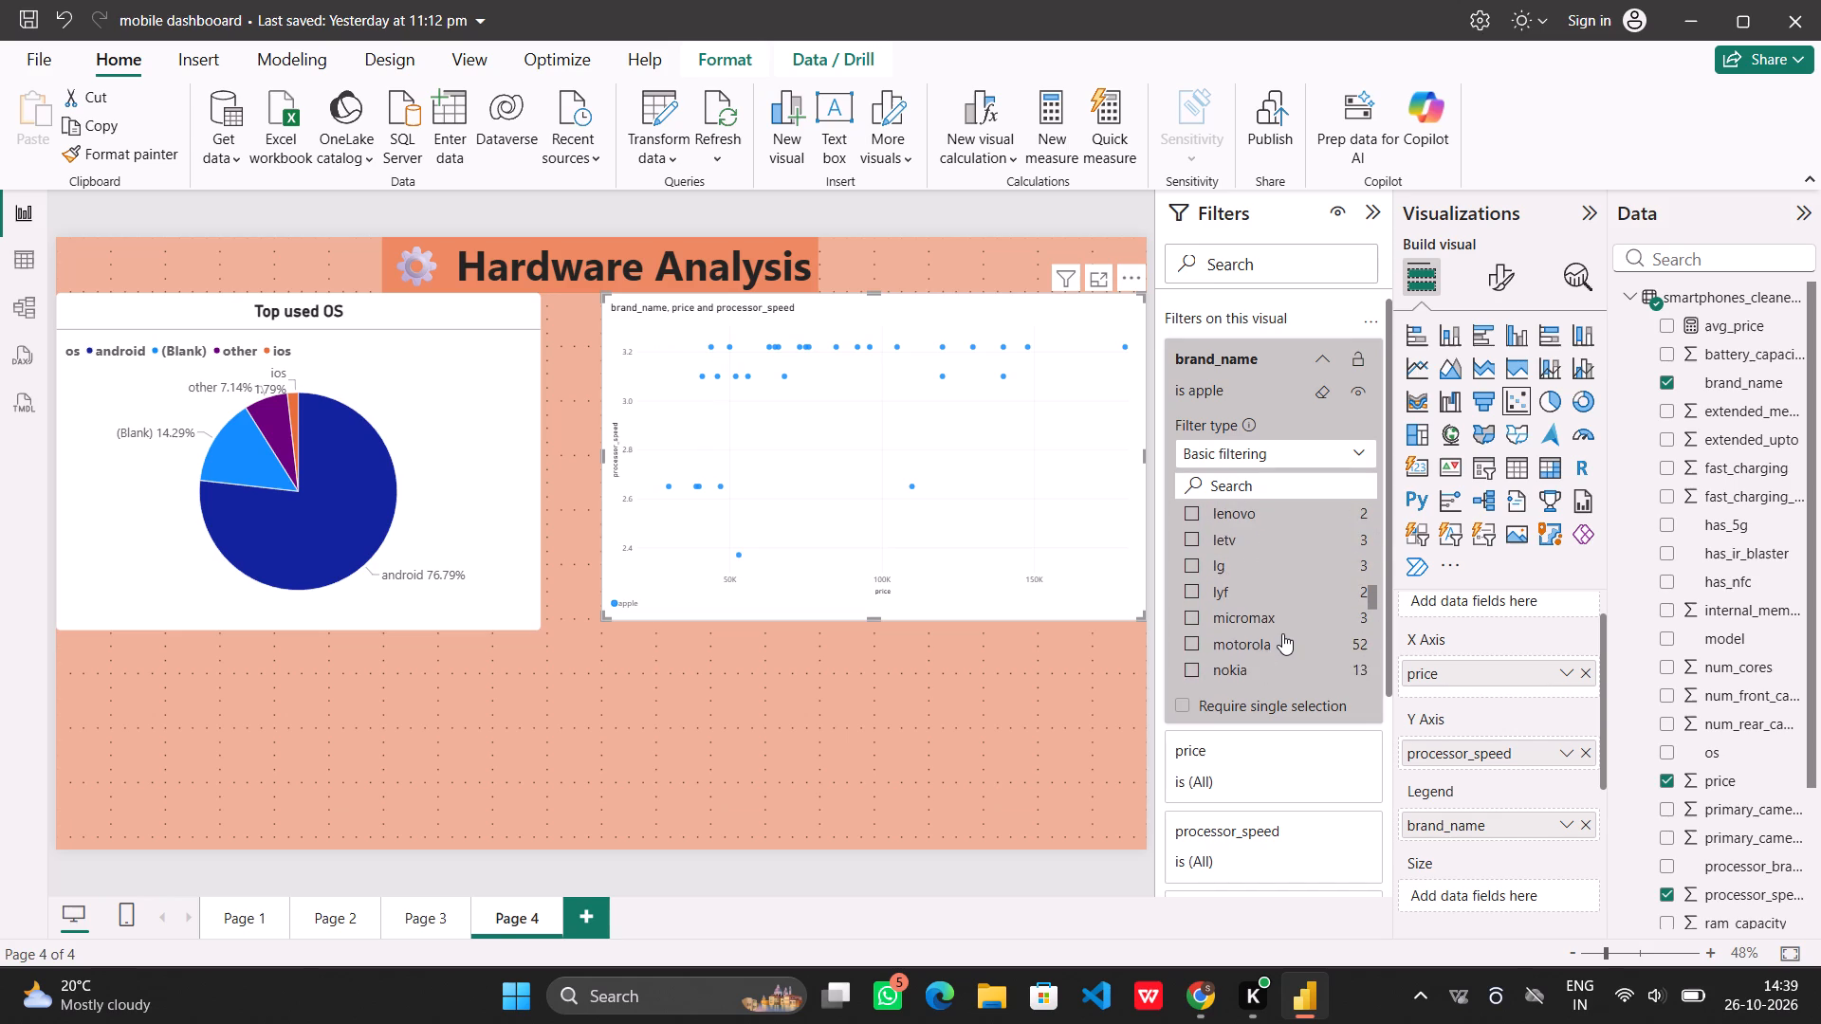
pyautogui.scroll(-1, 1282, 633)
pyautogui.click(1257, 583)
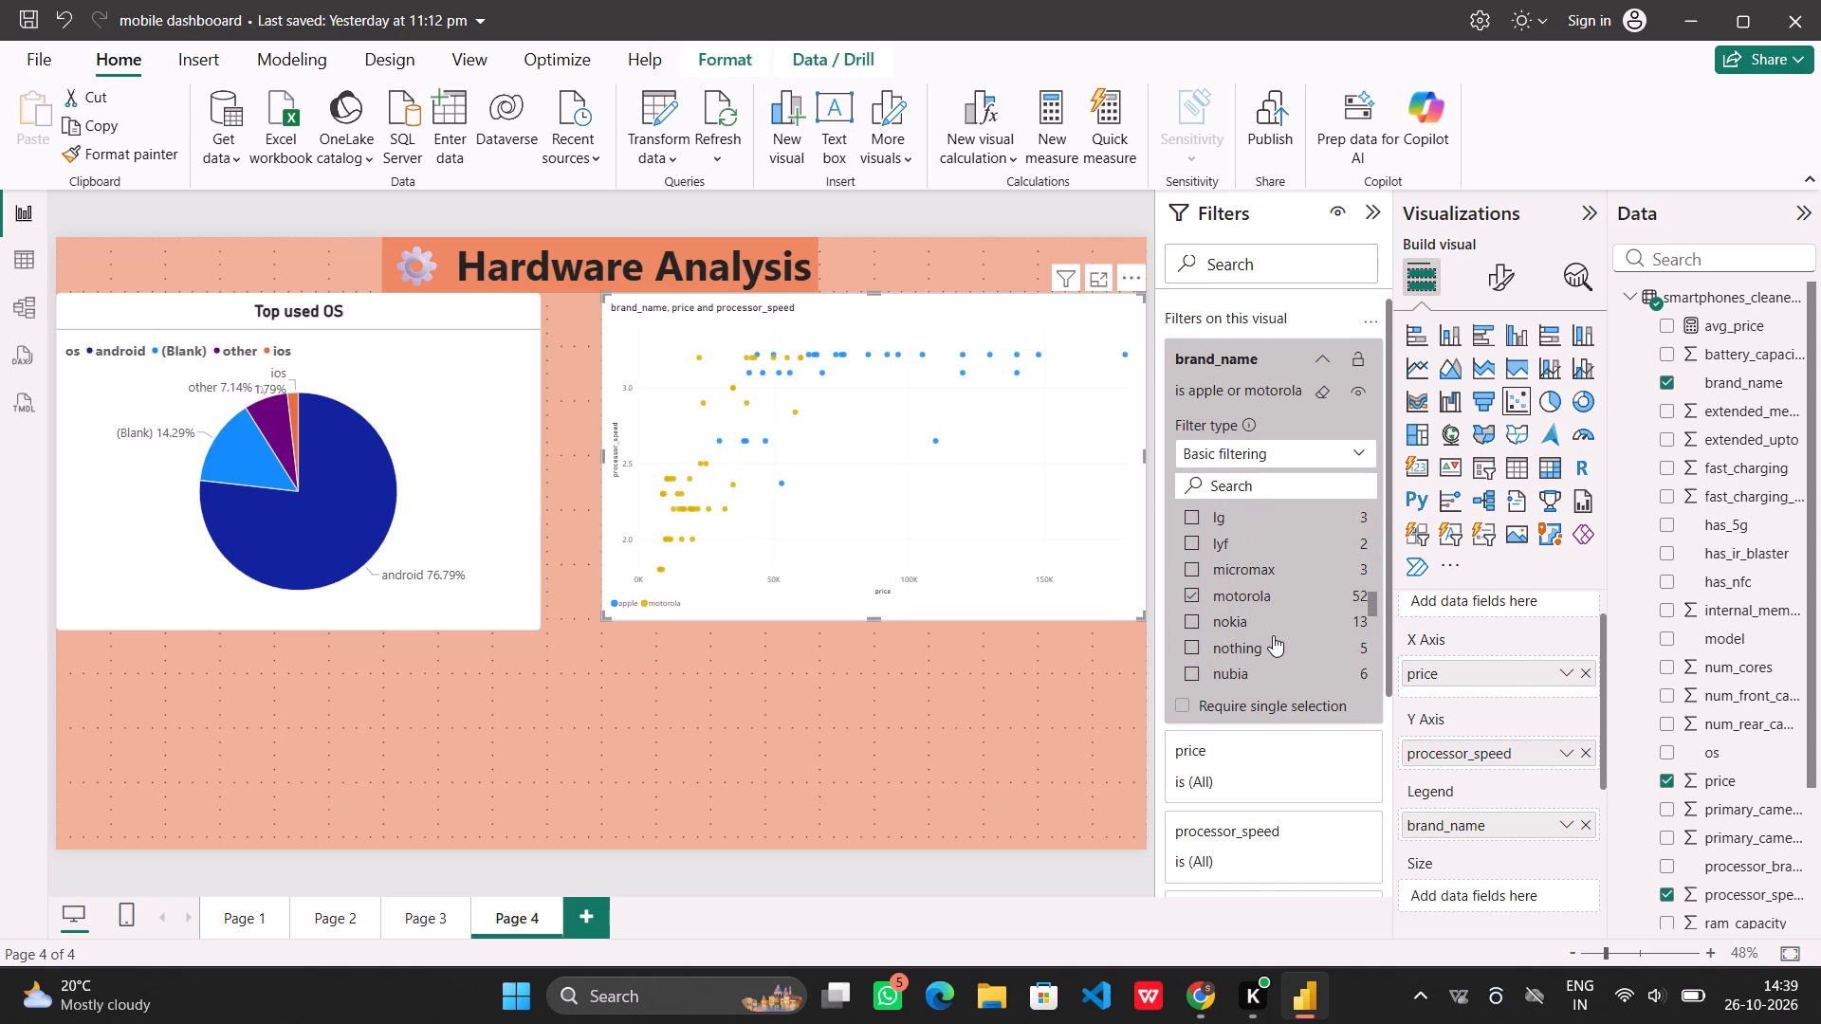
pyautogui.scroll(-1, 1273, 635)
pyautogui.click(1258, 602)
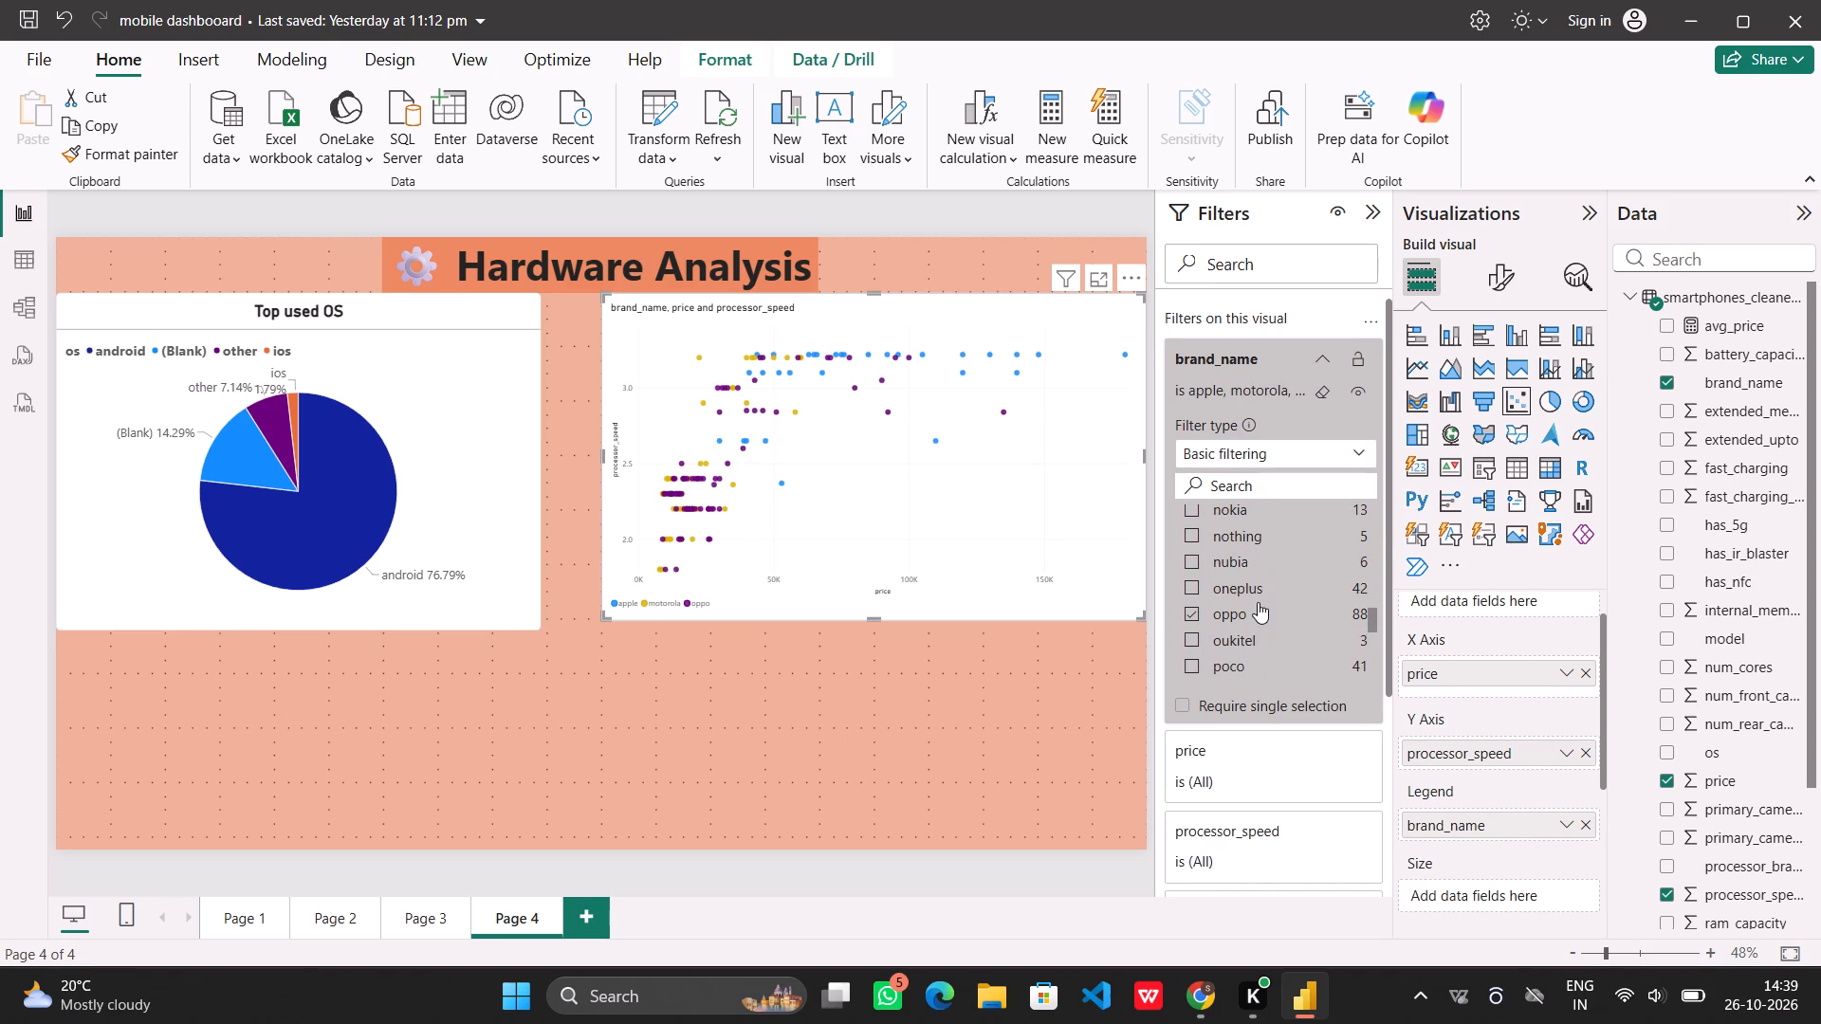
pyautogui.click(1278, 583)
# Add realme, samsung, vivo and xiaomi to the brands included in the scatter chart's brand_name filter.
pyautogui.scroll(-1, 1278, 583)
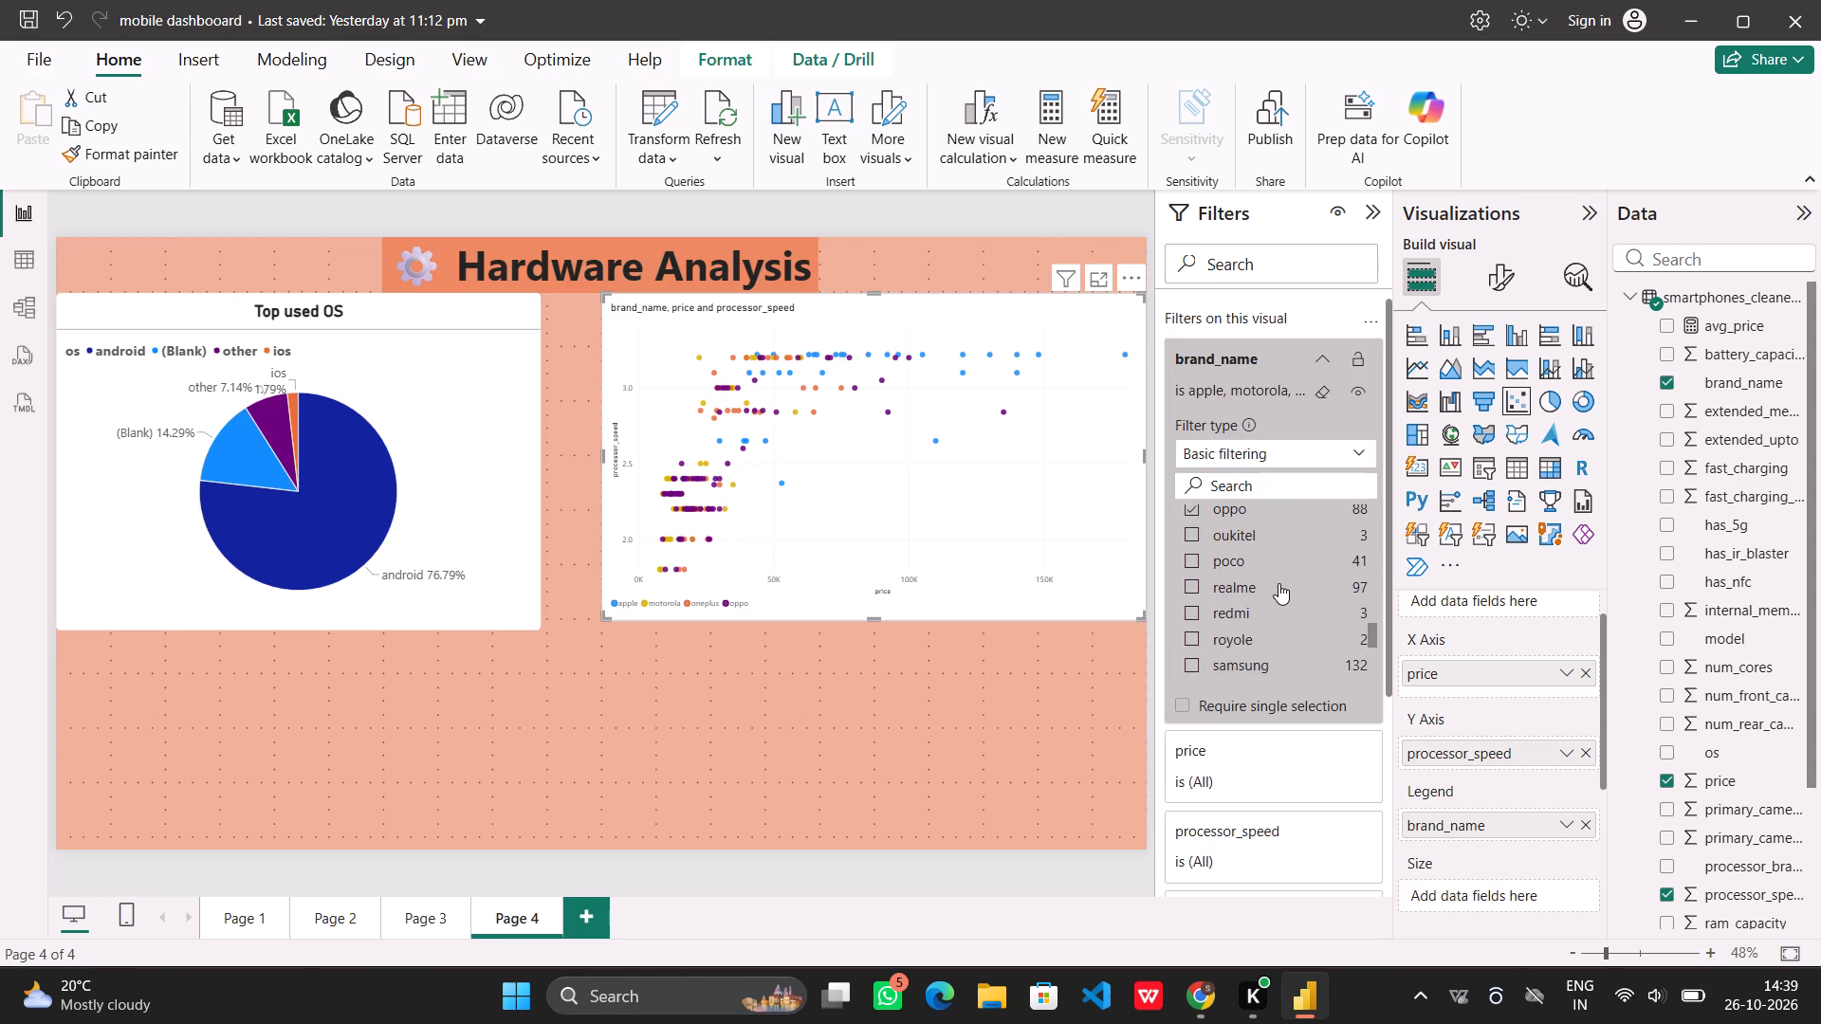
pyautogui.scroll(-1, 1278, 583)
pyautogui.click(1265, 558)
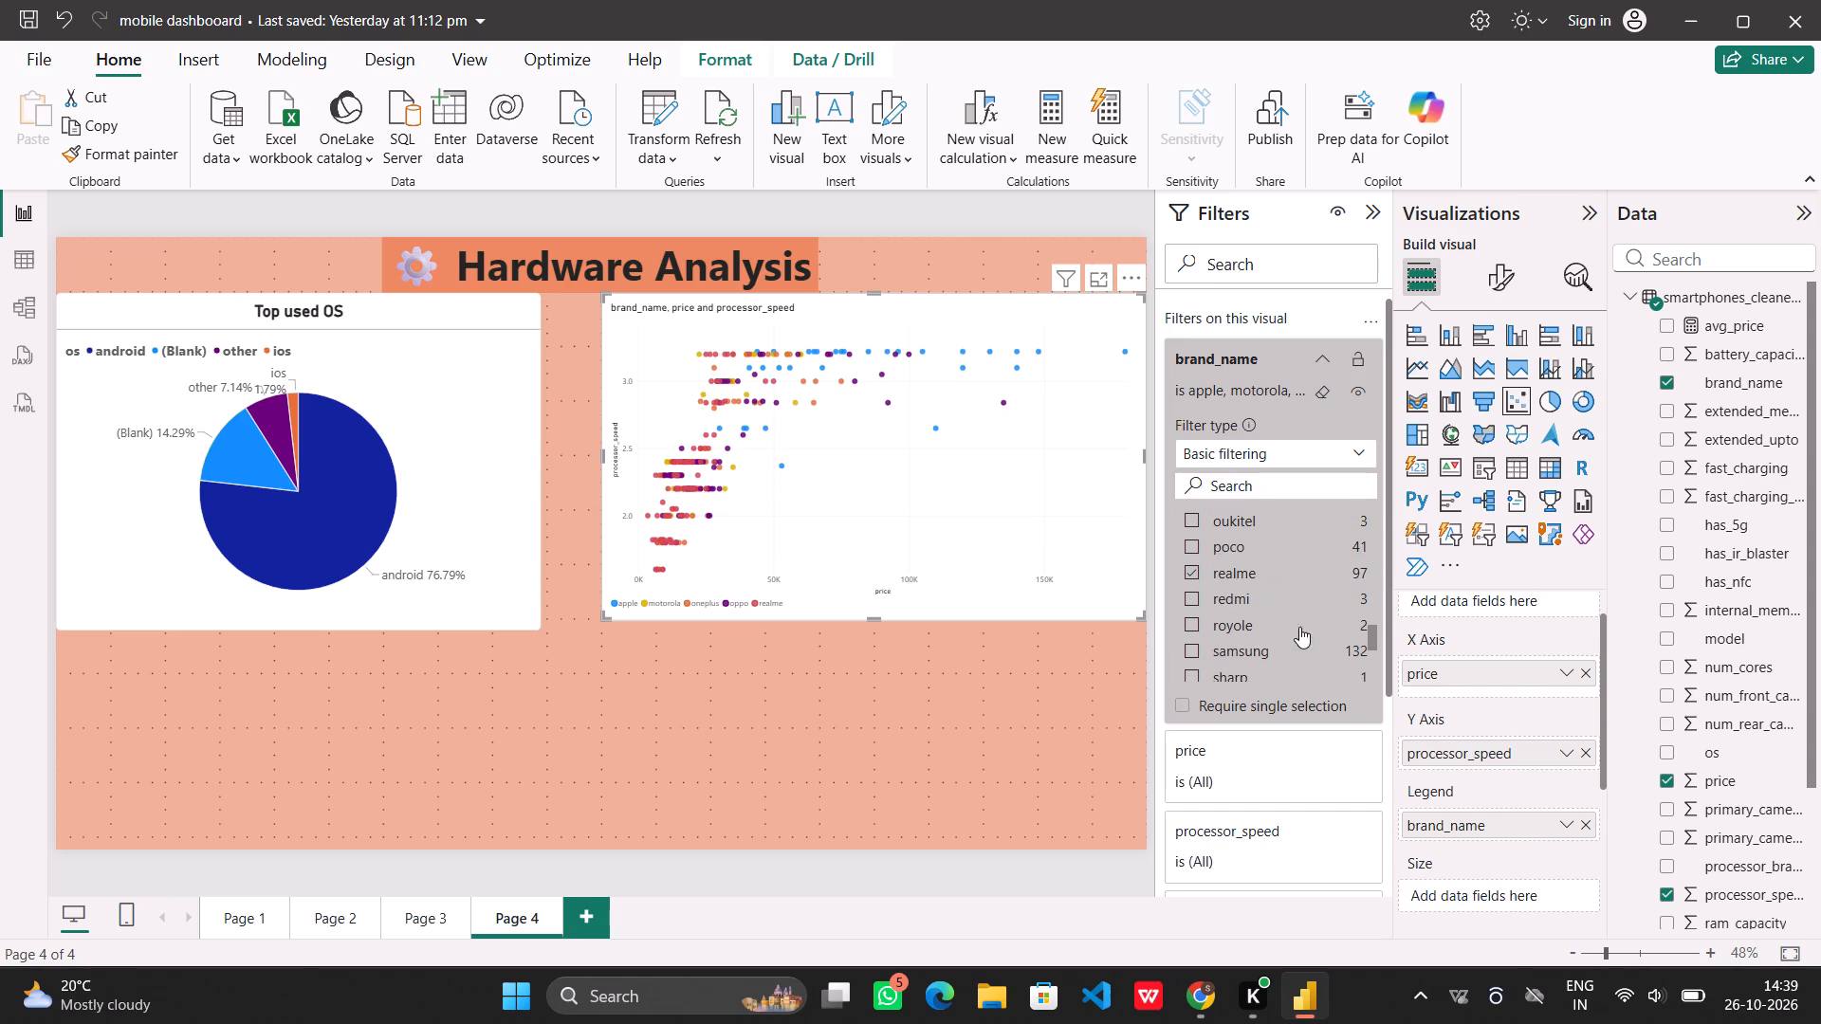
pyautogui.click(1285, 664)
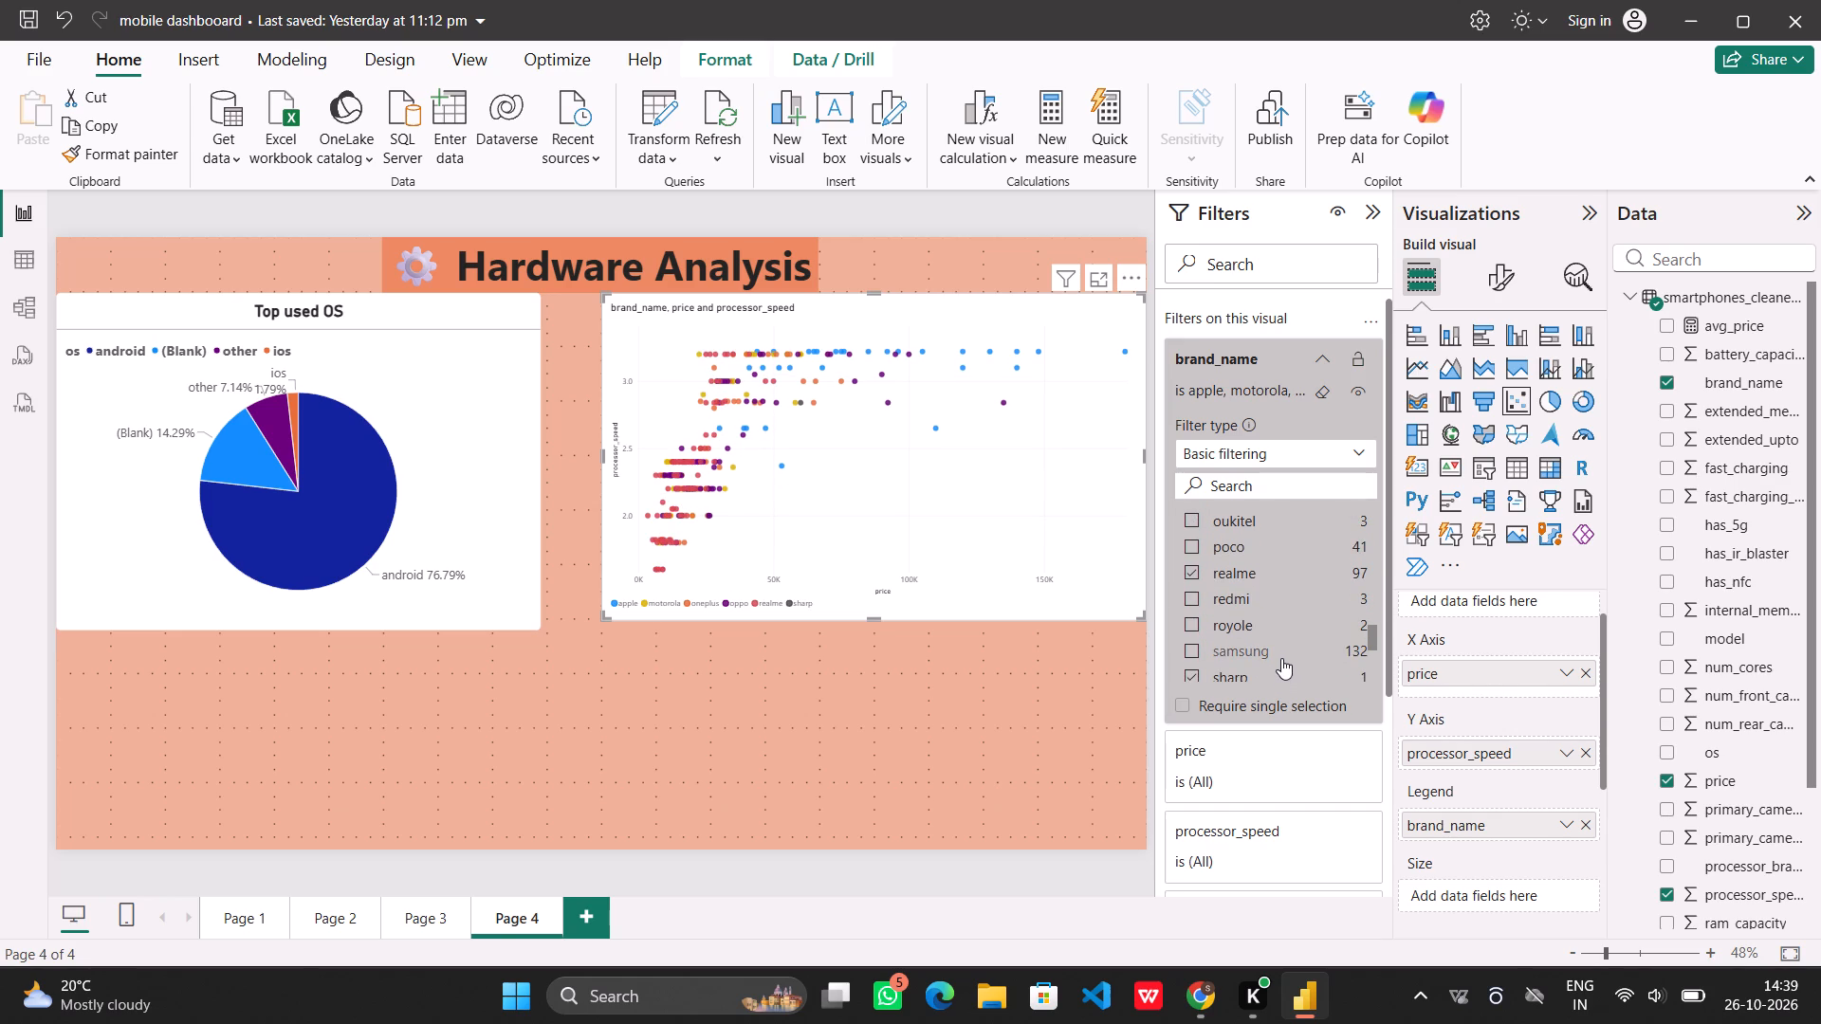
pyautogui.click(1279, 669)
pyautogui.click(1277, 649)
pyautogui.scroll(-3, 1277, 649)
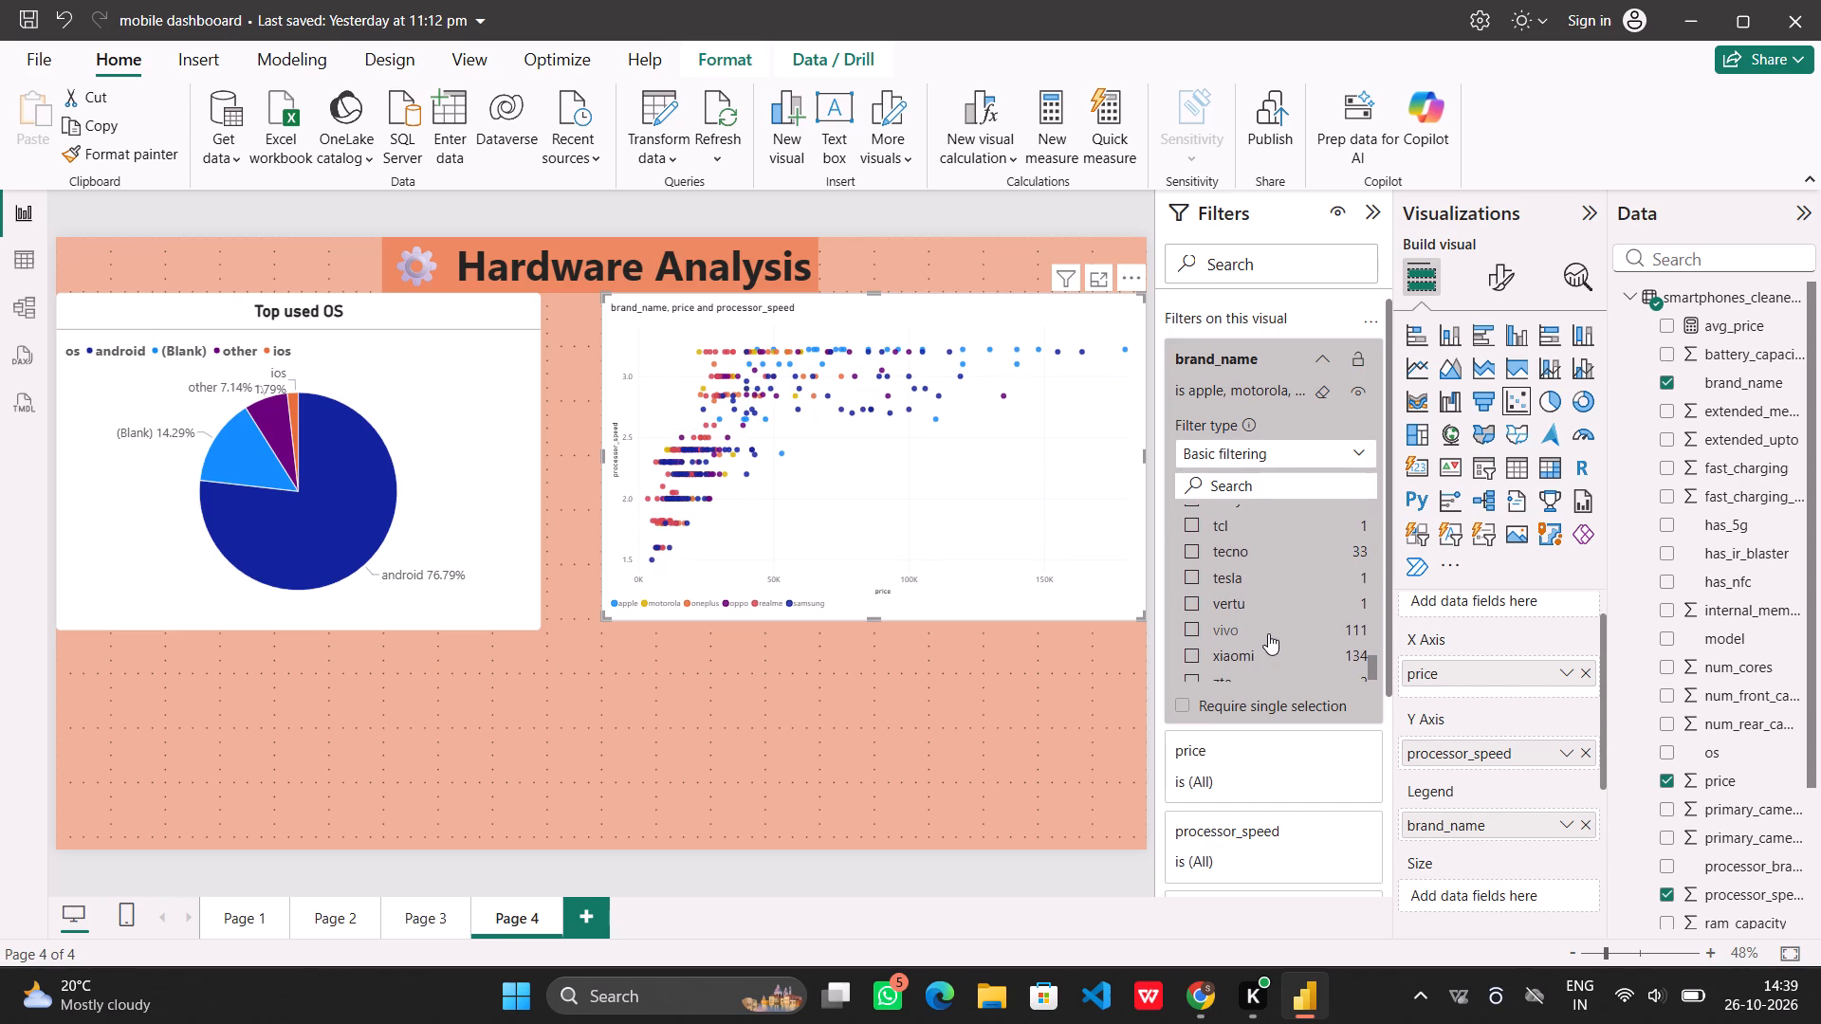
pyautogui.click(1267, 629)
pyautogui.click(1246, 649)
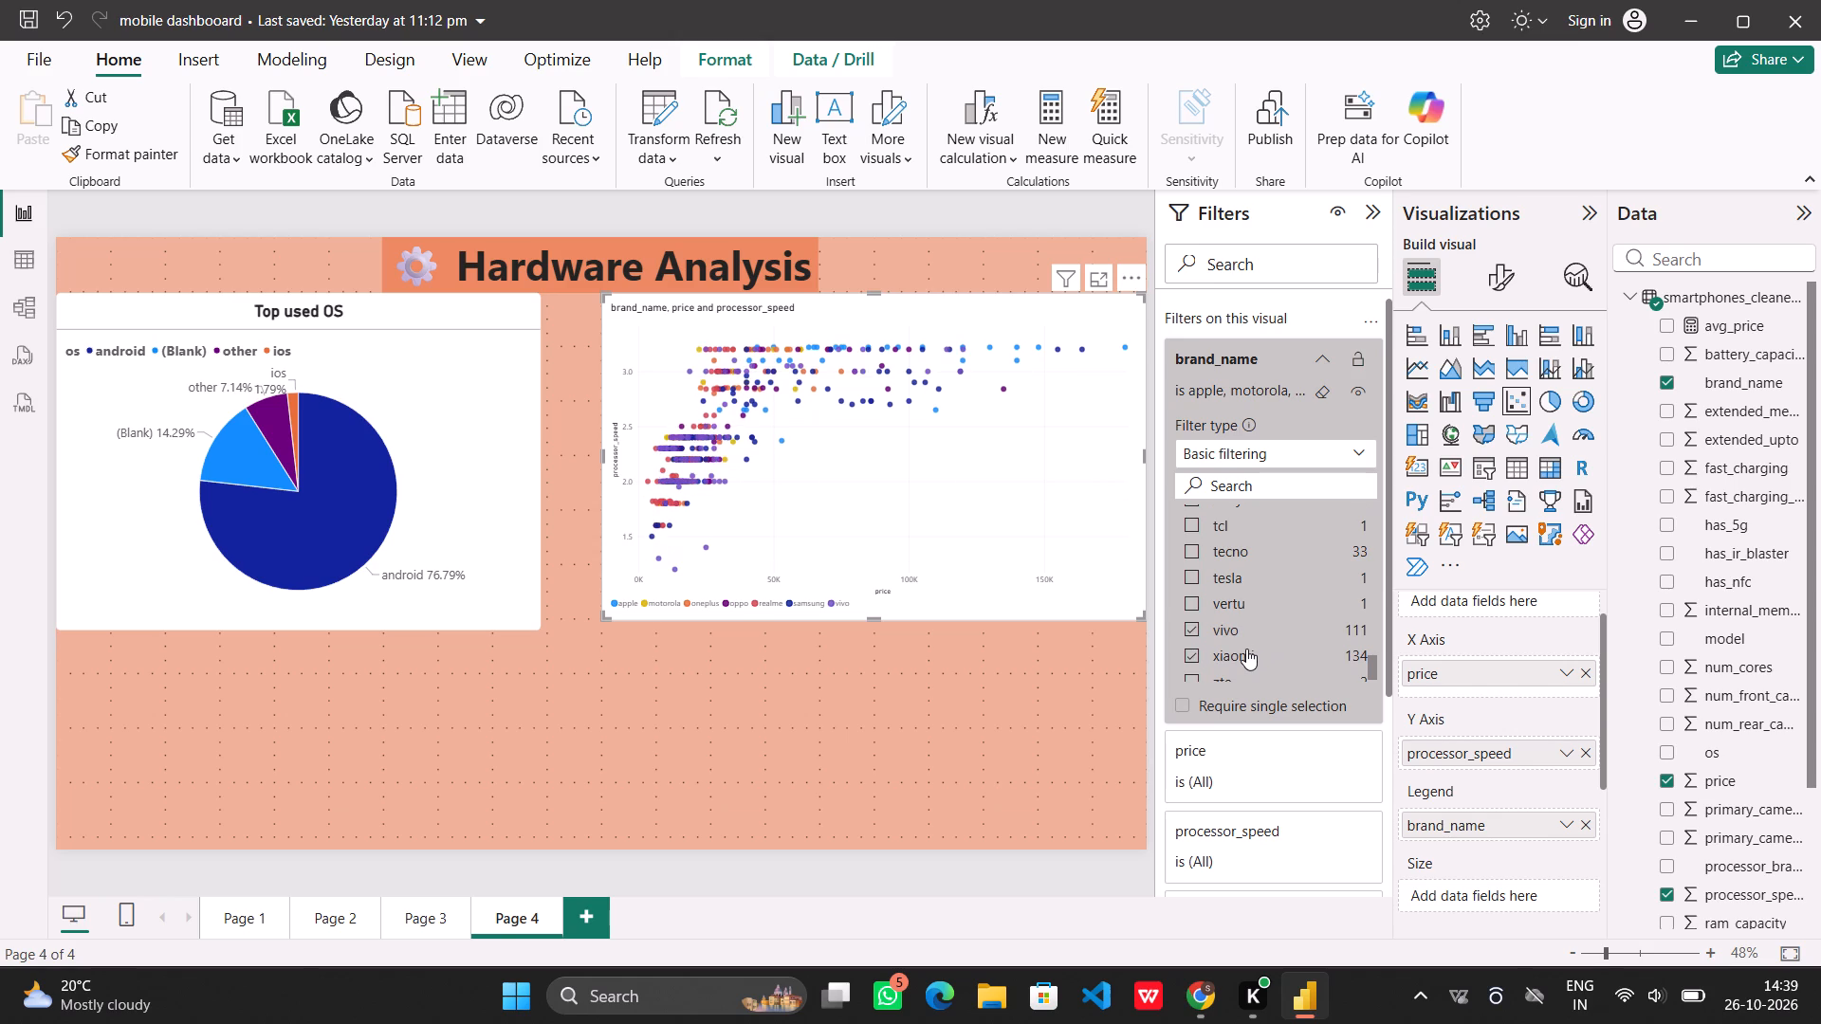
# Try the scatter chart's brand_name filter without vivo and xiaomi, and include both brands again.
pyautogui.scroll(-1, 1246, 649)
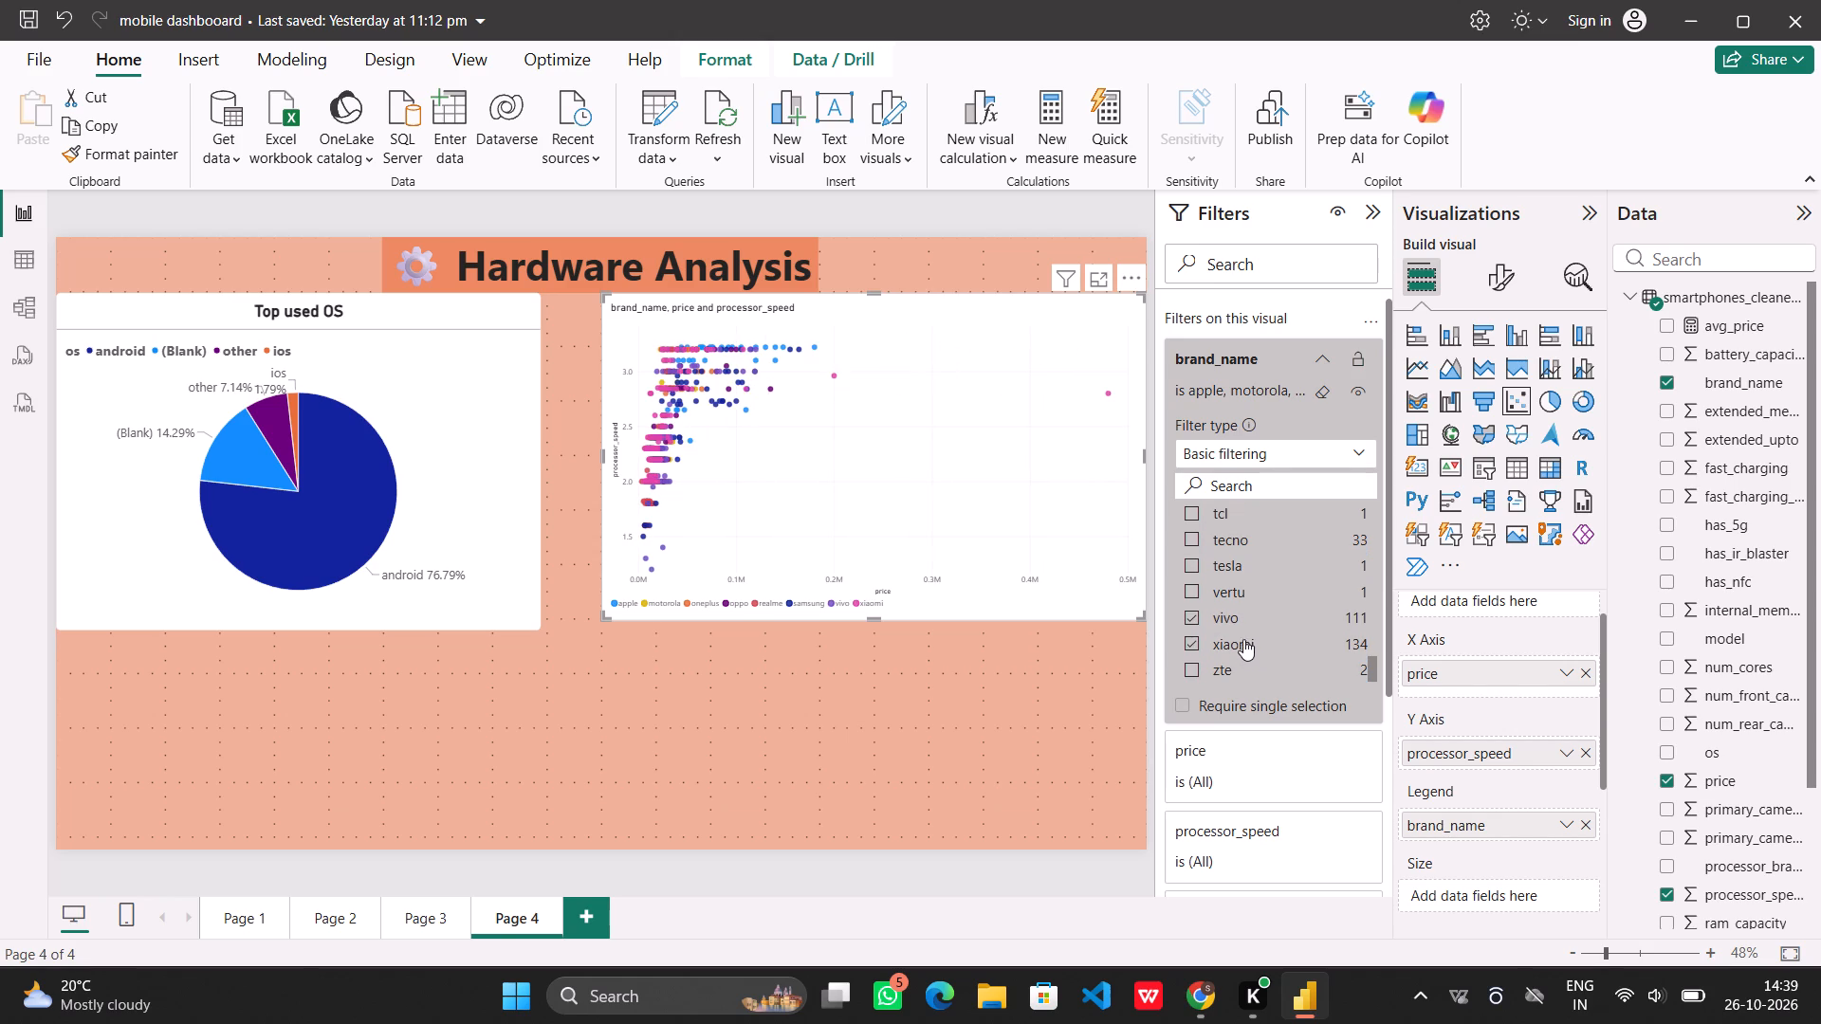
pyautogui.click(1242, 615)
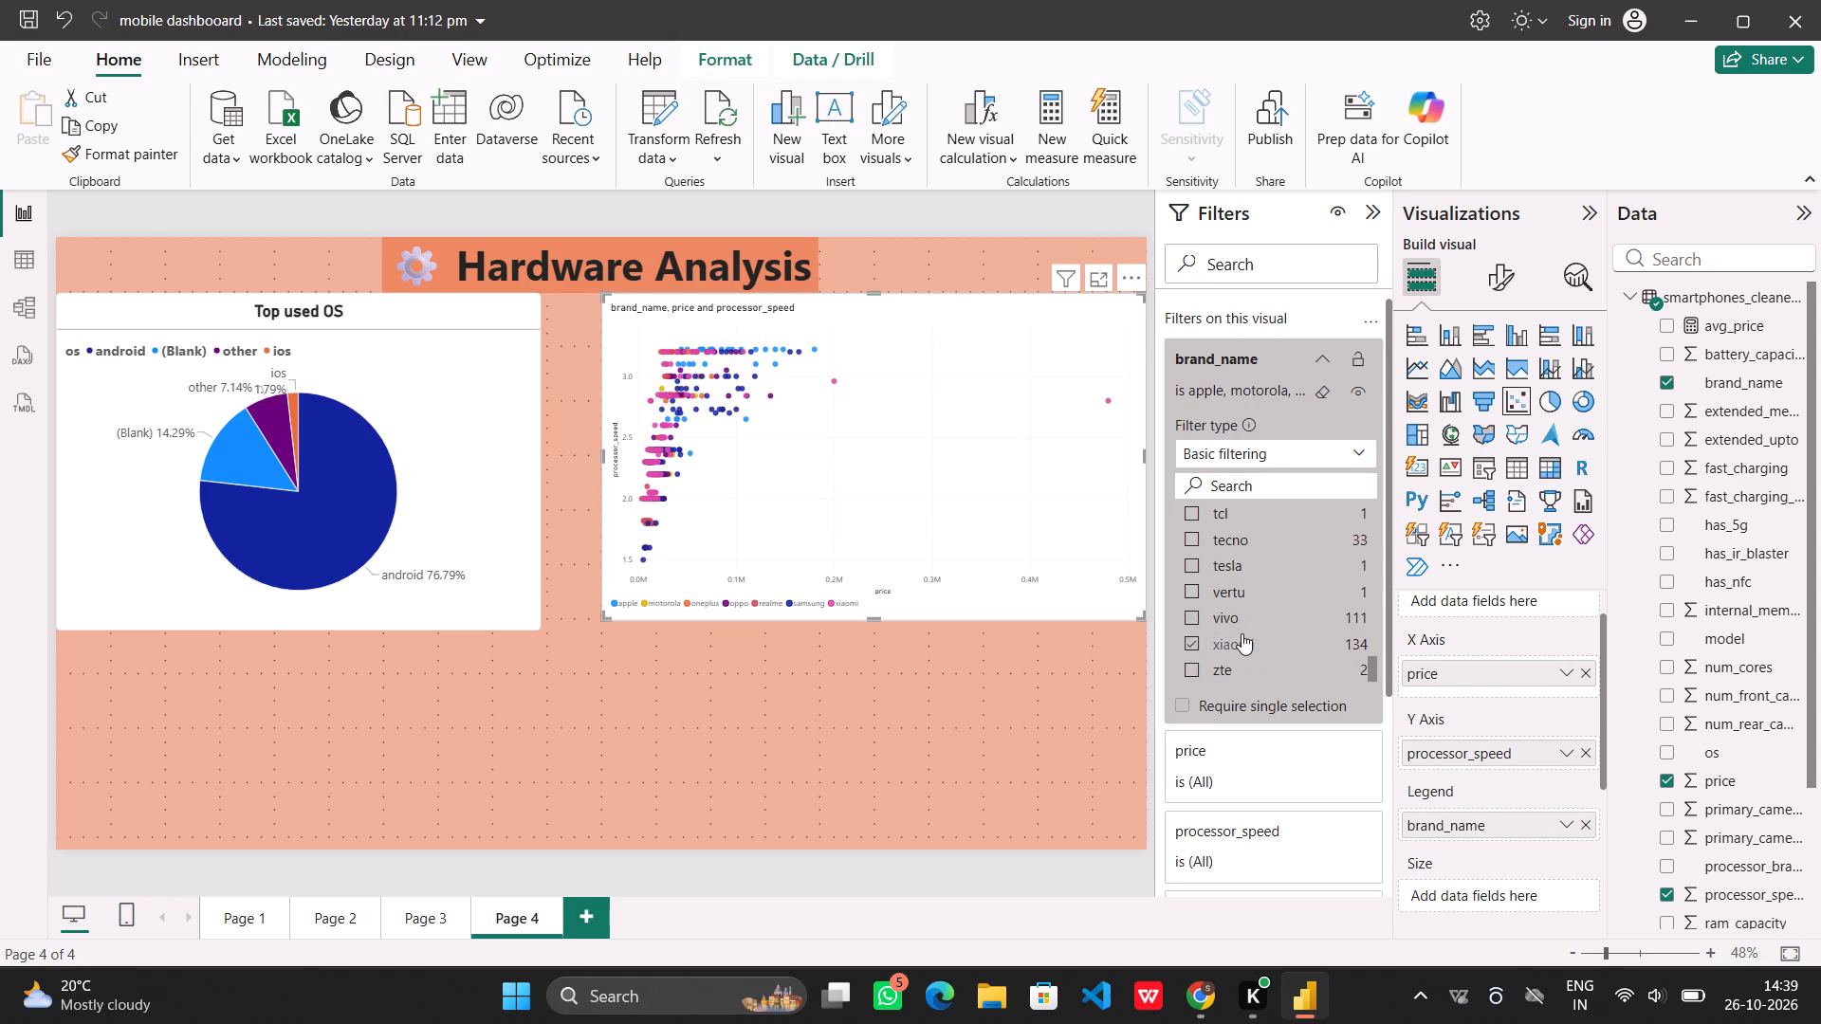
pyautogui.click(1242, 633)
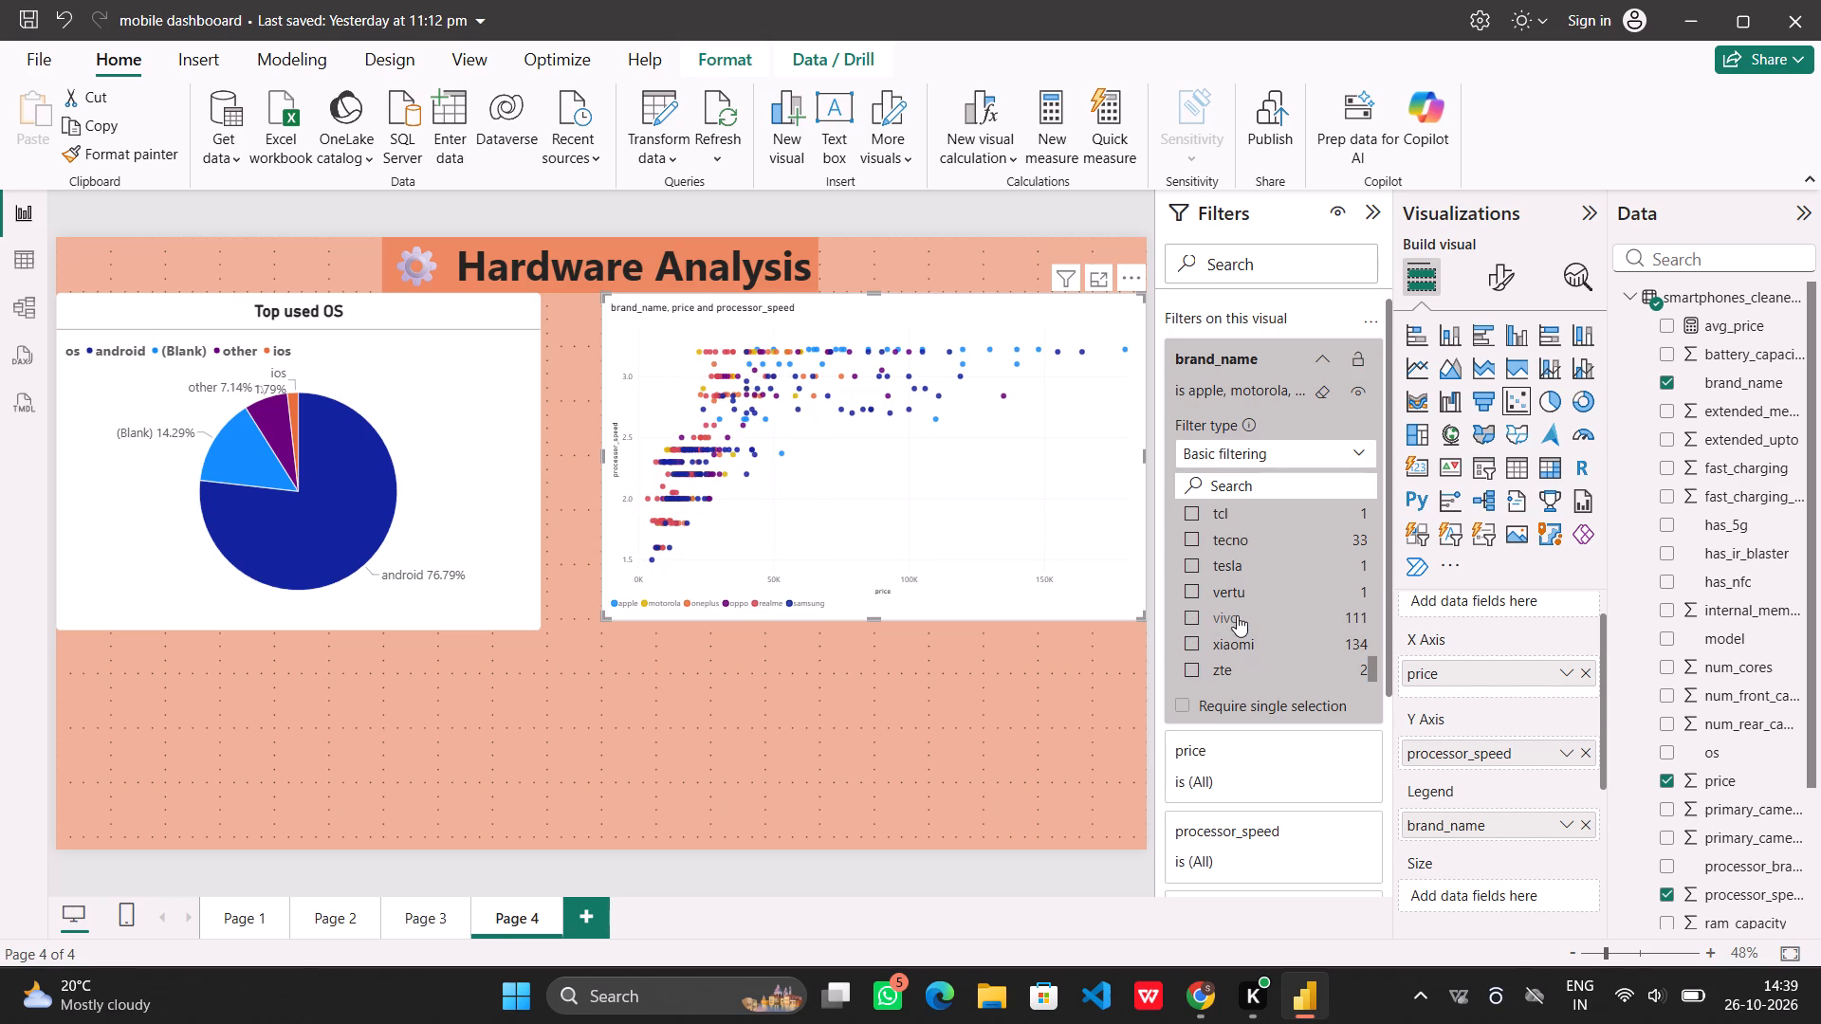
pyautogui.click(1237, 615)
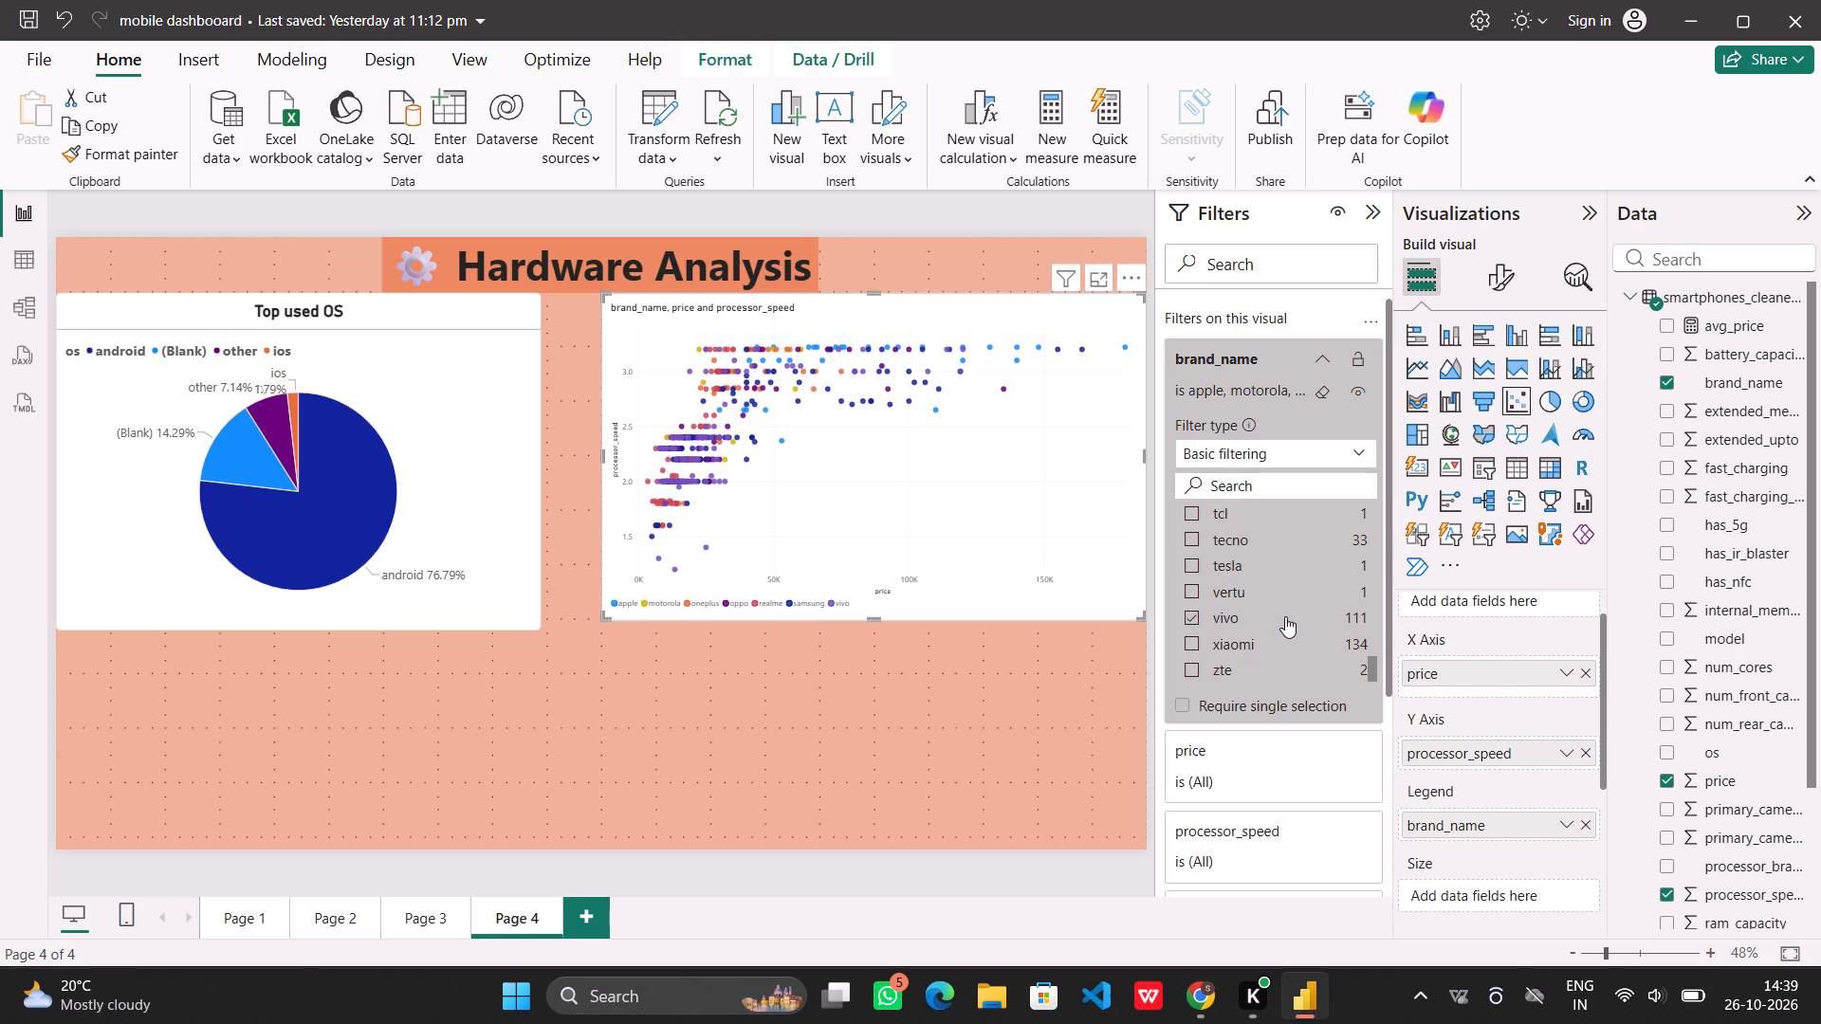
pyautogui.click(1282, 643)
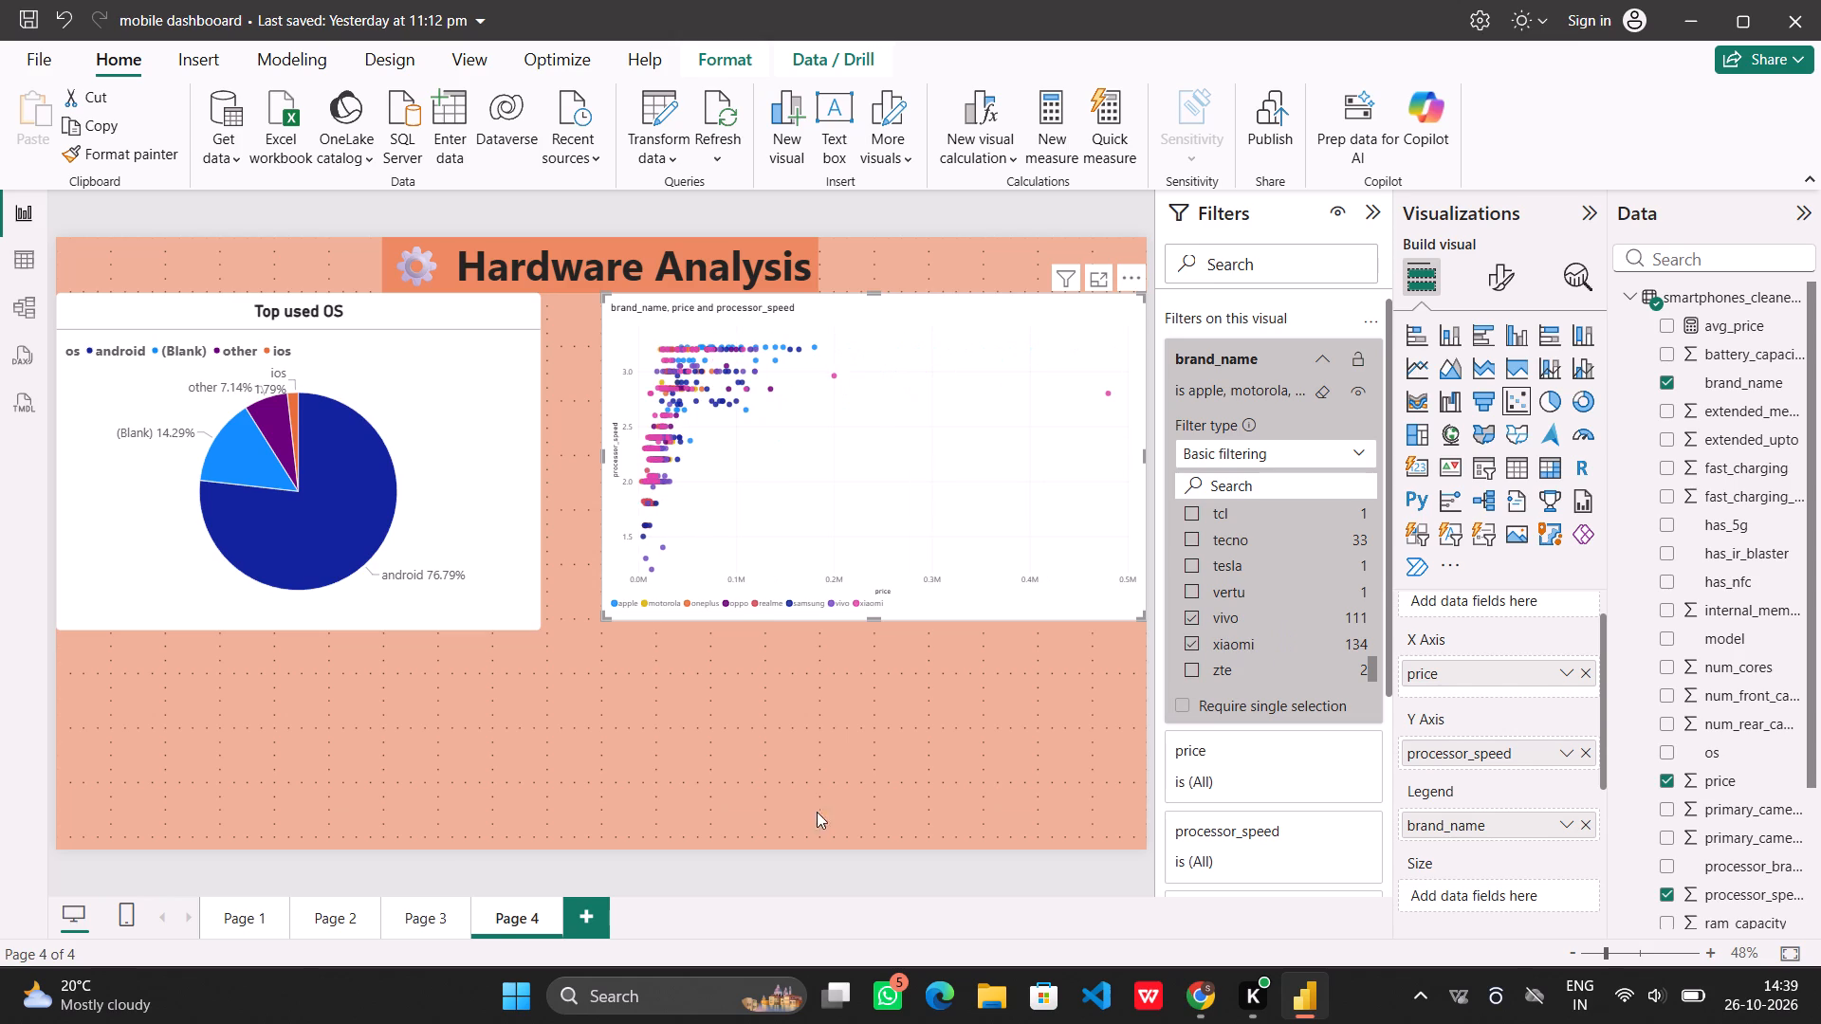
# Look over the charts on Page 2 and Page 3 for comparison, and return to Page 4.
pyautogui.click(341, 918)
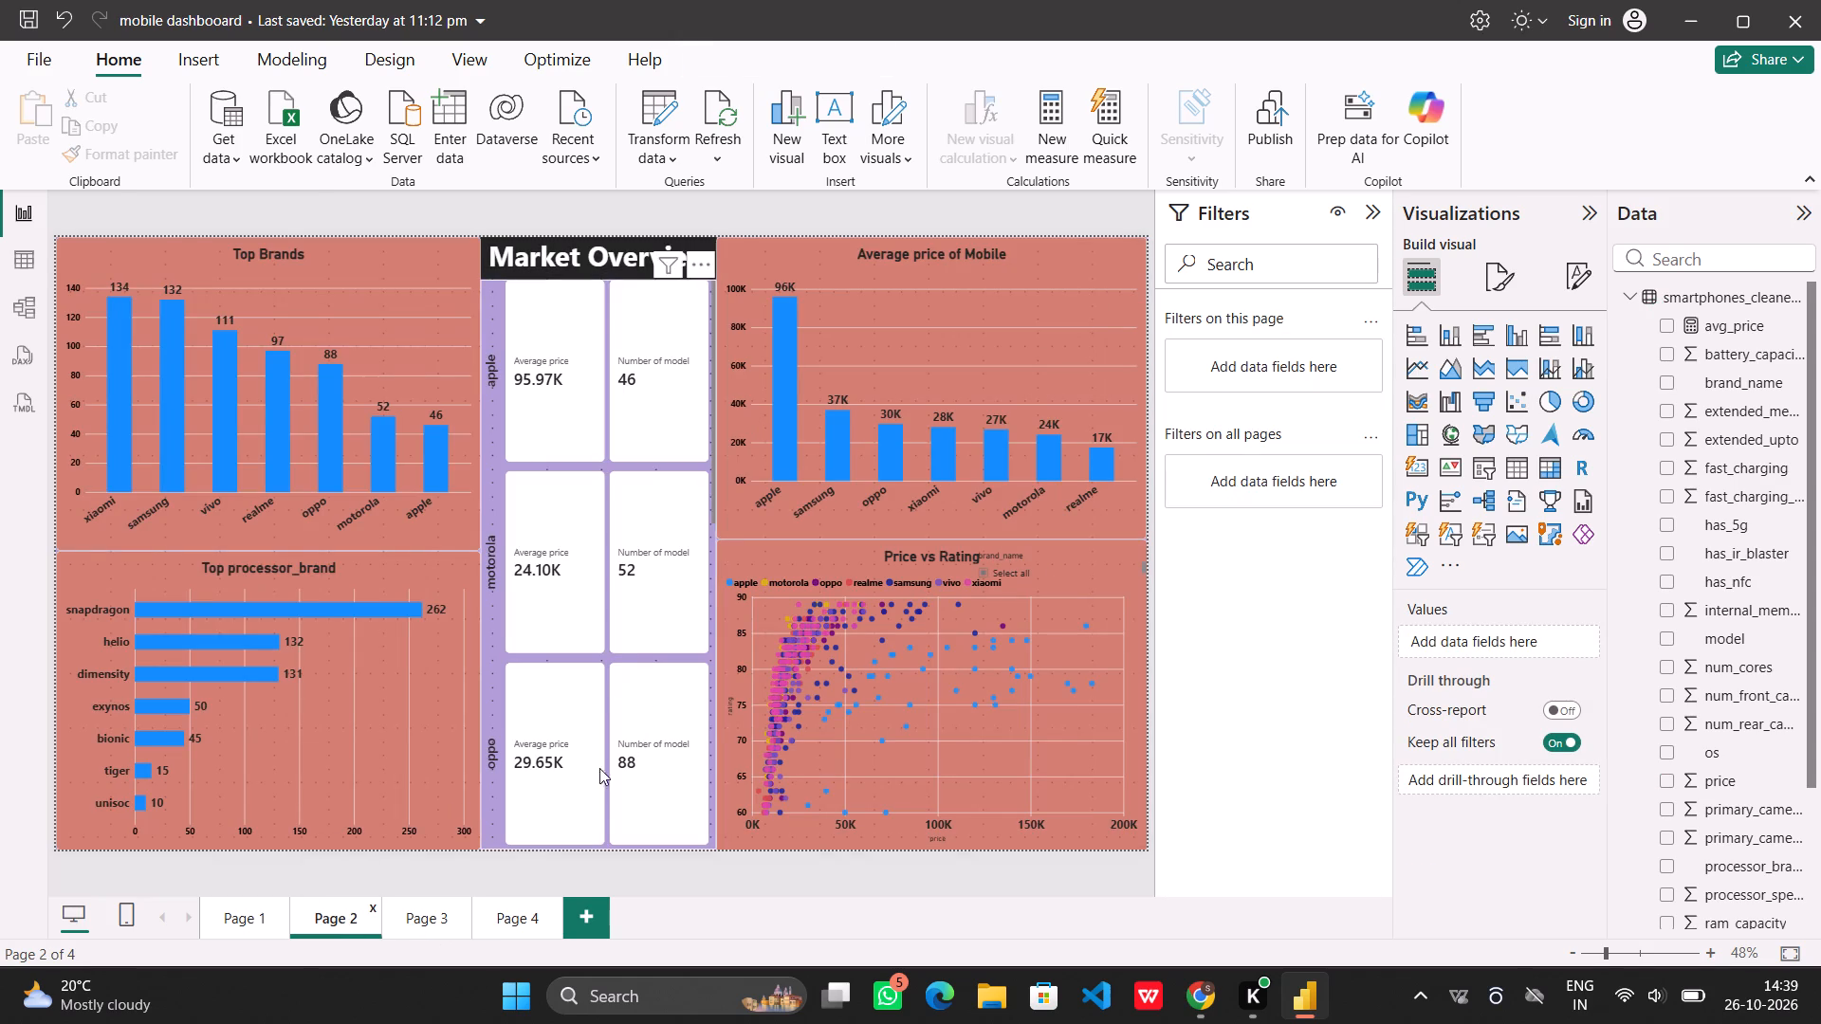
pyautogui.click(406, 929)
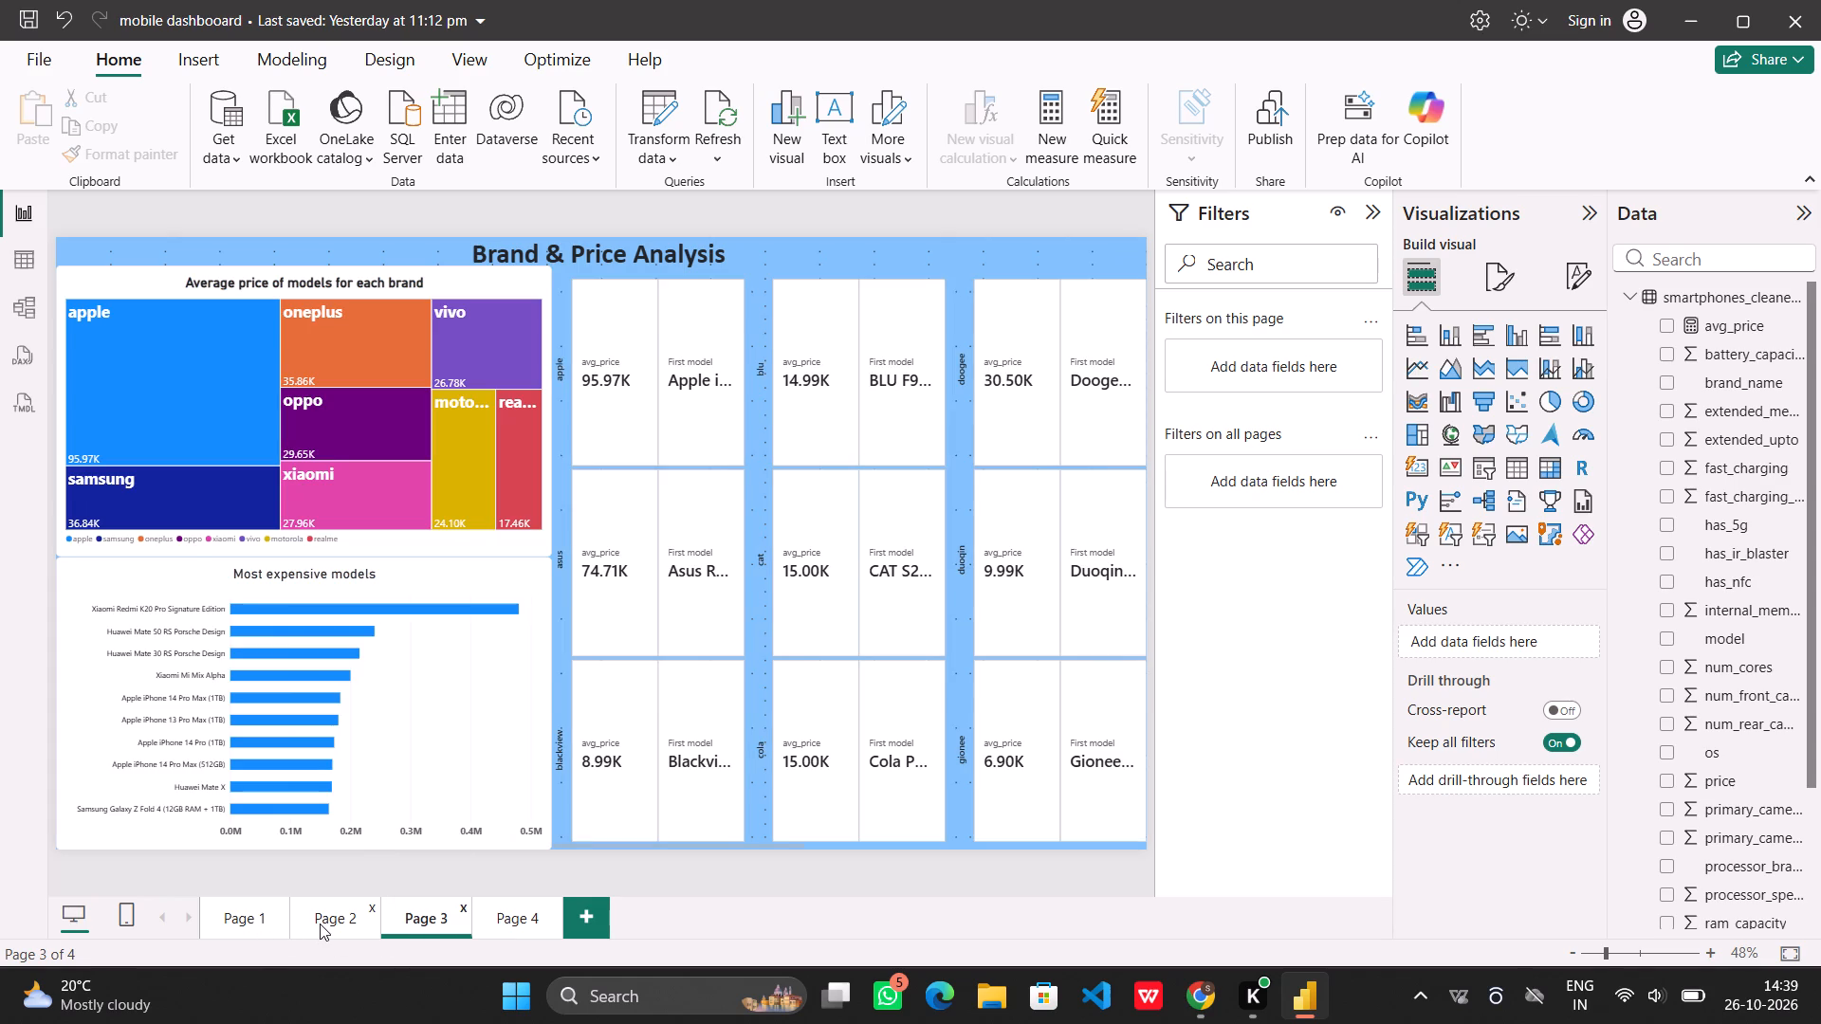
pyautogui.click(320, 923)
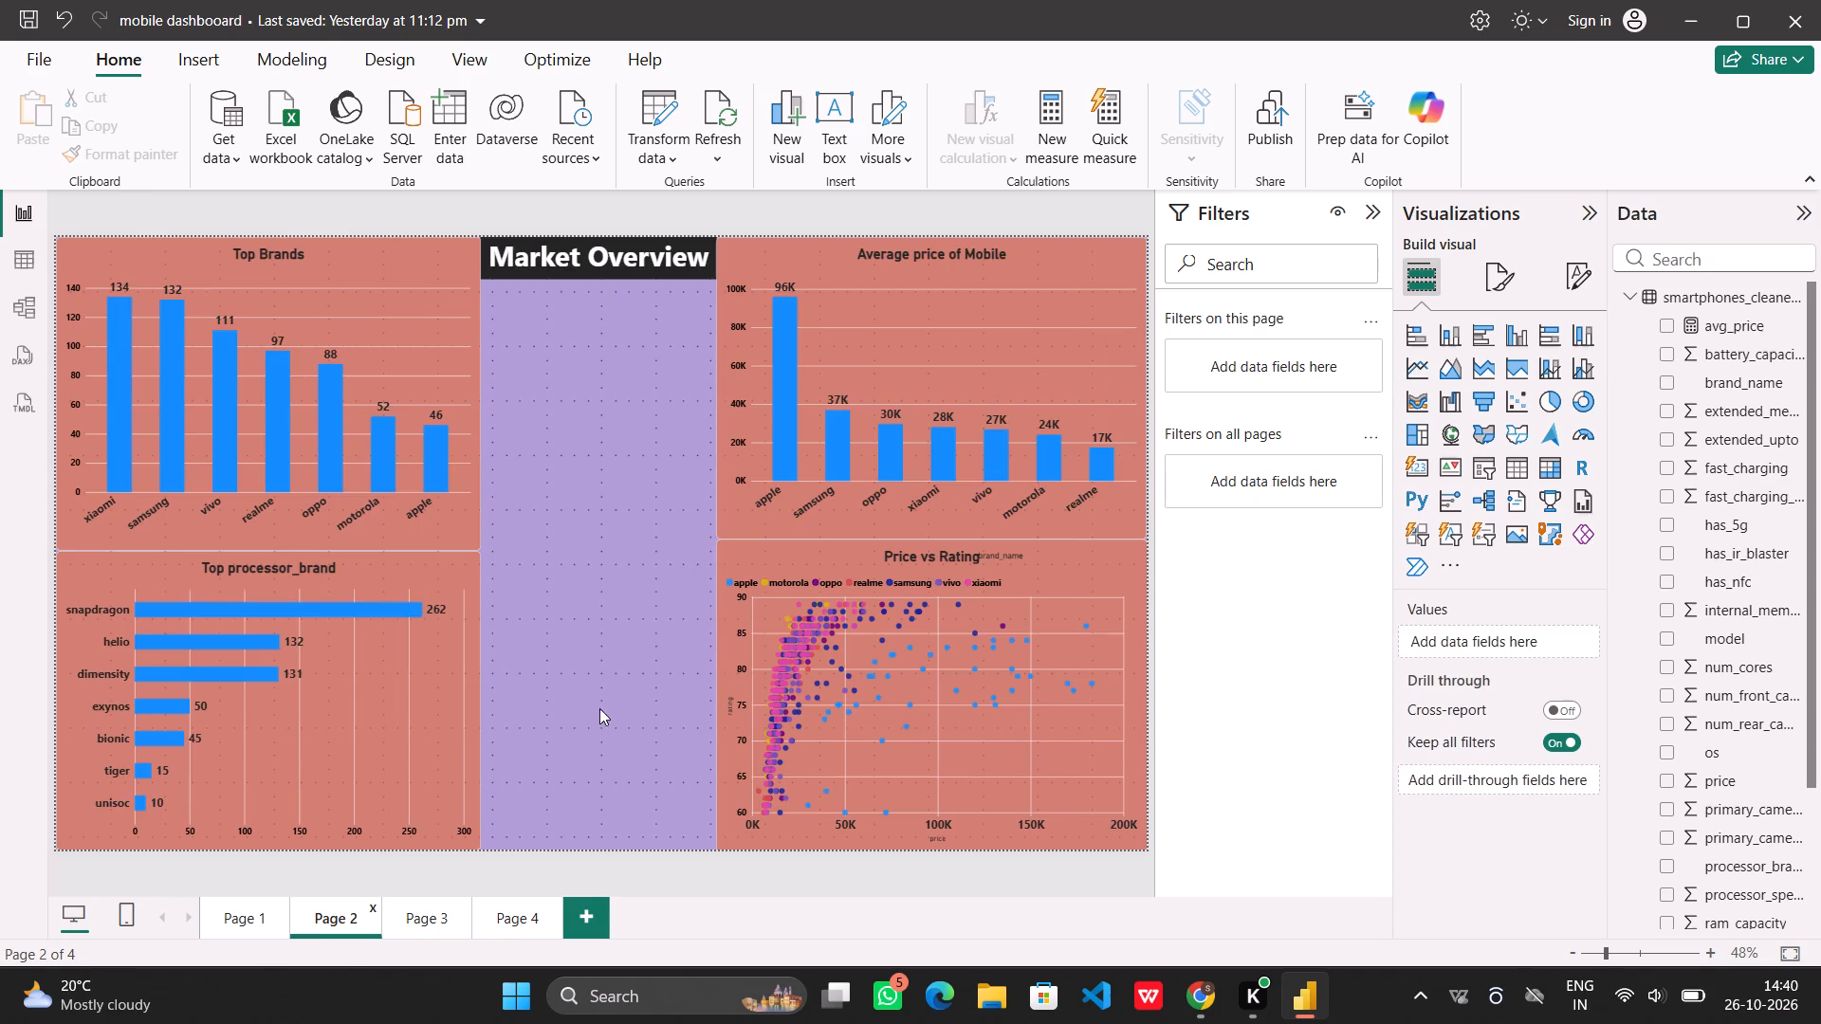
pyautogui.click(523, 927)
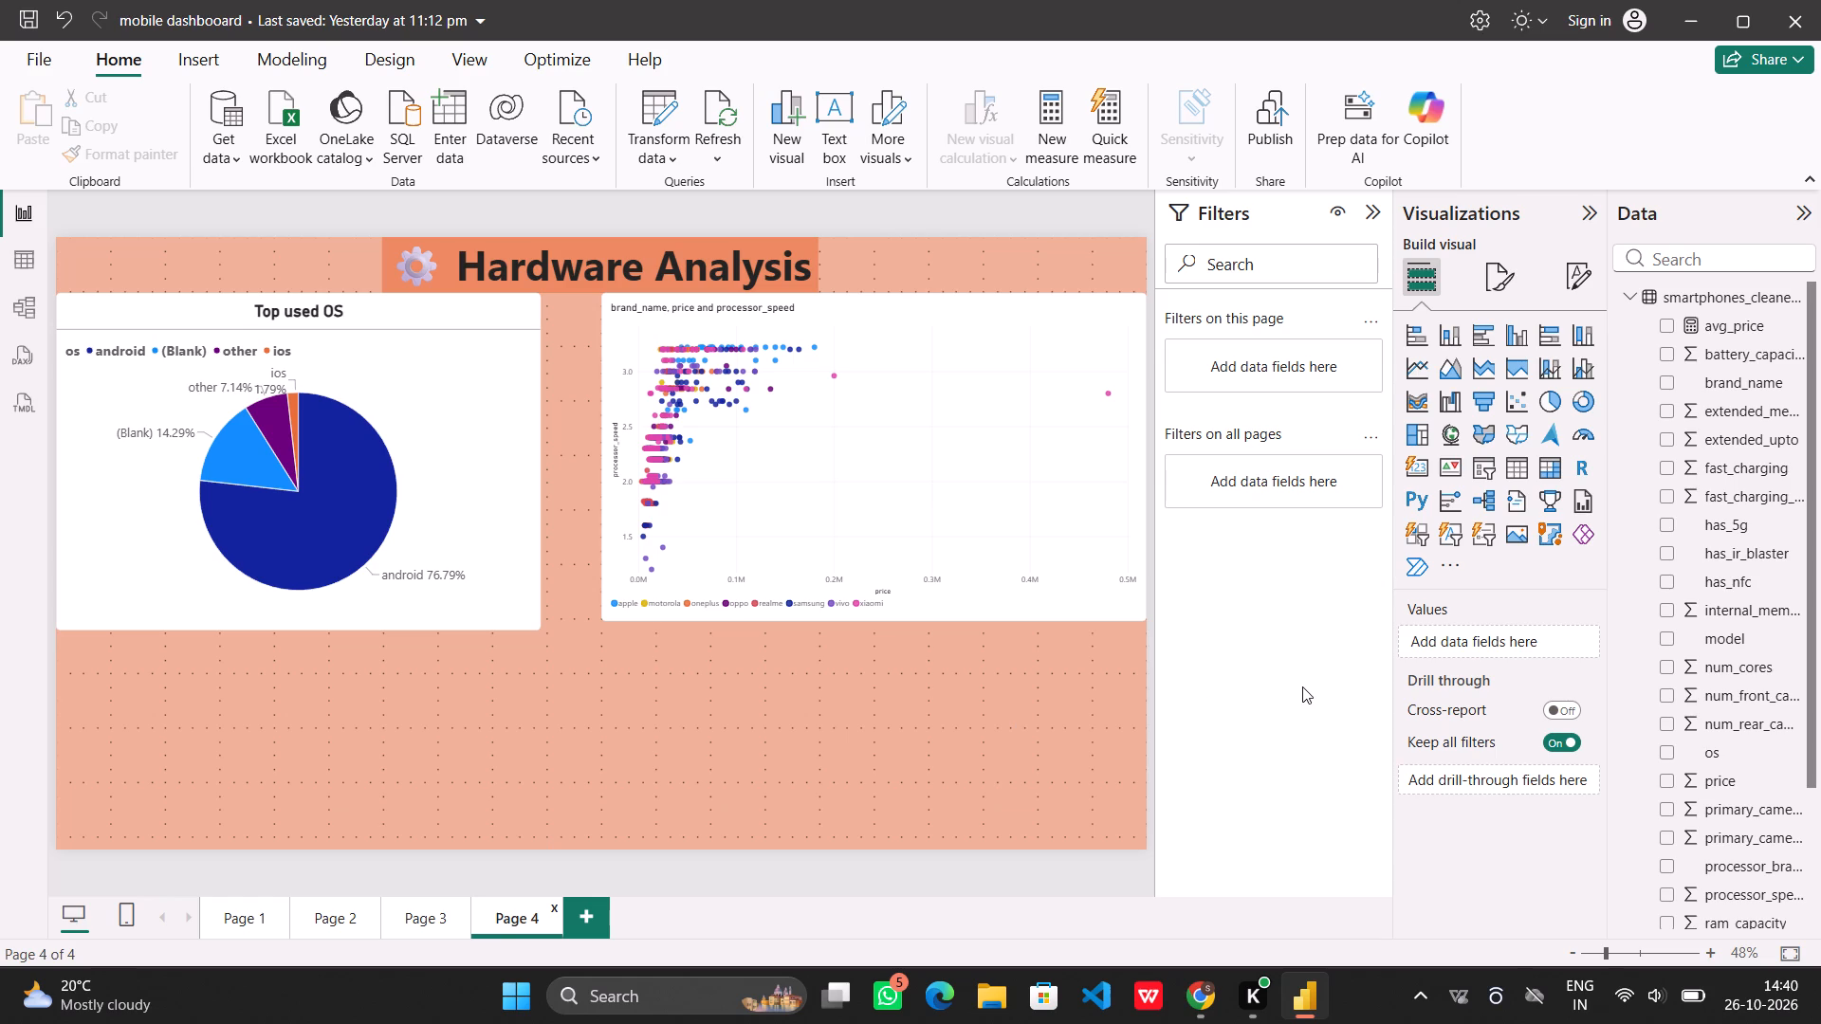
# Filter the scatter chart to prices less than 200000 with Advanced filtering, and collapse the filter settings.
pyautogui.click(1029, 395)
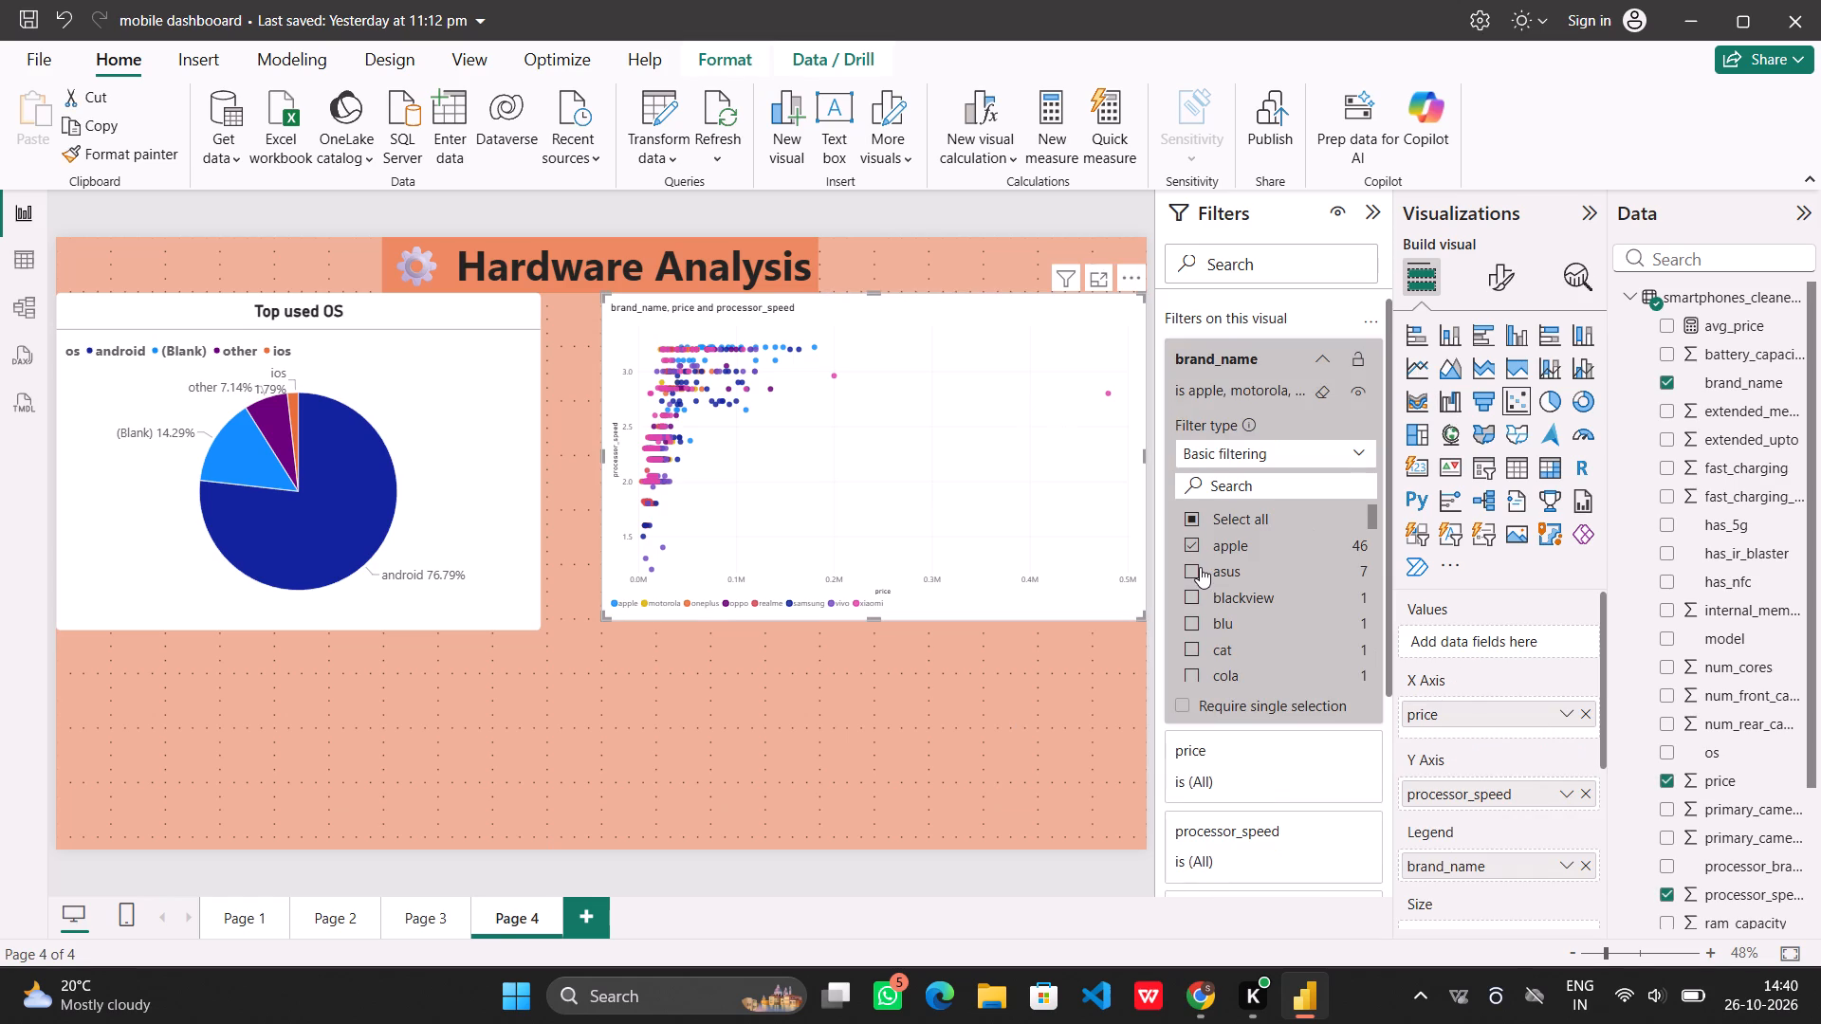
pyautogui.scroll(-4, 1200, 567)
pyautogui.scroll(-2, 1309, 695)
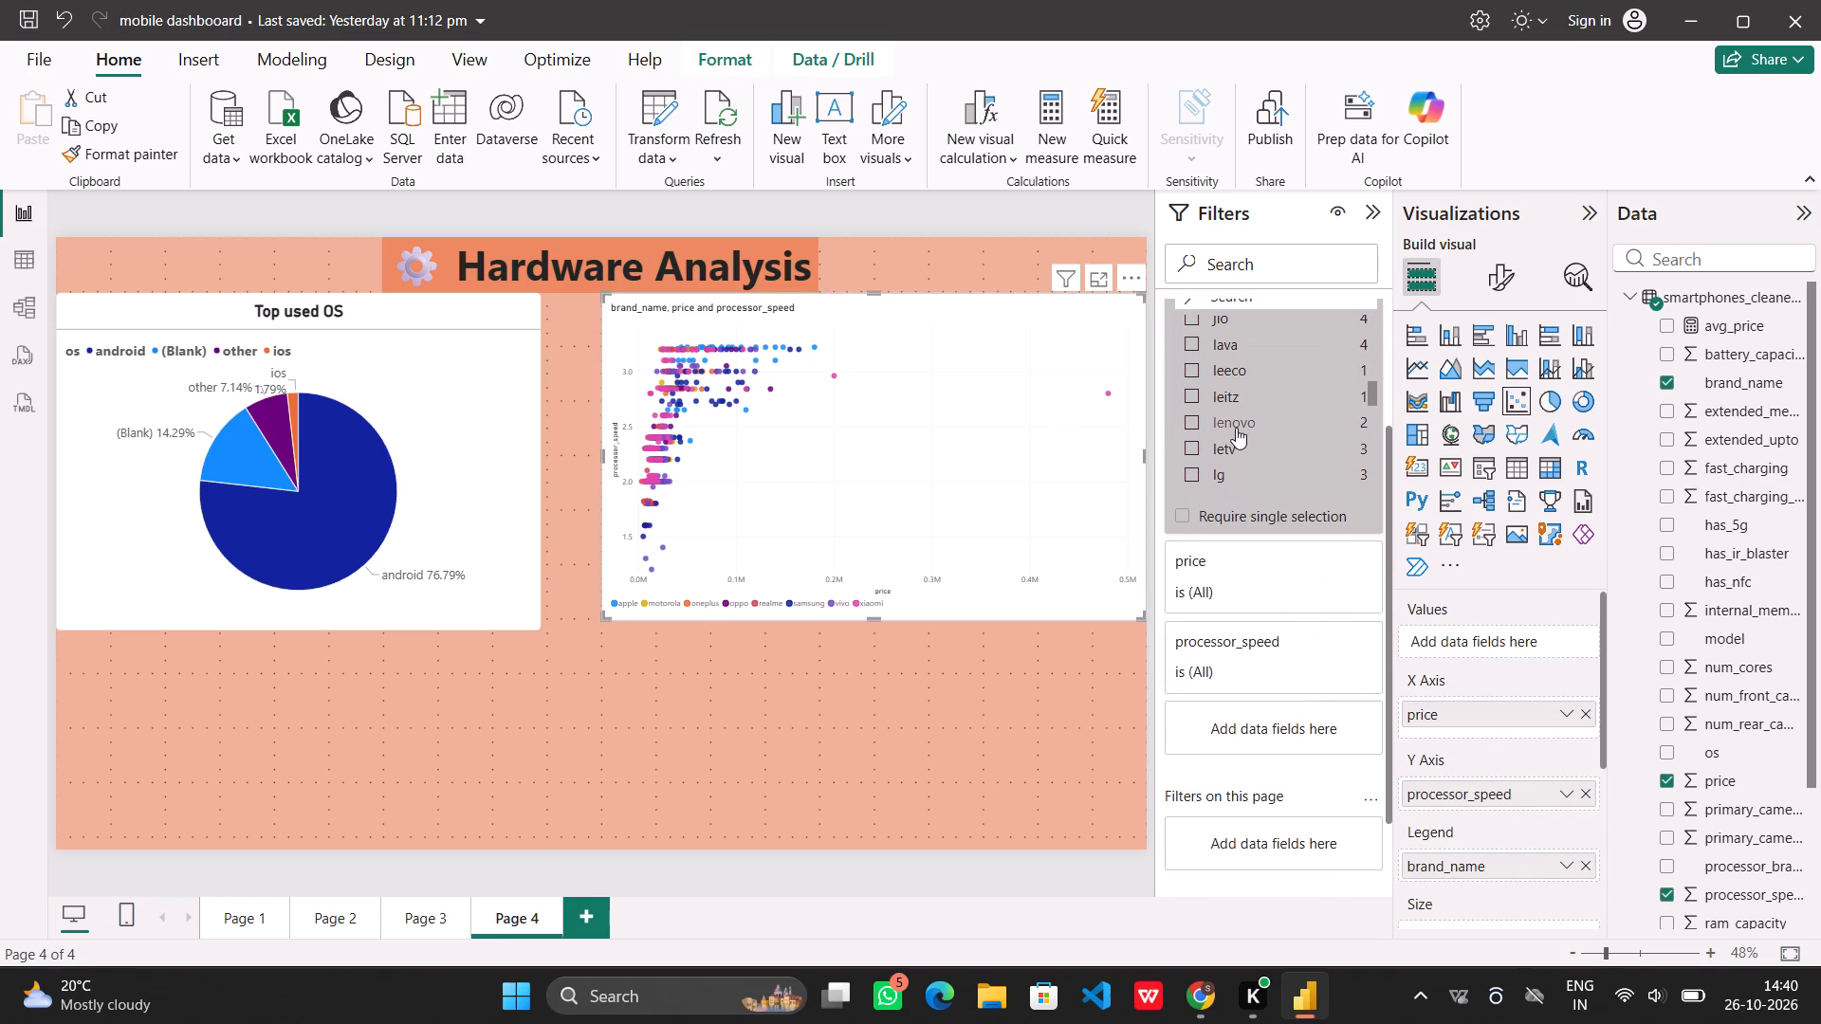
pyautogui.scroll(-3, 1236, 428)
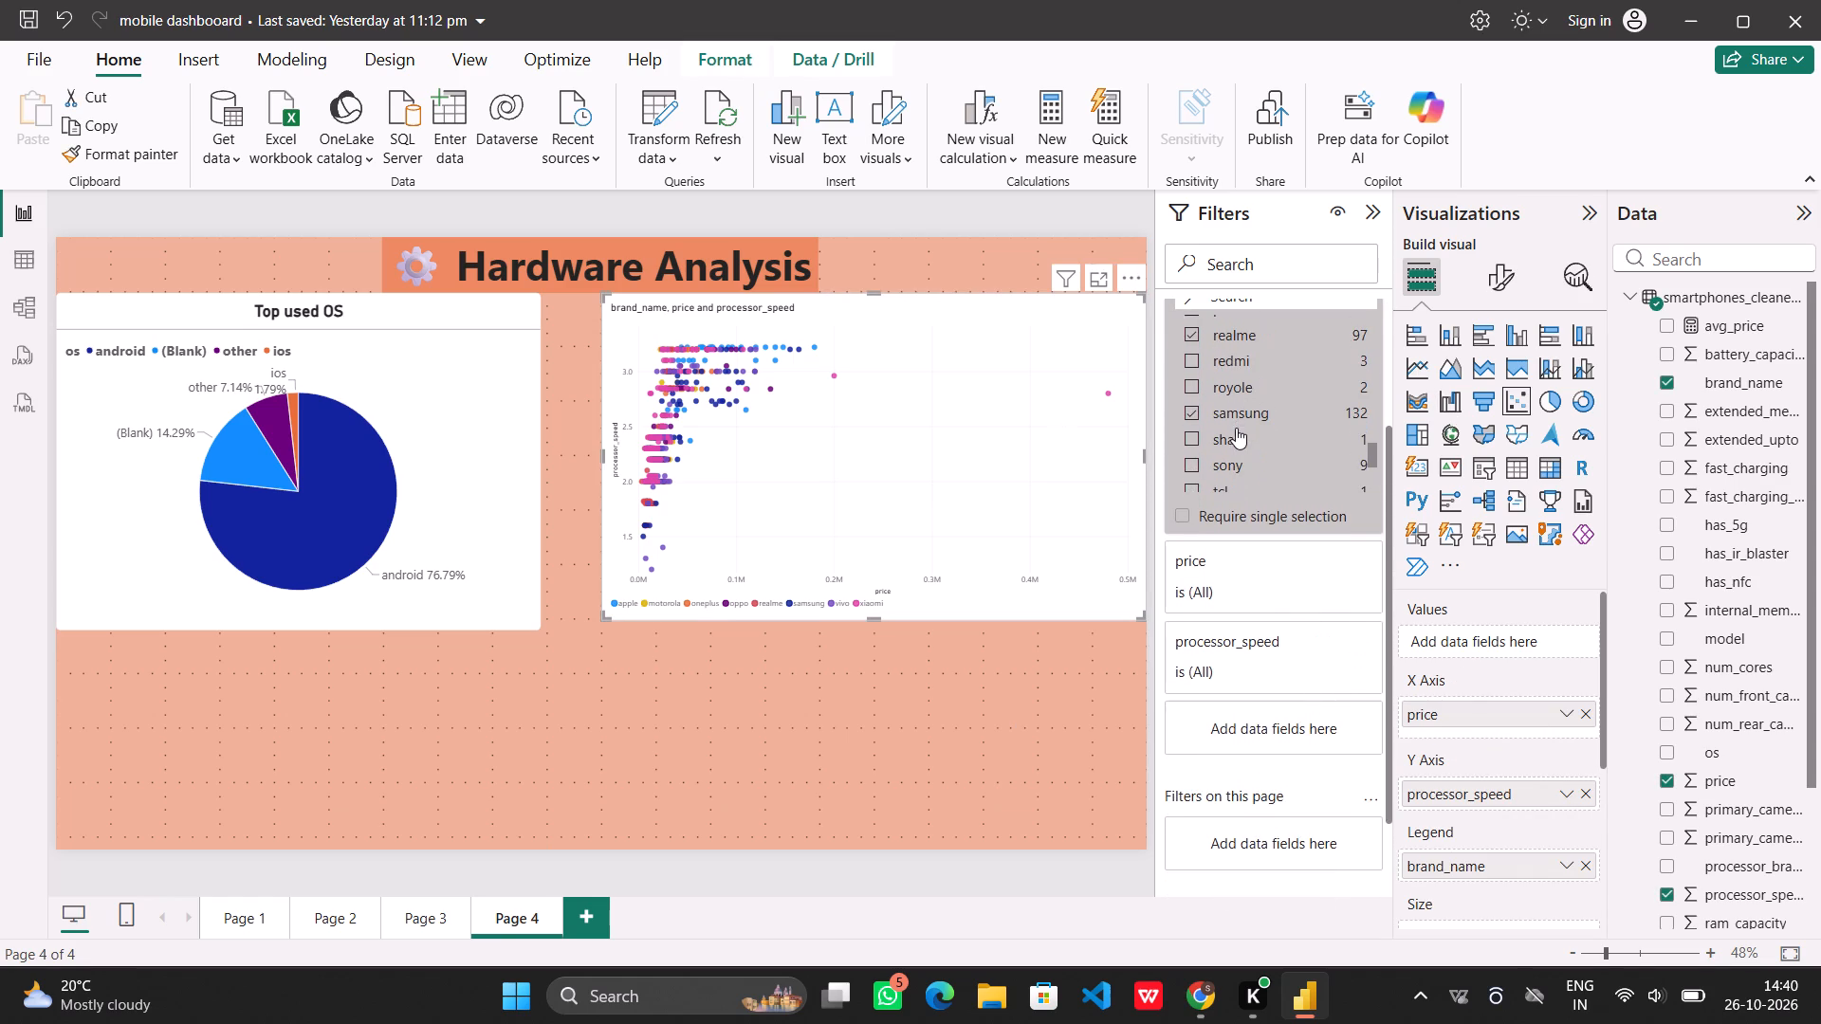
pyautogui.click(1311, 566)
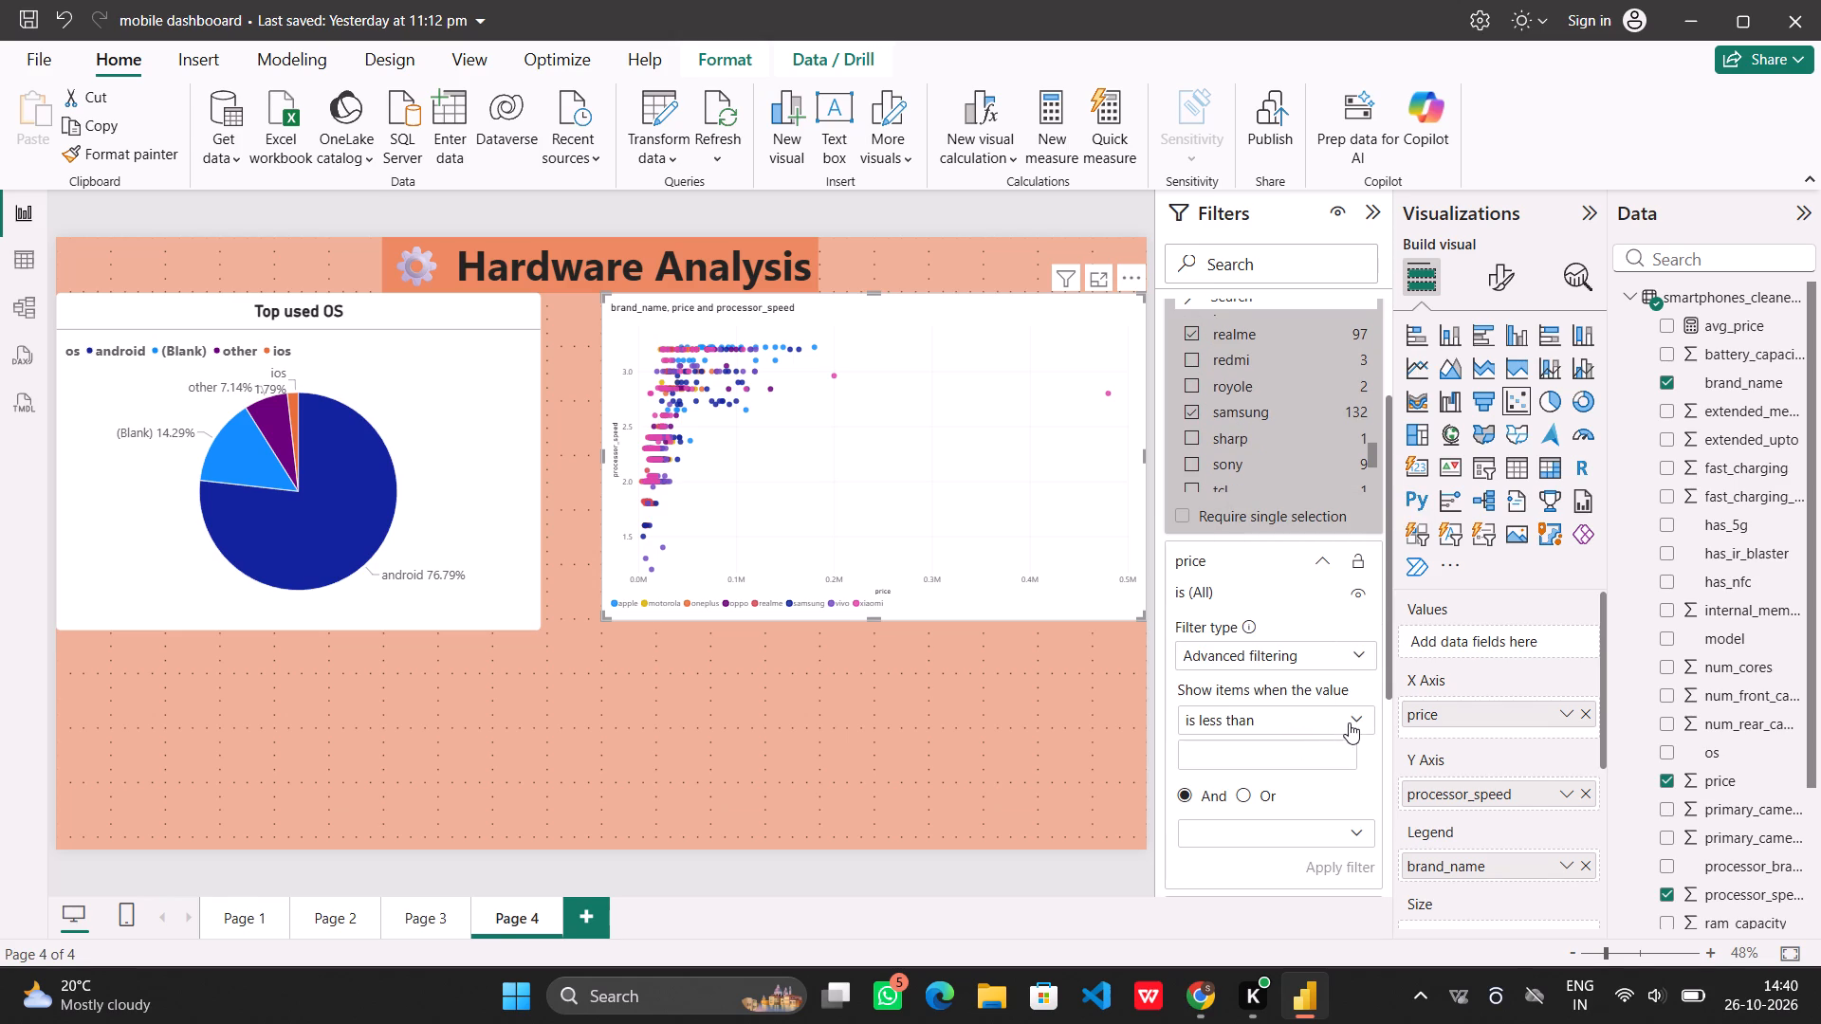
pyautogui.click(1292, 752)
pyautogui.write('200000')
pyautogui.click(1331, 869)
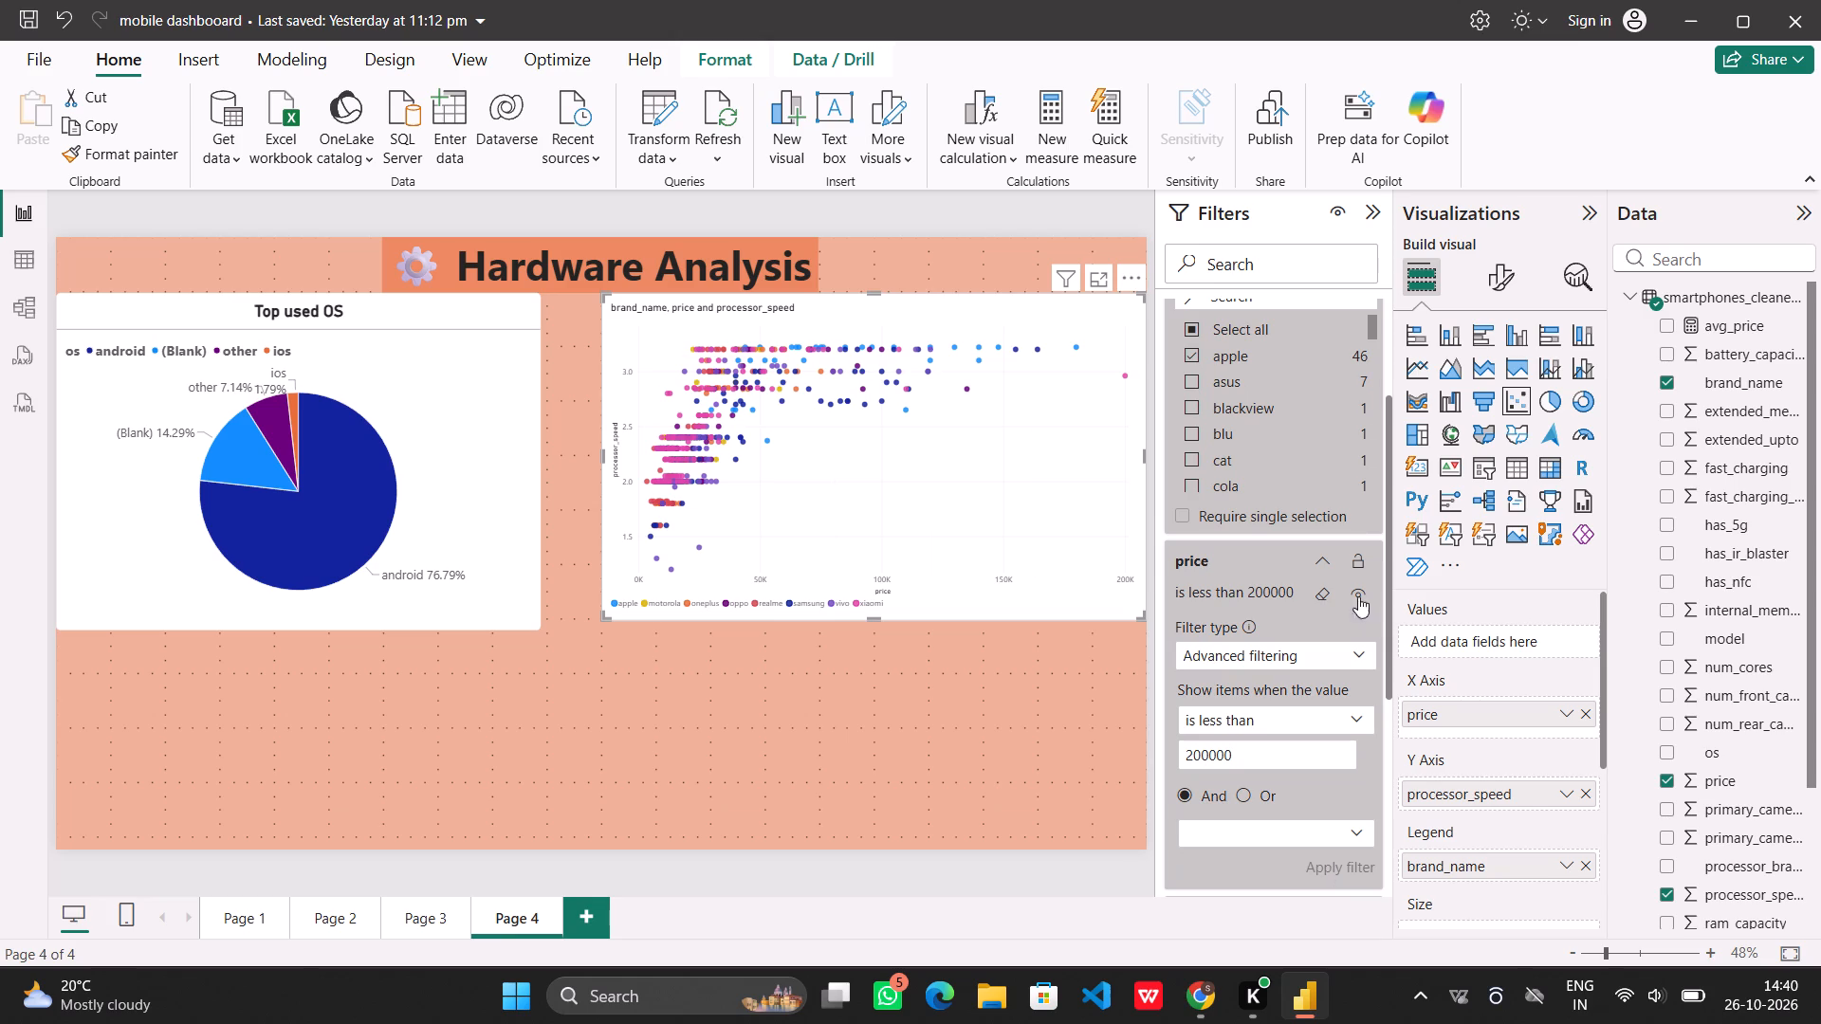
pyautogui.click(1324, 556)
pyautogui.scroll(2, 1324, 556)
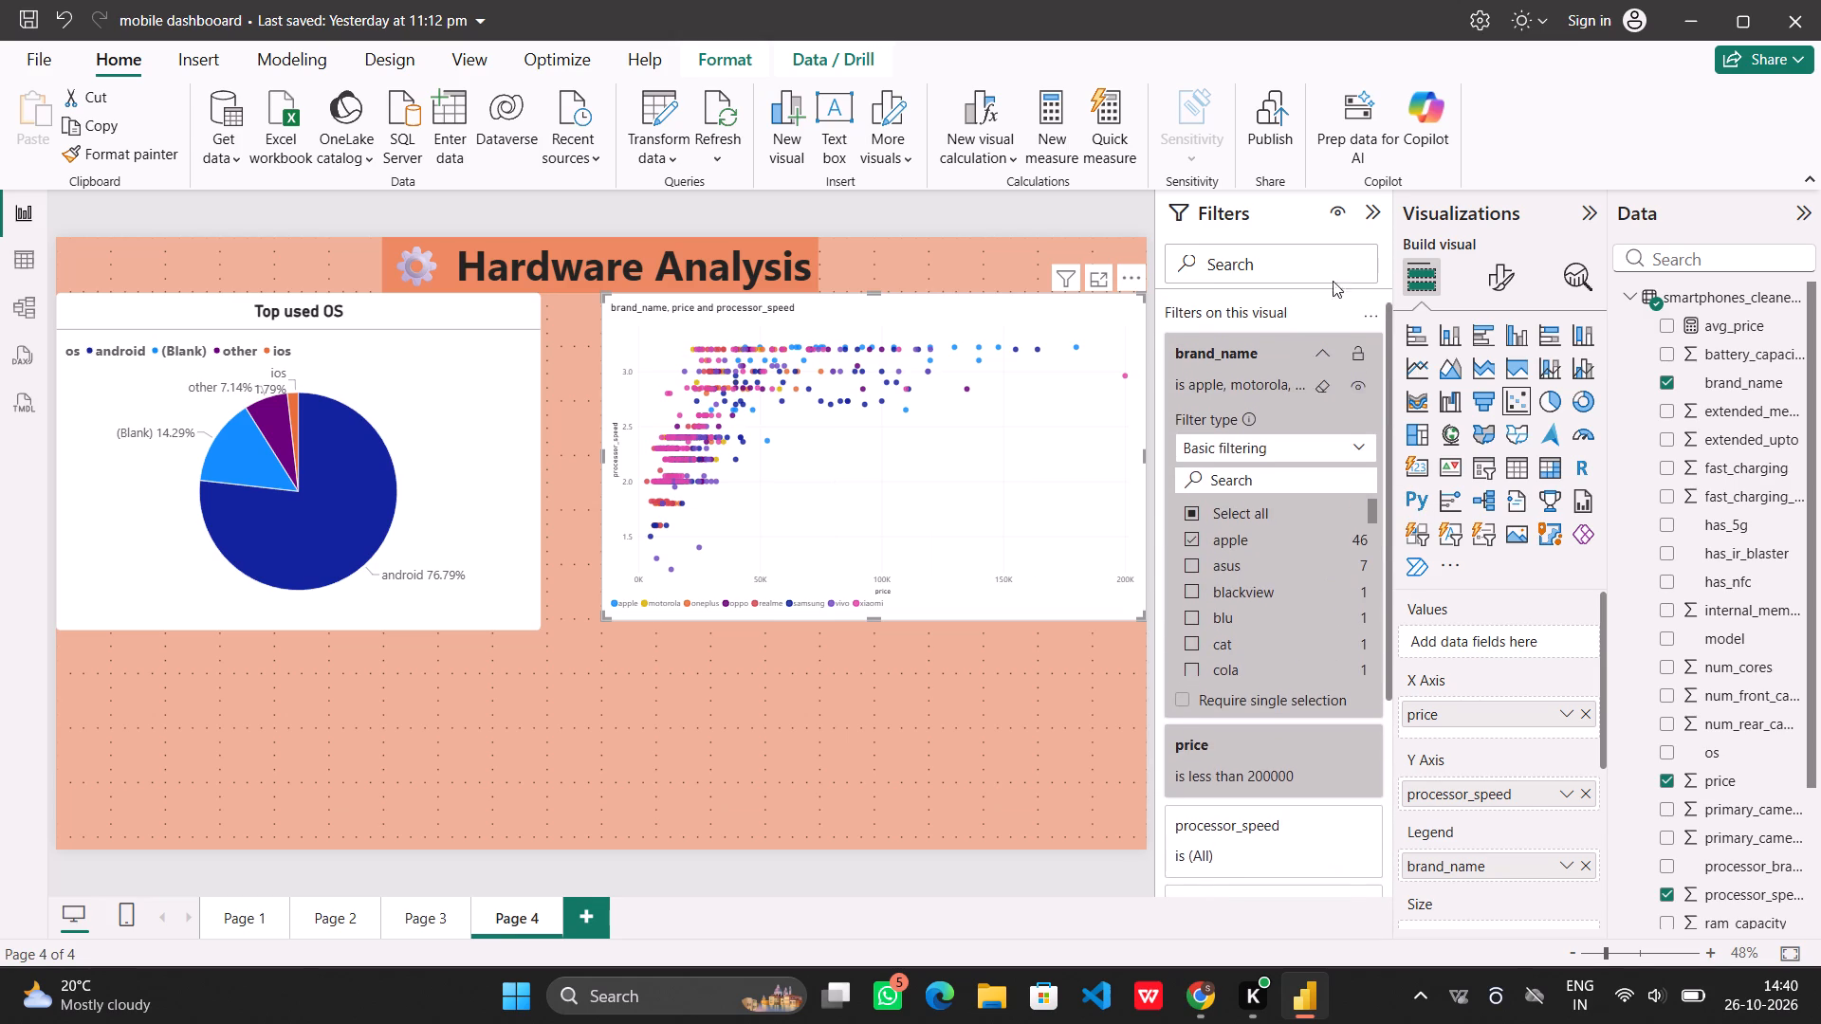
pyautogui.scroll(2, 1320, 418)
pyautogui.click(1318, 359)
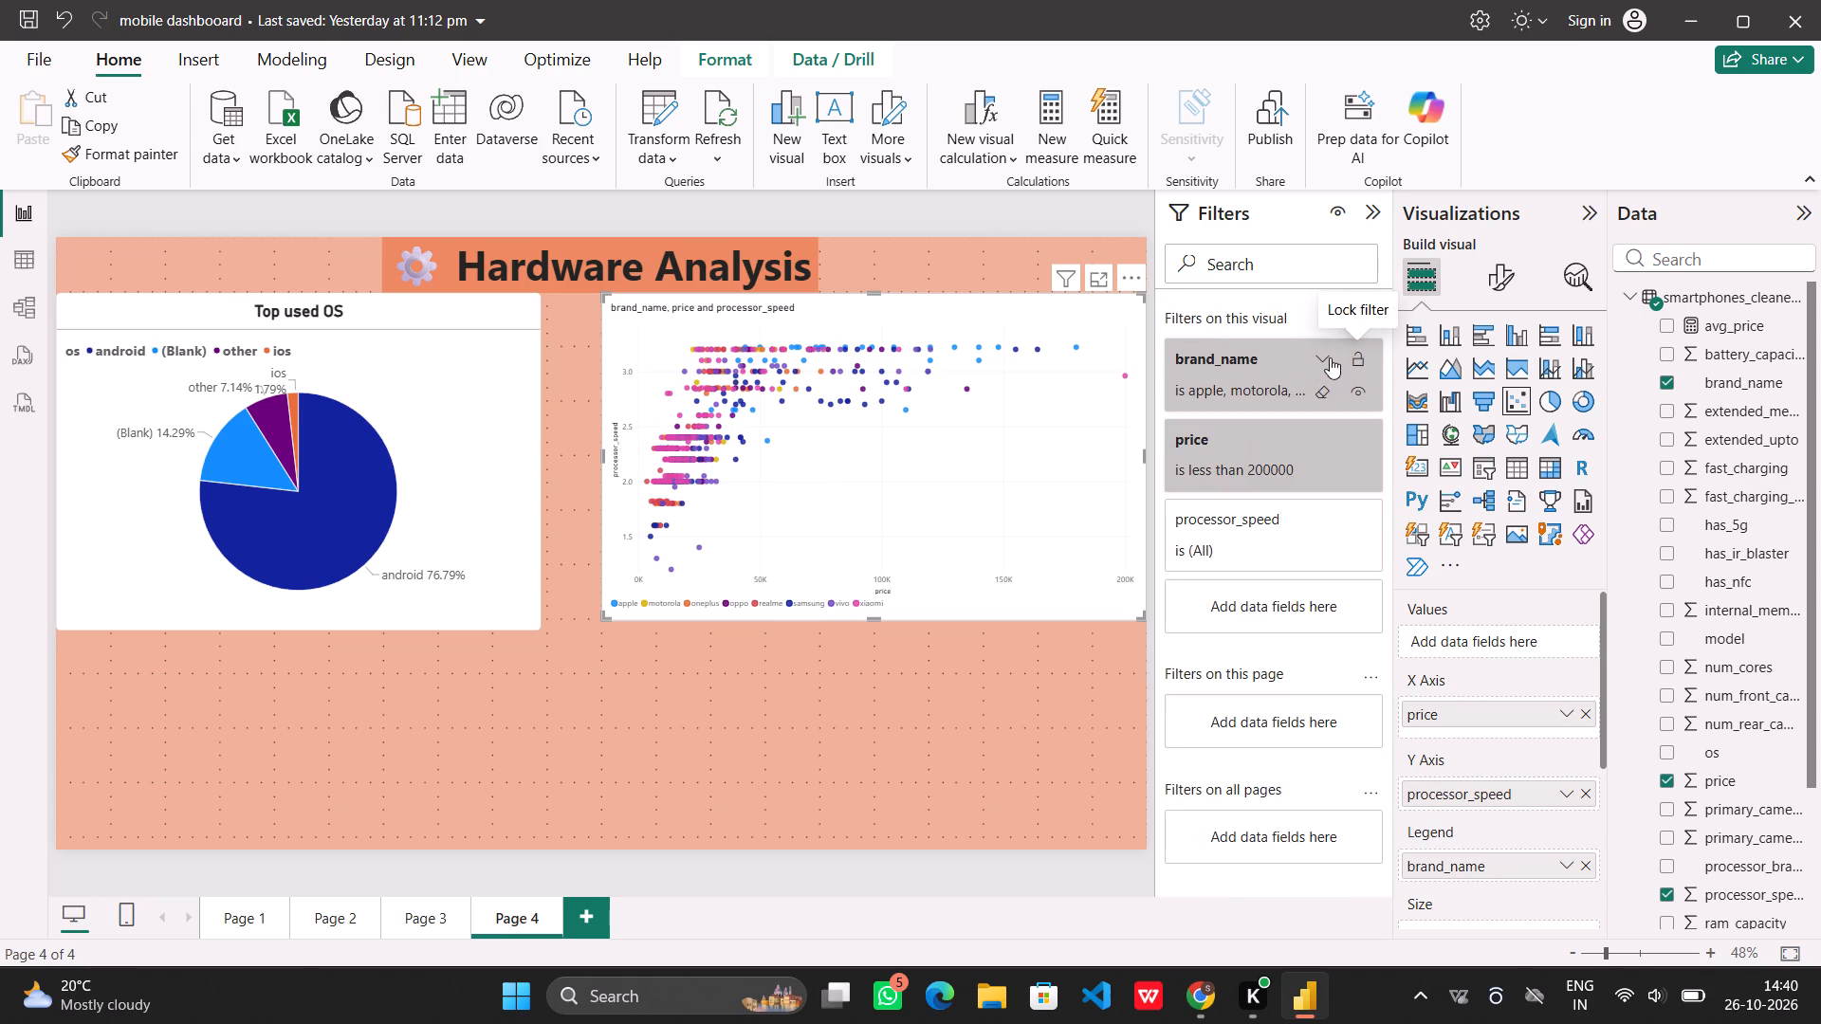
pyautogui.click(1375, 207)
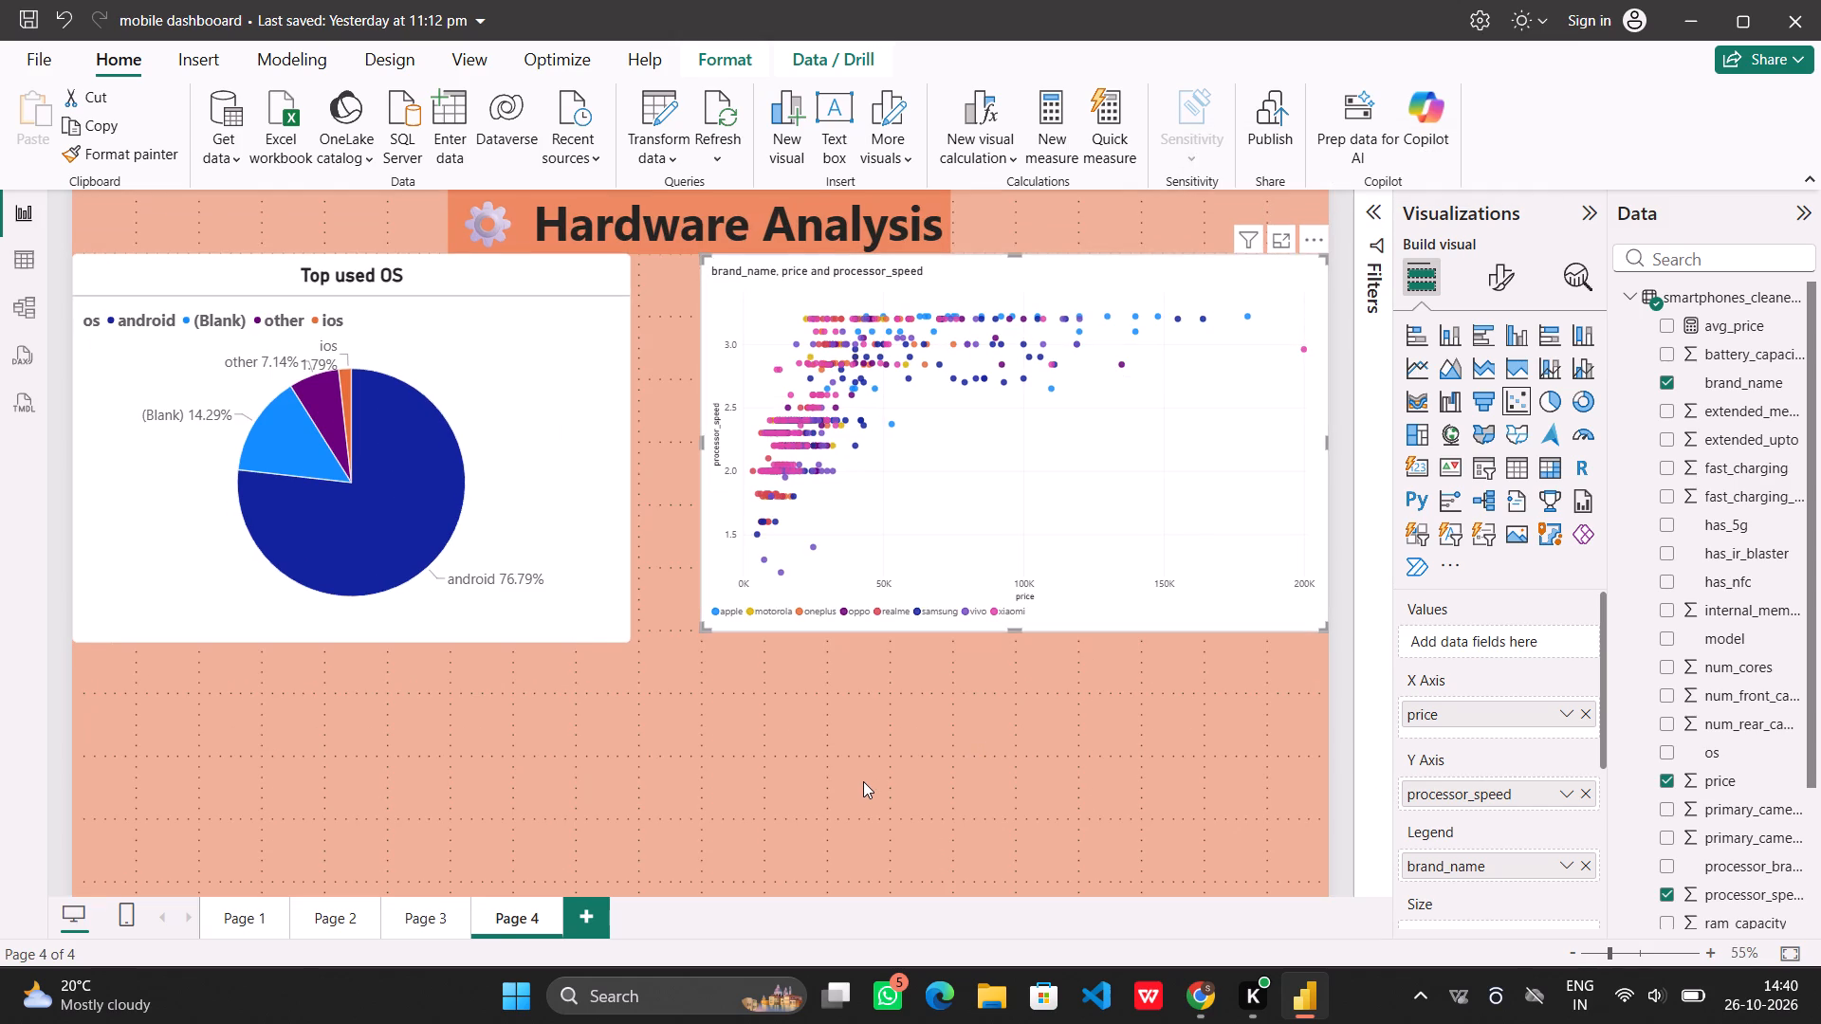
# Copy the formatting of Page 2's Price vs Rating chart onto Page 4's processor speed scatter chart with Format painter.
pyautogui.click(863, 781)
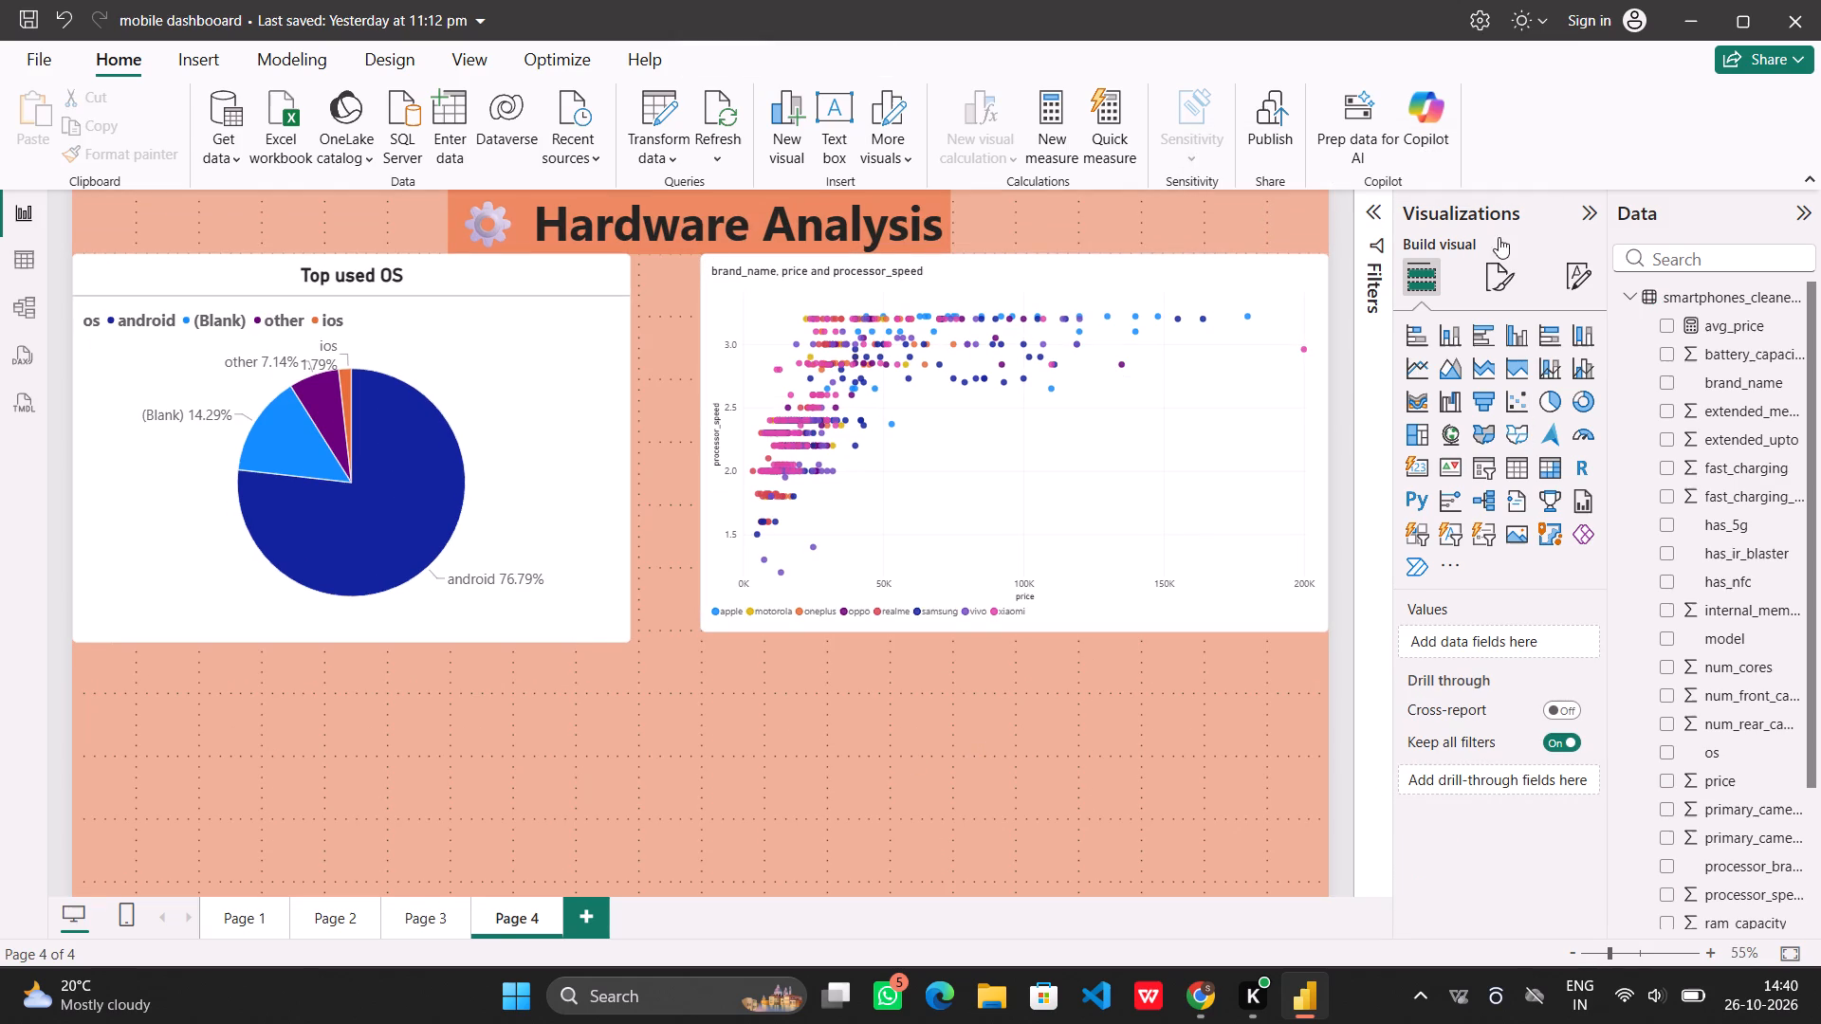
pyautogui.click(1116, 426)
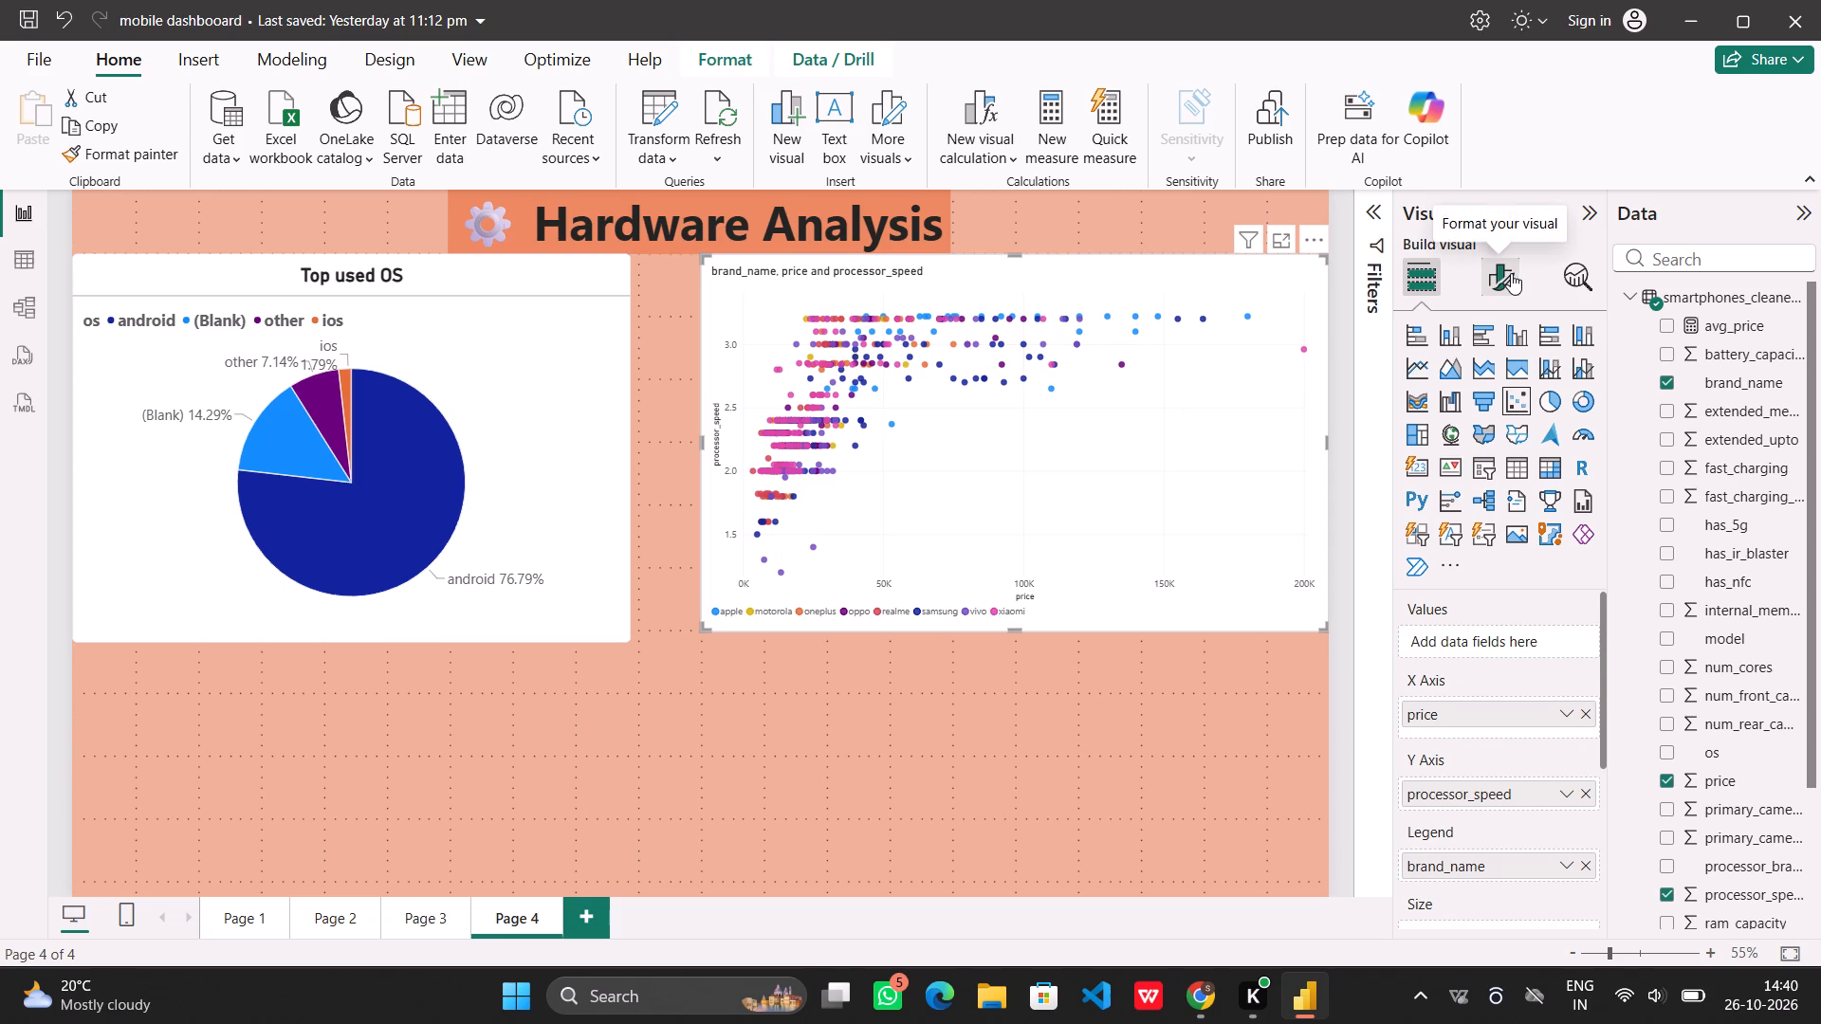
pyautogui.click(432, 913)
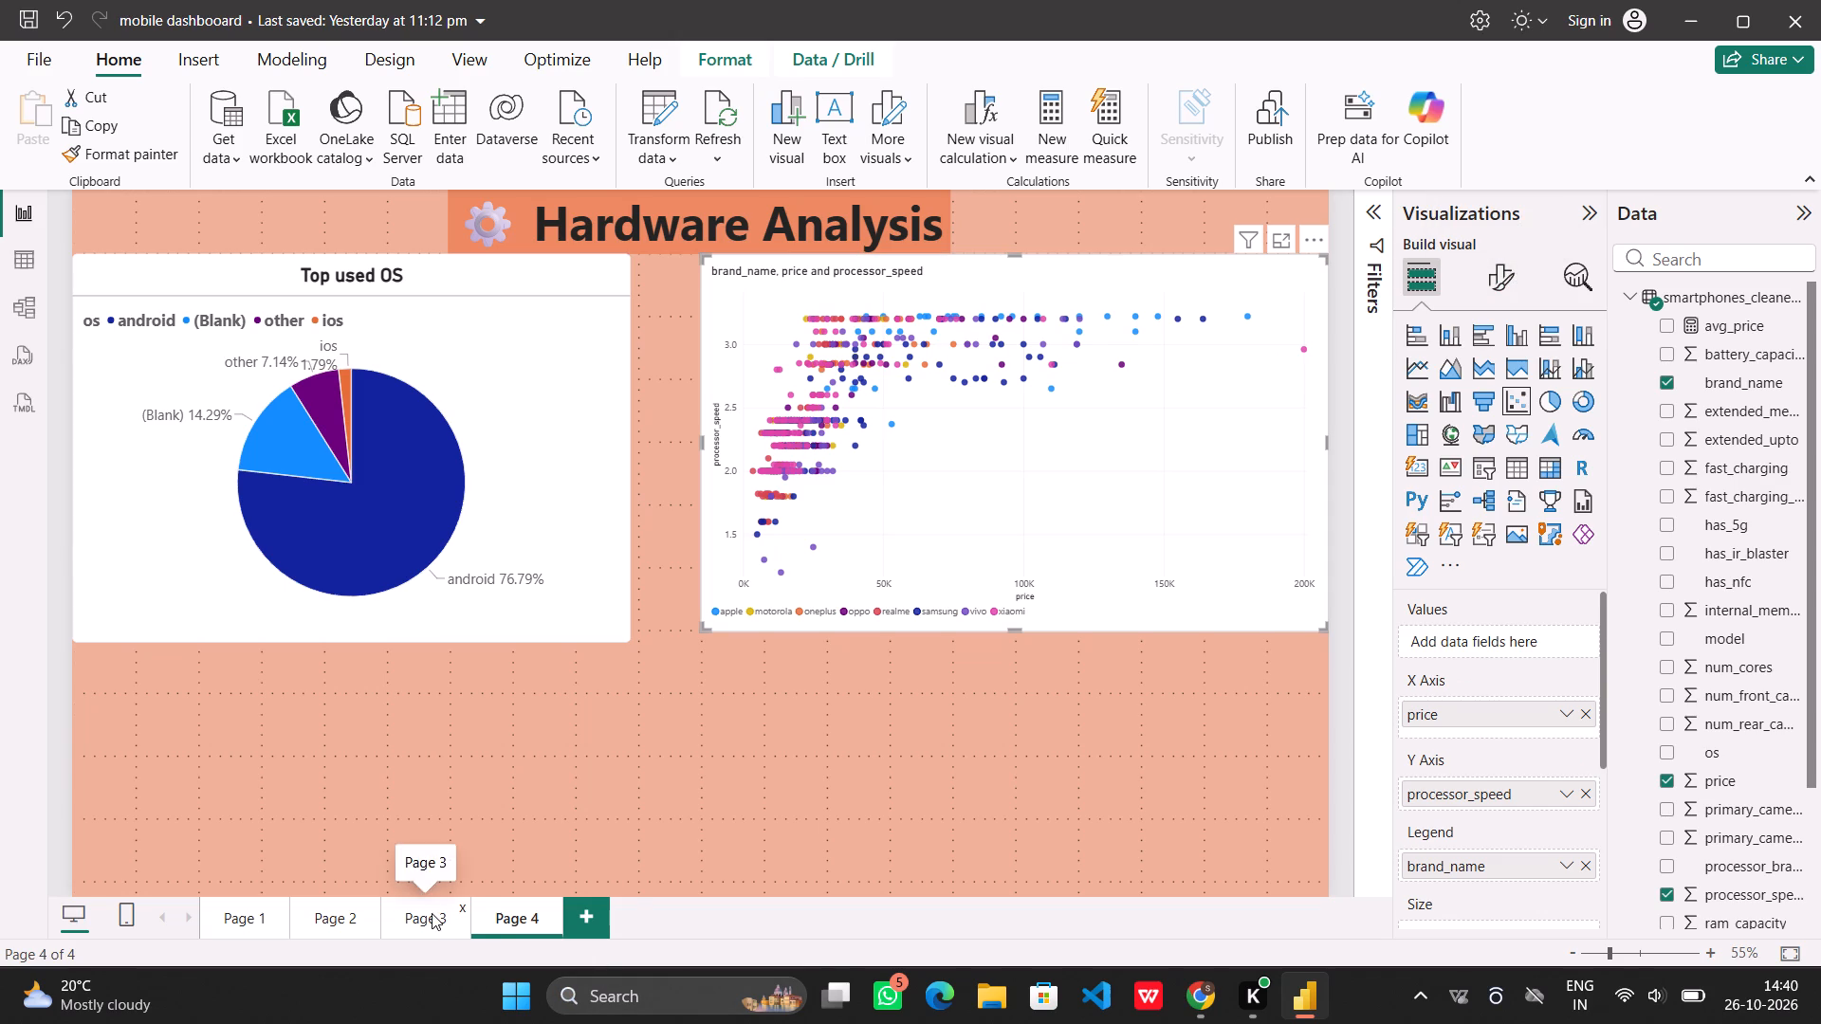
pyautogui.click(328, 921)
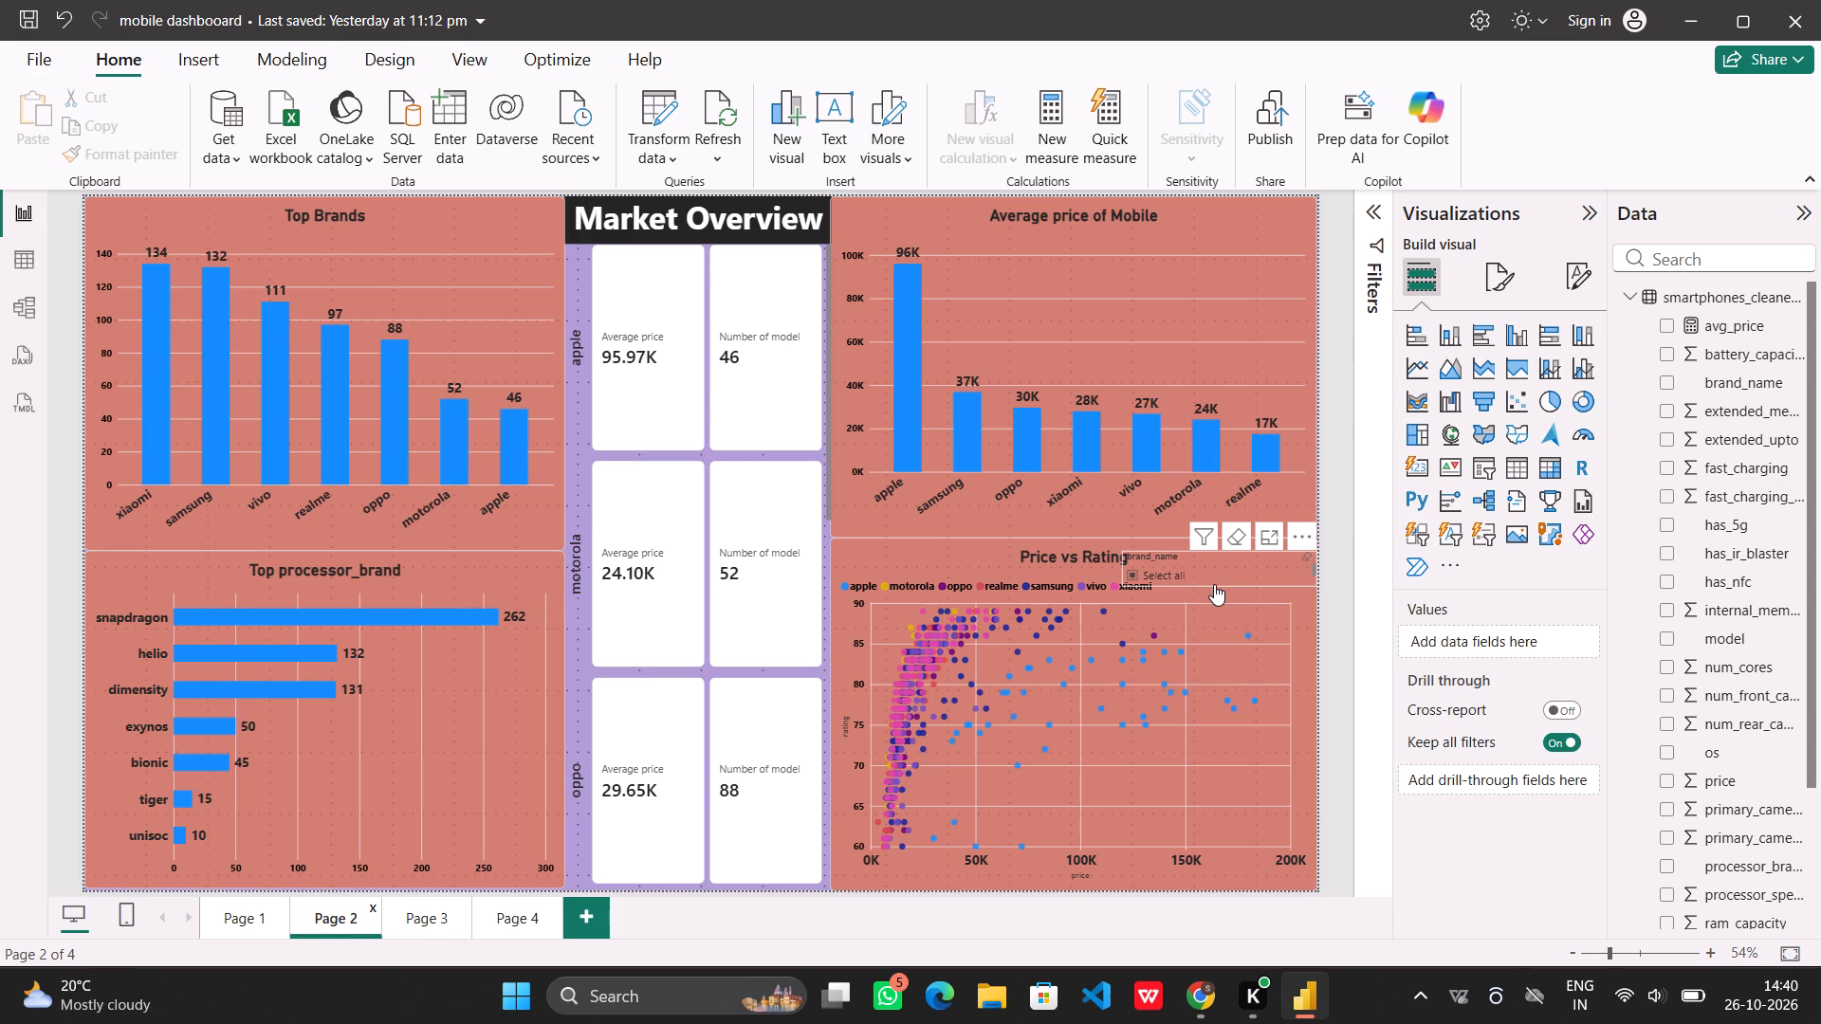
pyautogui.rightClick(1288, 594)
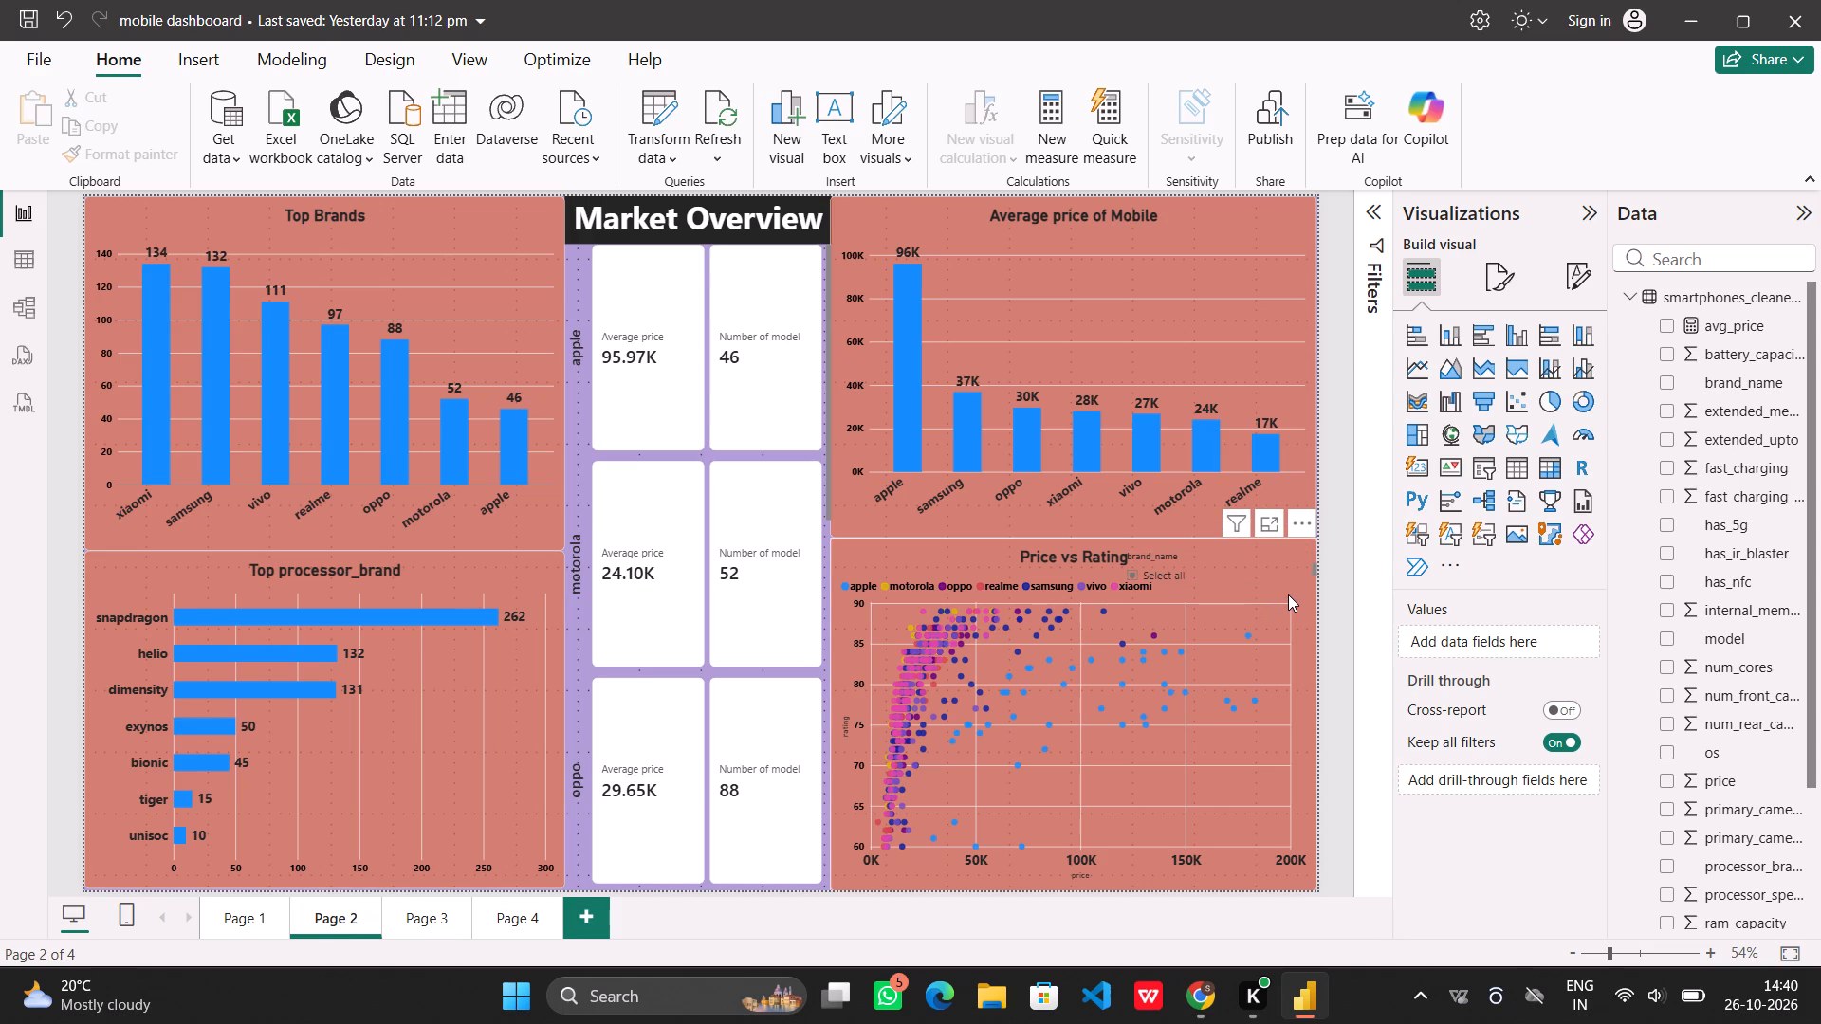
pyautogui.click(150, 153)
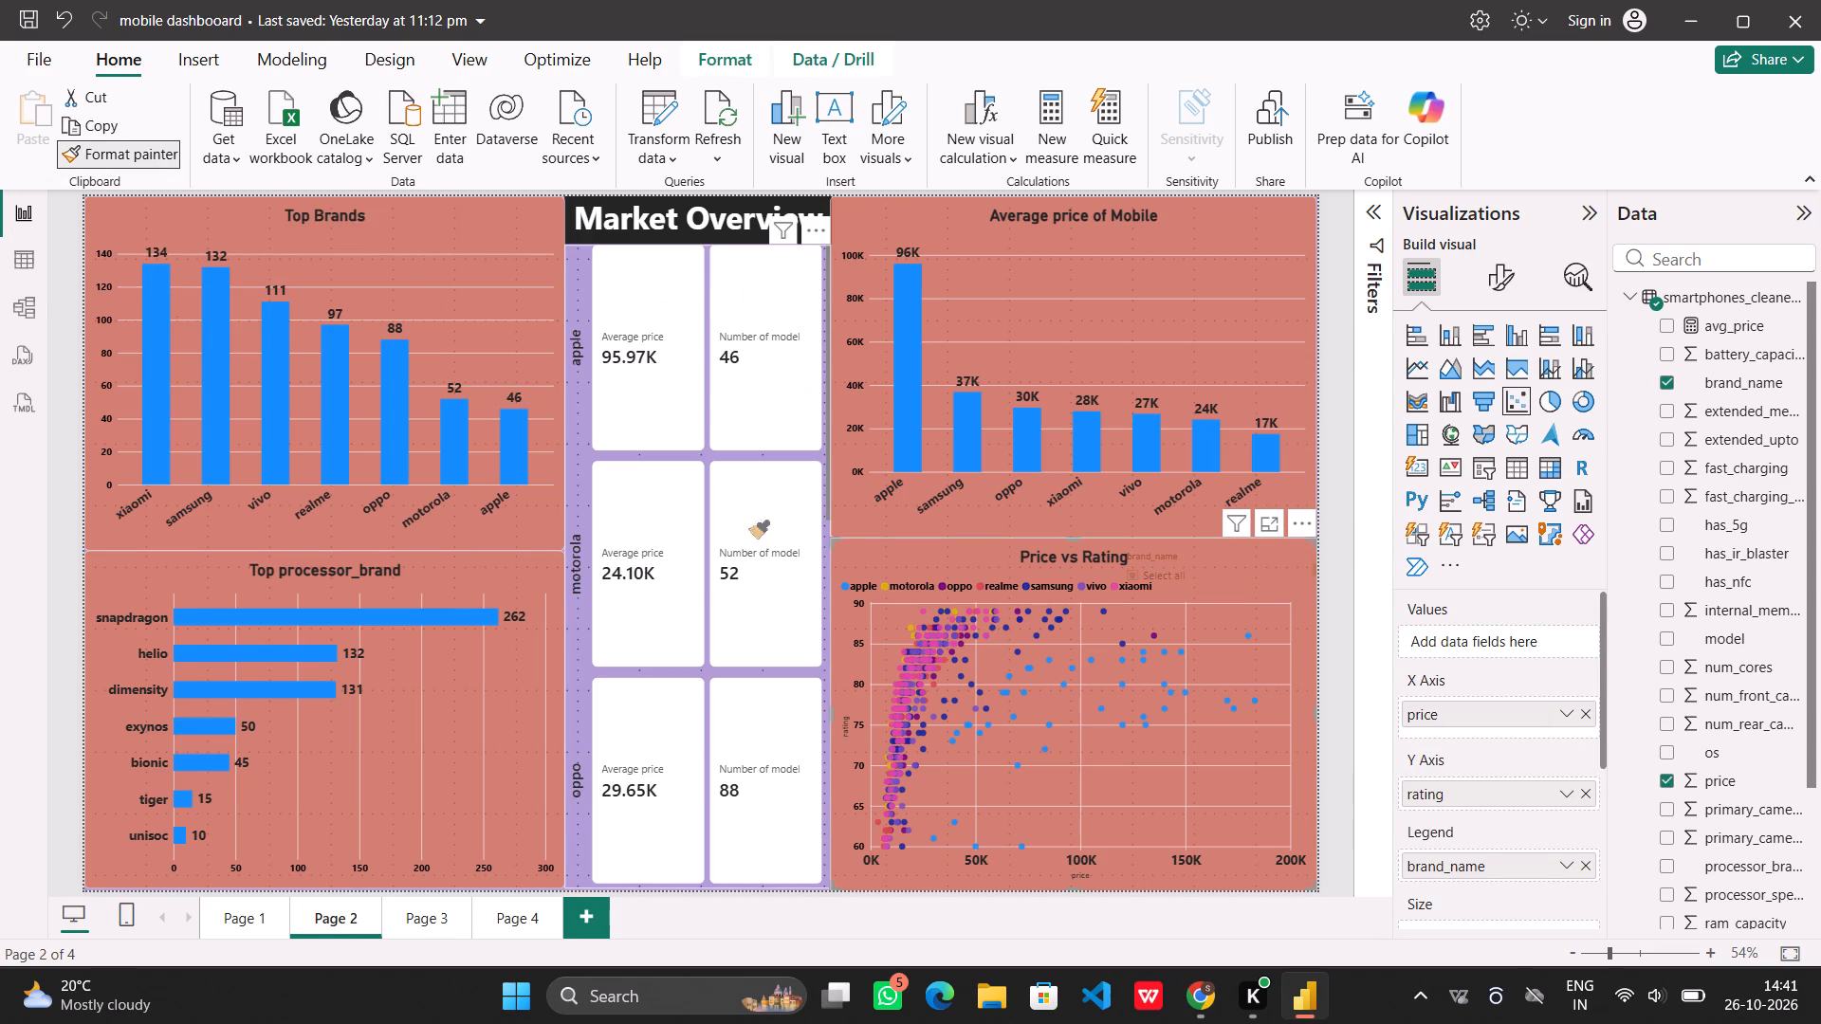
pyautogui.click(506, 902)
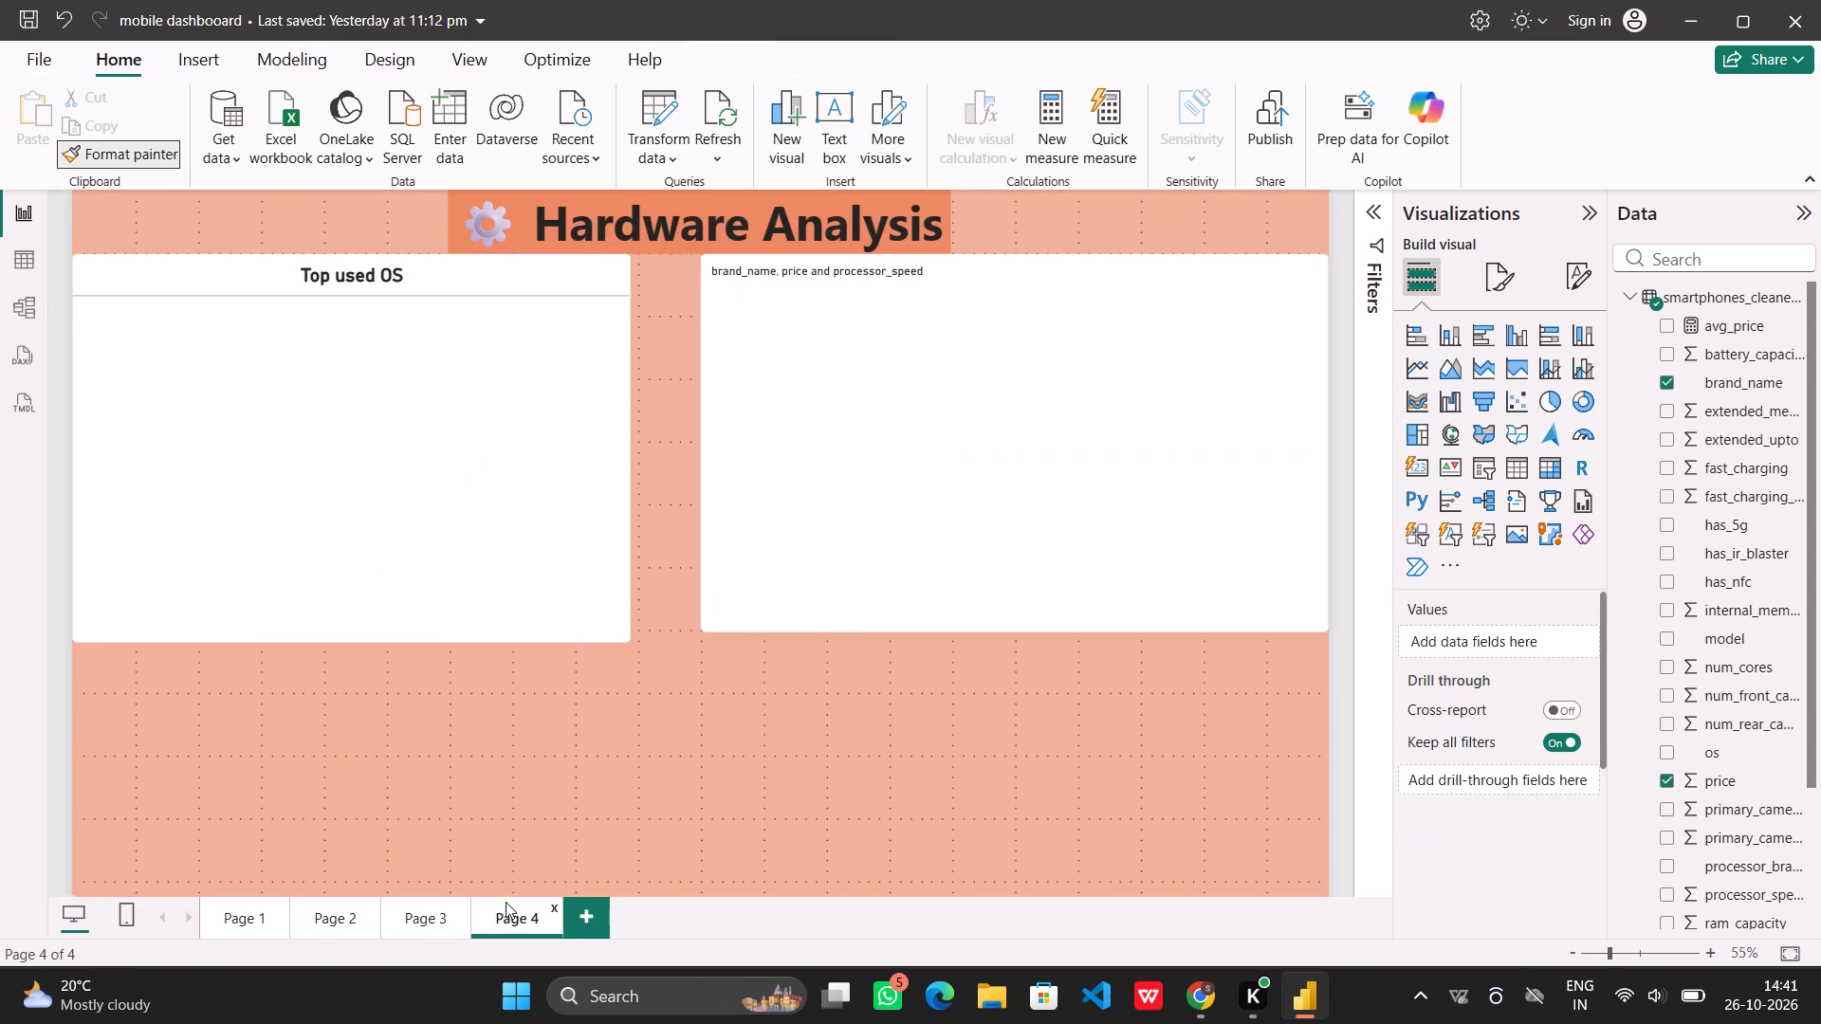
pyautogui.click(1095, 277)
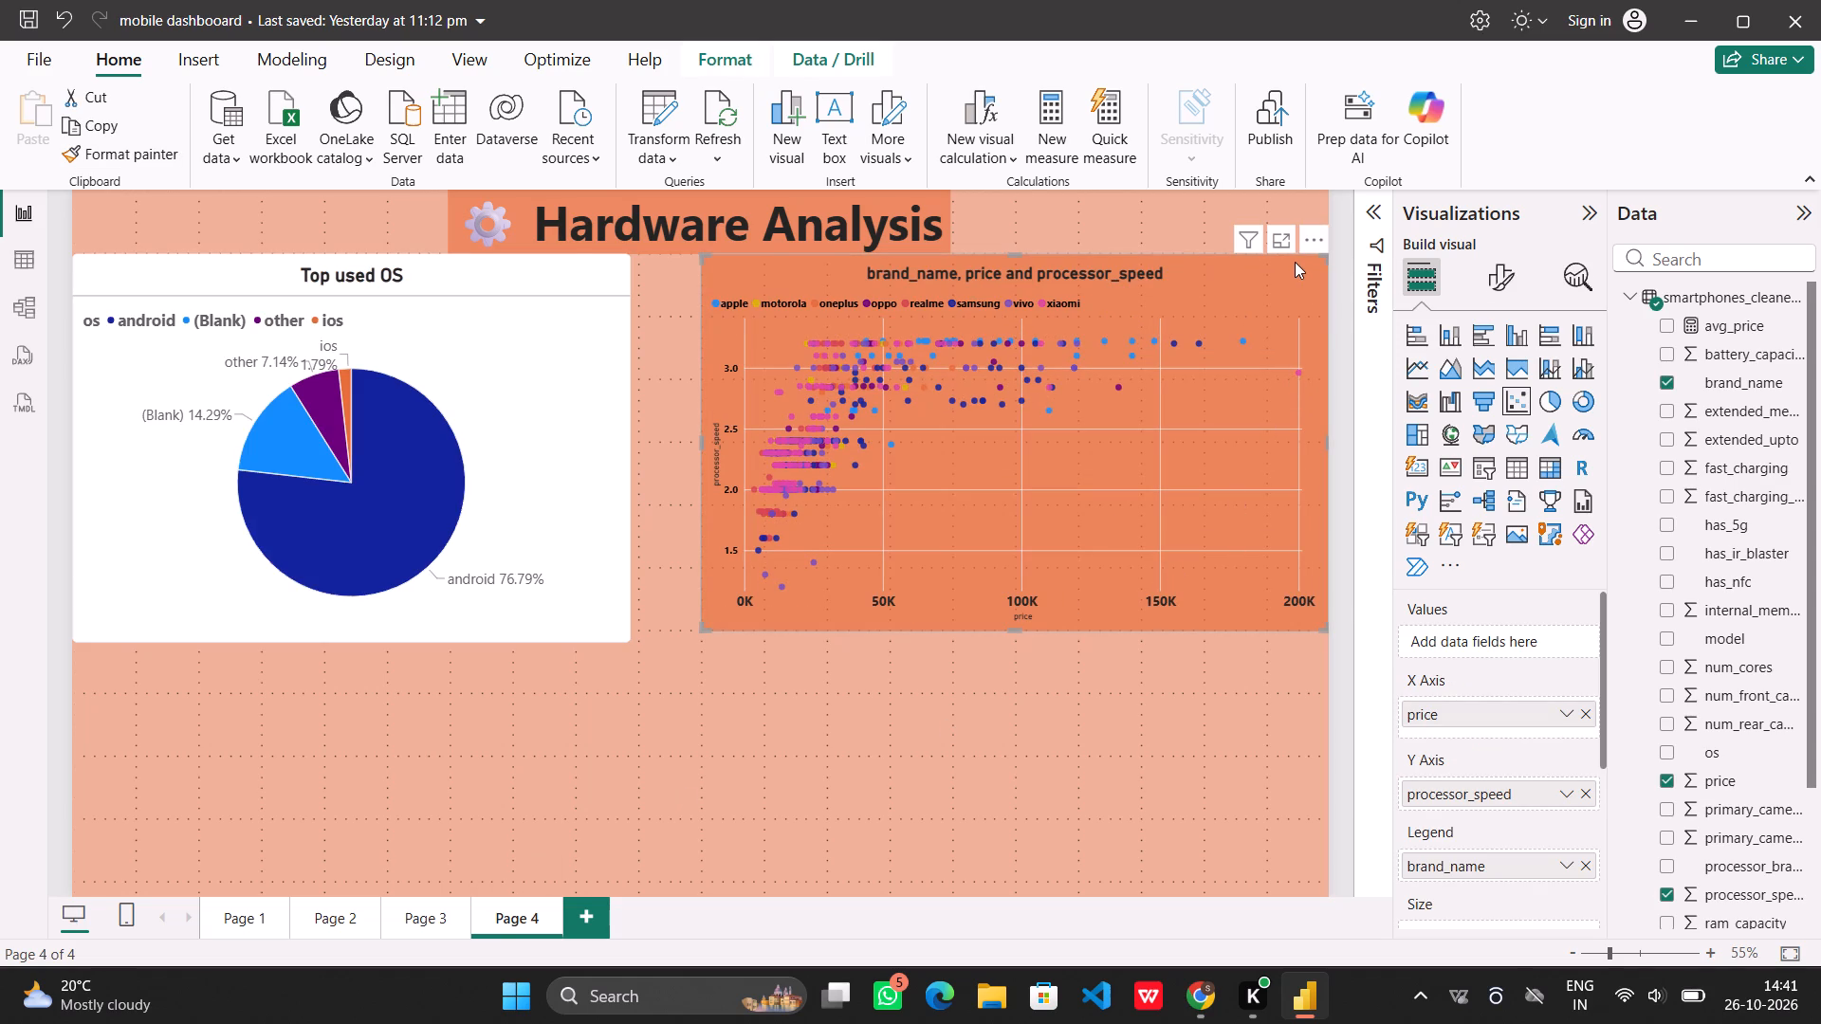
# Set the scatter chart's background to white with 4% transparency.
pyautogui.click(1502, 284)
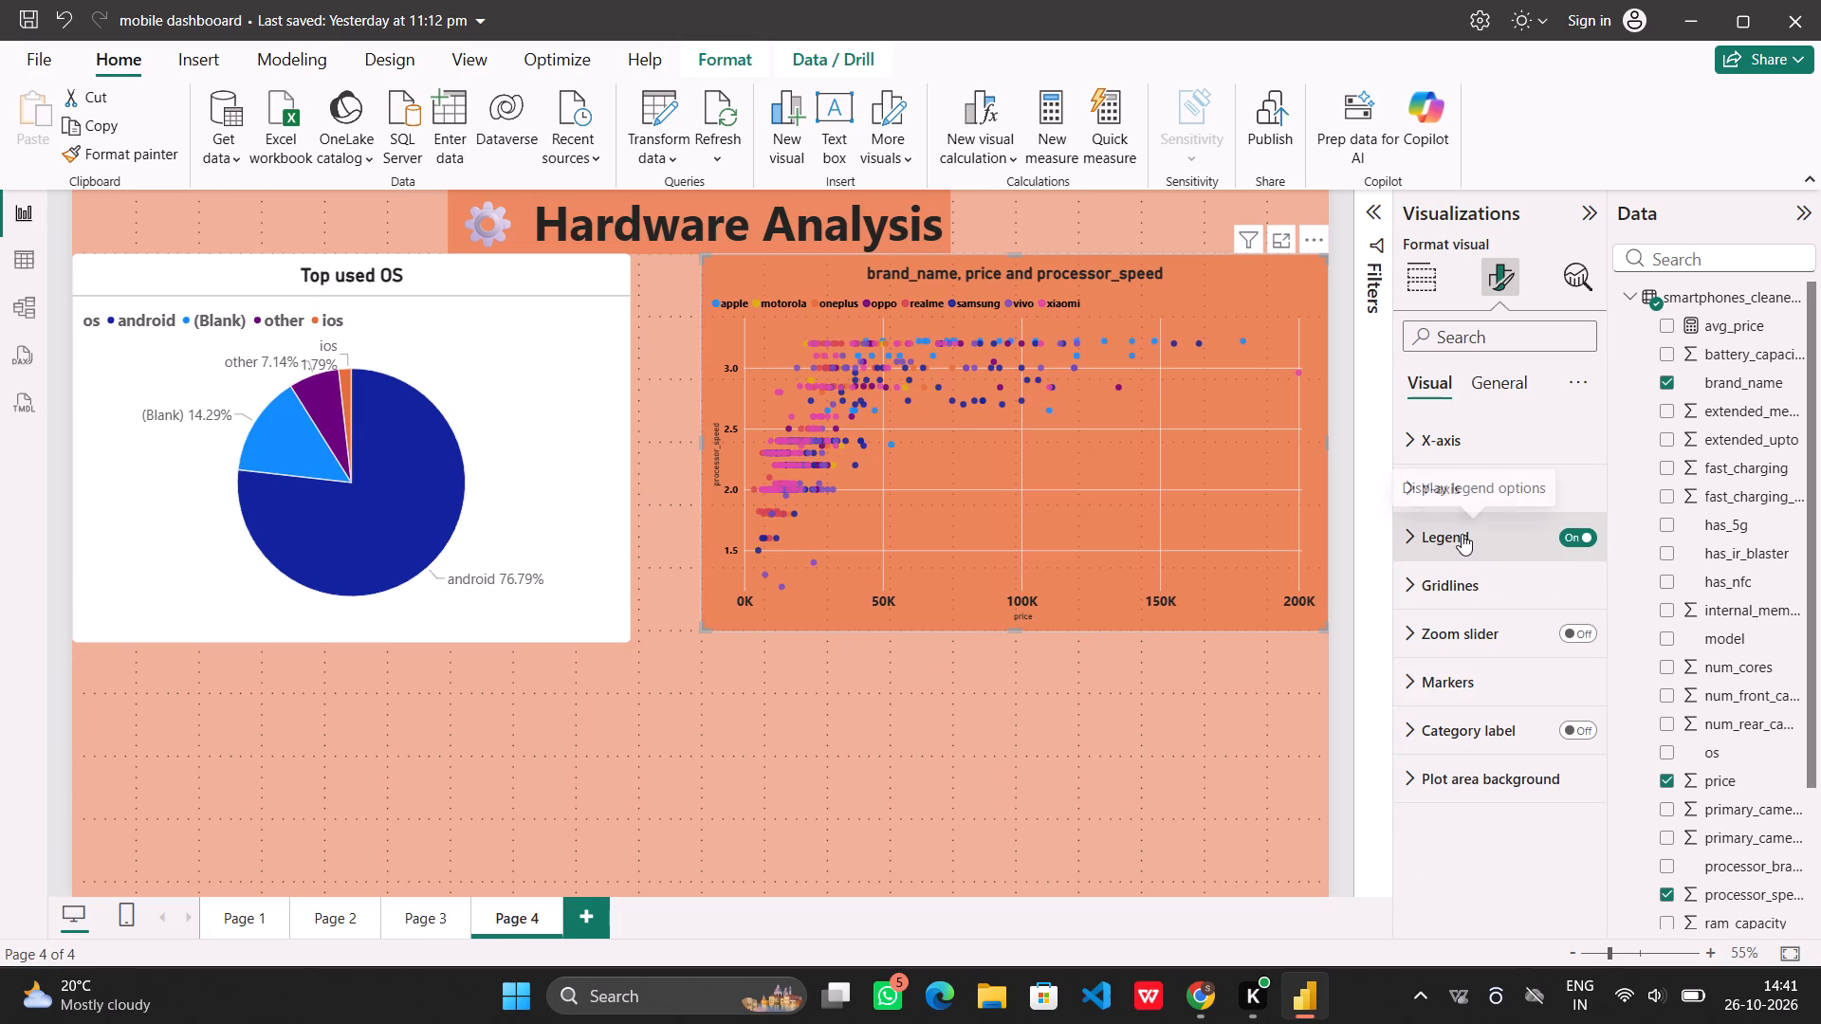
pyautogui.click(1495, 383)
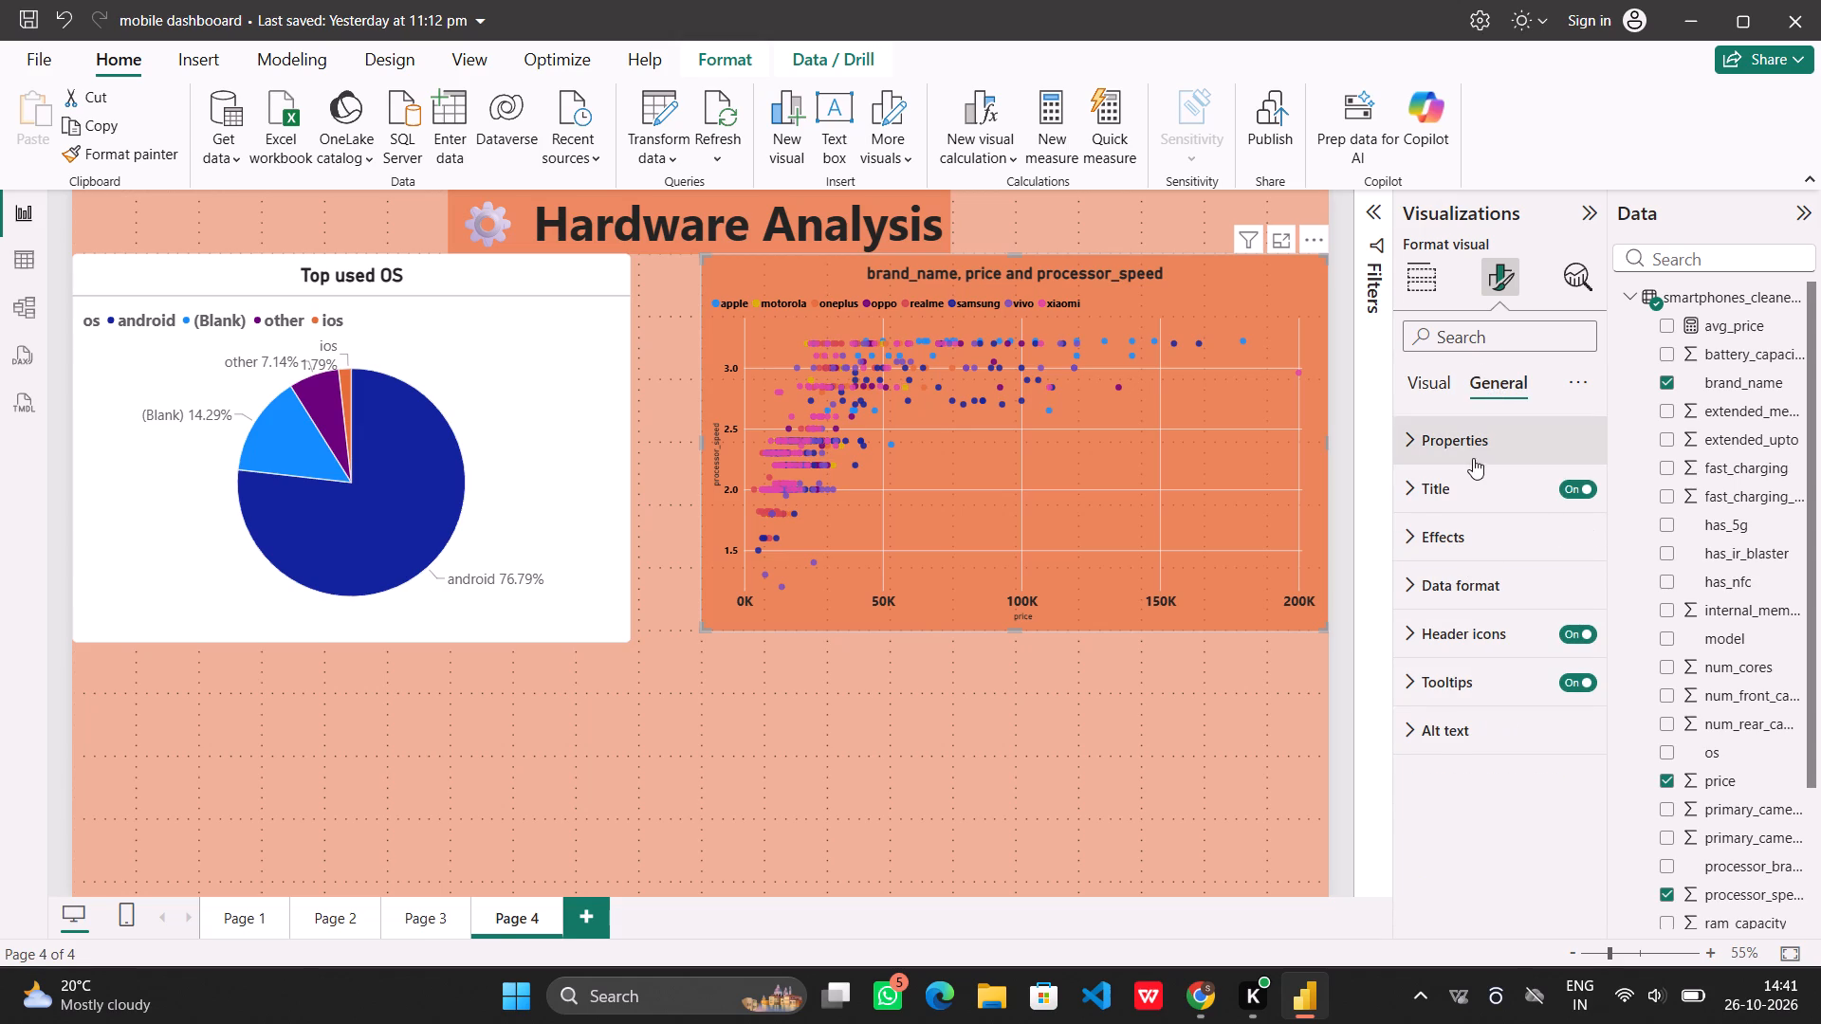
pyautogui.click(1466, 543)
pyautogui.click(1457, 660)
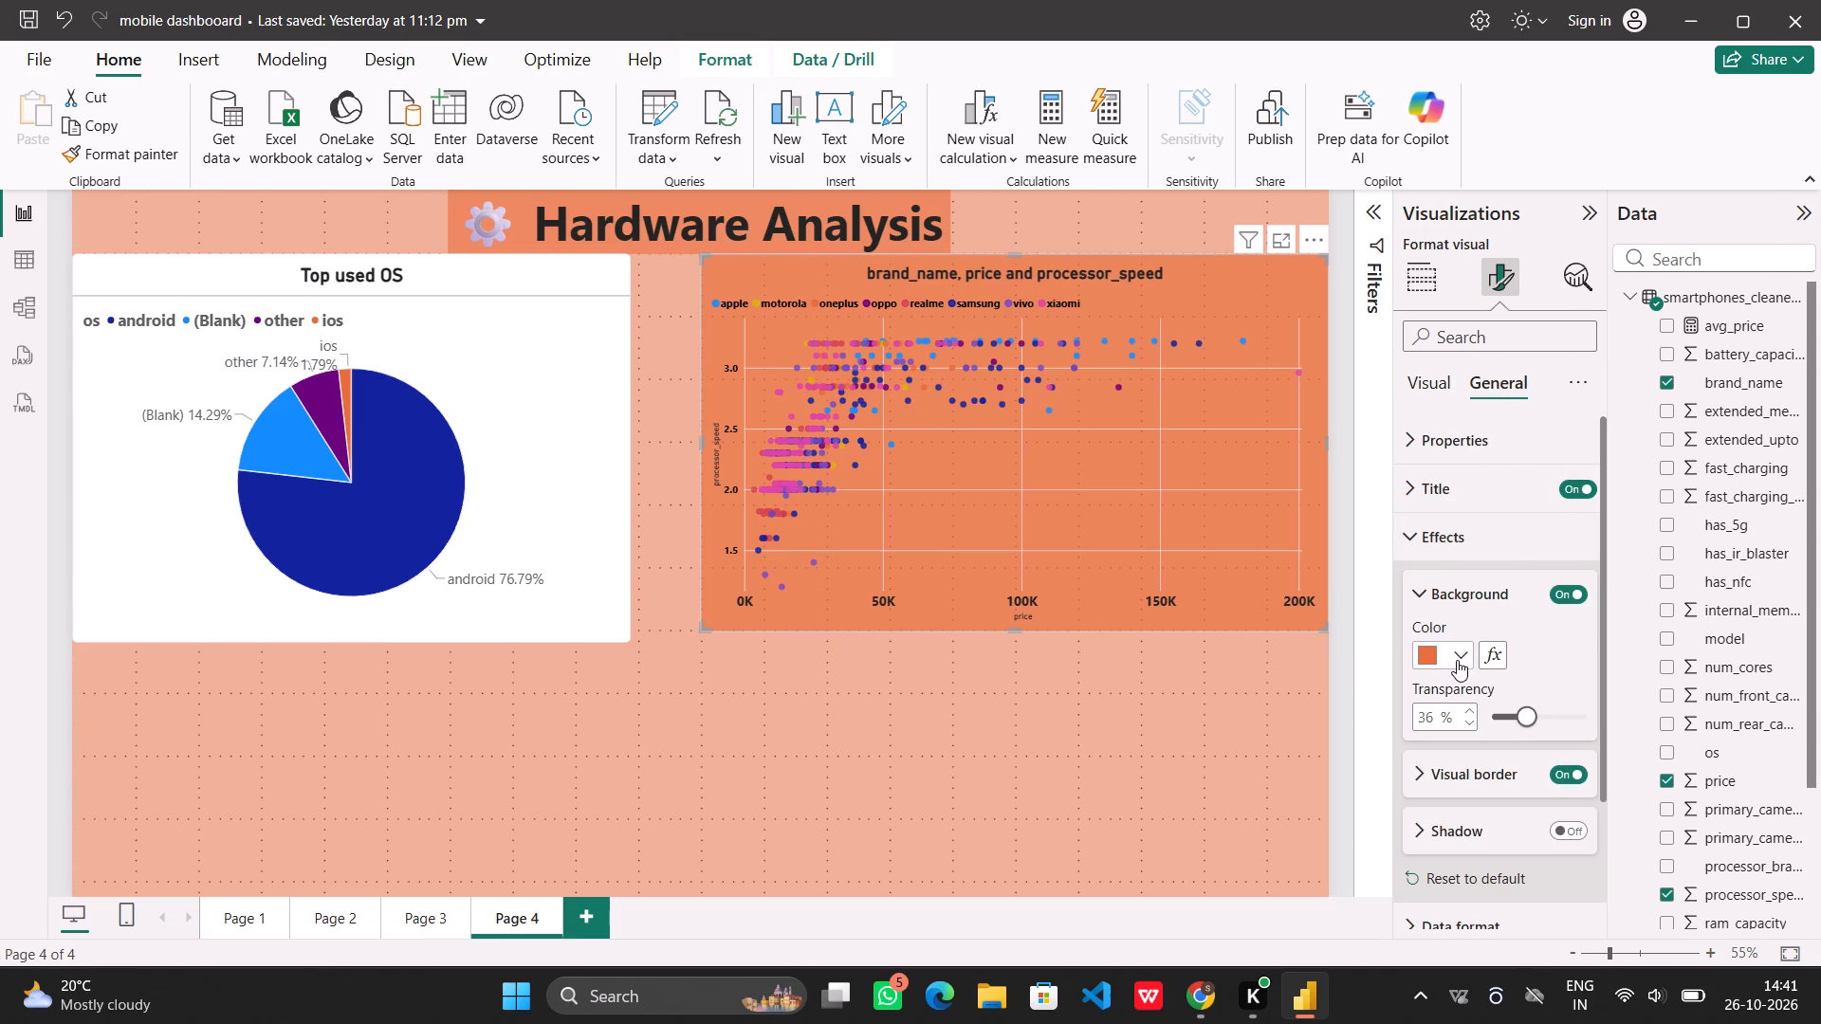
pyautogui.click(1515, 503)
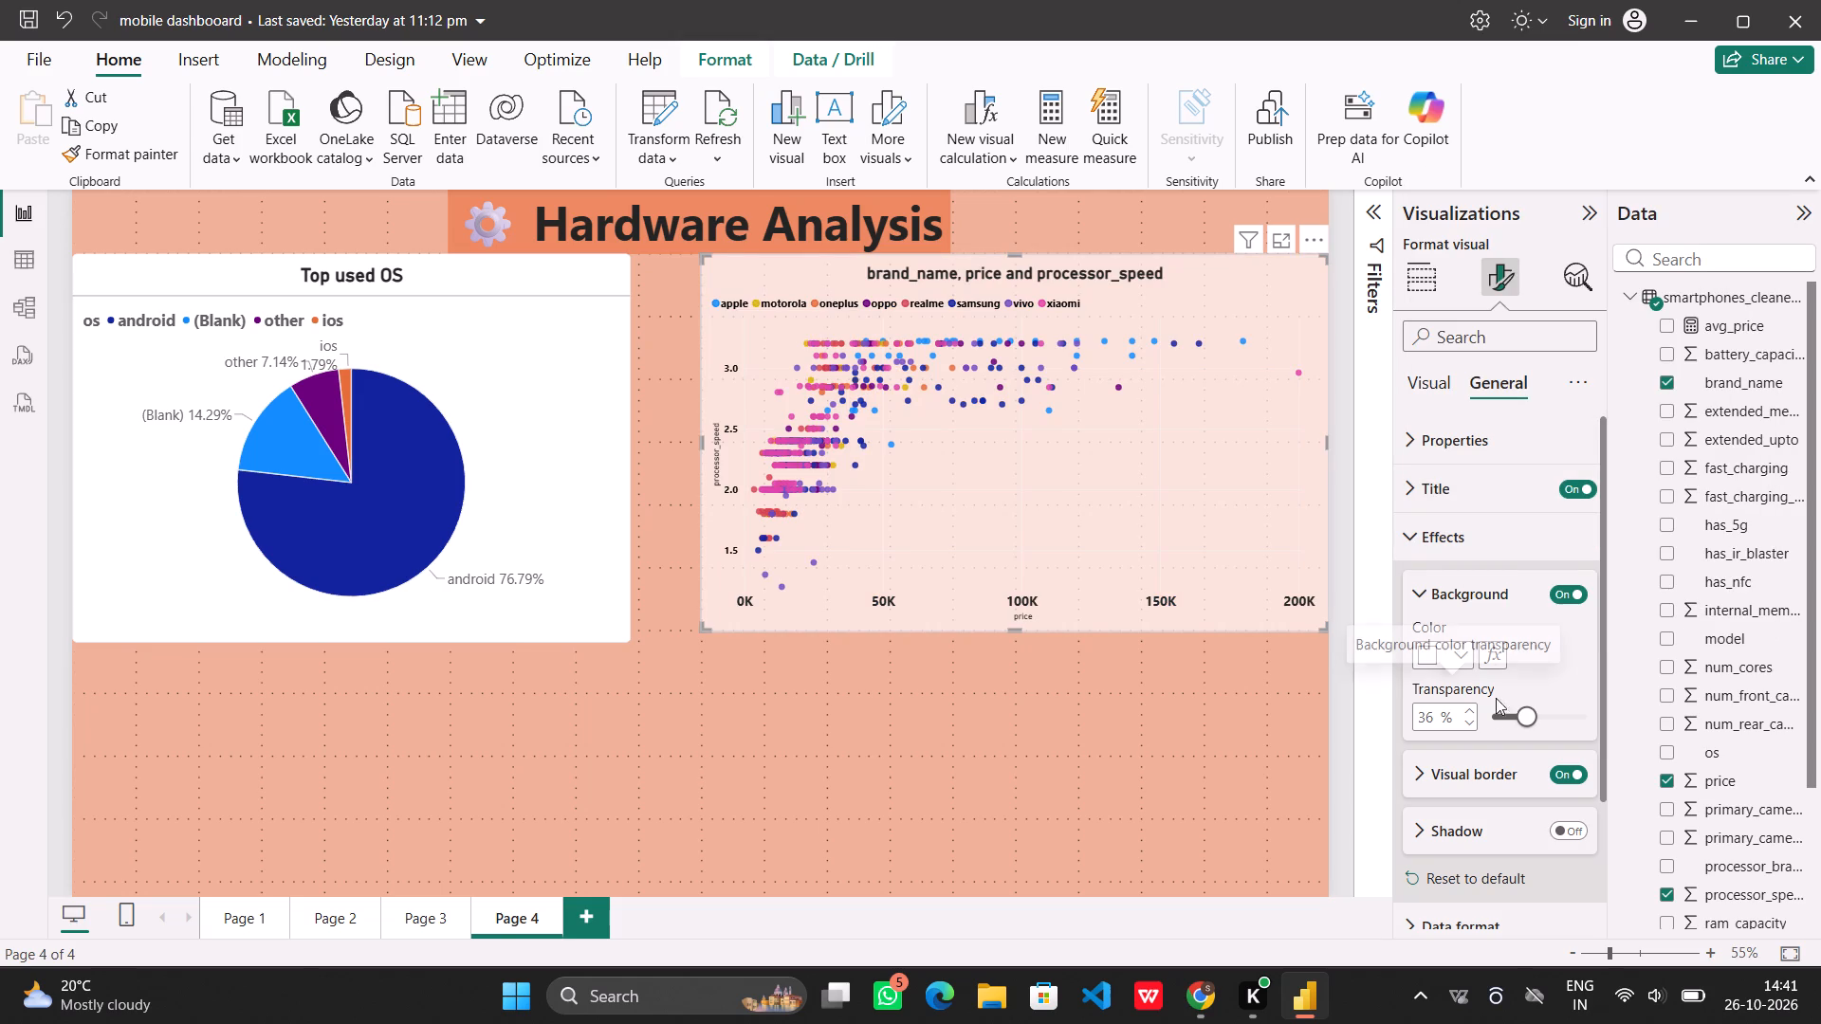
pyautogui.click(1499, 714)
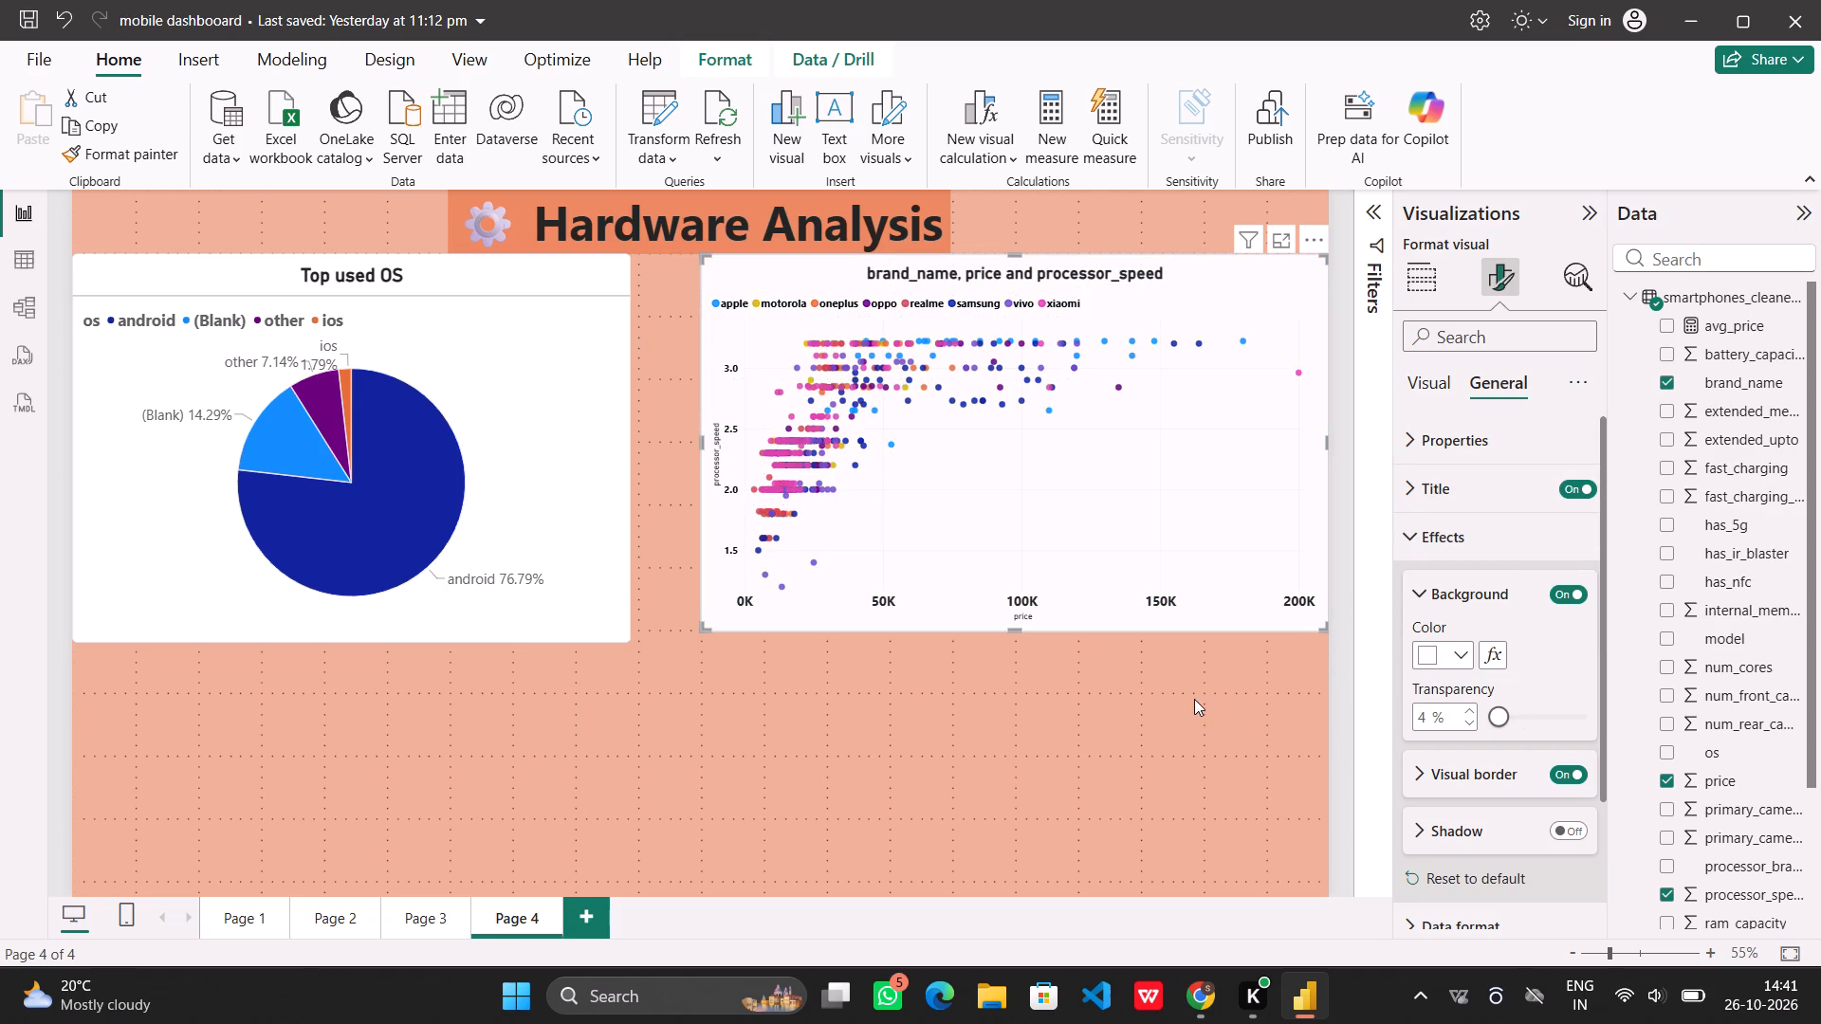
pyautogui.click(1194, 699)
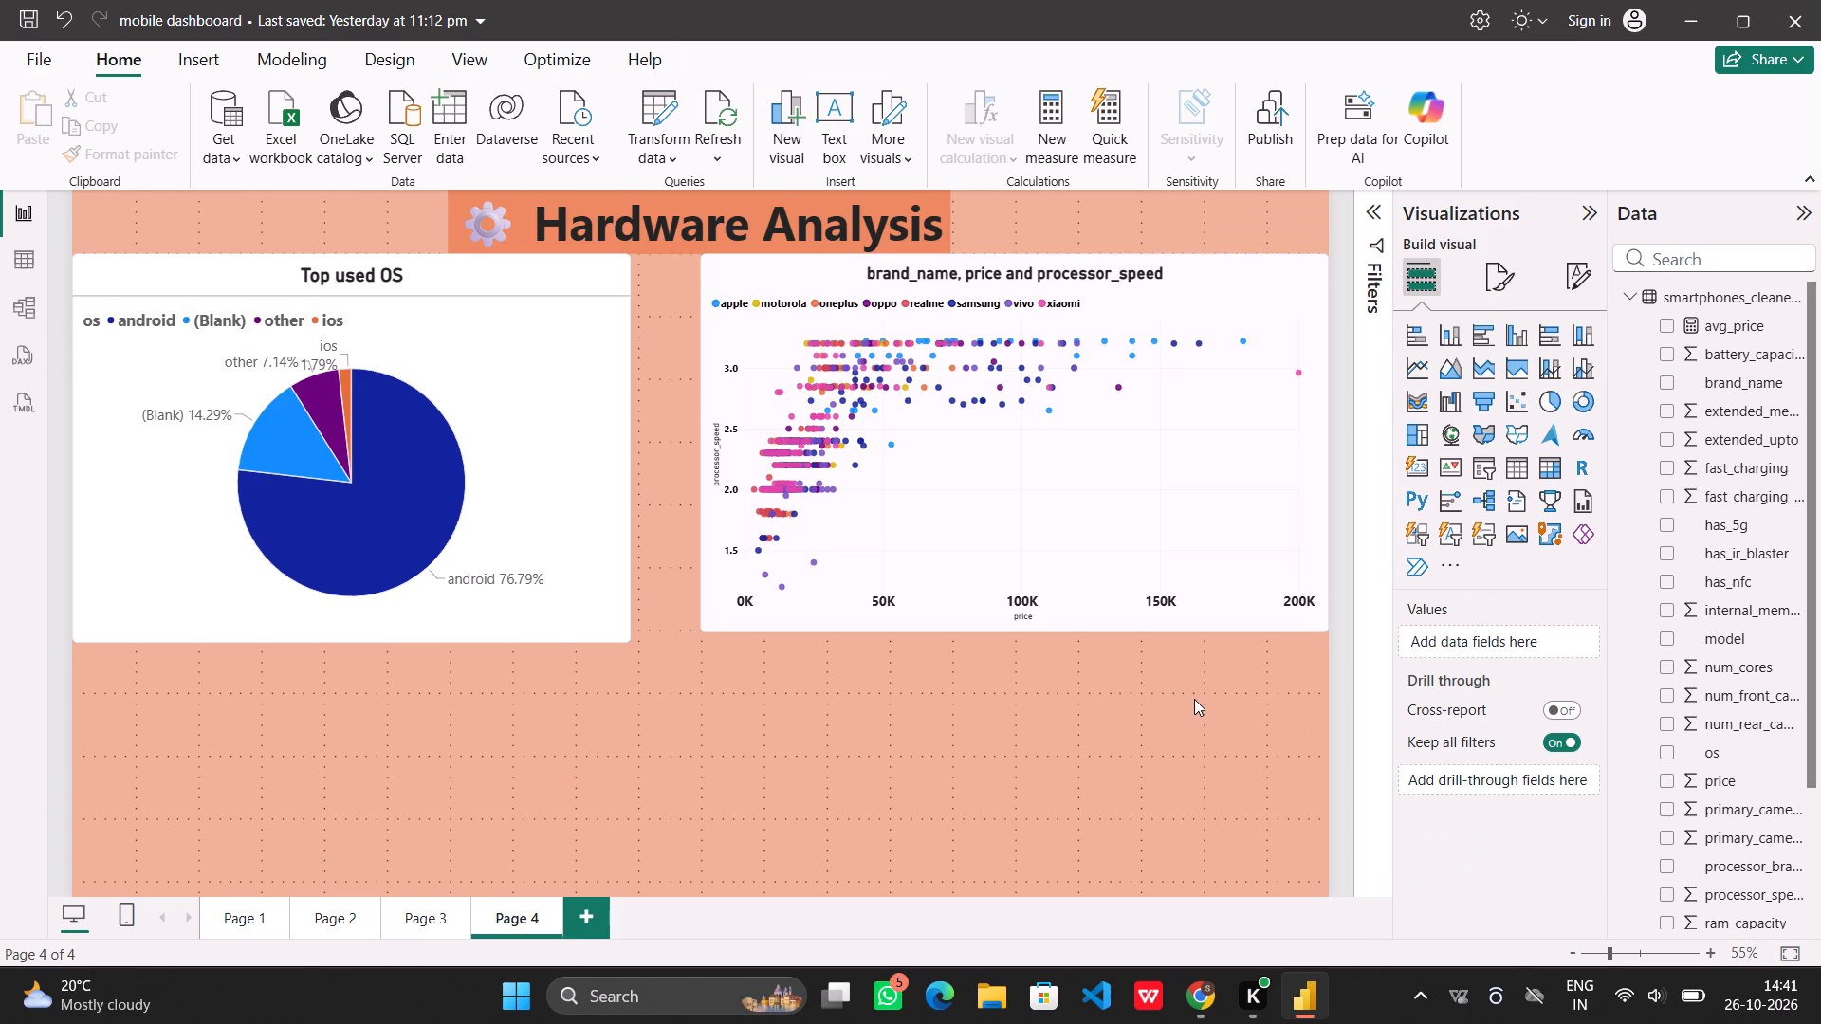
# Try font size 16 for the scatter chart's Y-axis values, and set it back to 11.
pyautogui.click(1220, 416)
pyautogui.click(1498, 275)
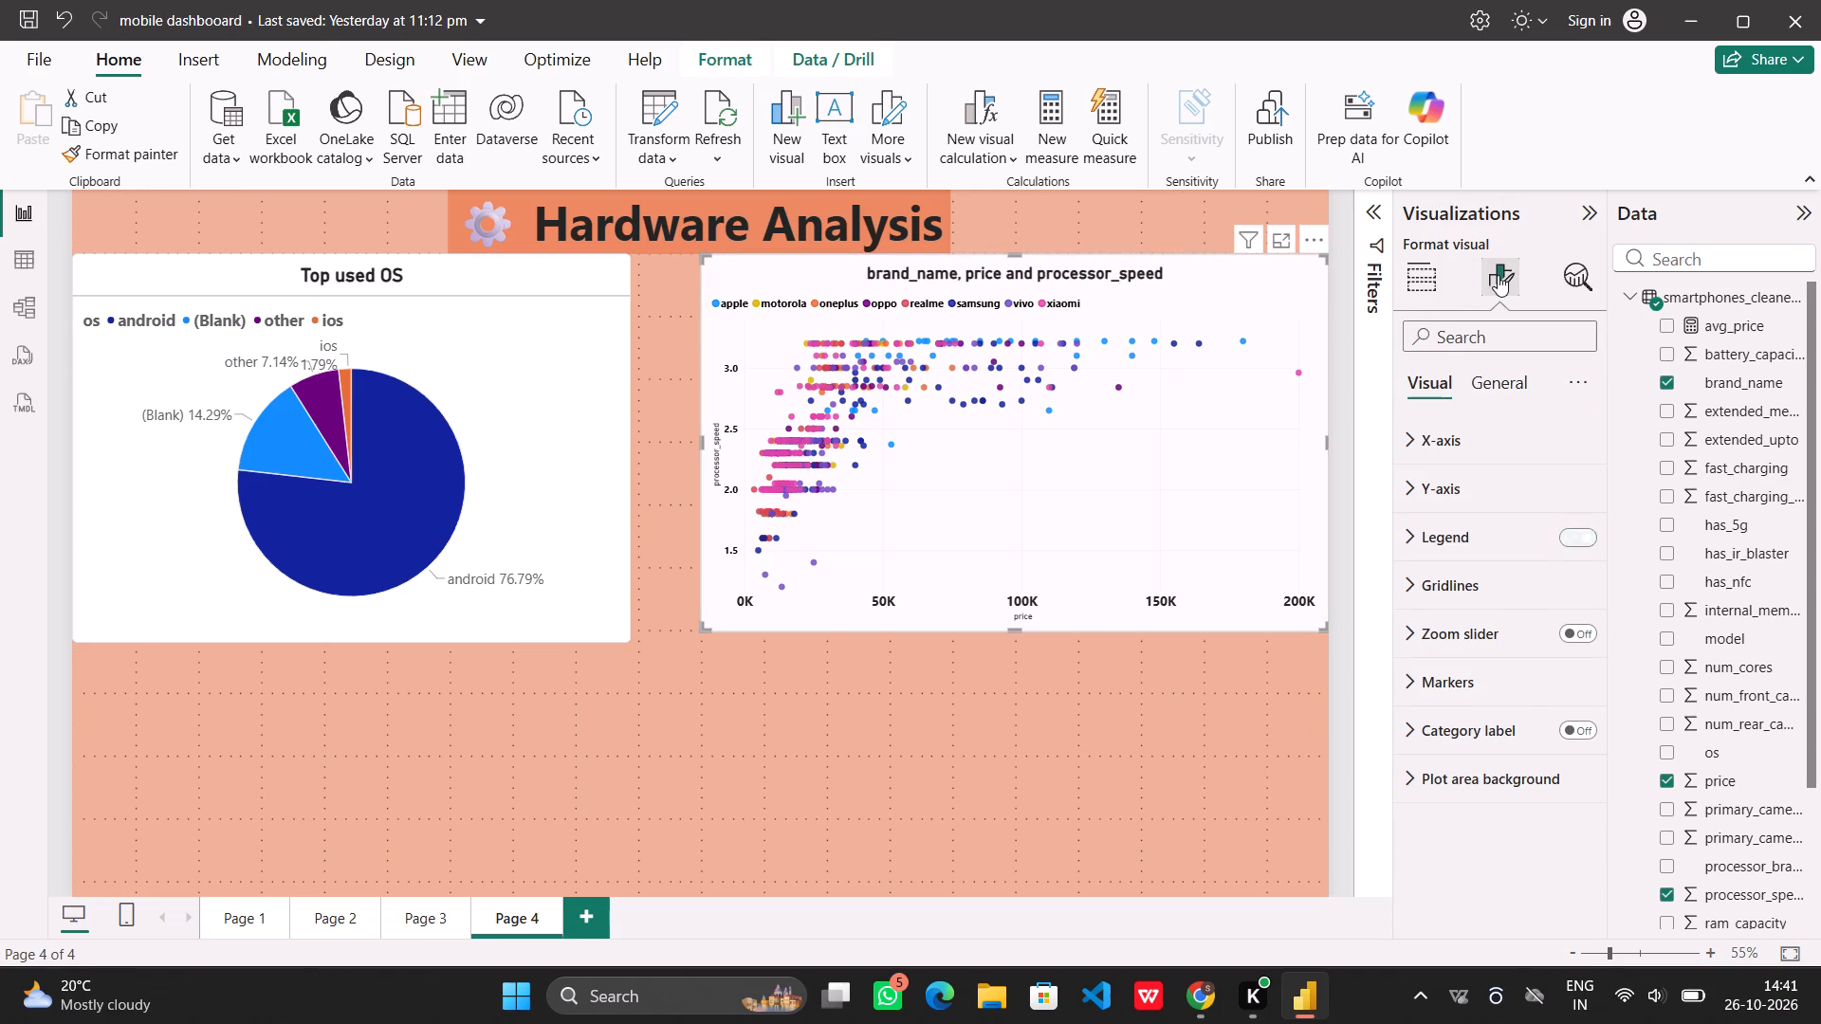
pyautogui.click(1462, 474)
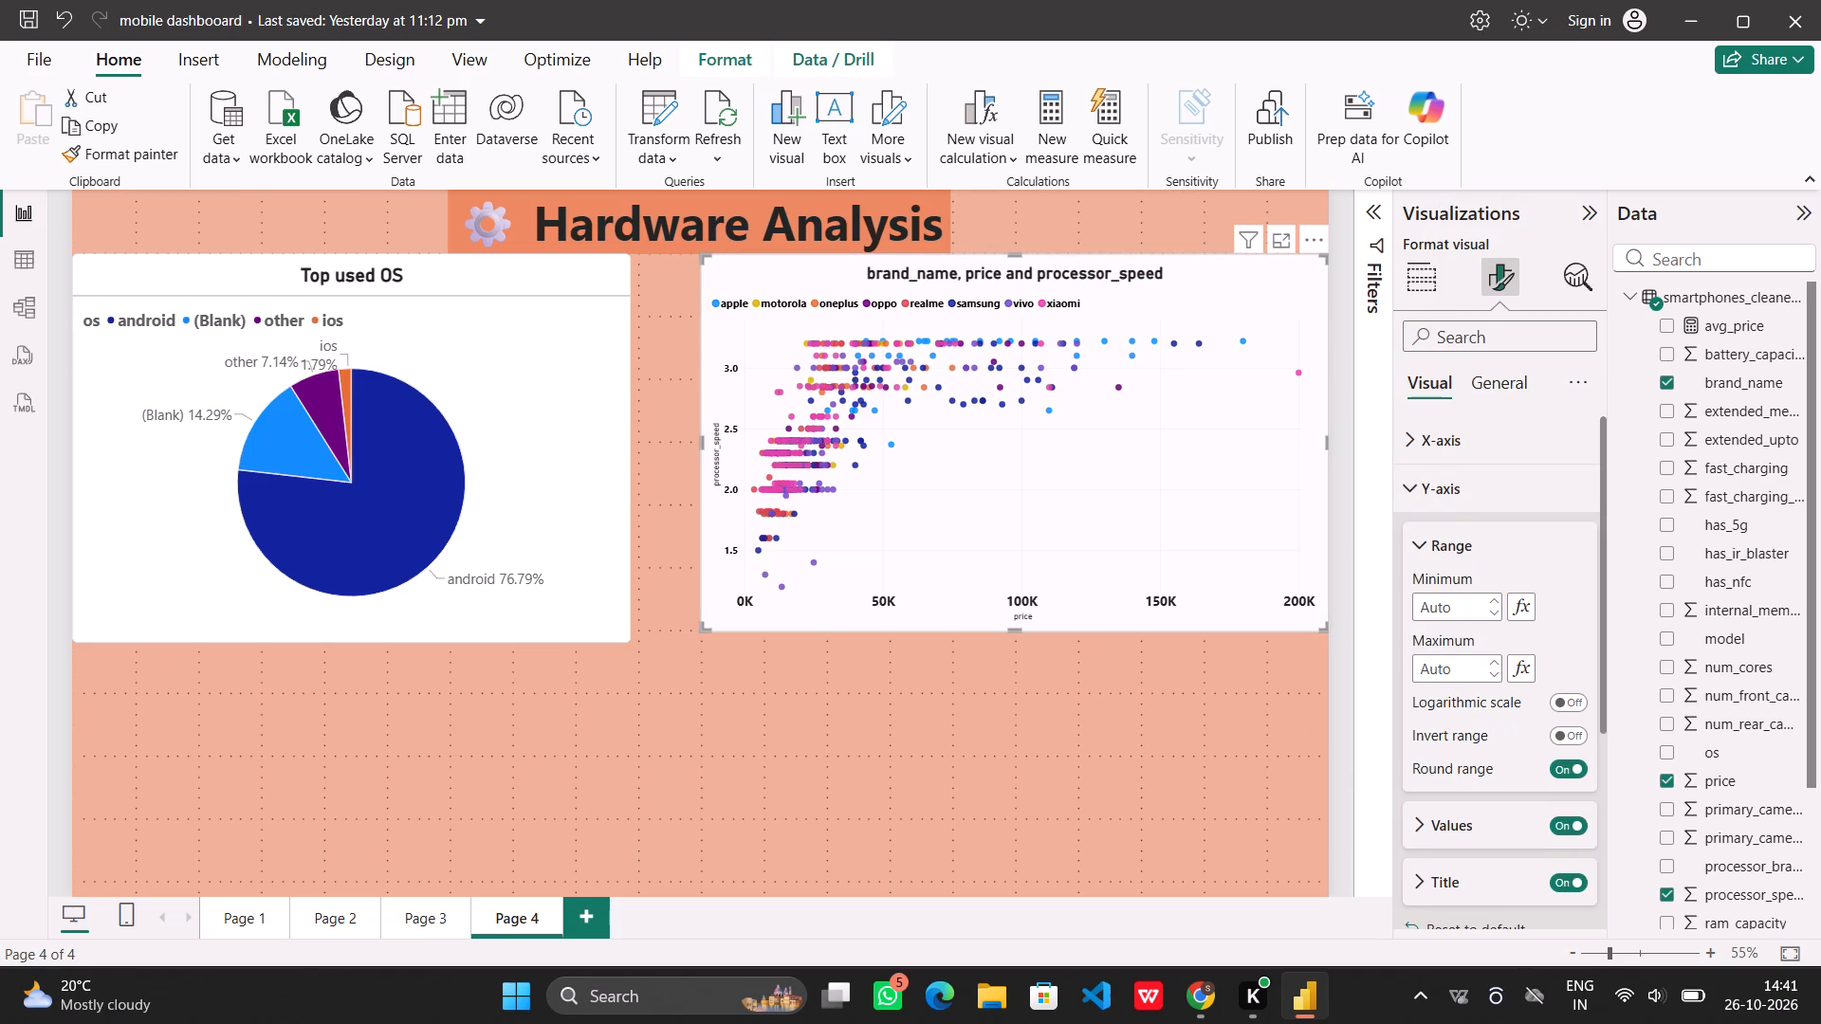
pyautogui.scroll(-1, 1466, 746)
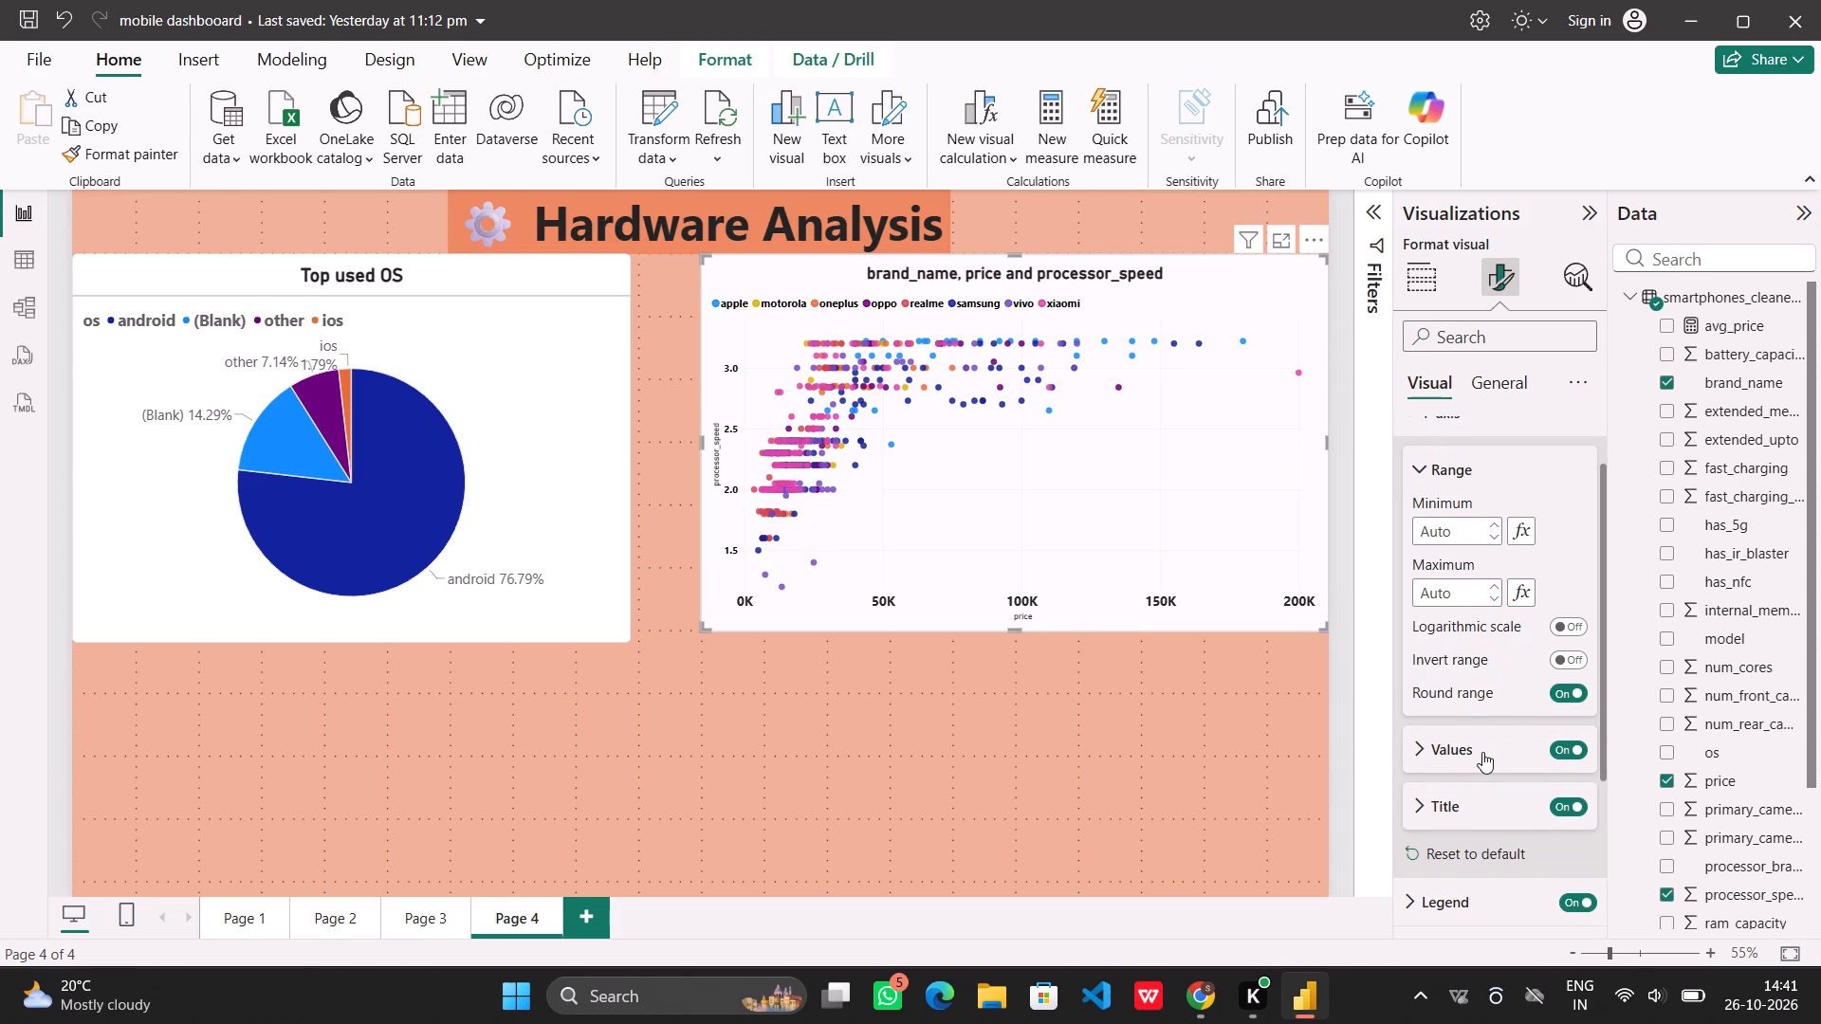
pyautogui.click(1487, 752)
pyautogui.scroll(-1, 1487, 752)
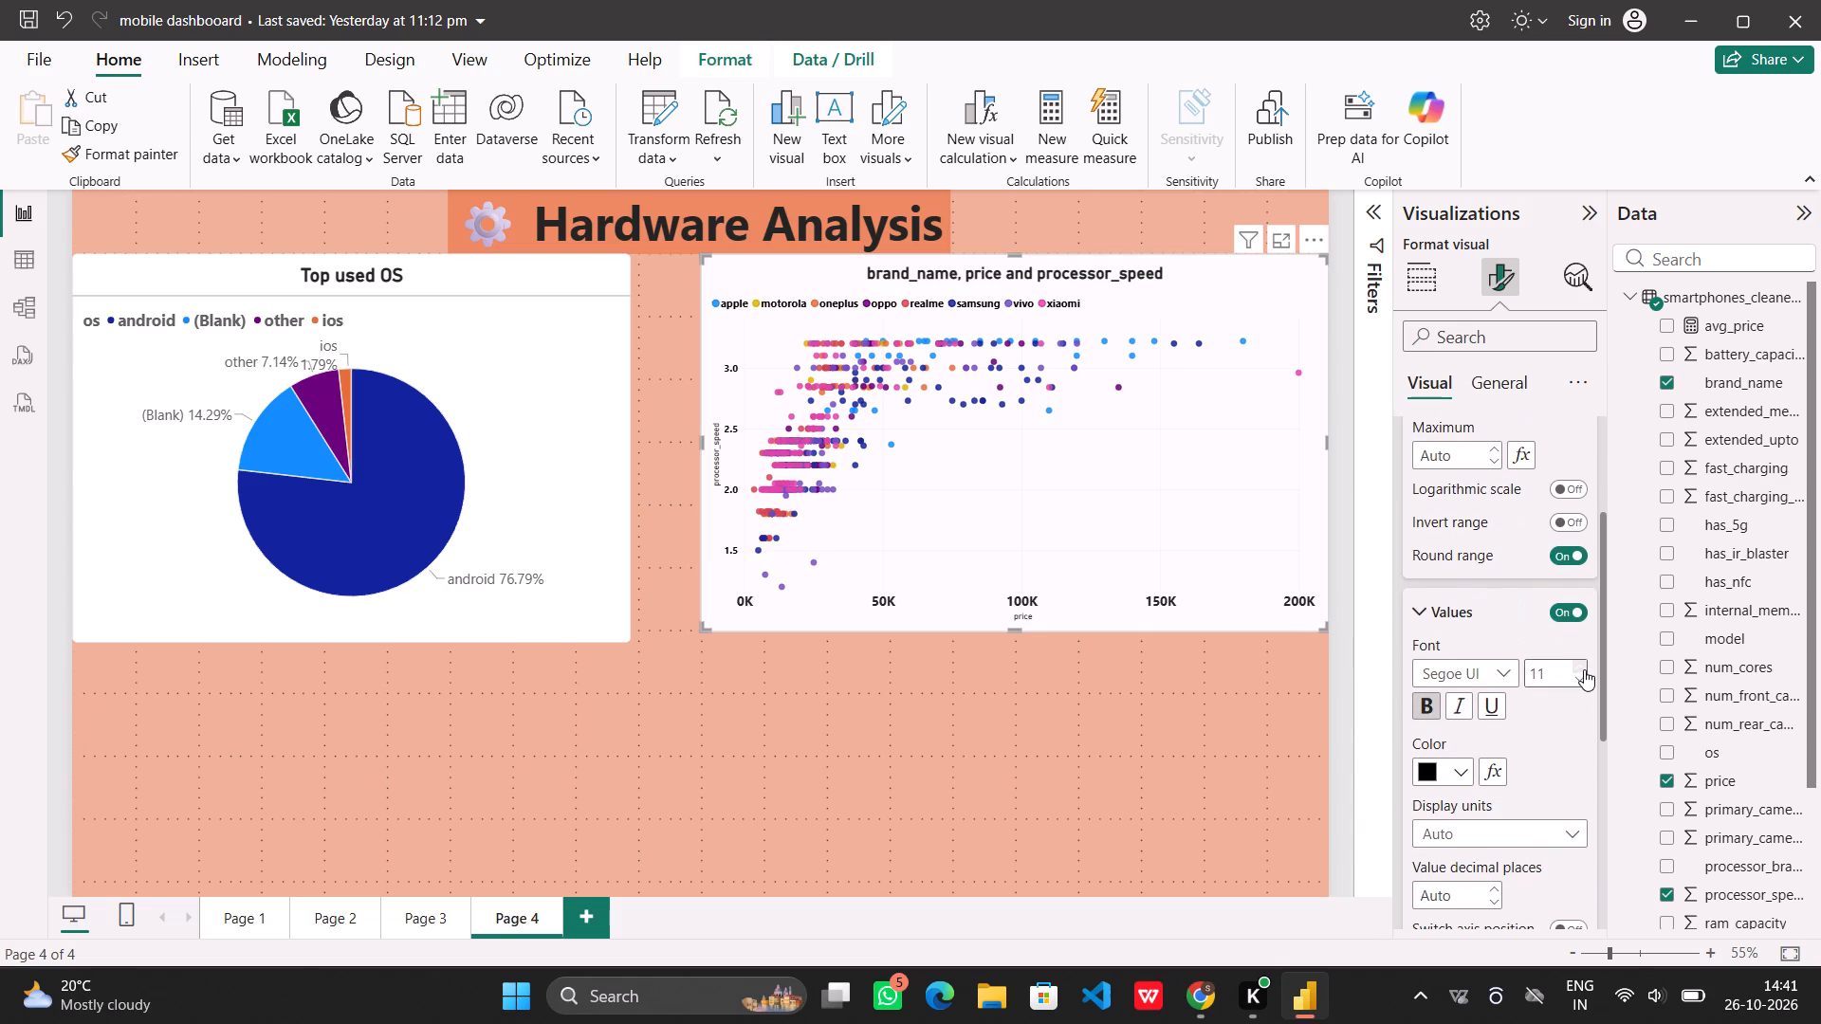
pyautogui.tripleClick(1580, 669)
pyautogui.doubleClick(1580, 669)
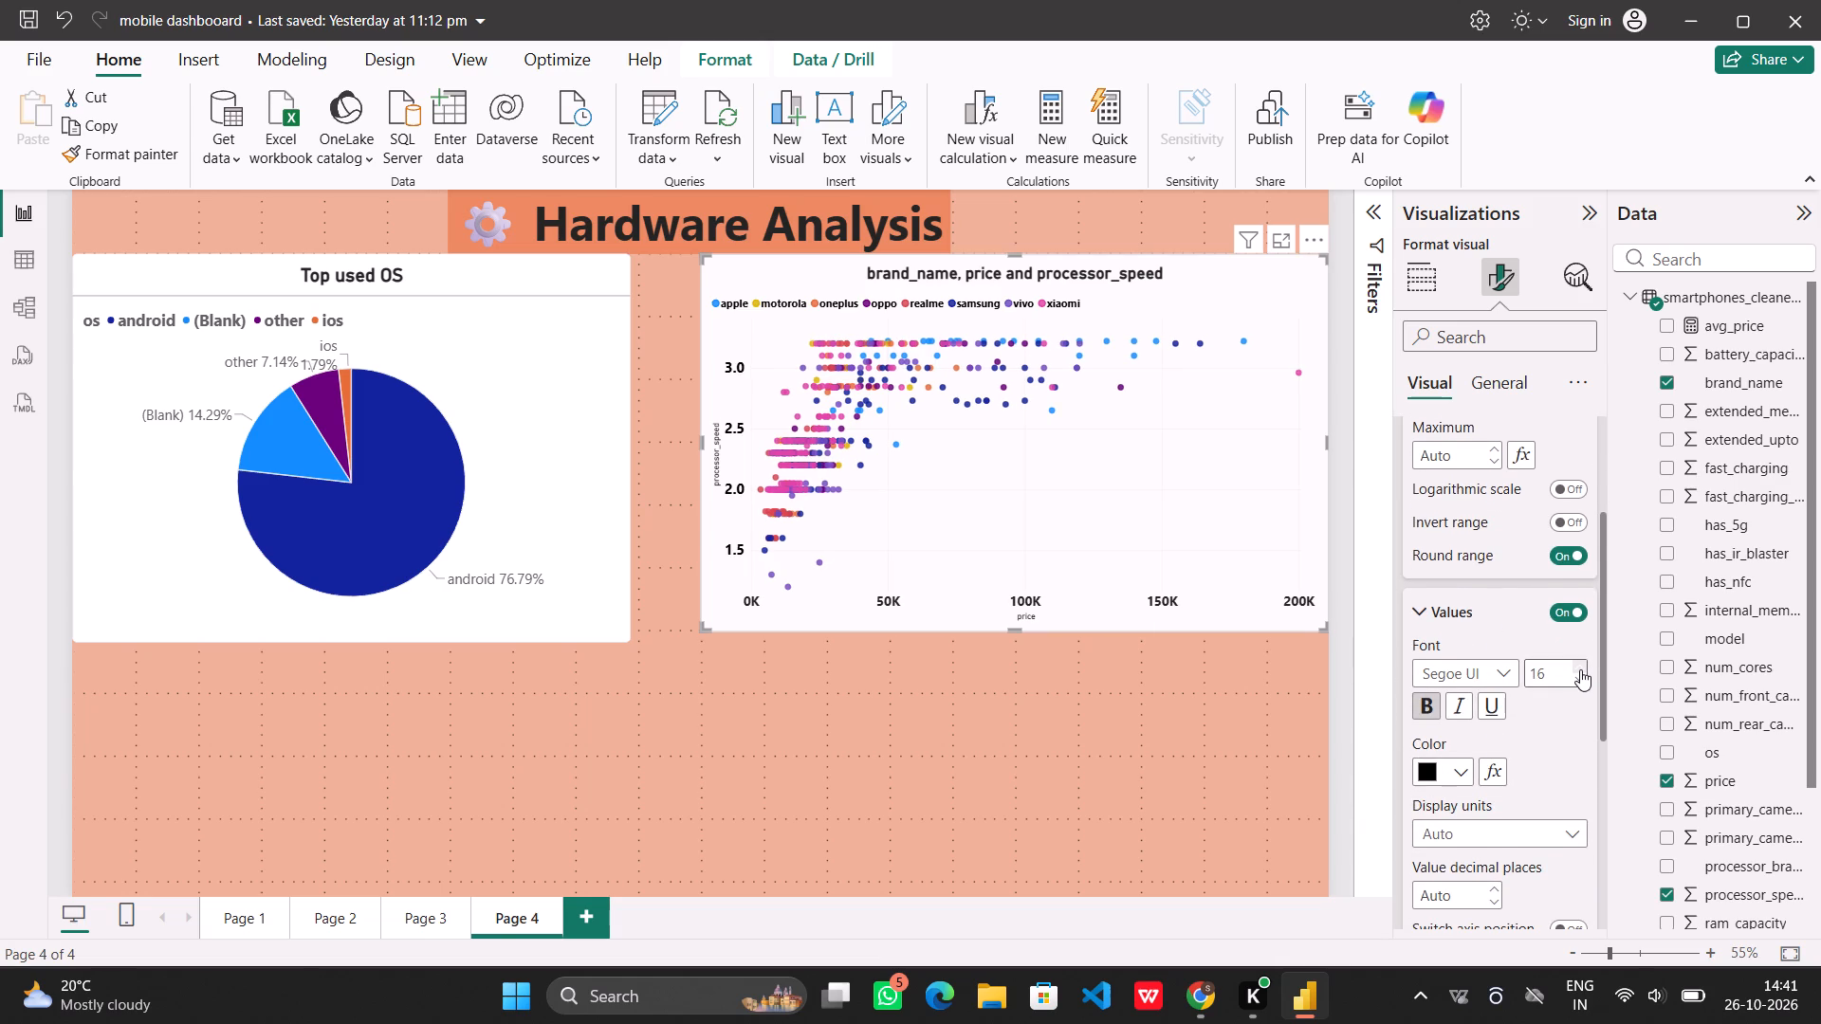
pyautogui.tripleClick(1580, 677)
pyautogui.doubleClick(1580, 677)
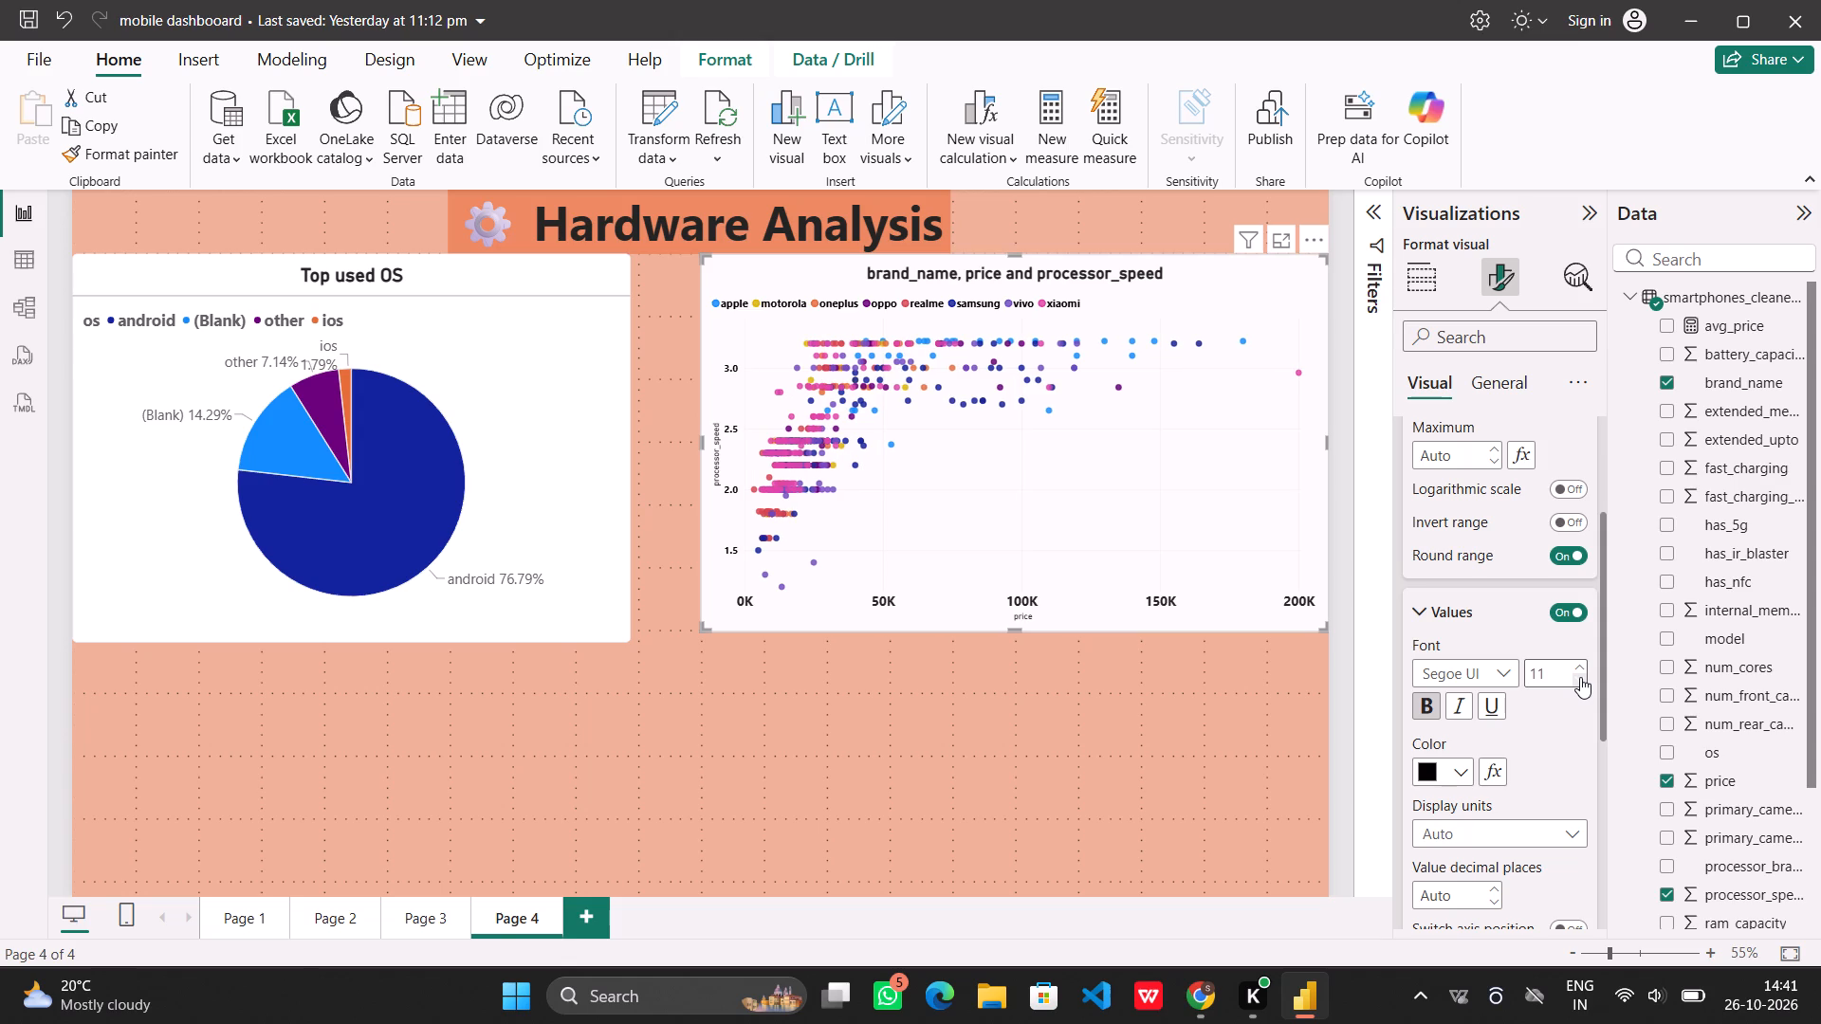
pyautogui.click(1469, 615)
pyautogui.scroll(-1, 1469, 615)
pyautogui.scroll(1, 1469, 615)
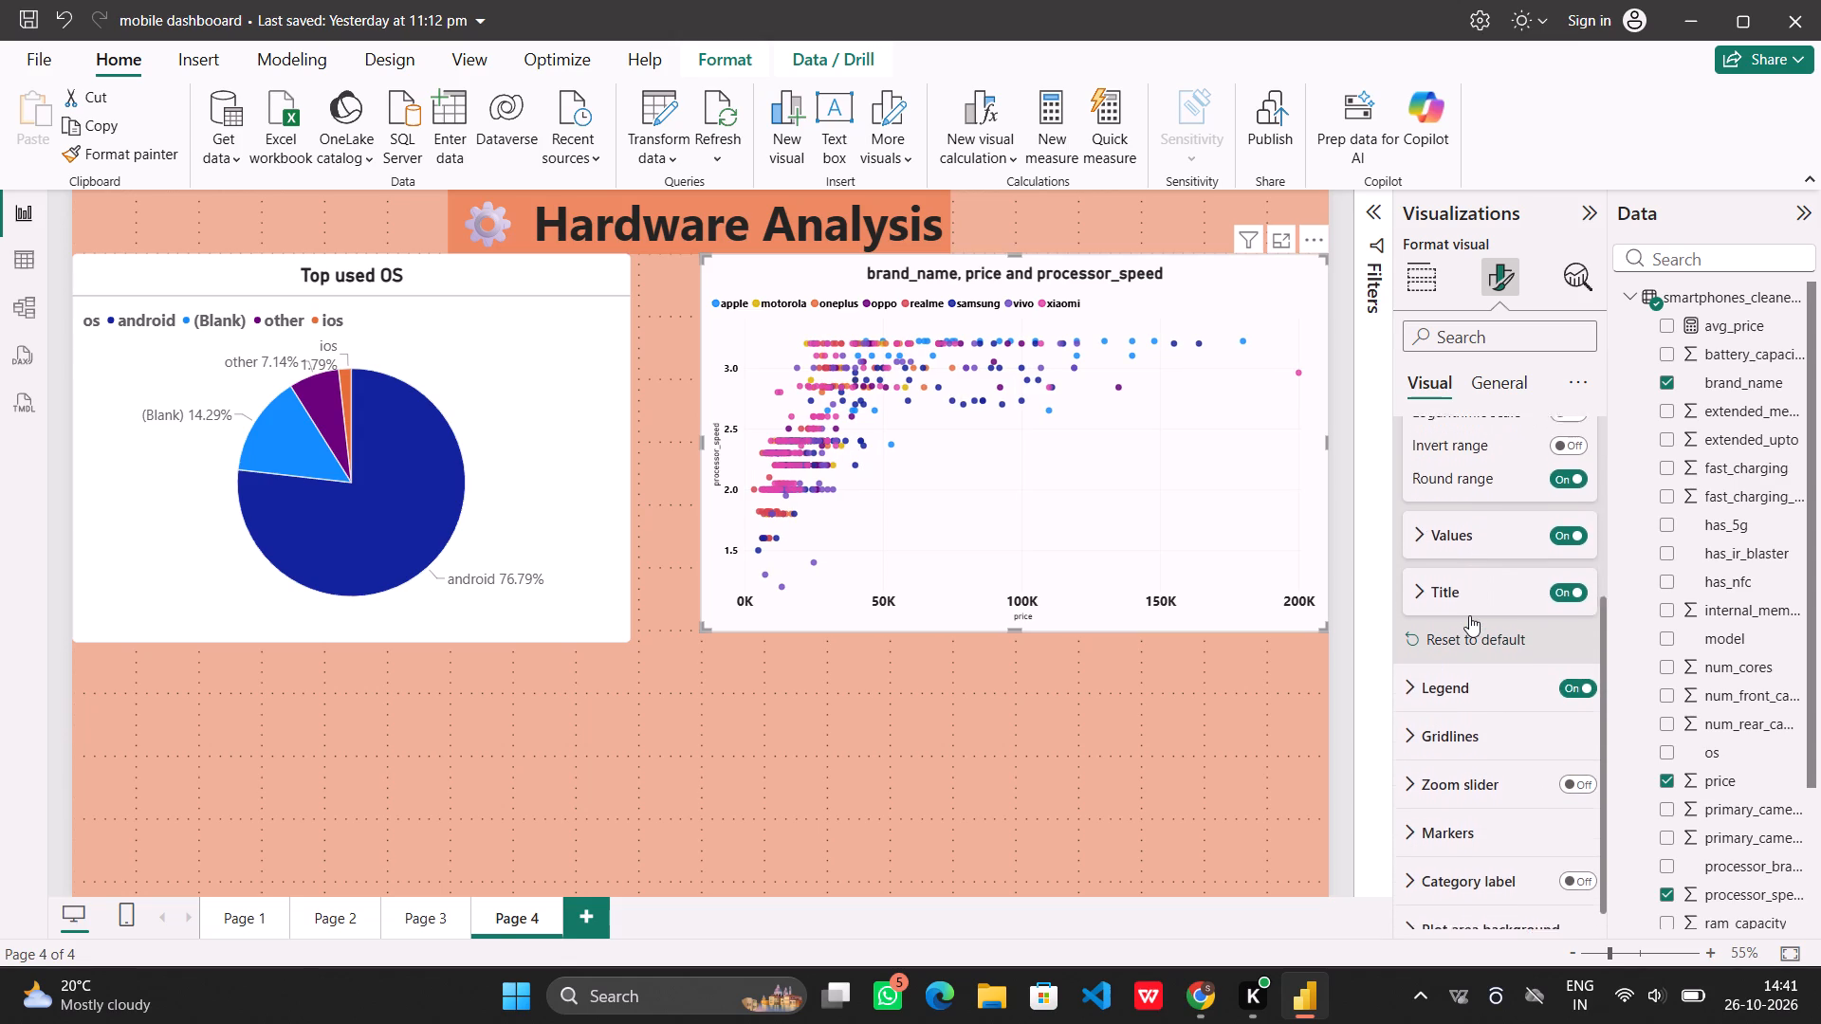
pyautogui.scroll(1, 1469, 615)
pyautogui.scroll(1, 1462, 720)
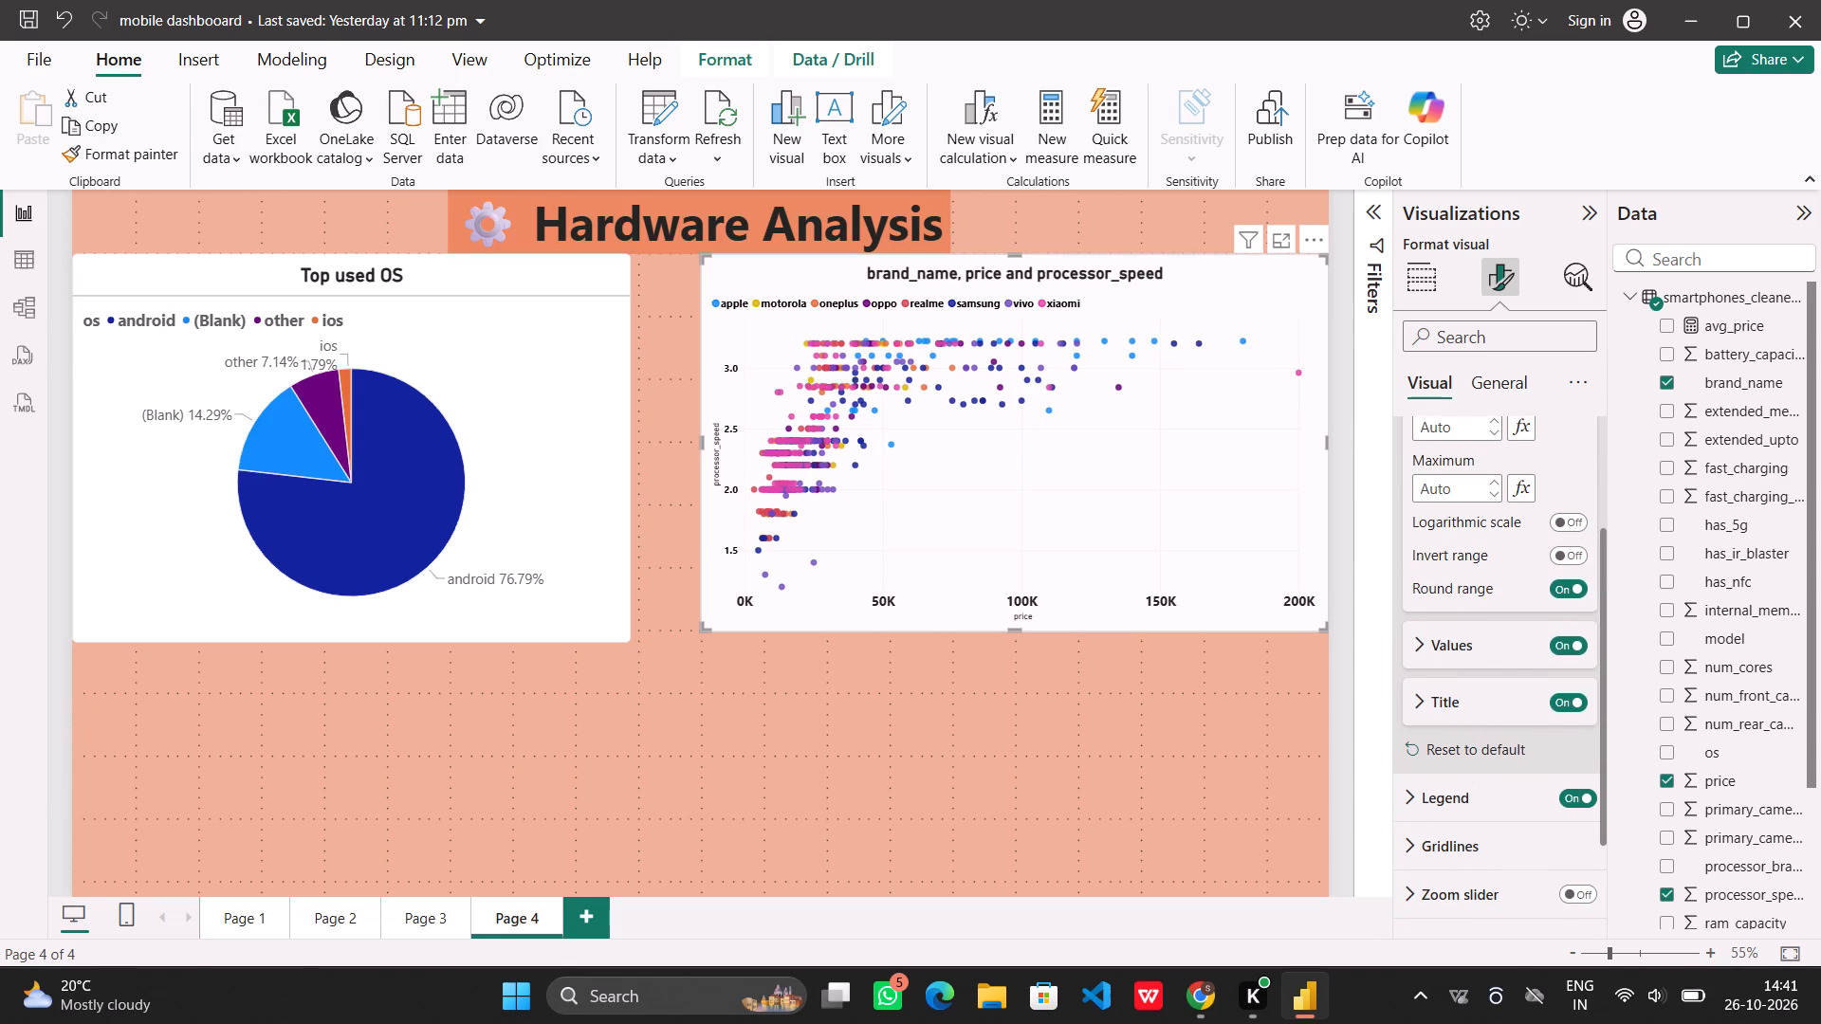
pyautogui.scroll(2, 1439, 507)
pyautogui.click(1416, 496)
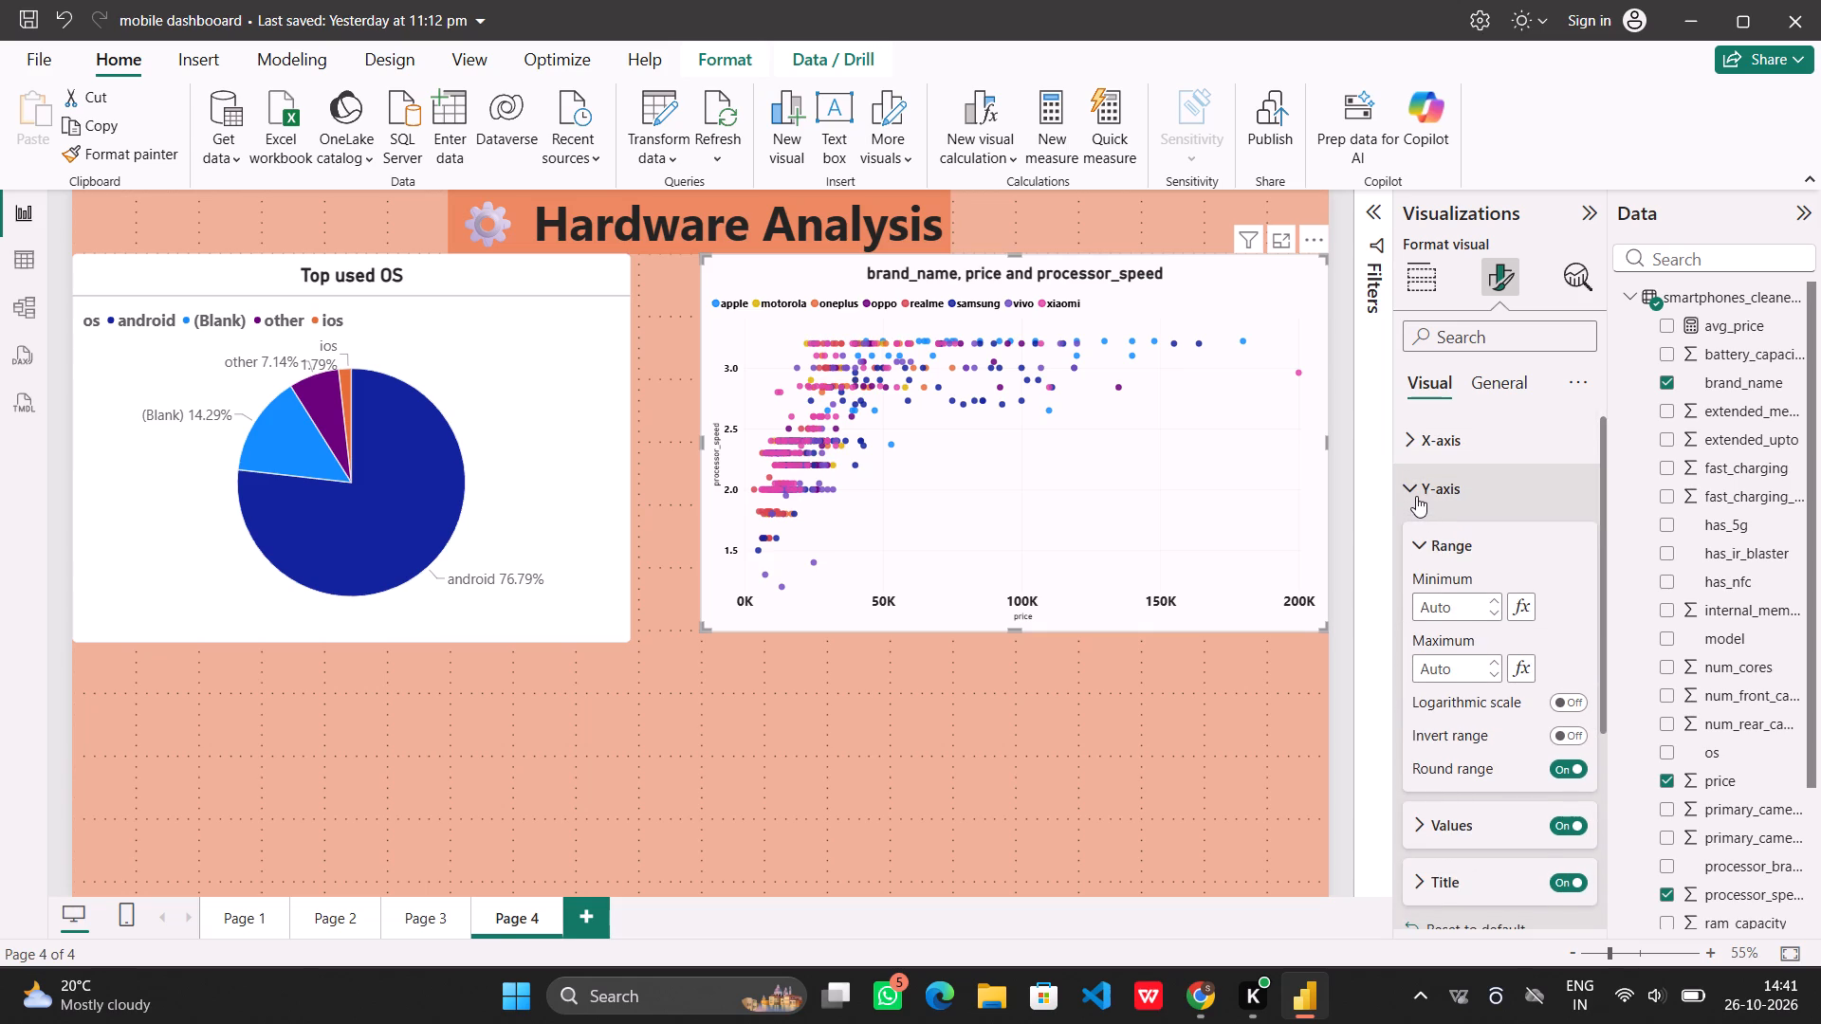
# Remove brand_name and its comma from the scatter chart's title text, and capitalise the first letter of Price.
pyautogui.click(1476, 384)
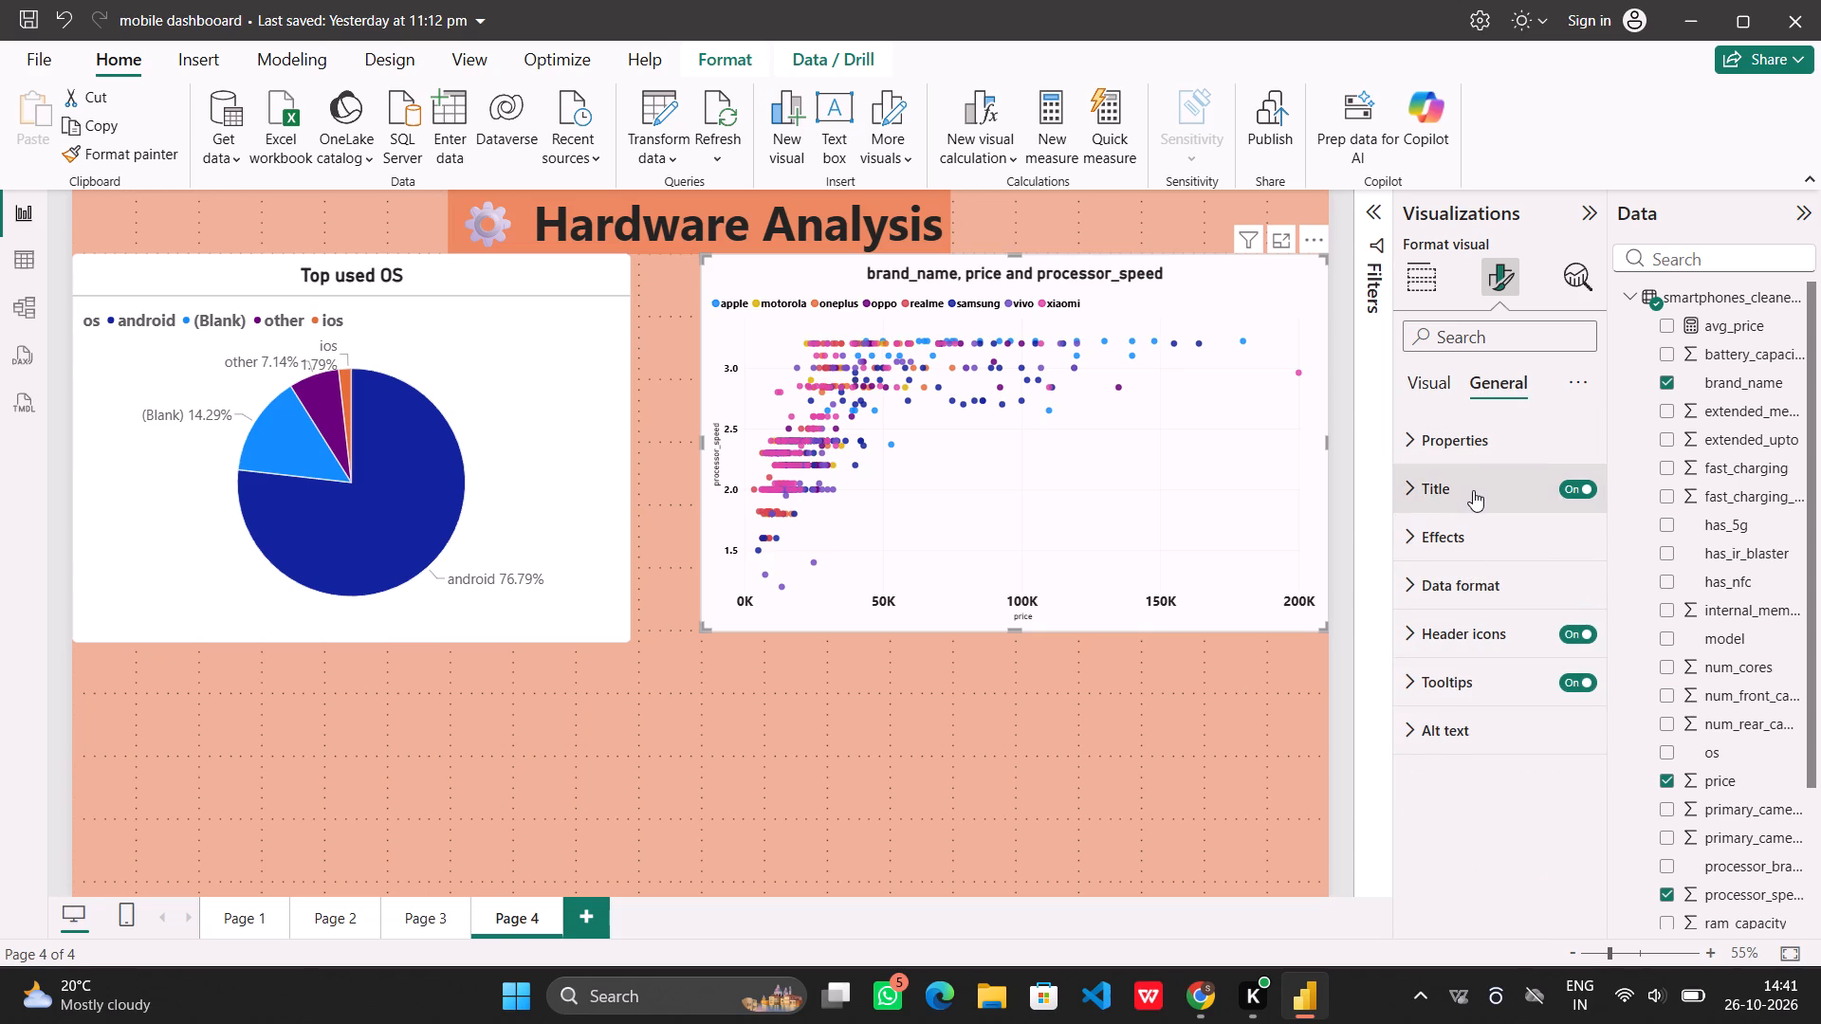
pyautogui.click(1473, 490)
pyautogui.click(1473, 490)
pyautogui.click(1473, 490)
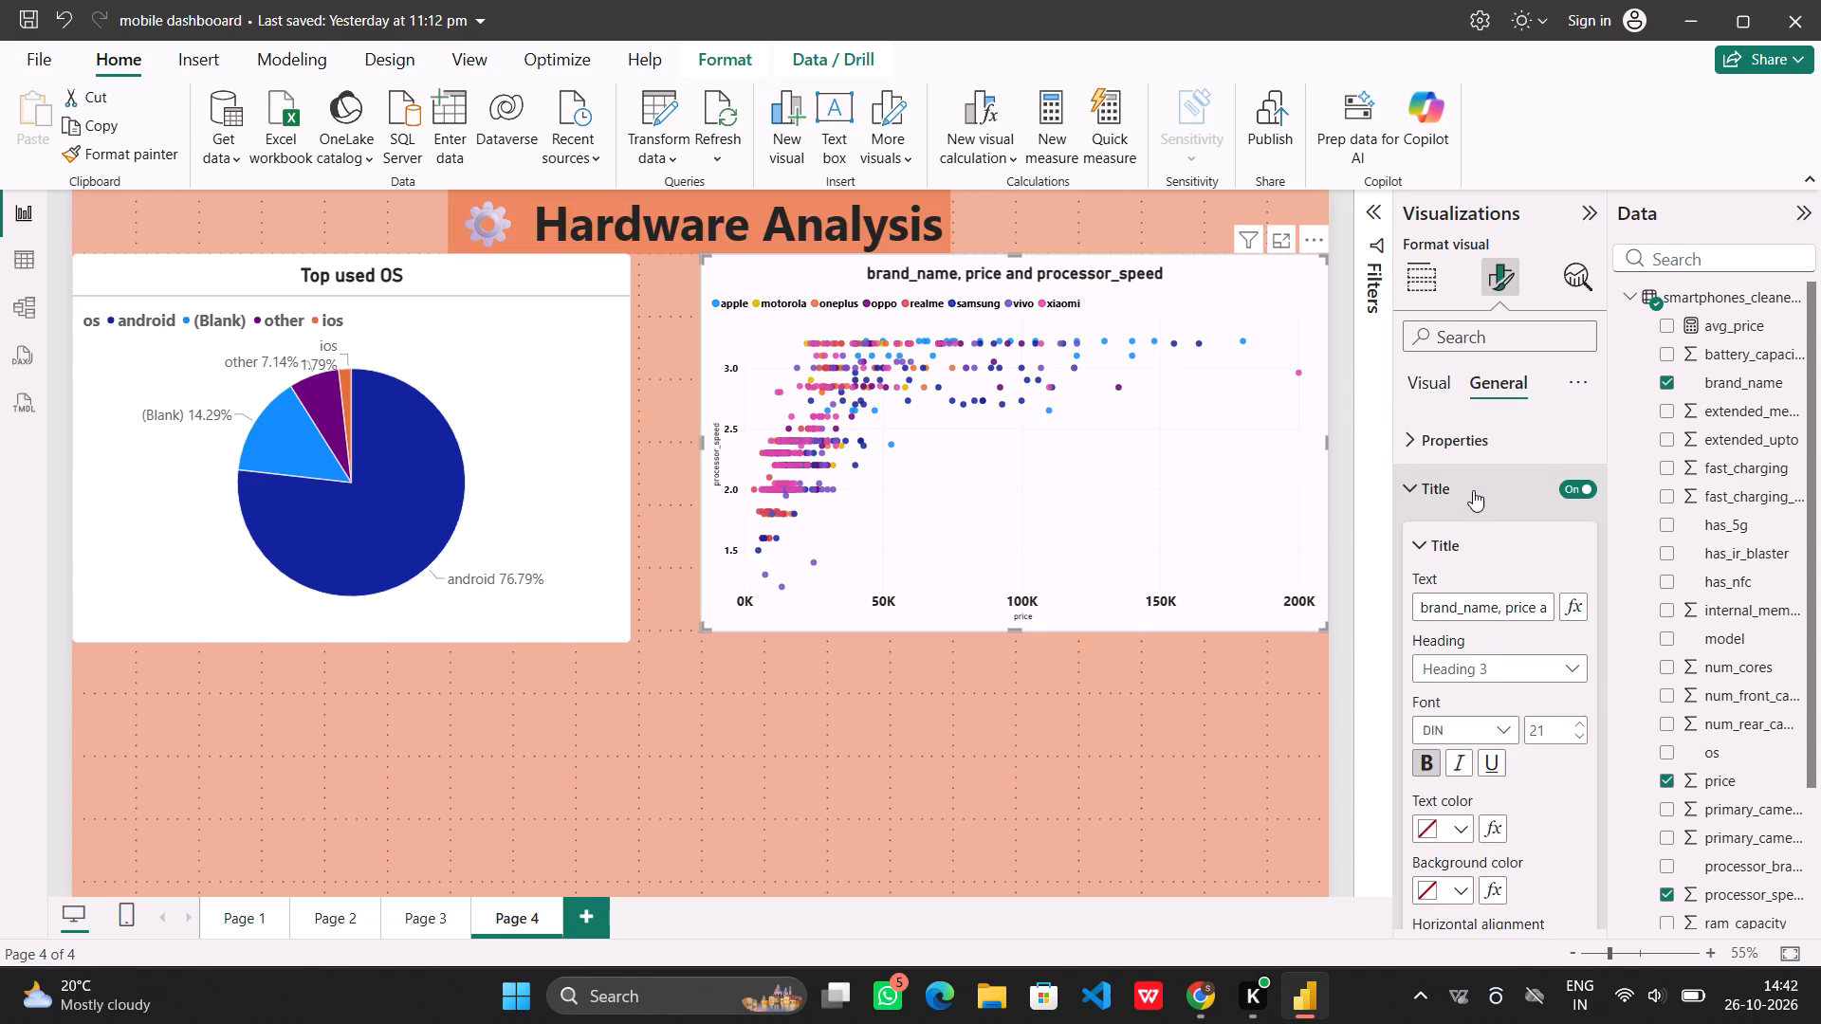
pyautogui.scroll(-2, 1494, 642)
pyautogui.scroll(1, 1494, 642)
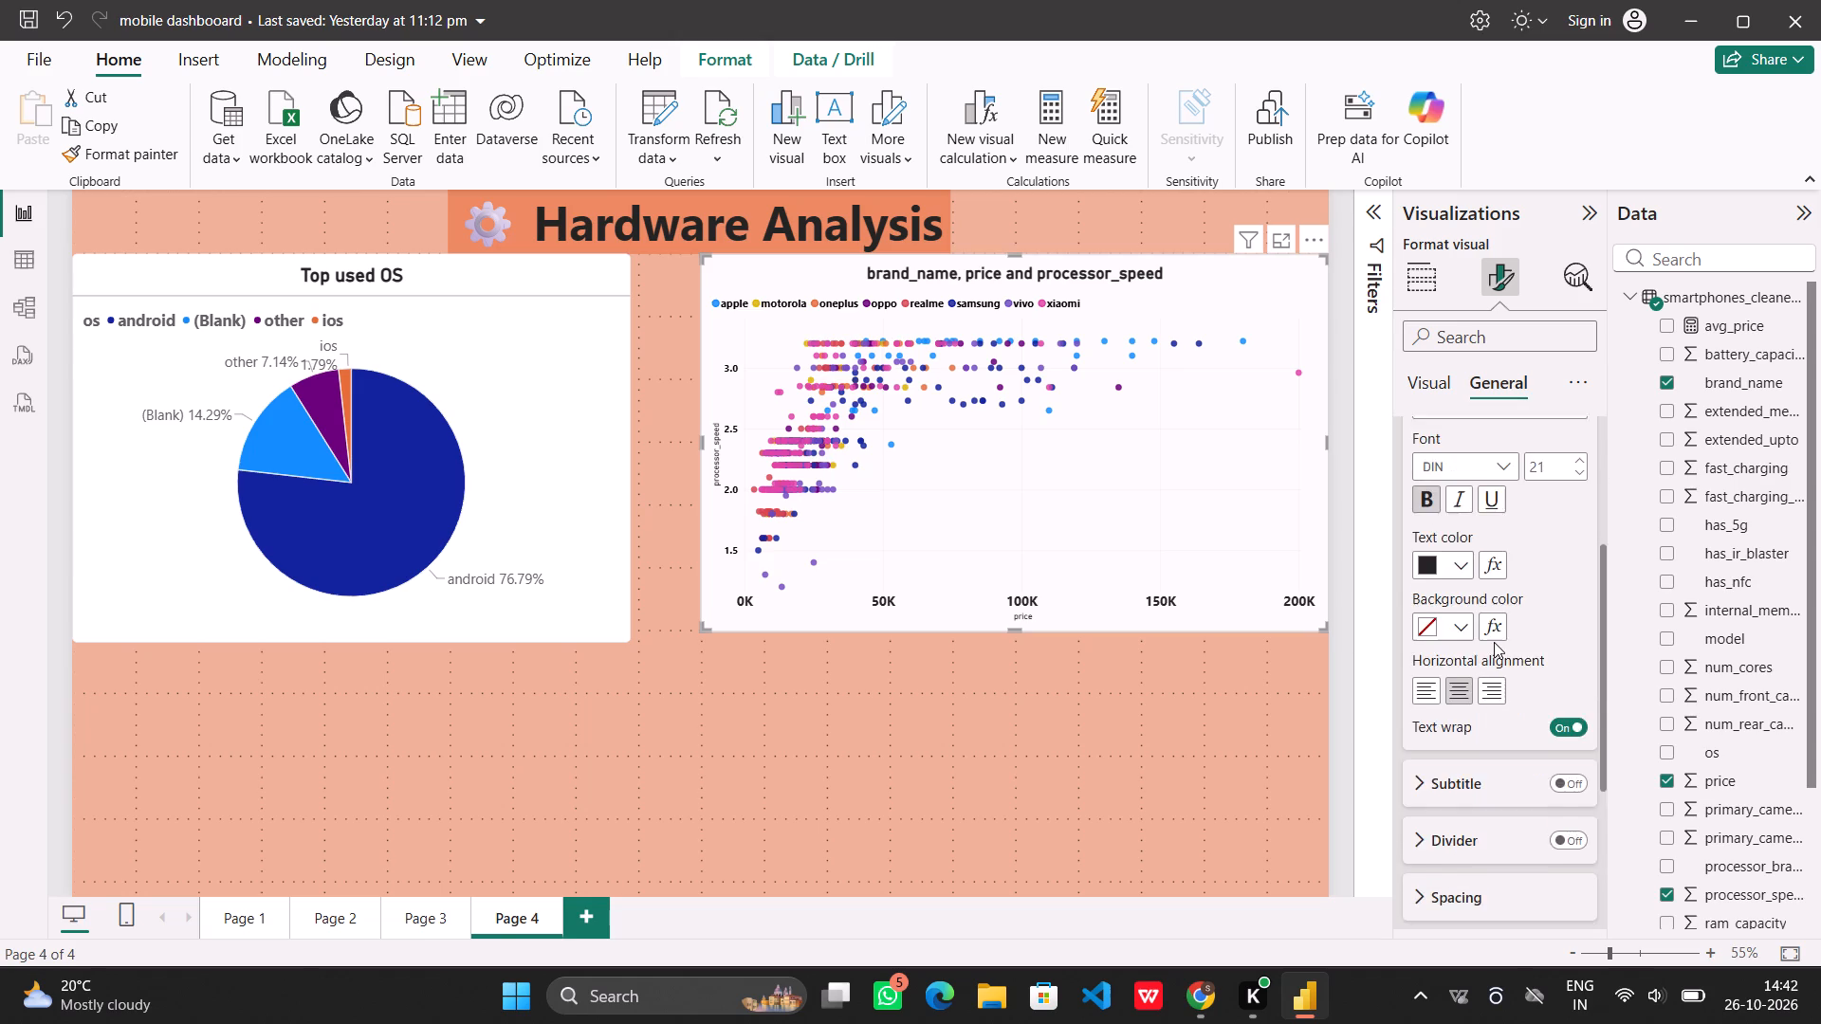
pyautogui.scroll(1, 1494, 642)
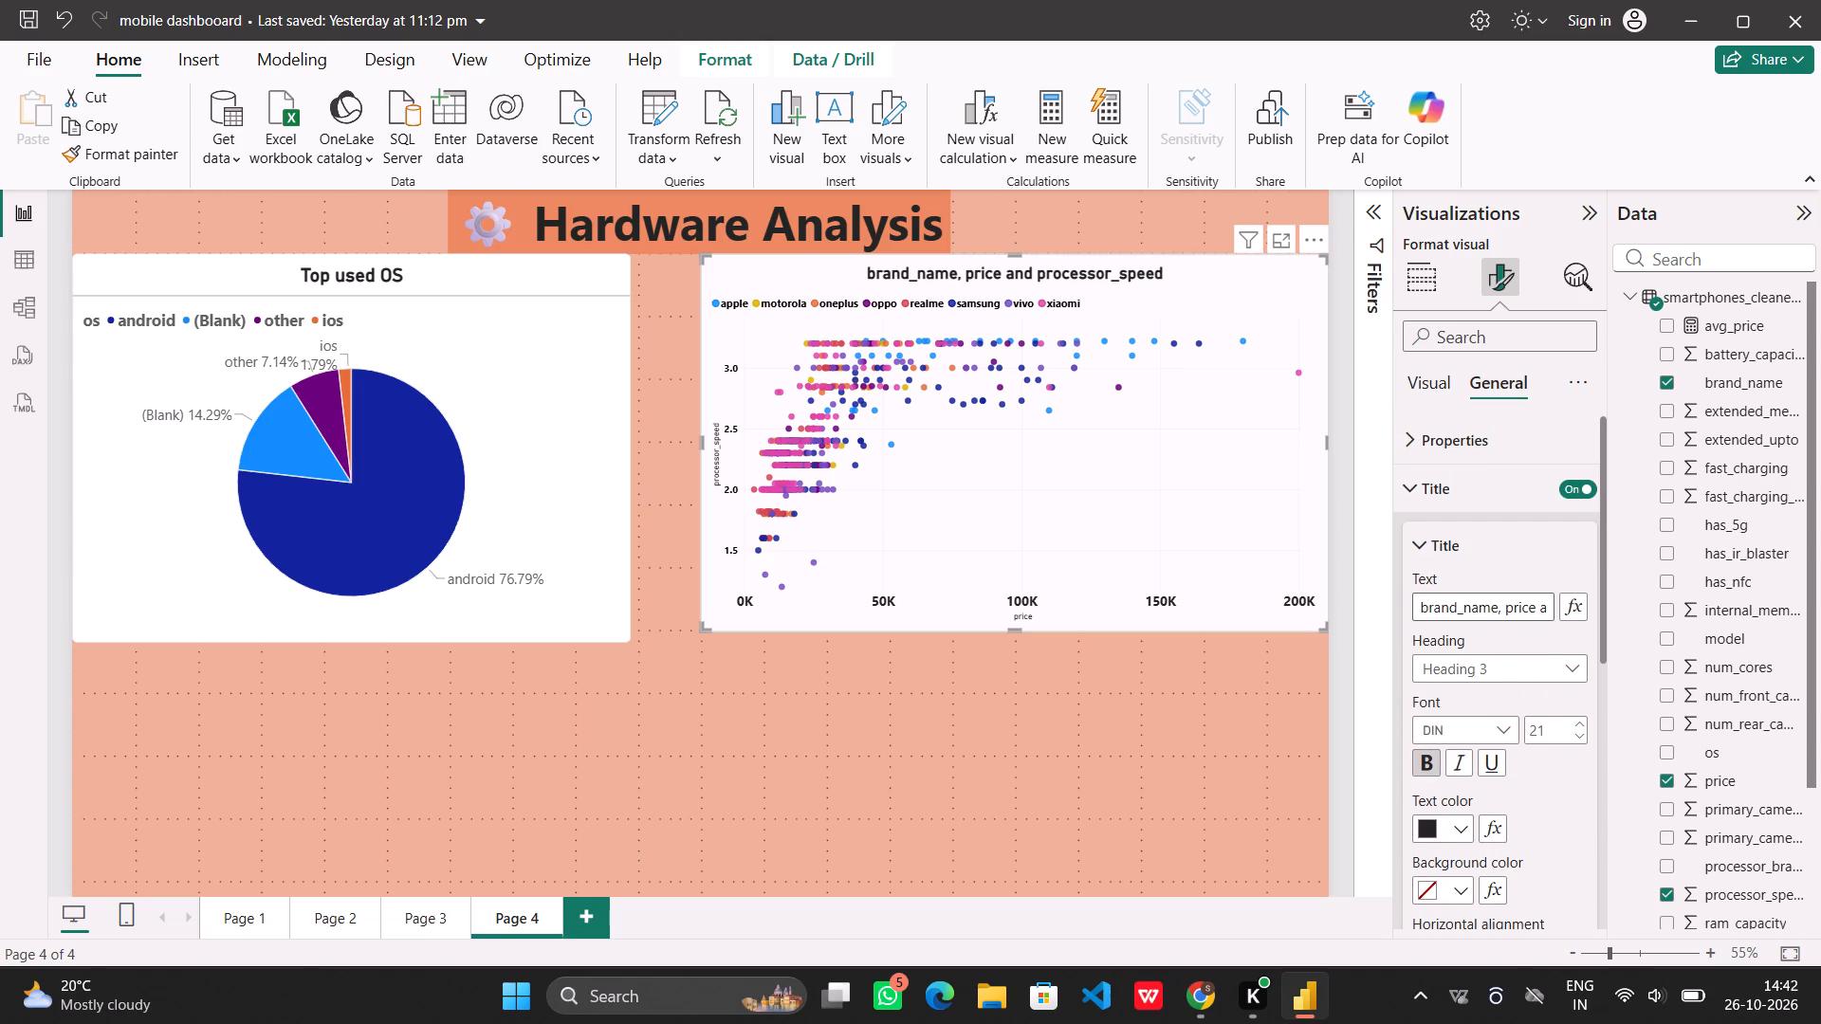
pyautogui.click(1511, 609)
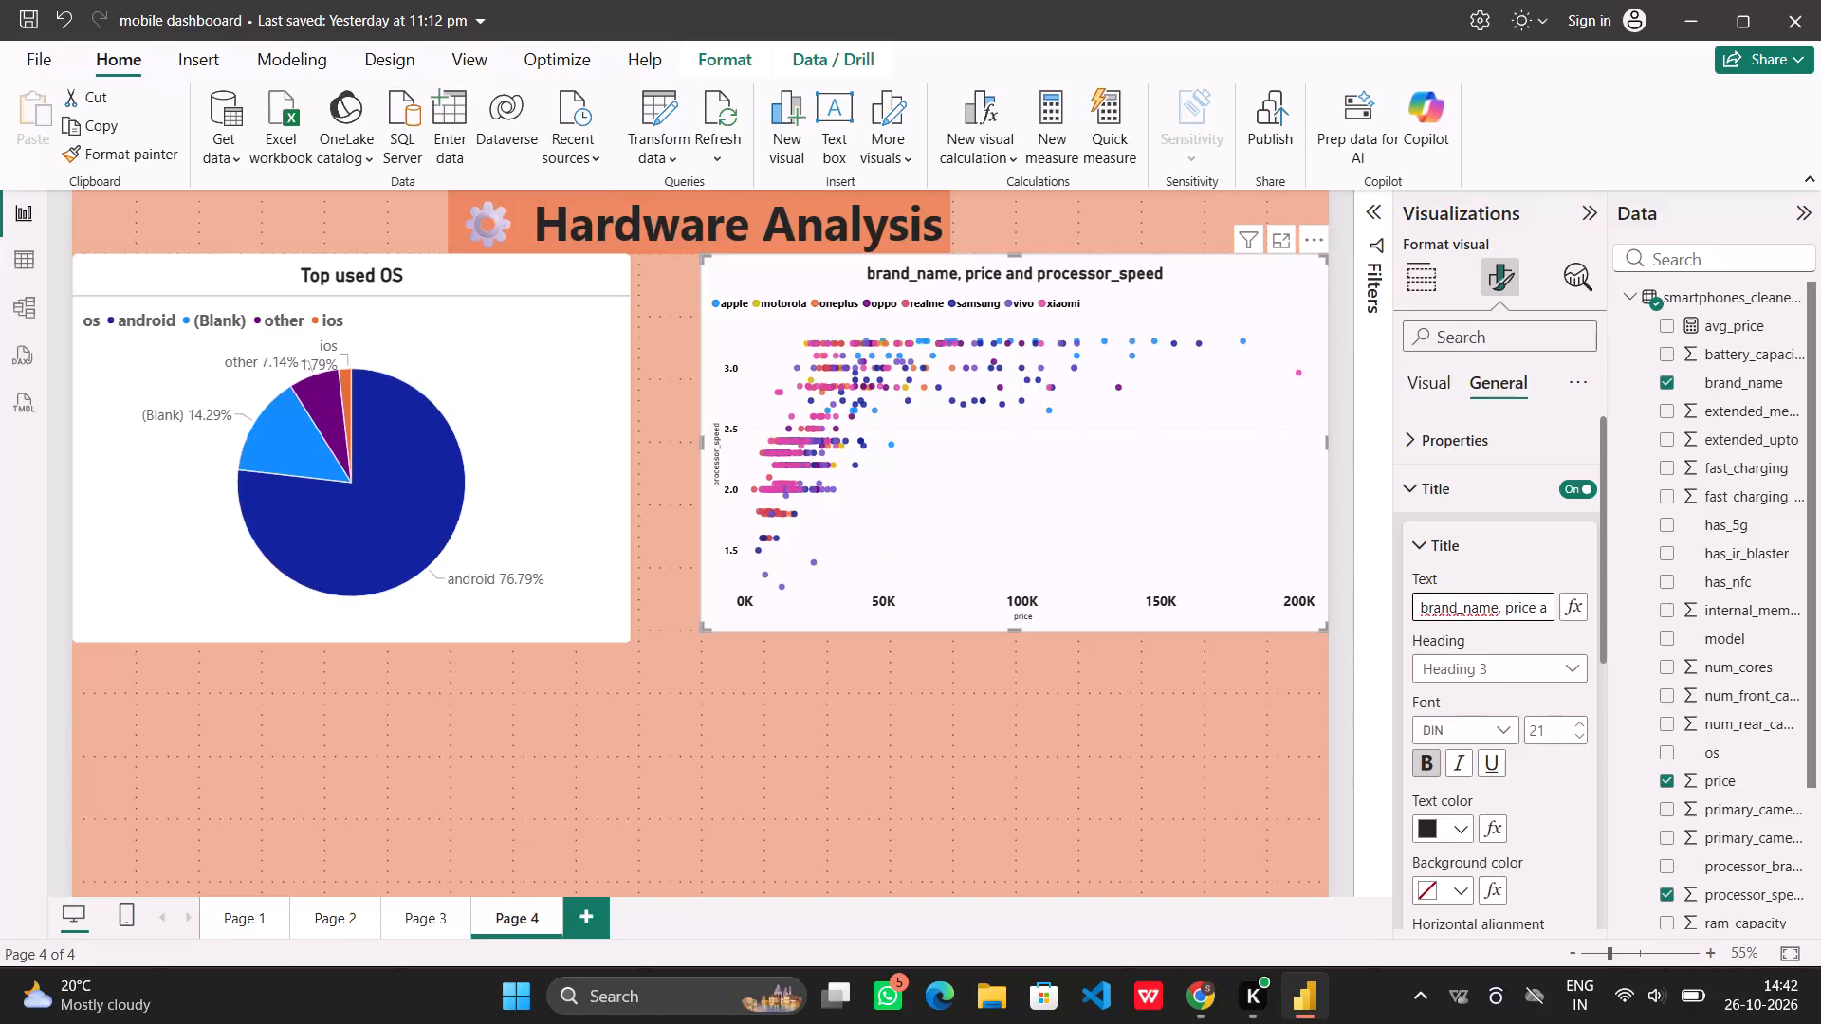
pyautogui.click(1505, 609)
pyautogui.press('BackSpace')
pyautogui.press('BackSpace')
pyautogui.press('BackSpace')
pyautogui.press('BackSpace')
pyautogui.press('BackSpace')
pyautogui.press('BackSpace')
pyautogui.press('BackSpace')
pyautogui.press('BackSpace')
pyautogui.press('BackSpace')
pyautogui.press('BackSpace')
pyautogui.press('BackSpace')
pyautogui.press('BackSpace')
pyautogui.press('BackSpace')
pyautogui.press('BackSpace')
pyautogui.press('BackSpace')
pyautogui.press('BackSpace')
pyautogui.press('BackSpace')
pyautogui.press('BackSpace')
pyautogui.press('BackSpace')
pyautogui.press('BackSpace')
pyautogui.press('Right')
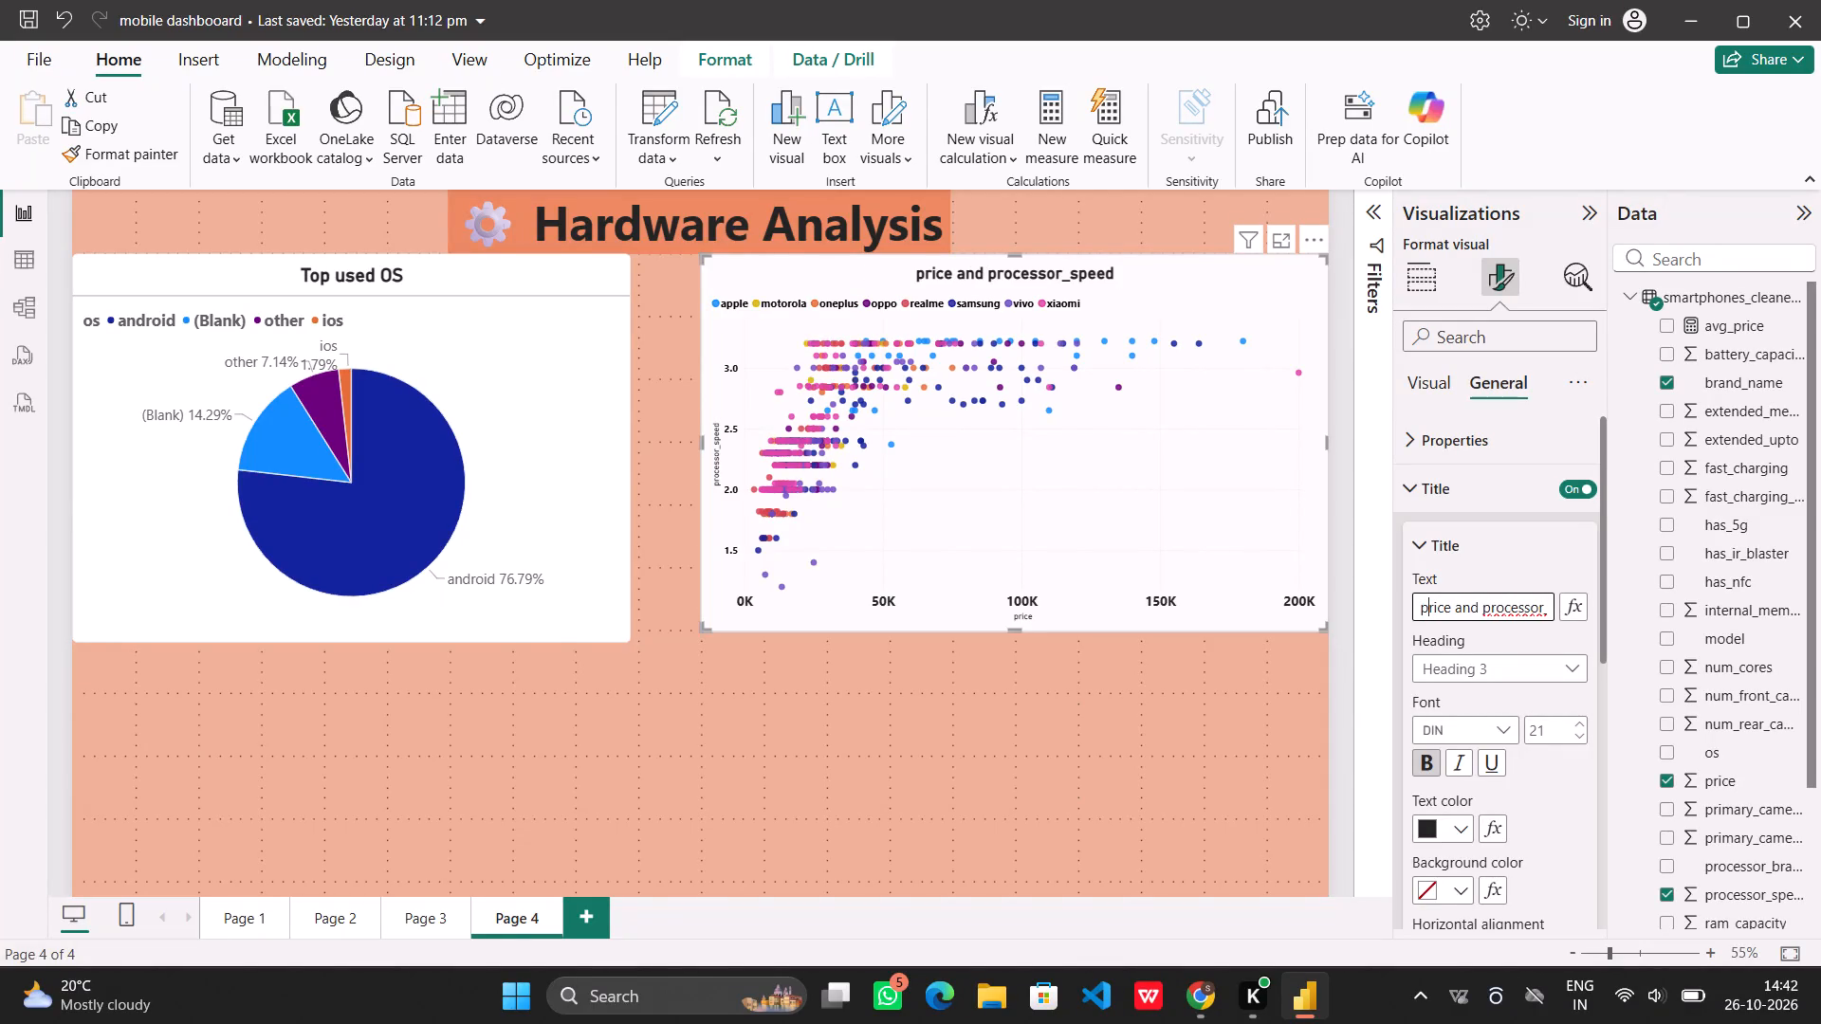
pyautogui.press('BackSpace')
# Replace "and" with "v/s" in the scatter chart's title so it reads Price v/s processor_speed.
pyautogui.press('Right')
pyautogui.press('Right')
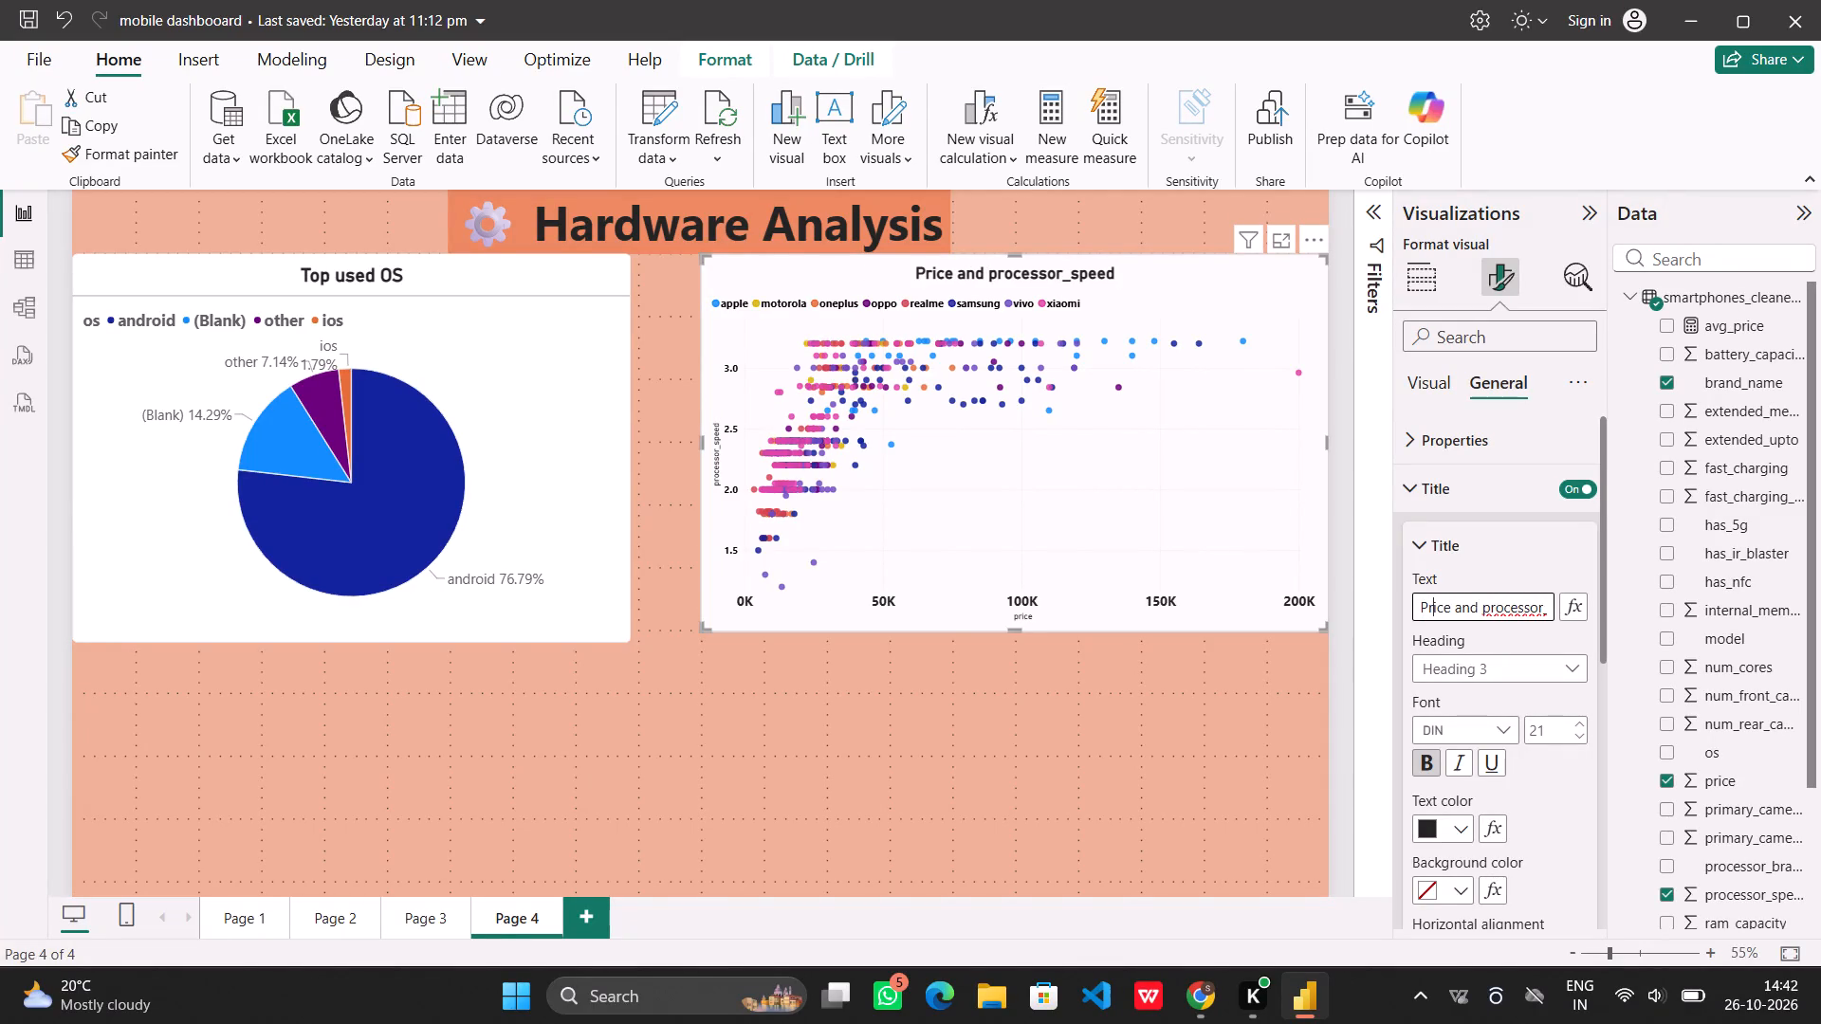
pyautogui.press('Right')
pyautogui.press('Right')
pyautogui.press('Right')
pyautogui.press('Right')
pyautogui.press('Right')
pyautogui.press('Right')
pyautogui.press('BackSpace')
pyautogui.press('BackSpace')
pyautogui.press('BackSpace')
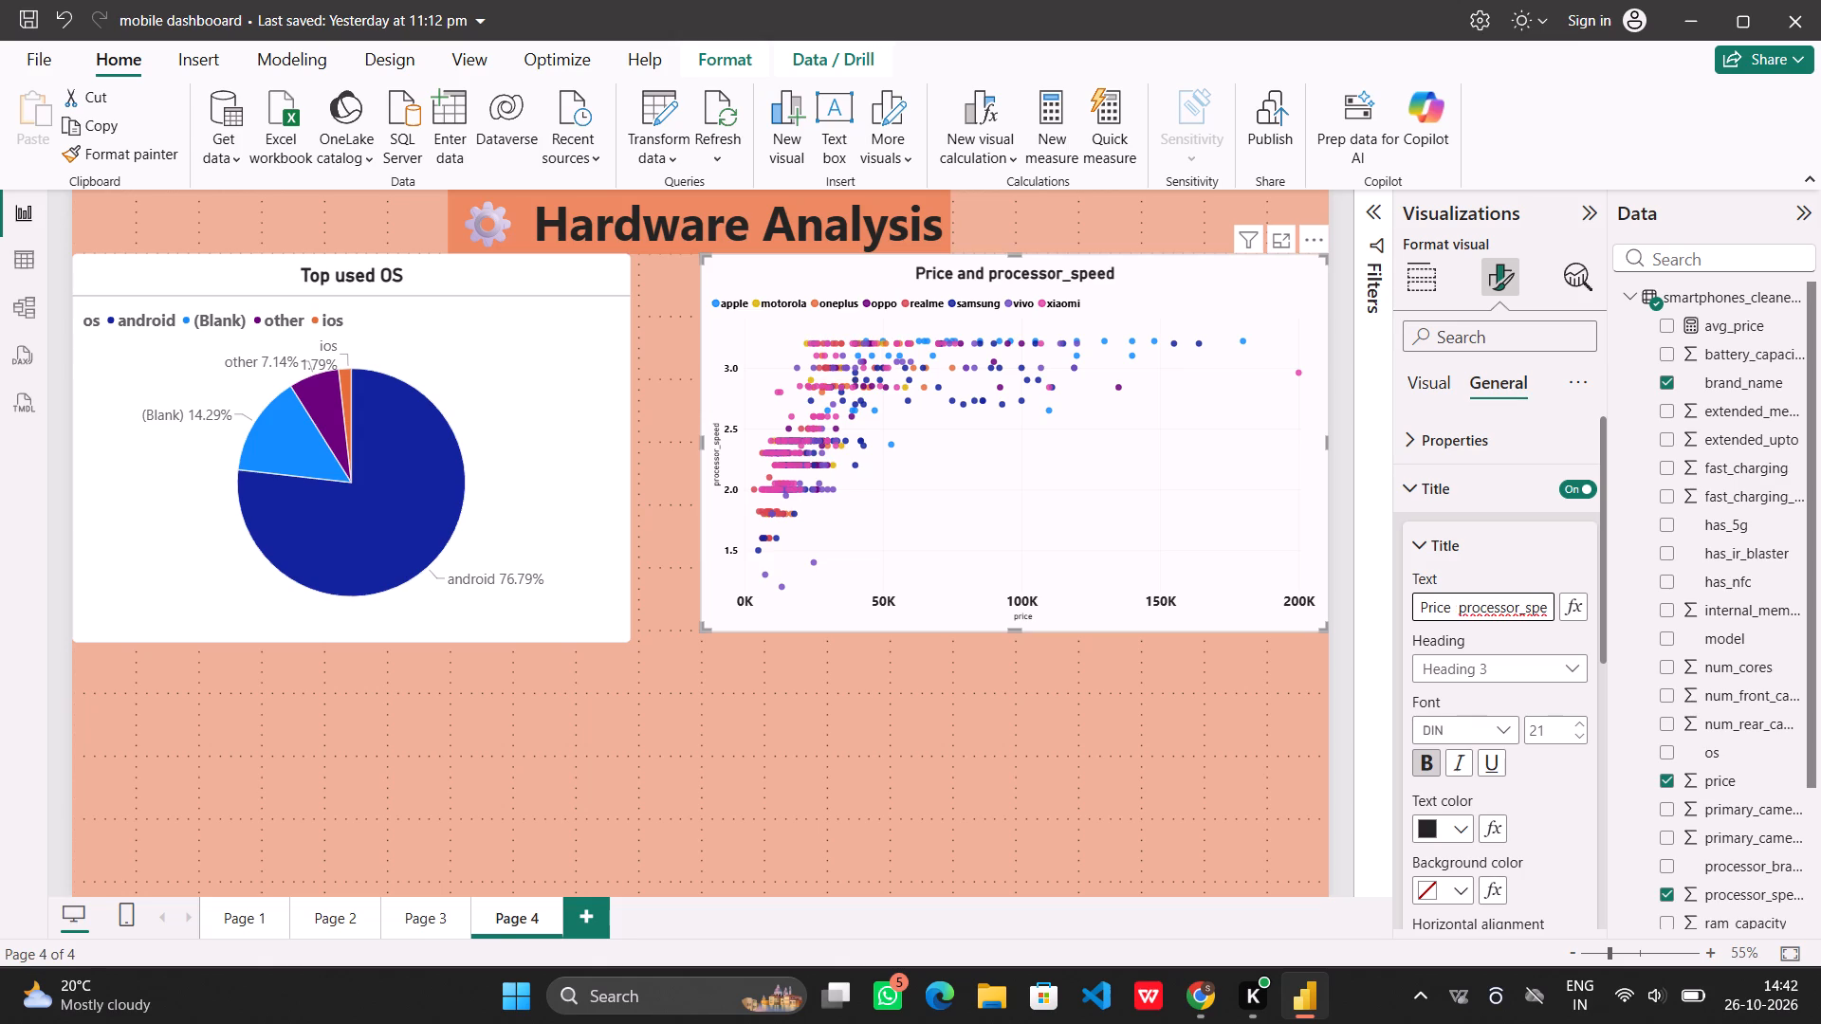
pyautogui.press('BackSpace')
pyautogui.press('space')
pyautogui.write('v/s')
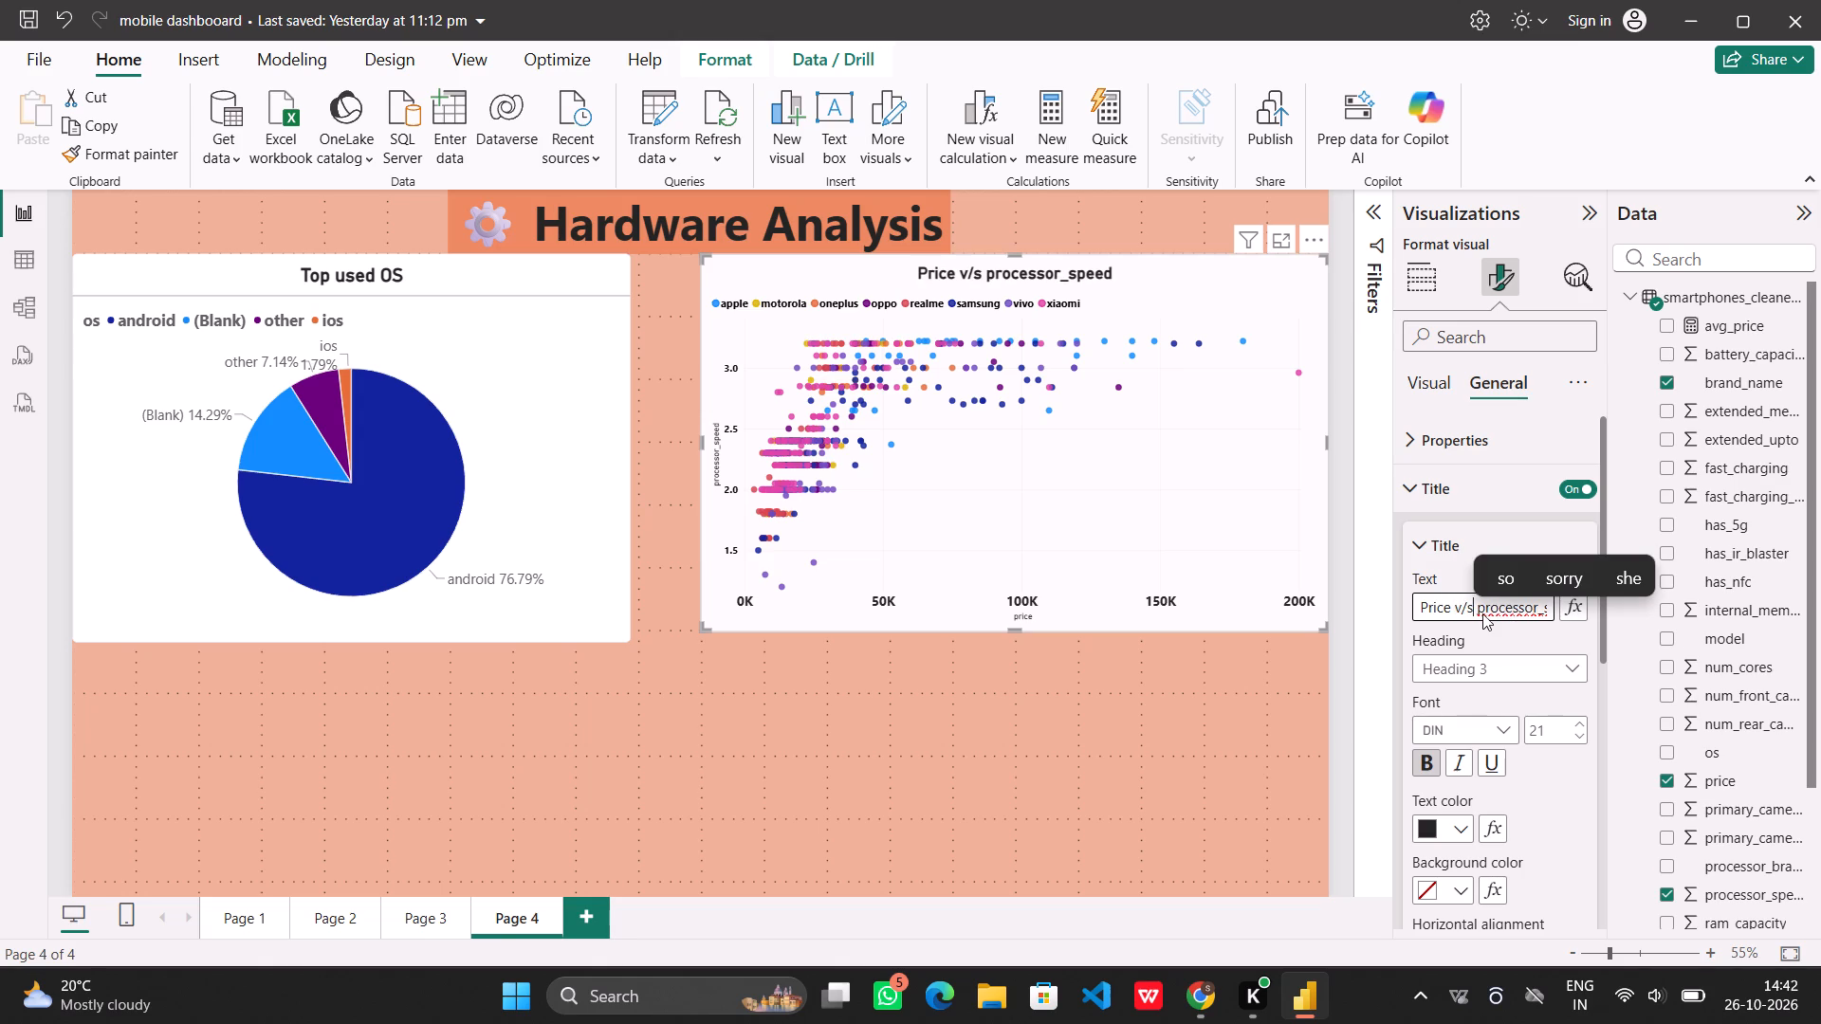
# Replace the underscore in the scatter chart's title with a space so it reads Price v/s processor speed.
pyautogui.press('Right')
pyautogui.press('Right')
pyautogui.press('Right')
pyautogui.press('Right')
pyautogui.press('Right')
pyautogui.press('Right')
pyautogui.press('Right')
pyautogui.press('Right')
pyautogui.press('Right')
pyautogui.press('Right')
pyautogui.press('Right')
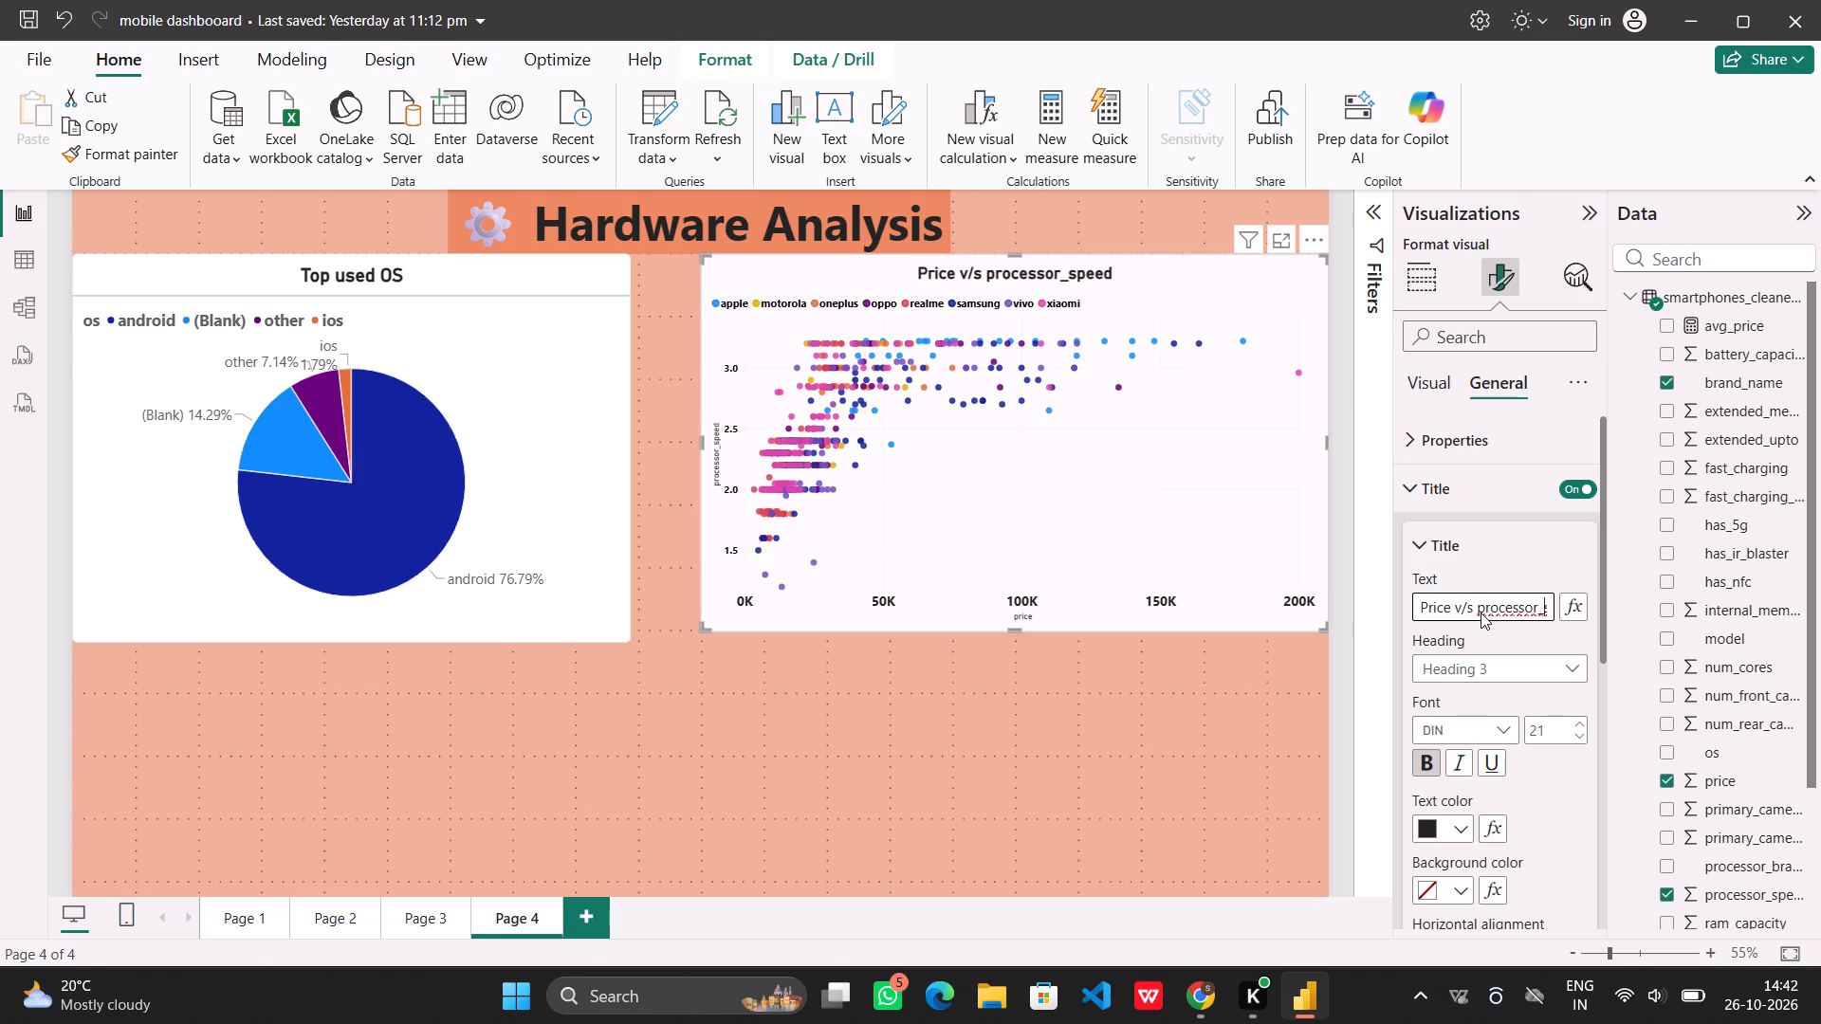
pyautogui.press('BackSpace')
pyautogui.press('space')
pyautogui.press('Return')
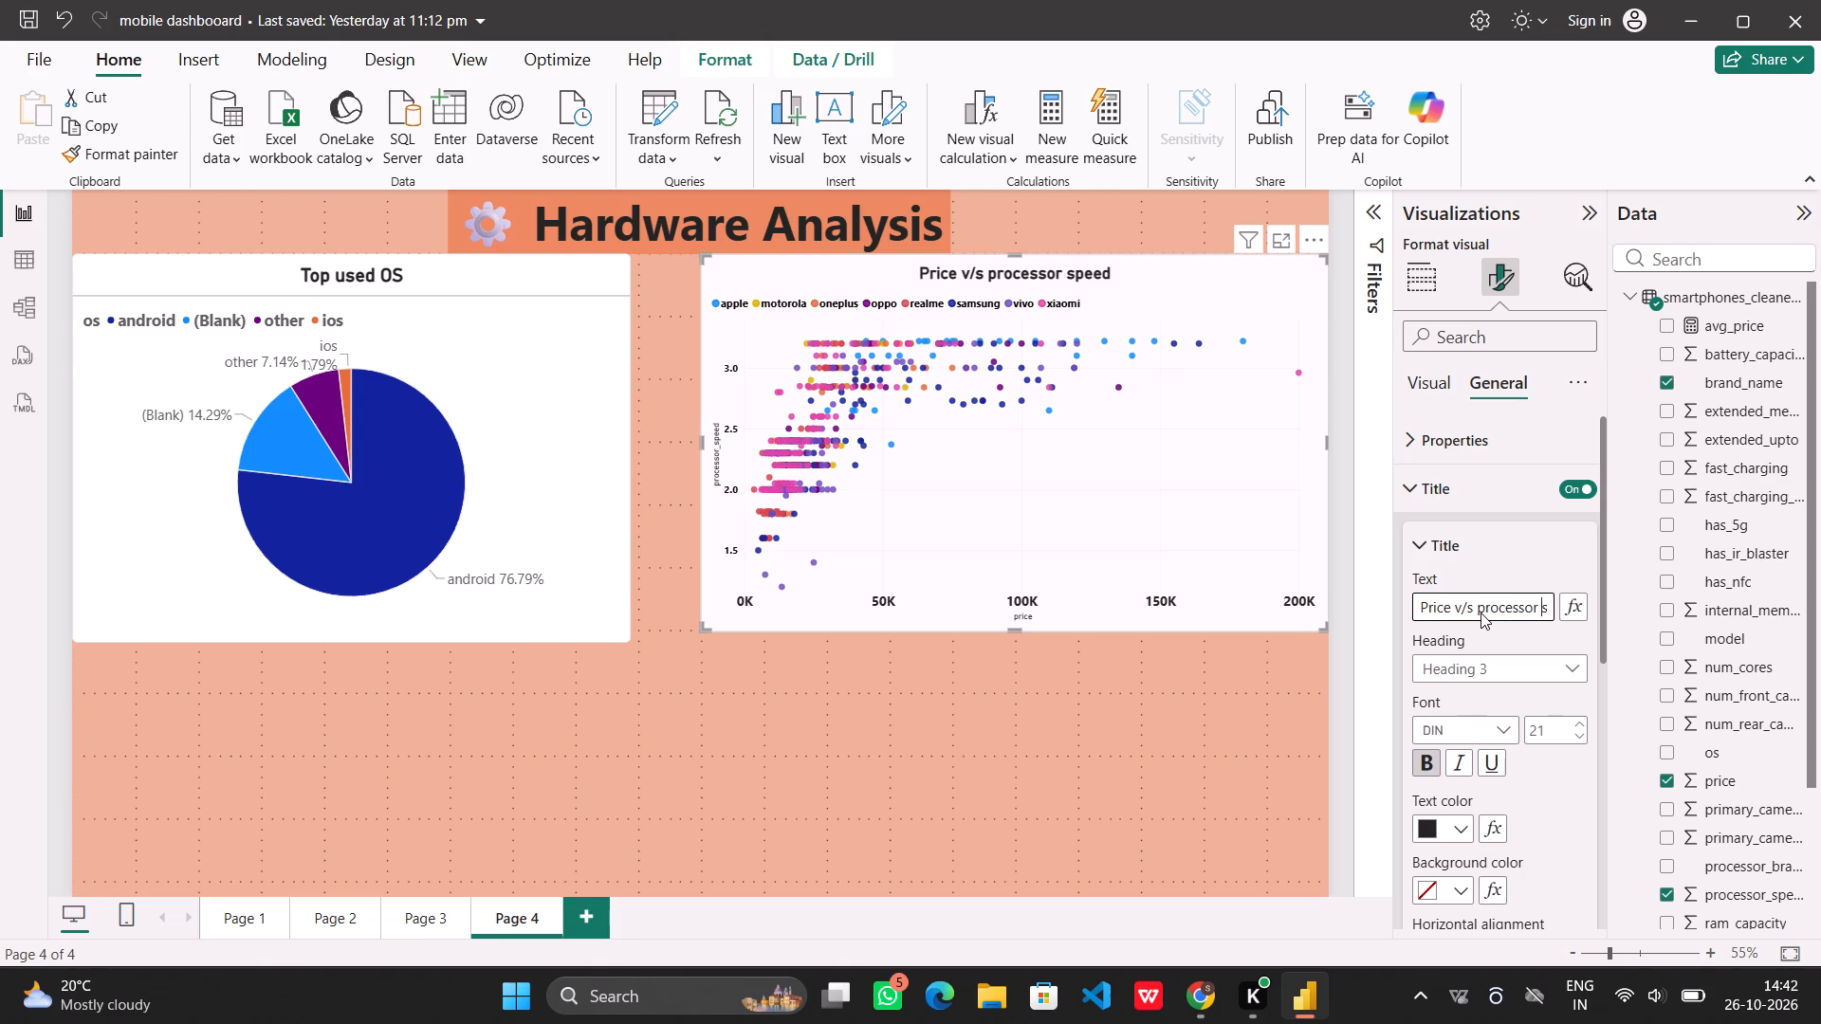
pyautogui.click(1131, 725)
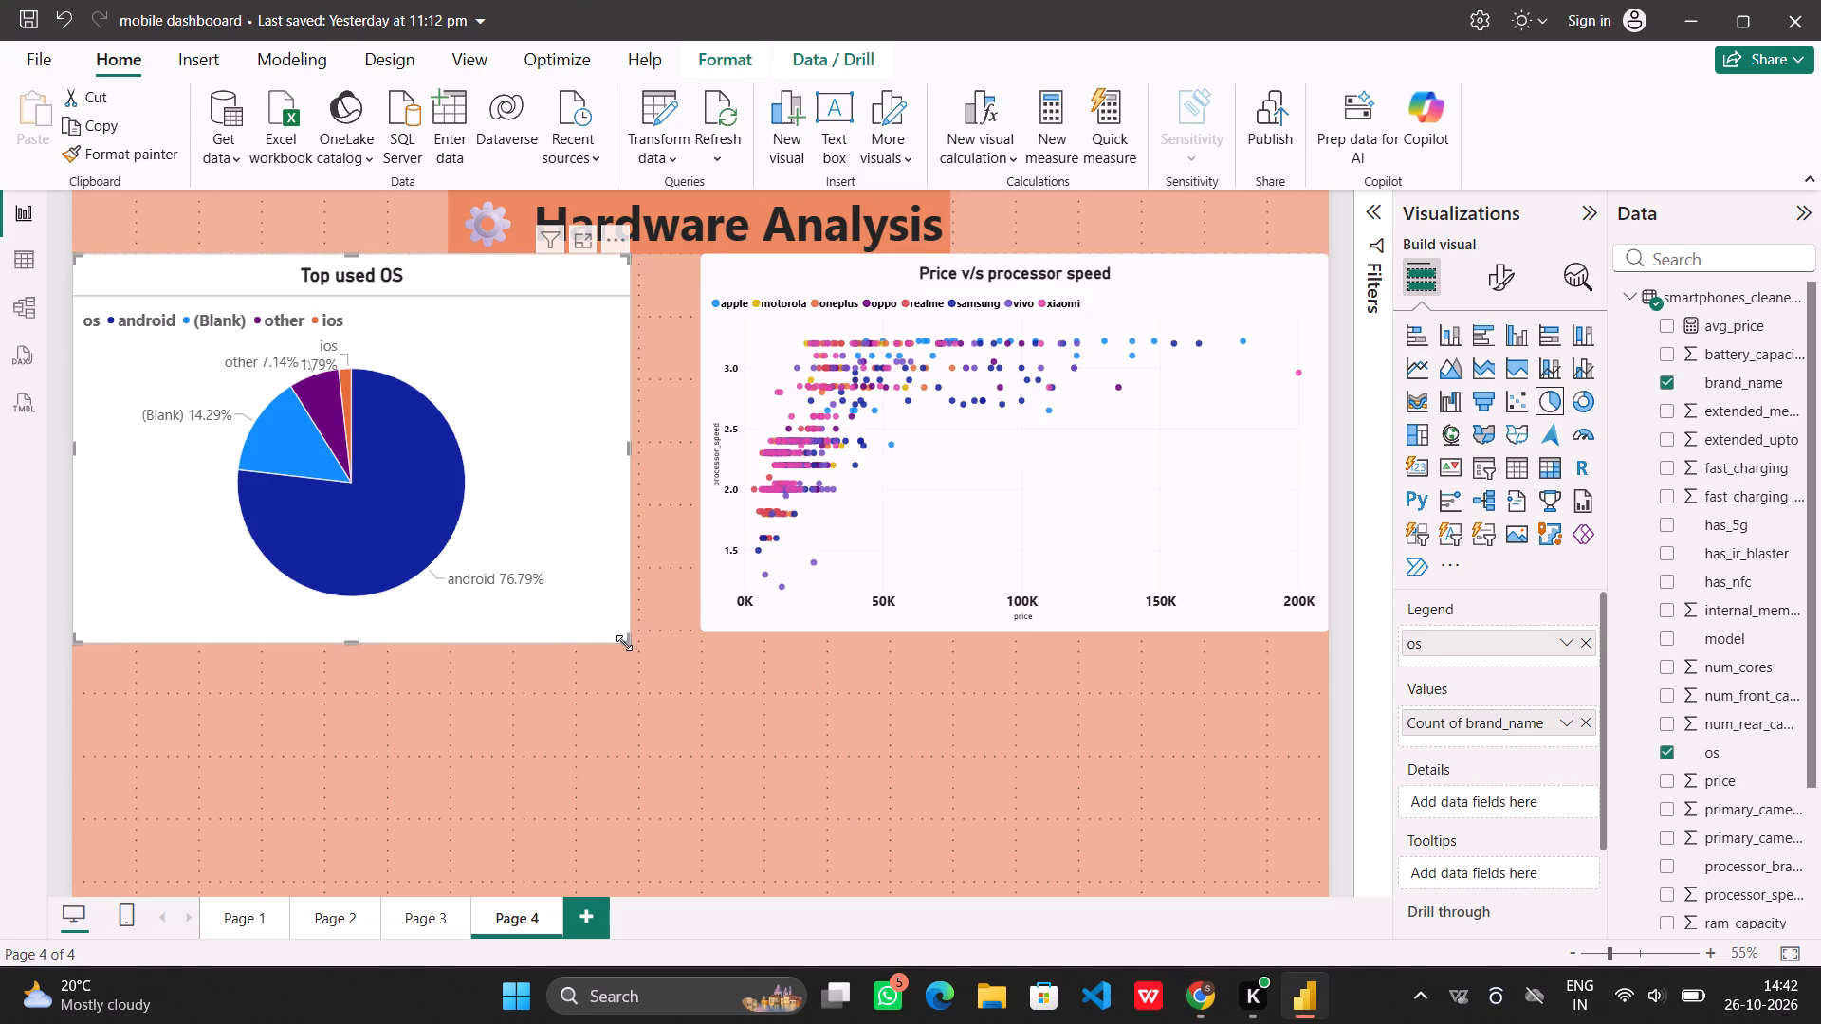
pyautogui.moveTo(627, 638); pyautogui.dragTo(690, 626)
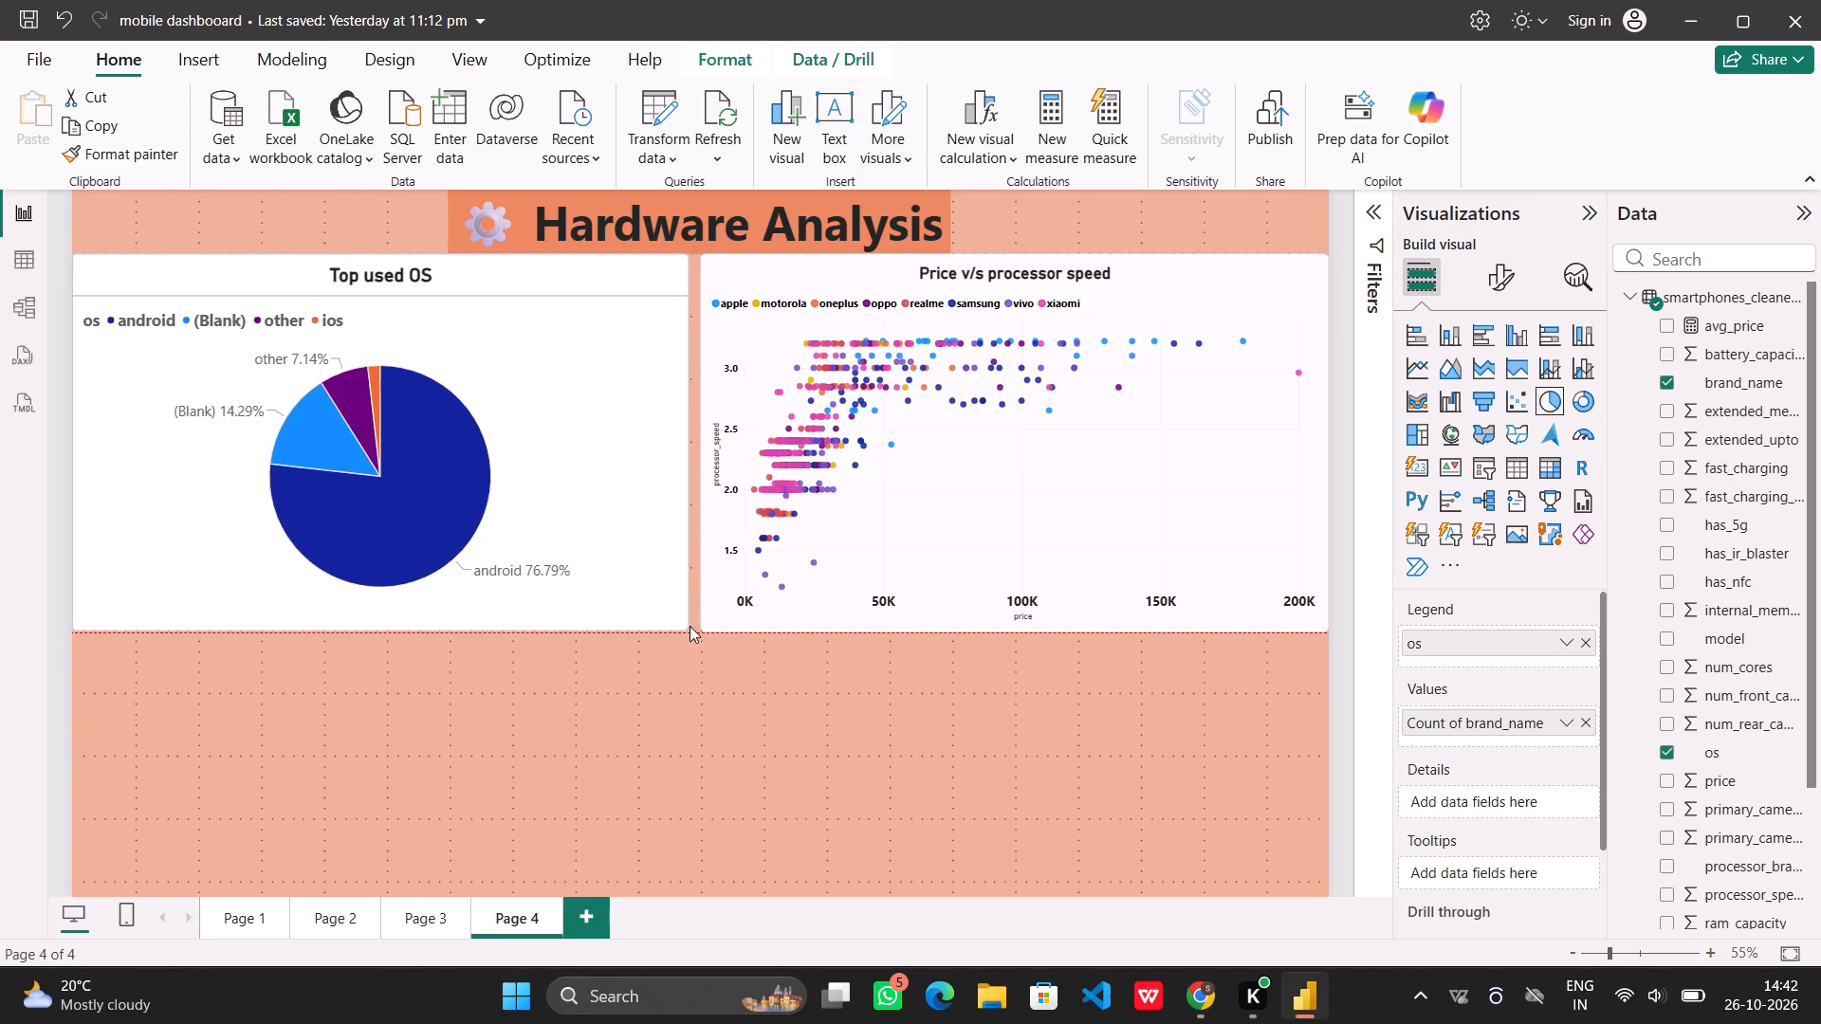
pyautogui.moveTo(690, 626); pyautogui.dragTo(699, 626)
pyautogui.click(939, 749)
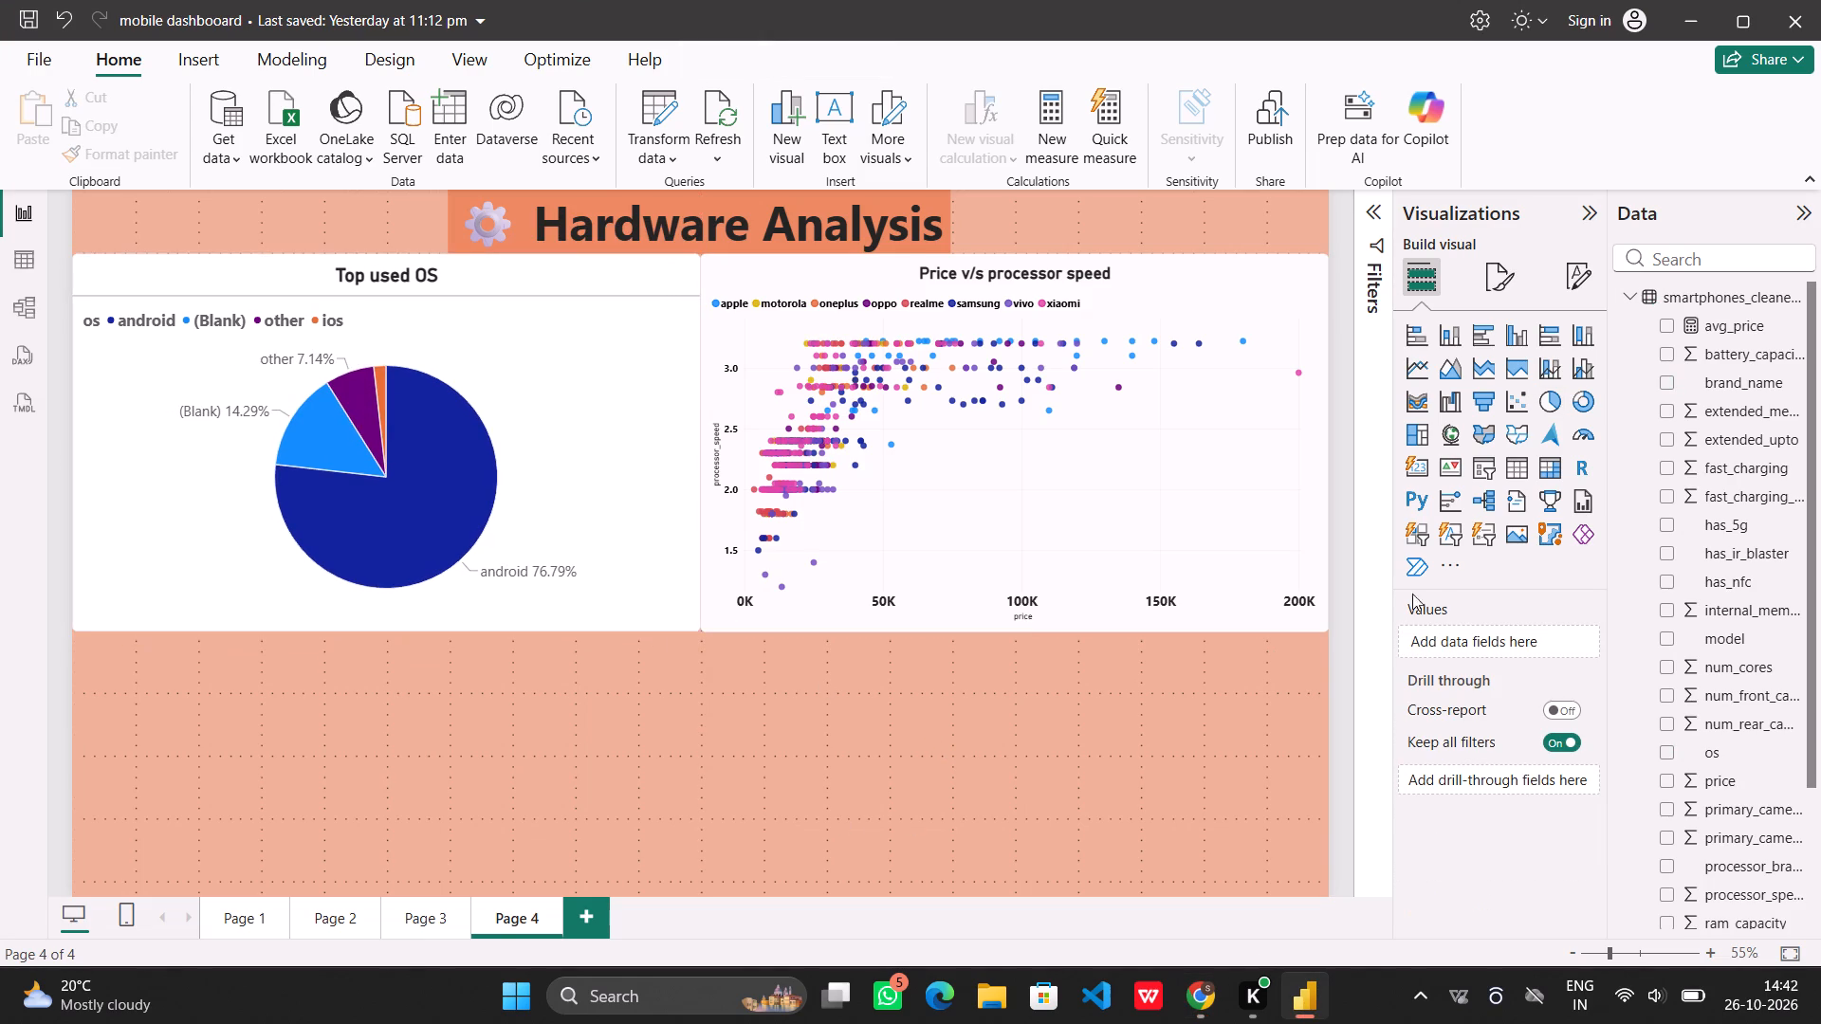
# Add a second scatter chart below the pie chart with price on the X axis and battery_capacity on the Y axis.
pyautogui.click(1516, 403)
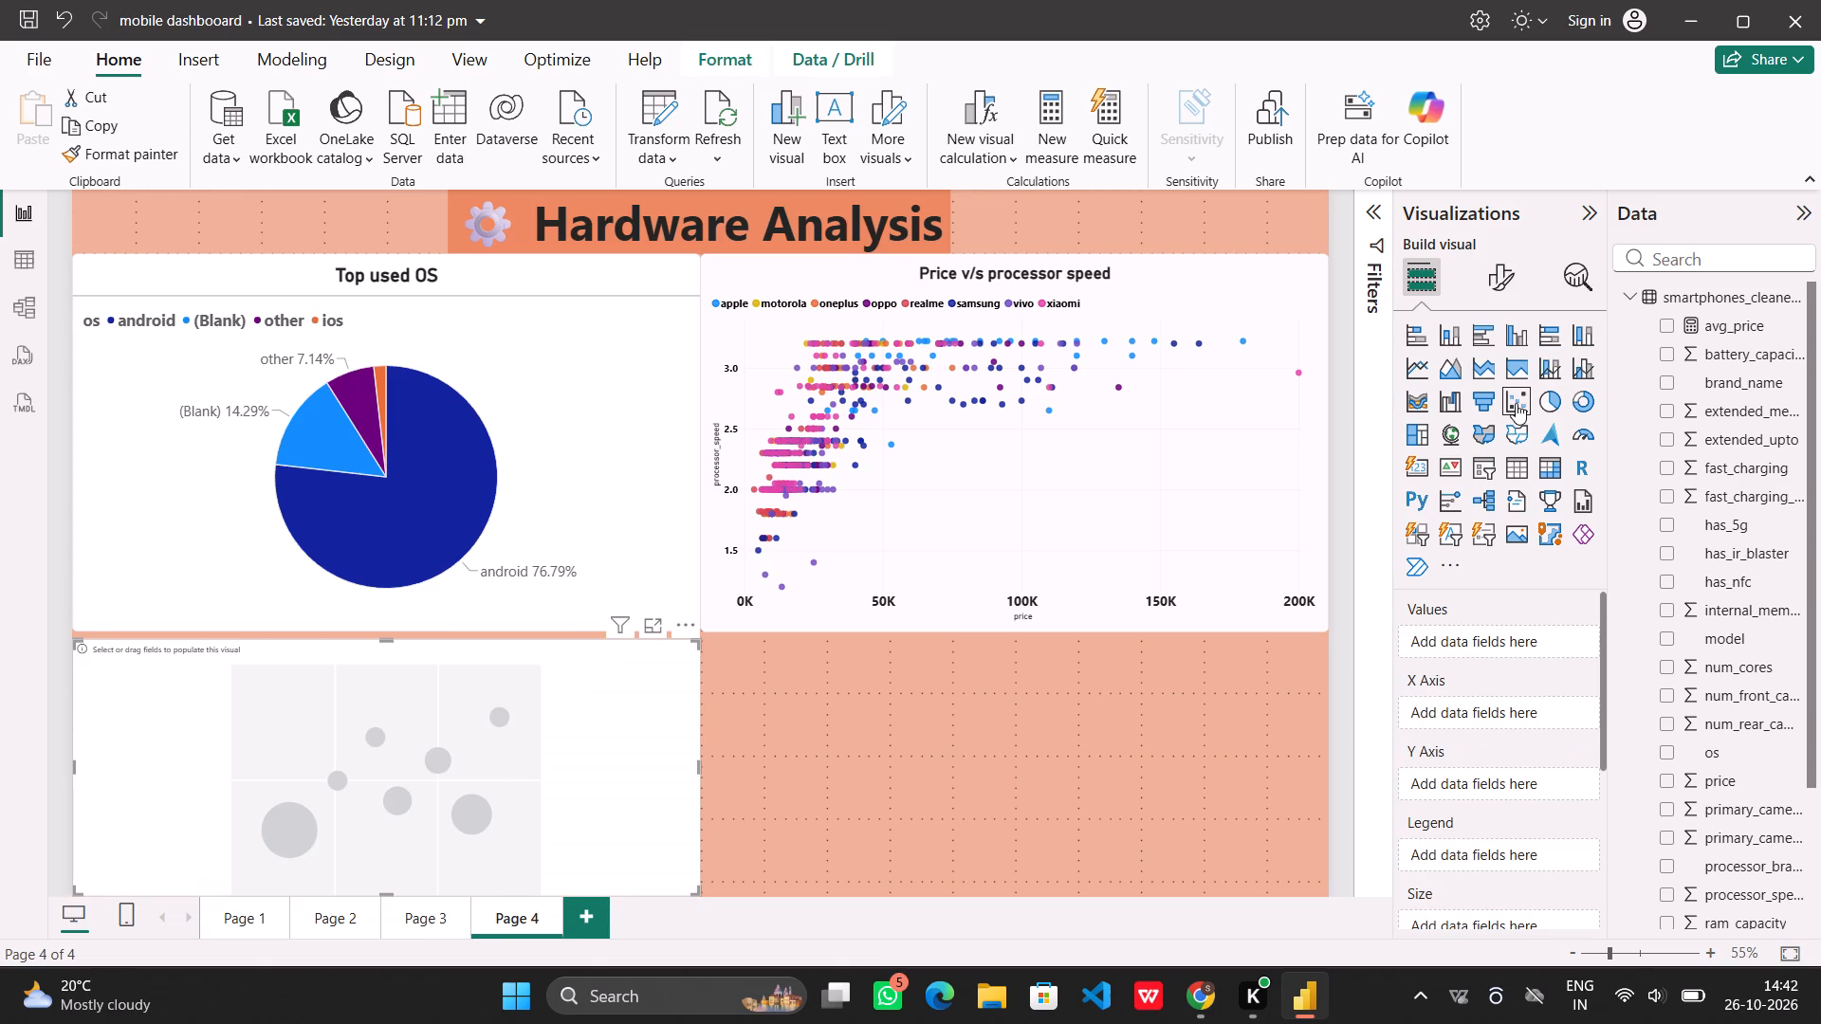
pyautogui.moveTo(1725, 781); pyautogui.dragTo(1675, 793)
pyautogui.moveTo(1675, 793); pyautogui.dragTo(1496, 713)
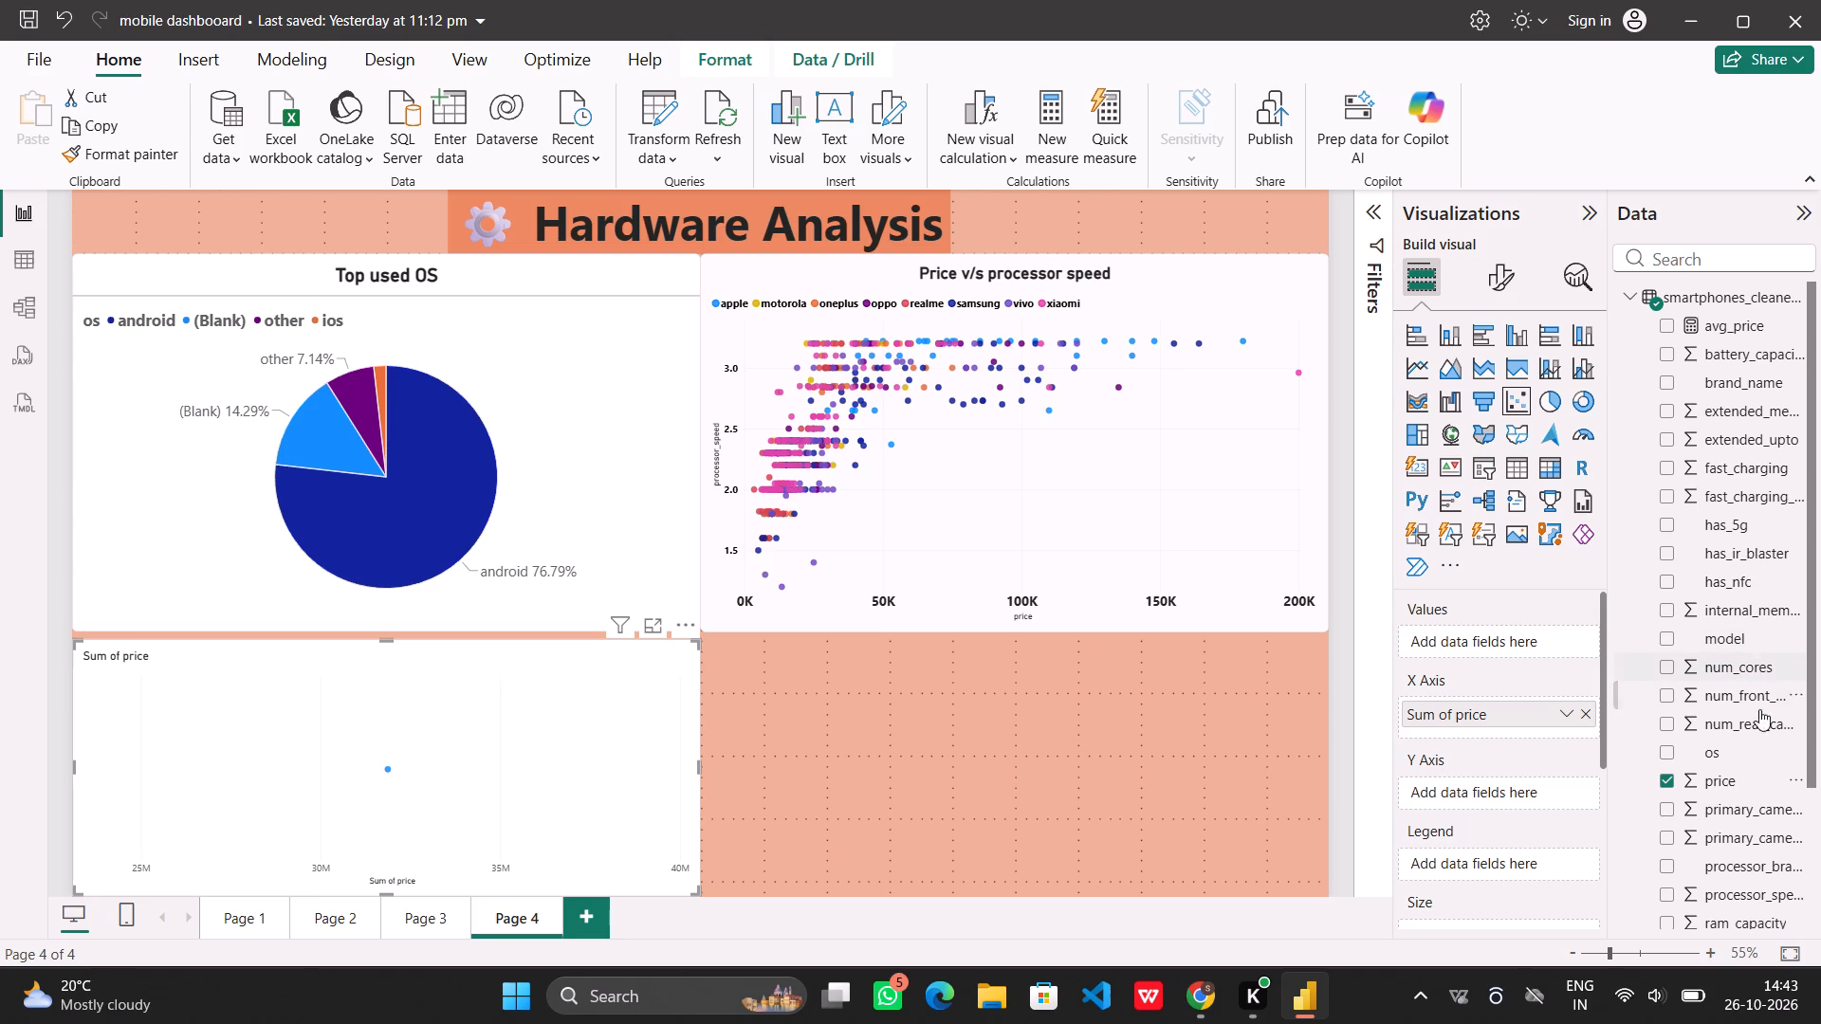
pyautogui.scroll(-1, 1743, 817)
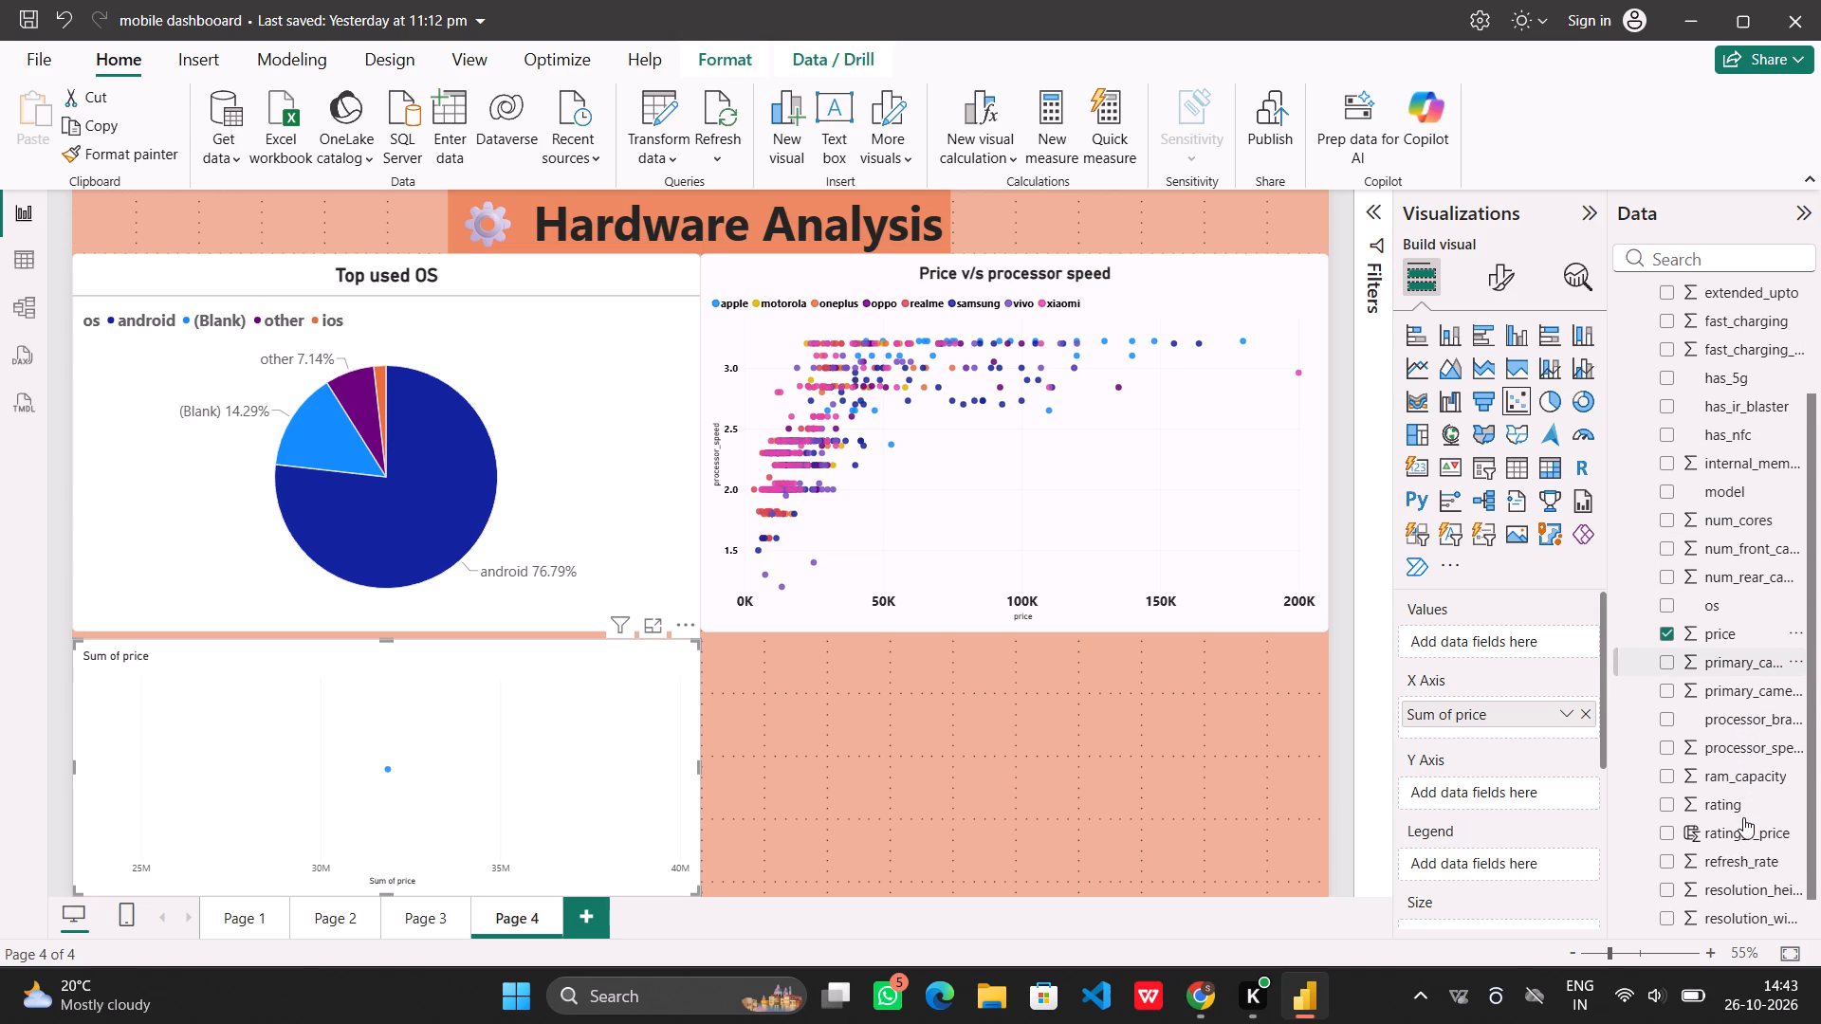
pyautogui.scroll(-2, 1743, 817)
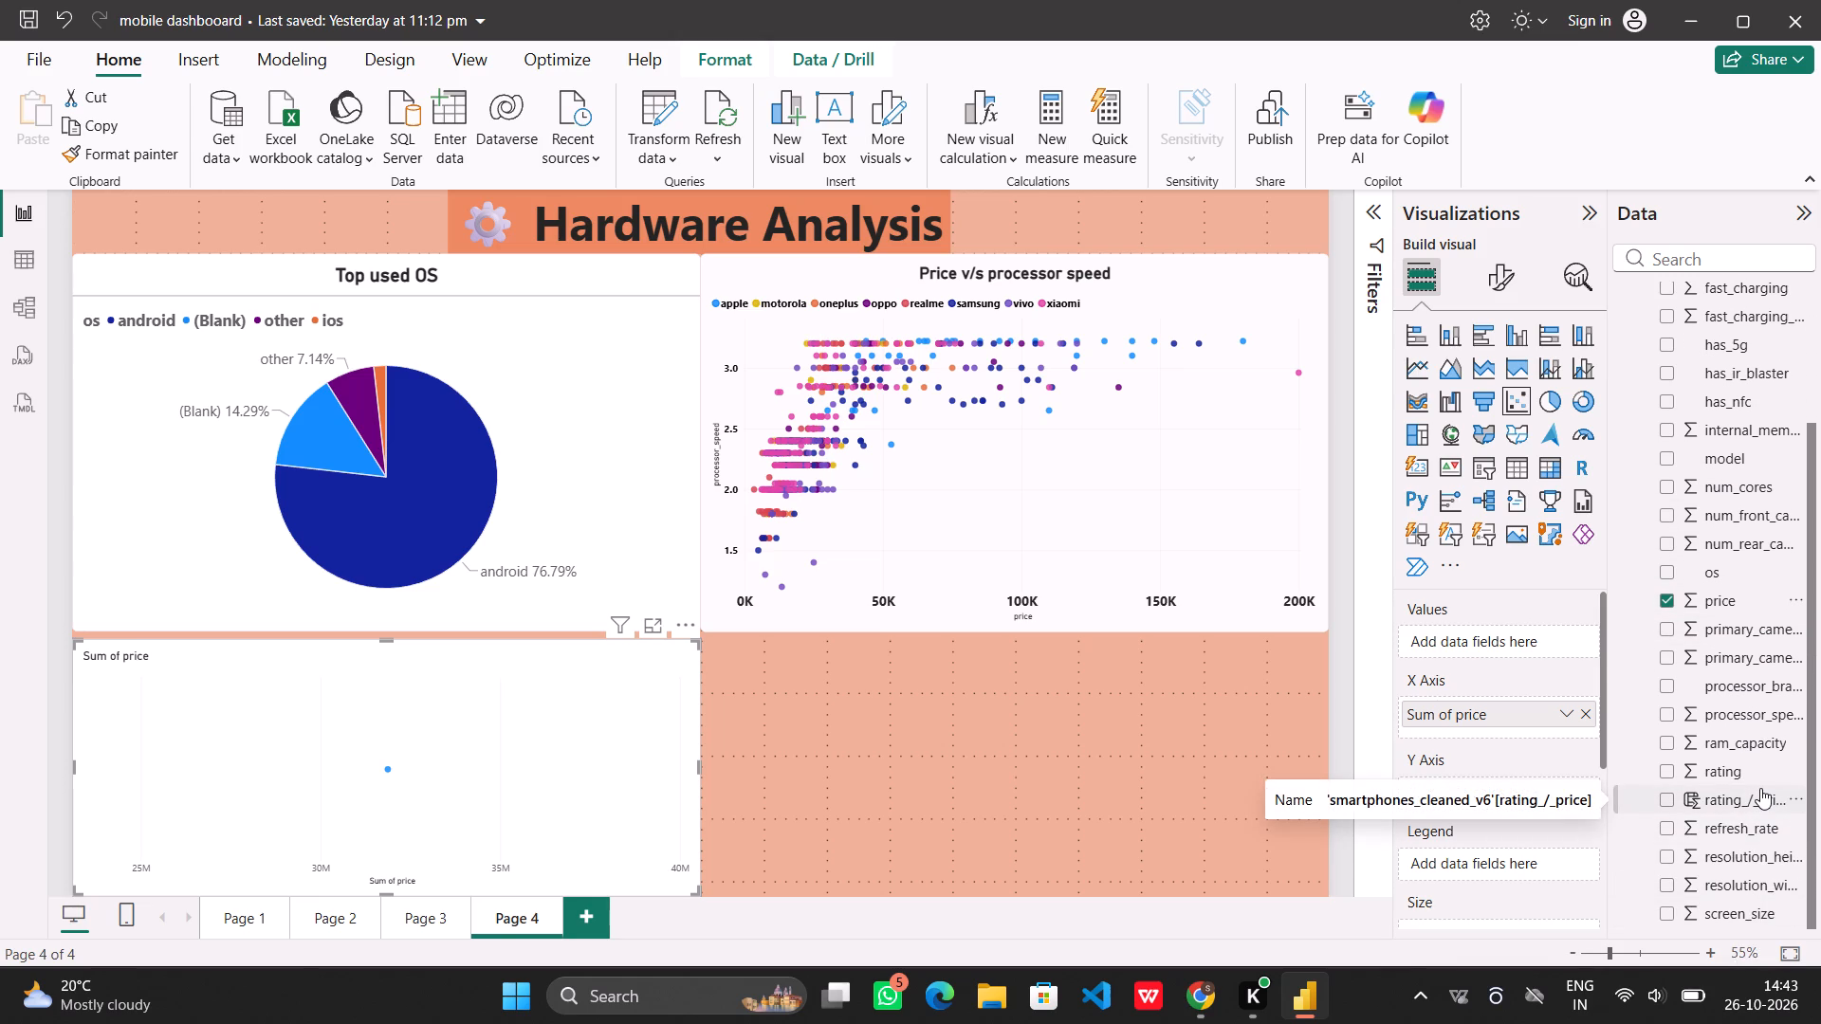
pyautogui.scroll(1, 1748, 677)
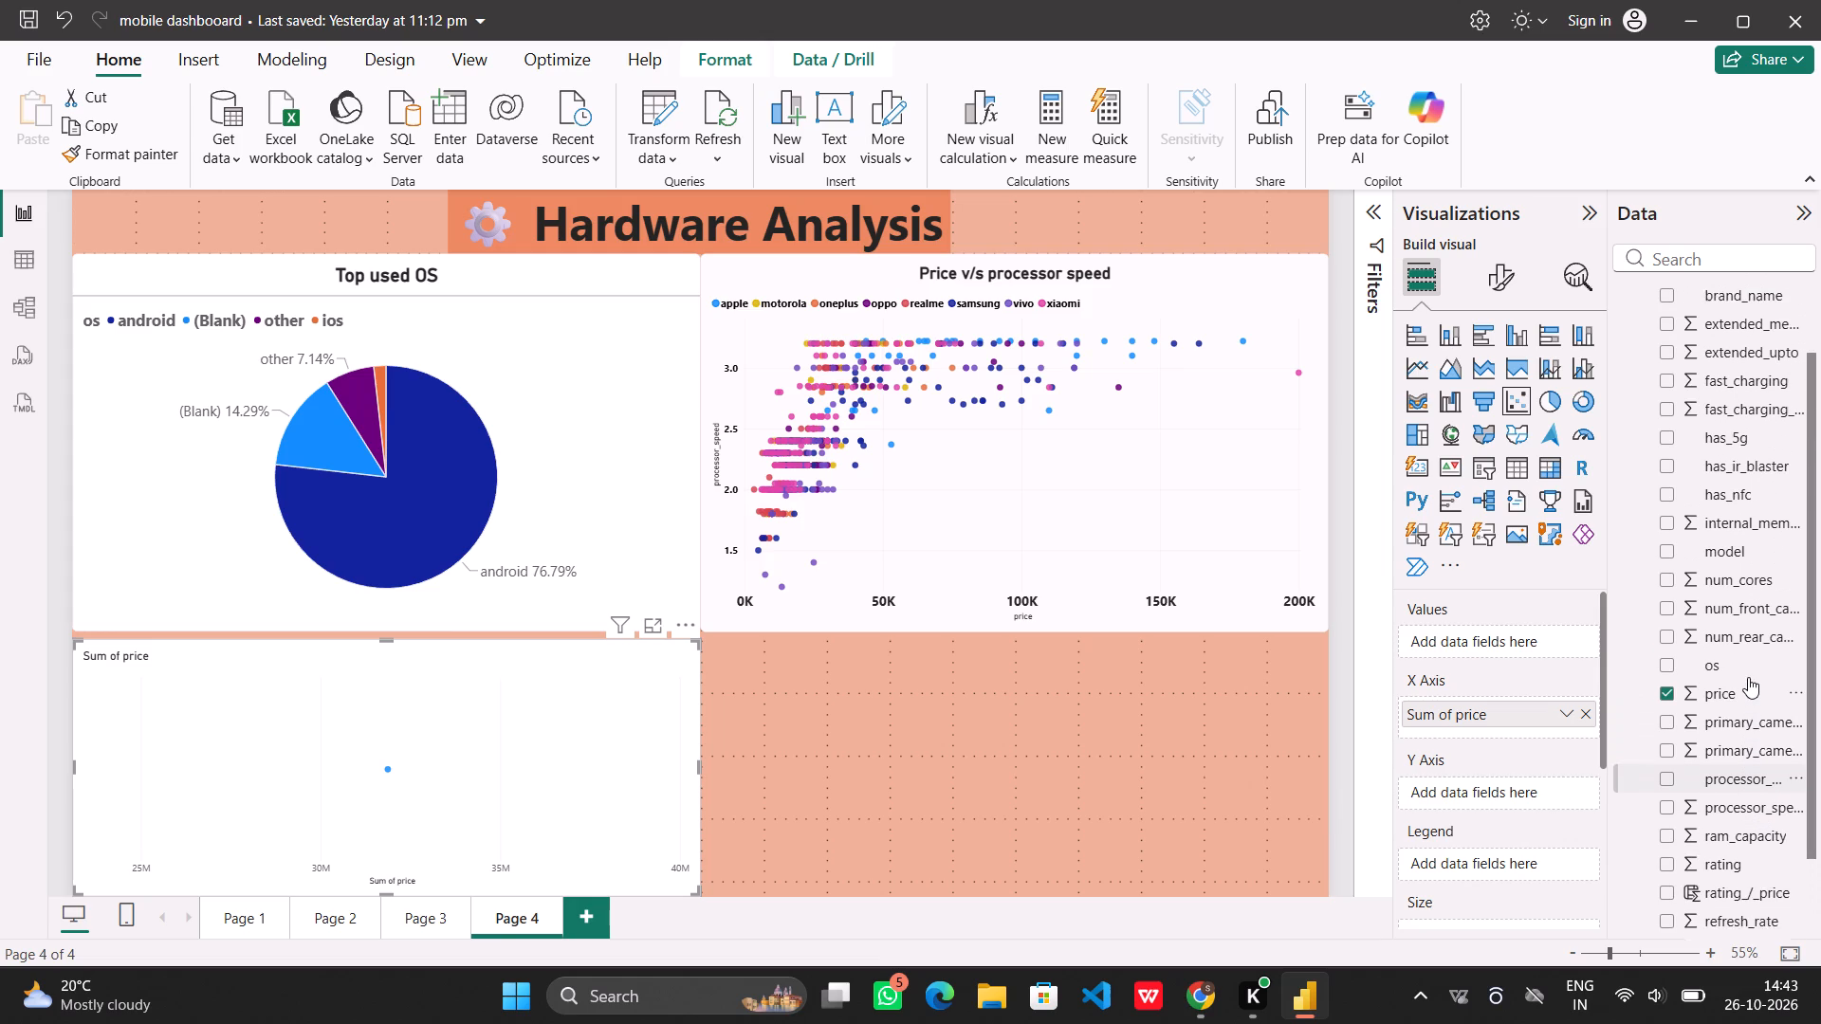
pyautogui.scroll(2, 1748, 677)
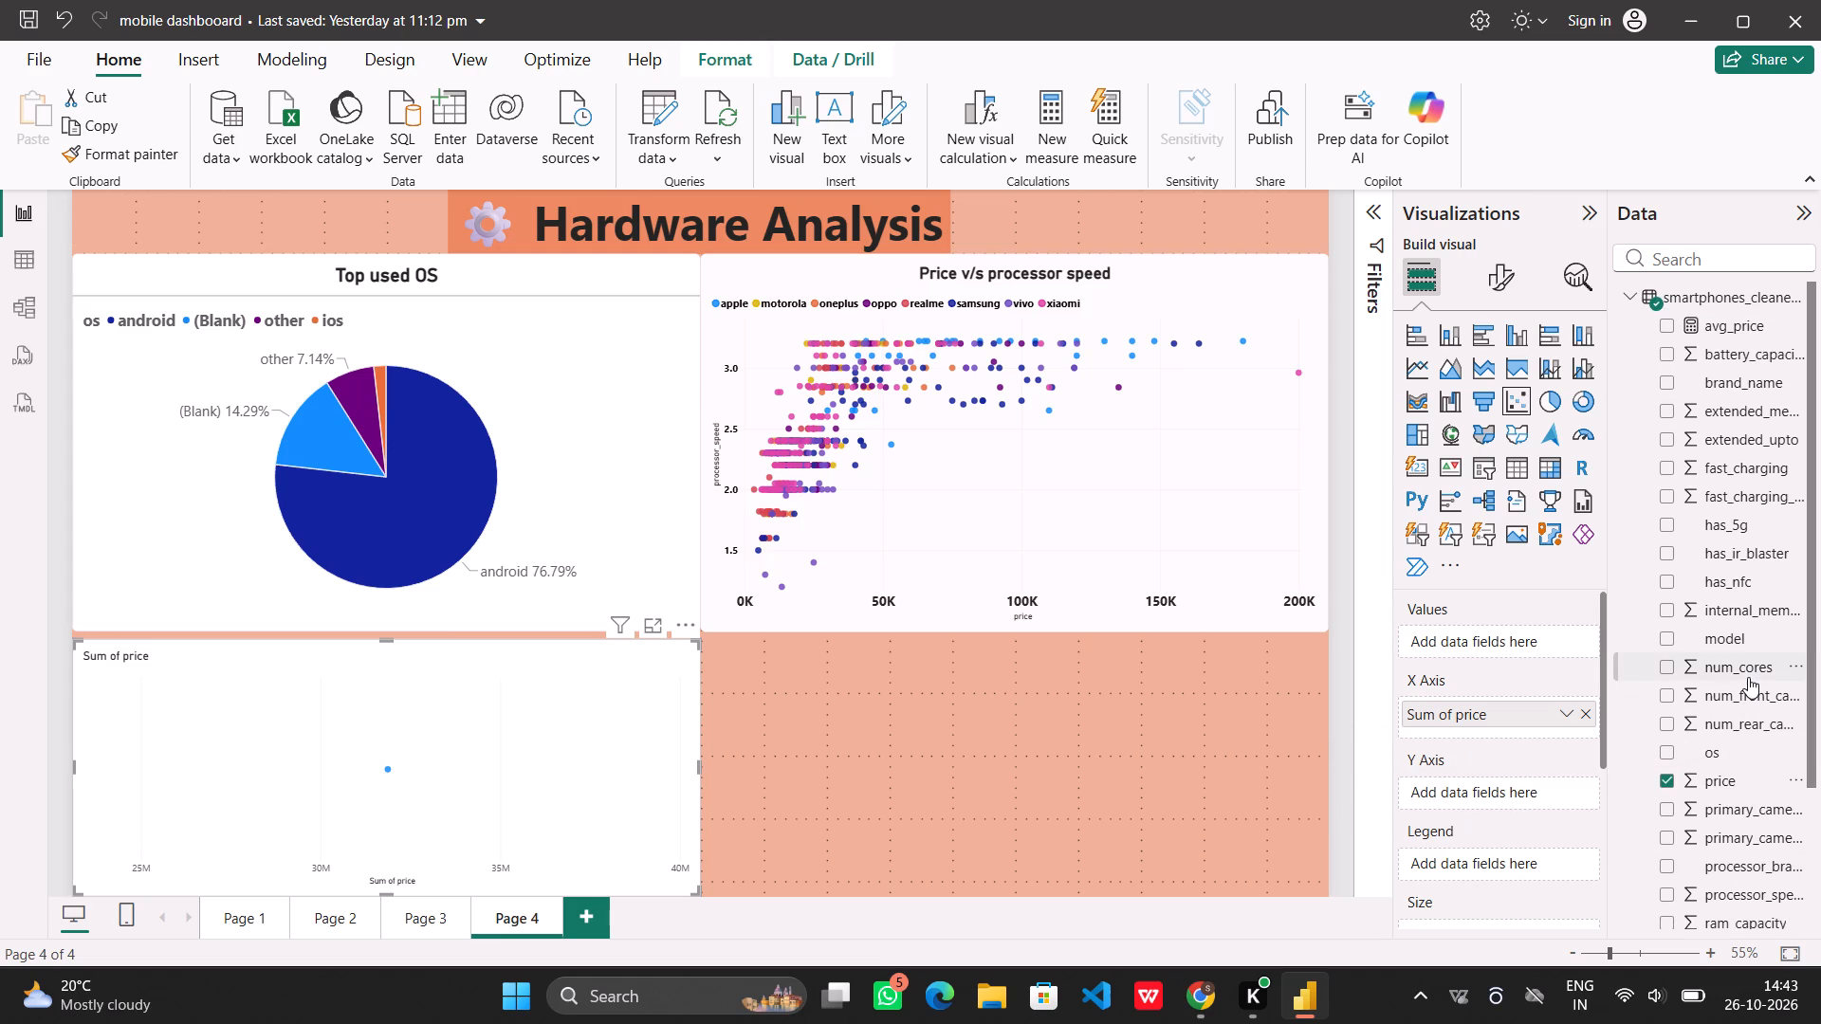
pyautogui.moveTo(1763, 357); pyautogui.dragTo(1537, 715)
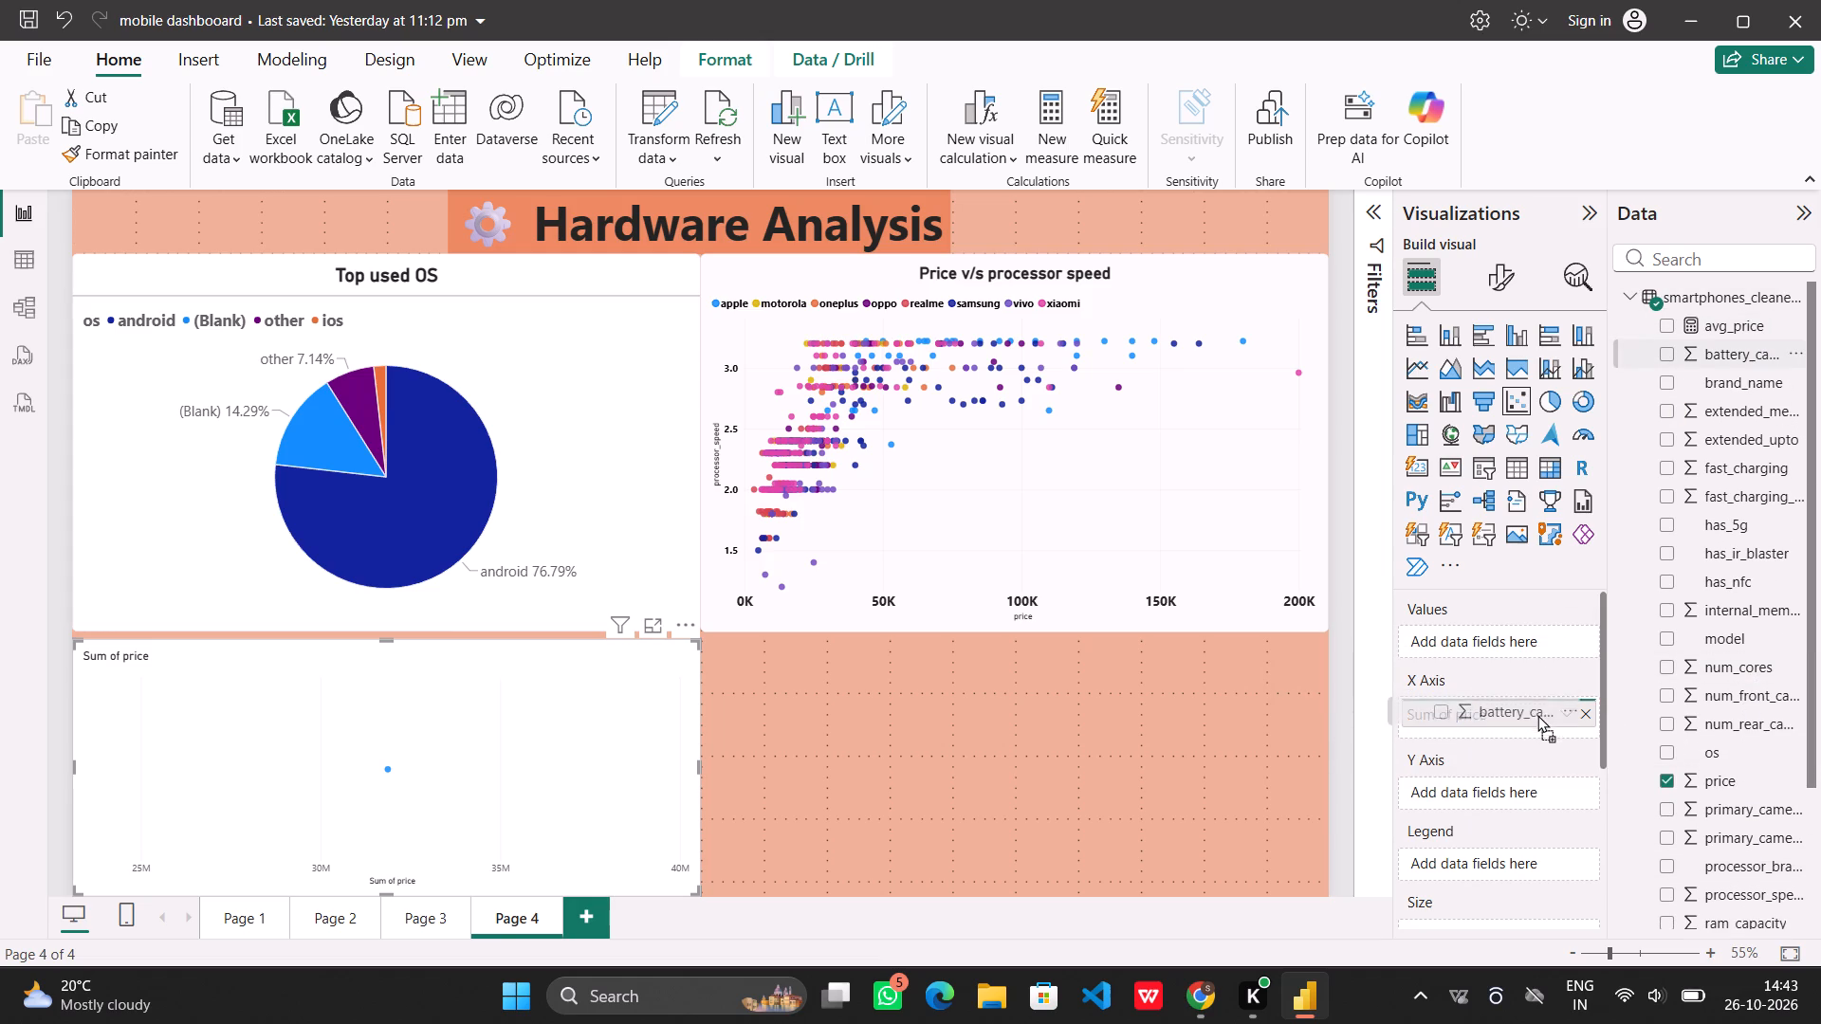
pyautogui.moveTo(1537, 715); pyautogui.dragTo(1551, 793)
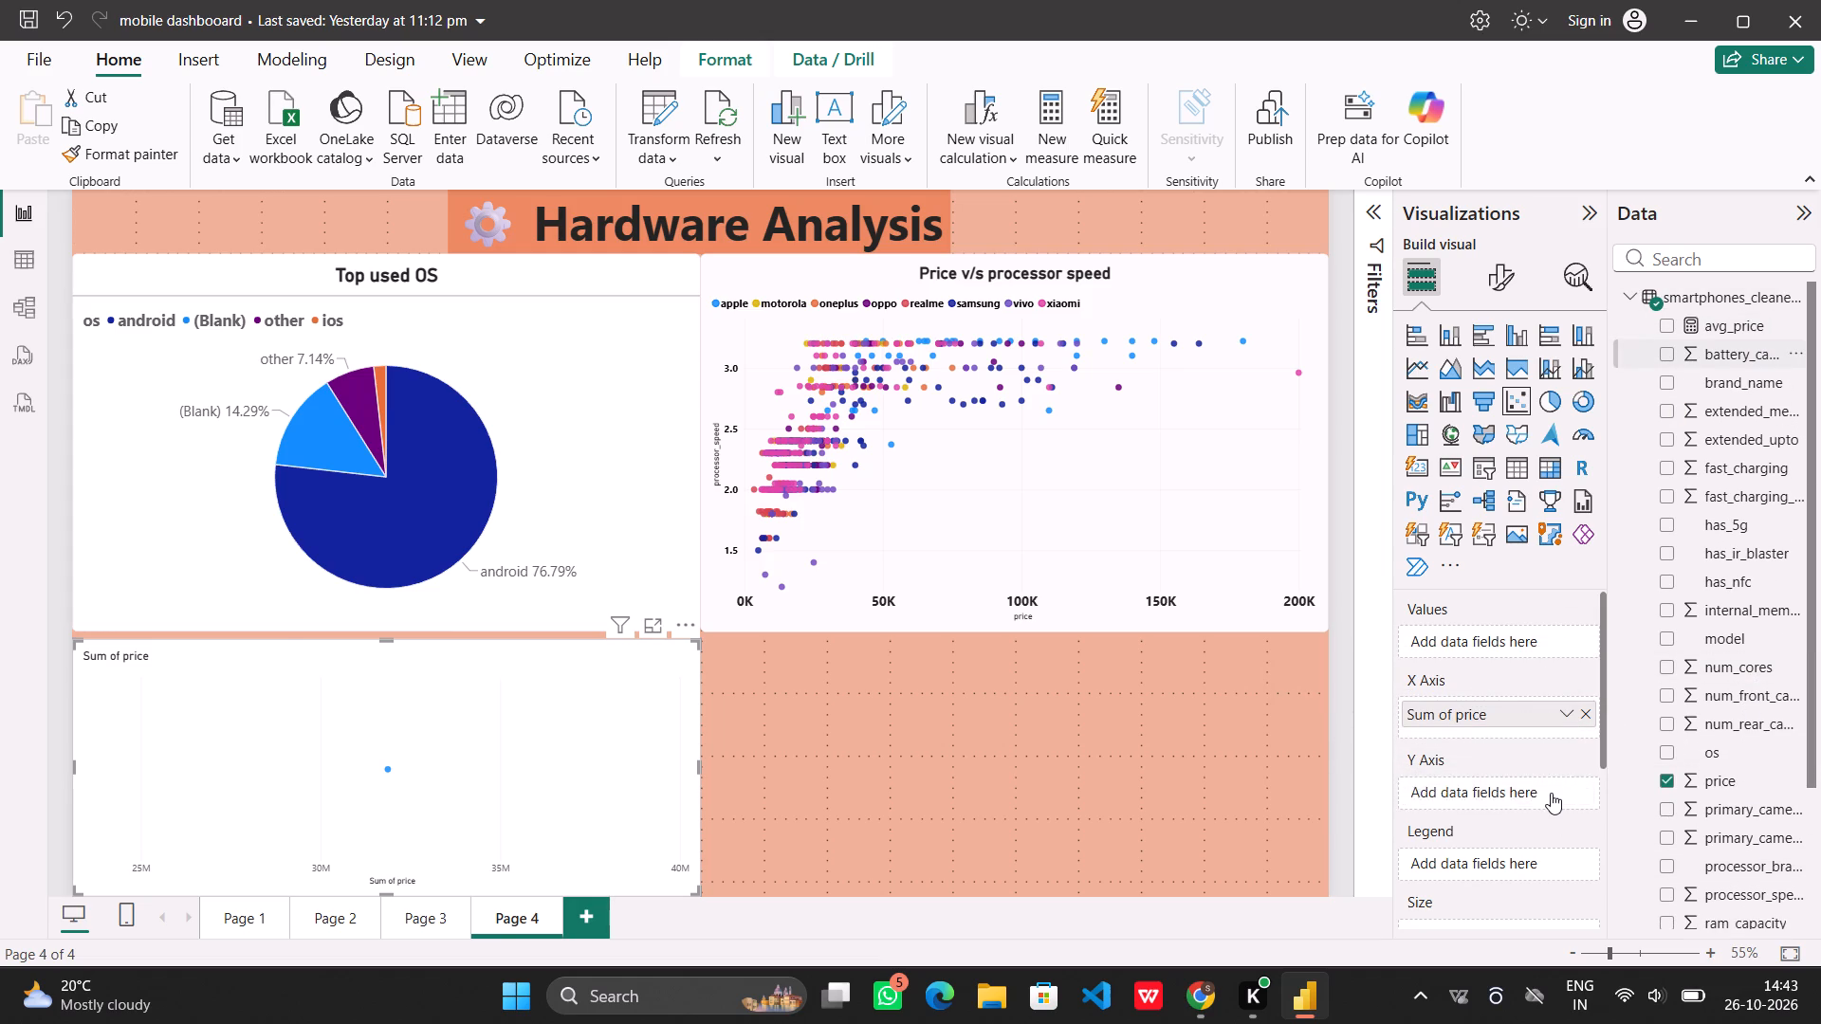
# Set both price and battery_capacity in the new scatter chart to Don't summarize.
pyautogui.click(1564, 715)
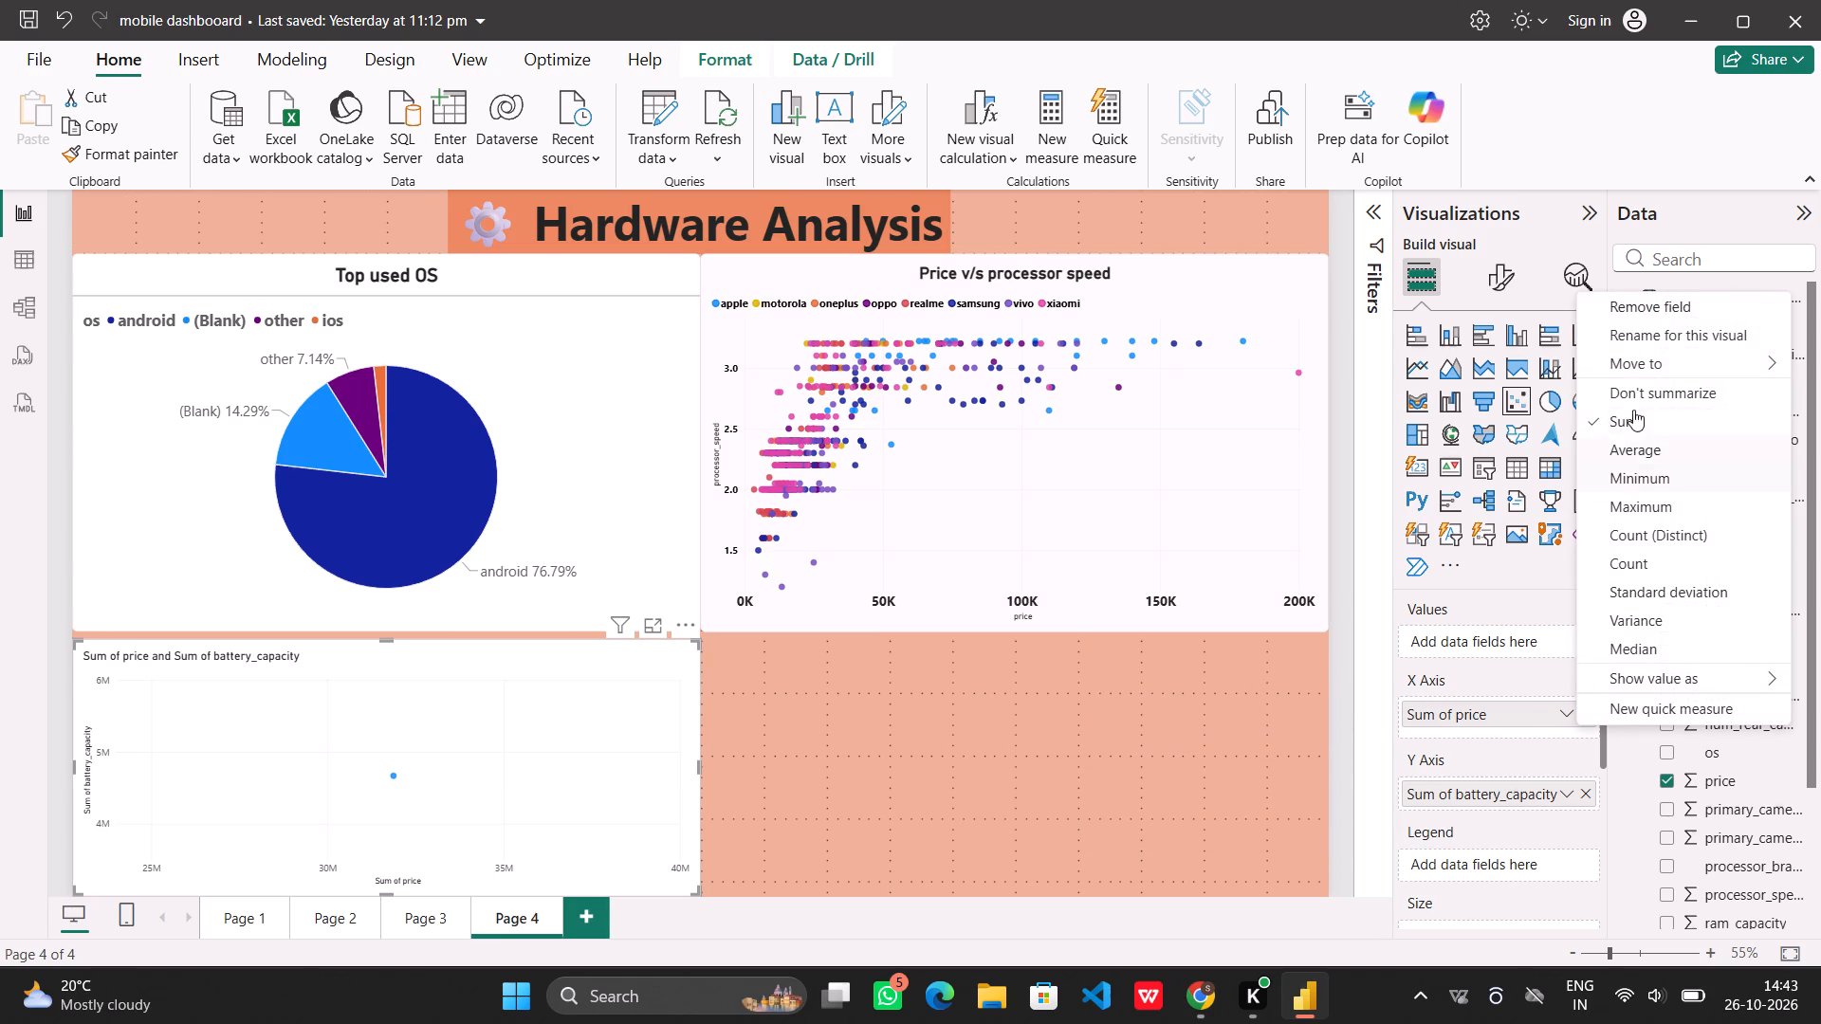
pyautogui.click(1629, 393)
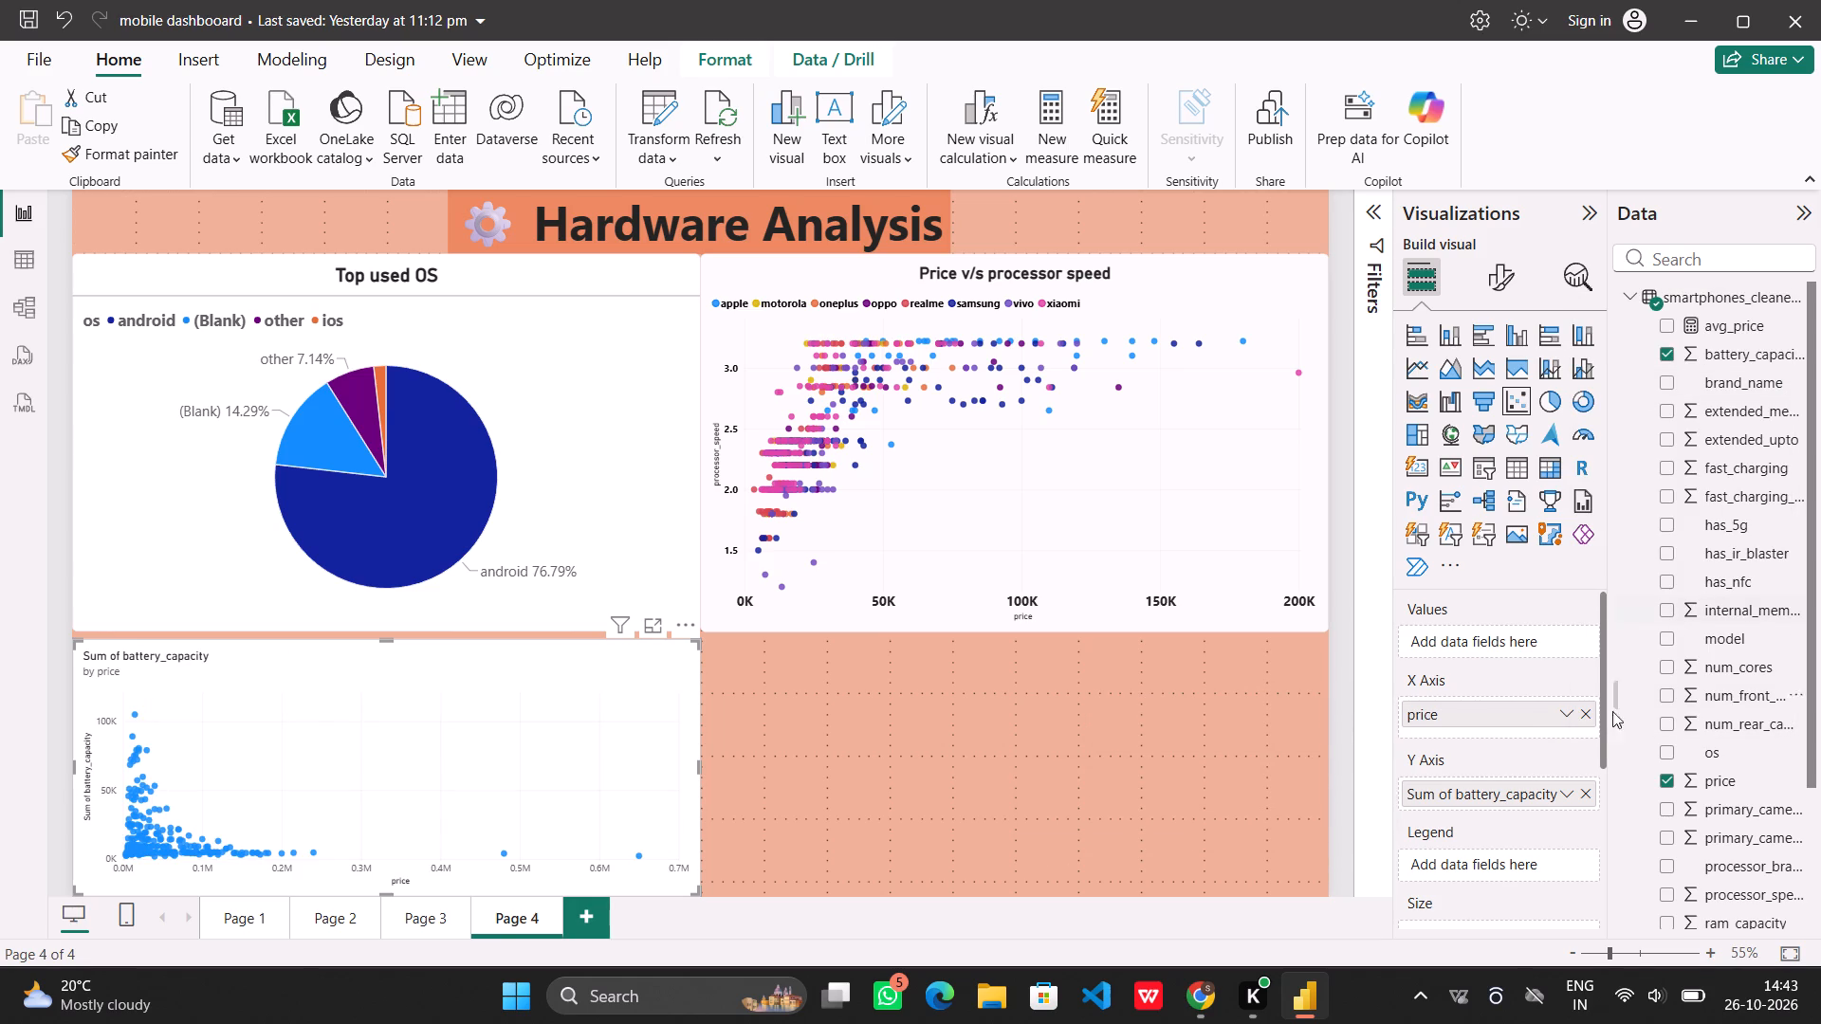
pyautogui.click(1567, 792)
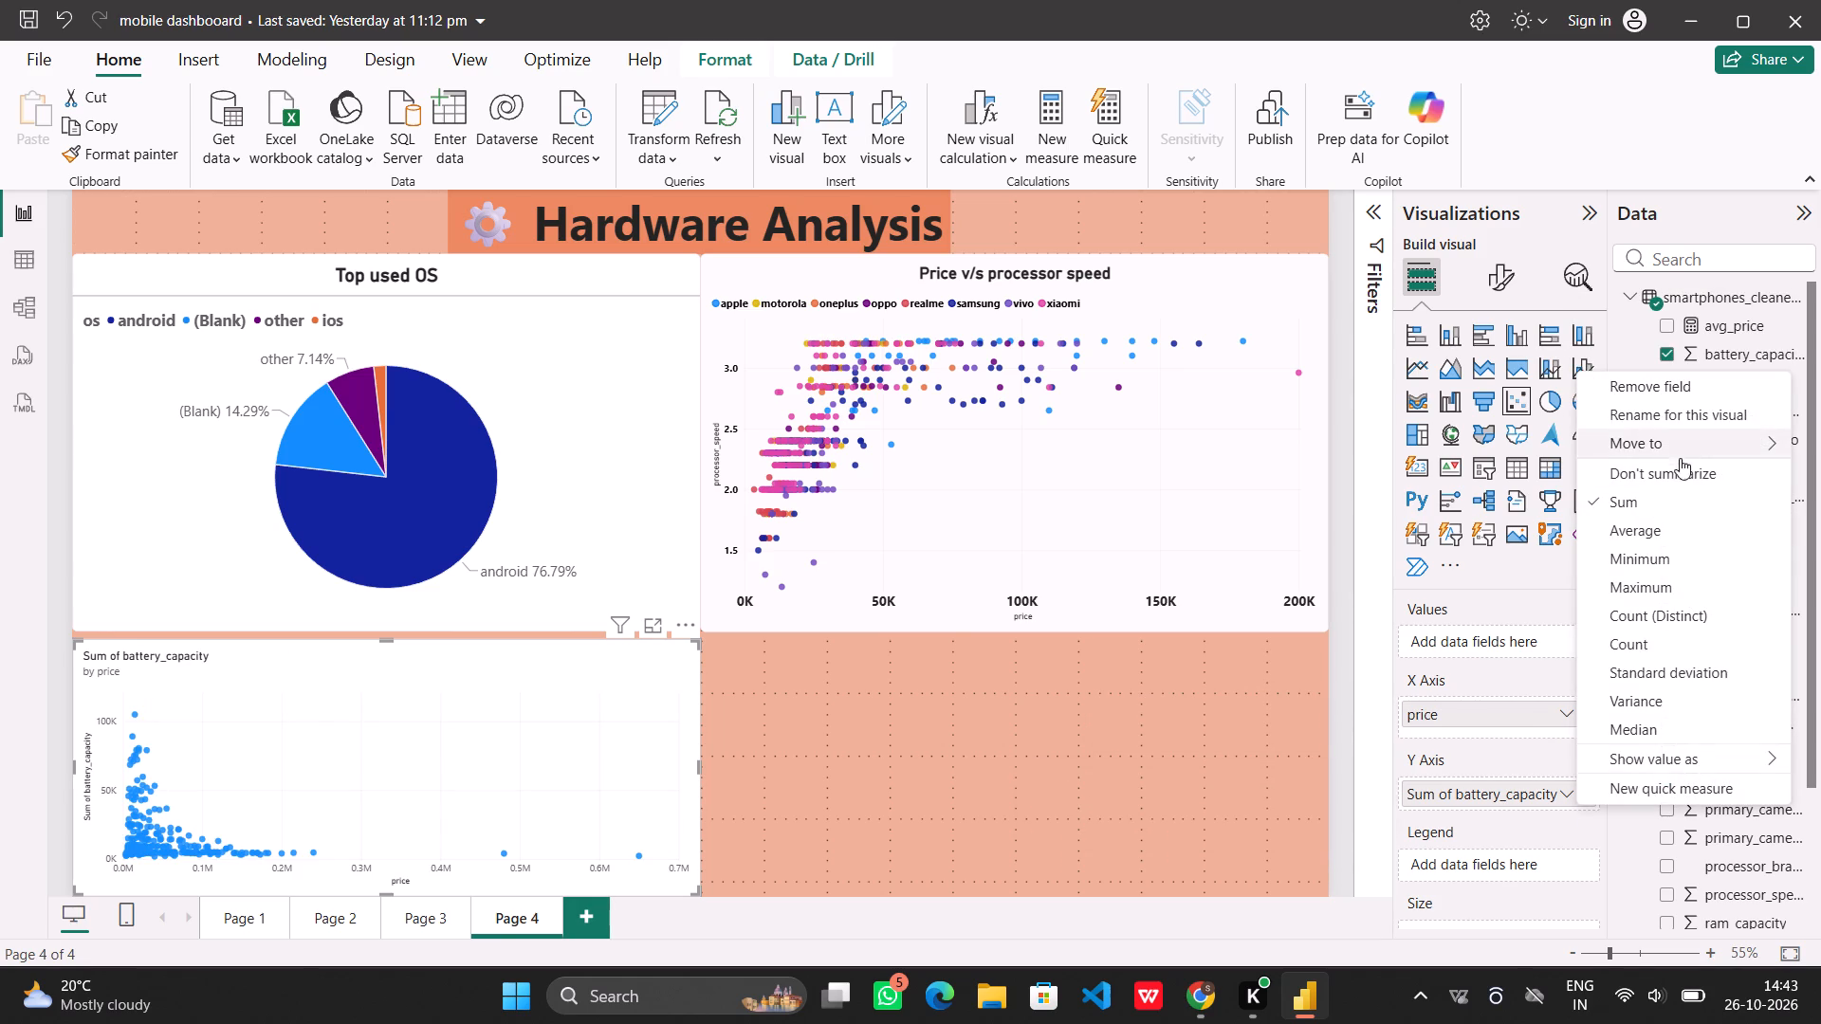
pyautogui.click(1672, 474)
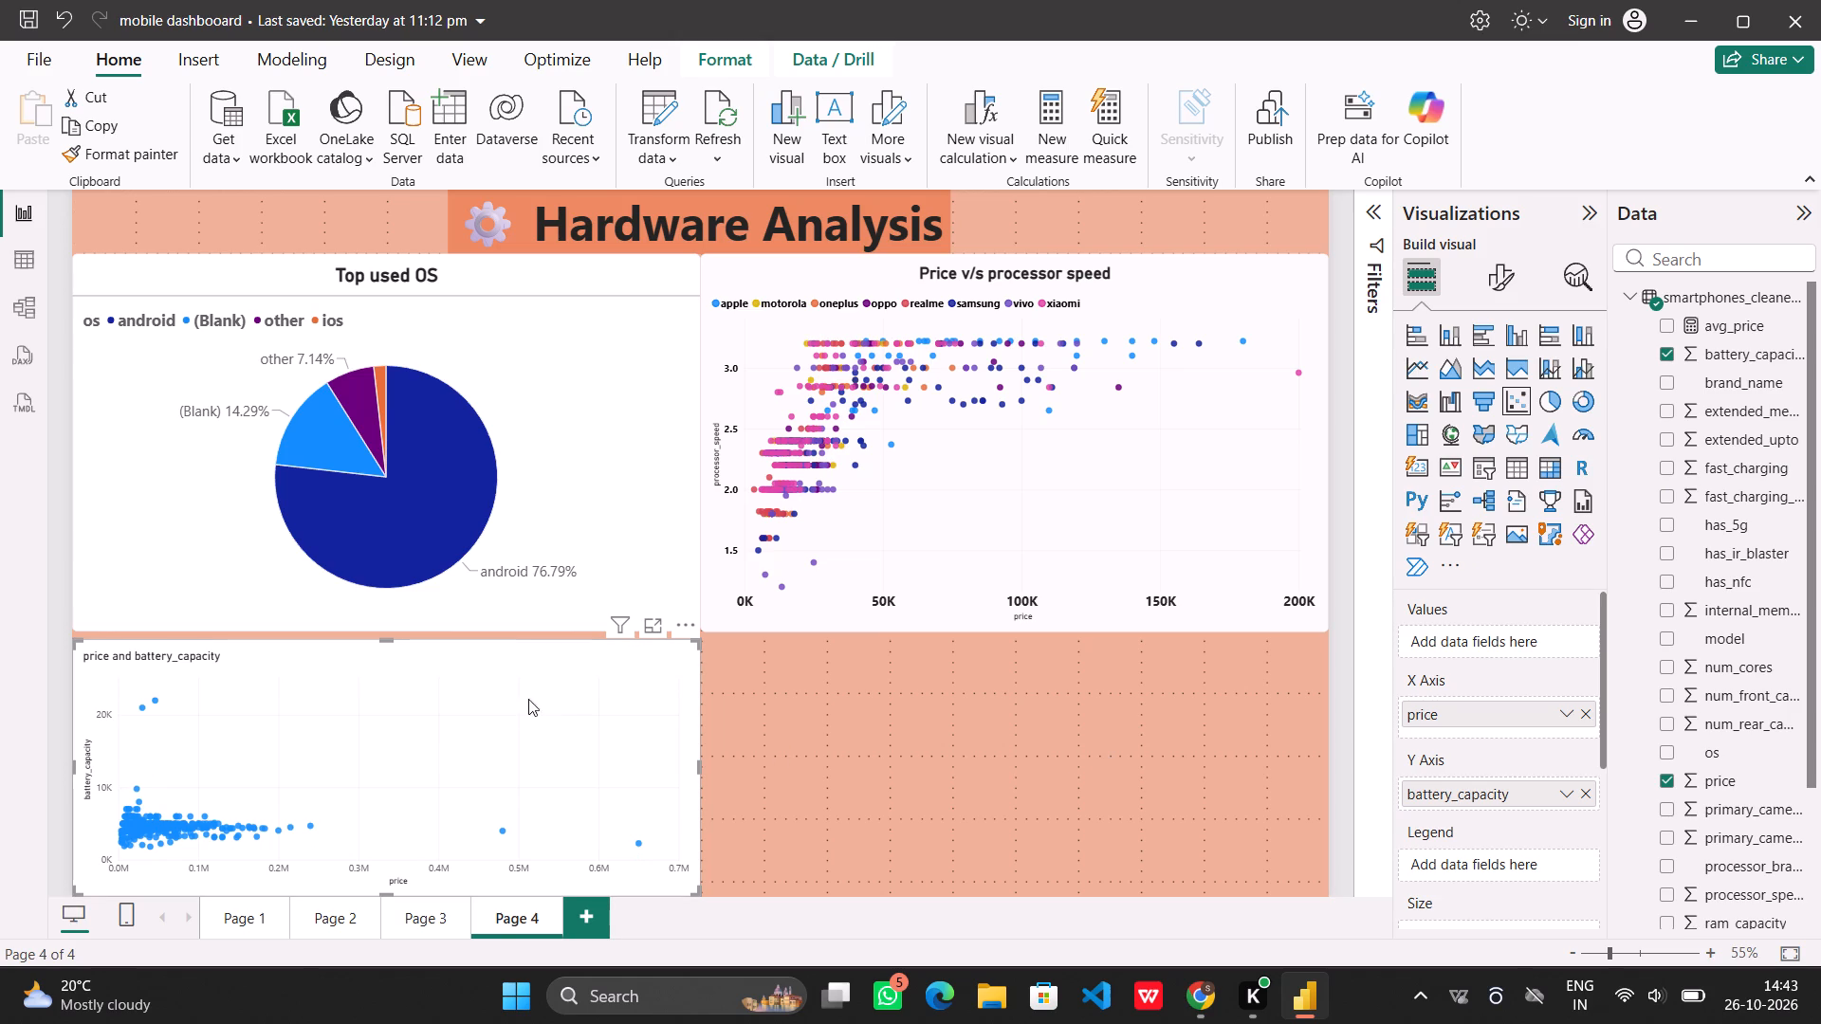
# Filter the new scatter chart to items whose battery_capacity is less than 10000.
pyautogui.click(491, 704)
pyautogui.click(1372, 215)
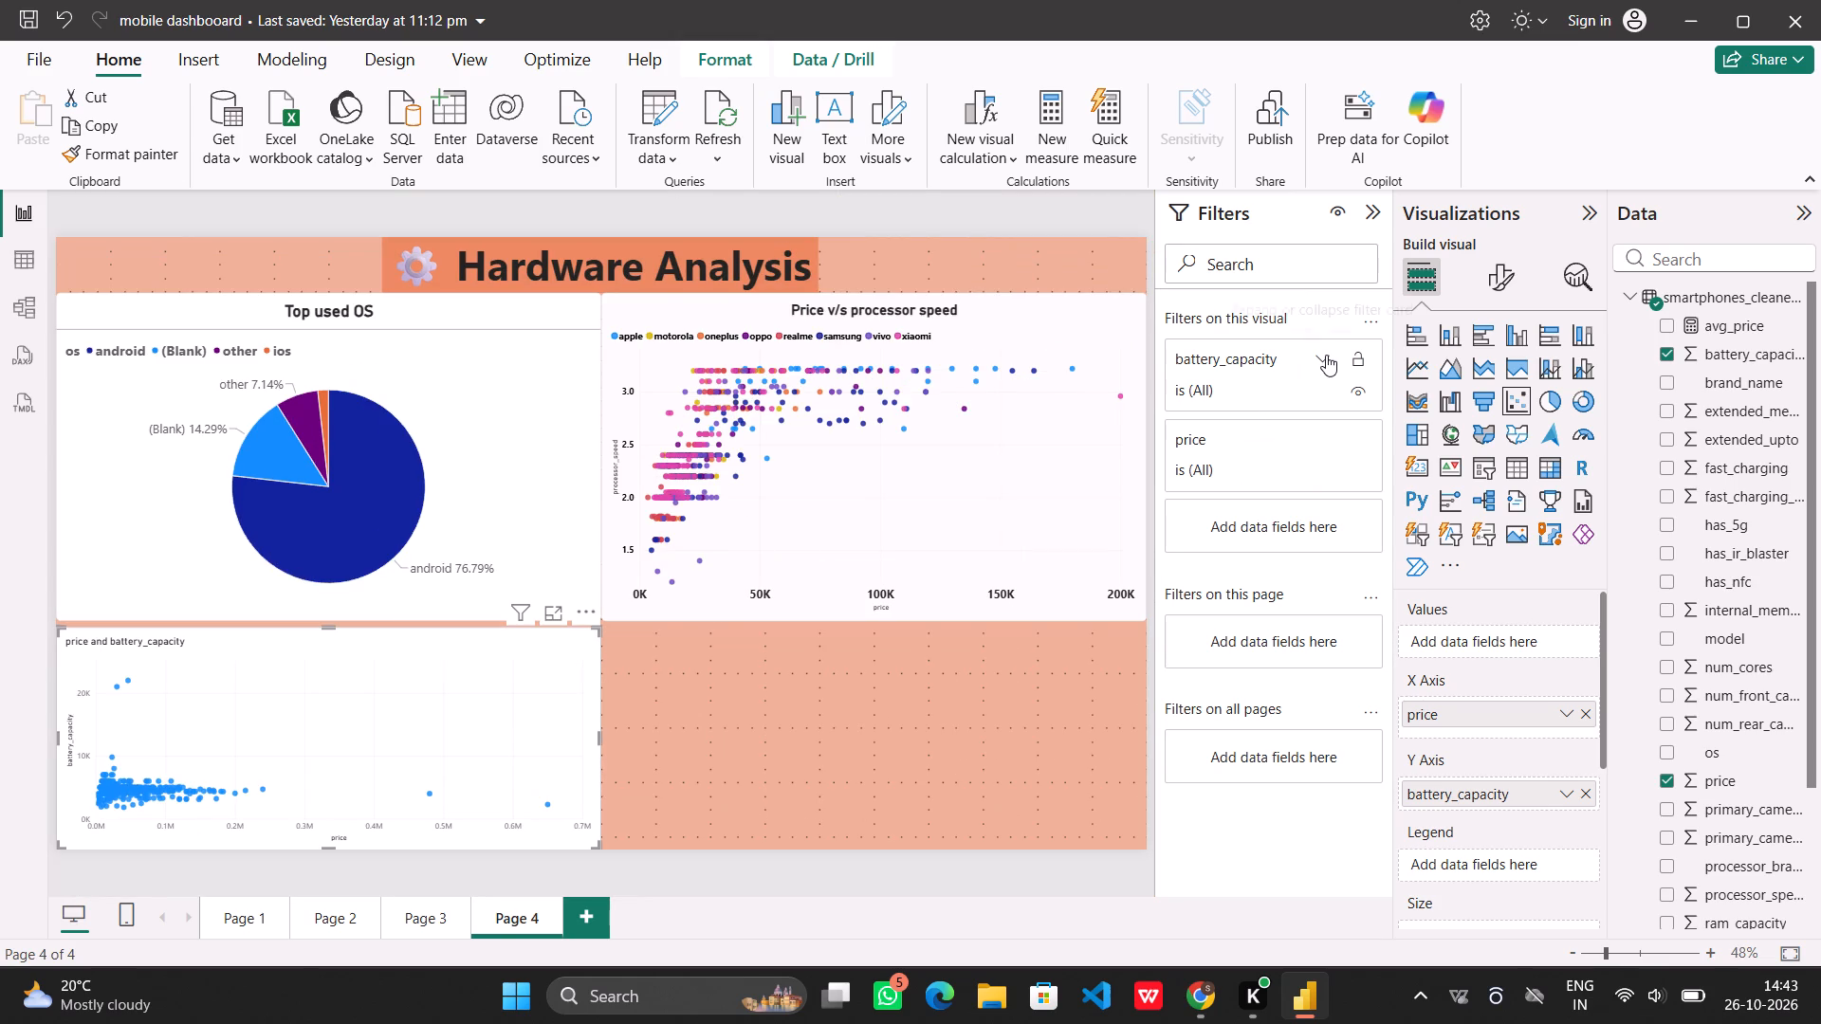
pyautogui.click(1326, 355)
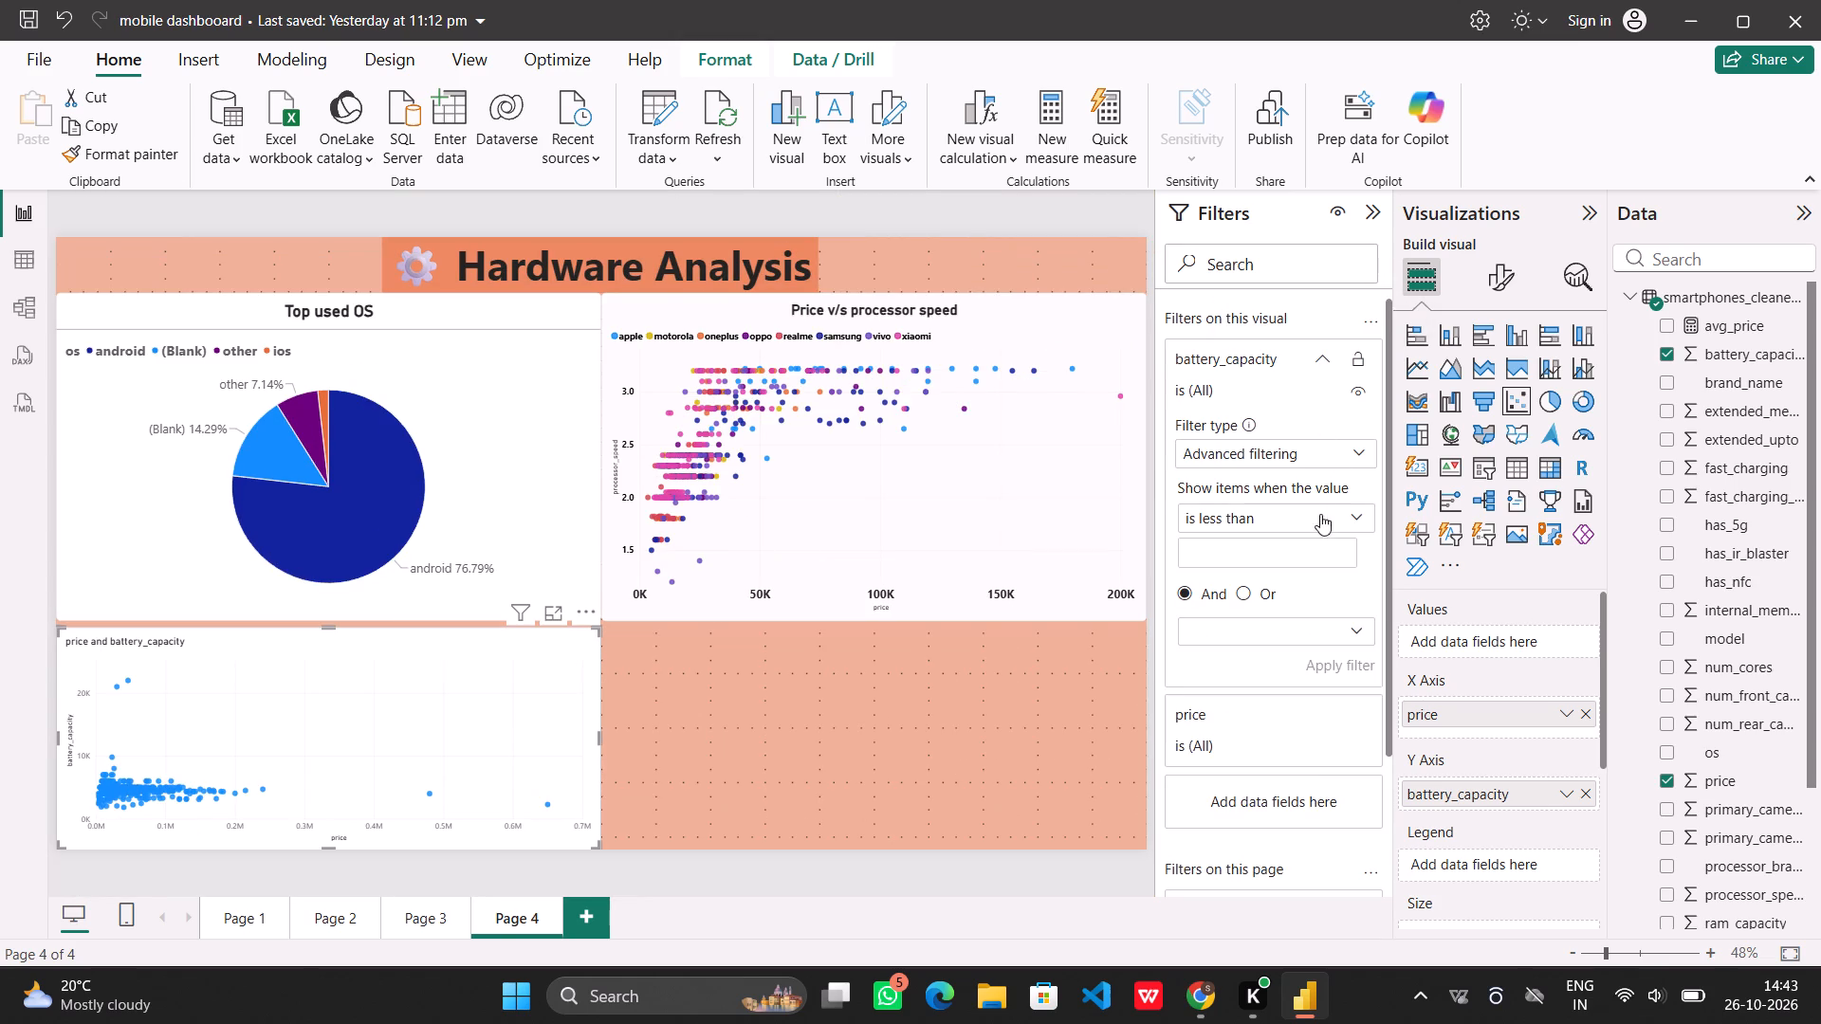
pyautogui.click(1259, 545)
pyautogui.write('10000')
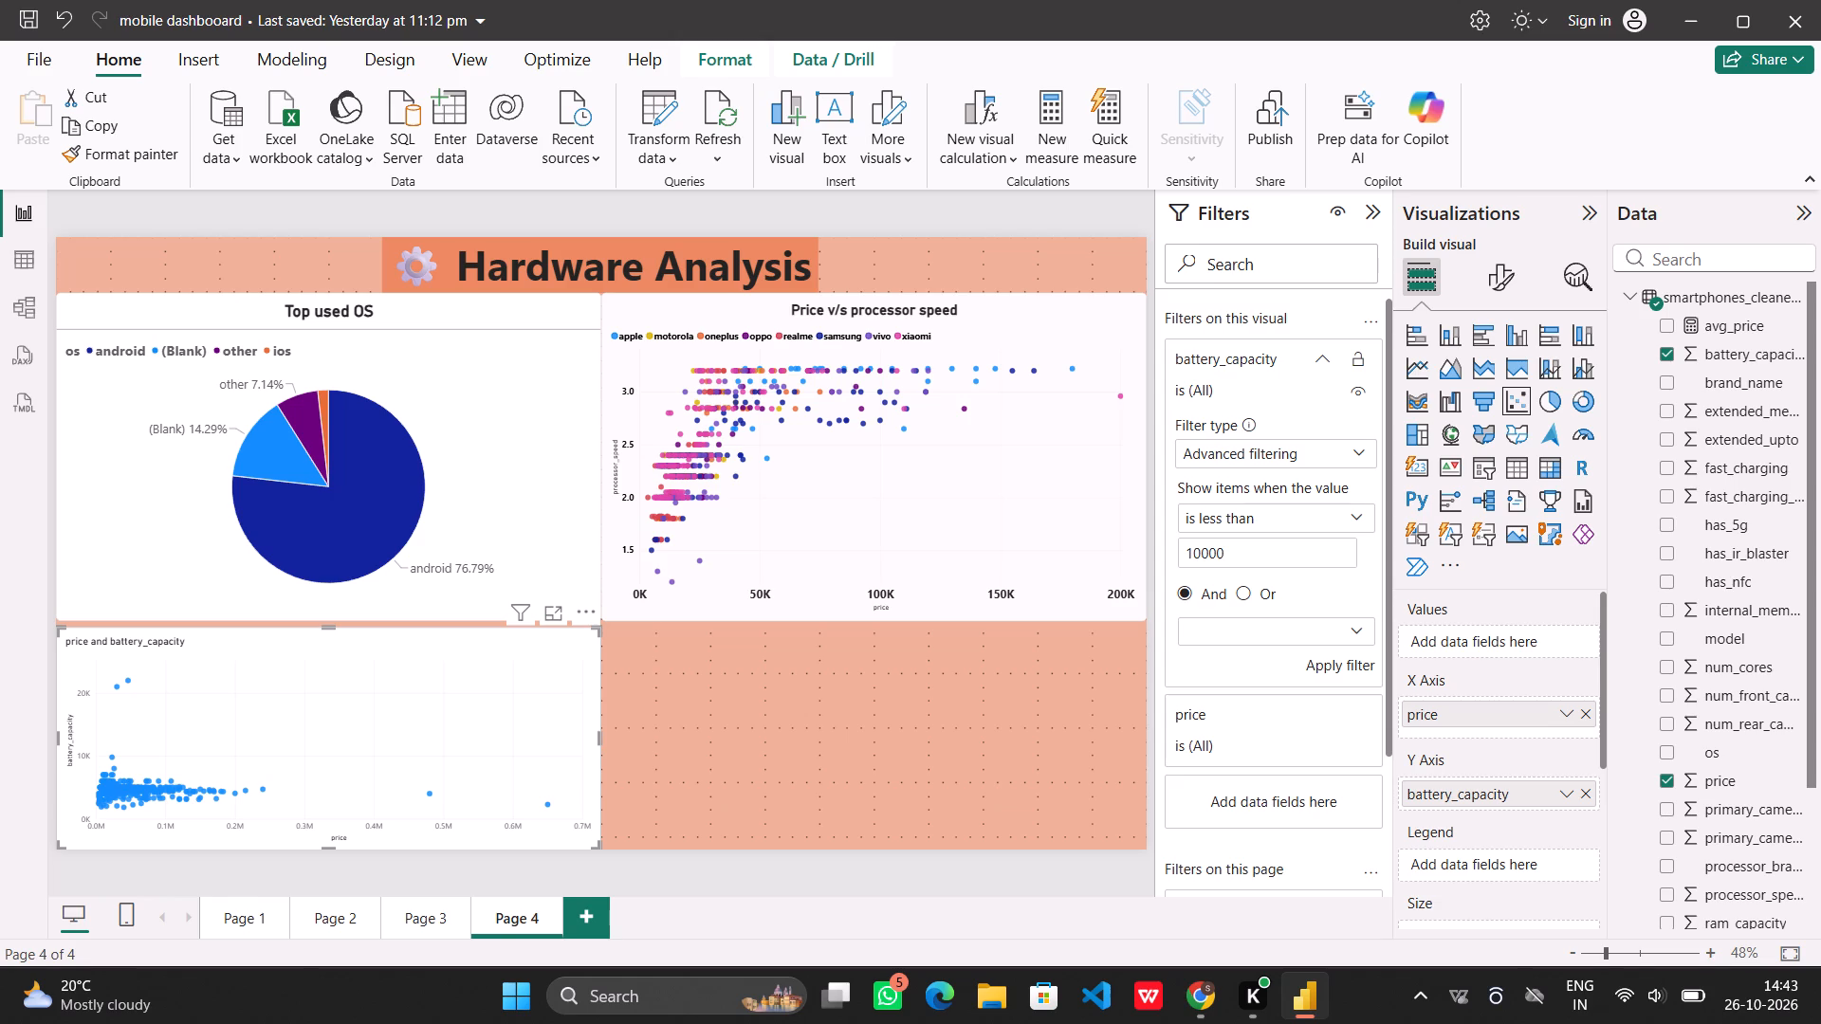
pyautogui.click(1339, 656)
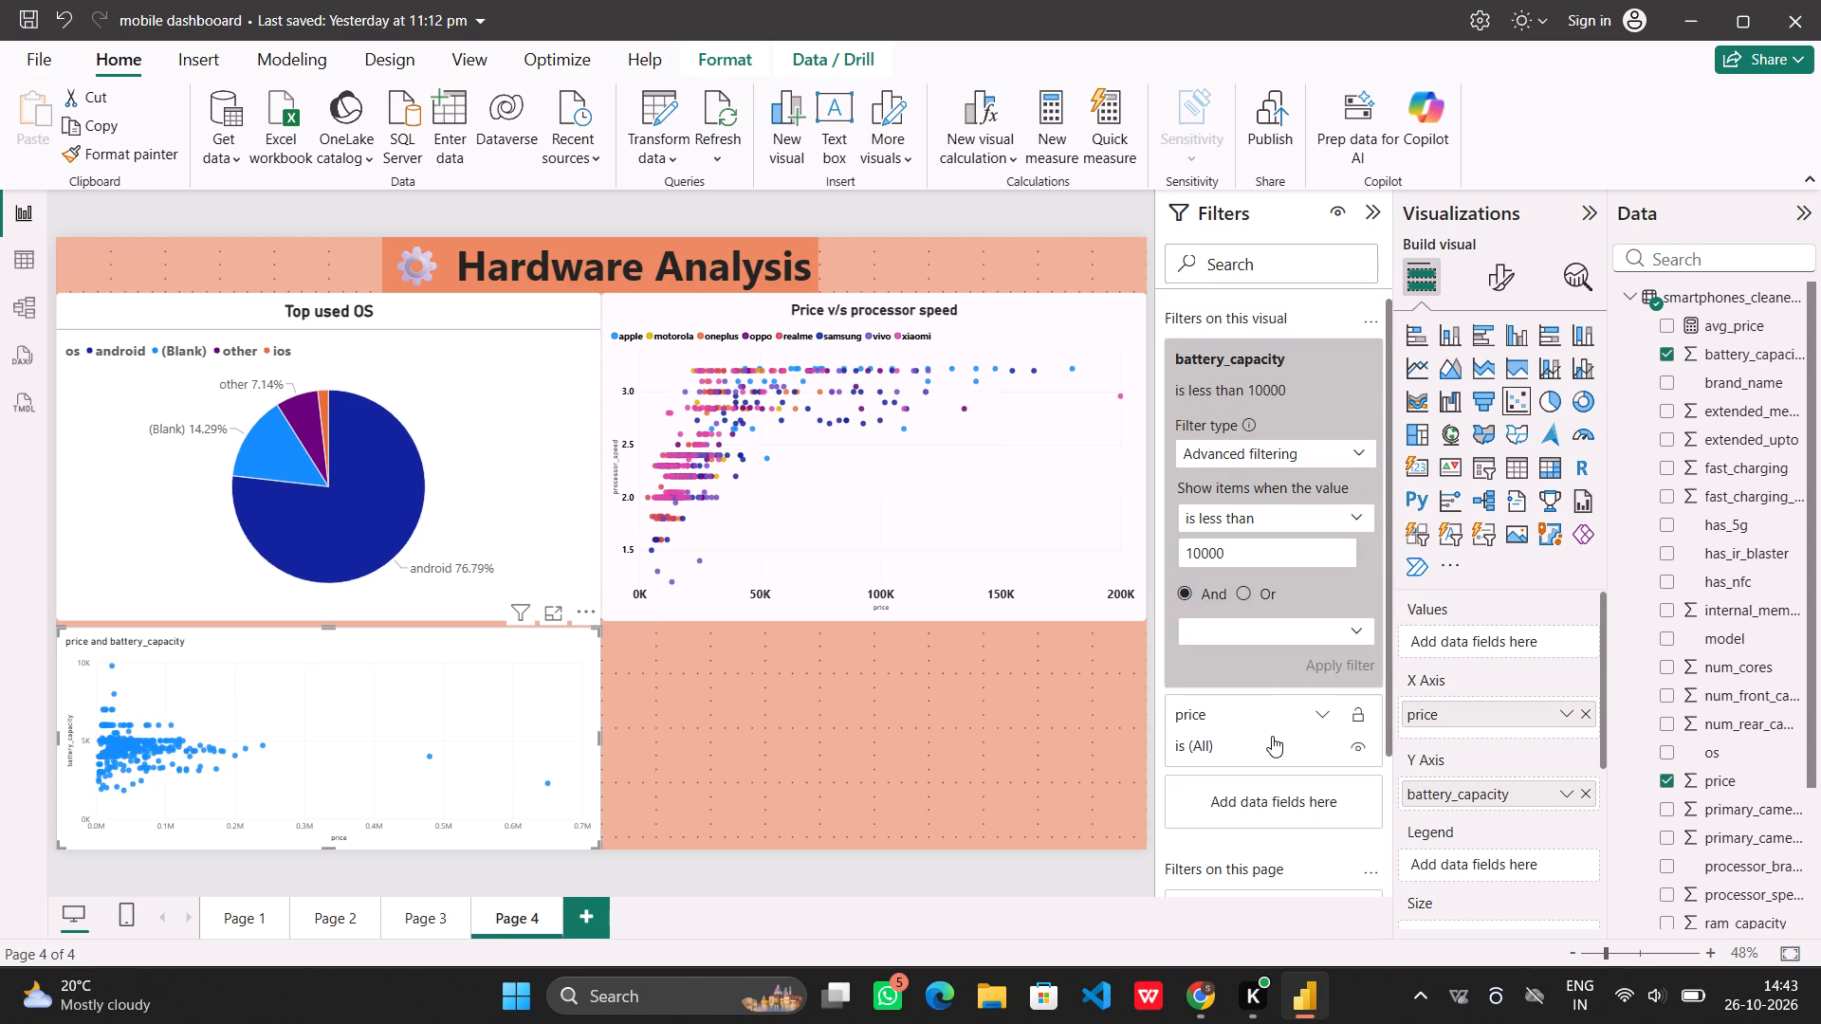
# Filter the new scatter chart to items whose price is less than 200000.
pyautogui.click(1320, 715)
pyautogui.scroll(-3, 1320, 715)
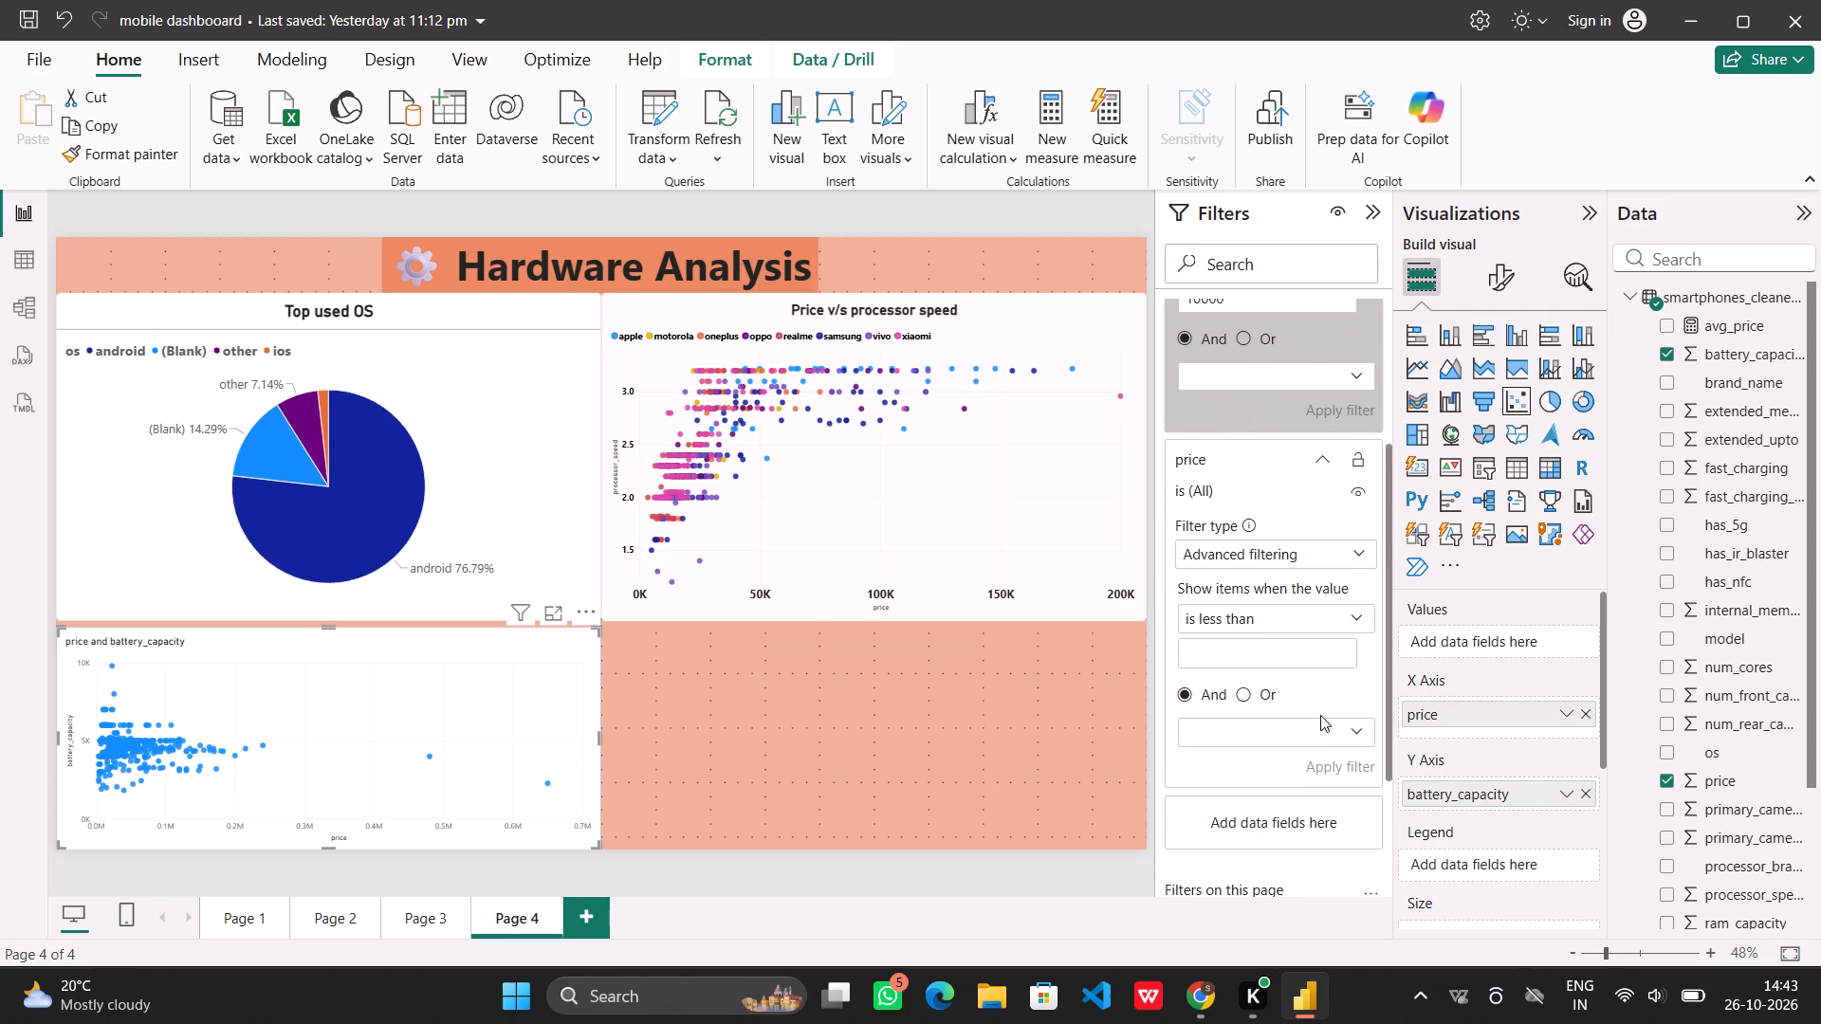
pyautogui.click(1331, 613)
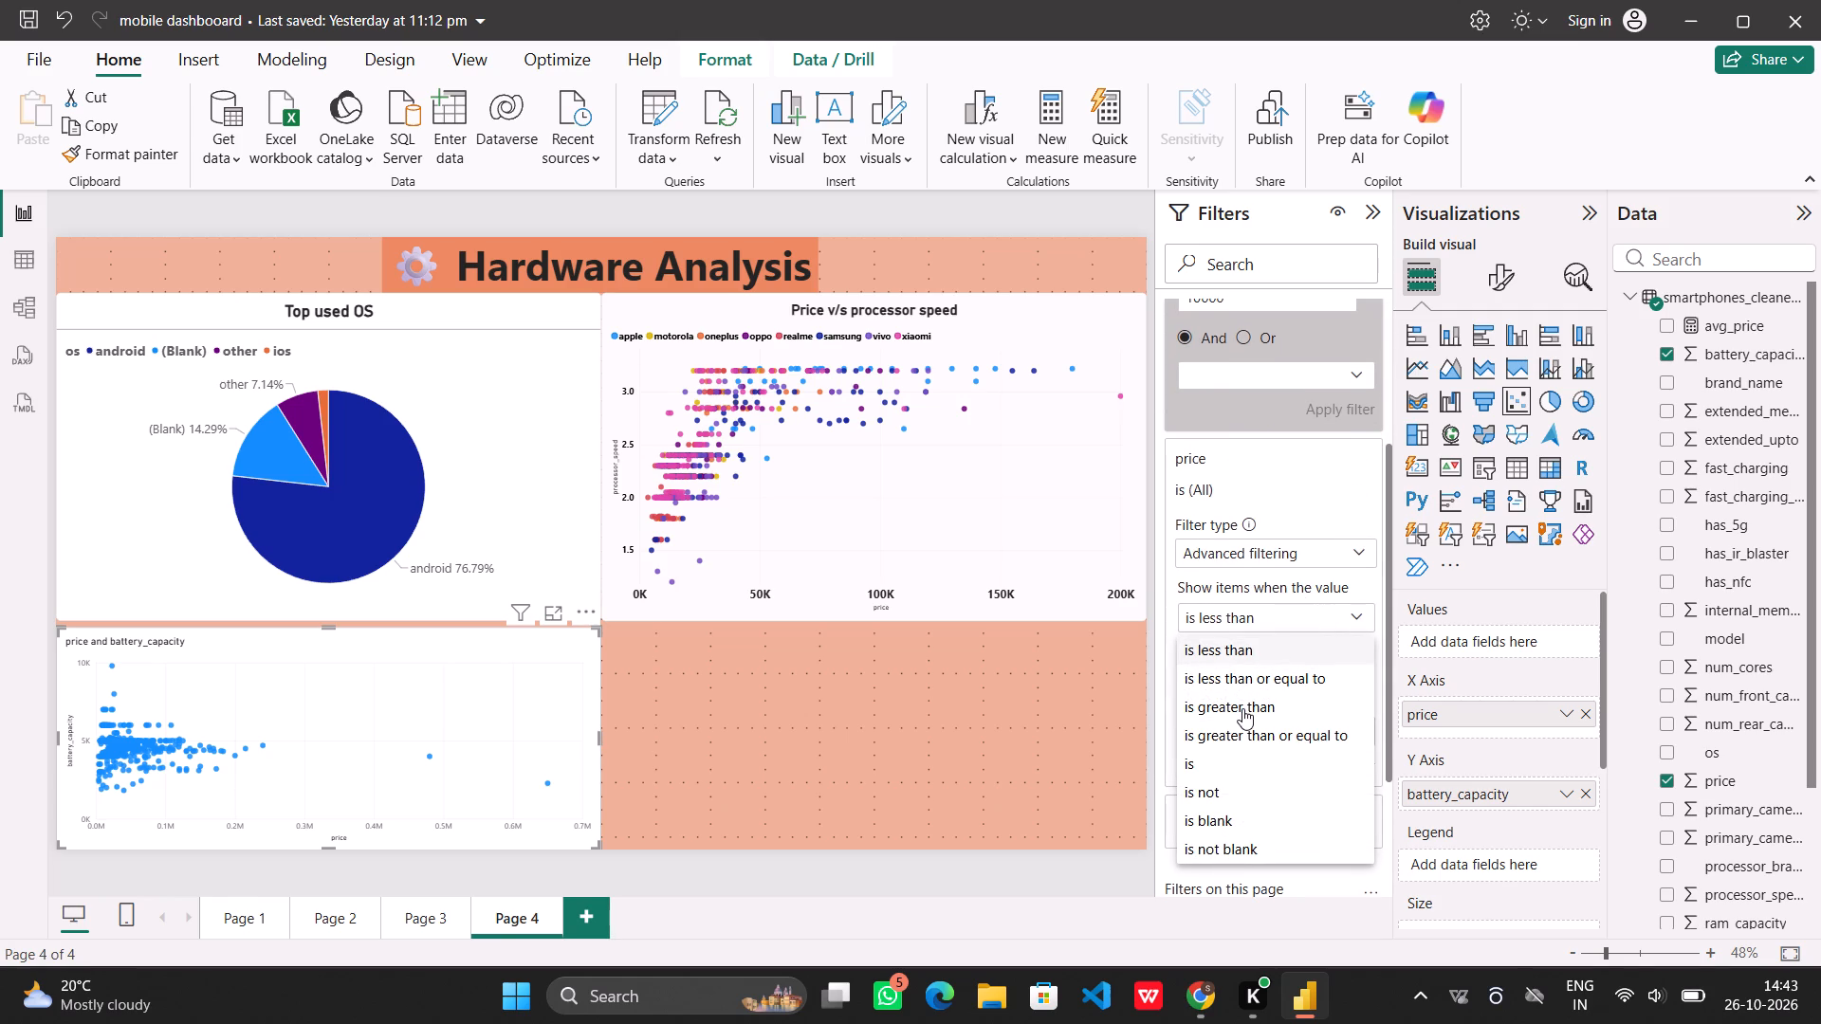
pyautogui.click(1259, 651)
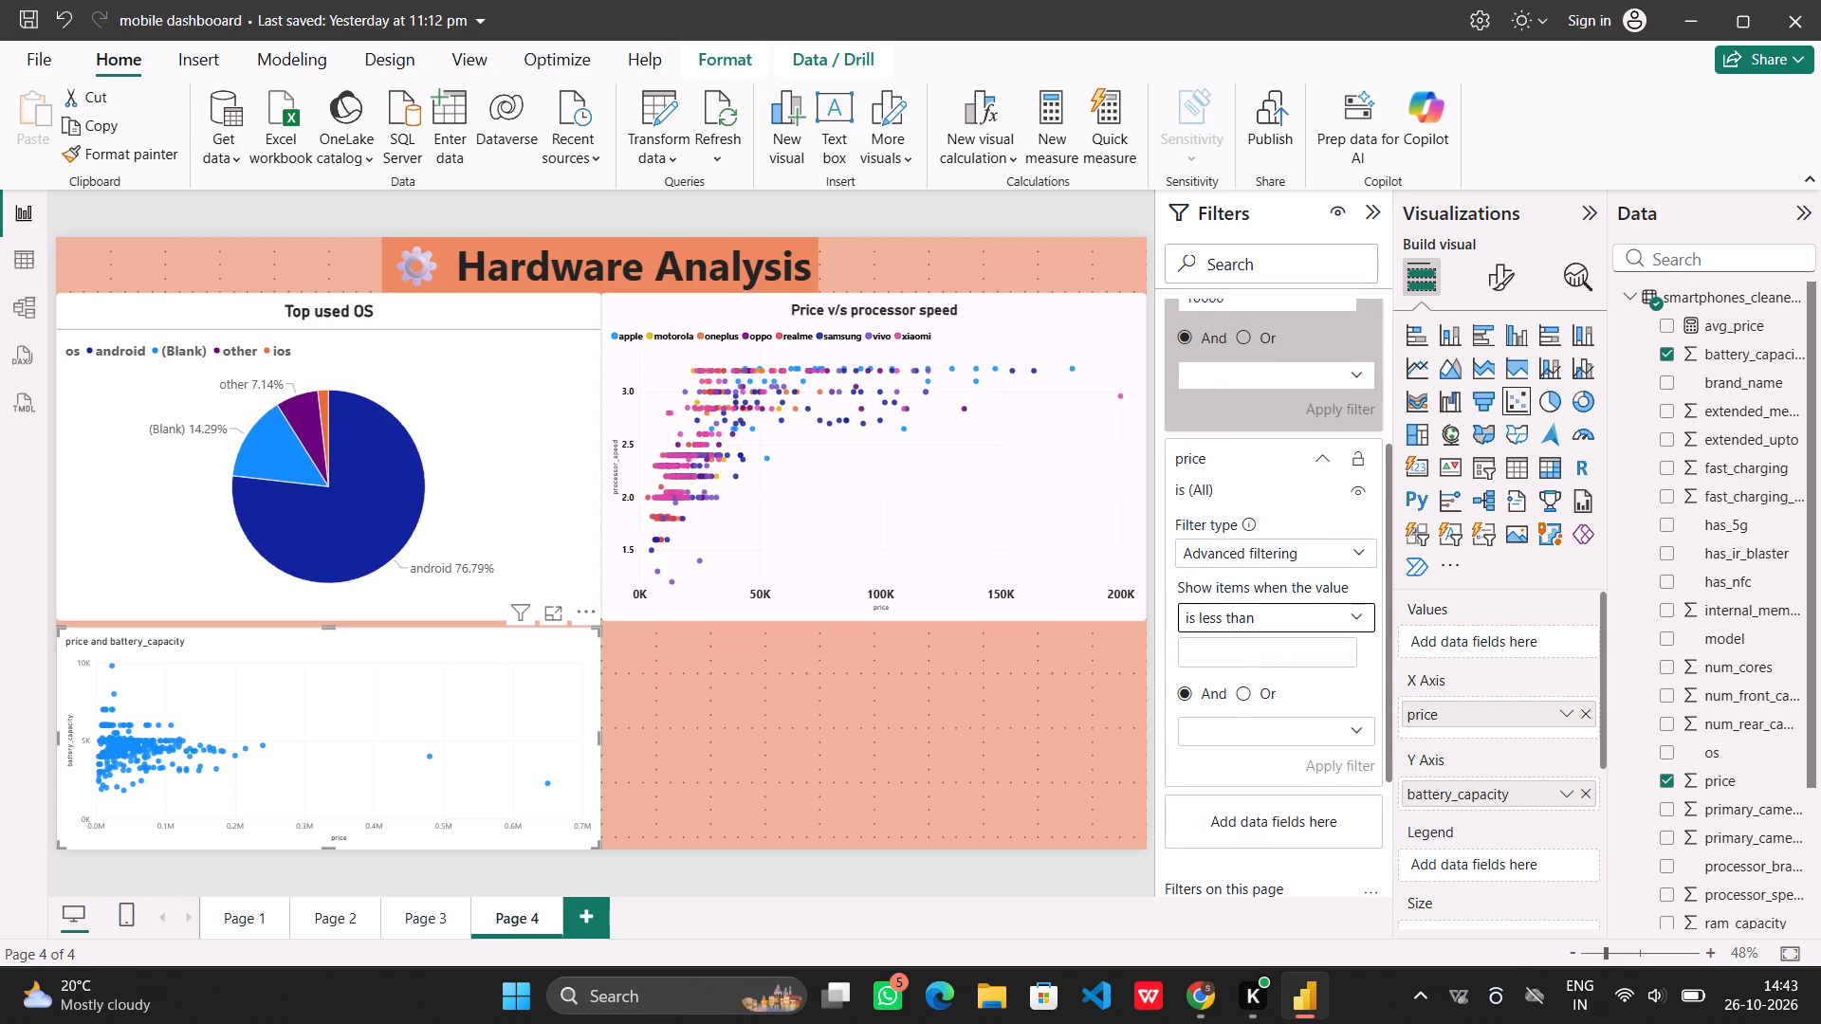
pyautogui.click(1263, 658)
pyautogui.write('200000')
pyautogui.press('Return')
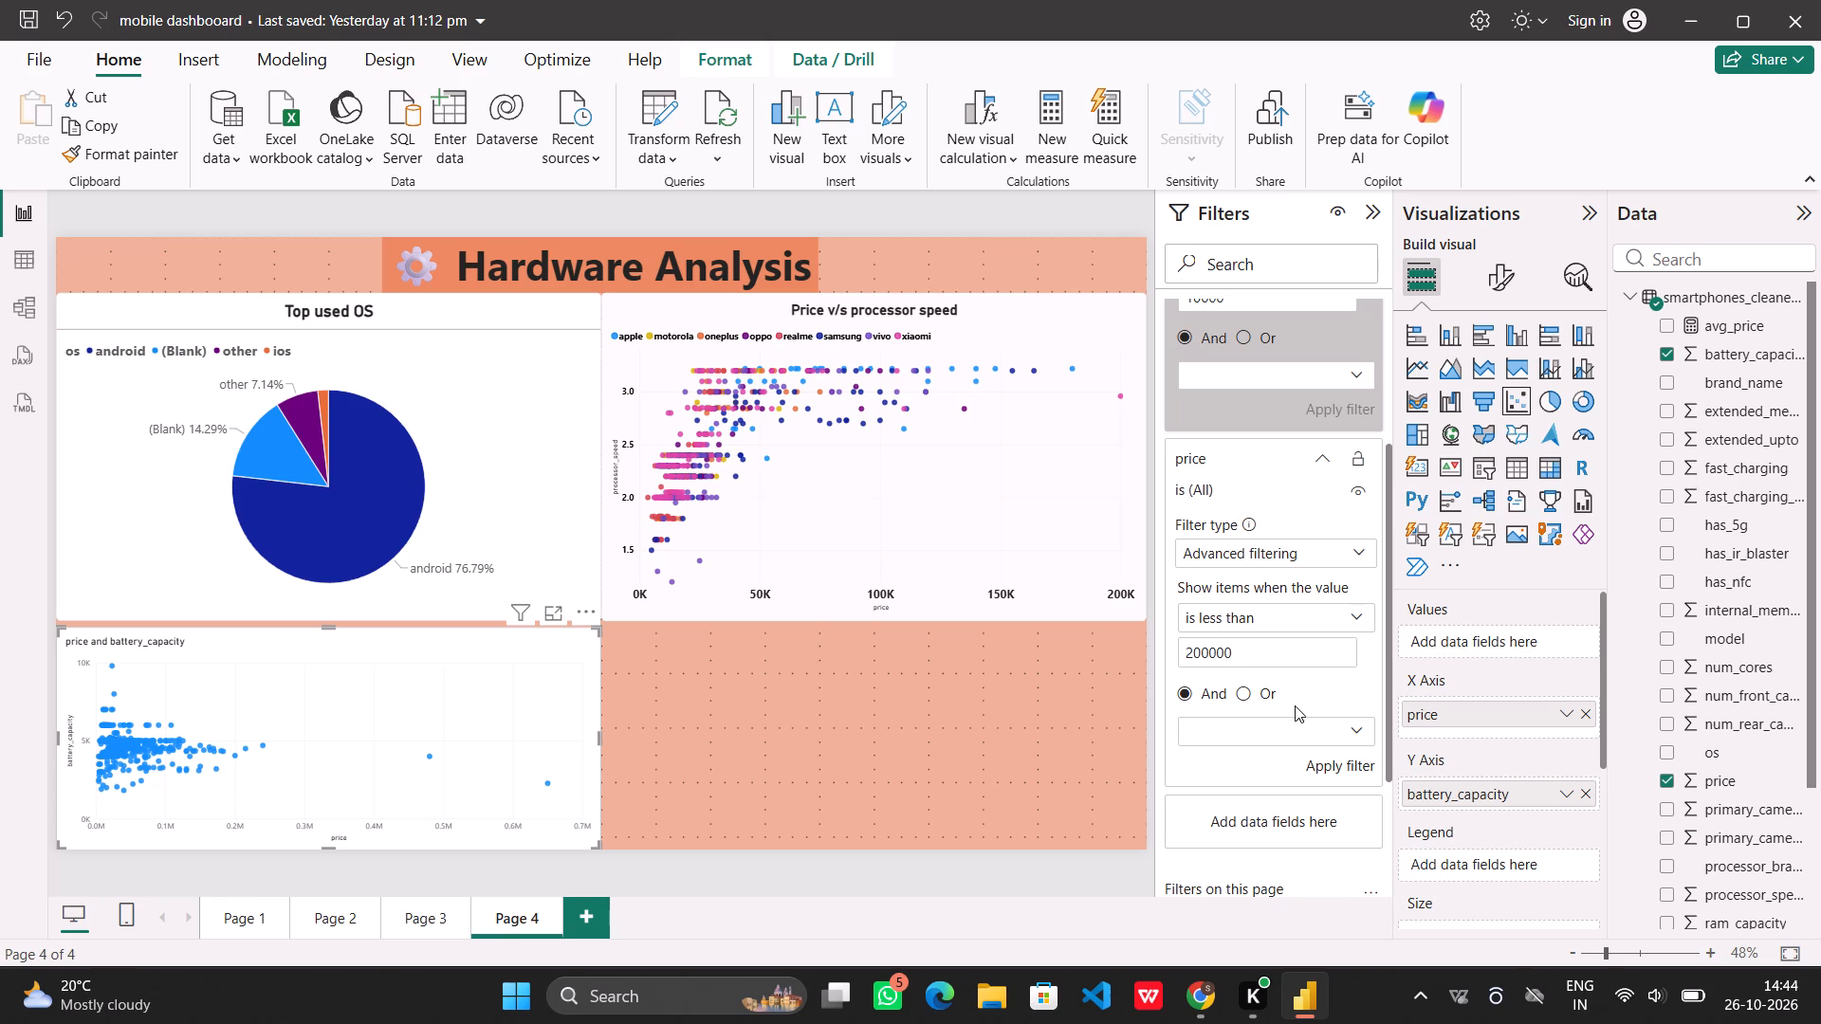
pyautogui.click(1332, 770)
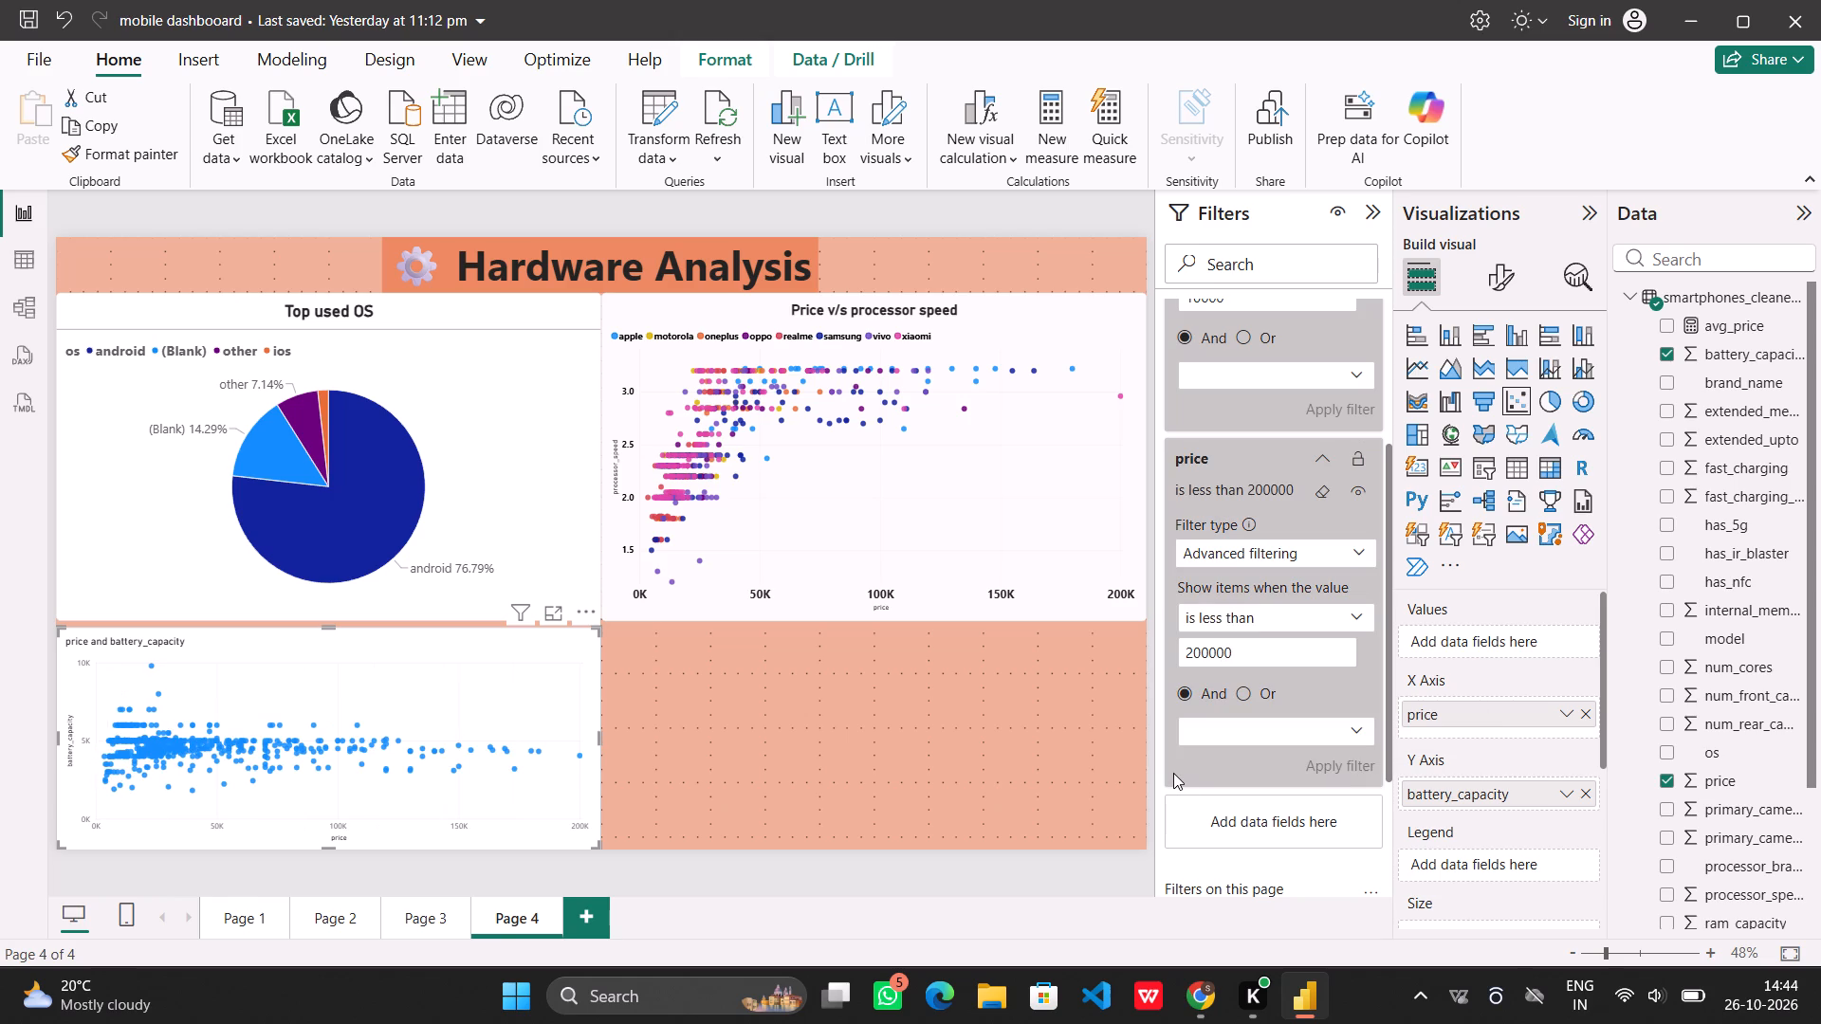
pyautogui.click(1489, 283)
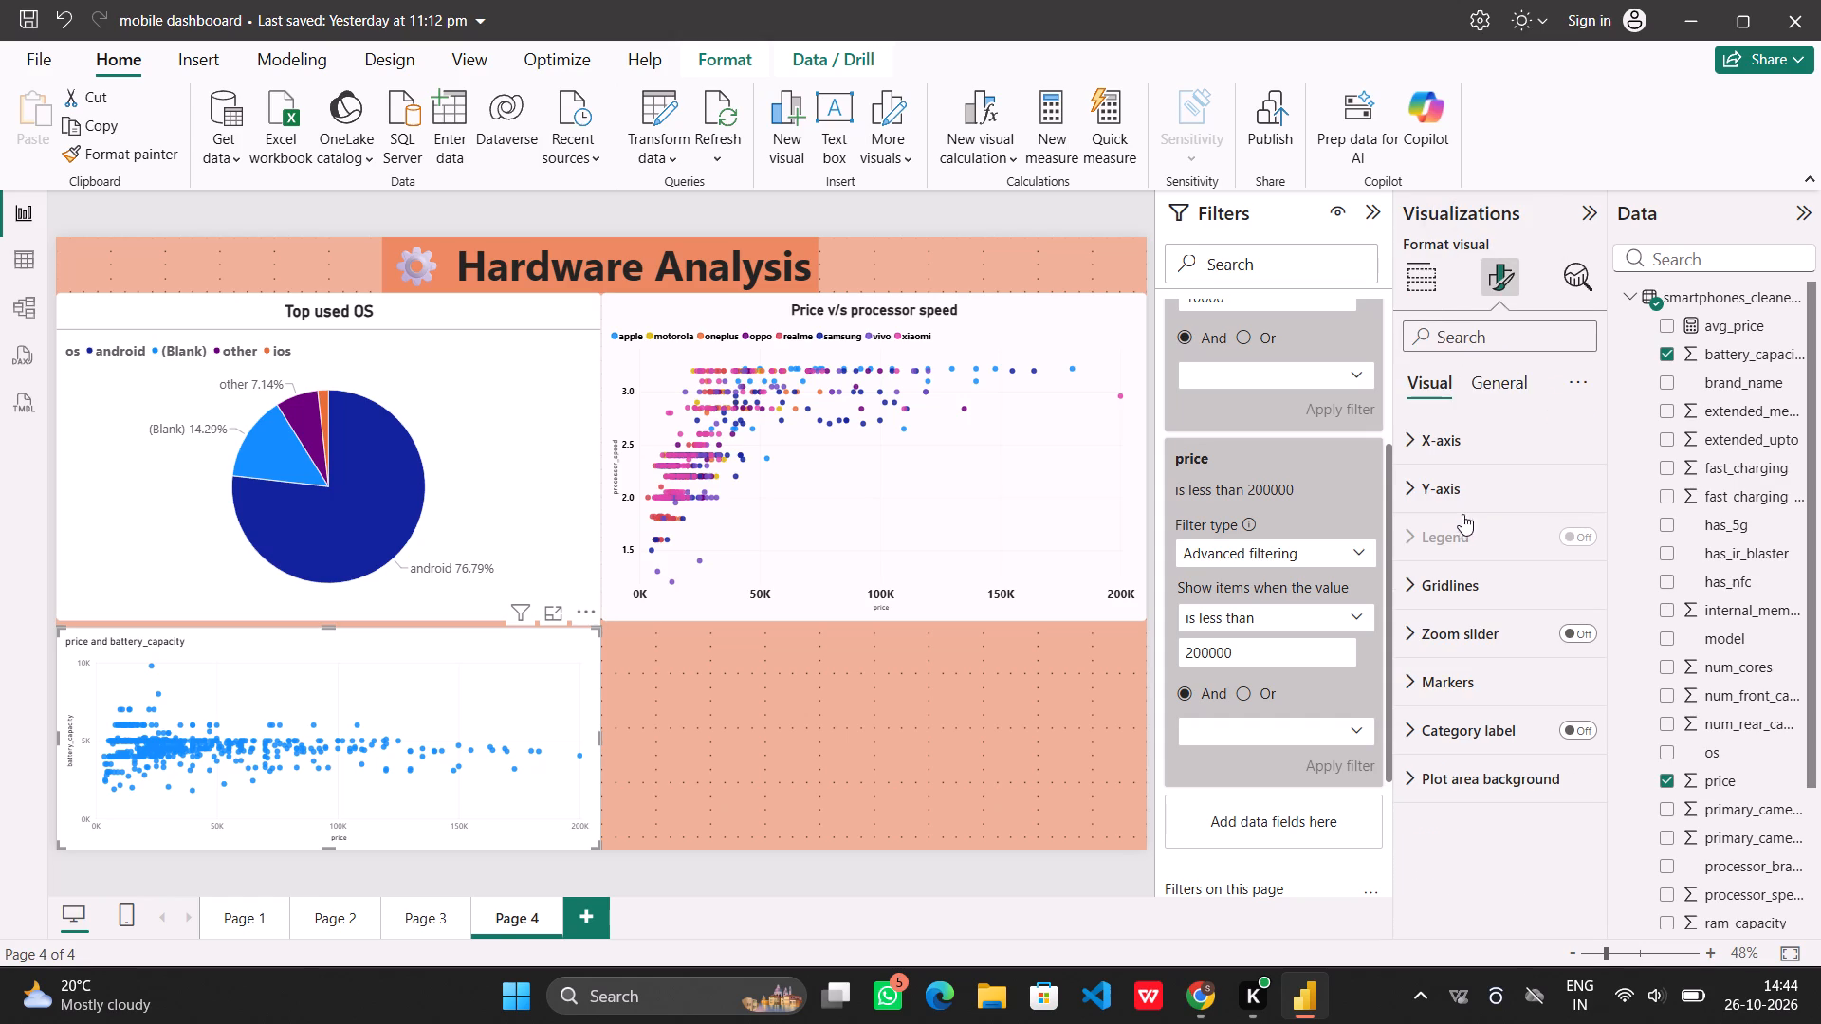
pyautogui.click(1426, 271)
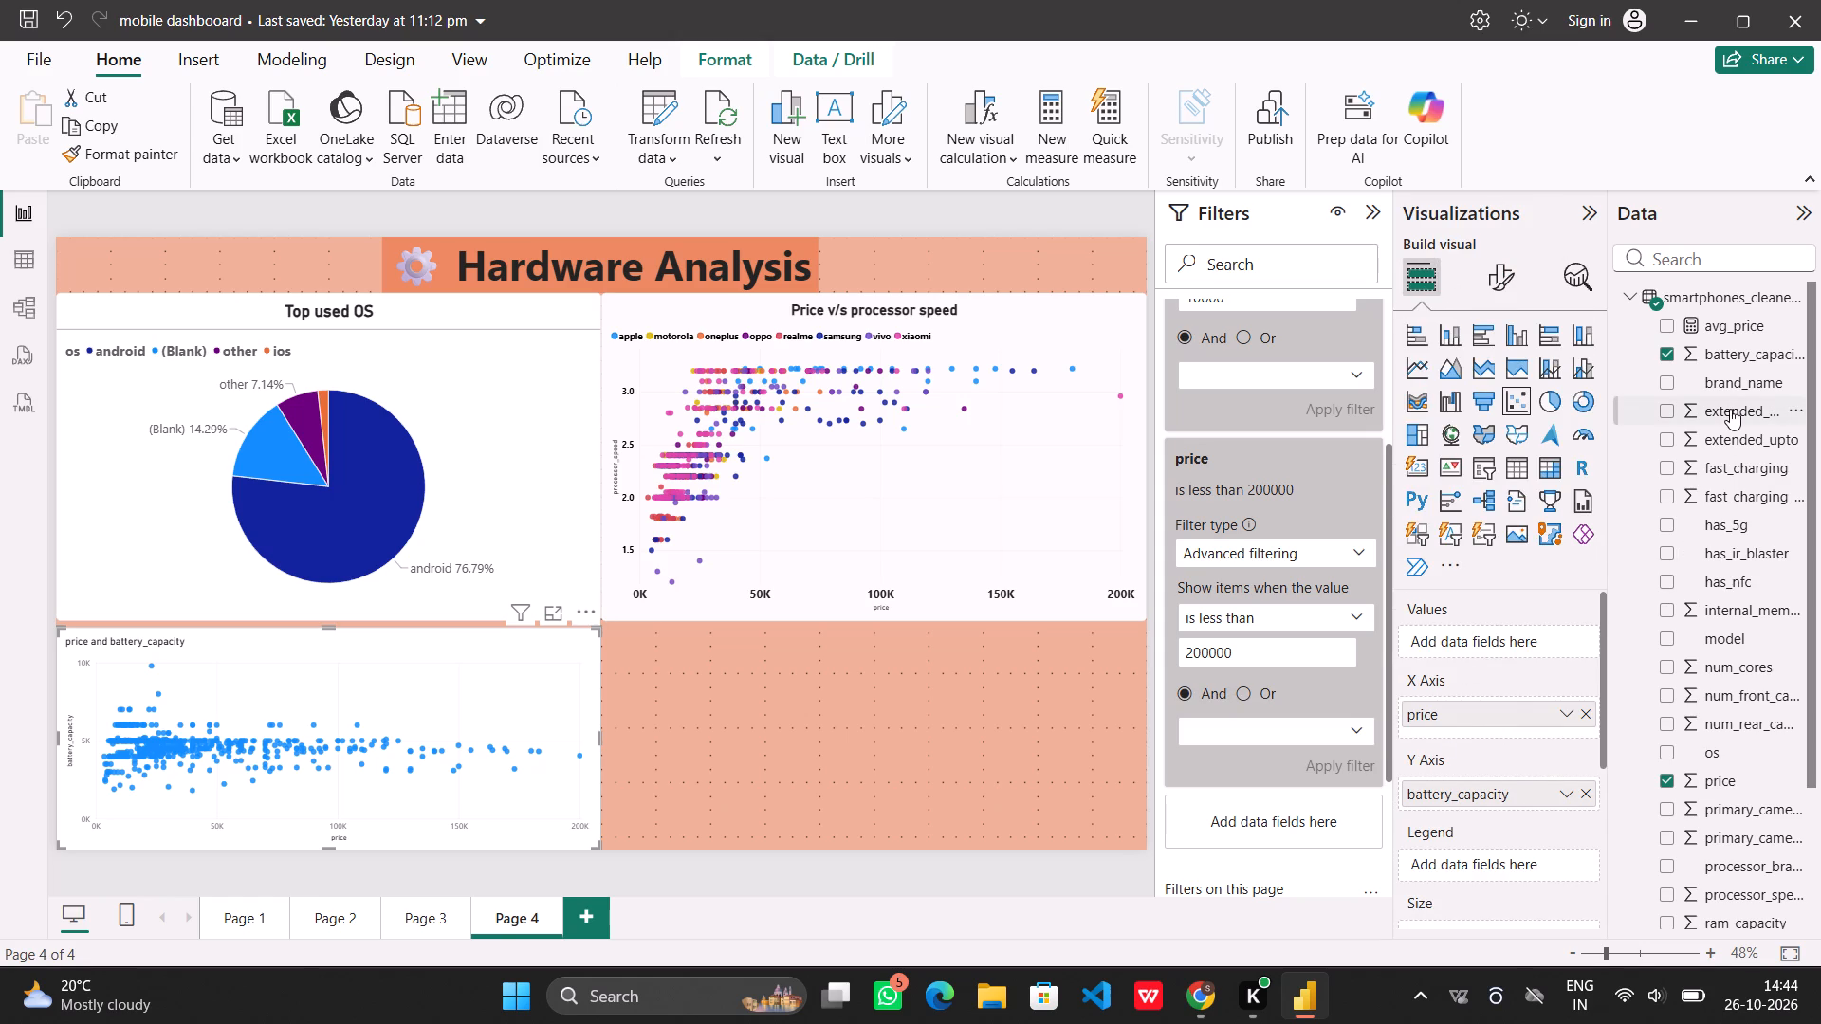
# Add brand_name as the legend of the price and battery_capacity scatter chart.
pyautogui.moveTo(1754, 378); pyautogui.dragTo(1485, 801, button='right')
pyautogui.moveTo(1485, 801); pyautogui.dragTo(1481, 868, button='right')
pyautogui.click(1727, 374)
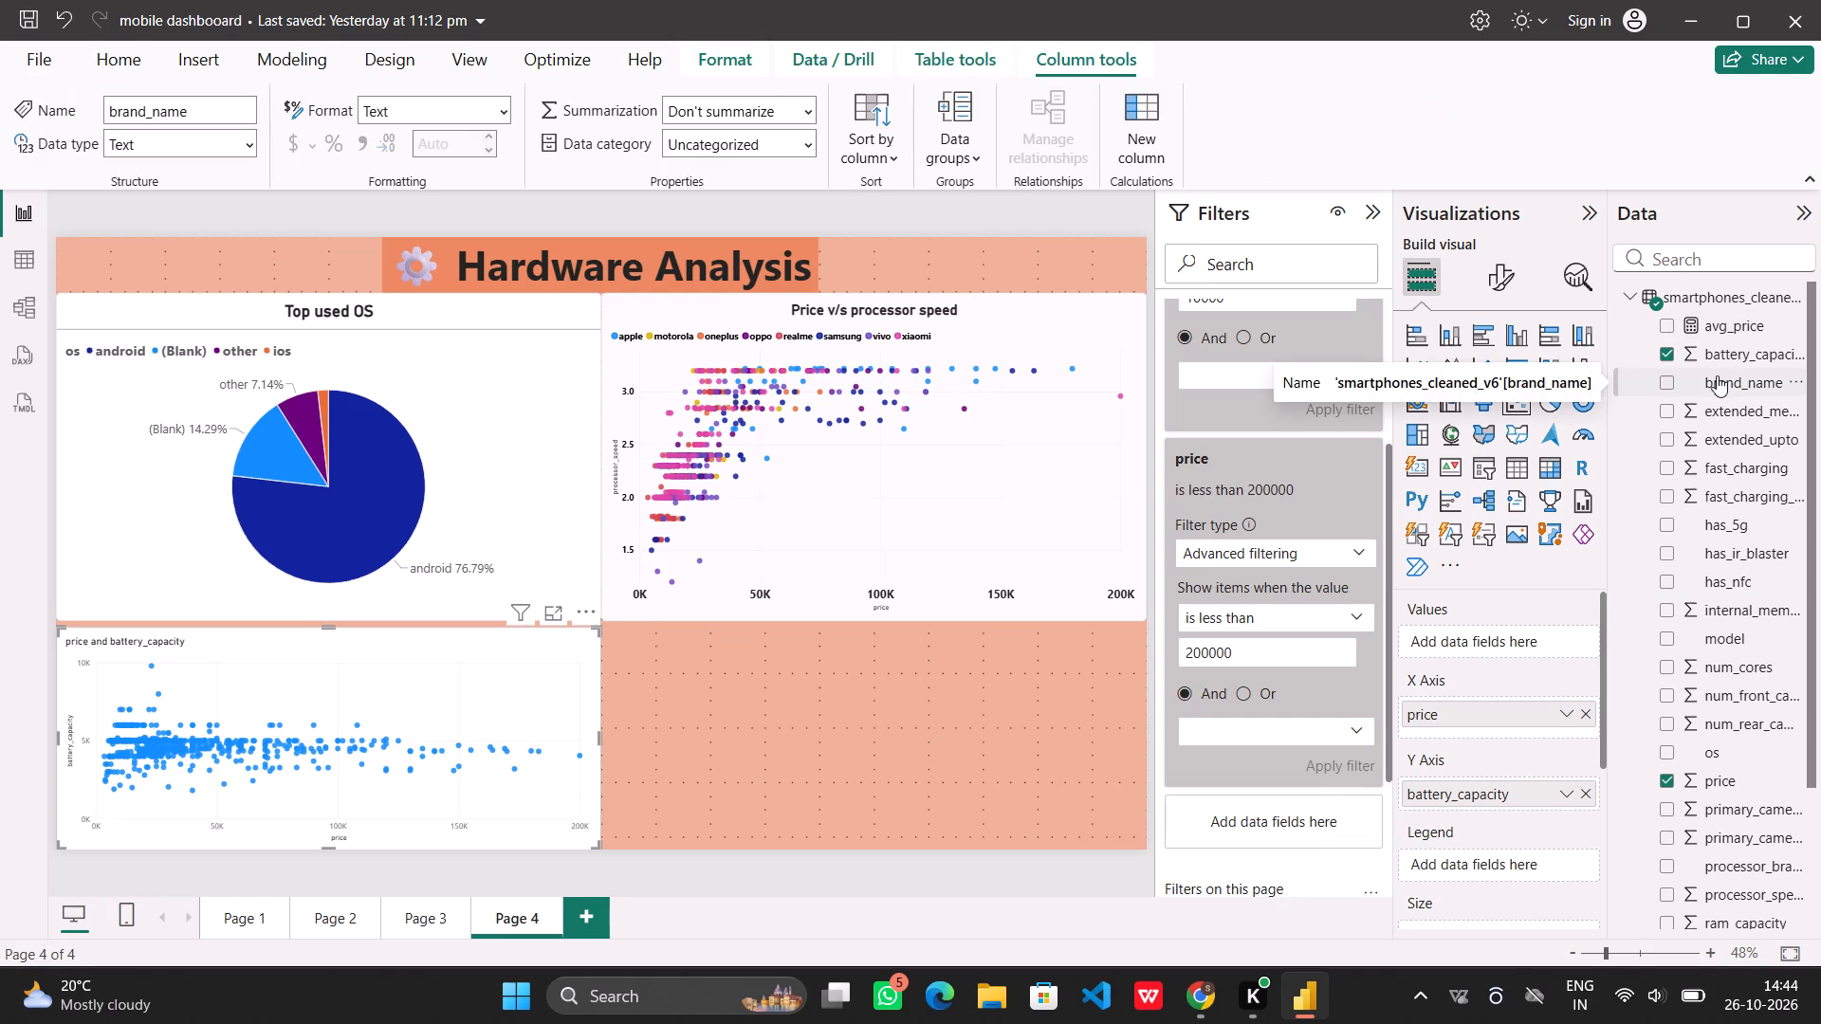
pyautogui.moveTo(1711, 377); pyautogui.dragTo(1696, 395)
pyautogui.moveTo(1696, 395); pyautogui.dragTo(1505, 856)
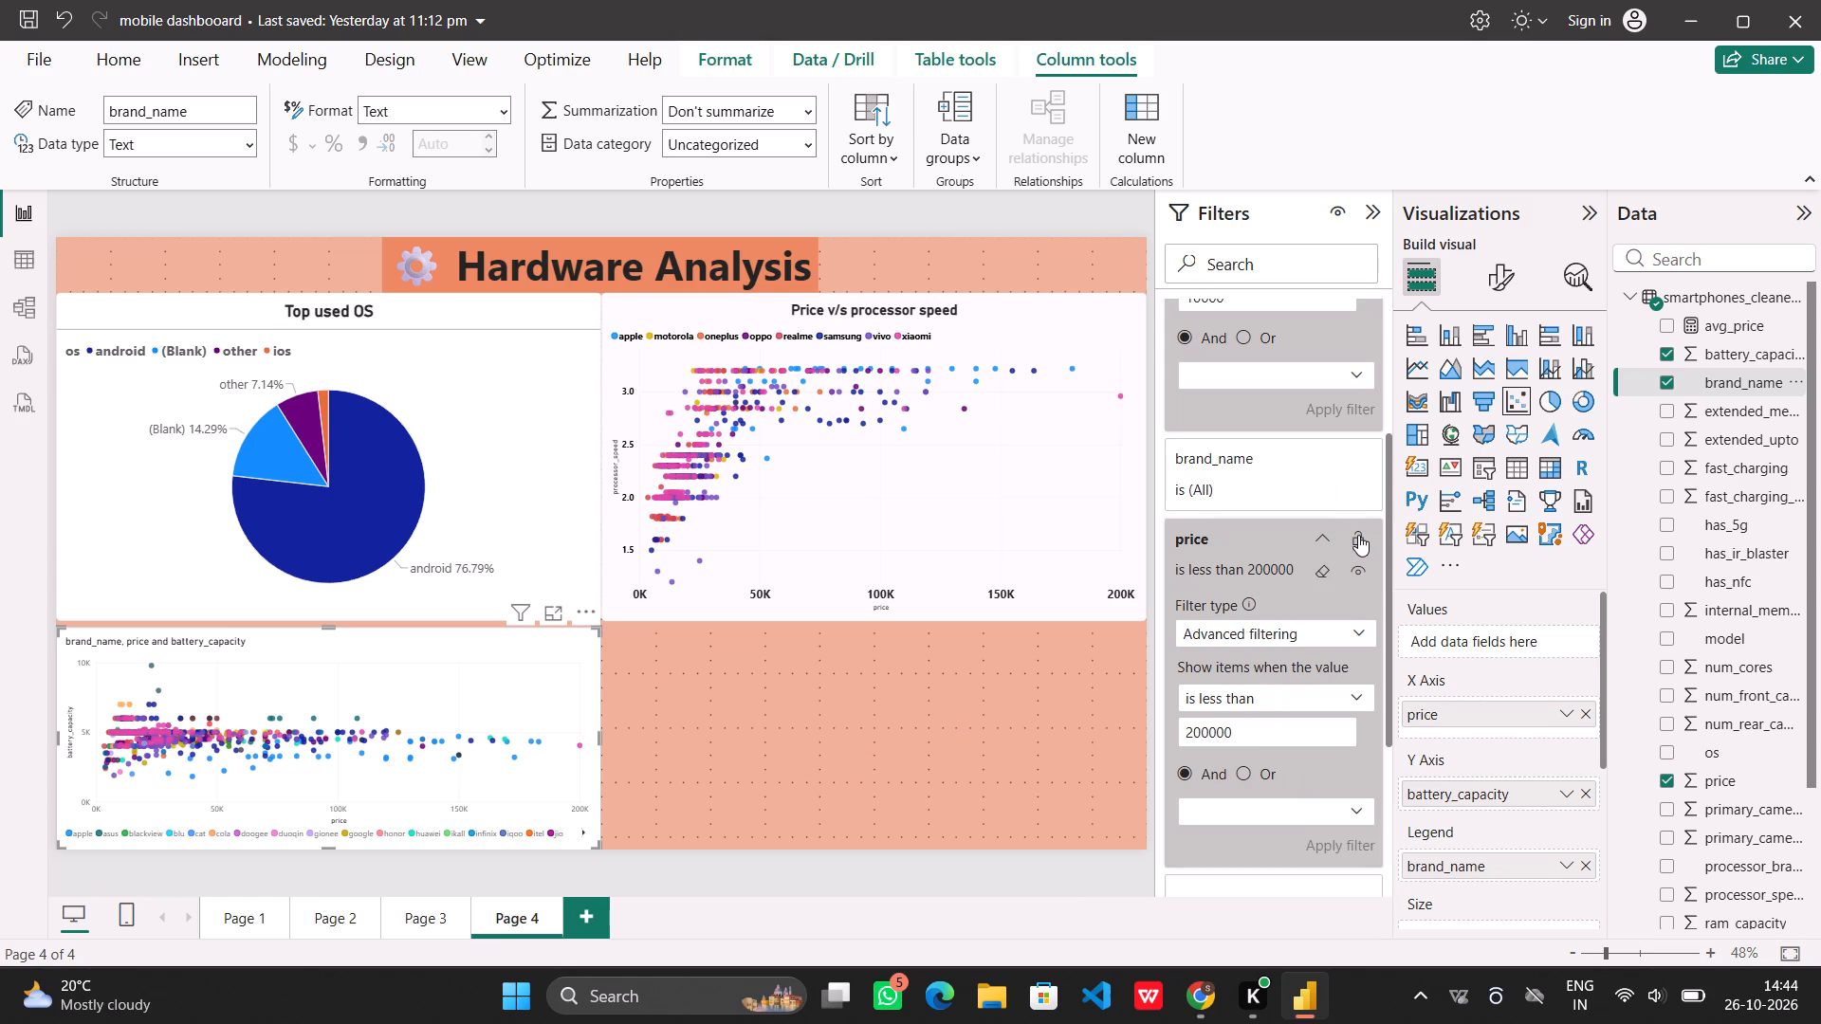
# Lock the price filter of the battery capacity chart and collapse its price and battery_capacity filter cards.
pyautogui.click(1358, 535)
pyautogui.click(1327, 538)
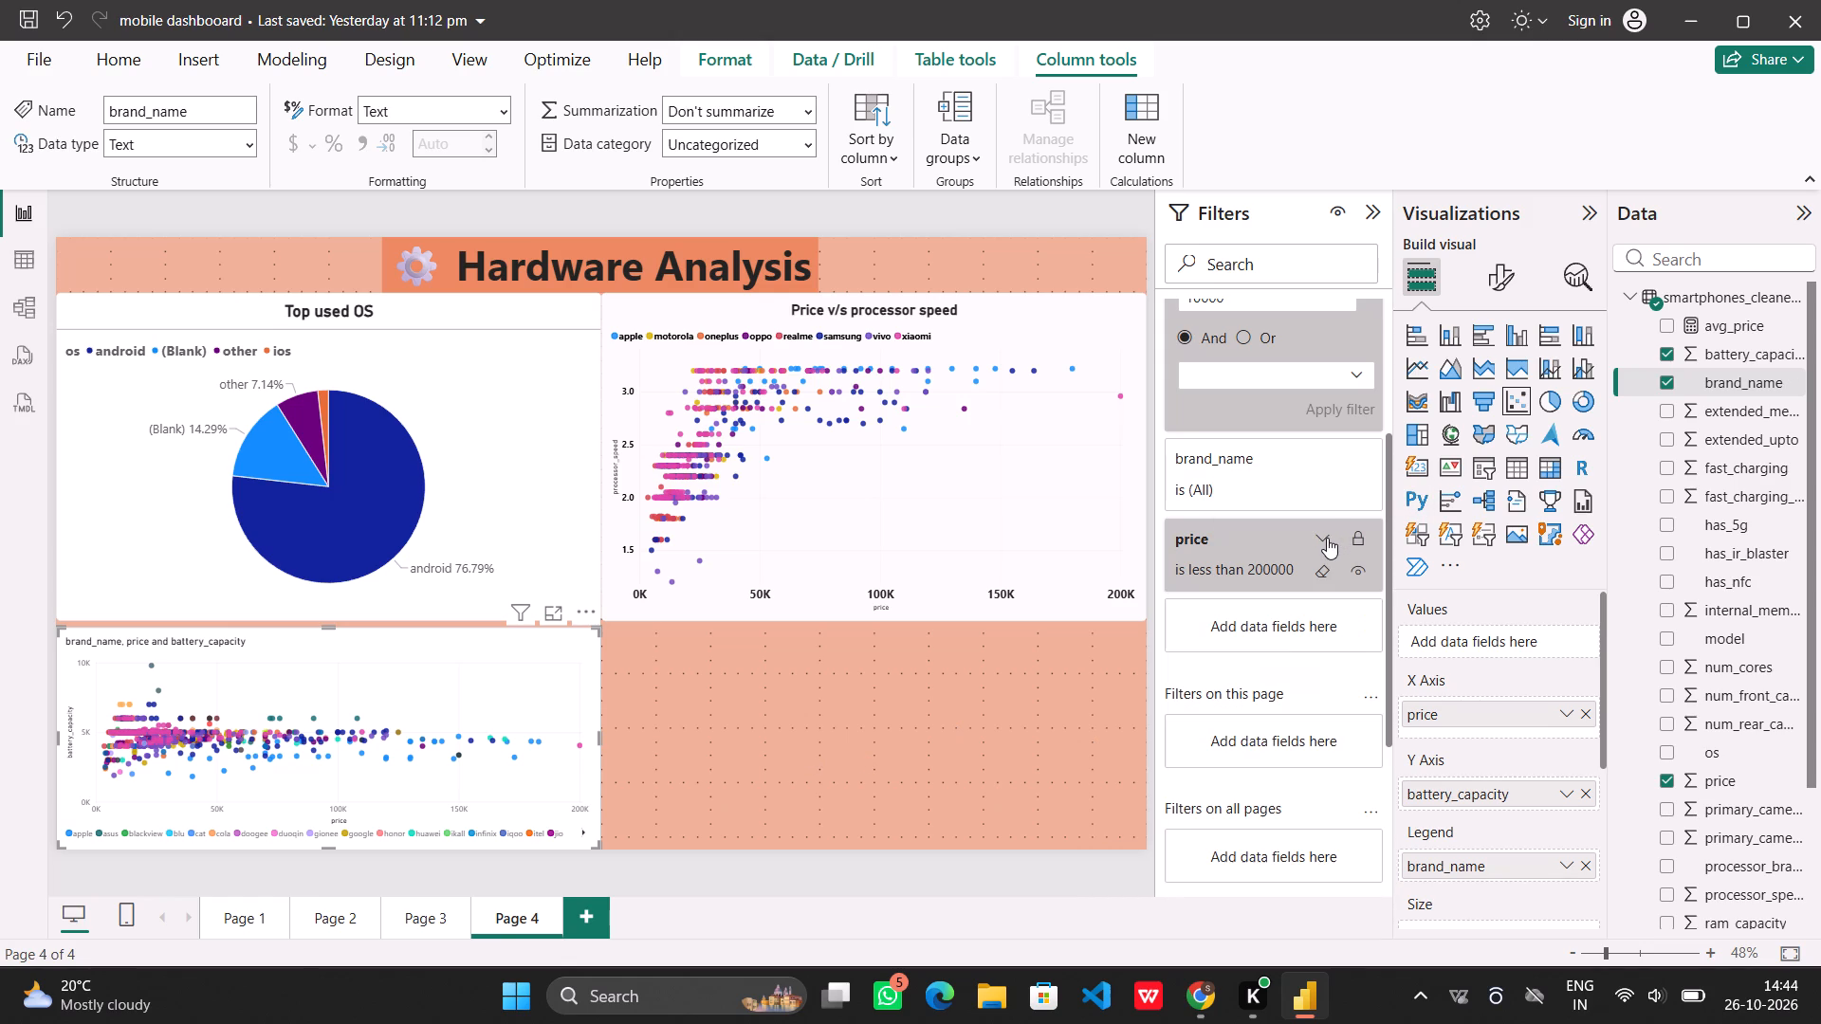
pyautogui.scroll(3, 1328, 495)
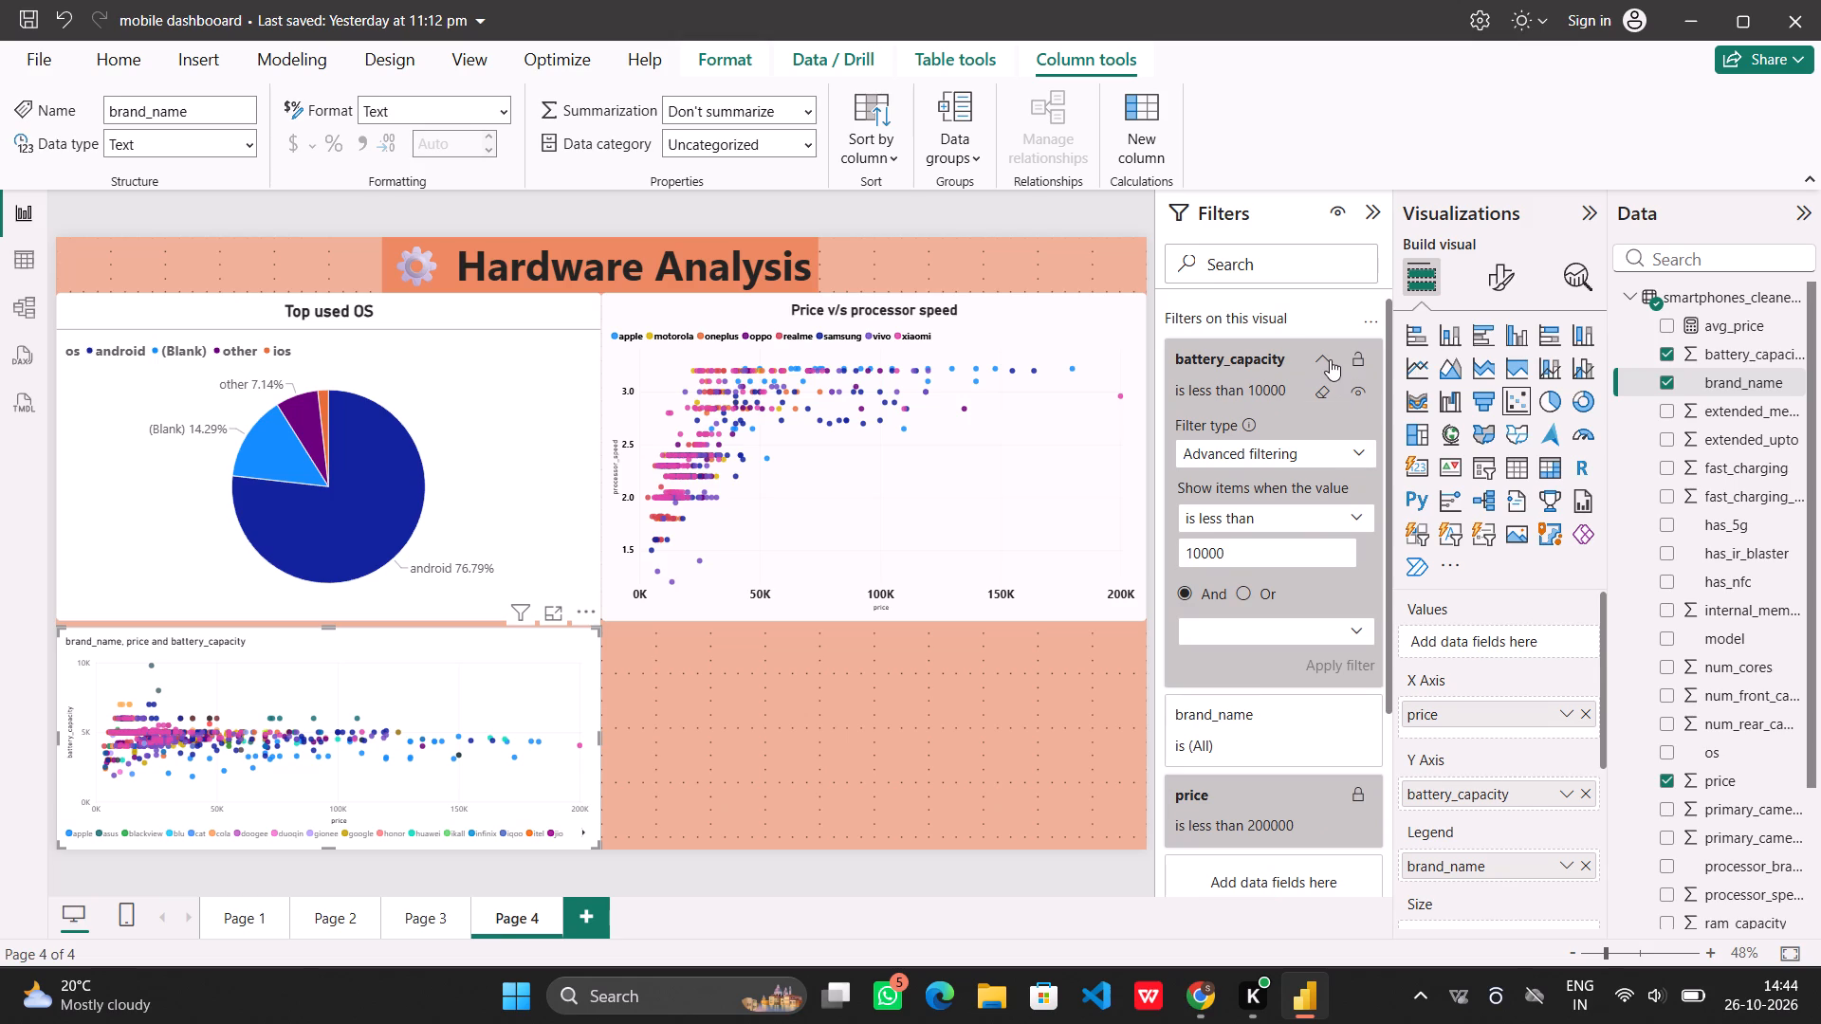
pyautogui.click(1328, 357)
pyautogui.scroll(5, 1332, 497)
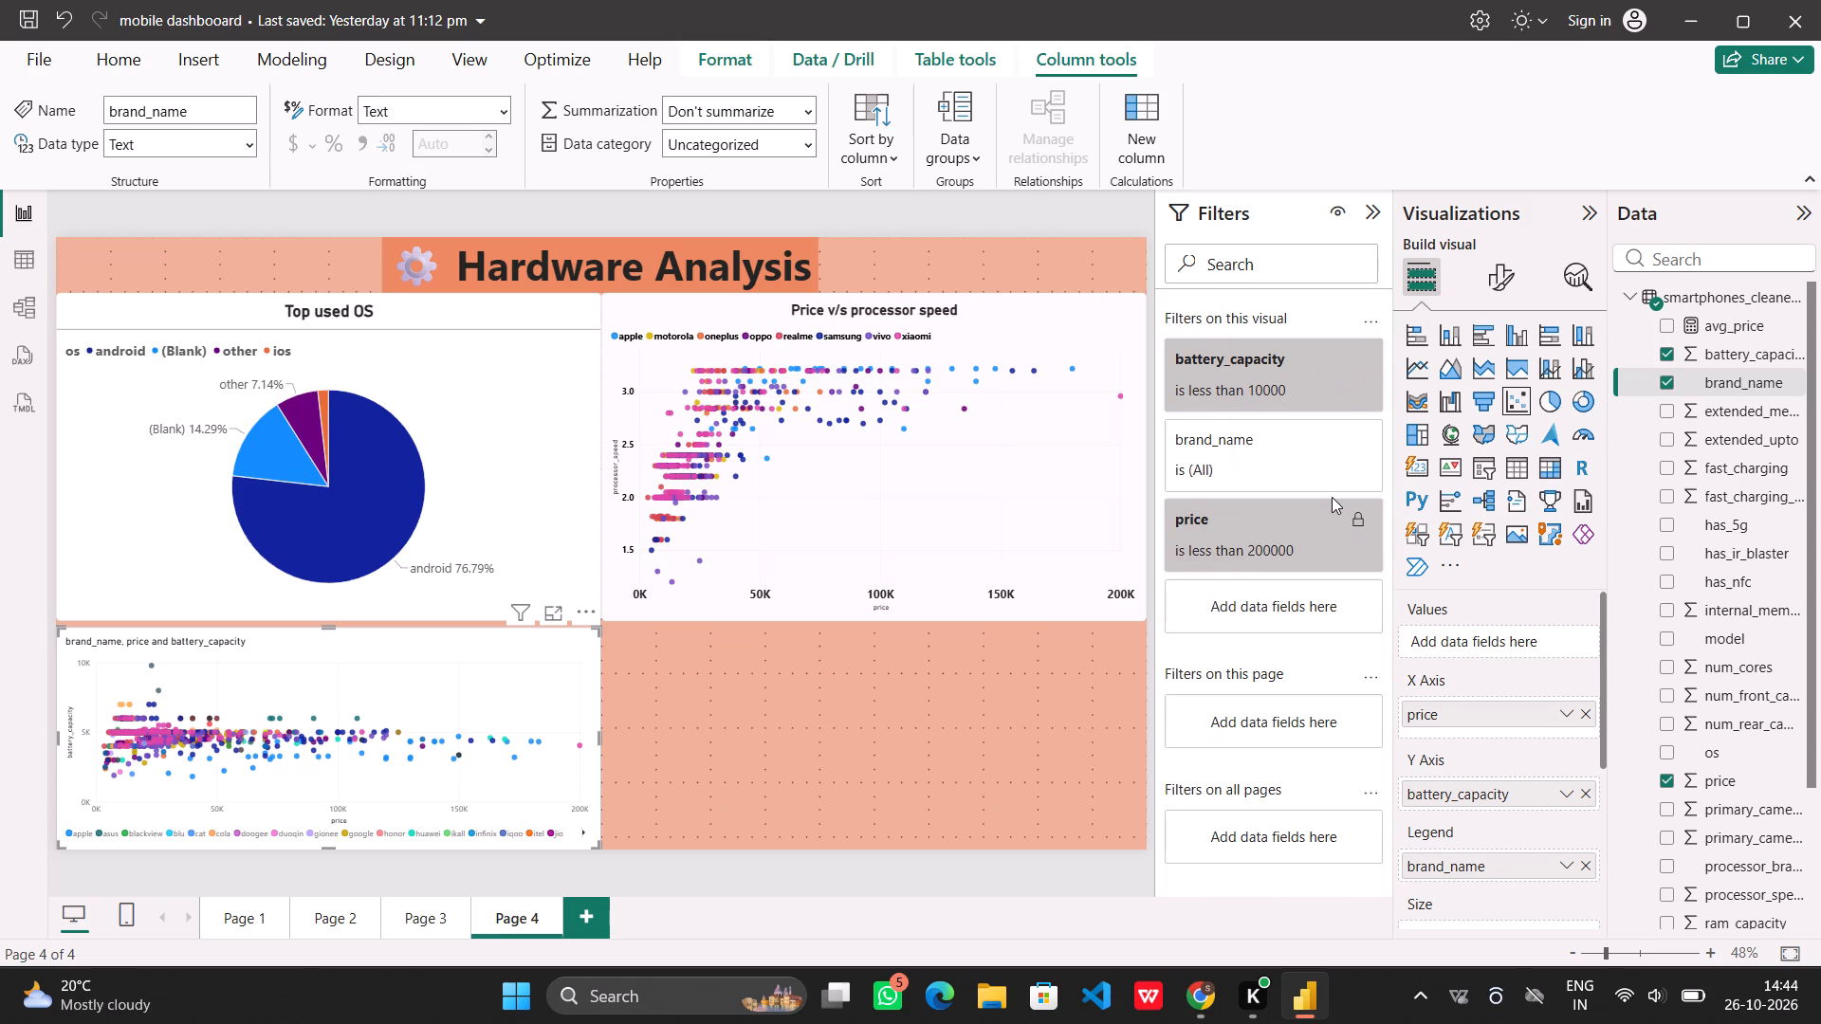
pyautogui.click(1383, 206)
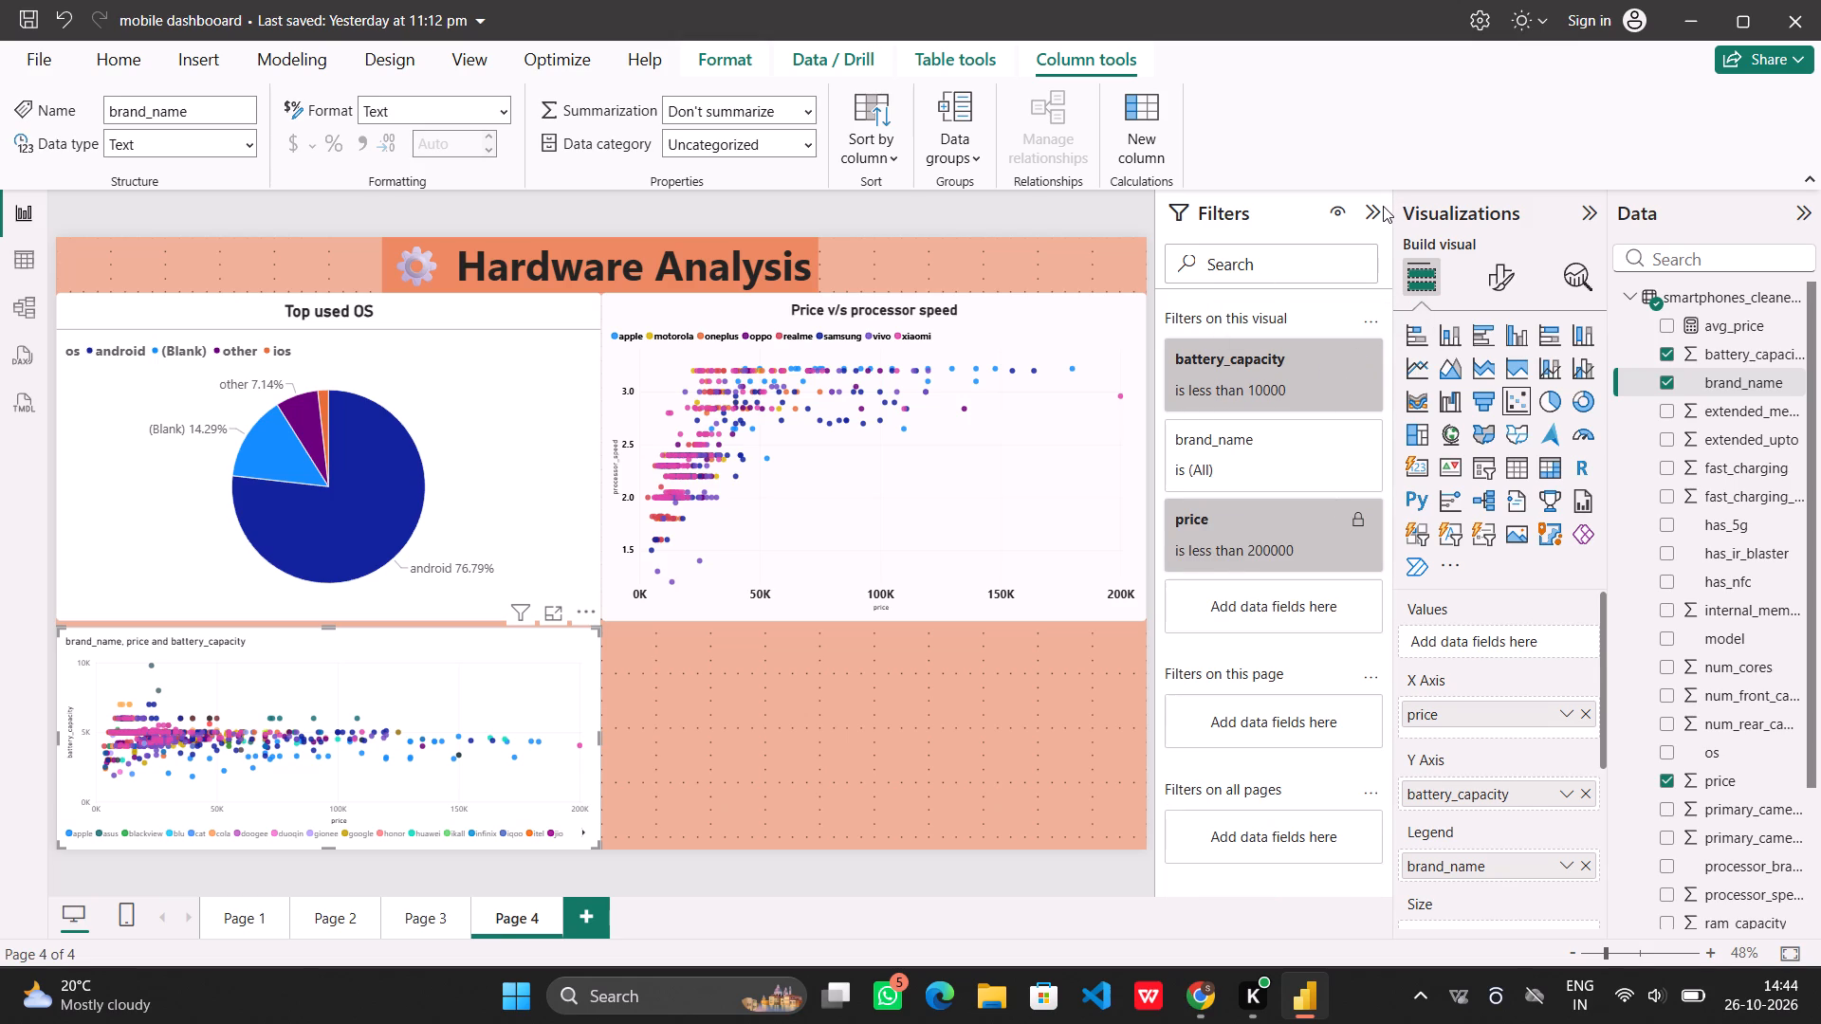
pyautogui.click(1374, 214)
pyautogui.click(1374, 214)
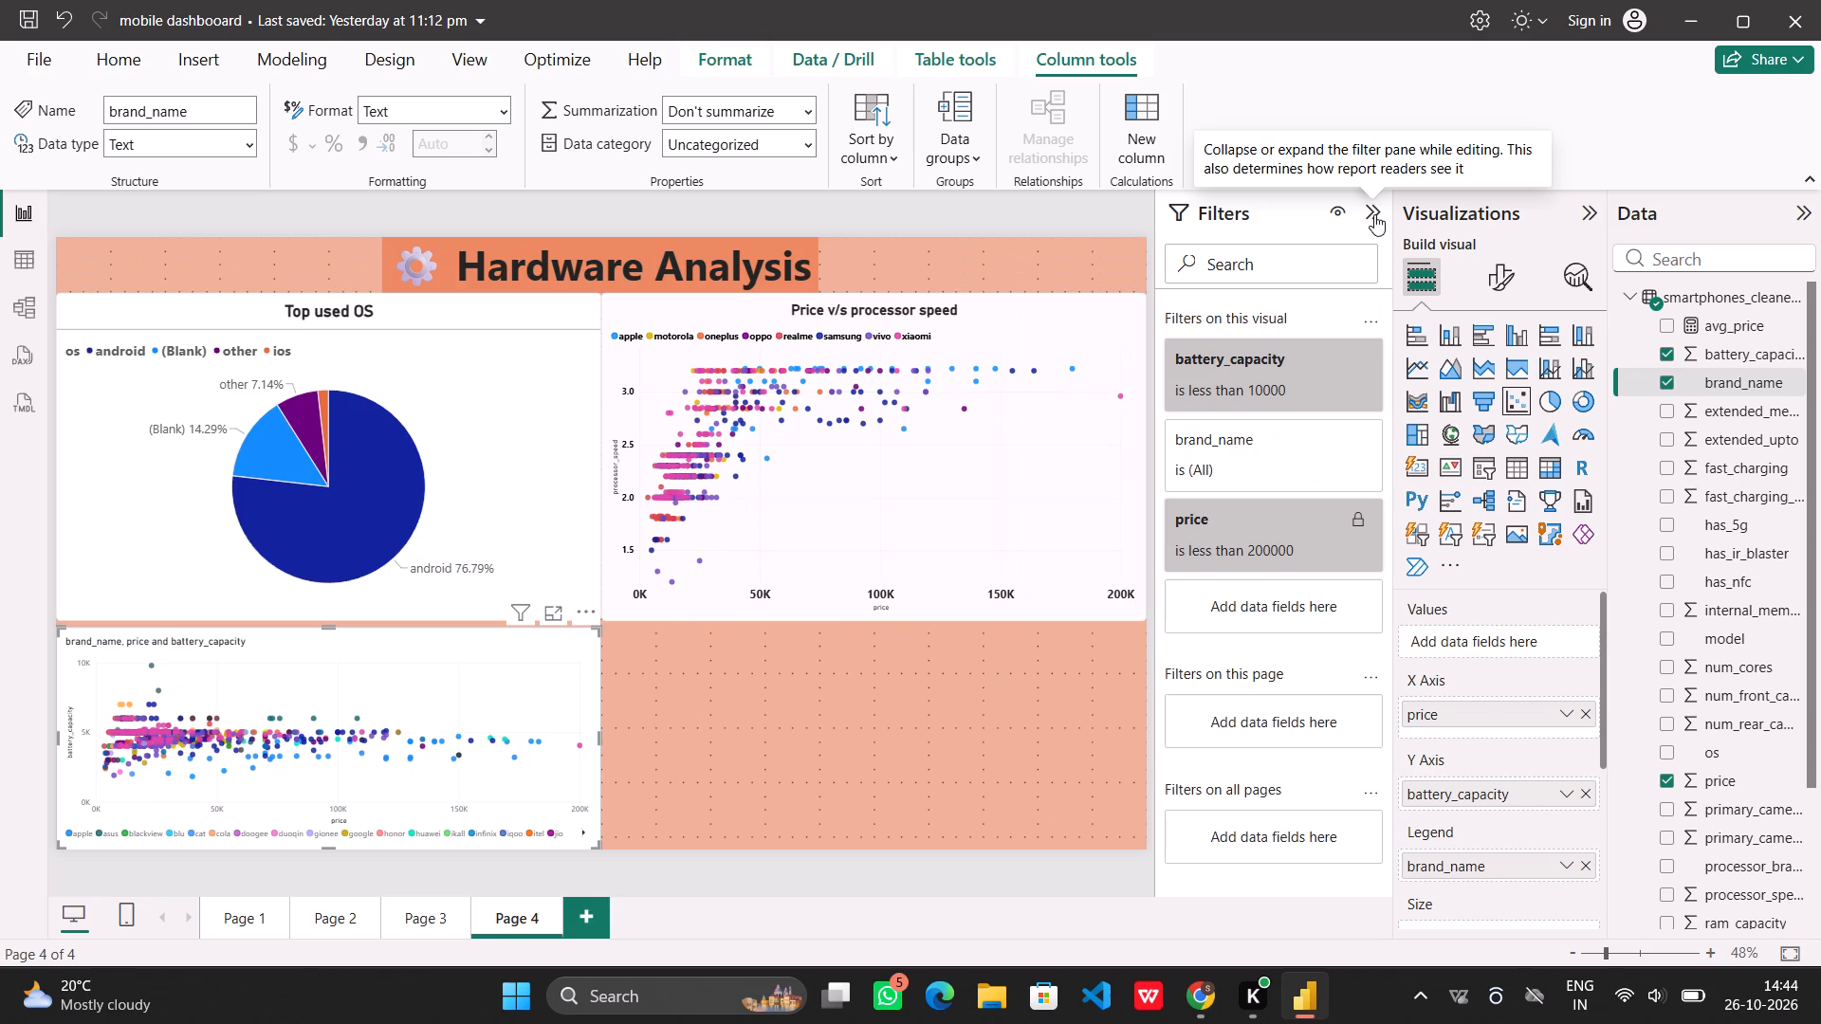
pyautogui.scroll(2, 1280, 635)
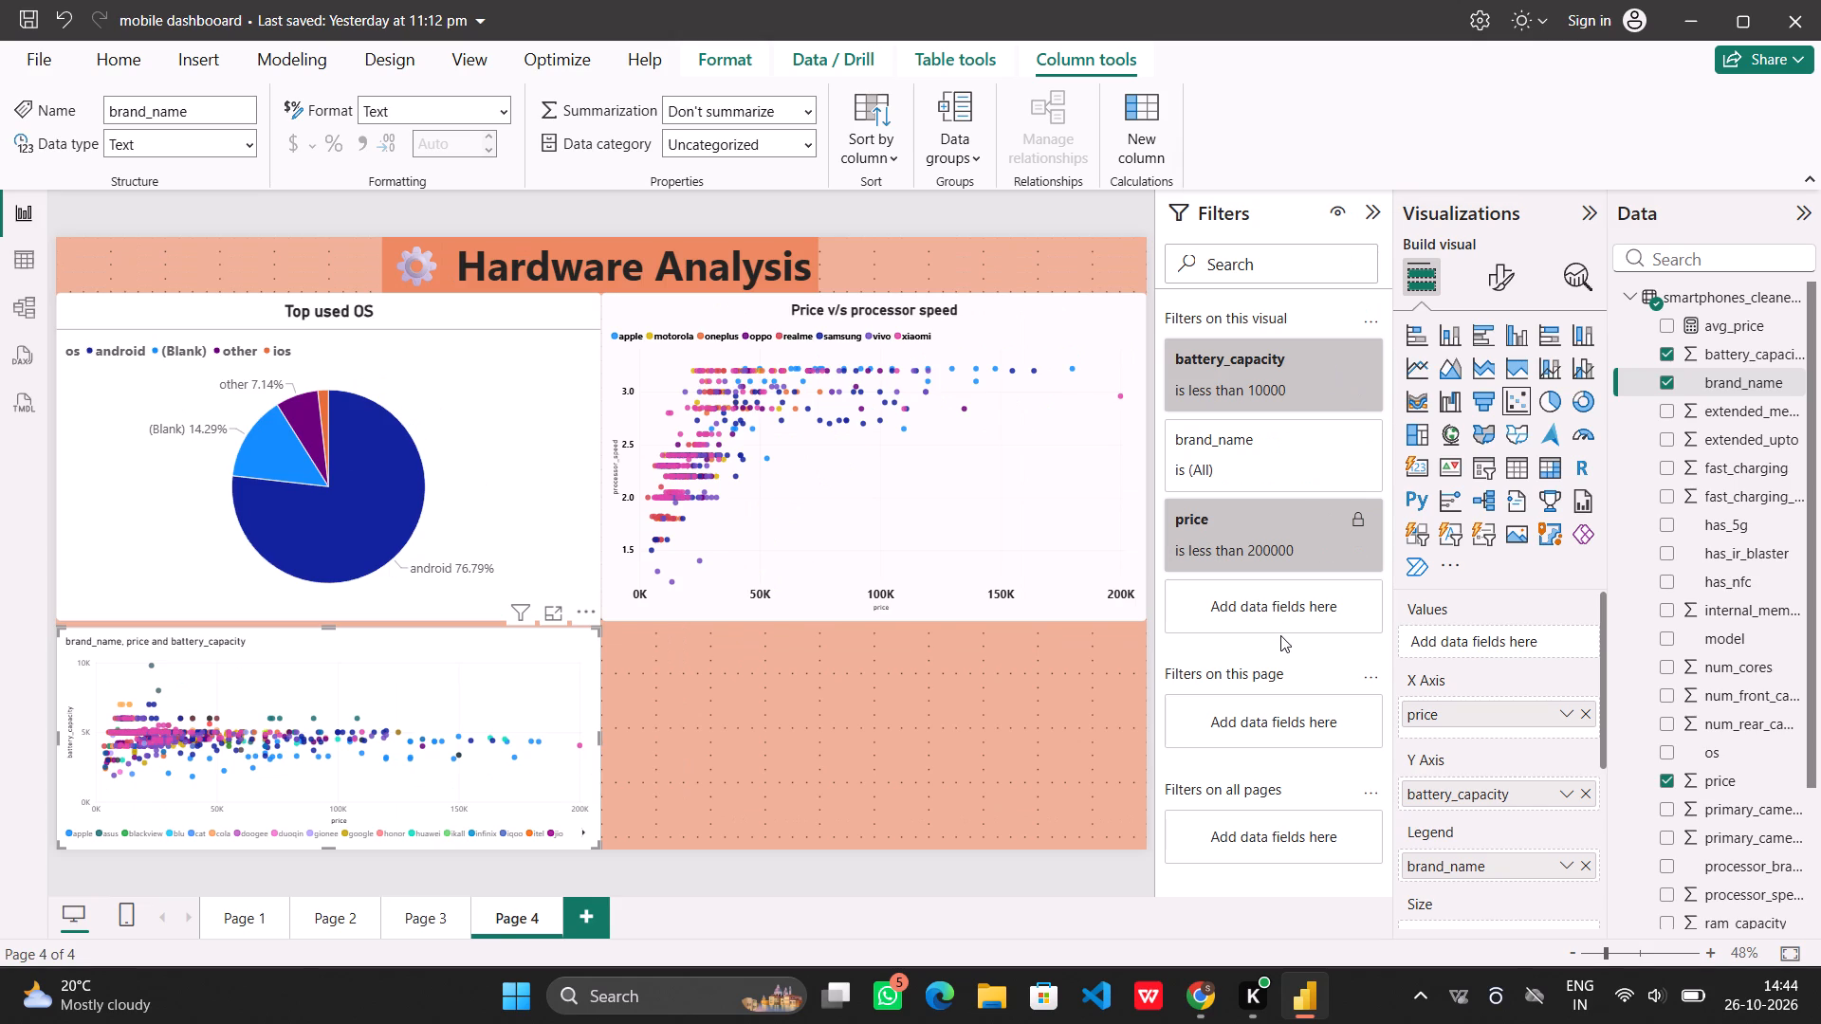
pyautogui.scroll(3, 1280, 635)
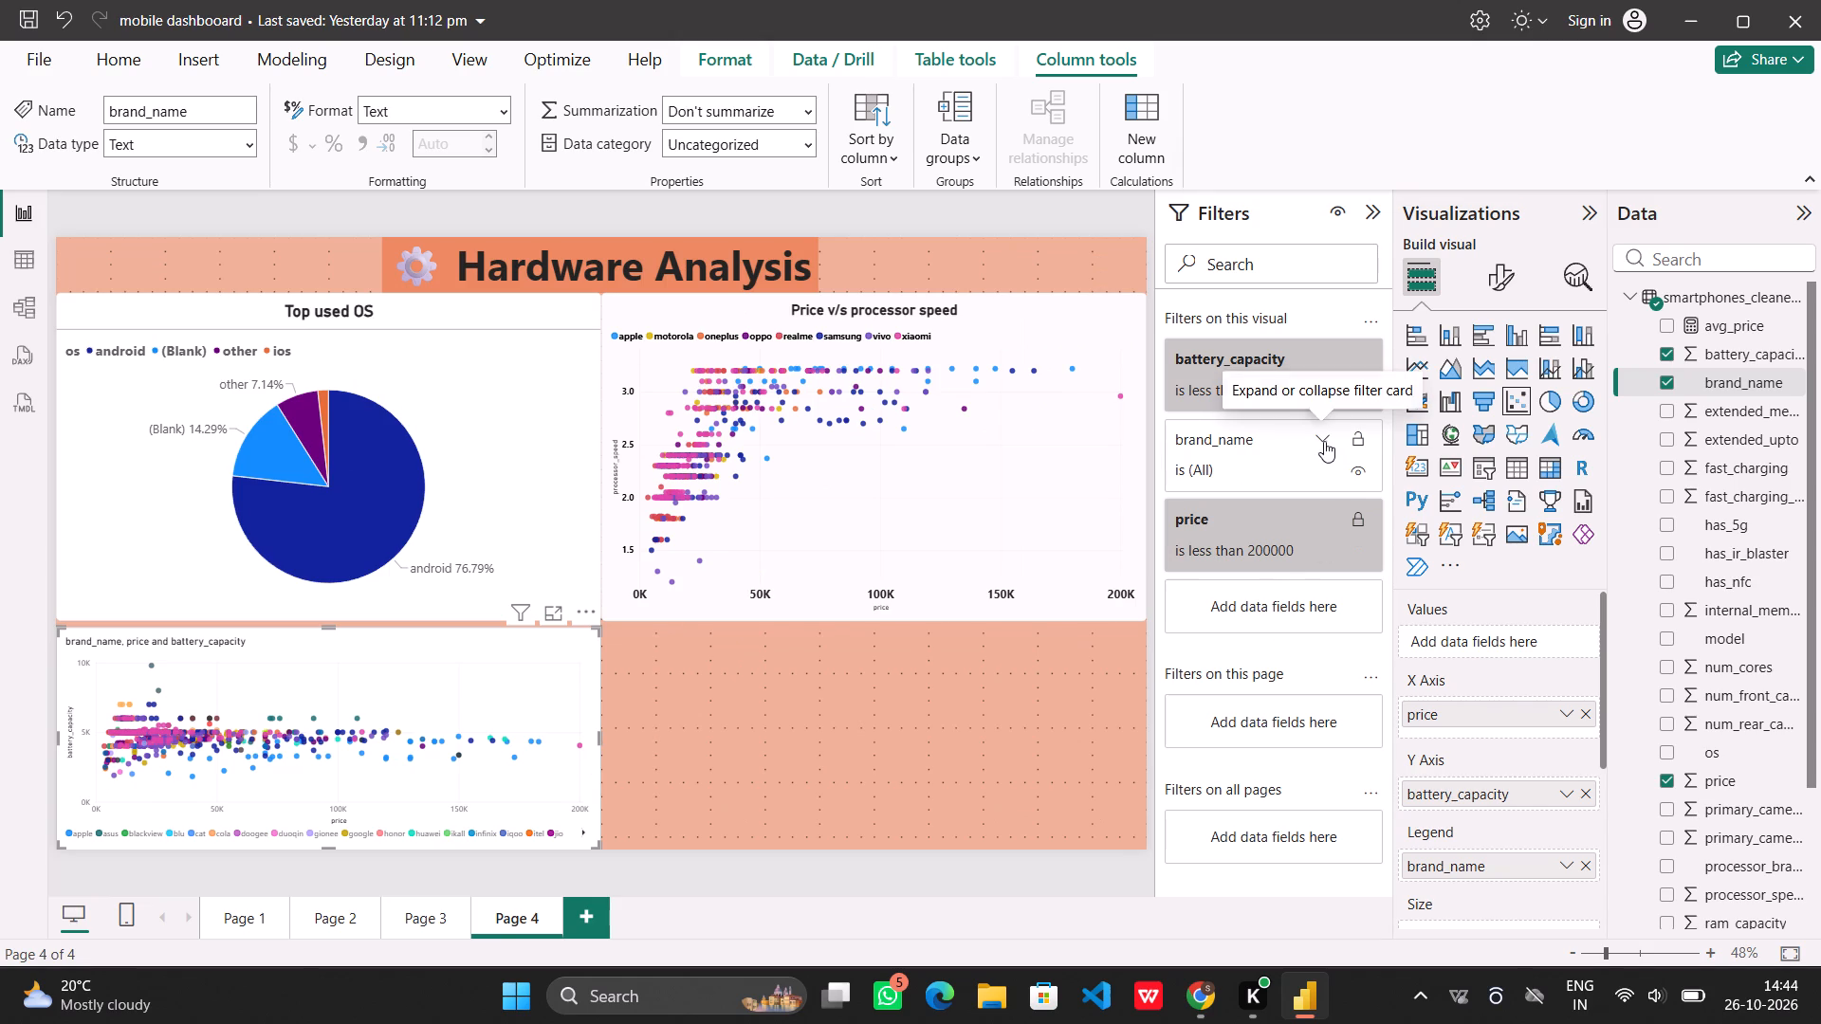
# Filter the battery capacity scatter chart's brand_name with basic filtering to apple, xiaomi and vivo.
pyautogui.click(1319, 438)
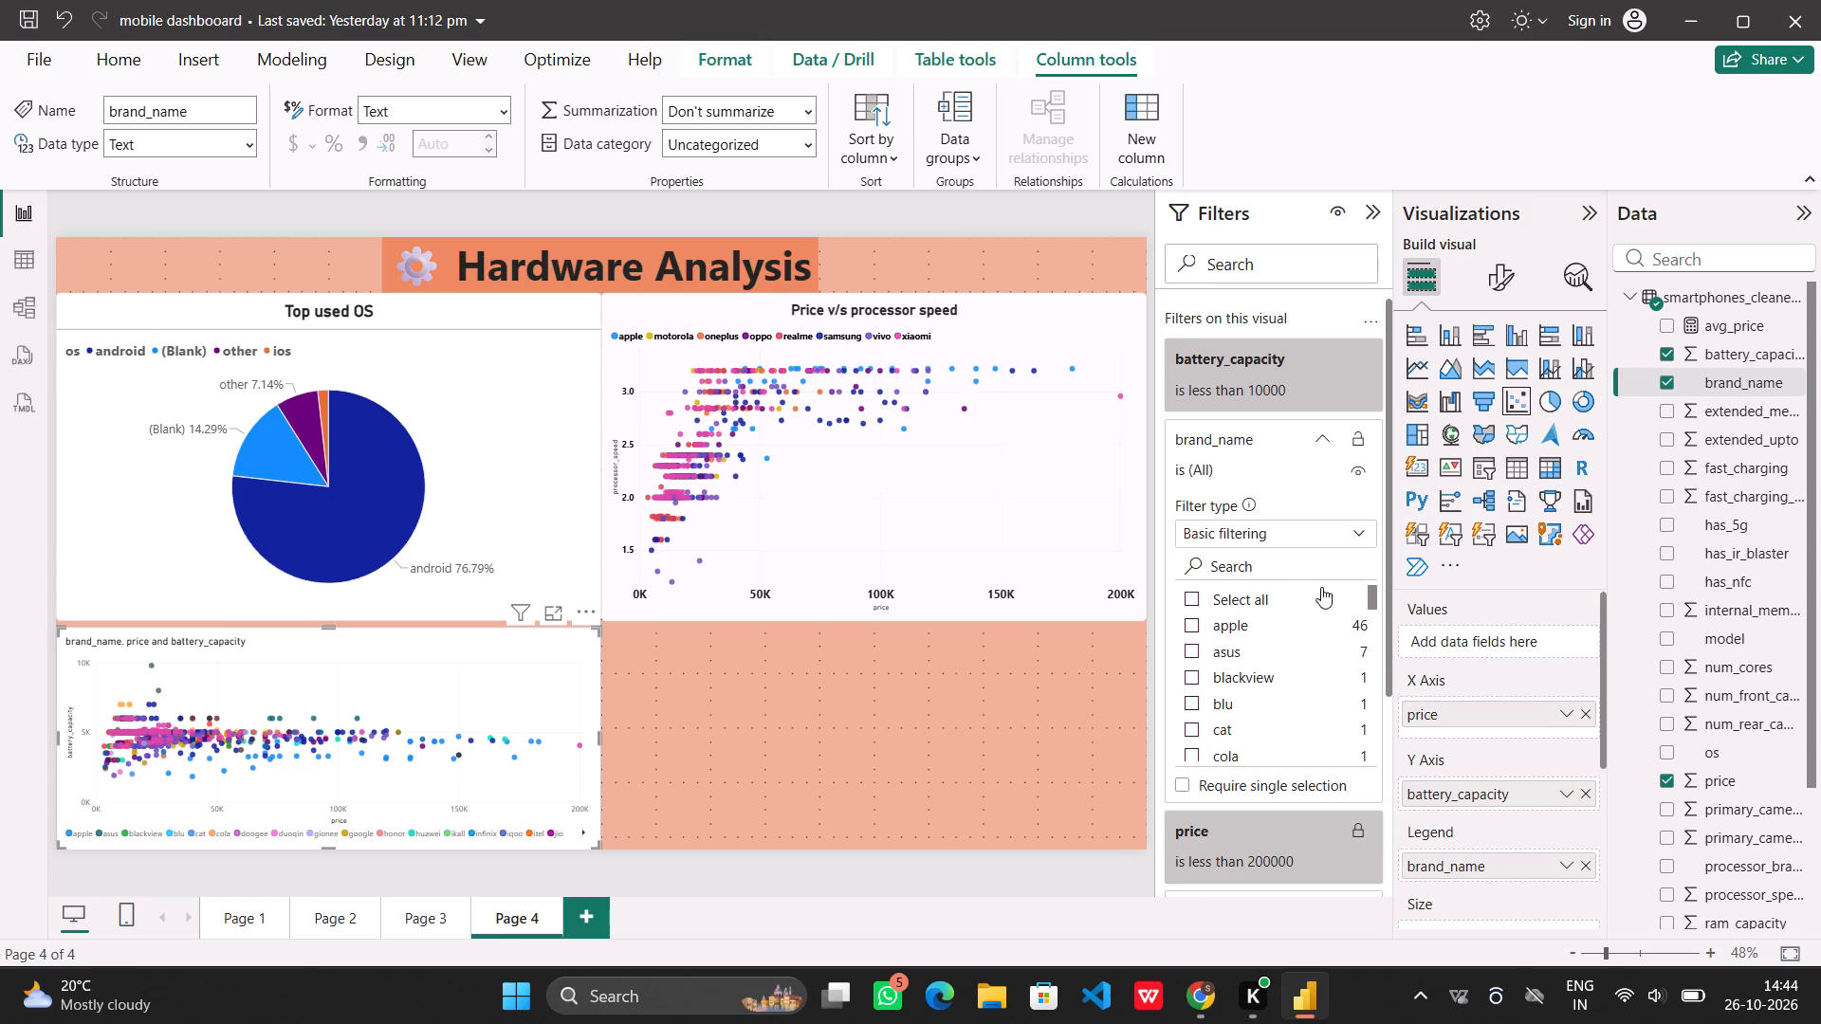
pyautogui.click(1272, 620)
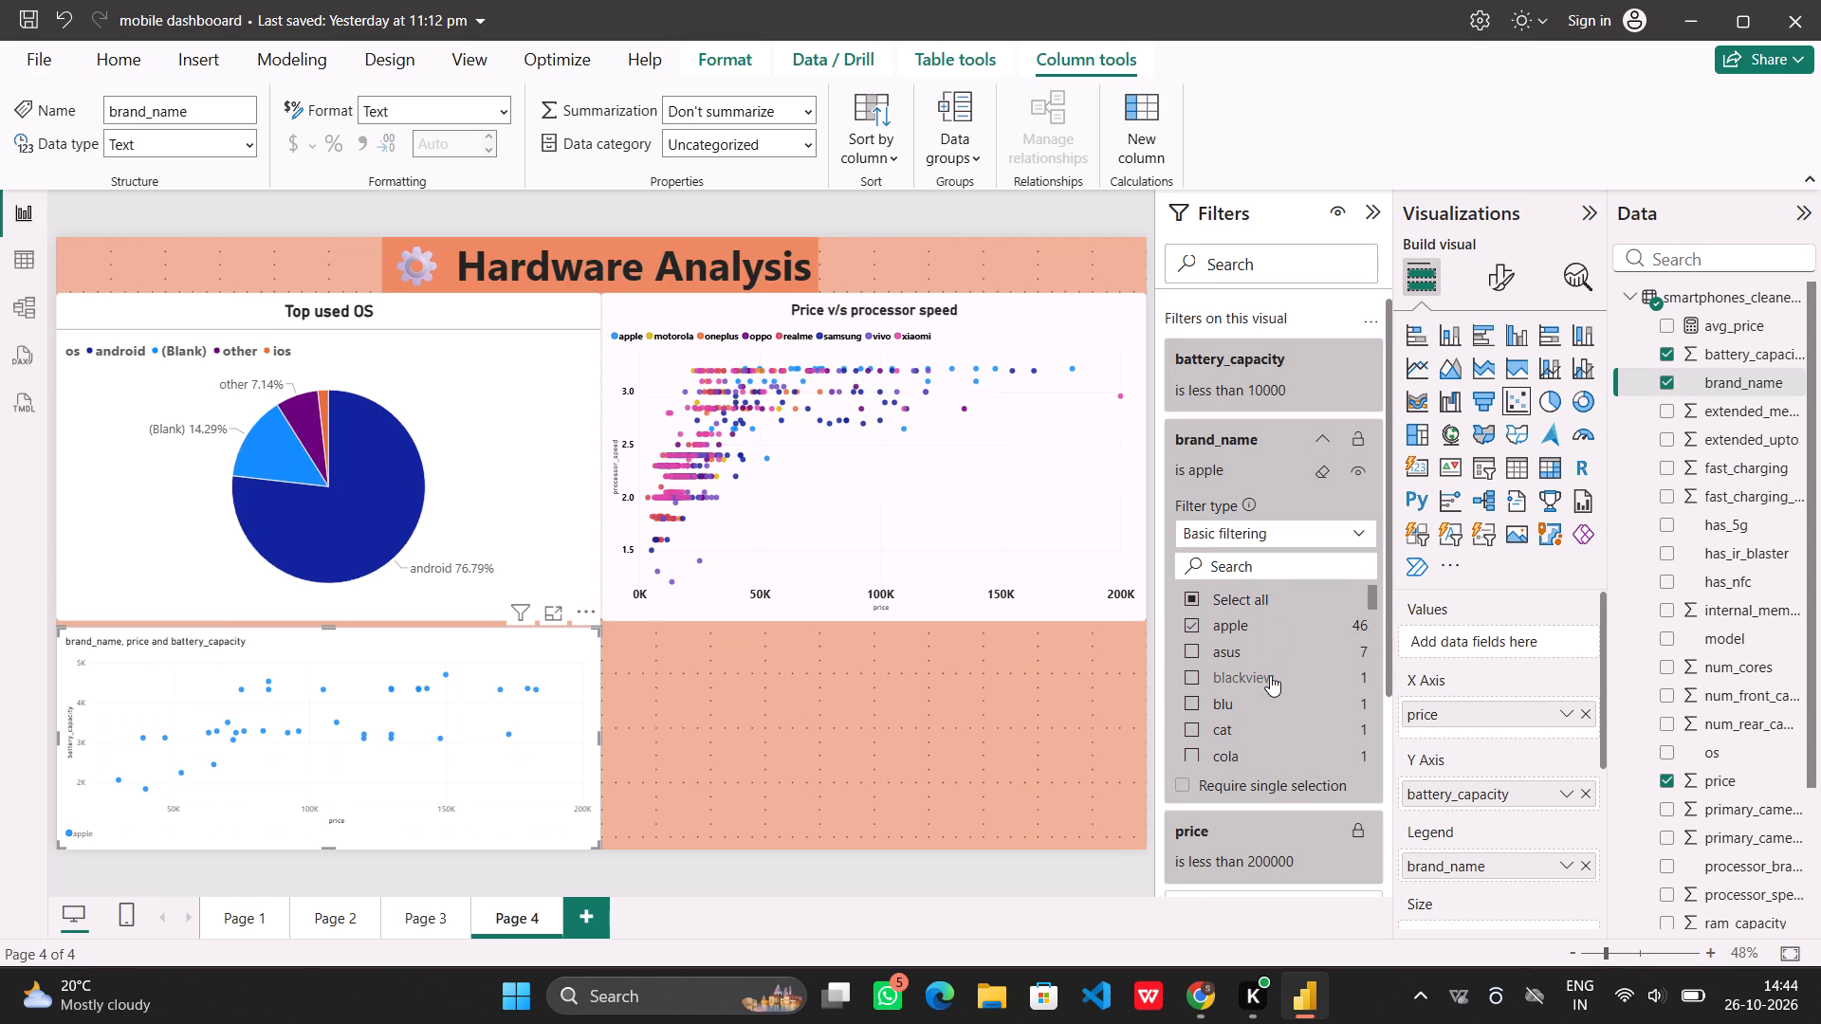
pyautogui.scroll(-4, 1270, 675)
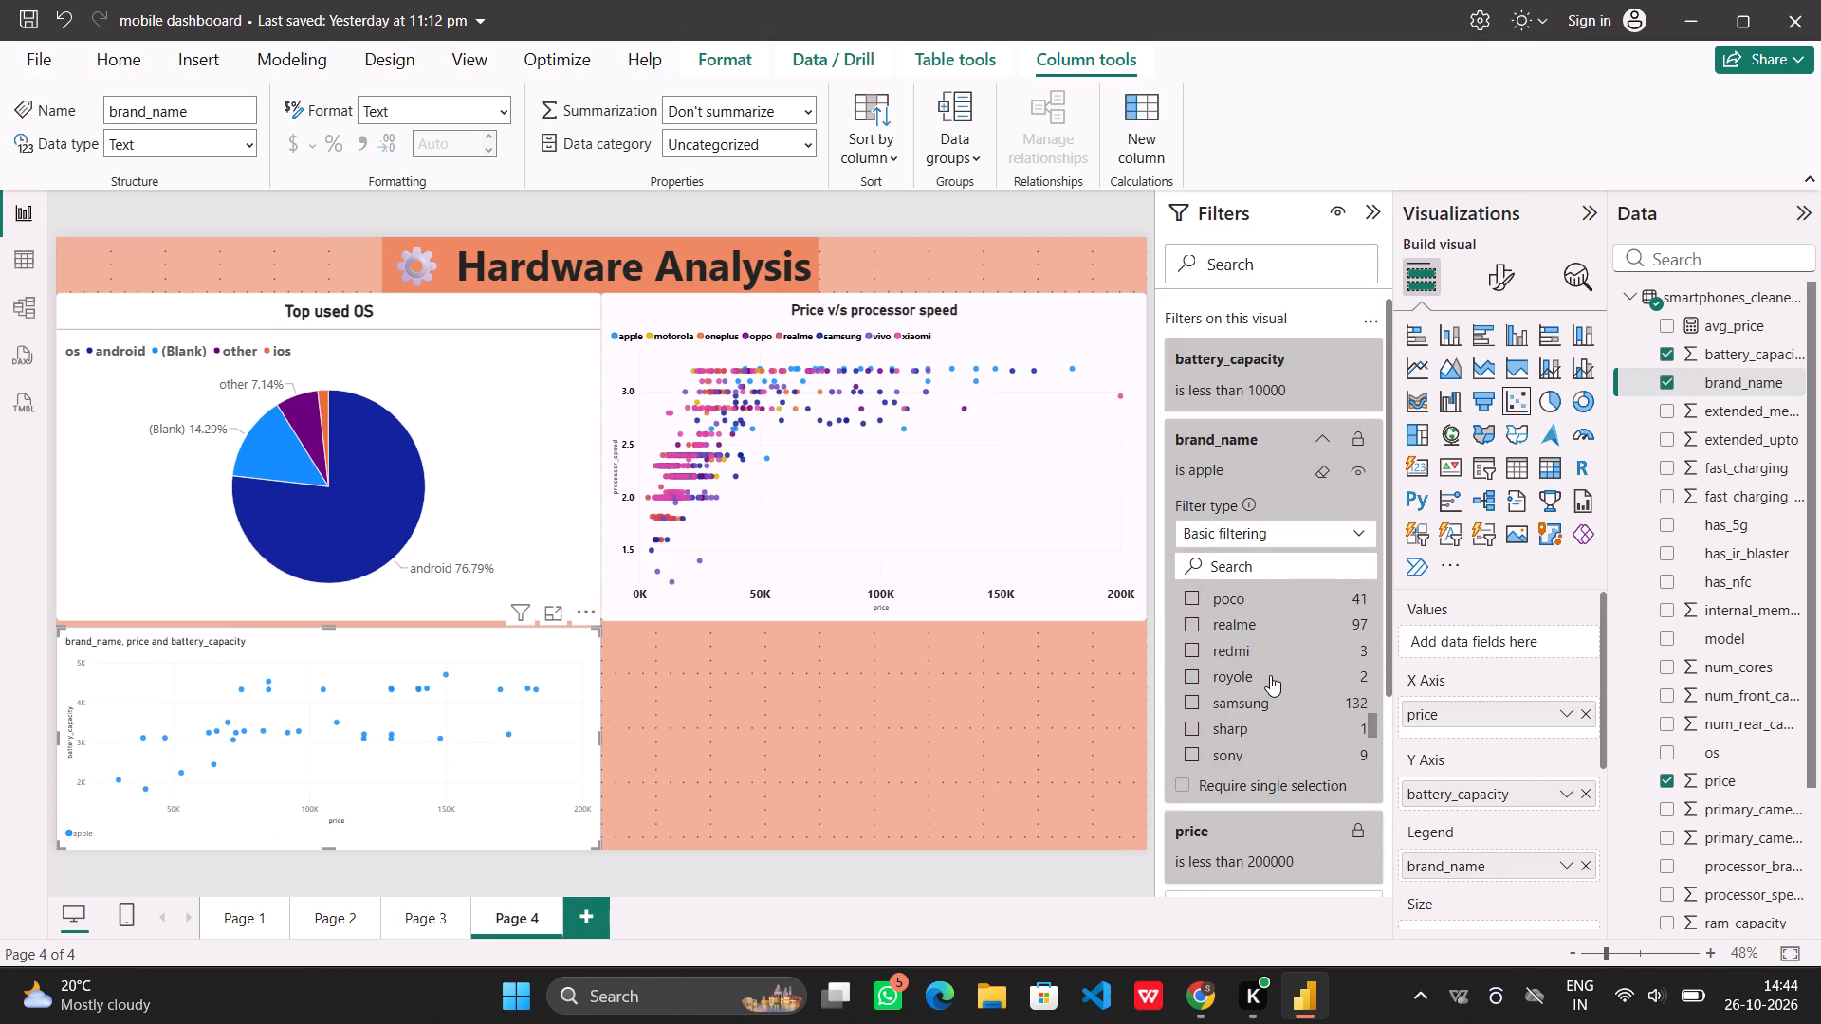
pyautogui.scroll(-7, 1270, 675)
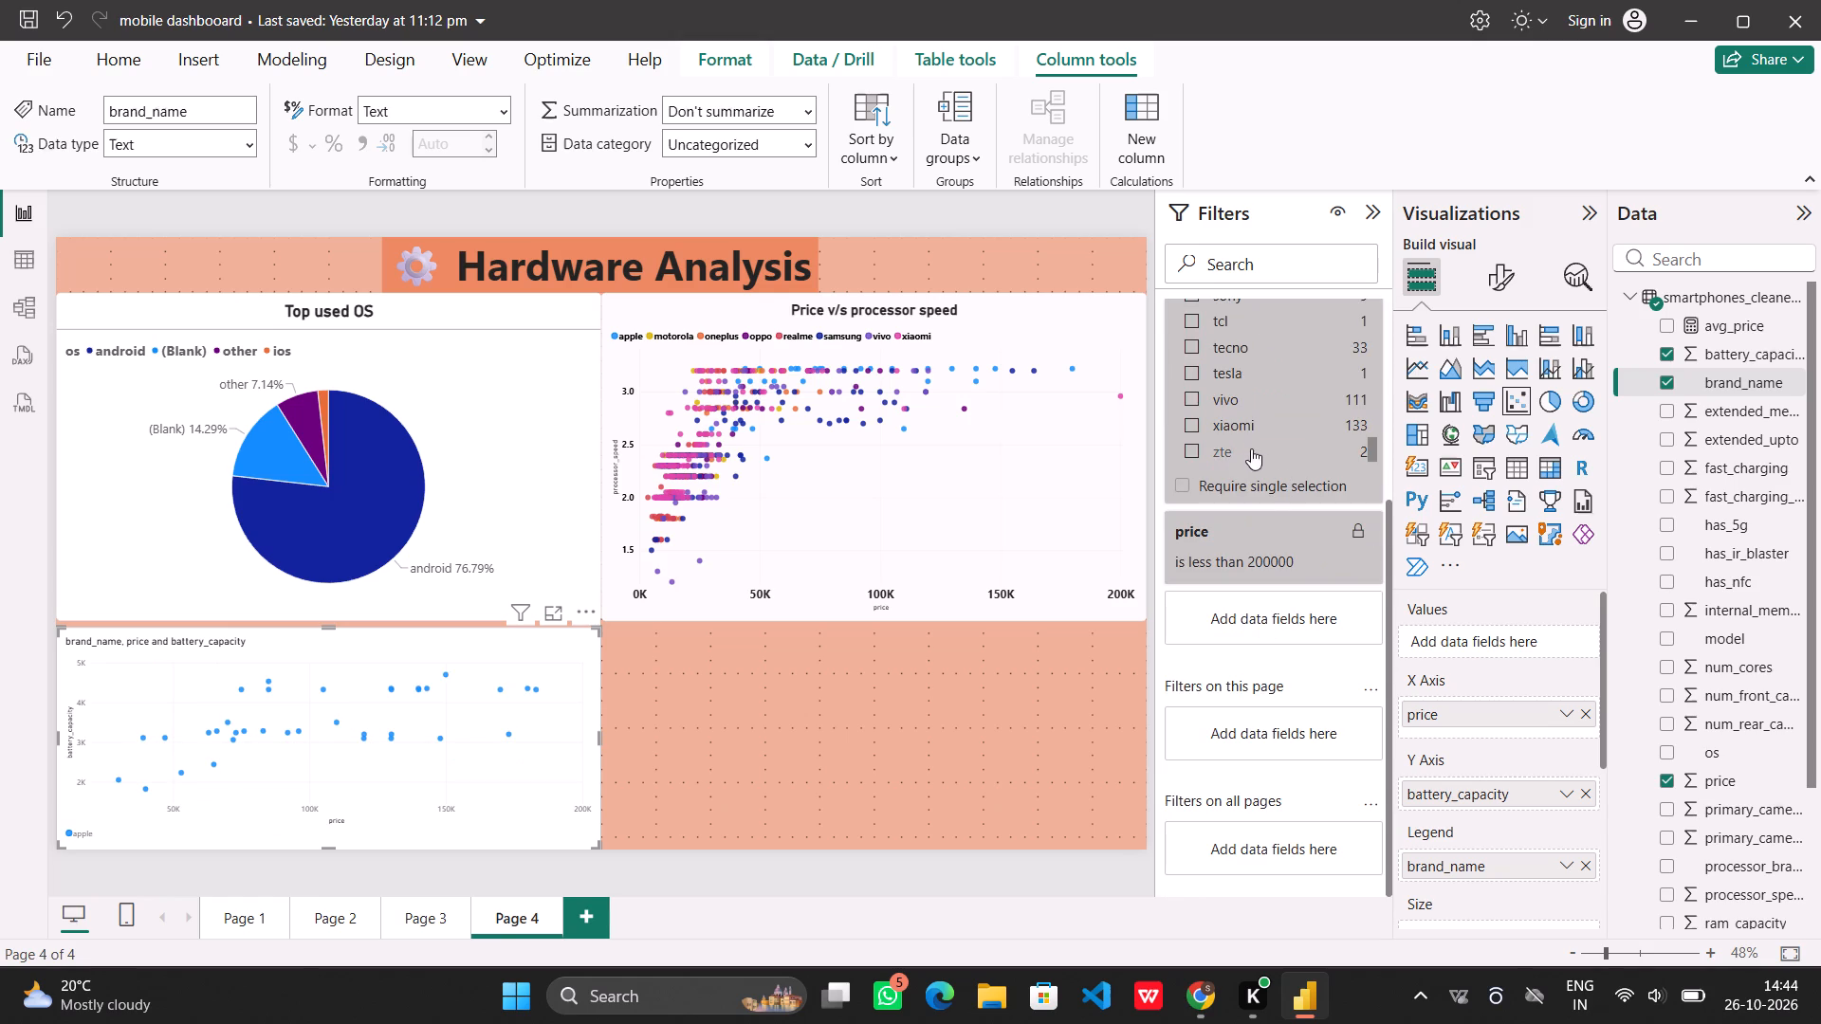
pyautogui.click(1234, 415)
pyautogui.click(1225, 396)
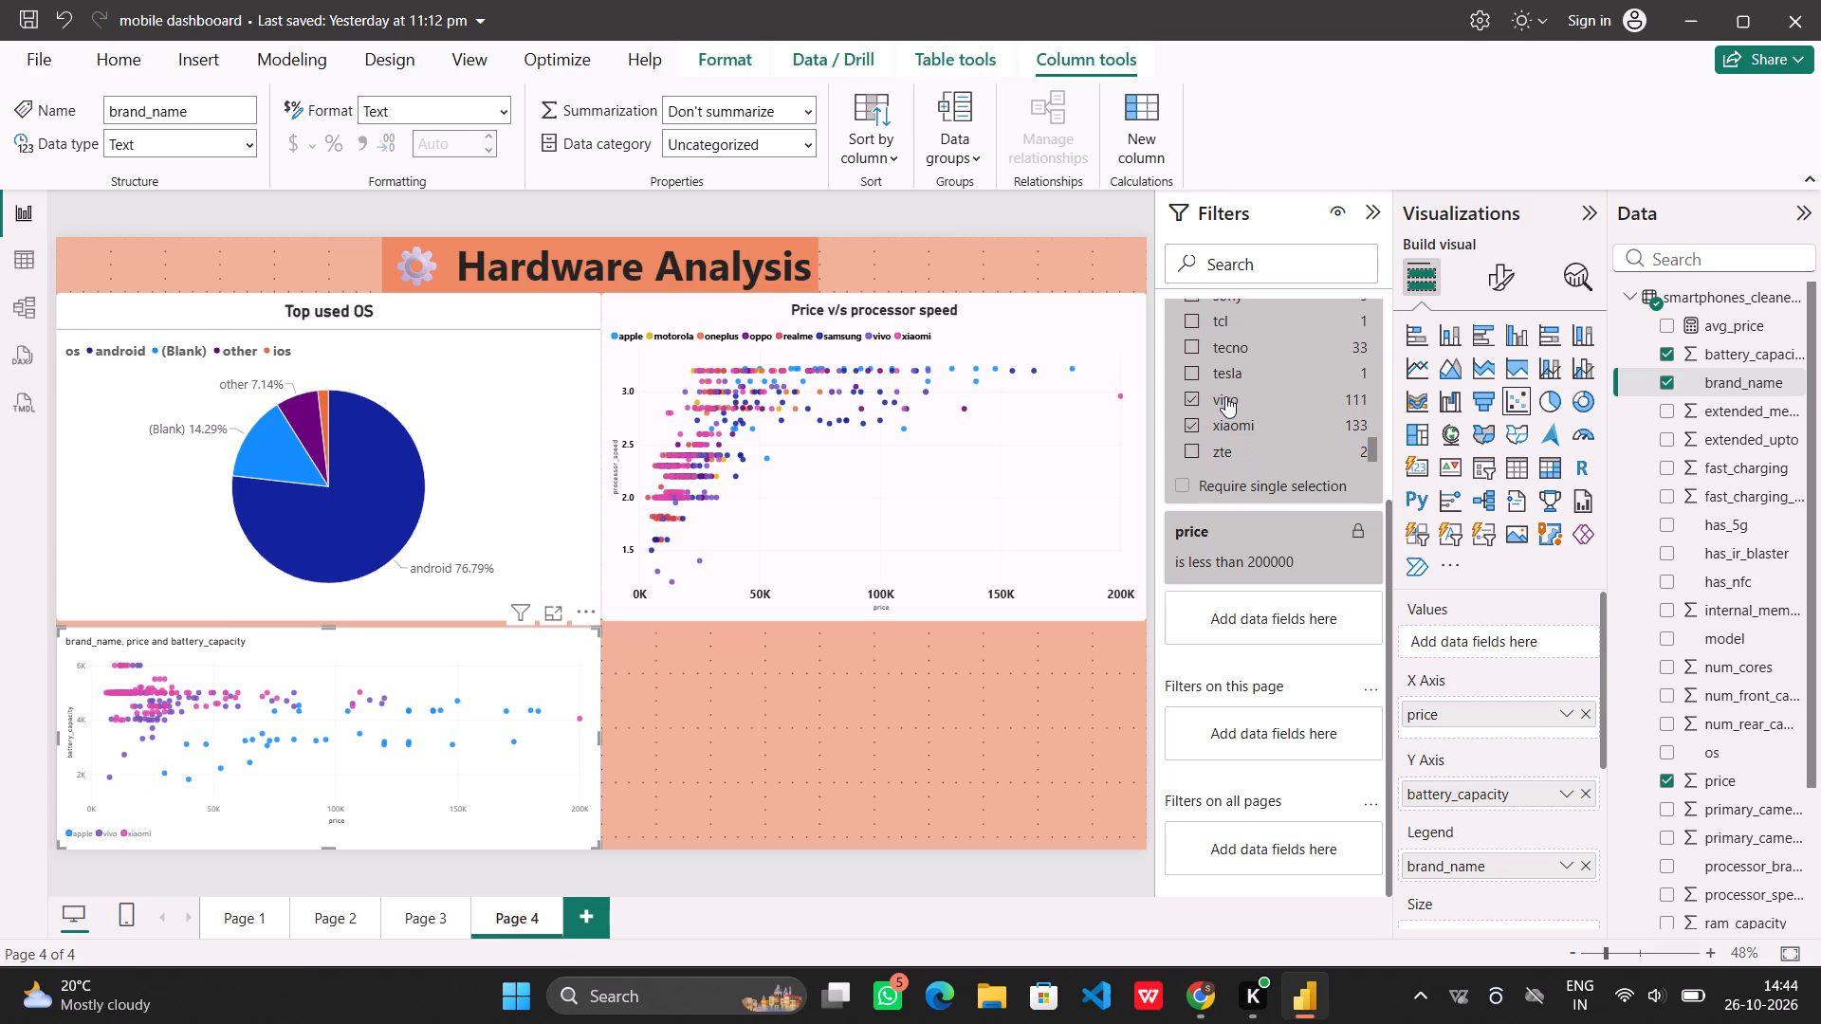
# Add samsung, realme, oppo, oneplus and motorola to the battery capacity chart's brand_name filter.
pyautogui.scroll(1, 1223, 399)
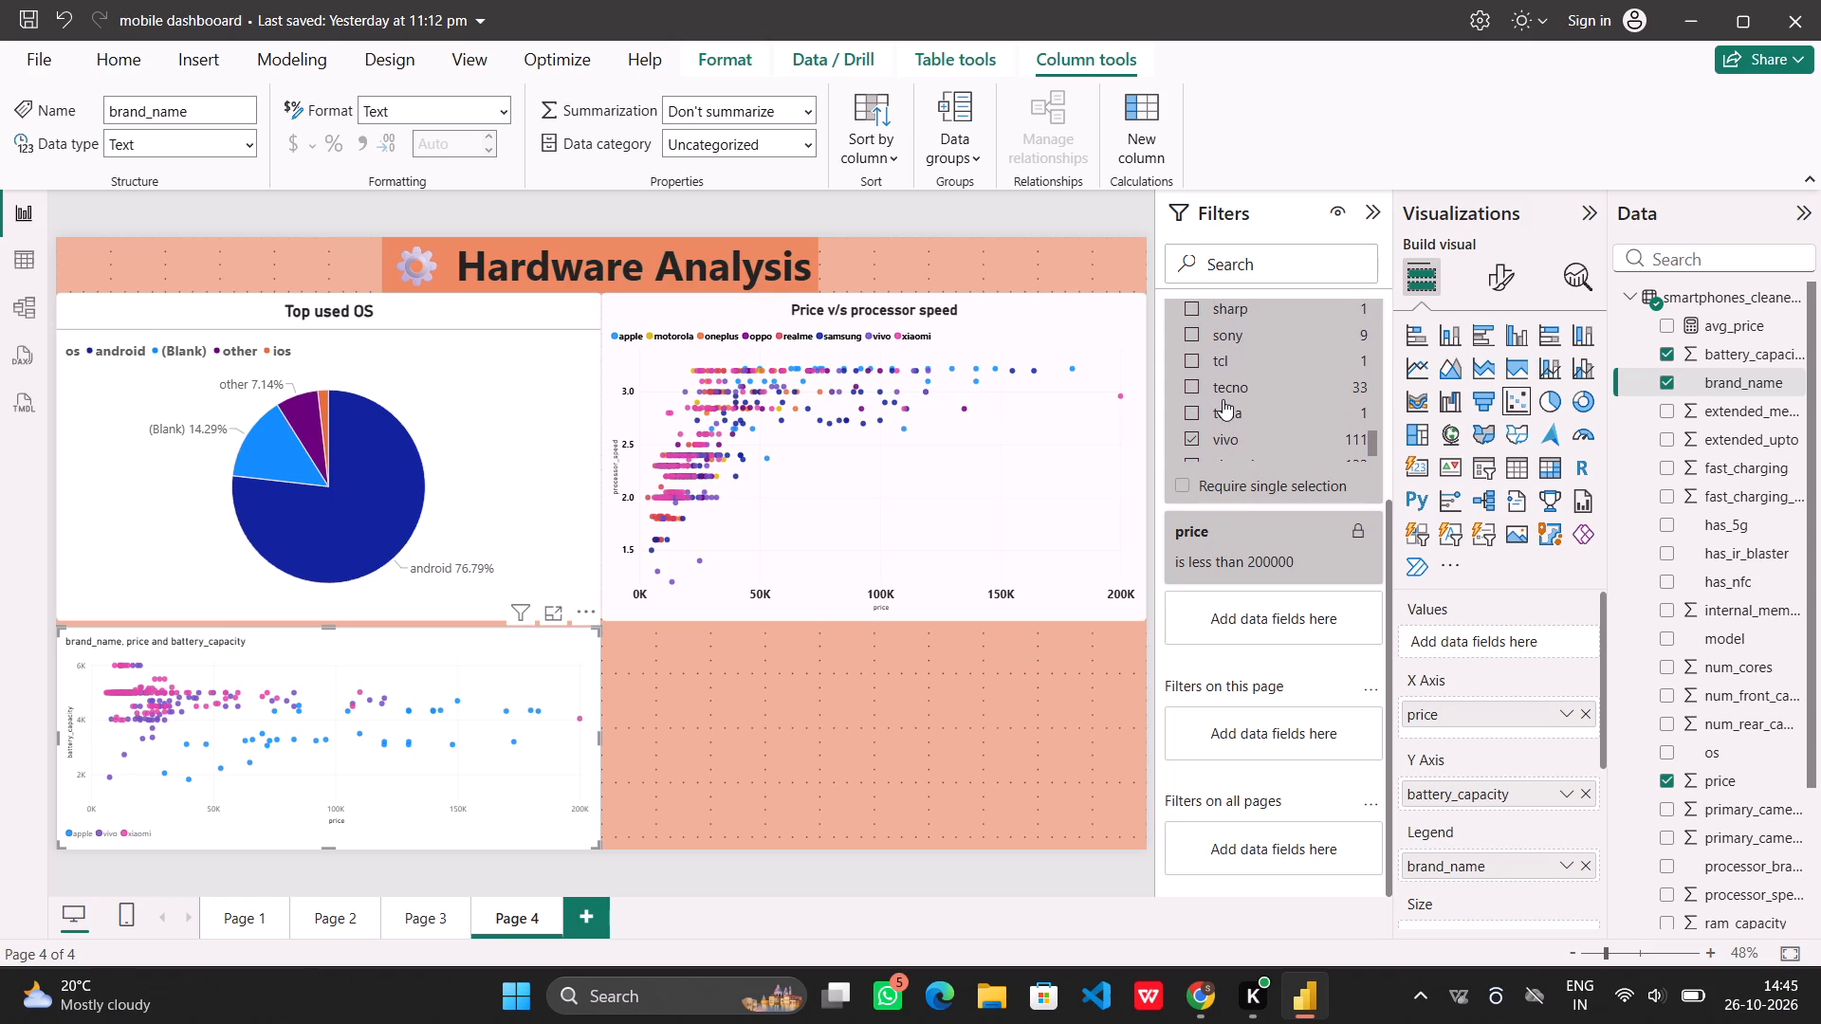
pyautogui.scroll(1, 1223, 399)
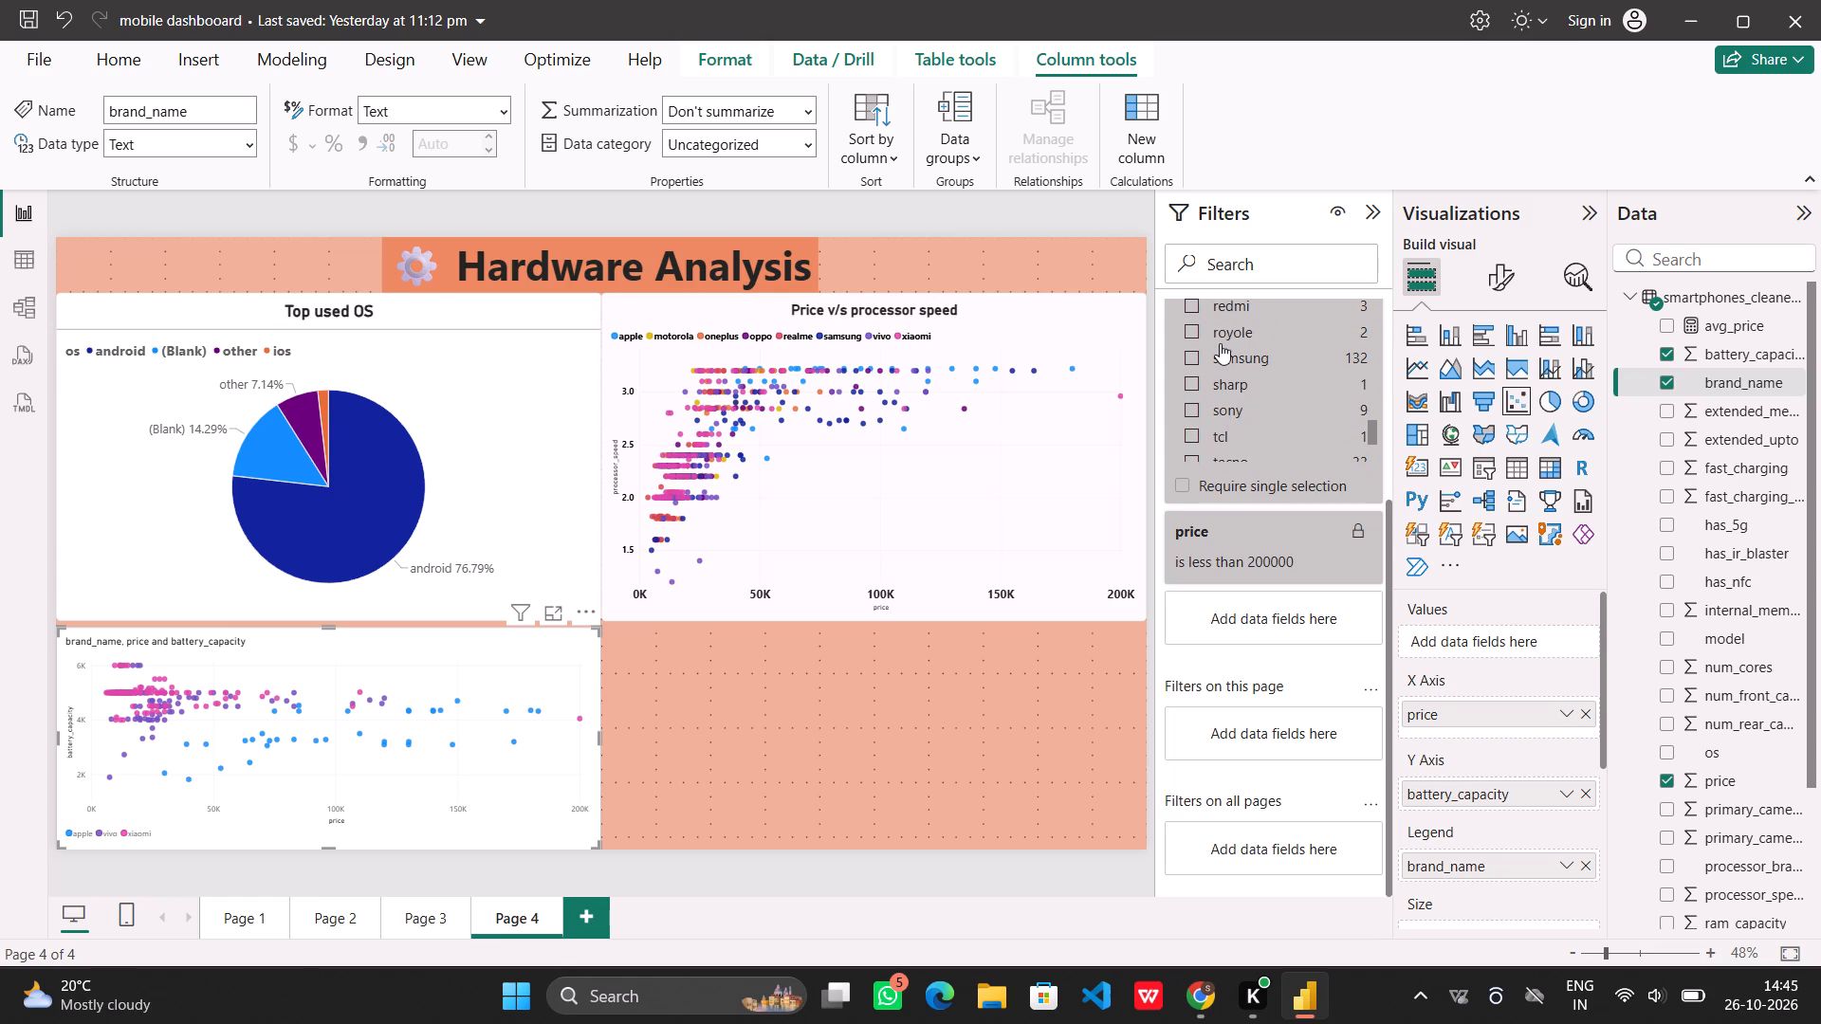
pyautogui.click(1220, 351)
pyautogui.scroll(1, 1220, 351)
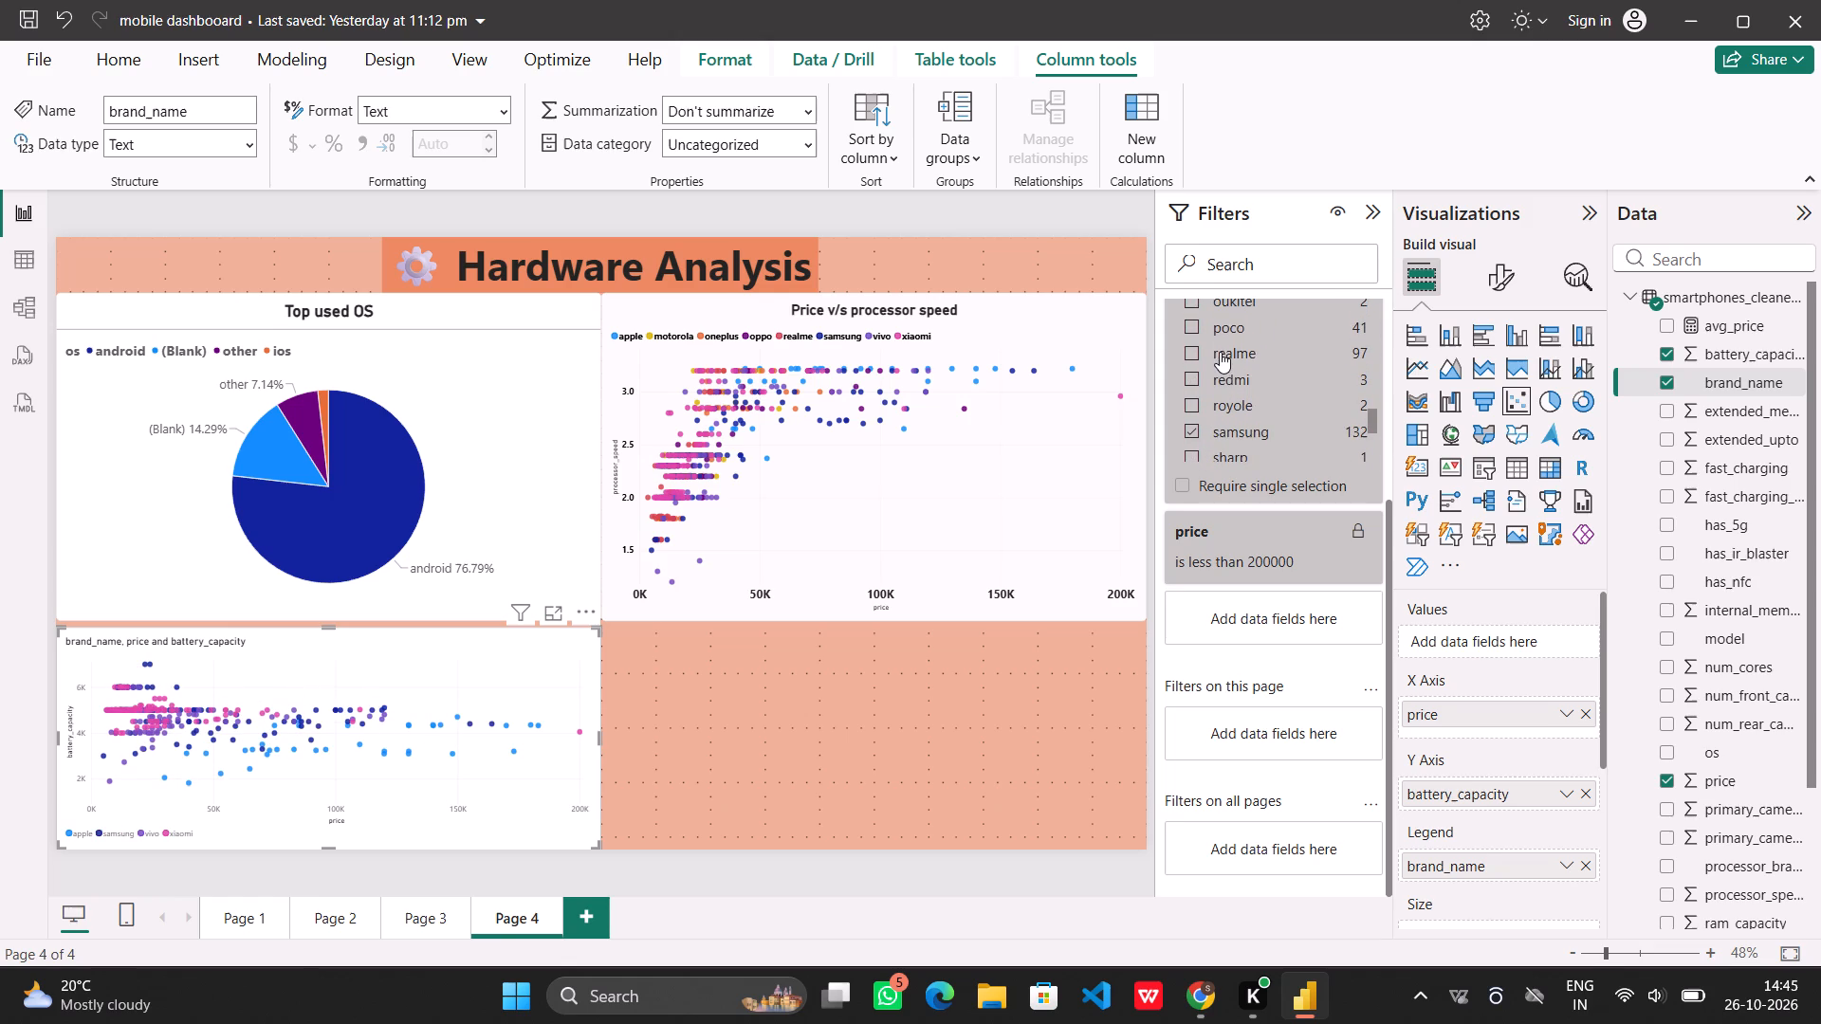
pyautogui.click(1220, 354)
pyautogui.scroll(1, 1220, 354)
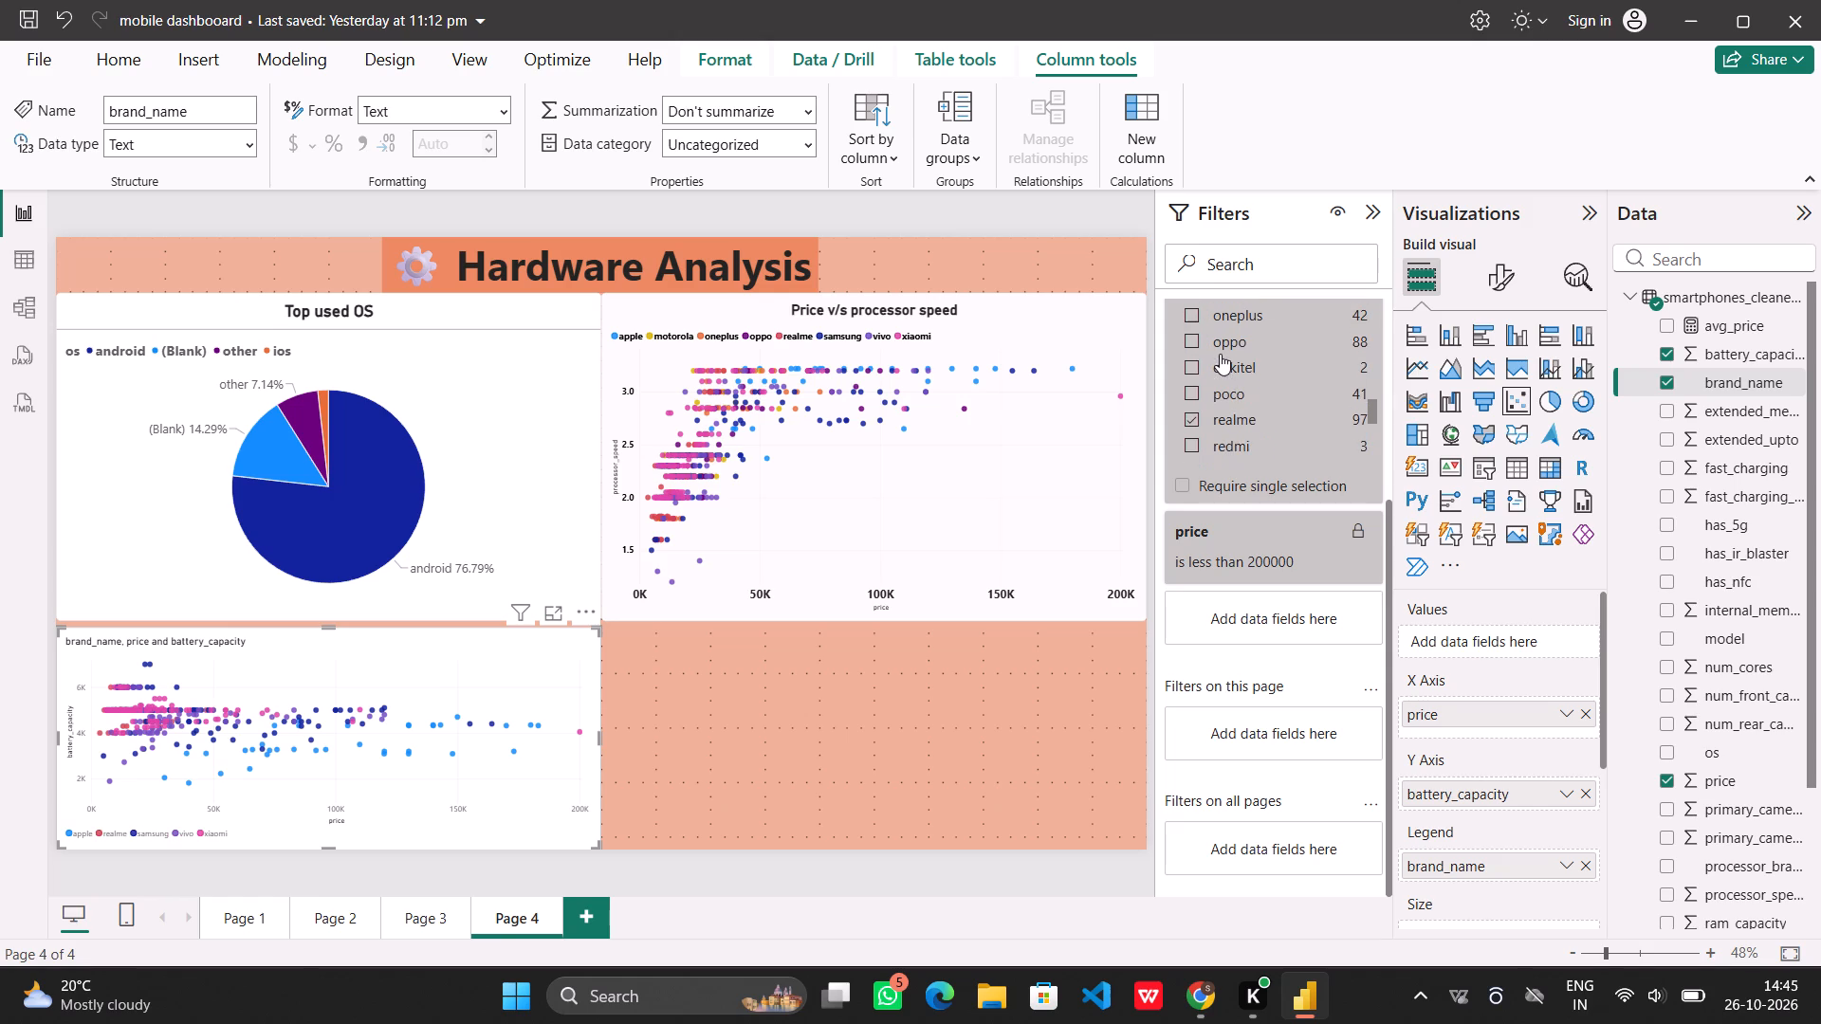
pyautogui.click(1221, 341)
pyautogui.click(1221, 316)
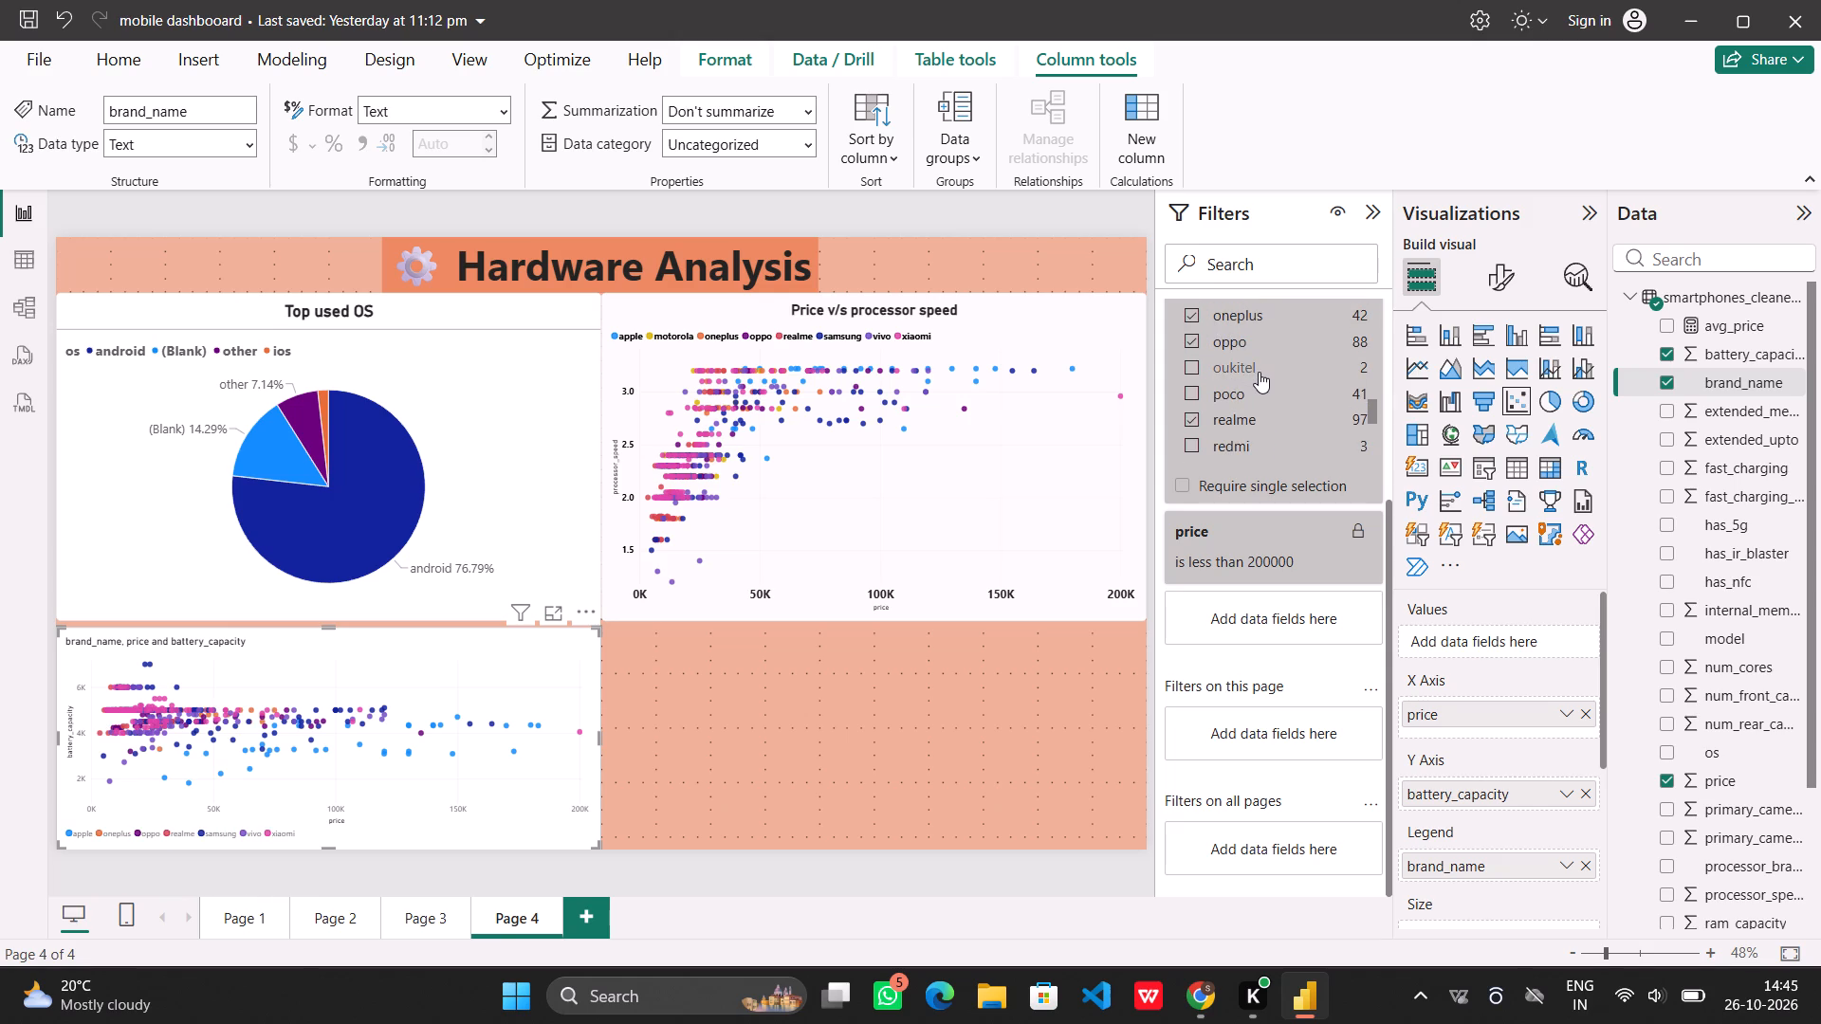
pyautogui.scroll(1, 1290, 380)
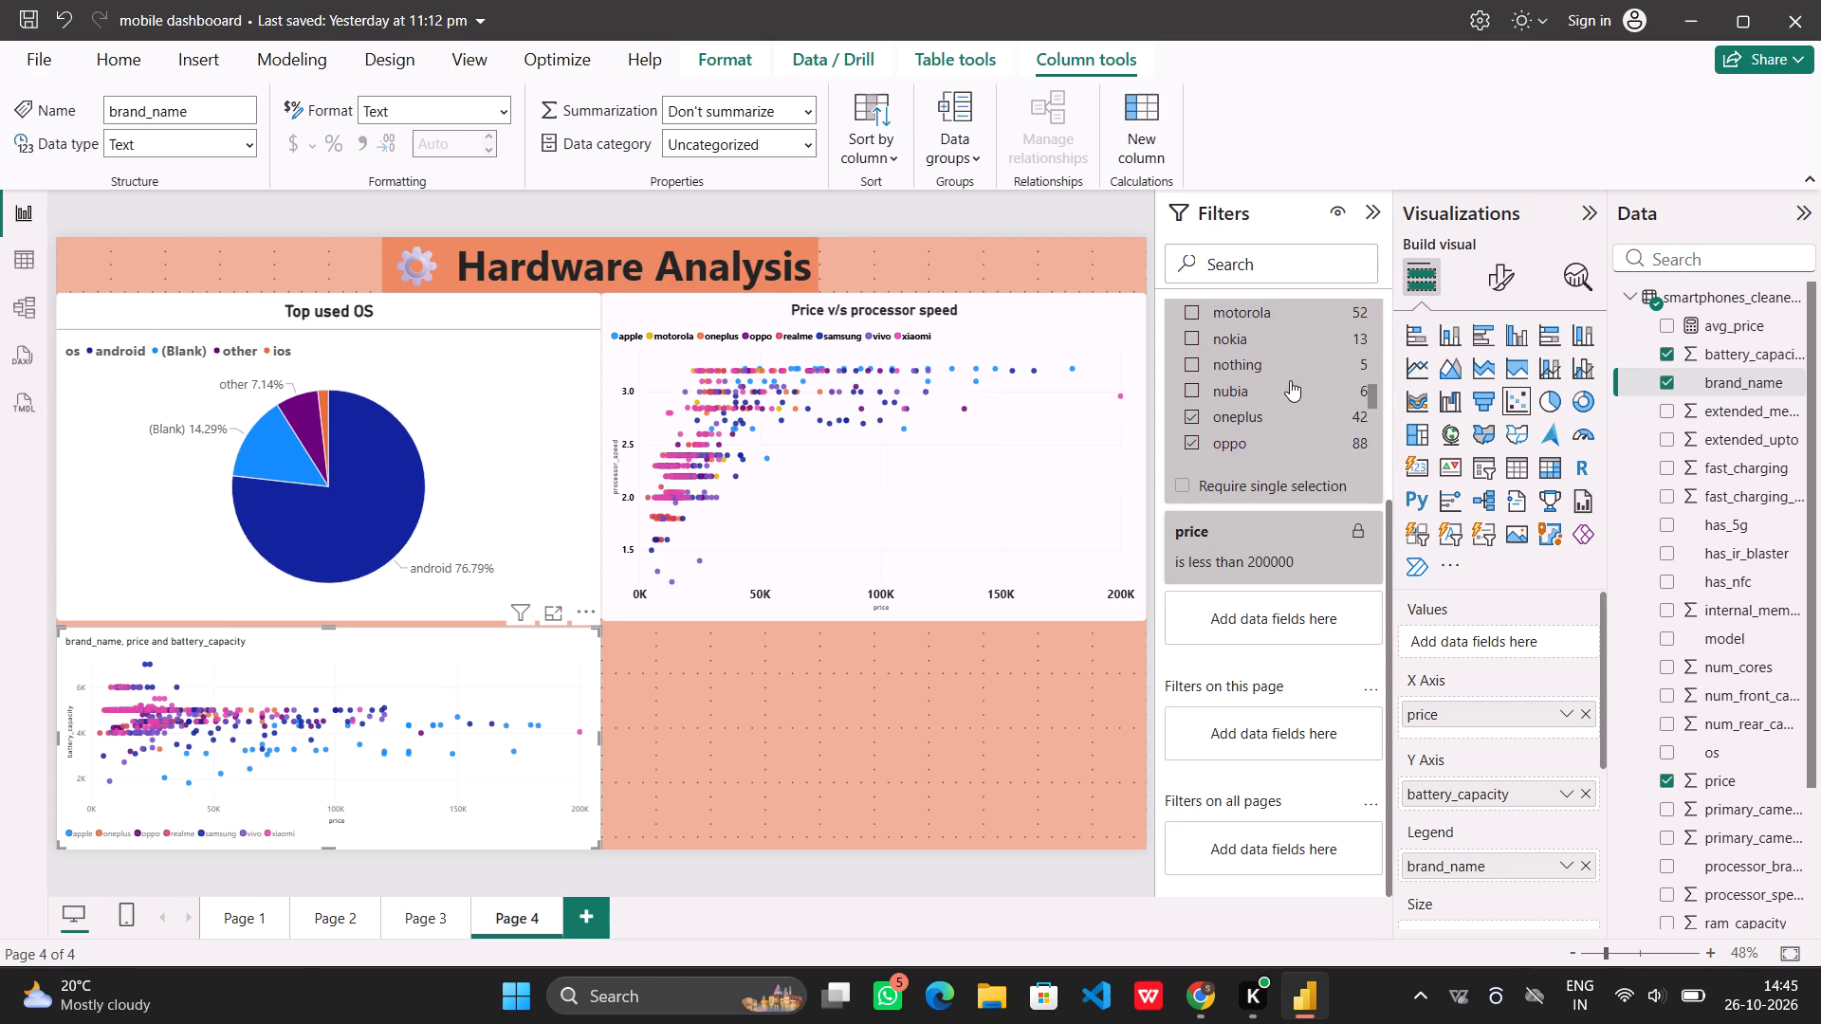
pyautogui.scroll(1, 1290, 380)
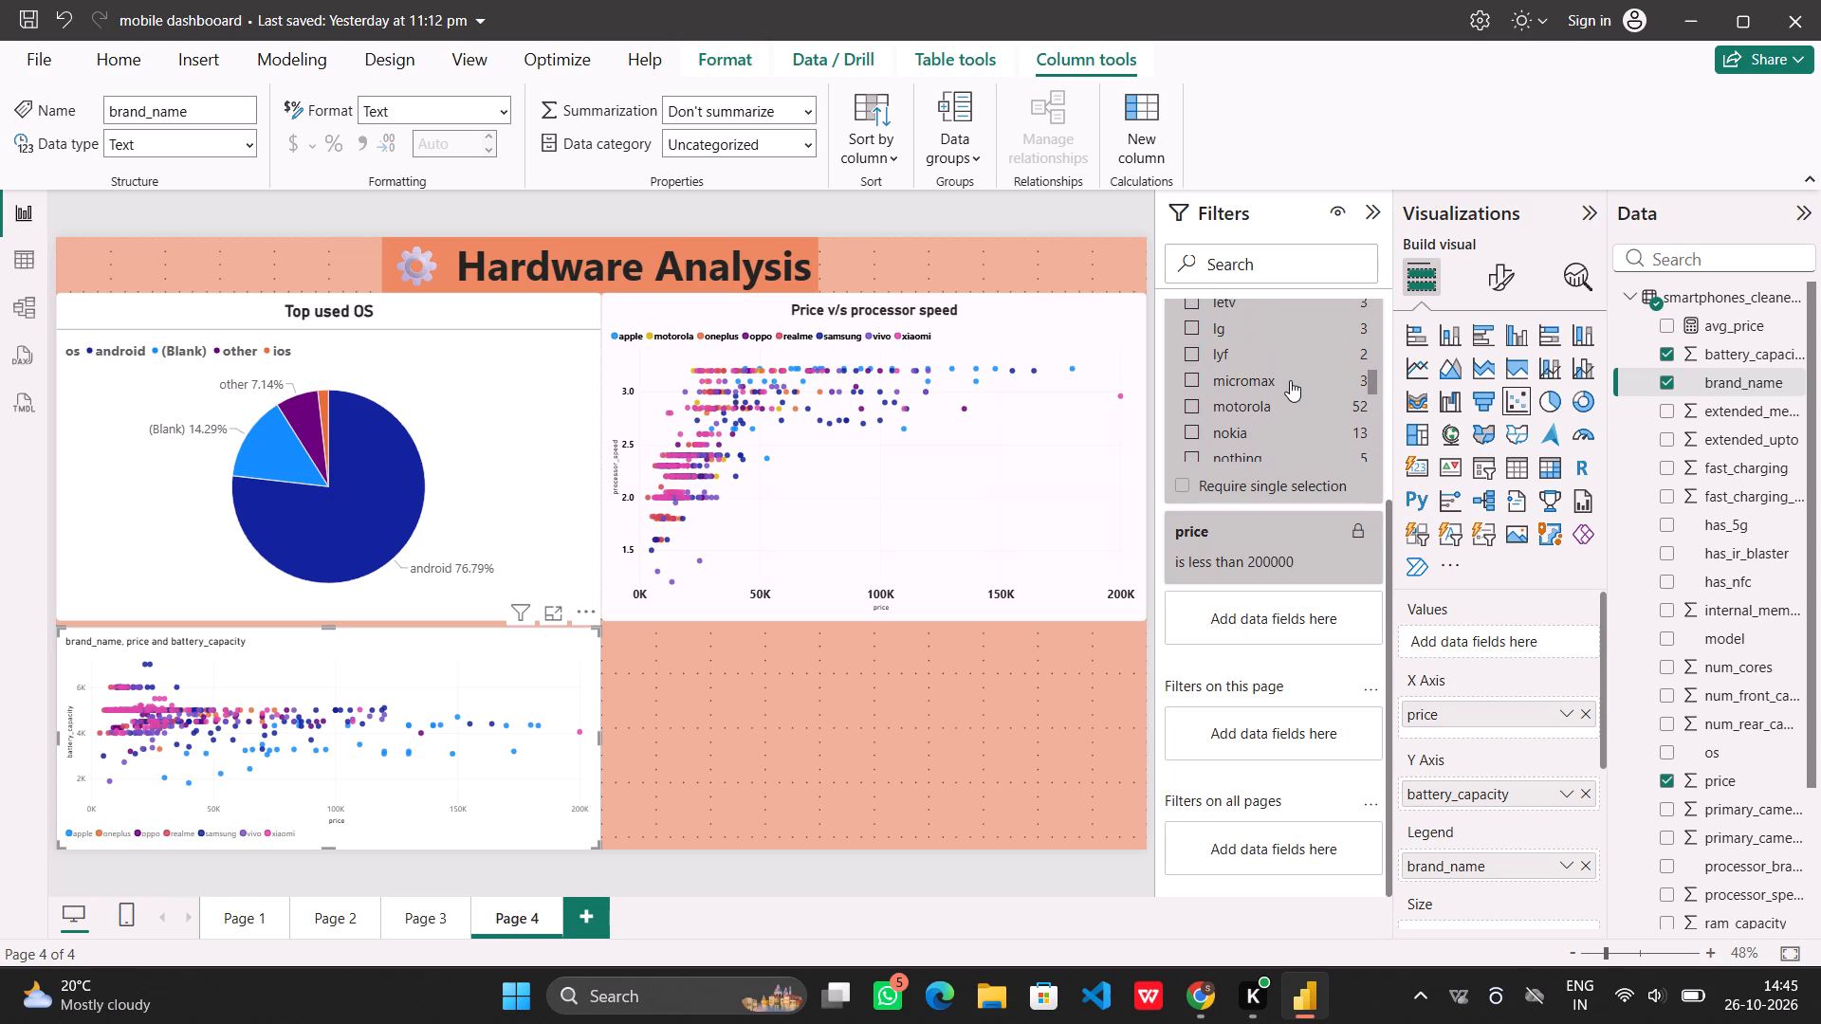
pyautogui.click(1256, 409)
pyautogui.scroll(1, 1256, 409)
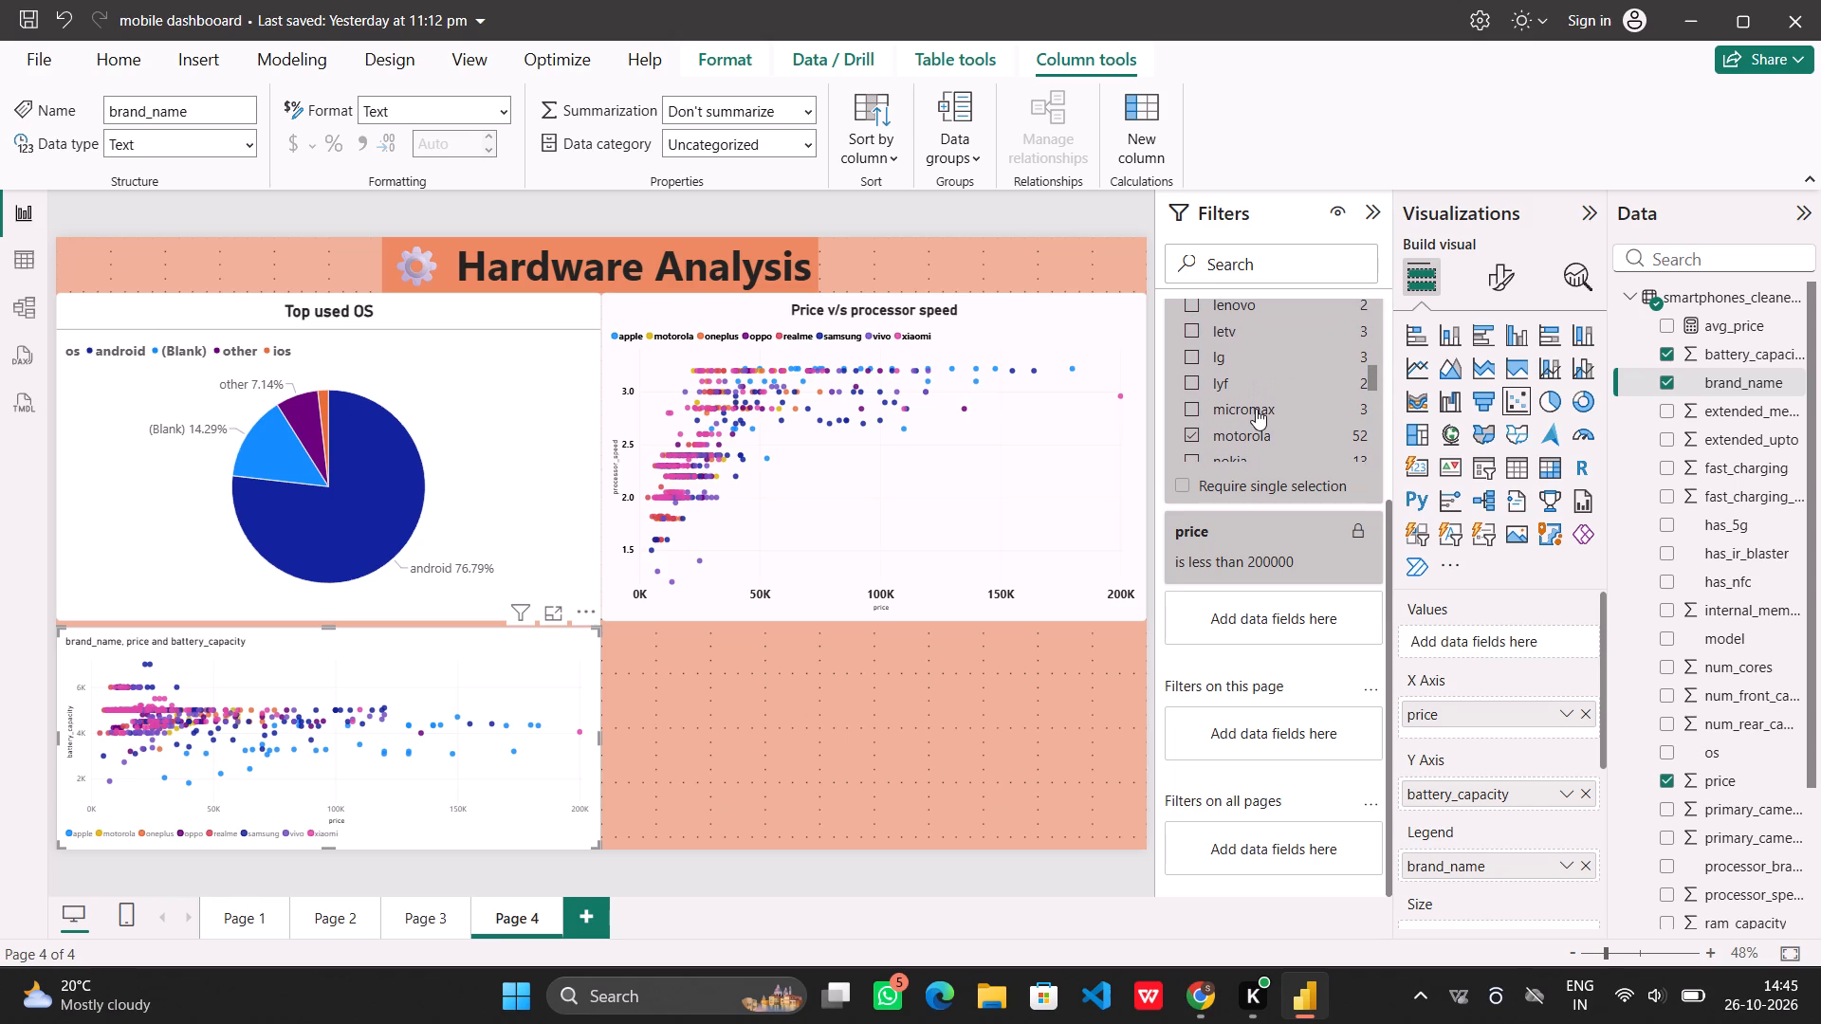
pyautogui.scroll(5, 1256, 409)
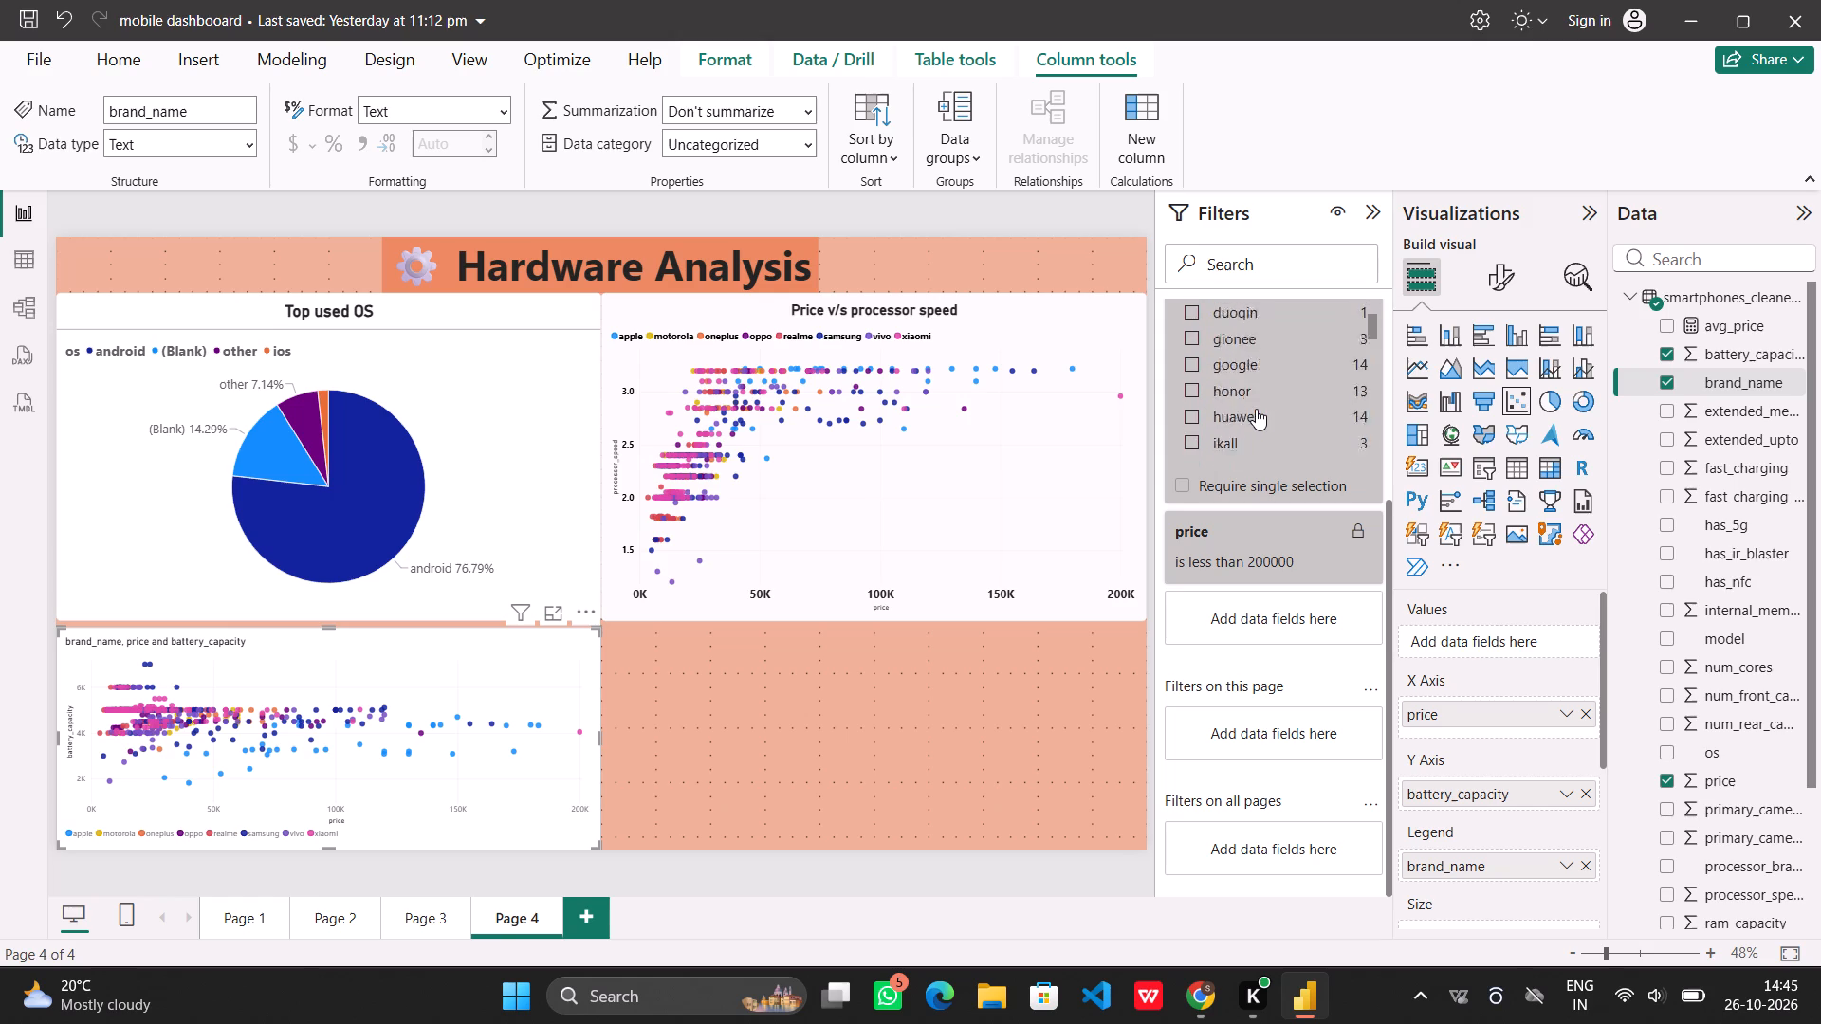
pyautogui.scroll(2, 1256, 409)
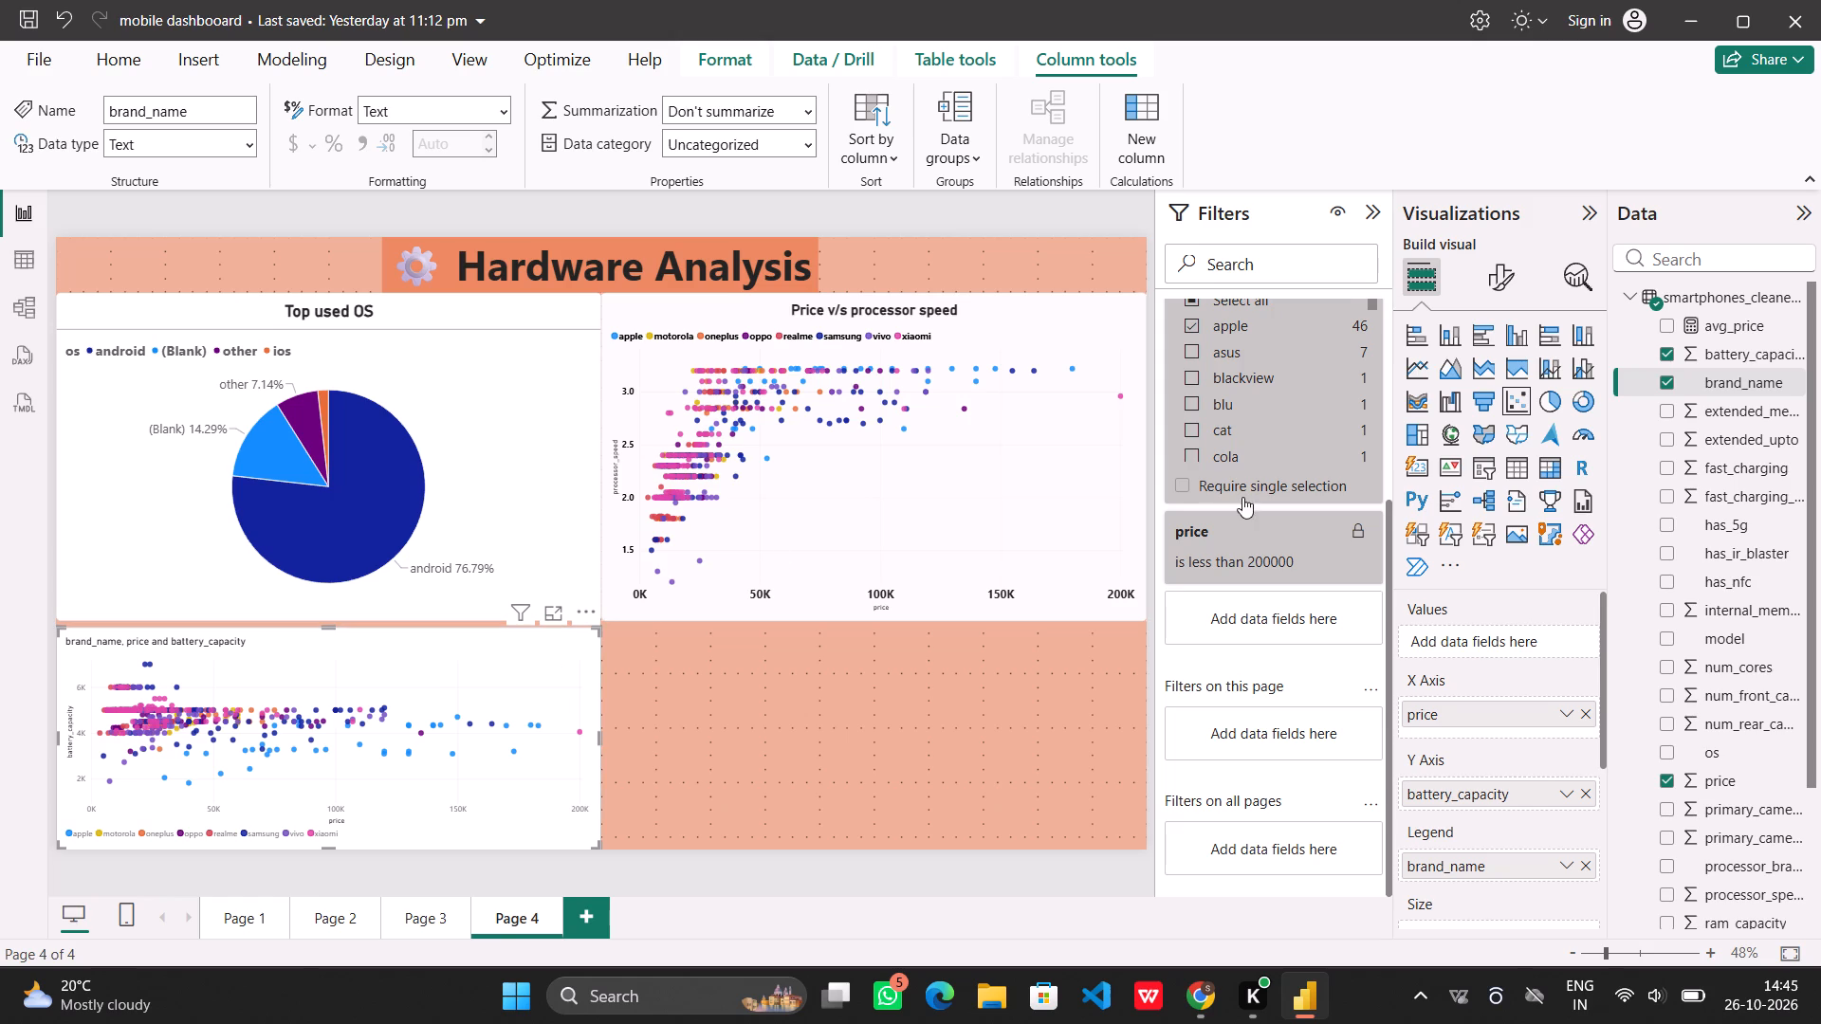
# Copy the formatting of the Price v/s processor speed chart onto the battery capacity scatter chart with Format painter, applying it twice.
pyautogui.click(1493, 268)
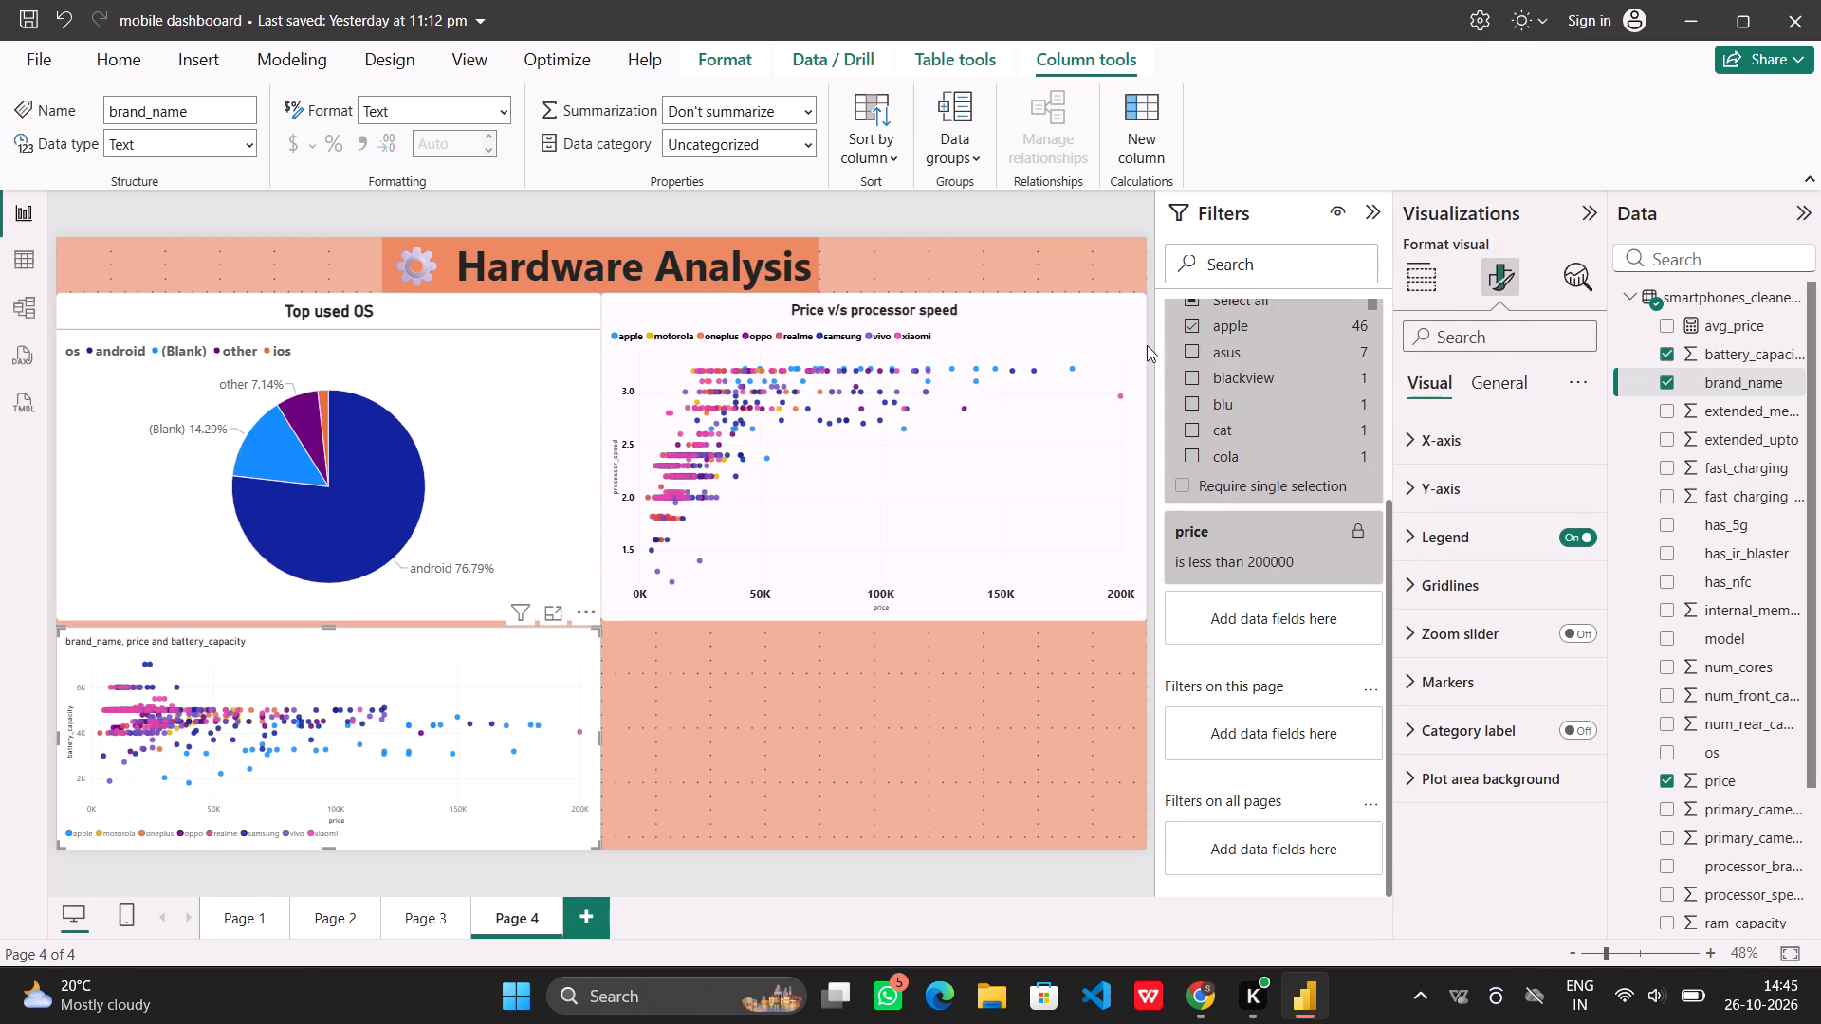
pyautogui.click(1095, 318)
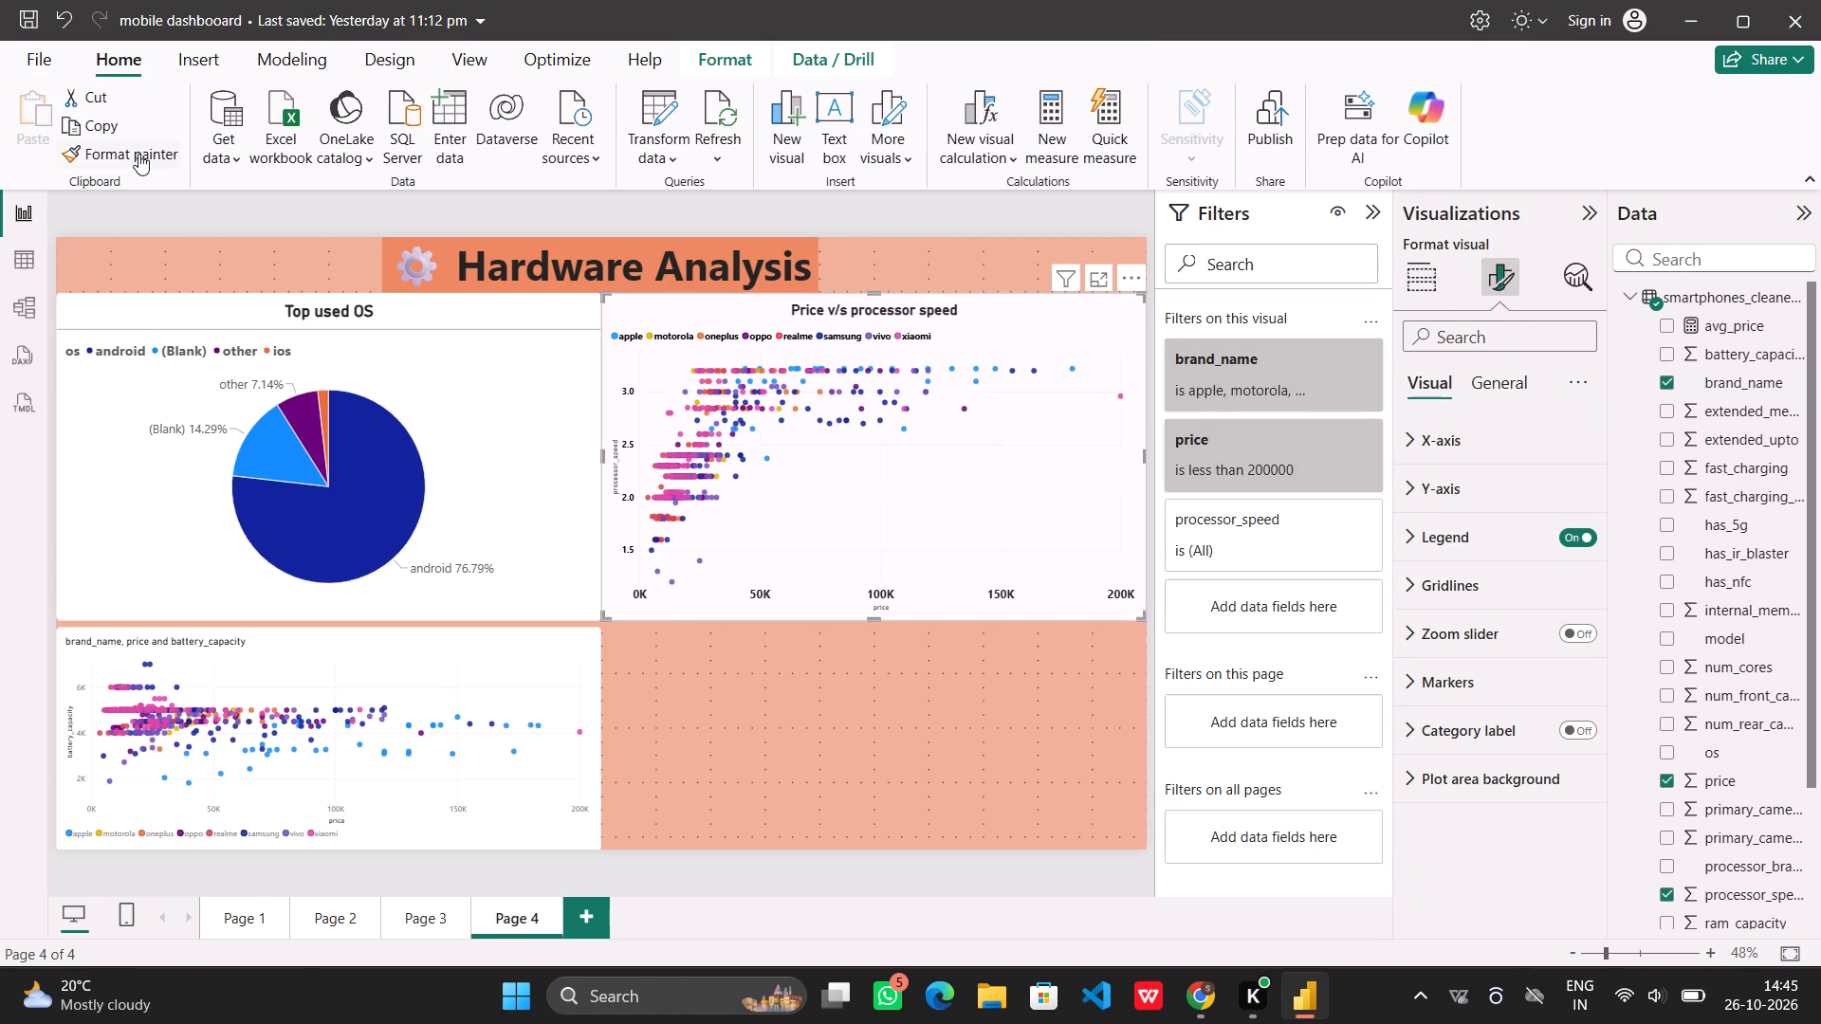
pyautogui.click(138, 151)
pyautogui.click(466, 651)
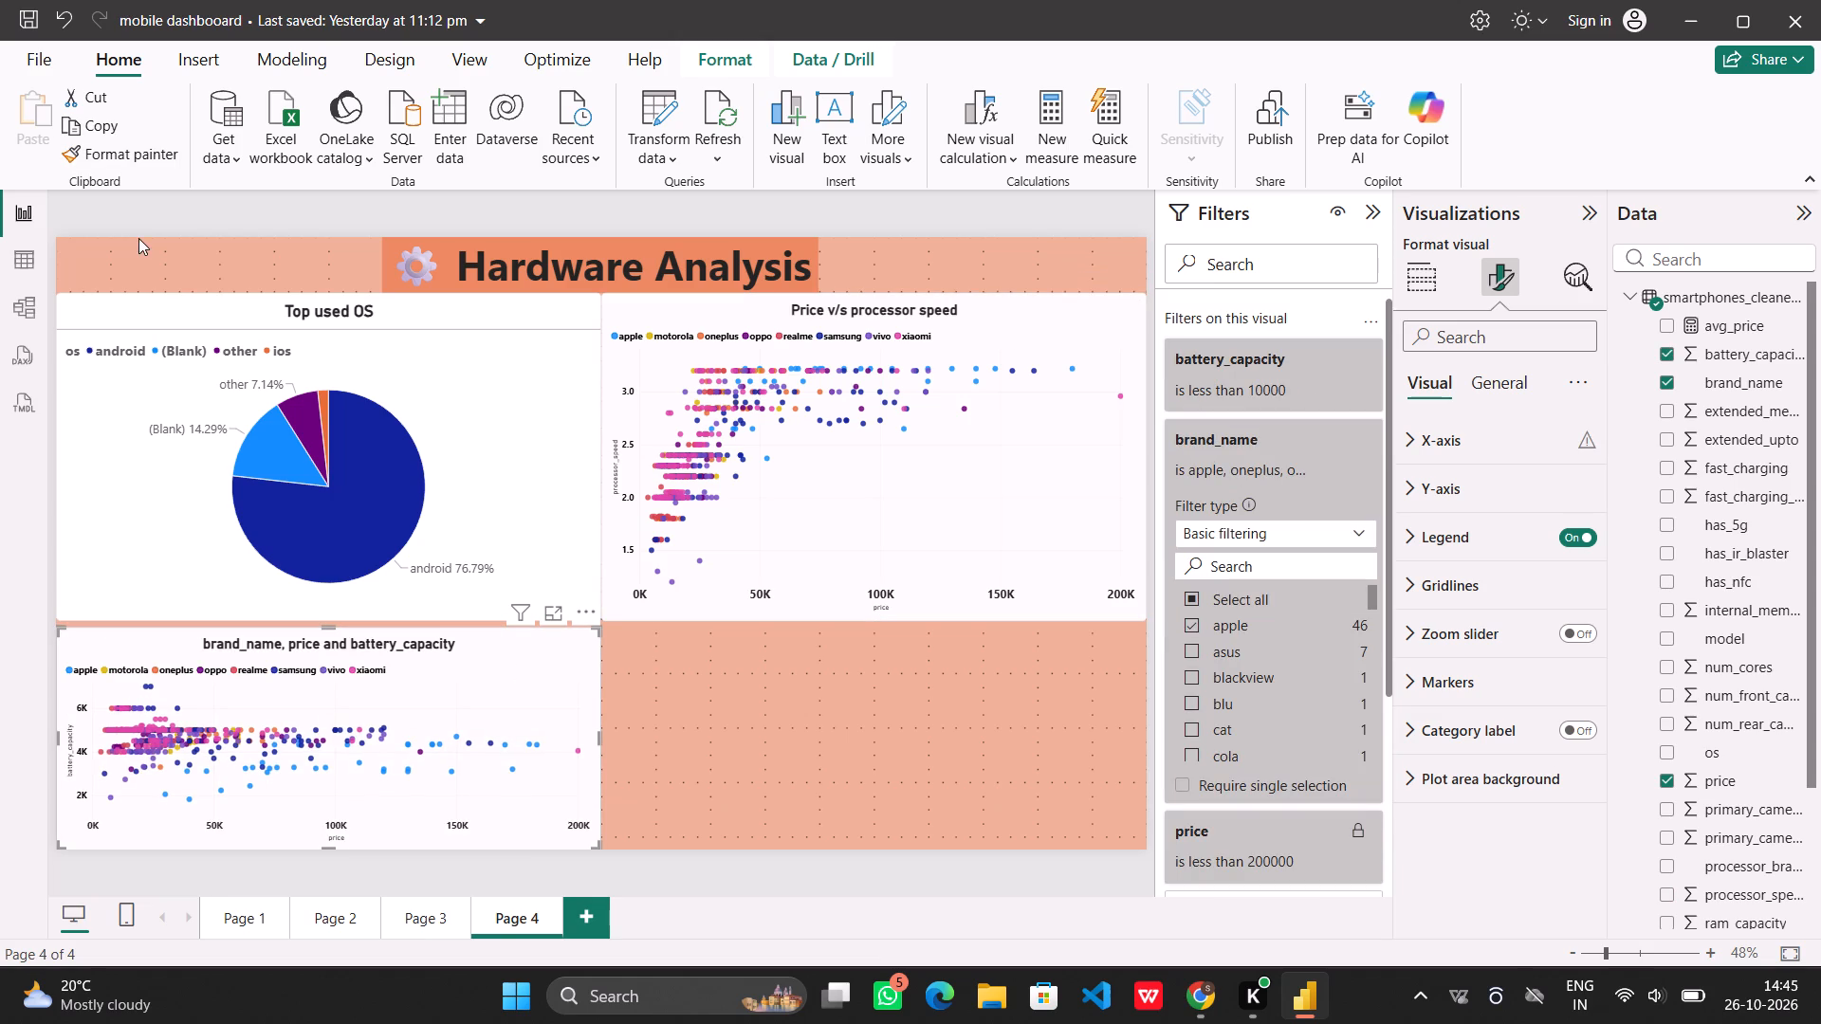
pyautogui.click(1036, 319)
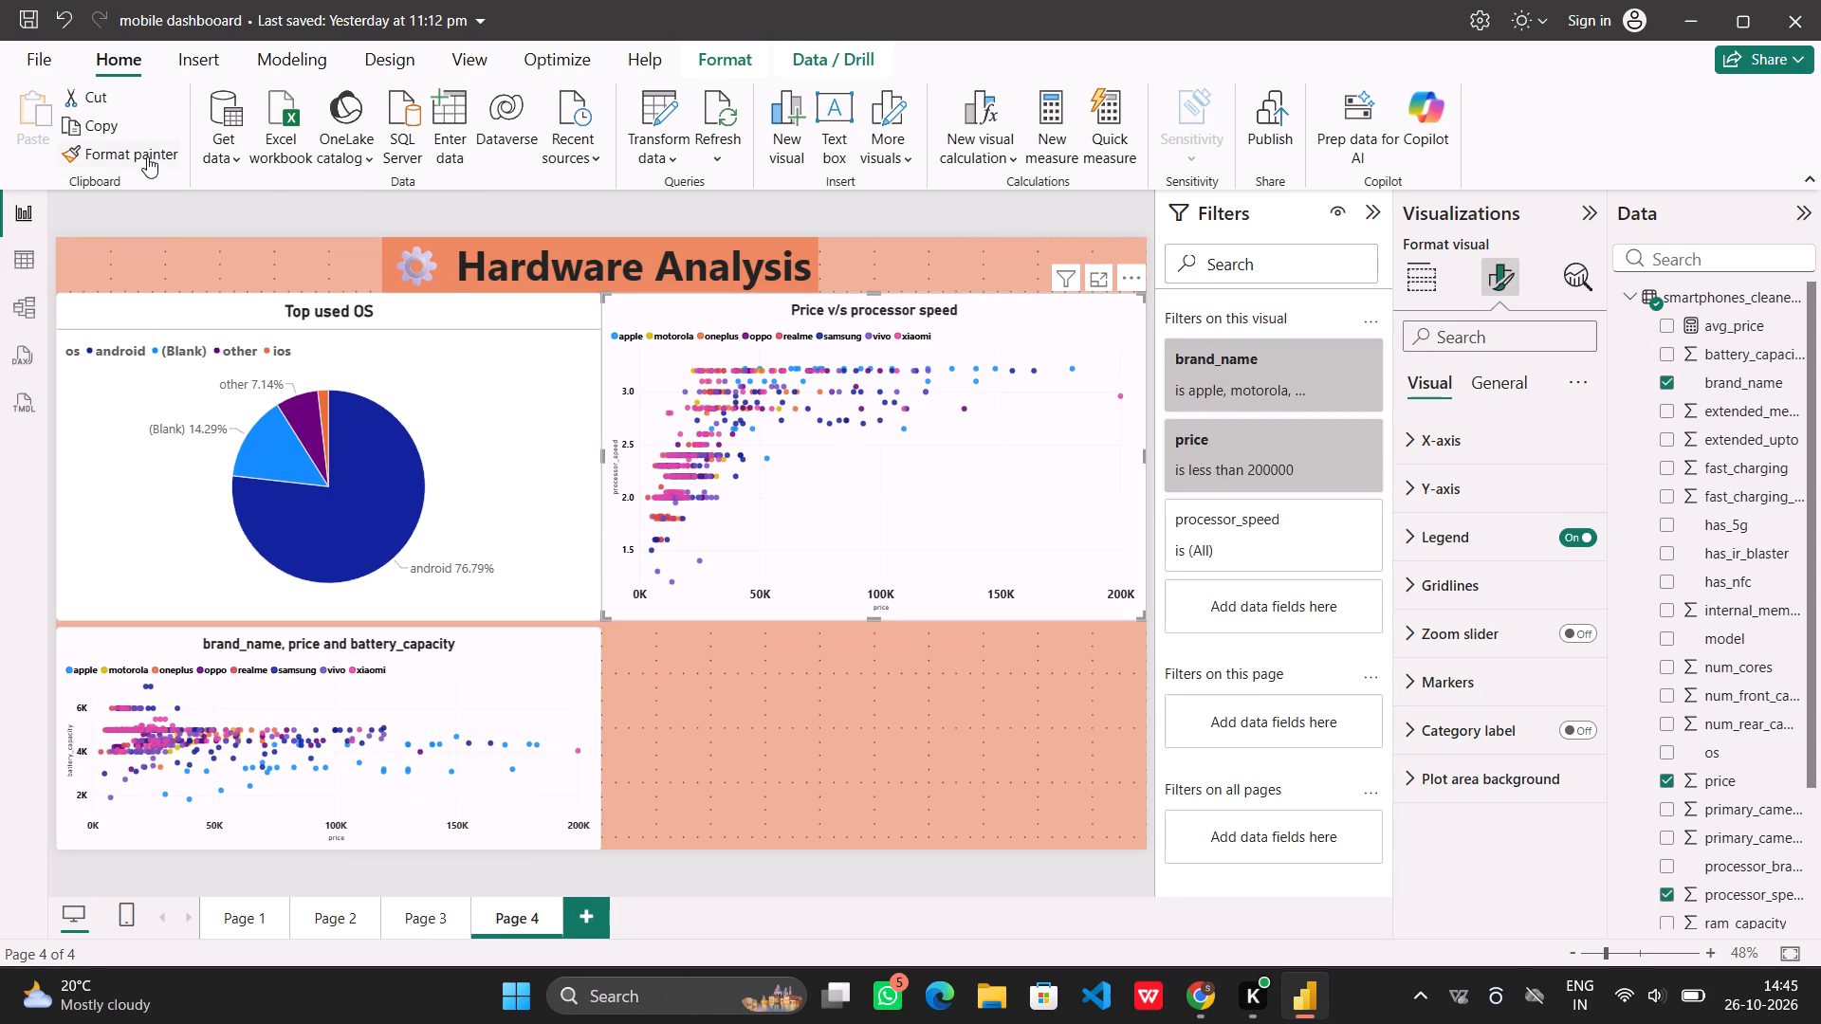
pyautogui.click(147, 156)
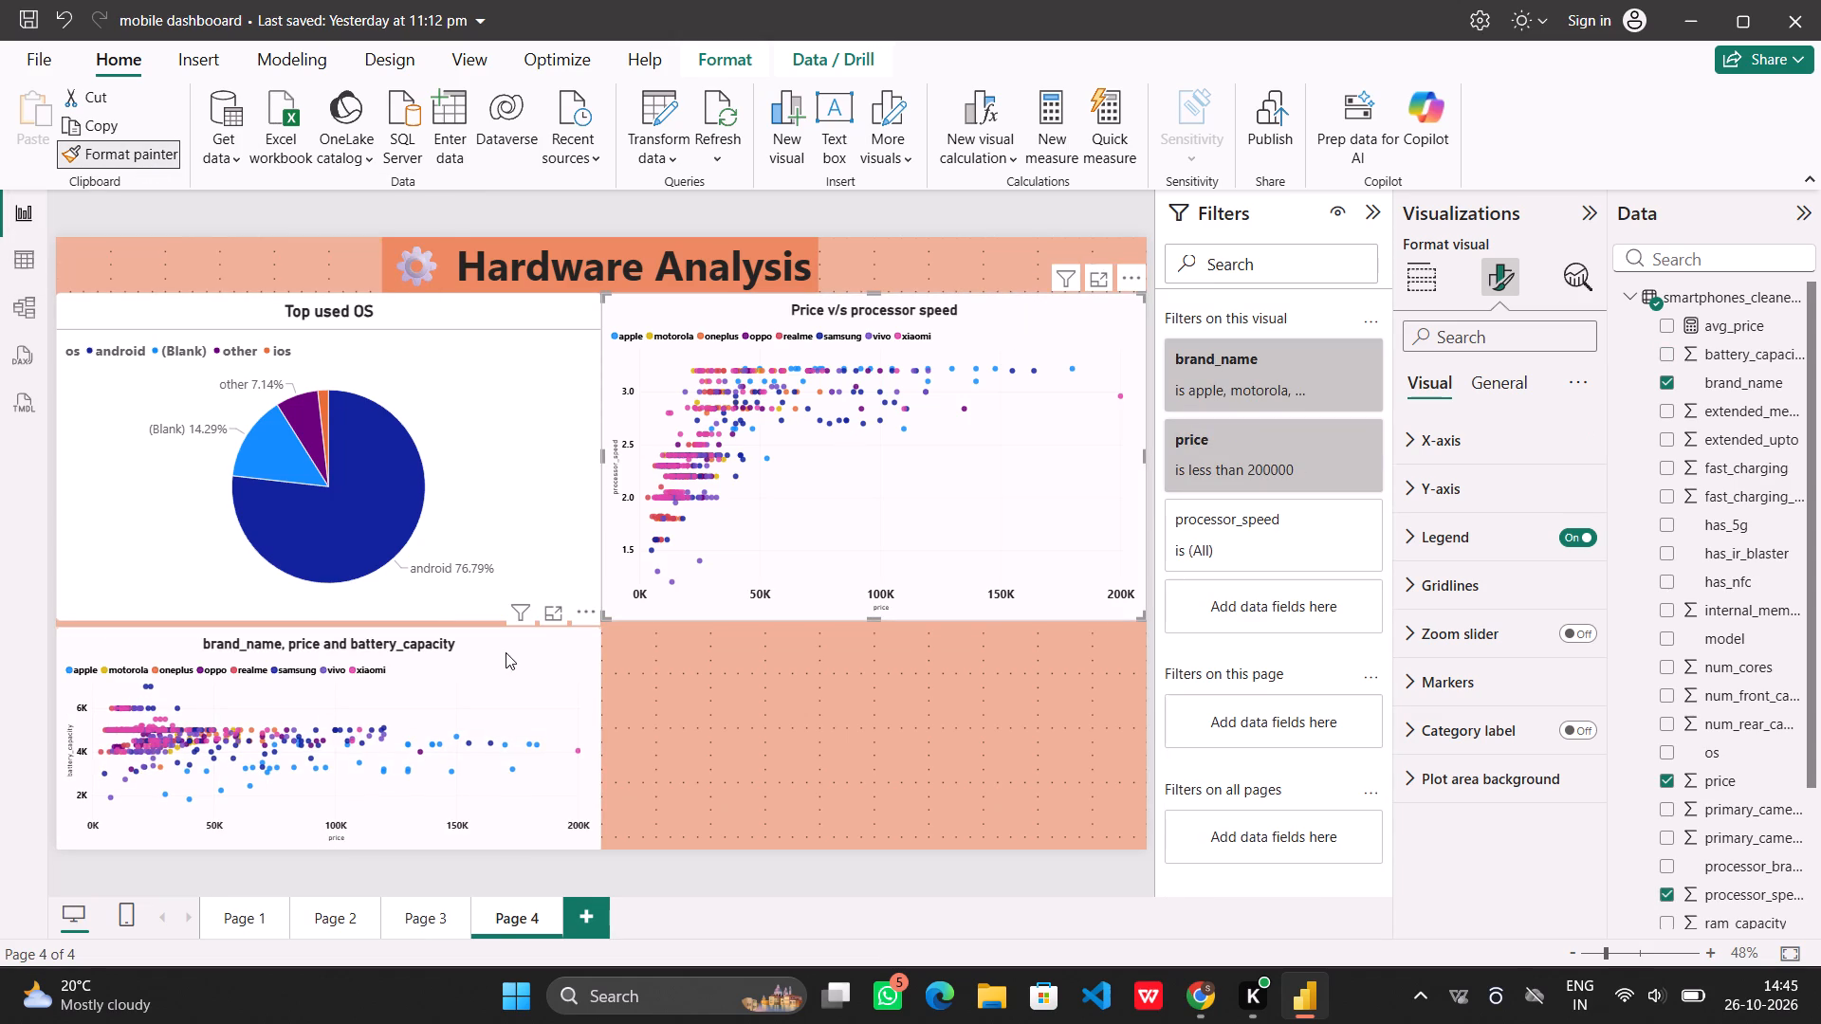
pyautogui.click(518, 634)
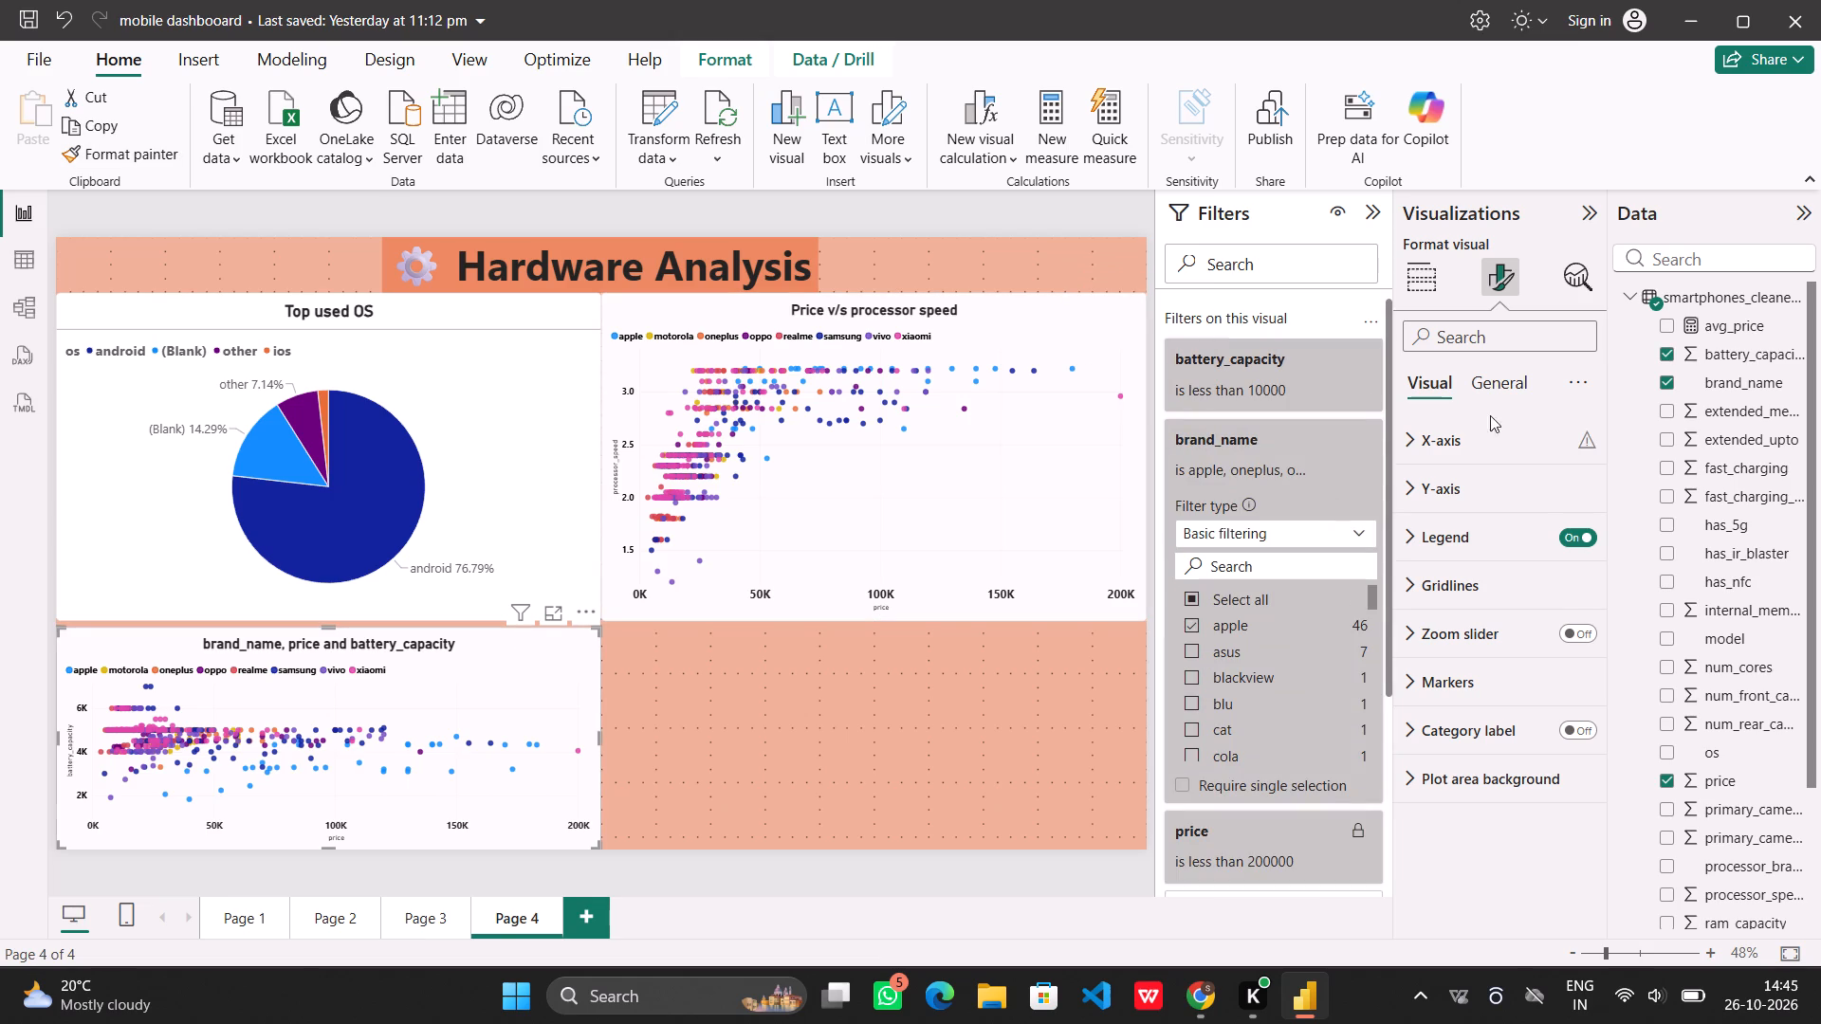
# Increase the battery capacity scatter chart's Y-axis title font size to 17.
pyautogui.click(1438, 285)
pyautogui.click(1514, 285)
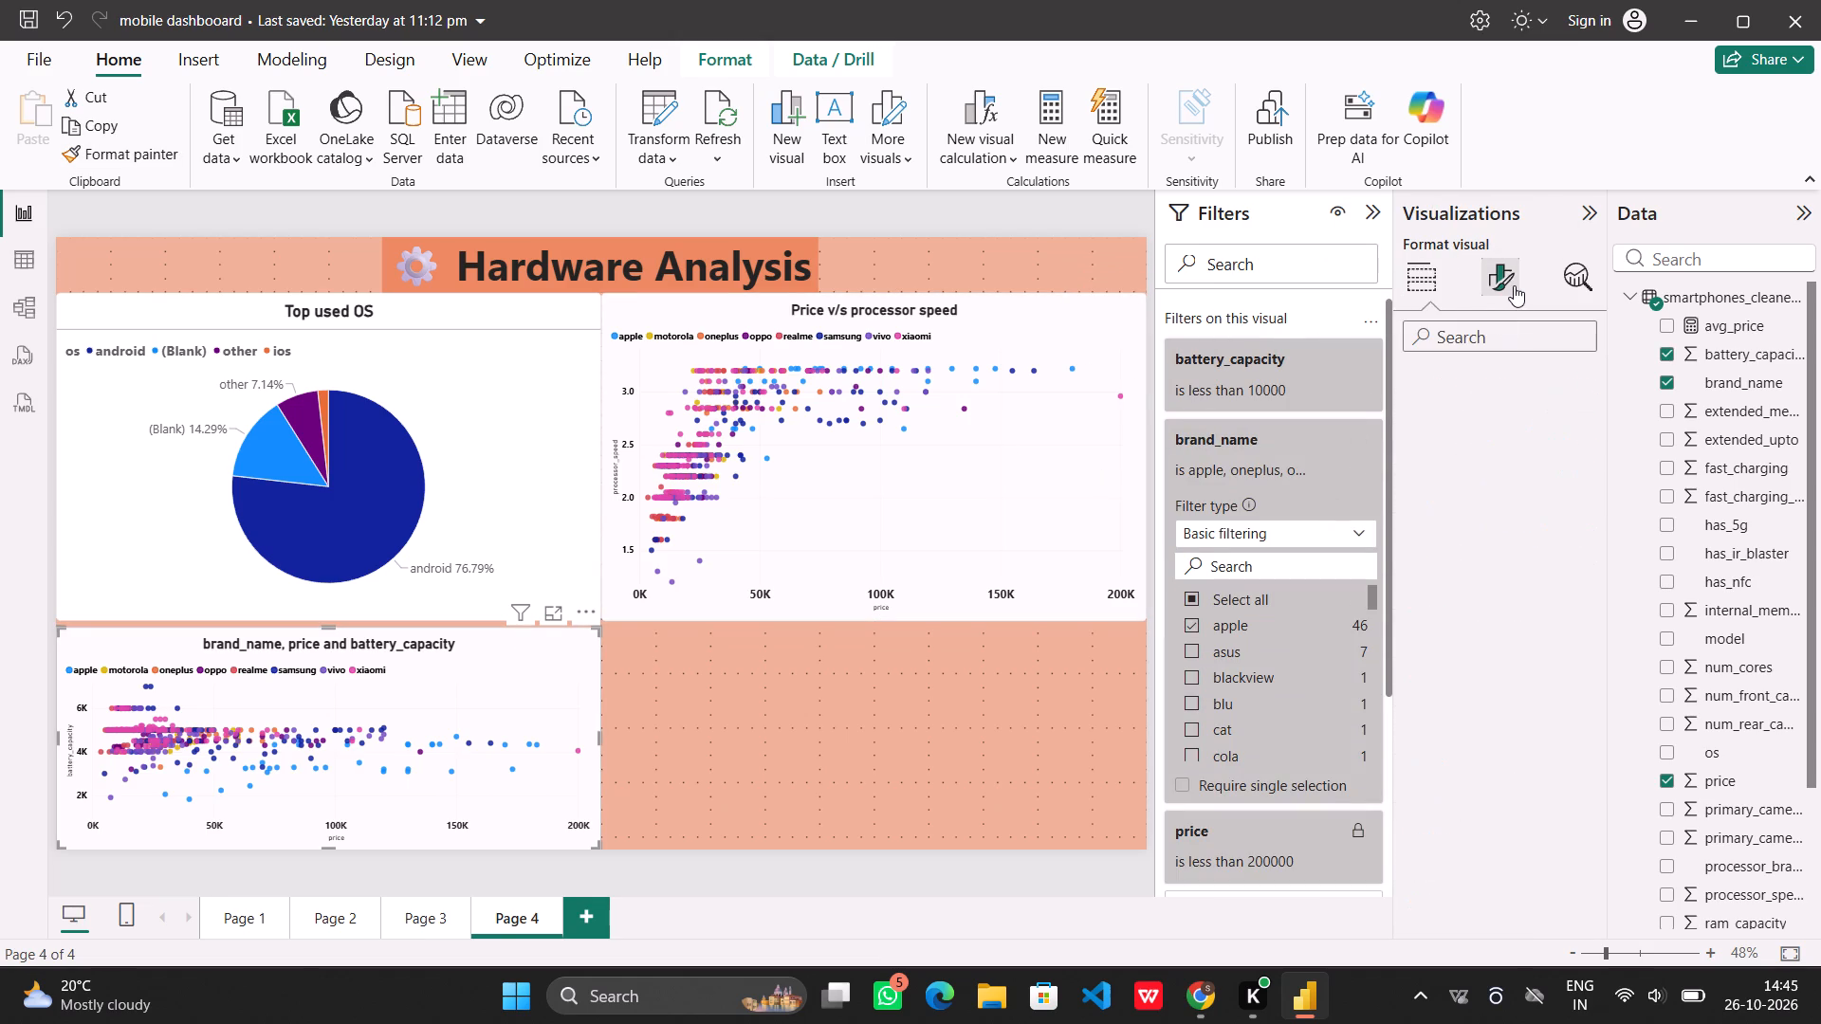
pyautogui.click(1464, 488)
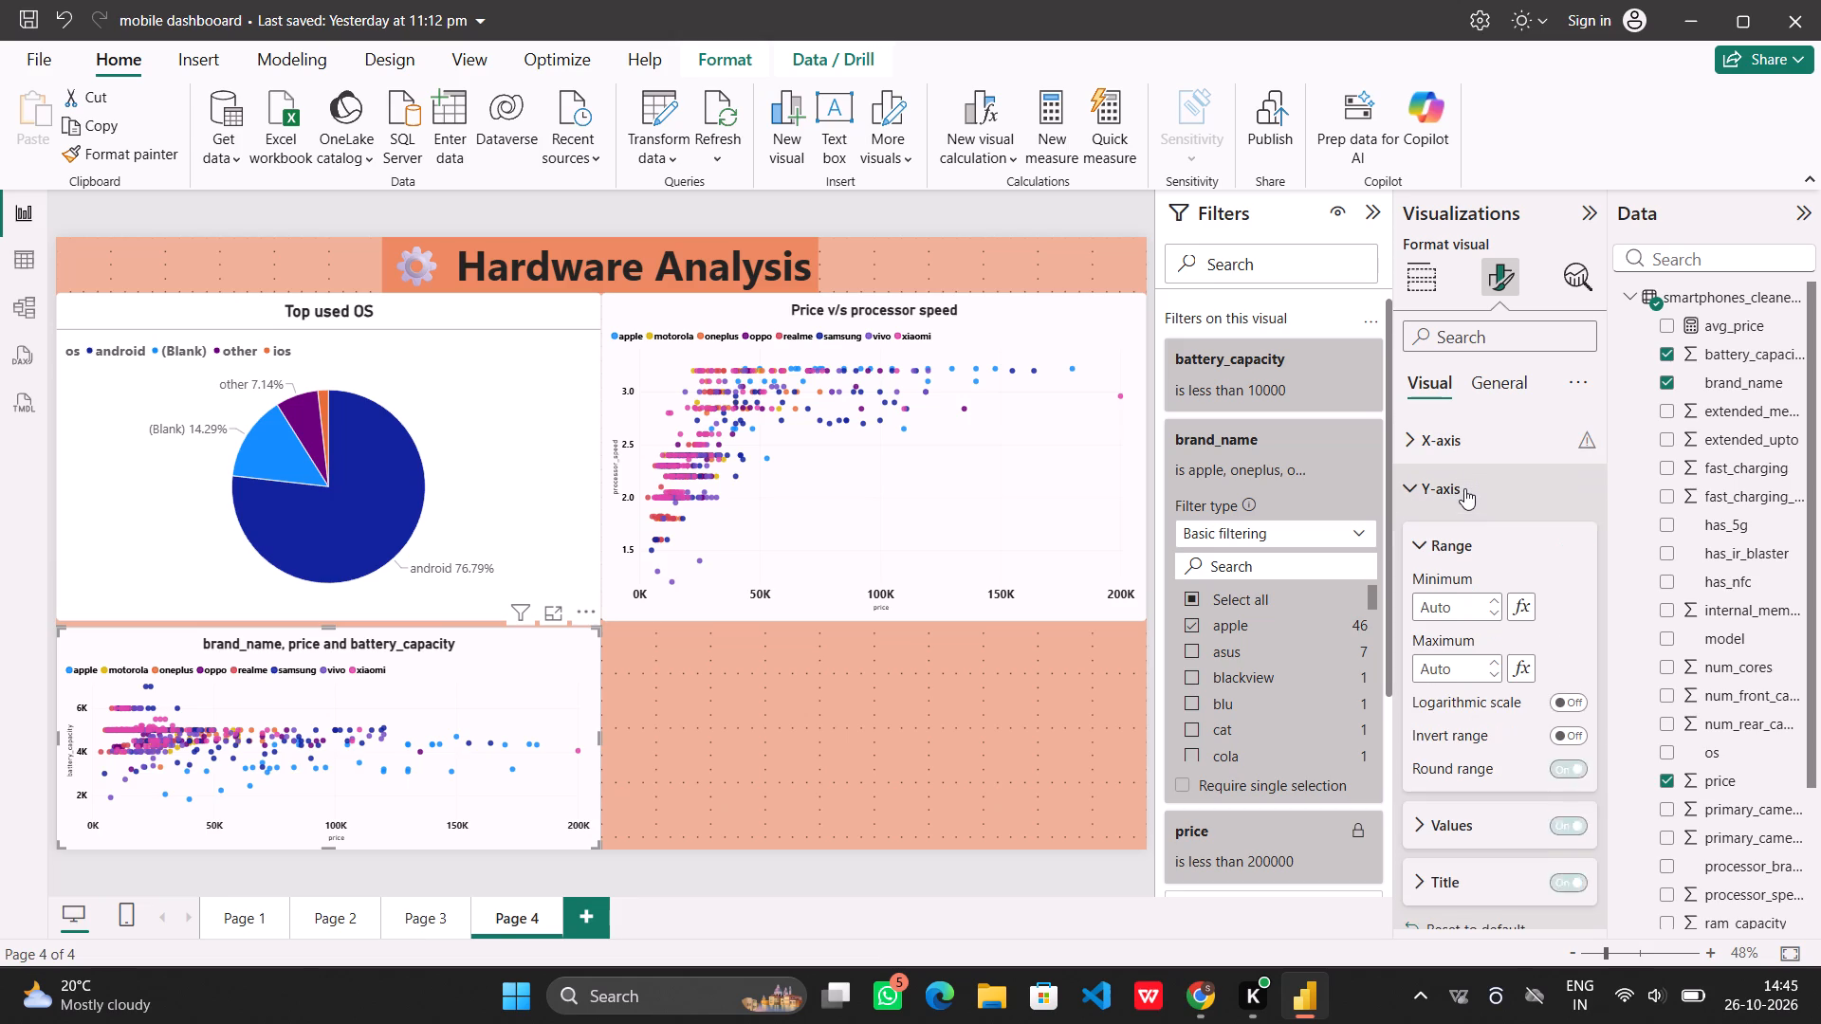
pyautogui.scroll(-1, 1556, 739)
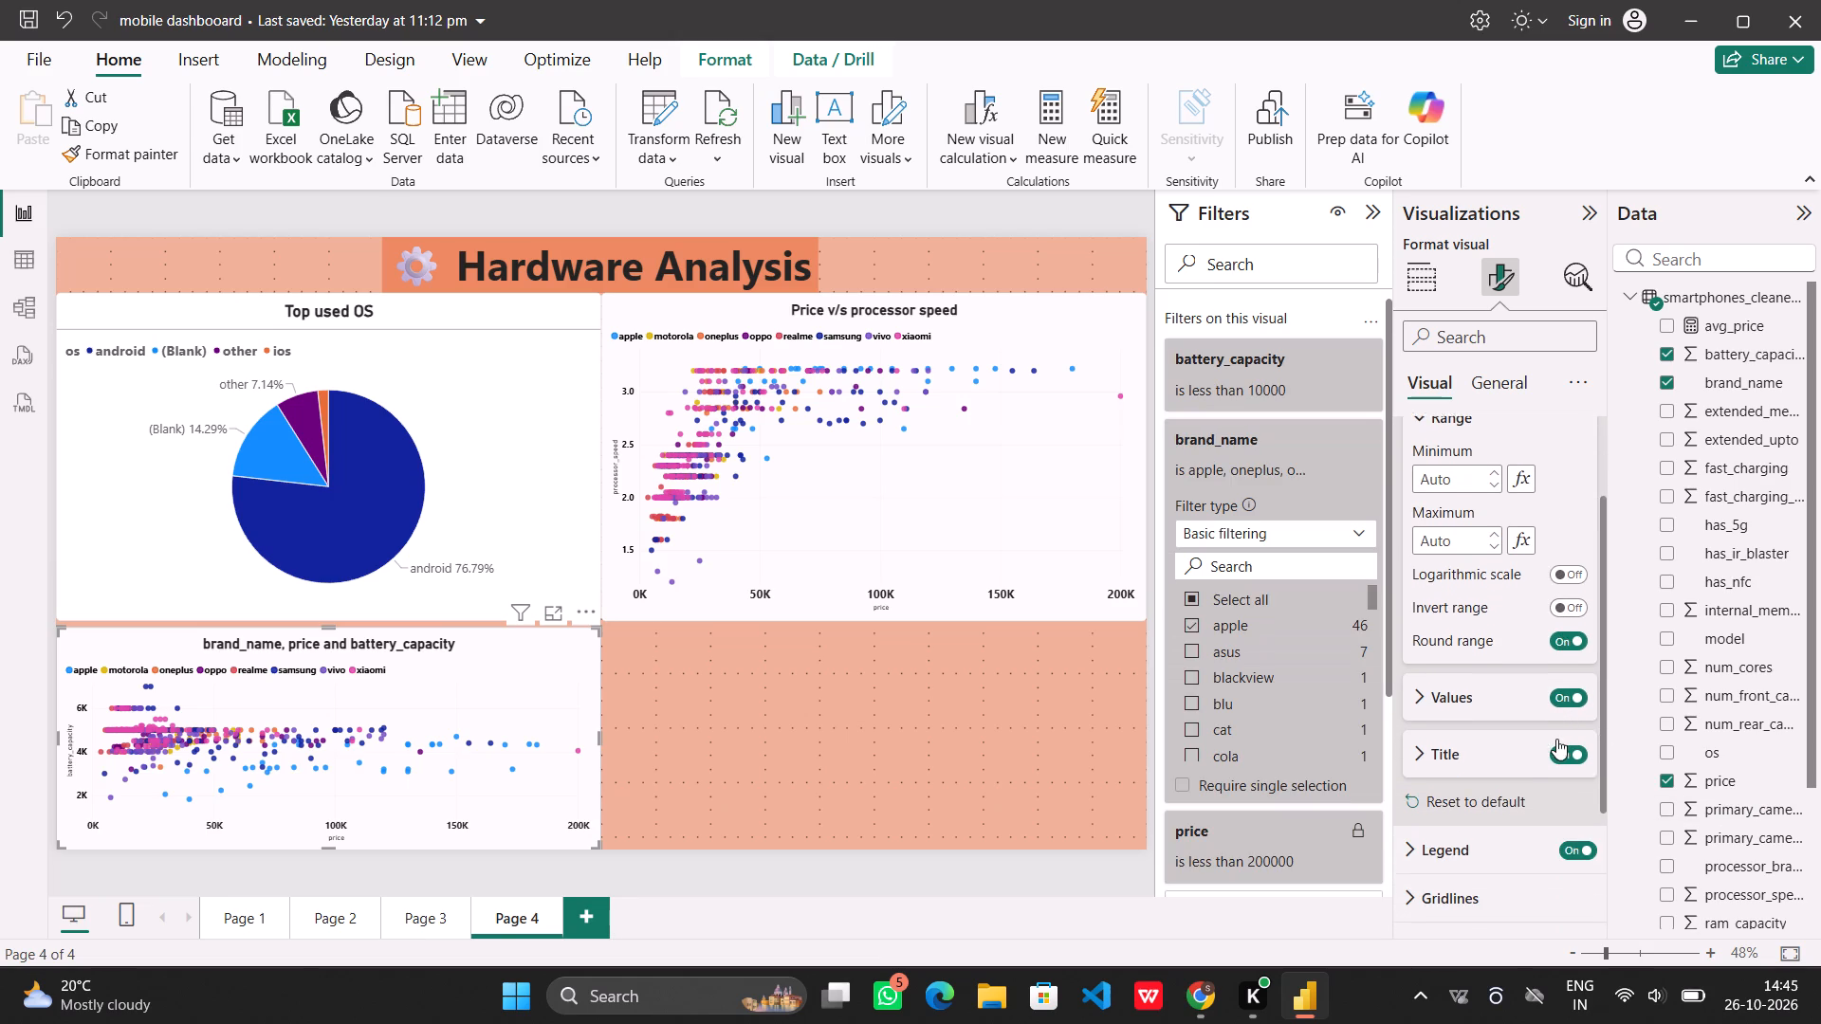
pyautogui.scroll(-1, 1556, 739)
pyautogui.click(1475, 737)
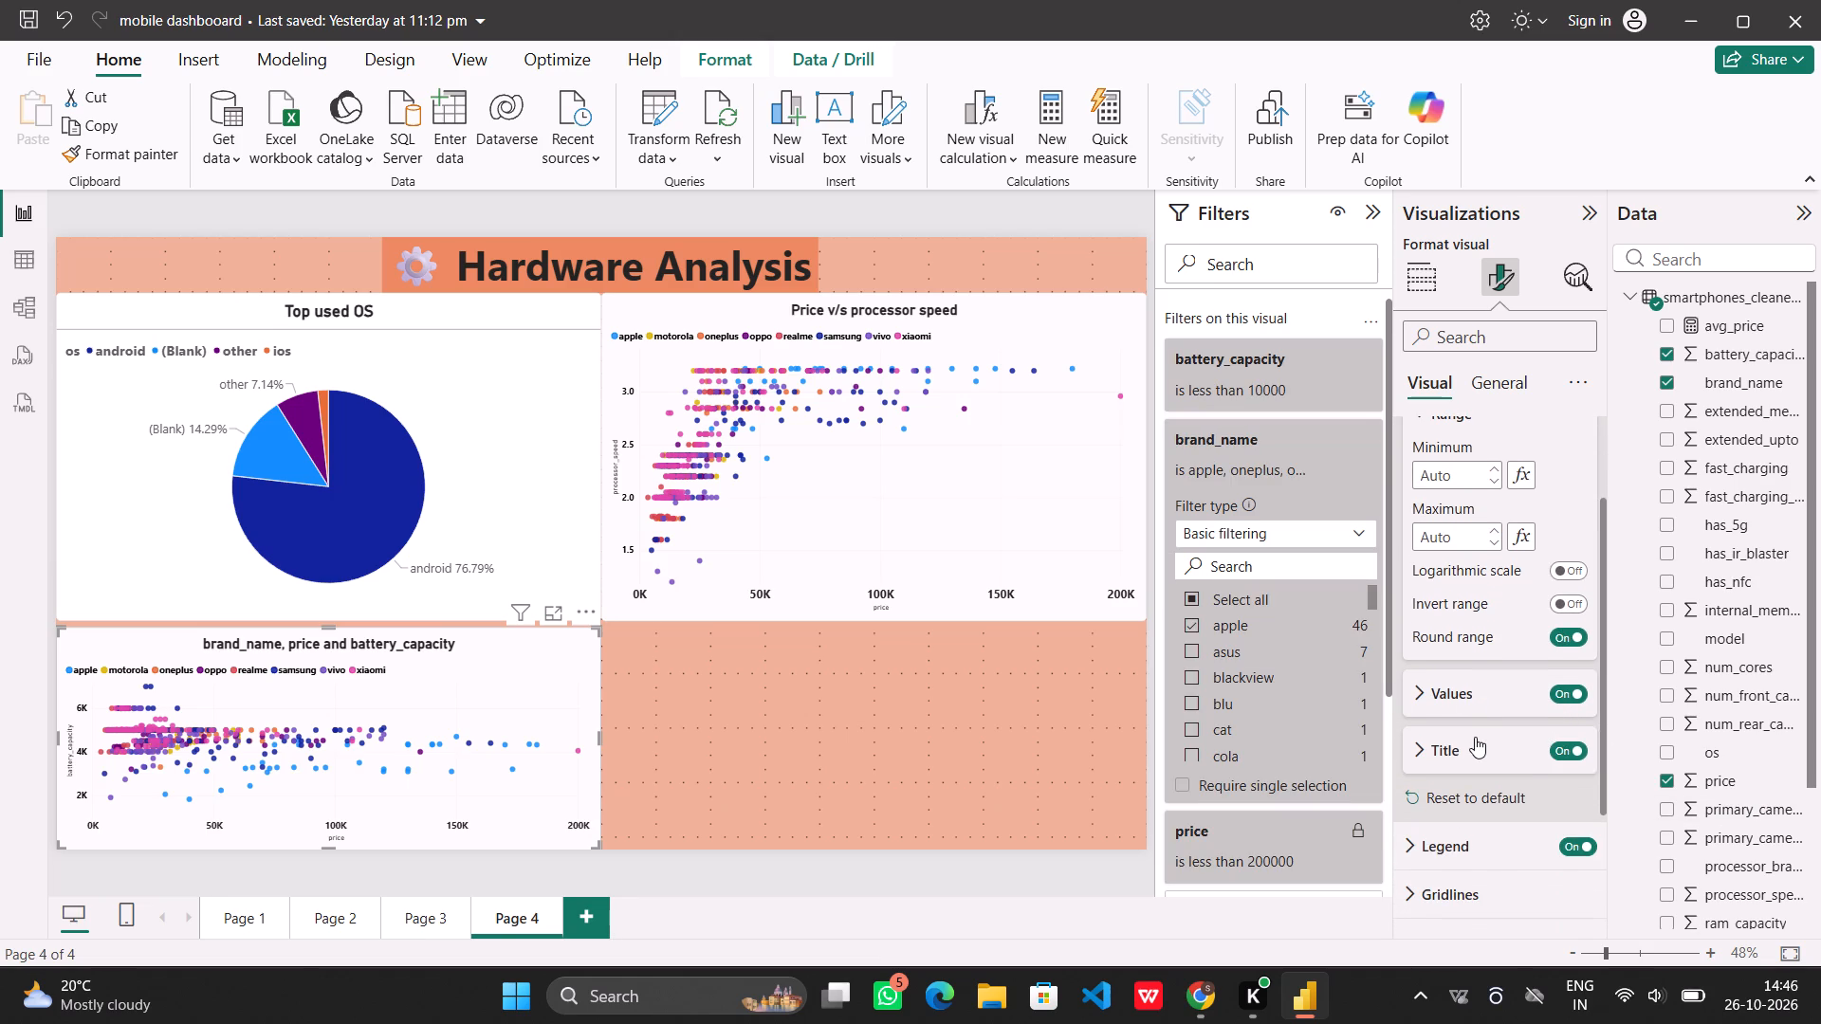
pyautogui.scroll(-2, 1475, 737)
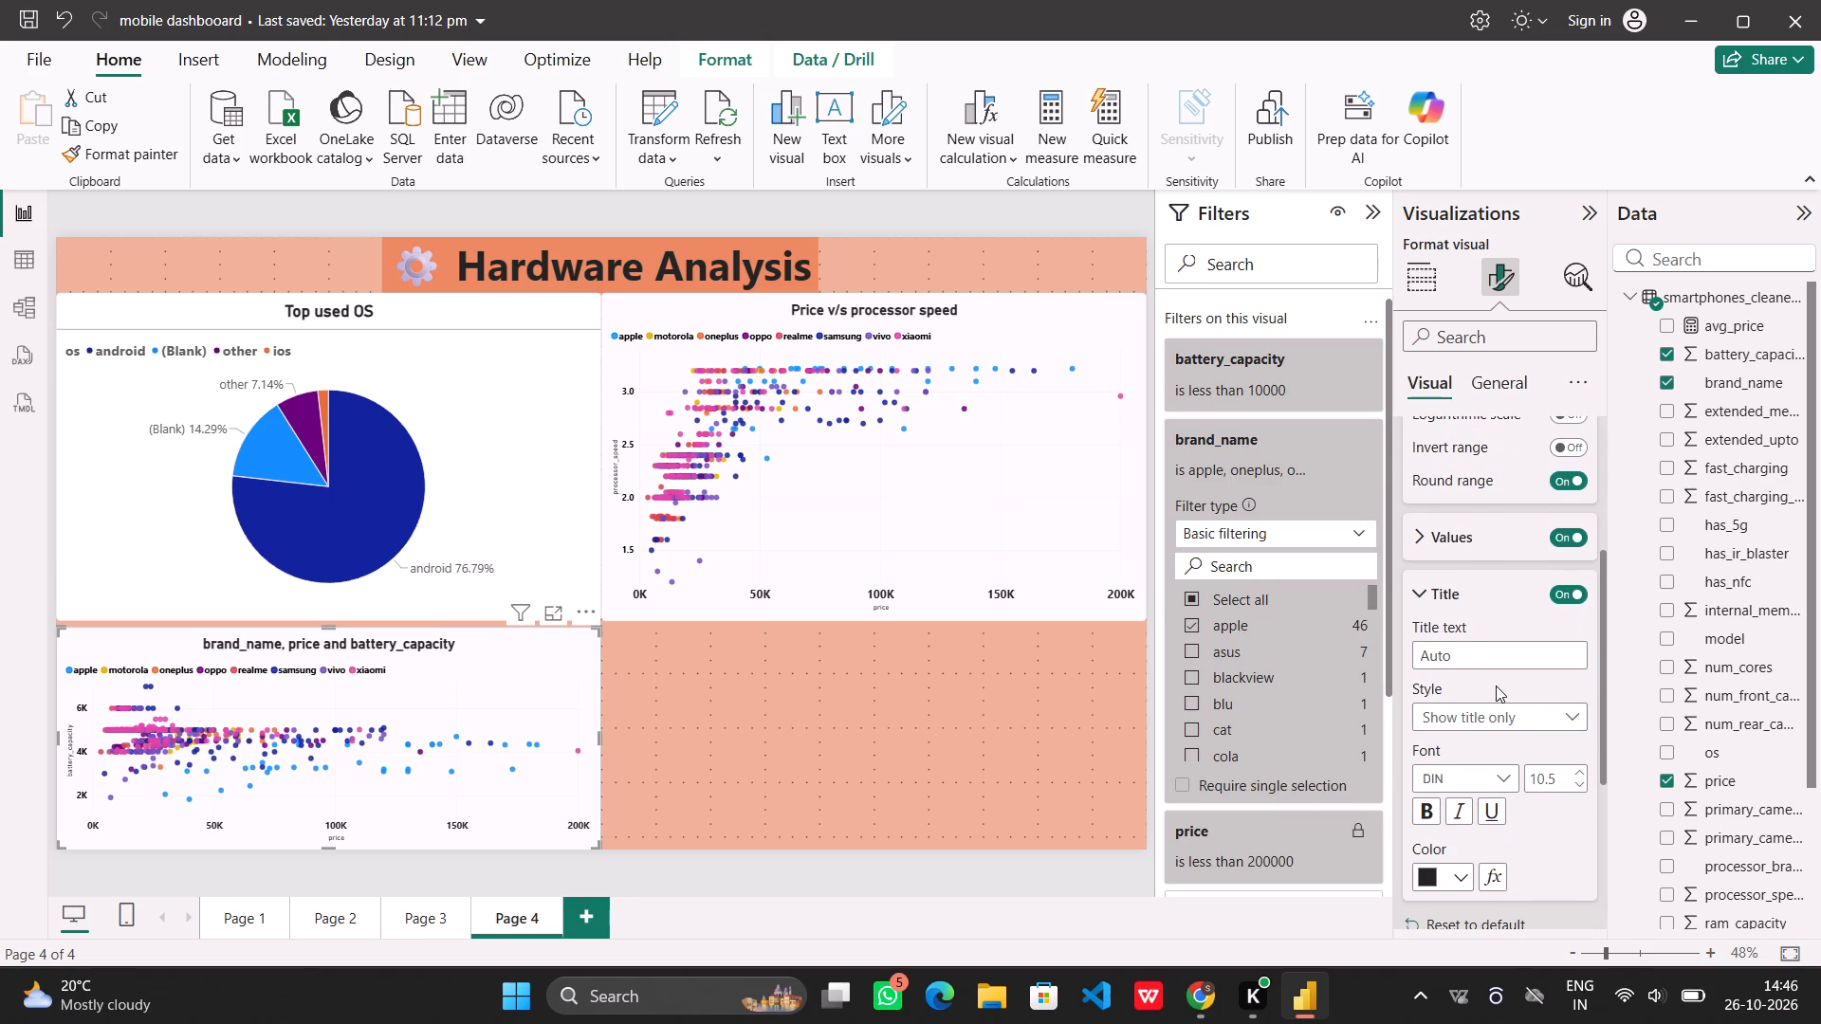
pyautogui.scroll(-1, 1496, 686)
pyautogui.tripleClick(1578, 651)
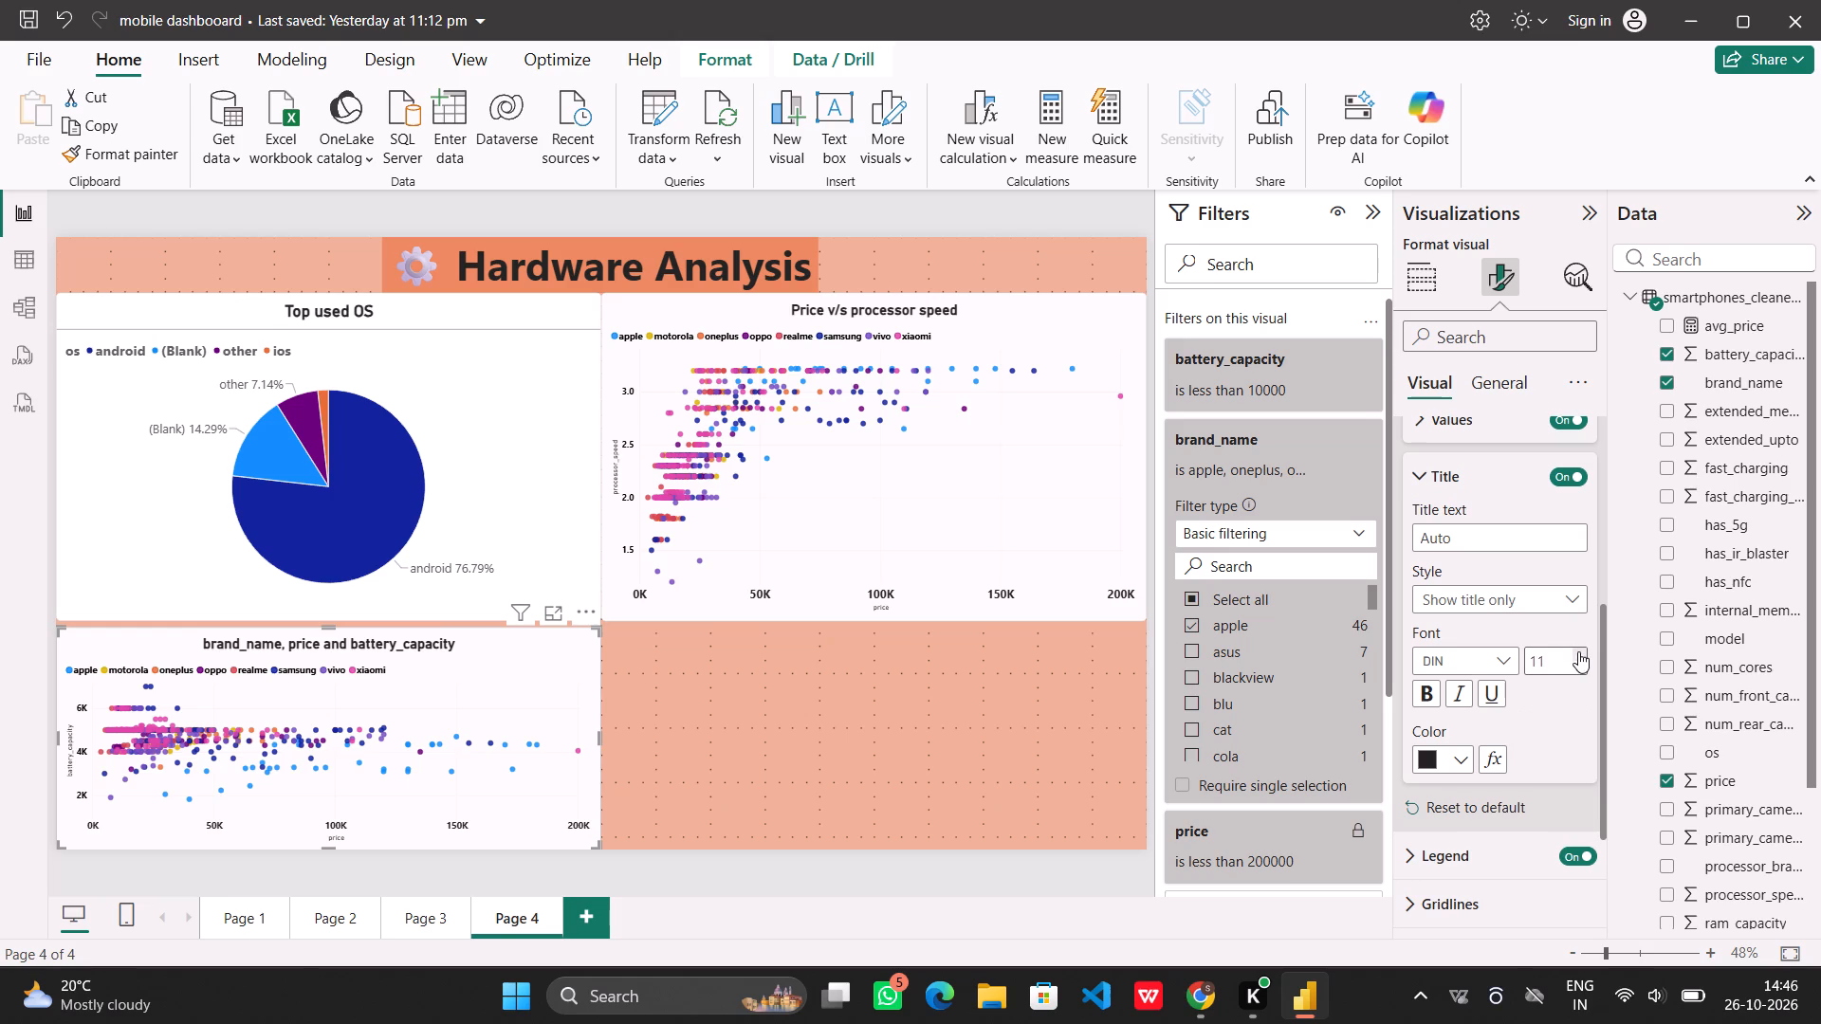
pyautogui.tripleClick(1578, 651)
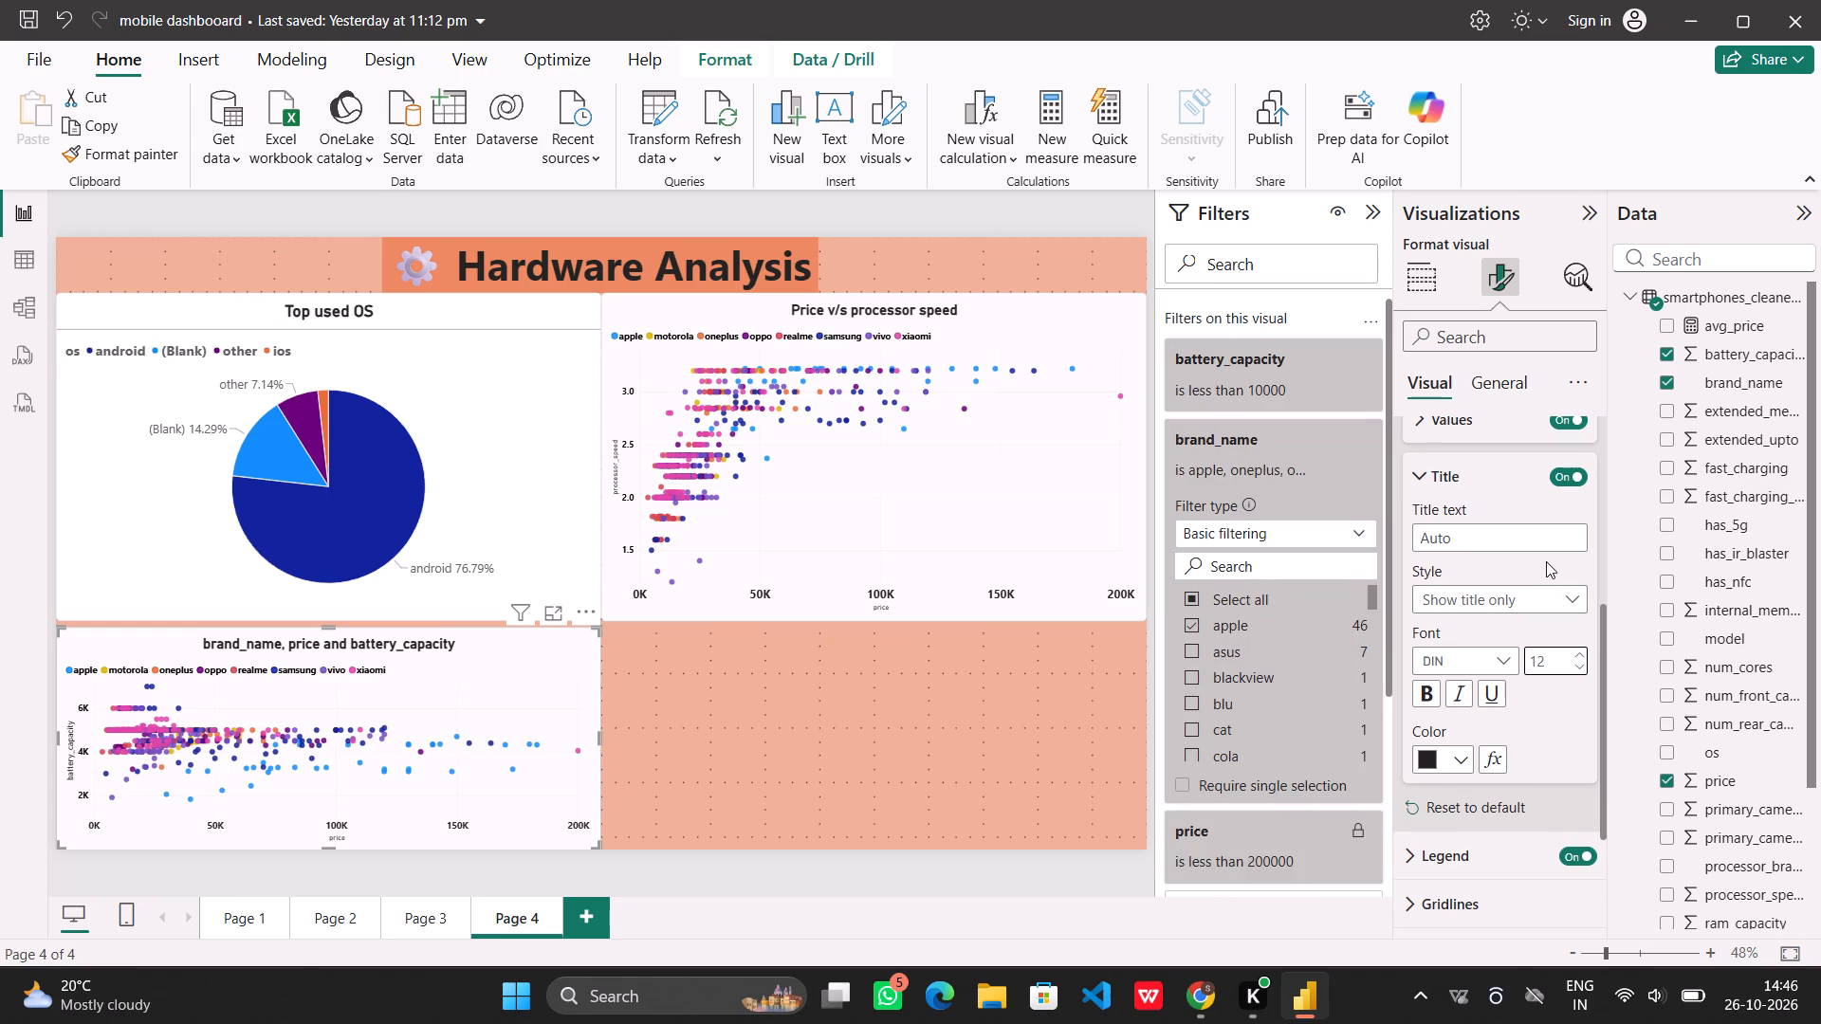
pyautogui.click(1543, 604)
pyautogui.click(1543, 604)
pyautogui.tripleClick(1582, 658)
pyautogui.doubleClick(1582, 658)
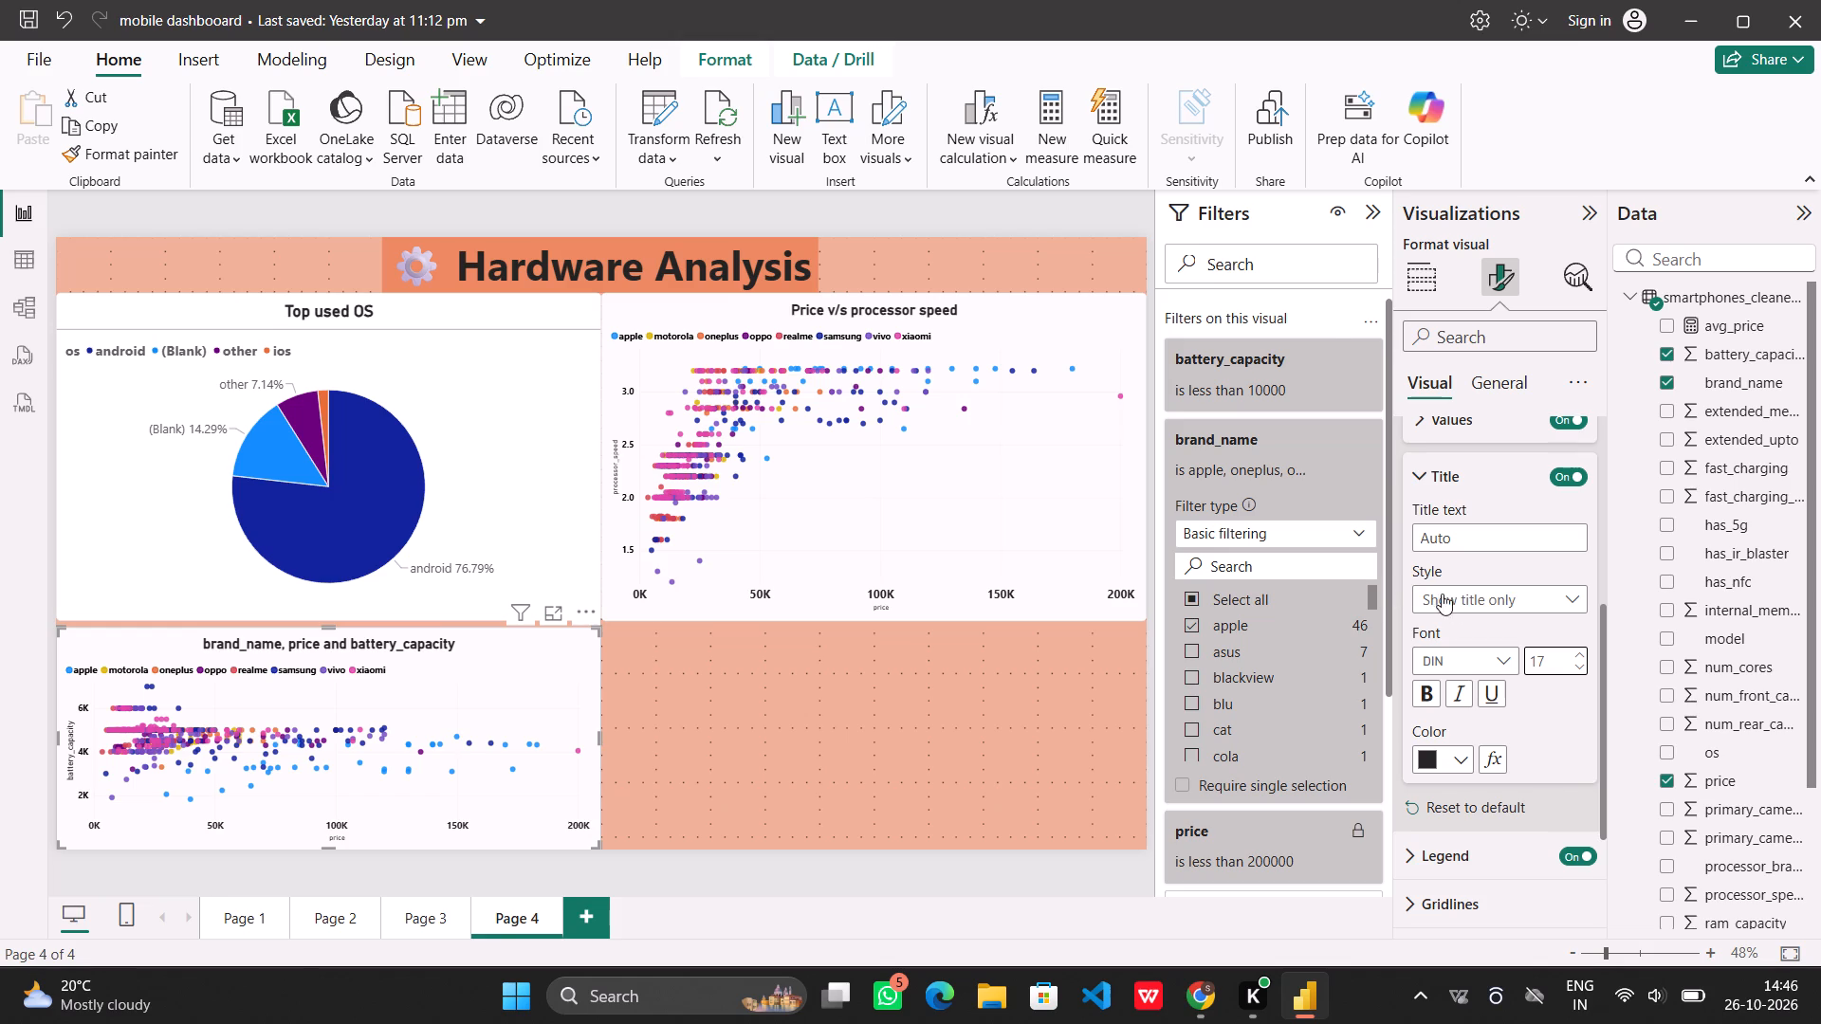
# Collapse the Filters pane and set the battery capacity chart's Y-axis title text to "Battery Capacity".
pyautogui.click(1370, 213)
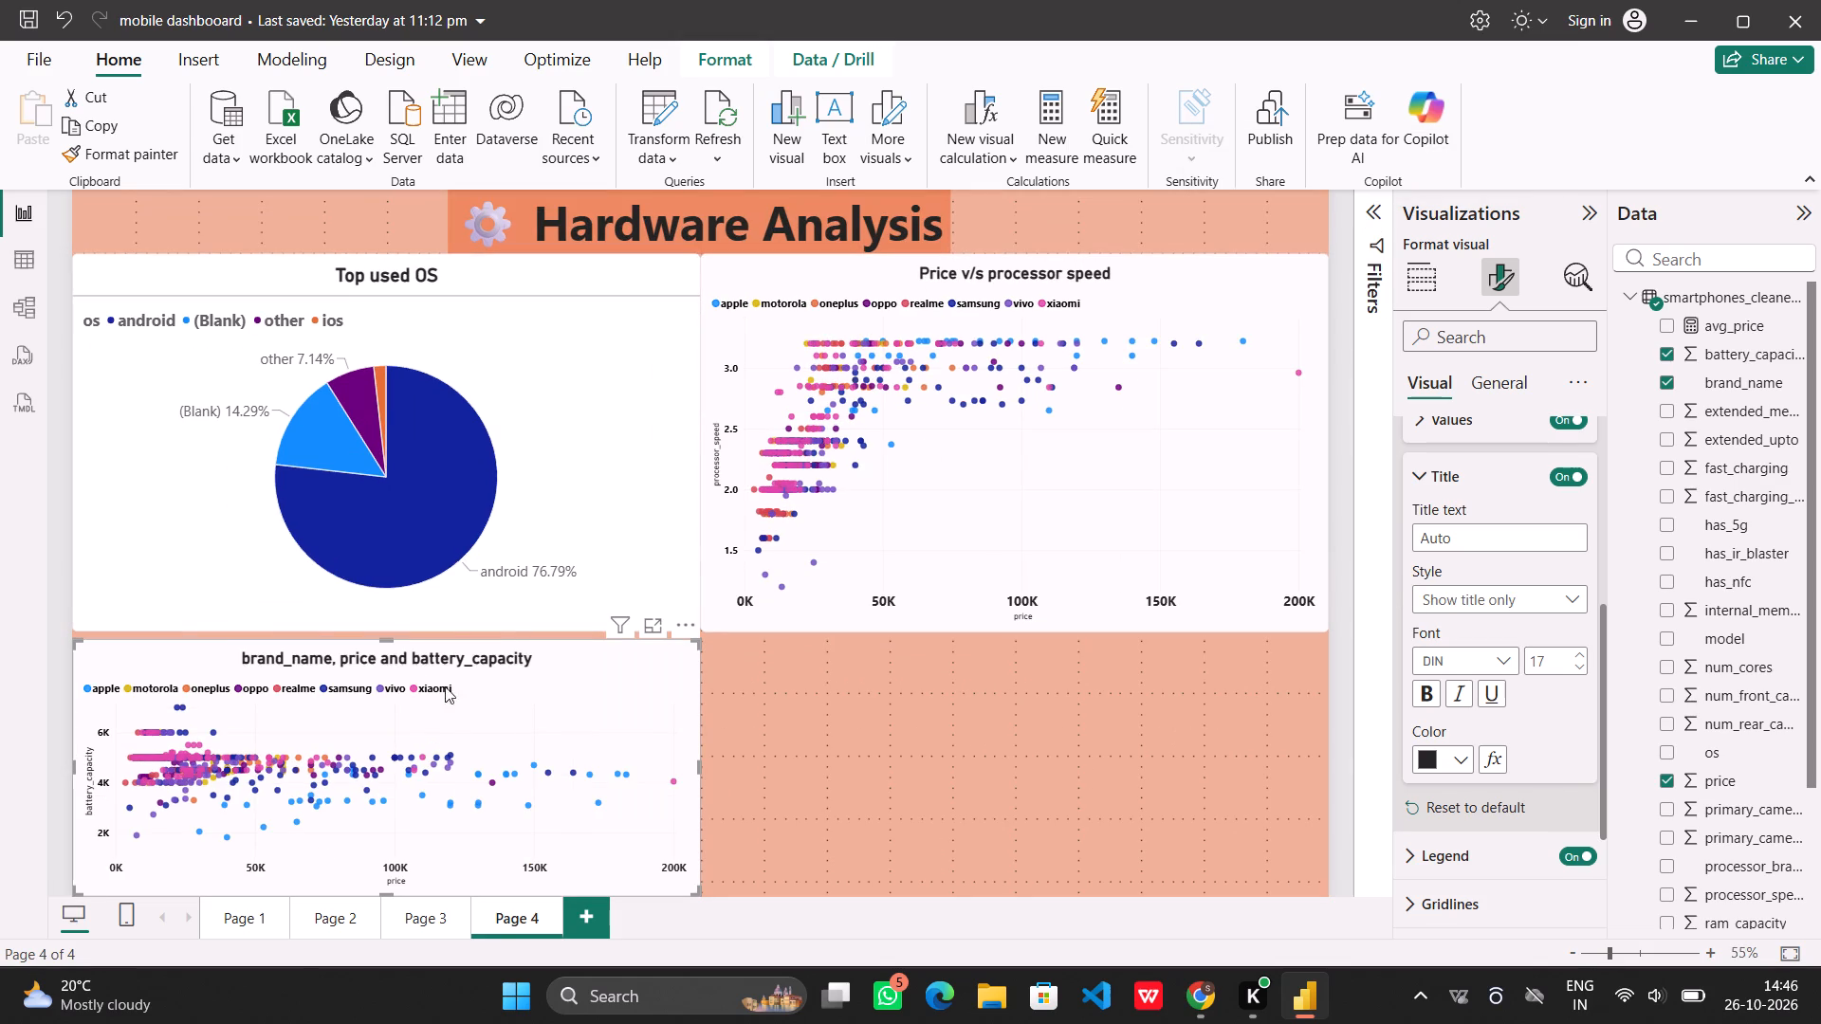
pyautogui.scroll(1, 1505, 591)
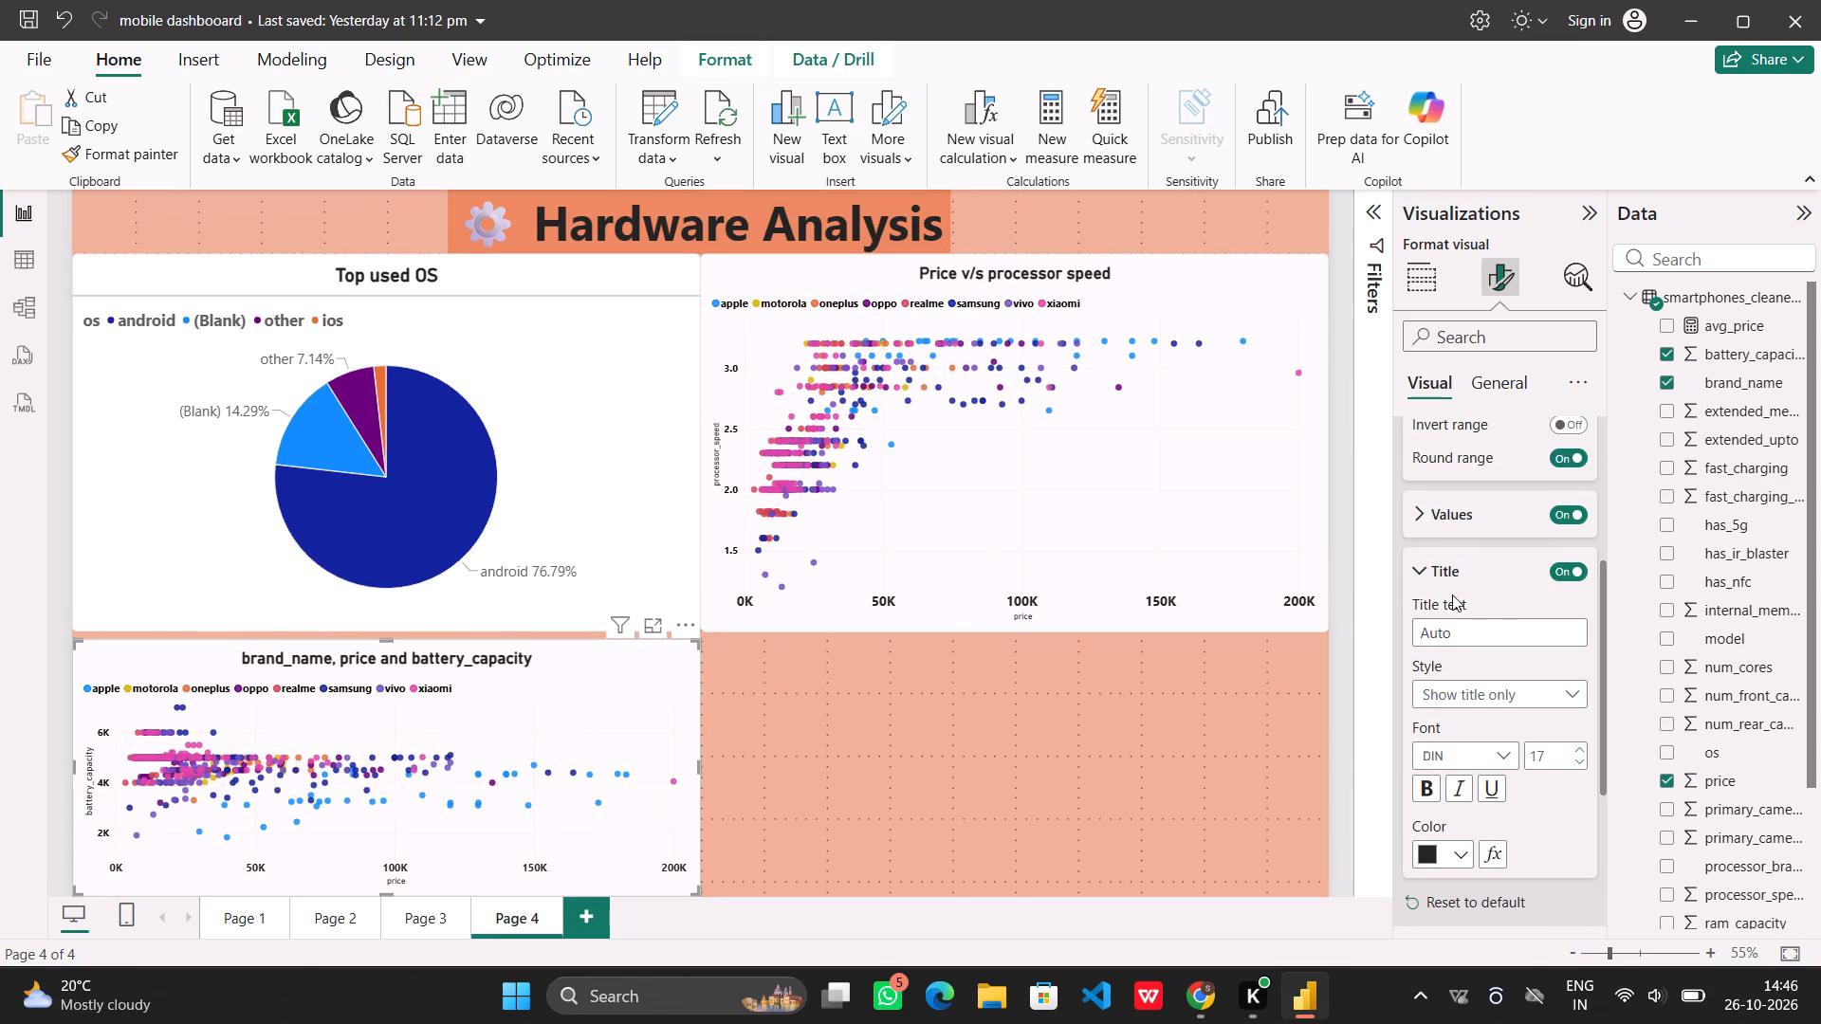
pyautogui.click(1462, 577)
pyautogui.scroll(1, 1462, 577)
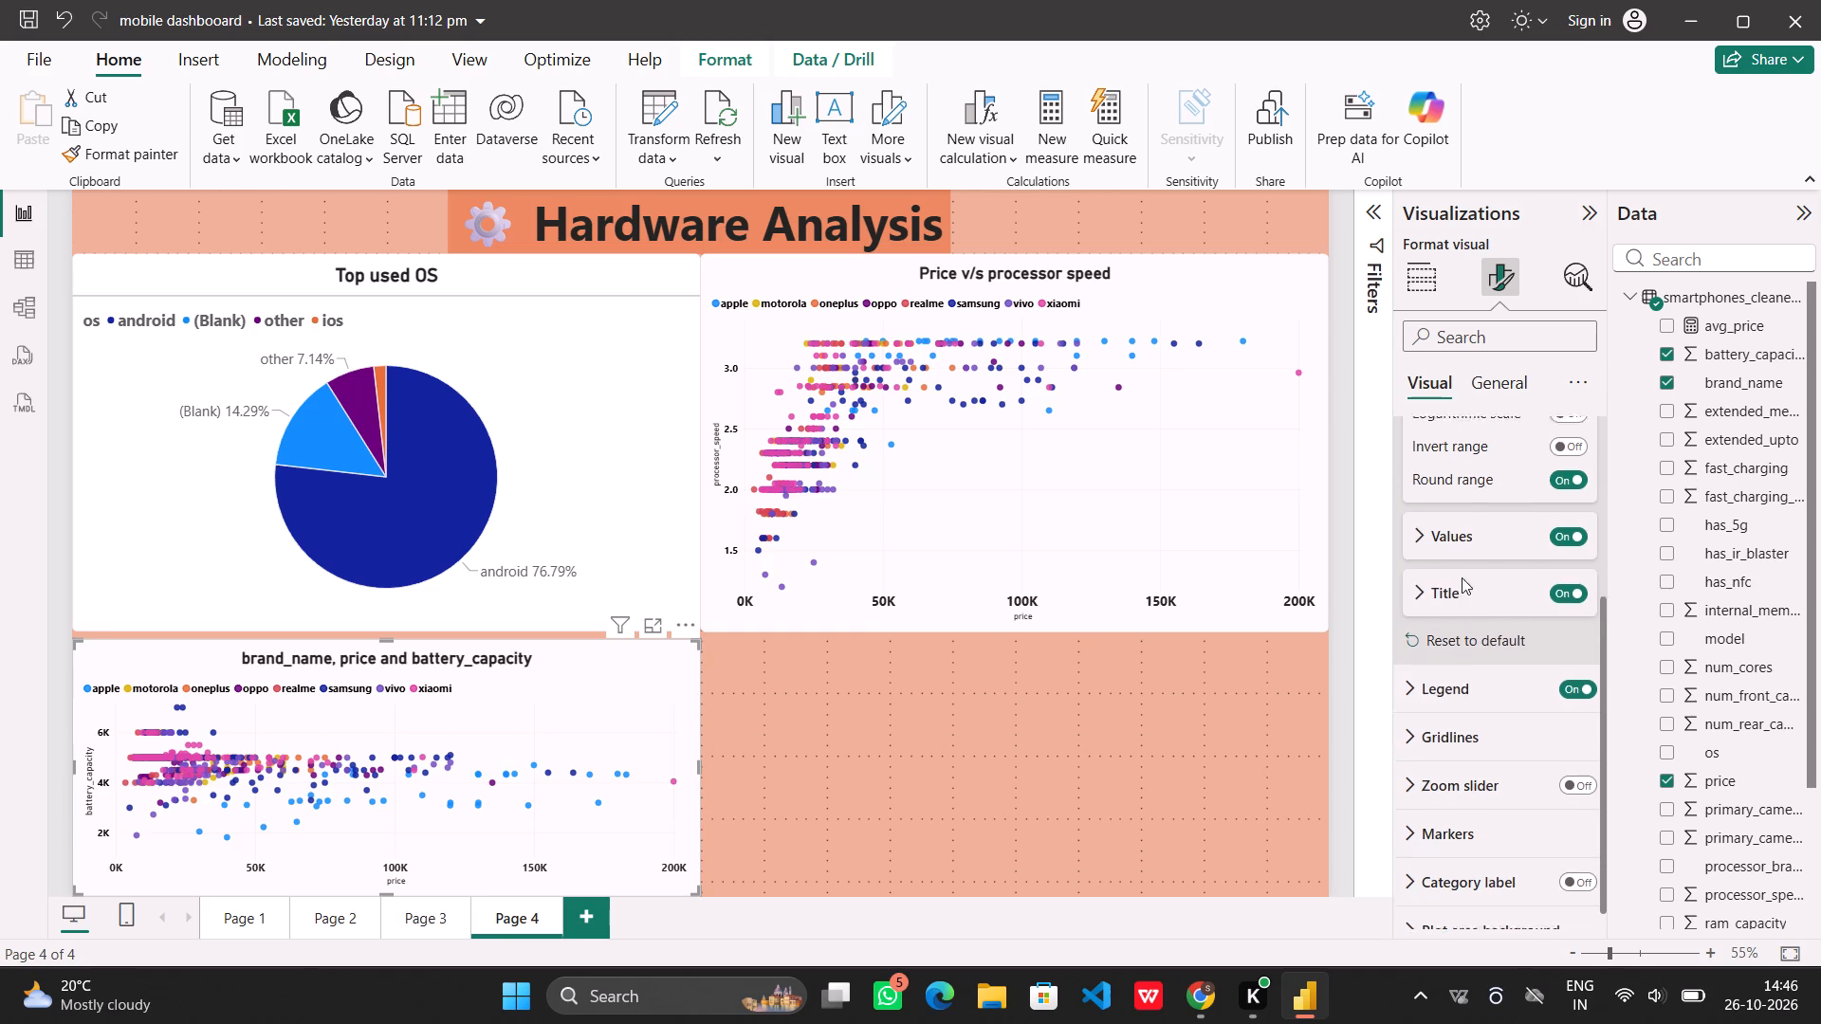
pyautogui.scroll(2, 1462, 577)
pyautogui.scroll(-2, 1462, 577)
pyautogui.click(1463, 708)
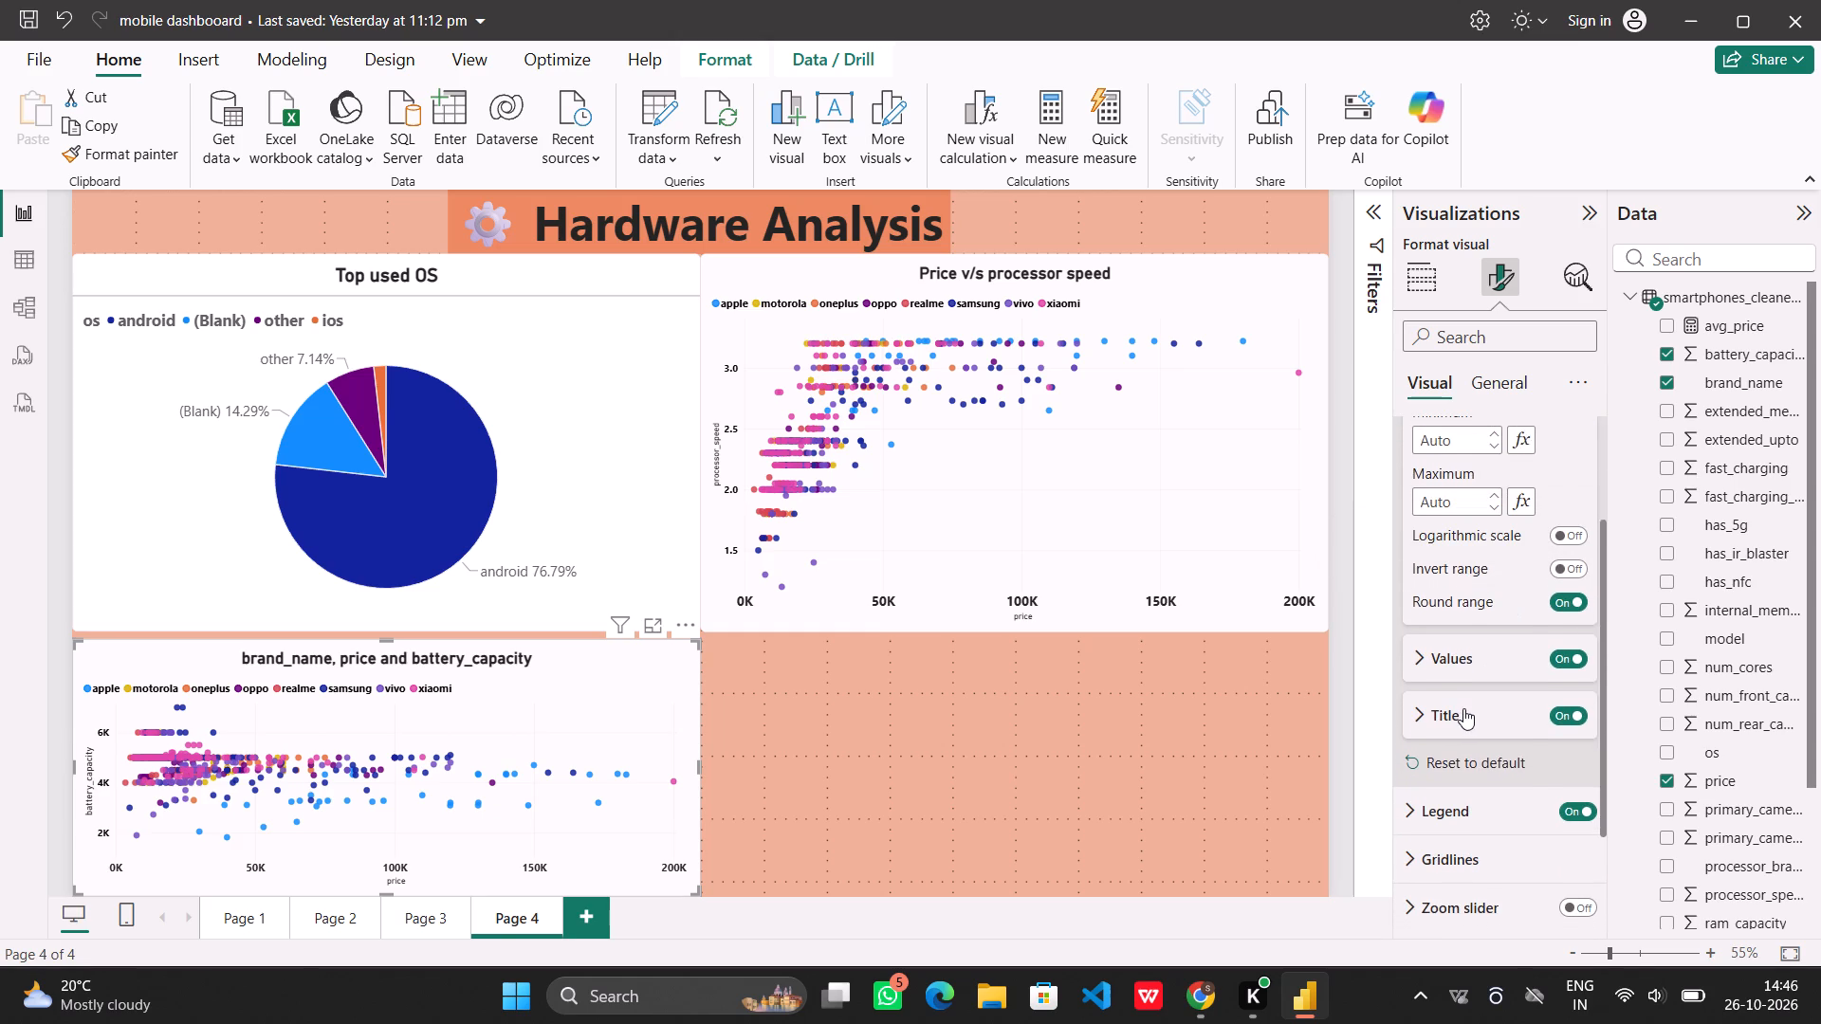
pyautogui.click(1510, 790)
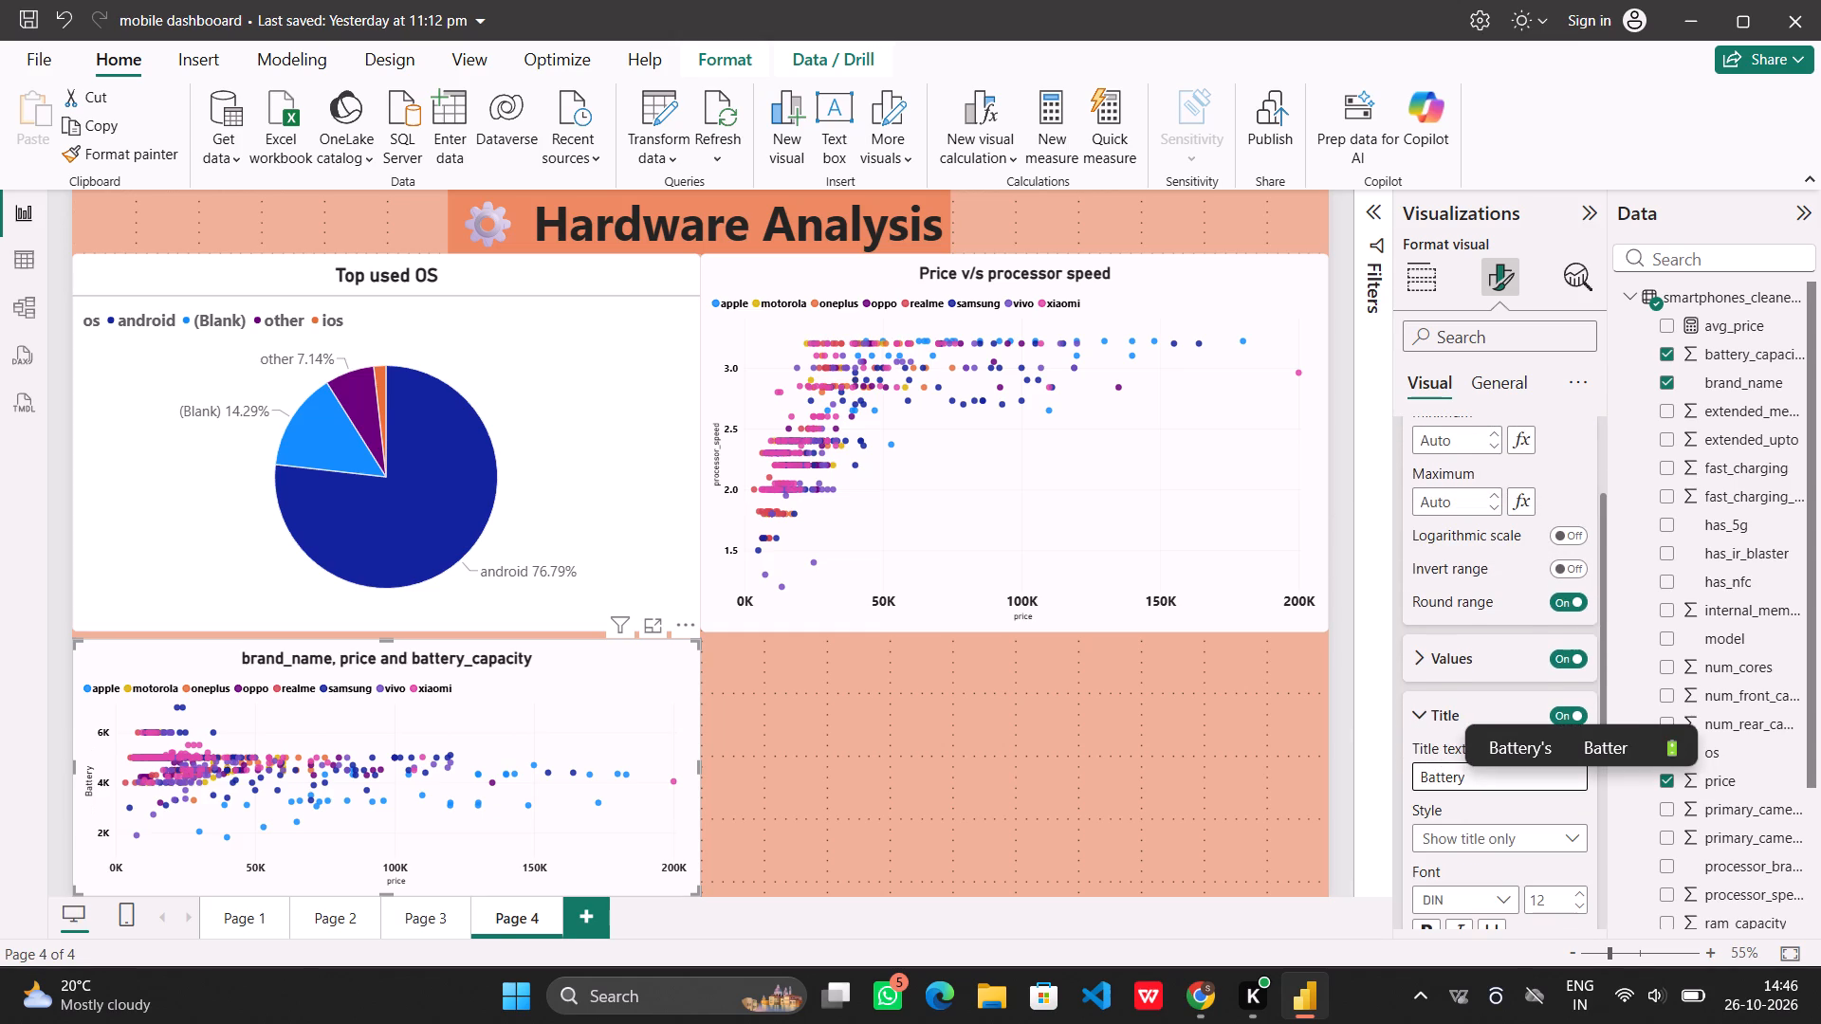
pyautogui.press('space')
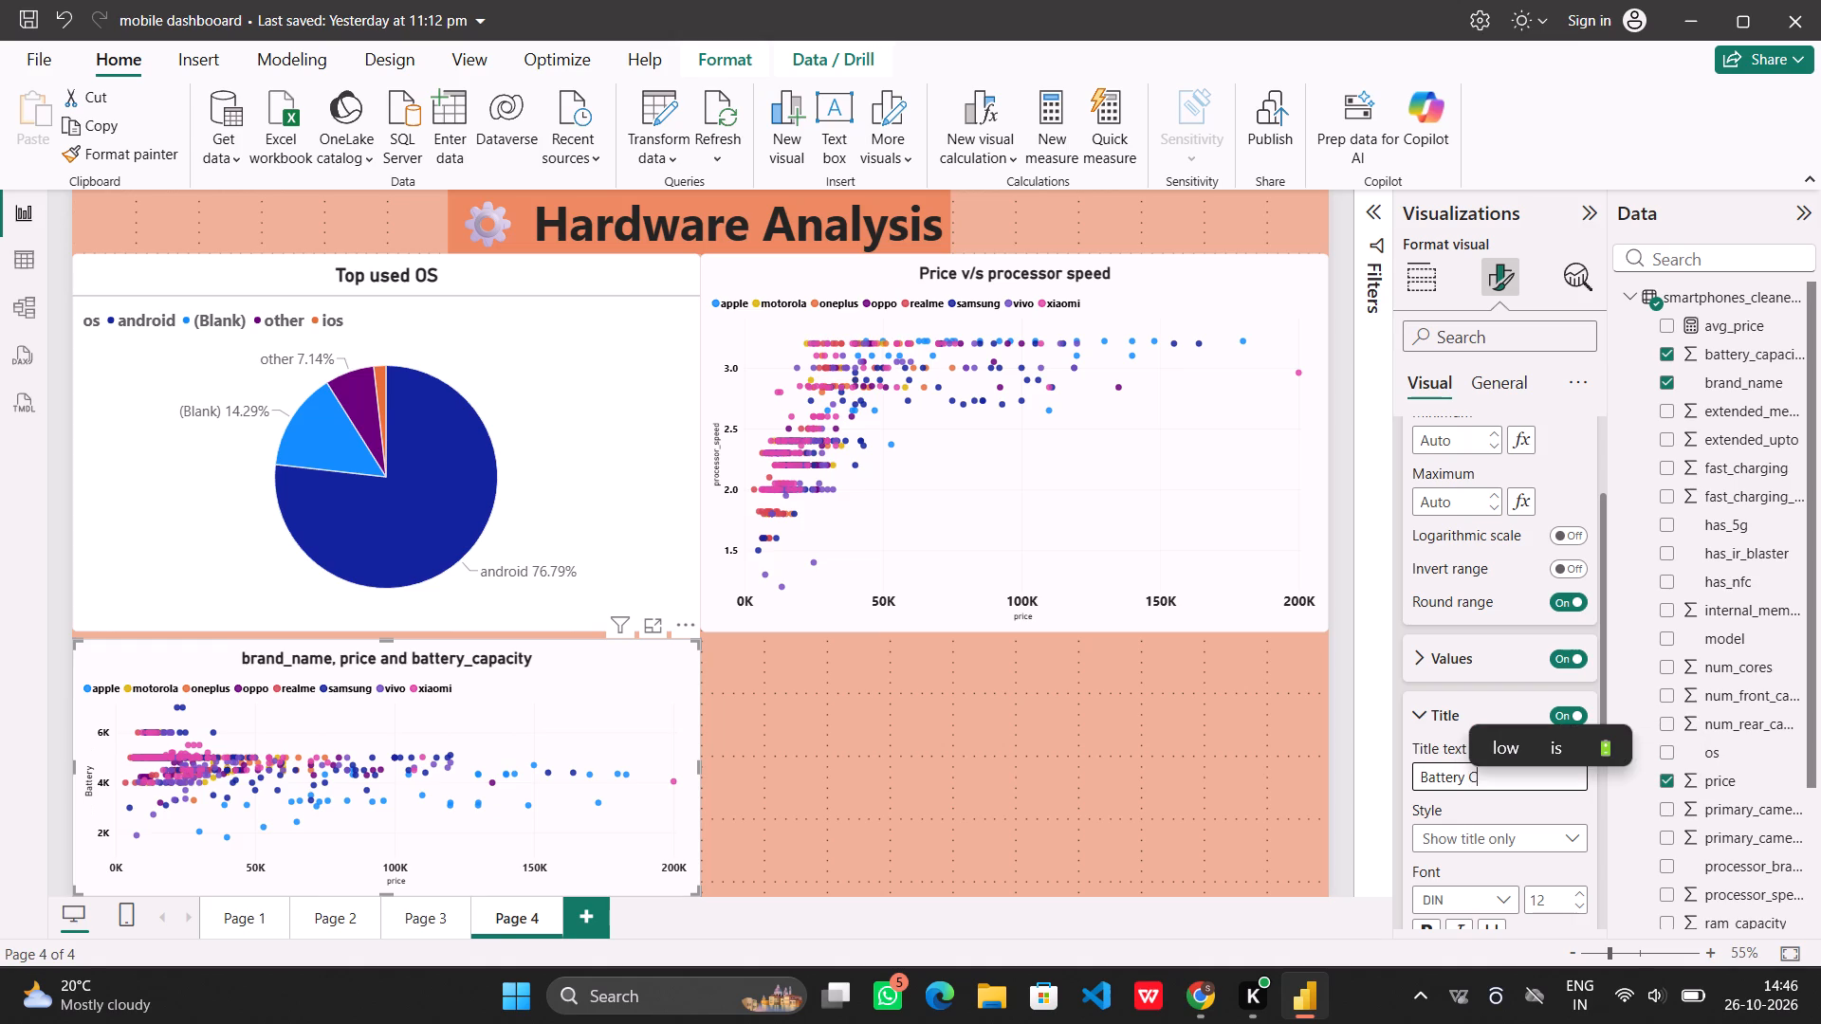
pyautogui.write('apa')
pyautogui.write('city')
pyautogui.scroll(-2, 1517, 843)
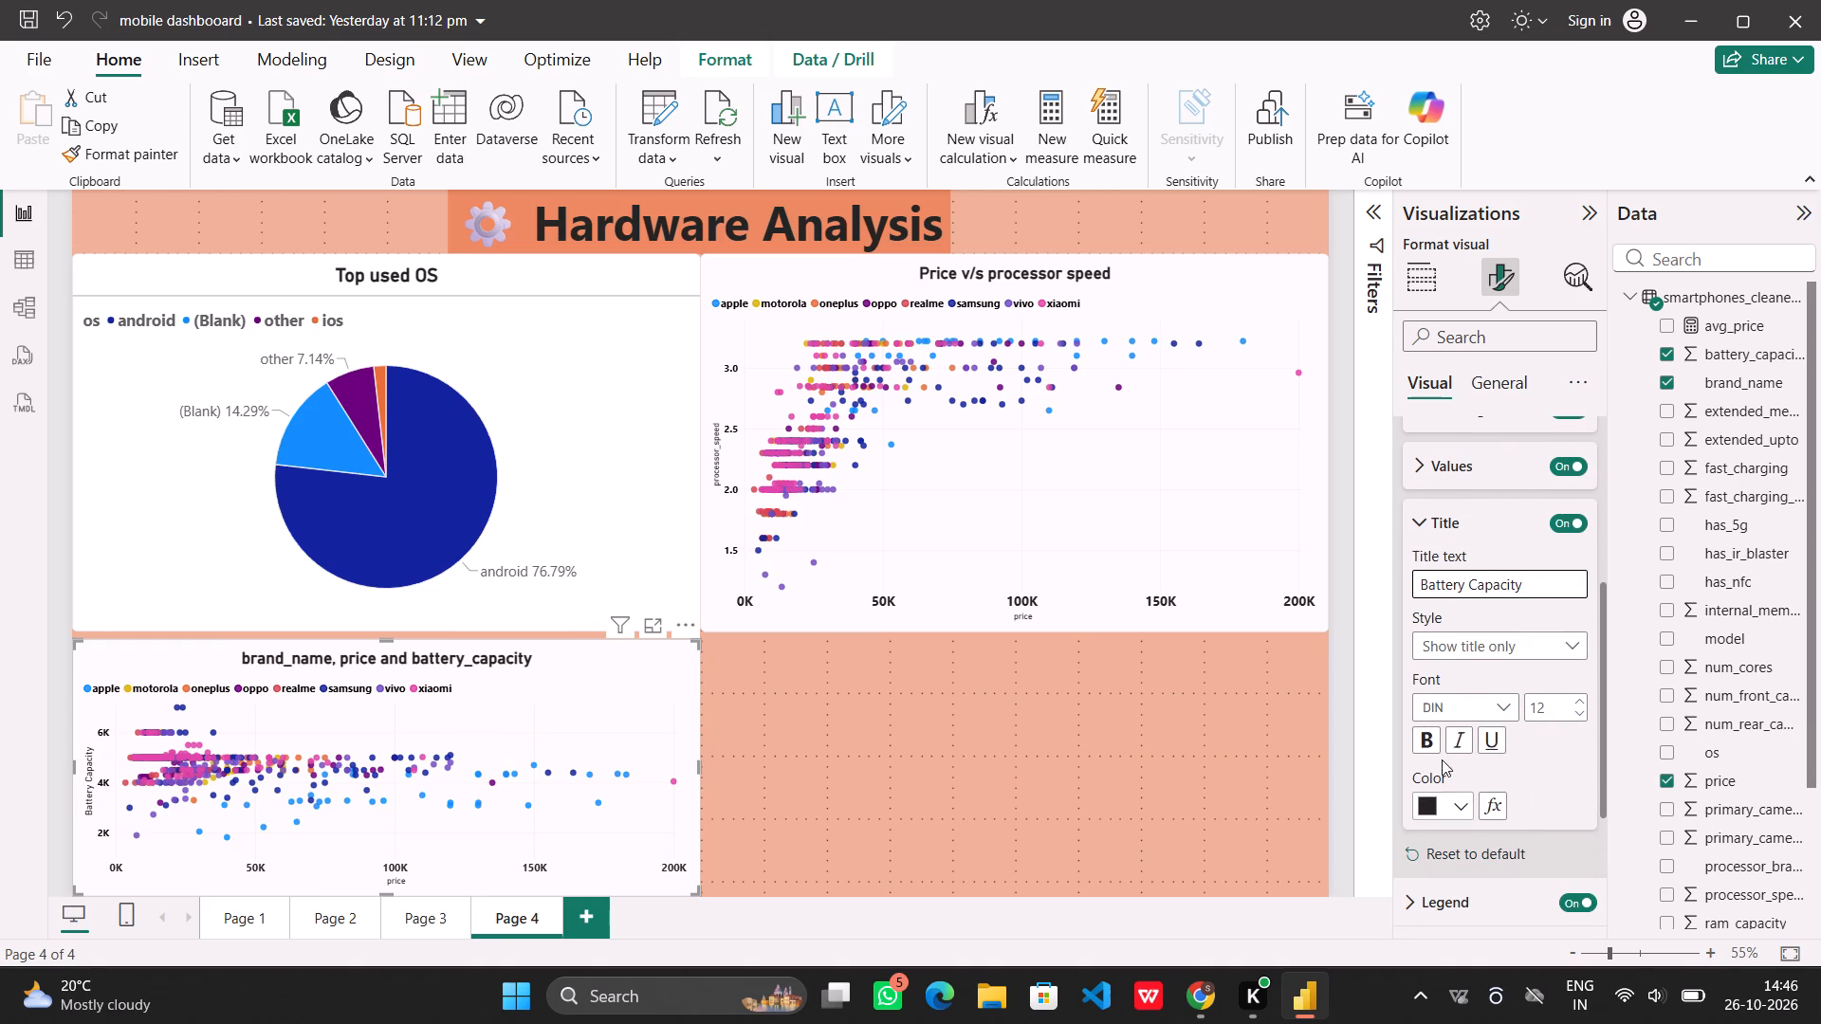
# Make the battery capacity chart's Y-axis title bold and increase its font size to 23.
pyautogui.click(1430, 734)
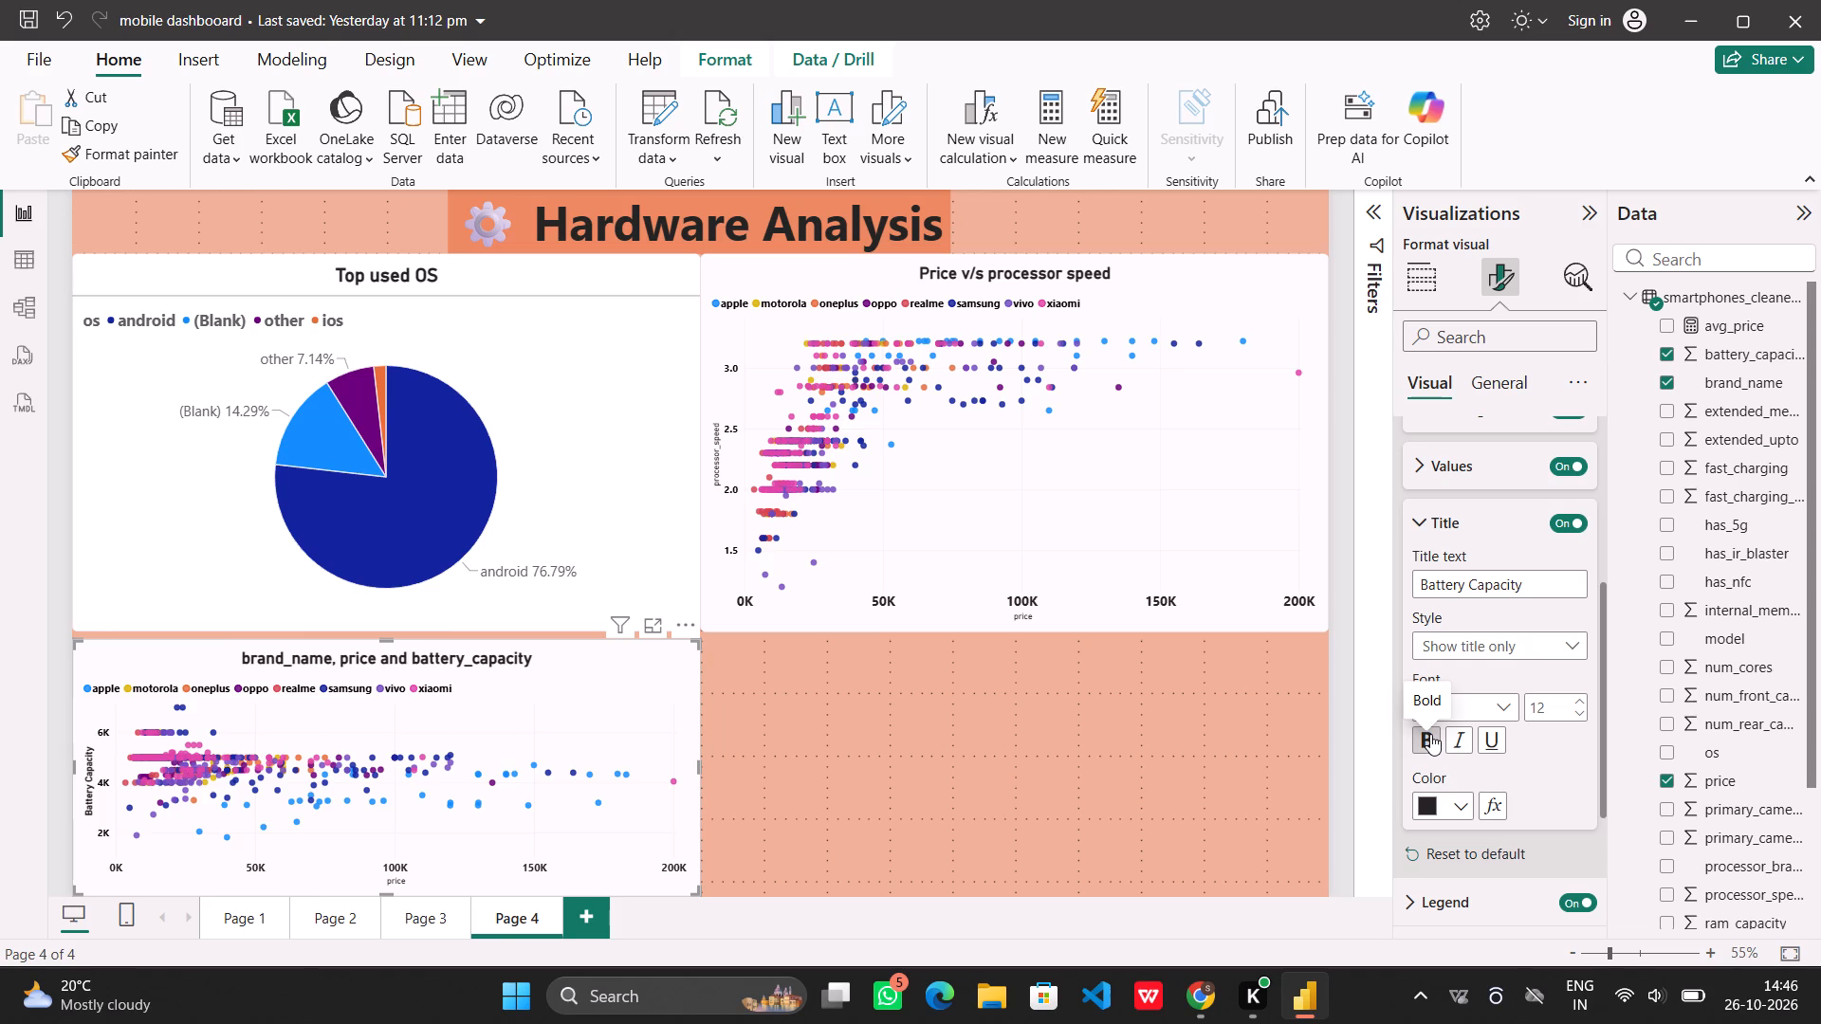
pyautogui.click(1582, 704)
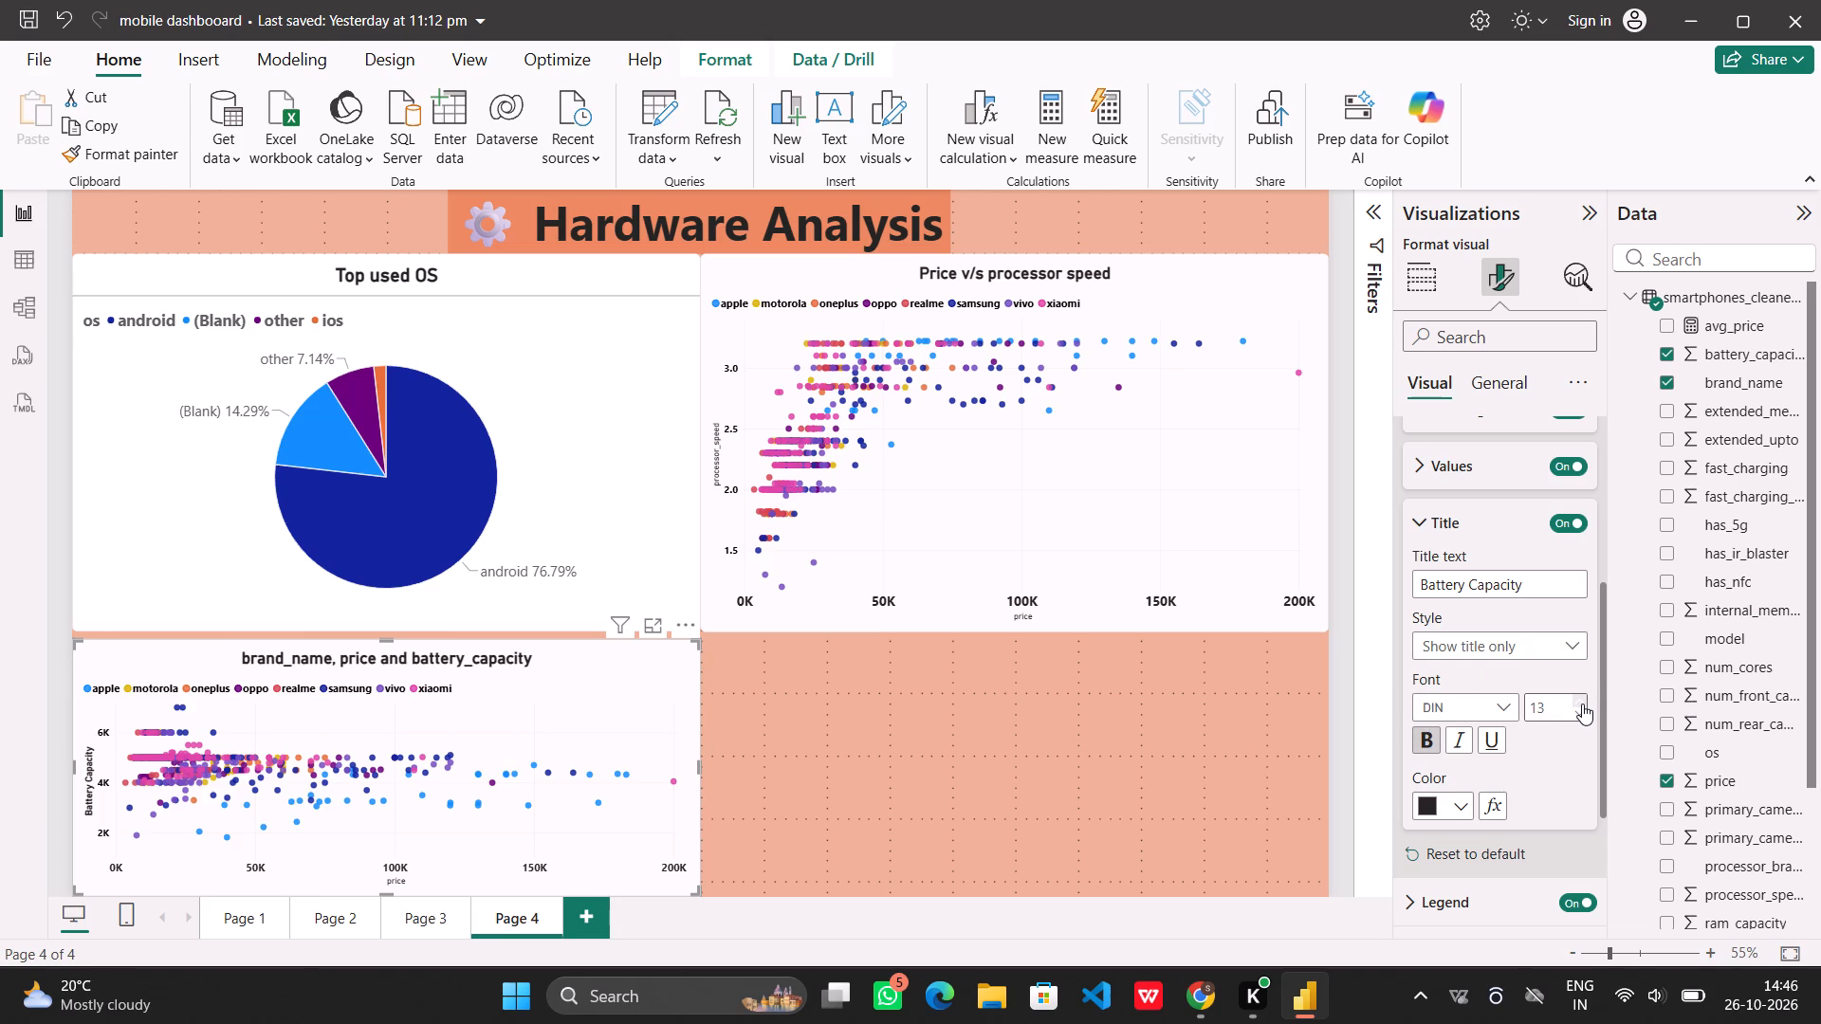
pyautogui.click(1582, 704)
pyautogui.click(1582, 704)
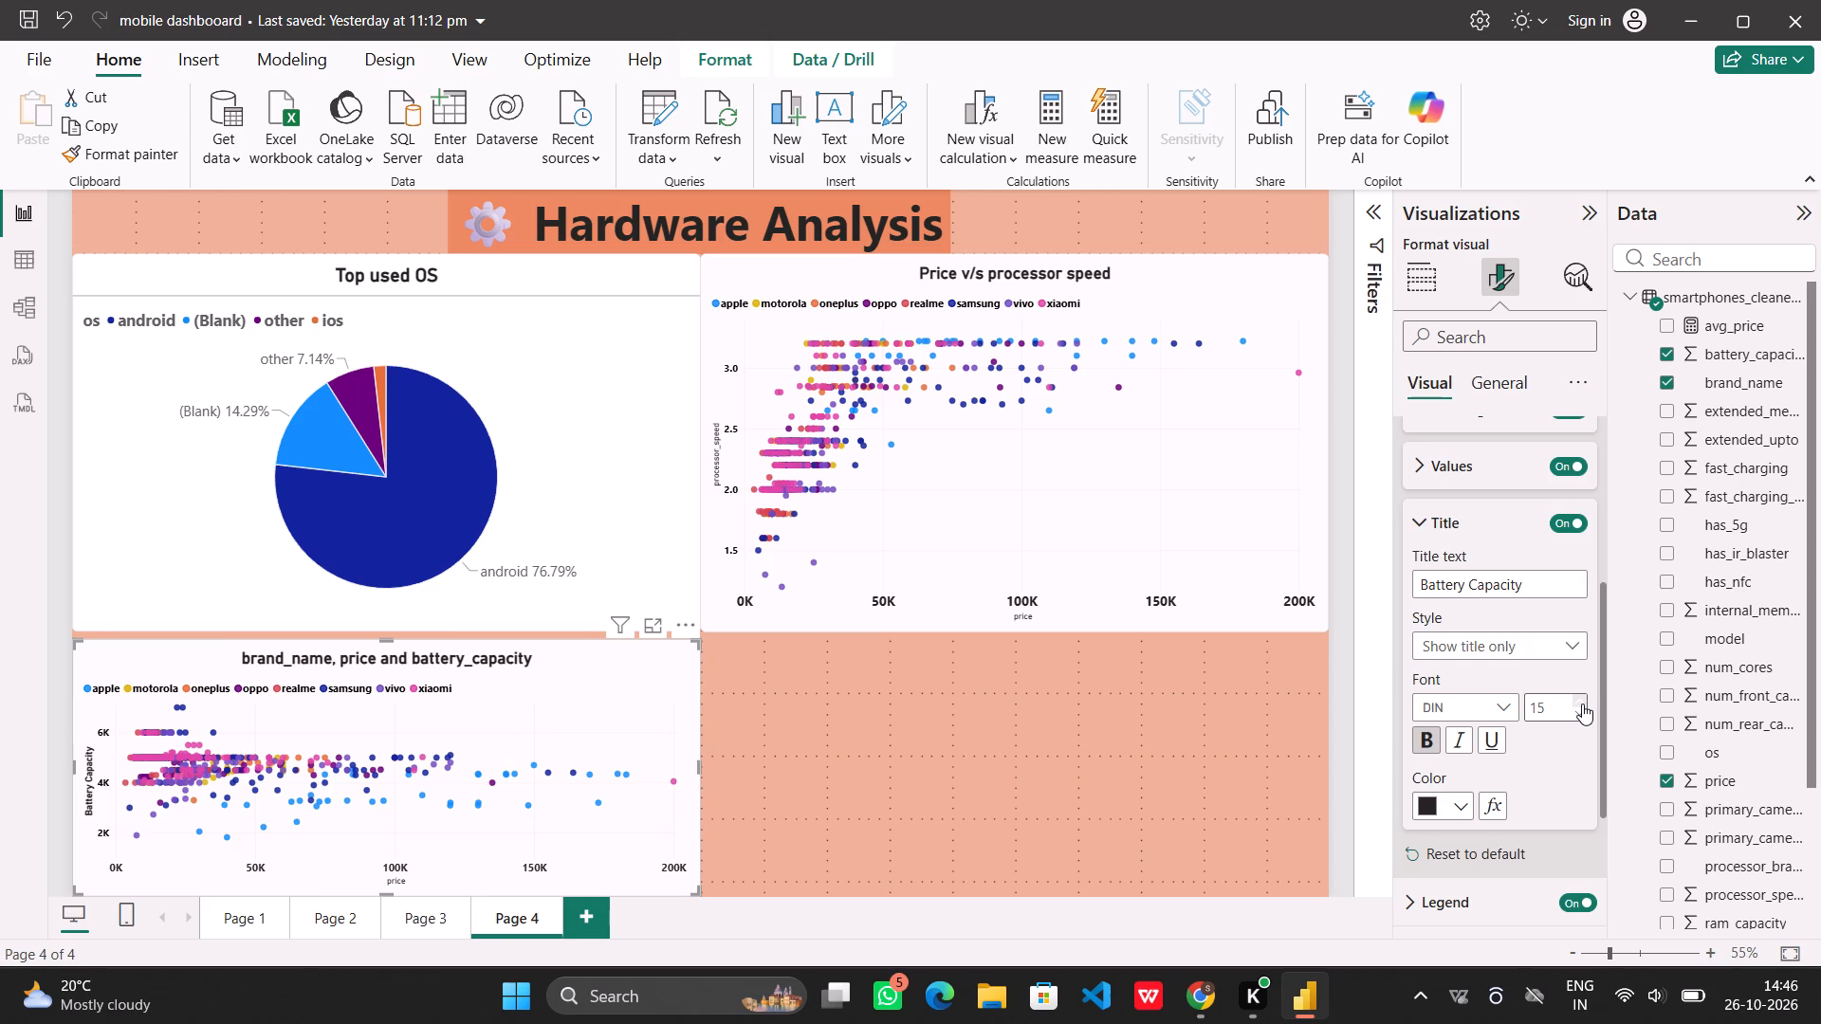
pyautogui.tripleClick(1582, 704)
pyautogui.tripleClick(1582, 704)
pyautogui.doubleClick(1582, 704)
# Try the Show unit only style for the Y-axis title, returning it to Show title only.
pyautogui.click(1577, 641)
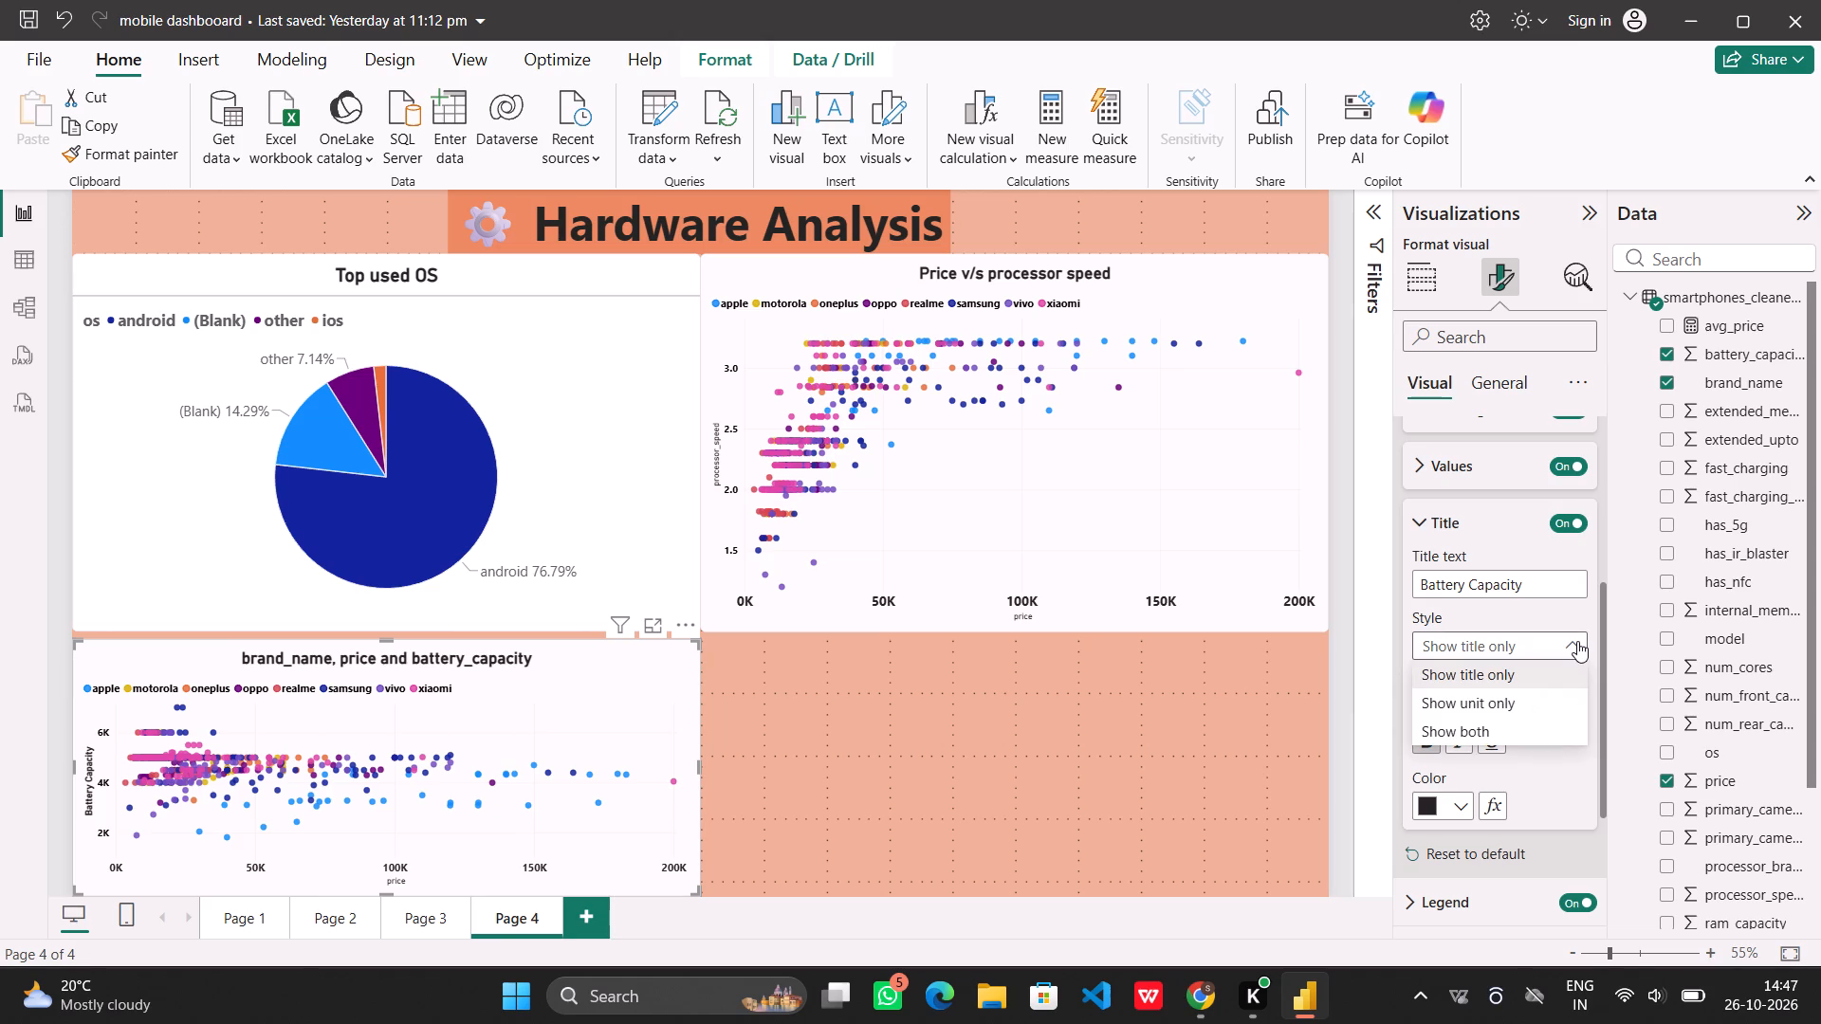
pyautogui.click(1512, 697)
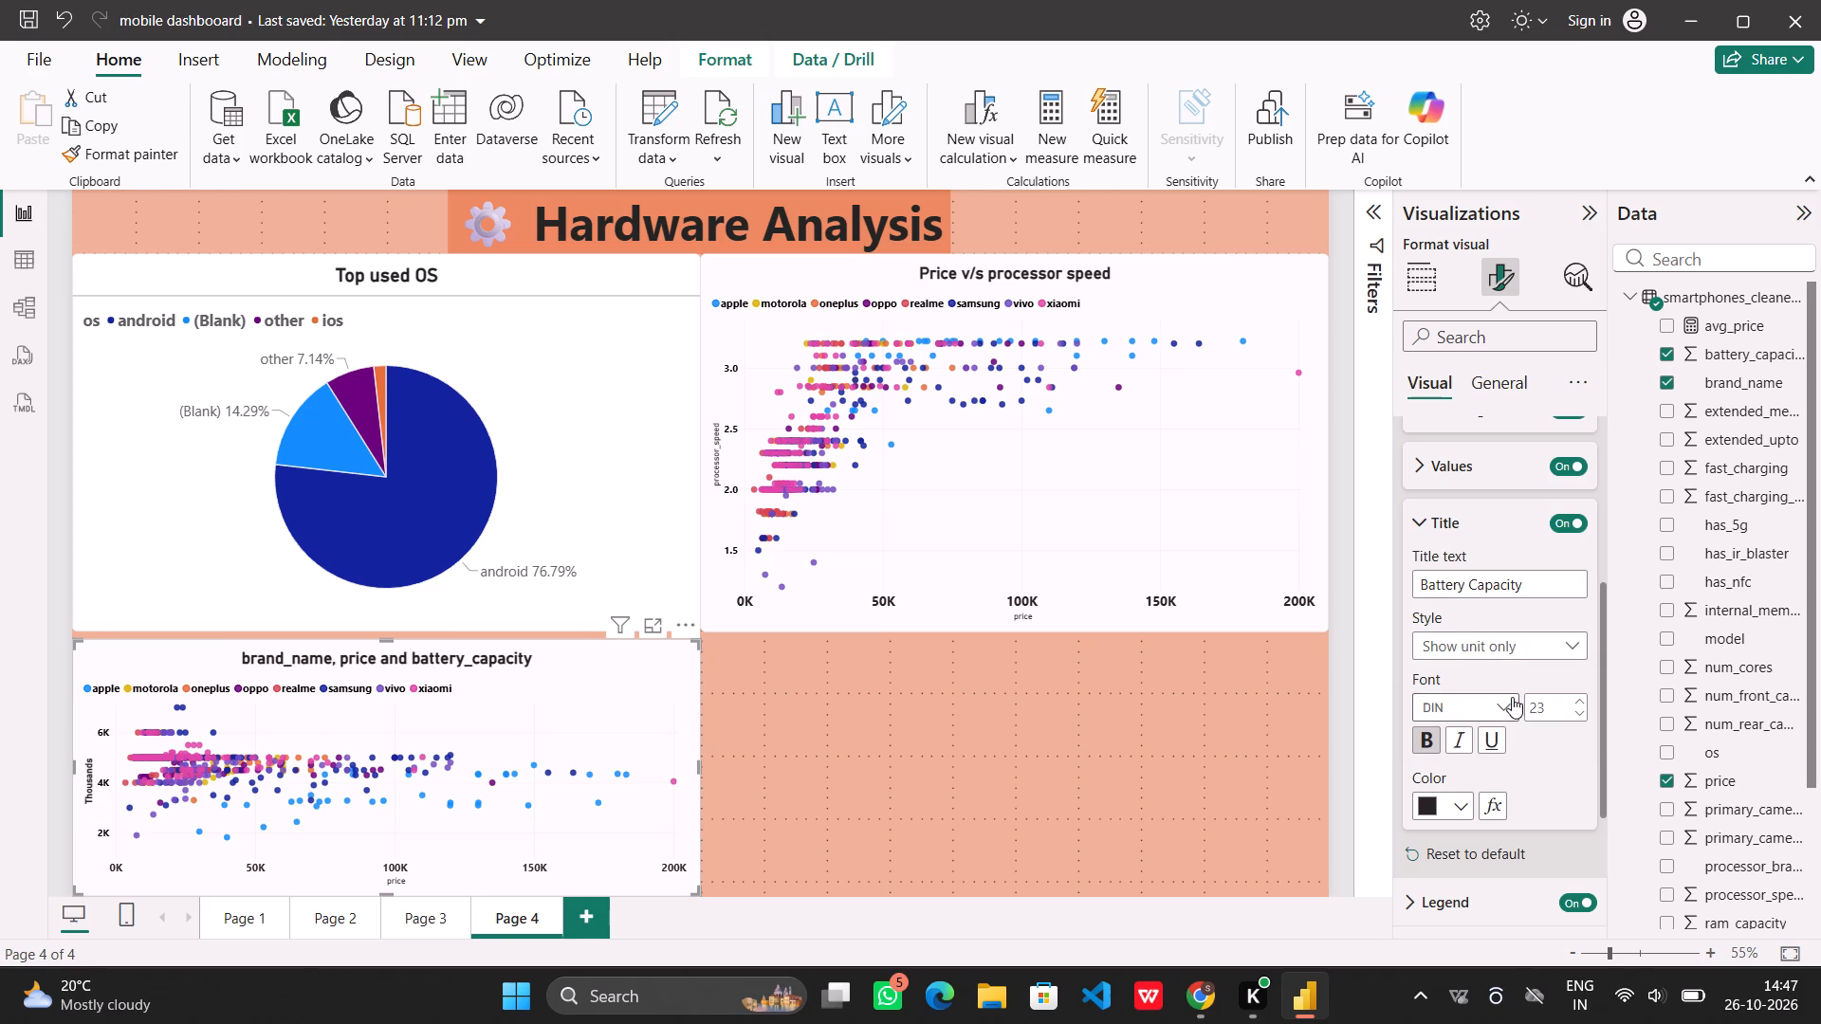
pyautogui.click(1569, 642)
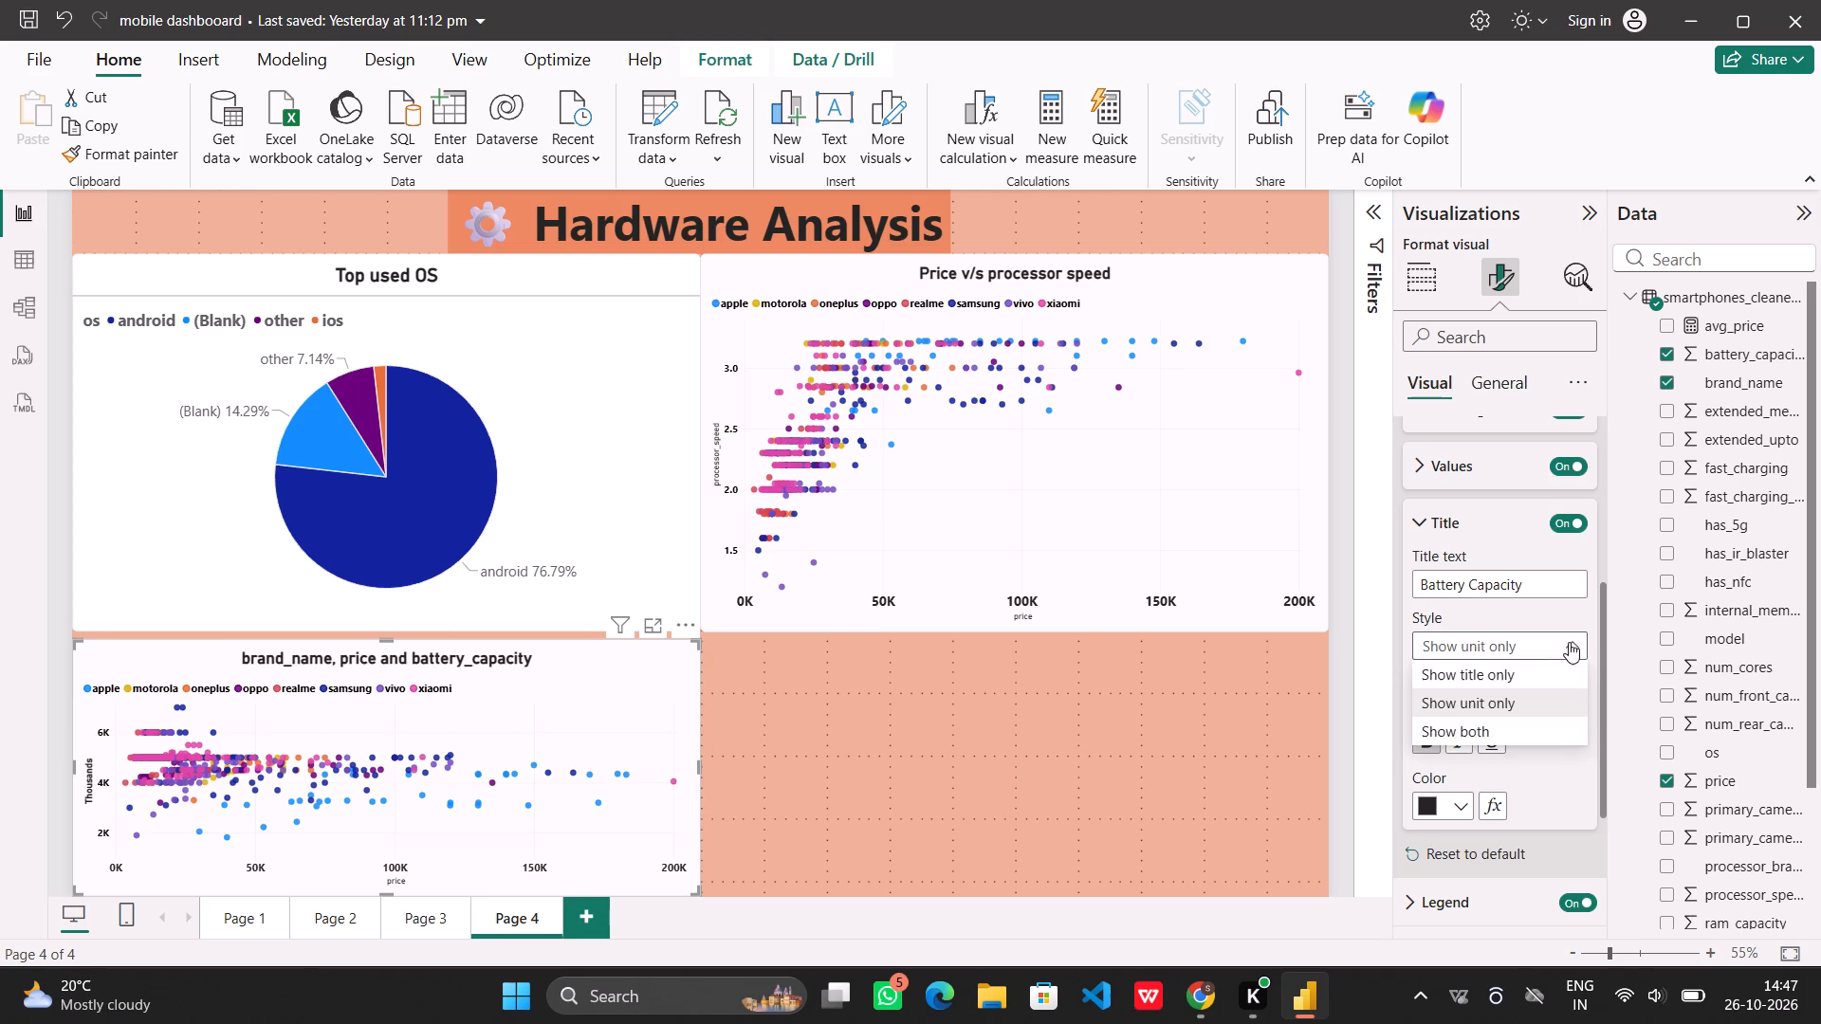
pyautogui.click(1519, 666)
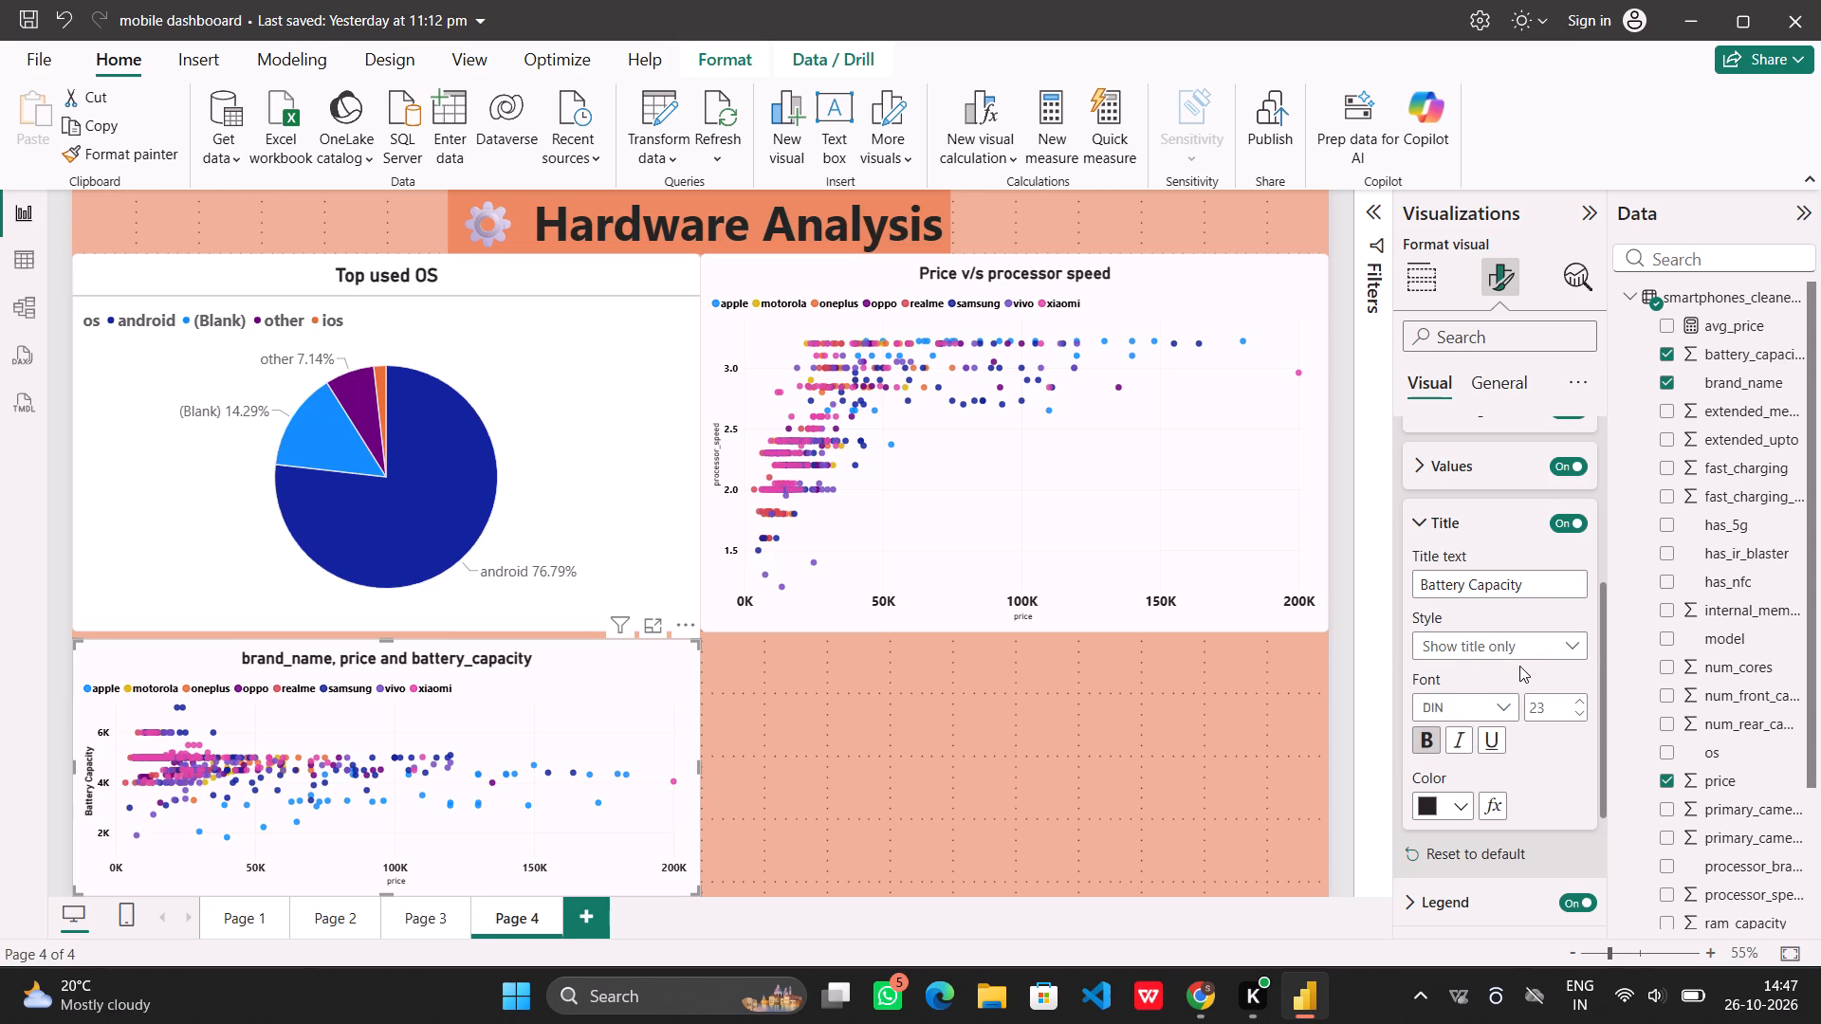
# Set the battery capacity chart's Y-axis title style to Show both.
pyautogui.click(1576, 647)
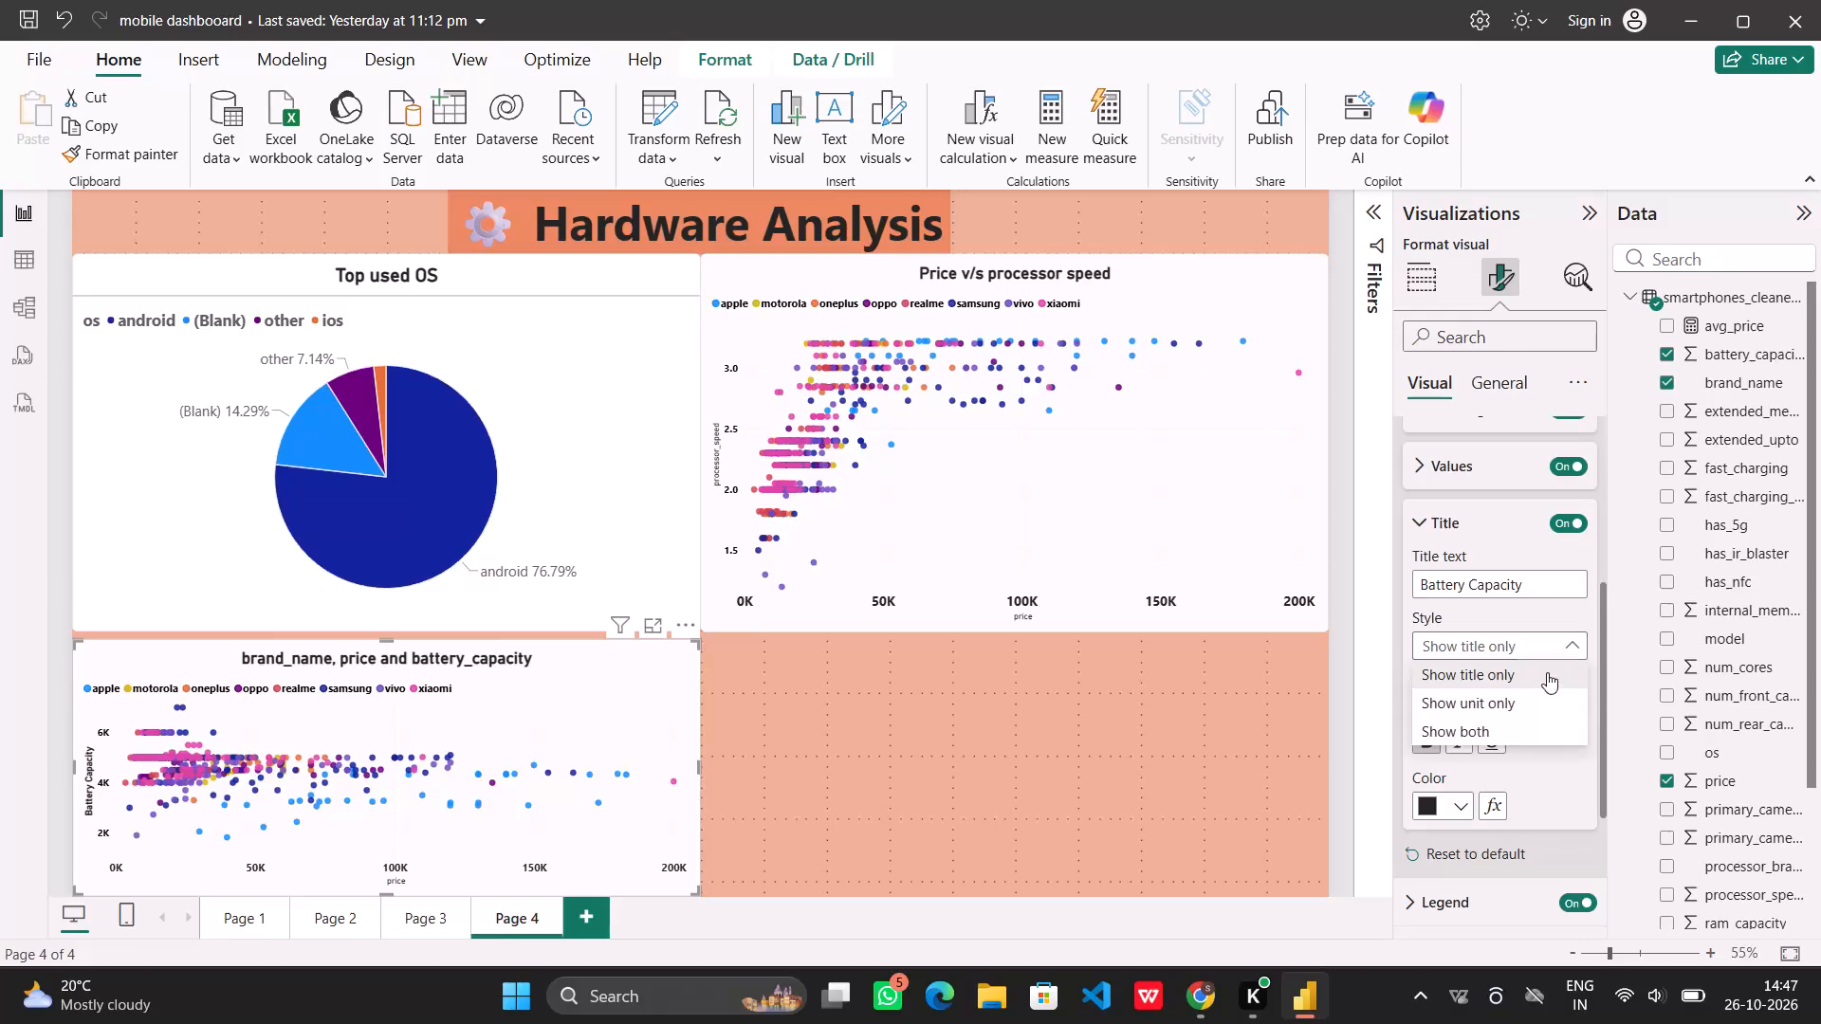
pyautogui.click(1505, 725)
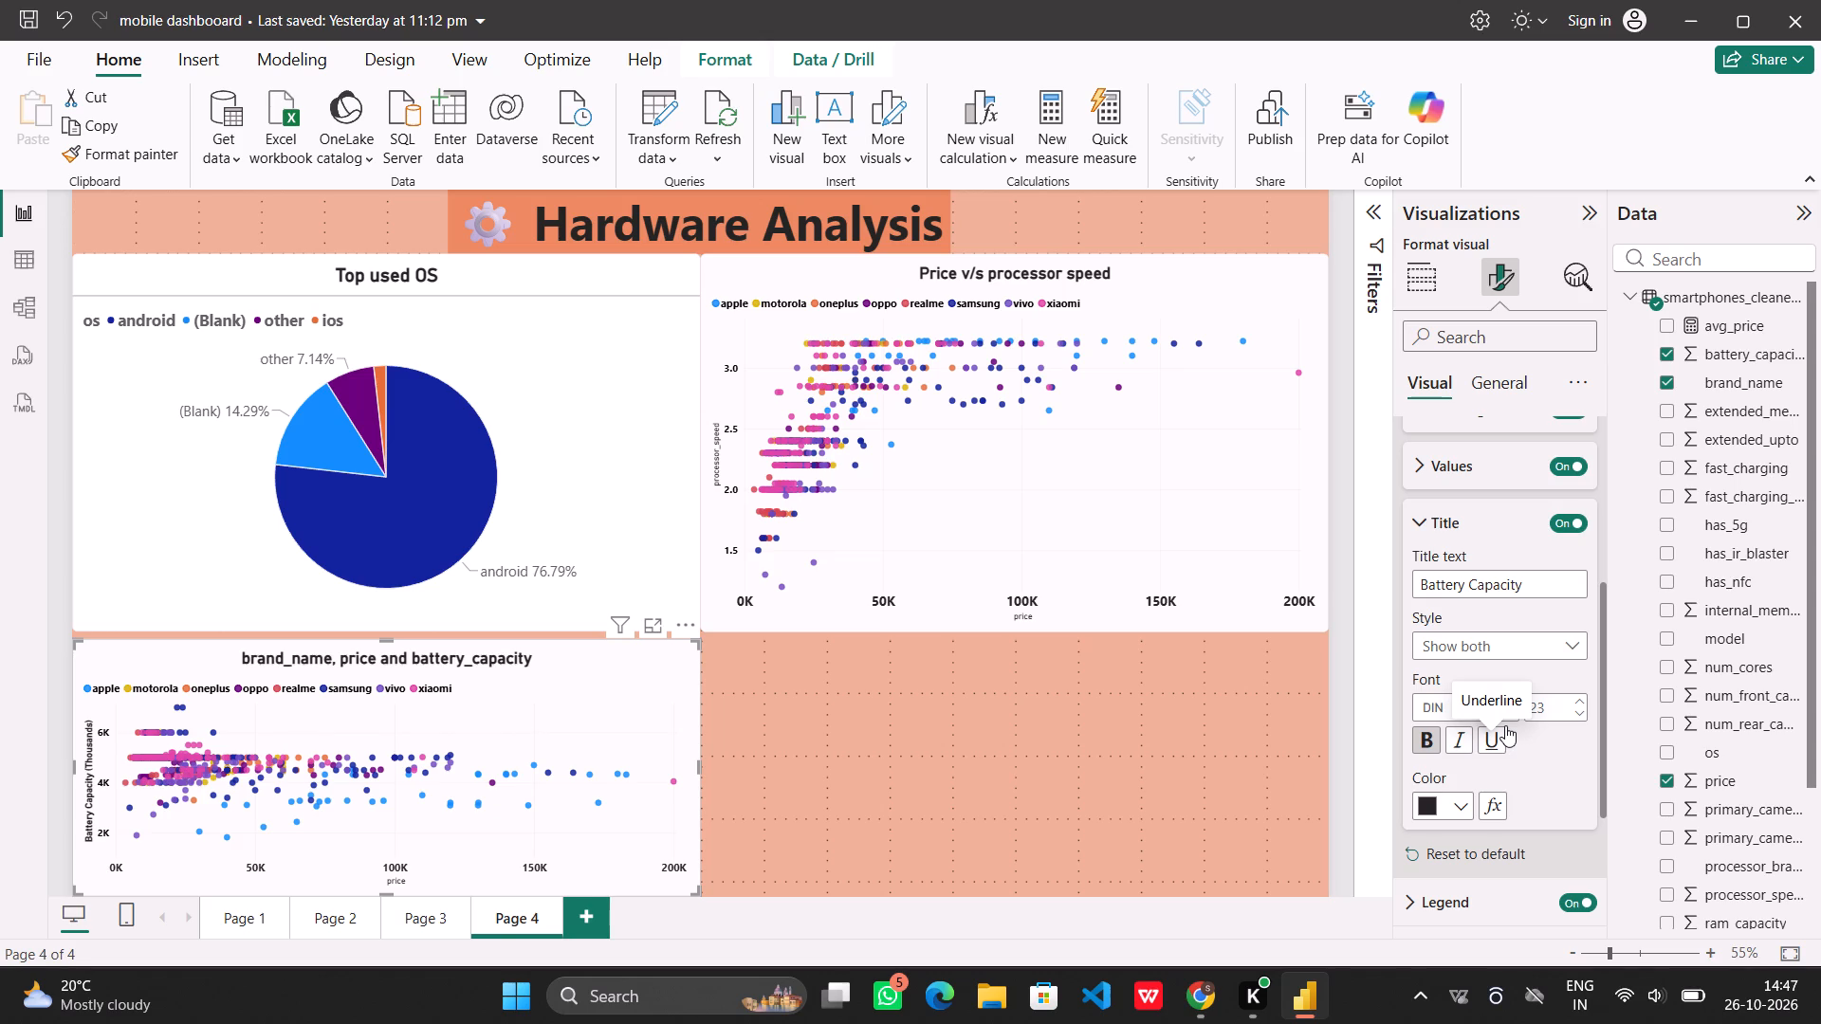
pyautogui.click(1555, 767)
# Shrink the Top used OS pie chart so its right edge aligns with the left edge of the Hardware Analysis heading box.
pyautogui.click(564, 525)
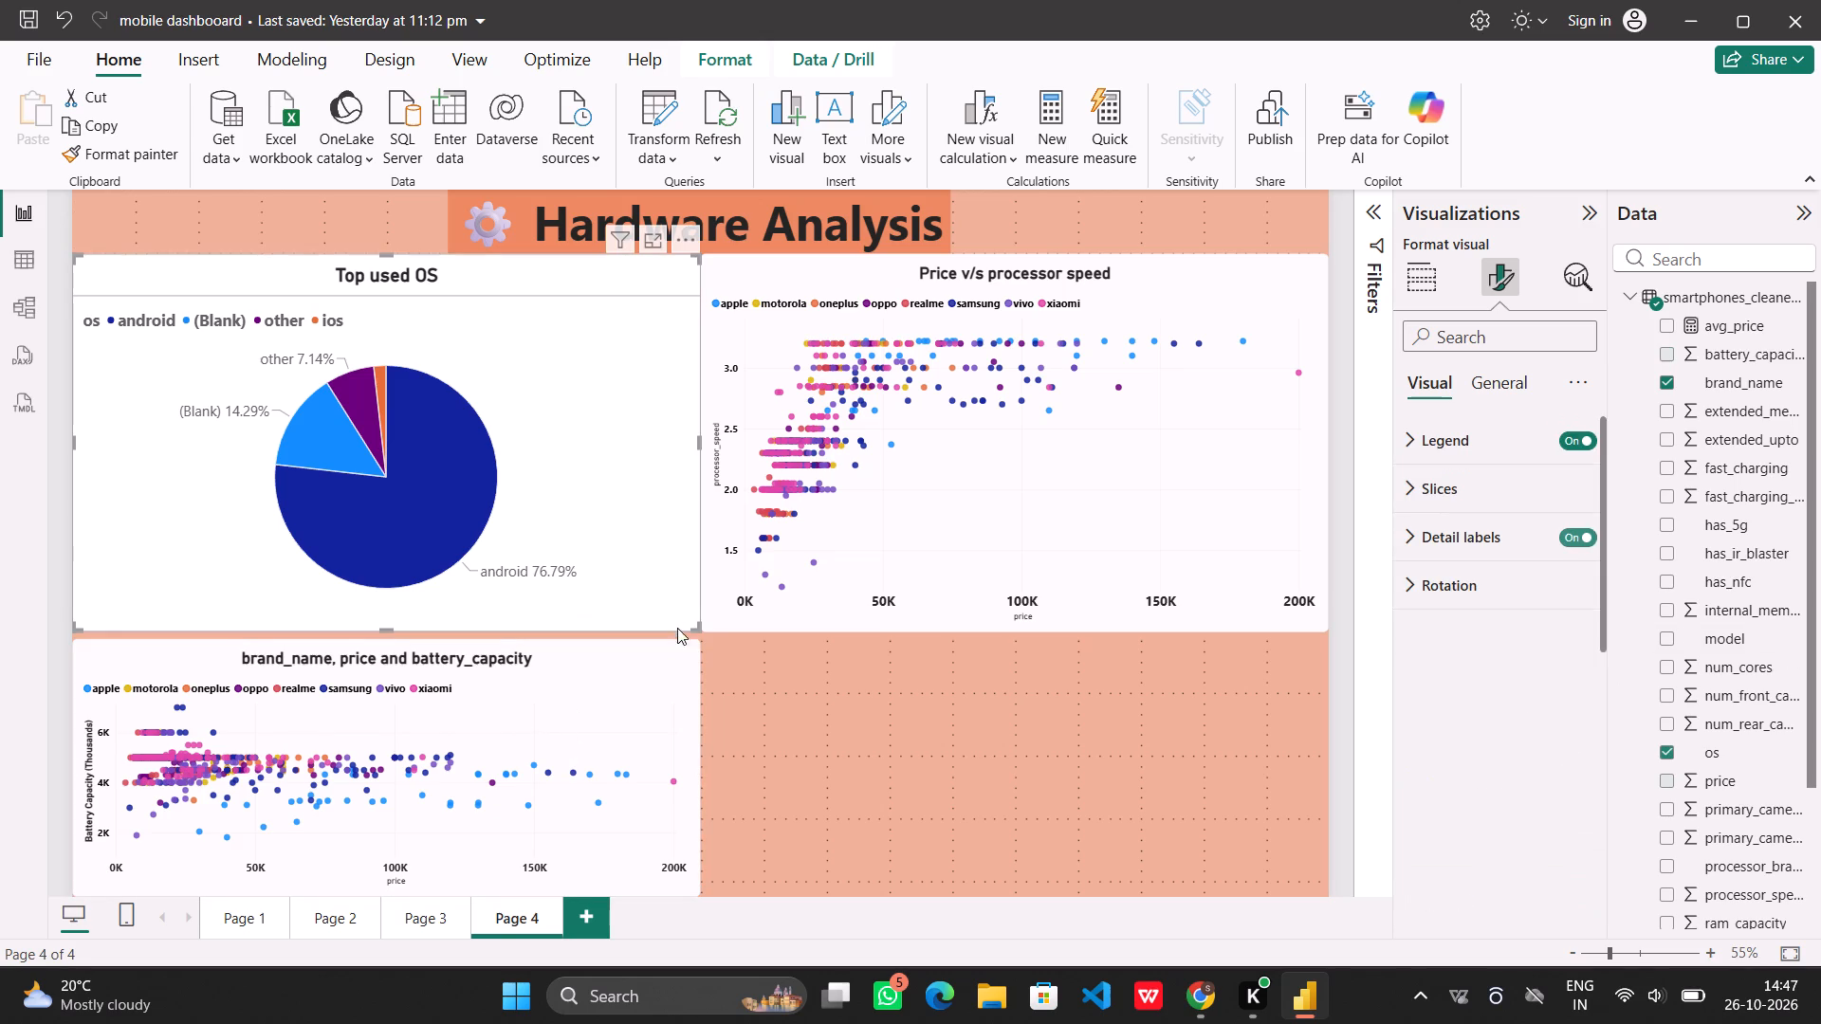
pyautogui.moveTo(698, 630); pyautogui.dragTo(591, 556)
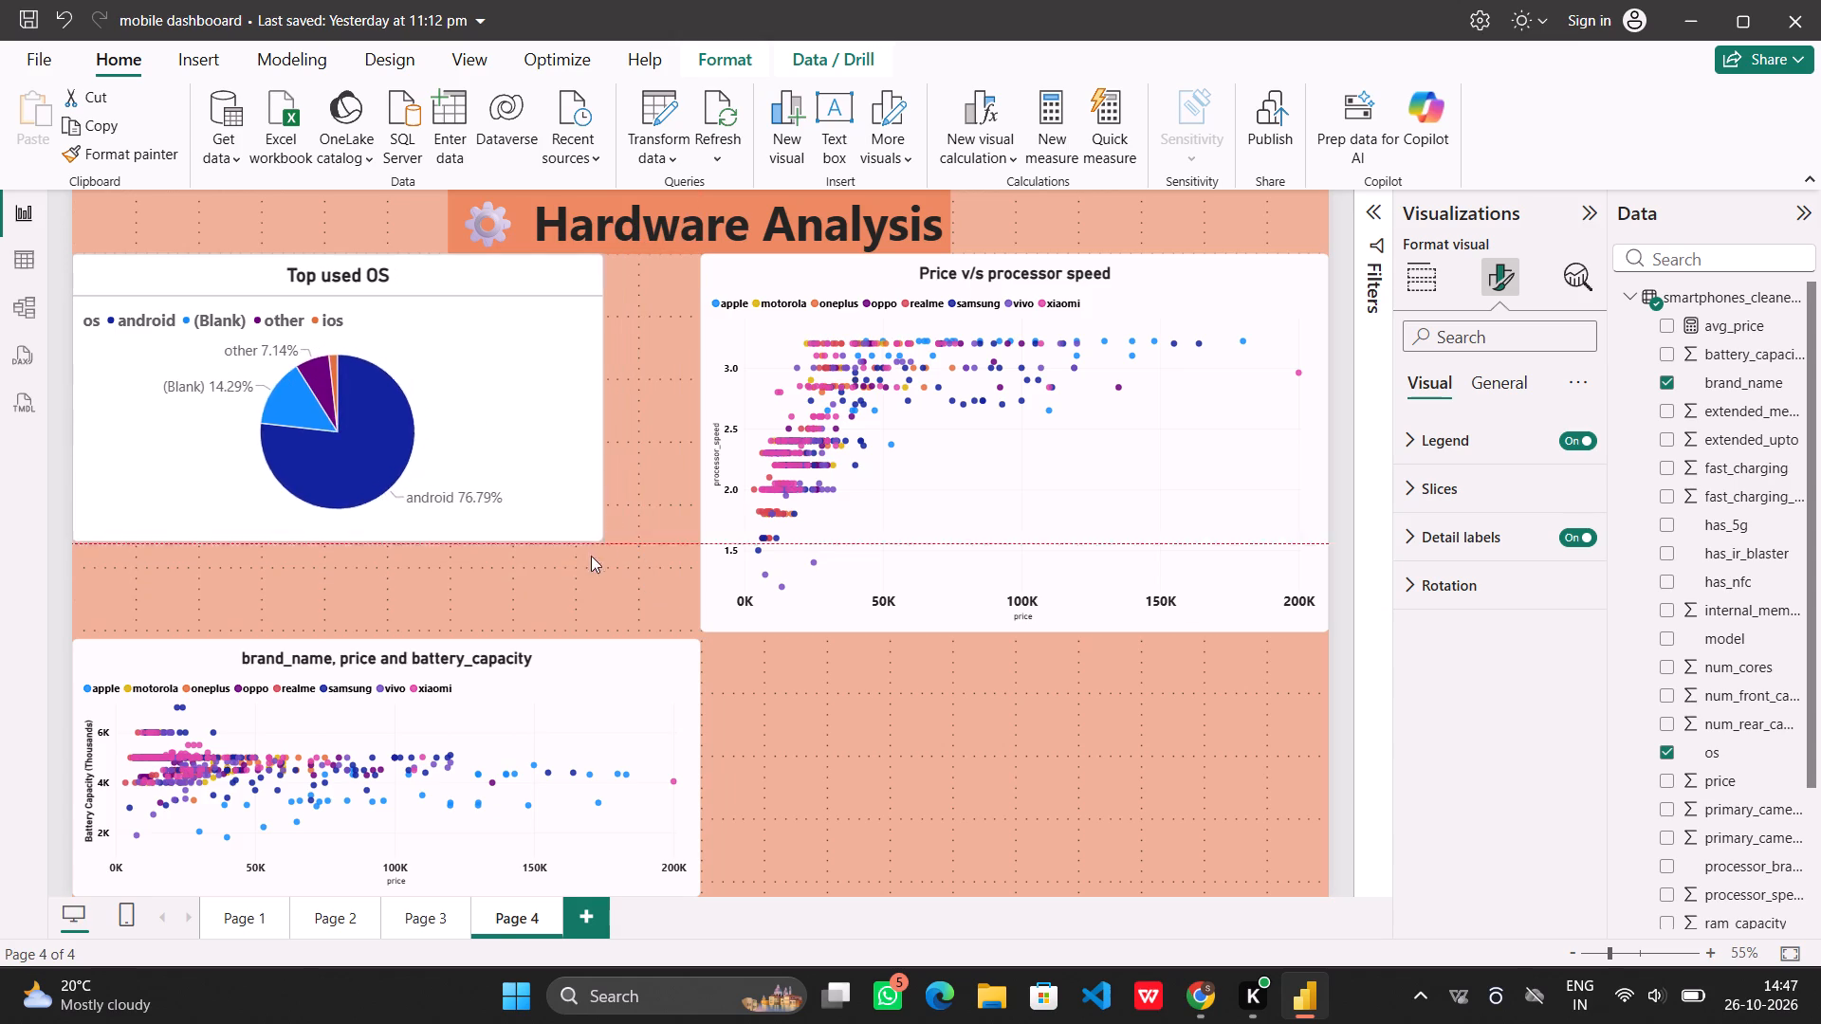
pyautogui.moveTo(591, 556); pyautogui.dragTo(451, 571)
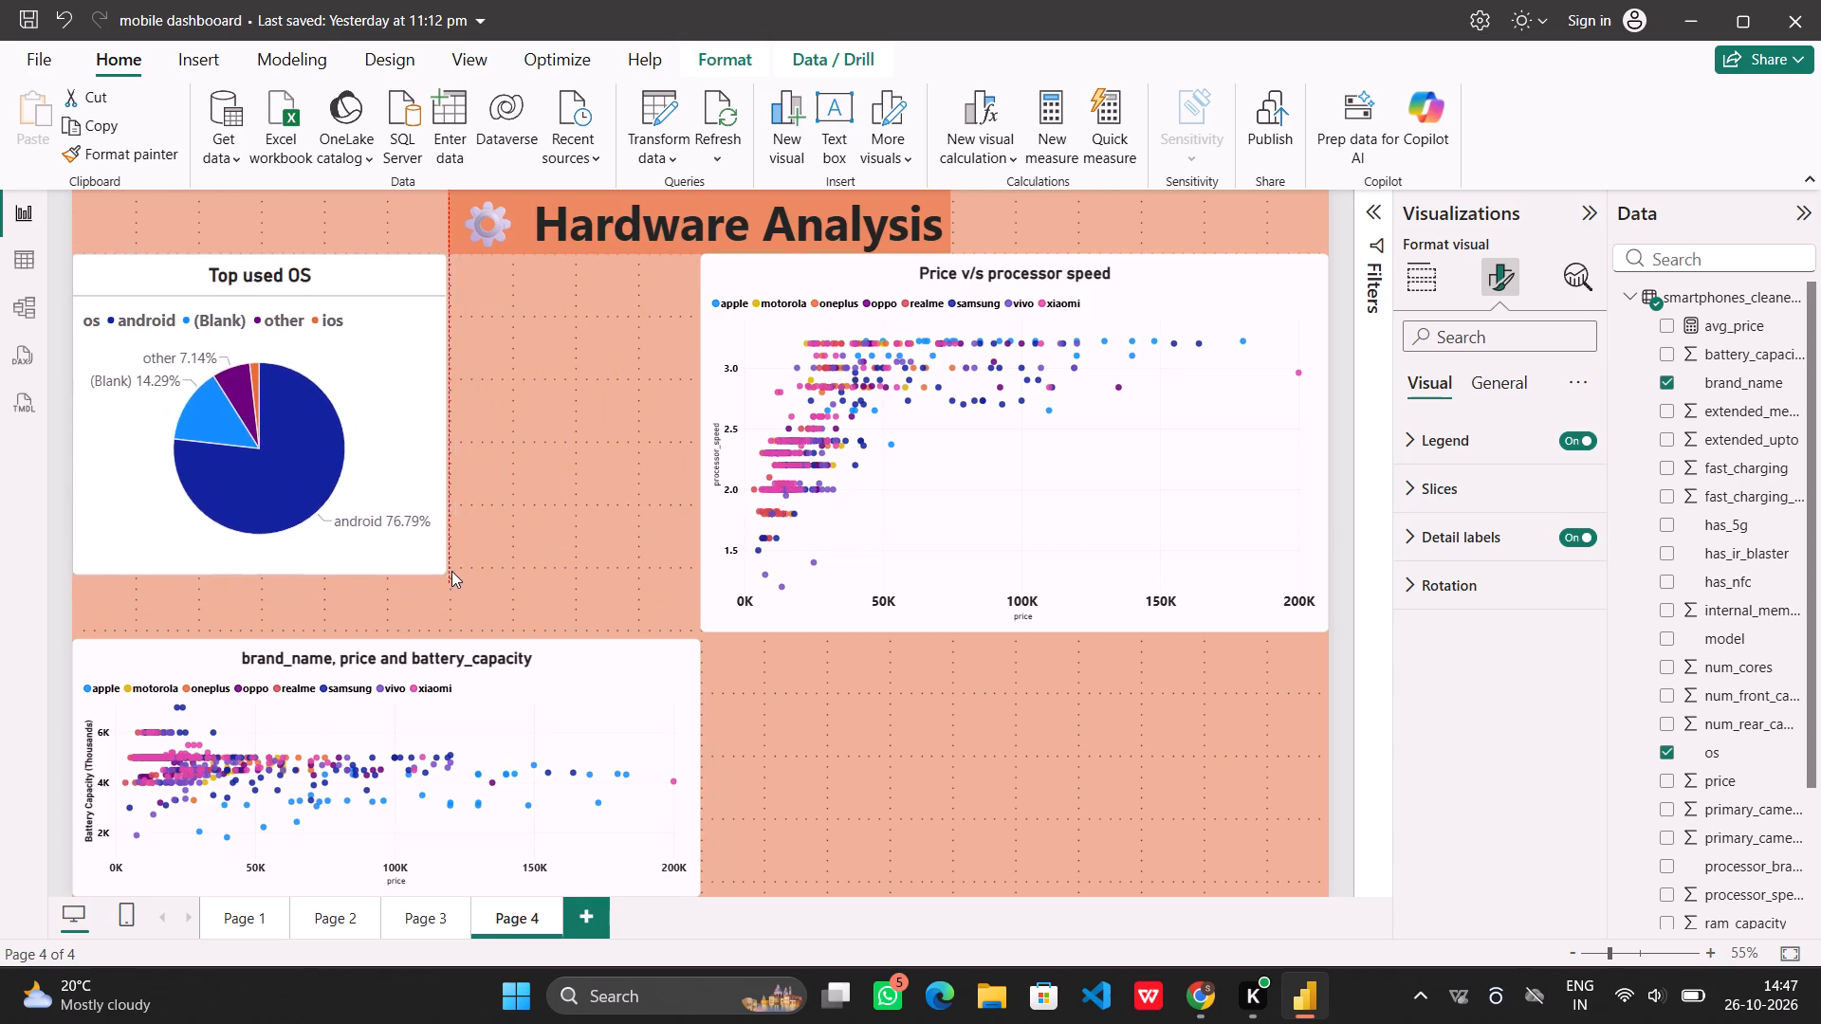
pyautogui.moveTo(451, 571); pyautogui.dragTo(442, 568)
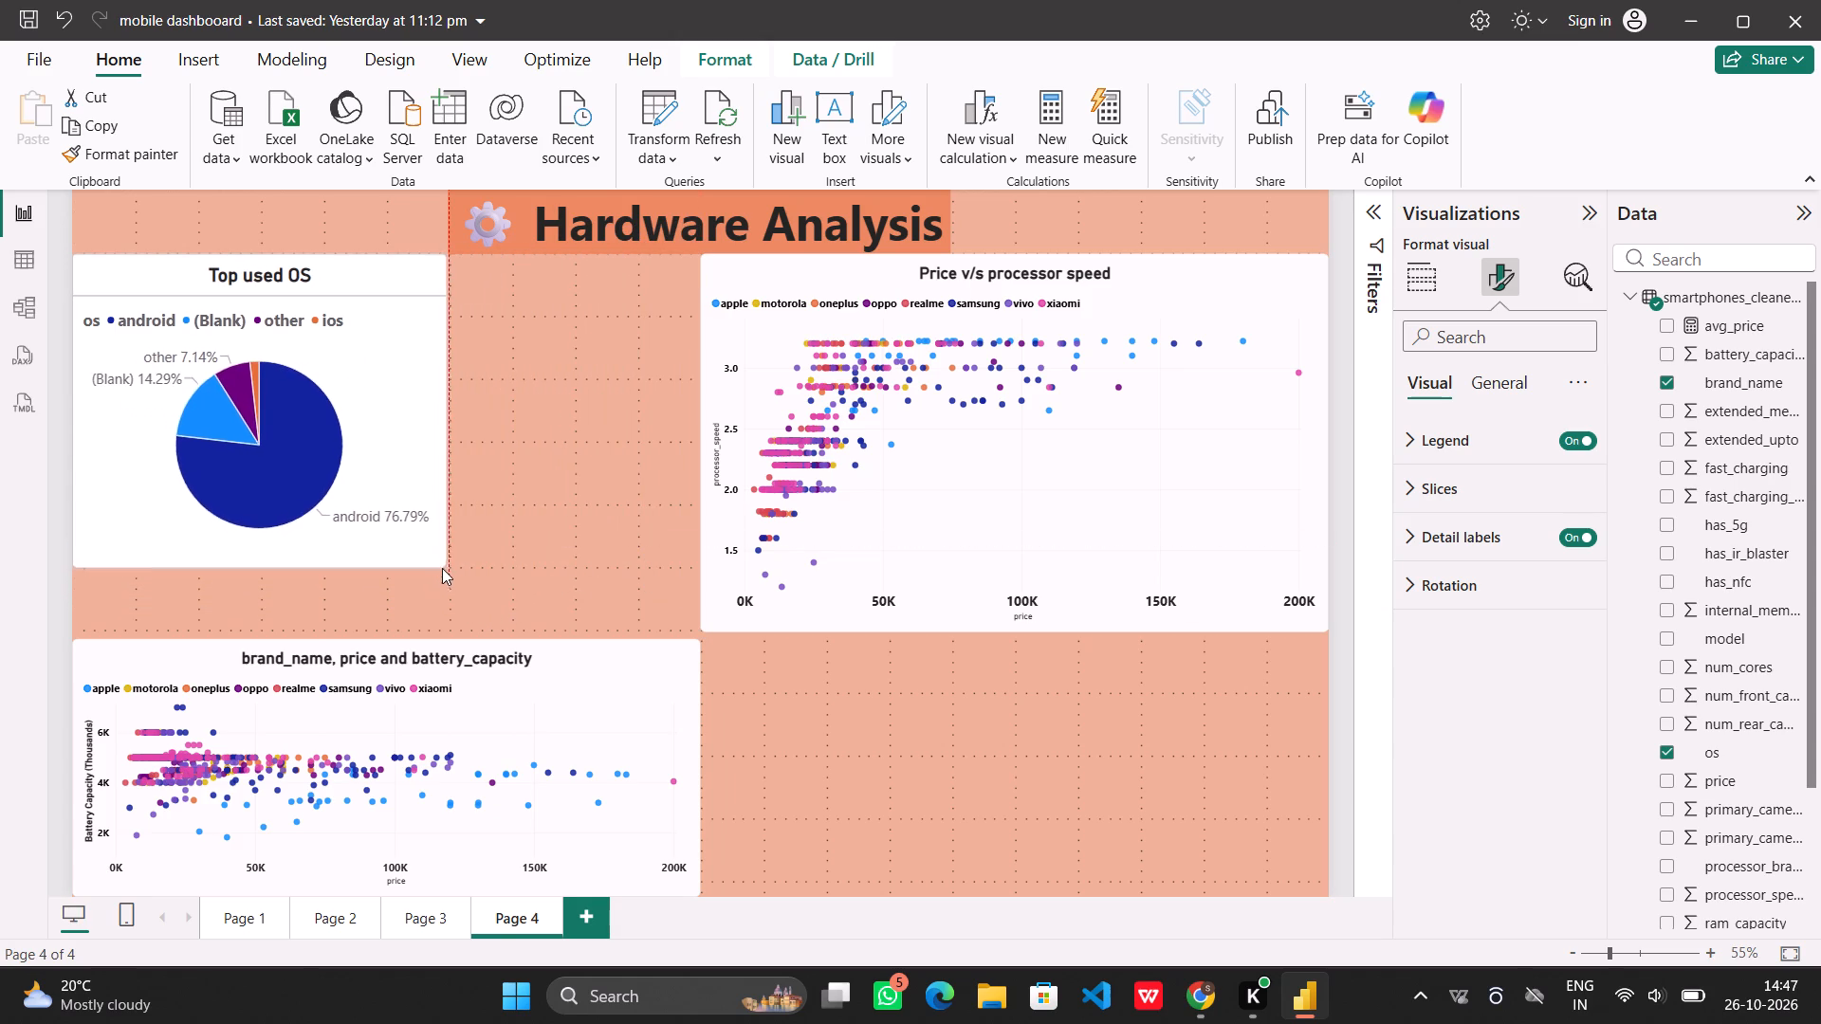
pyautogui.moveTo(442, 568); pyautogui.dragTo(443, 572)
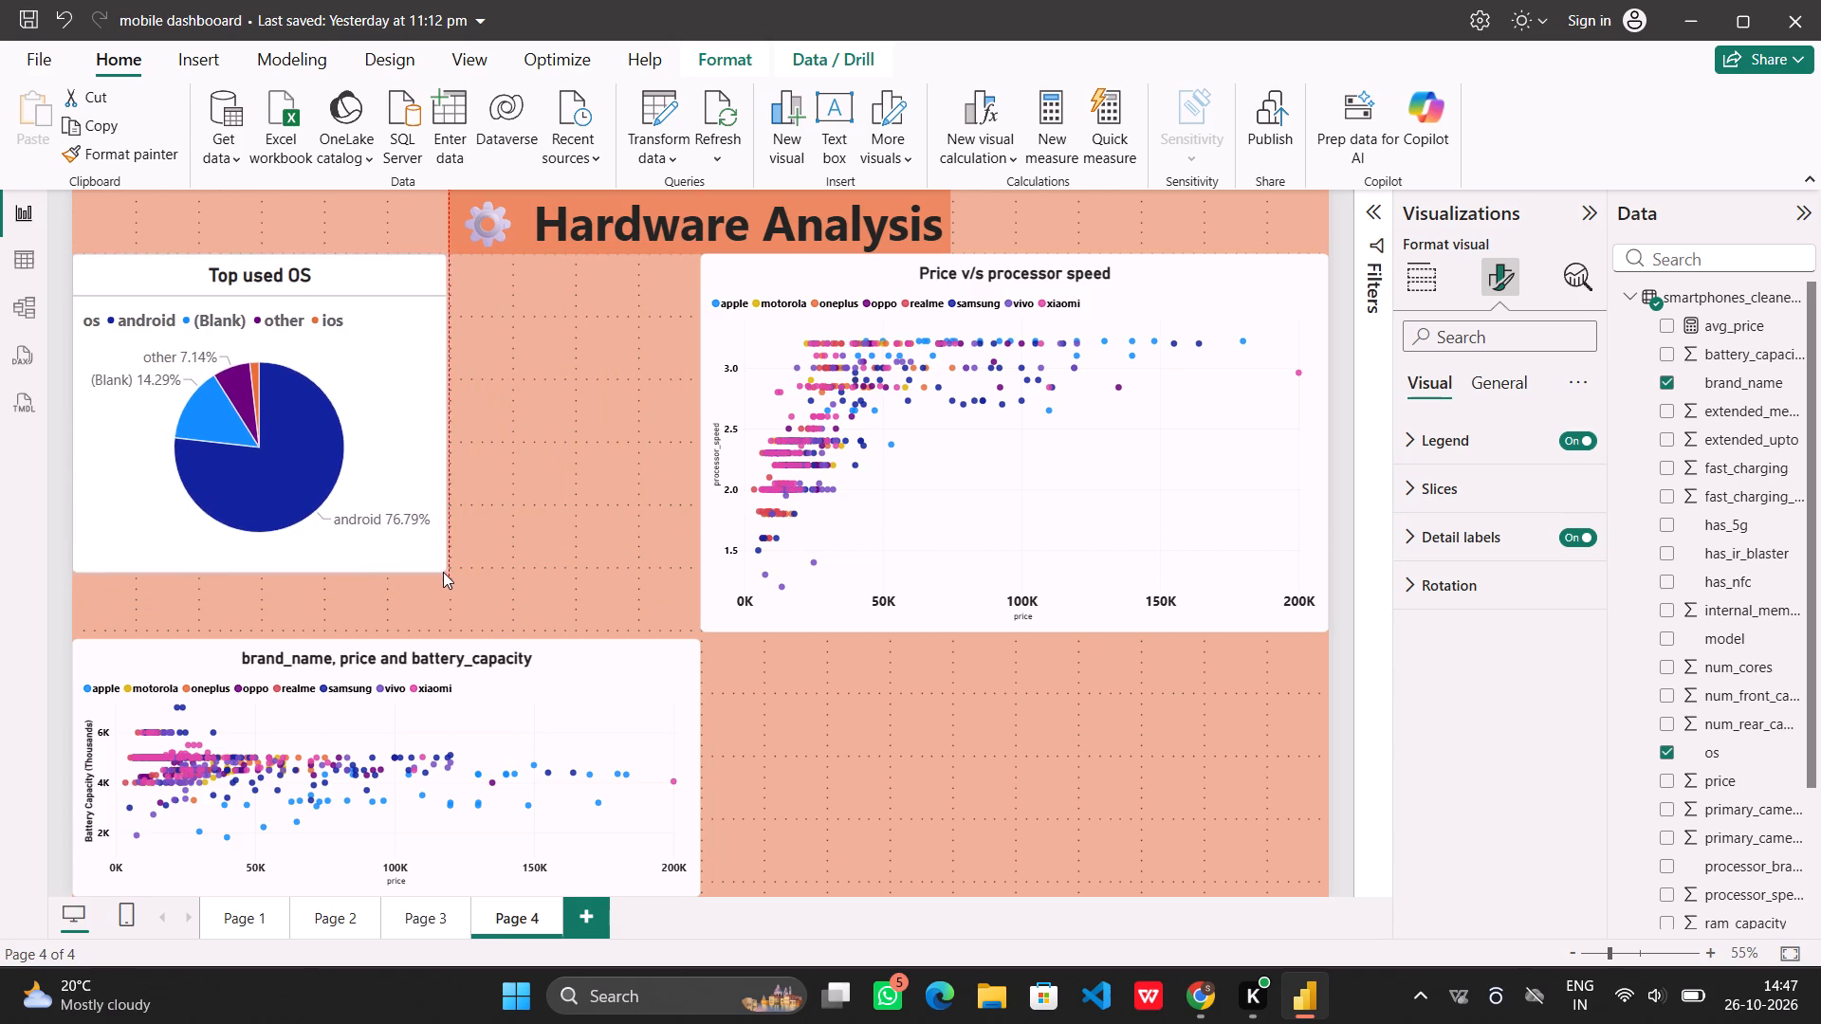
pyautogui.moveTo(443, 572); pyautogui.dragTo(444, 568)
# Extend the battery capacity scatter chart upward until its top edge meets the bottom of the Top used OS chart.
pyautogui.click(502, 694)
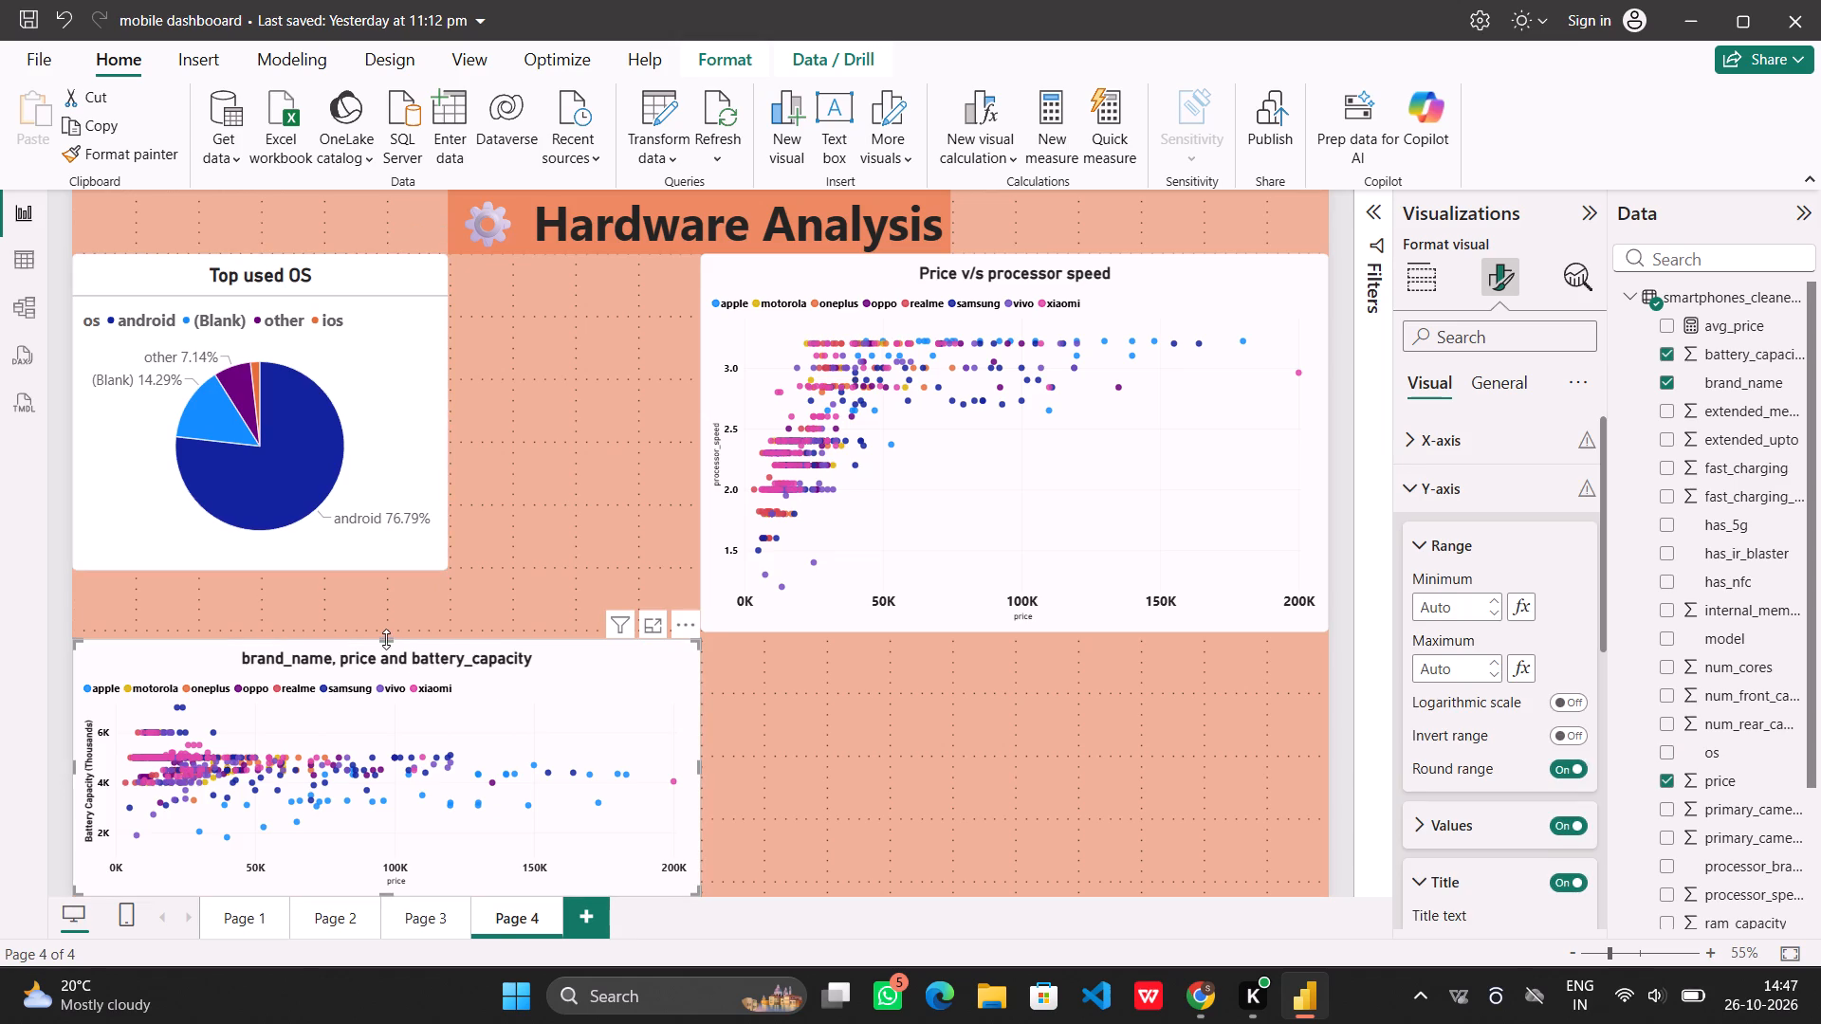
pyautogui.moveTo(386, 639); pyautogui.dragTo(344, 559)
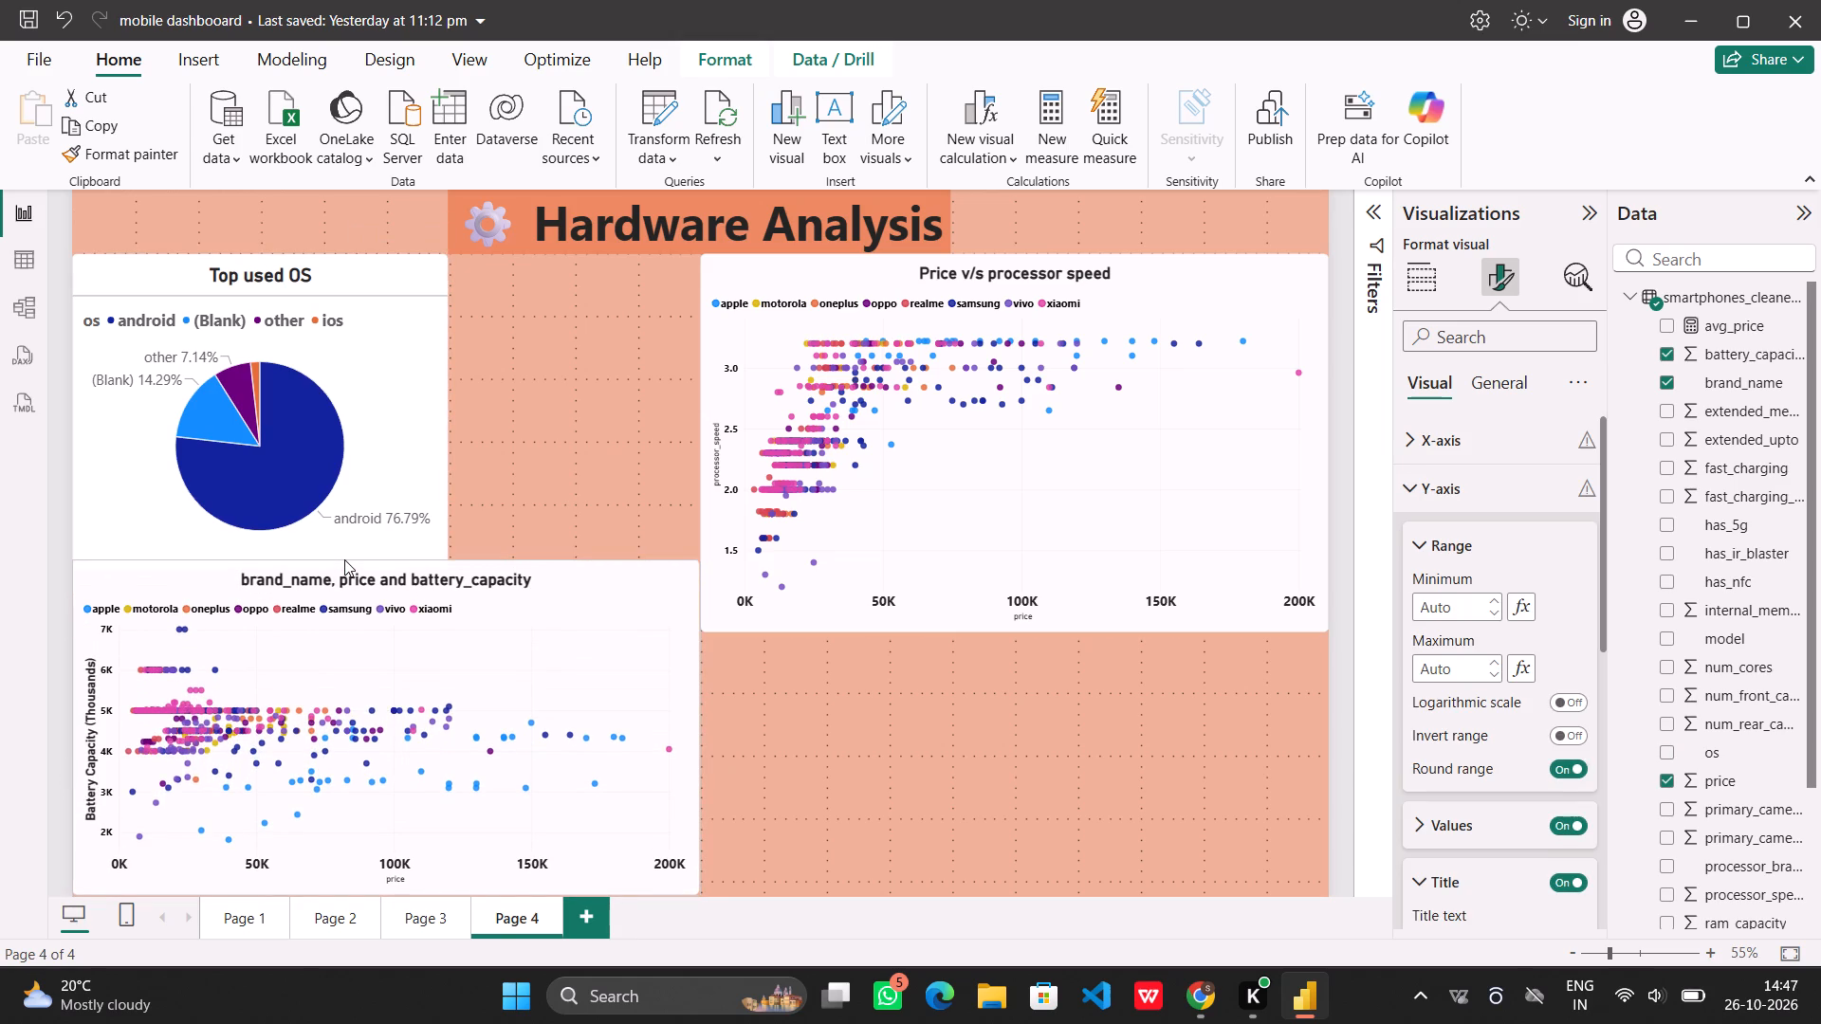
pyautogui.moveTo(344, 559); pyautogui.dragTo(338, 560)
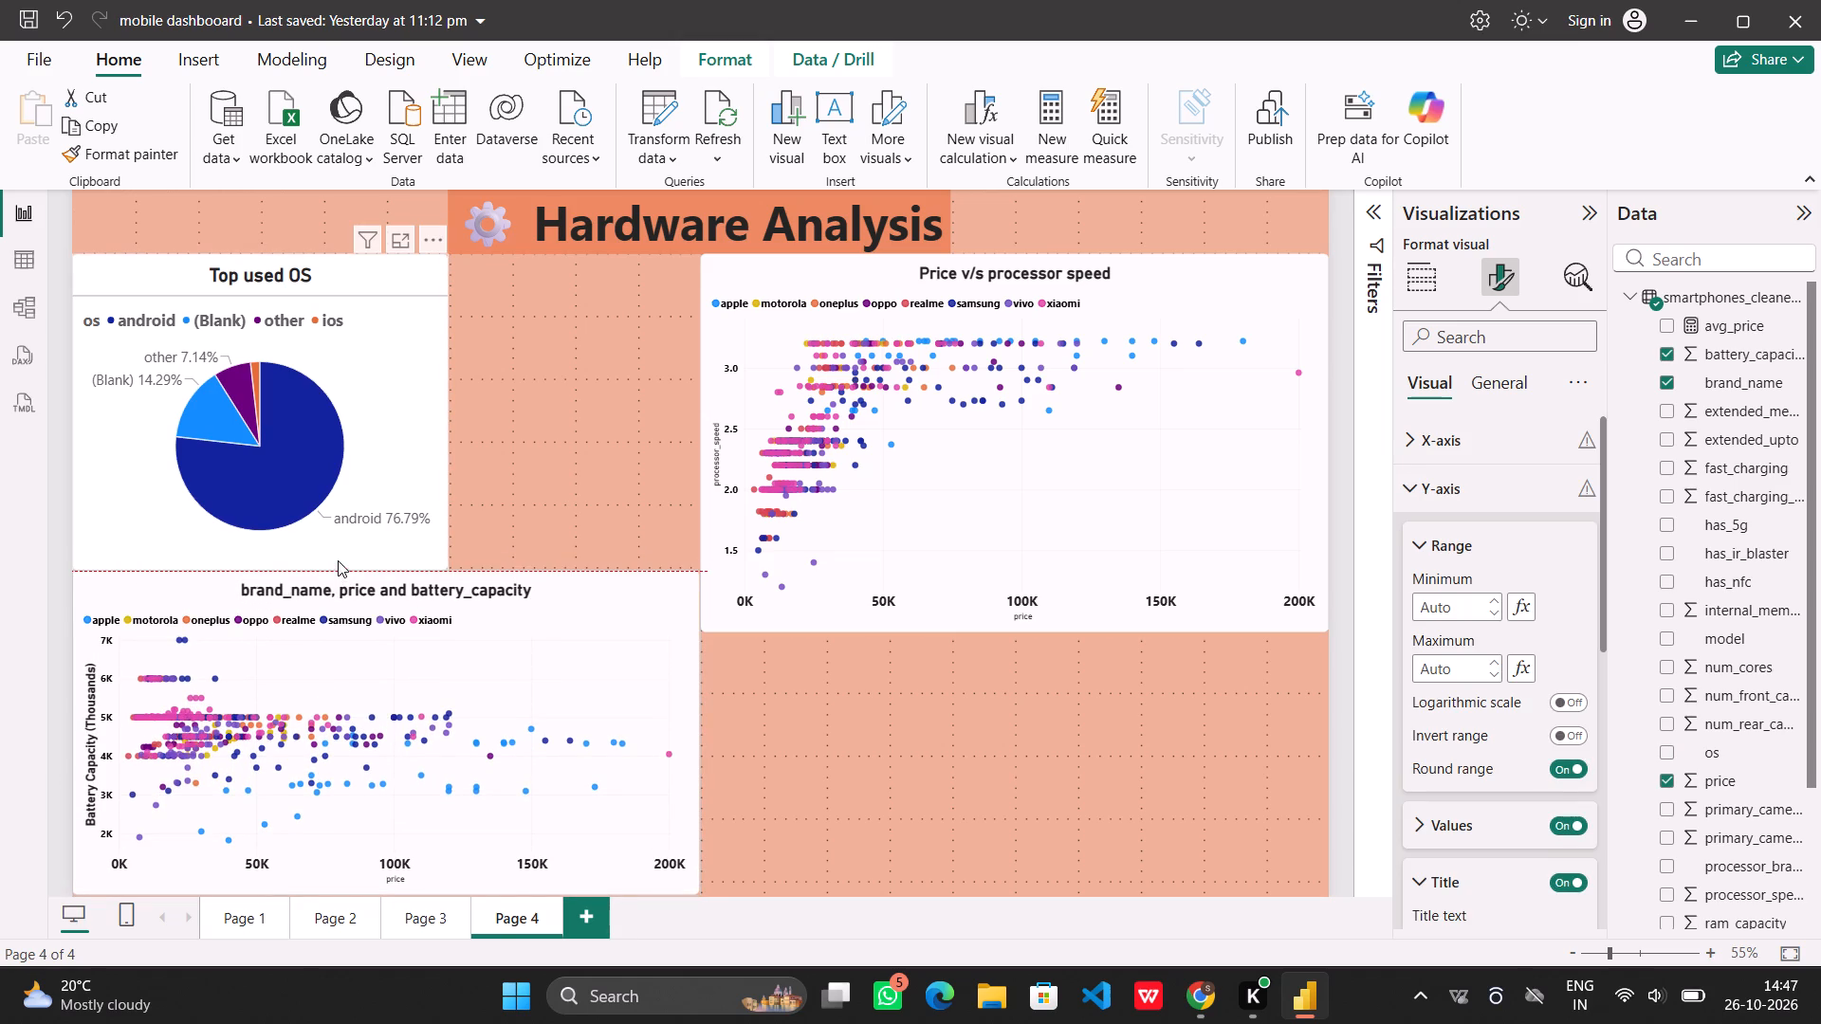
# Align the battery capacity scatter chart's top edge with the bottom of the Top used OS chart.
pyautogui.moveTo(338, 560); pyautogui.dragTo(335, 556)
# Move the Price v/s processor speed chart down to the page's bottom-right corner, beside the battery capacity chart.
pyautogui.moveTo(1155, 269); pyautogui.dragTo(1131, 478)
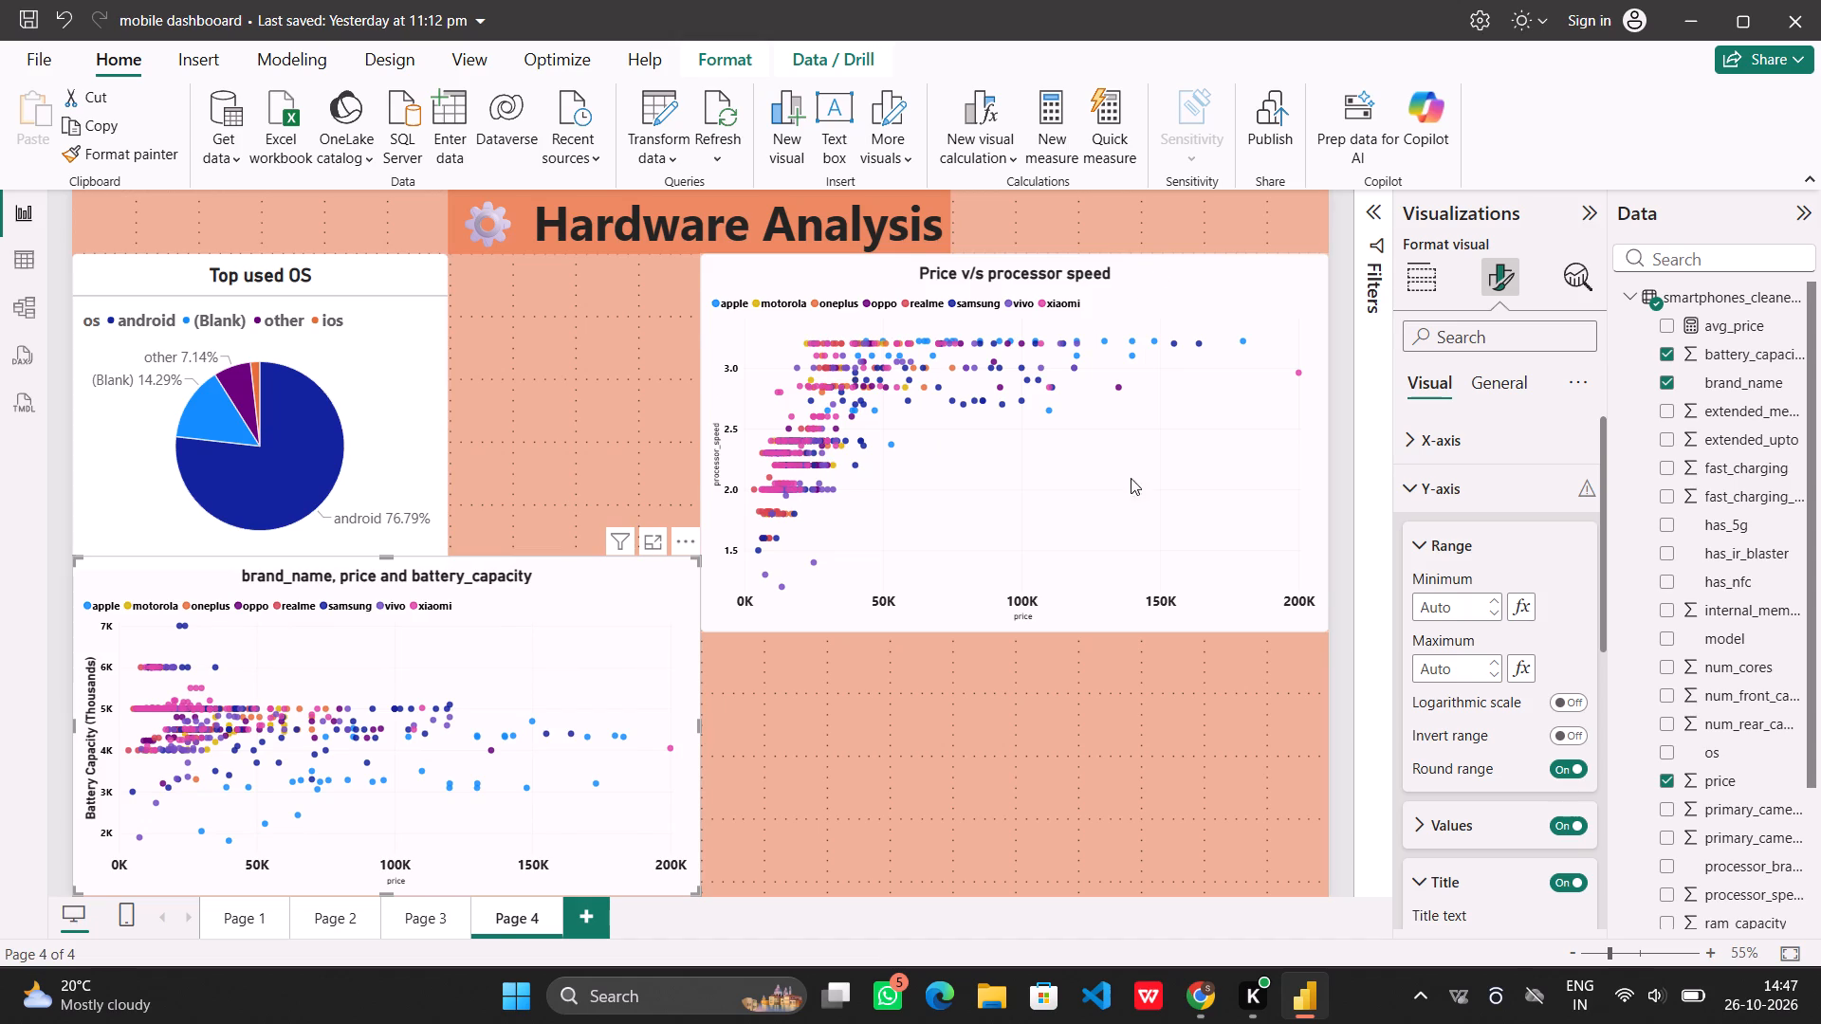
pyautogui.moveTo(1131, 478); pyautogui.dragTo(1123, 546)
pyautogui.moveTo(1131, 539); pyautogui.dragTo(1160, 530)
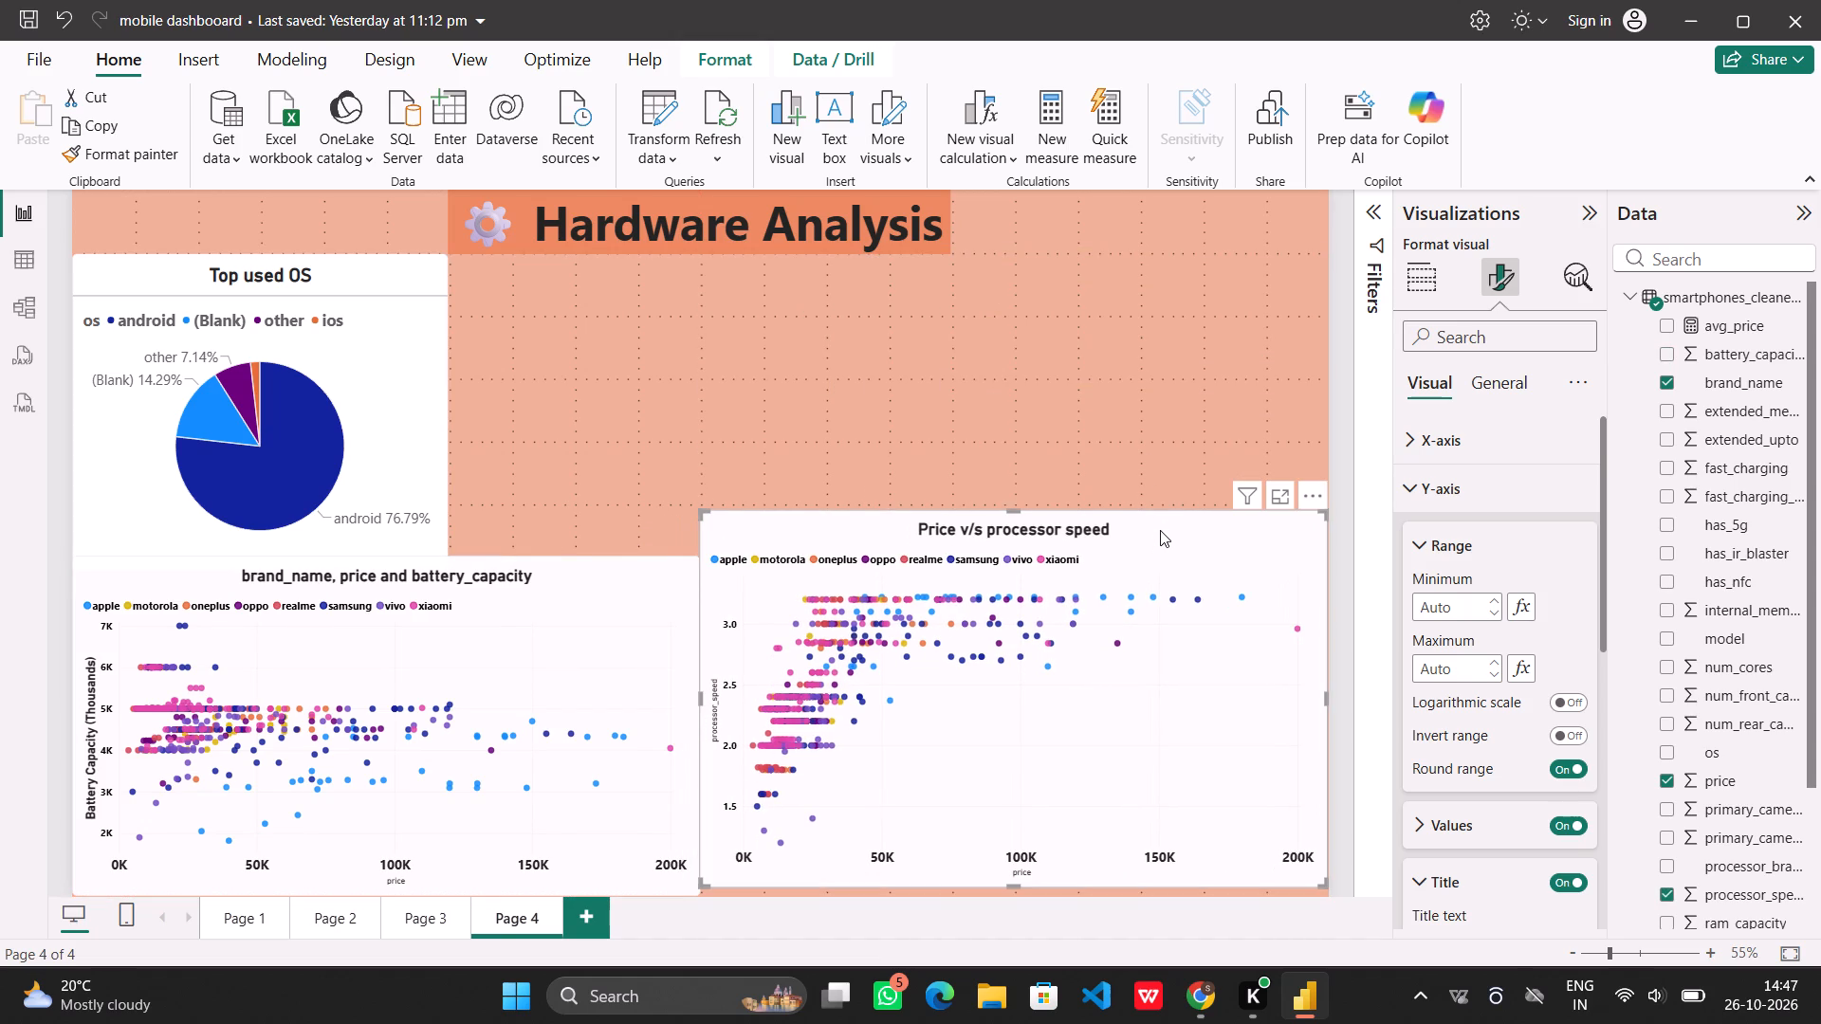
pyautogui.moveTo(1149, 539); pyautogui.dragTo(1150, 565)
pyautogui.click(1086, 273)
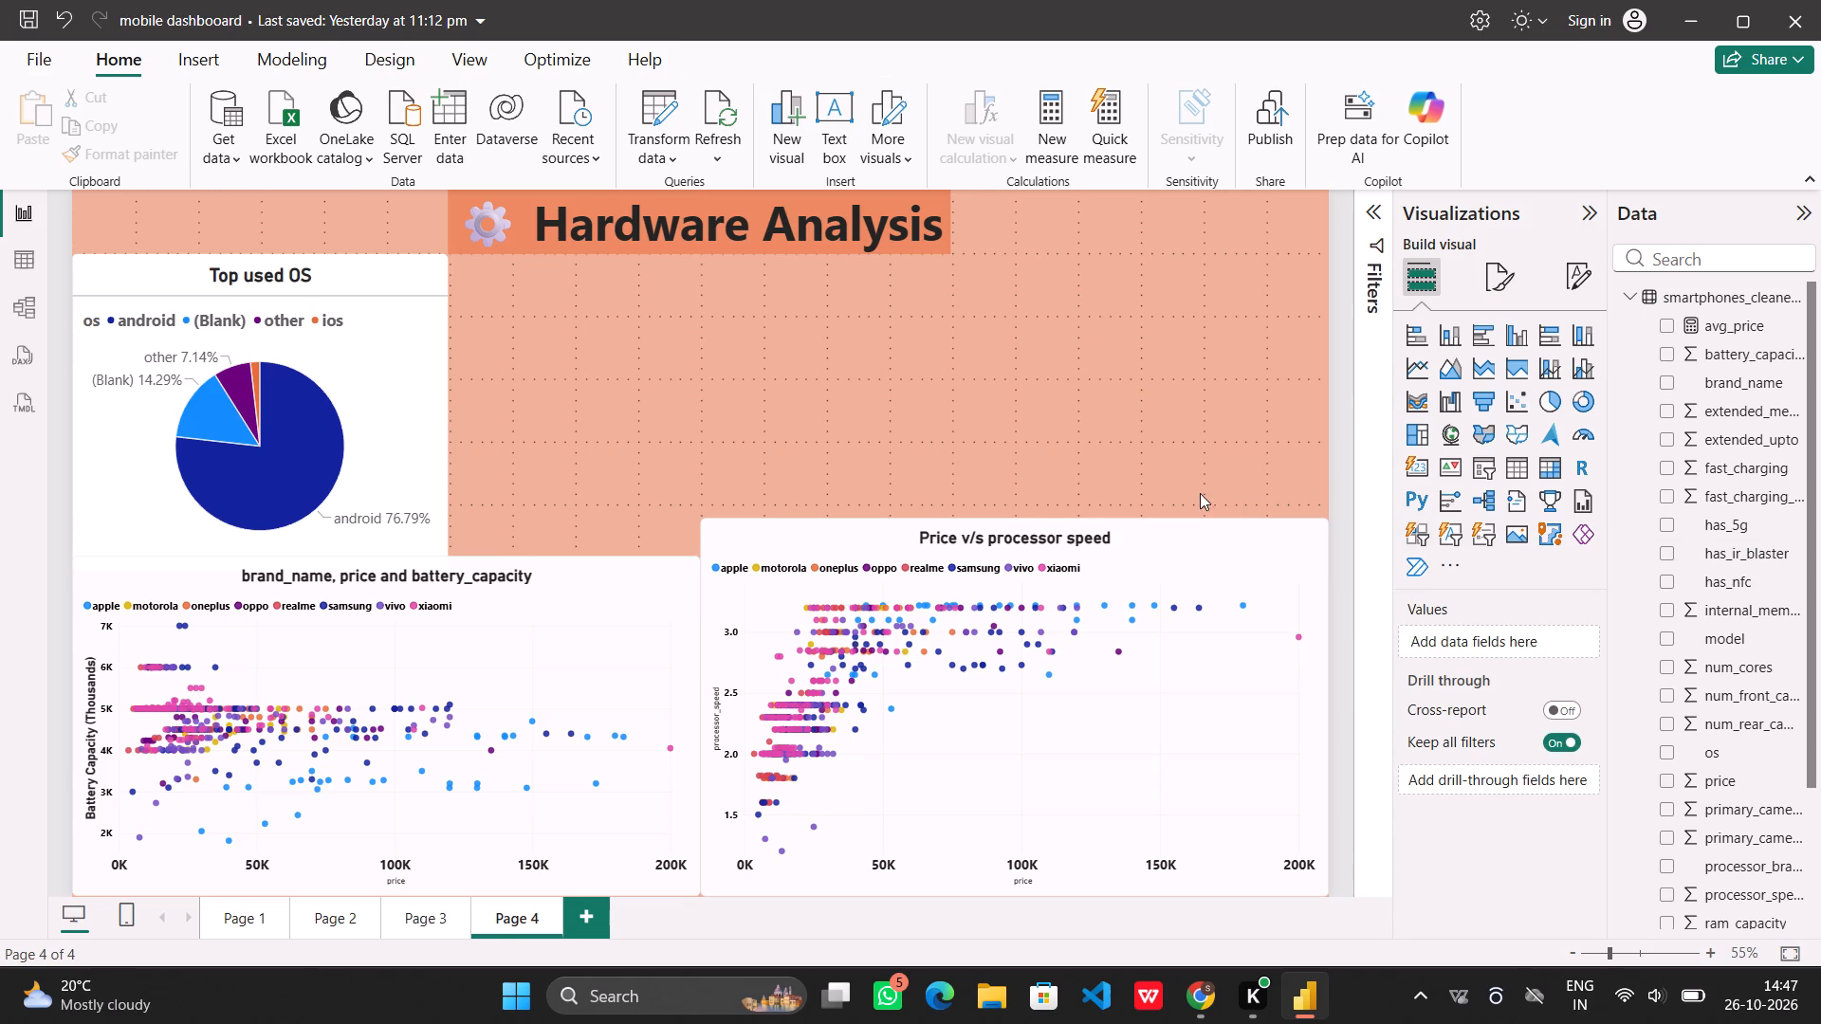
# Add an empty card visual in the free space below the Hardware Analysis heading.
pyautogui.click(1104, 433)
pyautogui.scroll(-4, 1707, 540)
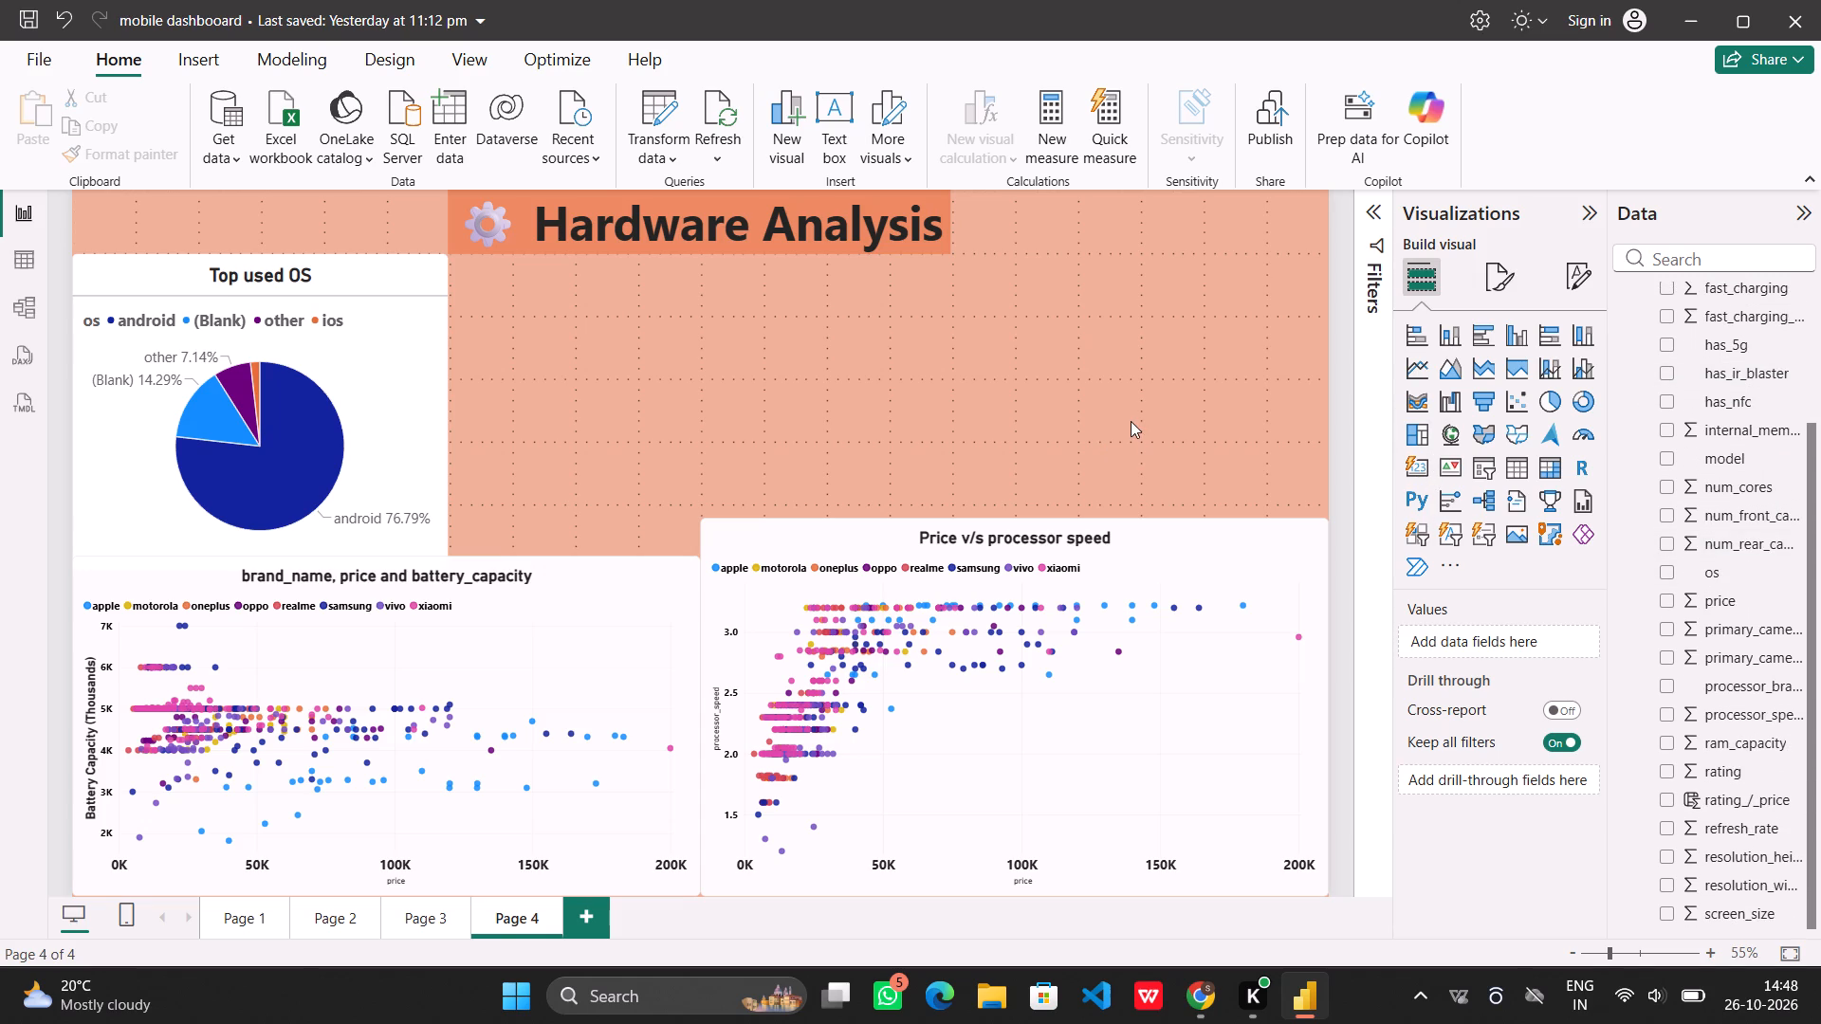
pyautogui.click(1131, 421)
pyautogui.click(1412, 467)
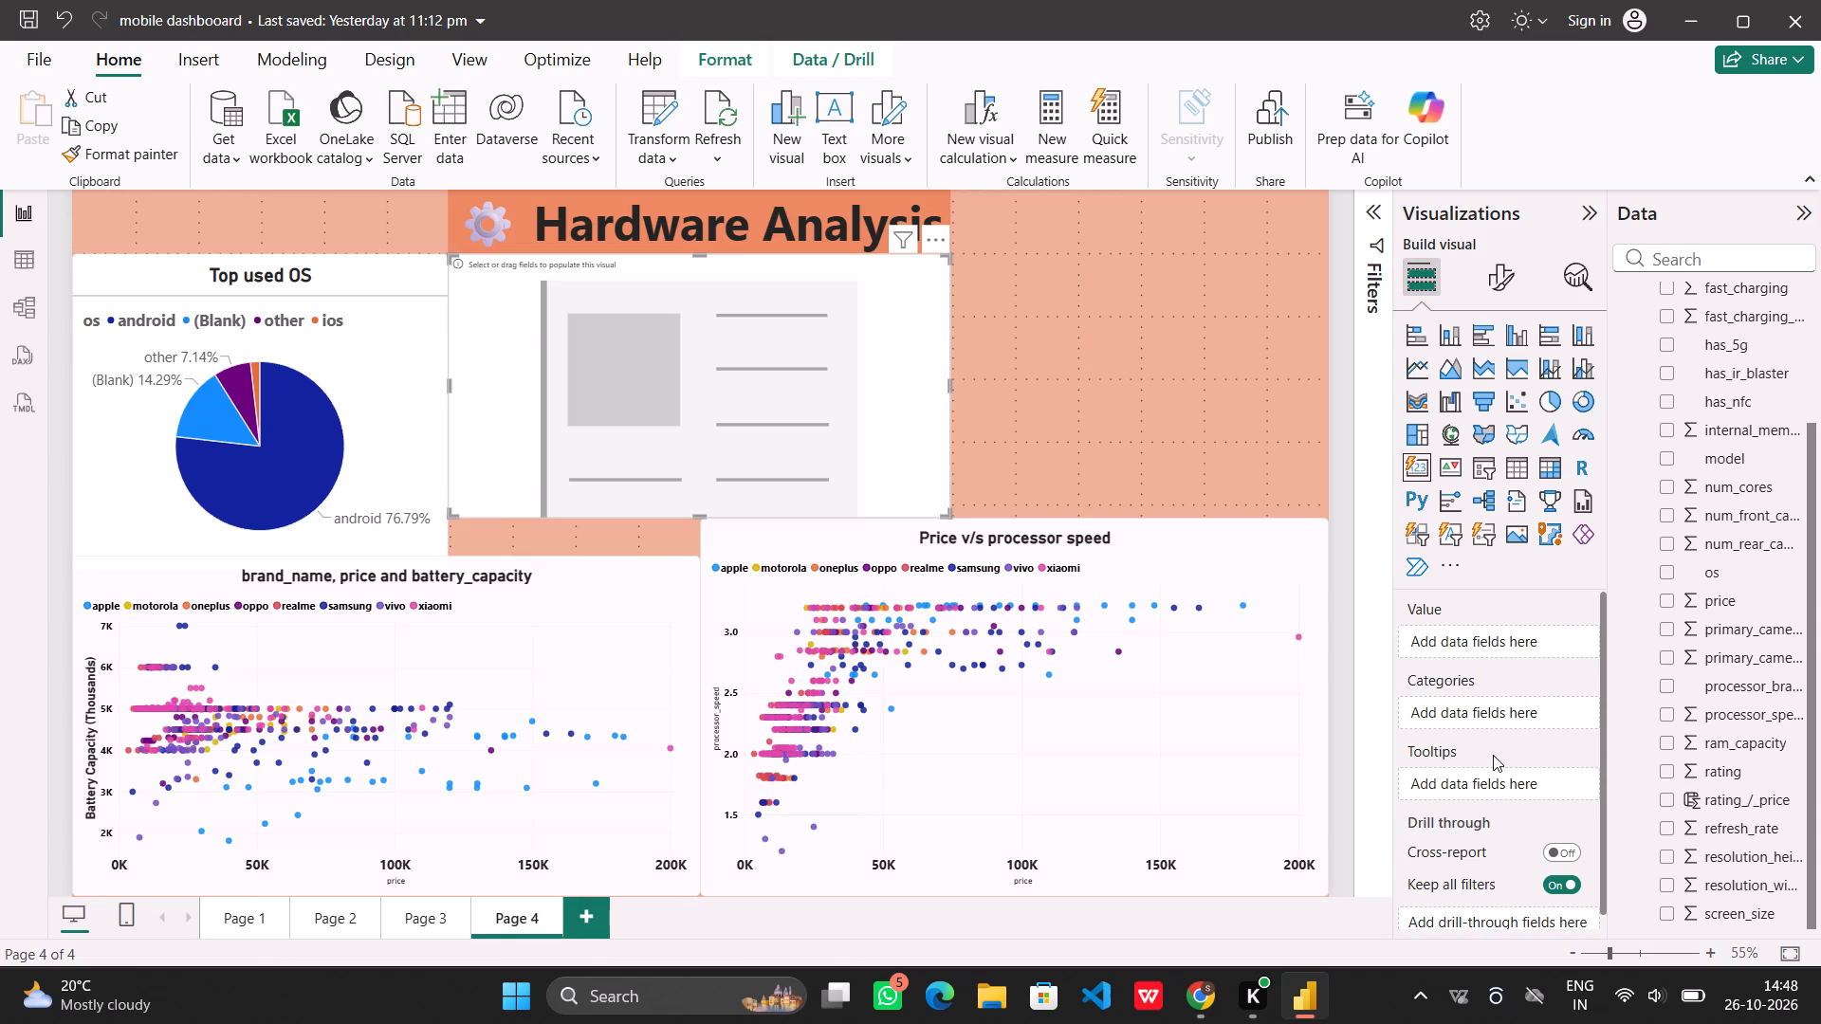
# Move the Top used OS pie chart up to the page's top edge, beside the Hardware Analysis heading.
pyautogui.moveTo(399, 273); pyautogui.dragTo(392, 208)
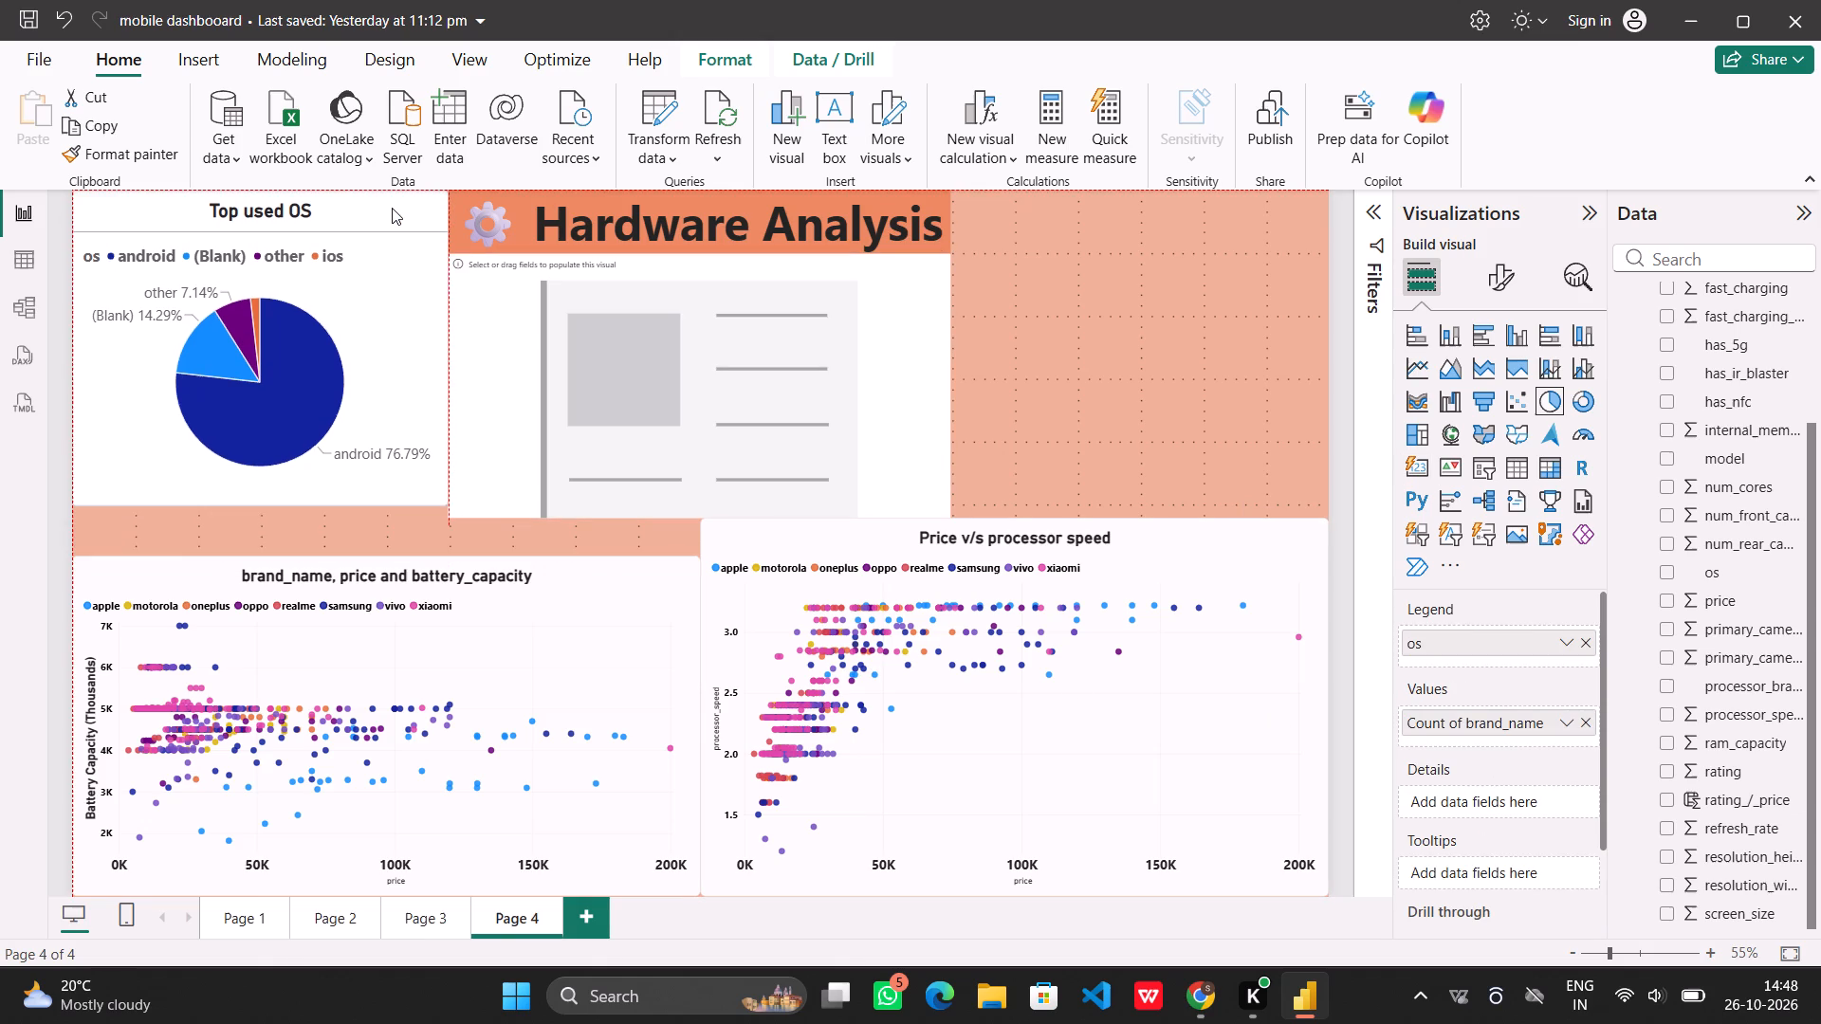
pyautogui.moveTo(392, 208); pyautogui.dragTo(390, 214)
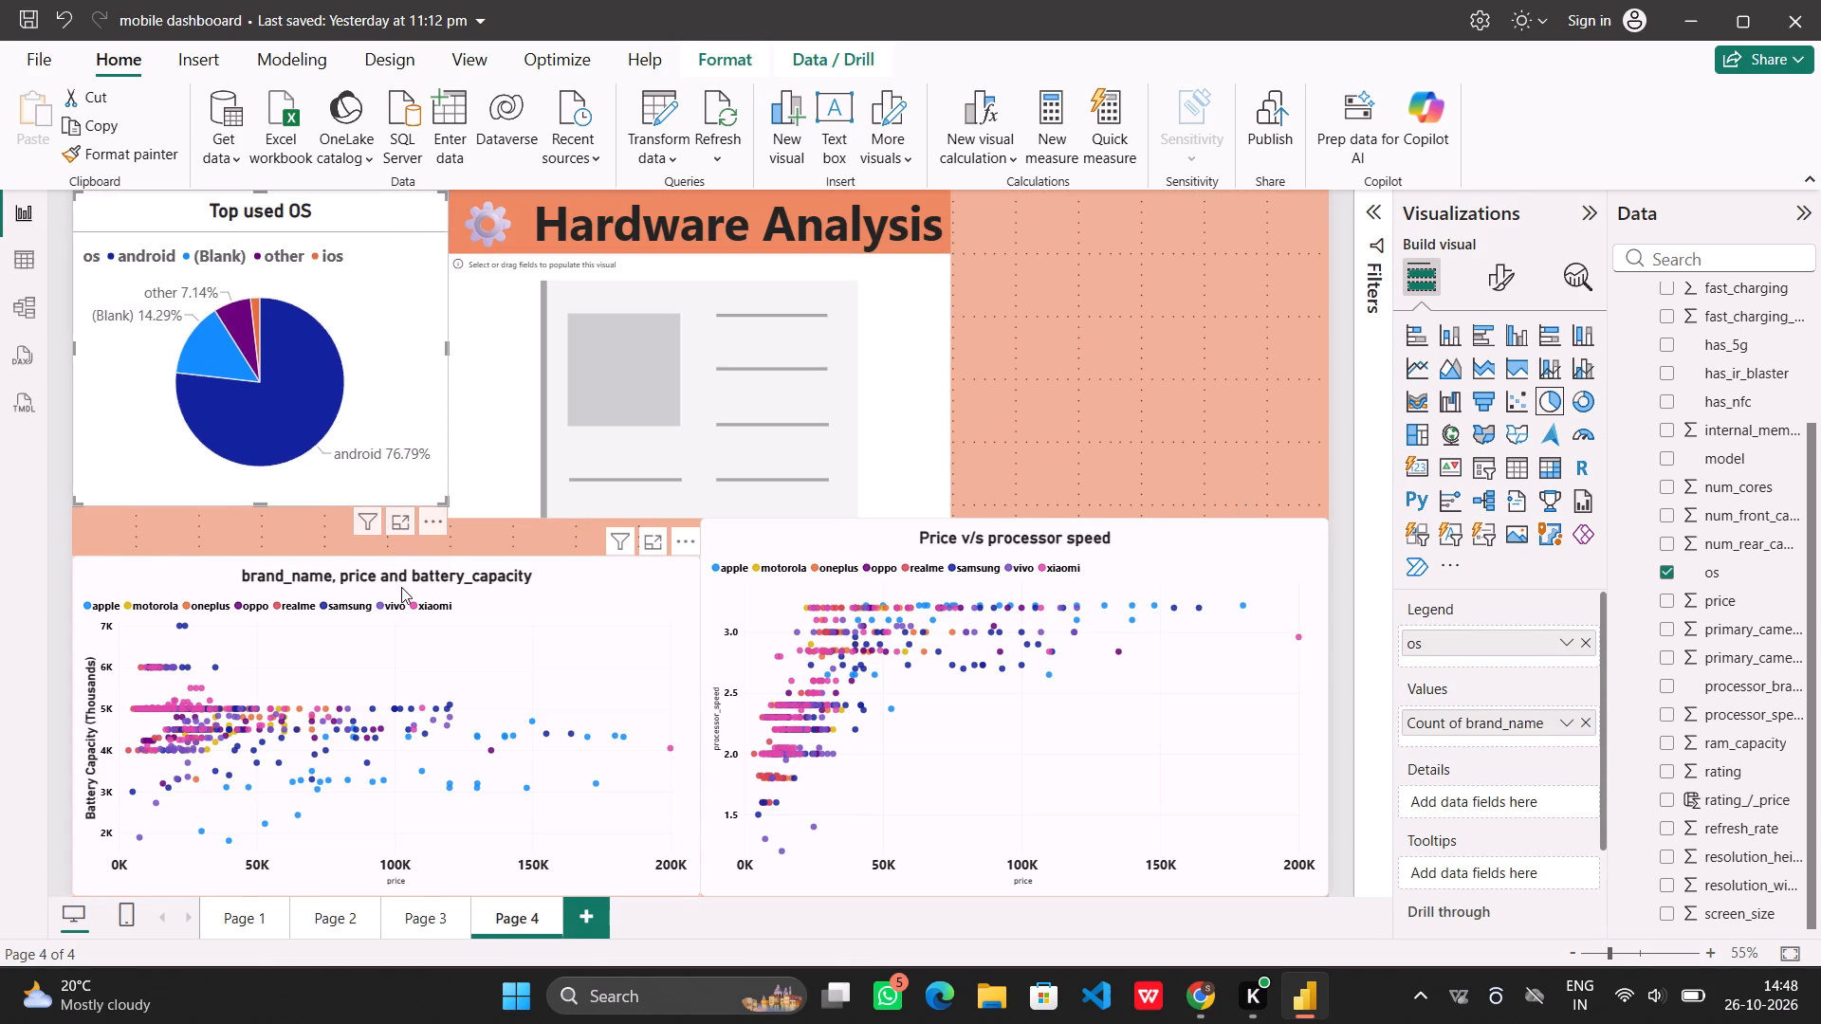
# Extend the battery capacity scatter chart upward until its top edge aligns with the Price v/s processor speed chart's top.
pyautogui.click(577, 613)
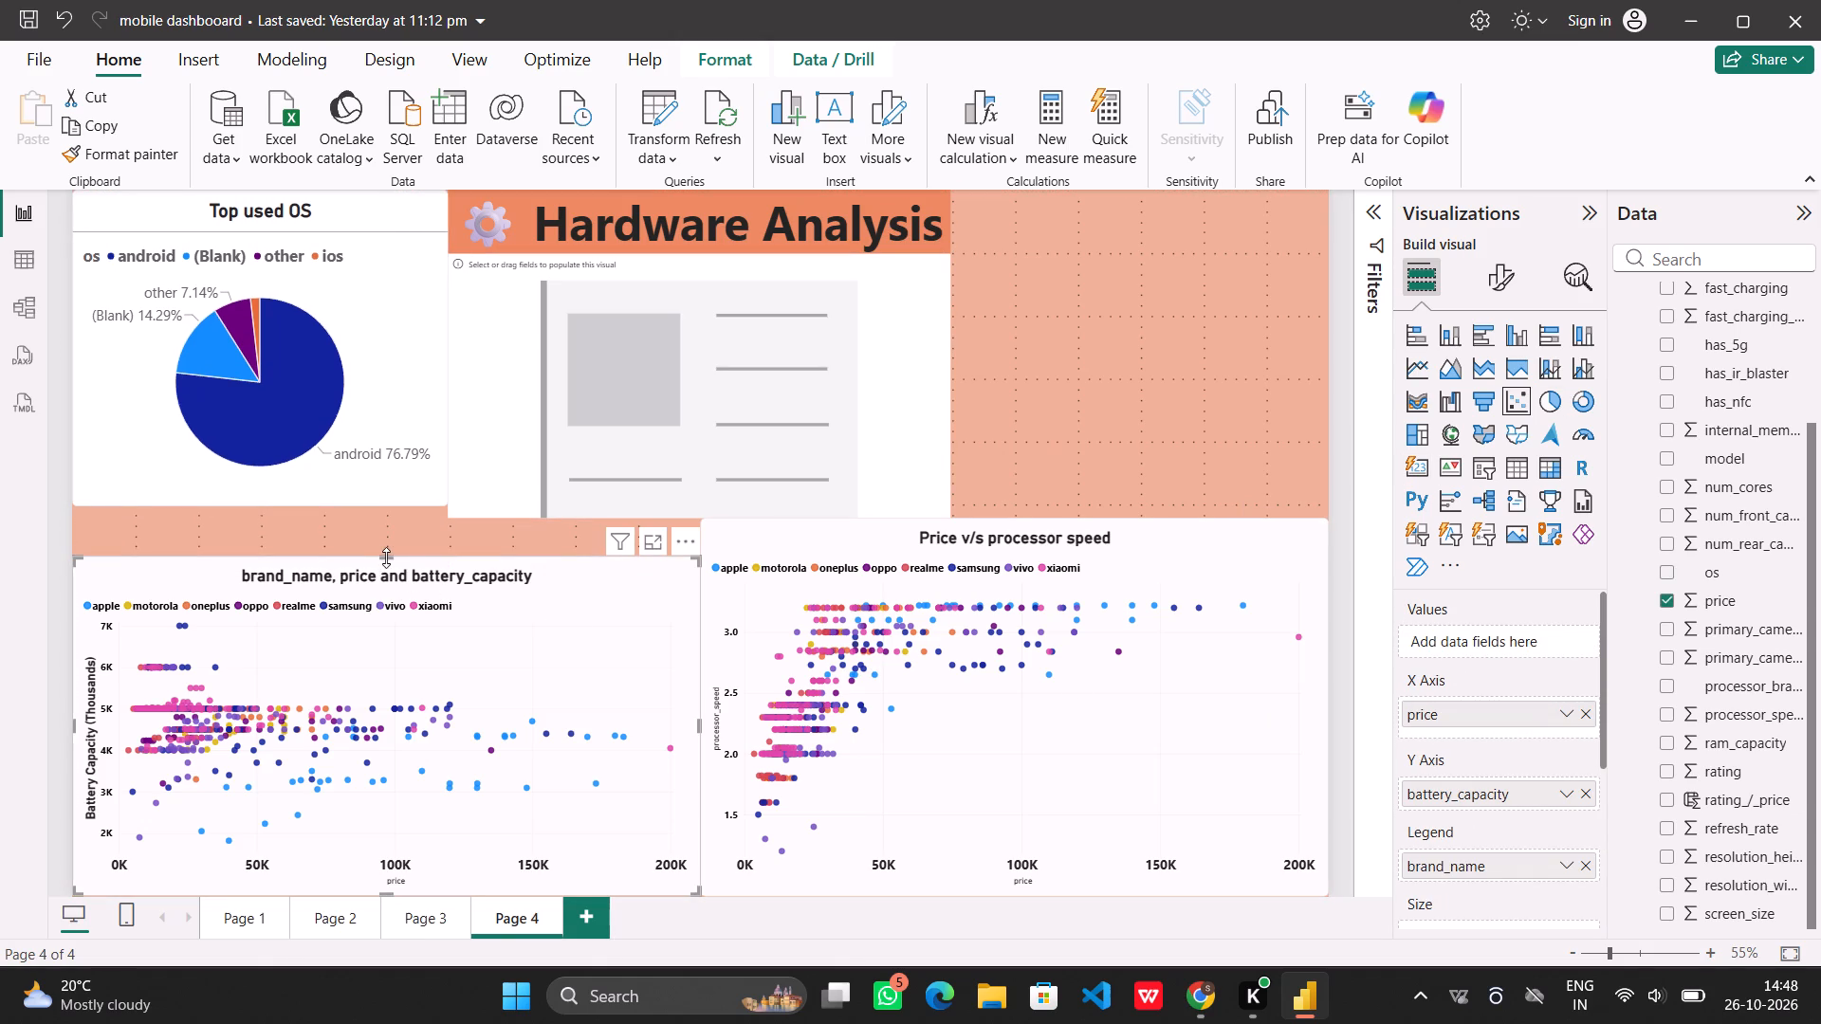
pyautogui.moveTo(386, 558); pyautogui.dragTo(374, 513)
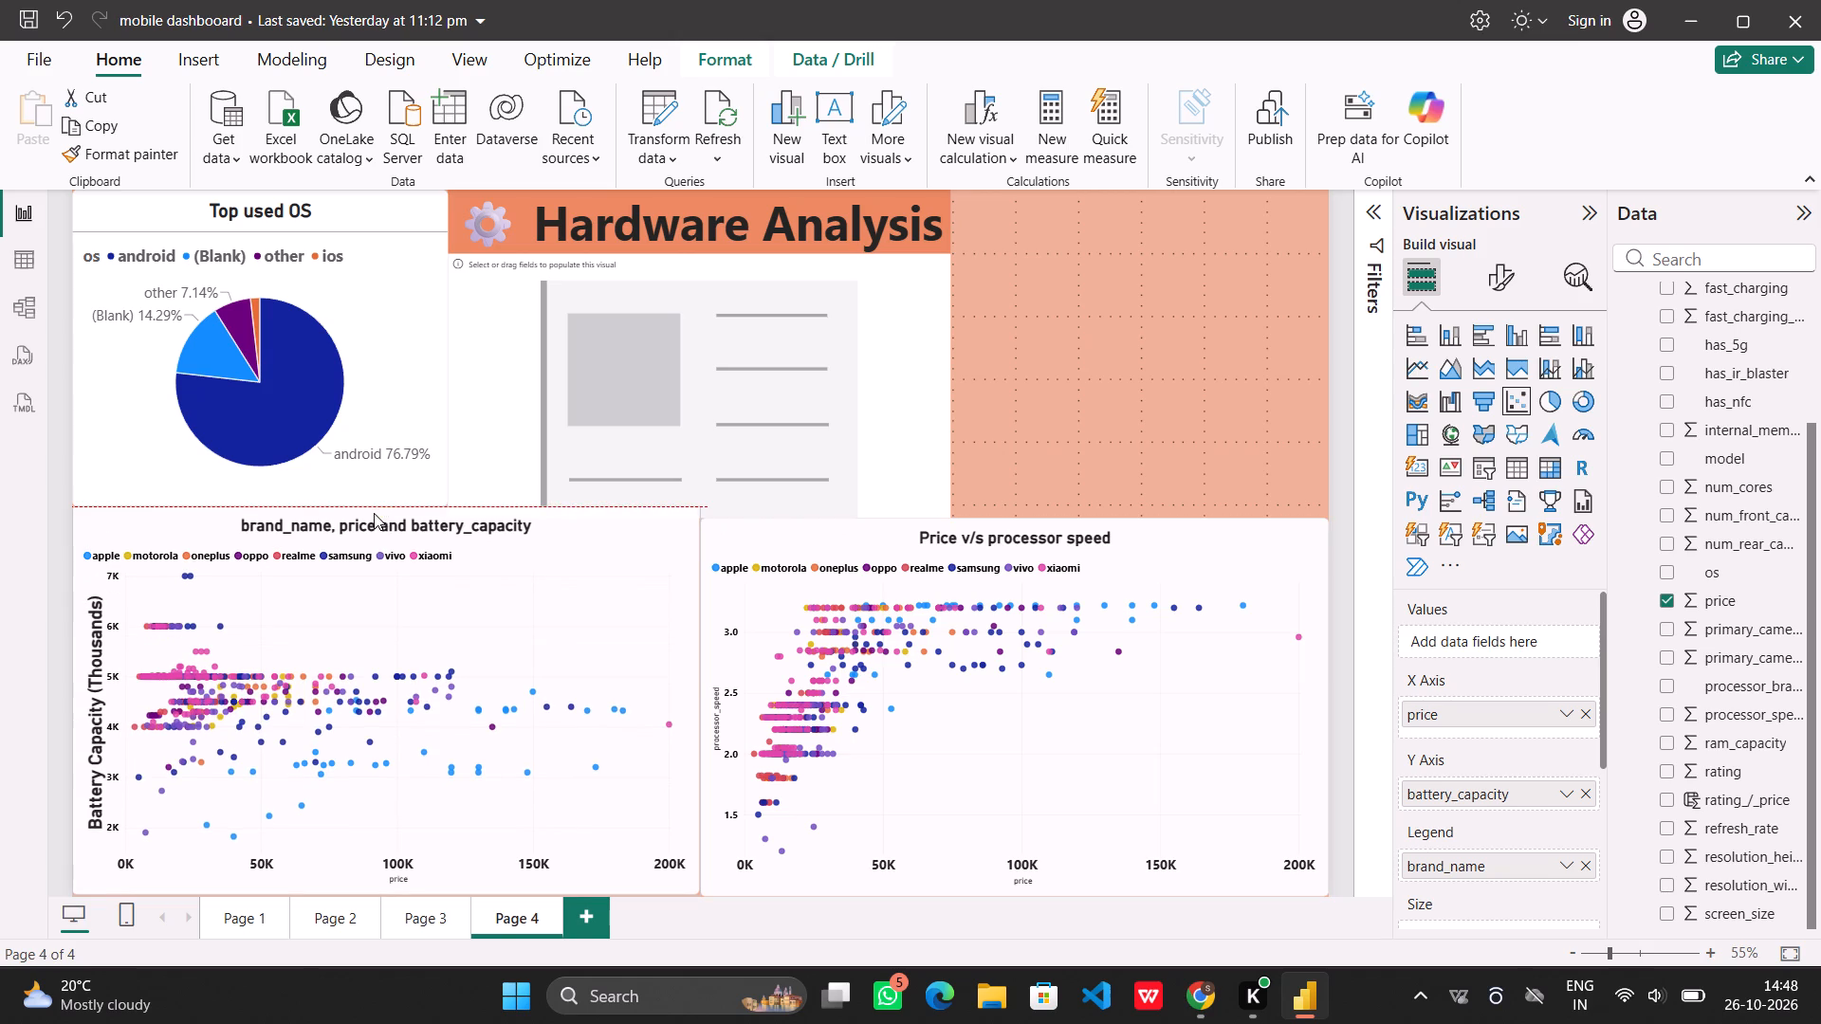
pyautogui.moveTo(374, 513); pyautogui.dragTo(372, 526)
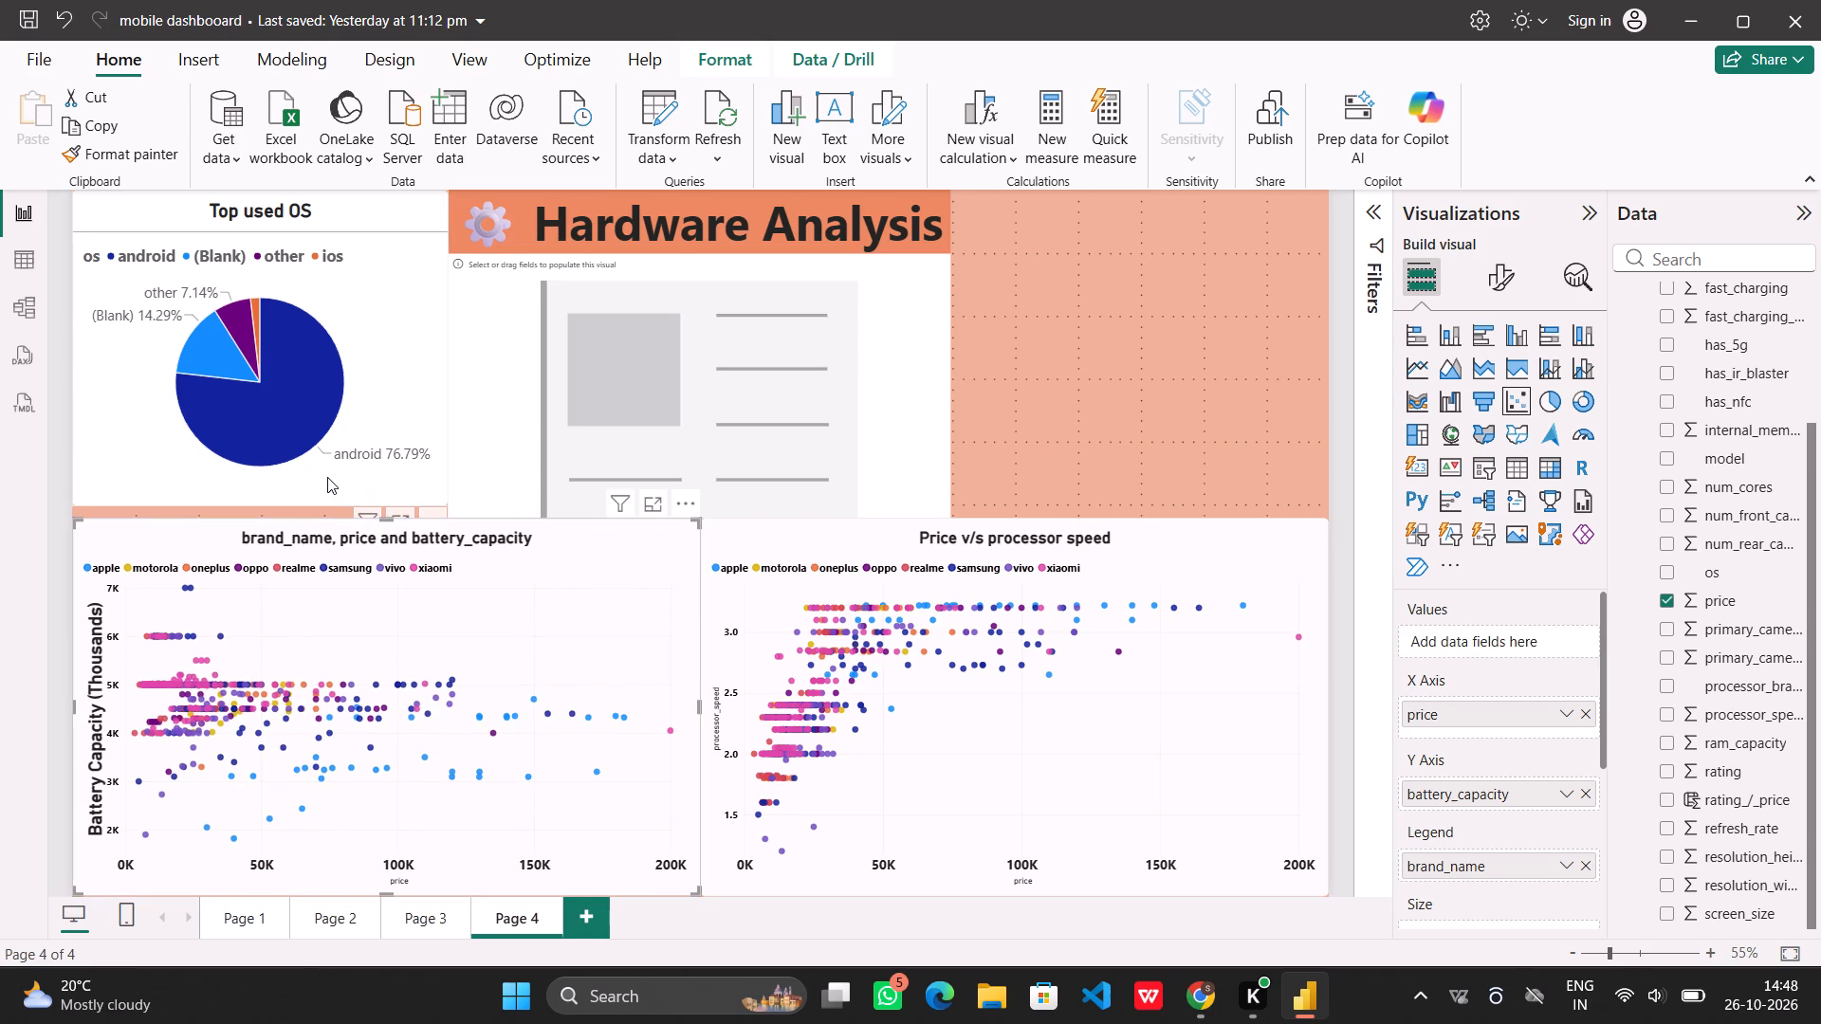
# Extend the Top used OS pie chart downward until its bottom edge meets the battery capacity chart.
pyautogui.click(327, 477)
pyautogui.moveTo(264, 503); pyautogui.dragTo(264, 507)
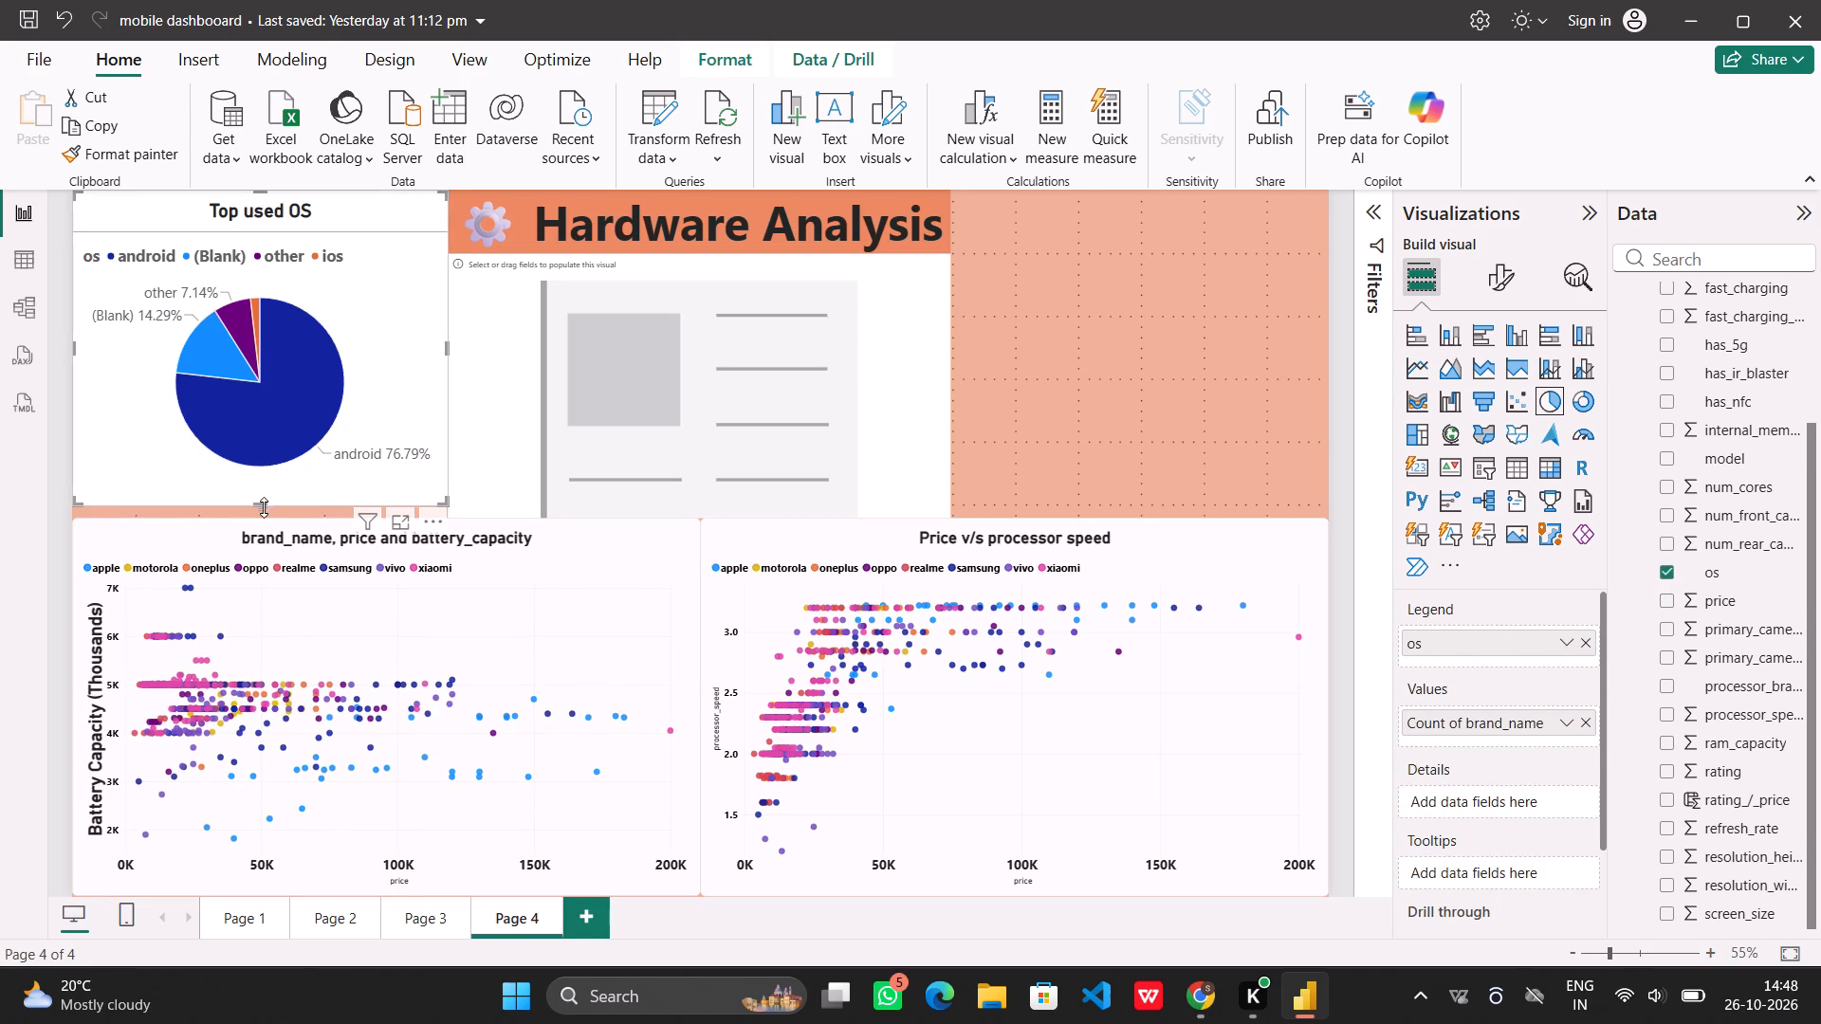
pyautogui.moveTo(264, 507); pyautogui.dragTo(263, 516)
pyautogui.click(1008, 337)
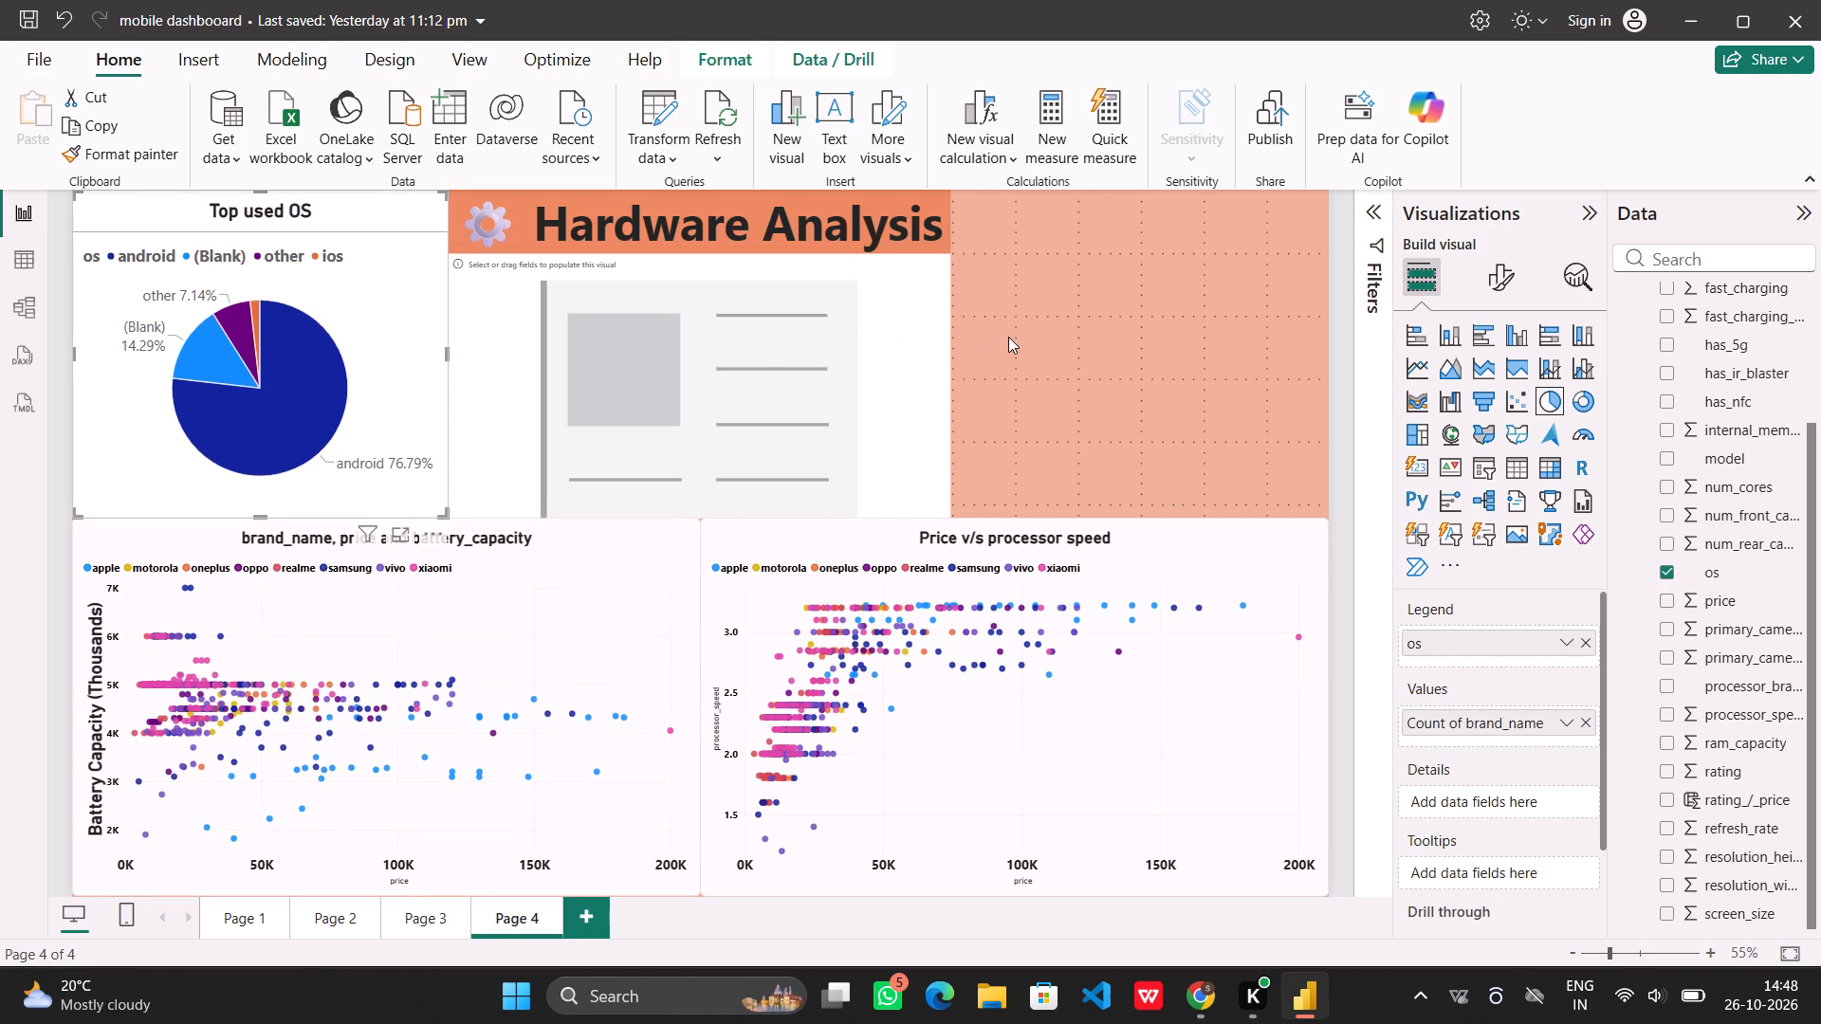
# Populate the empty card visual with brand_name as the category and fast_charging as the value.
pyautogui.click(845, 328)
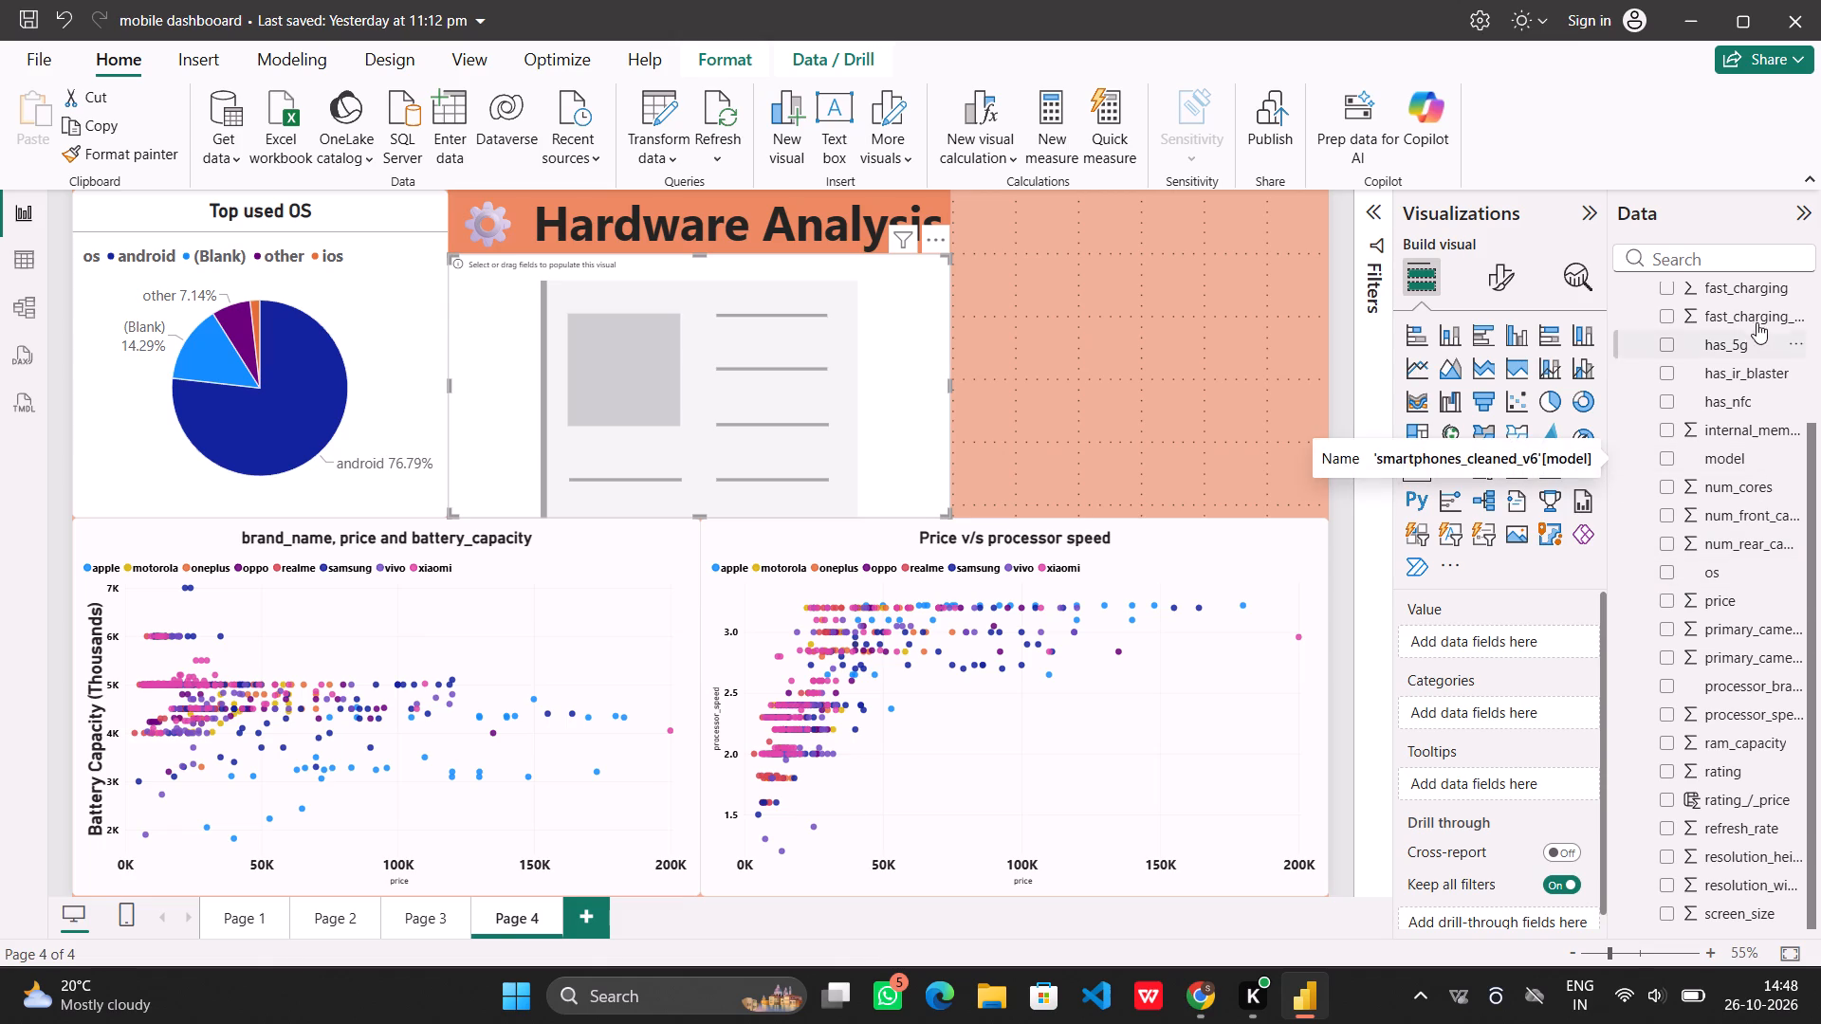
pyautogui.scroll(2, 1753, 402)
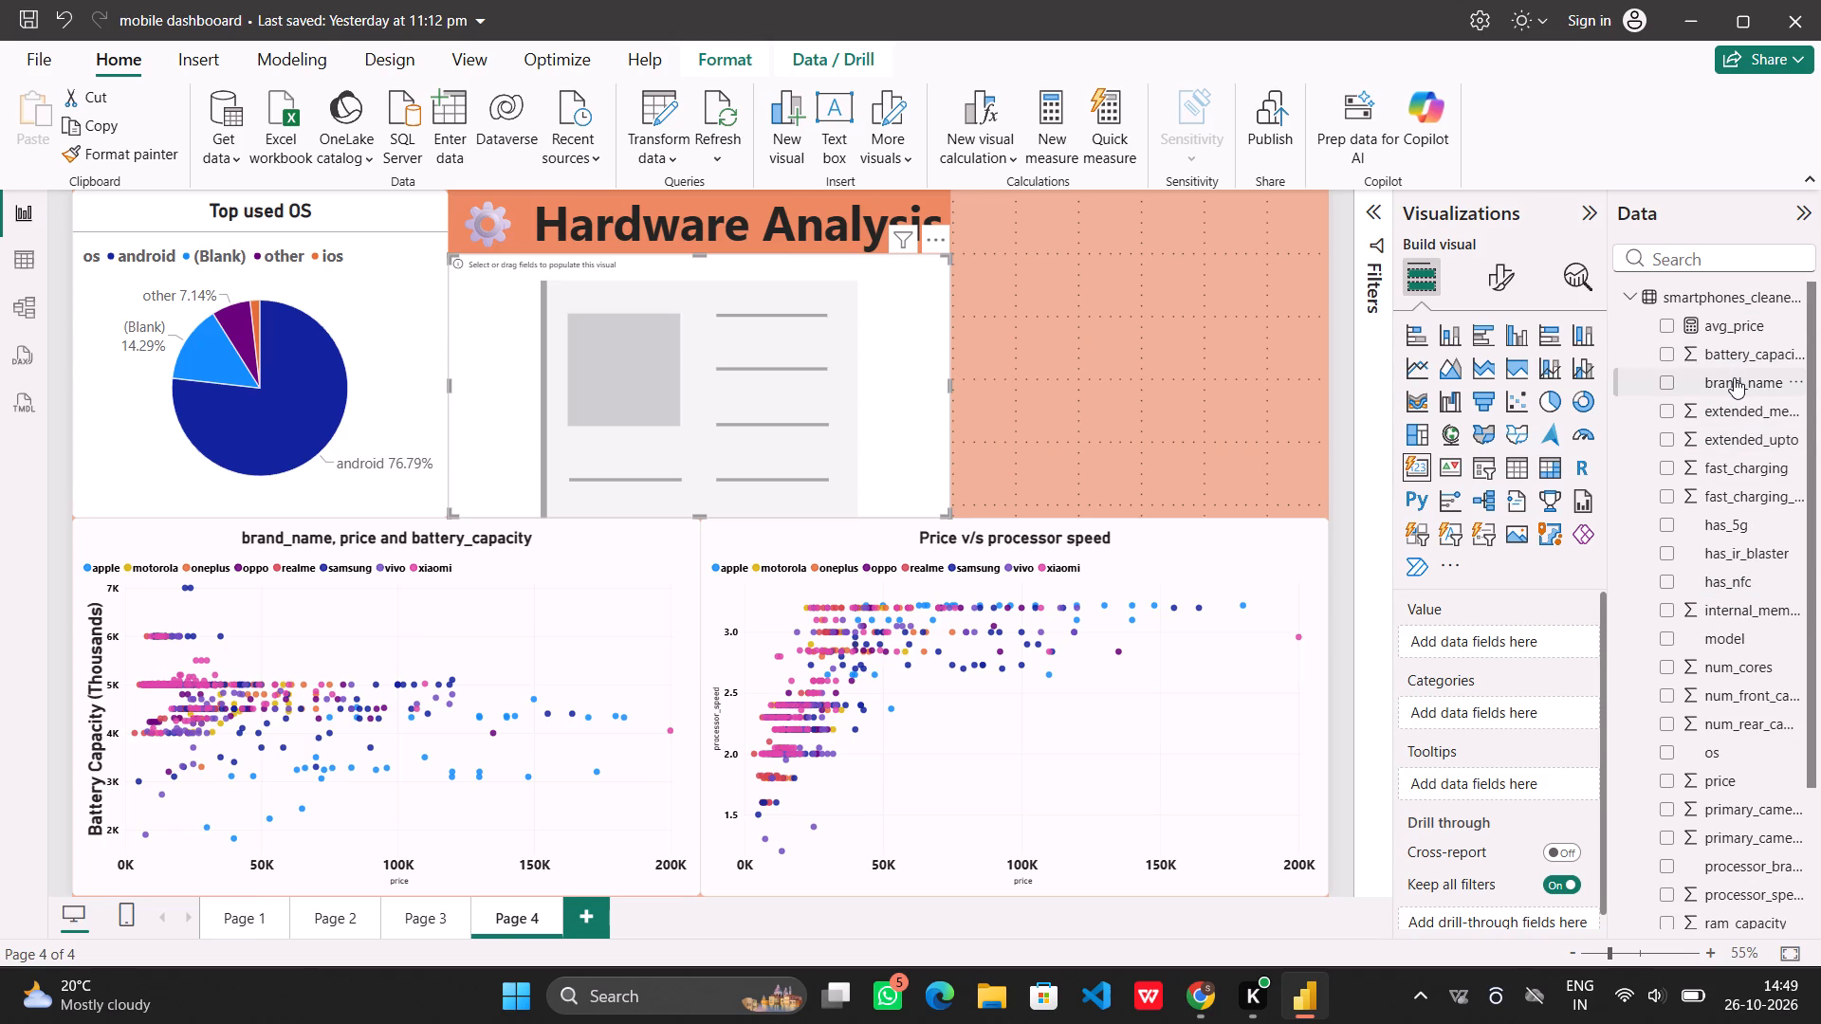
pyautogui.moveTo(1734, 377); pyautogui.dragTo(1521, 706)
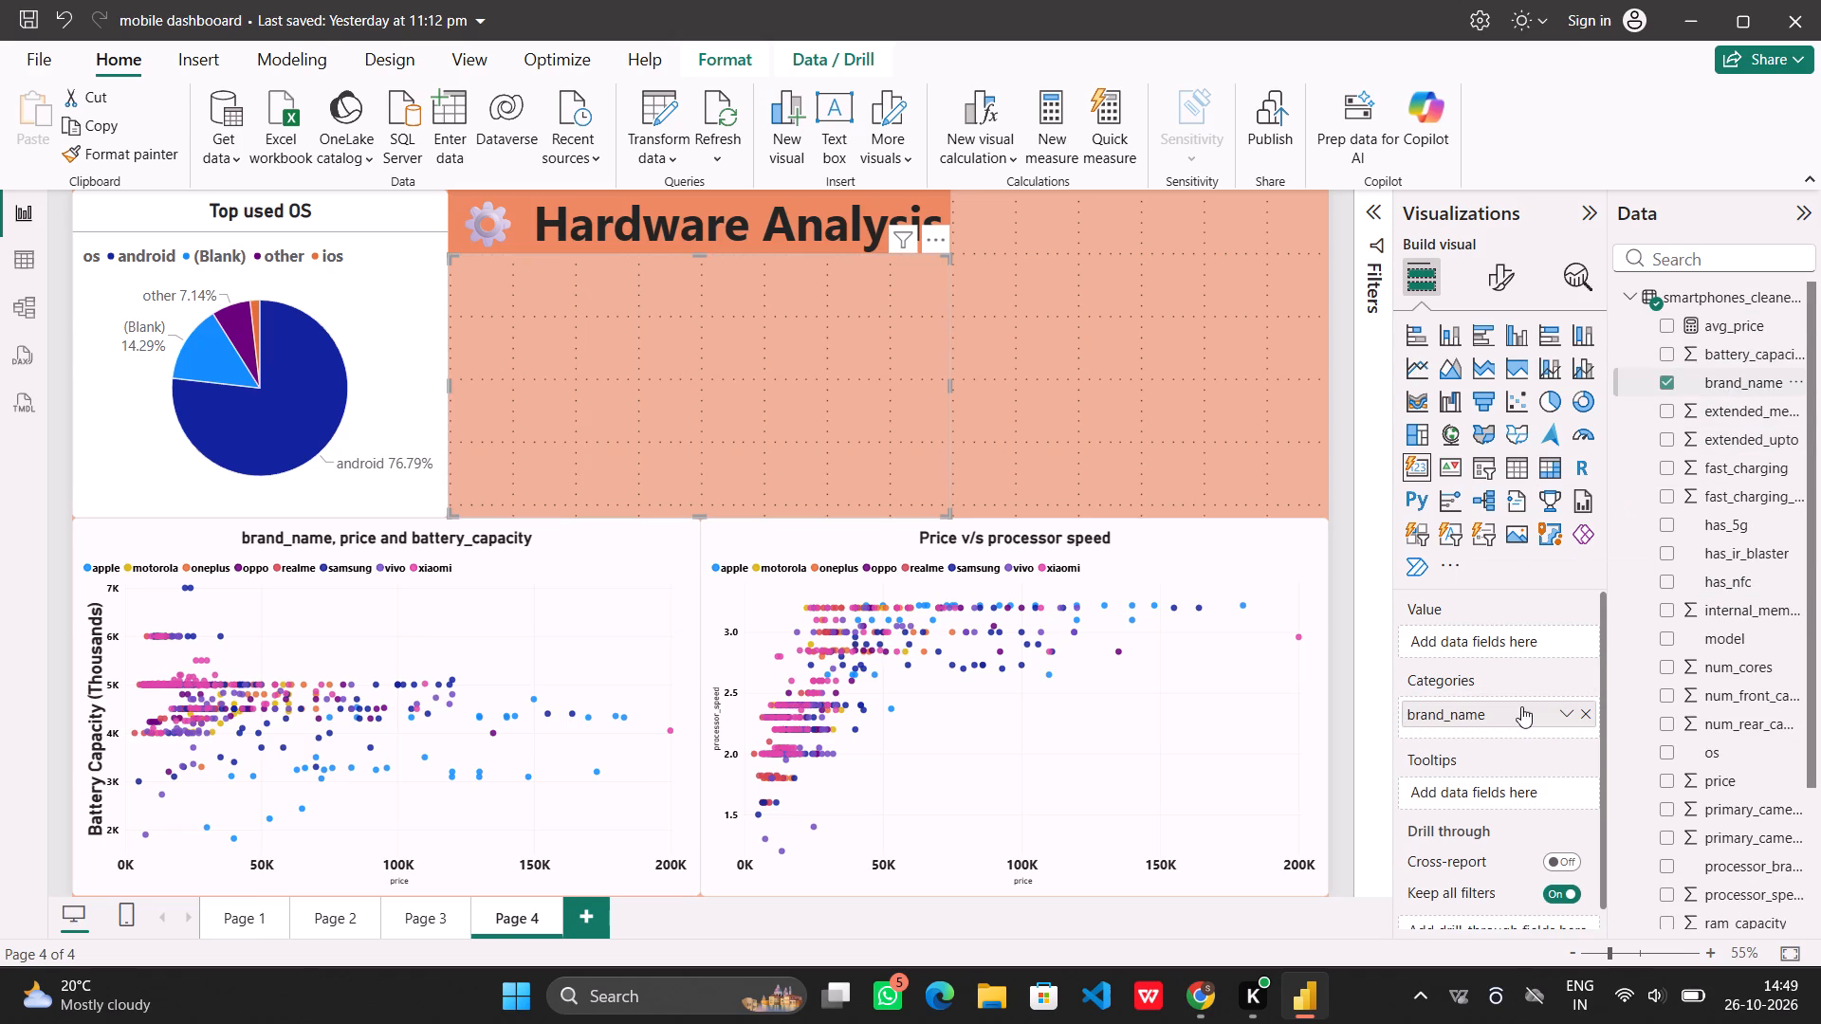
pyautogui.moveTo(1740, 461); pyautogui.dragTo(1506, 621)
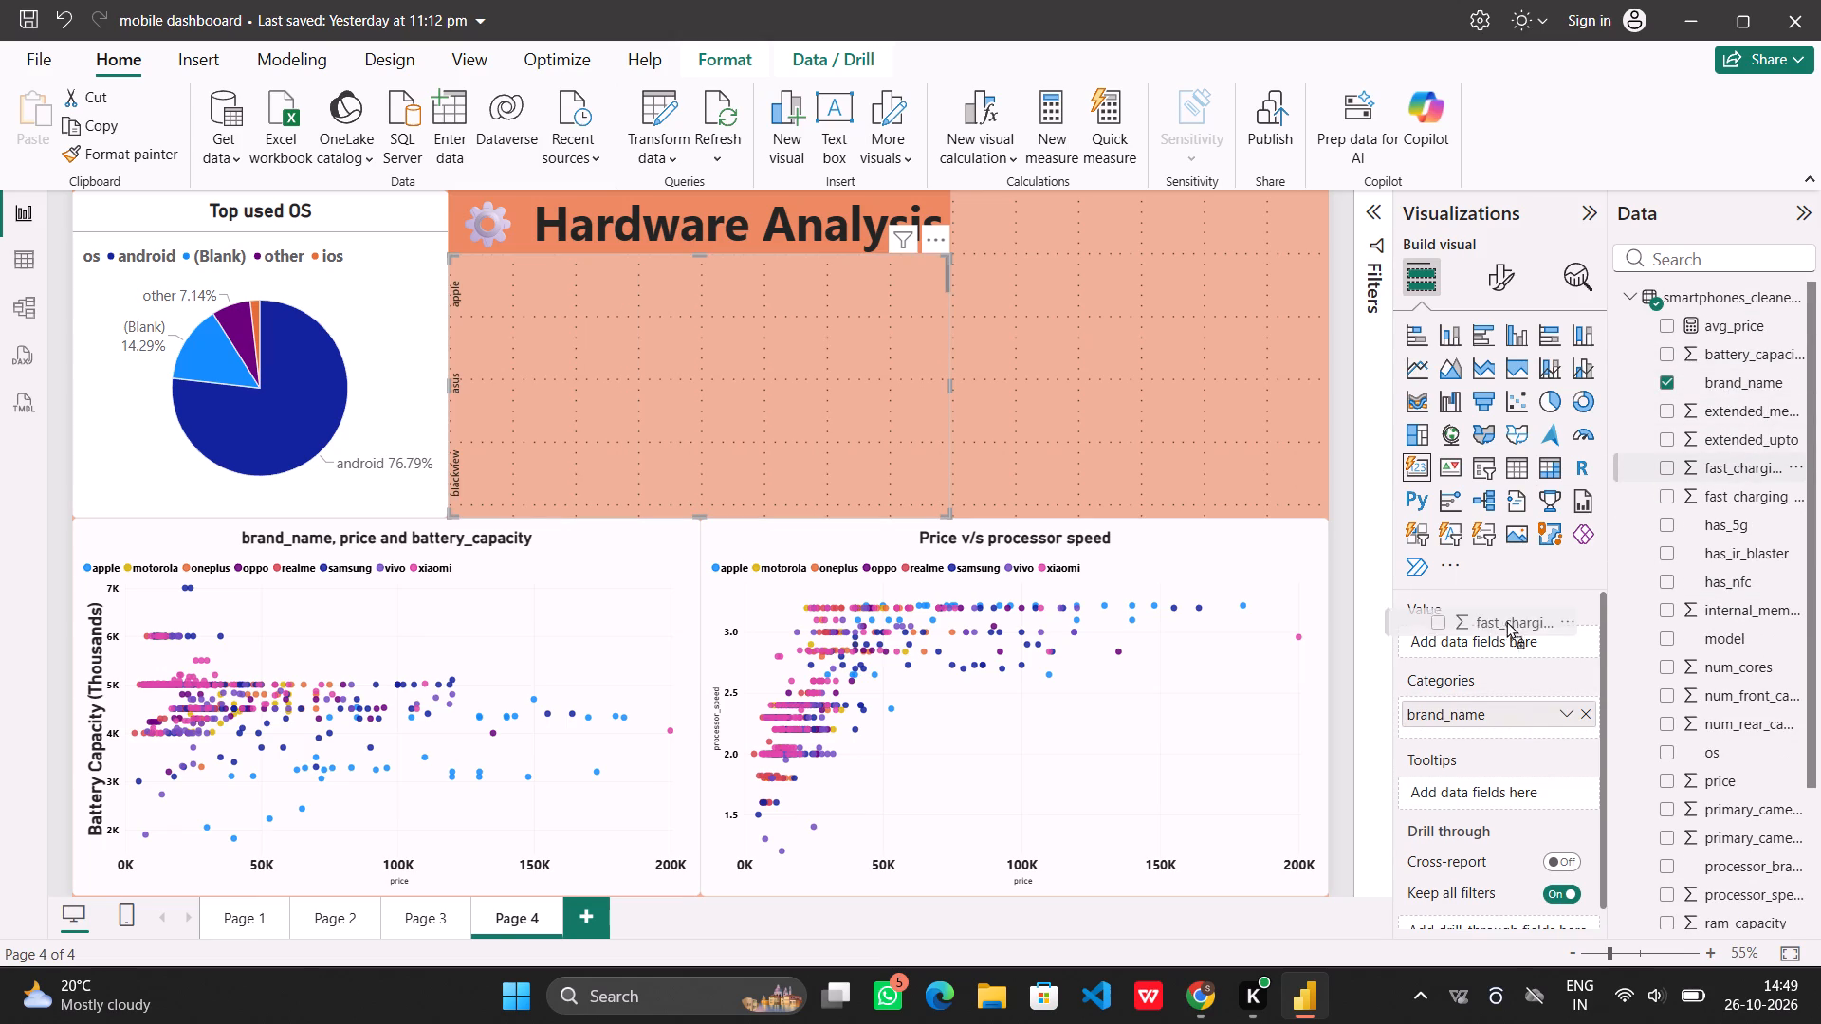
pyautogui.moveTo(1506, 621); pyautogui.dragTo(1495, 628)
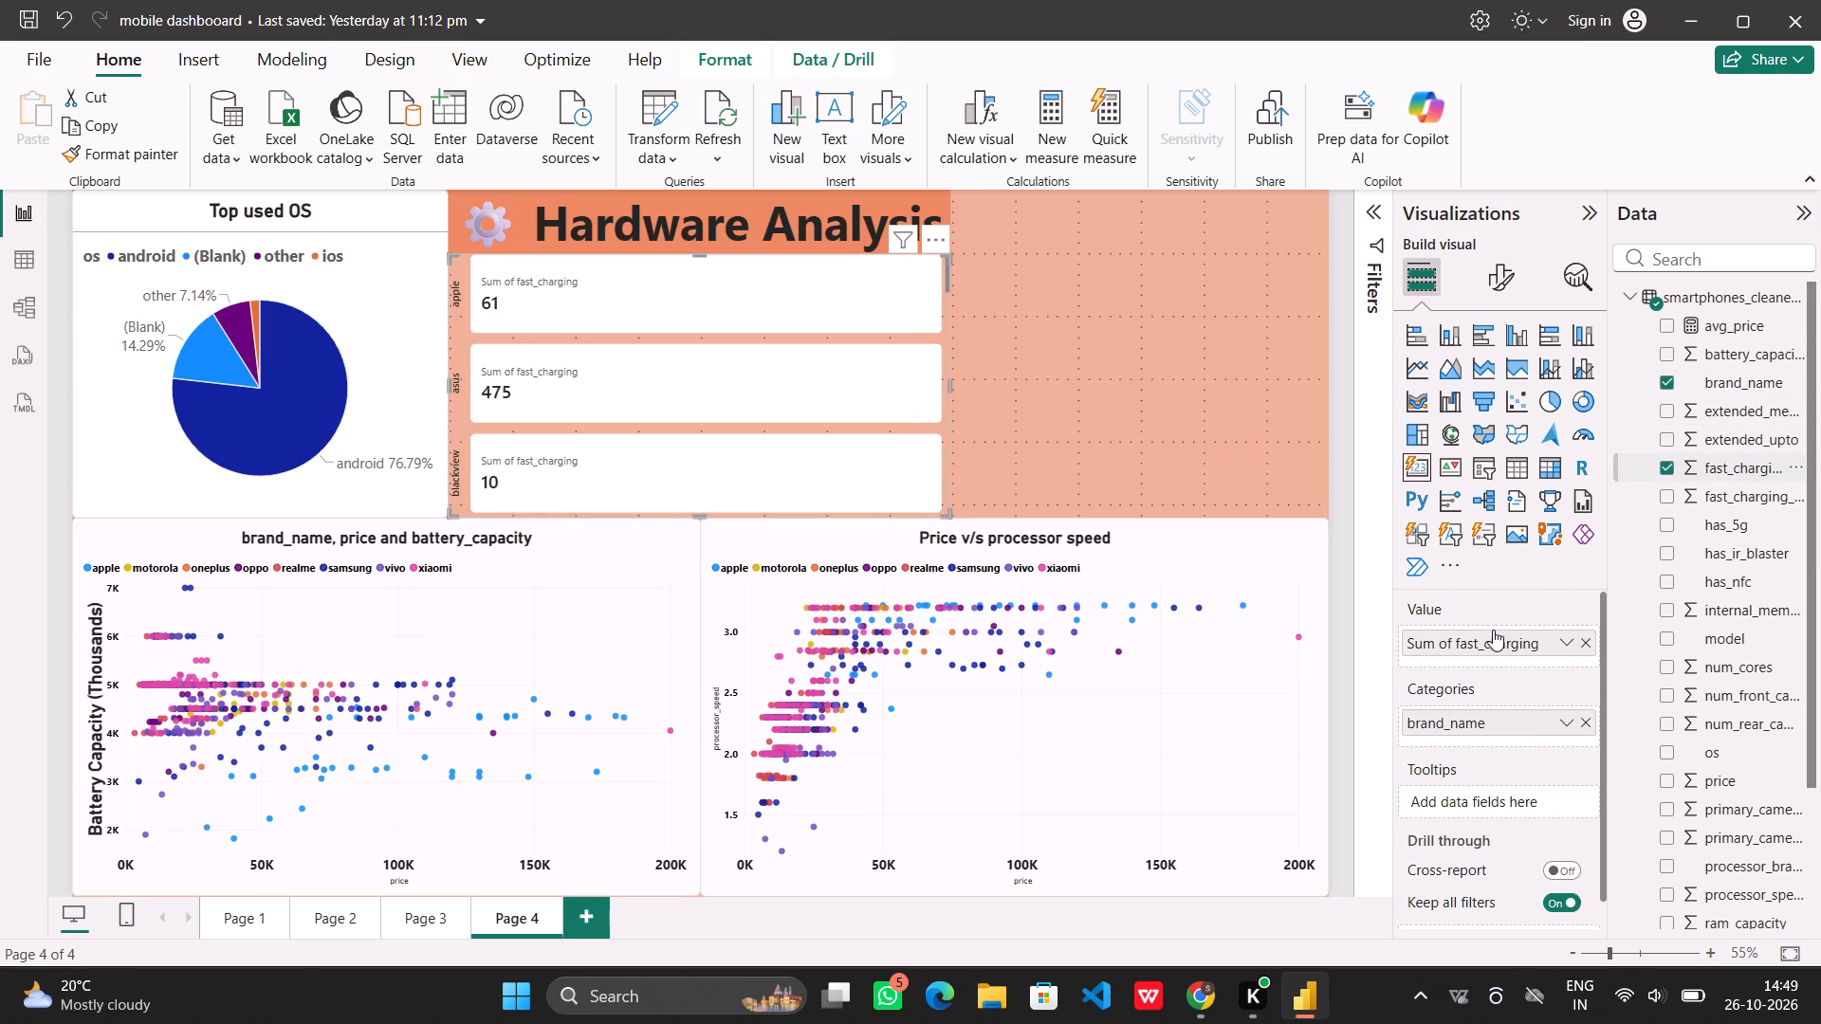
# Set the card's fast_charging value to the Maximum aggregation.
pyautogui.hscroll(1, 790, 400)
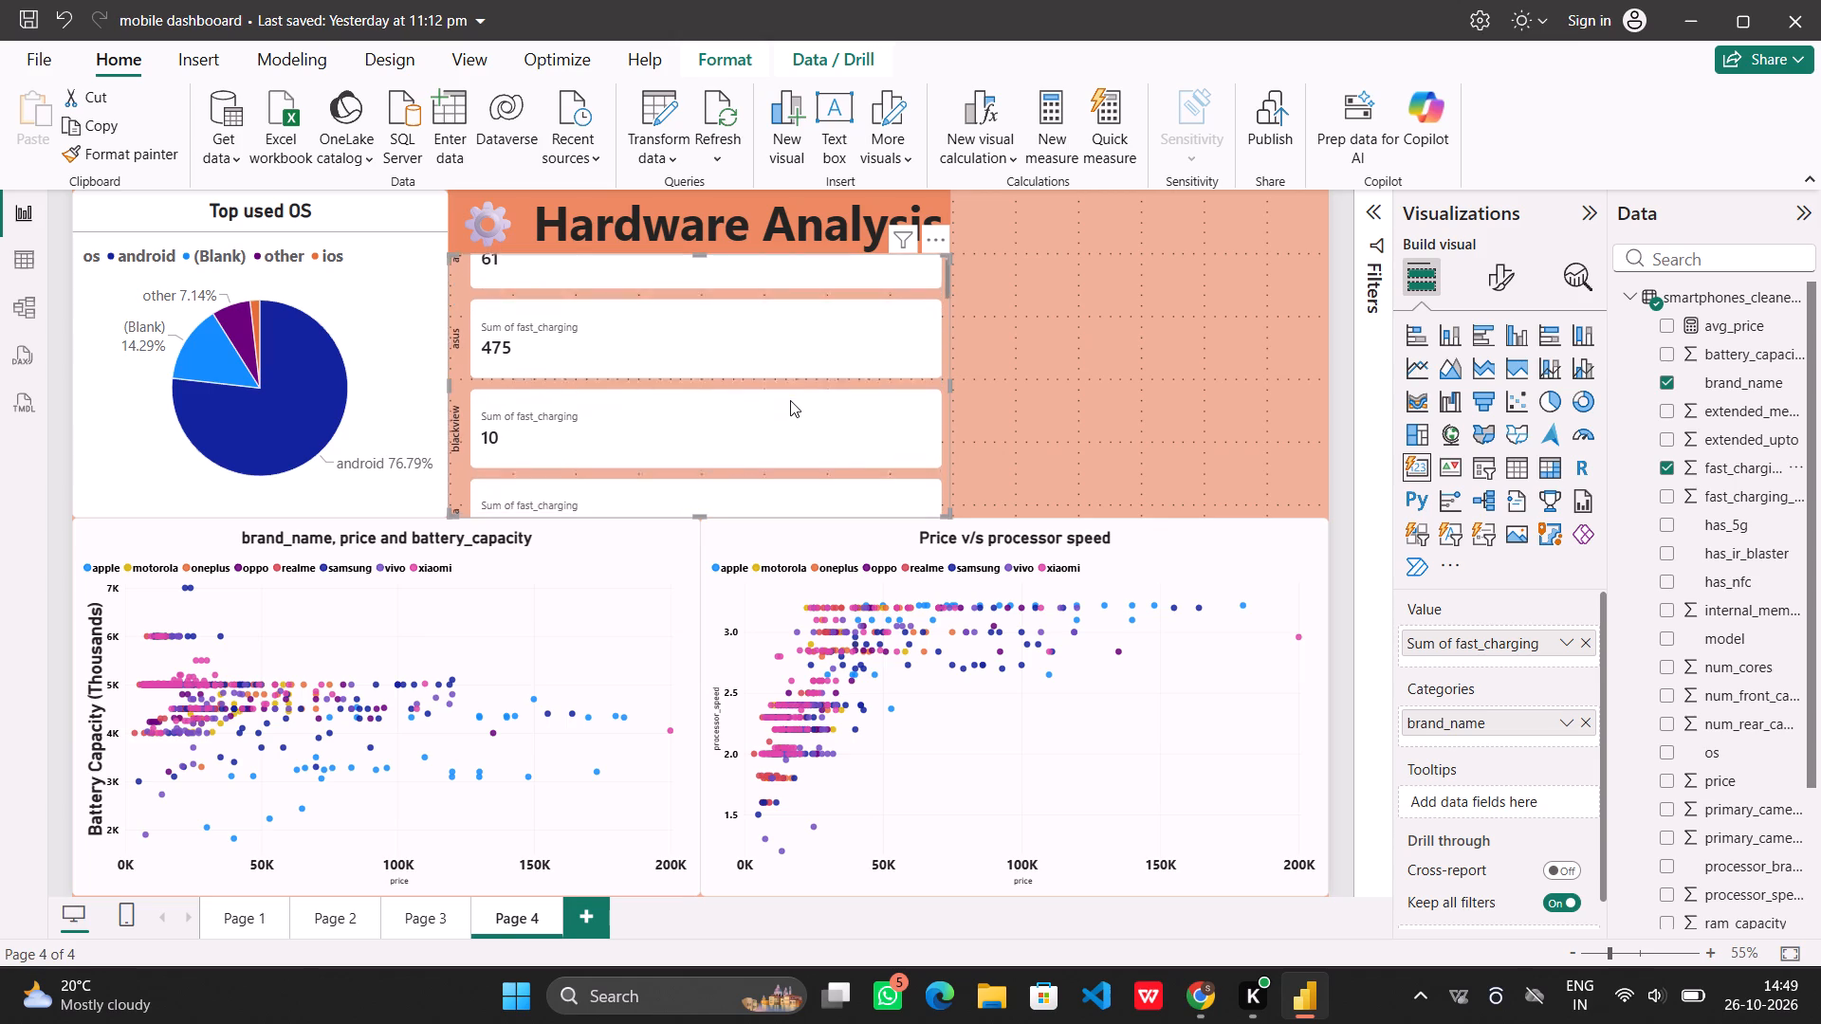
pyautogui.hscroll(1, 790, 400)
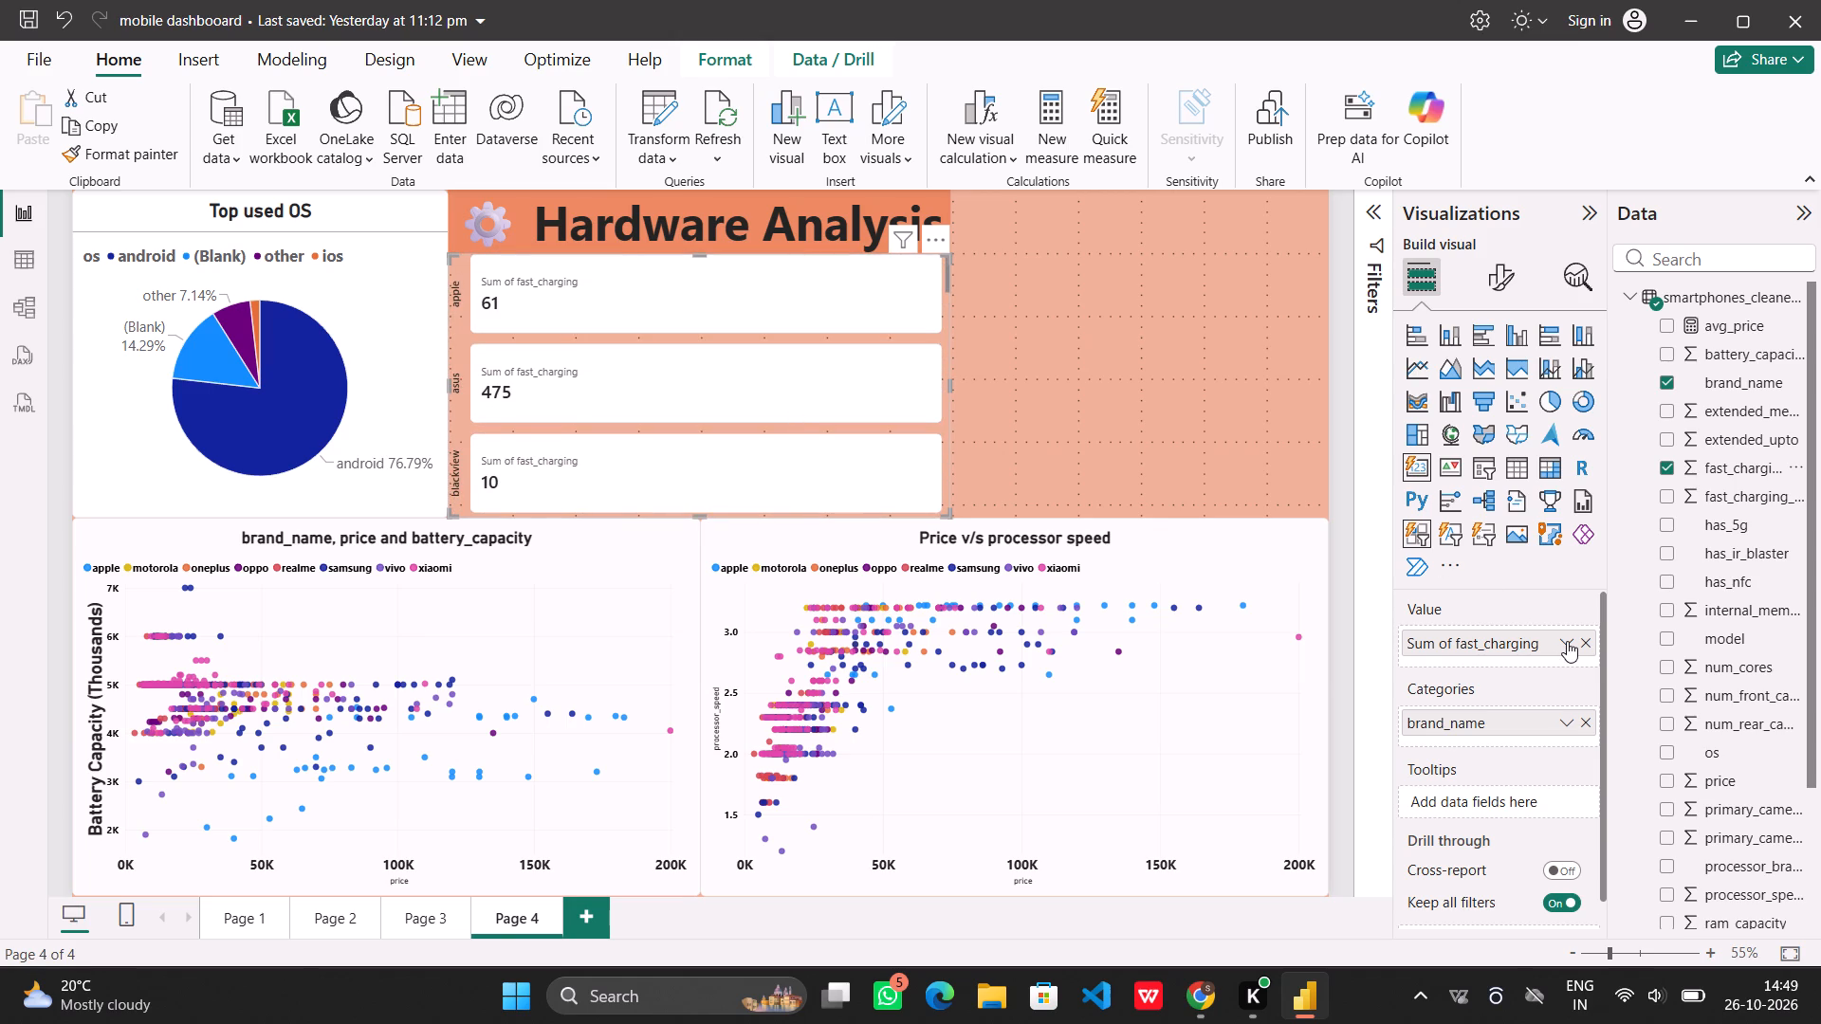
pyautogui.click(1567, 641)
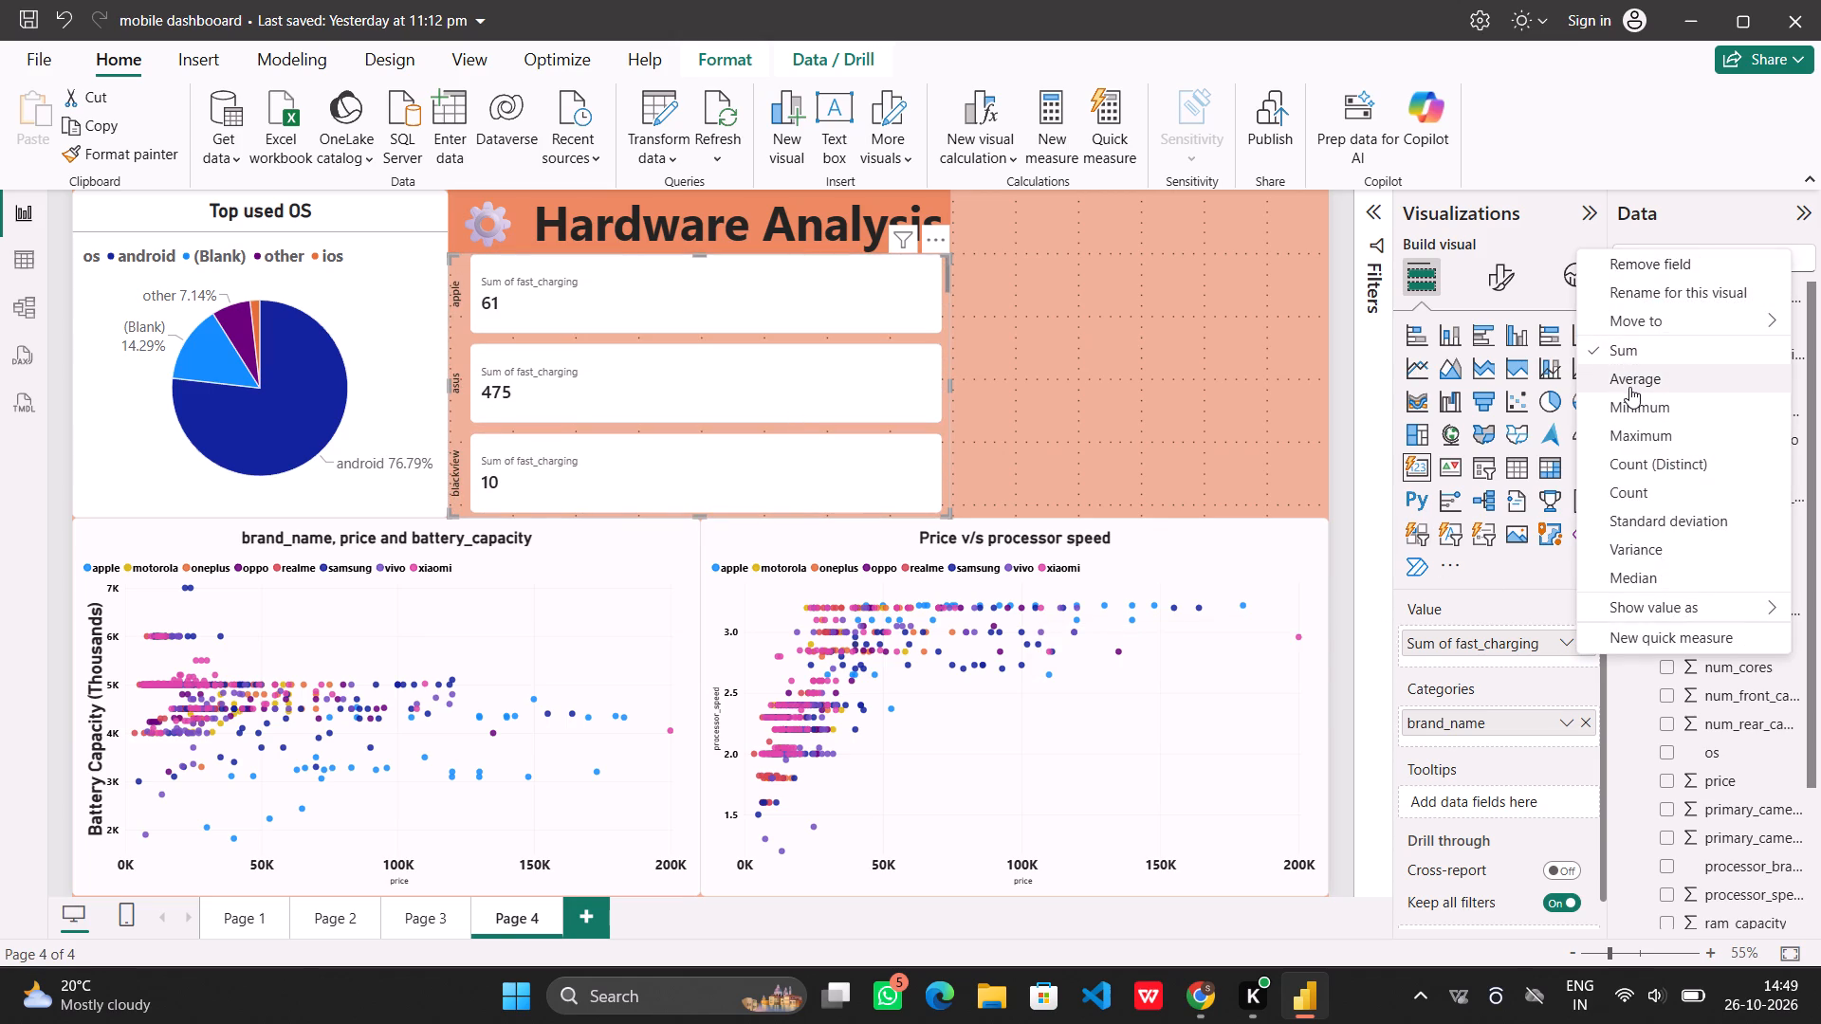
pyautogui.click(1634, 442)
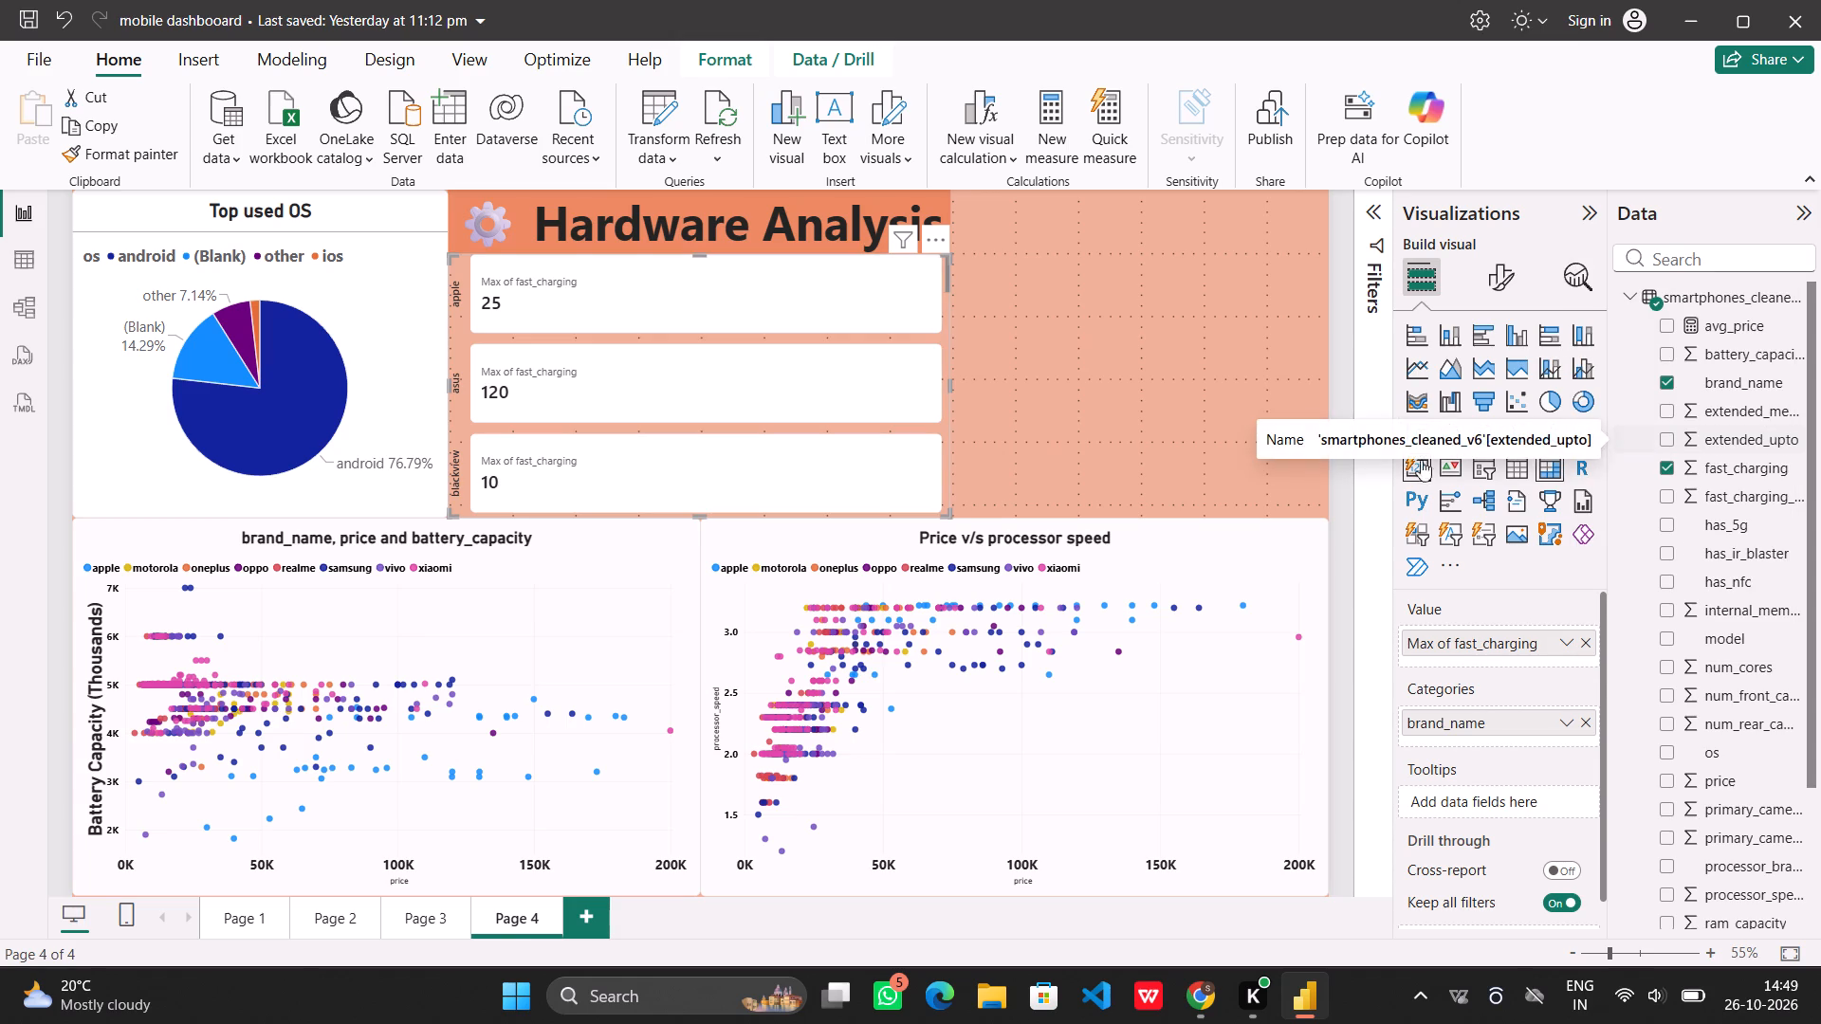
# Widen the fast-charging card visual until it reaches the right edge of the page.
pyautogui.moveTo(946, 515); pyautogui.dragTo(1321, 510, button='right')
# Look through the maximum fast_charging values of all brands in the card visual.
pyautogui.scroll(-4, 889, 397)
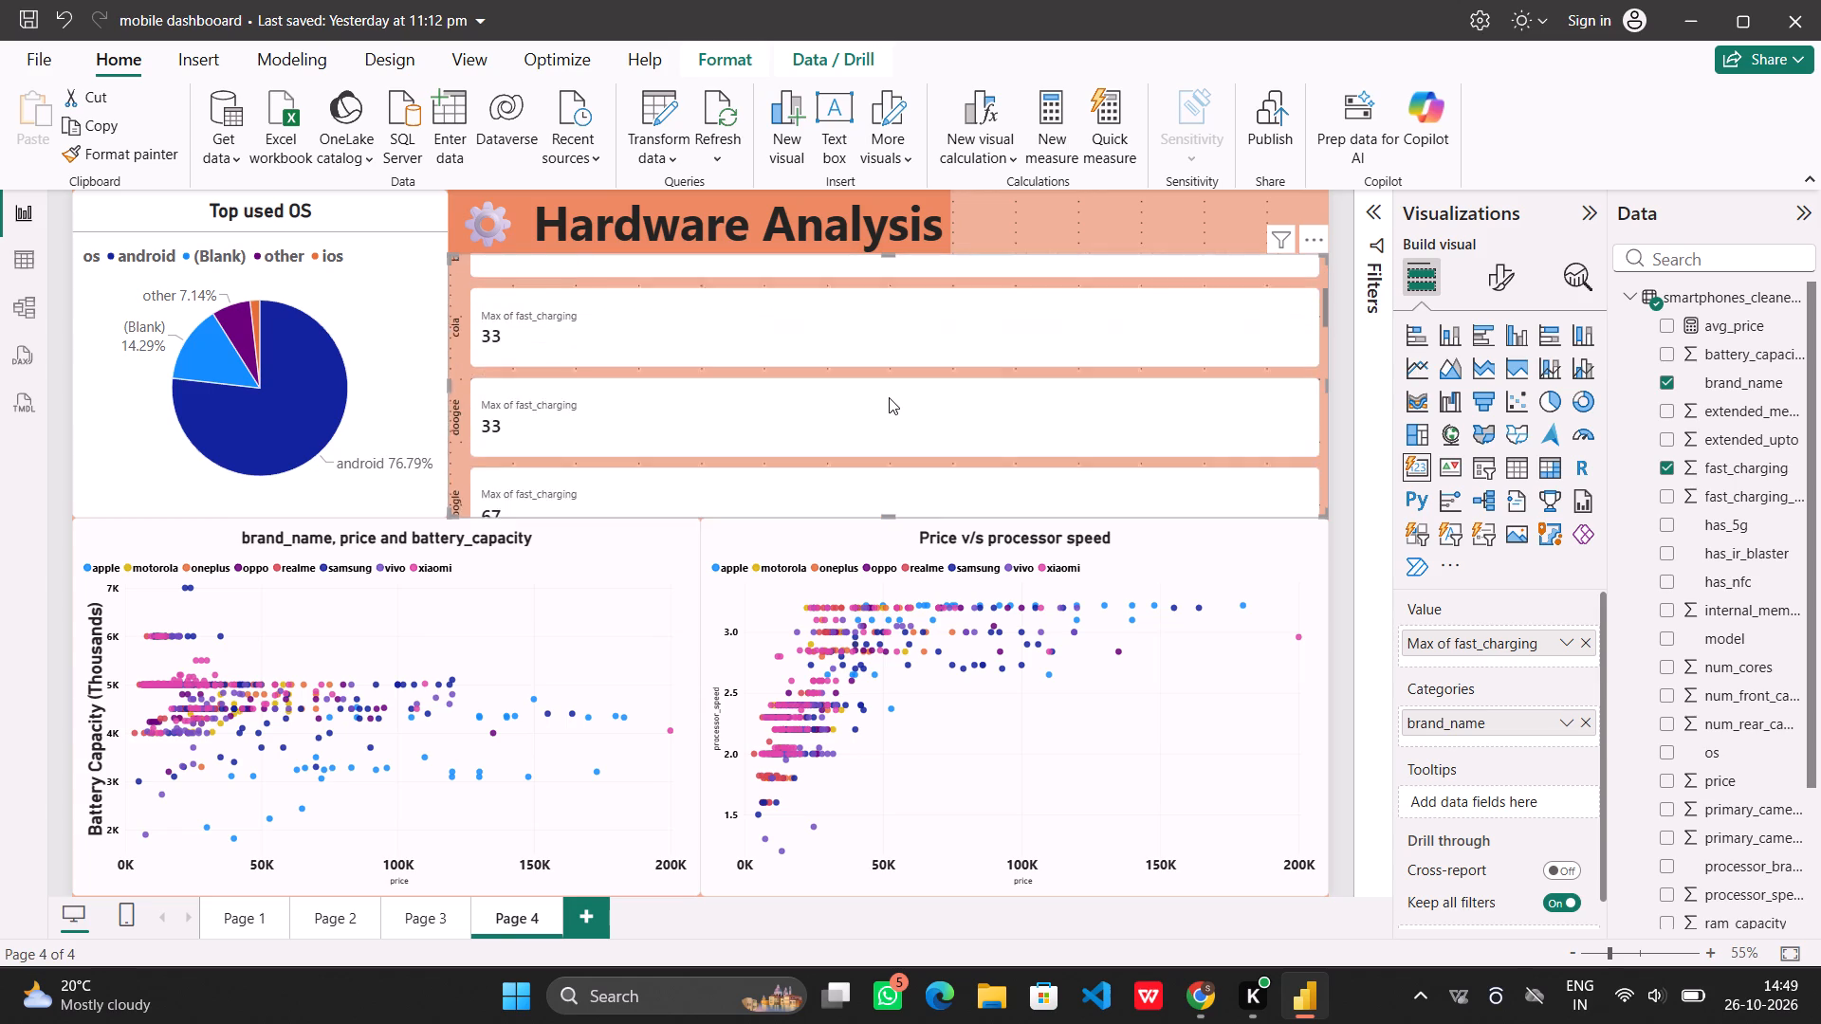
pyautogui.scroll(-7, 889, 397)
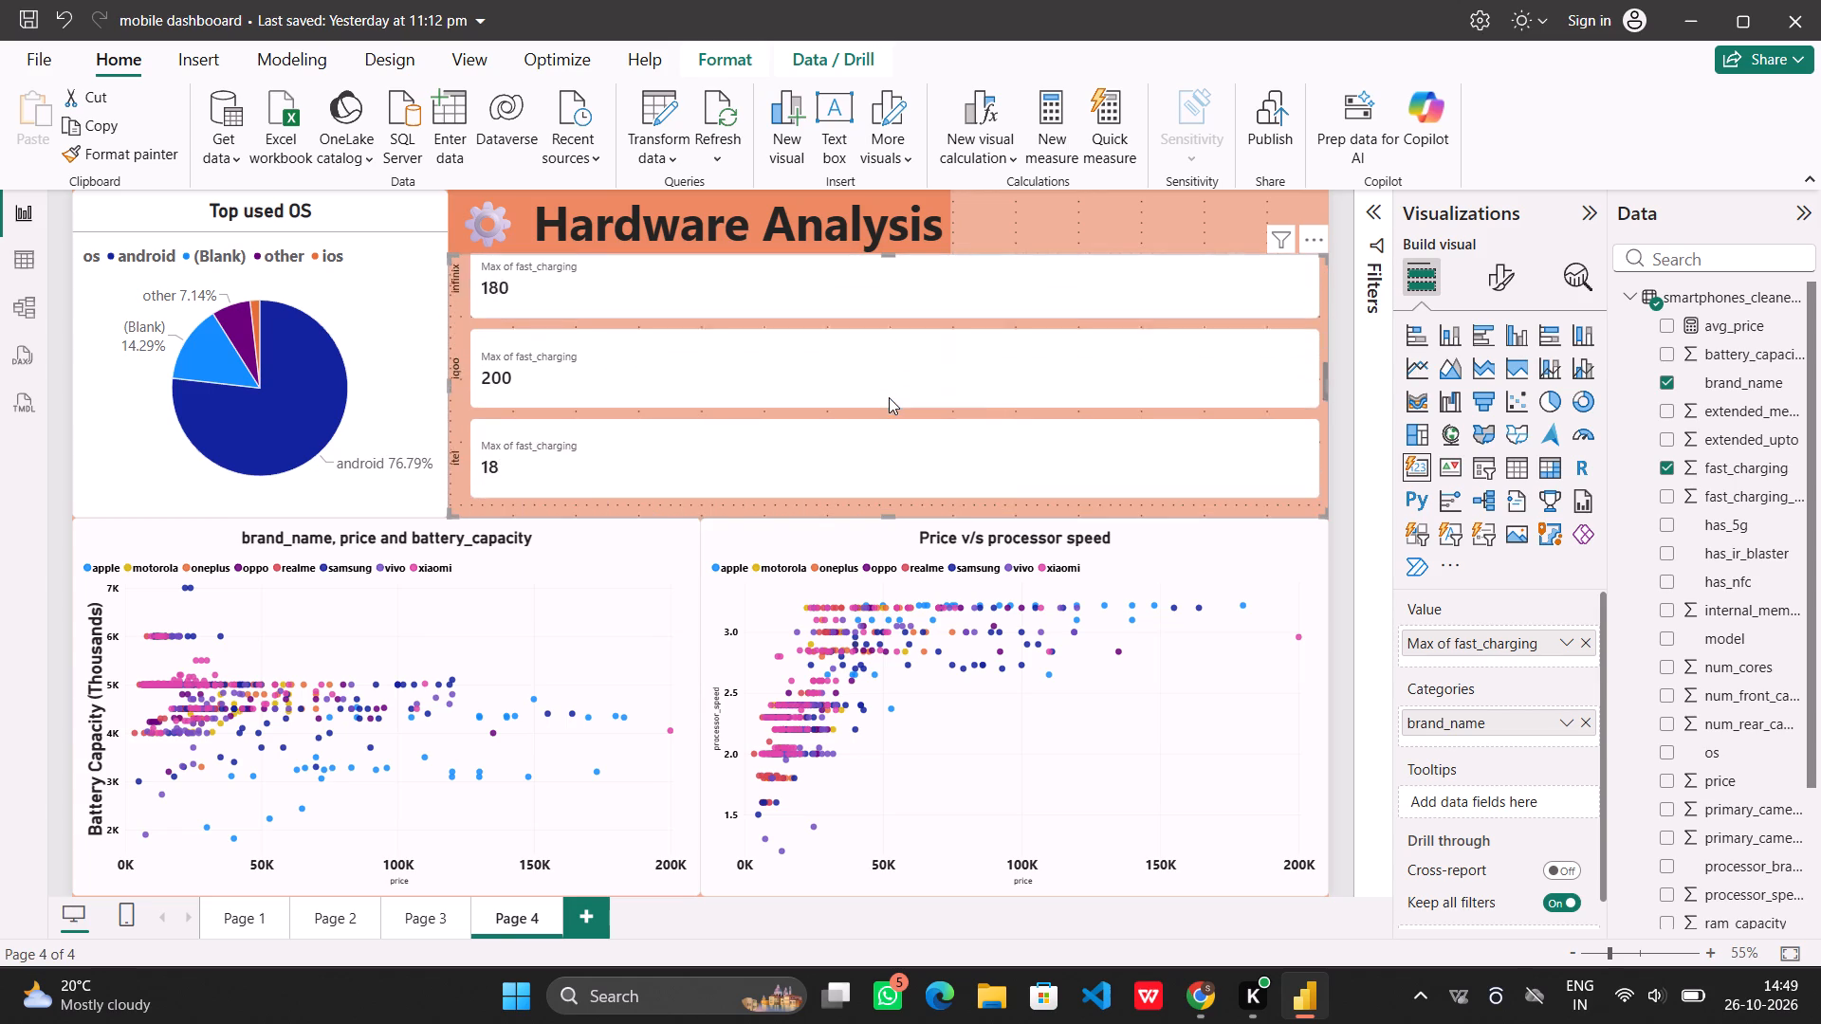
pyautogui.scroll(-8, 889, 397)
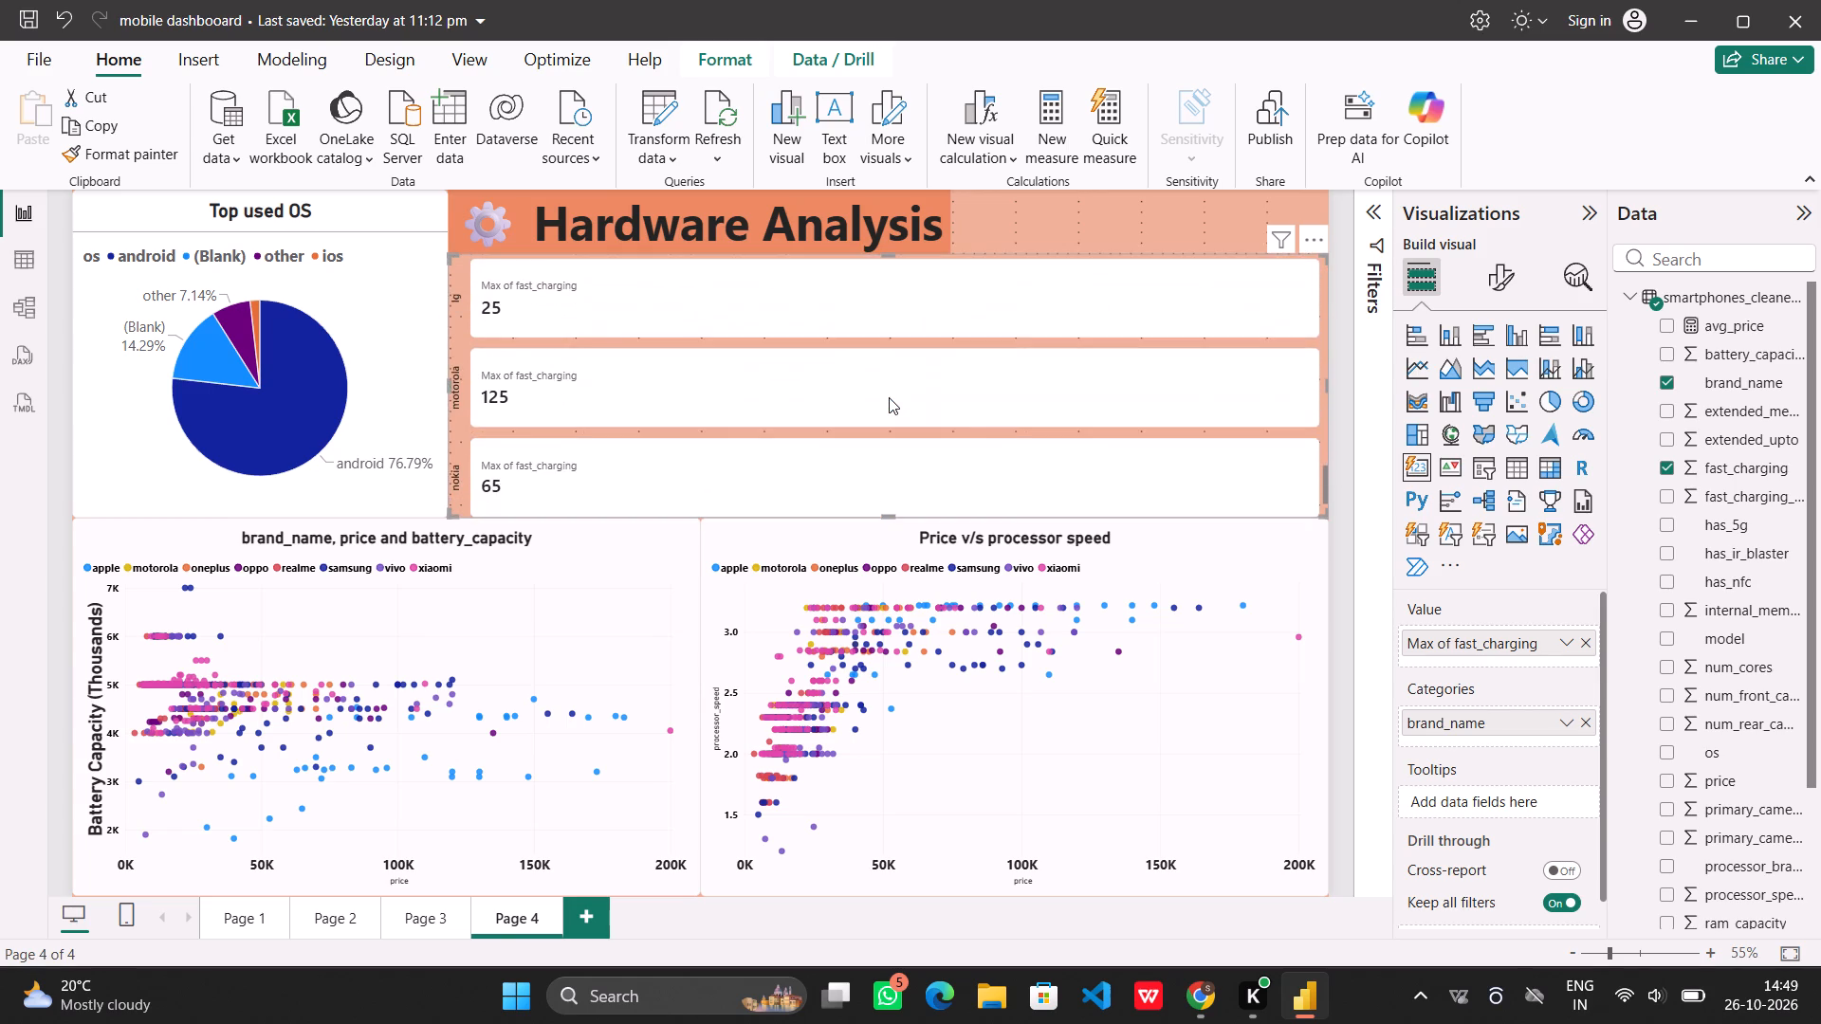
pyautogui.scroll(-8, 889, 397)
pyautogui.scroll(3, 889, 397)
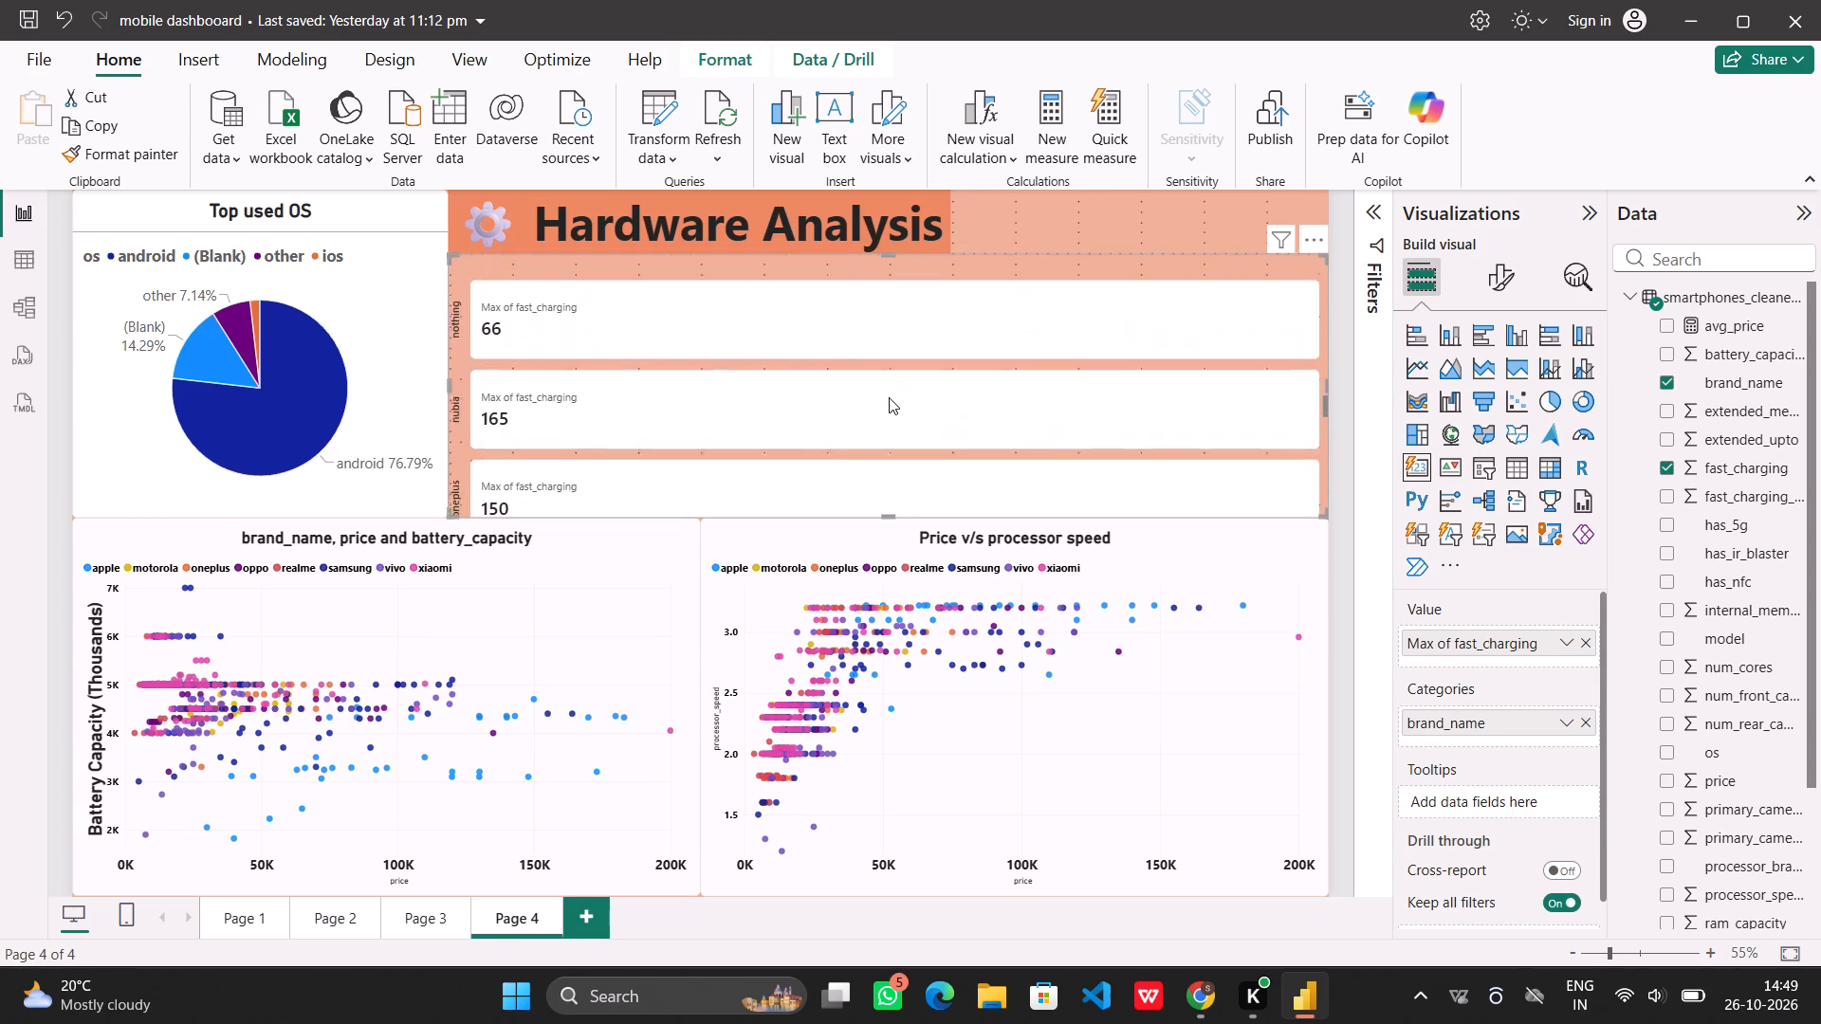
pyautogui.scroll(9, 889, 397)
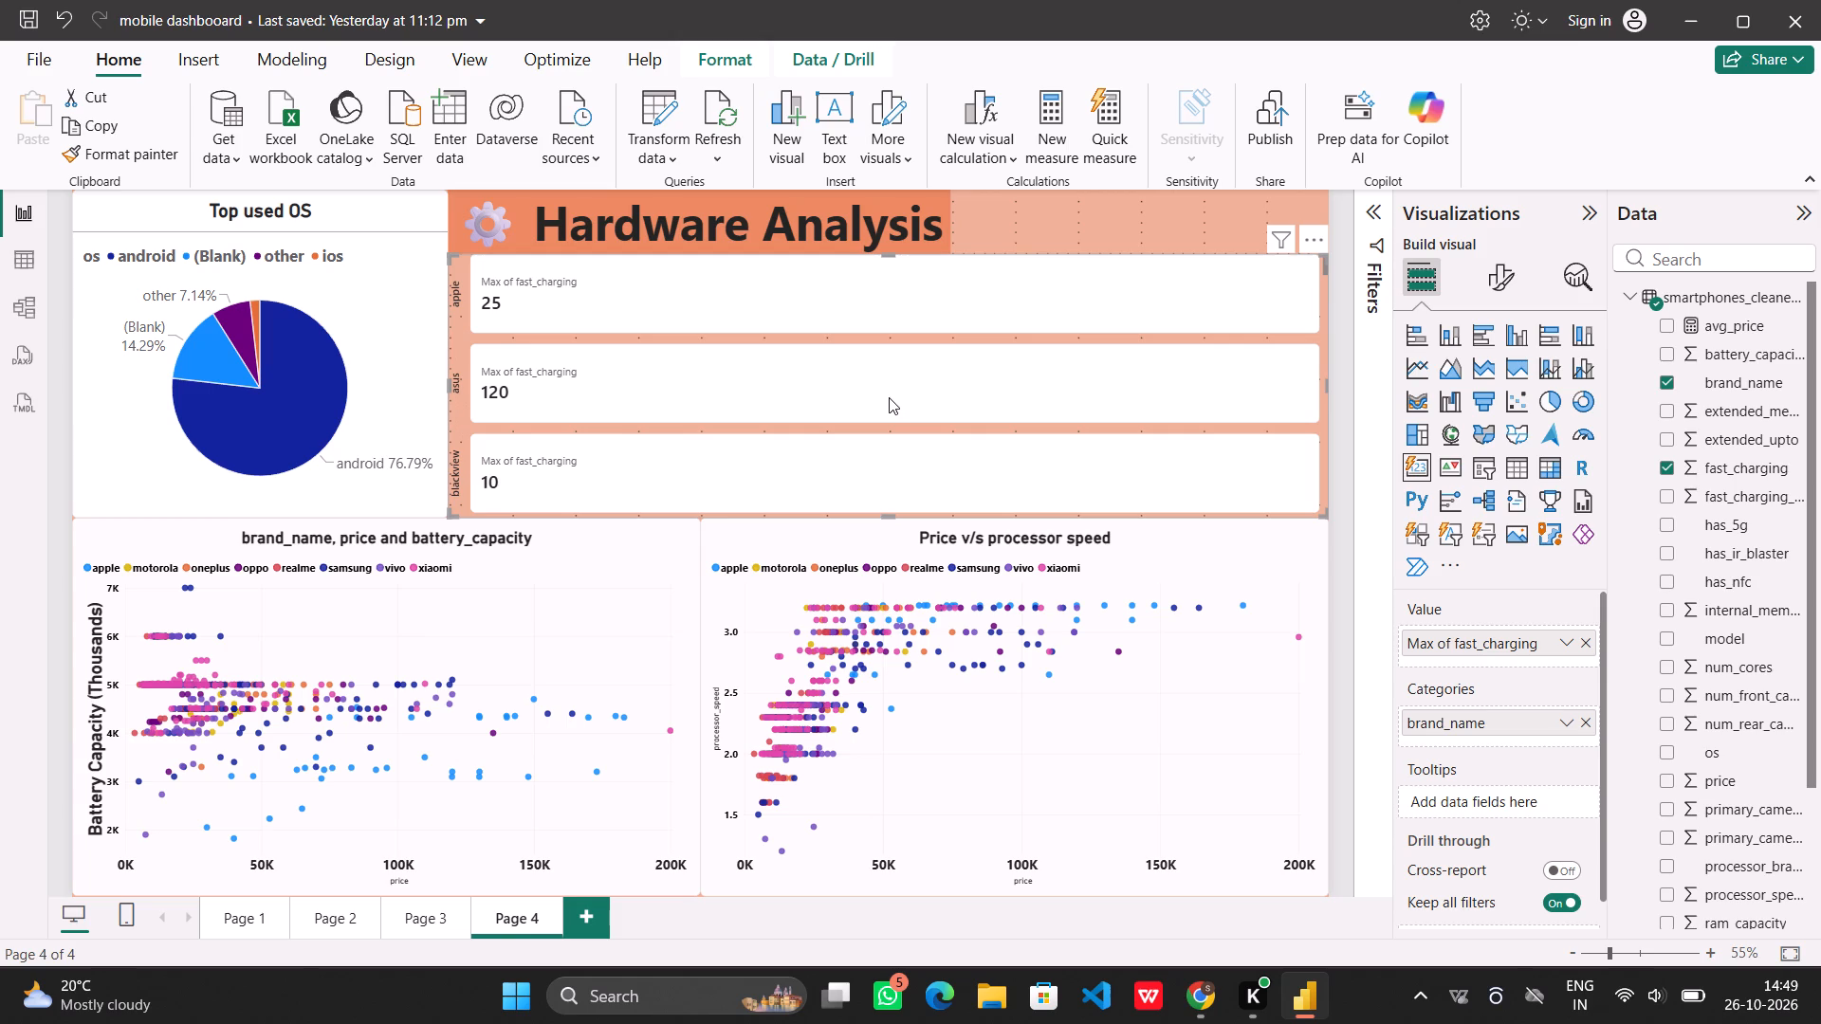
pyautogui.scroll(1, 889, 397)
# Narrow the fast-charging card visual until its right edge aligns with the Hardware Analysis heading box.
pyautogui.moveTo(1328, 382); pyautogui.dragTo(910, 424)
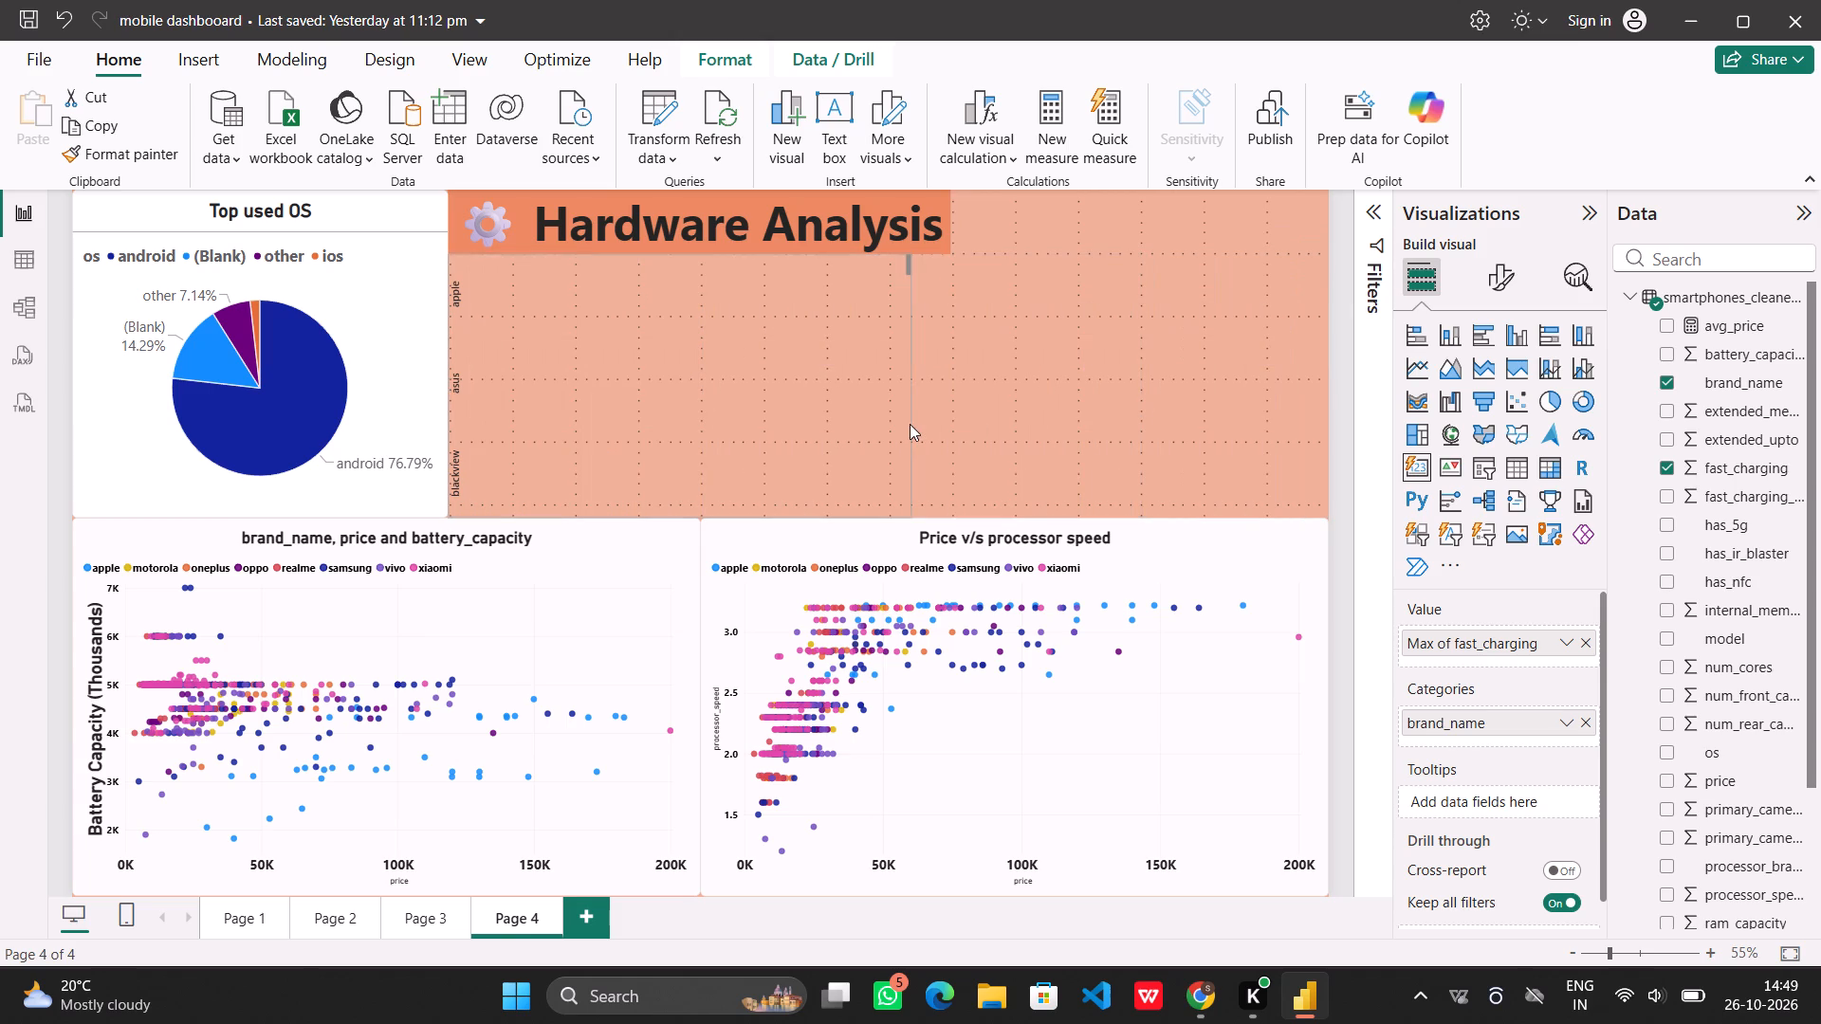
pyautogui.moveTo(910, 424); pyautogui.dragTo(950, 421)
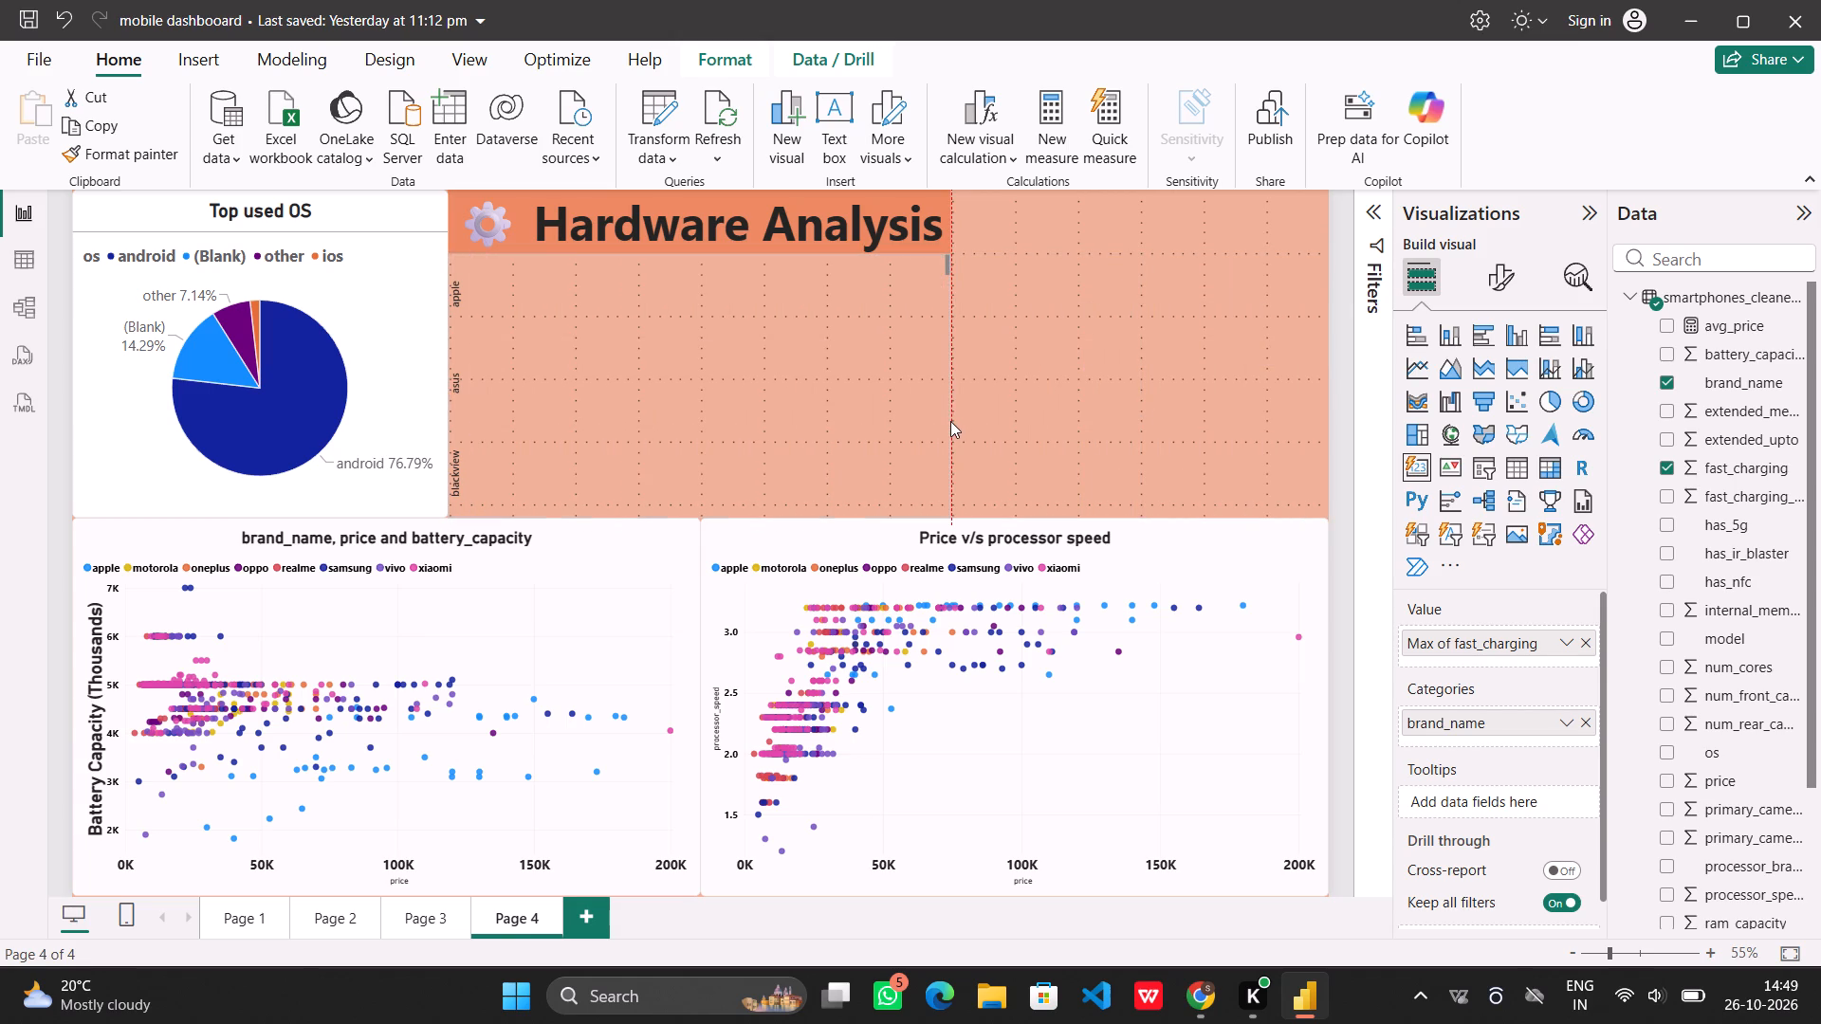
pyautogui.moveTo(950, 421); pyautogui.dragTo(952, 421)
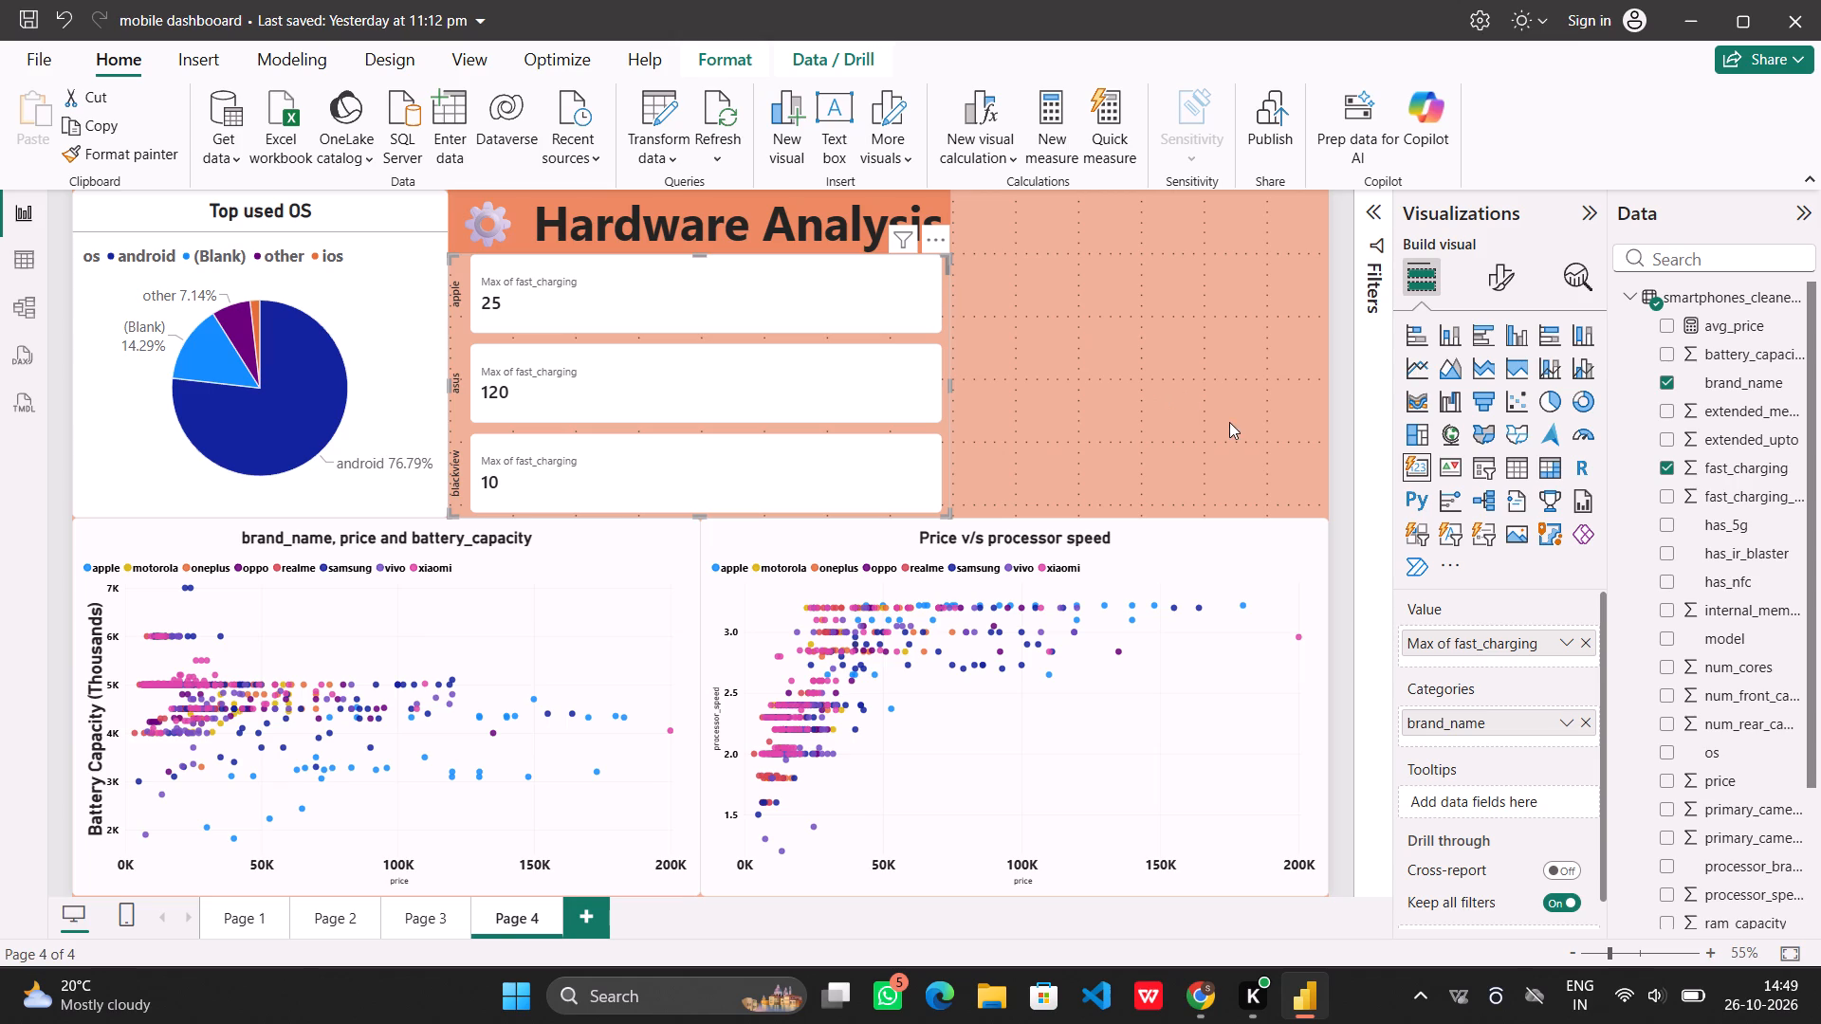
# Set the card's fast_charging value to the Average aggregation.
pyautogui.click(1563, 637)
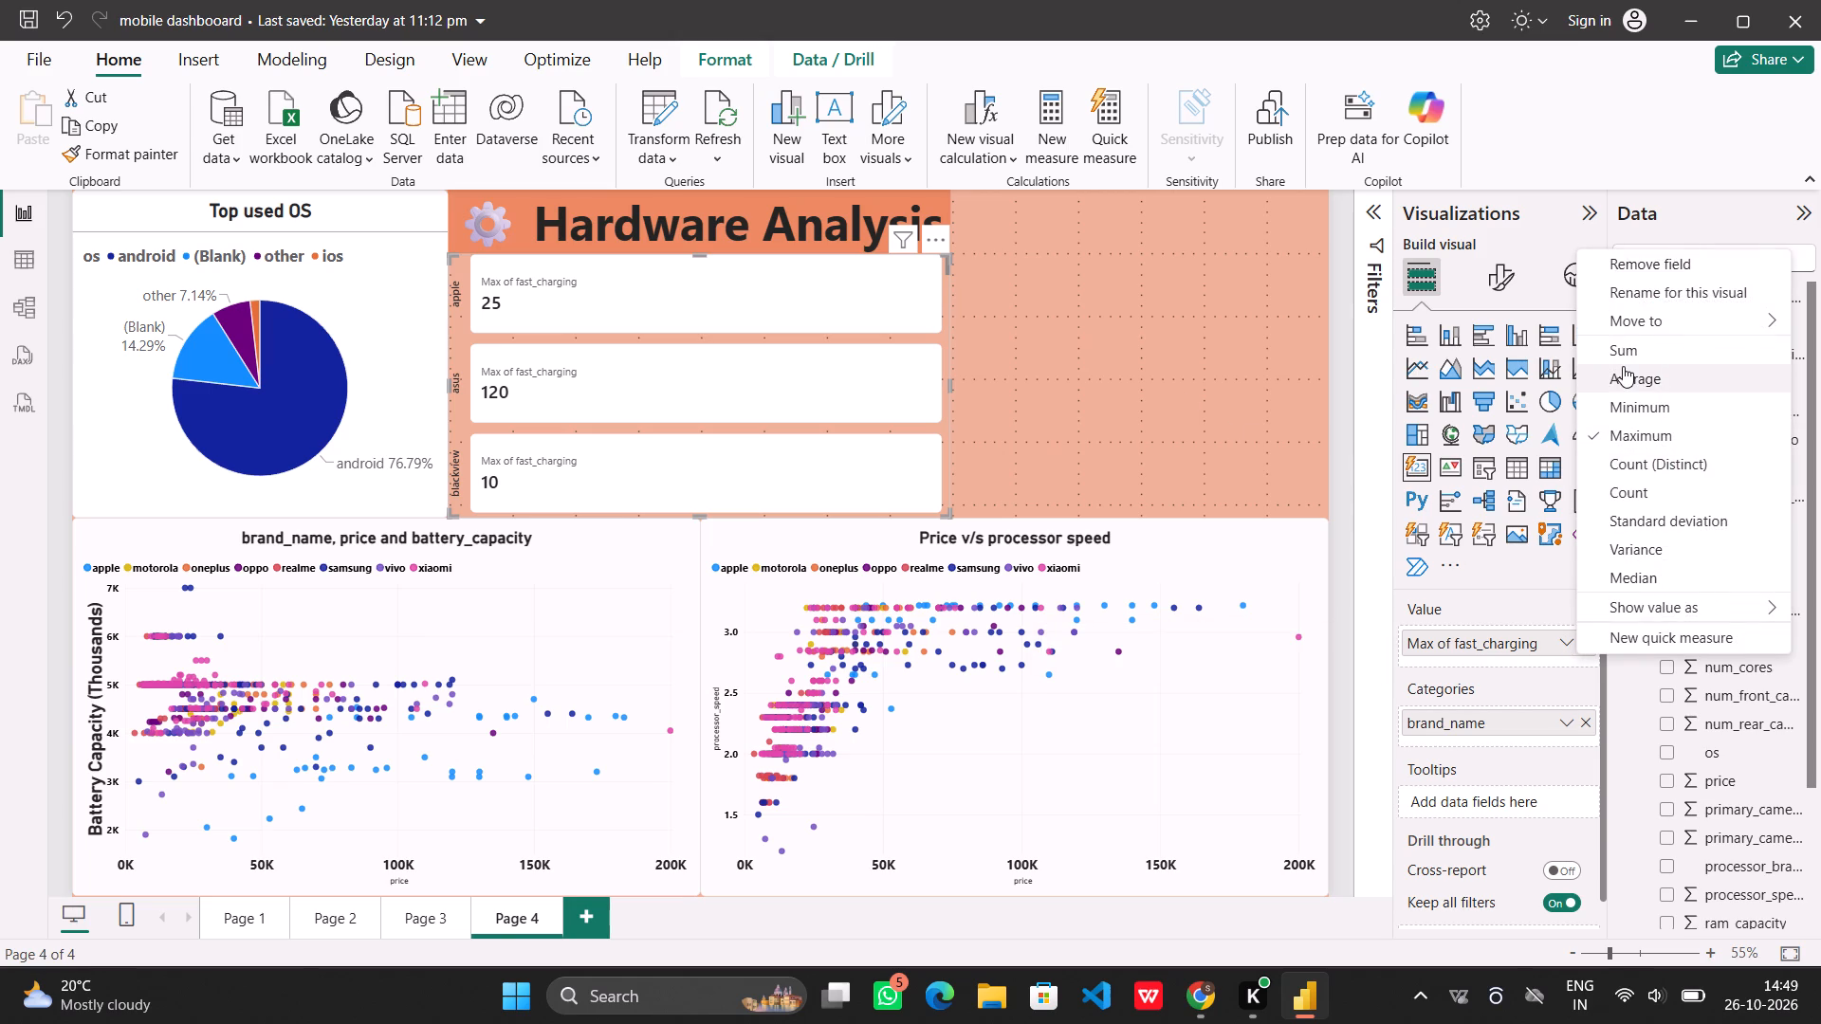
pyautogui.click(1623, 366)
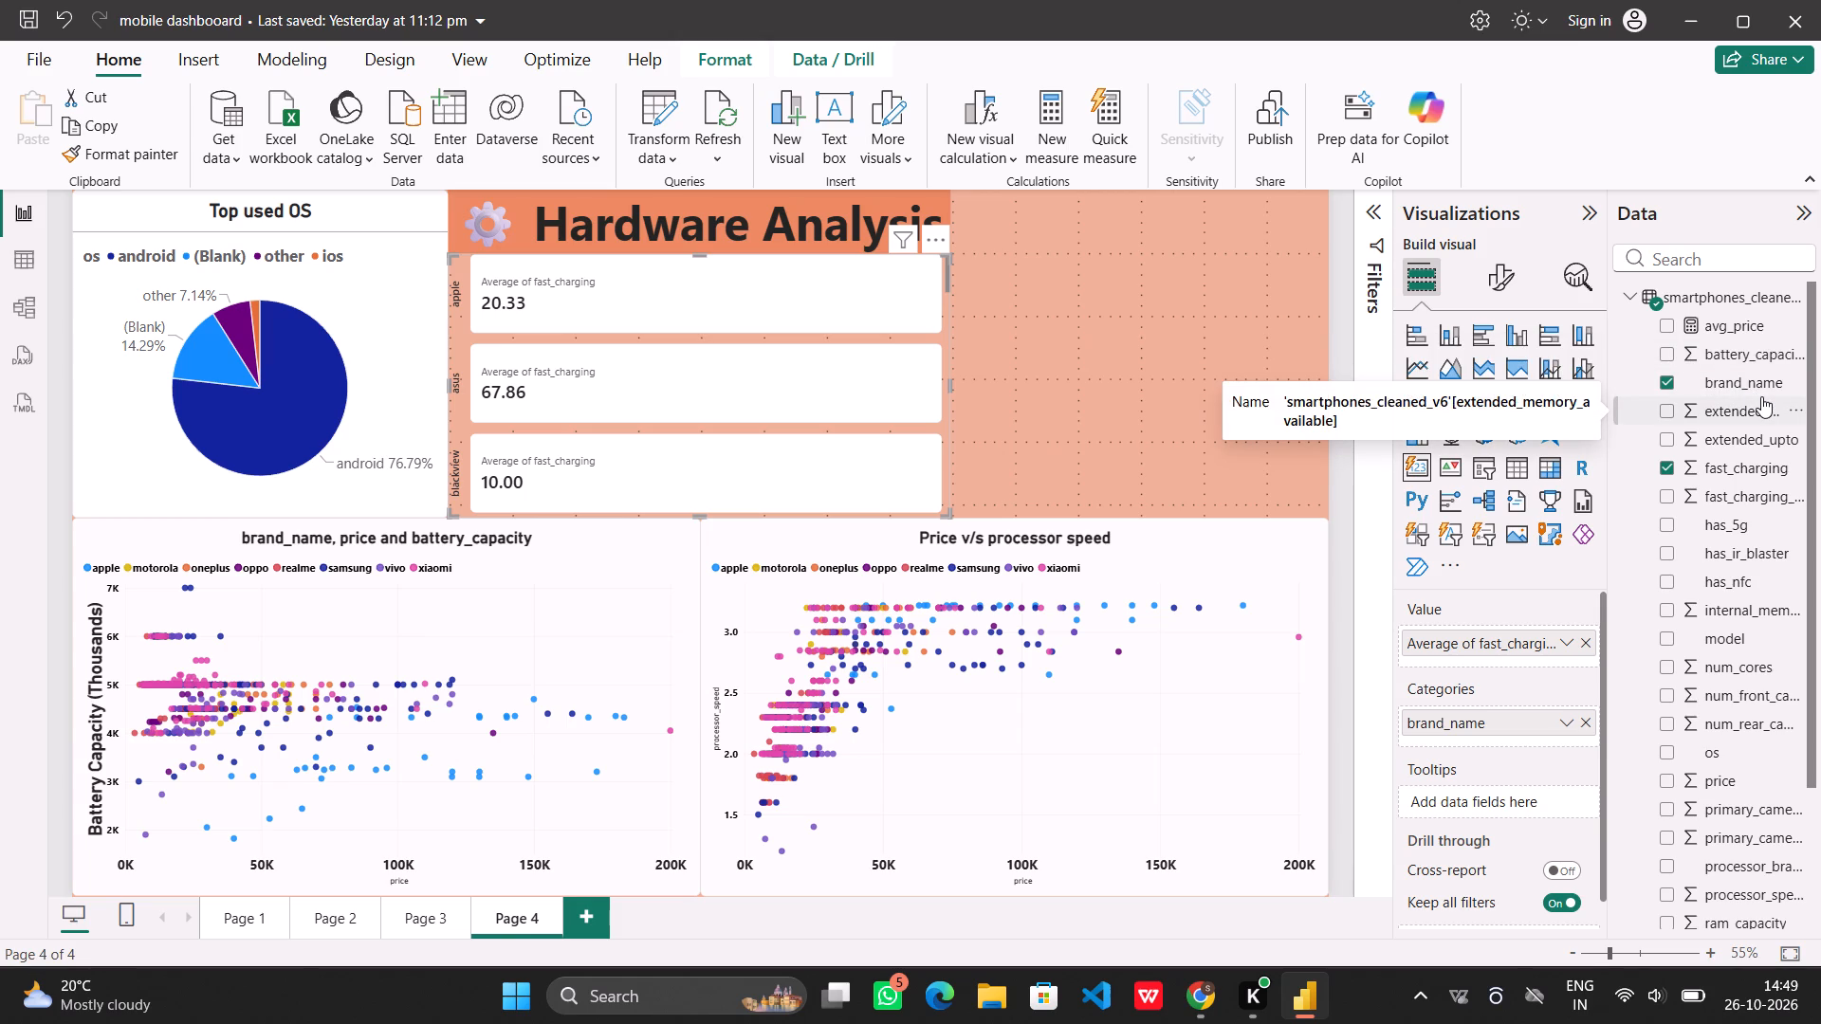
# Add the avg_price measure as a second value in the card visual.
pyautogui.moveTo(1720, 323); pyautogui.dragTo(1666, 378)
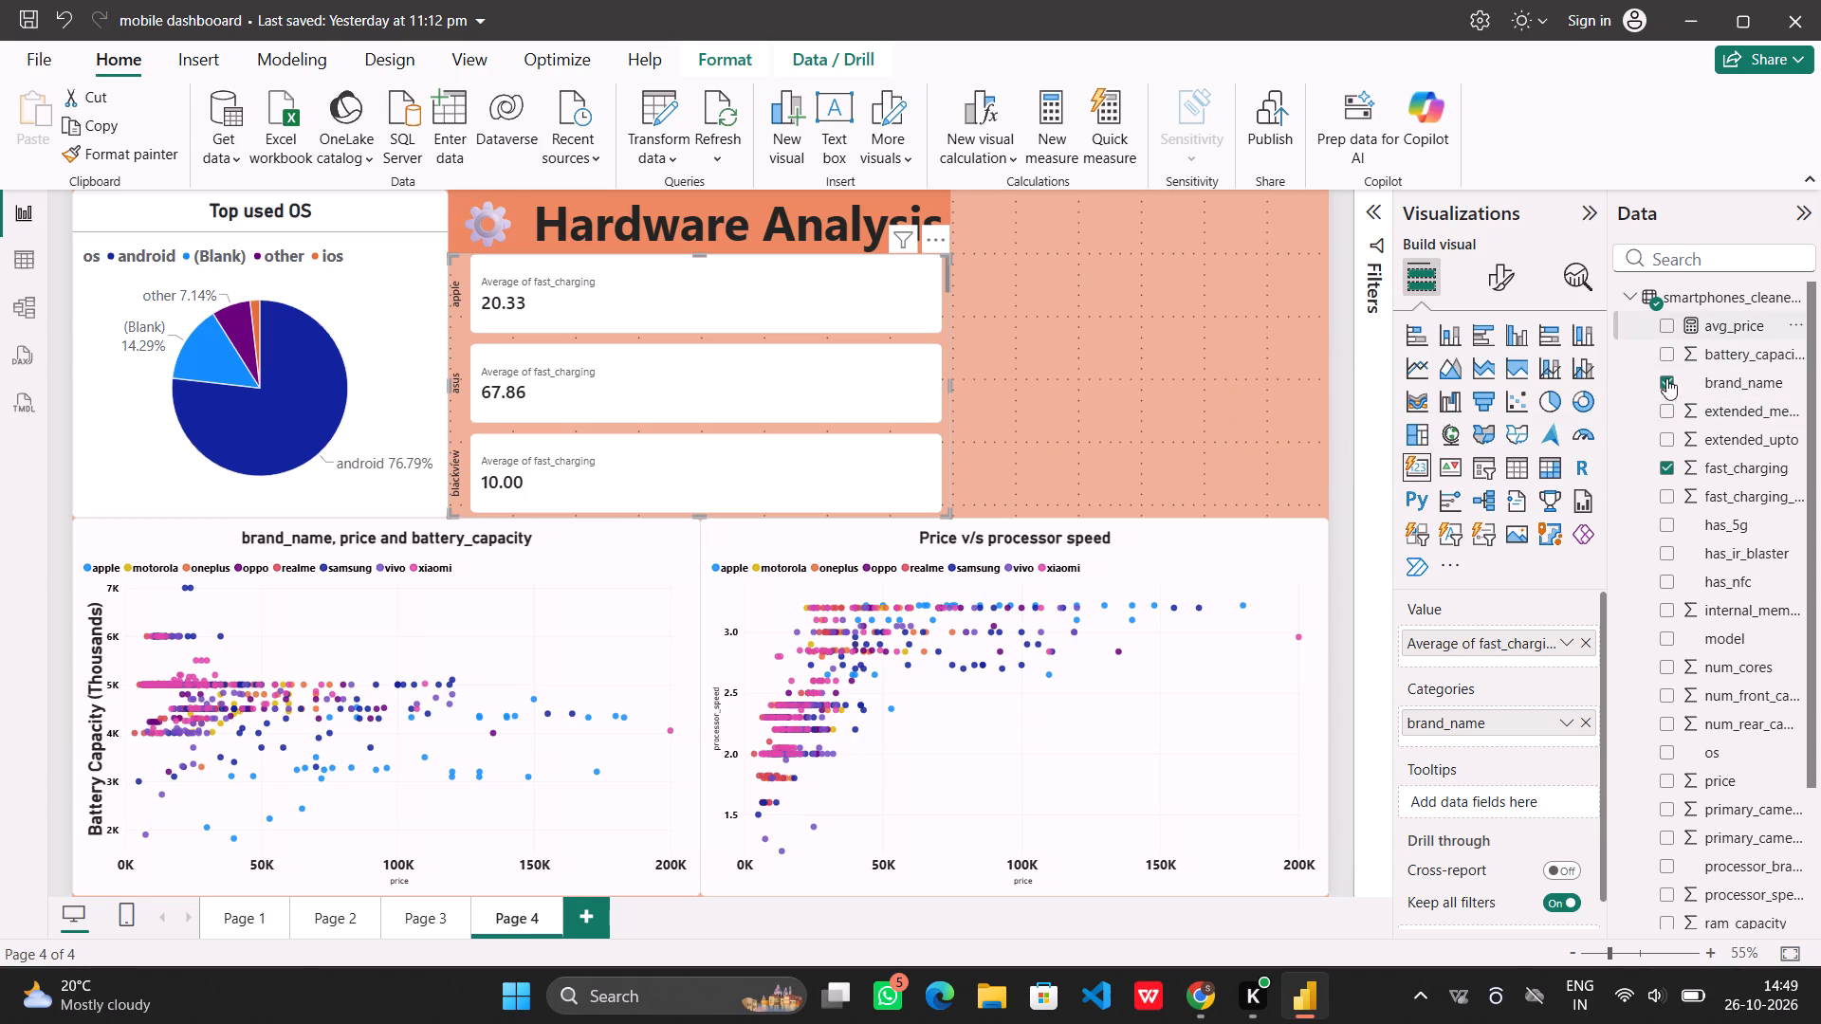
pyautogui.moveTo(1666, 378); pyautogui.dragTo(1528, 651)
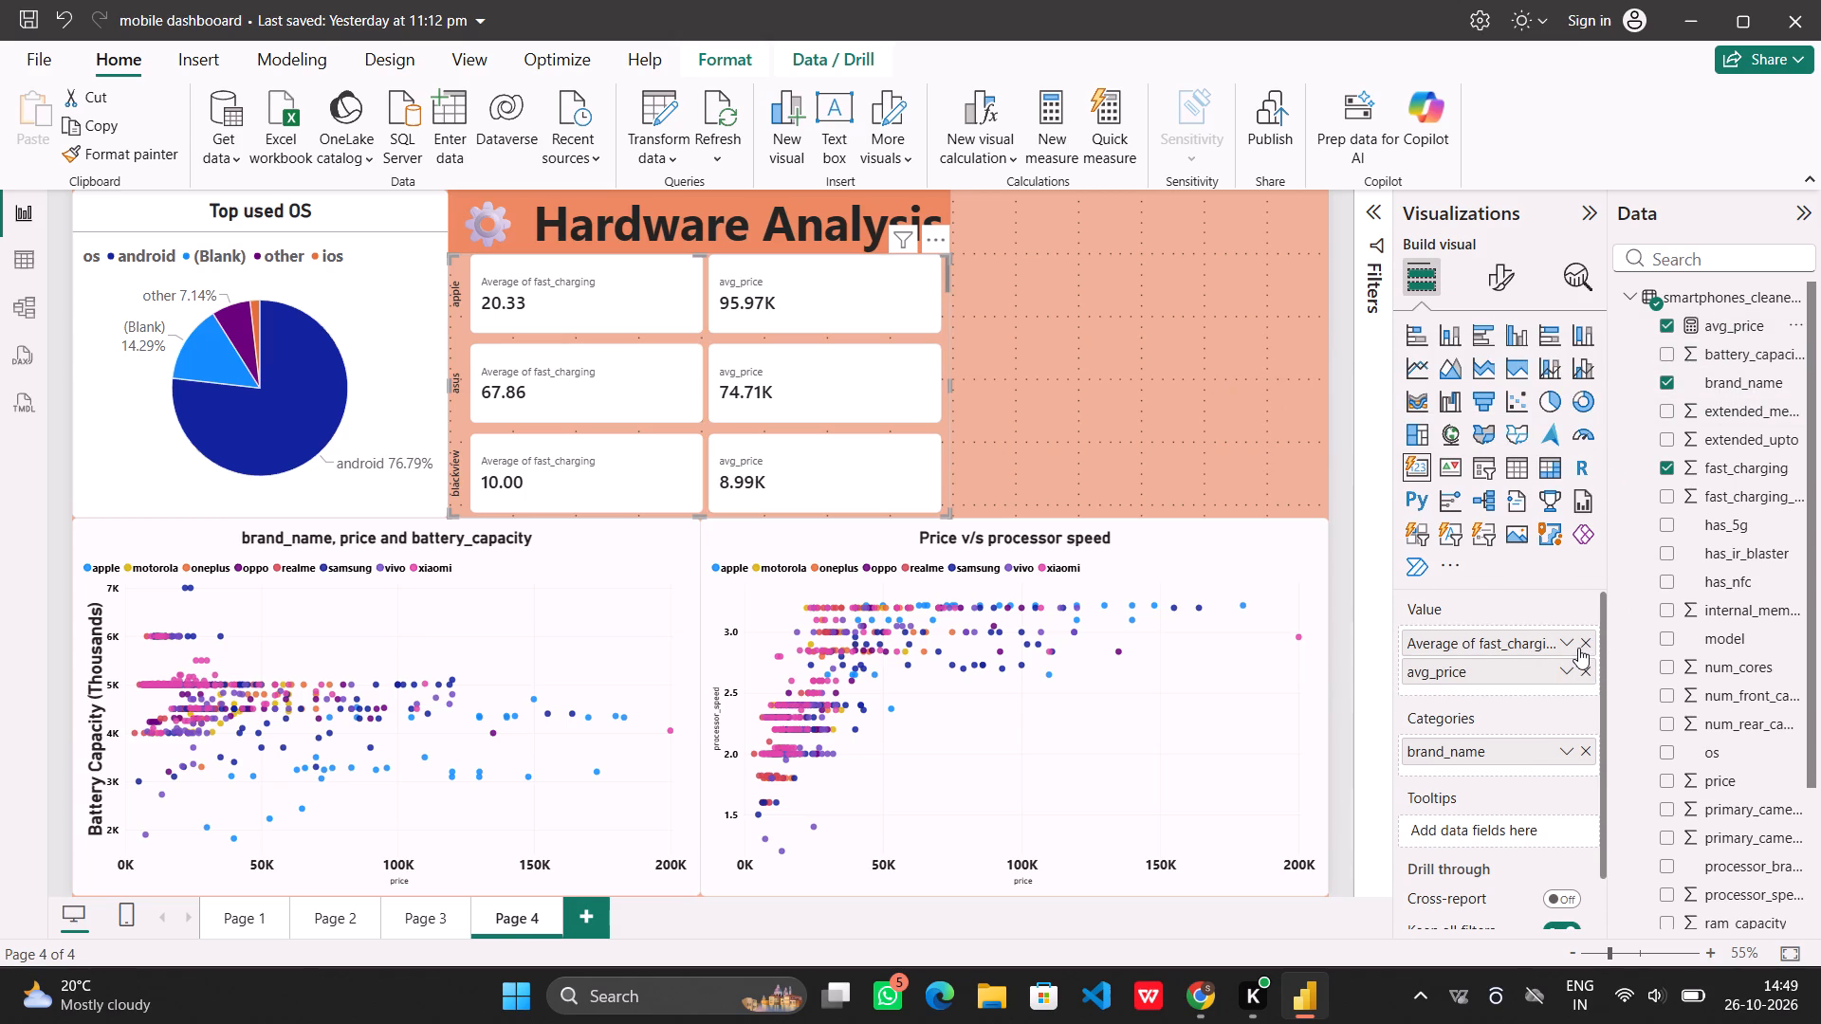
# Remove the Average of fast_charging value from the card visual.
pyautogui.click(1585, 644)
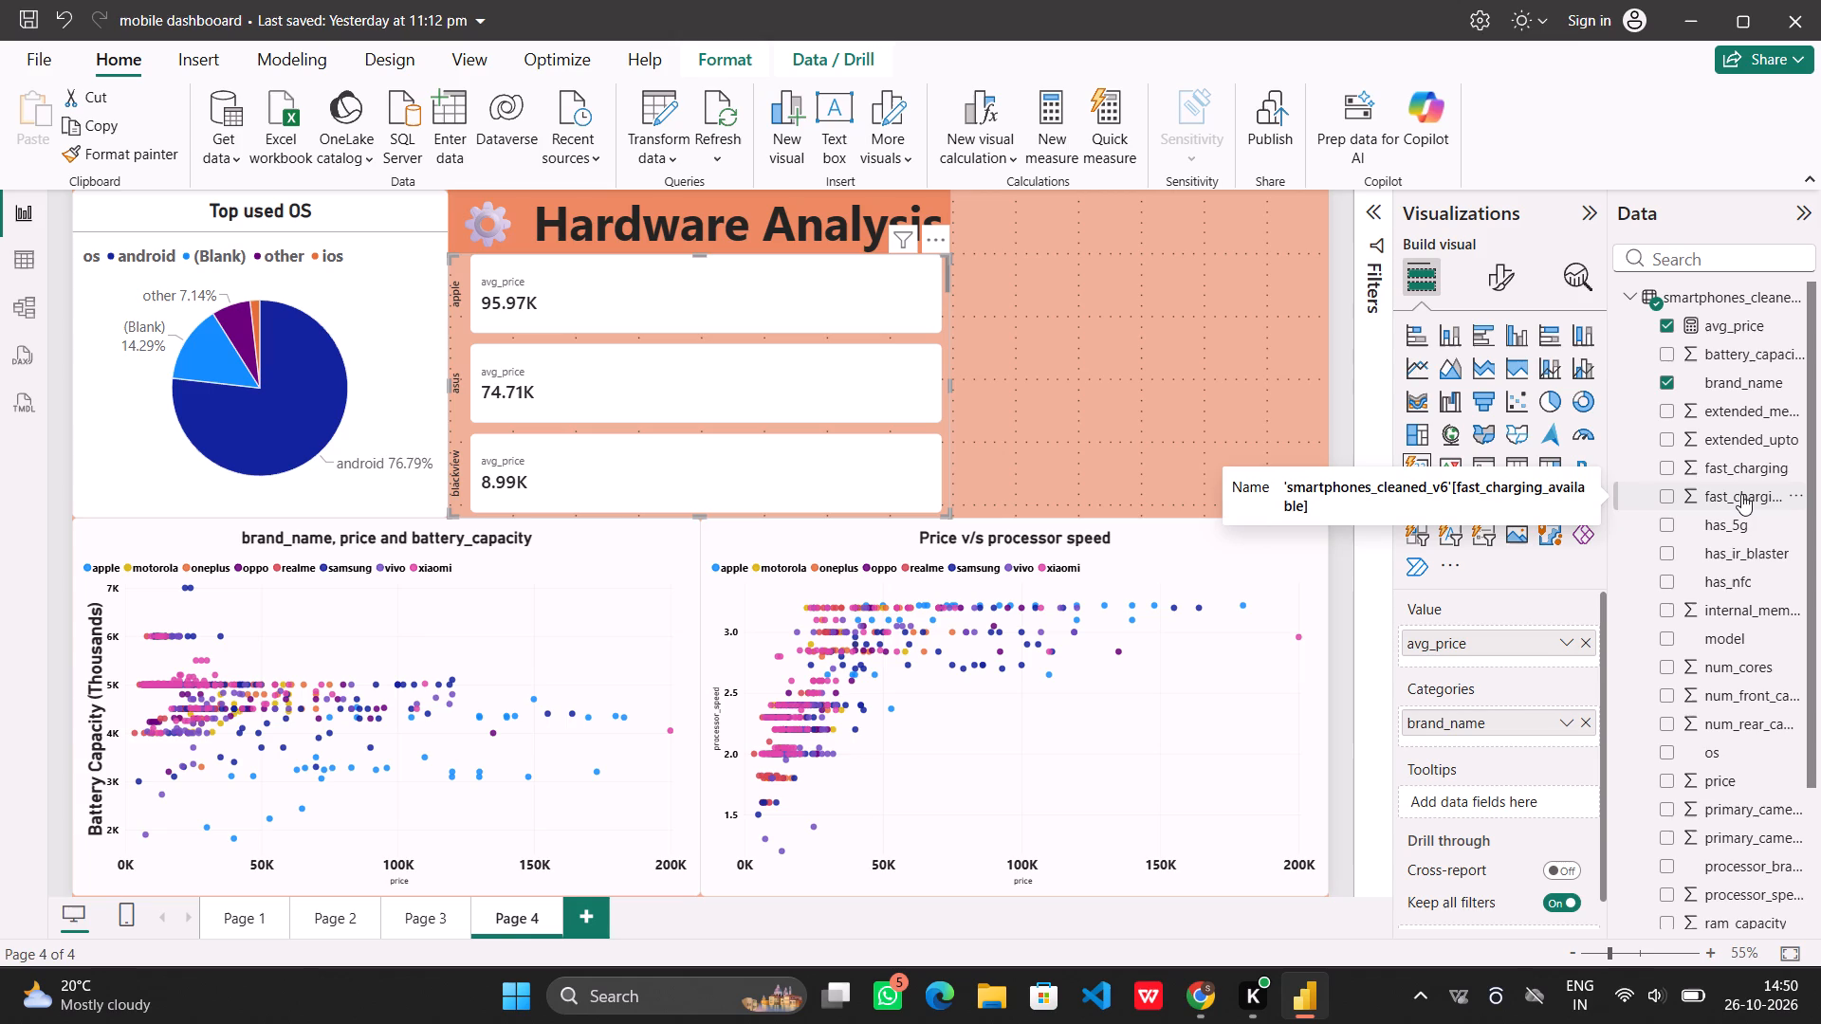
# Delete the avg_price by brand card visual beneath the Hardware Analysis heading on Page 4.
pyautogui.click(1195, 291)
pyautogui.click(907, 324)
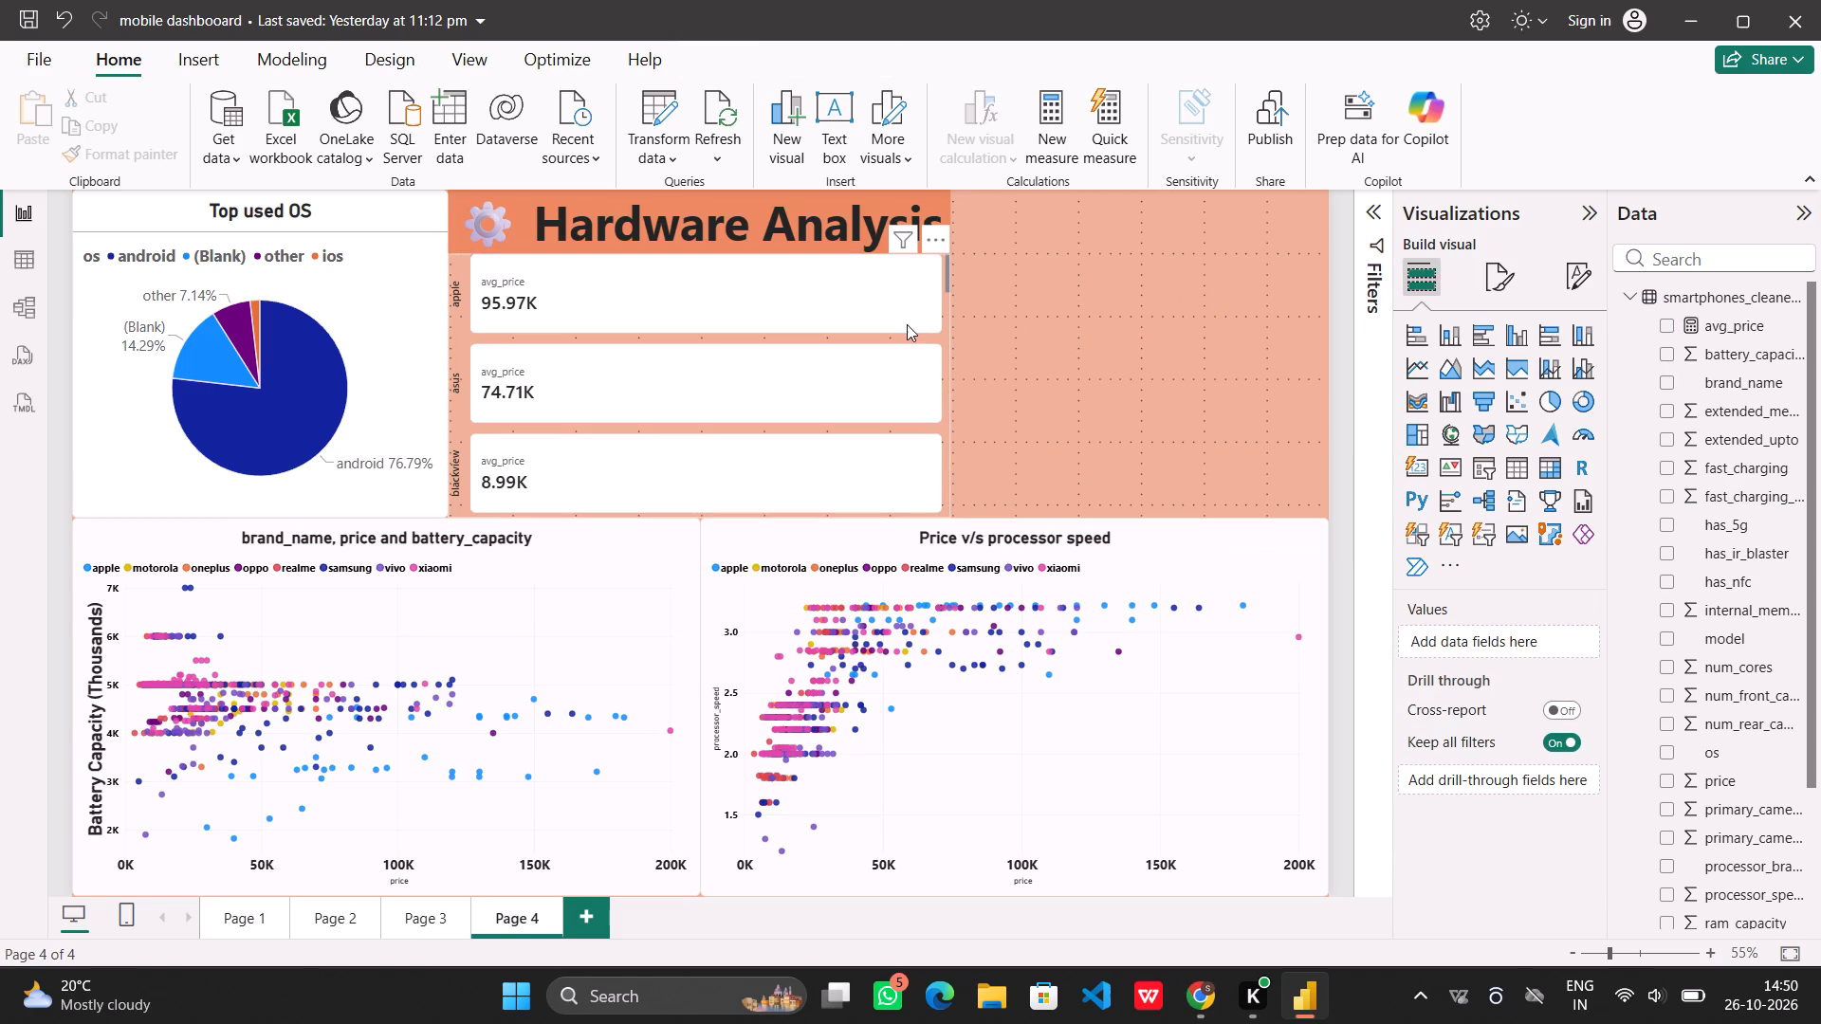
pyautogui.press('Delete')
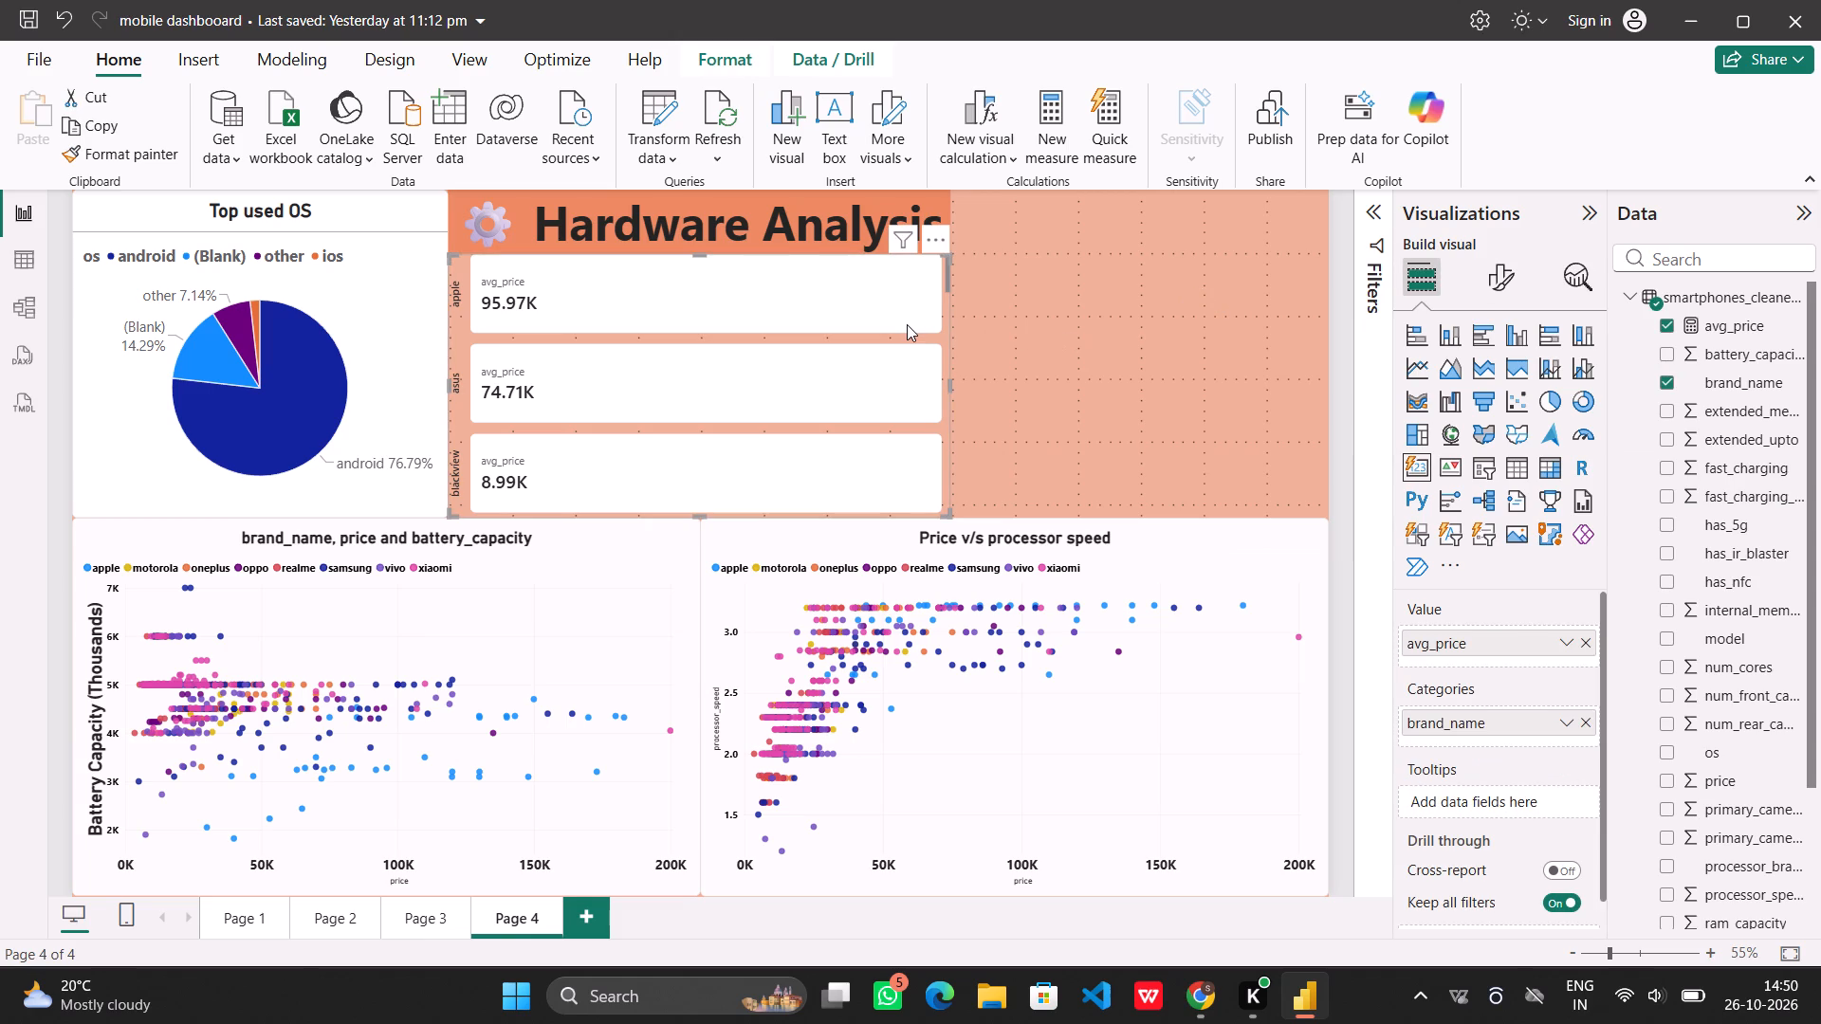
# Add a new blank report page, Page 5.
pyautogui.click(590, 928)
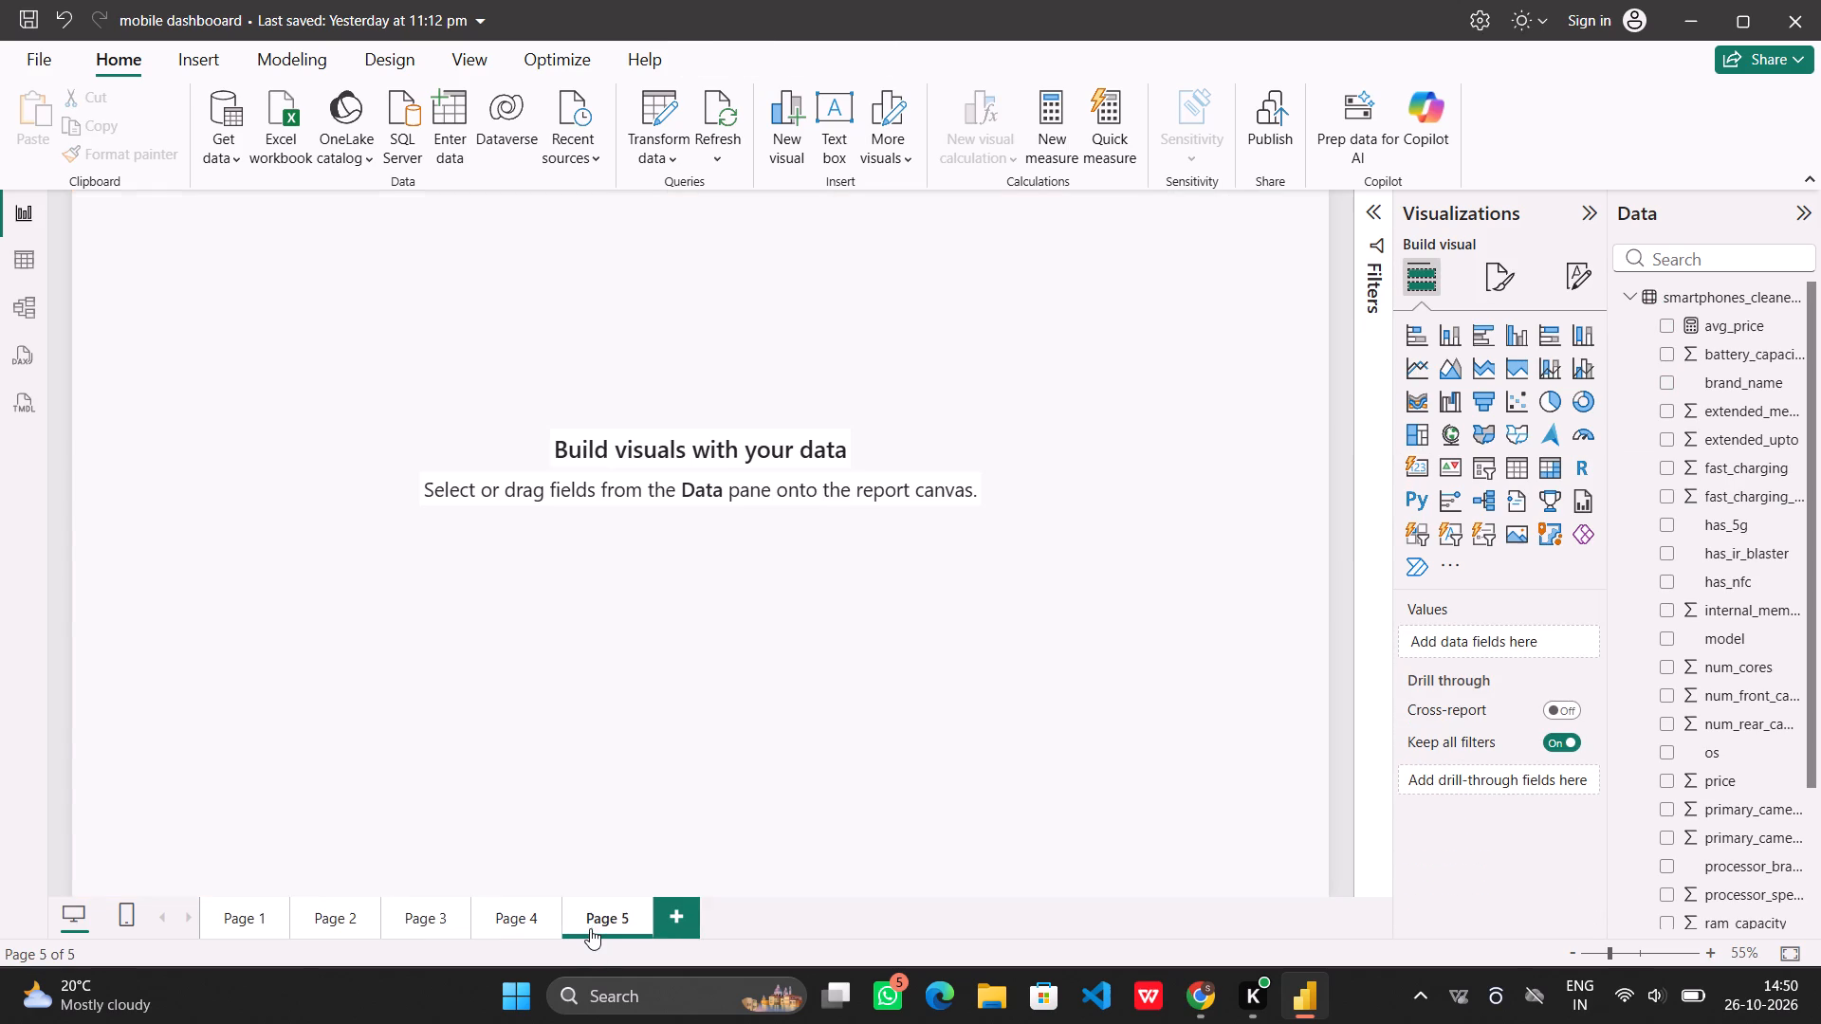
pyautogui.click(359, 563)
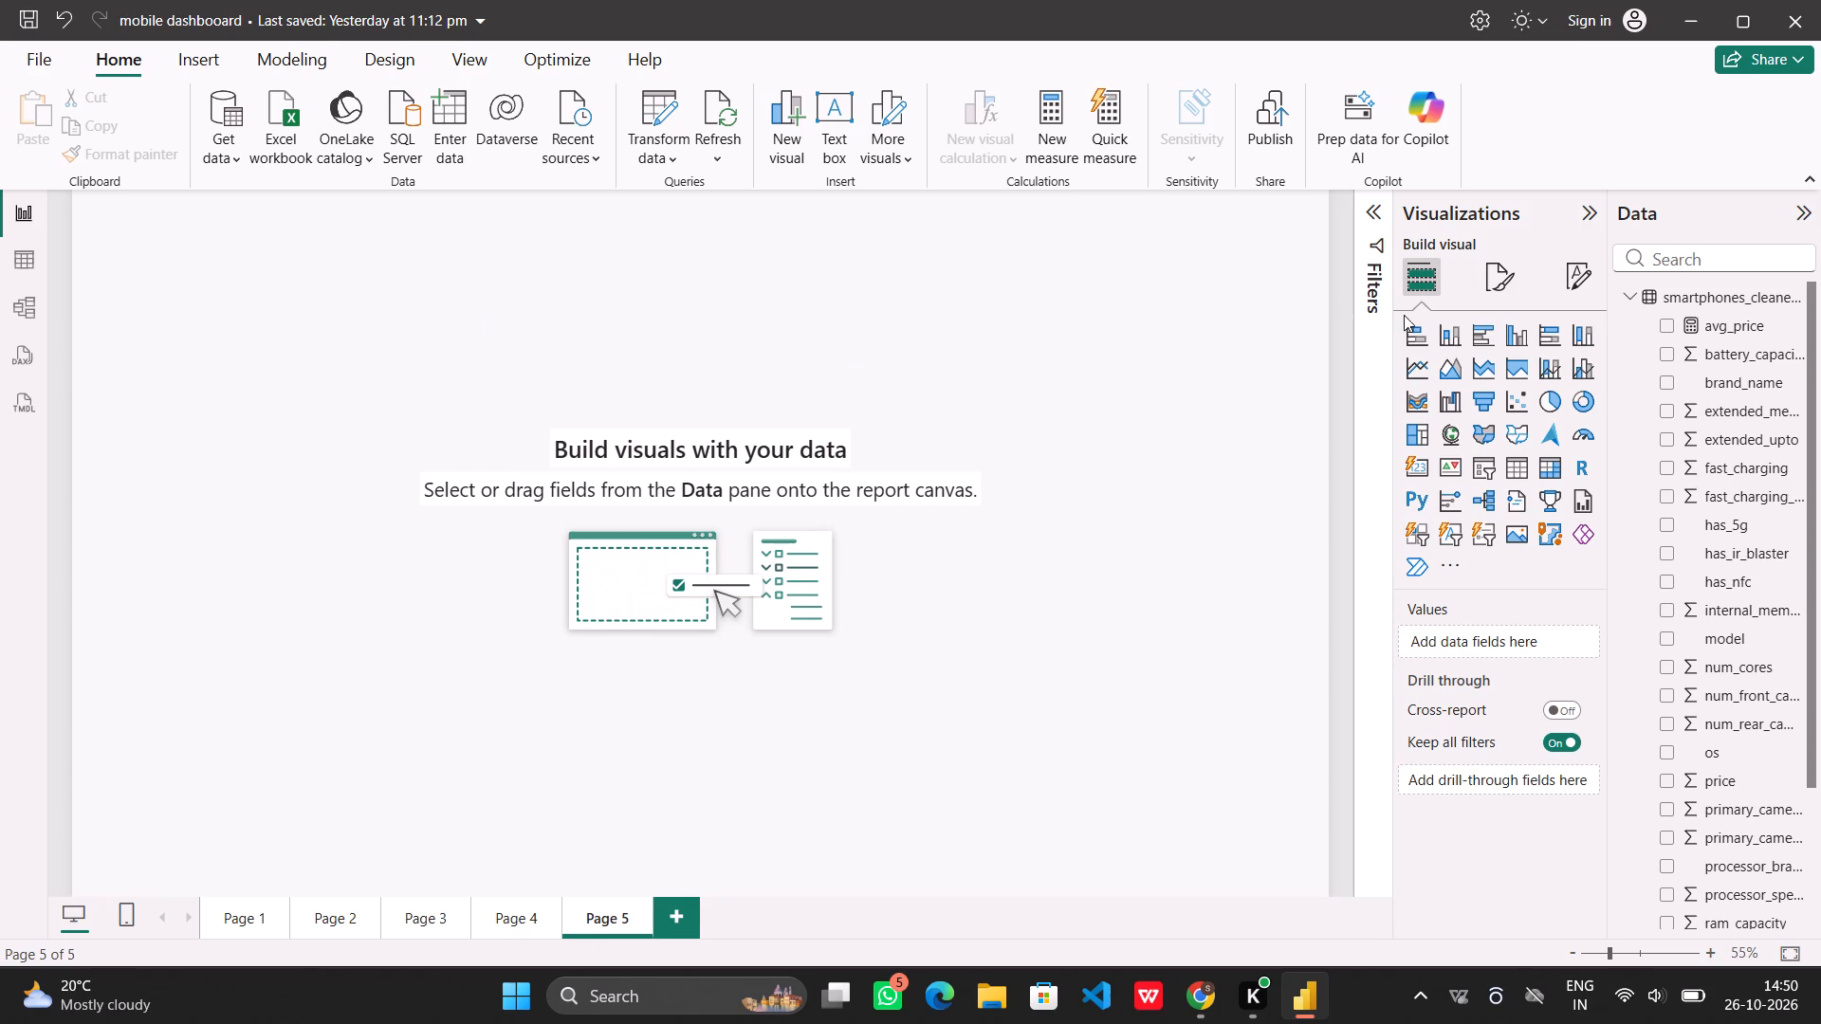
# Set the Page 5 canvas background colour to dark grey from the theme colours.
pyautogui.click(1505, 282)
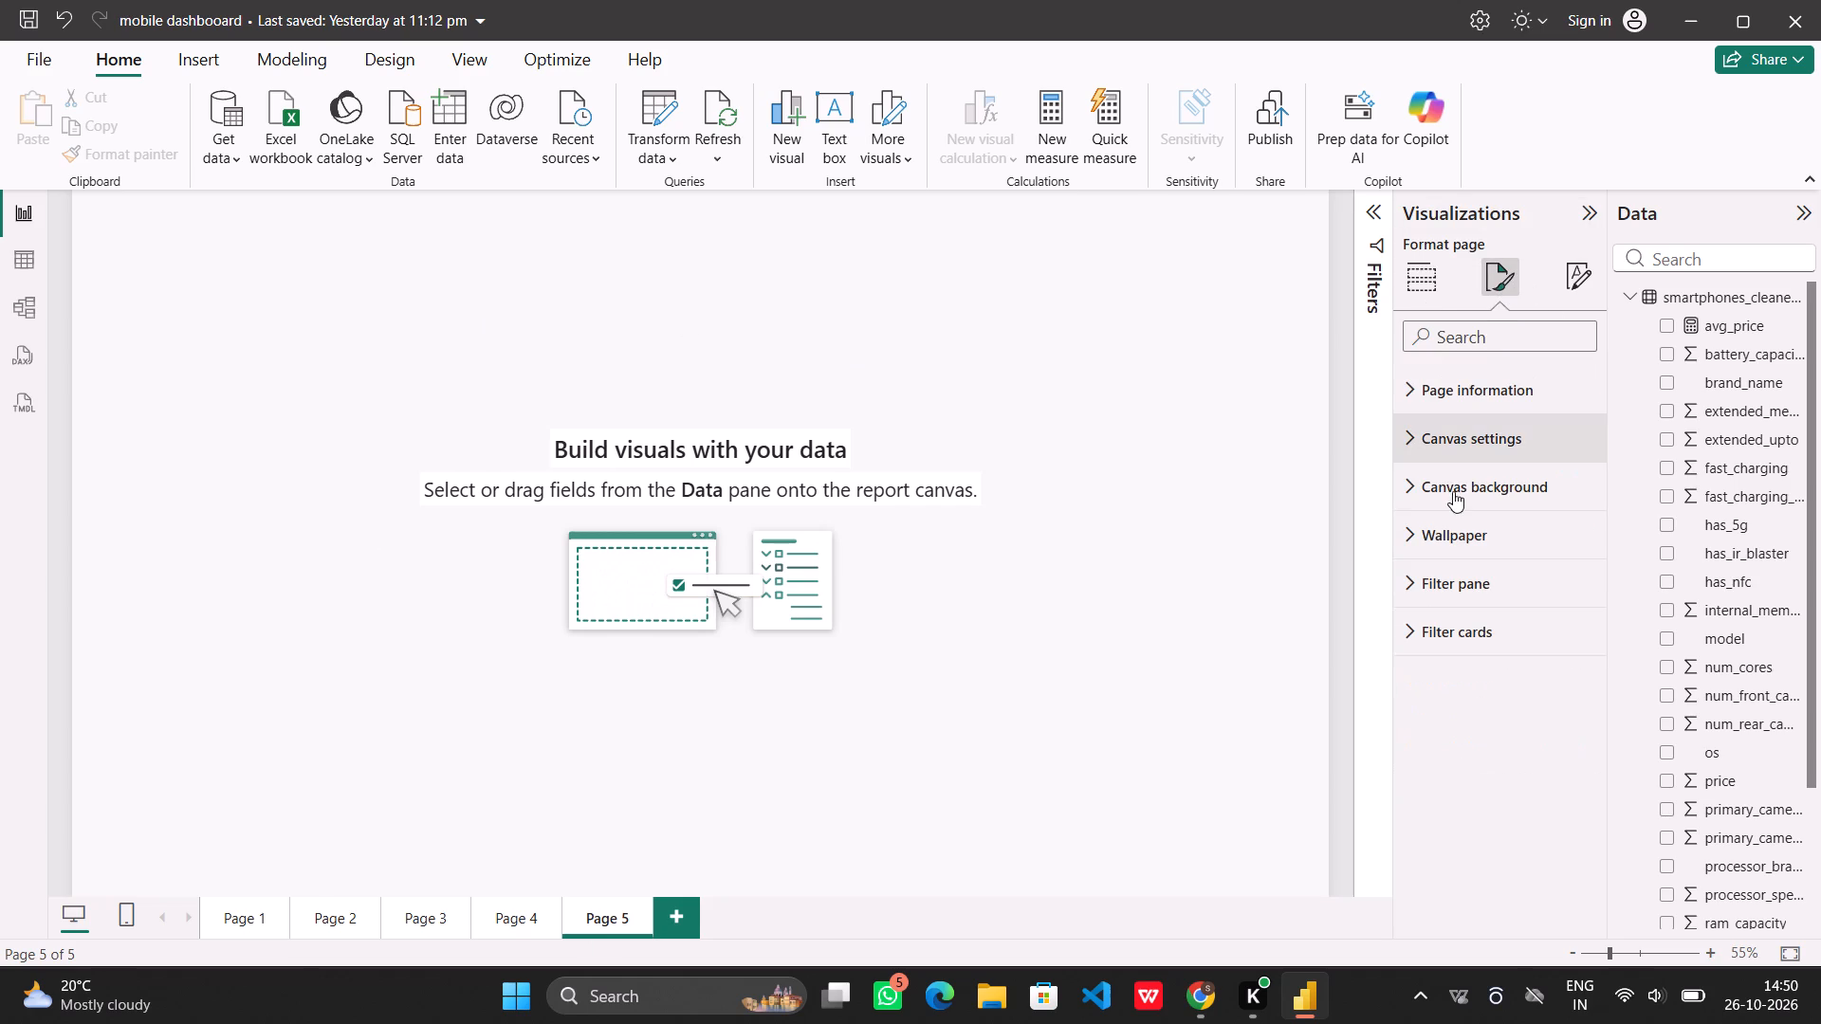
pyautogui.click(1466, 473)
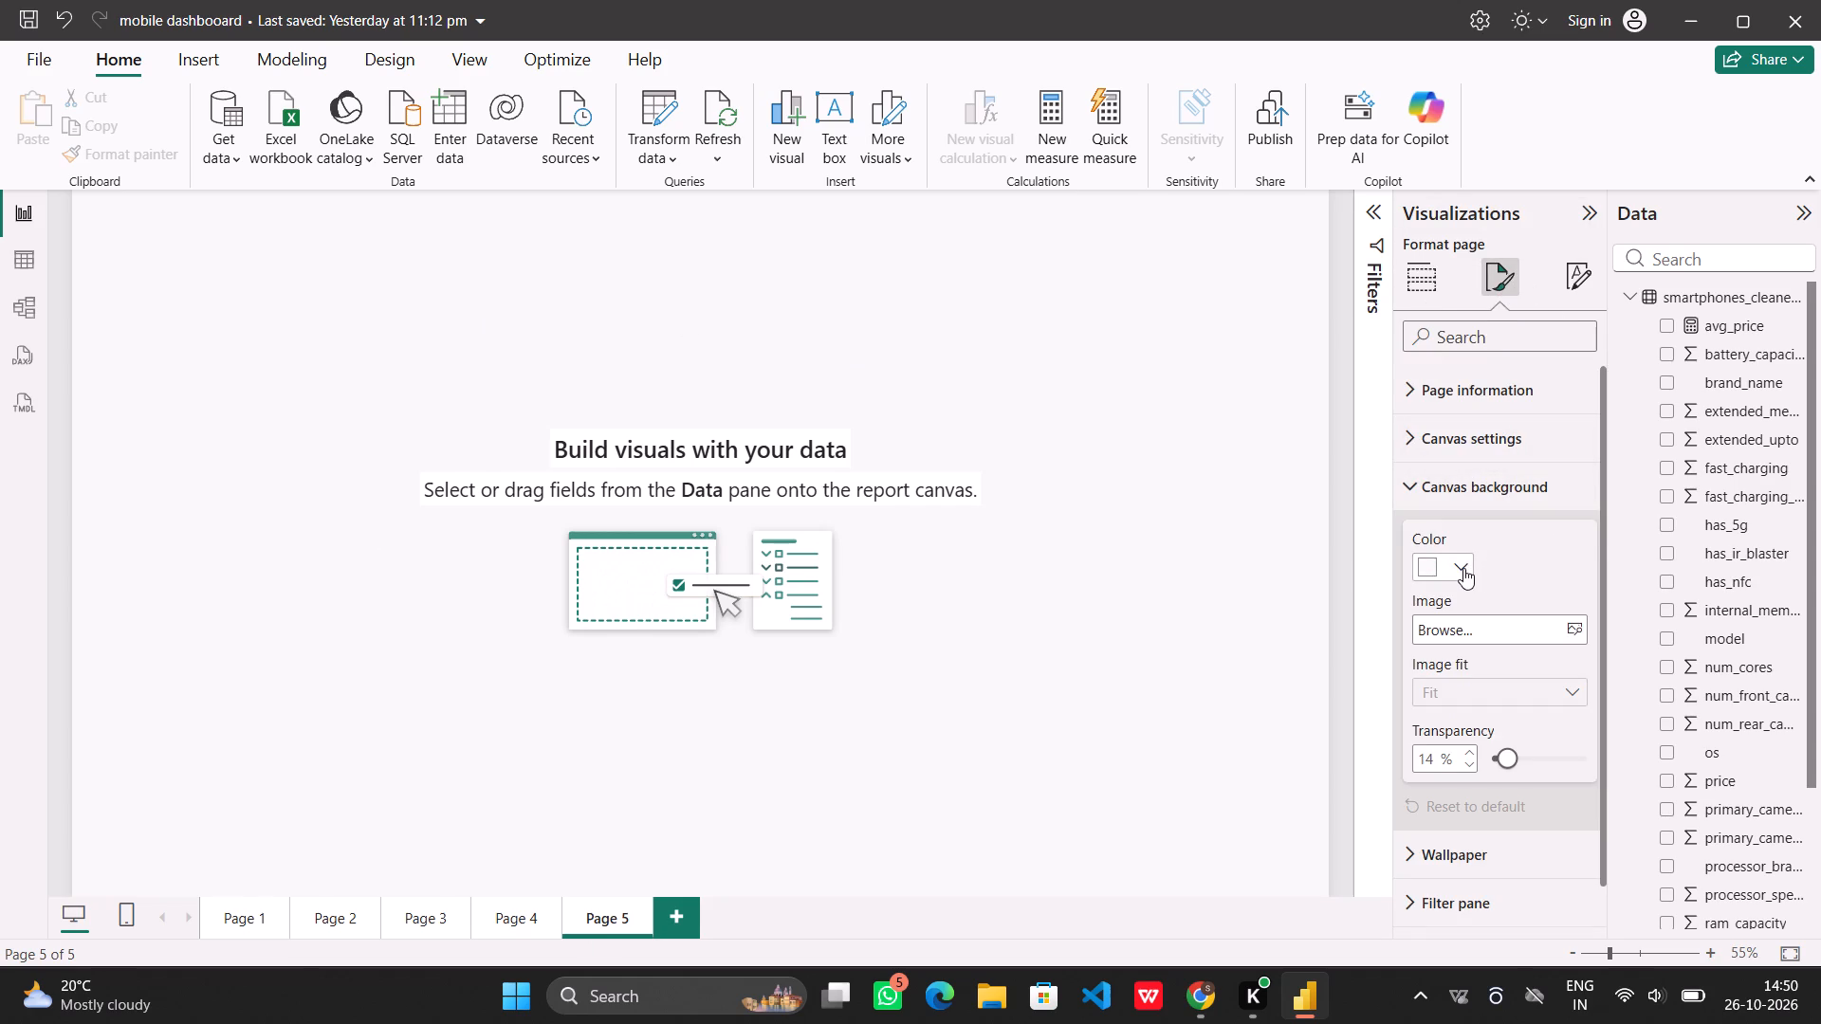
pyautogui.click(1463, 568)
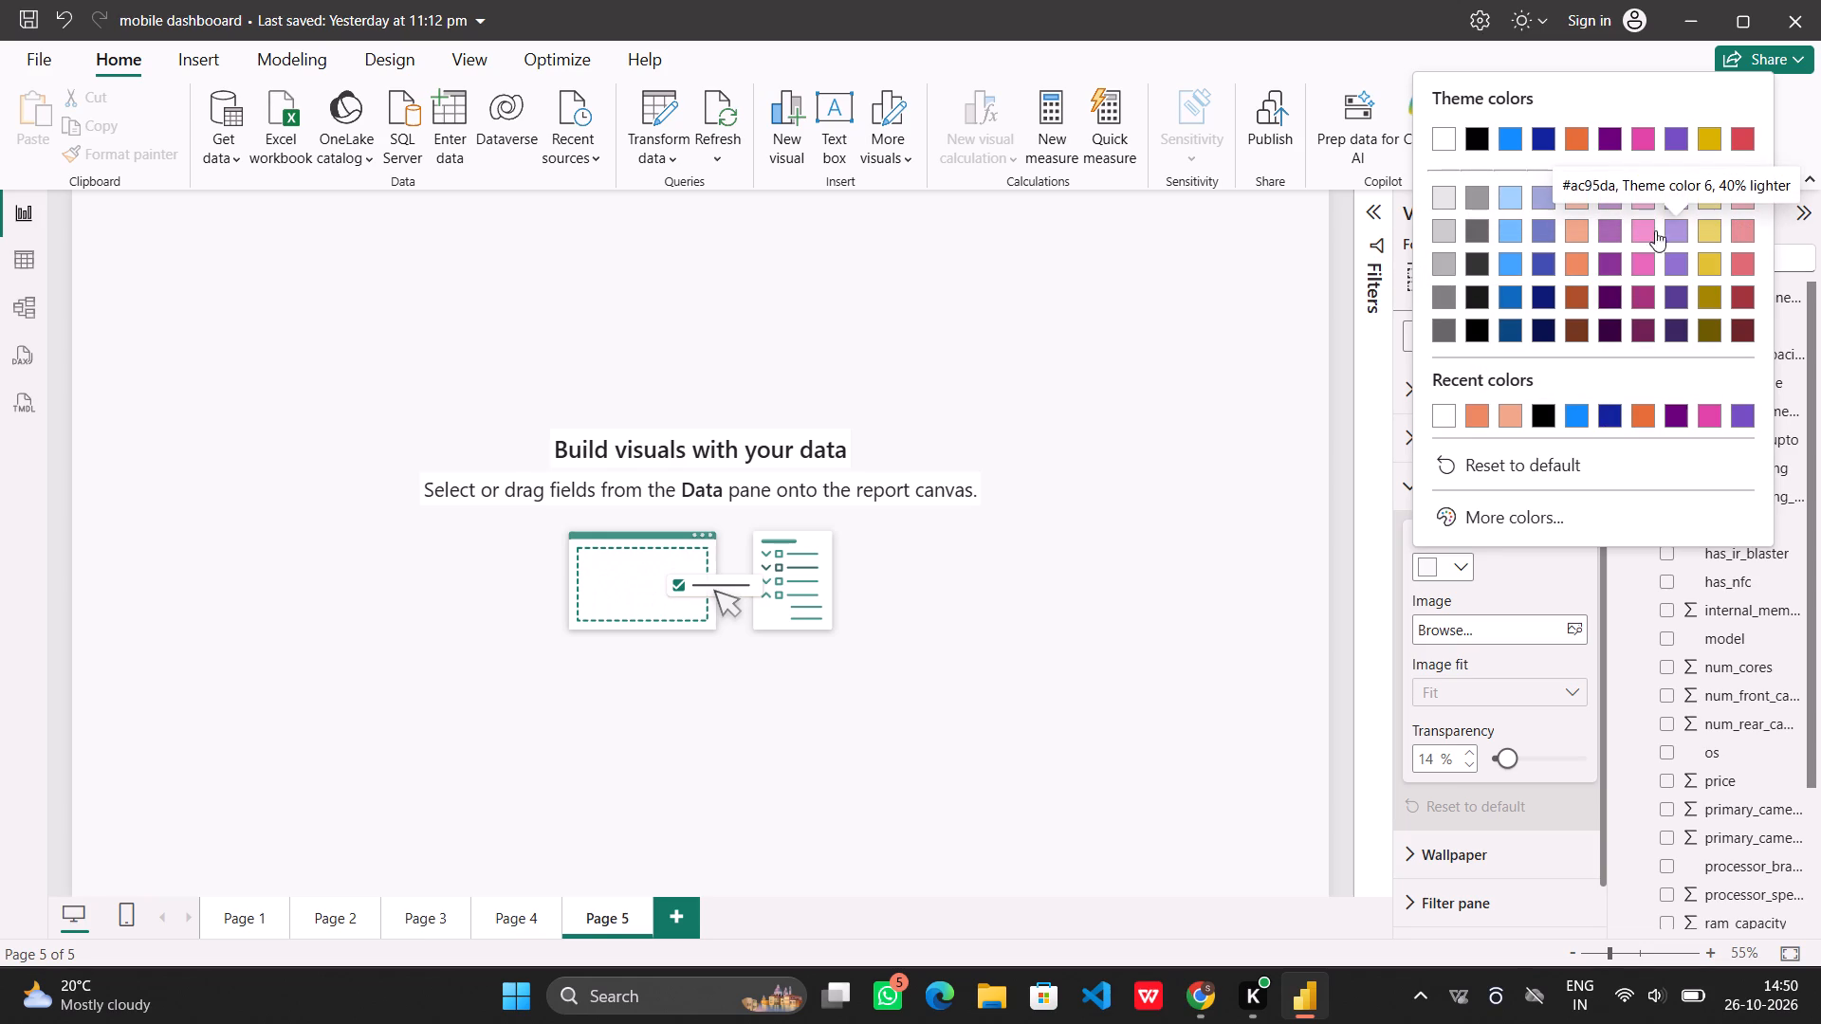
pyautogui.click(1482, 226)
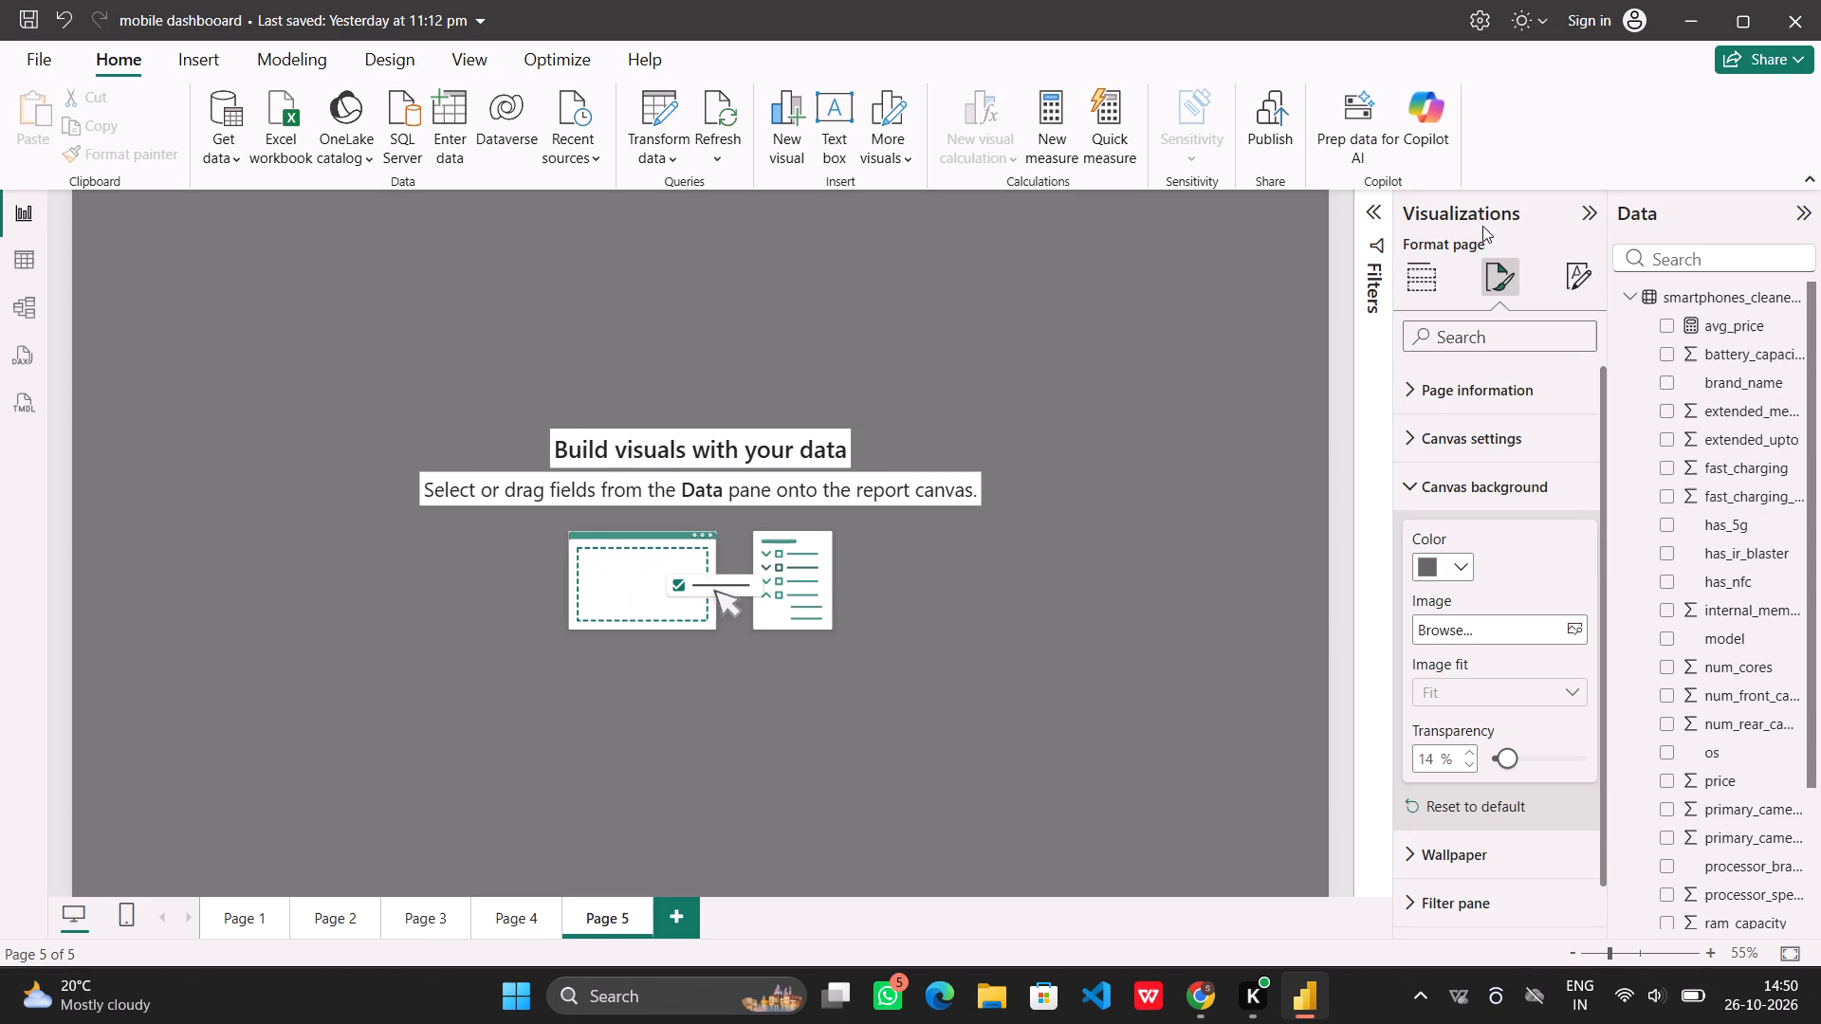
pyautogui.click(954, 342)
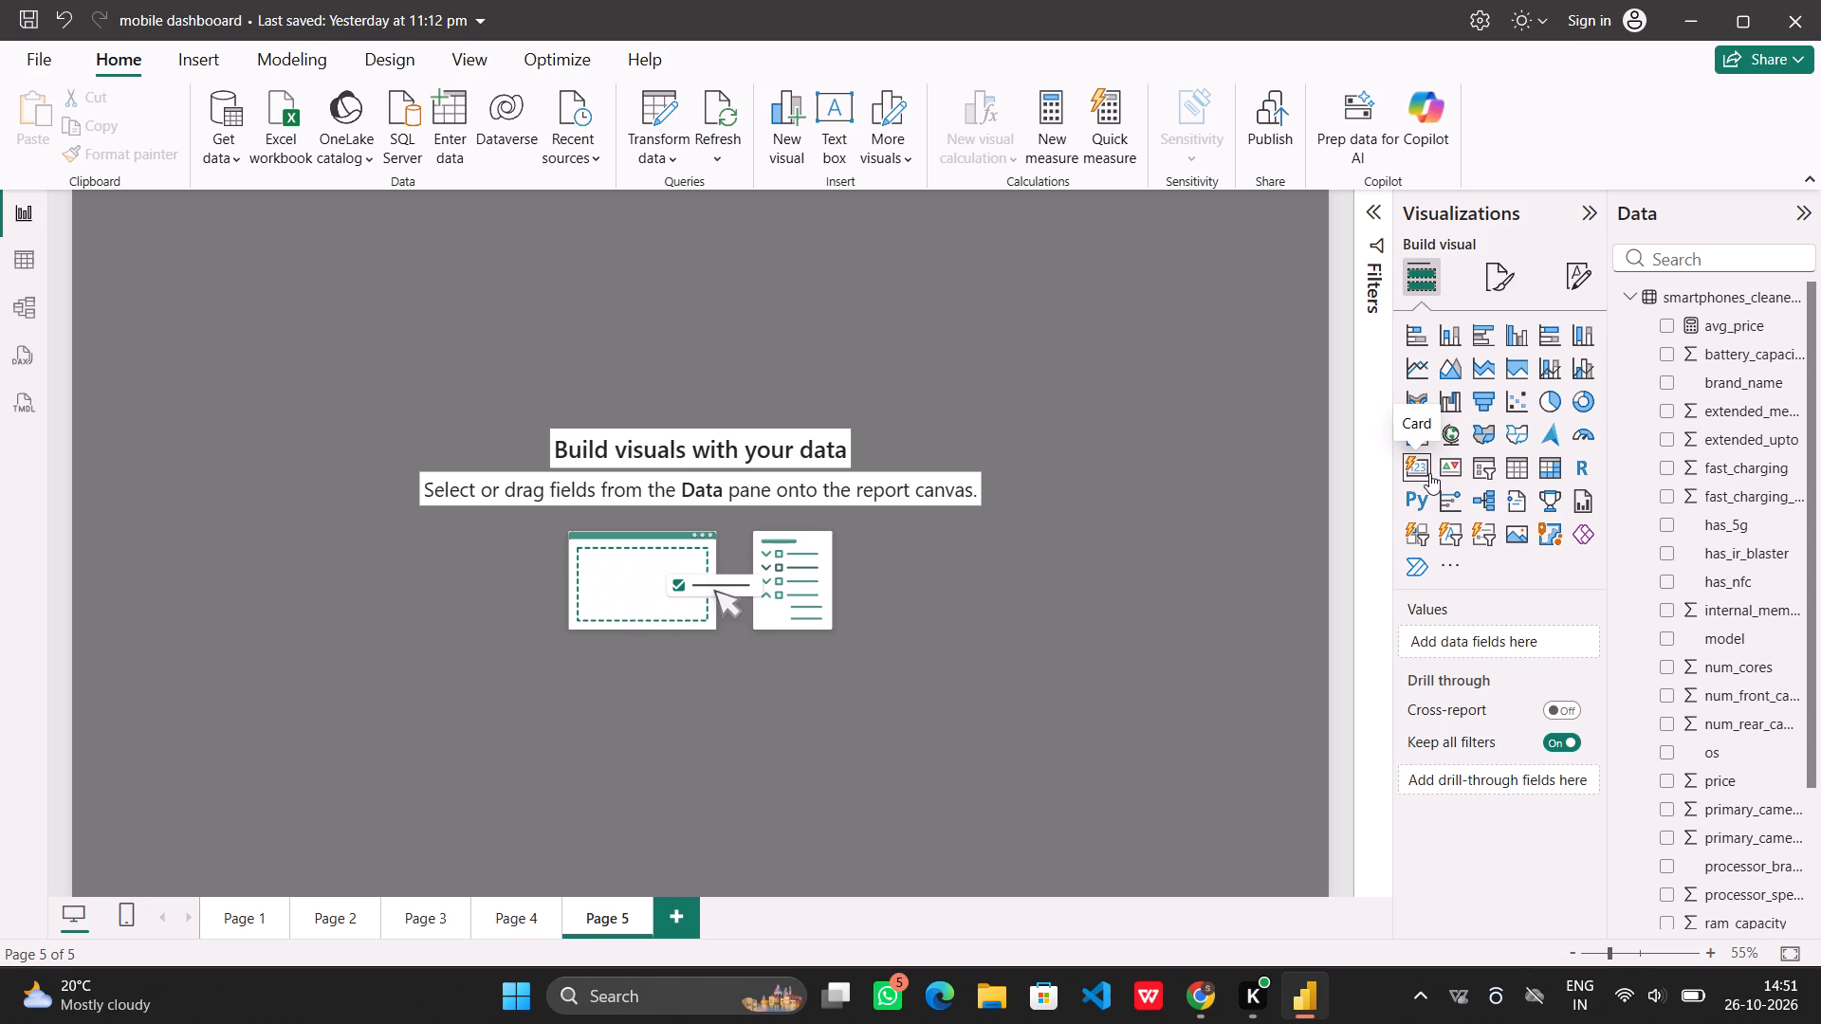
# Insert an empty card visual in the page's lower-left corner, about two-fifths of the page width and slightly over half its height.
pyautogui.moveTo(1429, 473); pyautogui.dragTo(1342, 473)
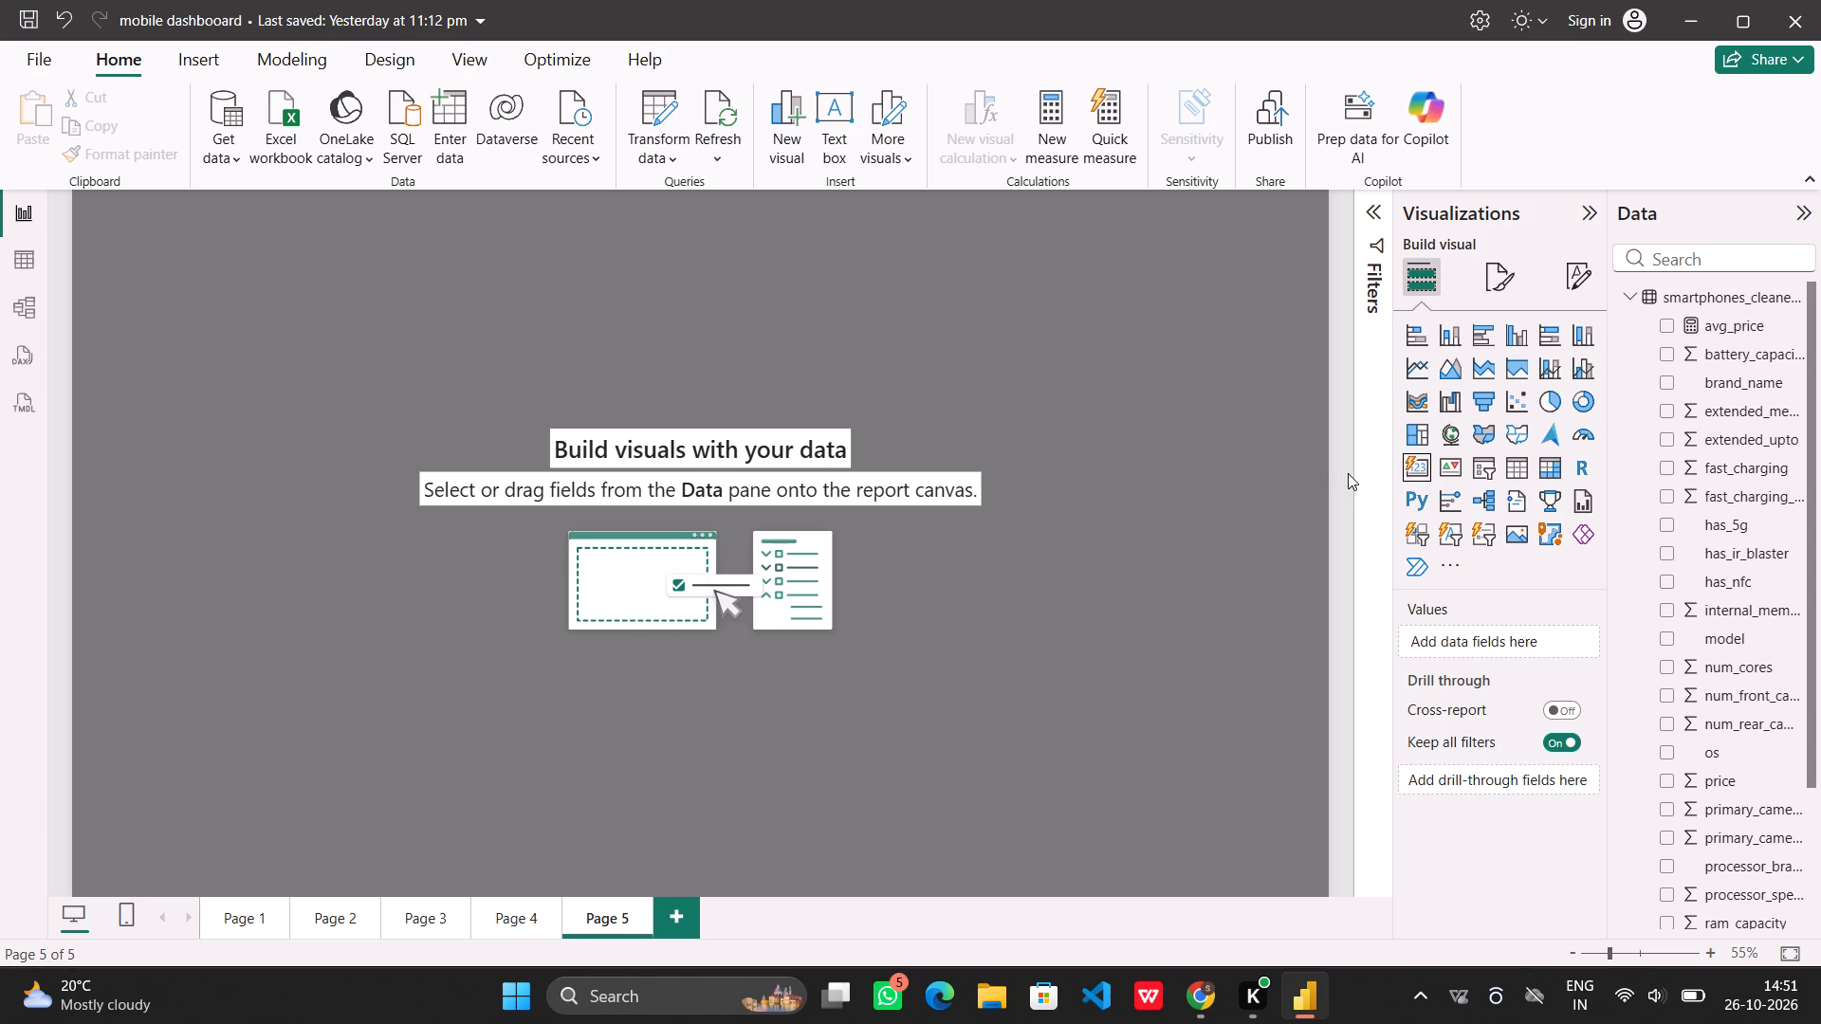
pyautogui.click(1408, 472)
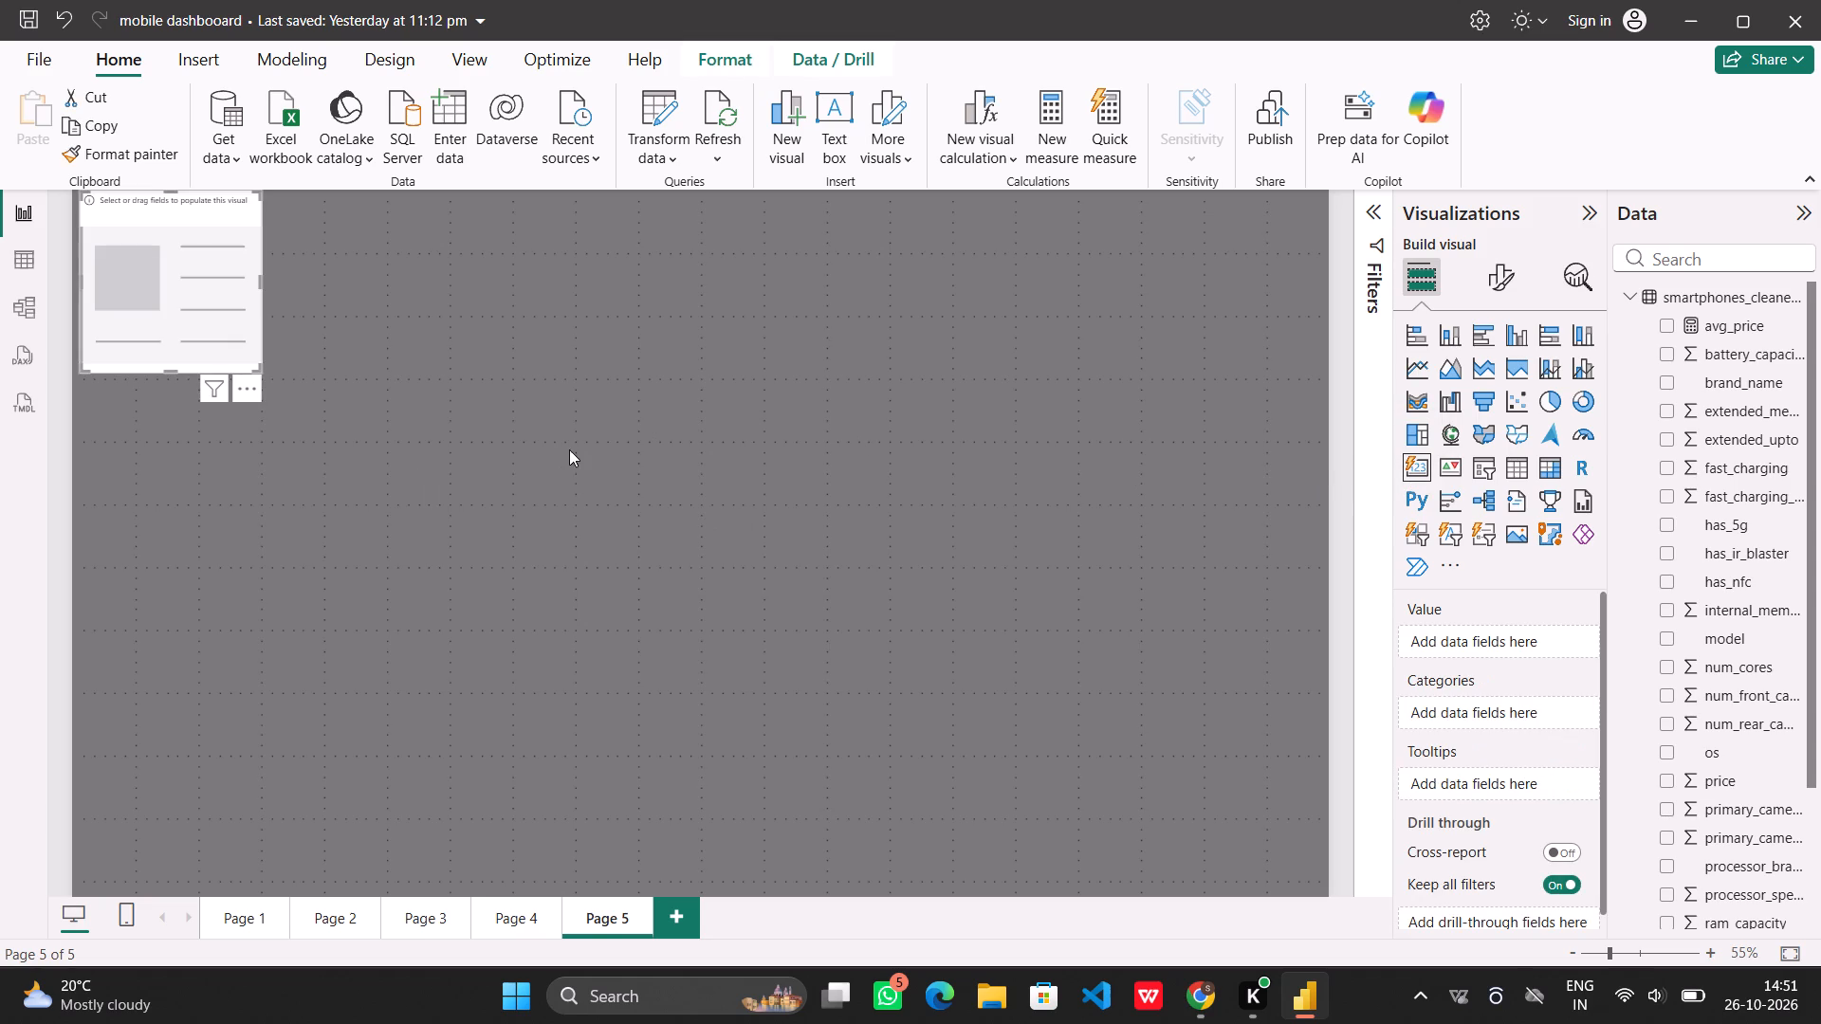
pyautogui.moveTo(191, 210); pyautogui.dragTo(196, 535)
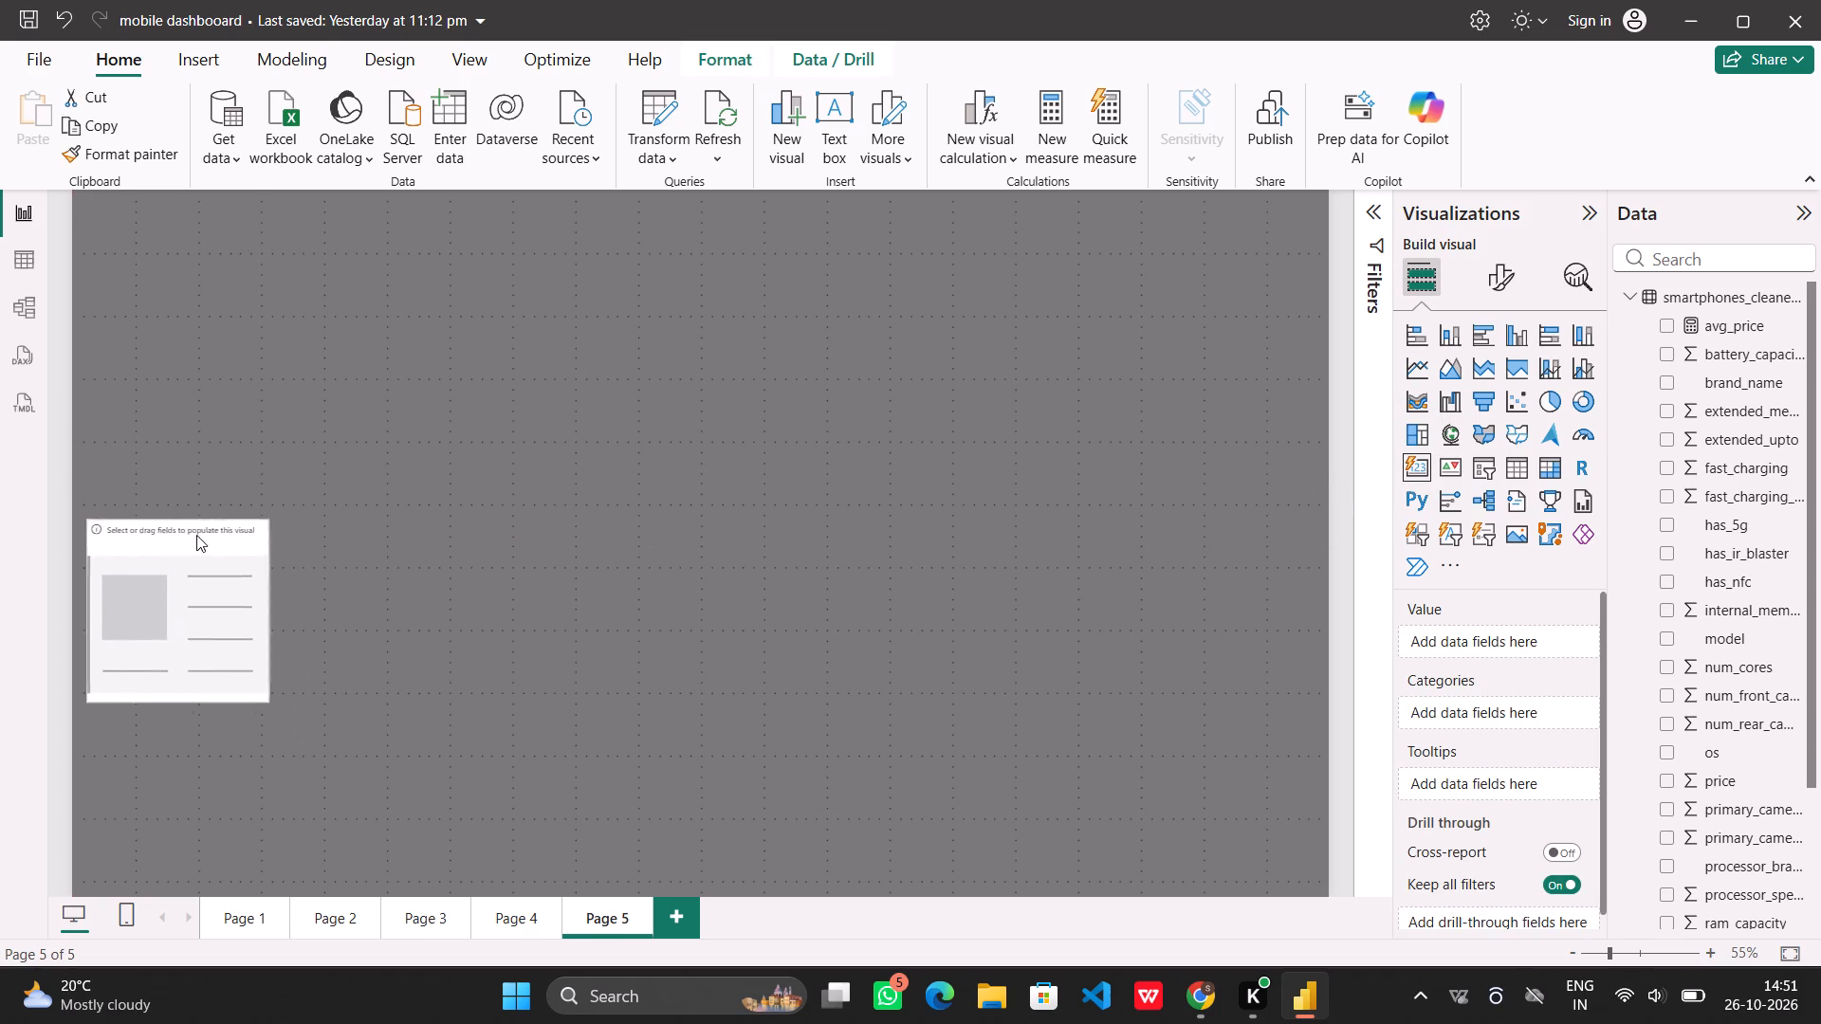
pyautogui.moveTo(196, 535); pyautogui.dragTo(185, 511)
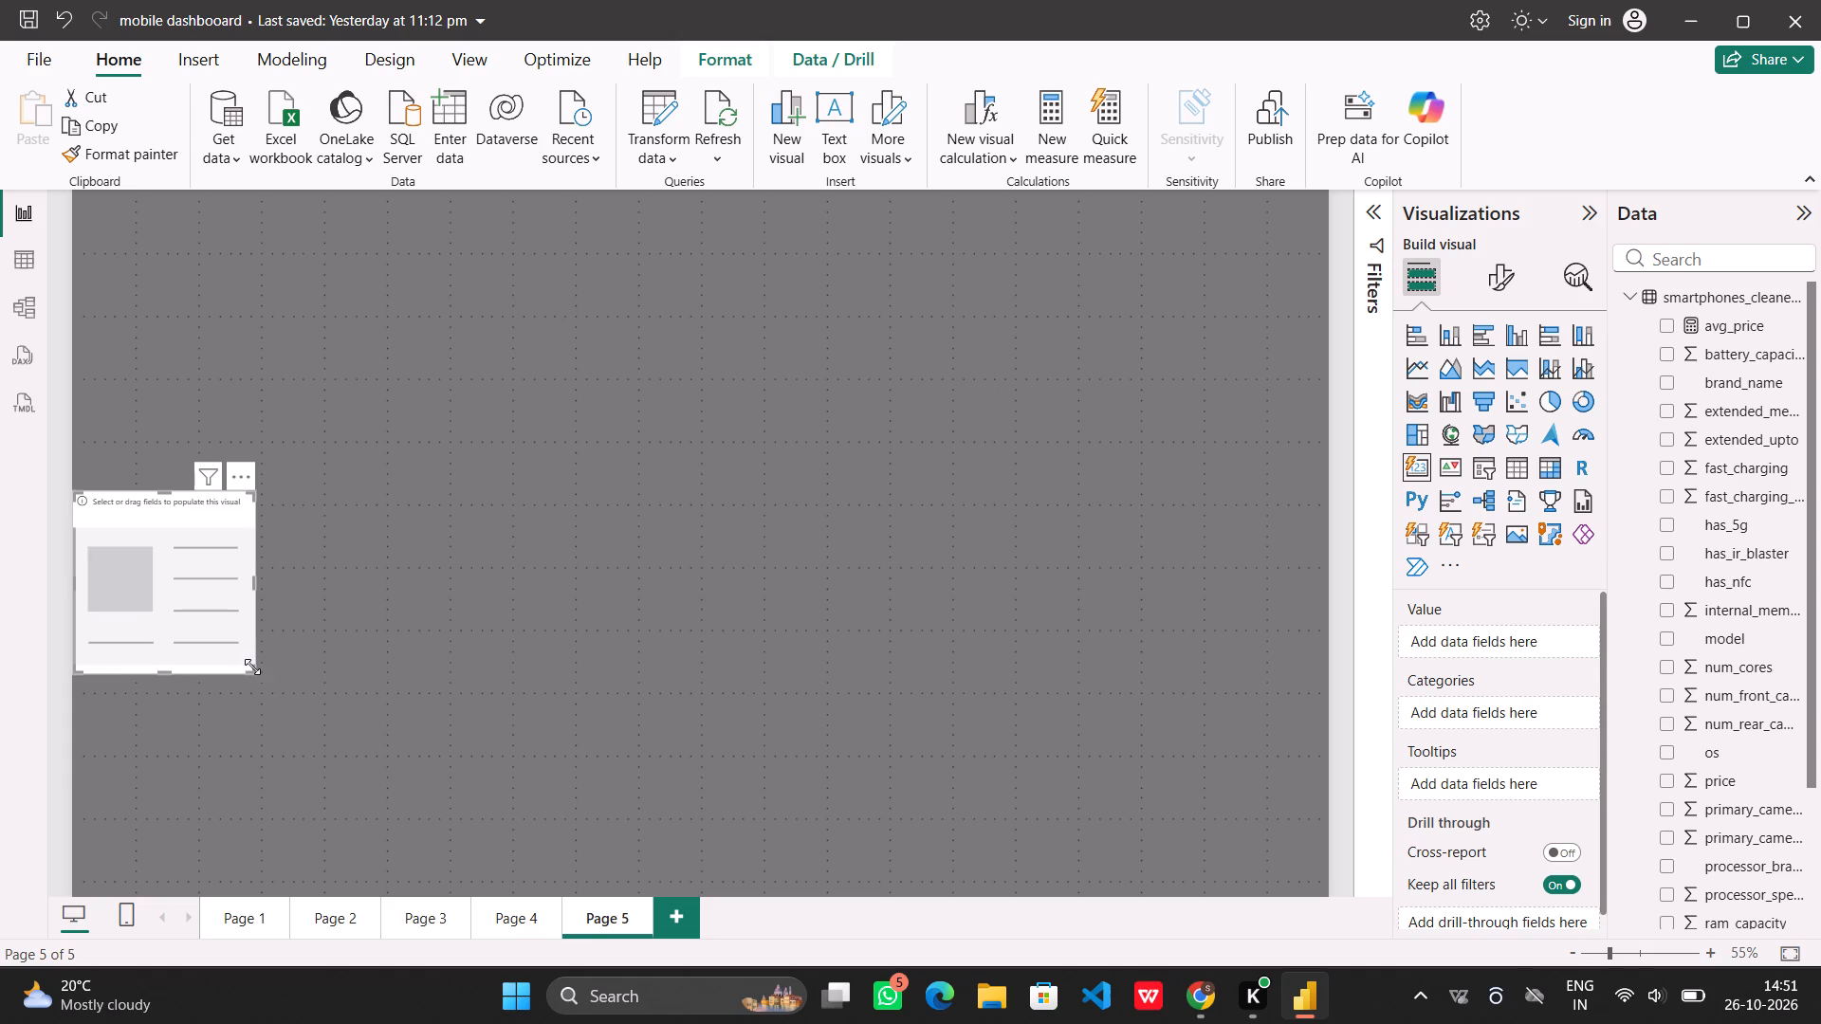
pyautogui.moveTo(252, 669); pyautogui.dragTo(362, 643)
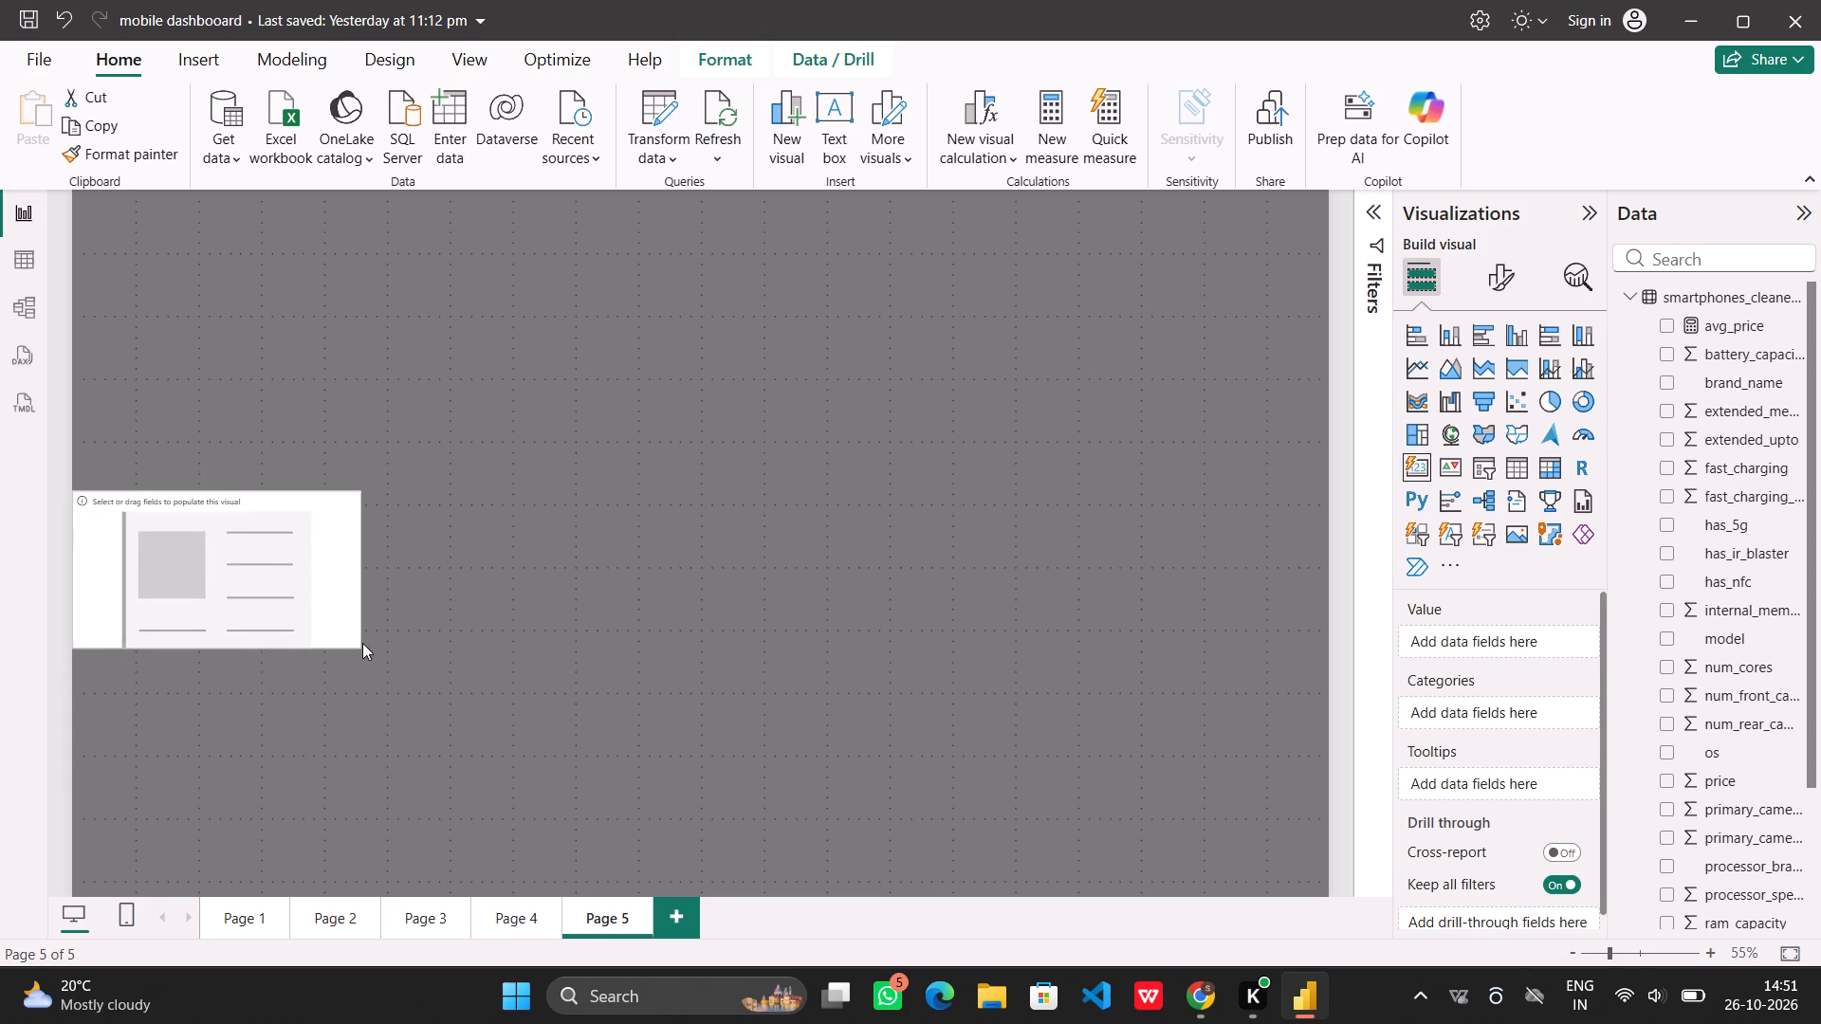
pyautogui.moveTo(362, 643); pyautogui.dragTo(372, 668)
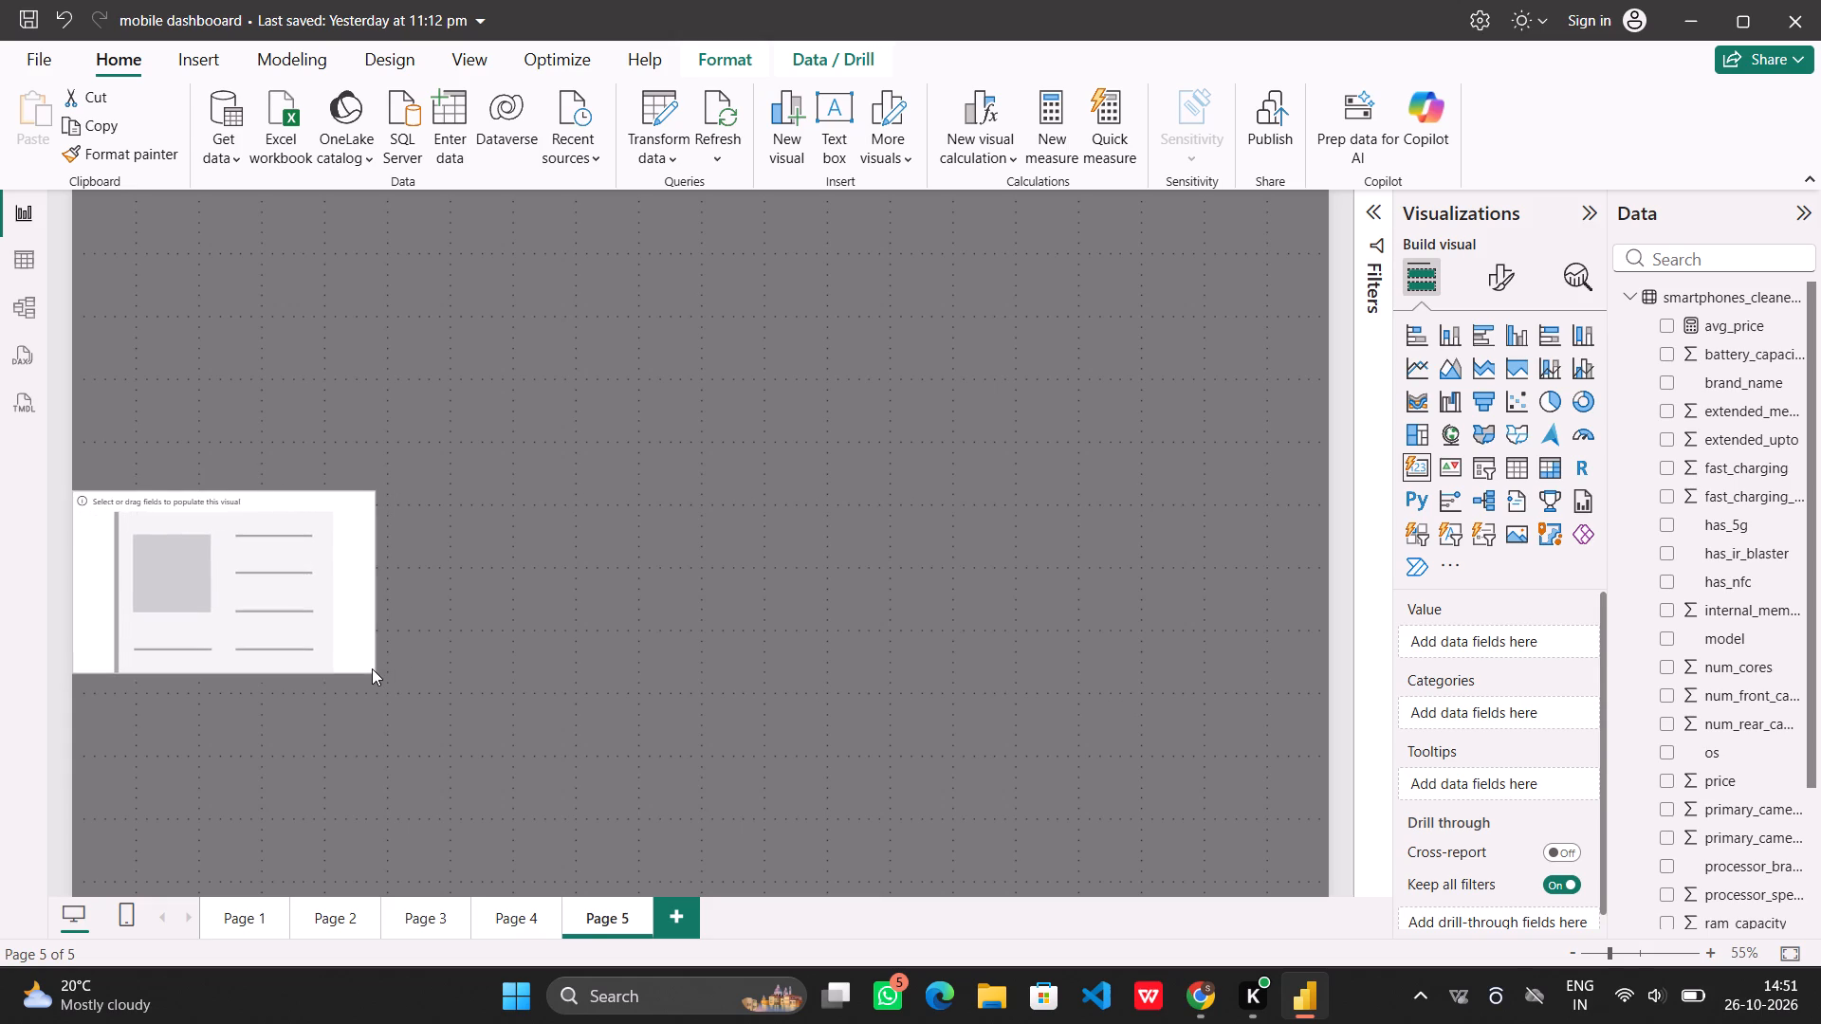
pyautogui.moveTo(372, 668); pyautogui.dragTo(385, 717)
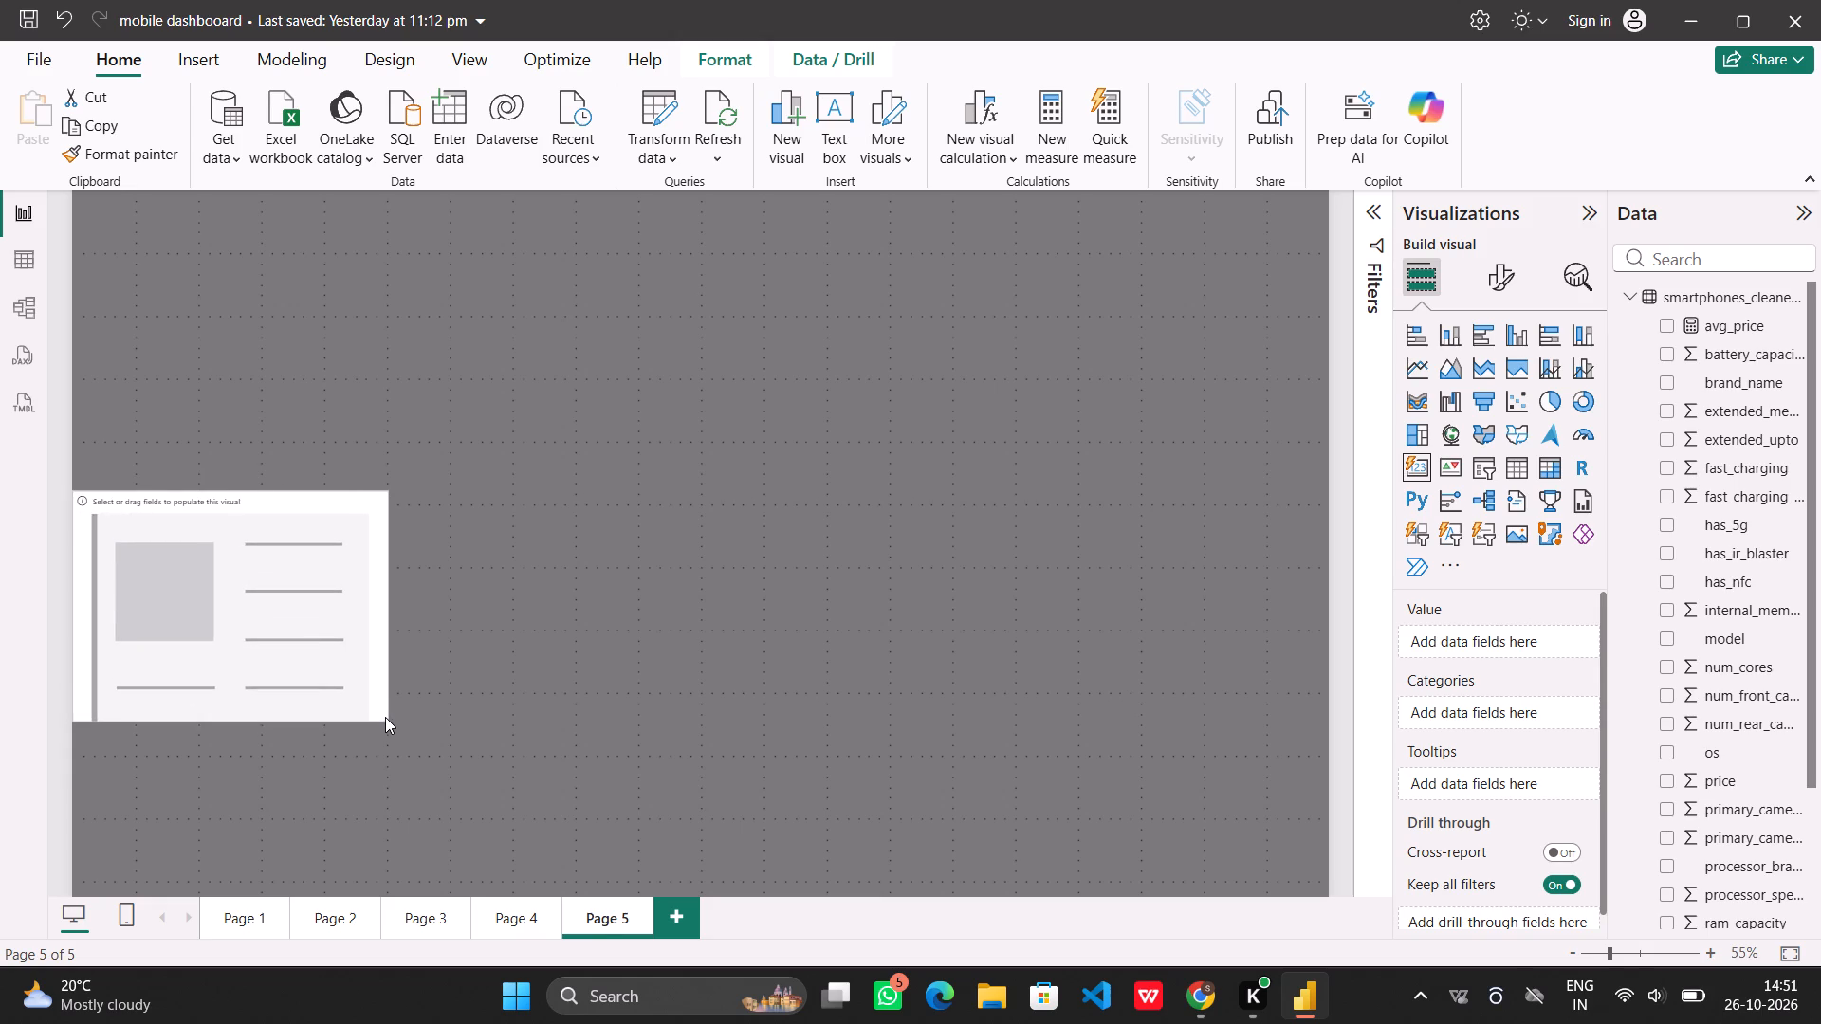
pyautogui.moveTo(385, 717); pyautogui.dragTo(442, 770)
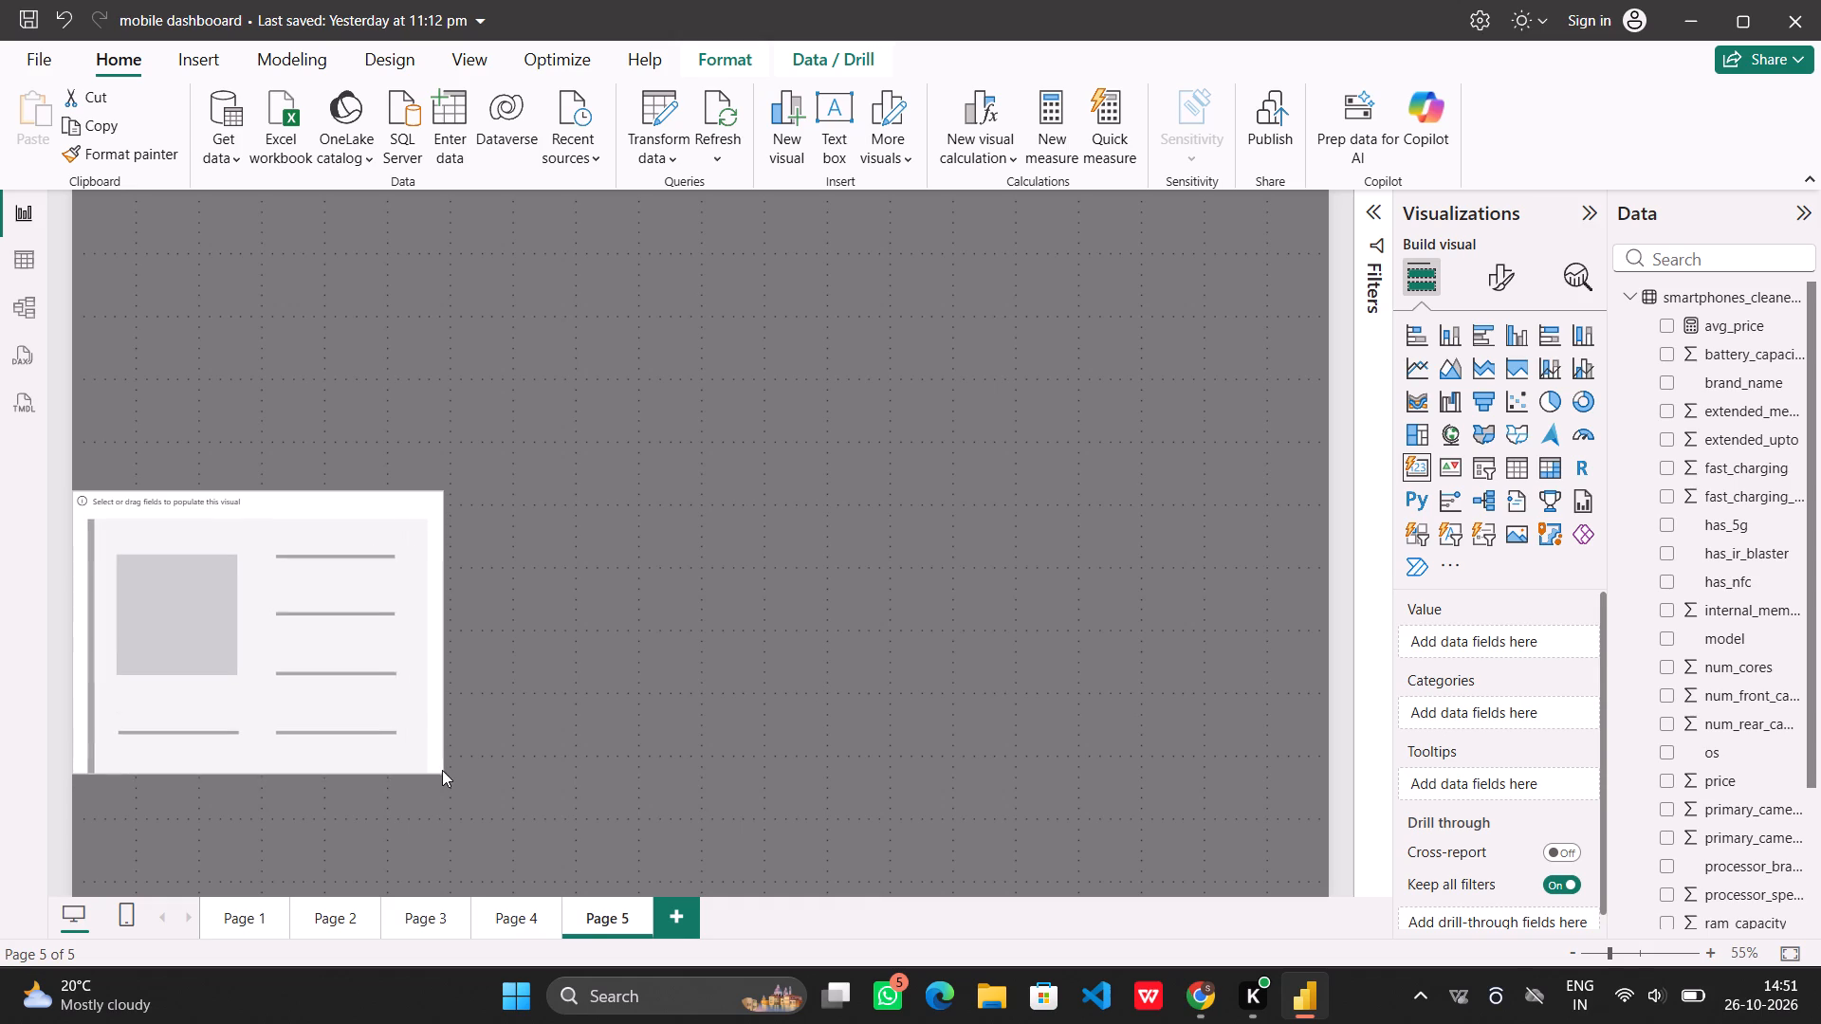
pyautogui.moveTo(442, 770); pyautogui.dragTo(524, 864)
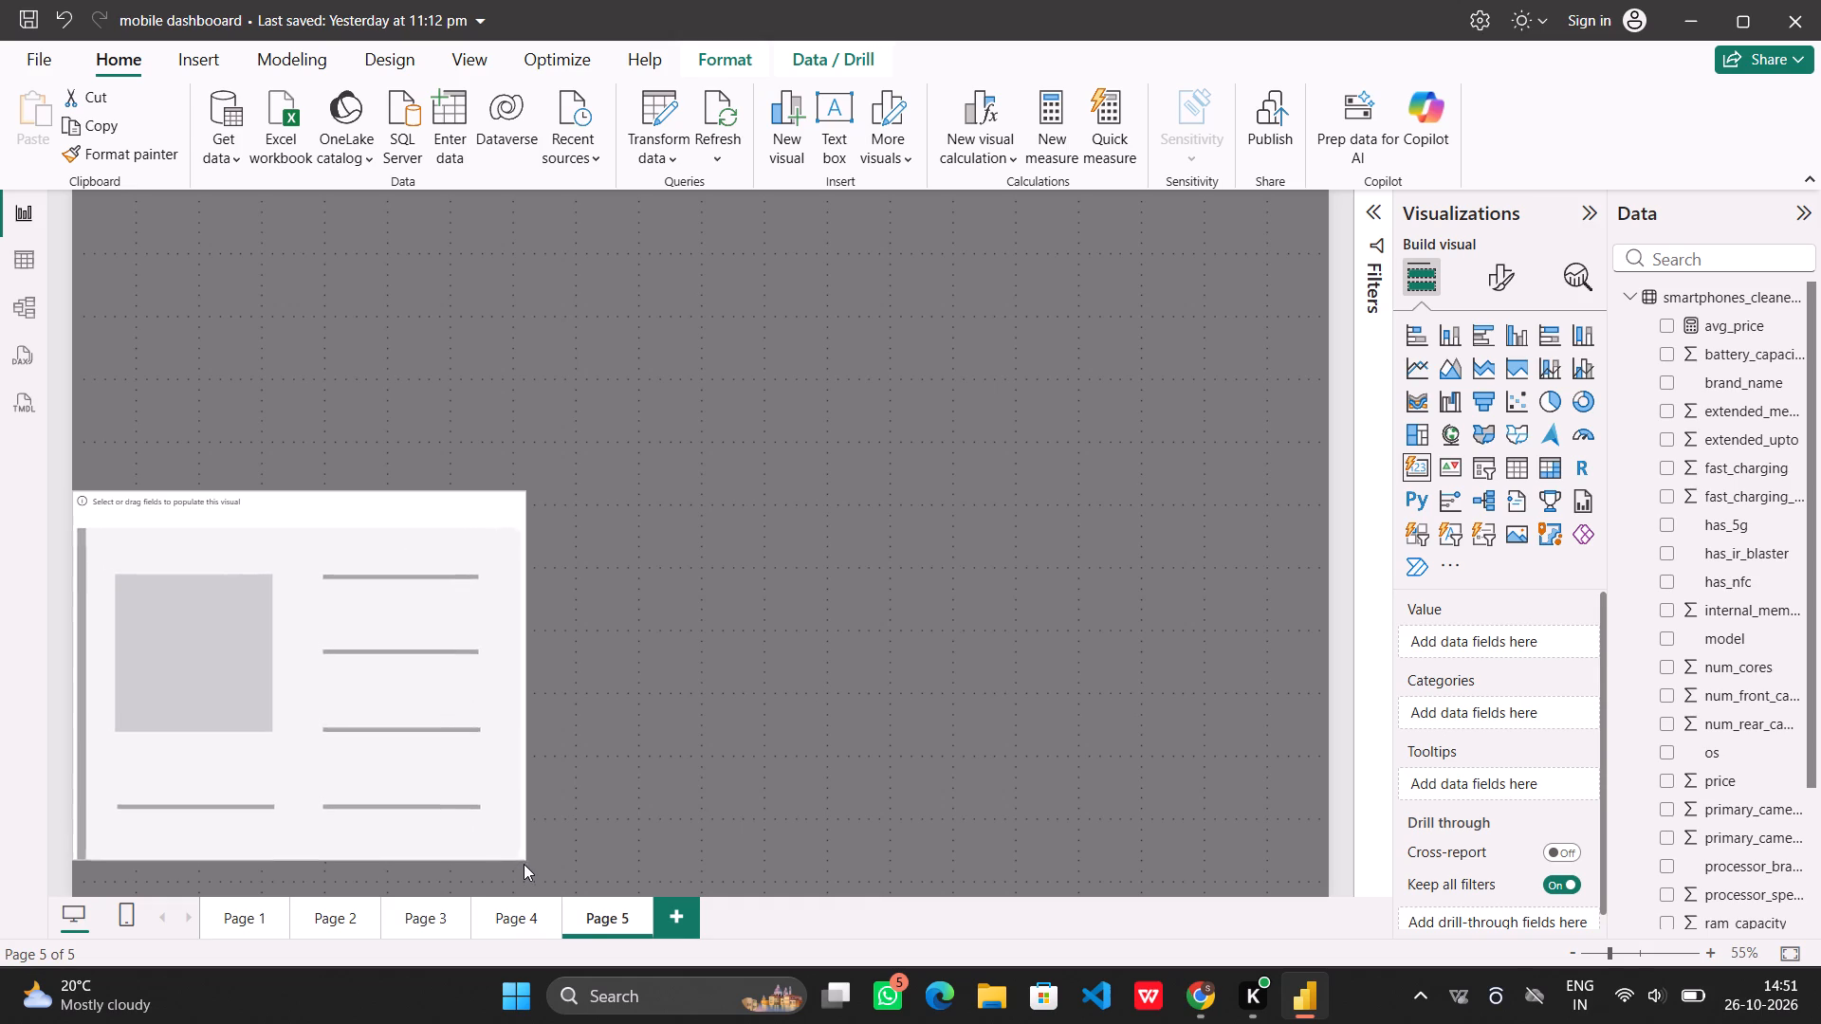
pyautogui.moveTo(524, 864); pyautogui.dragTo(580, 889)
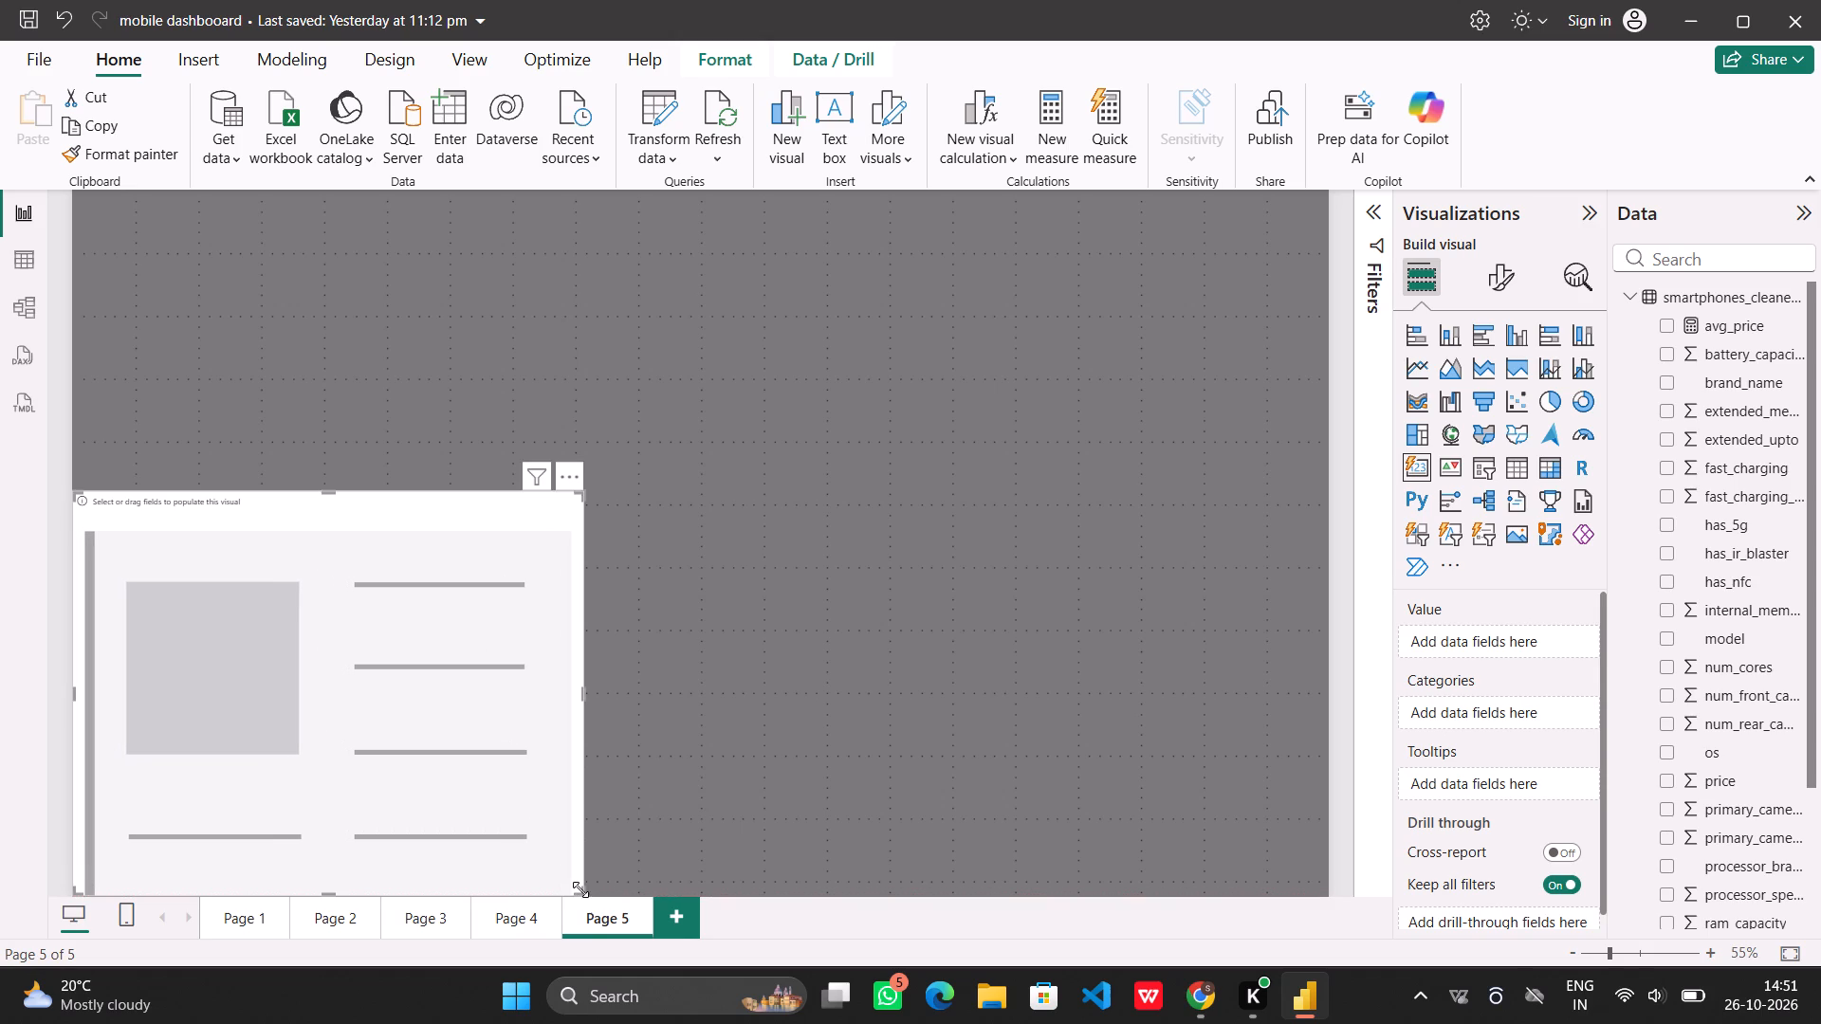
# Insert an empty slicer above the card visual and shorten it so its bottom edge sits just above the card.
pyautogui.click(700, 566)
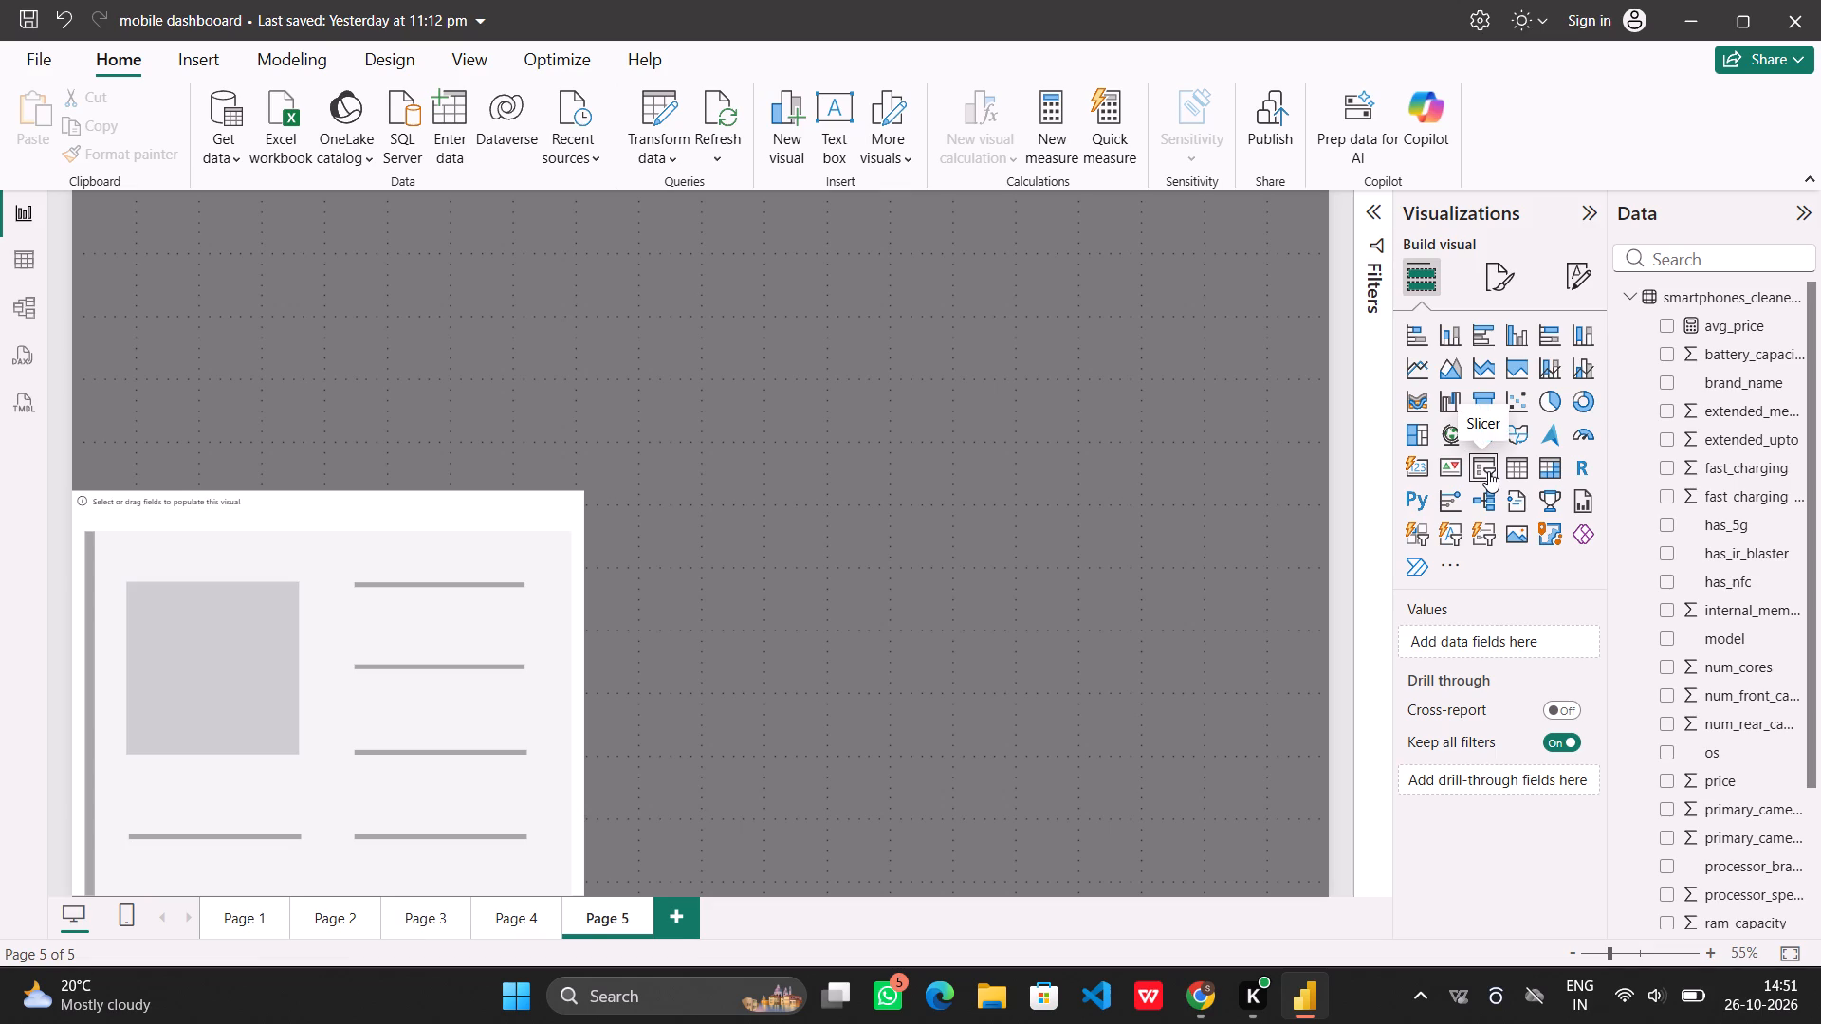
pyautogui.moveTo(1488, 471); pyautogui.dragTo(1014, 411)
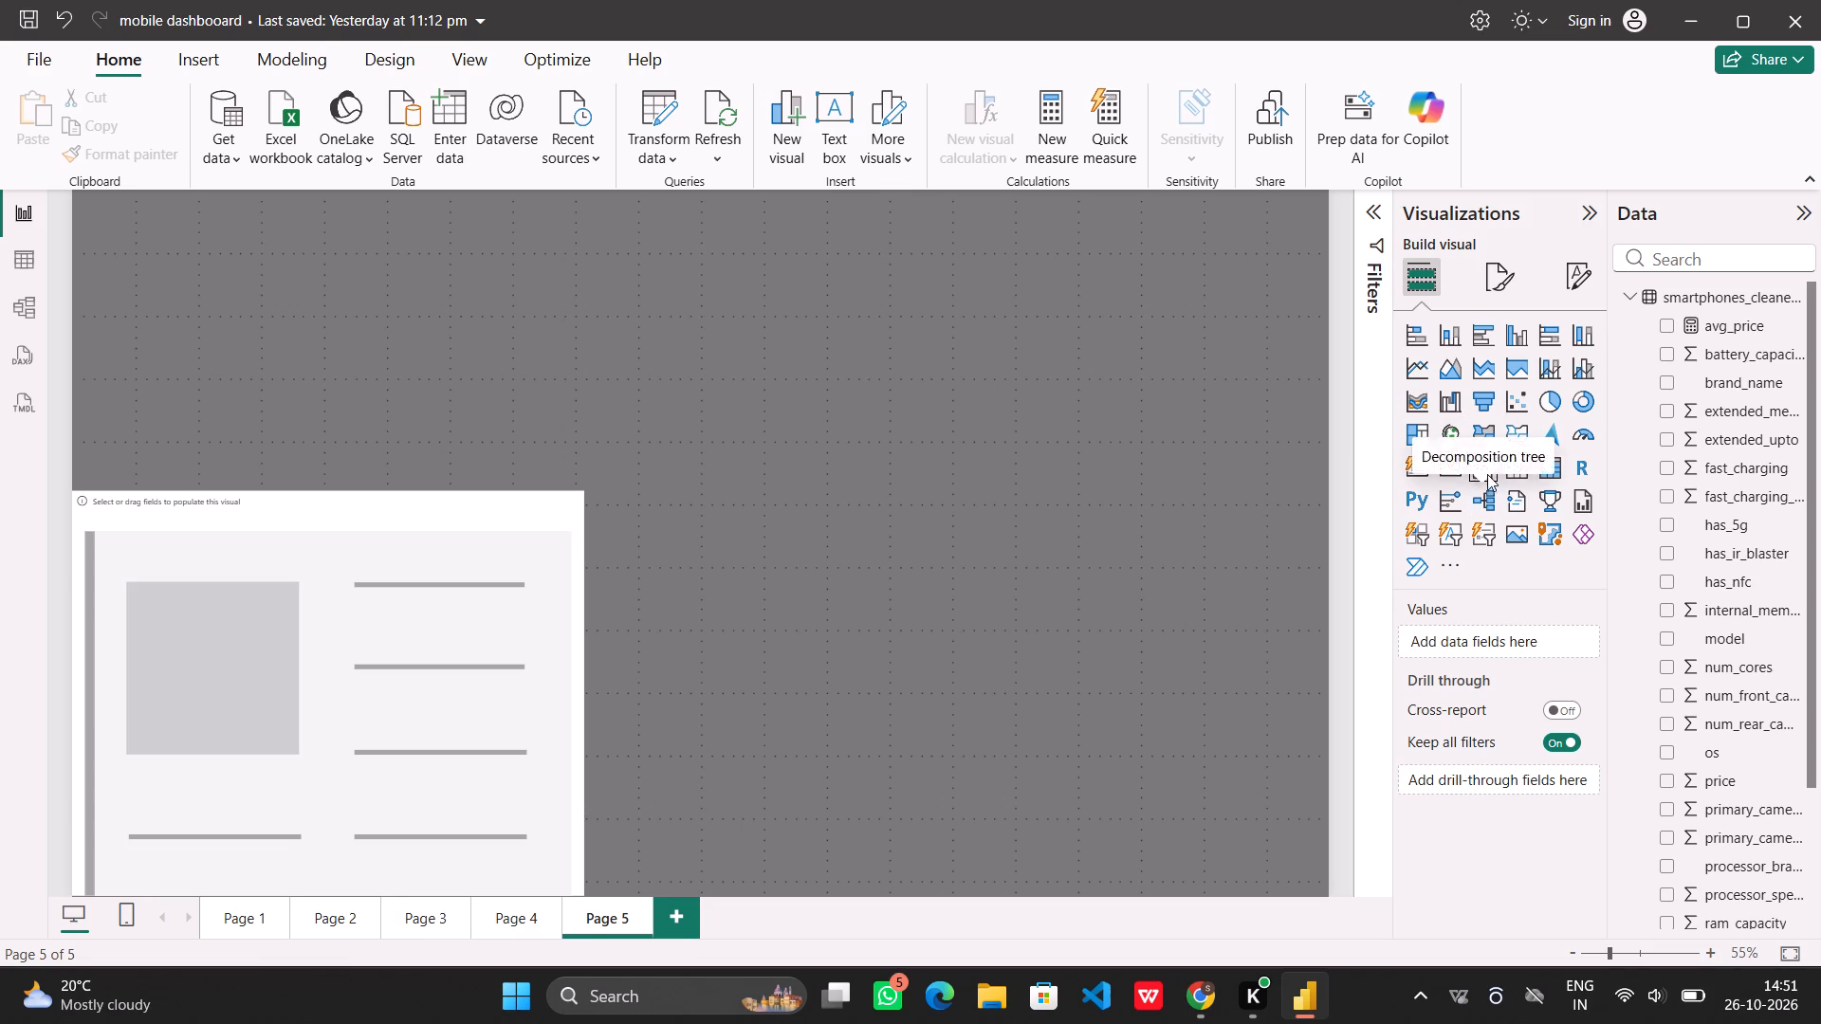
pyautogui.click(1487, 474)
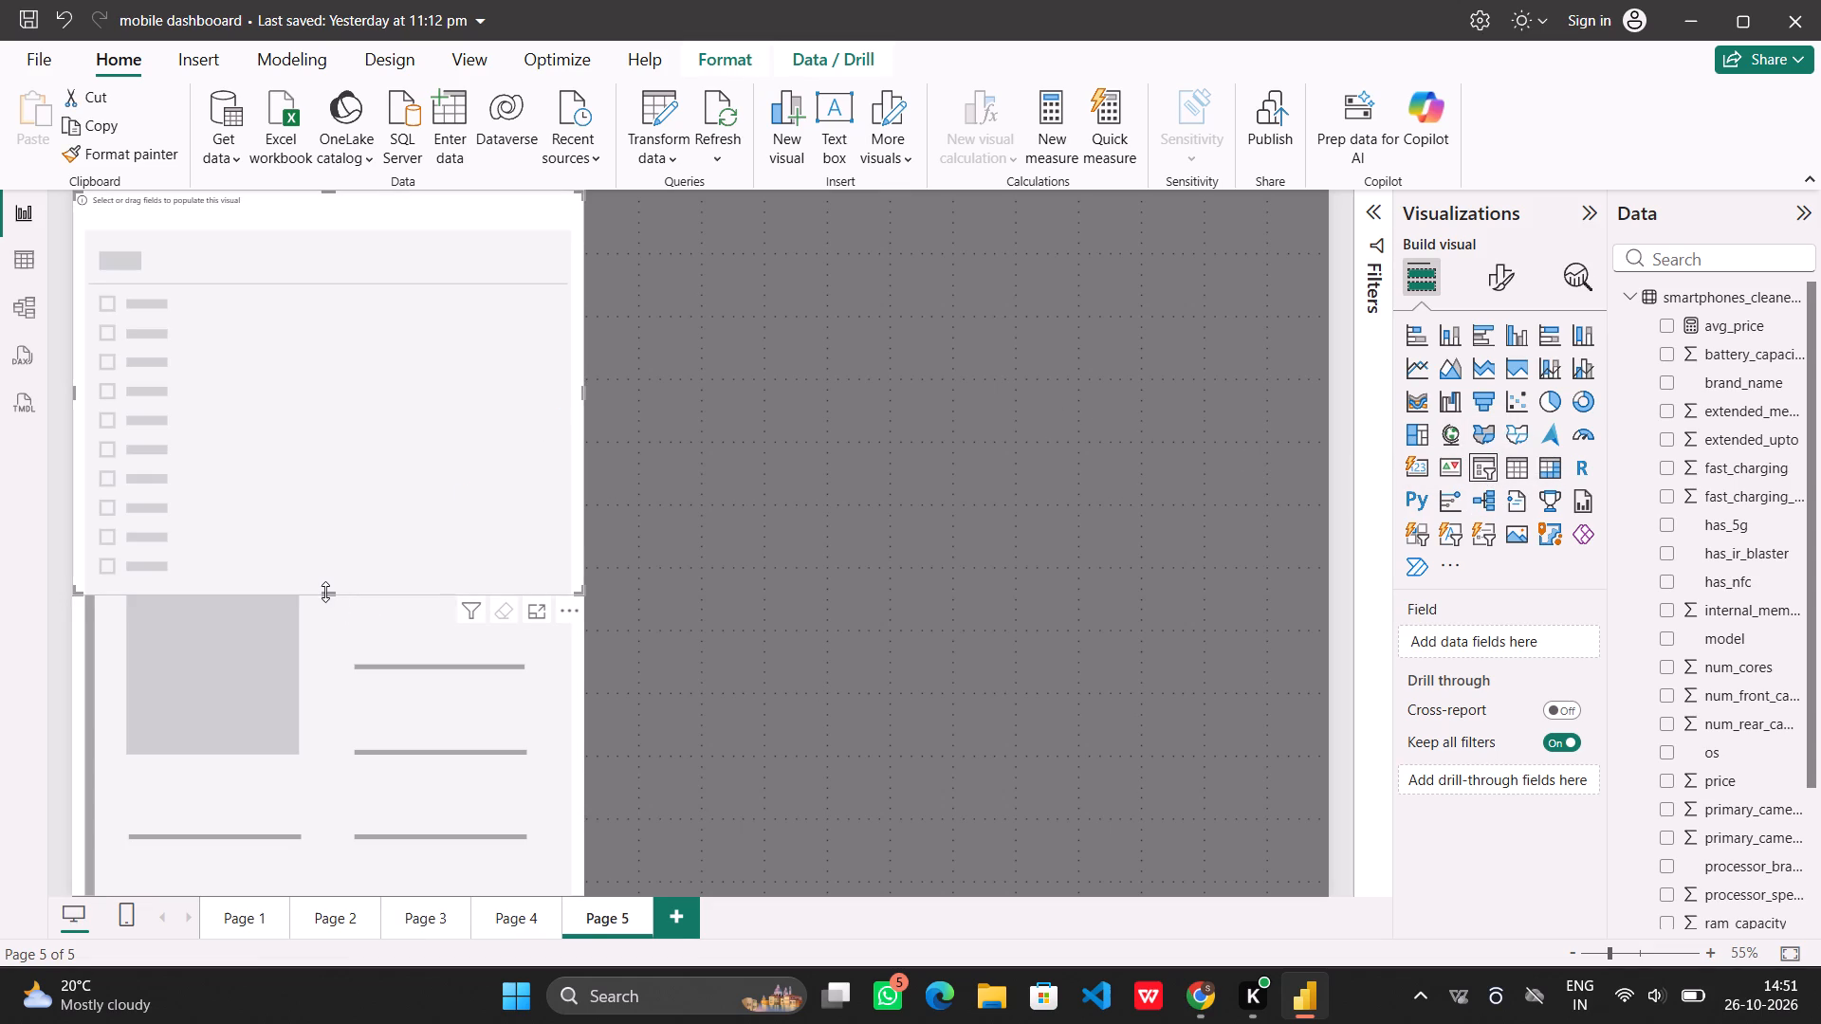
pyautogui.moveTo(326, 591); pyautogui.dragTo(379, 453)
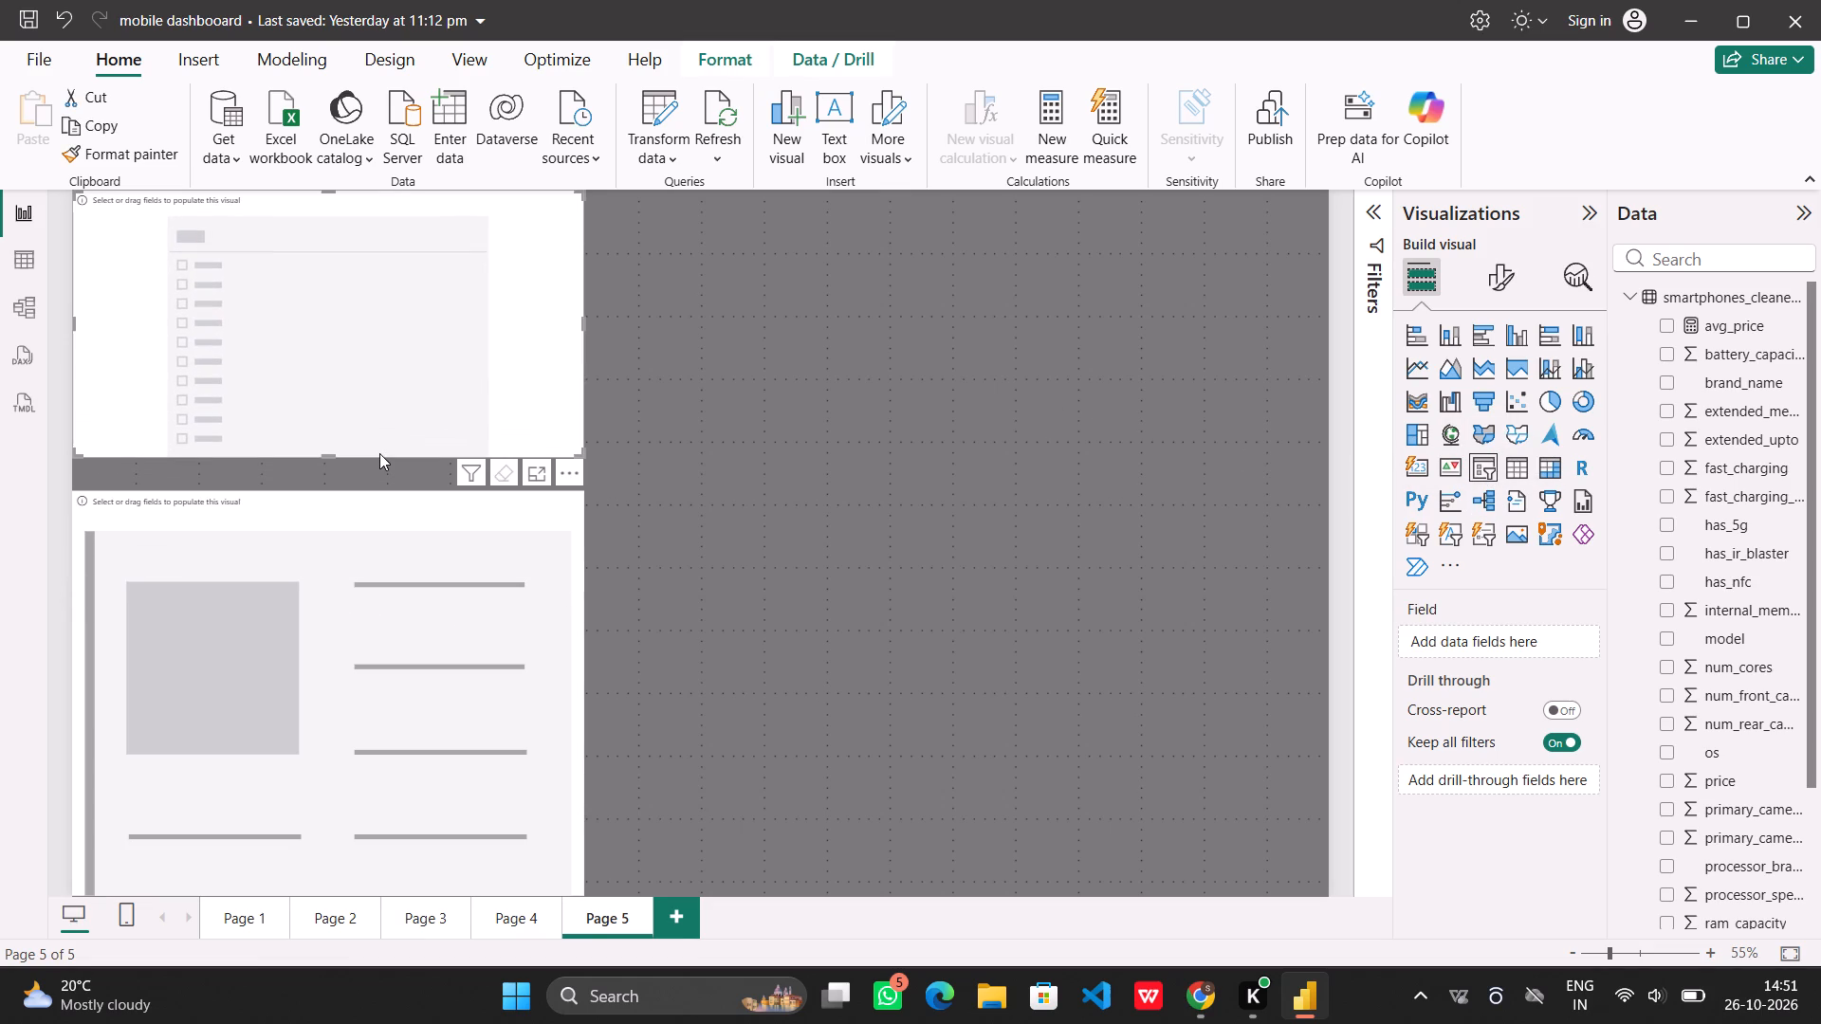
# Assign brand_name as the slicer's field.
pyautogui.click(517, 311)
pyautogui.moveTo(1739, 380); pyautogui.dragTo(1506, 669)
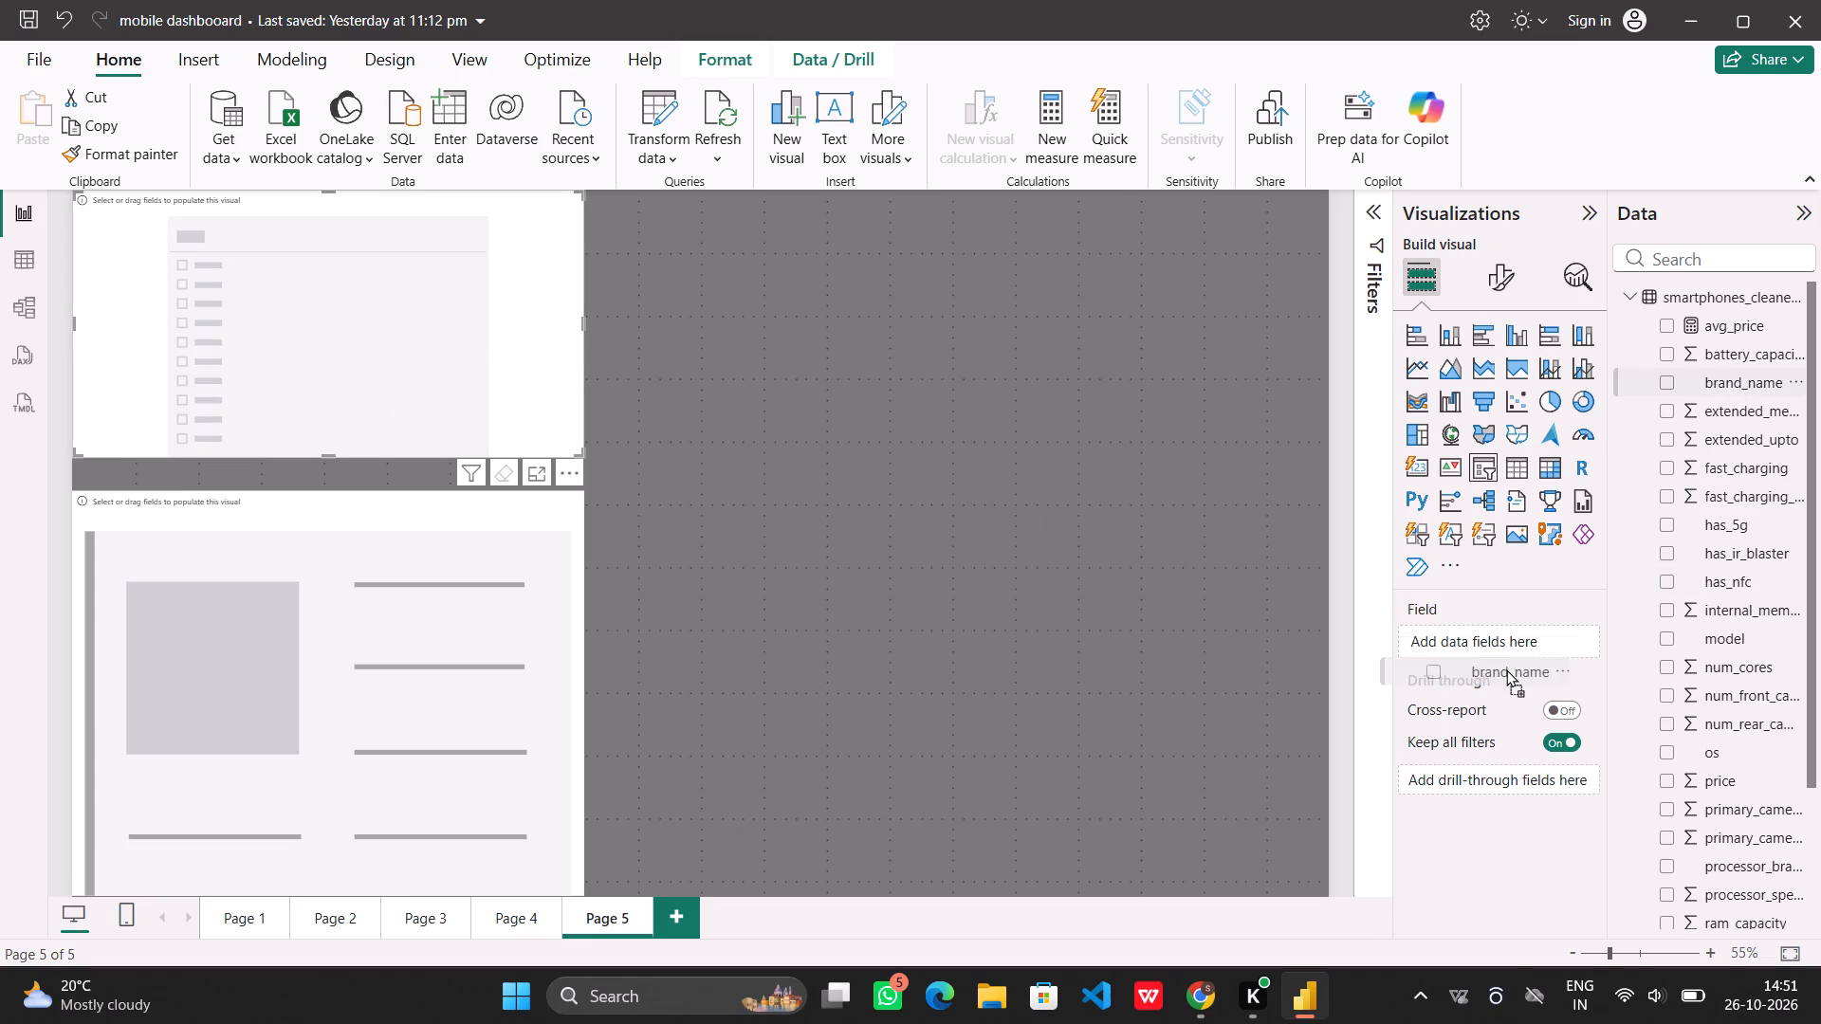
pyautogui.moveTo(1506, 669); pyautogui.dragTo(1516, 646)
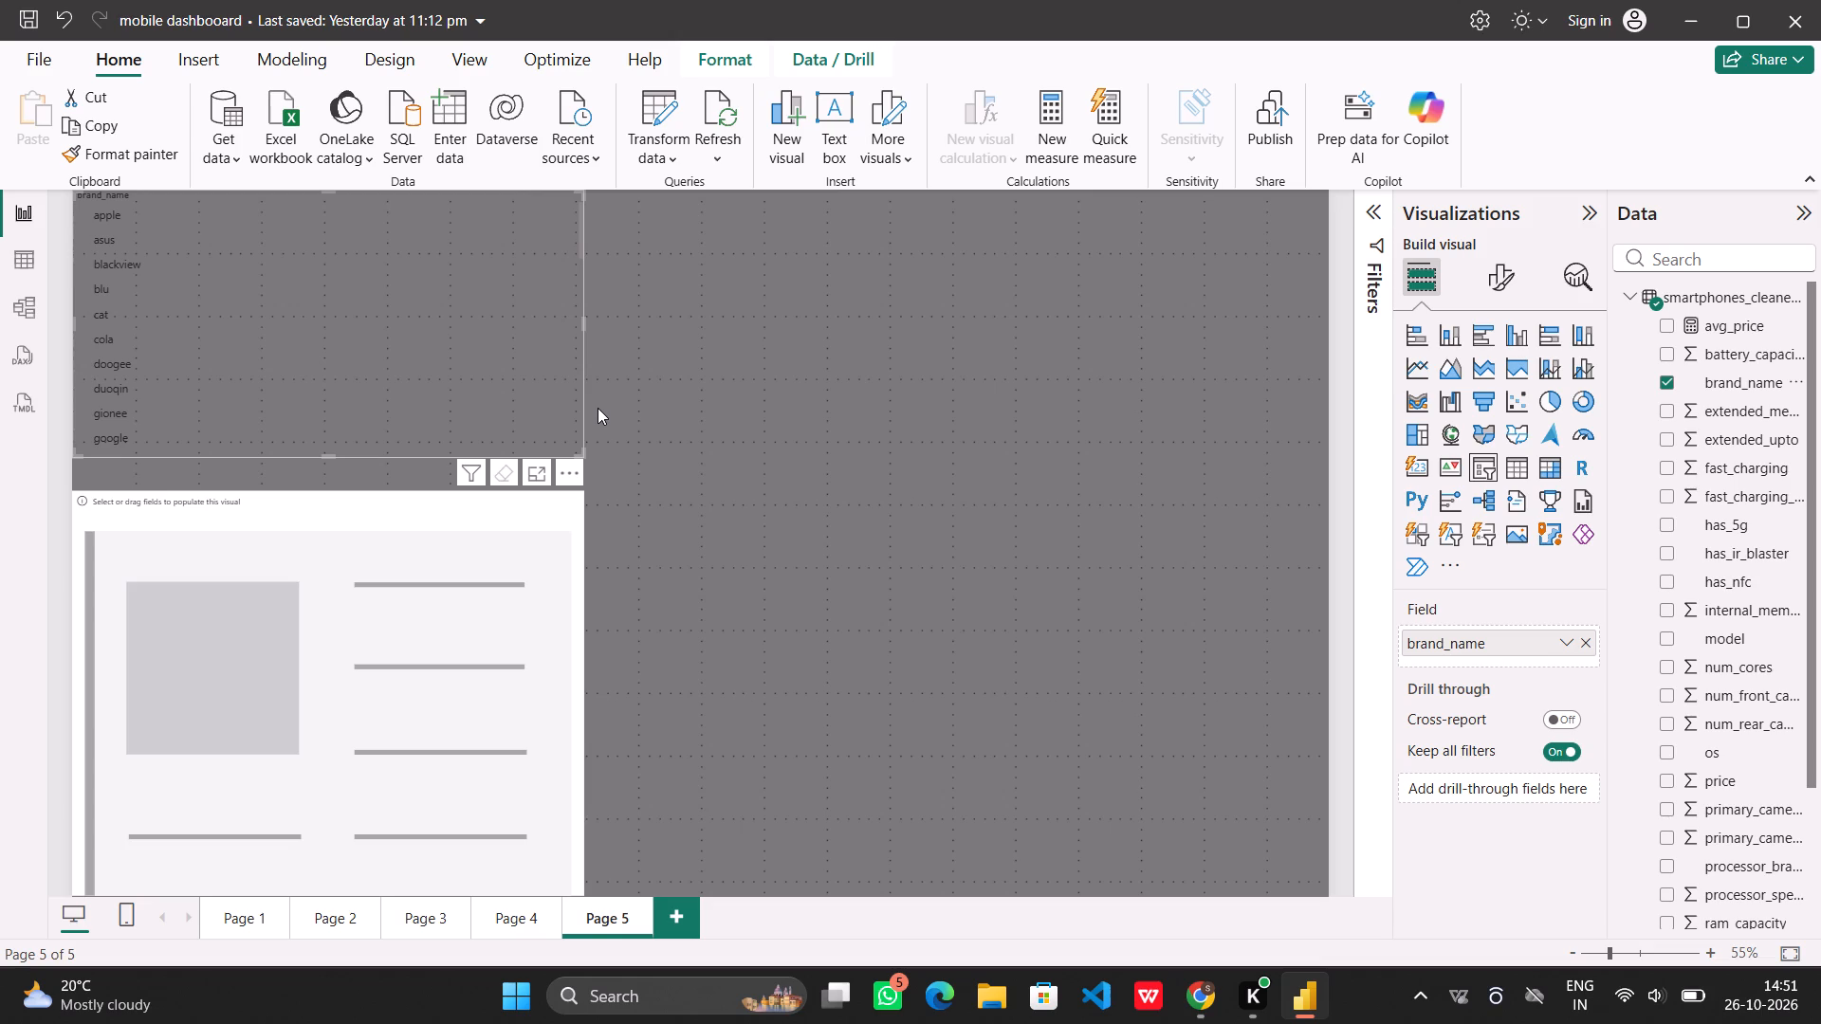
# Set the brand_name slicer's style to Tile.
pyautogui.click(1498, 281)
pyautogui.click(1490, 452)
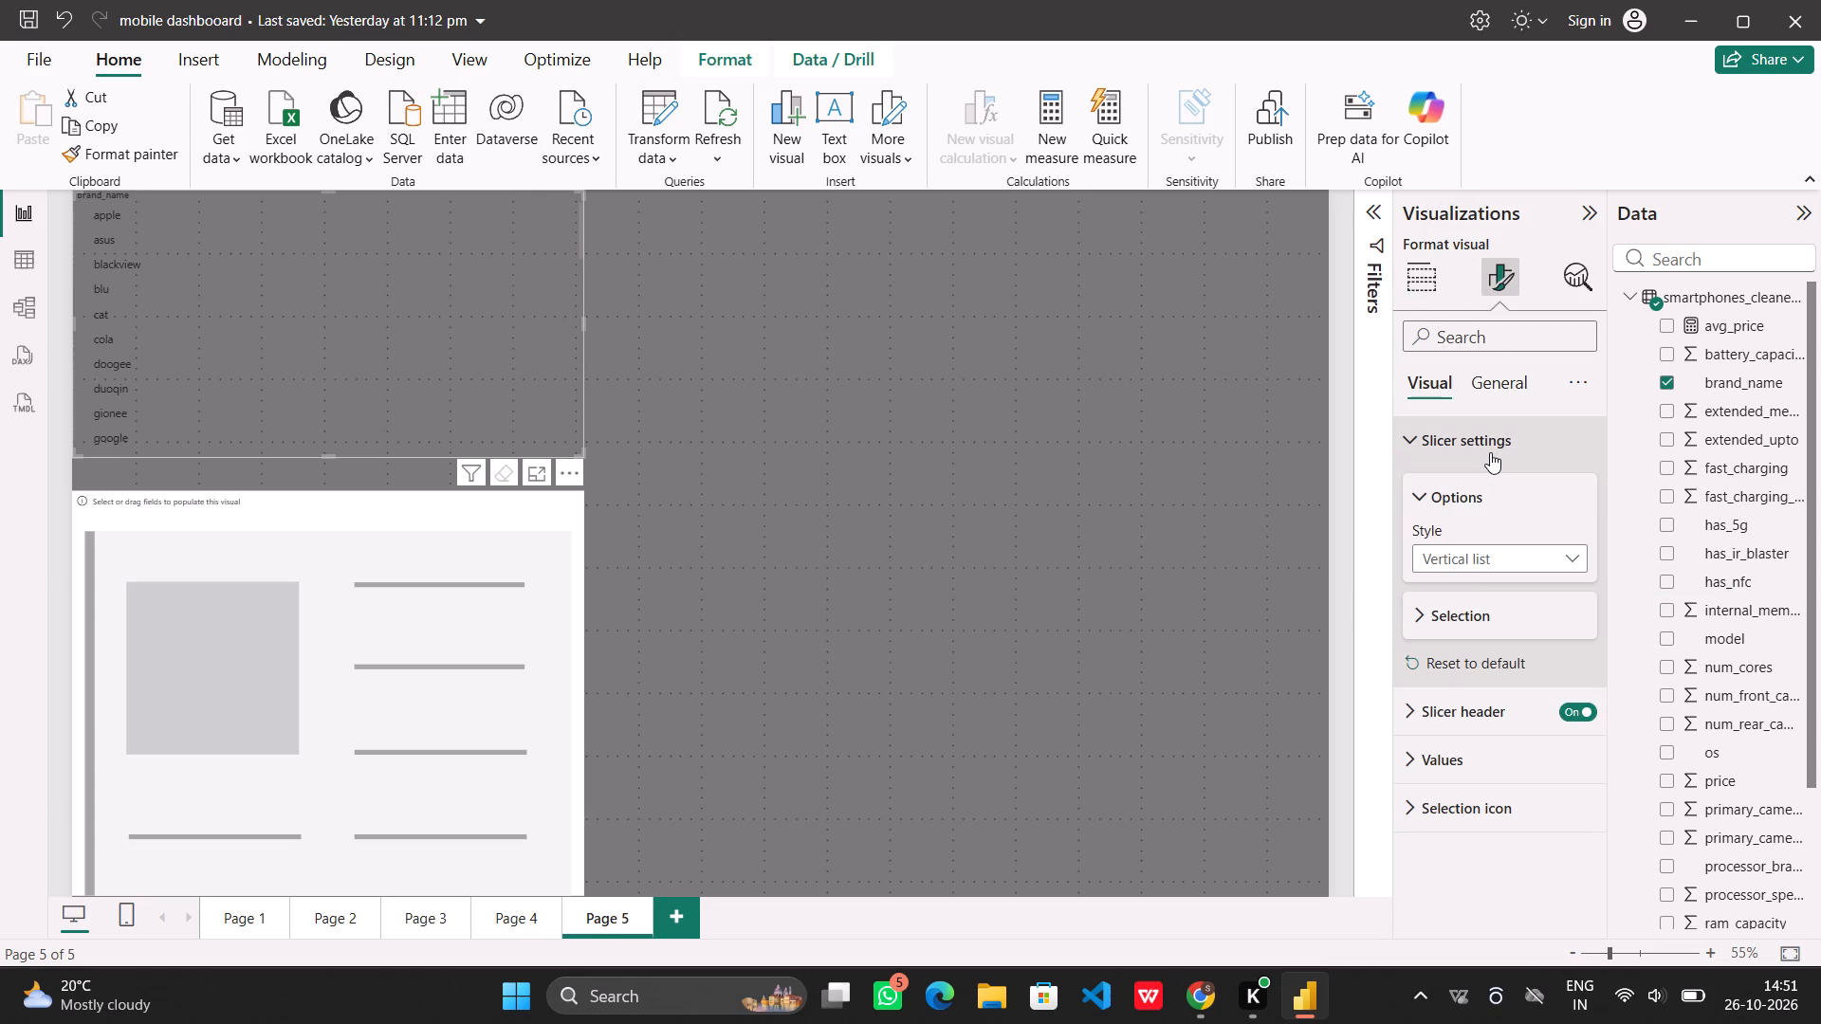
pyautogui.click(1475, 563)
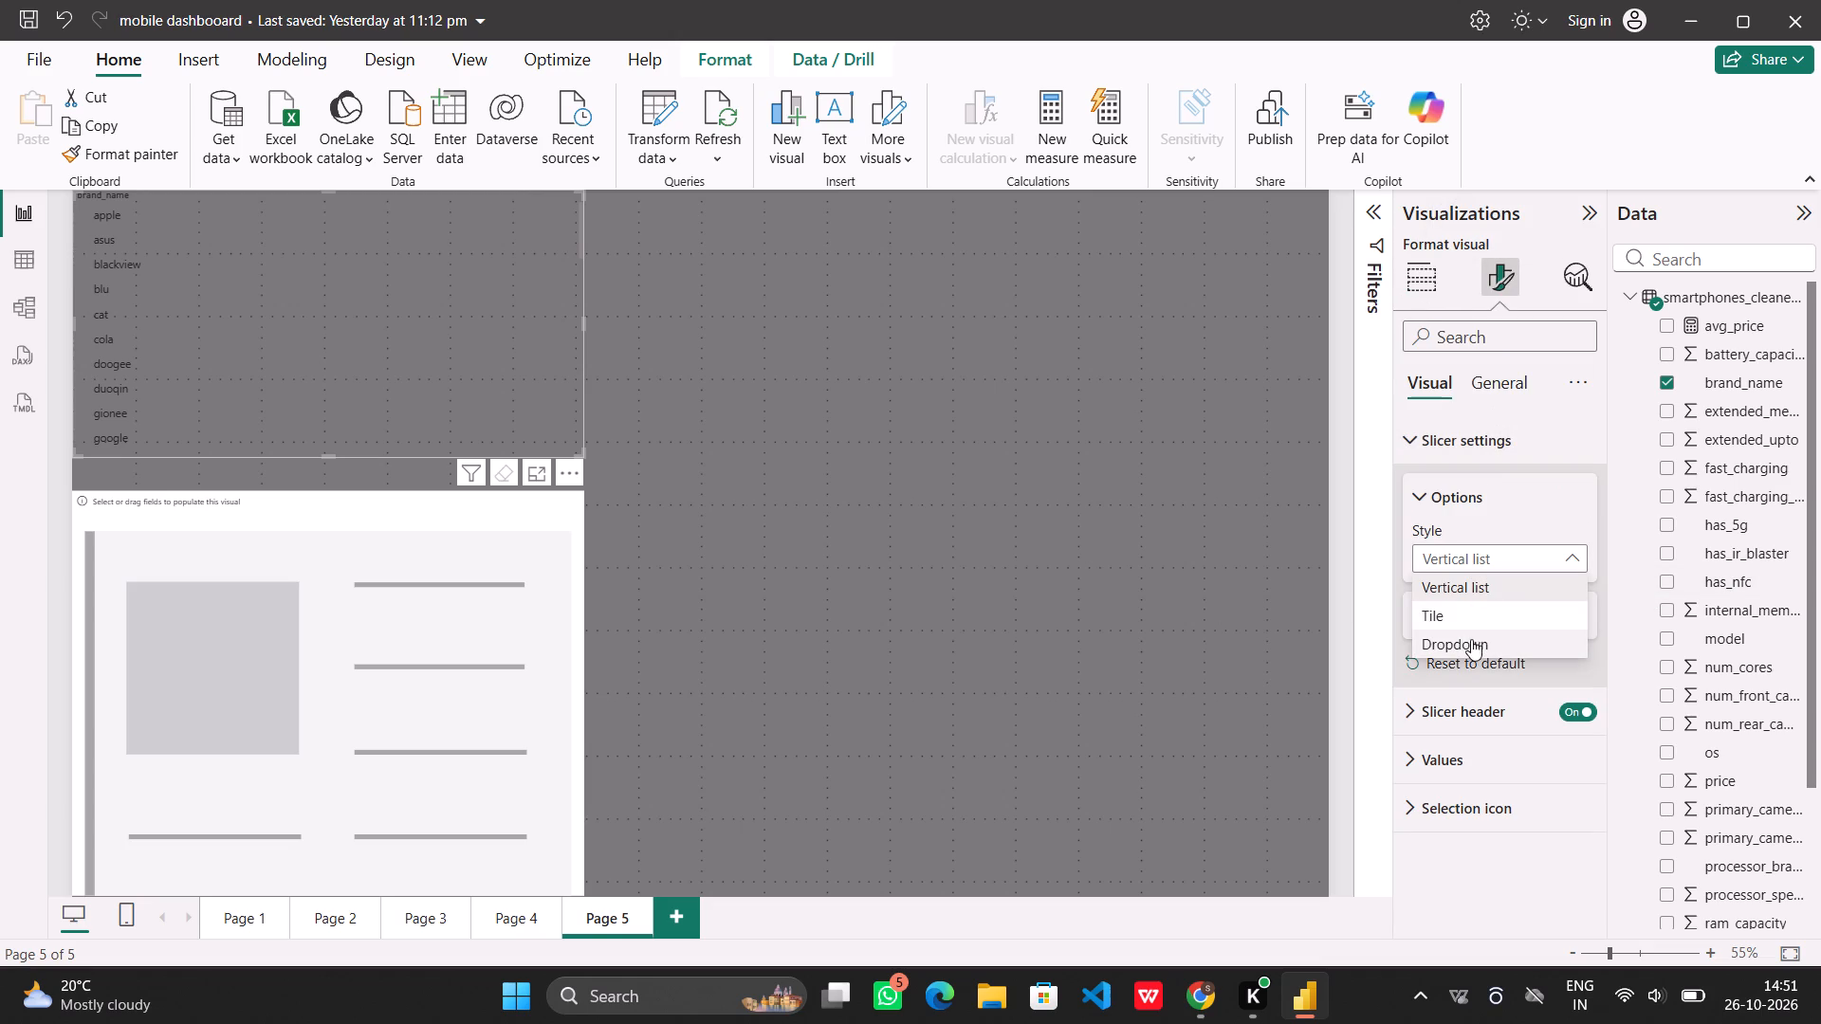
pyautogui.click(1462, 617)
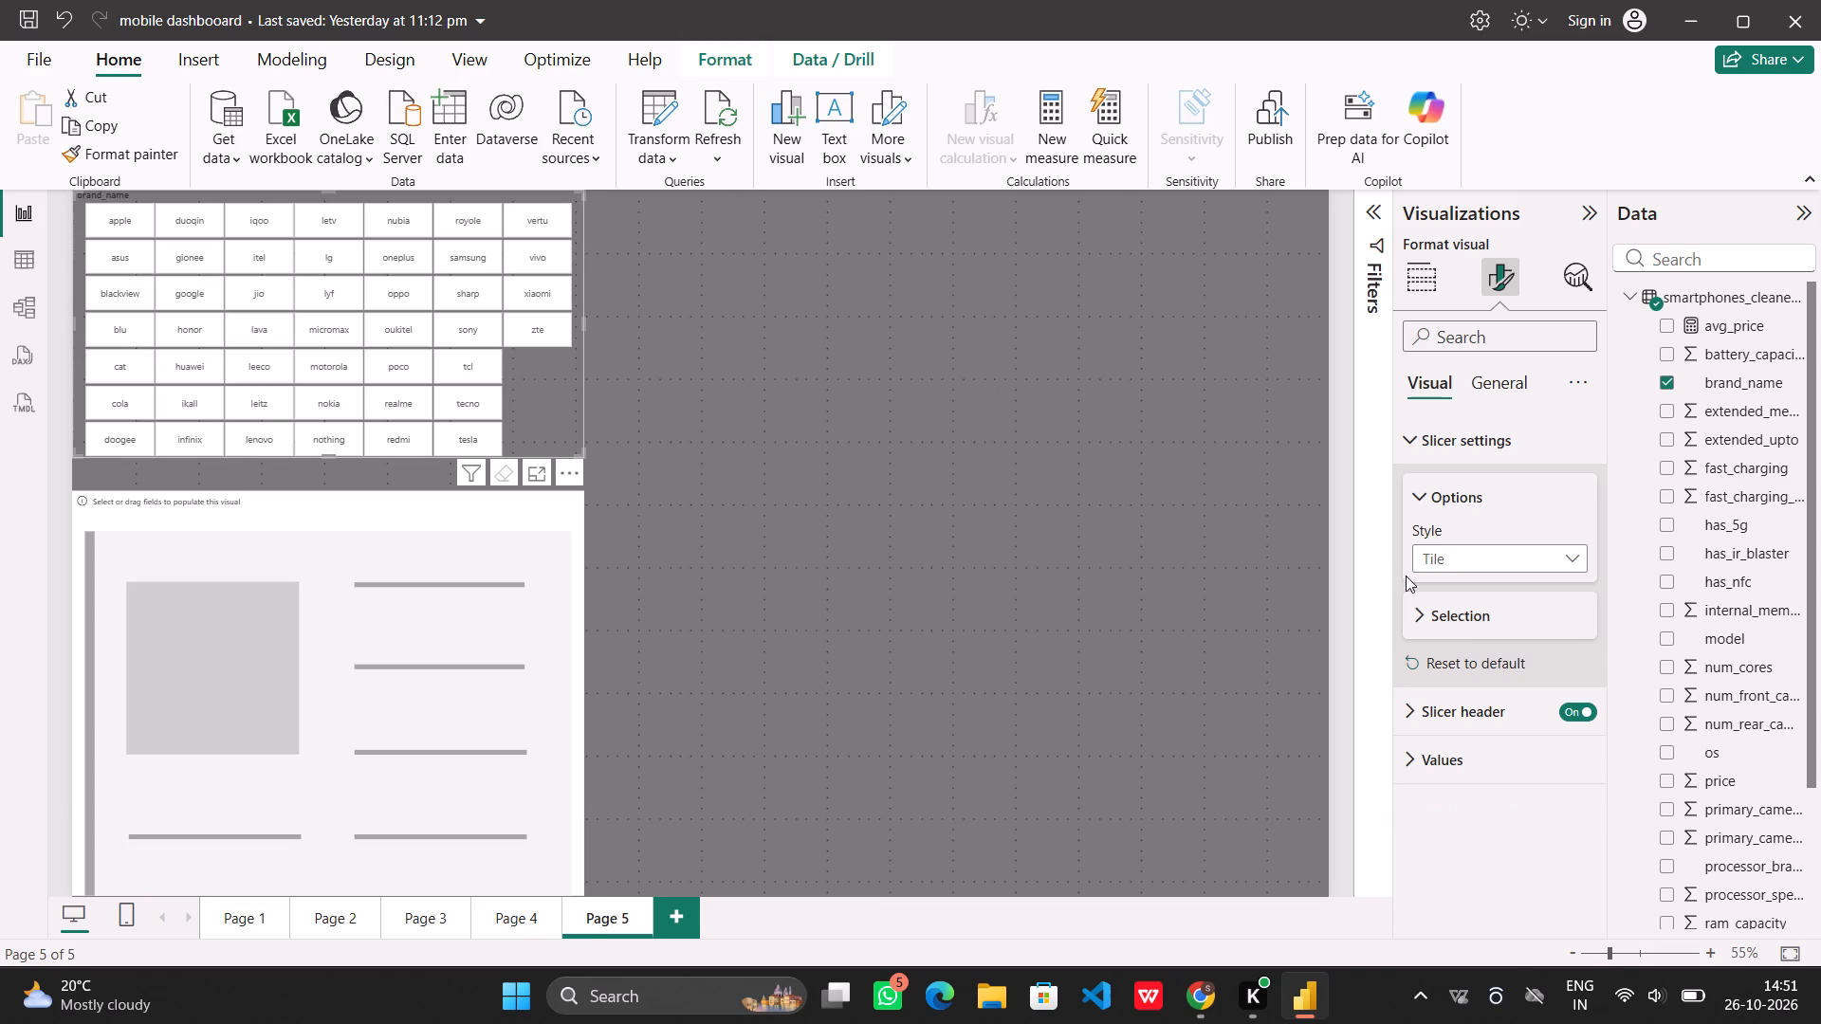
# Filter the brand_name slicer with basic filtering, selecting the brands apple, xiaomi and vivo.
pyautogui.click(1368, 216)
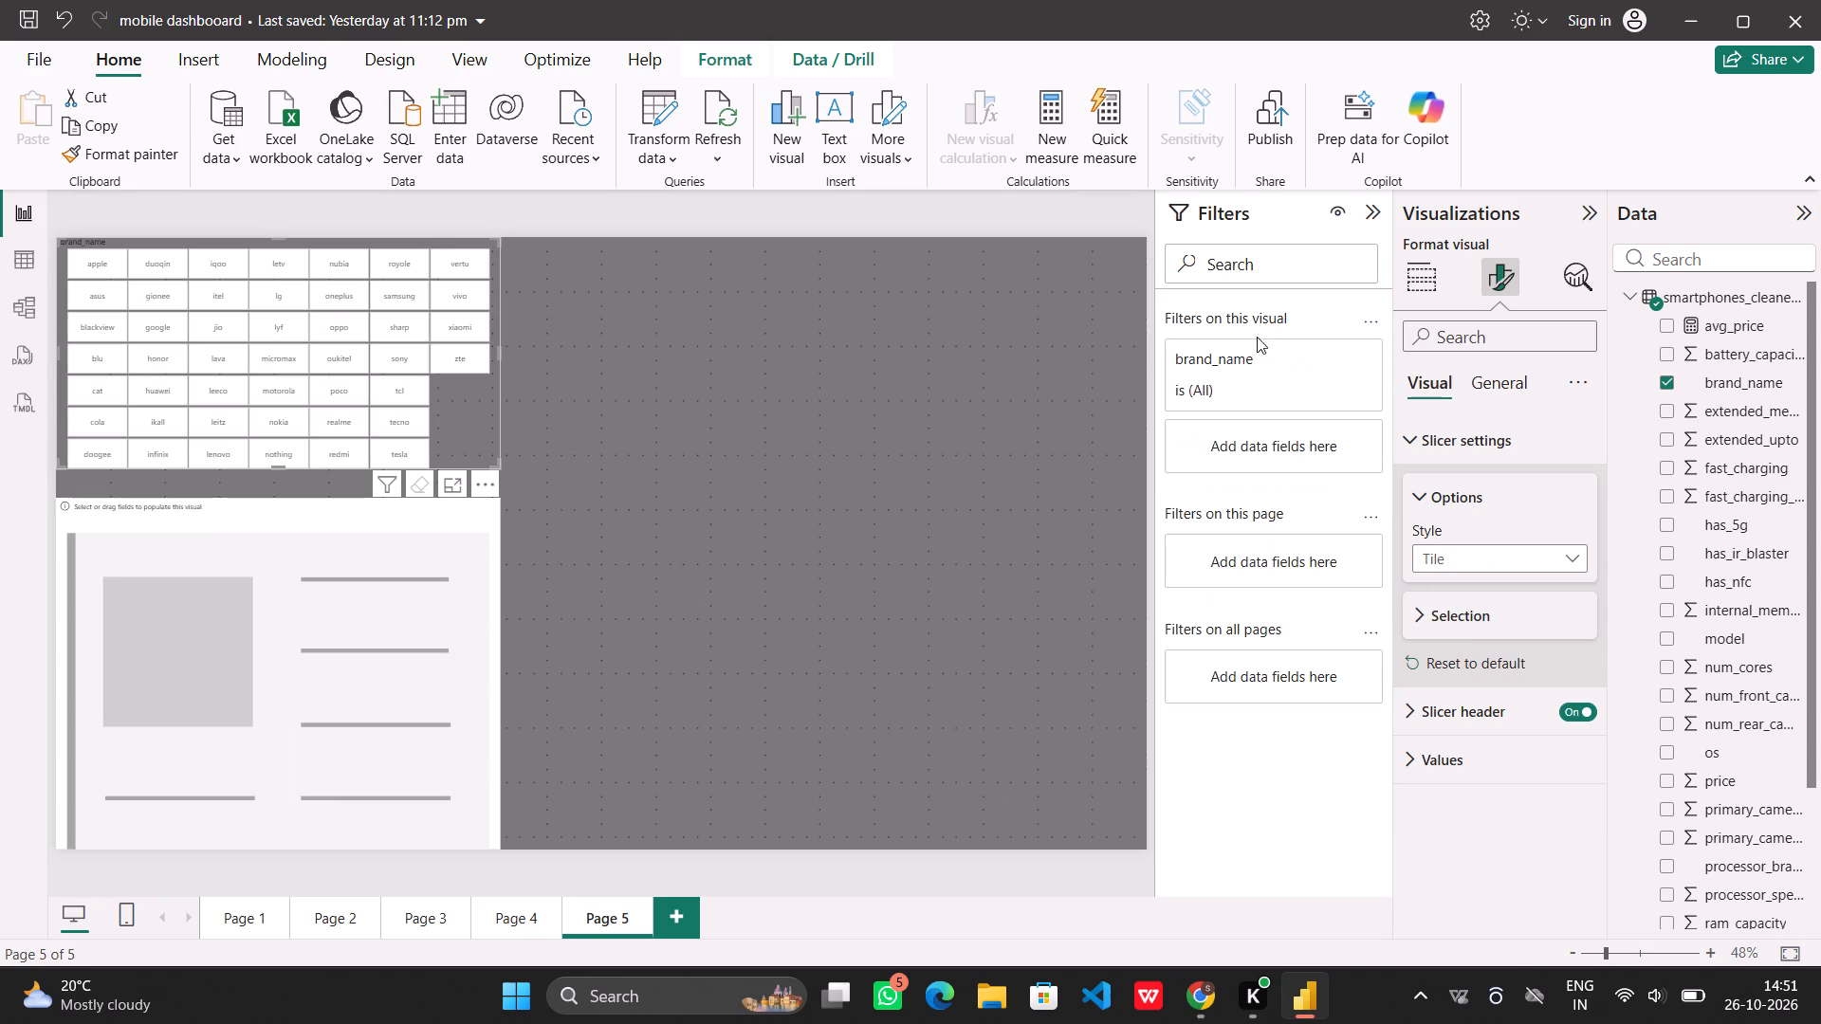
pyautogui.click(1331, 363)
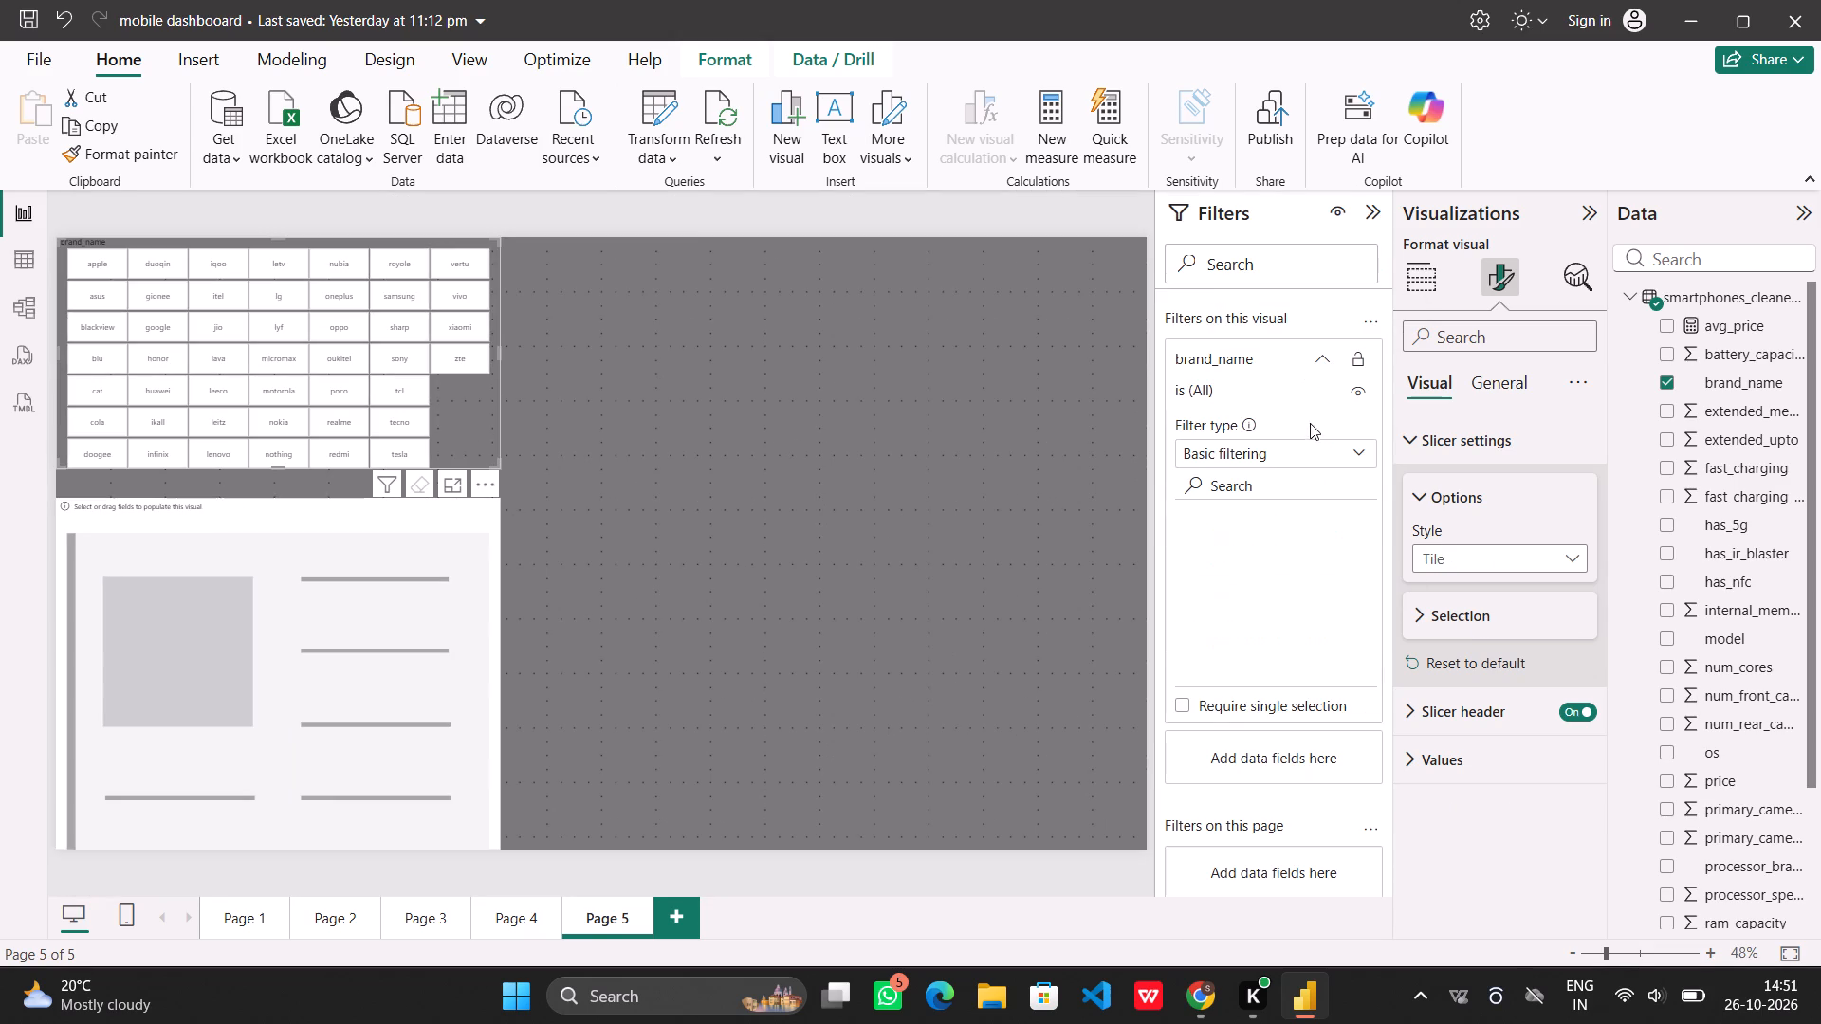
pyautogui.click(1271, 535)
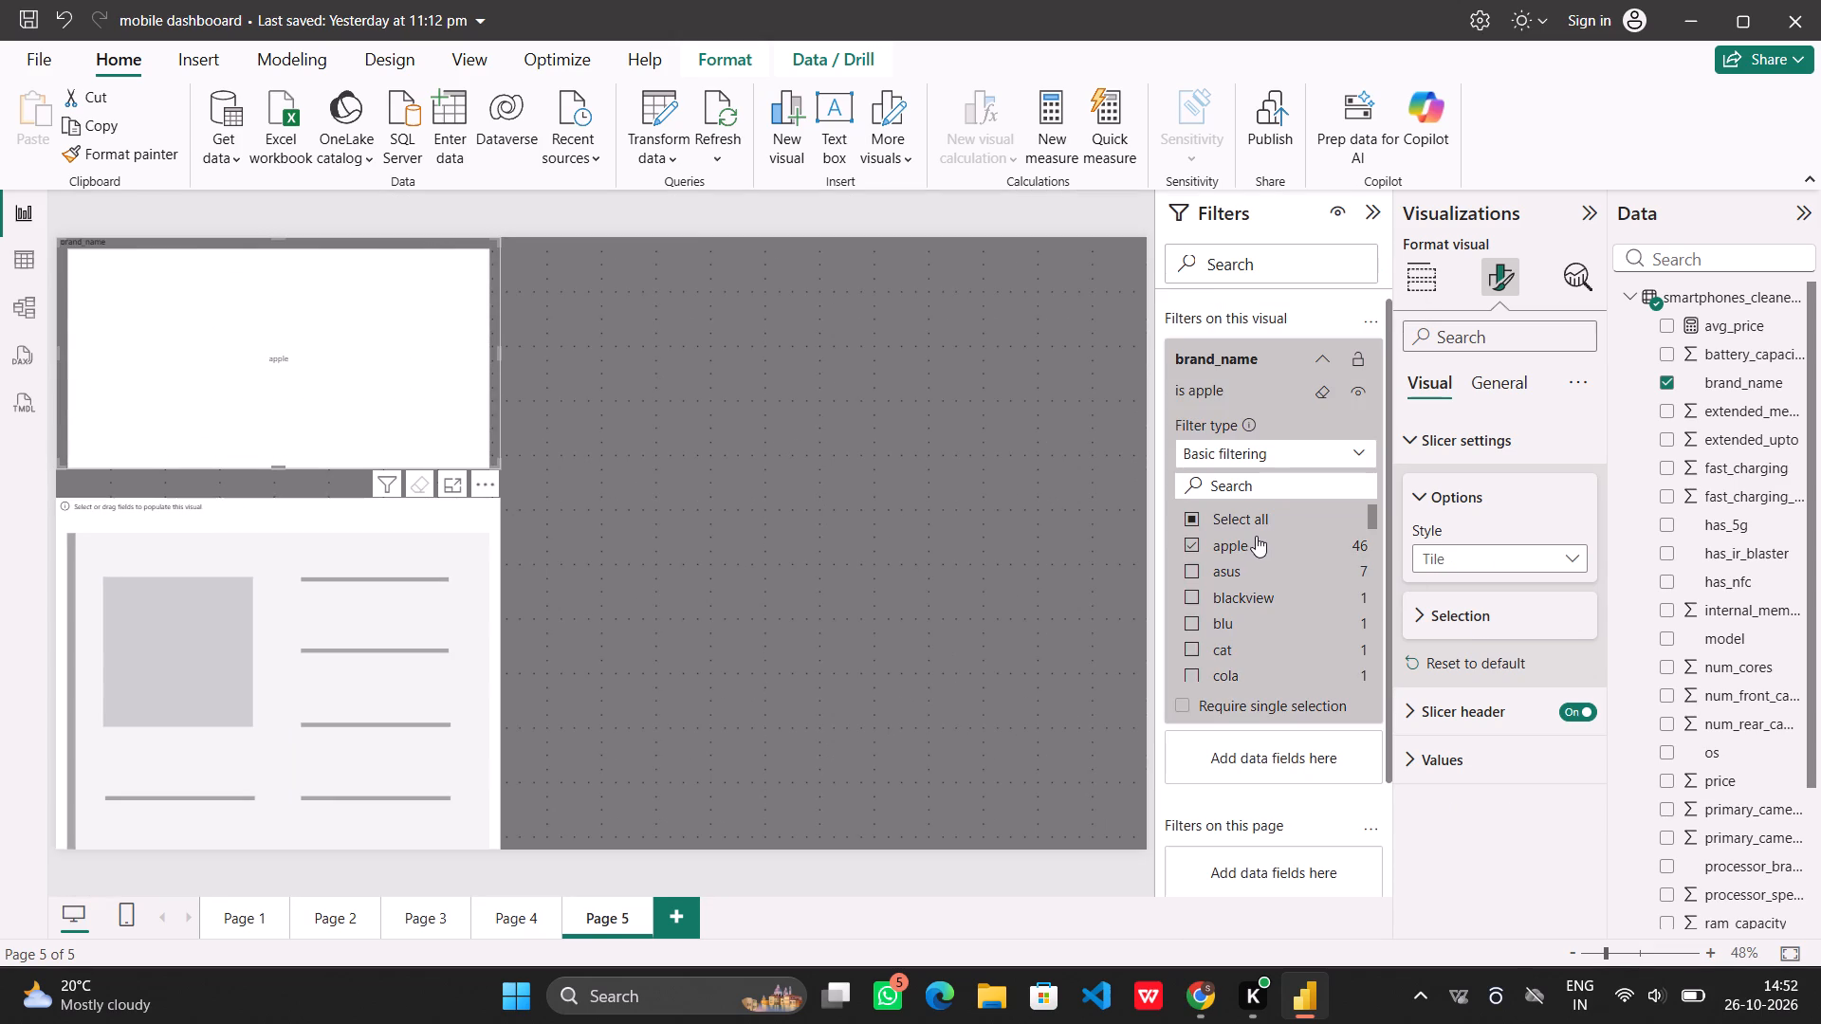
pyautogui.scroll(-1, 1261, 565)
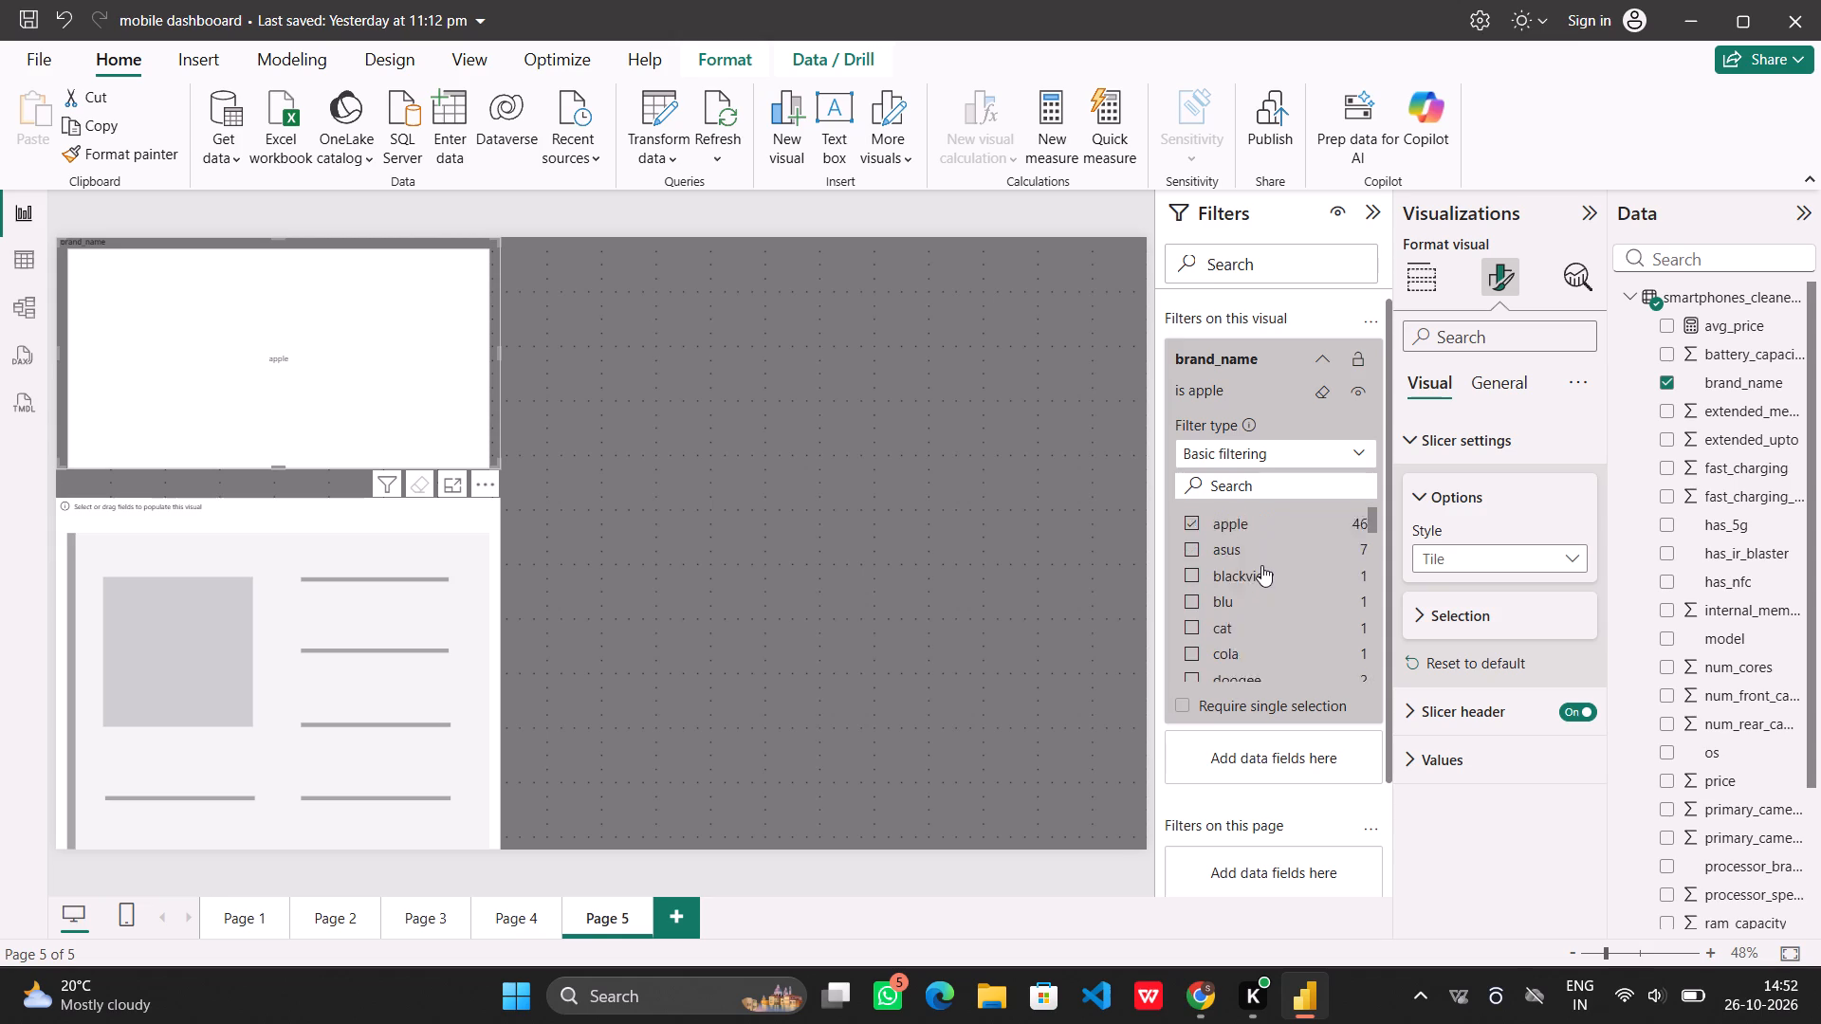
pyautogui.scroll(-1, 1261, 565)
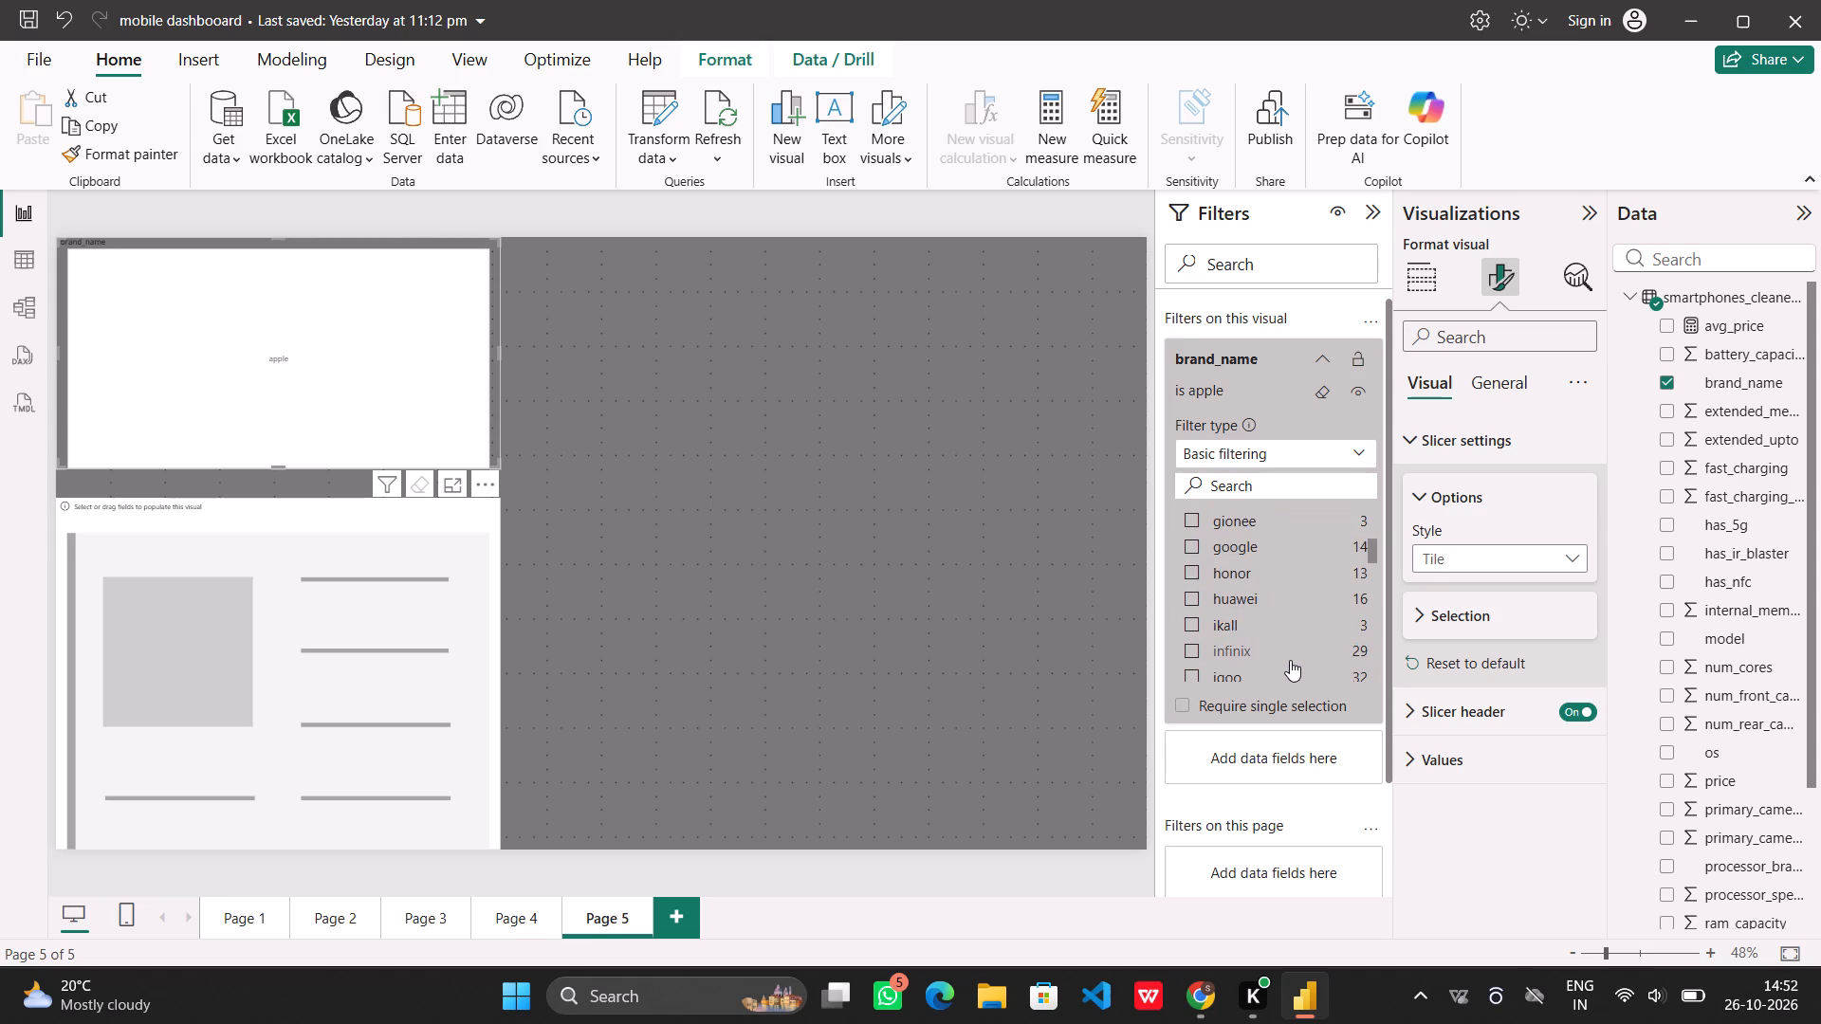
pyautogui.scroll(-9, 1290, 660)
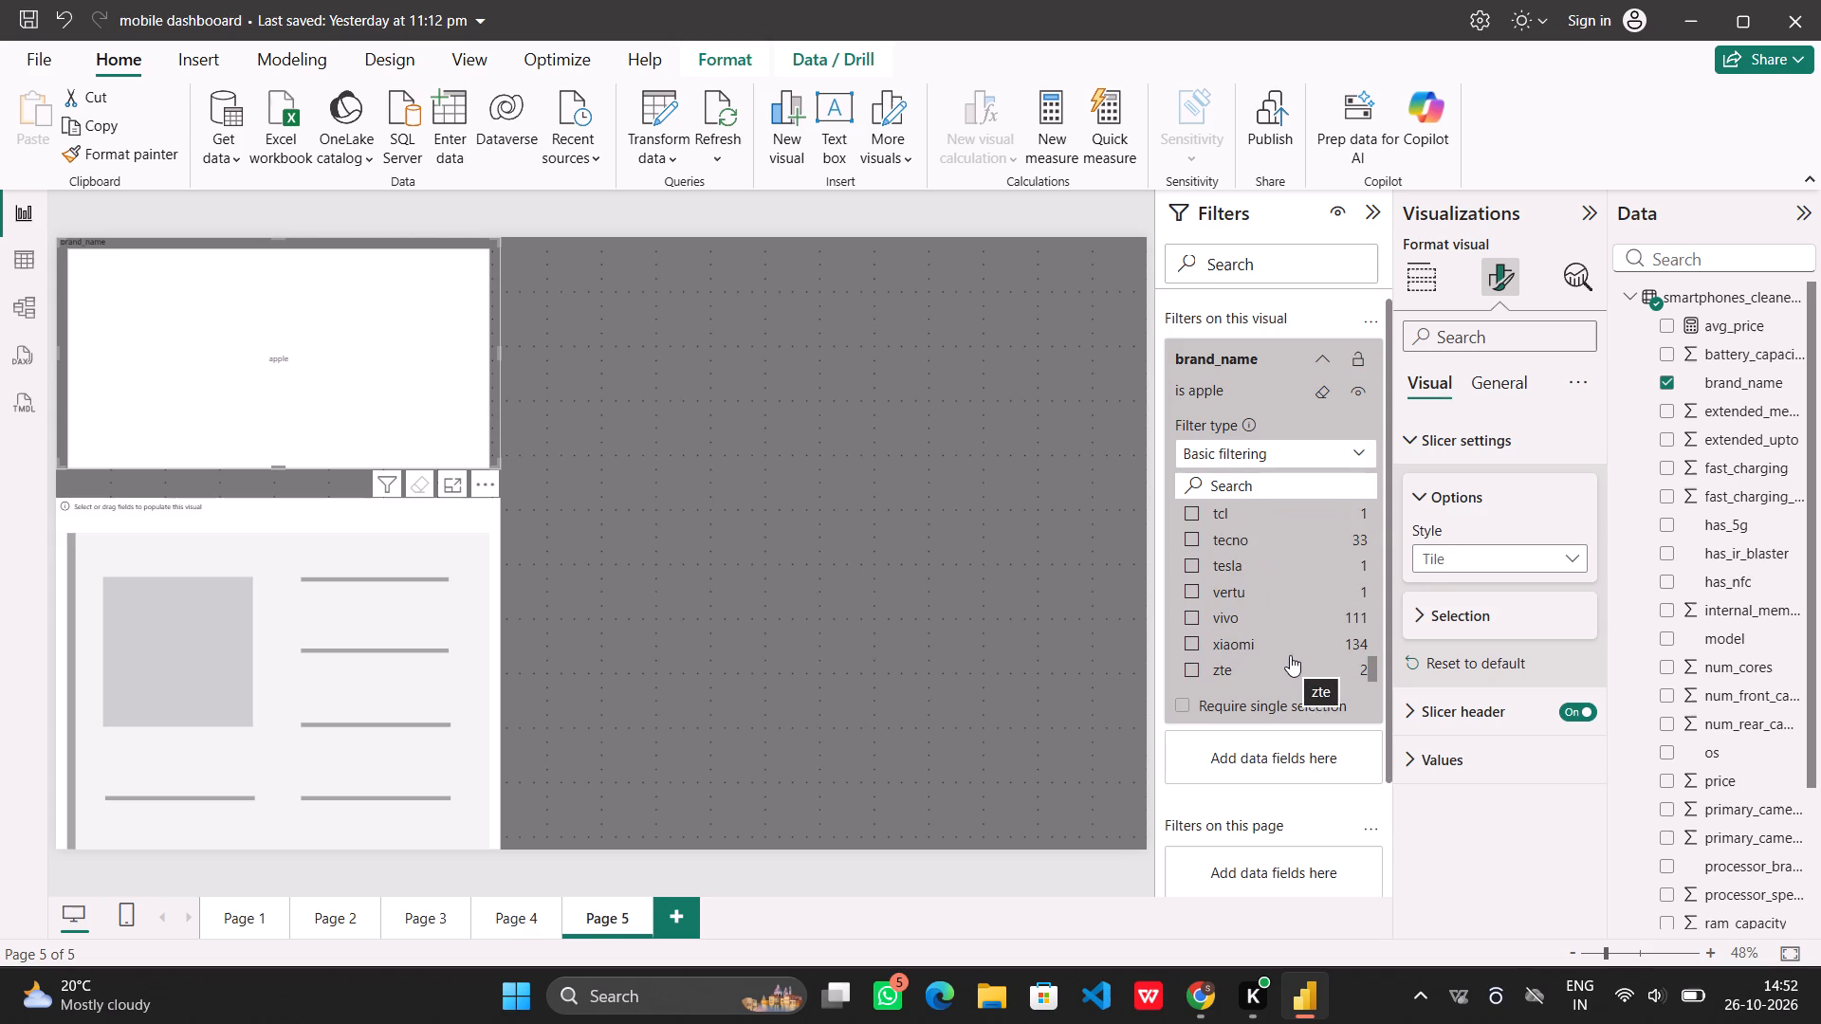
pyautogui.click(1290, 644)
pyautogui.click(1279, 612)
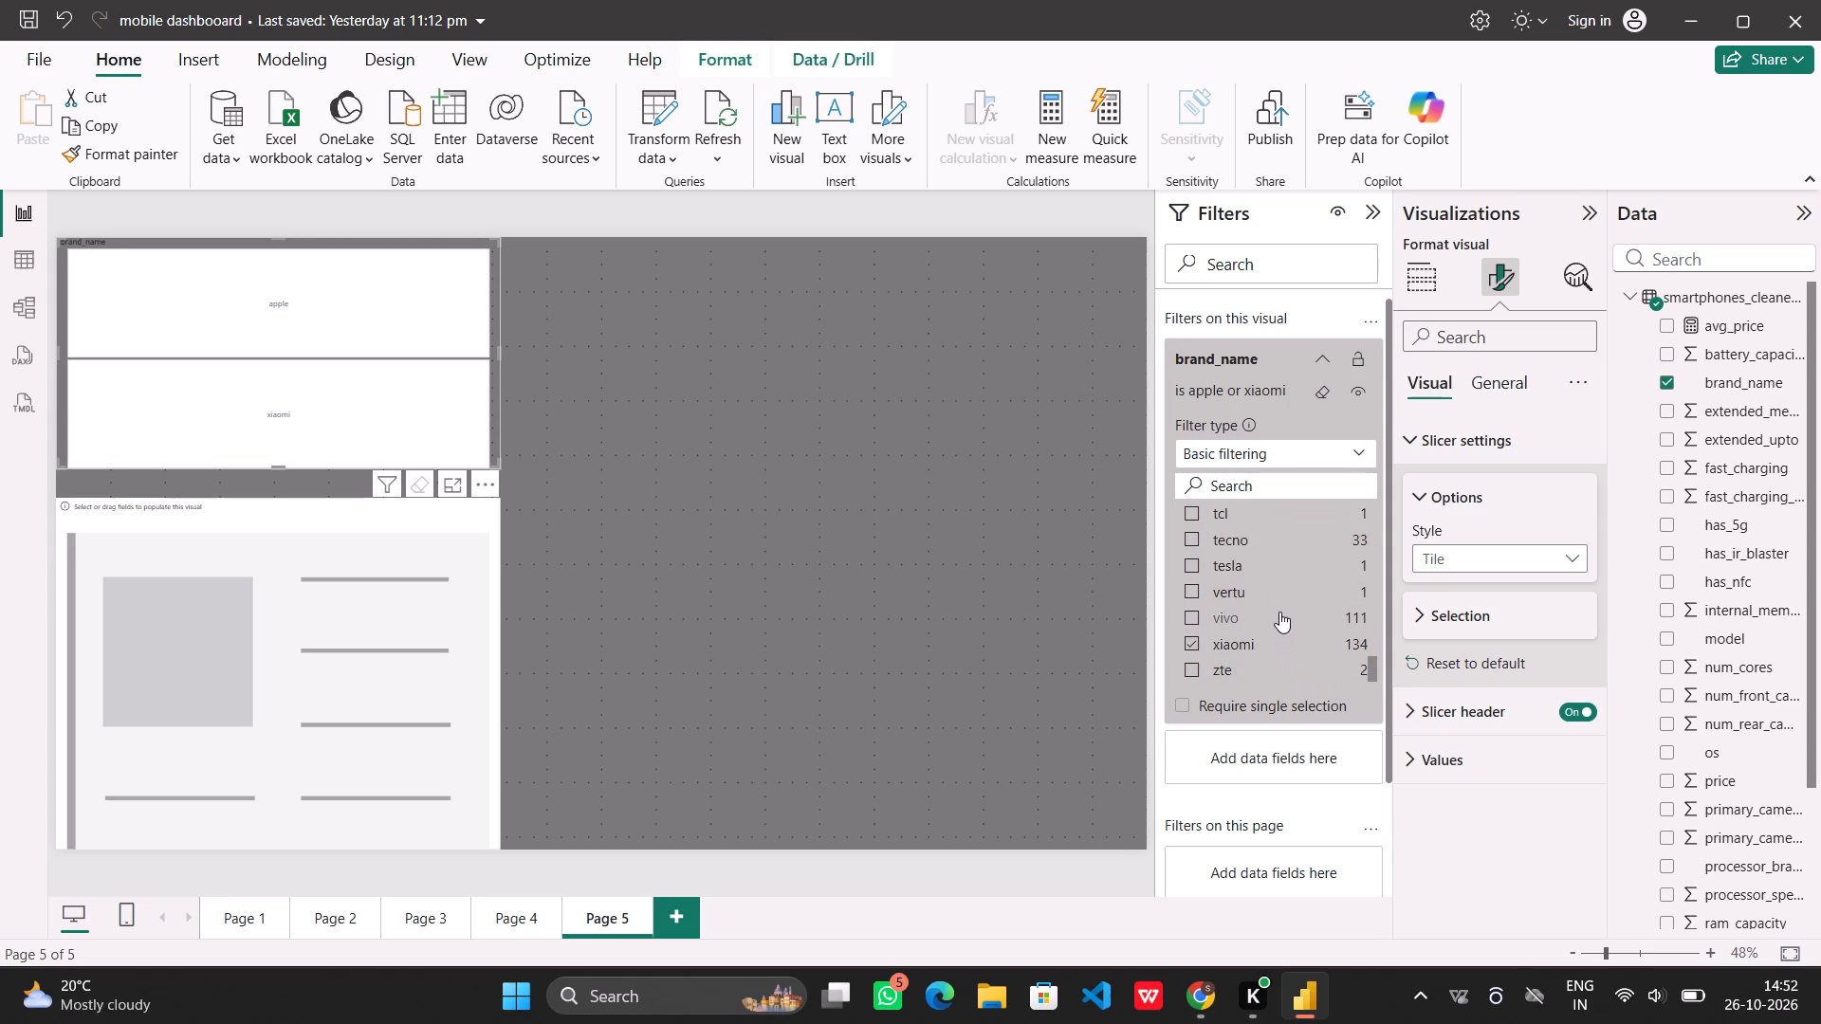
# Add samsung, realme, oneplus, oppo, poco and motorola to the slicer's brand_name filter.
pyautogui.scroll(1, 1279, 612)
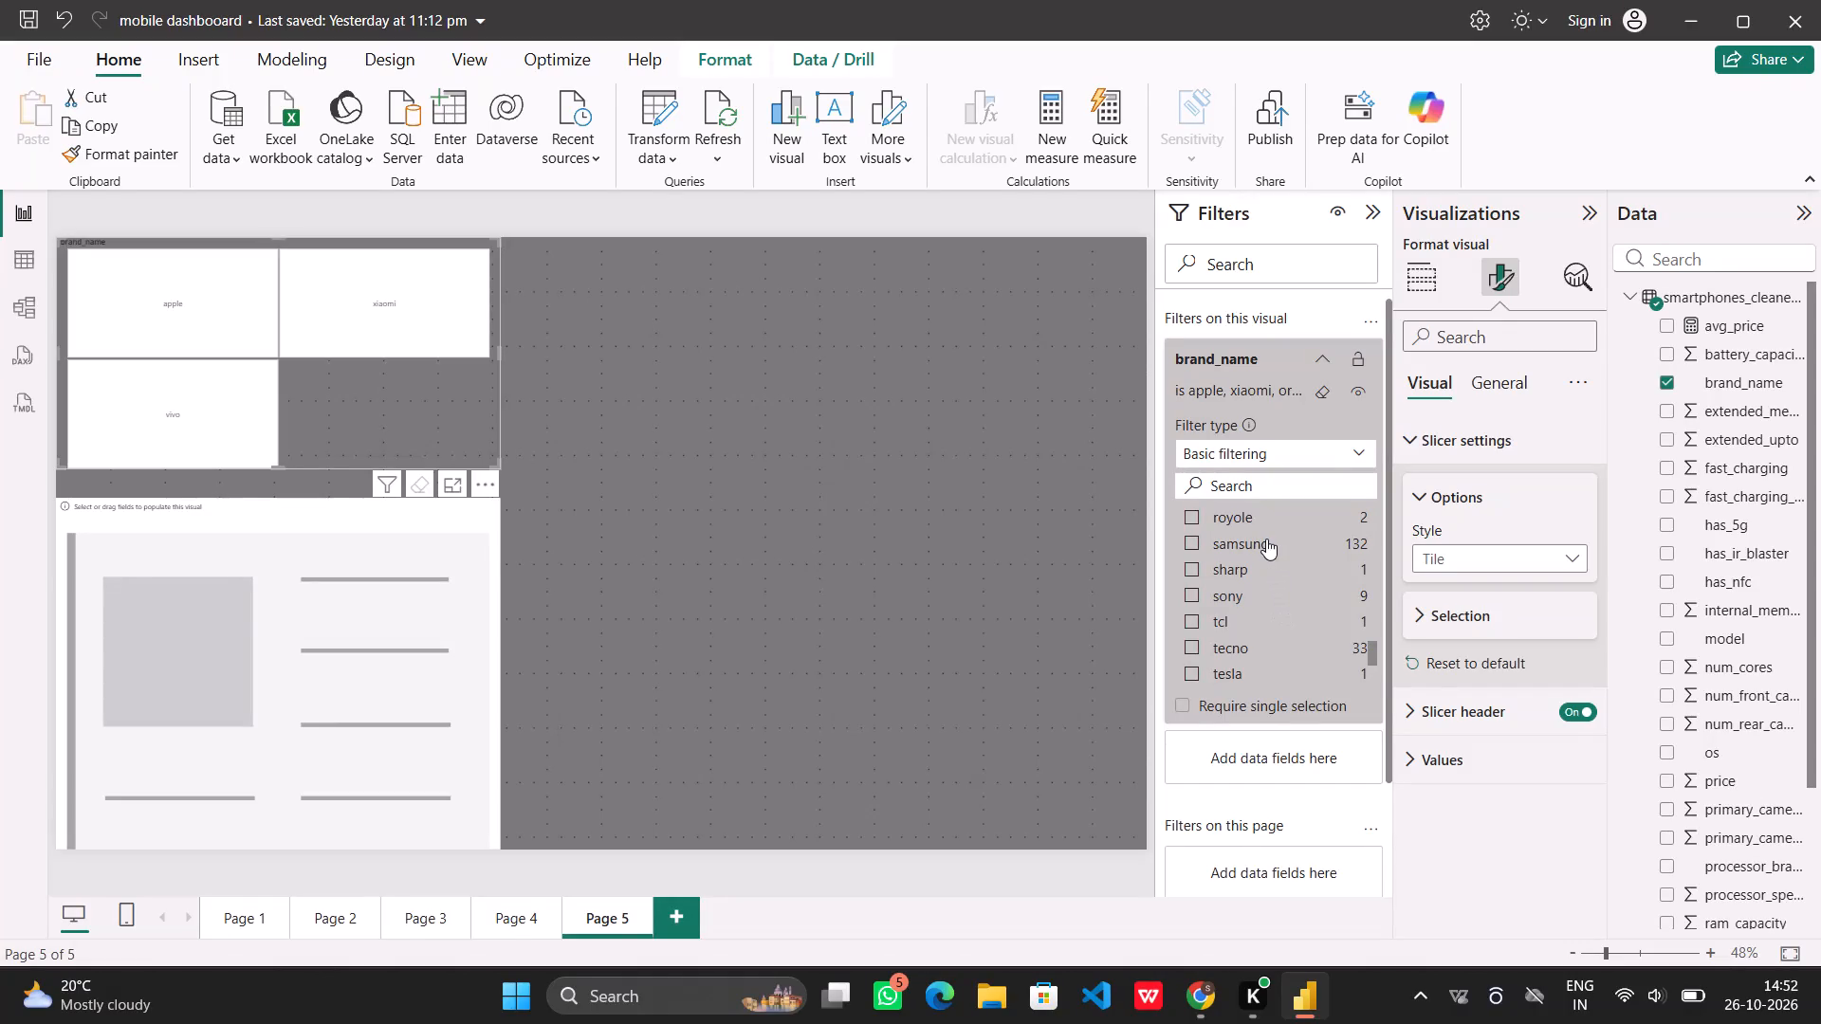
pyautogui.click(1266, 539)
pyautogui.scroll(1, 1266, 539)
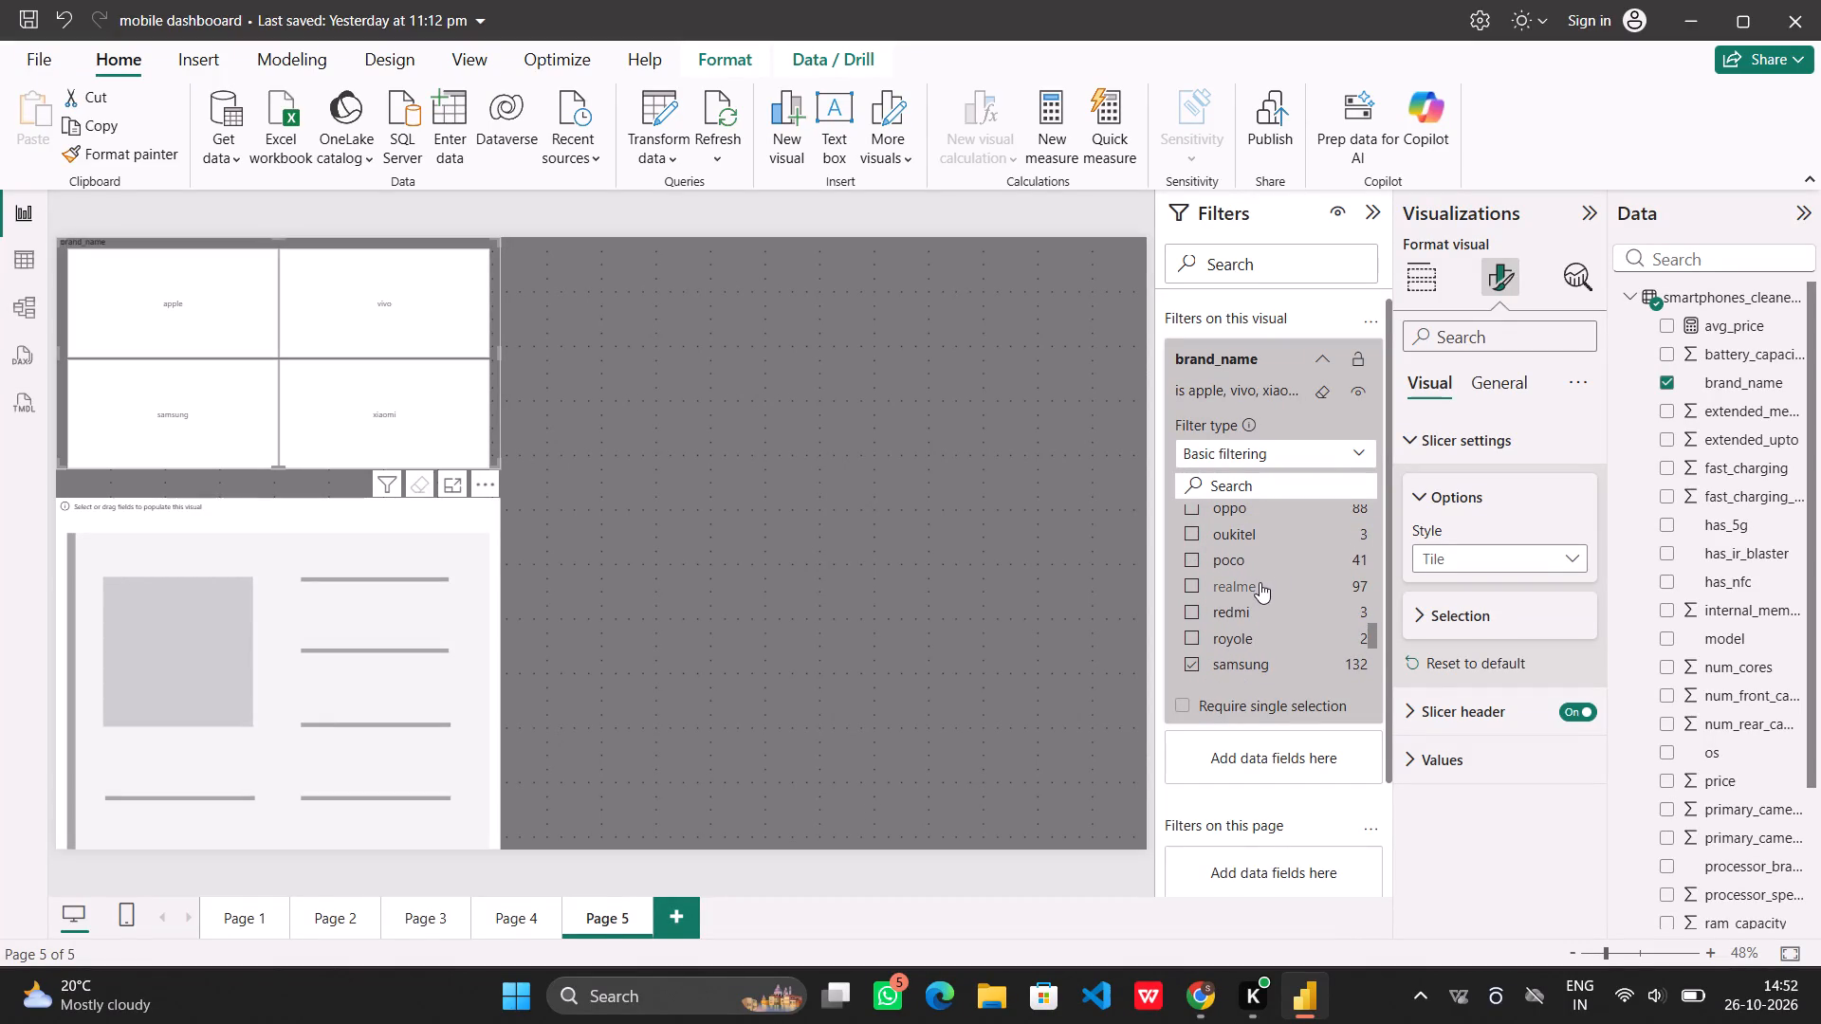
pyautogui.click(1259, 583)
pyautogui.scroll(1, 1254, 570)
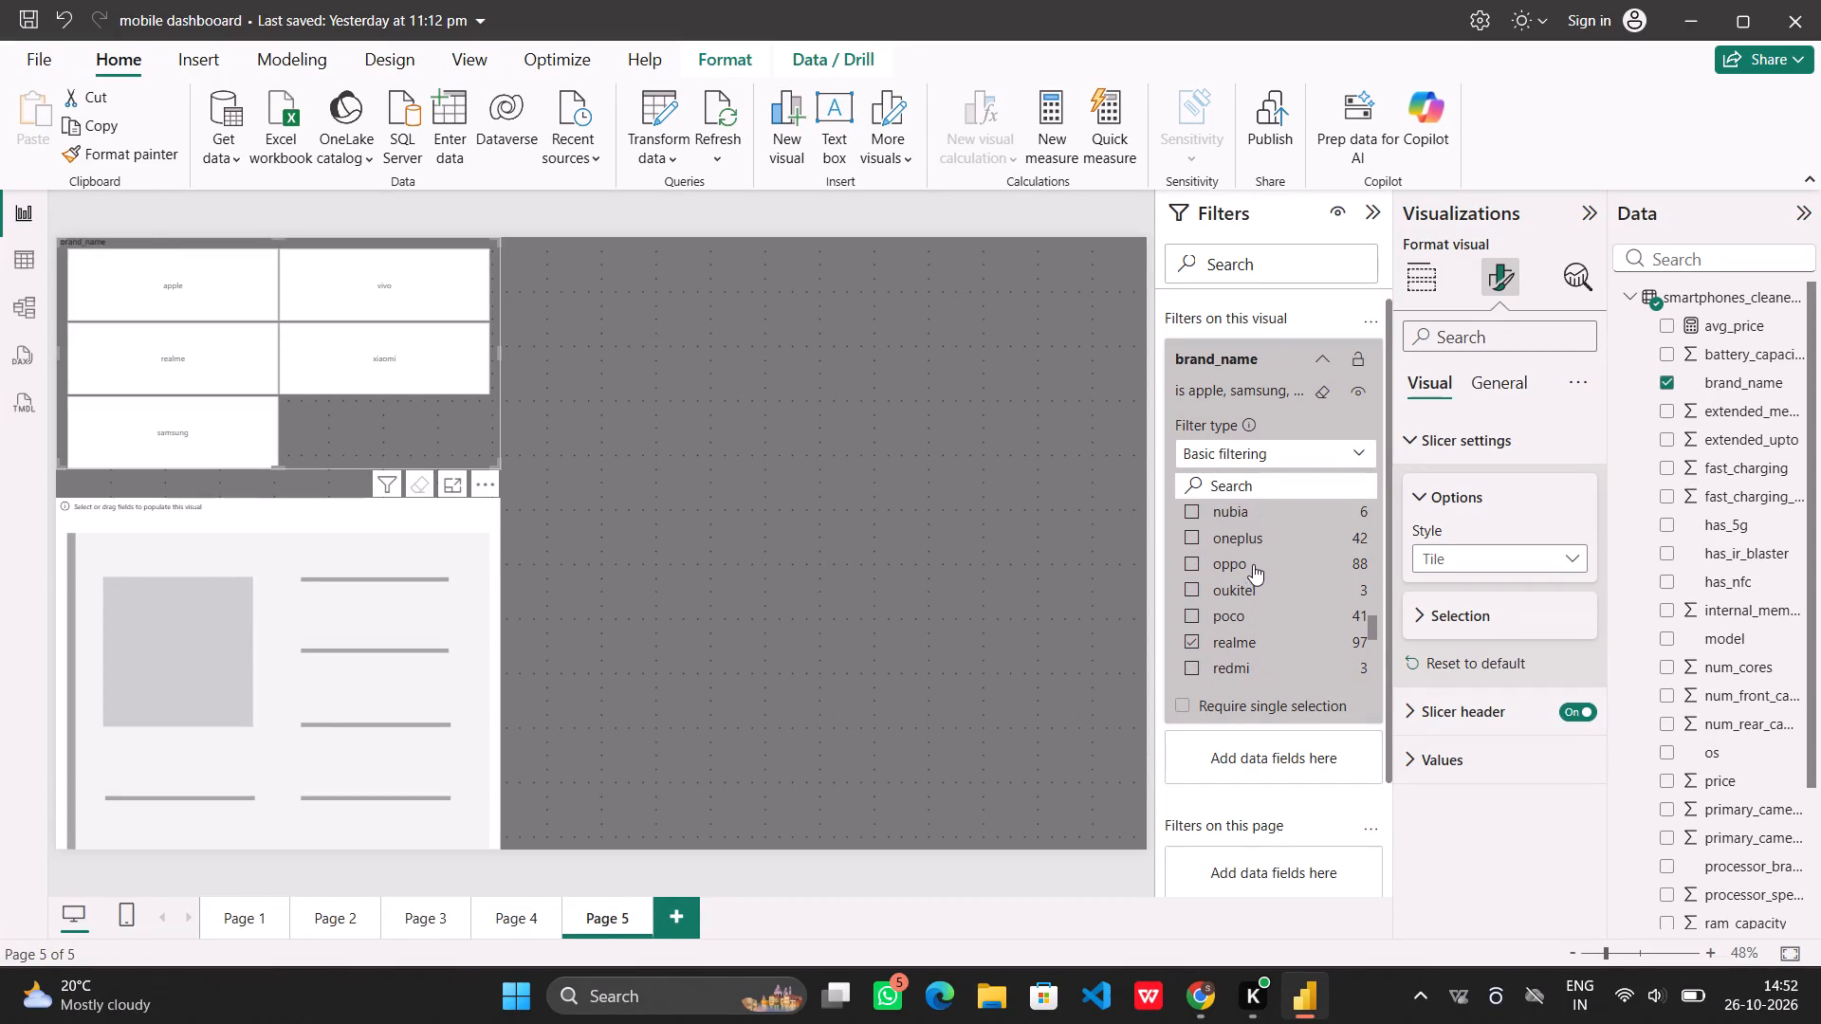
pyautogui.click(1248, 542)
pyautogui.click(1248, 566)
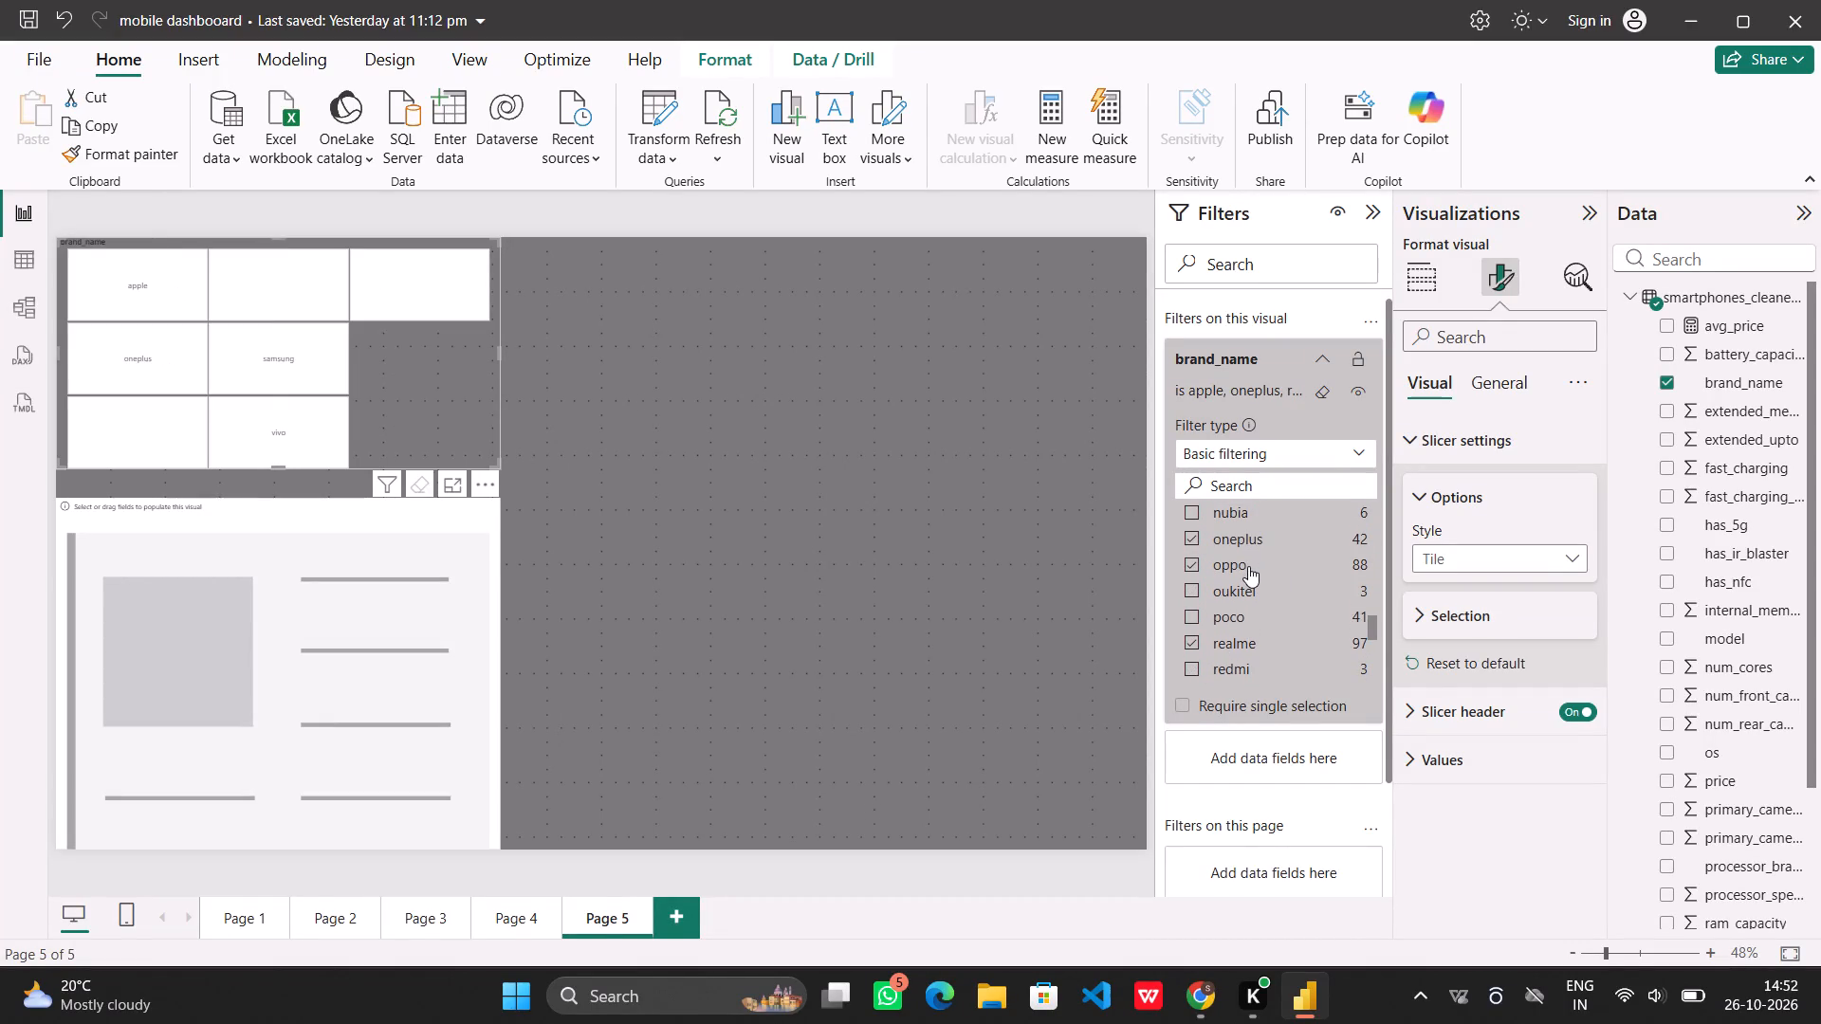
pyautogui.click(1256, 617)
pyautogui.scroll(1, 1256, 617)
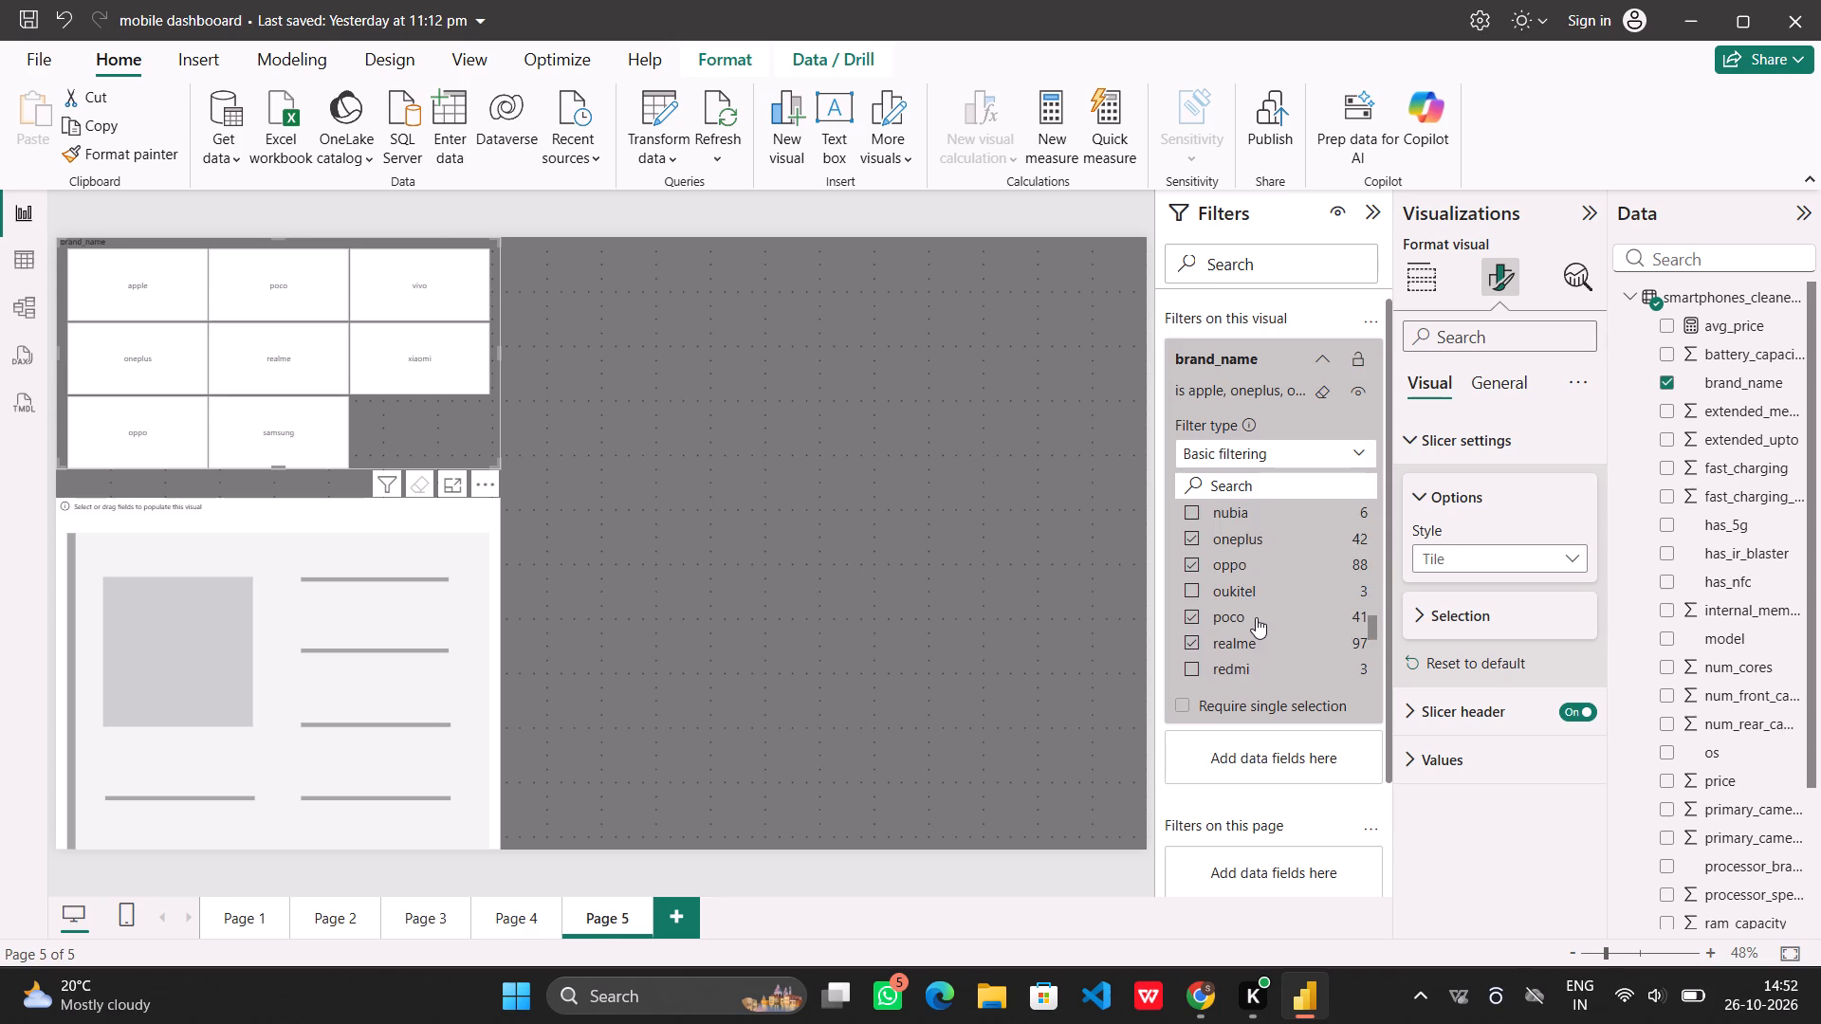
pyautogui.scroll(1, 1256, 617)
pyautogui.click(1248, 596)
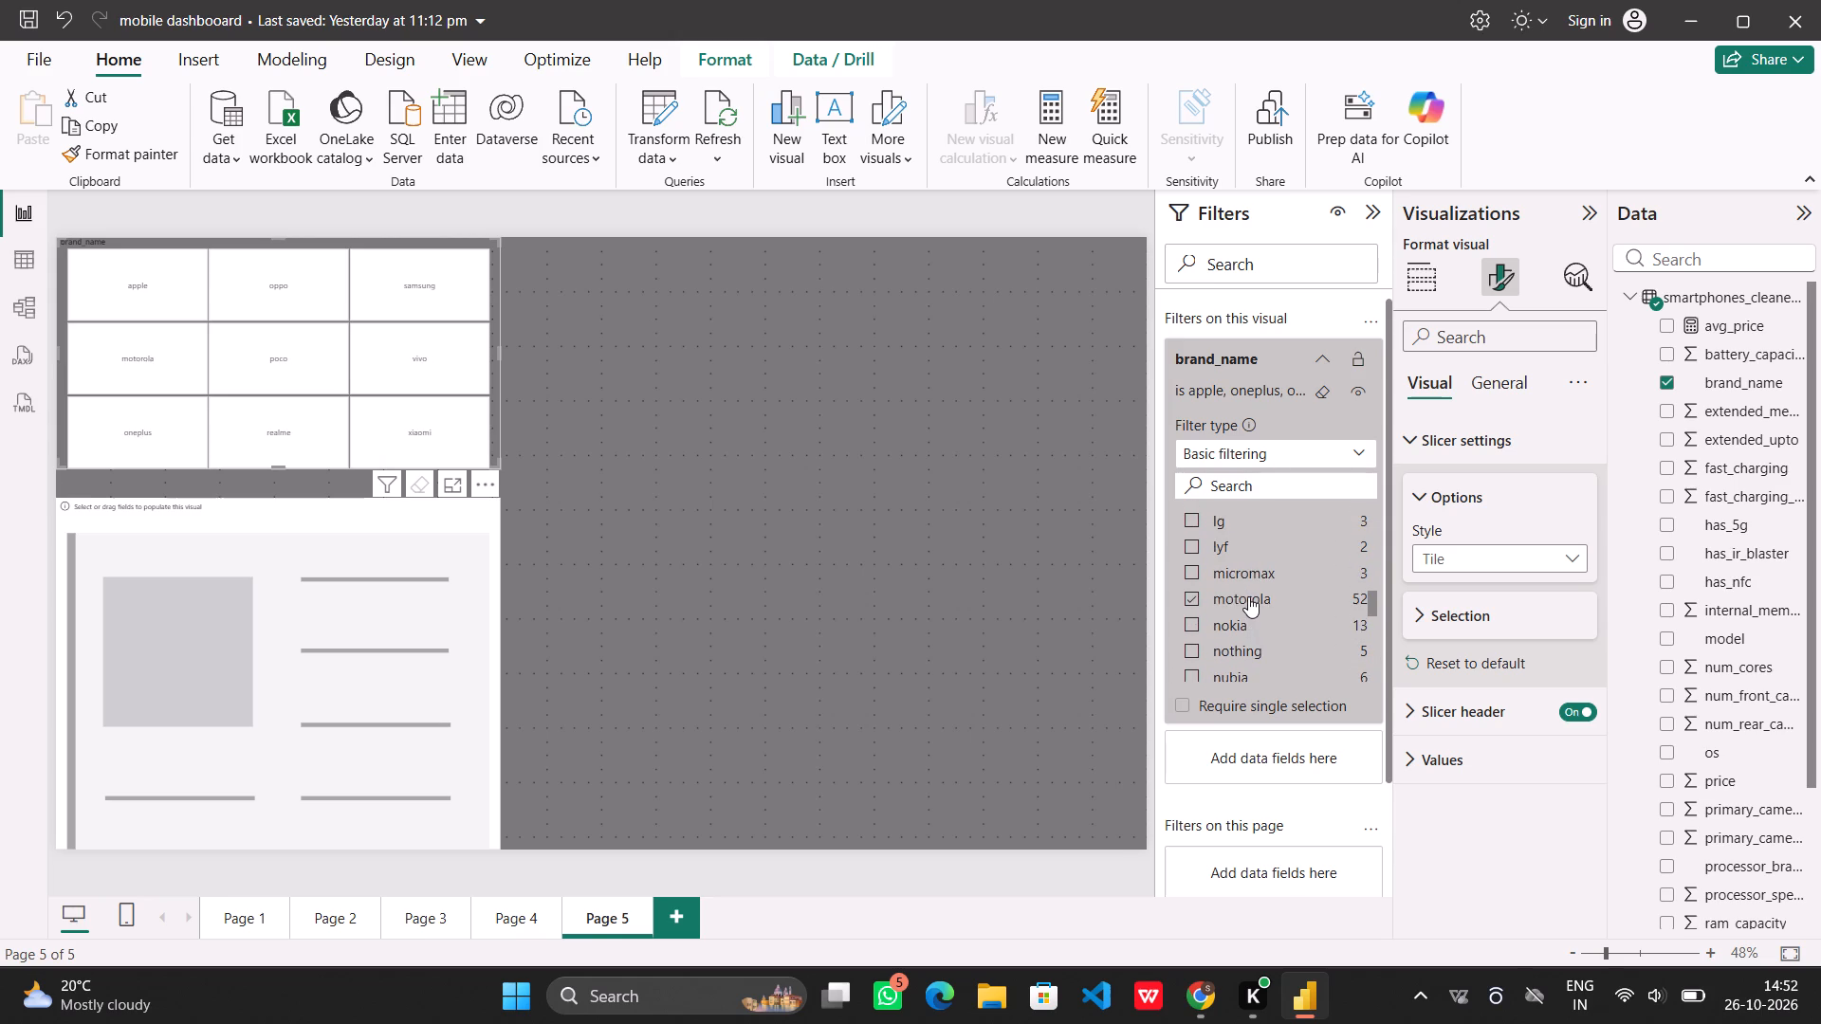
# Look through the brand list in the slicer's brand_name filter for any other brands worth including, then close the filters.
pyautogui.scroll(5, 1248, 596)
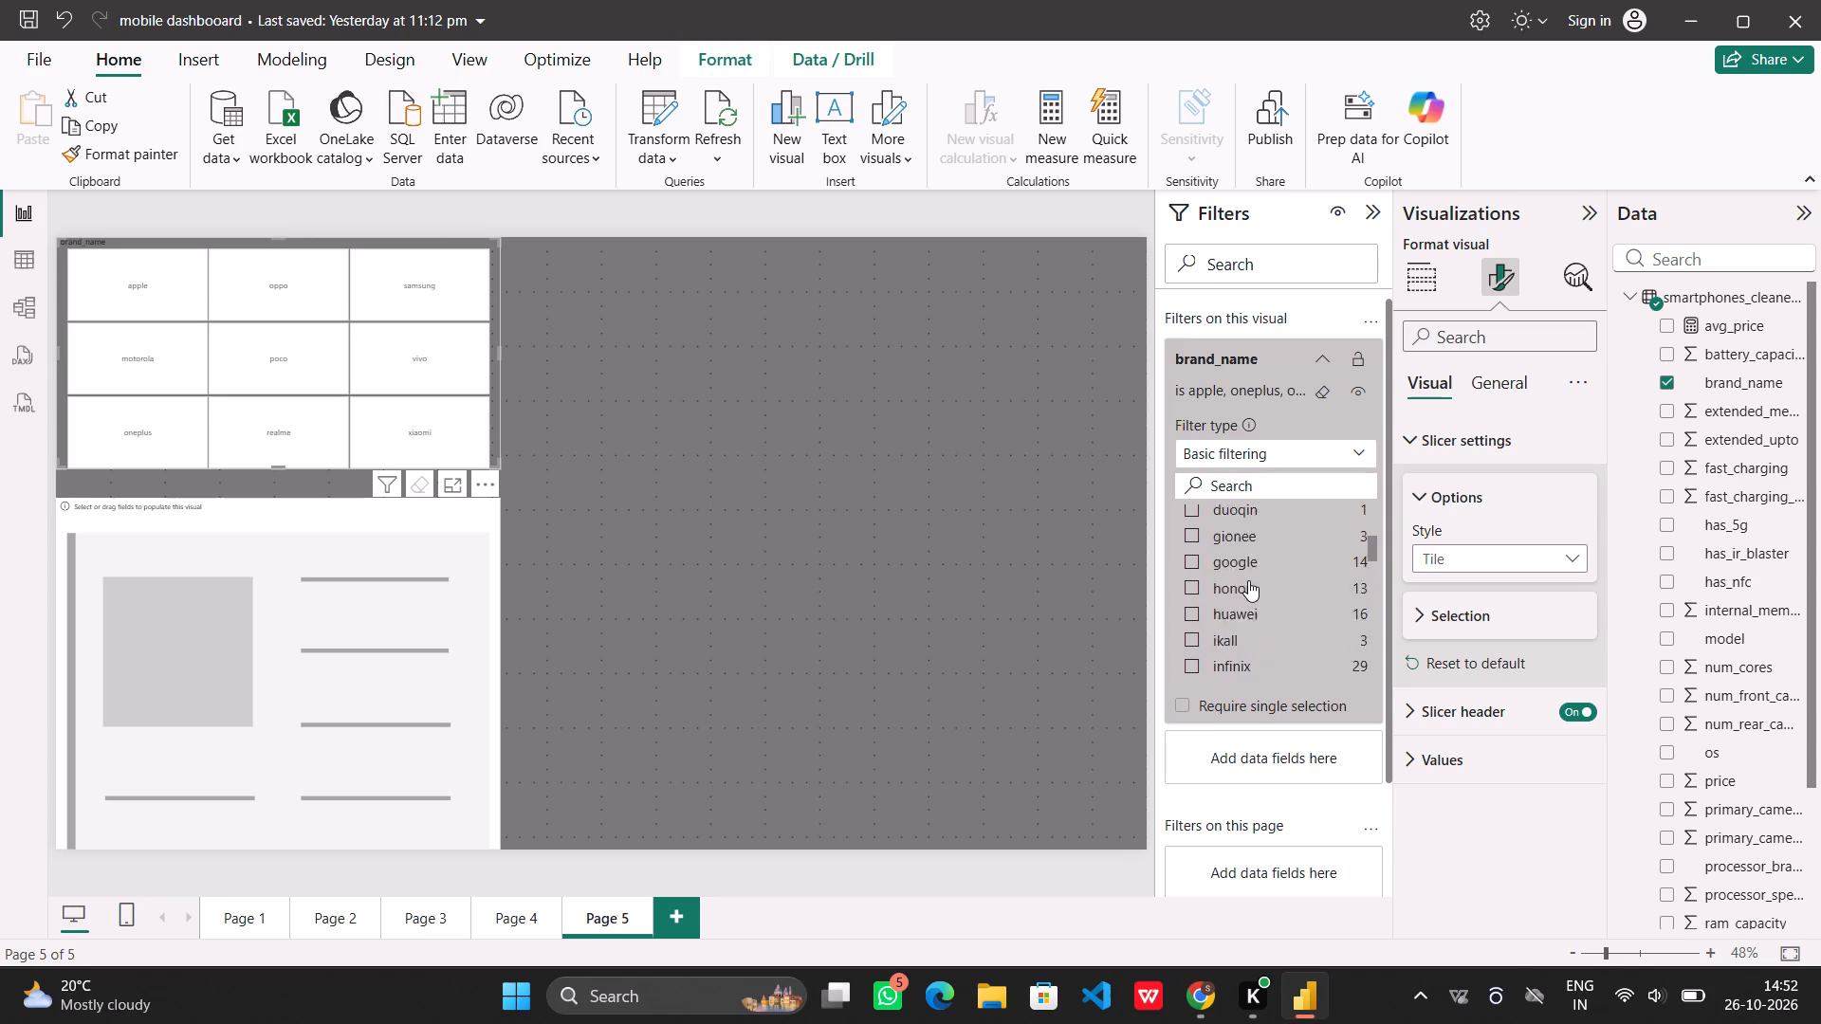
pyautogui.scroll(-1, 1303, 577)
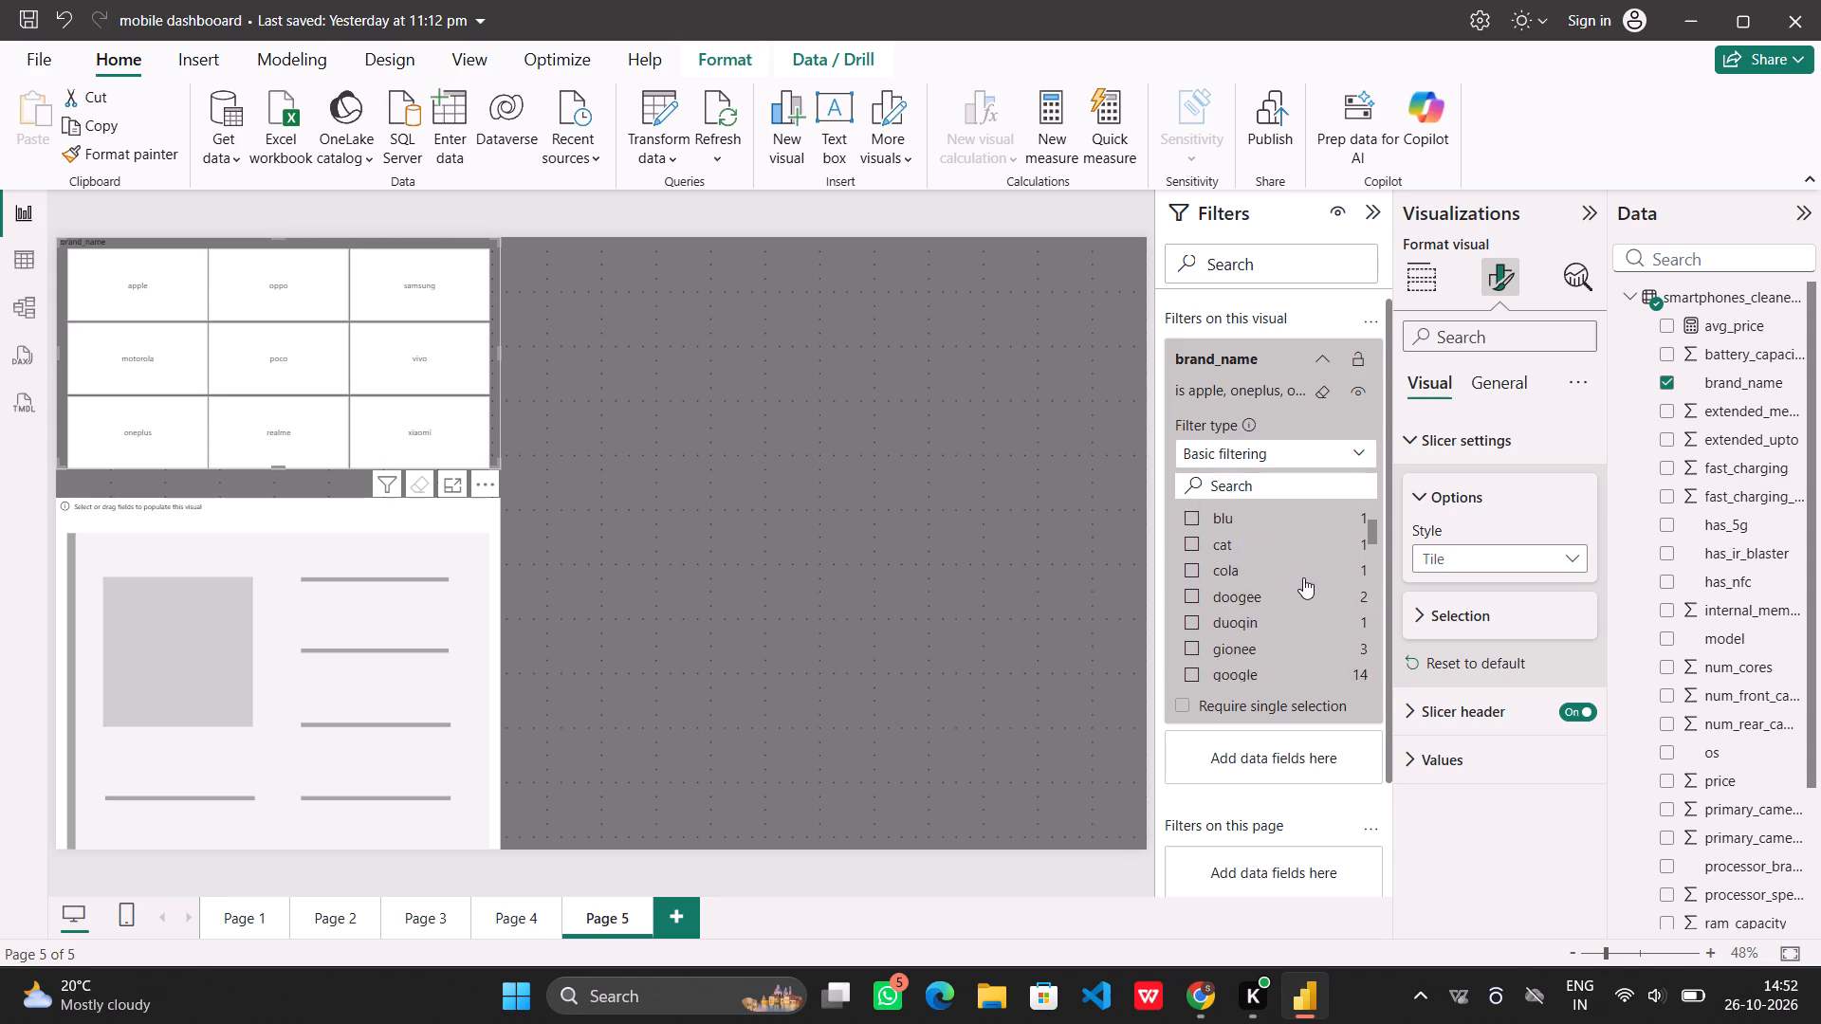
pyautogui.scroll(-3, 1303, 577)
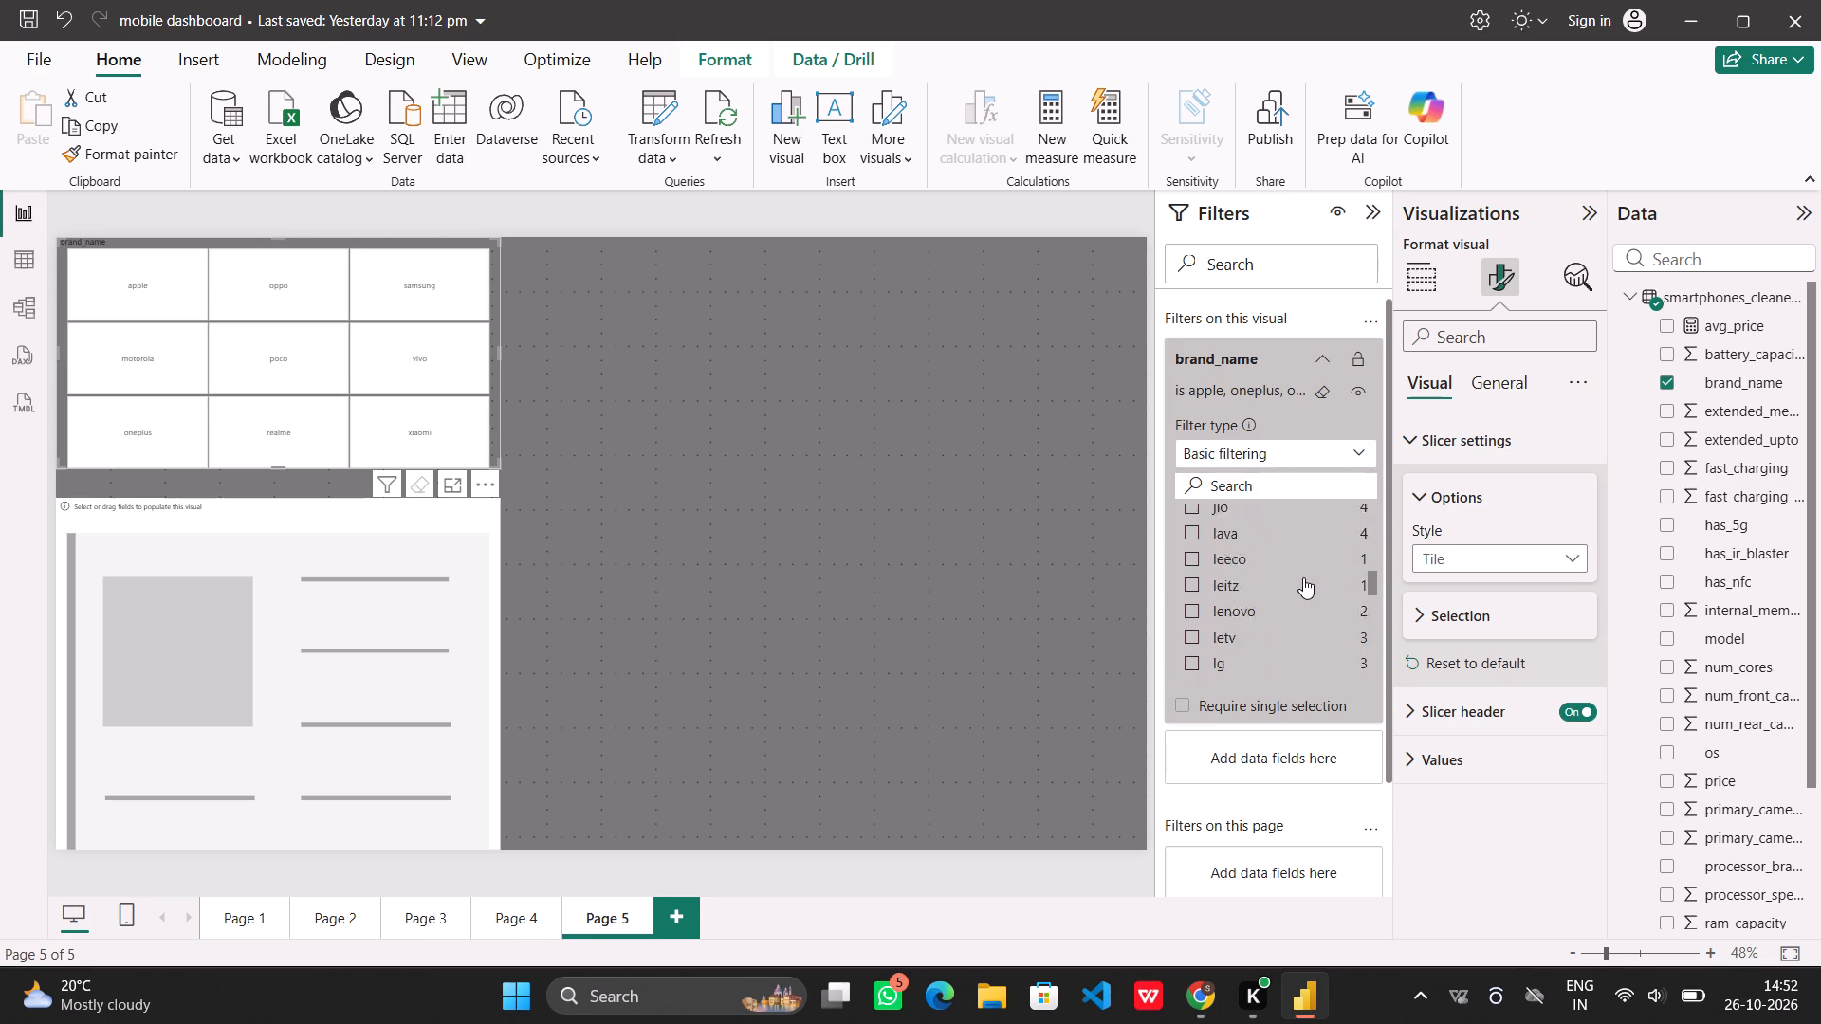
pyautogui.scroll(-4, 1303, 577)
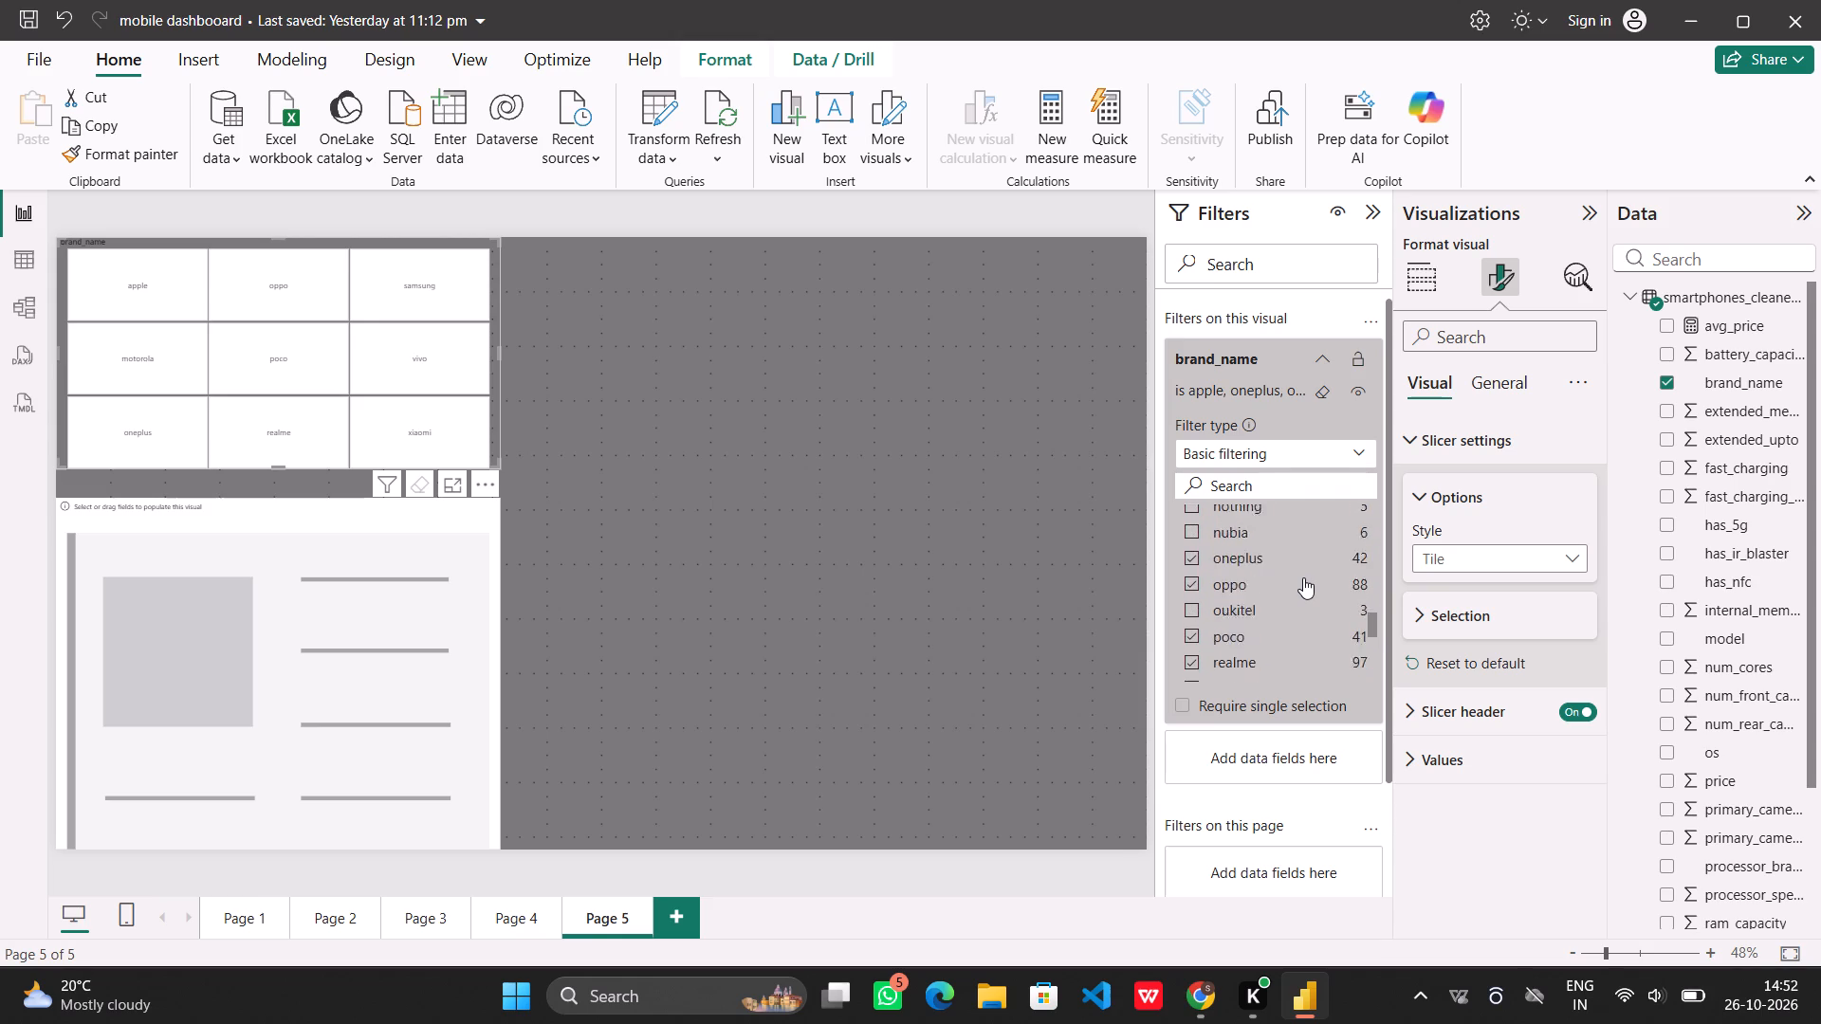
pyautogui.scroll(-1, 1303, 577)
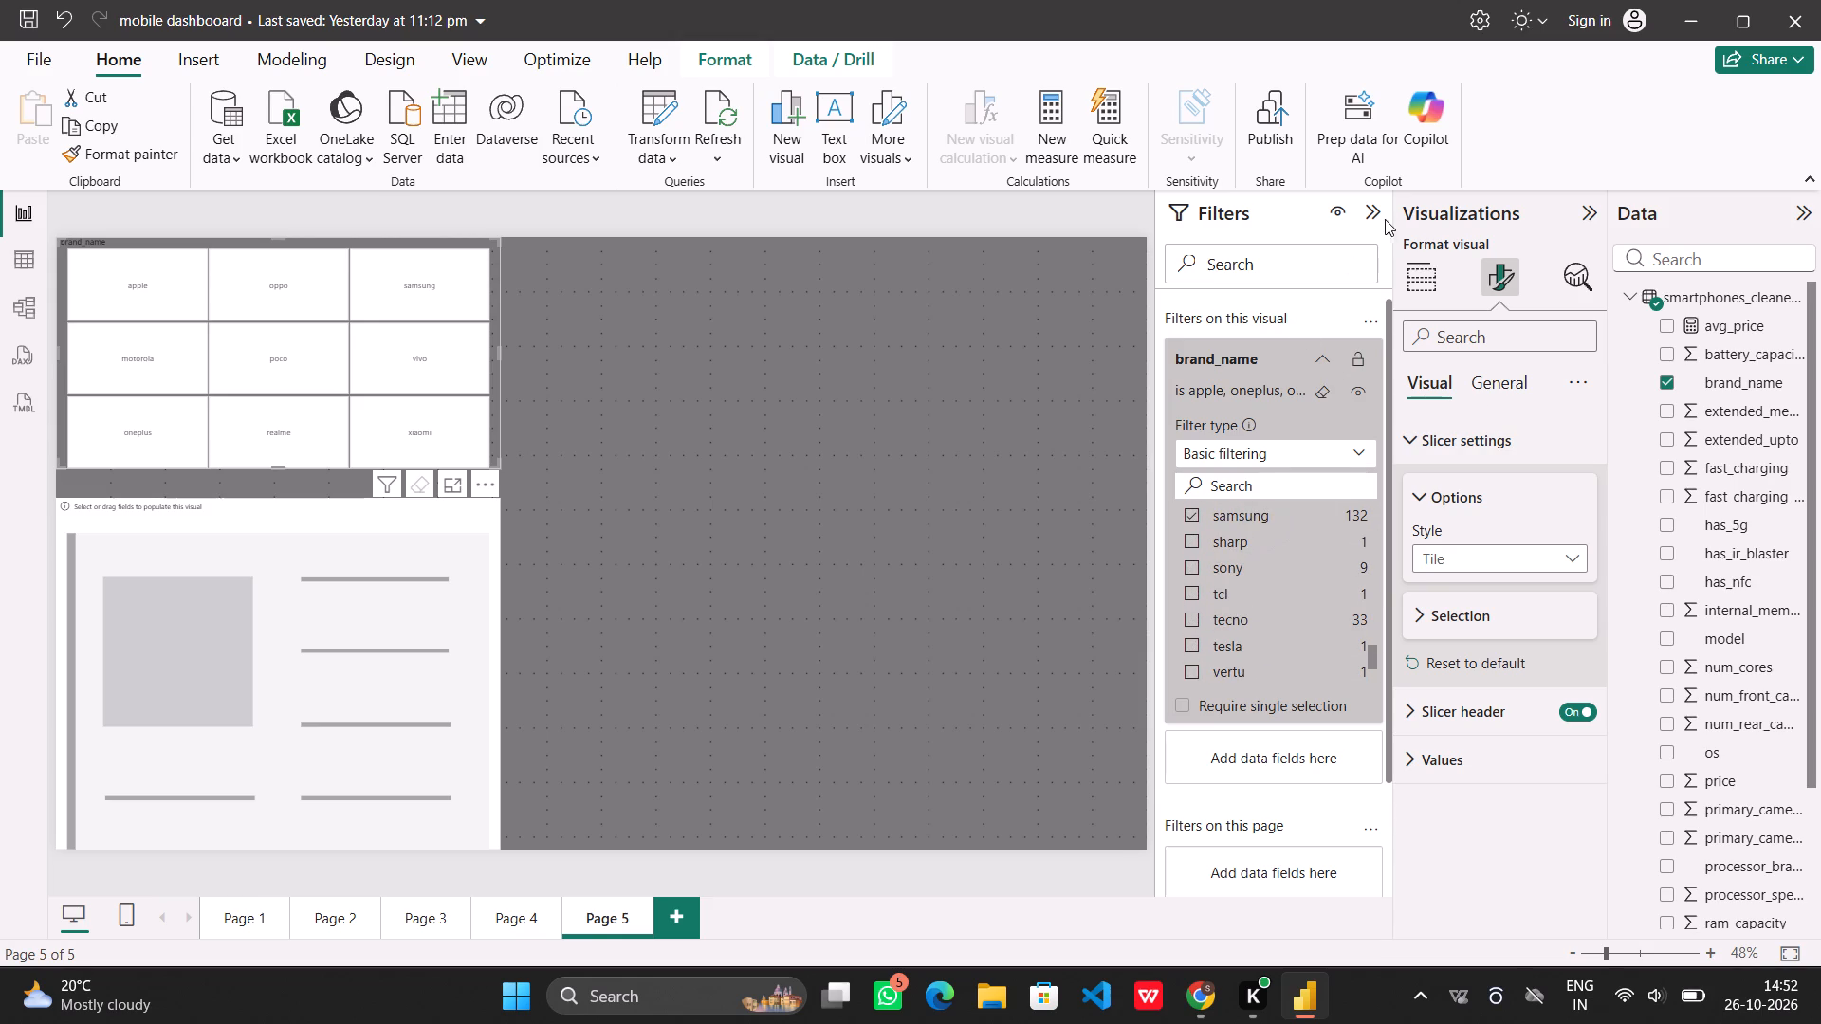
pyautogui.click(1374, 215)
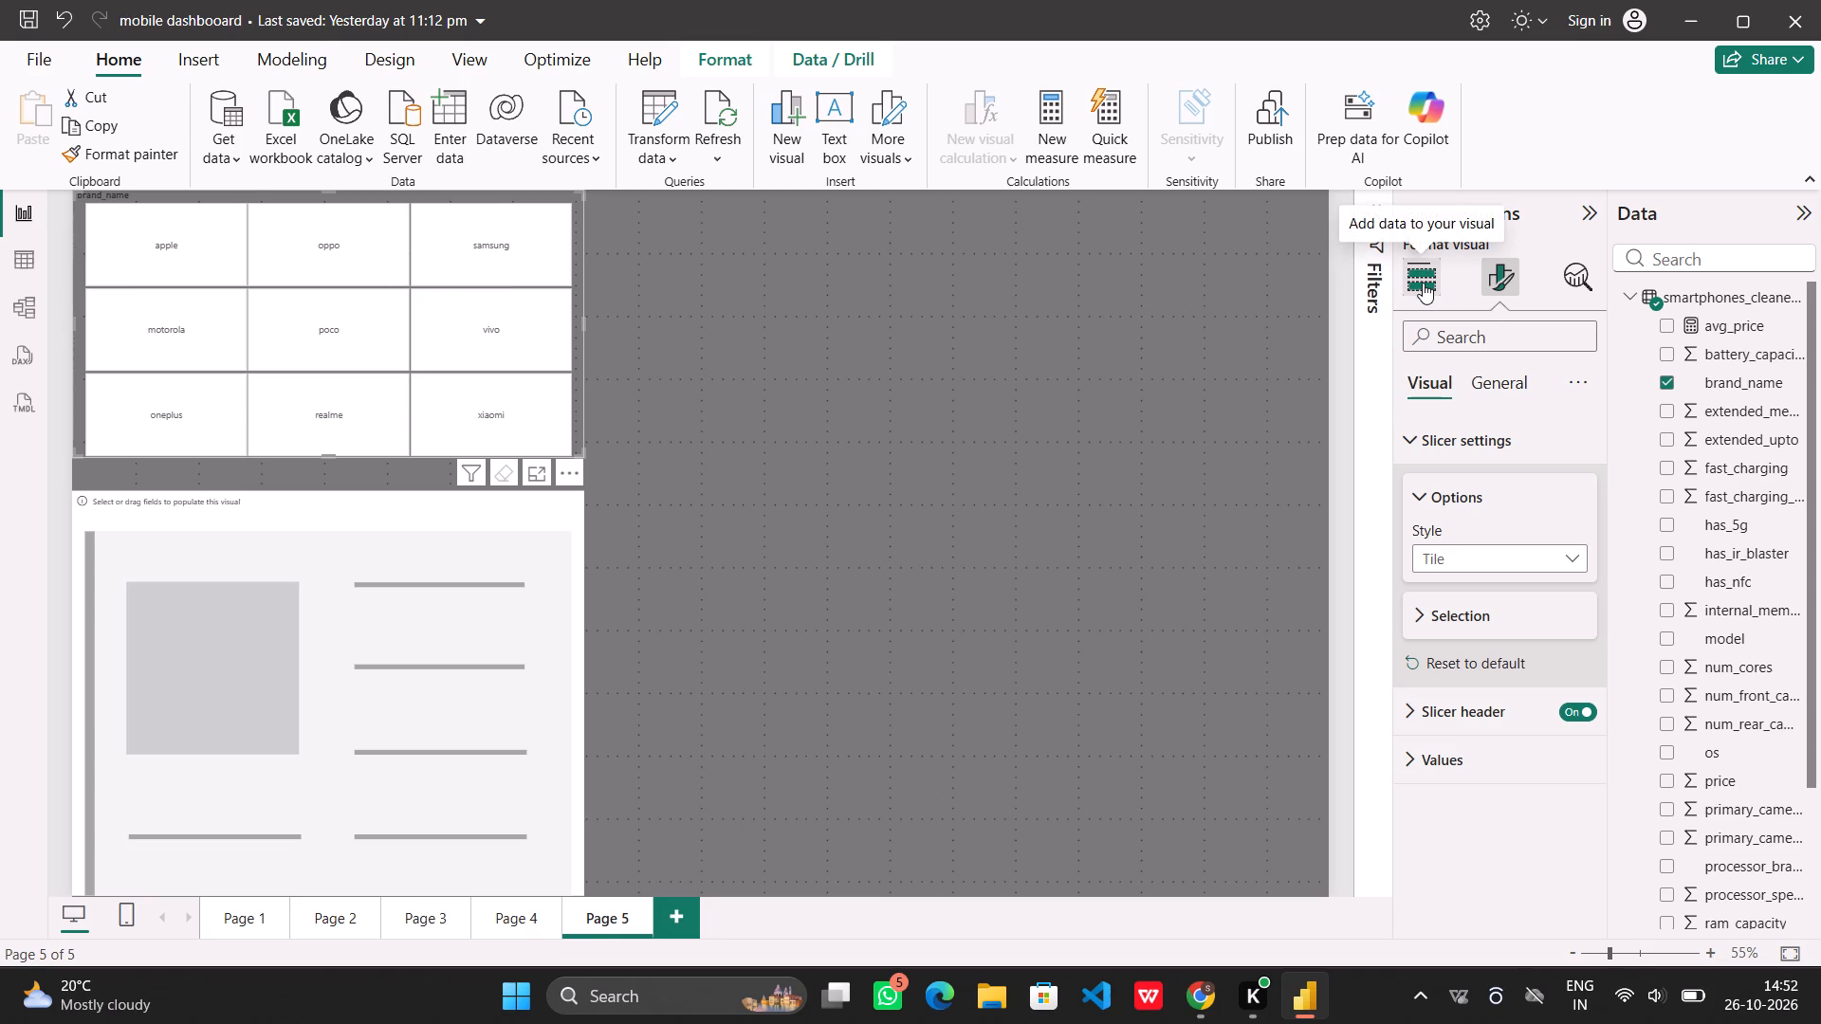
# Turn on the brand_name slicer's title and begin entering its title text.
pyautogui.click(1503, 386)
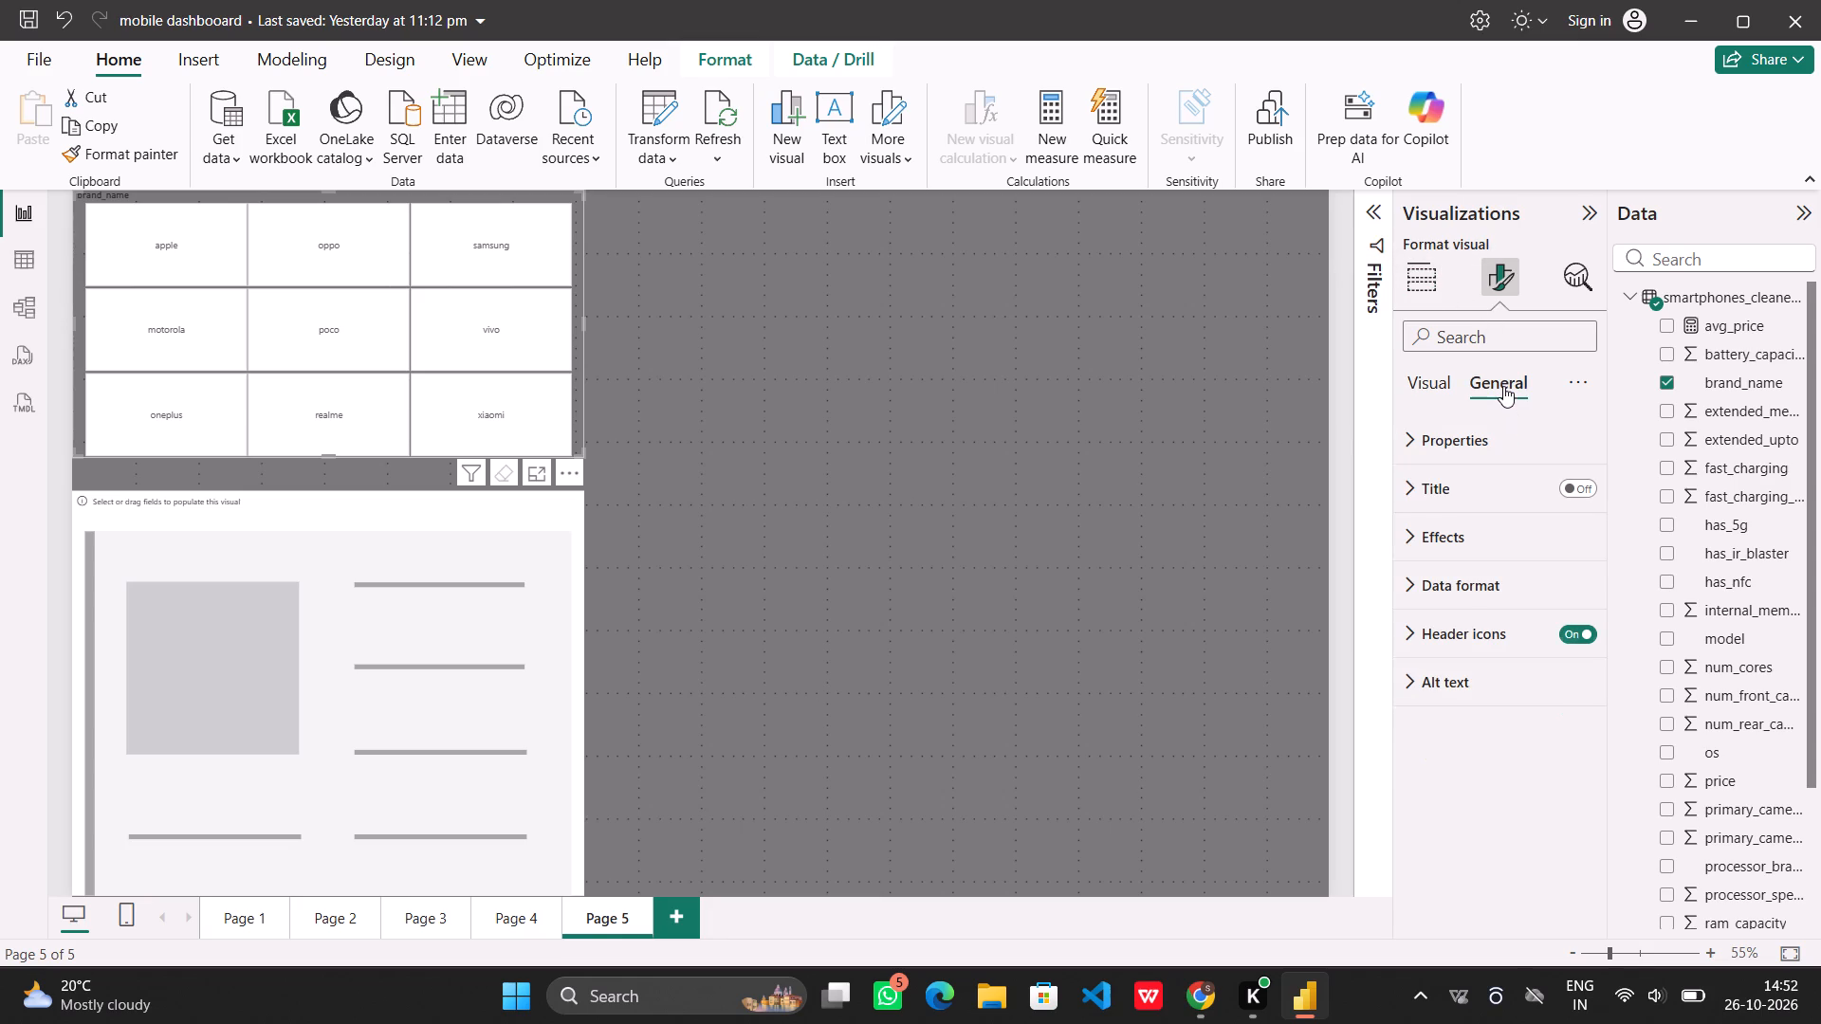
pyautogui.click(1477, 479)
pyautogui.click(1477, 479)
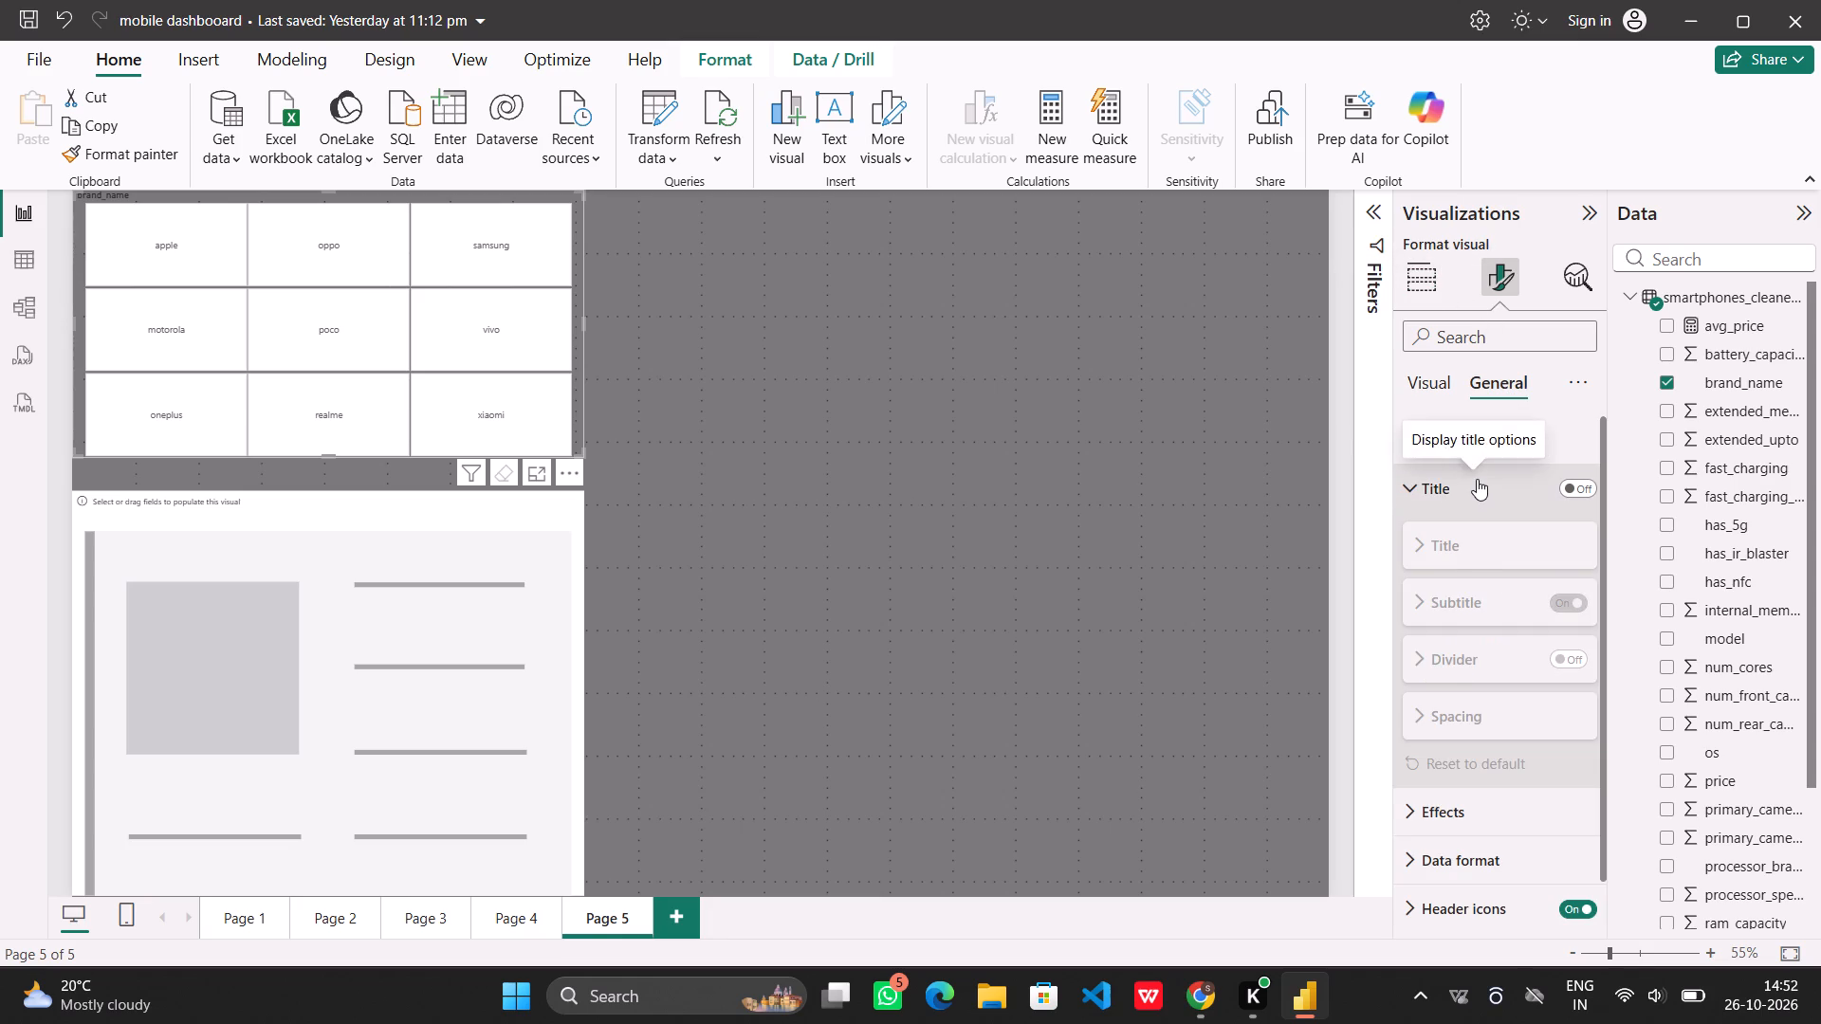
pyautogui.click(1571, 487)
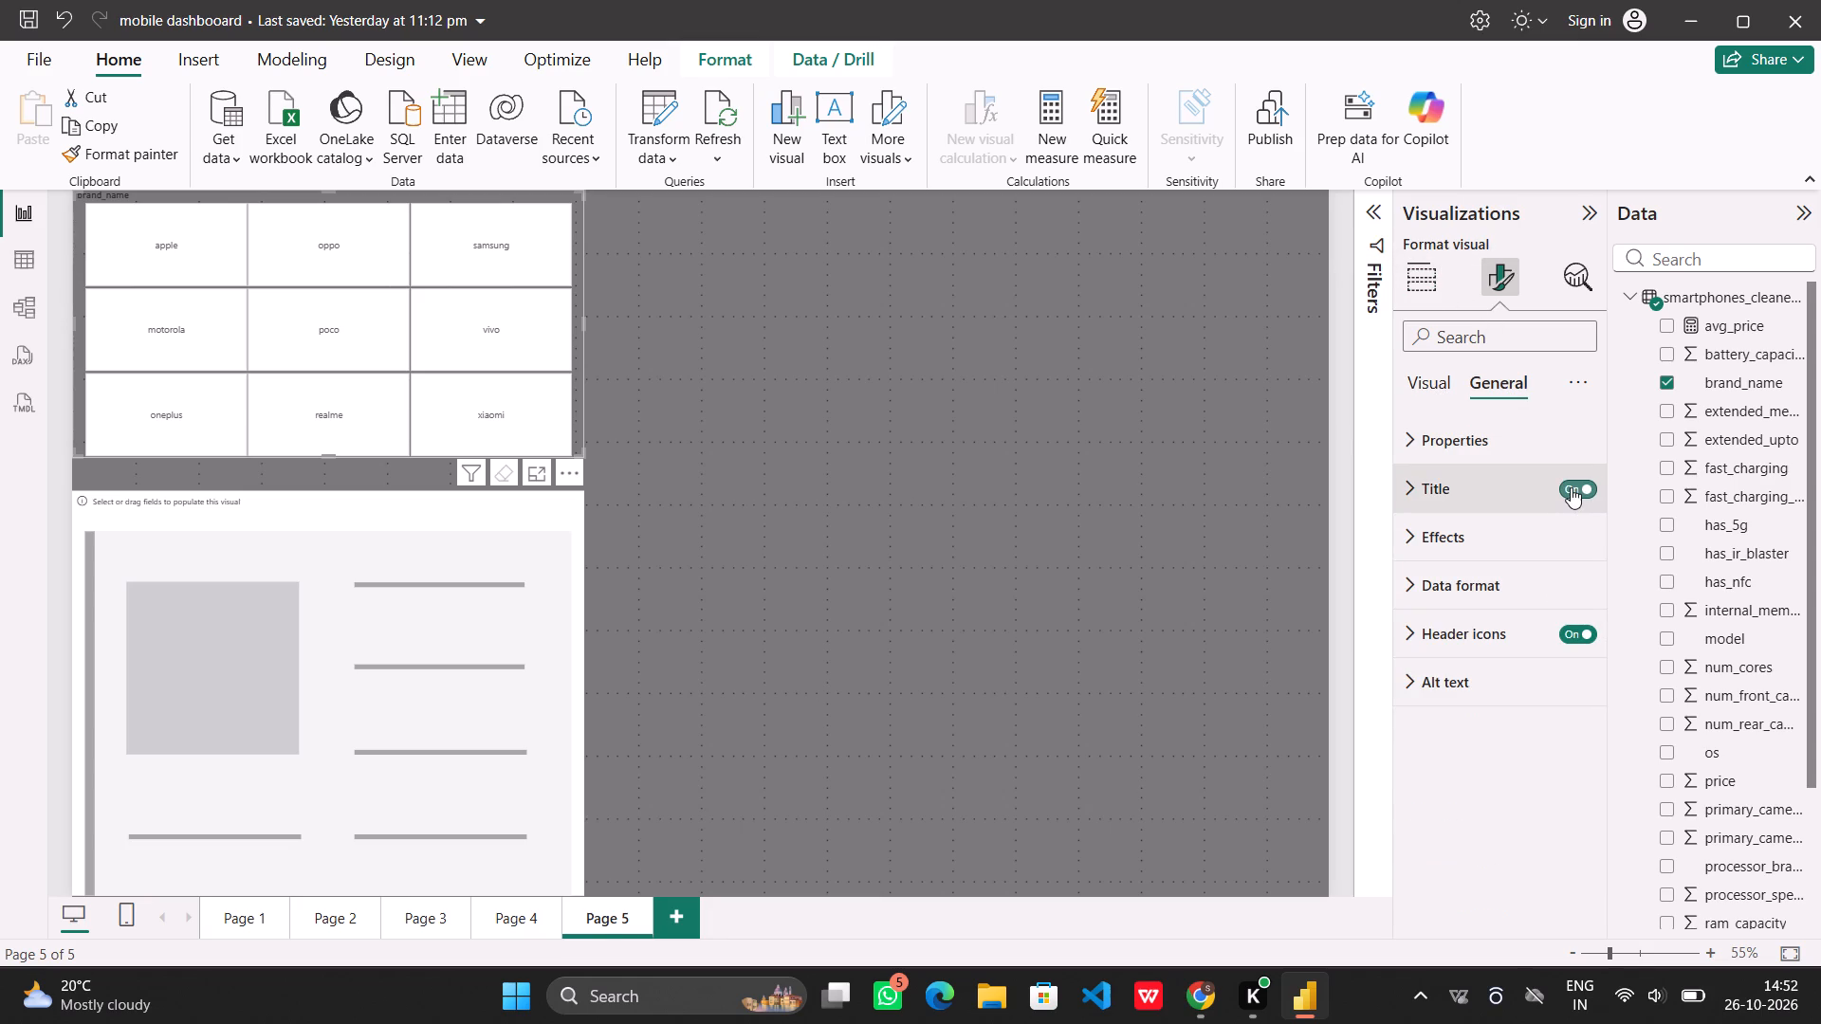
pyautogui.click(1415, 490)
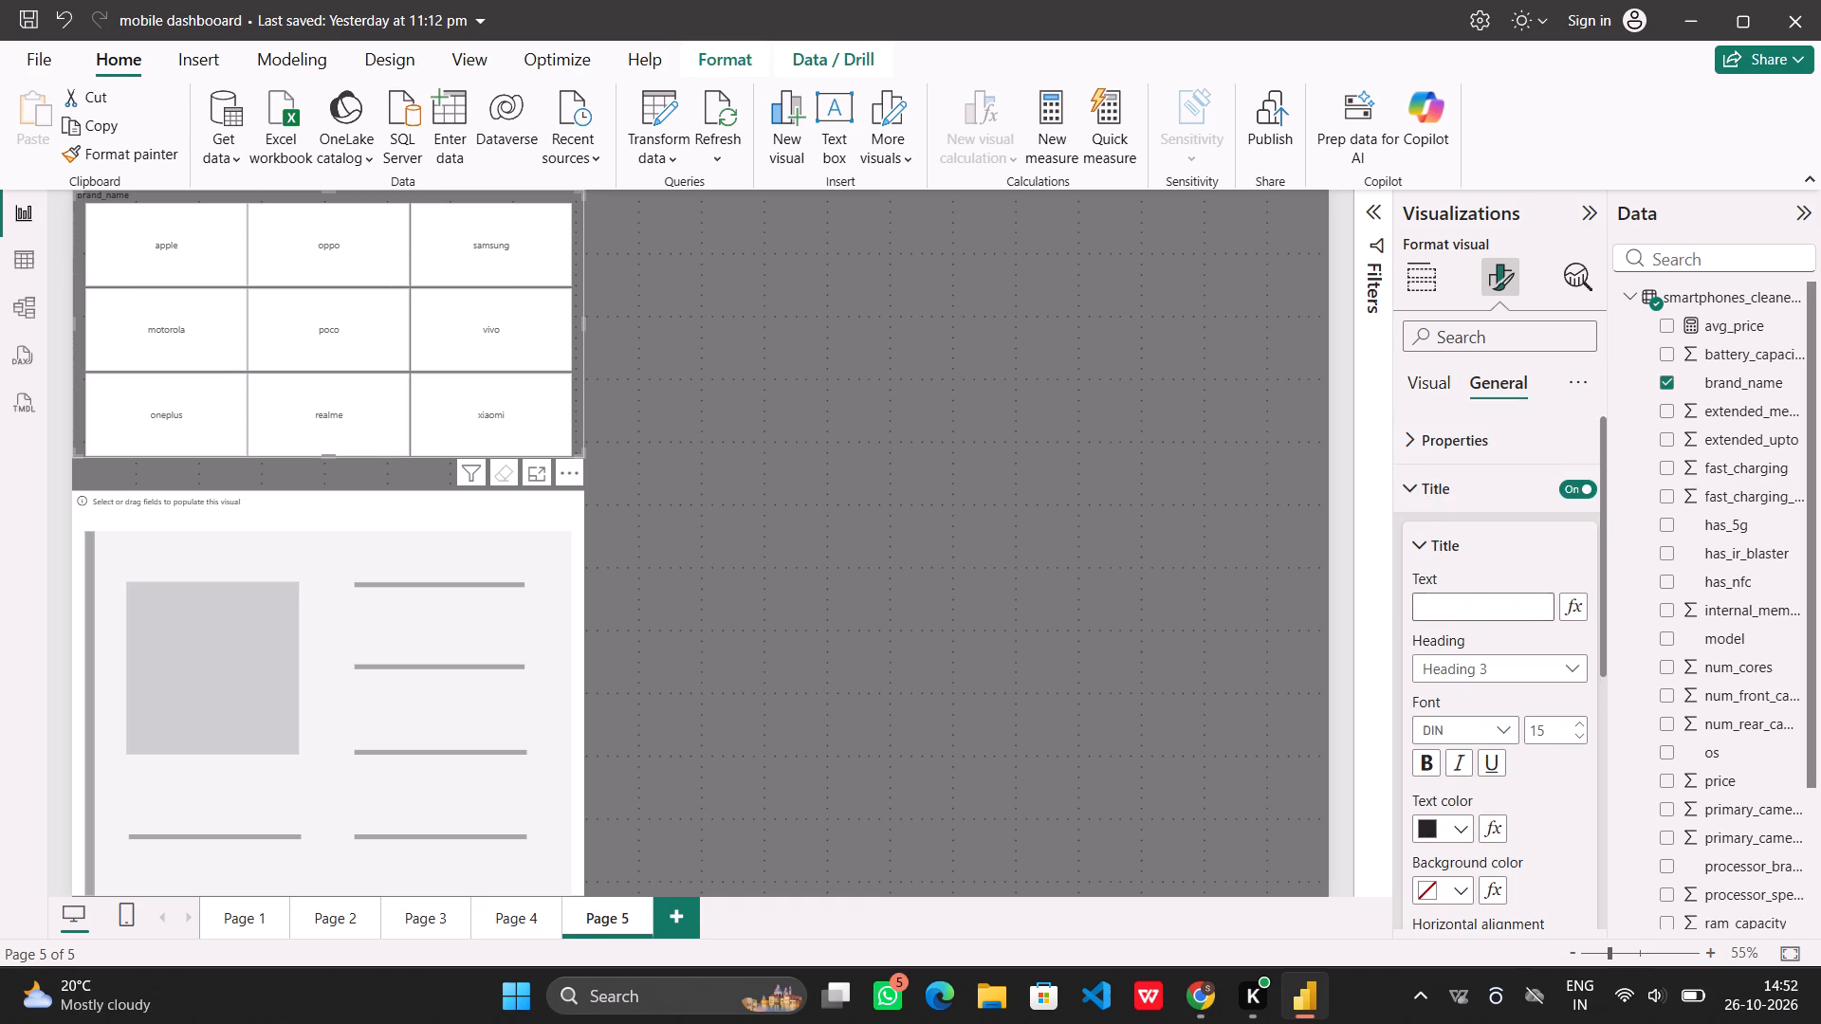
pyautogui.click(1481, 609)
pyautogui.press('b')
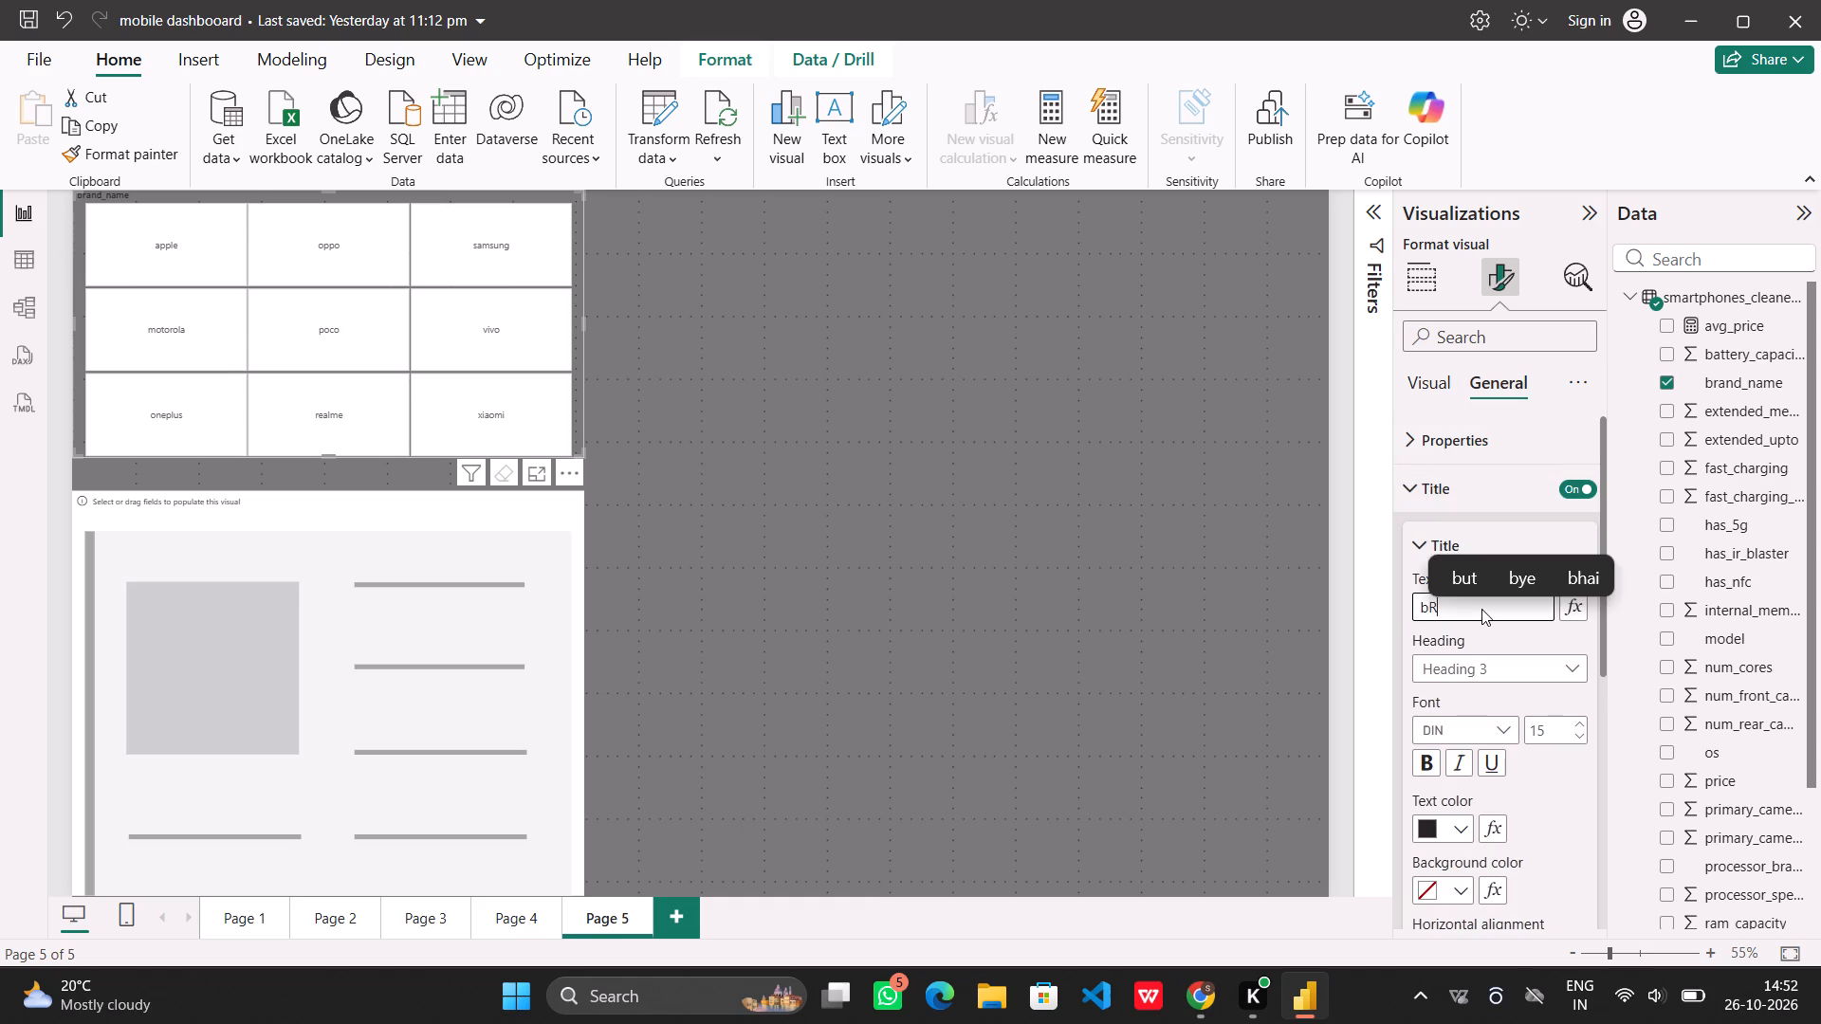
pyautogui.press('BackSpace')
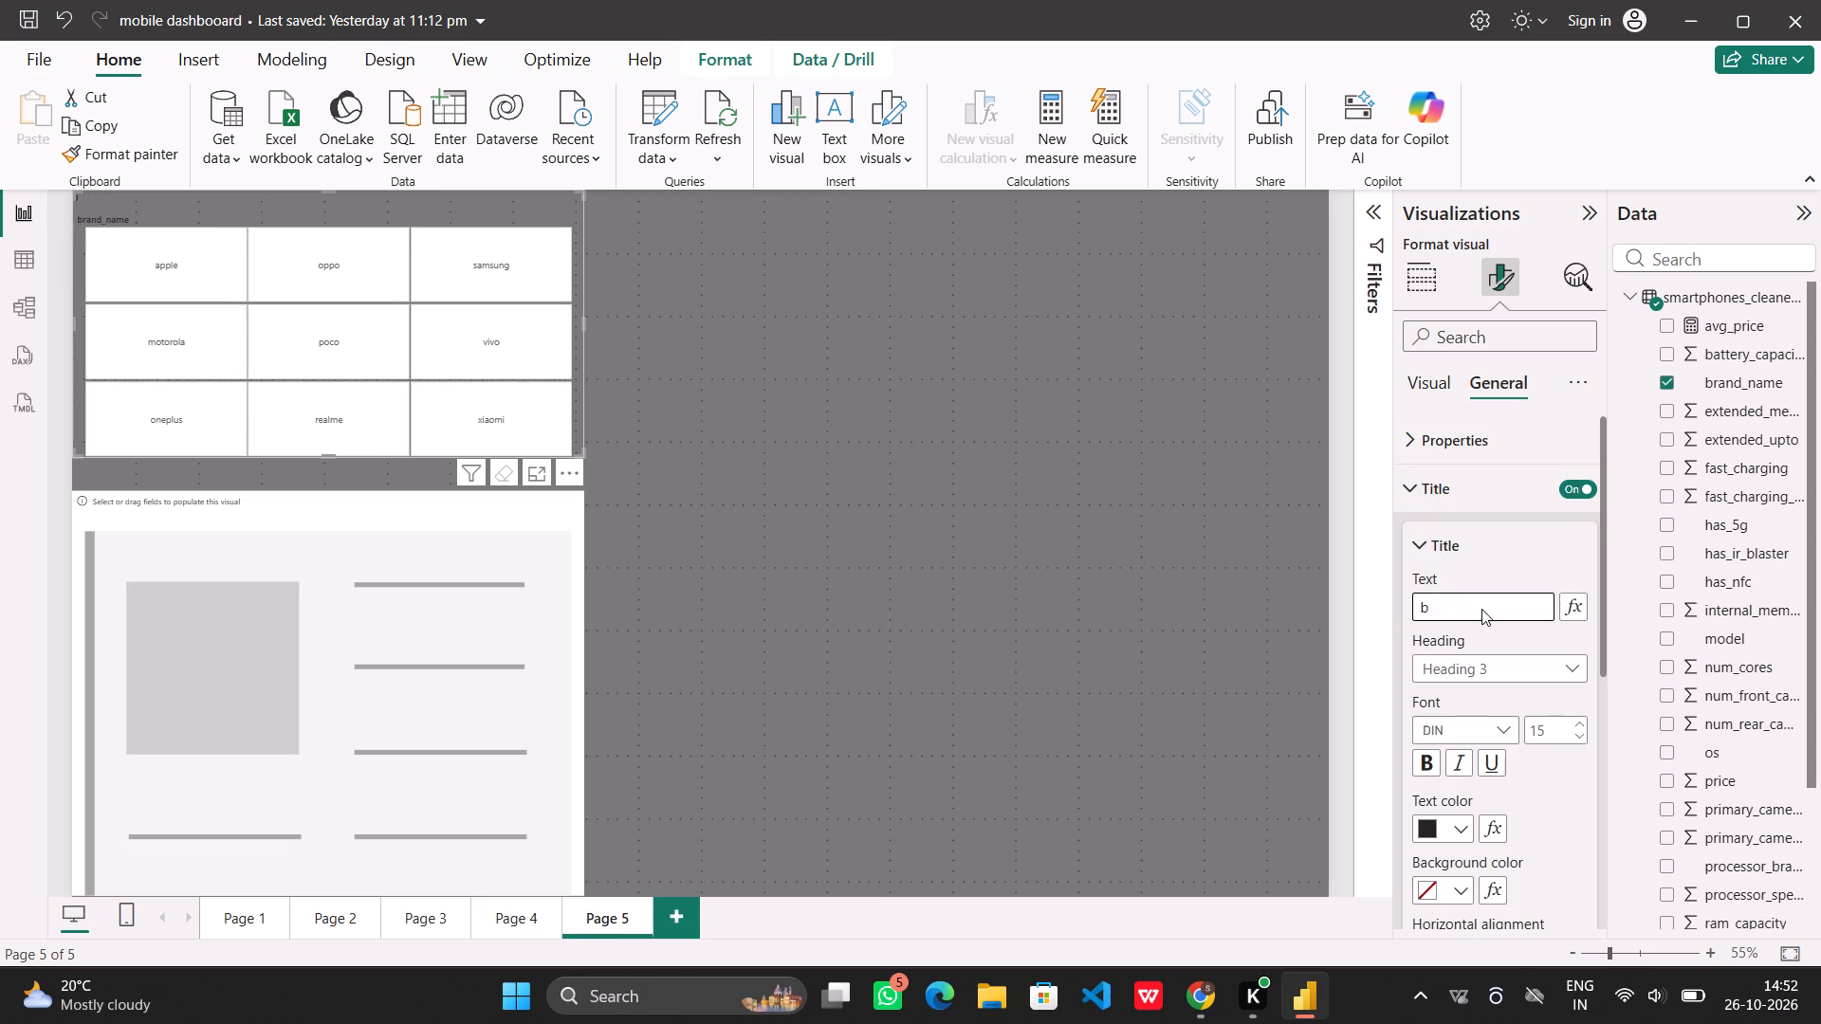
# Clear the text entered for the brand_name slicer's title and check its remaining title settings.
pyautogui.press('BackSpace')
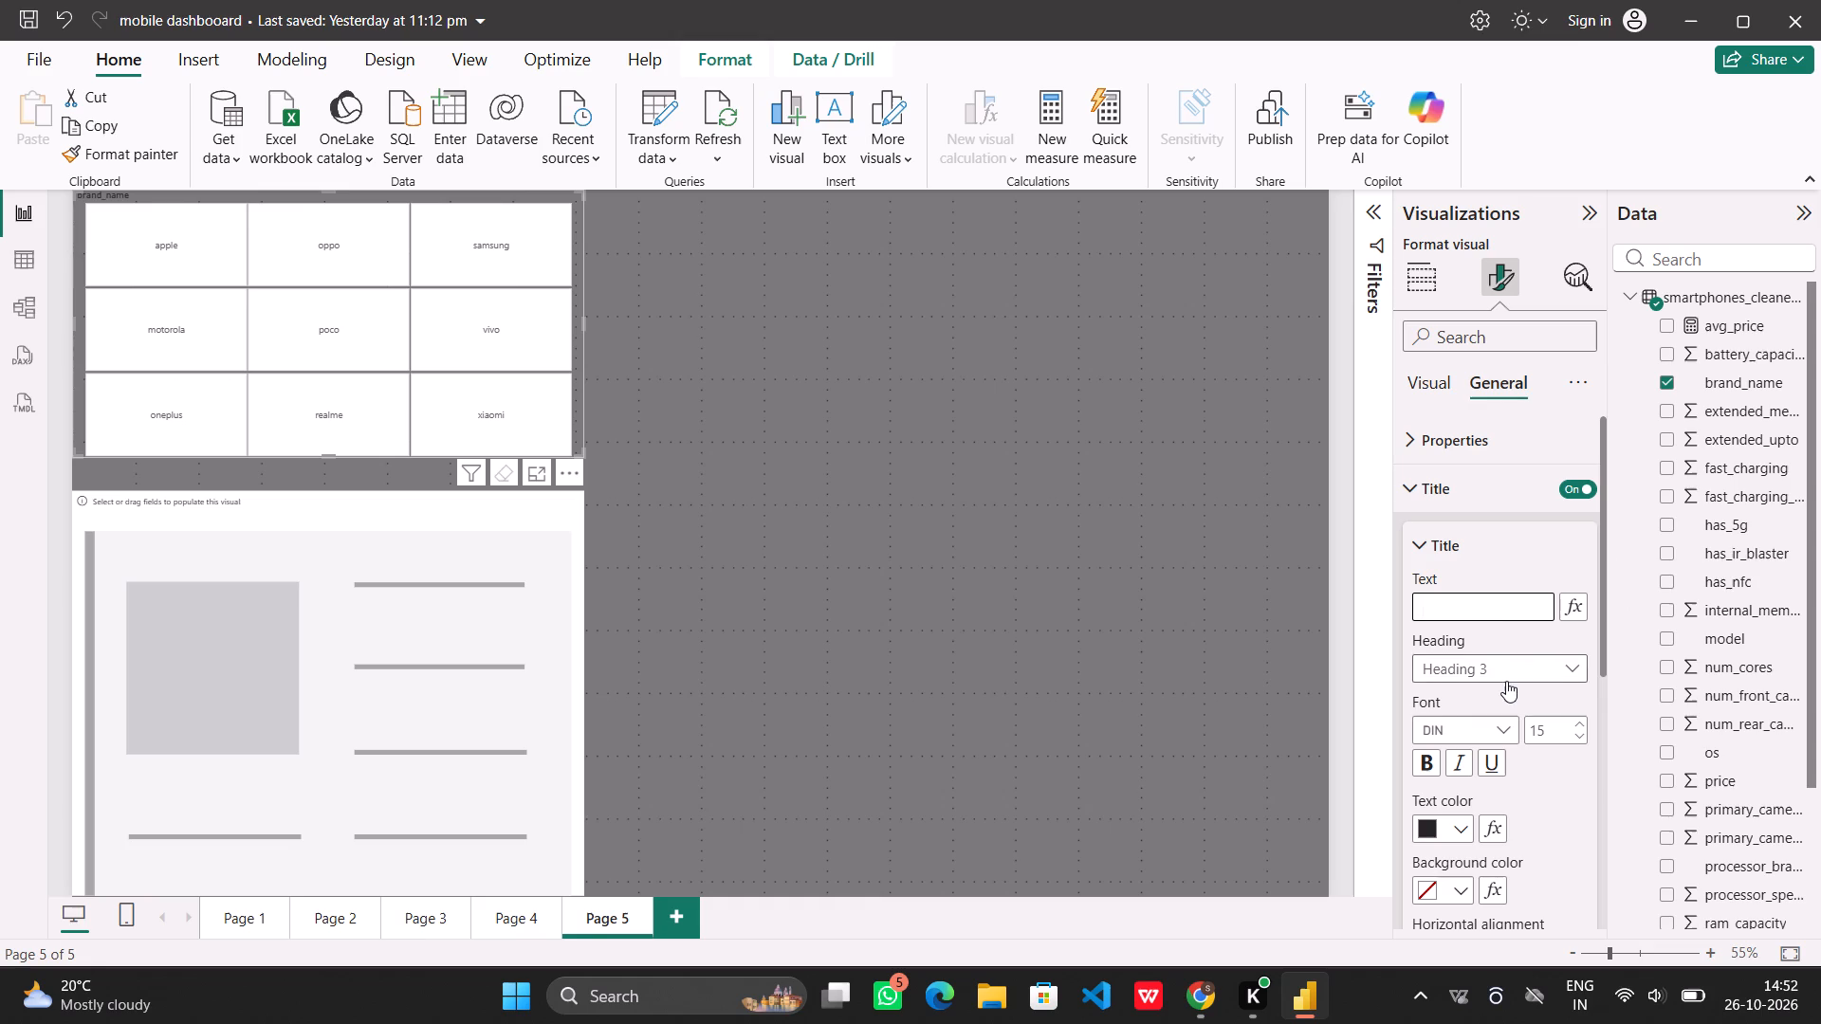
pyautogui.scroll(-3, 1506, 681)
pyautogui.click(1581, 650)
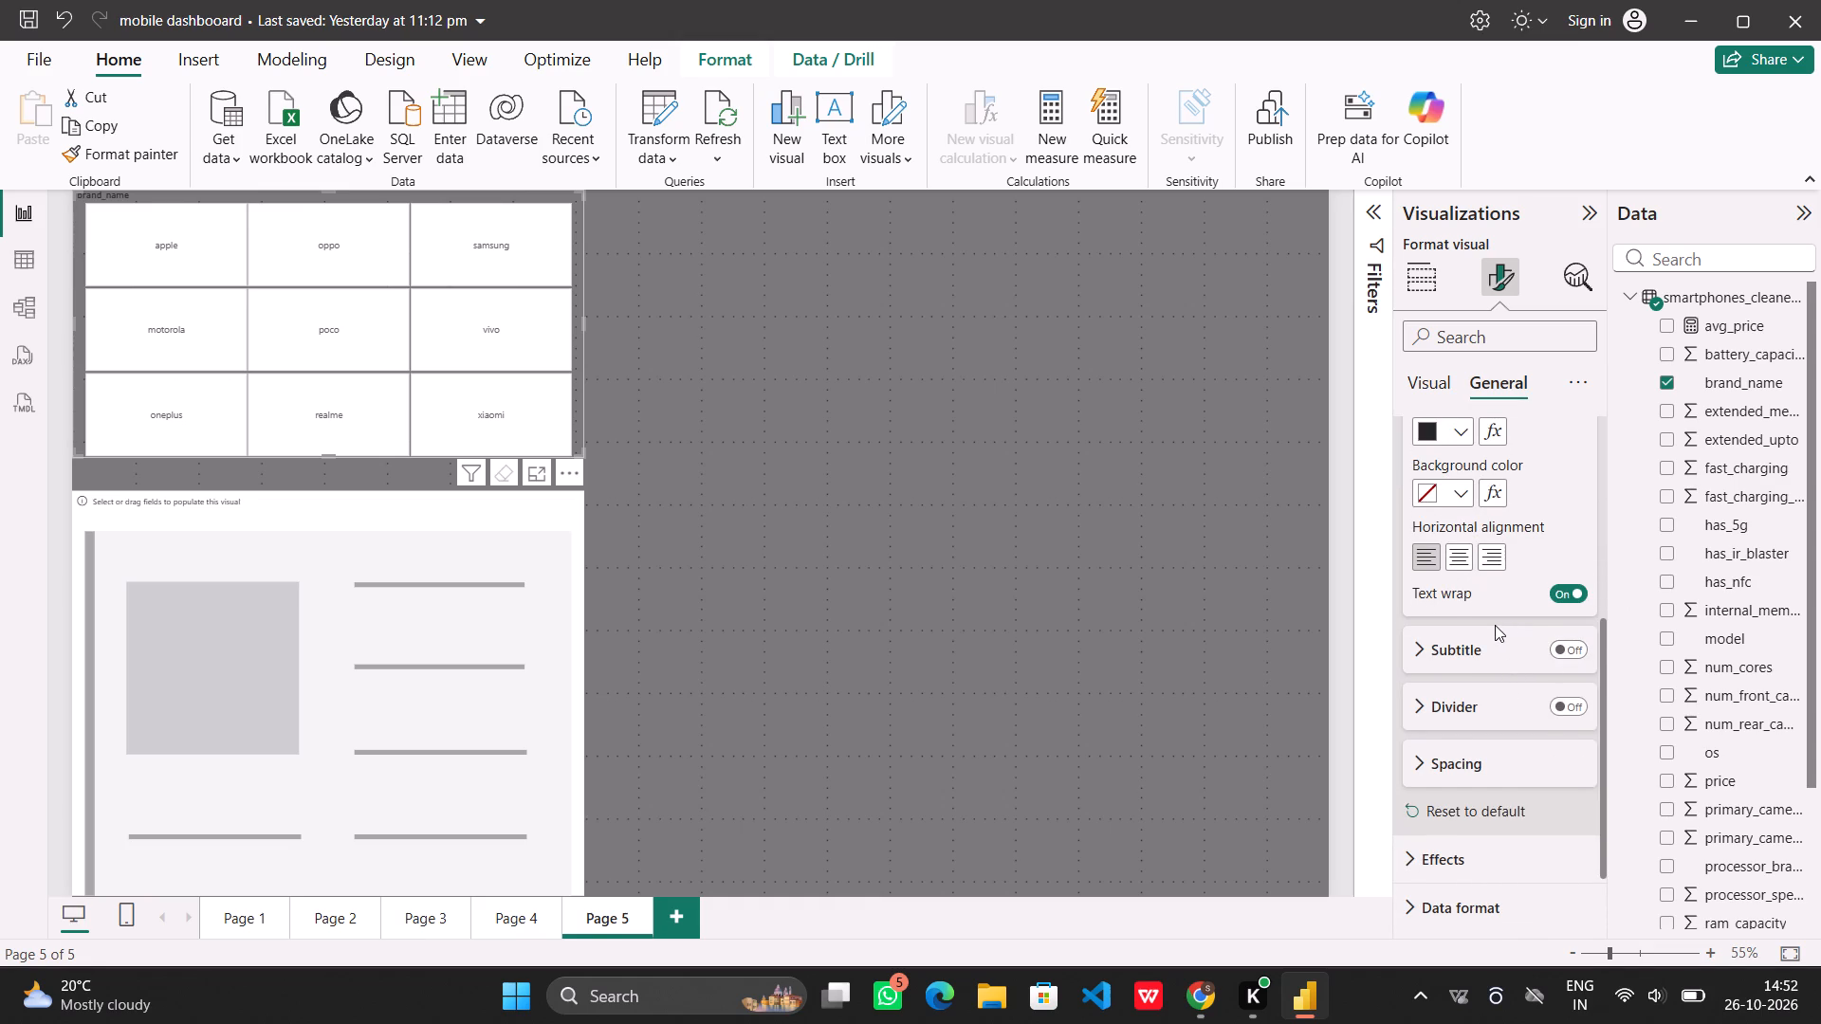
pyautogui.scroll(2, 1495, 625)
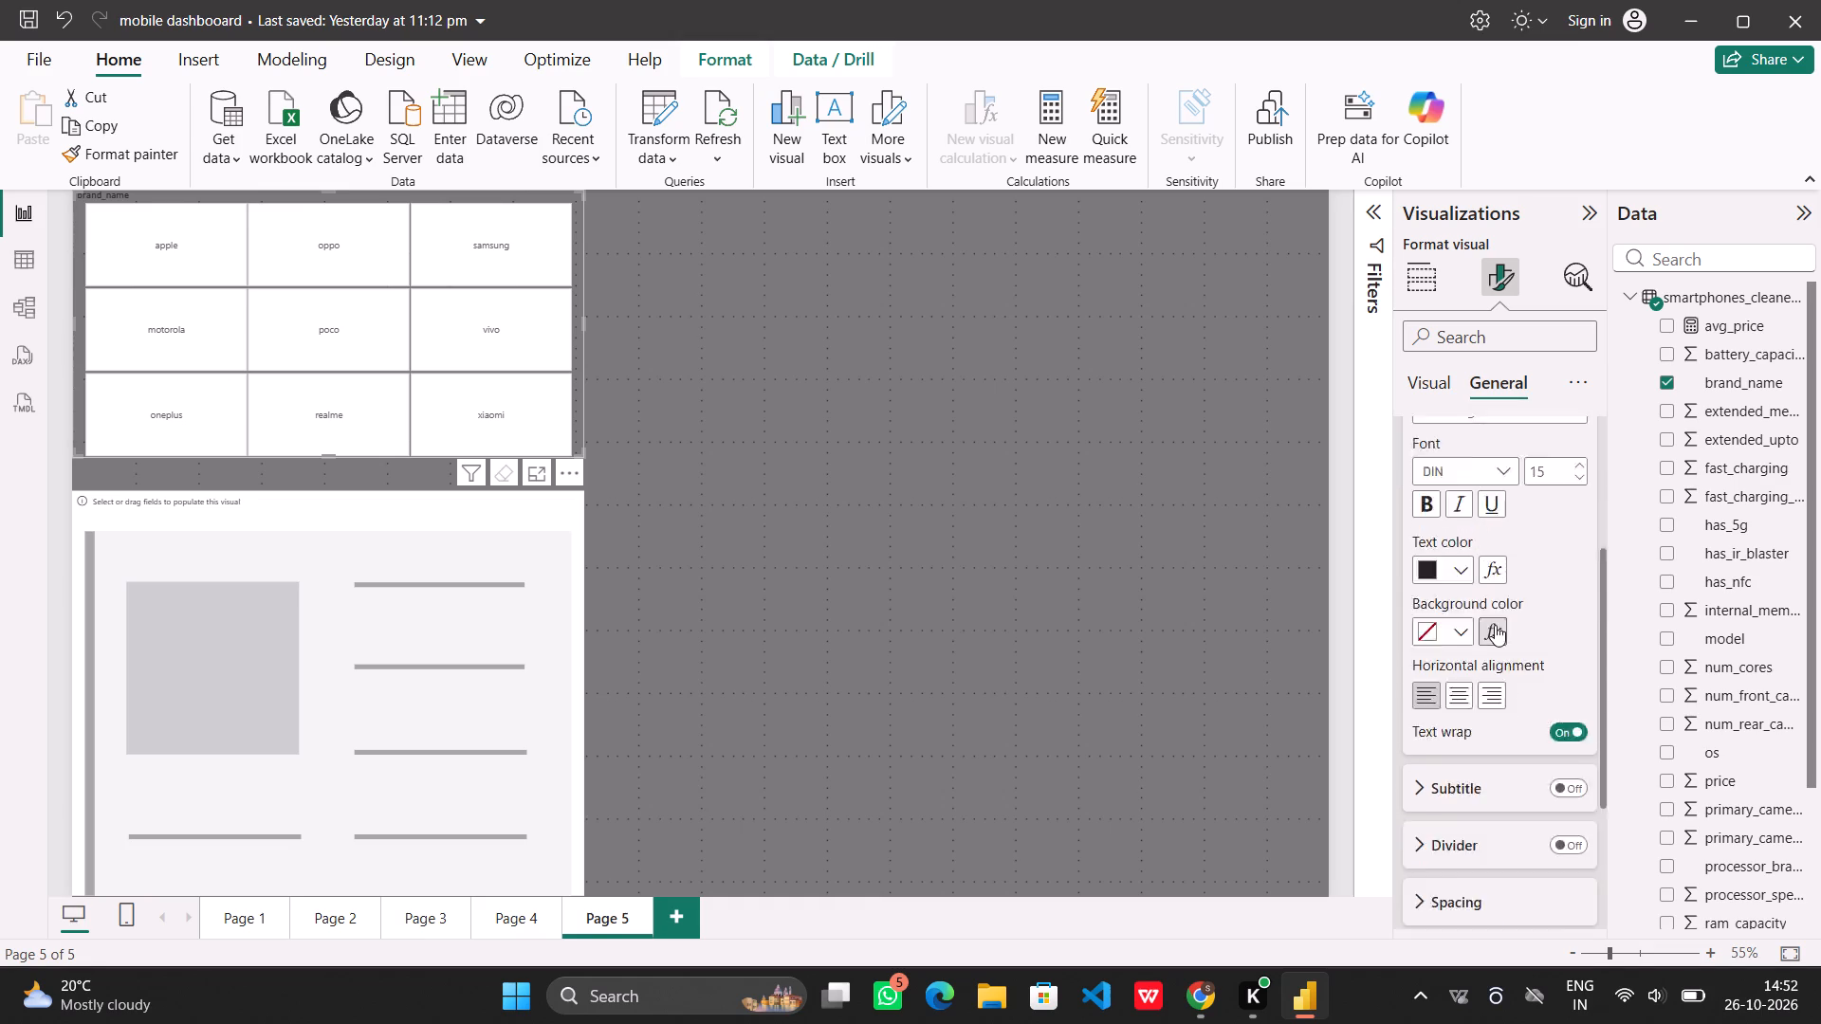
pyautogui.scroll(2, 1495, 625)
pyautogui.click(1447, 487)
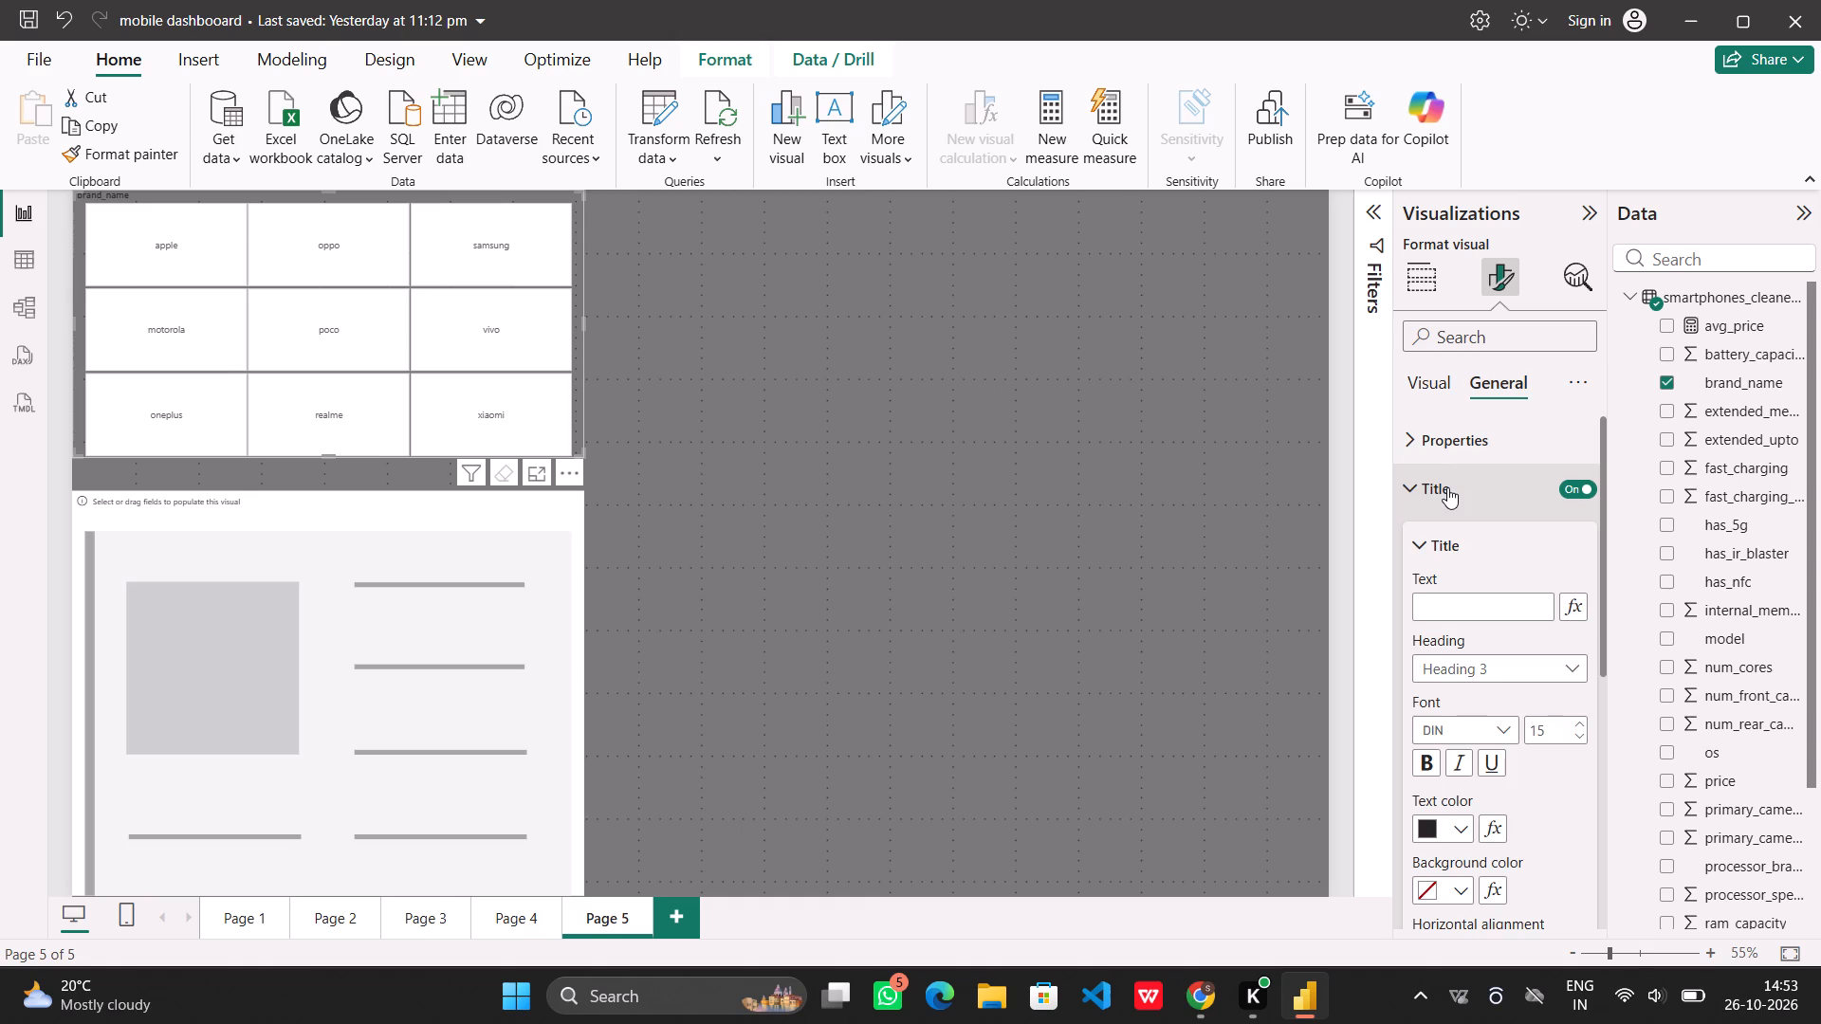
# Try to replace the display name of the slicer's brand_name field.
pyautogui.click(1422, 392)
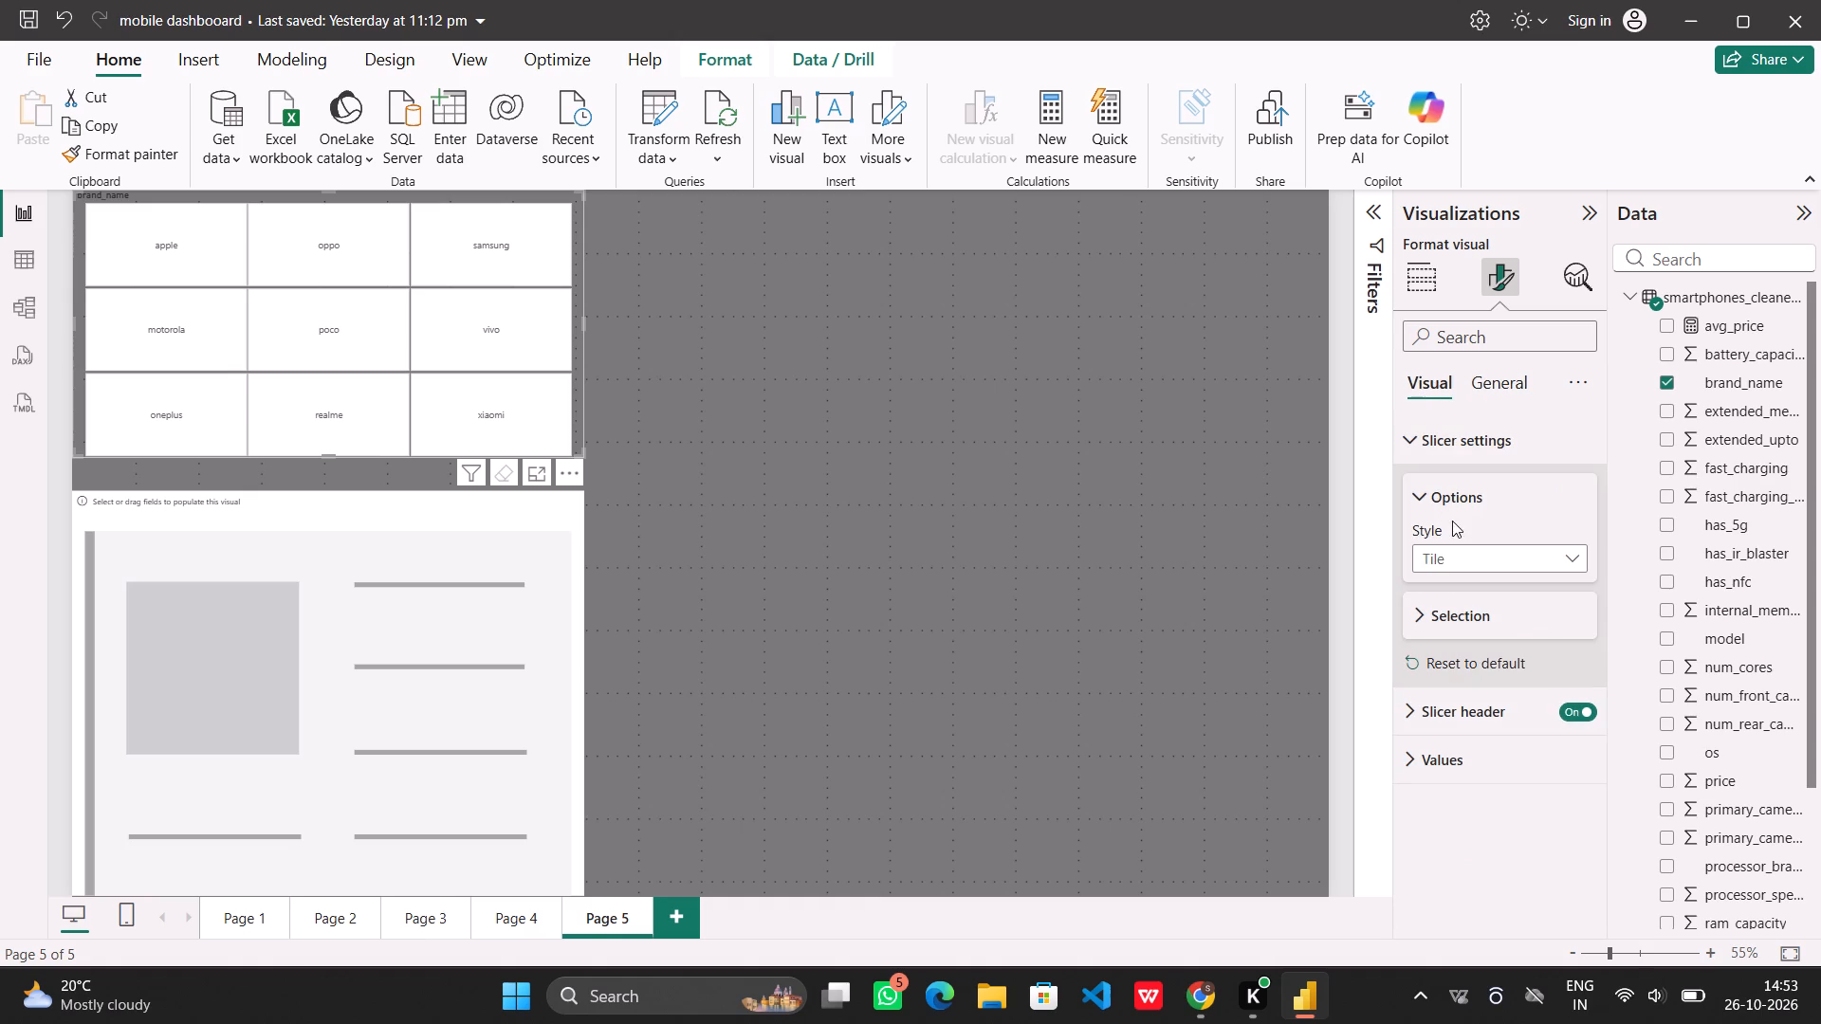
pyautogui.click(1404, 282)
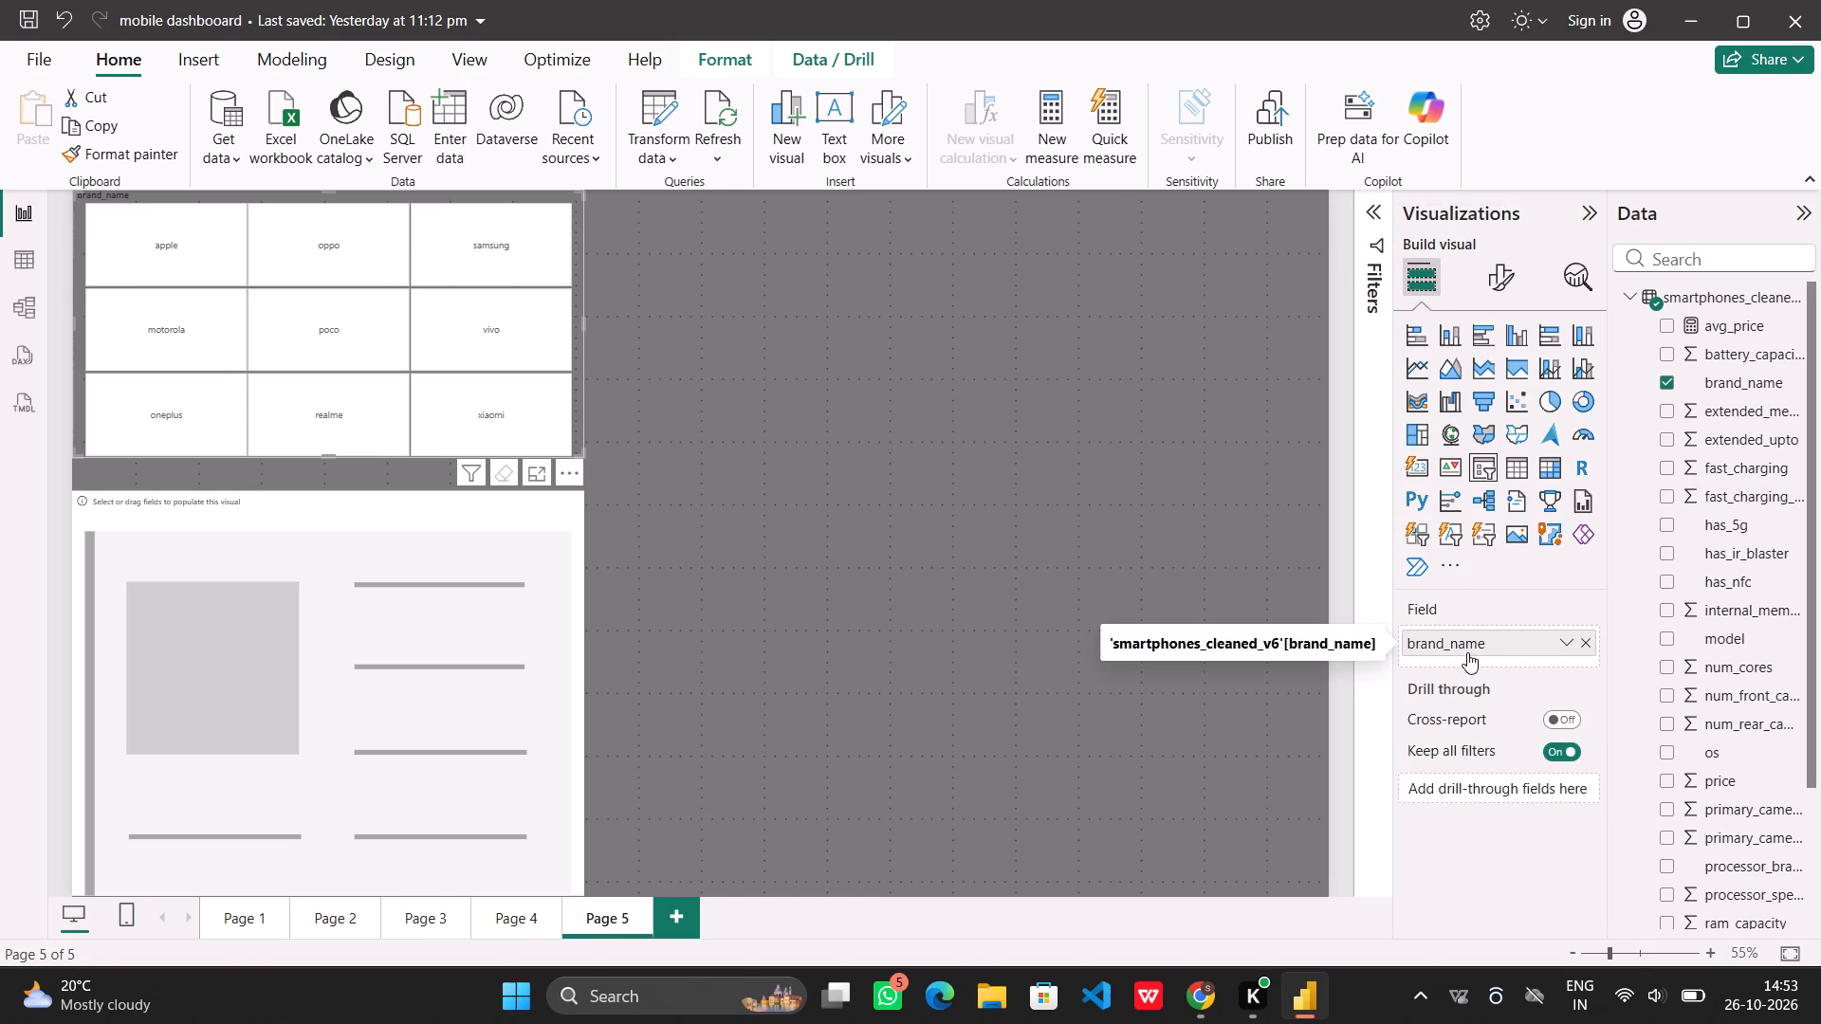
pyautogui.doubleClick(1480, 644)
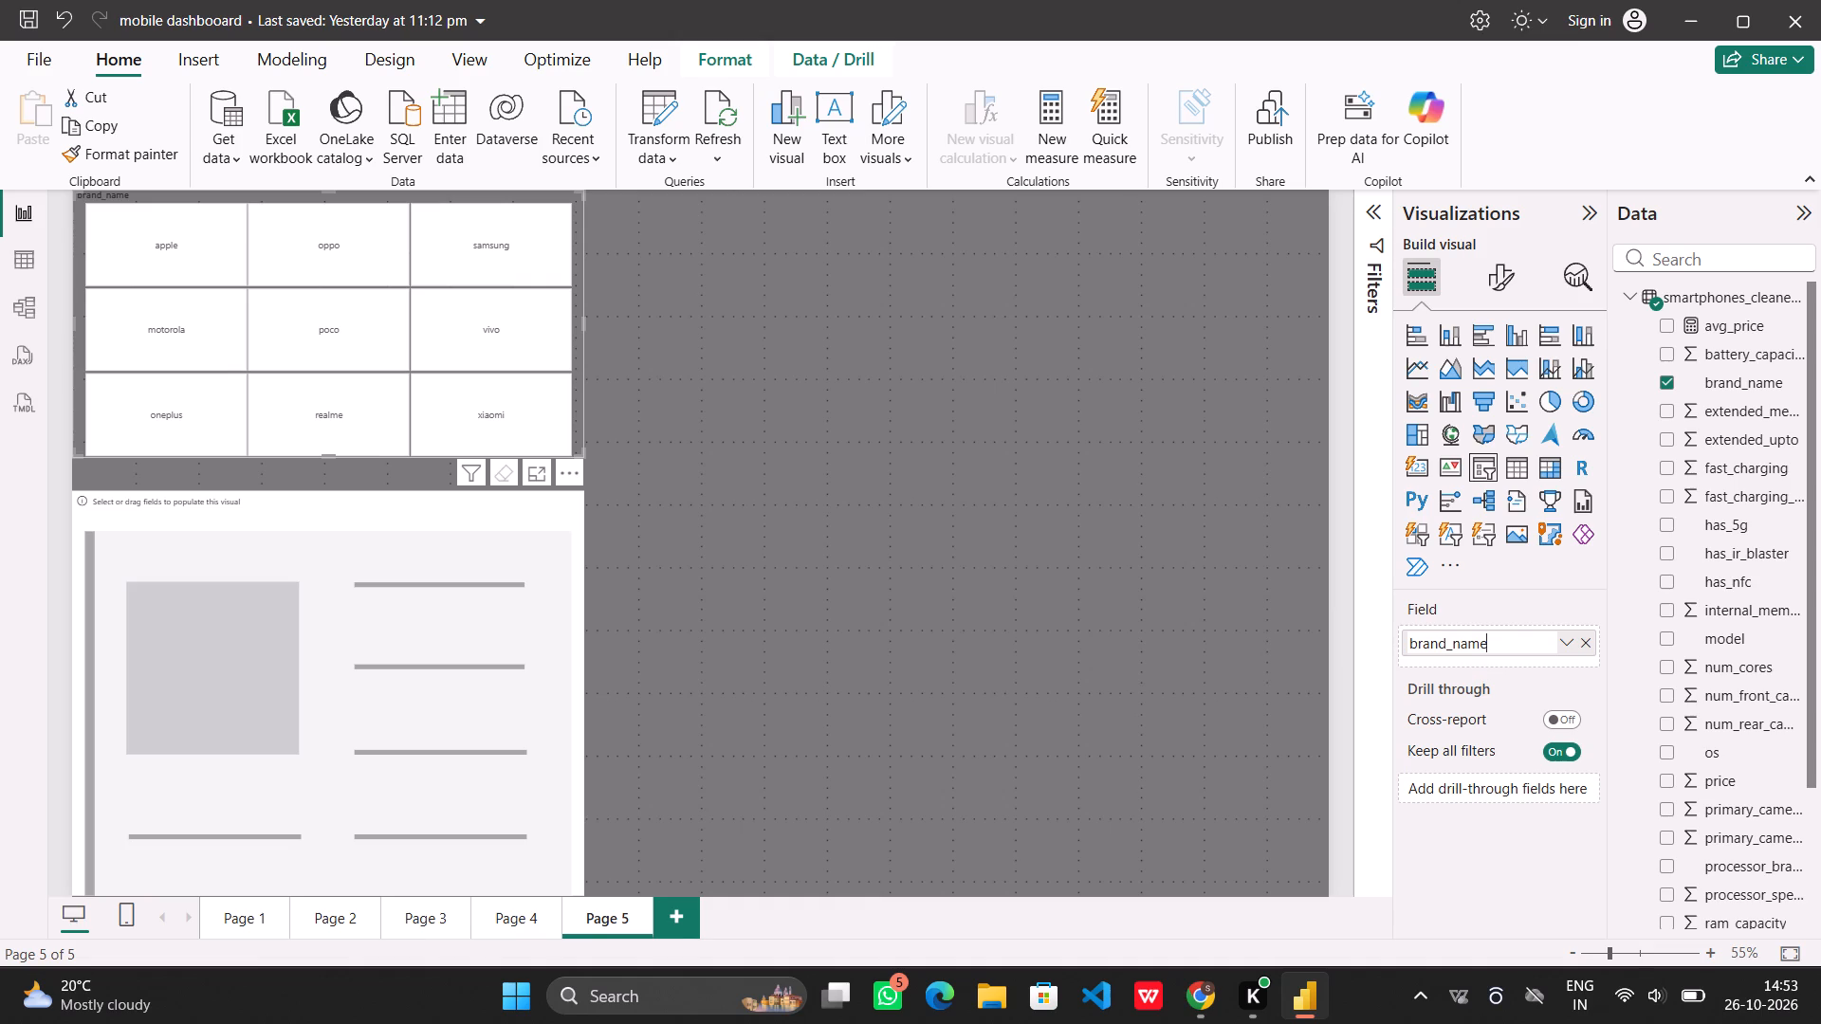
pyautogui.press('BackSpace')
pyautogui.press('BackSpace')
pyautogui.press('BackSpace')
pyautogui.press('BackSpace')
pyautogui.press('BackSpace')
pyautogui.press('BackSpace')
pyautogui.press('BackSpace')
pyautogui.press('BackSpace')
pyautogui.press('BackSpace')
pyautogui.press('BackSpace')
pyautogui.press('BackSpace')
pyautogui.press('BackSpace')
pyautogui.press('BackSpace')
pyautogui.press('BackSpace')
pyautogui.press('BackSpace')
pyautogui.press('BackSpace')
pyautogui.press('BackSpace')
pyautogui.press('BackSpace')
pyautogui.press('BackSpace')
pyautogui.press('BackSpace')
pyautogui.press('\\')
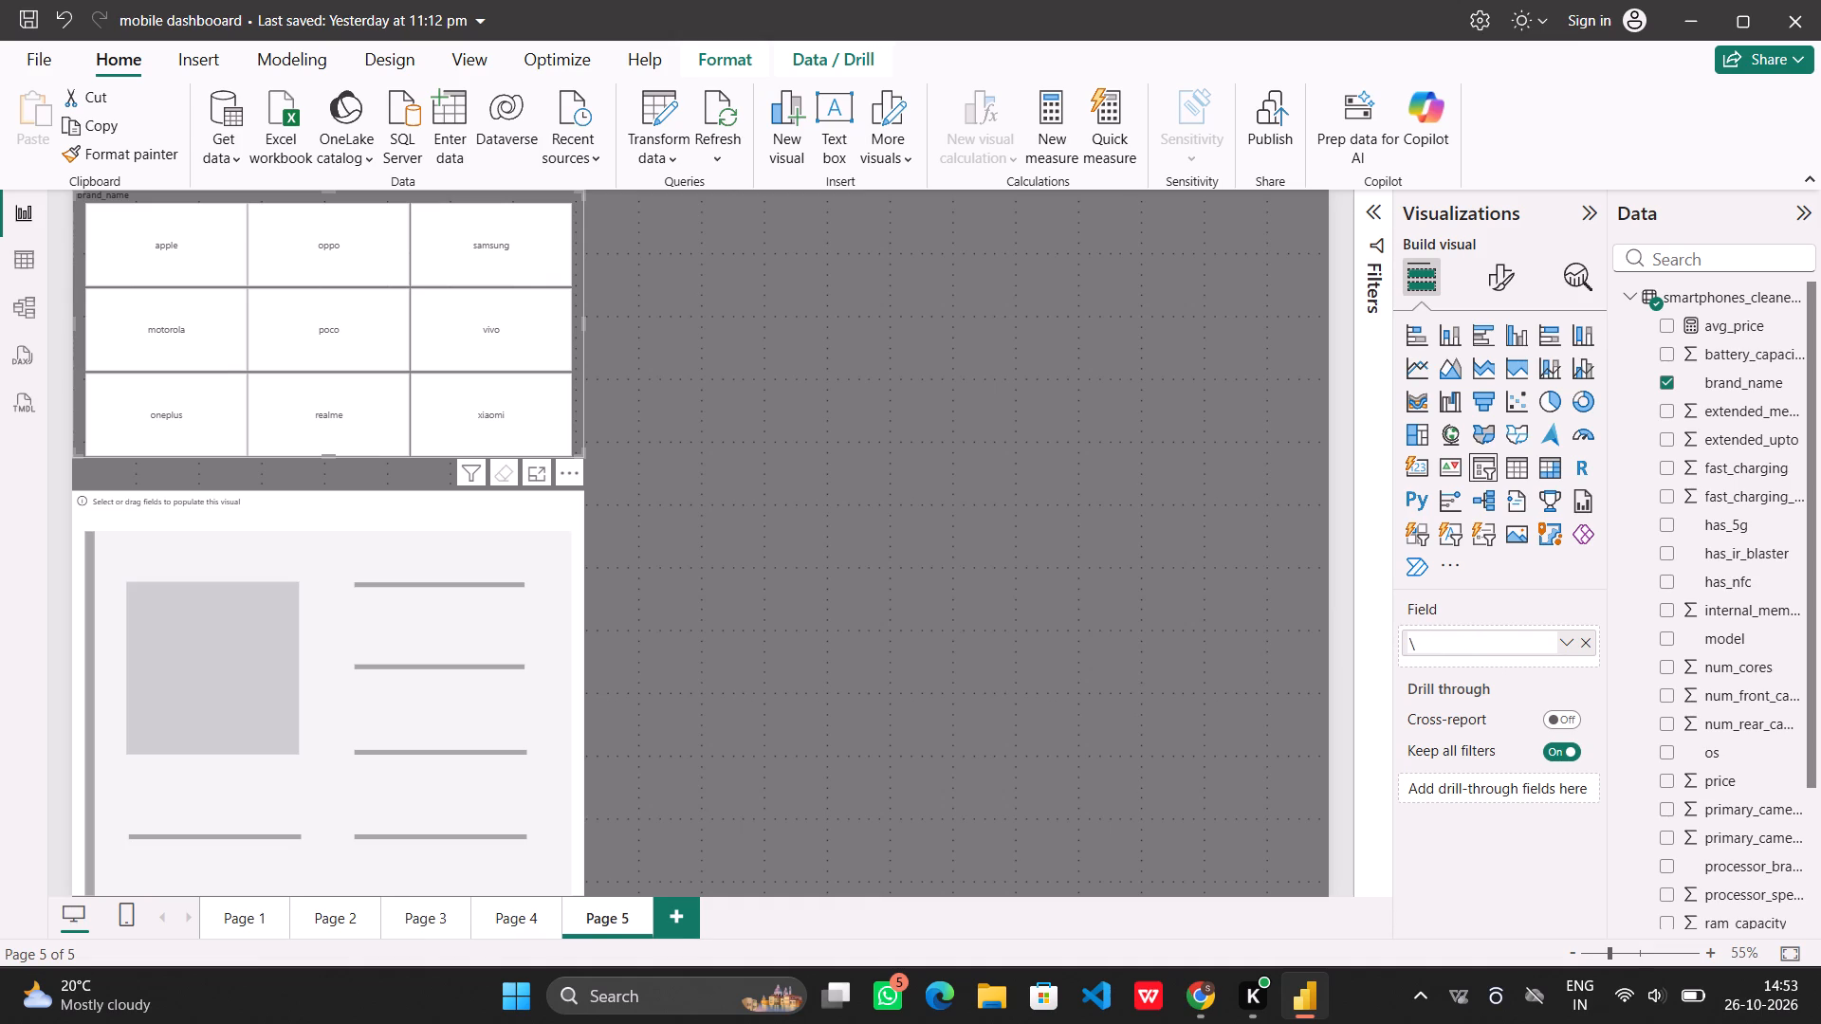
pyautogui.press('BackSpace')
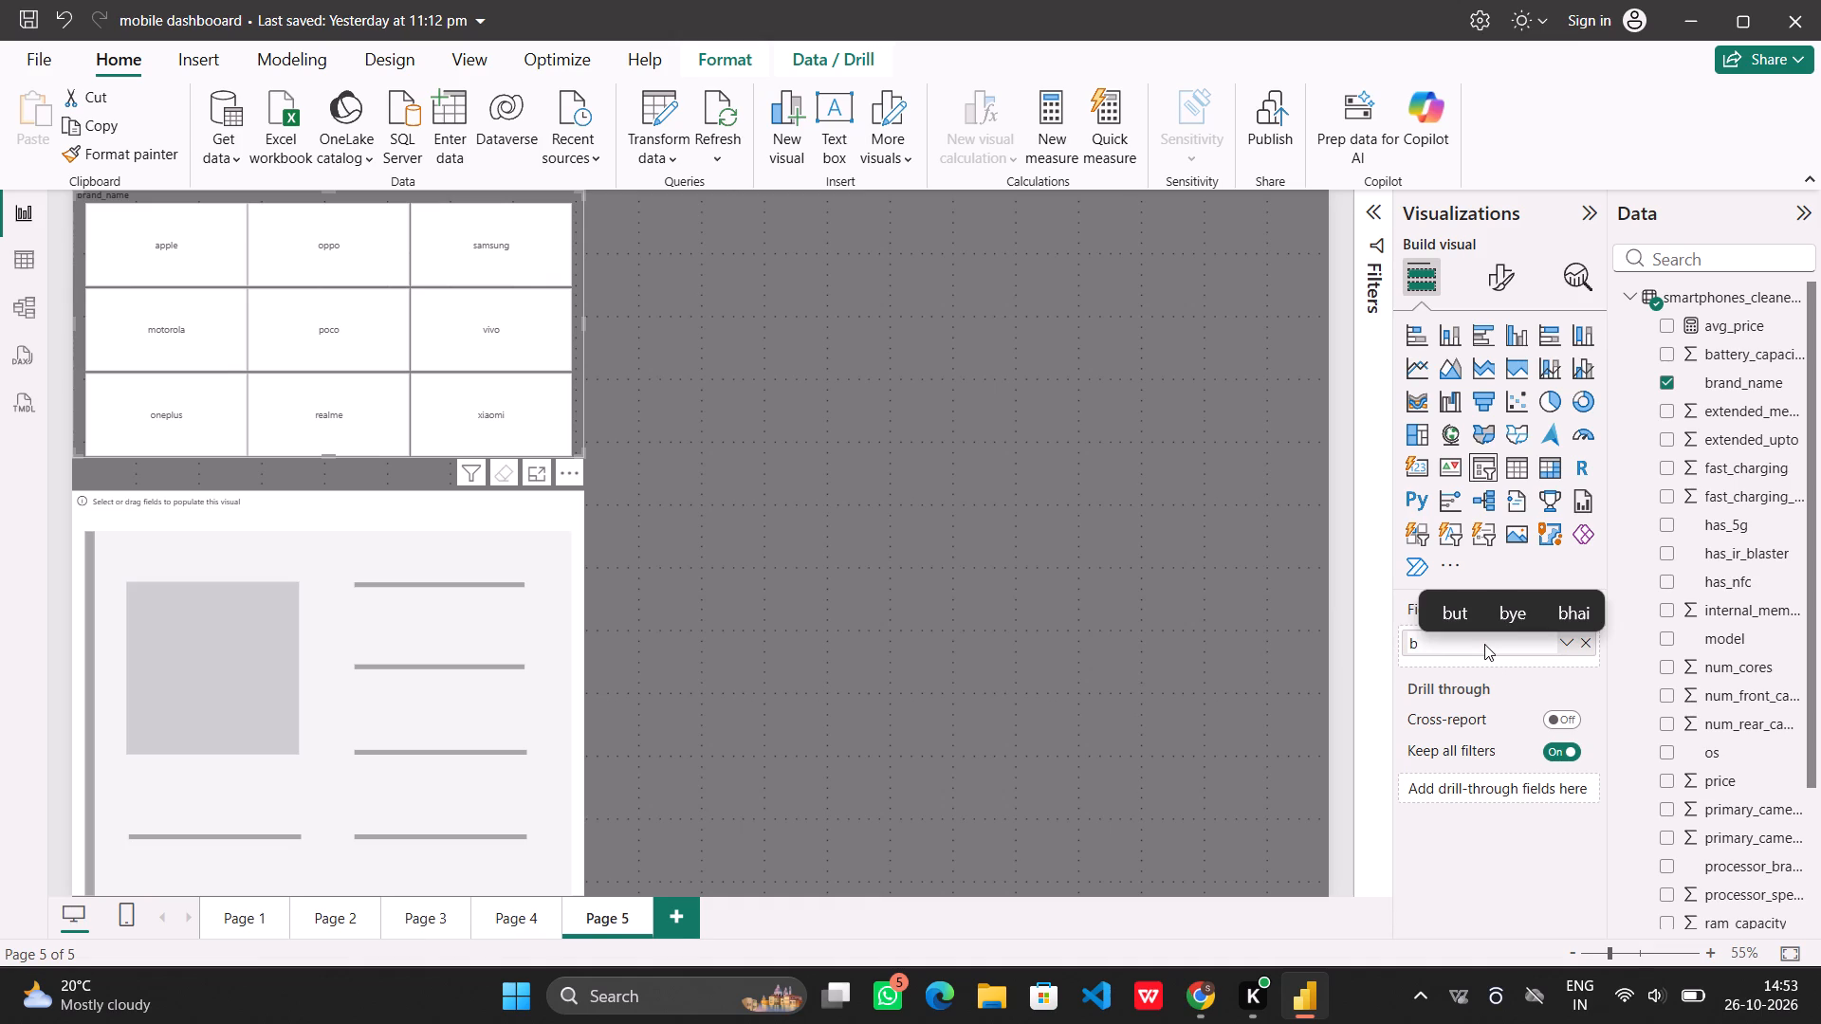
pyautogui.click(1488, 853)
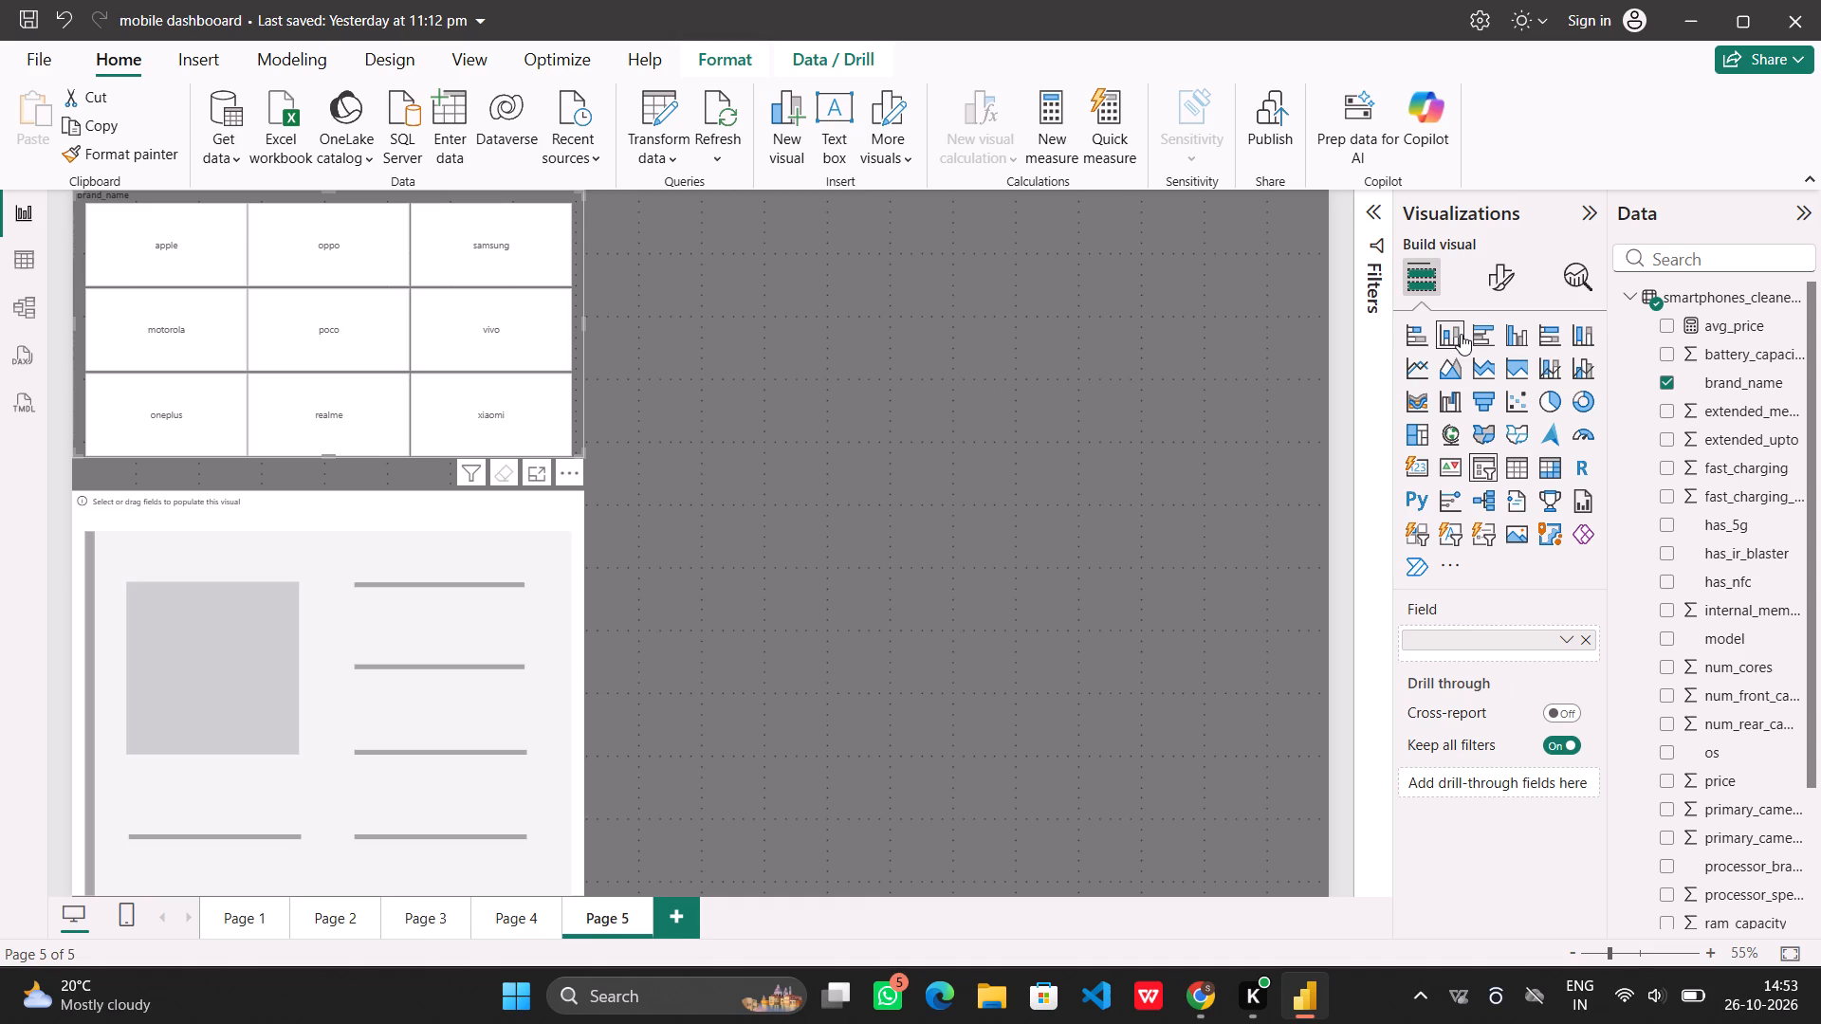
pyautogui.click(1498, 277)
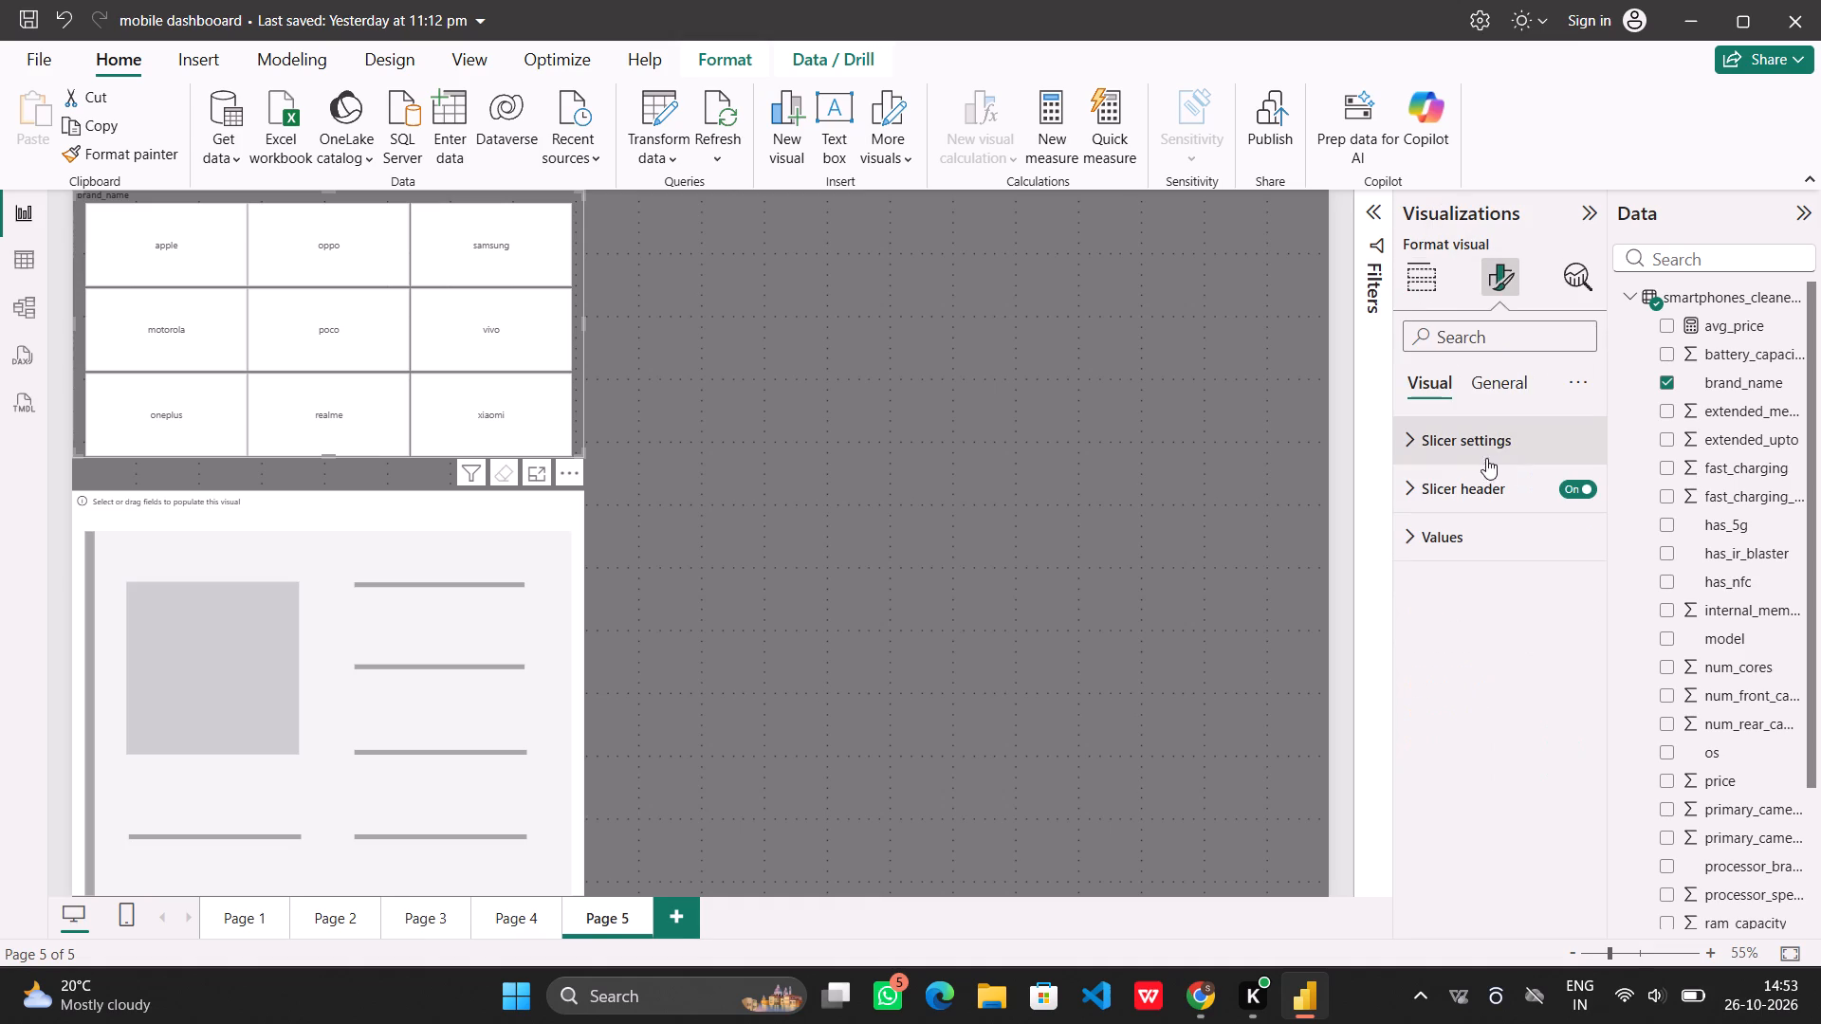
# Rename the slicer's brand_name field for this visual as Brands.
pyautogui.click(1424, 271)
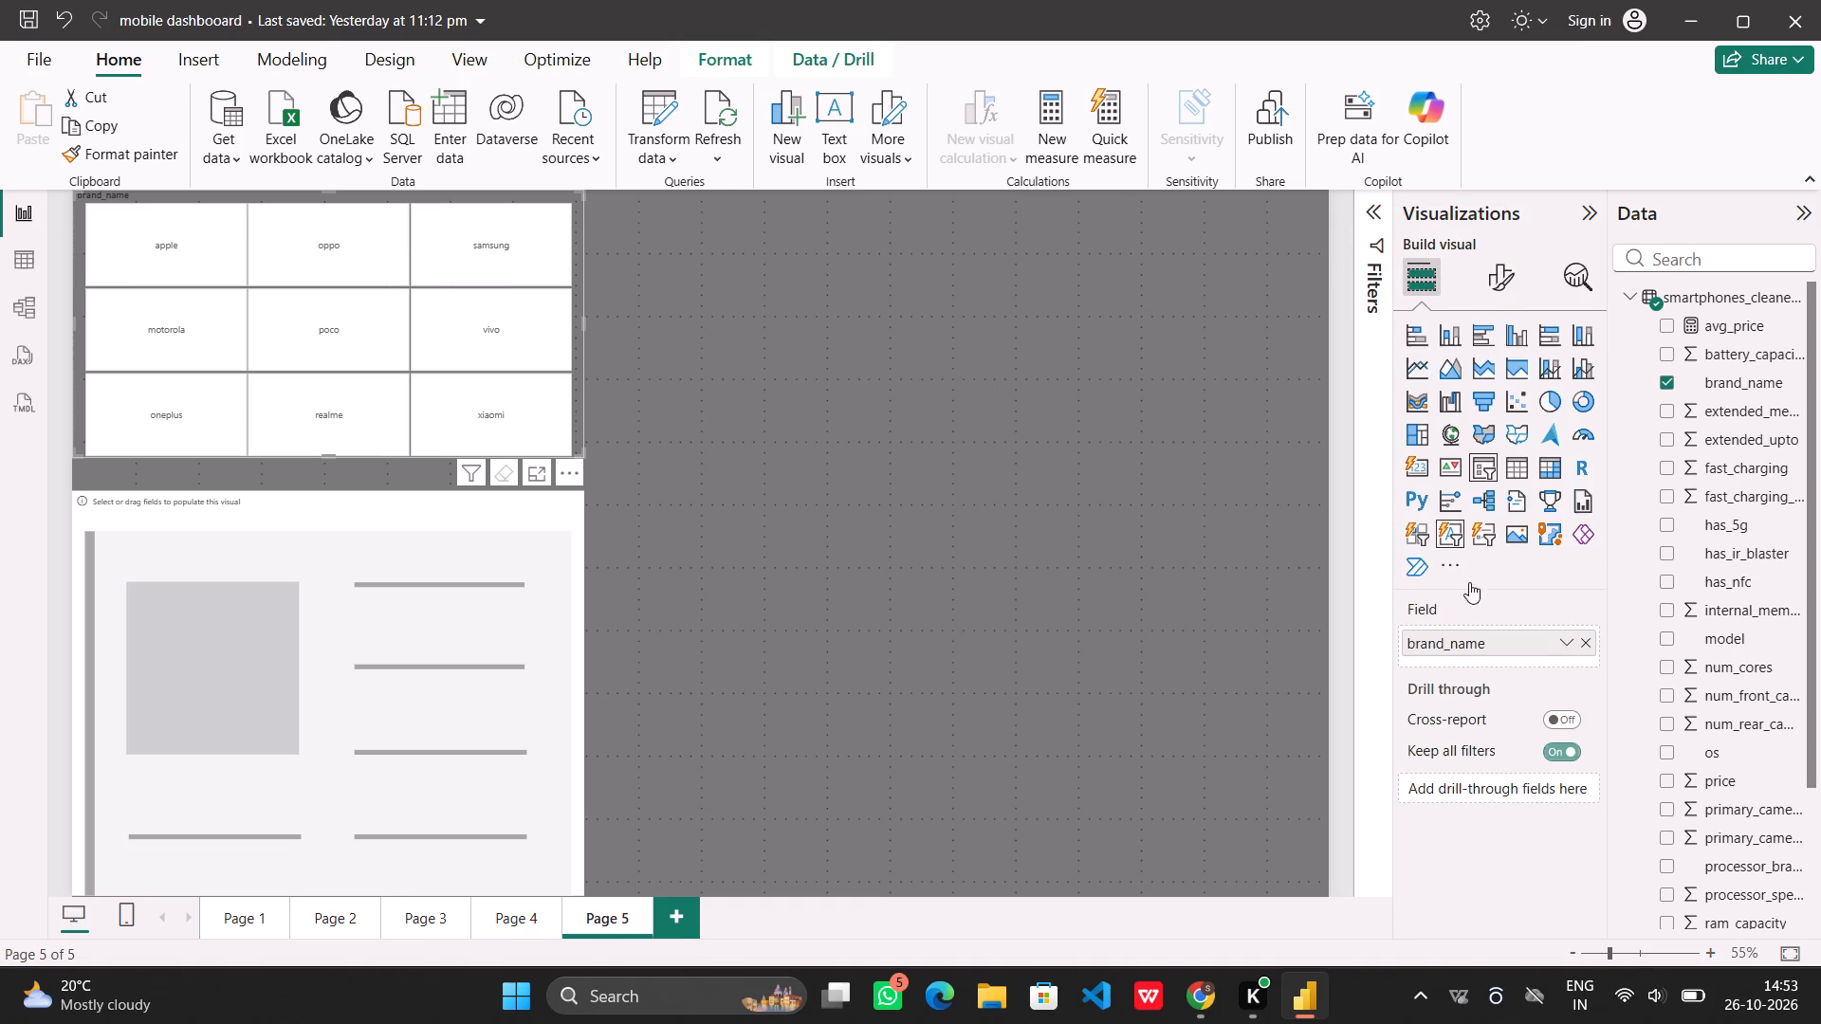
pyautogui.doubleClick(1486, 637)
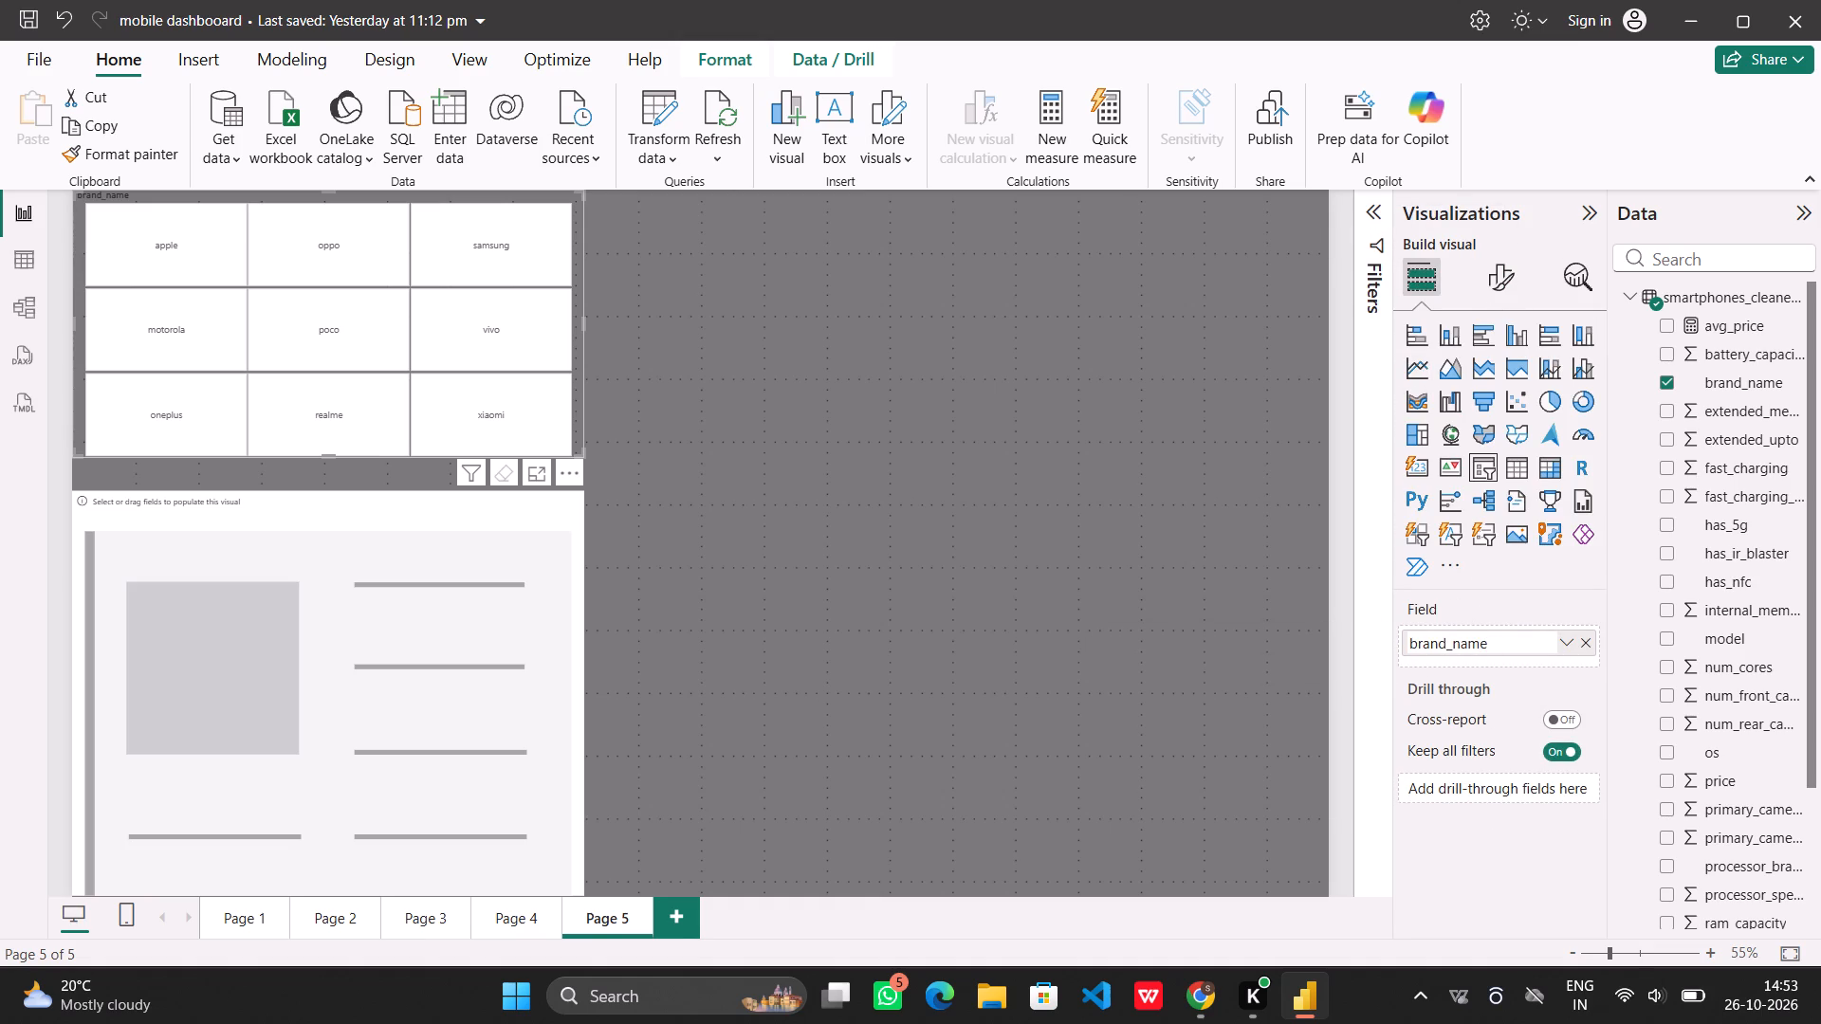
pyautogui.press('BackSpace')
pyautogui.press('BackSpace')
pyautogui.press('BackSpace')
pyautogui.press('BackSpace')
pyautogui.press('BackSpace')
pyautogui.press('BackSpace')
pyautogui.press('BackSpace')
pyautogui.press('BackSpace')
pyautogui.press('BackSpace')
pyautogui.press('BackSpace')
pyautogui.press('BackSpace')
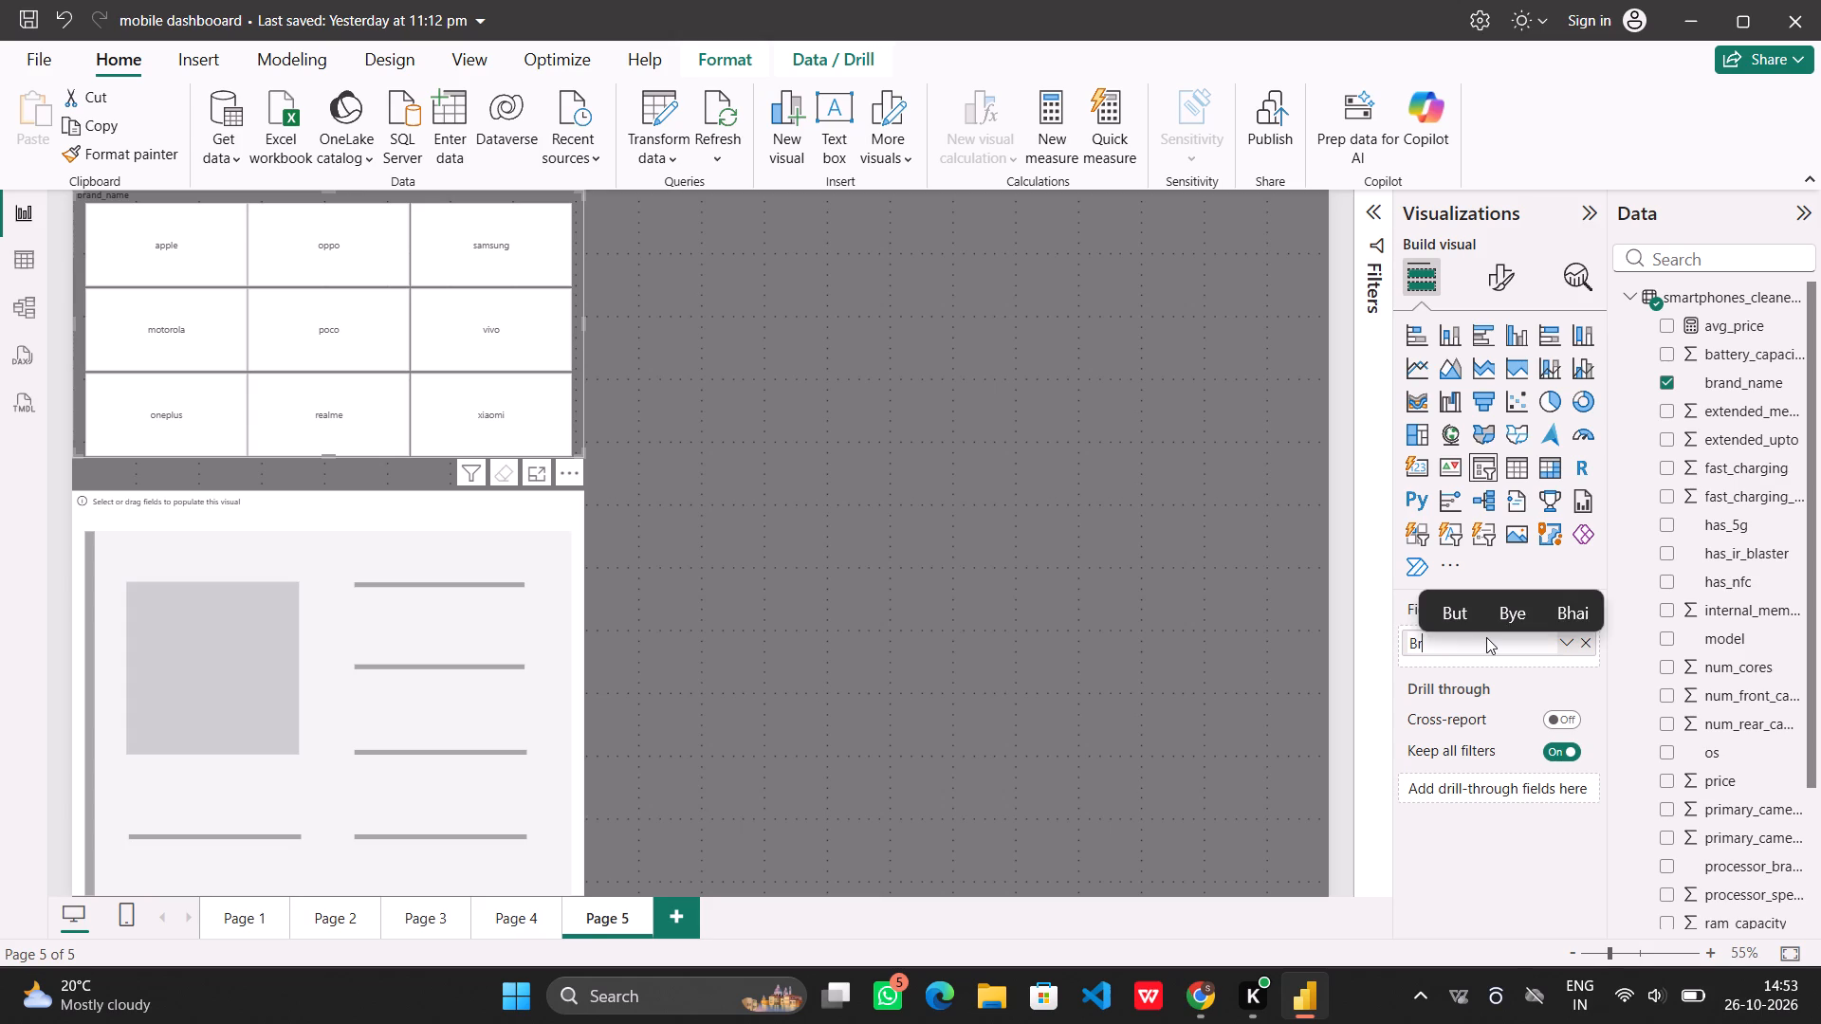
pyautogui.write('ands')
pyautogui.press('Return')
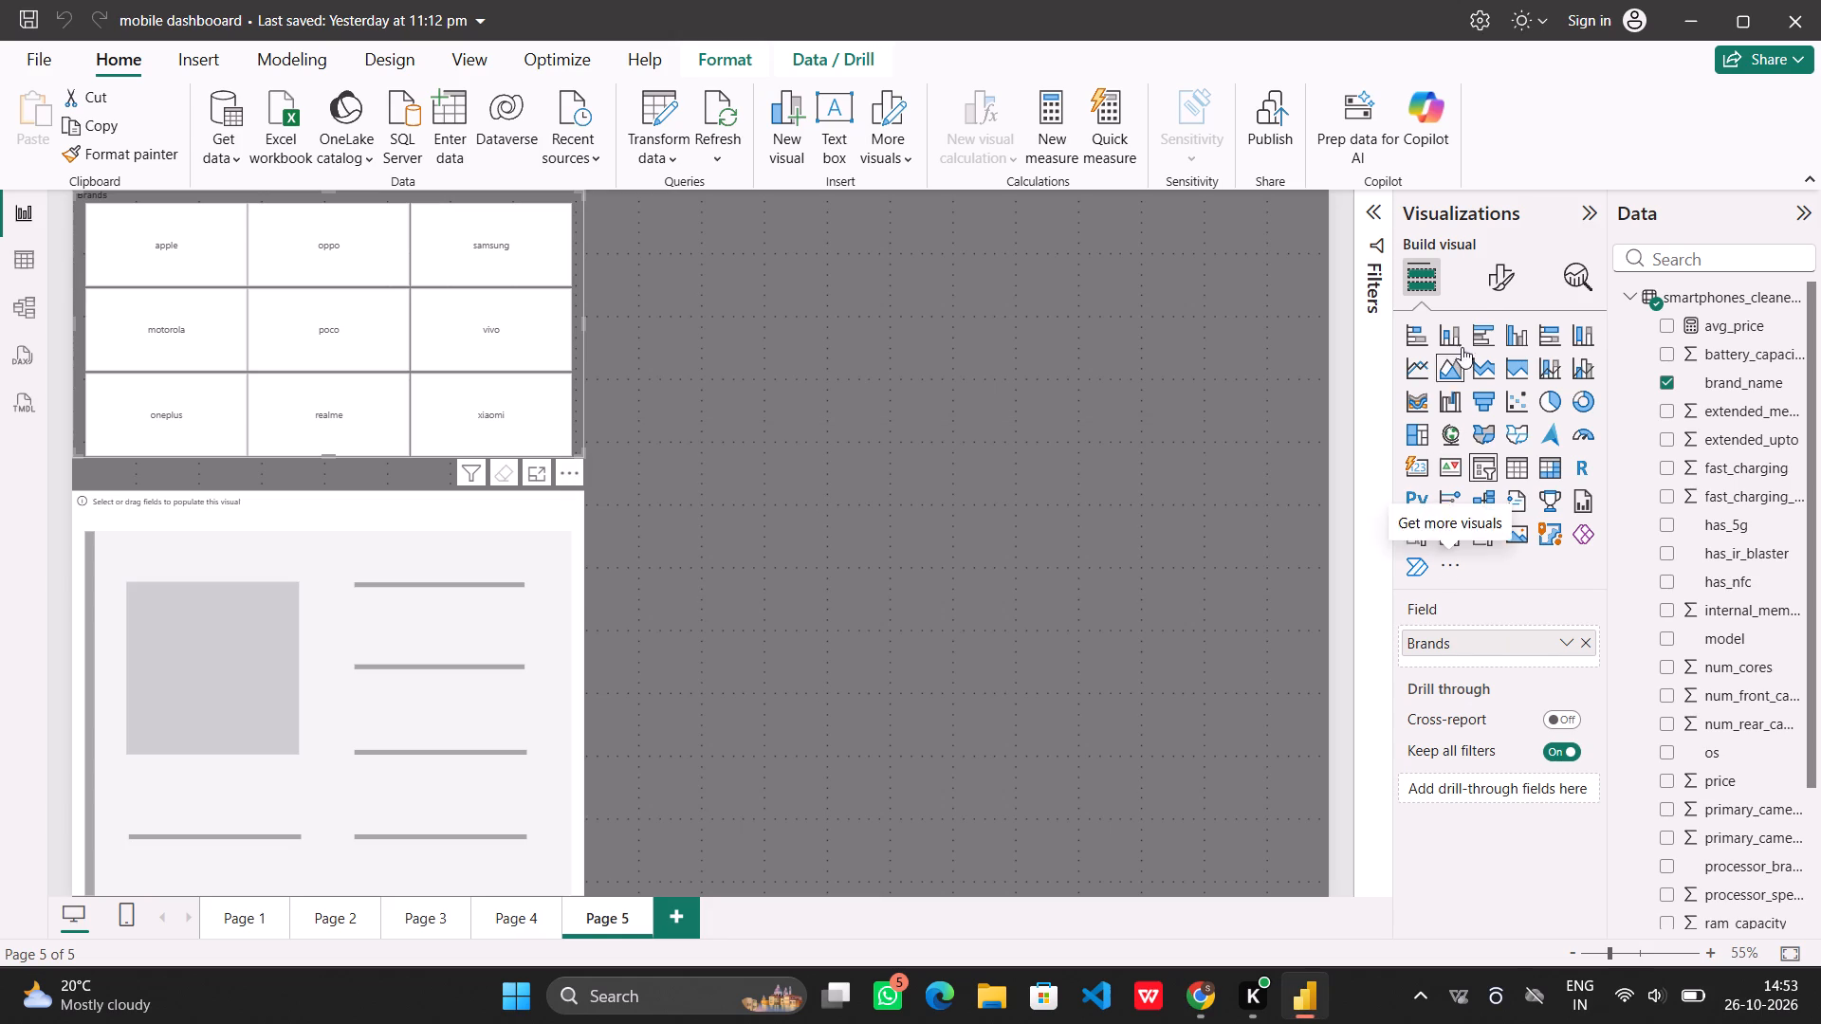
# Set the slicer header's title text to "Choose Brand".
pyautogui.click(1501, 278)
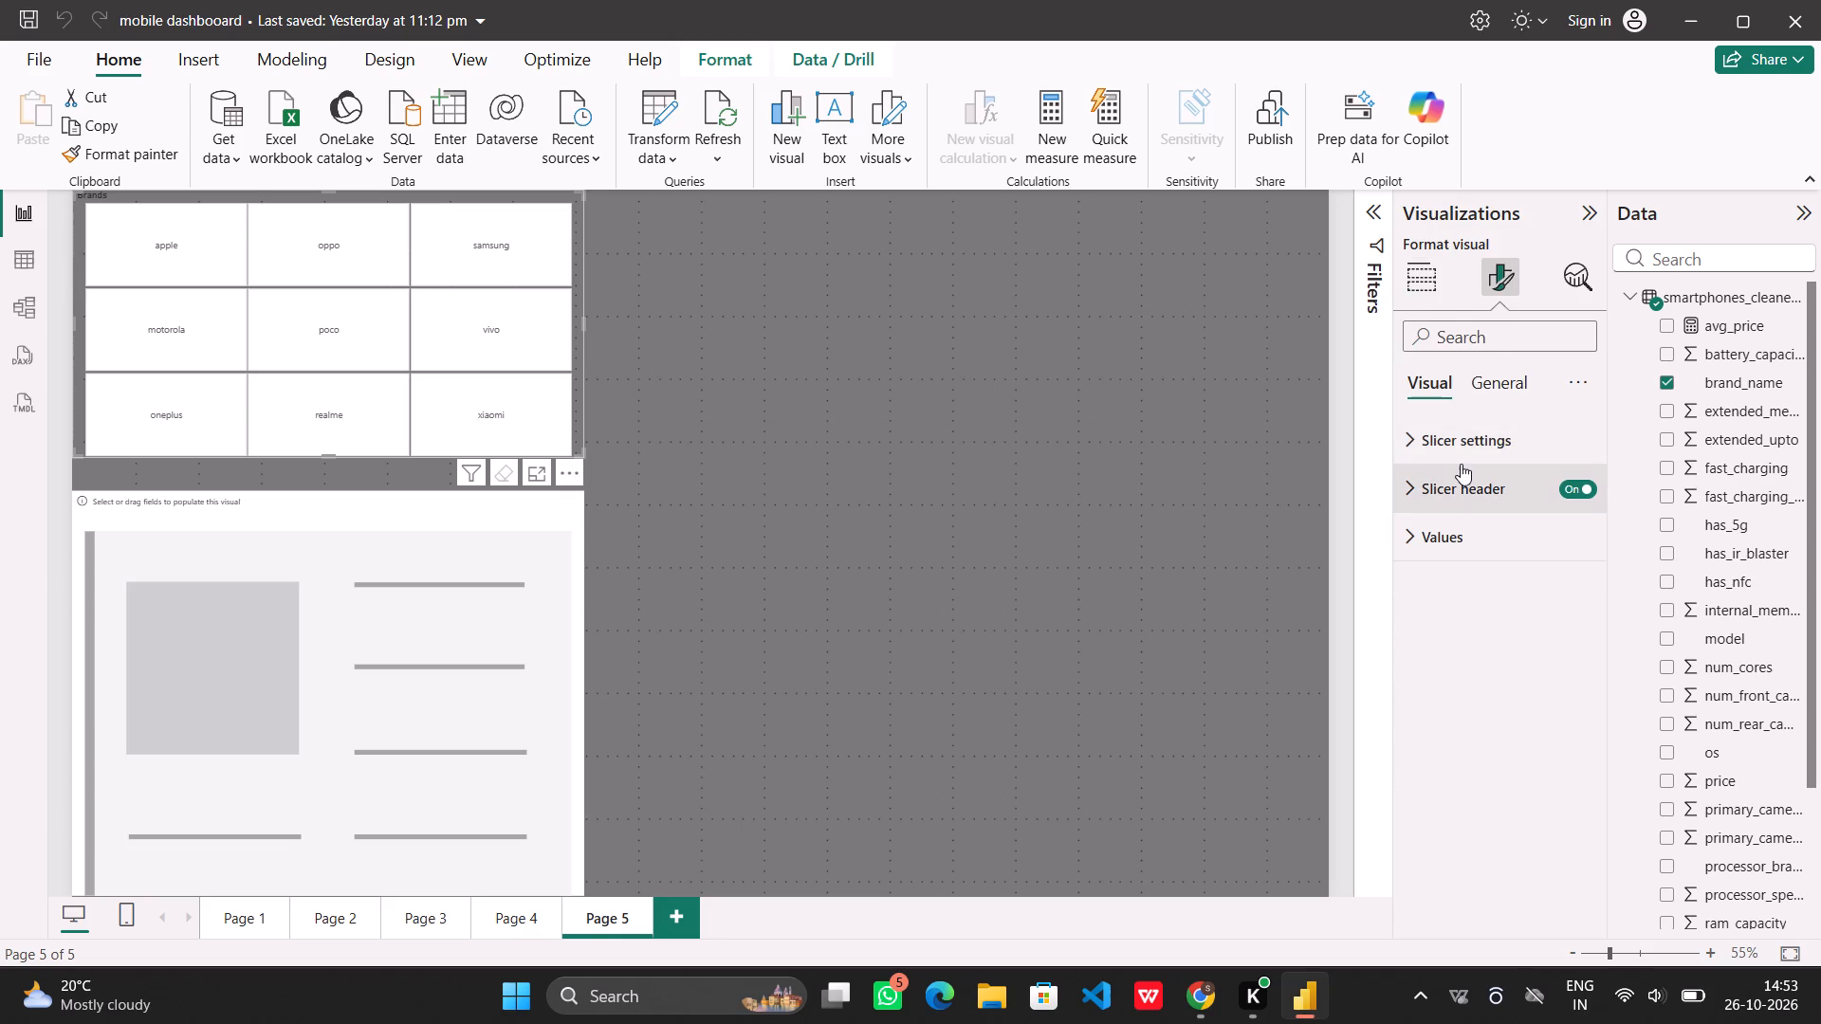
pyautogui.click(1470, 436)
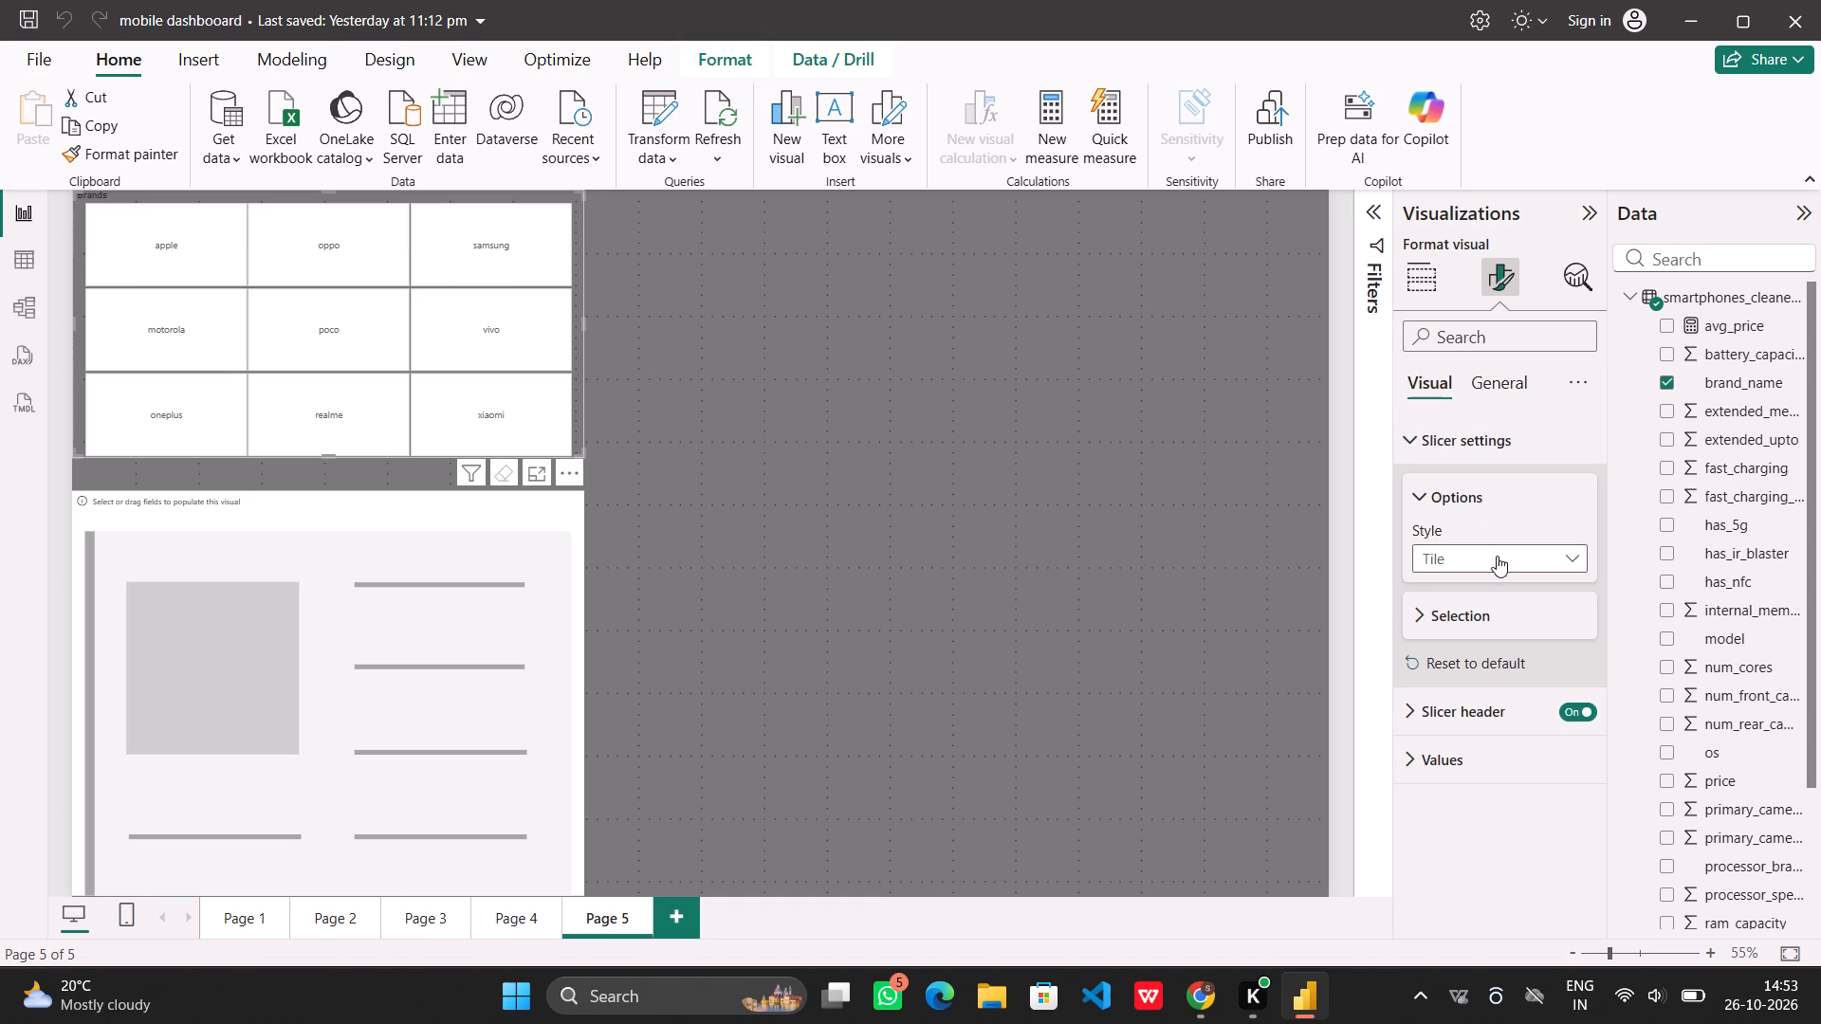
pyautogui.click(1476, 429)
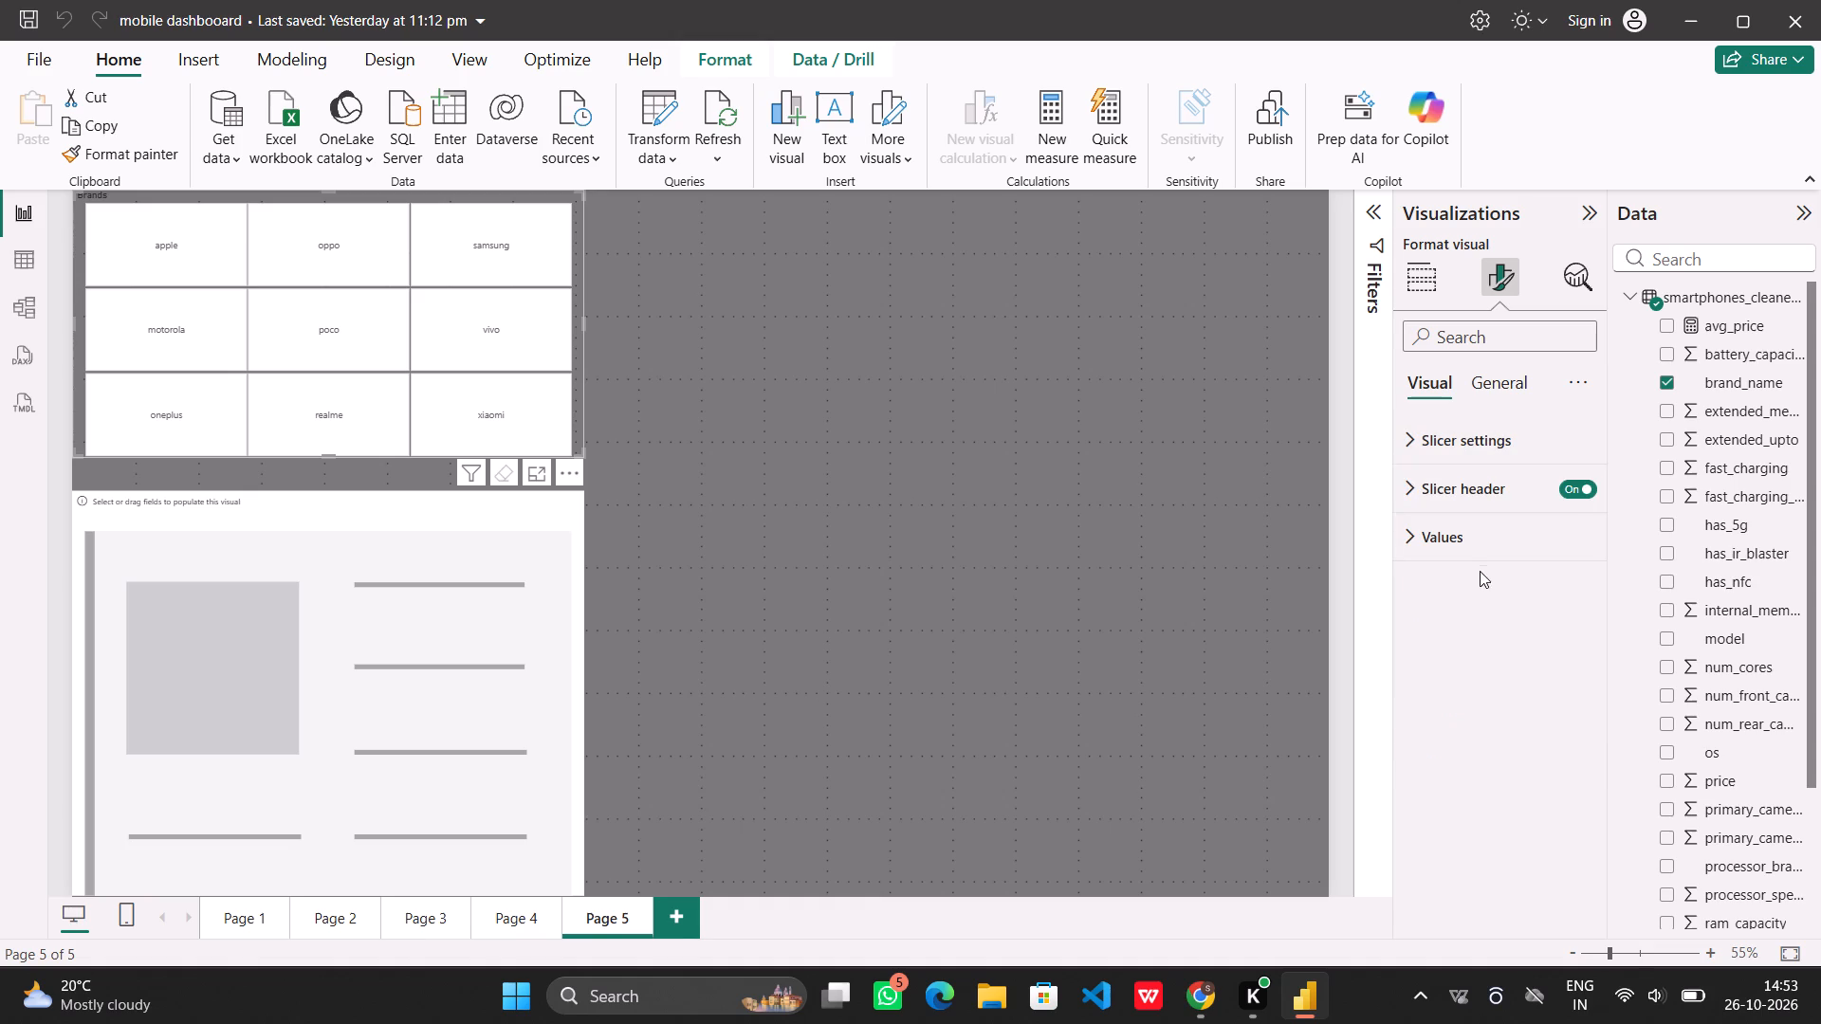
pyautogui.click(1474, 497)
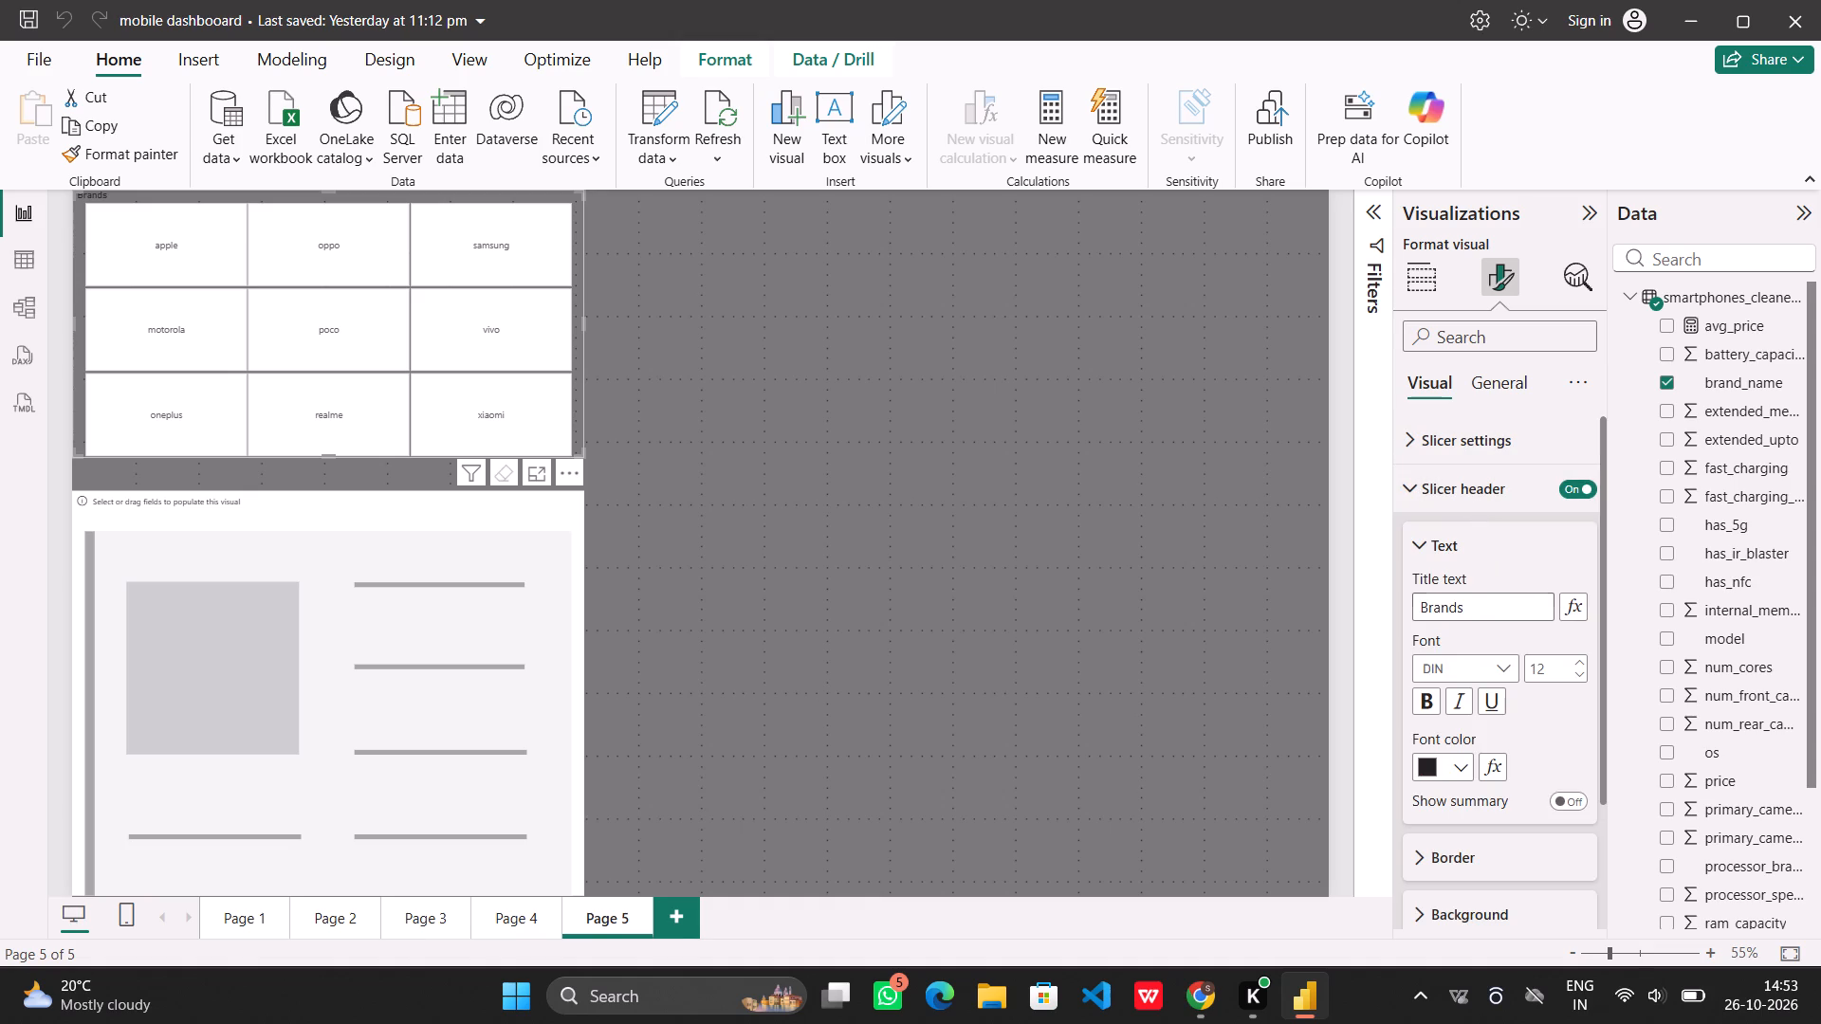
pyautogui.click(1506, 614)
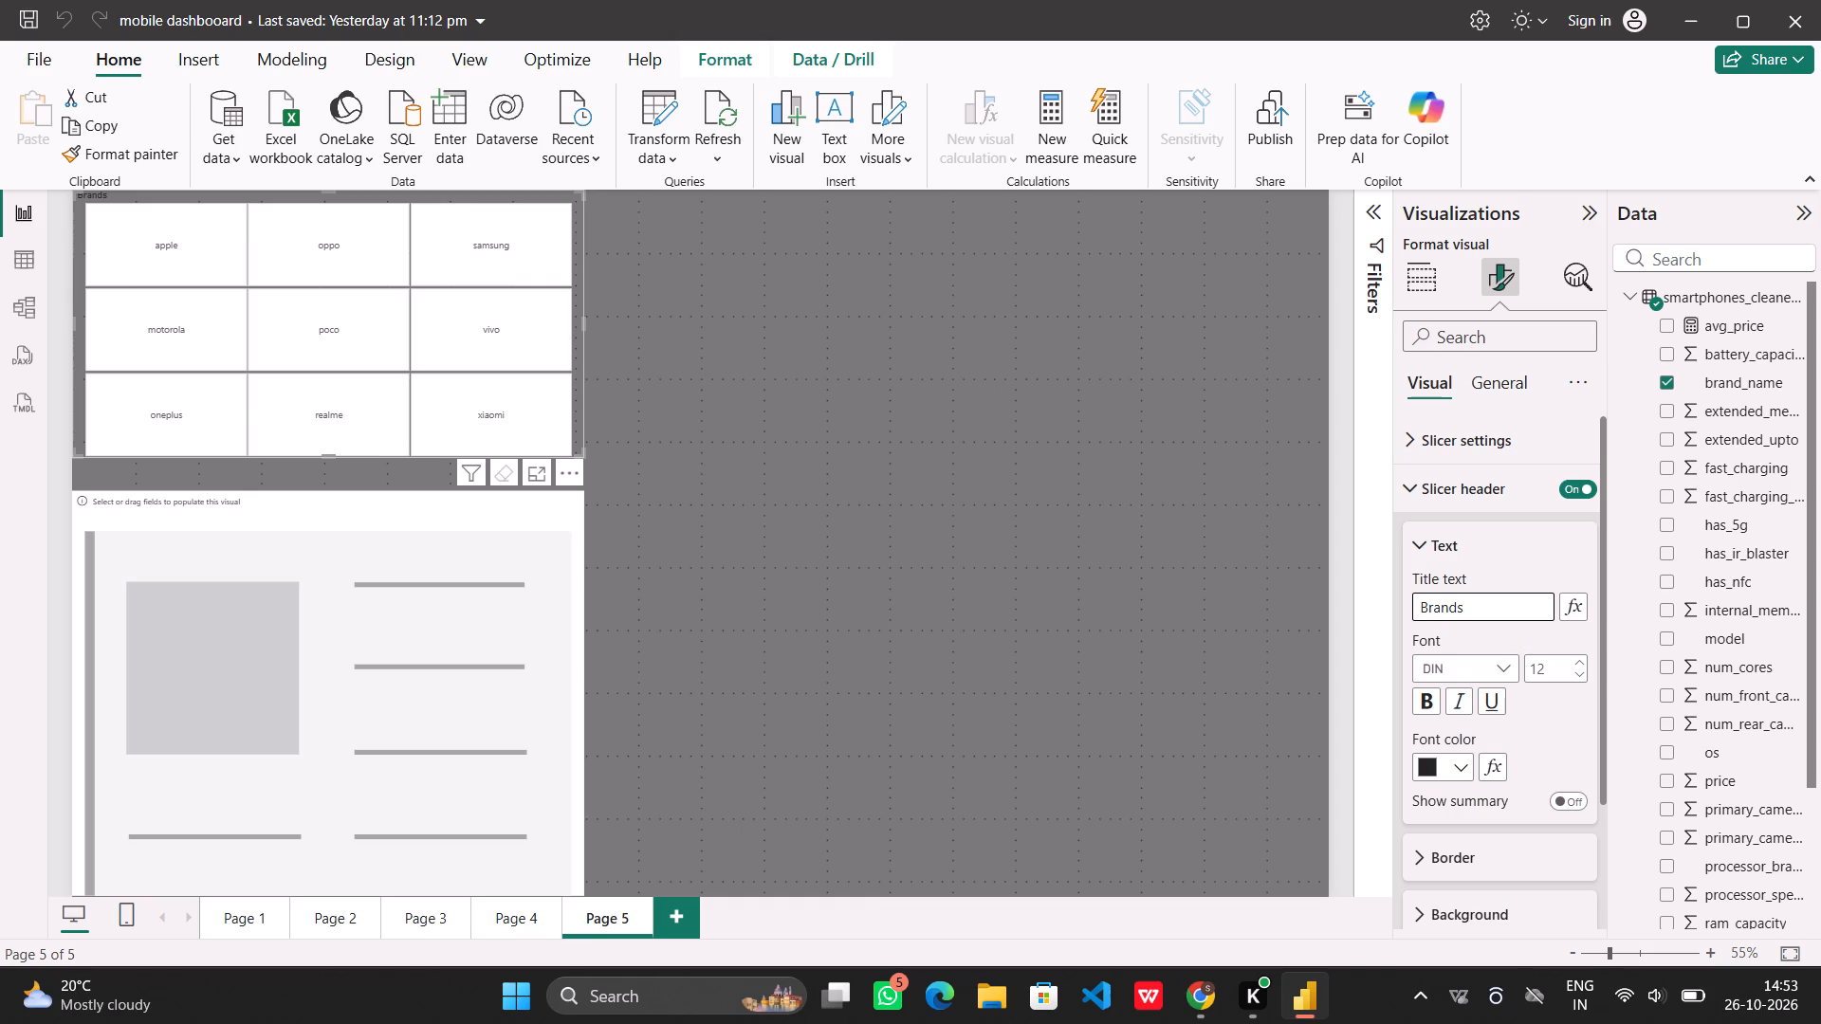
pyautogui.press('BackSpace')
pyautogui.press('BackSpace')
pyautogui.press('BackSpace')
pyautogui.press('BackSpace')
pyautogui.press('BackSpace')
pyautogui.press('BackSpace')
pyautogui.press('BackSpace')
pyautogui.press('BackSpace')
pyautogui.press('BackSpace')
pyautogui.press('BackSpace')
pyautogui.press('BackSpace')
pyautogui.press('BackSpace')
pyautogui.press('BackSpace')
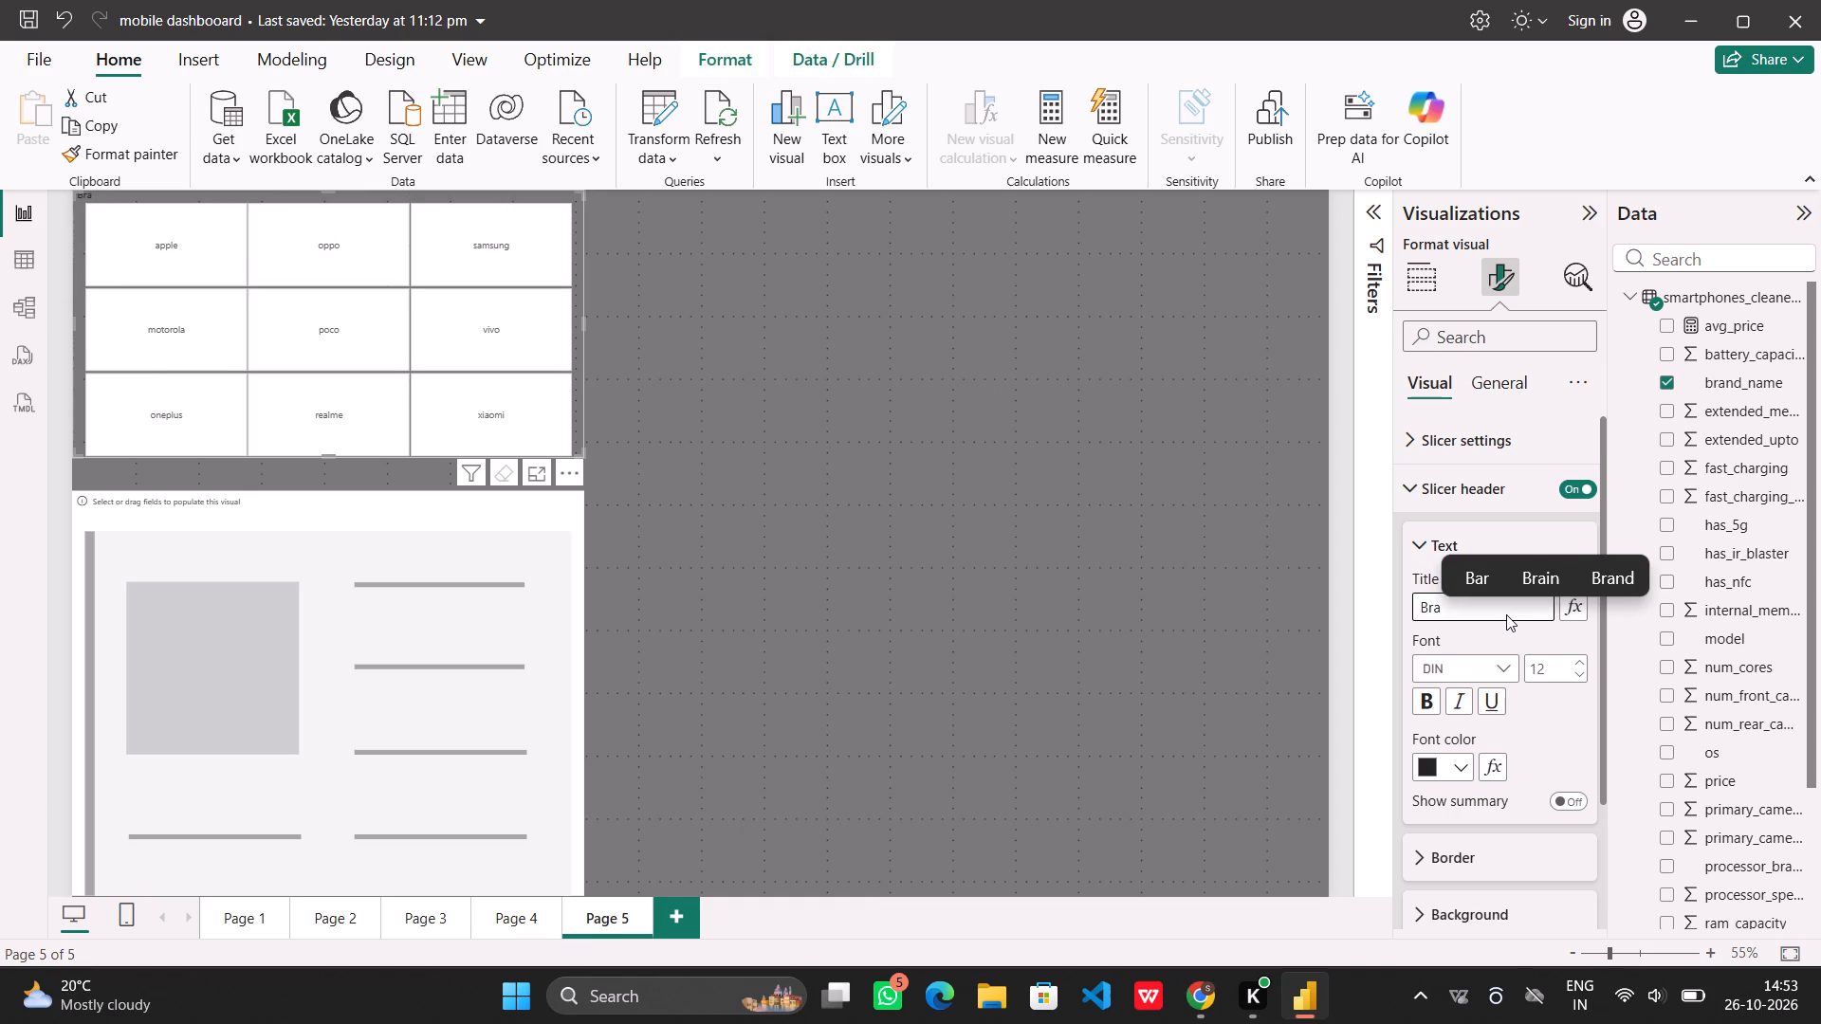
pyautogui.write('nds to')
pyautogui.press('space')
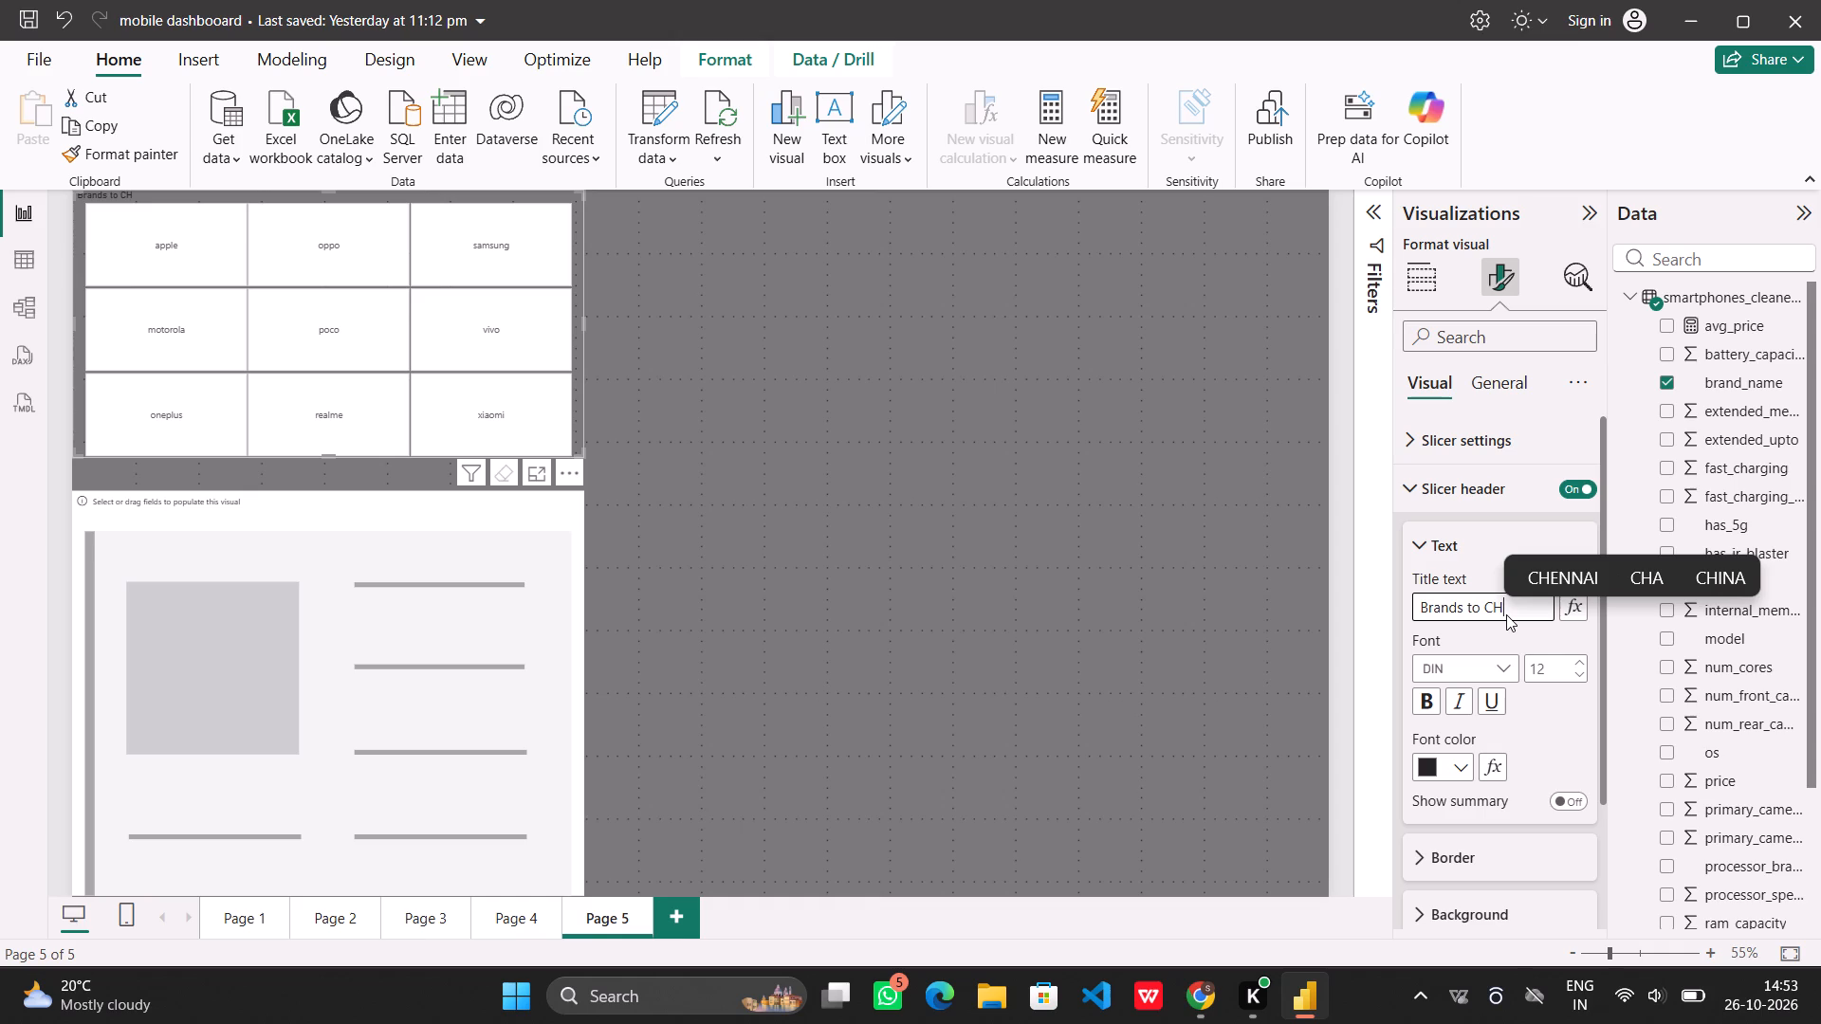
pyautogui.press('BackSpace')
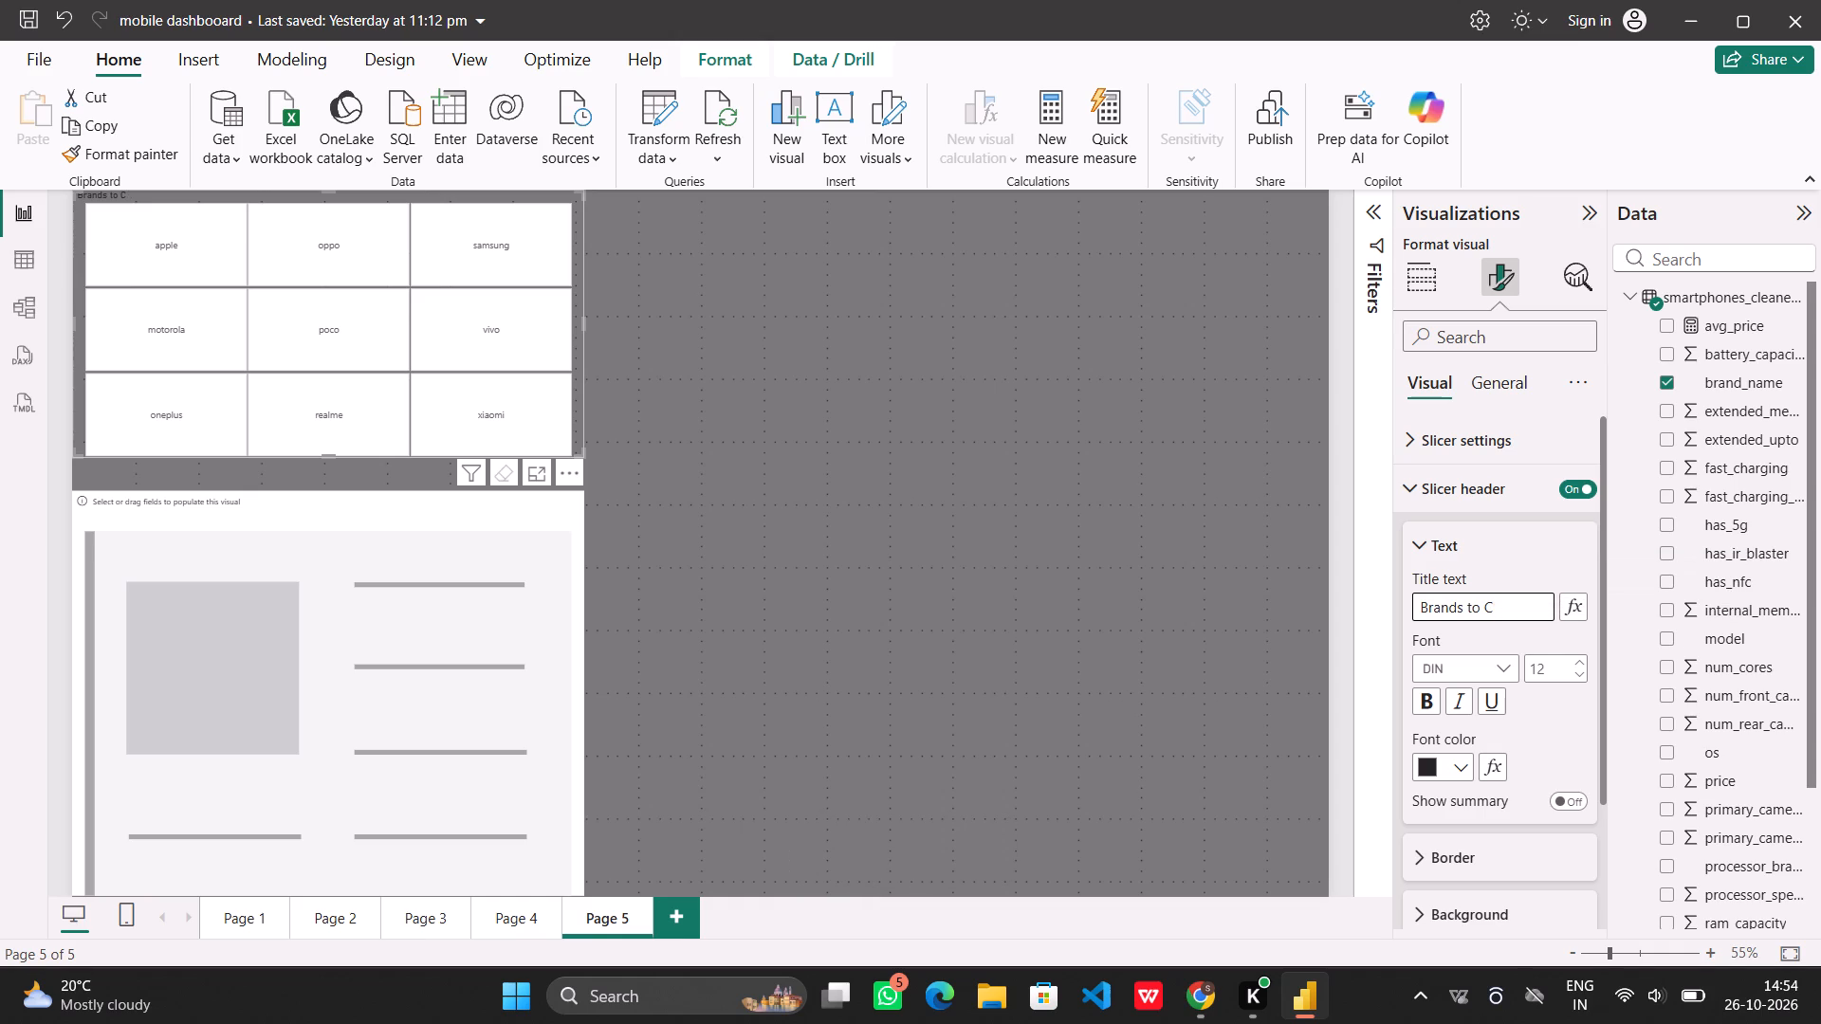
pyautogui.press('BackSpace')
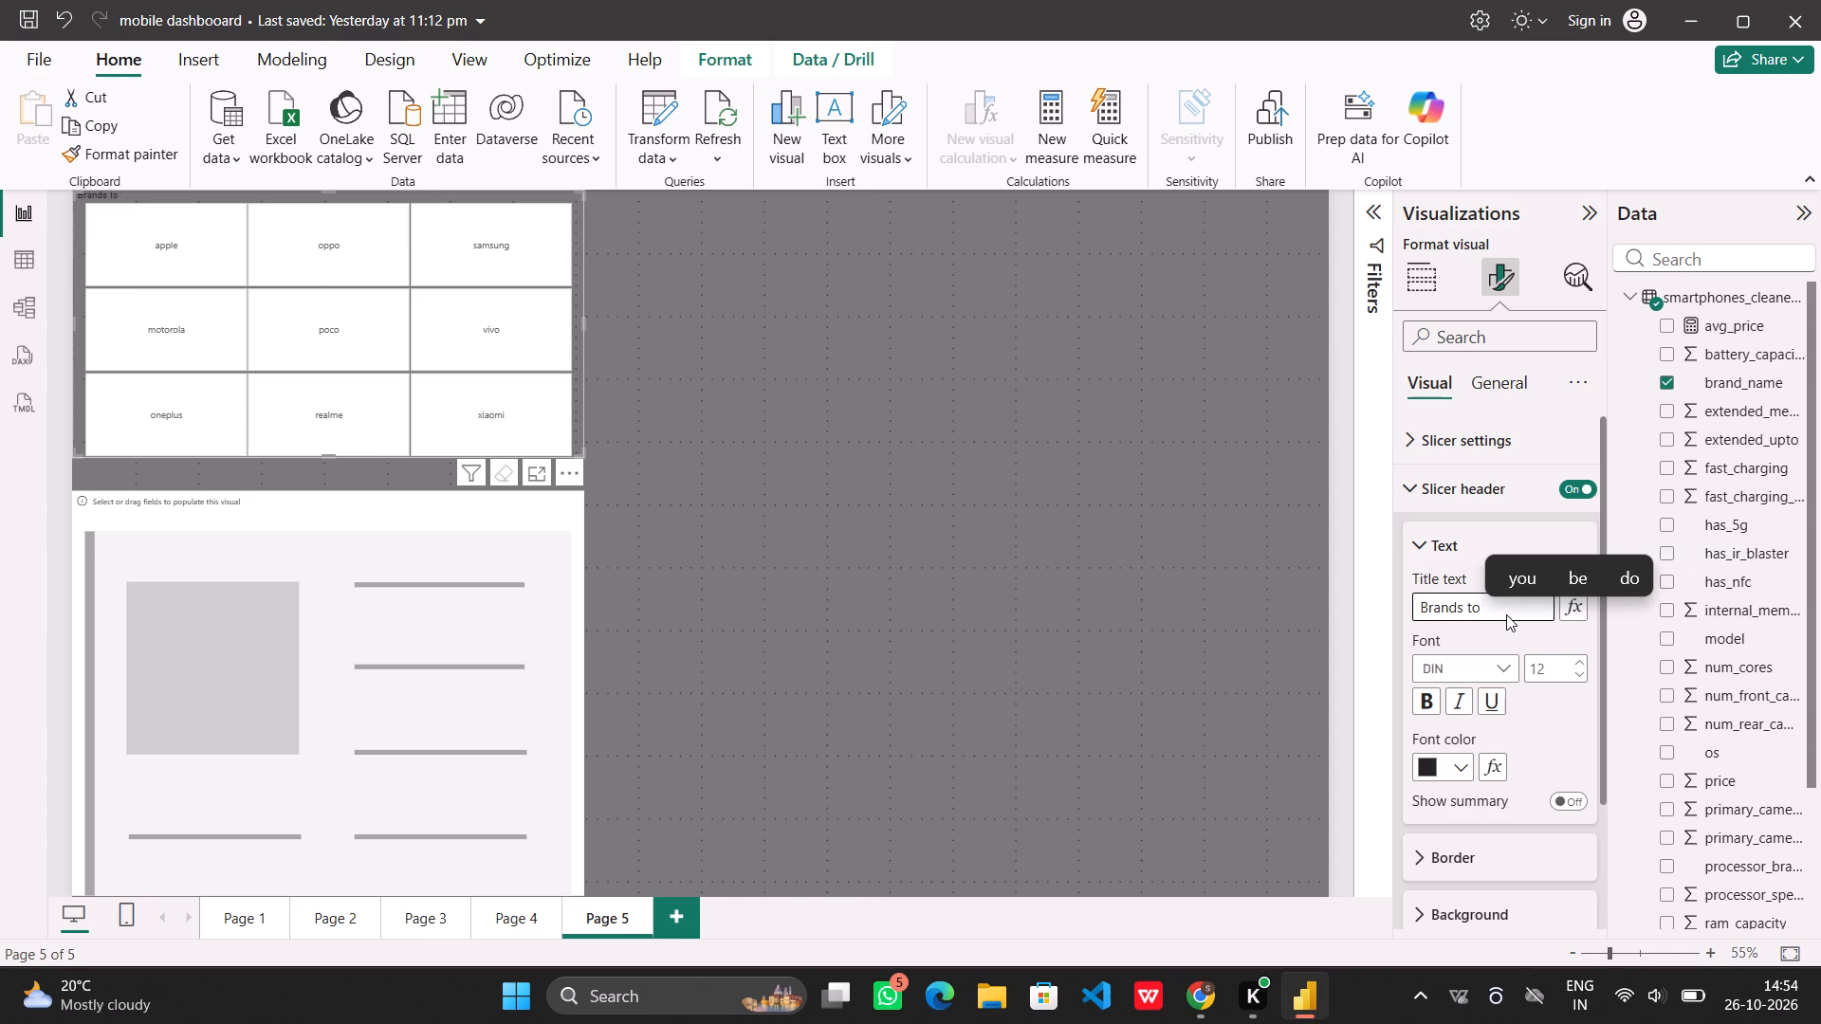
pyautogui.press('BackSpace')
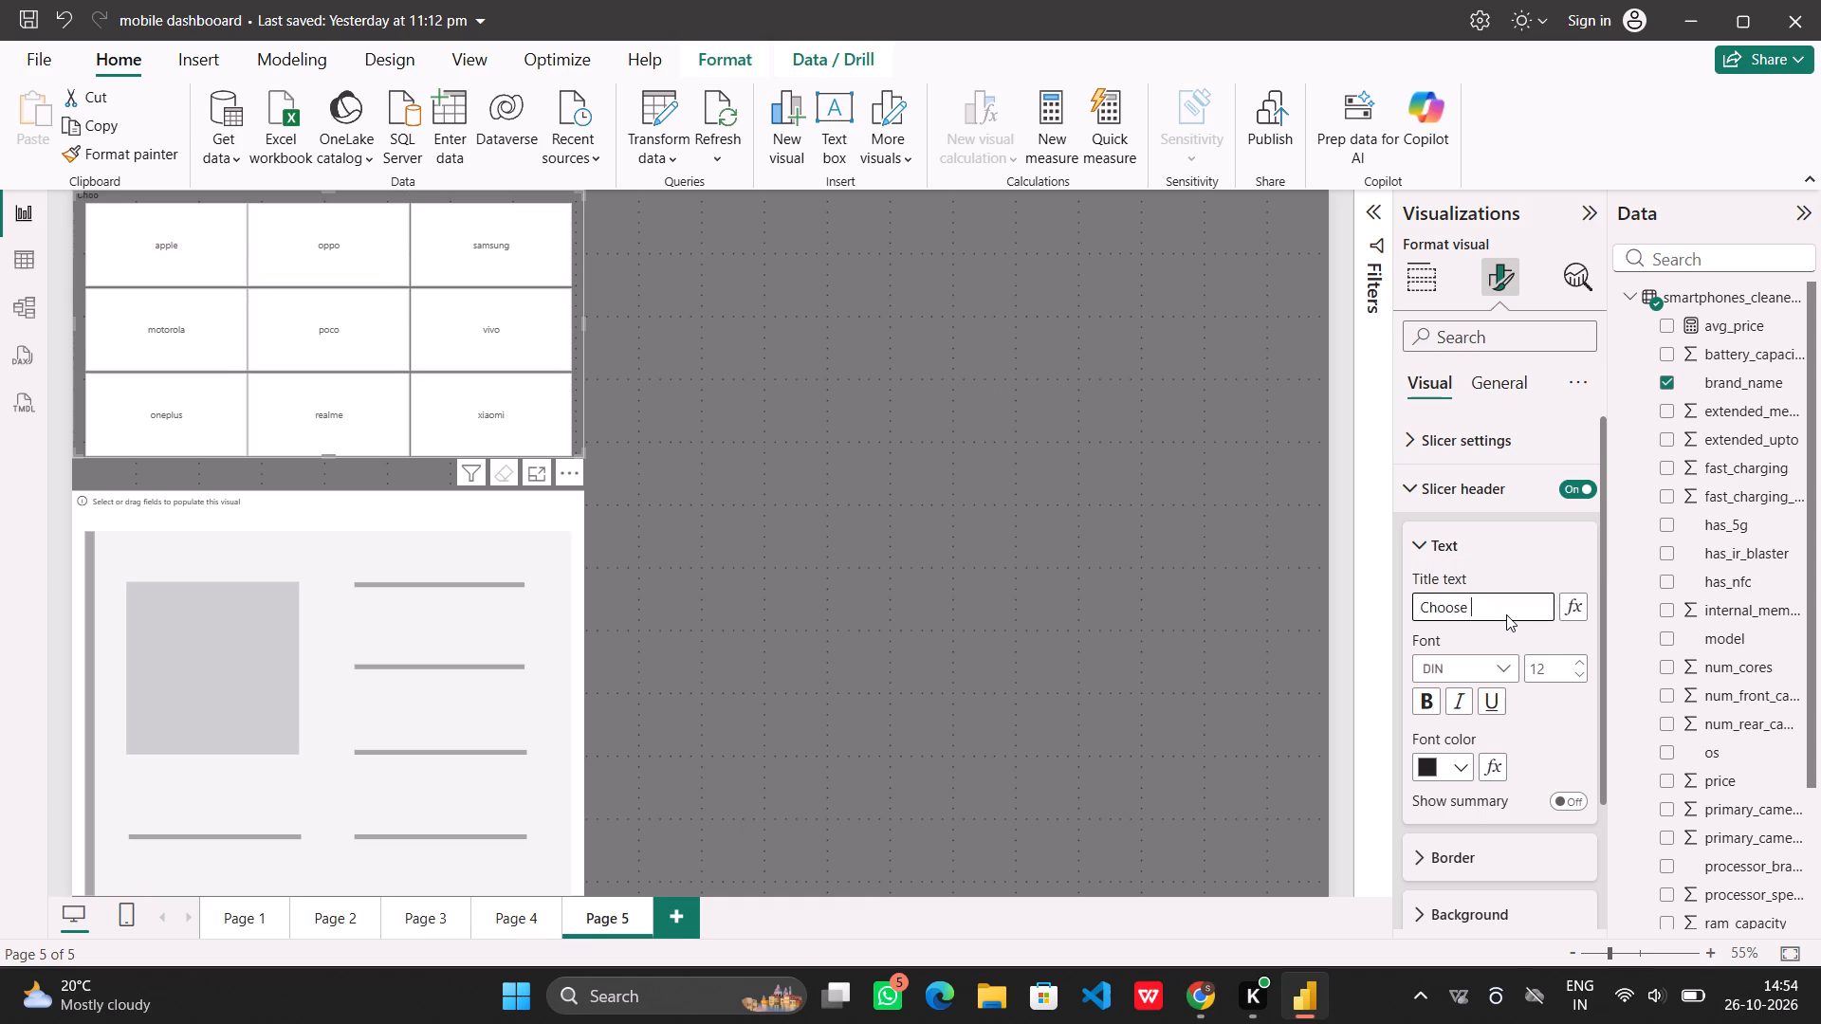
pyautogui.write('rand')
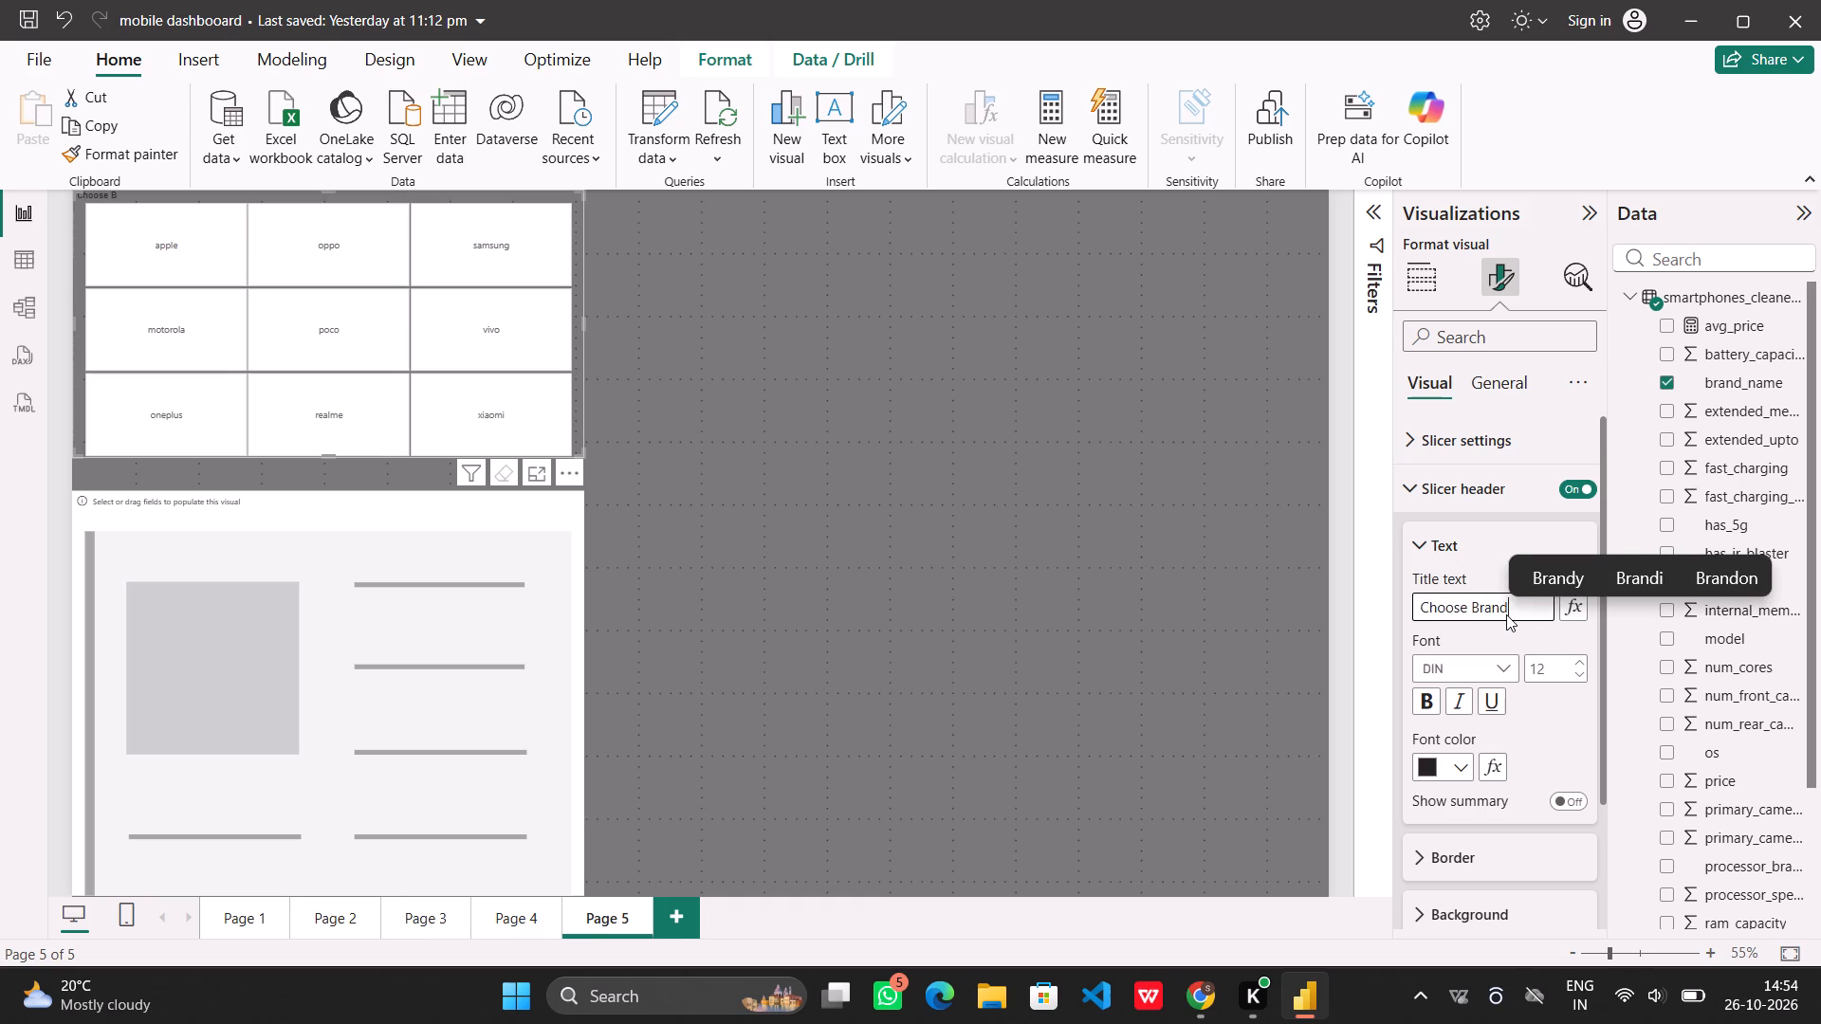
# Set the slicer header's font size to 18 and make the text bold.
pyautogui.tripleClick(1577, 661)
pyautogui.tripleClick(1577, 661)
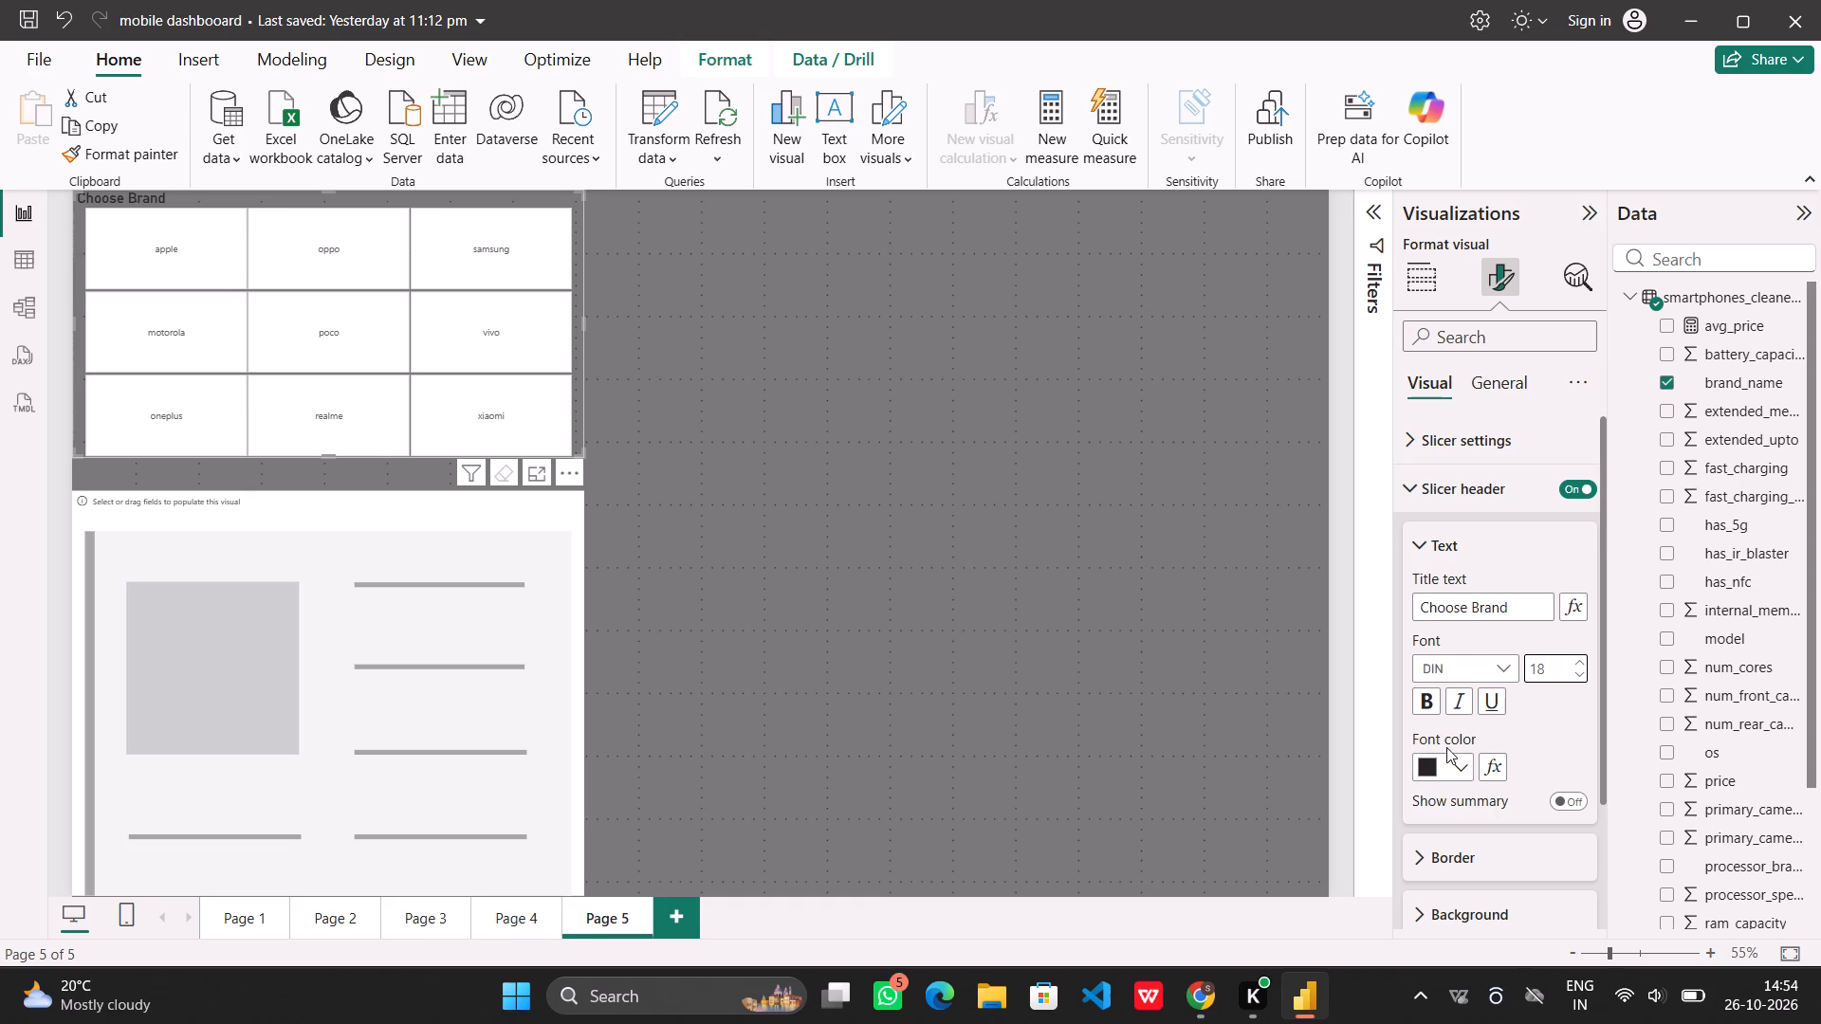
pyautogui.click(1432, 704)
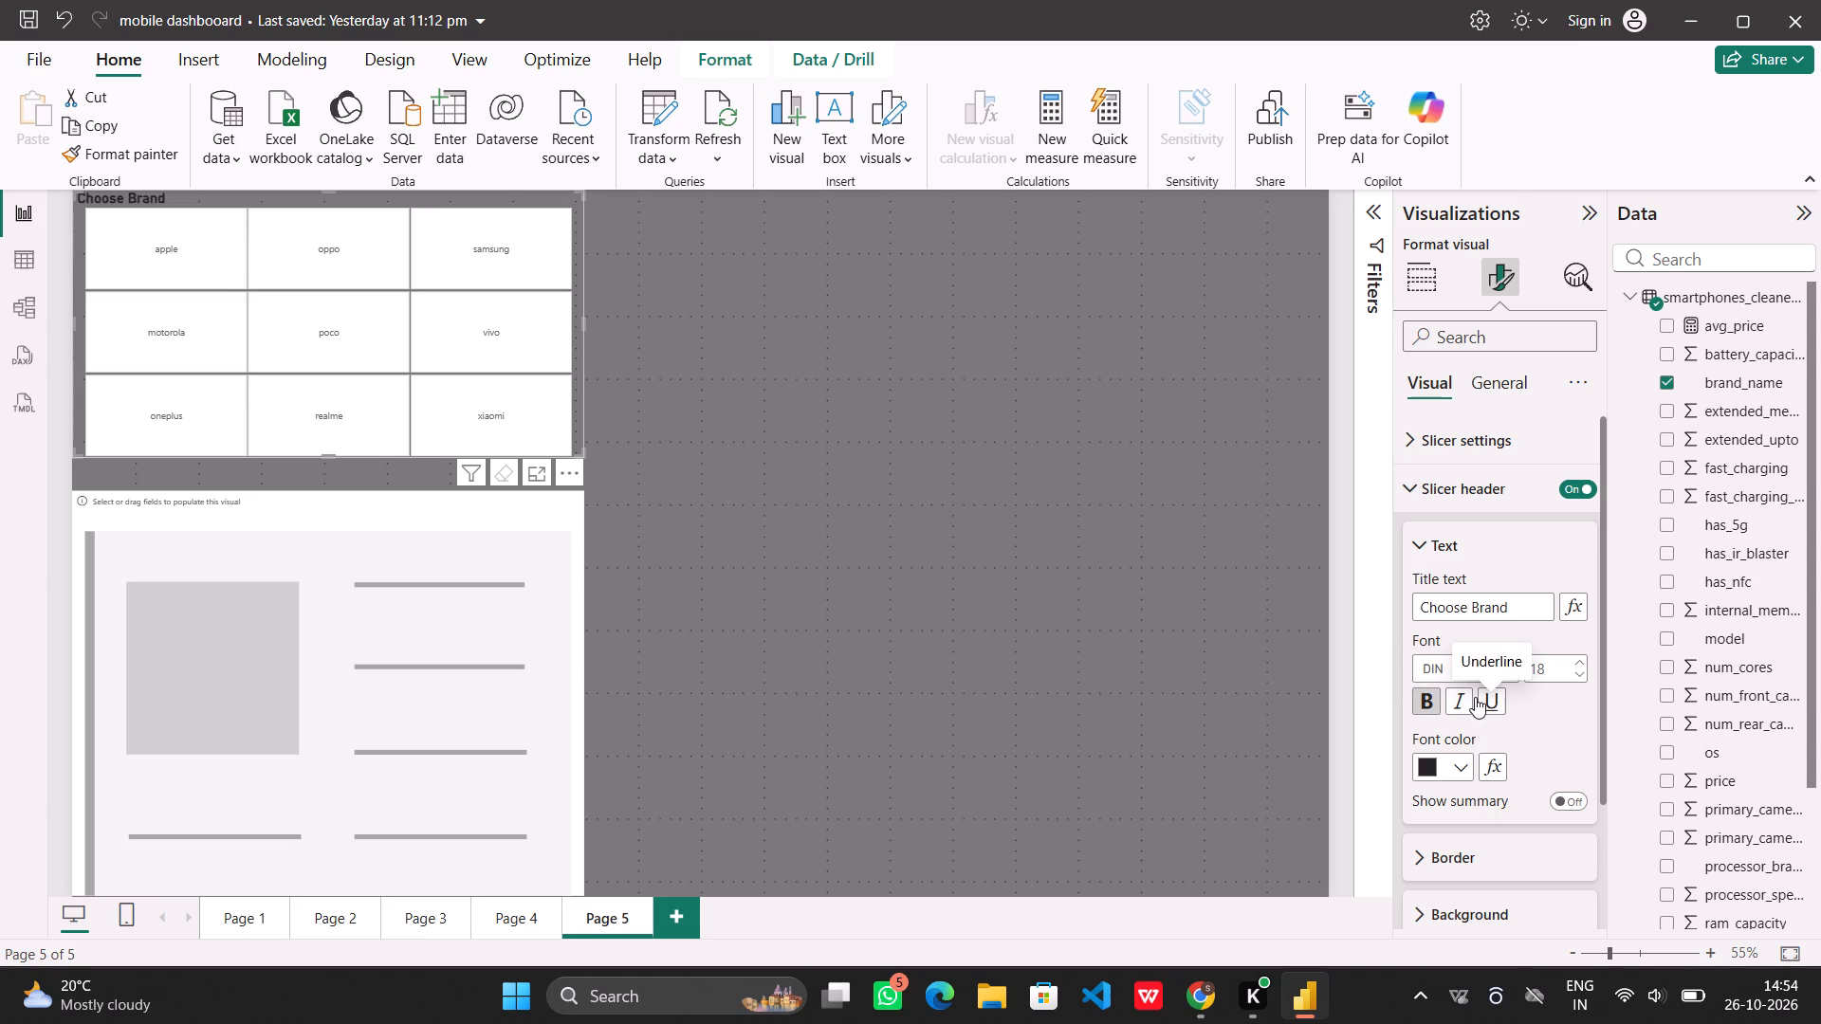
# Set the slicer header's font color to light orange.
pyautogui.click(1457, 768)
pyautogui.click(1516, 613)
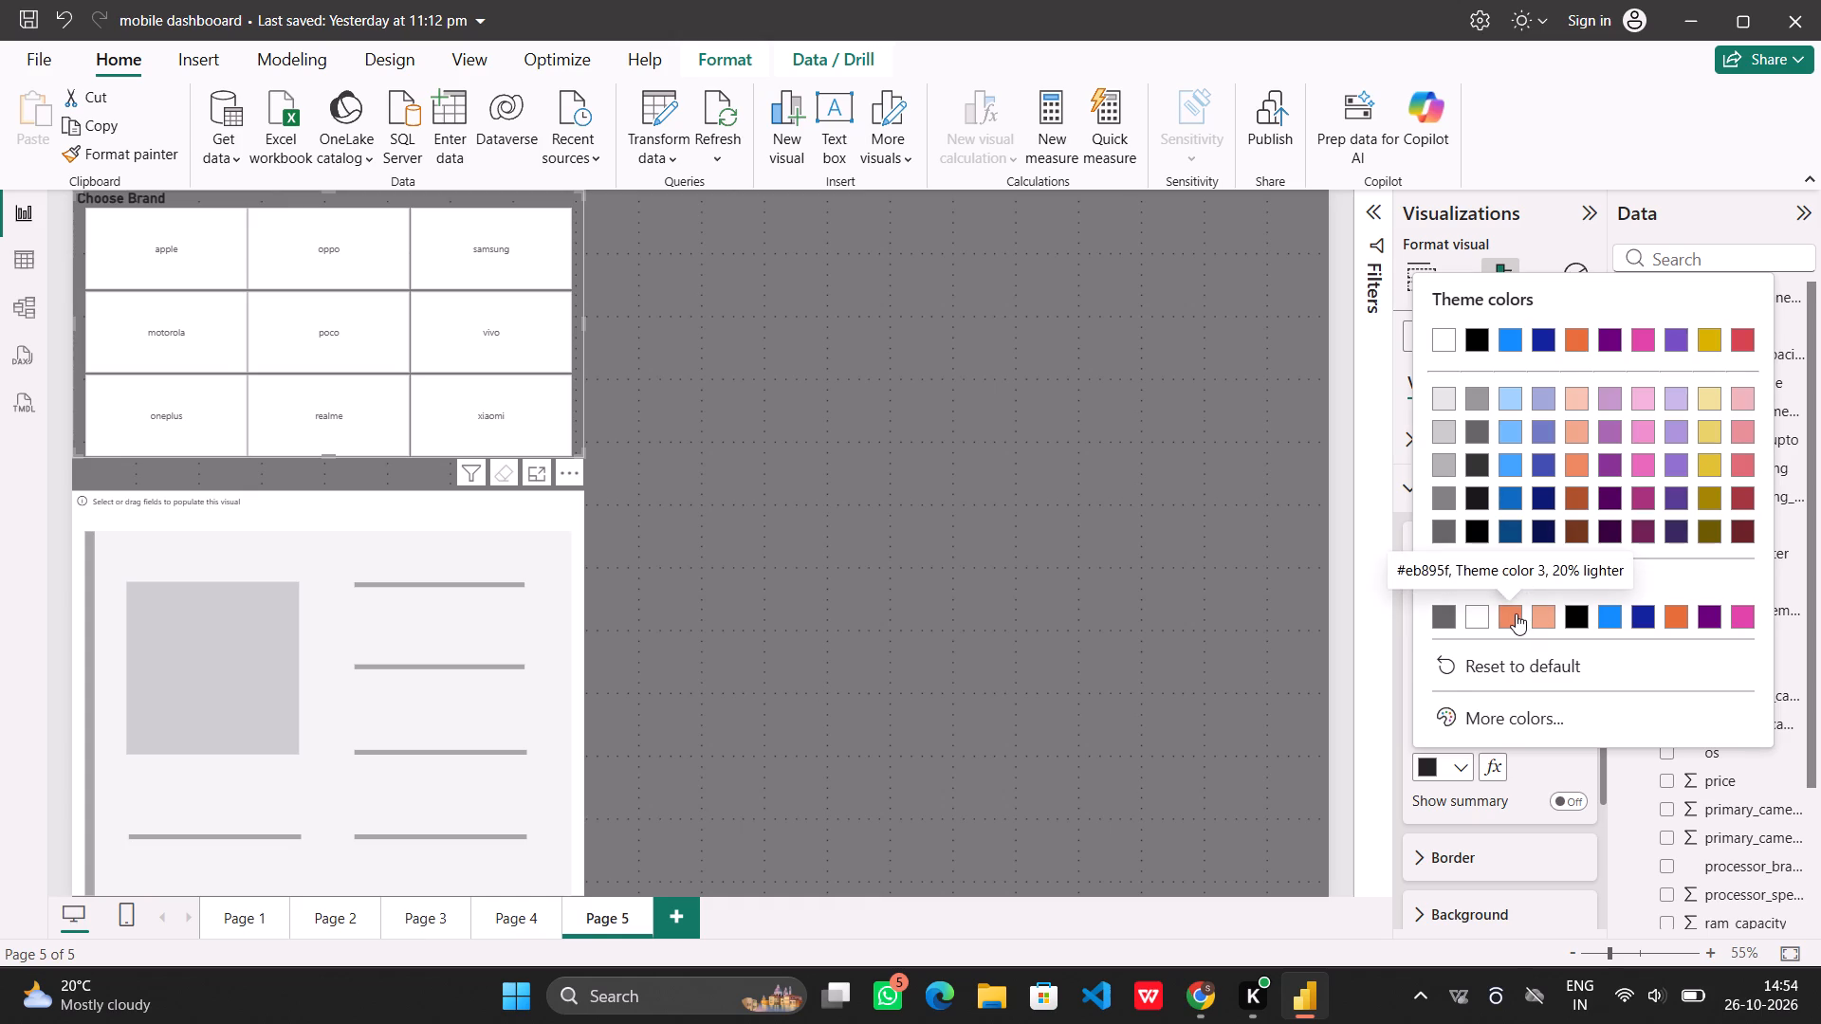
# Set the slicer header's font color to dark blue #12239E.
pyautogui.click(1458, 762)
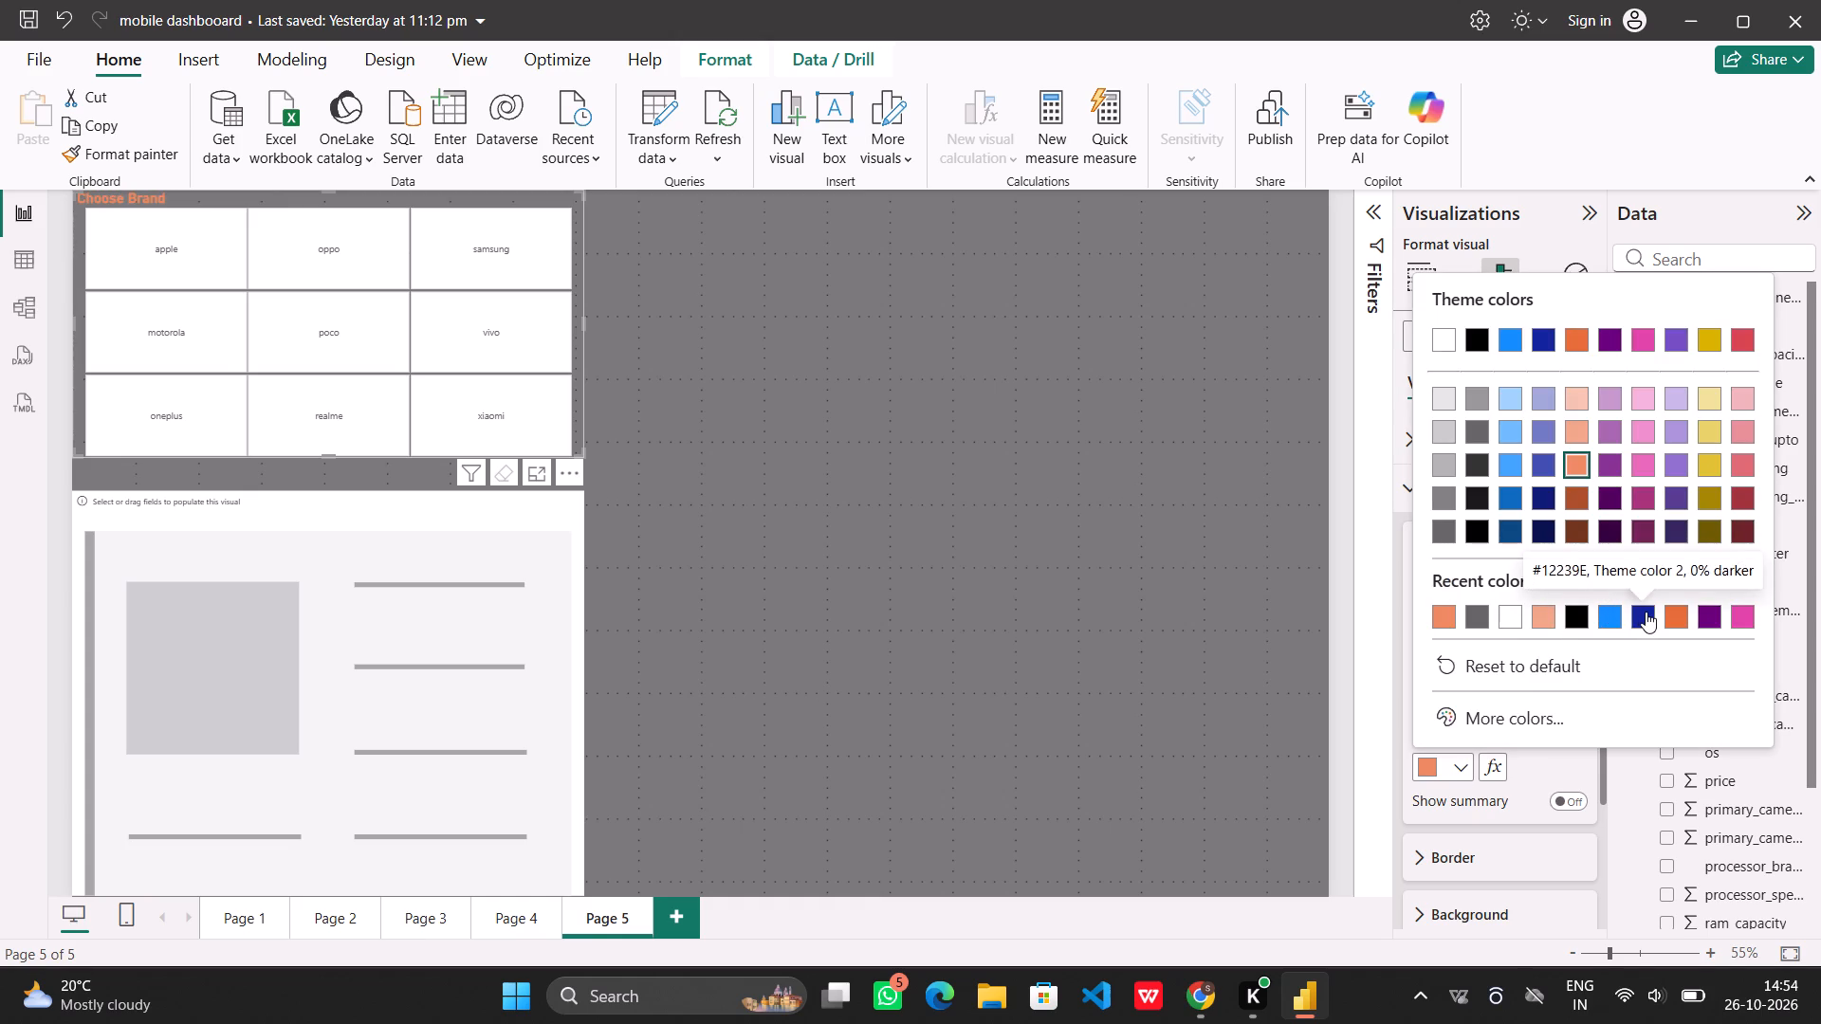
pyautogui.click(1646, 612)
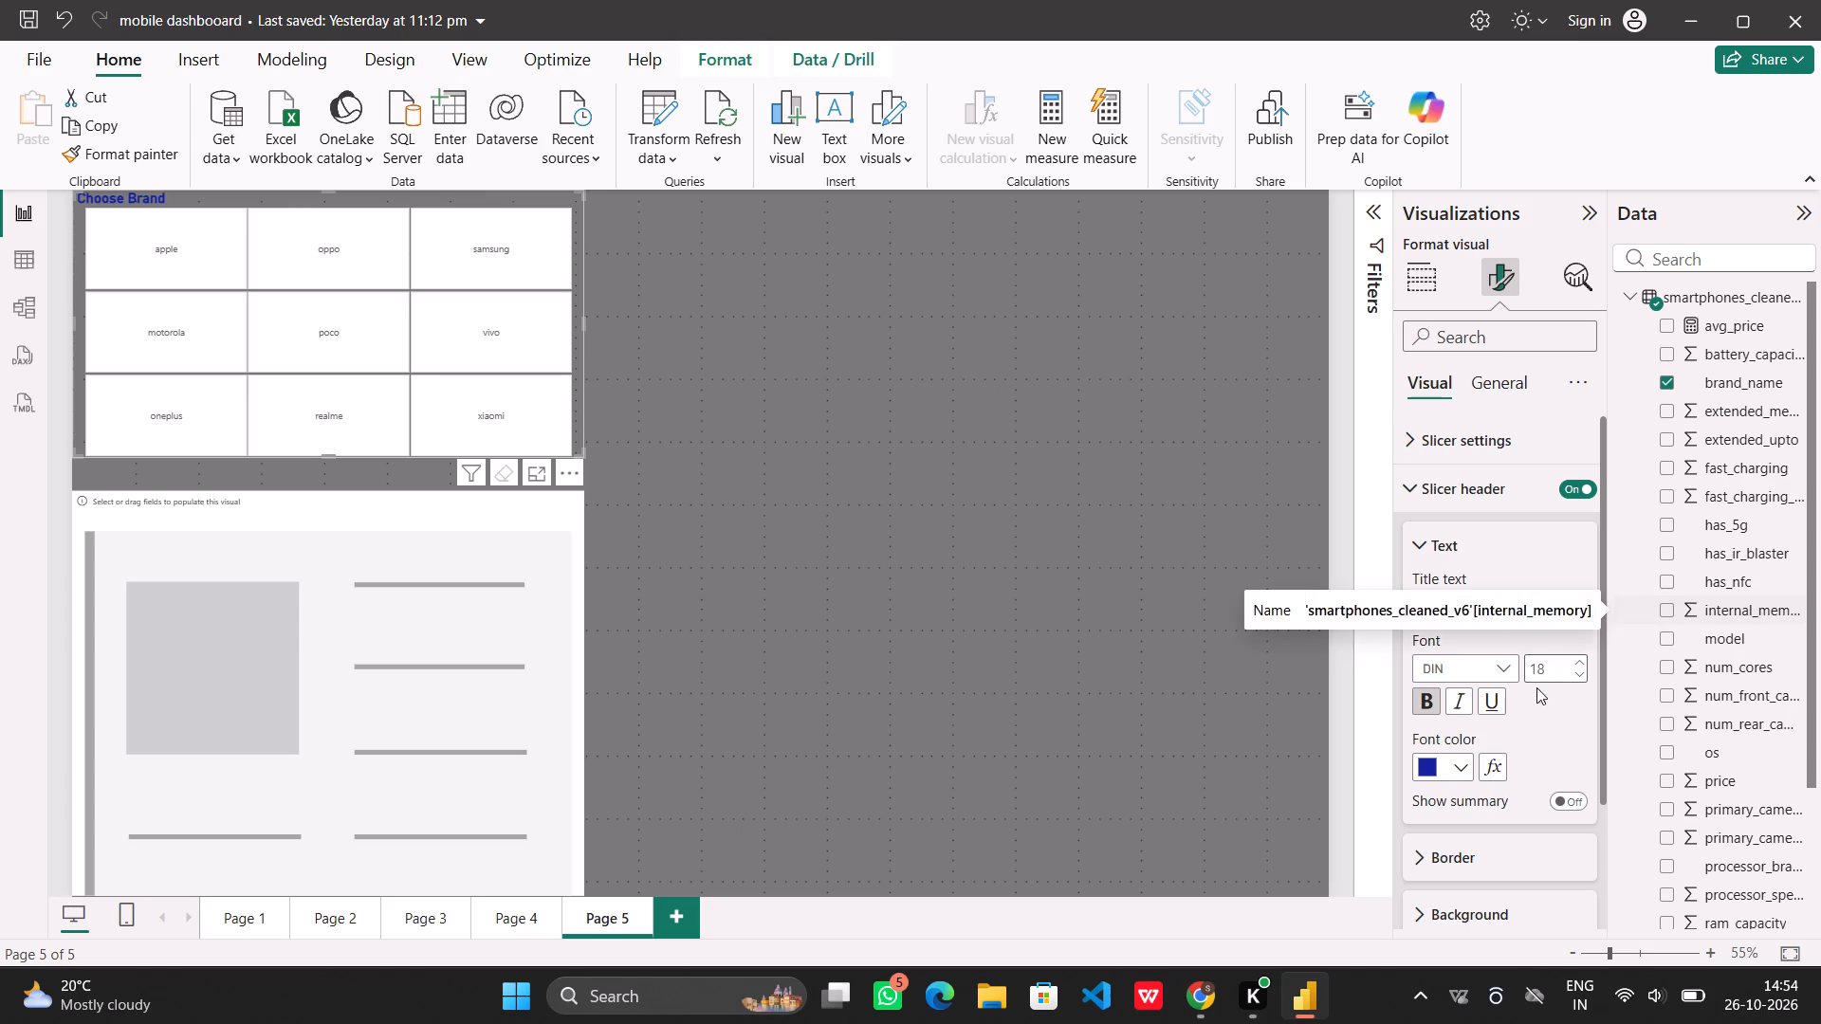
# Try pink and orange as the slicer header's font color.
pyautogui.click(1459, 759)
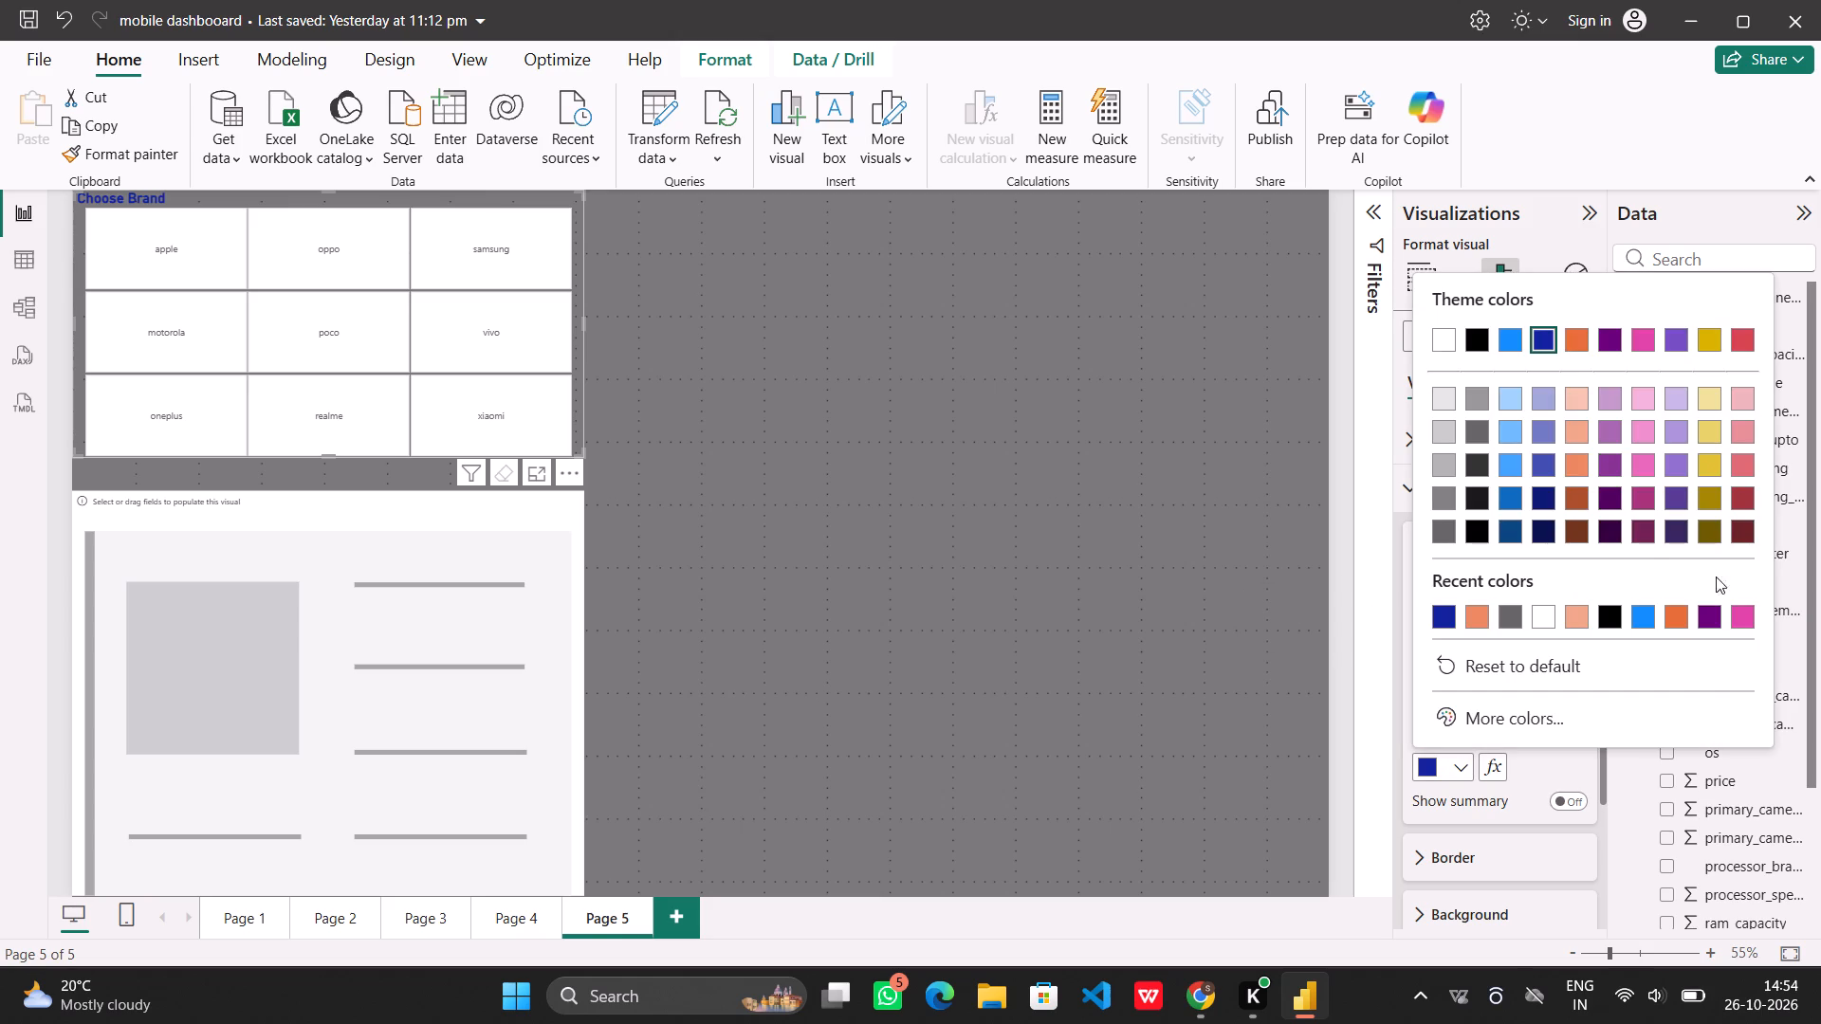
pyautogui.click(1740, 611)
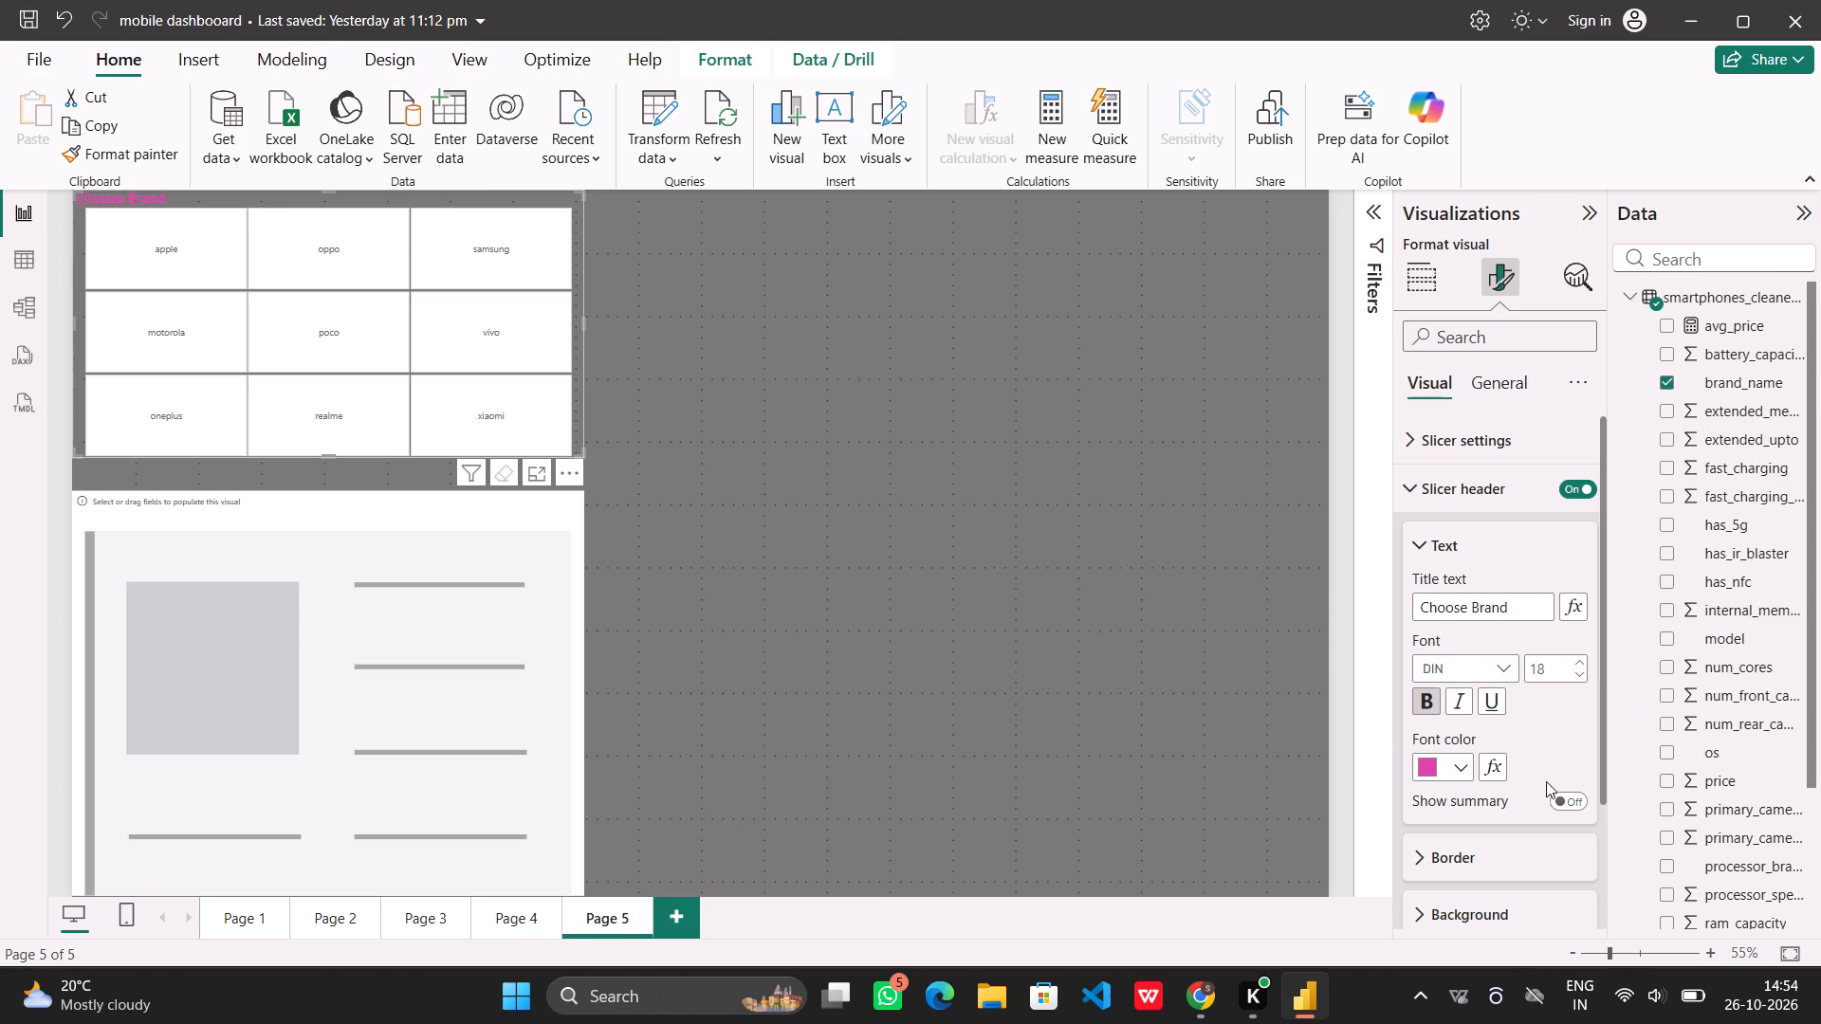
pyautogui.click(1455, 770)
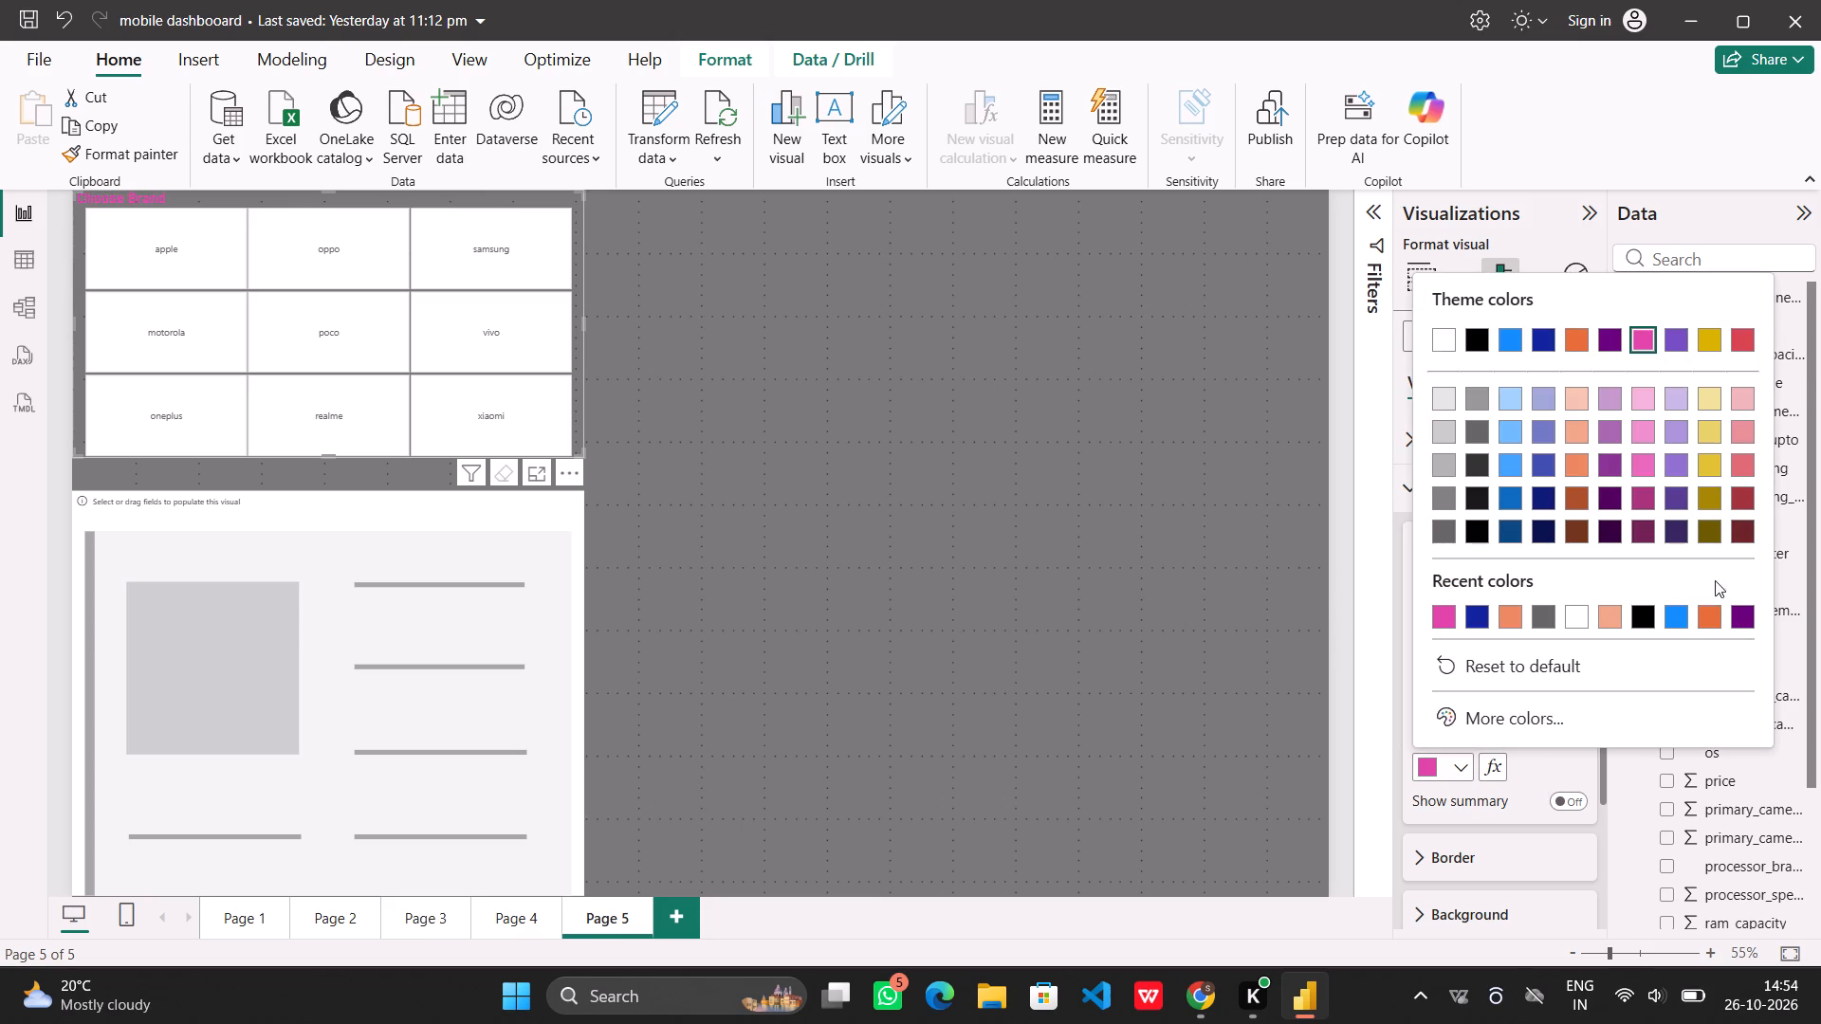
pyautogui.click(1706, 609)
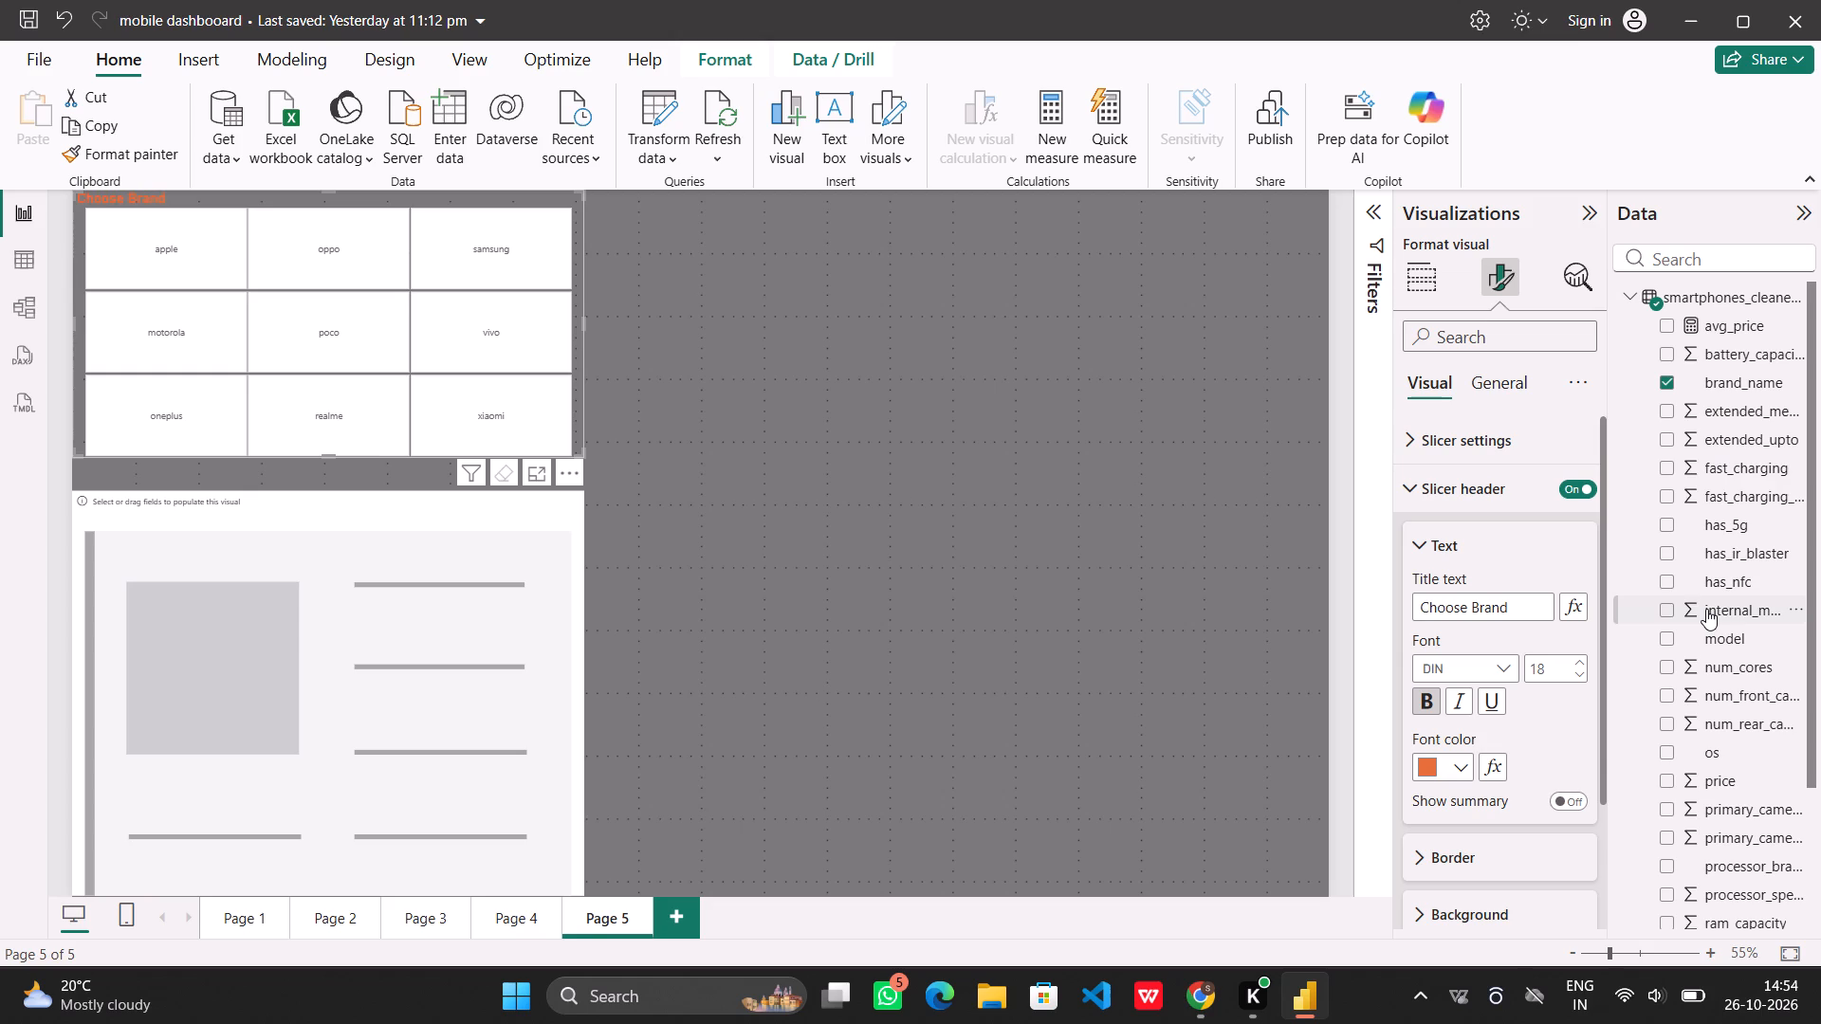
# Set the slicer header's font color to black.
pyautogui.click(1464, 766)
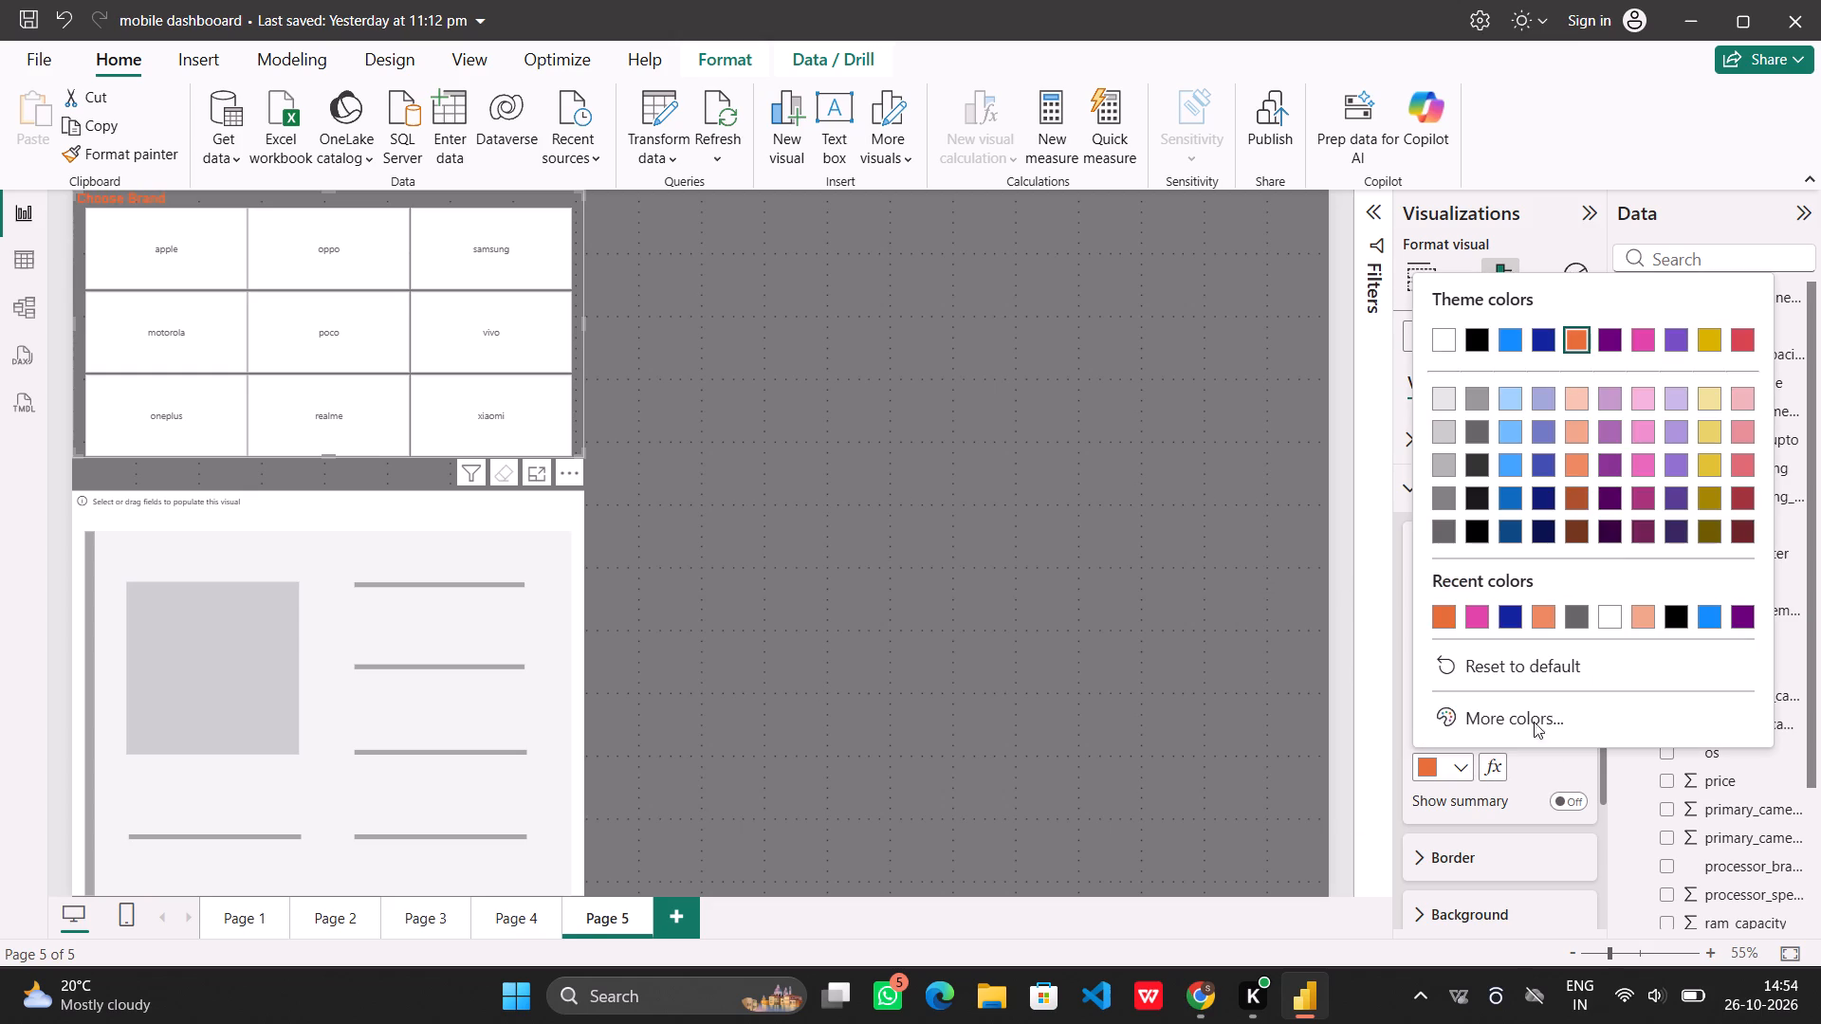
pyautogui.click(1674, 617)
pyautogui.click(1346, 491)
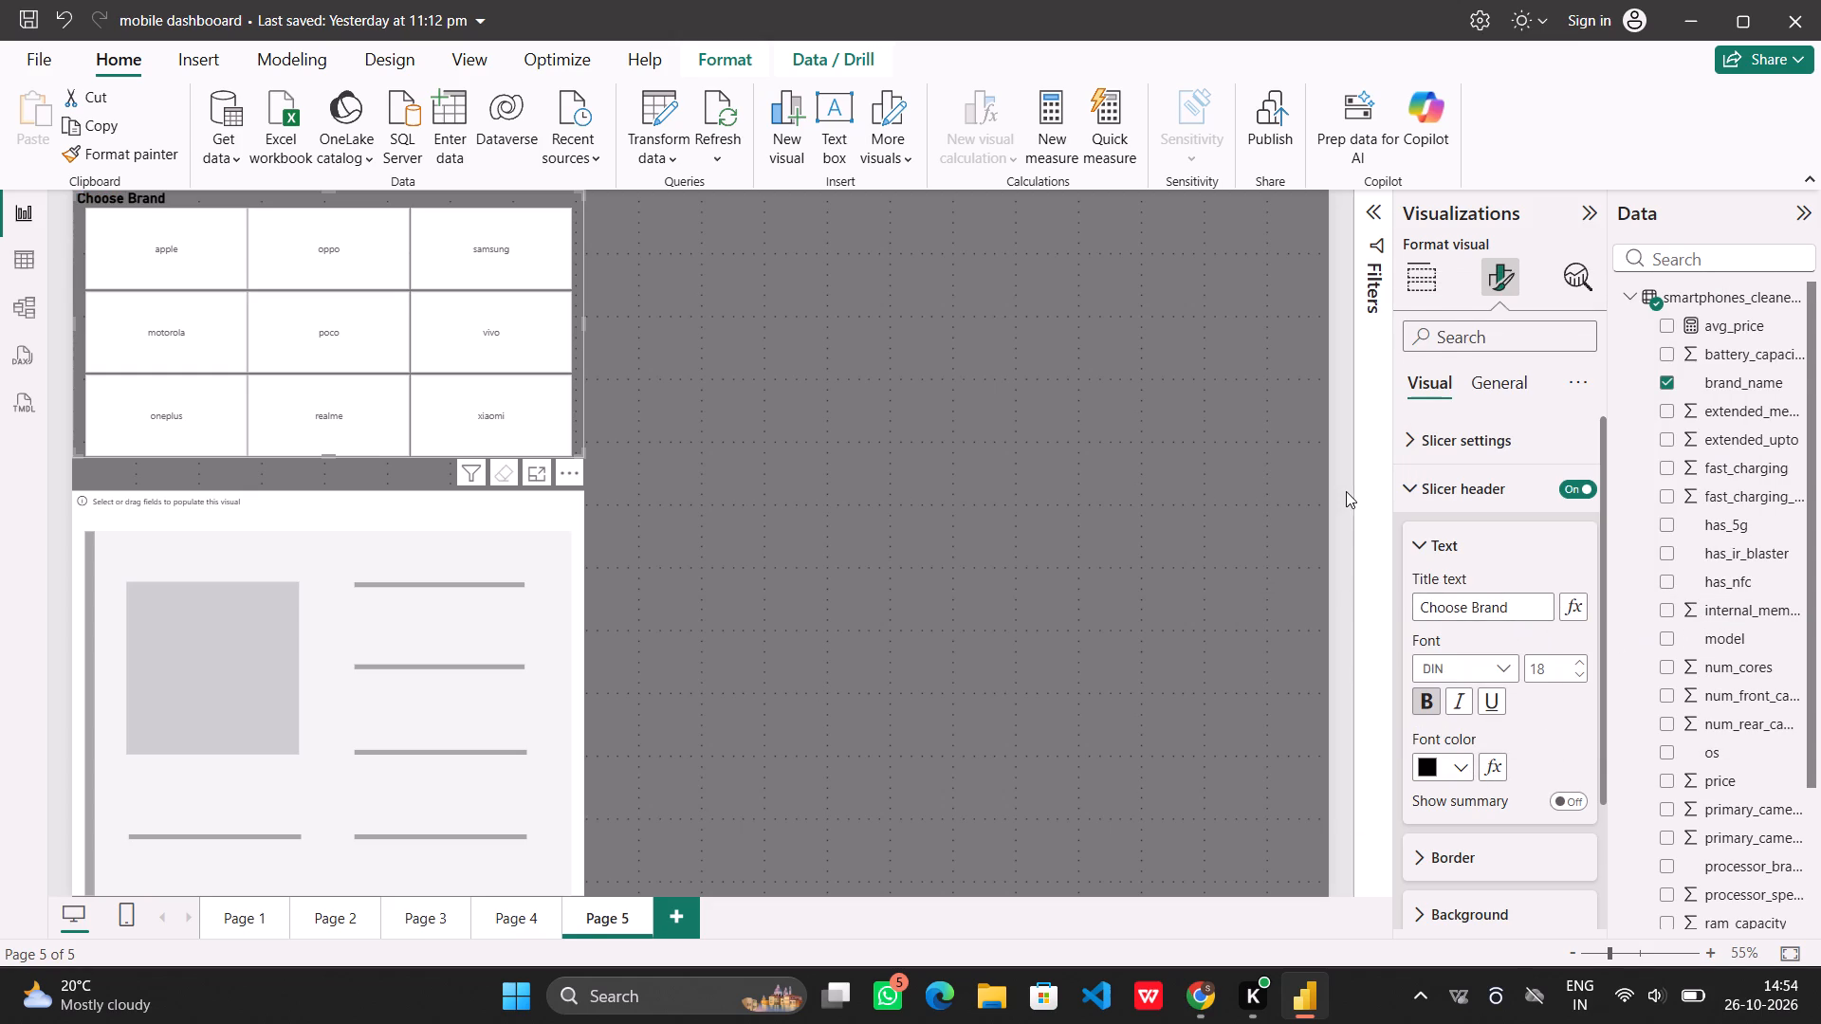
# Set the Page 5 canvas background color to light blue #A0D1FF.
pyautogui.click(1213, 453)
pyautogui.click(1503, 279)
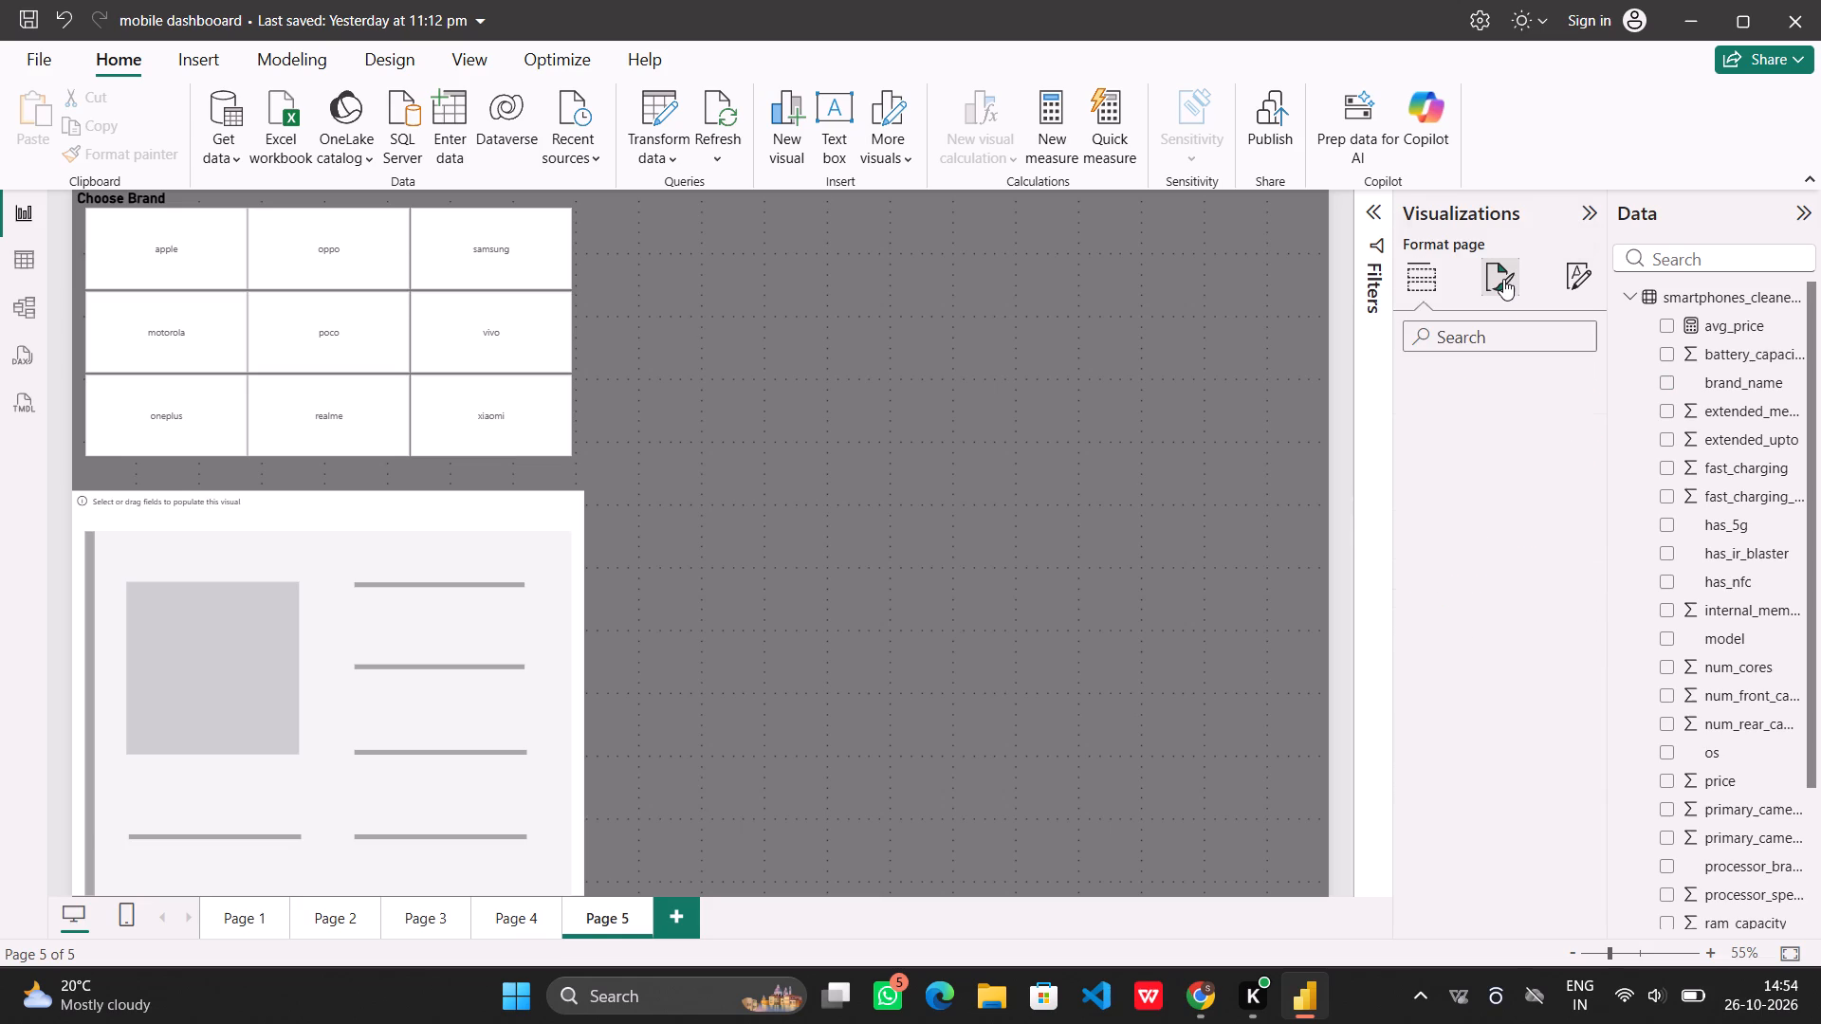
pyautogui.click(1482, 471)
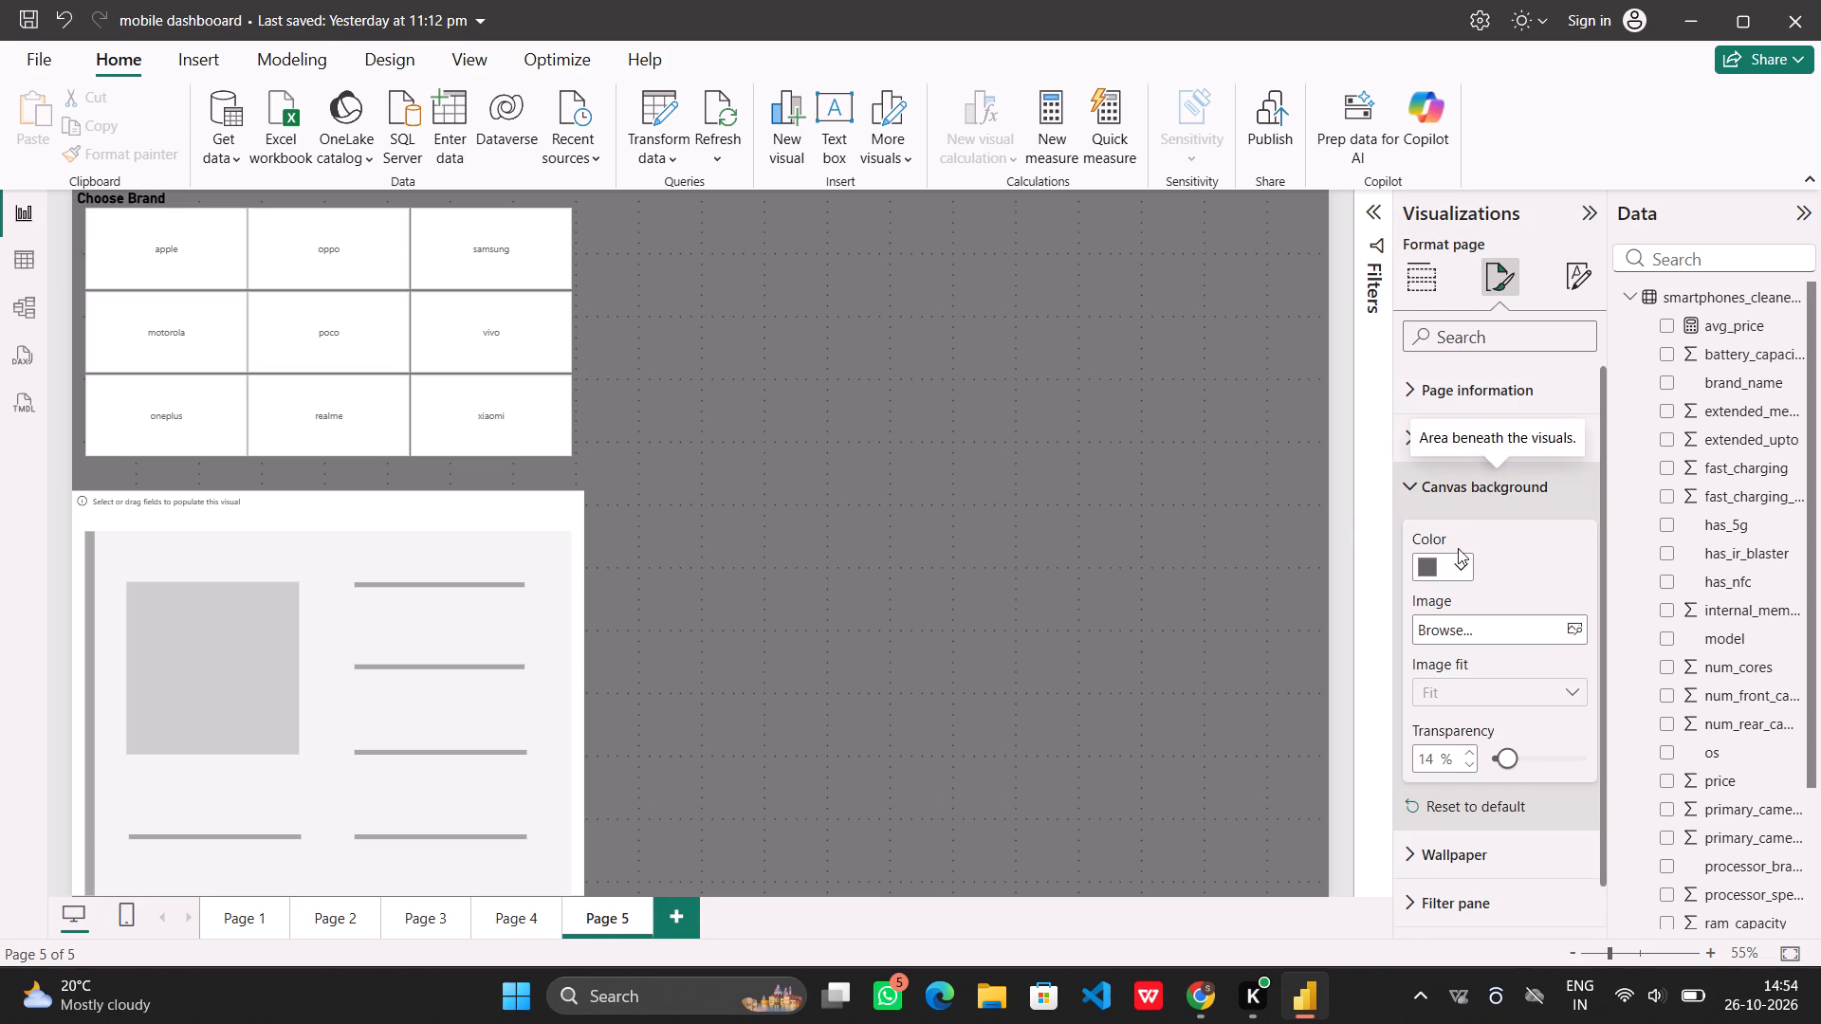
pyautogui.click(1456, 561)
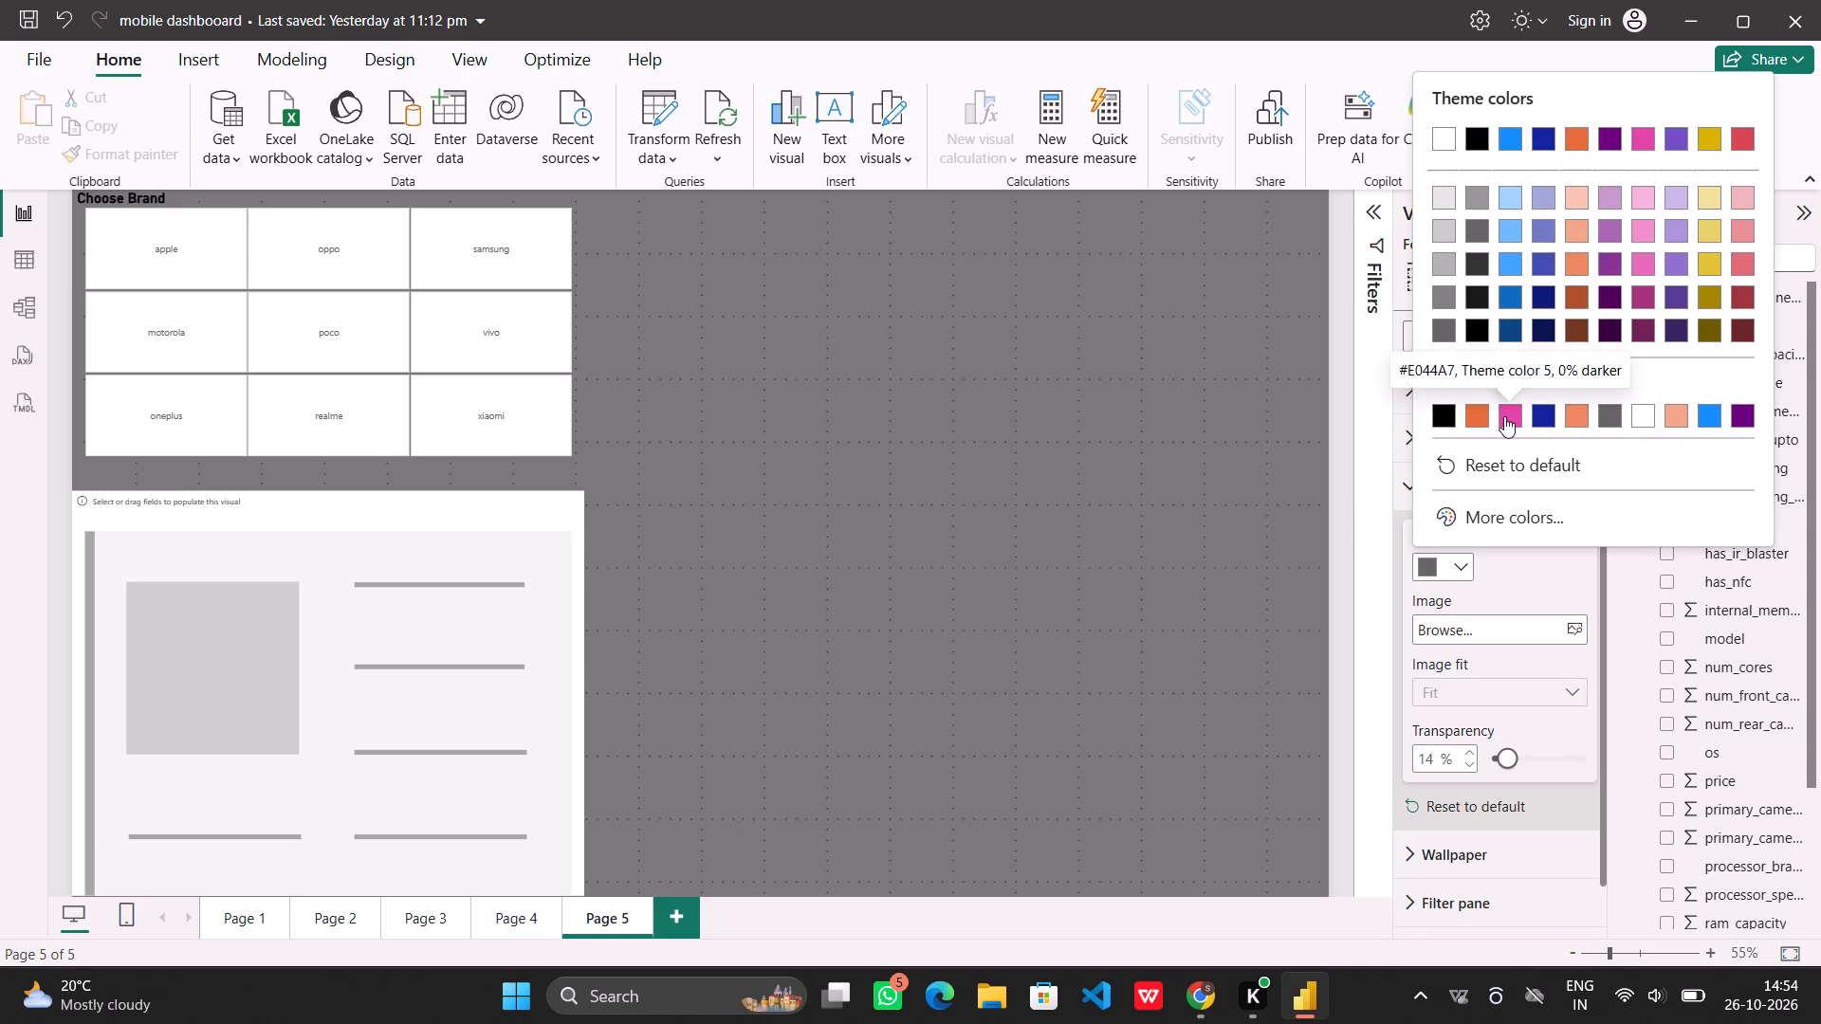
pyautogui.click(1505, 195)
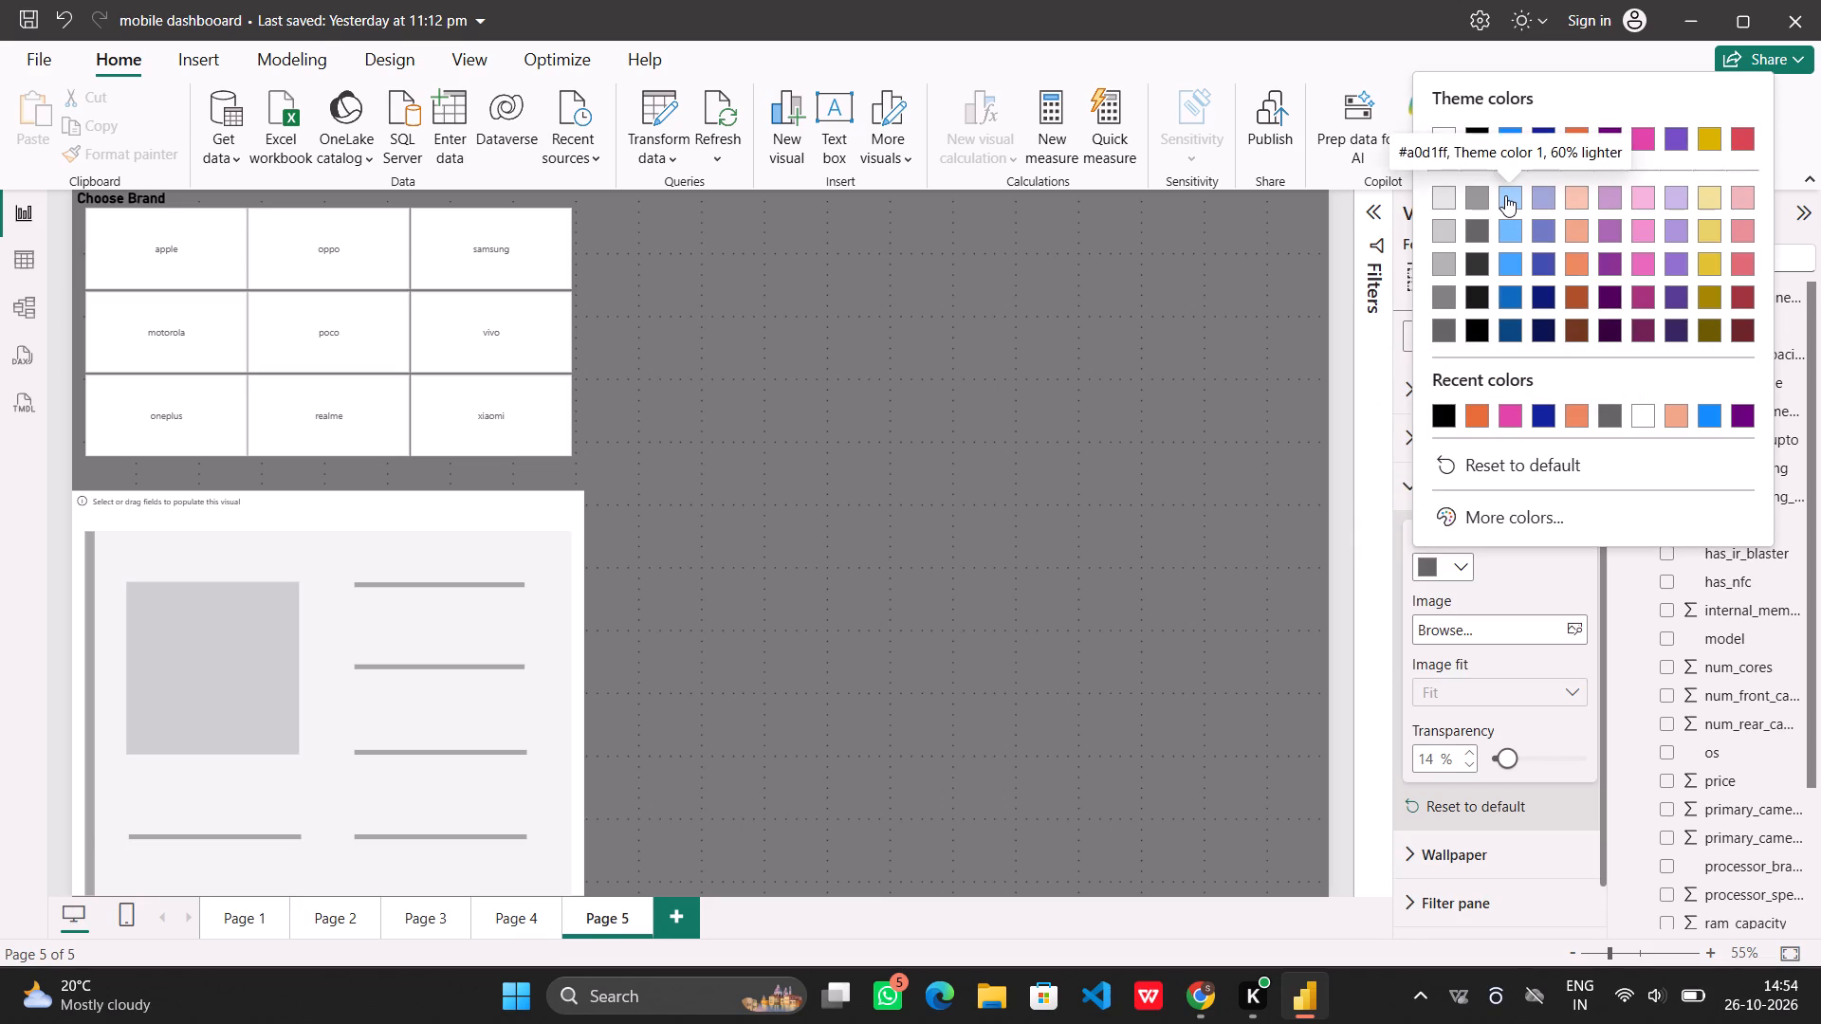
pyautogui.click(1037, 419)
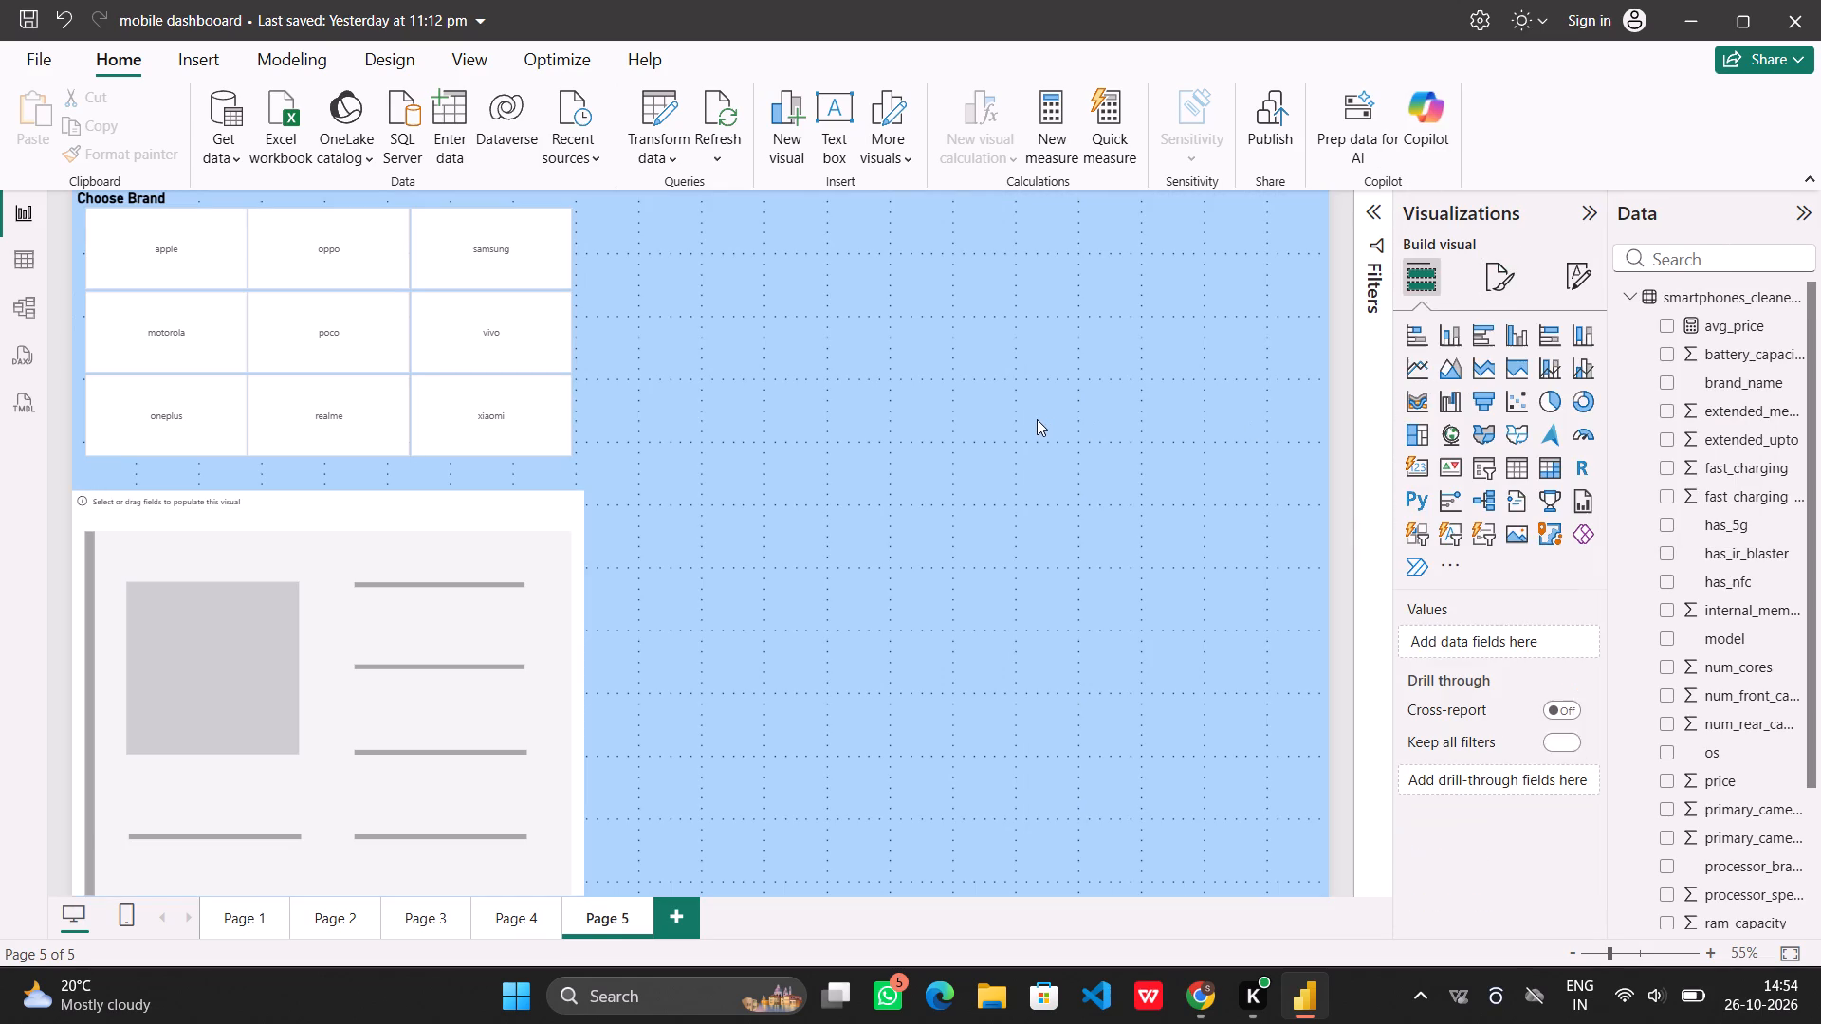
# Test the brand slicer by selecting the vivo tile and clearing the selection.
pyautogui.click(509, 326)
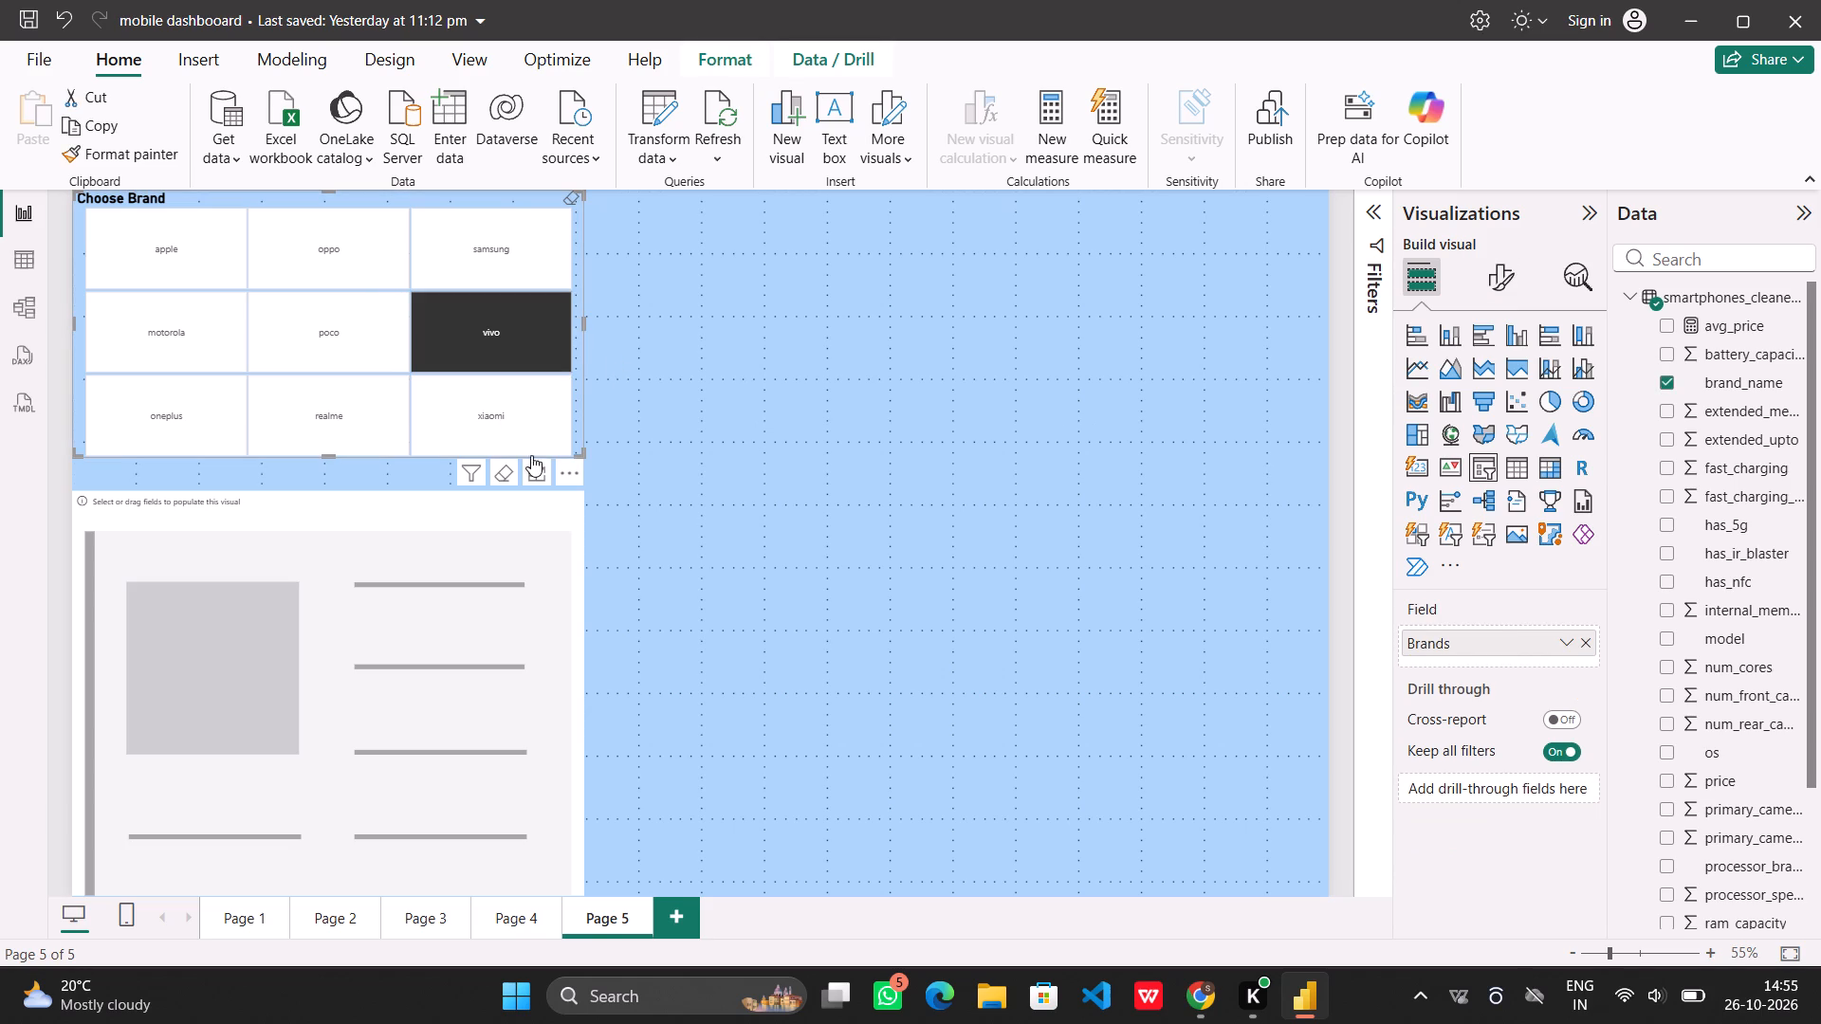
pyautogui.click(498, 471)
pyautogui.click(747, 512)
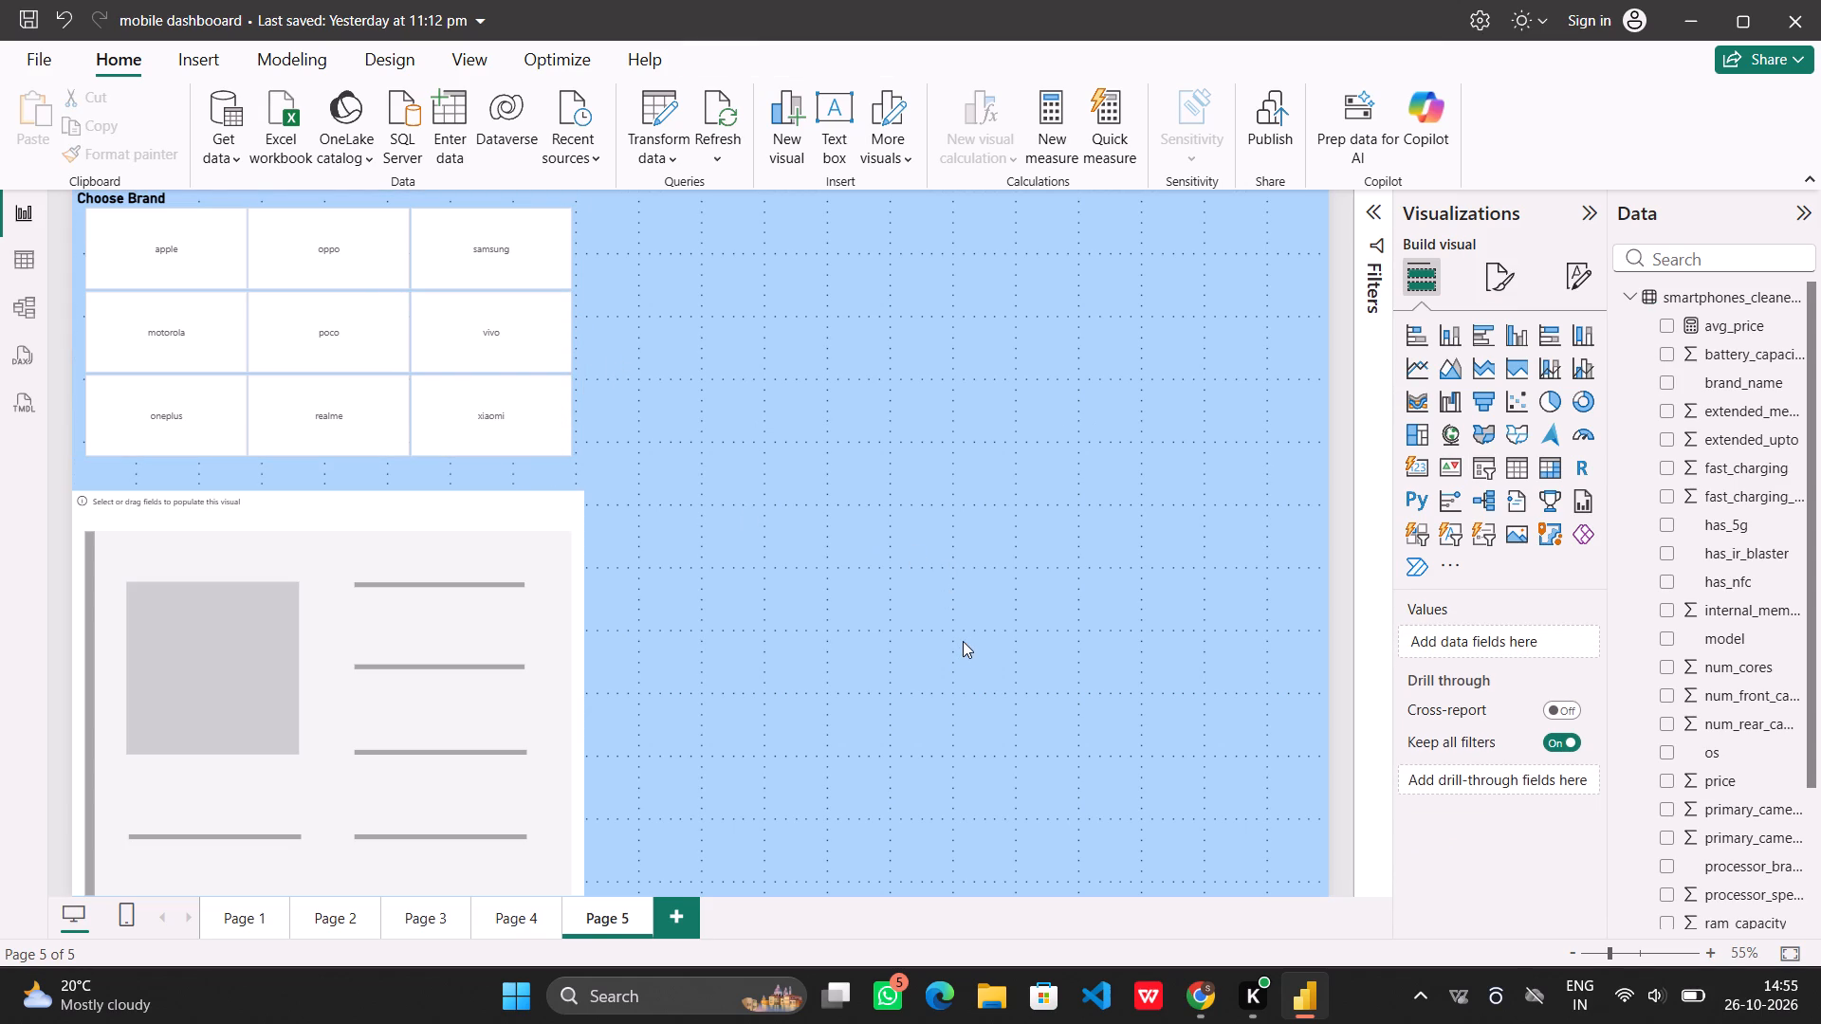
# Format the brand slicer's values with font size 18 and bold text, leaving no brand selected.
pyautogui.click(546, 324)
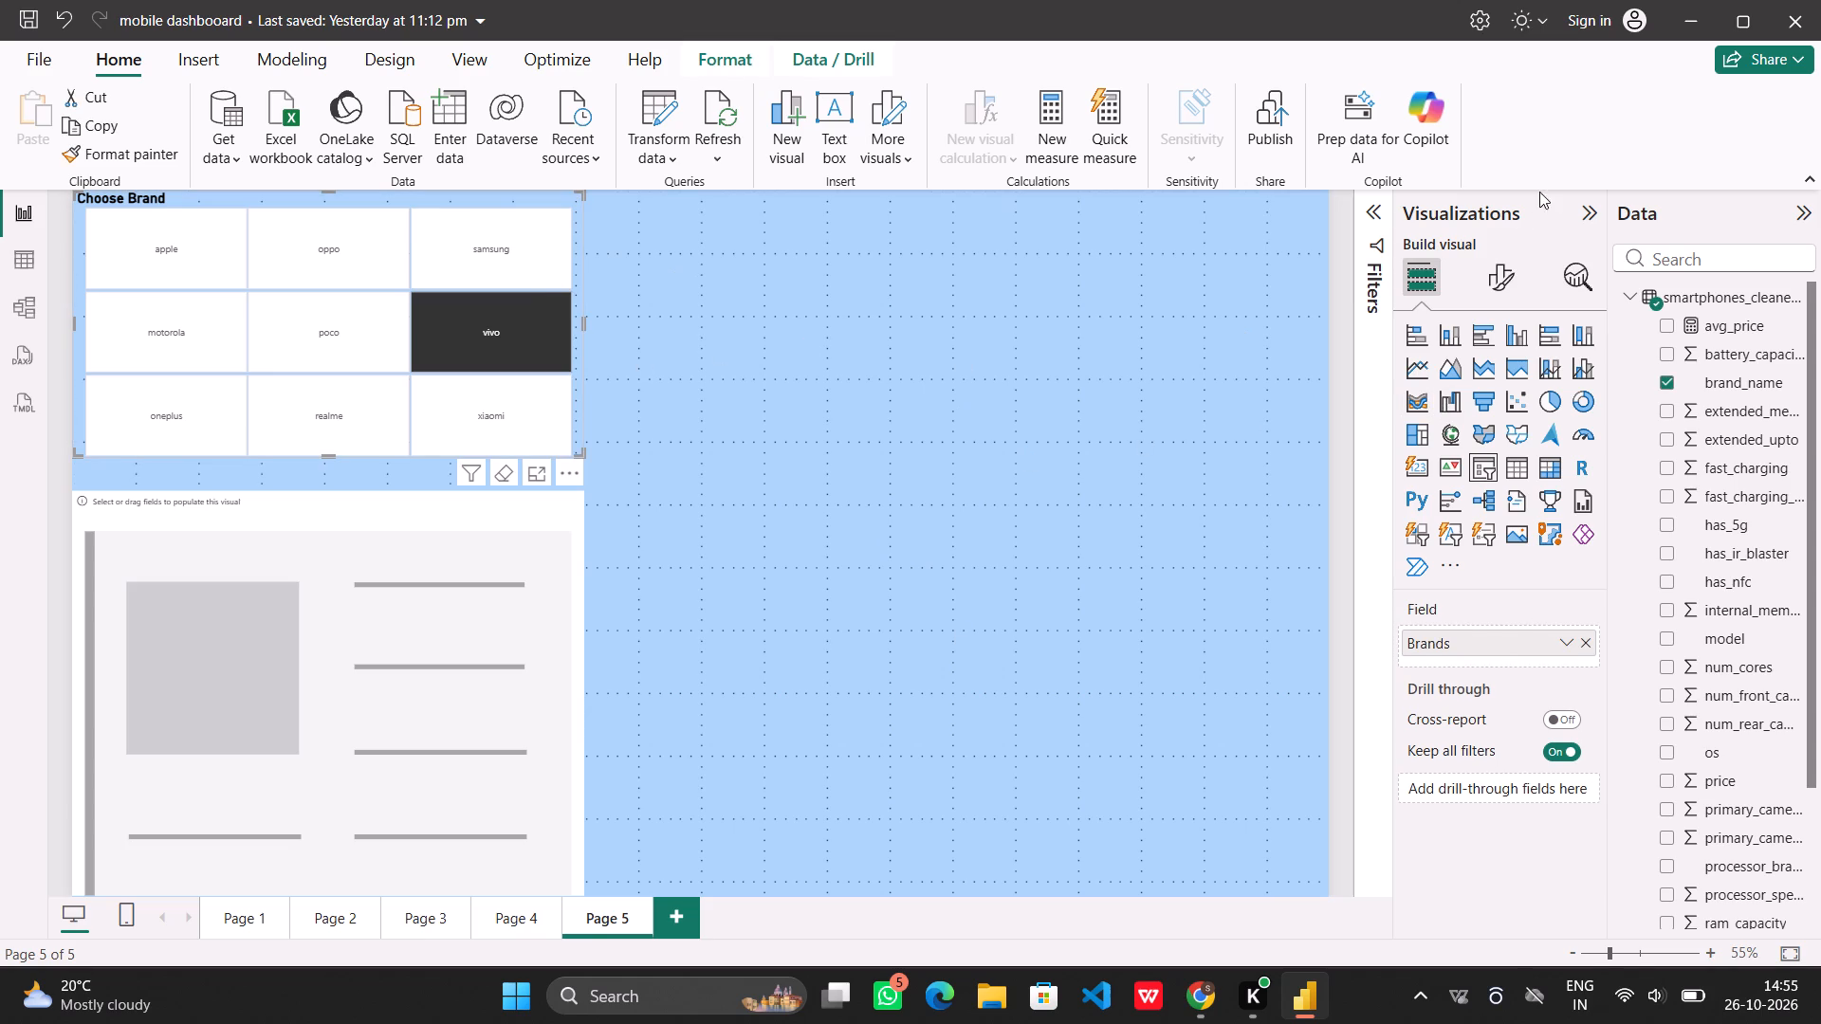
pyautogui.click(1517, 258)
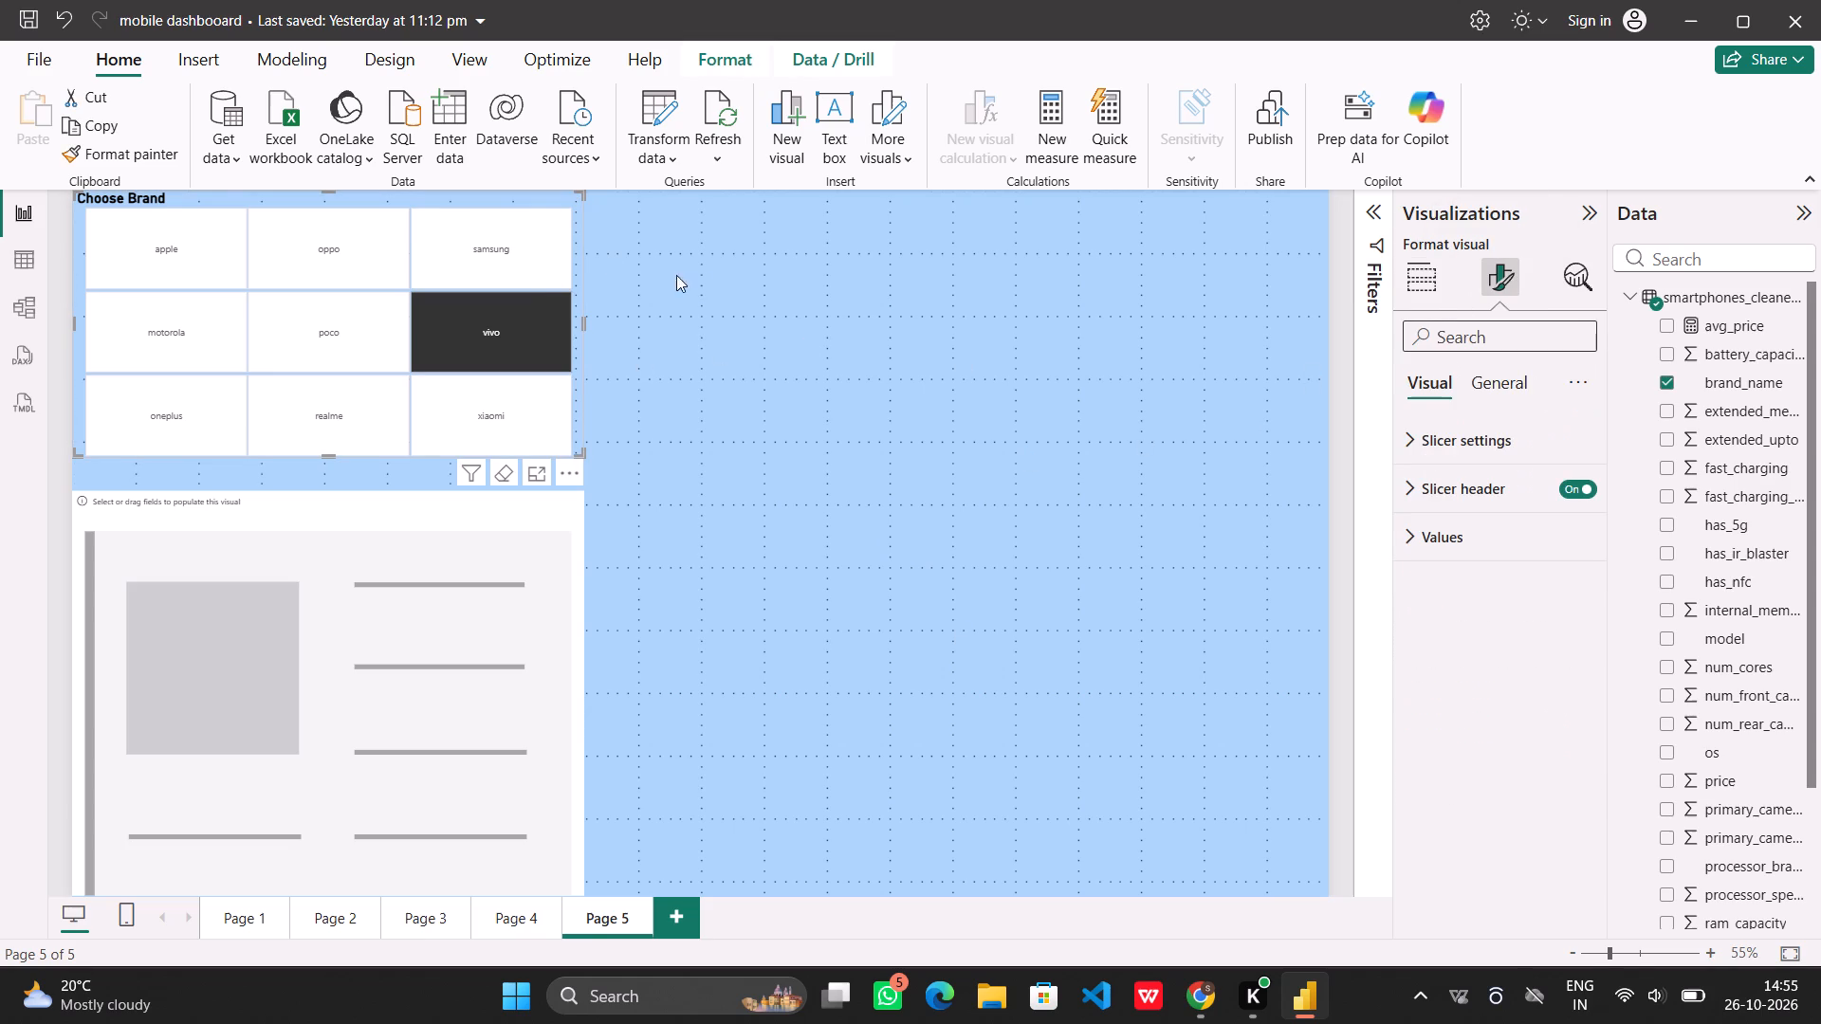
pyautogui.click(493, 473)
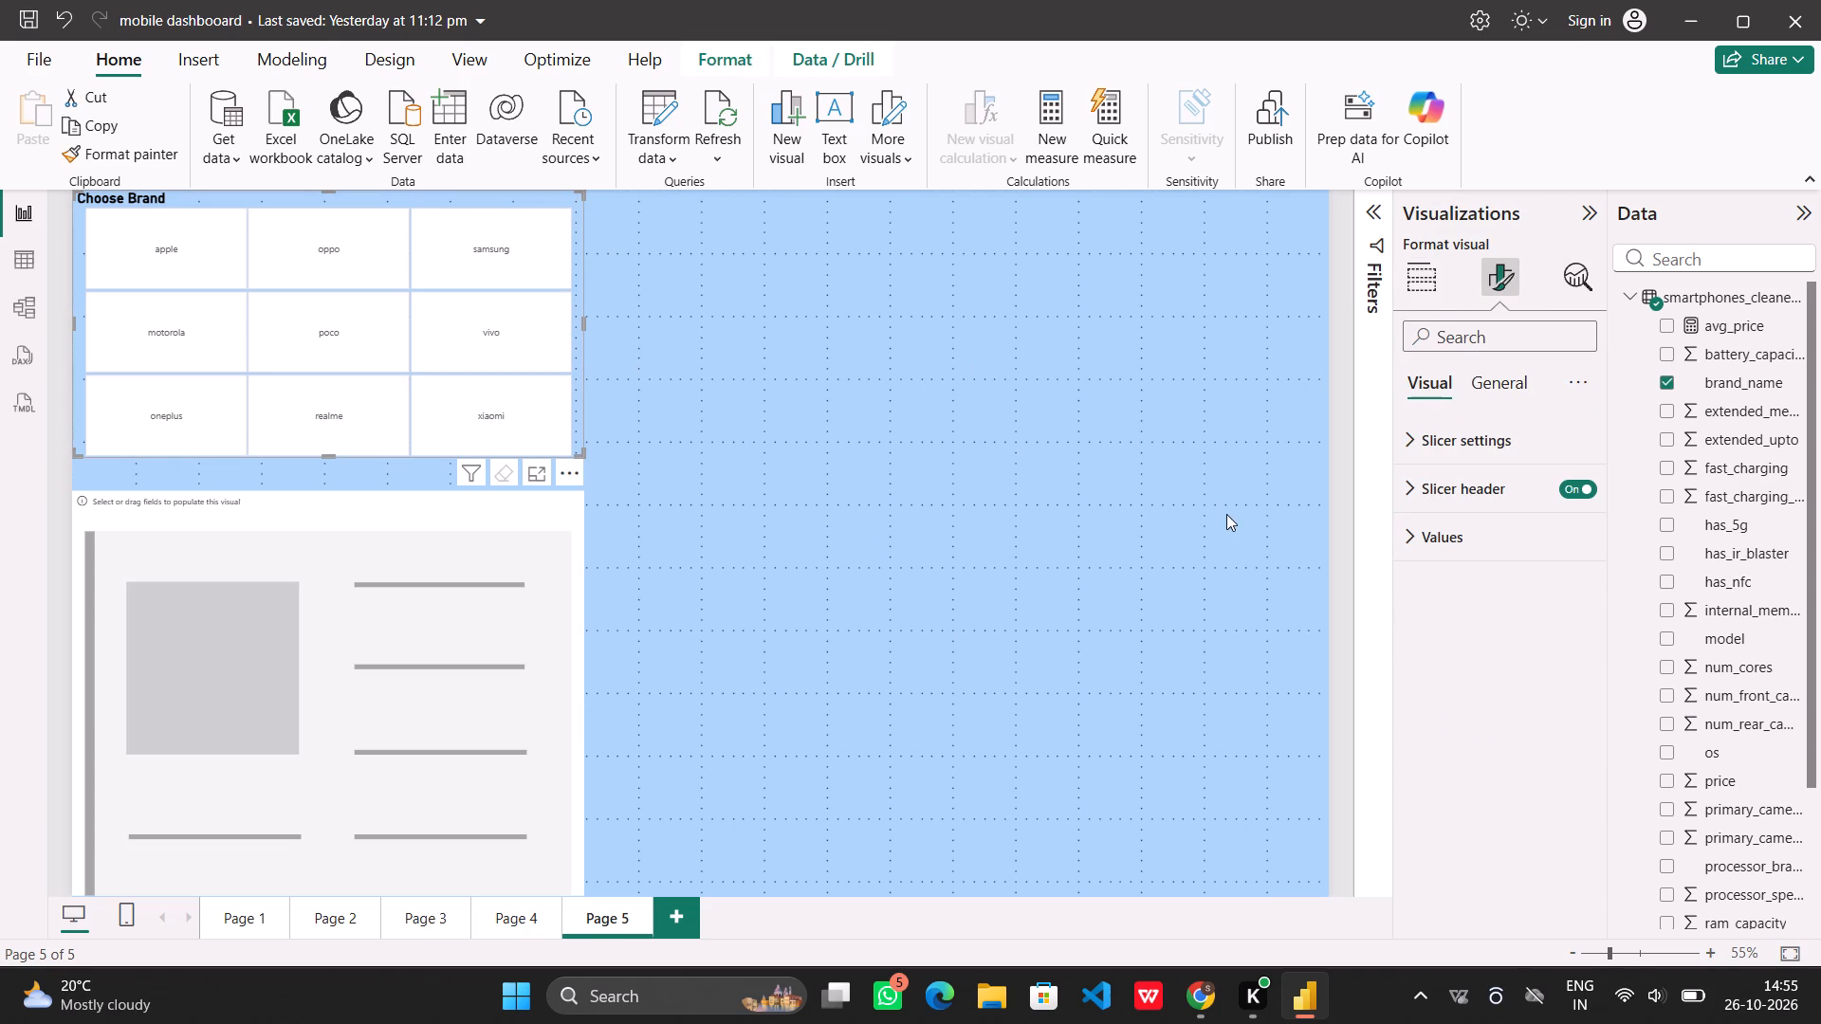
pyautogui.click(1493, 391)
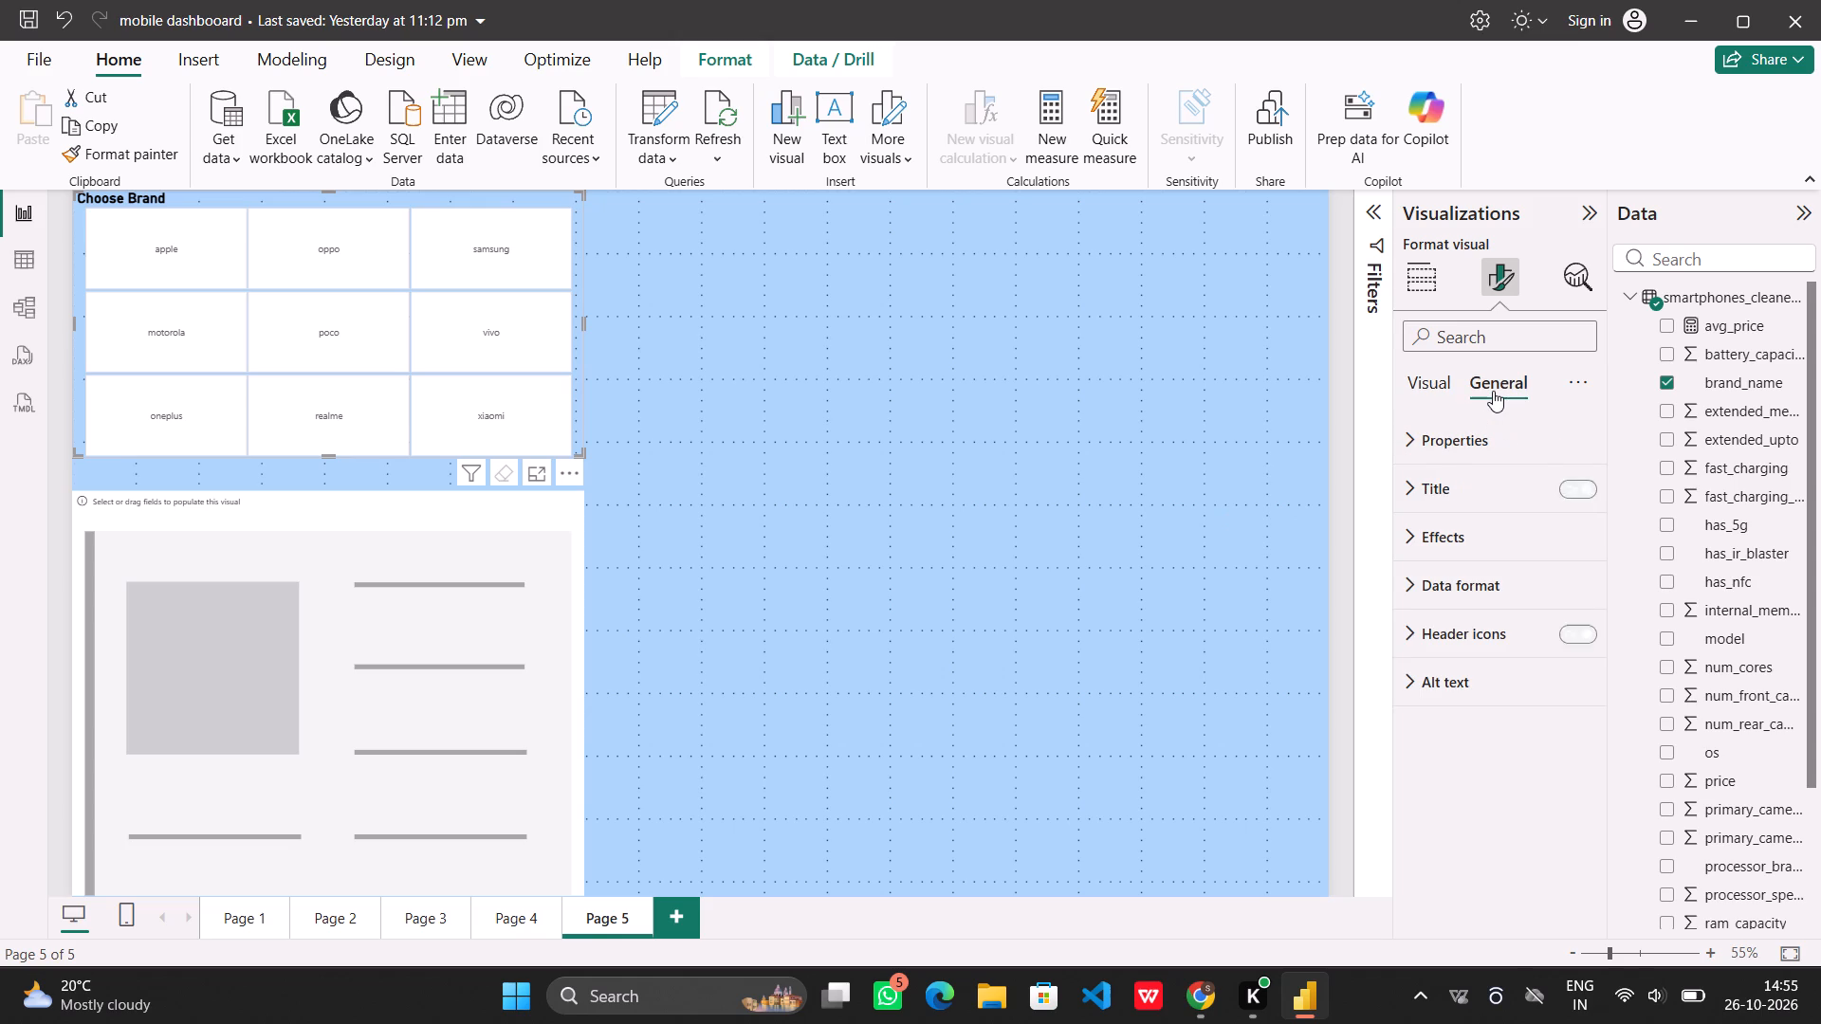
pyautogui.click(1433, 386)
pyautogui.click(1469, 536)
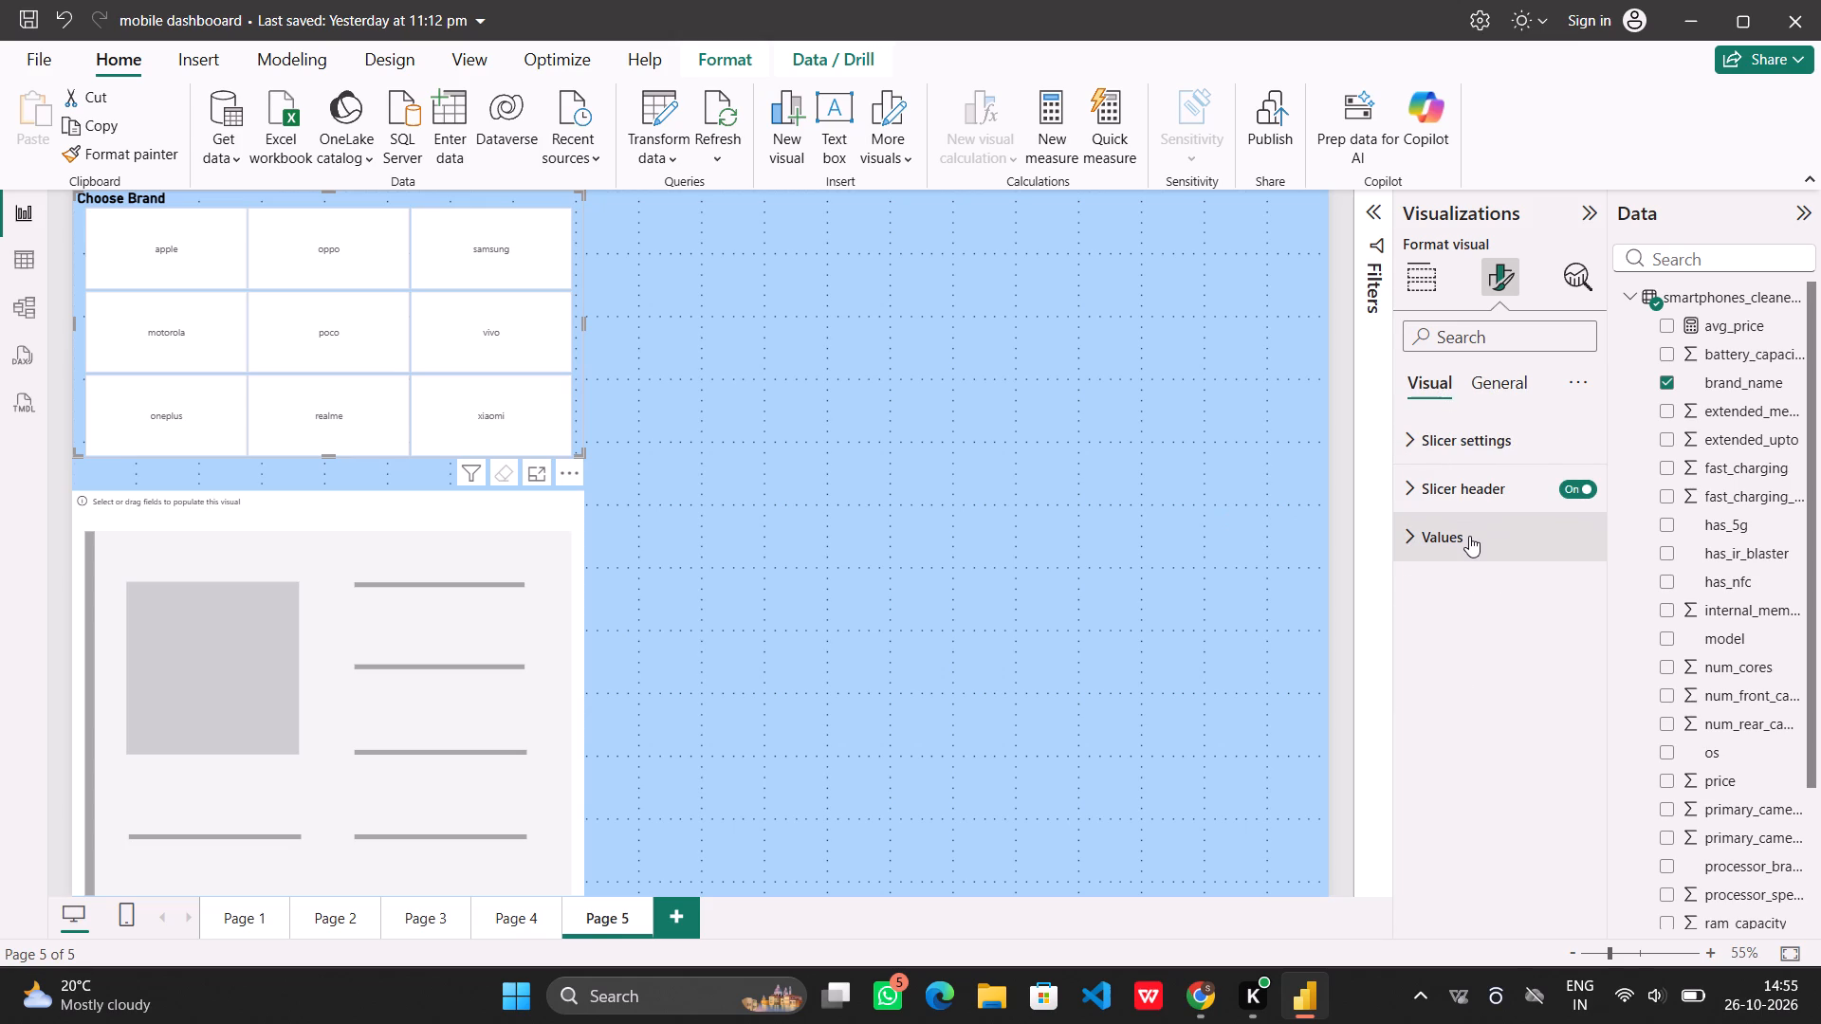
pyautogui.tripleClick(1582, 646)
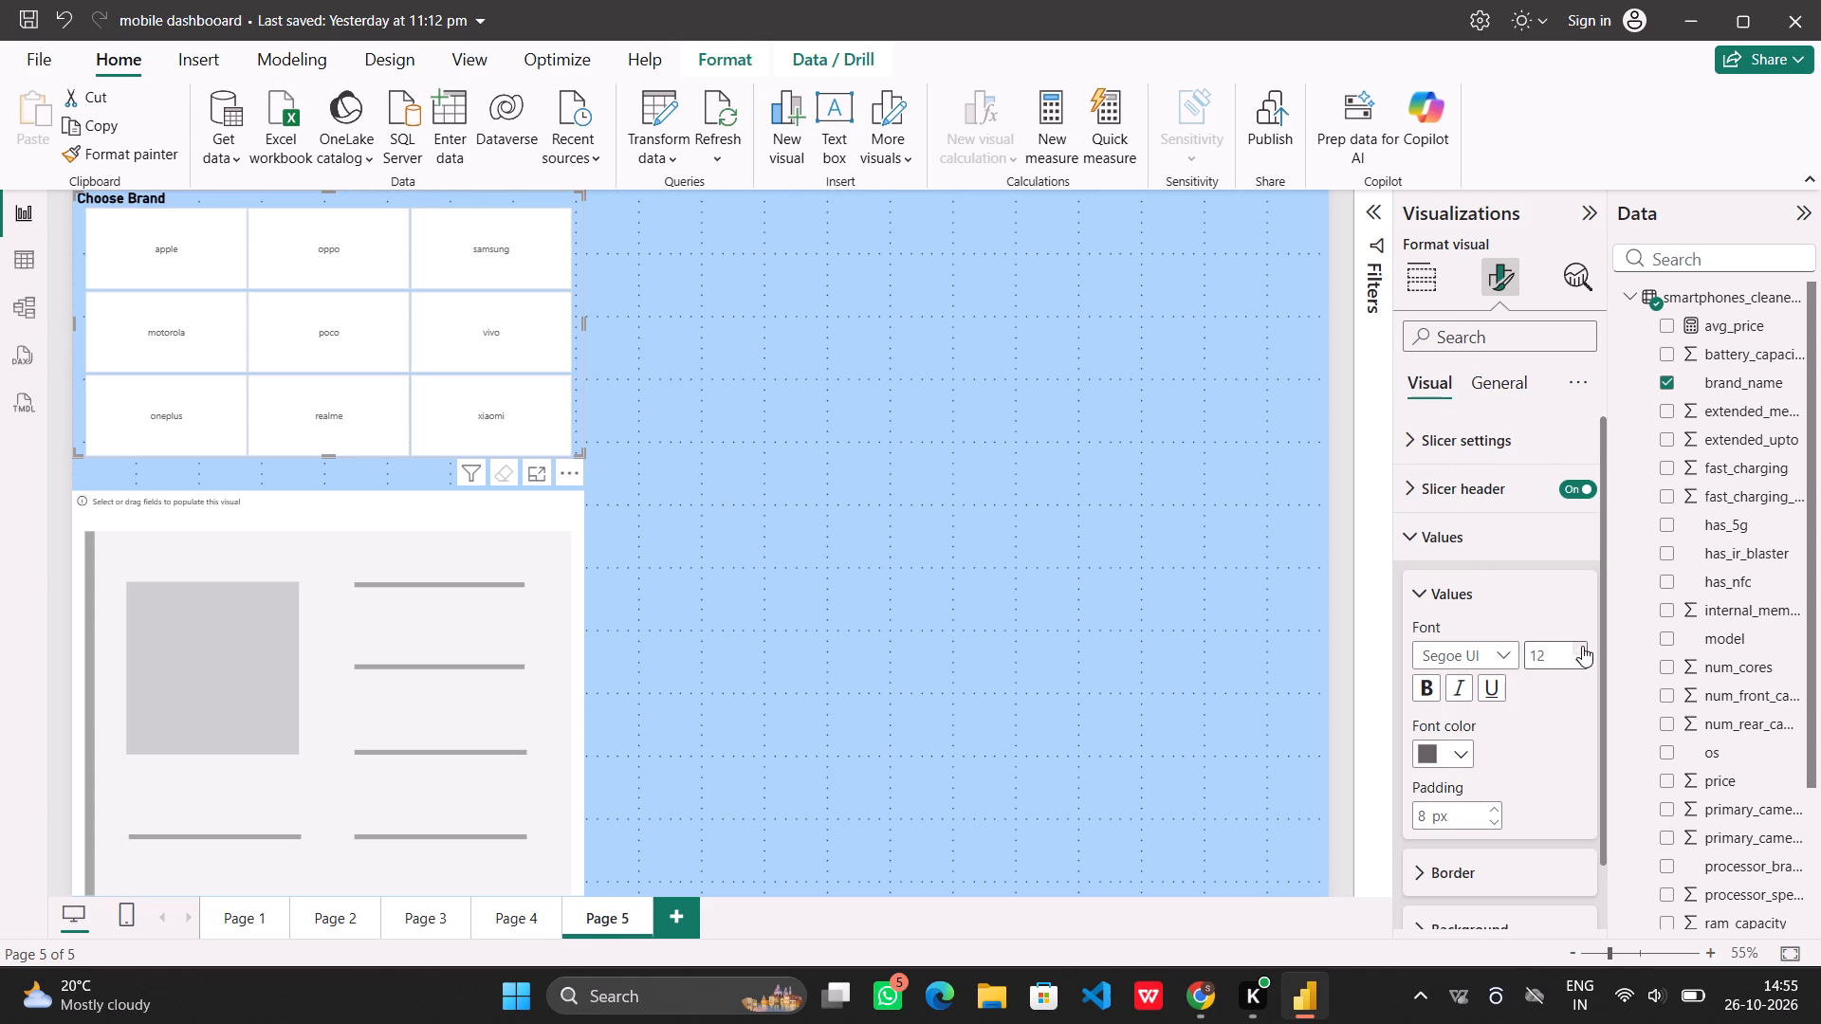
pyautogui.tripleClick(1582, 646)
pyautogui.click(1582, 646)
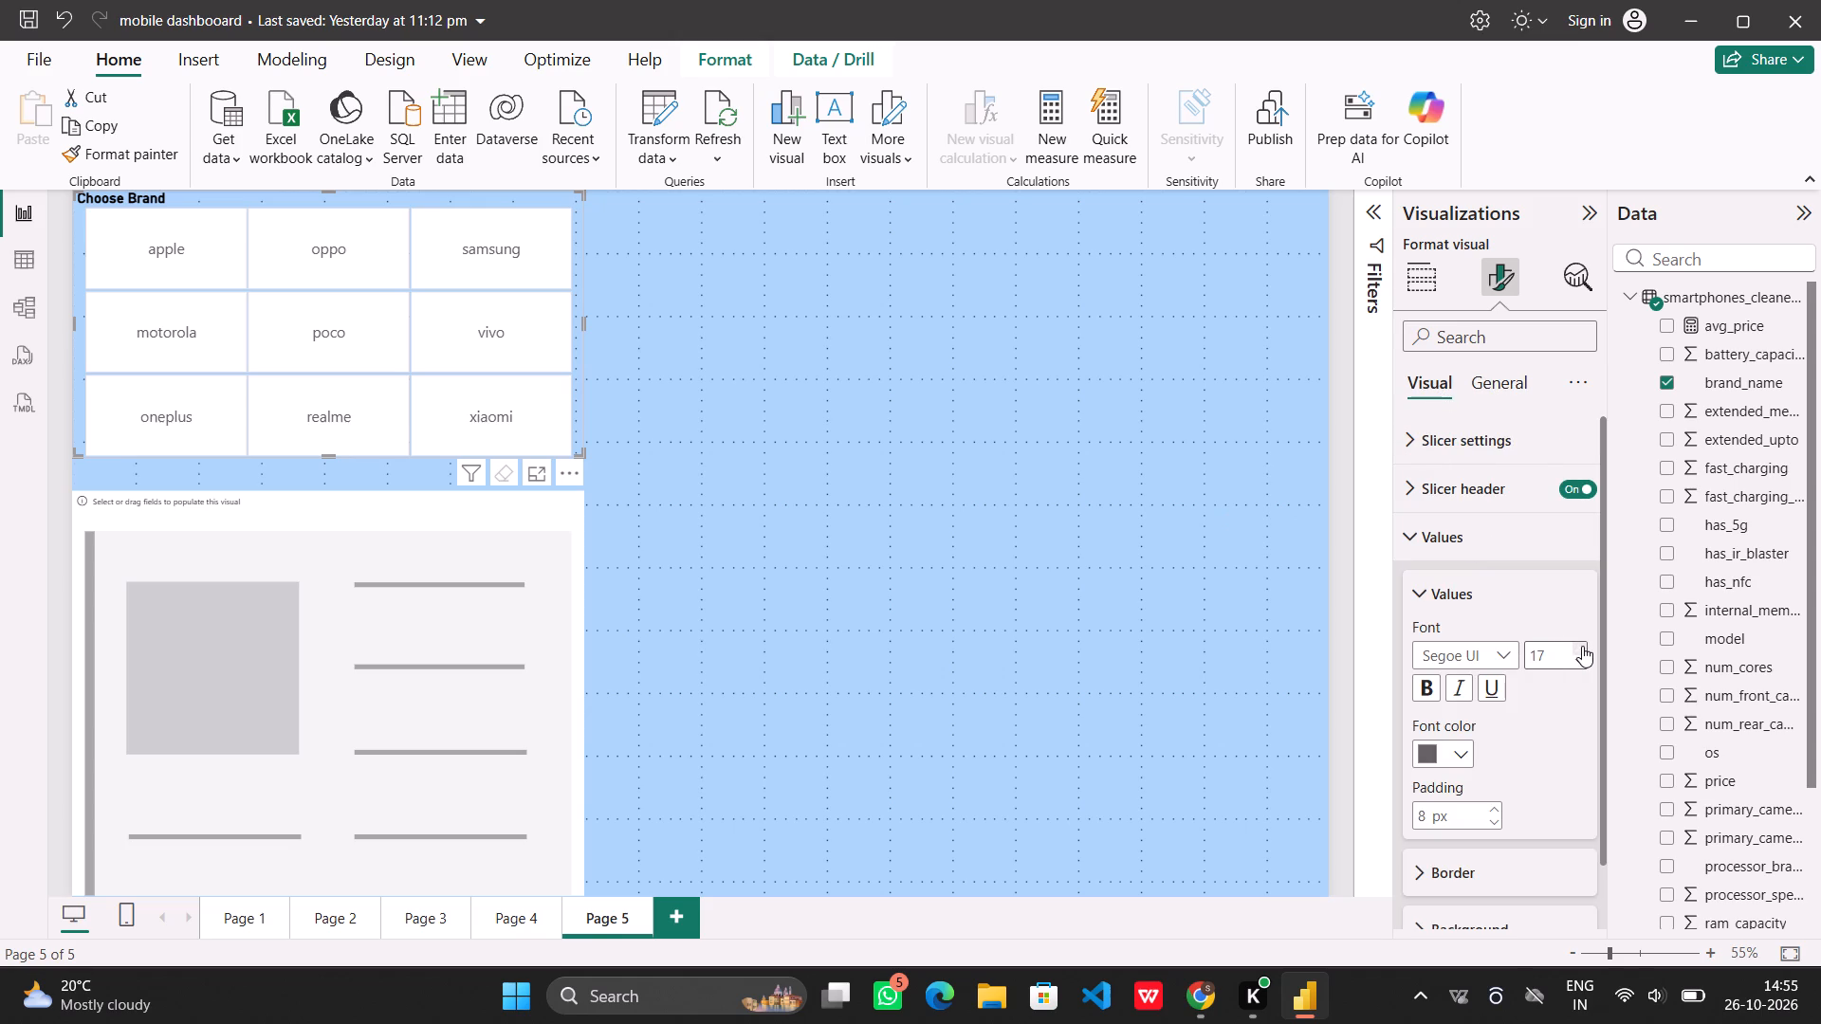
pyautogui.click(1582, 646)
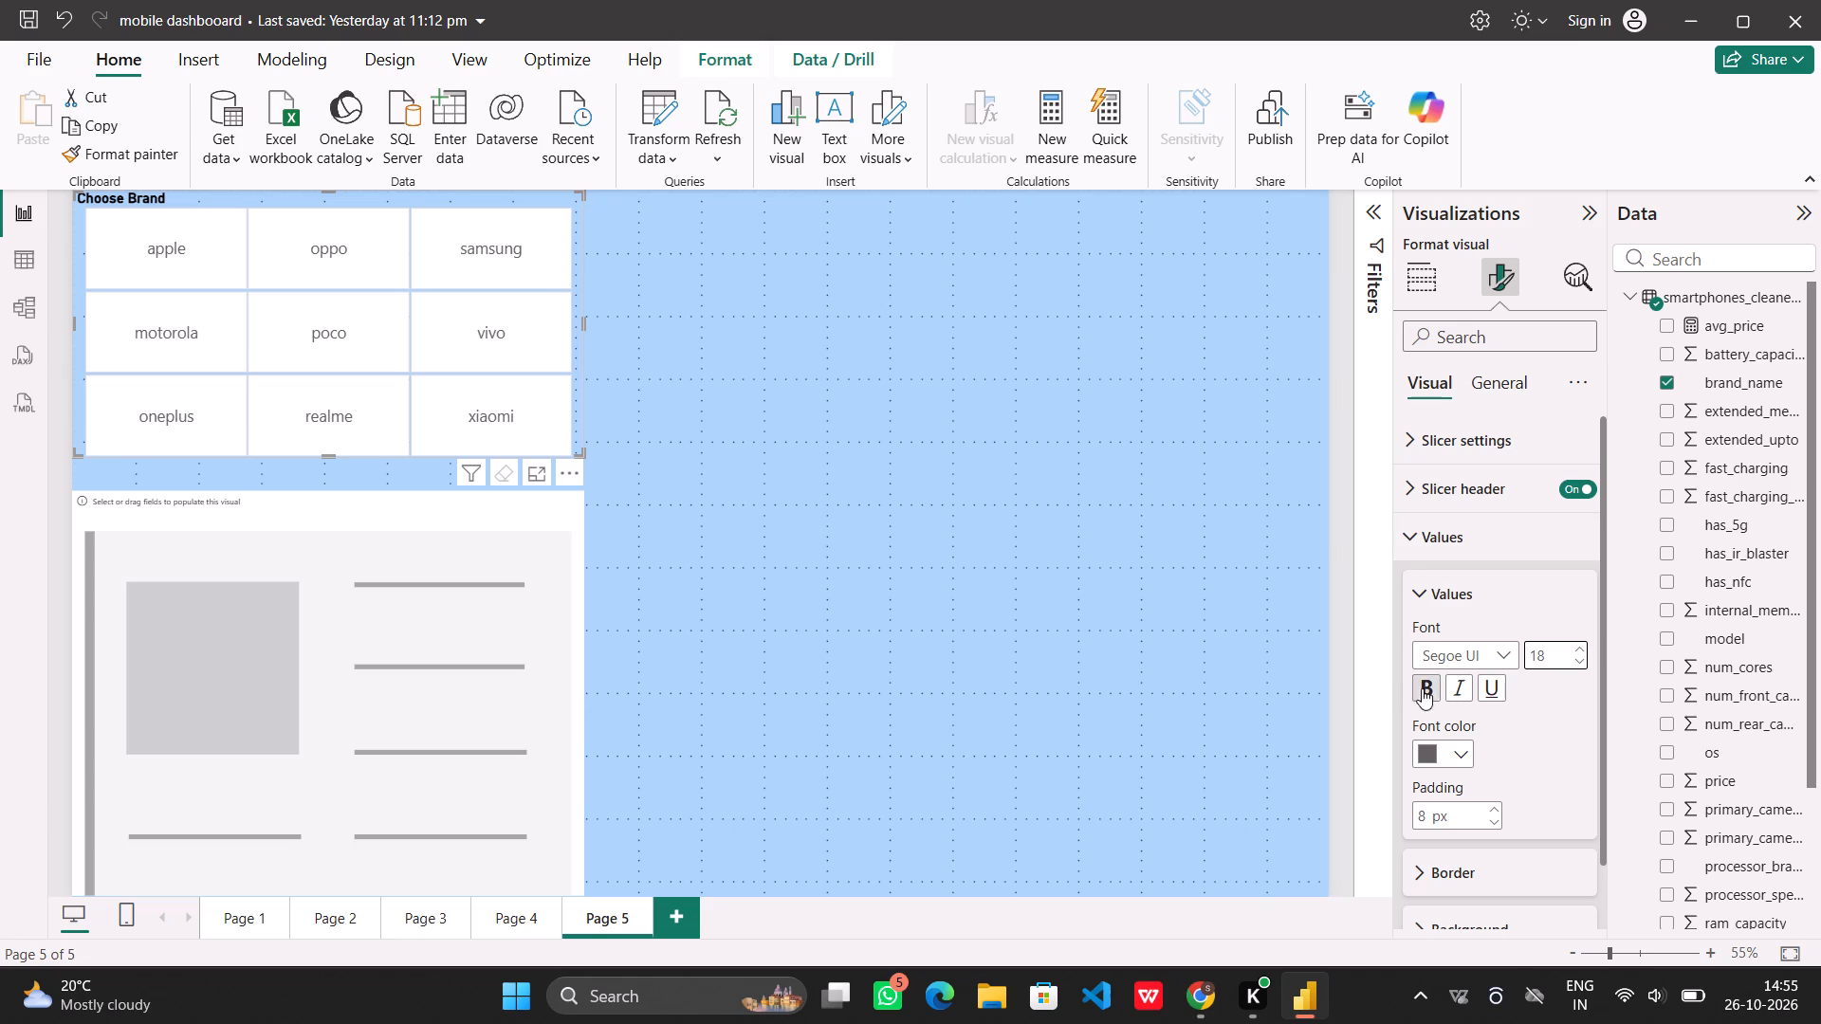
pyautogui.click(1434, 688)
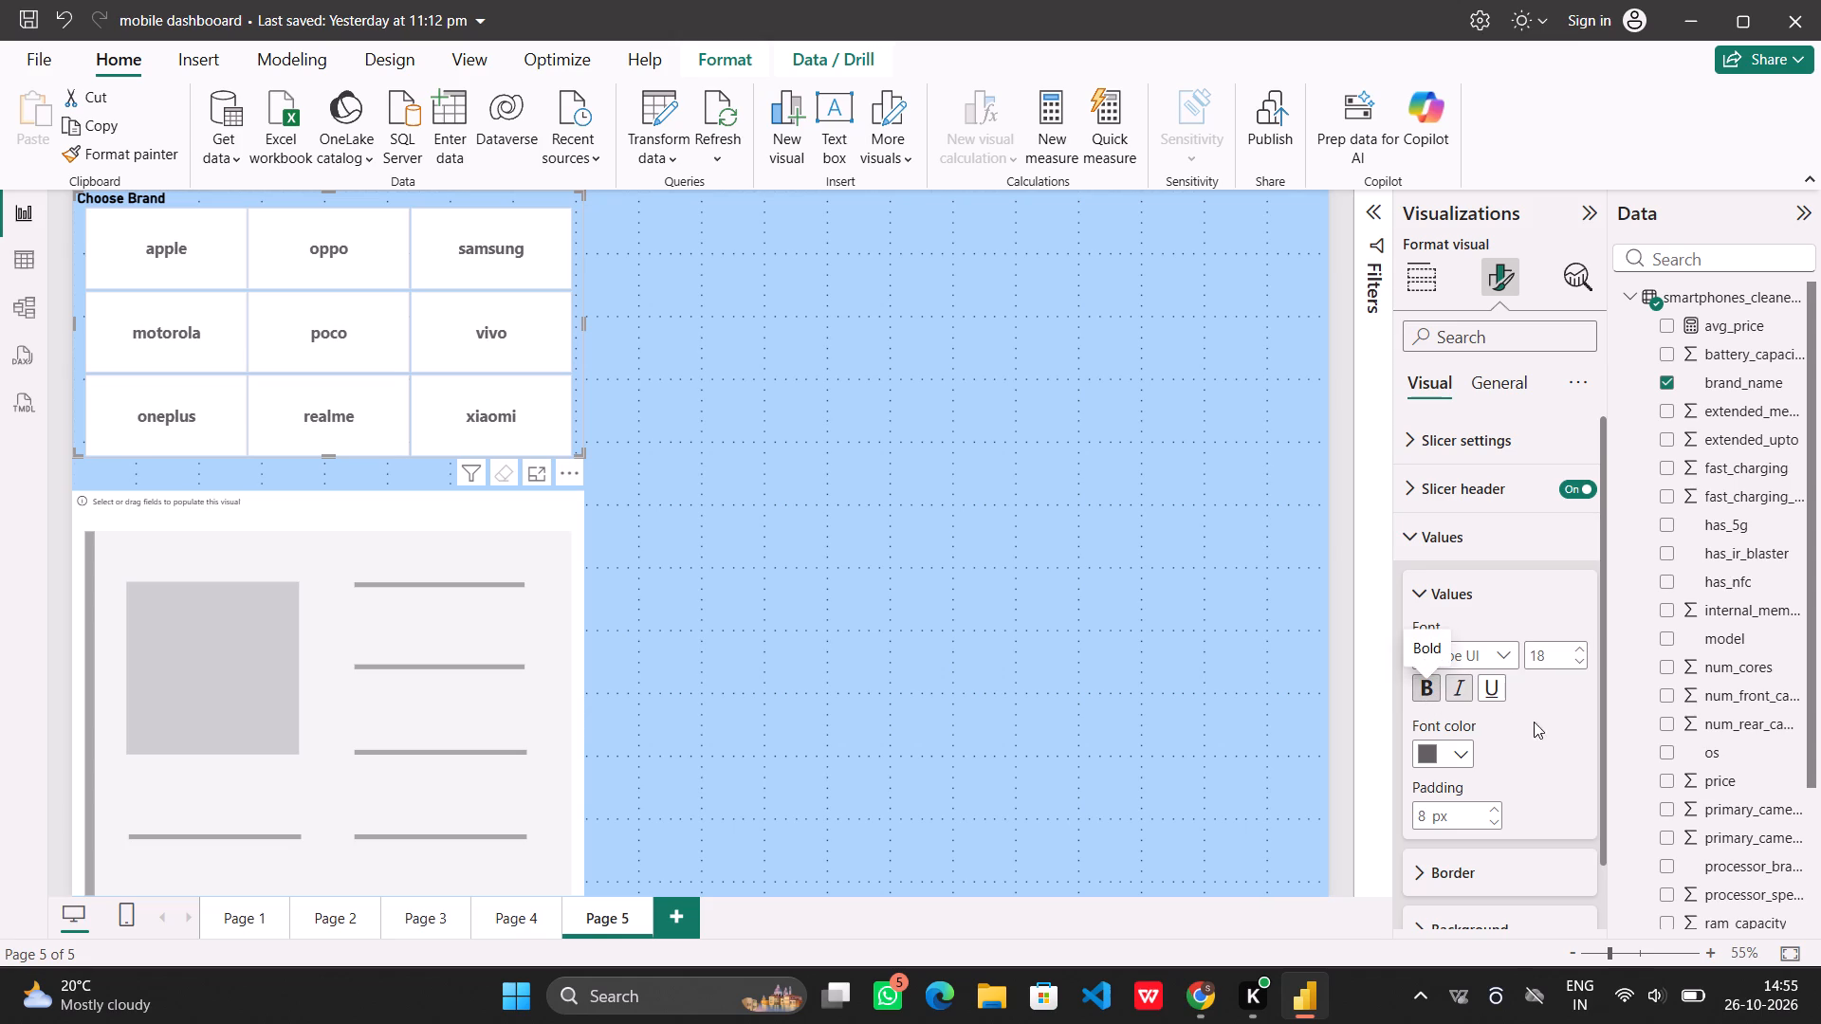
pyautogui.click(1556, 745)
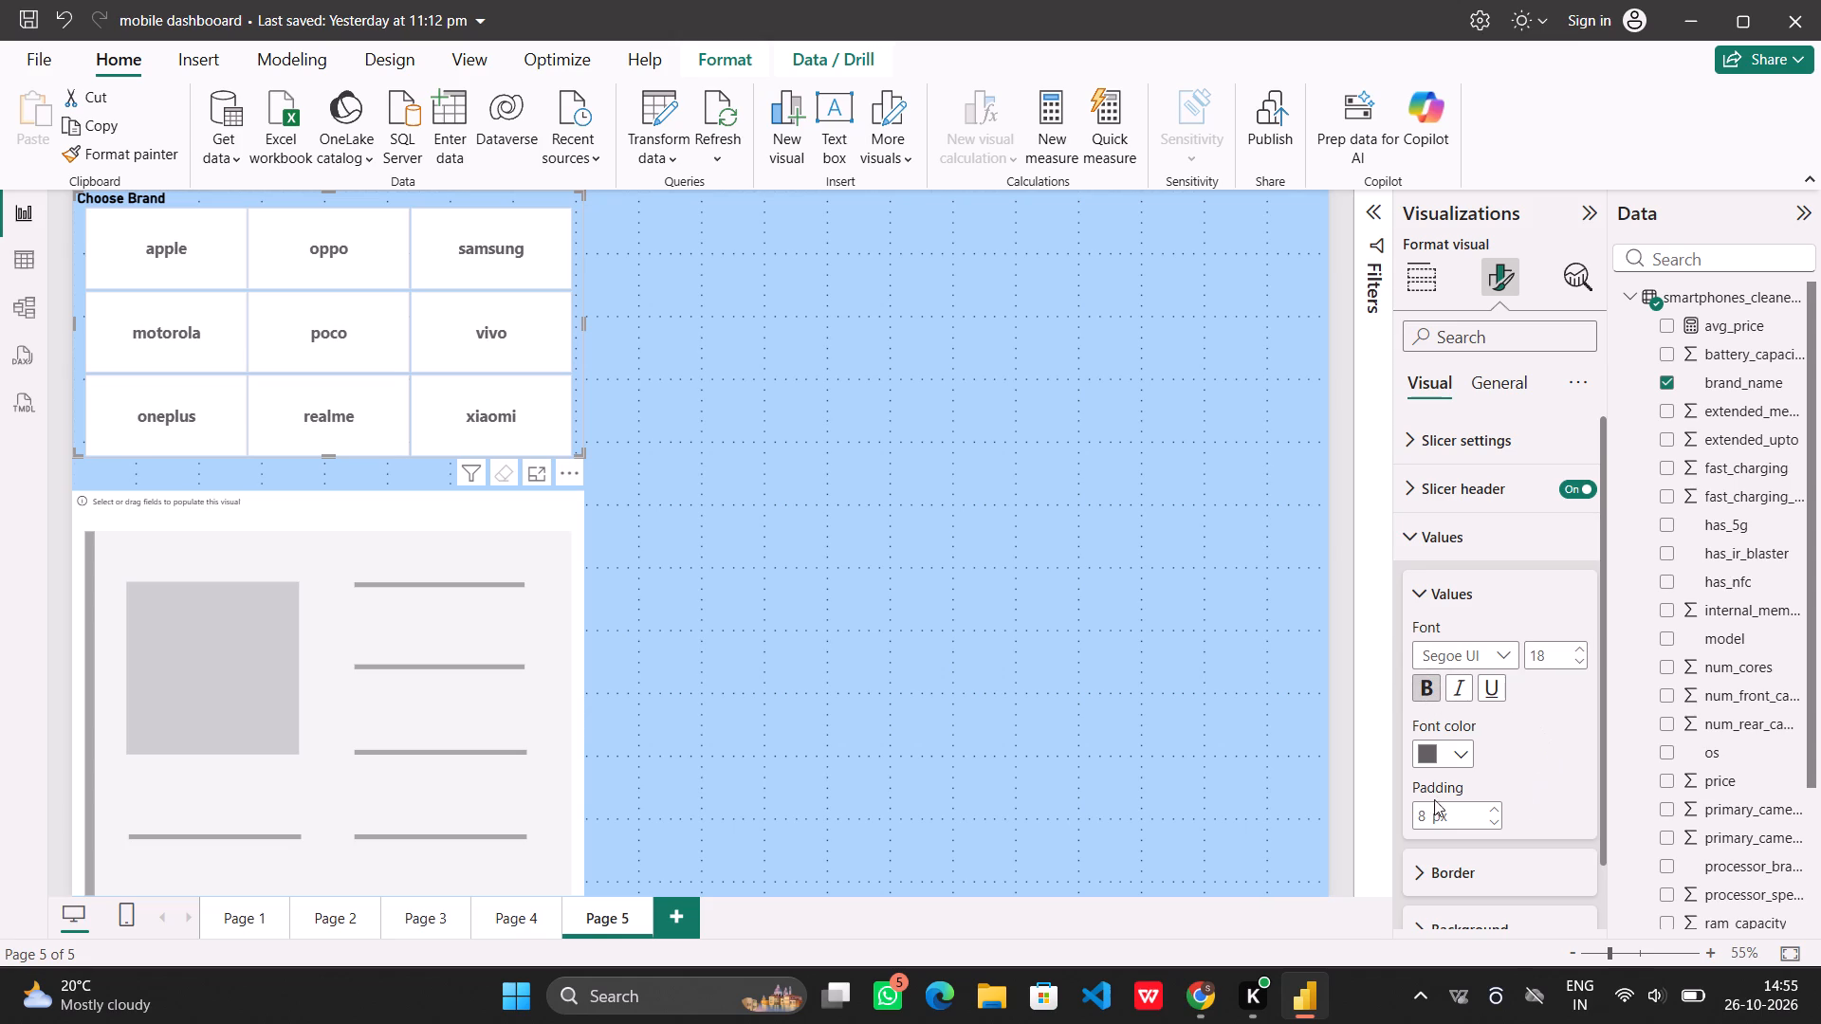
# Give the slicer's value tiles an orange border with a line width of 5.
pyautogui.click(1416, 872)
pyautogui.scroll(-2, 1416, 872)
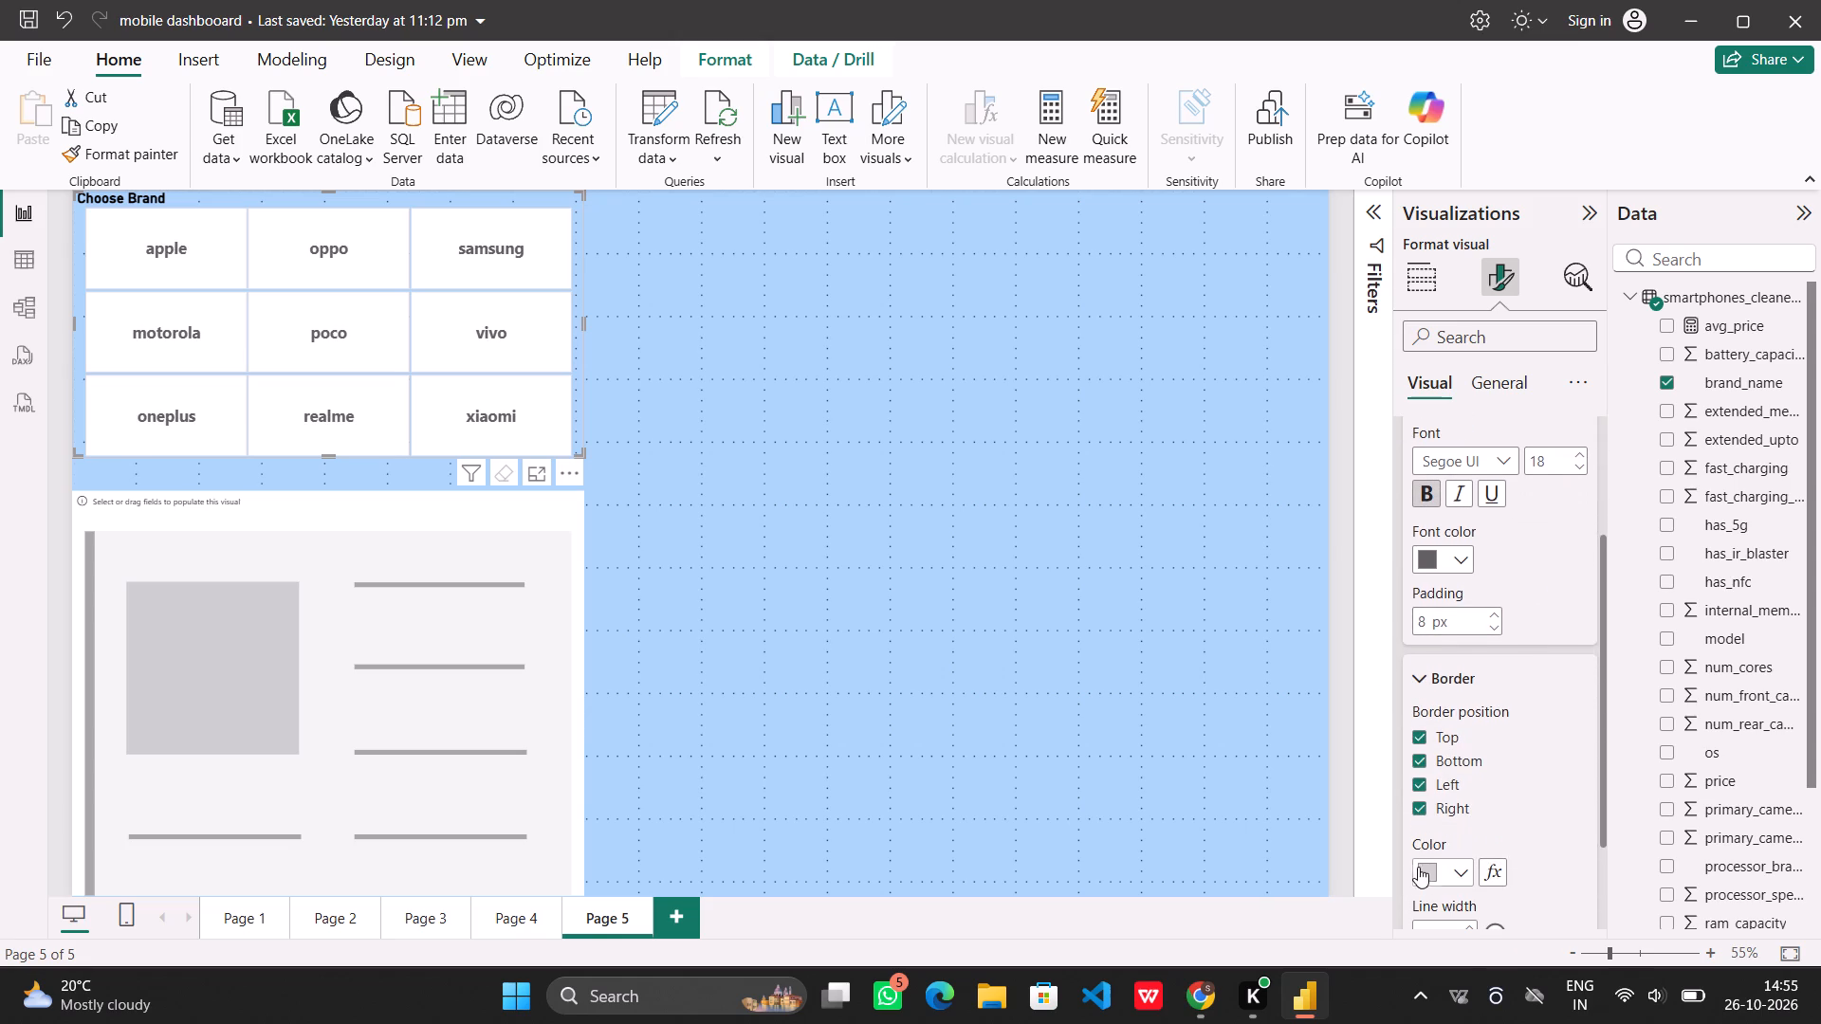
pyautogui.scroll(-1, 1491, 765)
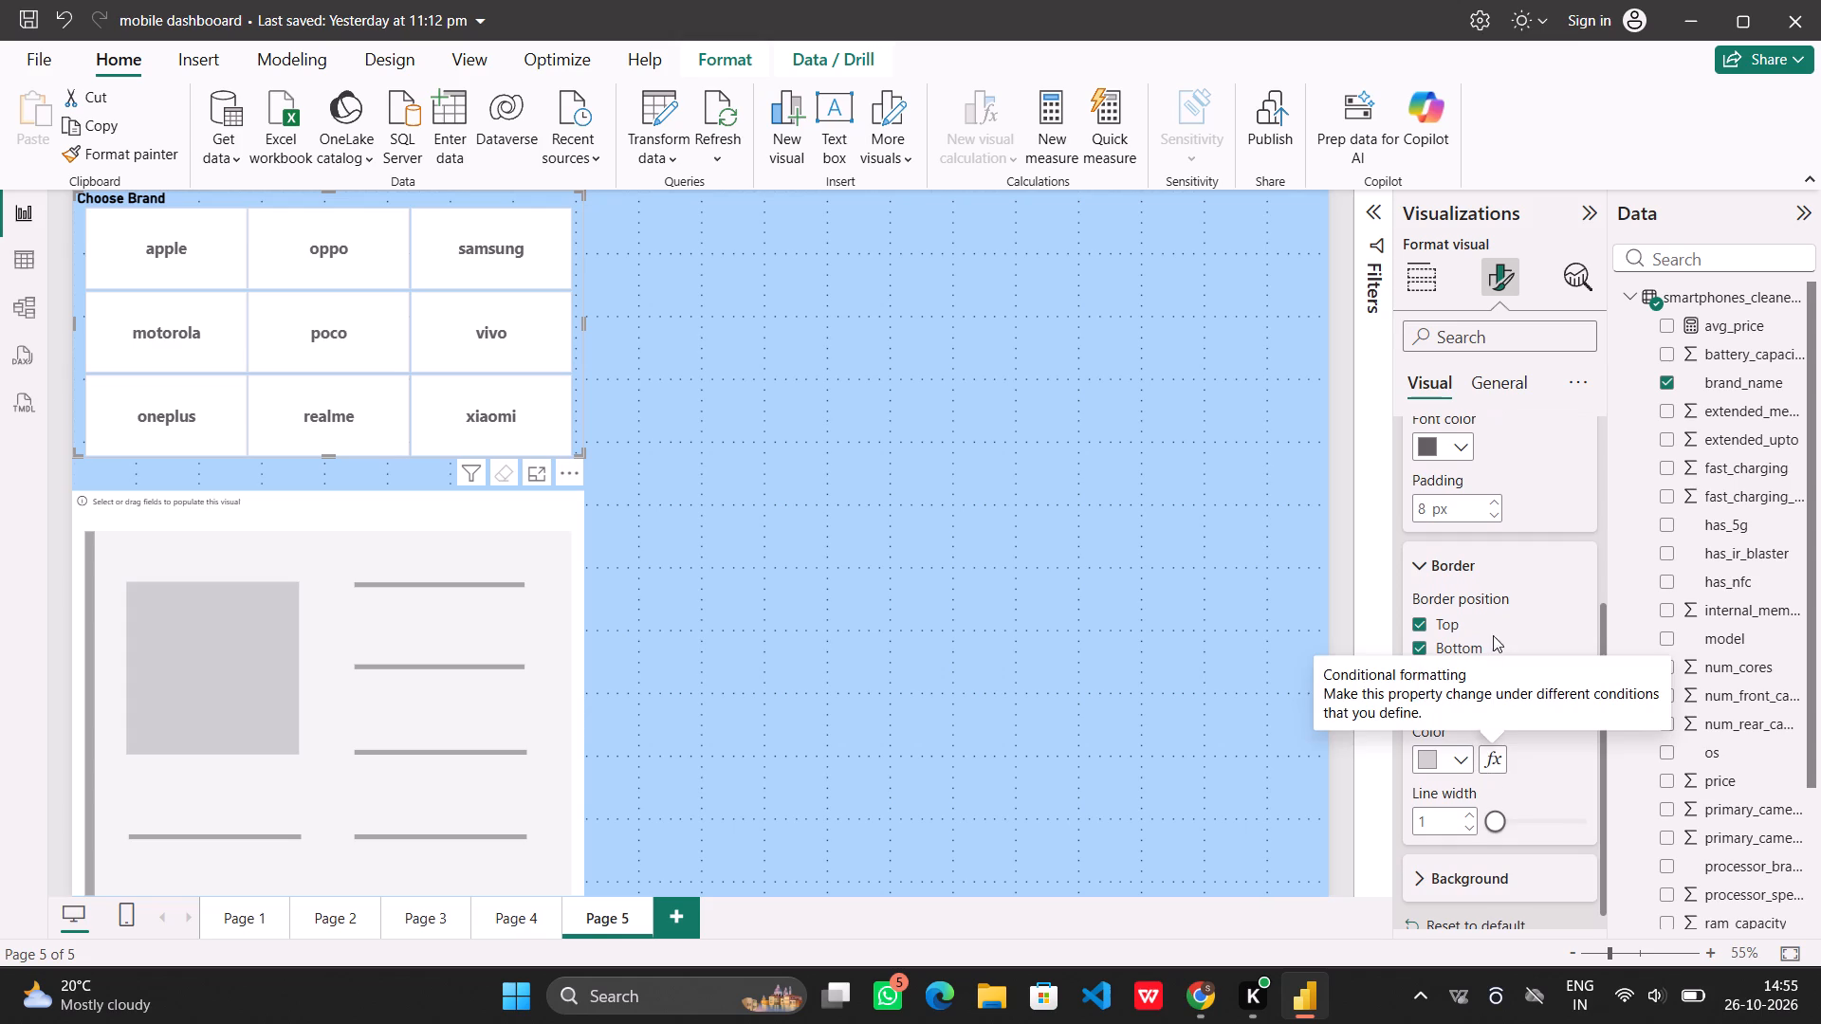
pyautogui.click(1459, 761)
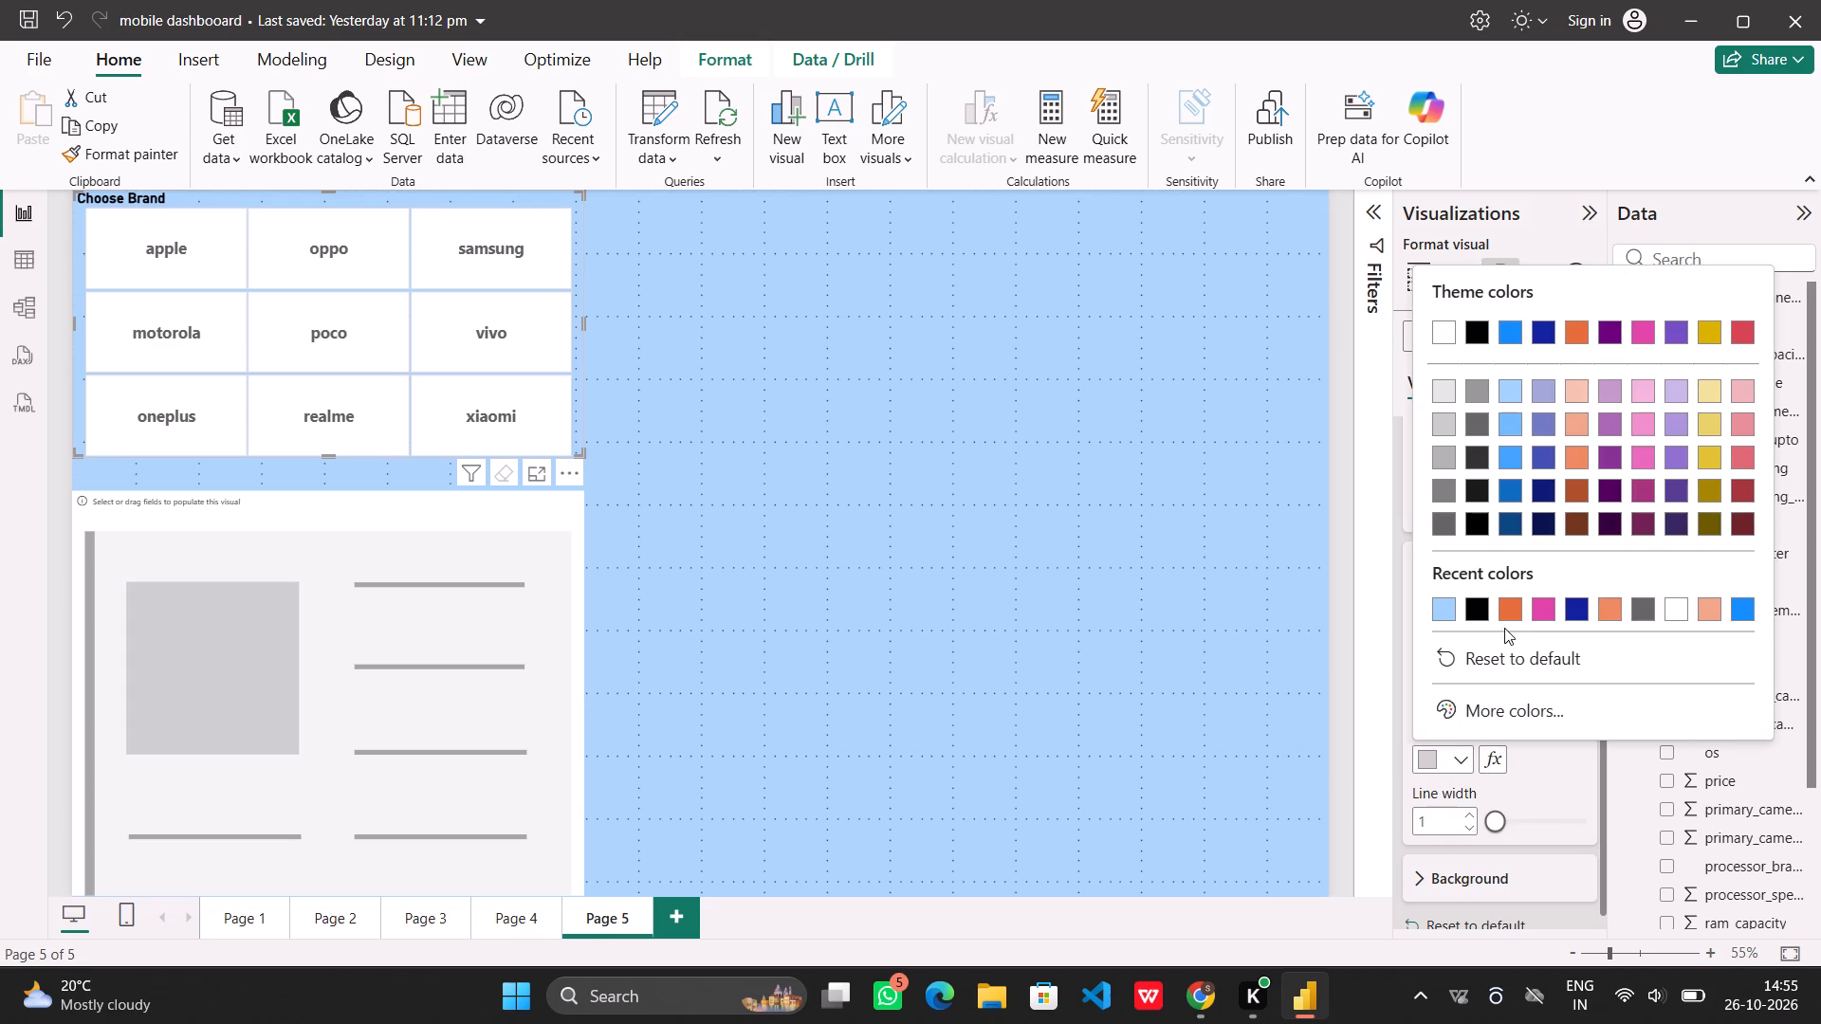
pyautogui.click(1506, 615)
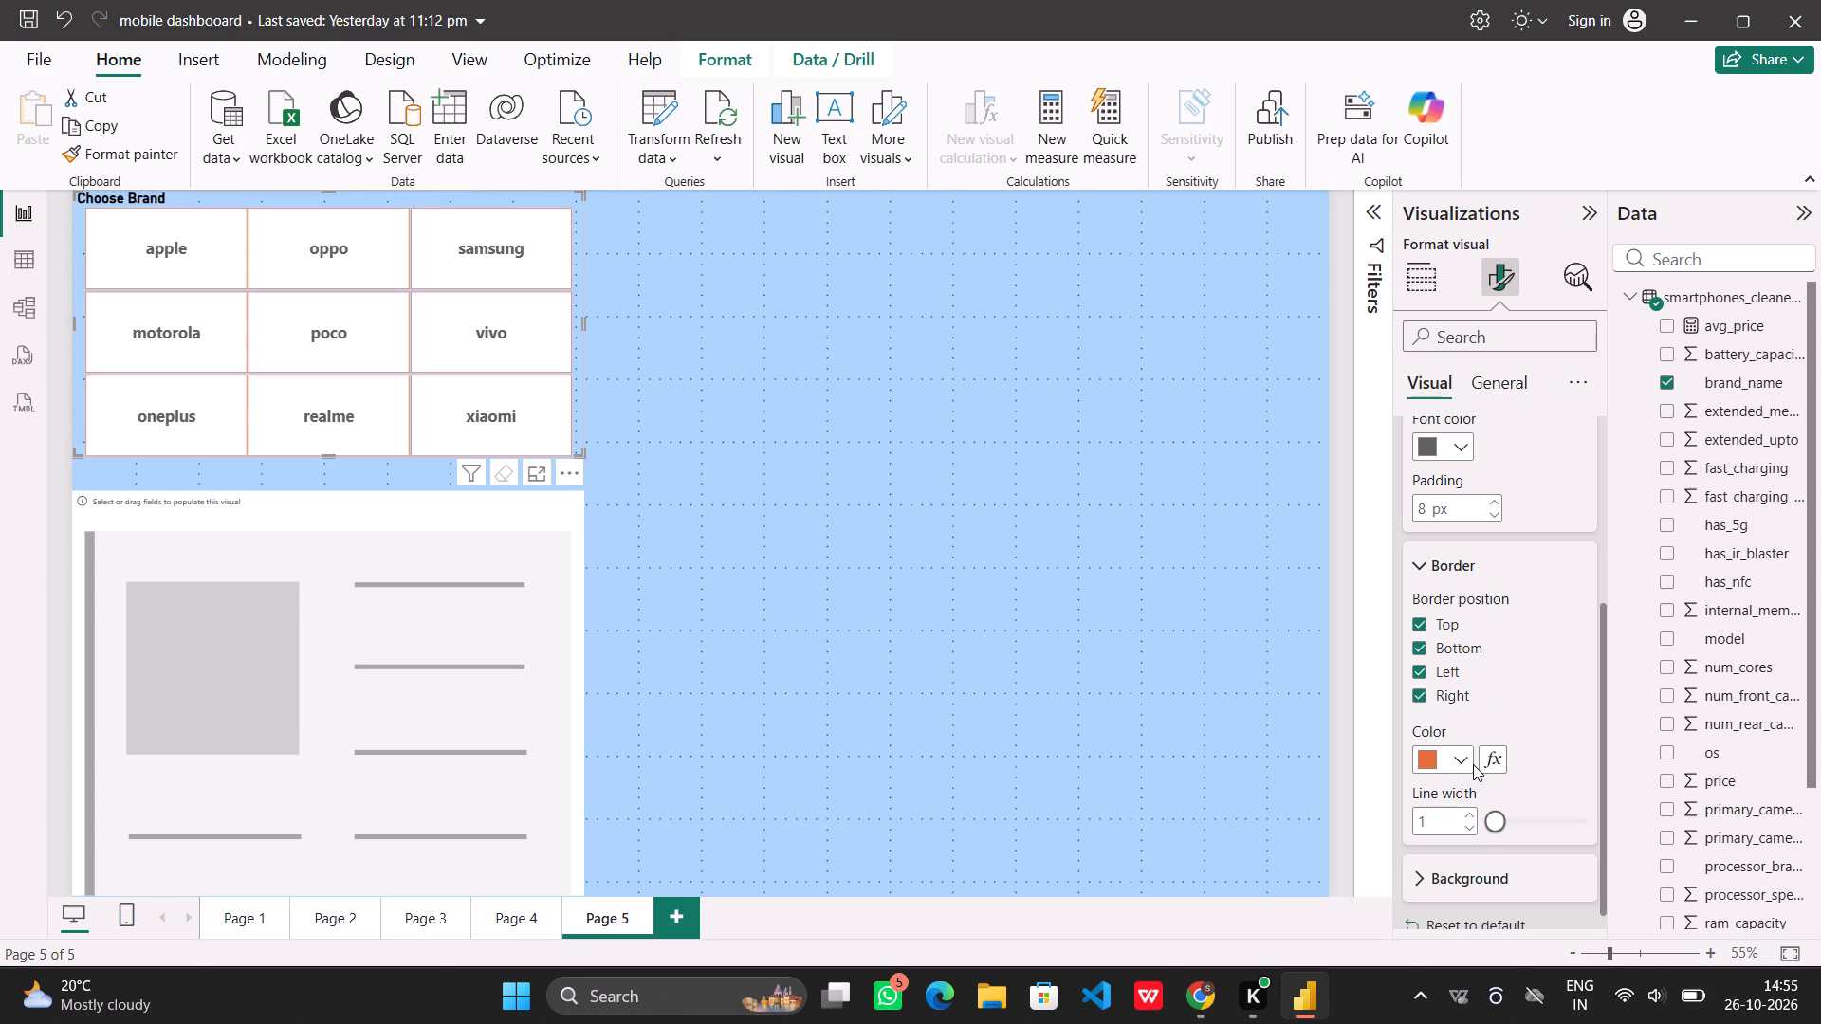
pyautogui.scroll(-1, 1461, 772)
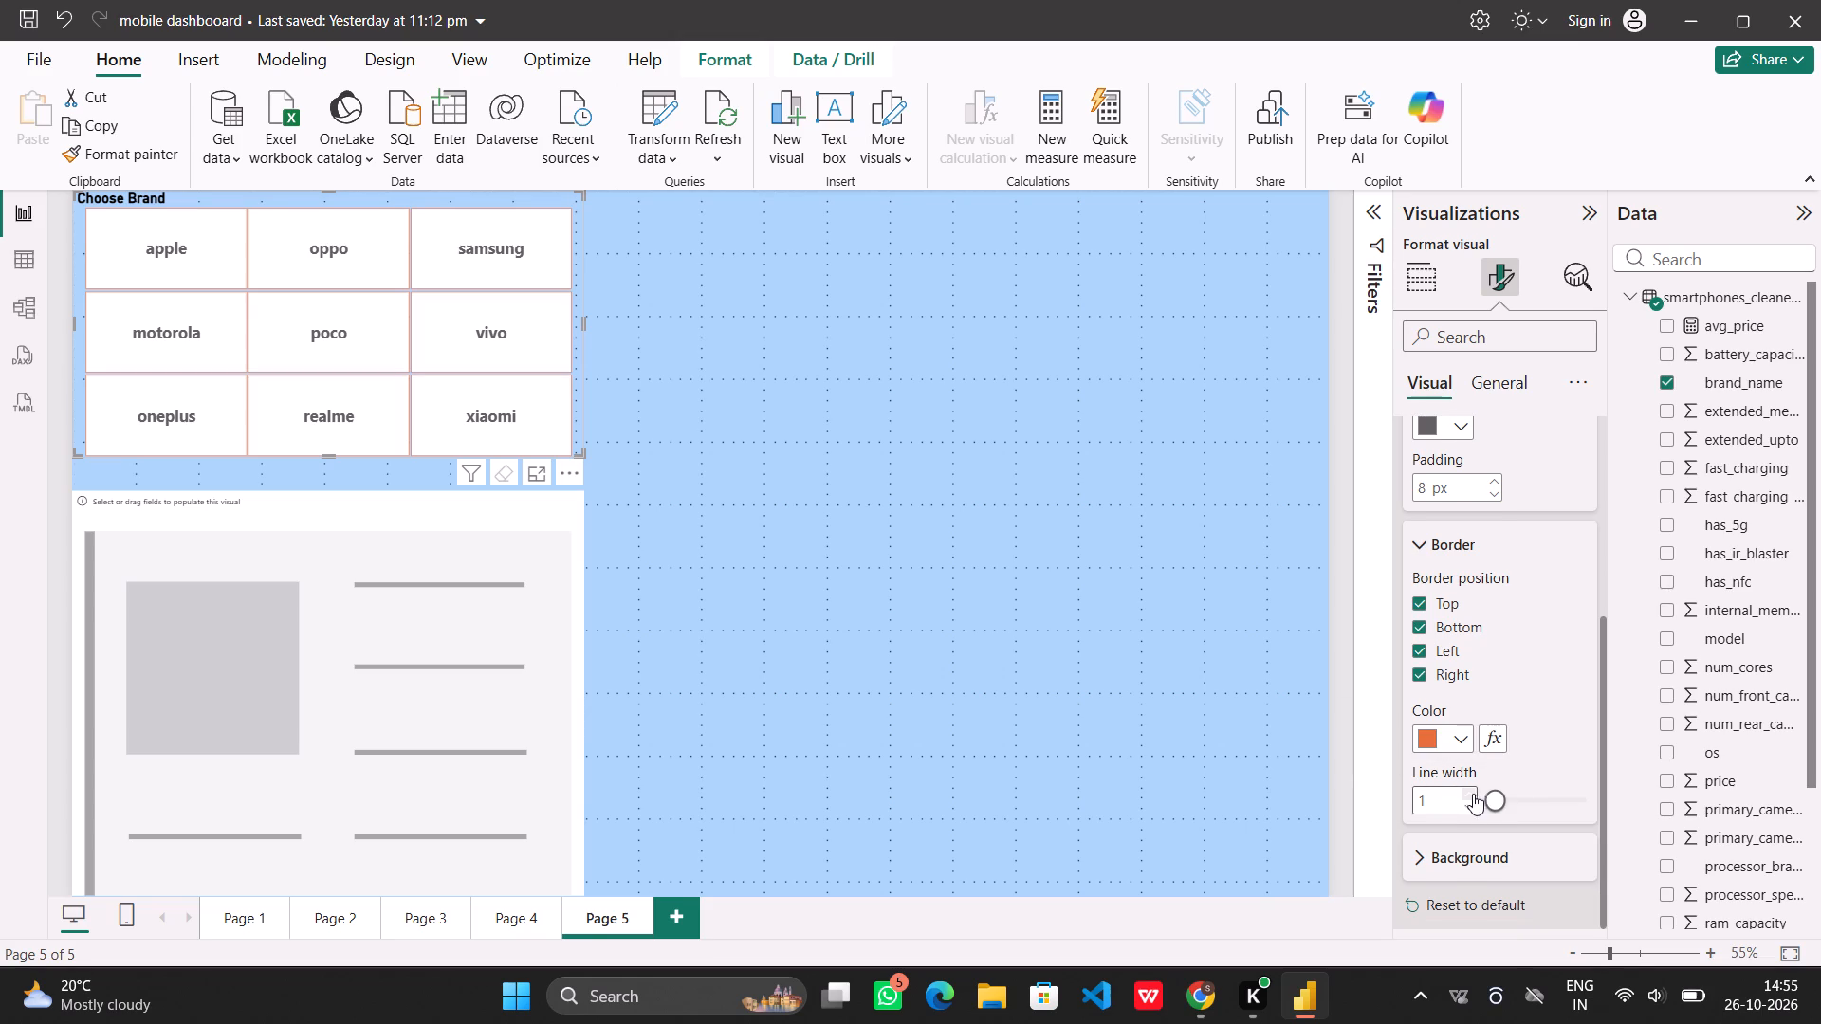
pyautogui.tripleClick(1472, 792)
pyautogui.click(1472, 792)
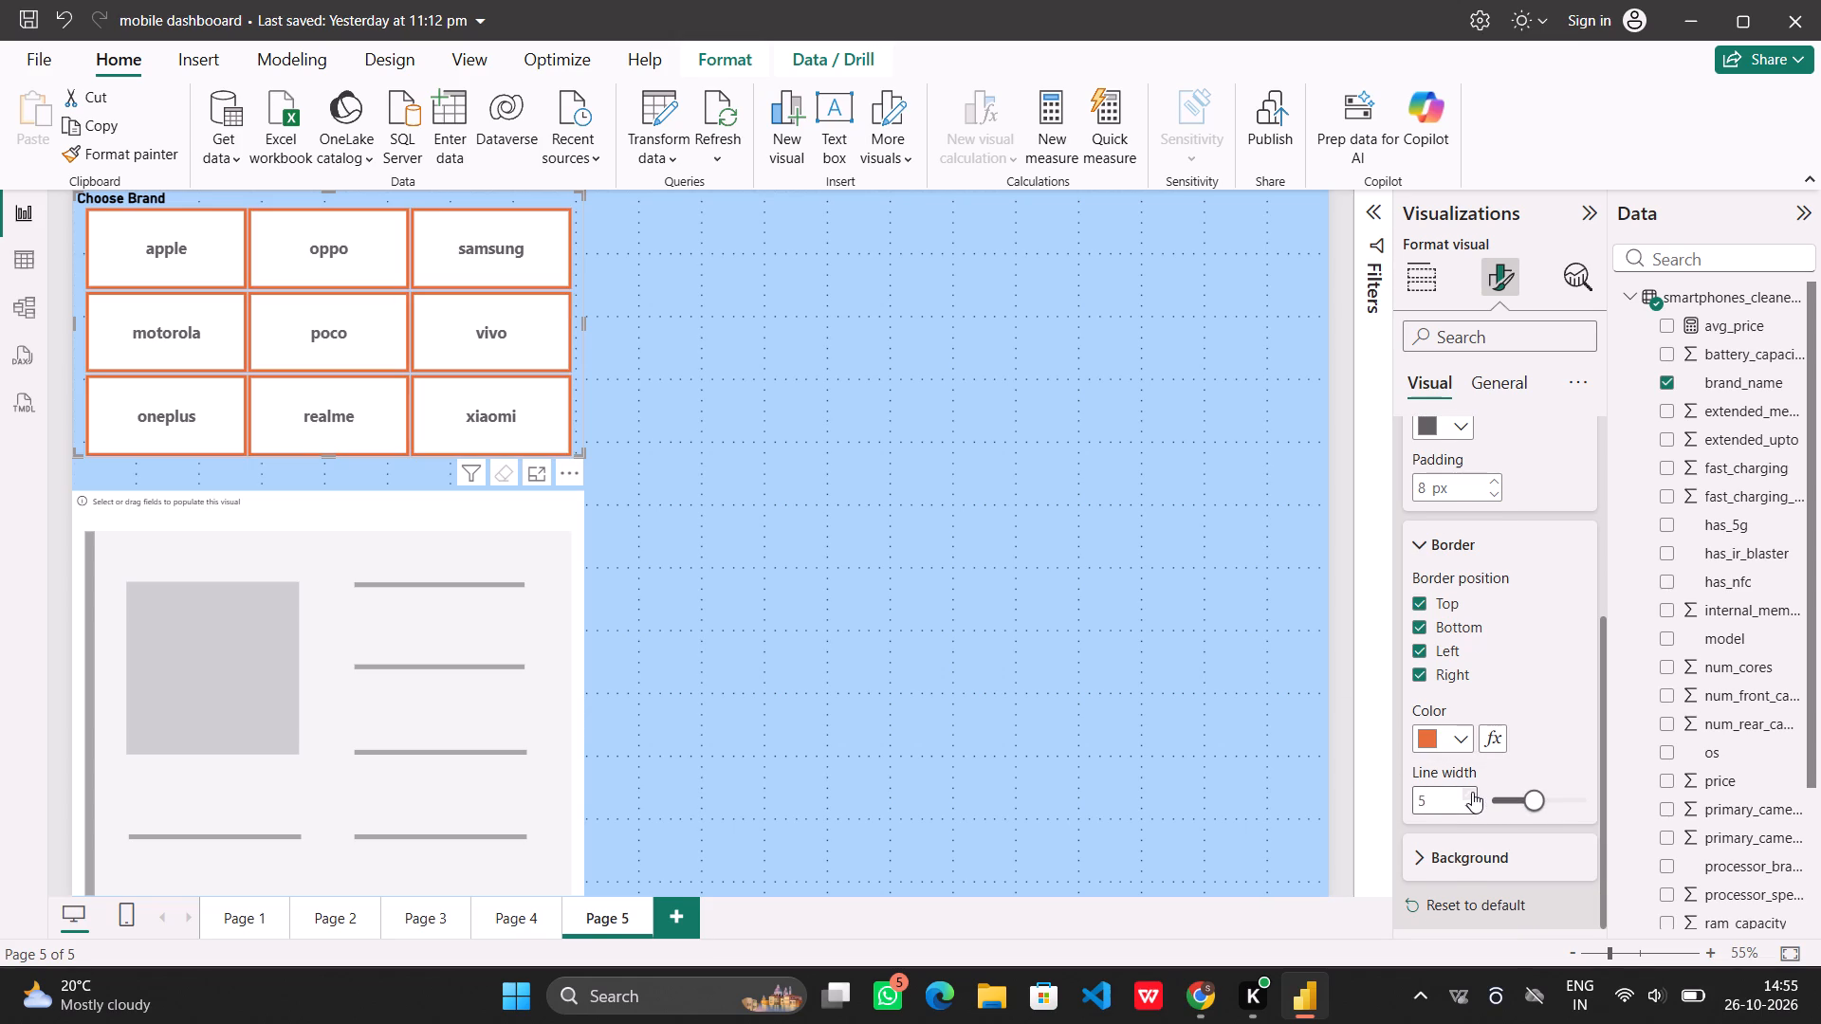
pyautogui.click(1540, 662)
pyautogui.click(1422, 548)
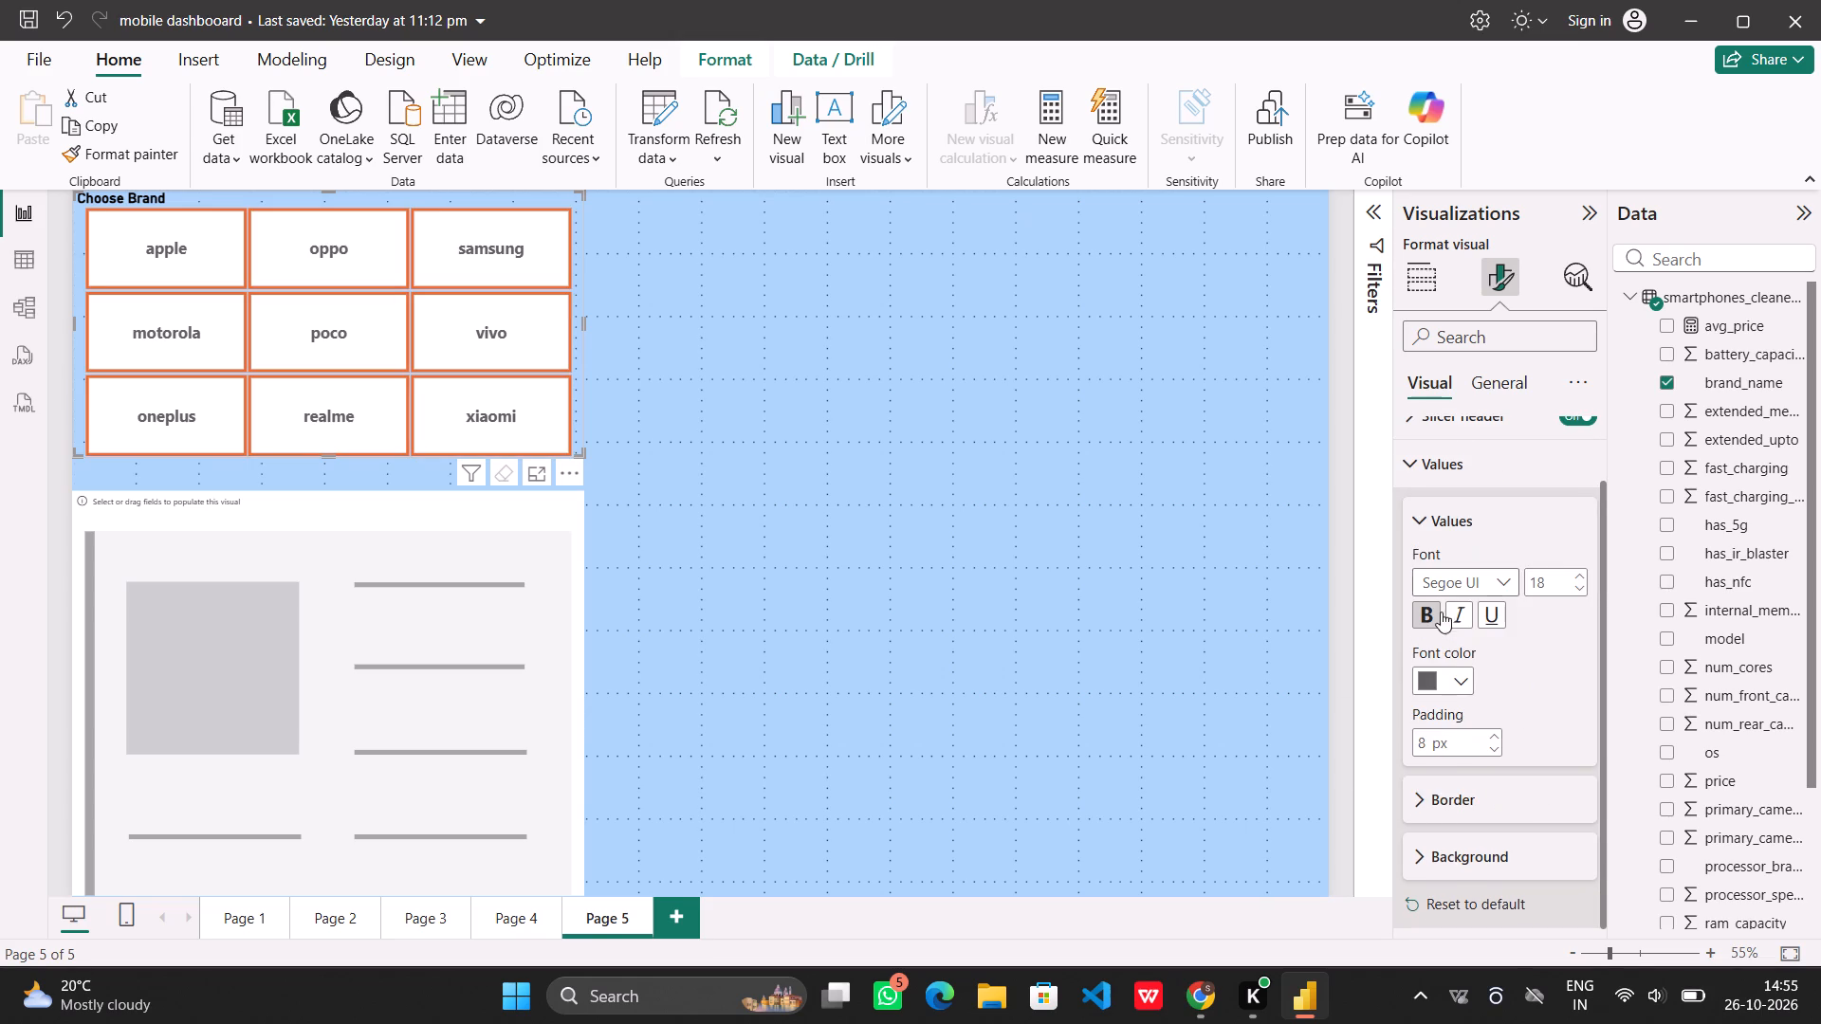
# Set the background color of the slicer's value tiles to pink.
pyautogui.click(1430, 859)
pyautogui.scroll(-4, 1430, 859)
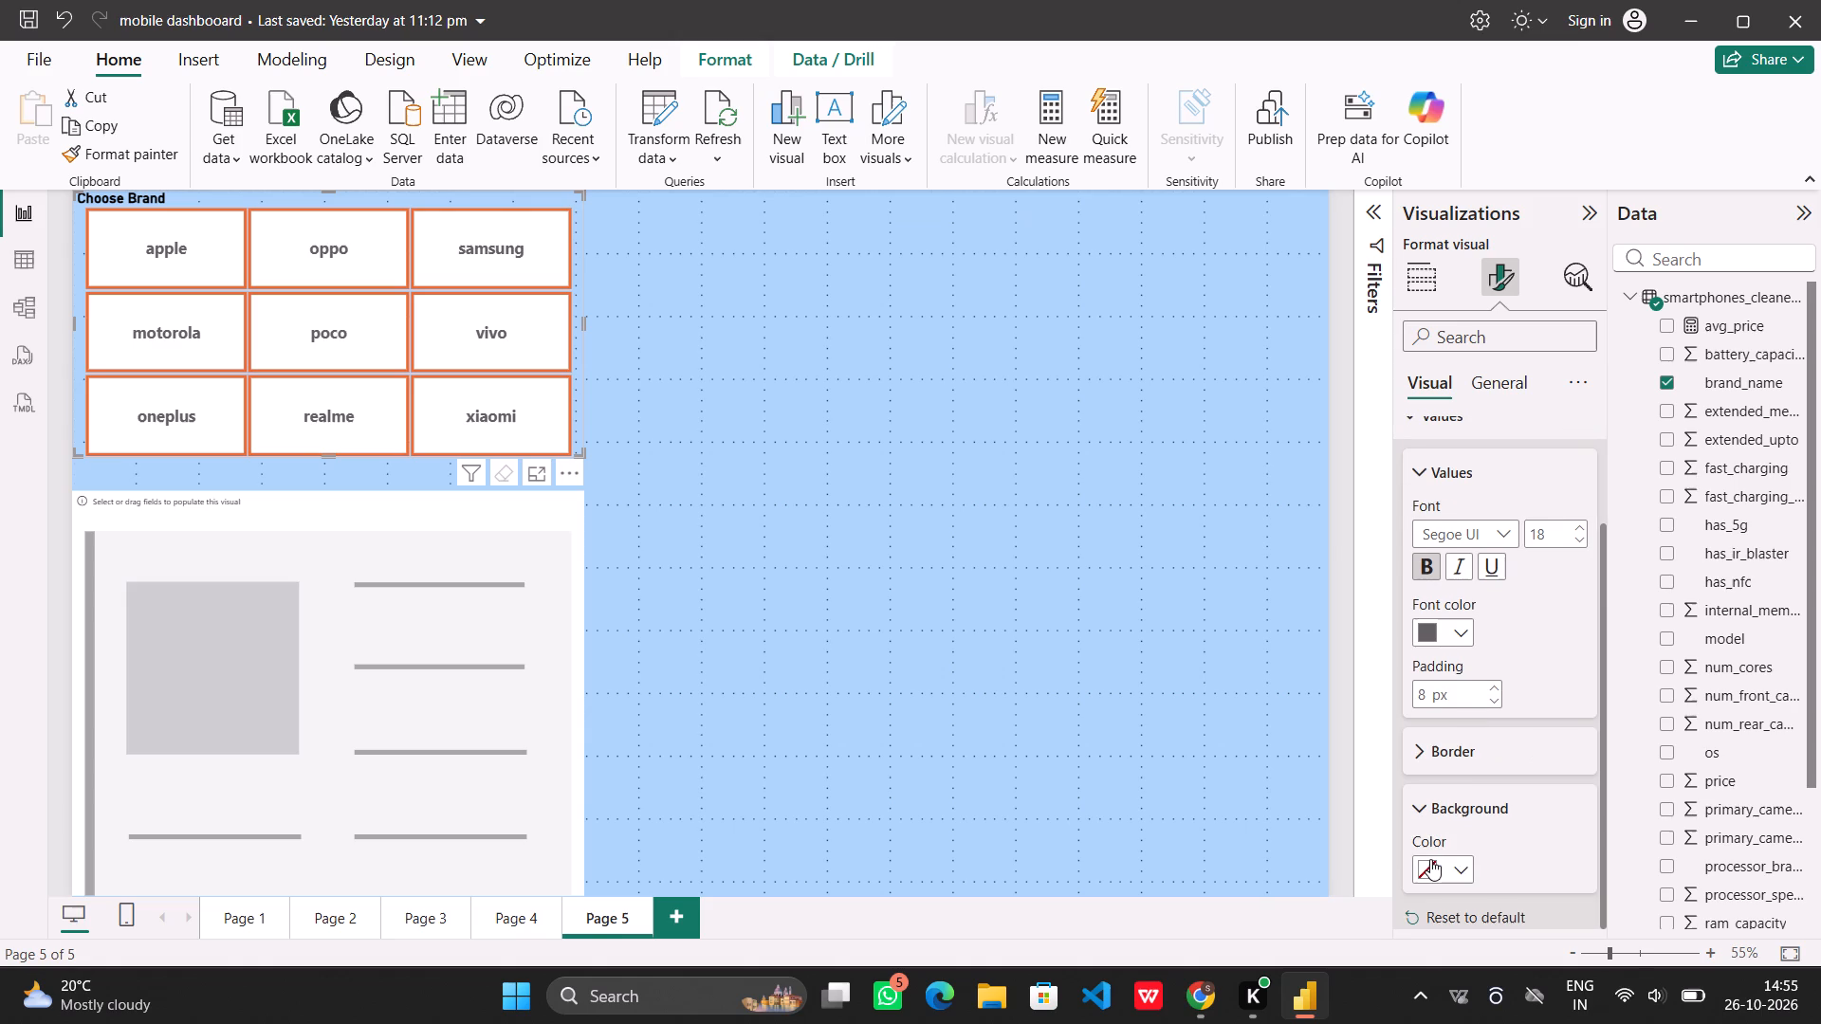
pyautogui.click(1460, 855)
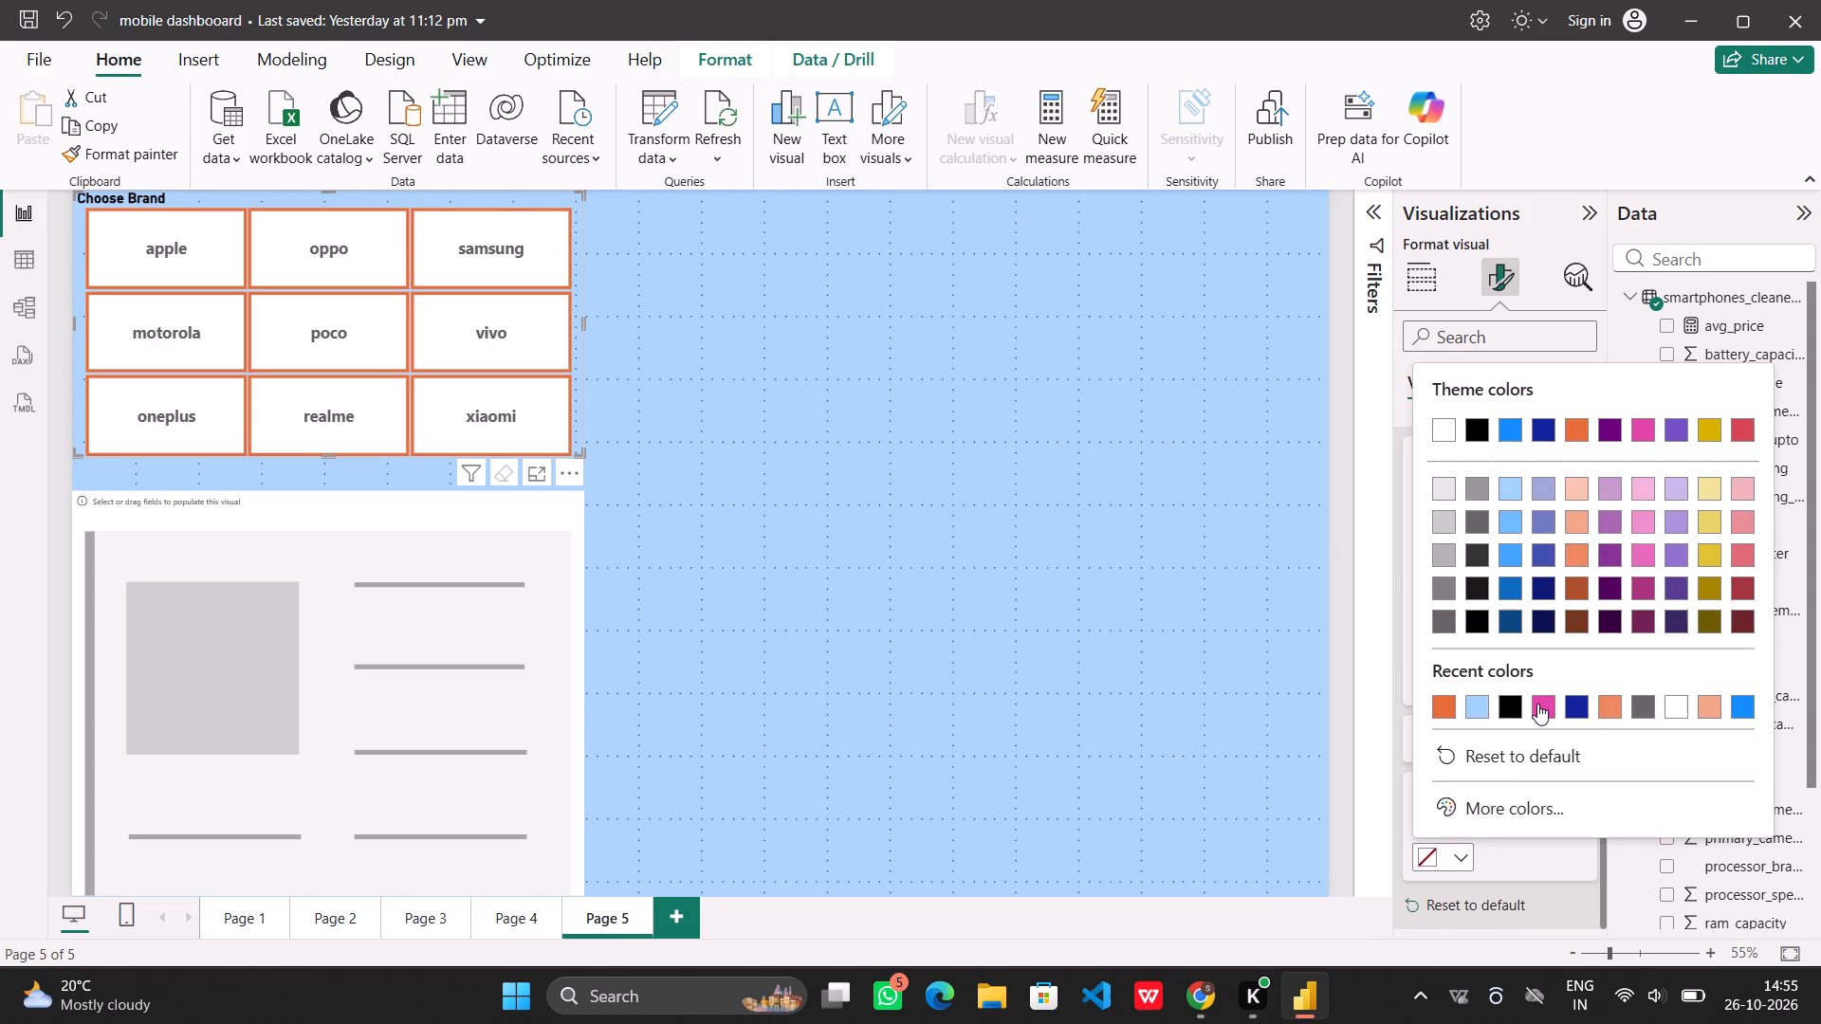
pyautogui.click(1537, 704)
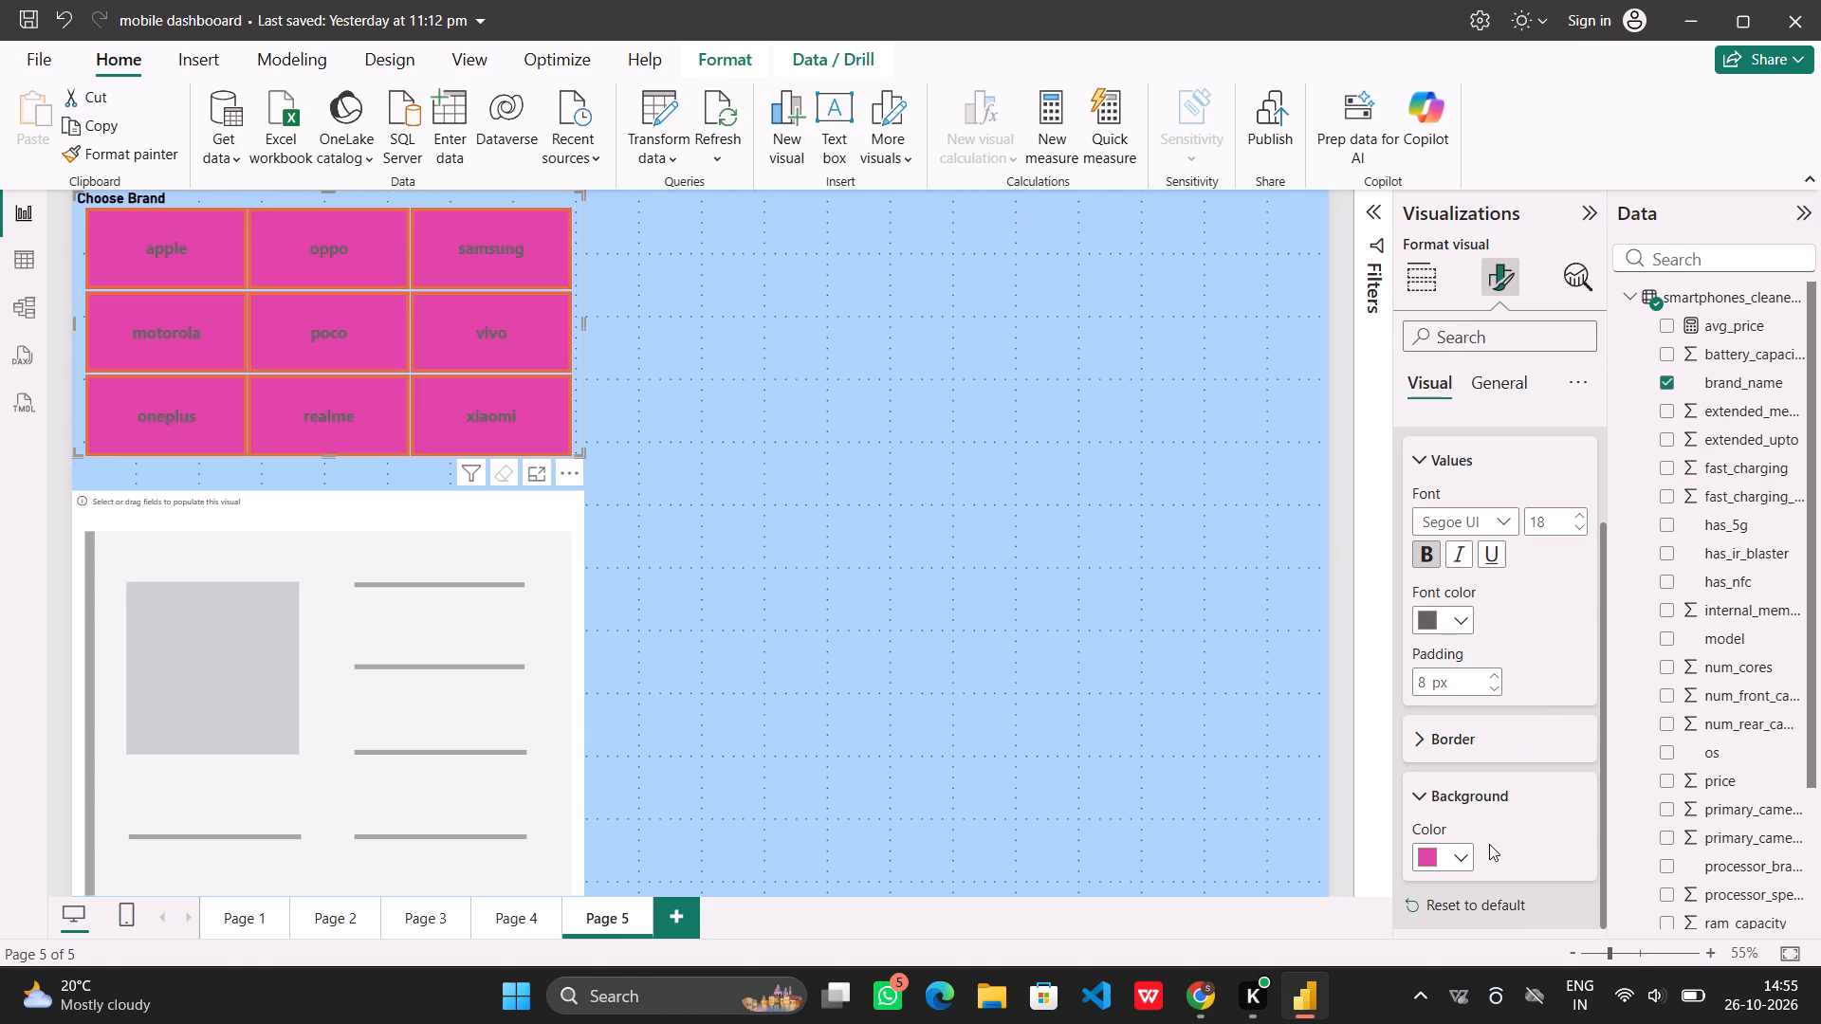
# Set the background color of the slicer's value tiles to light orange.
pyautogui.click(1461, 857)
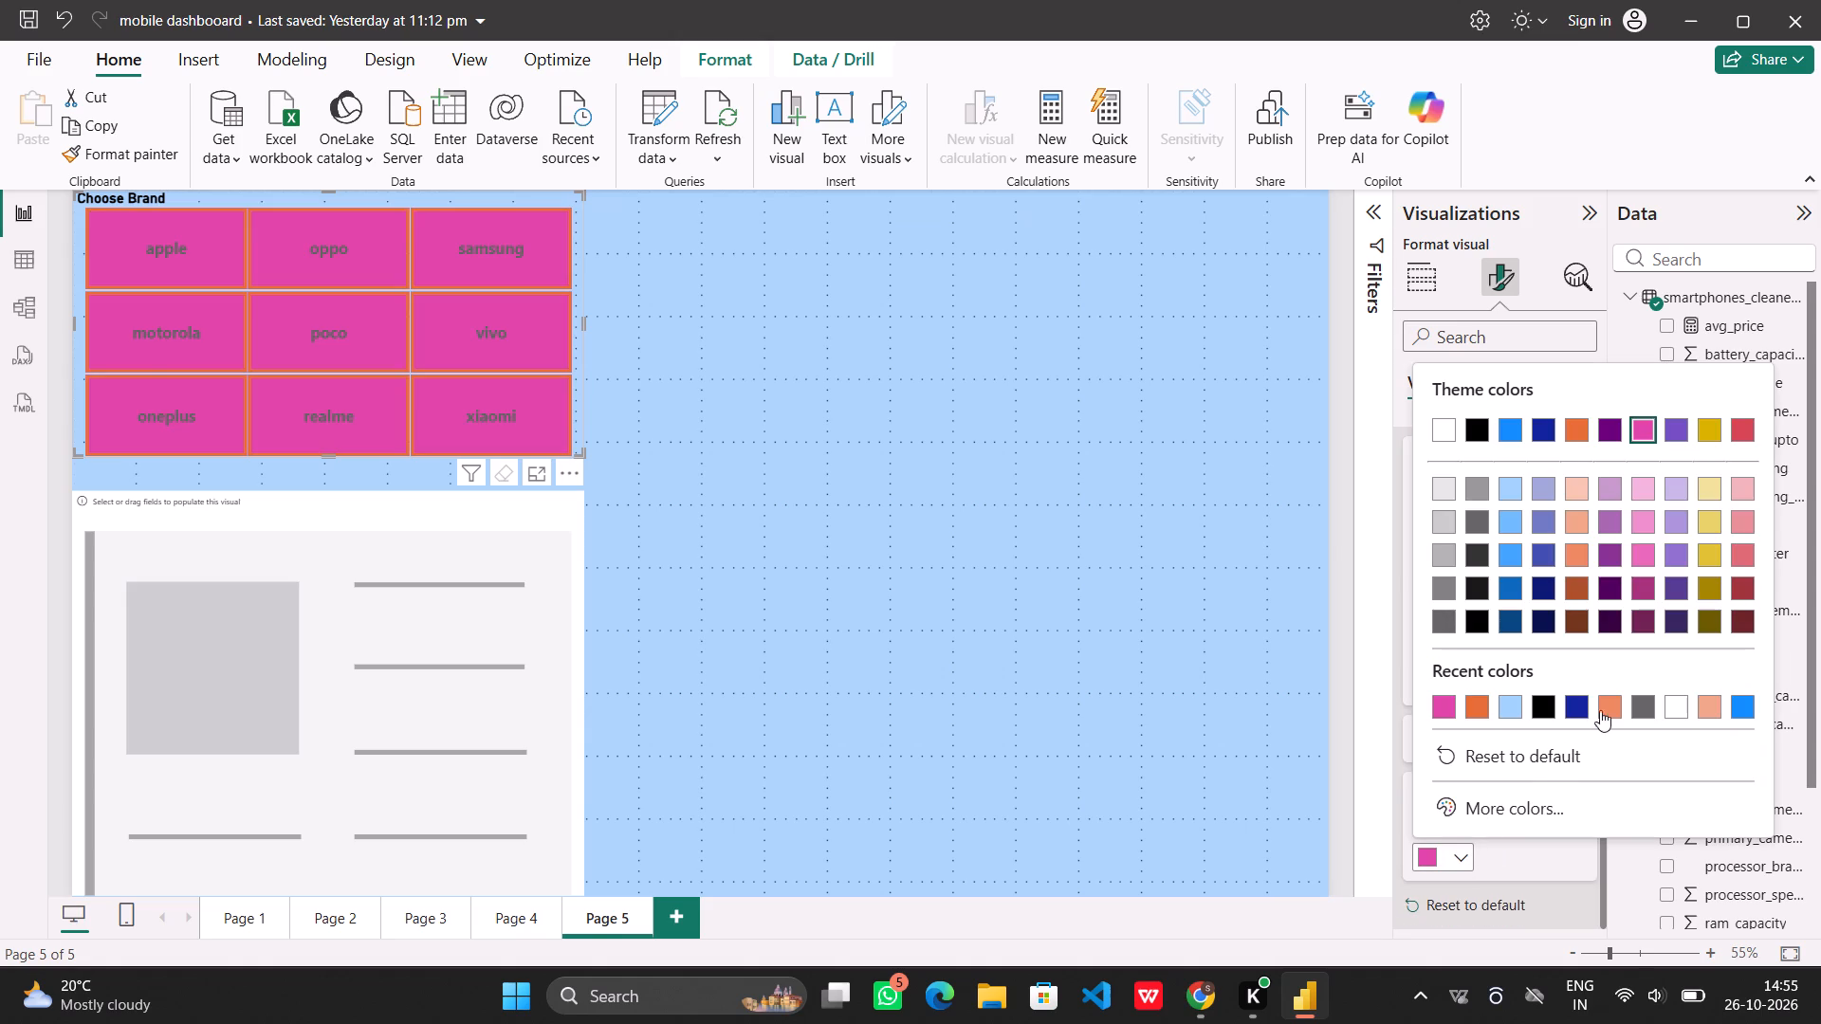
pyautogui.click(1607, 706)
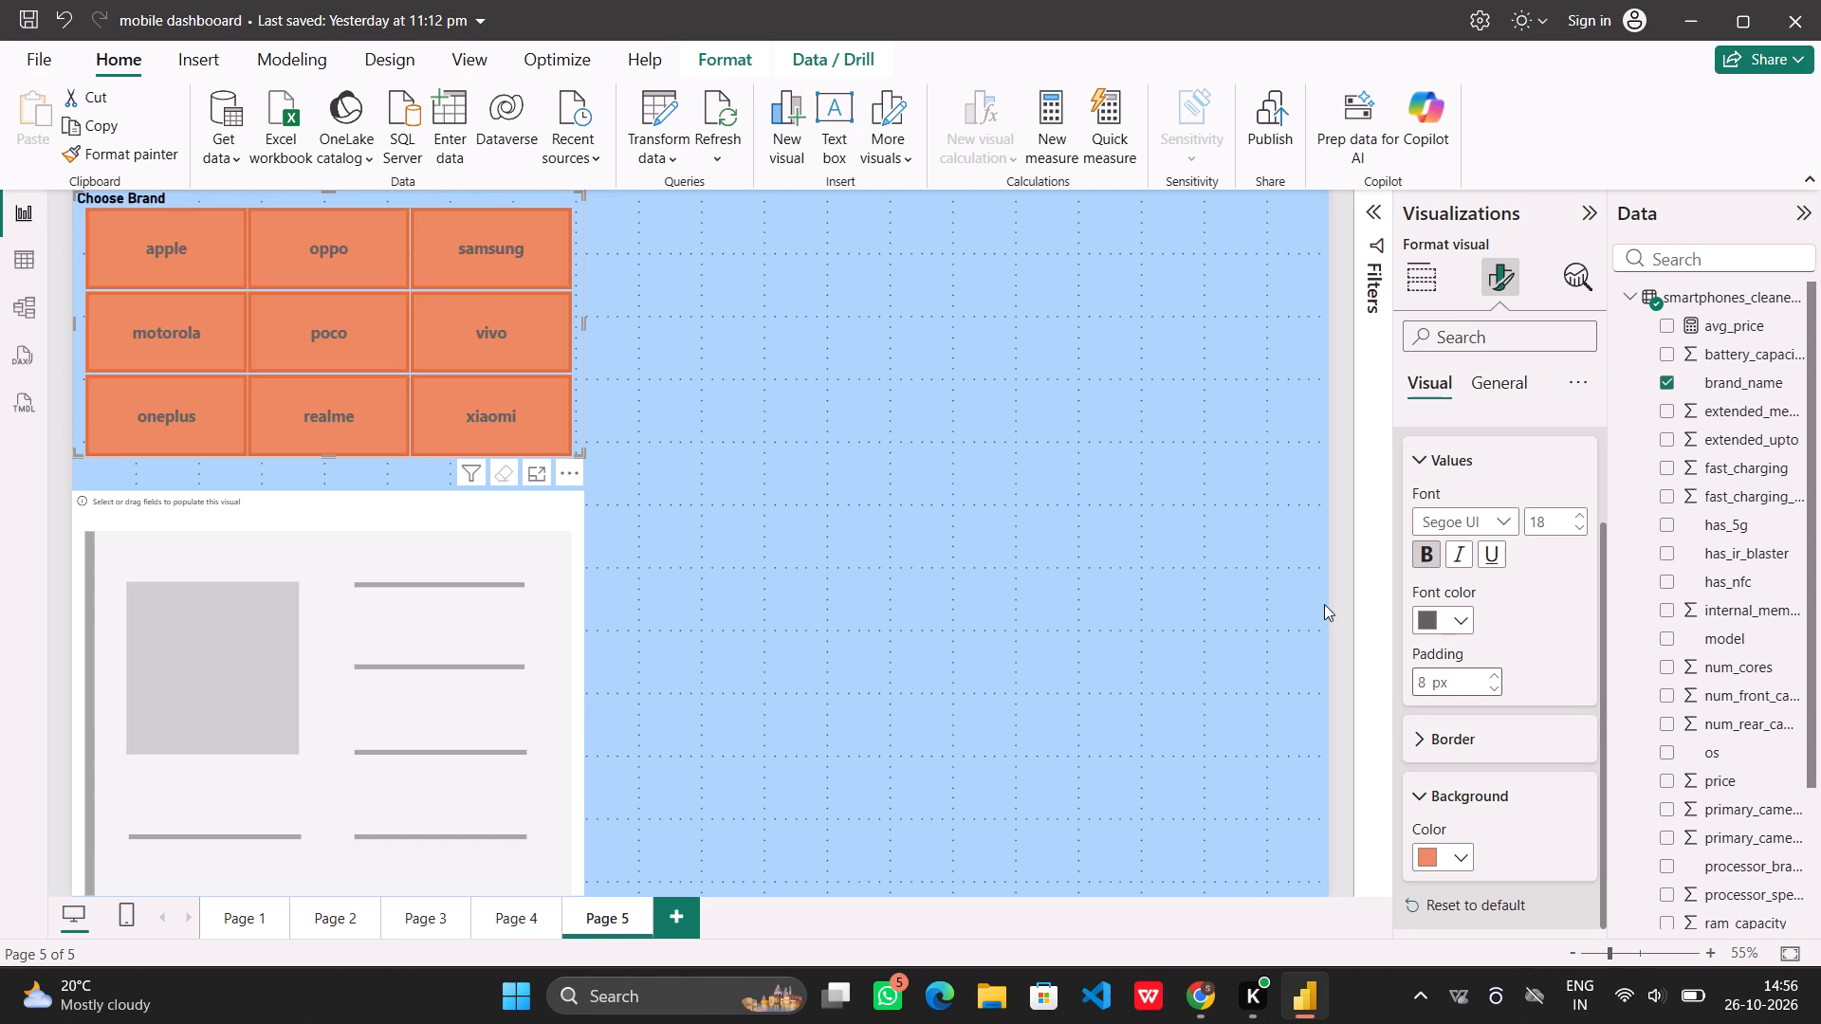
# Set the background color of the brand slicer's value tiles to a paler, peach-like orange from the recent colors.
pyautogui.click(1464, 855)
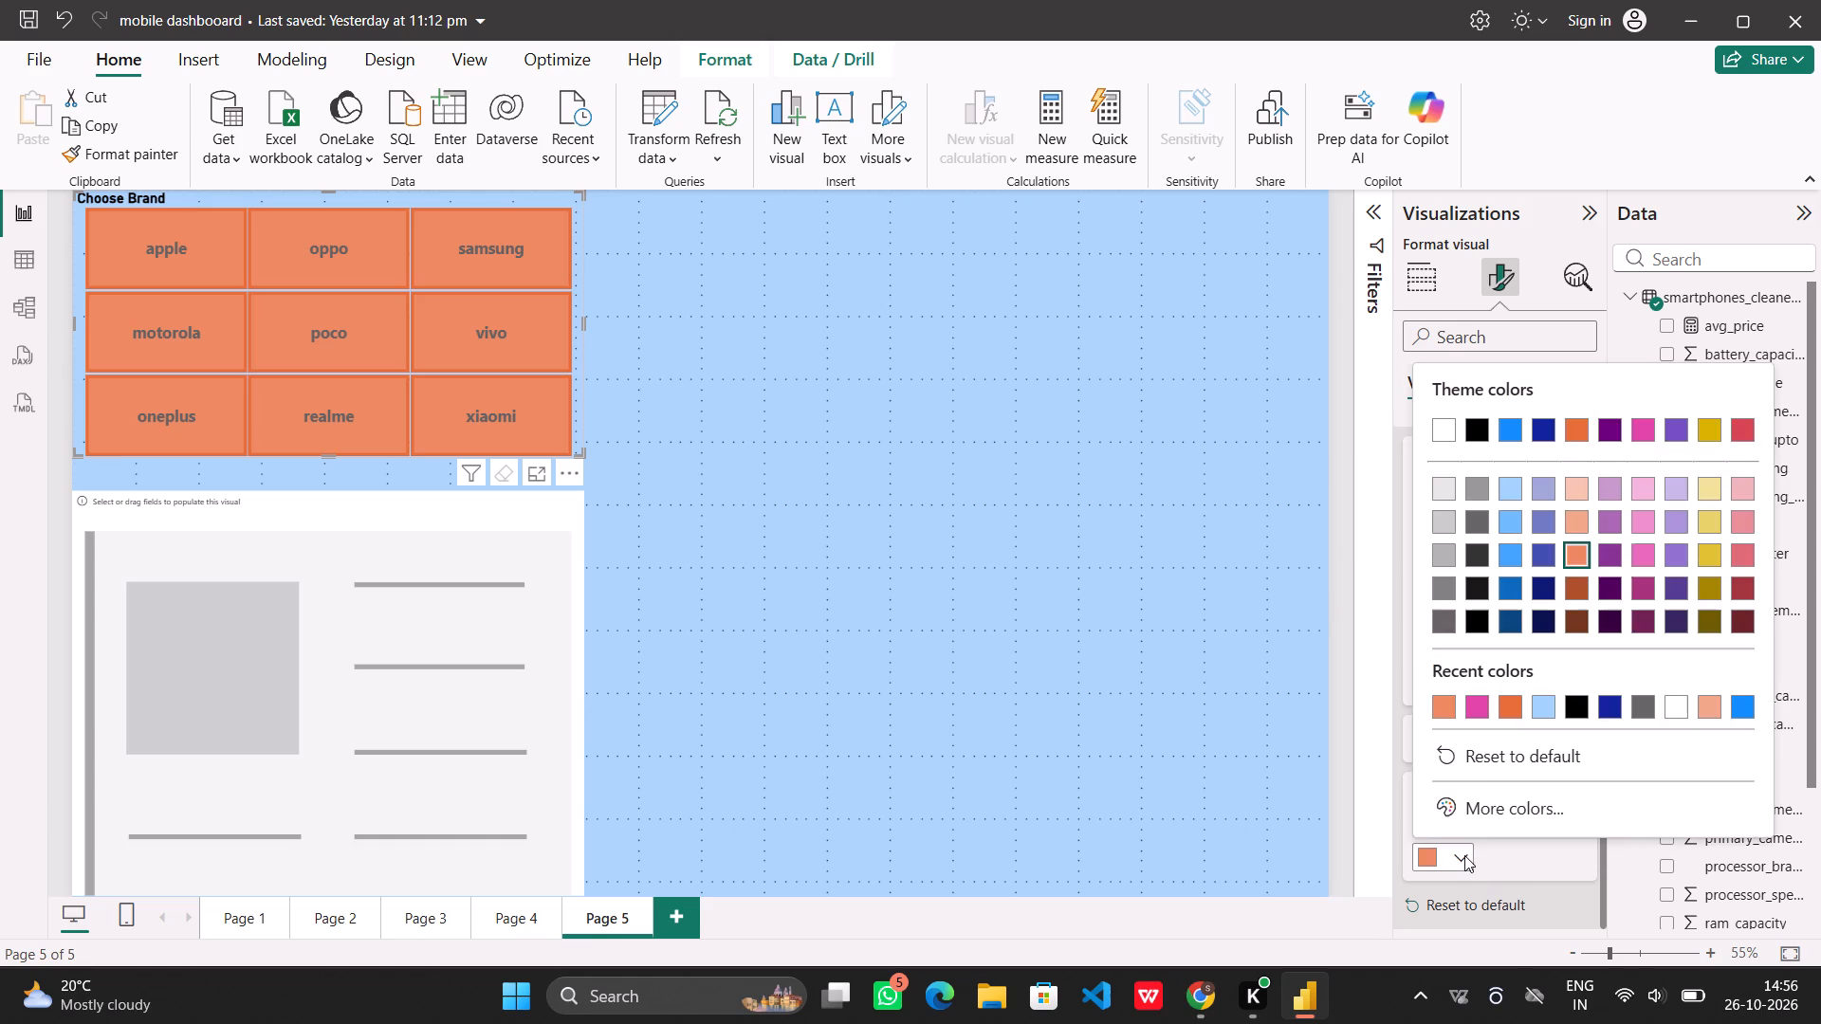
pyautogui.click(1718, 704)
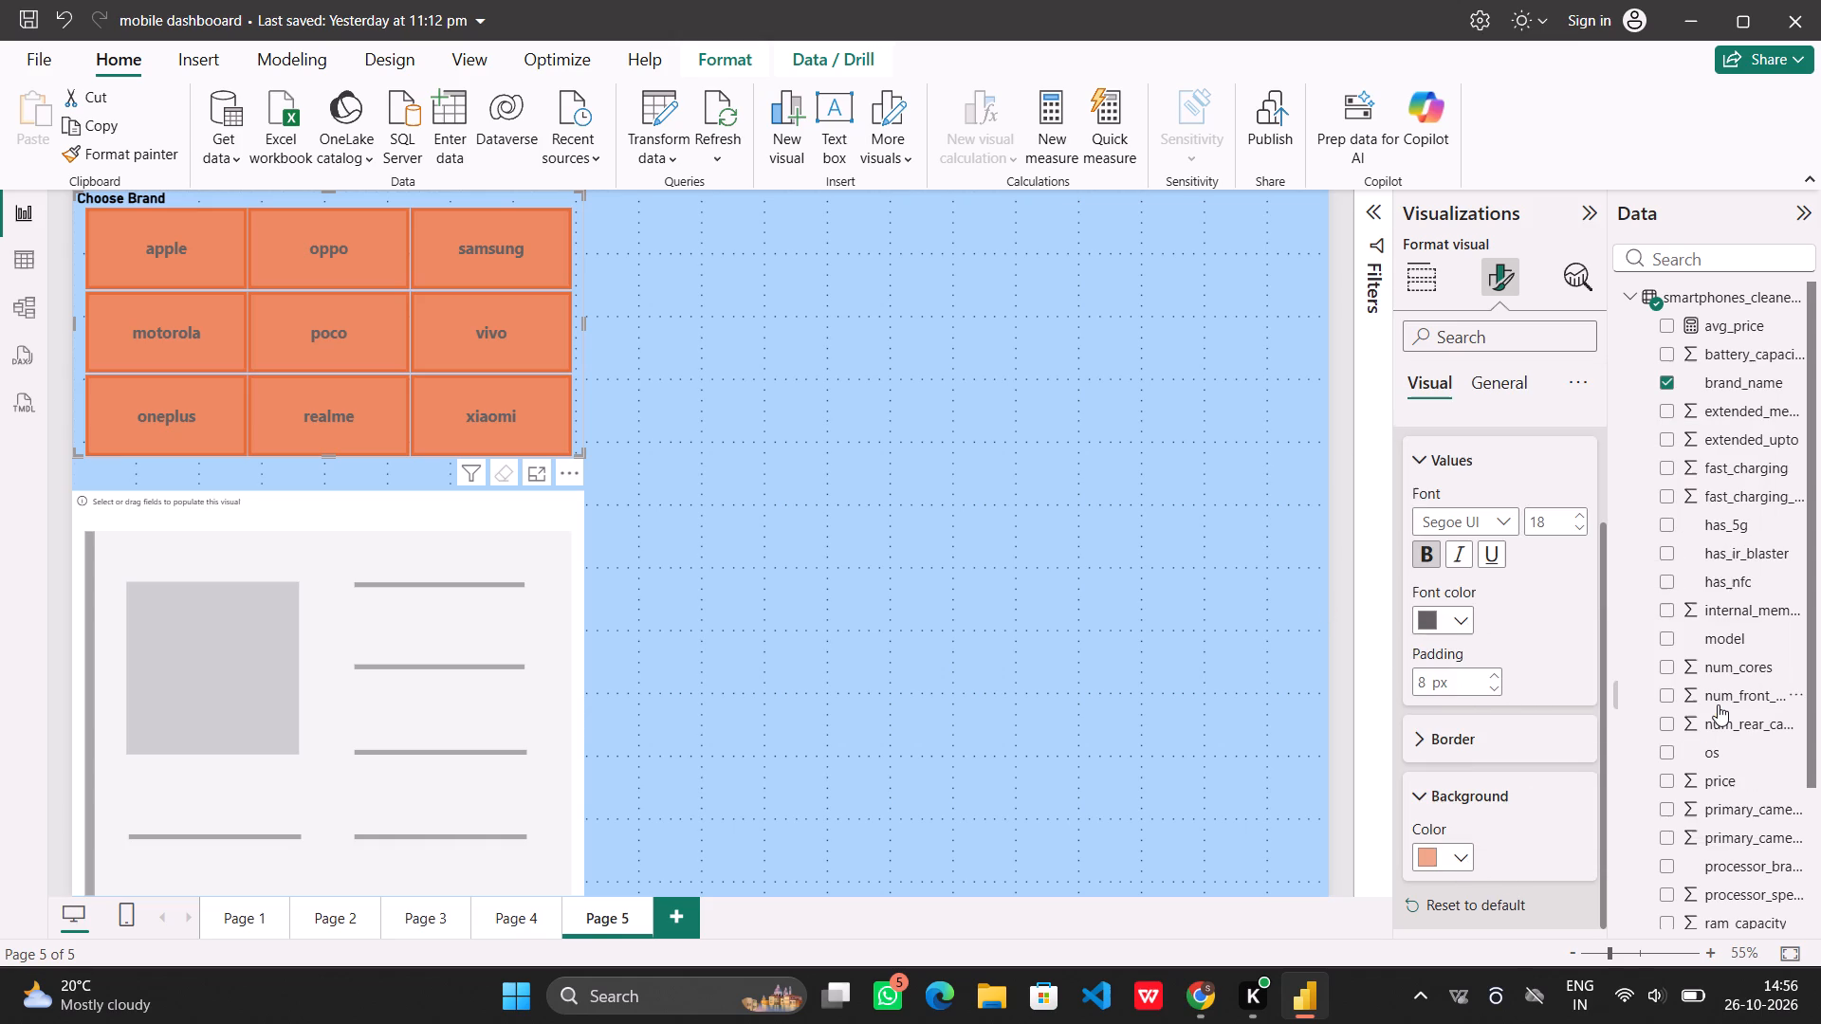
pyautogui.click(1124, 496)
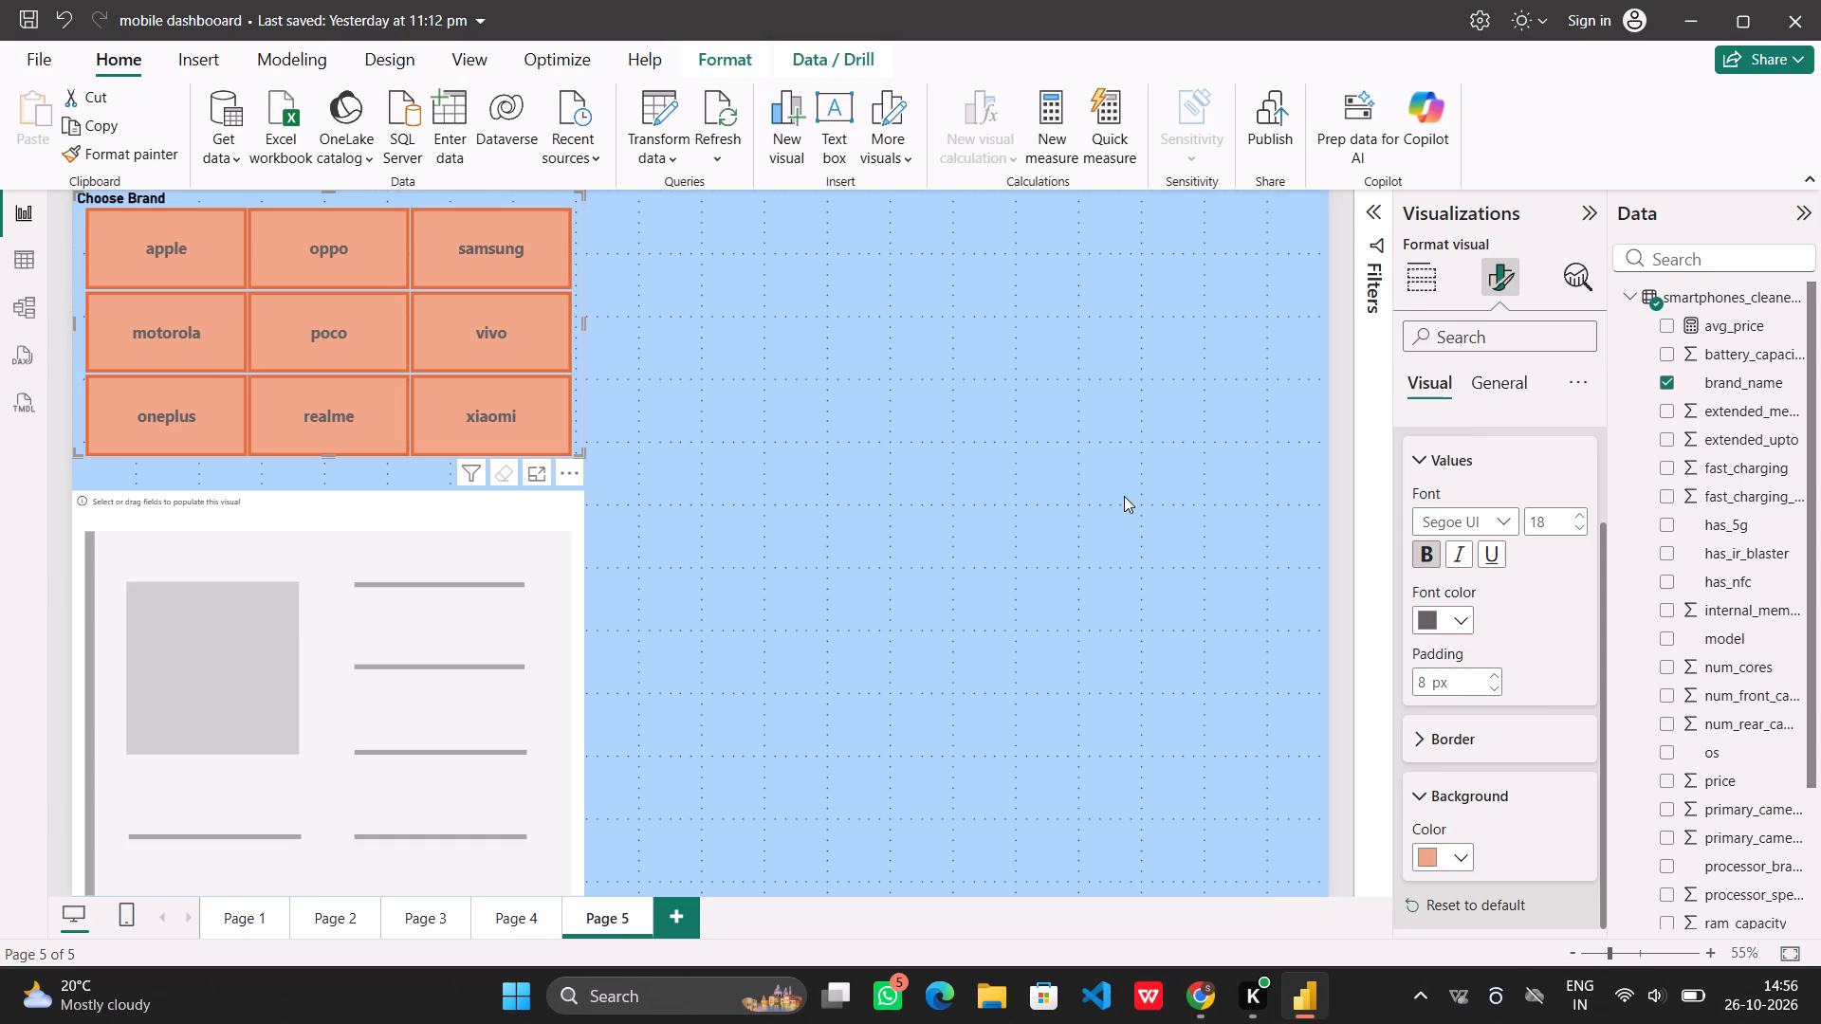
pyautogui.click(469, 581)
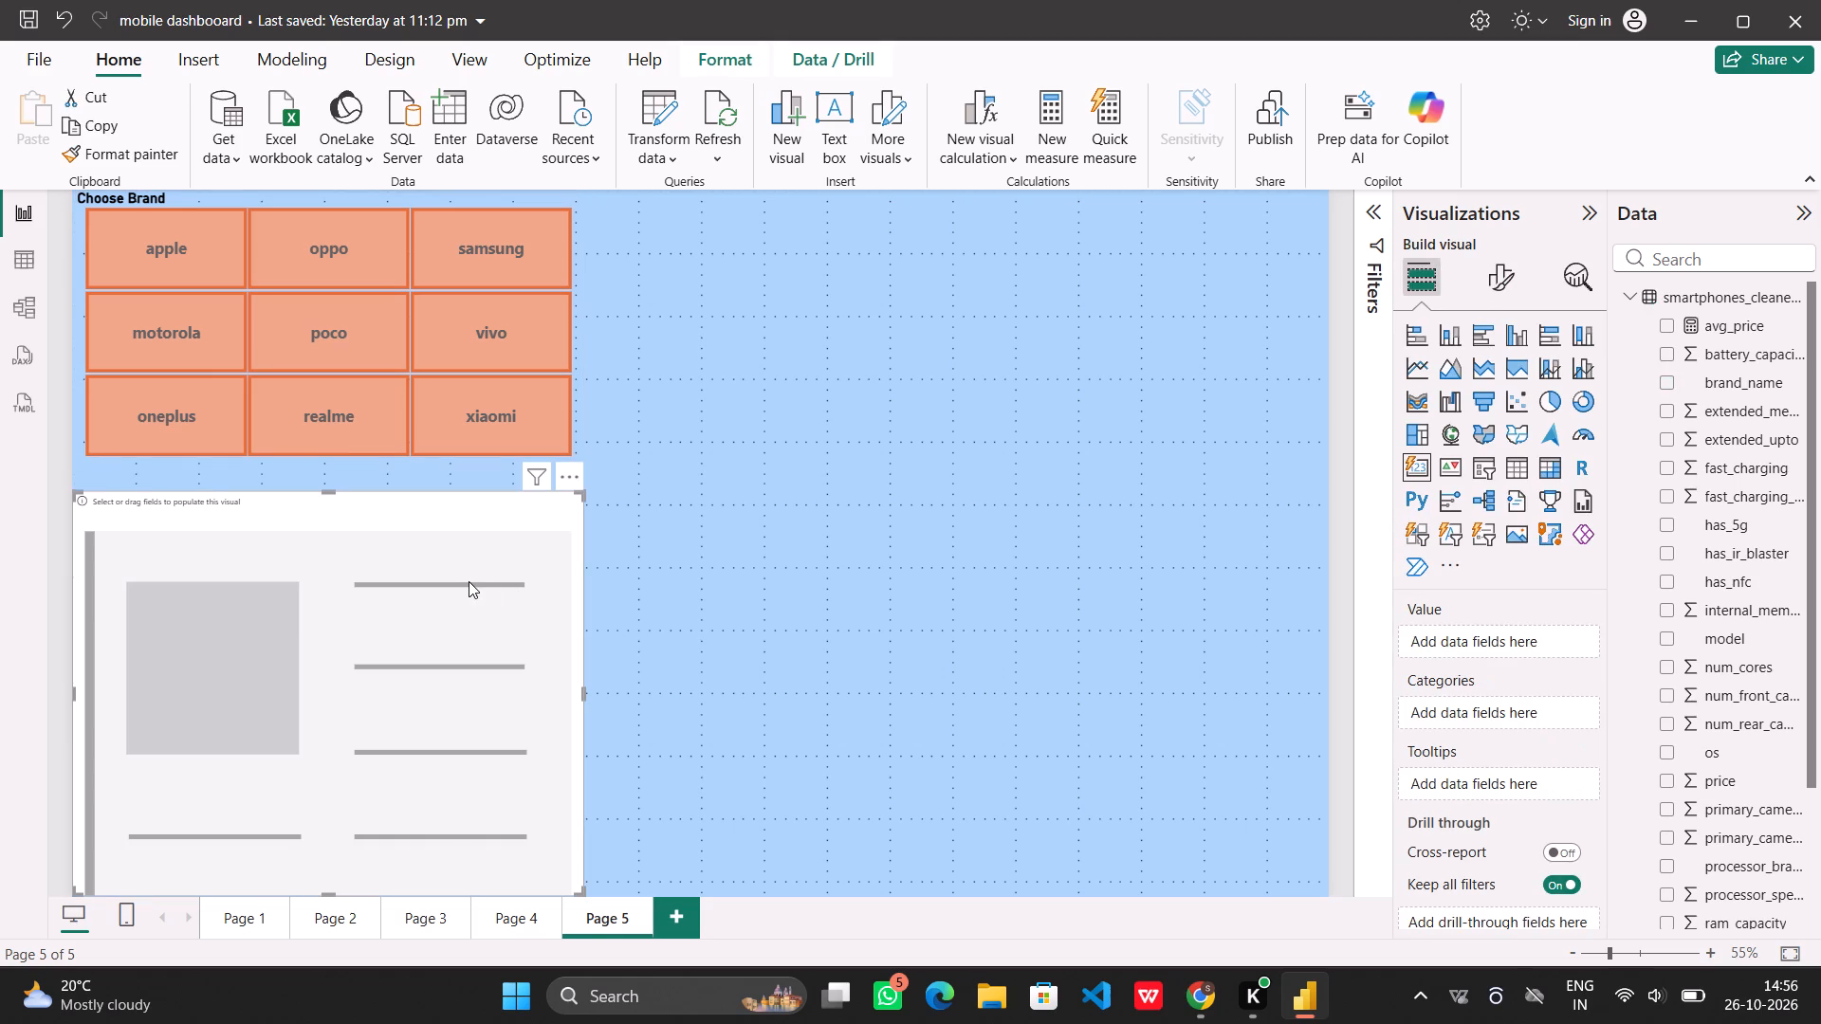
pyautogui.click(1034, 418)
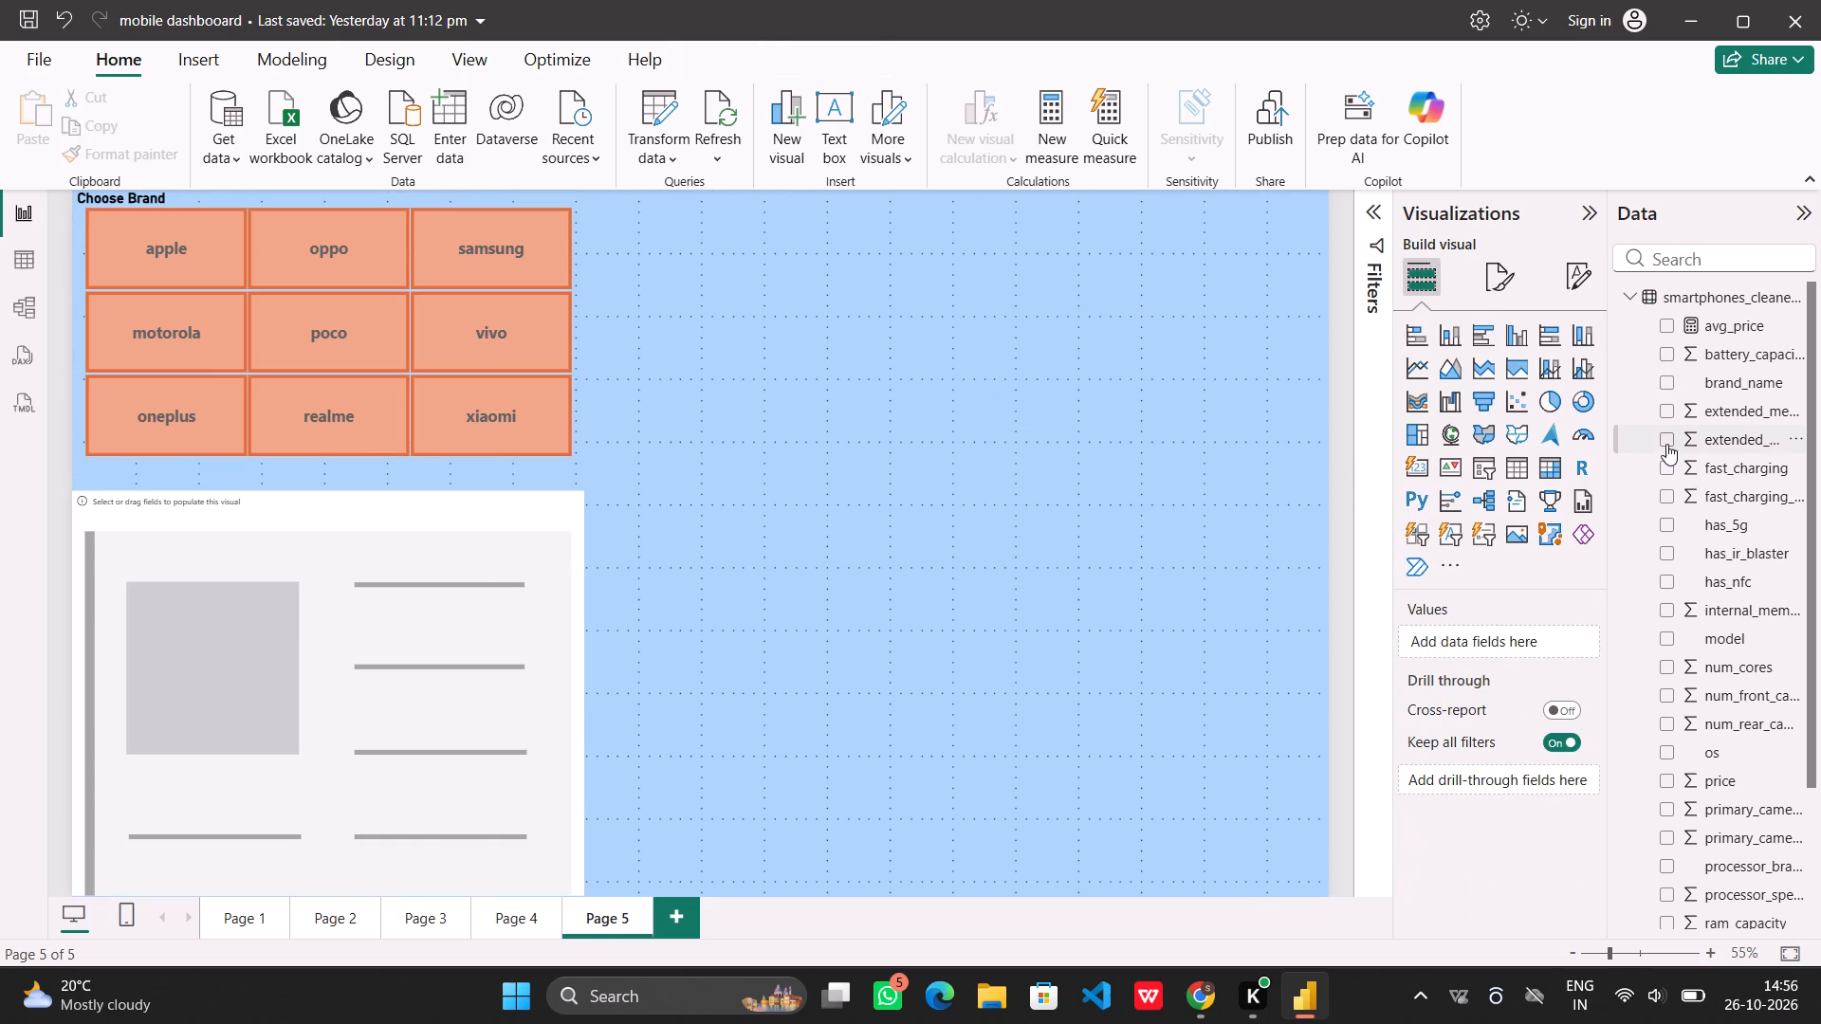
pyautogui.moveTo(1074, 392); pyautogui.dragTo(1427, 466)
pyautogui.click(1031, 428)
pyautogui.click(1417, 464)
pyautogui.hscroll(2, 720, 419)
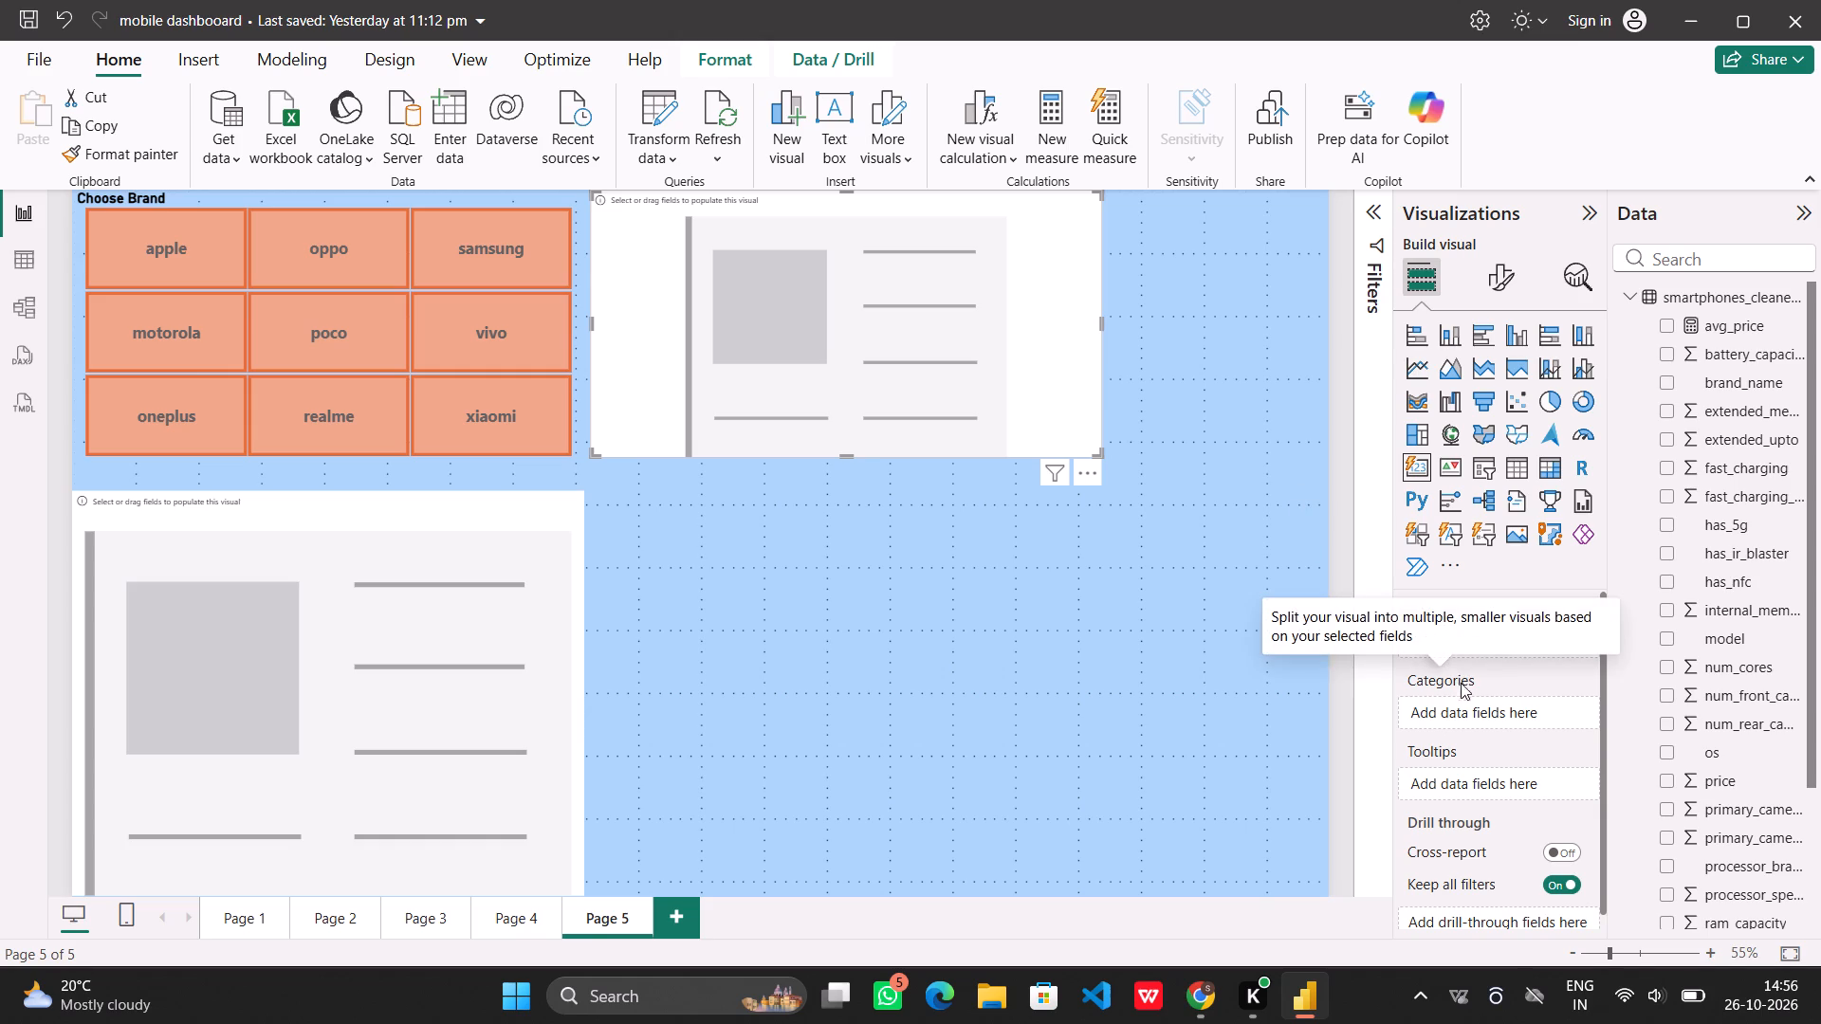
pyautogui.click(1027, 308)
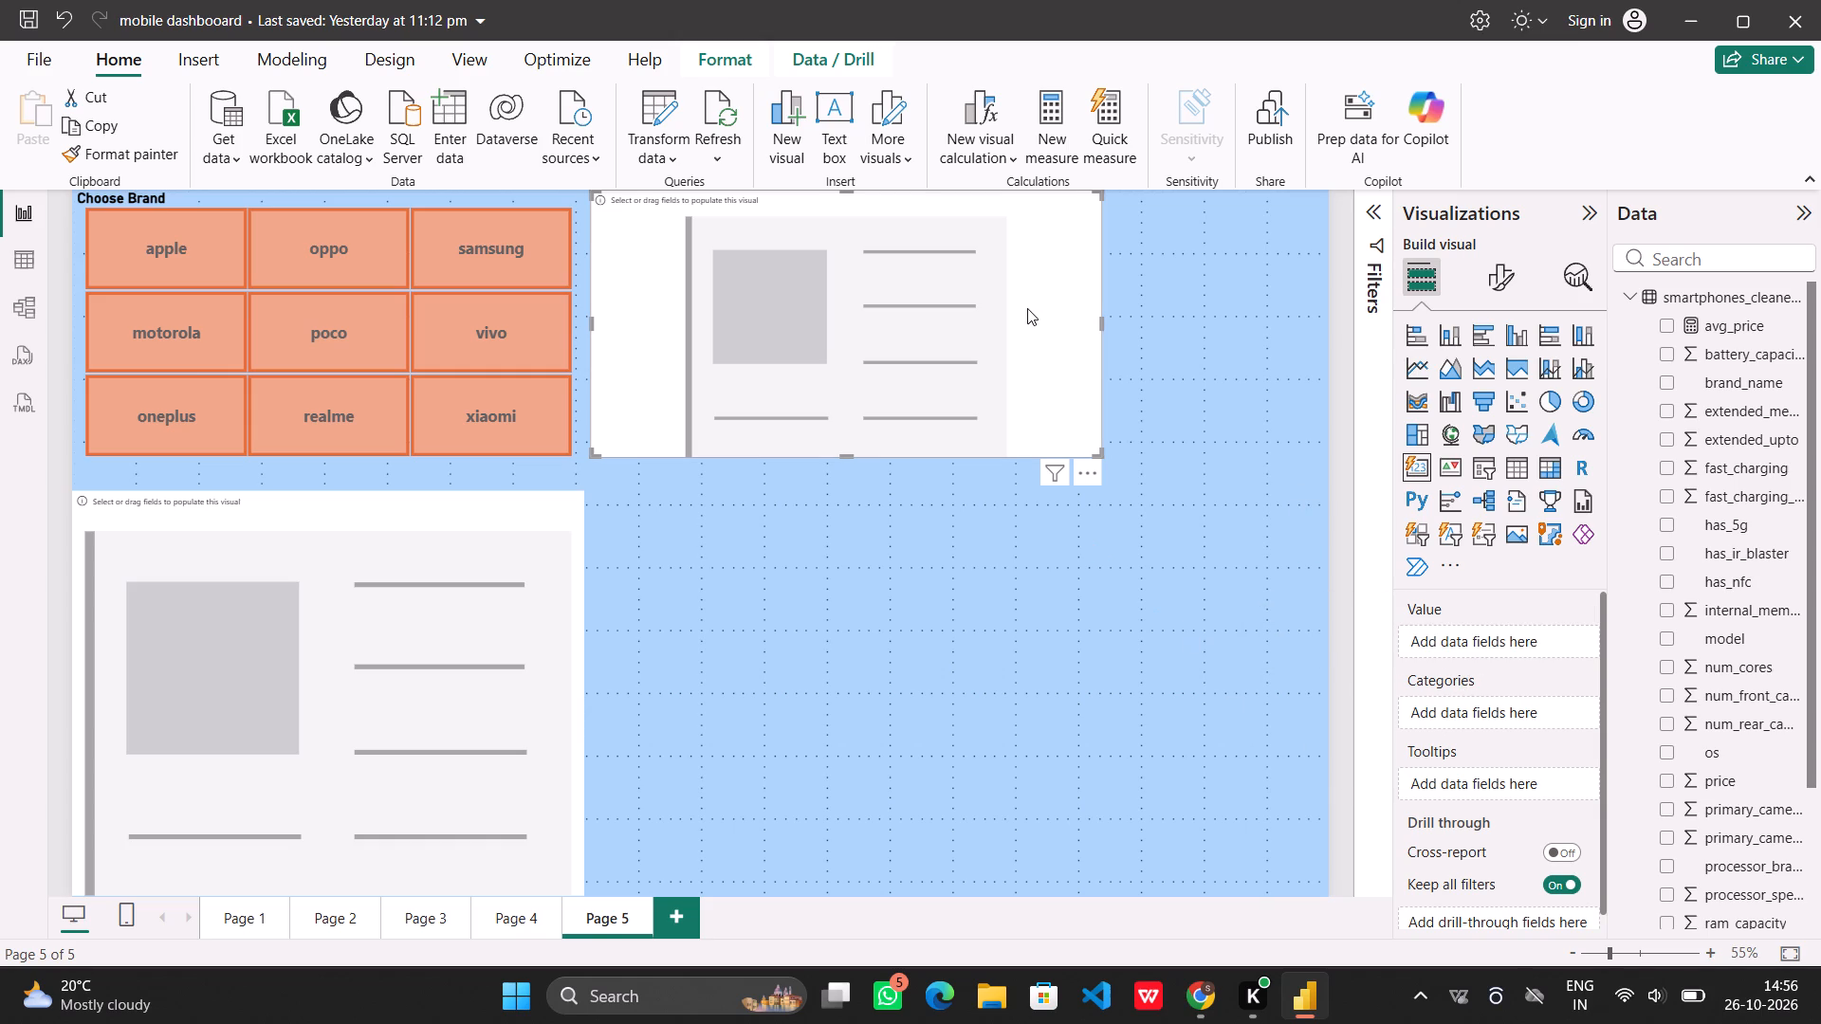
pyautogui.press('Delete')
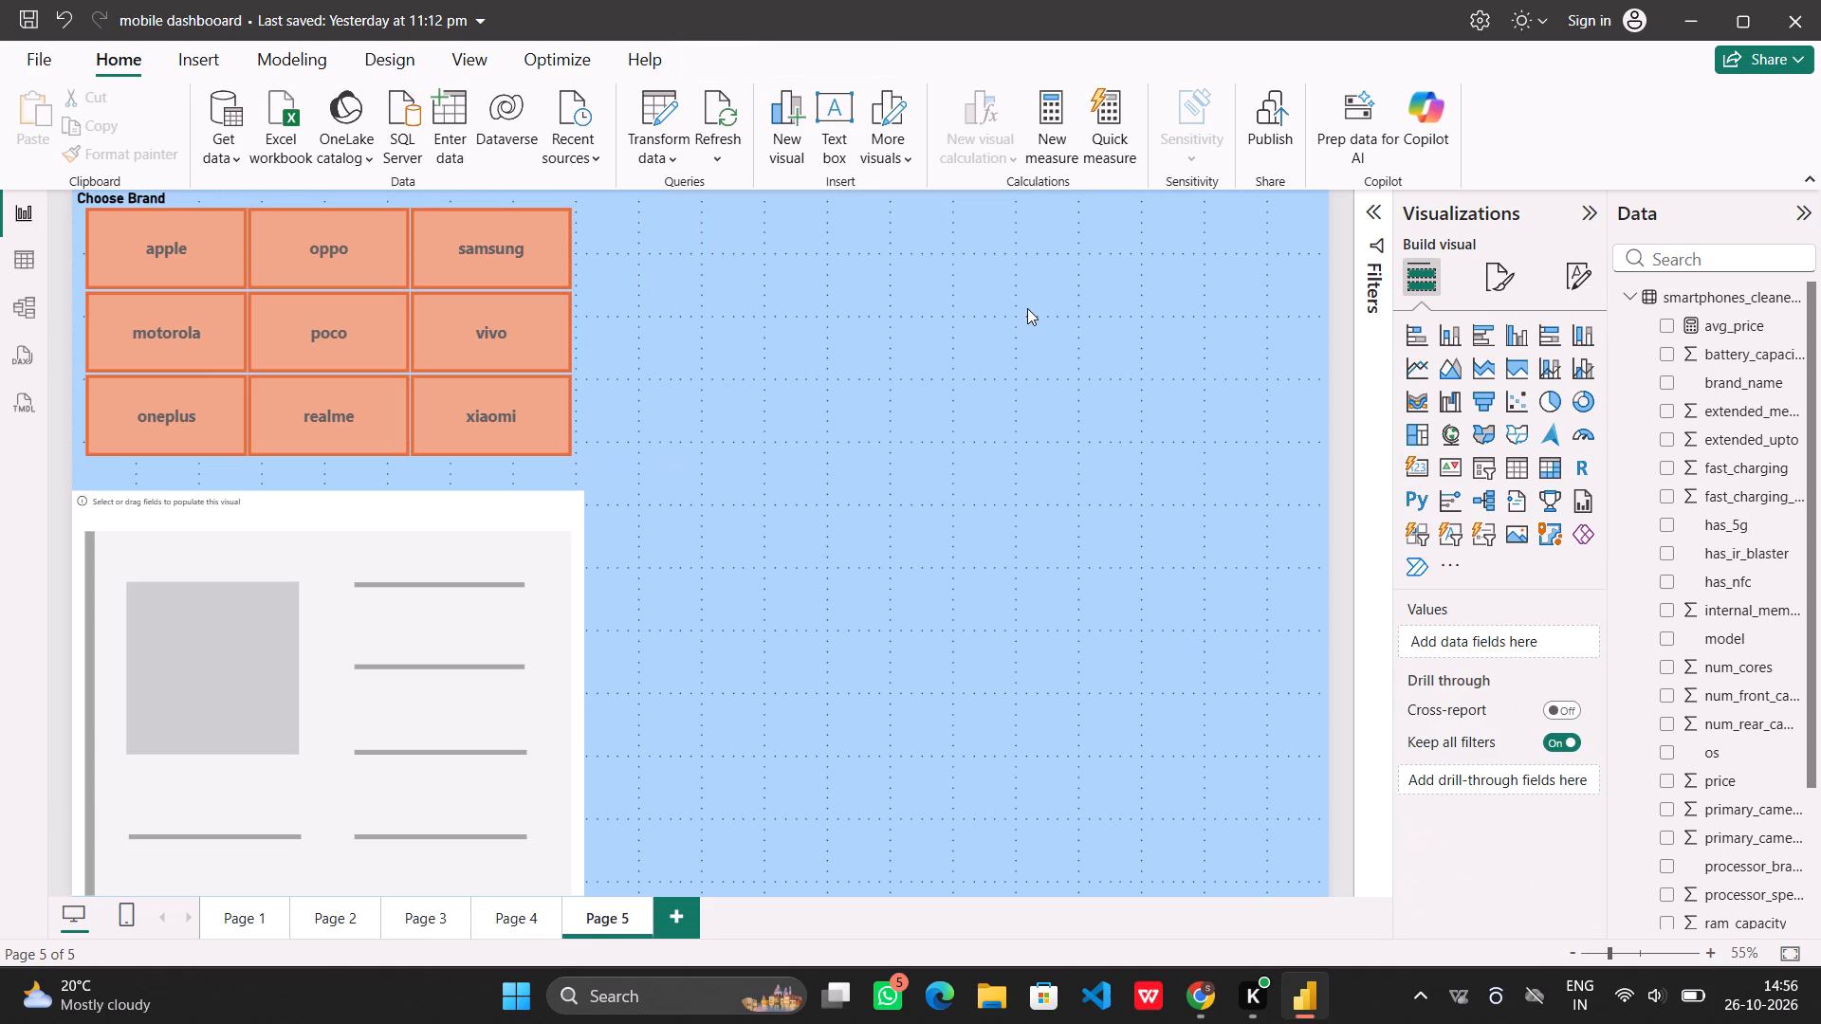
# Add a slicer visual beside the brand slicer and populate it with the model field.
pyautogui.click(1482, 463)
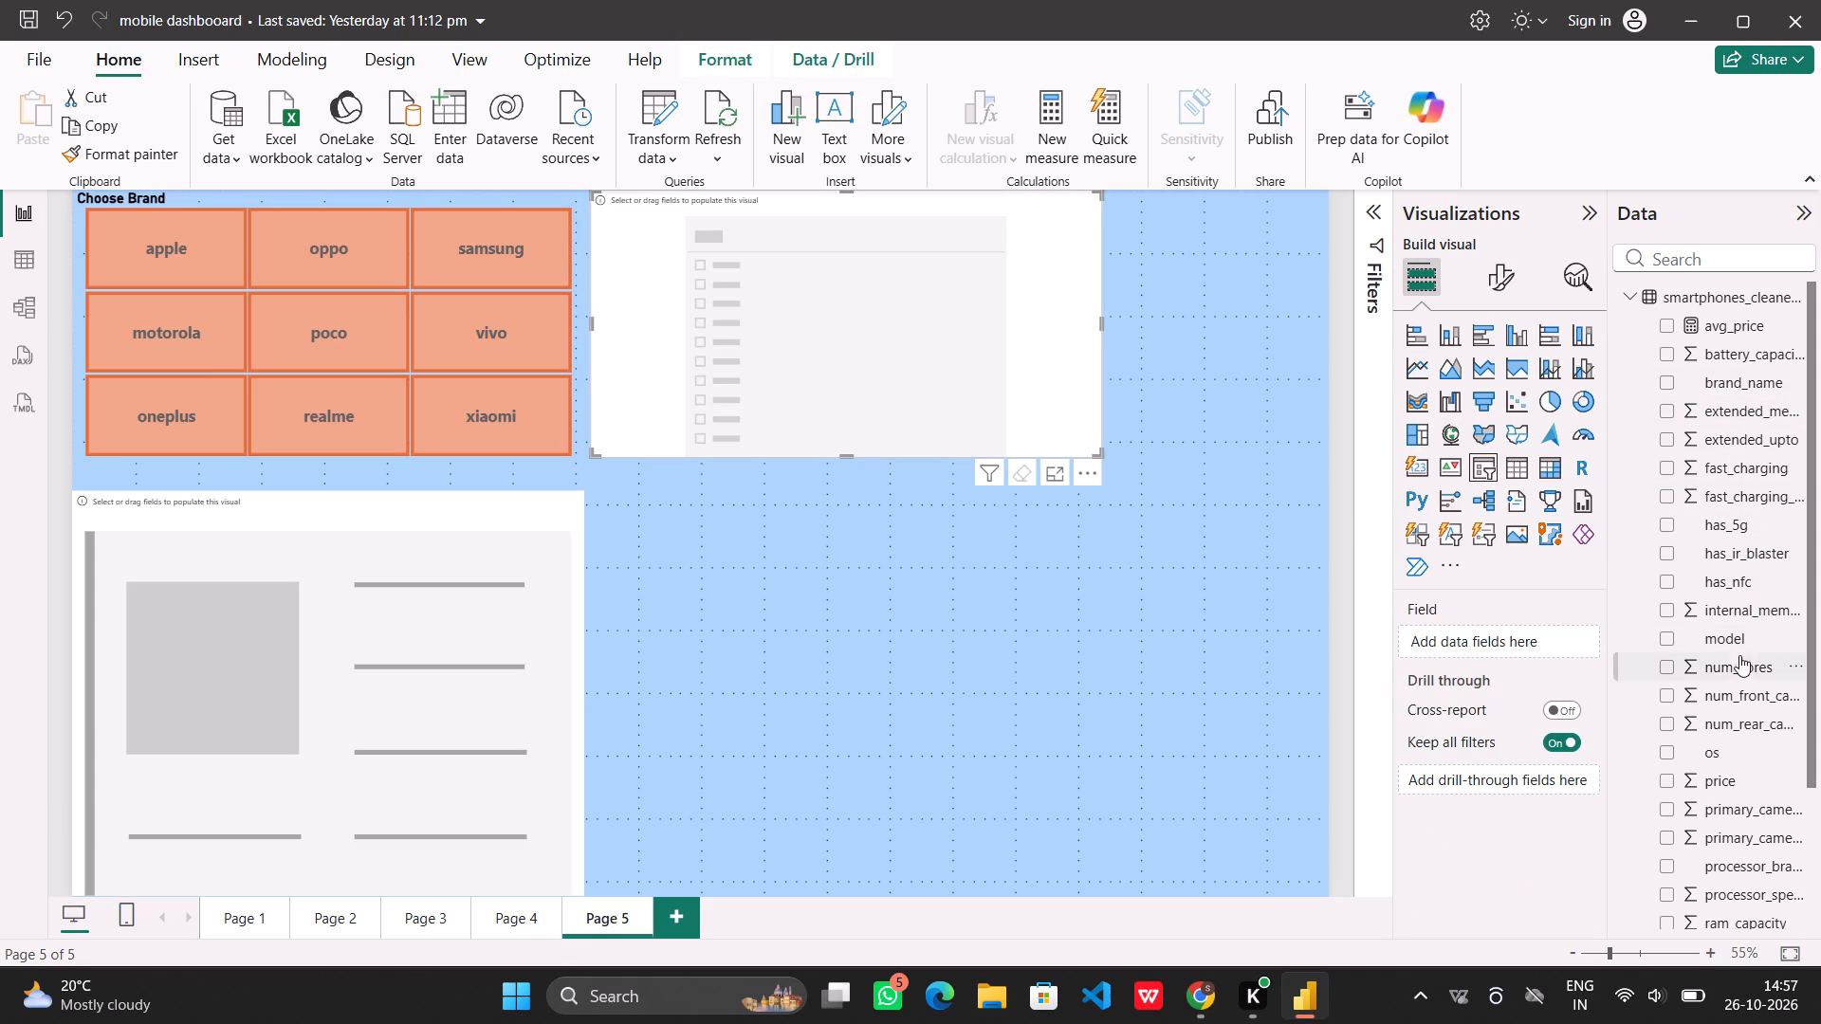
pyautogui.moveTo(1741, 639); pyautogui.dragTo(1558, 640)
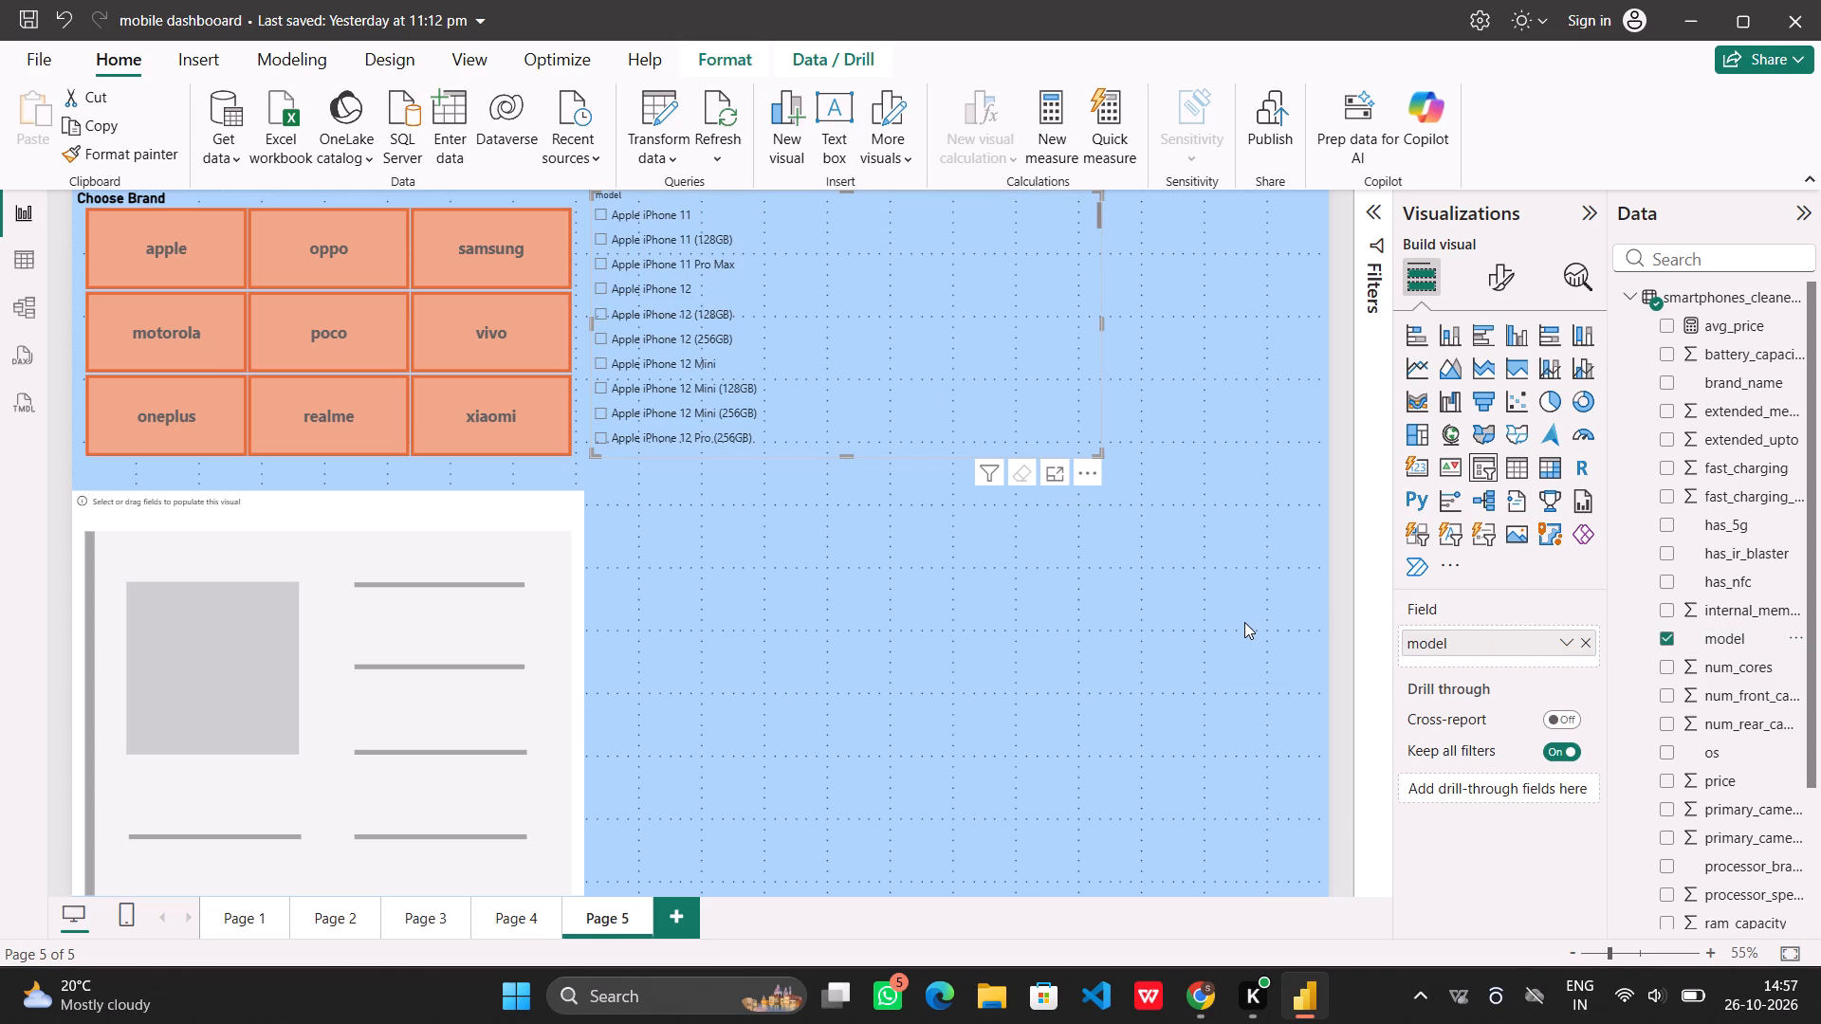
# Test the slicers with the apple brand: look through its models, select Apple iPhone 12 and clear that model selection.
pyautogui.click(134, 258)
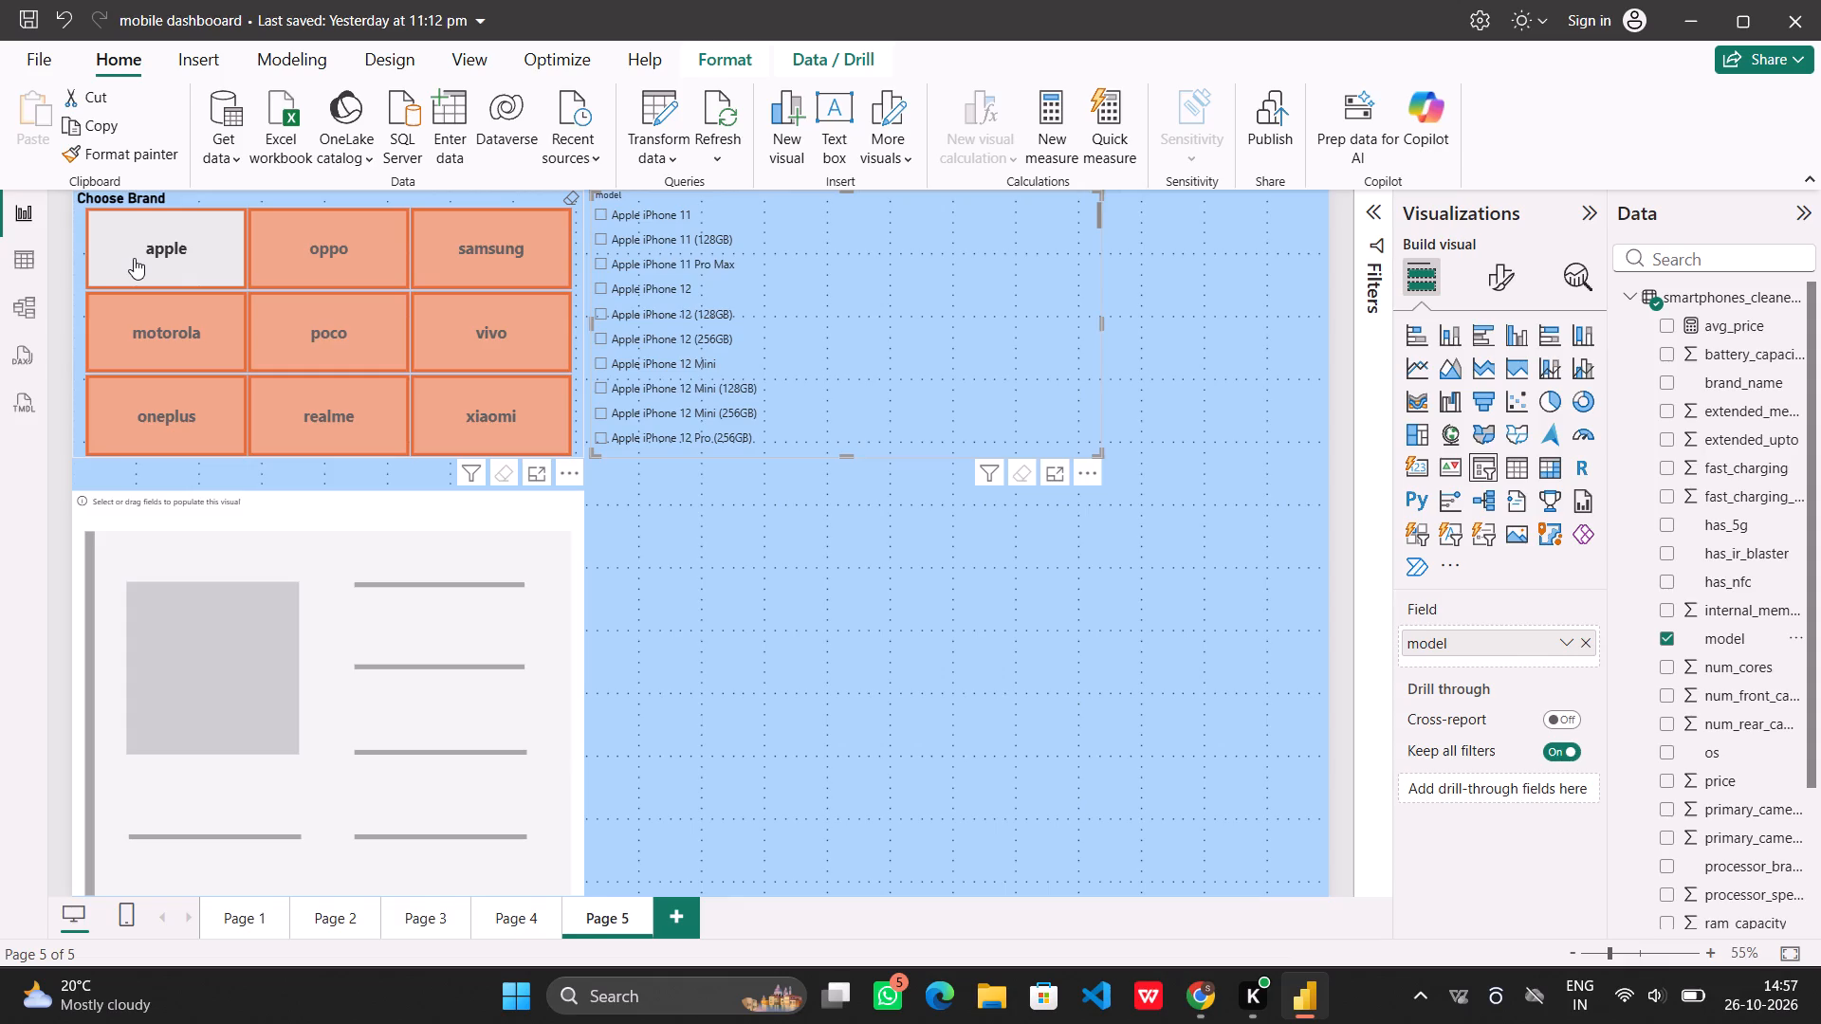
pyautogui.scroll(-11, 690, 369)
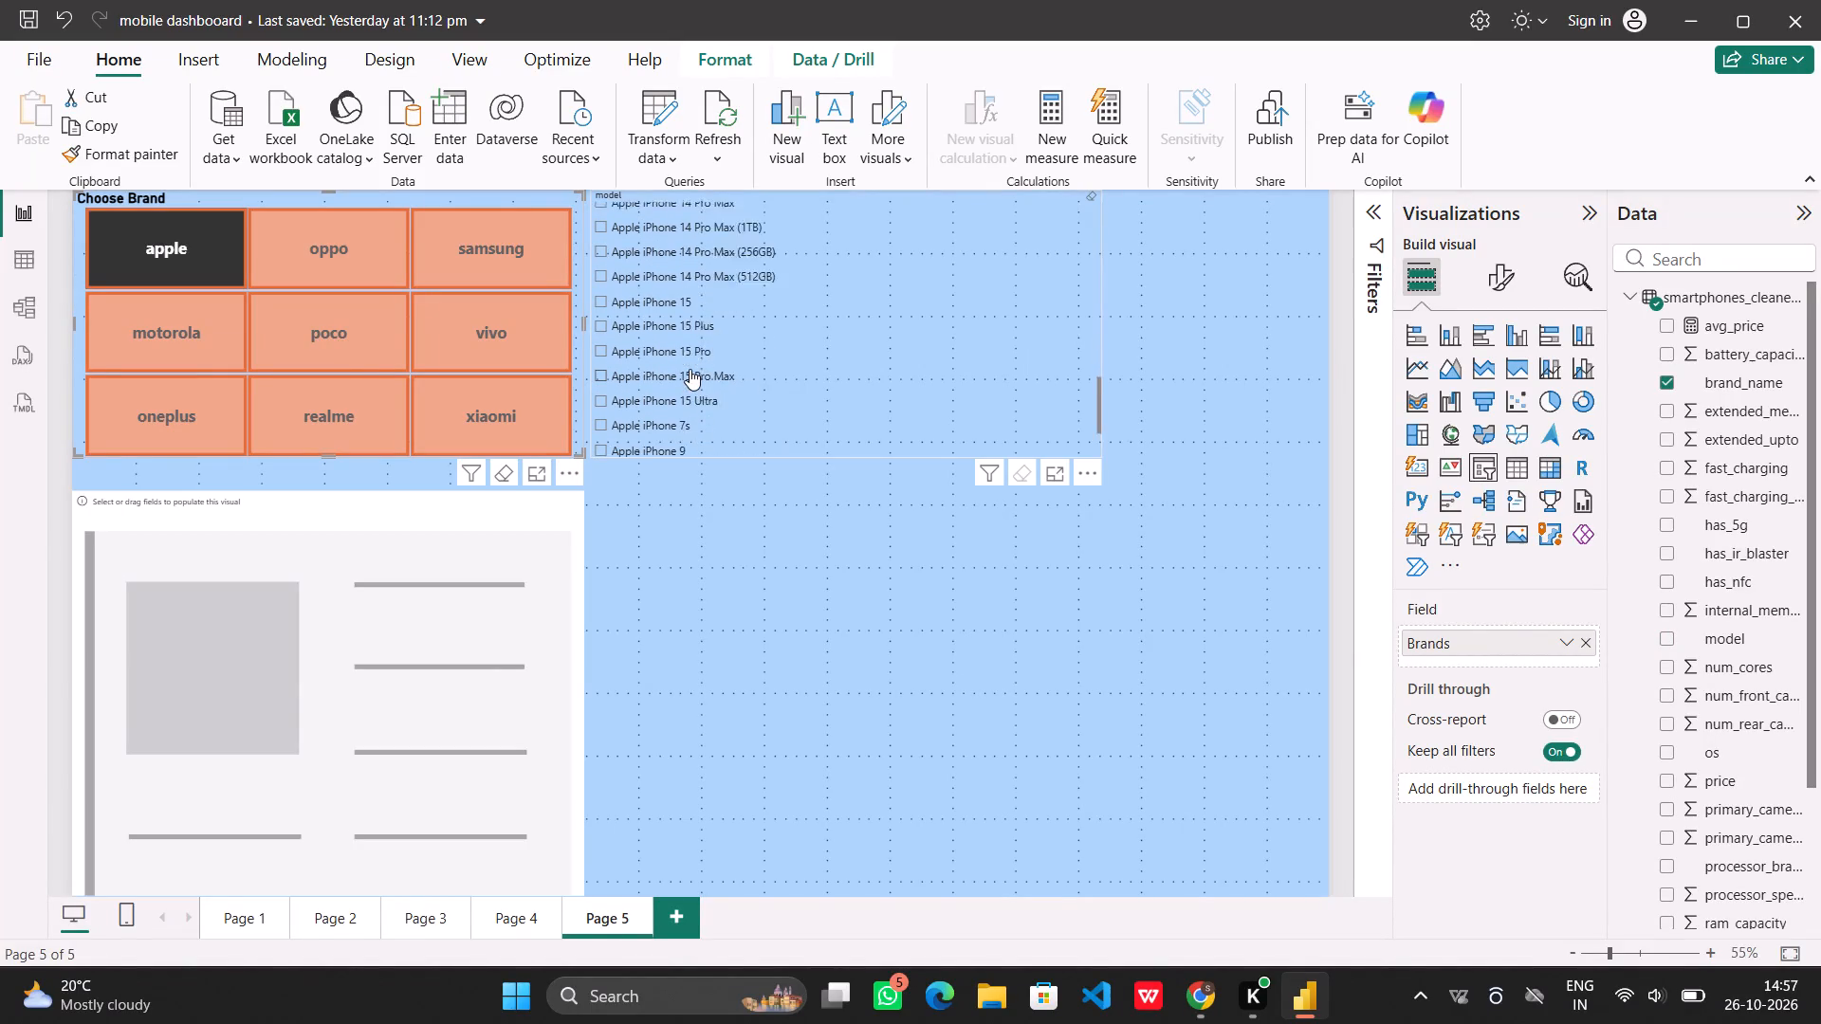
pyautogui.scroll(-3, 690, 369)
pyautogui.scroll(12, 690, 369)
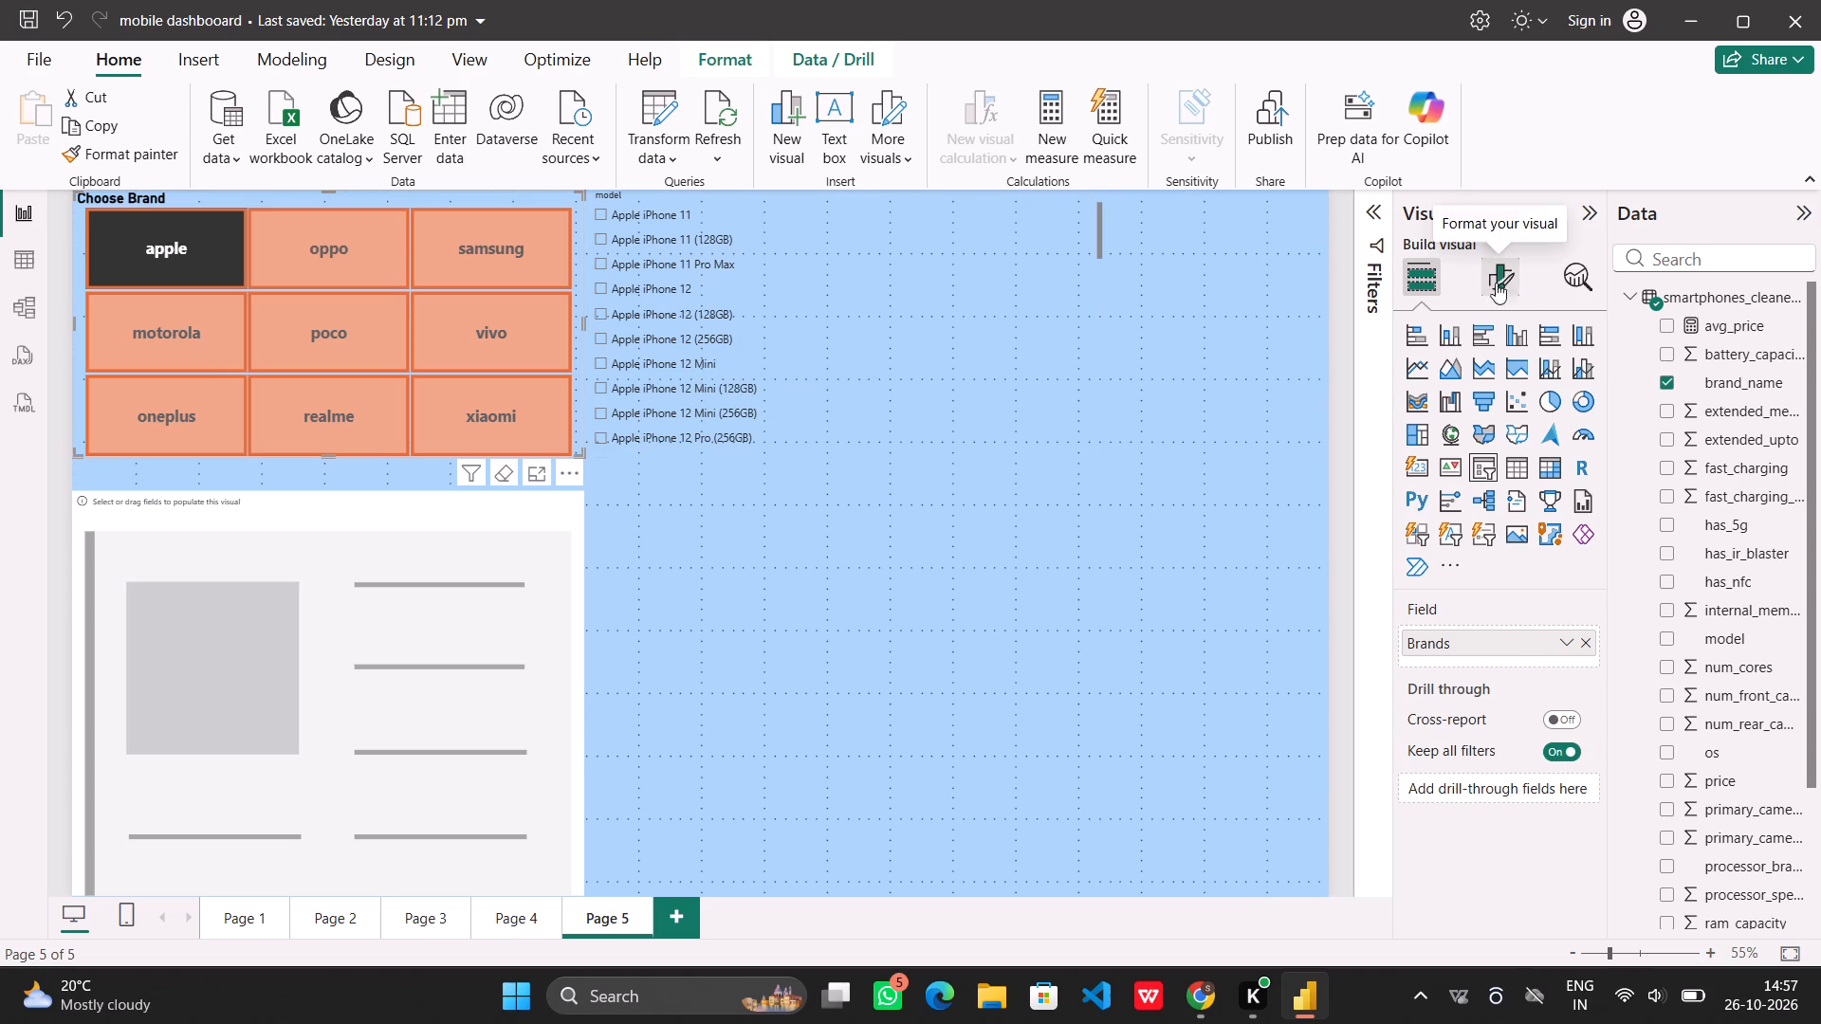
pyautogui.click(1025, 287)
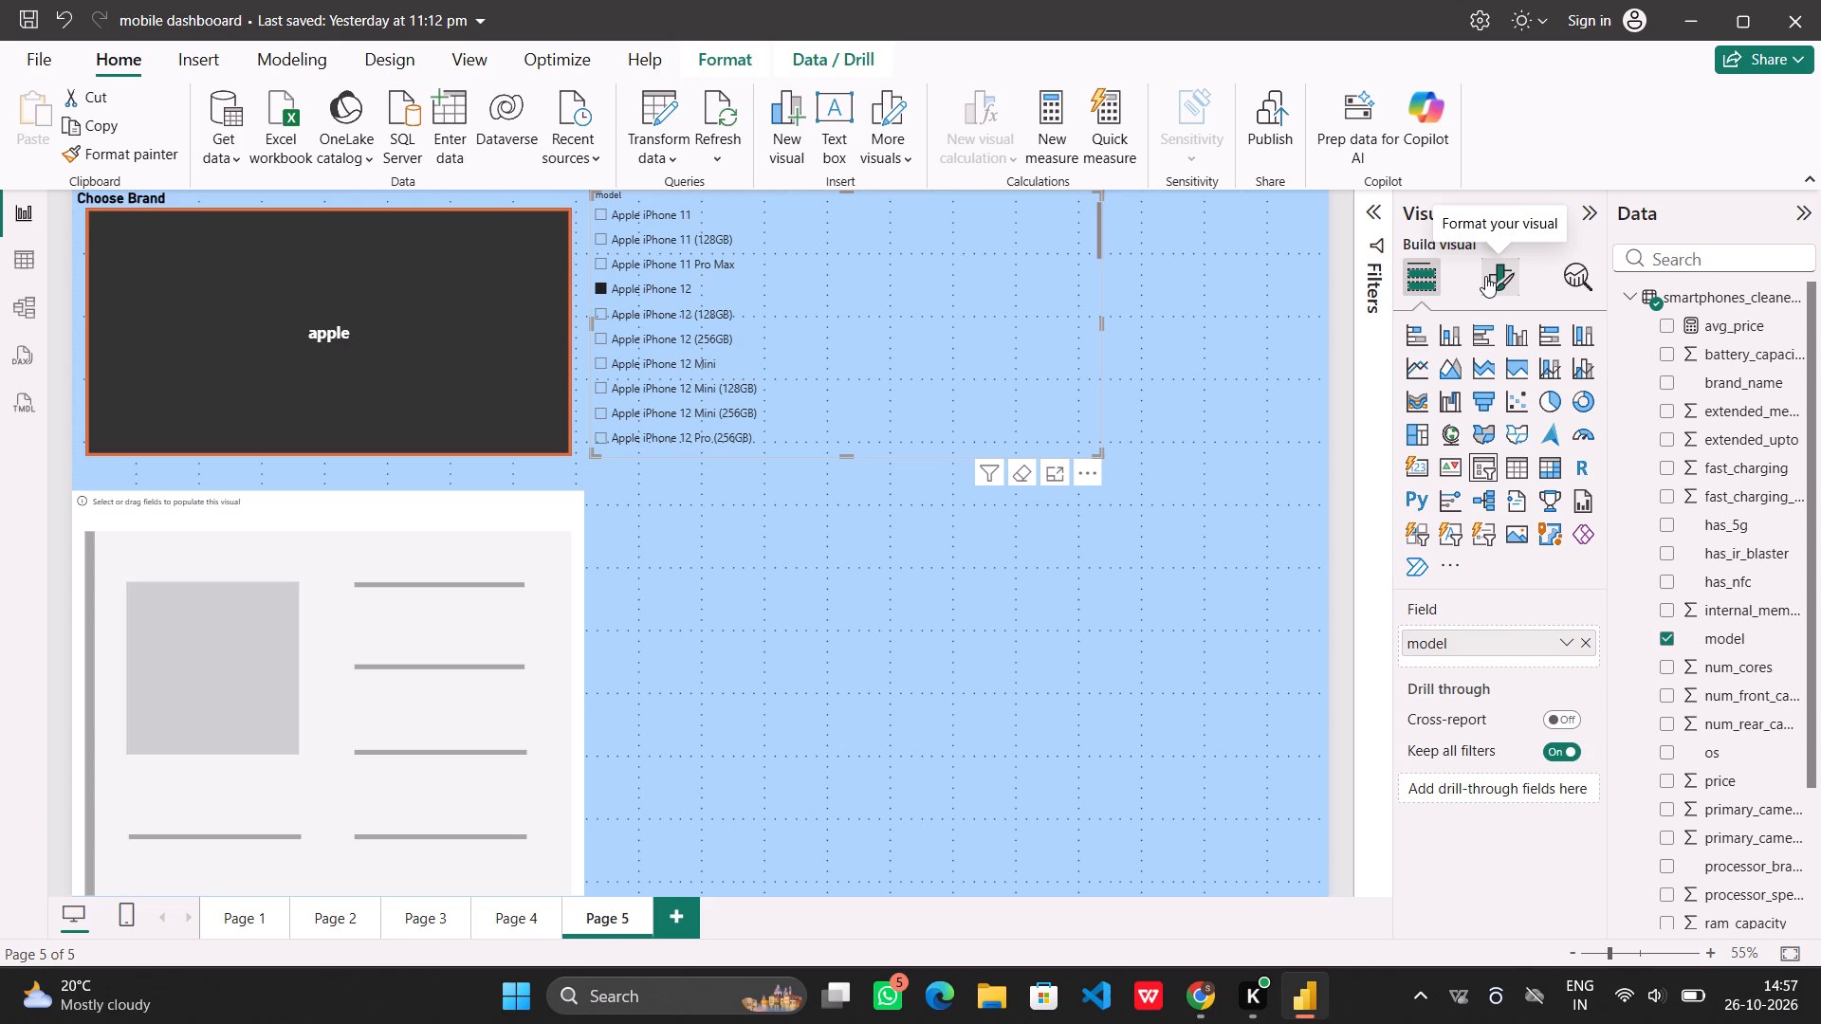
pyautogui.click(1027, 472)
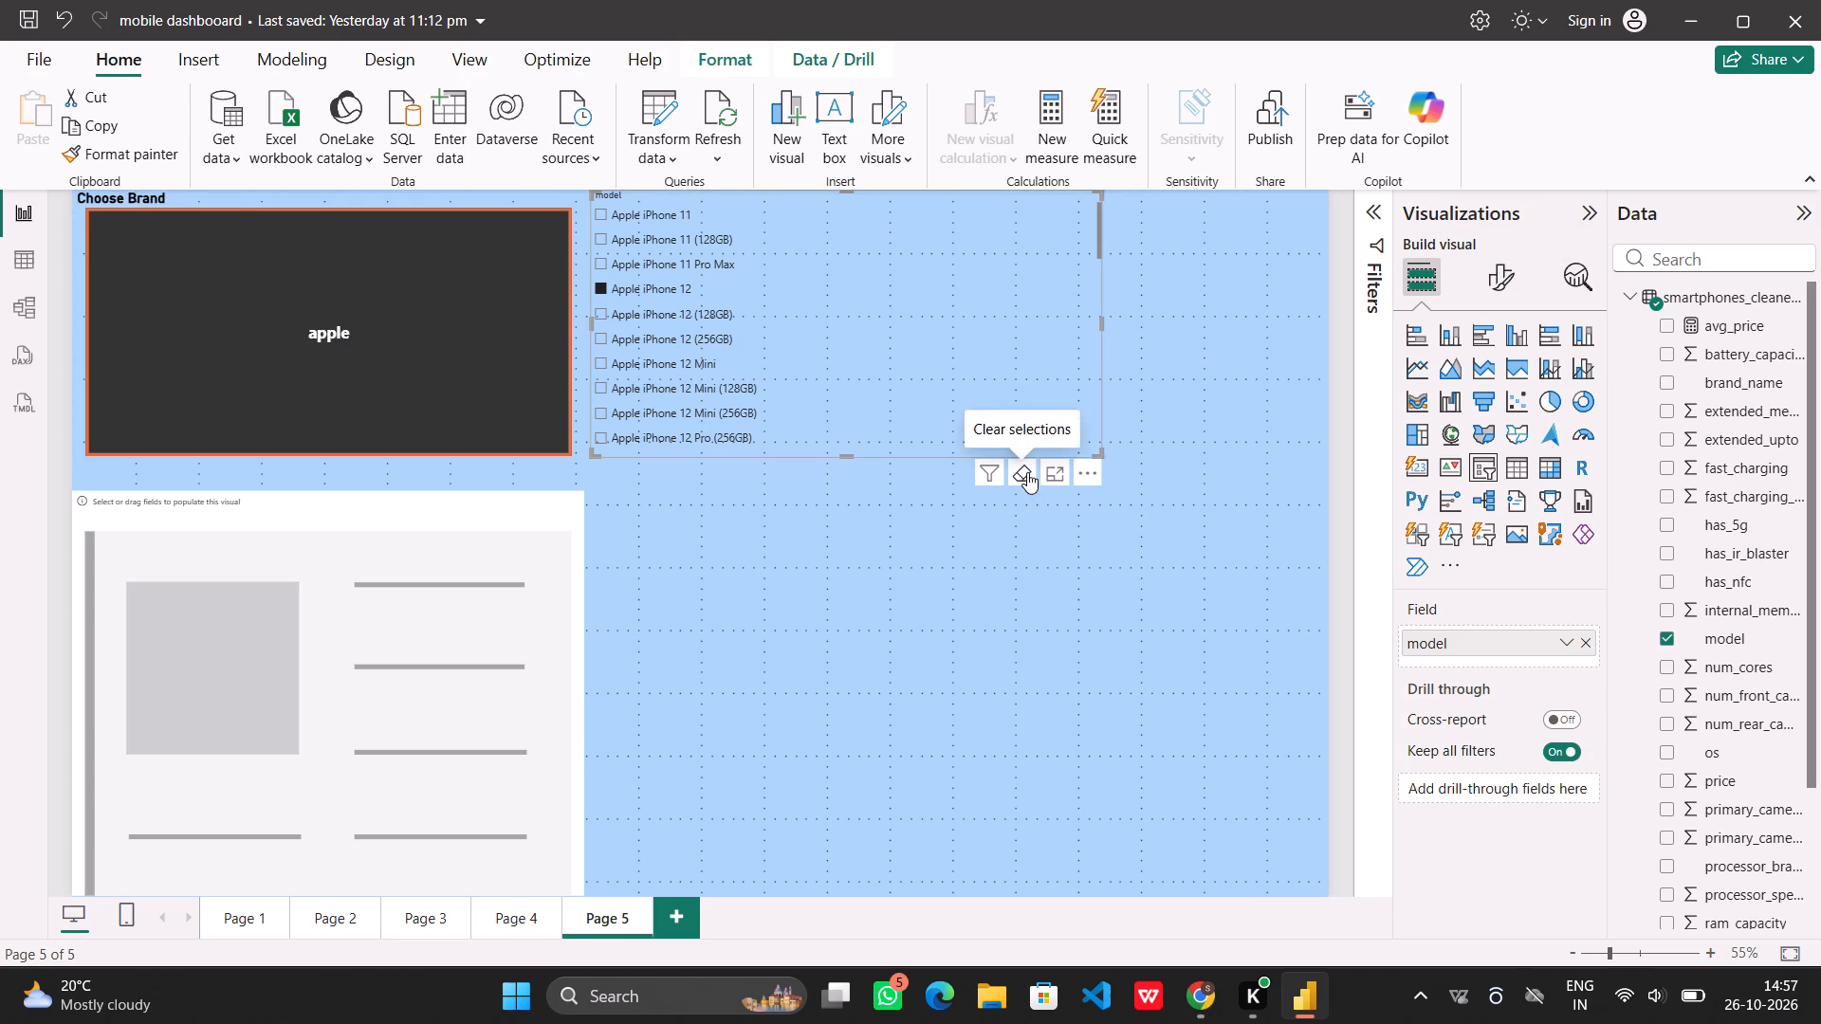
pyautogui.click(837, 530)
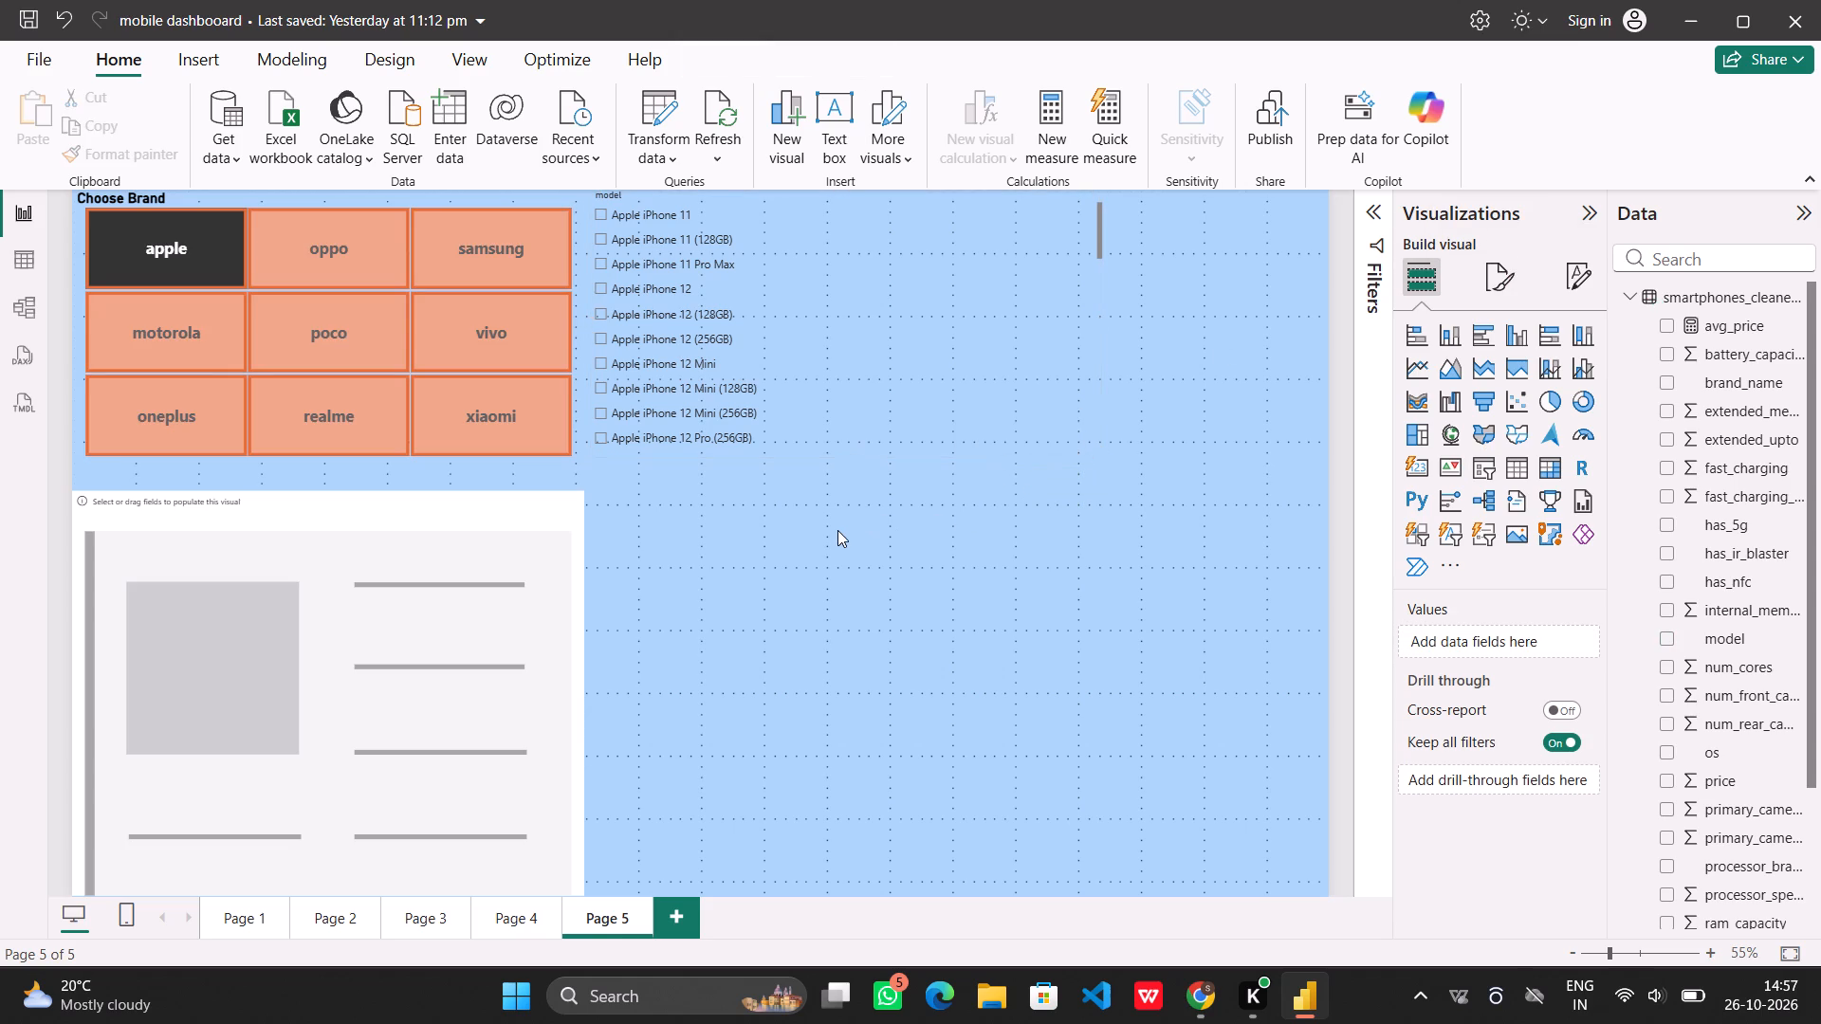
# Test the slicers with poco and vivo, selecting Vivo T1 44W (6GB RAM + 128GB) and clearing that model selection.
pyautogui.click(387, 310)
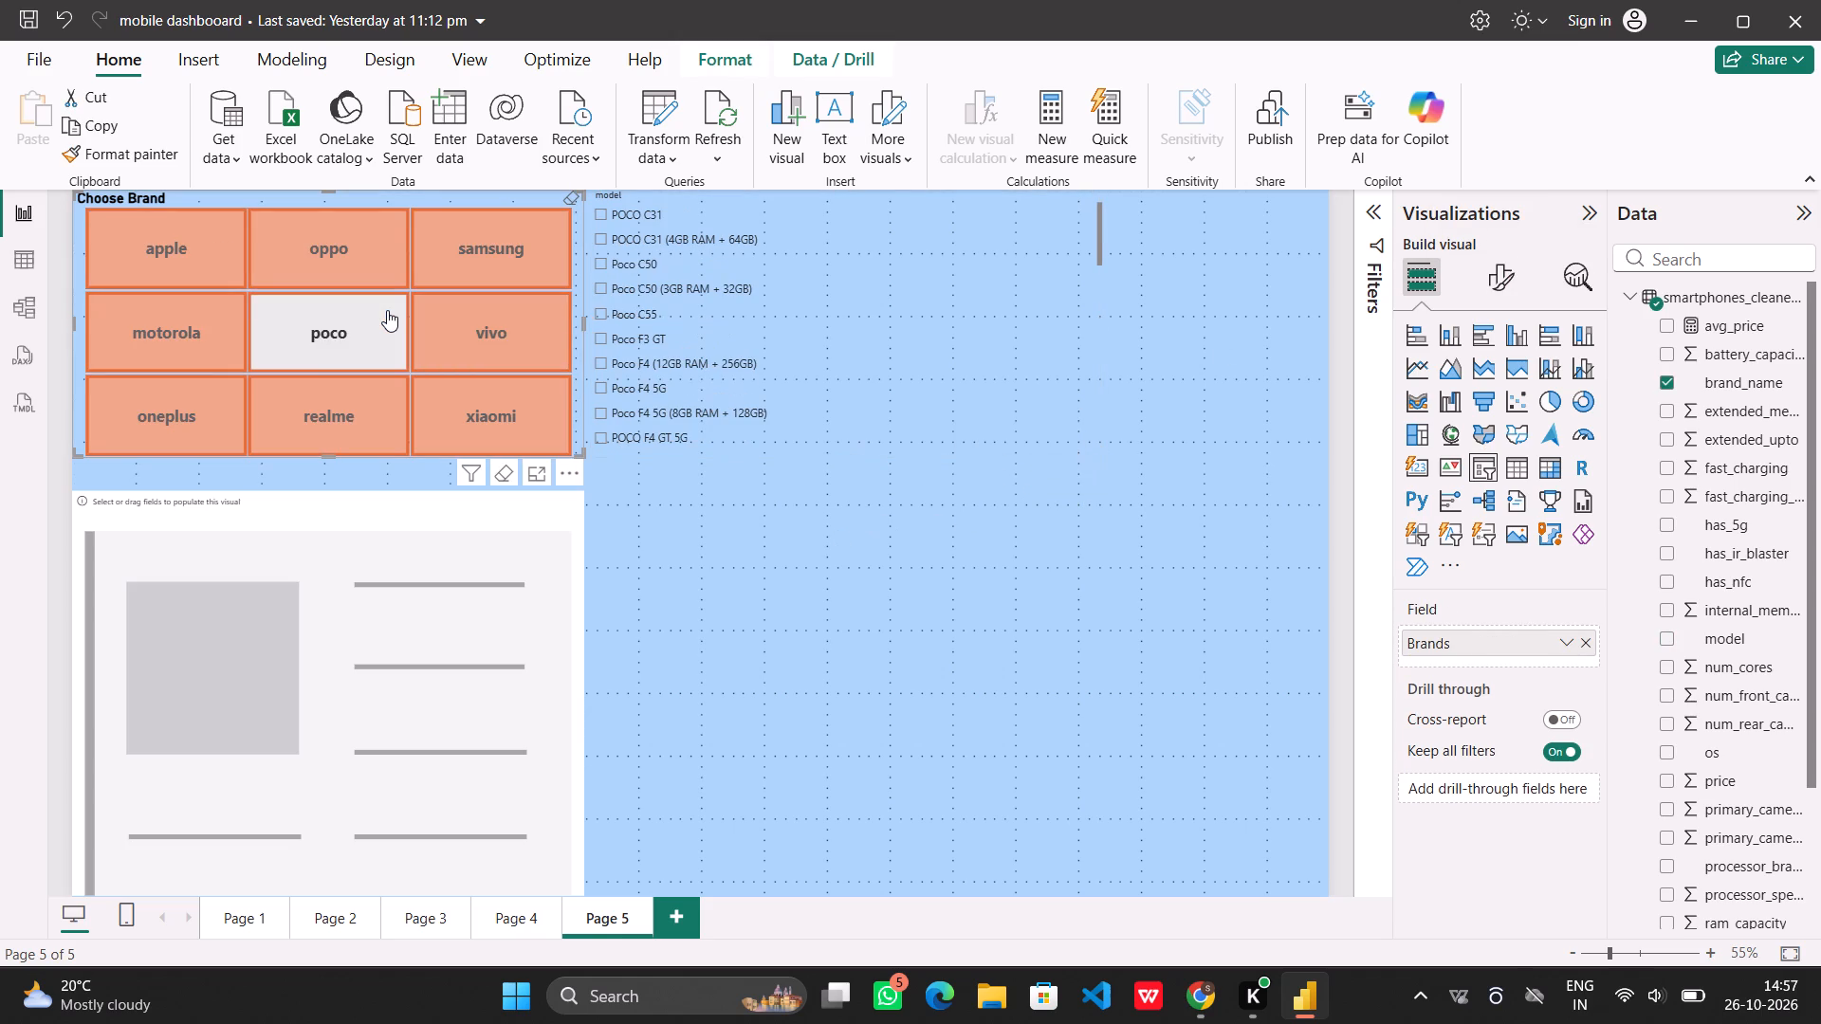
pyautogui.click(453, 363)
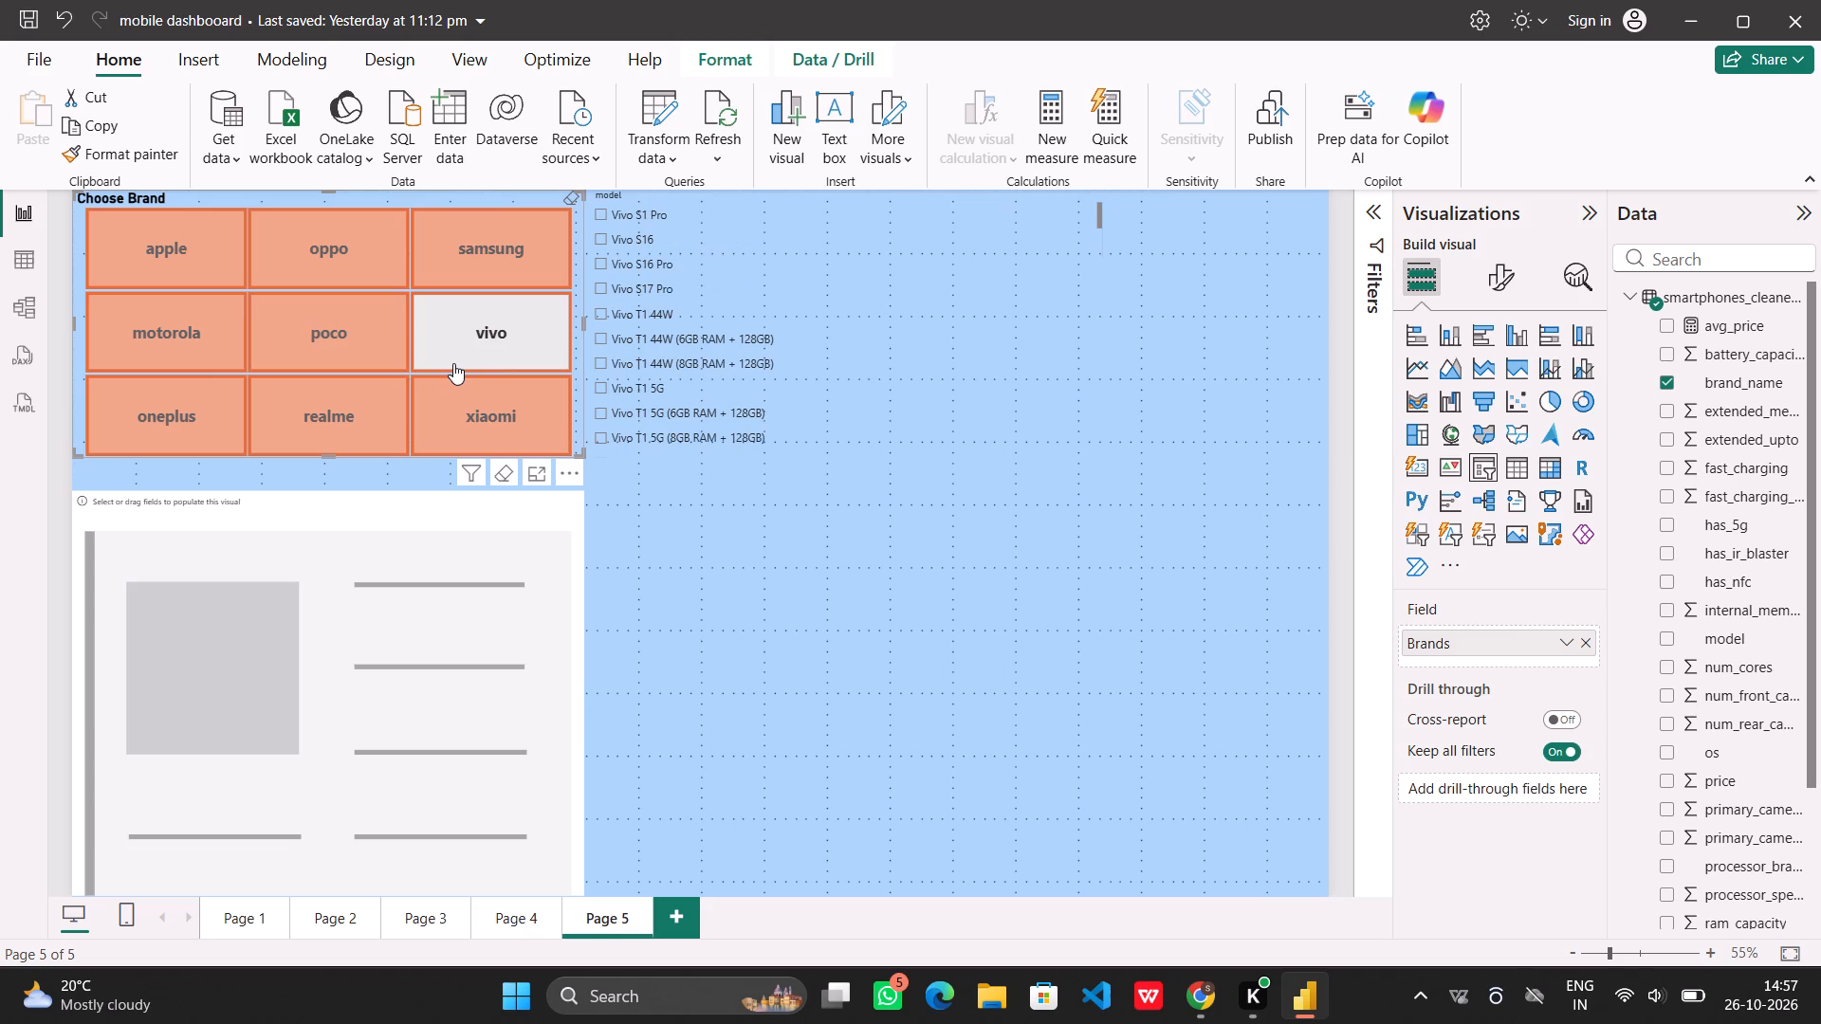
pyautogui.click(596, 335)
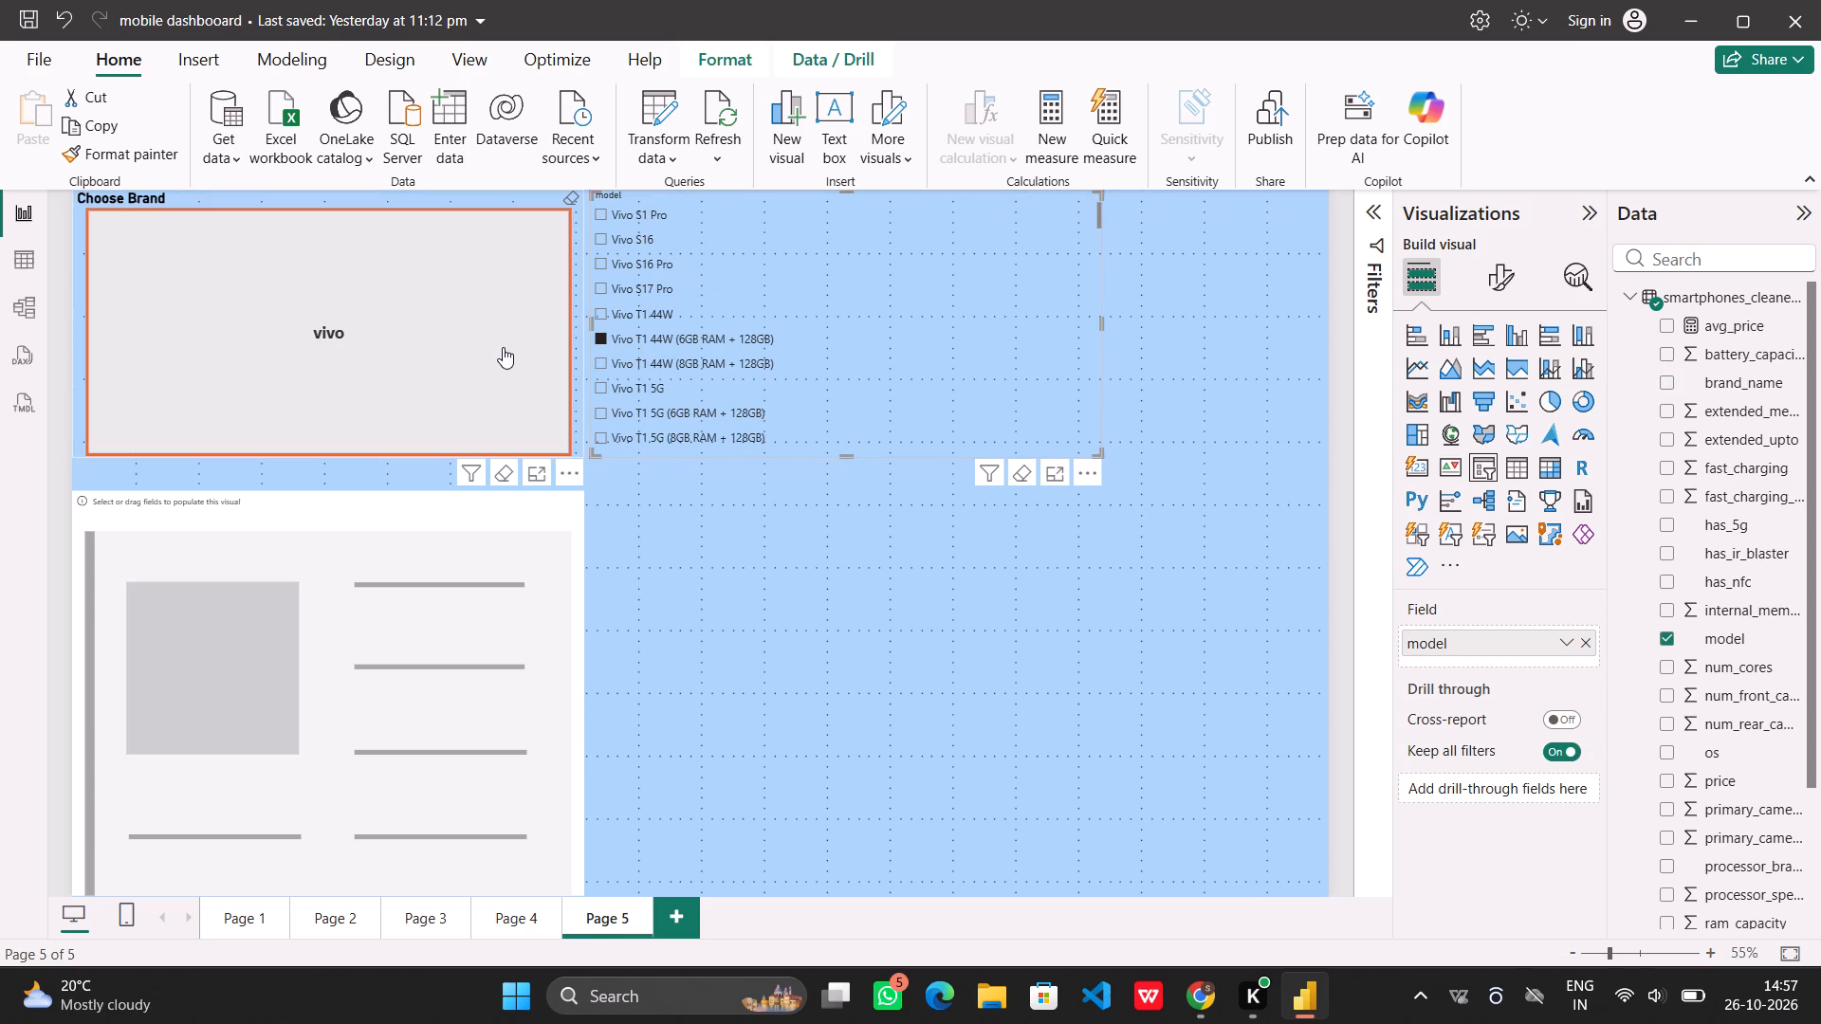
pyautogui.click(1017, 470)
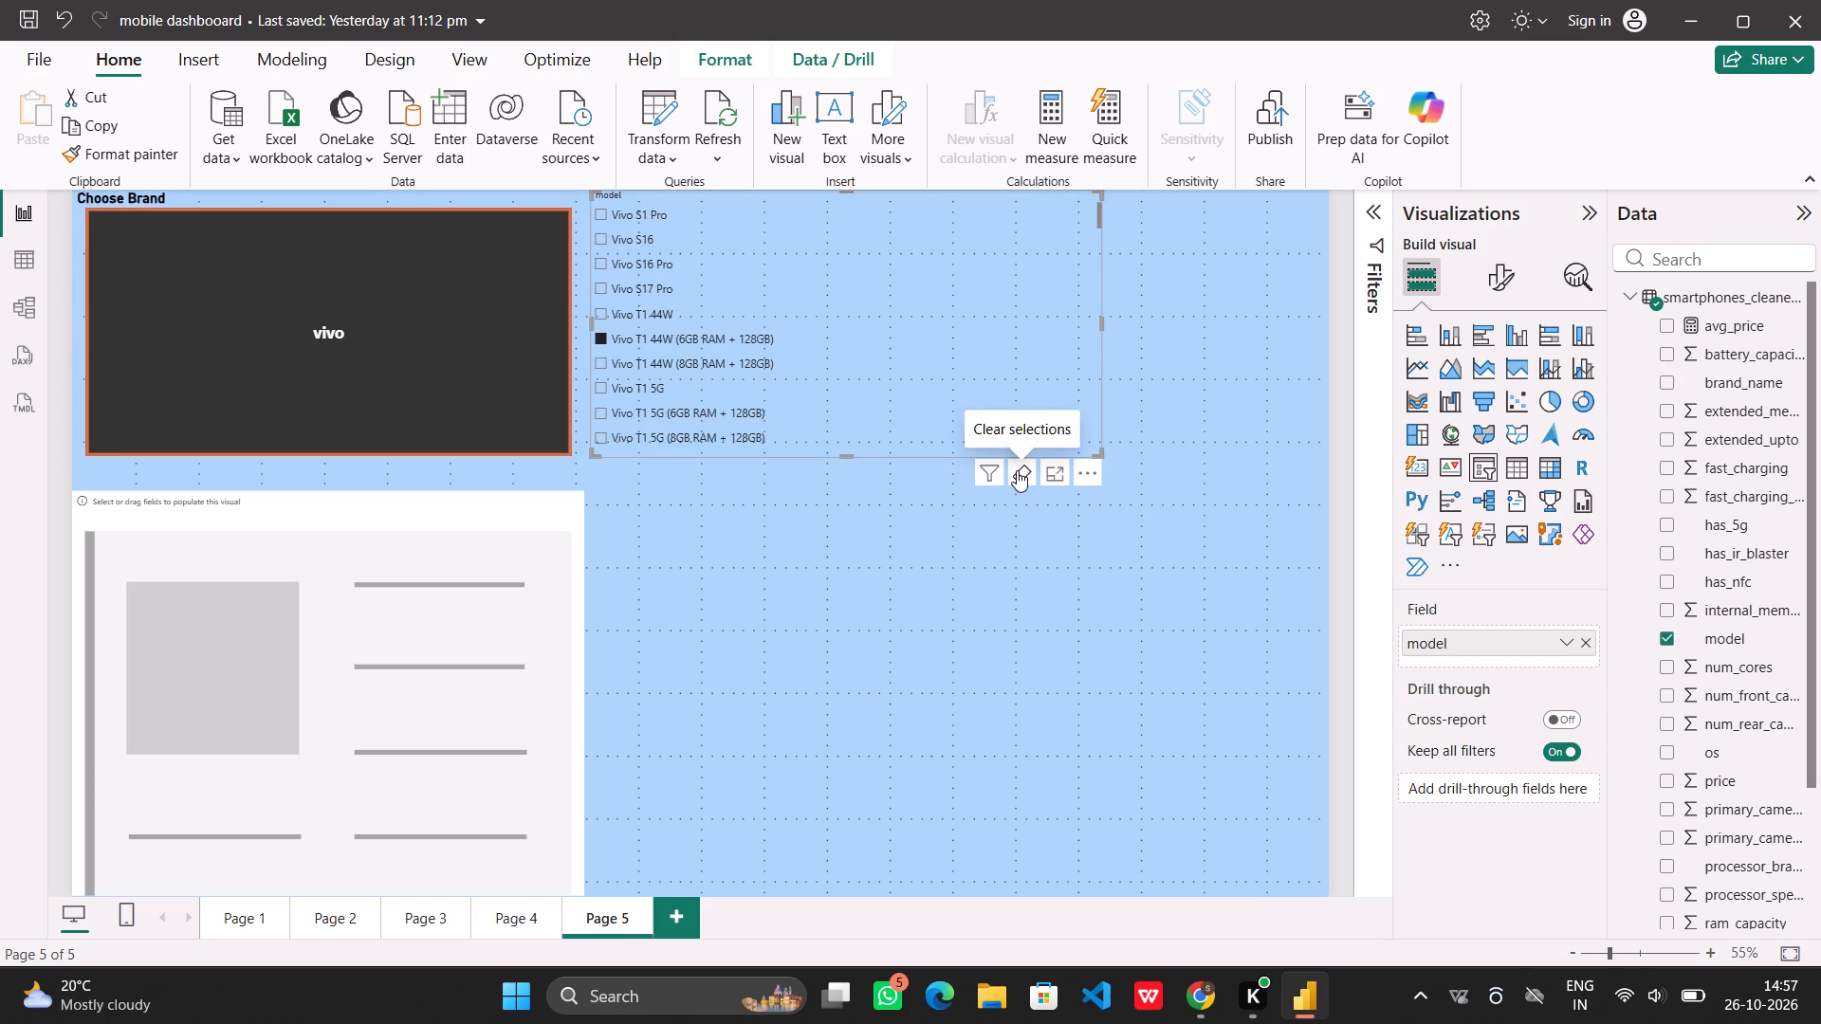
pyautogui.click(828, 465)
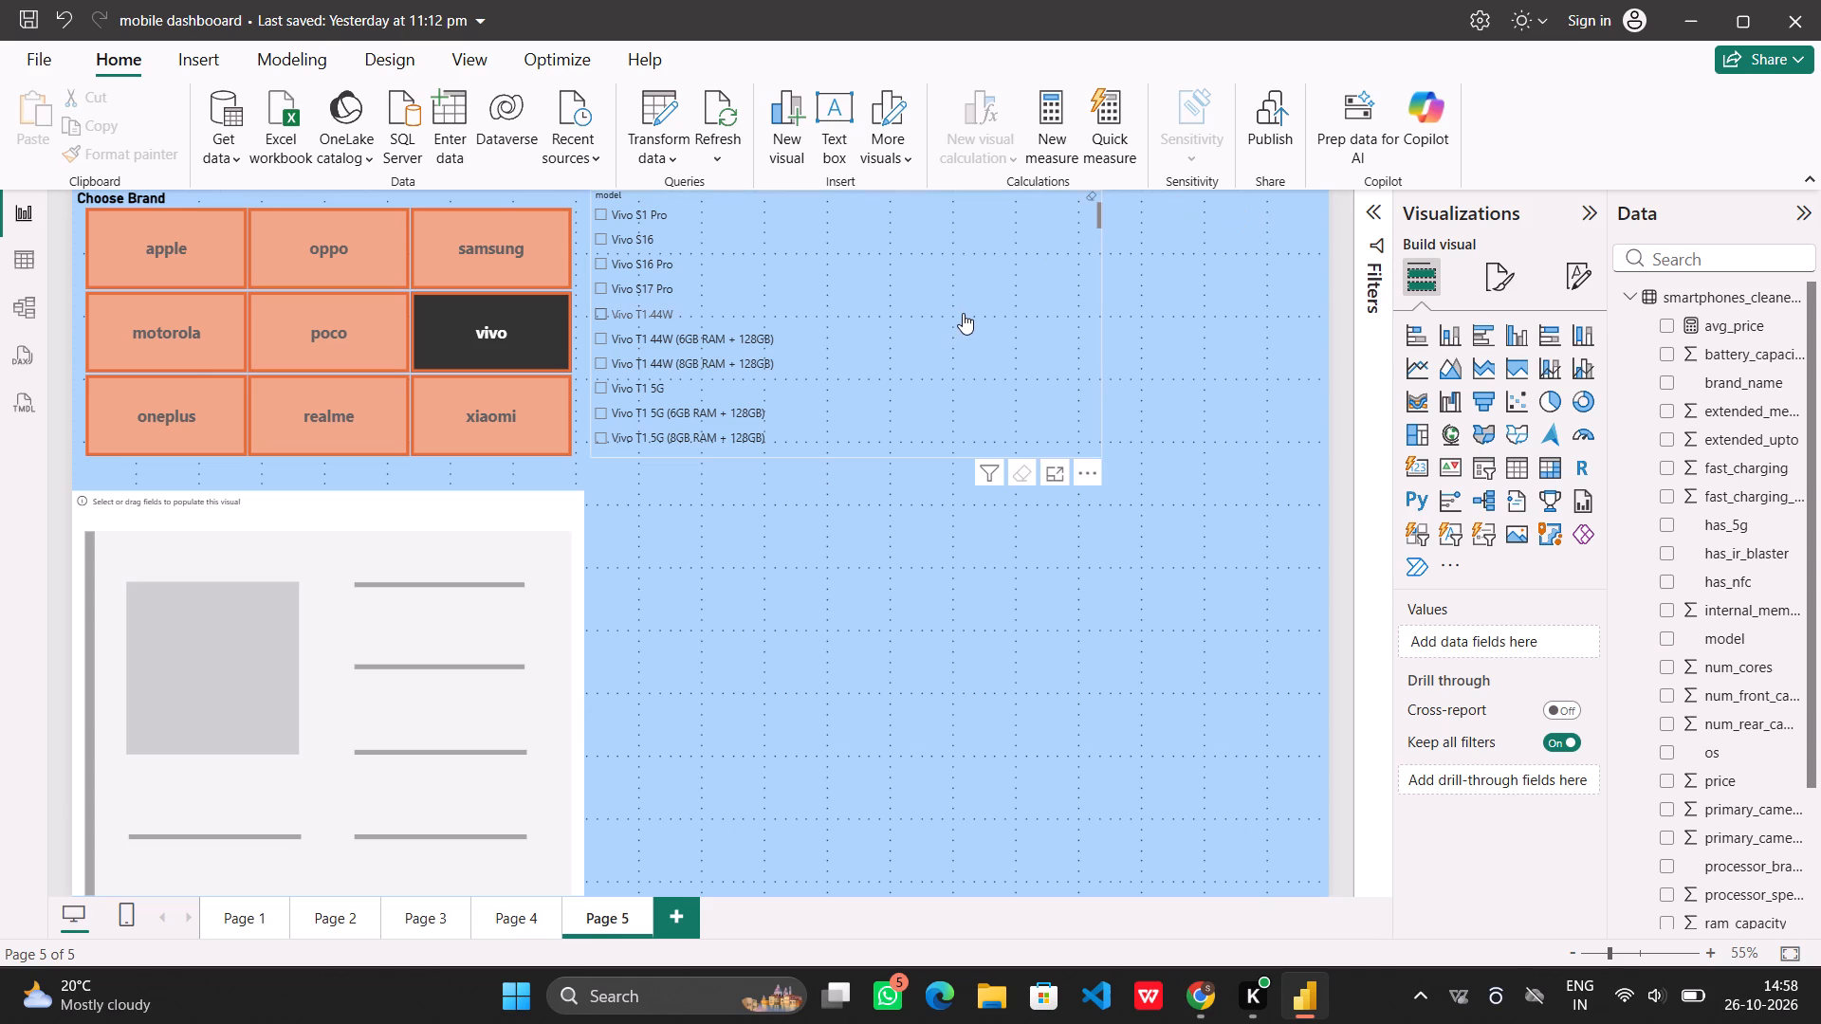
# Select Vivo S16 in the model slicer and turn on Single select, keeping the Vertical list style.
pyautogui.click(1496, 286)
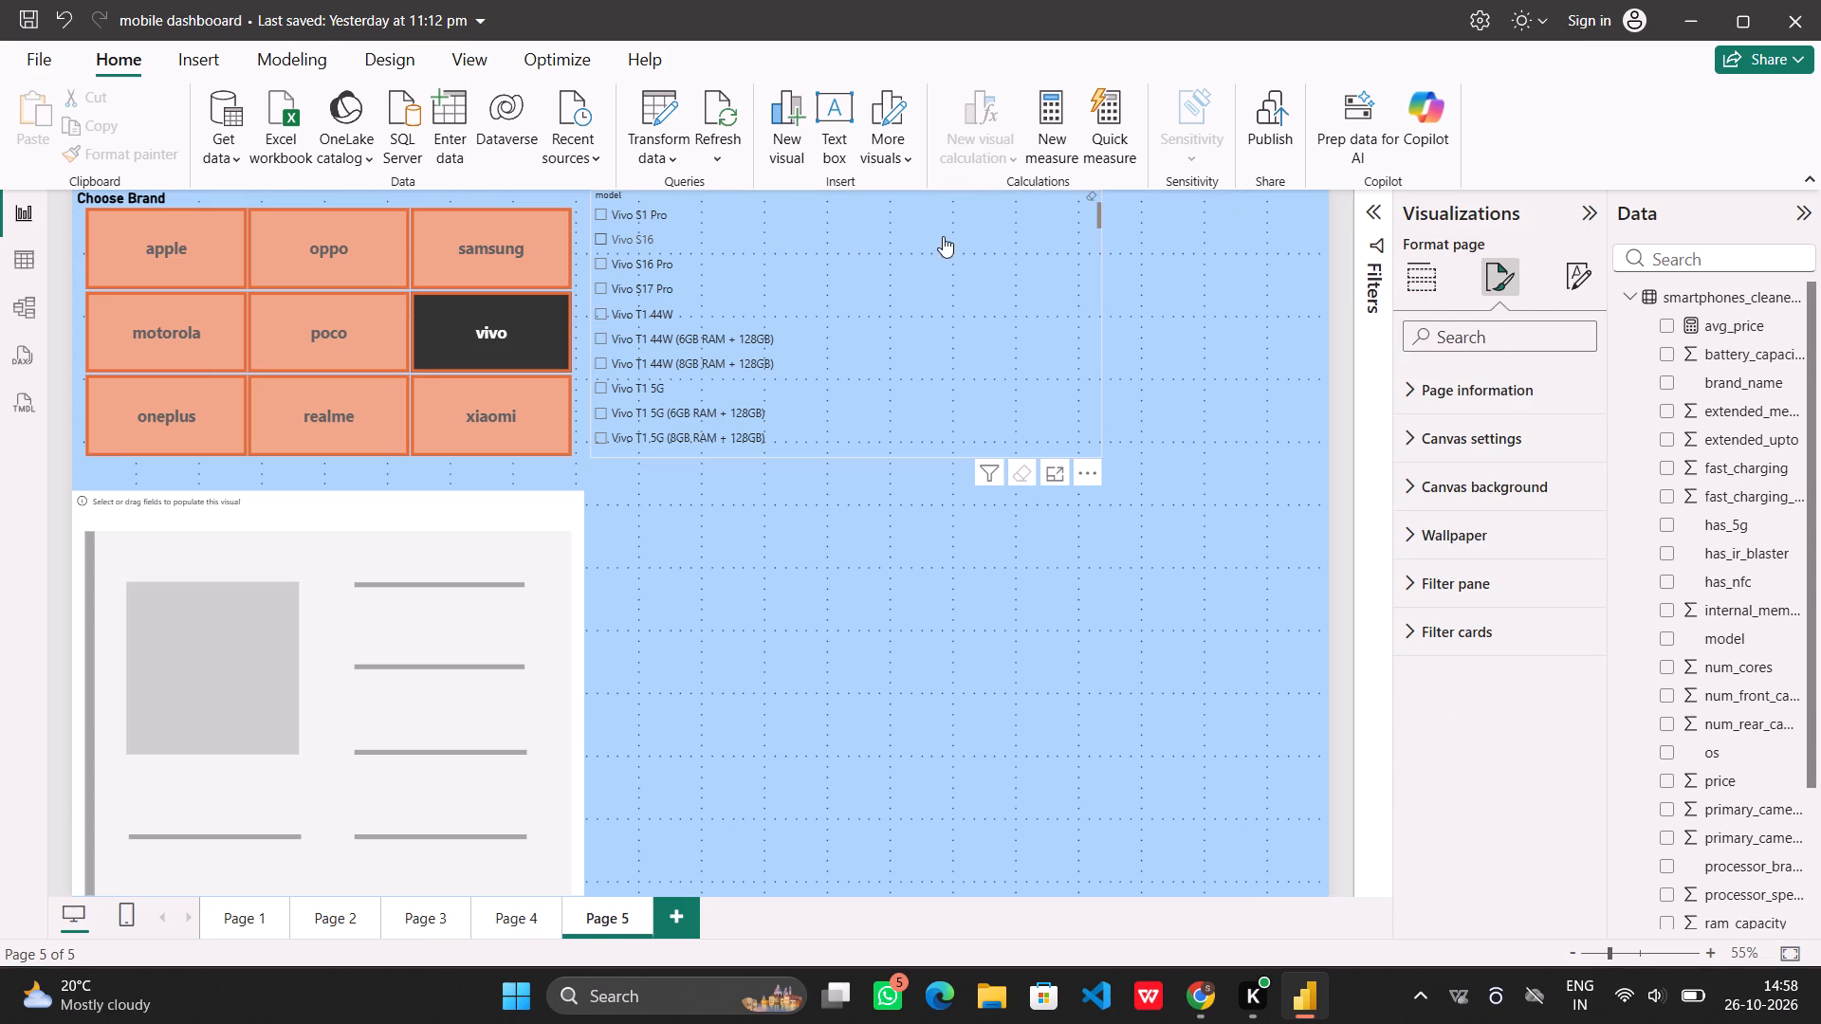
pyautogui.click(960, 243)
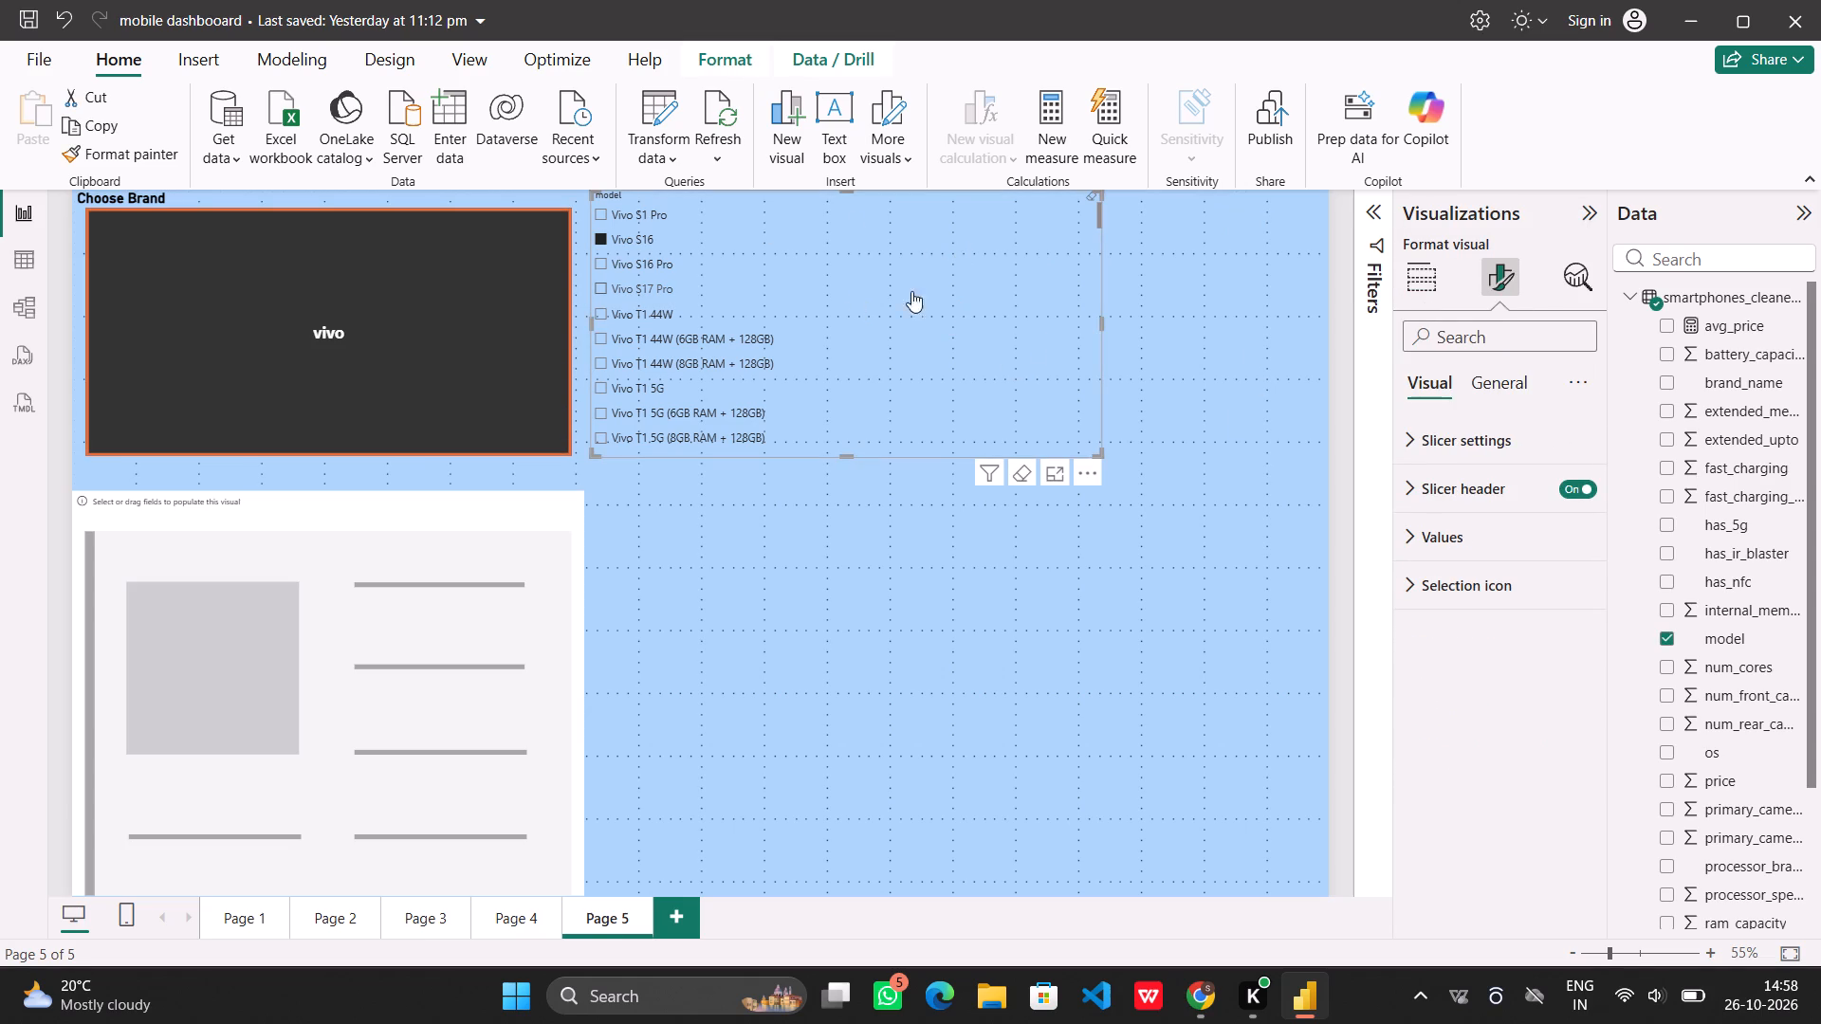
pyautogui.click(1453, 429)
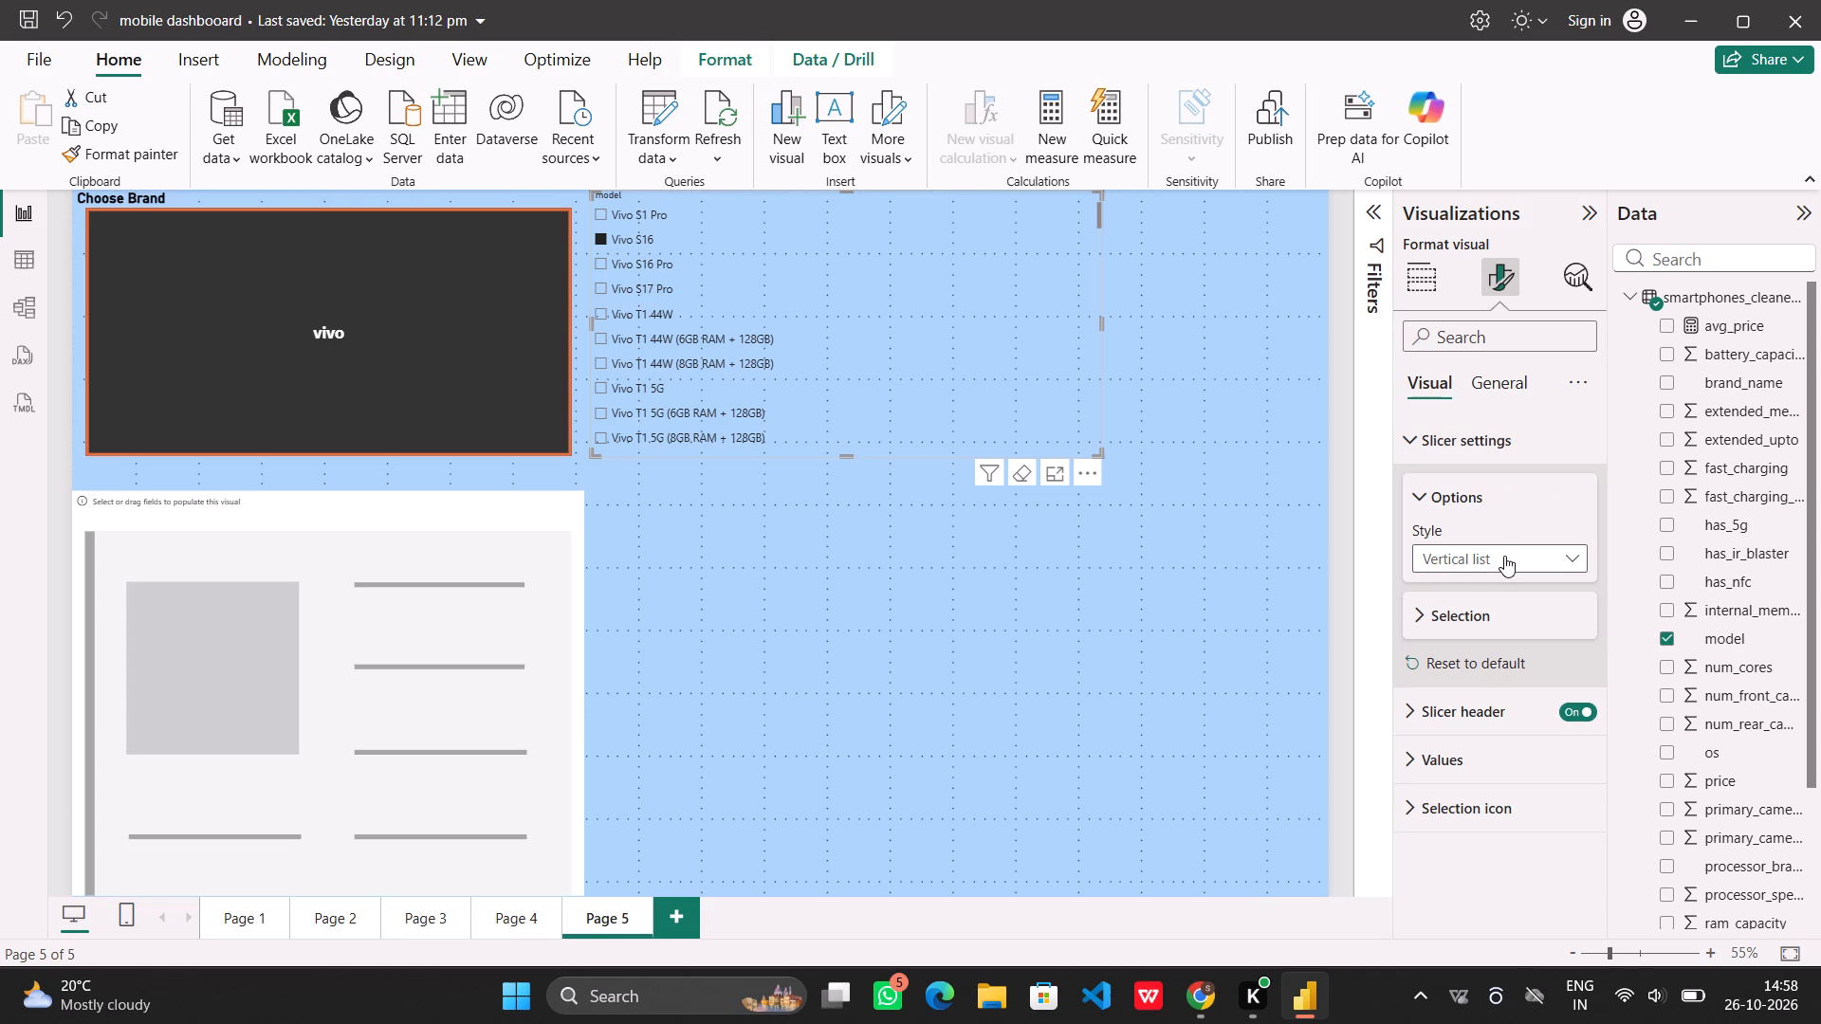
pyautogui.click(1504, 556)
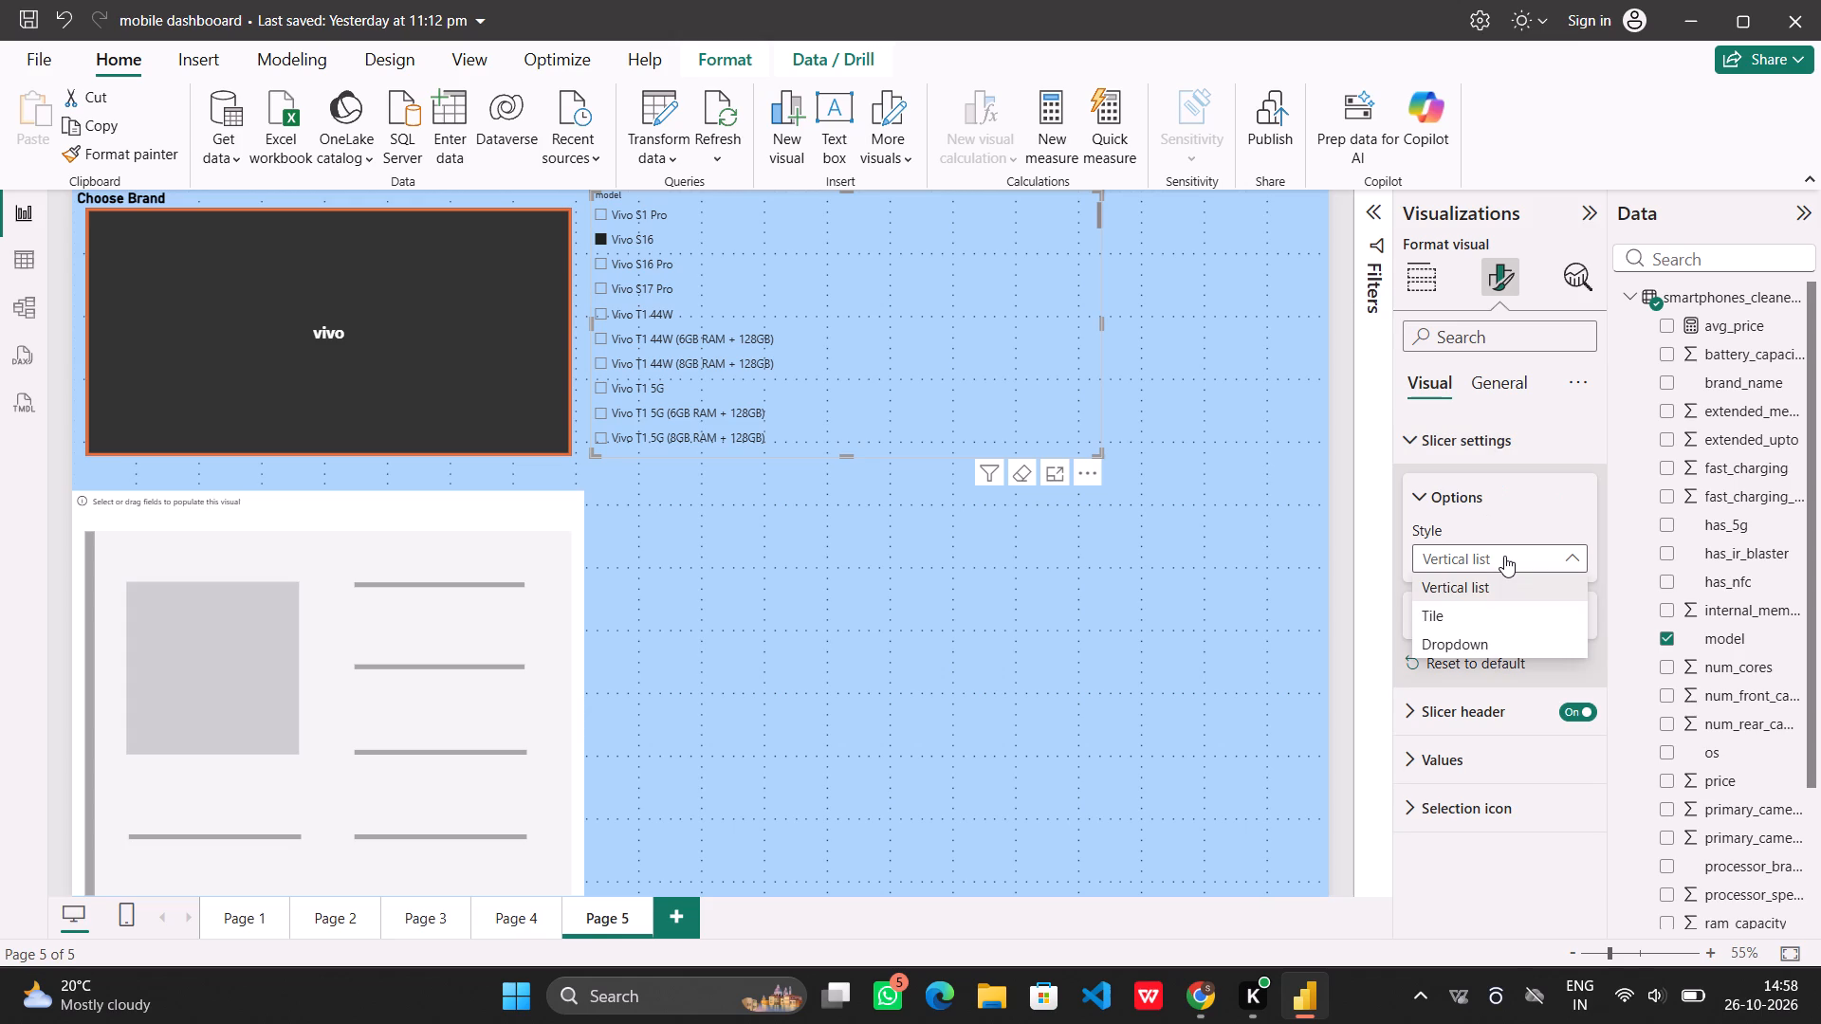
pyautogui.click(1511, 556)
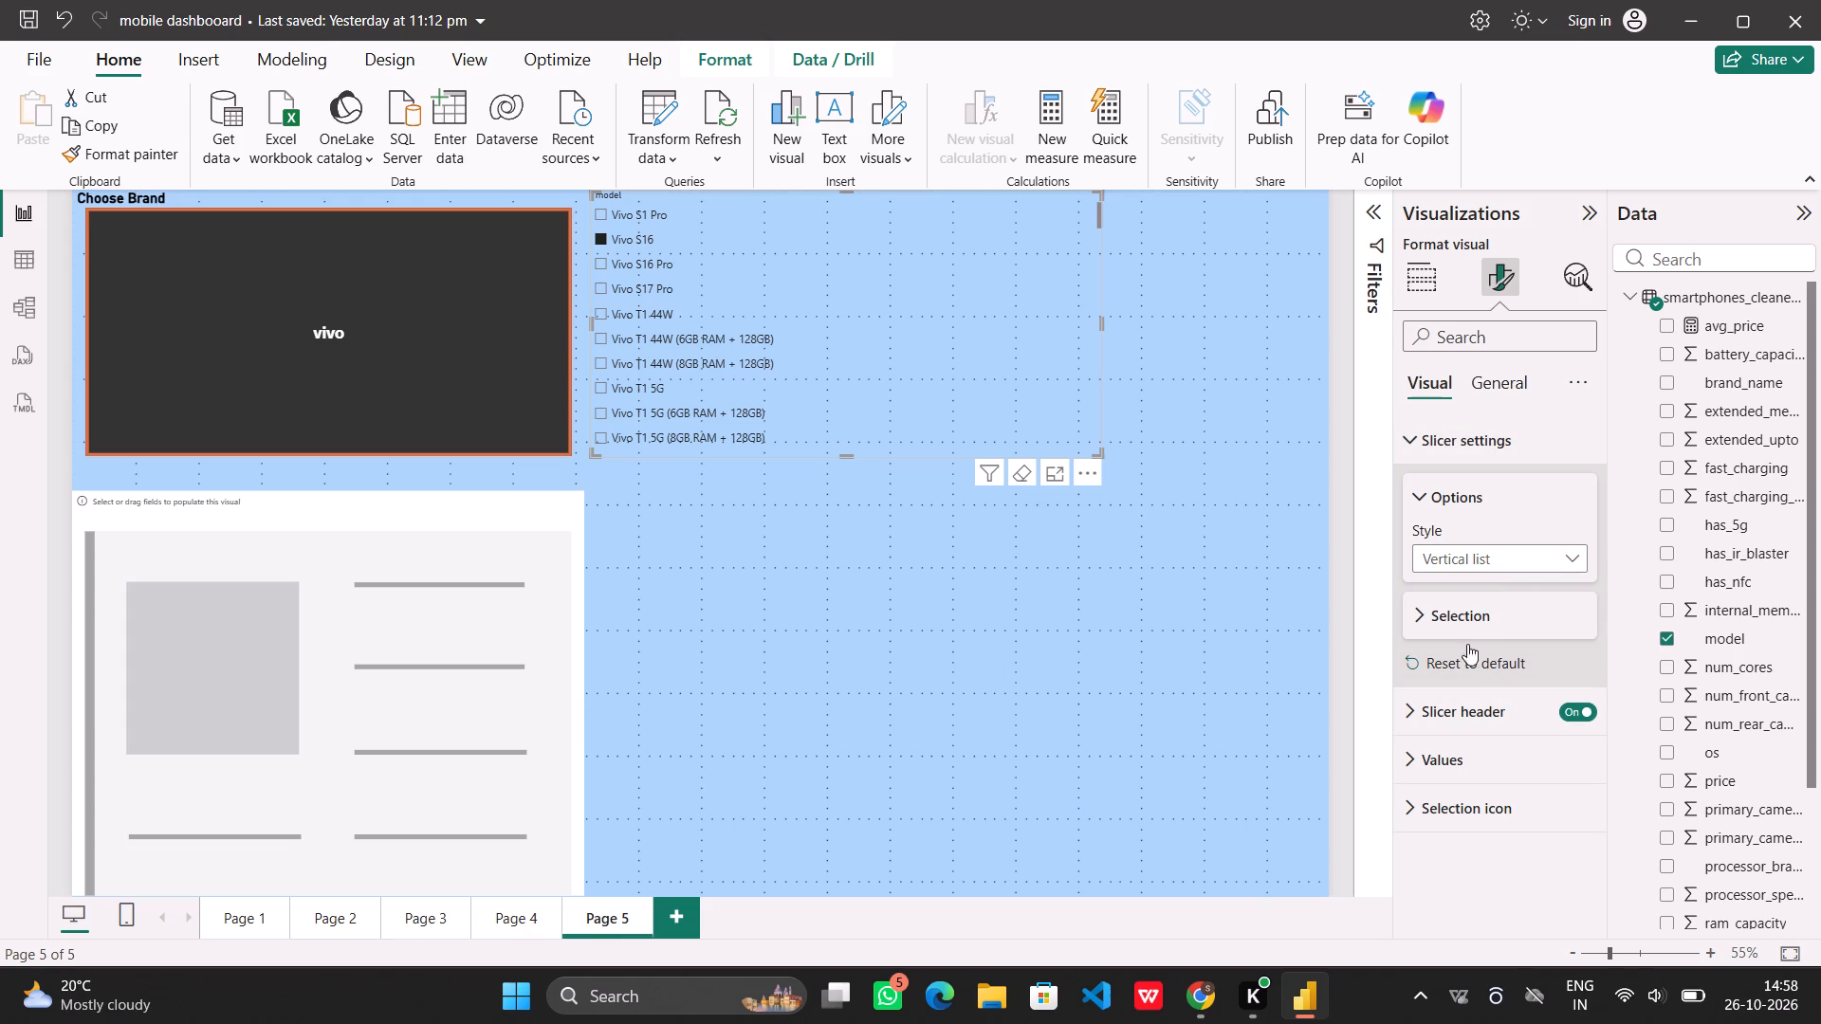
pyautogui.click(1462, 634)
pyautogui.click(1459, 627)
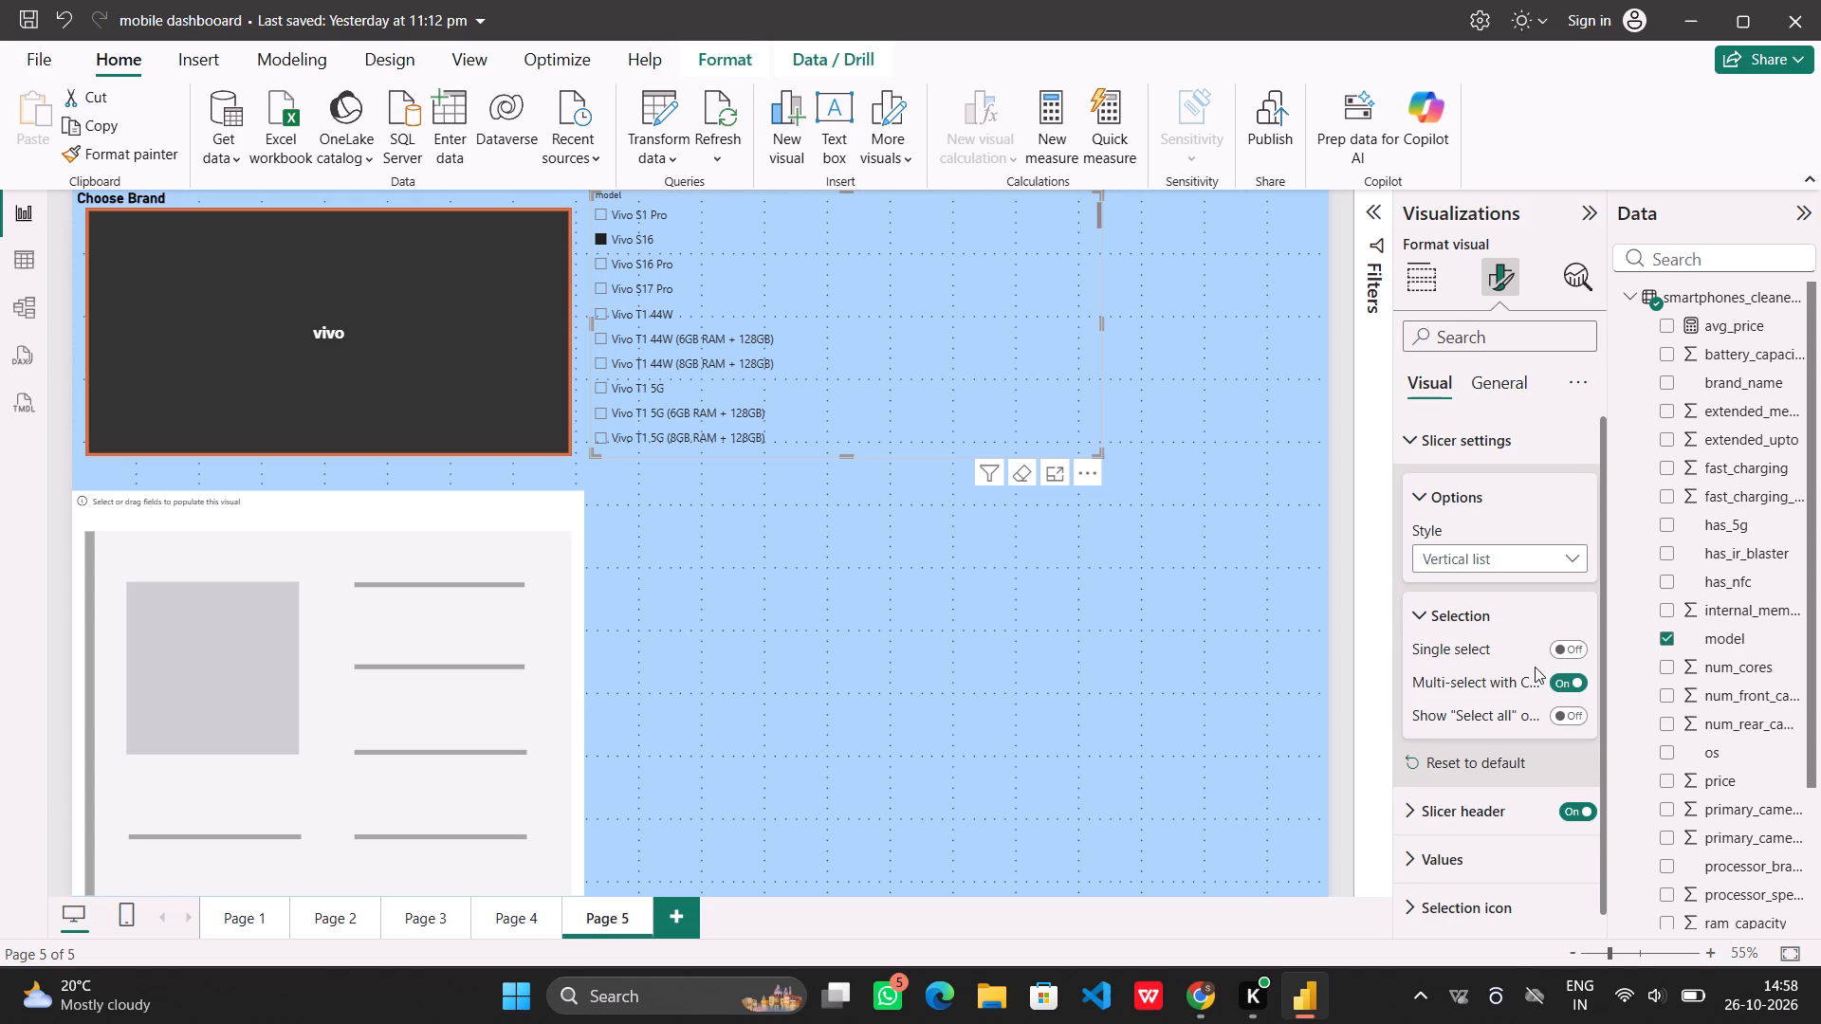
pyautogui.click(1566, 649)
# Change the model slicer's header title text to "Choose Favorite model".
pyautogui.click(1465, 743)
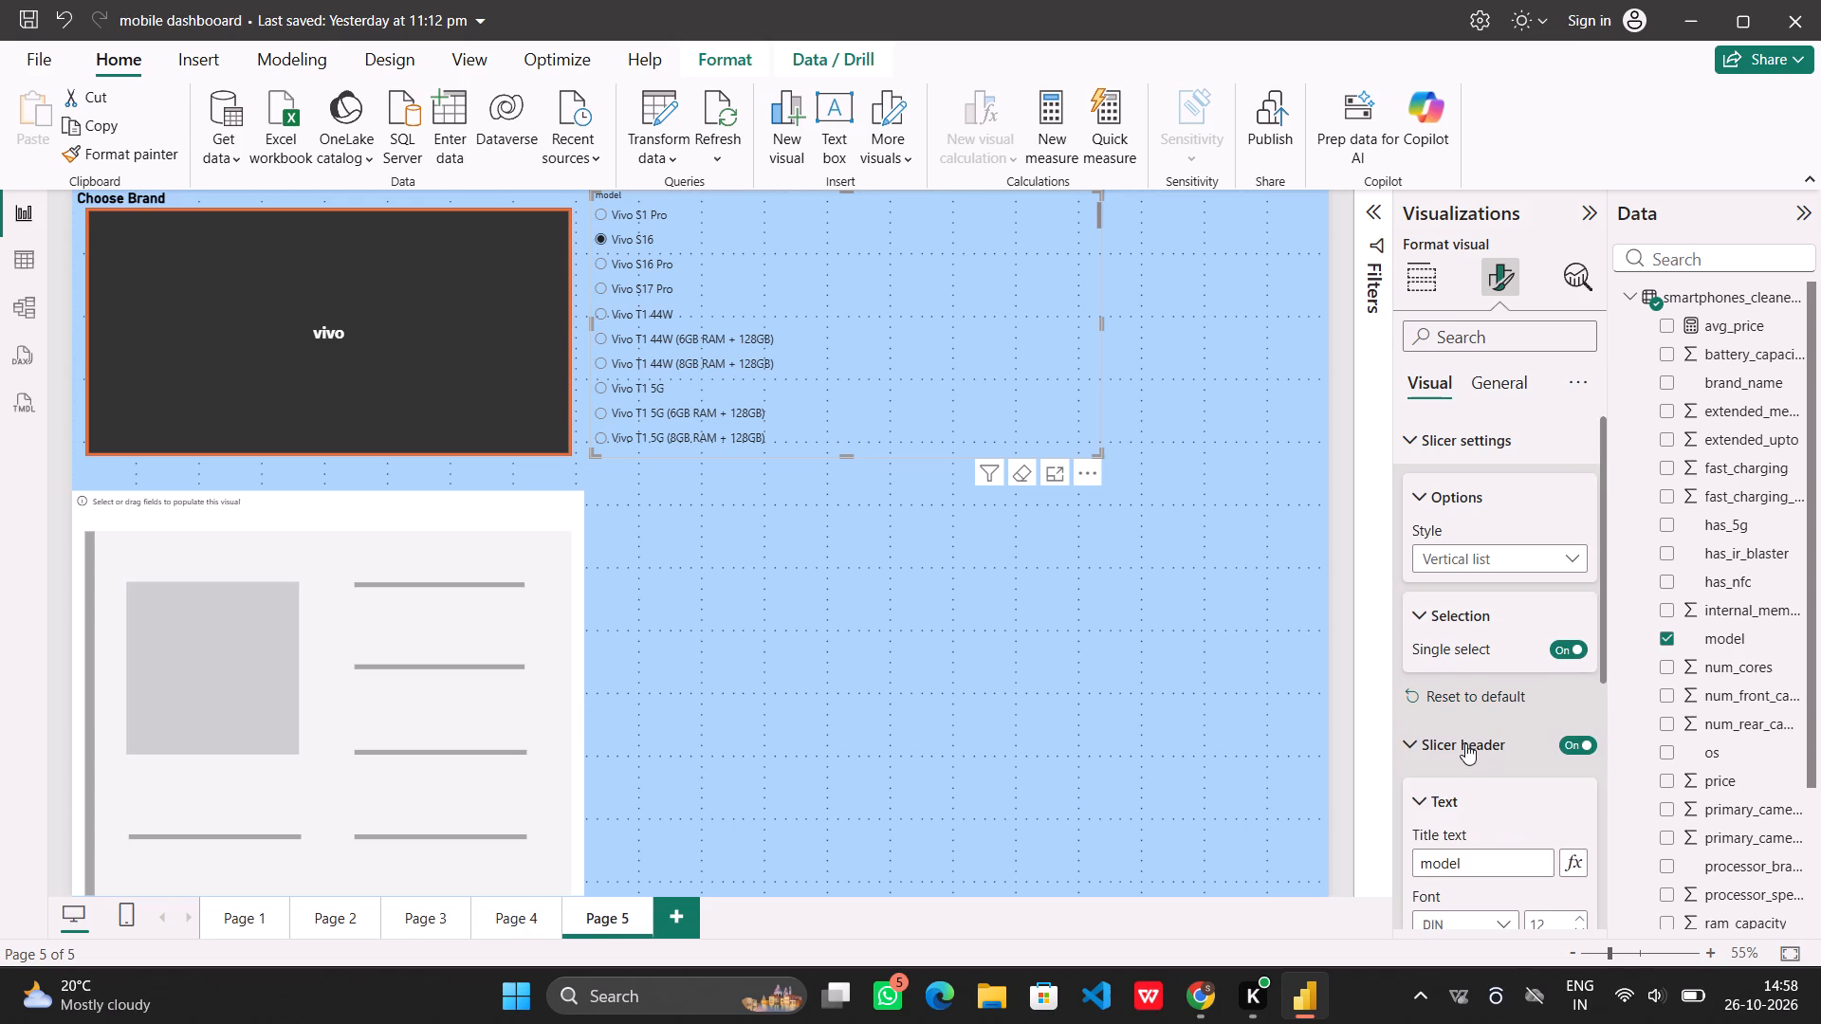
pyautogui.scroll(-2, 1567, 768)
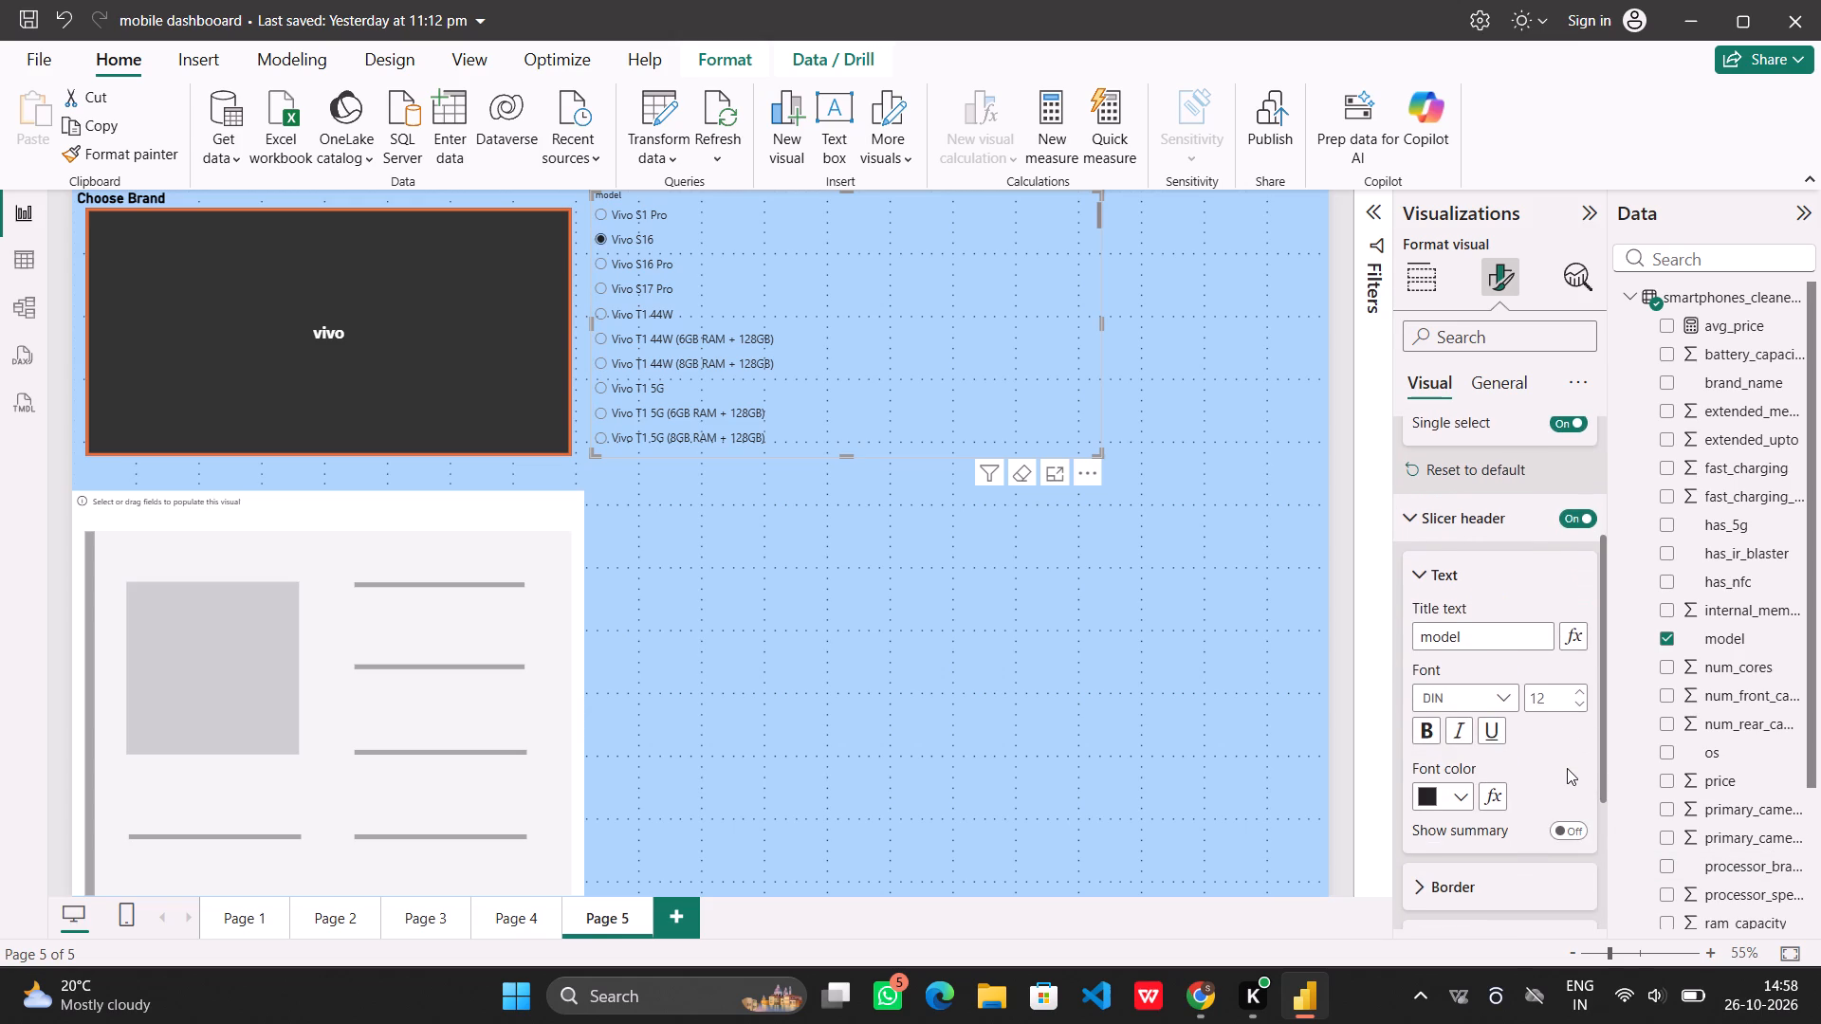
pyautogui.click(1487, 641)
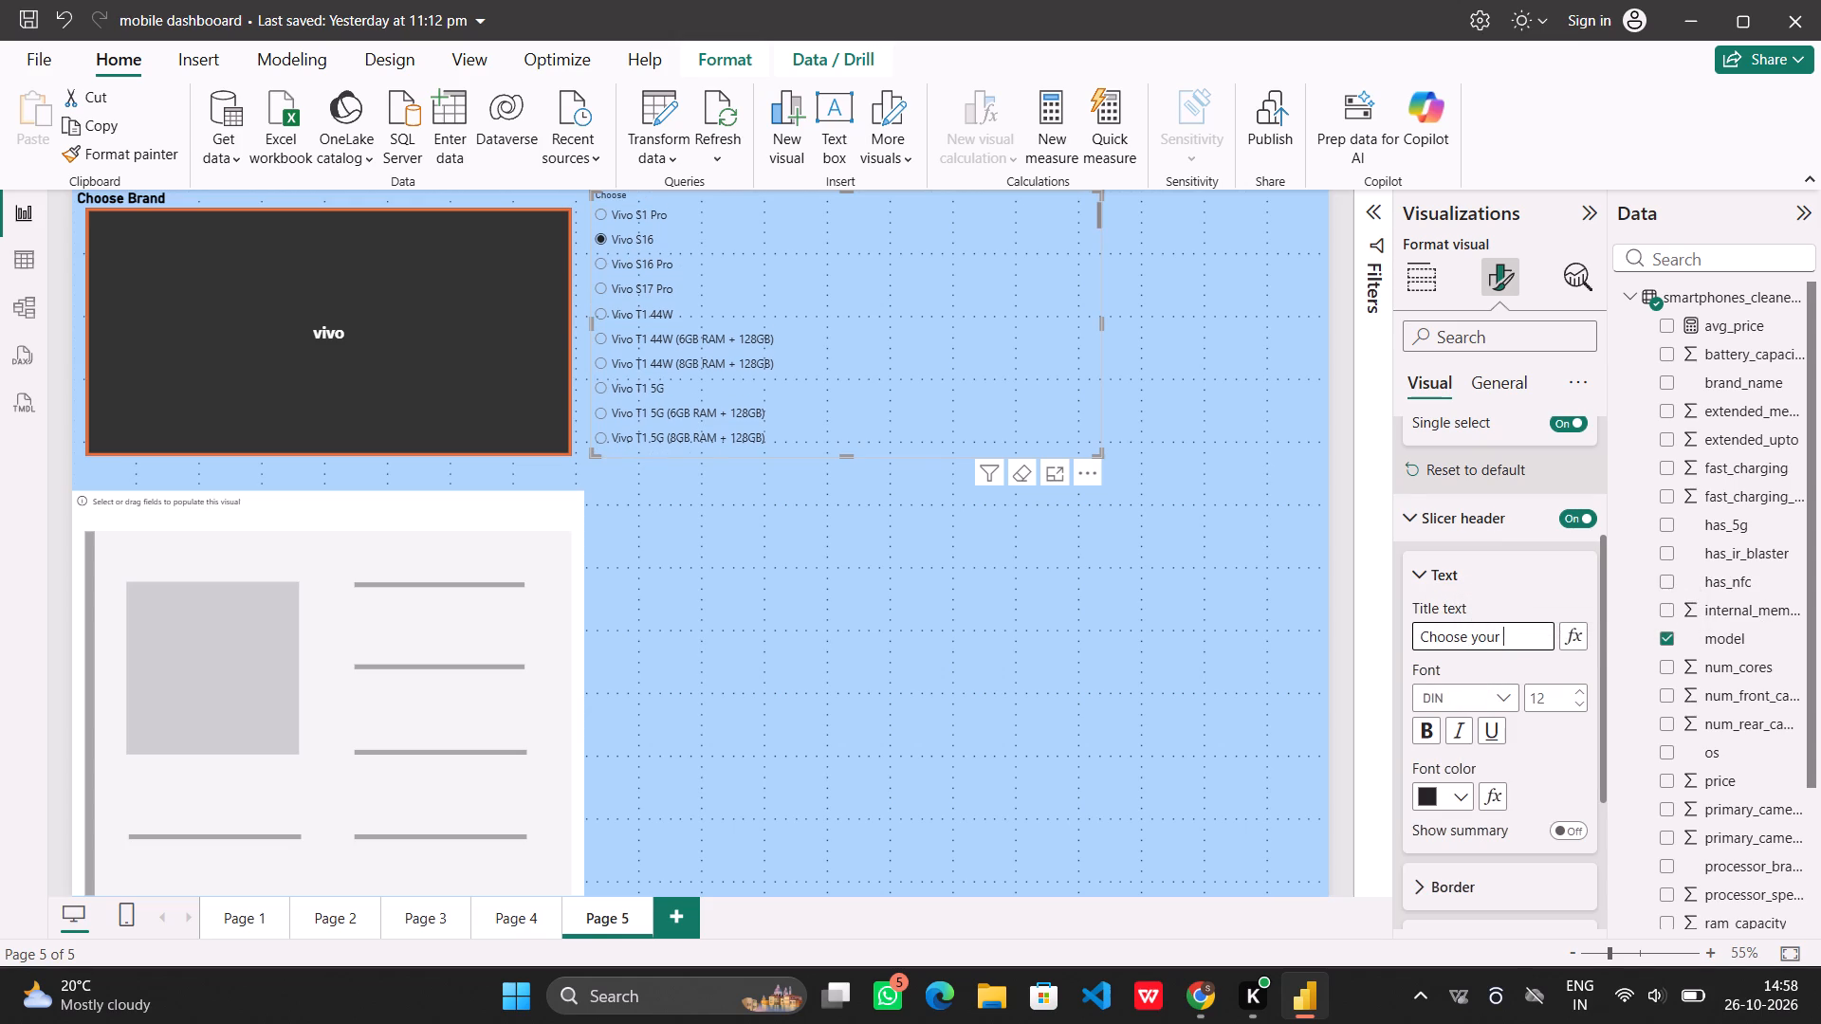
pyautogui.write('model')
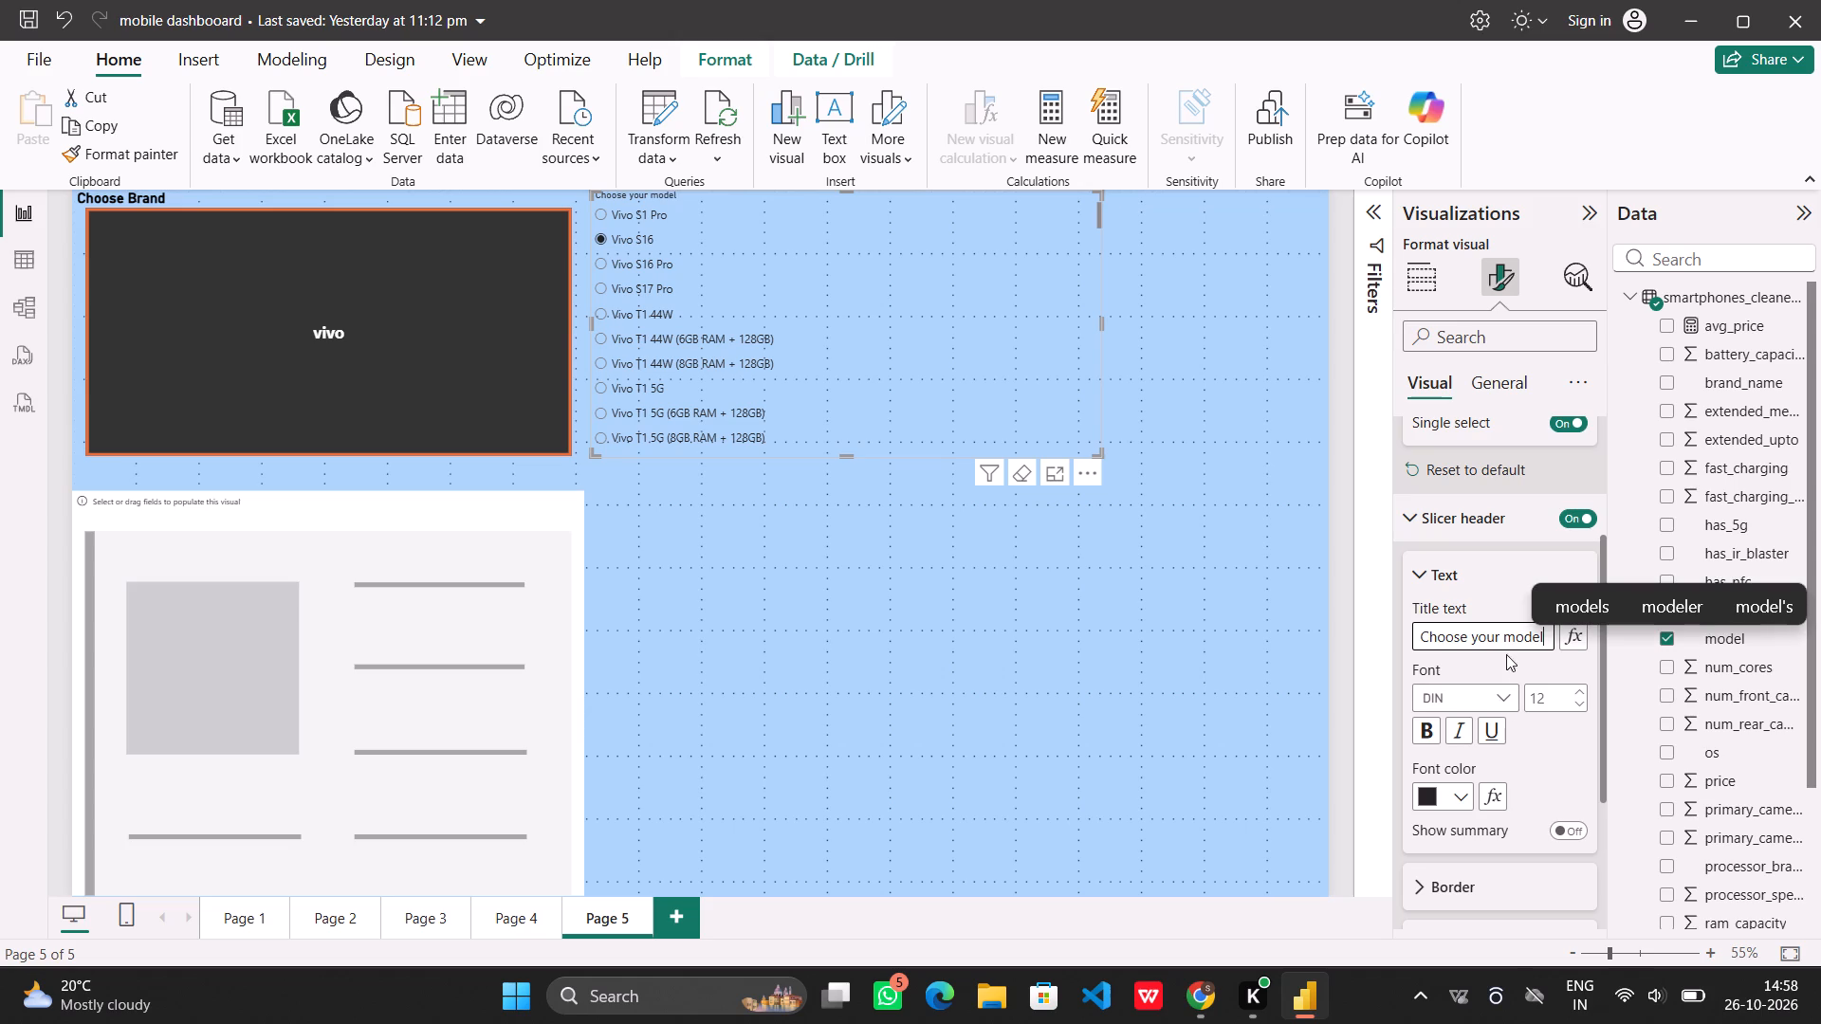
pyautogui.click(1498, 629)
pyautogui.press('BackSpace')
pyautogui.press('BackSpace')
pyautogui.press('BackSpace')
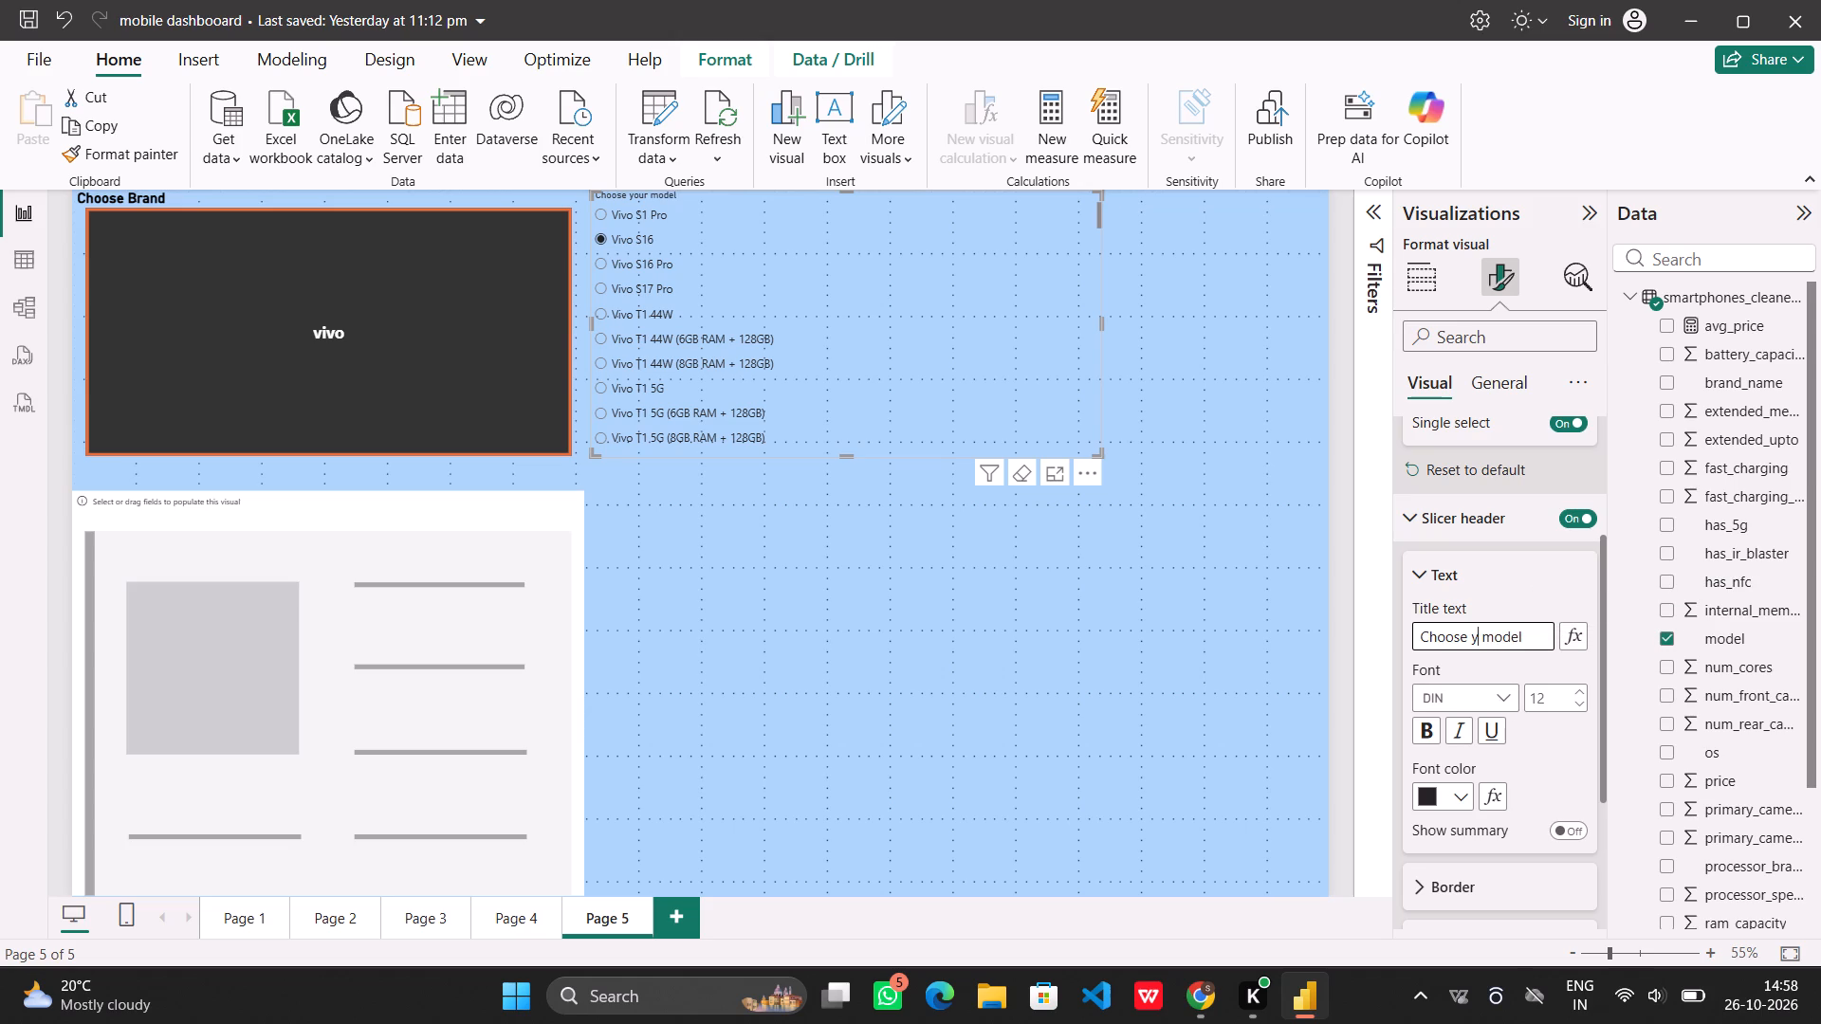
pyautogui.press('BackSpace')
pyautogui.press('v')
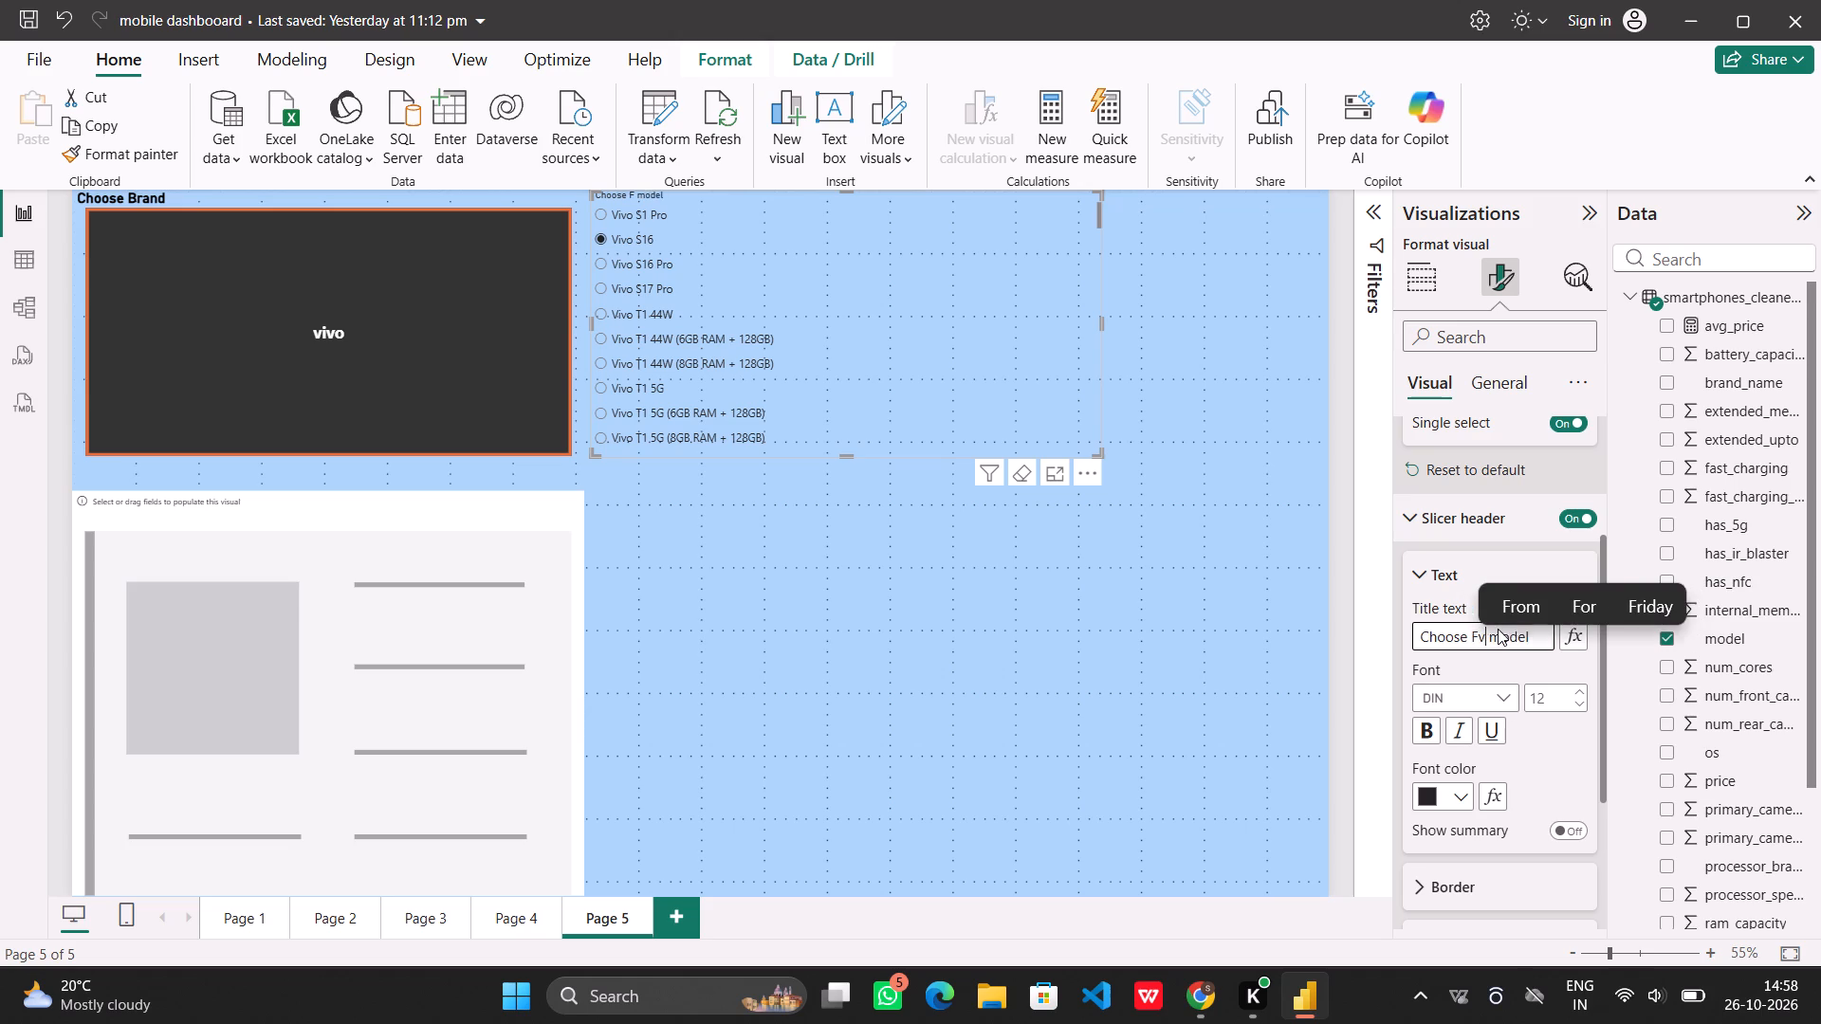
pyautogui.press('BackSpace')
pyautogui.press('a')
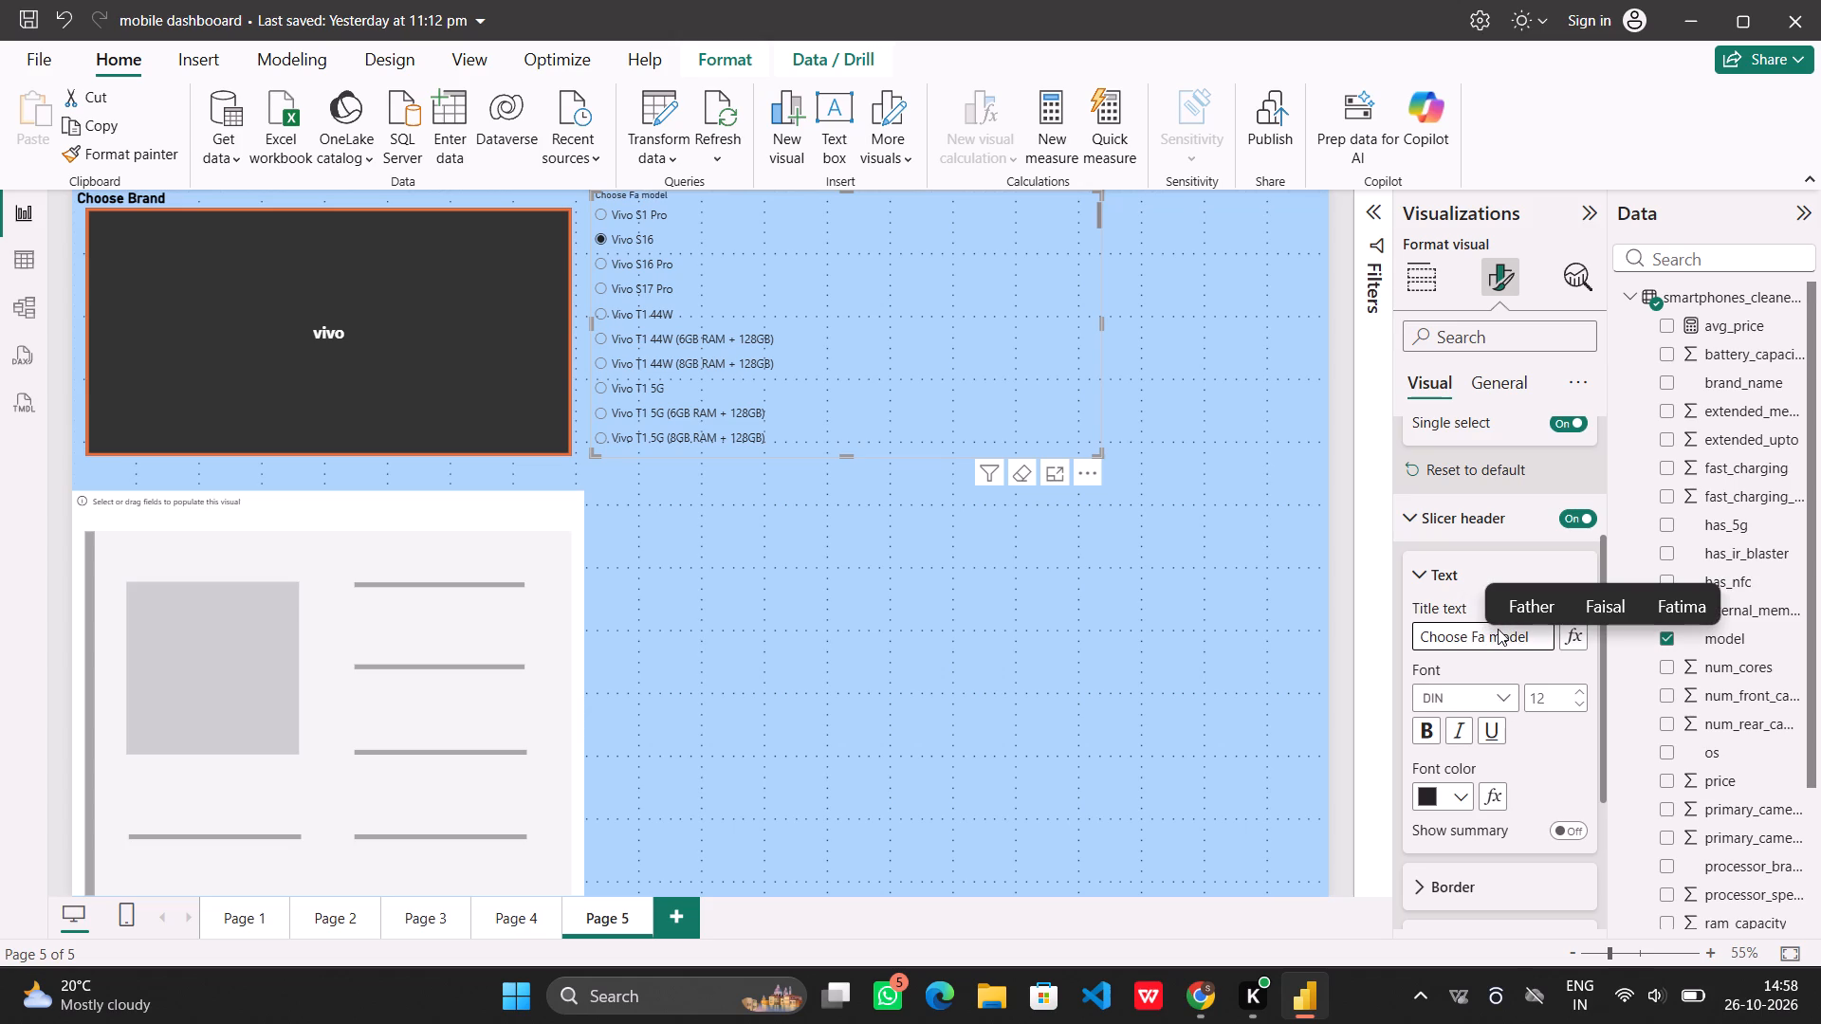
pyautogui.write('vorite')
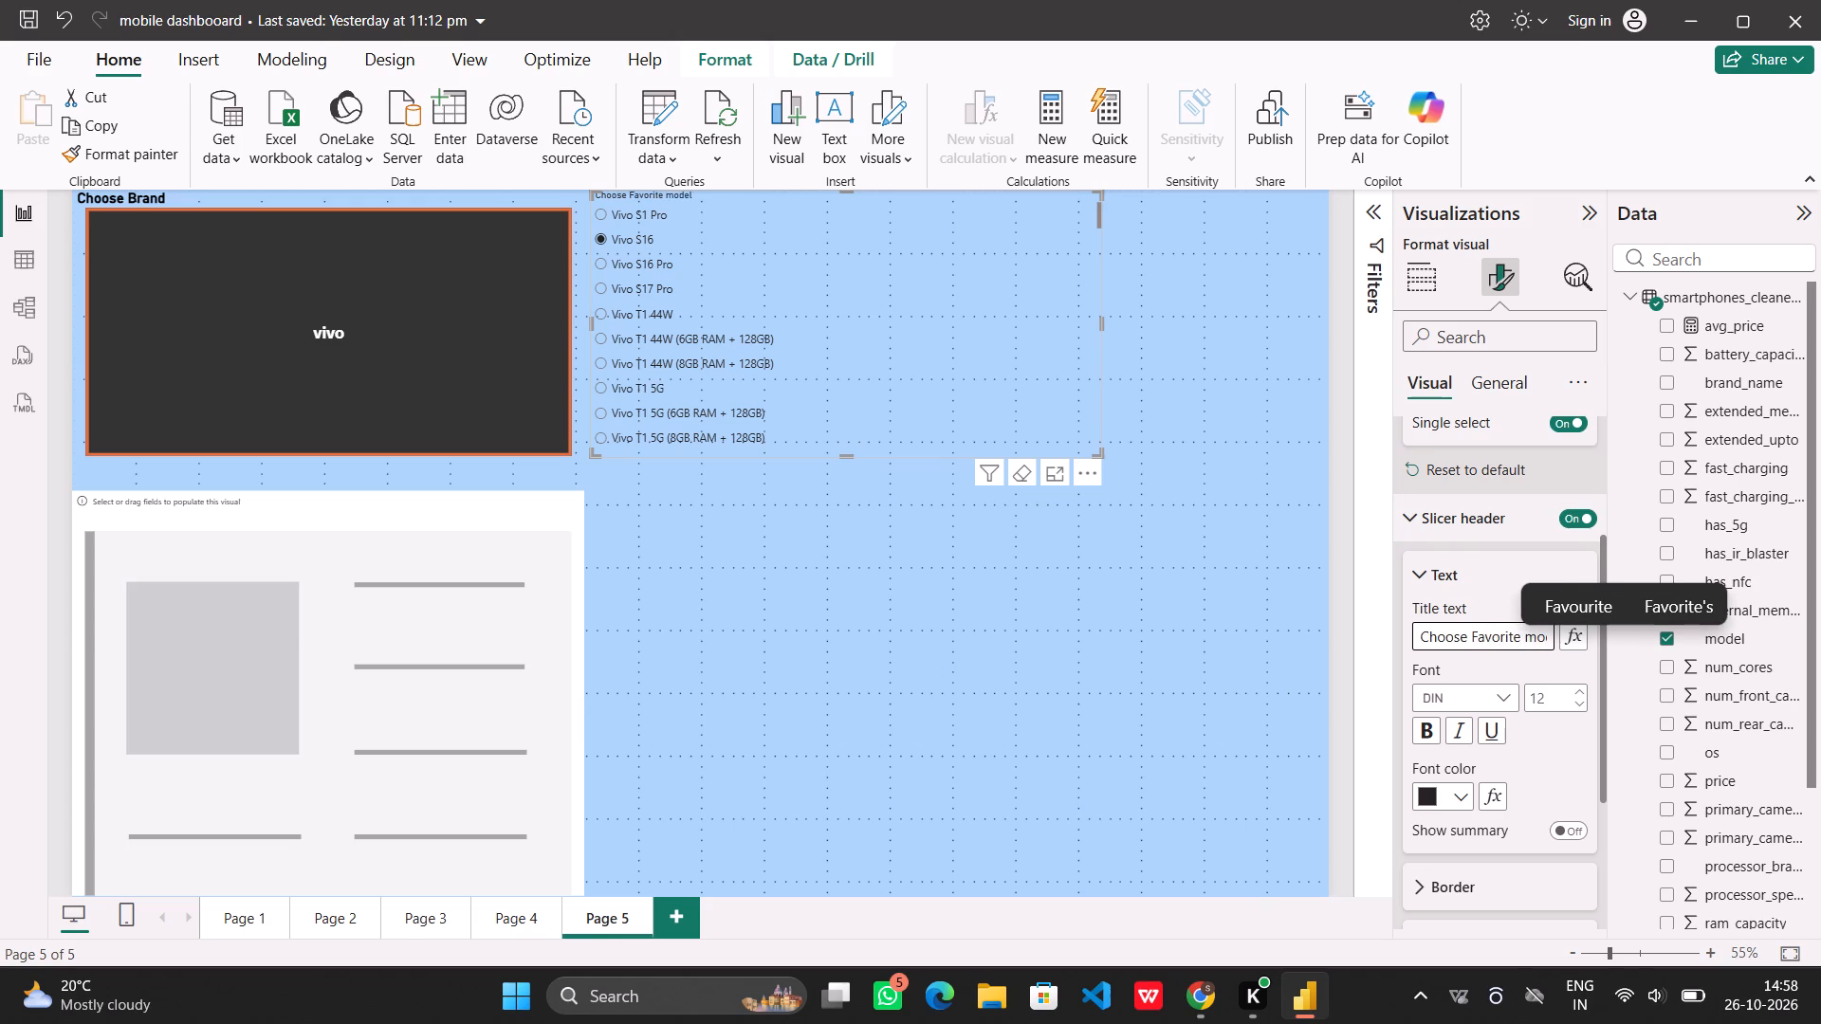
# Format the model slicer's header text as Arial Black, size 18, in black.
pyautogui.click(1500, 694)
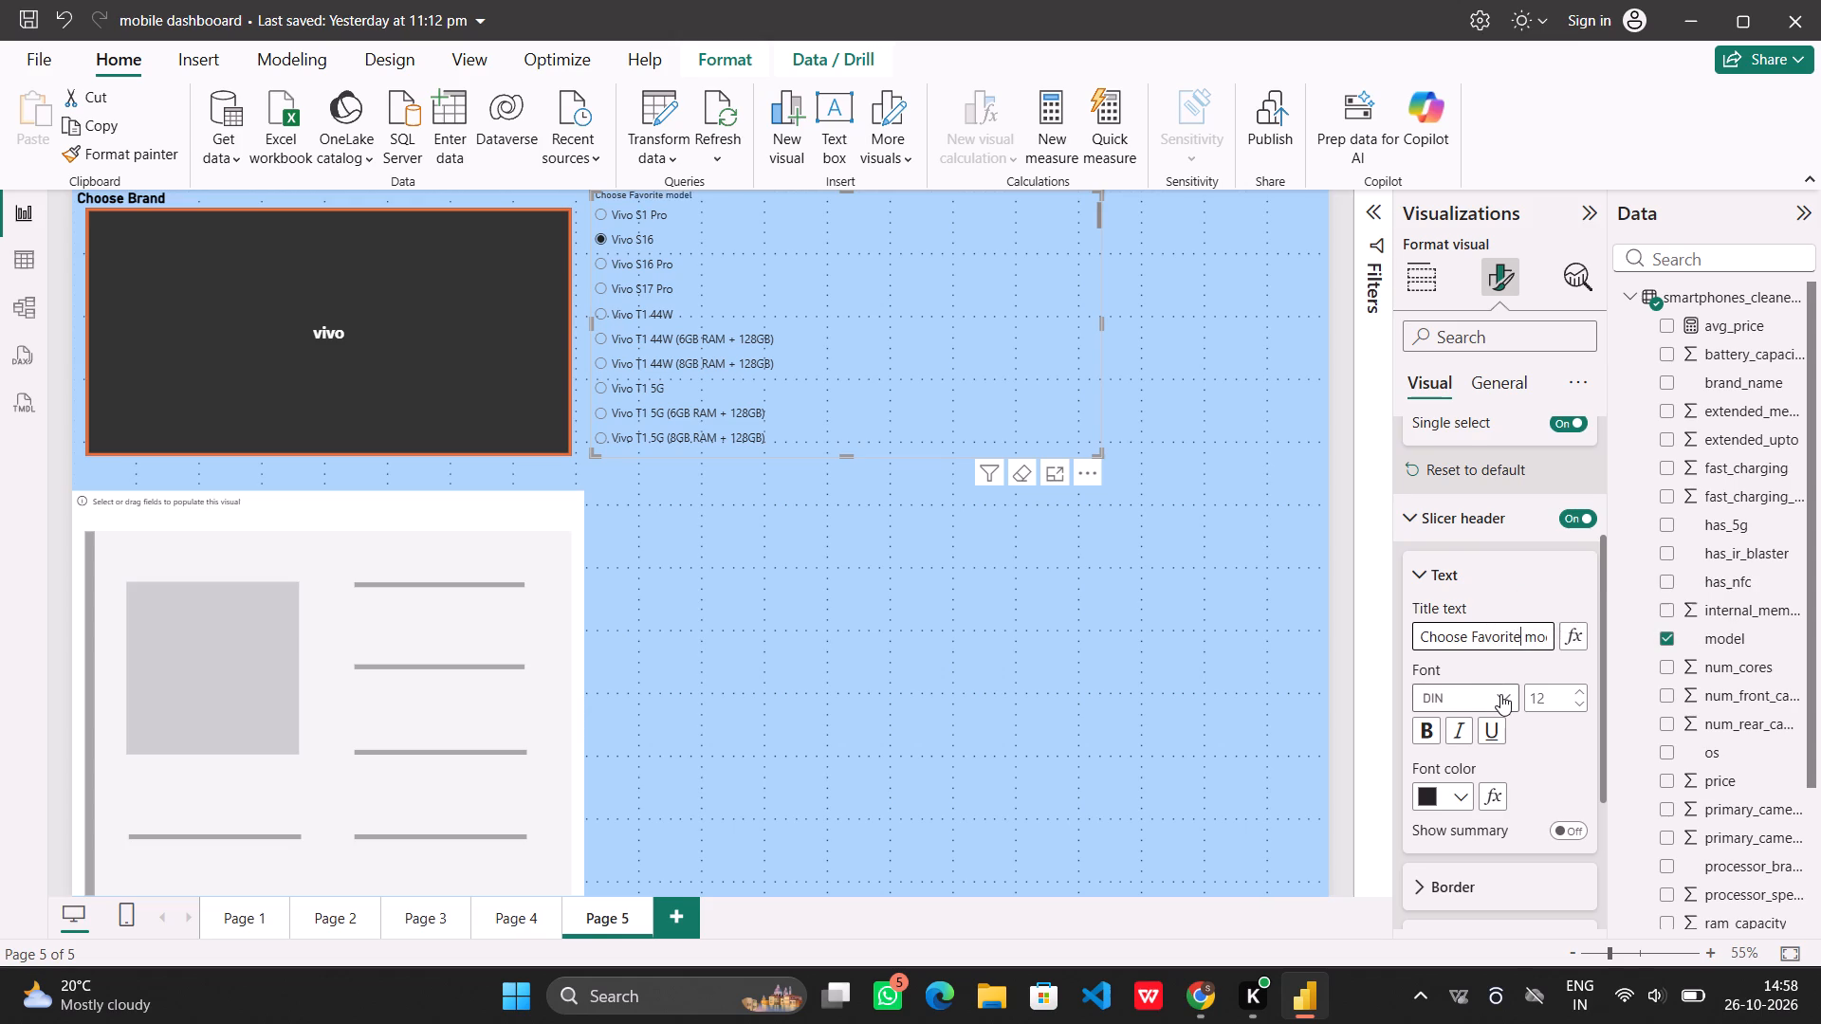
pyautogui.click(1467, 340)
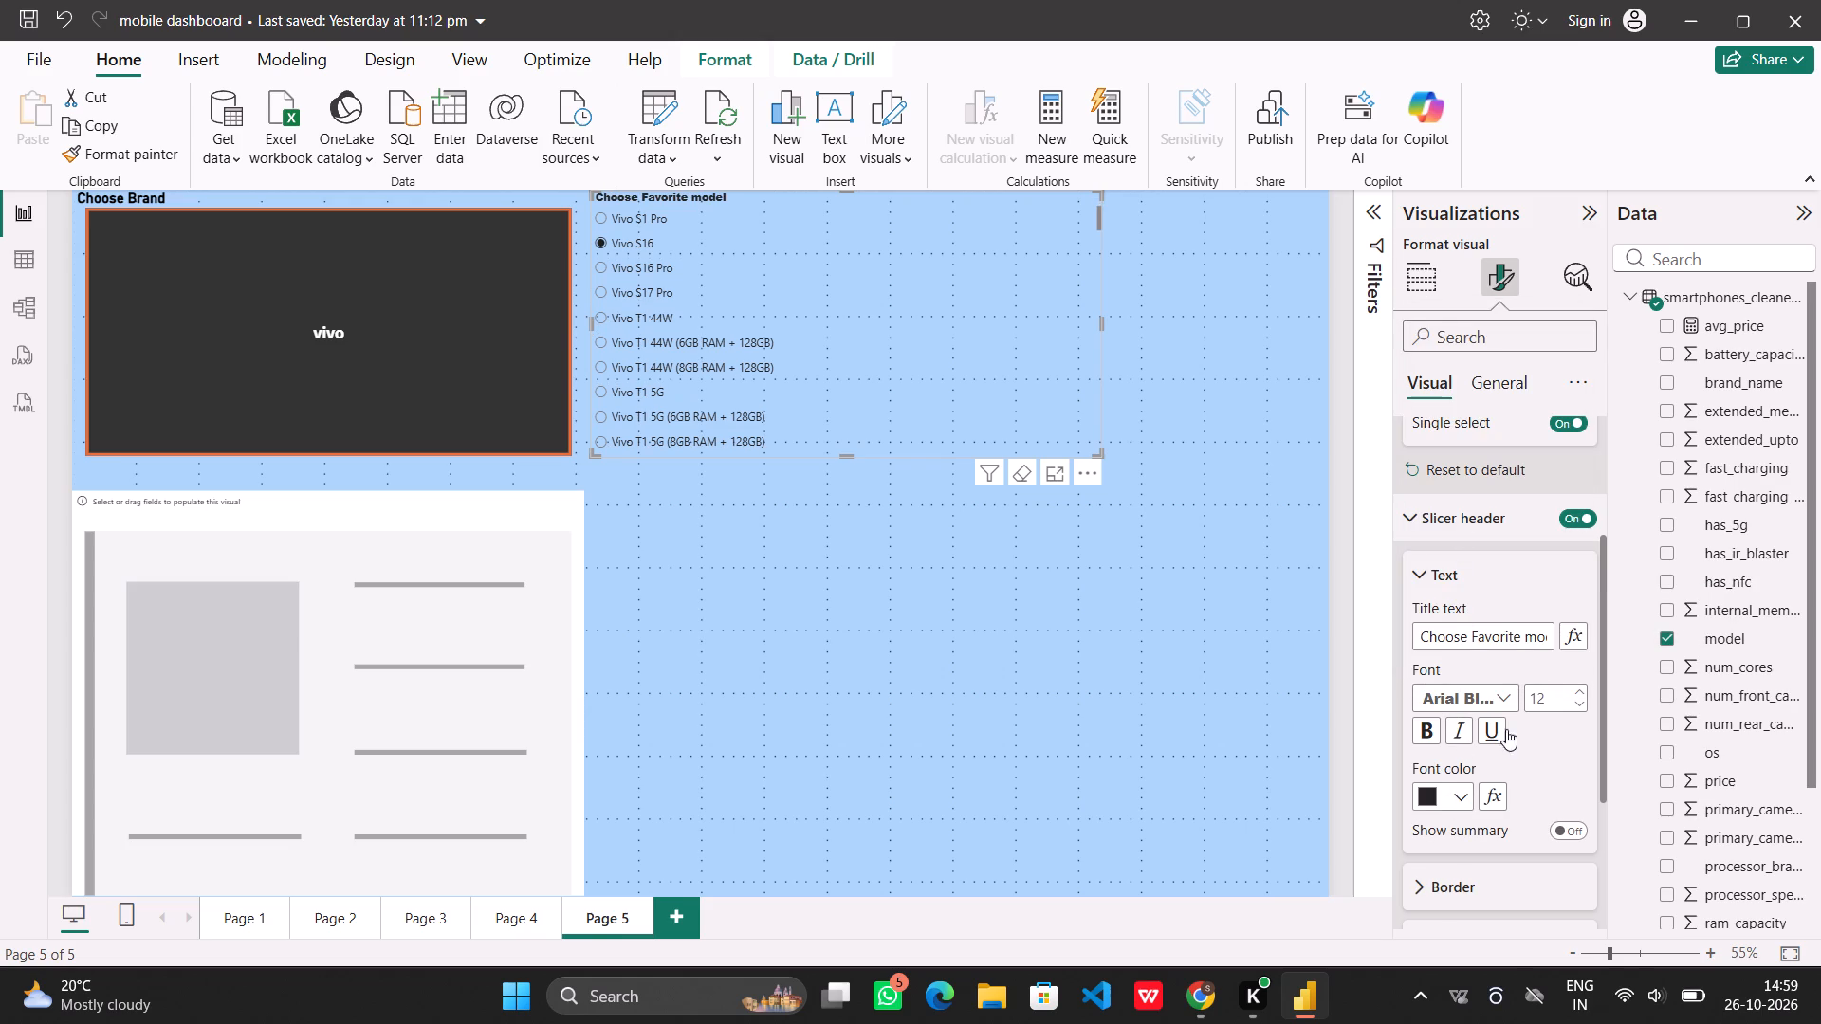
pyautogui.tripleClick(1576, 687)
pyautogui.doubleClick(1576, 687)
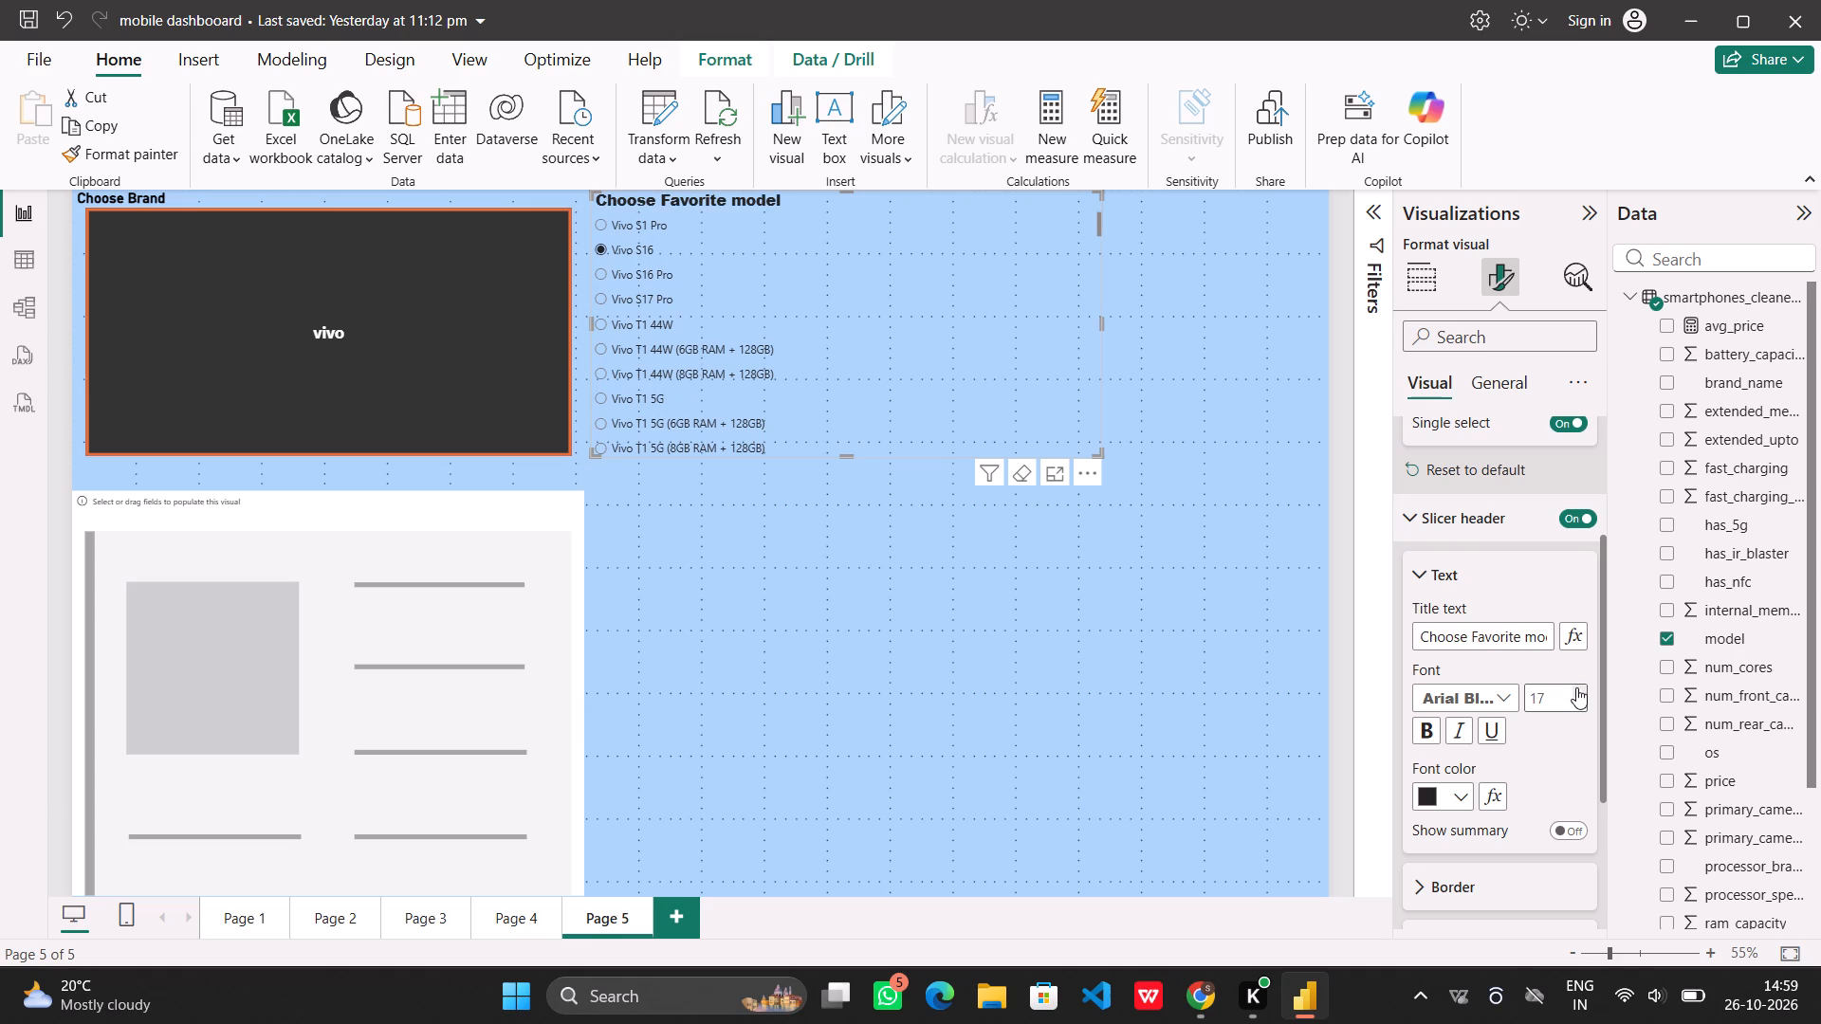
pyautogui.click(1576, 687)
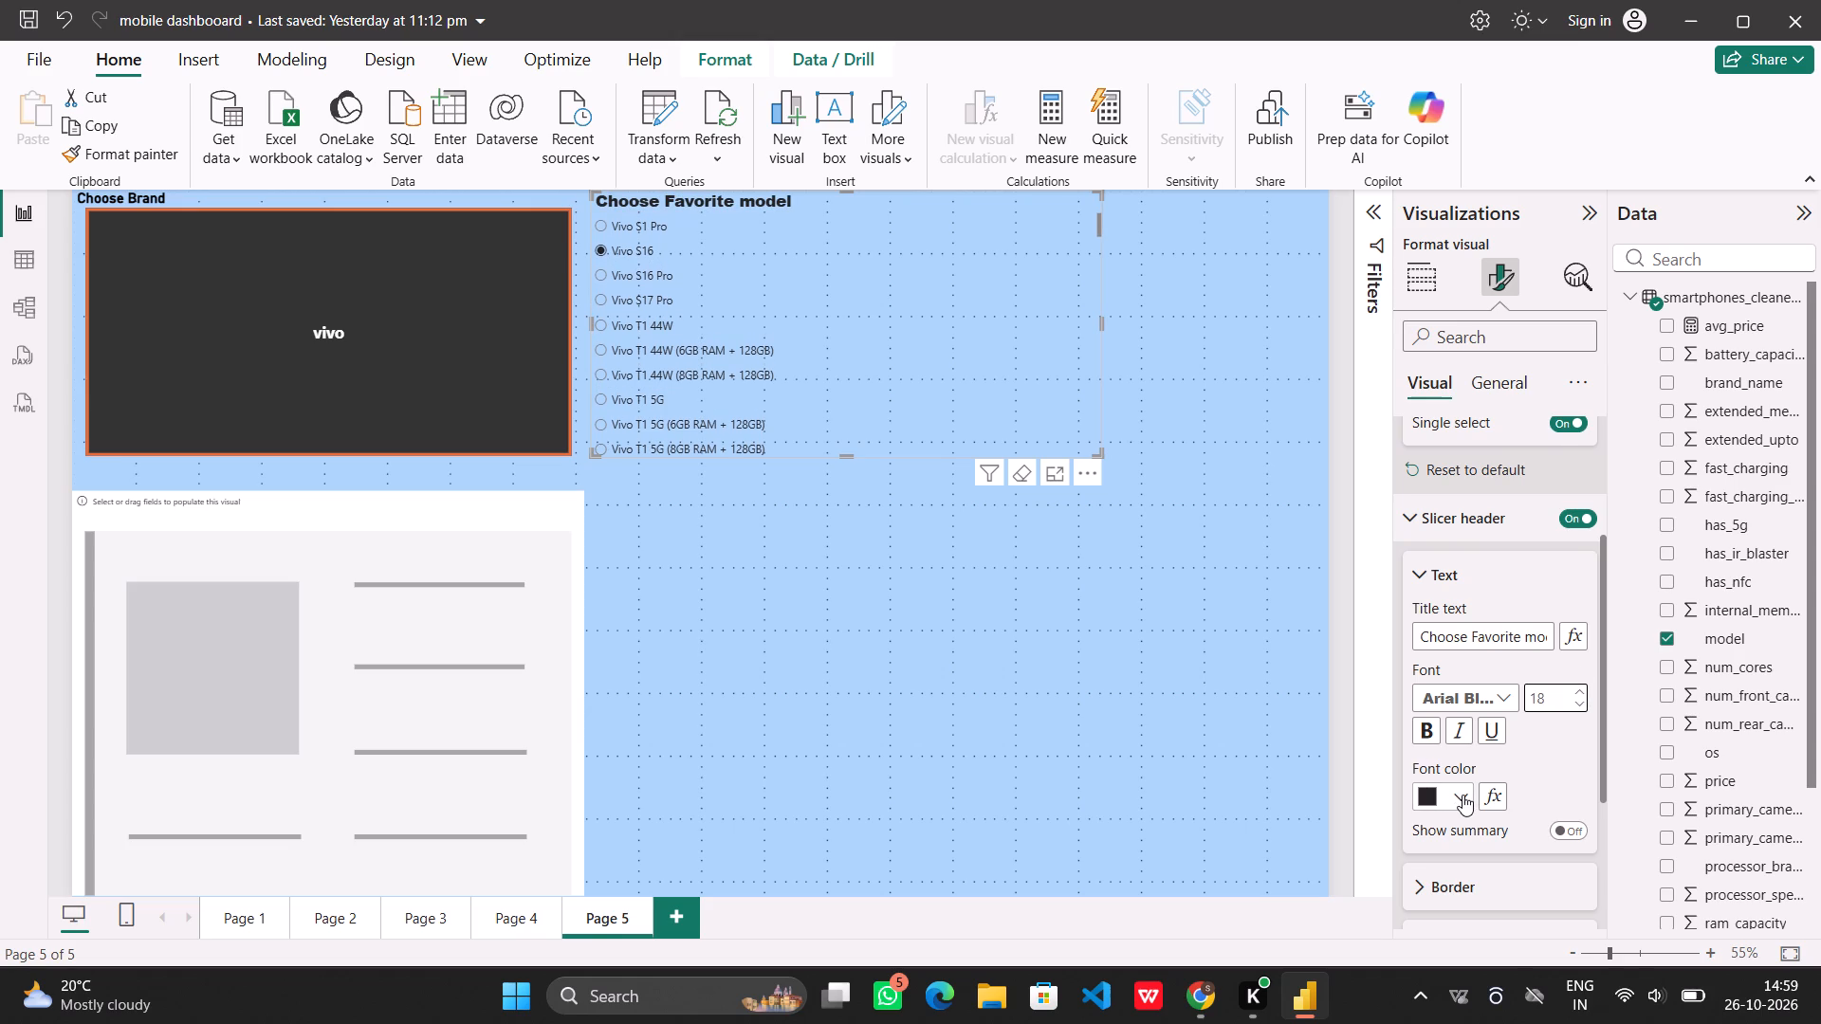
pyautogui.click(1462, 795)
pyautogui.click(1518, 649)
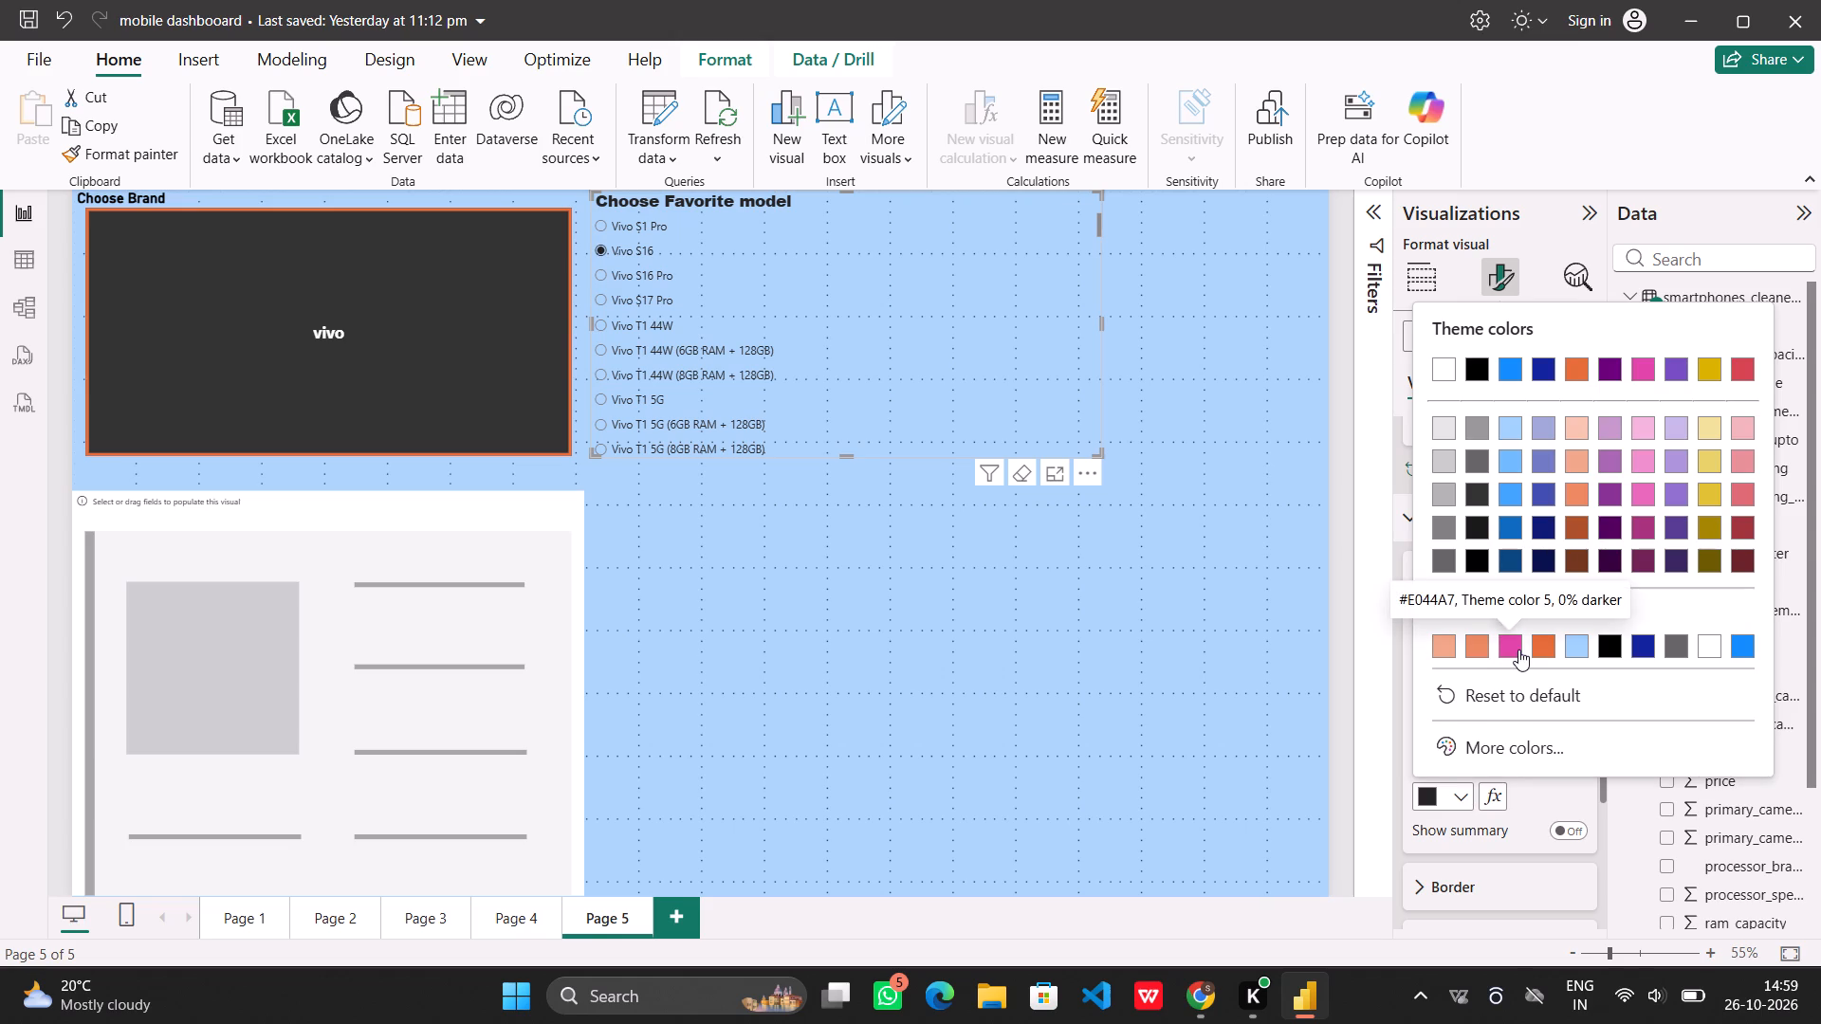
pyautogui.click(1459, 794)
pyautogui.click(1614, 633)
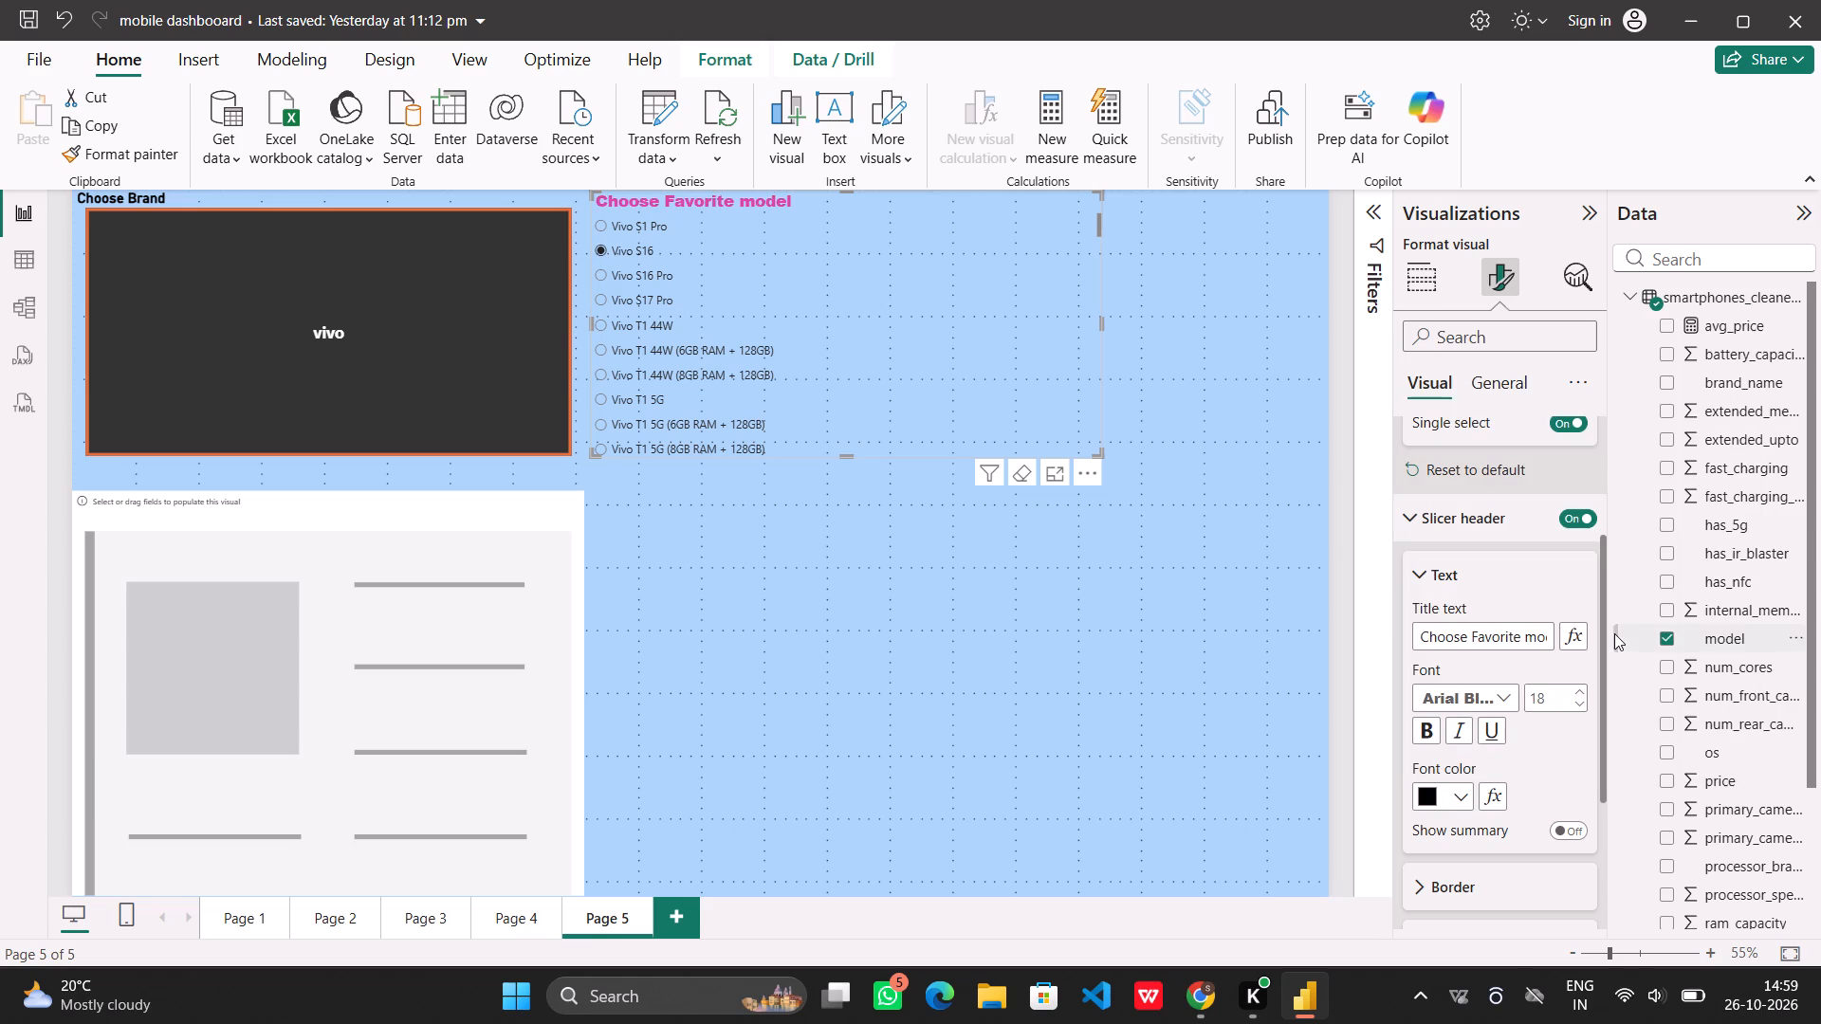
pyautogui.click(1536, 761)
# Add a black border on the top, bottom, left and right sides of the model slicer's header.
pyautogui.scroll(-1, 1536, 761)
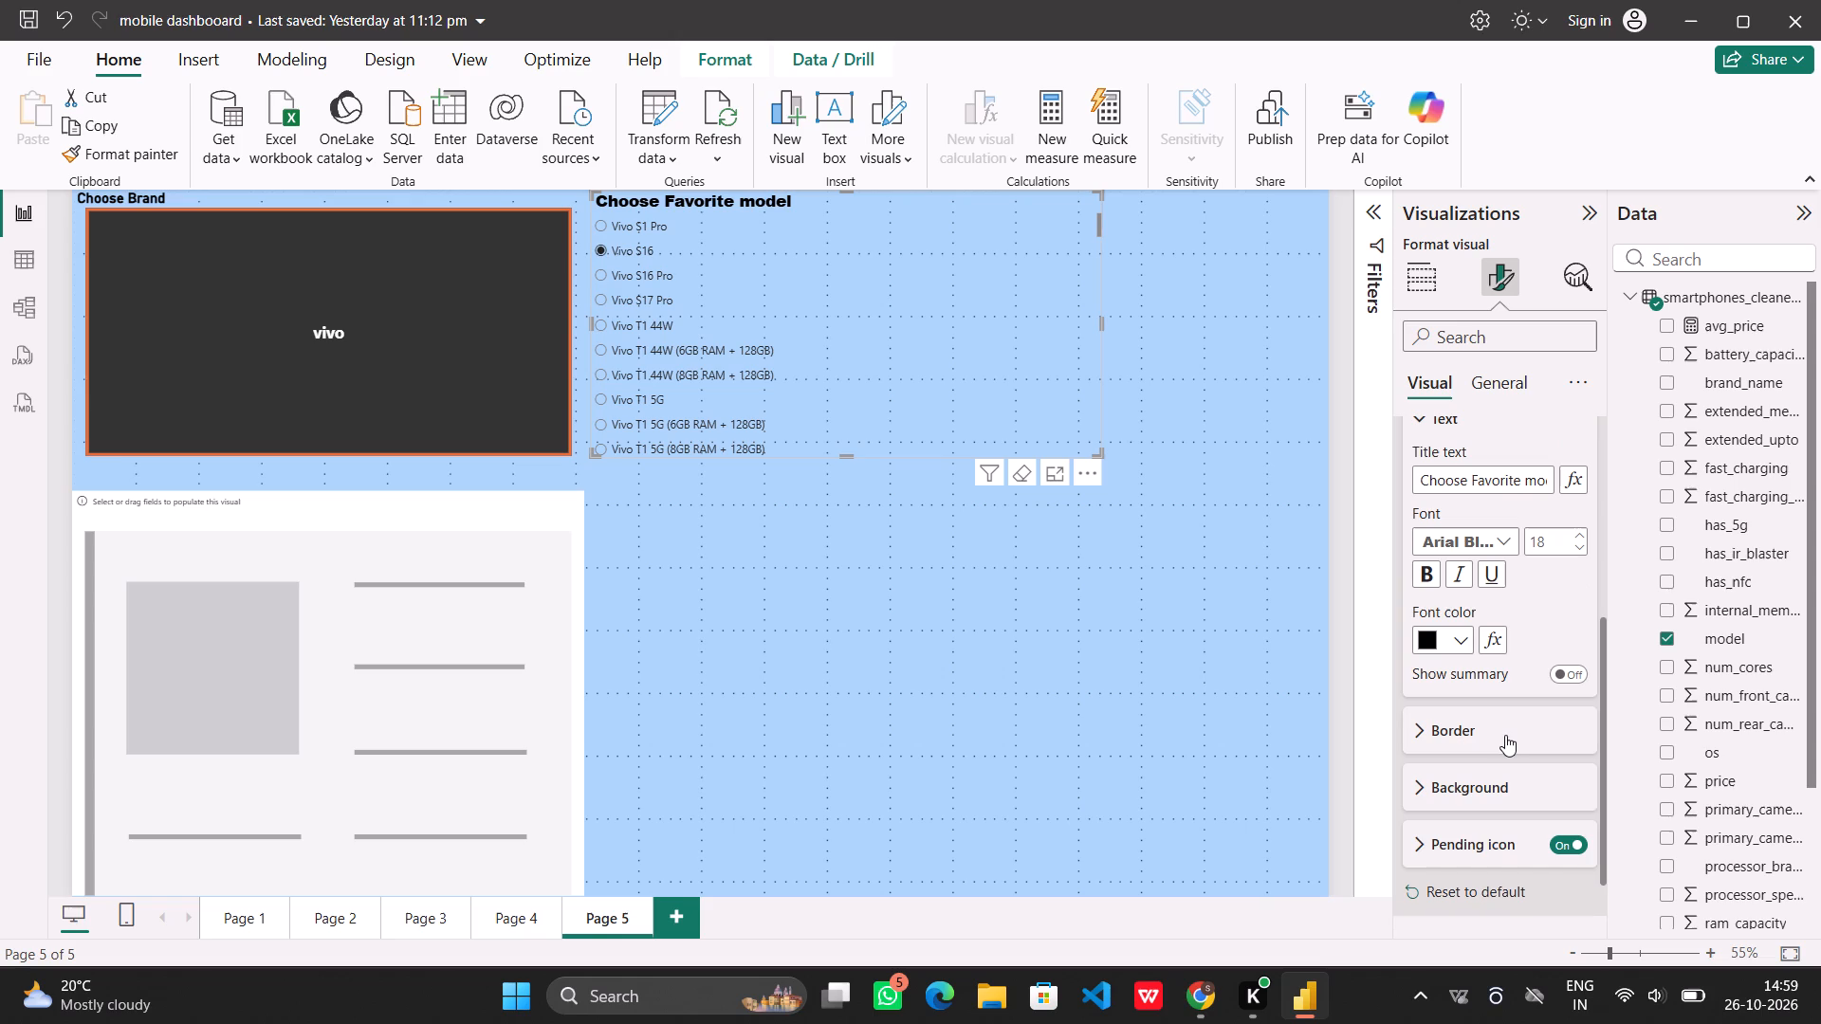
pyautogui.click(1505, 735)
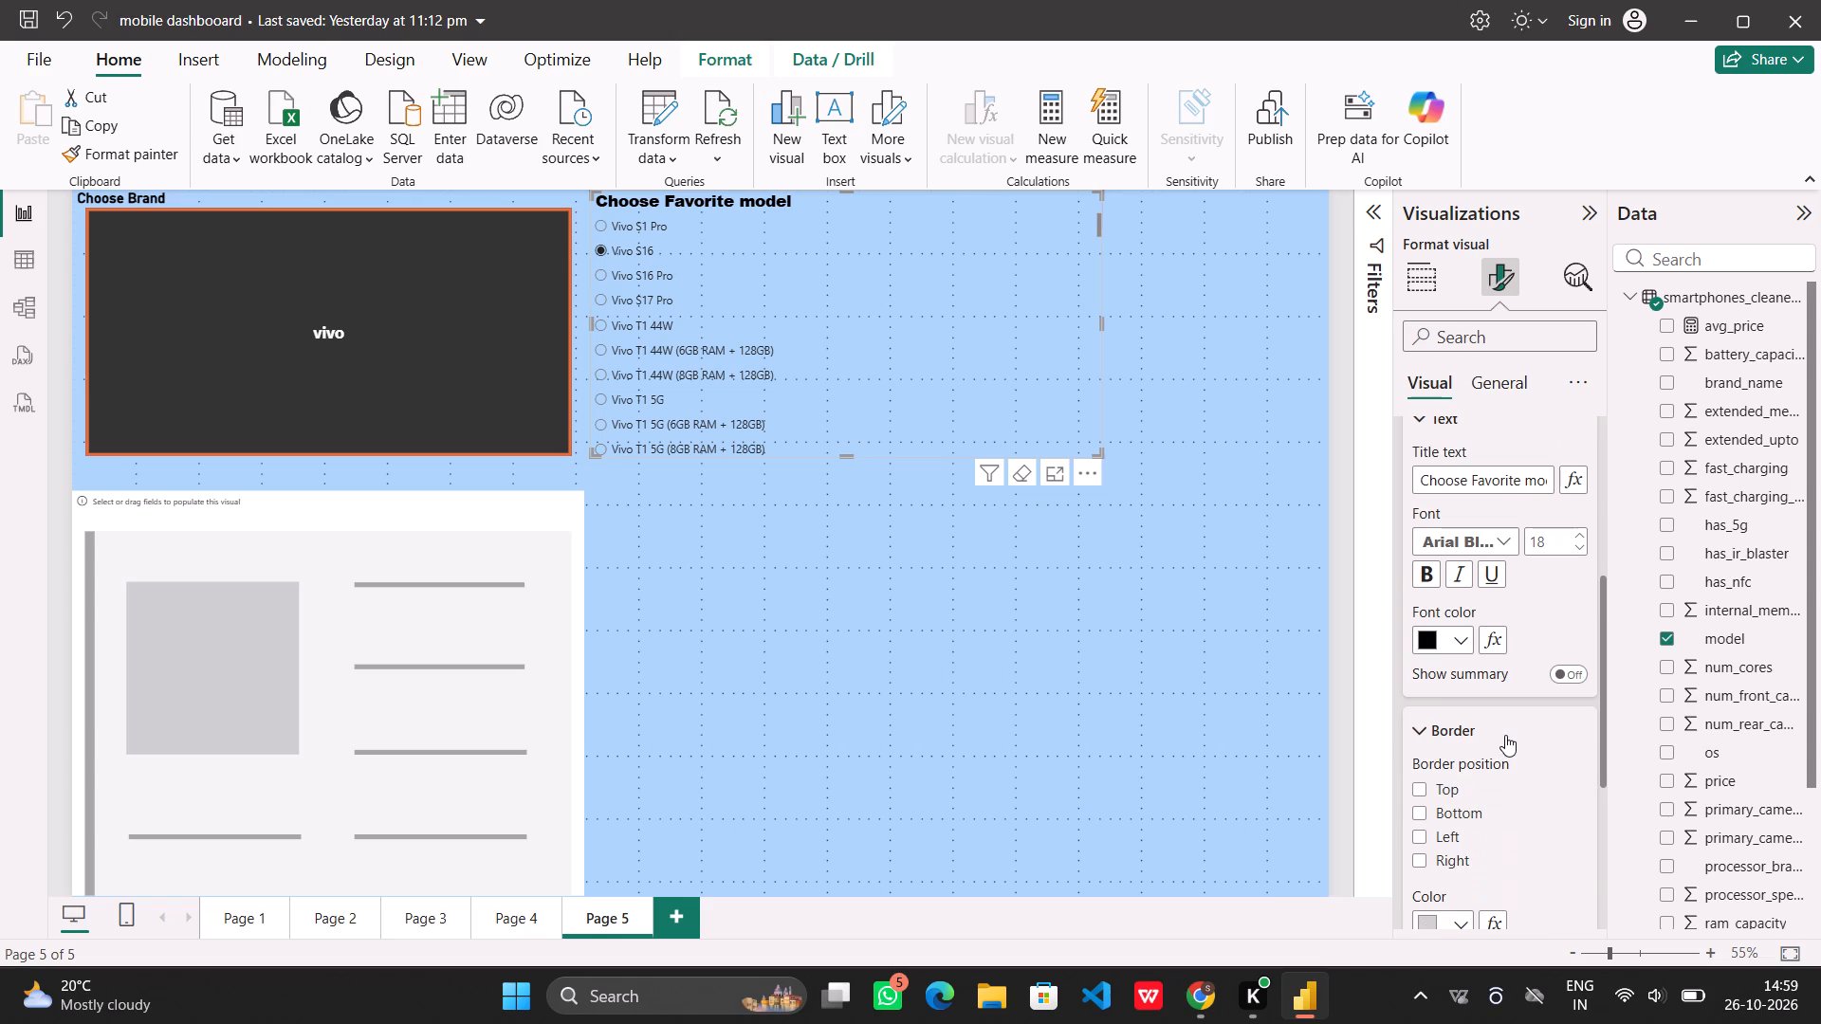
pyautogui.scroll(-1, 1454, 788)
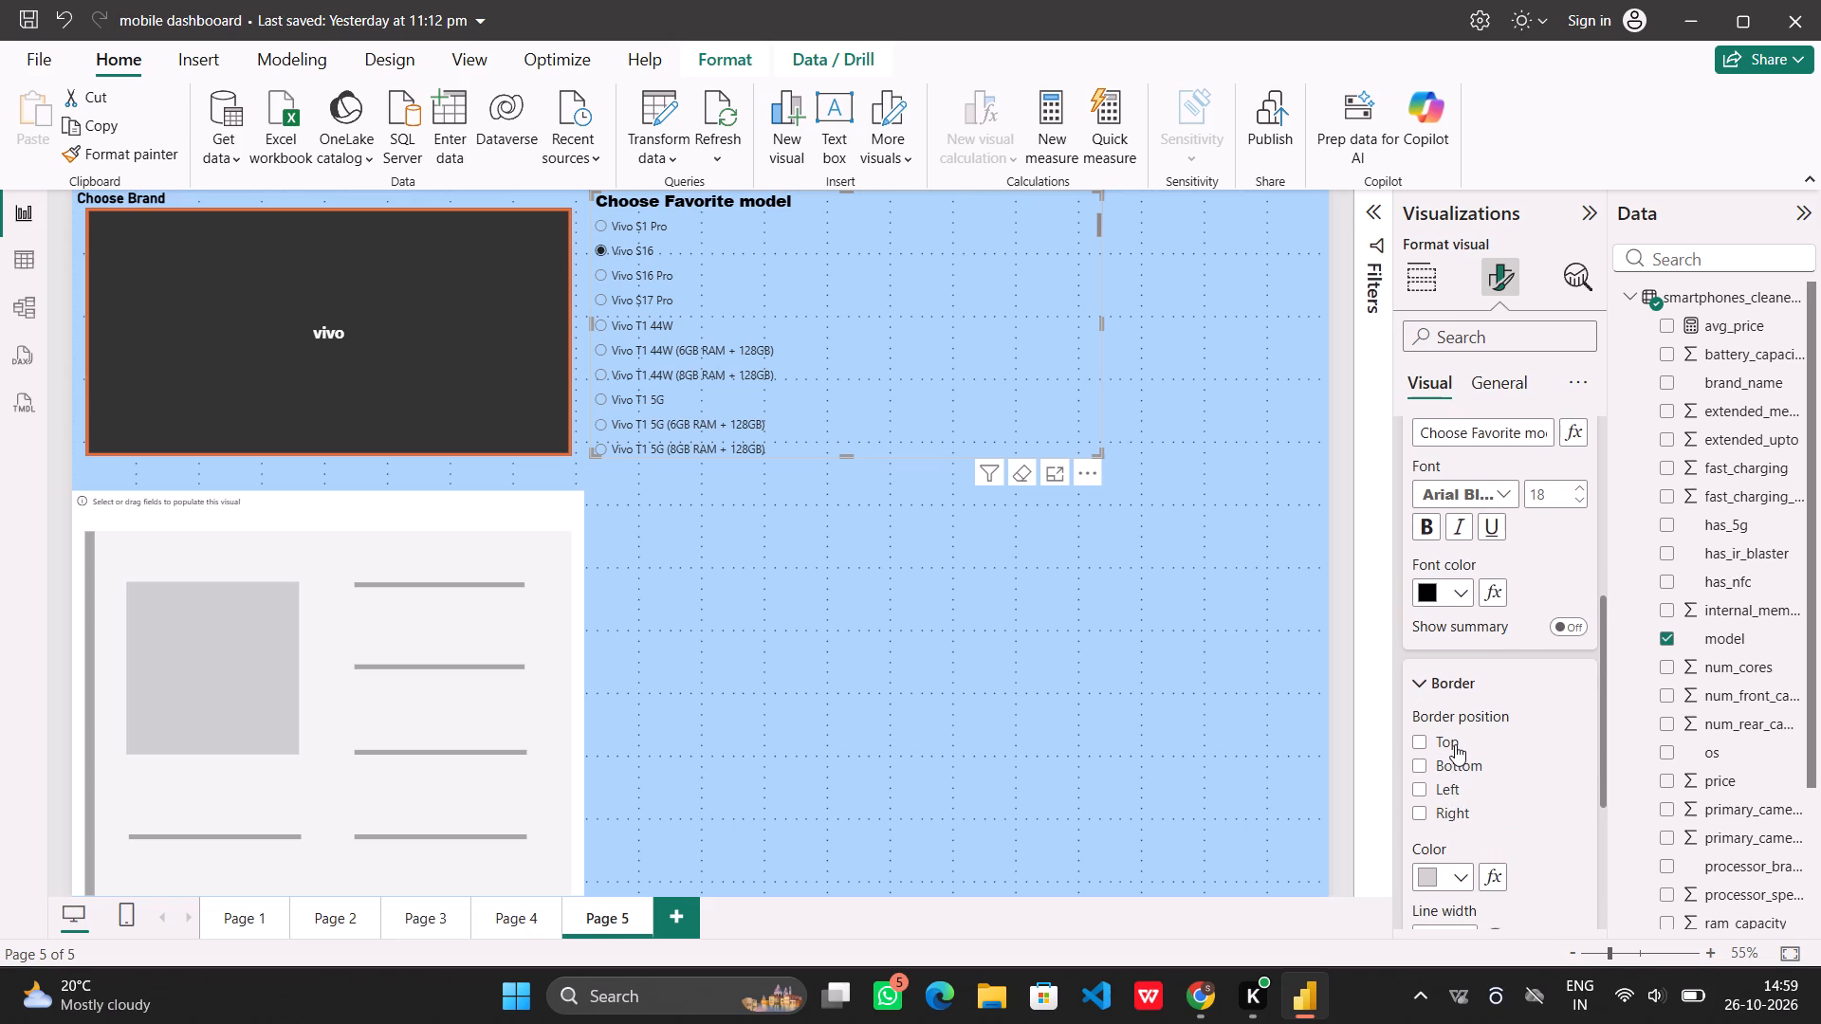
pyautogui.click(1455, 744)
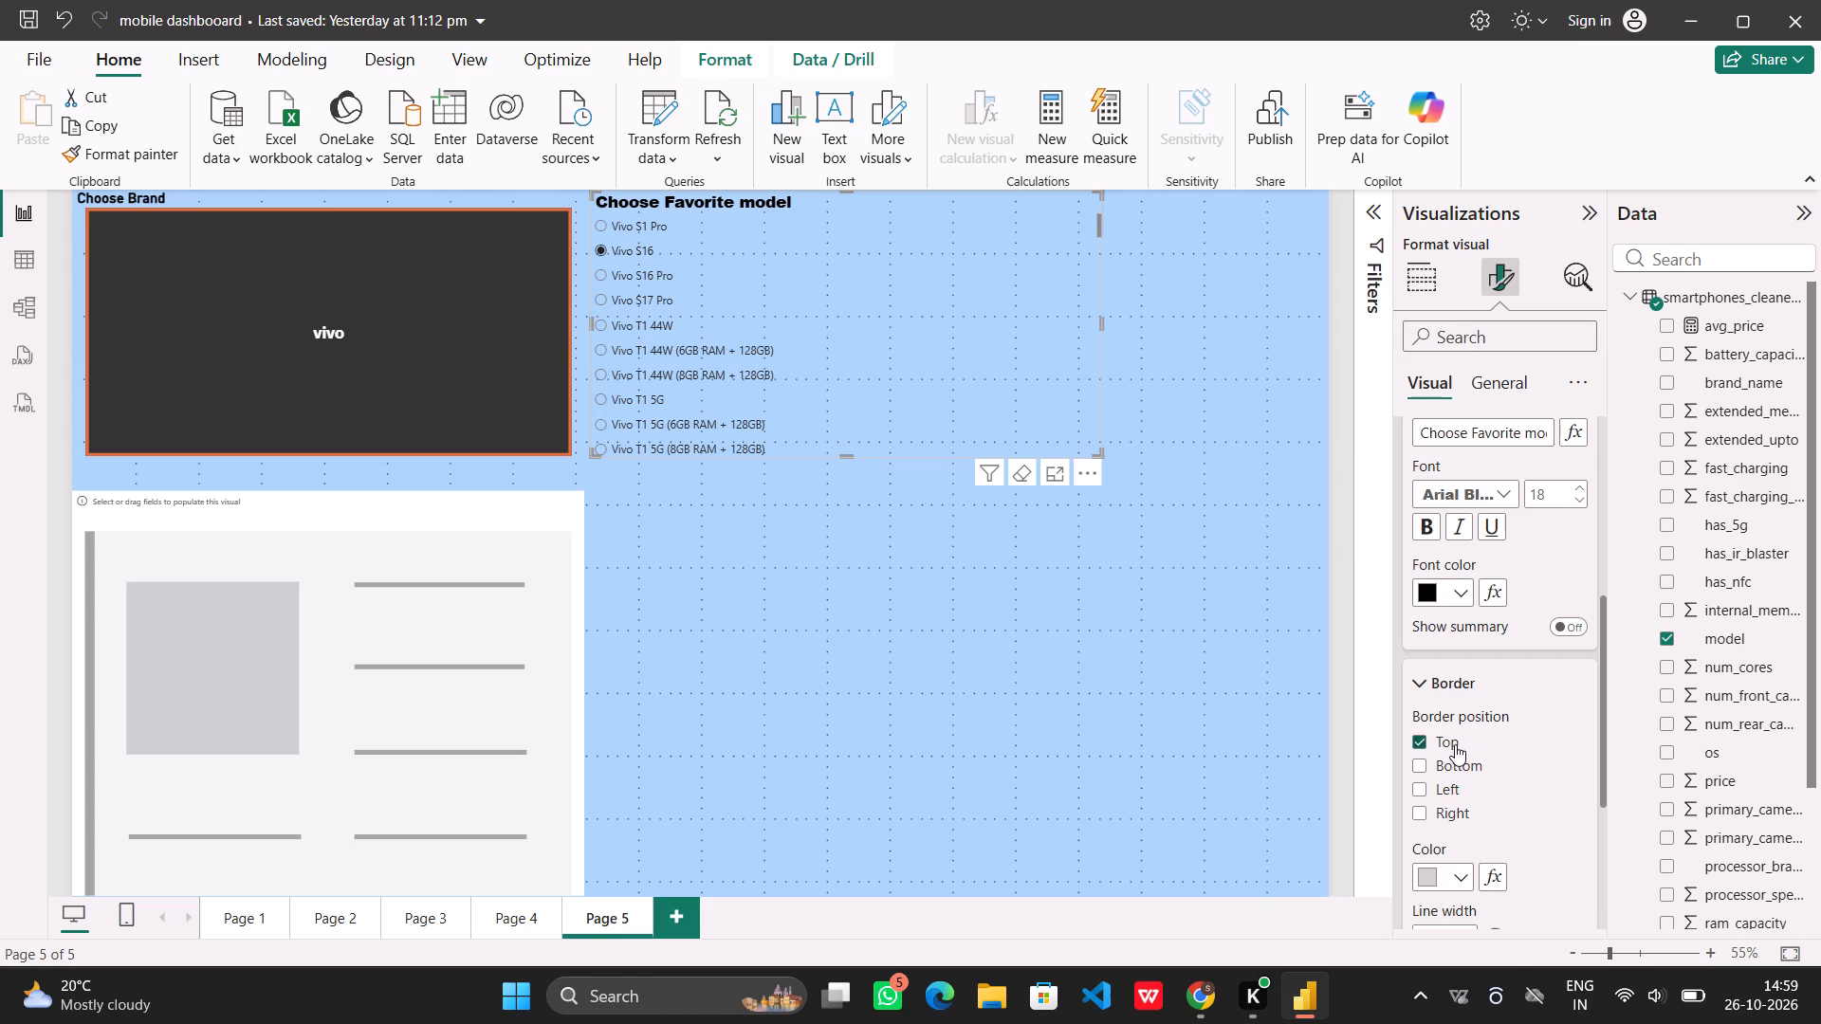
pyautogui.click(1464, 764)
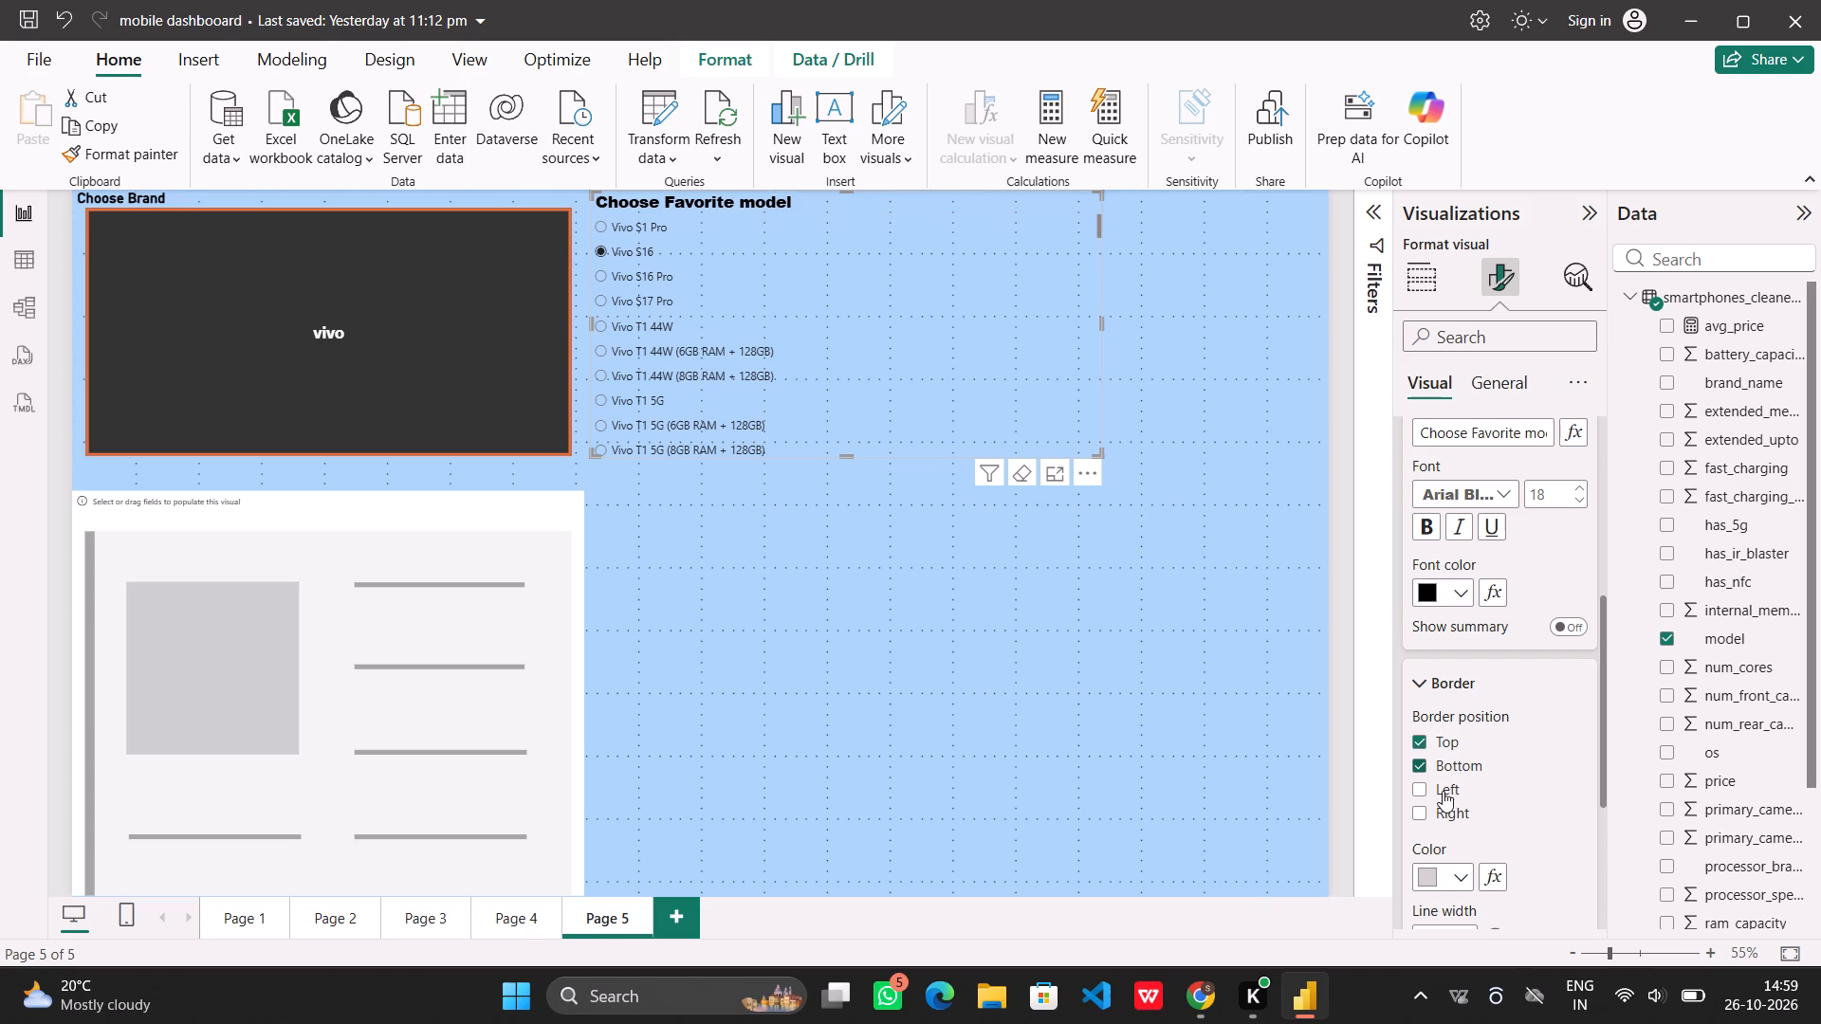
pyautogui.click(1440, 794)
pyautogui.click(1442, 805)
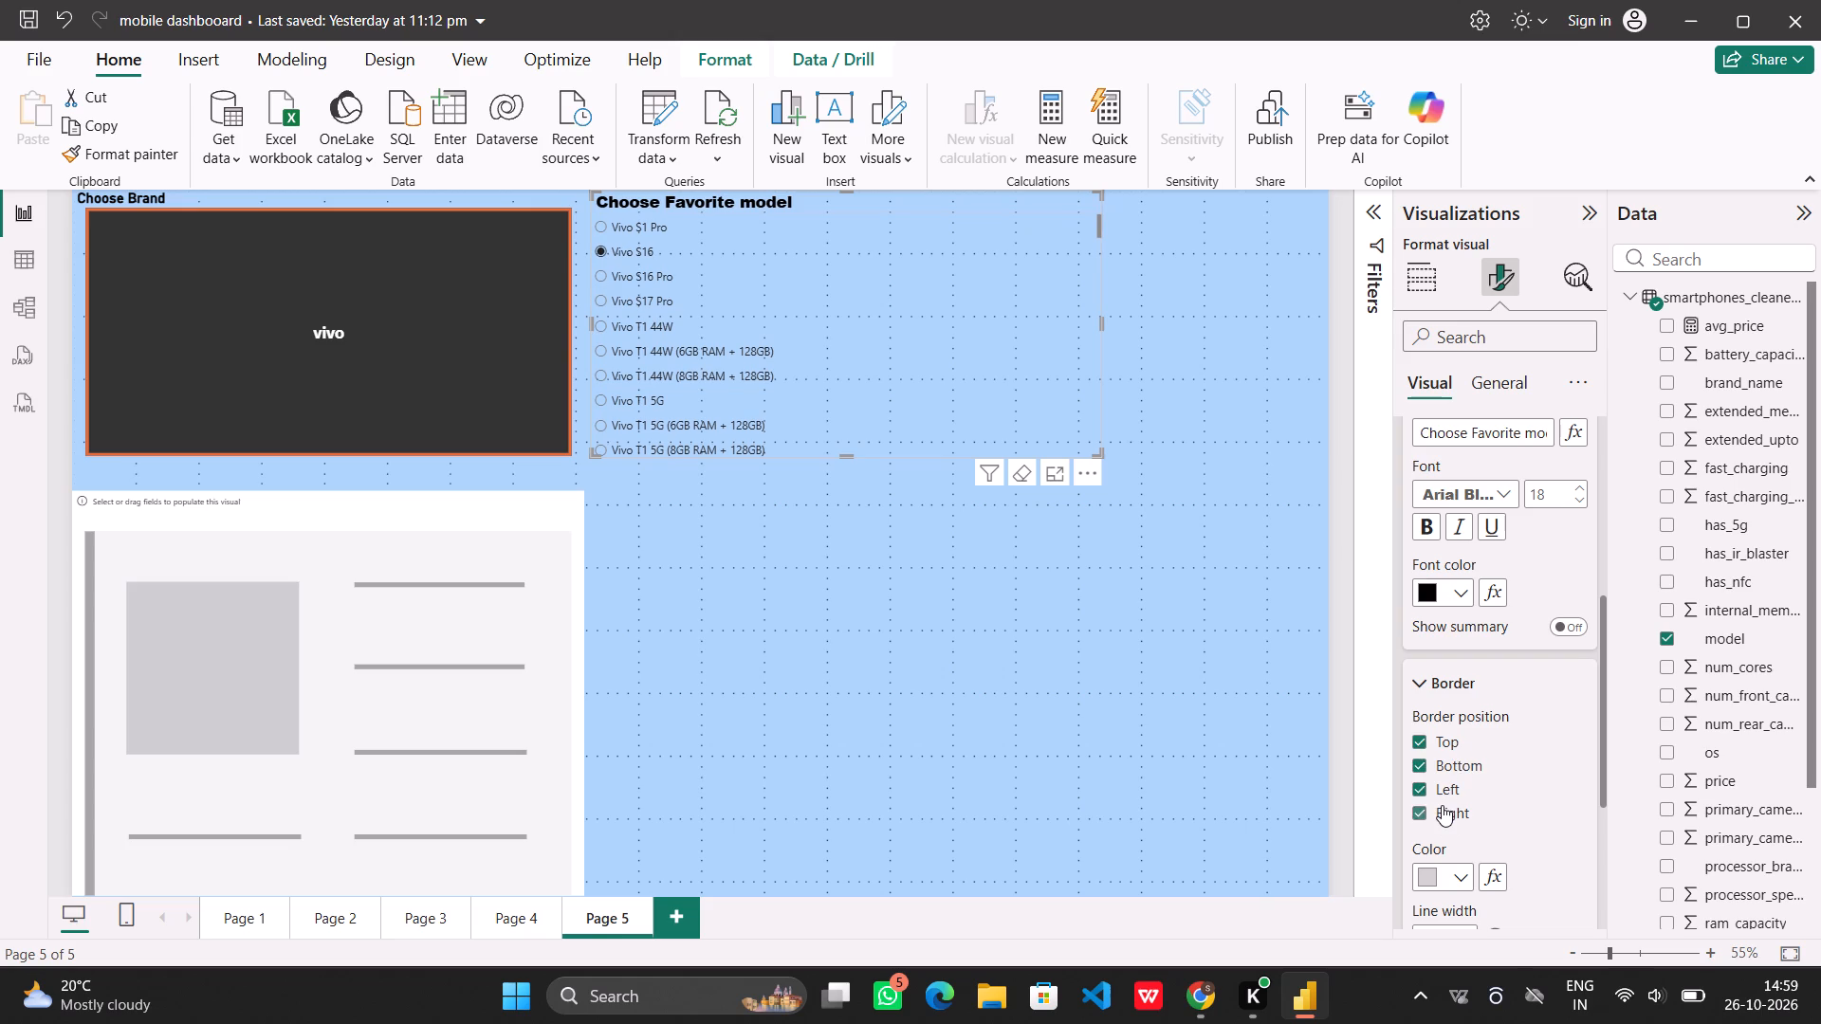
pyautogui.click(1469, 874)
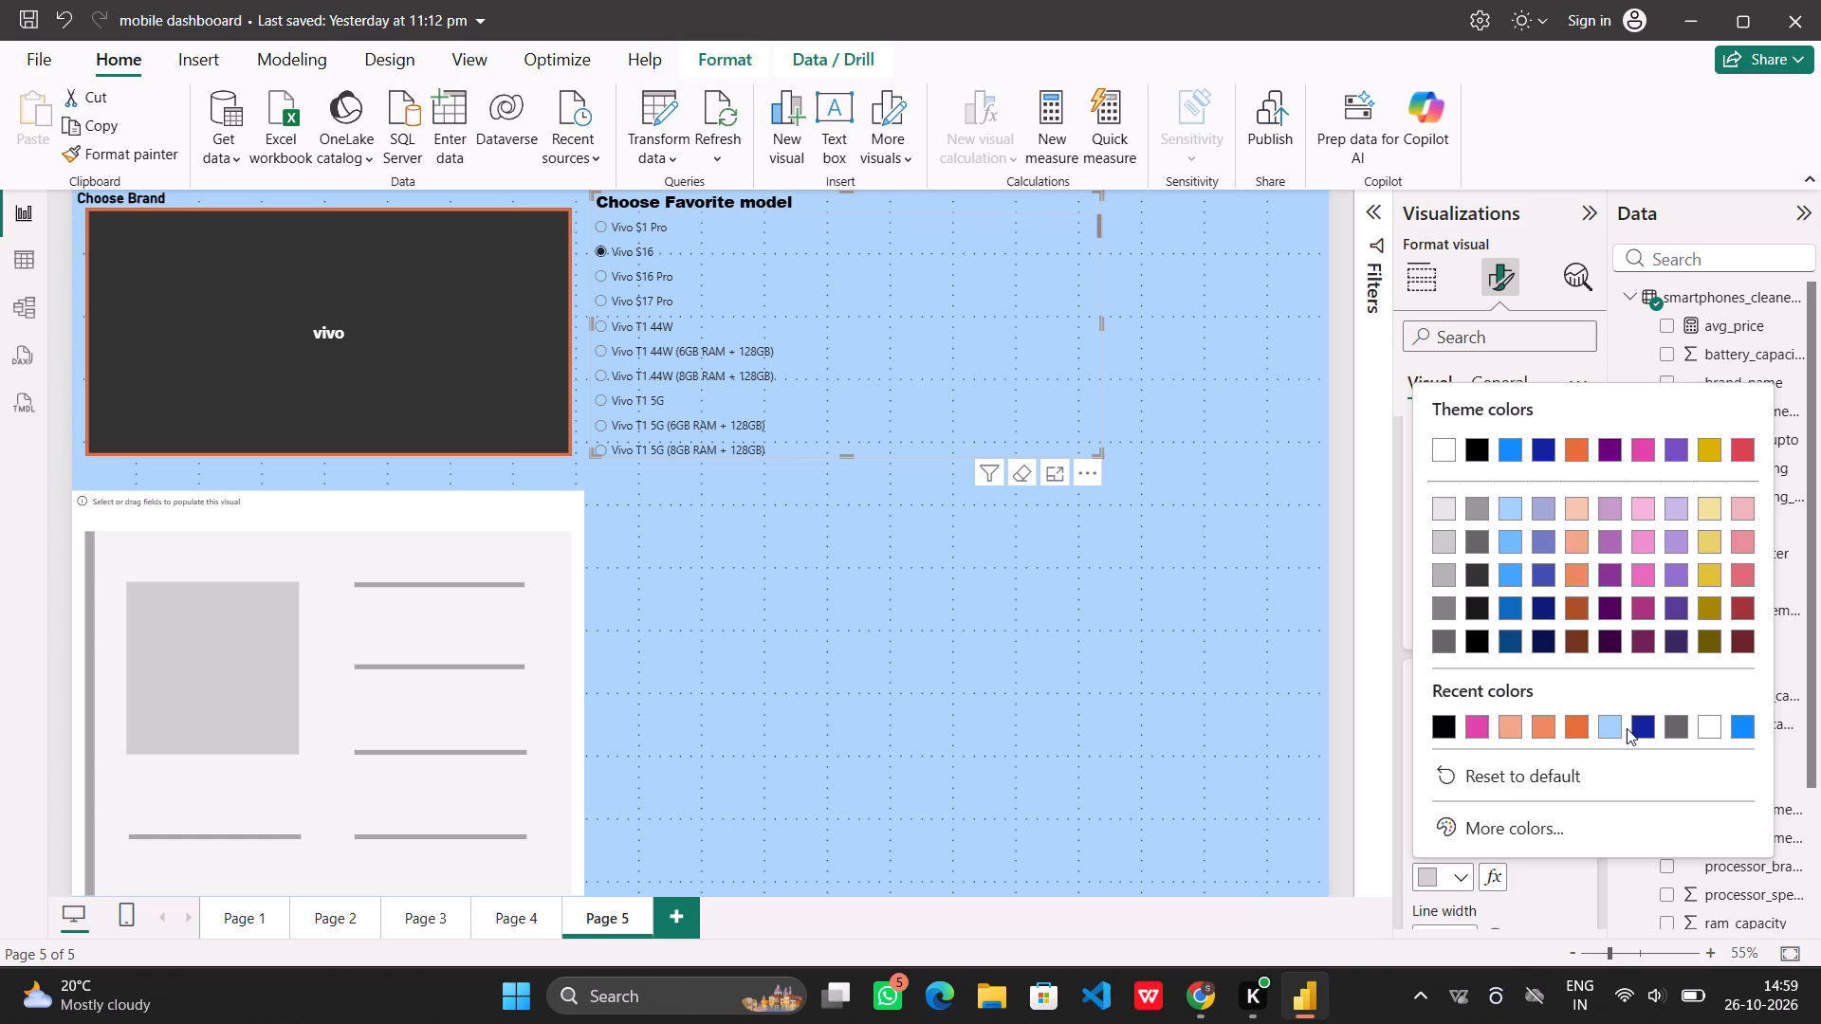
pyautogui.click(1441, 727)
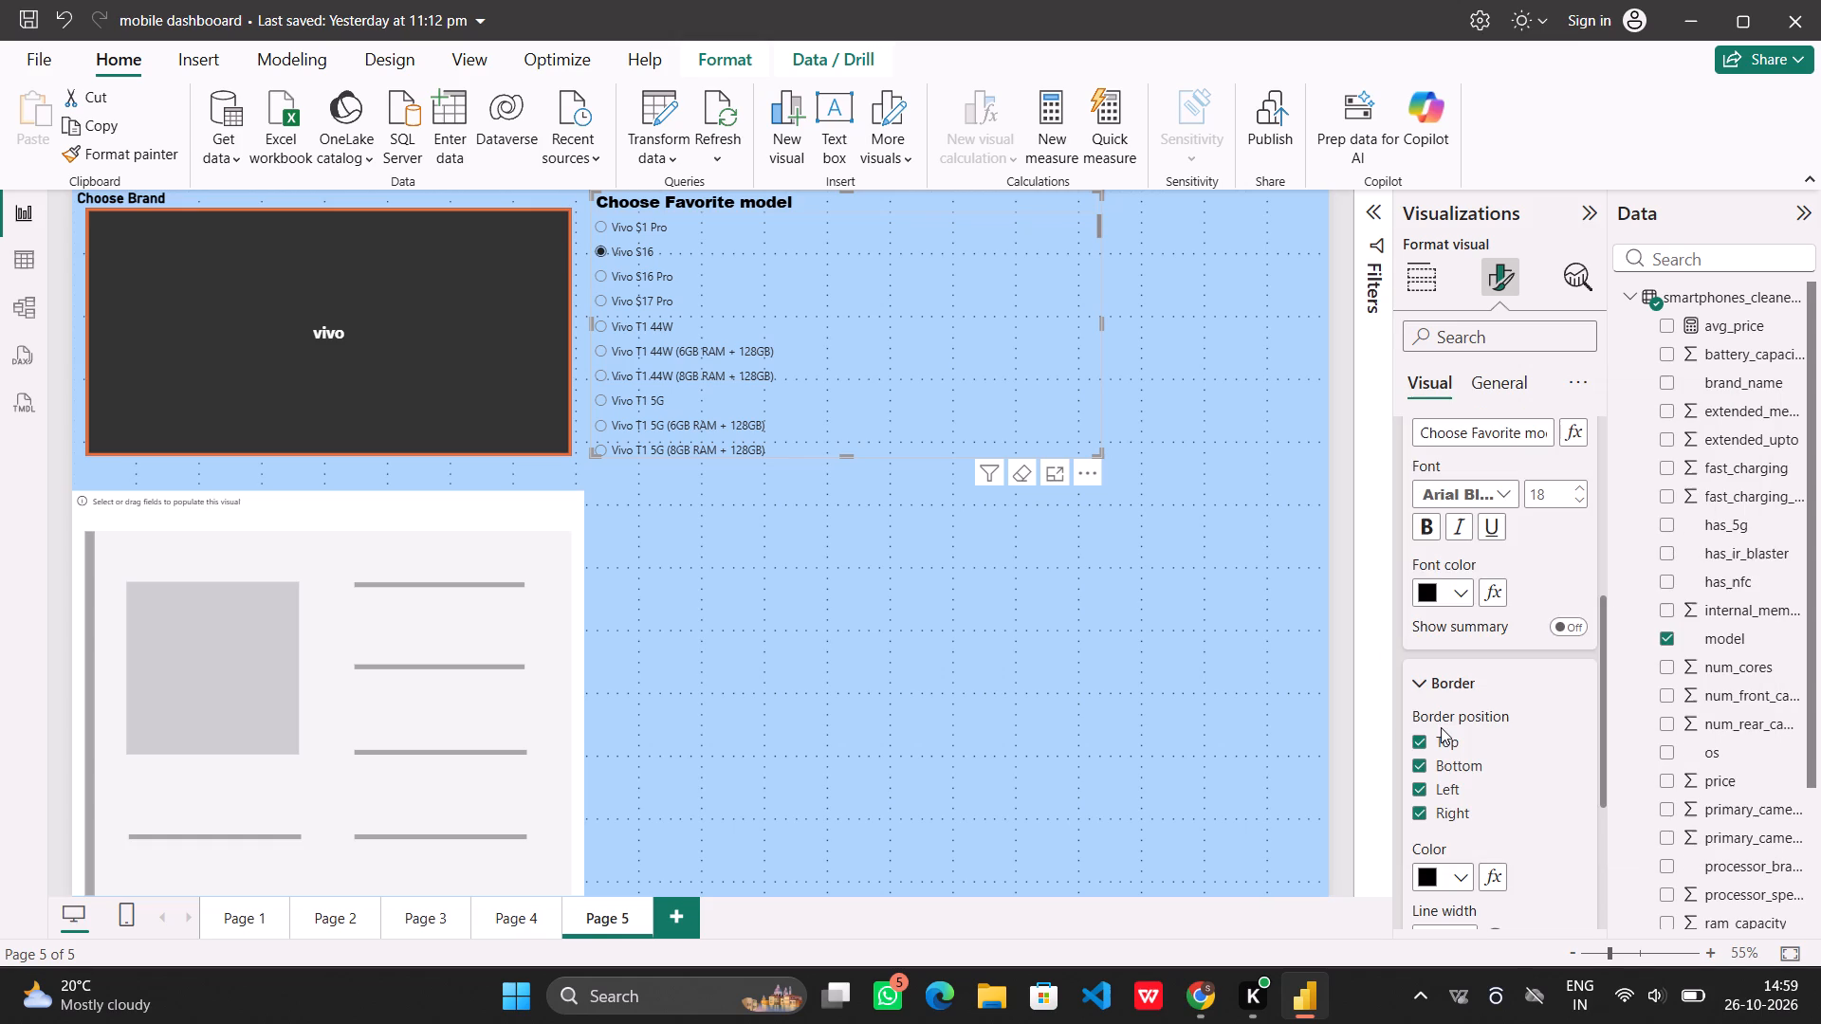
pyautogui.click(1563, 766)
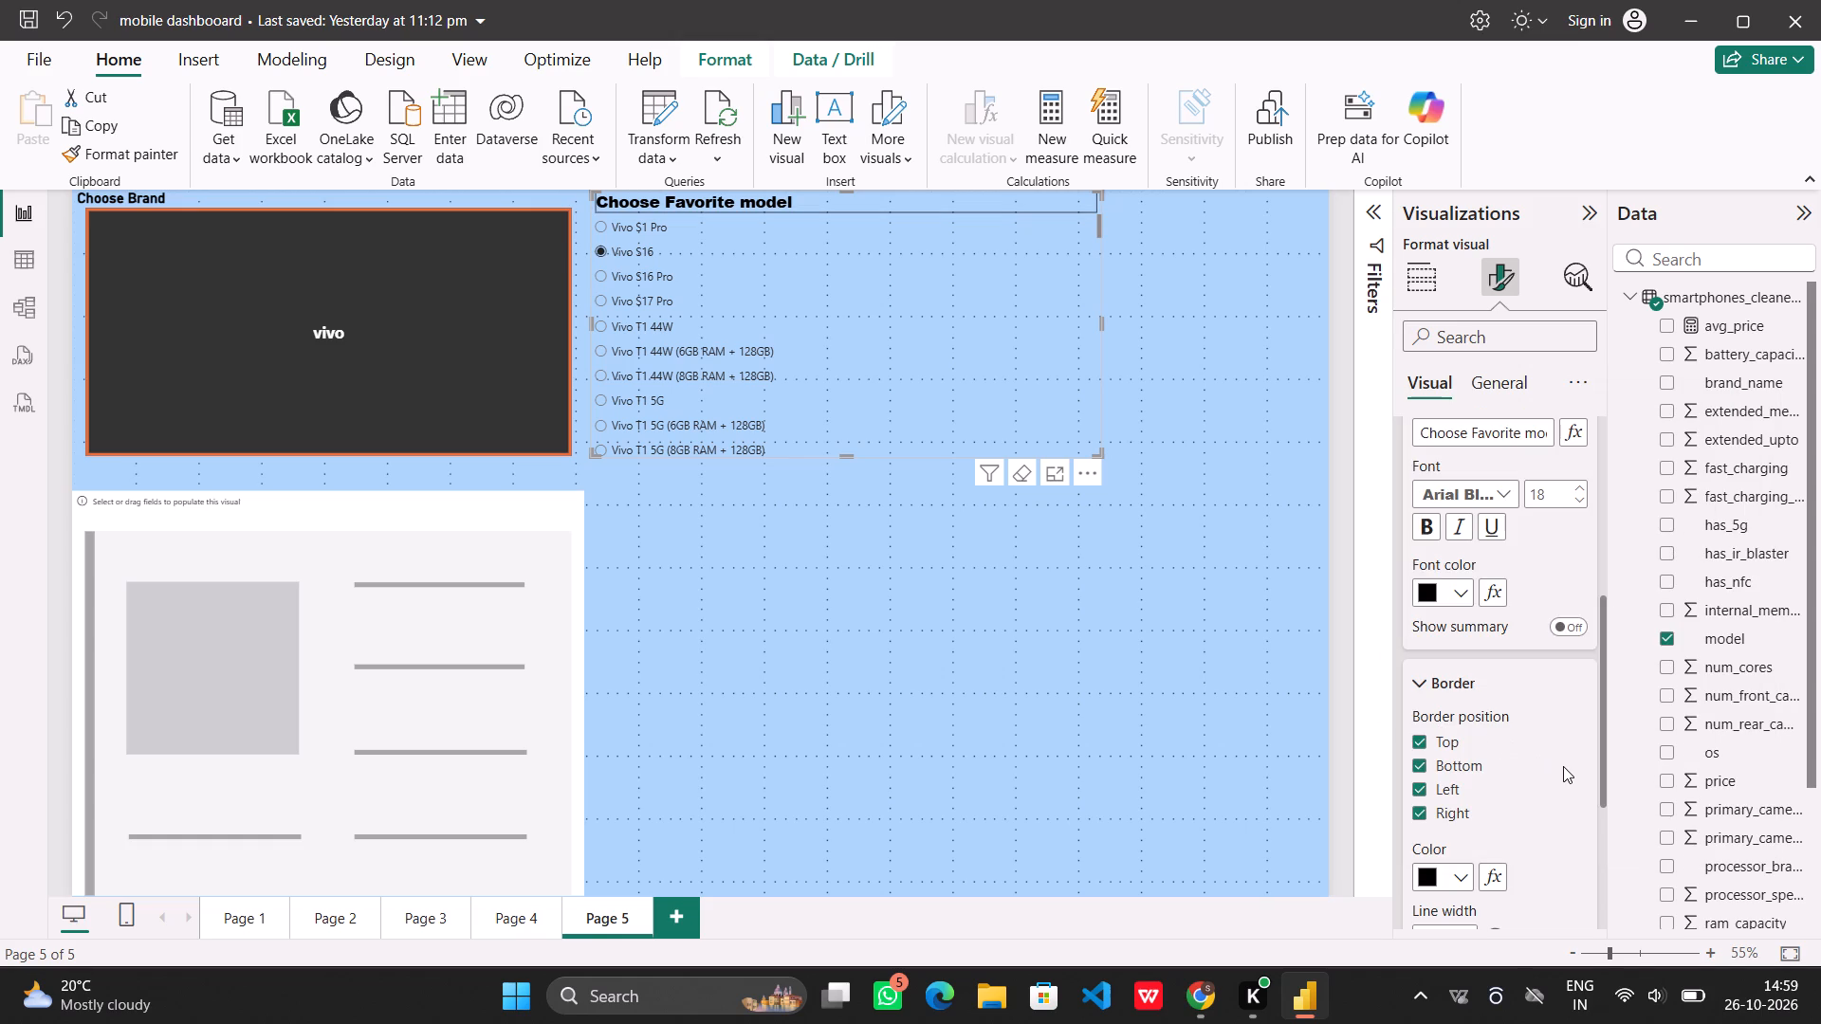
# Set the line width of the model slicer's header border to 6.
pyautogui.click(1423, 678)
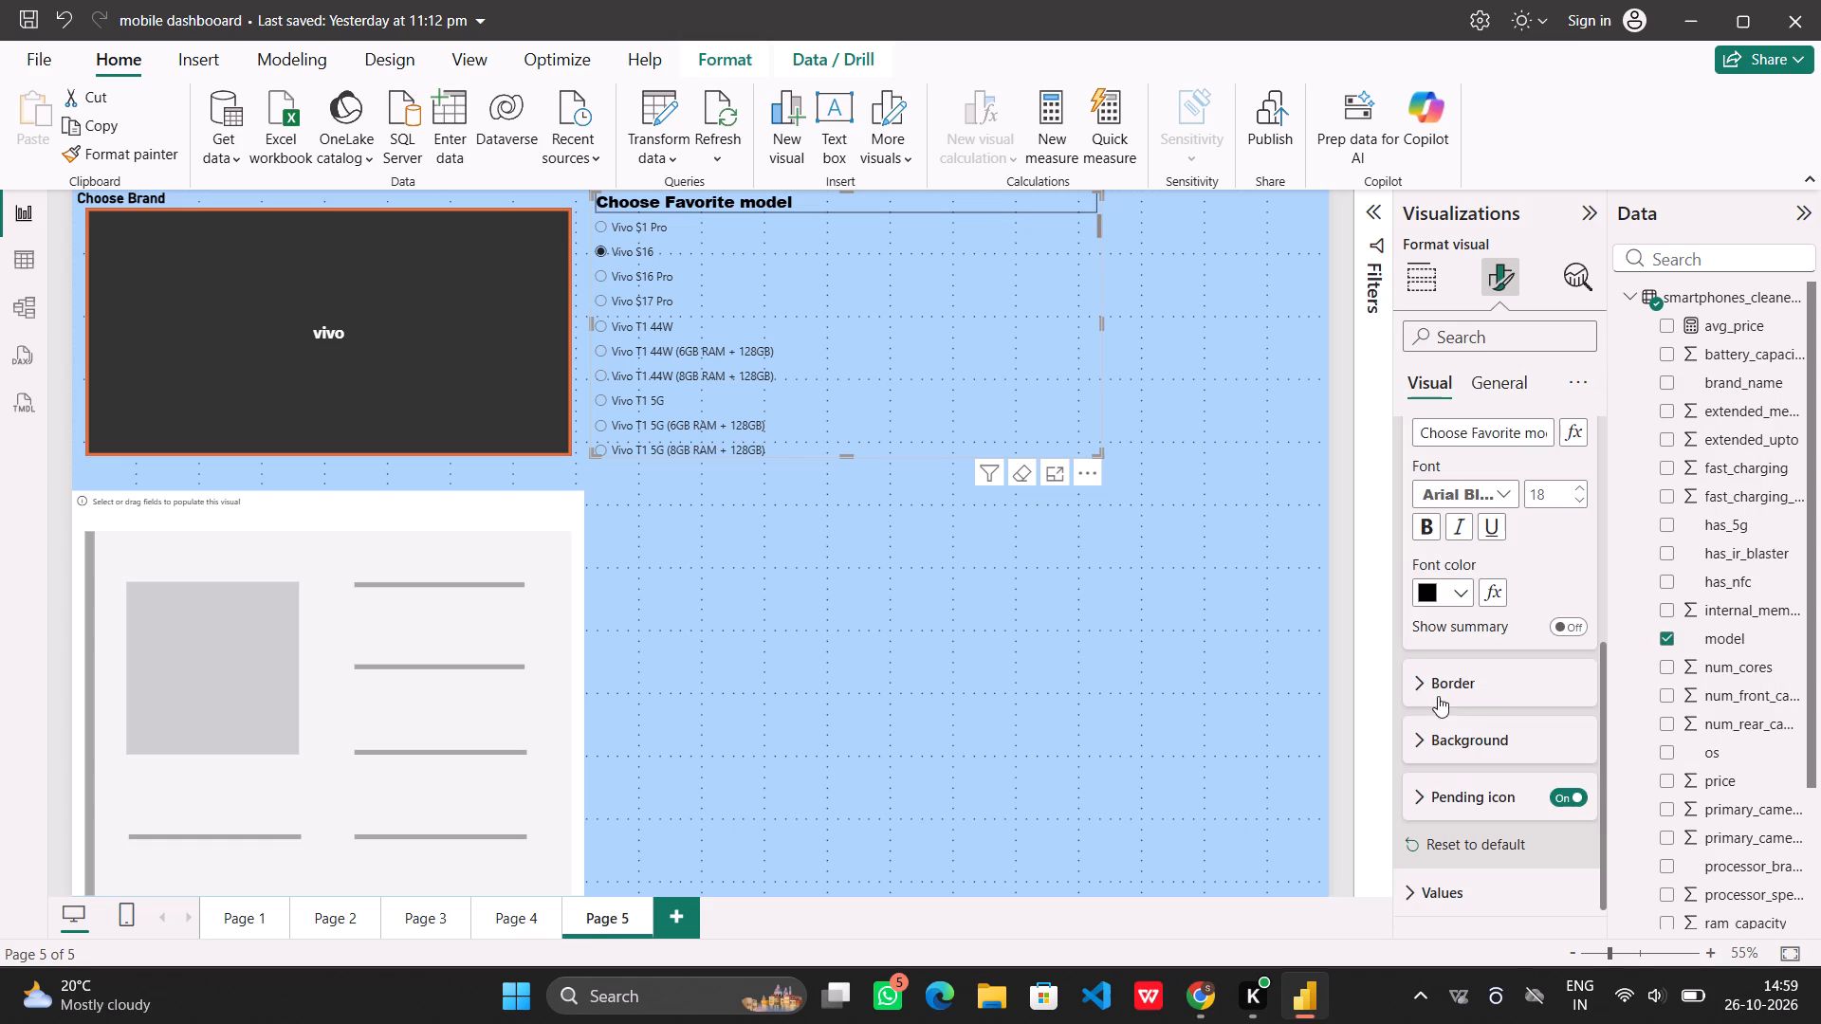
pyautogui.click(1427, 694)
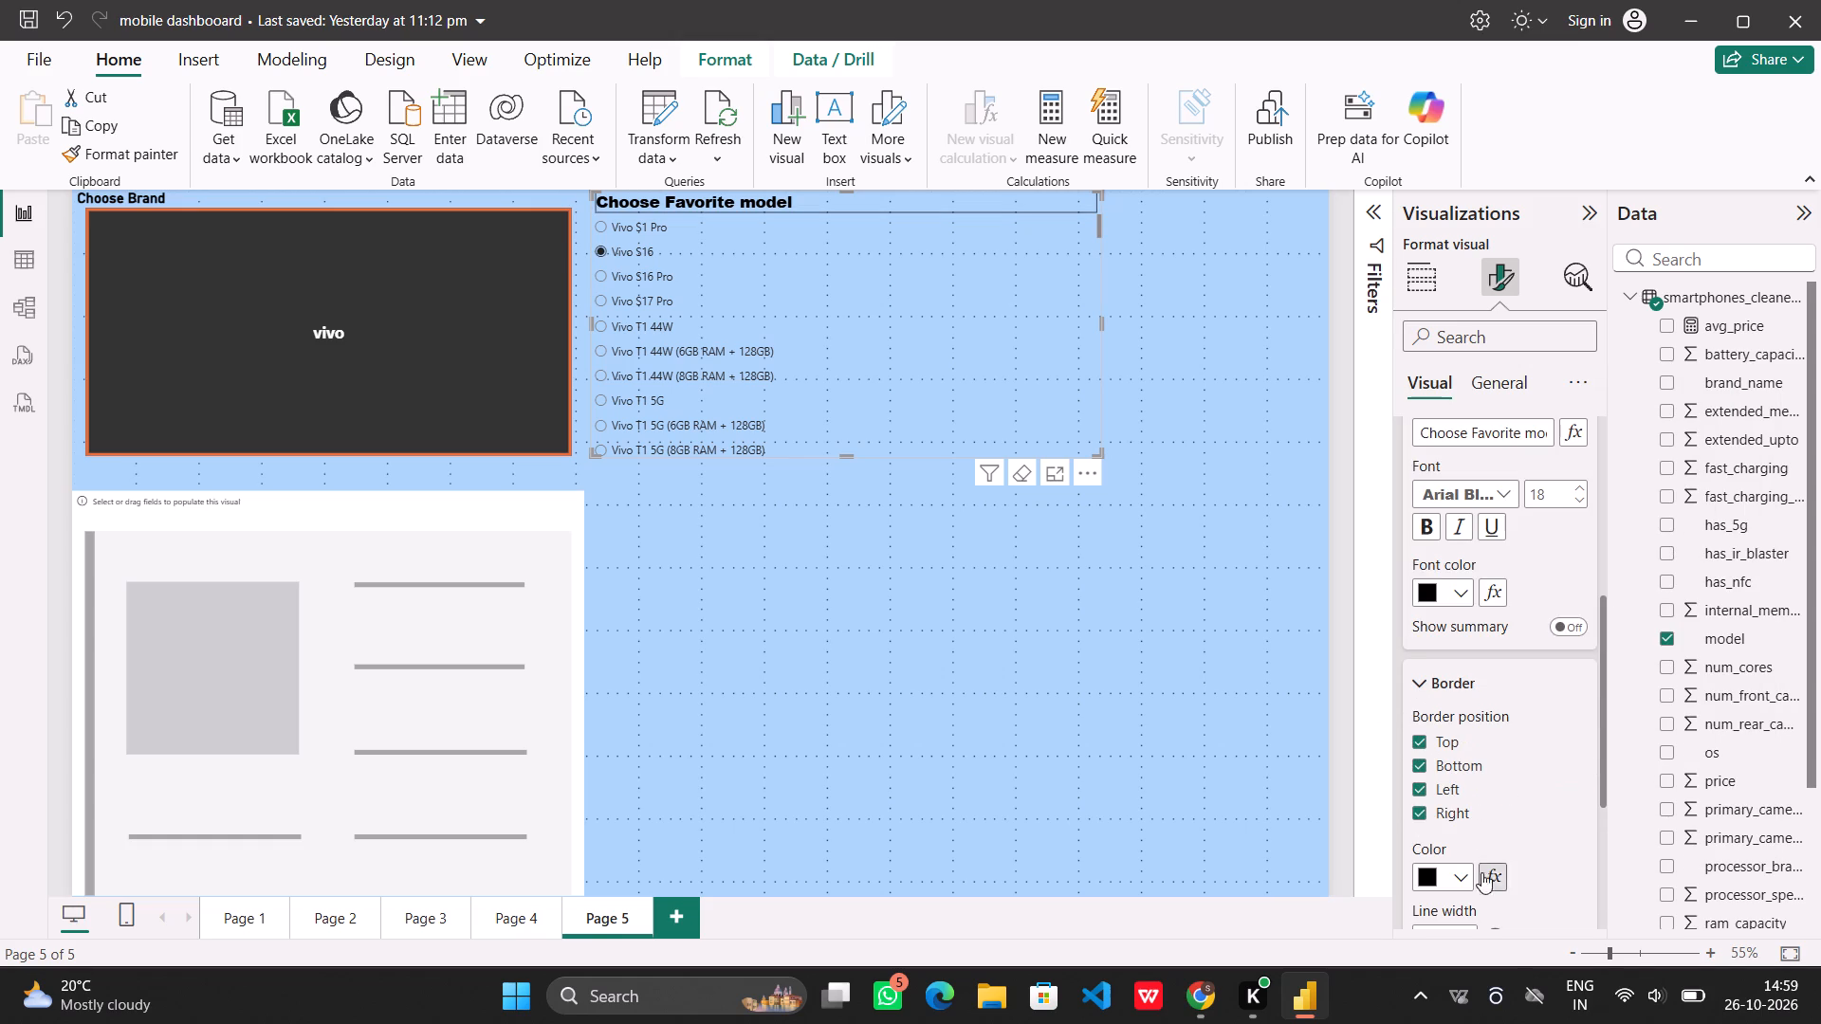
pyautogui.scroll(-2, 1480, 881)
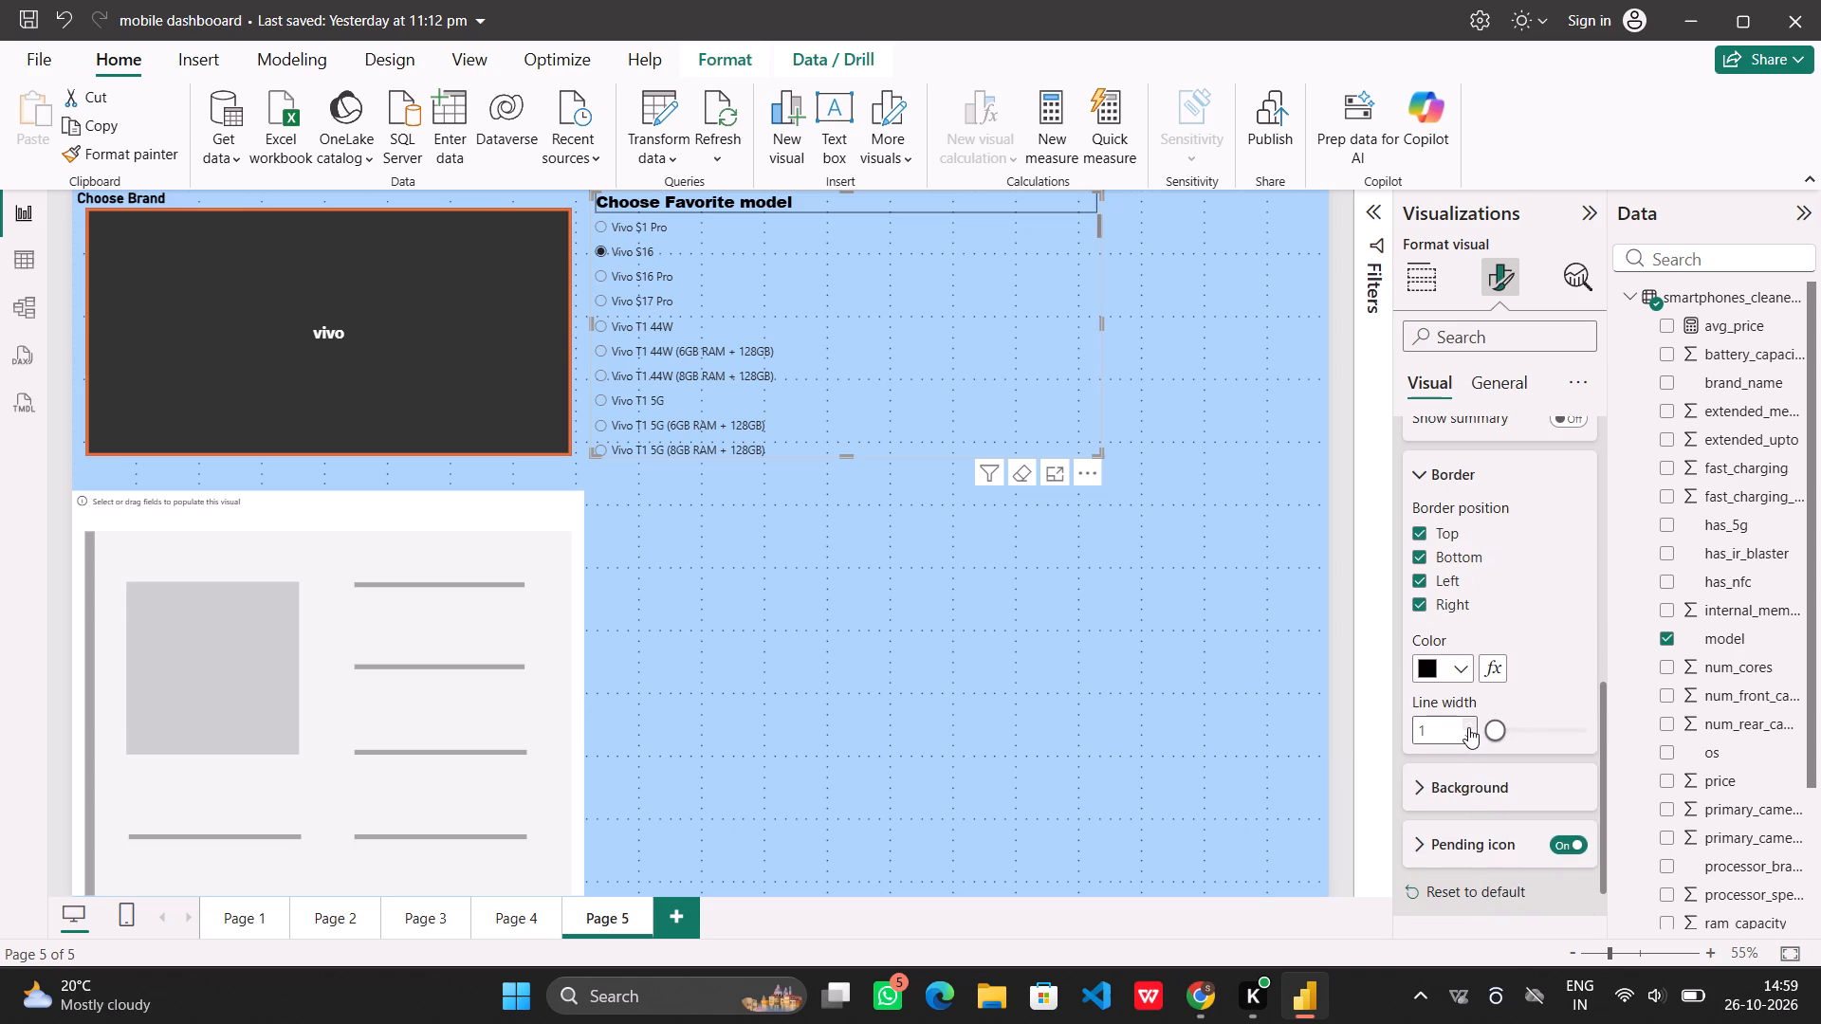
pyautogui.tripleClick(1468, 727)
pyautogui.doubleClick(1468, 727)
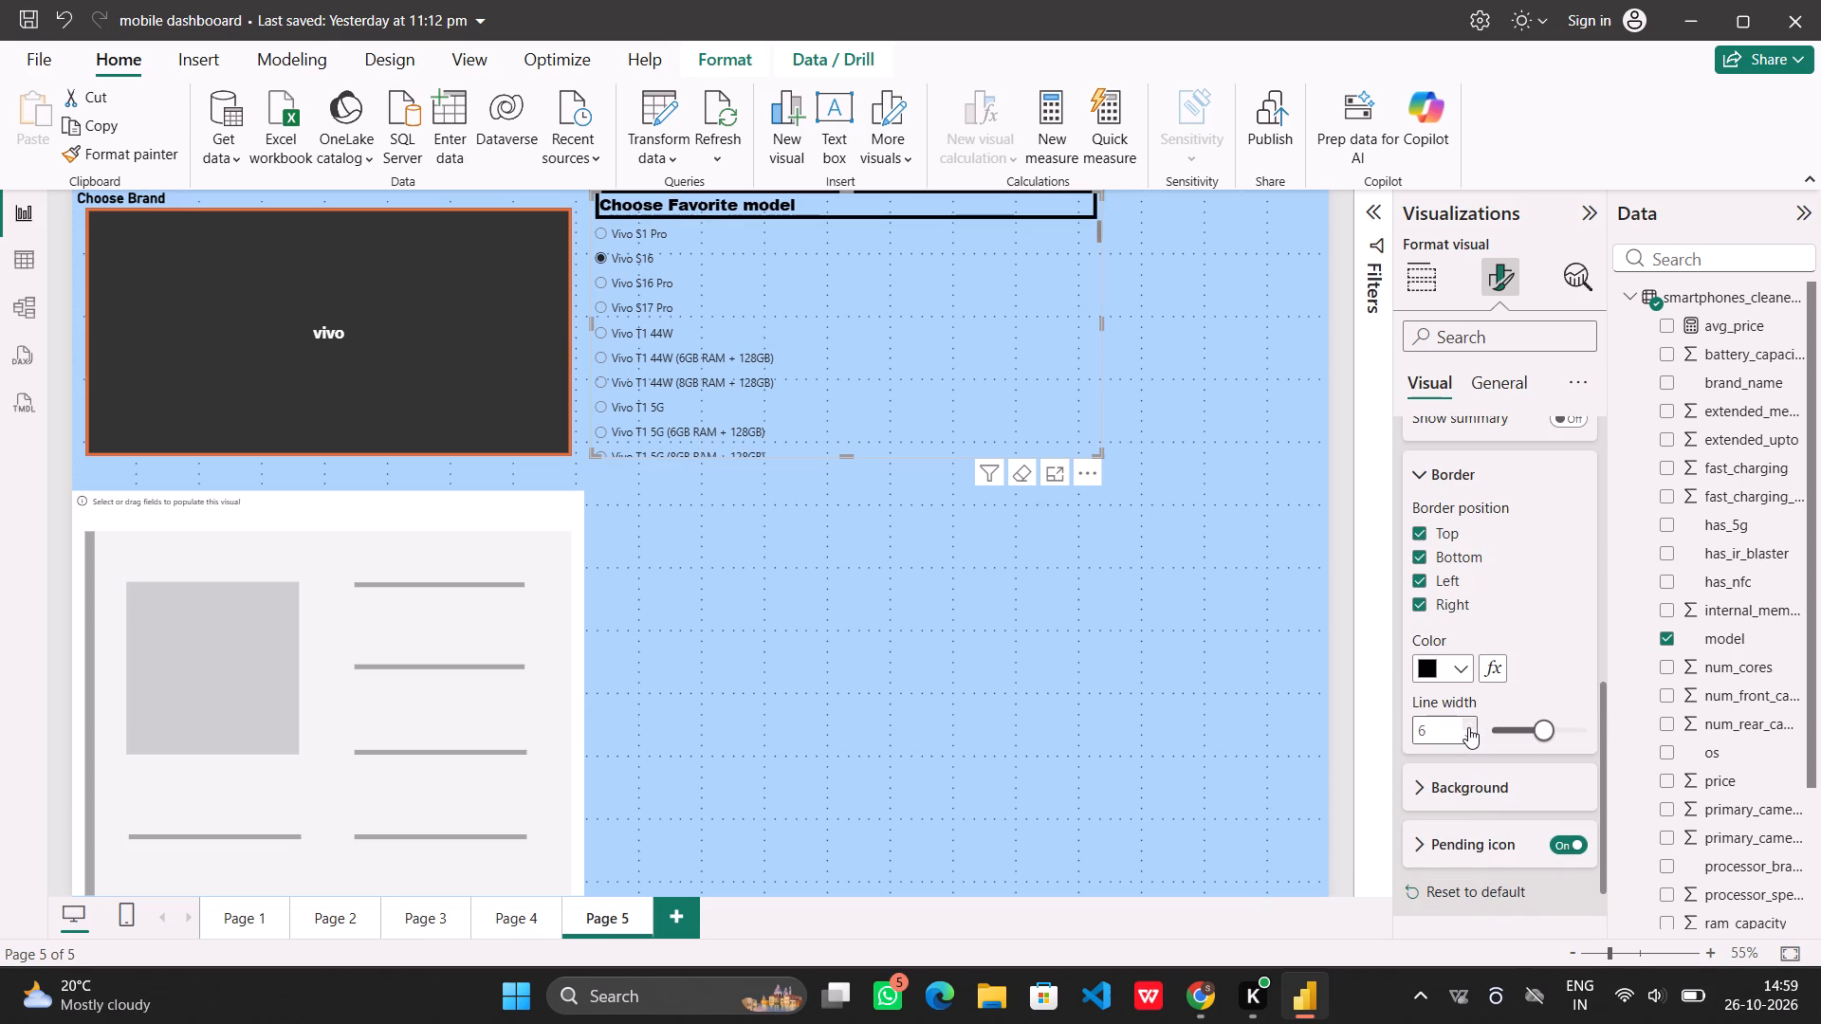
pyautogui.click(1574, 651)
# Fill the model slicer's header background with the recently used dark orange.
pyautogui.click(1476, 797)
pyautogui.scroll(-2, 1459, 827)
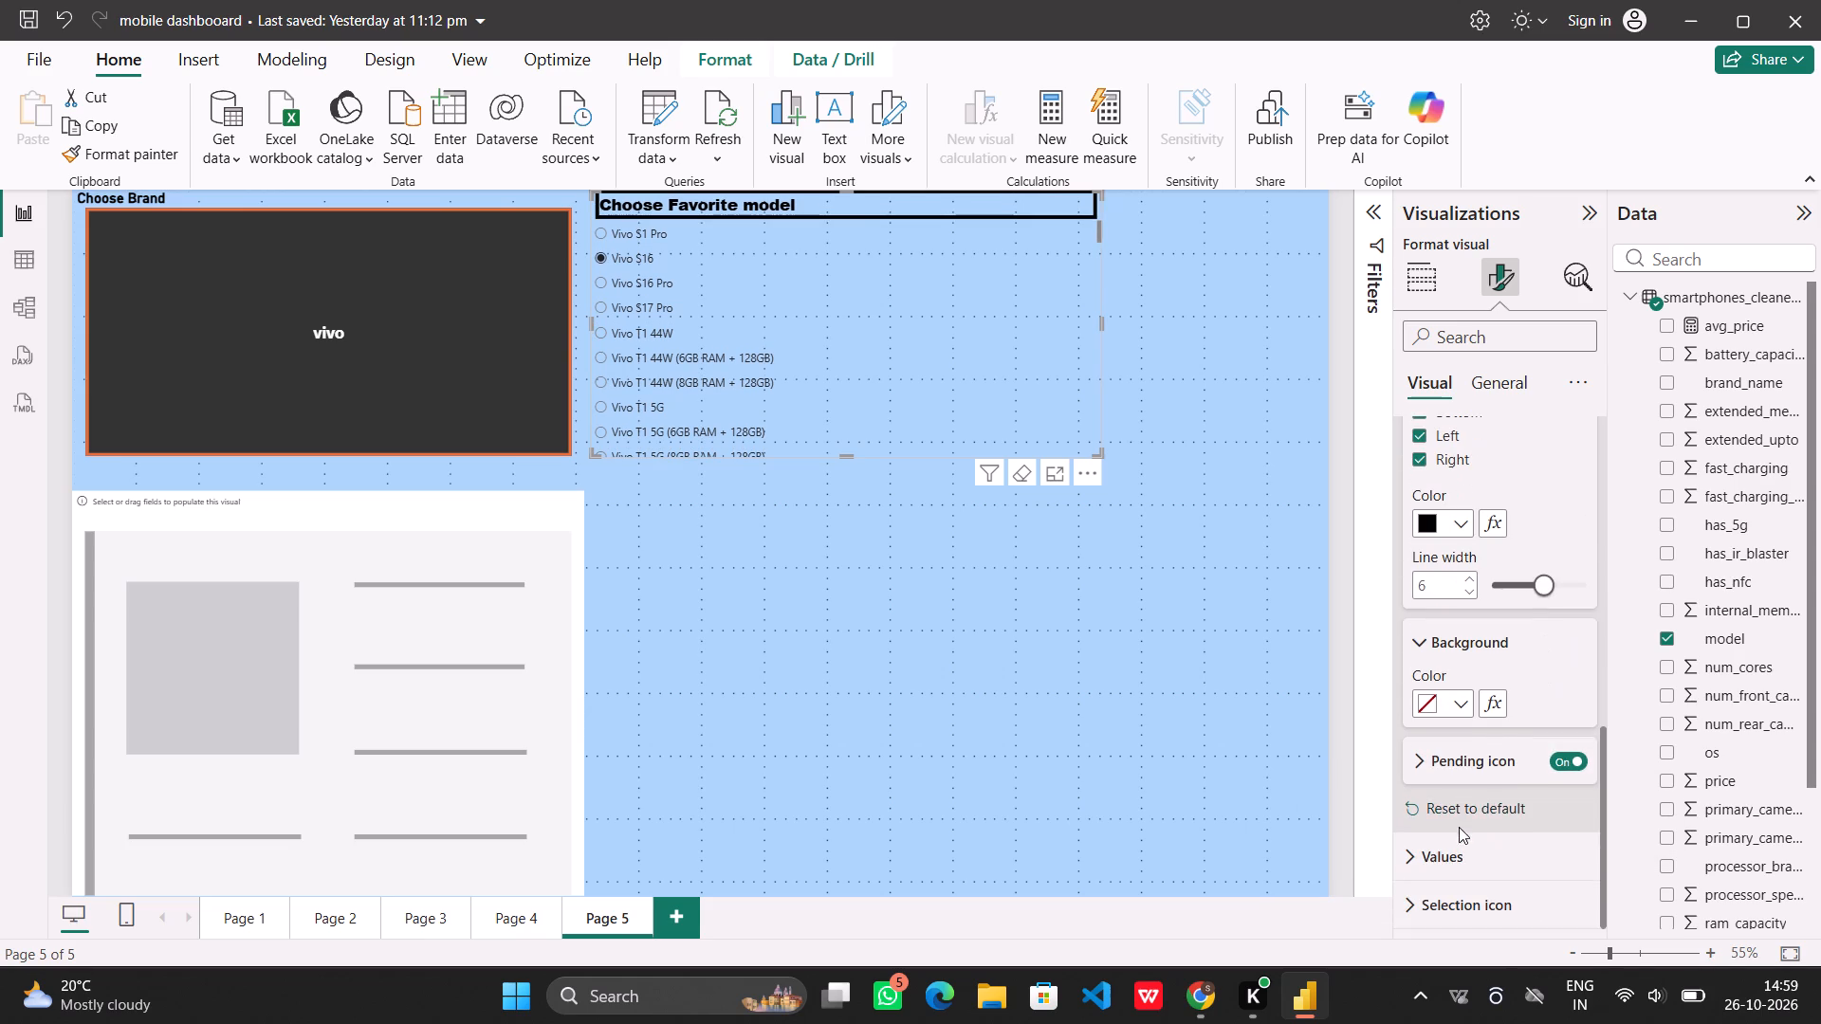
pyautogui.click(1460, 704)
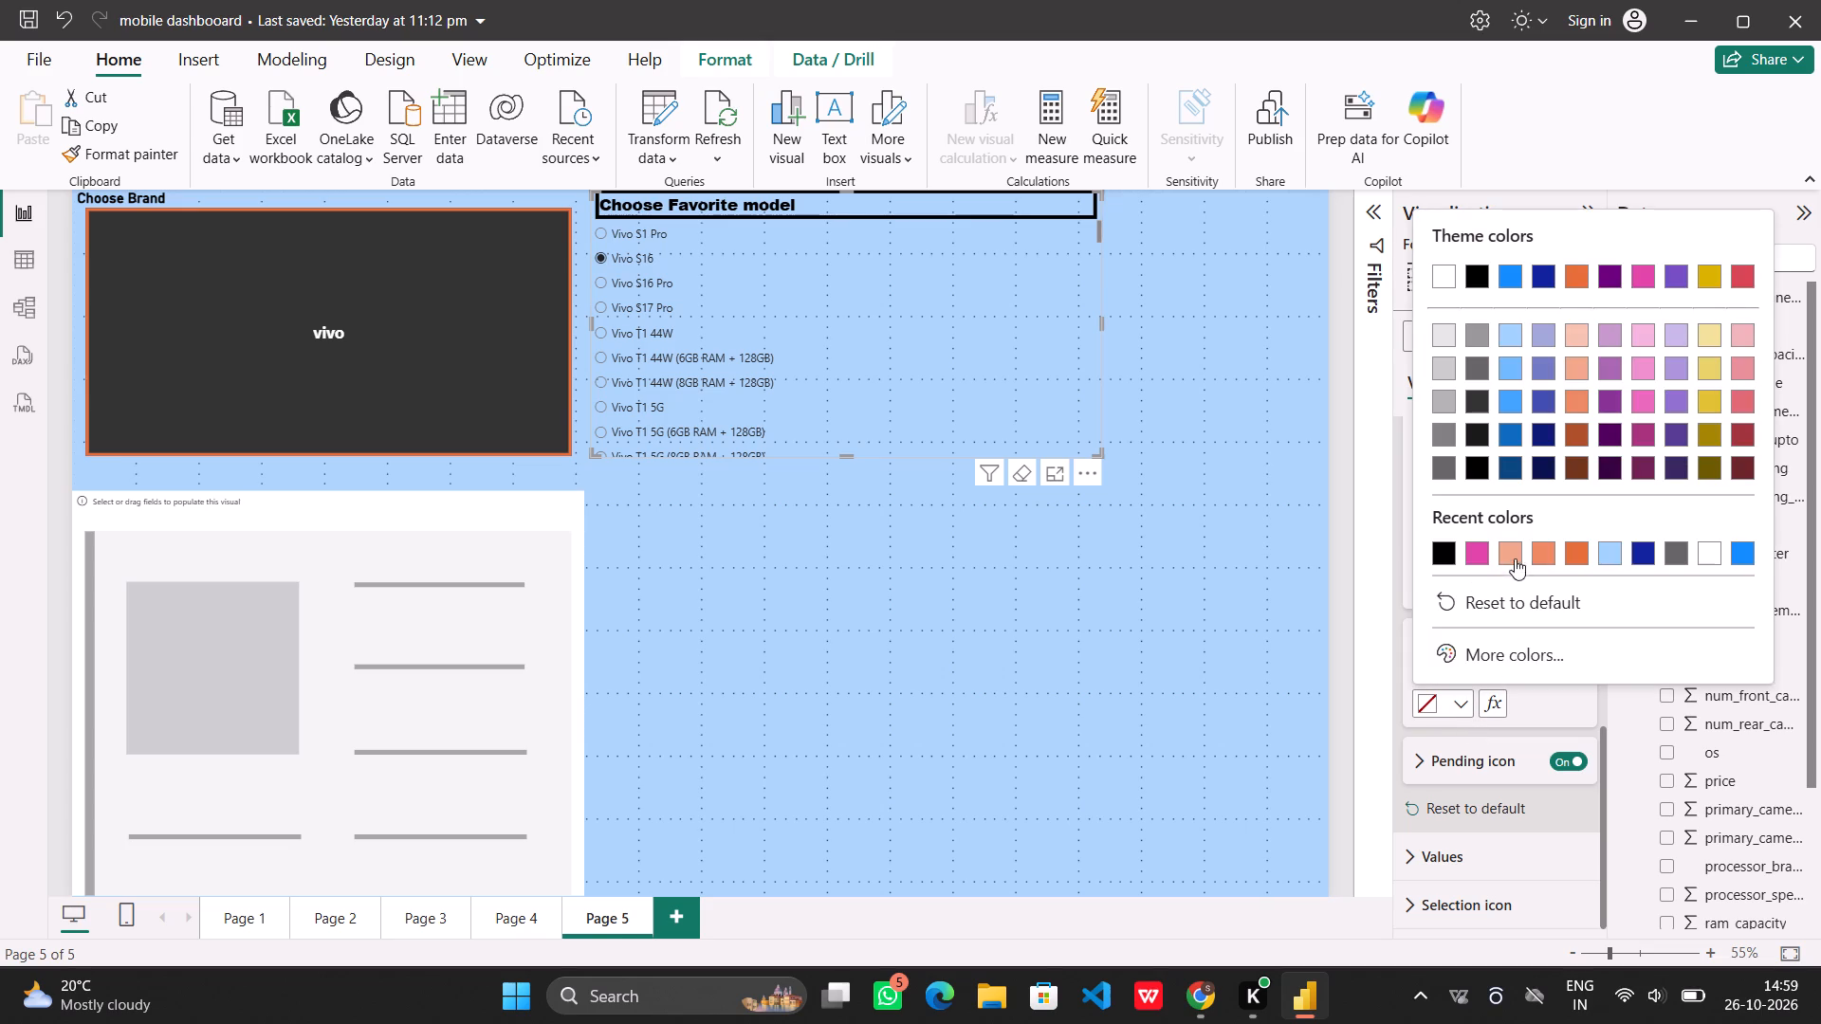
pyautogui.moveTo(1592, 545); pyautogui.dragTo(1584, 548)
pyautogui.click(1584, 548)
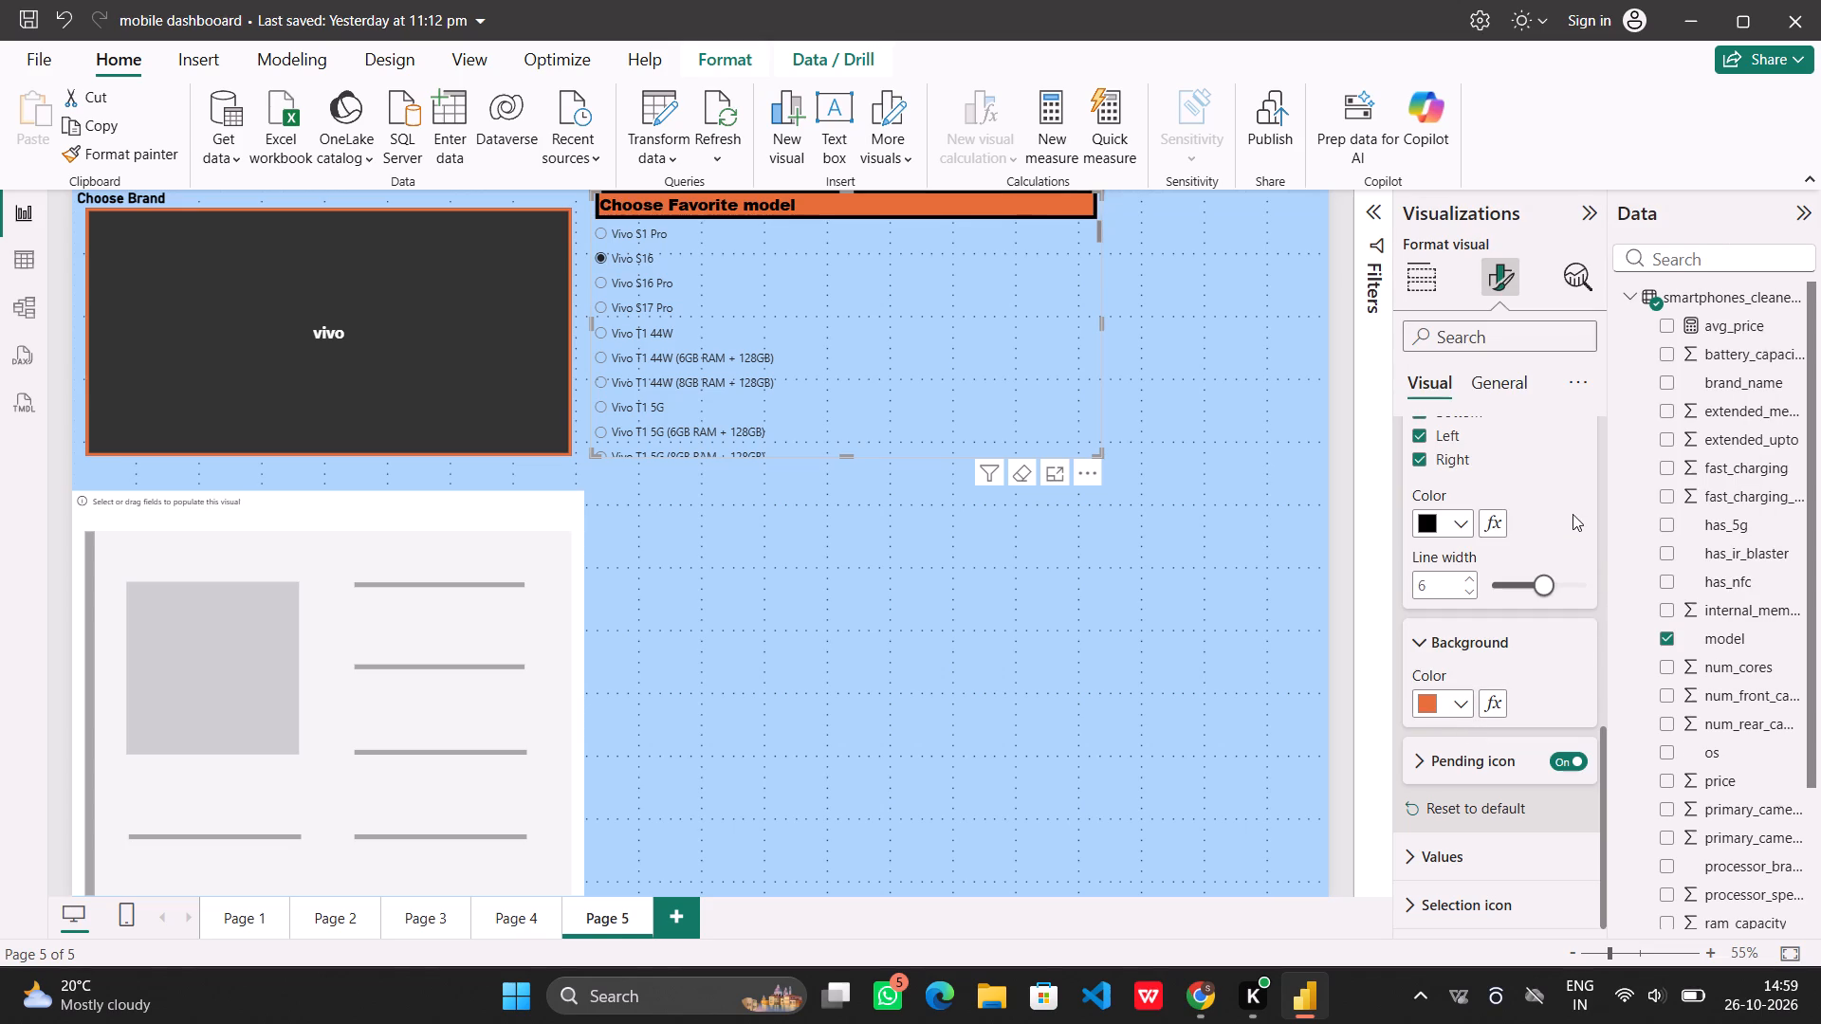
pyautogui.click(1441, 633)
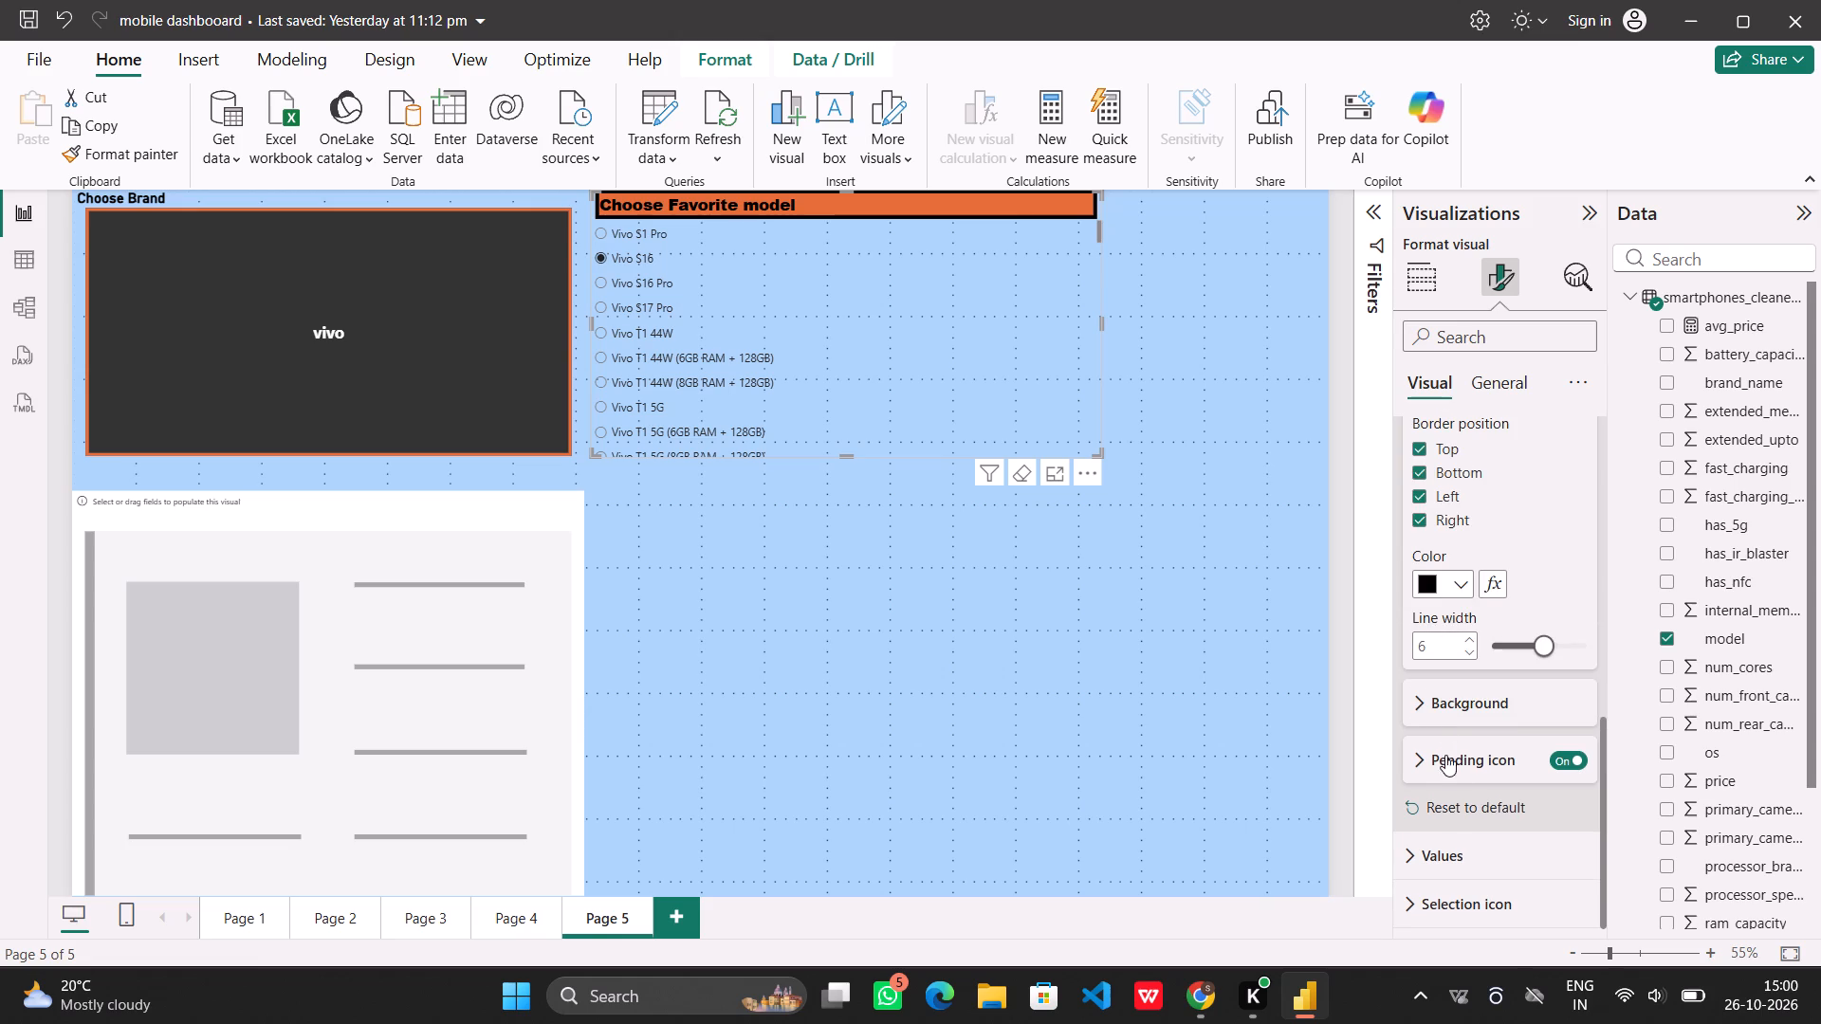
# Set the font size of the model slicer's values to 18.
pyautogui.click(1451, 846)
pyautogui.scroll(-3, 1451, 846)
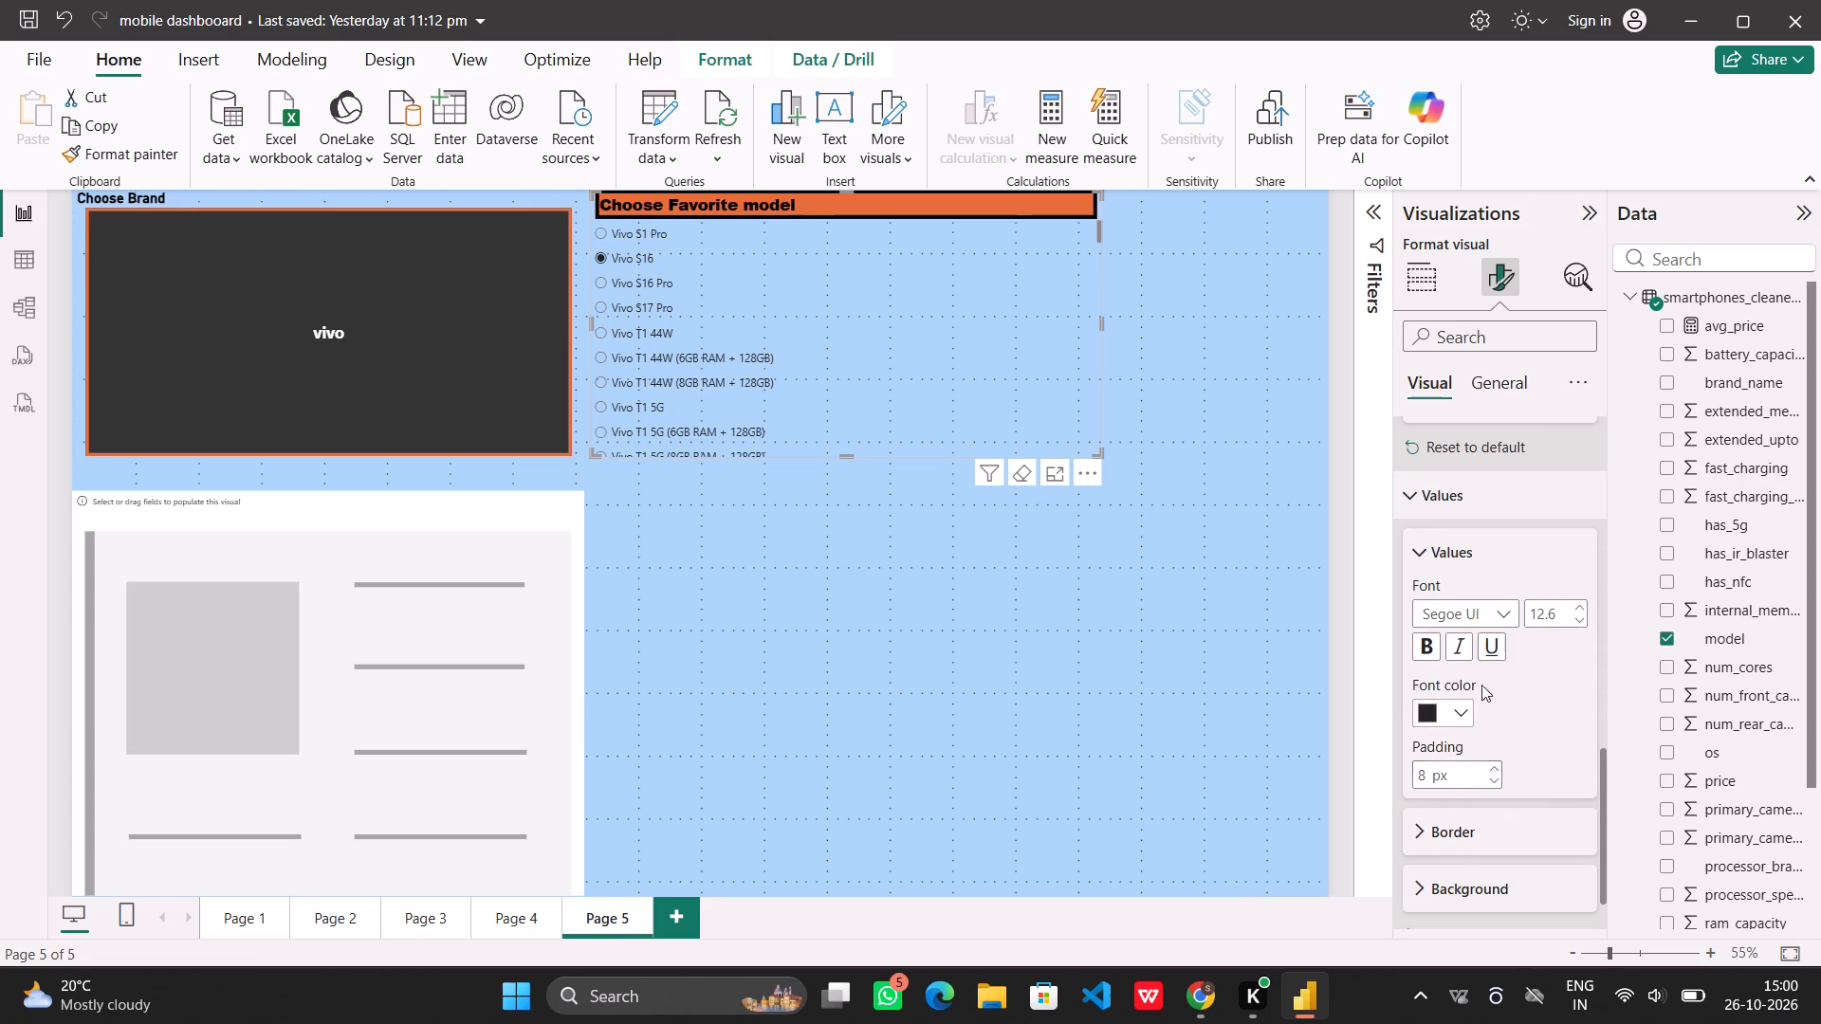
pyautogui.tripleClick(1580, 610)
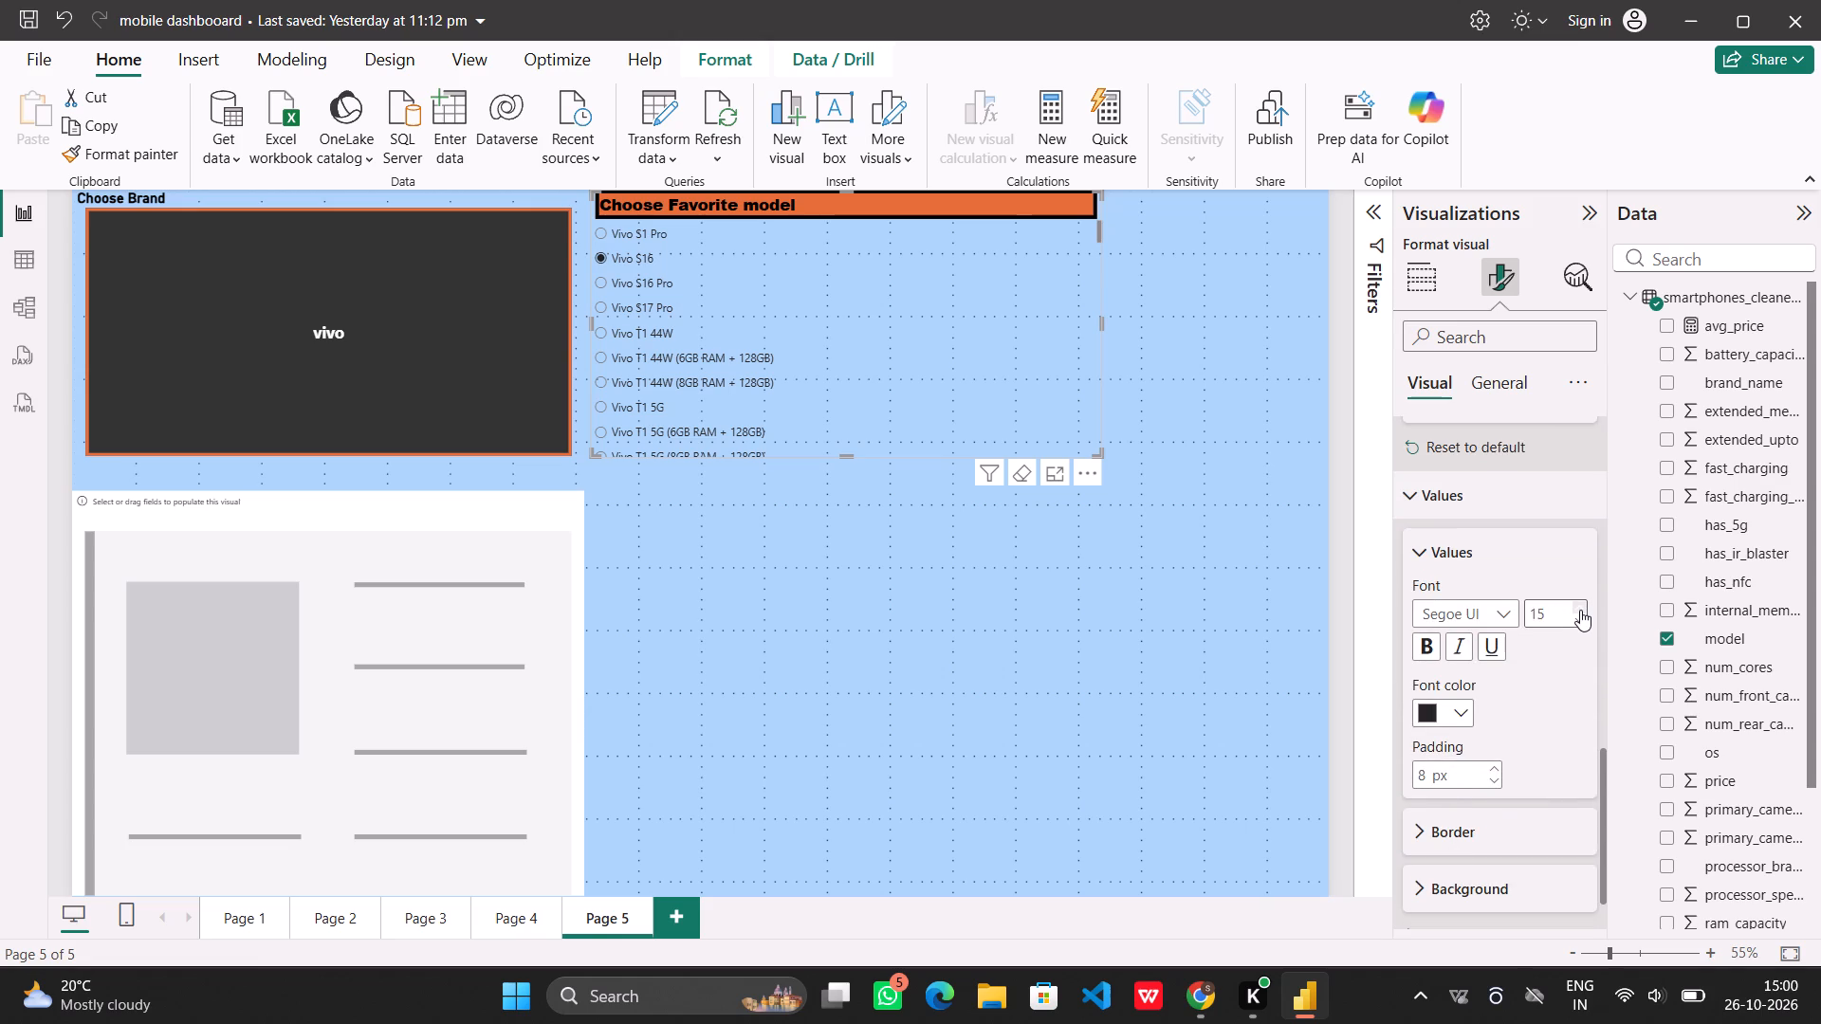
pyautogui.doubleClick(1580, 610)
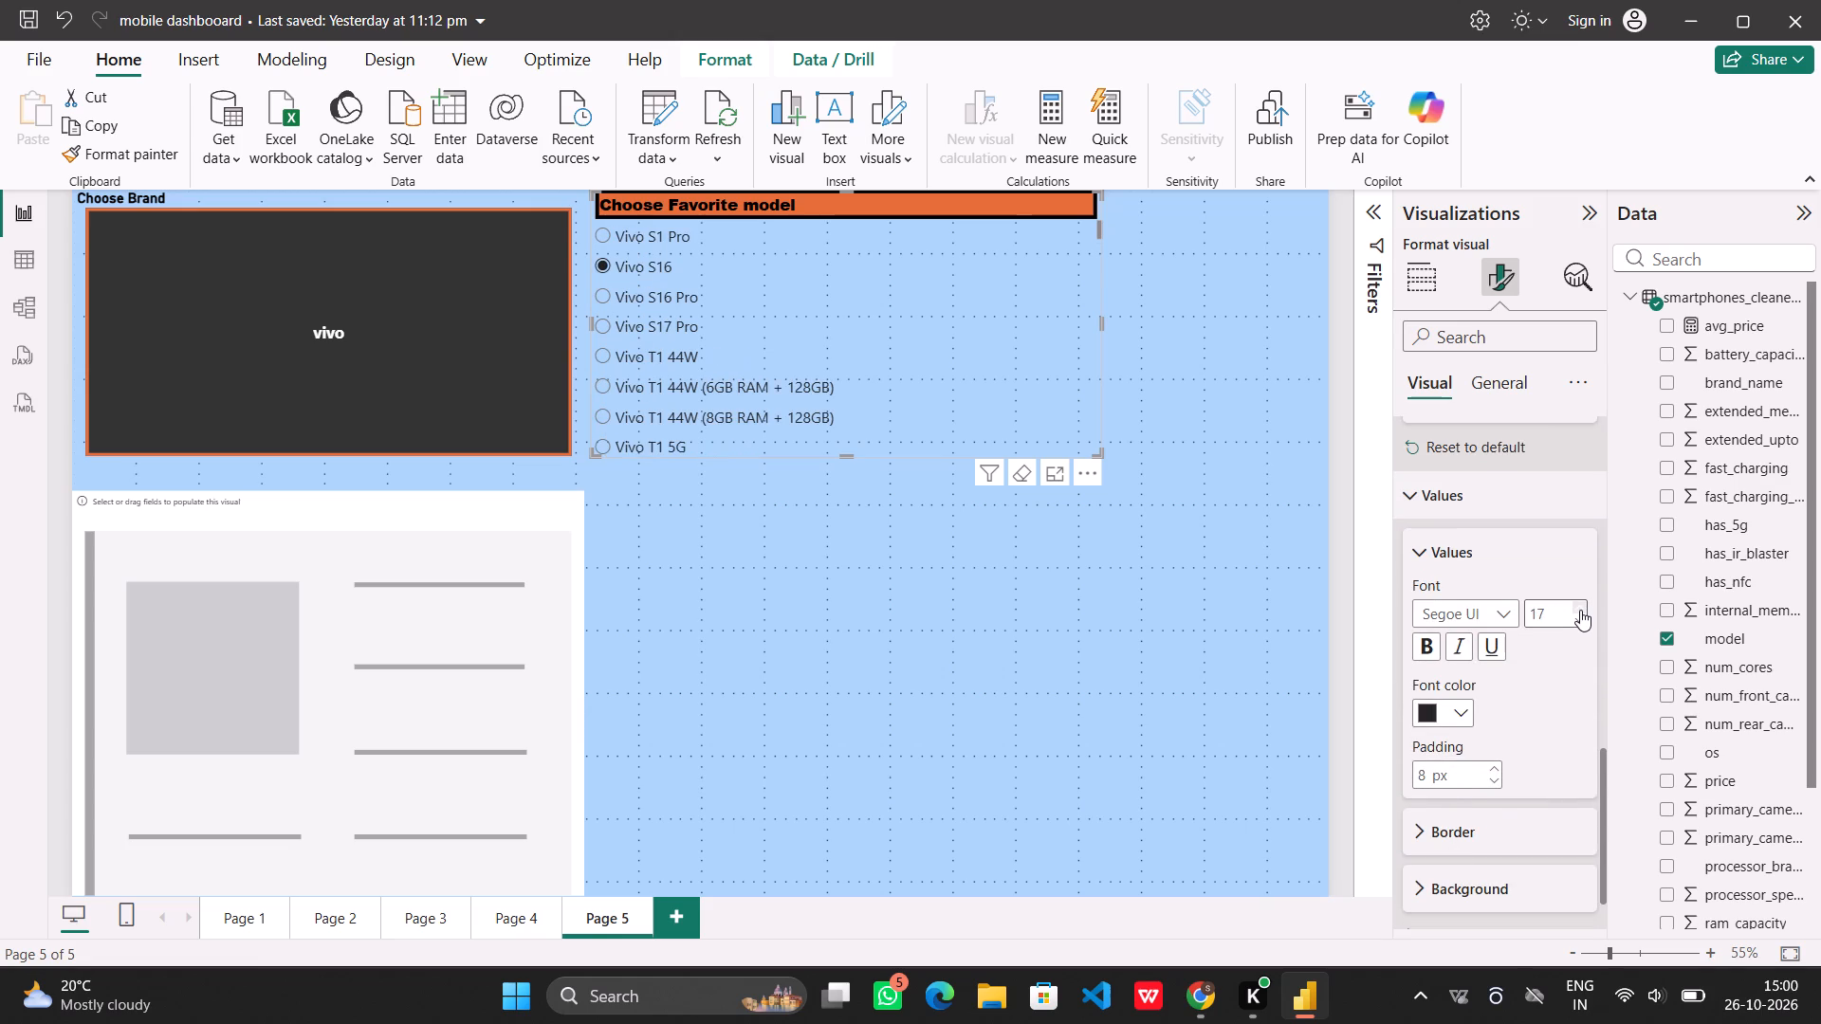
pyautogui.click(1580, 610)
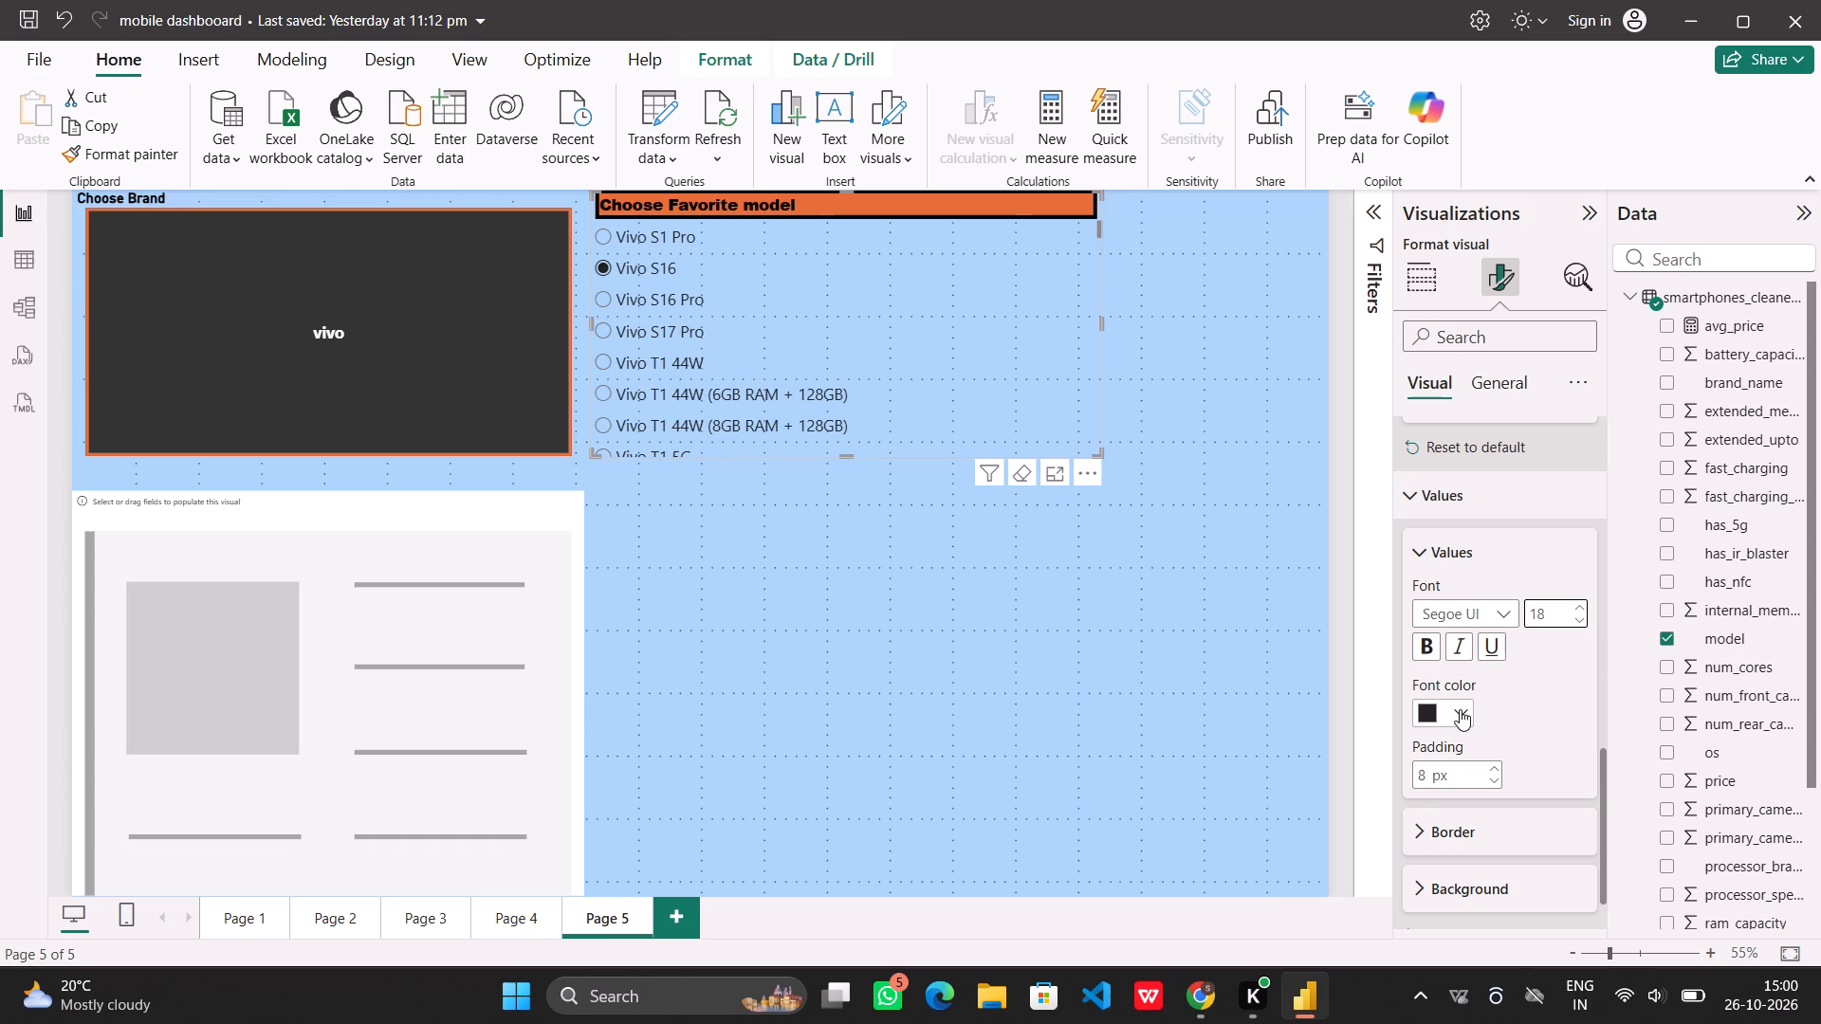
pyautogui.click(1460, 709)
pyautogui.click(1460, 709)
# Add top, bottom, left and right borders to the model slicer's values with line width 1.
pyautogui.click(1454, 835)
pyautogui.scroll(-2, 1473, 813)
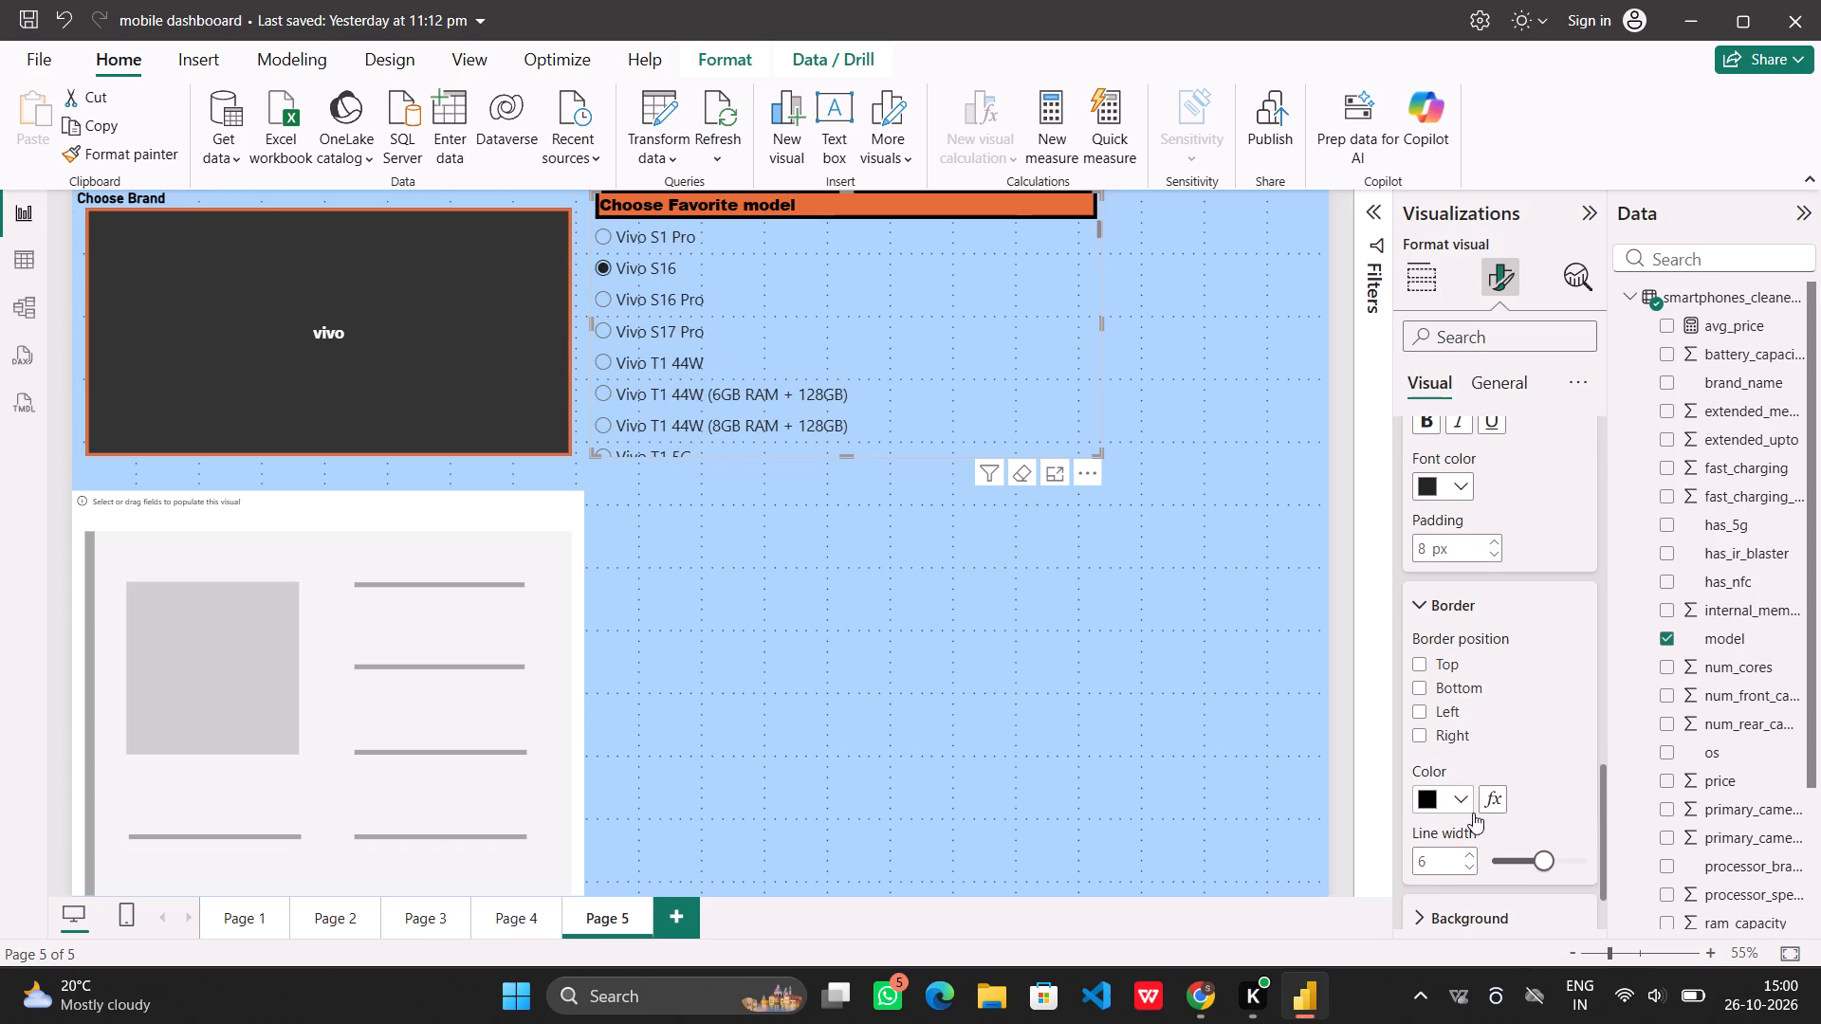
pyautogui.click(1446, 668)
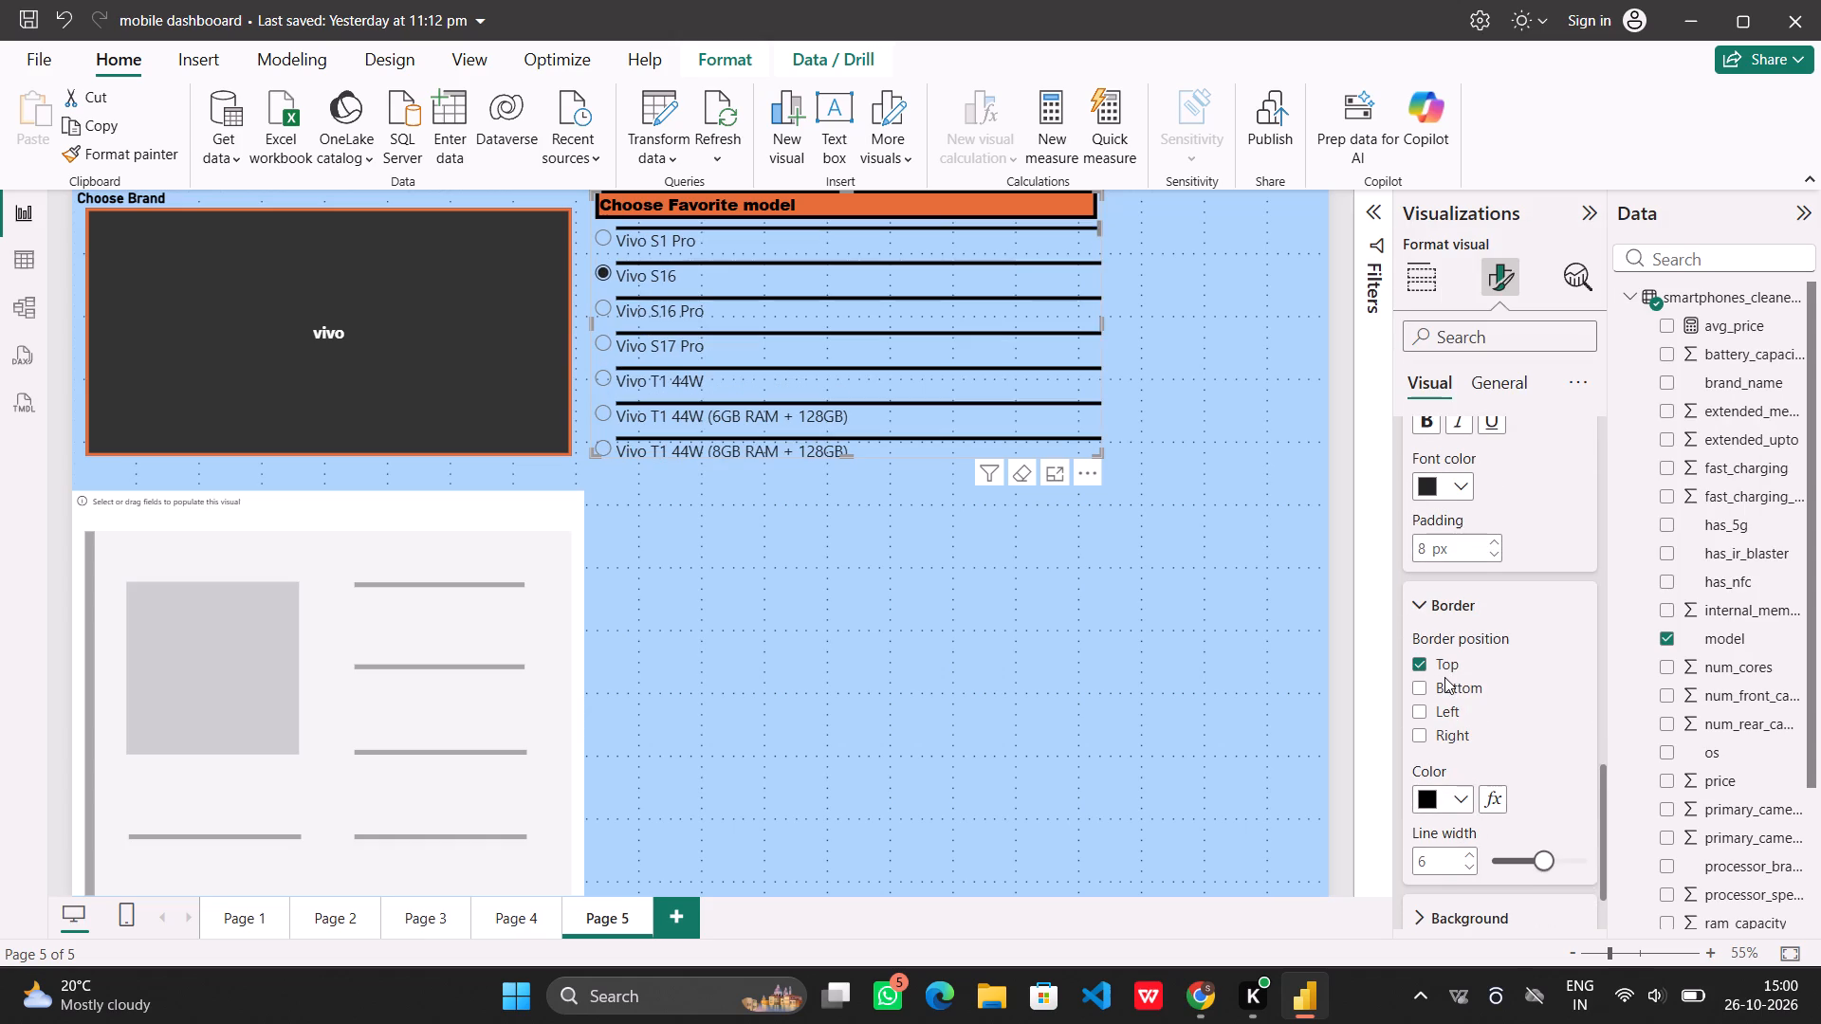
pyautogui.click(1444, 677)
pyautogui.click(1444, 704)
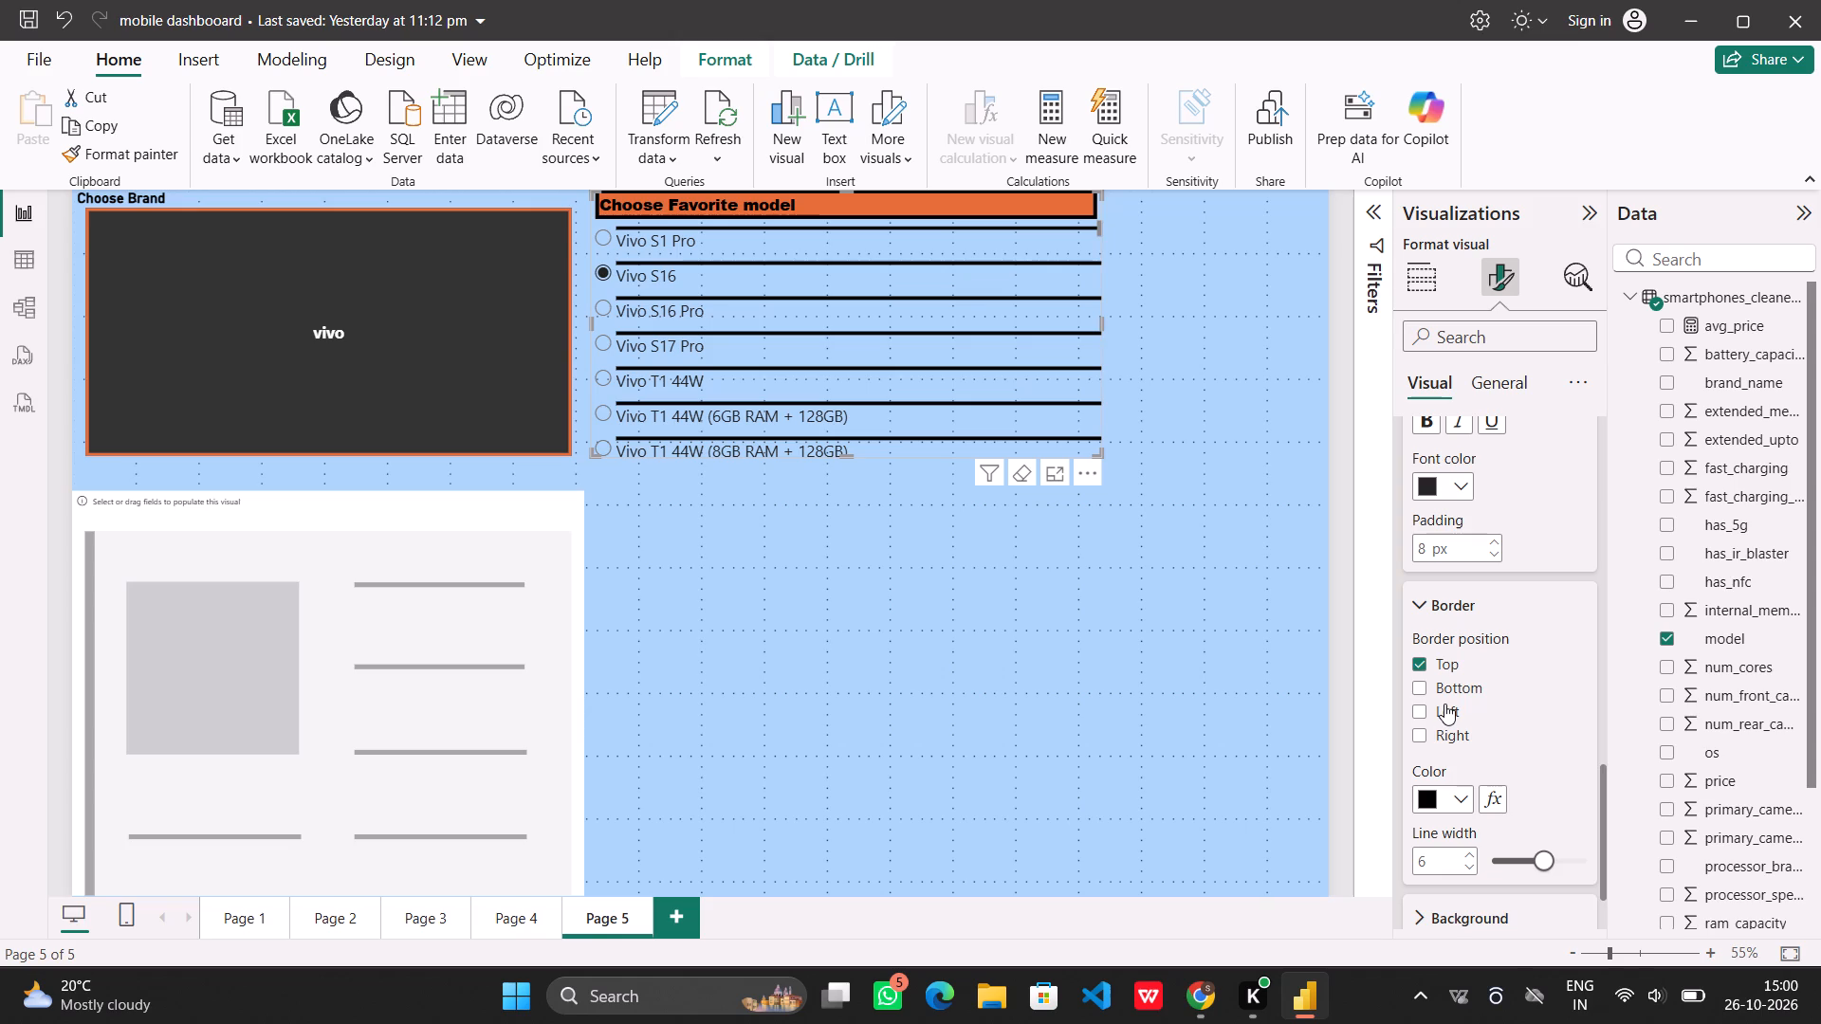
pyautogui.click(1444, 686)
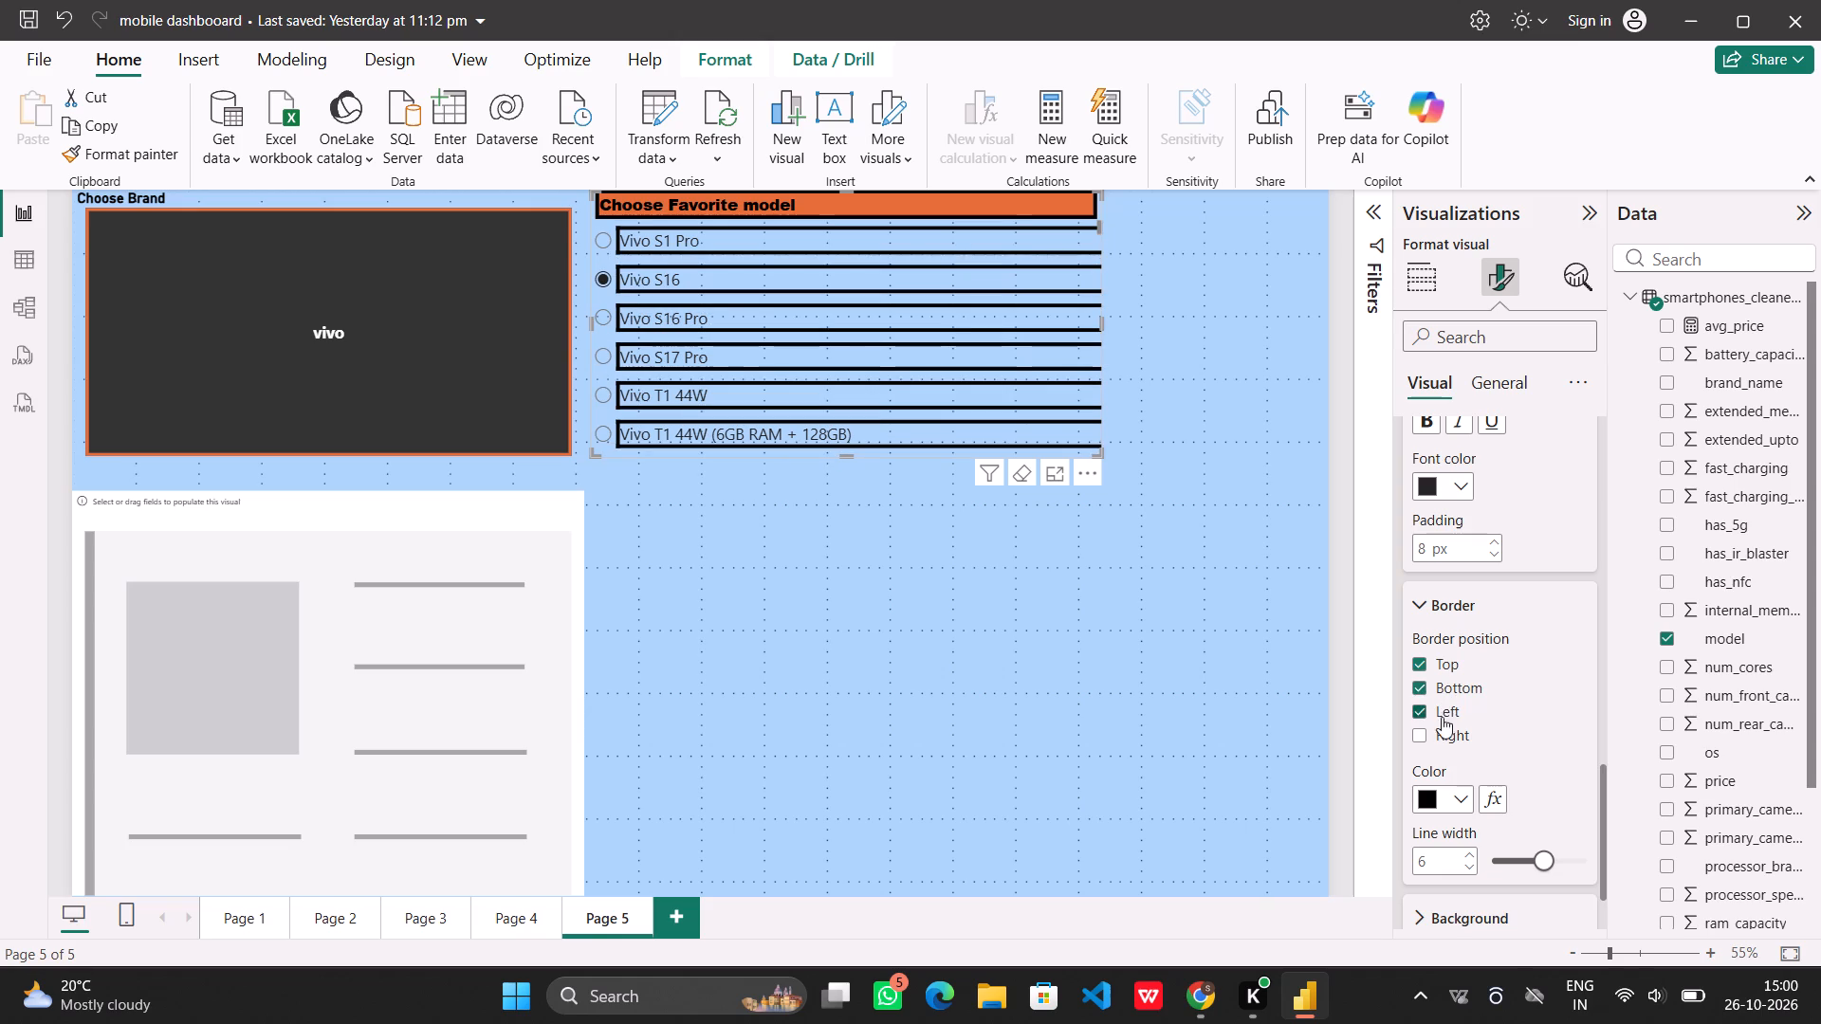
pyautogui.click(1443, 733)
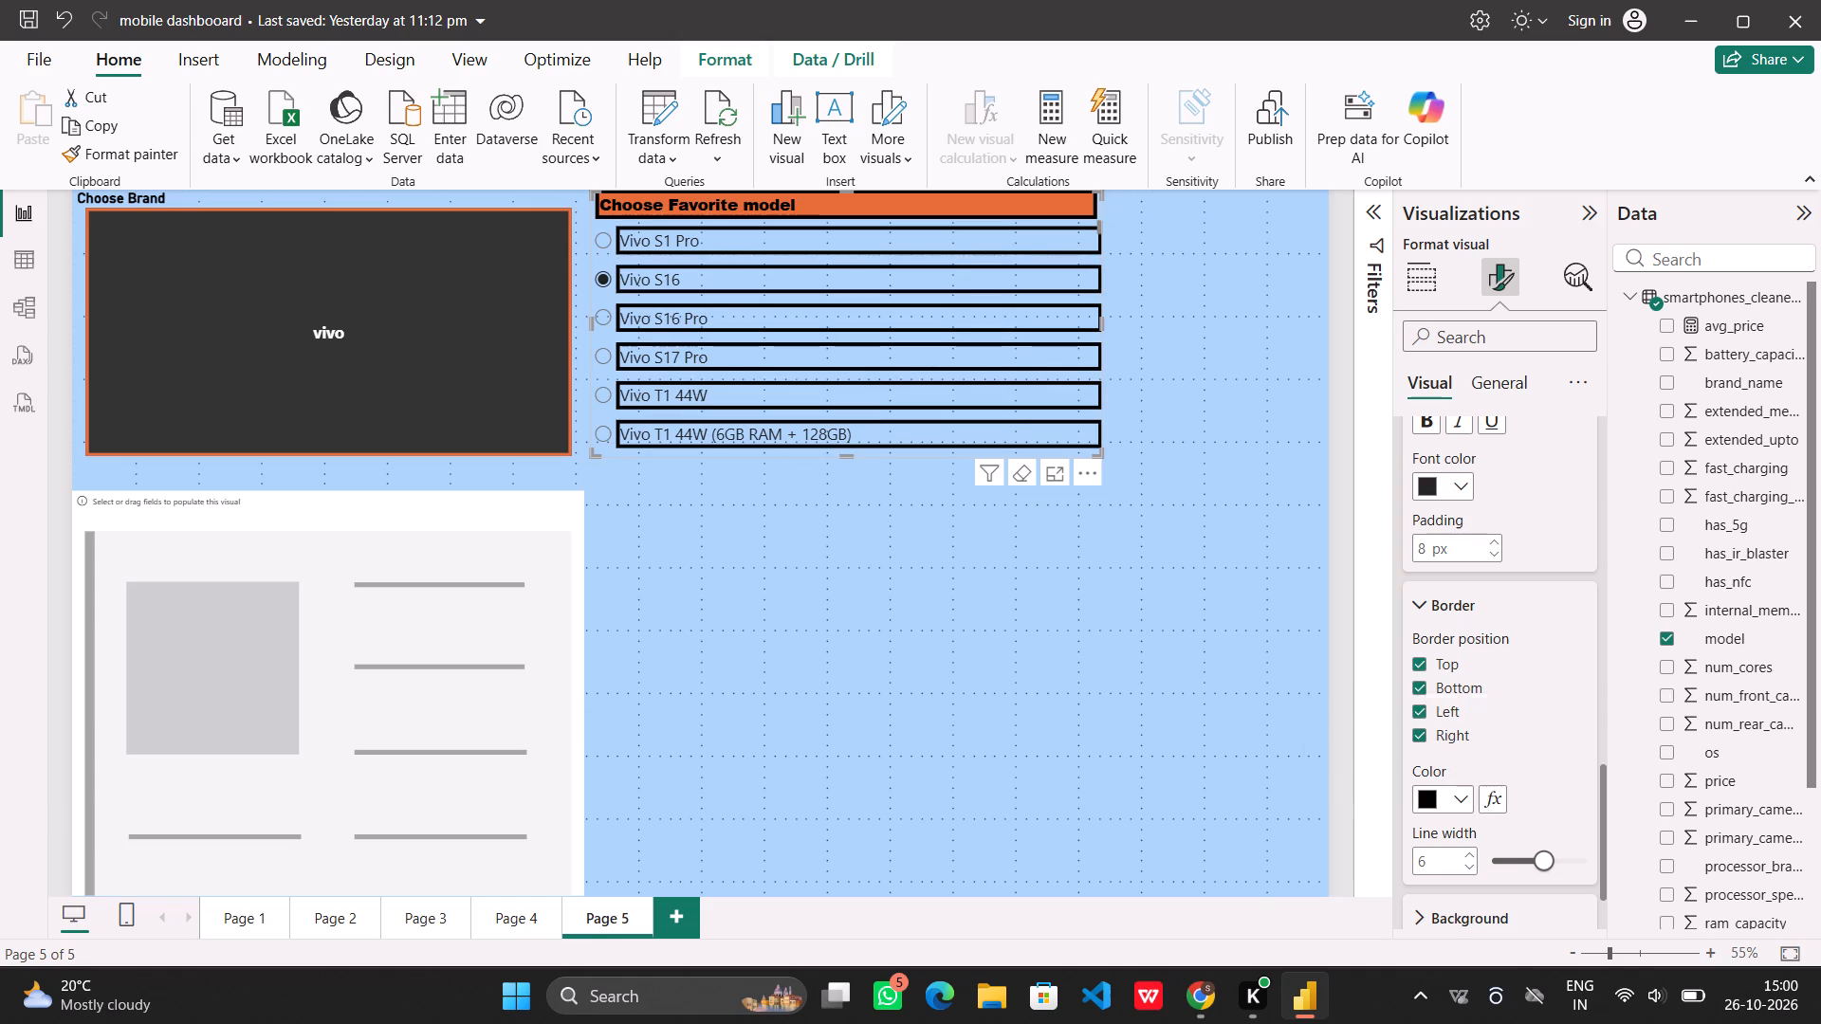
pyautogui.click(1499, 856)
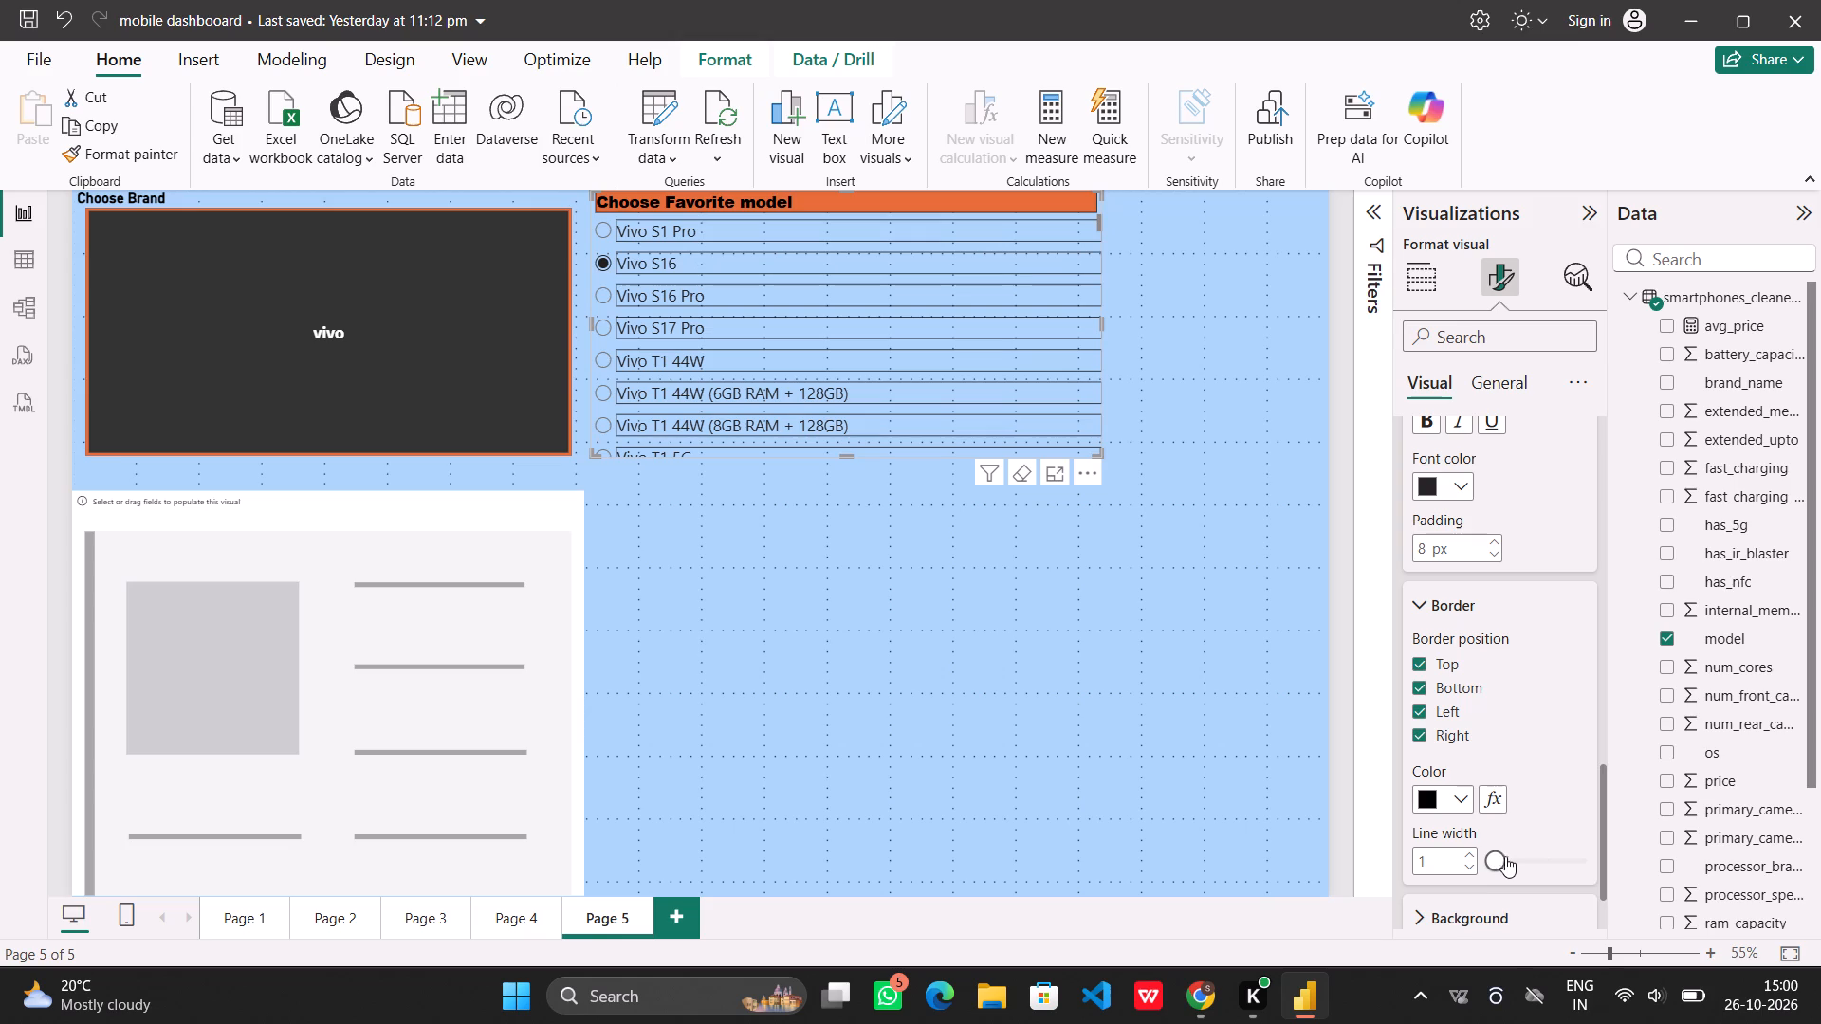
# Fill the background of the model slicer's values with the same orange as its header.
pyautogui.scroll(-2, 1521, 774)
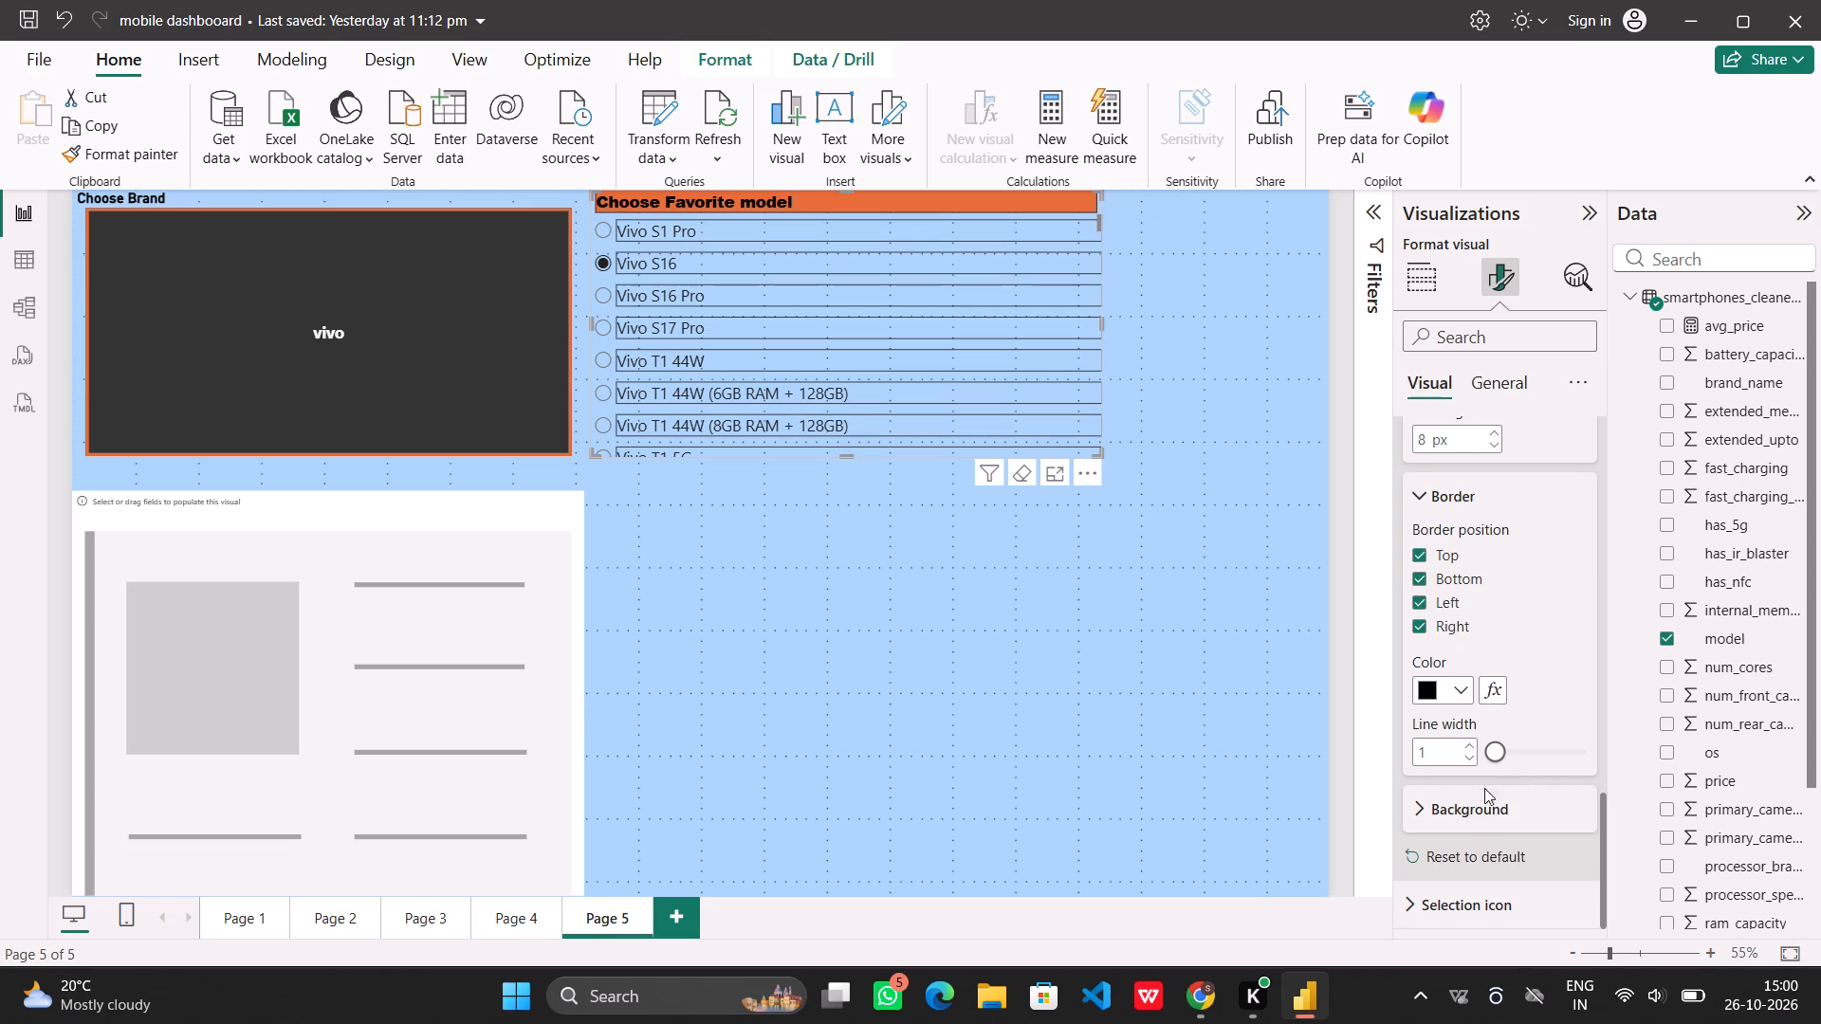
pyautogui.click(1477, 812)
pyautogui.scroll(-3, 1477, 812)
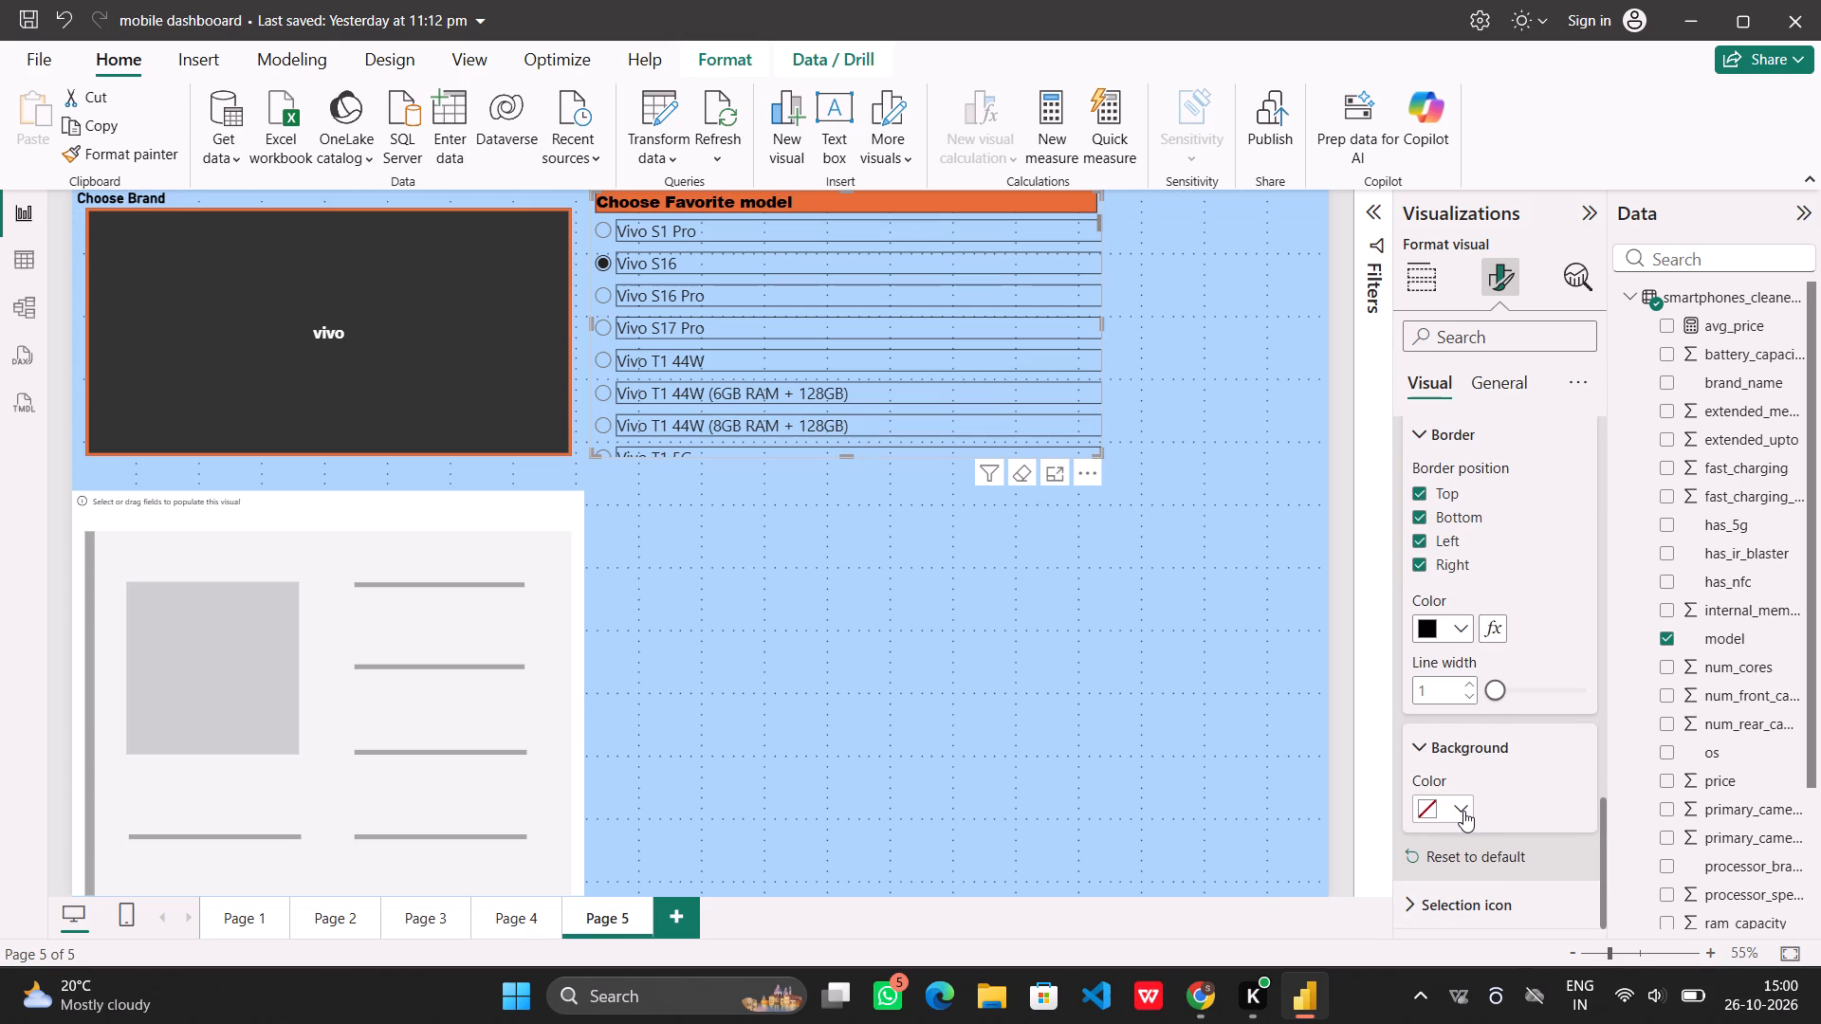
pyautogui.click(1463, 811)
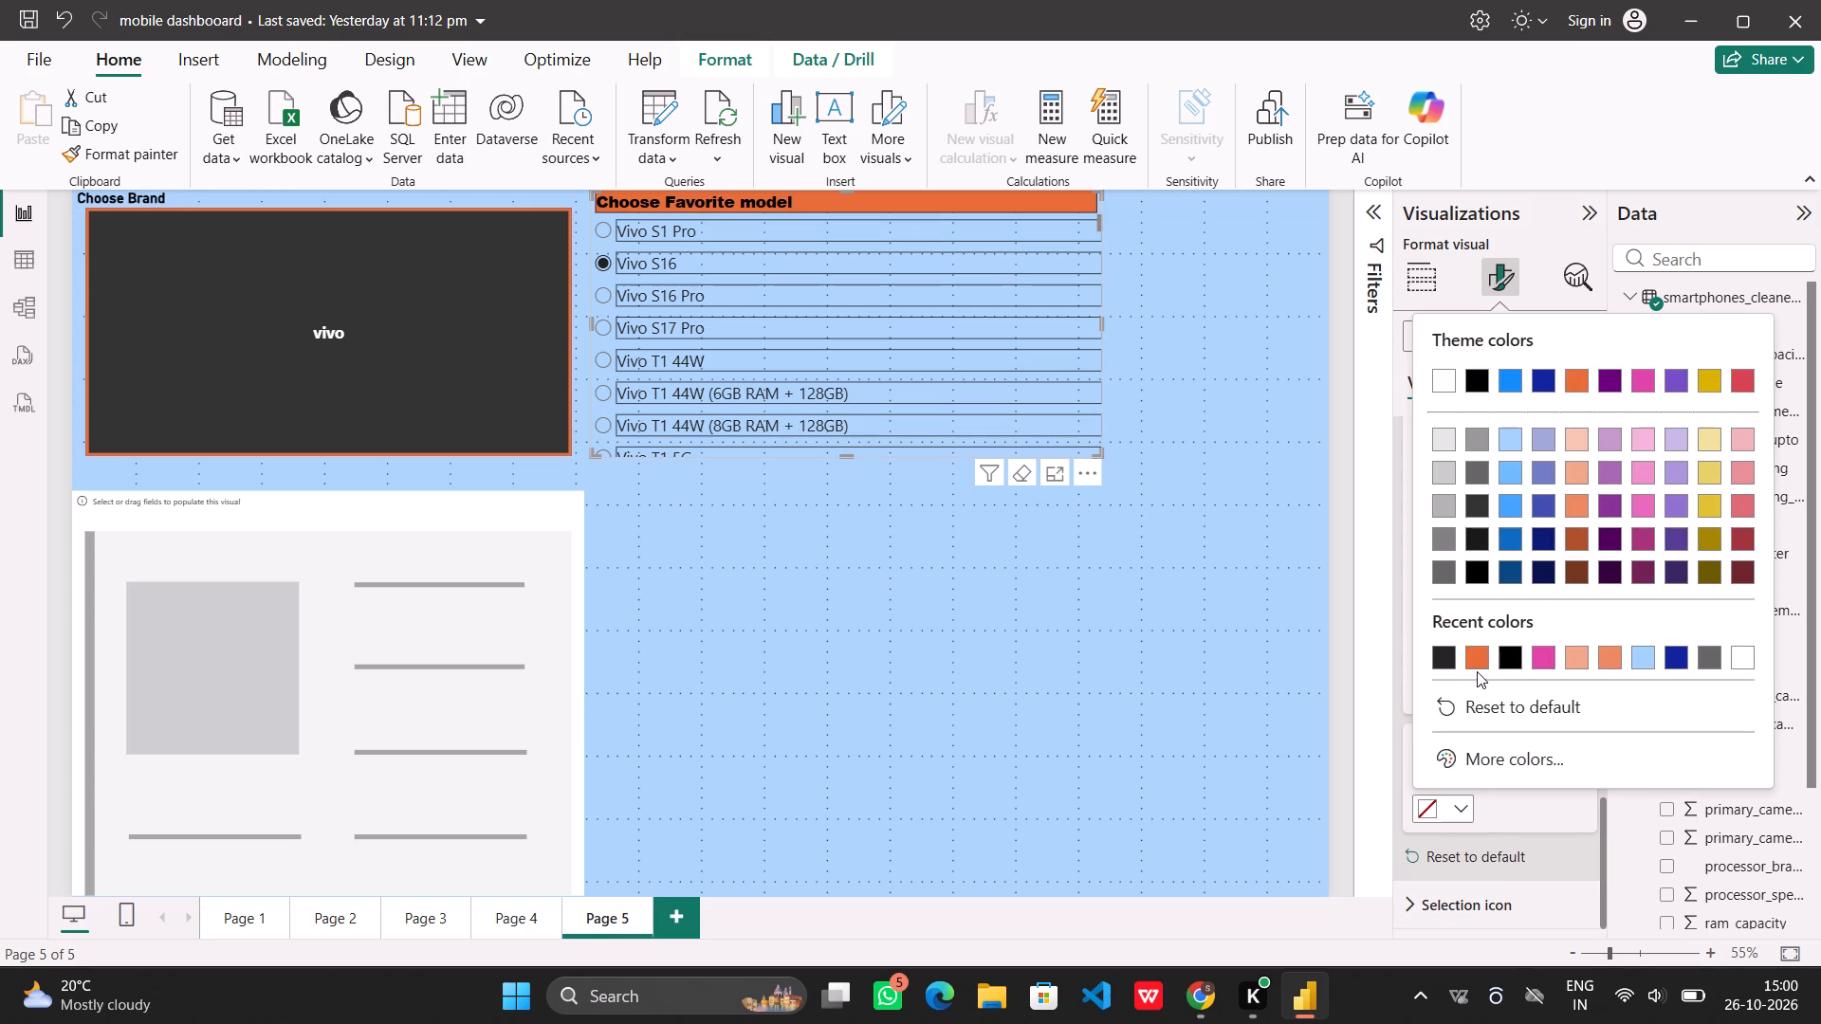
pyautogui.click(1477, 660)
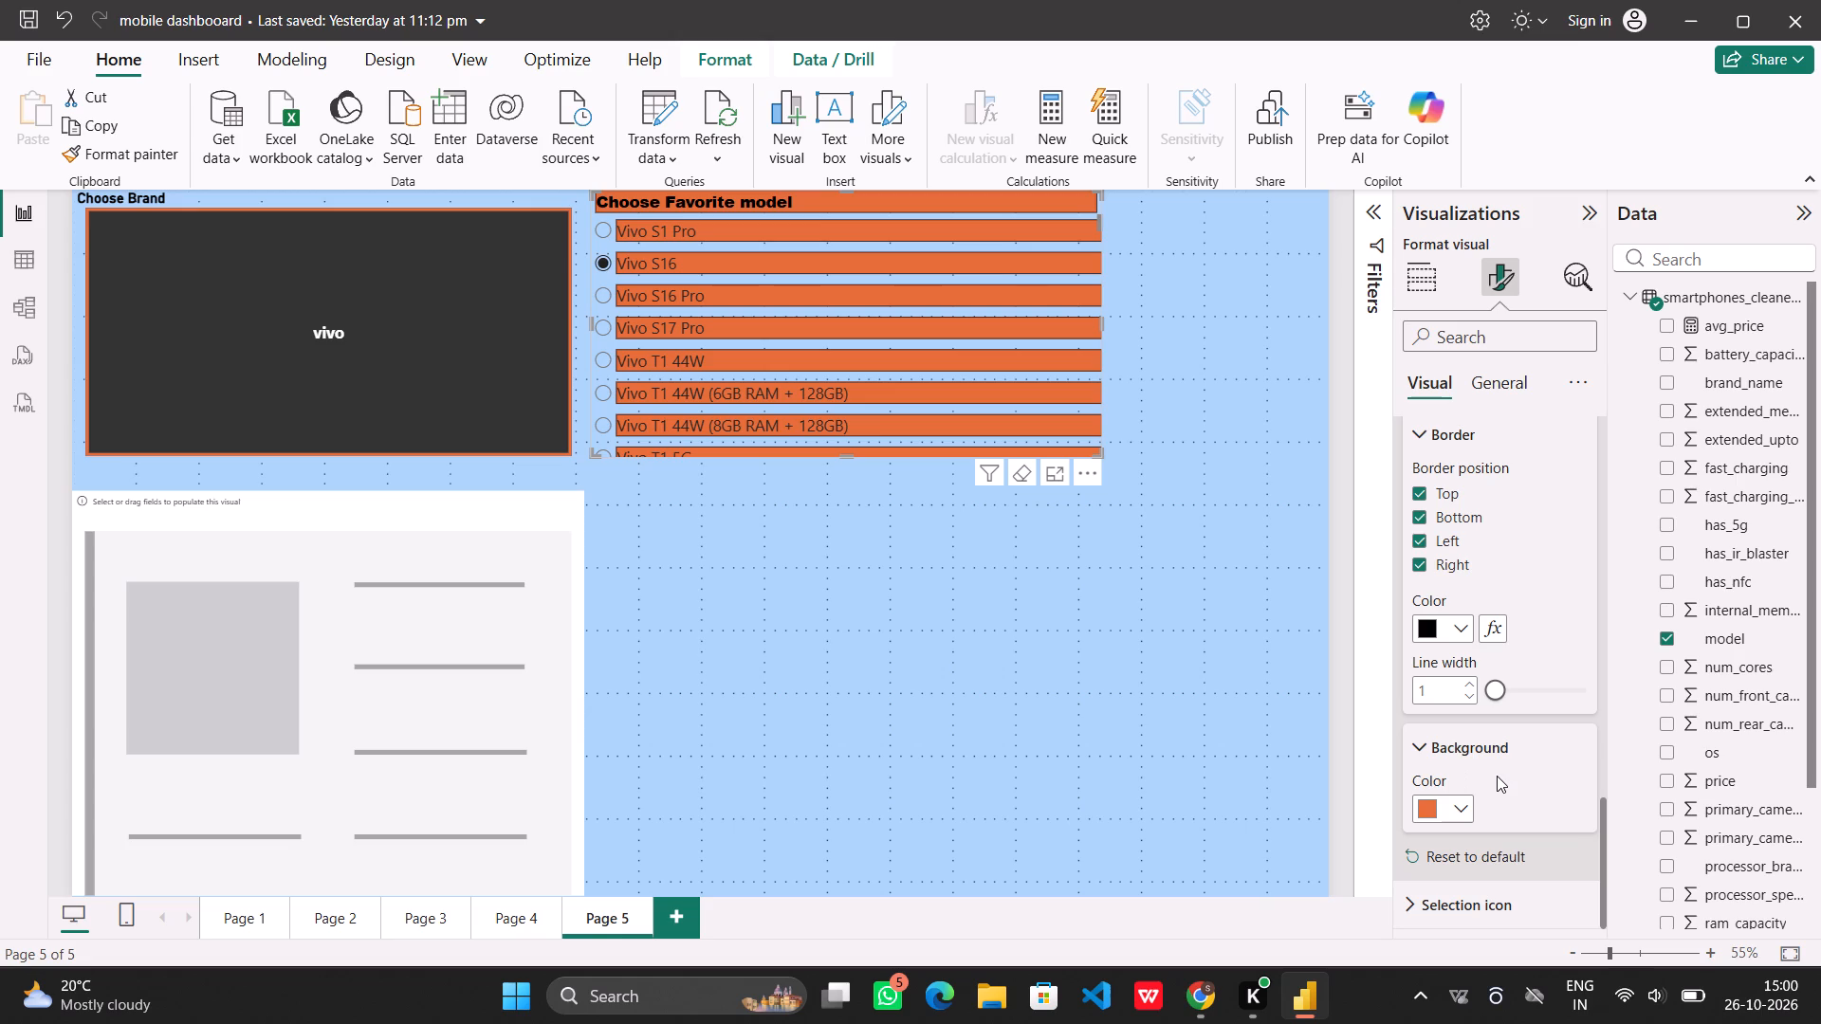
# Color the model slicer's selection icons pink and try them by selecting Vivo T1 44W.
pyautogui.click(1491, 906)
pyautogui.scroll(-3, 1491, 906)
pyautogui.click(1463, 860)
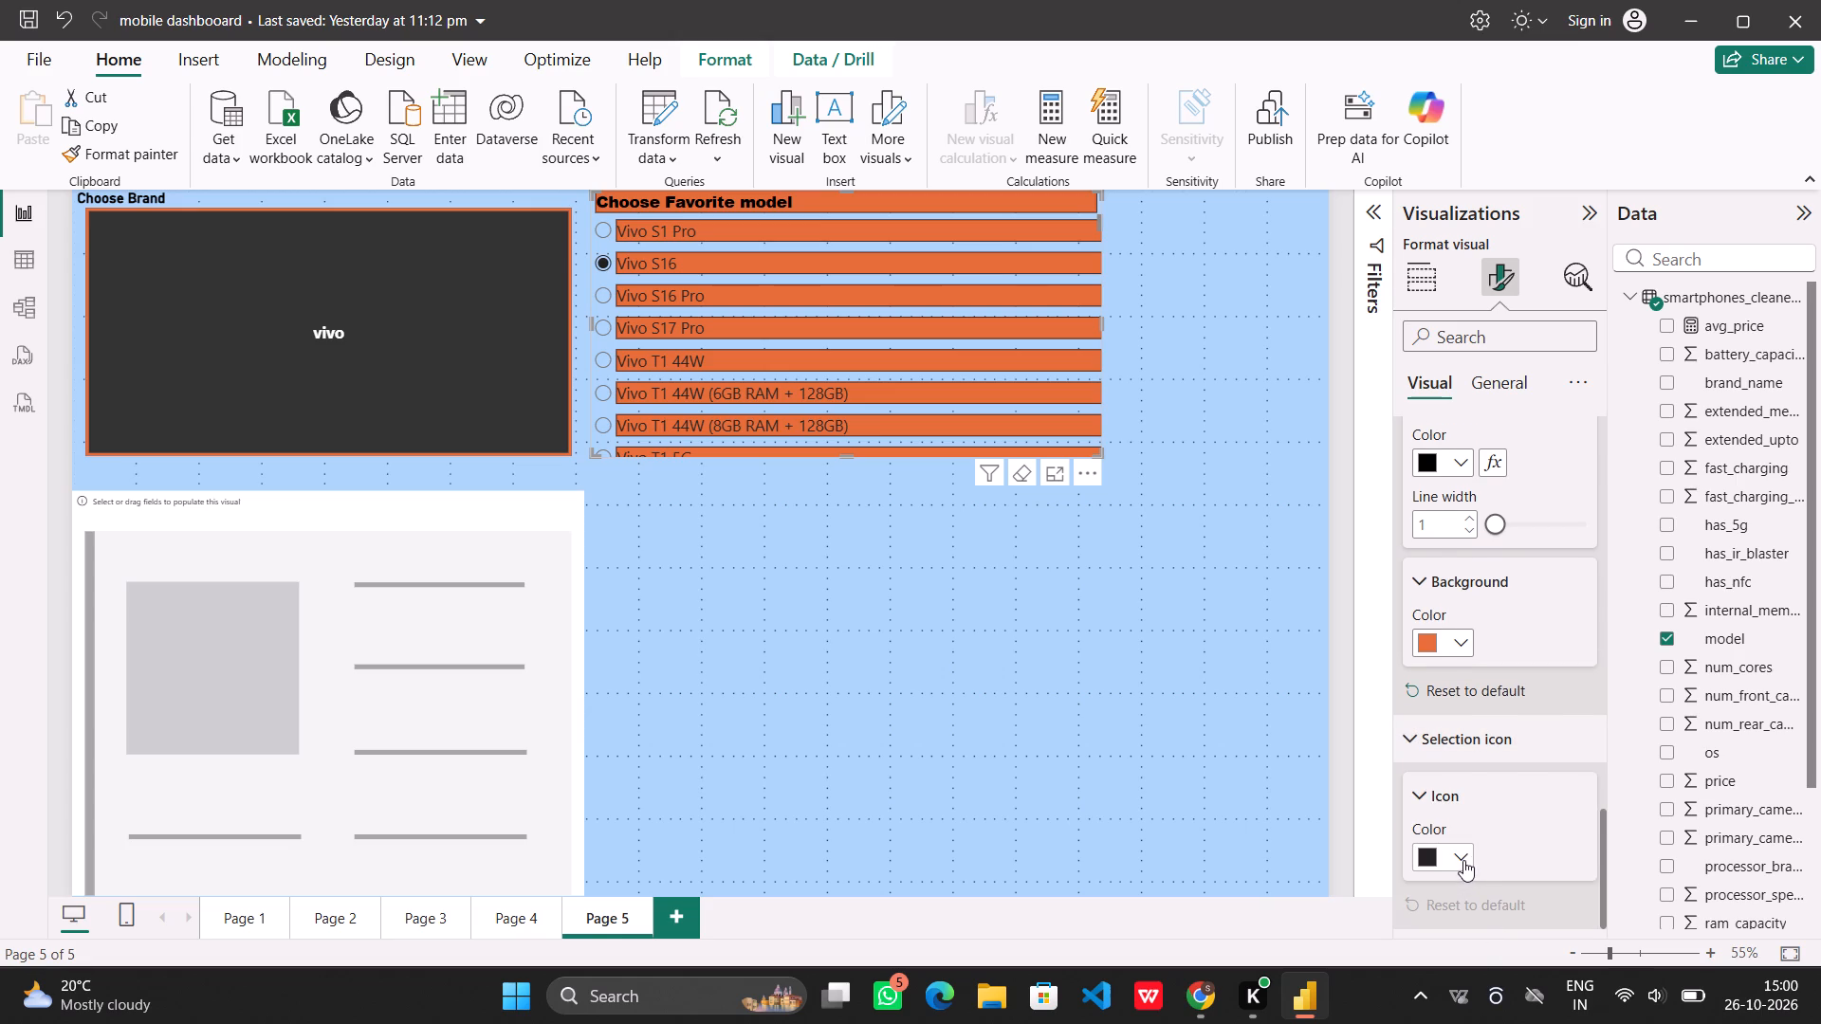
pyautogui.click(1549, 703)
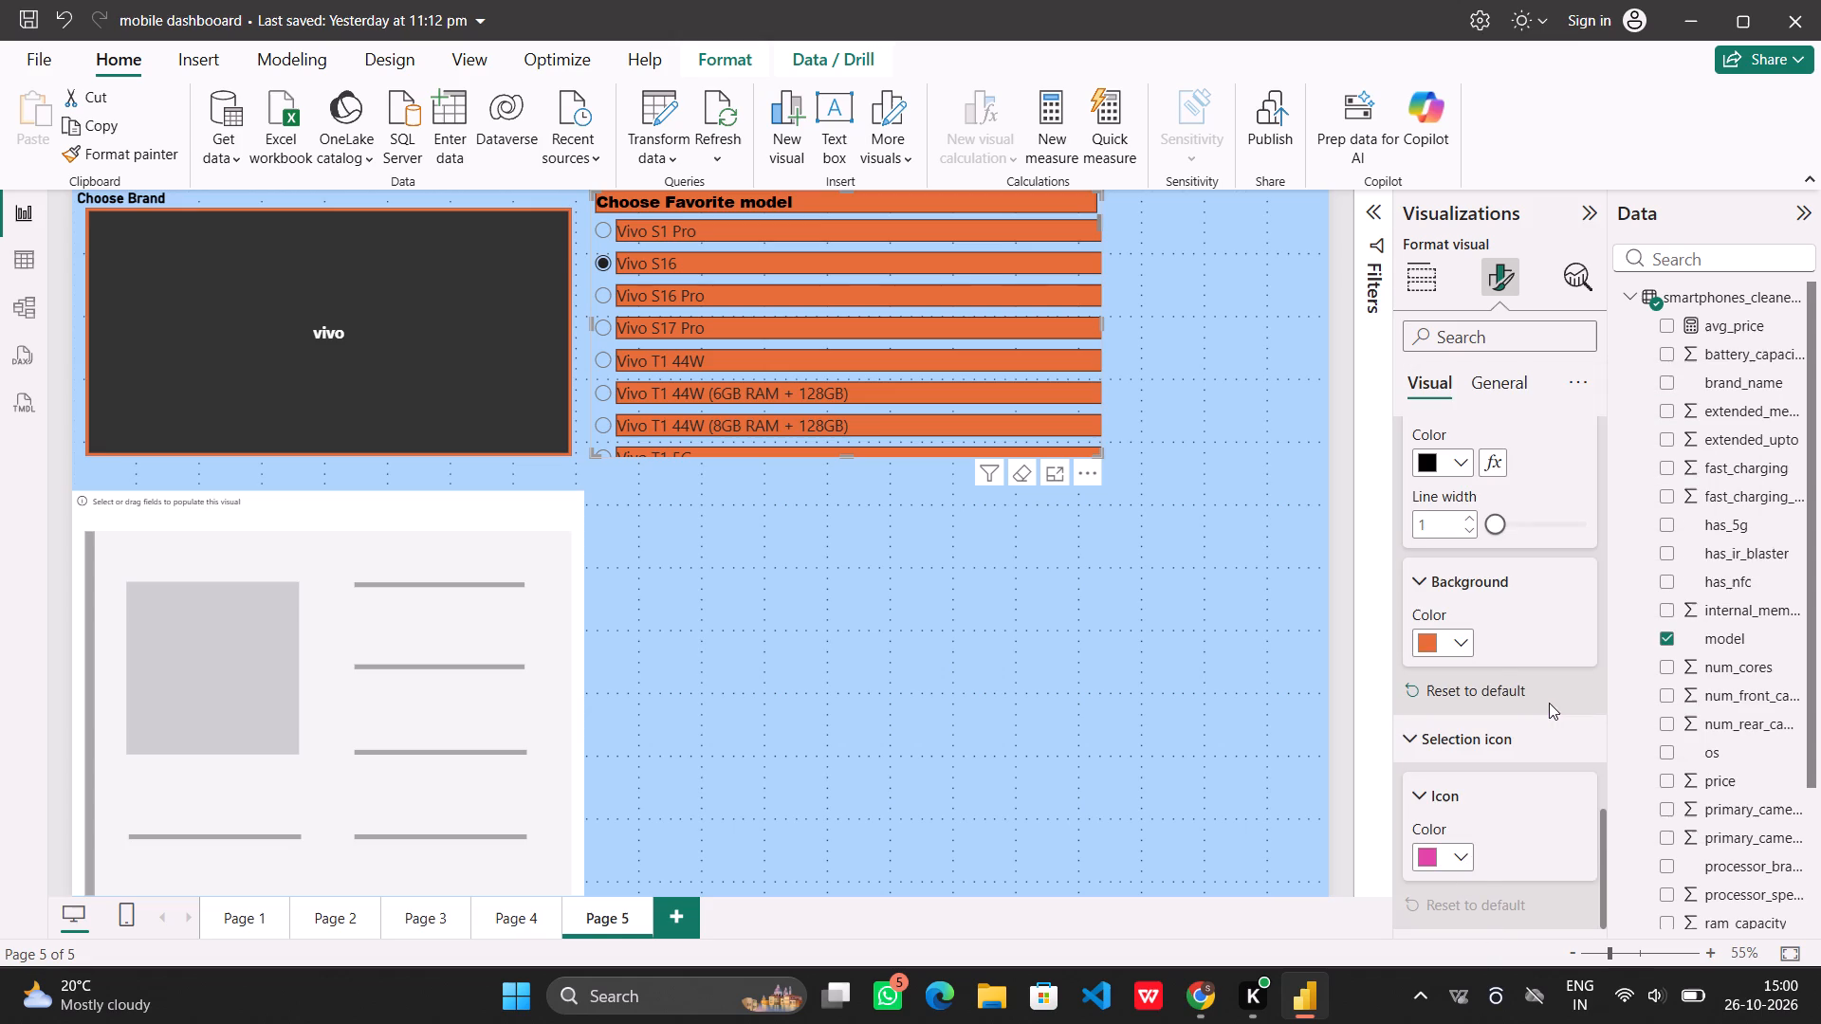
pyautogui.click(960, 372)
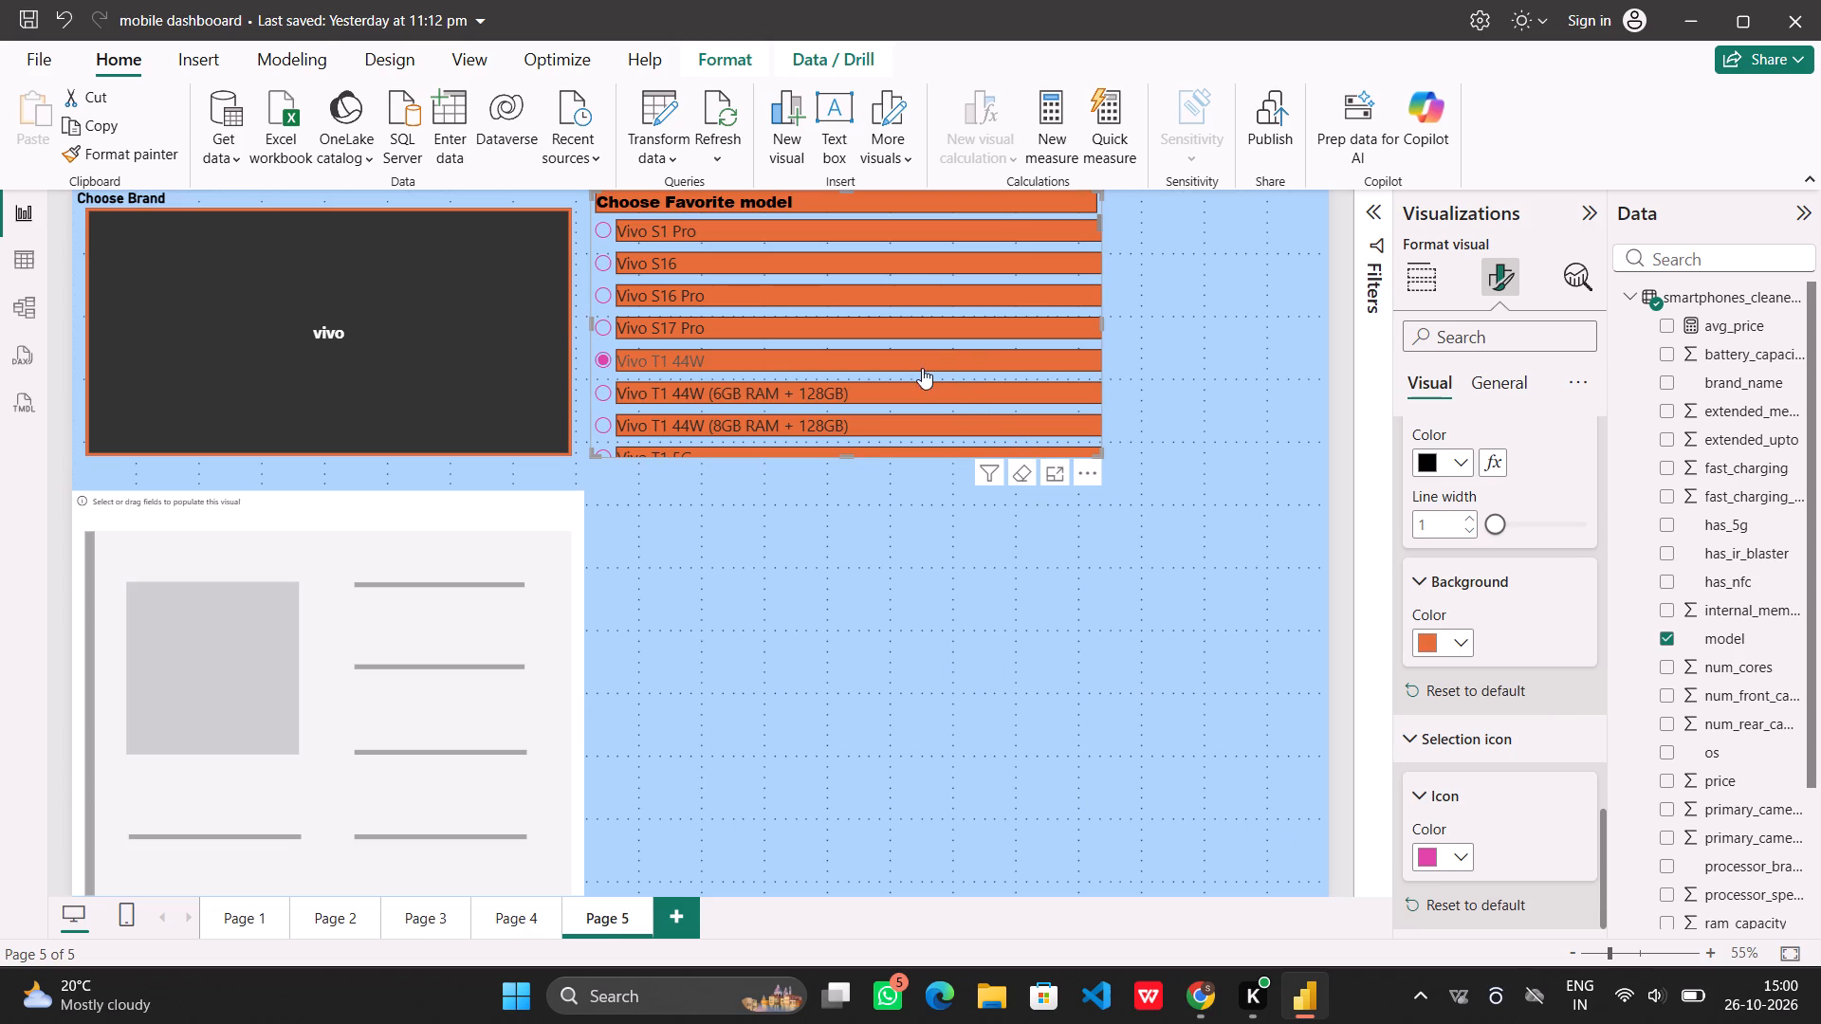
# Set the color of the model slicer's selection icons to black.
pyautogui.scroll(-2, 1569, 777)
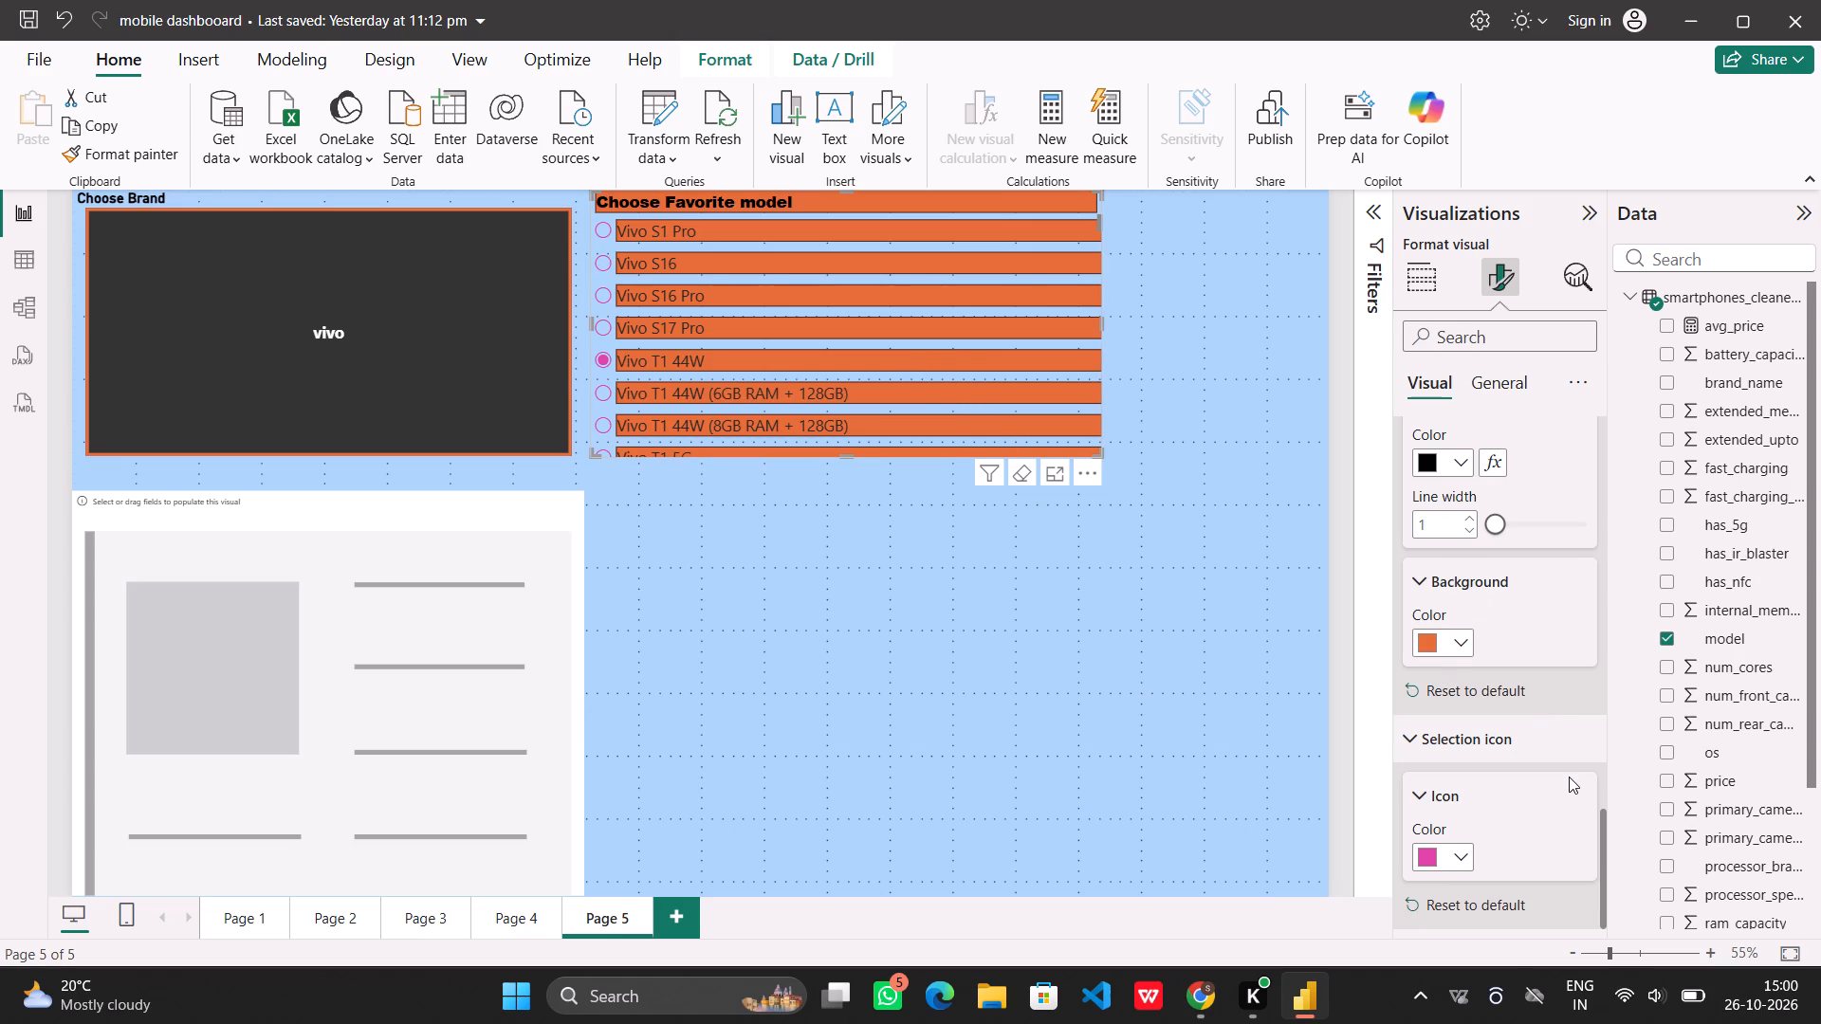
pyautogui.scroll(-1, 1569, 777)
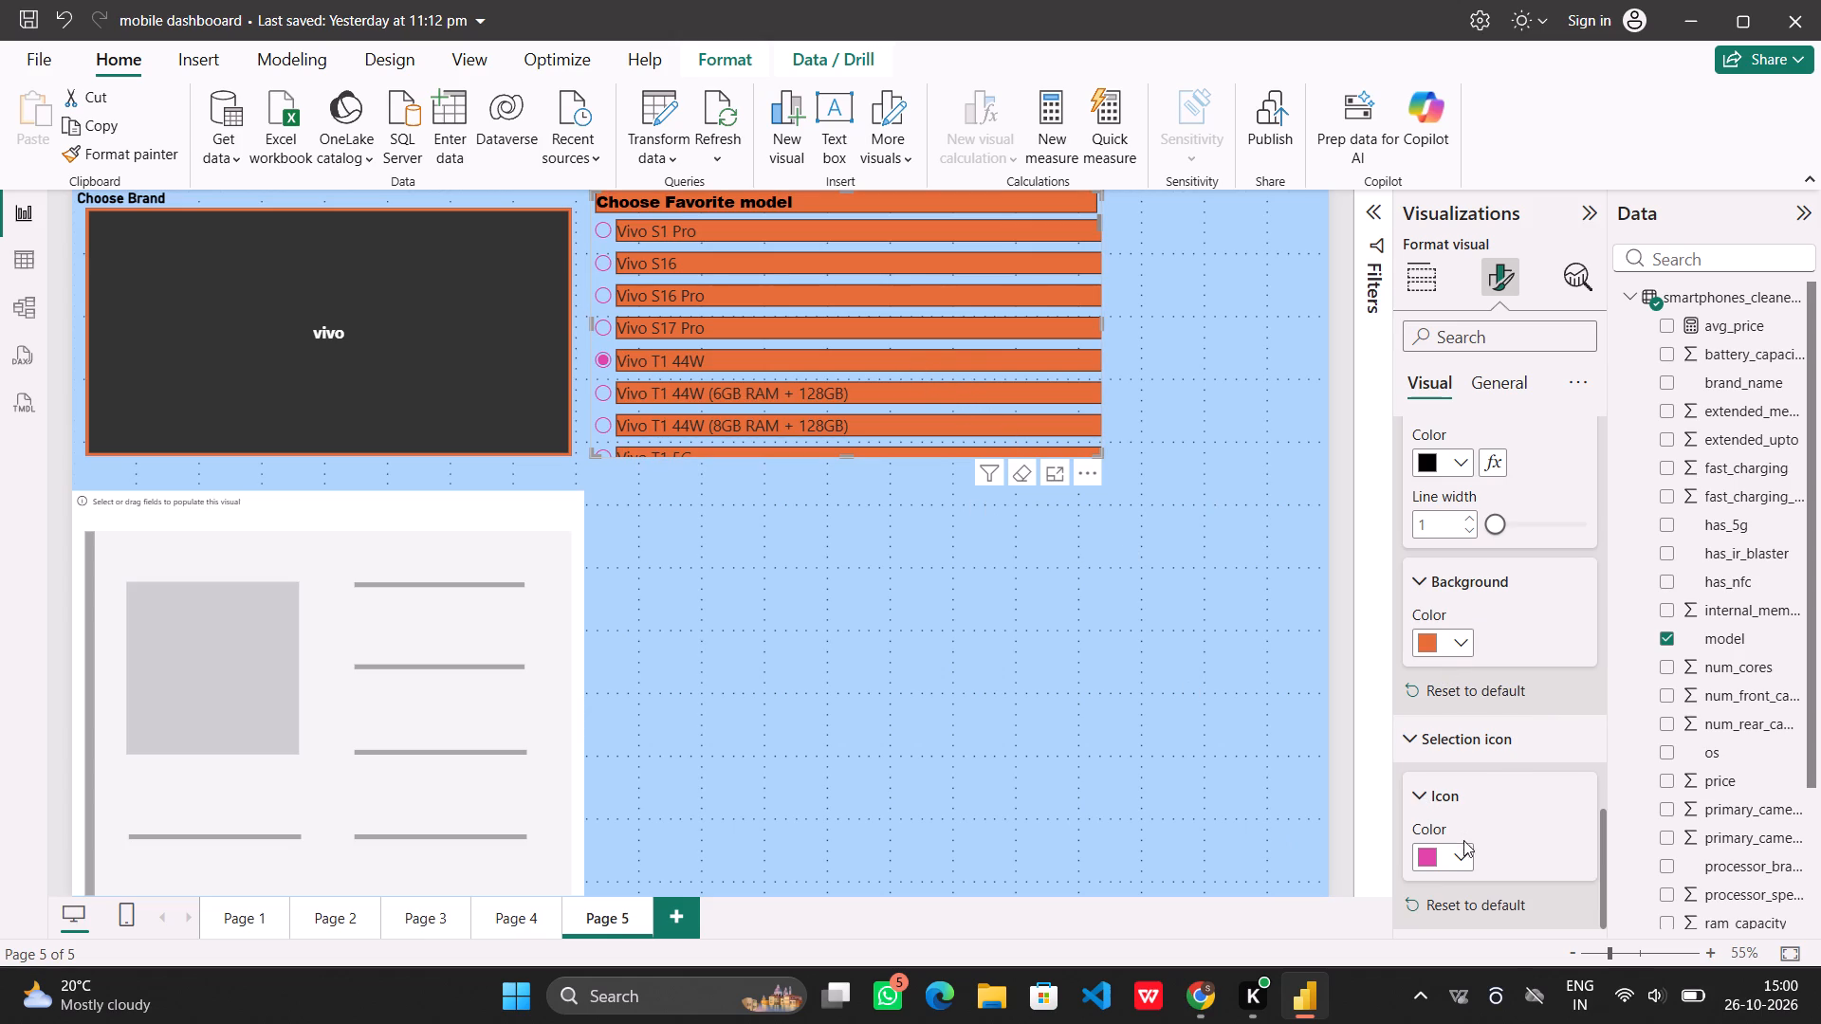
pyautogui.click(1457, 856)
pyautogui.click(1542, 705)
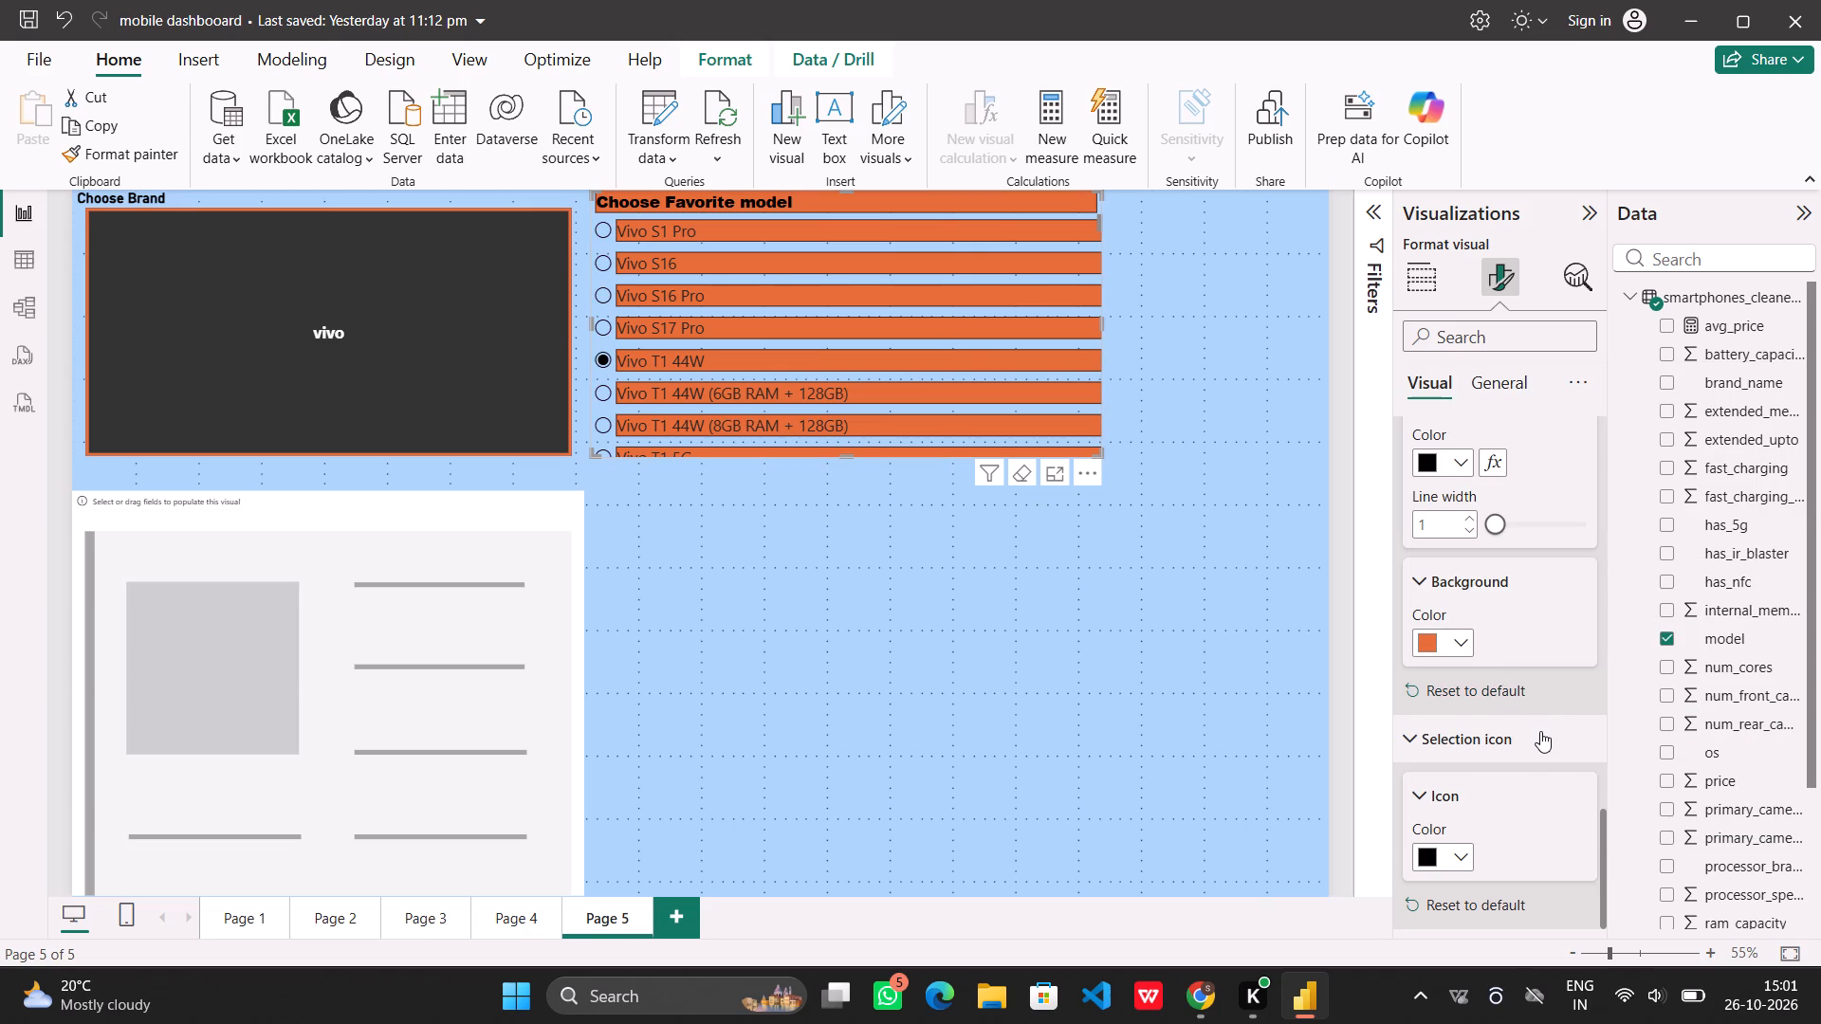
# Turn on the background effect for the whole model slicer visual.
pyautogui.scroll(7, 1540, 731)
pyautogui.click(1490, 378)
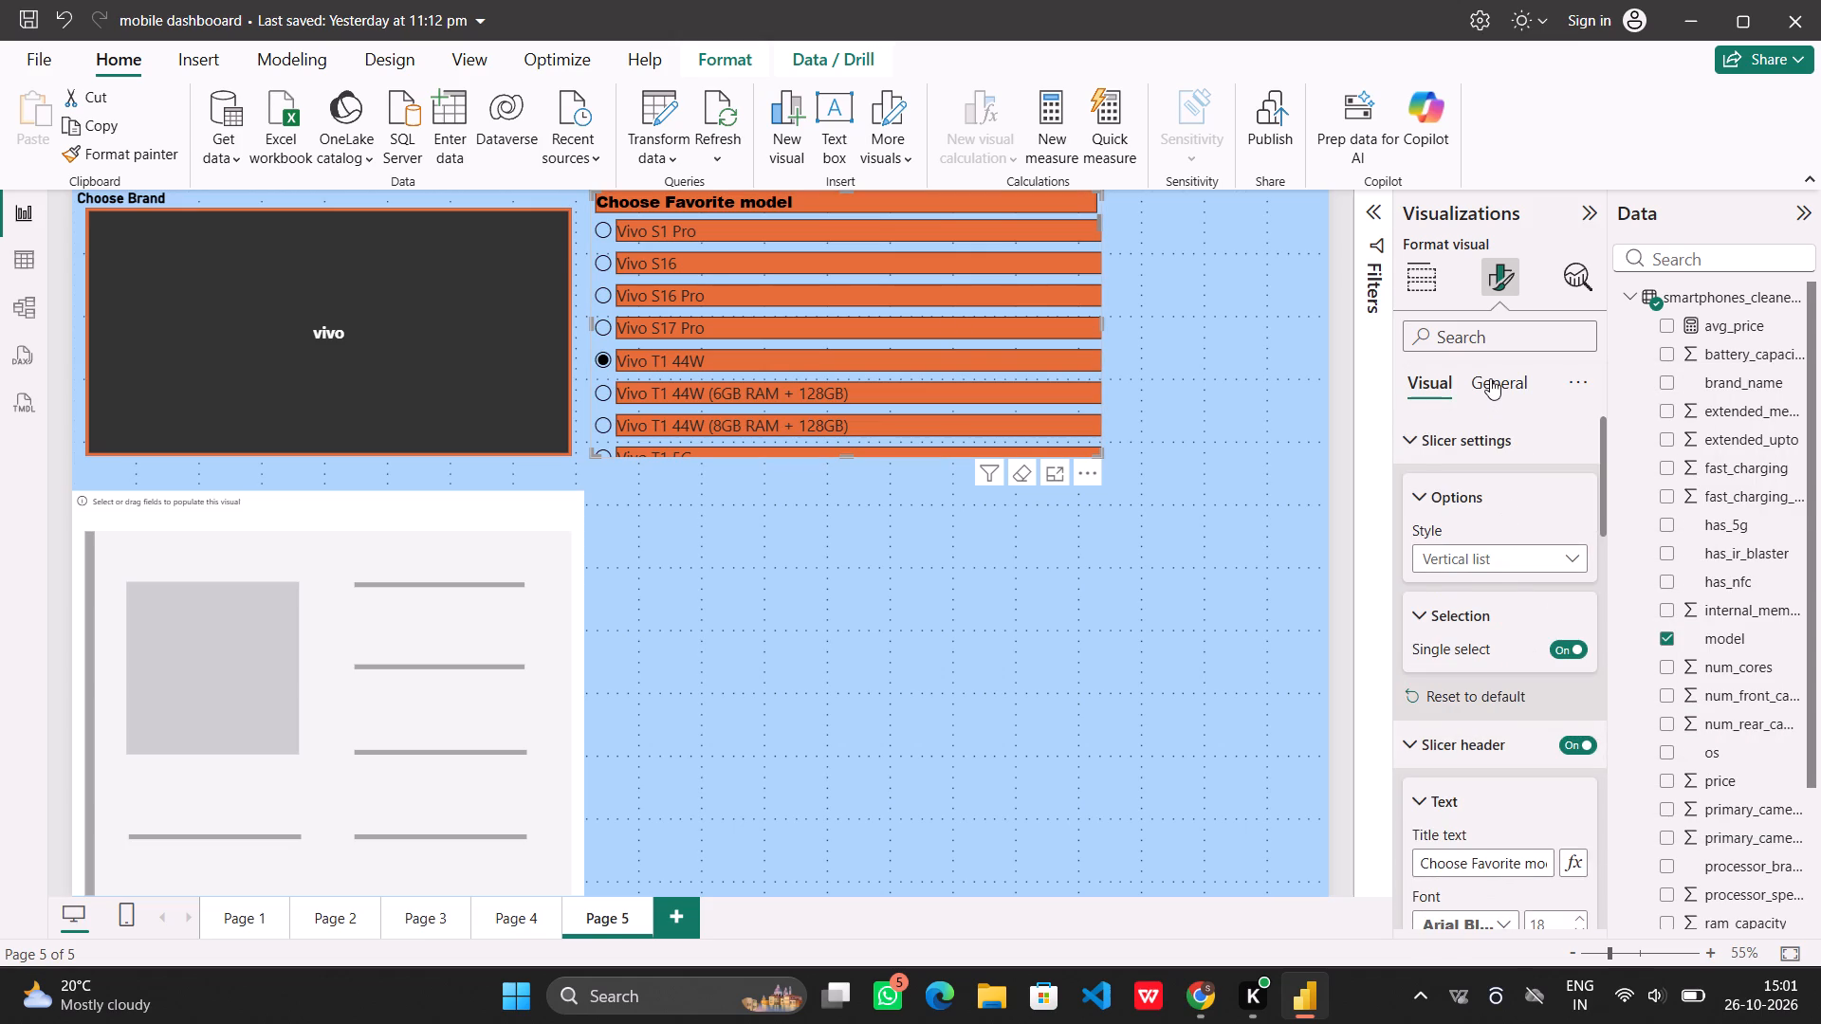
pyautogui.click(1488, 447)
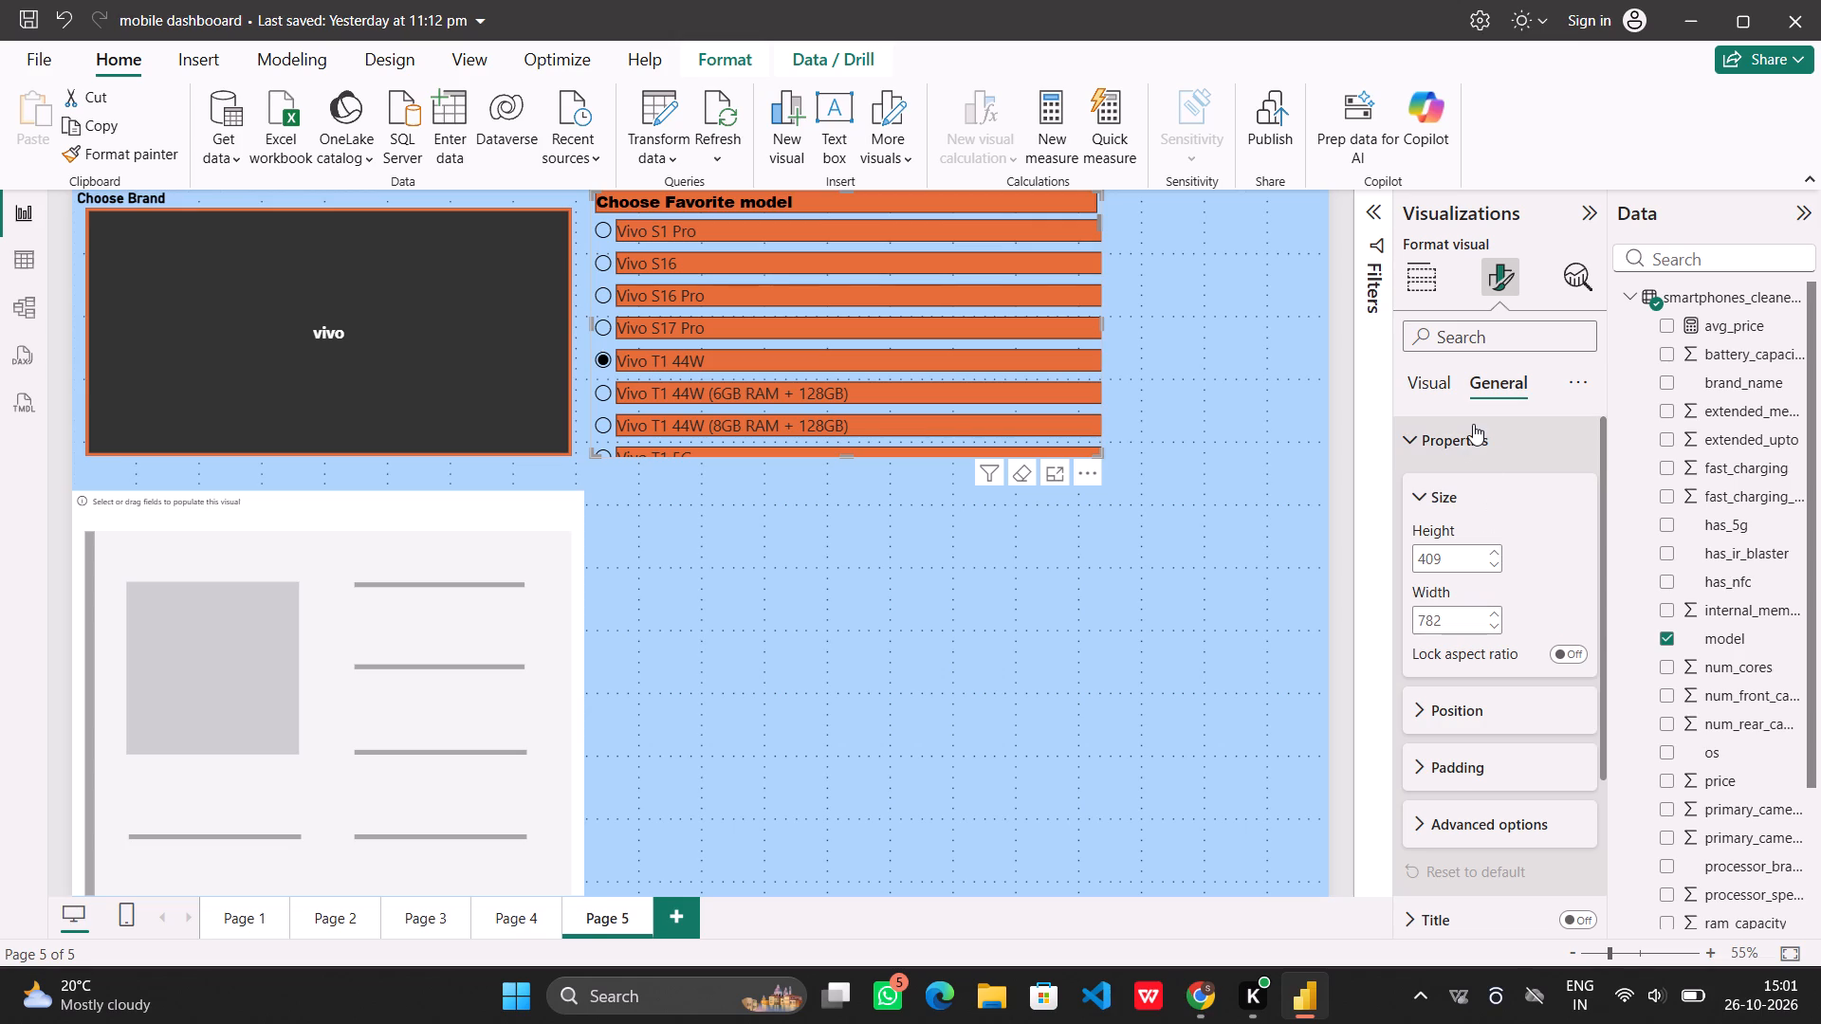
pyautogui.click(1473, 424)
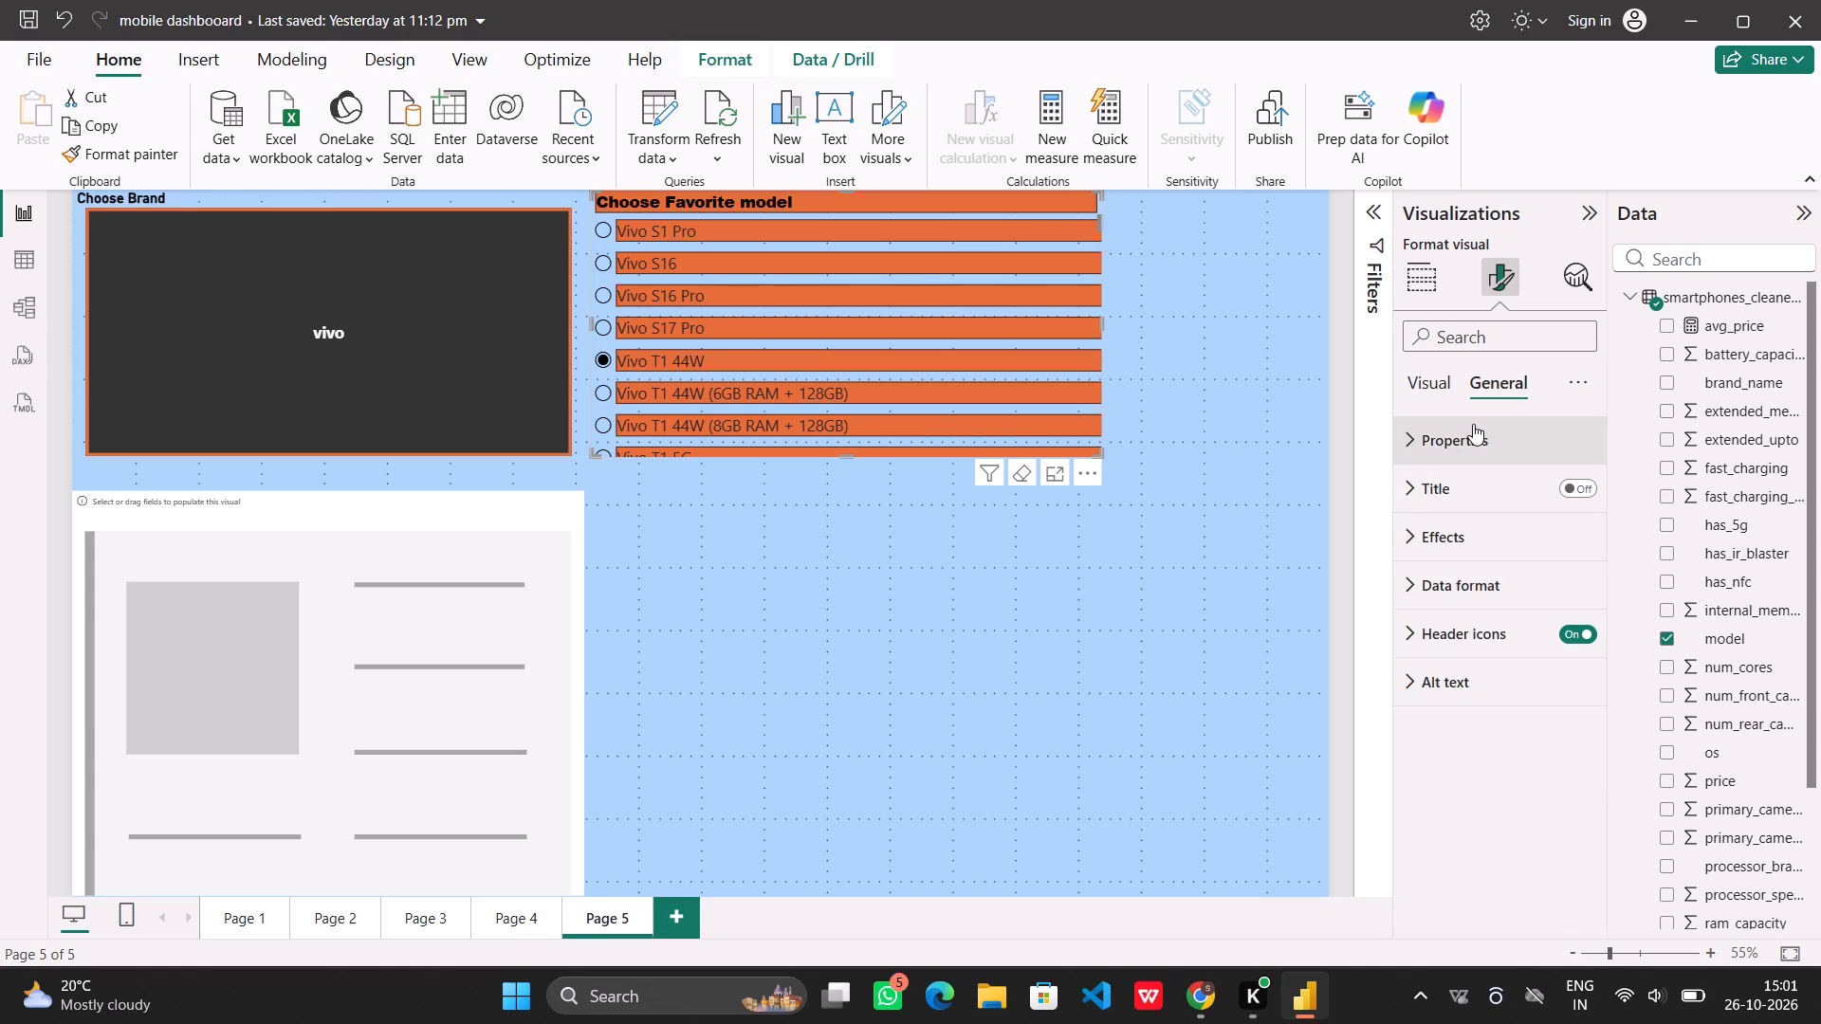
pyautogui.click(1456, 486)
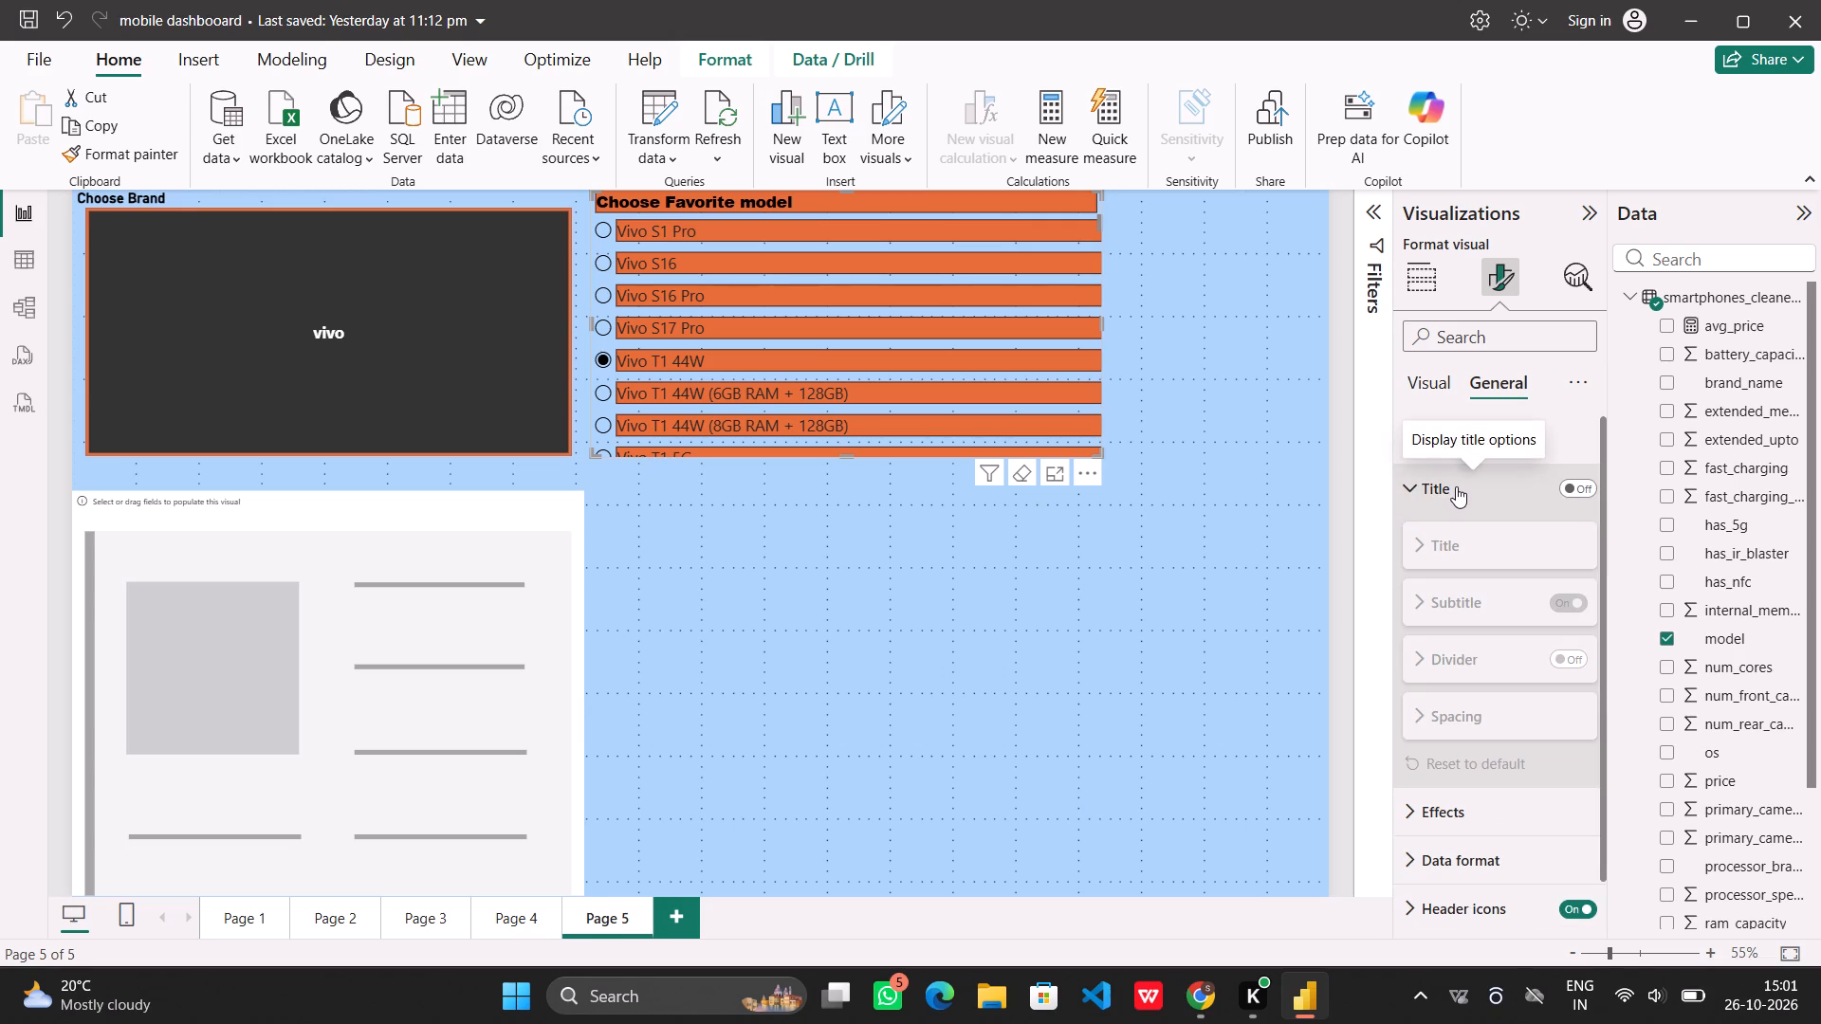
pyautogui.click(1456, 486)
pyautogui.click(1462, 534)
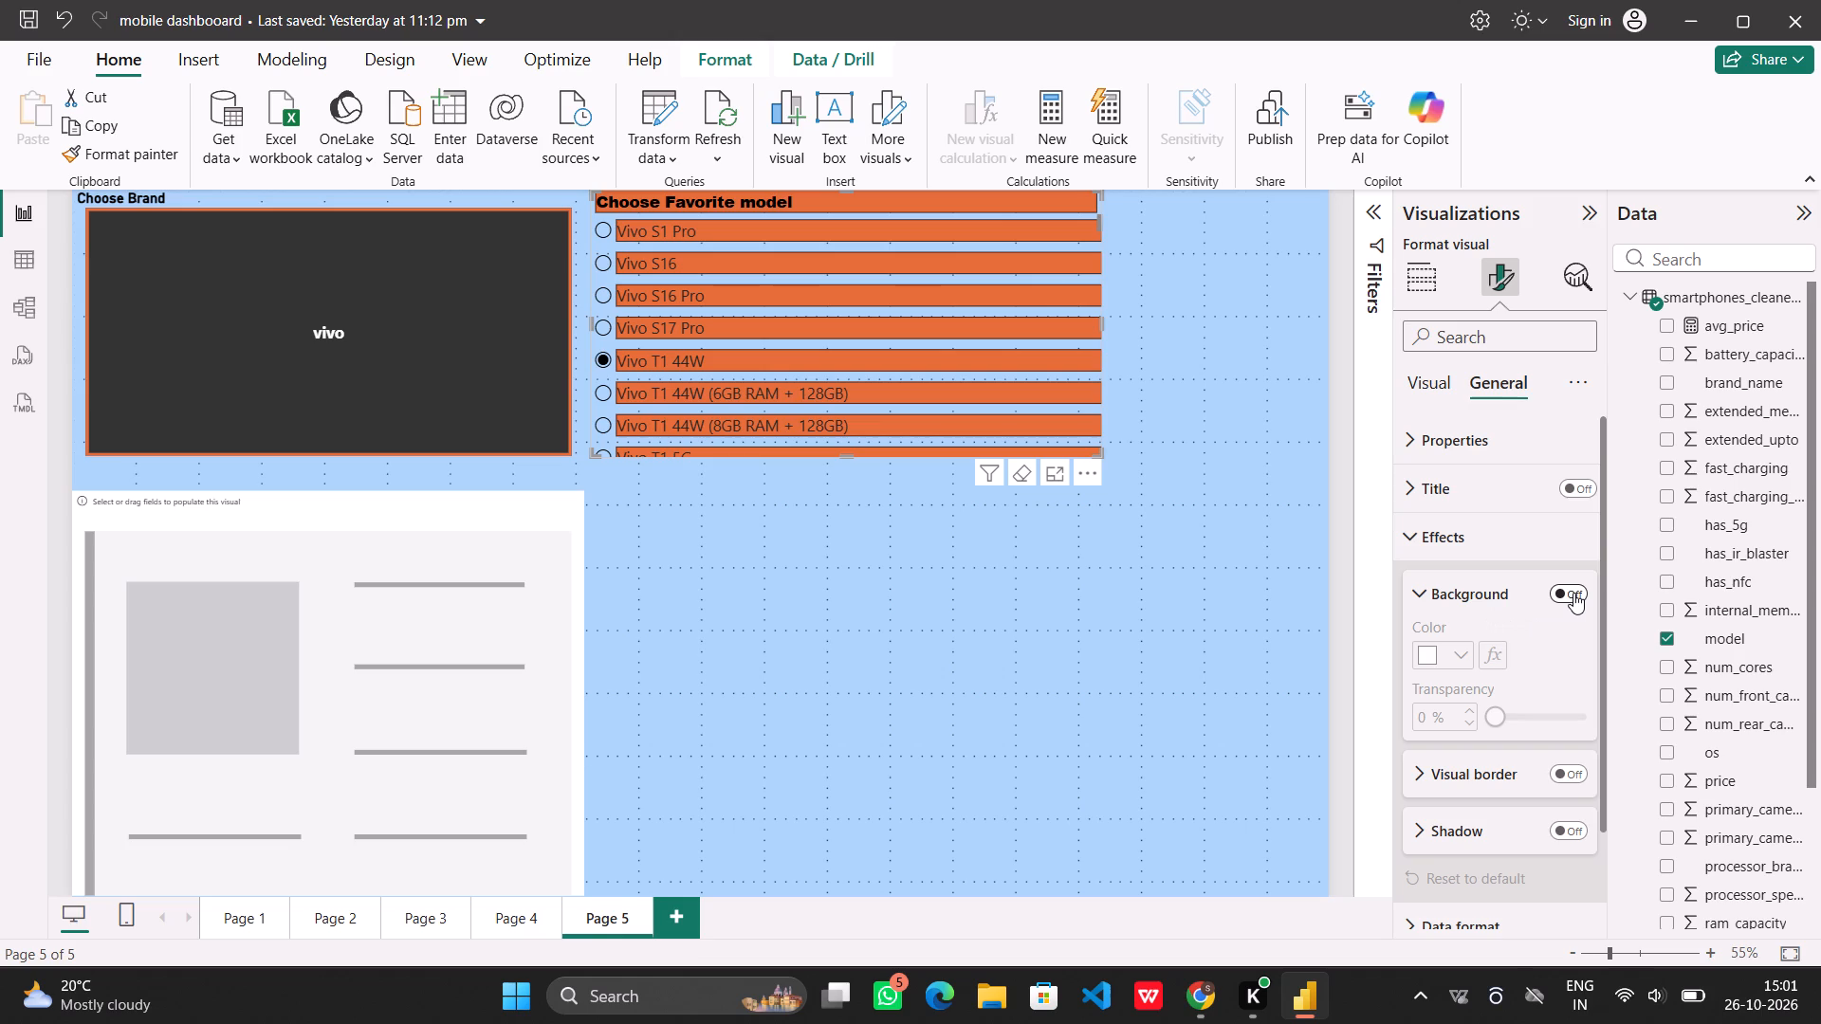
pyautogui.click(1573, 593)
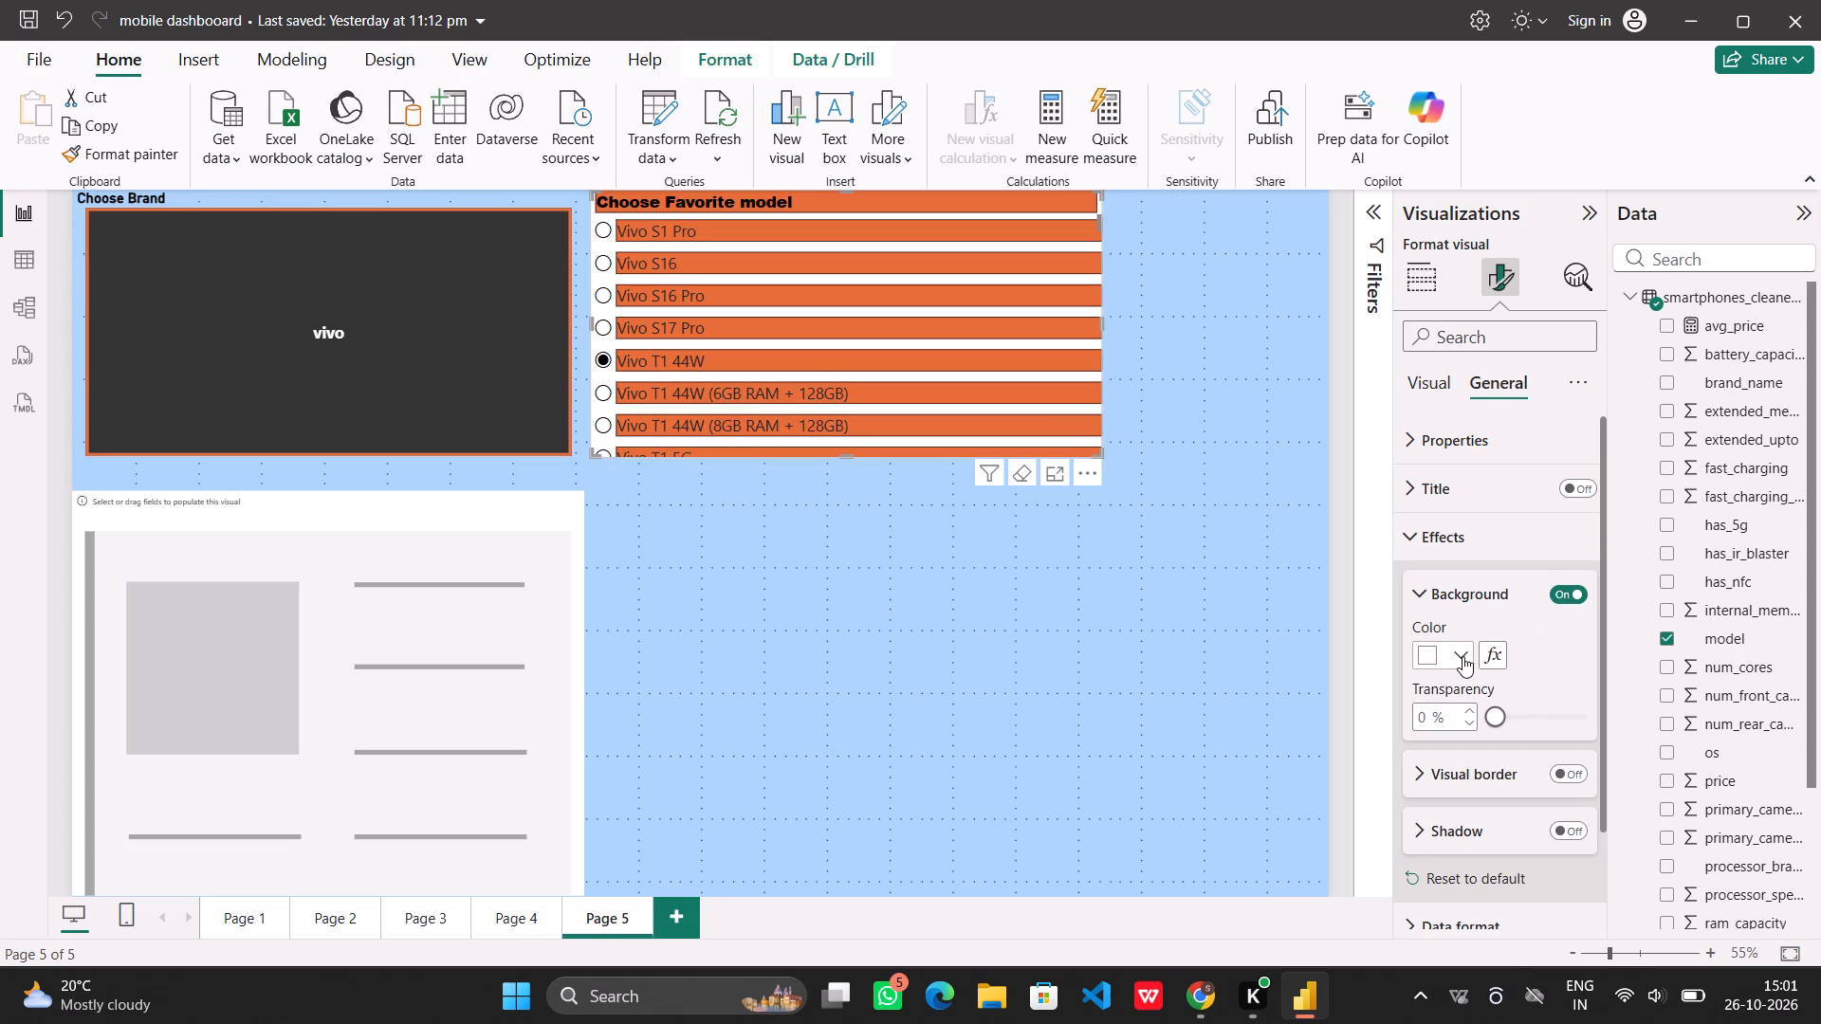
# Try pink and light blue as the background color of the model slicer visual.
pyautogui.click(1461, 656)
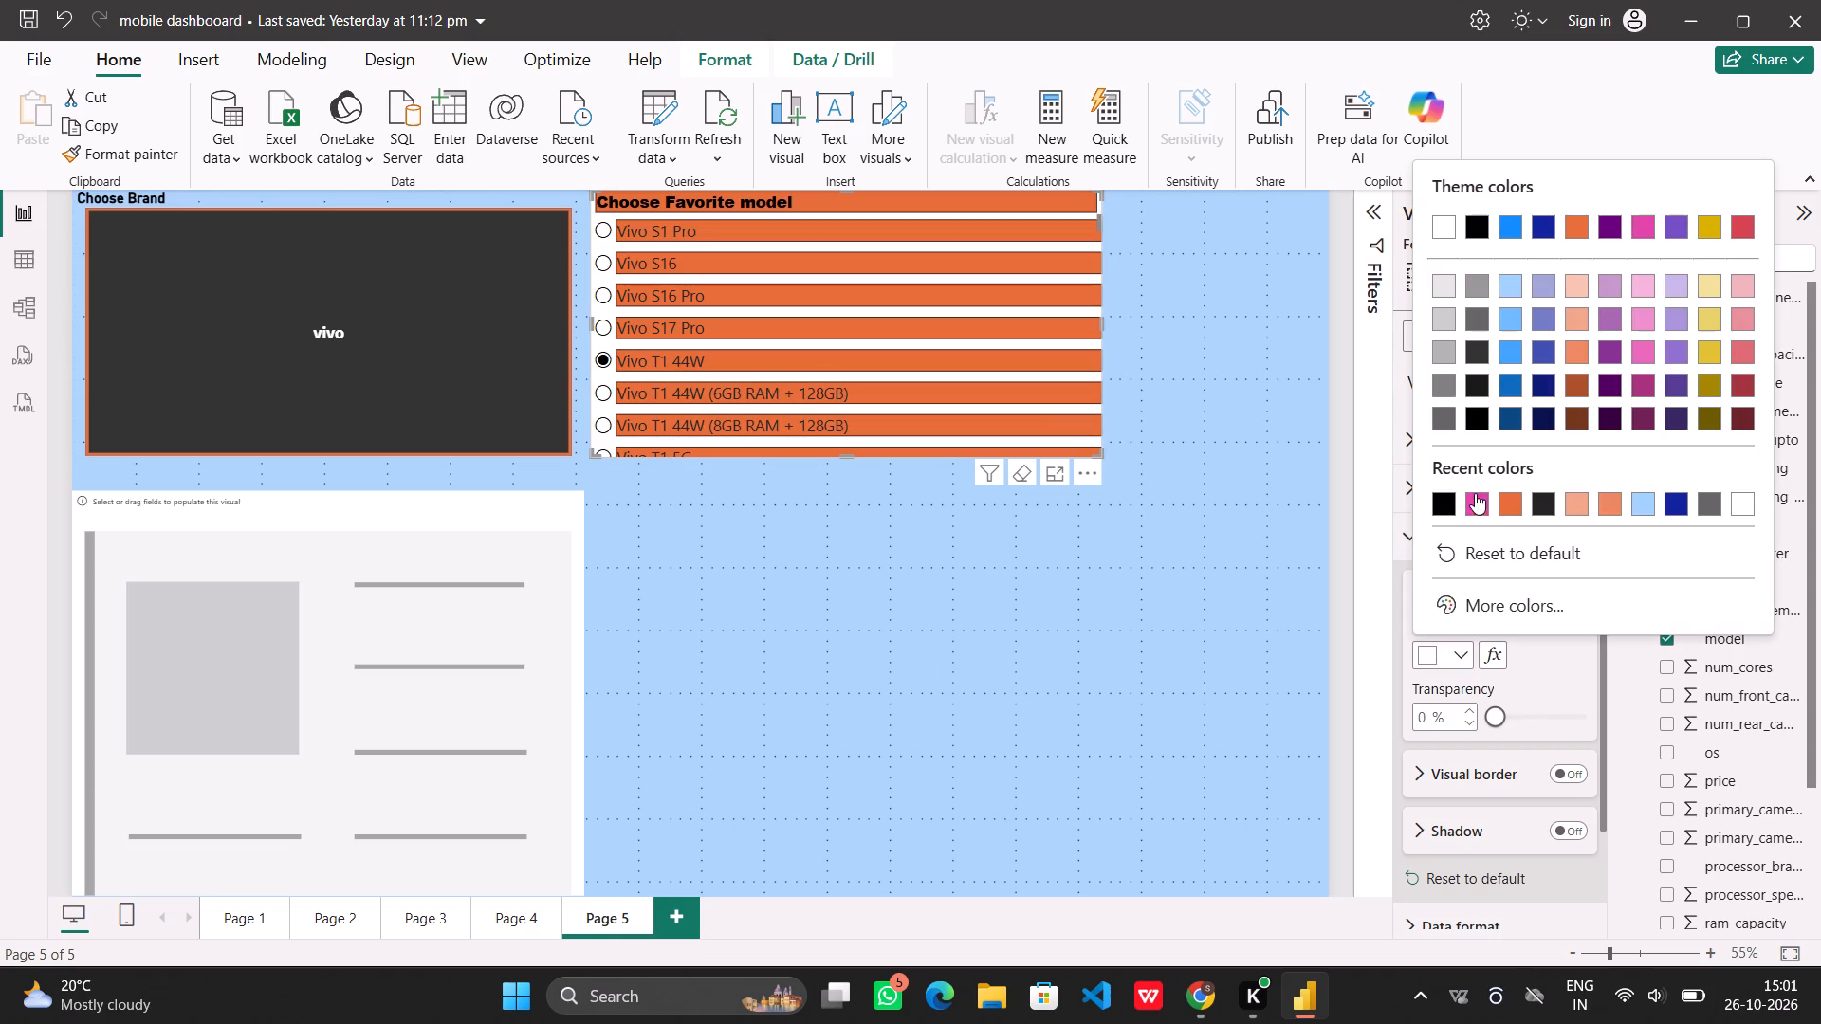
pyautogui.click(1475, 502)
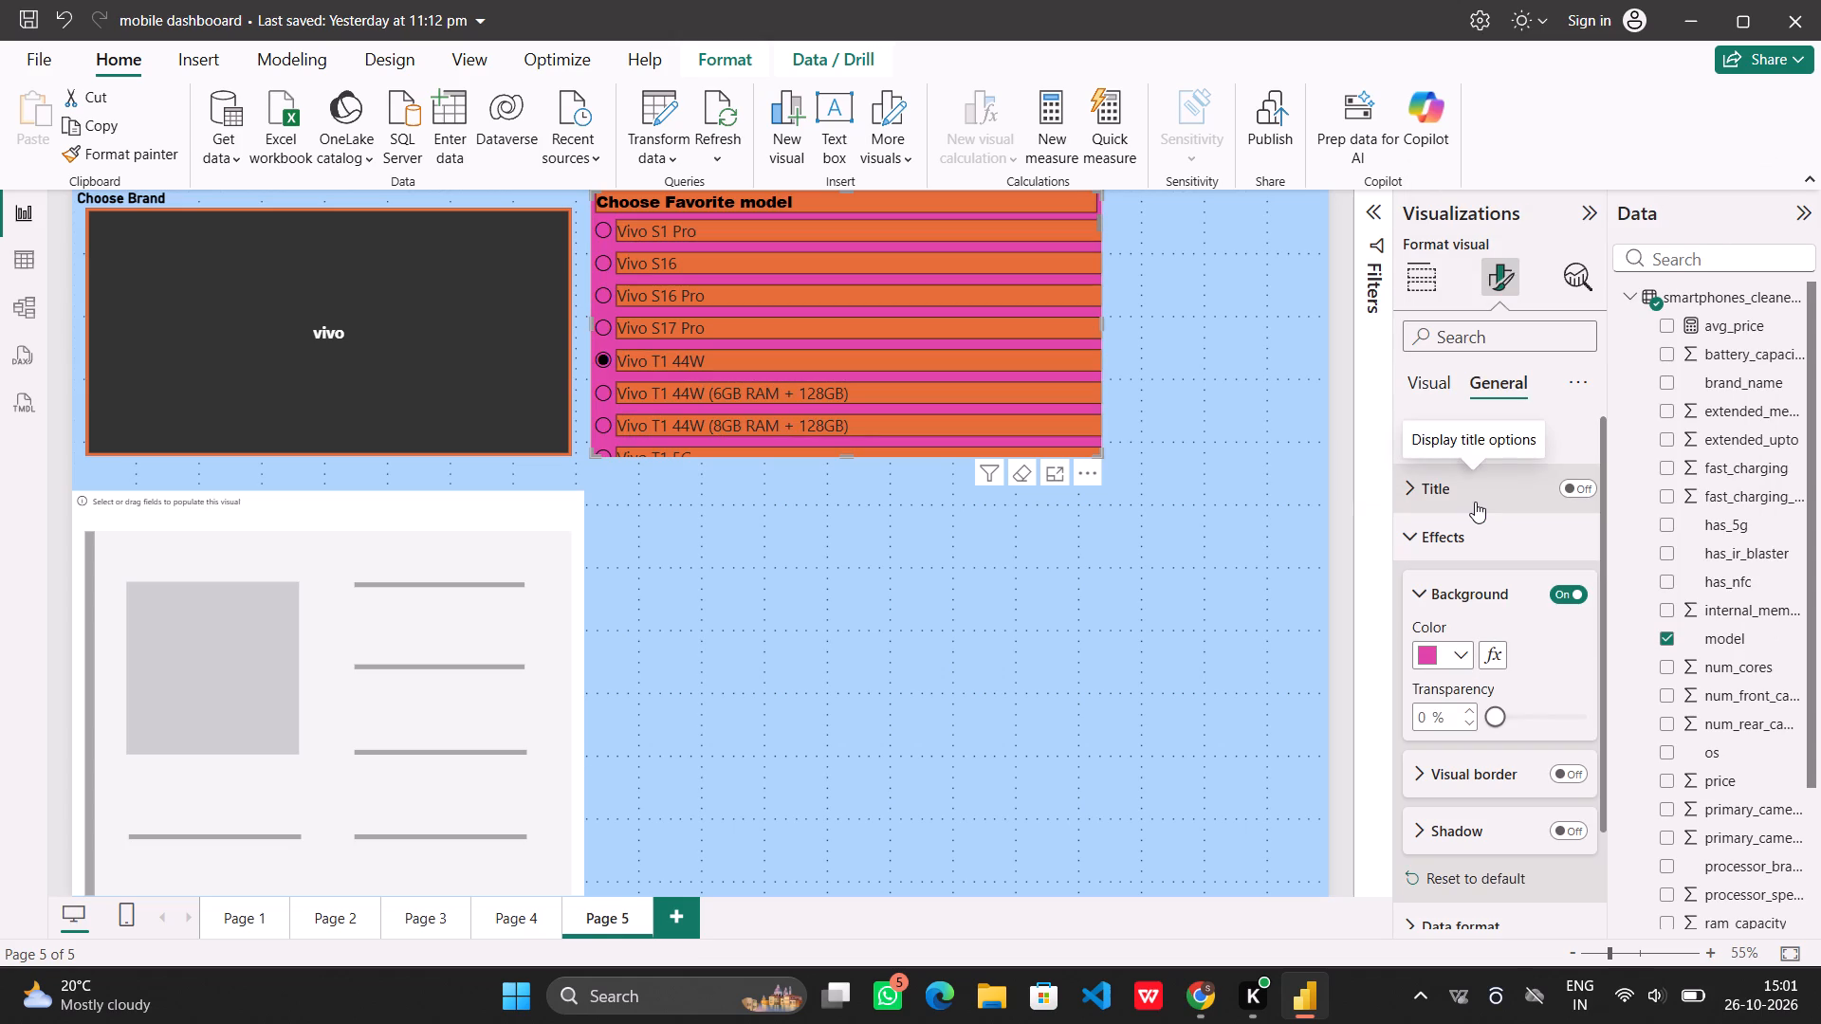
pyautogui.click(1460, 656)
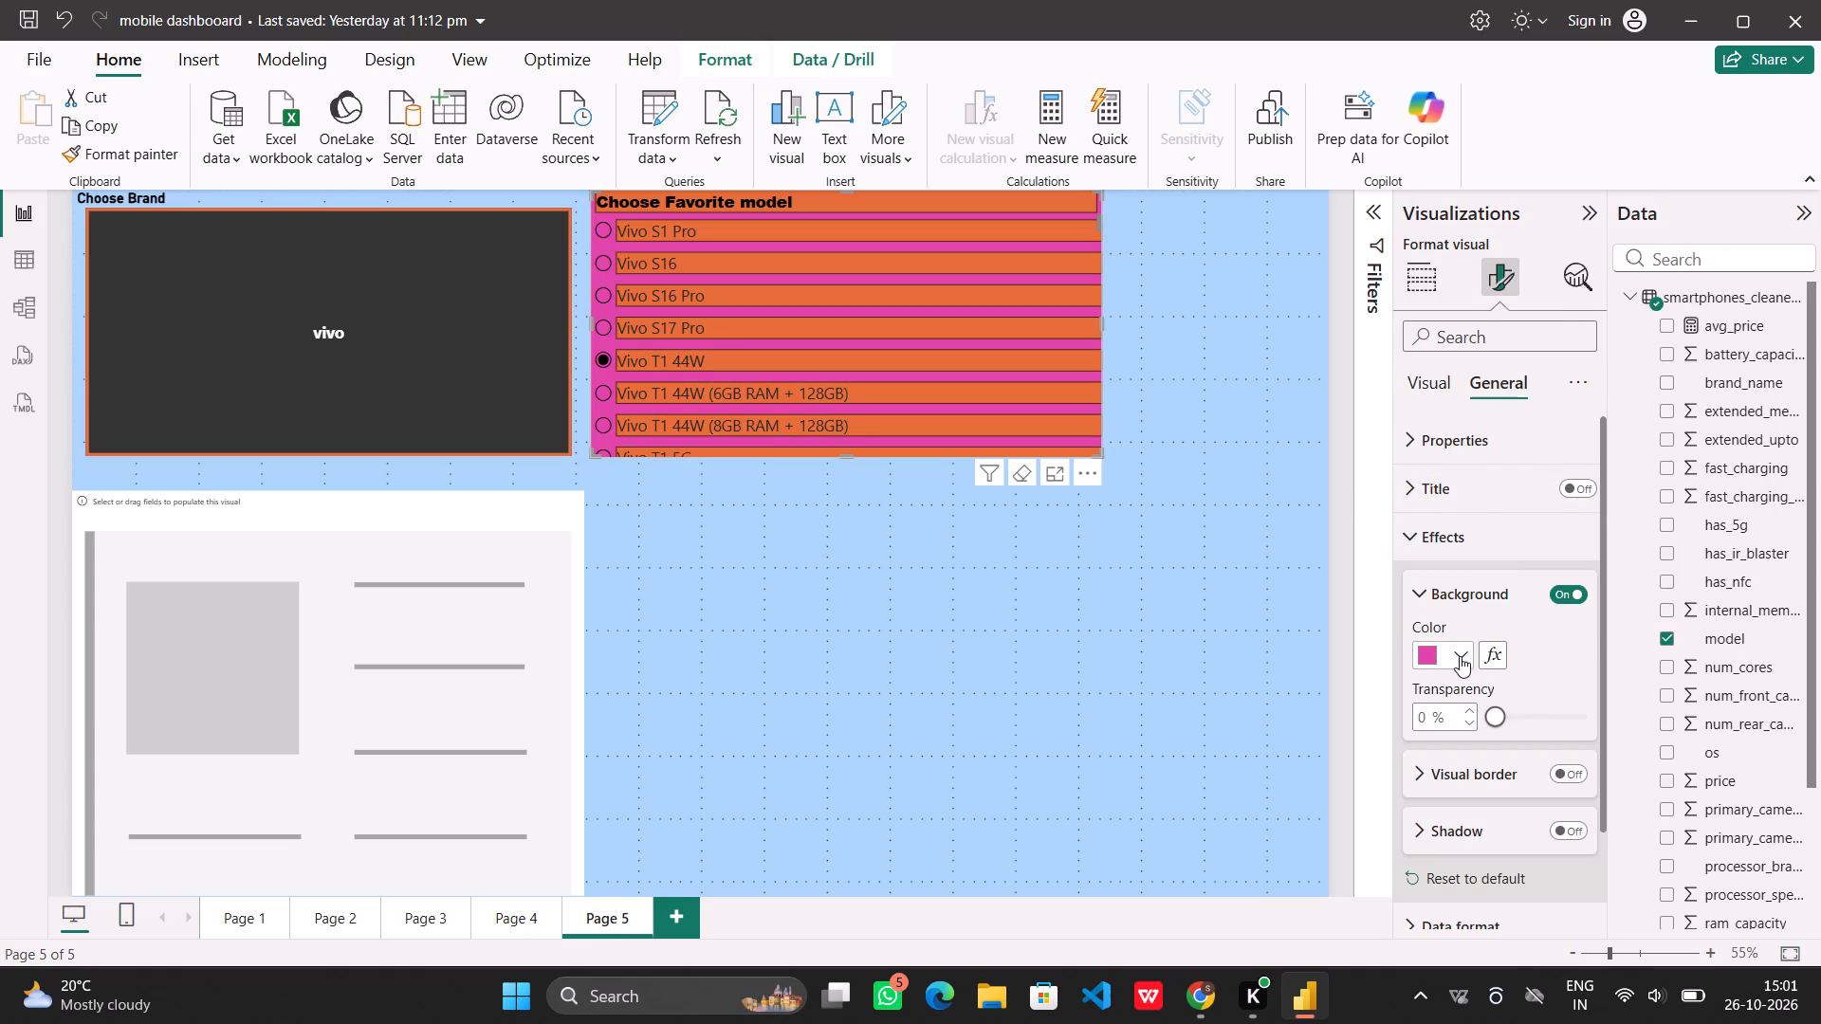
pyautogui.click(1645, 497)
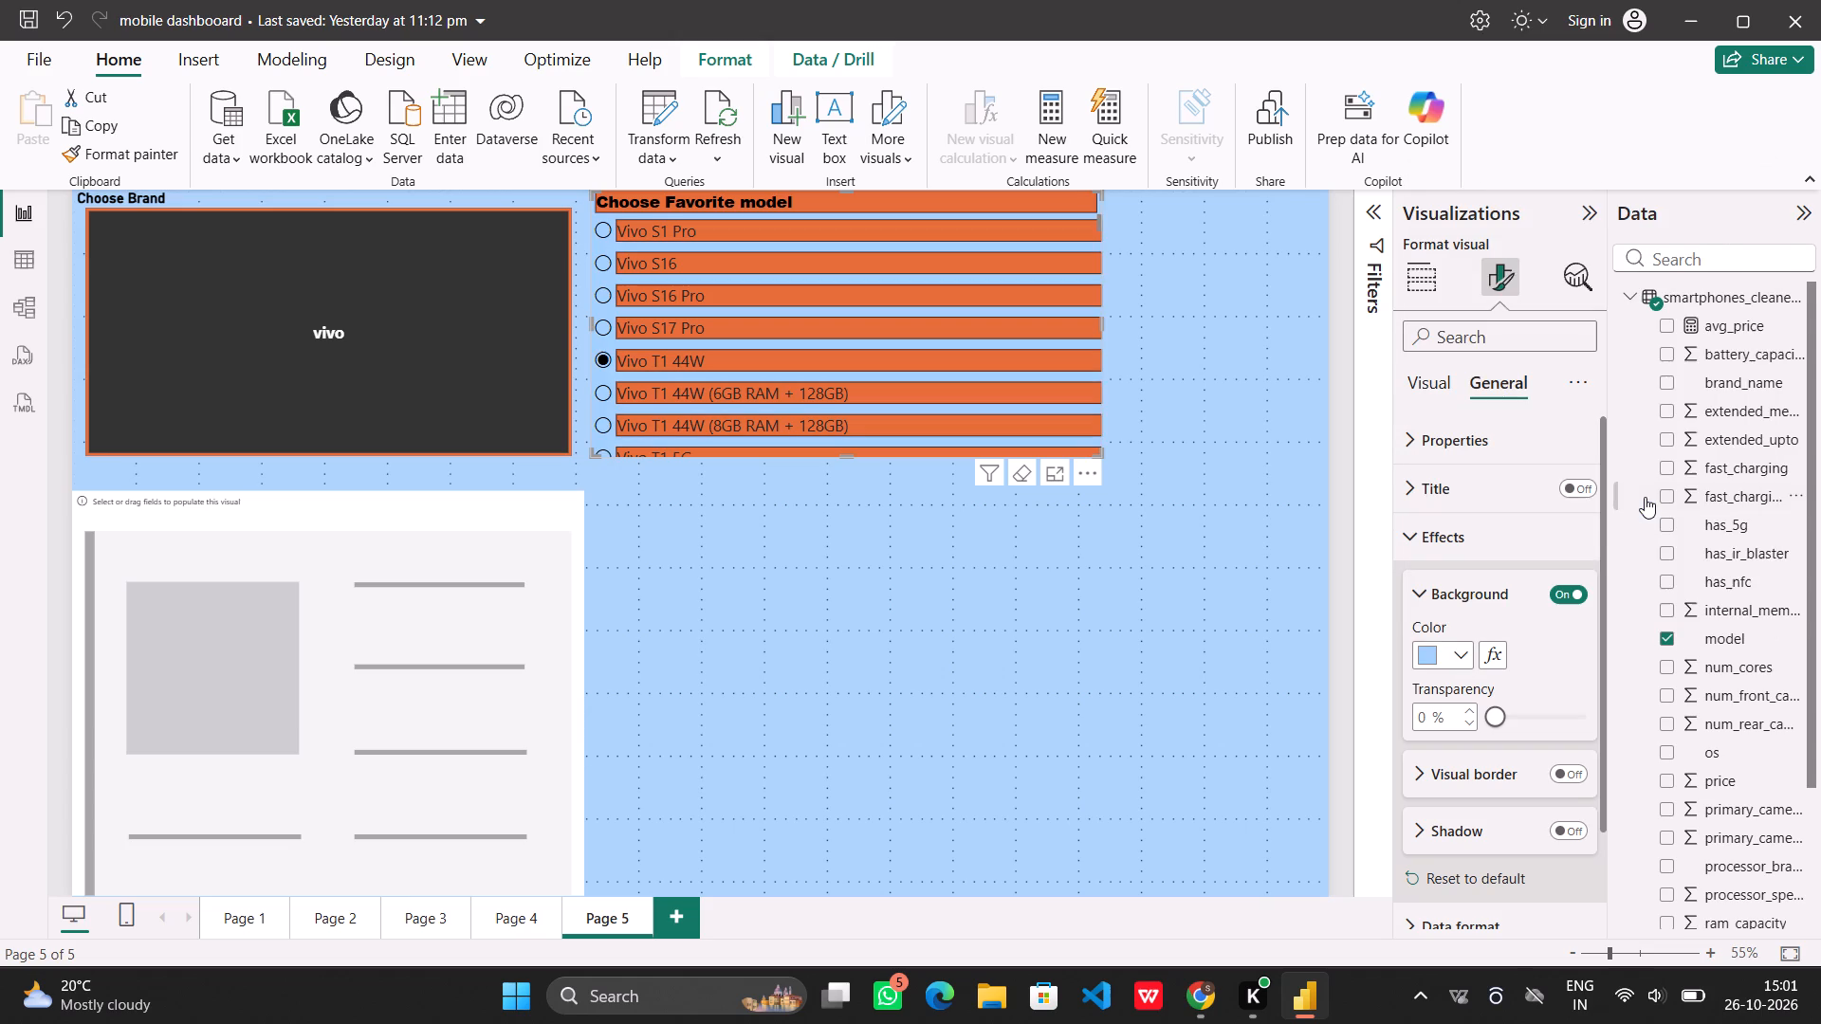
# Set the background color of the model slicer visual to light purple from the theme colors.
pyautogui.click(1457, 648)
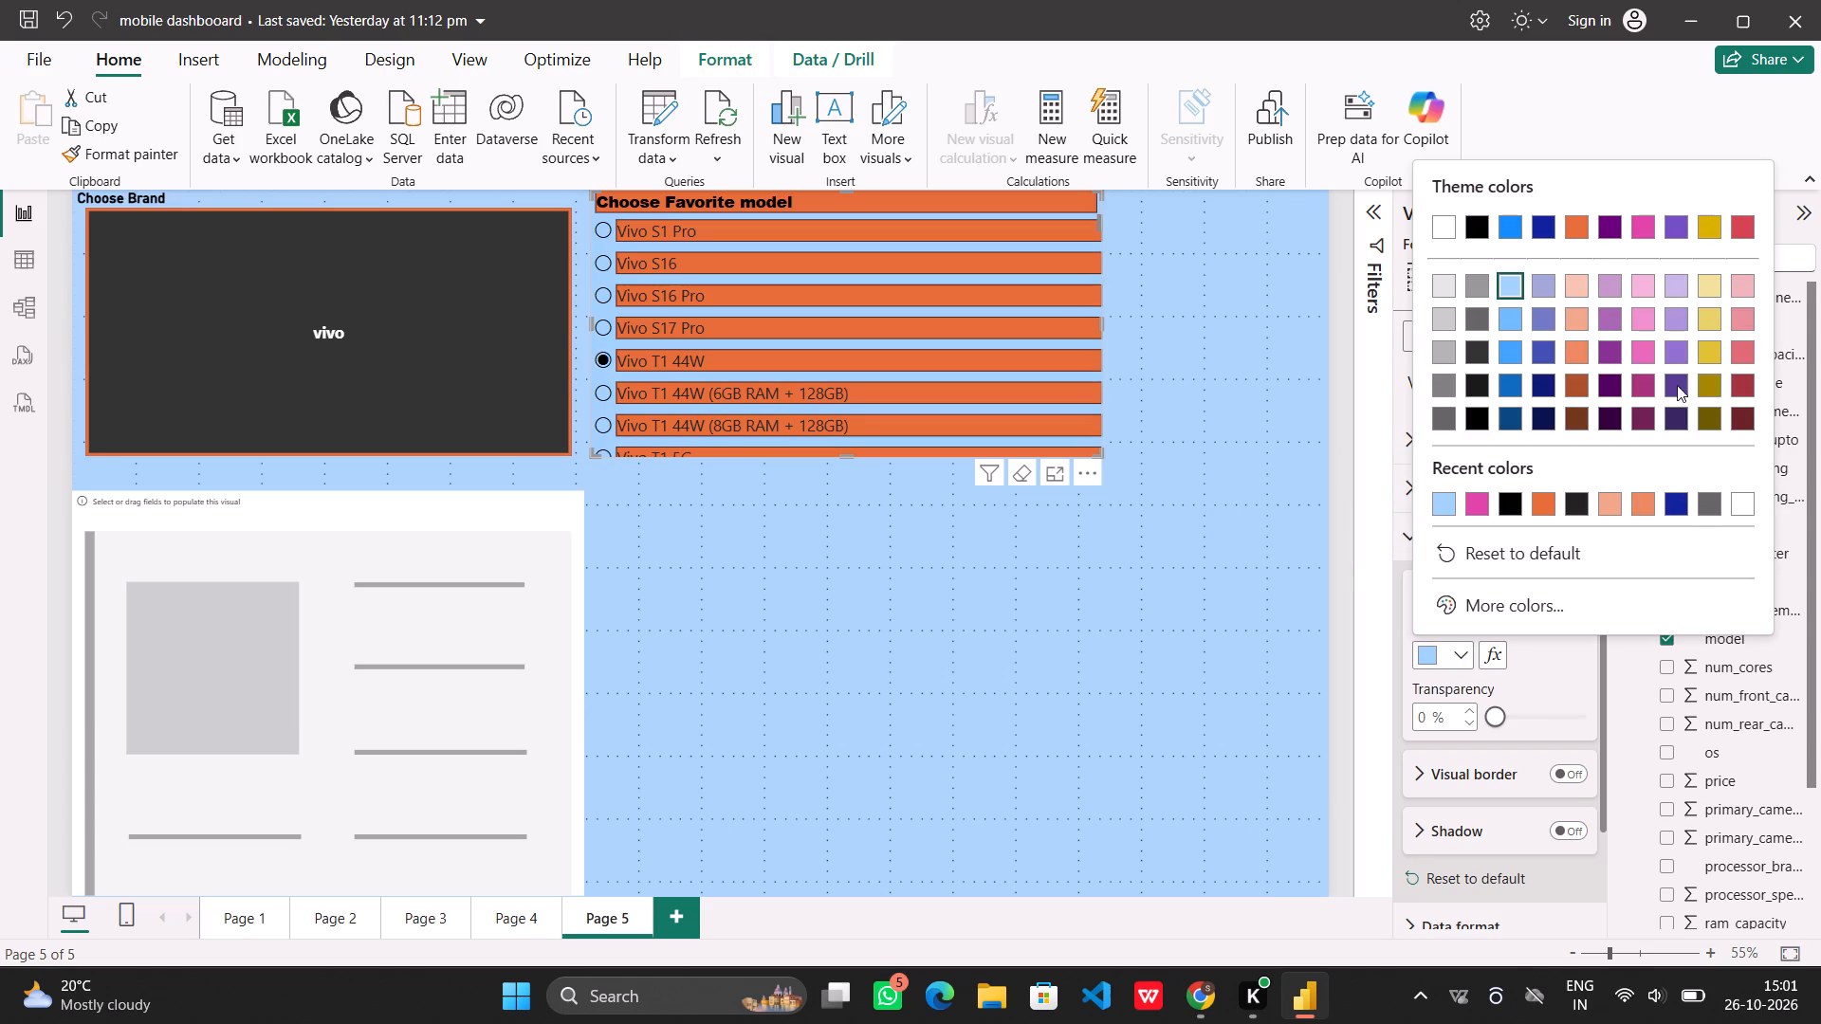
pyautogui.click(1683, 320)
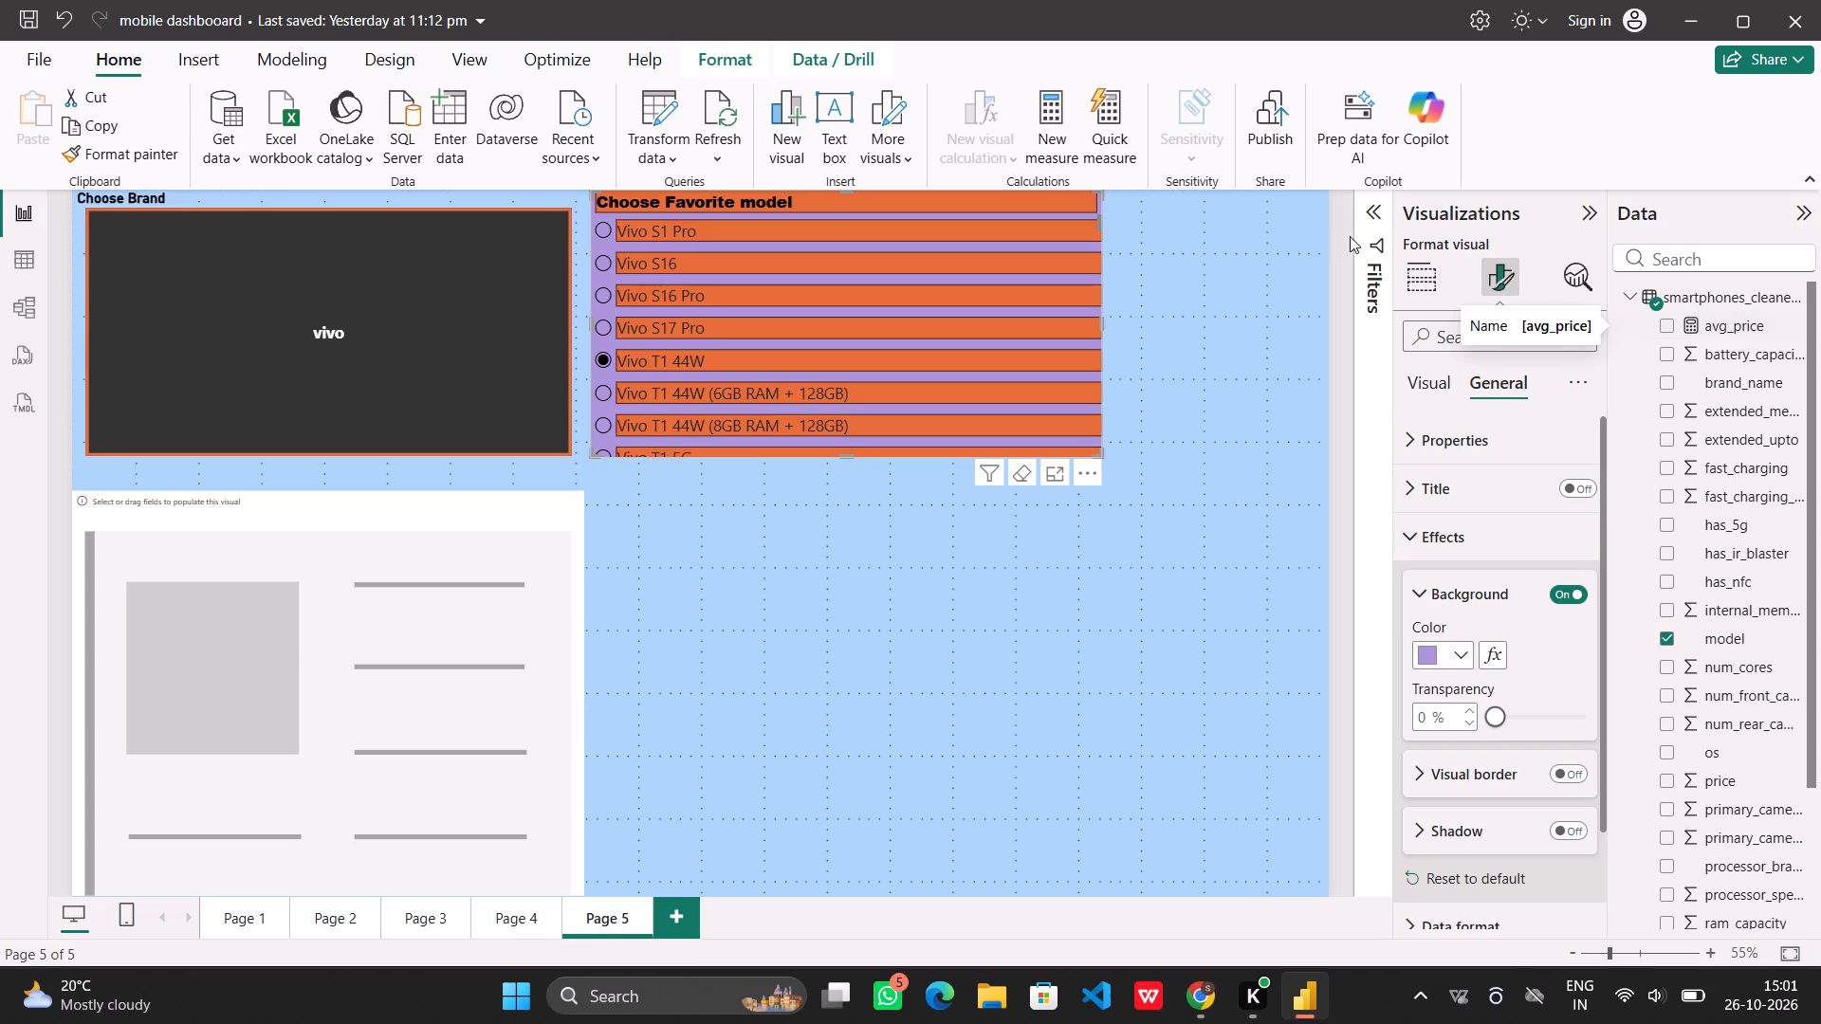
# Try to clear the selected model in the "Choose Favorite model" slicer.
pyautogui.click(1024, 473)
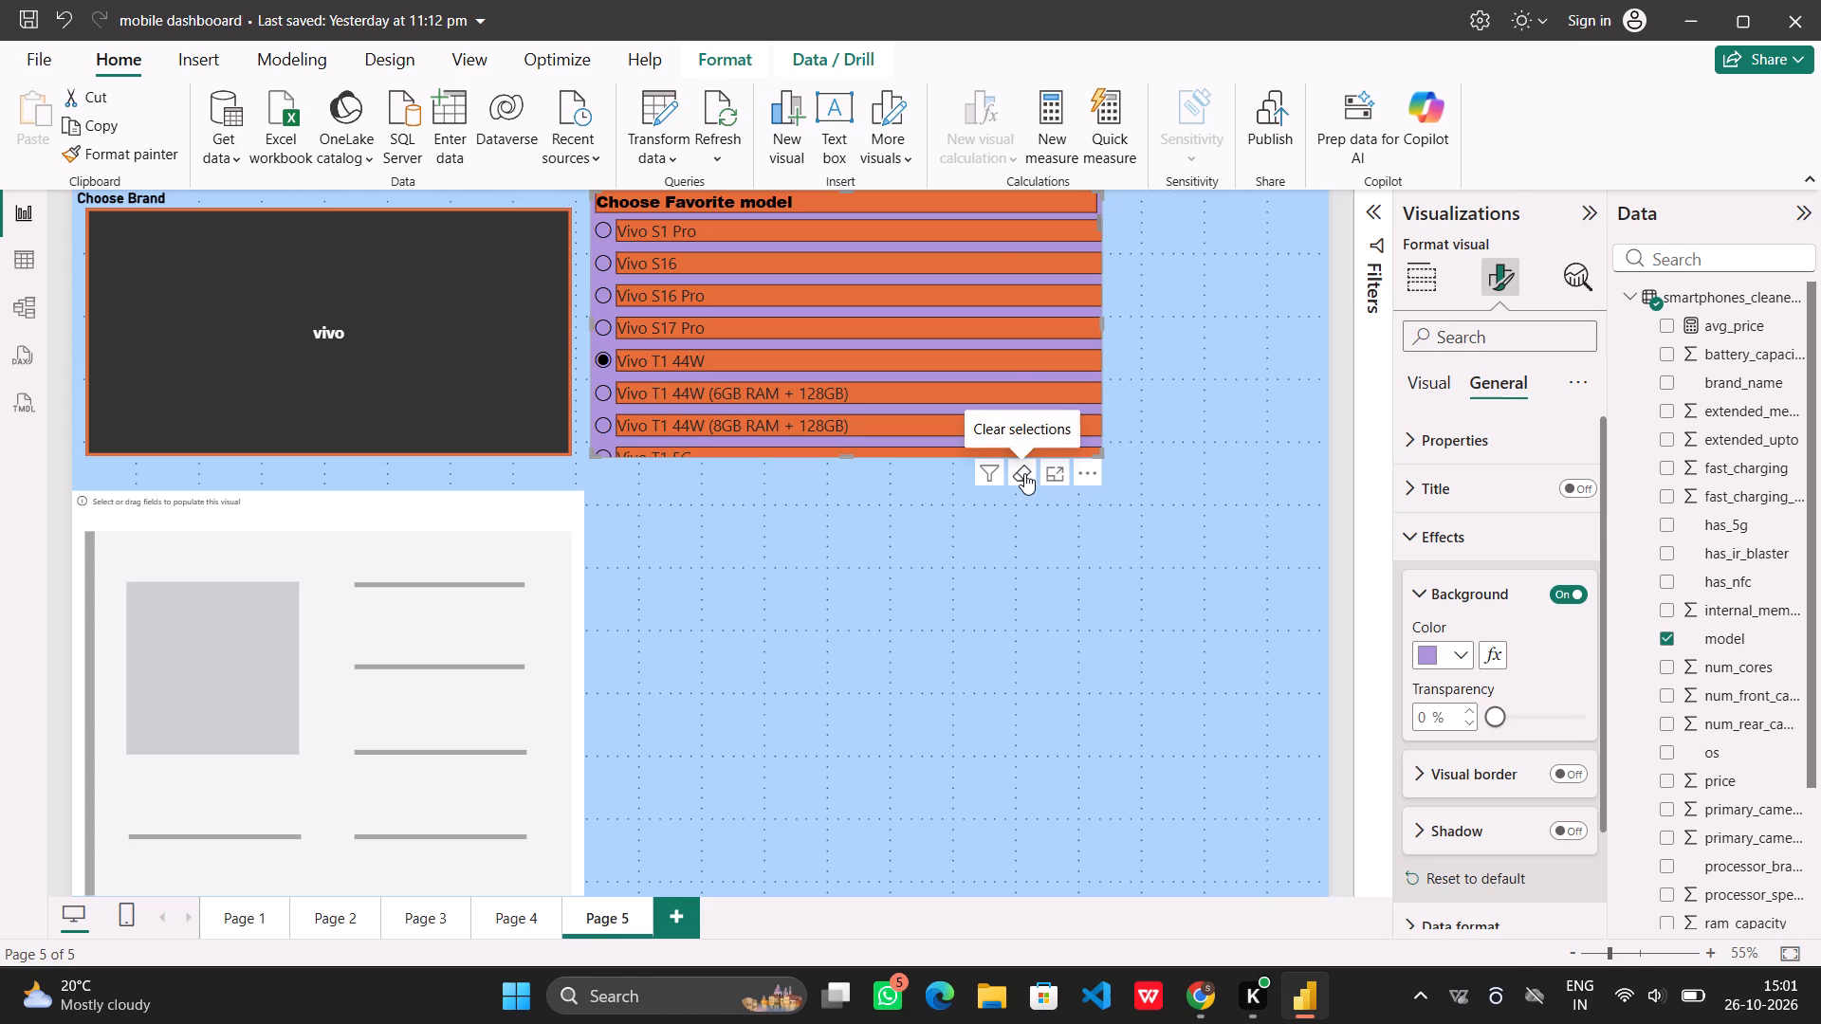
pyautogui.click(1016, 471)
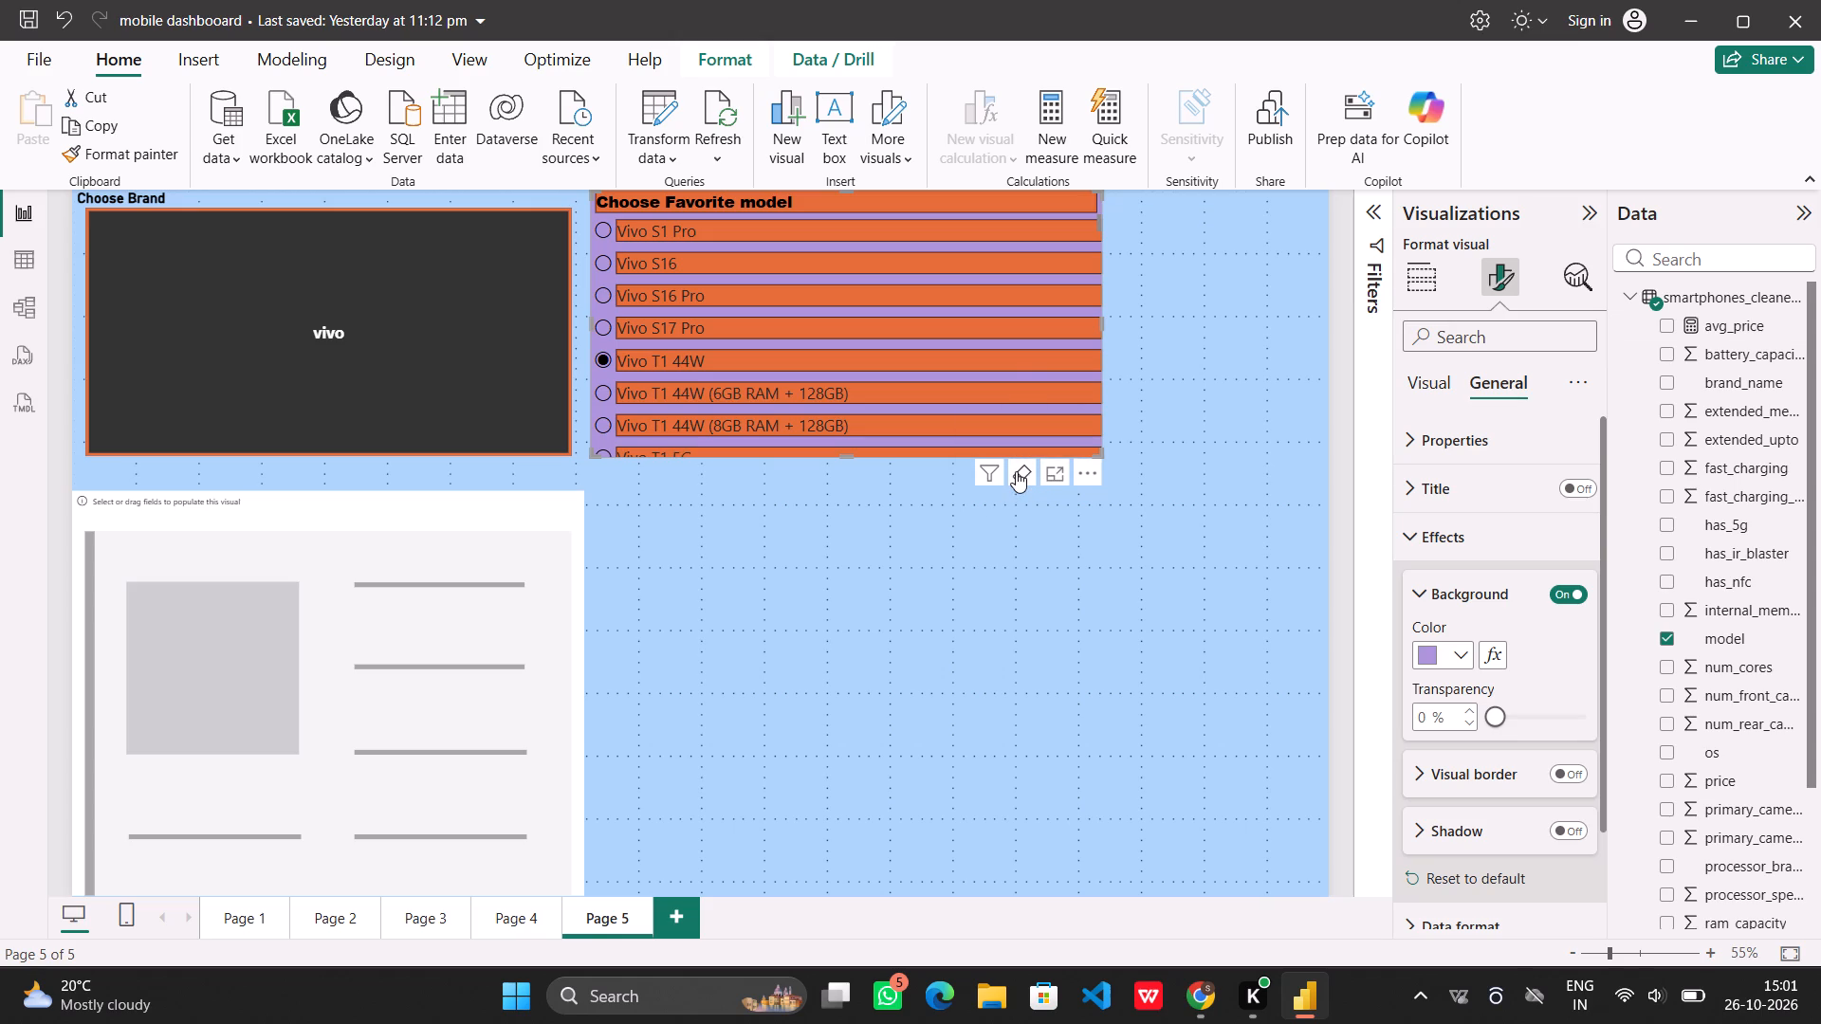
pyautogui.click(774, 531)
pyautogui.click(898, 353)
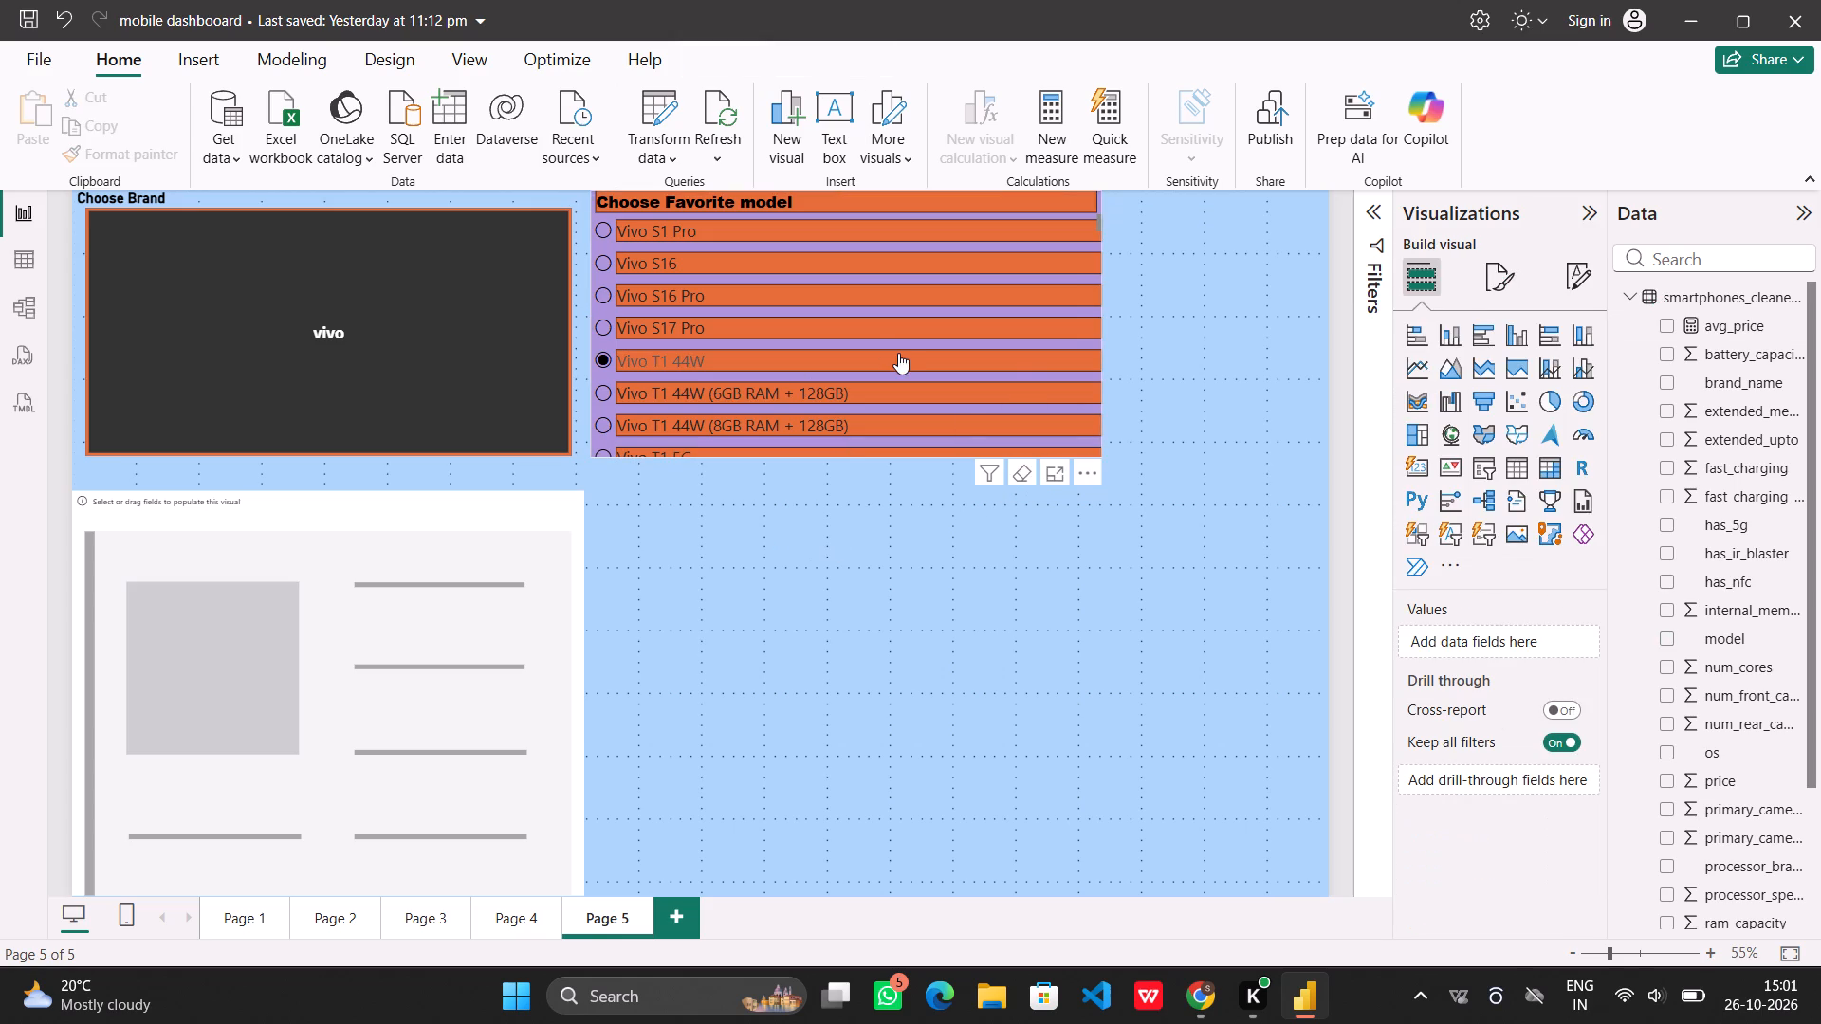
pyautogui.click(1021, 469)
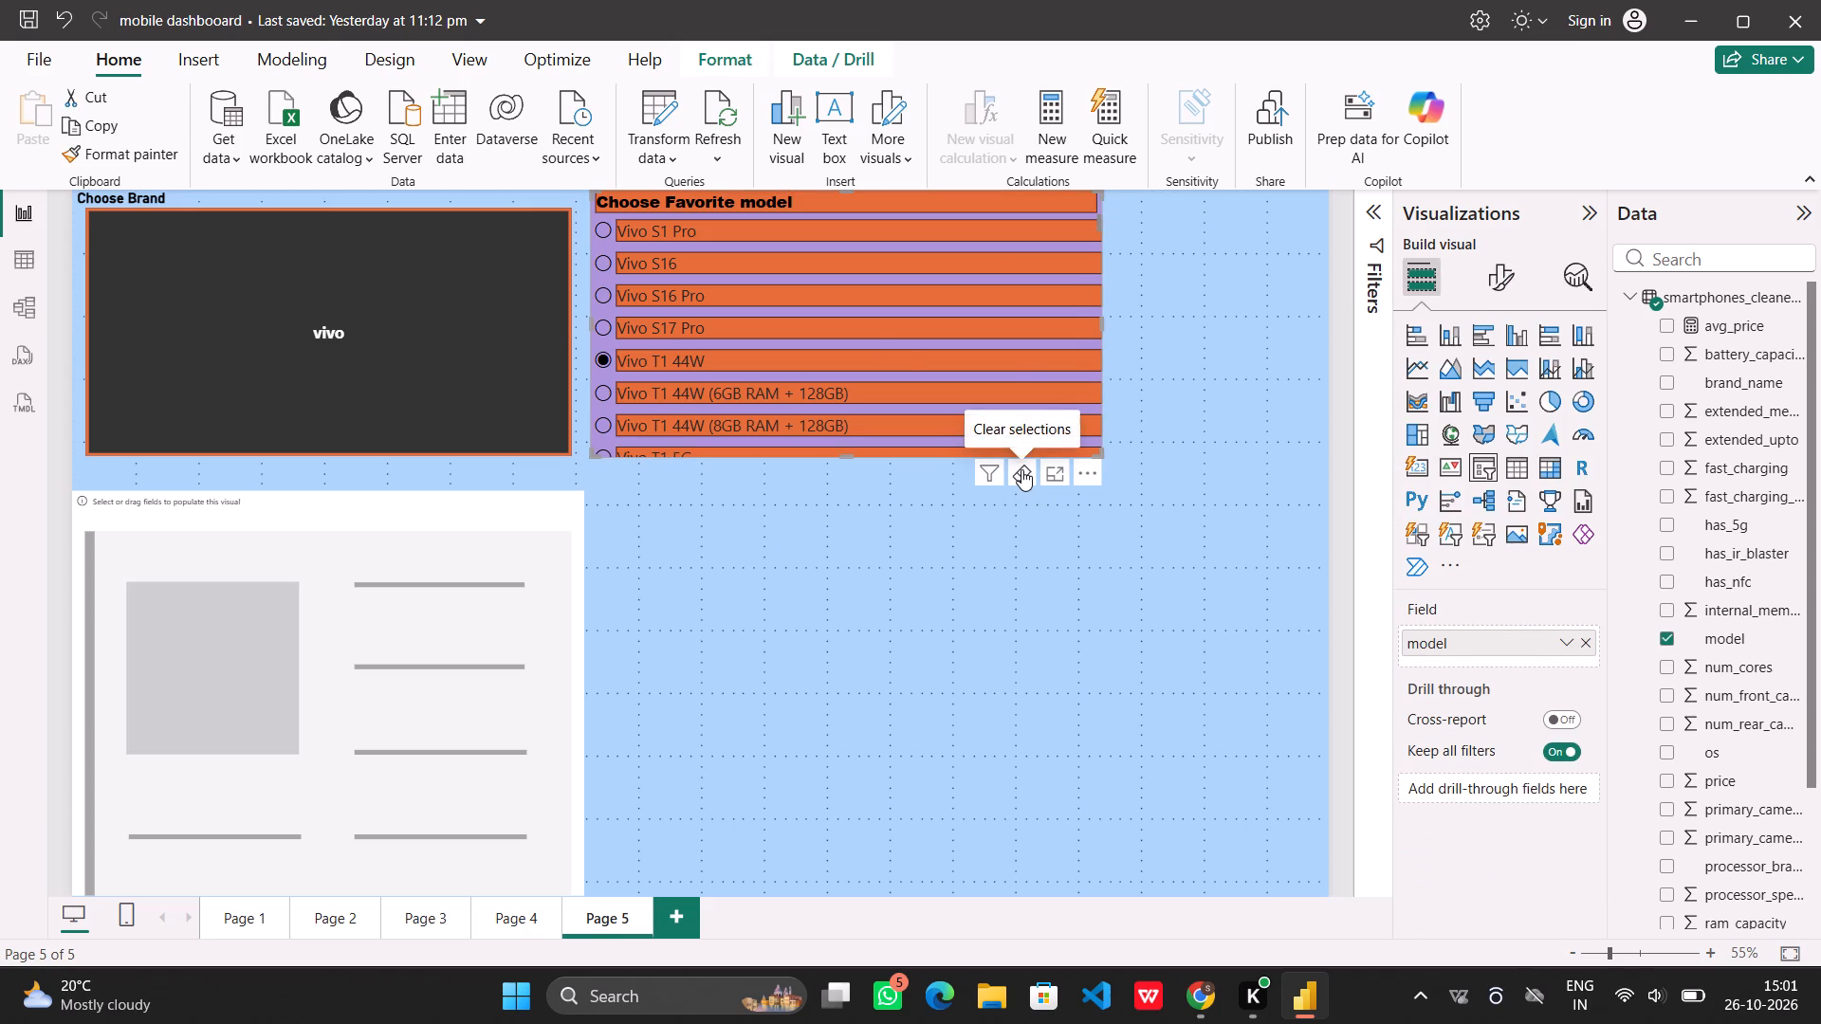
# Deselect the vivo tile in the brand slicer and look through the models listed in the model slicer.
pyautogui.click(501, 329)
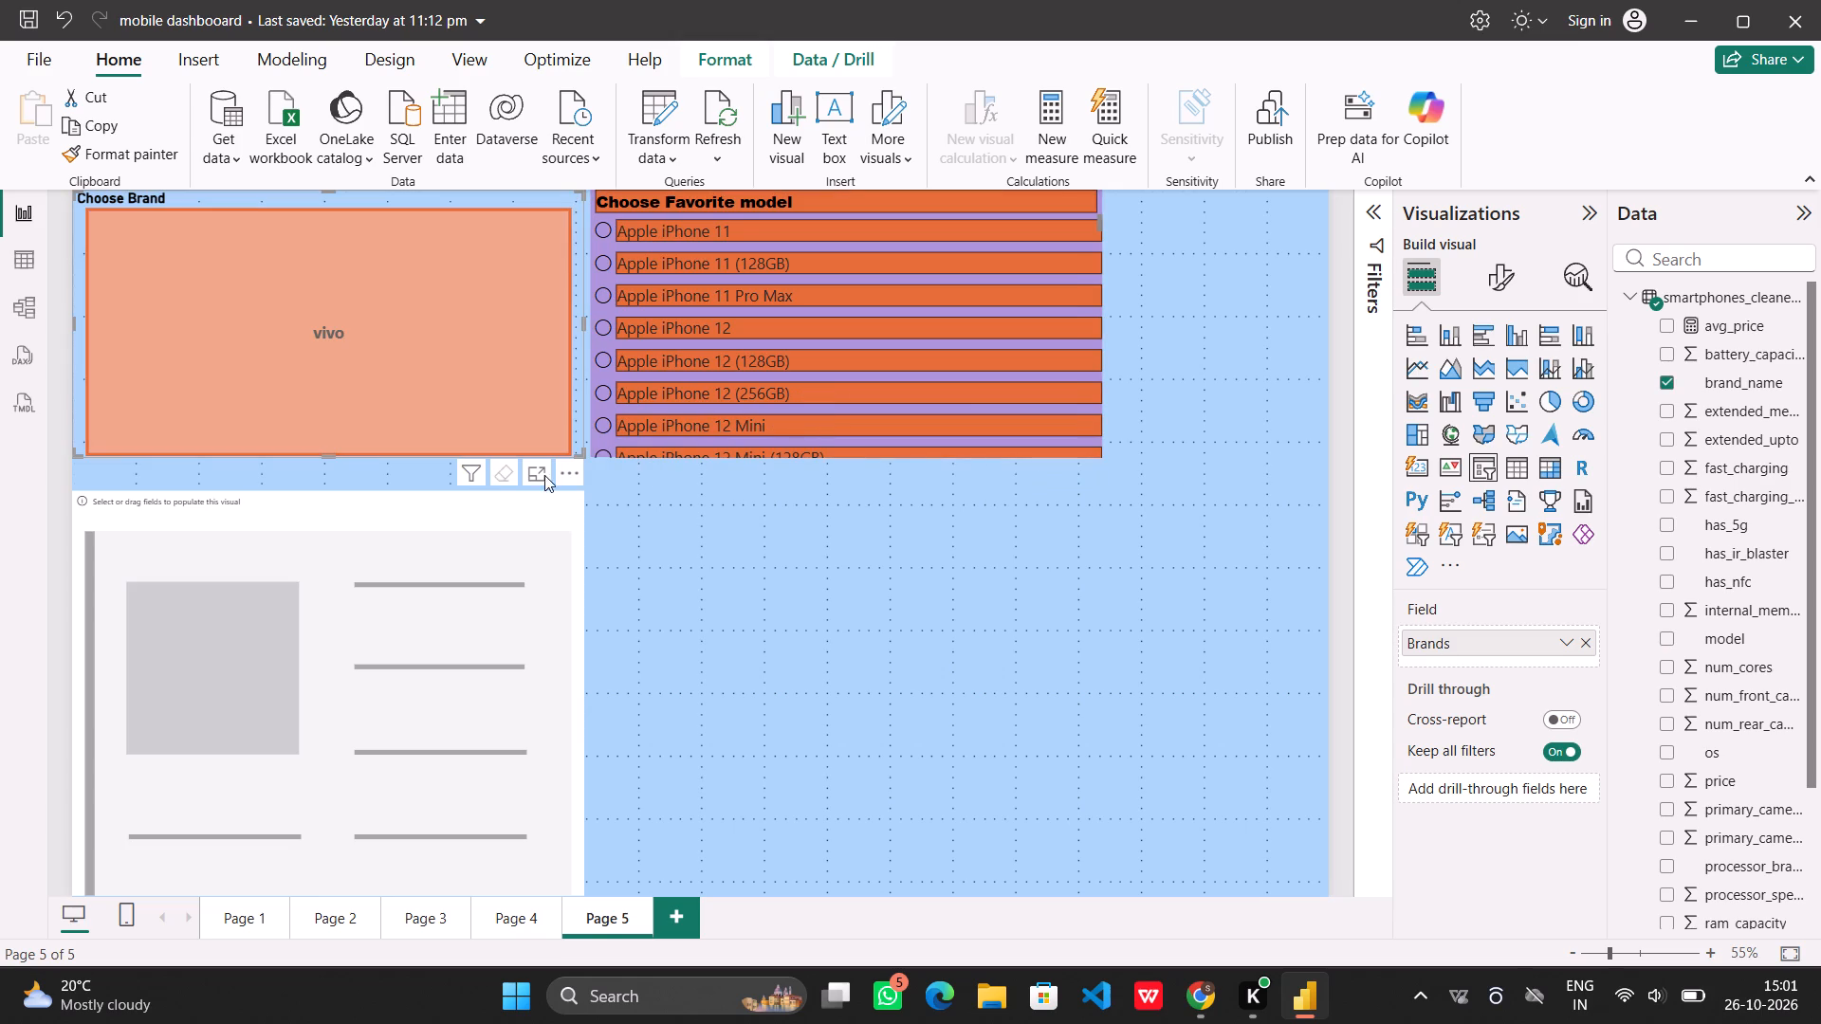
pyautogui.click(720, 510)
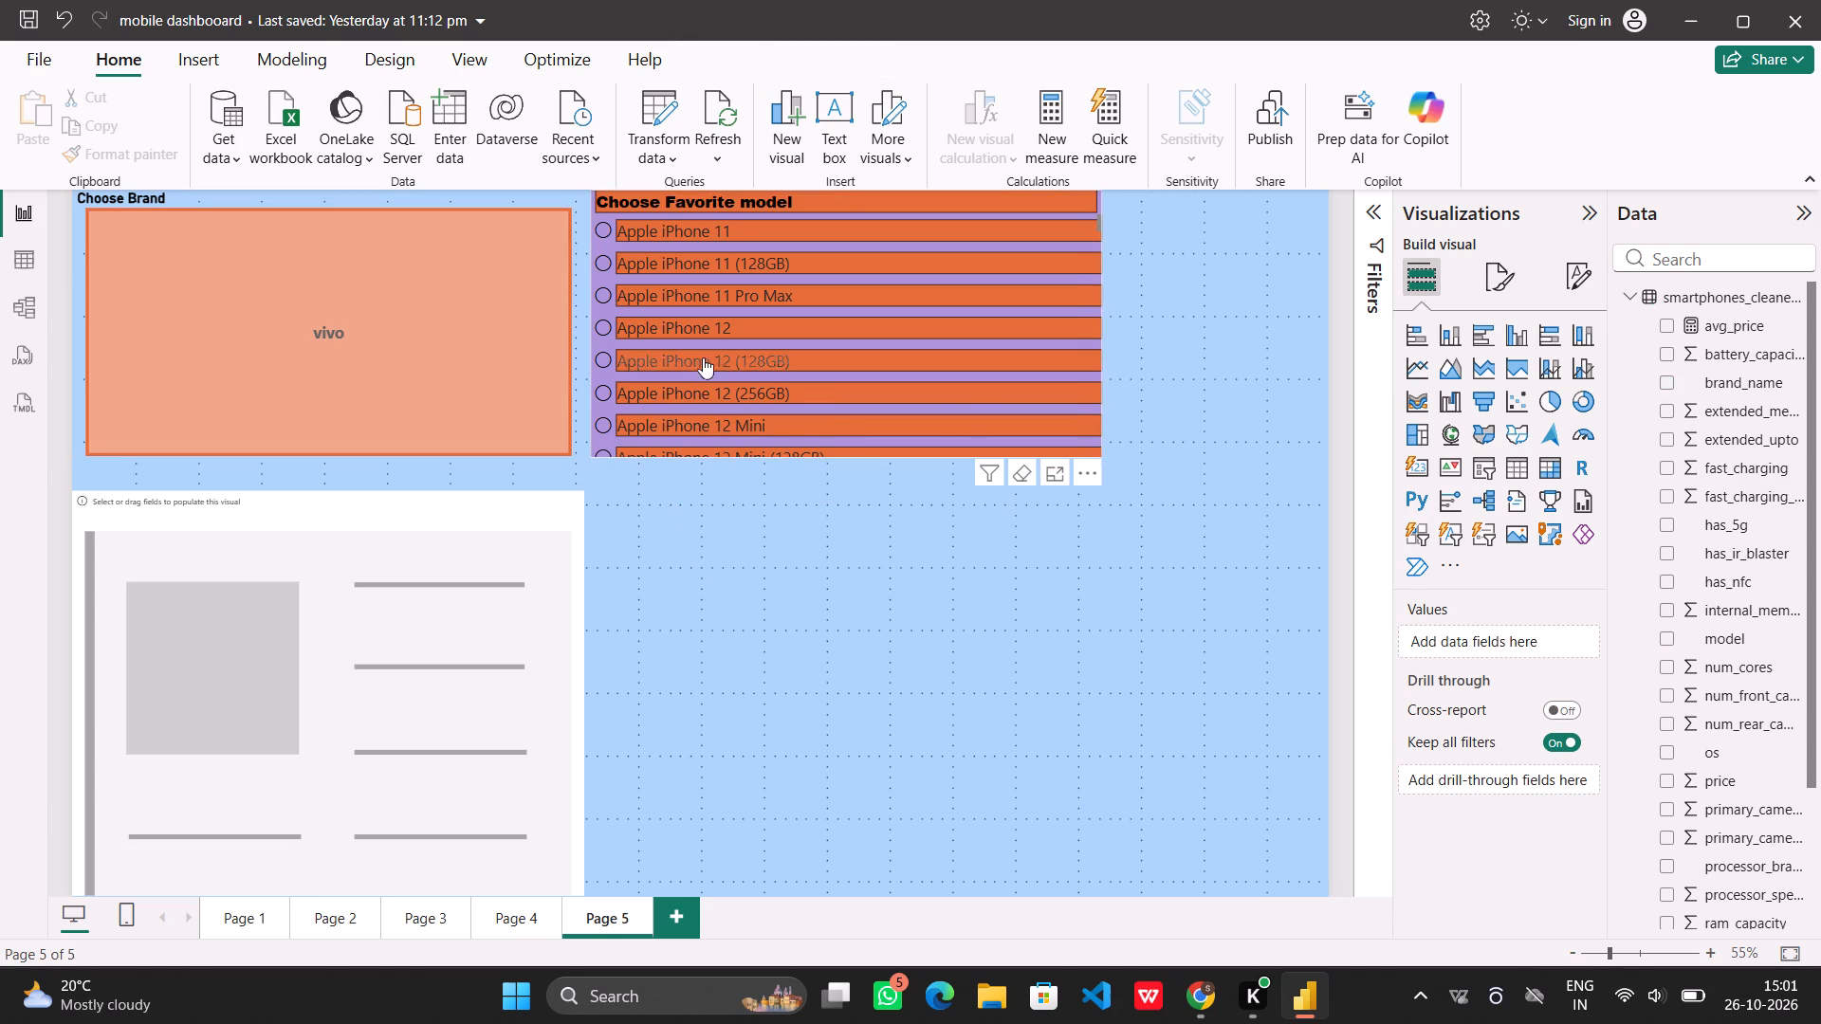
pyautogui.scroll(-12, 735, 386)
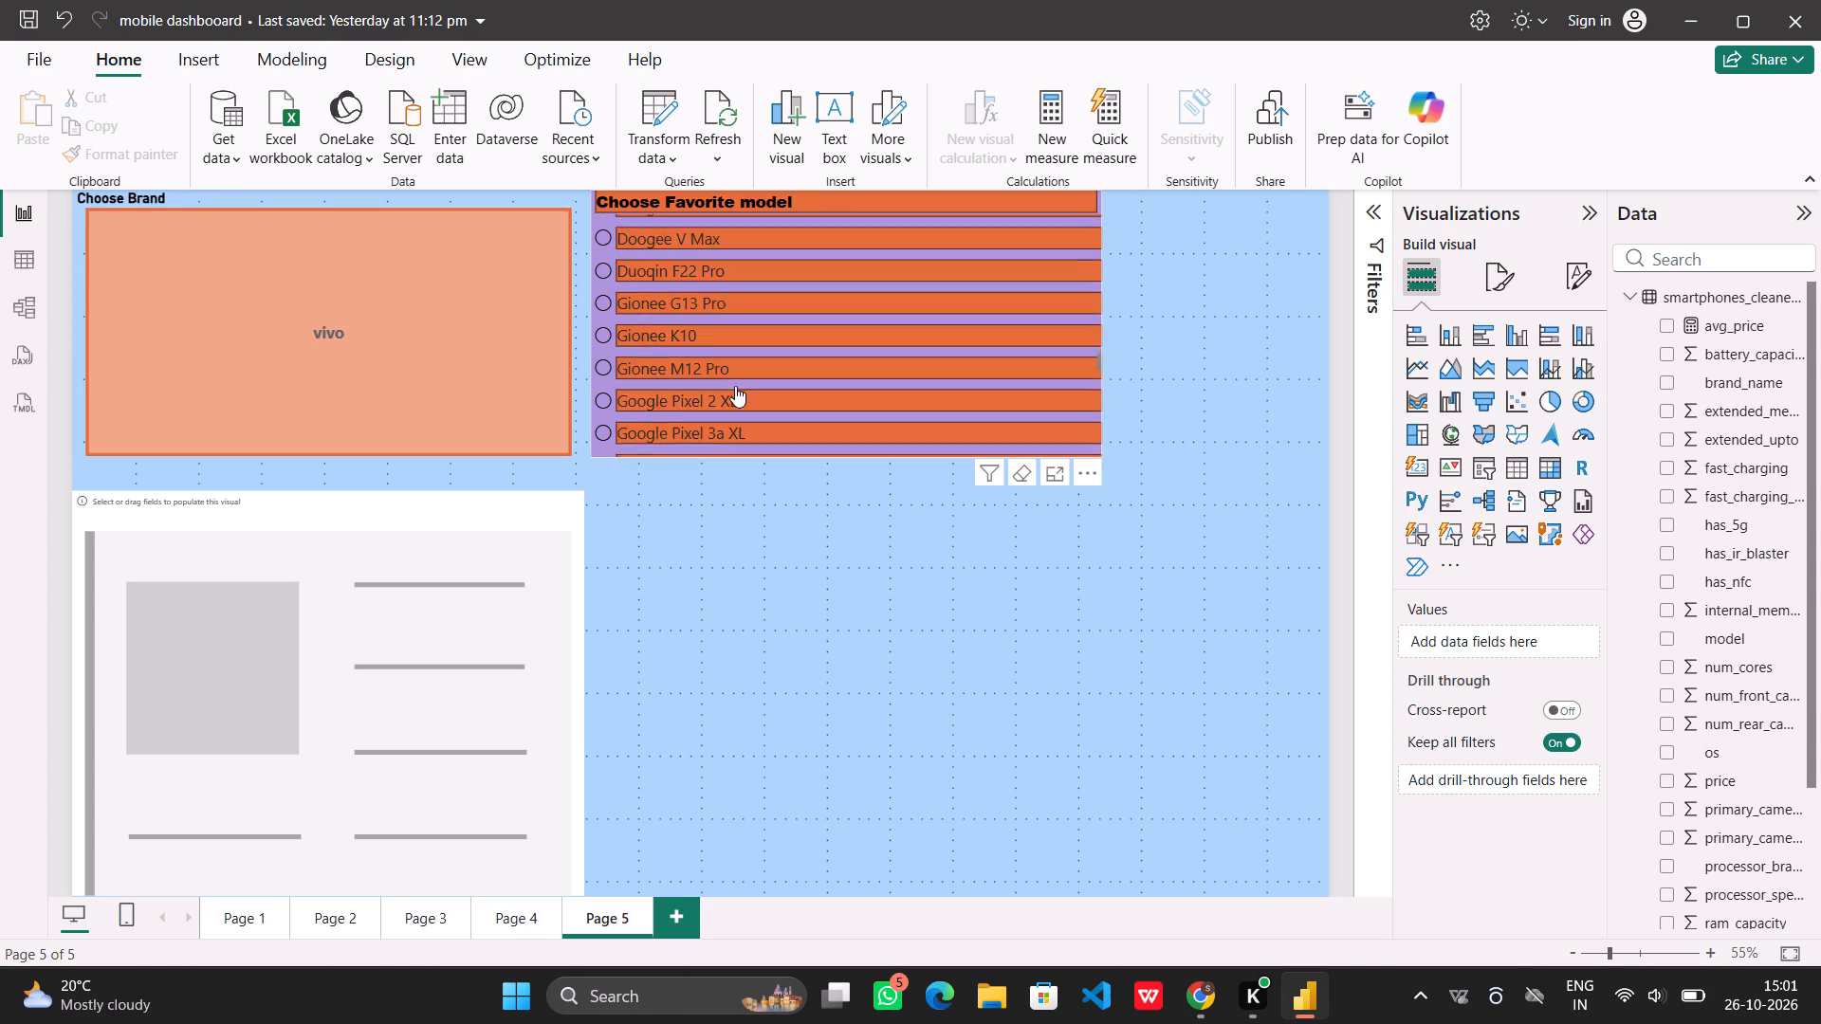
pyautogui.scroll(-8, 705, 362)
pyautogui.scroll(-19, 705, 362)
pyautogui.scroll(-2, 705, 362)
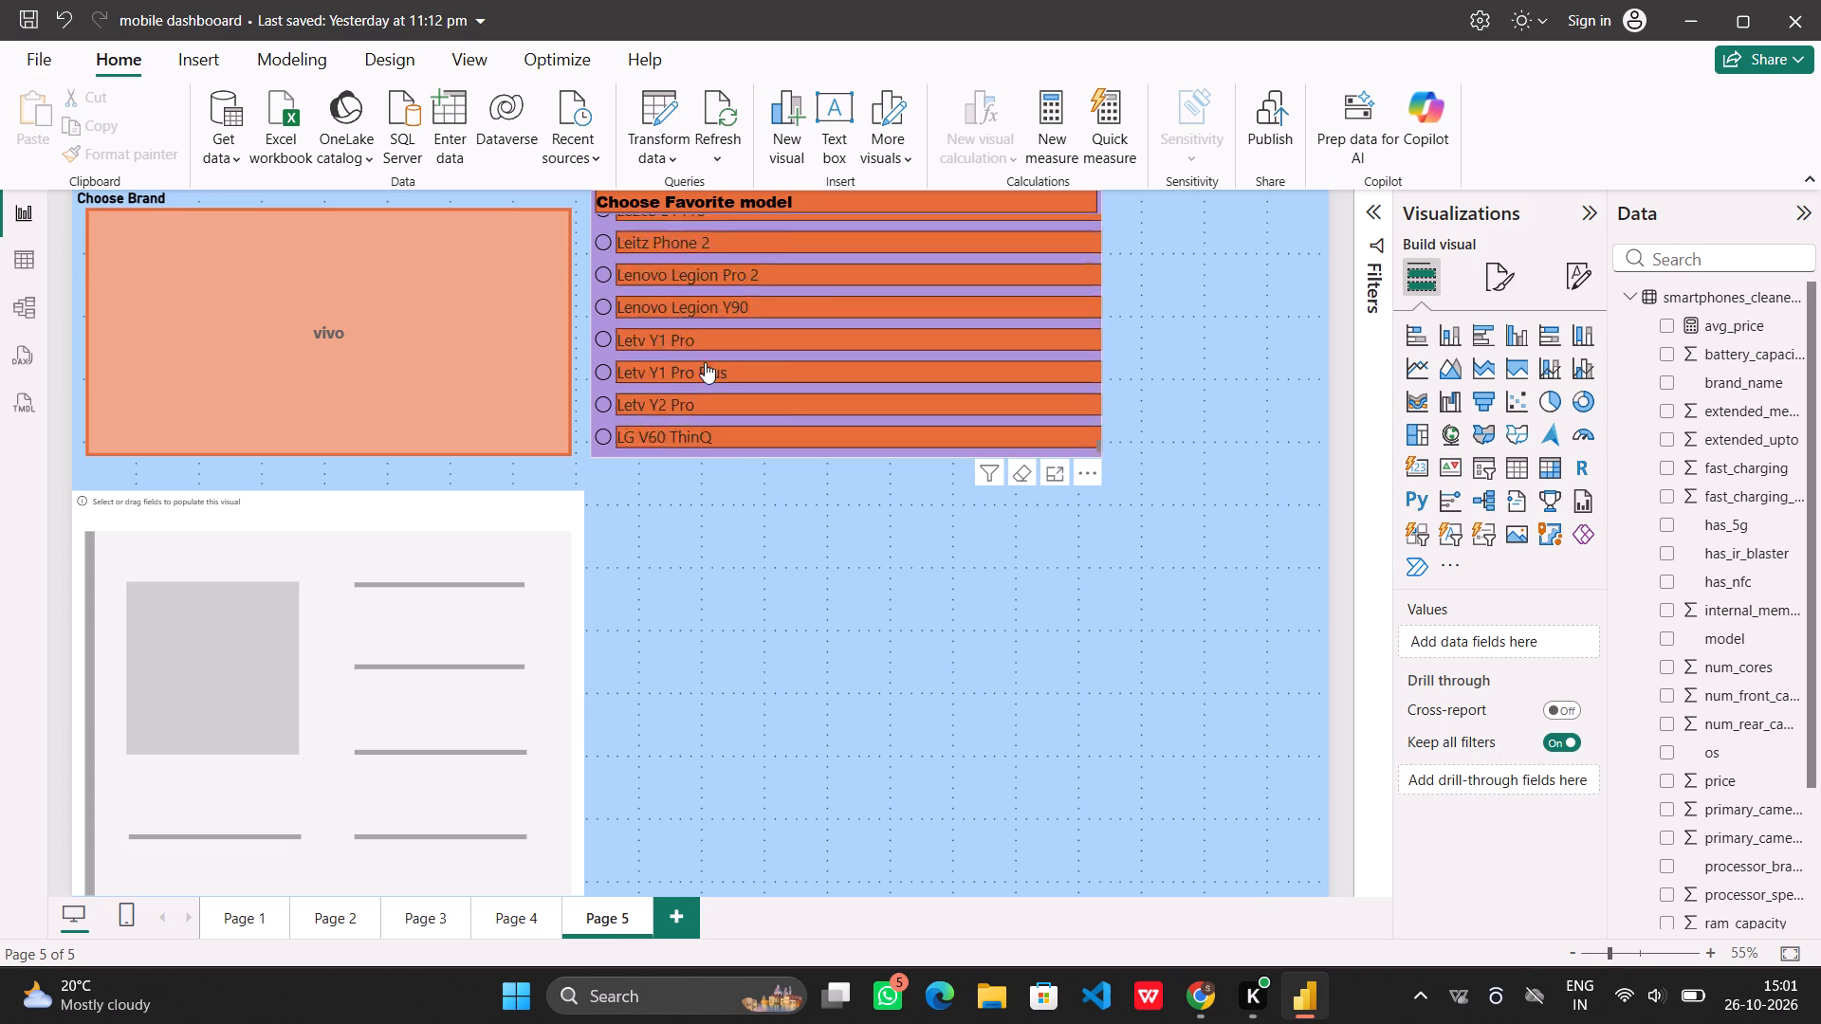
pyautogui.scroll(-5, 705, 362)
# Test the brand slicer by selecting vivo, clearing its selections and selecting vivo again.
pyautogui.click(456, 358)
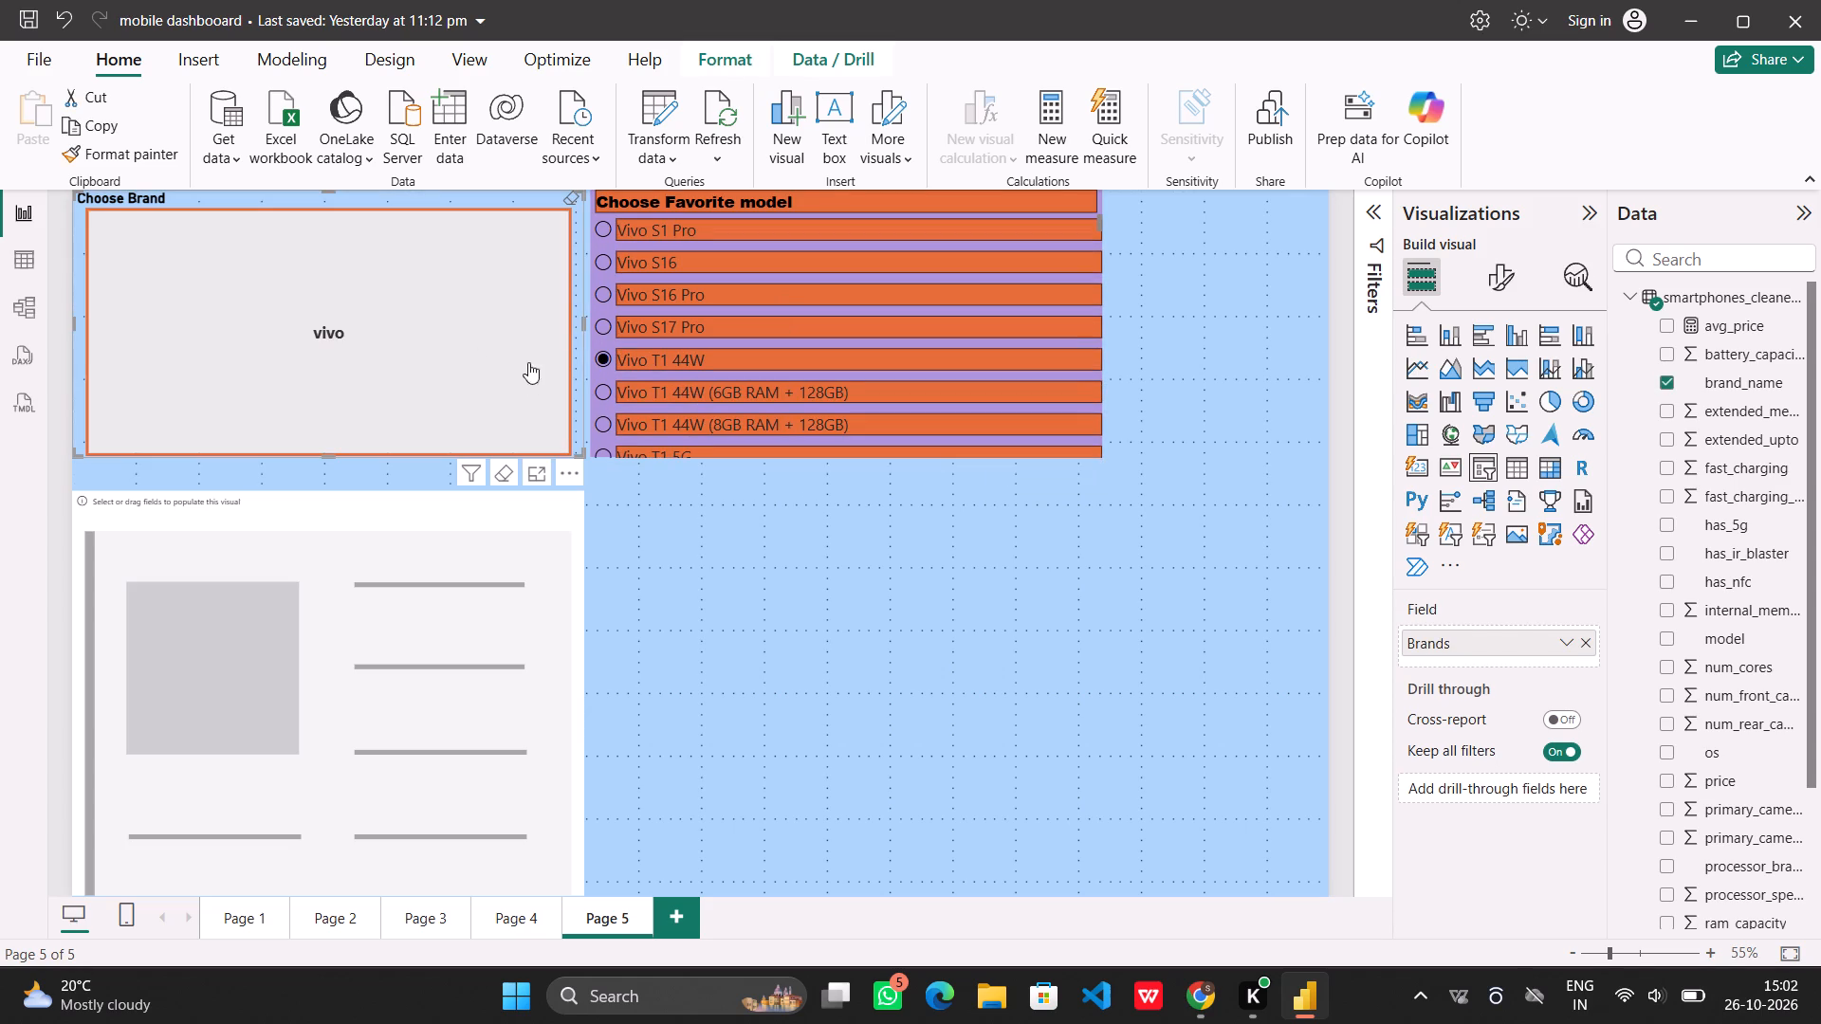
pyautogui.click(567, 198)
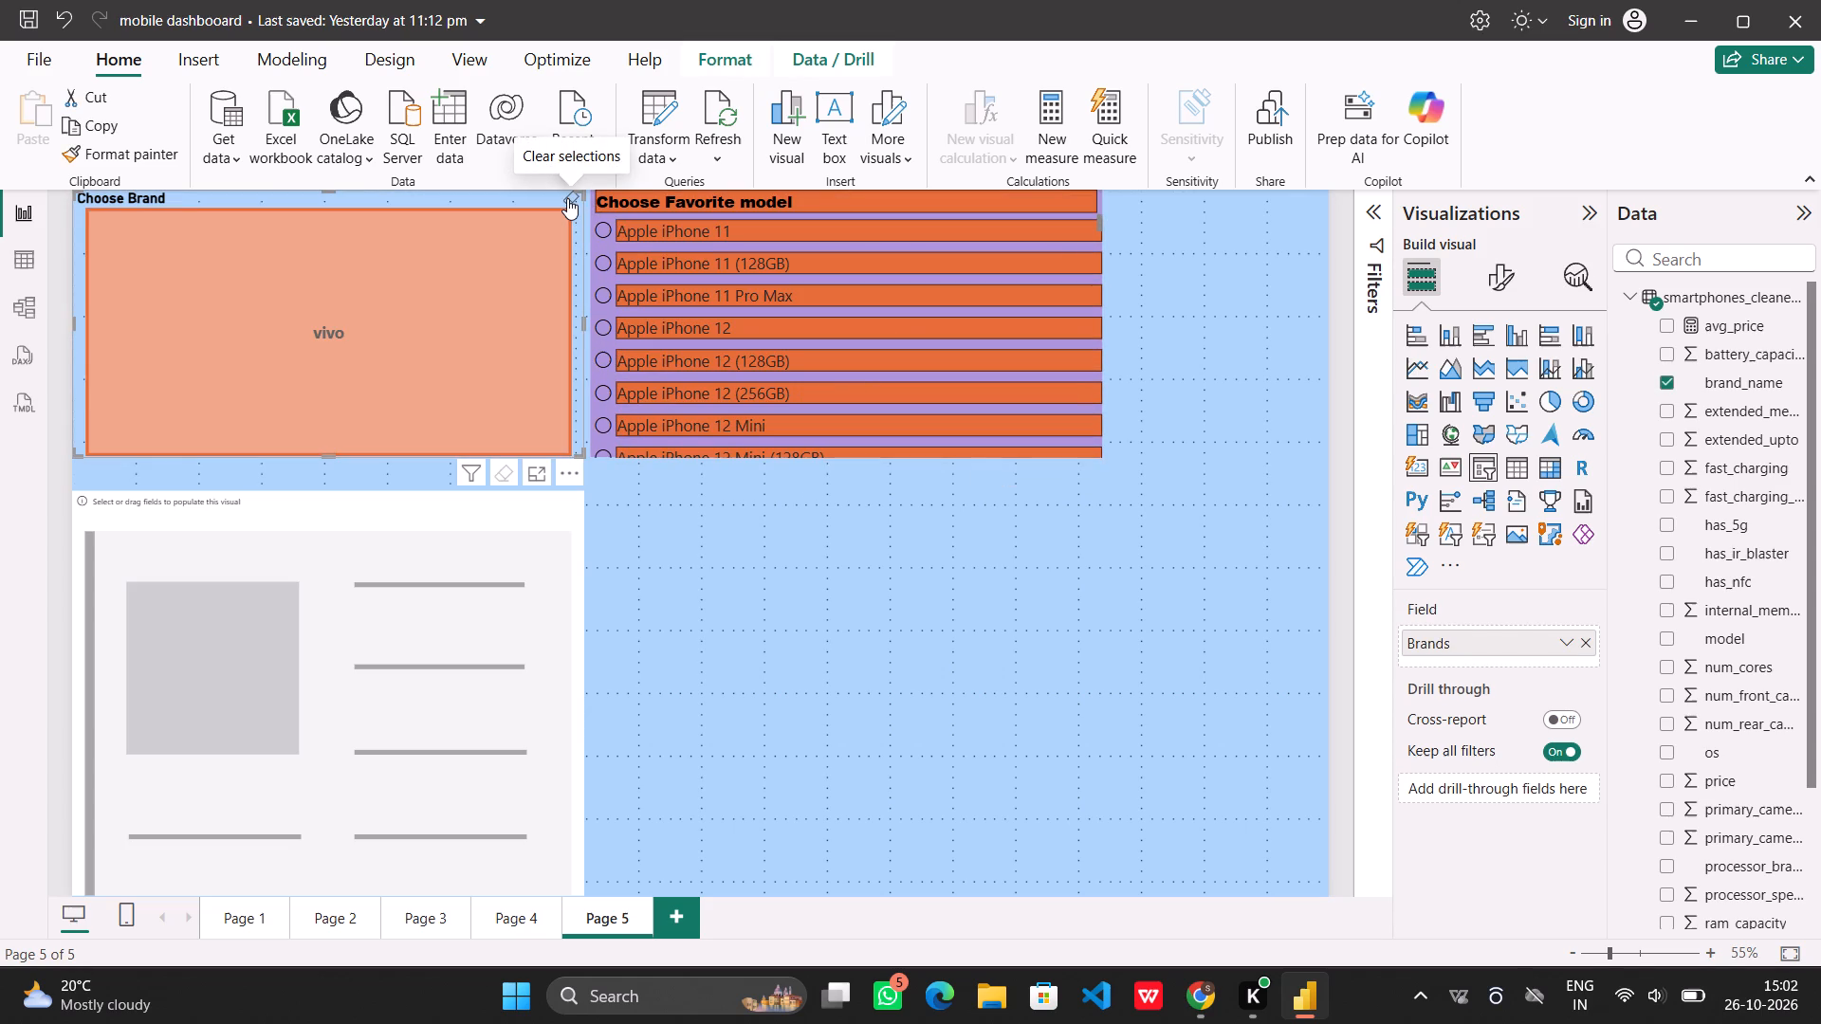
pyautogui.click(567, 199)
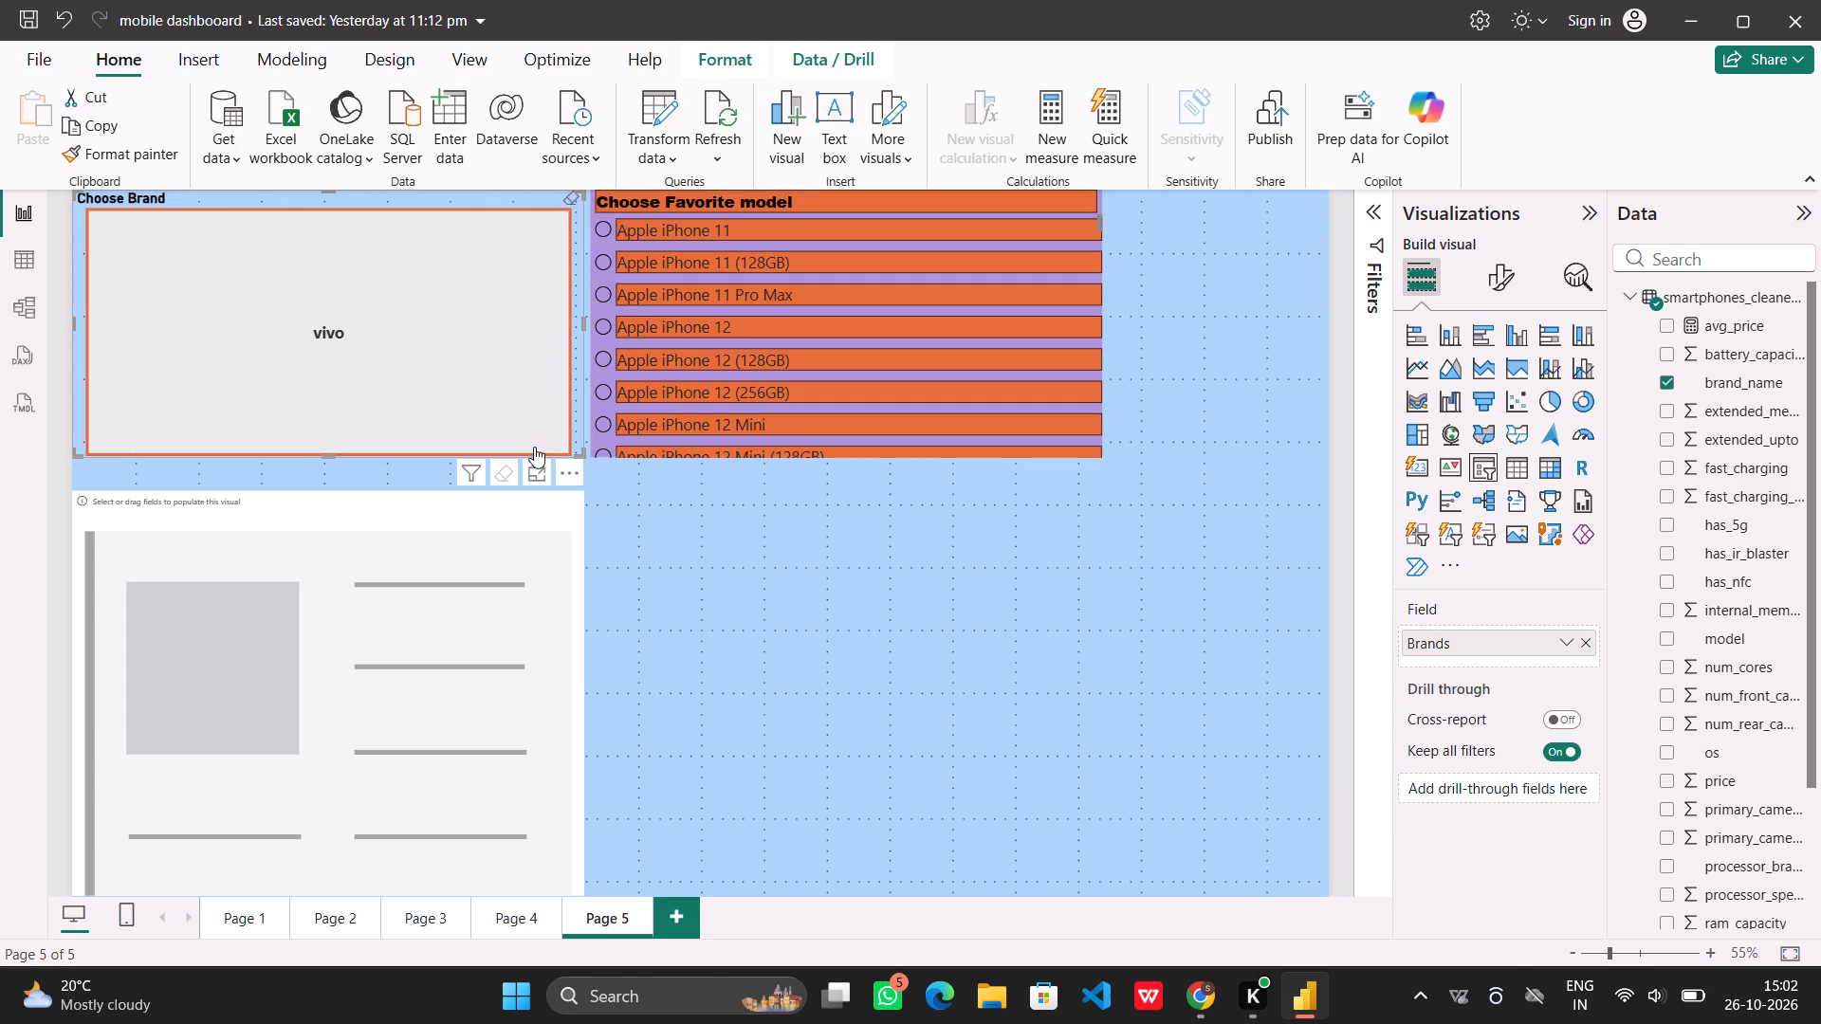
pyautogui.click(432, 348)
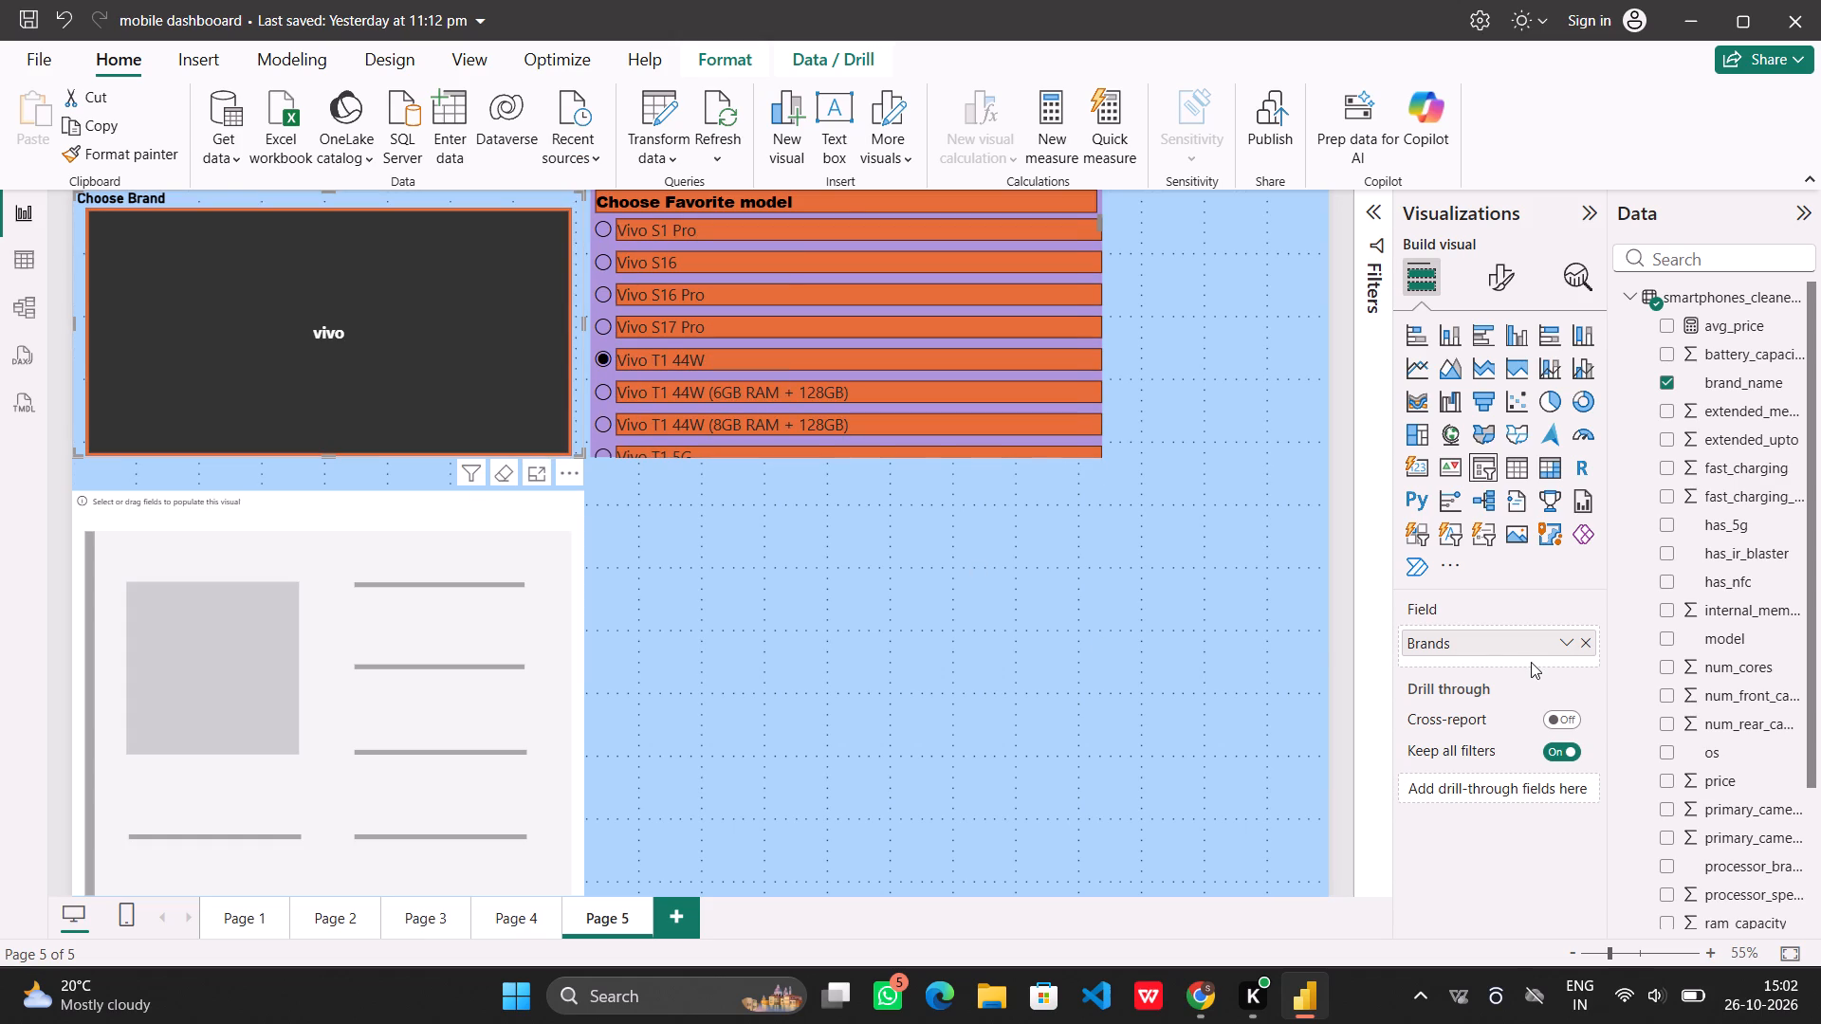
# Remove the Brands field from the "Choose Brand" slicer and add the brand_name field back in its place.
pyautogui.click(1562, 643)
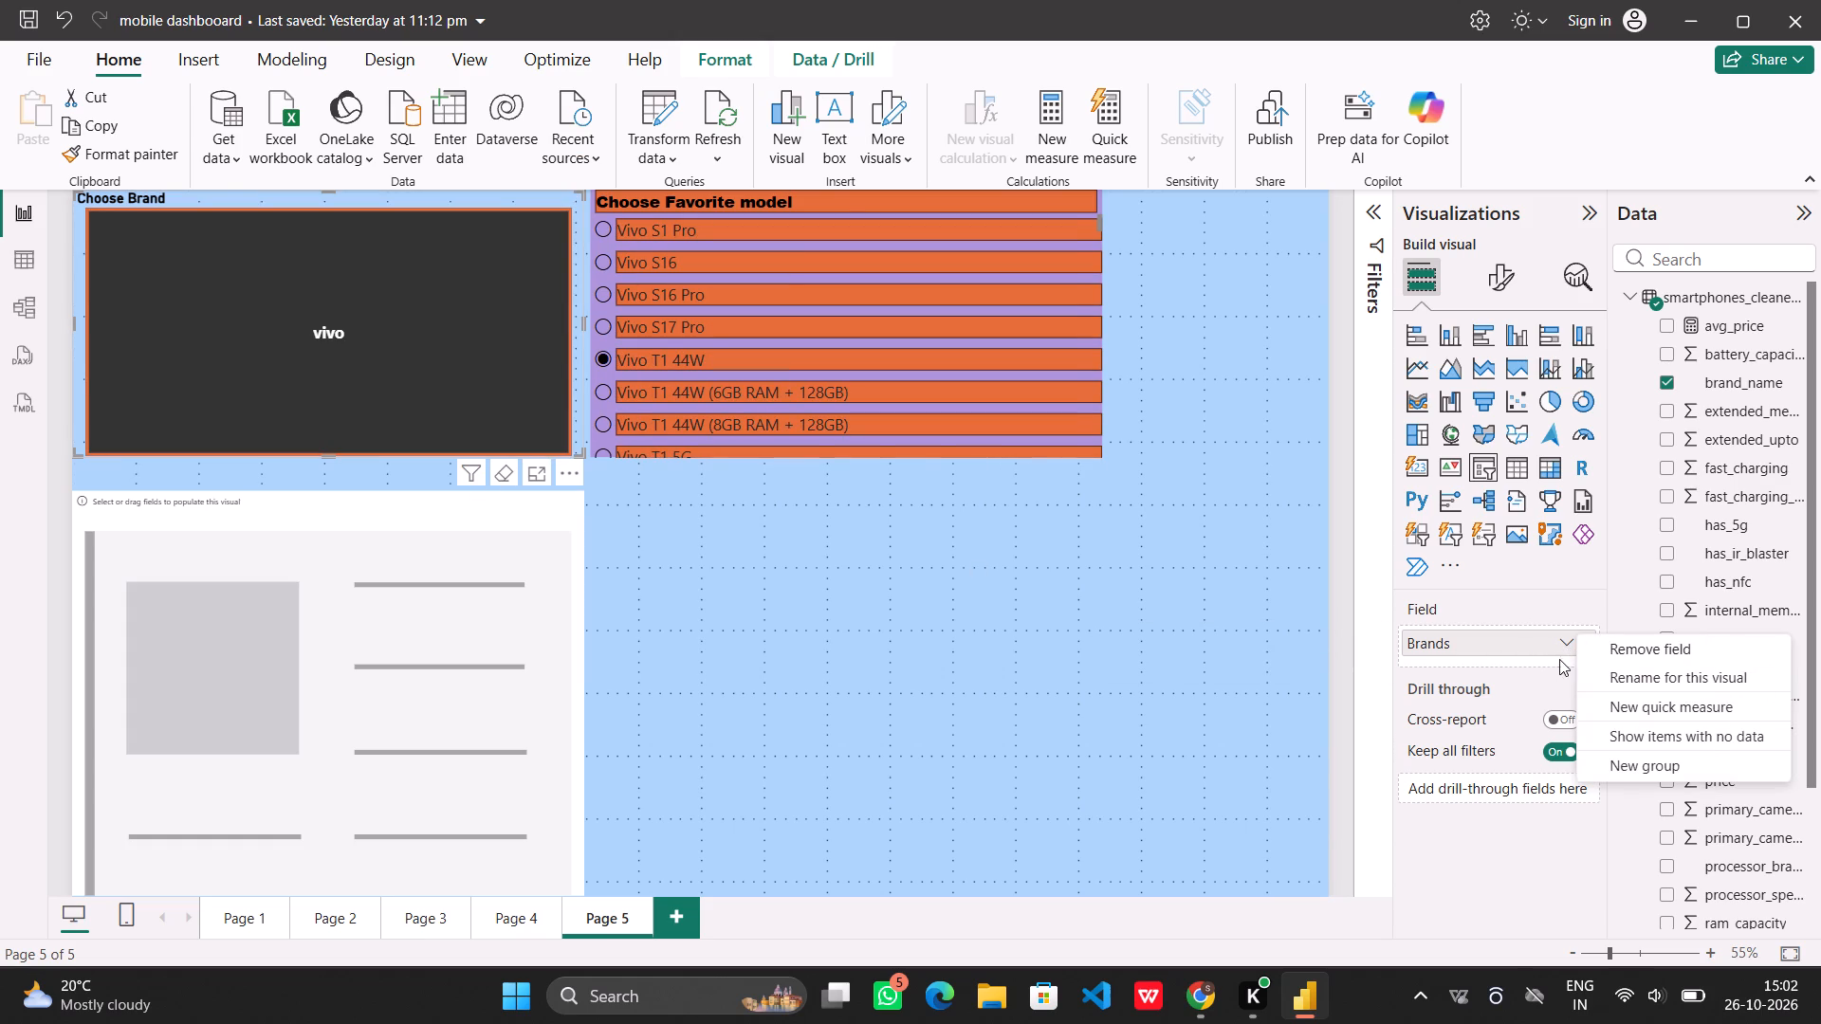
pyautogui.click(1573, 624)
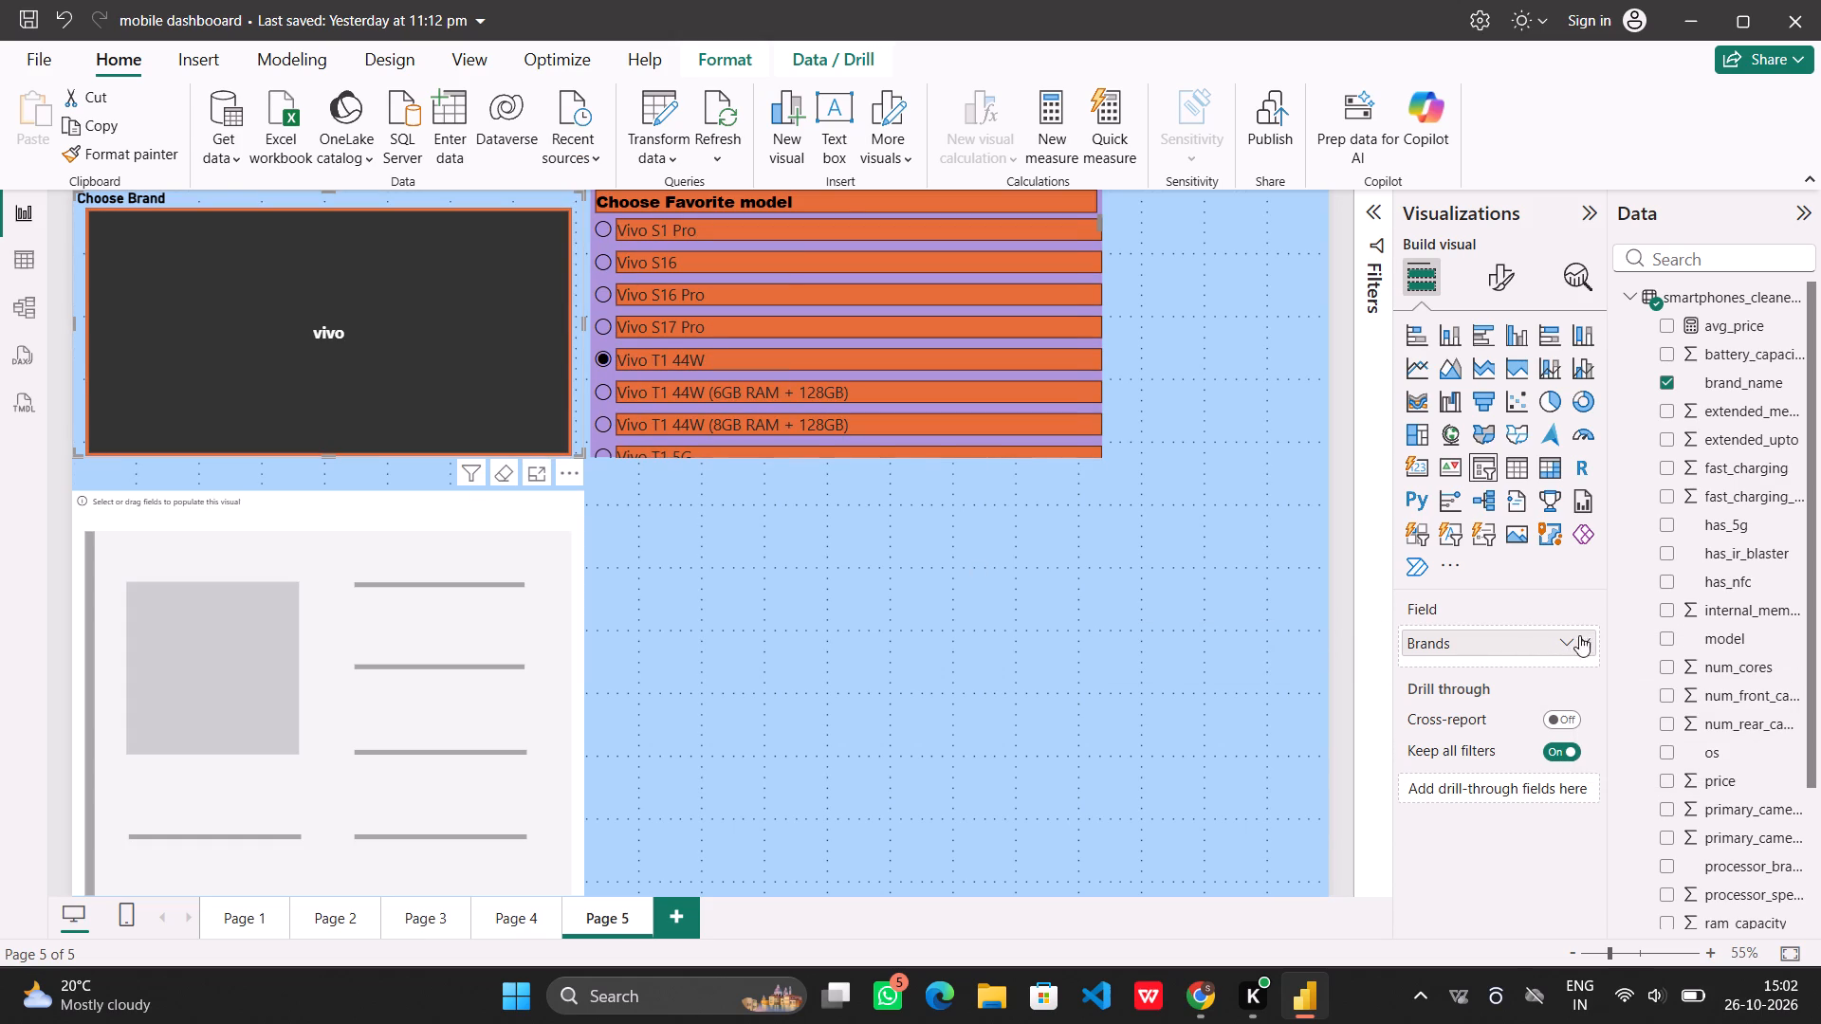
pyautogui.click(1586, 637)
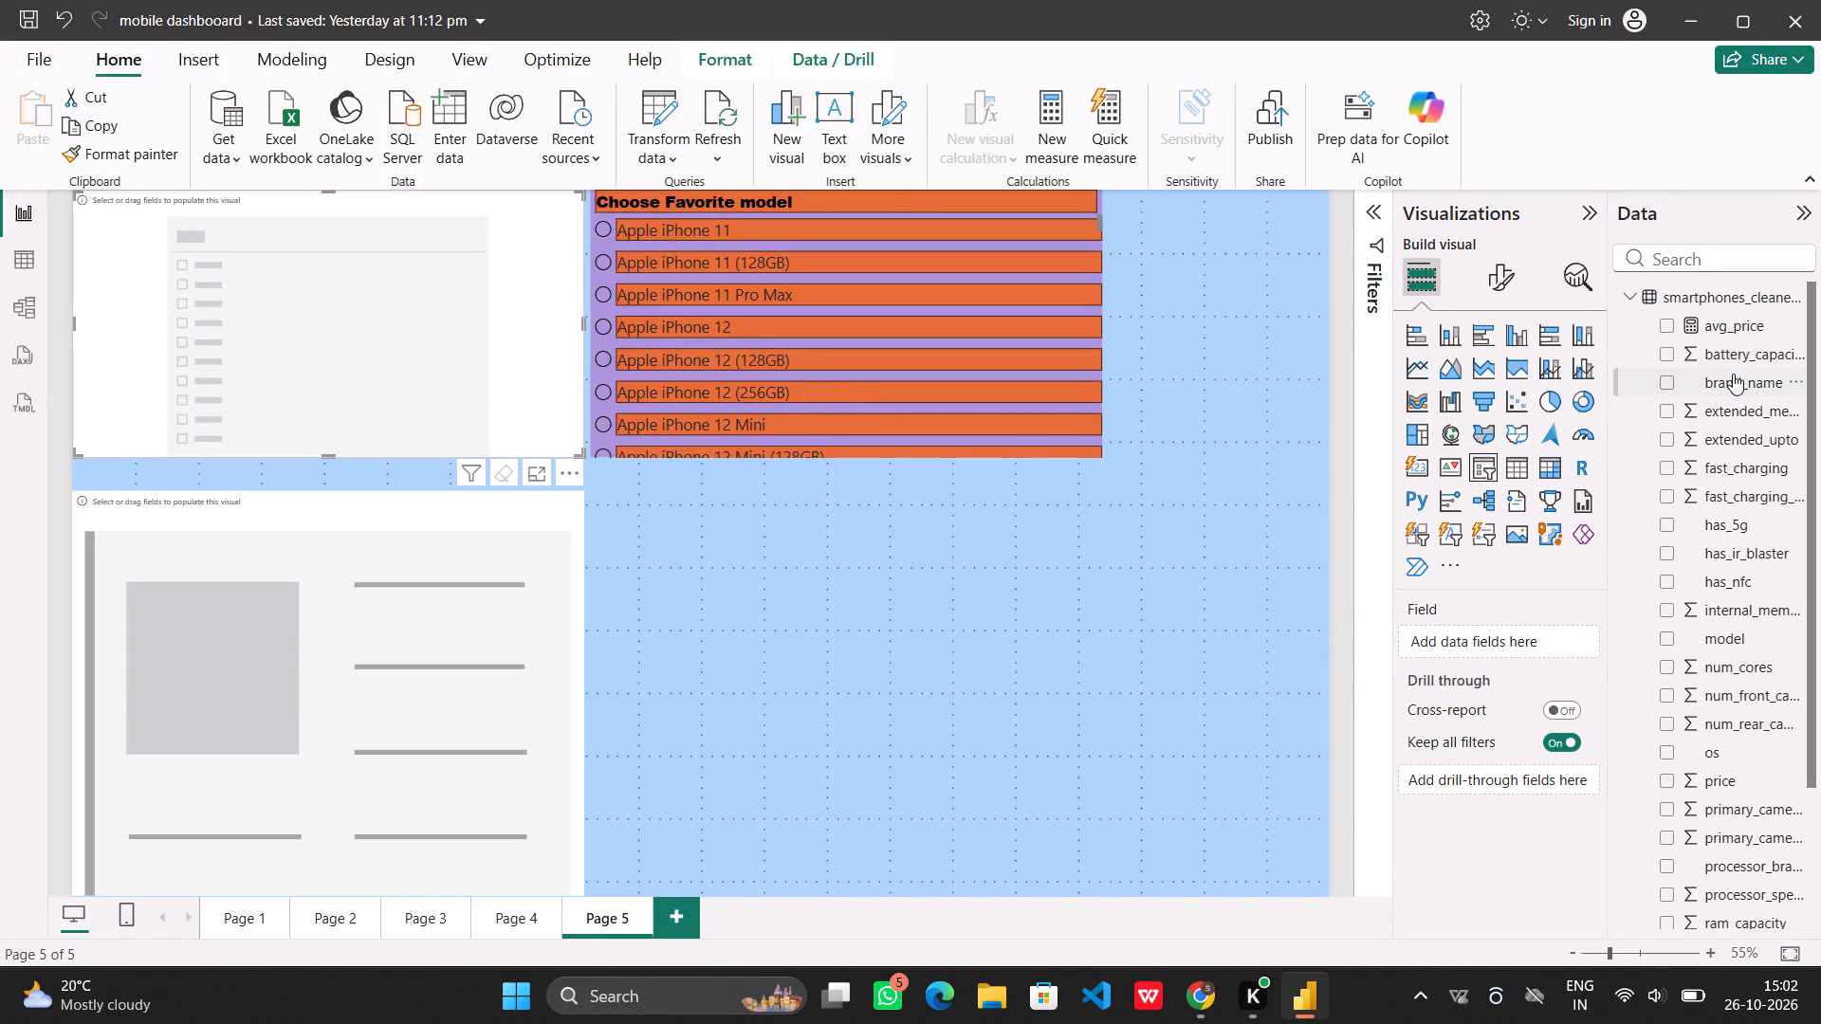
pyautogui.moveTo(1733, 374); pyautogui.dragTo(1496, 642)
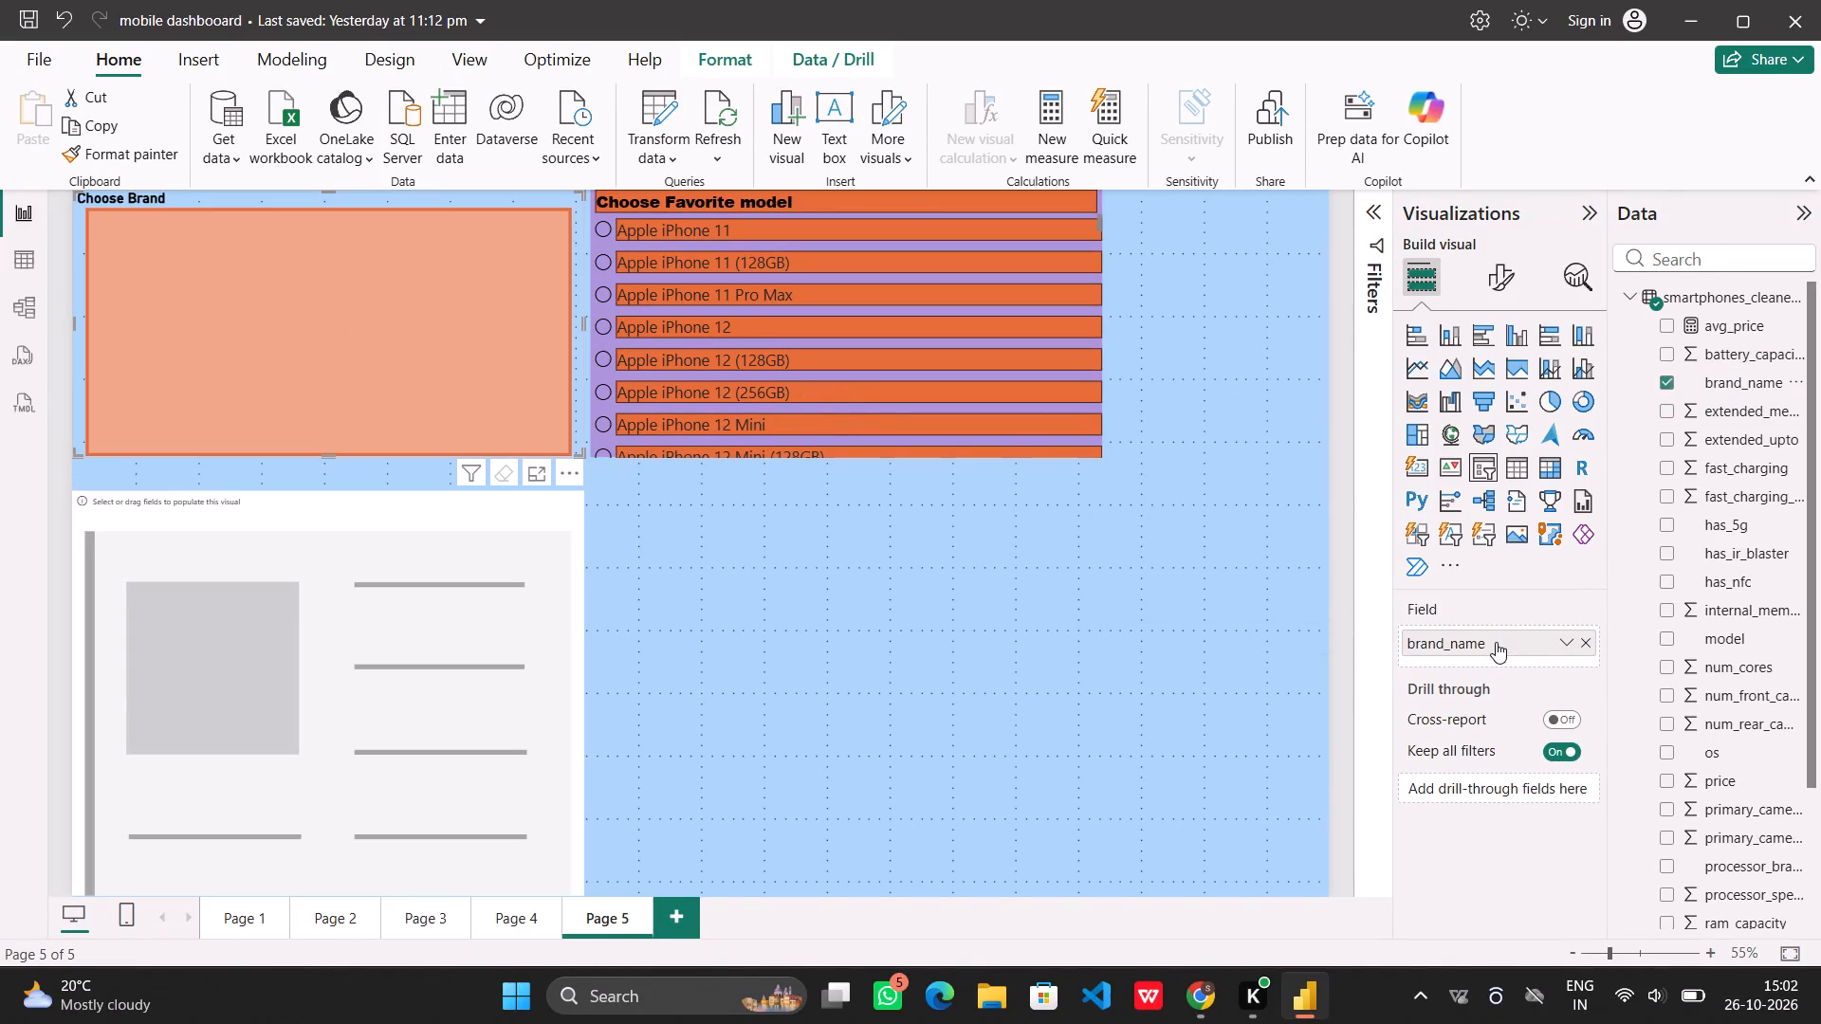
# Examine the brand values listed in the "Choose Brand" slicer's brand_name visual filter.
pyautogui.click(1376, 212)
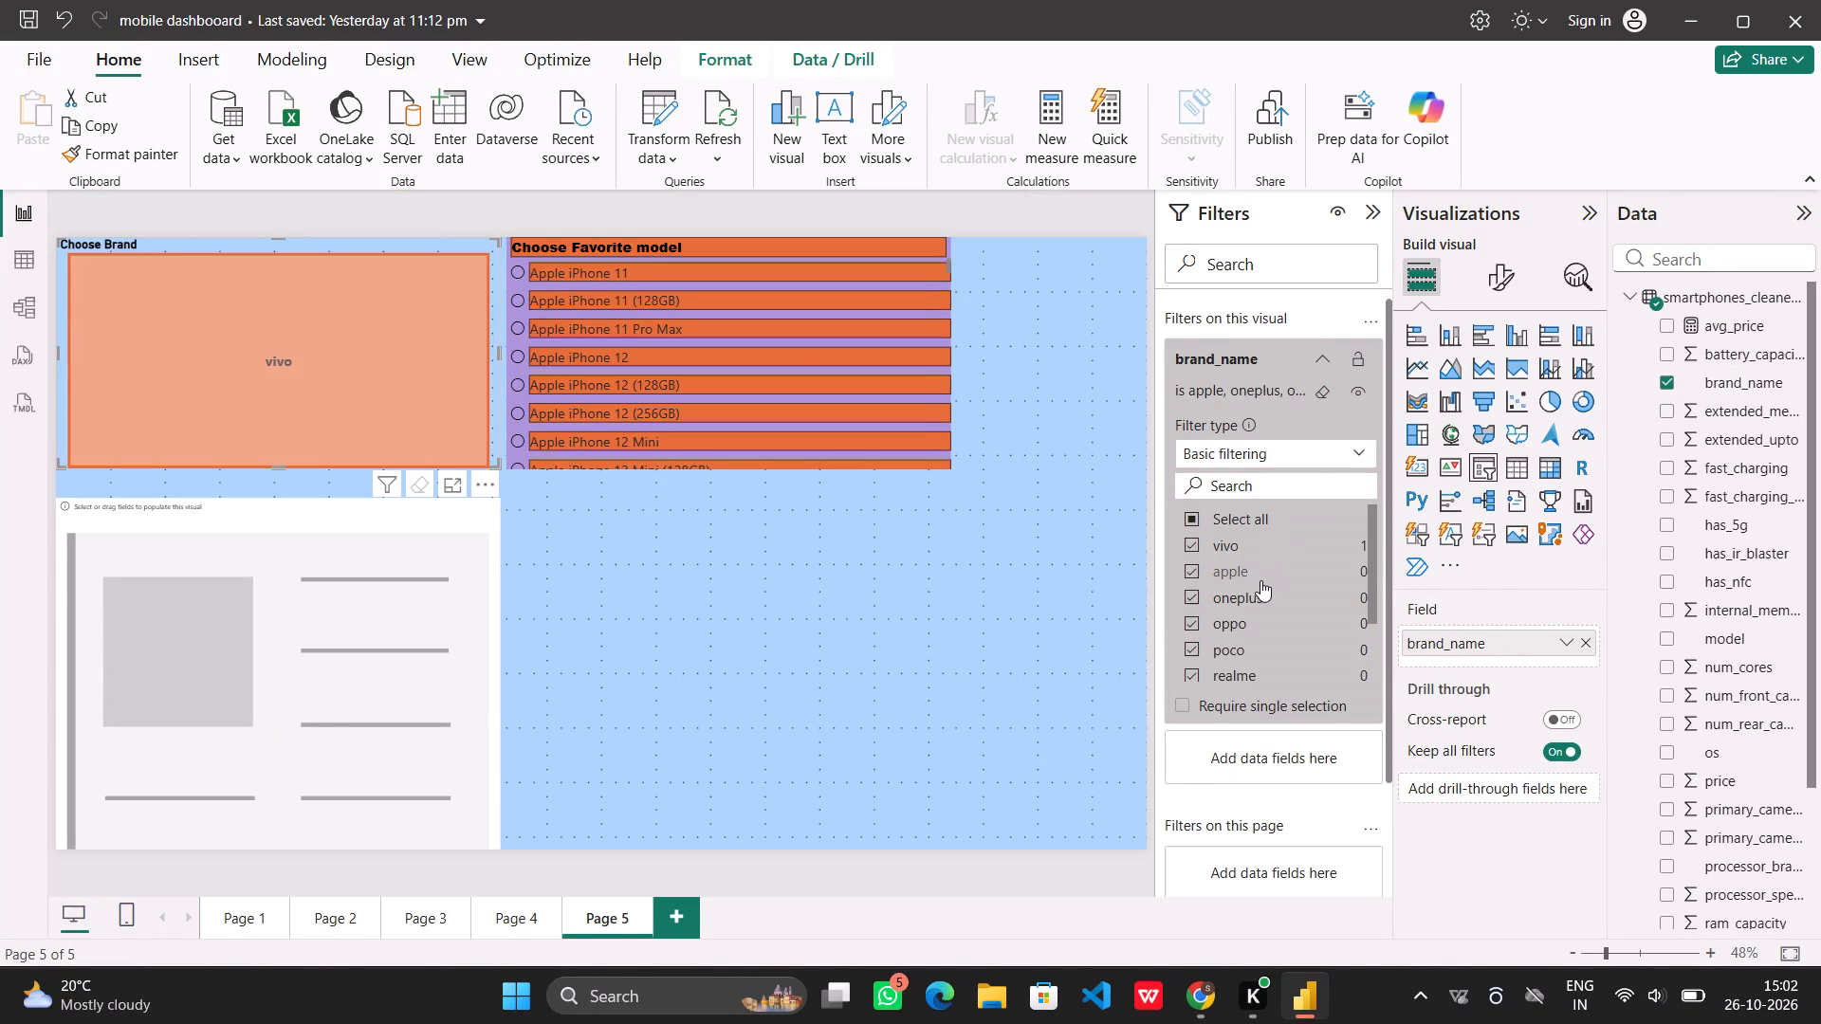
pyautogui.scroll(-7, 1260, 593)
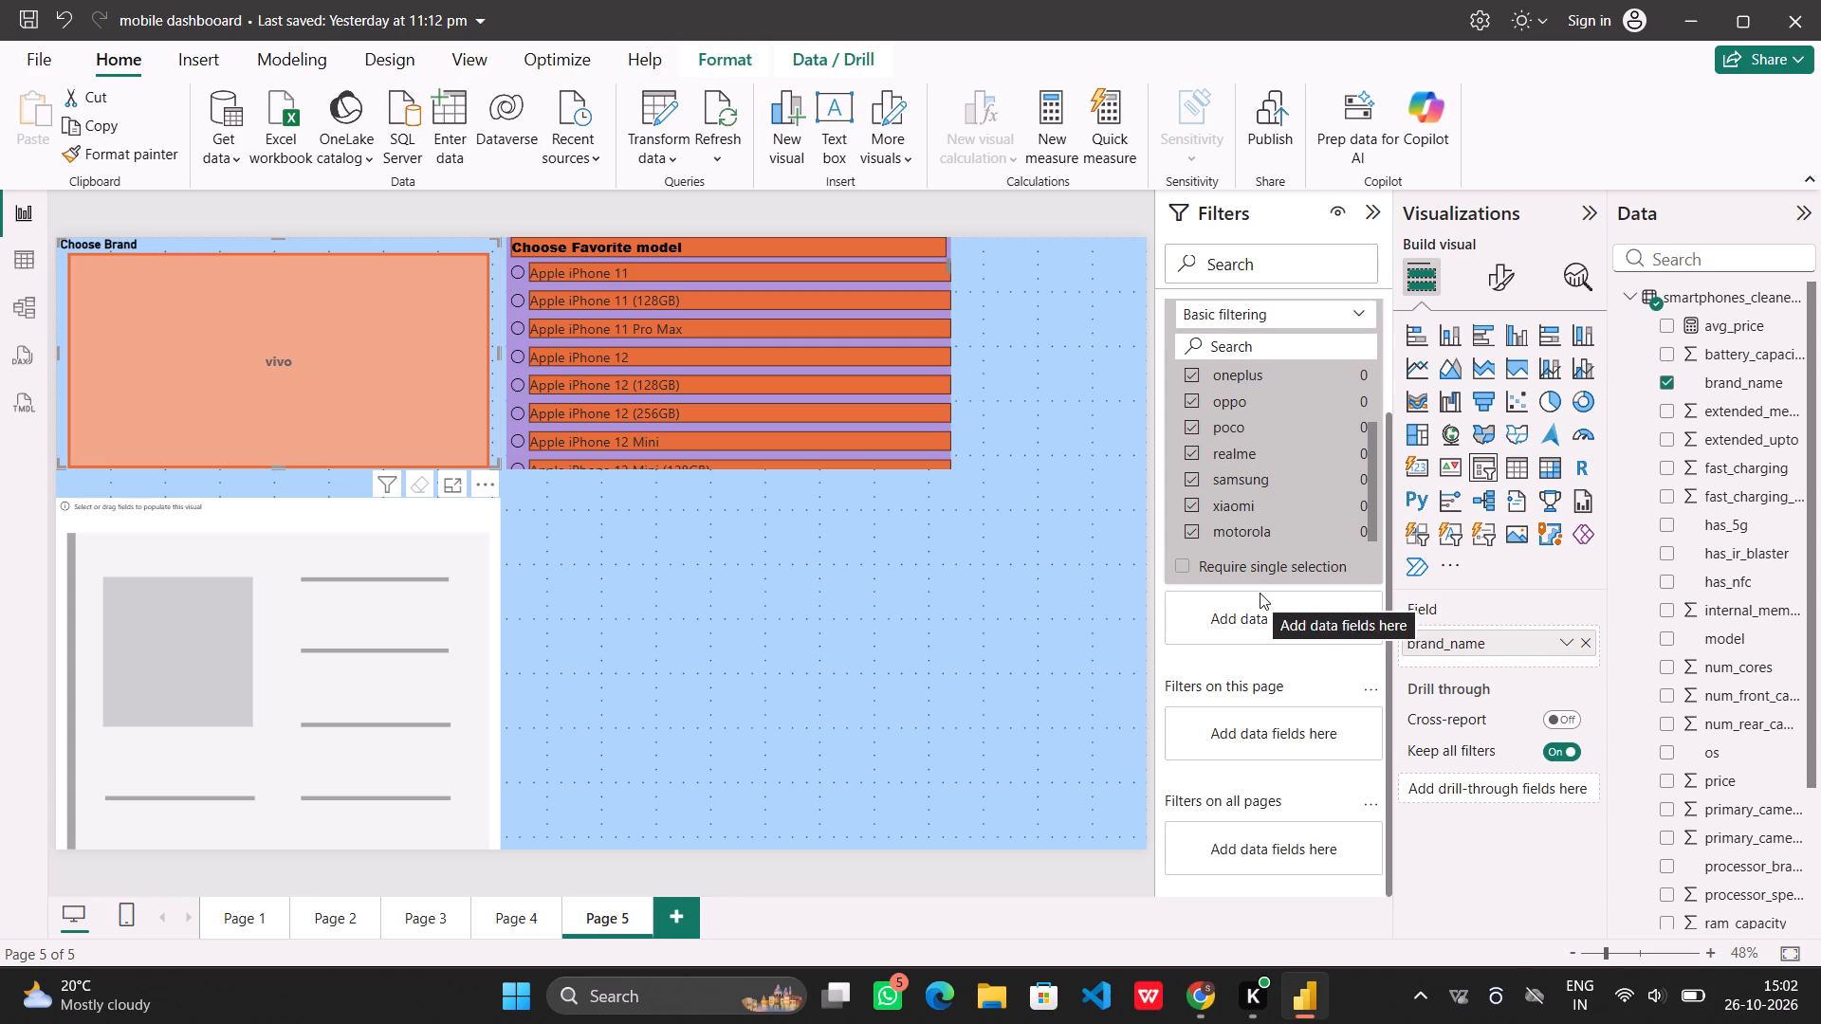
pyautogui.scroll(4, 1248, 450)
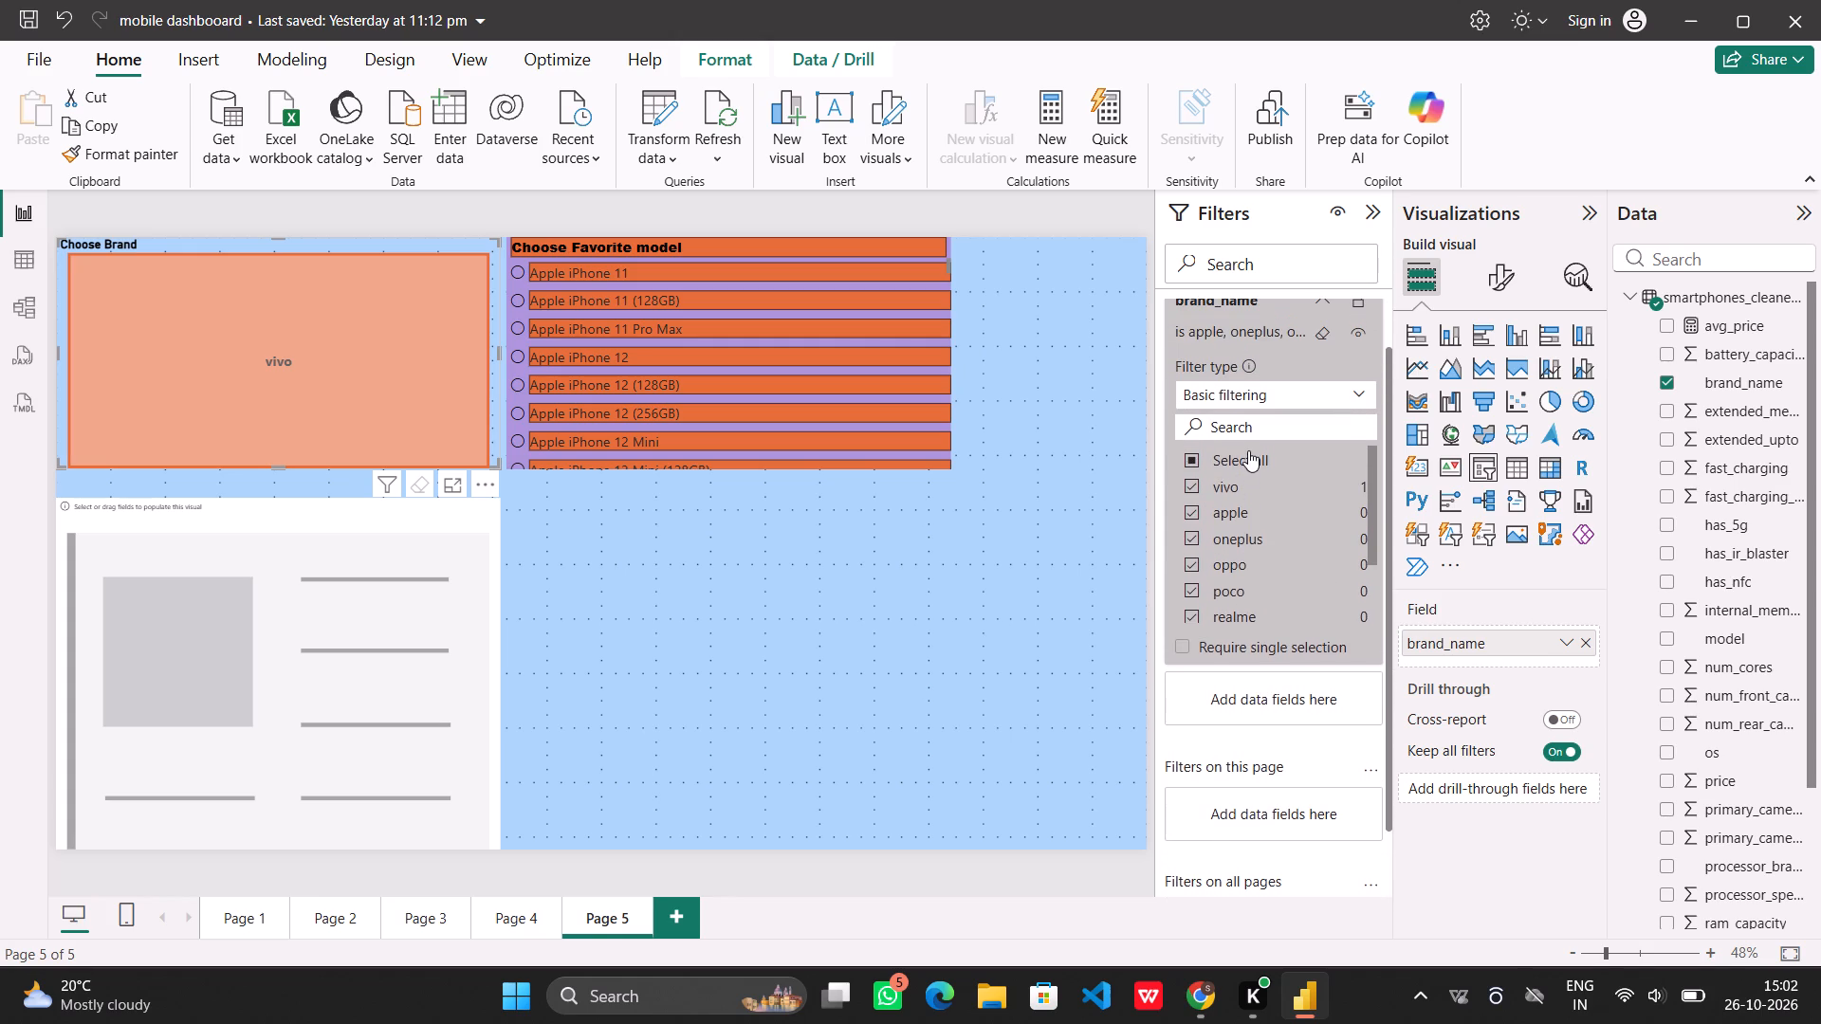
pyautogui.scroll(-2, 1248, 450)
pyautogui.scroll(3, 1248, 536)
pyautogui.scroll(-4, 1248, 536)
pyautogui.scroll(2, 1248, 536)
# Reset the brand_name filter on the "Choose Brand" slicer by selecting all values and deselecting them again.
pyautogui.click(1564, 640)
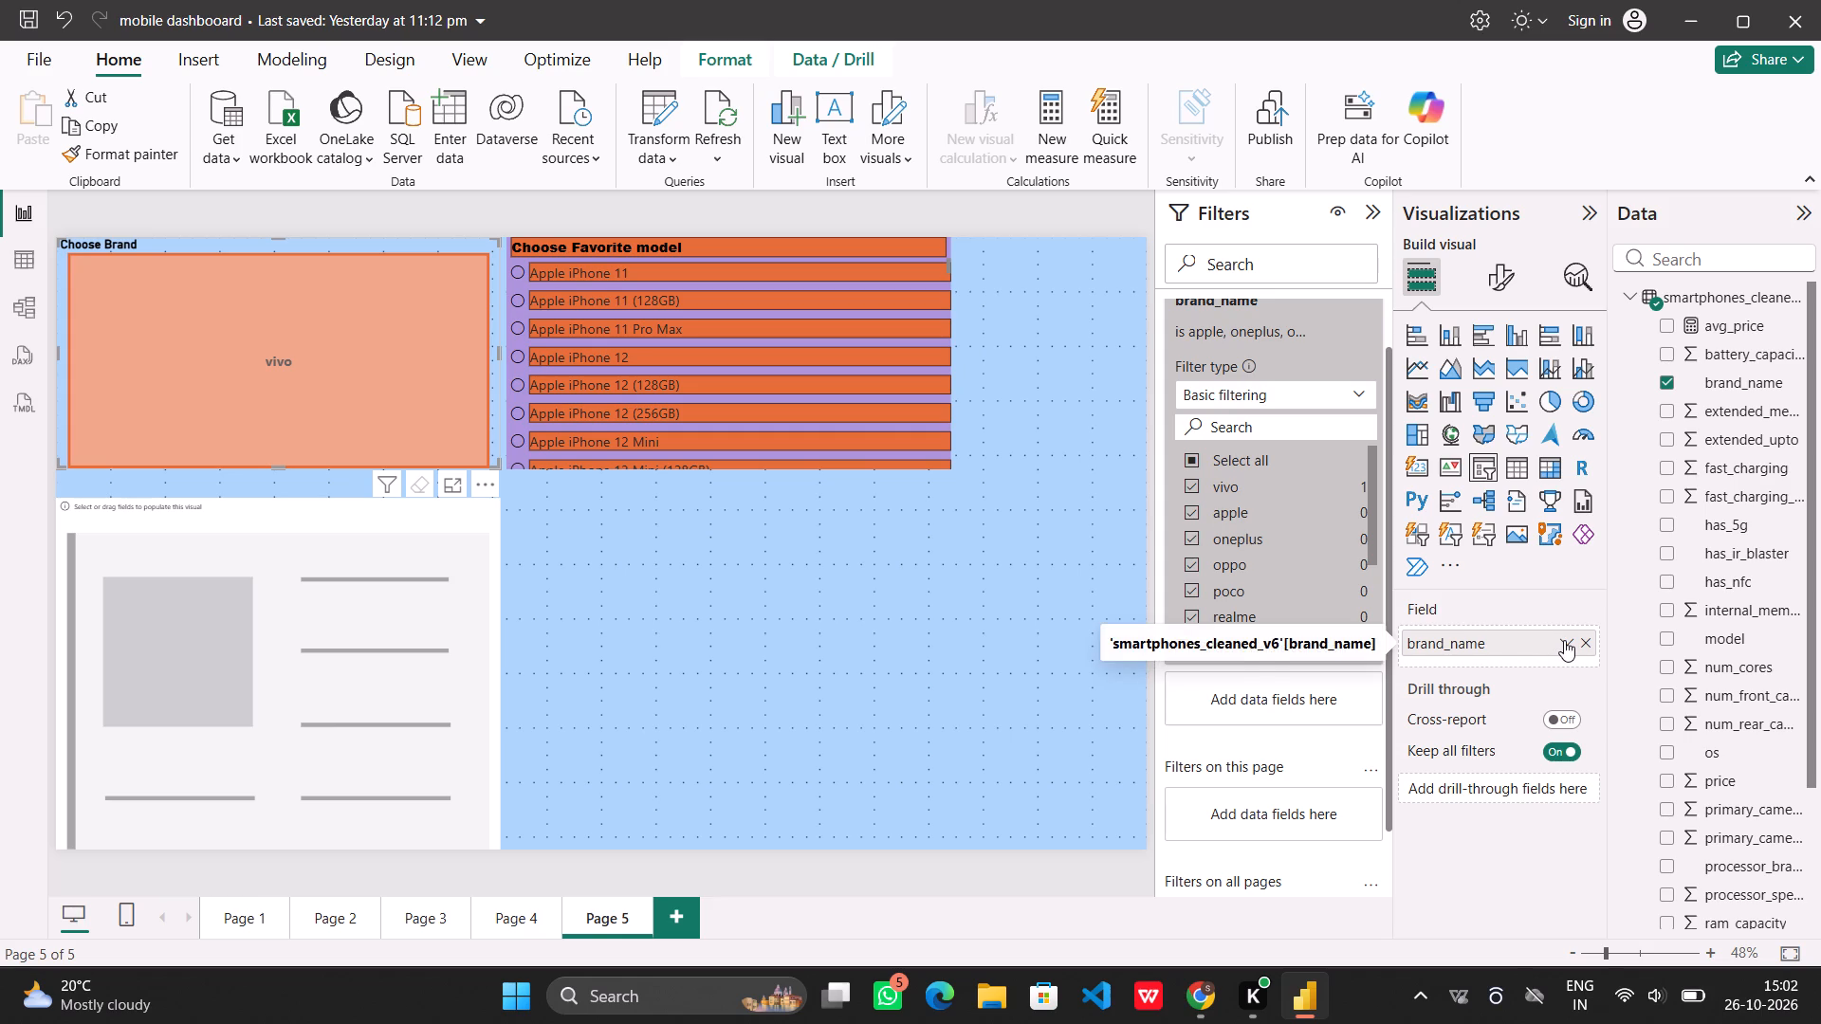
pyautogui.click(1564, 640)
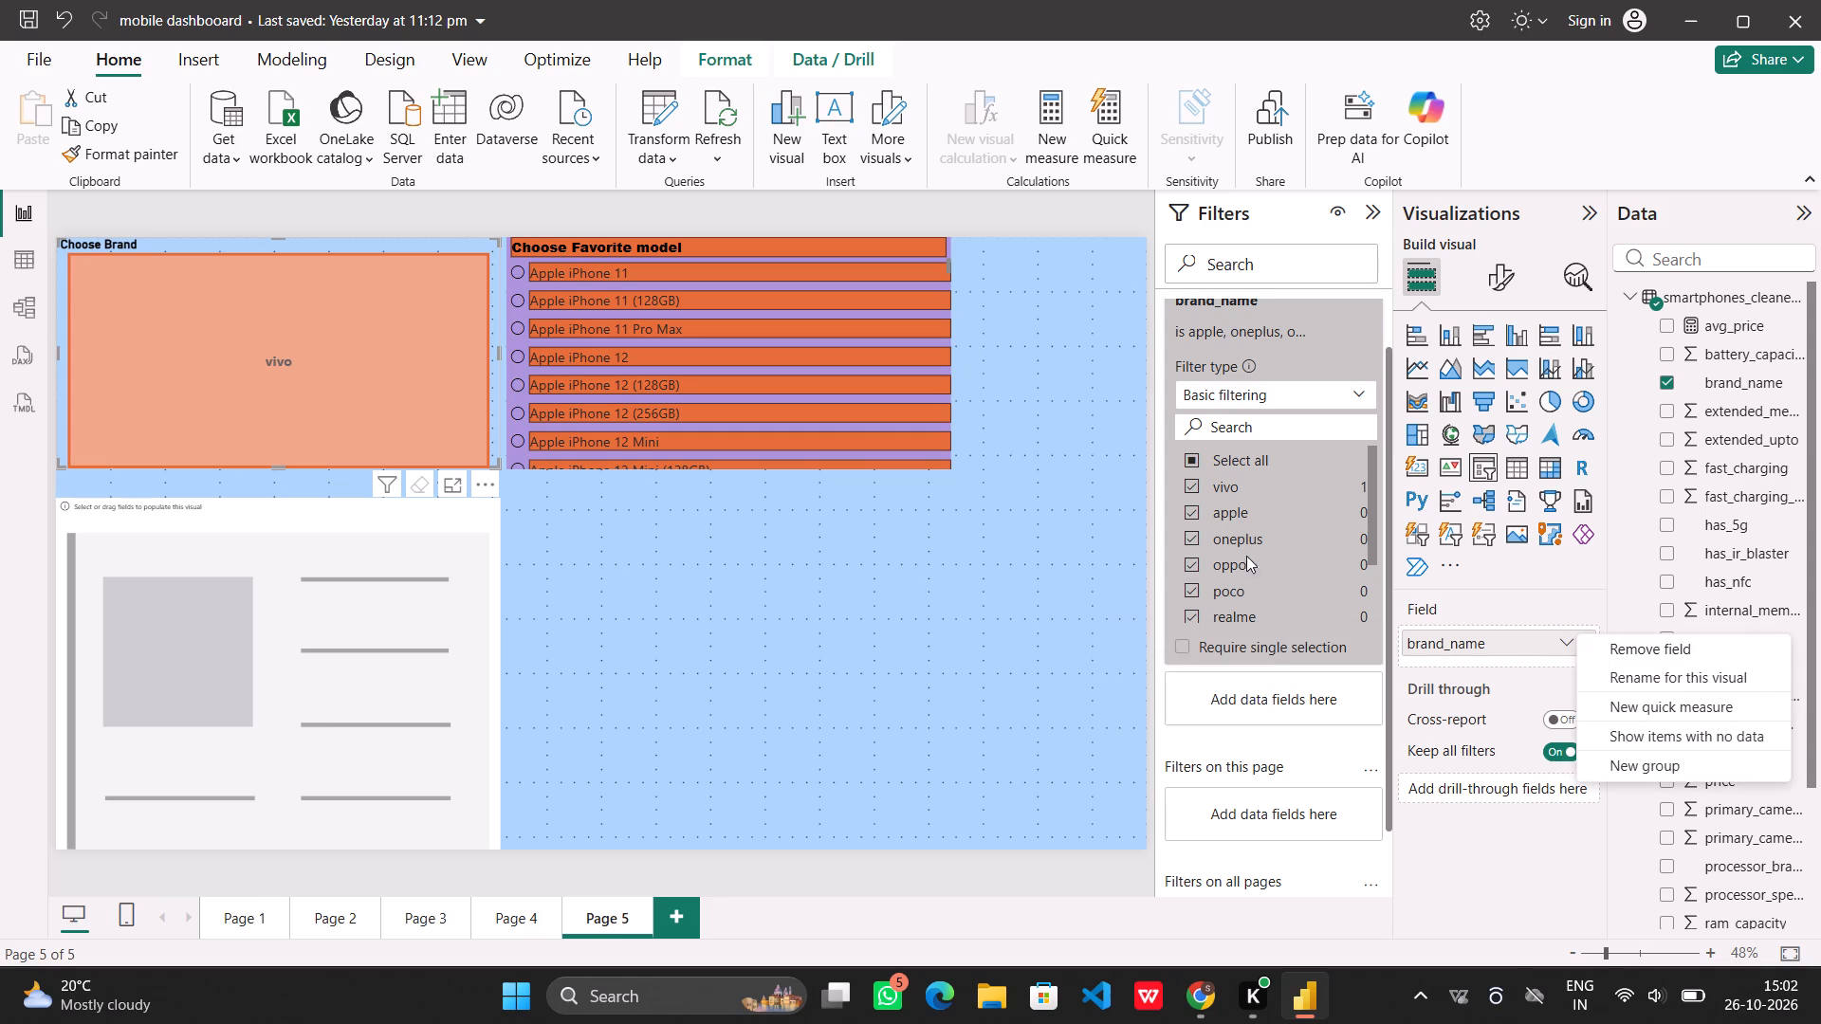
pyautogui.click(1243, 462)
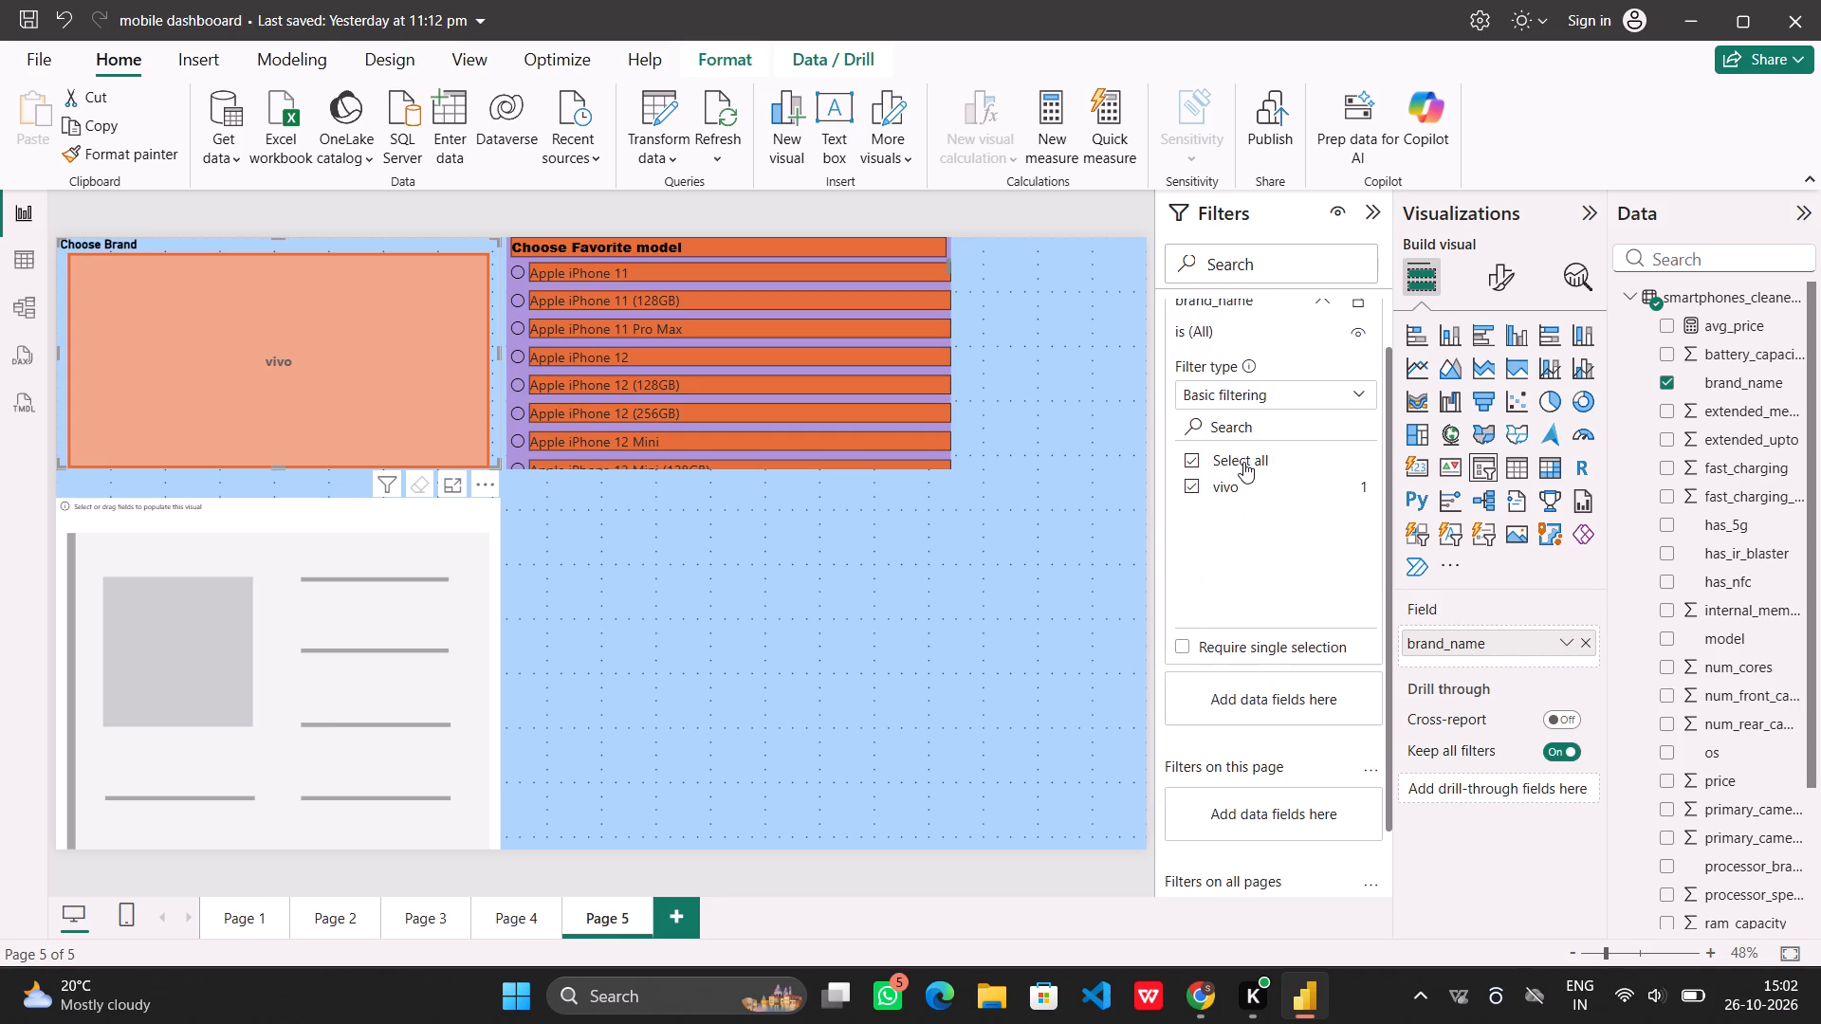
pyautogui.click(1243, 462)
# Look through the models listed in the "Choose Favorite model" slicer.
pyautogui.scroll(-12, 769, 411)
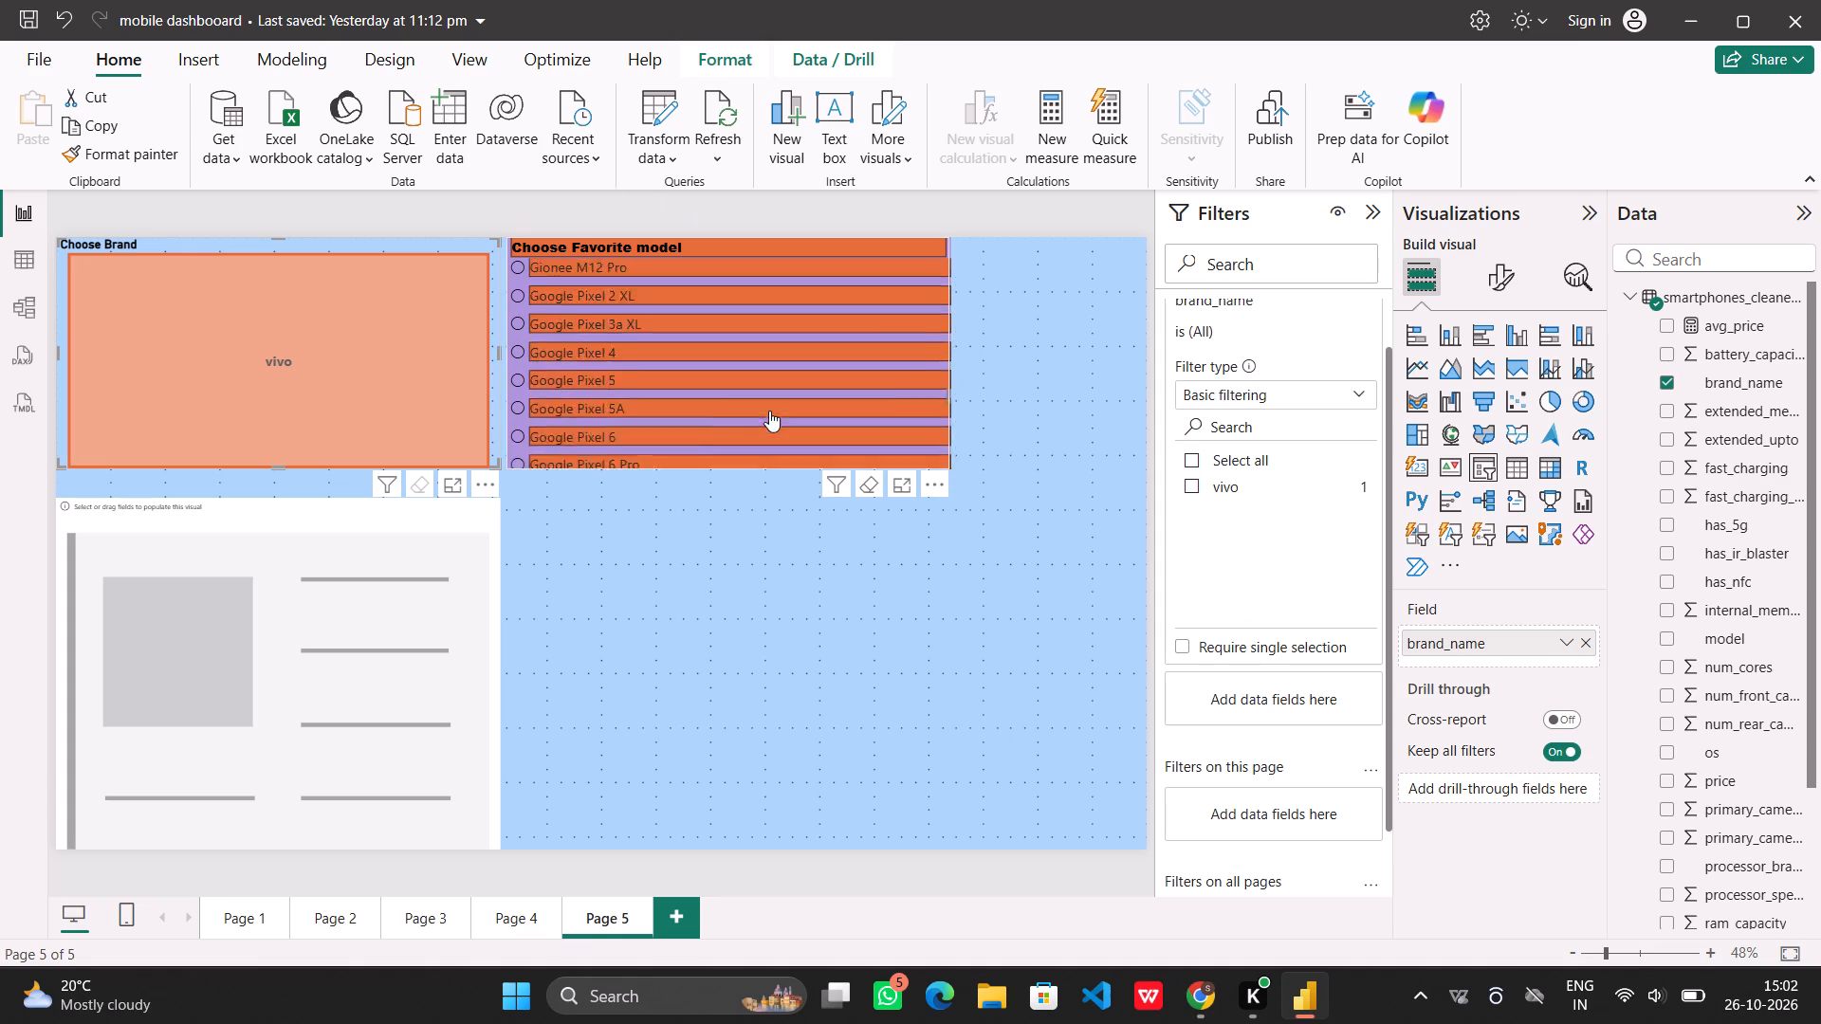
pyautogui.scroll(-13, 769, 411)
pyautogui.scroll(-14, 769, 411)
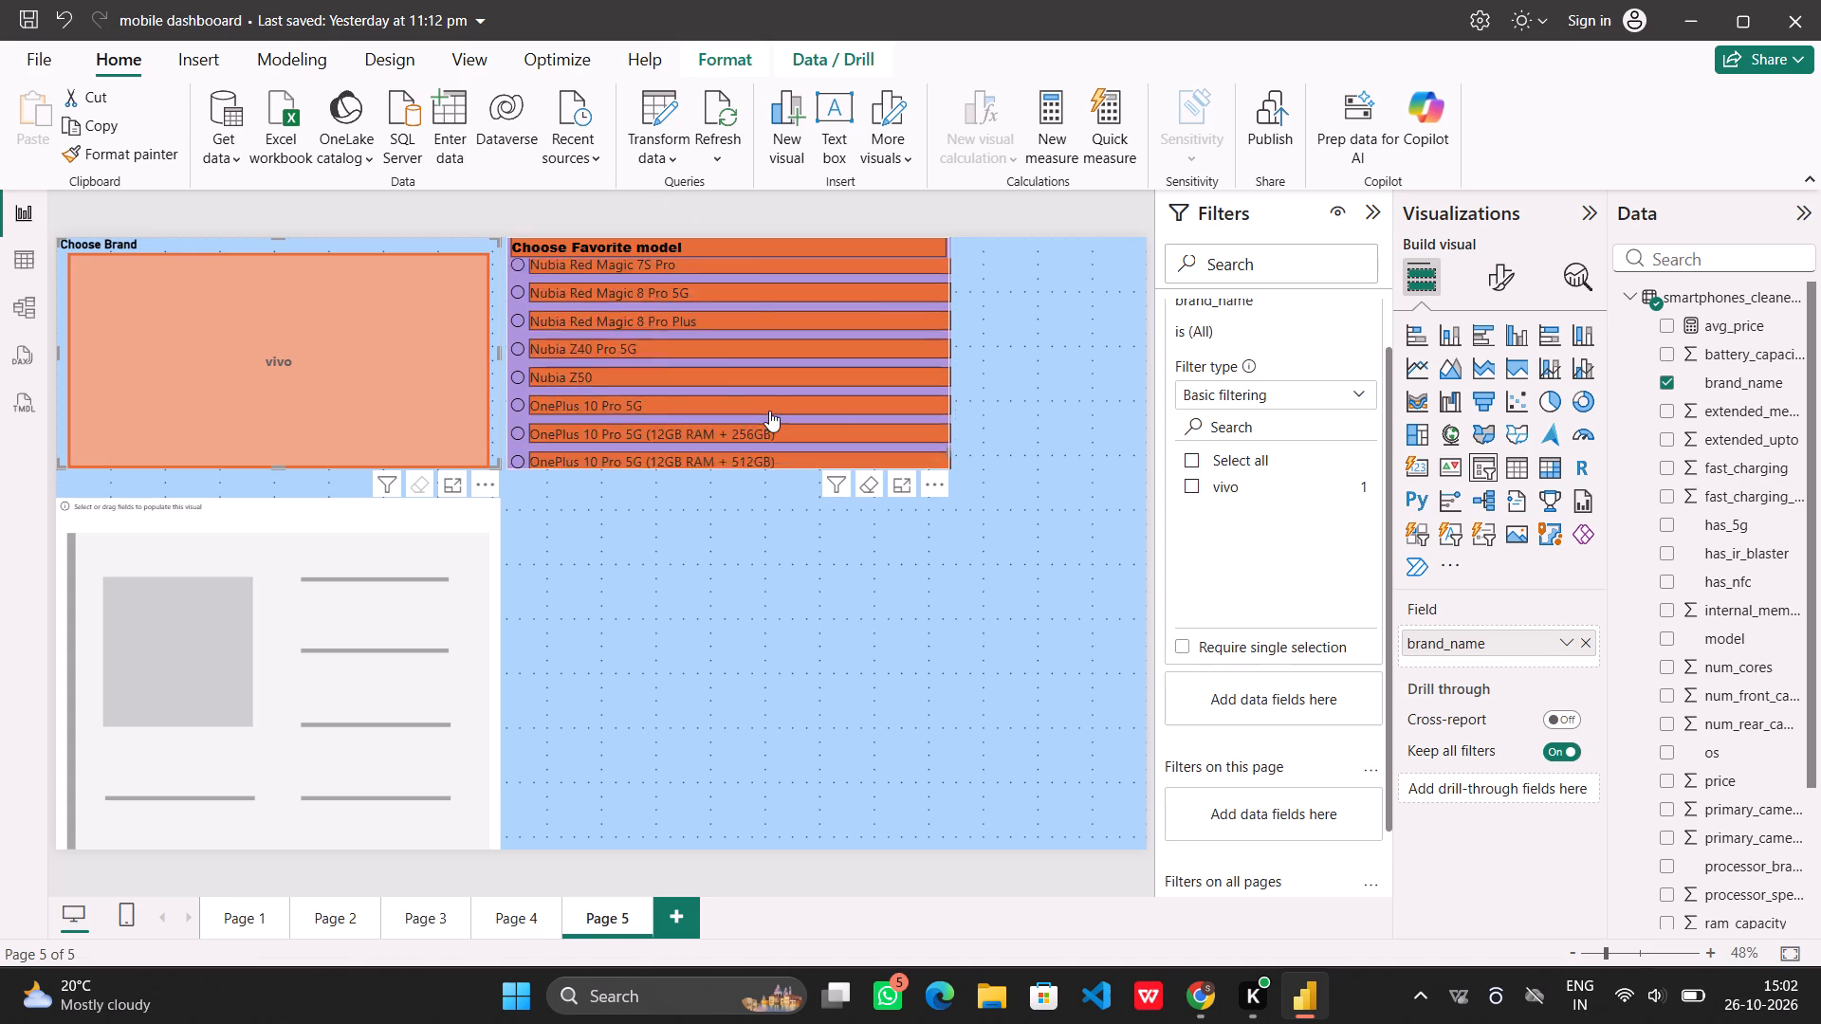
pyautogui.scroll(-13, 795, 379)
pyautogui.scroll(-9, 795, 379)
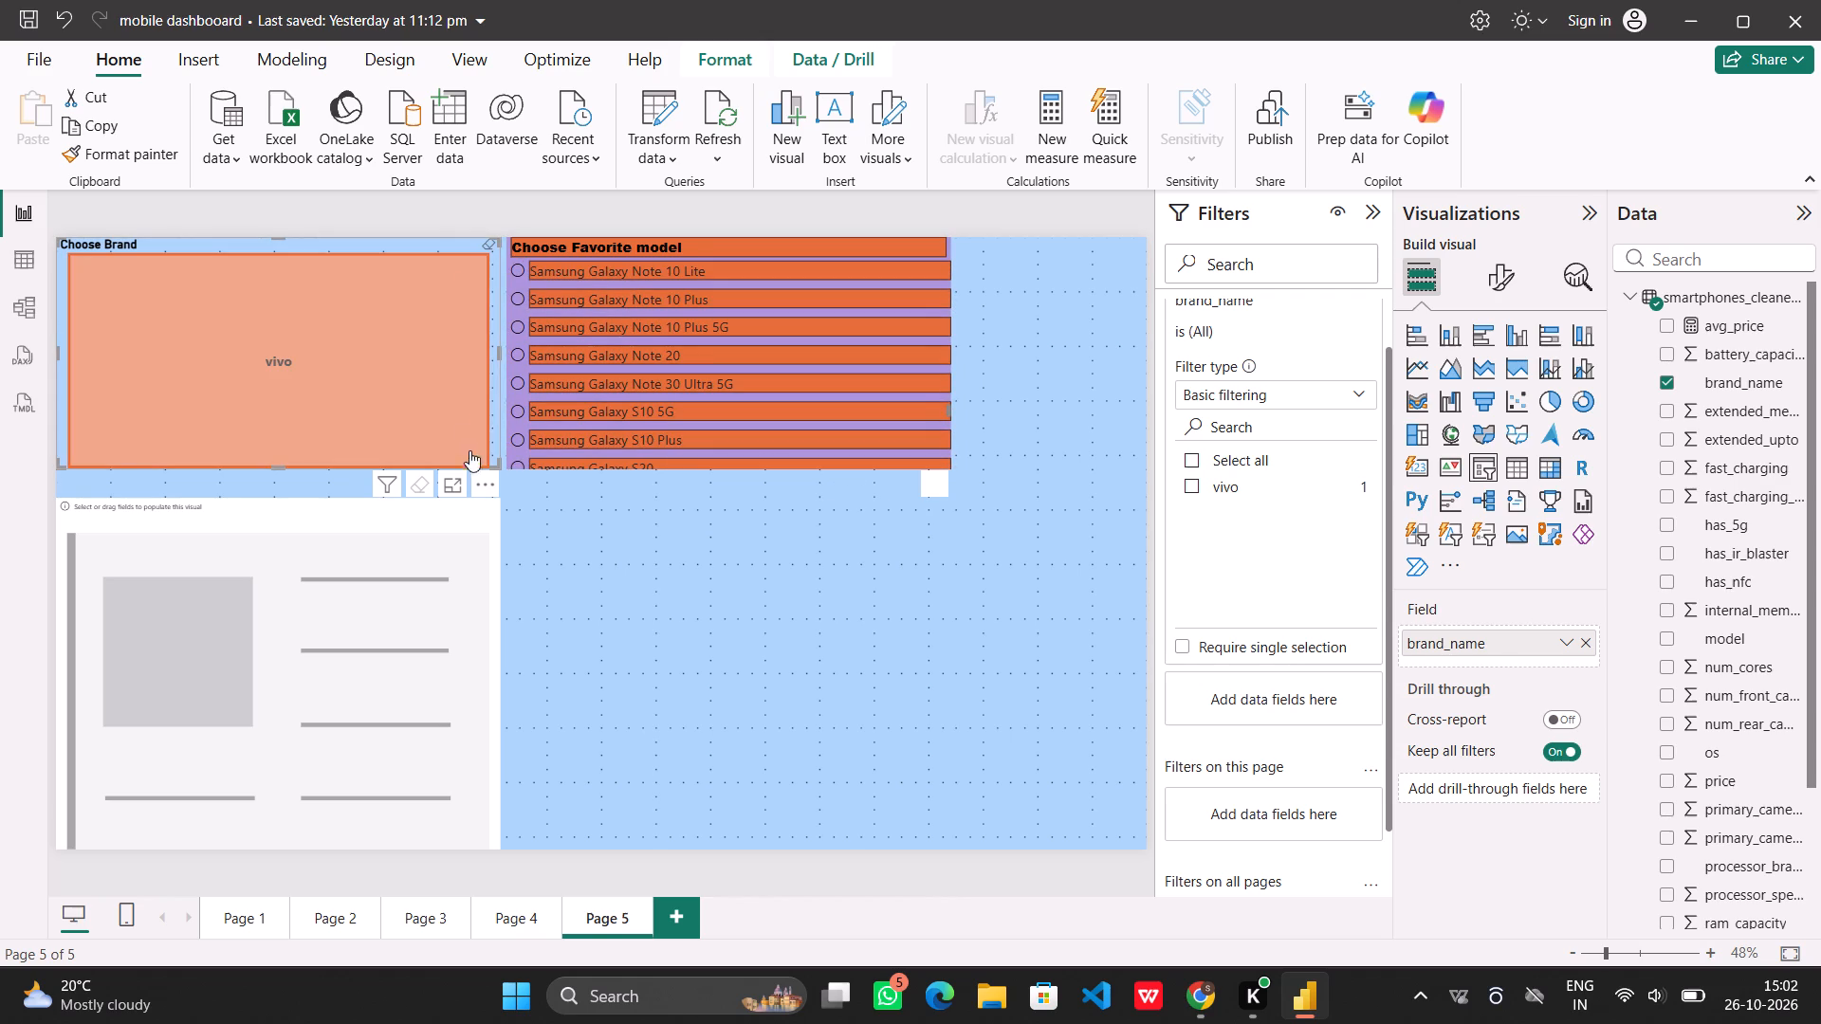
# Remove the "Choose Brand" slicer from Page 5.
pyautogui.click(481, 483)
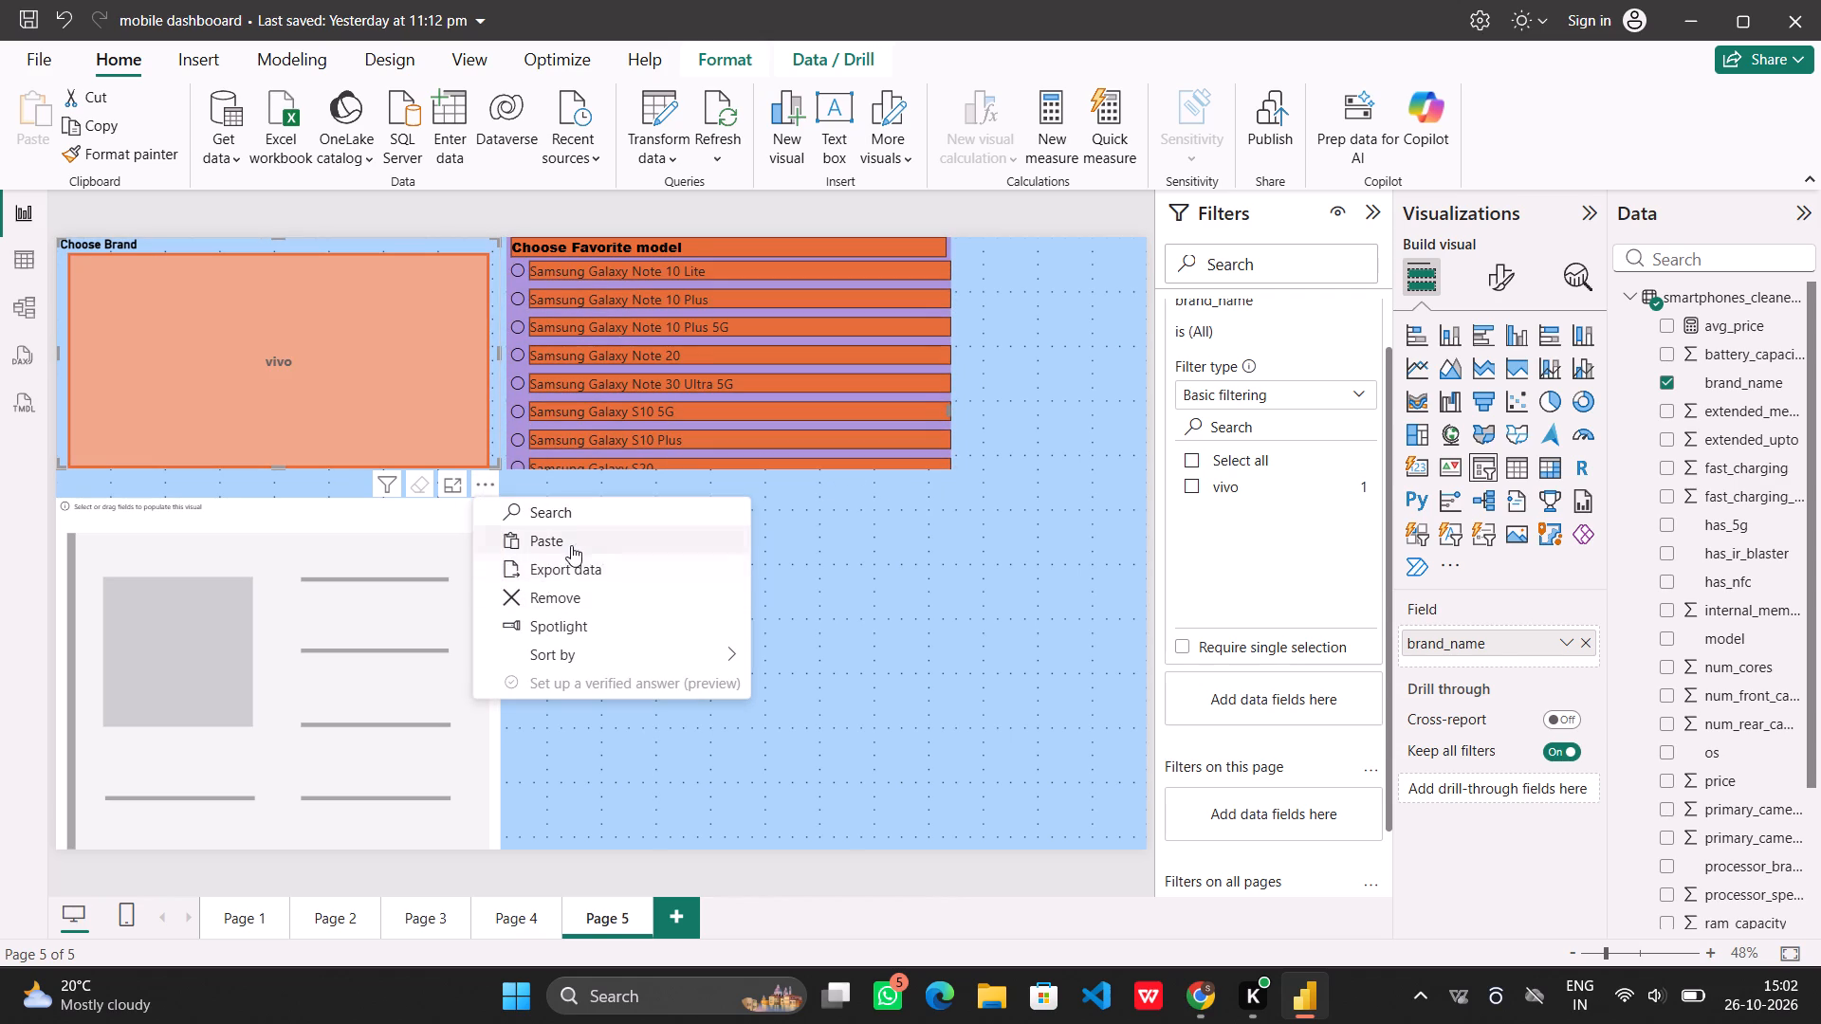
pyautogui.click(575, 601)
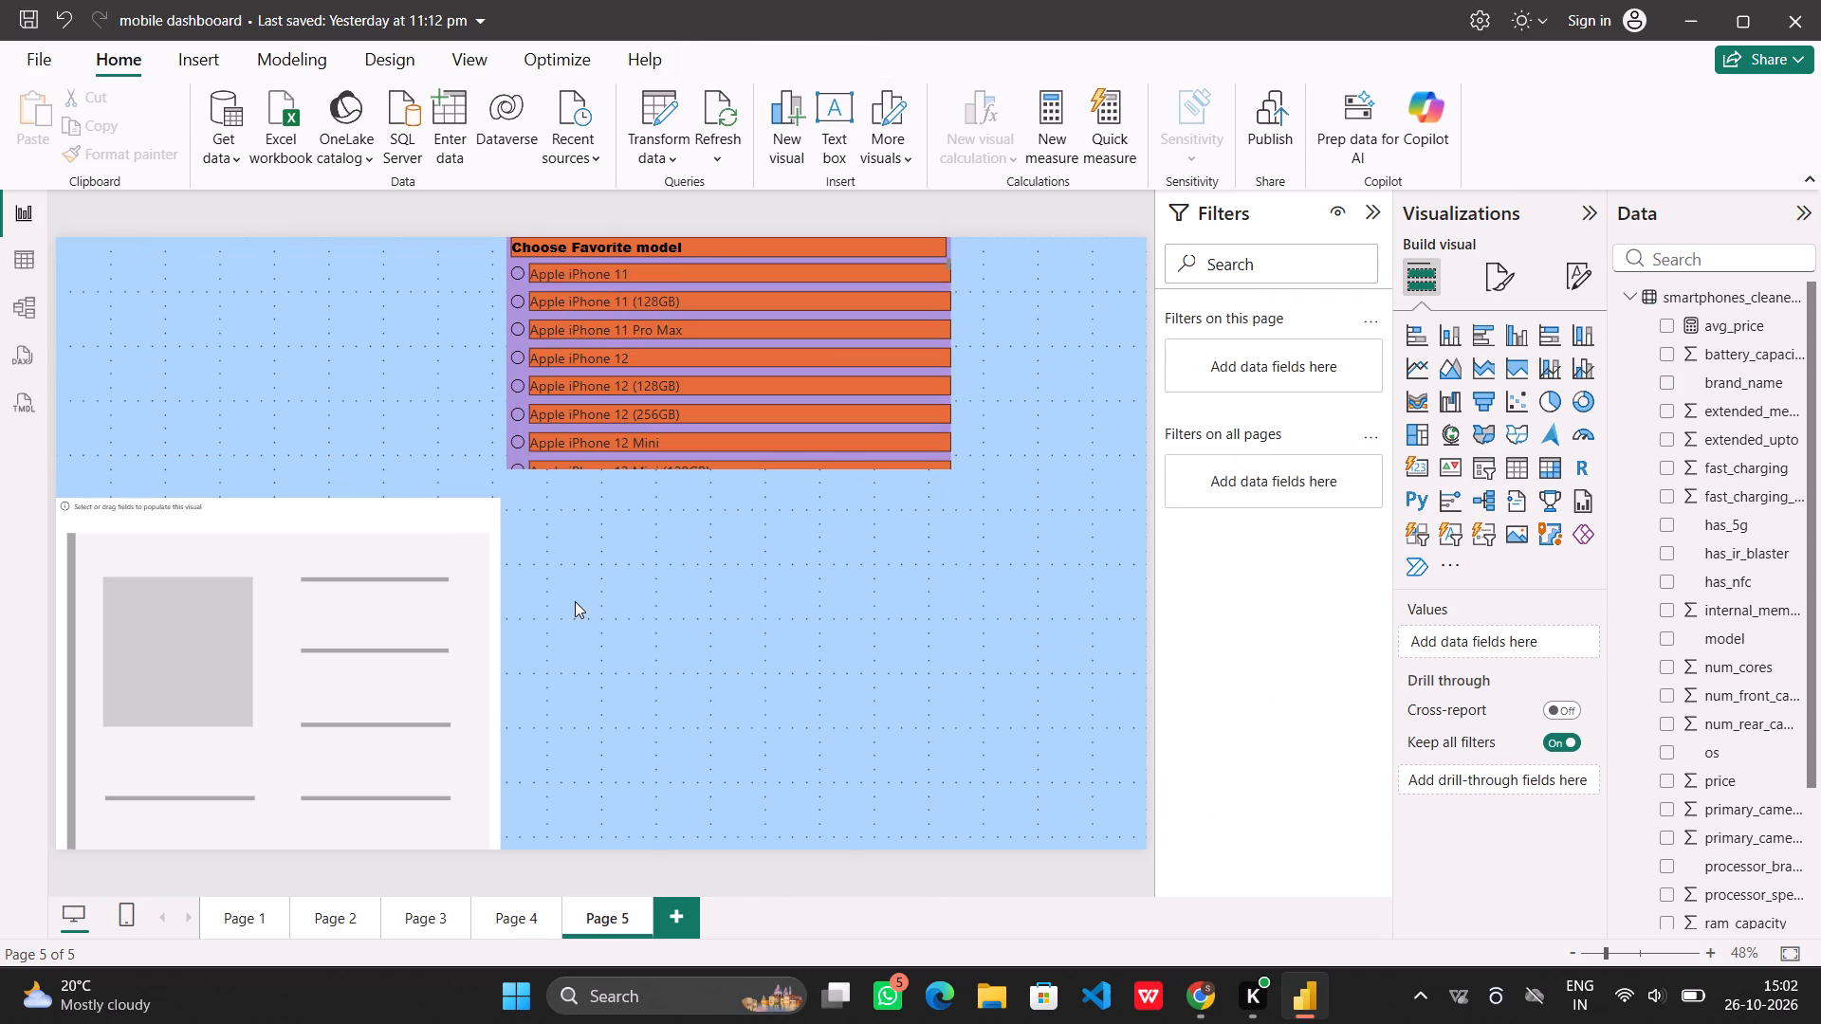
pyautogui.click(790, 600)
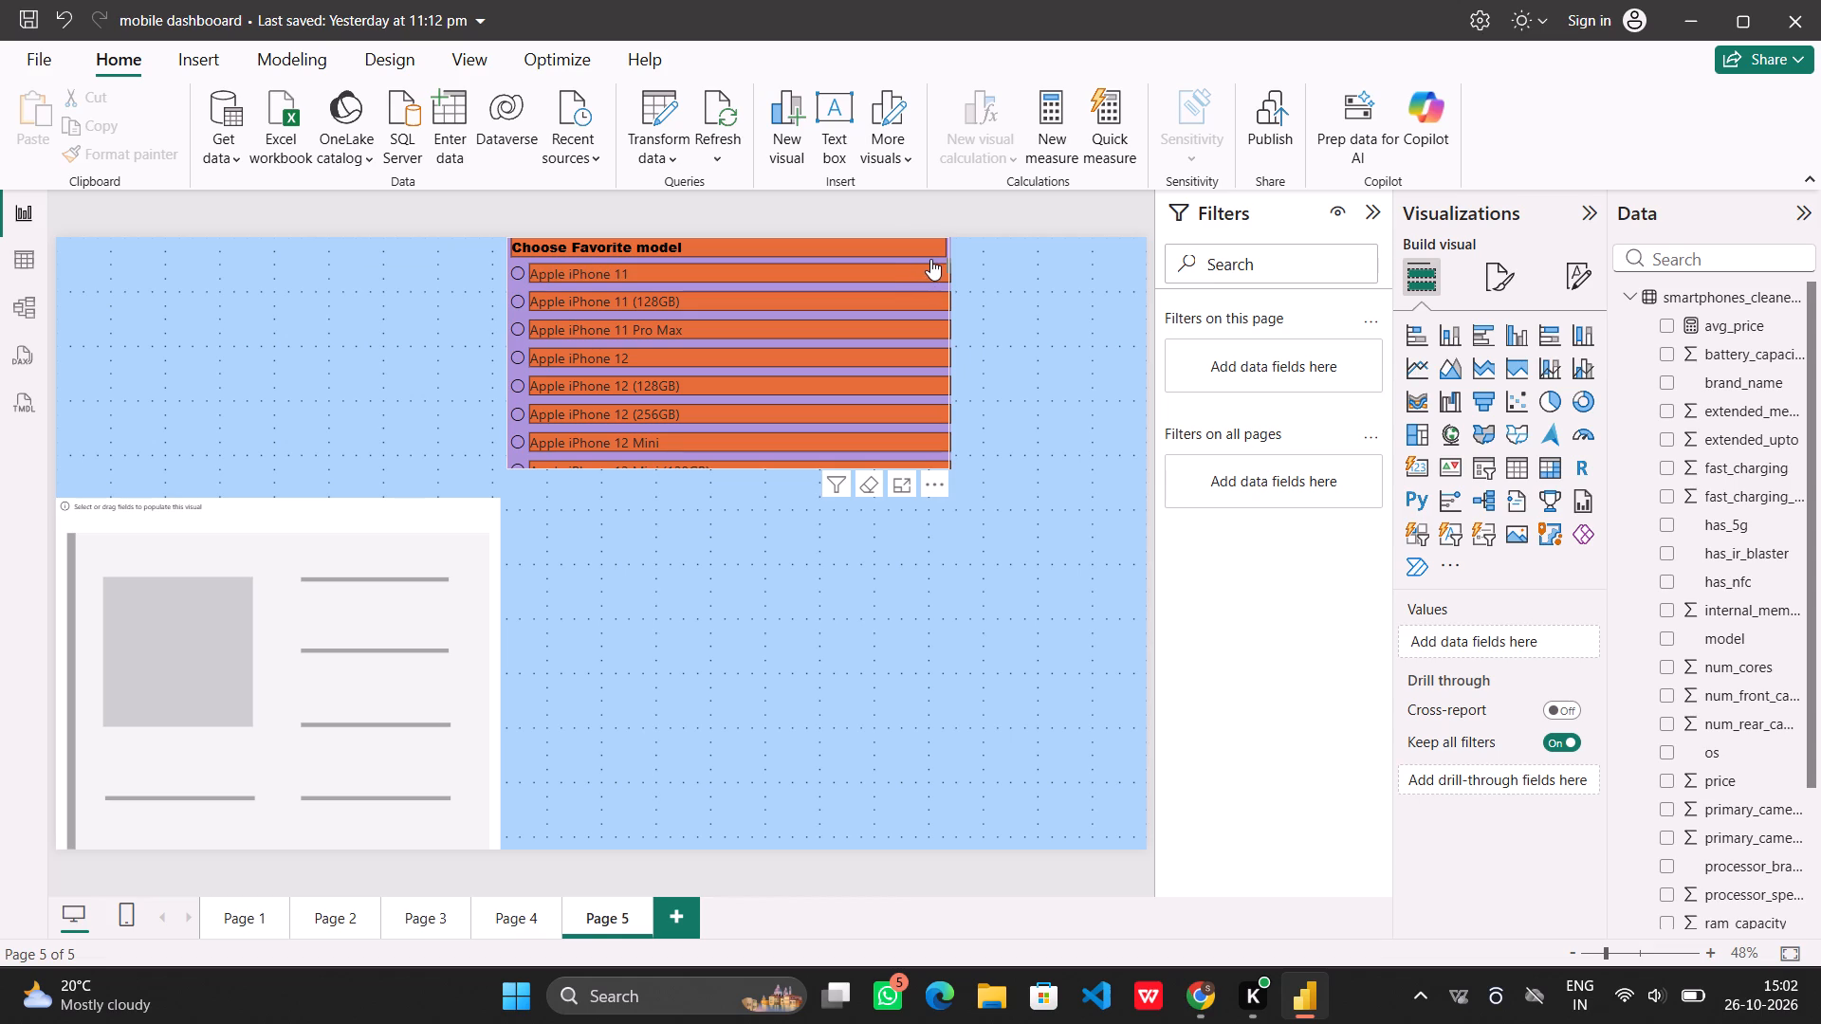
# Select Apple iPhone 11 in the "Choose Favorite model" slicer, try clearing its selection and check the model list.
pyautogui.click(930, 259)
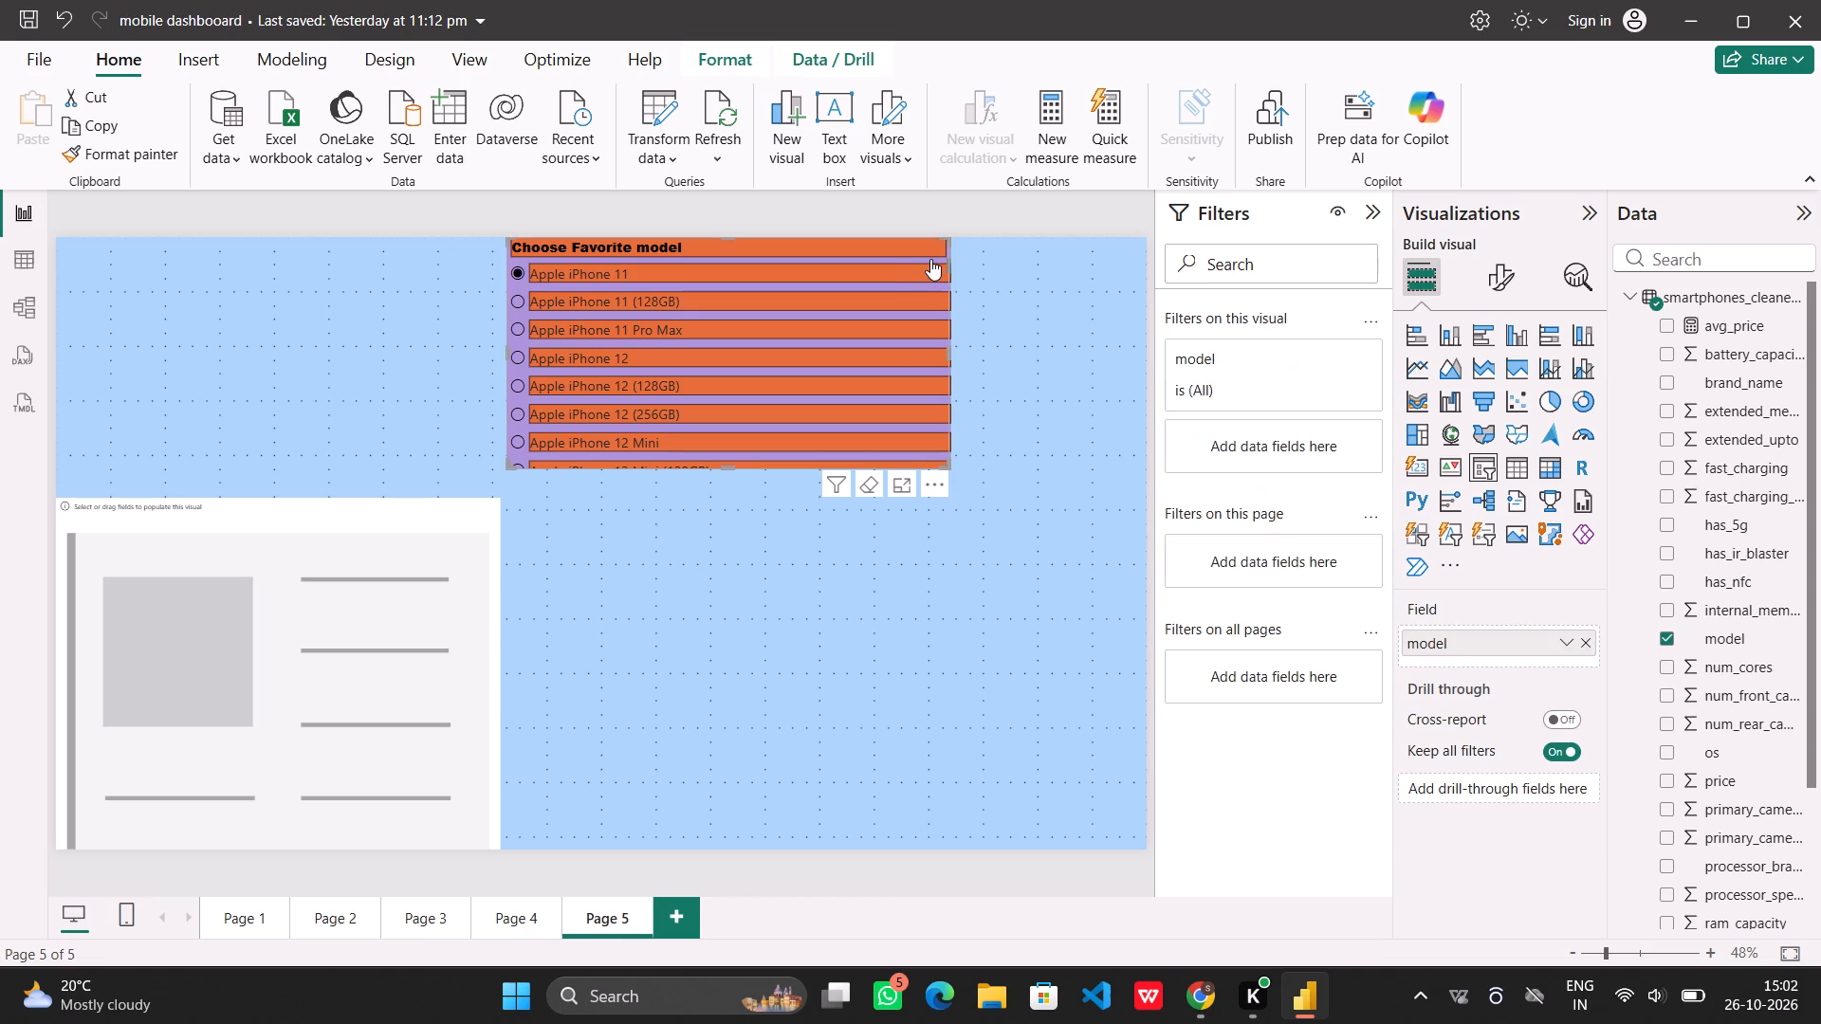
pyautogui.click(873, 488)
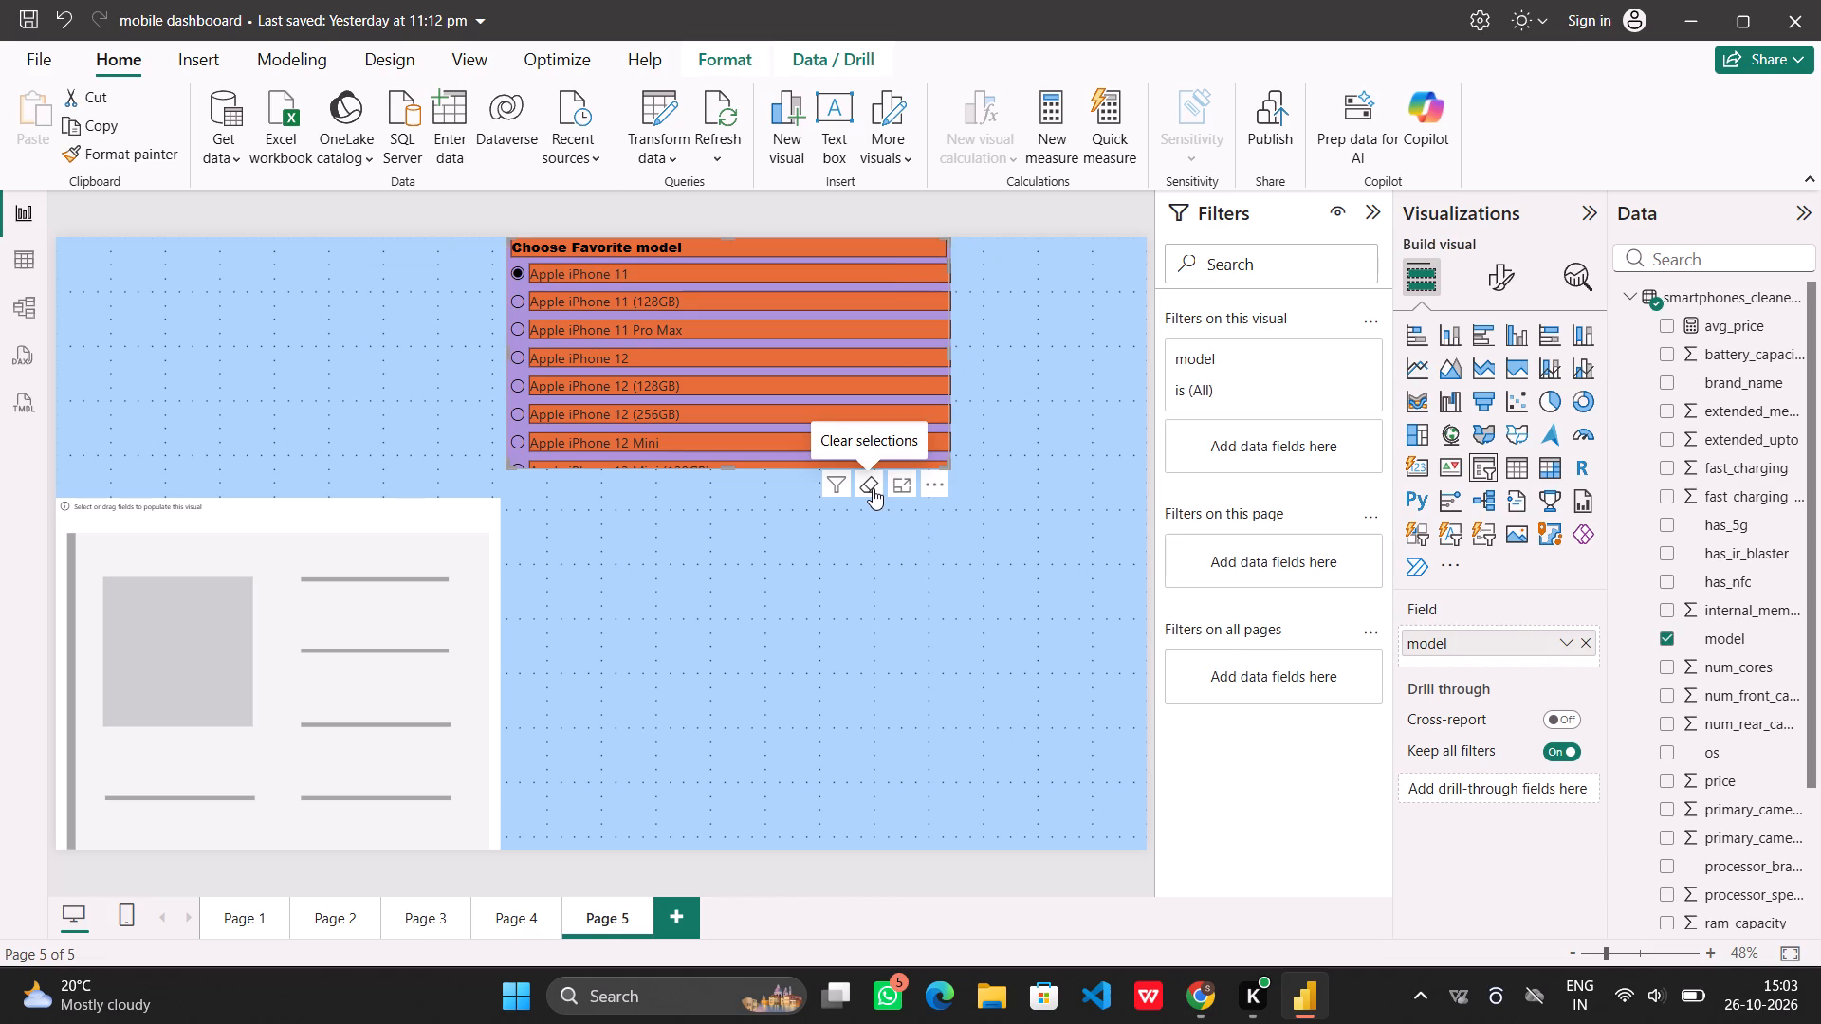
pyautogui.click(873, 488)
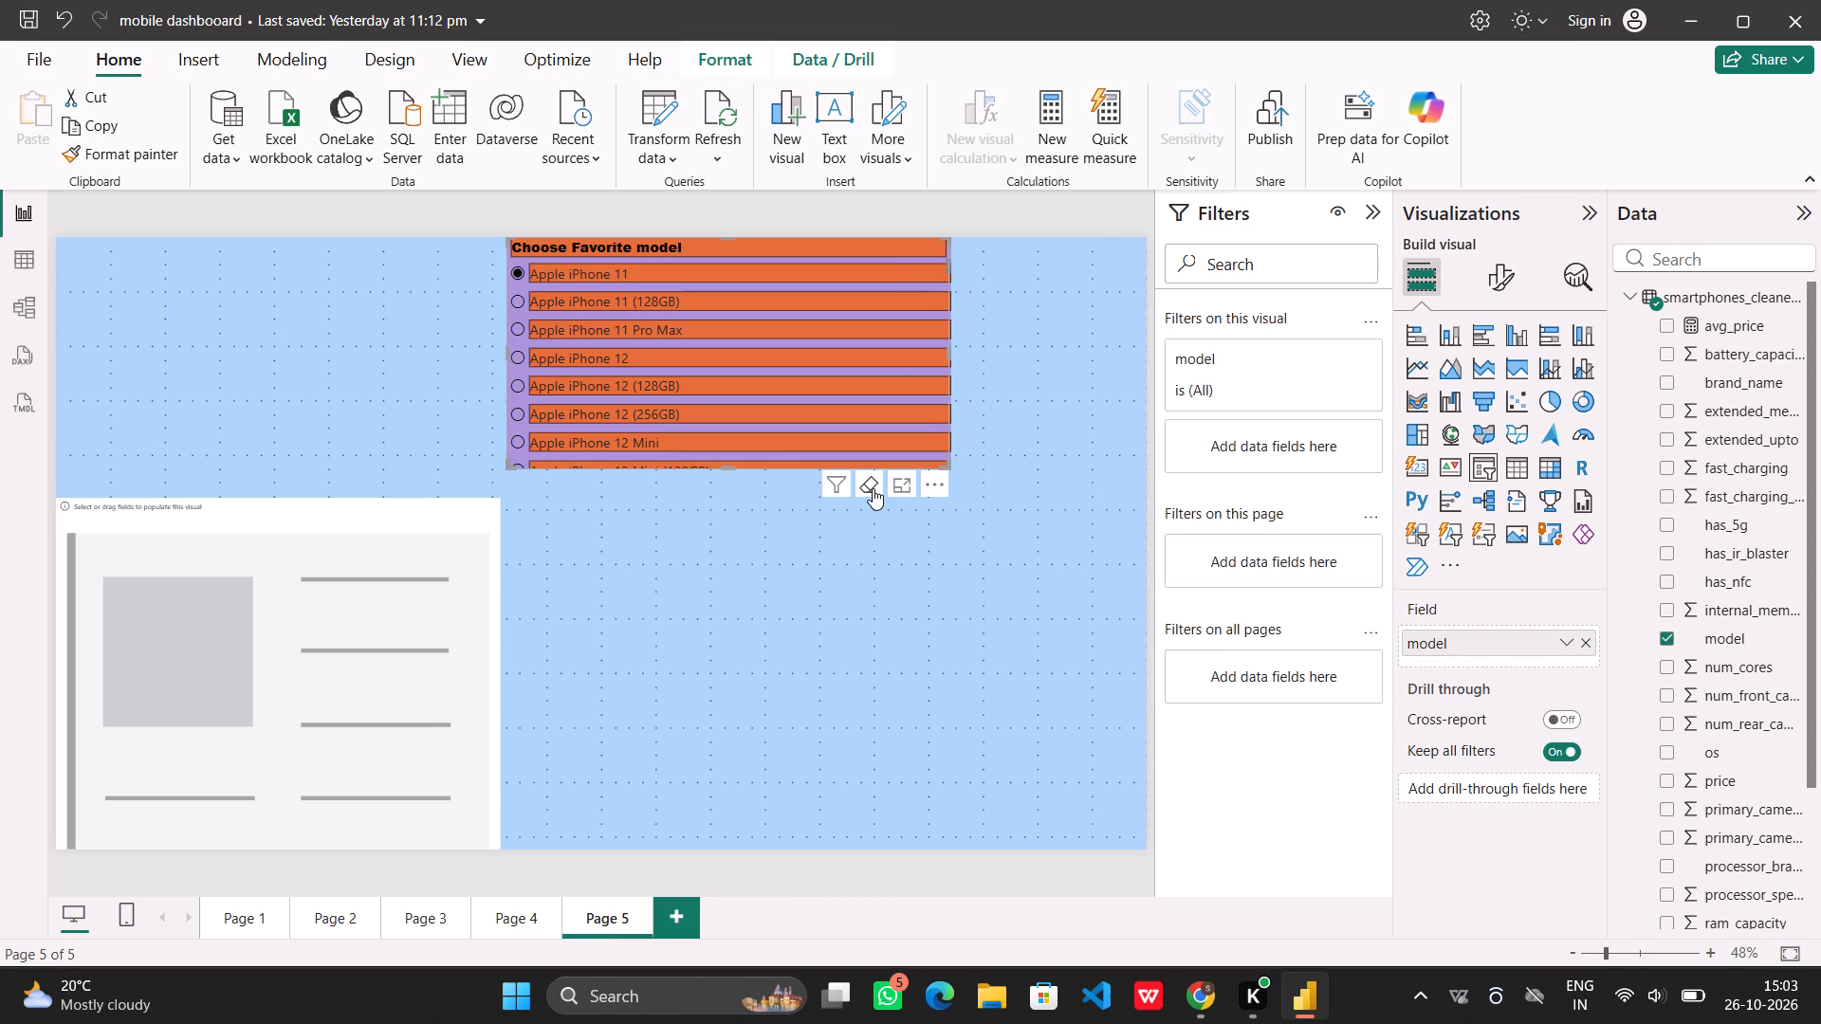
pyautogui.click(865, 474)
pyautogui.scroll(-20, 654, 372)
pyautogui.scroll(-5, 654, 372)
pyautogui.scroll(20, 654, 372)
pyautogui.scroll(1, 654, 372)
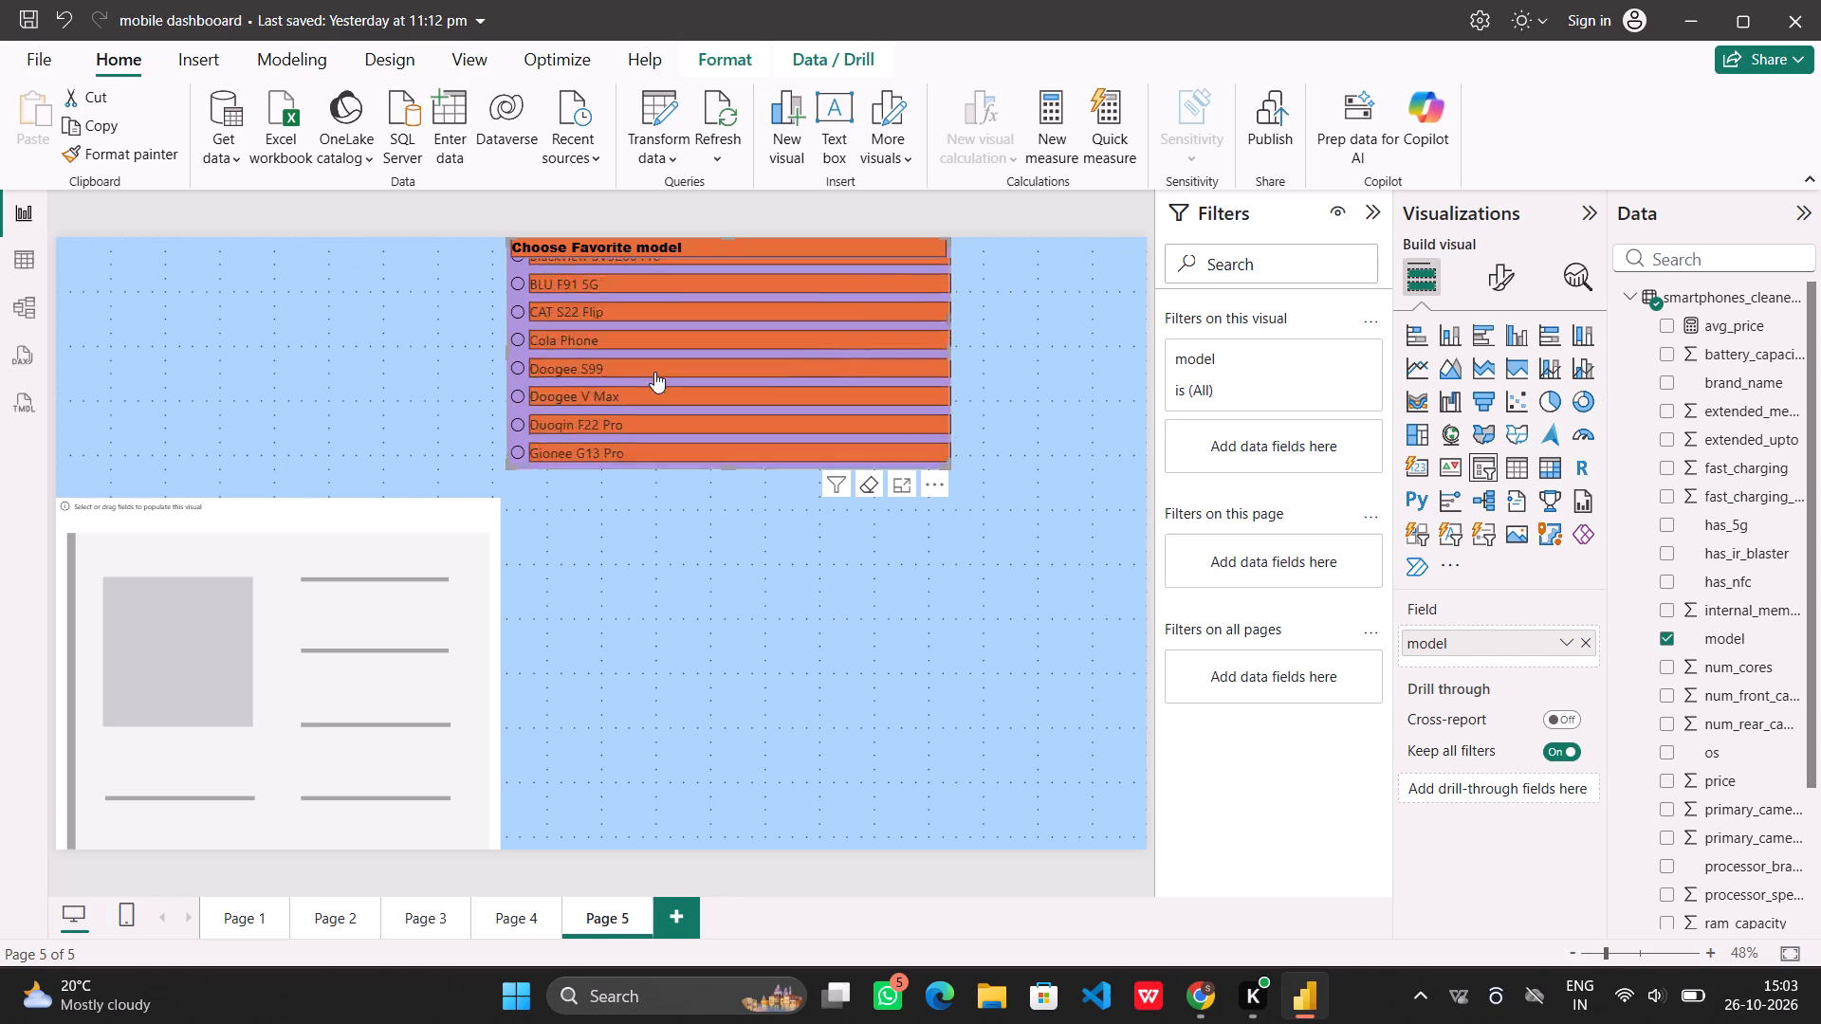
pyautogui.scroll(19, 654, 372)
# Add a new slicer to Page 5 and assign the brand_name field to it.
pyautogui.doubleClick(738, 594)
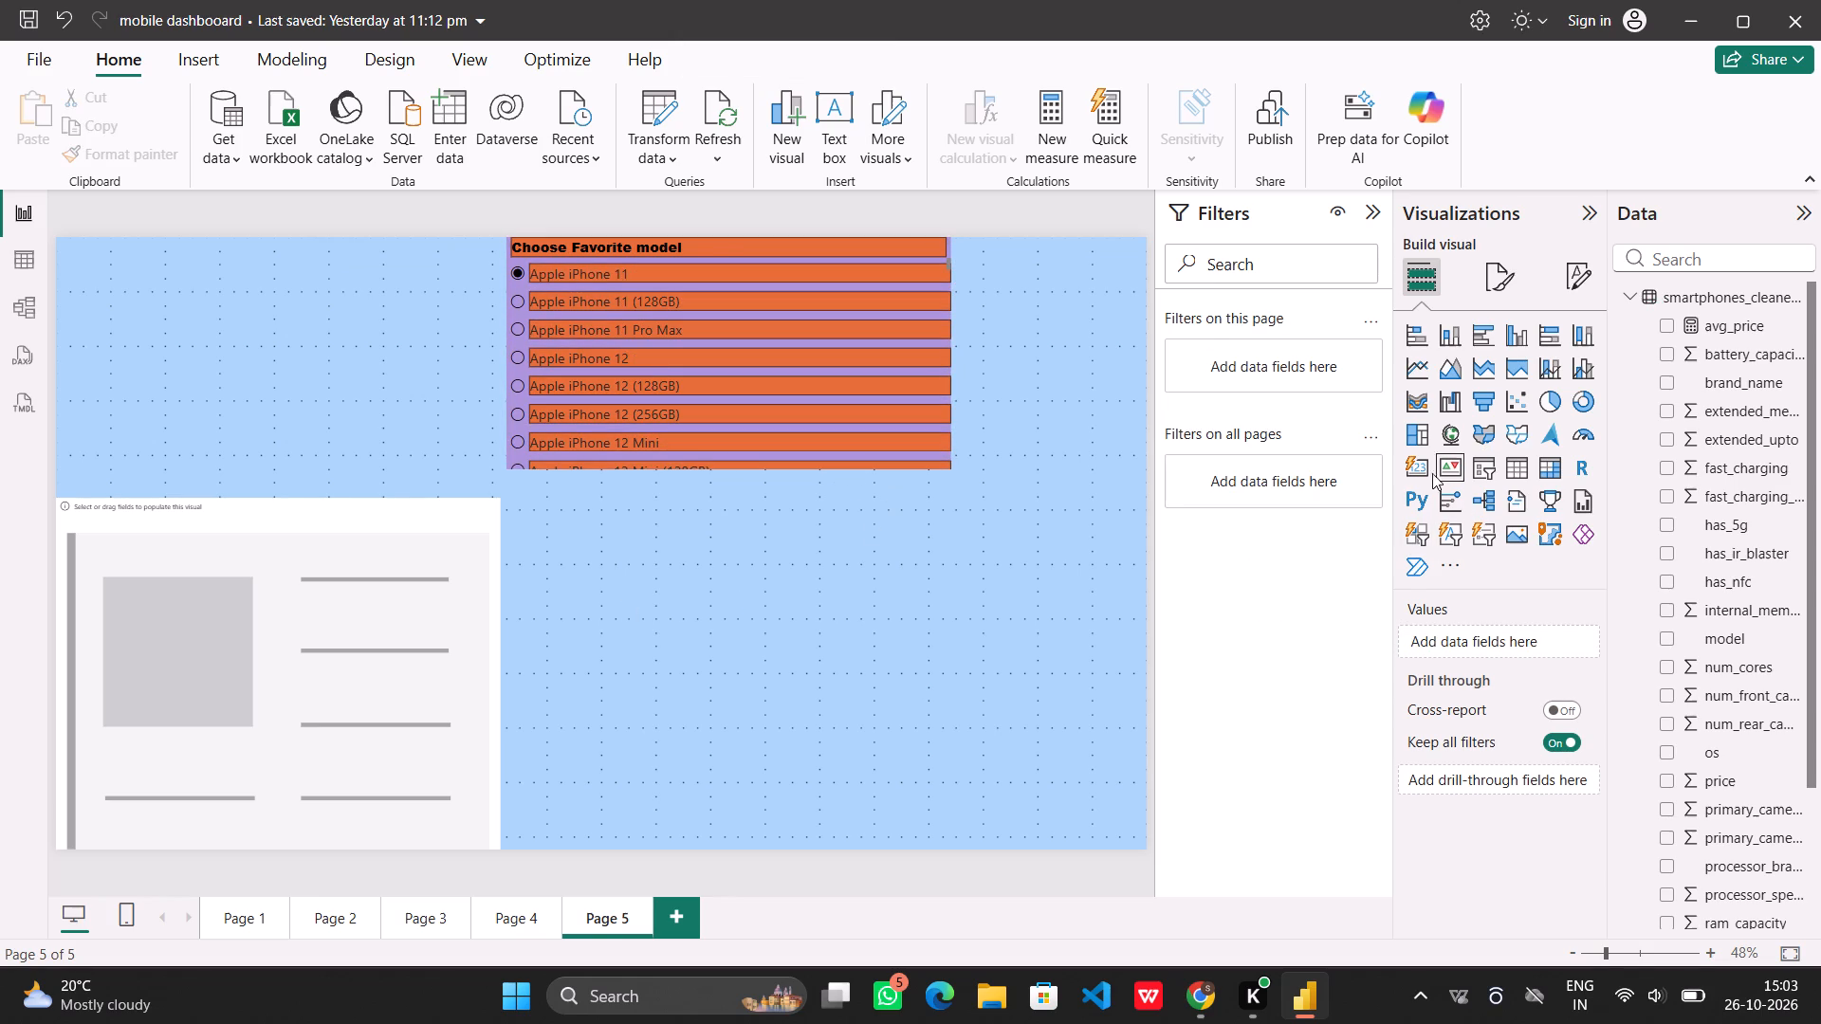
pyautogui.click(1475, 468)
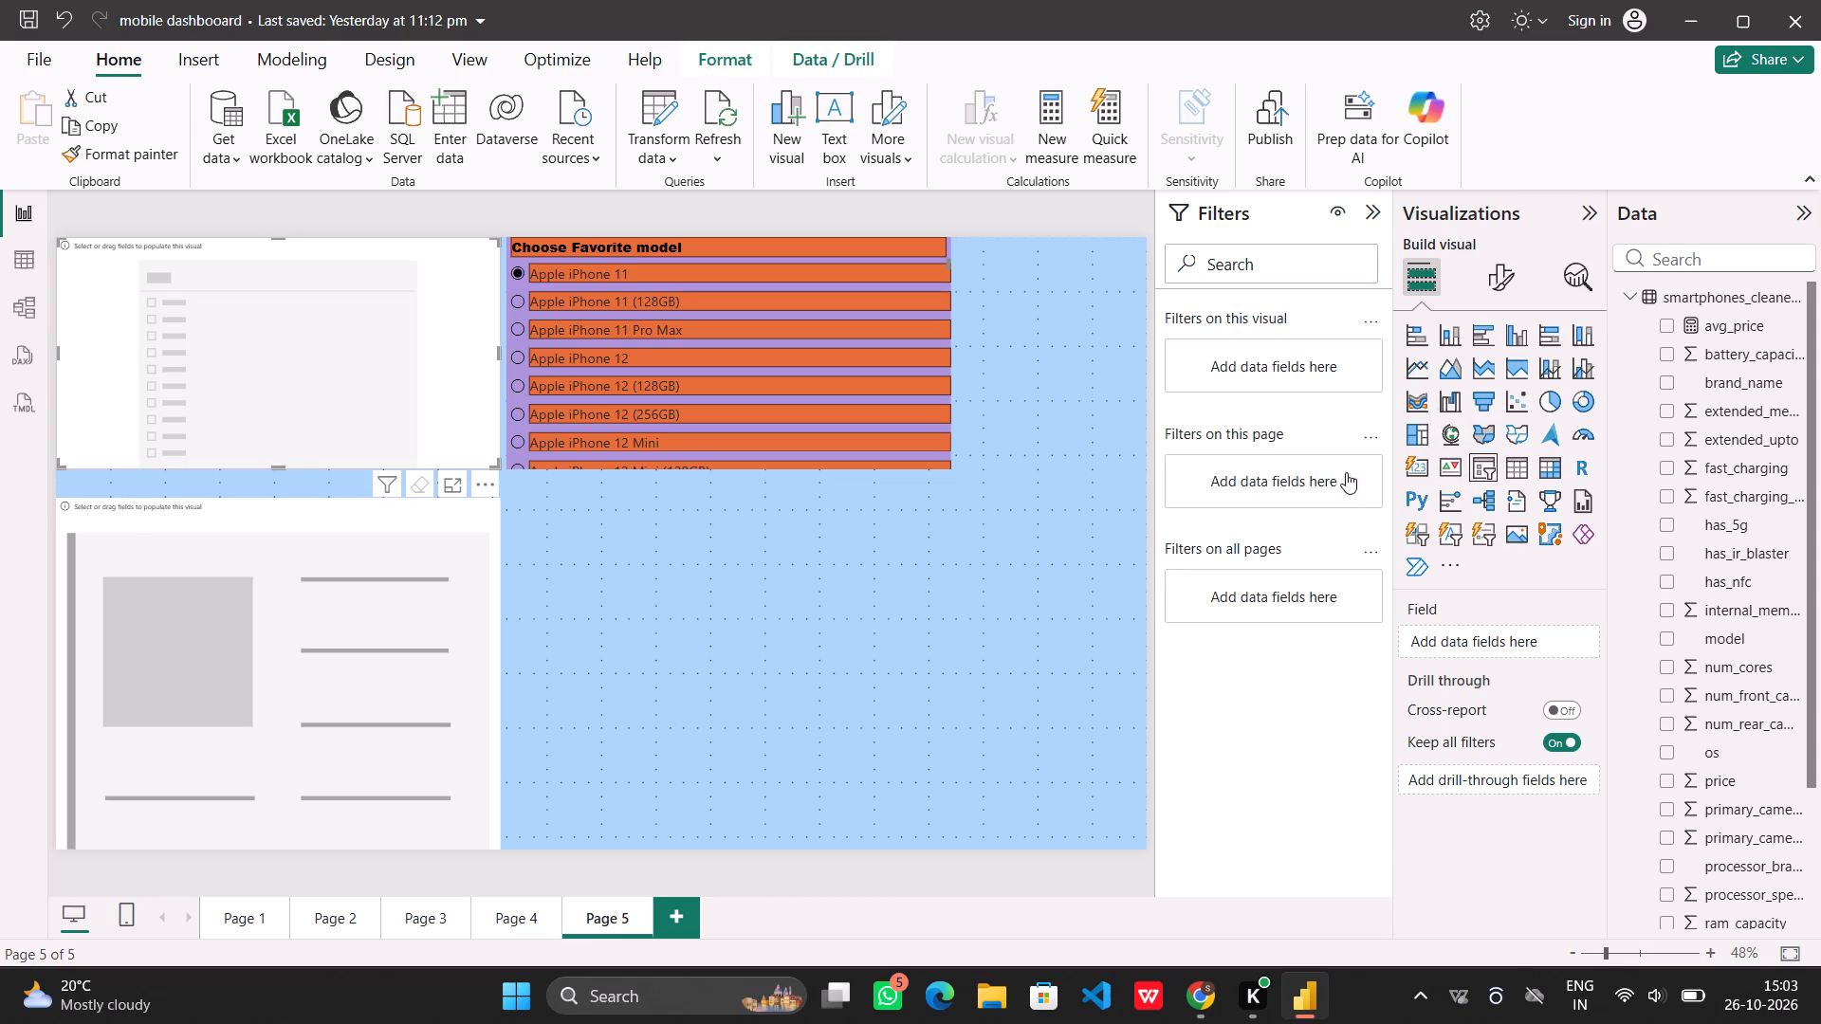
pyautogui.moveTo(1717, 383); pyautogui.dragTo(1536, 658)
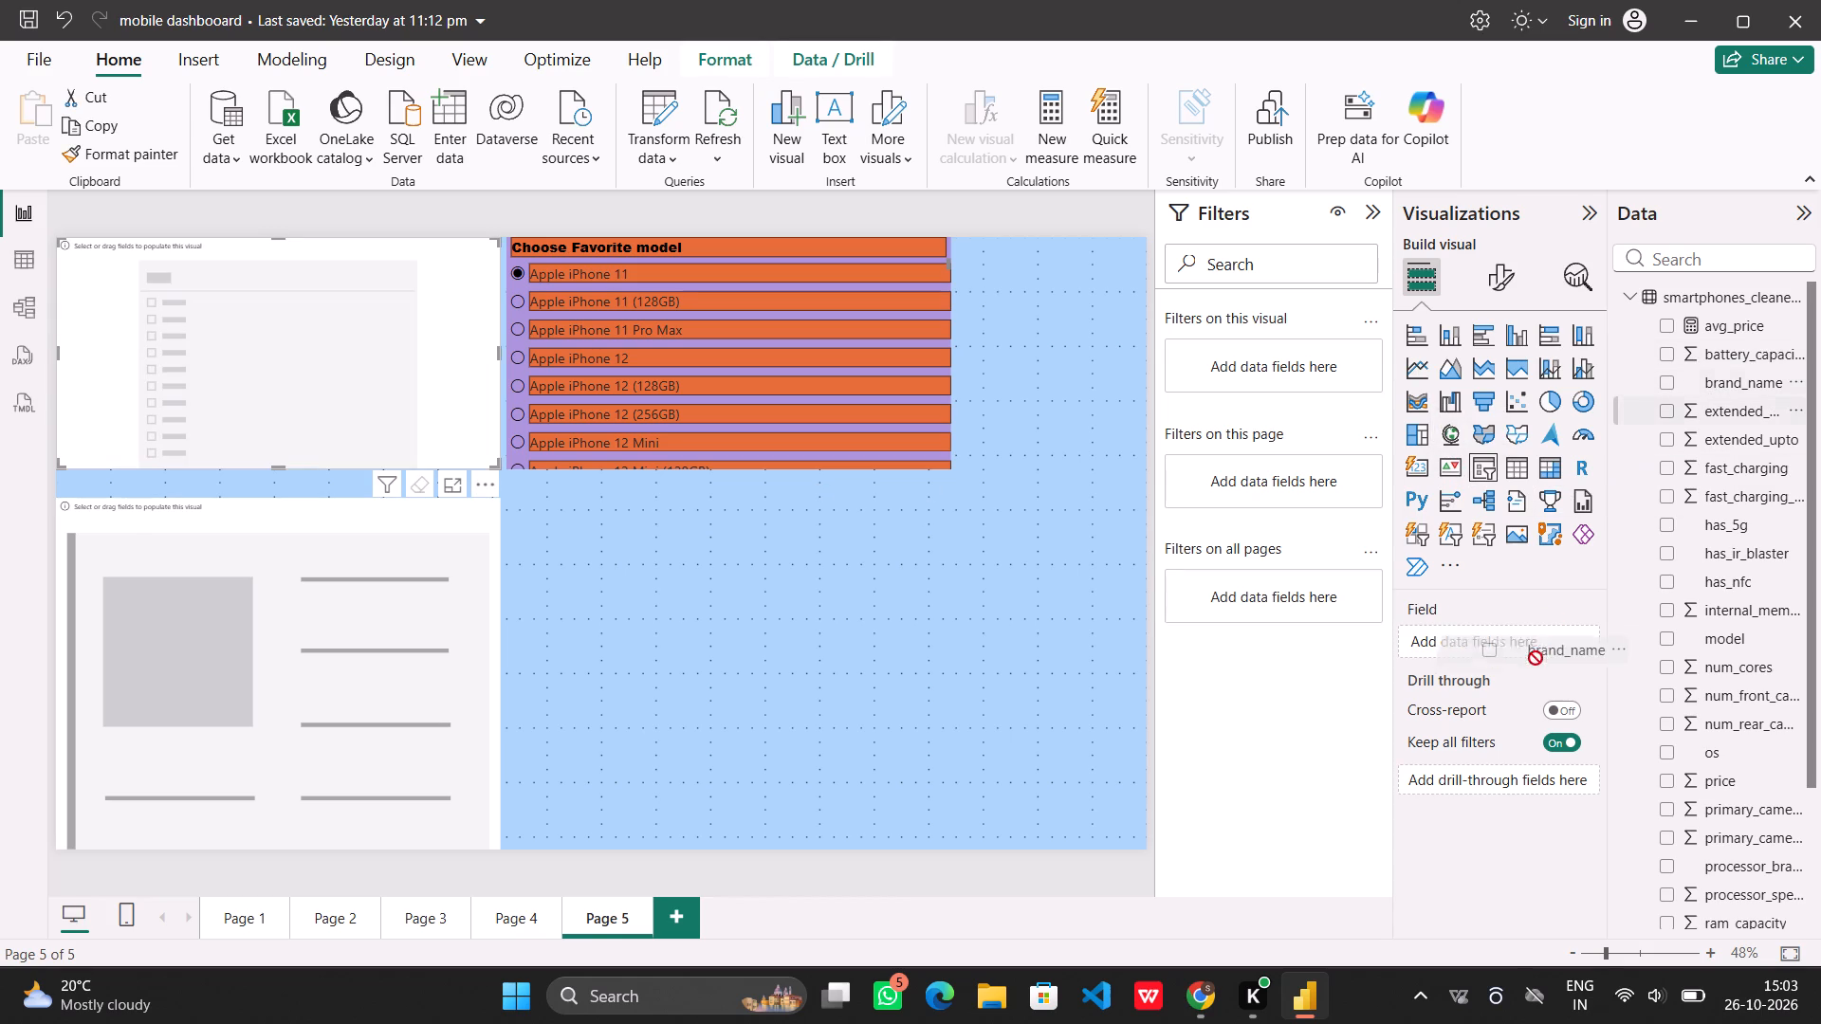
pyautogui.moveTo(1536, 658); pyautogui.dragTo(1505, 648)
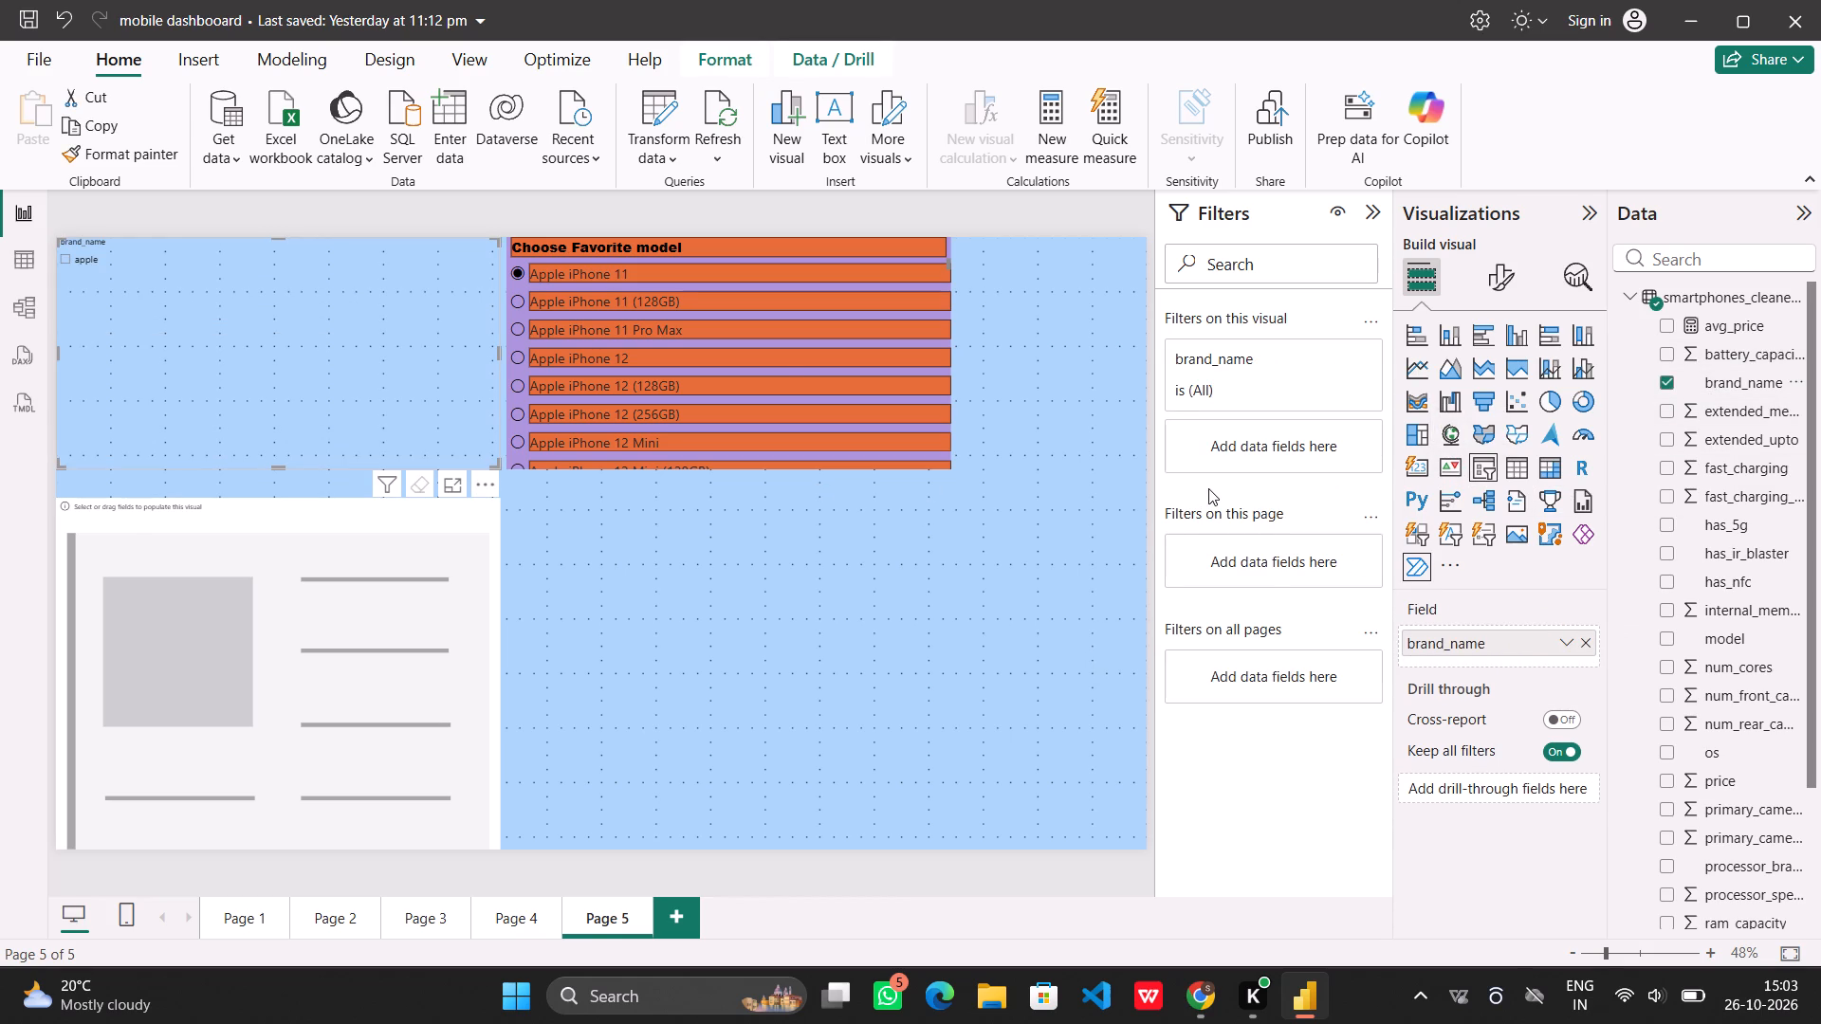
# Try clearing the "Choose Favorite model" slicer's selection, and remove that slicer from Page 5.
pyautogui.click(865, 483)
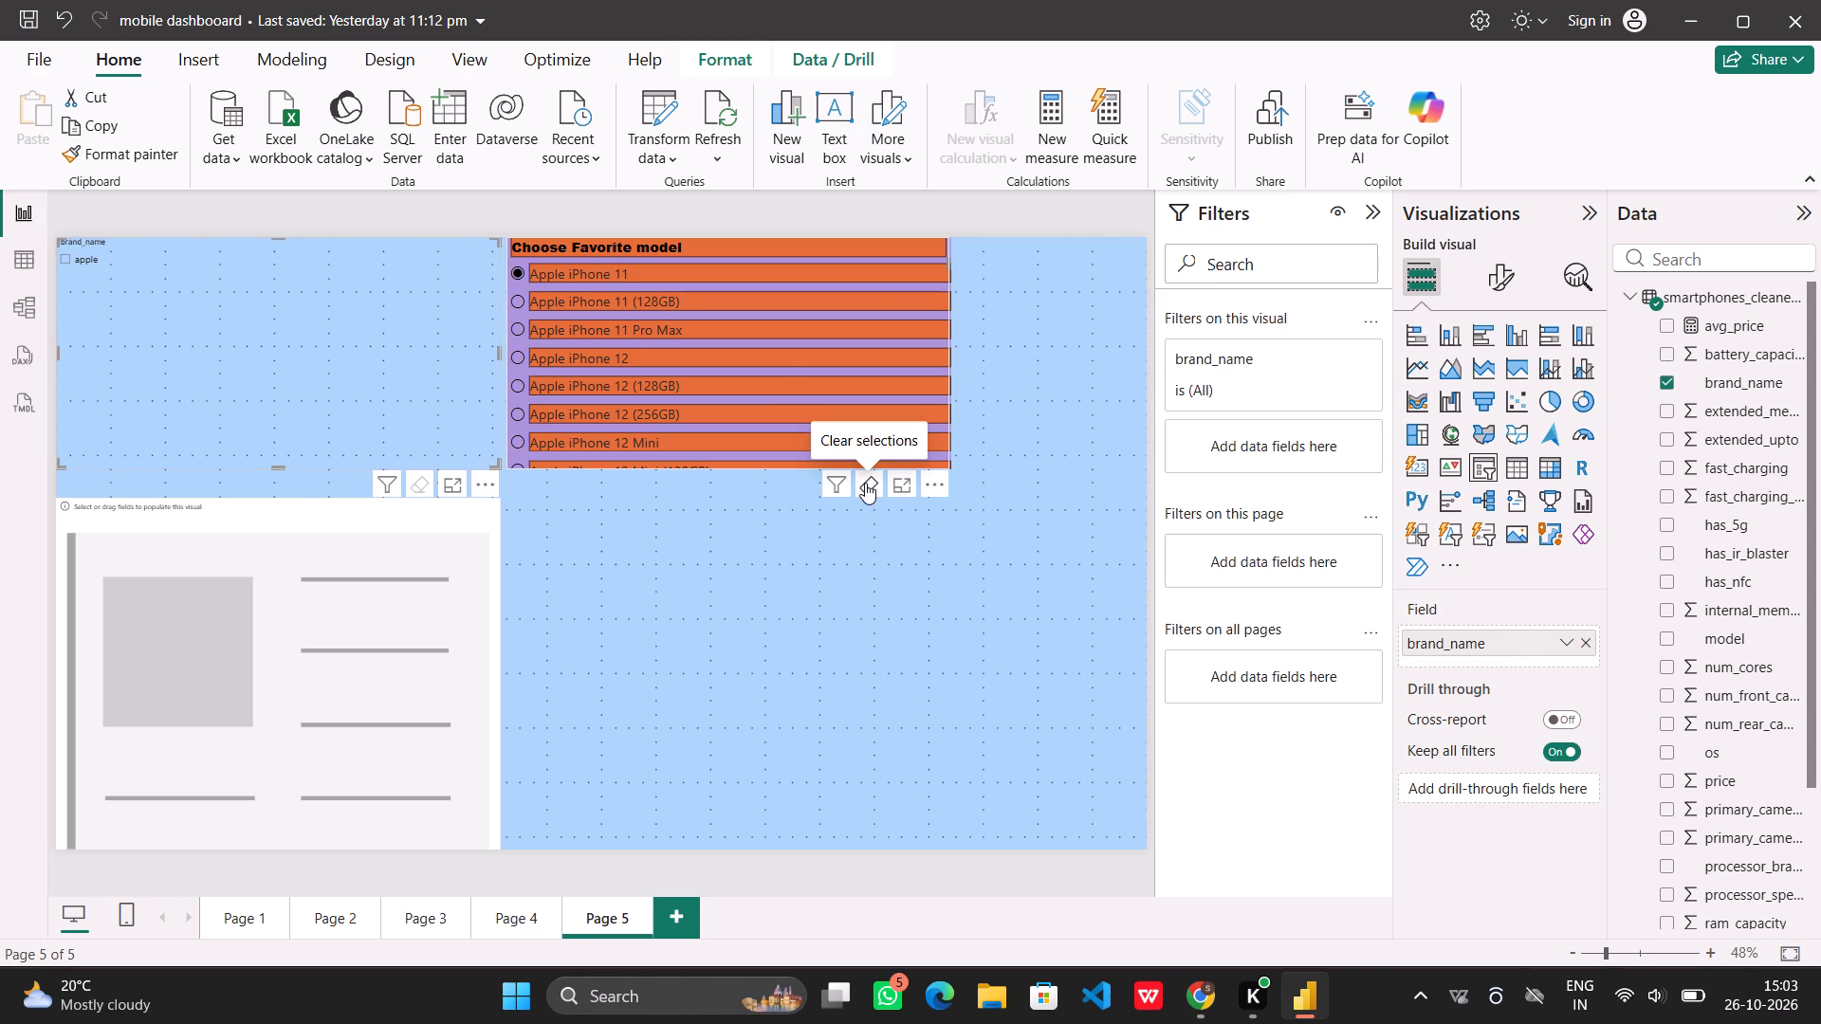
pyautogui.click(933, 486)
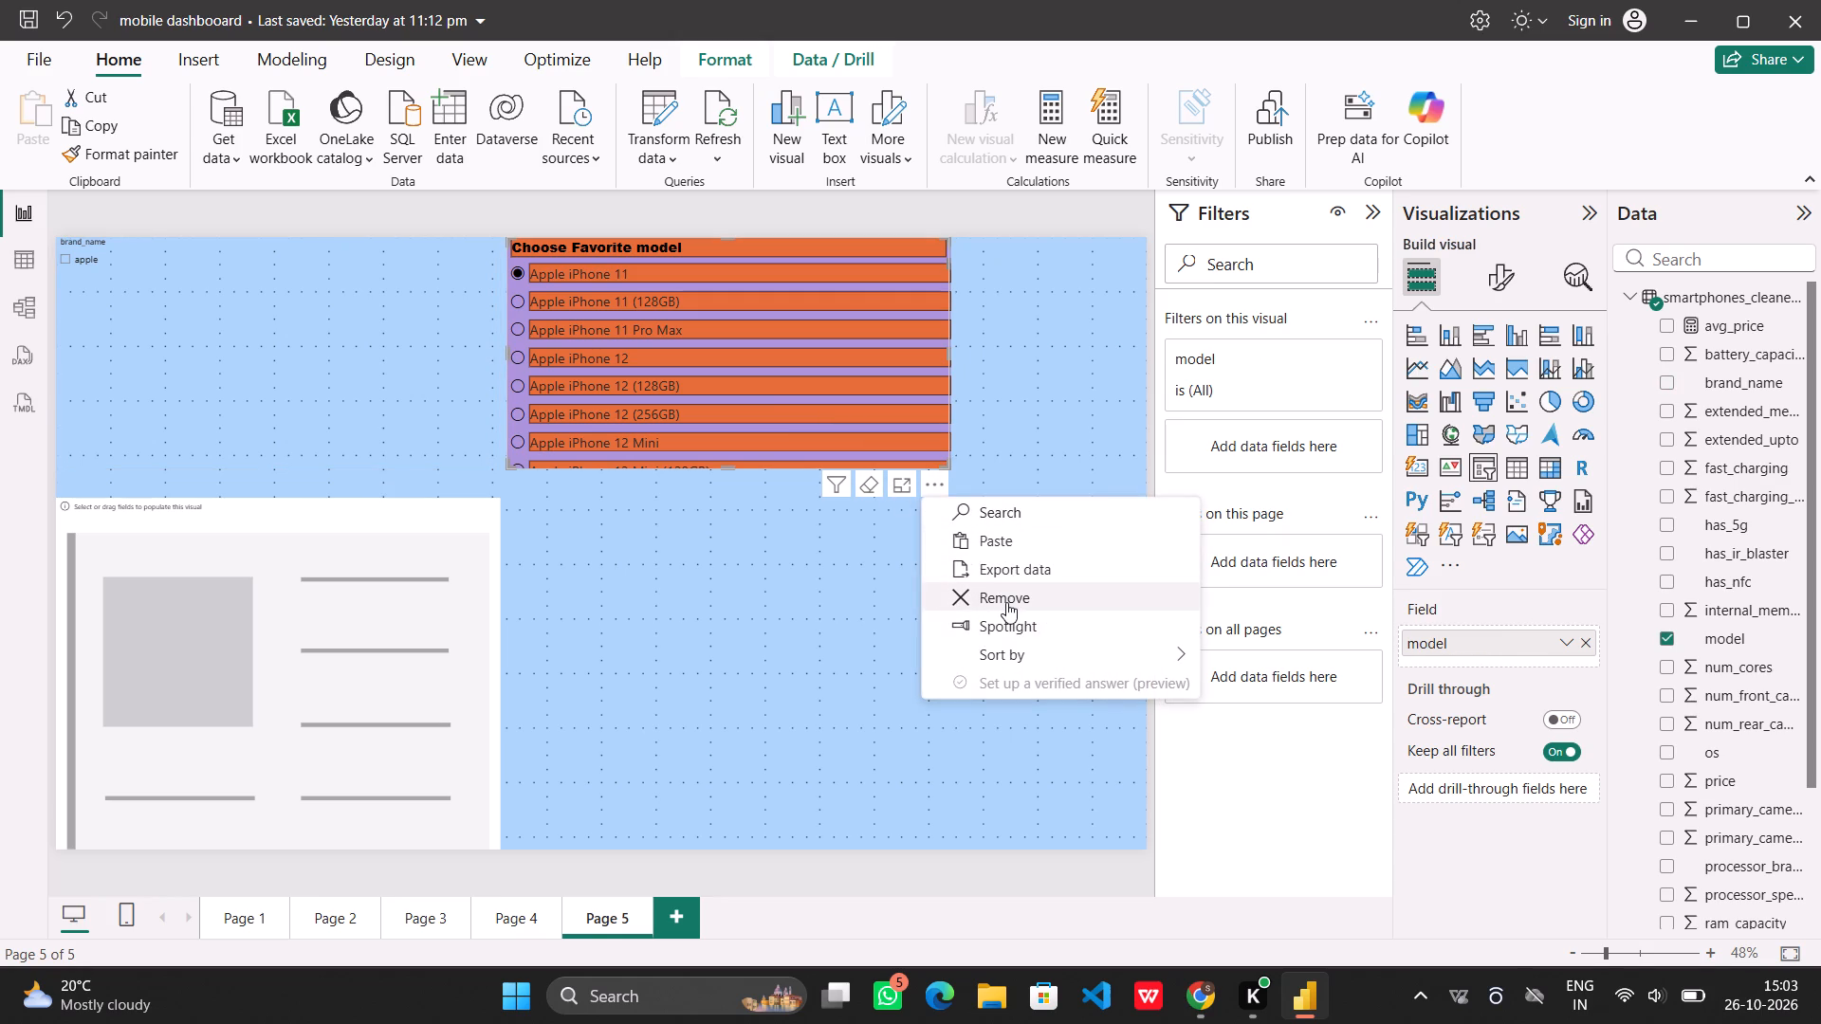
pyautogui.click(1006, 602)
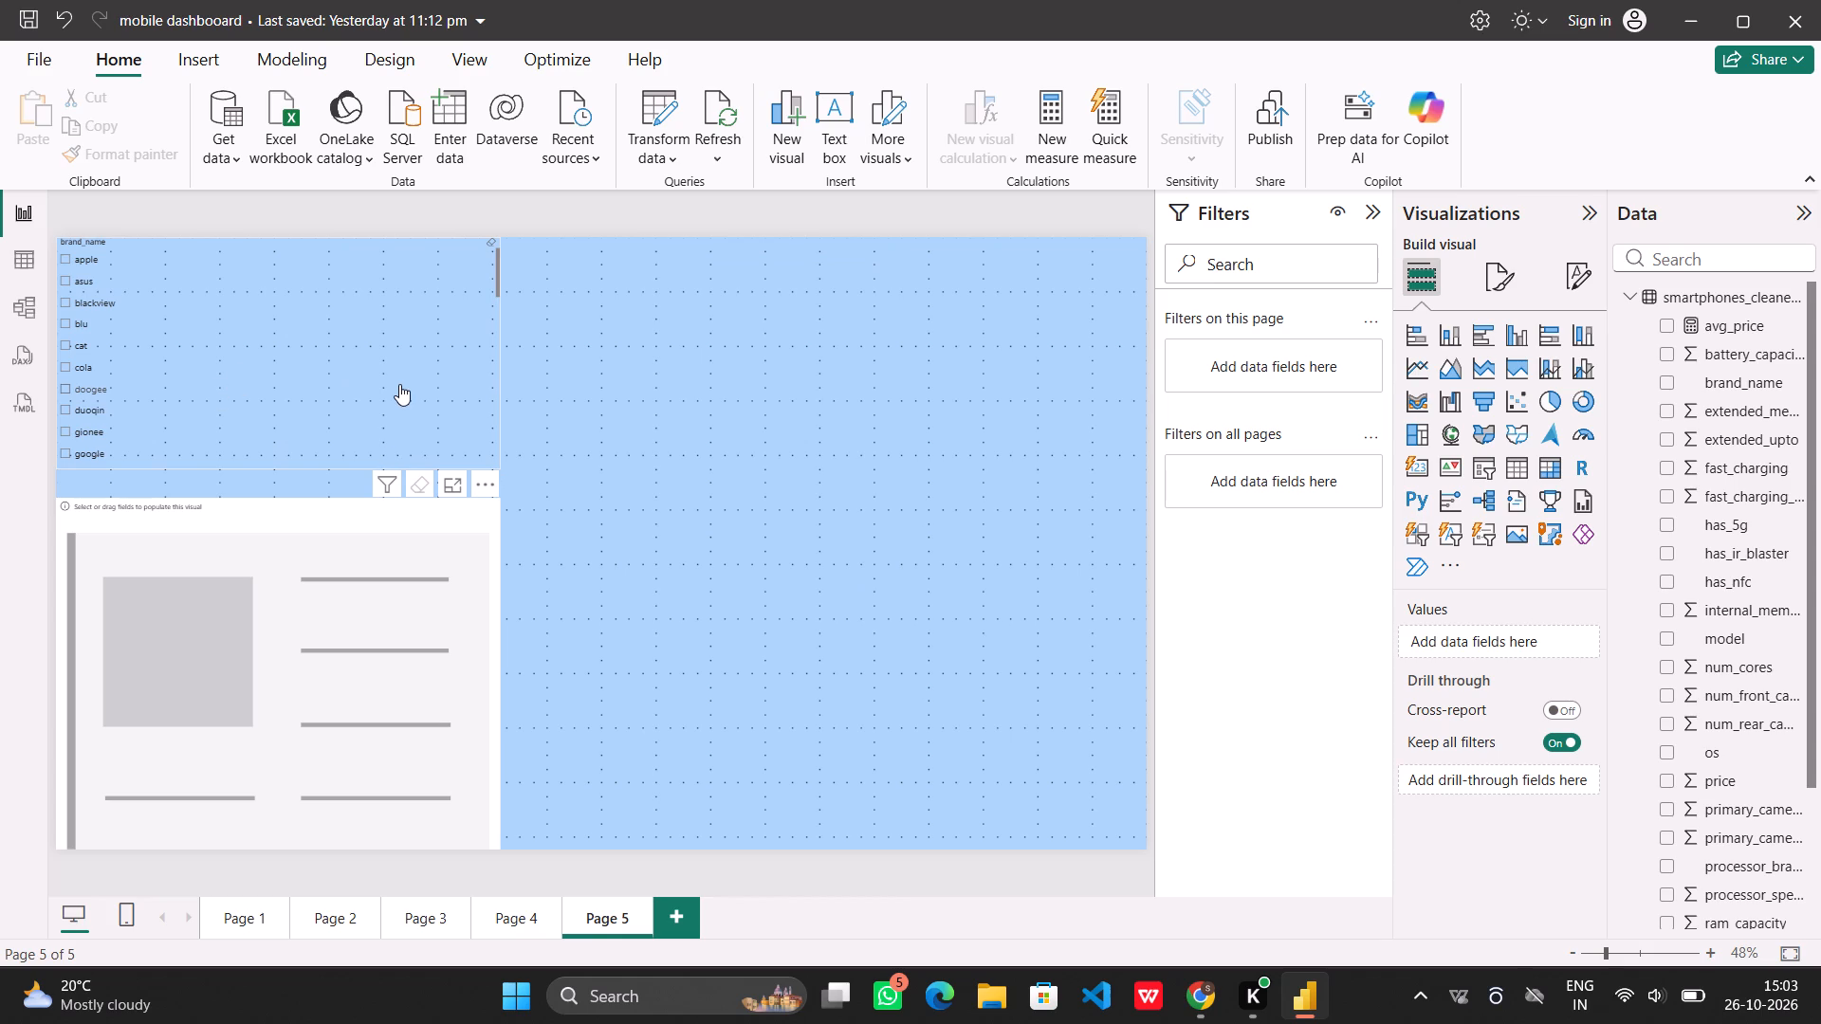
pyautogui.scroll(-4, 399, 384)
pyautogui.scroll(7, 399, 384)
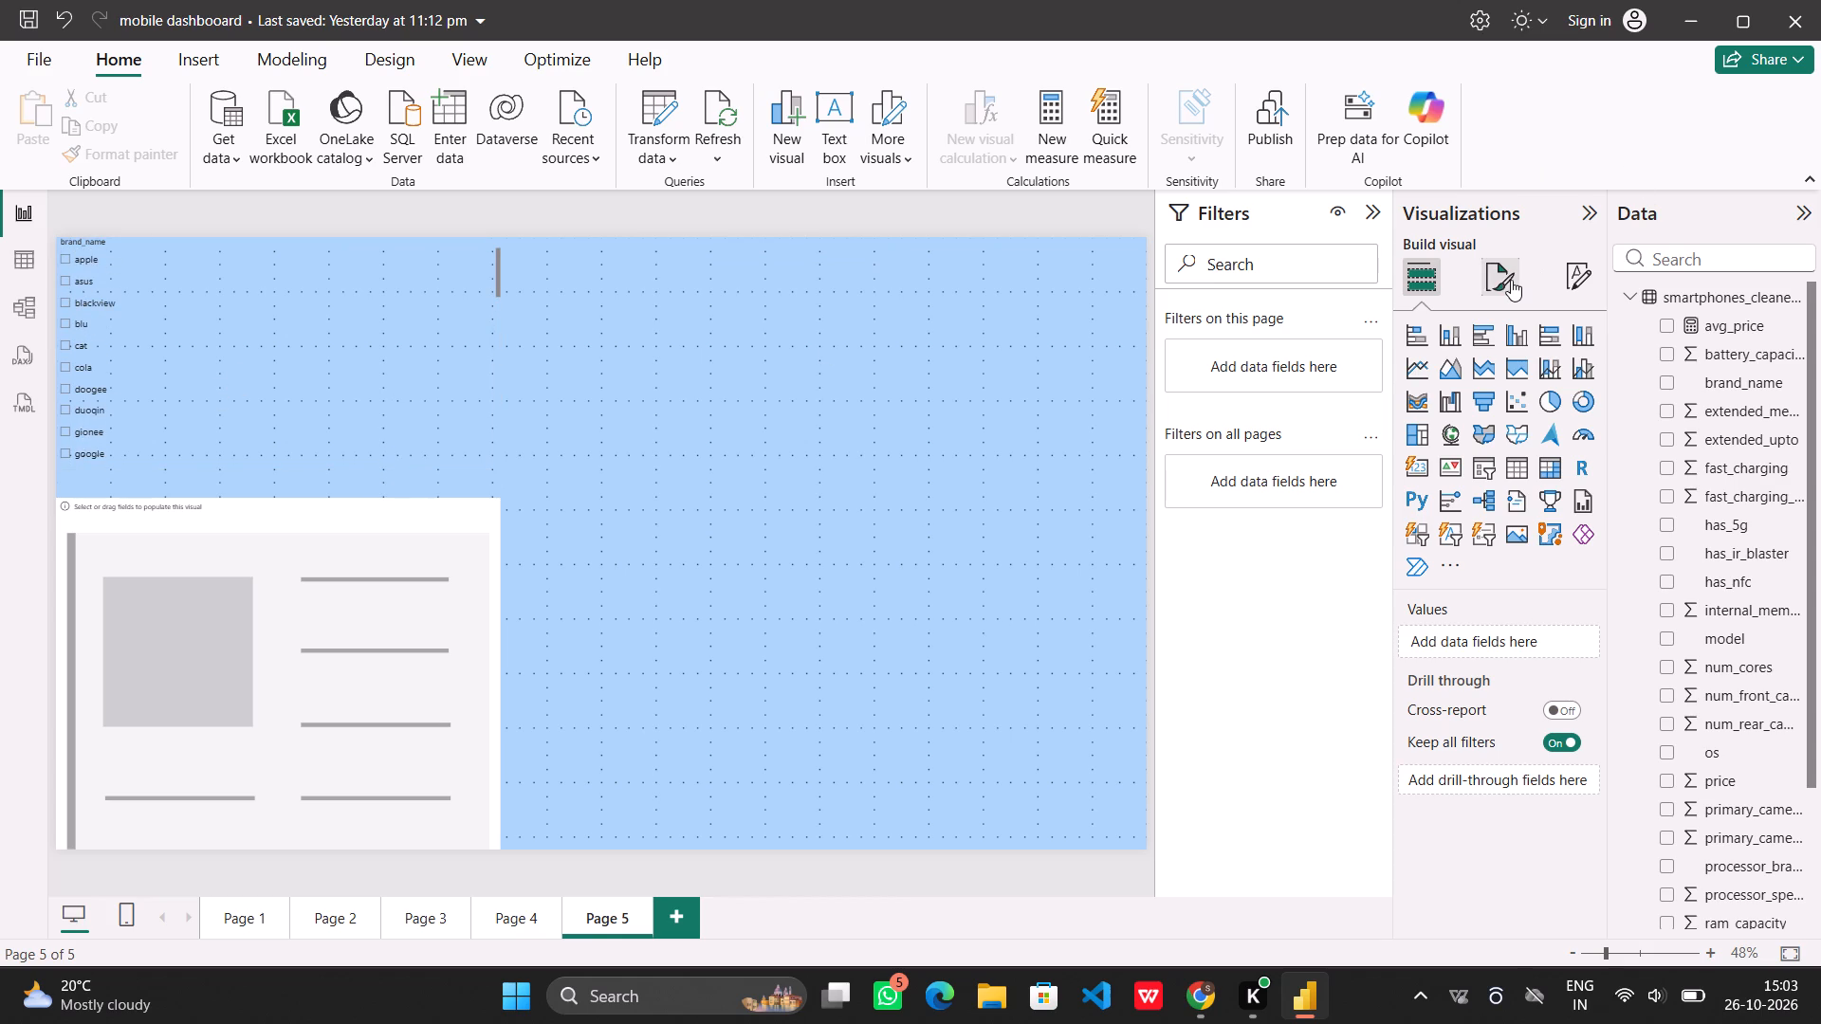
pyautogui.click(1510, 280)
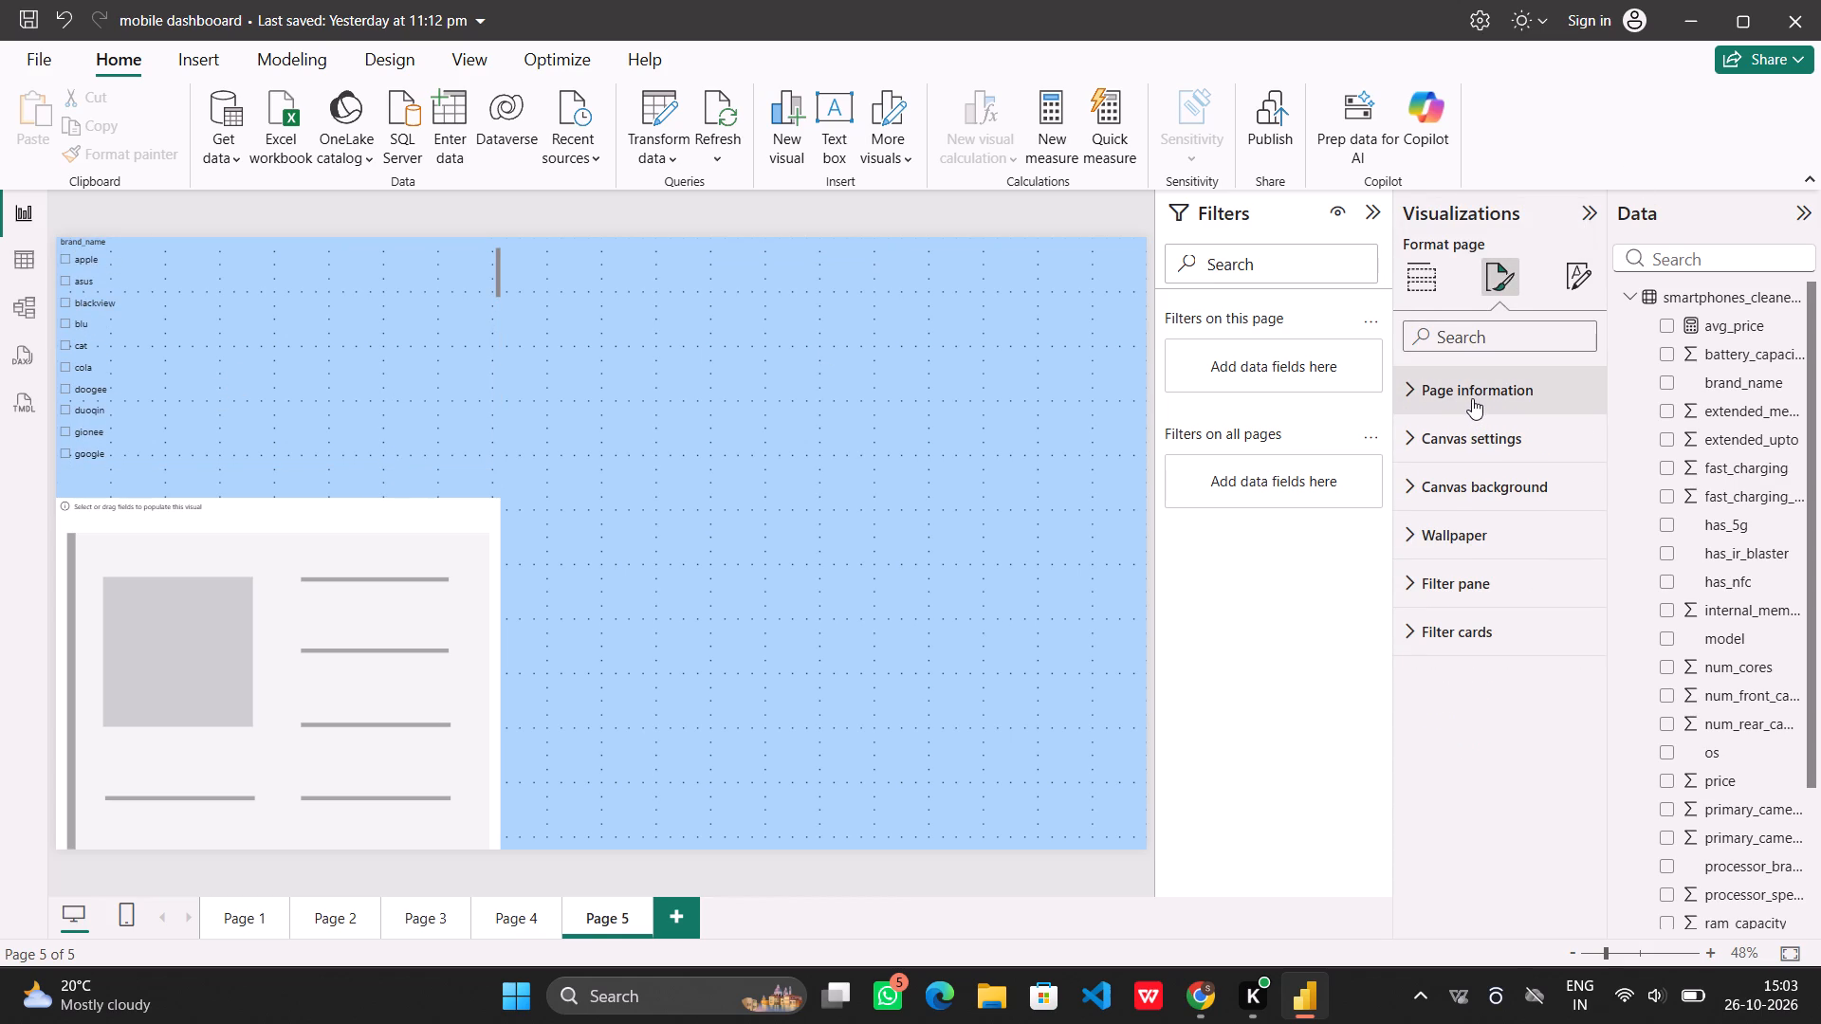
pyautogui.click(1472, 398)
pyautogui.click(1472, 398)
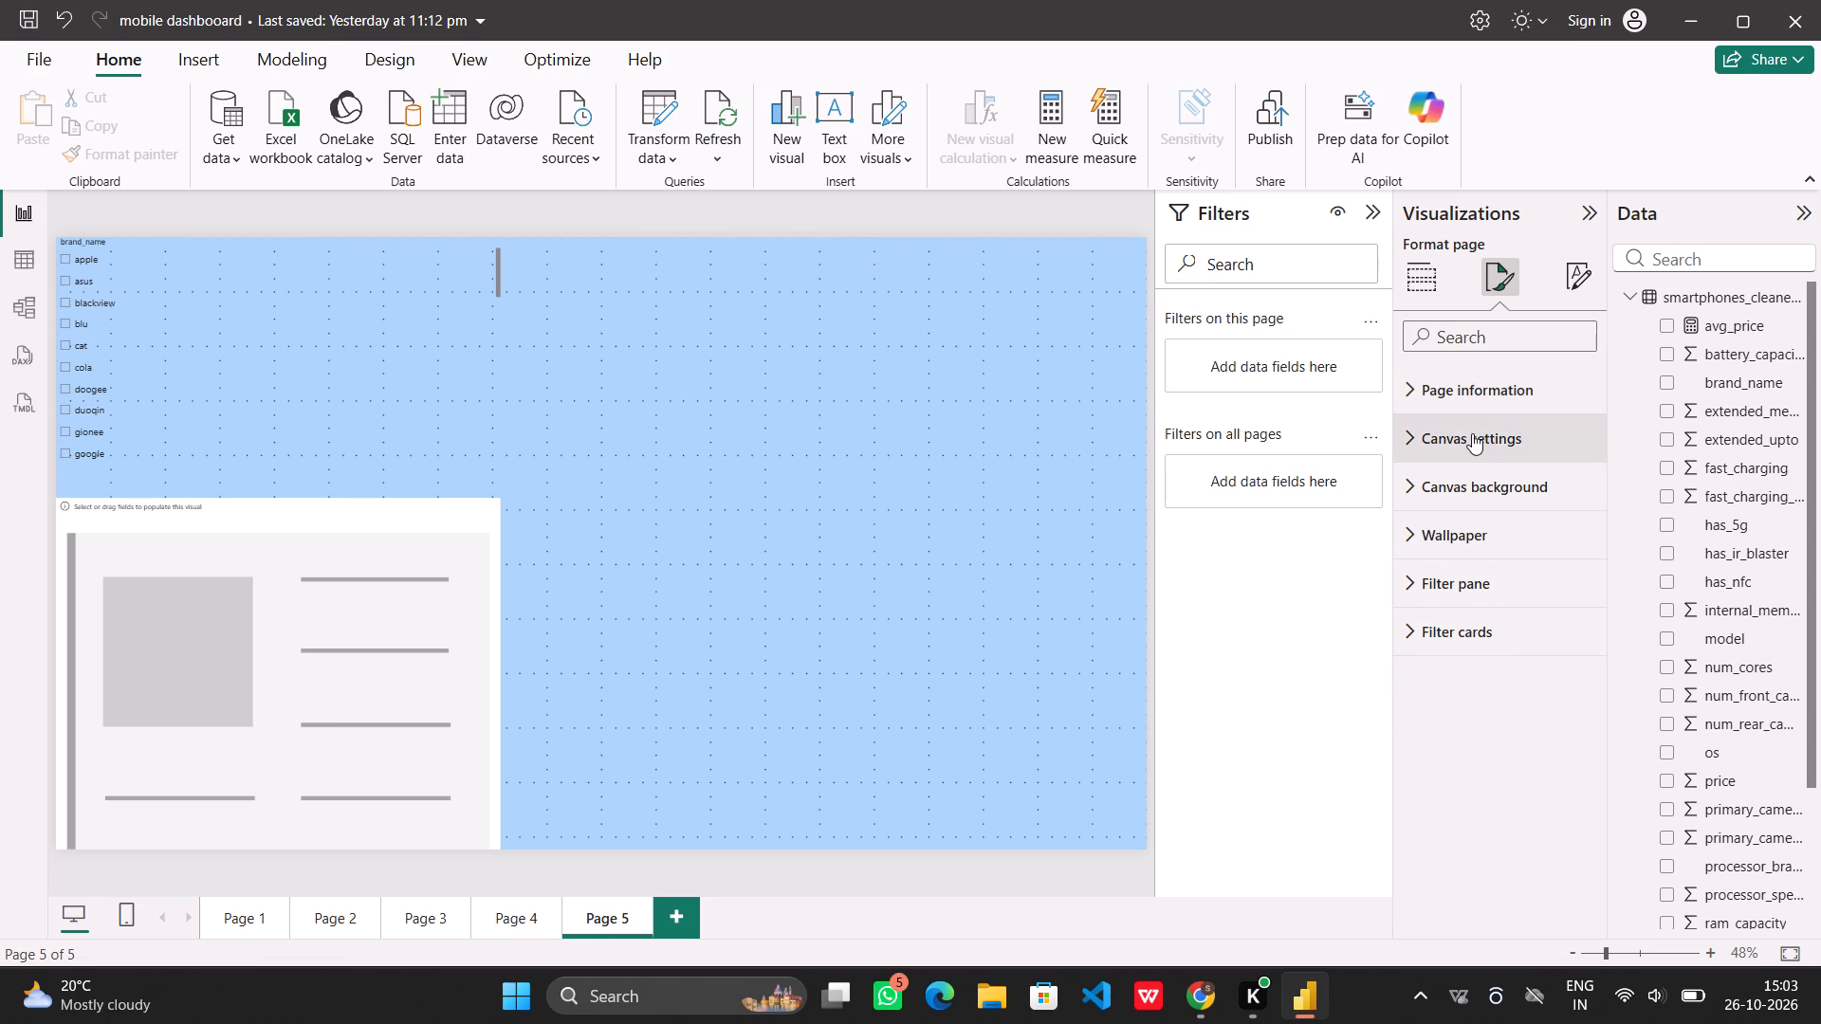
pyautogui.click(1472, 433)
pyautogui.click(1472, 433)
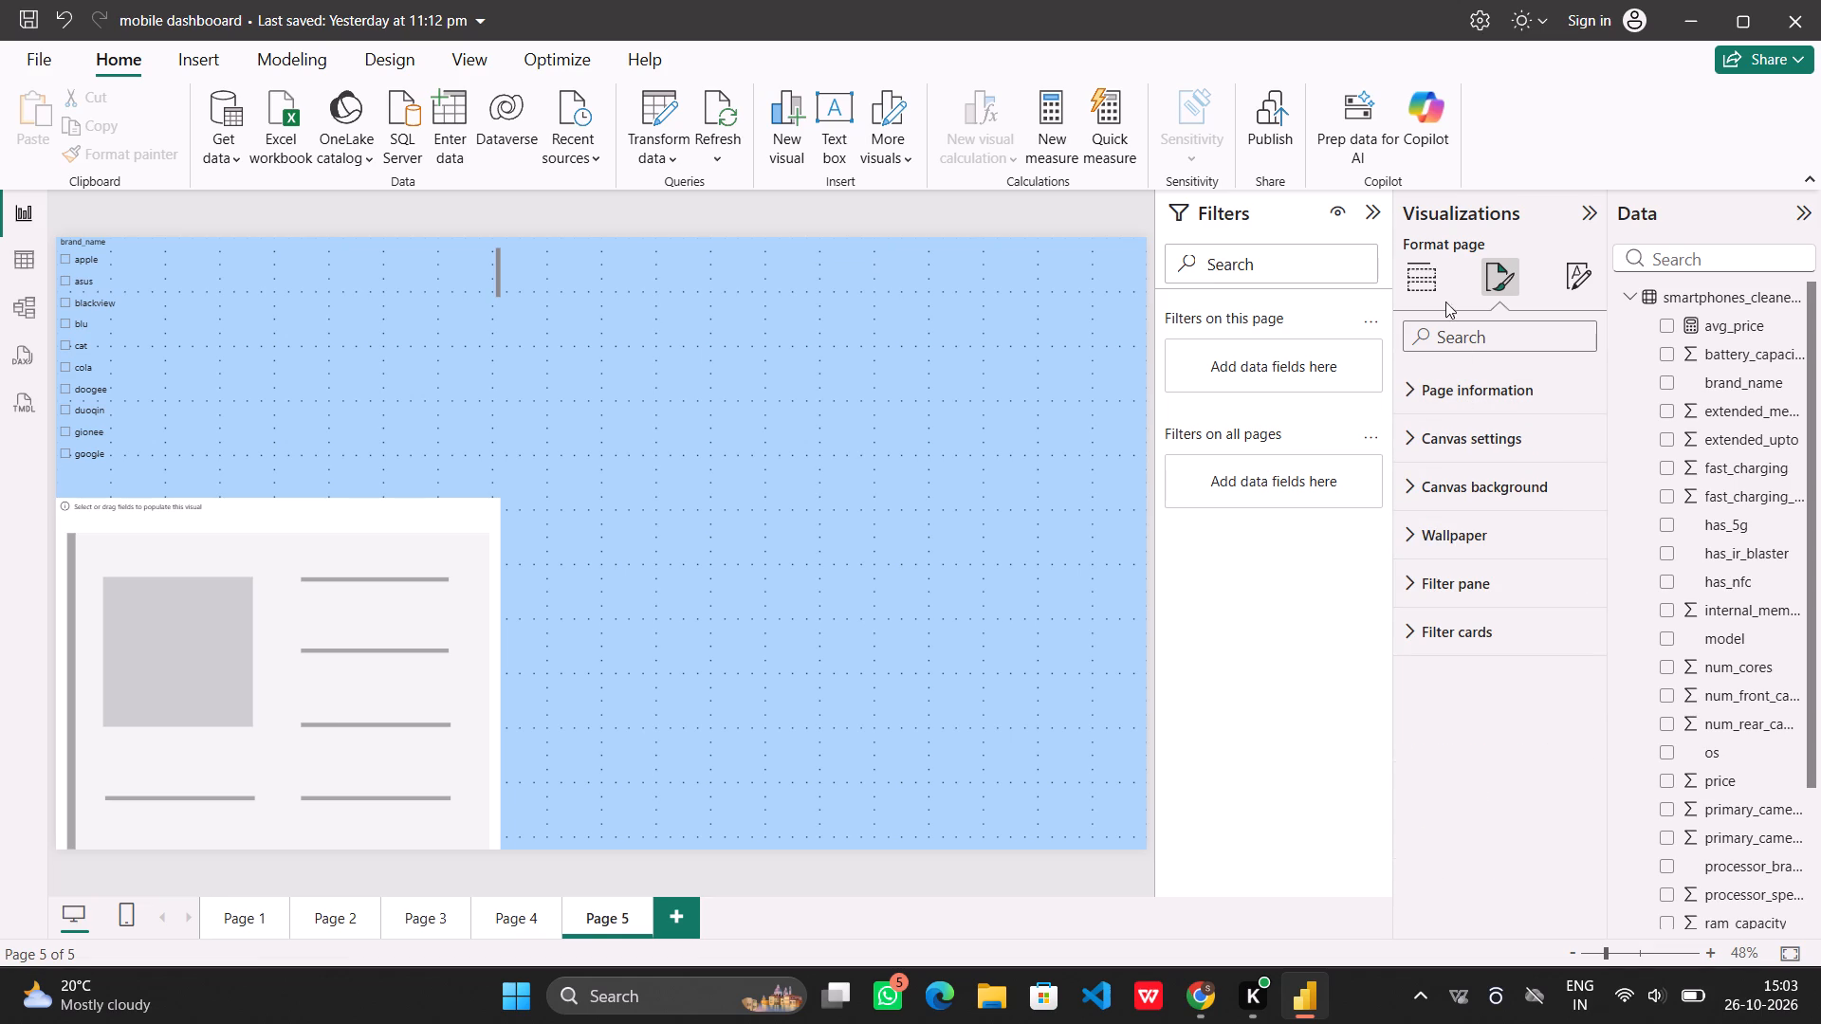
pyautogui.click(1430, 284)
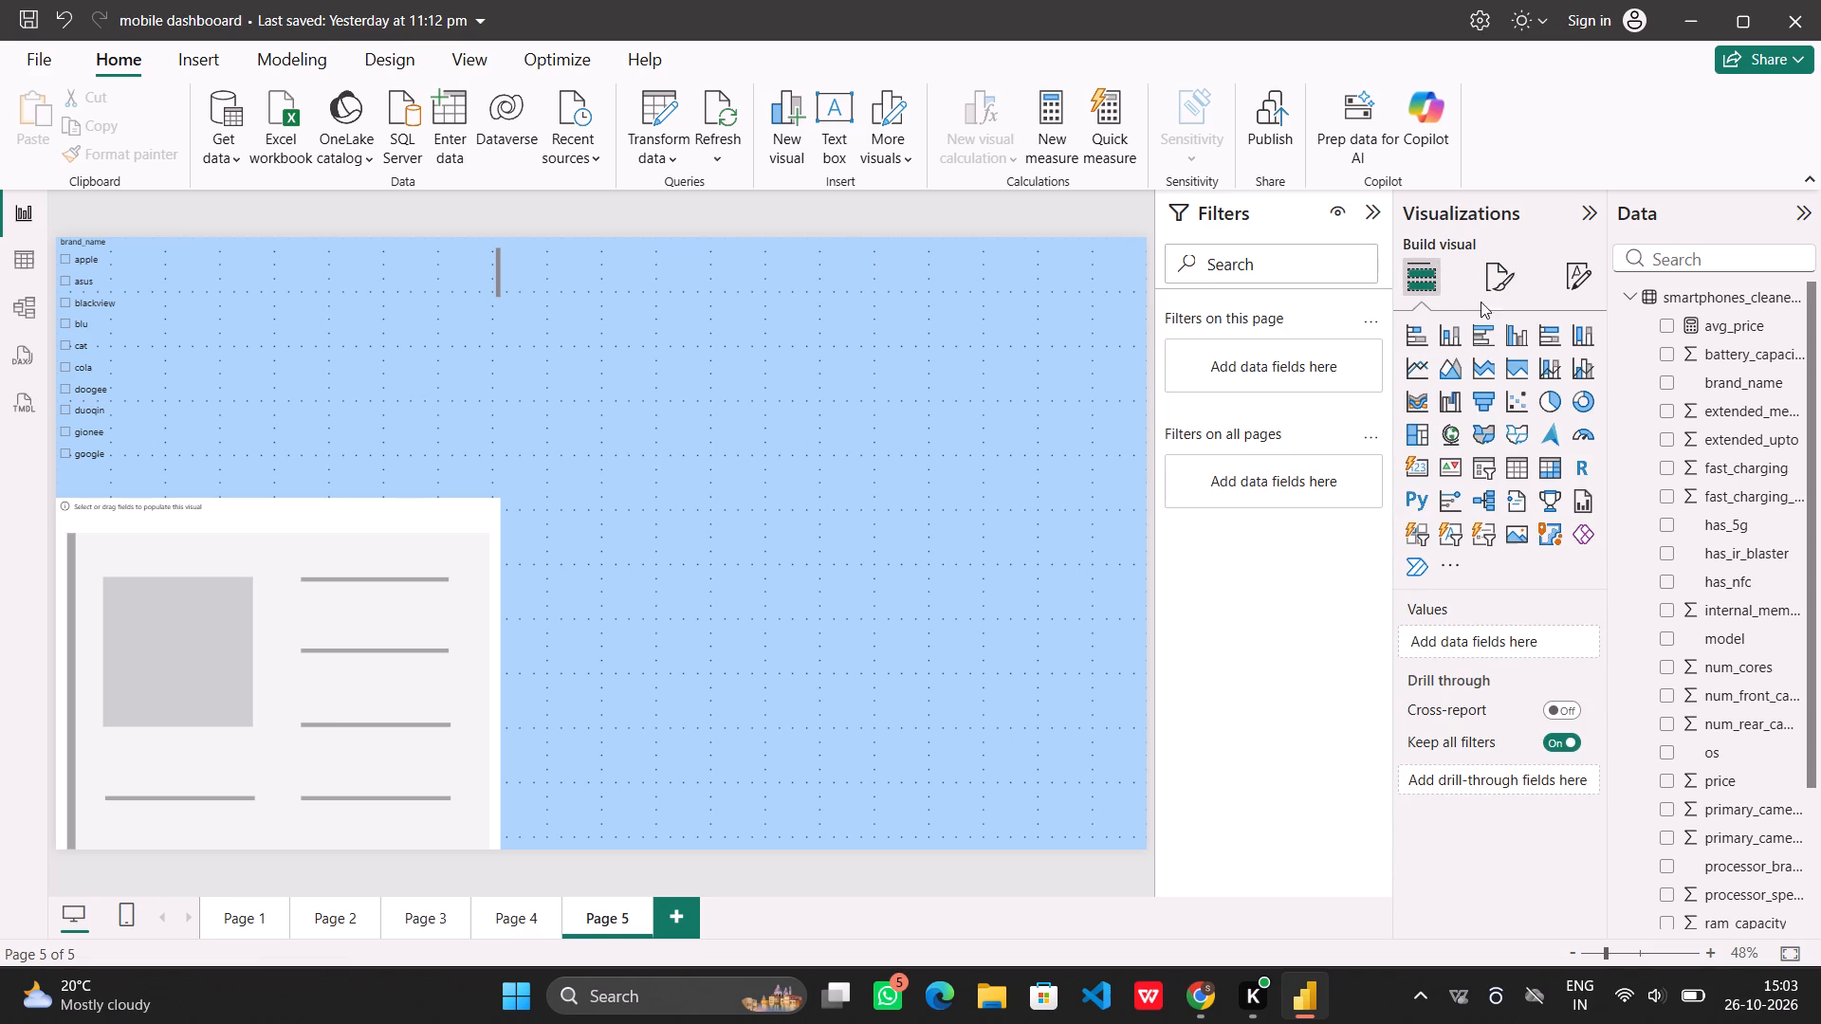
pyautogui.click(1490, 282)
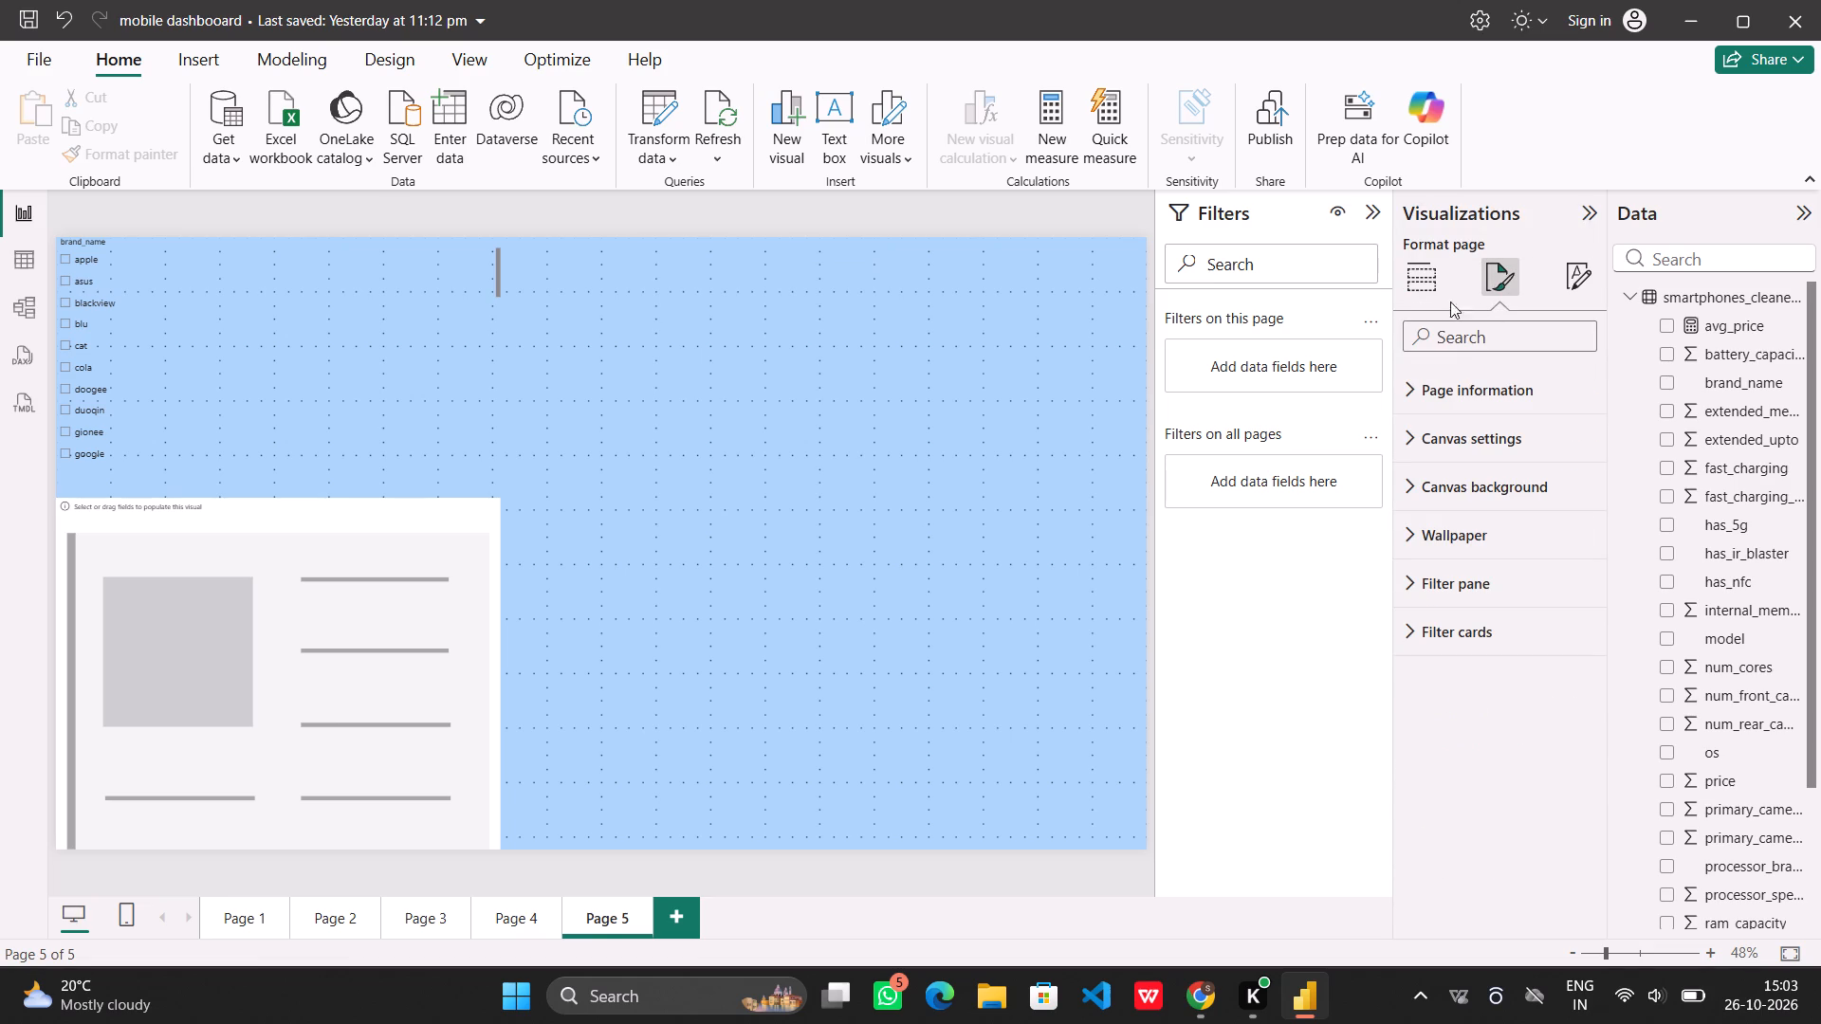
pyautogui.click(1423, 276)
# Set the style of the brand_name slicer on Page 5 to Tile.
pyautogui.click(358, 327)
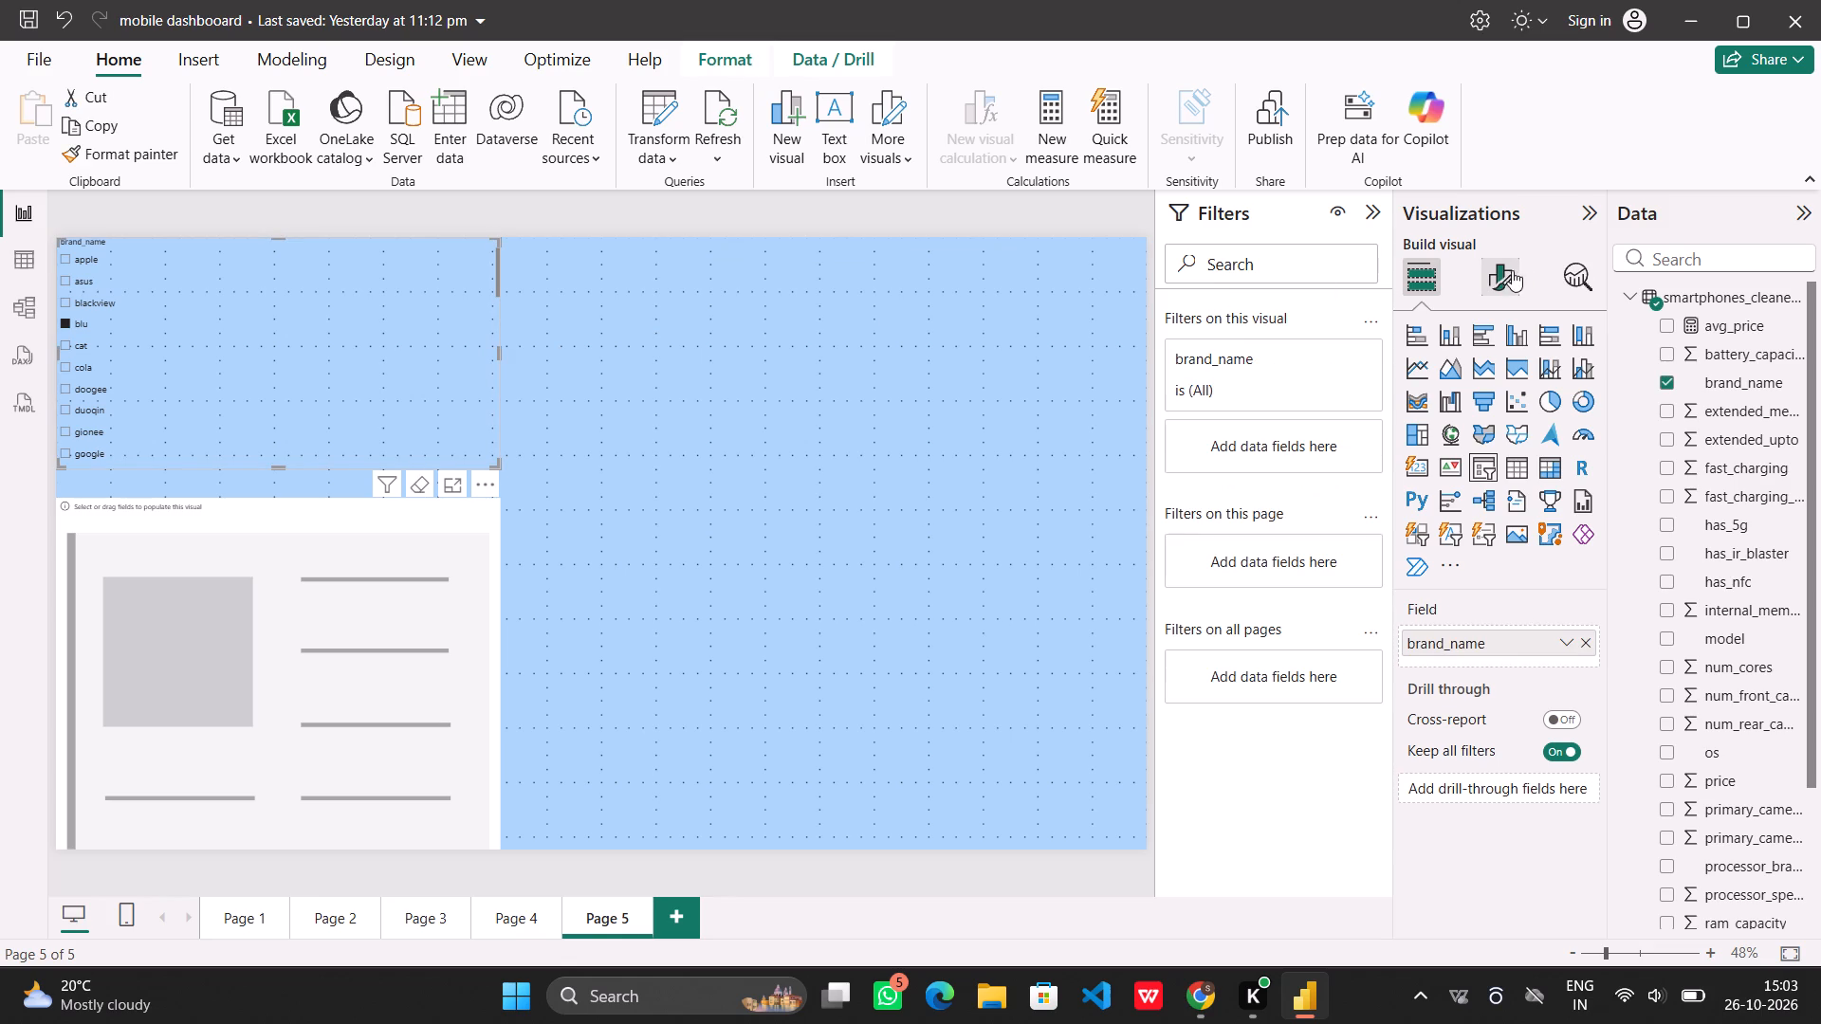
pyautogui.click(1508, 270)
pyautogui.click(1479, 430)
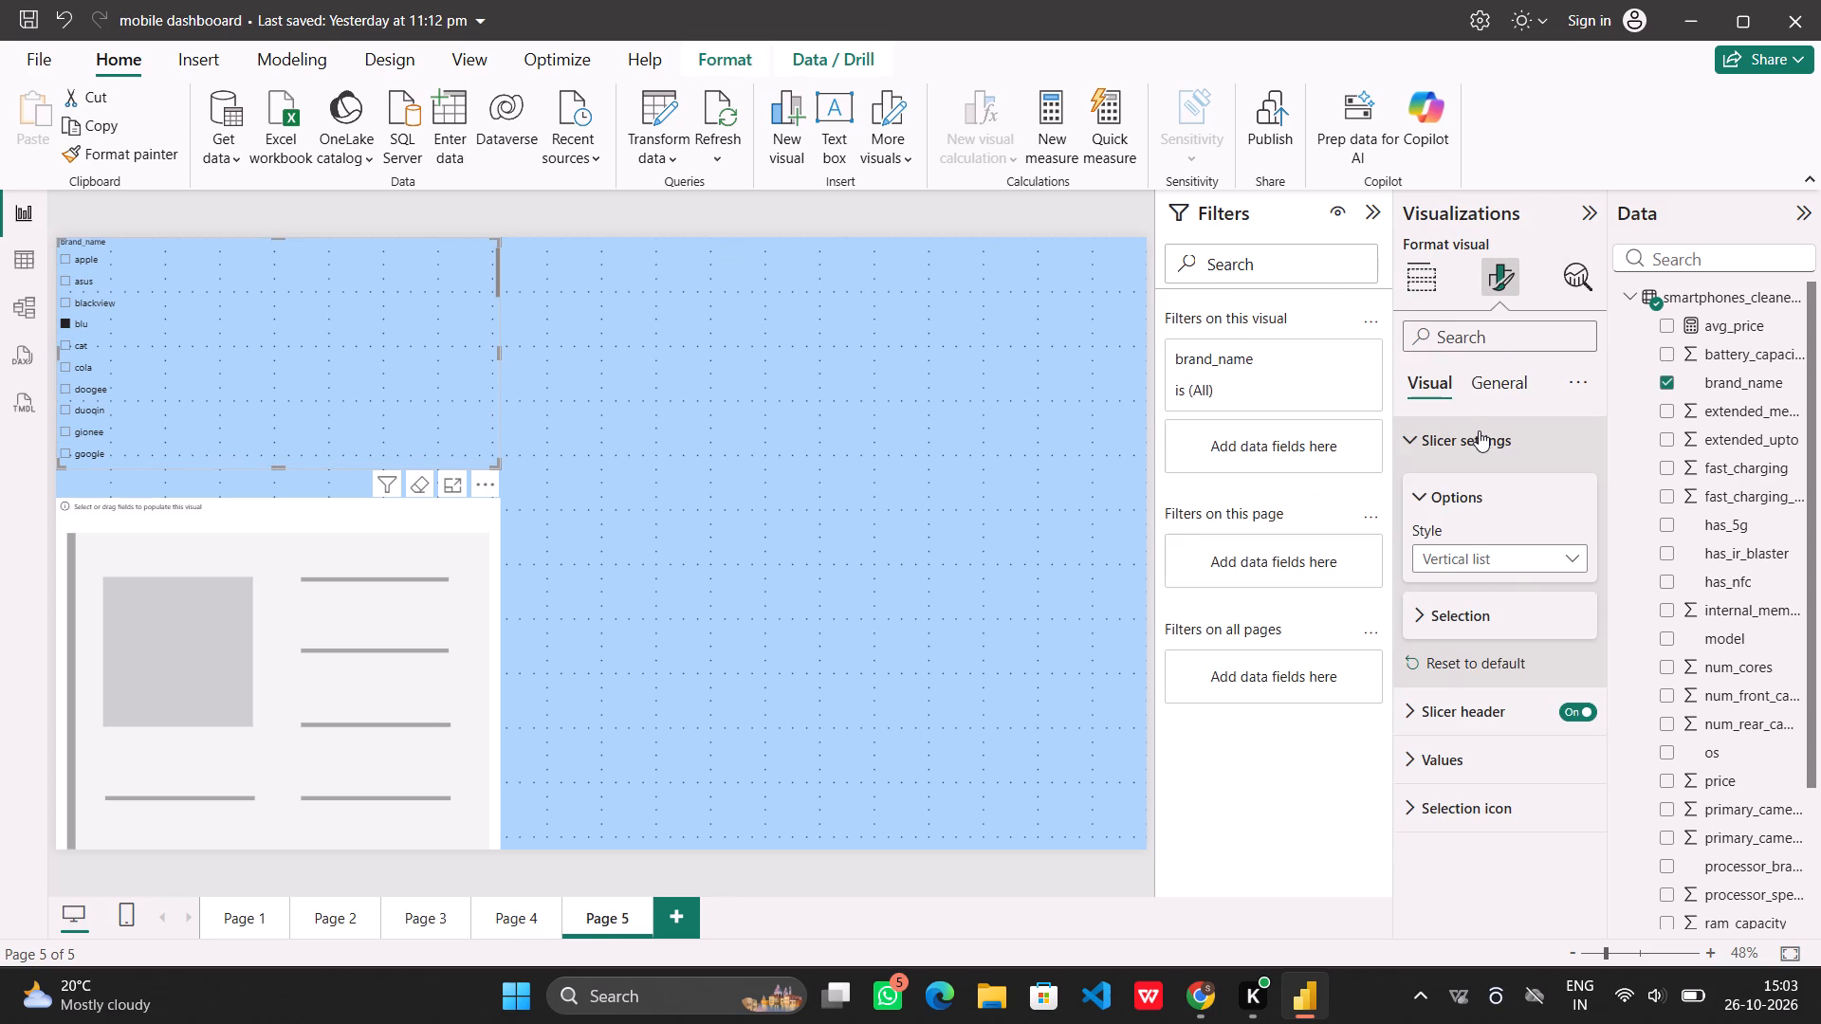
pyautogui.click(1517, 558)
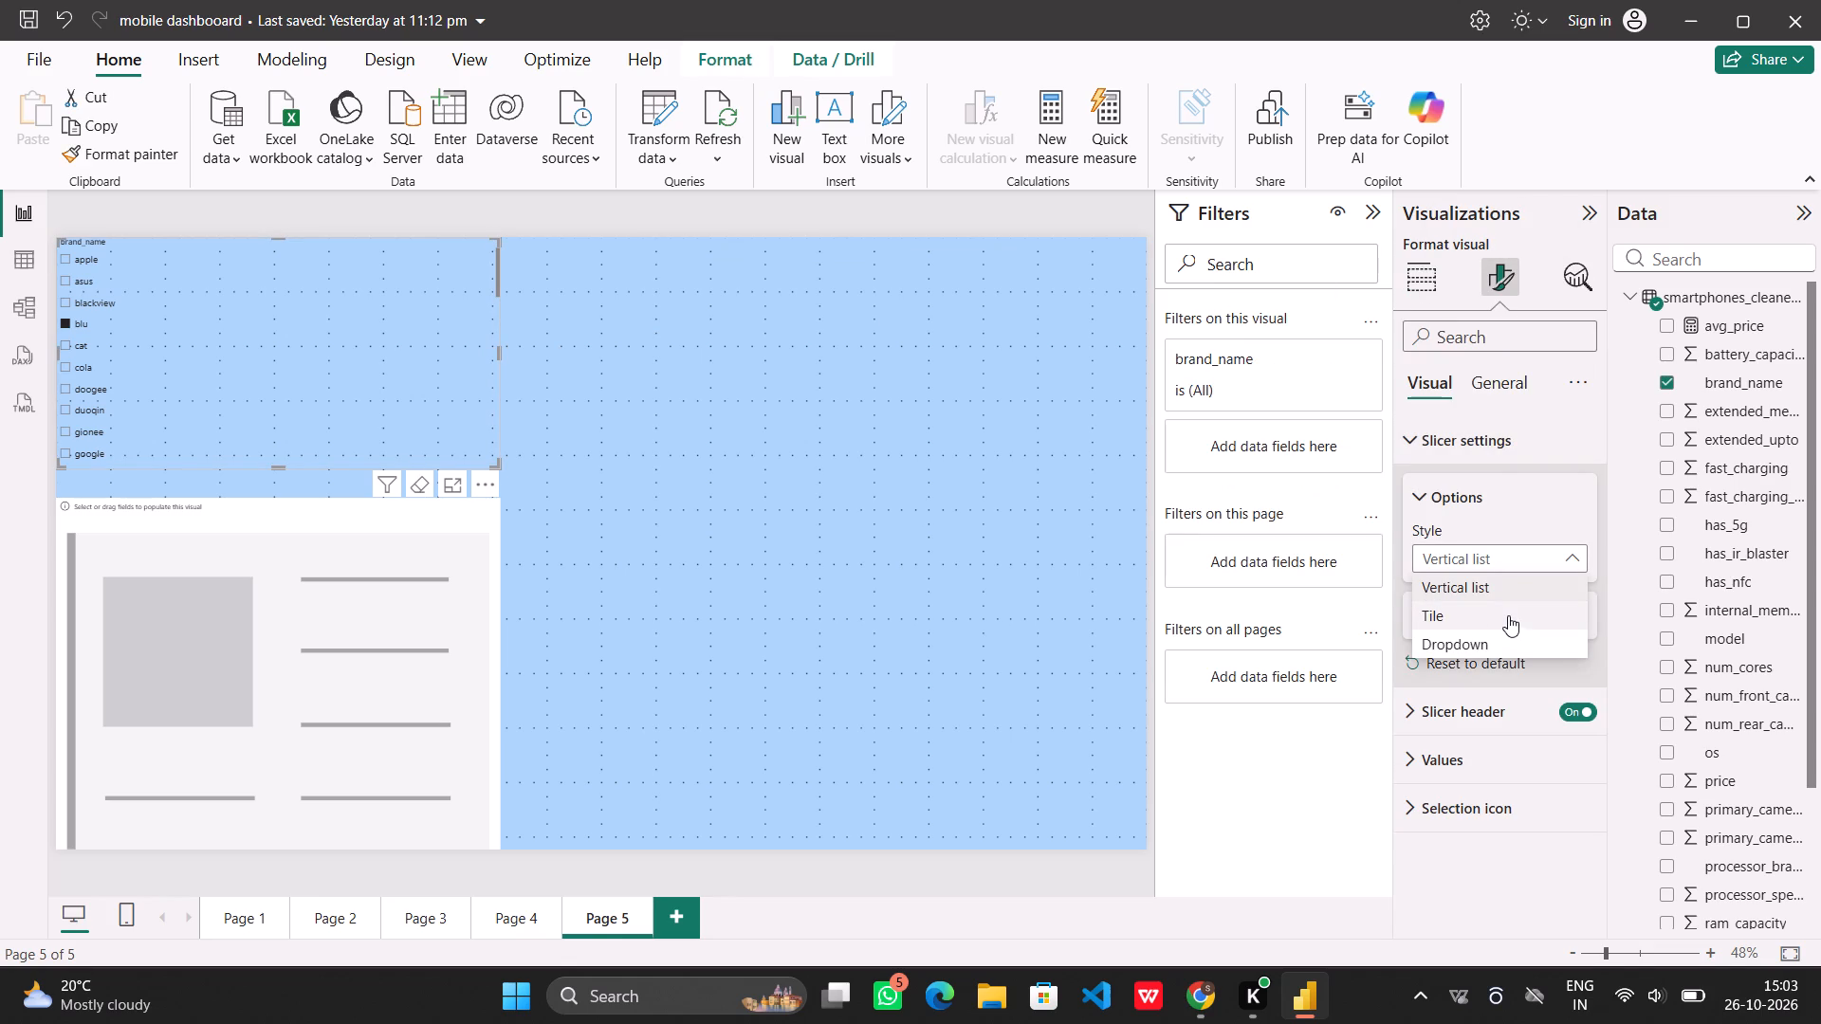
pyautogui.click(1507, 618)
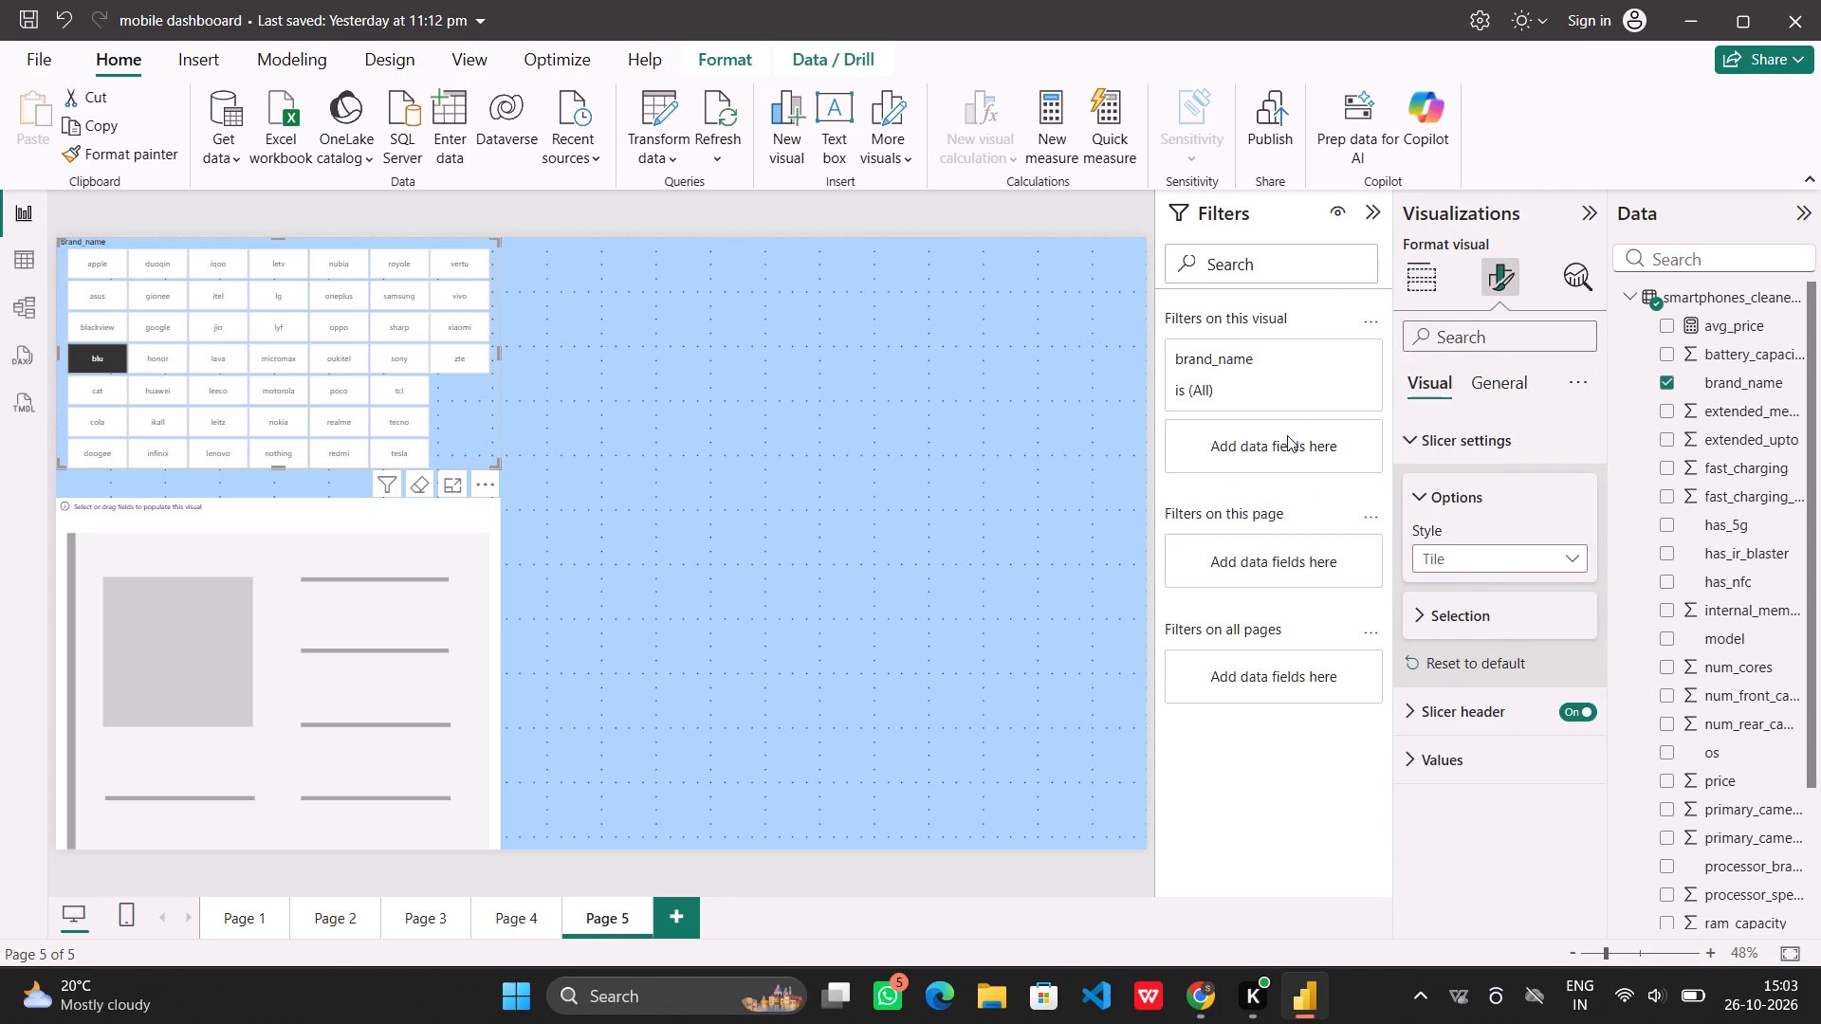
# Filter the brand_name slicer to apple, xiaomi, vivo and samsung using basic filtering on this visual.
pyautogui.click(1323, 349)
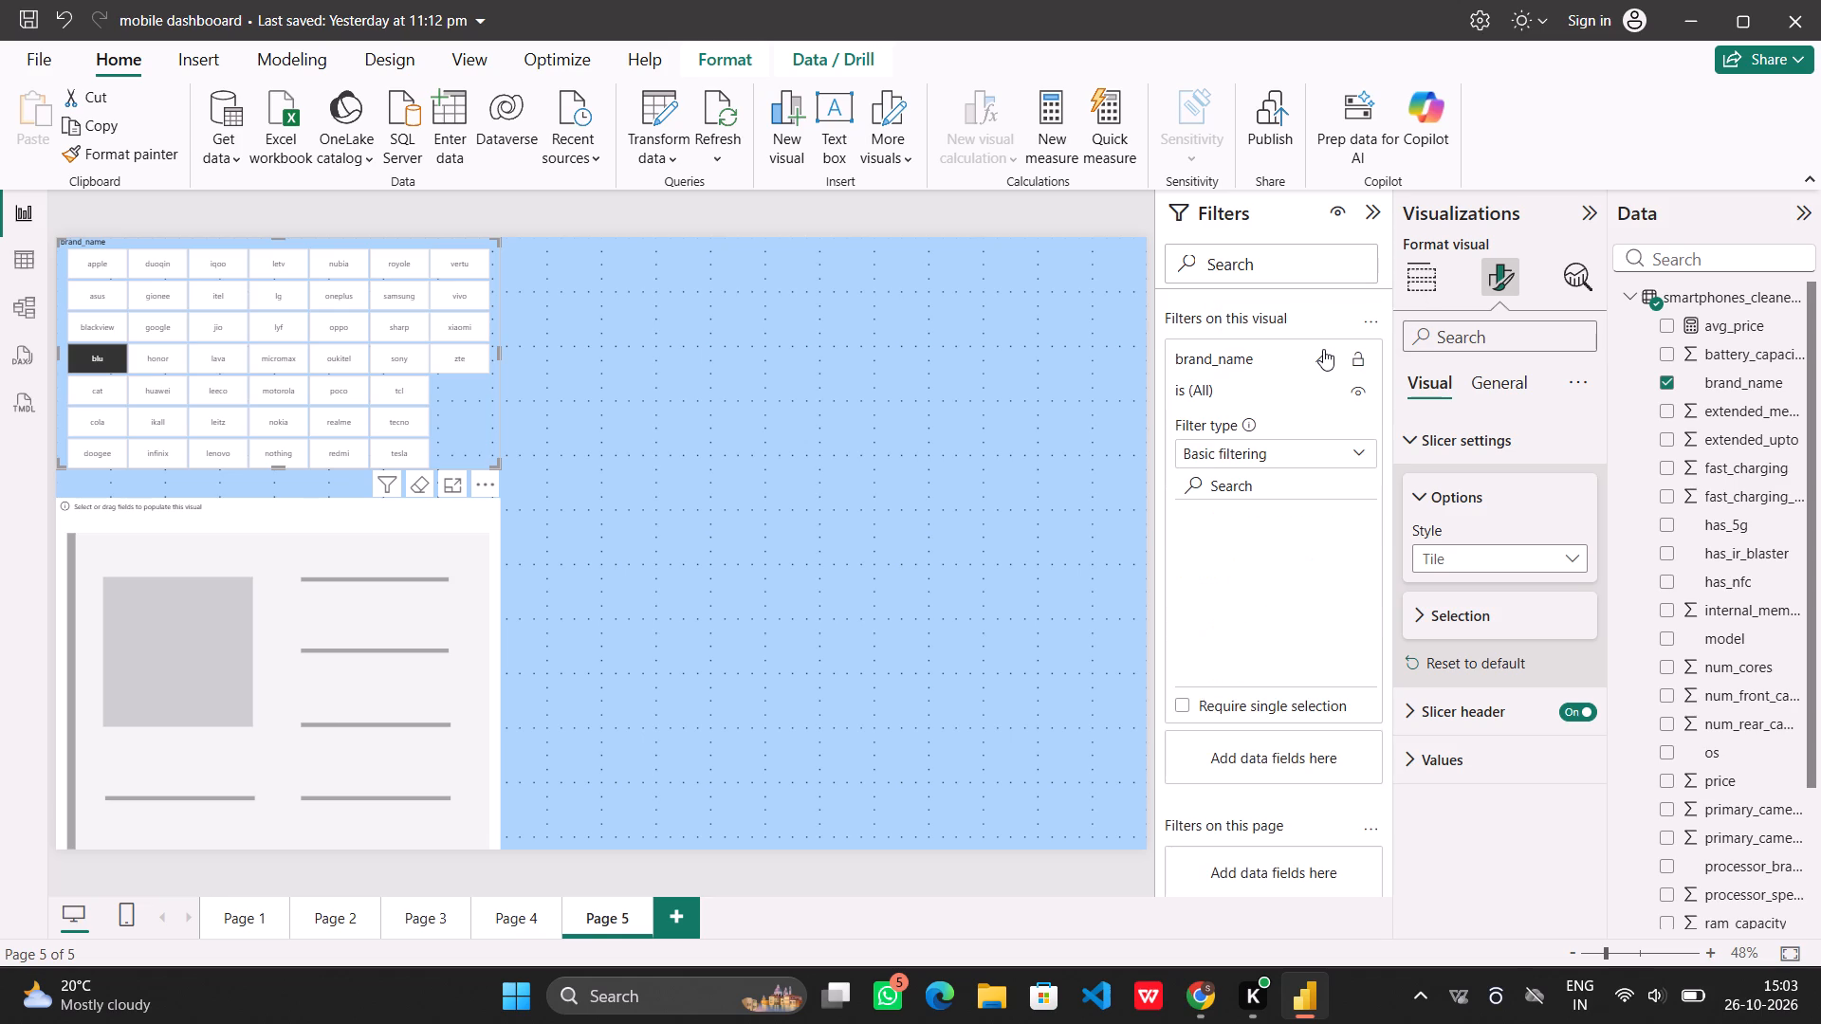
pyautogui.click(1244, 536)
pyautogui.scroll(-3, 1244, 536)
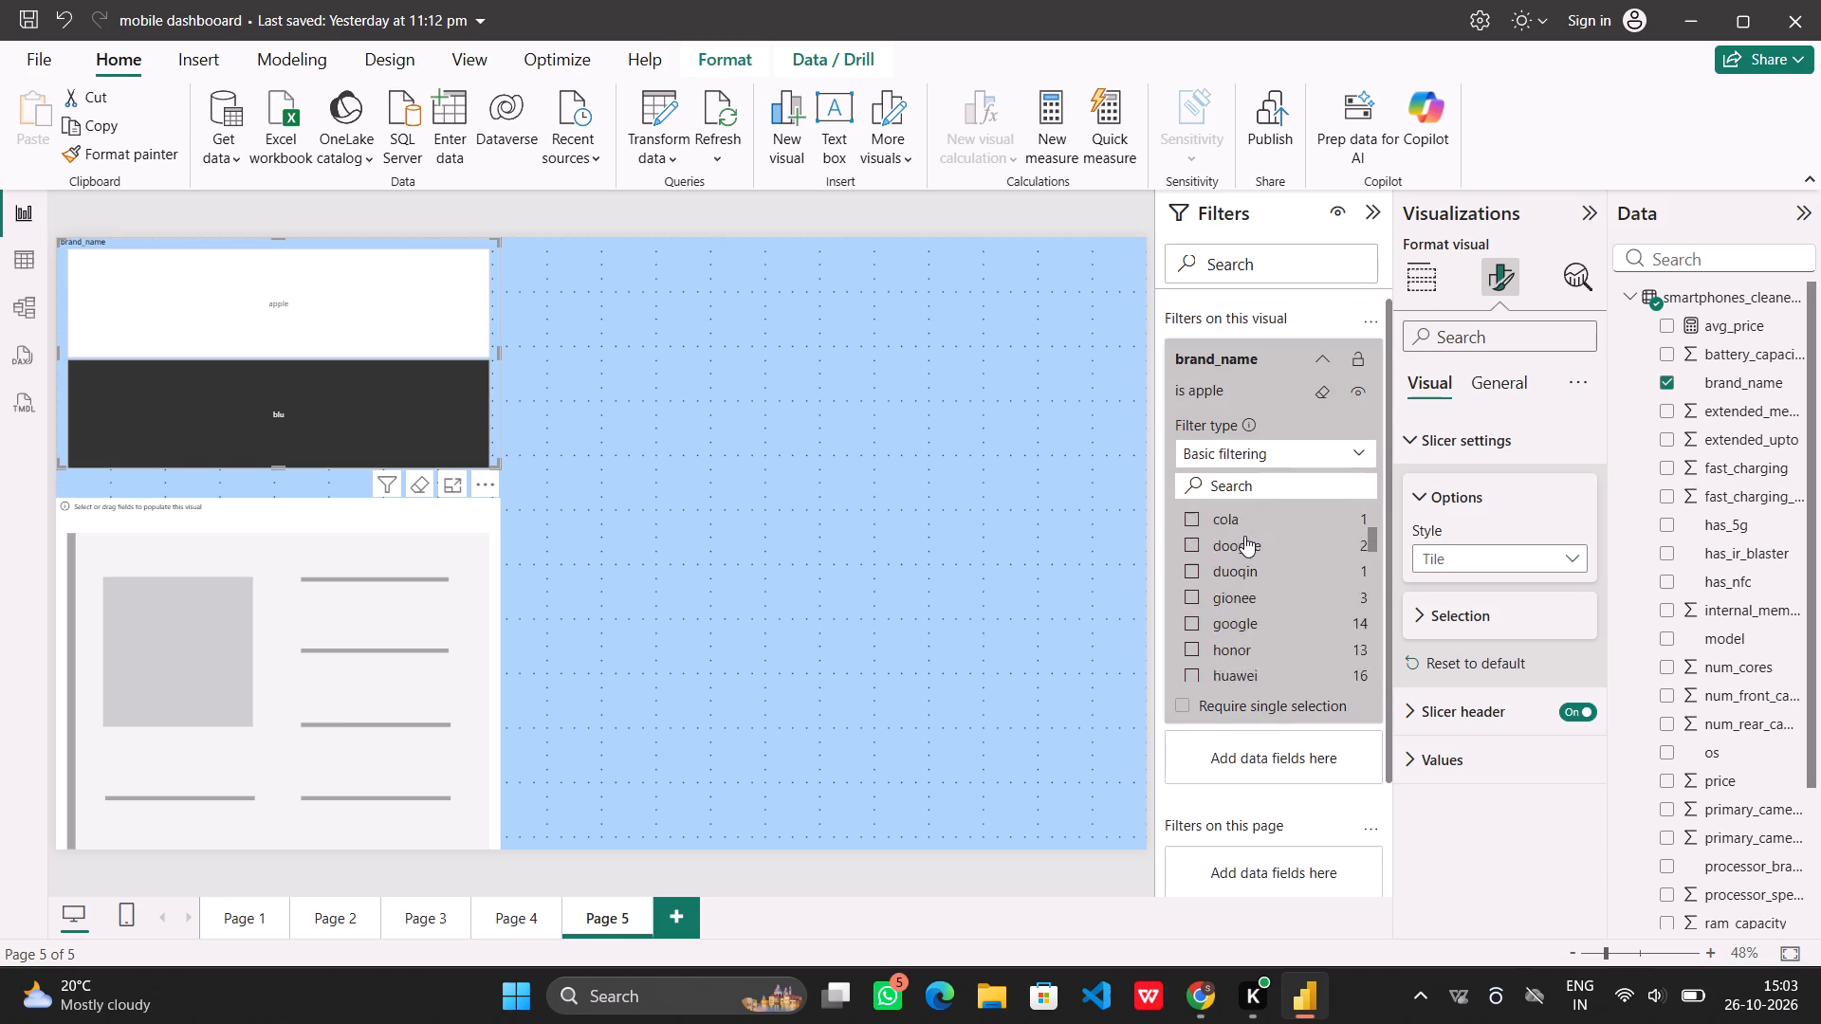
pyautogui.scroll(-8, 1244, 536)
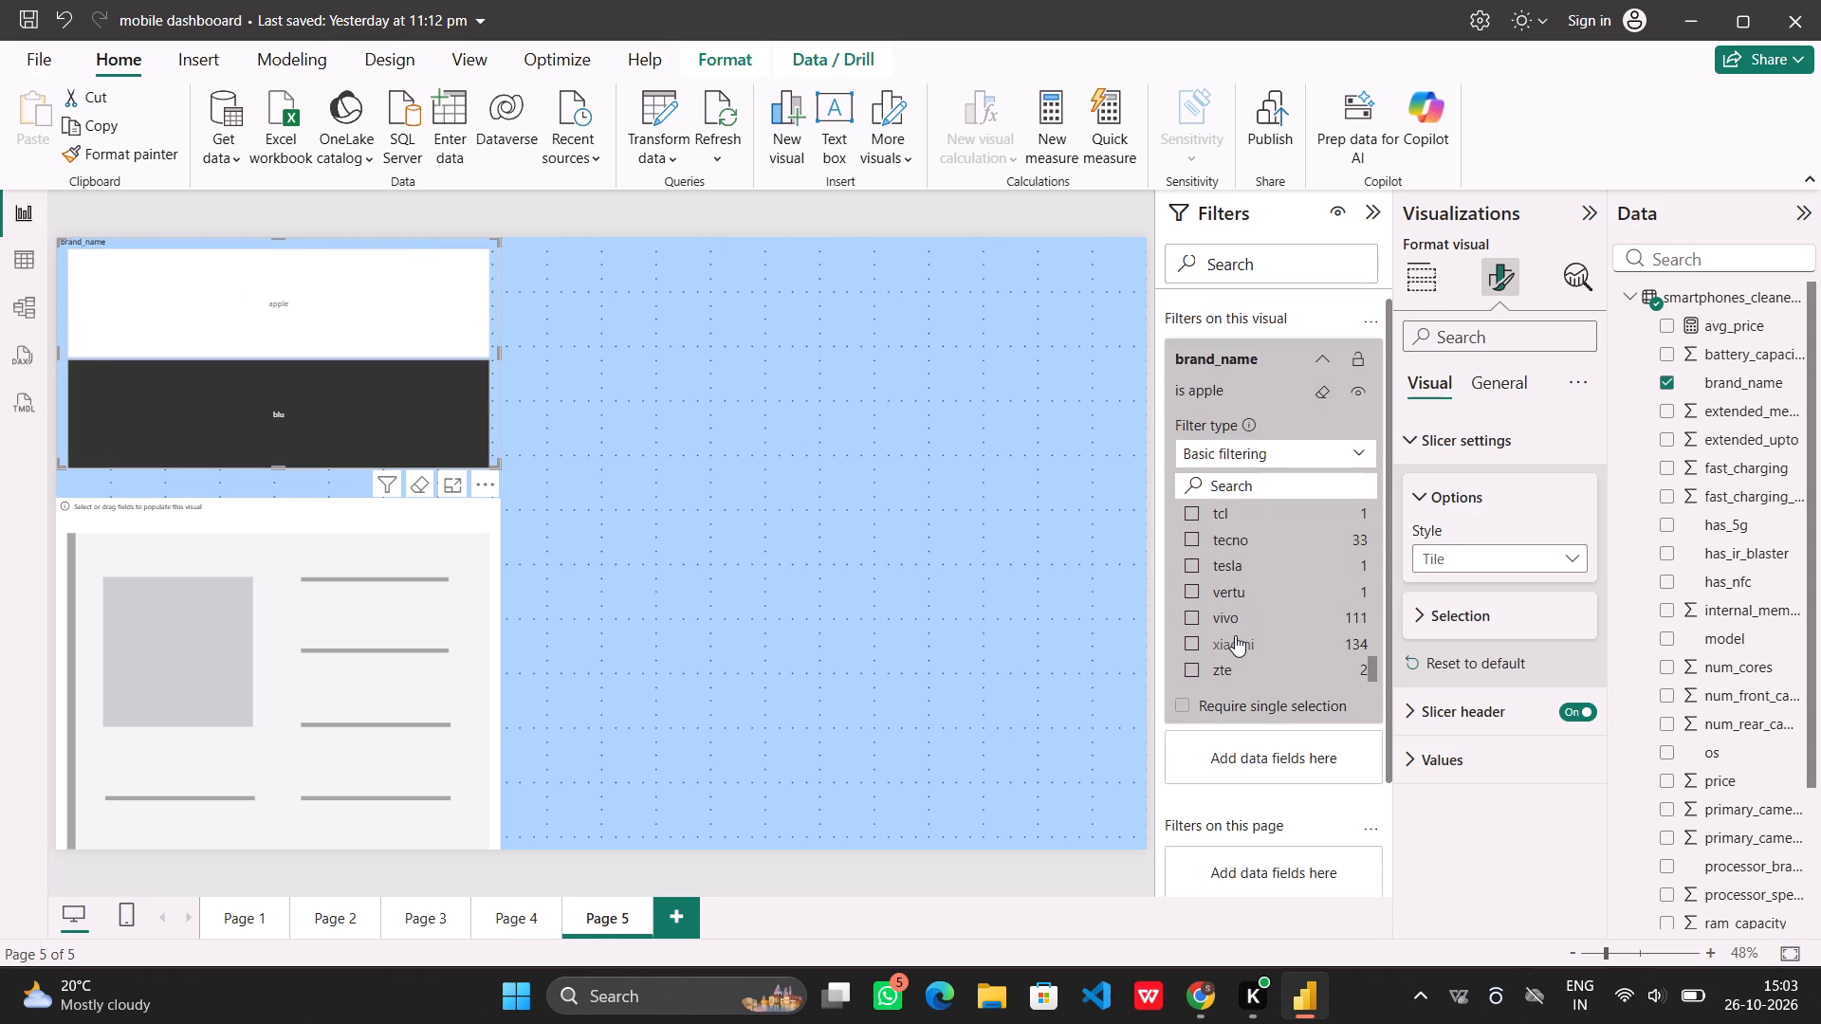
pyautogui.click(1235, 635)
pyautogui.click(1232, 618)
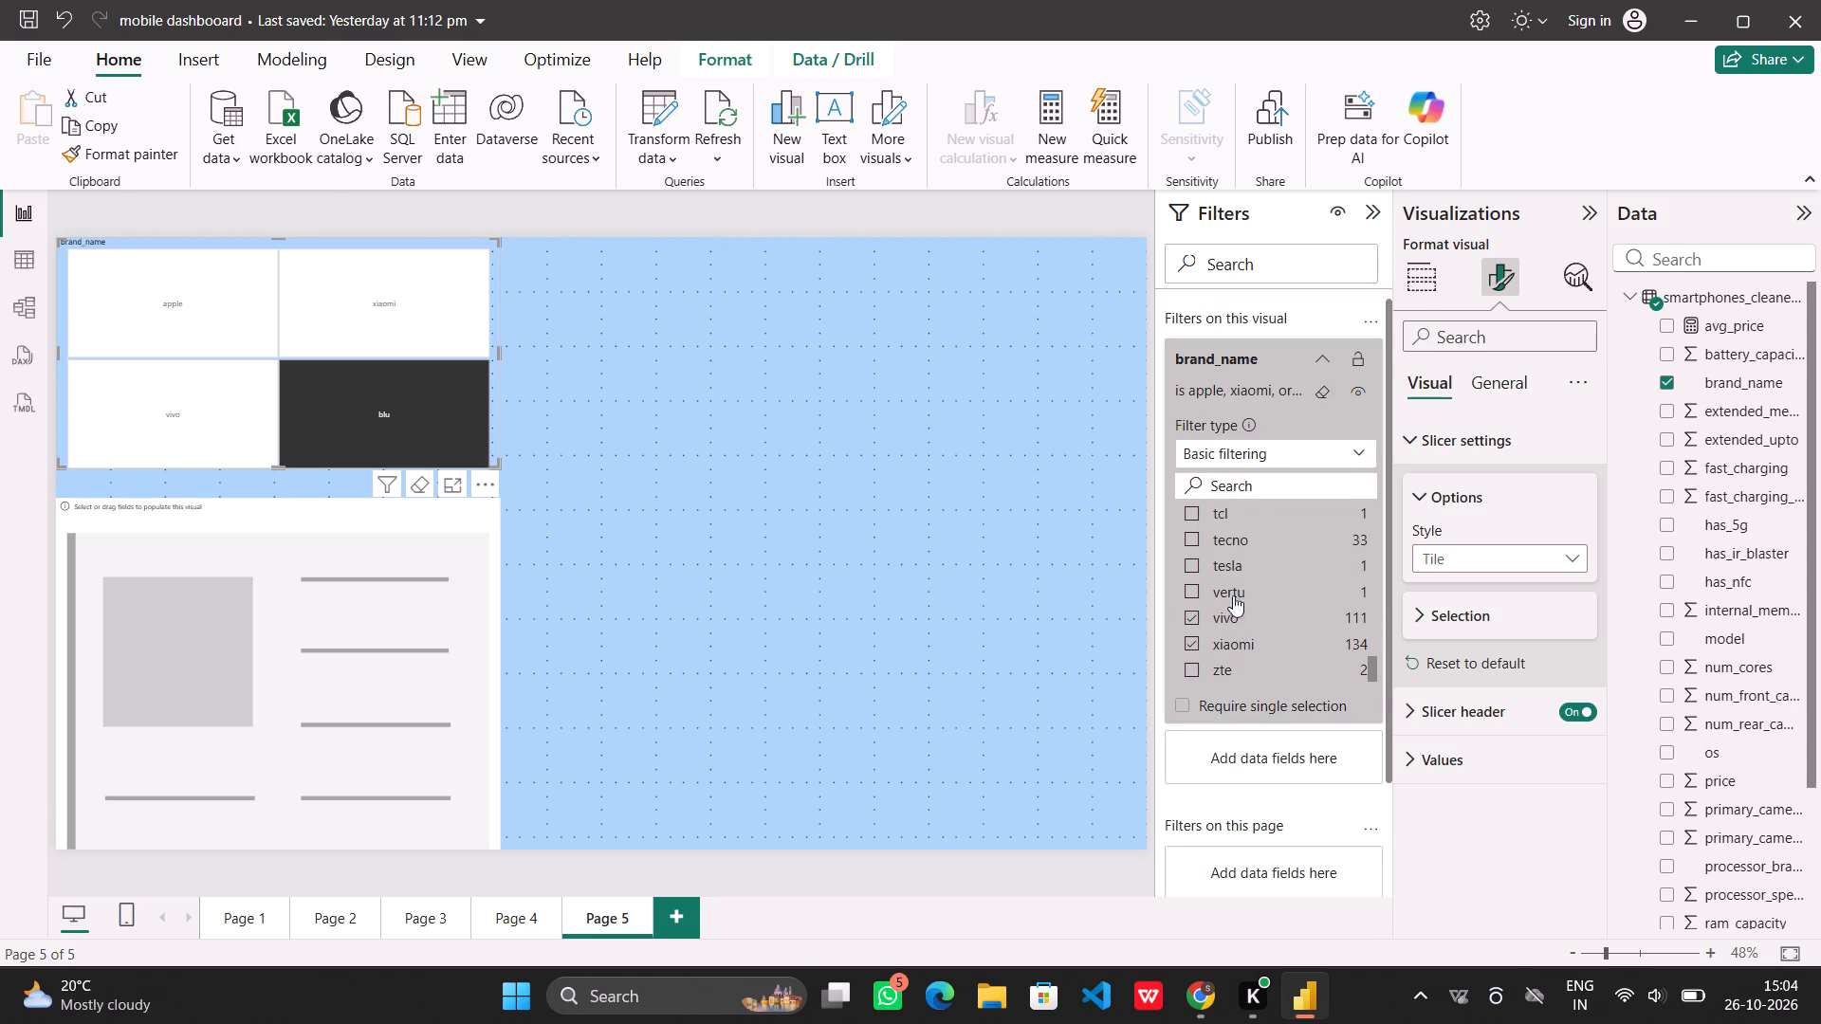
pyautogui.scroll(2, 1241, 553)
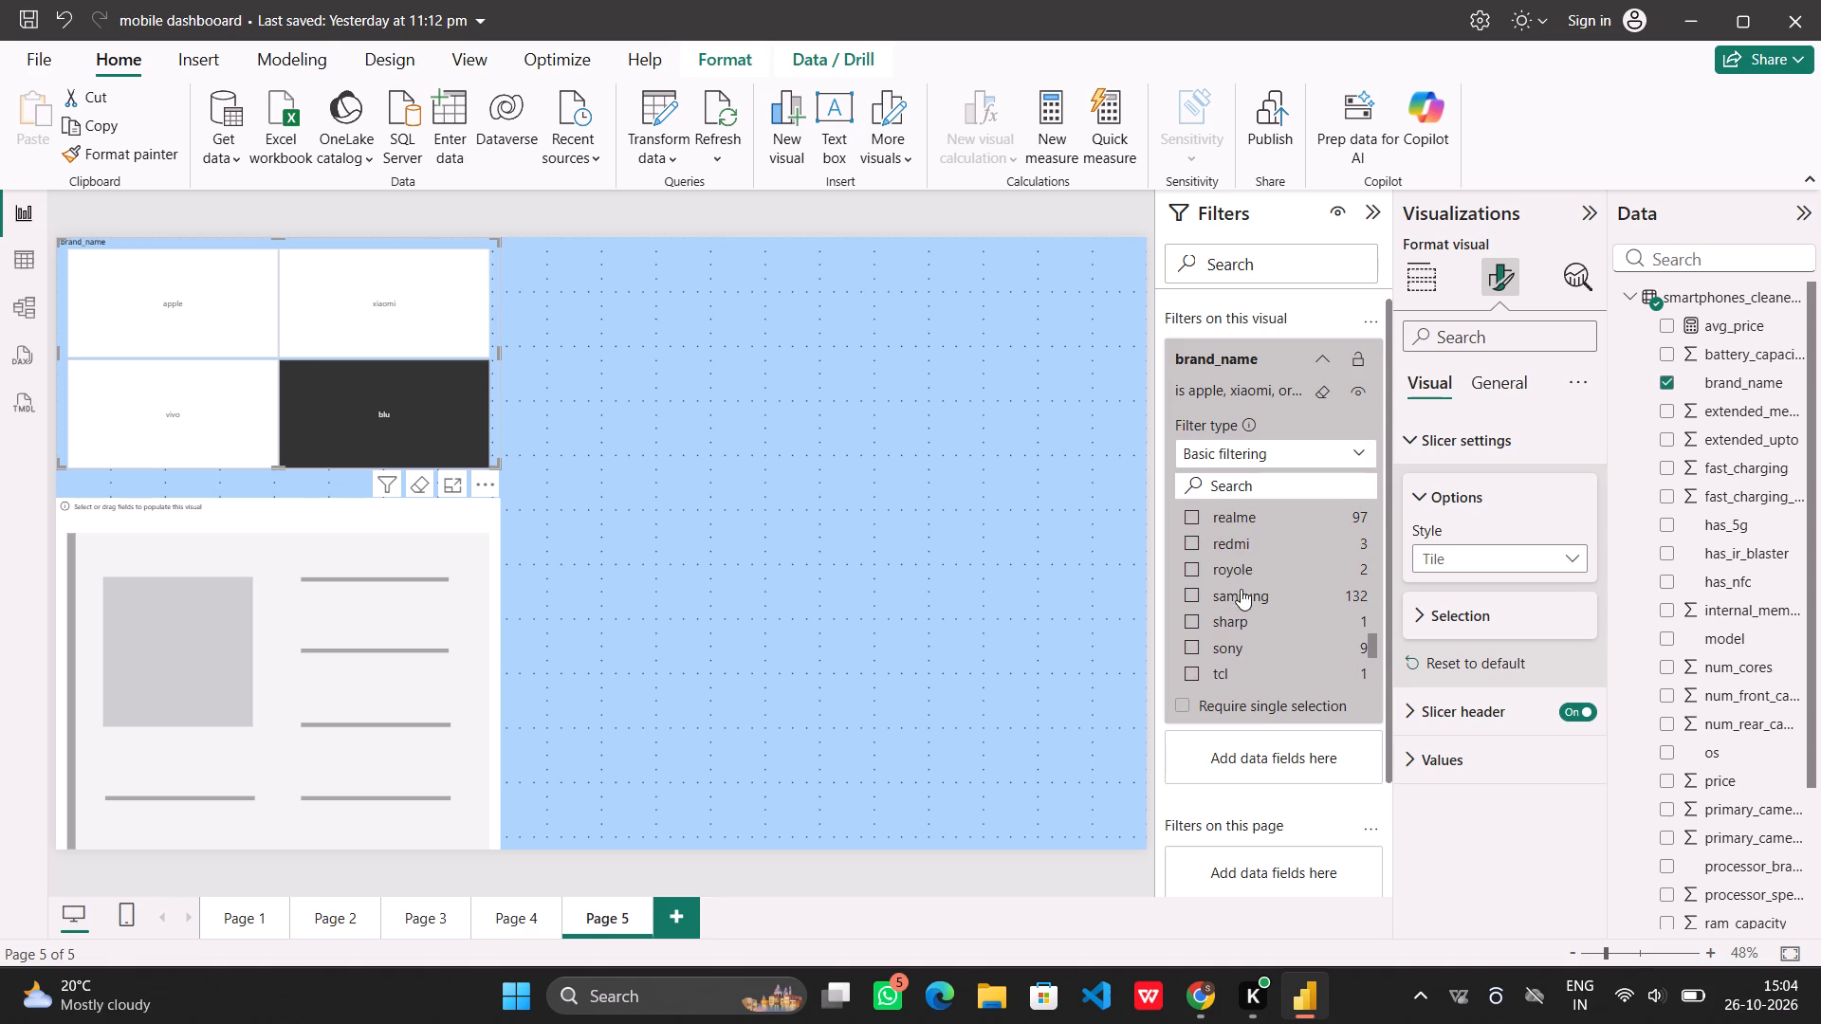
pyautogui.click(1241, 595)
# Add realme, poco, oppo, oneplus and motorola to the slicer's brand_name filter, and take poco back out.
pyautogui.scroll(1, 1241, 595)
pyautogui.click(1241, 569)
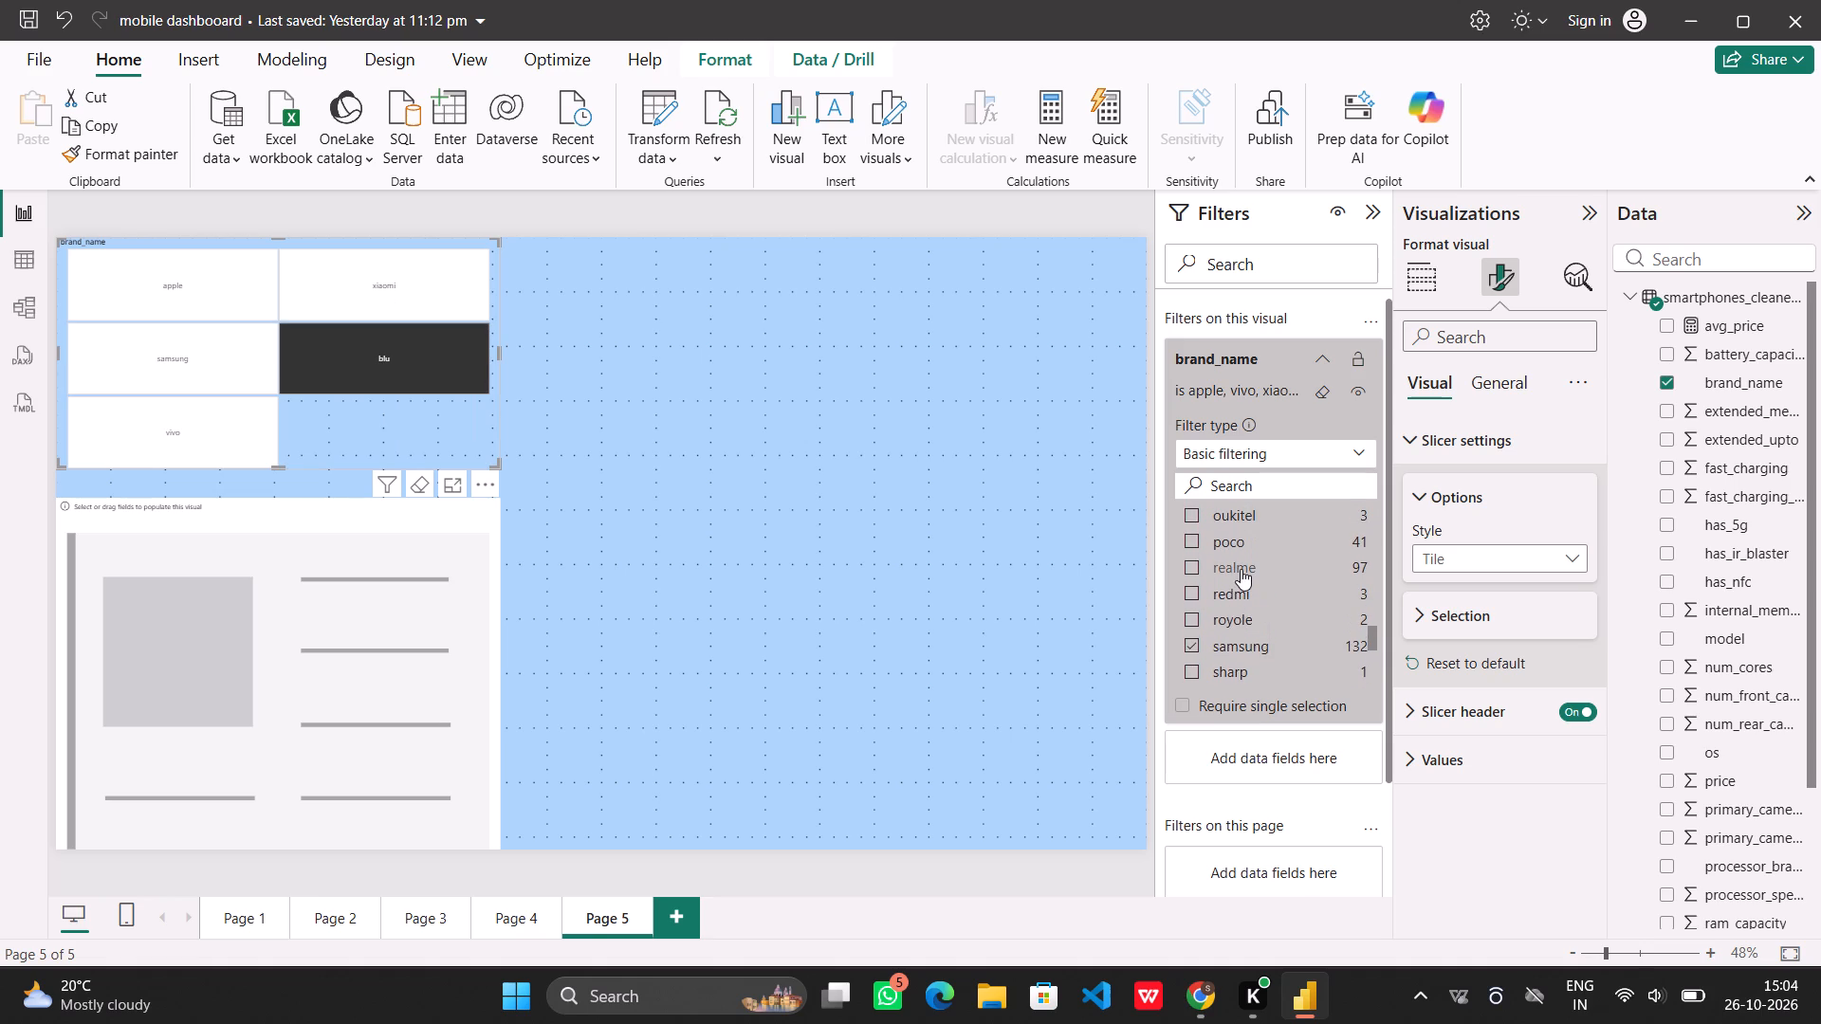
pyautogui.click(1241, 540)
pyautogui.scroll(1, 1241, 540)
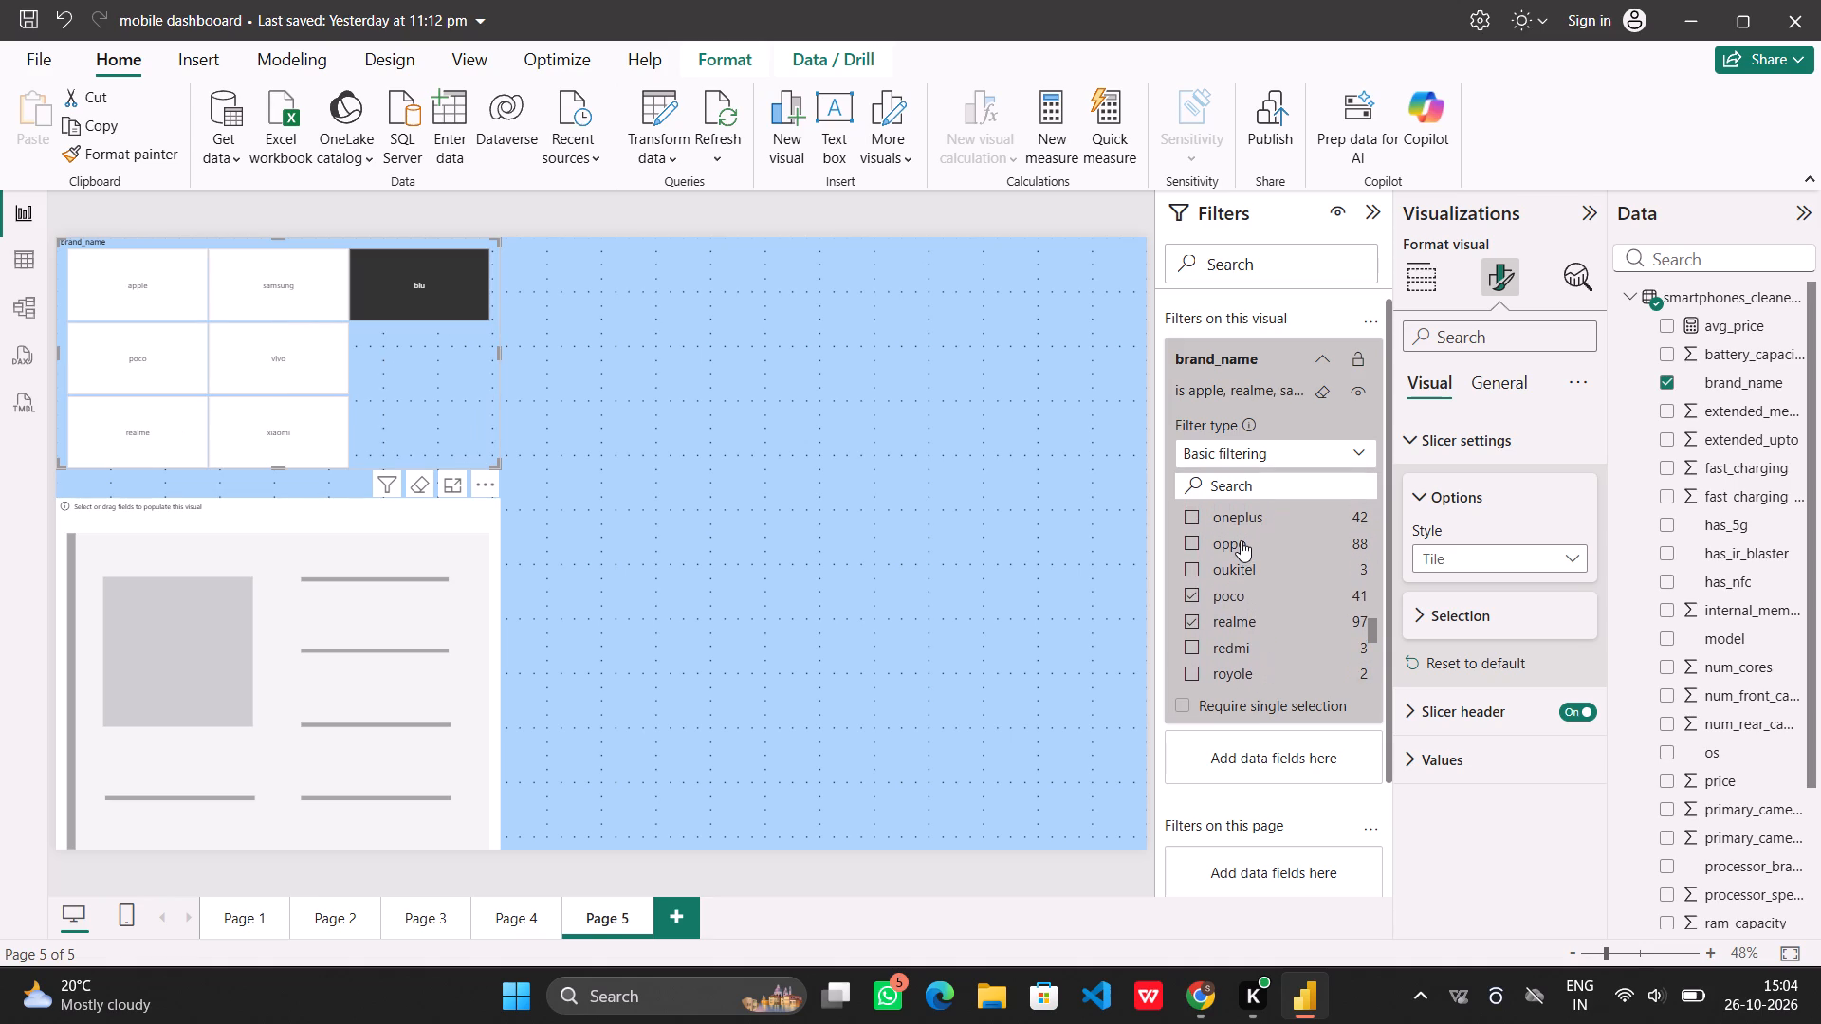
pyautogui.click(1241, 544)
pyautogui.click(1241, 521)
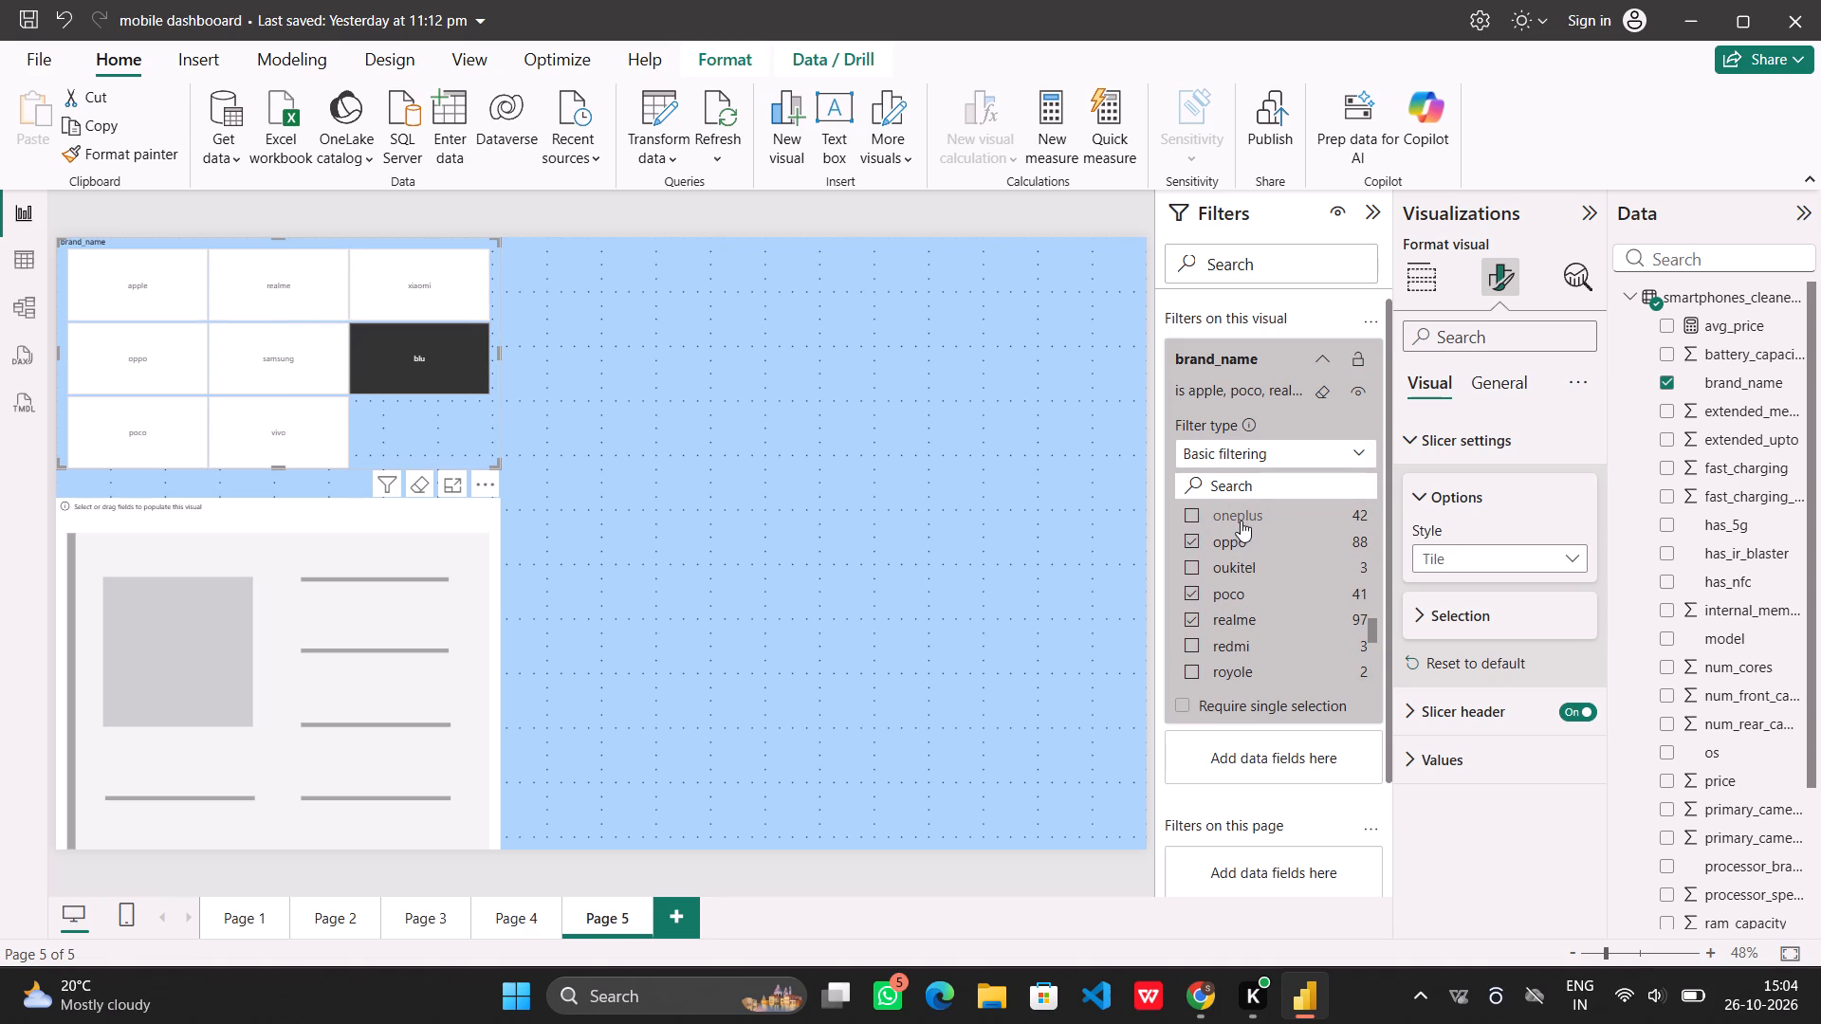
pyautogui.scroll(2, 1241, 521)
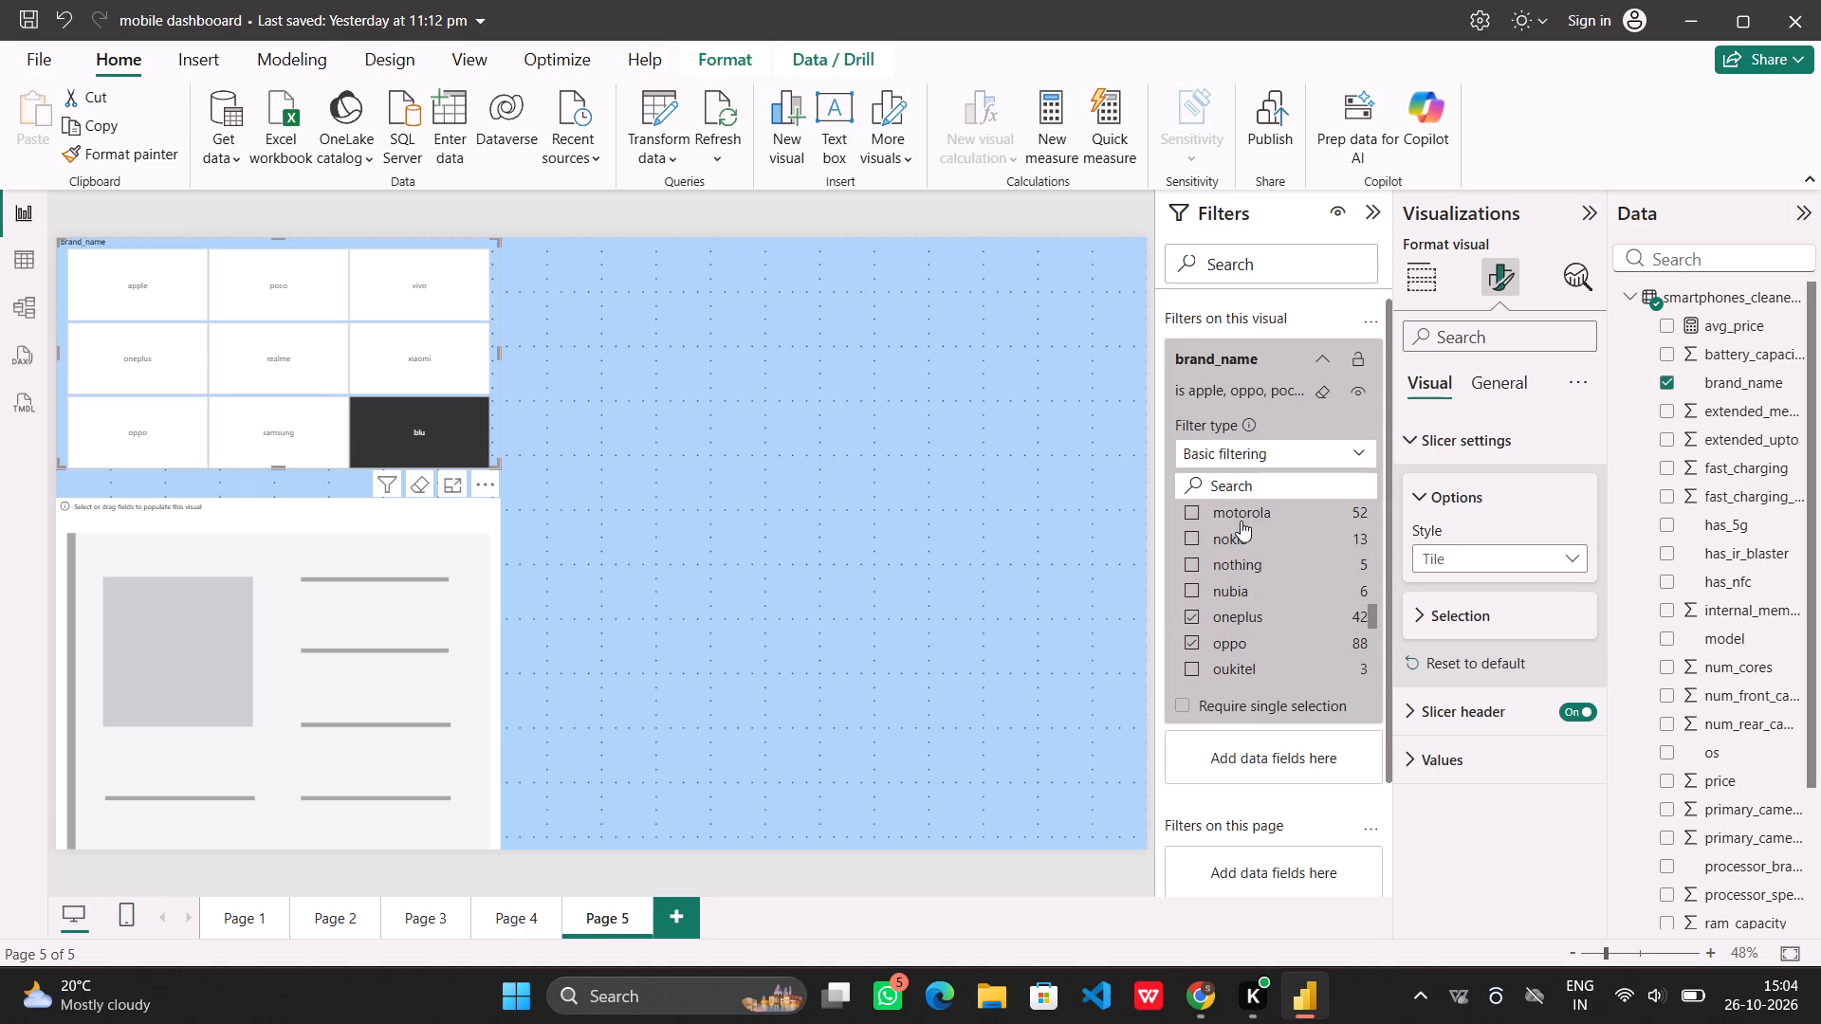
pyautogui.click(1252, 514)
pyautogui.scroll(-1, 1252, 514)
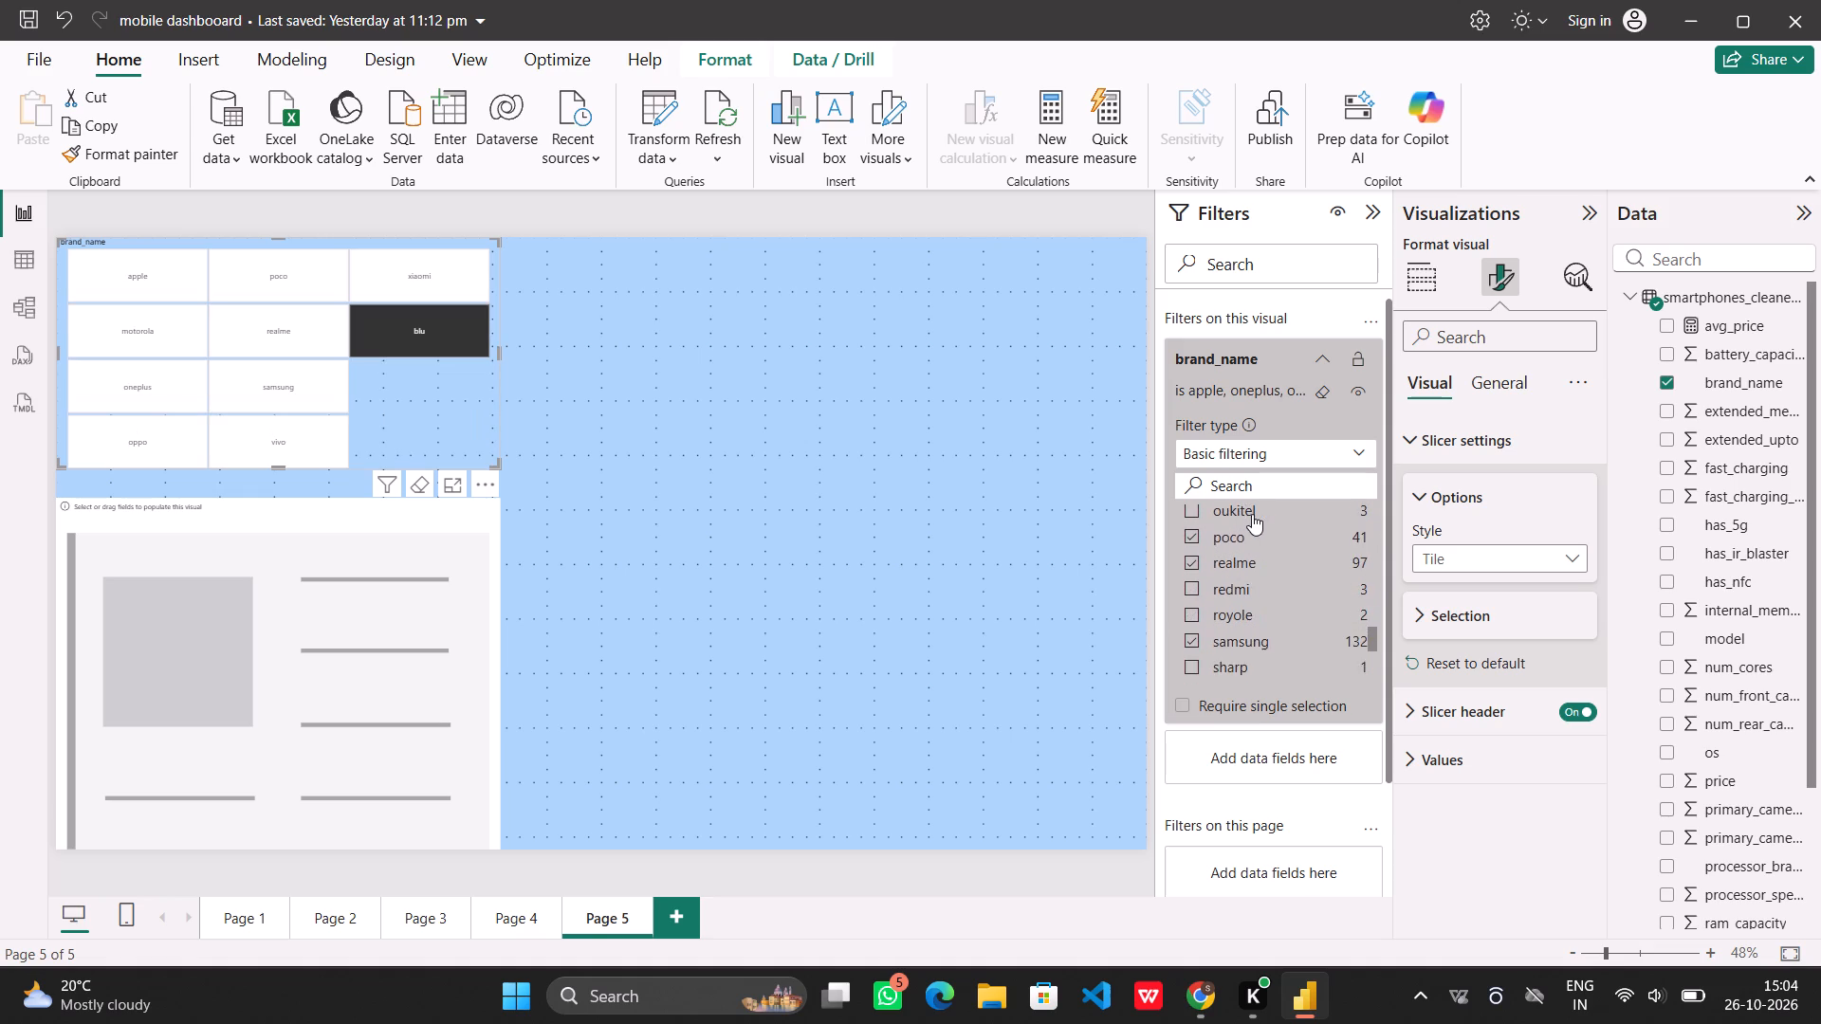
pyautogui.click(1252, 525)
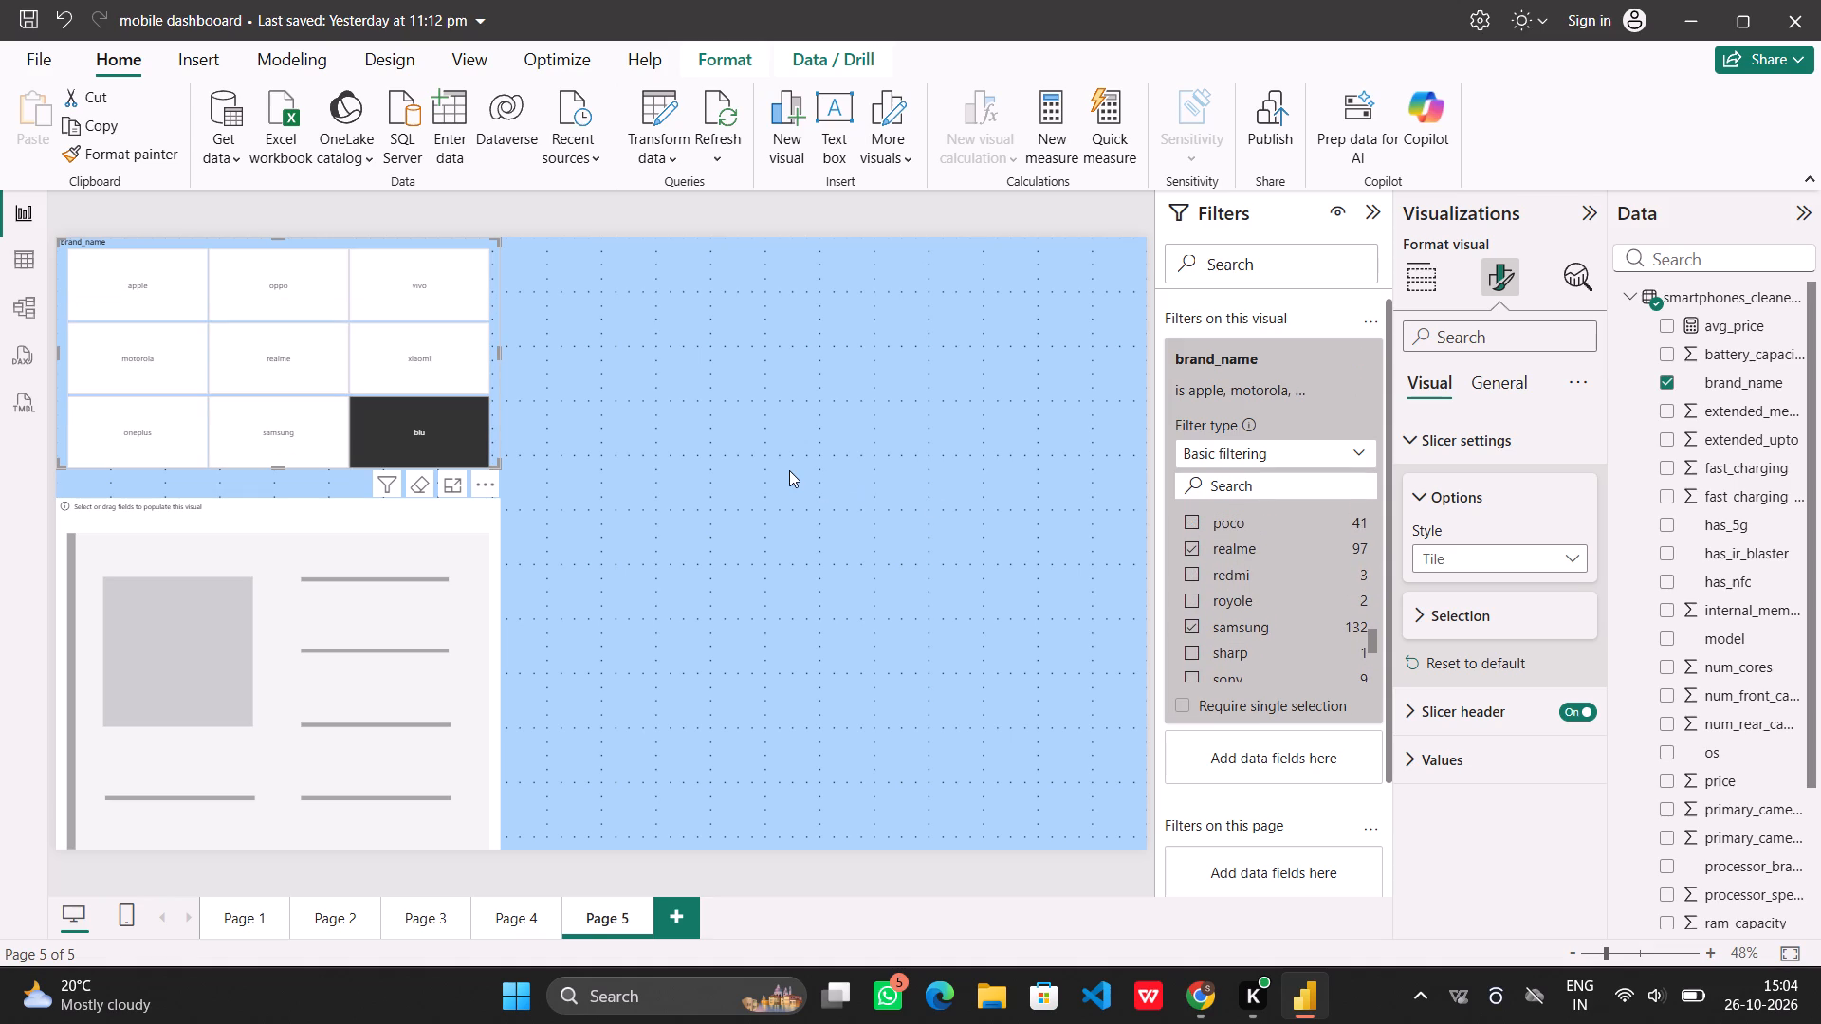
pyautogui.scroll(7, 1263, 596)
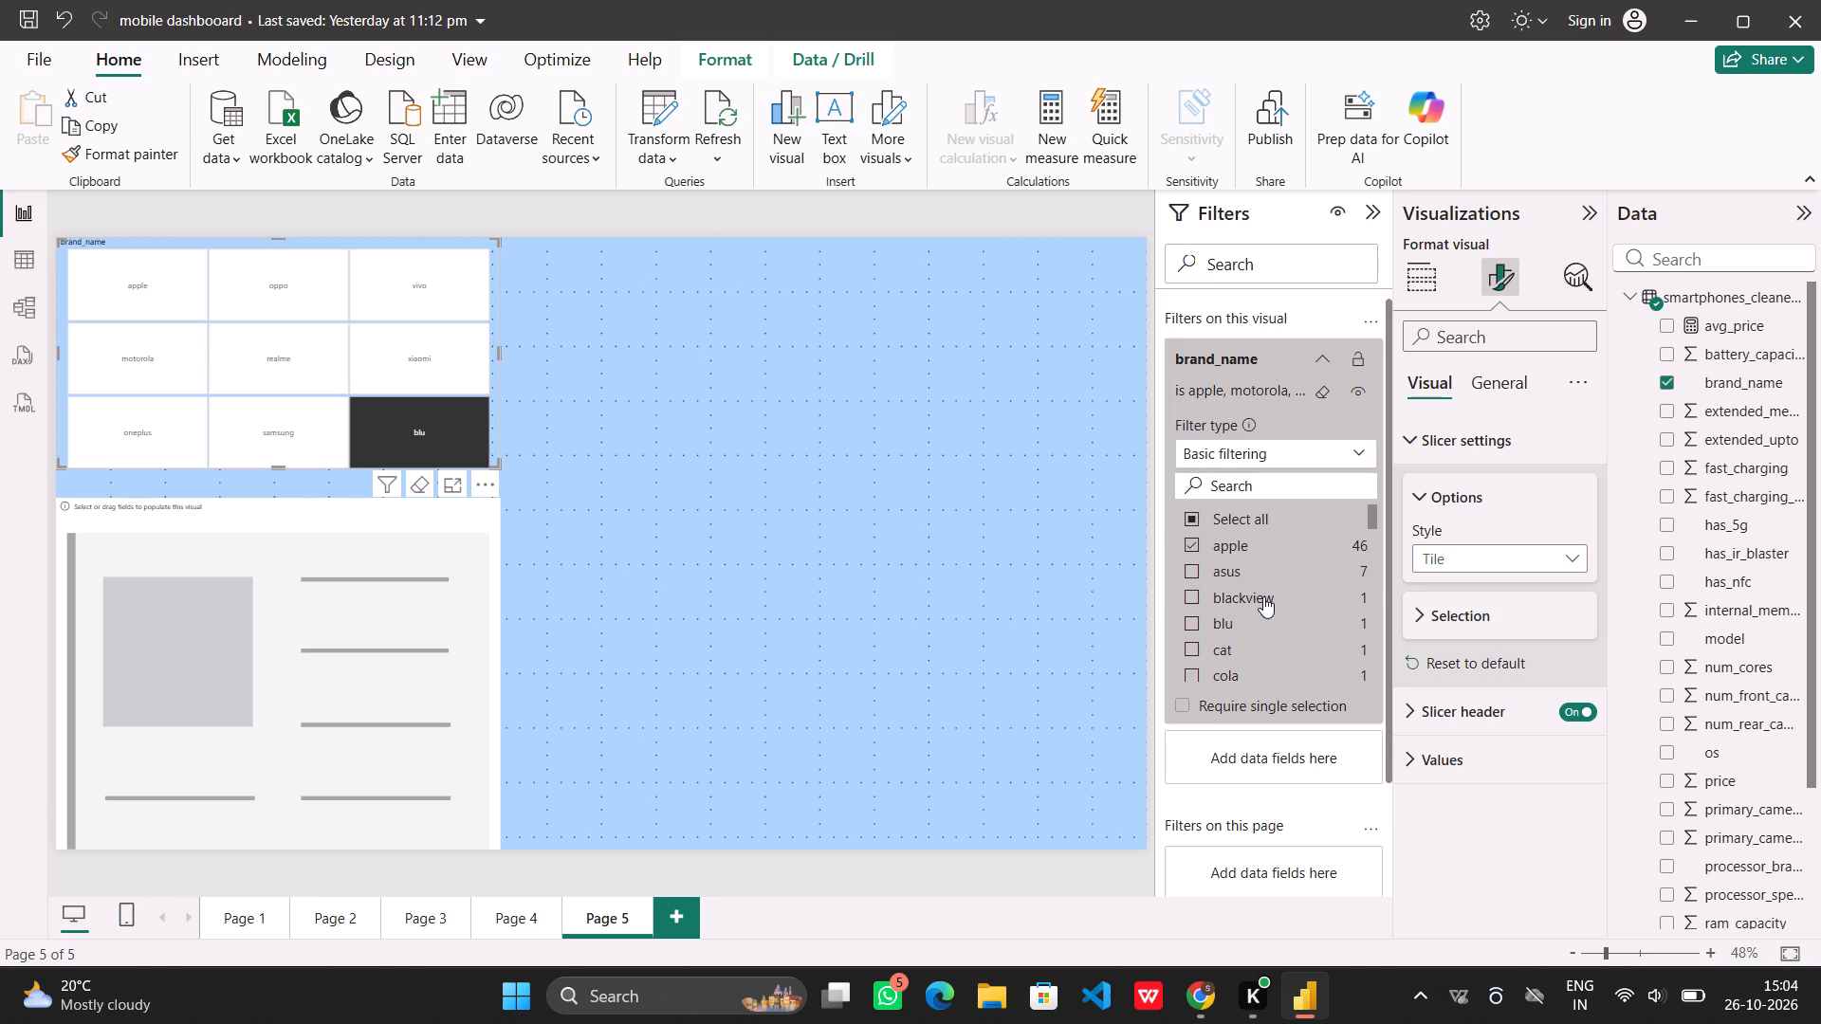
pyautogui.click(921, 478)
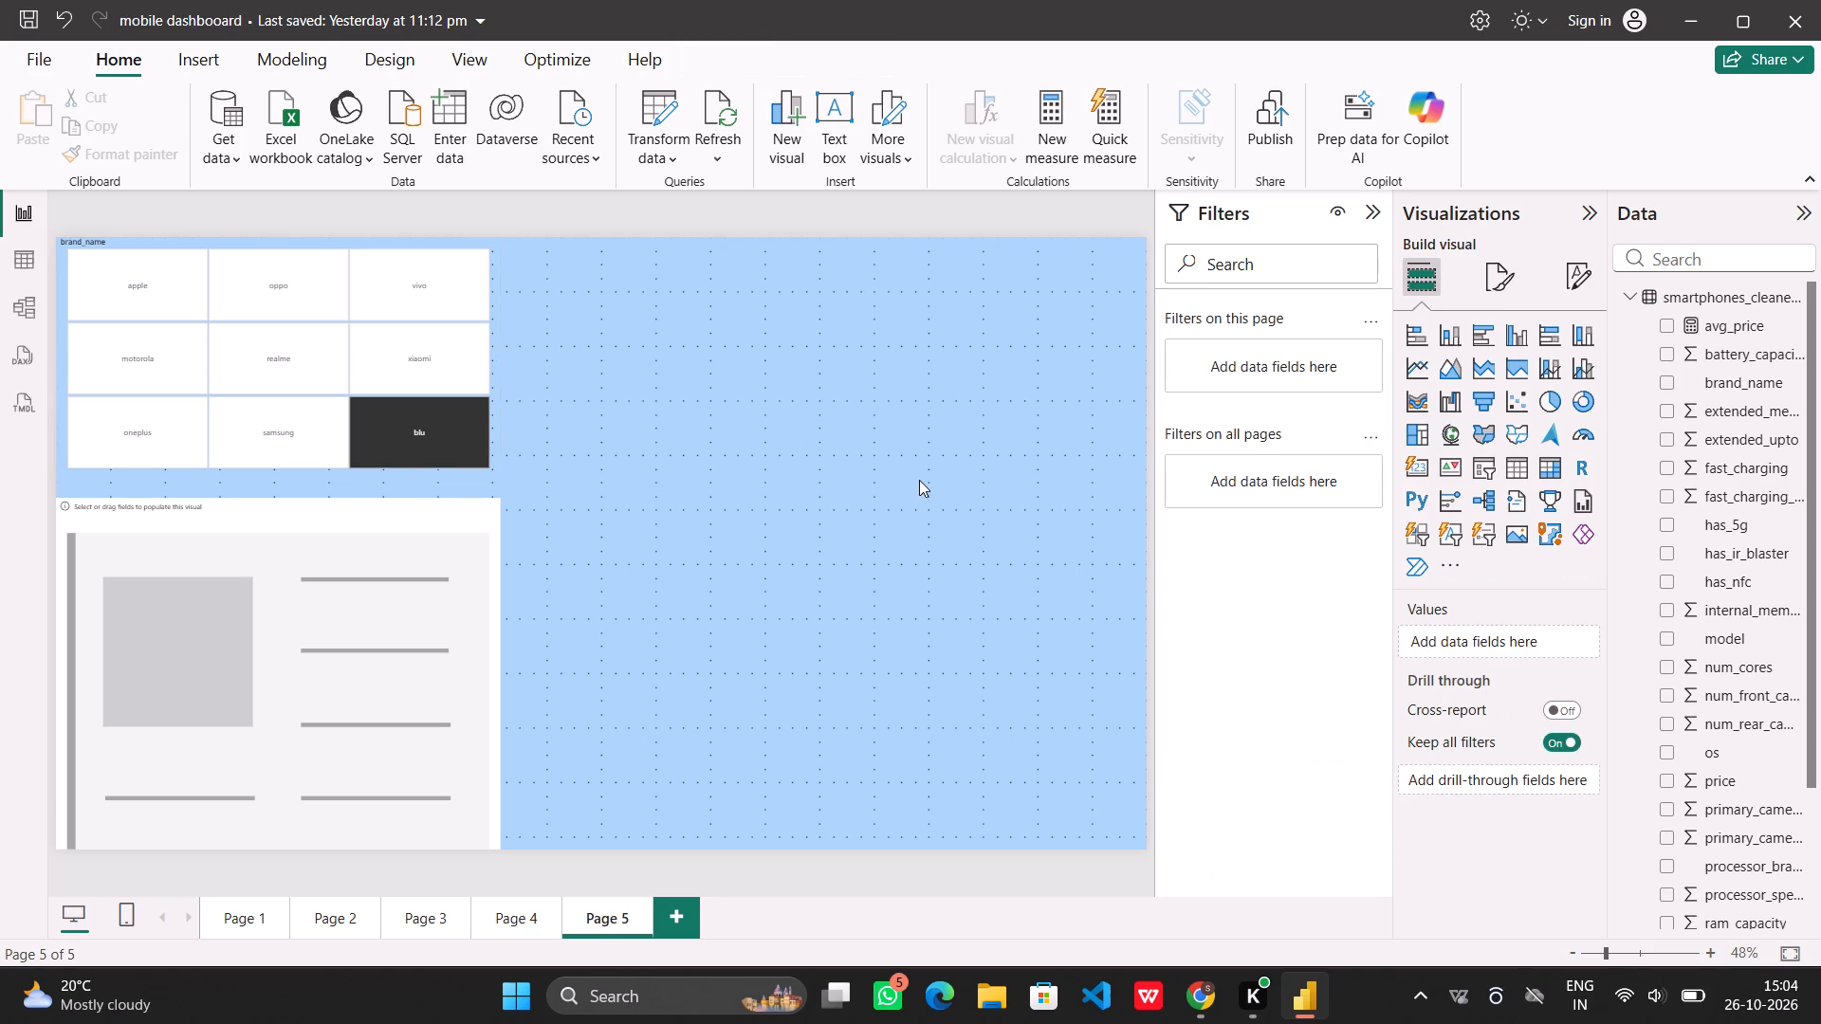
# Select vivo in the brand_name slicer, replacing the blu selection, and clear the slicer's selection.
pyautogui.click(412, 313)
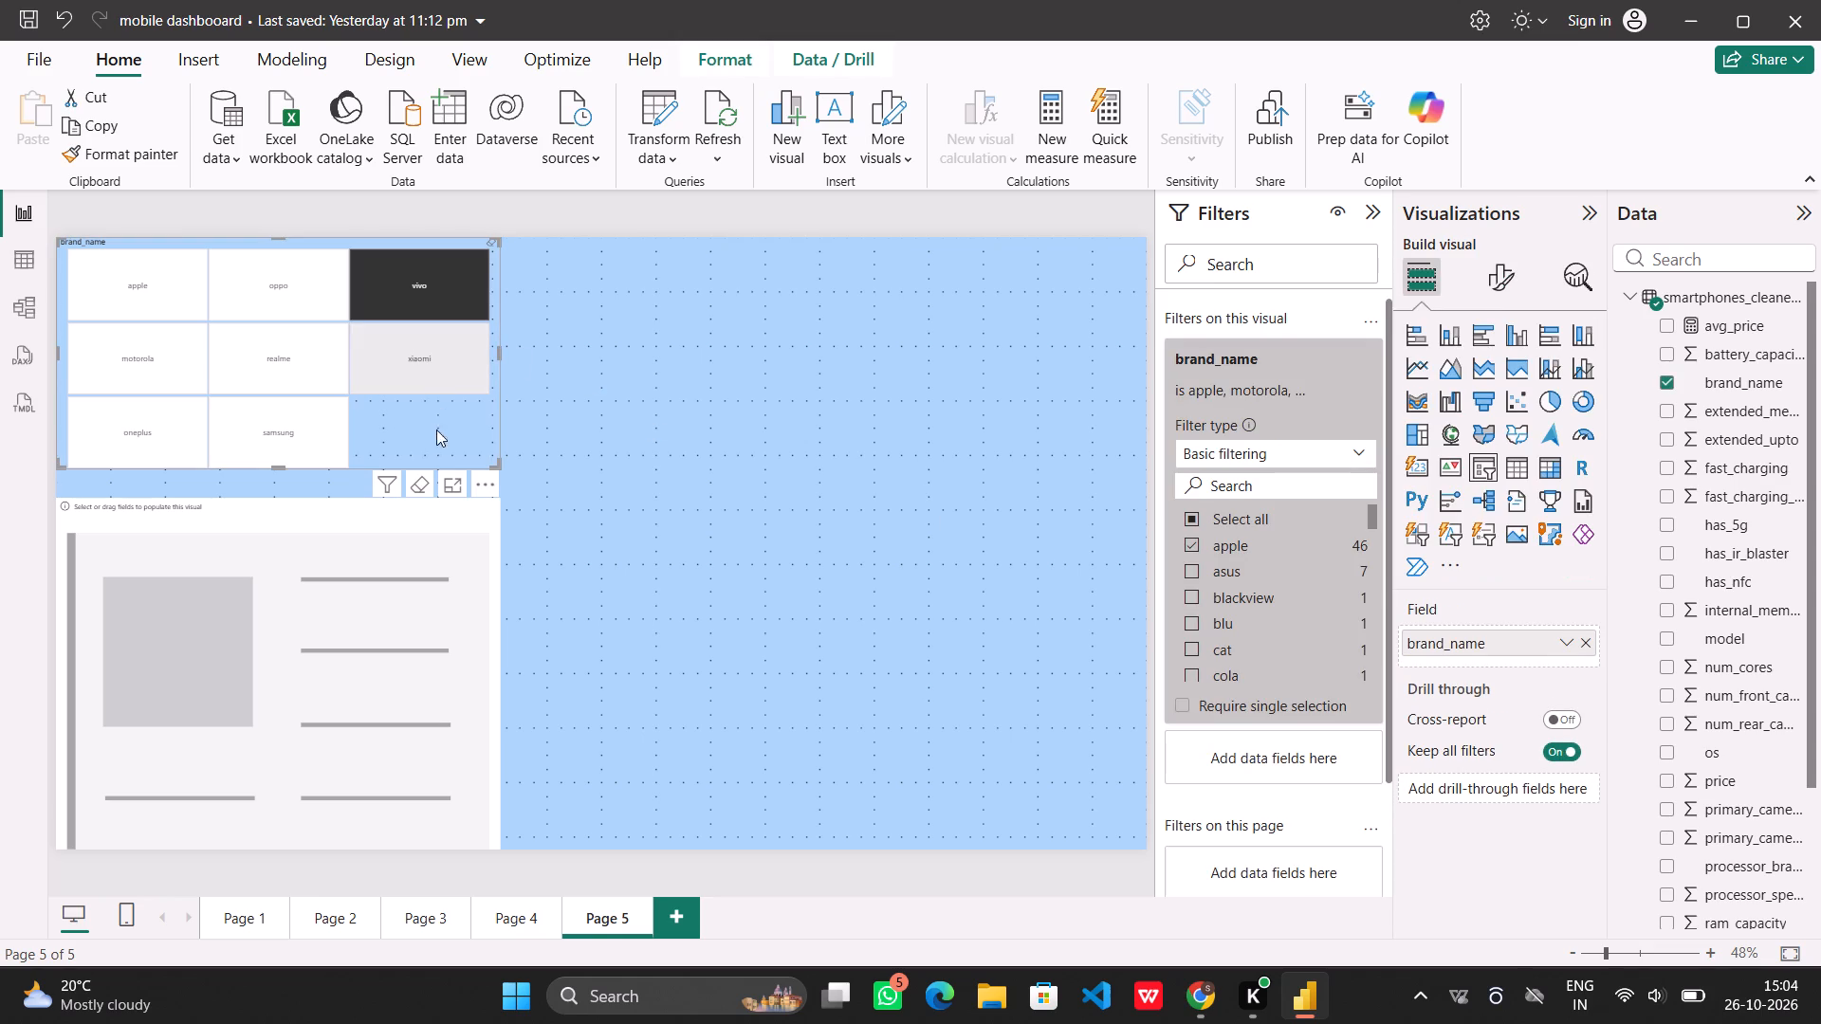
pyautogui.click(419, 481)
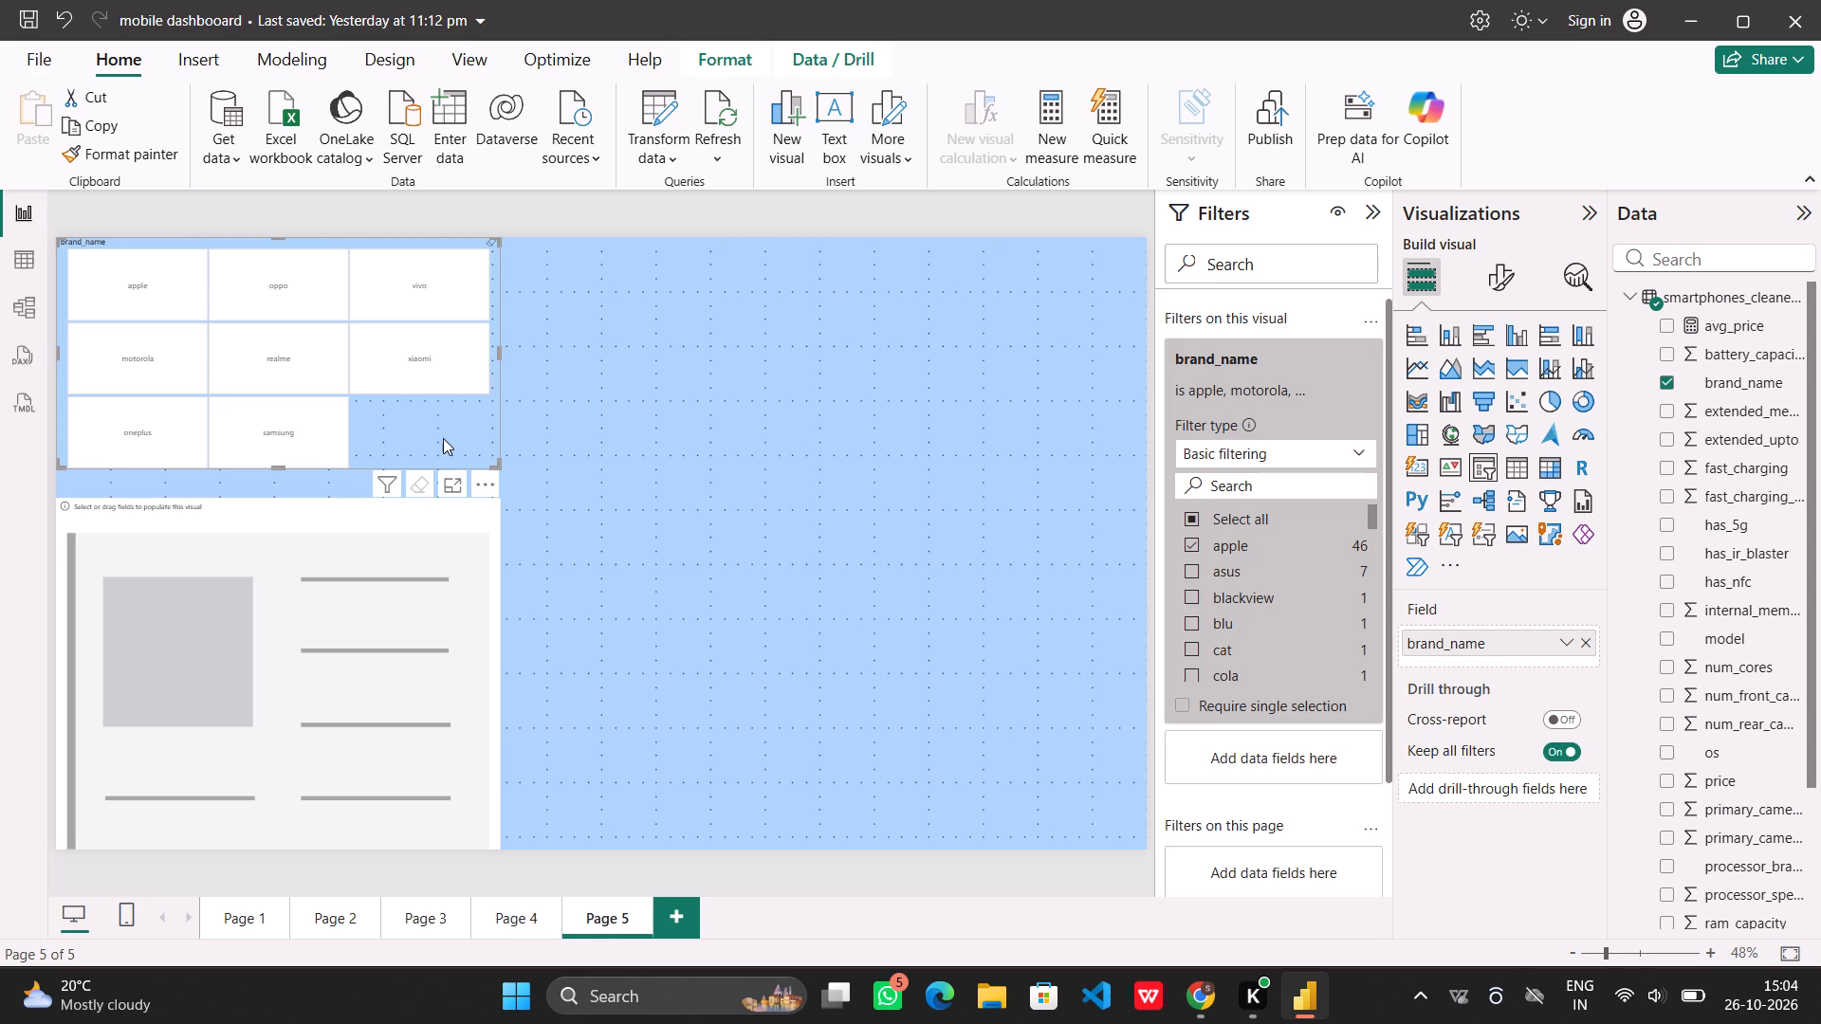
pyautogui.click(443, 434)
# Include poco in the slicer's brand_name visual filter.
pyautogui.scroll(-1, 1260, 593)
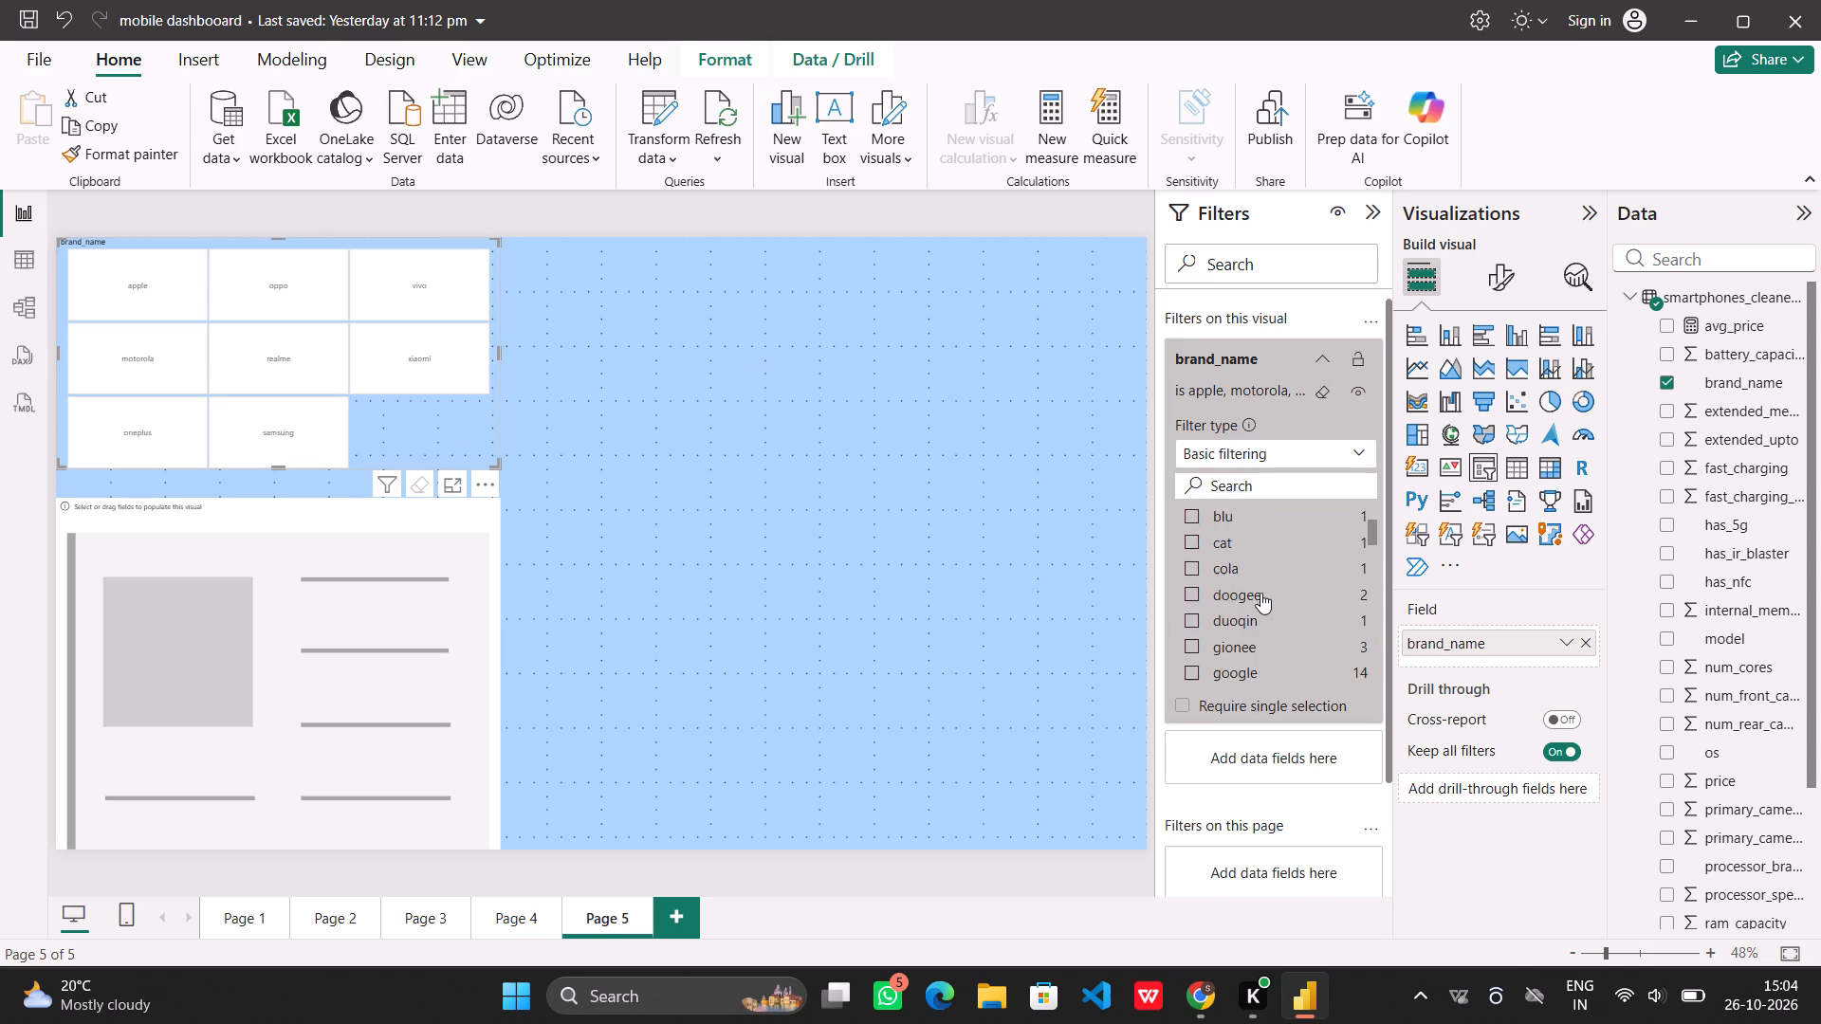
pyautogui.scroll(-5, 1260, 593)
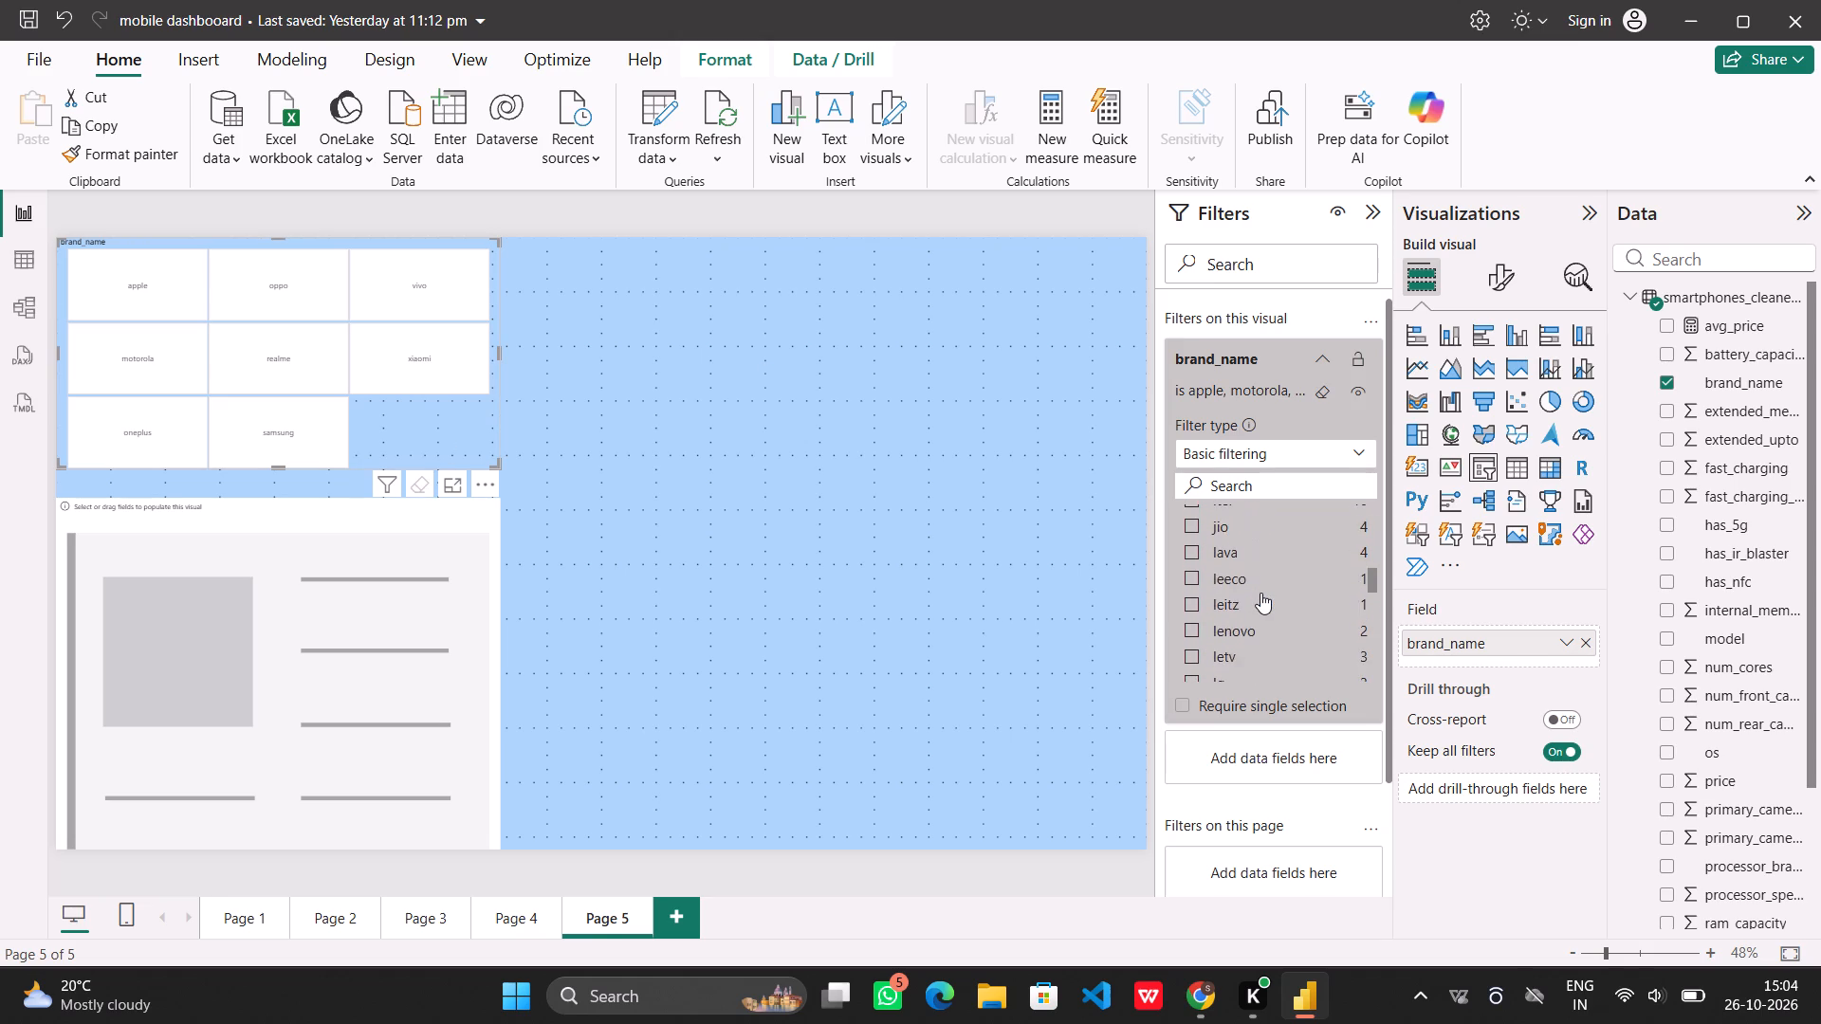
pyautogui.scroll(-2, 1260, 593)
pyautogui.rightClick(1260, 593)
pyautogui.scroll(-1, 1286, 570)
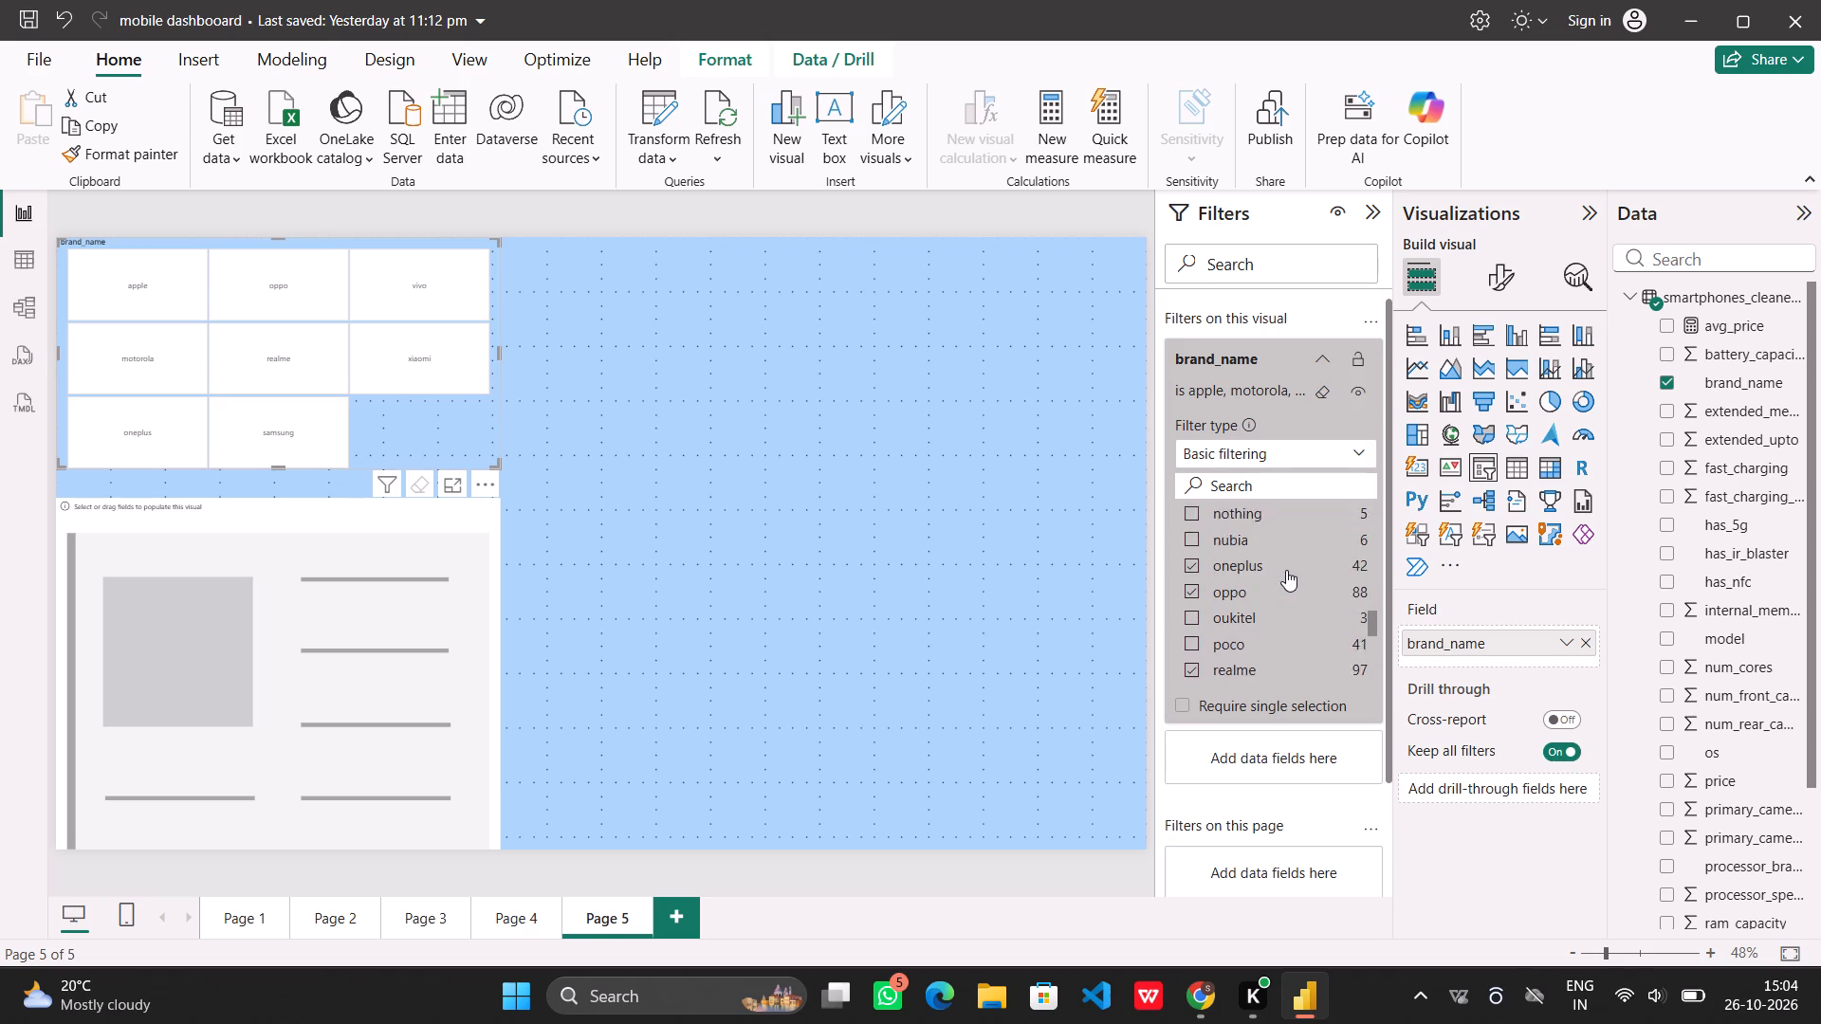
pyautogui.scroll(-2, 1286, 570)
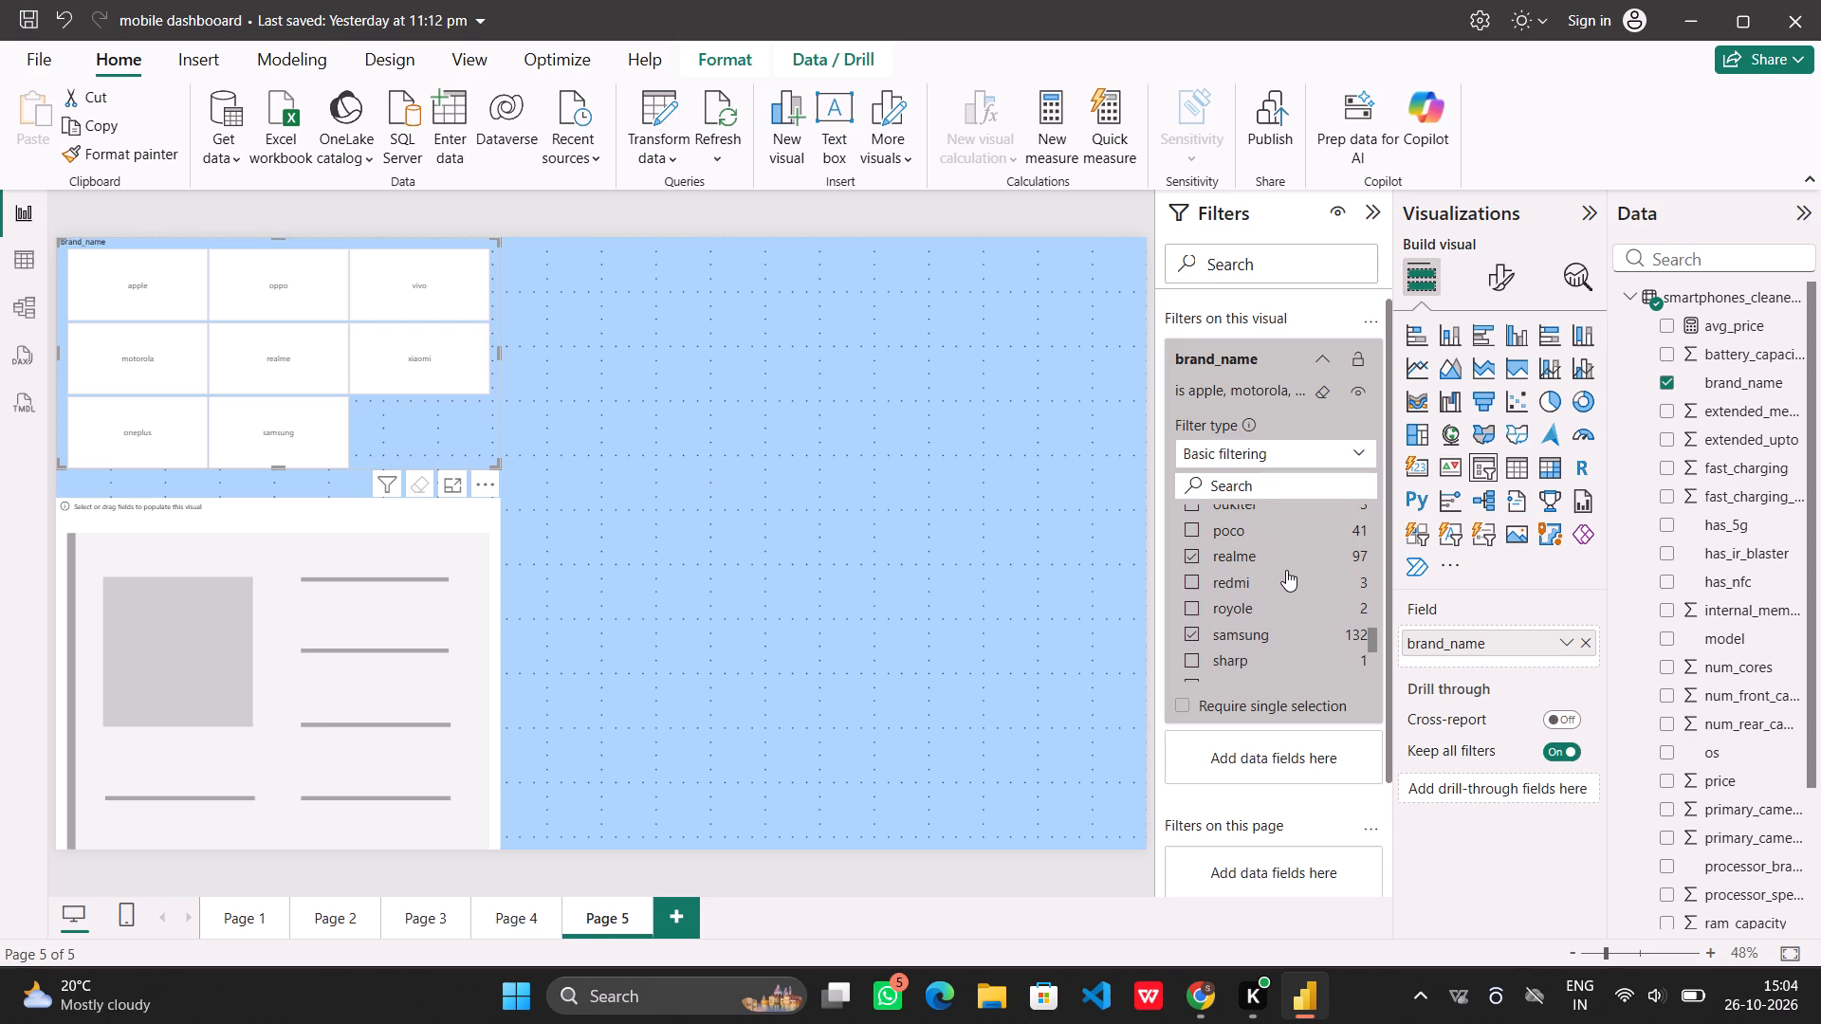
pyautogui.scroll(-1, 1286, 570)
pyautogui.click(1287, 531)
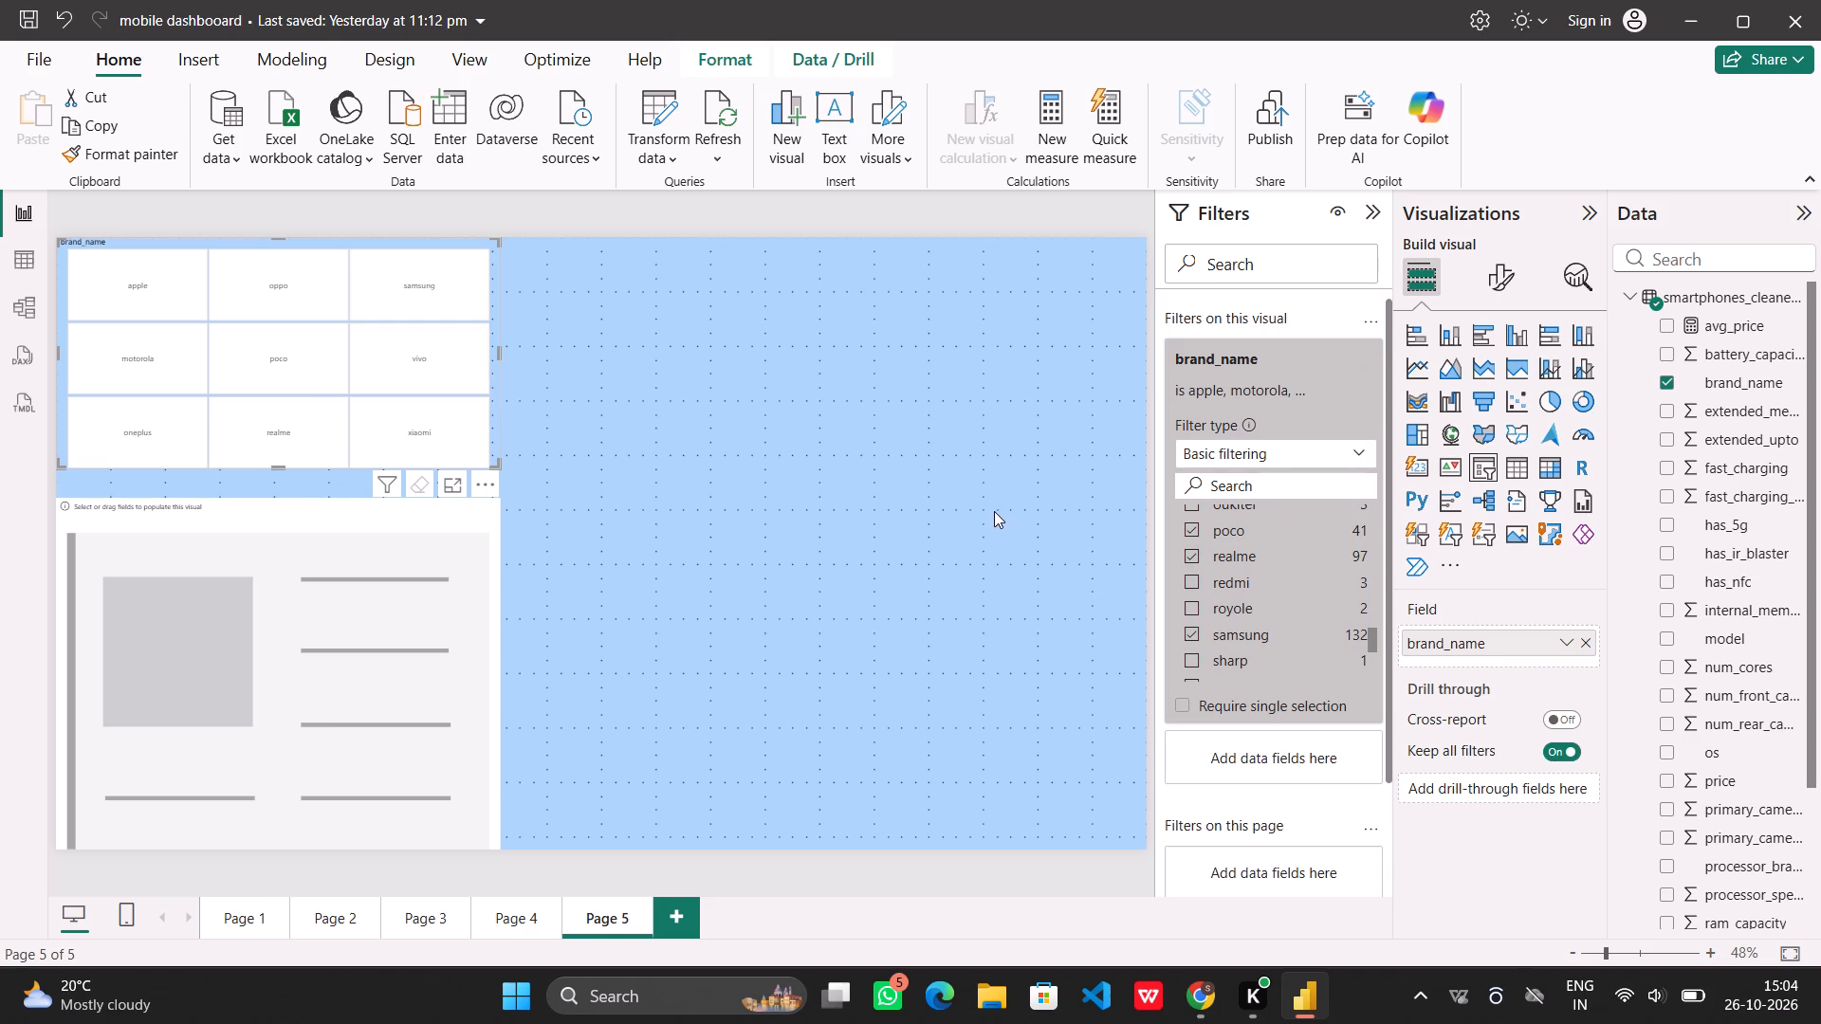
# Set the font size of the brand_name slicer's values to 16.
pyautogui.click(1514, 283)
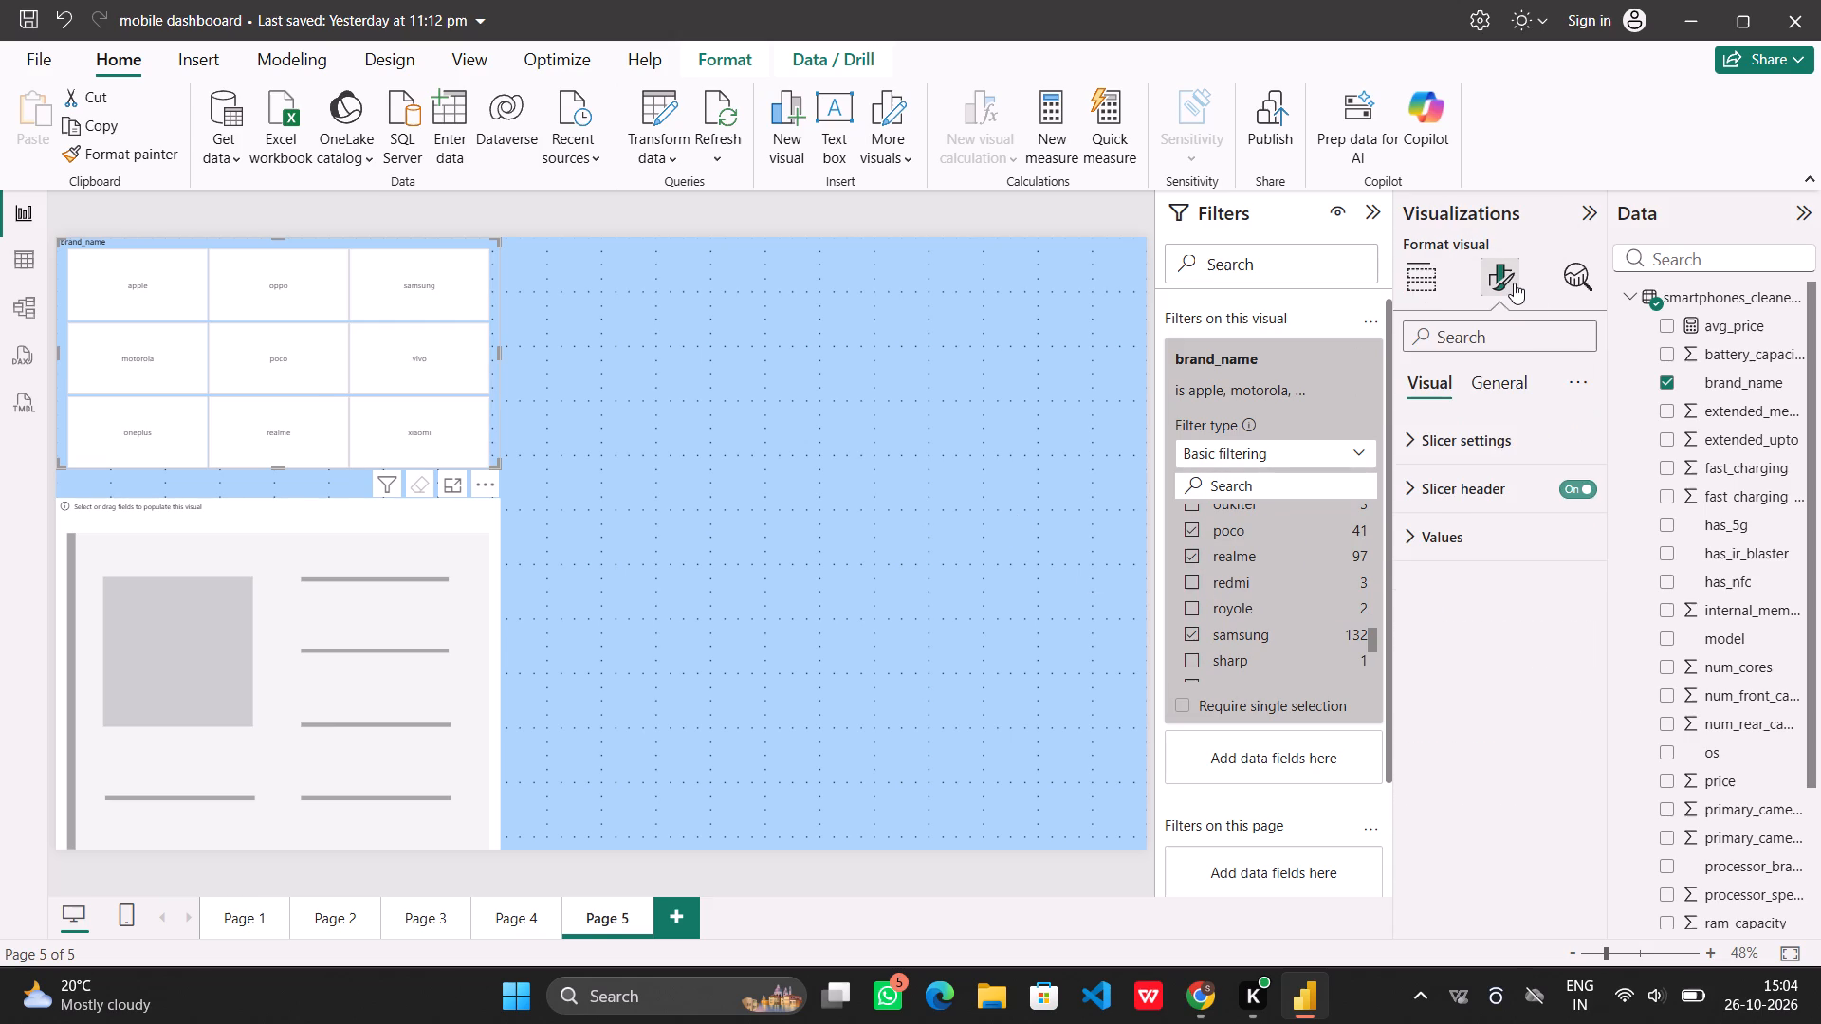
pyautogui.click(1490, 381)
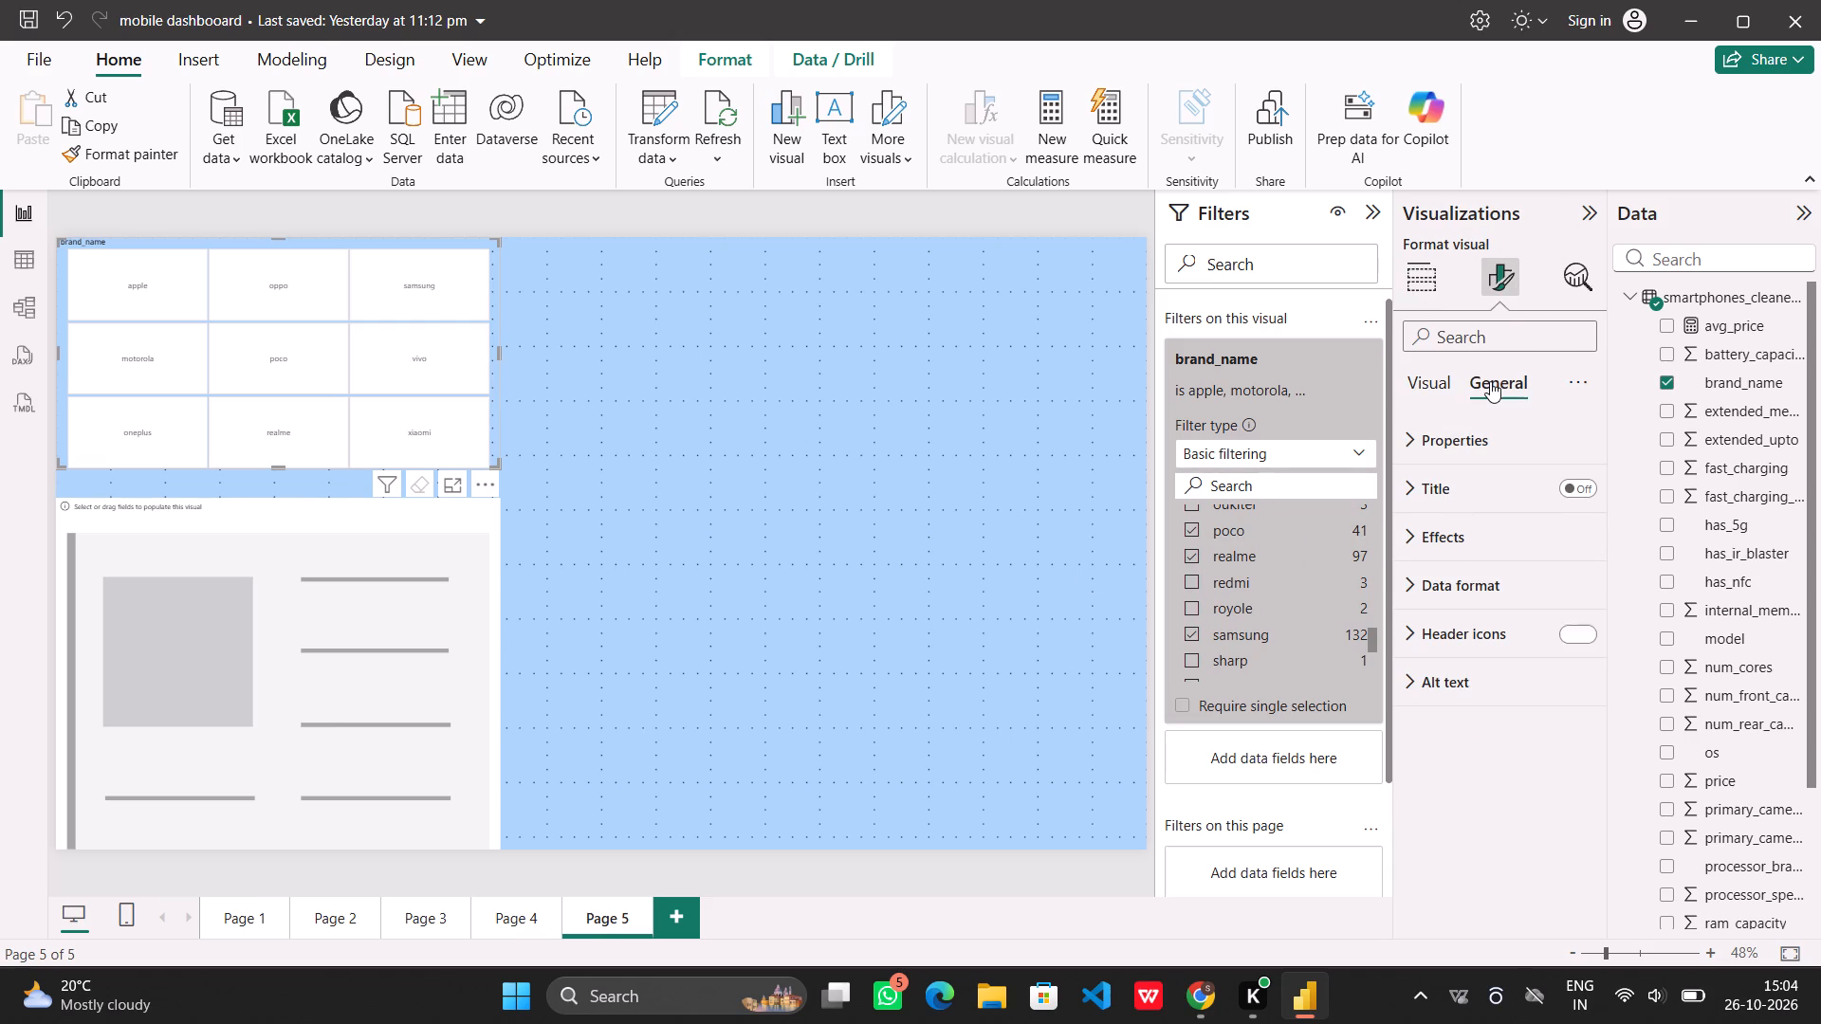
pyautogui.click(1426, 381)
pyautogui.click(1474, 555)
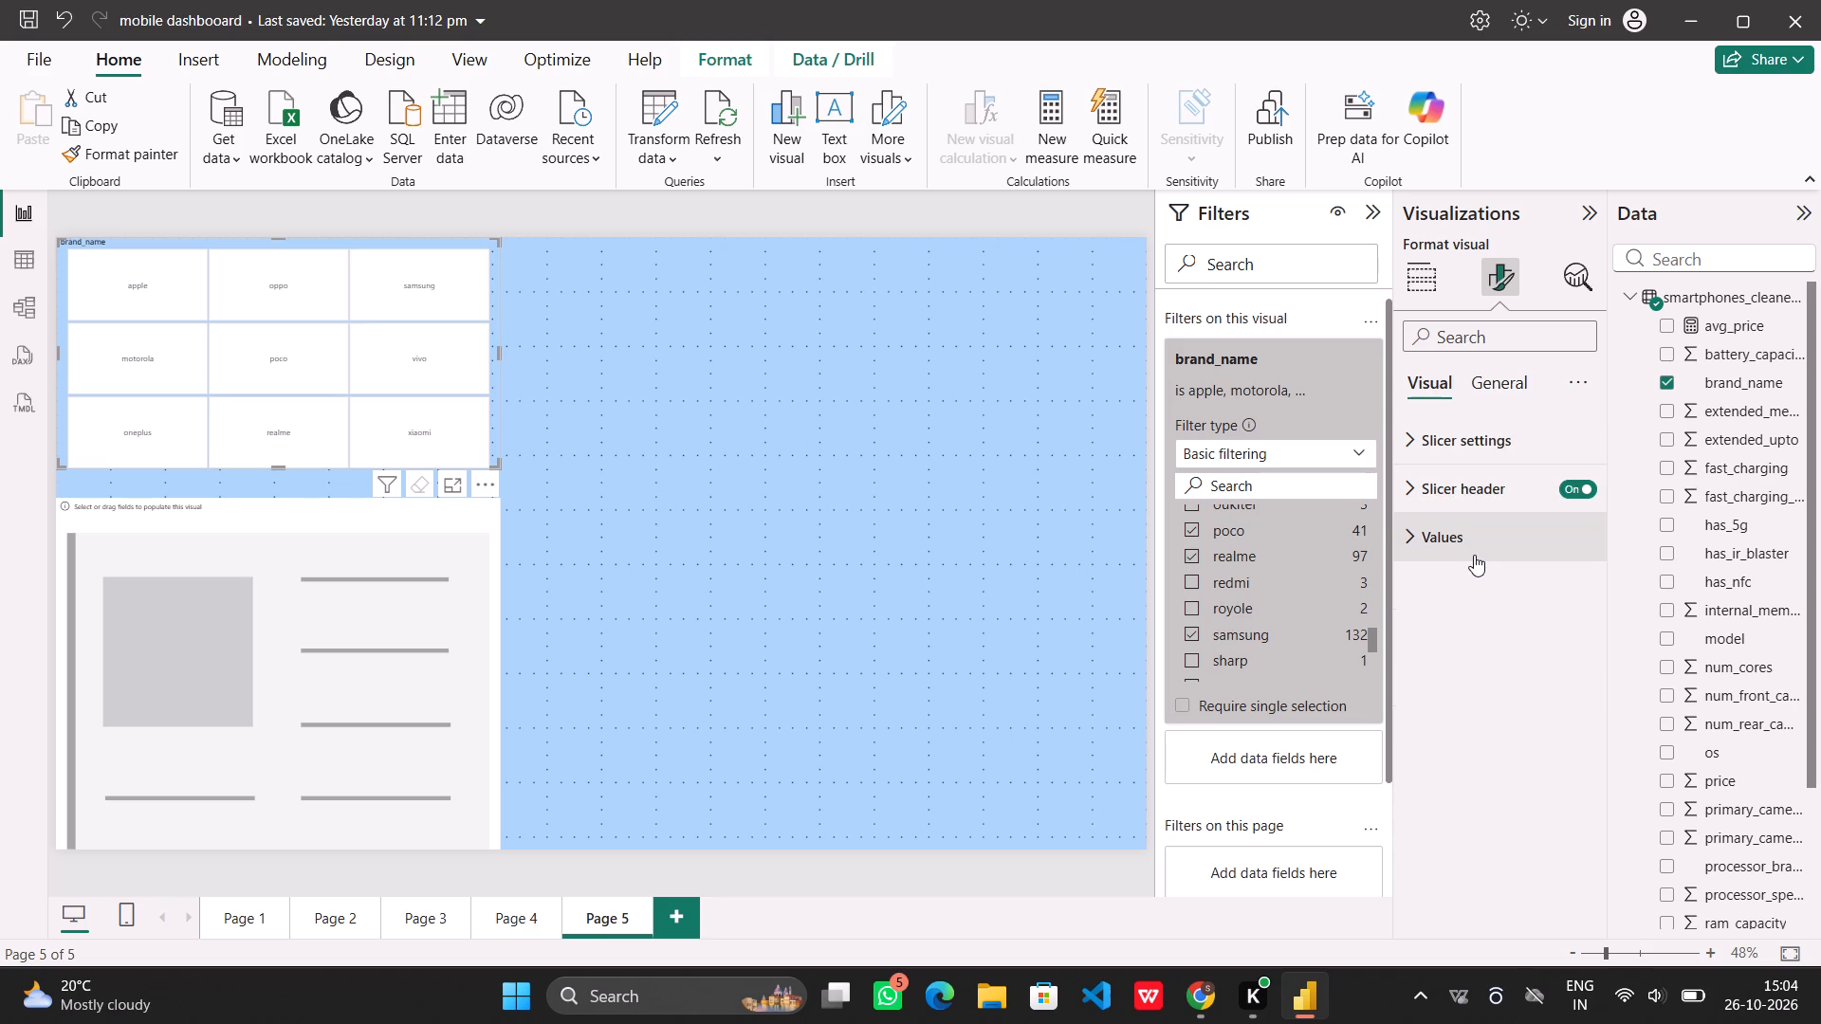
pyautogui.tripleClick(1578, 649)
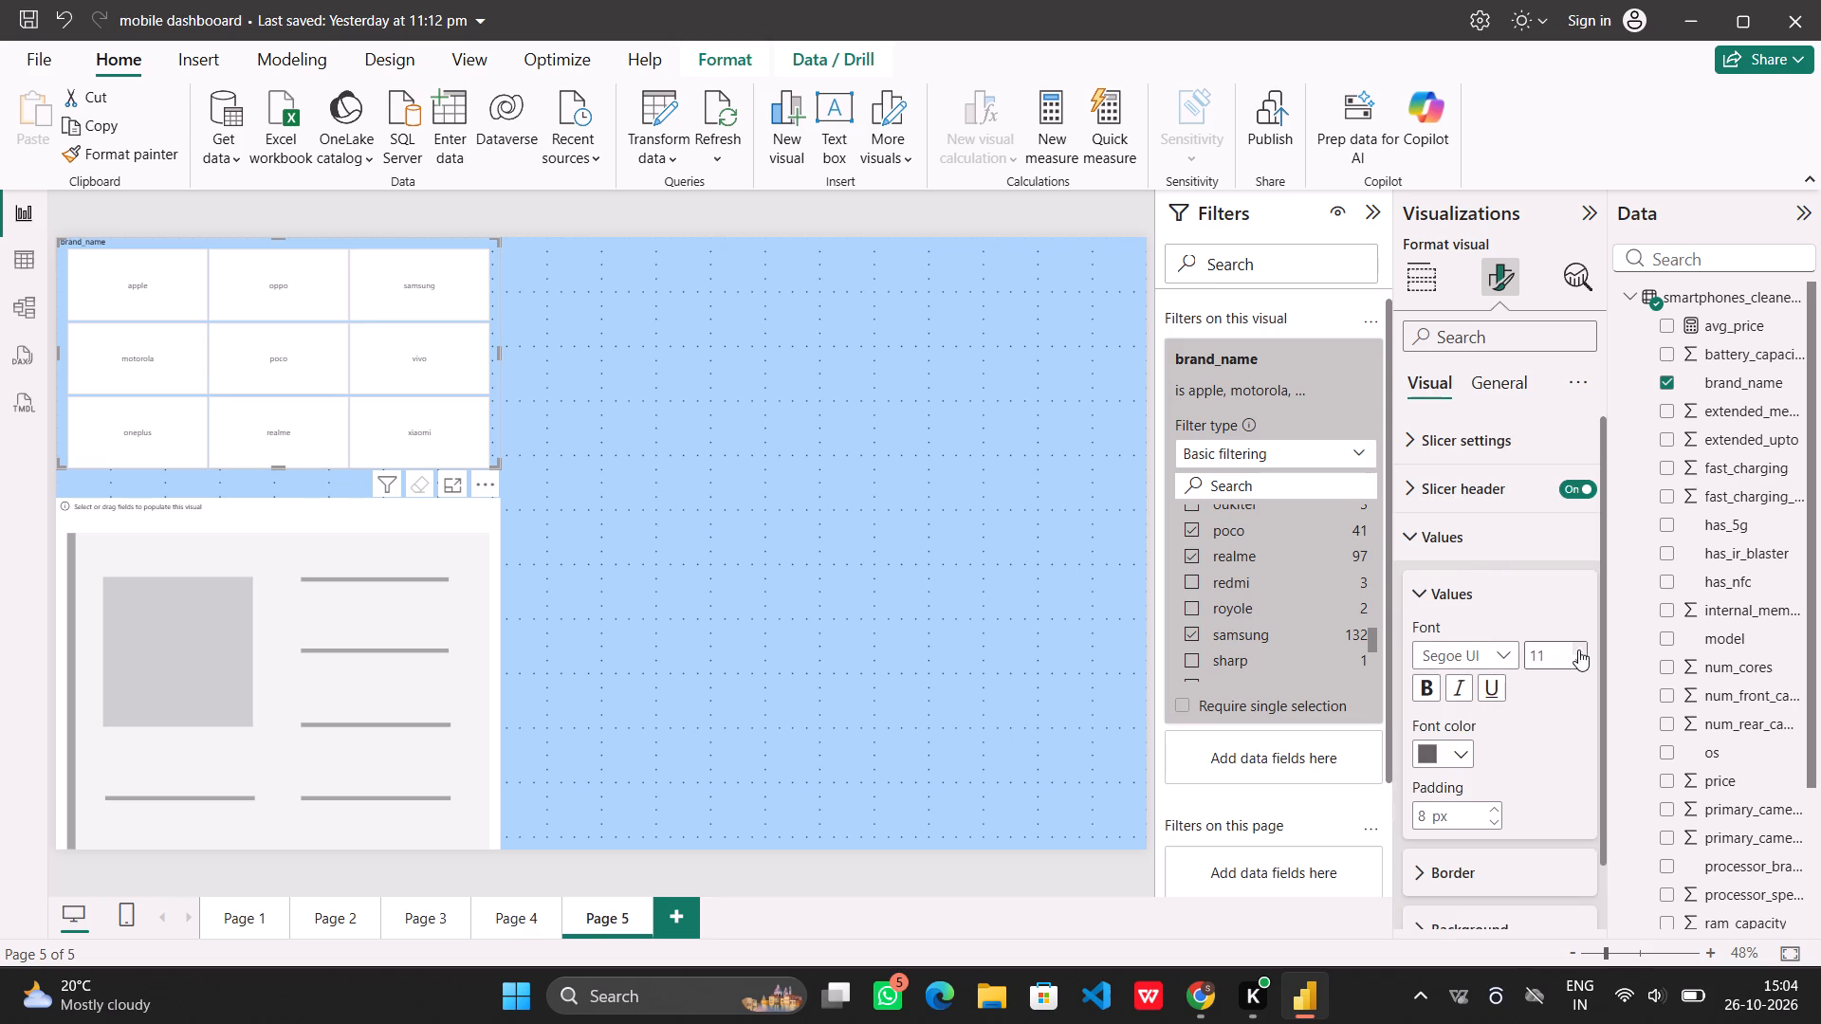
pyautogui.tripleClick(1578, 649)
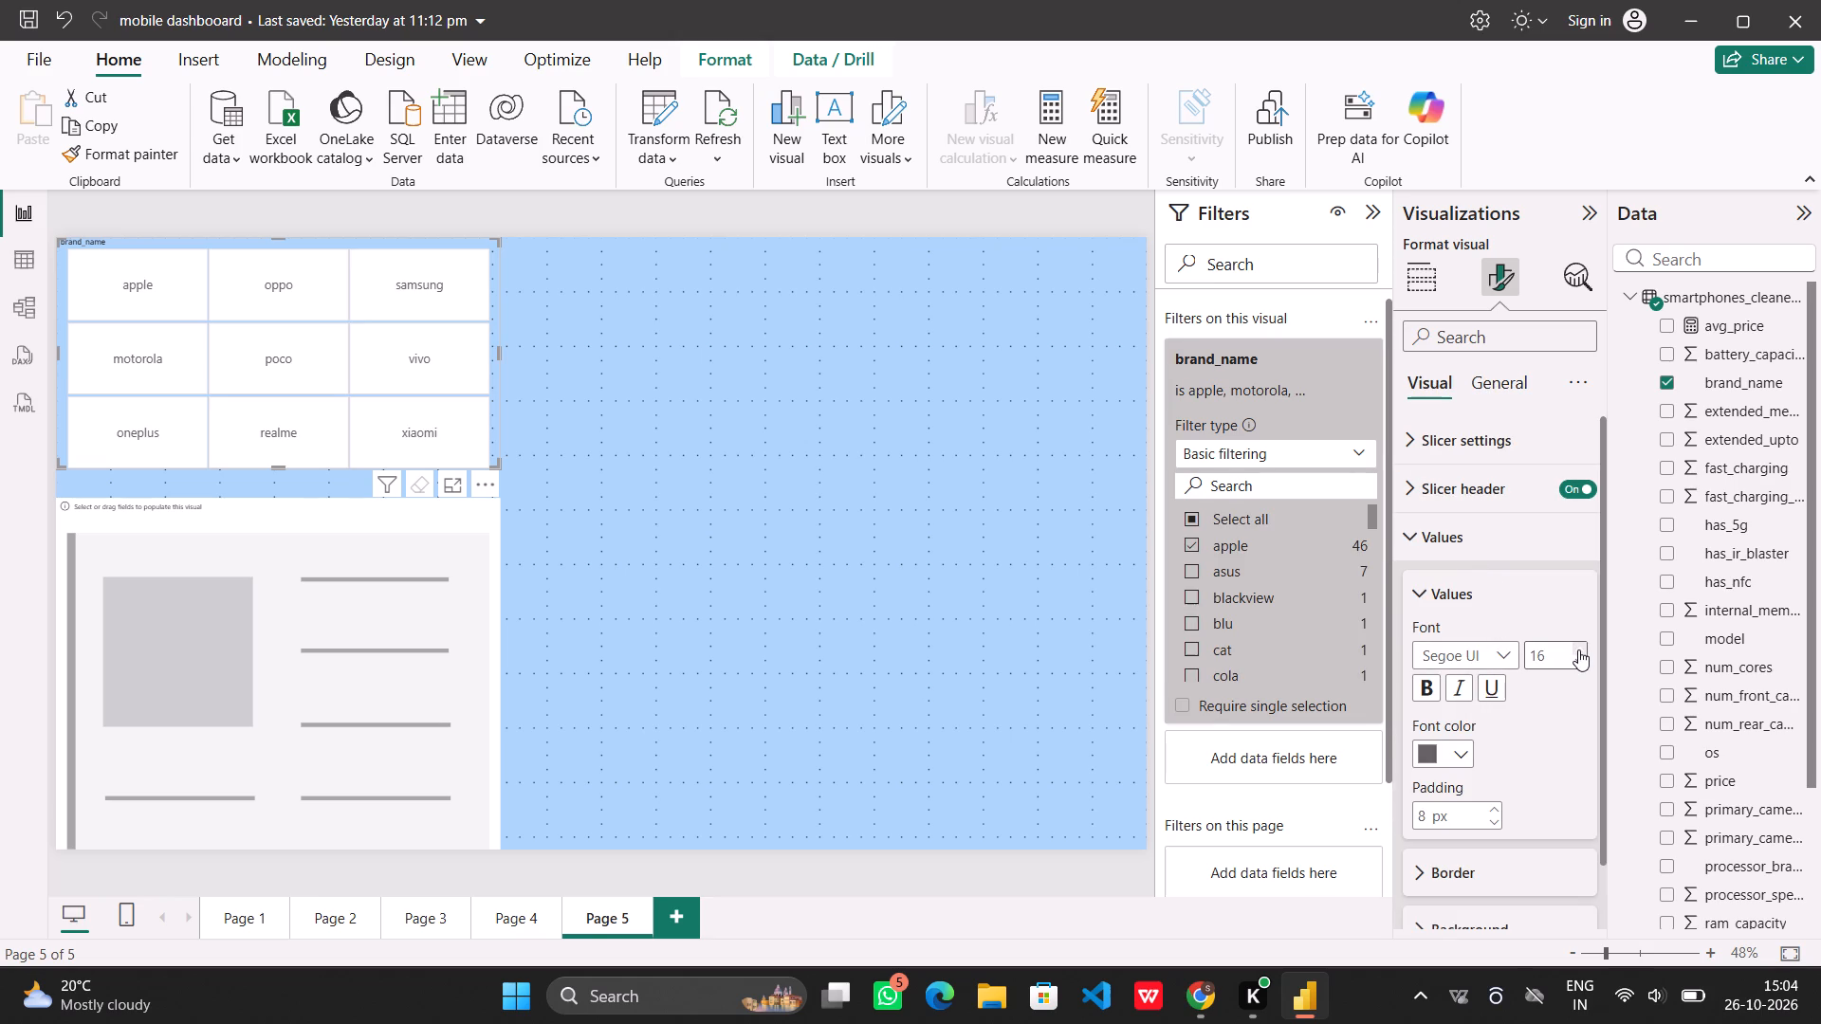
pyautogui.click(1437, 595)
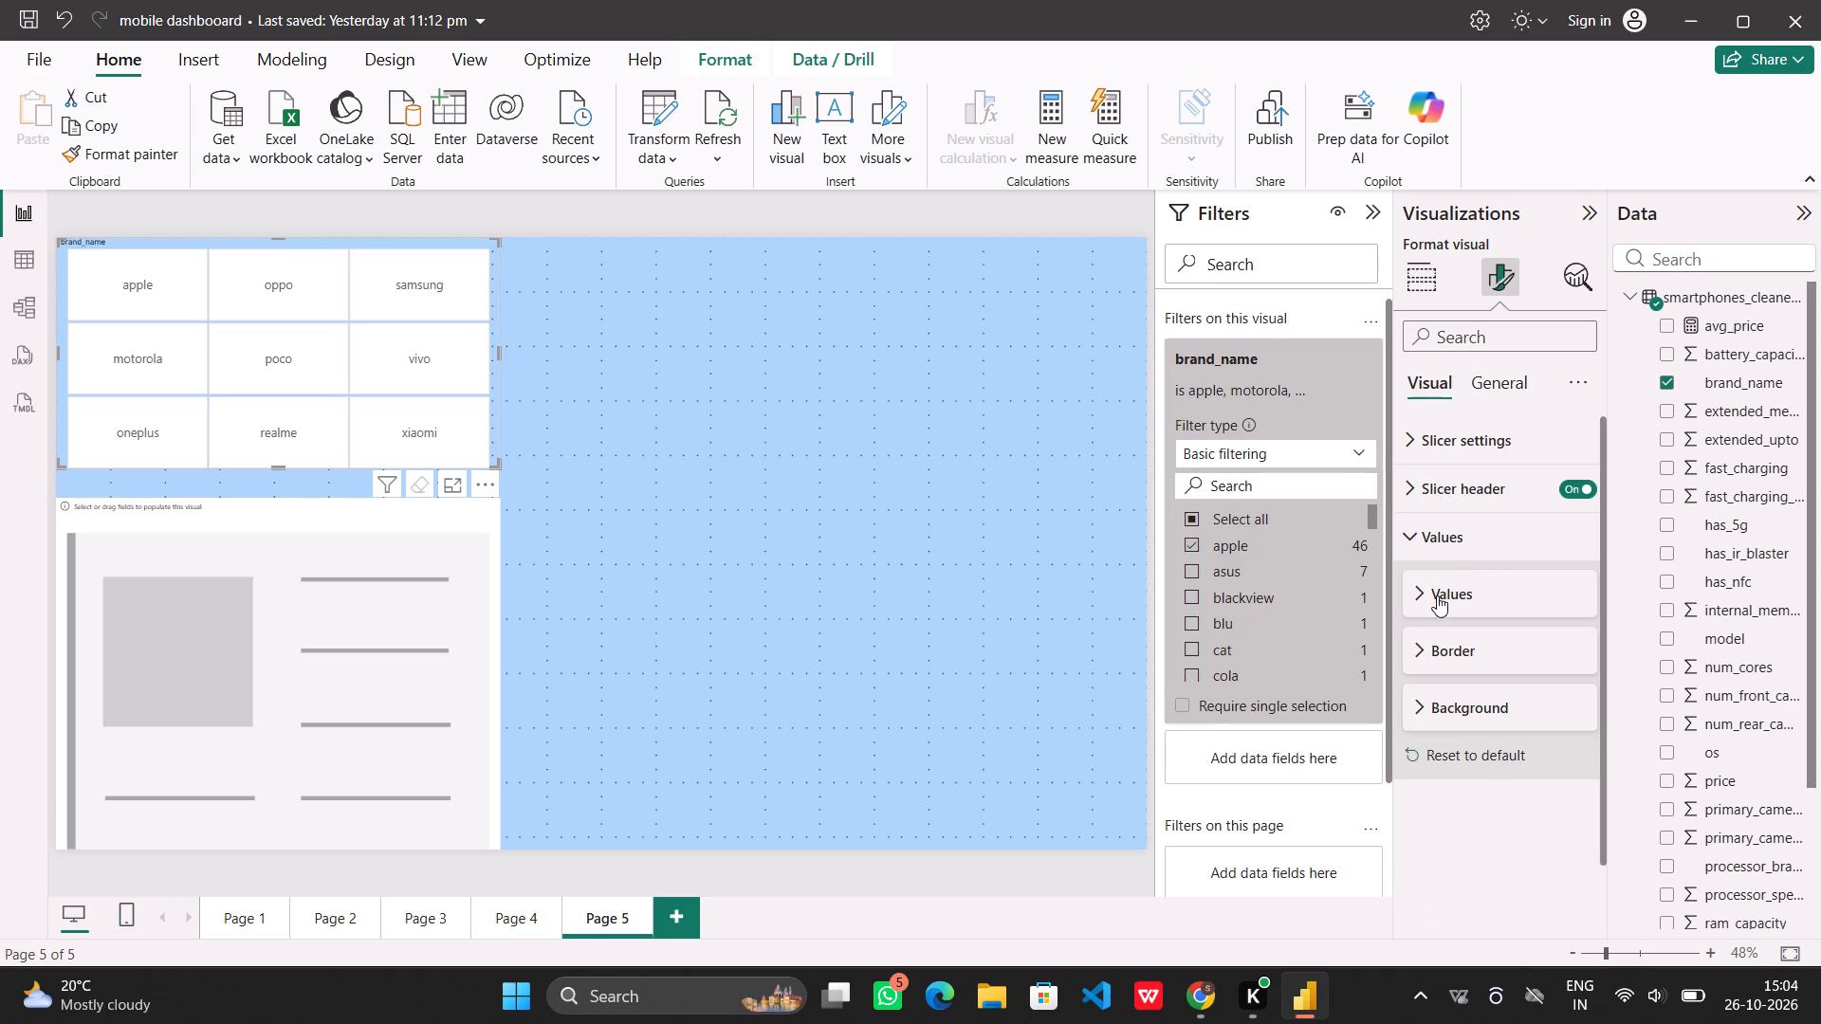
pyautogui.click(1465, 528)
pyautogui.scroll(4, 1465, 528)
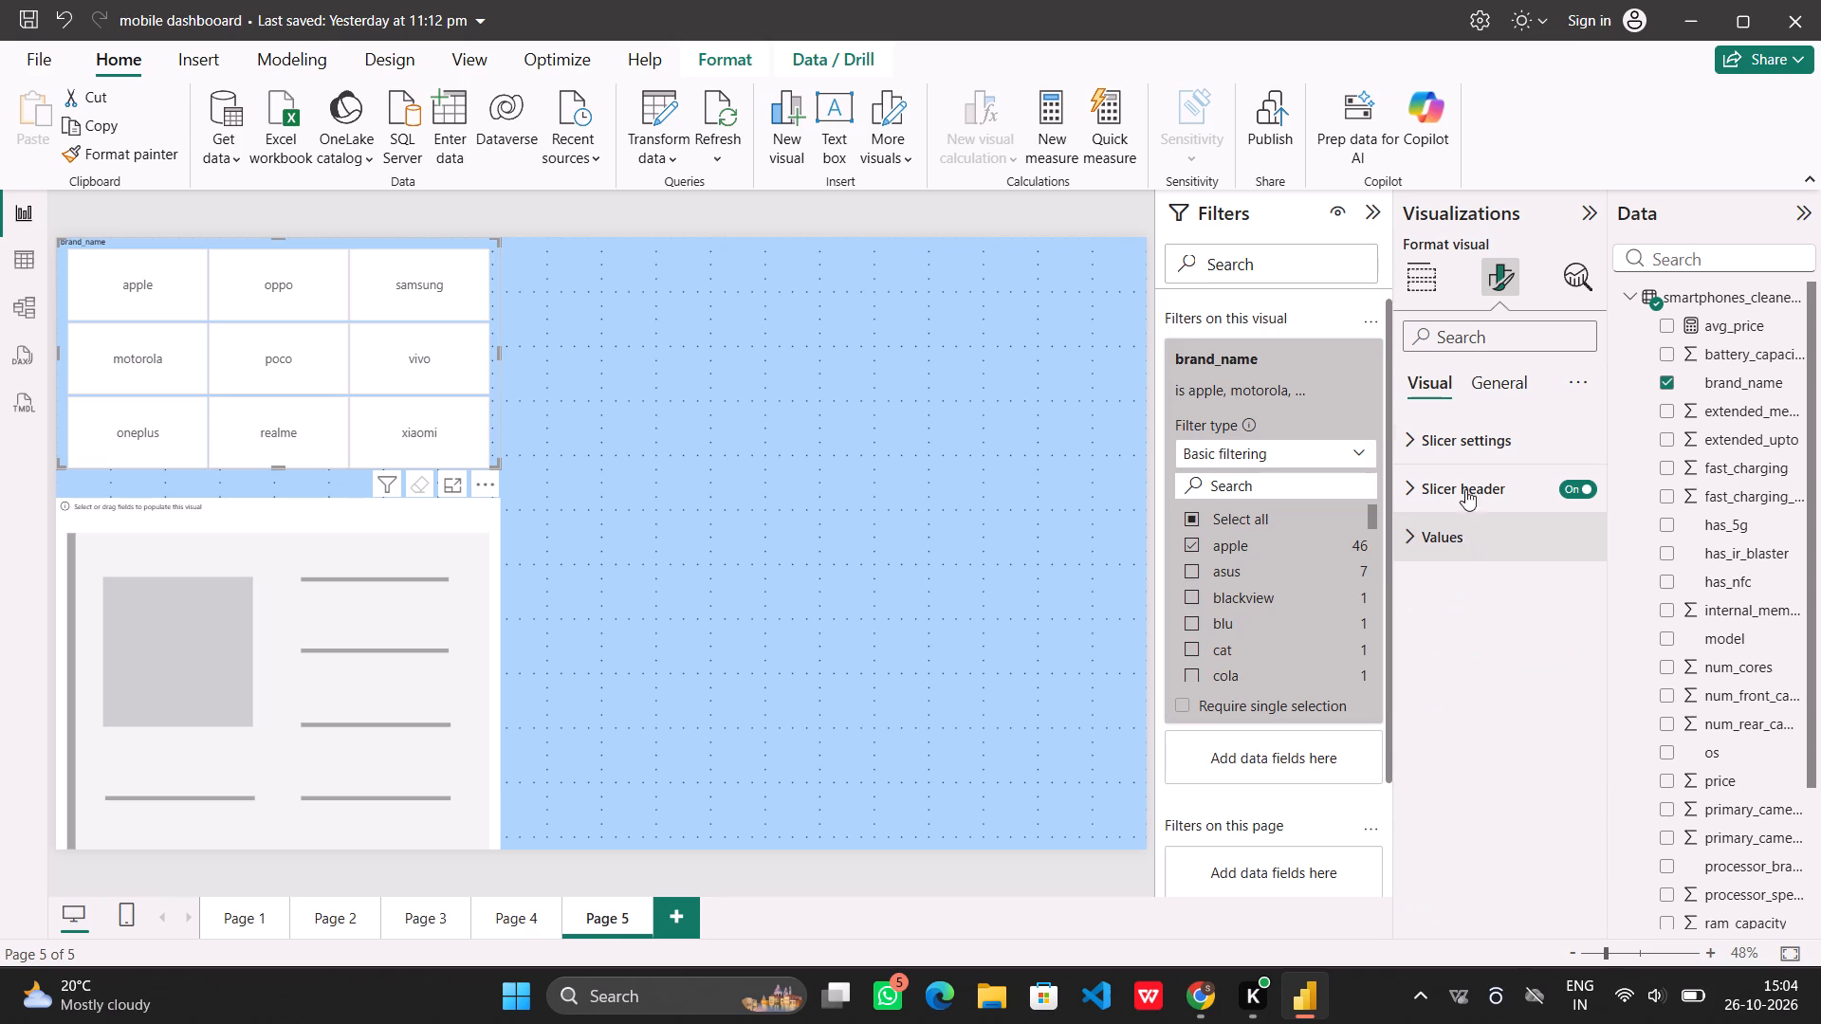
# Turn on the general title of the brand_name slicer and leave its title text empty.
pyautogui.click(1498, 377)
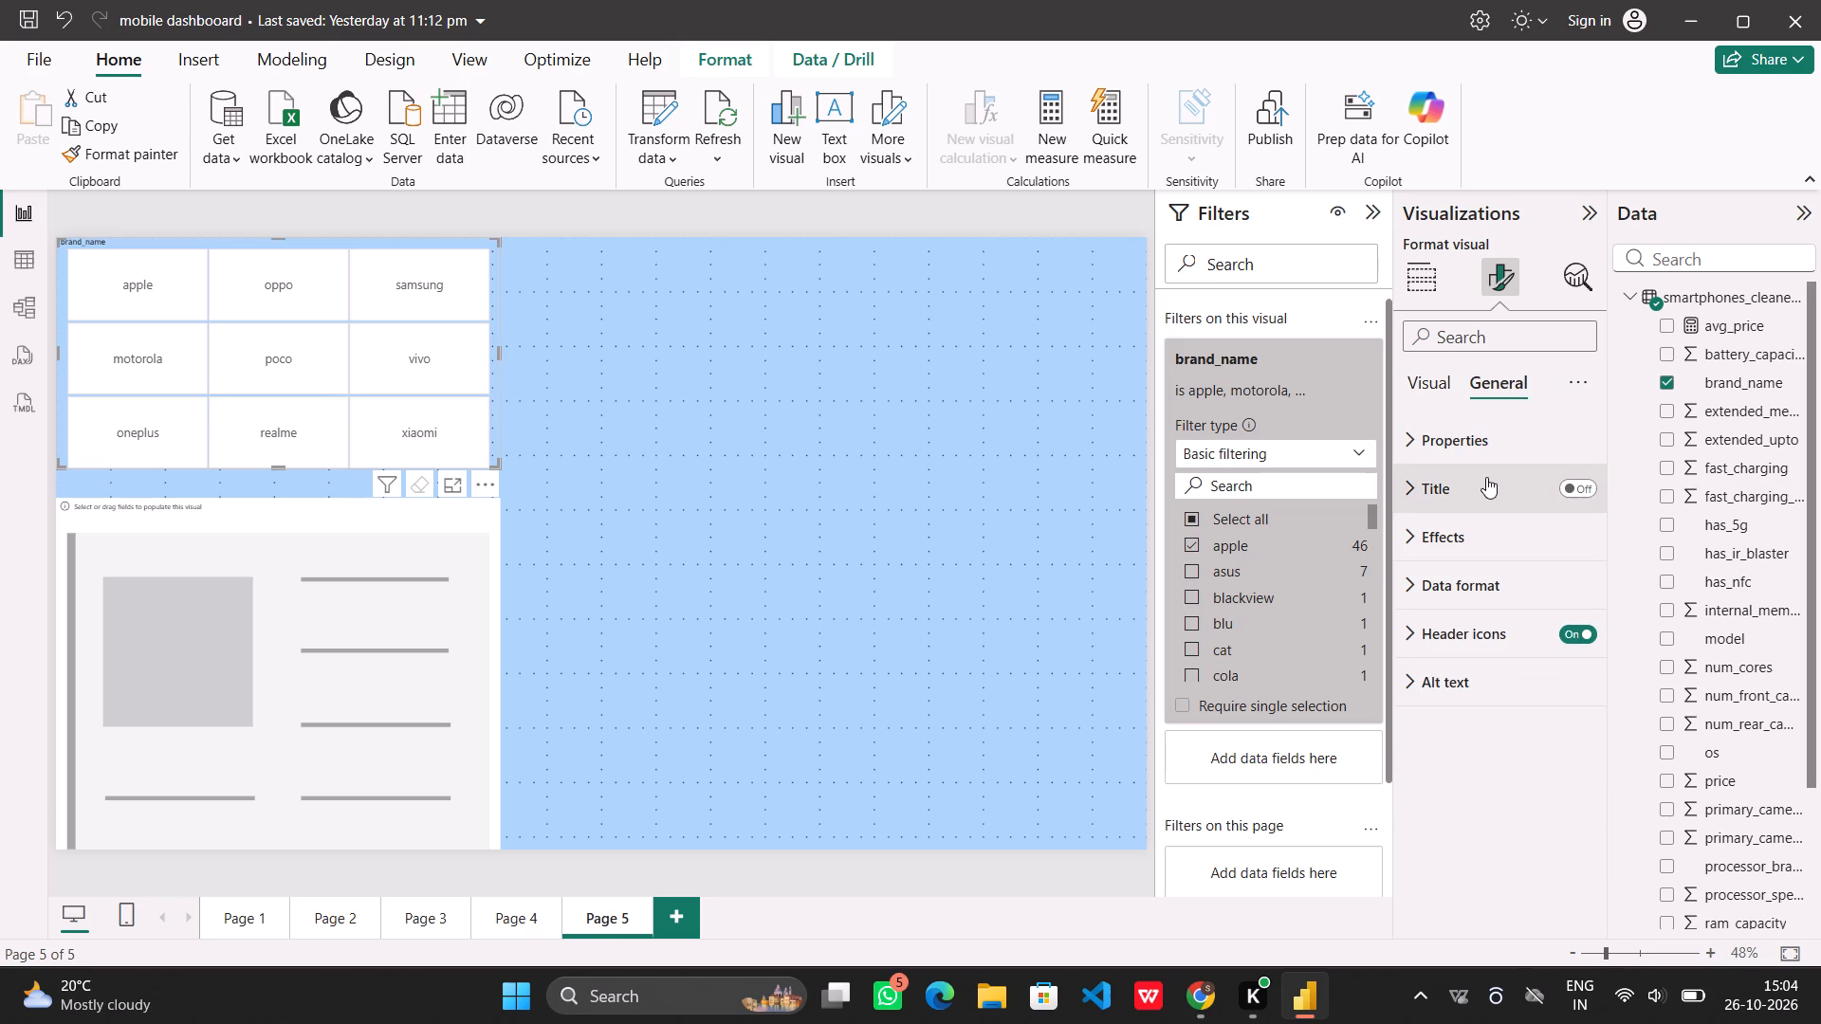
pyautogui.click(1486, 477)
pyautogui.click(1571, 484)
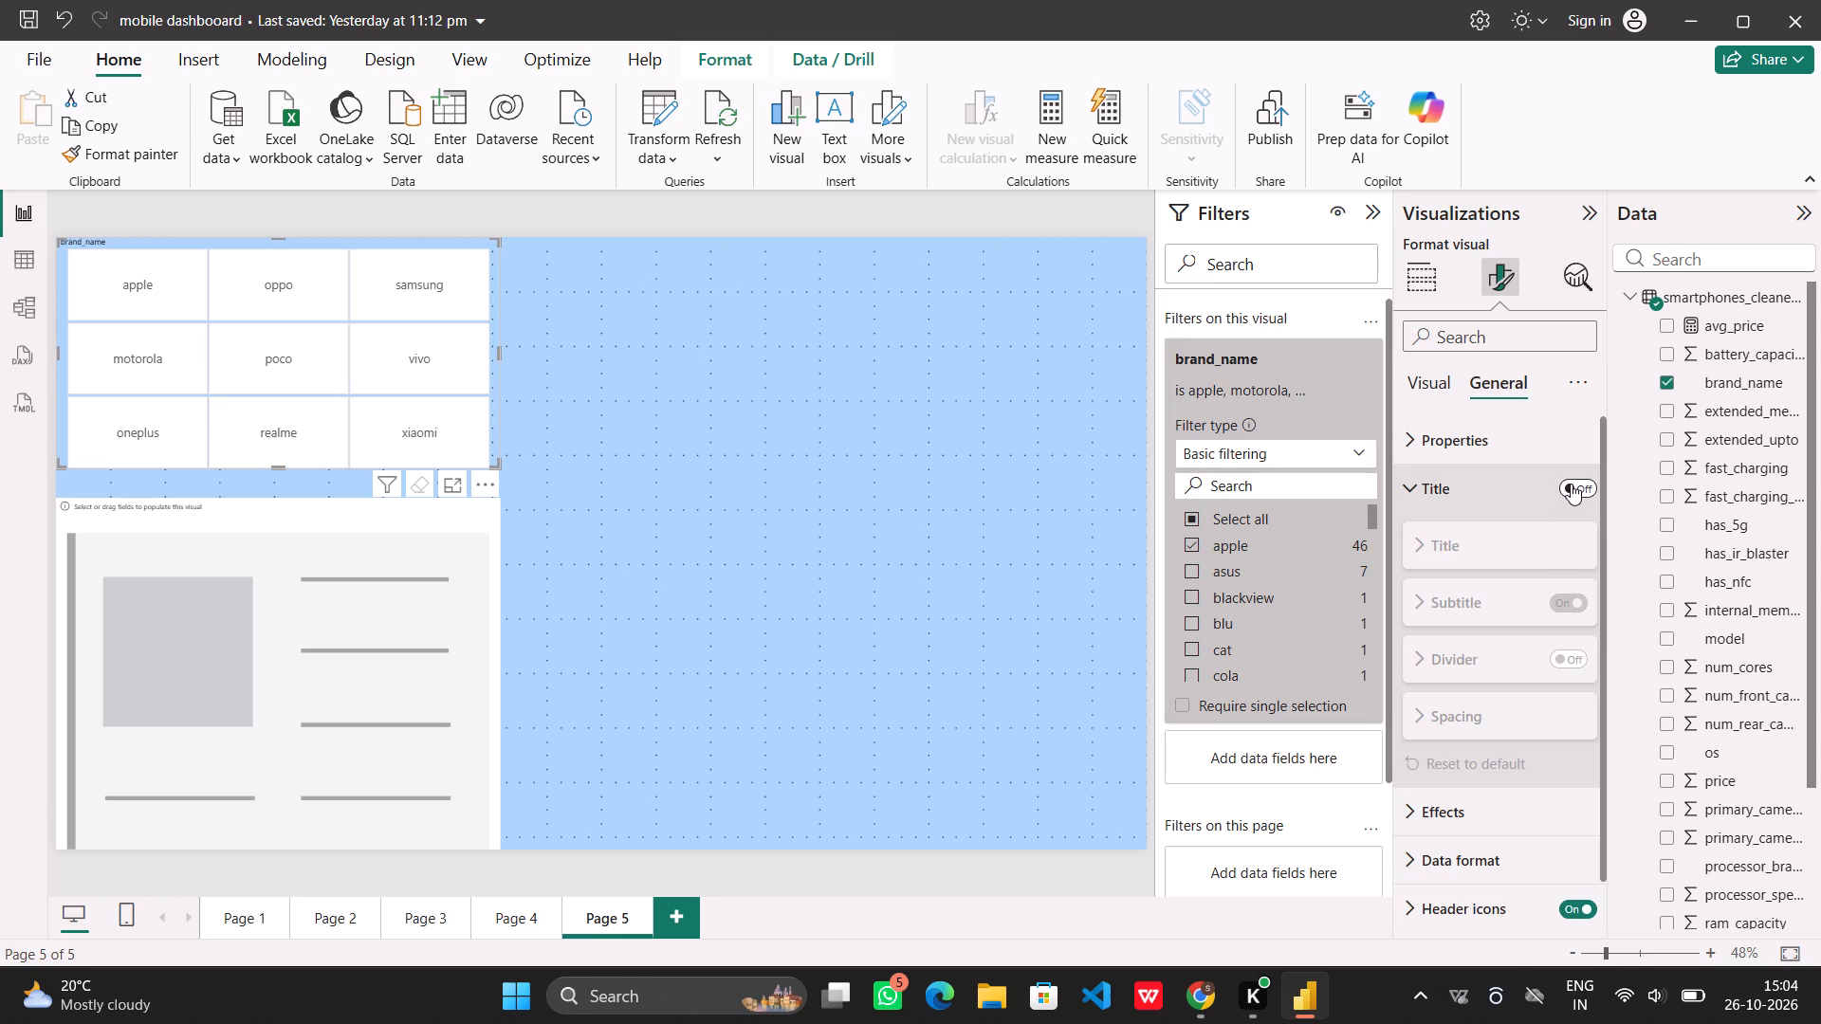
pyautogui.click(1483, 602)
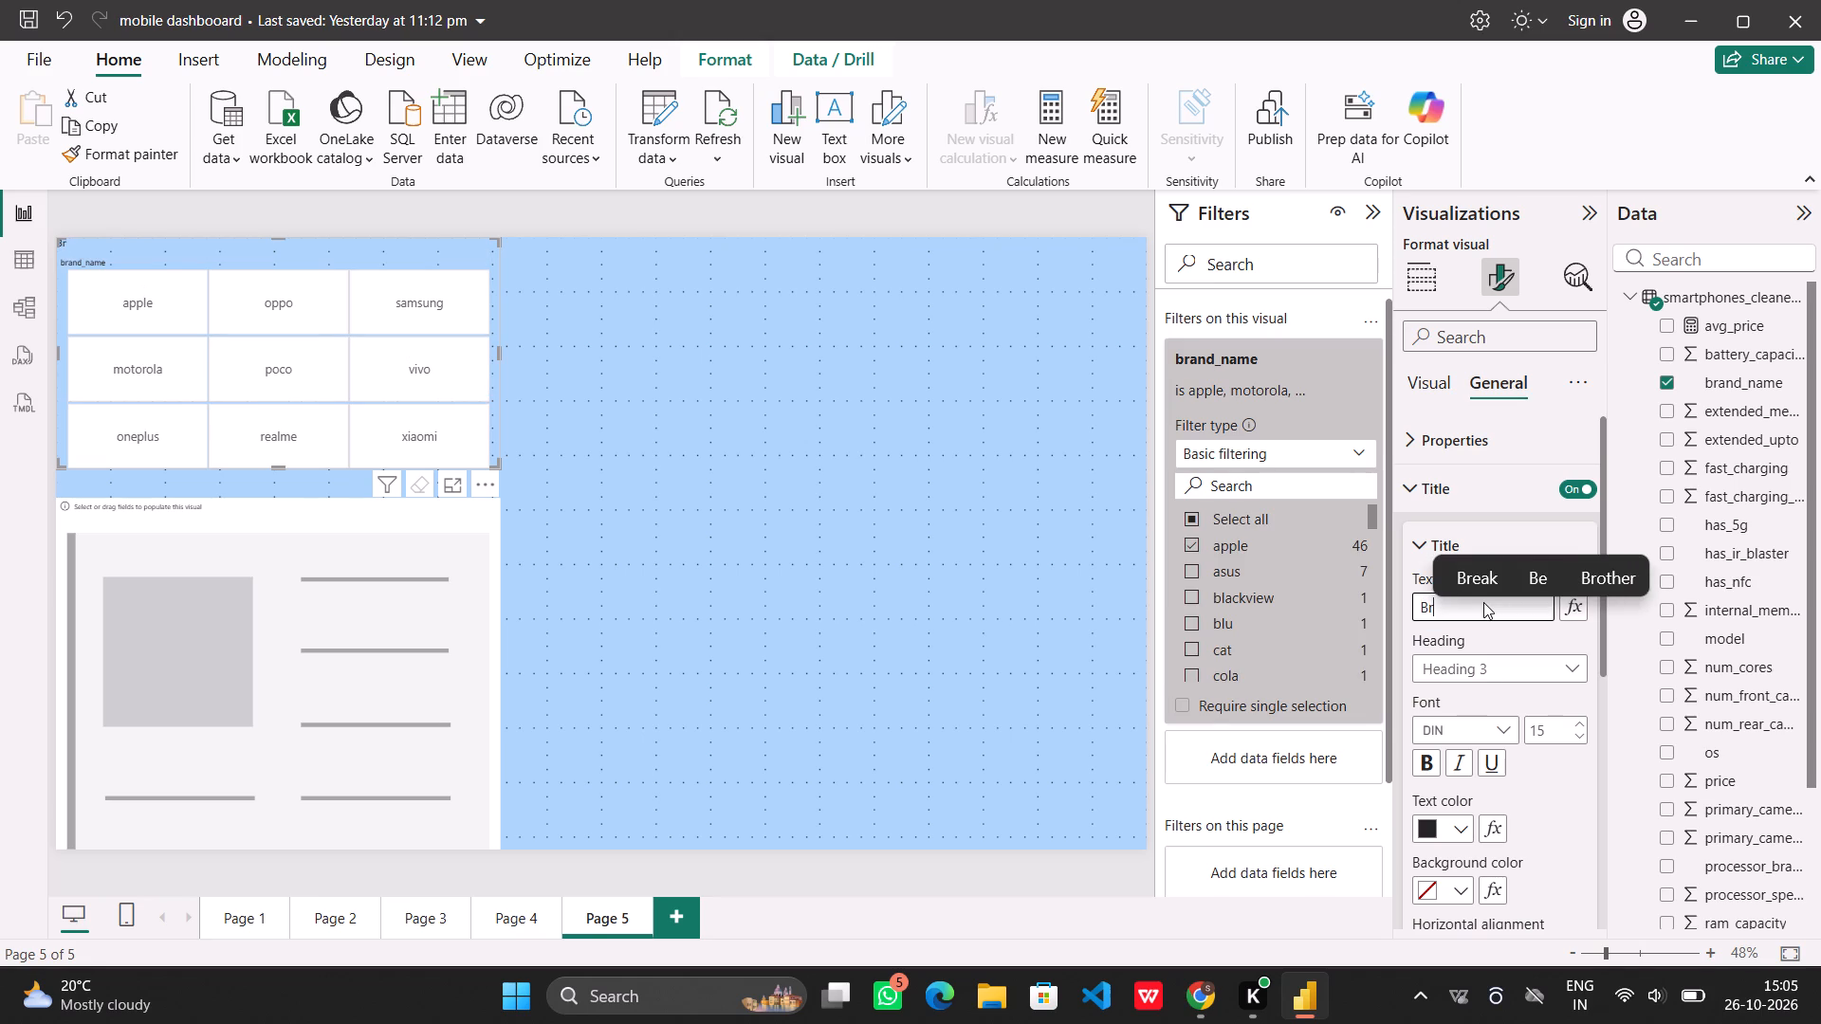
pyautogui.press('BackSpace')
pyautogui.press('BackSpace')
pyautogui.press('BackSpace')
pyautogui.click(1413, 541)
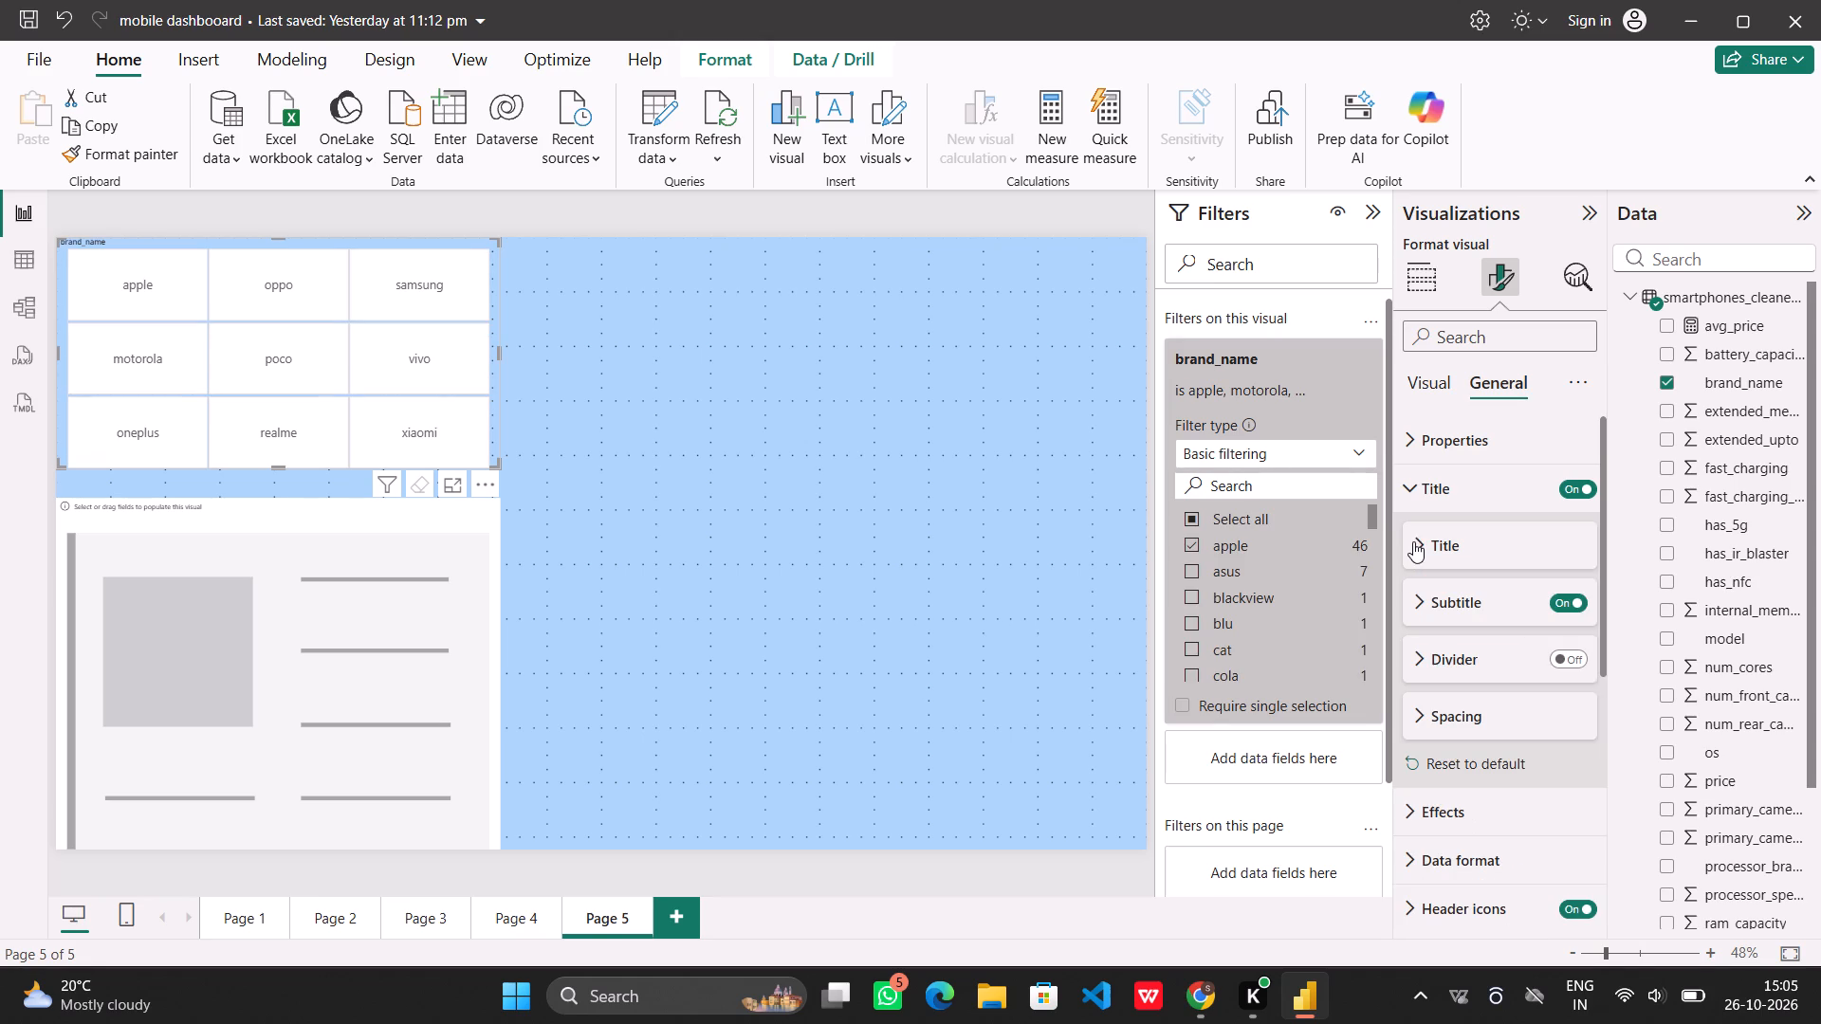
pyautogui.click(1428, 487)
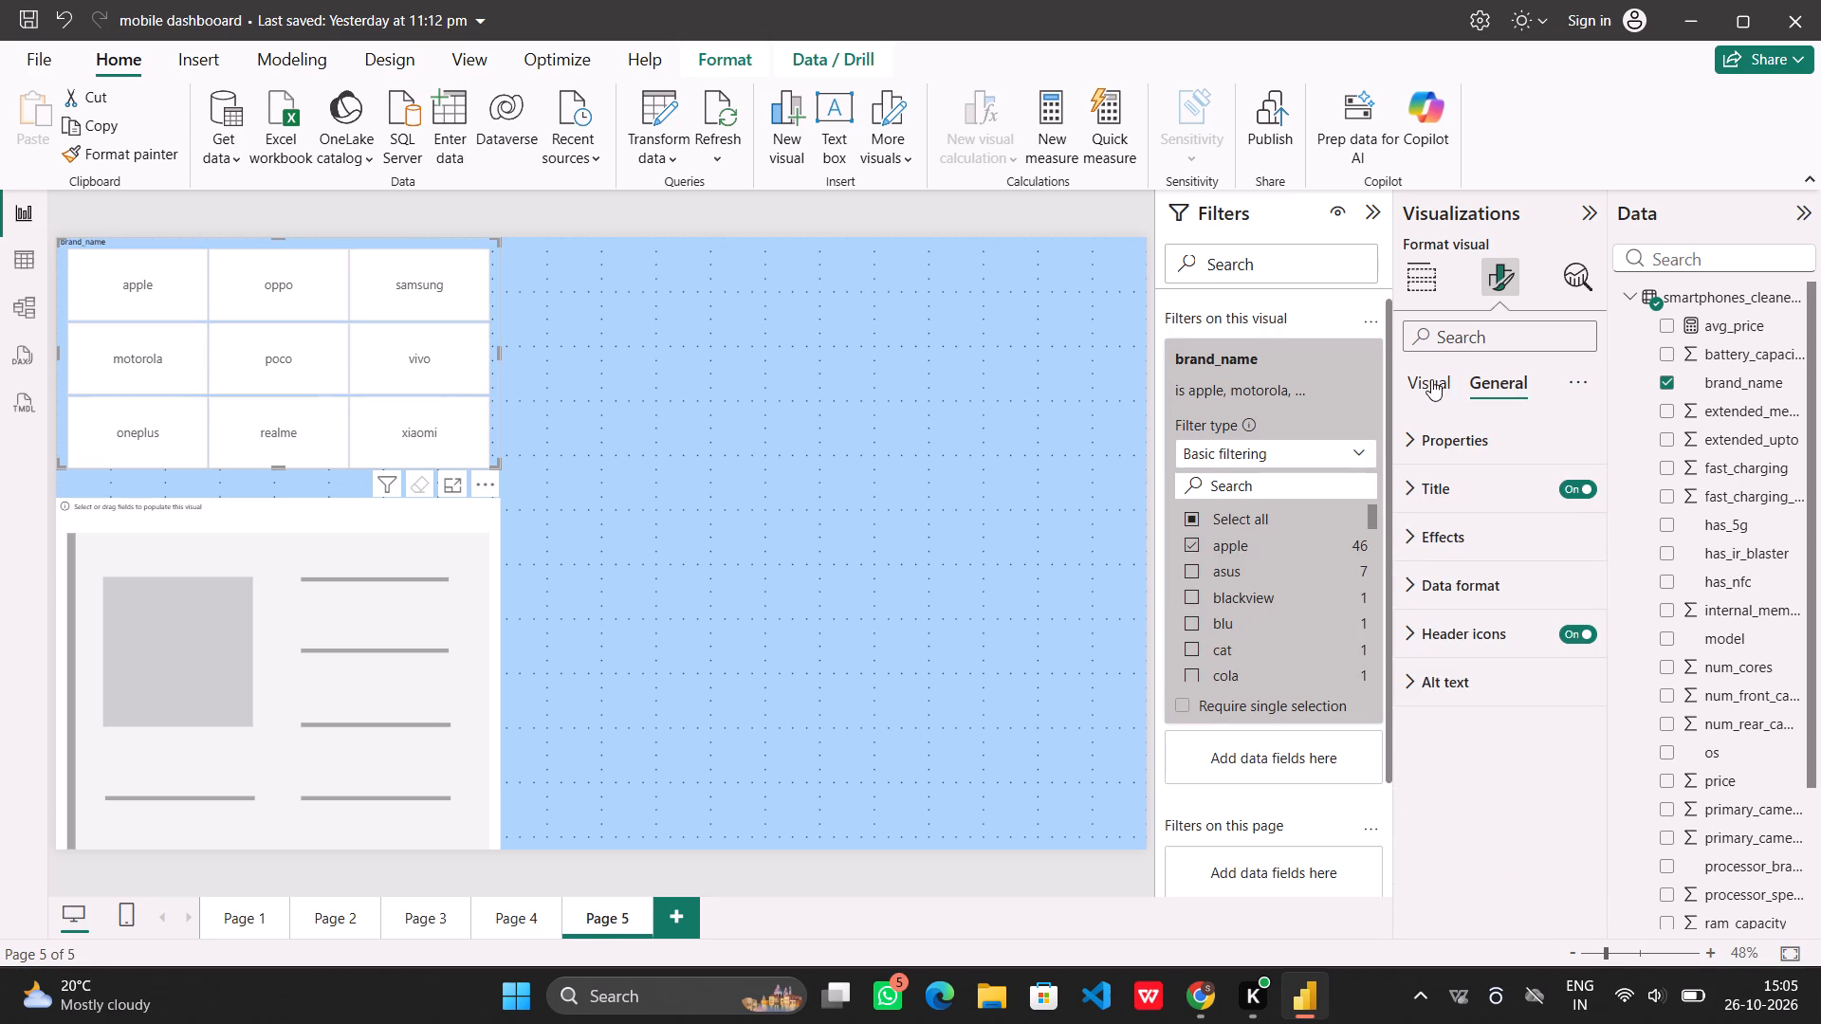
# Clear the title text of the brand_name slicer's header and switch the slicer header off.
pyautogui.click(1431, 379)
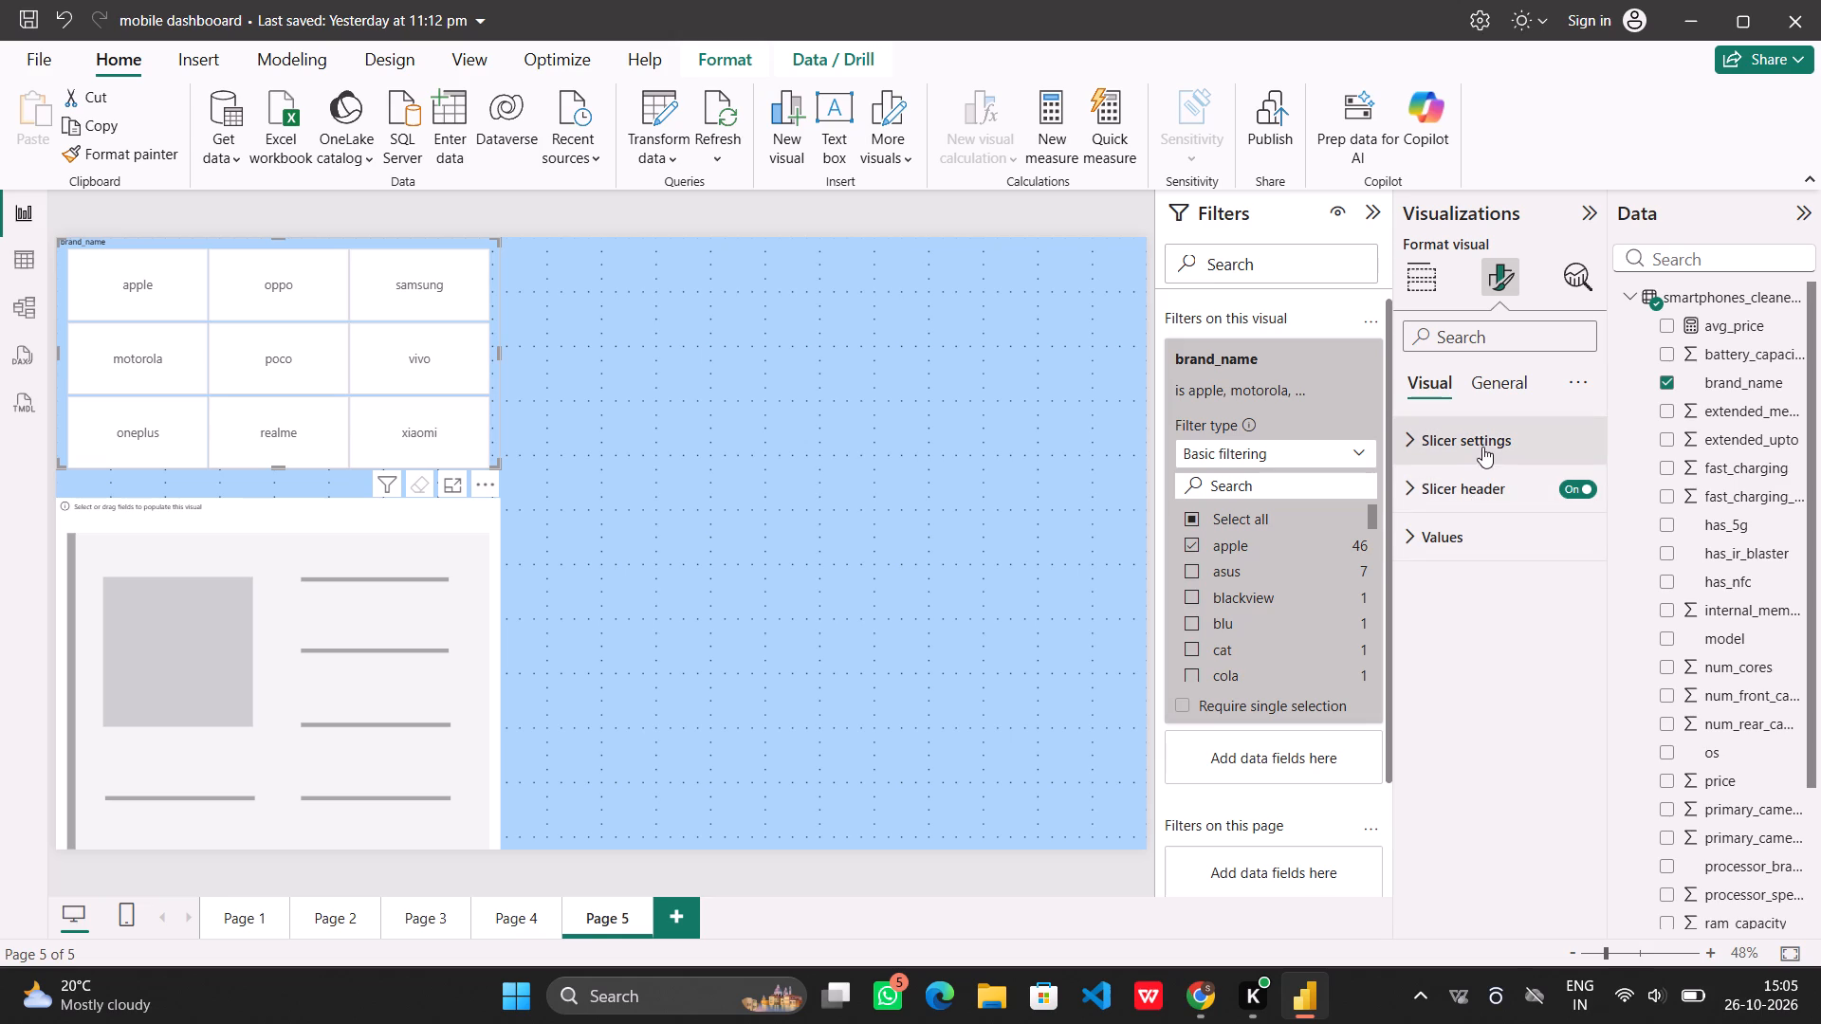
pyautogui.click(1483, 443)
pyautogui.click(1483, 447)
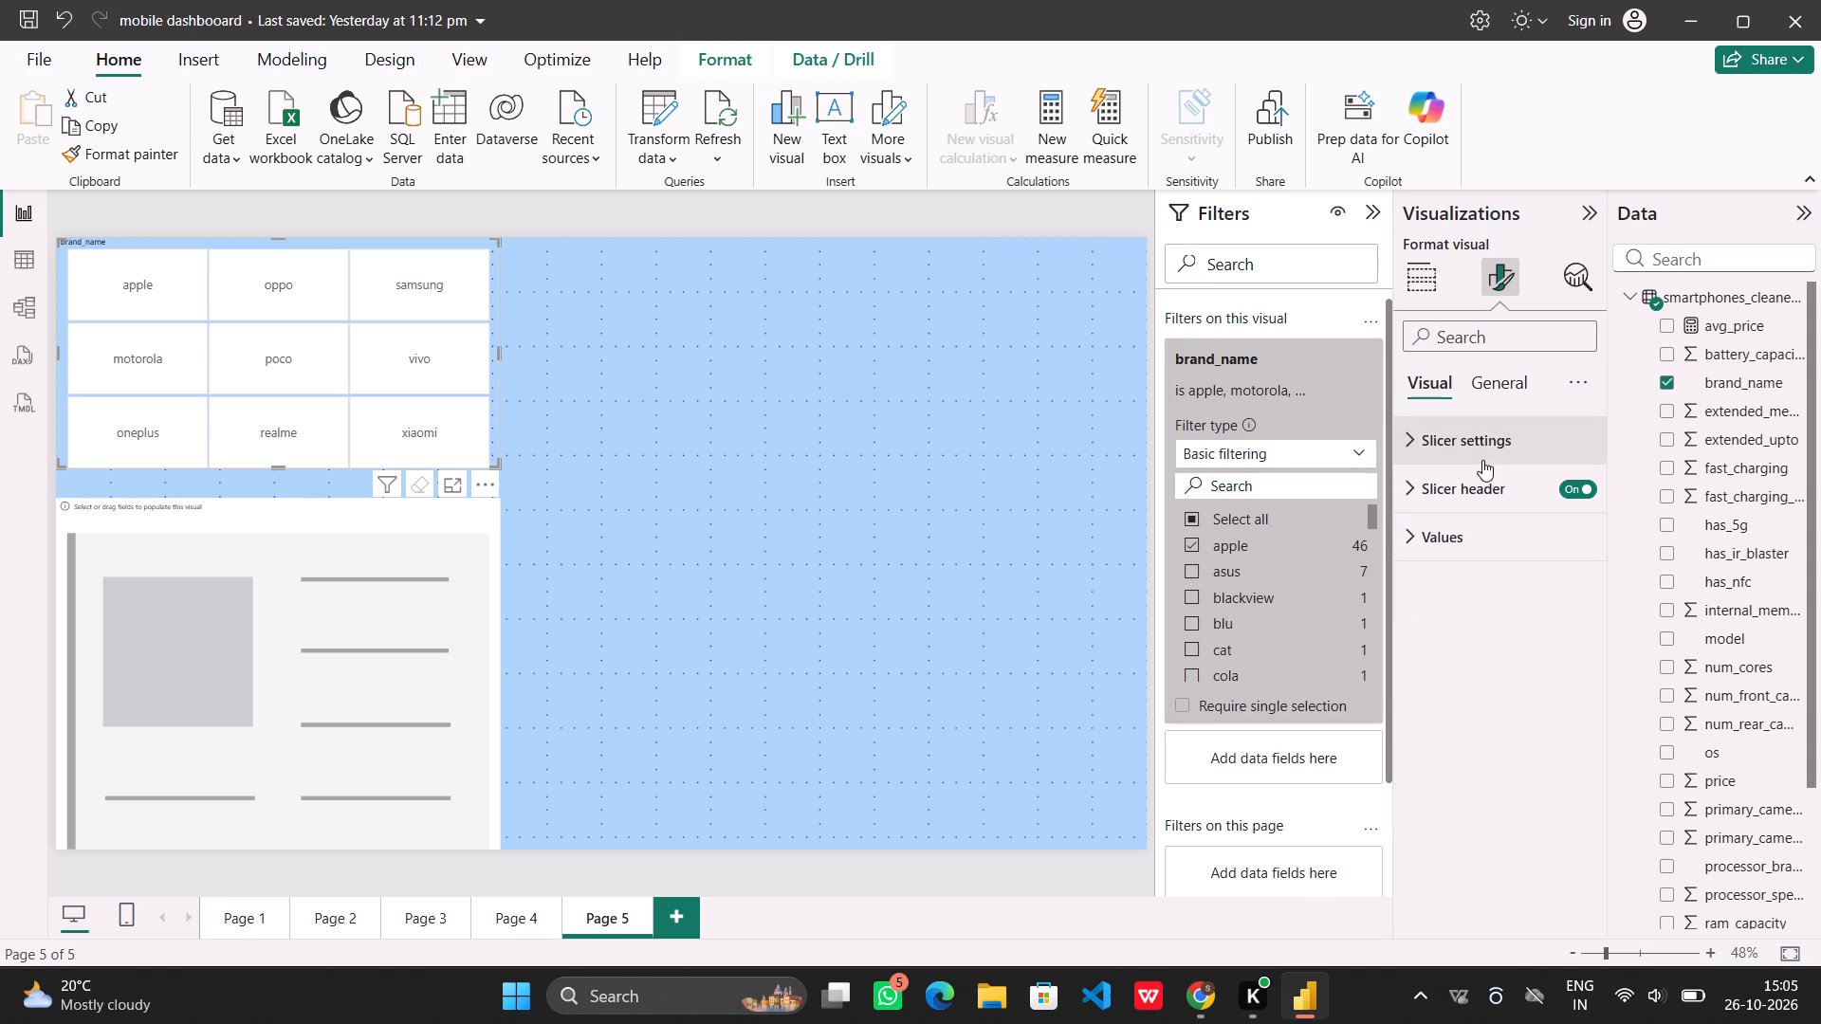
pyautogui.click(1482, 475)
pyautogui.click(1504, 607)
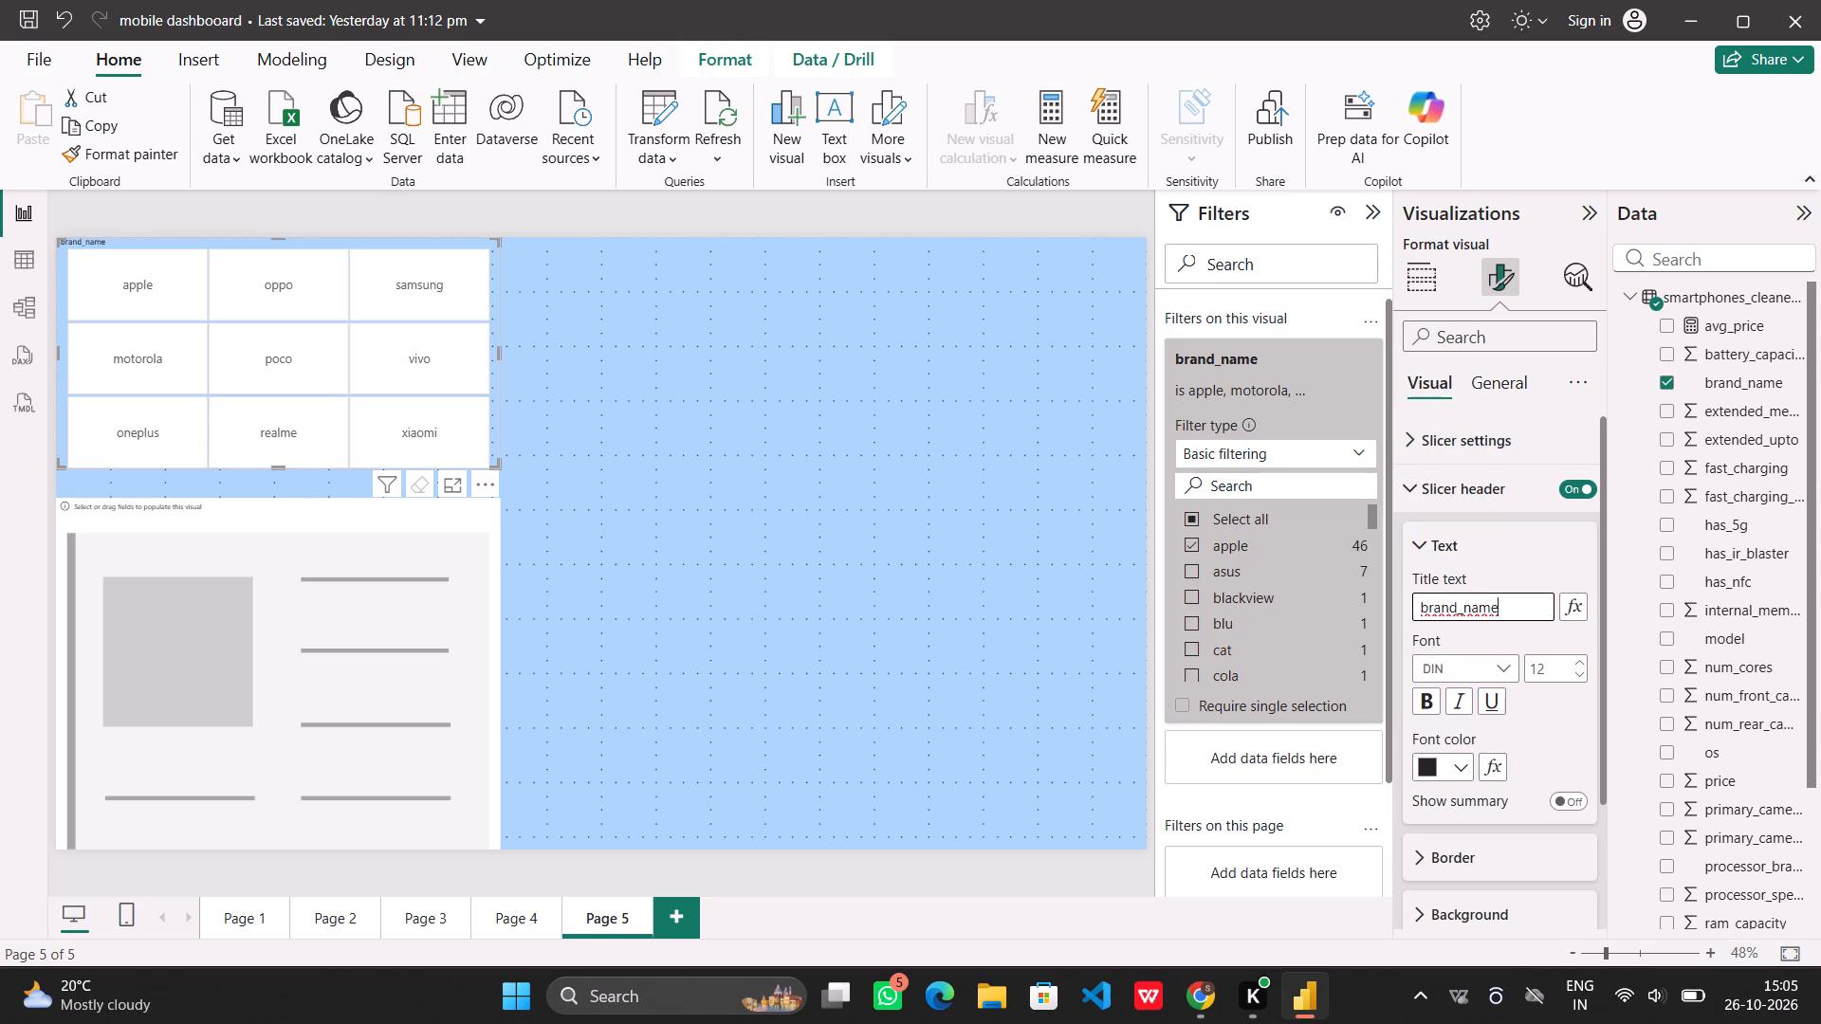
pyautogui.press('BackSpace')
pyautogui.press('BackSpace')
pyautogui.press('BackSpace')
pyautogui.press('BackSpace')
pyautogui.press('BackSpace')
pyautogui.press('BackSpace')
pyautogui.press('BackSpace')
pyautogui.press('BackSpace')
pyautogui.press('BackSpace')
pyautogui.press('BackSpace')
pyautogui.press('BackSpace')
pyautogui.press('BackSpace')
pyautogui.press('BackSpace')
pyautogui.press('BackSpace')
pyautogui.press('BackSpace')
pyautogui.press('BackSpace')
pyautogui.press('BackSpace')
pyautogui.press('BackSpace')
pyautogui.press('BackSpace')
pyautogui.click(1564, 493)
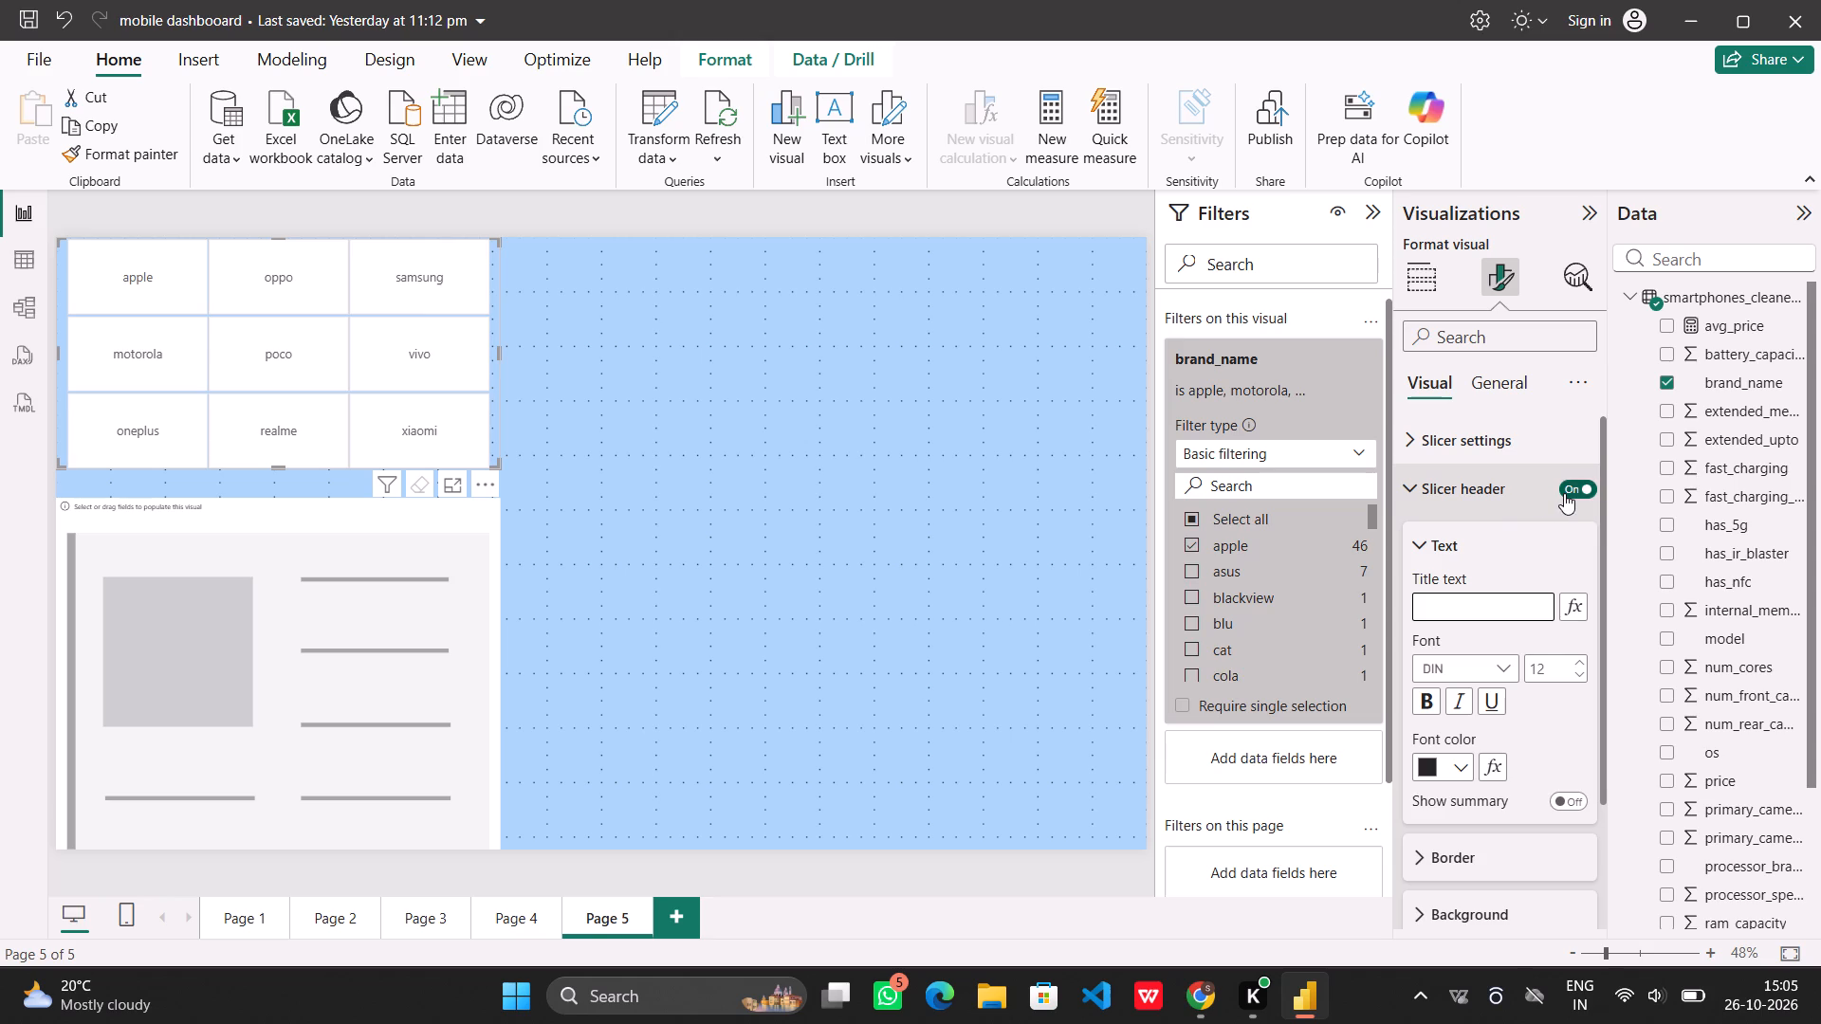
# Set the brand slicer's general title text to "Choose your brand".
pyautogui.click(1512, 385)
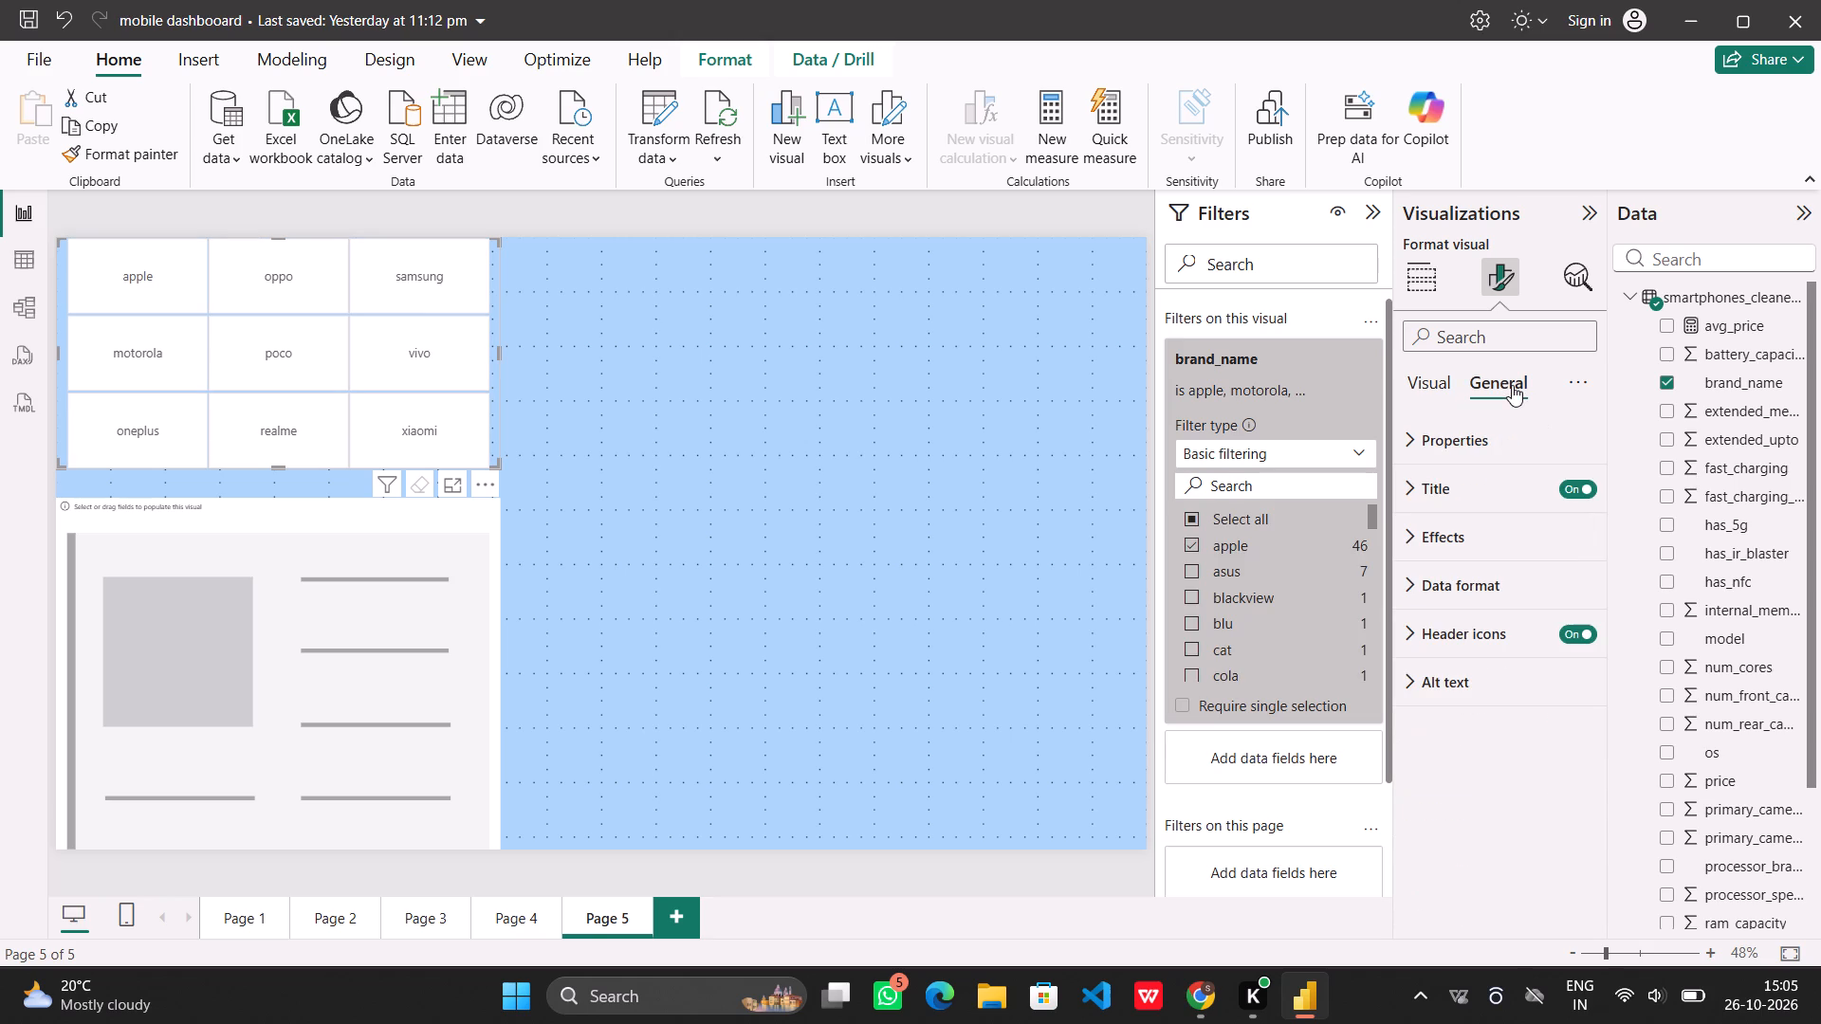
pyautogui.click(1488, 490)
pyautogui.click(1491, 560)
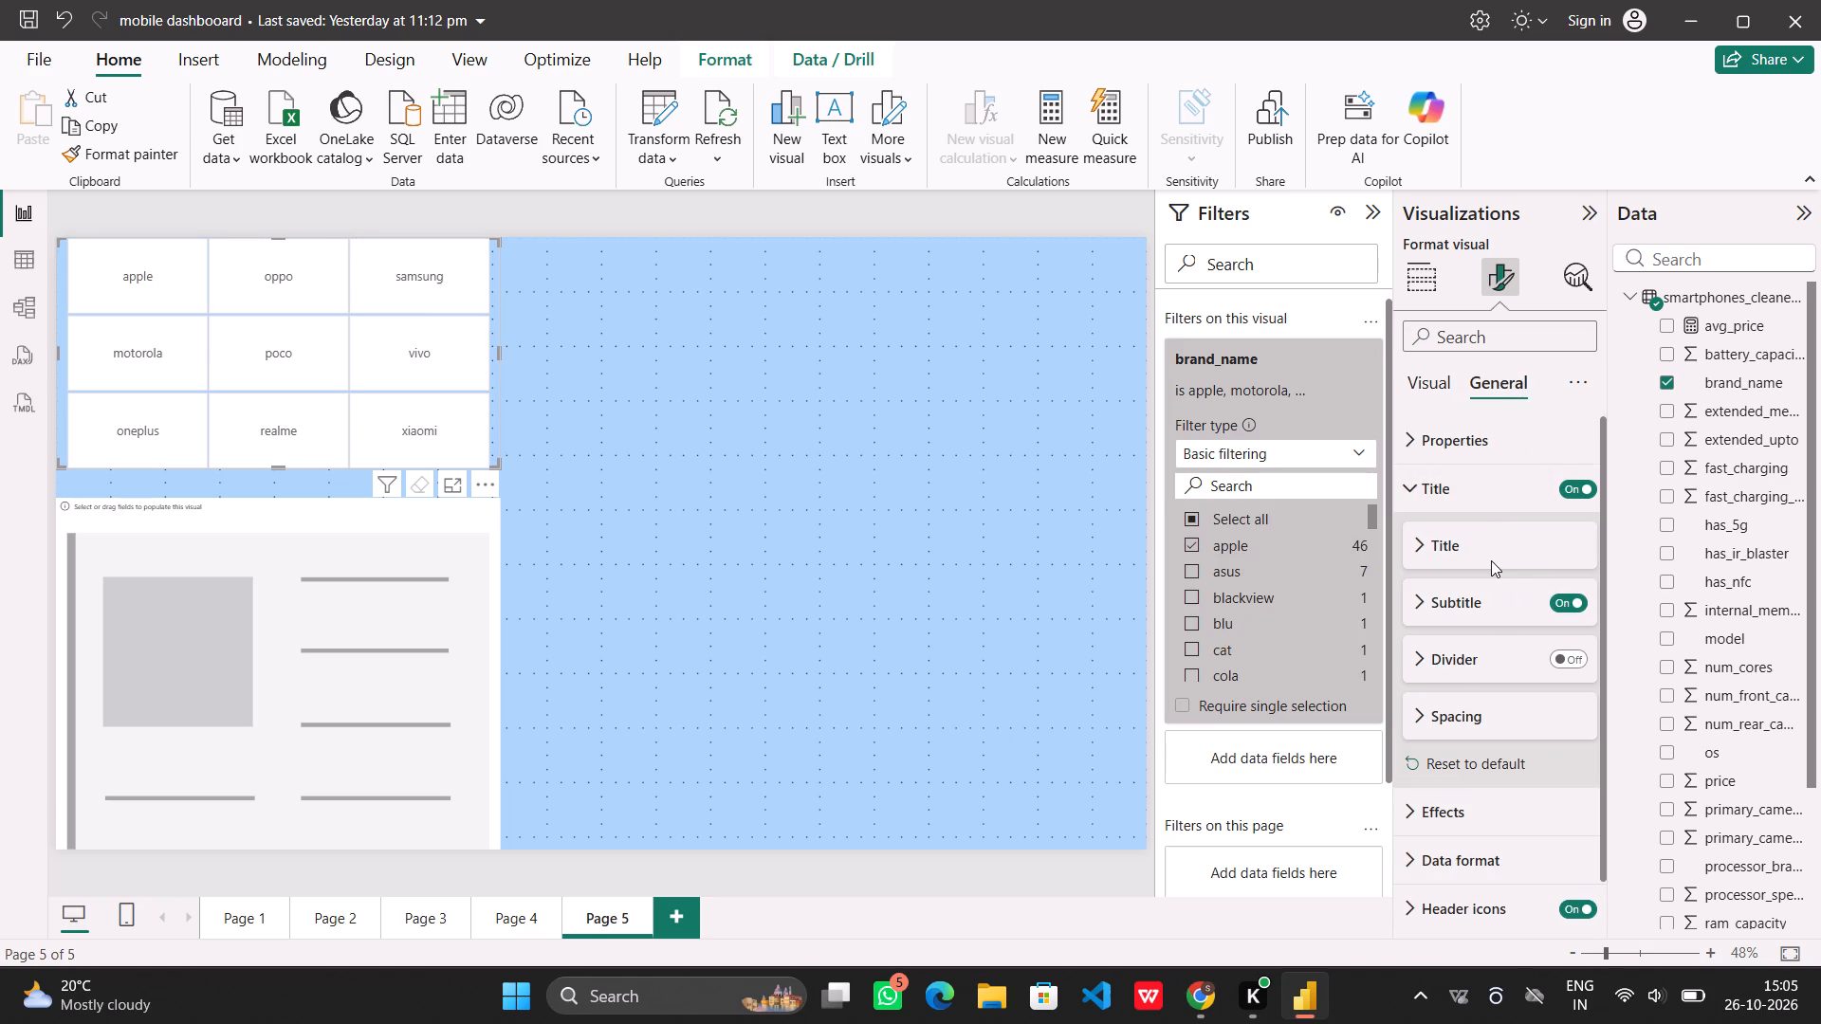
pyautogui.click(1428, 547)
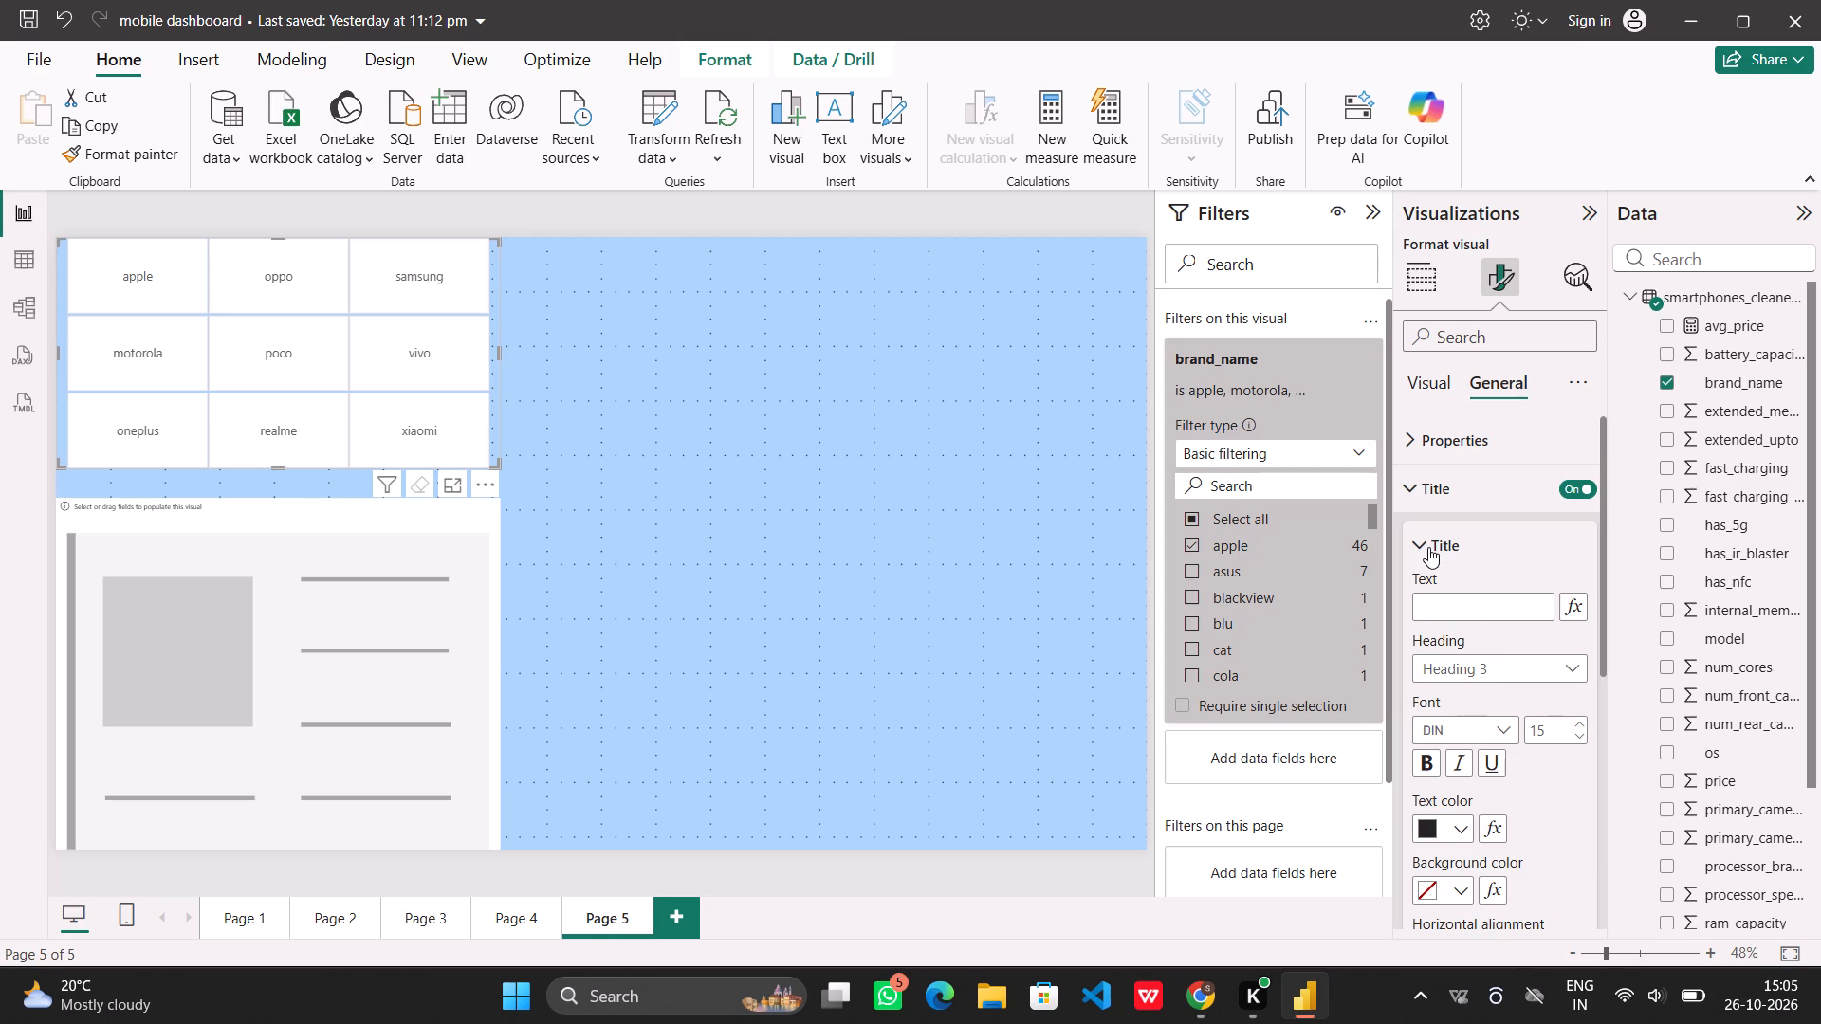
pyautogui.click(1463, 609)
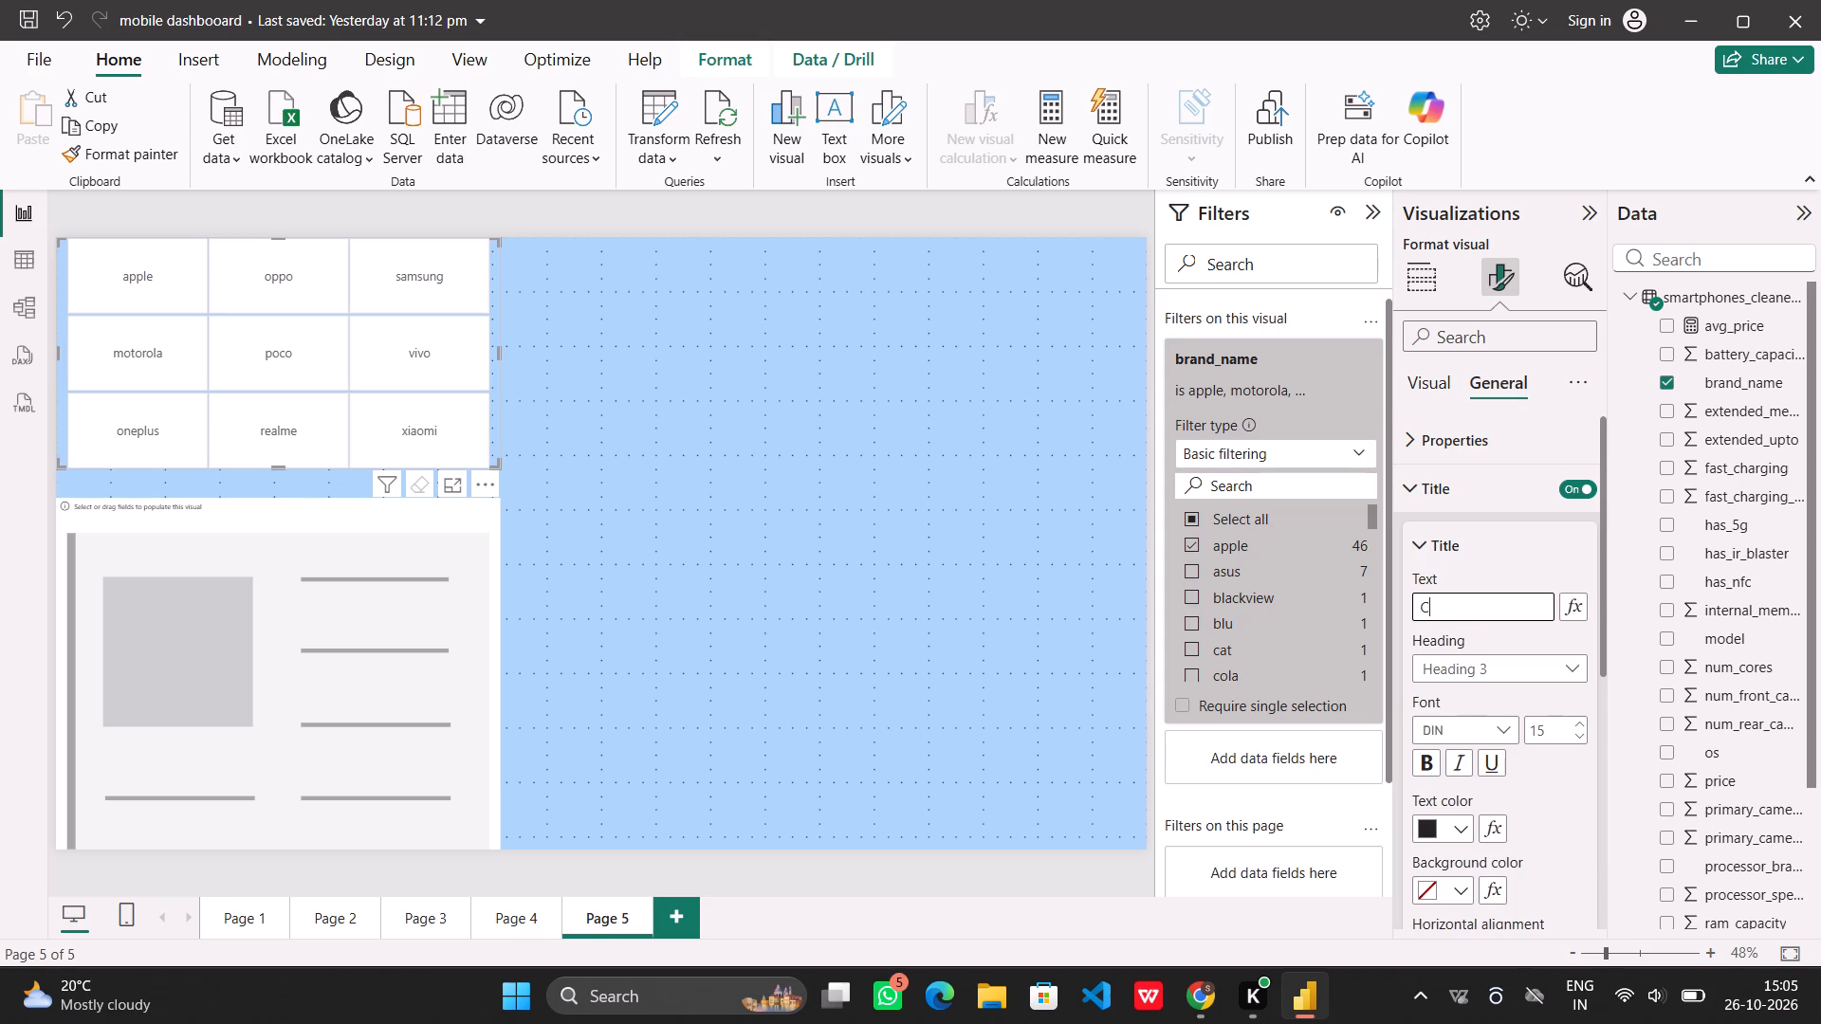
pyautogui.press('h')
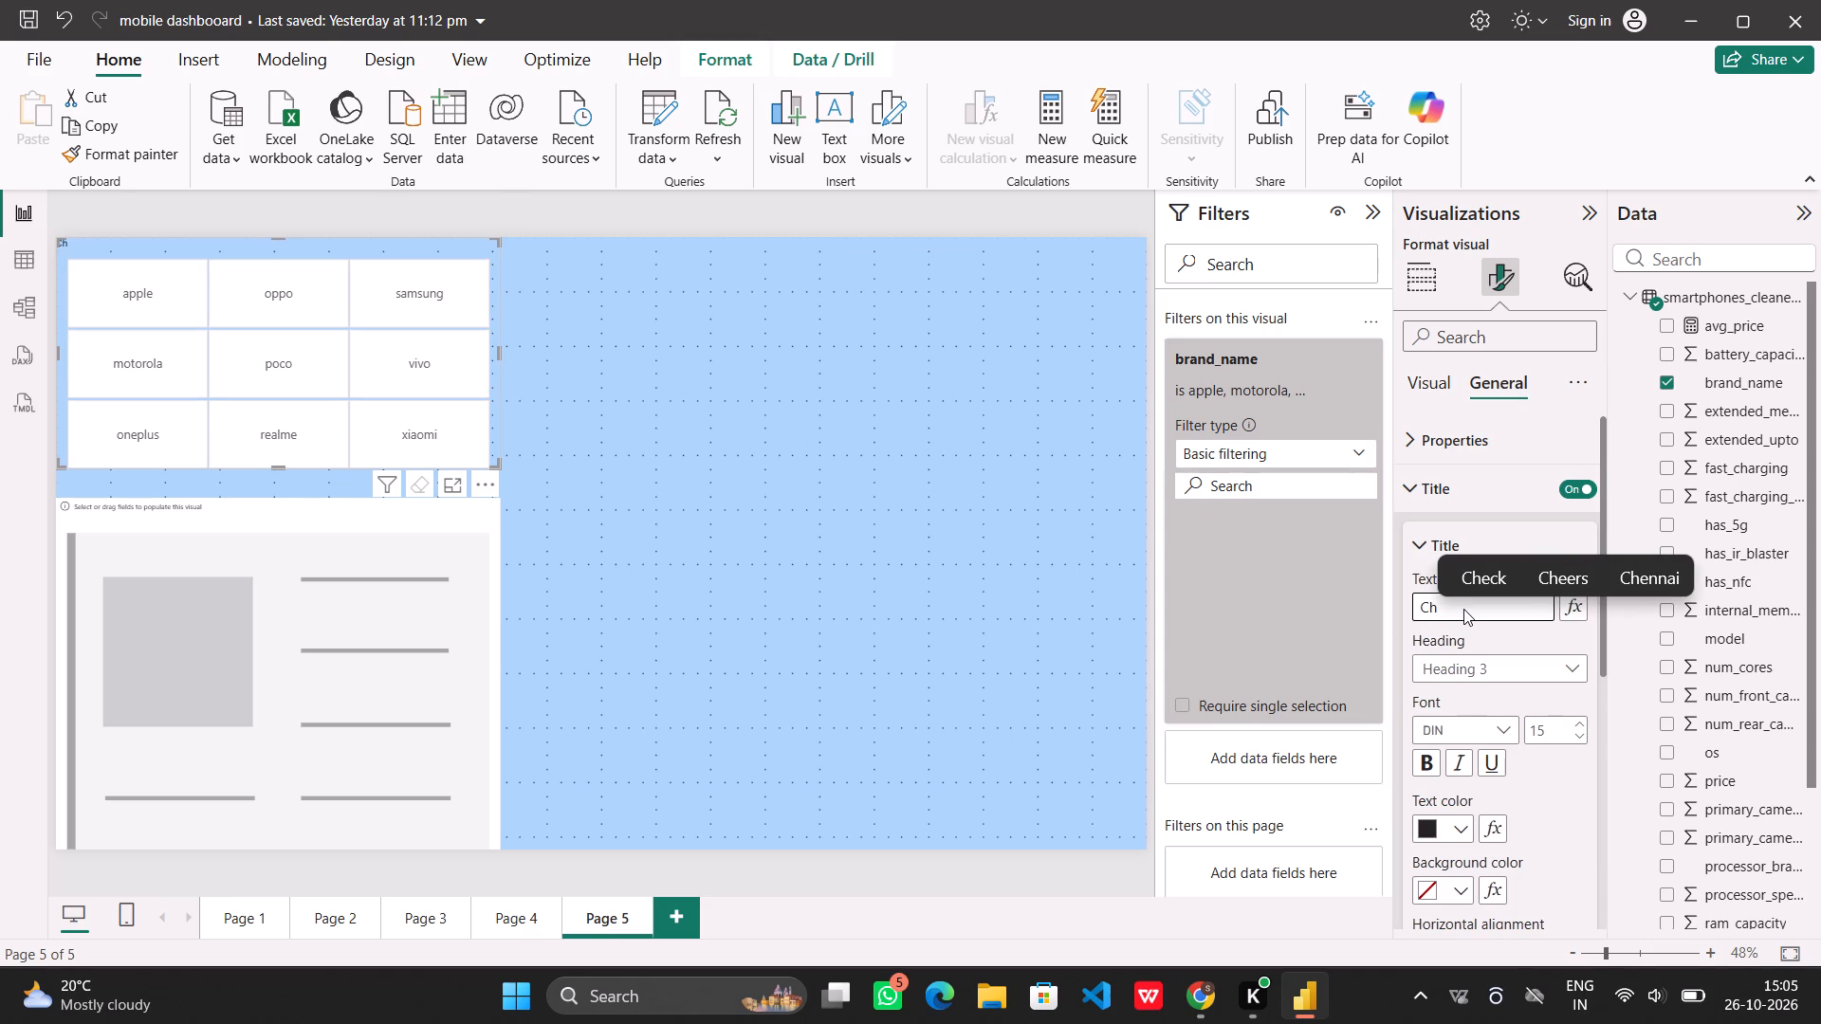
pyautogui.write('oose you')
pyautogui.press('r')
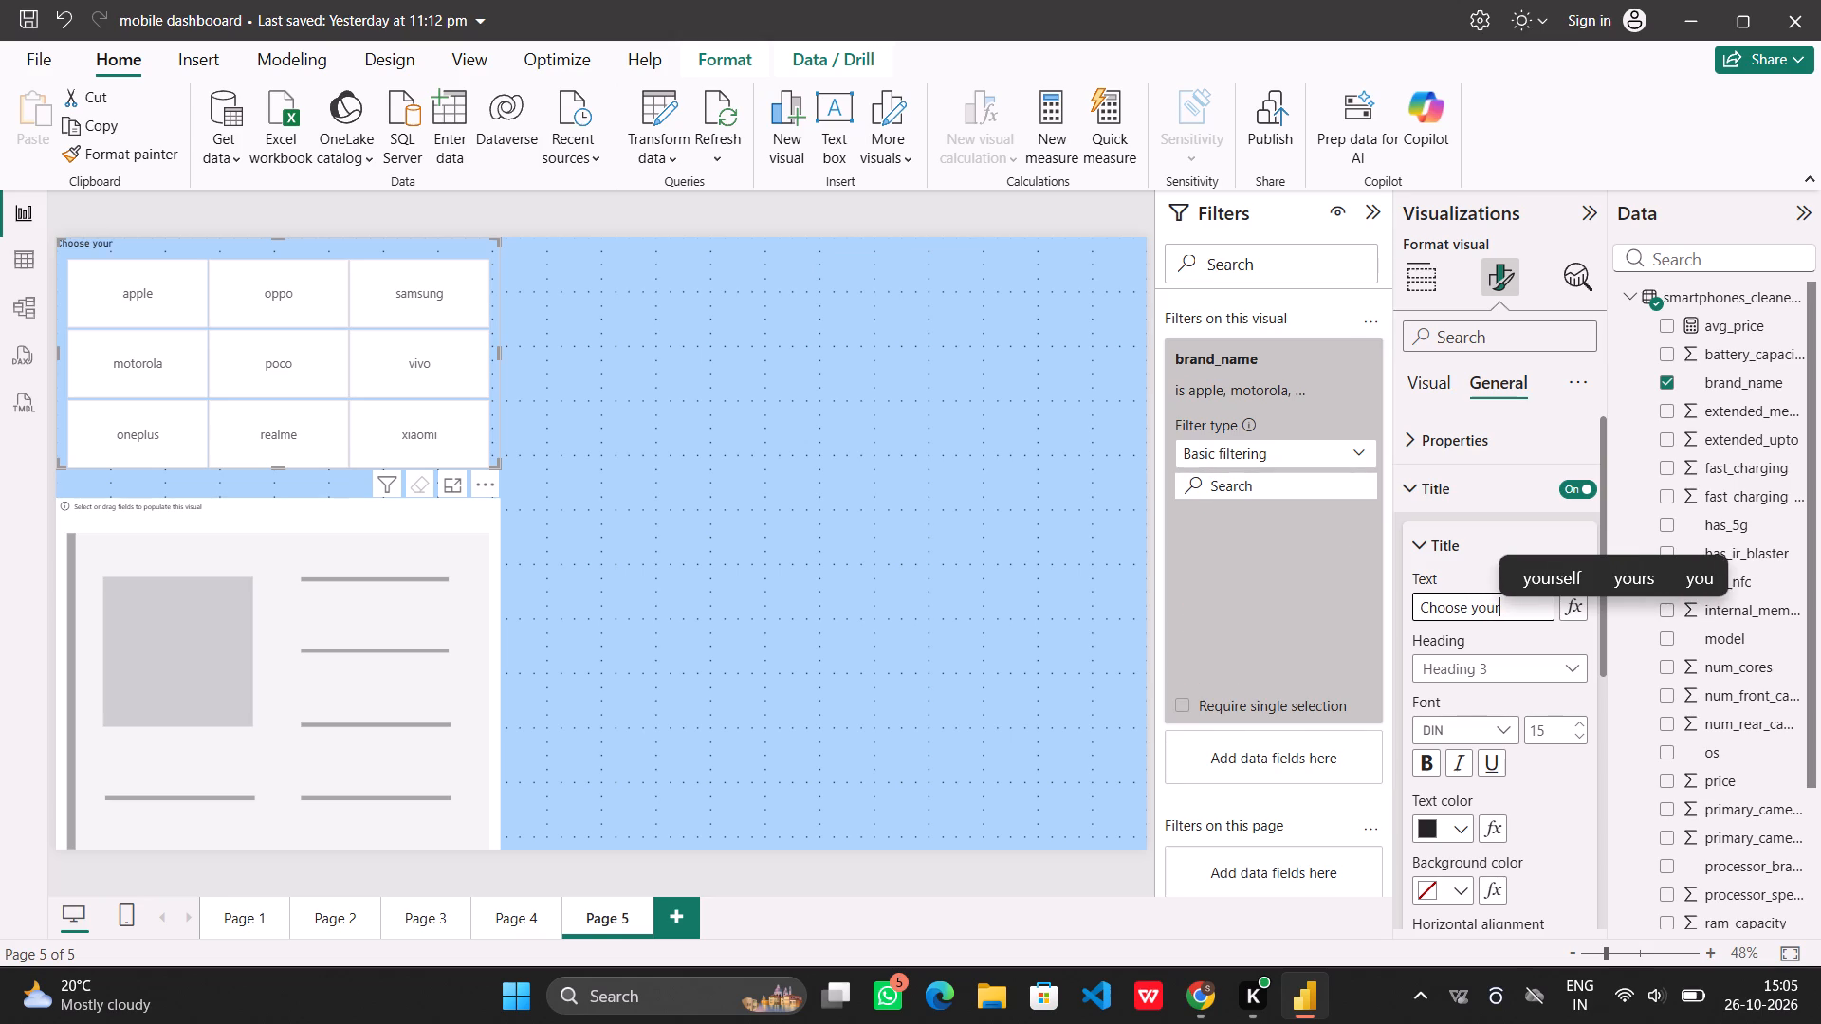
pyautogui.press('space')
pyautogui.write('brand')
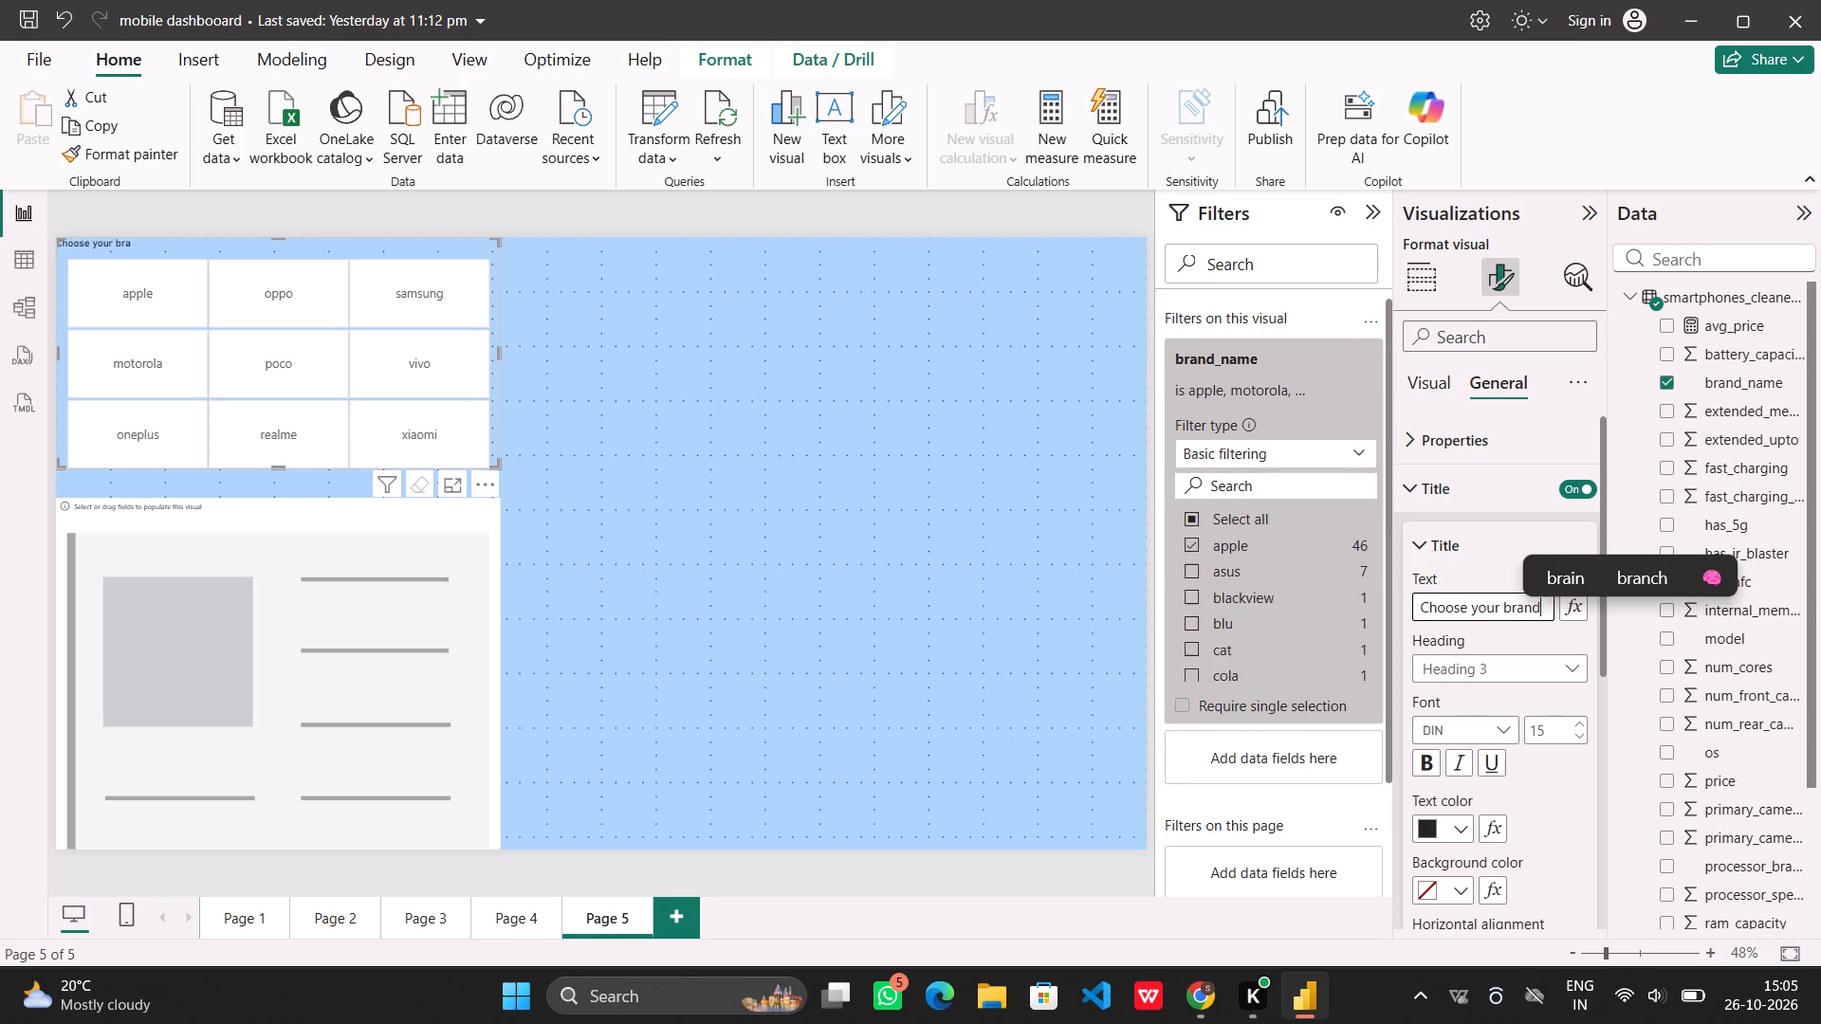
# Format the "Choose your brand" title as centred and bold with a font size of 23.
pyautogui.scroll(-1, 1487, 845)
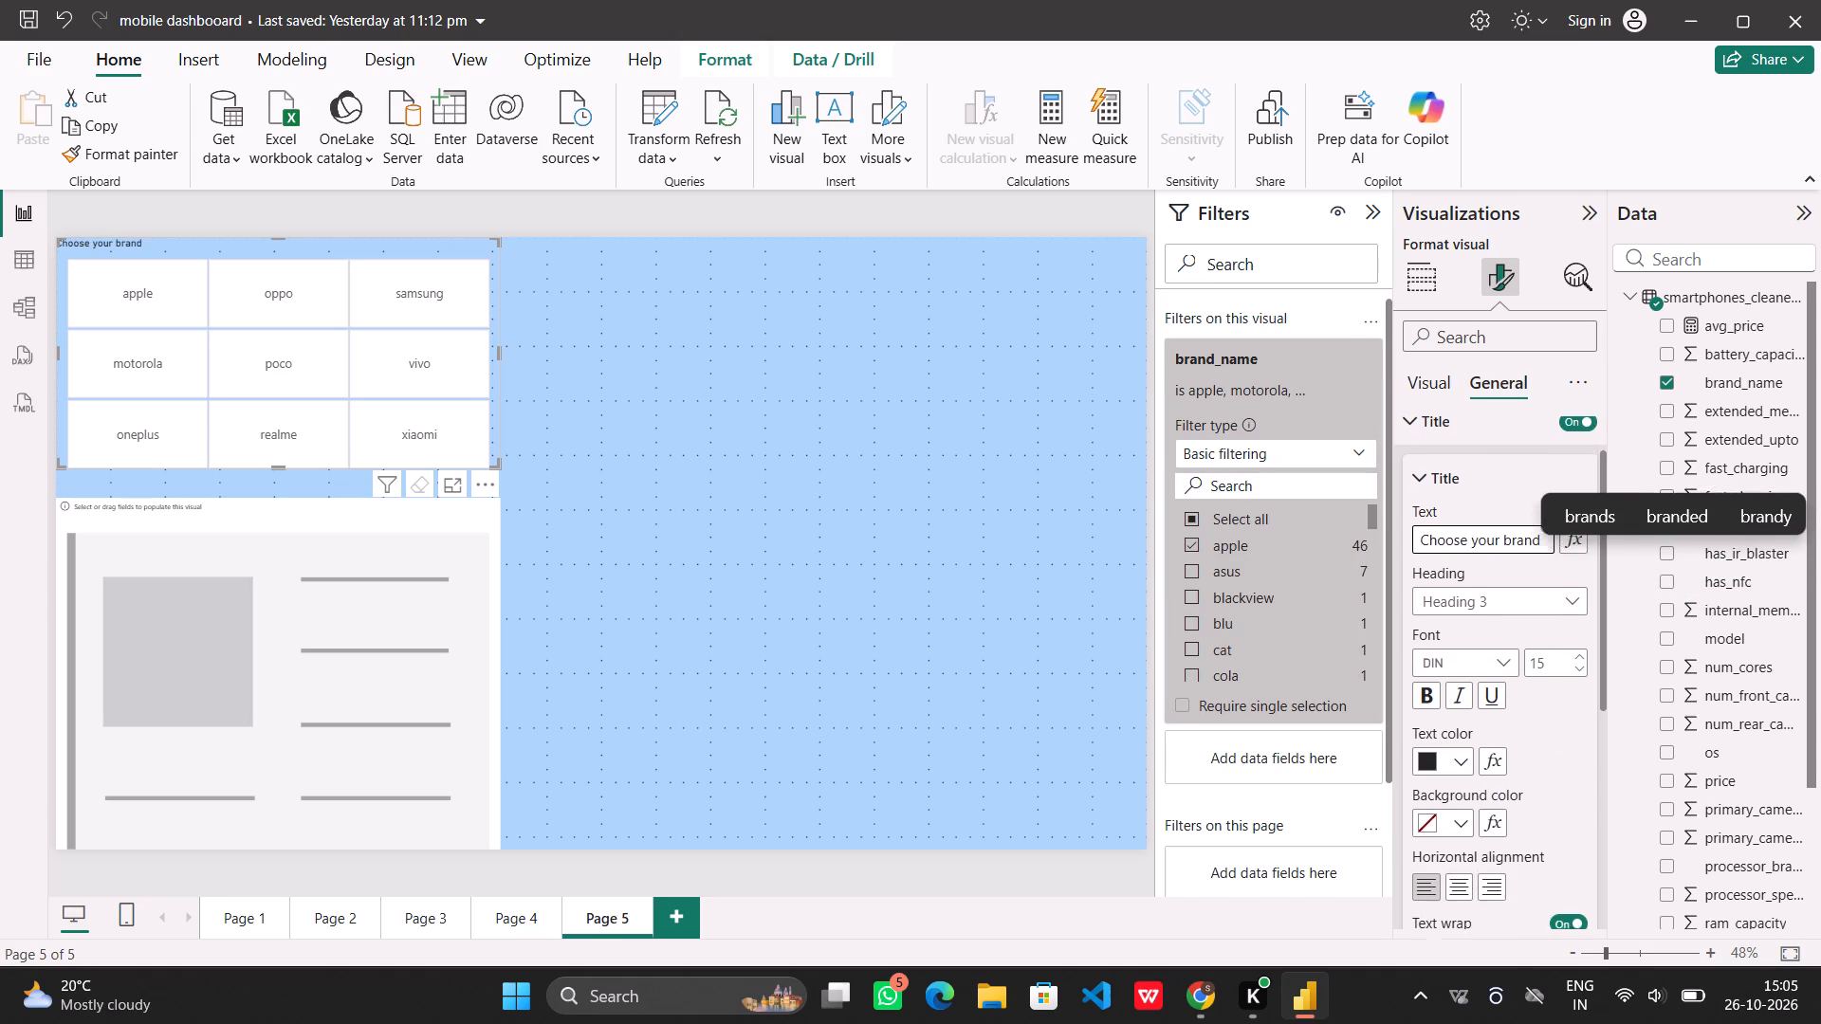
pyautogui.scroll(-1, 1487, 845)
pyautogui.click(1463, 826)
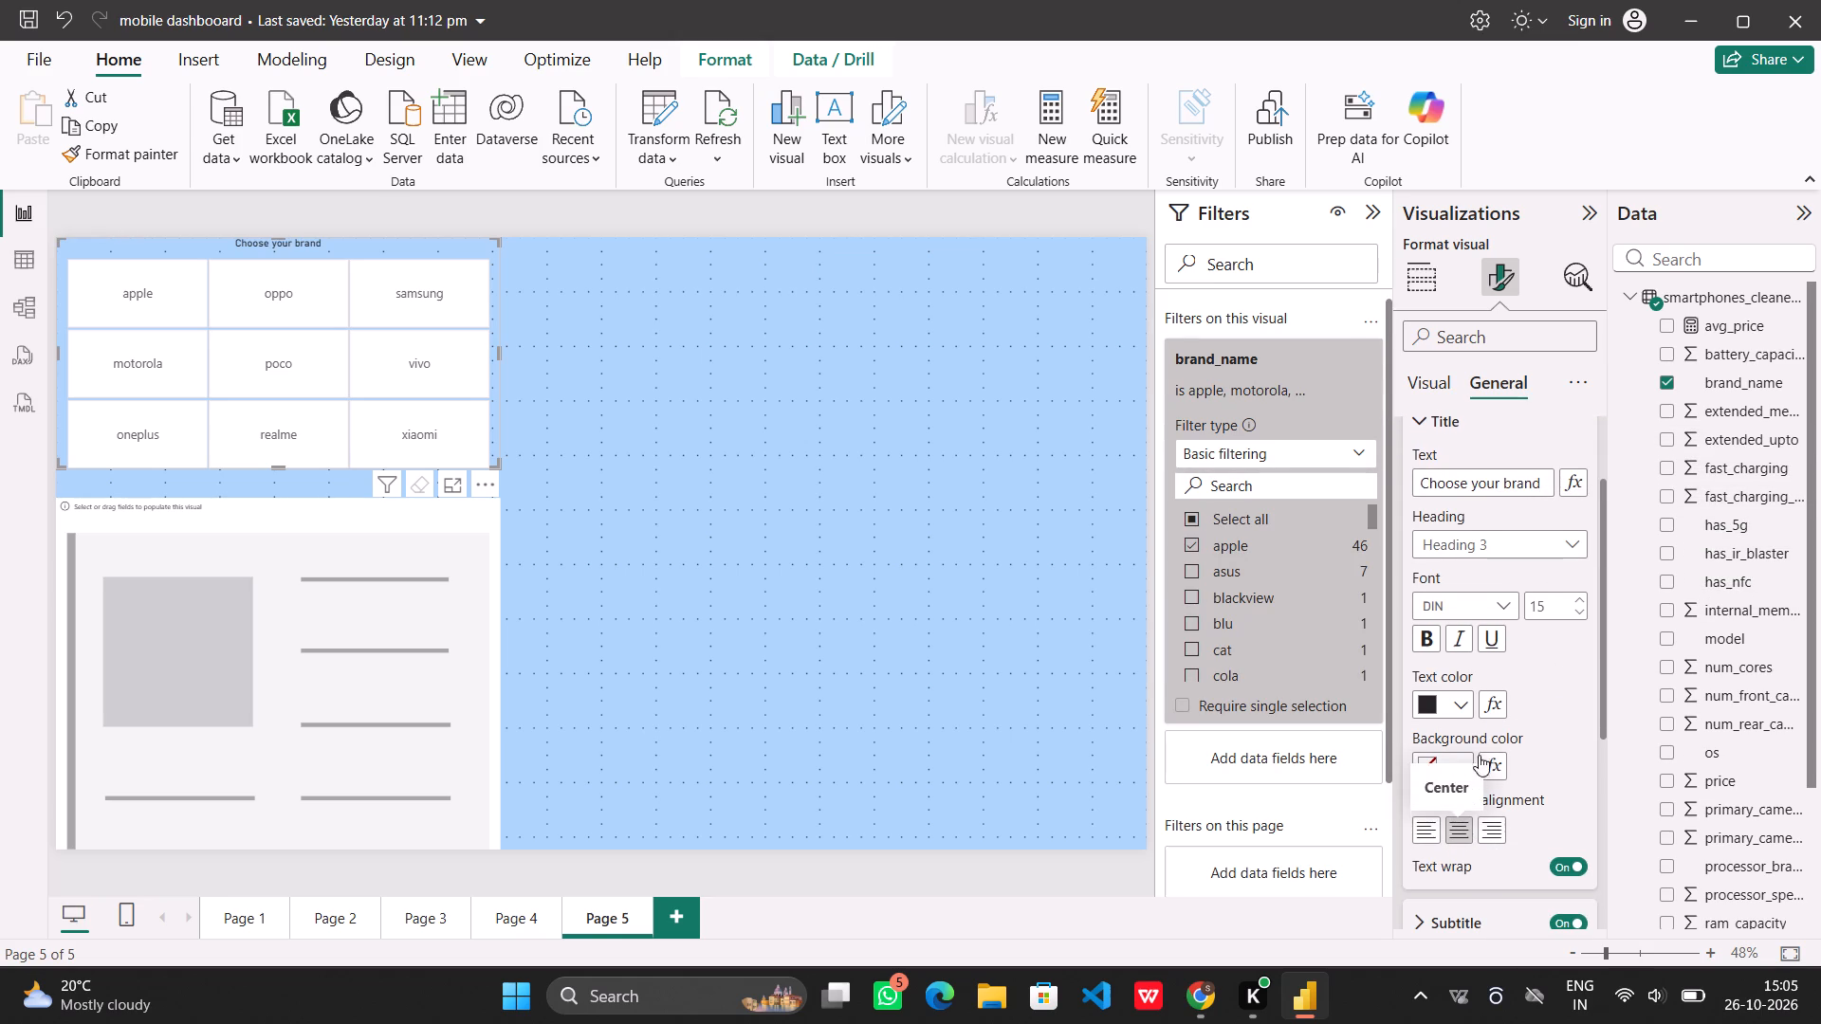
pyautogui.click(1435, 707)
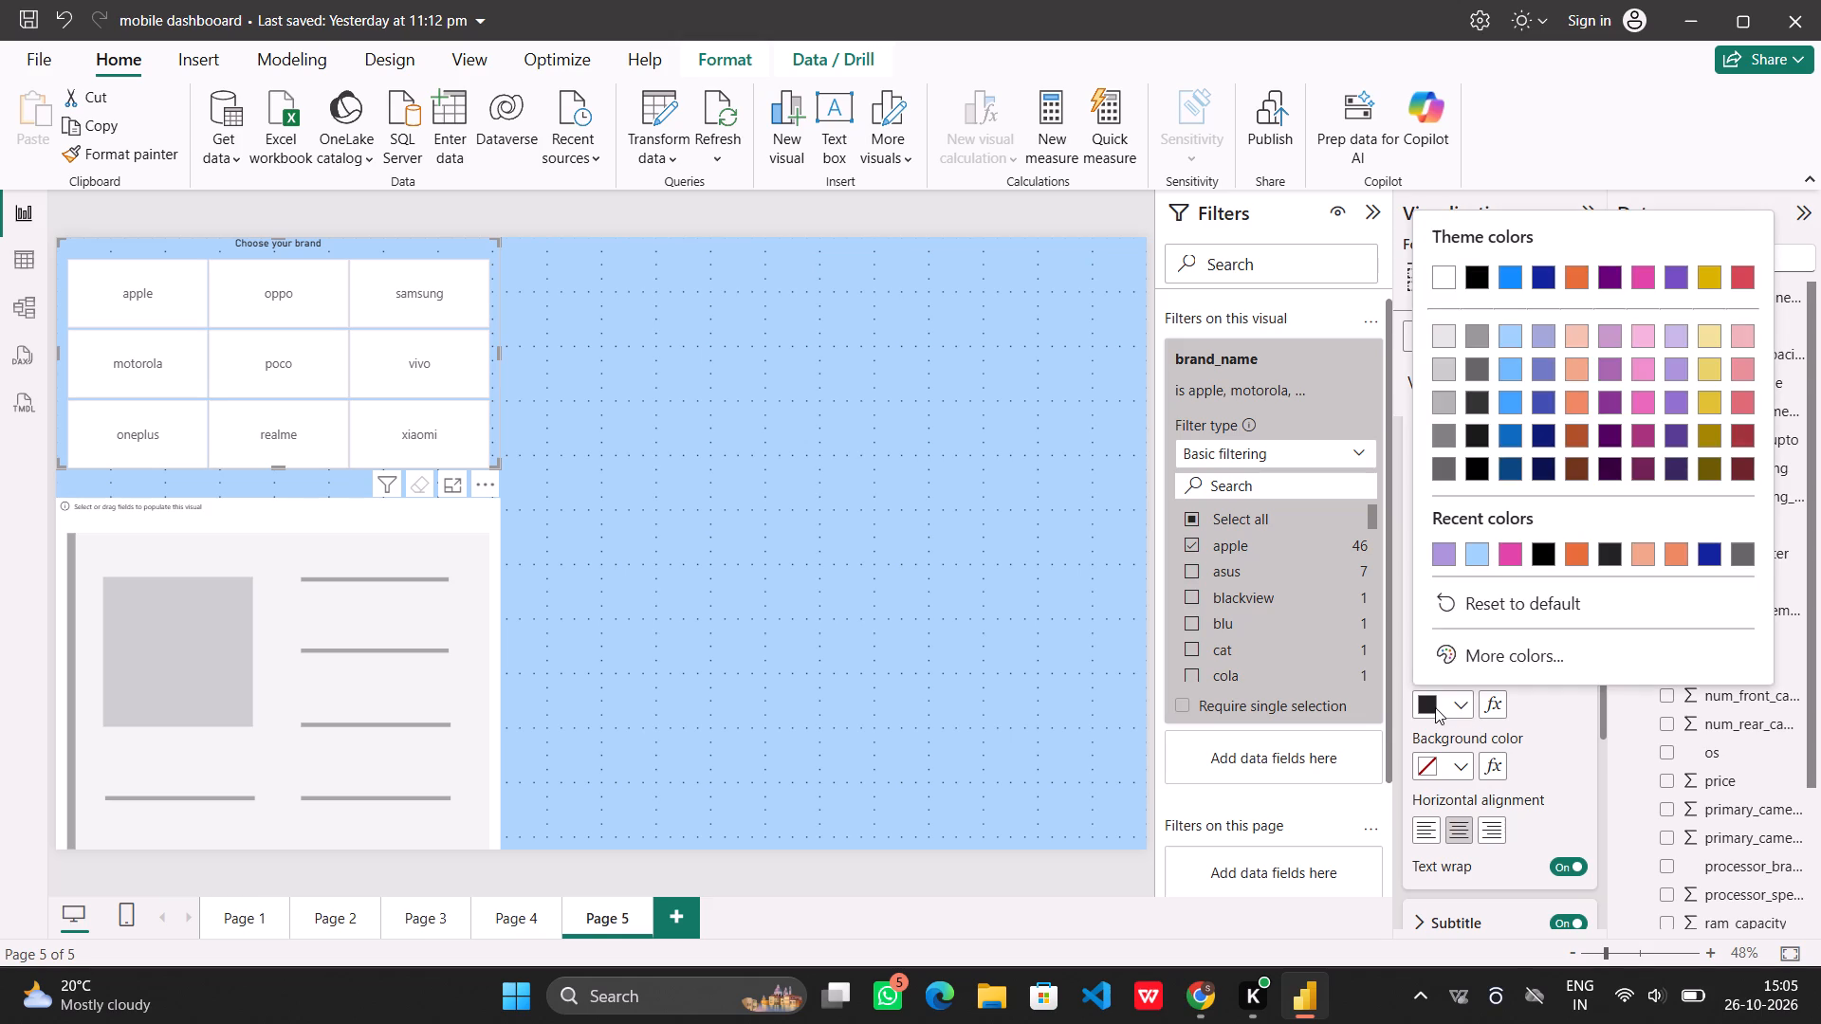
pyautogui.click(1435, 707)
pyautogui.click(1426, 644)
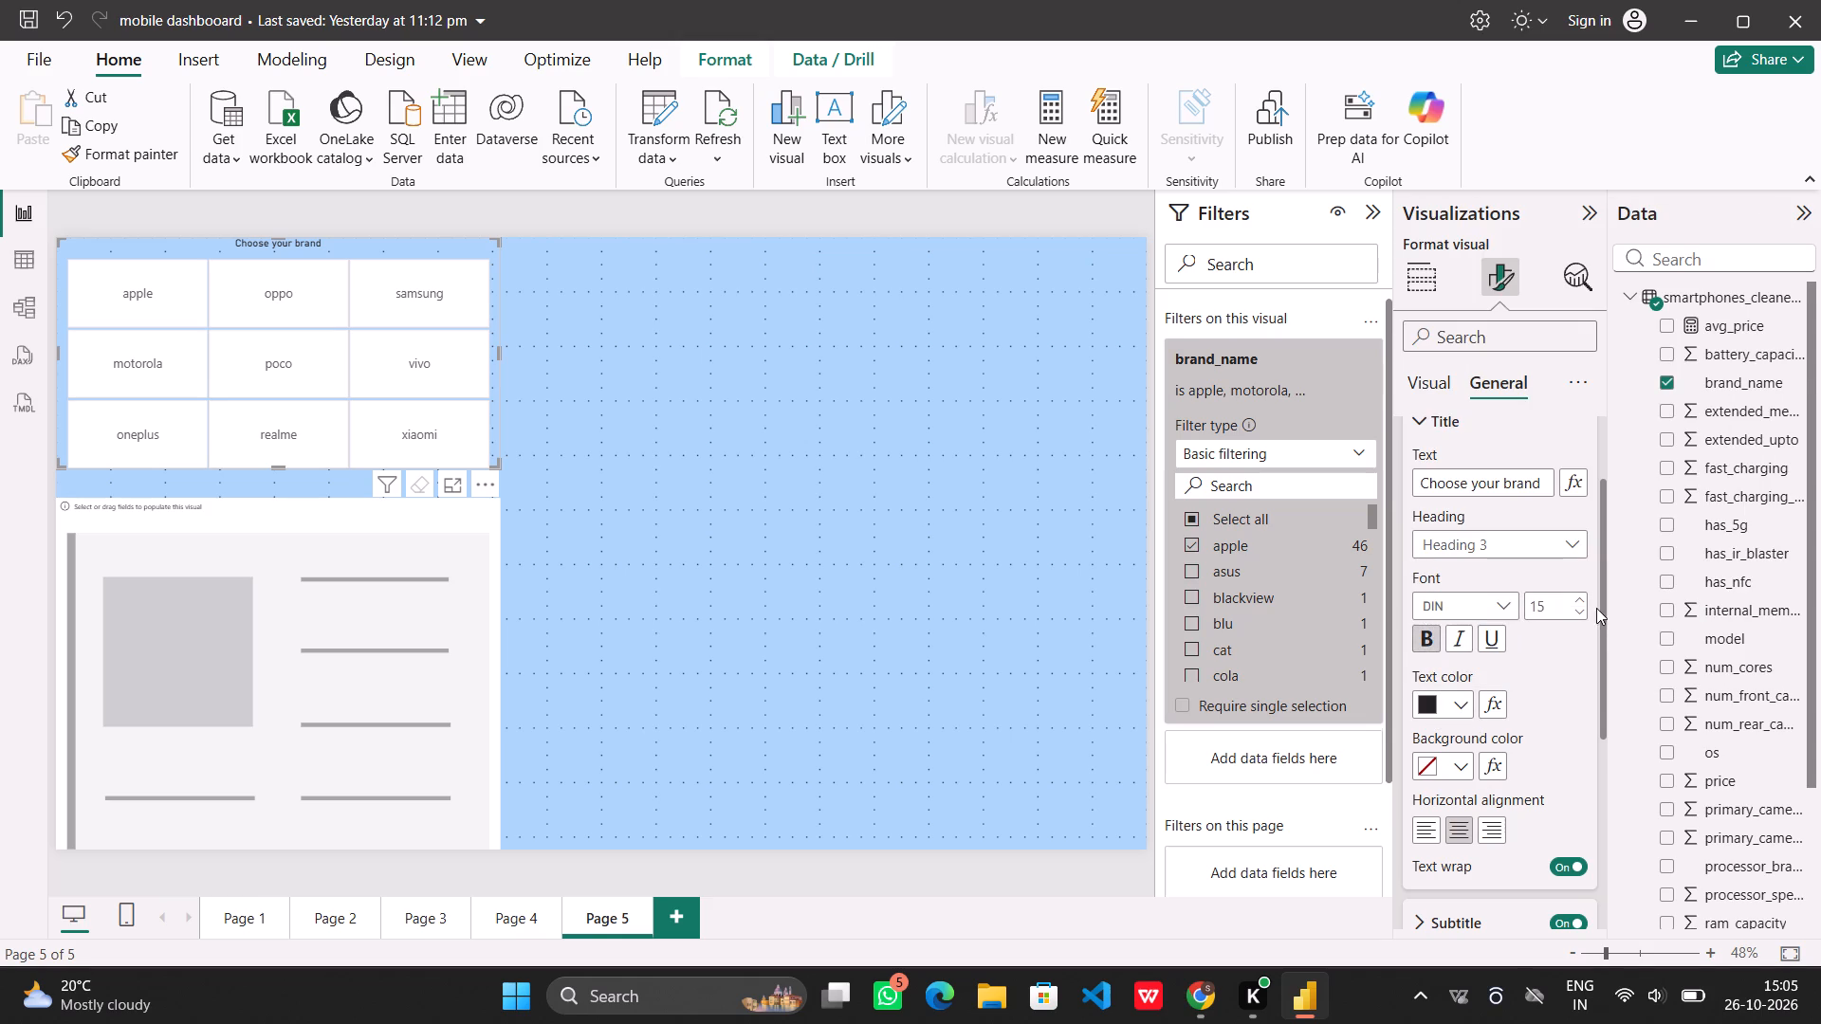
pyautogui.tripleClick(1579, 597)
pyautogui.click(1579, 597)
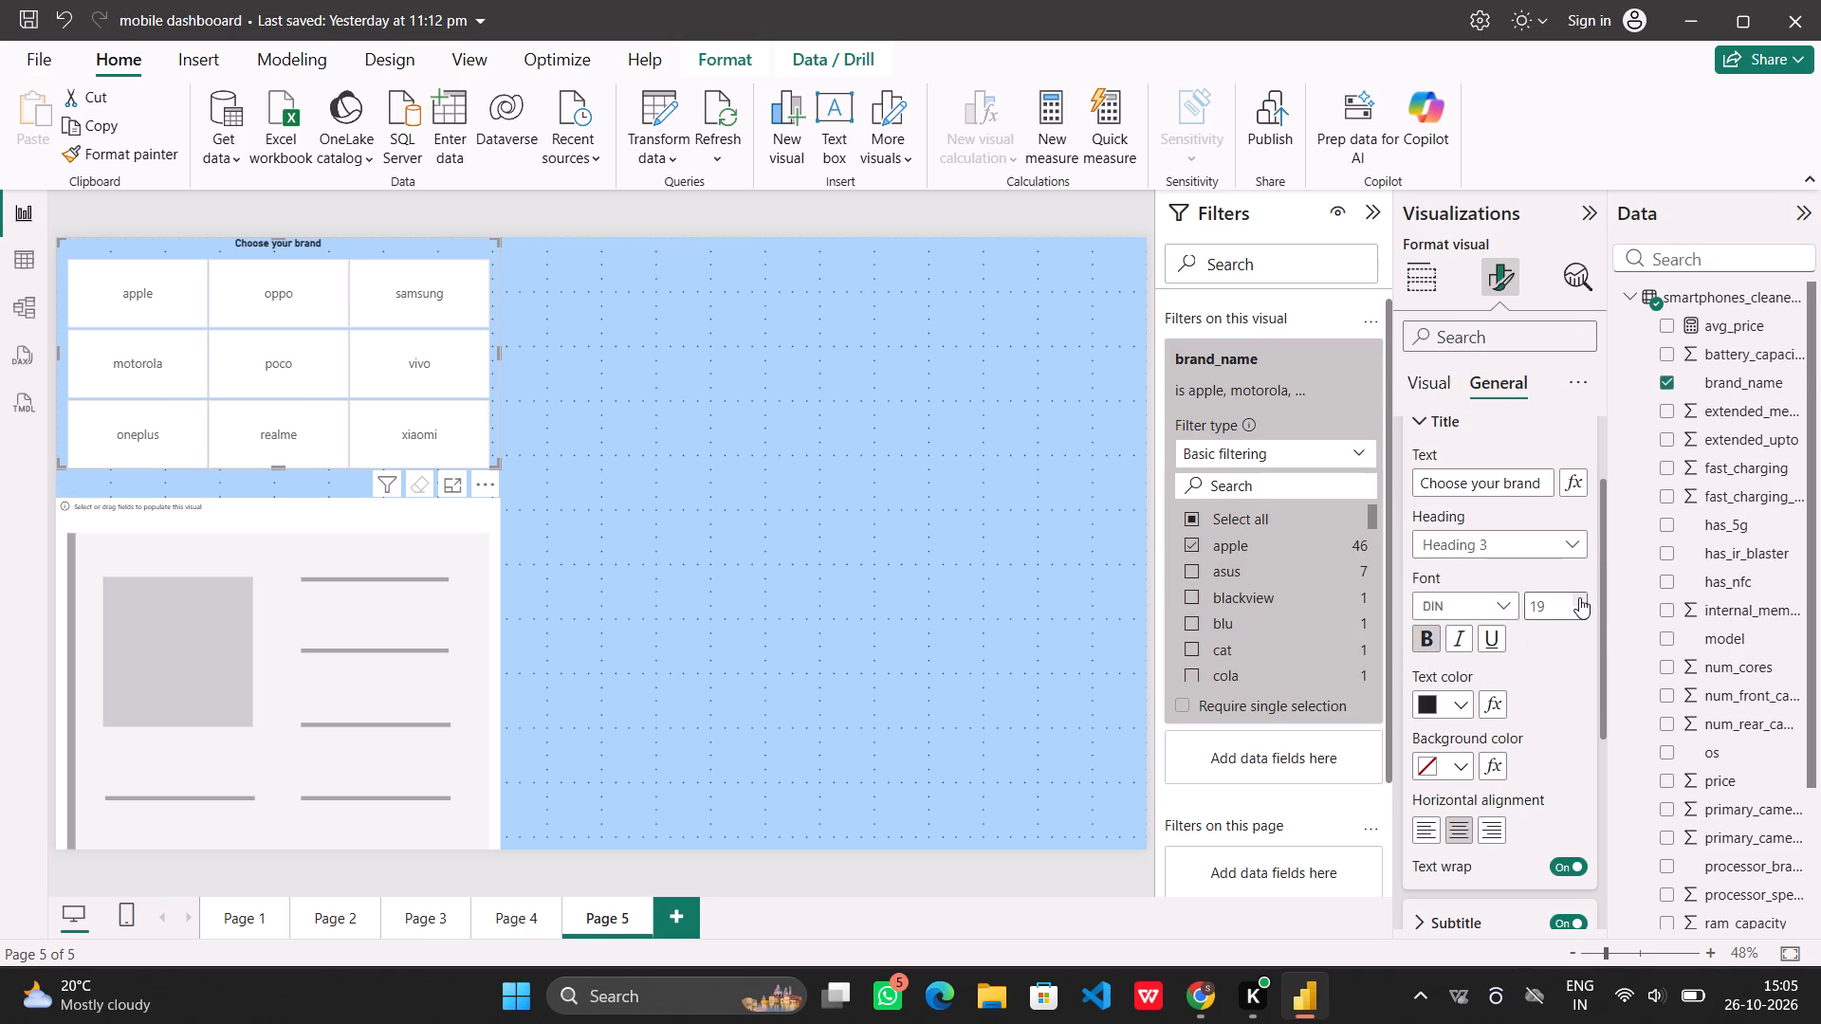
pyautogui.tripleClick(1579, 597)
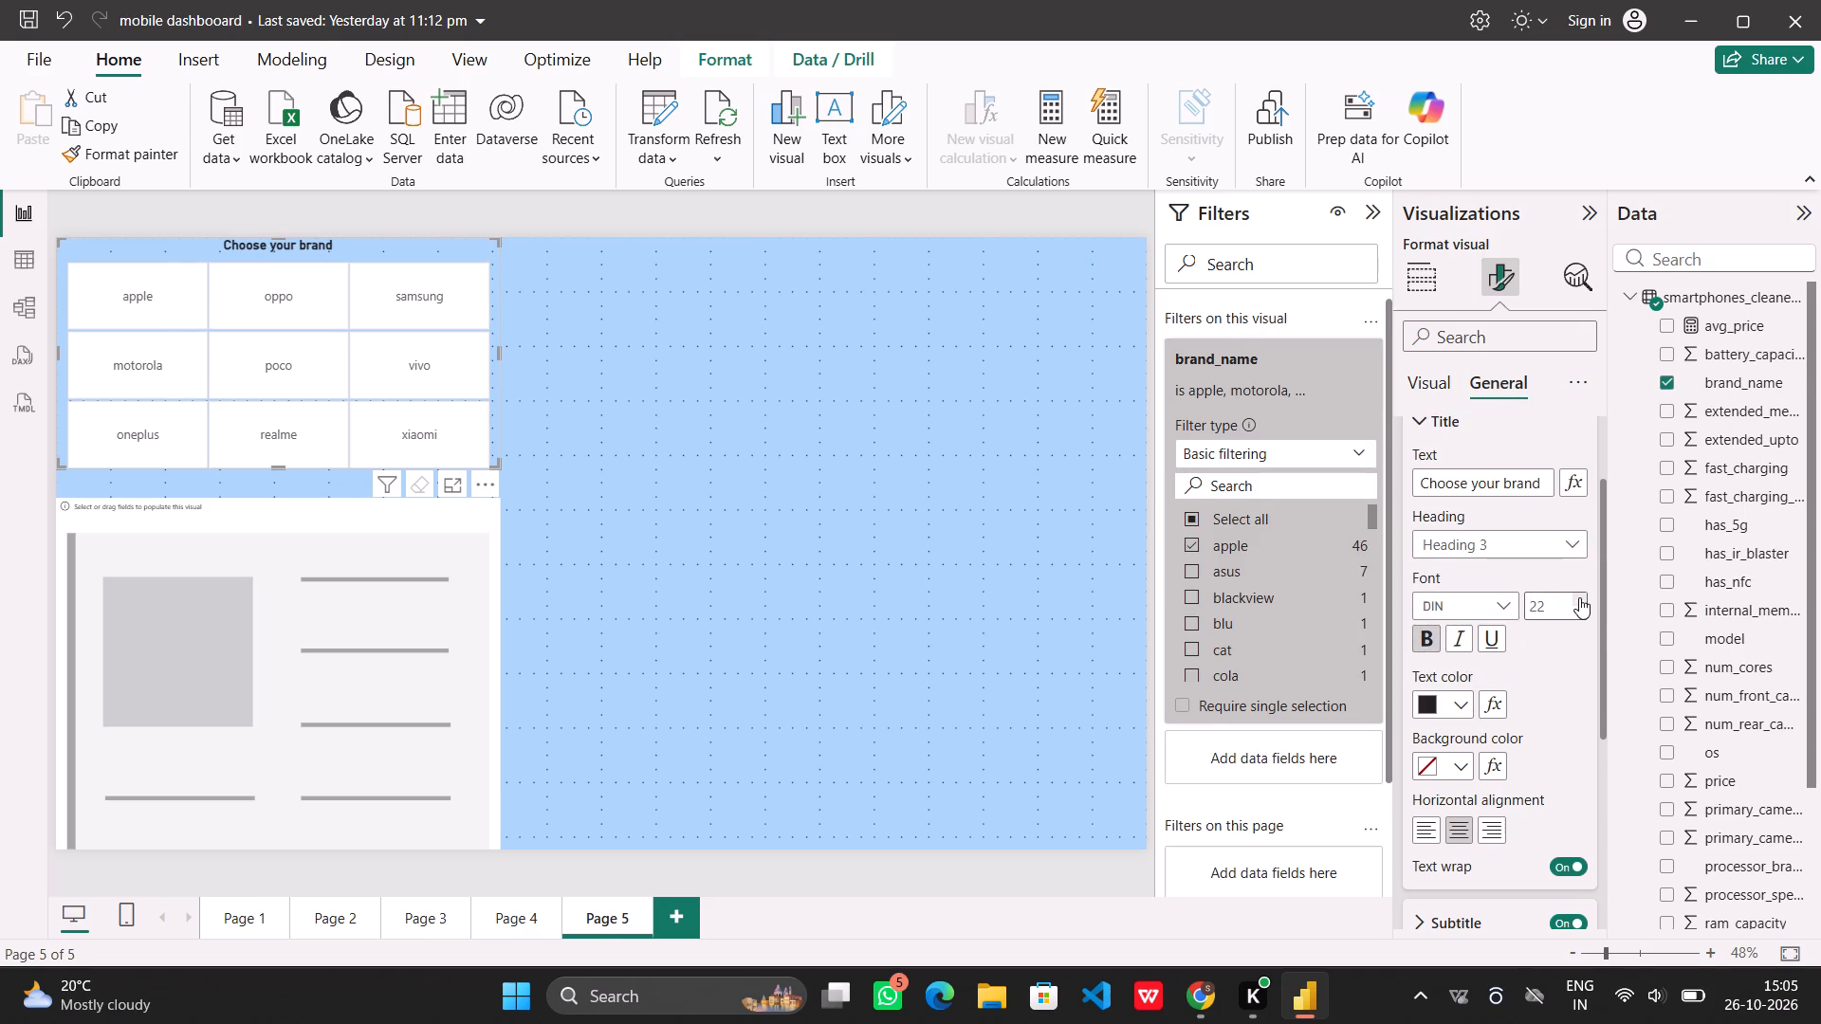
pyautogui.click(1579, 597)
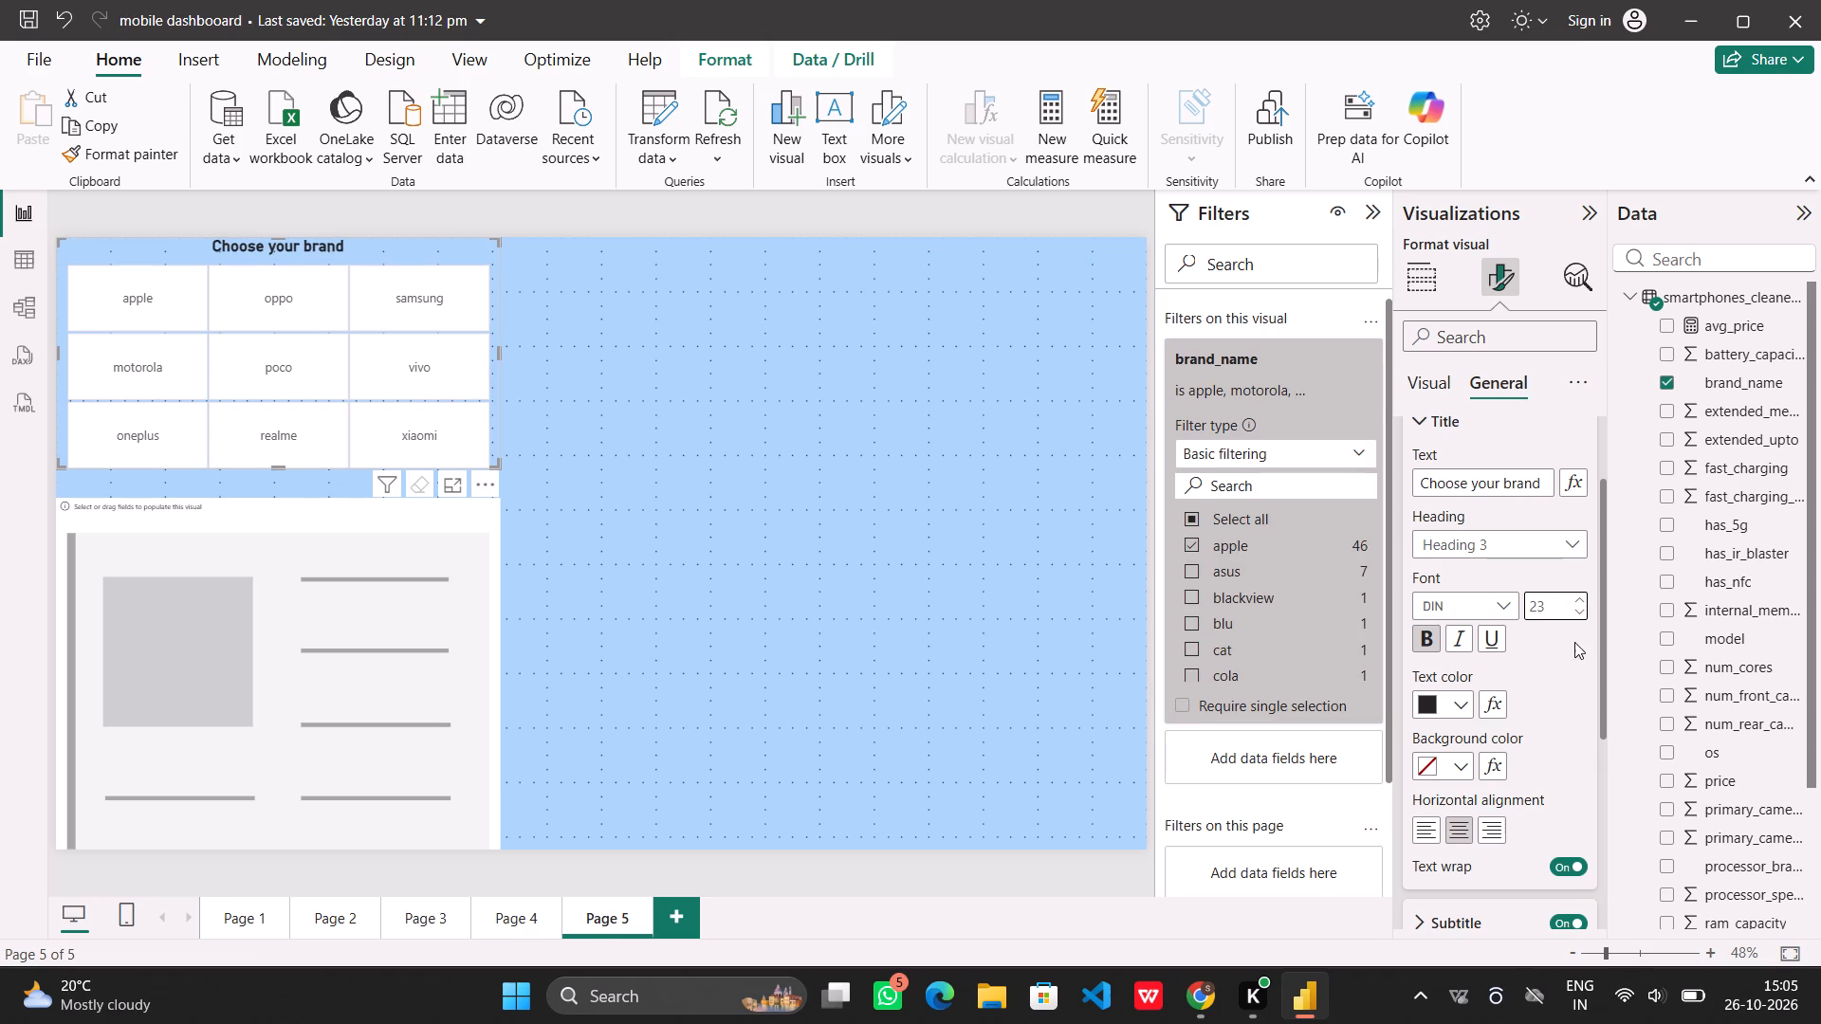
pyautogui.click(1571, 671)
pyautogui.scroll(1, 1444, 469)
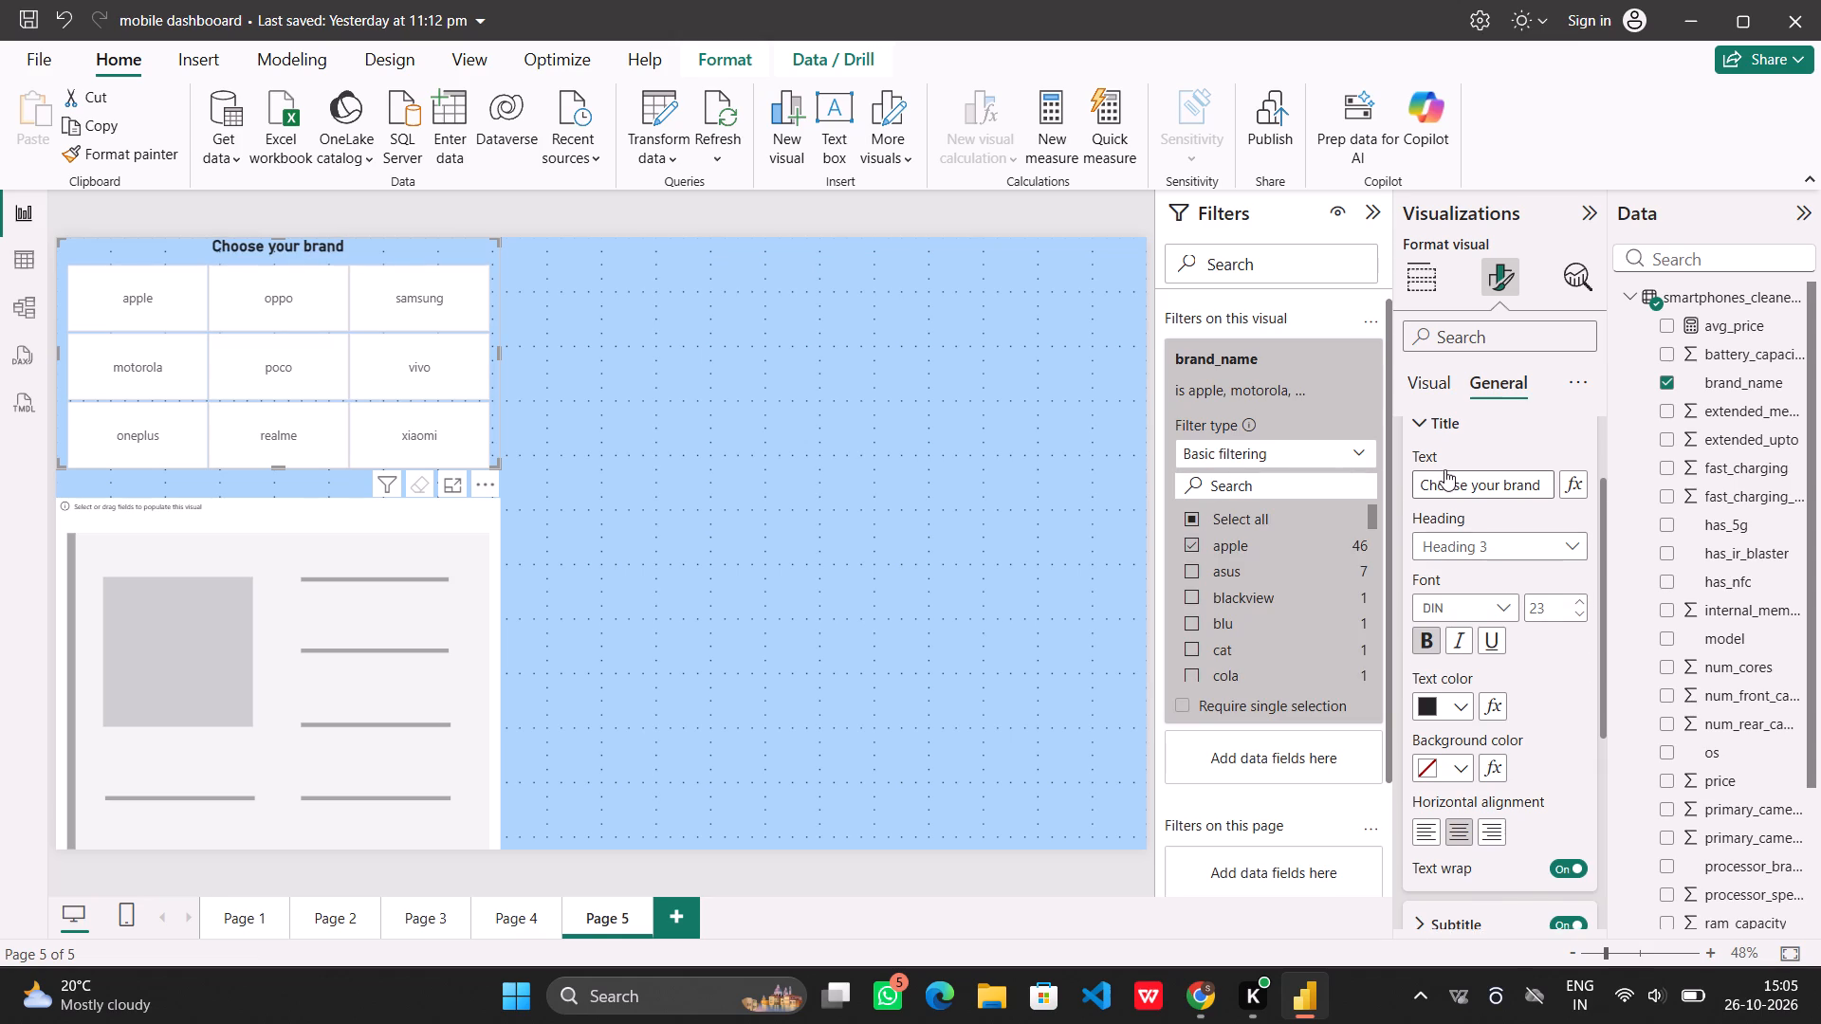
pyautogui.scroll(1, 1444, 469)
pyautogui.click(1426, 487)
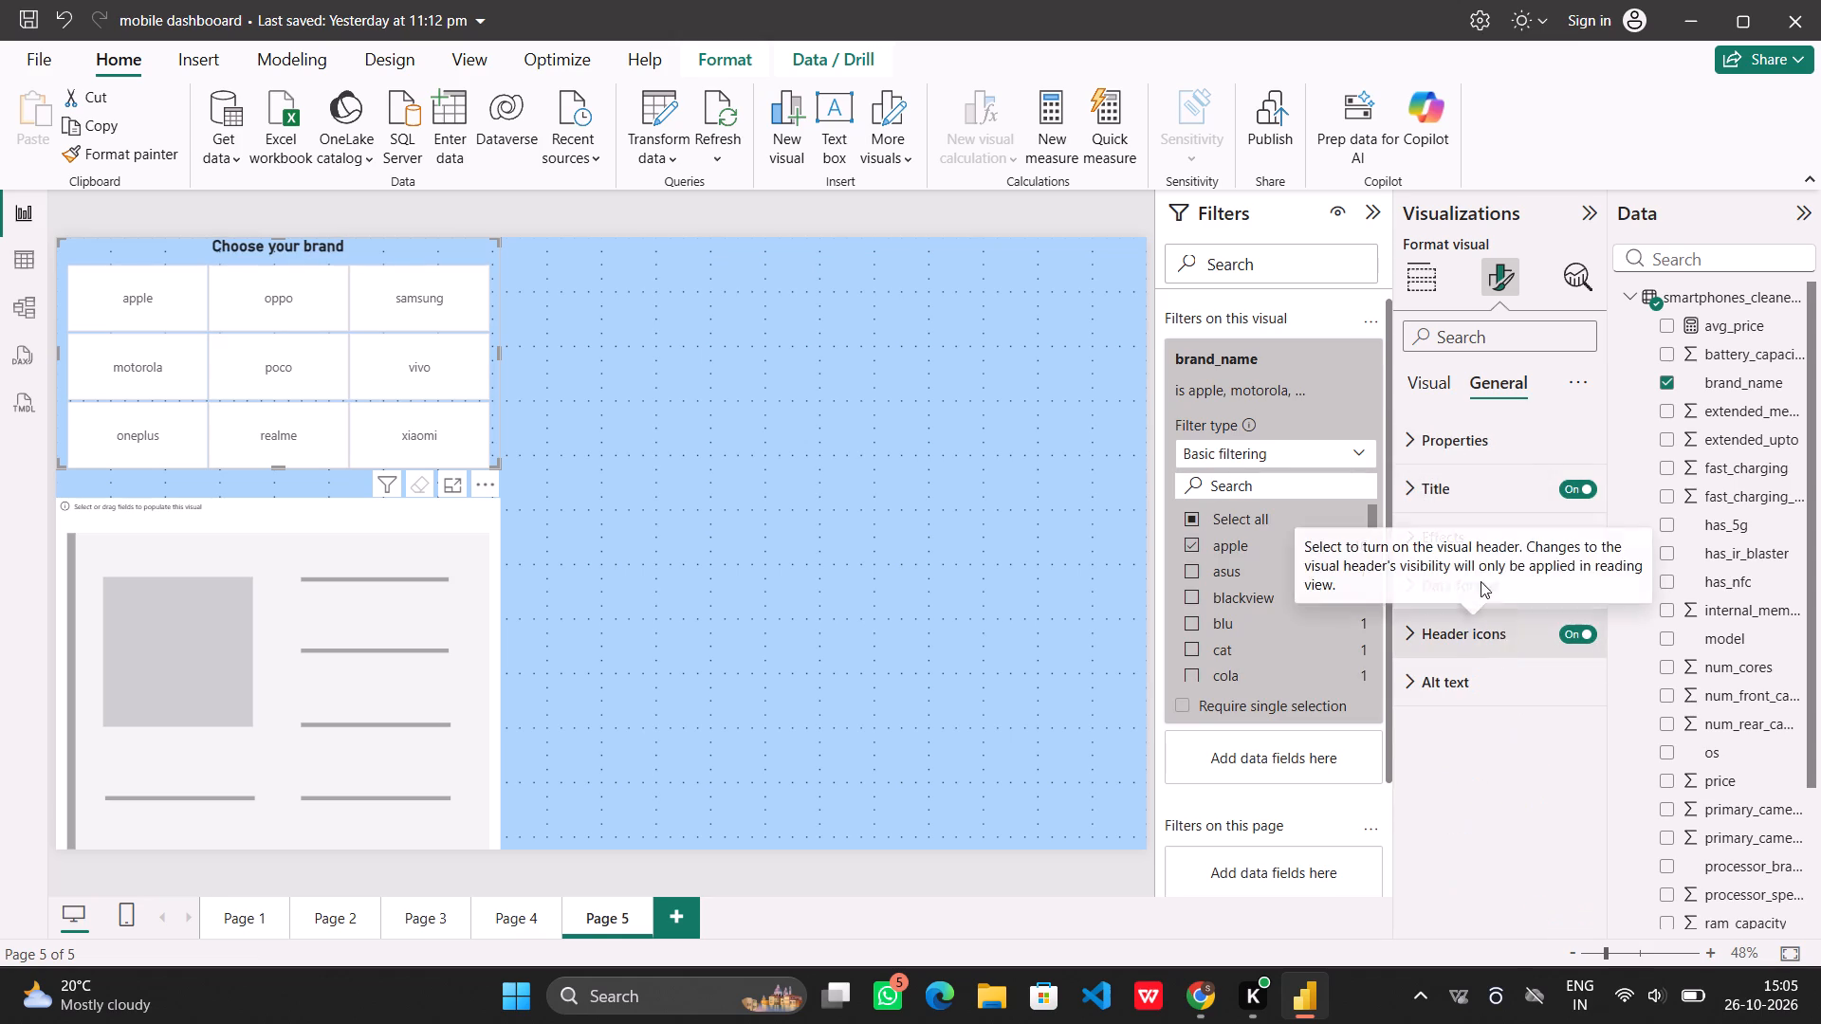
# Turn on the brand slicer's background, trying near-black before setting its colour to light orange.
pyautogui.click(1479, 543)
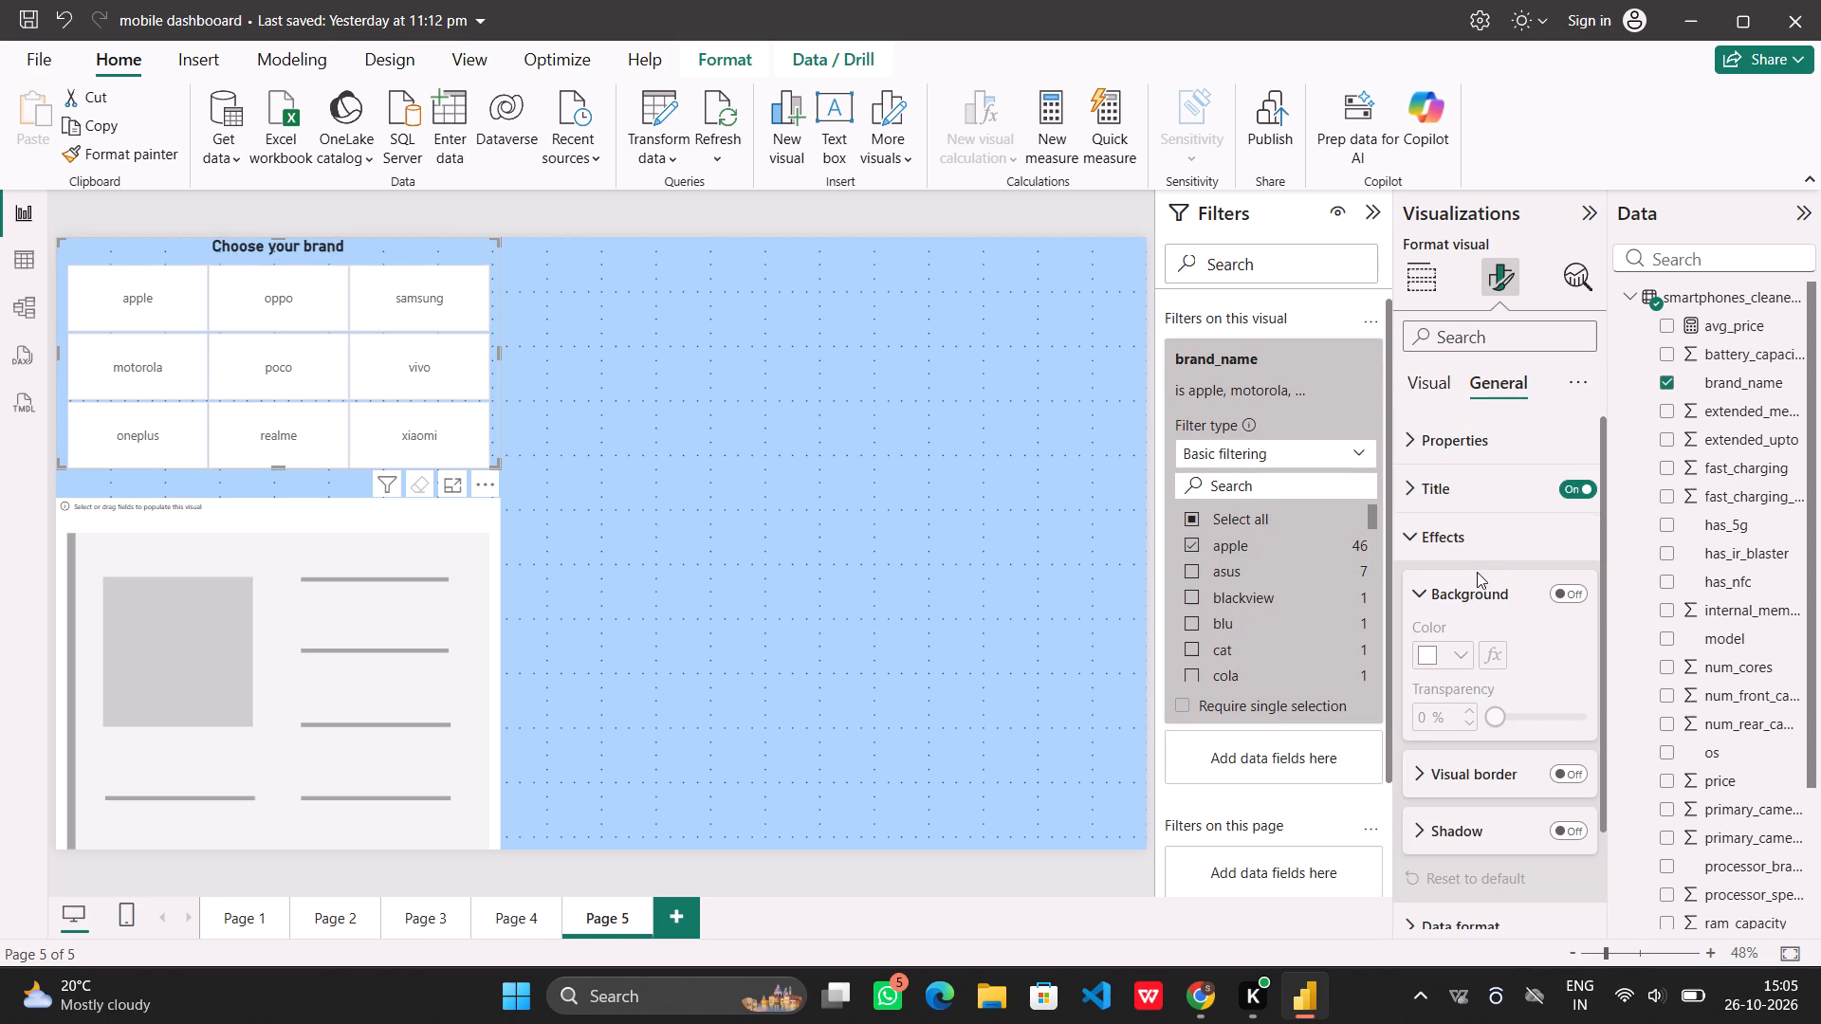
pyautogui.click(1566, 594)
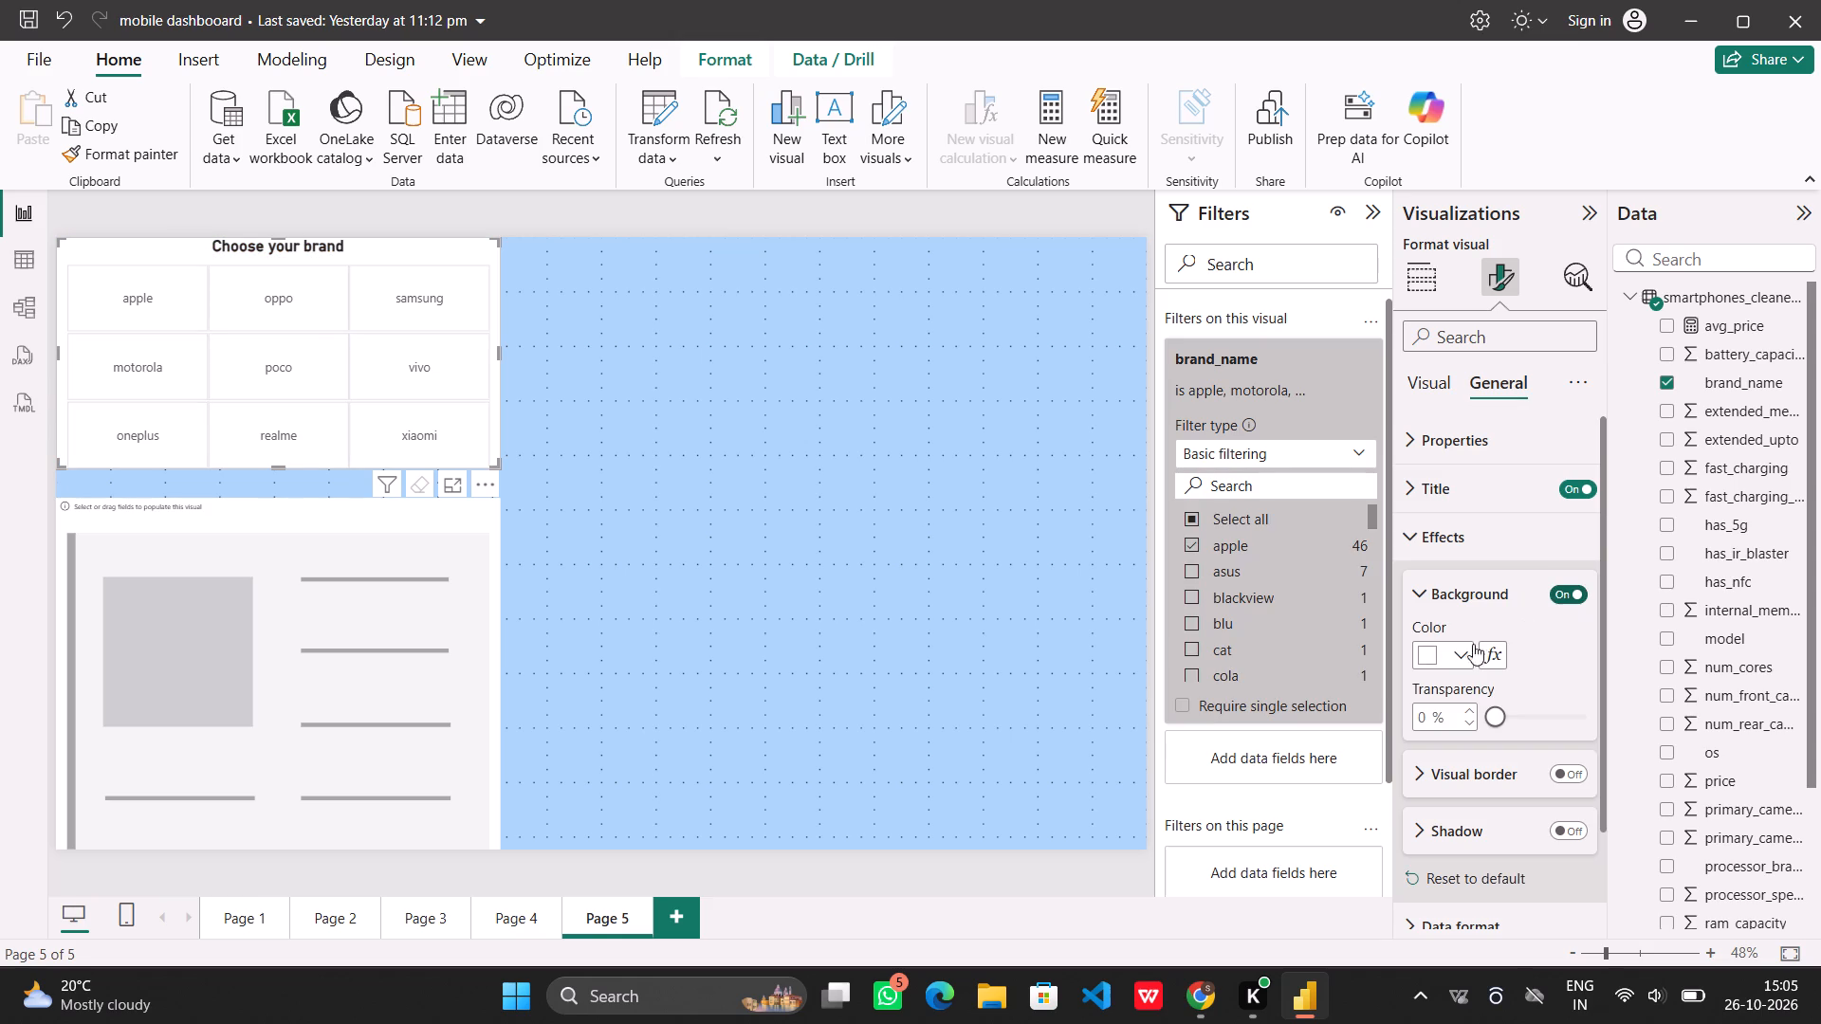
pyautogui.click(1456, 652)
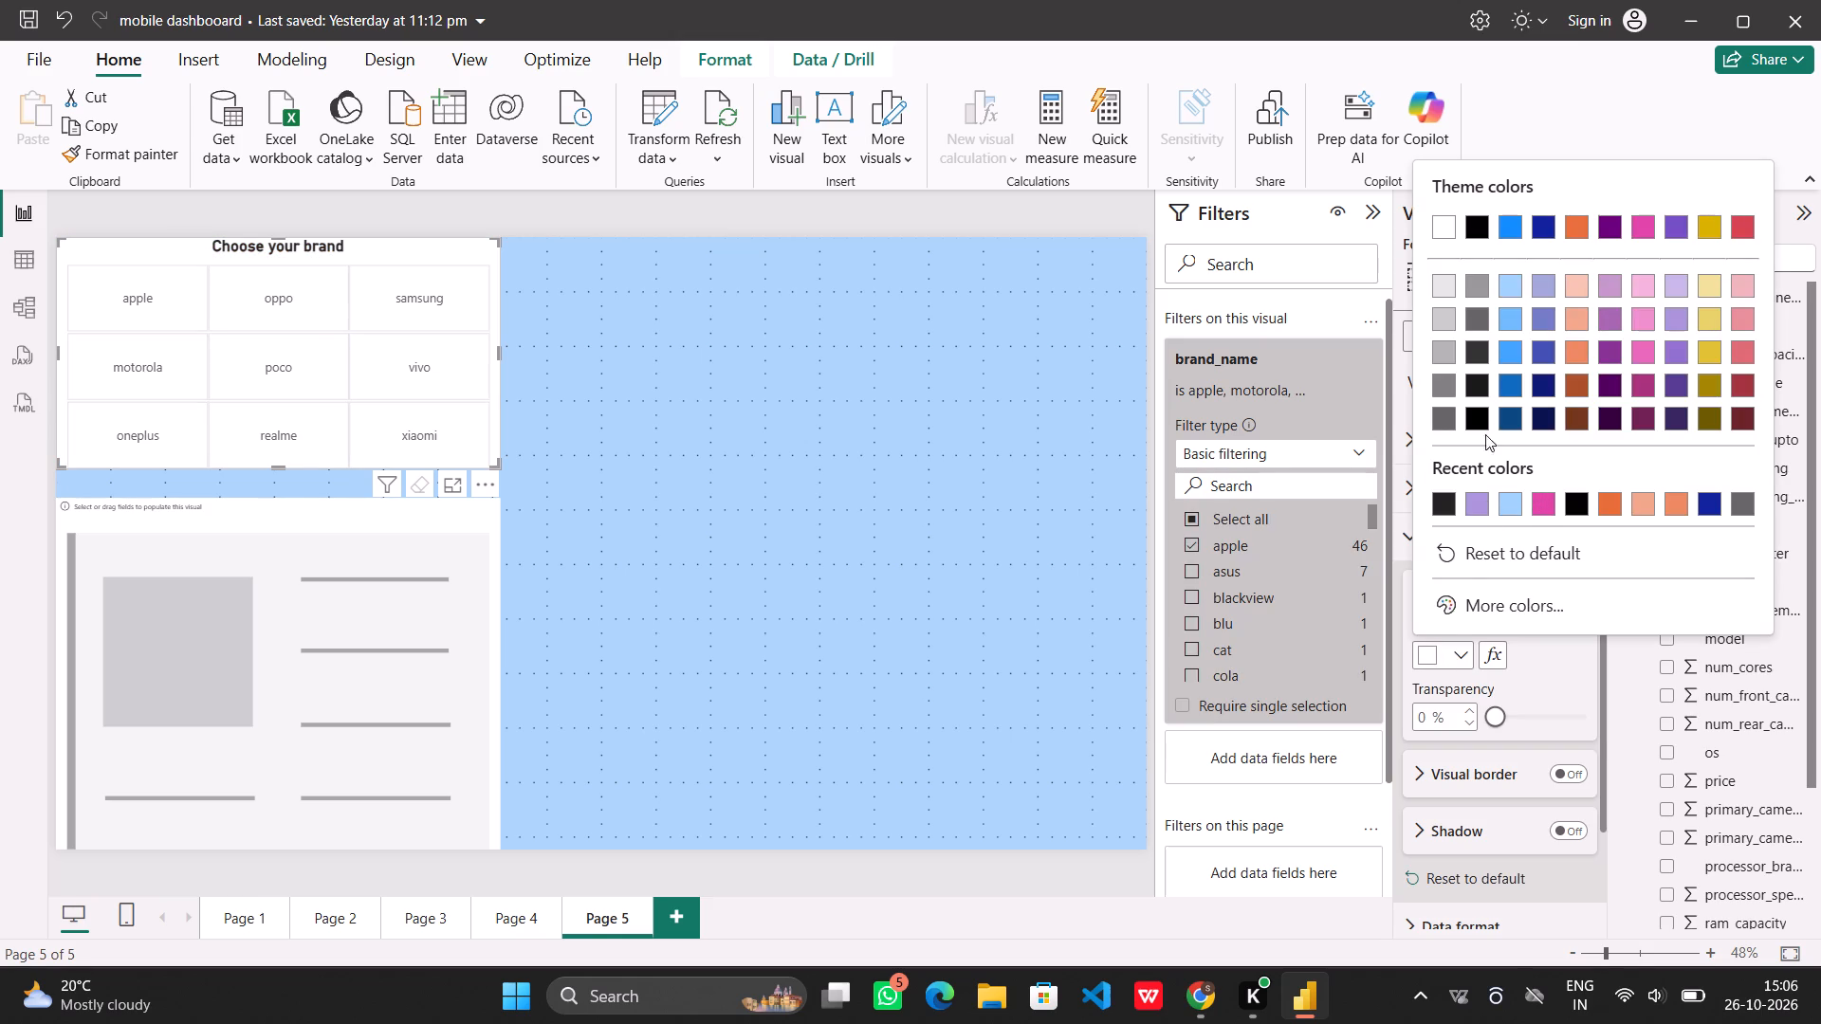
pyautogui.click(1478, 382)
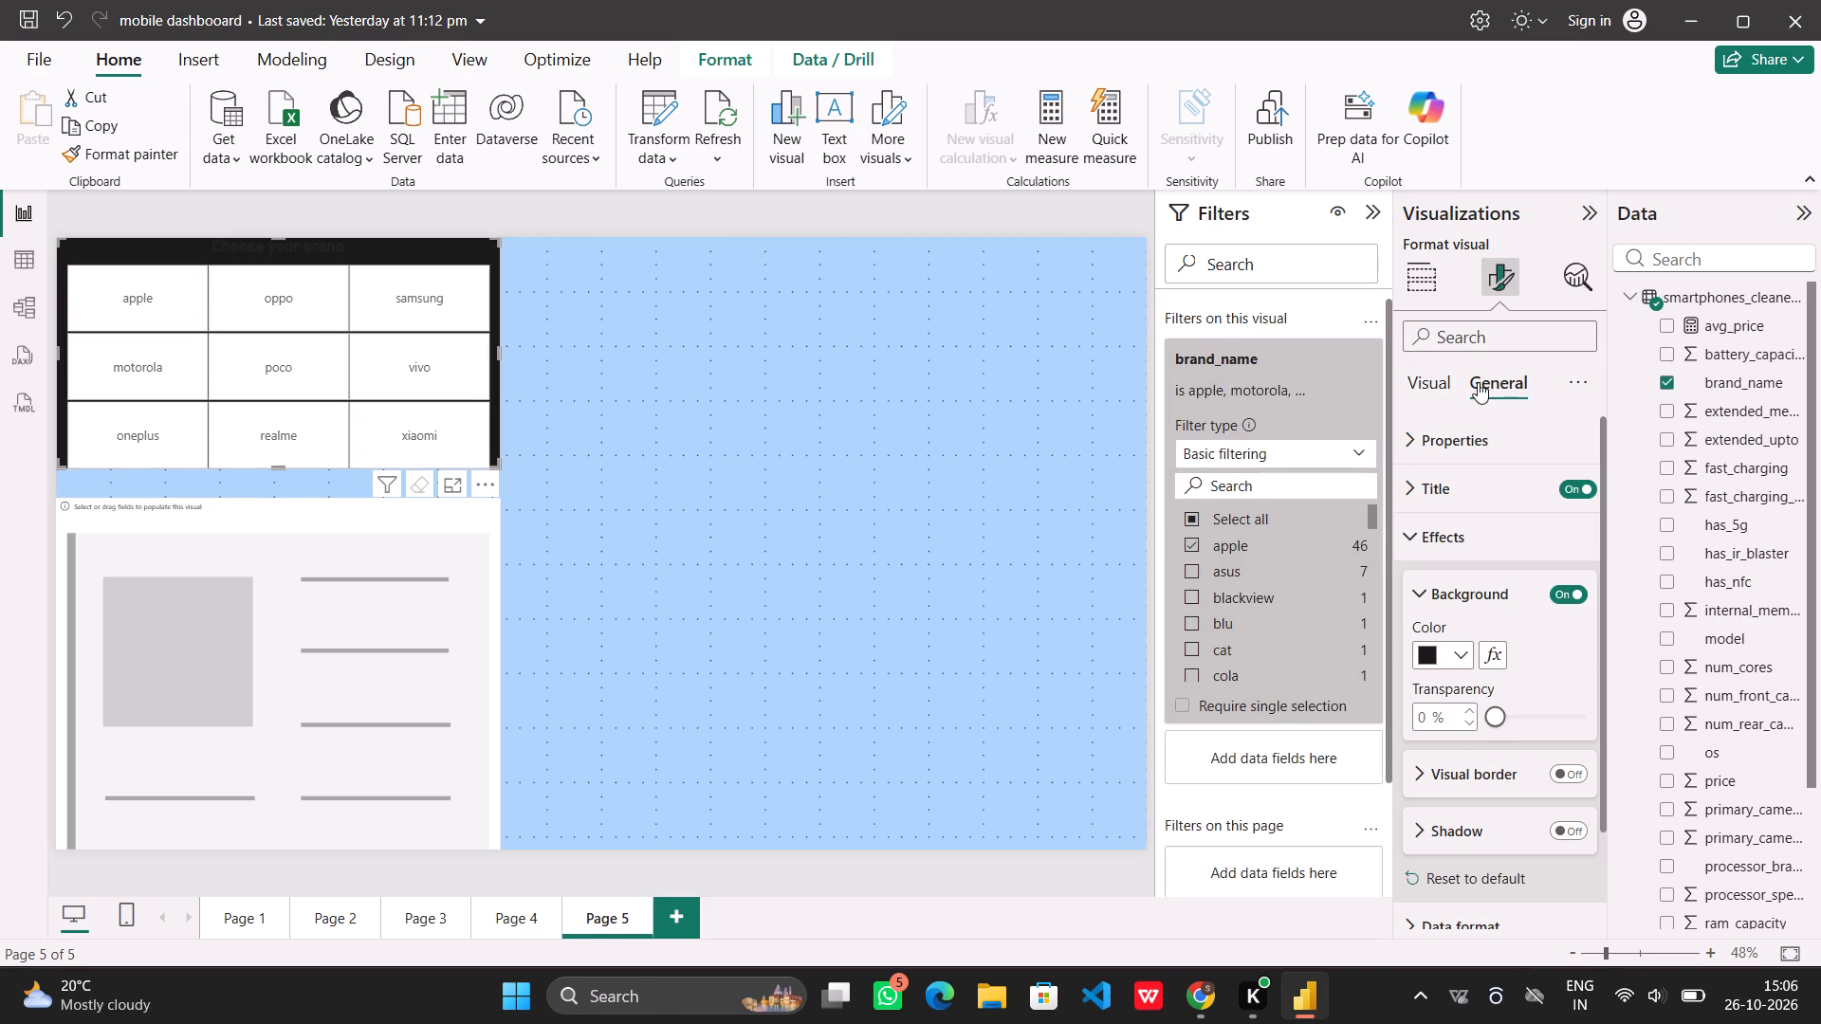
pyautogui.click(1461, 667)
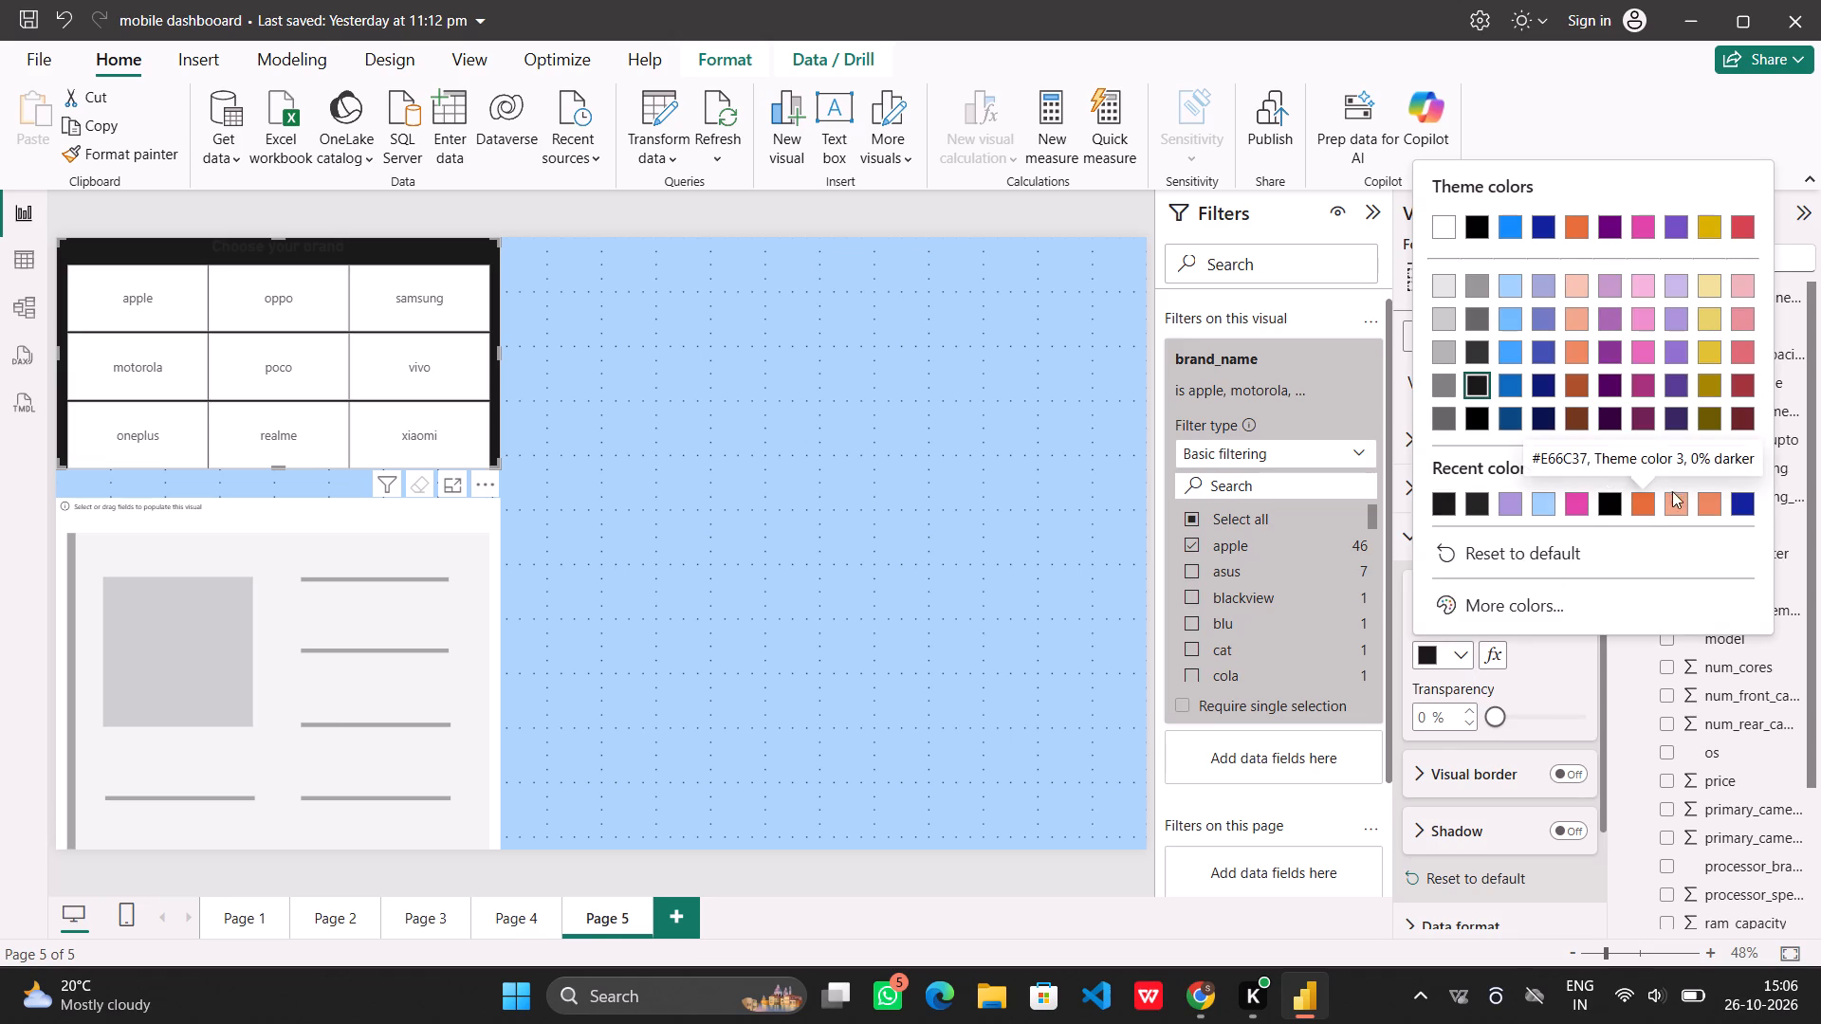
pyautogui.click(1676, 499)
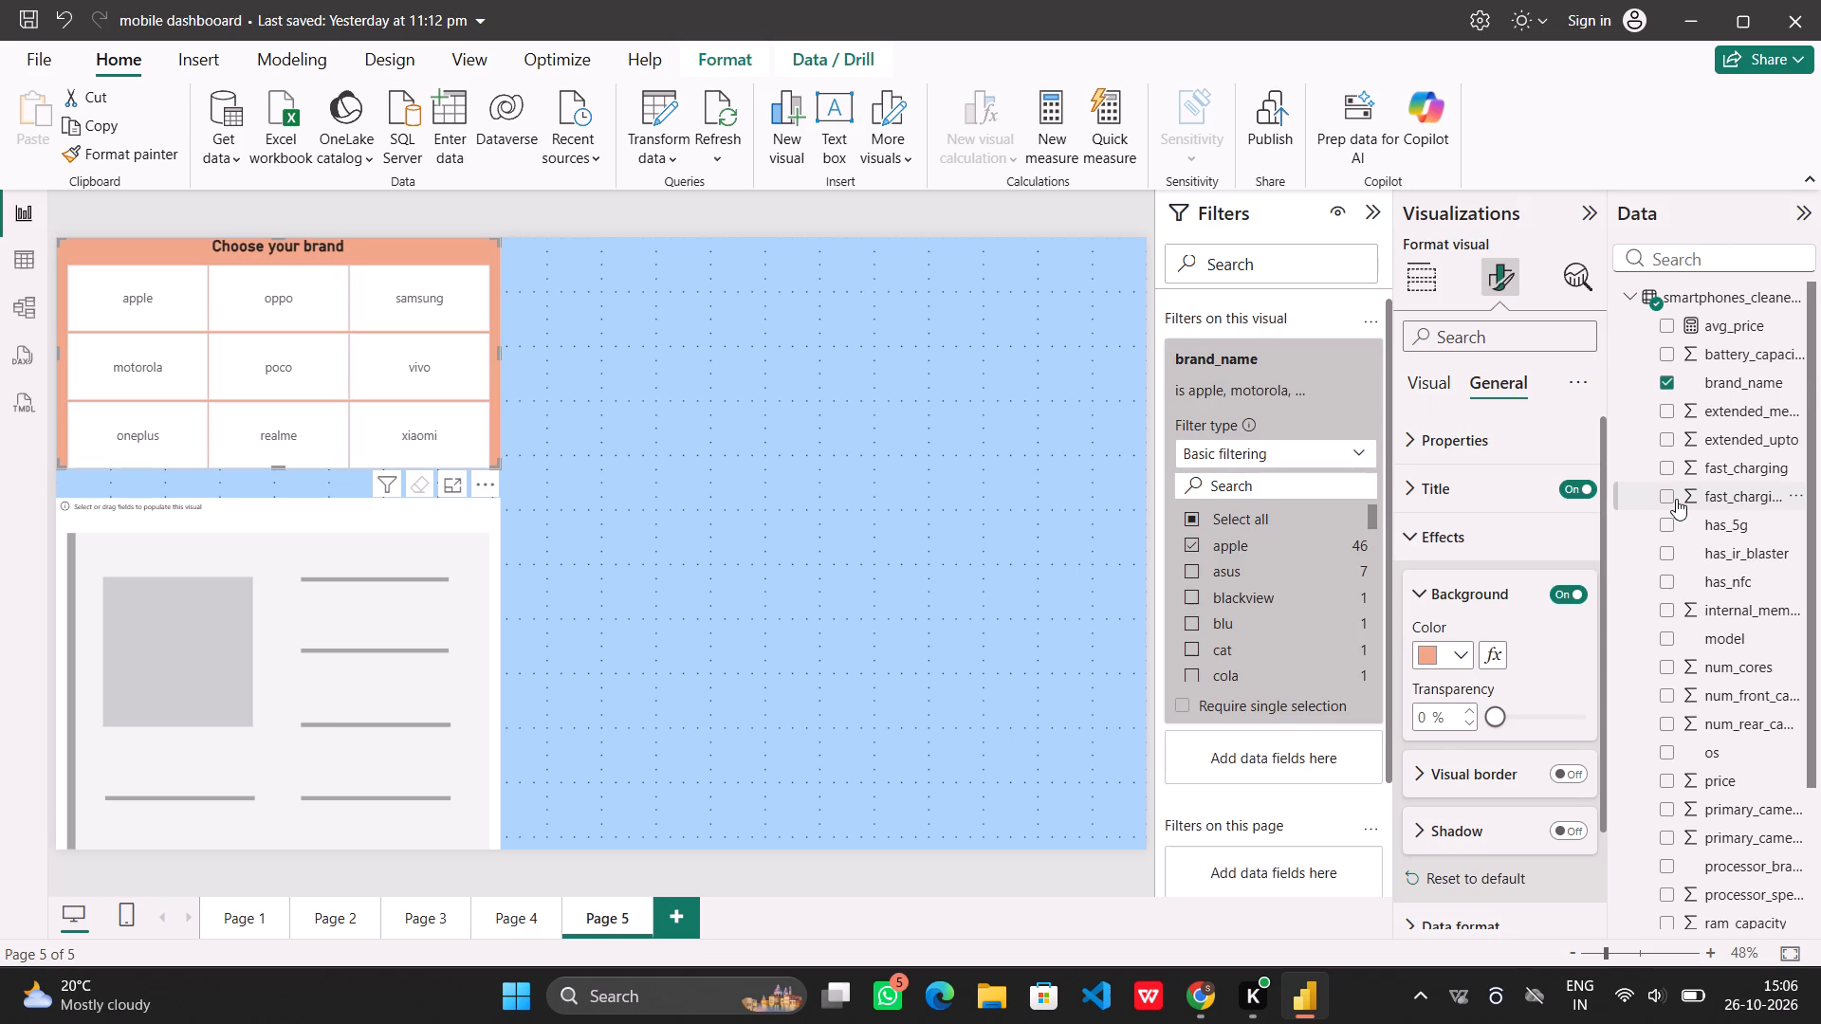
# Add a text slicer to Page 5 as a new visual and assign the model field to it.
pyautogui.click(1051, 391)
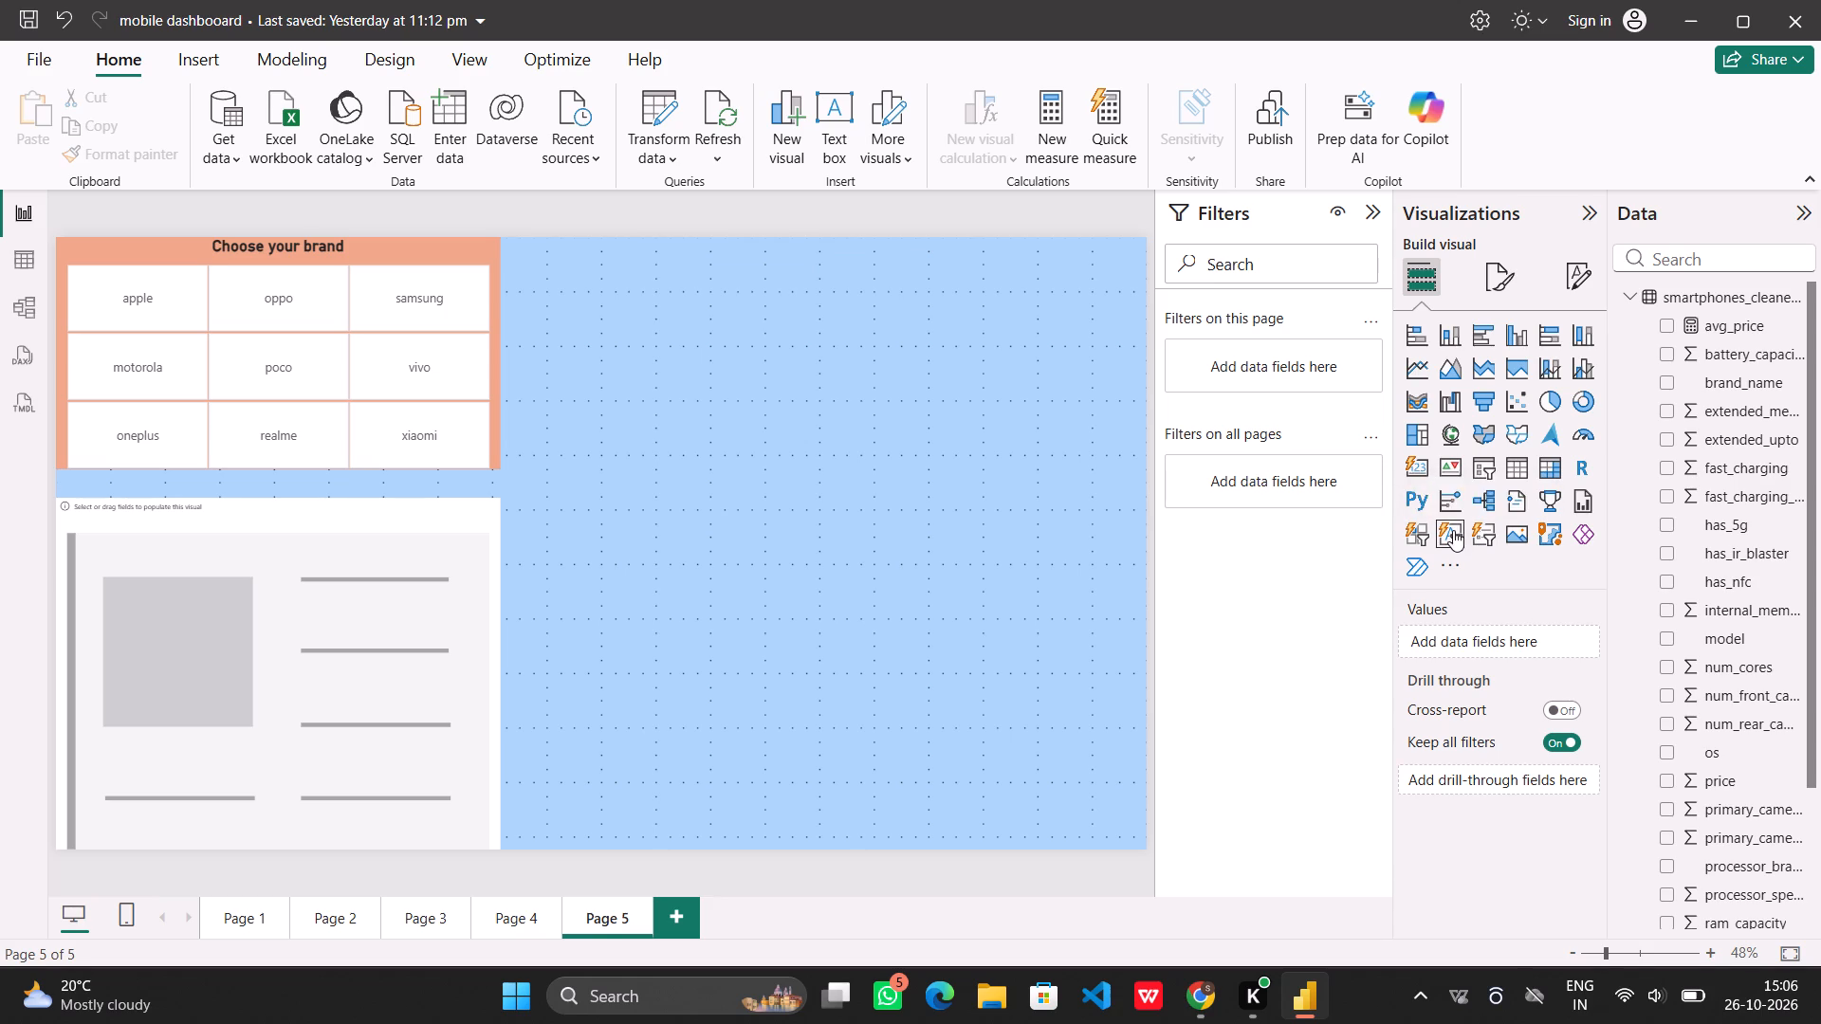
pyautogui.click(1459, 529)
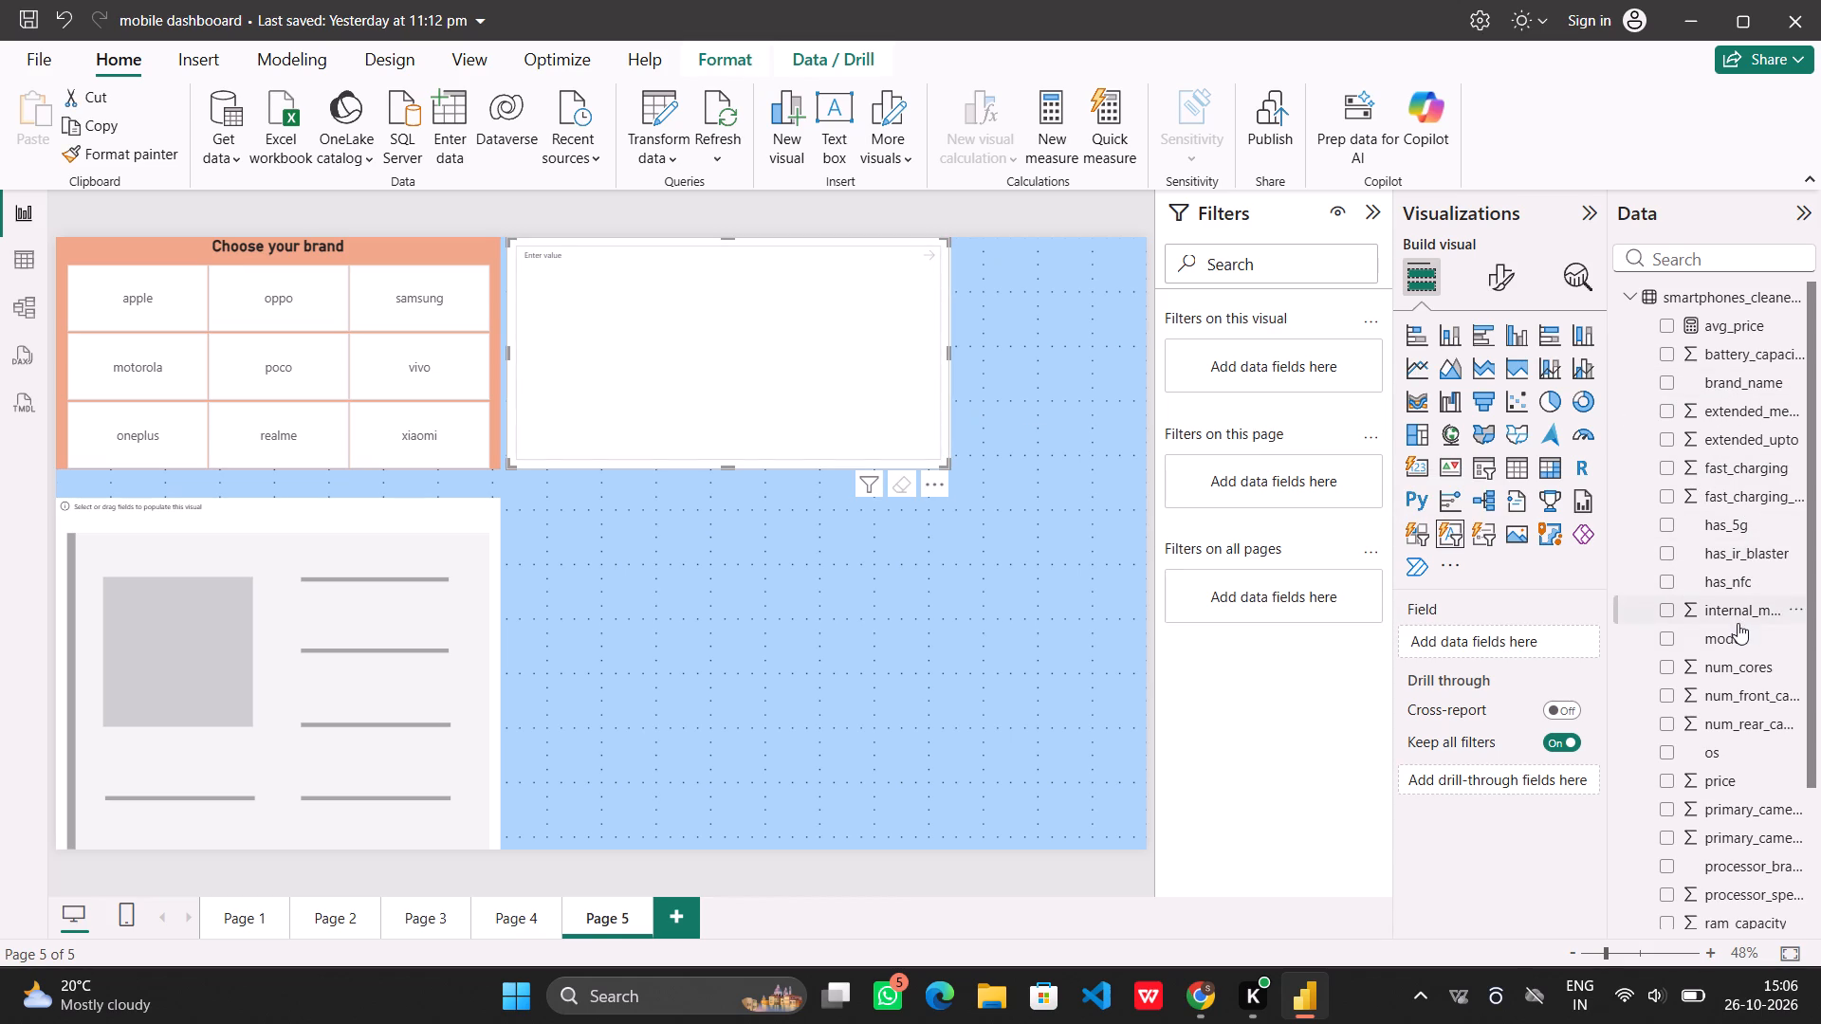
pyautogui.moveTo(1739, 631); pyautogui.dragTo(1523, 634)
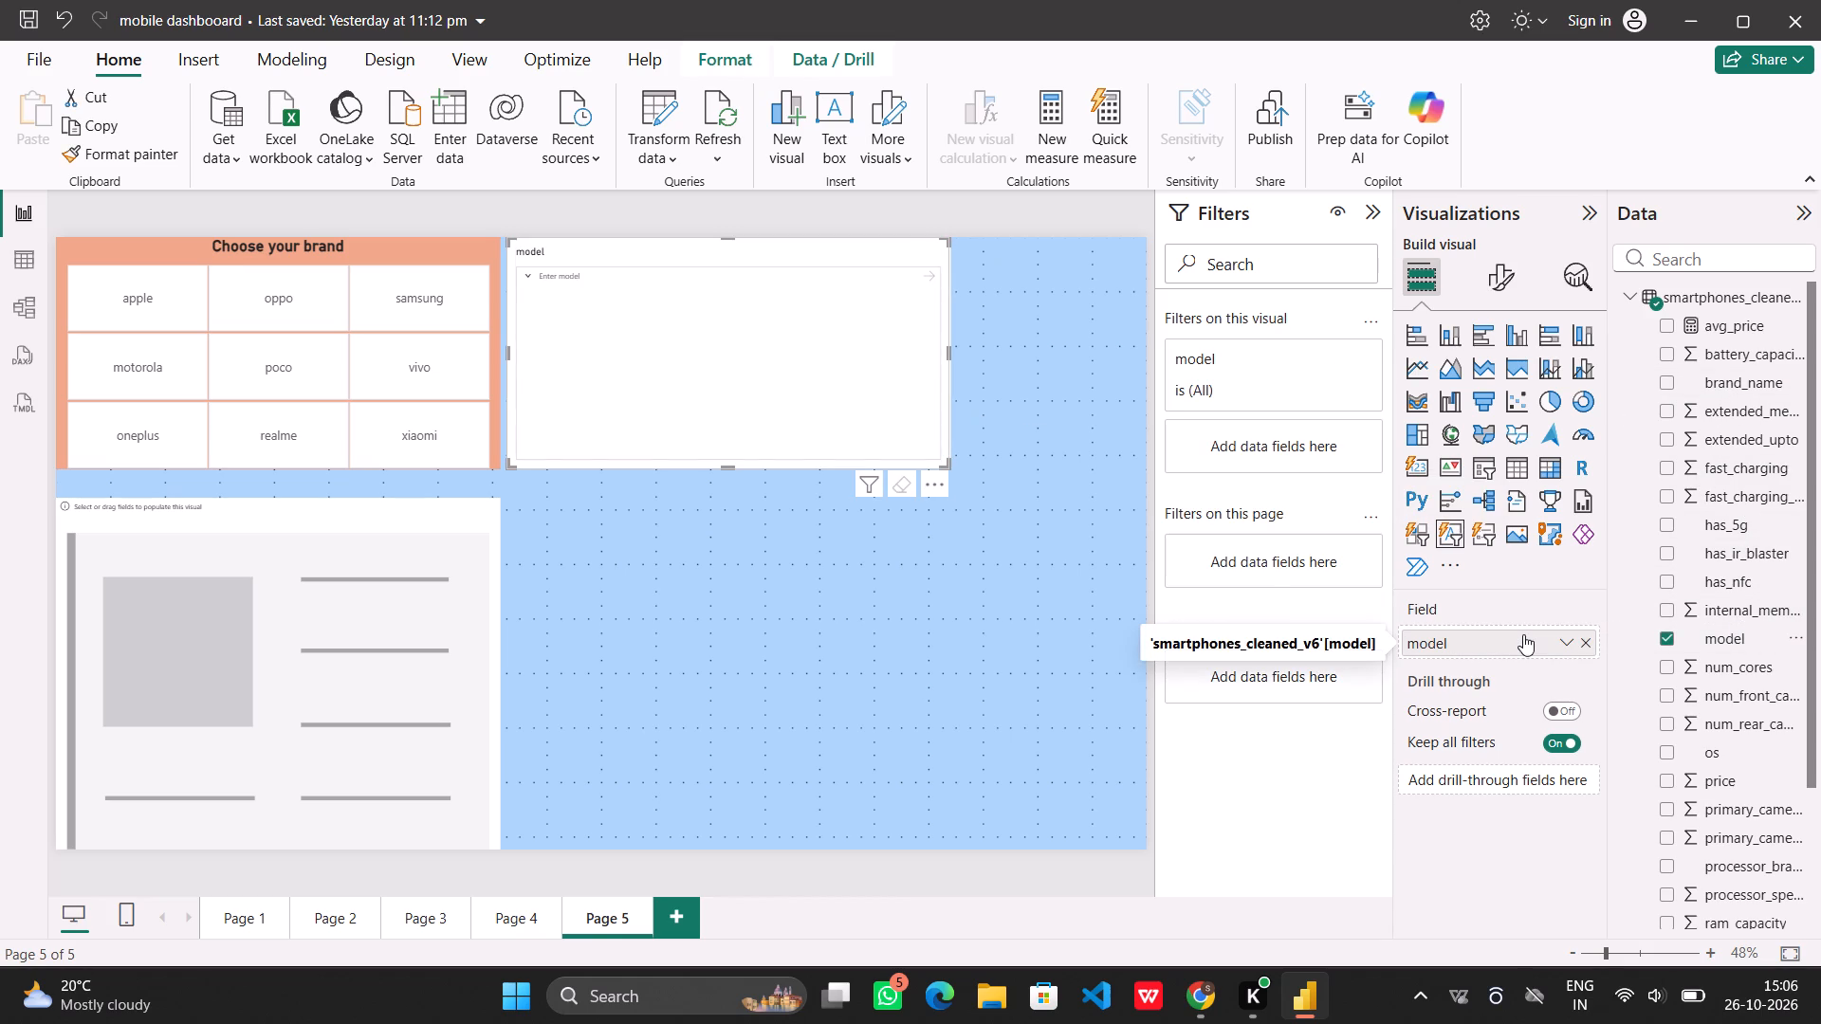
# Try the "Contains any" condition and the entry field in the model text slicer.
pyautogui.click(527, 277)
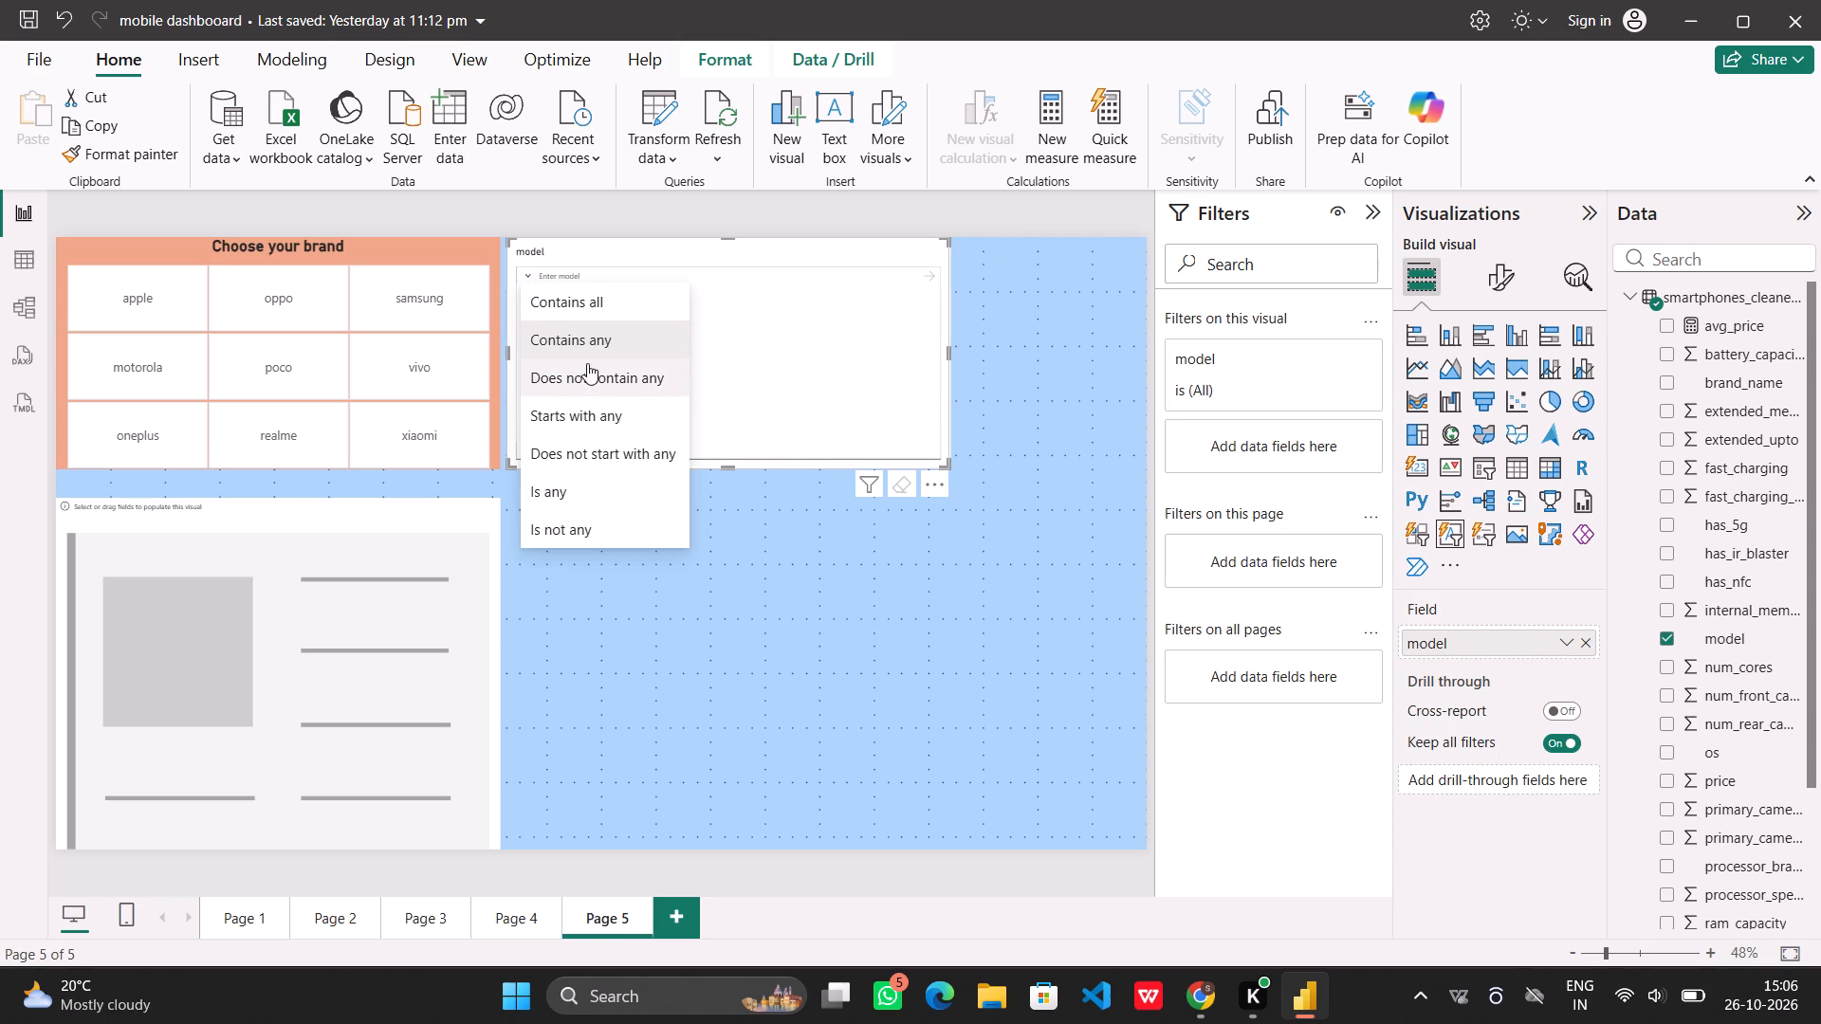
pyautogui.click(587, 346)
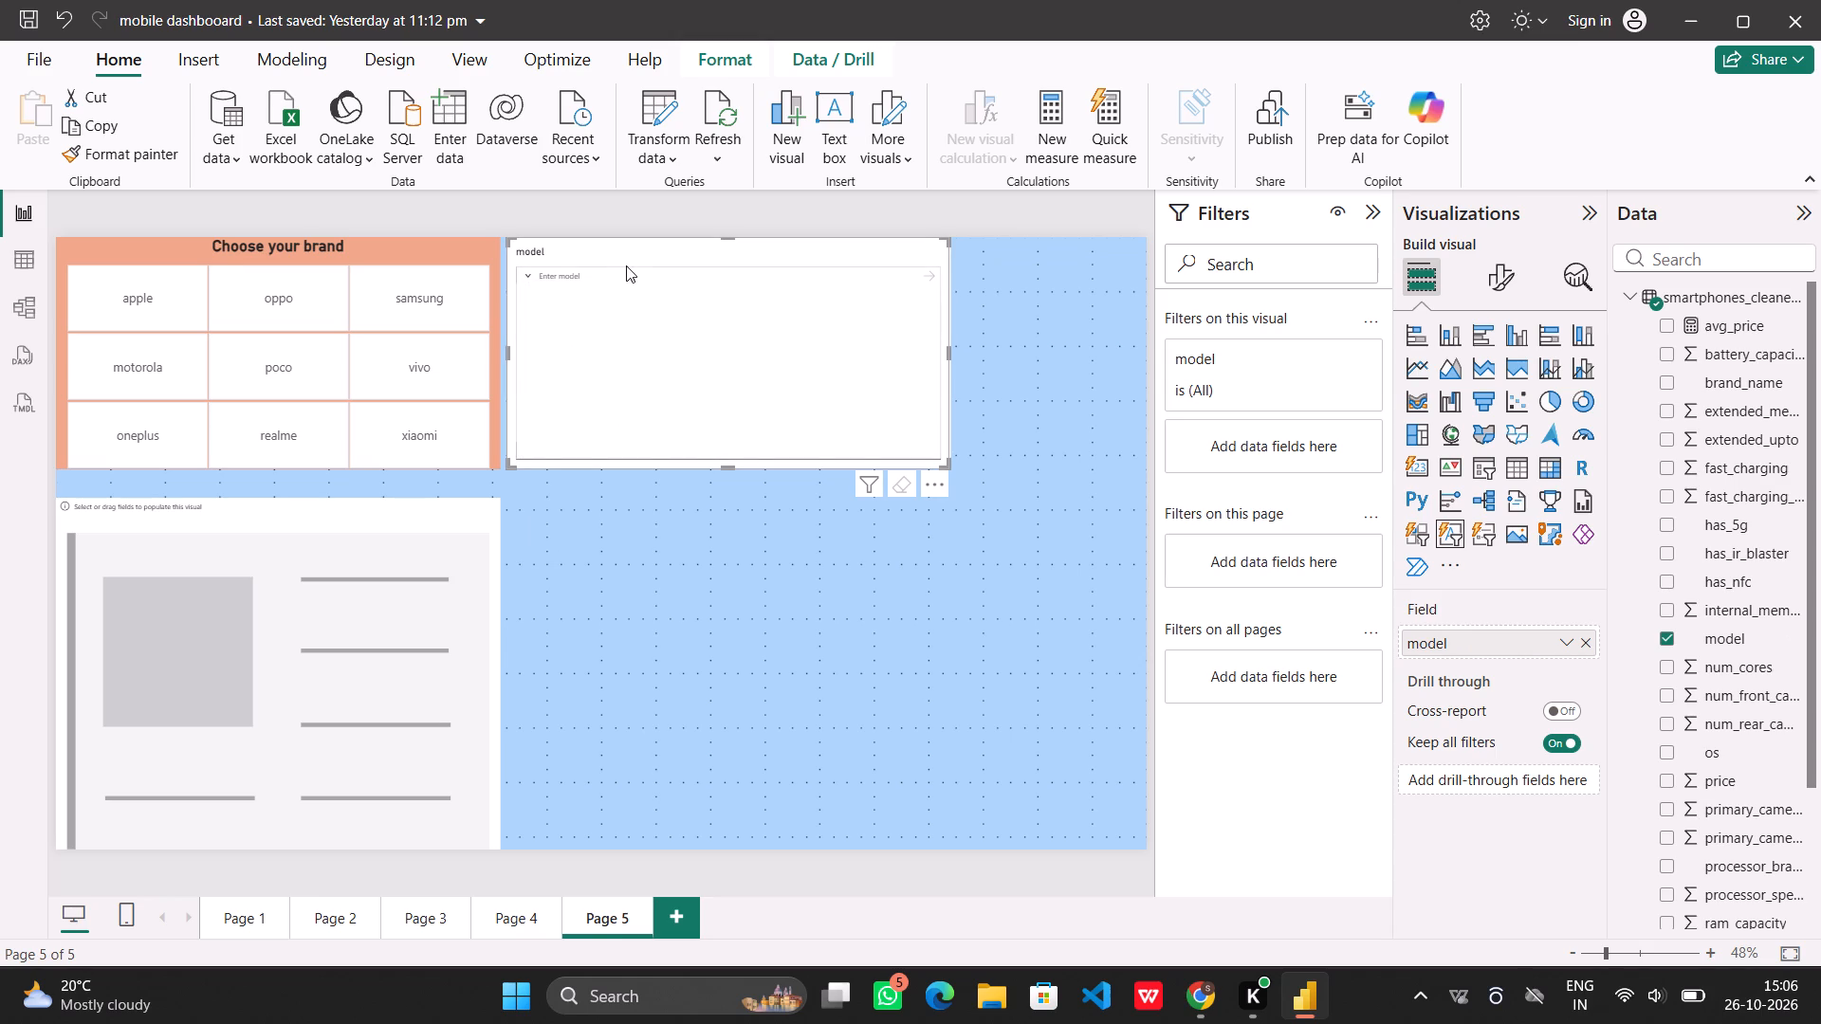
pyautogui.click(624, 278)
# Delete the model text slicer from Page 5.
pyautogui.rightClick(752, 357)
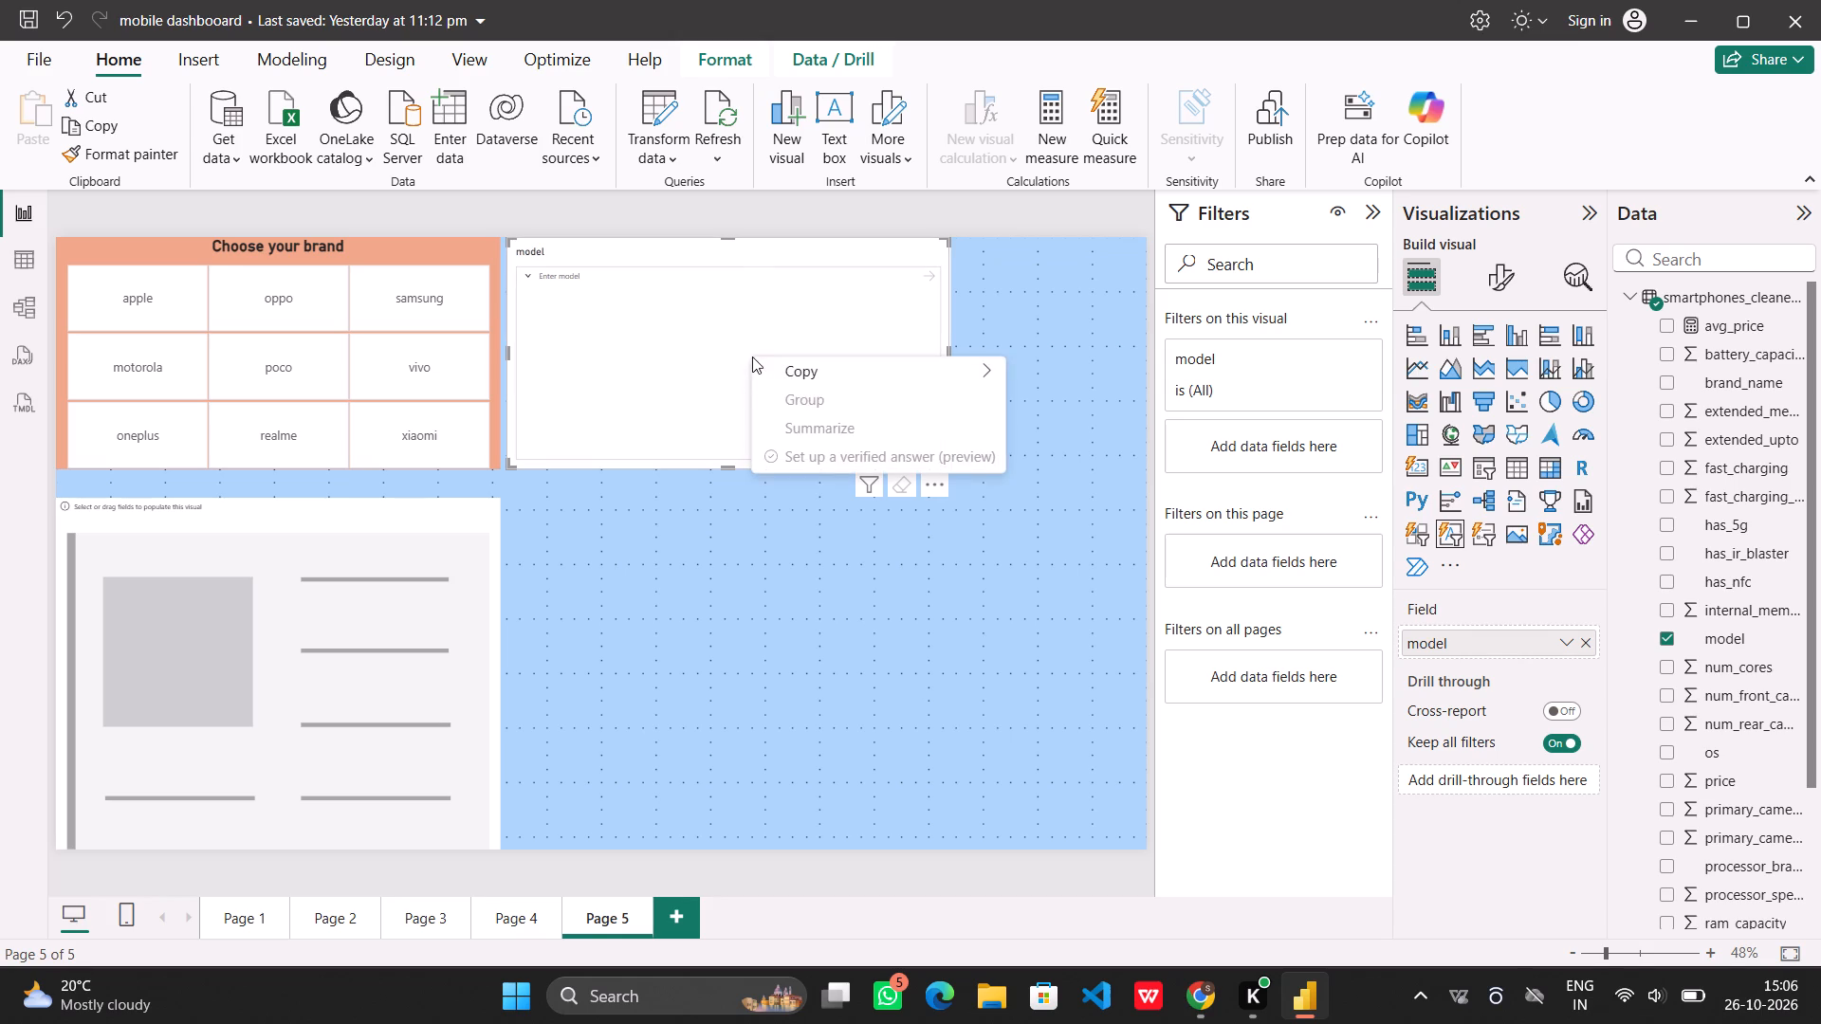
pyautogui.press('Delete')
pyautogui.click(894, 495)
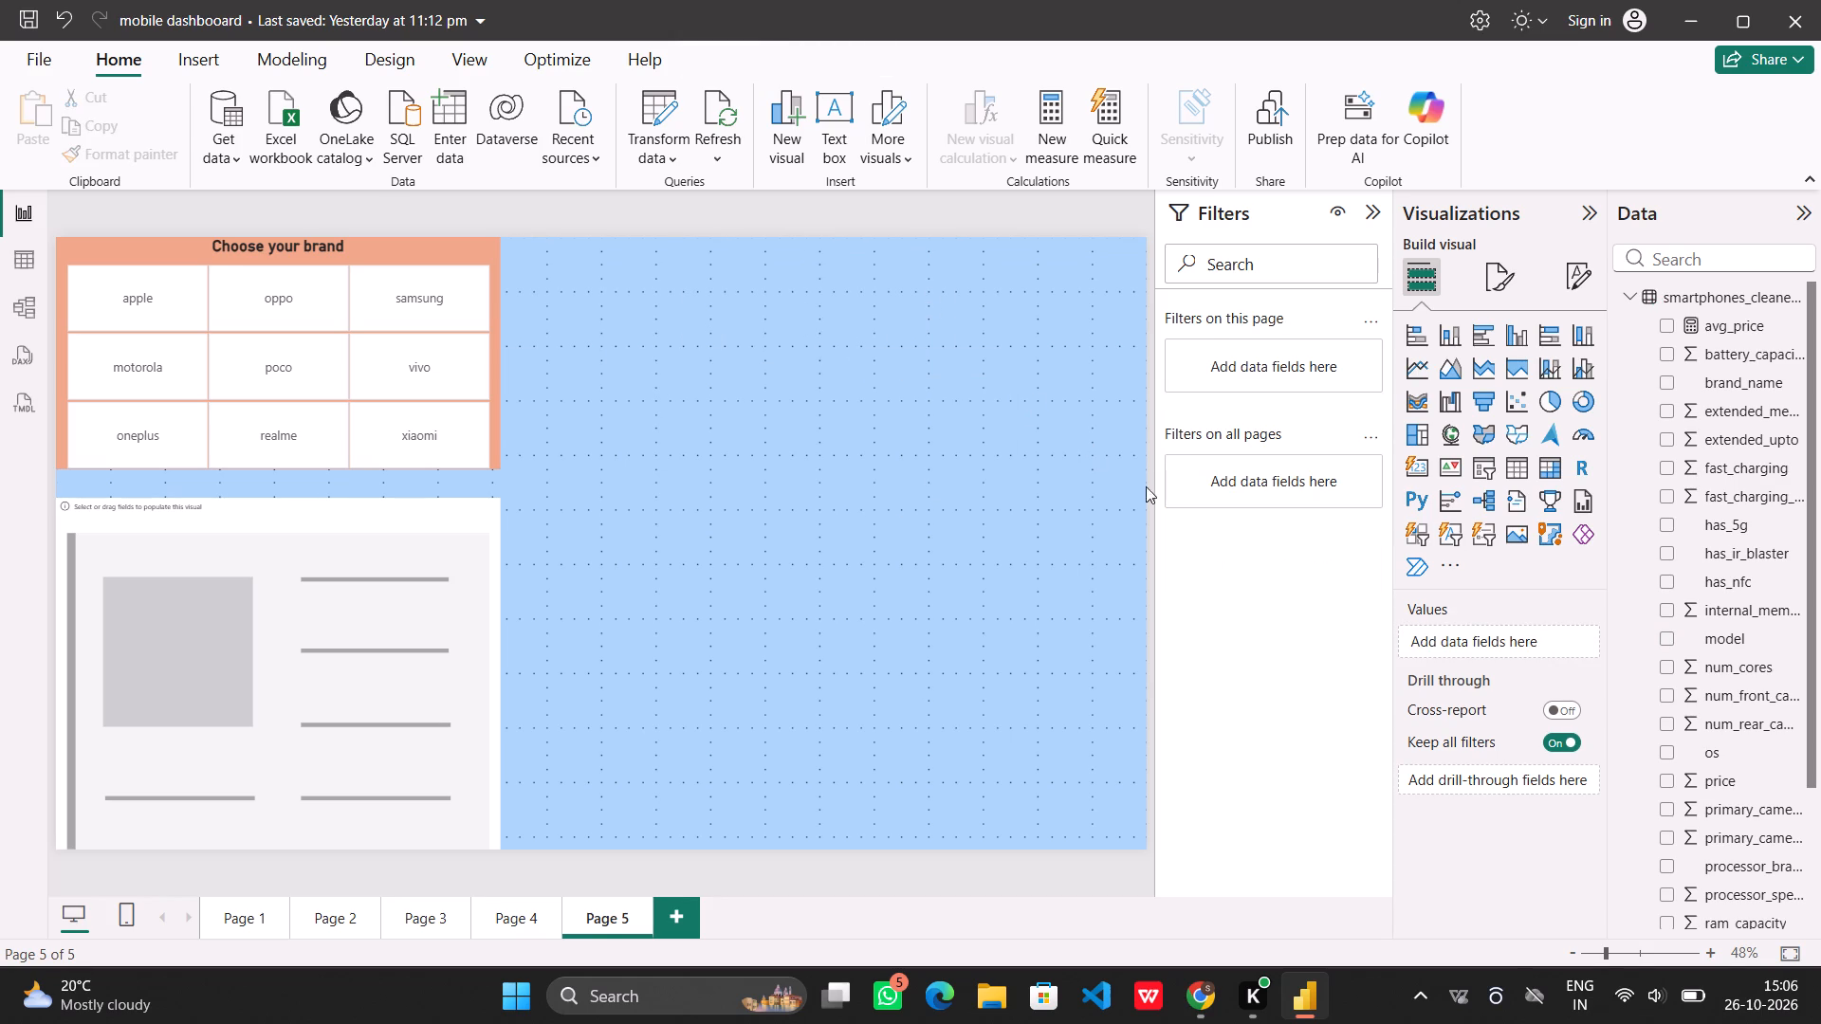
# Add a list slicer to Page 5 as a new visual and assign the model field to it.
pyautogui.click(1474, 545)
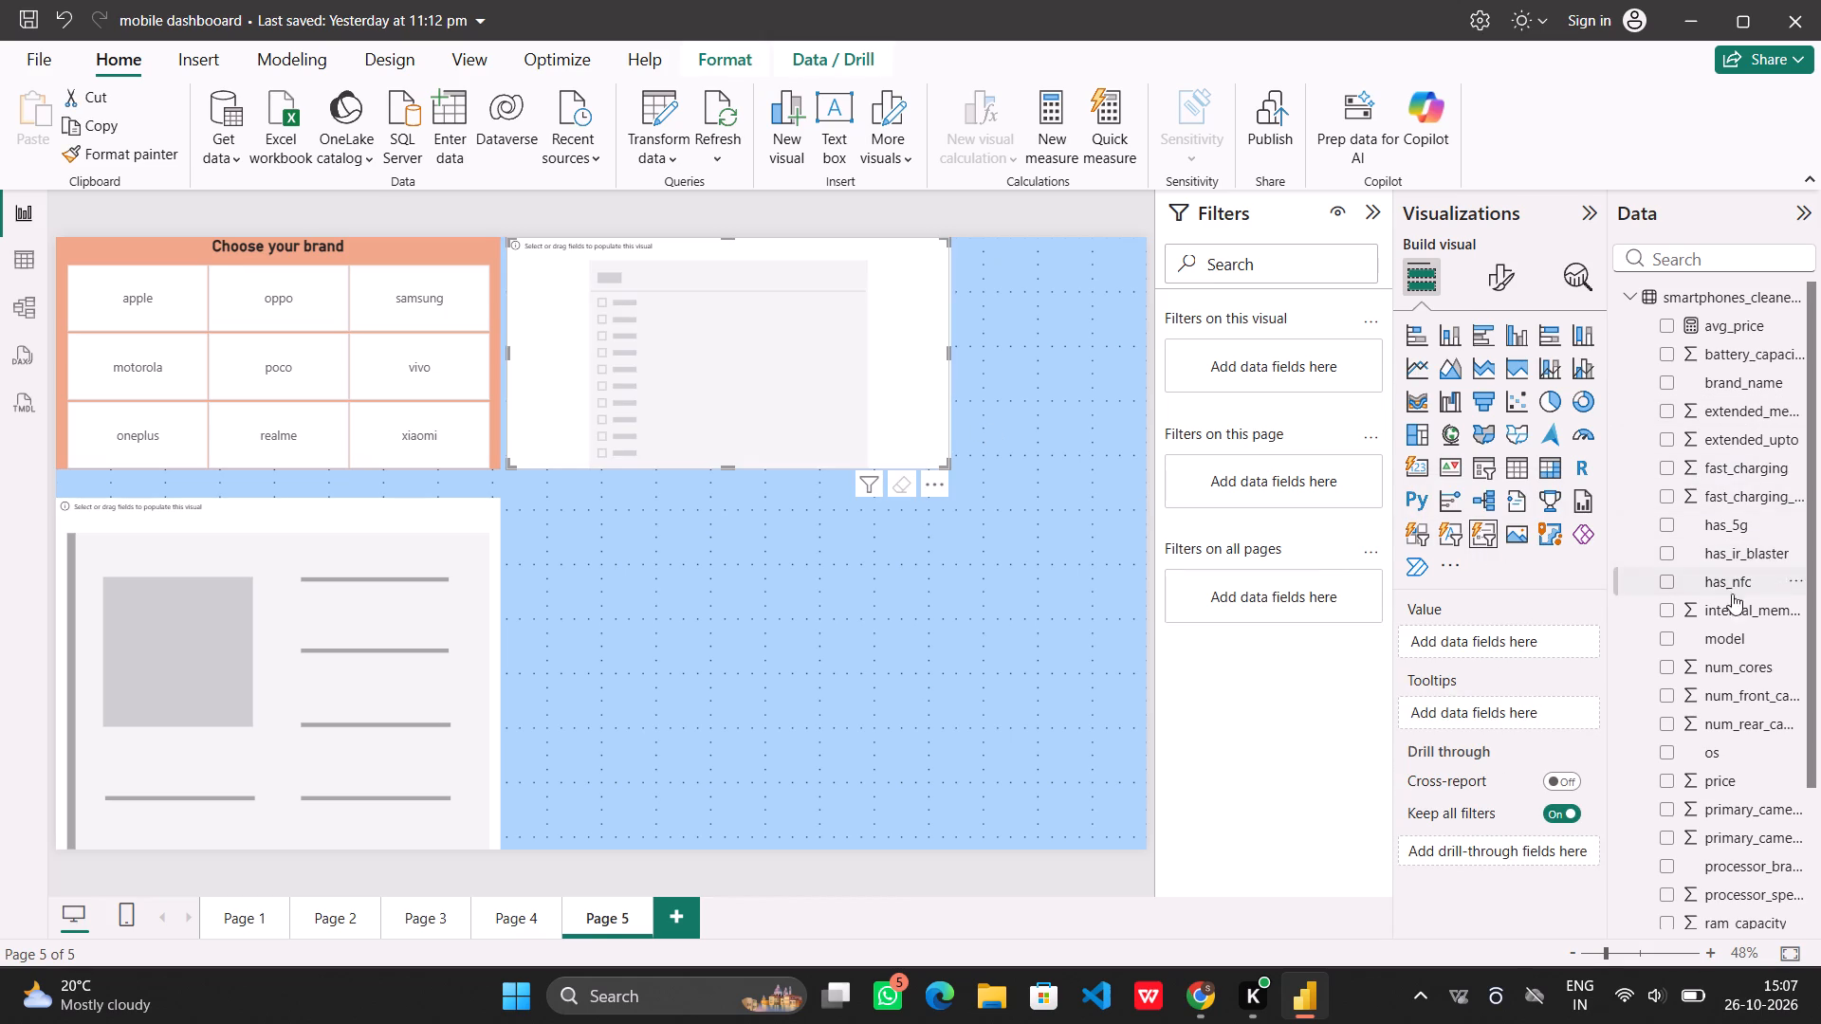
pyautogui.moveTo(1738, 643); pyautogui.dragTo(1530, 648)
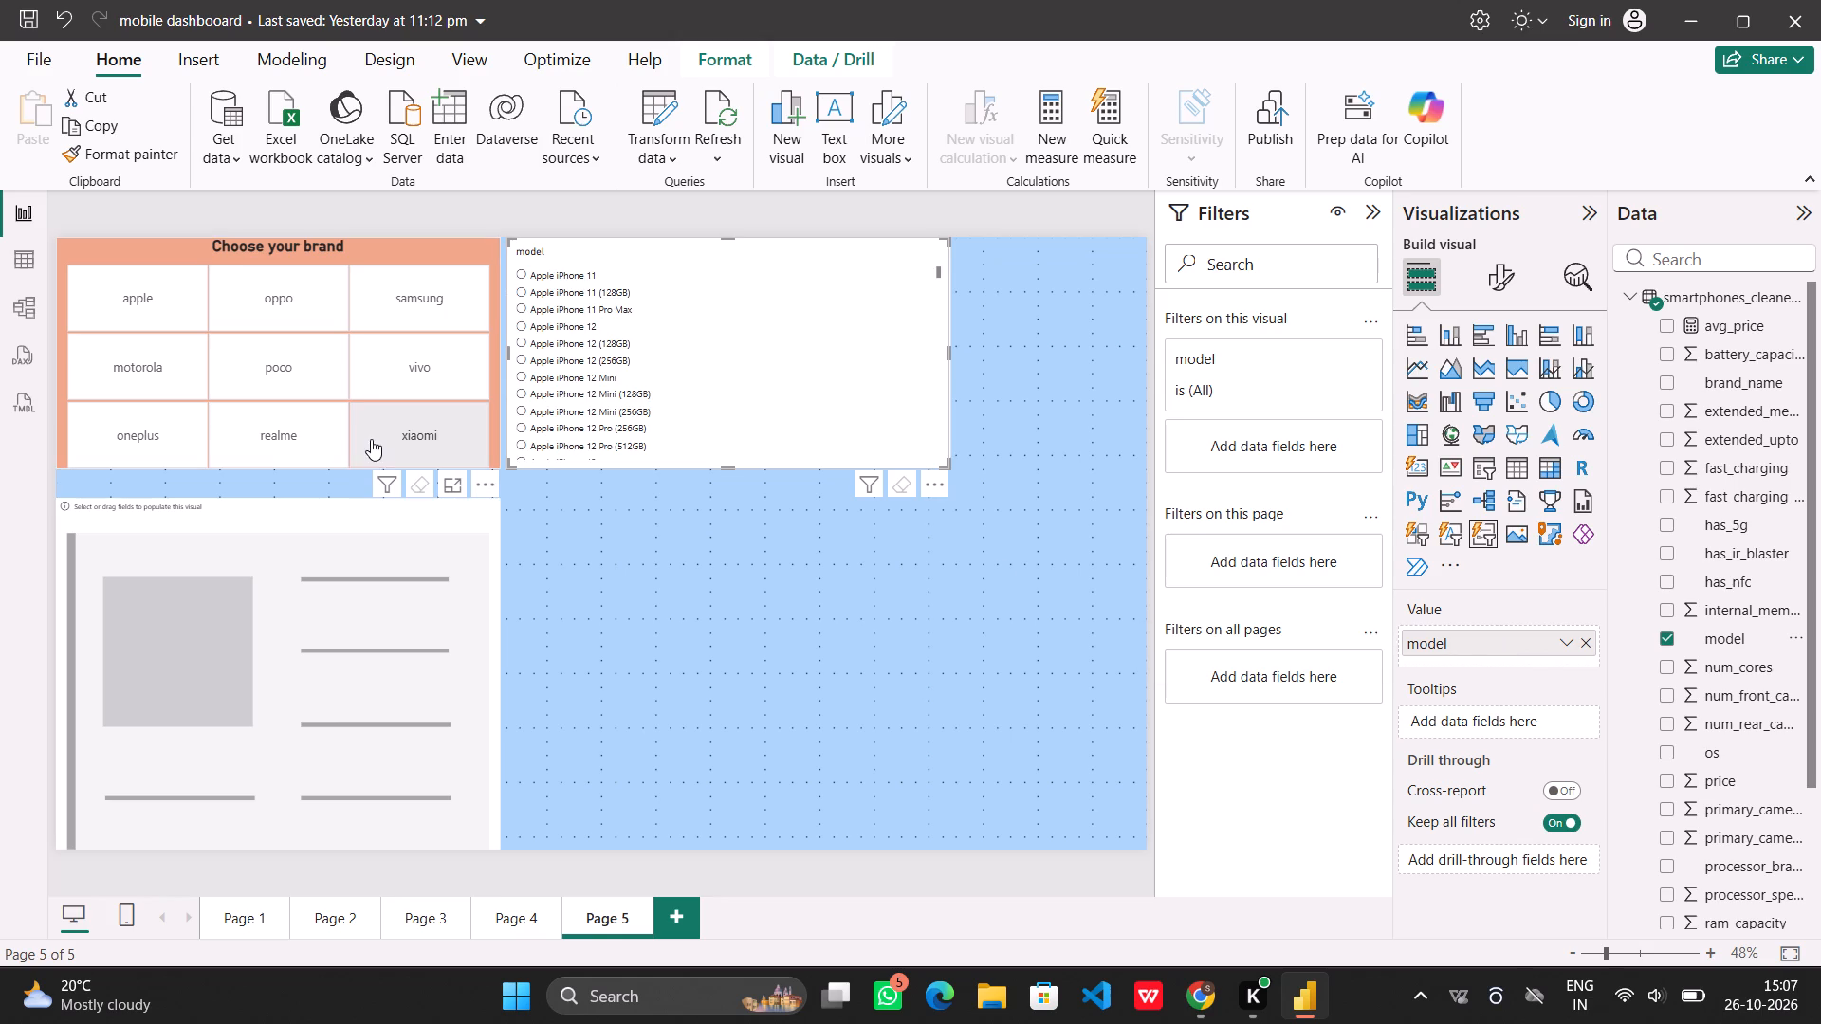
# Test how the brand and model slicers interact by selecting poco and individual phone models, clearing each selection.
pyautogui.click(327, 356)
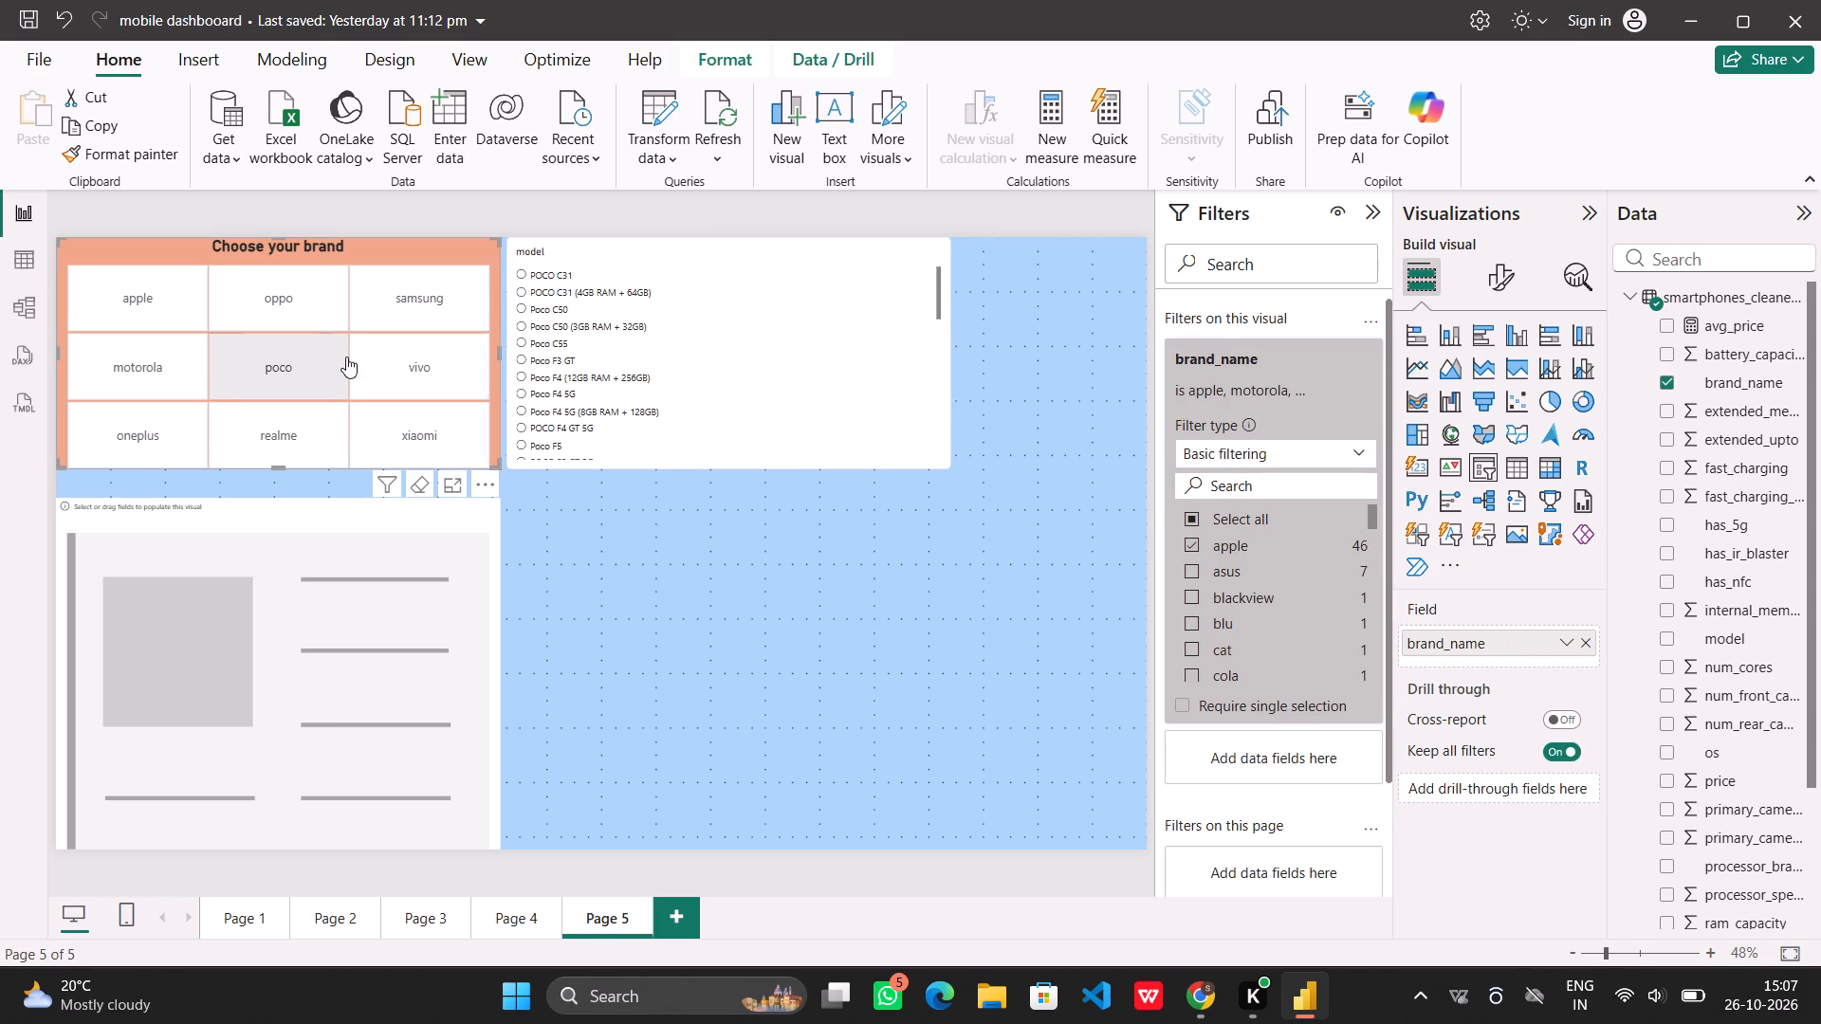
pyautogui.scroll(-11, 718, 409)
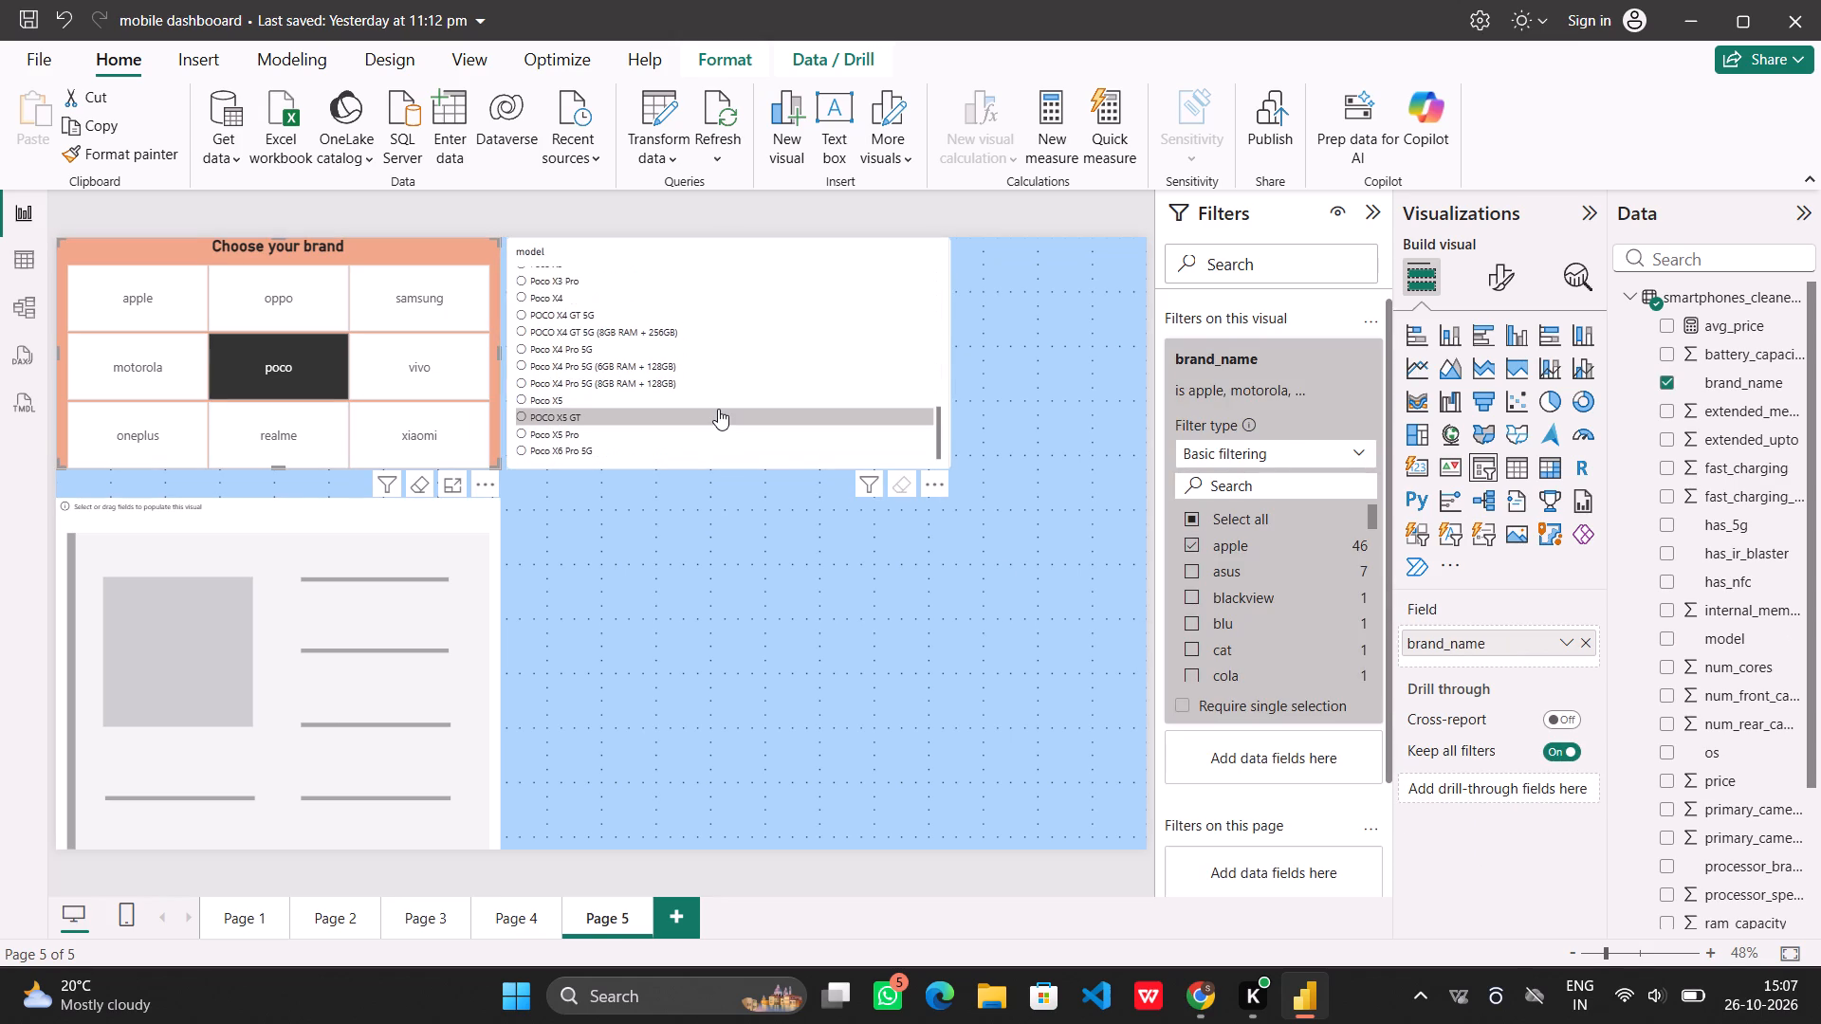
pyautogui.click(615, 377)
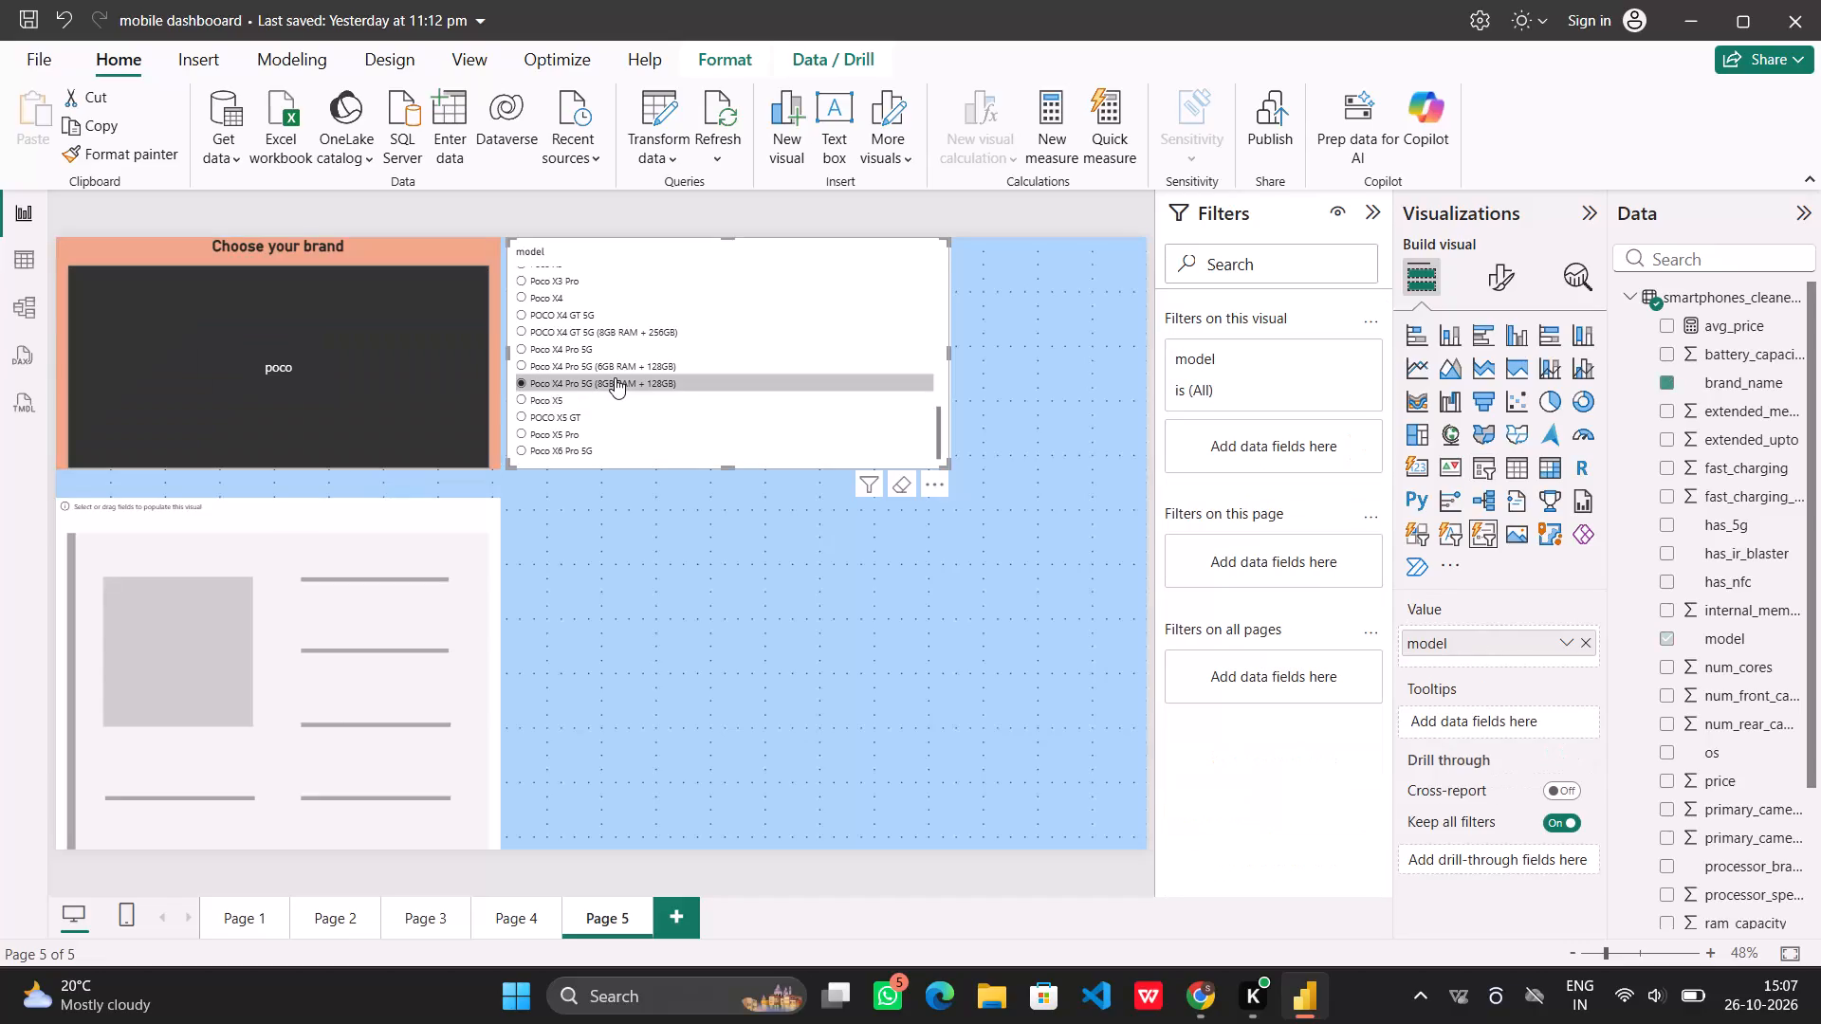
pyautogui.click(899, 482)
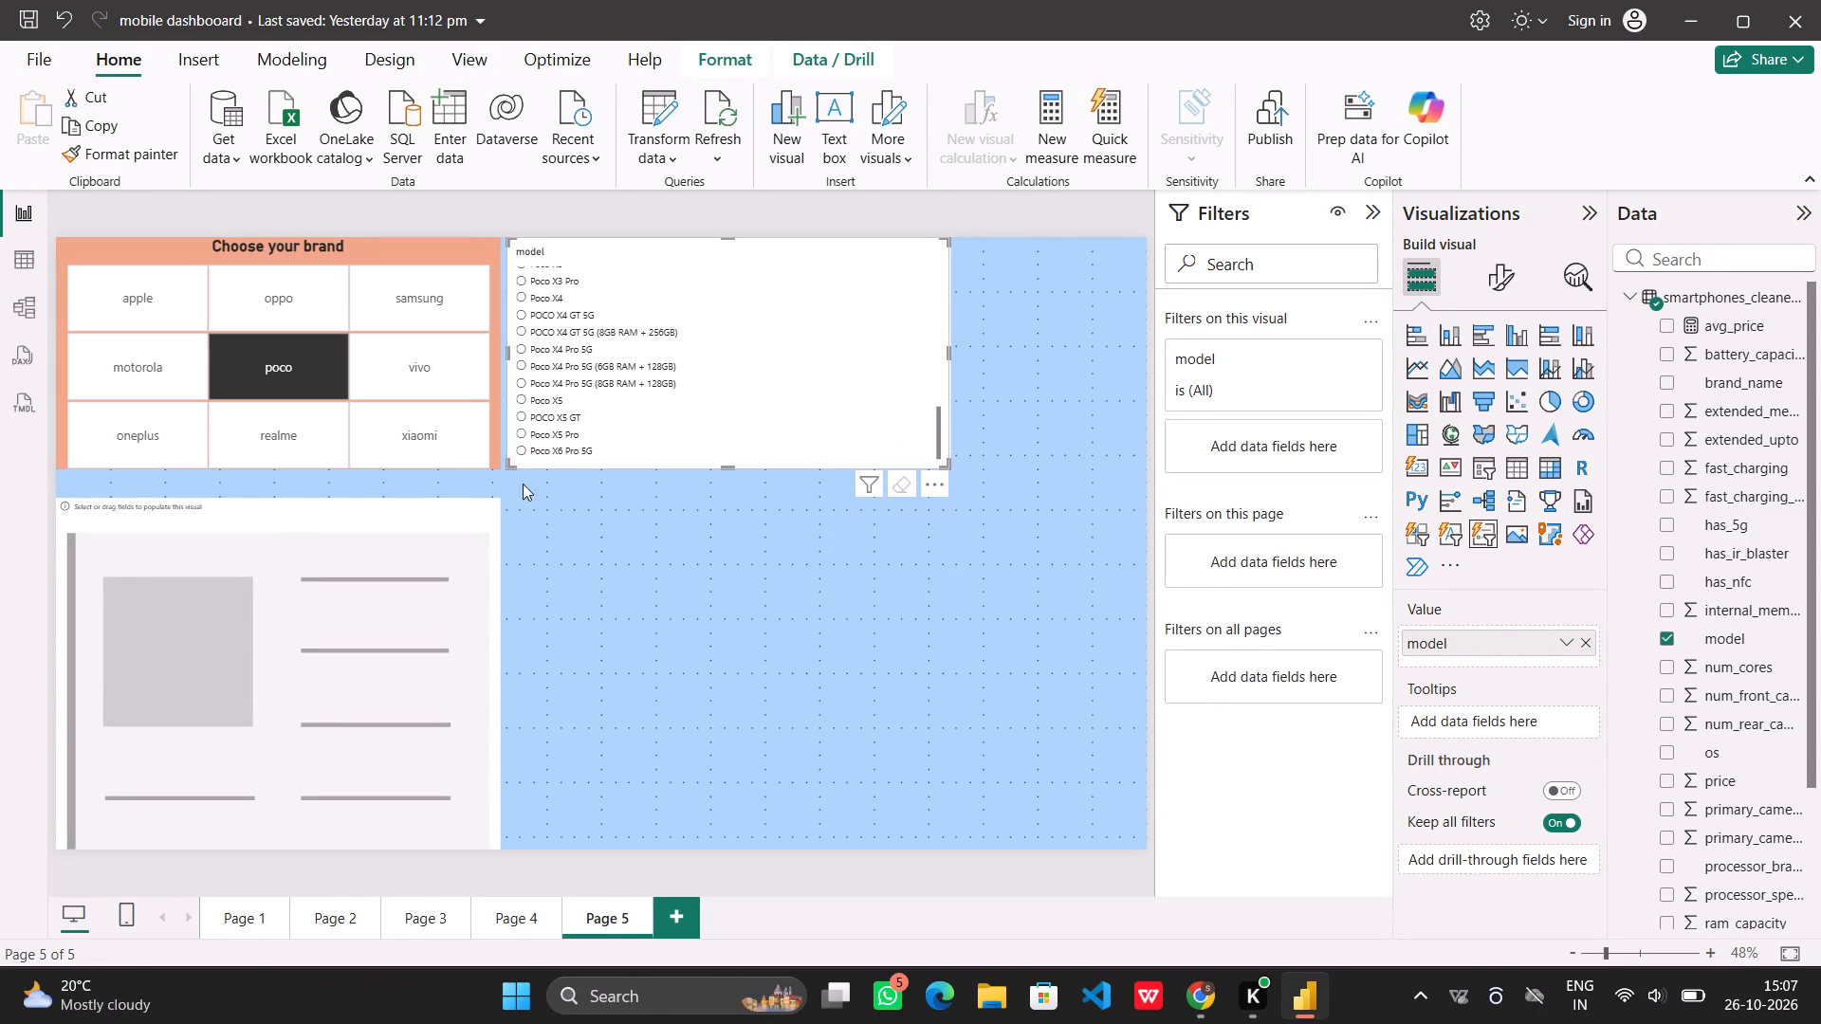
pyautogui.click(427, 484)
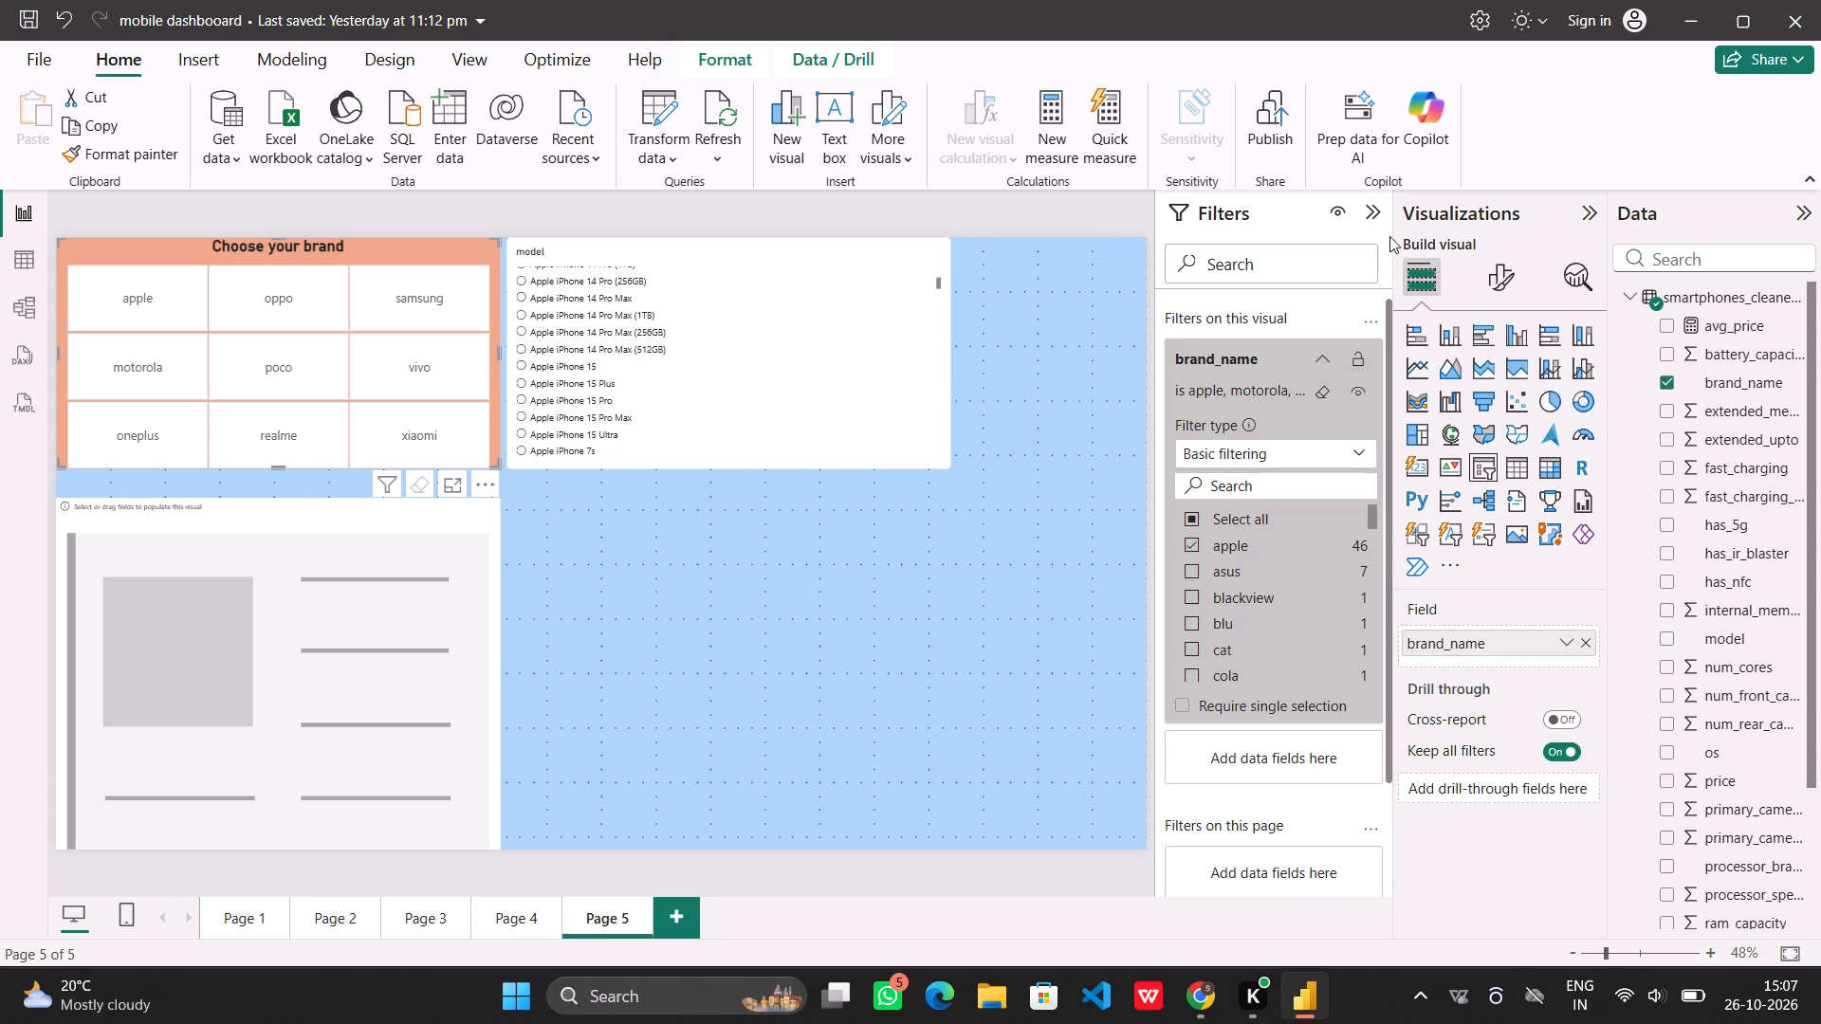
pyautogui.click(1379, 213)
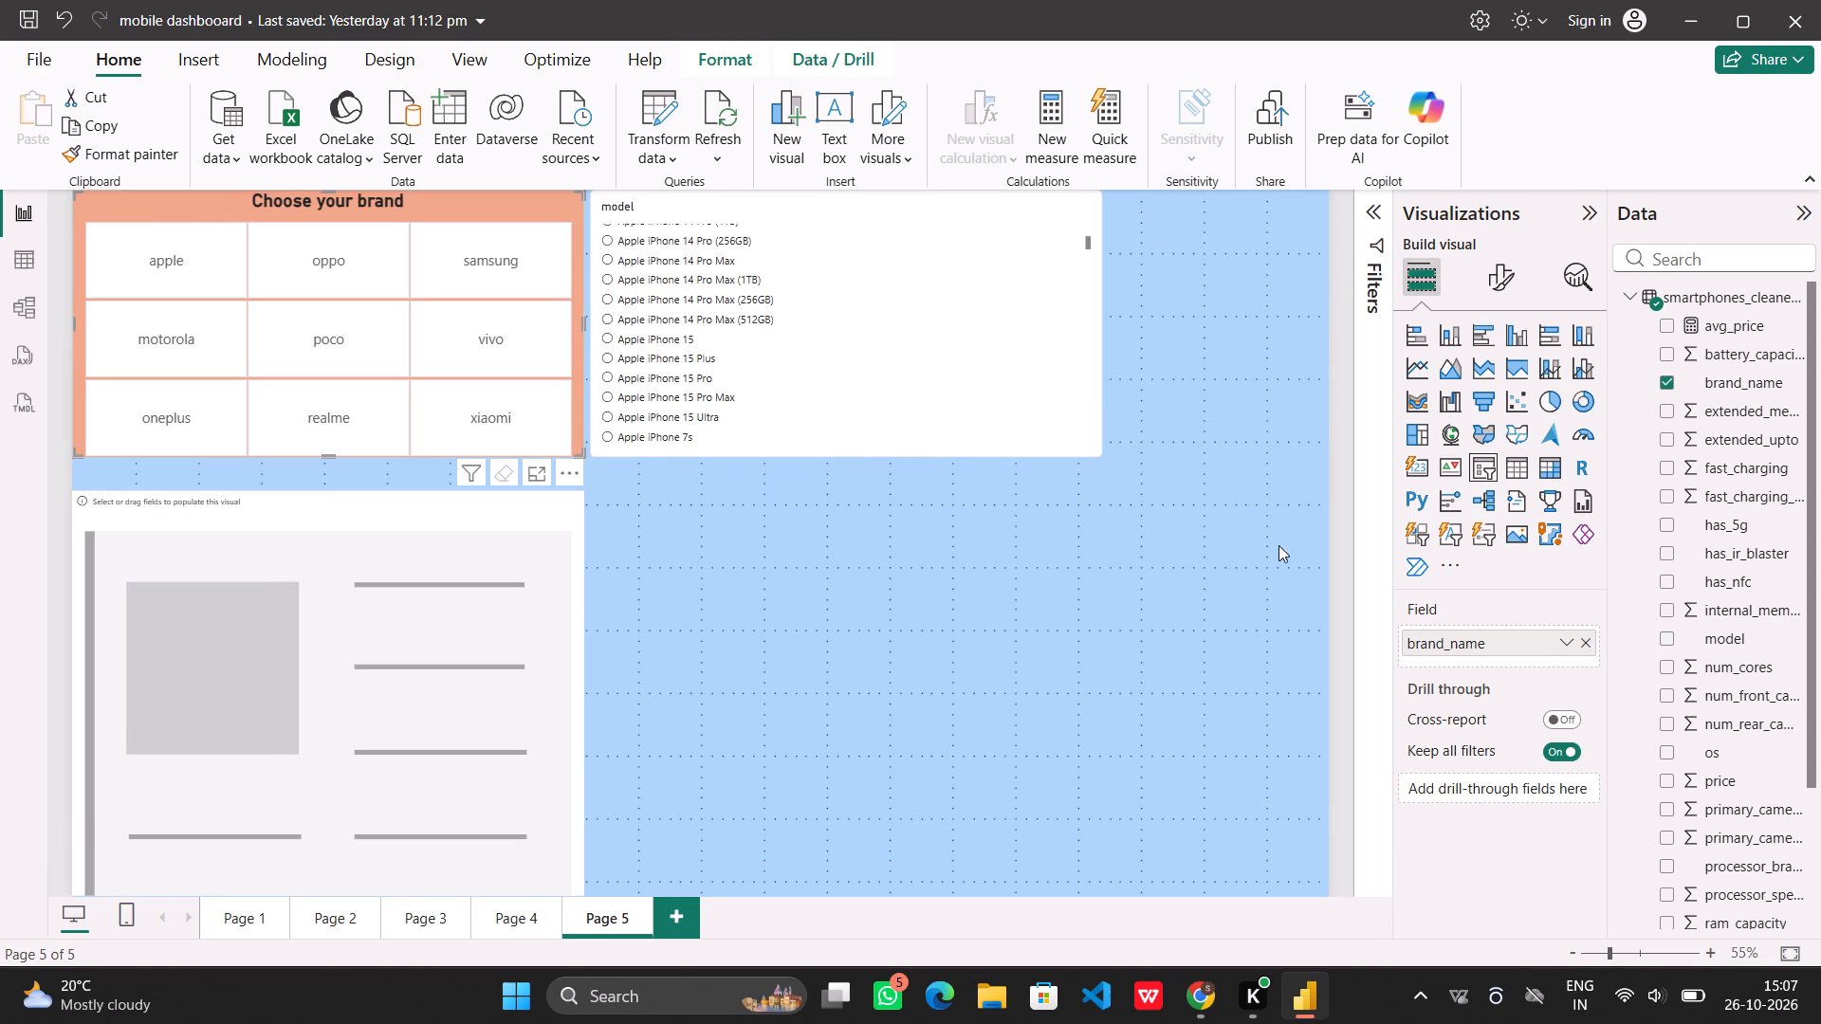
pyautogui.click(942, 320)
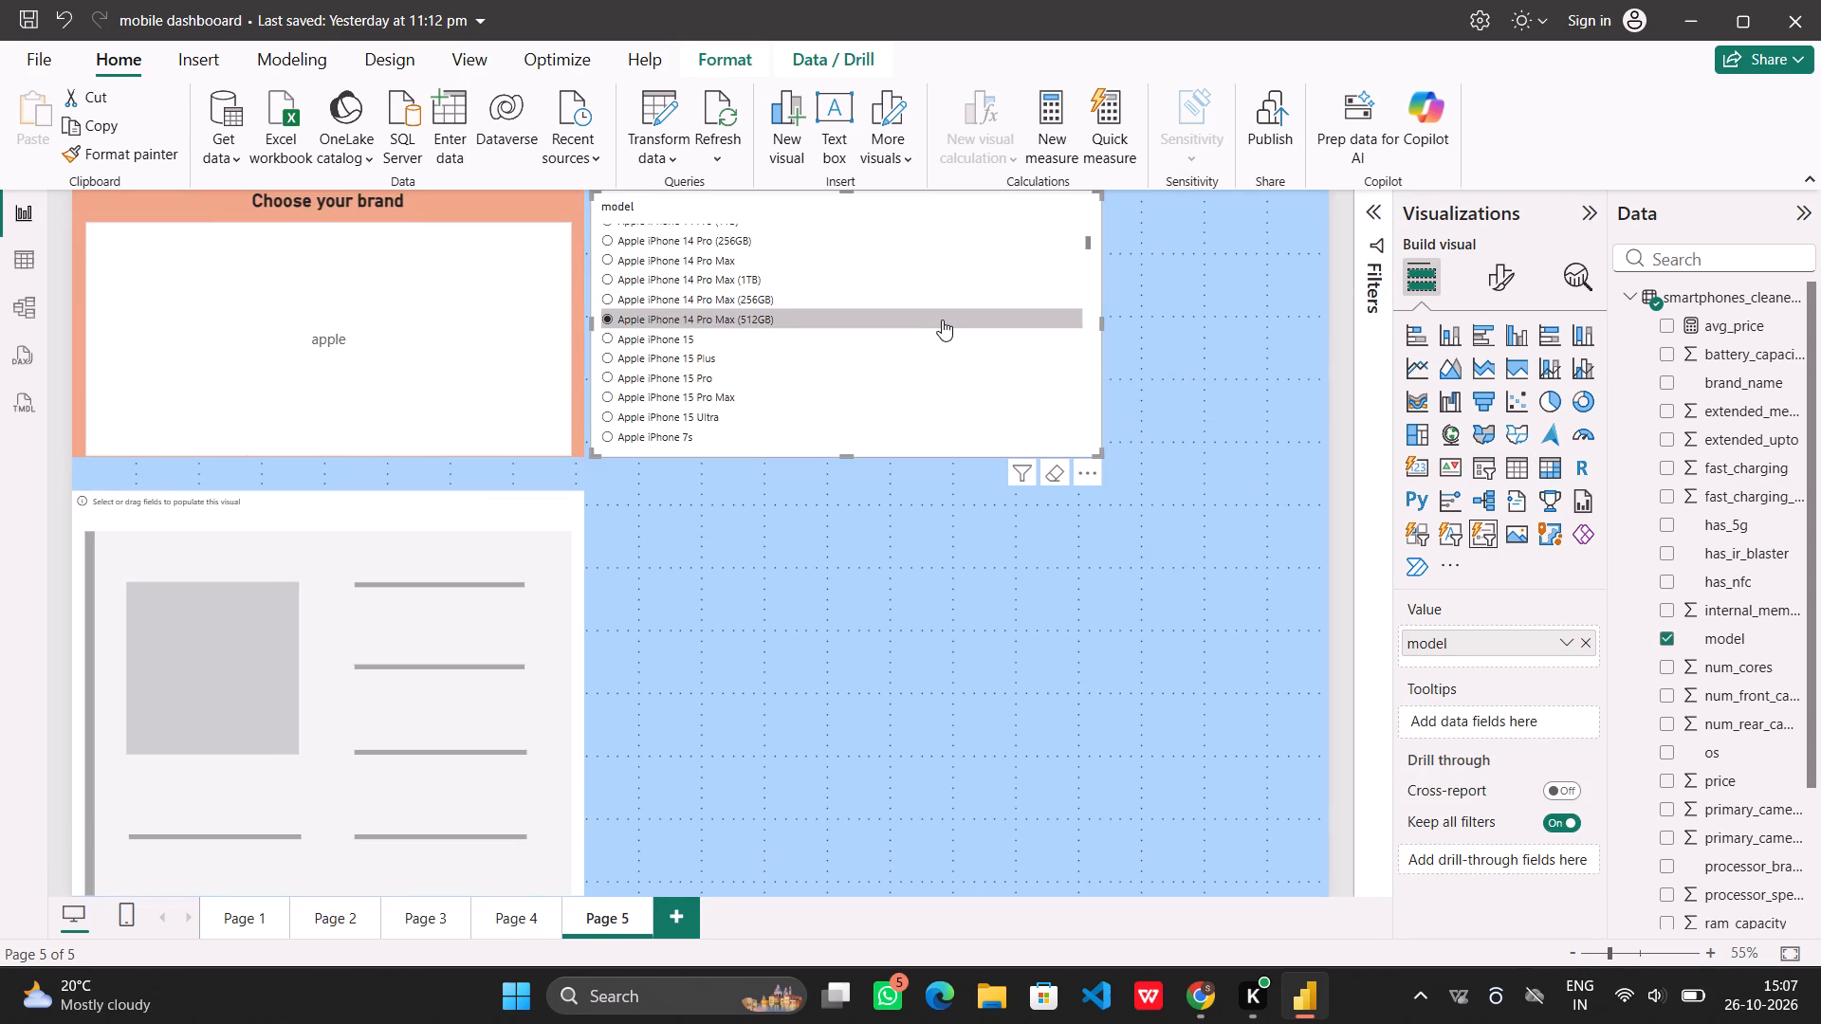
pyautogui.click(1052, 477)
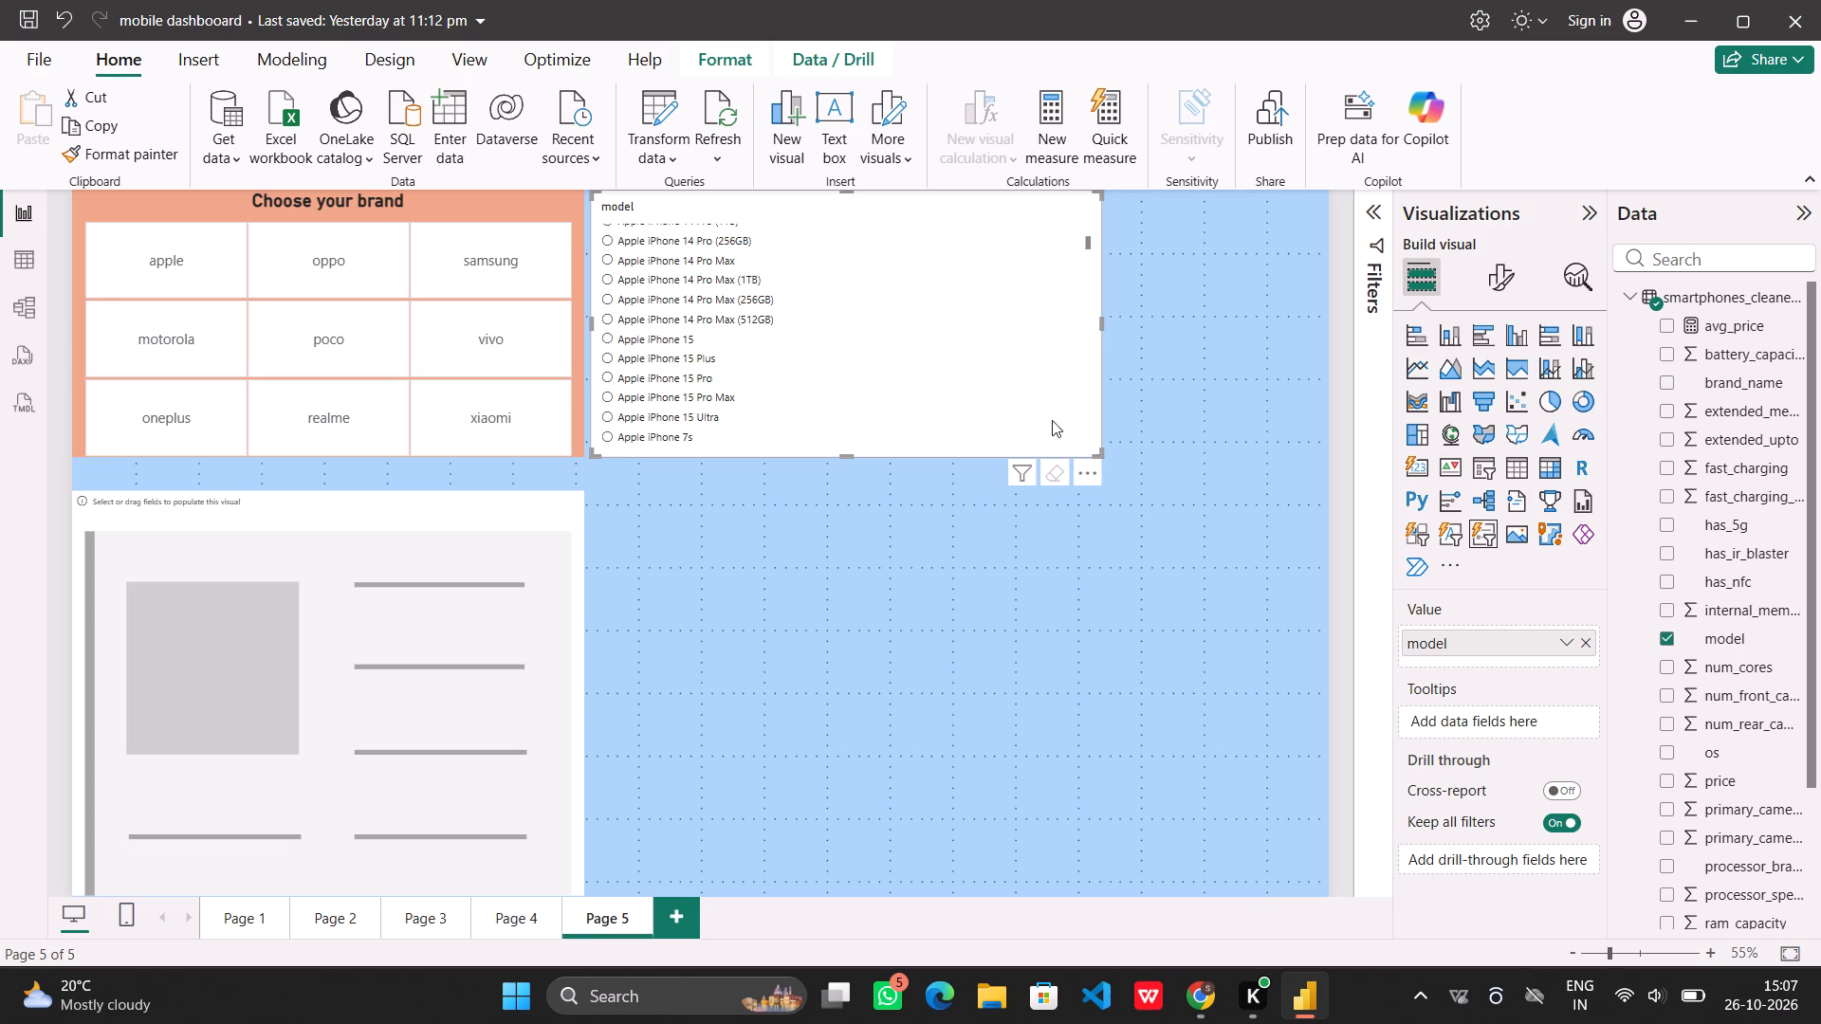
# Set the model list slicer's background colour to light purple.
pyautogui.click(1504, 273)
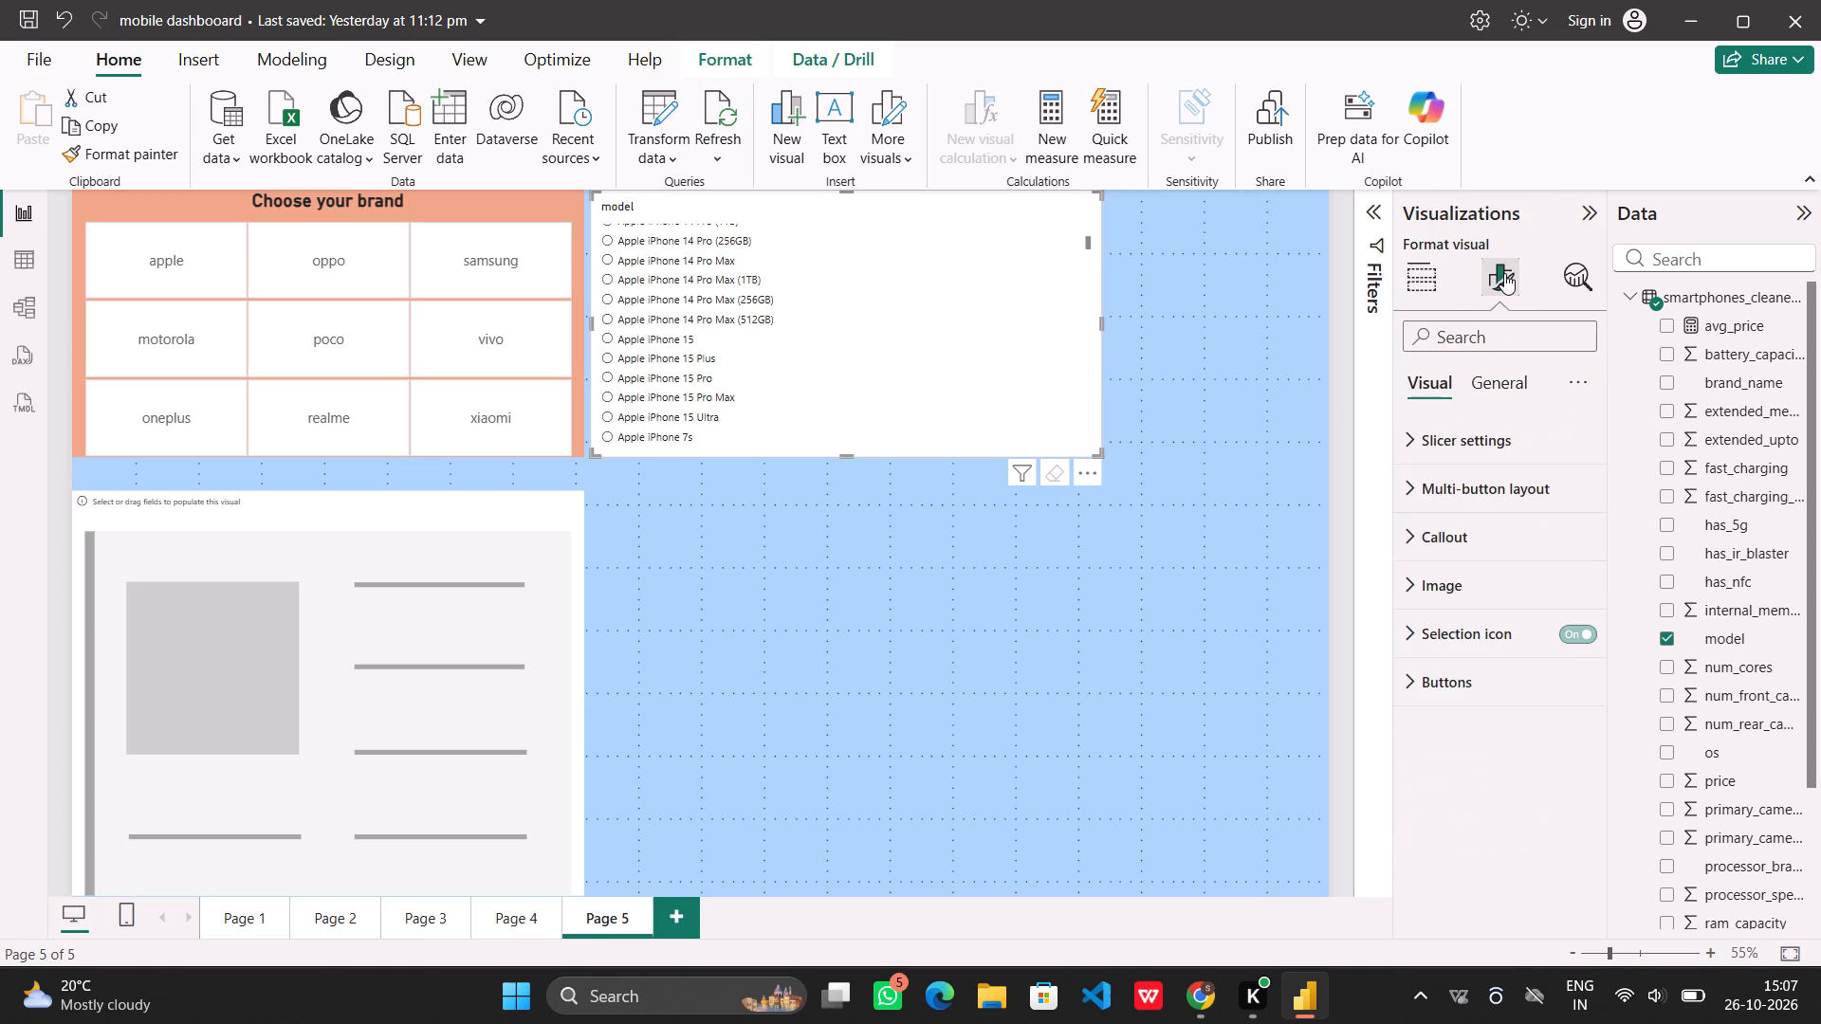
pyautogui.click(1474, 442)
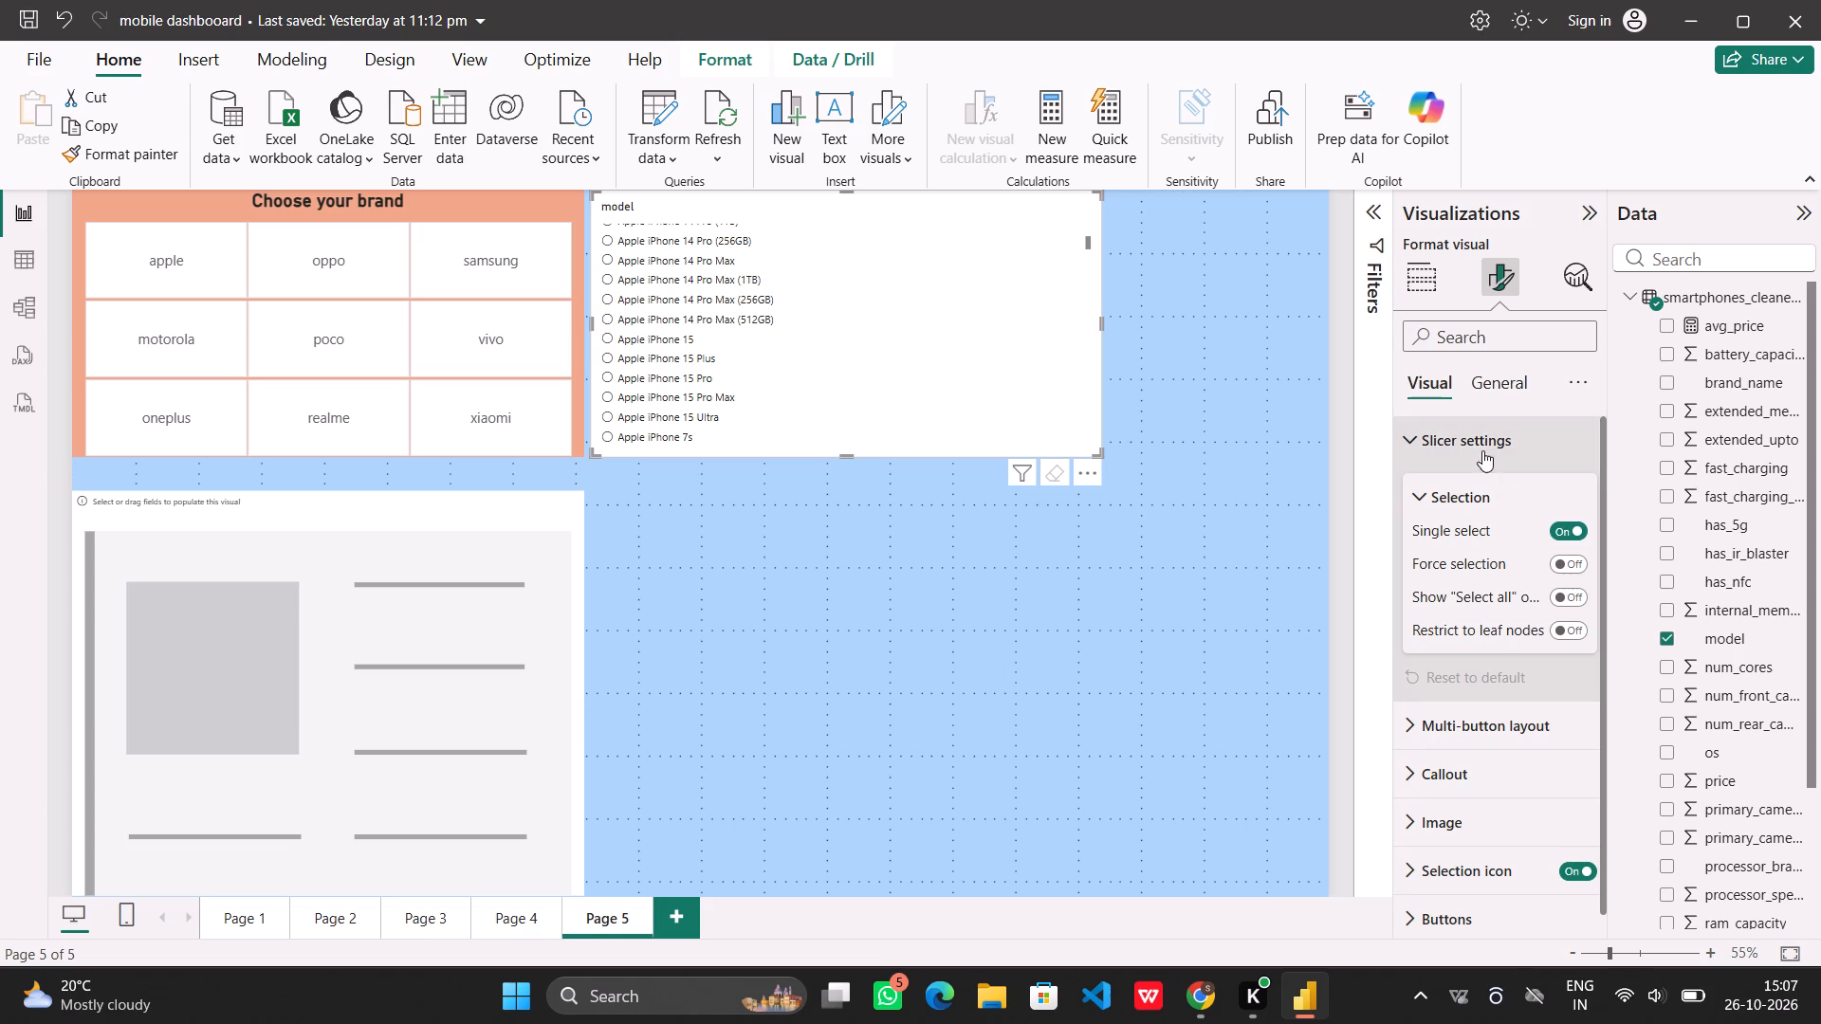
pyautogui.click(1479, 436)
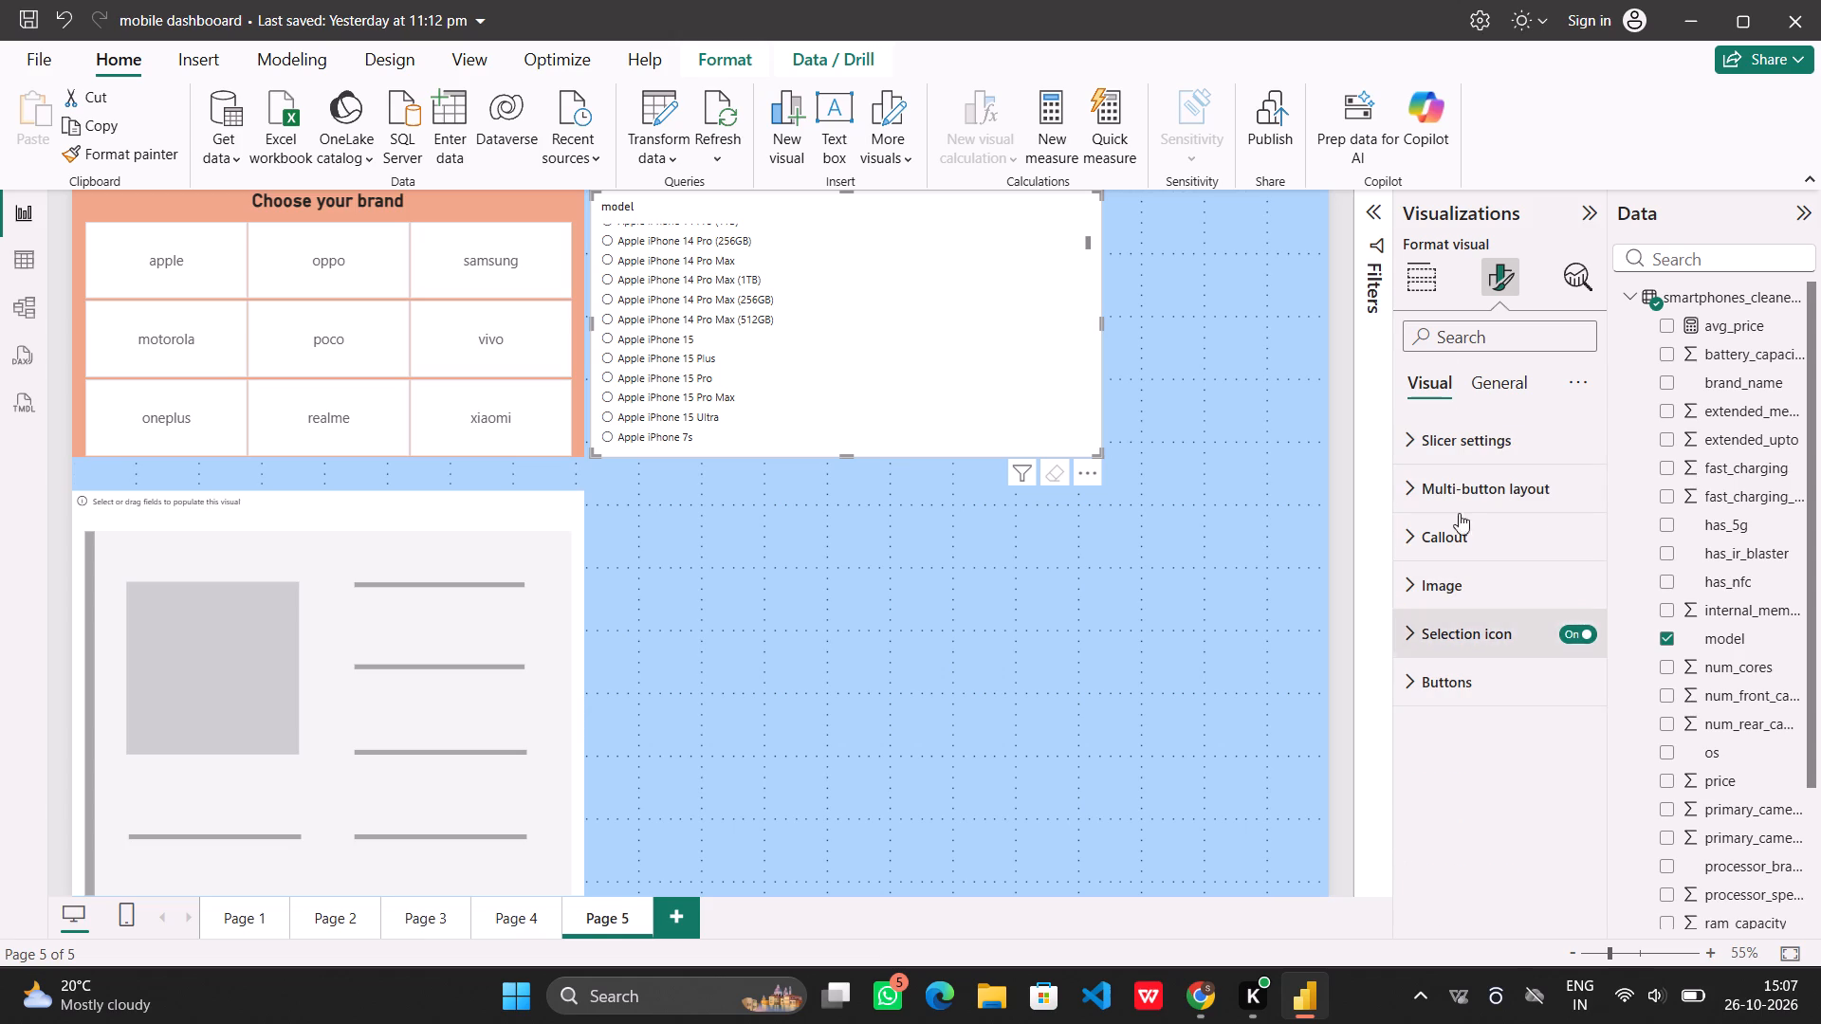
pyautogui.click(1486, 387)
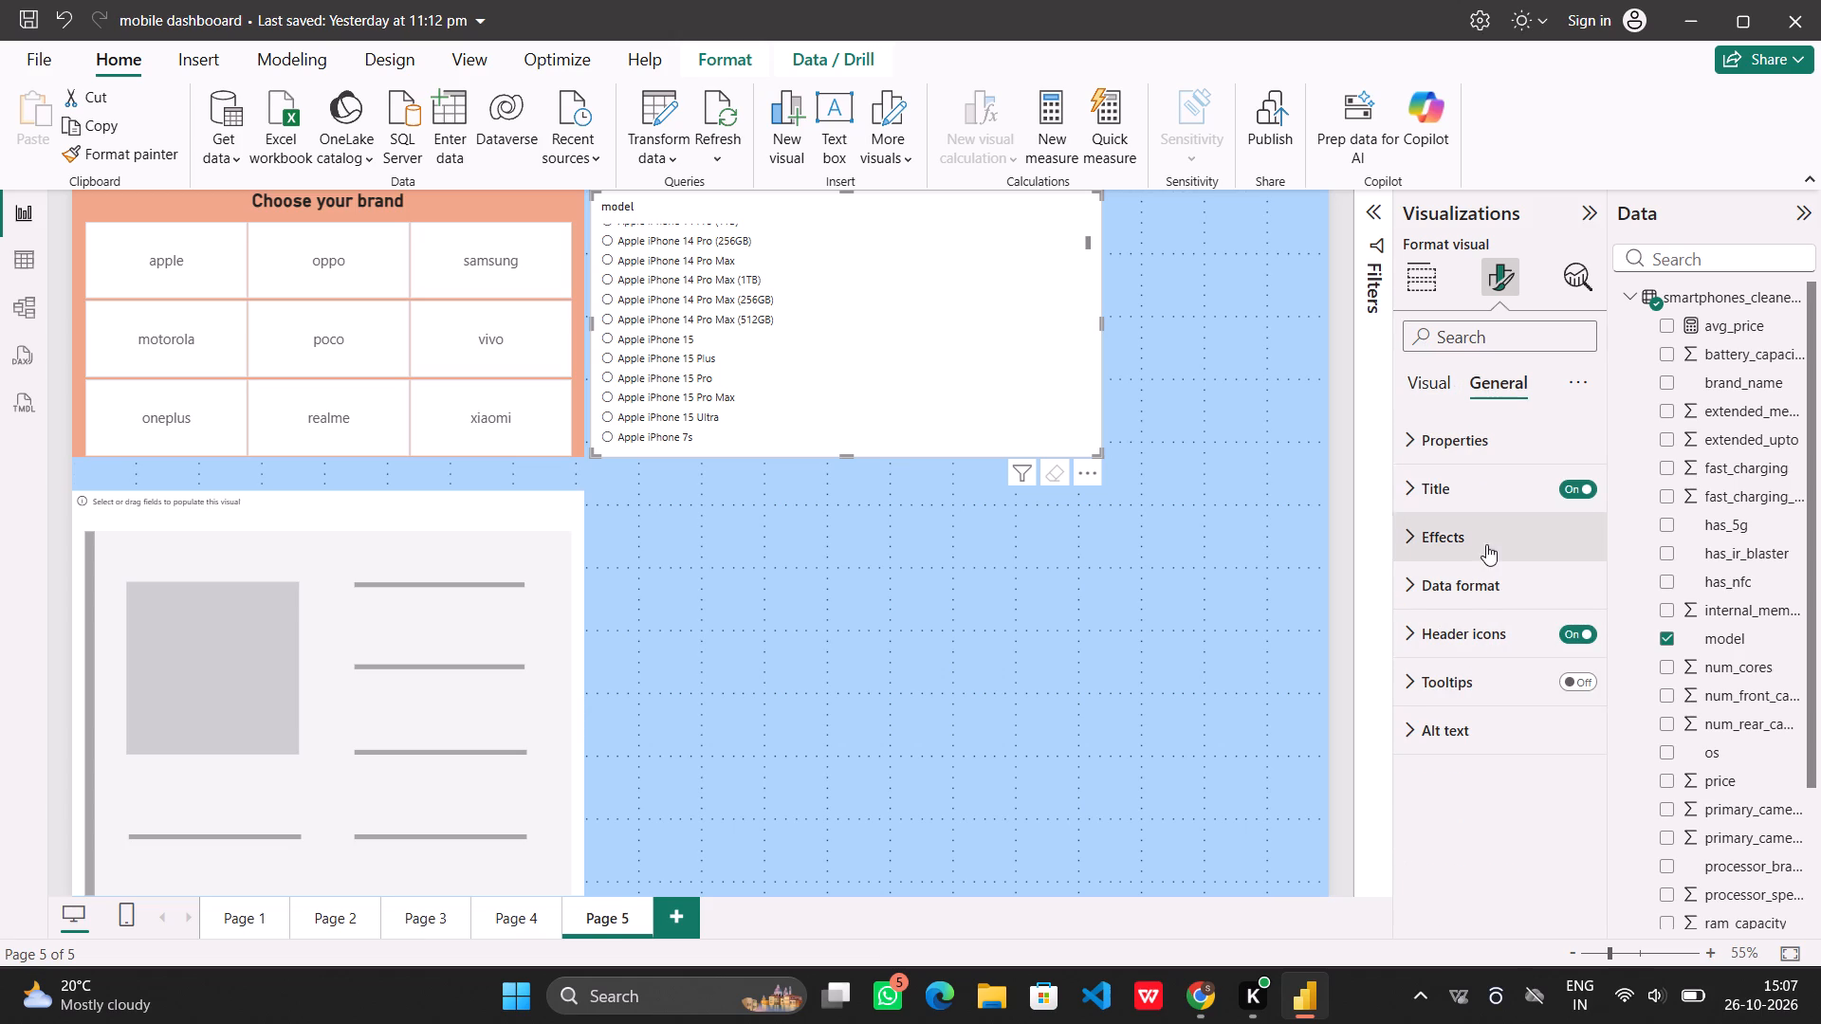
pyautogui.click(1492, 552)
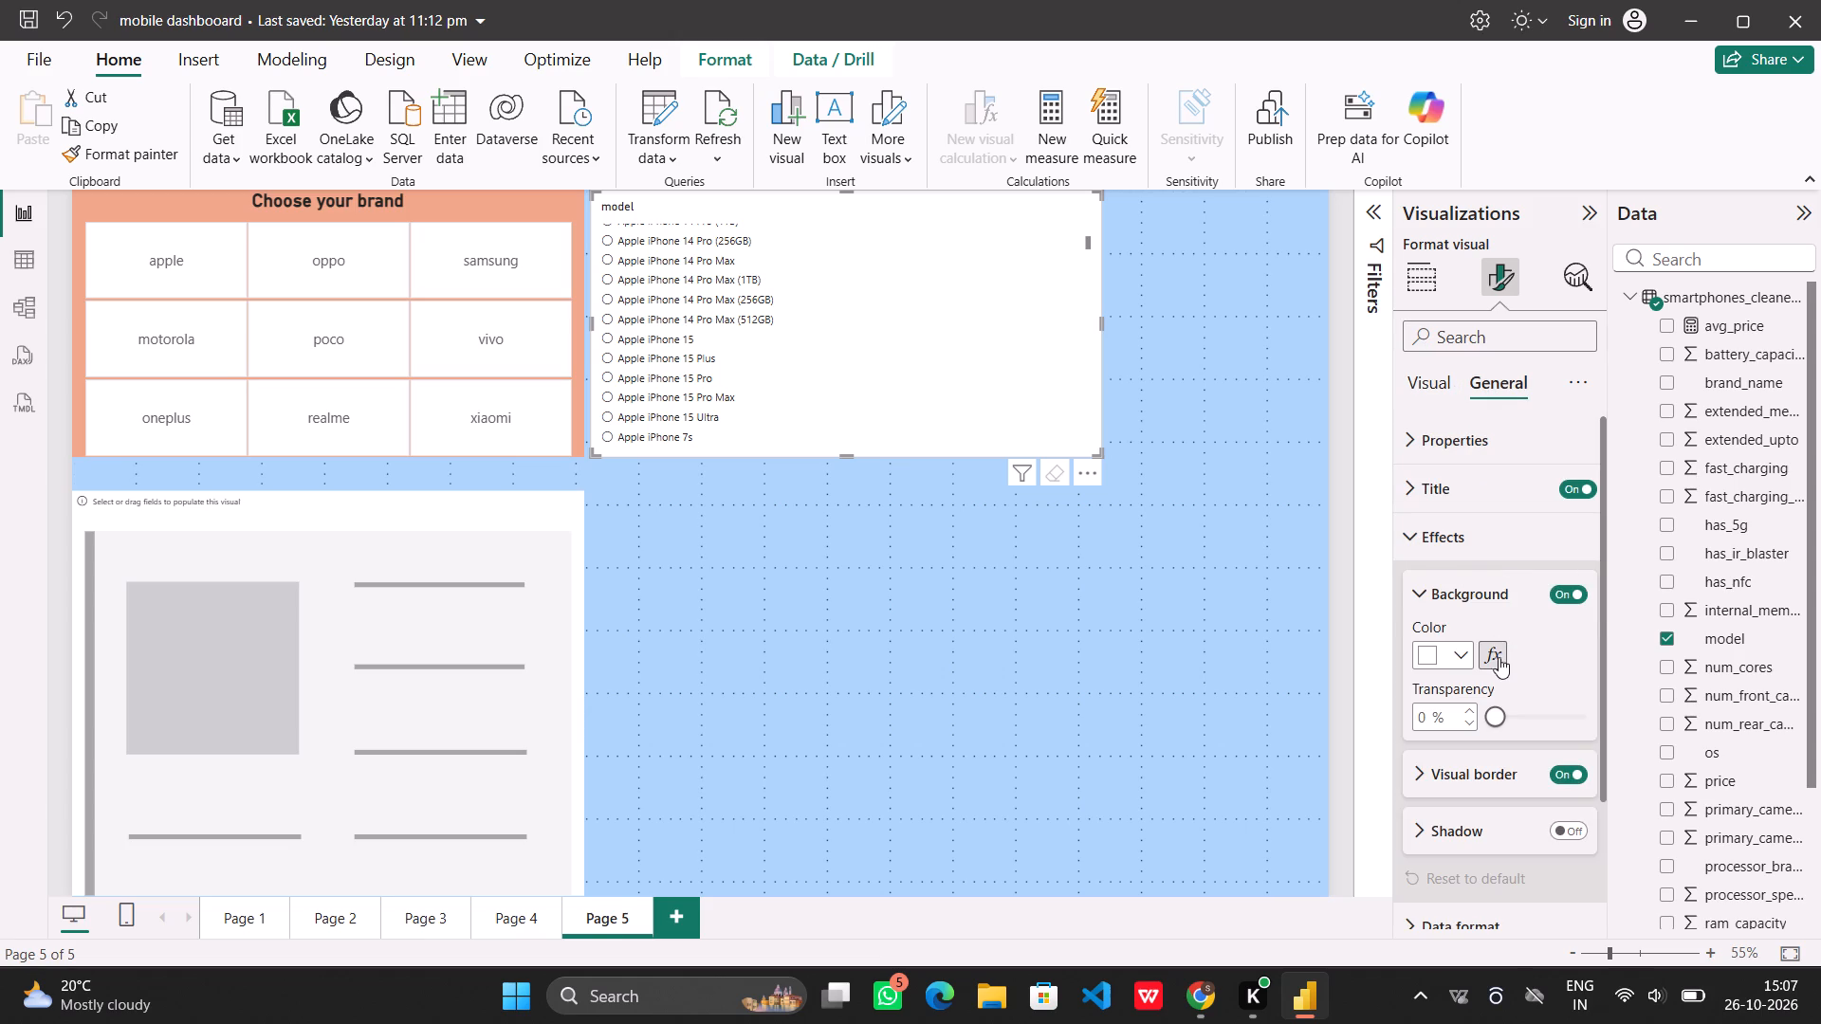
pyautogui.click(1465, 655)
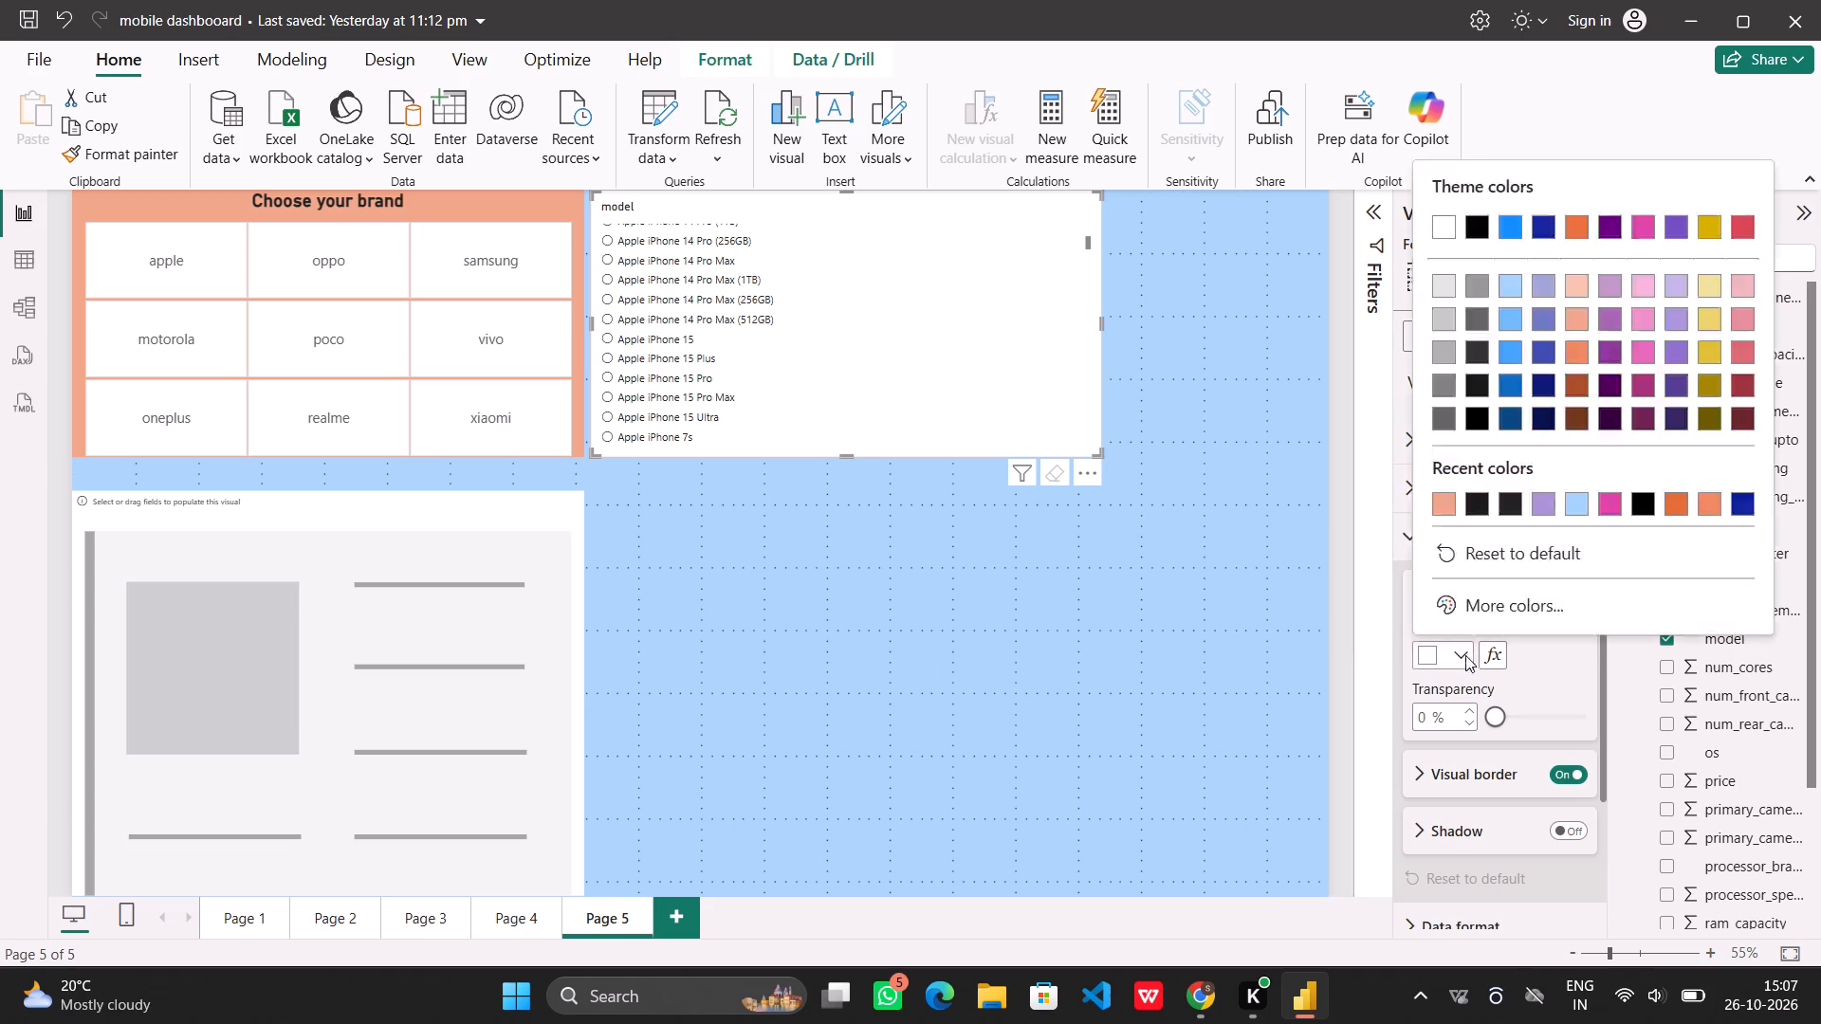
pyautogui.click(1543, 510)
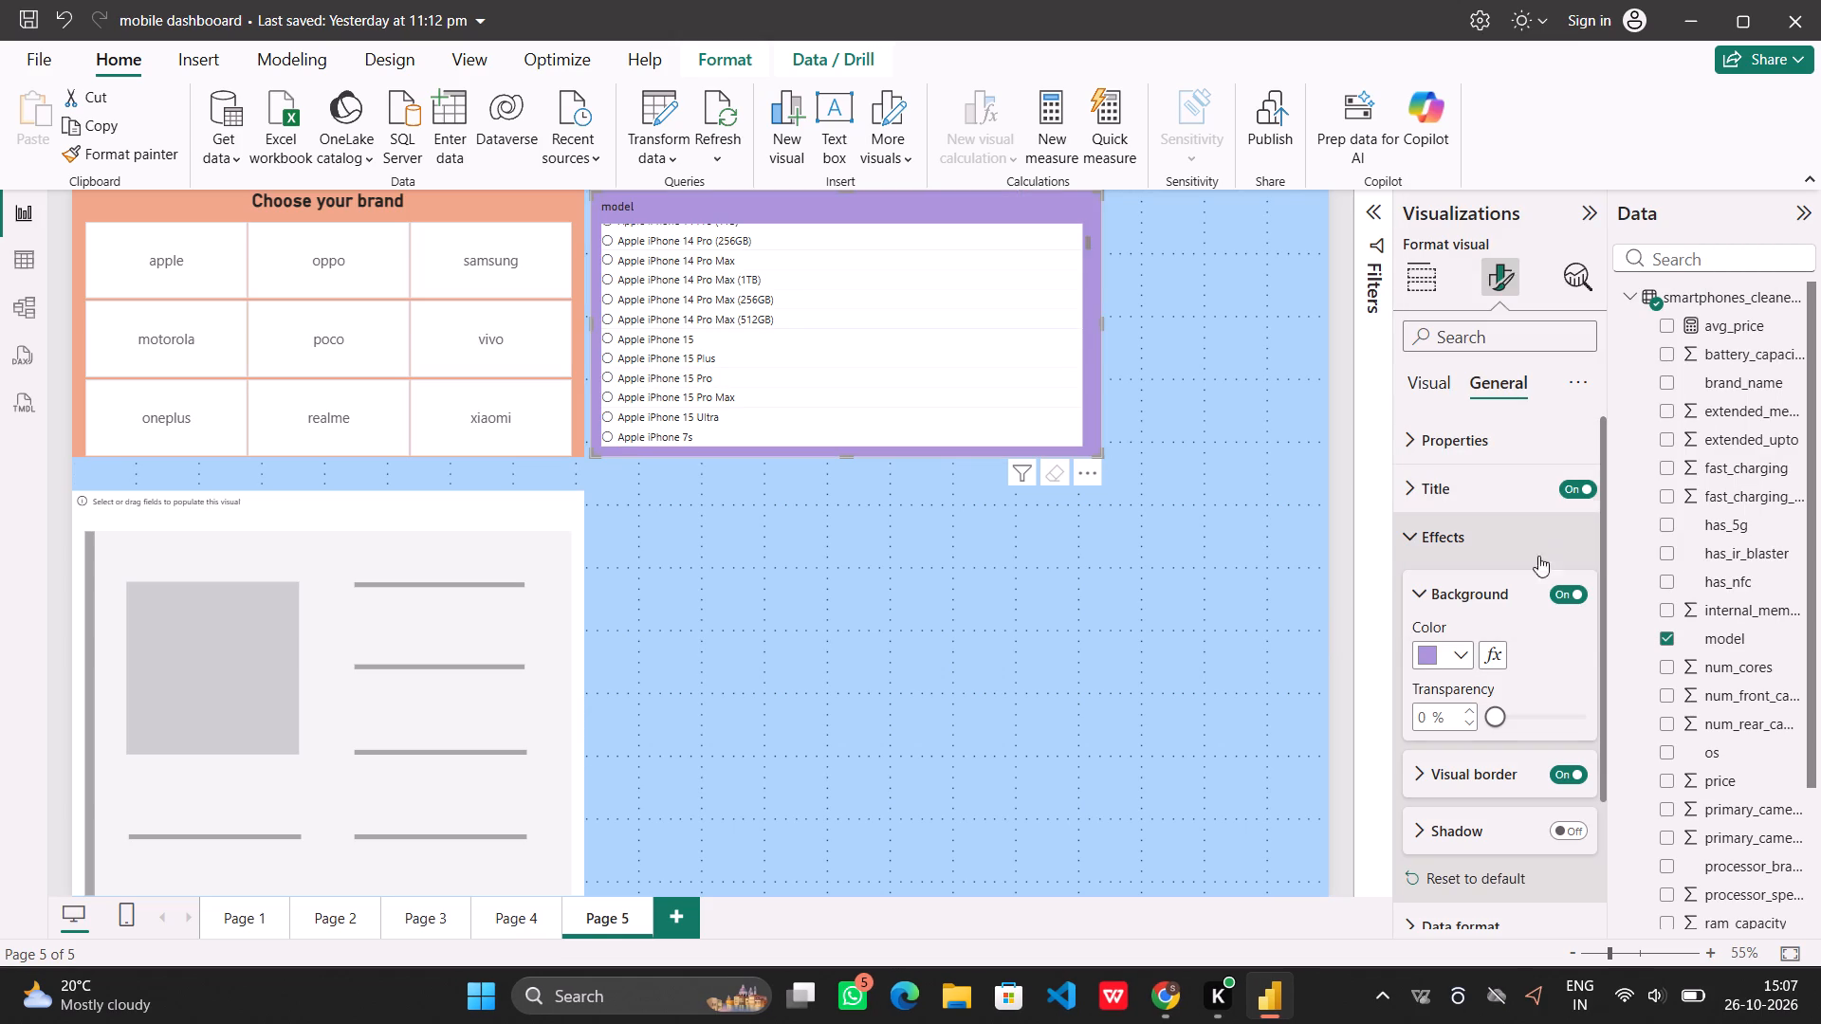
pyautogui.click(1422, 585)
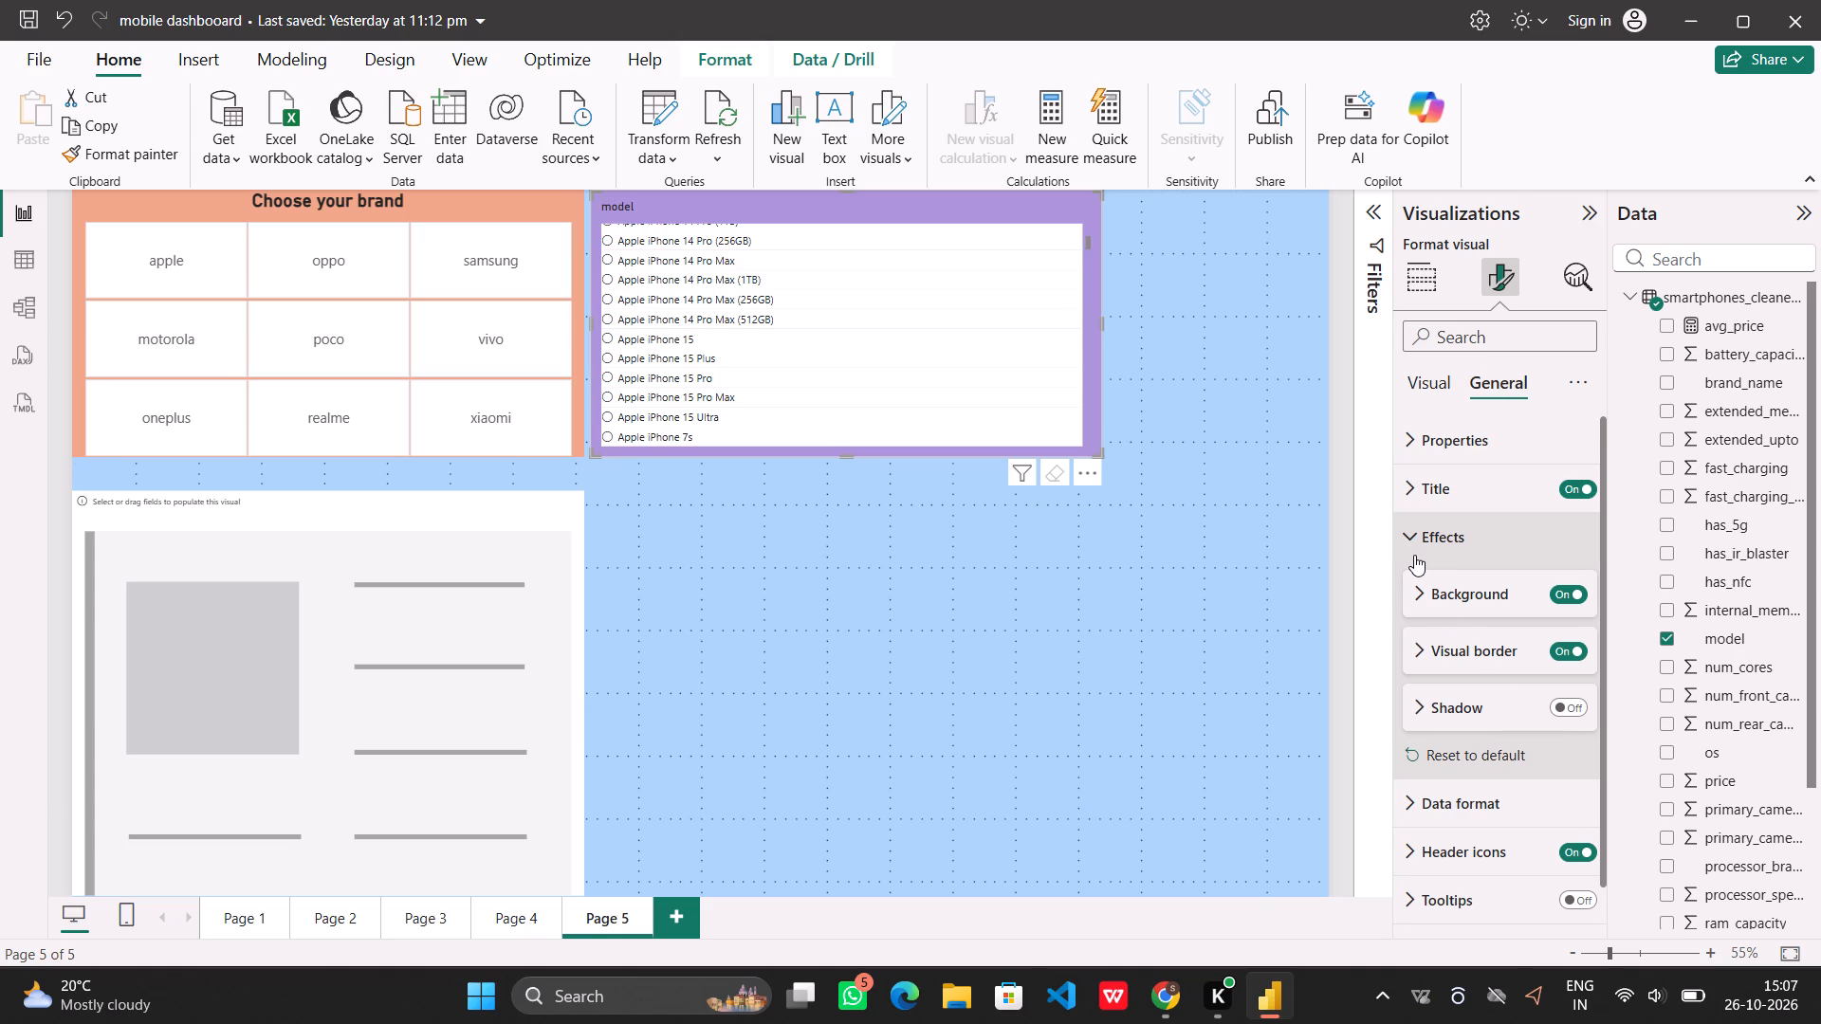
pyautogui.click(1411, 544)
# Change the model slicer's title text to "Choose Model".
pyautogui.scroll(1, 1476, 684)
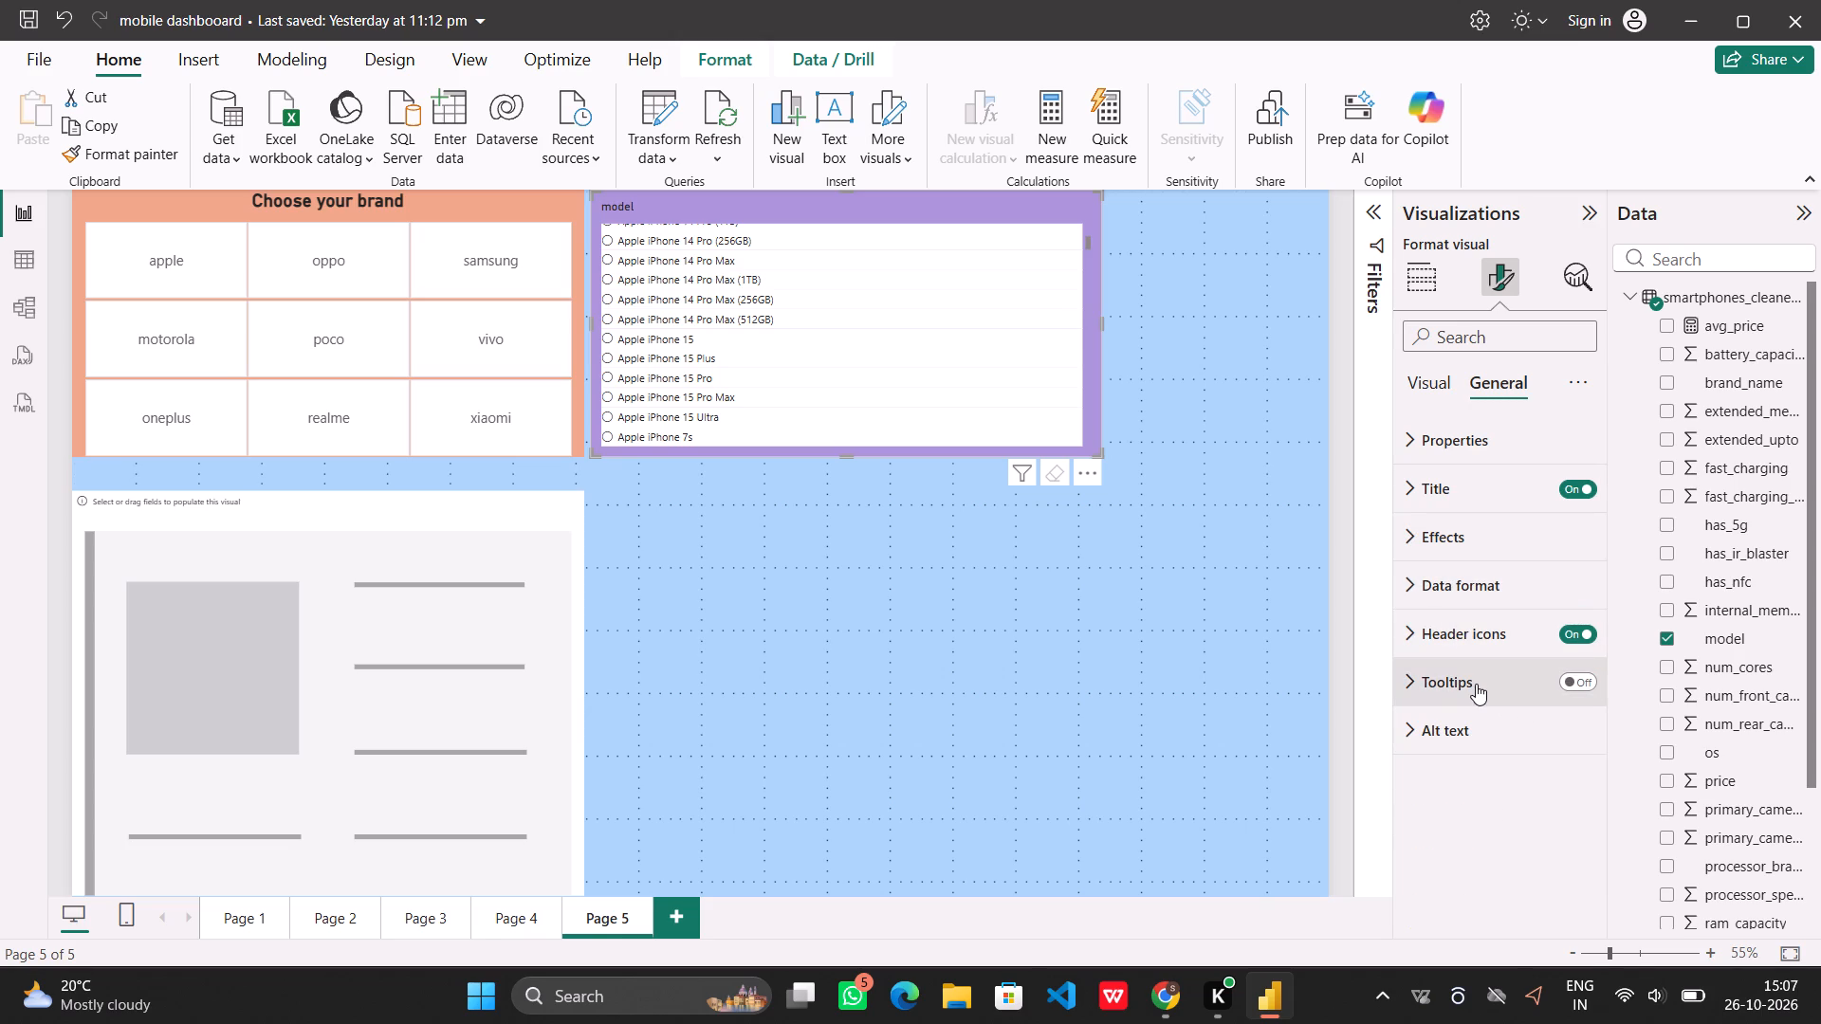
pyautogui.scroll(2, 1476, 684)
pyautogui.click(1413, 480)
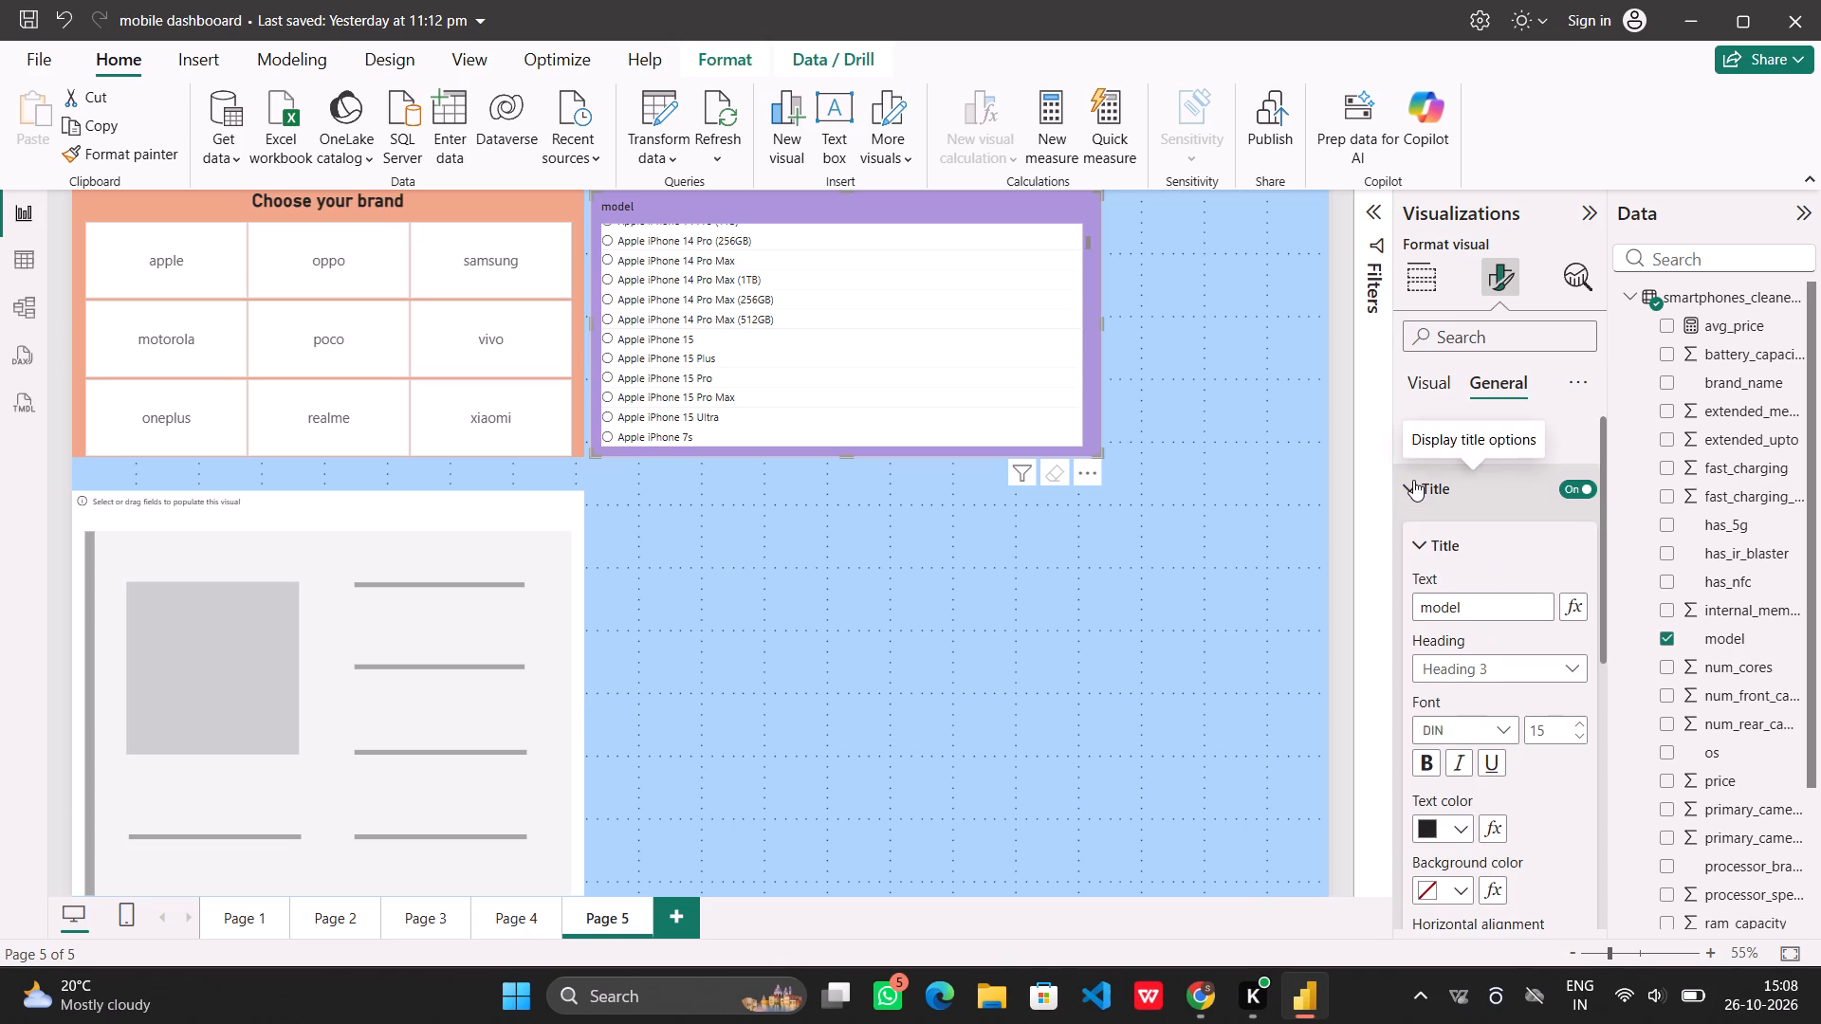
pyautogui.click(1485, 615)
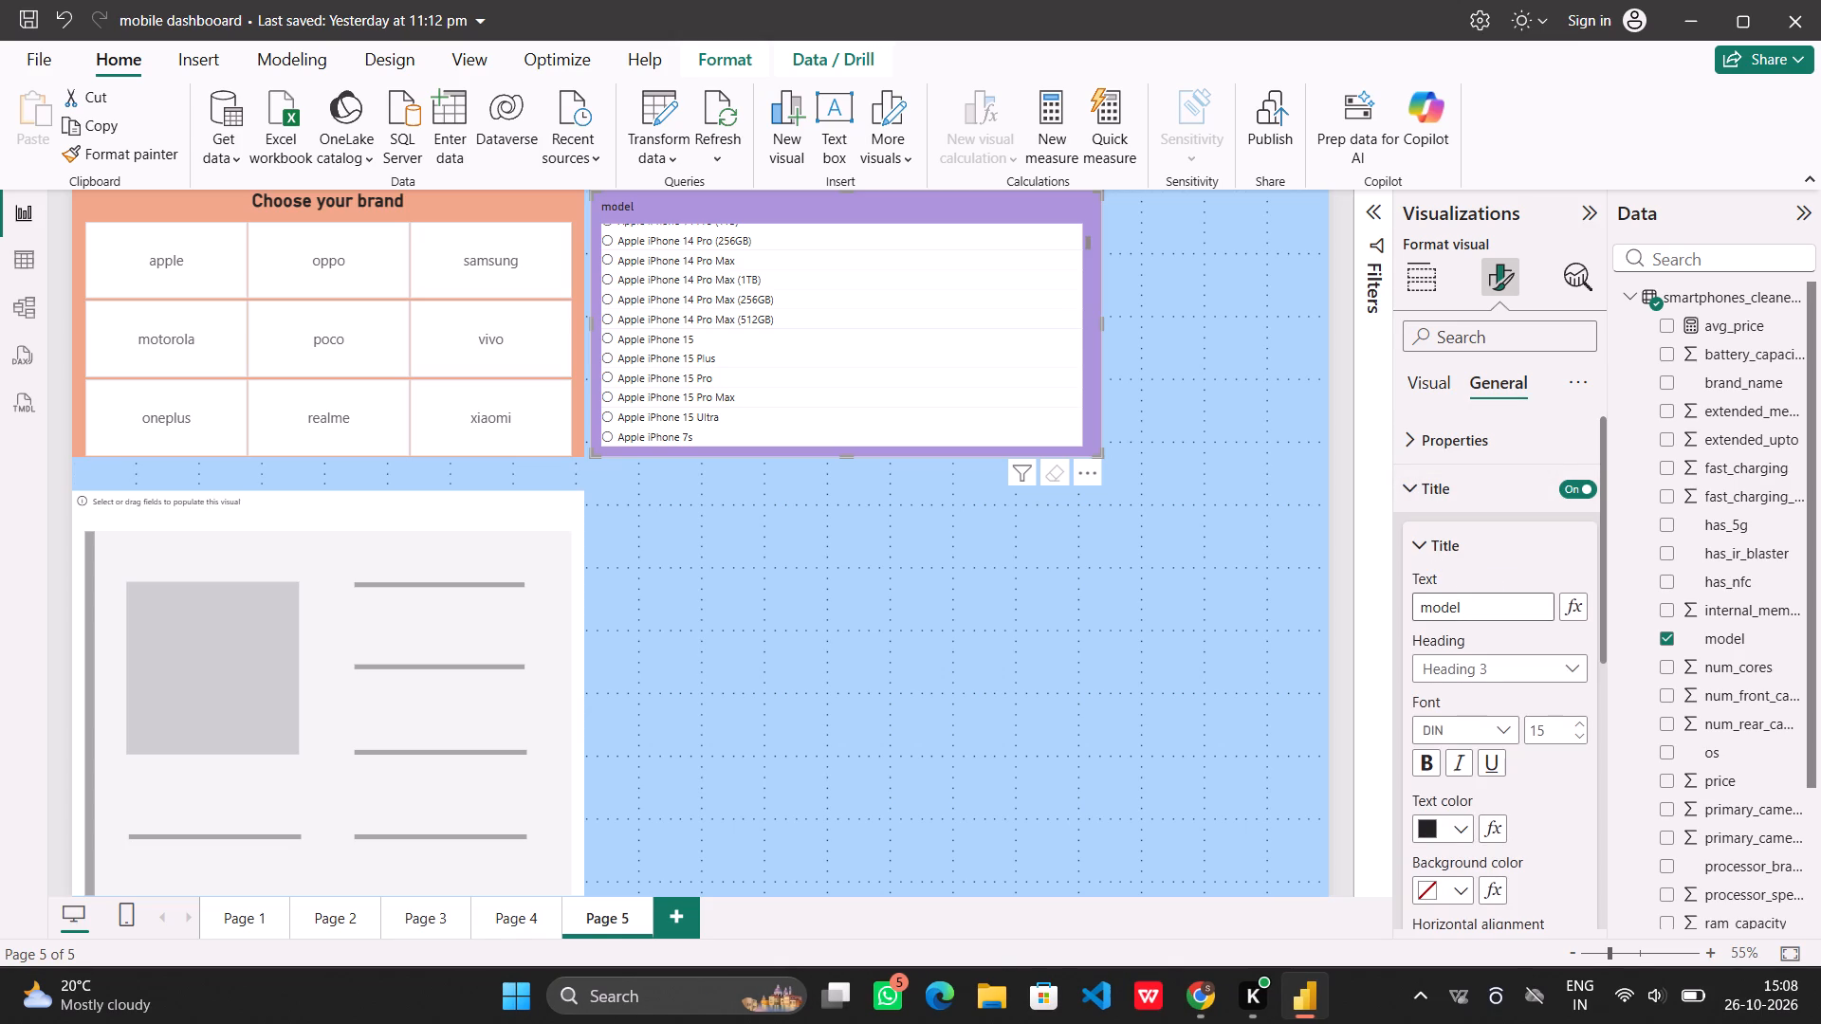
pyautogui.press('\\')
pyautogui.press('BackSpace')
pyautogui.press('BackSpace')
pyautogui.press('BackSpace')
pyautogui.press('BackSpace')
pyautogui.press('BackSpace')
pyautogui.press('BackSpace')
pyautogui.press('BackSpace')
pyautogui.press('BackSpace')
pyautogui.press('BackSpace')
pyautogui.press('BackSpace')
pyautogui.press('BackSpace')
pyautogui.press('BackSpace')
pyautogui.press('BackSpace')
pyautogui.press('BackSpace')
pyautogui.press('BackSpace')
pyautogui.press('BackSpace')
pyautogui.write('hoose your odel')
pyautogui.press('BackSpace')
pyautogui.press('BackSpace')
pyautogui.press('BackSpace')
pyautogui.press('BackSpace')
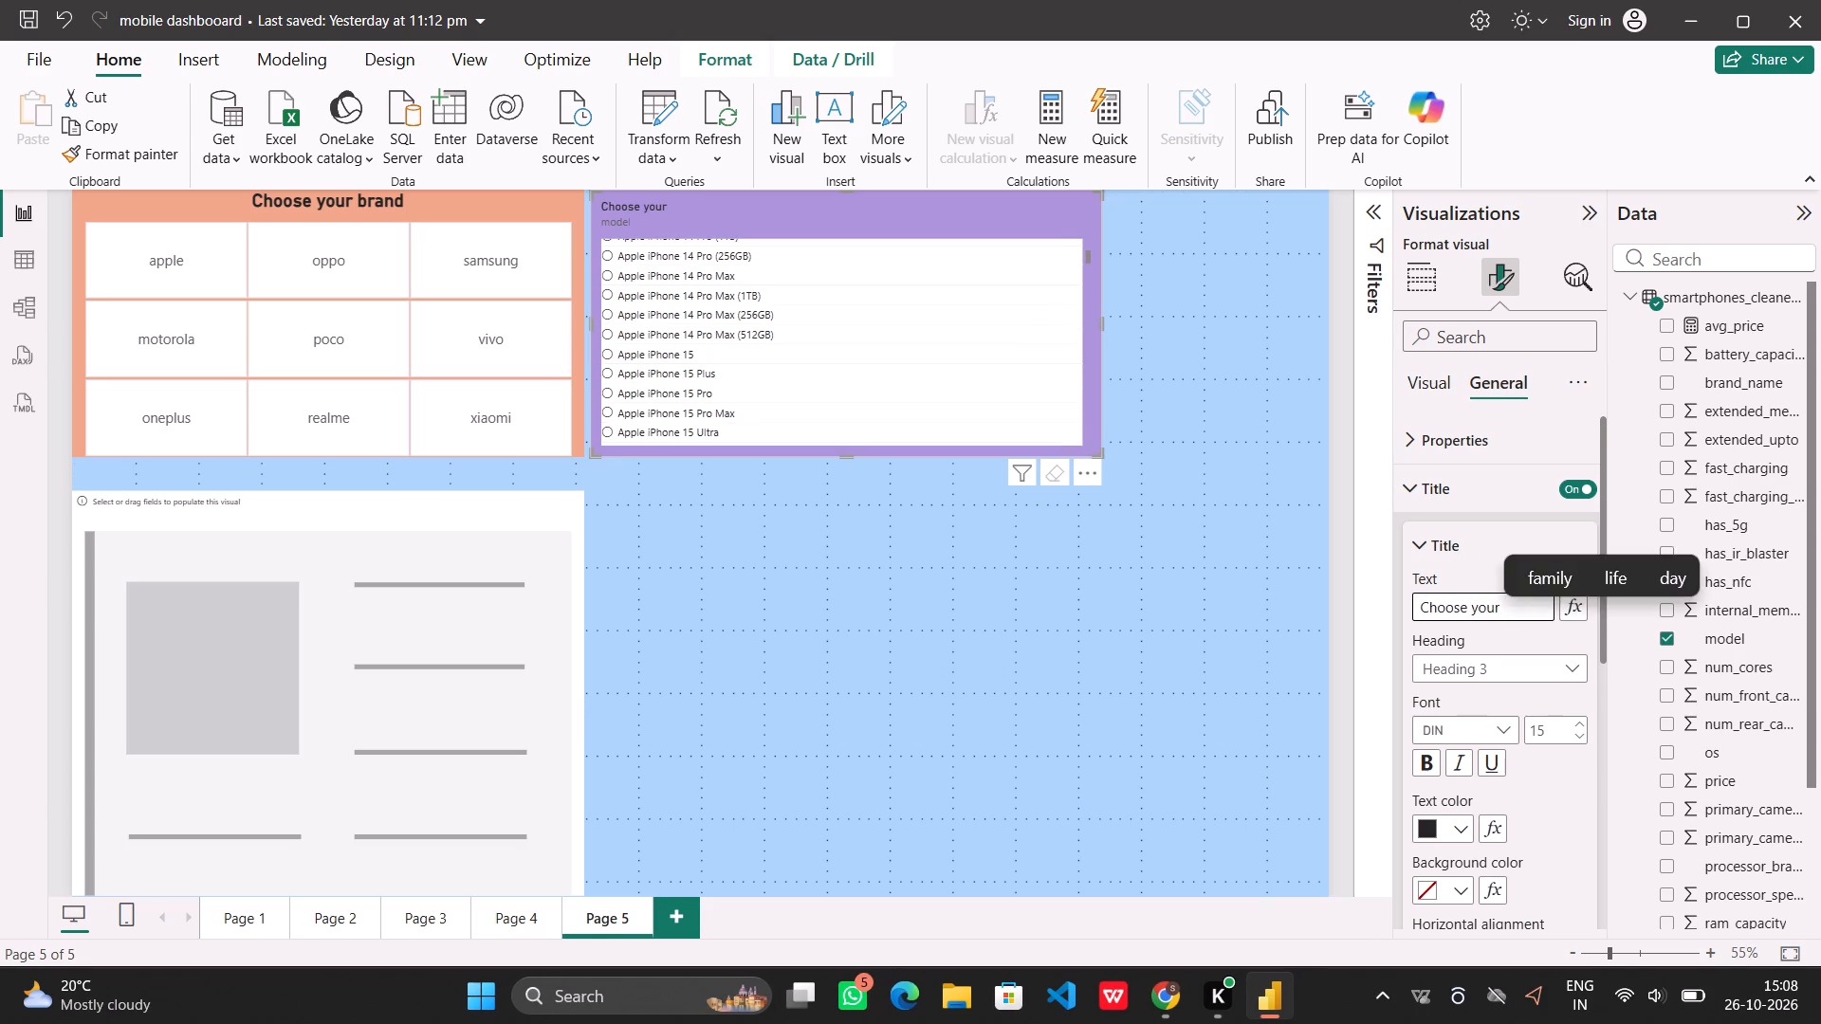
pyautogui.press('BackSpace')
pyautogui.press('BackSpace')
pyautogui.press('BackSpace')
pyautogui.press('BackSpace')
pyautogui.press('BackSpace')
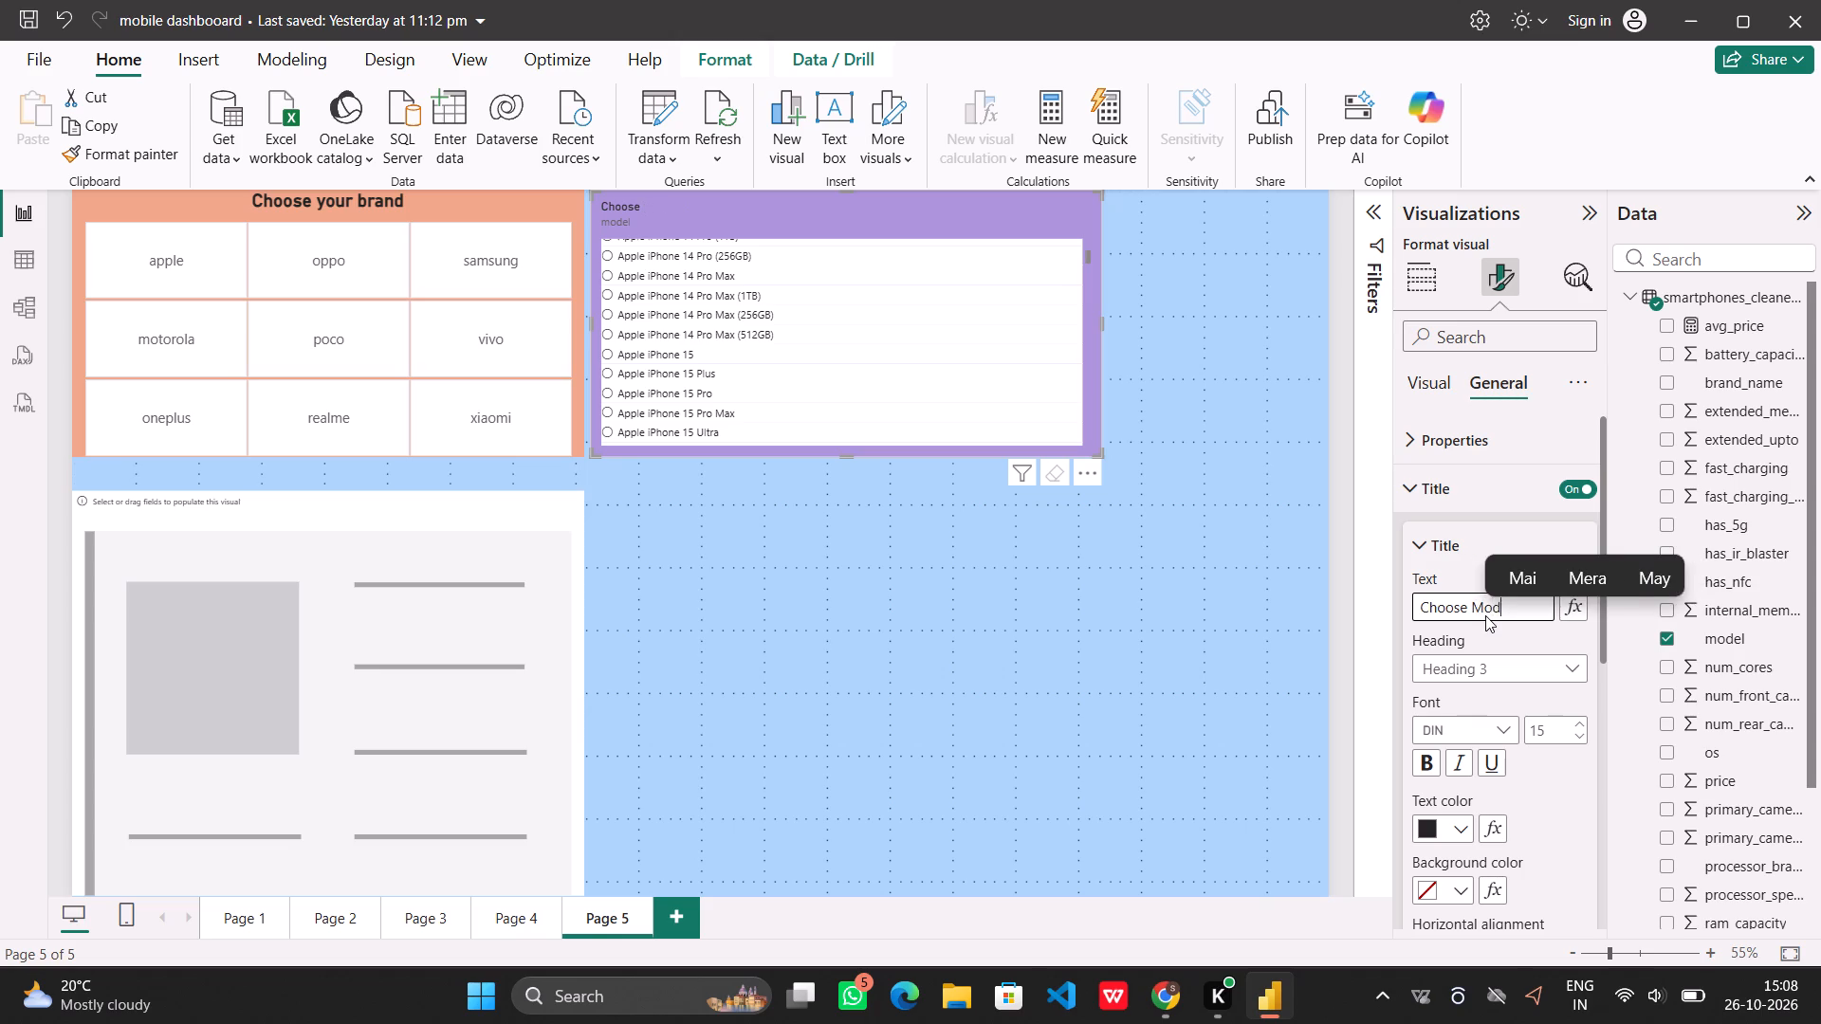
# Make the "Choose Model" title bold and centred, and turn off the slicer's subtitle.
pyautogui.click(1431, 759)
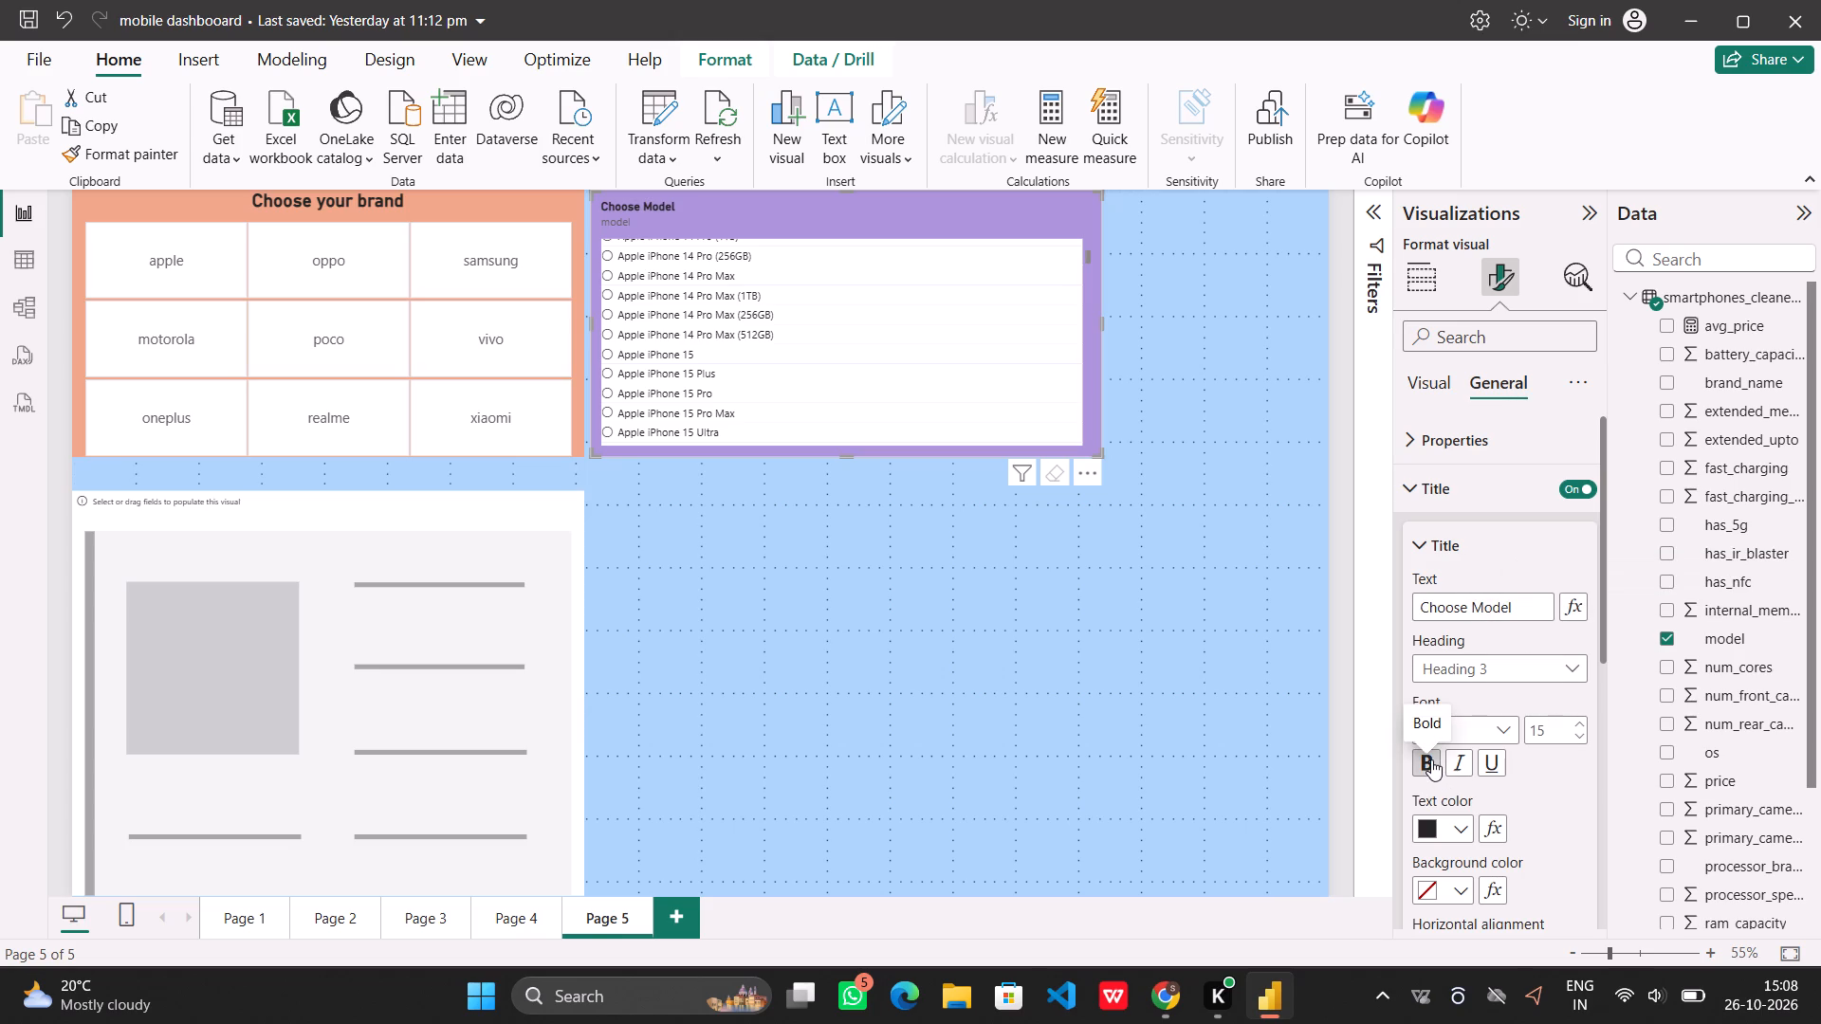
pyautogui.scroll(-1, 1511, 780)
pyautogui.click(1466, 789)
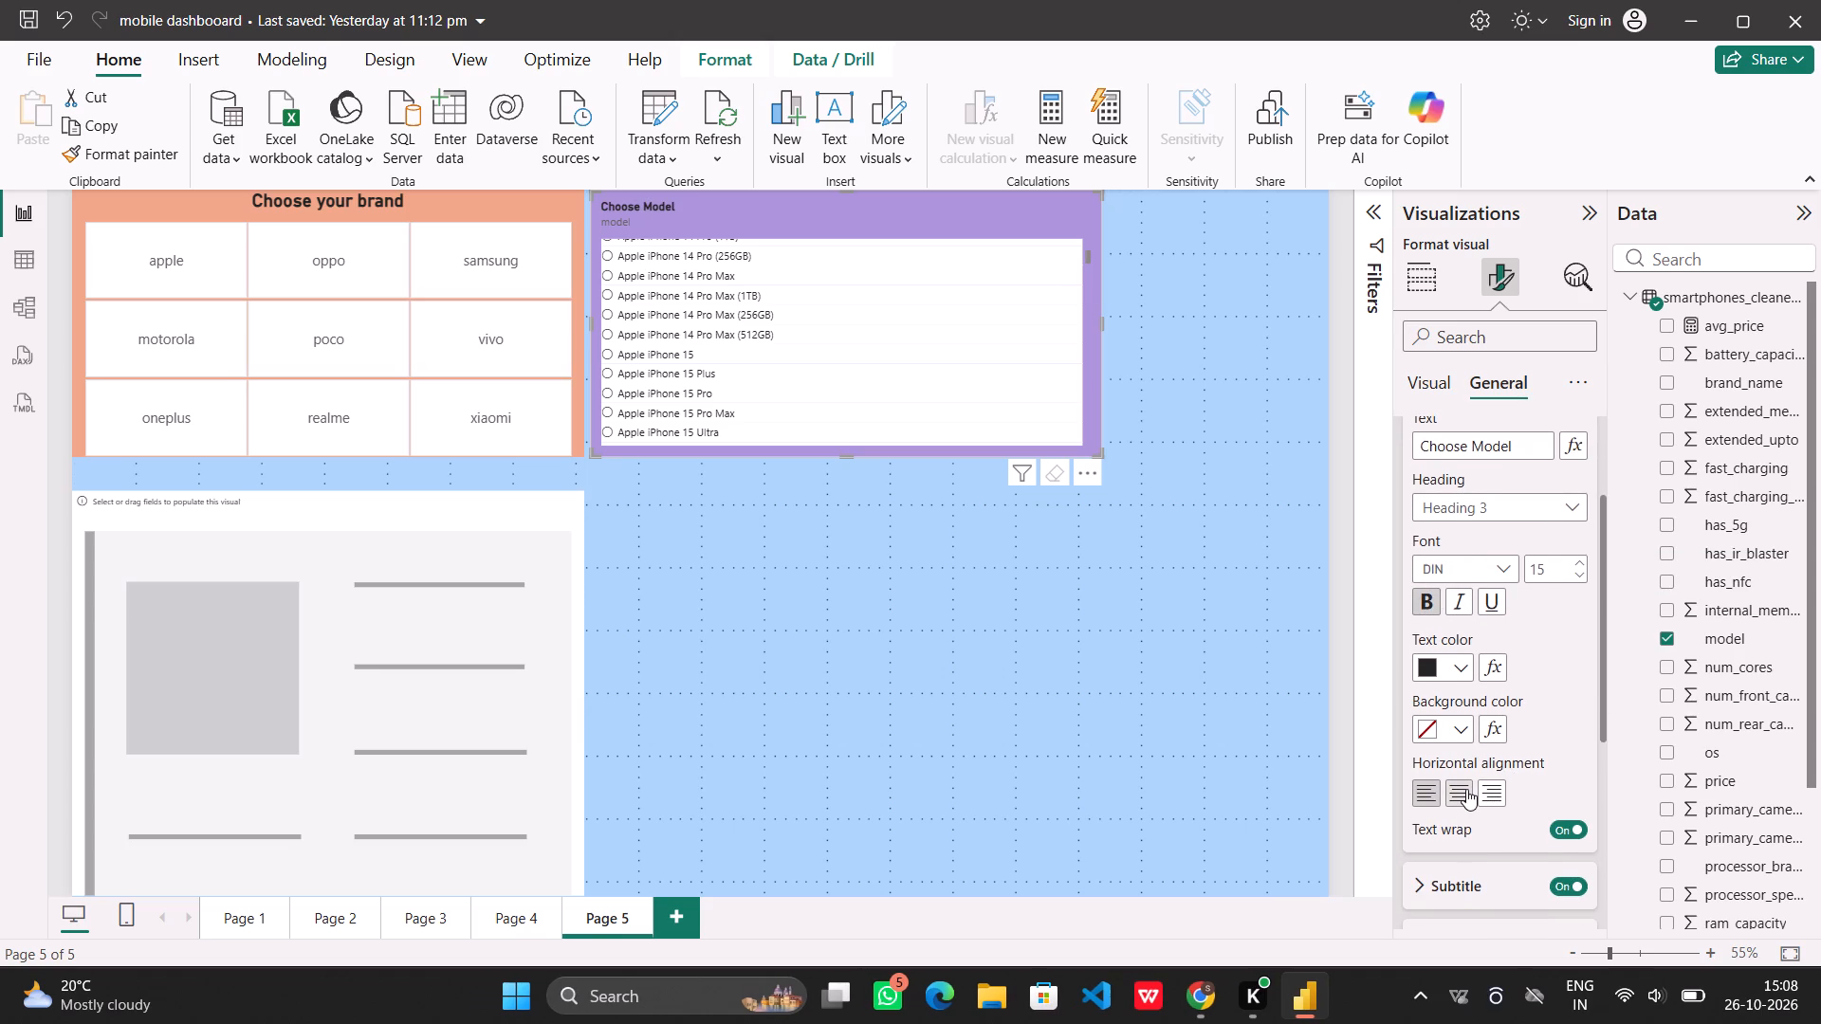
pyautogui.scroll(-1, 1515, 703)
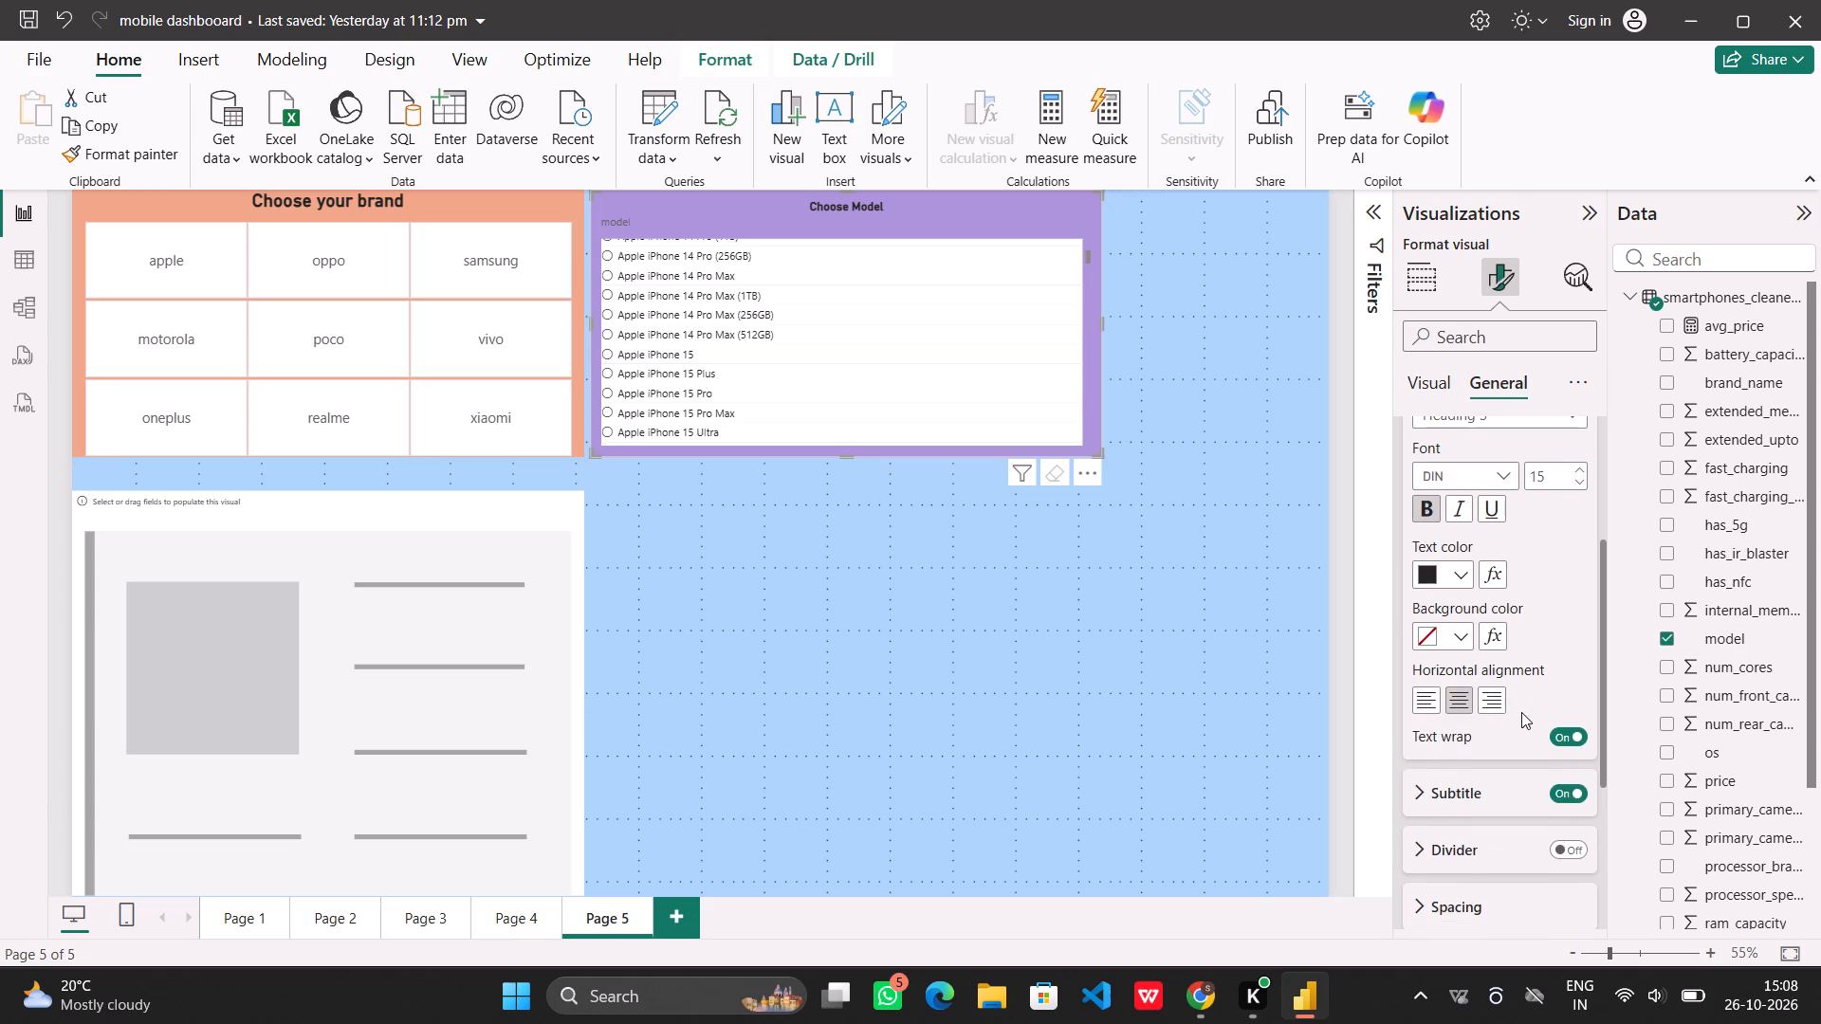
pyautogui.click(1570, 788)
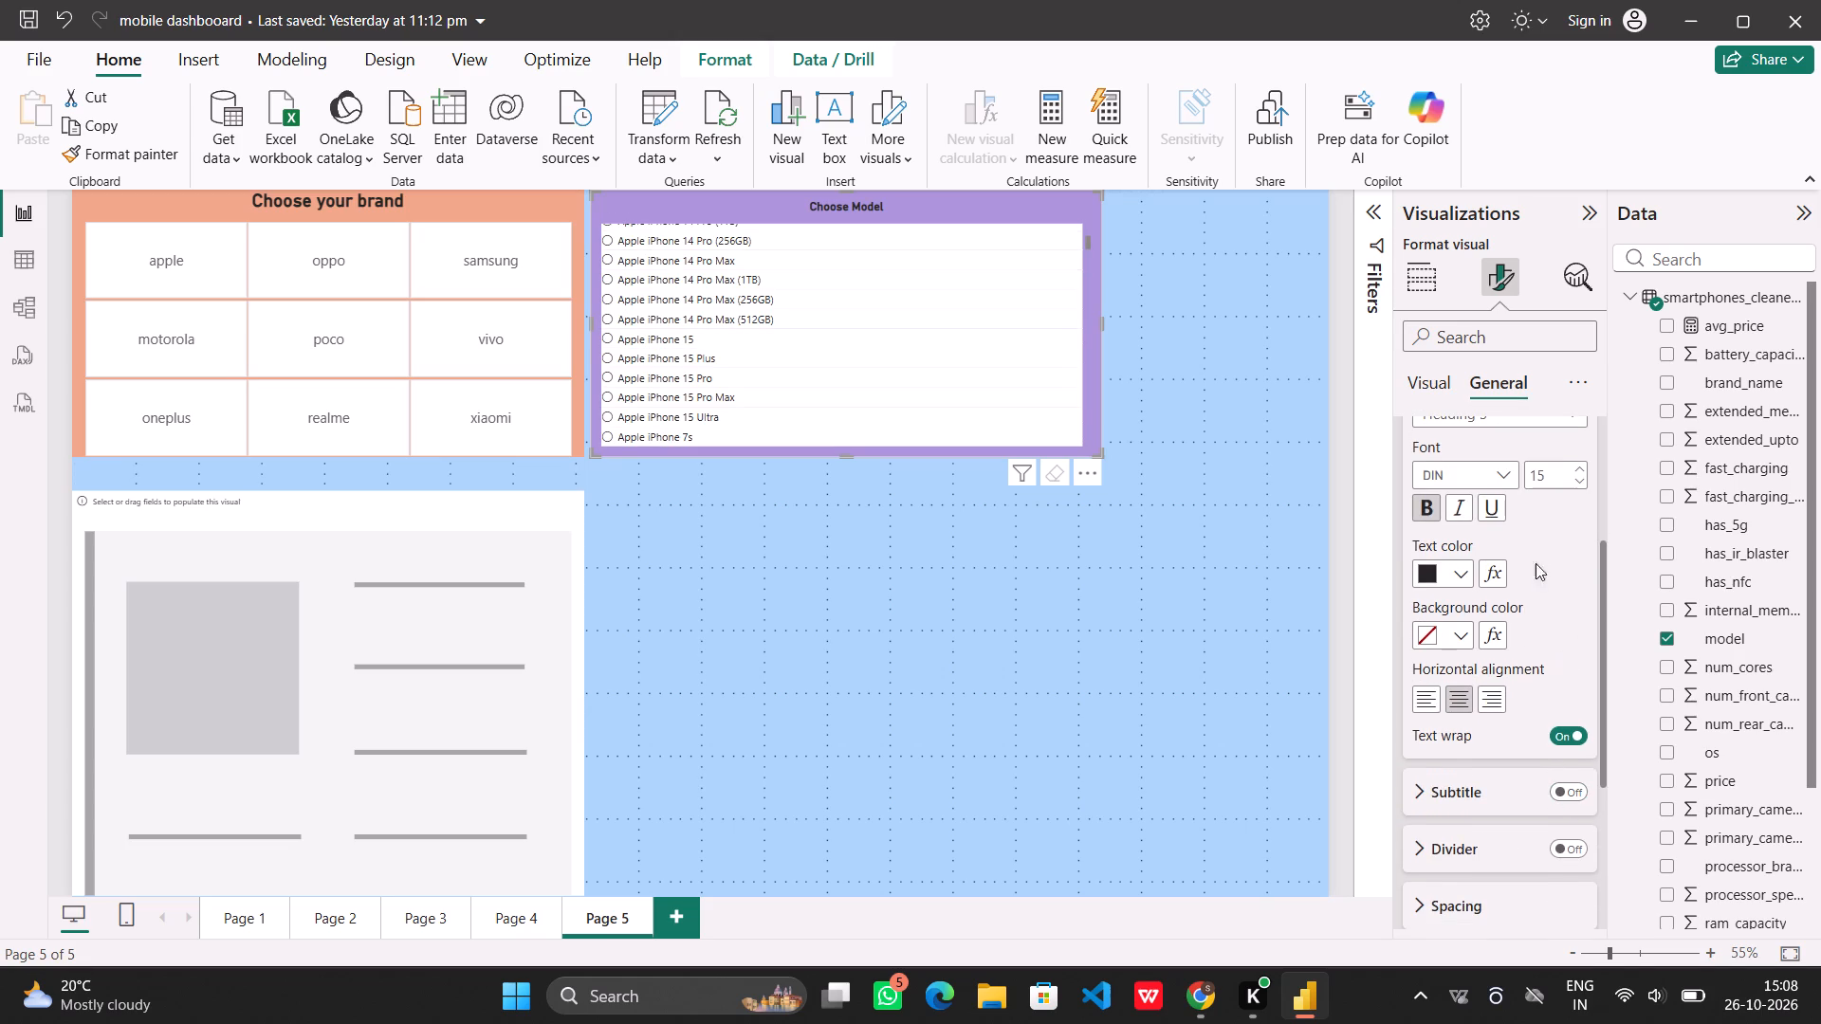
# Set the "Choose Model" slicer title's font size to 25.
pyautogui.tripleClick(1580, 466)
pyautogui.click(1580, 466)
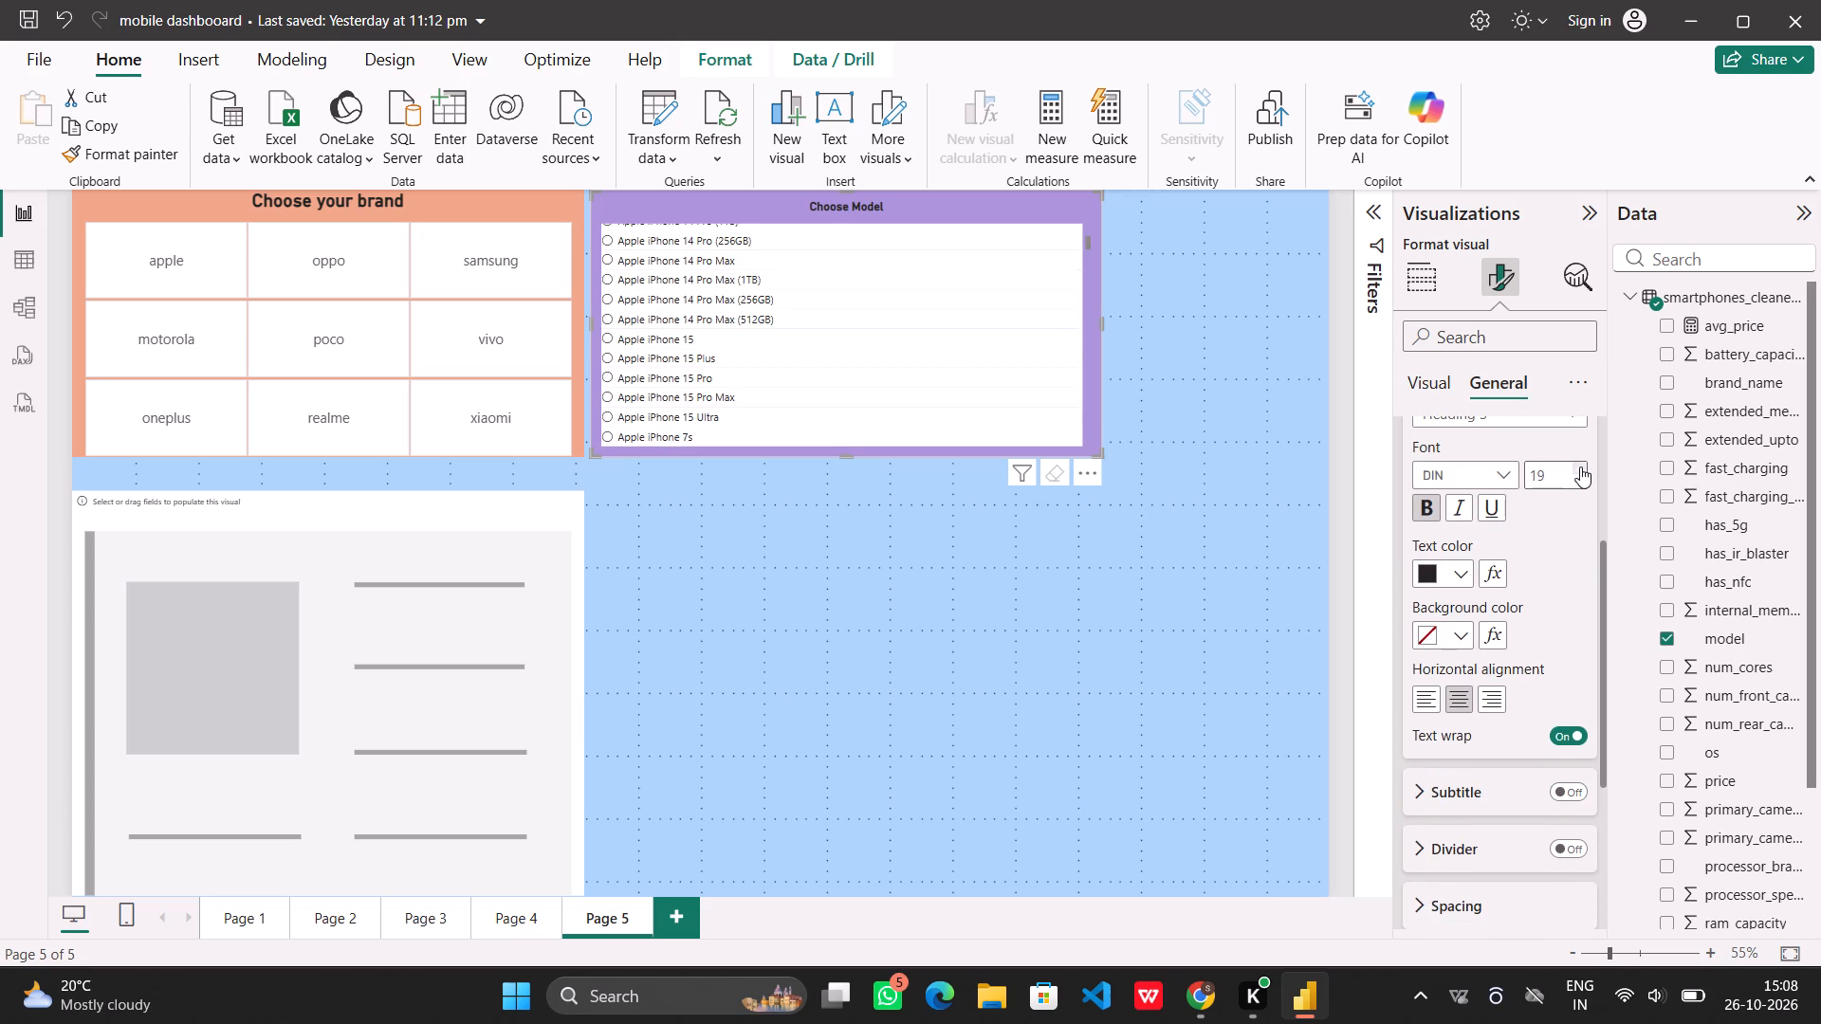
pyautogui.click(1580, 466)
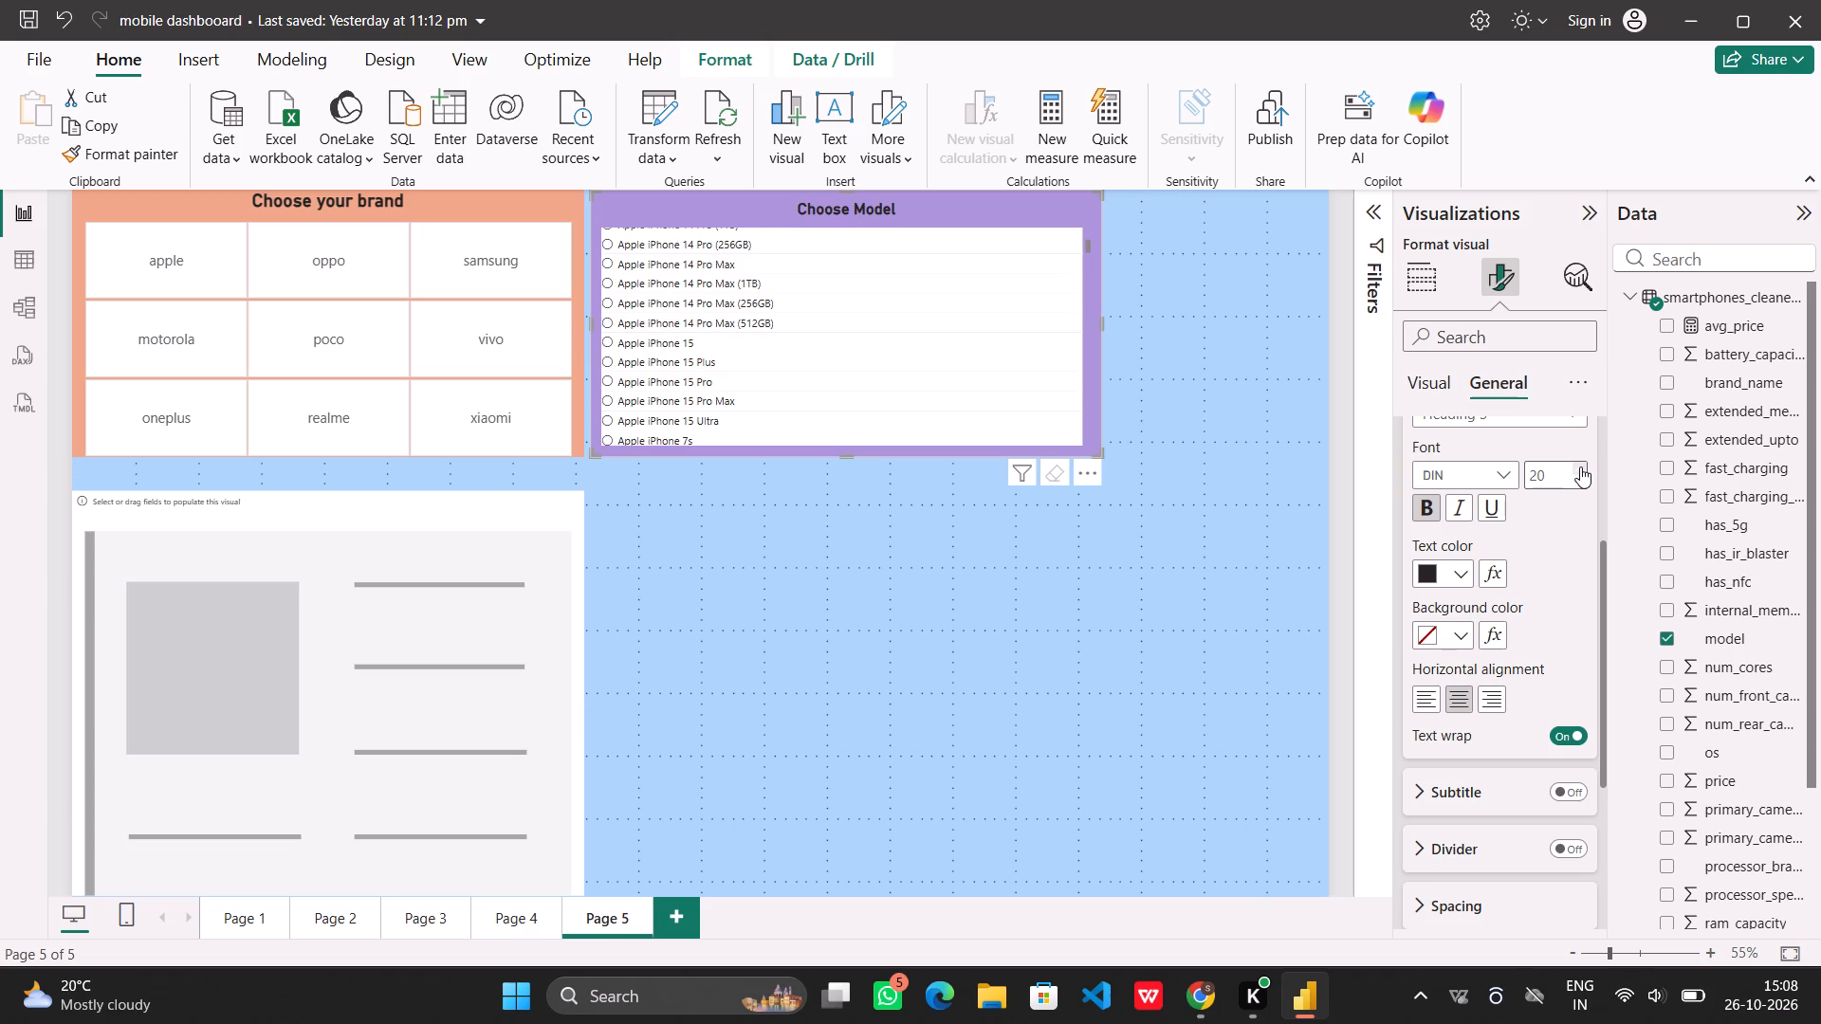
pyautogui.tripleClick(1580, 466)
pyautogui.doubleClick(1580, 466)
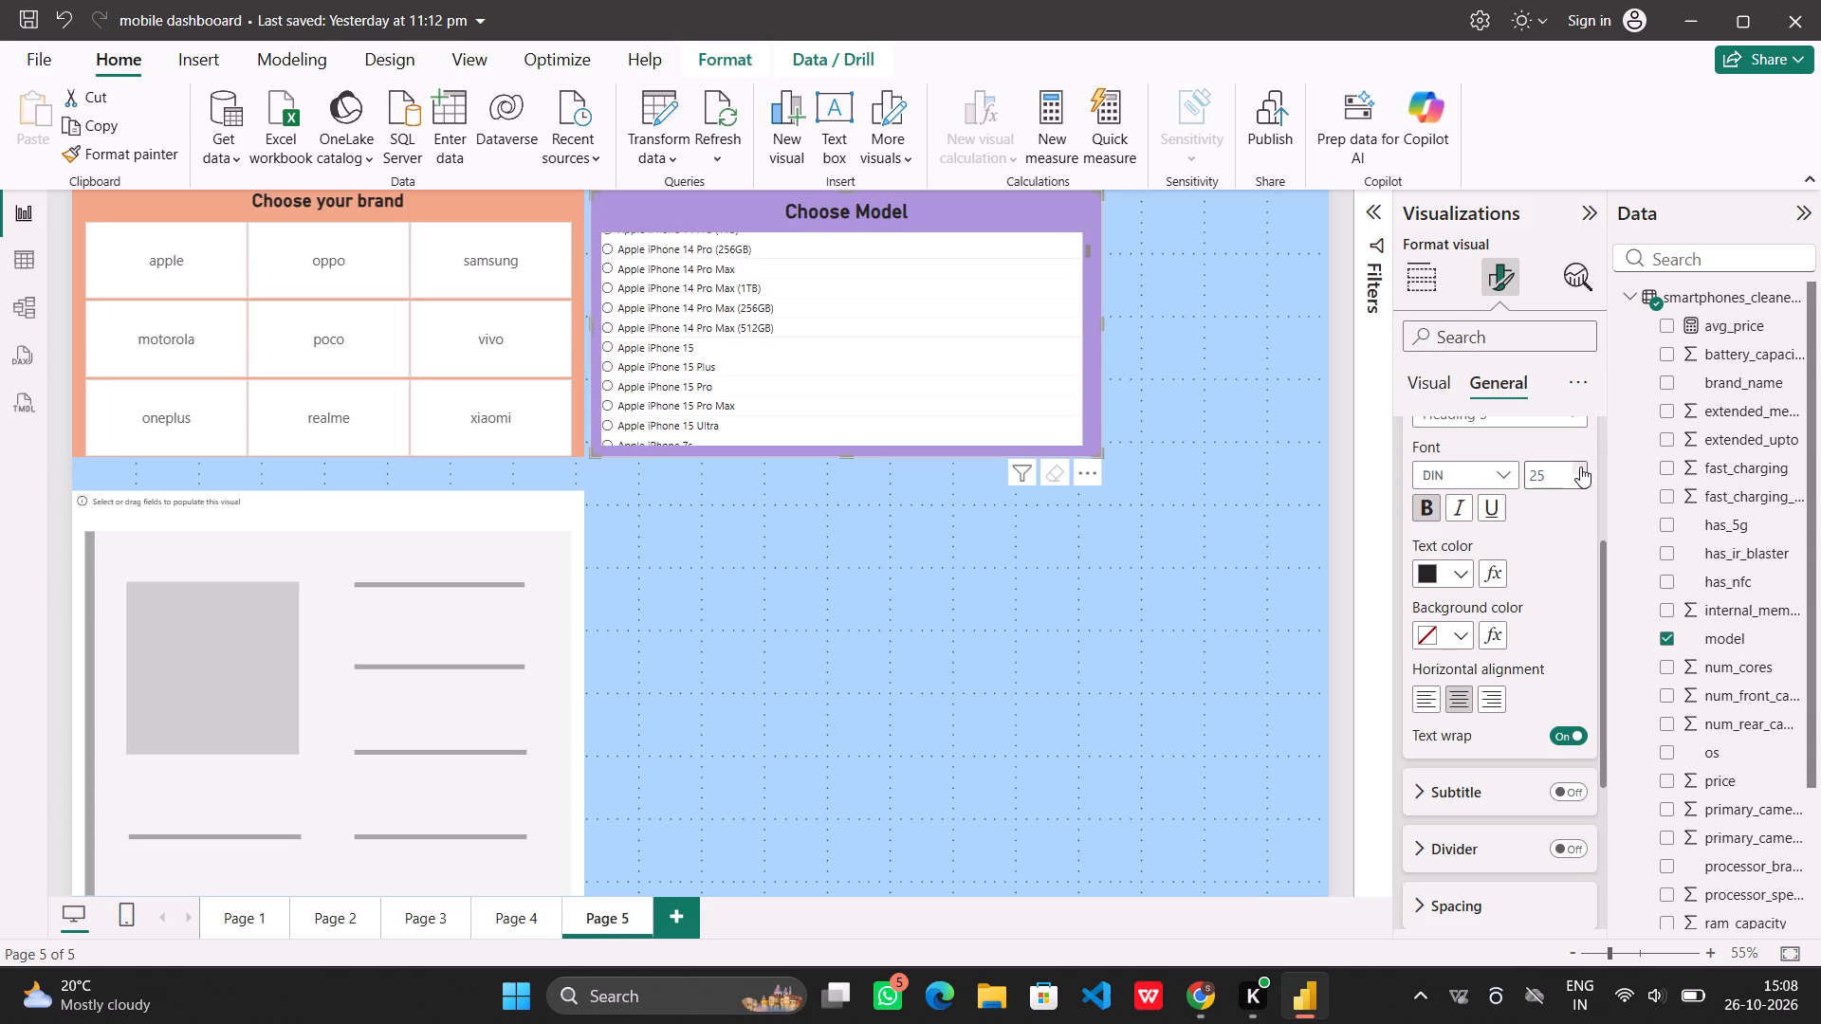
pyautogui.click(1008, 837)
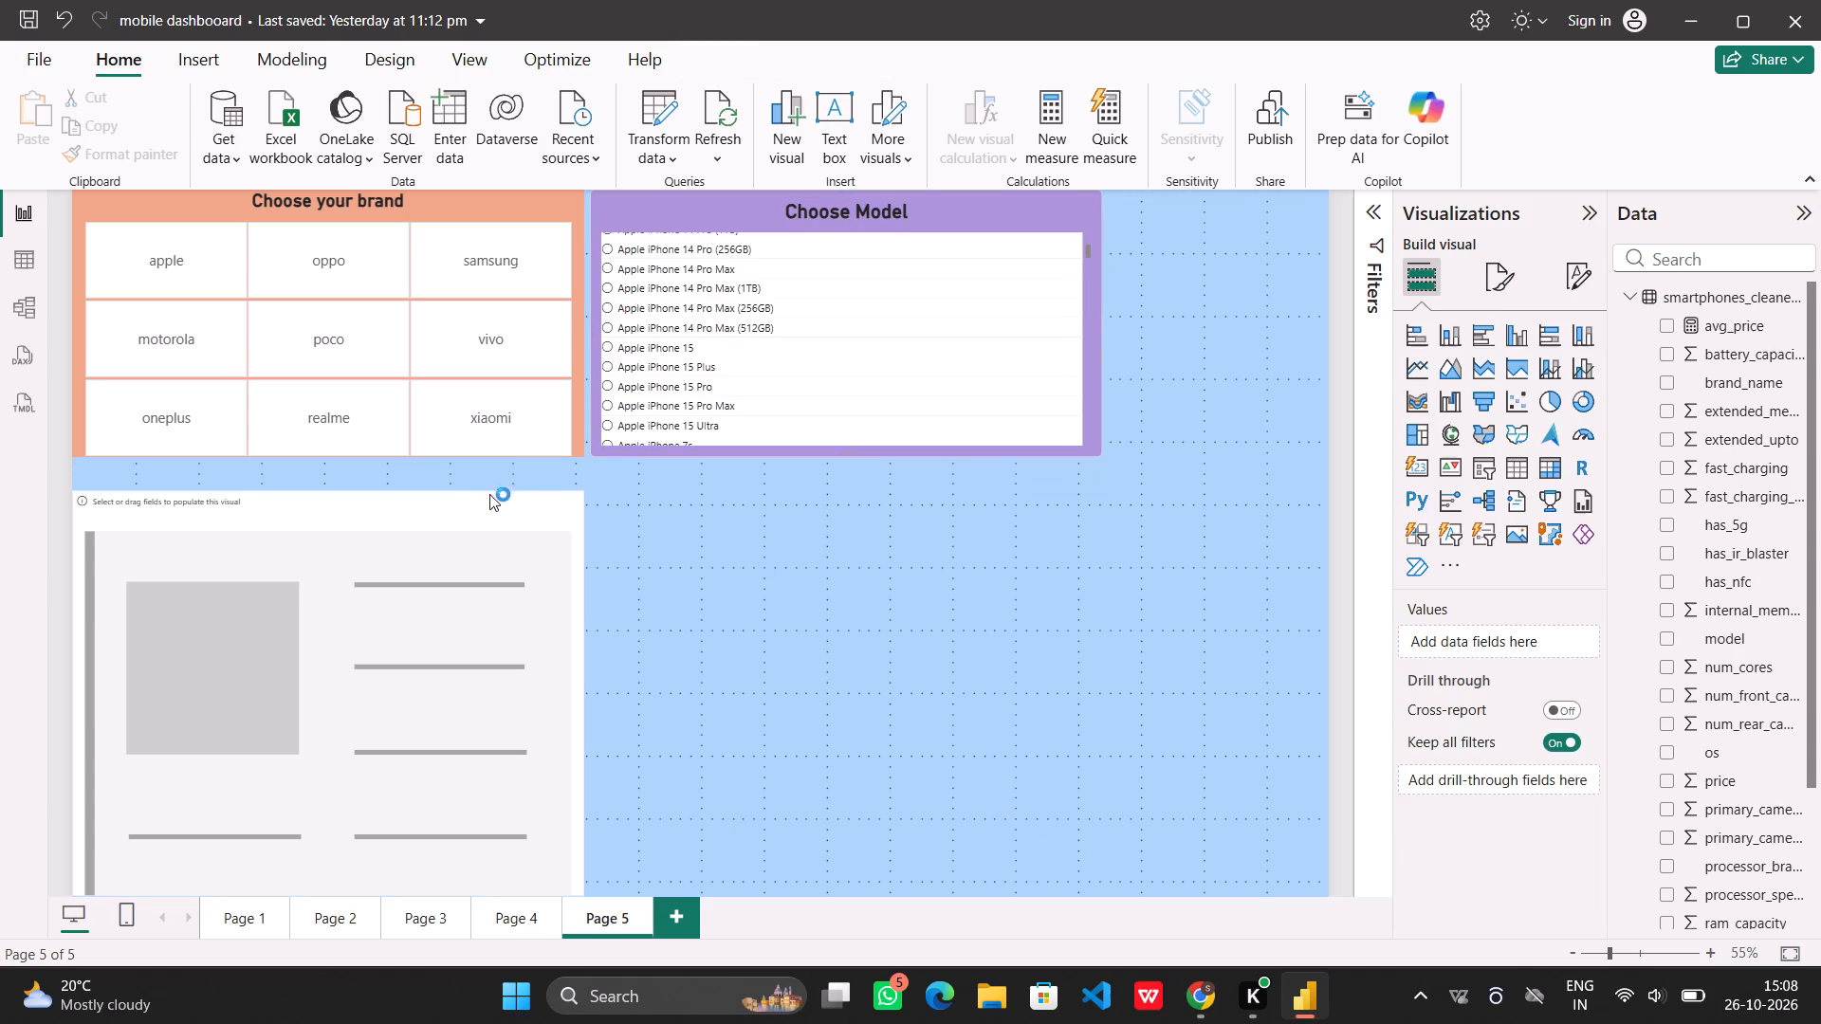
# Resize the empty card visual so its top edge sits slightly lower and it spans the full page width below the slicers.
pyautogui.click(414, 545)
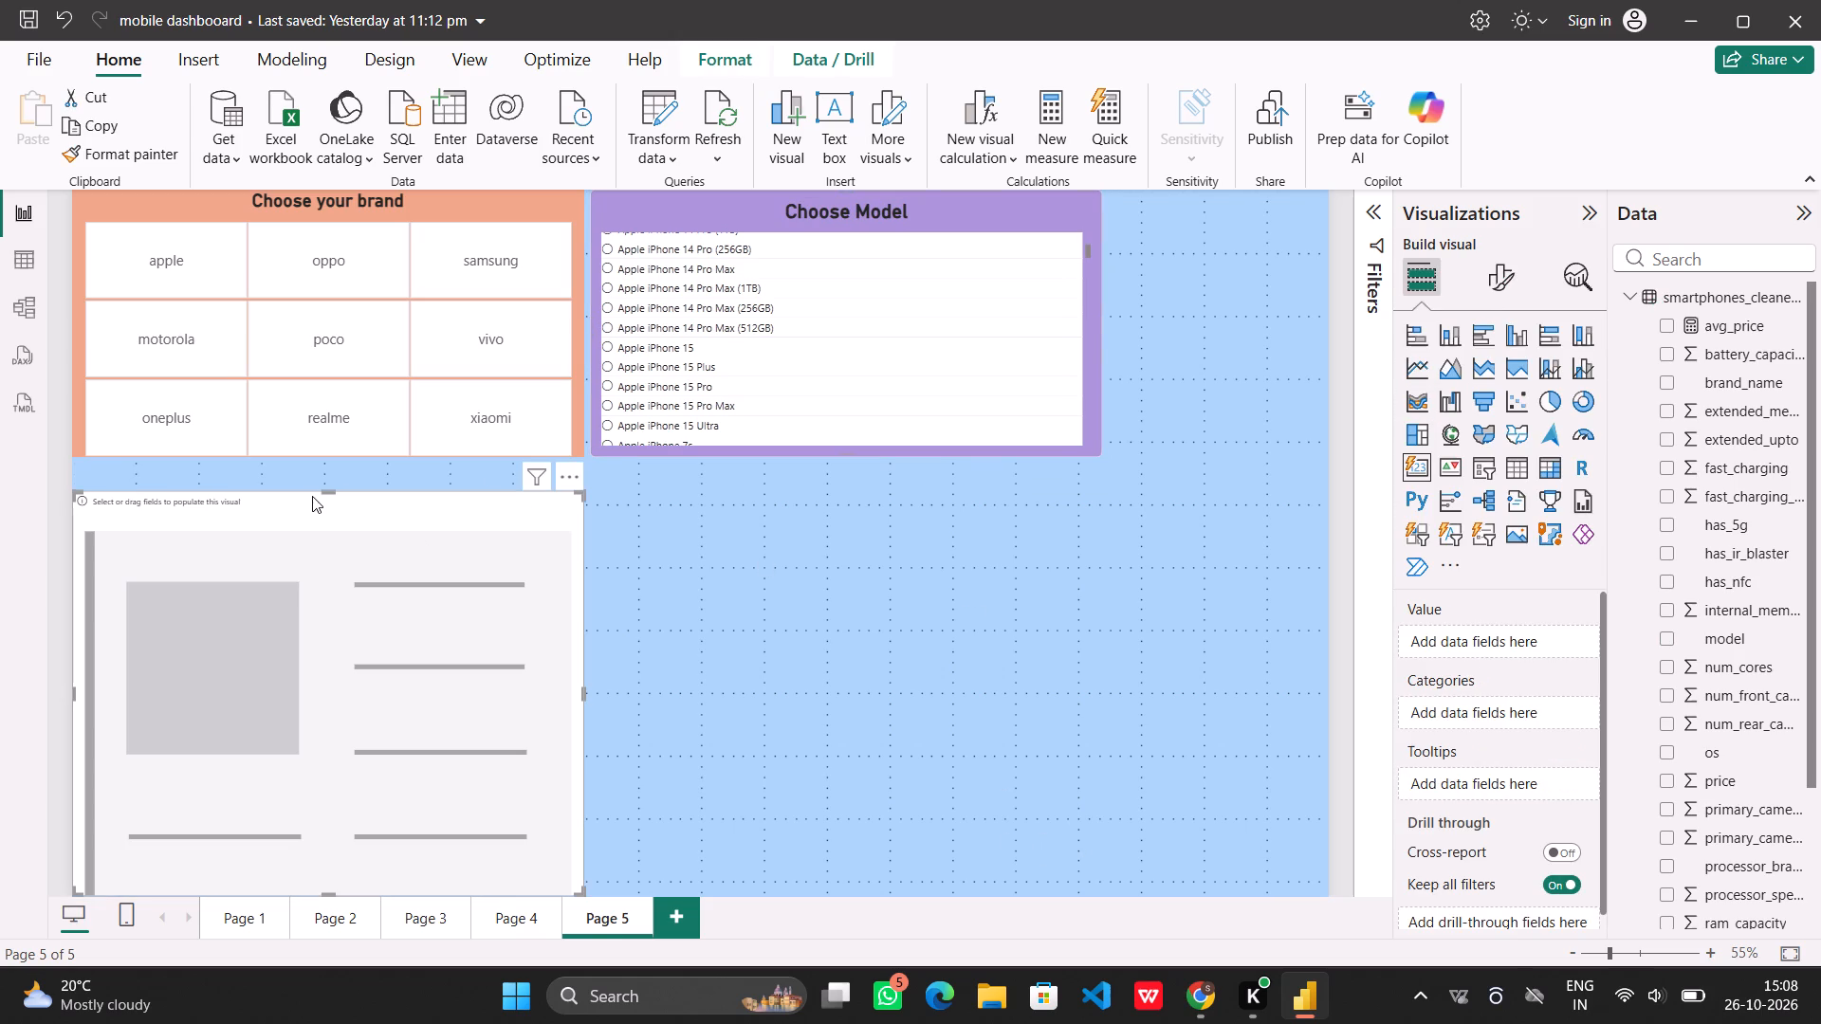
pyautogui.moveTo(326, 490); pyautogui.dragTo(326, 480)
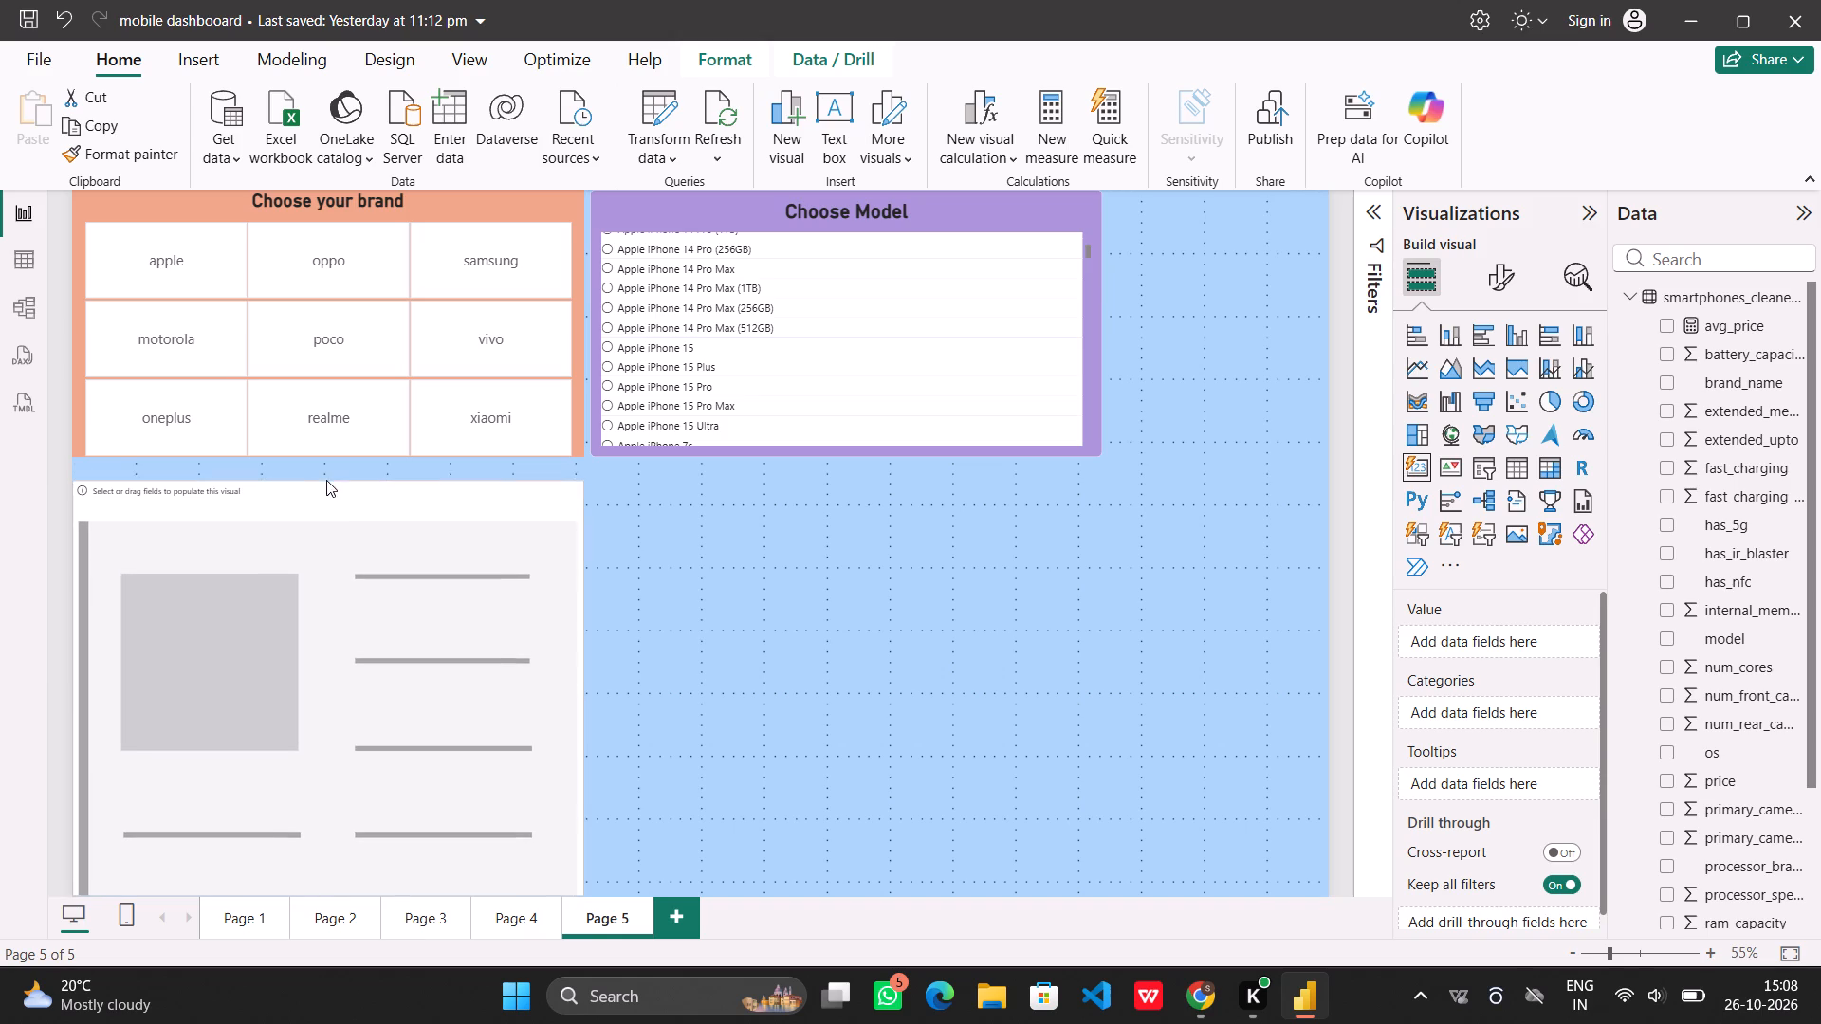
pyautogui.moveTo(326, 480); pyautogui.dragTo(307, 551)
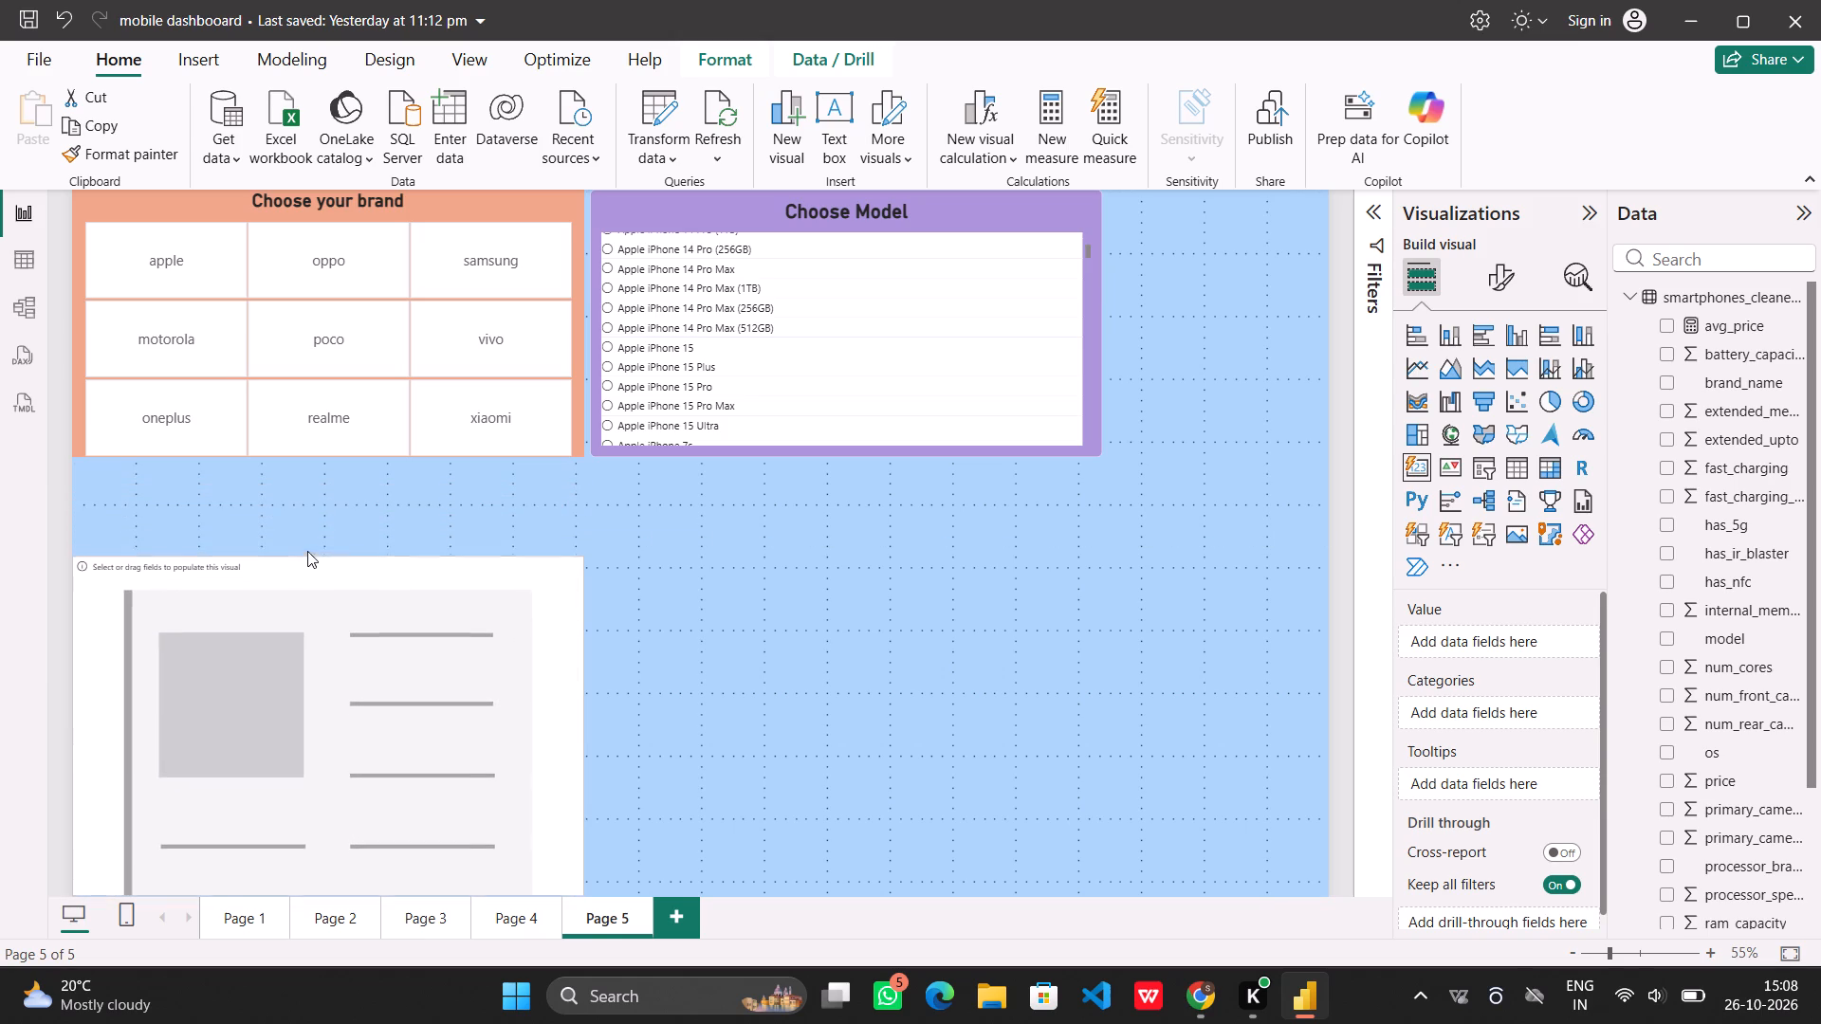
pyautogui.moveTo(307, 551); pyautogui.dragTo(308, 504)
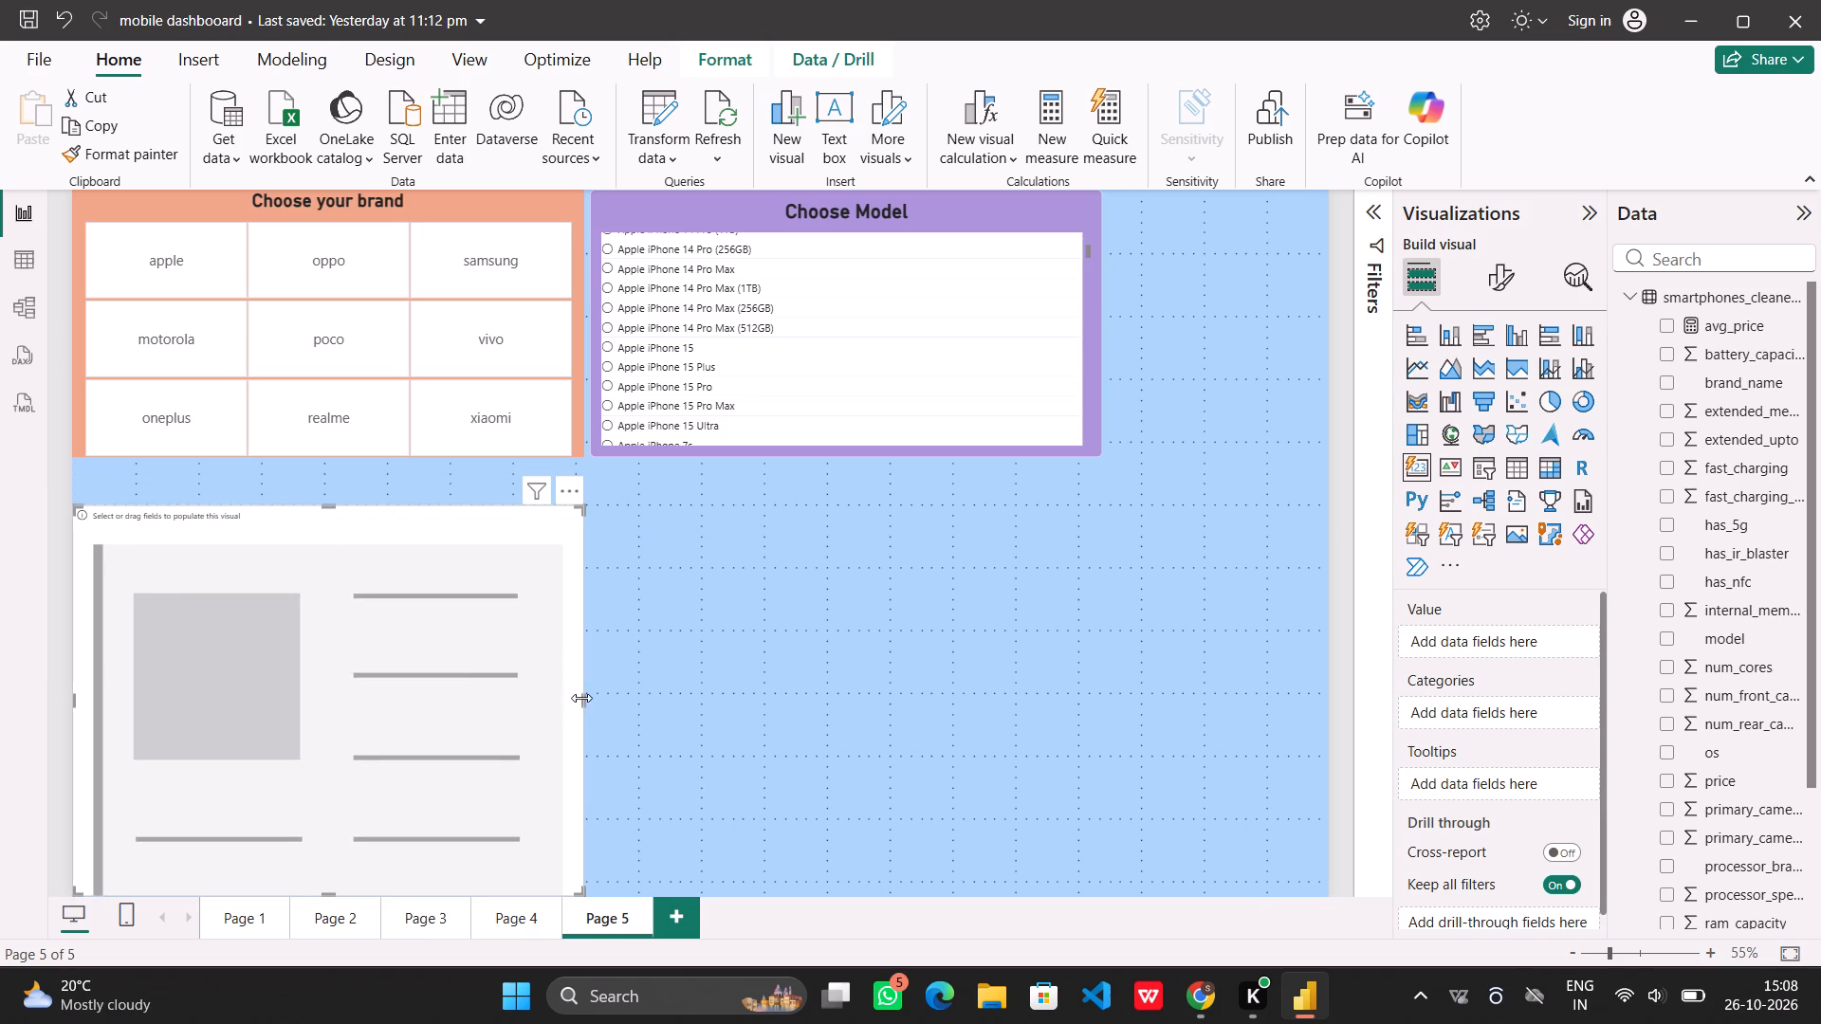
pyautogui.moveTo(580, 700); pyautogui.dragTo(583, 698)
pyautogui.moveTo(583, 698); pyautogui.dragTo(1336, 703)
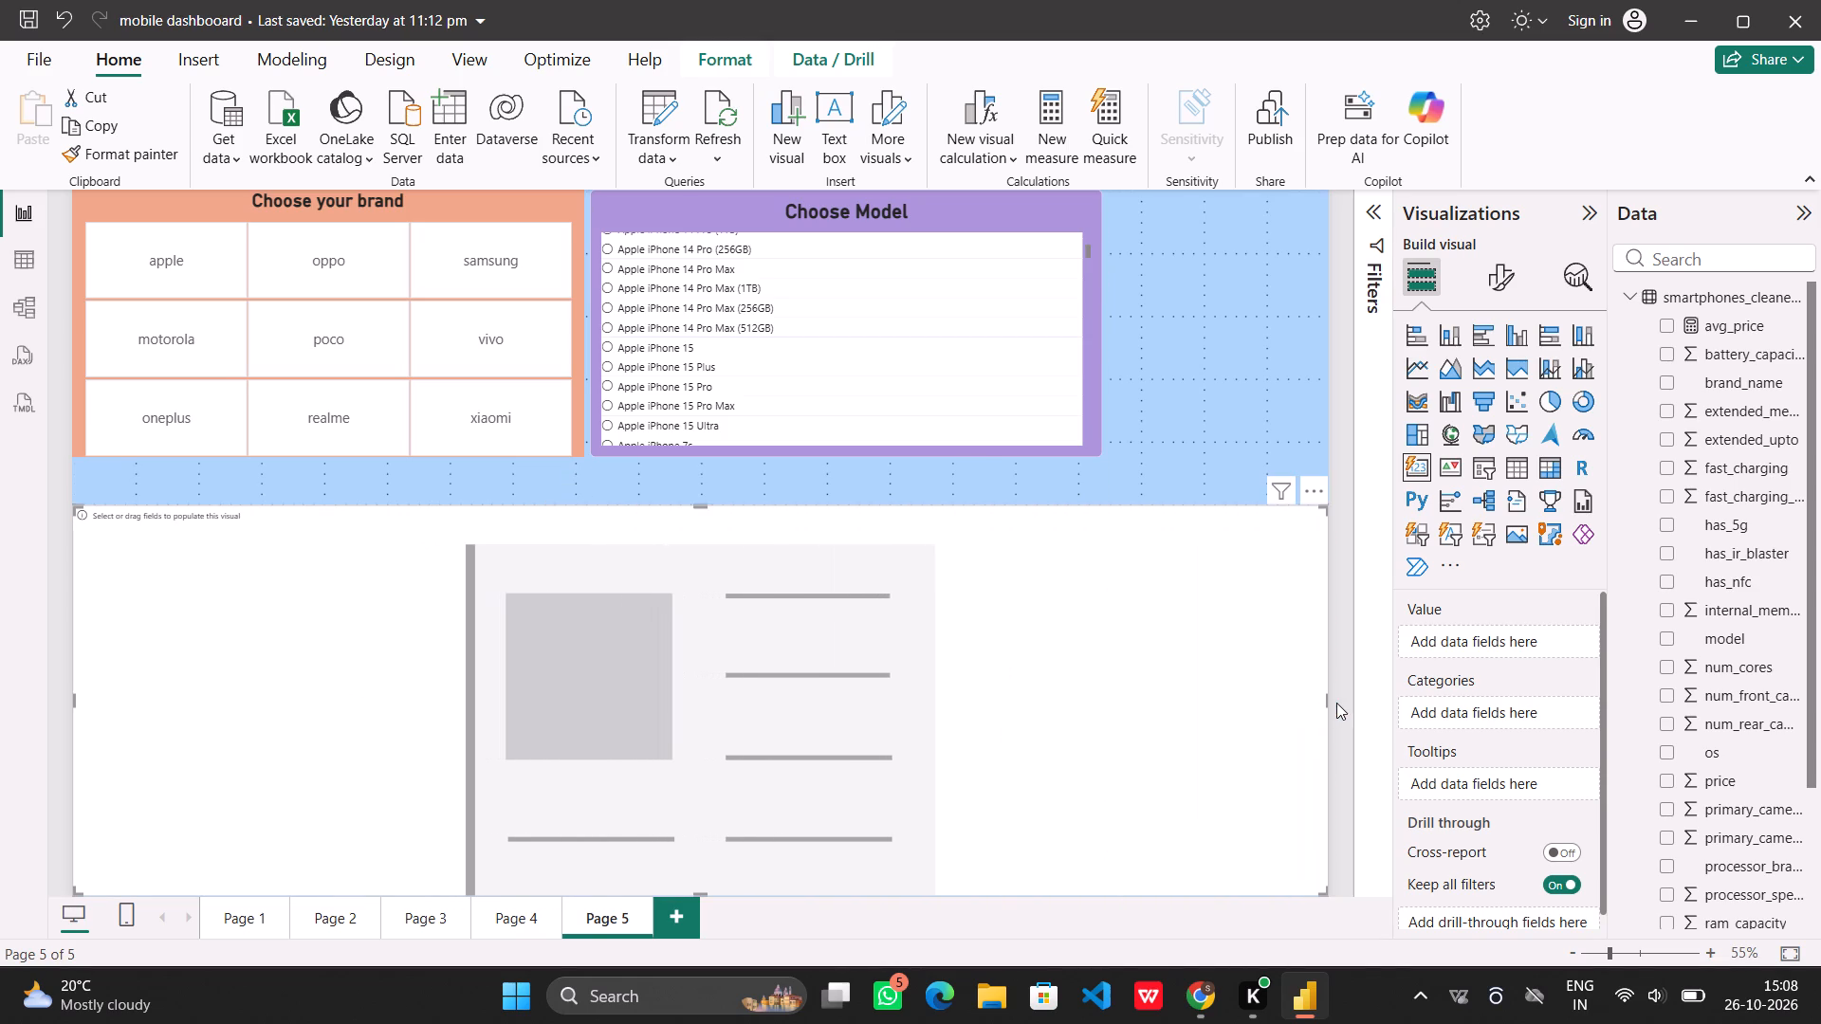
pyautogui.click(1087, 662)
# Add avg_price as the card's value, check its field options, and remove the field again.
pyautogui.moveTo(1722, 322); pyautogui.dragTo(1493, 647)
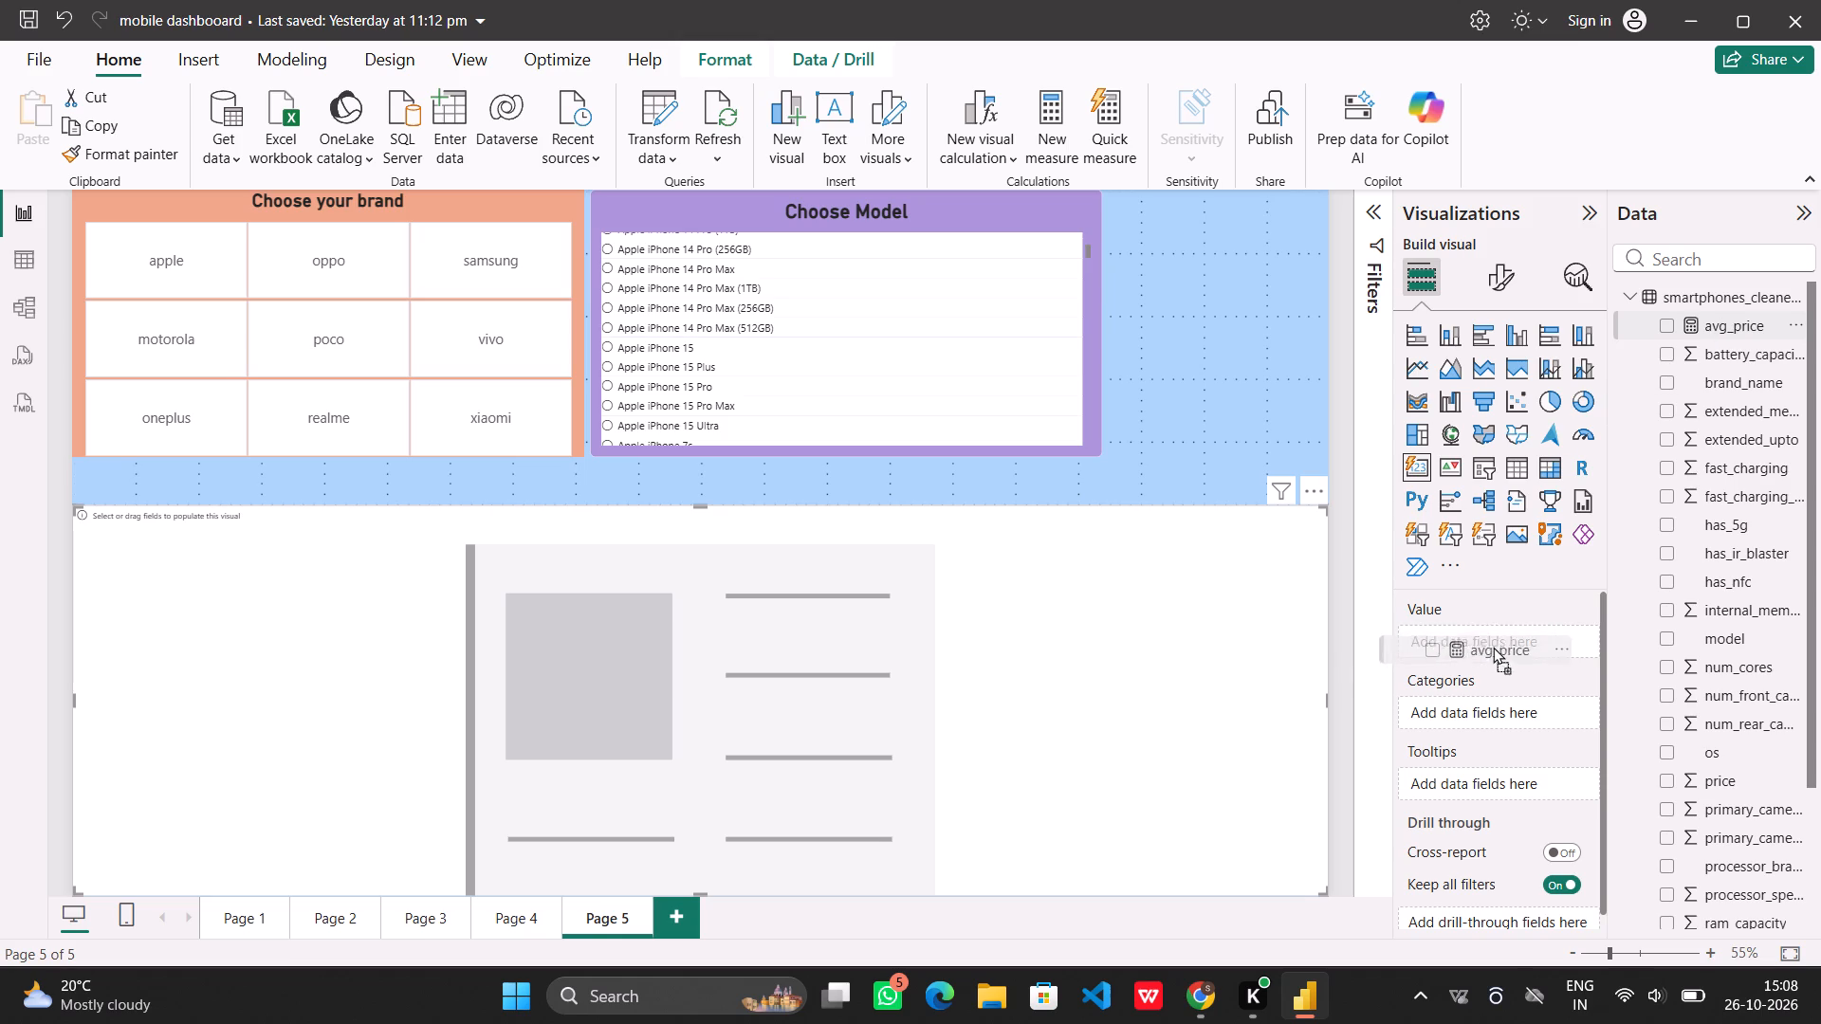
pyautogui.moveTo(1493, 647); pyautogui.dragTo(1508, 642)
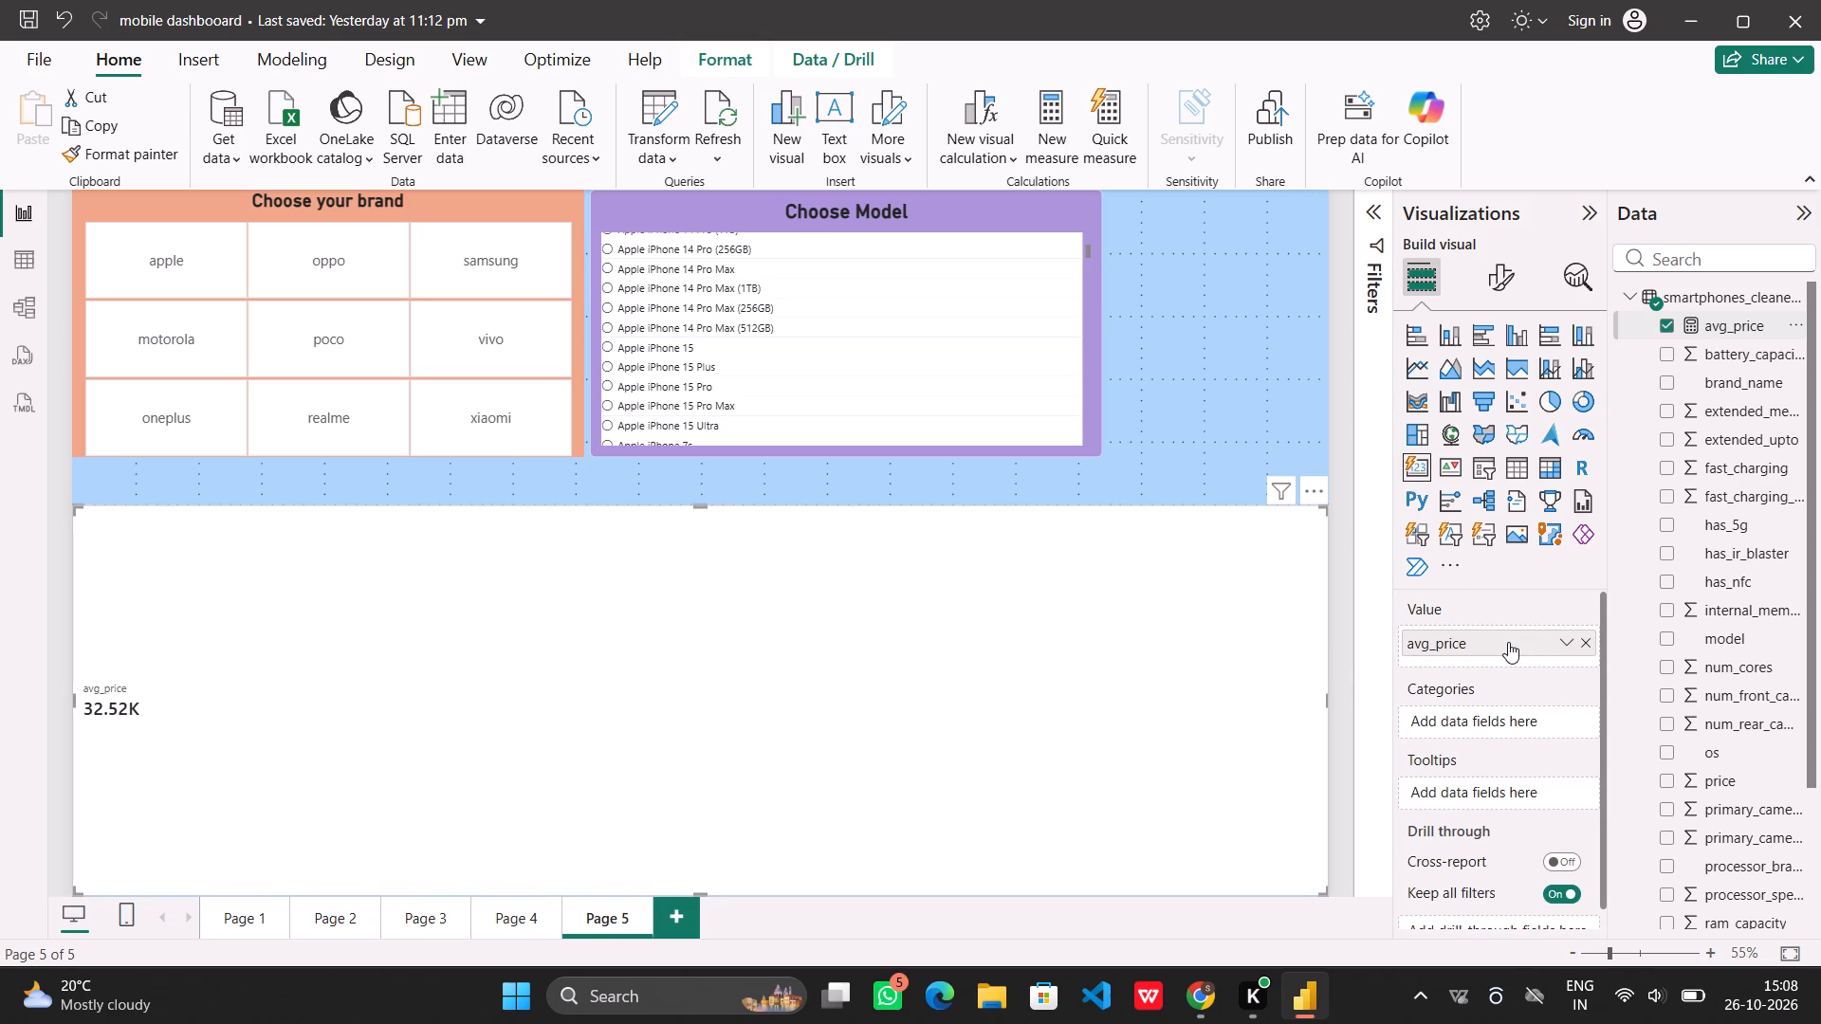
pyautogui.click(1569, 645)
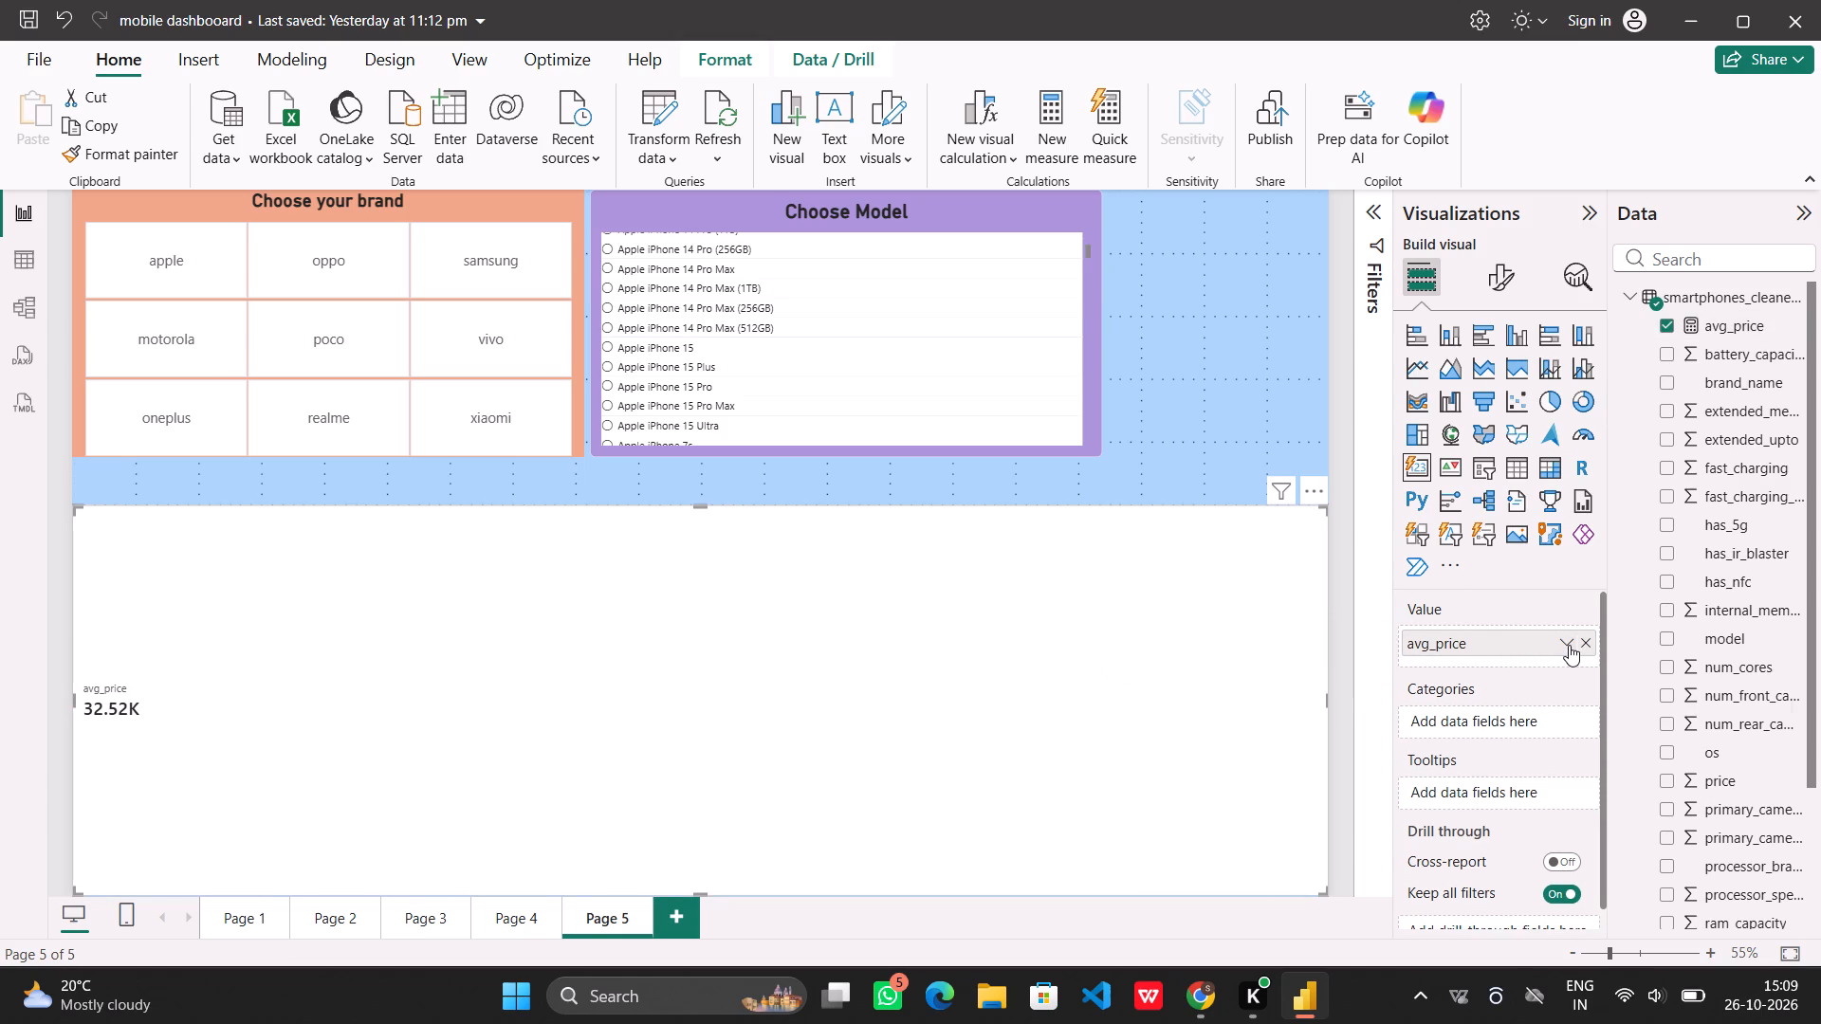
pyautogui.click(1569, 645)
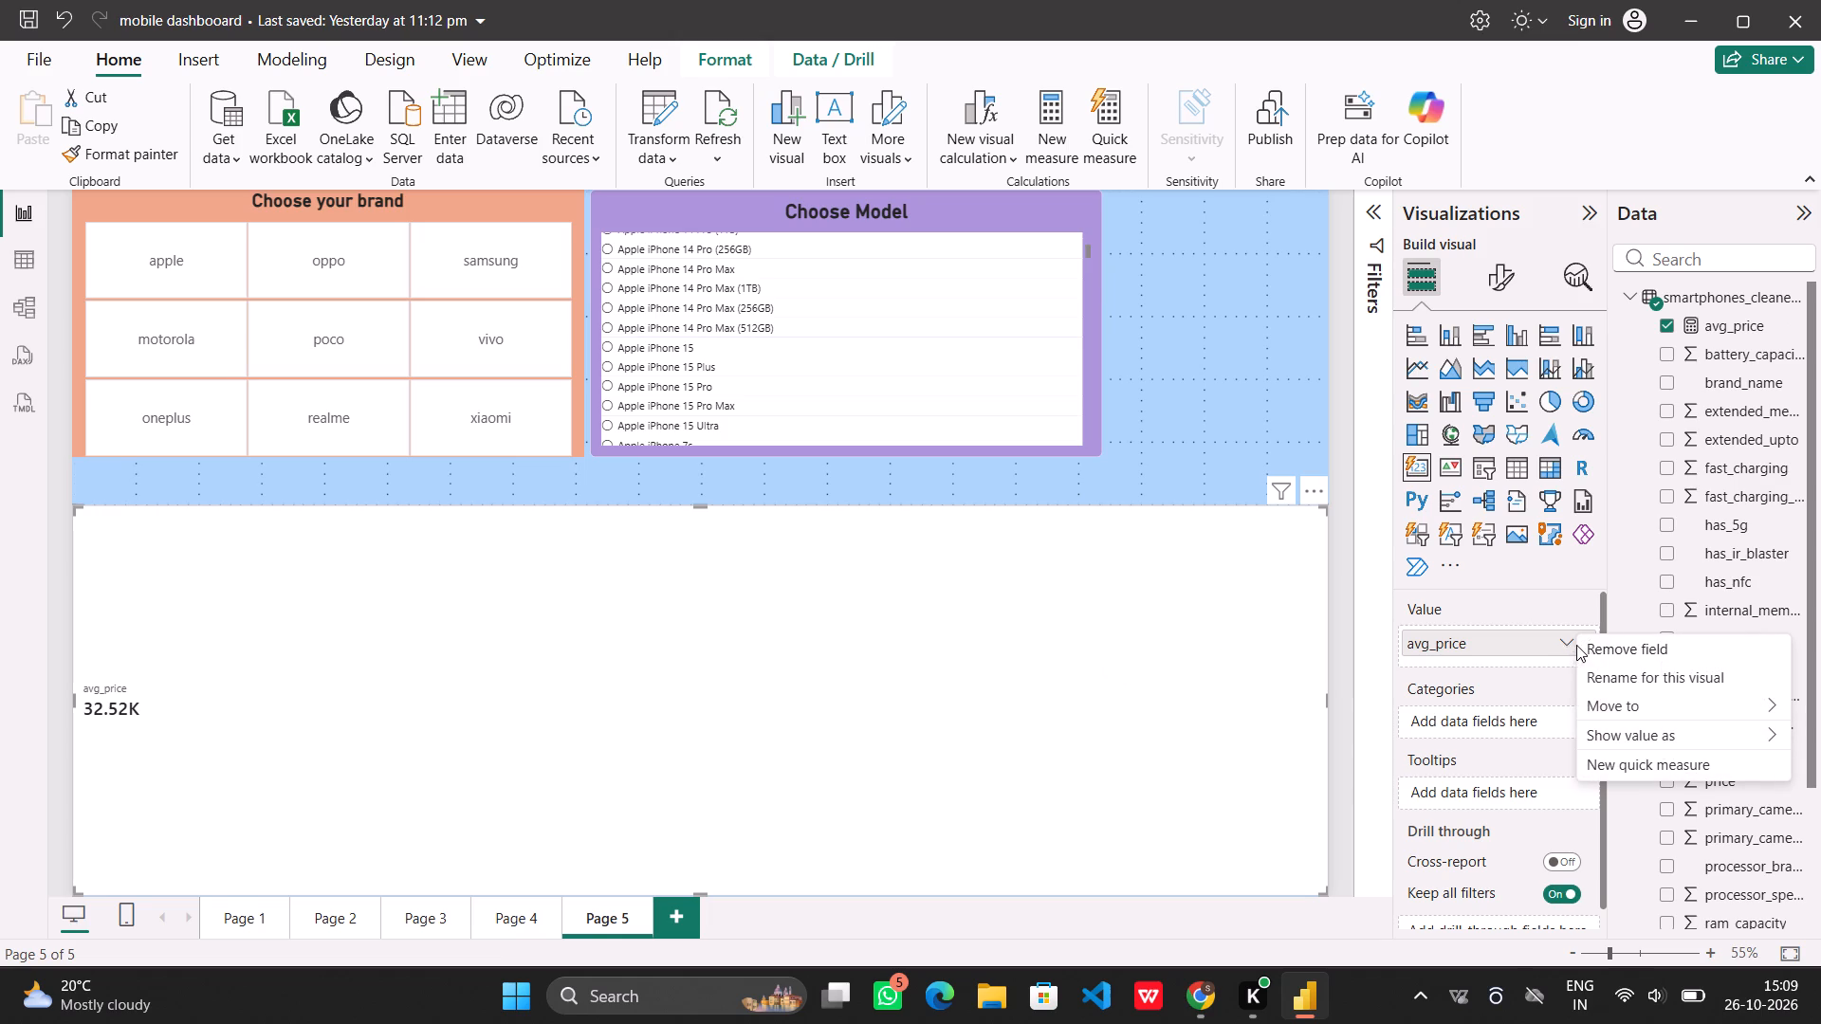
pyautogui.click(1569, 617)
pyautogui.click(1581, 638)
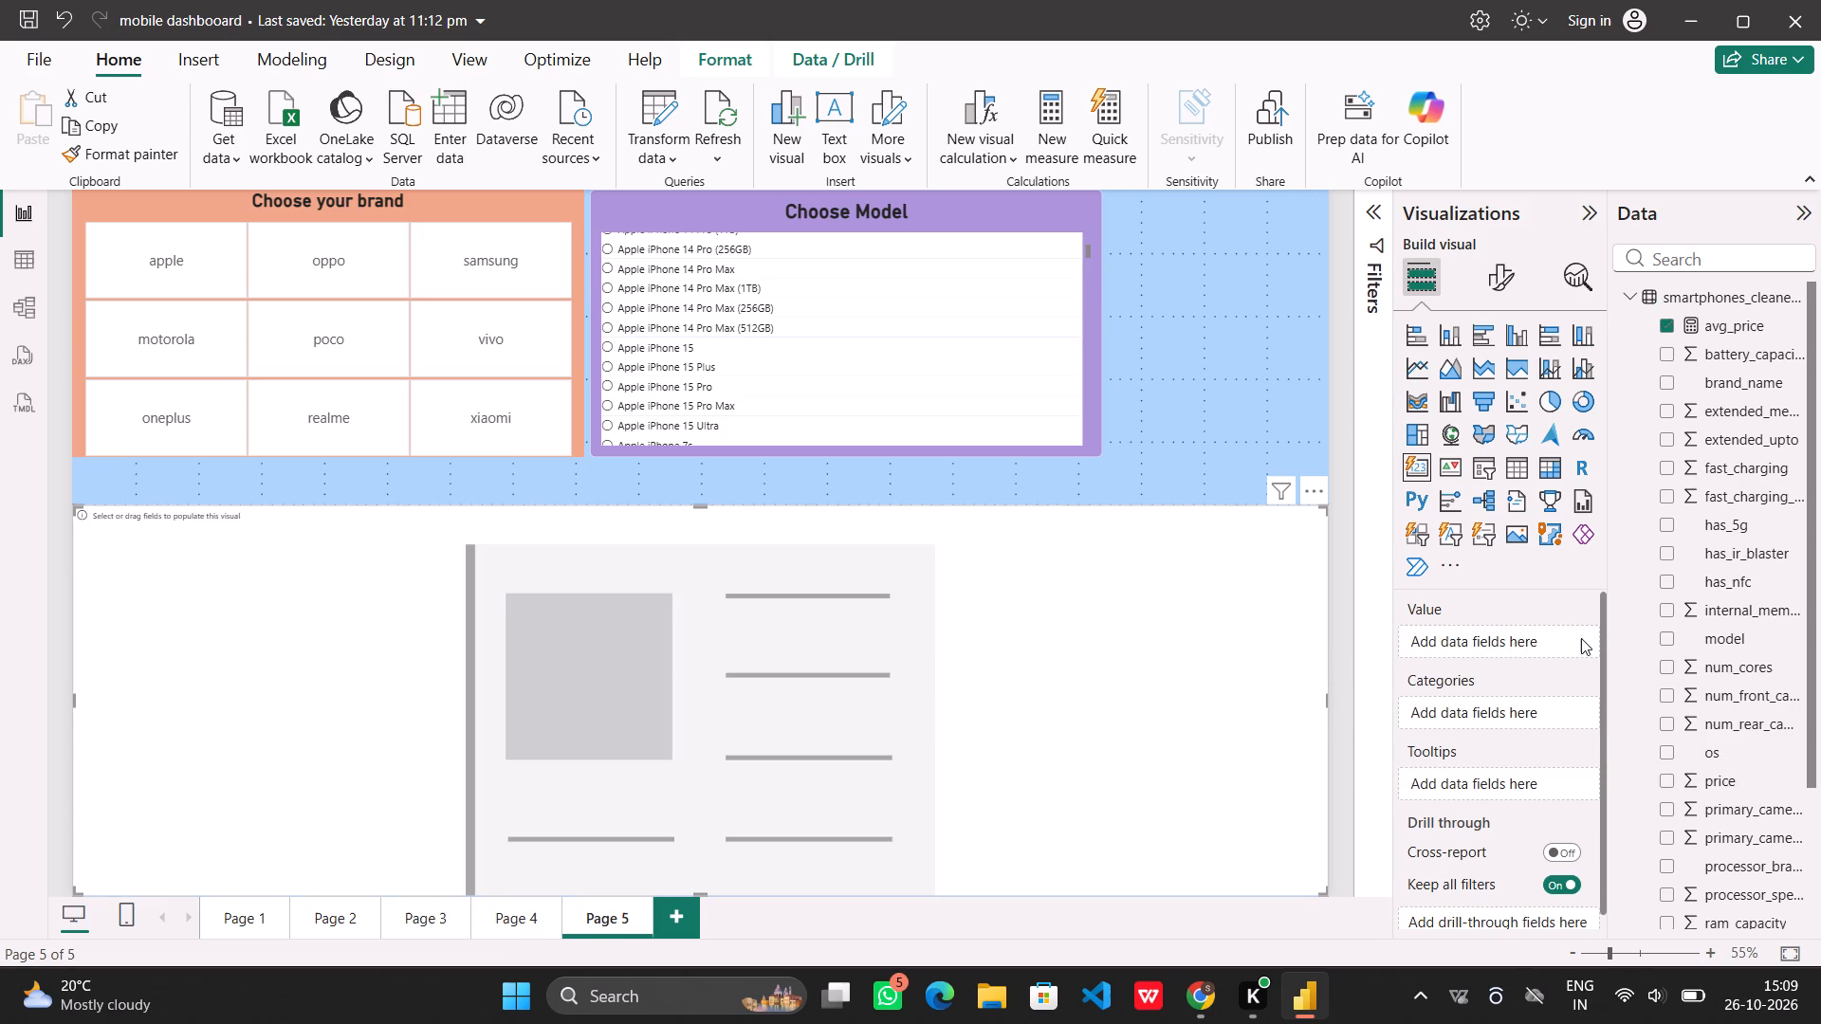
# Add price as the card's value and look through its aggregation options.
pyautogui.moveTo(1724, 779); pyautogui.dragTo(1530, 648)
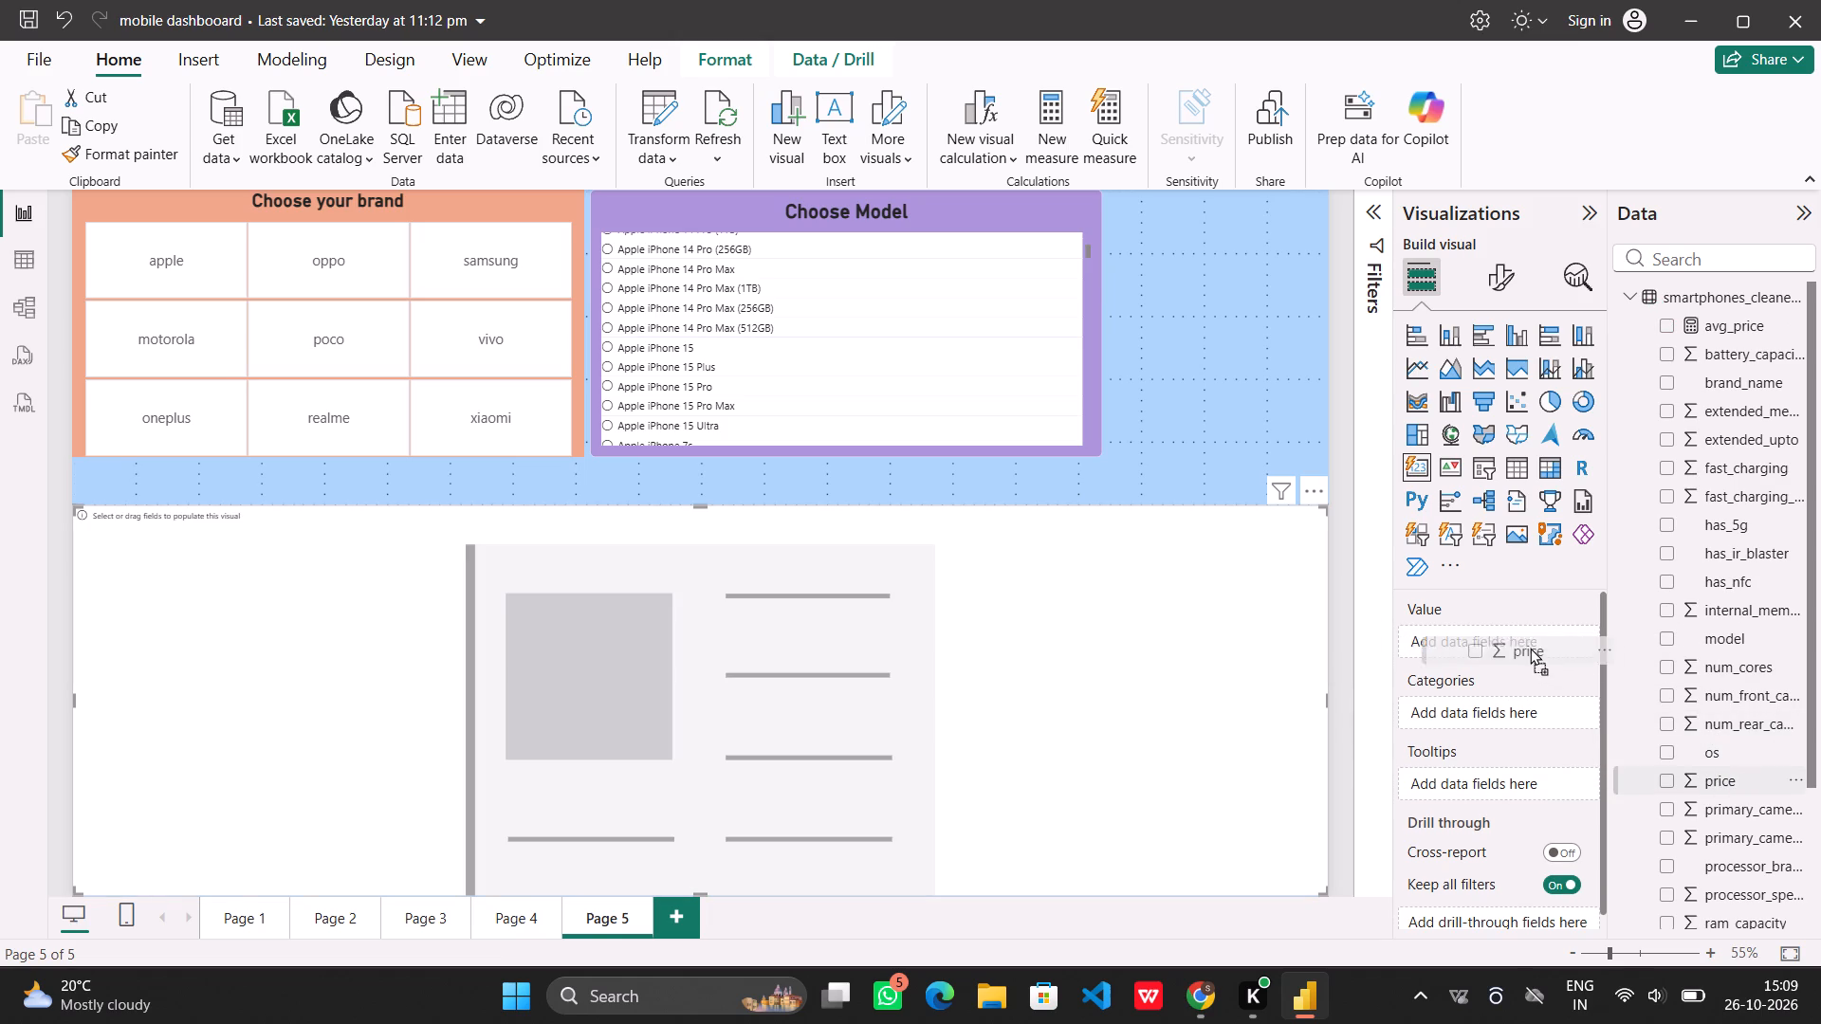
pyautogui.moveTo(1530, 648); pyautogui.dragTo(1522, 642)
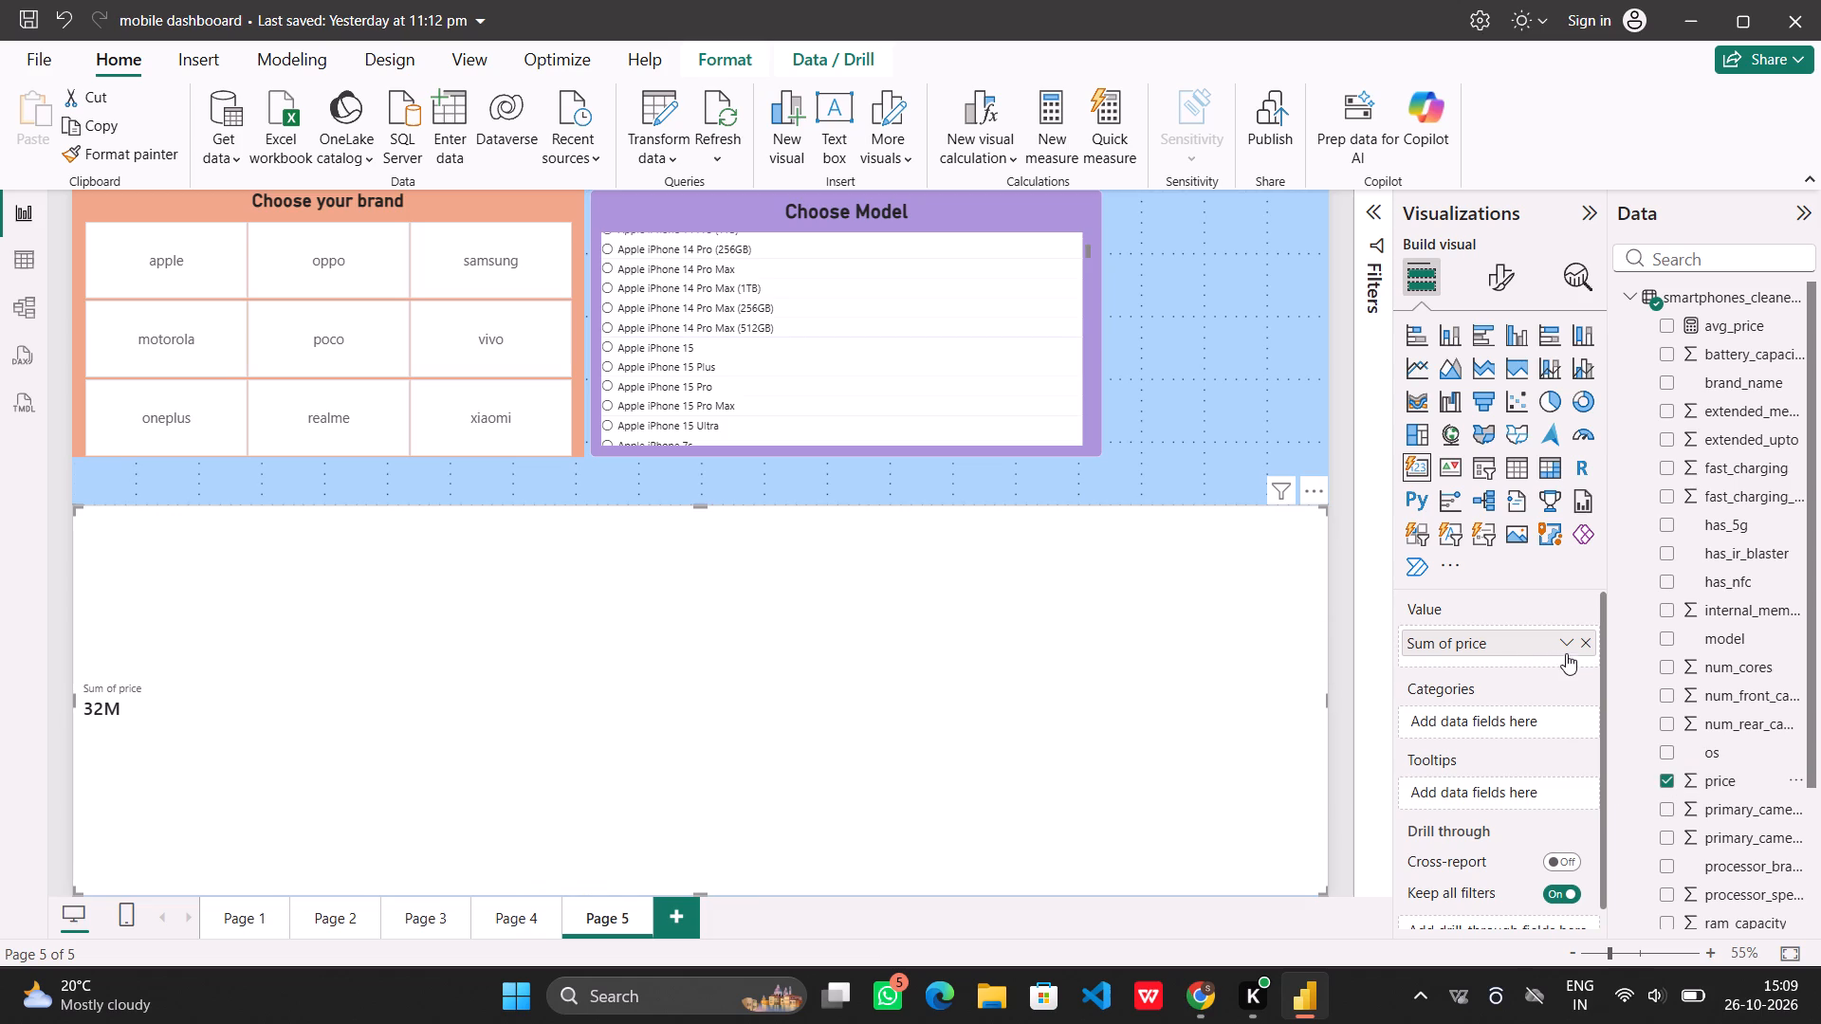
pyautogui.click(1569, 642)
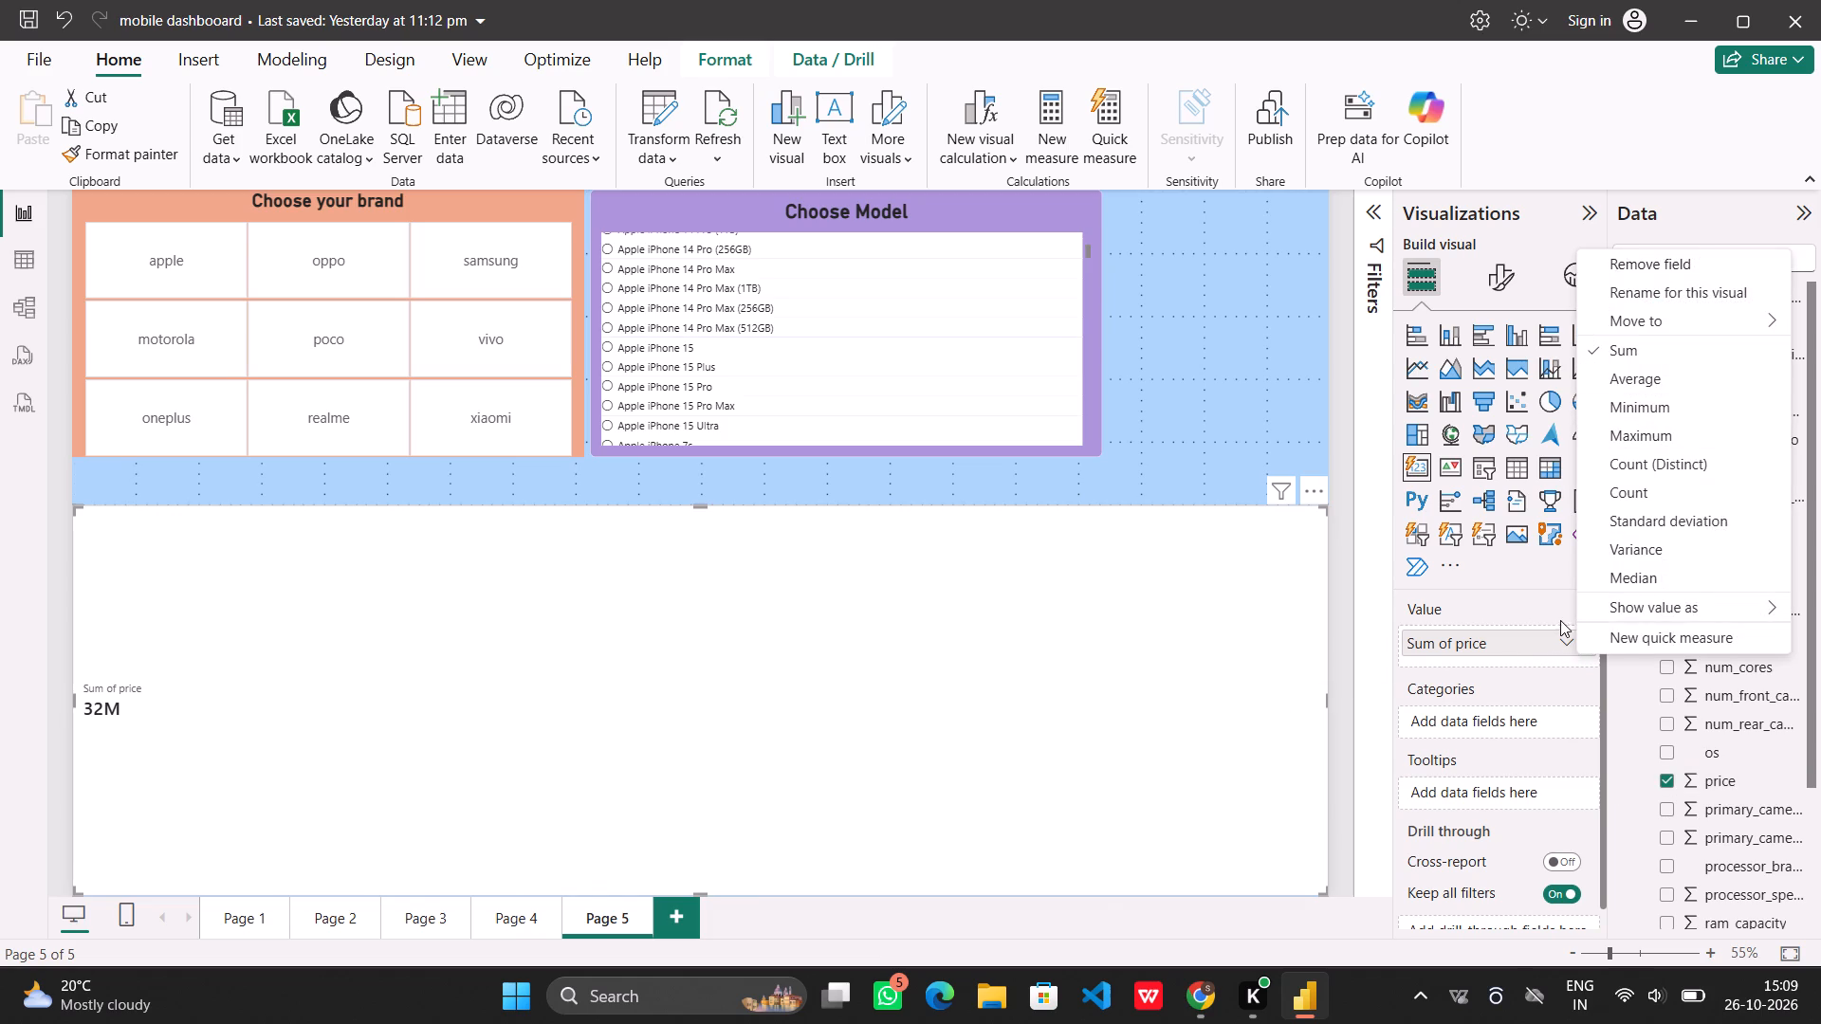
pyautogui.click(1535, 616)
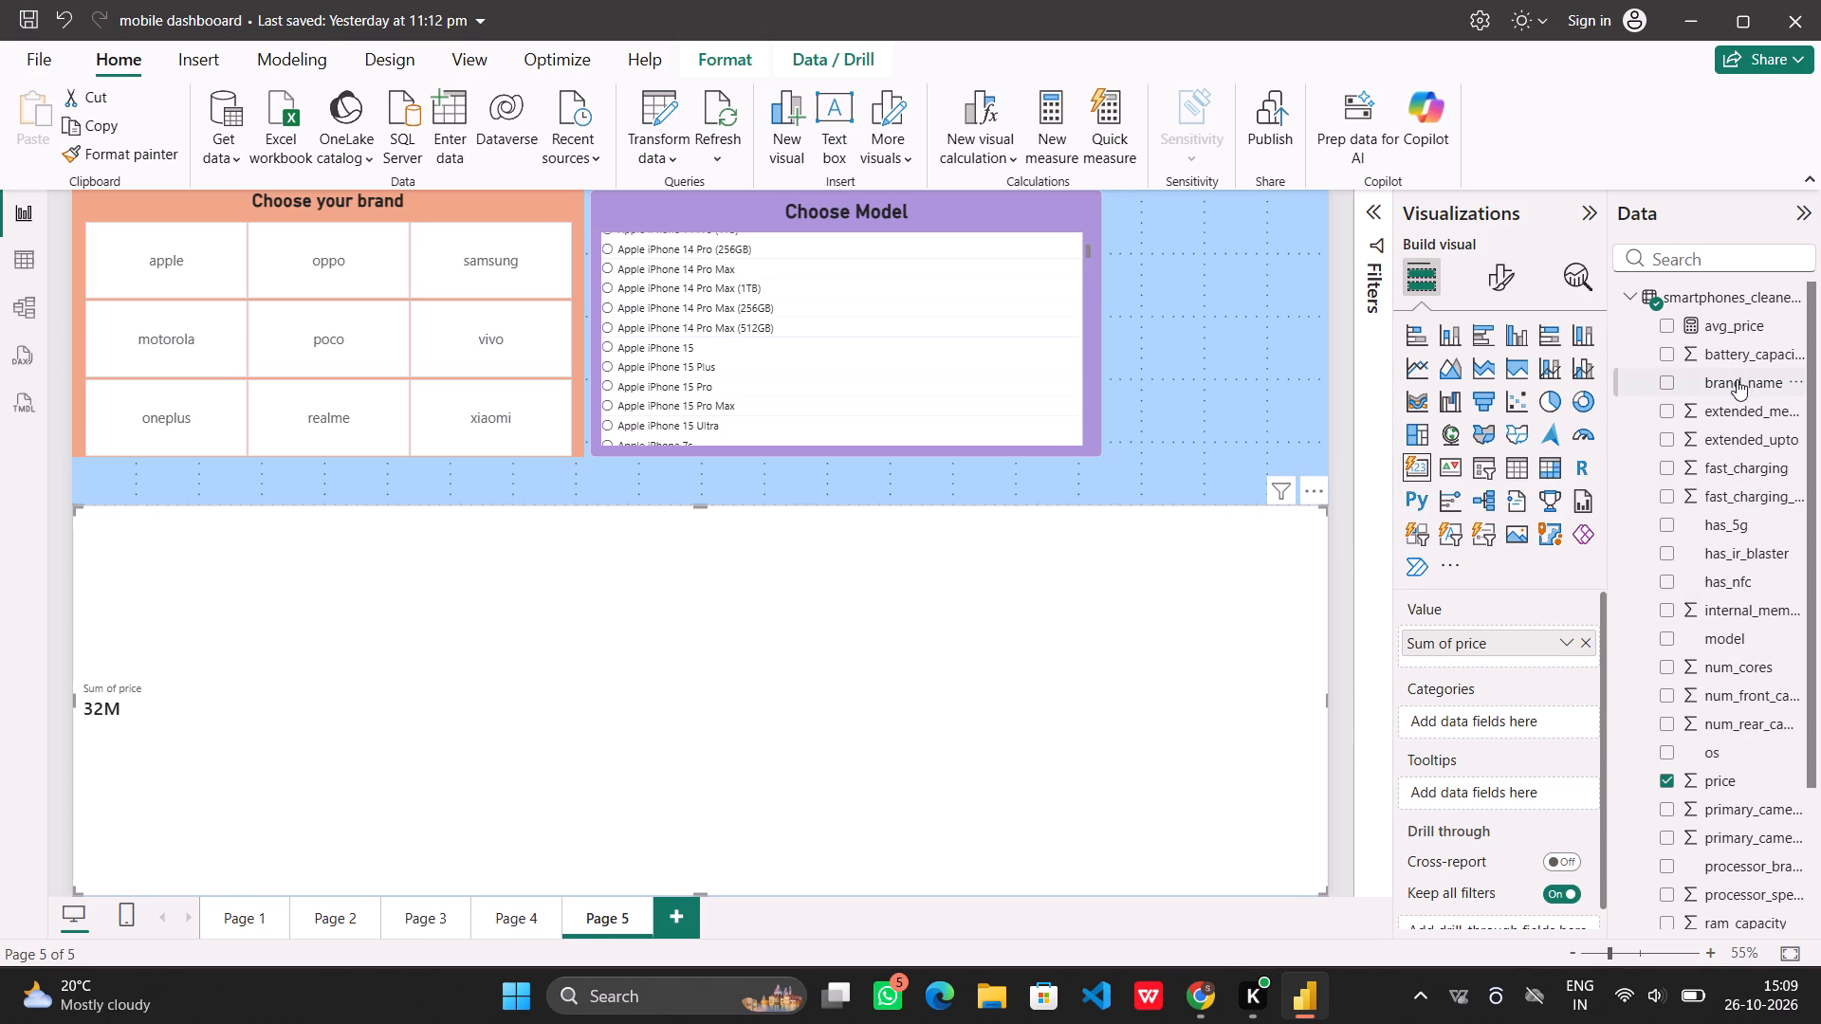
# Add the brand_name and model fields to the card's values.
pyautogui.moveTo(1737, 377); pyautogui.dragTo(1497, 620)
pyautogui.moveTo(1497, 620); pyautogui.dragTo(1527, 629)
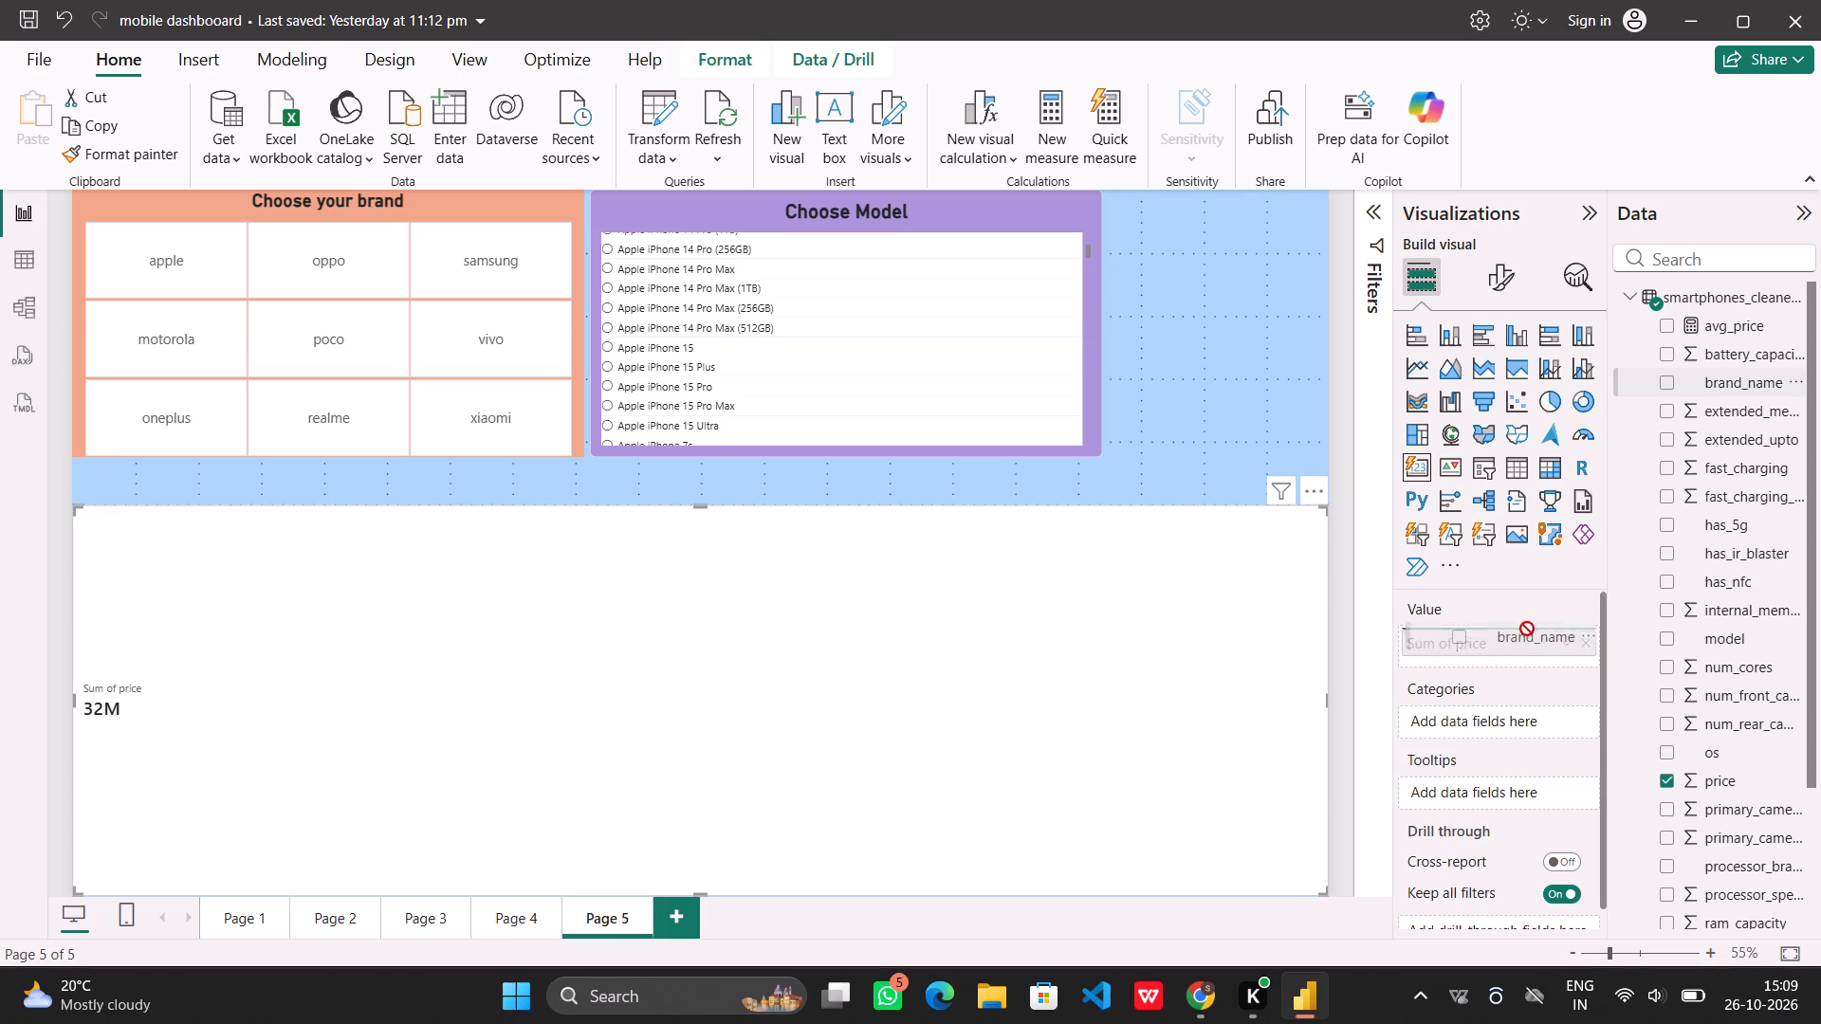
pyautogui.moveTo(1527, 629); pyautogui.dragTo(1526, 622)
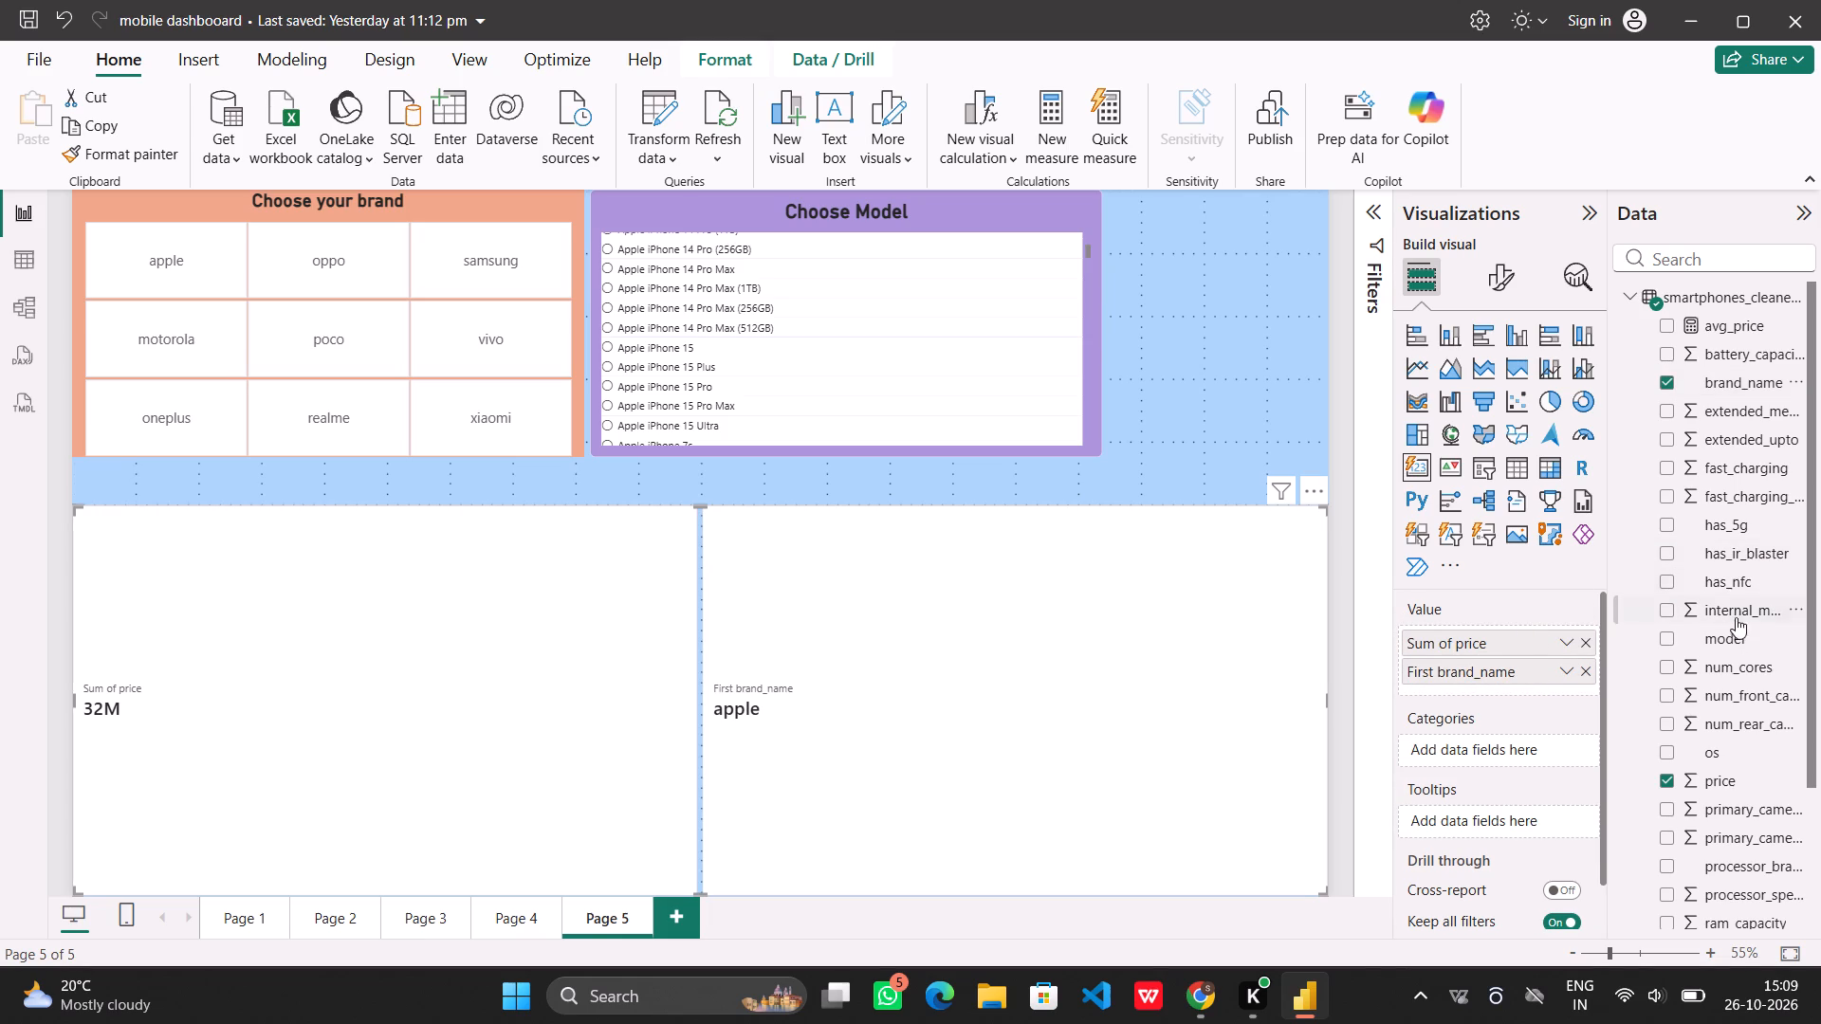
pyautogui.moveTo(1744, 638); pyautogui.dragTo(1554, 646)
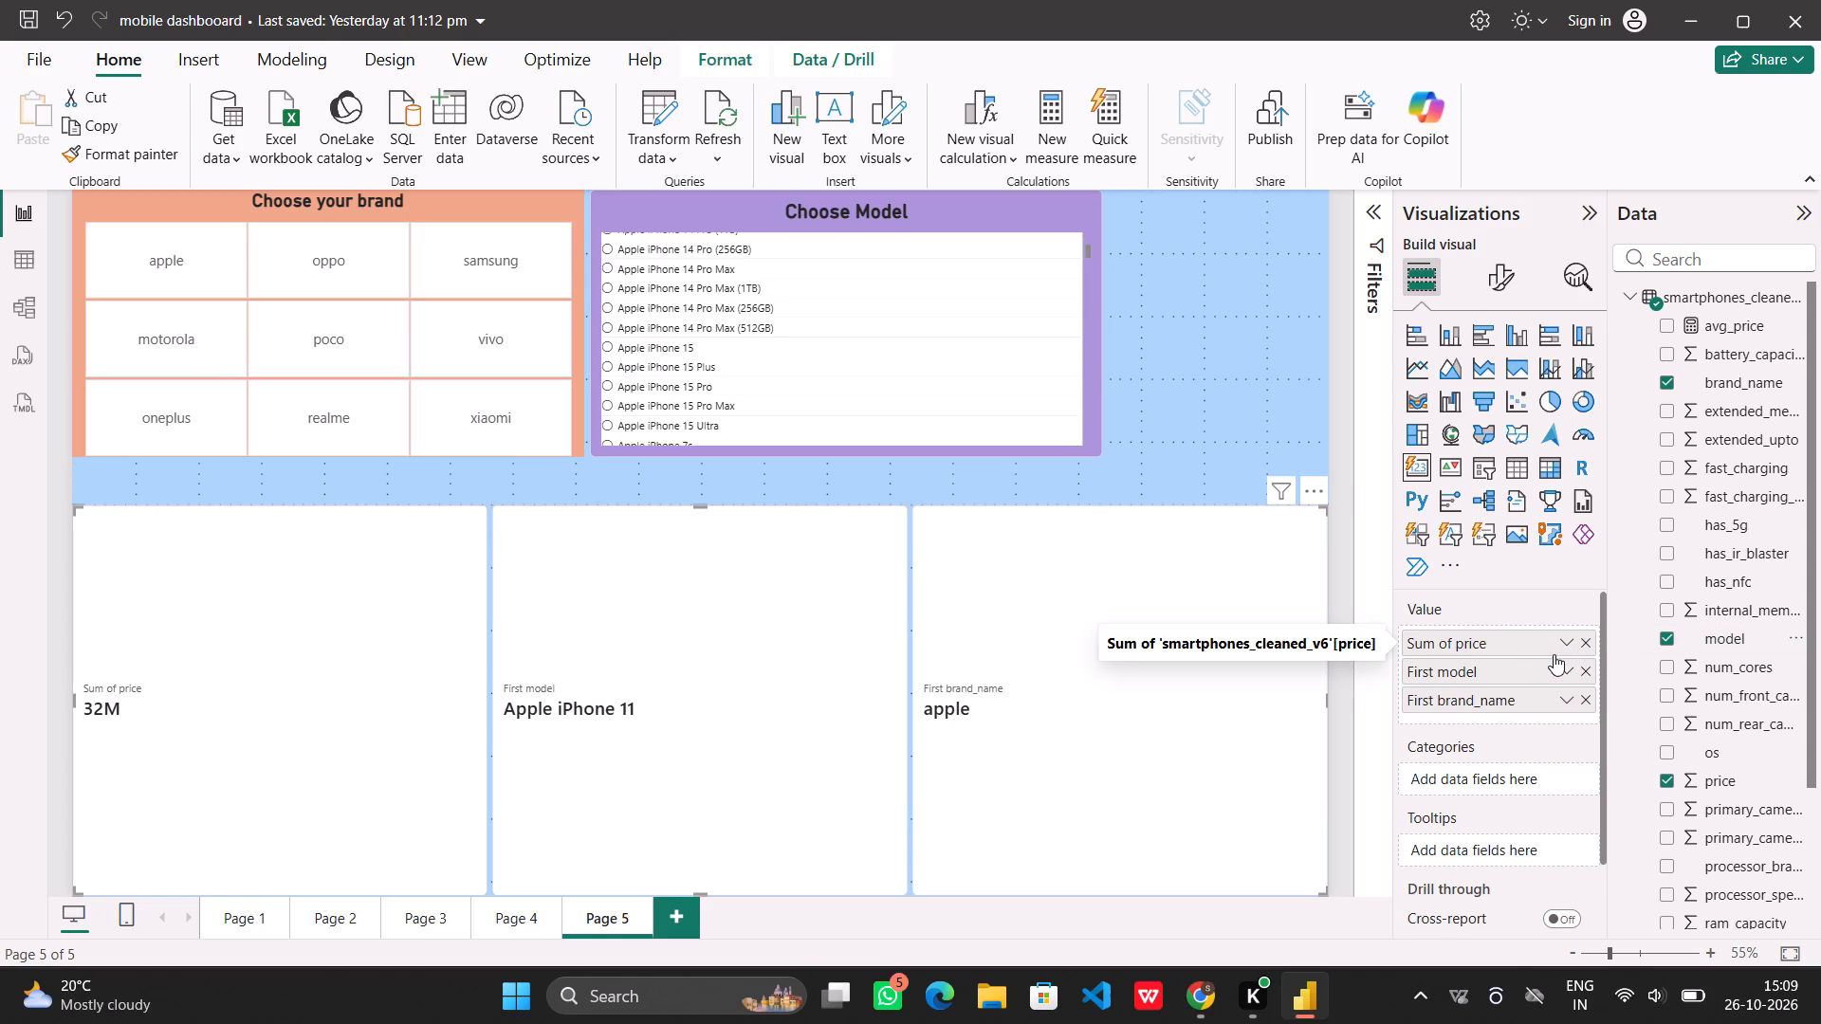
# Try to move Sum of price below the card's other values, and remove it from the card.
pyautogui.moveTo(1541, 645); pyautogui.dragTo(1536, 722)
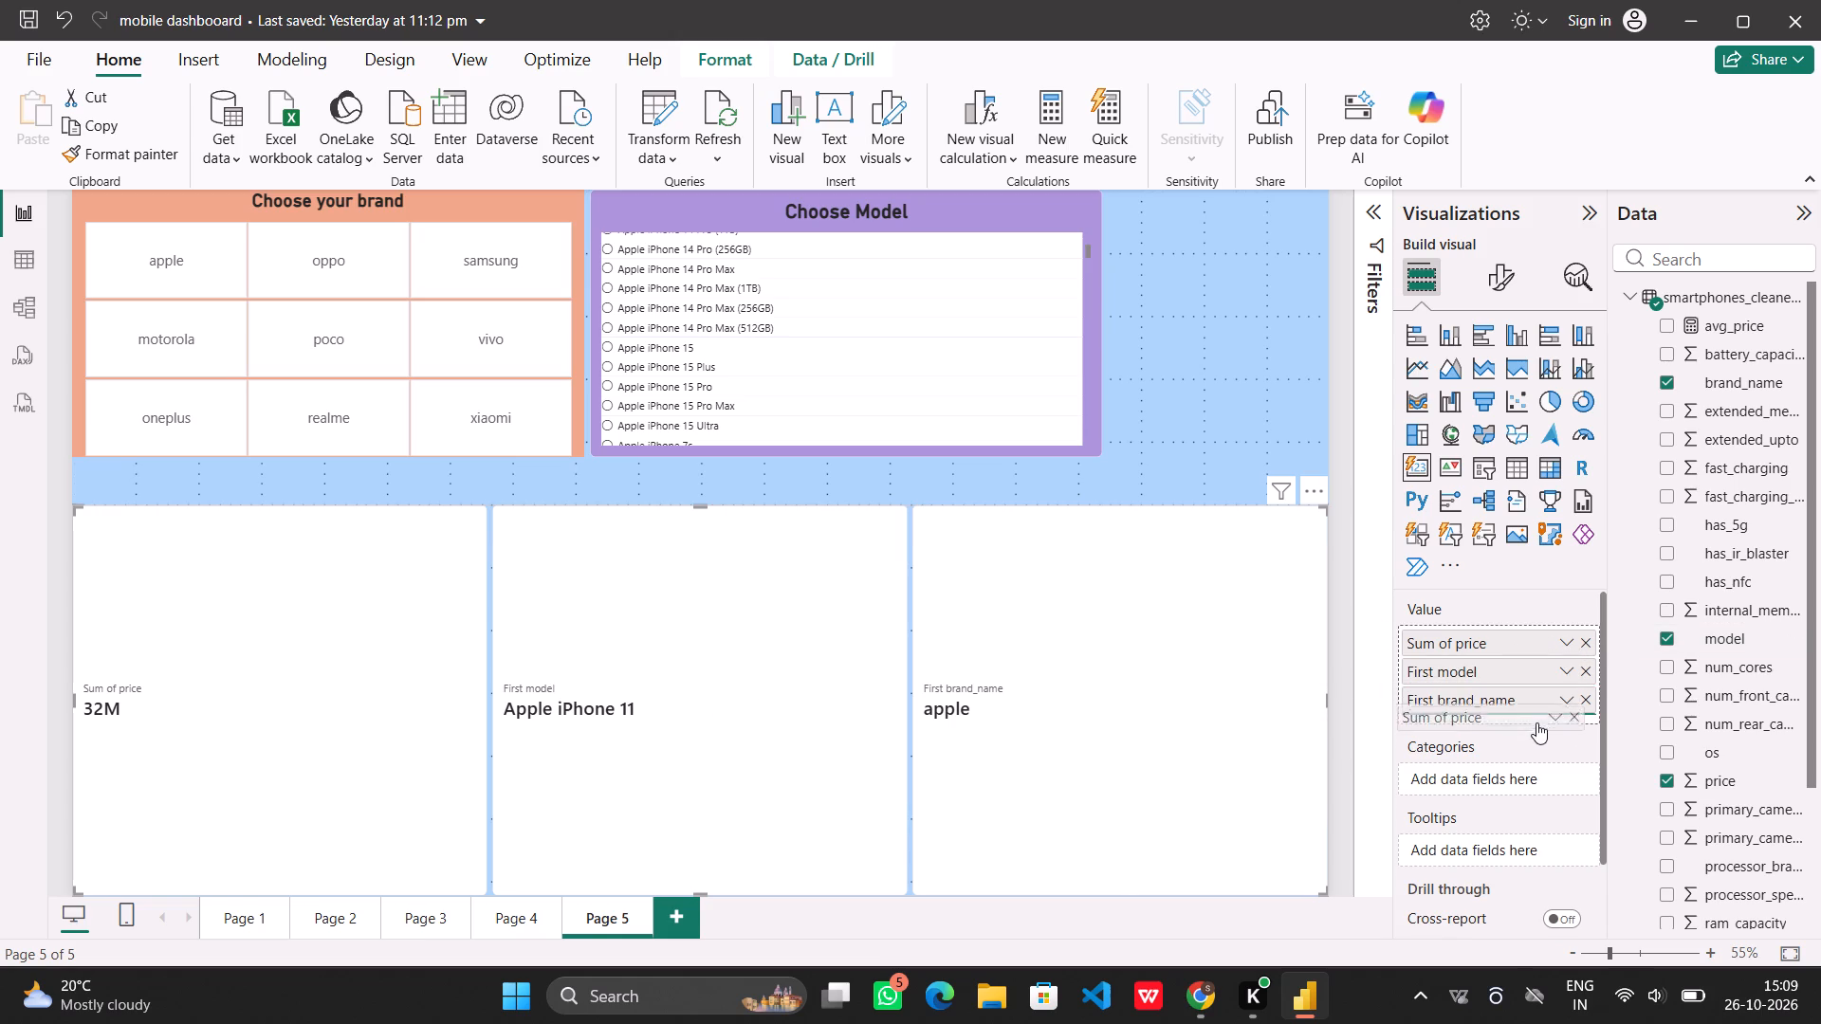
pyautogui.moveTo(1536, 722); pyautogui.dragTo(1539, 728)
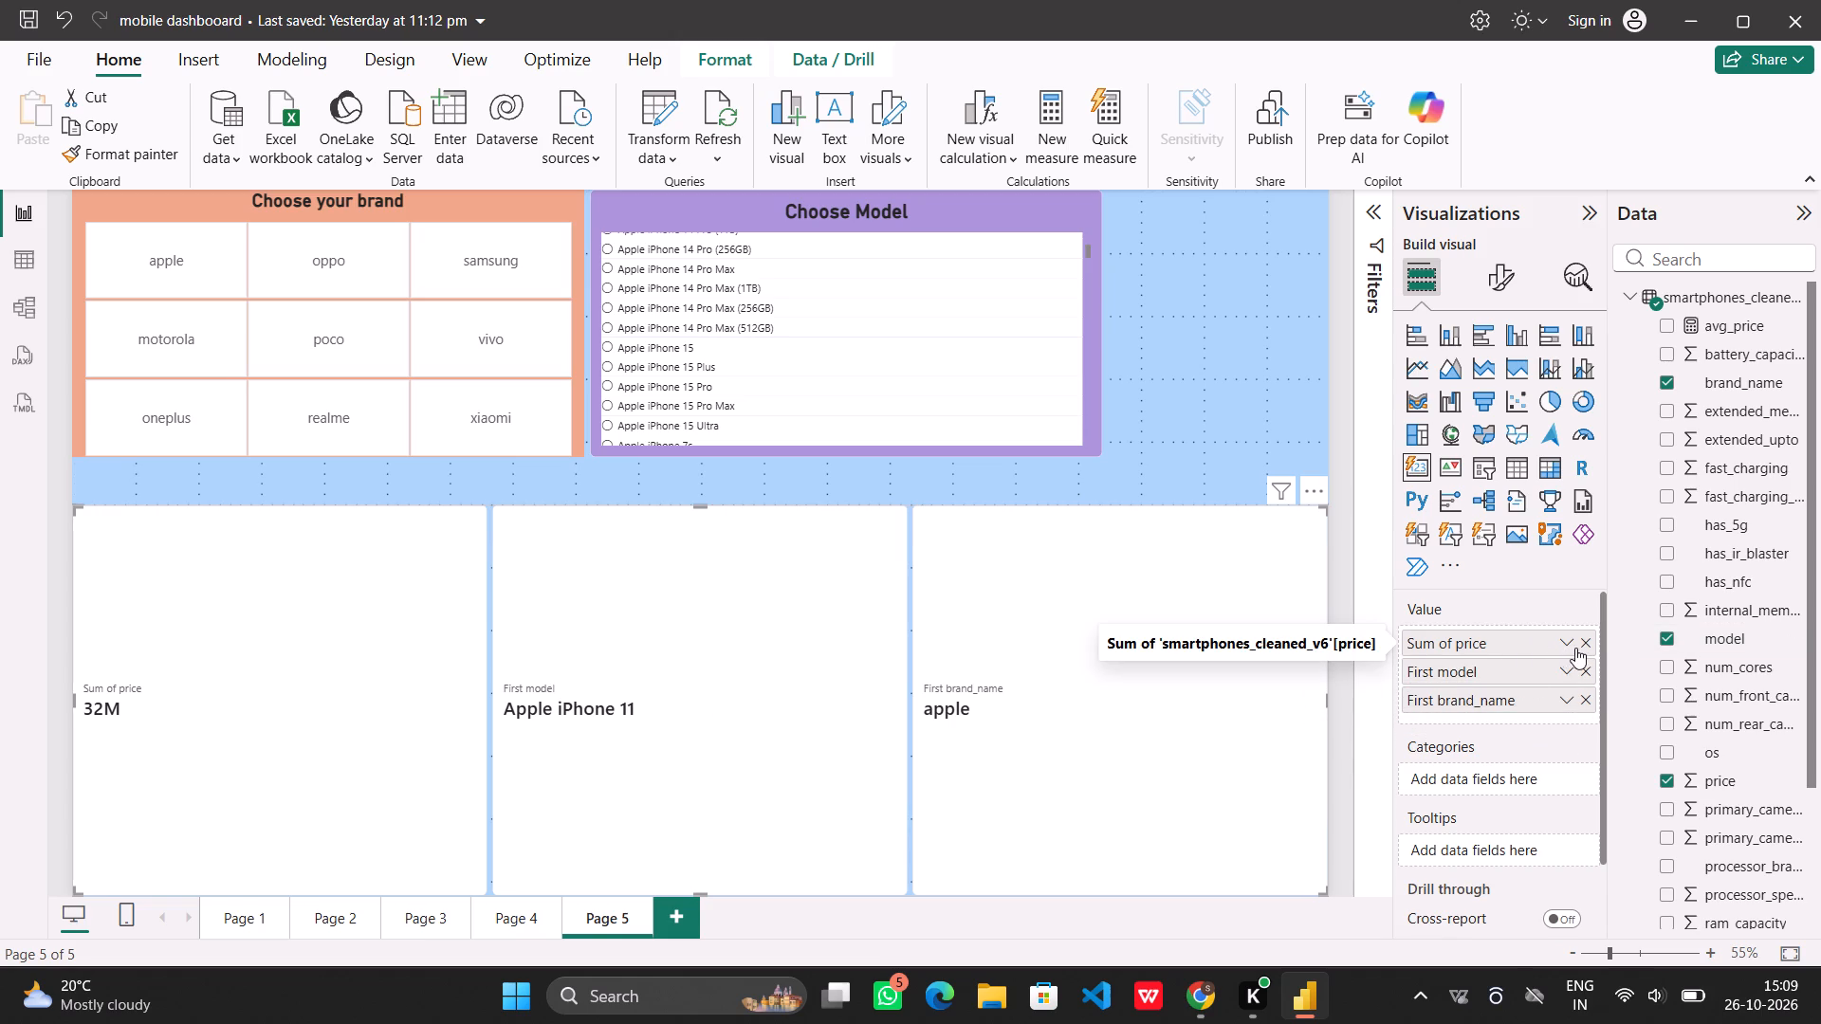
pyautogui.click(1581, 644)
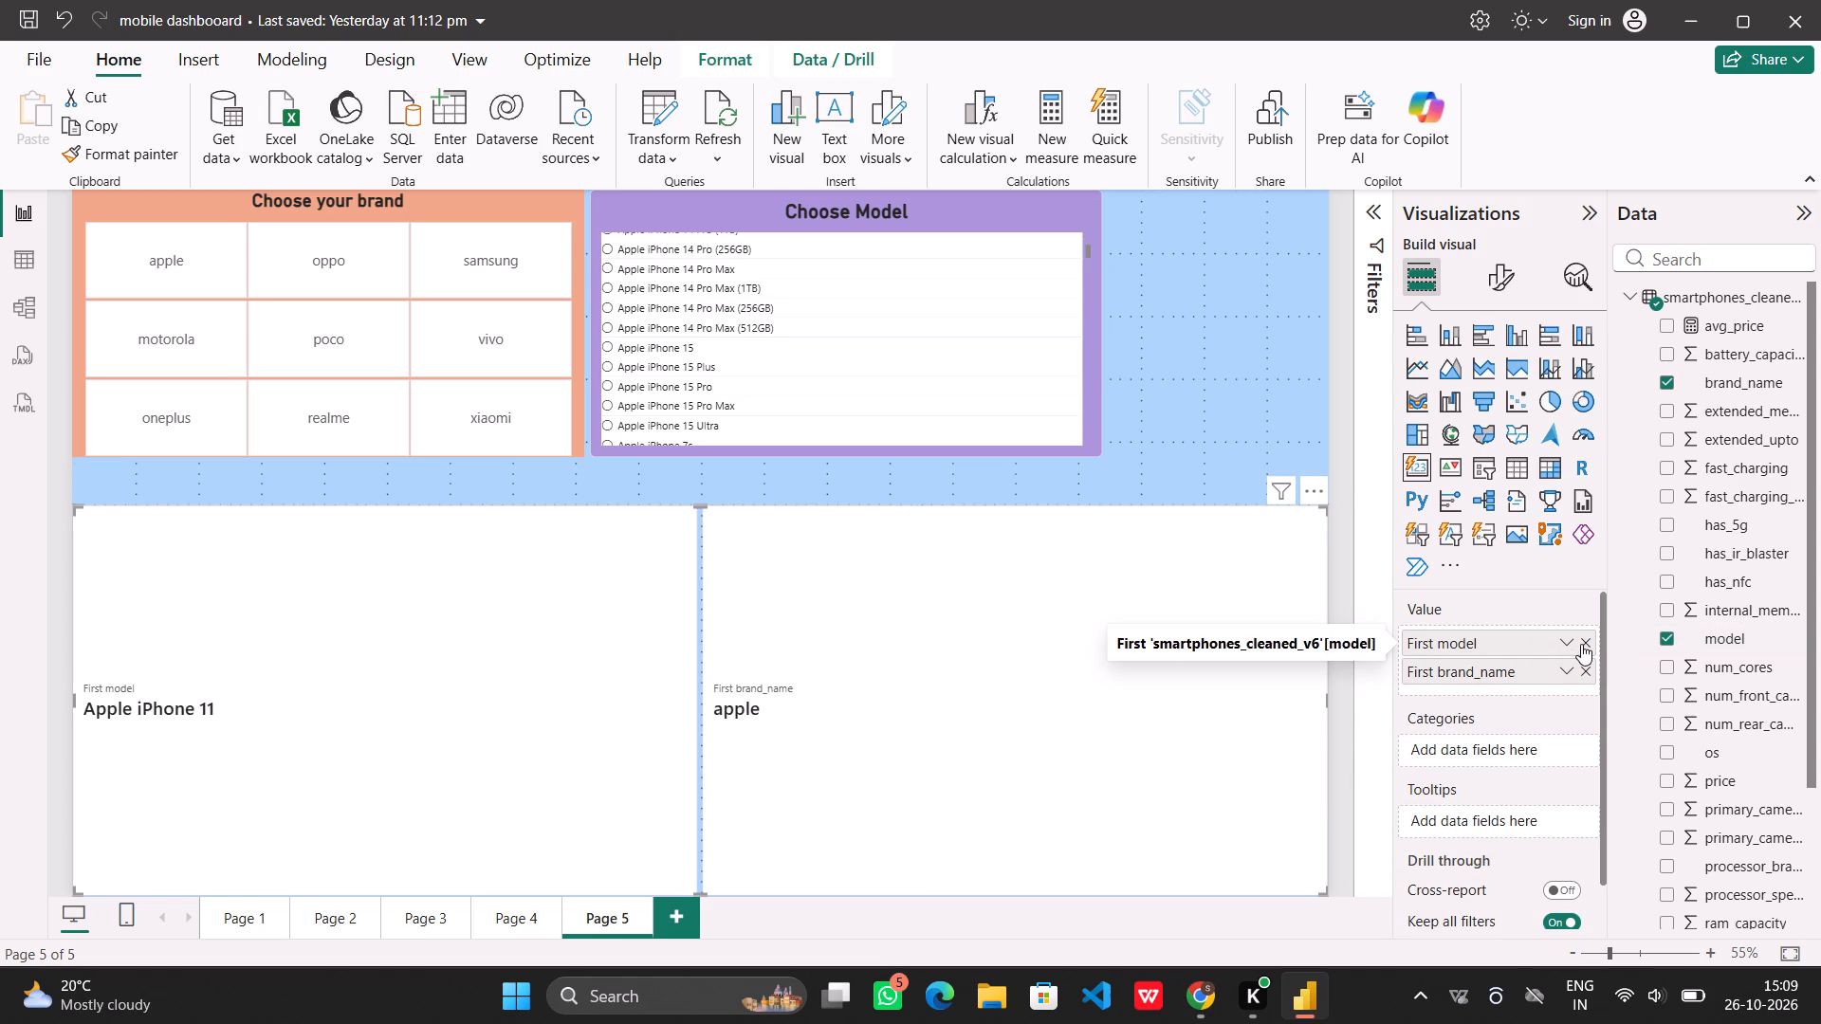
# Reorder the card's values so that brand_name comes before model.
pyautogui.moveTo(1534, 642); pyautogui.dragTo(1517, 666)
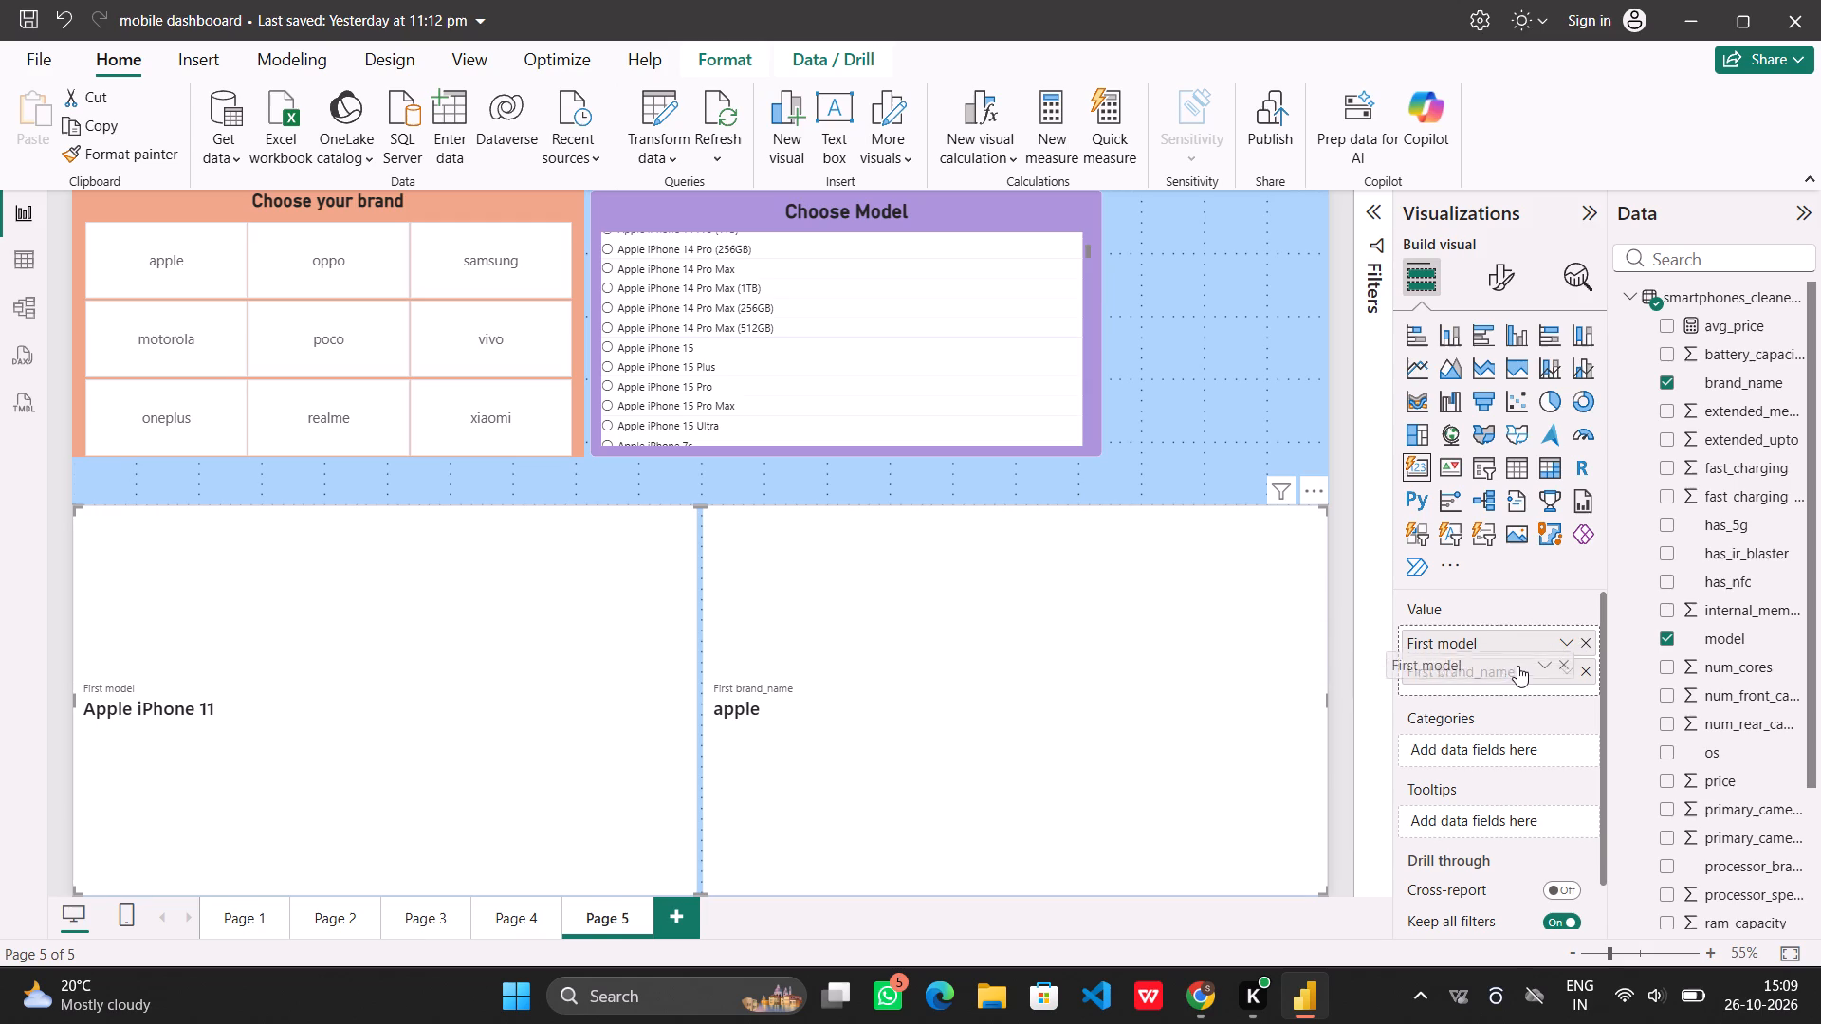
pyautogui.moveTo(1517, 666); pyautogui.dragTo(1537, 683)
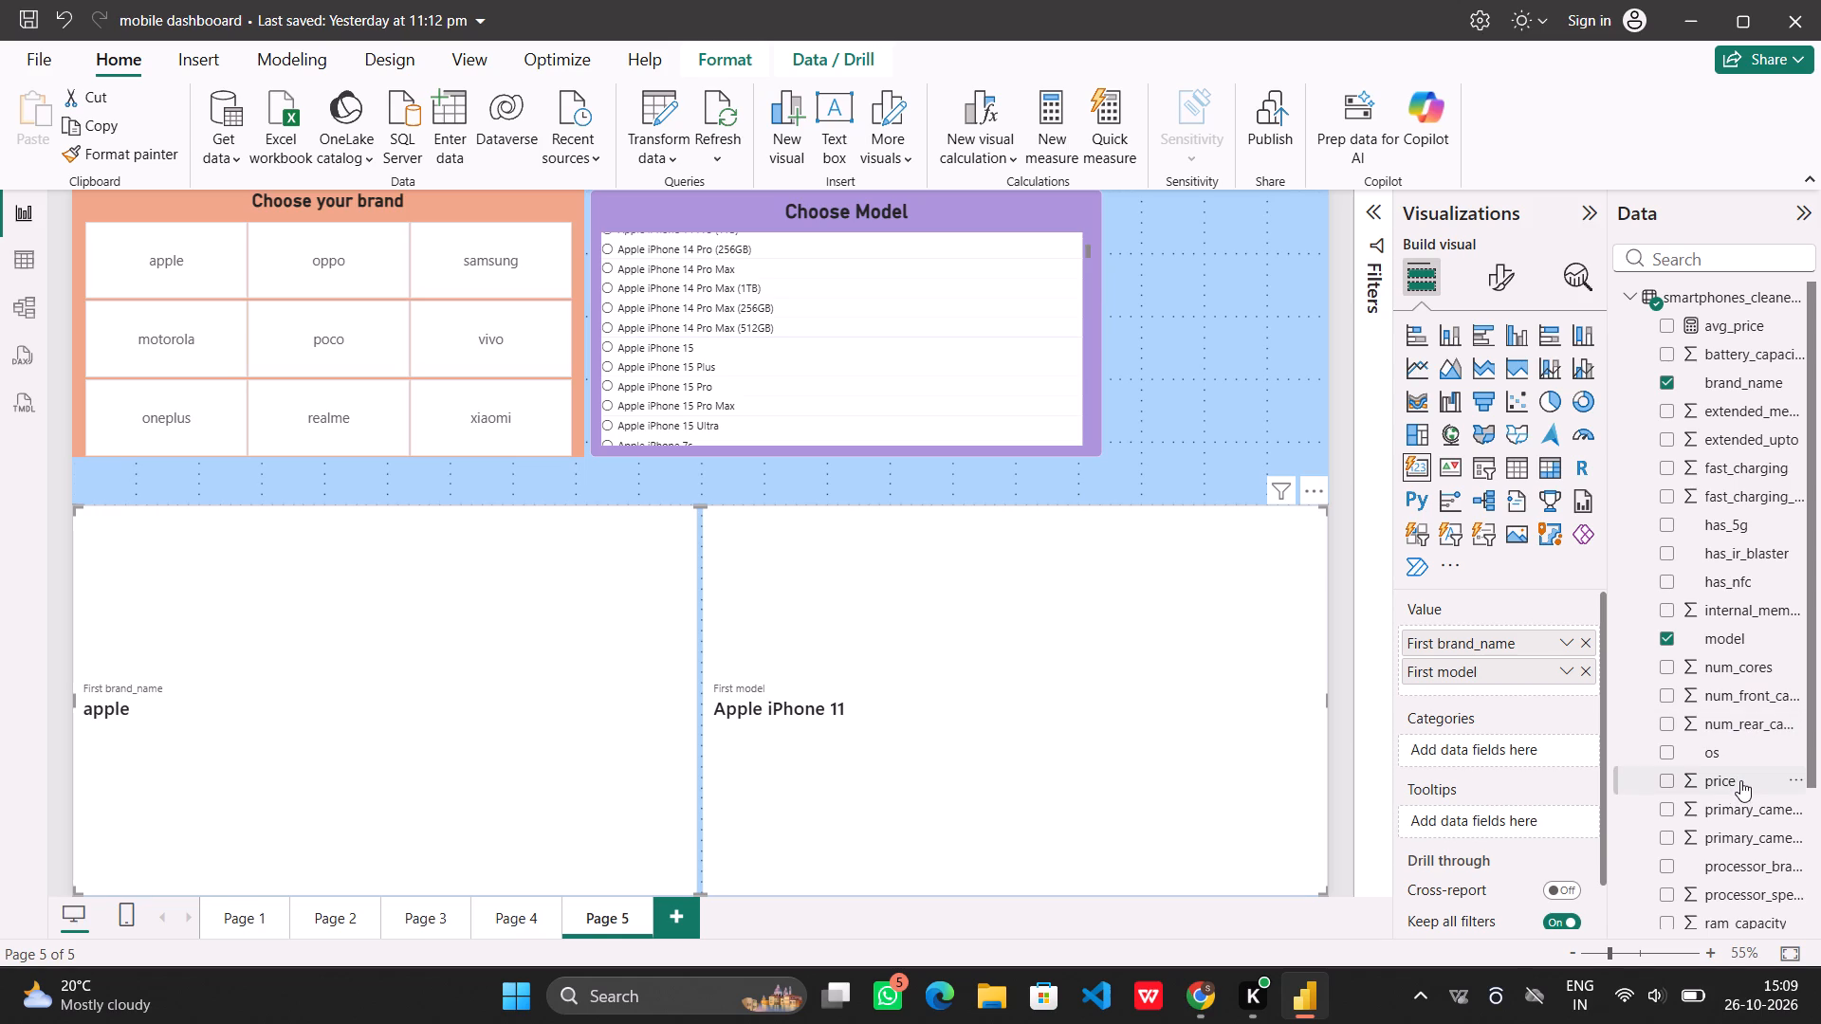
# Add price as the card's last value and insert os between model and price.
pyautogui.moveTo(1740, 780); pyautogui.dragTo(1548, 676)
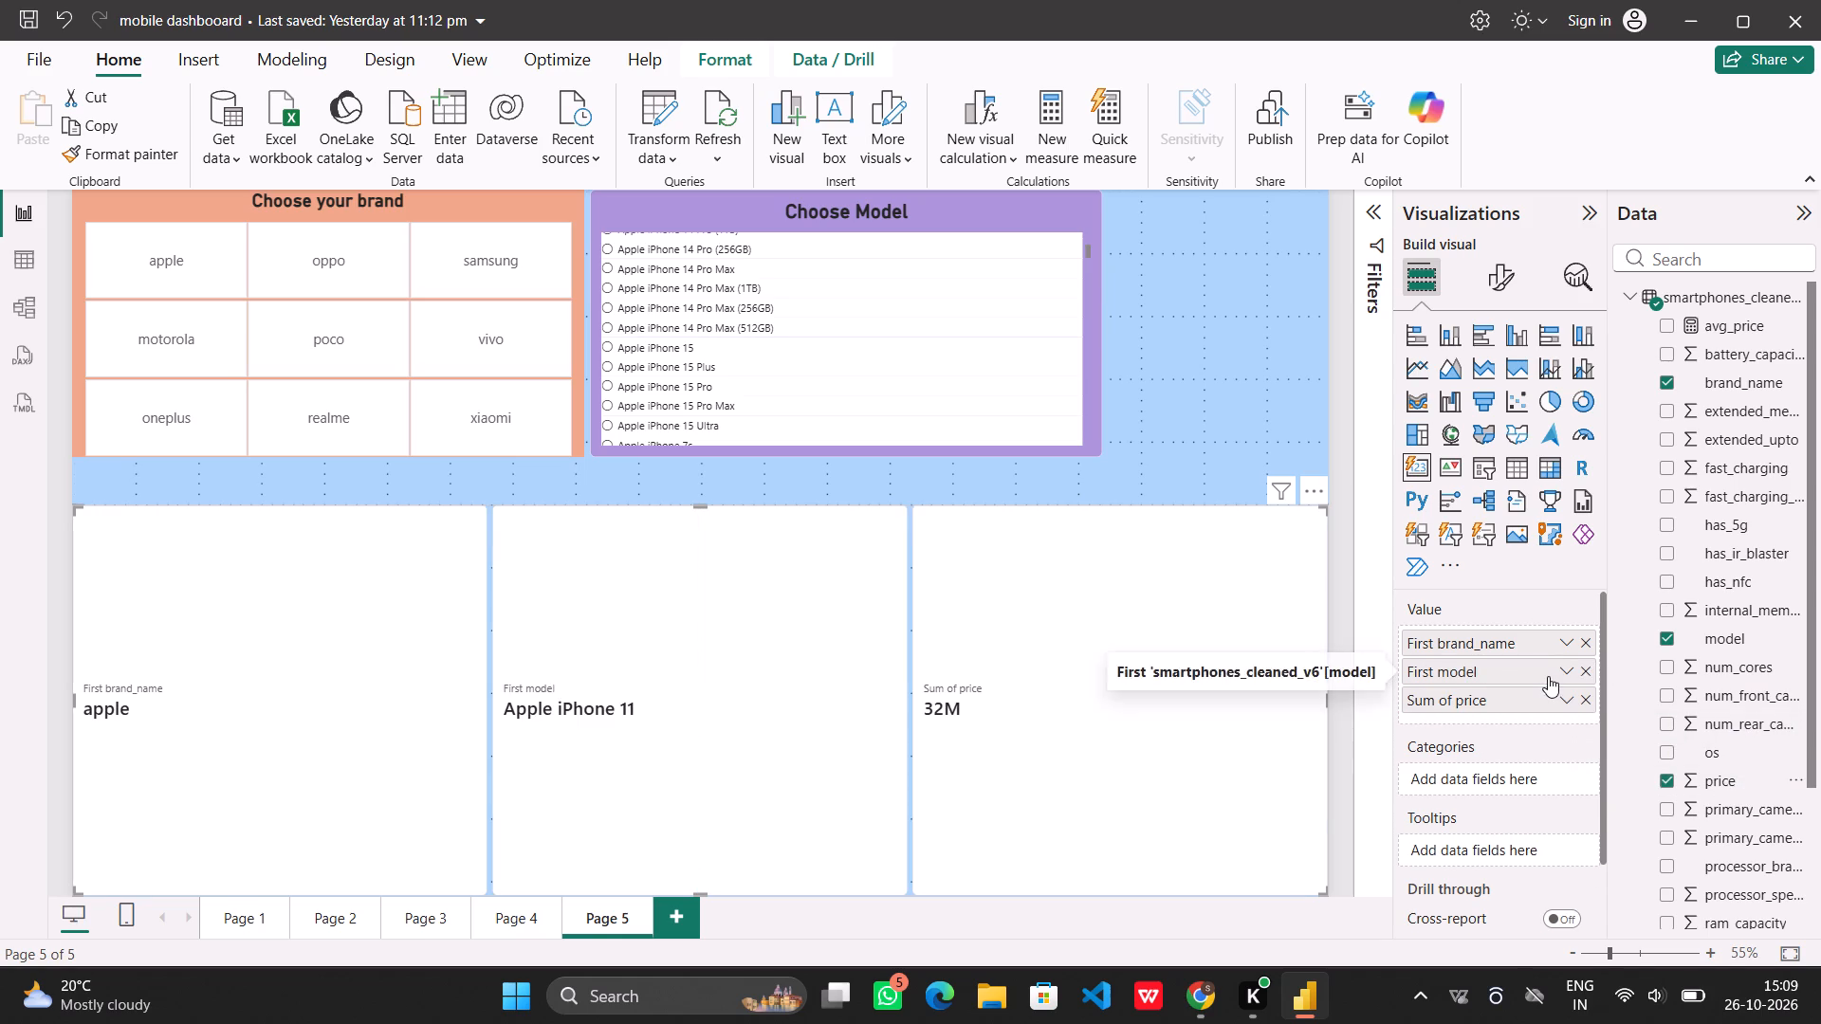
pyautogui.moveTo(1730, 759); pyautogui.dragTo(1540, 674)
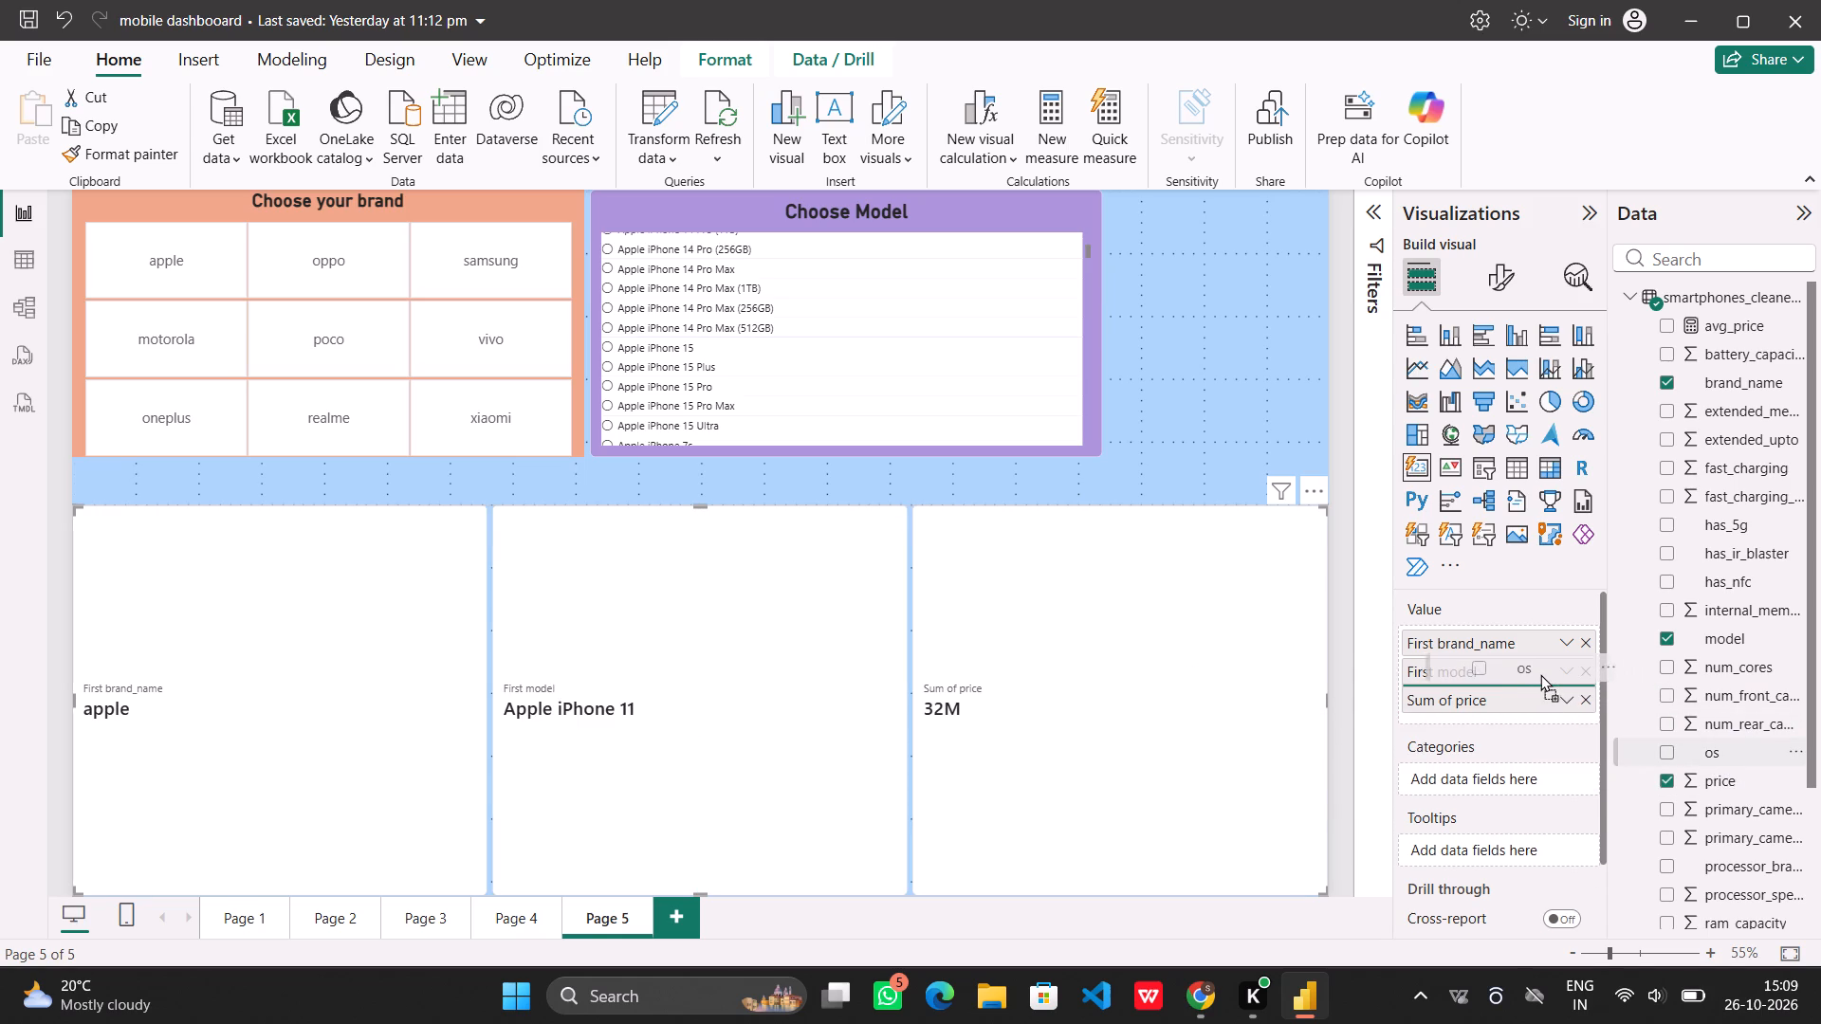
pyautogui.moveTo(1540, 674); pyautogui.dragTo(1511, 688)
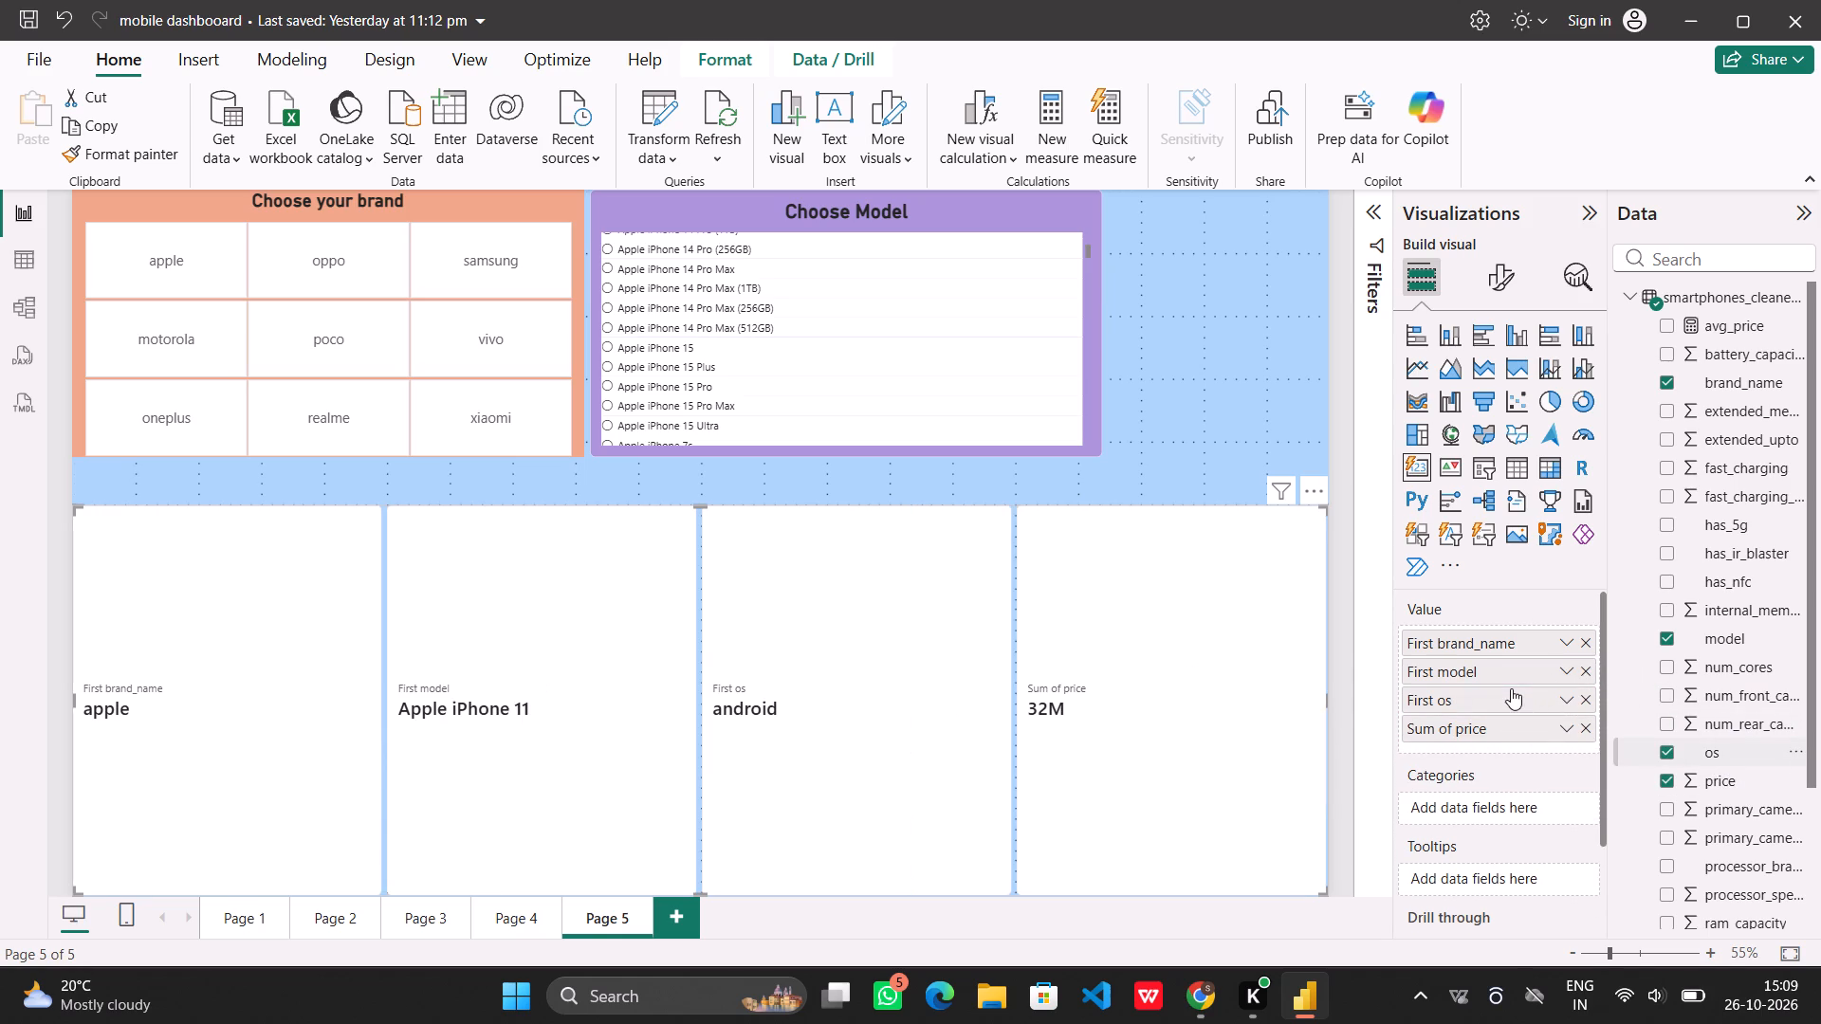
# Add fast_charging_available to the card's values after price.
pyautogui.hscroll(1, 1728, 764)
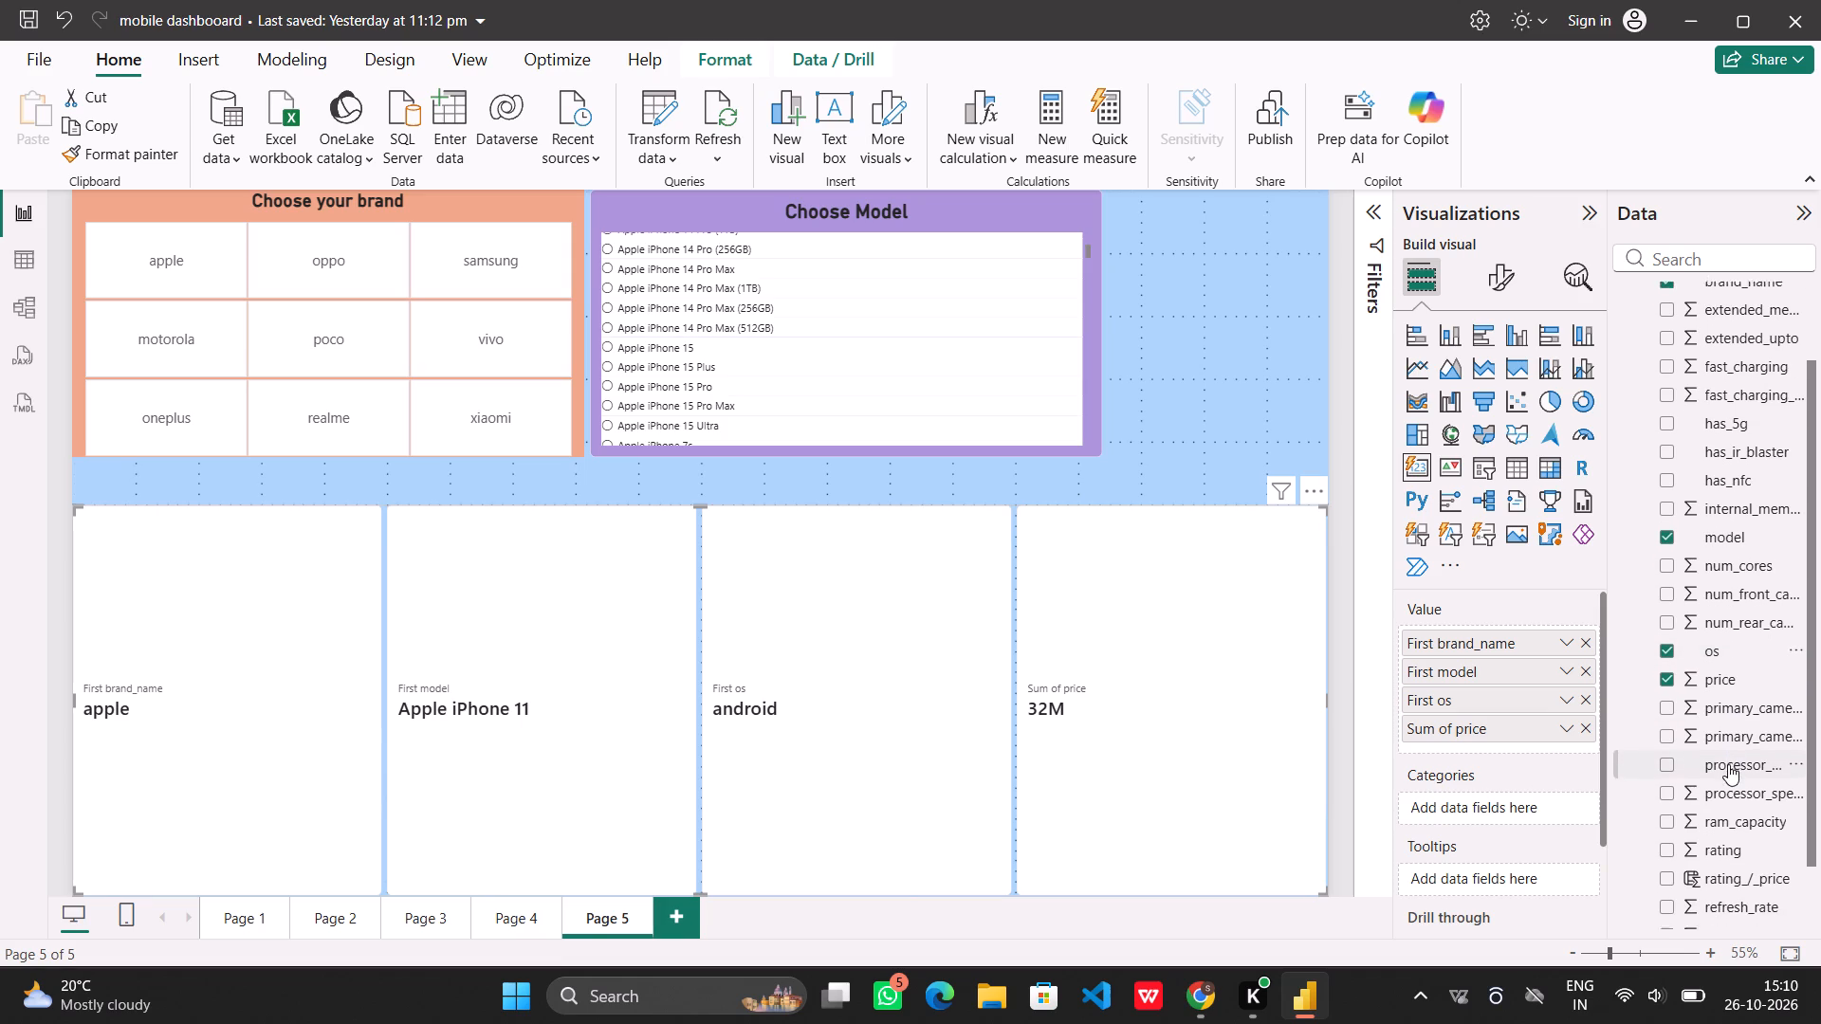
pyautogui.hscroll(1, 1728, 764)
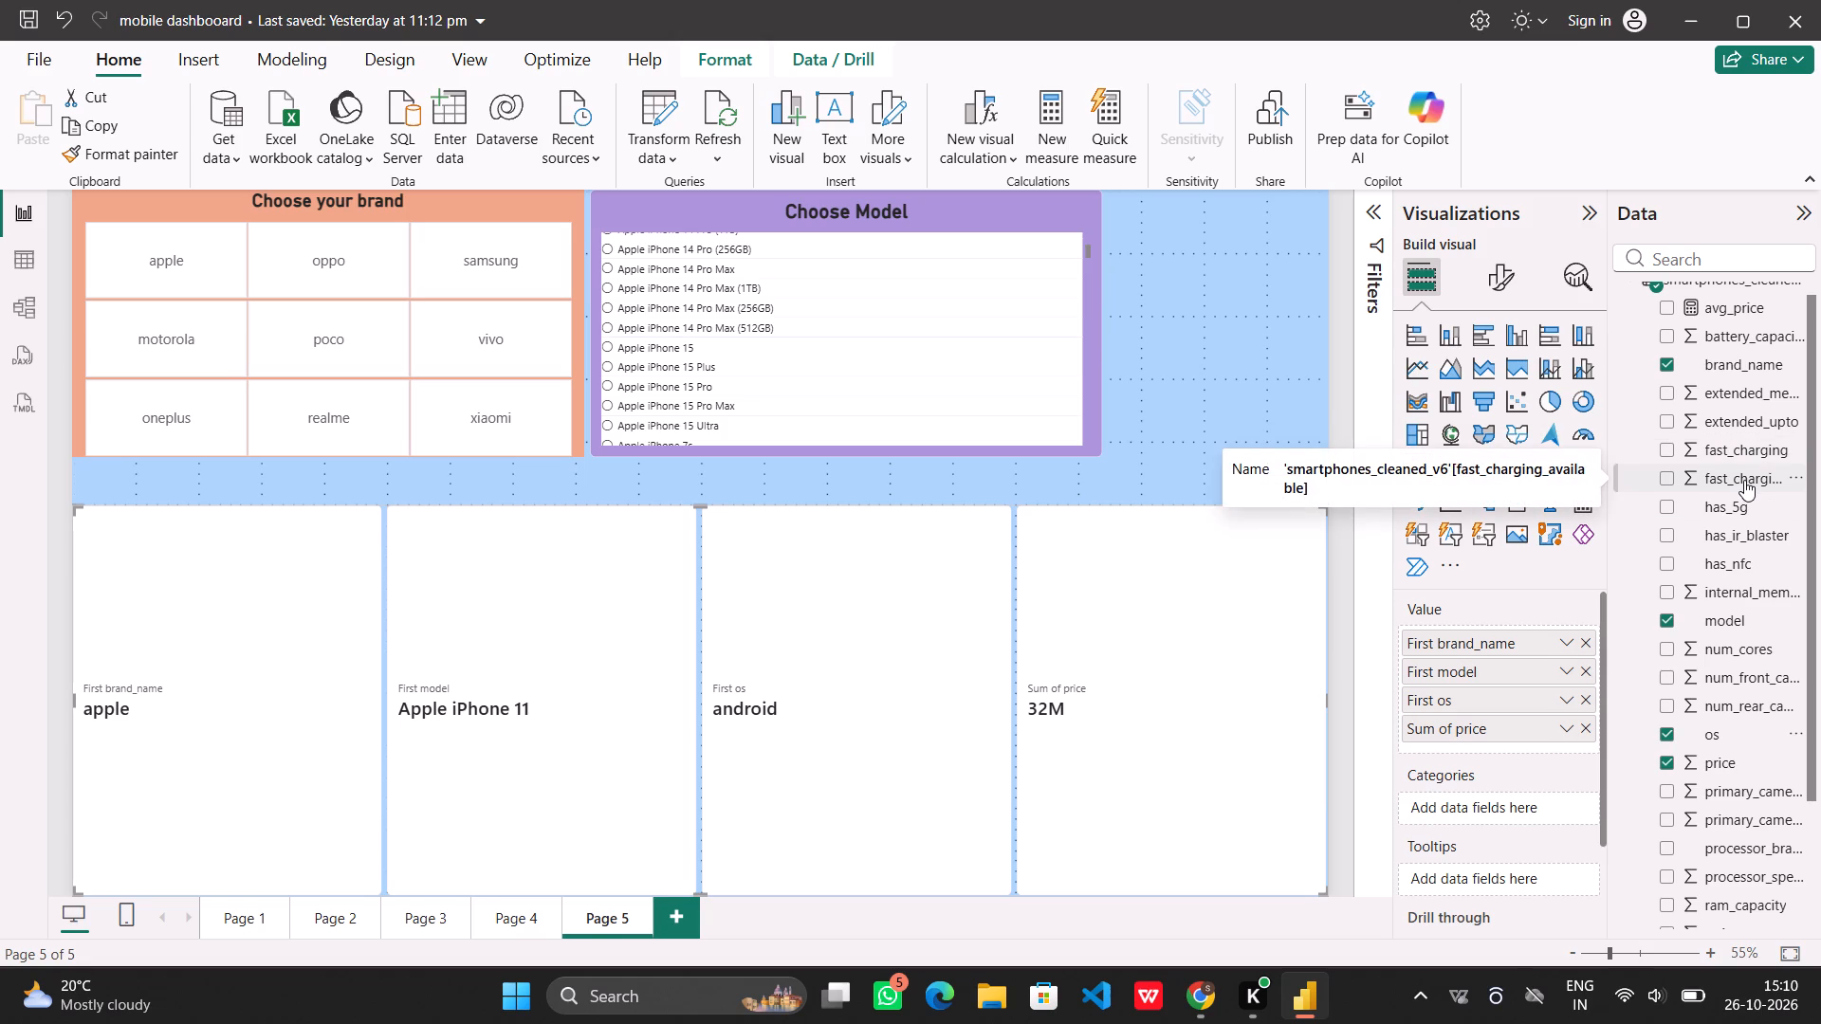
pyautogui.moveTo(1745, 480); pyautogui.dragTo(1521, 738)
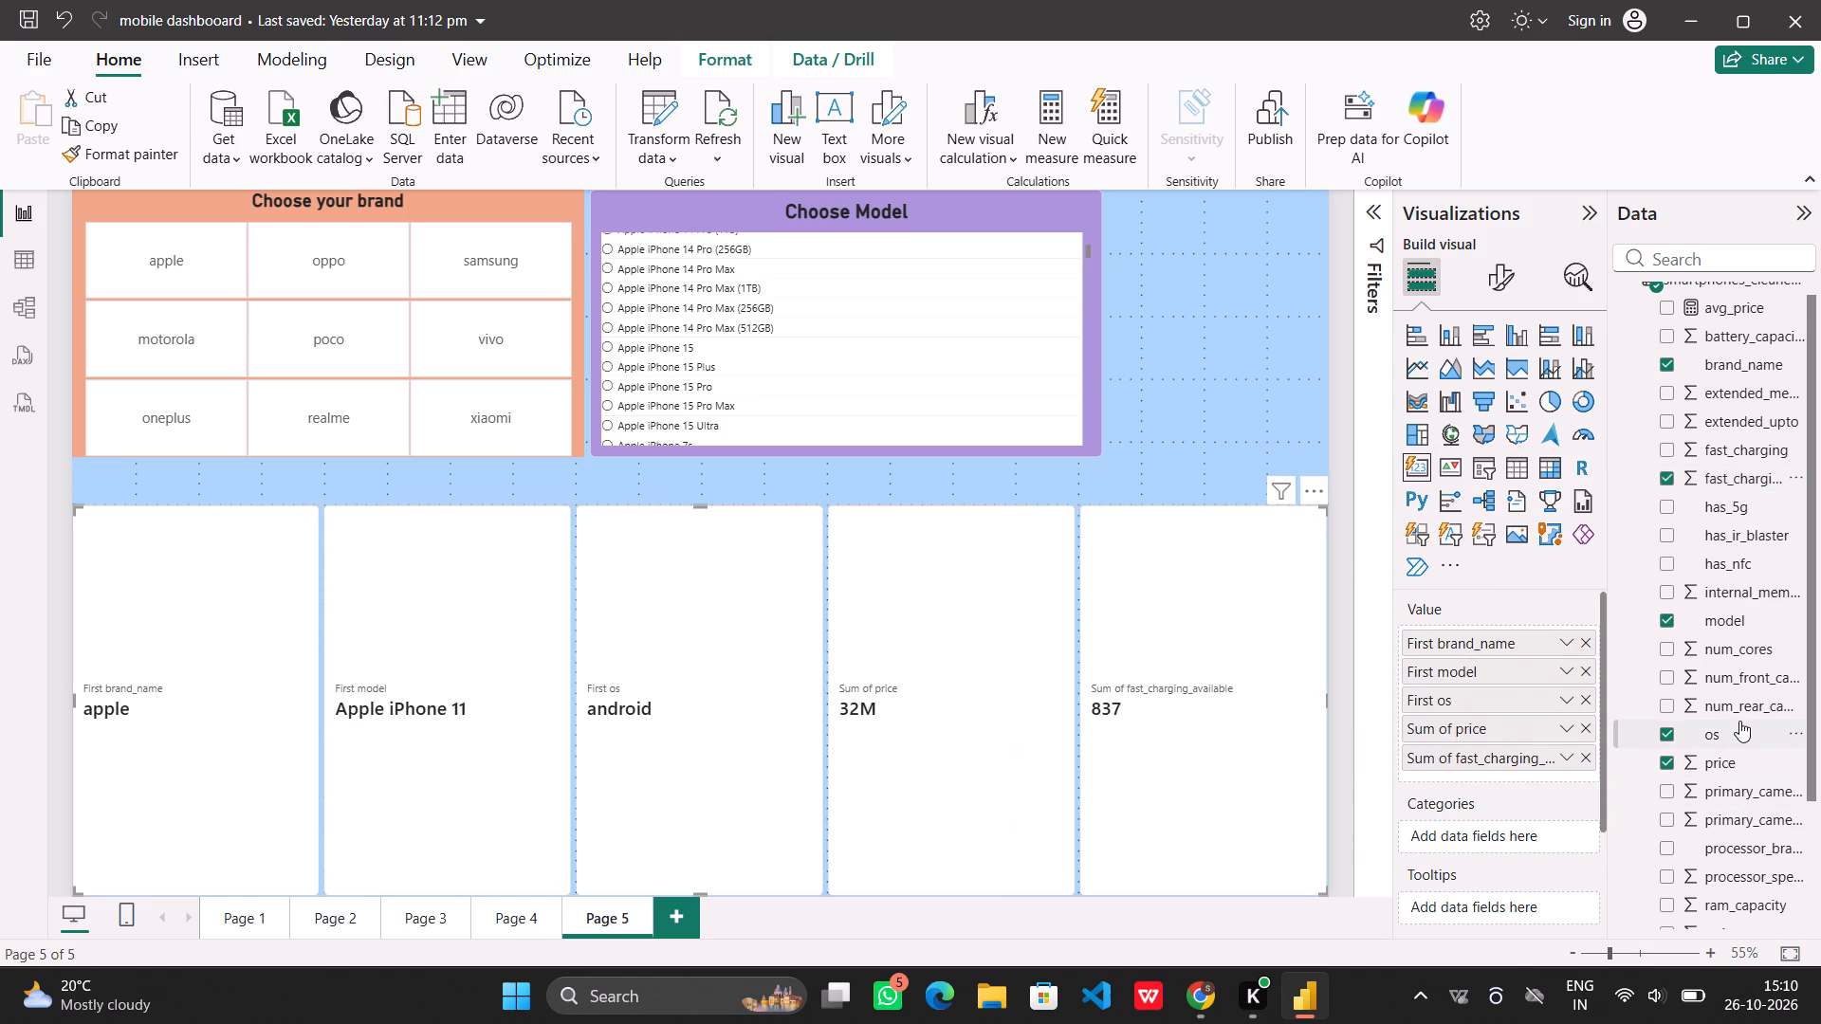
# Insert processor_brand between os and price in the card's values.
pyautogui.scroll(-1, 1739, 721)
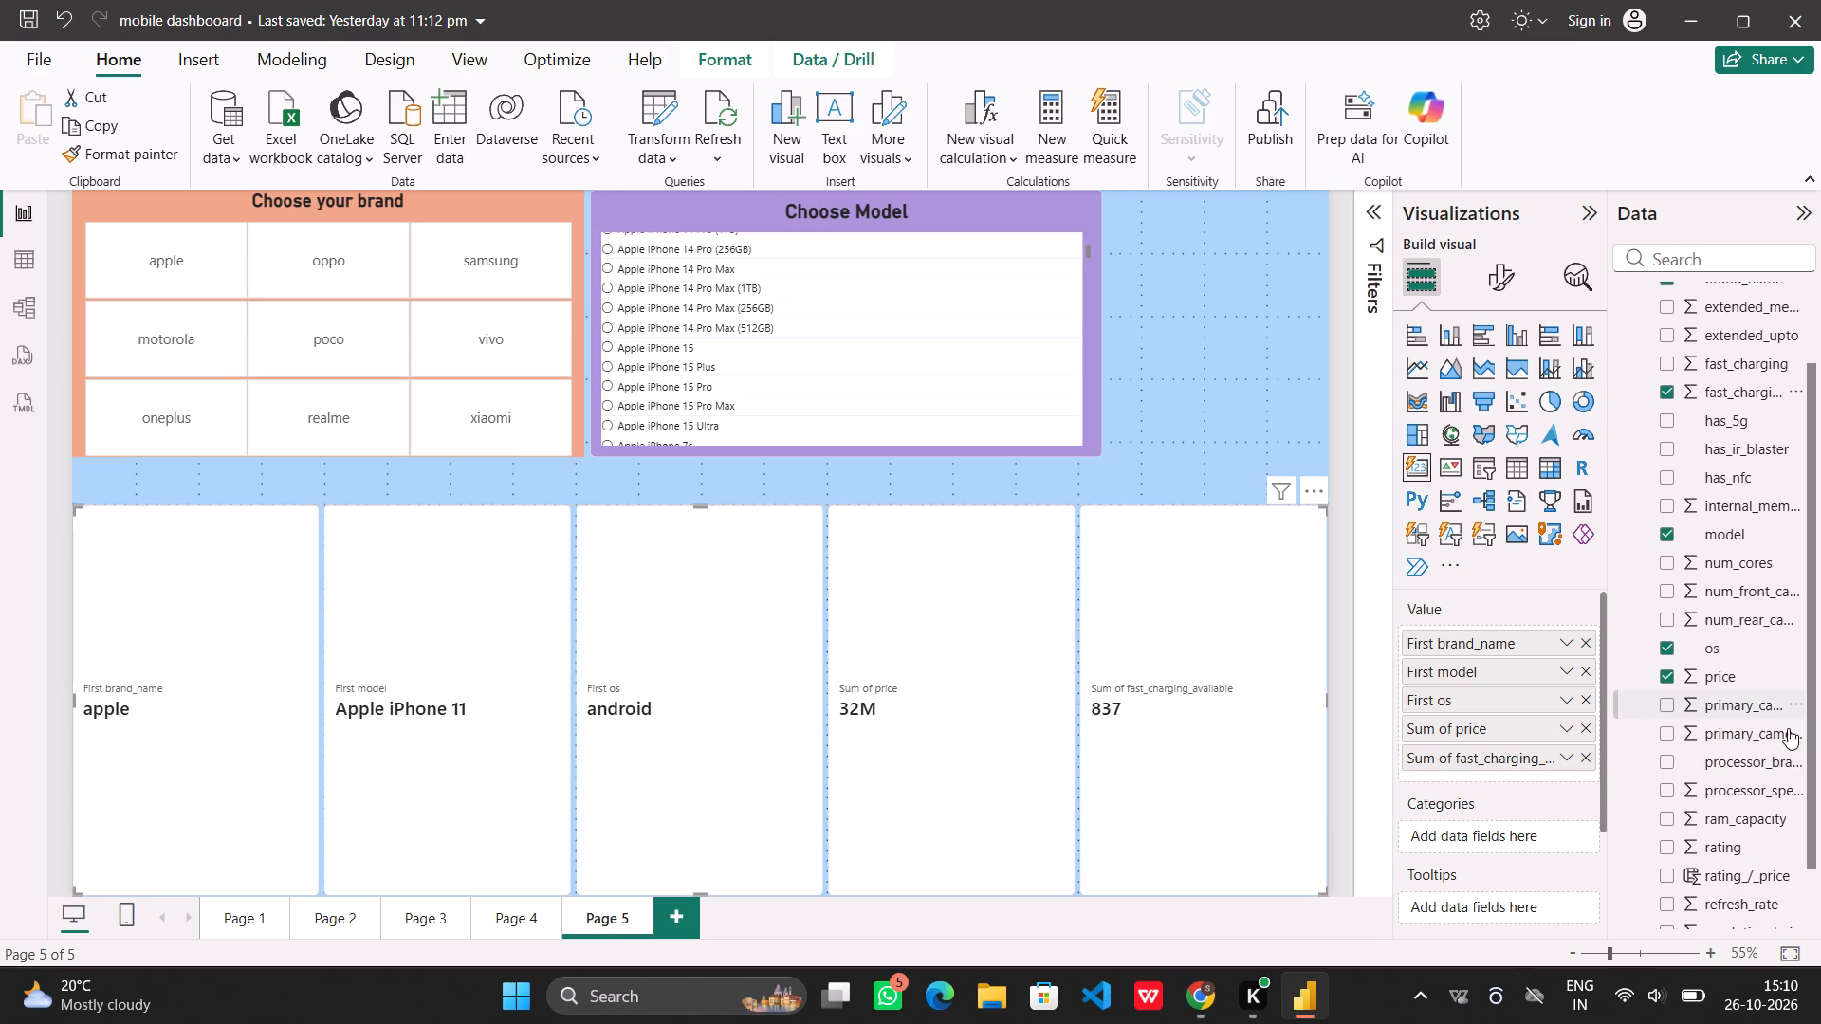
pyautogui.moveTo(1758, 755); pyautogui.dragTo(1538, 769)
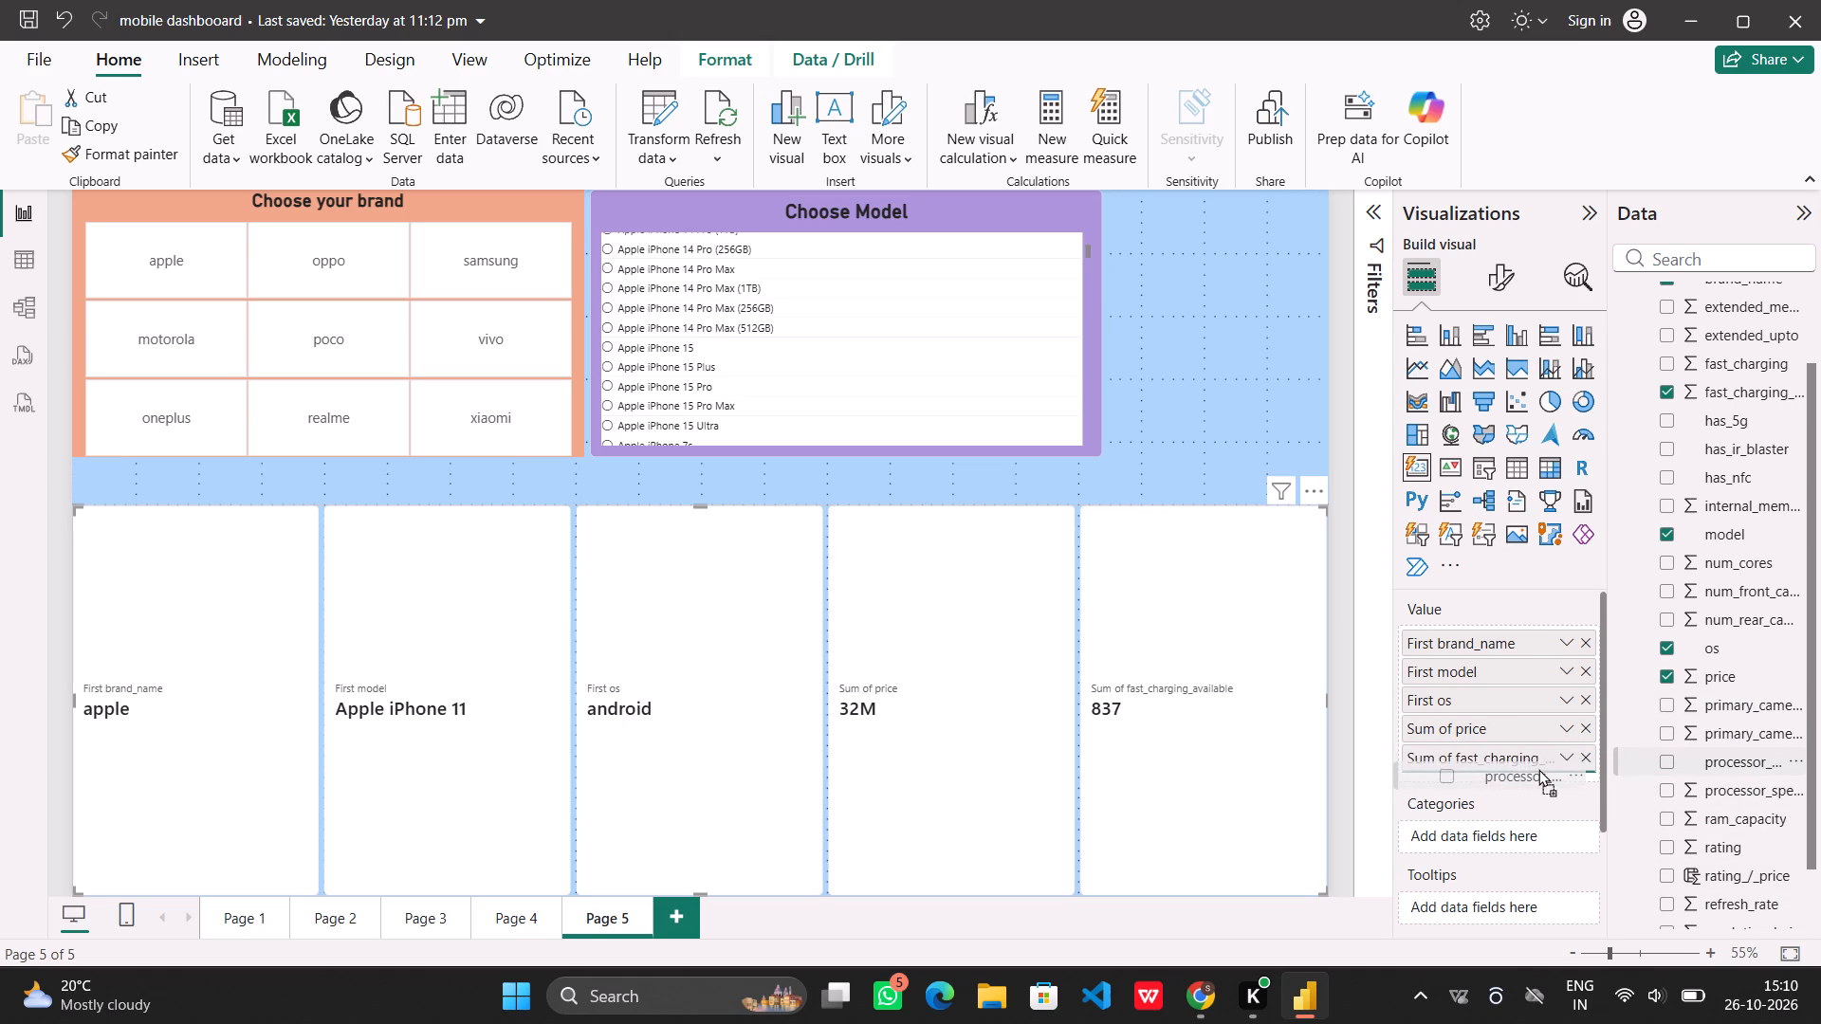
pyautogui.moveTo(1538, 769); pyautogui.dragTo(1542, 705)
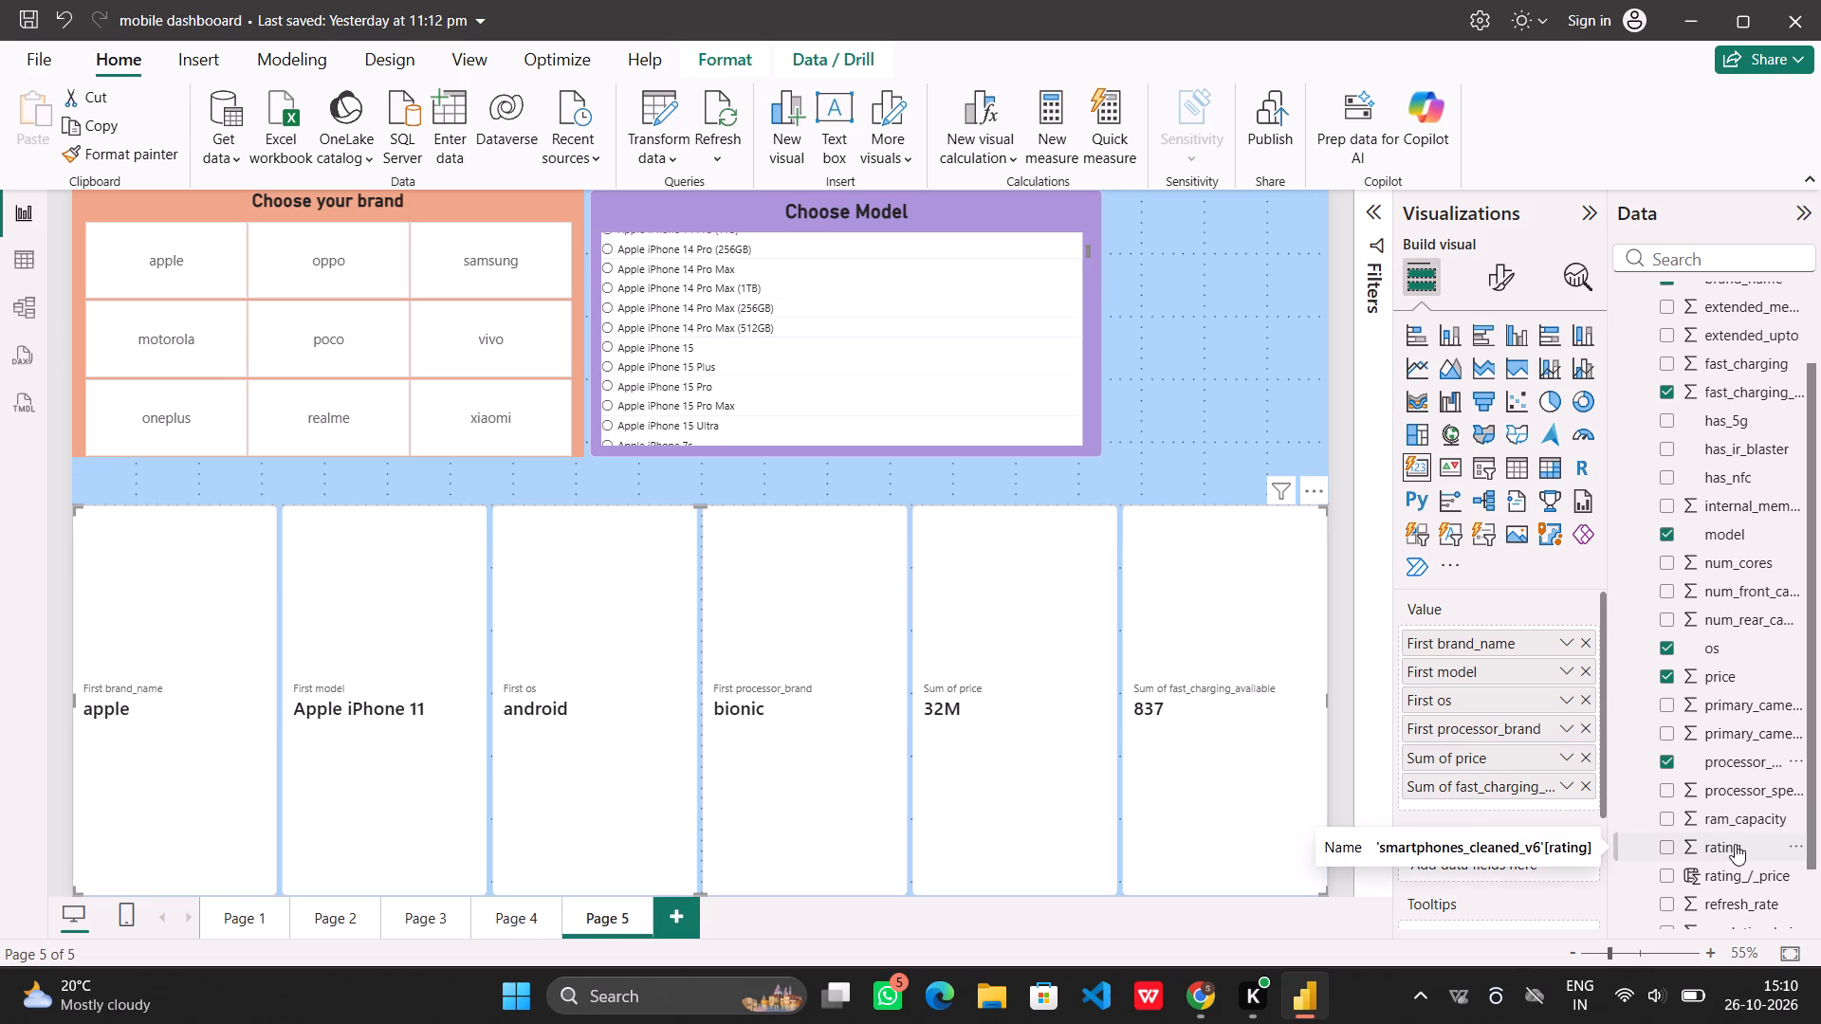
# Add rating and screen_size as the card's last values, after fast_charging_available.
pyautogui.moveTo(1735, 844); pyautogui.dragTo(1507, 777)
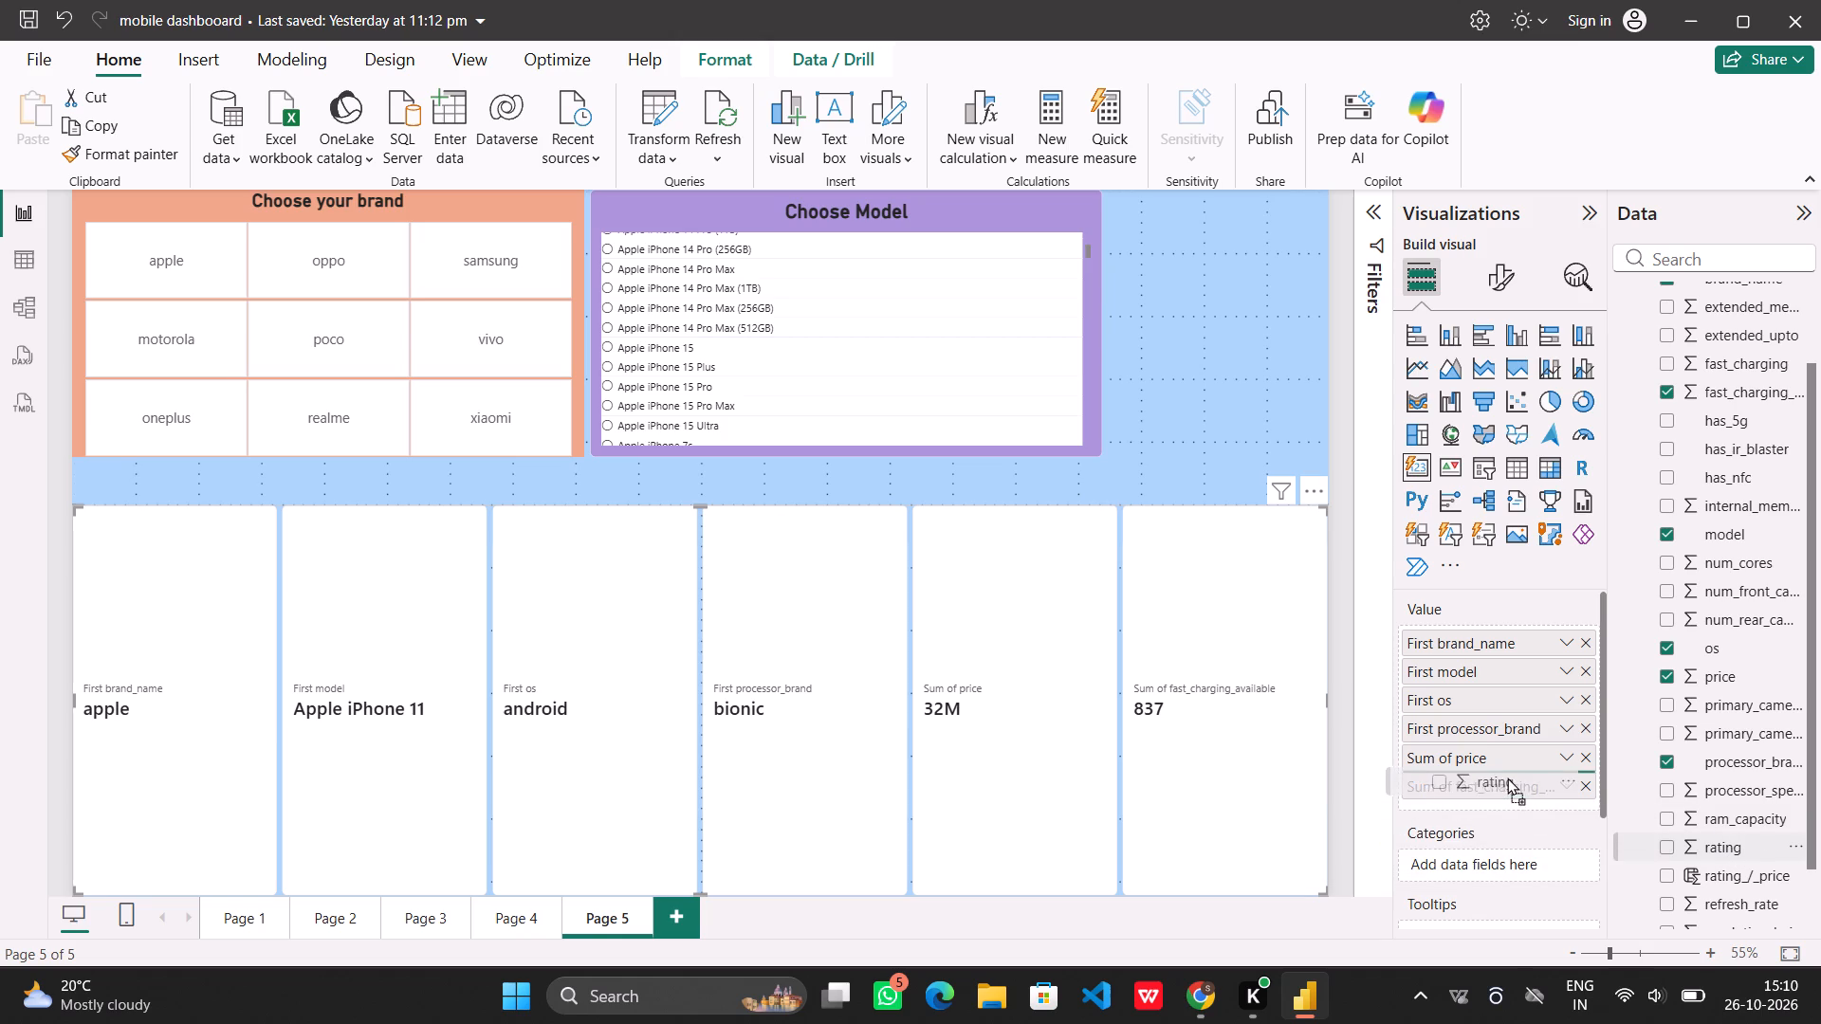
pyautogui.moveTo(1507, 777); pyautogui.dragTo(1505, 794)
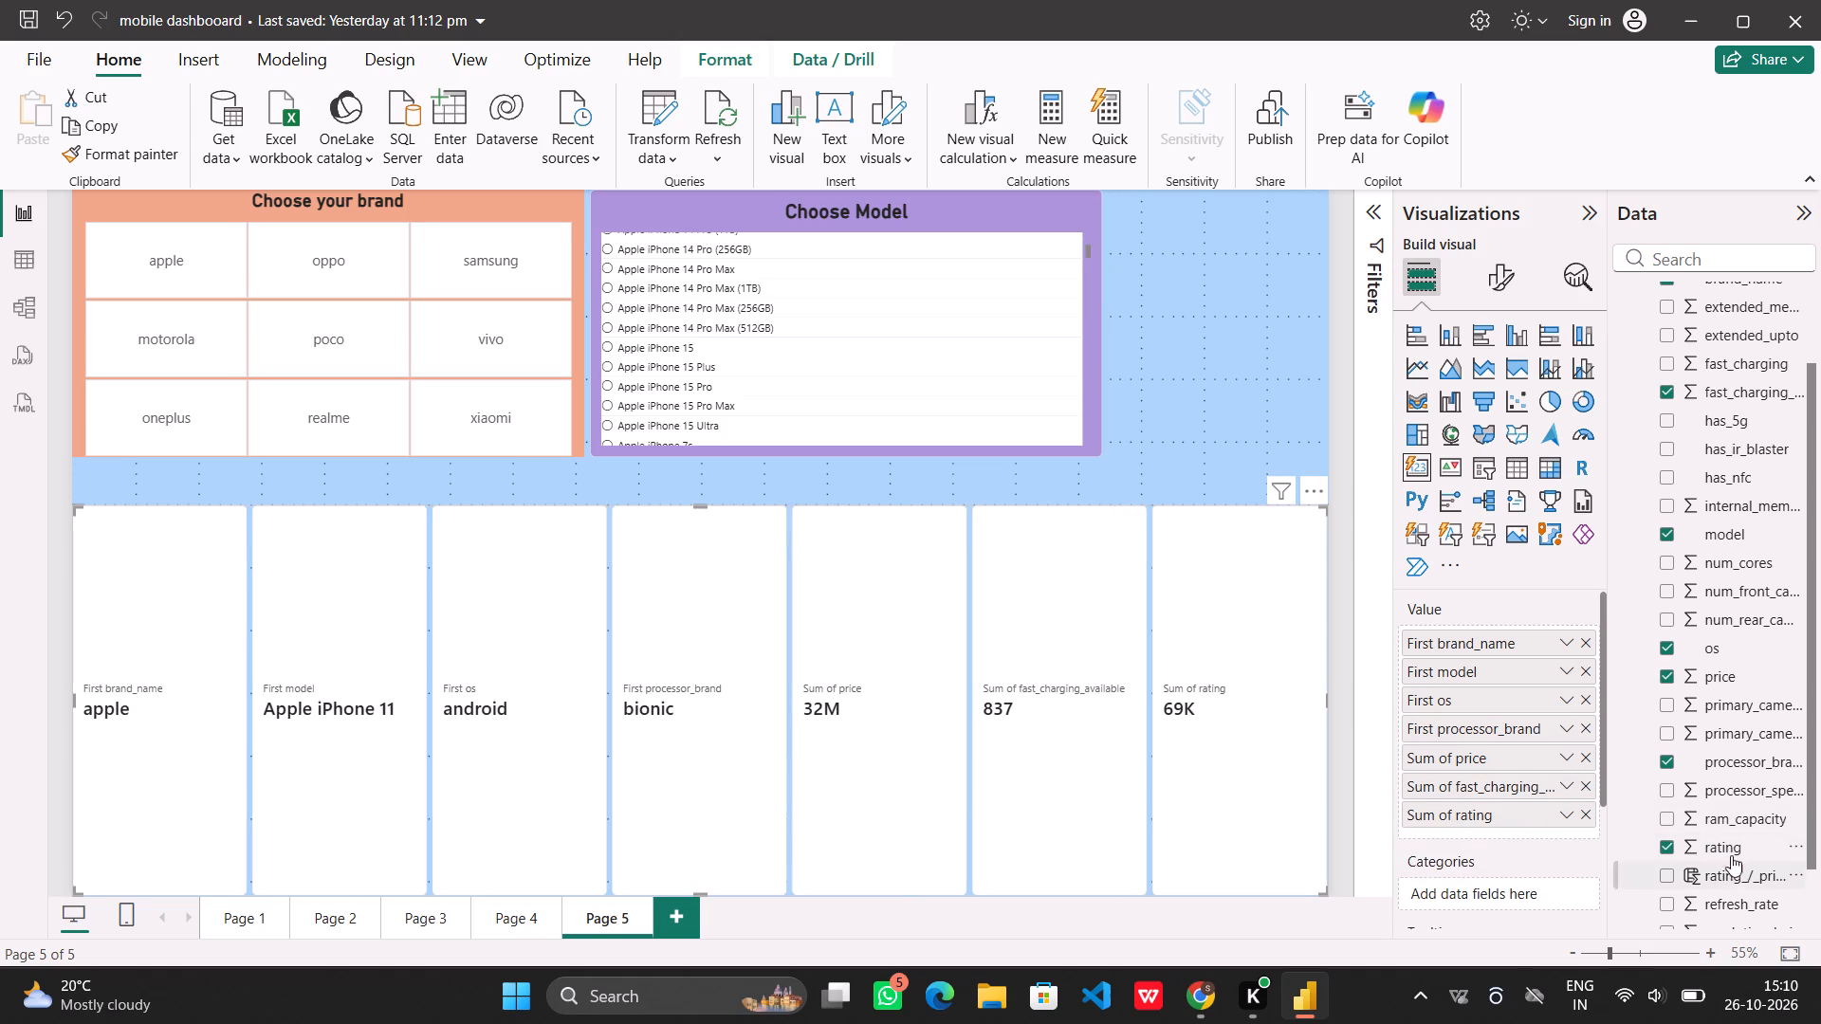
pyautogui.scroll(-2, 1710, 779)
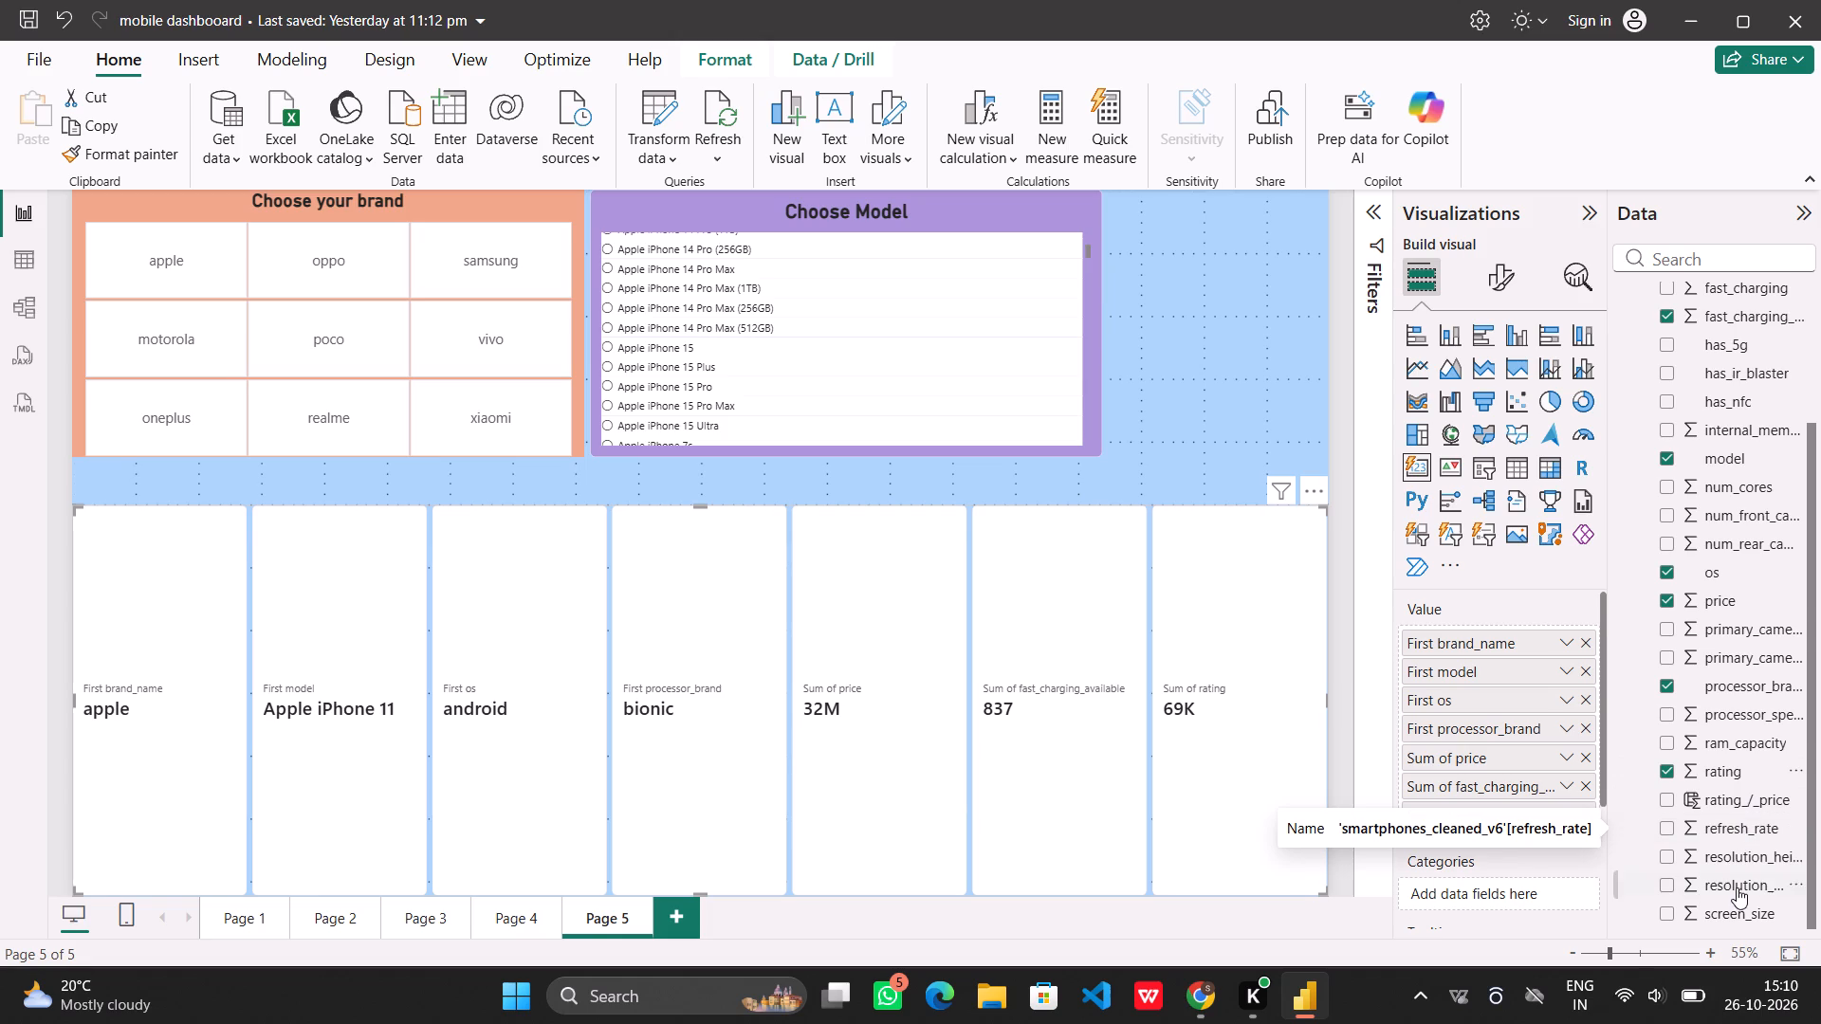
pyautogui.moveTo(1737, 908); pyautogui.dragTo(1516, 806)
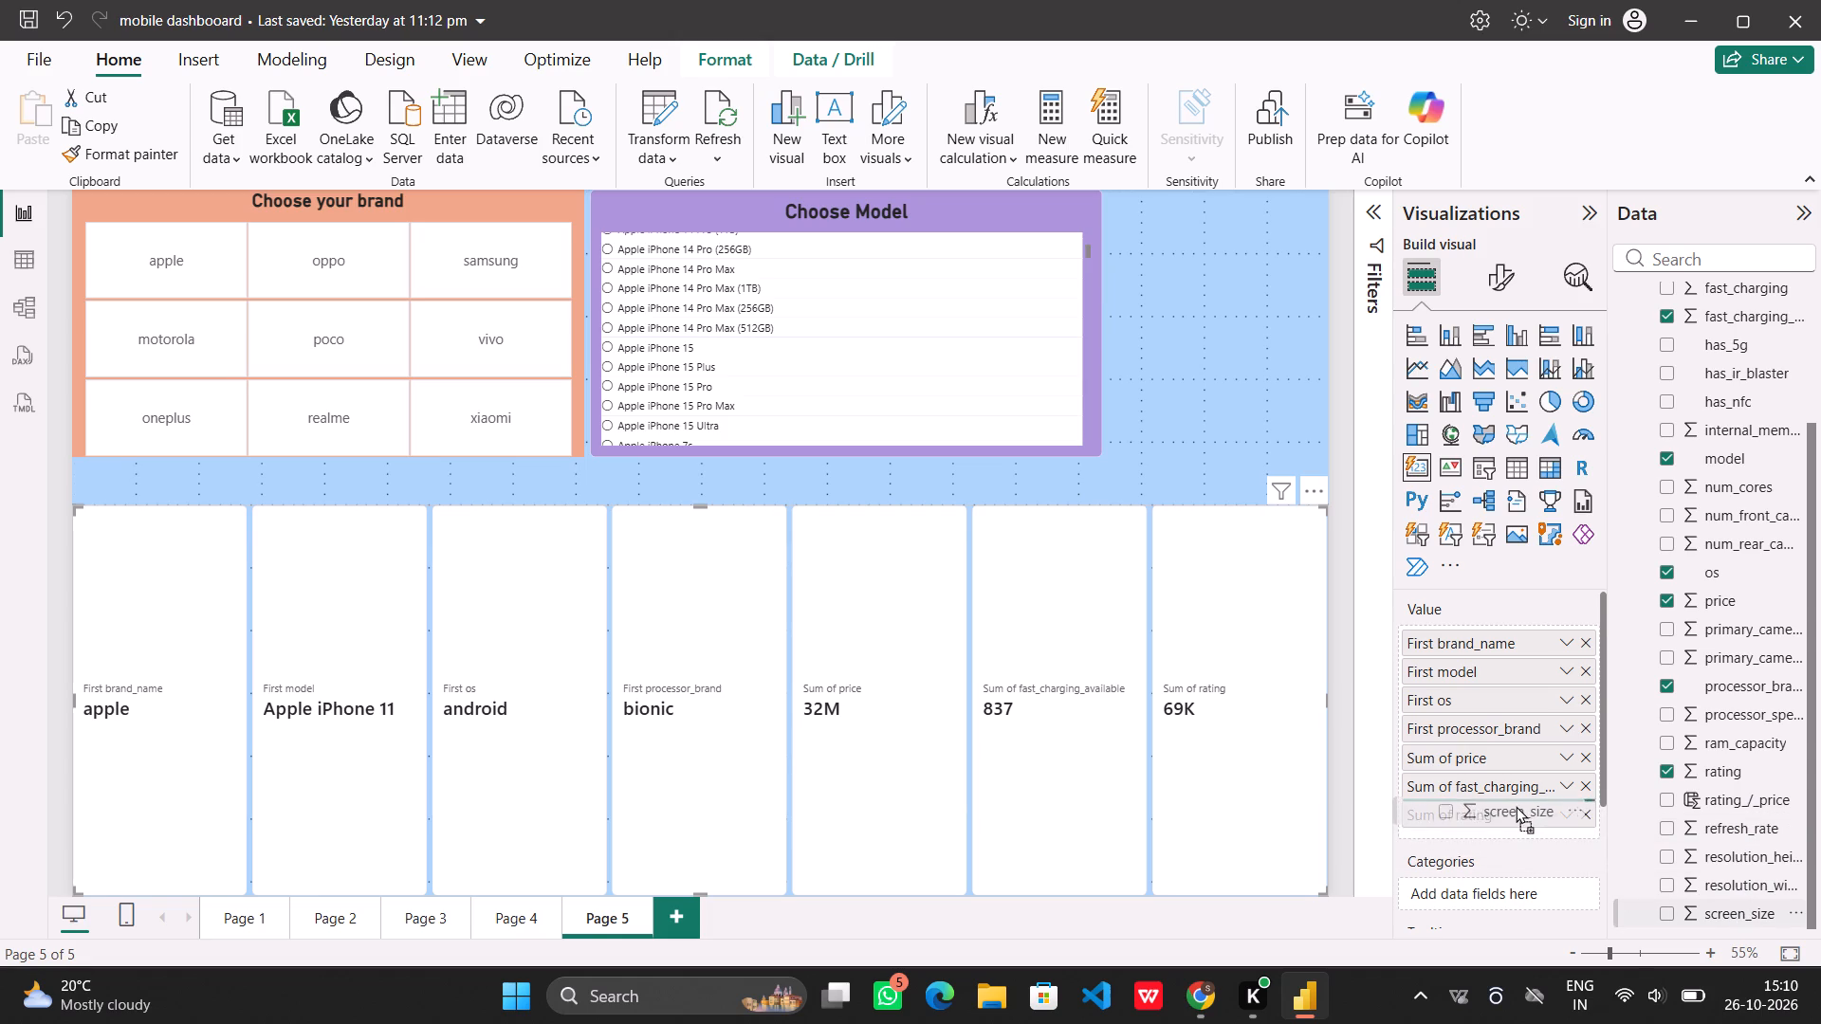
pyautogui.moveTo(1516, 806); pyautogui.dragTo(1515, 820)
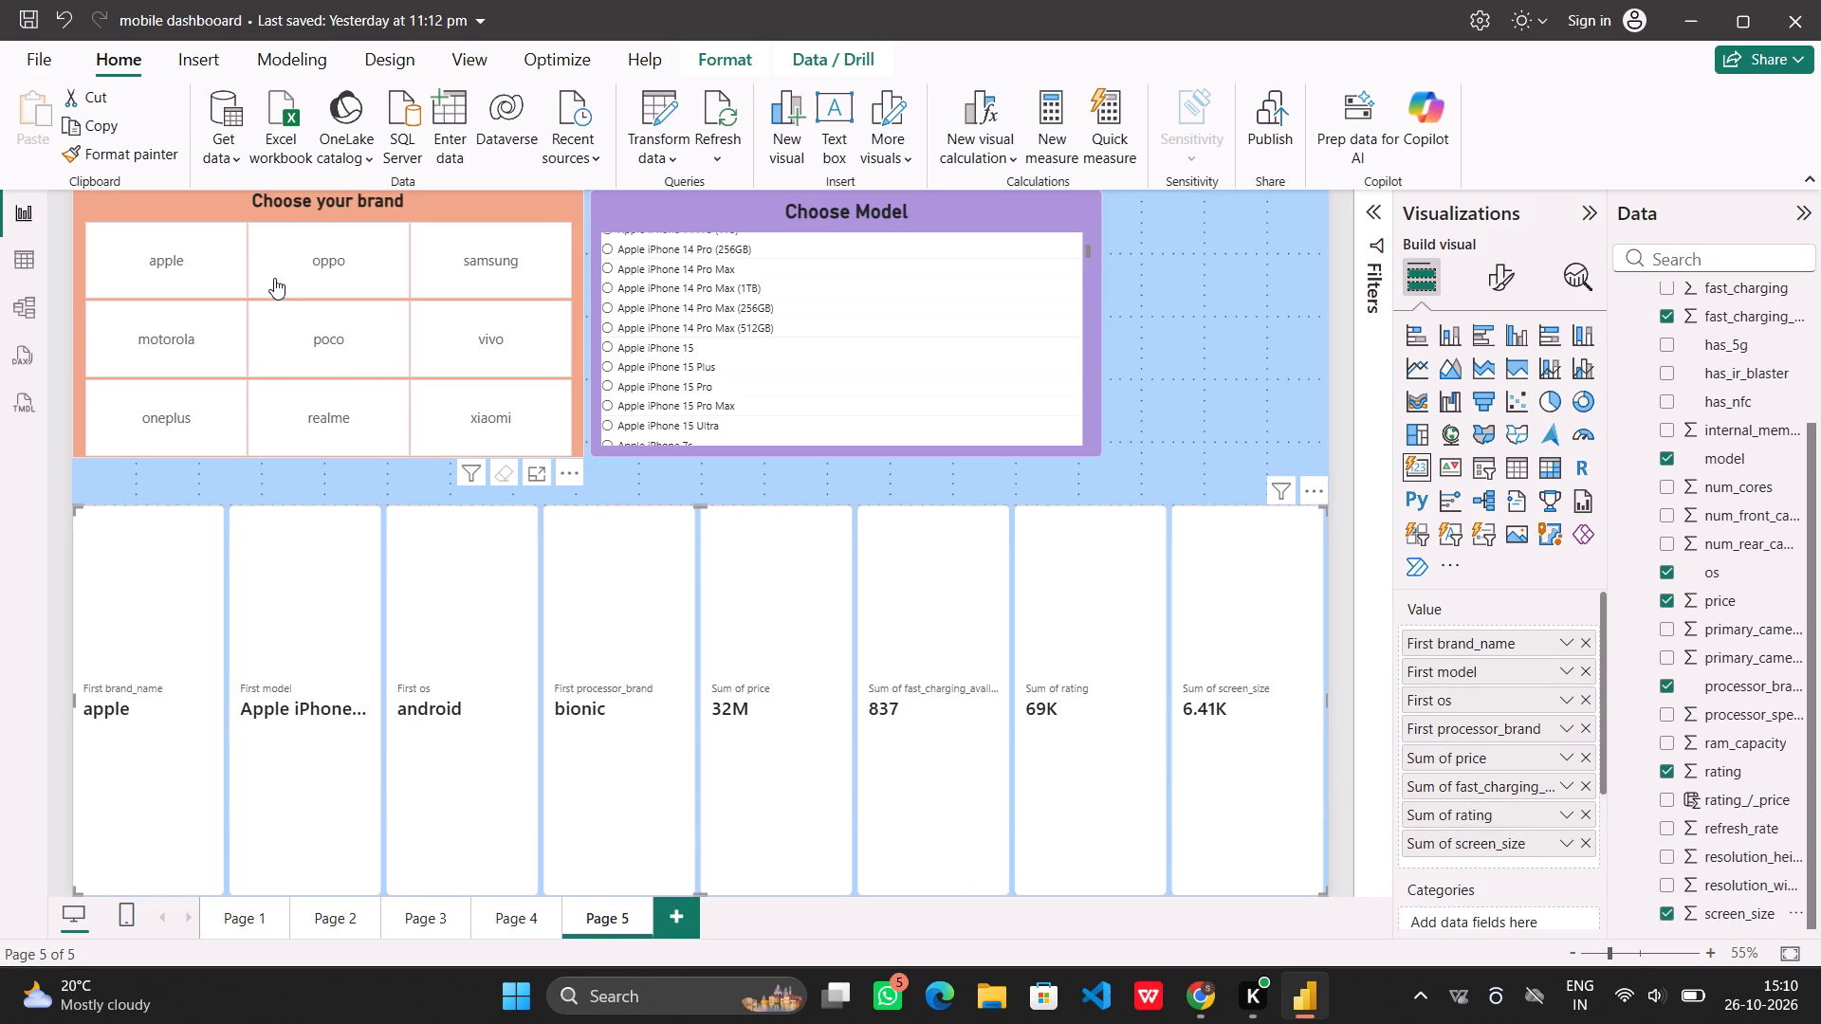
# Filter the page to brand apple and model Apple iPhone 14 Pro Max using the two slicers.
pyautogui.click(205, 264)
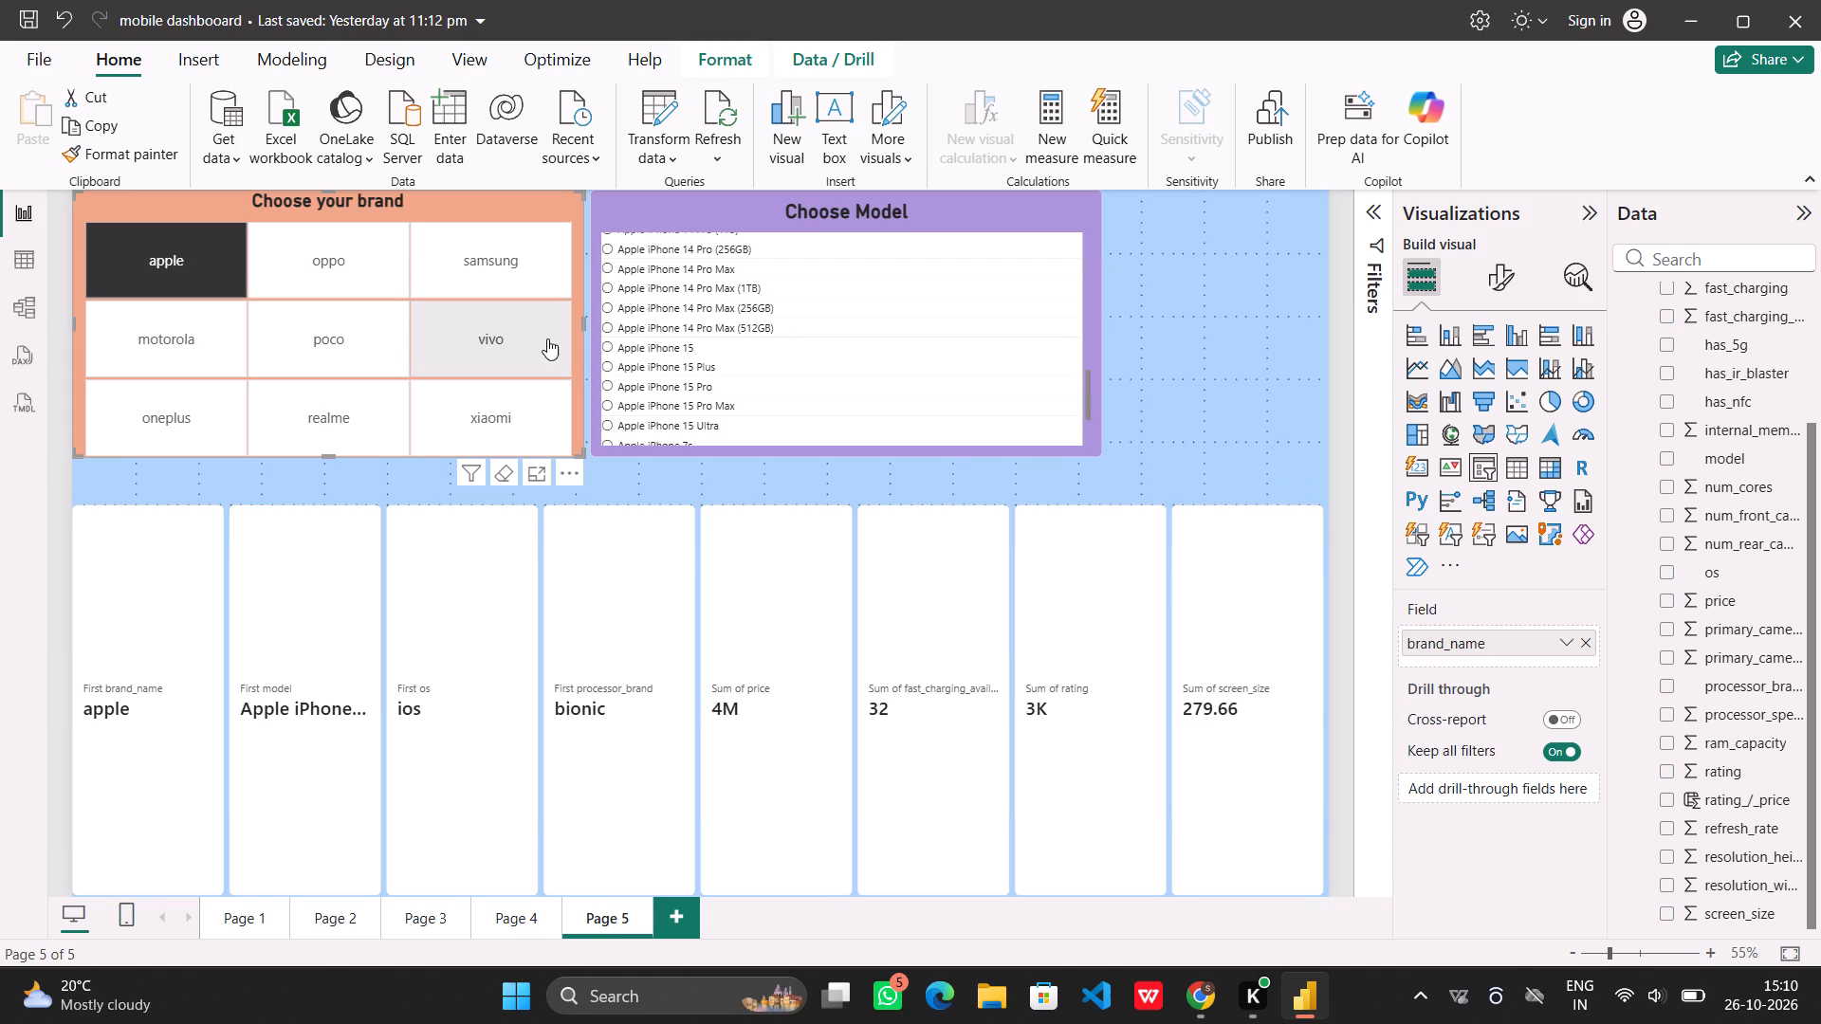
pyautogui.click(610, 268)
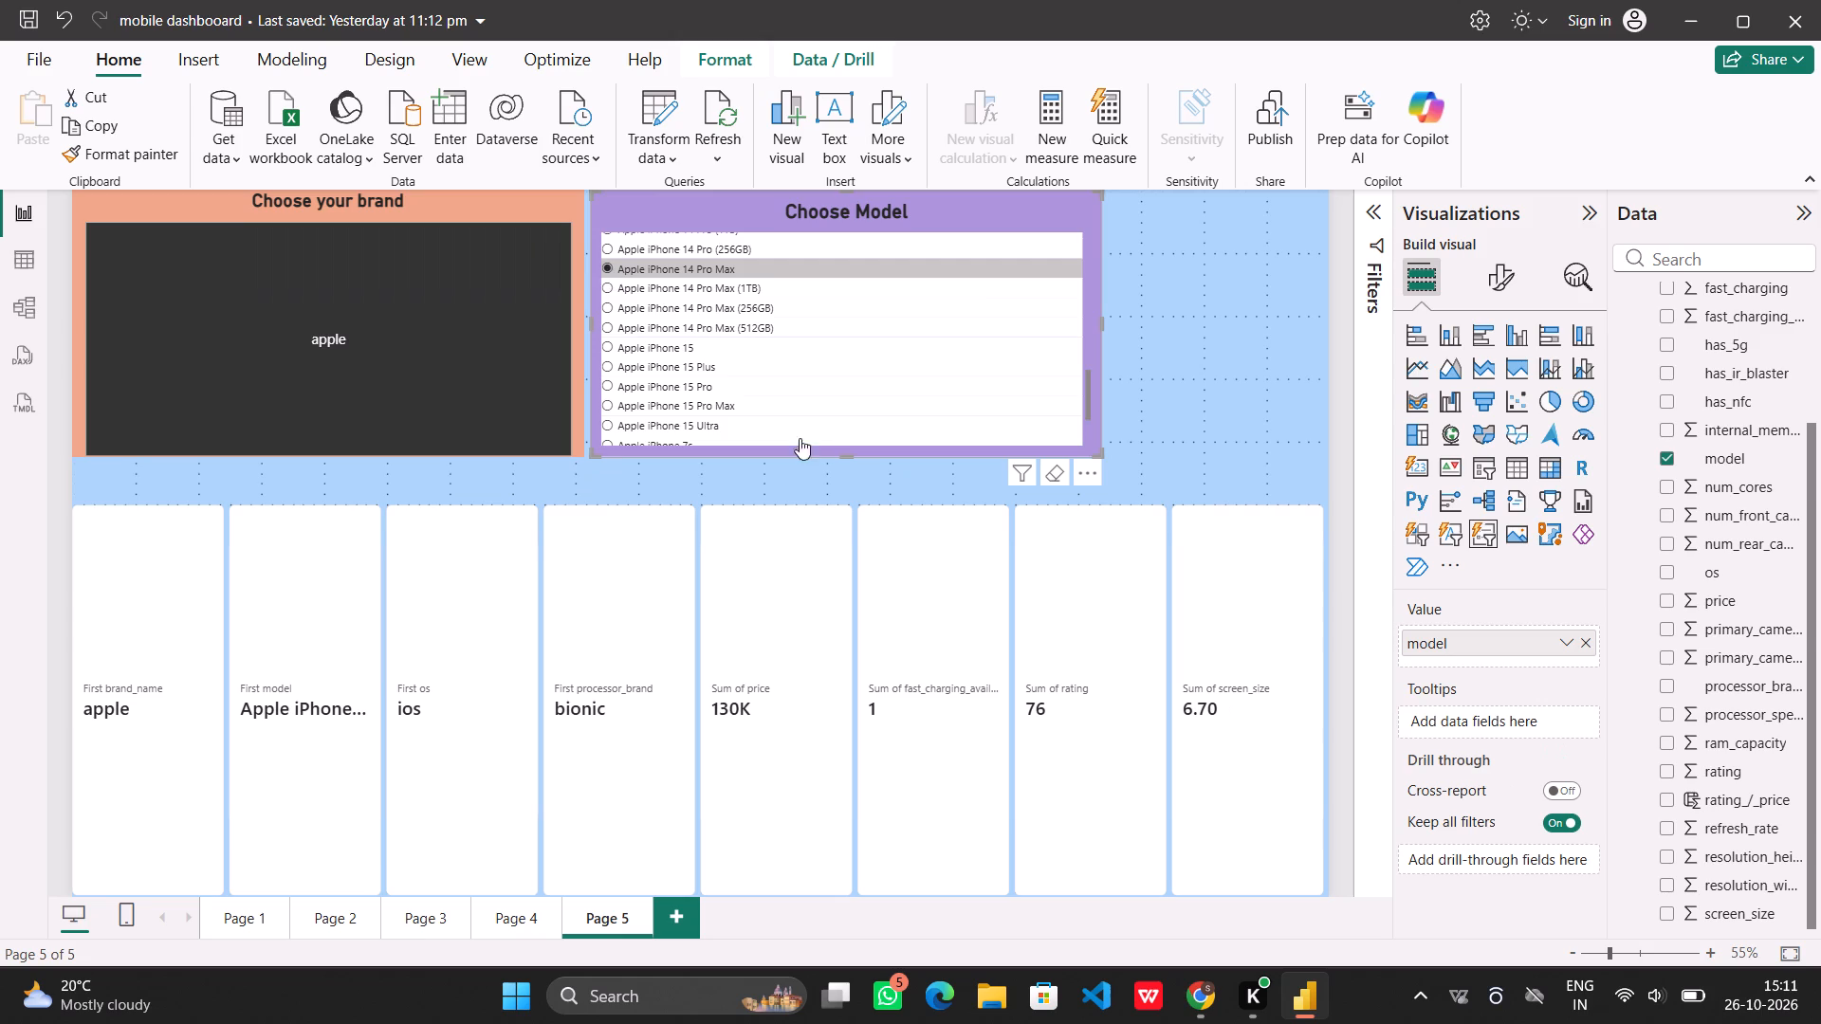
# Examine the details card's multi-card layout settings and its Cards settings for arrangement and shape.
pyautogui.click(1056, 599)
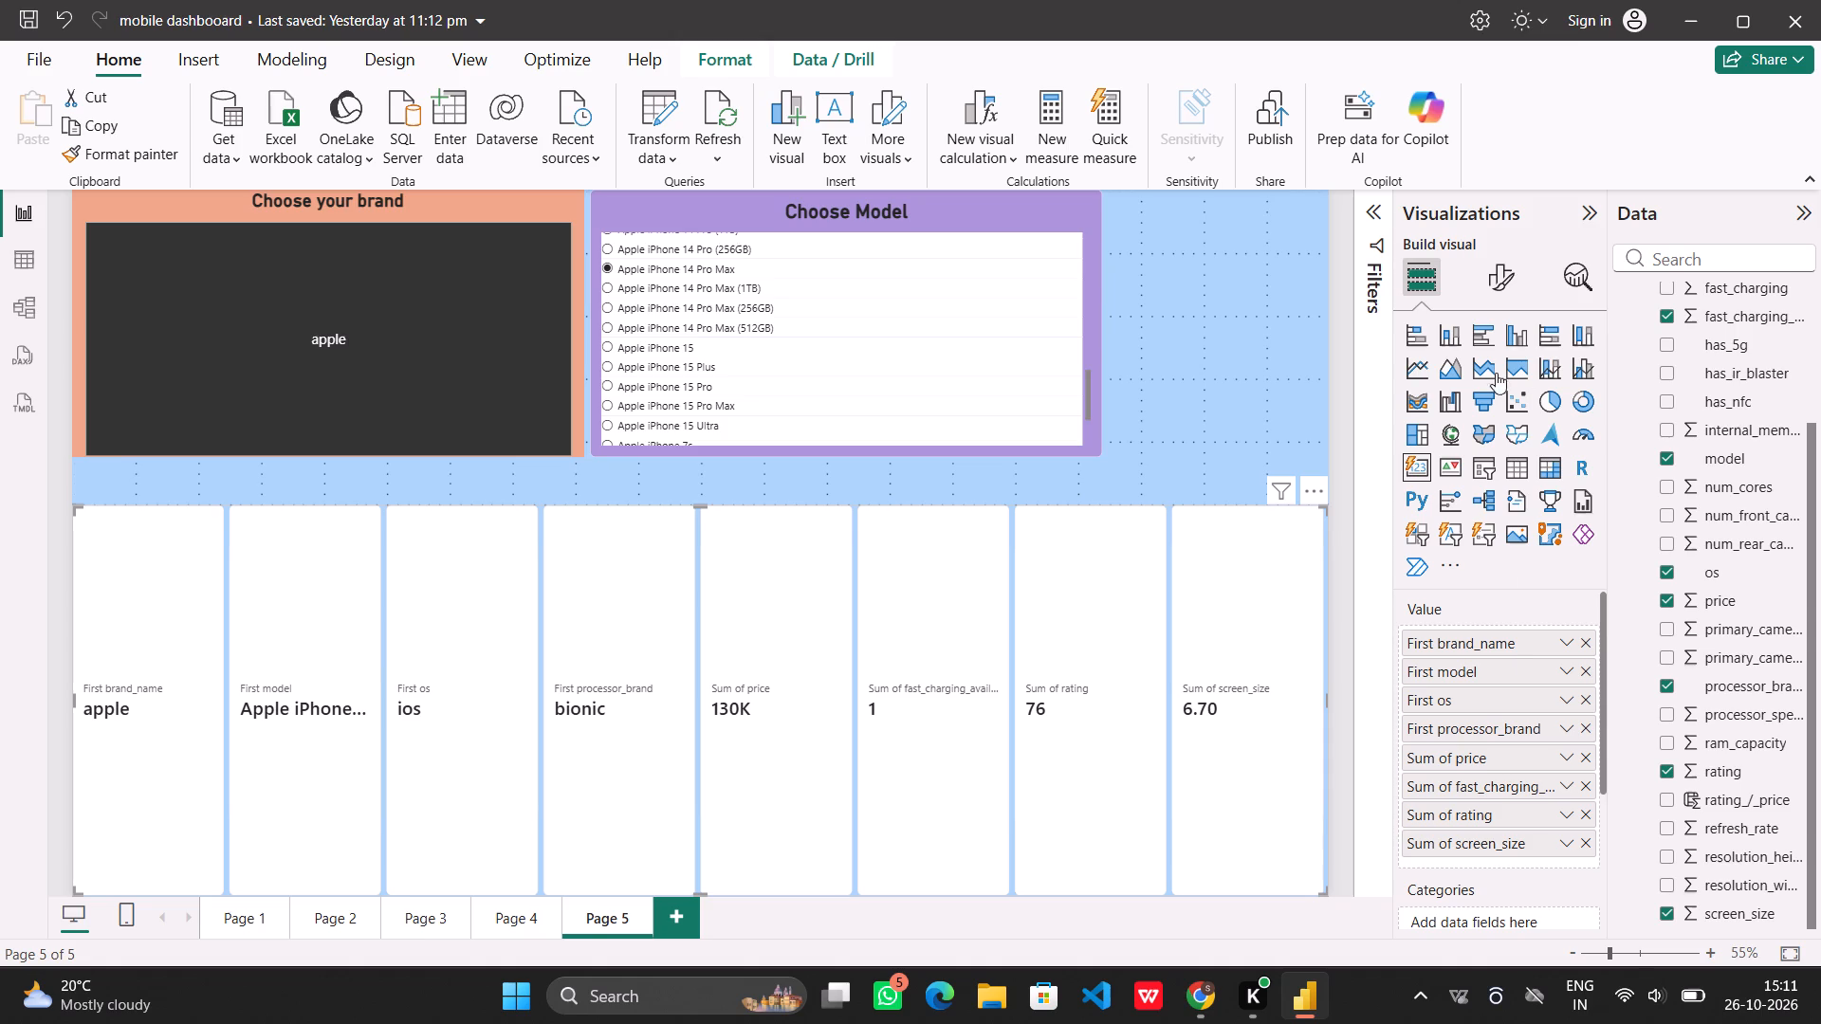
pyautogui.click(1223, 560)
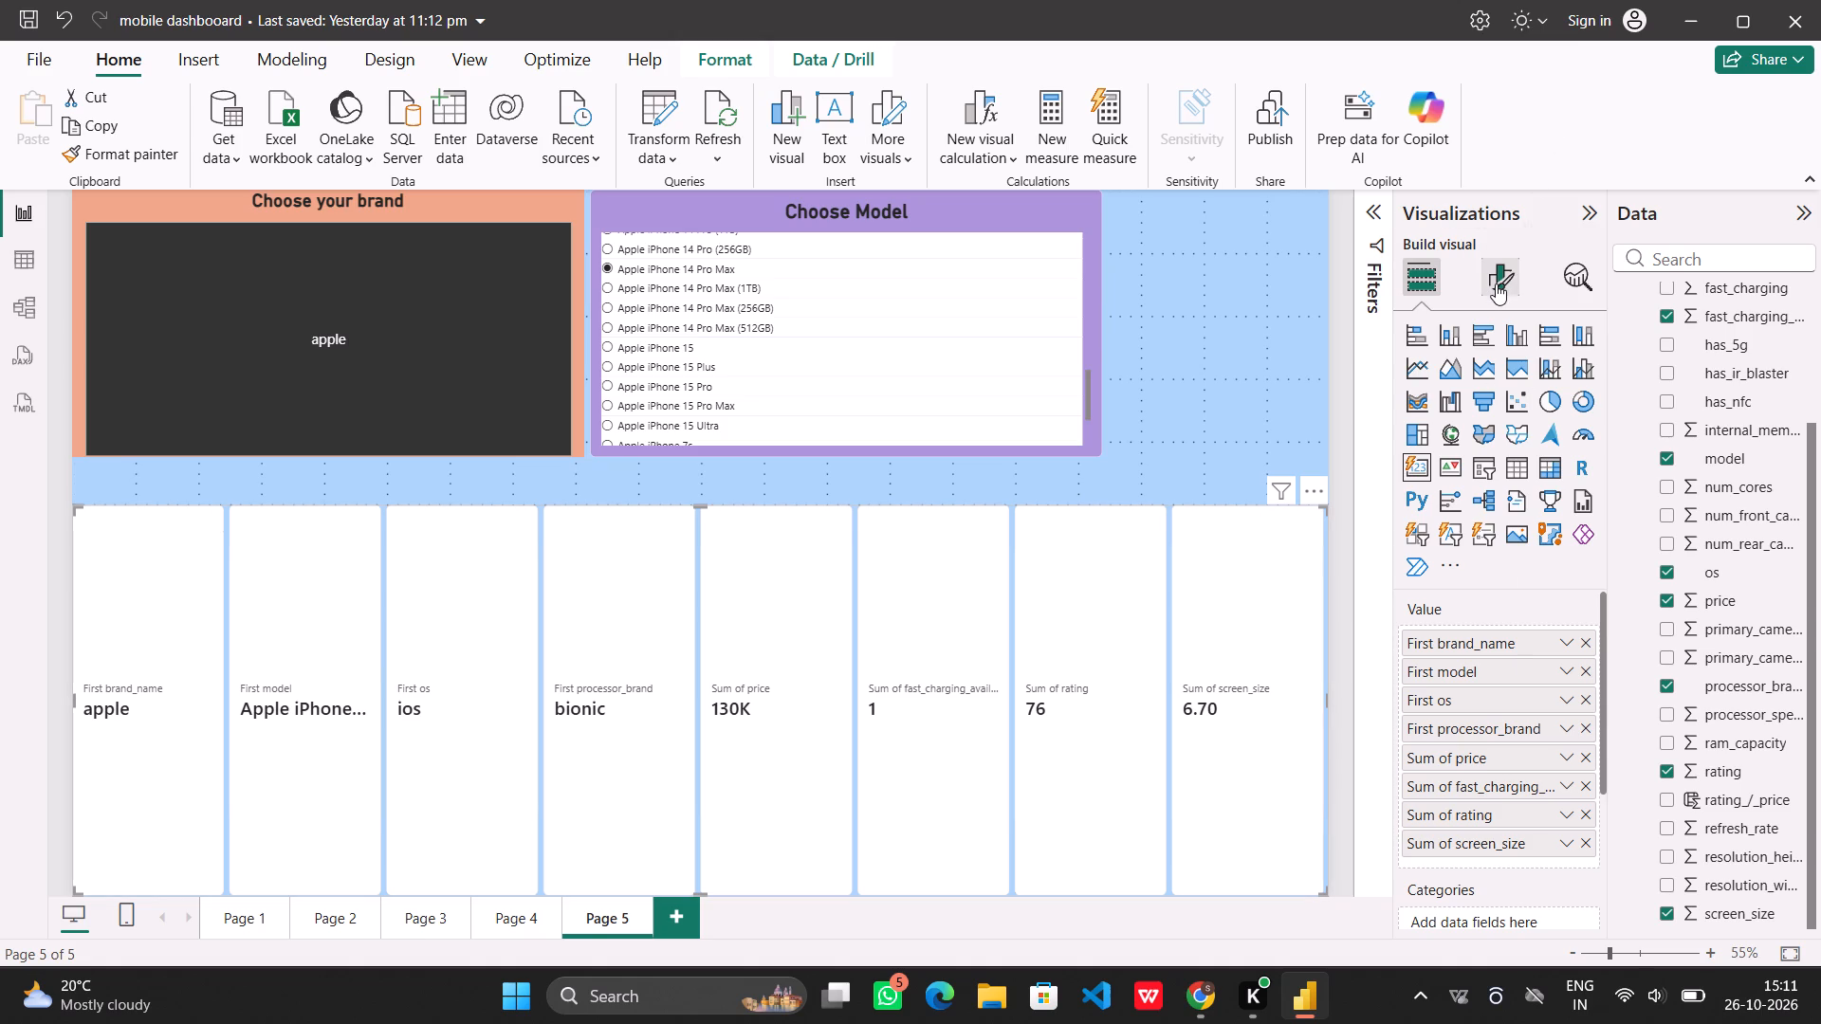
pyautogui.click(1496, 283)
pyautogui.click(1493, 541)
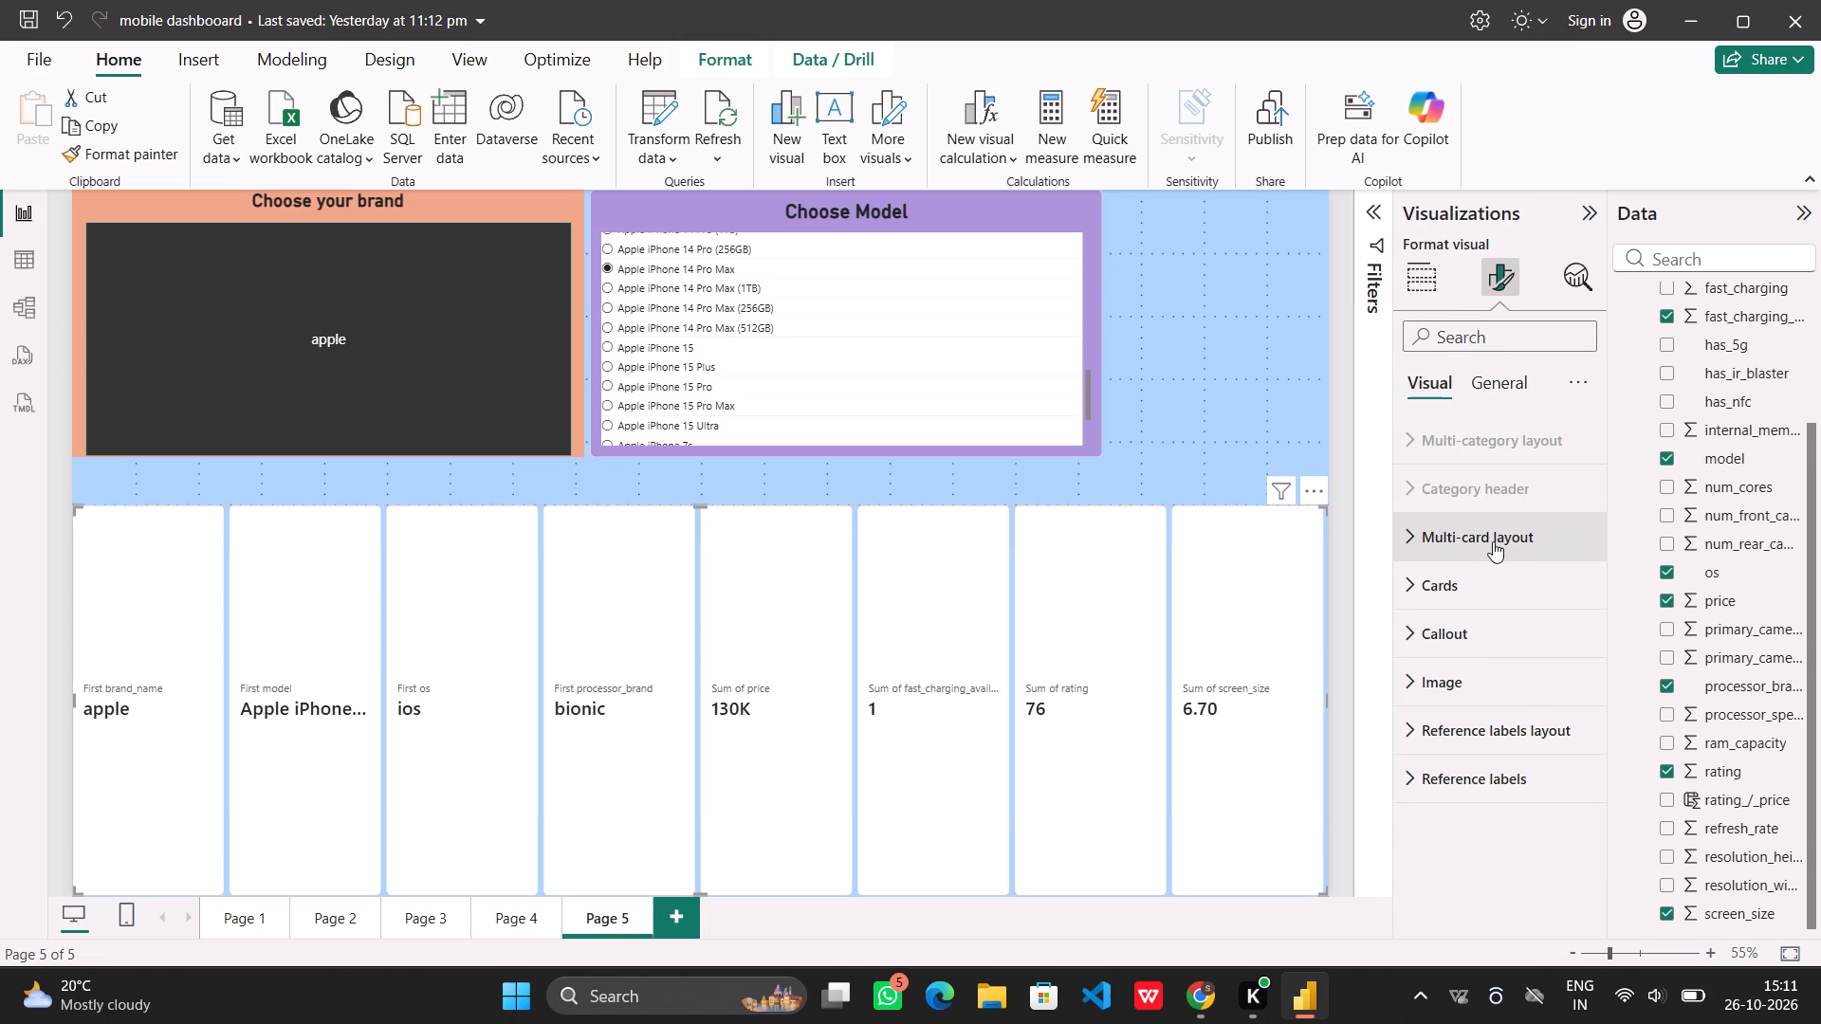
pyautogui.scroll(-1, 1496, 633)
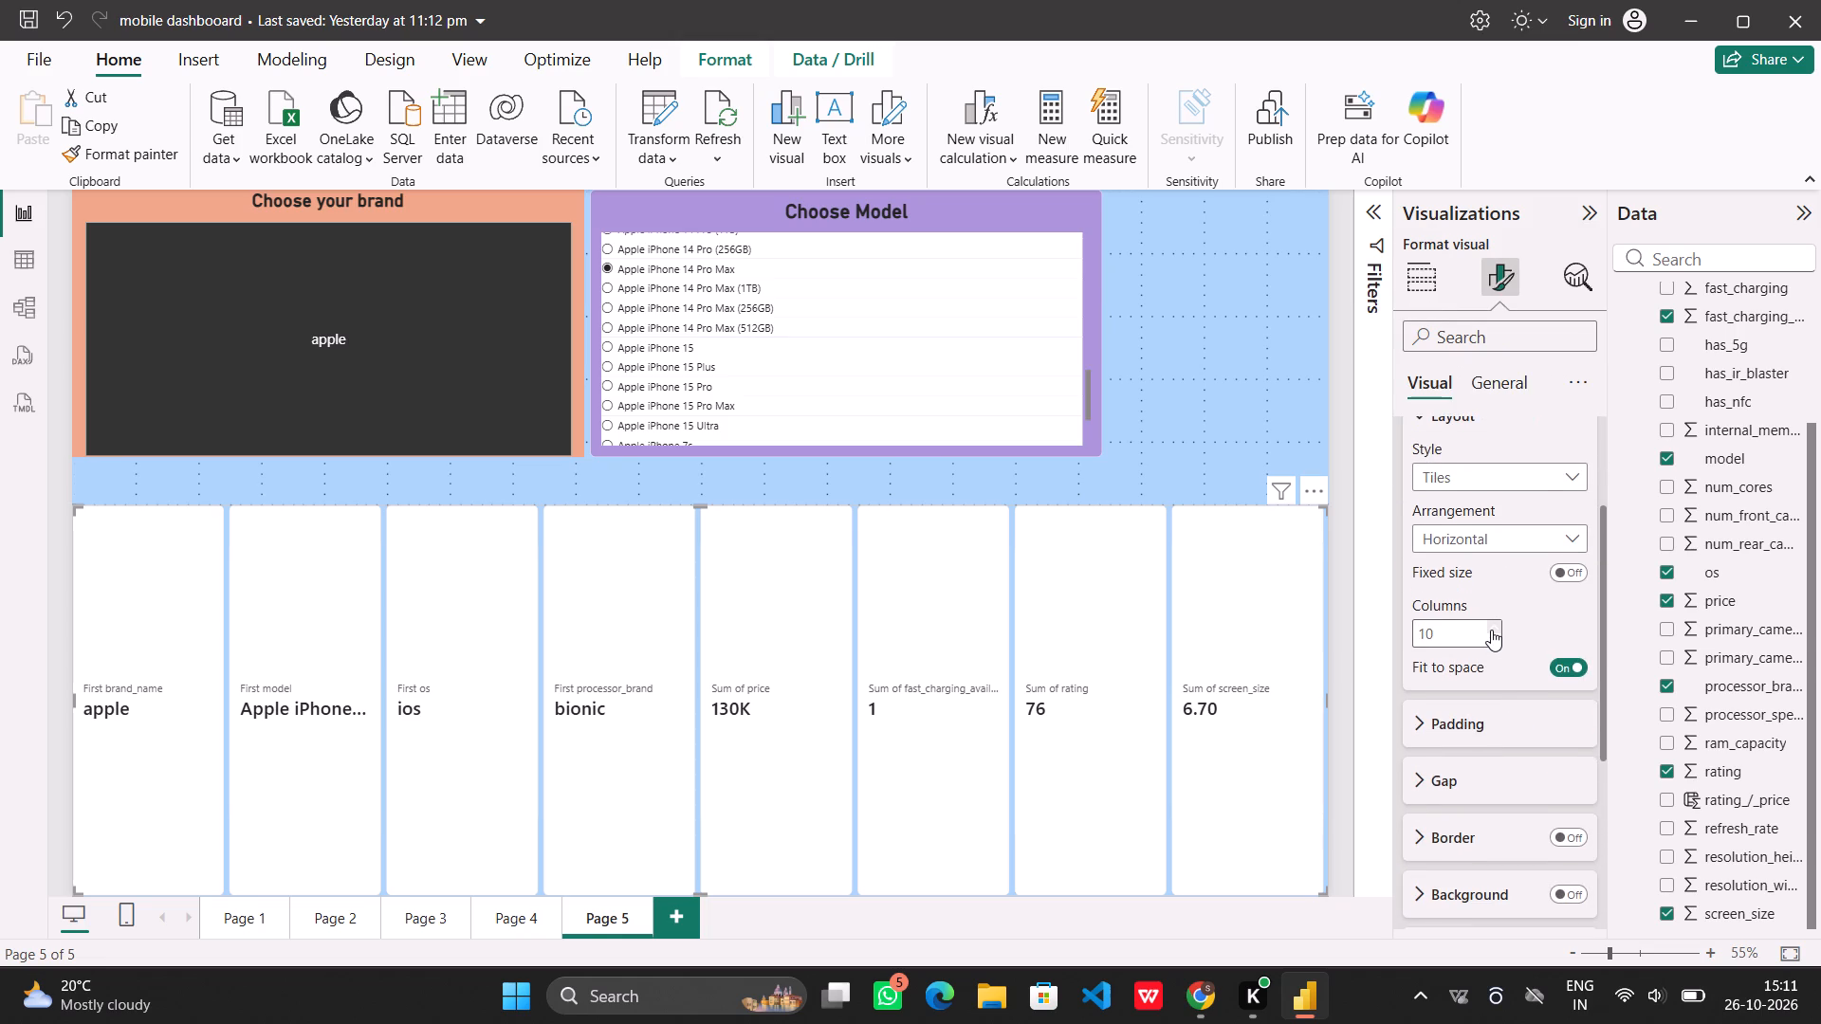
pyautogui.scroll(1, 1492, 630)
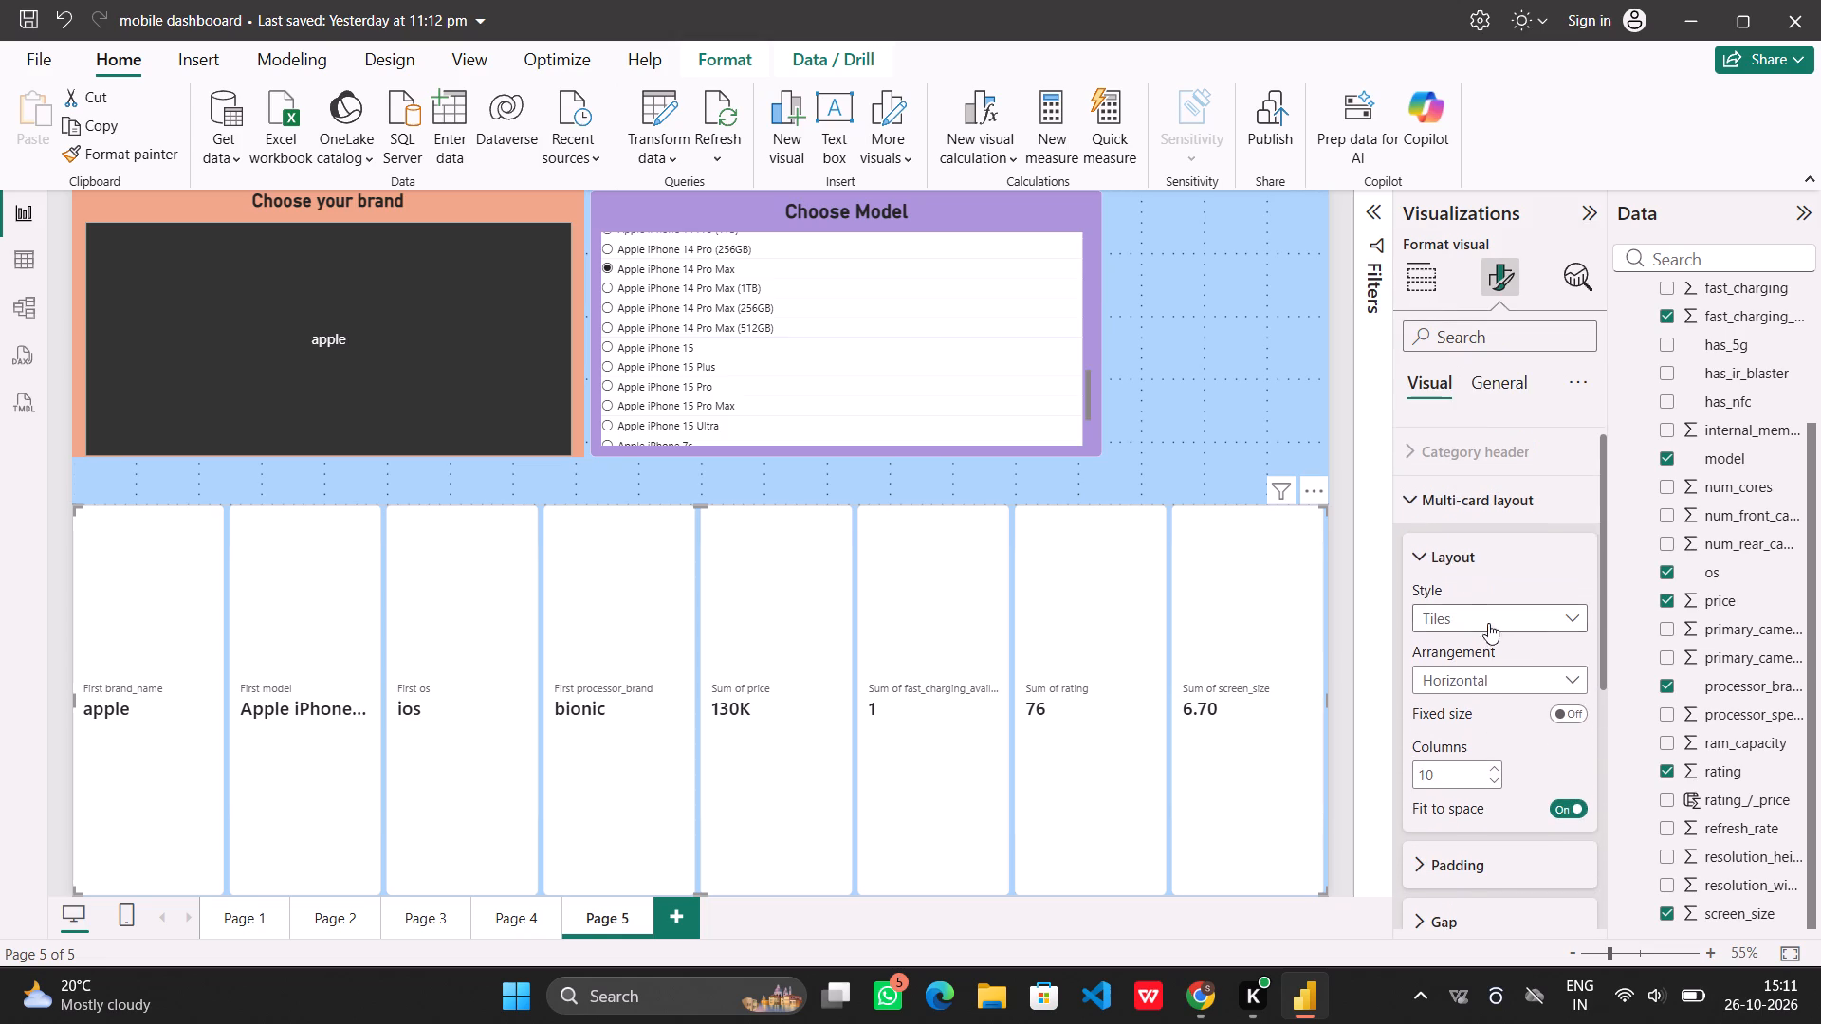
pyautogui.click(1454, 548)
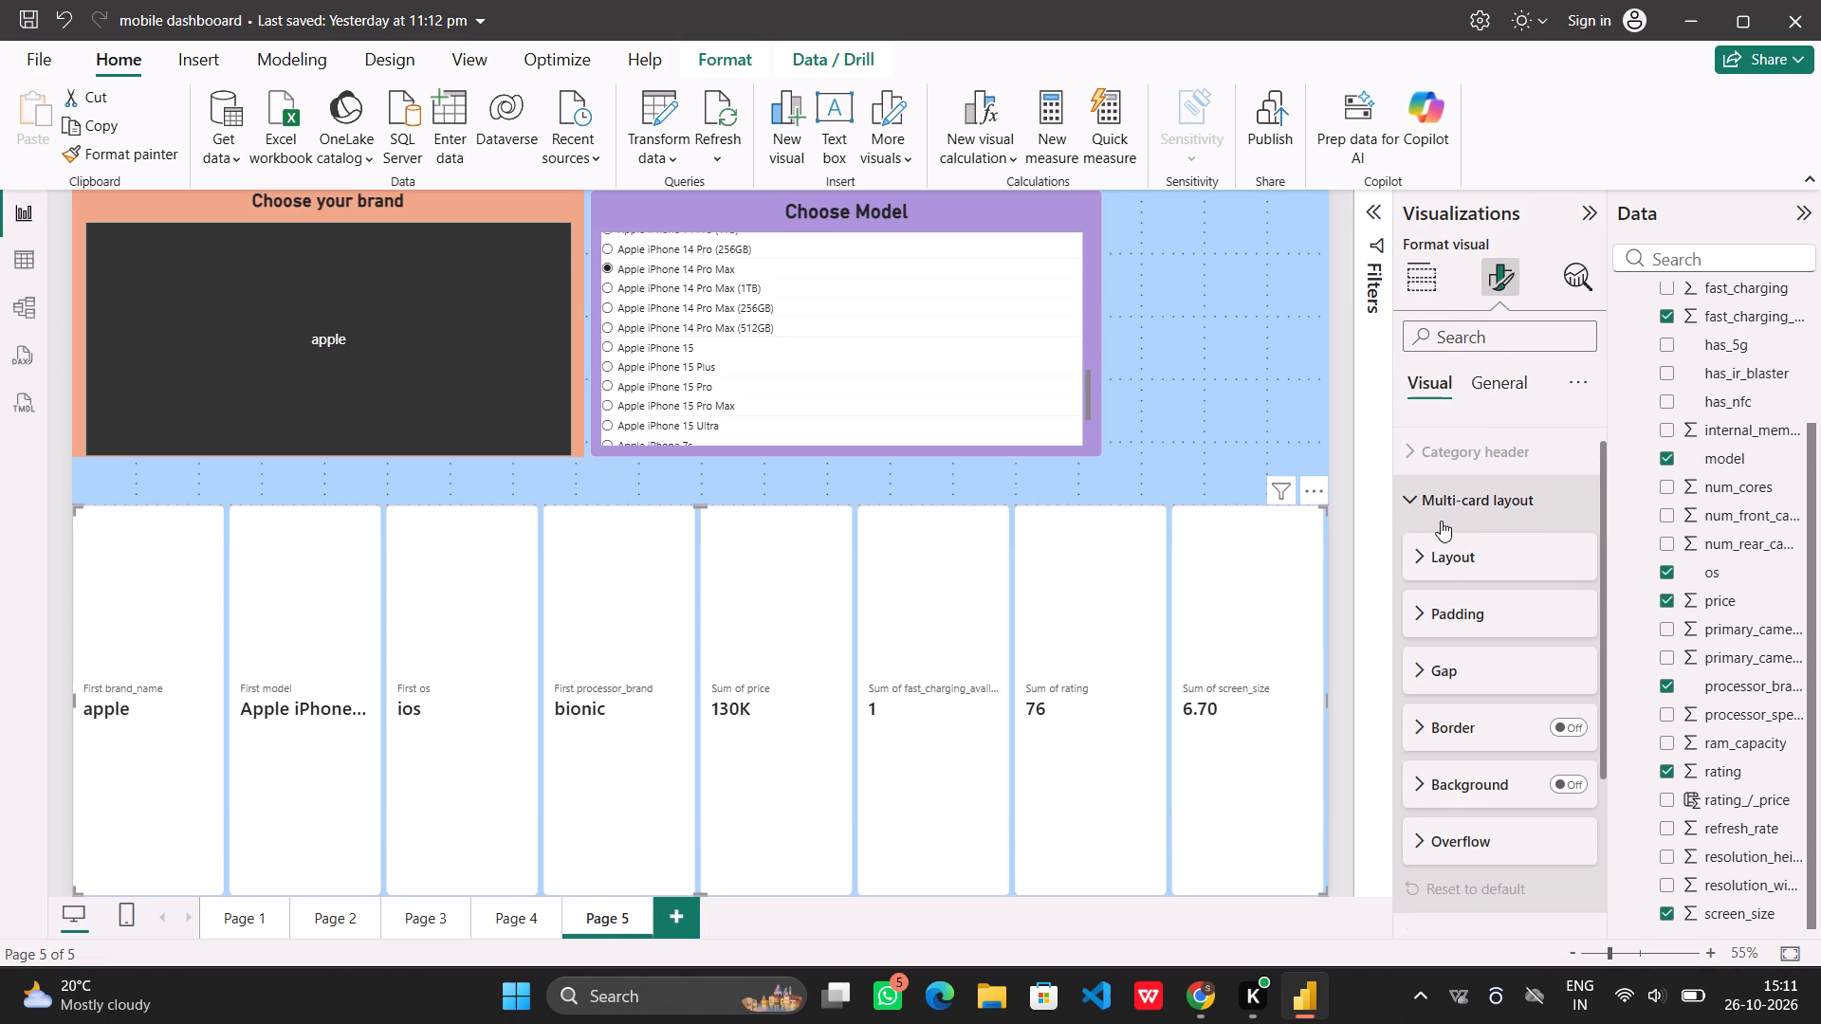
pyautogui.click(1440, 503)
pyautogui.click(1440, 591)
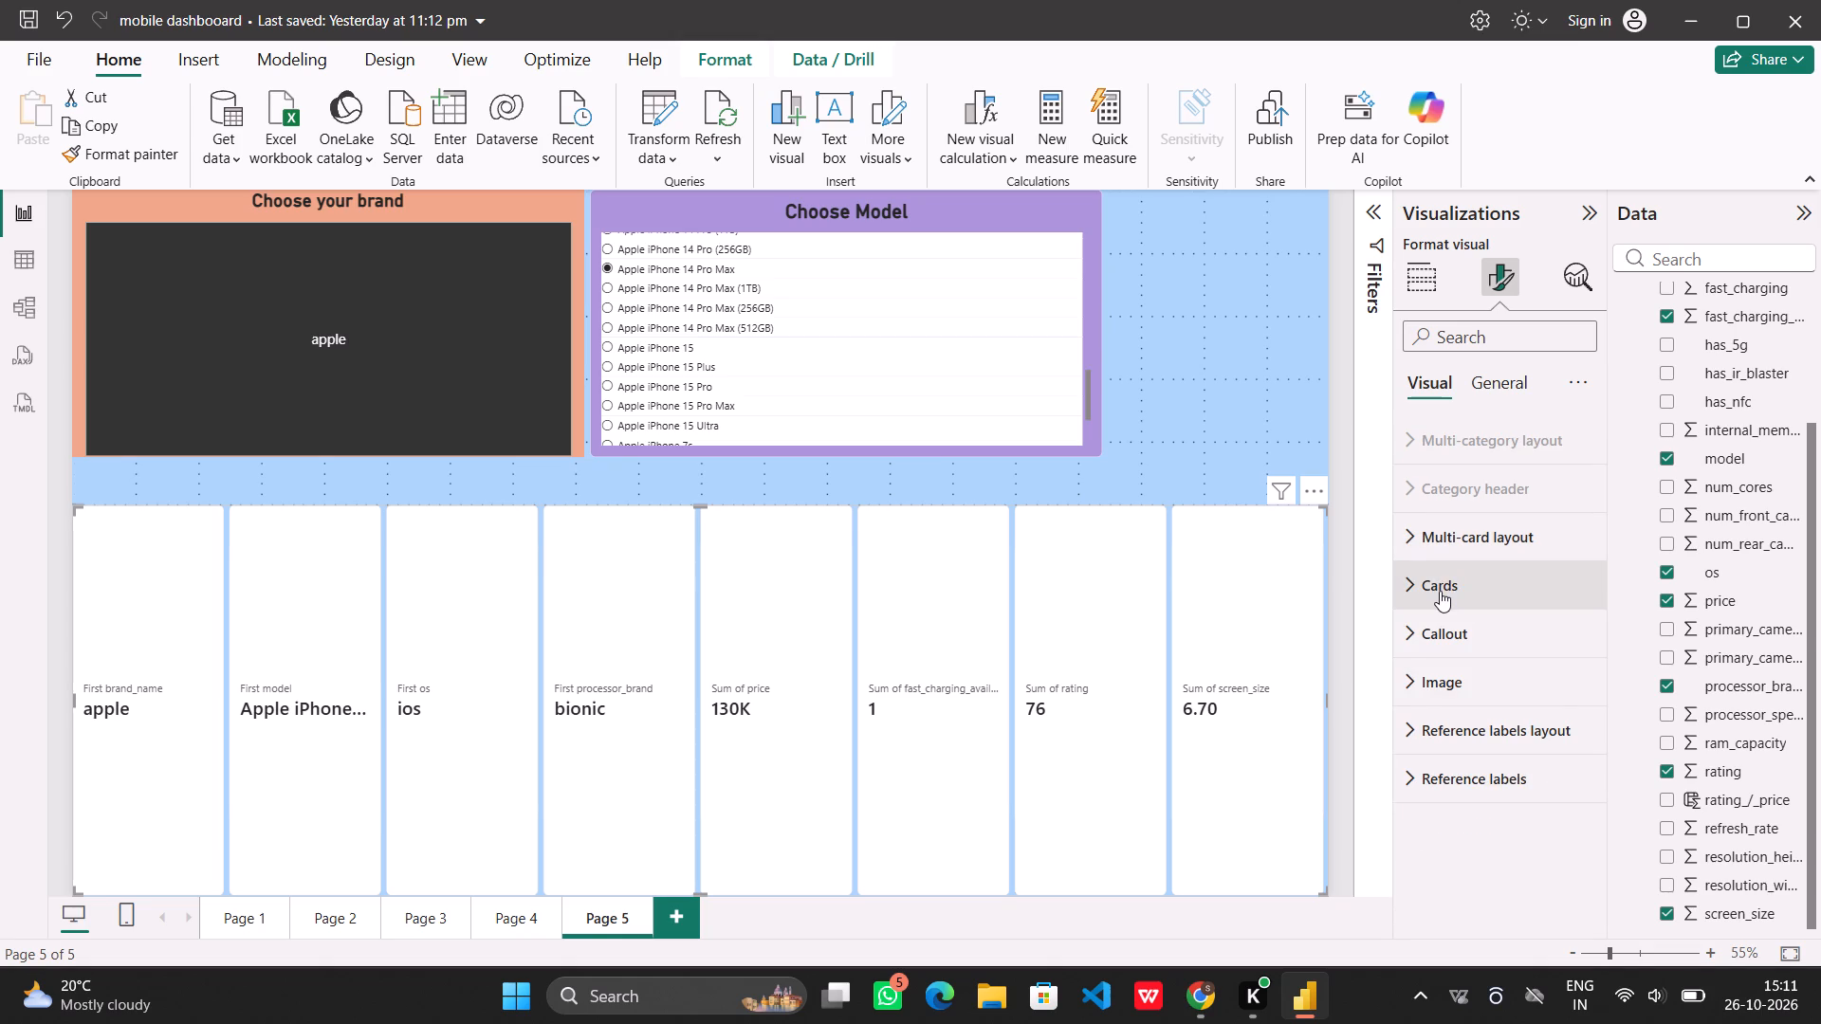
pyautogui.scroll(-1, 1493, 729)
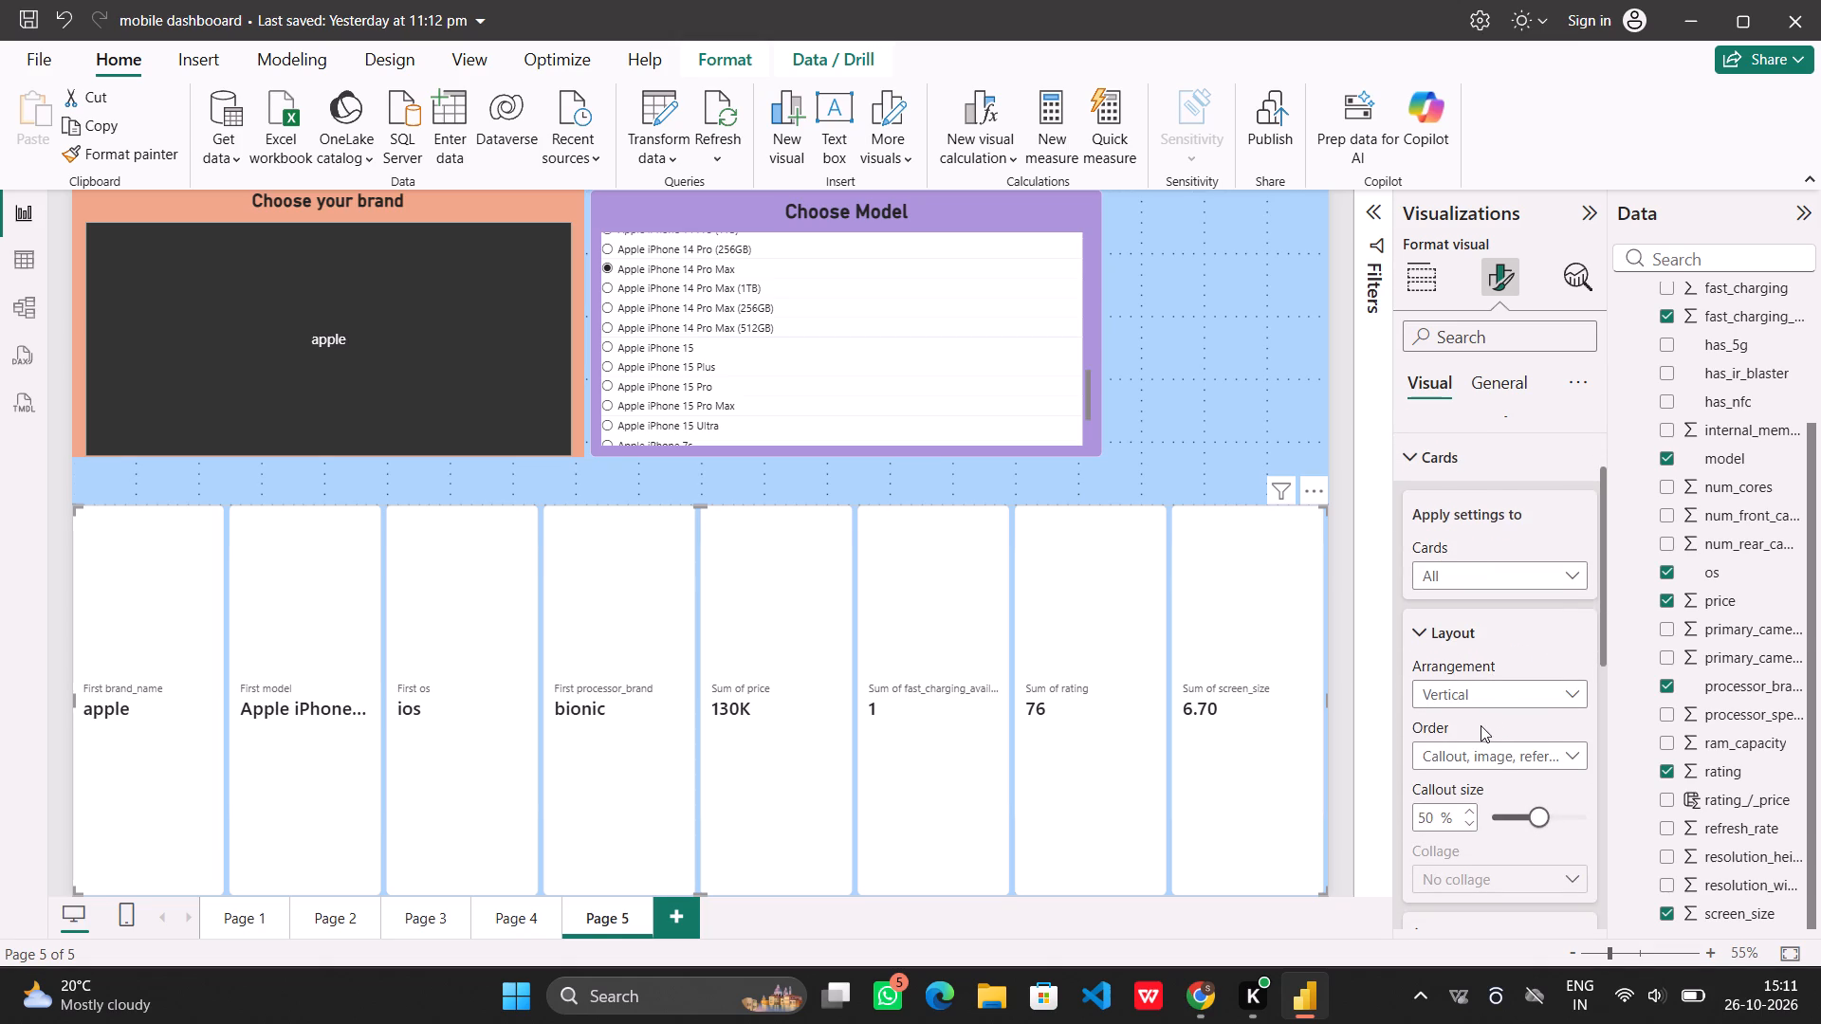
pyautogui.click(1508, 688)
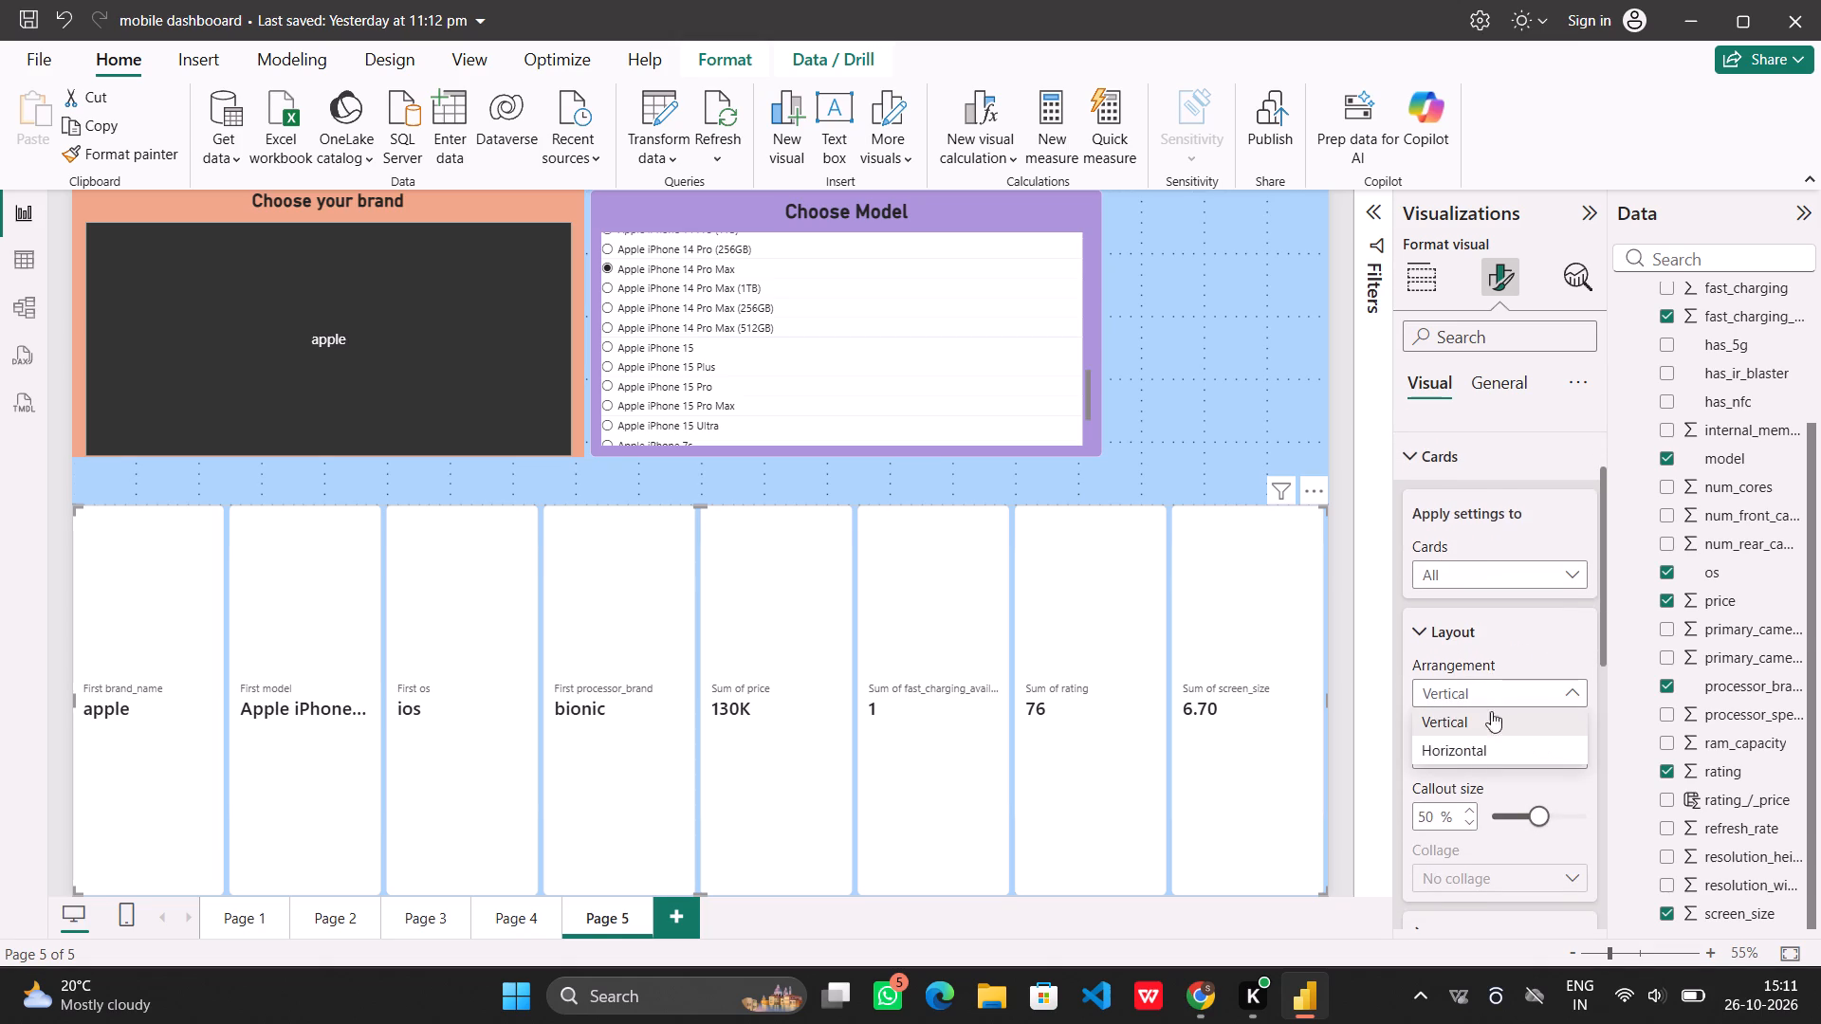
pyautogui.click(1521, 693)
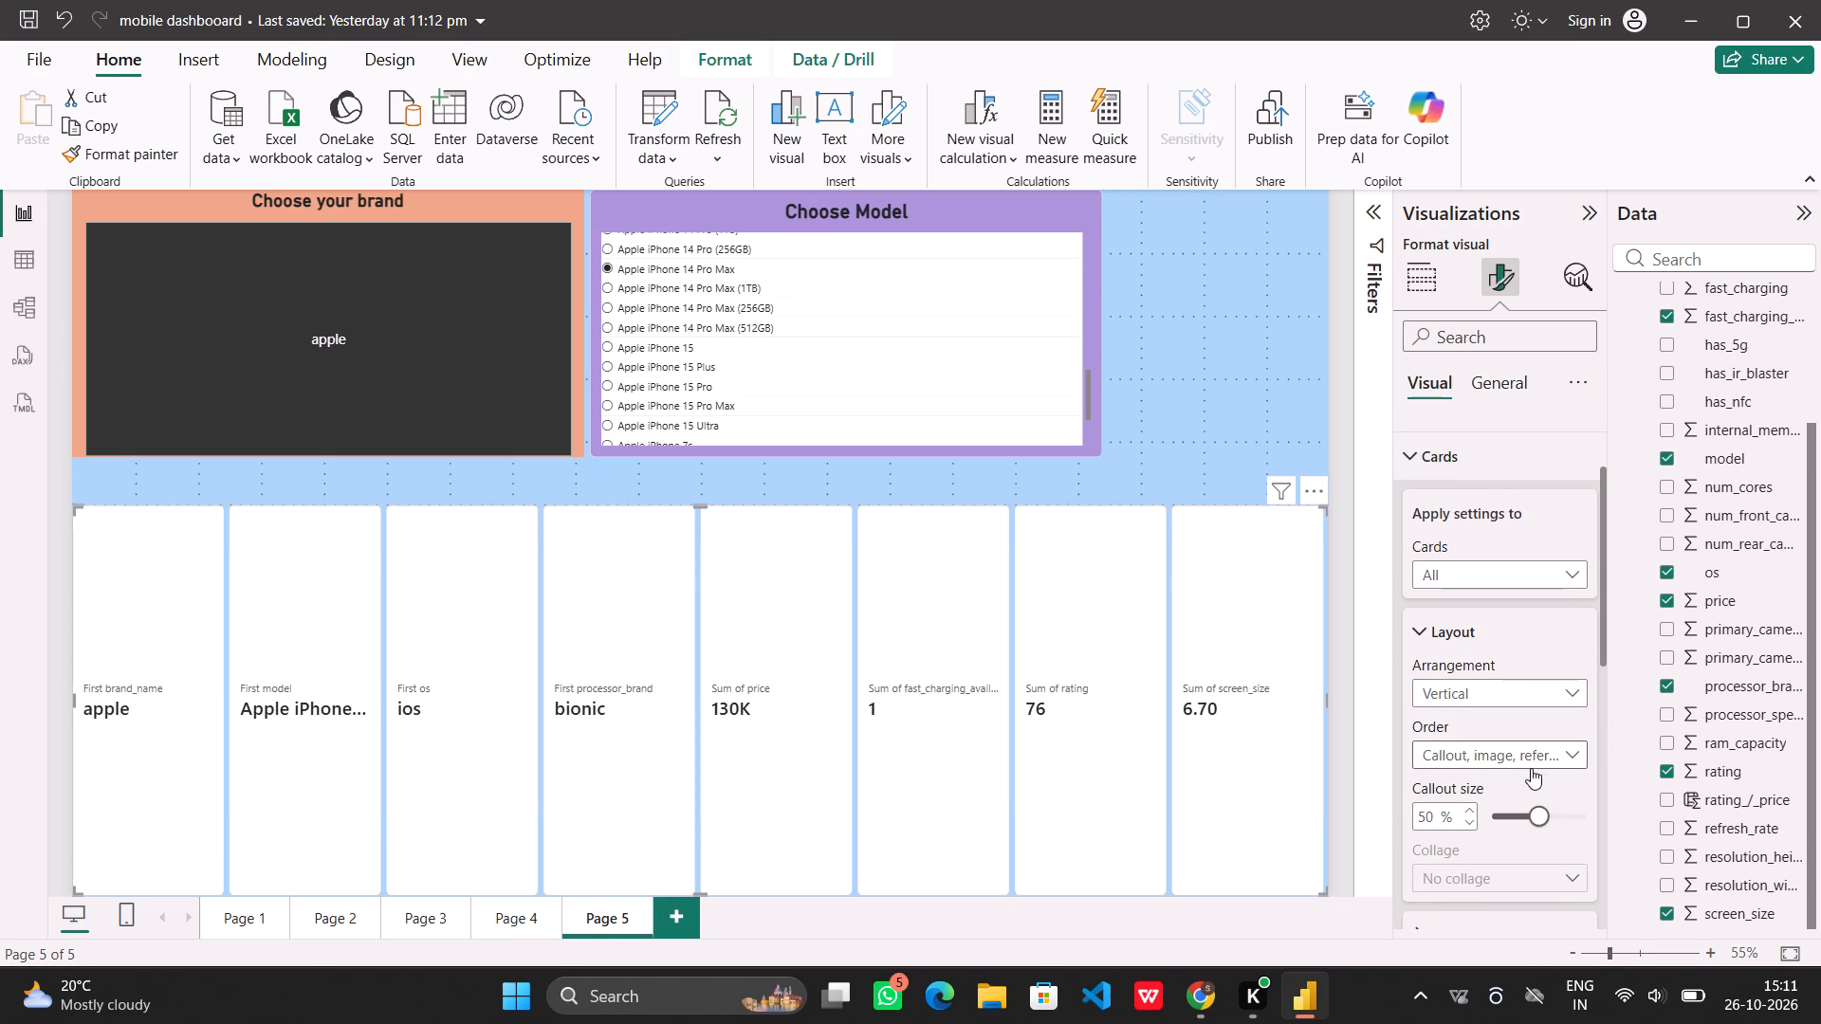
pyautogui.scroll(-2, 1540, 765)
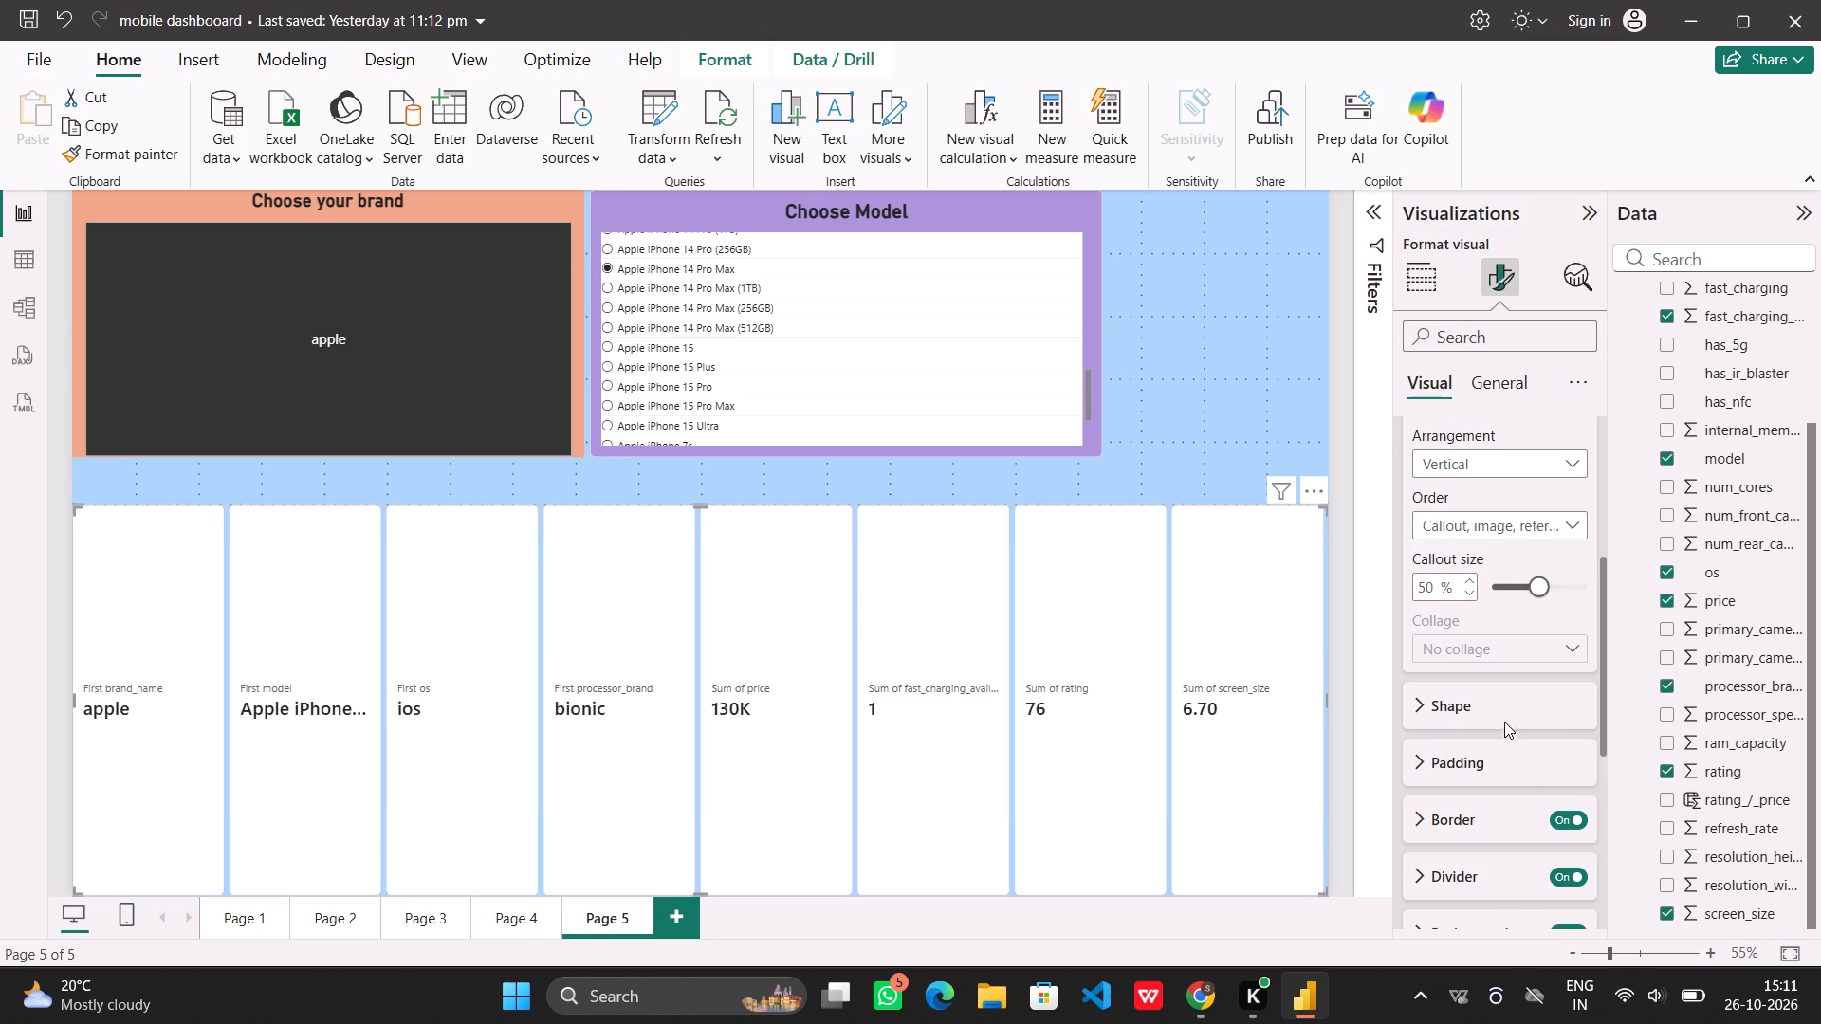
pyautogui.click(1504, 708)
pyautogui.scroll(-1, 1490, 730)
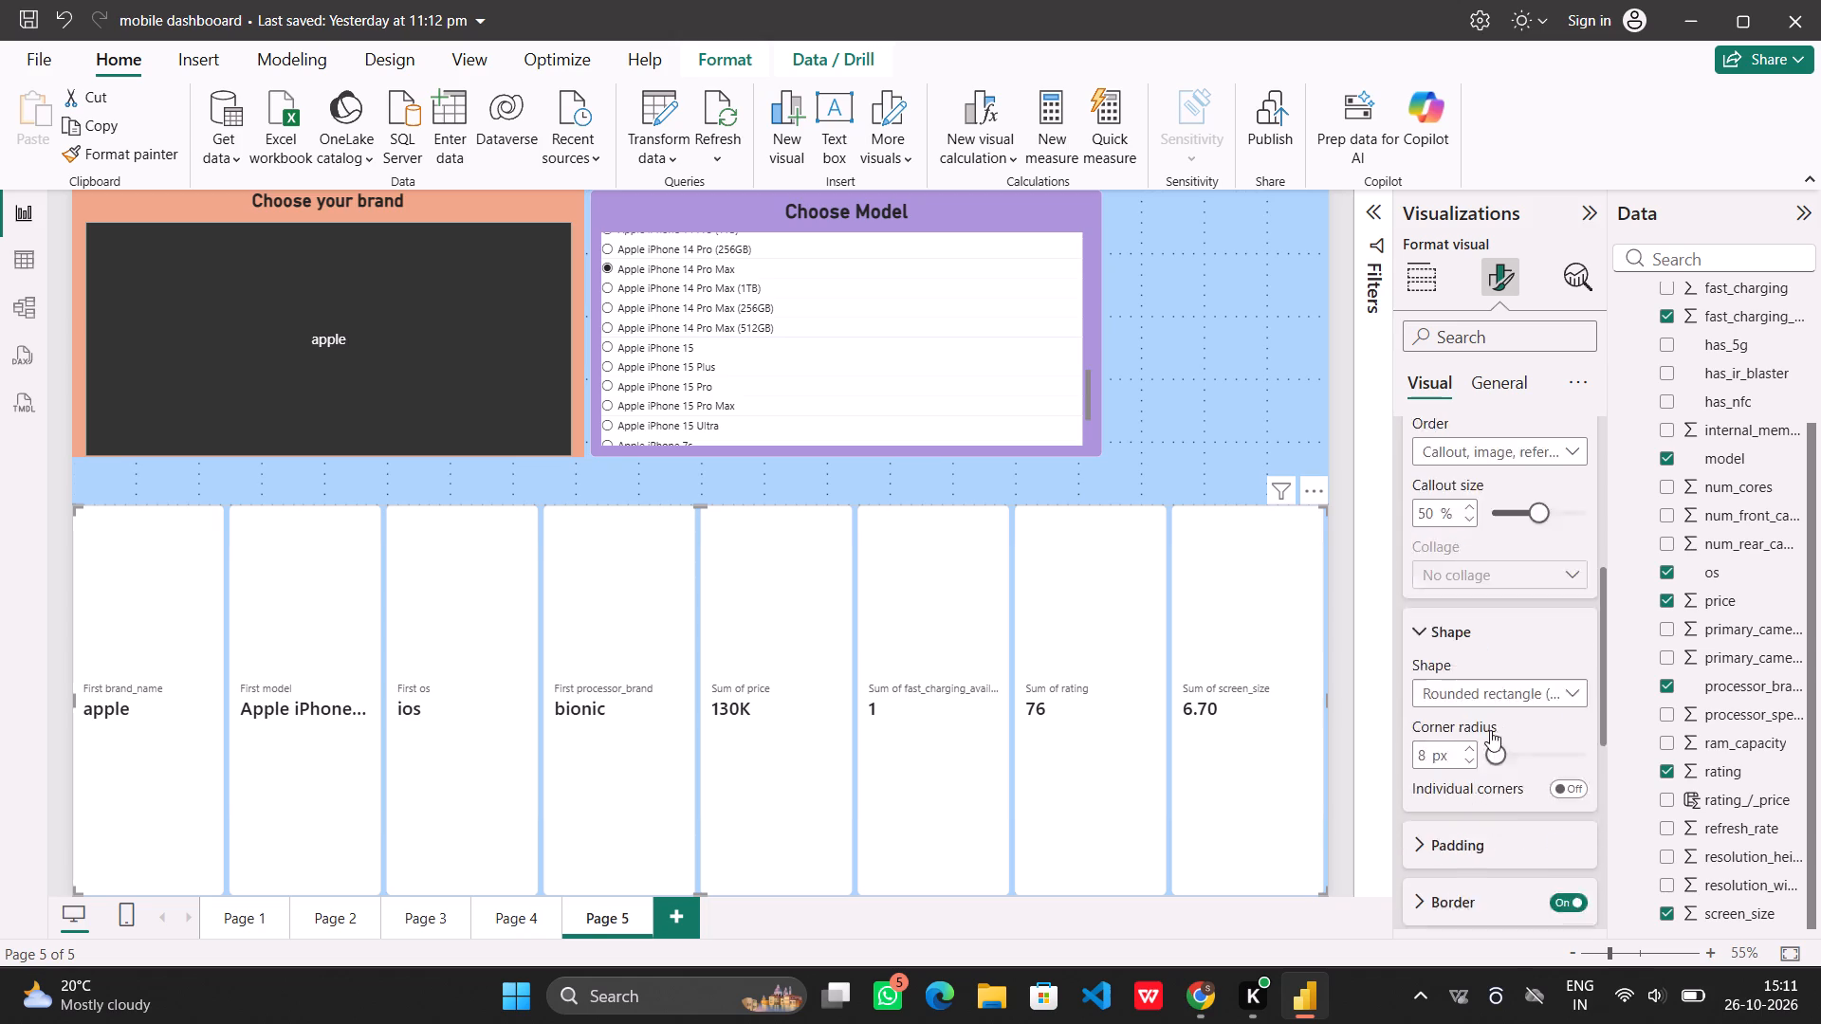
pyautogui.scroll(-3, 1490, 730)
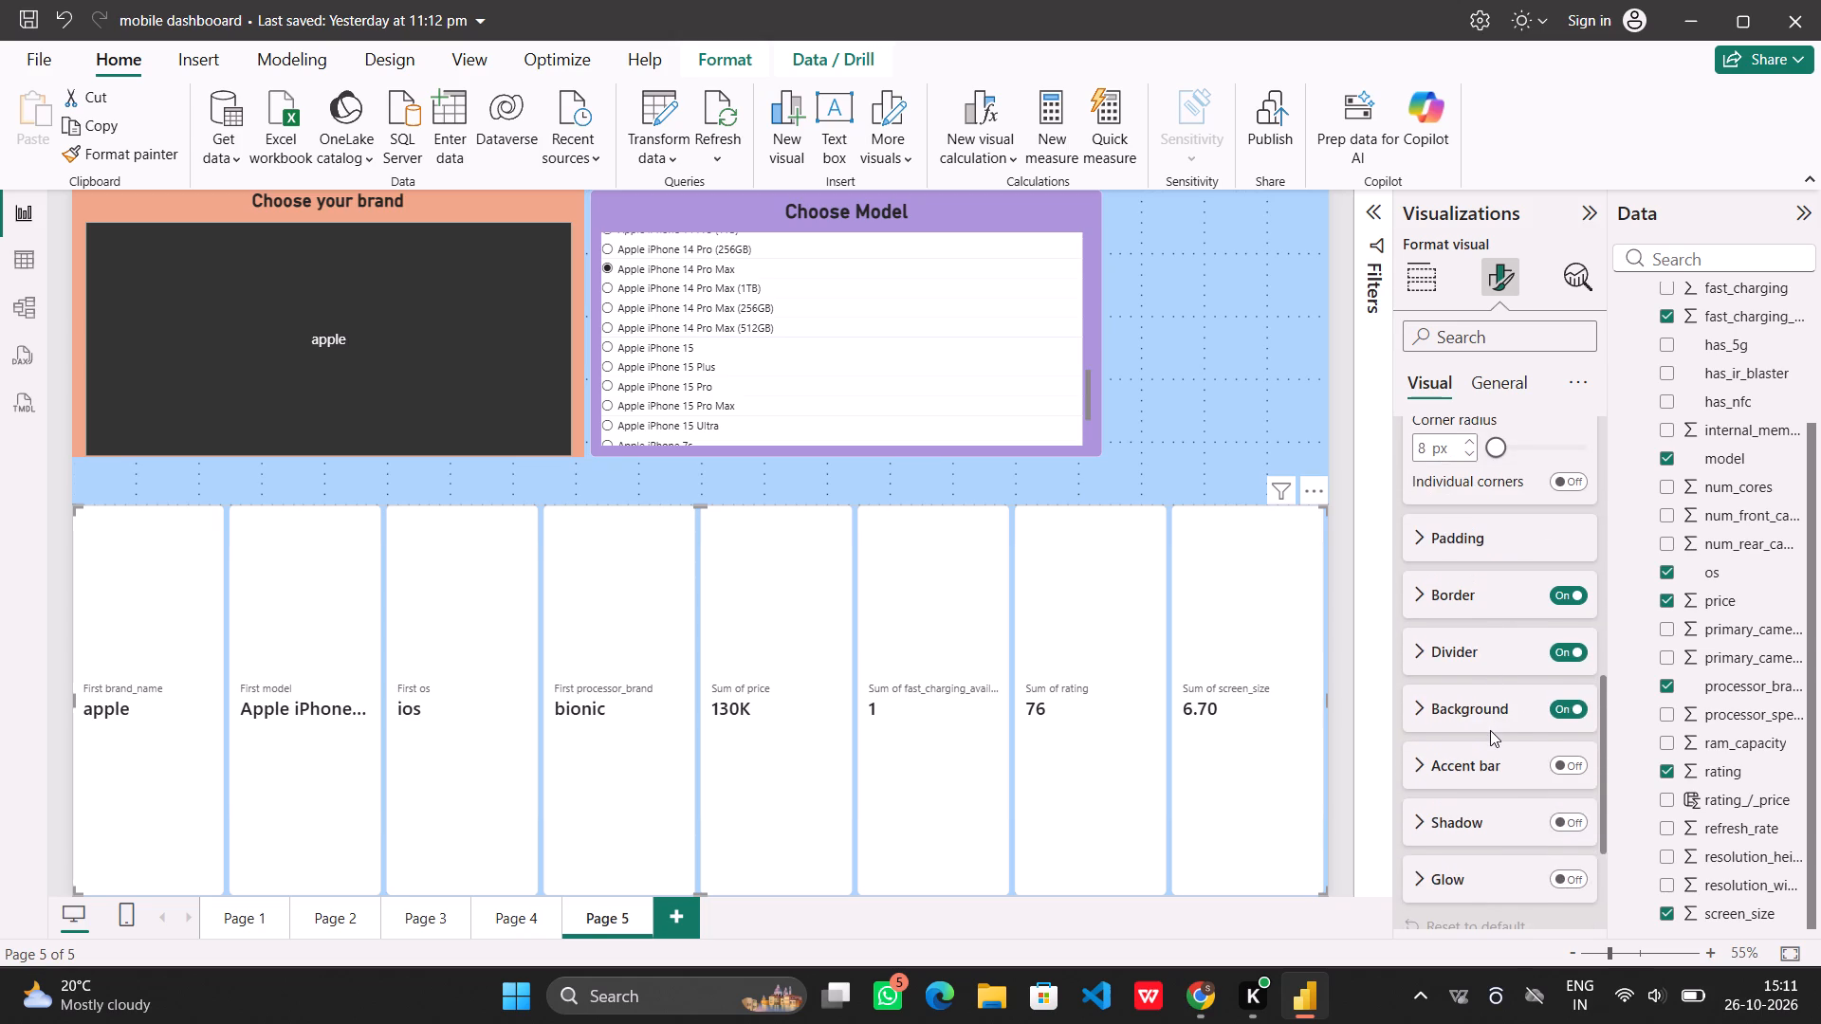
pyautogui.scroll(-3, 1490, 730)
pyautogui.scroll(3, 1490, 730)
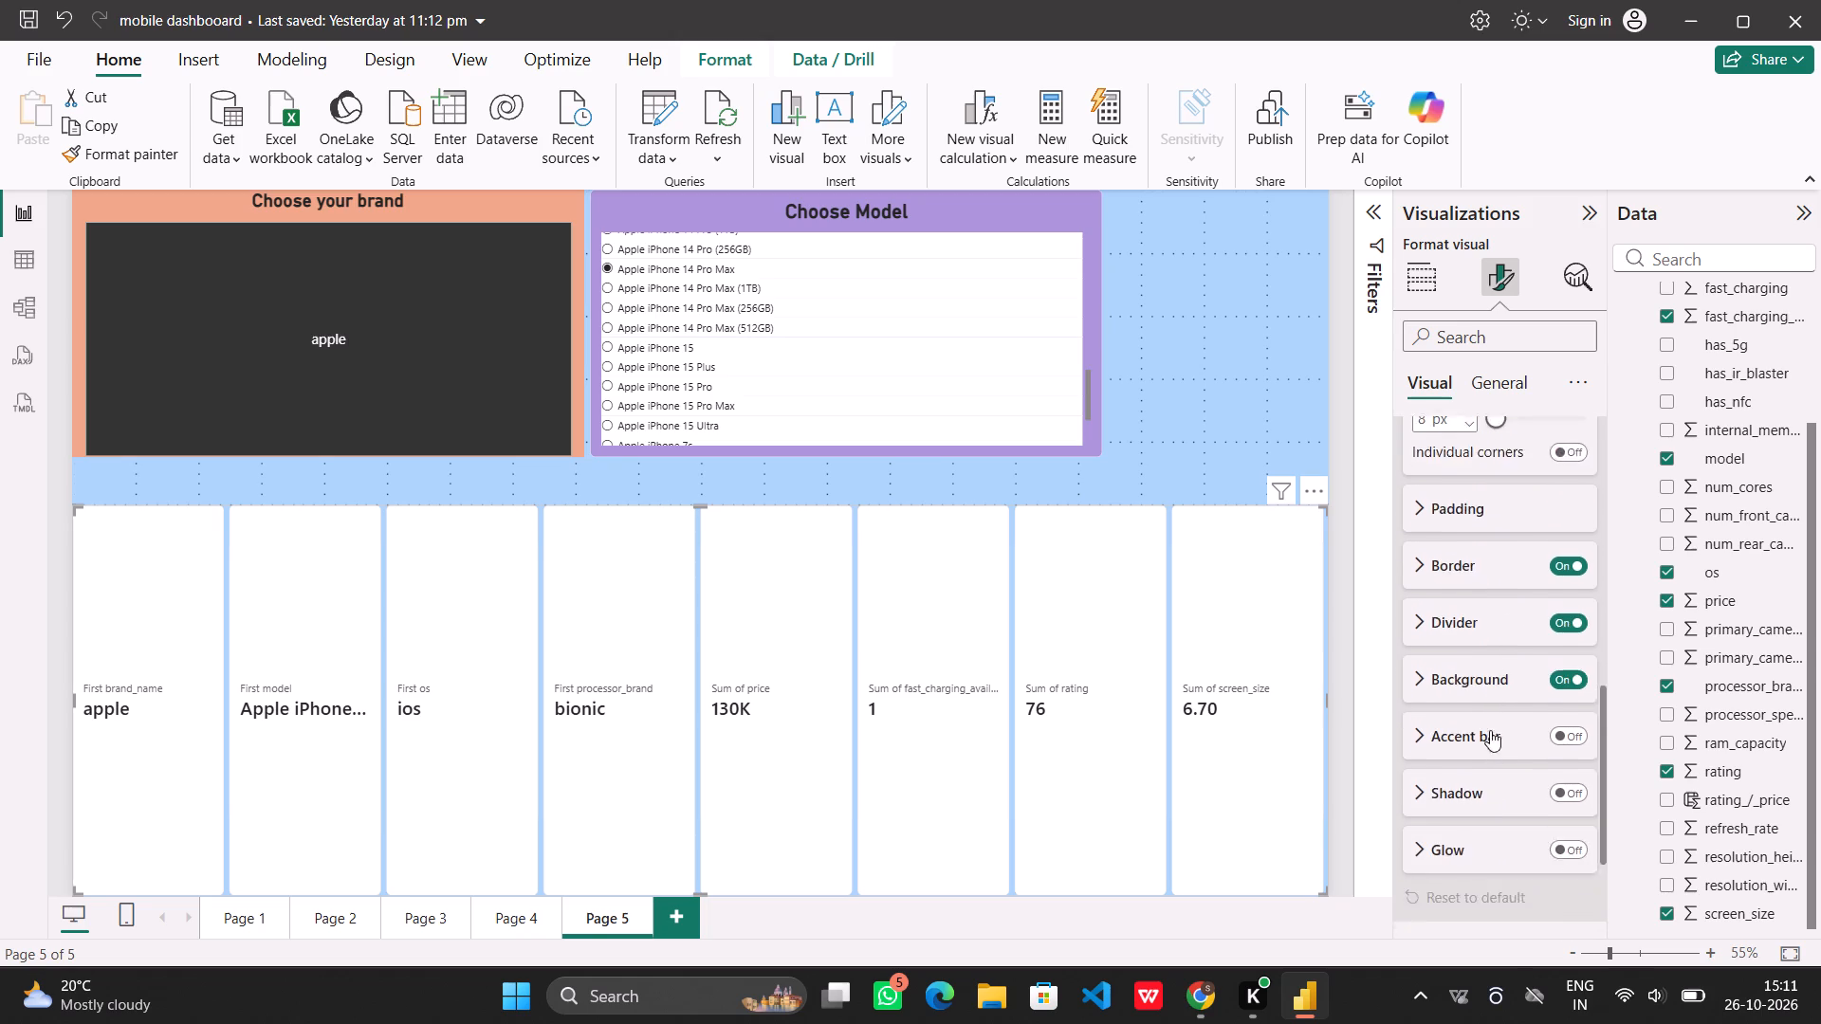
pyautogui.scroll(1, 1490, 730)
pyautogui.click(1450, 624)
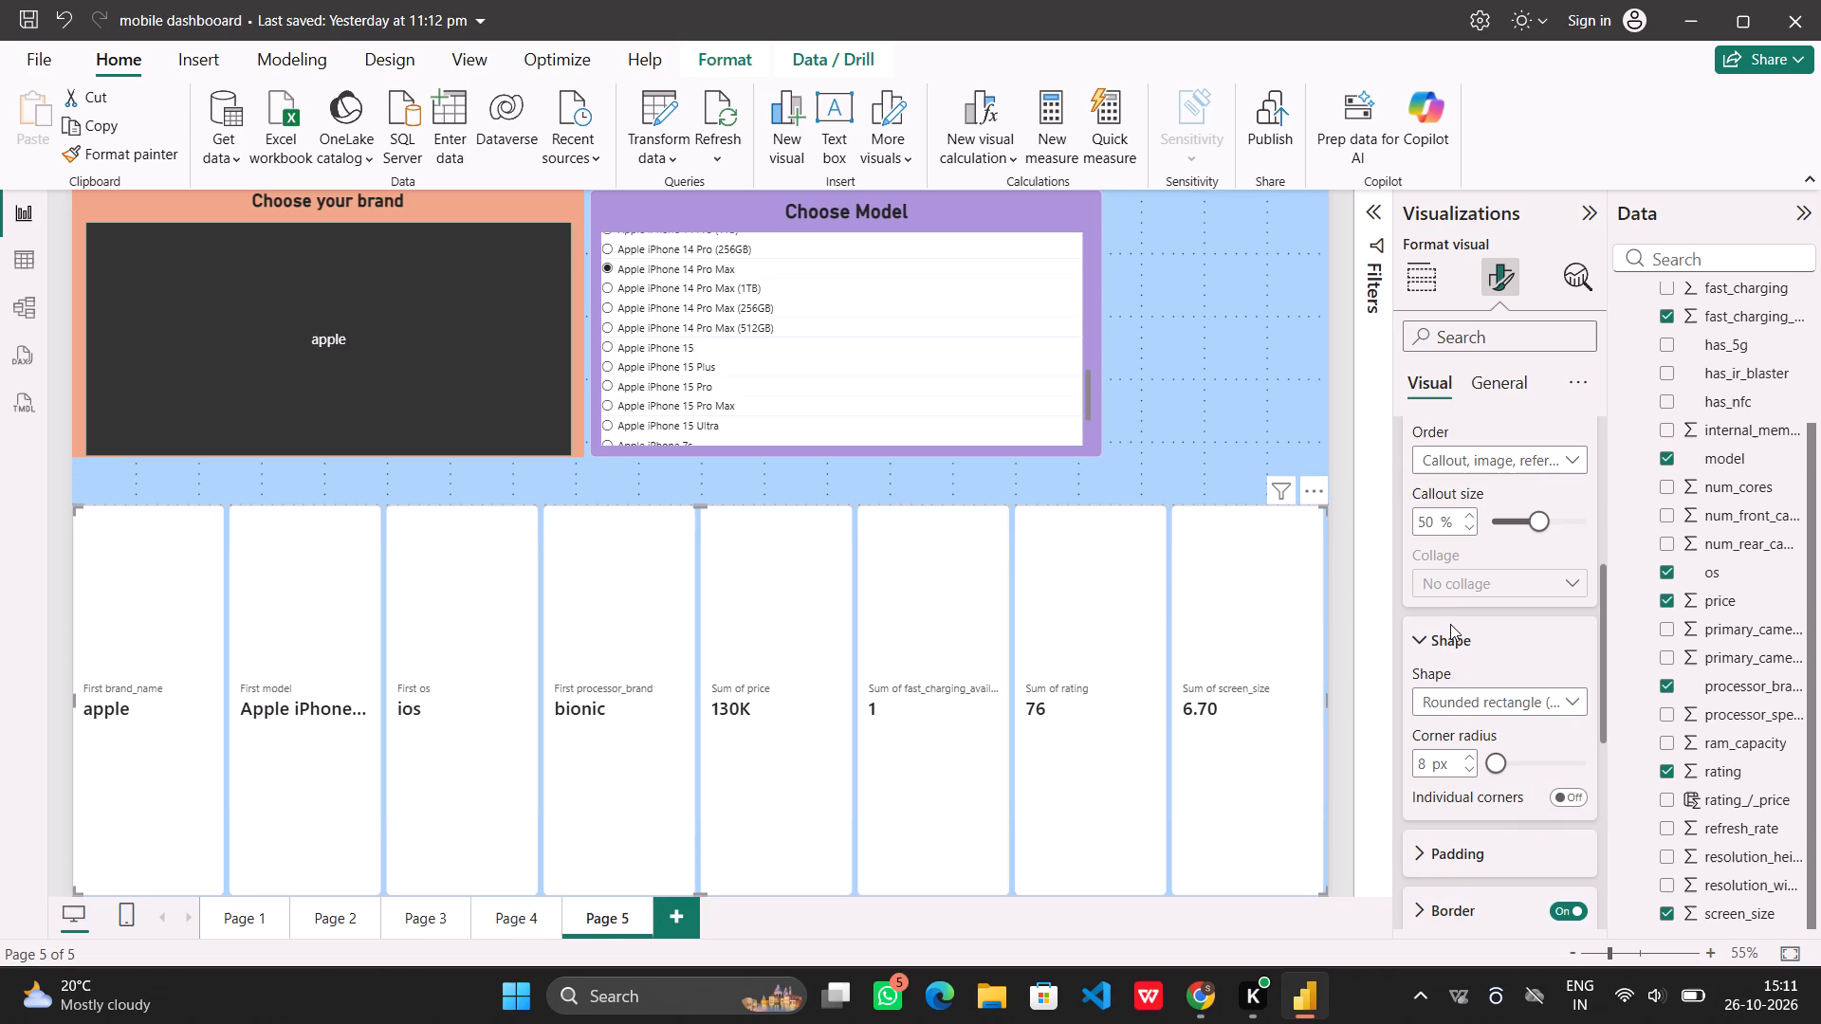
pyautogui.click(1450, 626)
# Set the Cards layout arrangement to Horizontal for all cards in the details card visual.
pyautogui.scroll(1, 1450, 626)
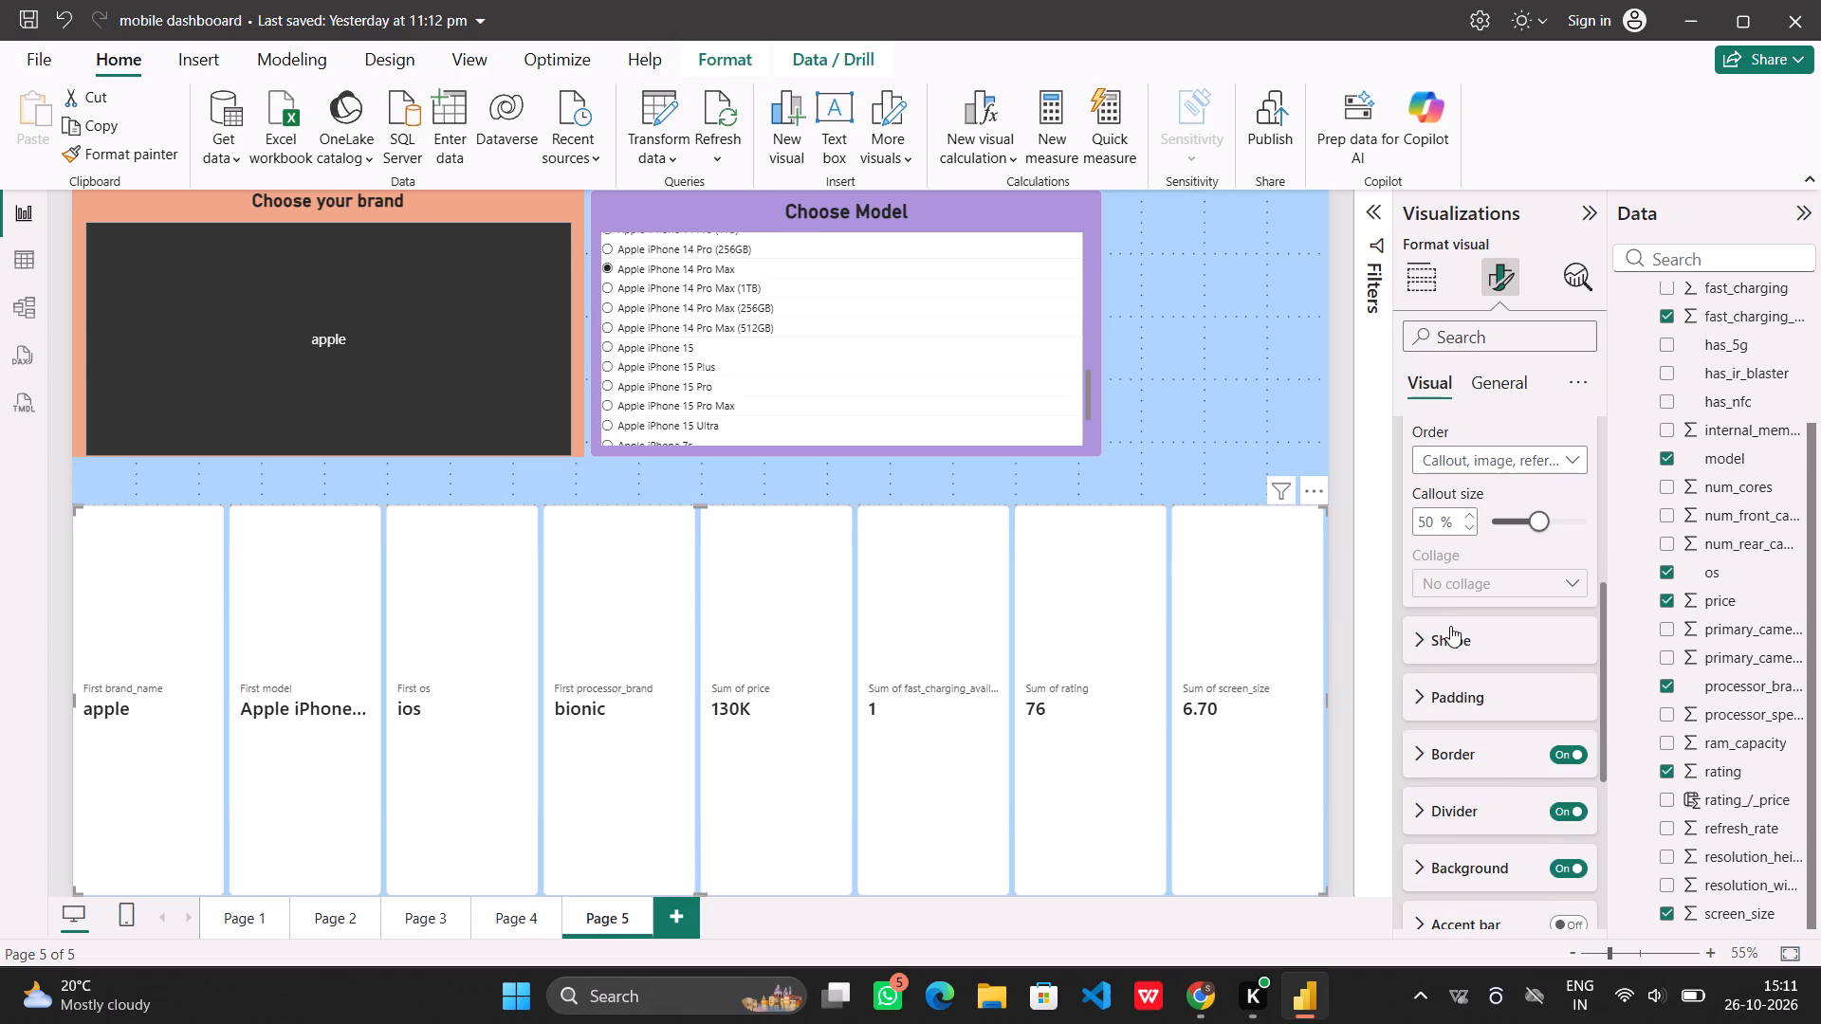
pyautogui.scroll(2, 1450, 626)
pyautogui.click(1445, 618)
pyautogui.click(1445, 618)
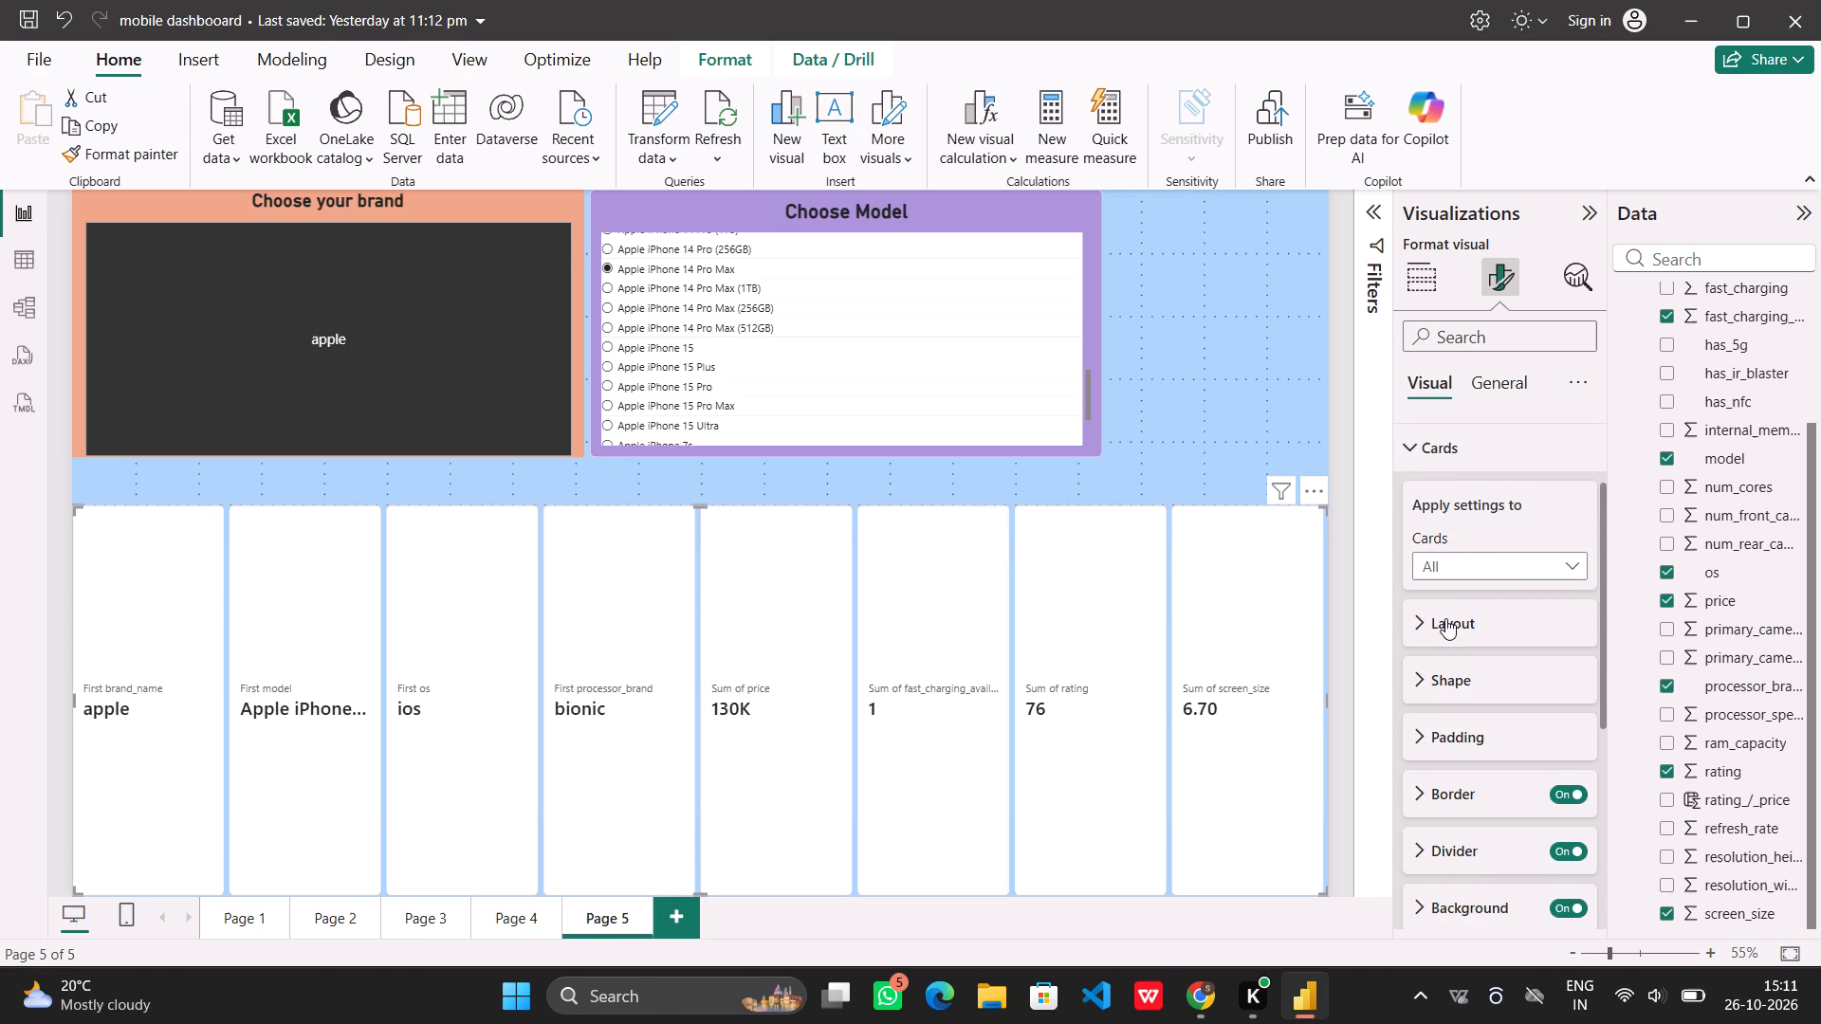
pyautogui.click(1500, 683)
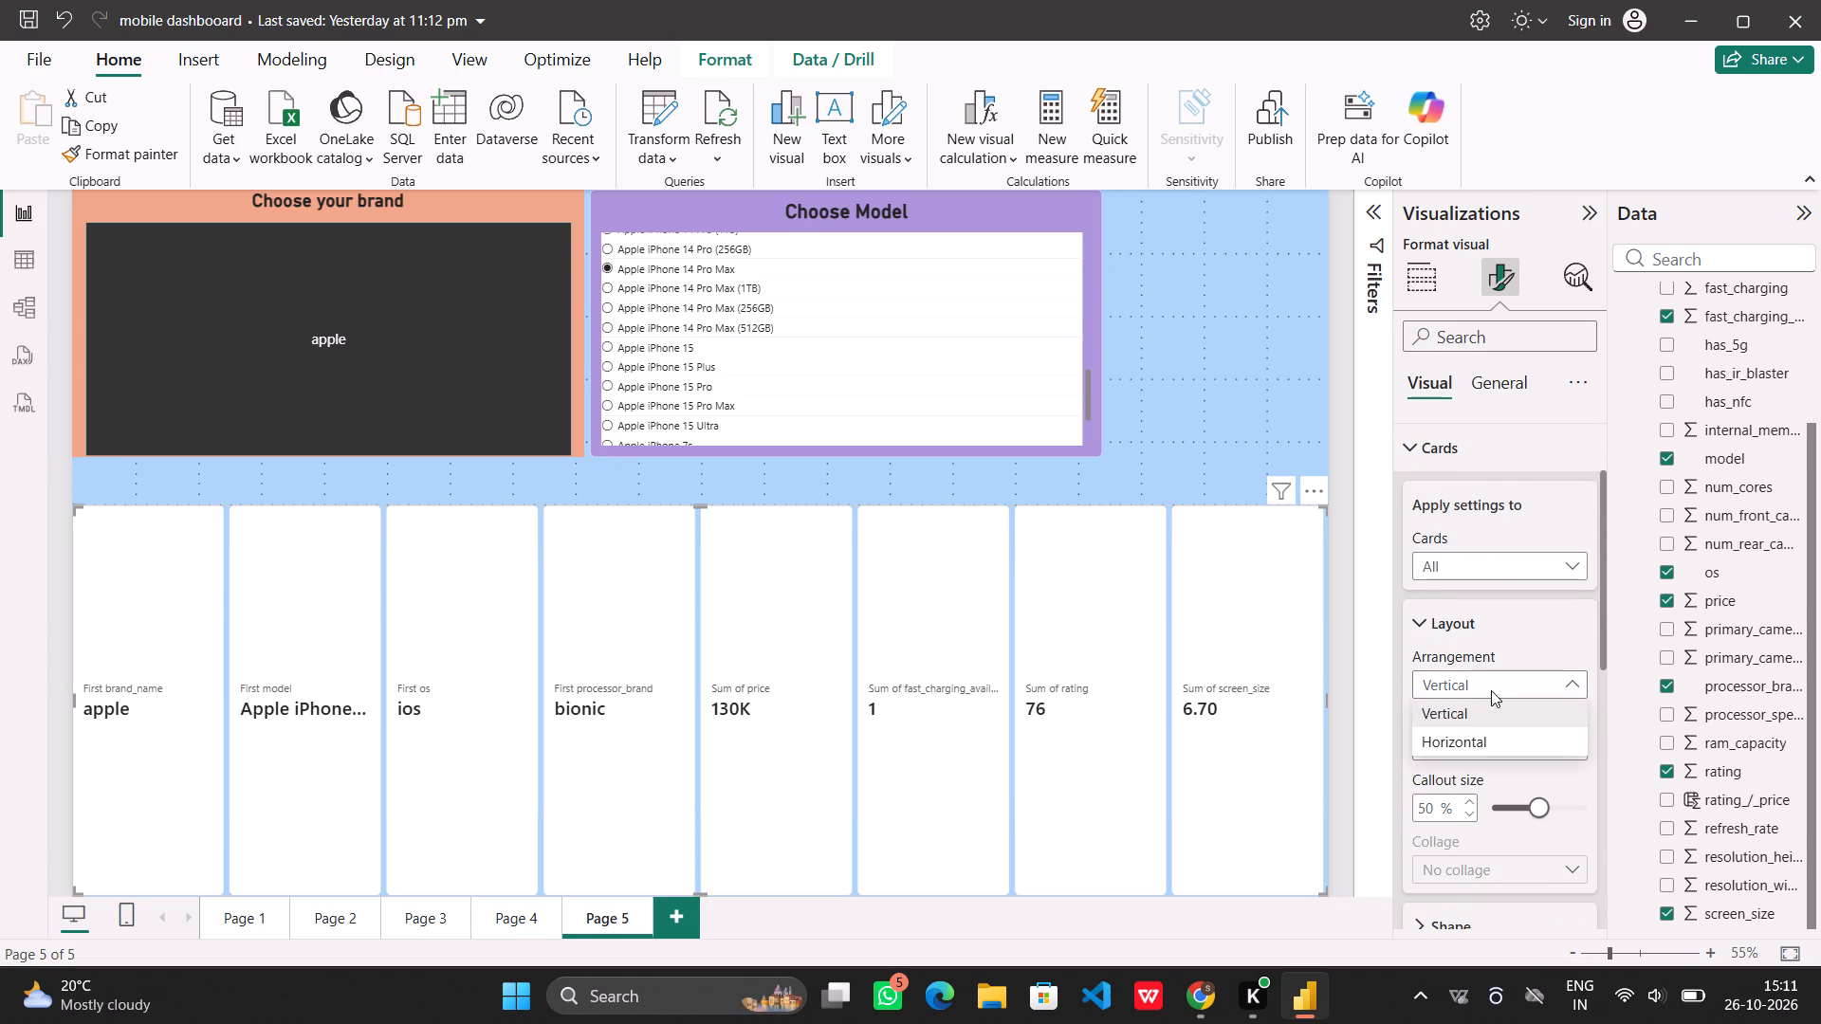
pyautogui.click(1467, 739)
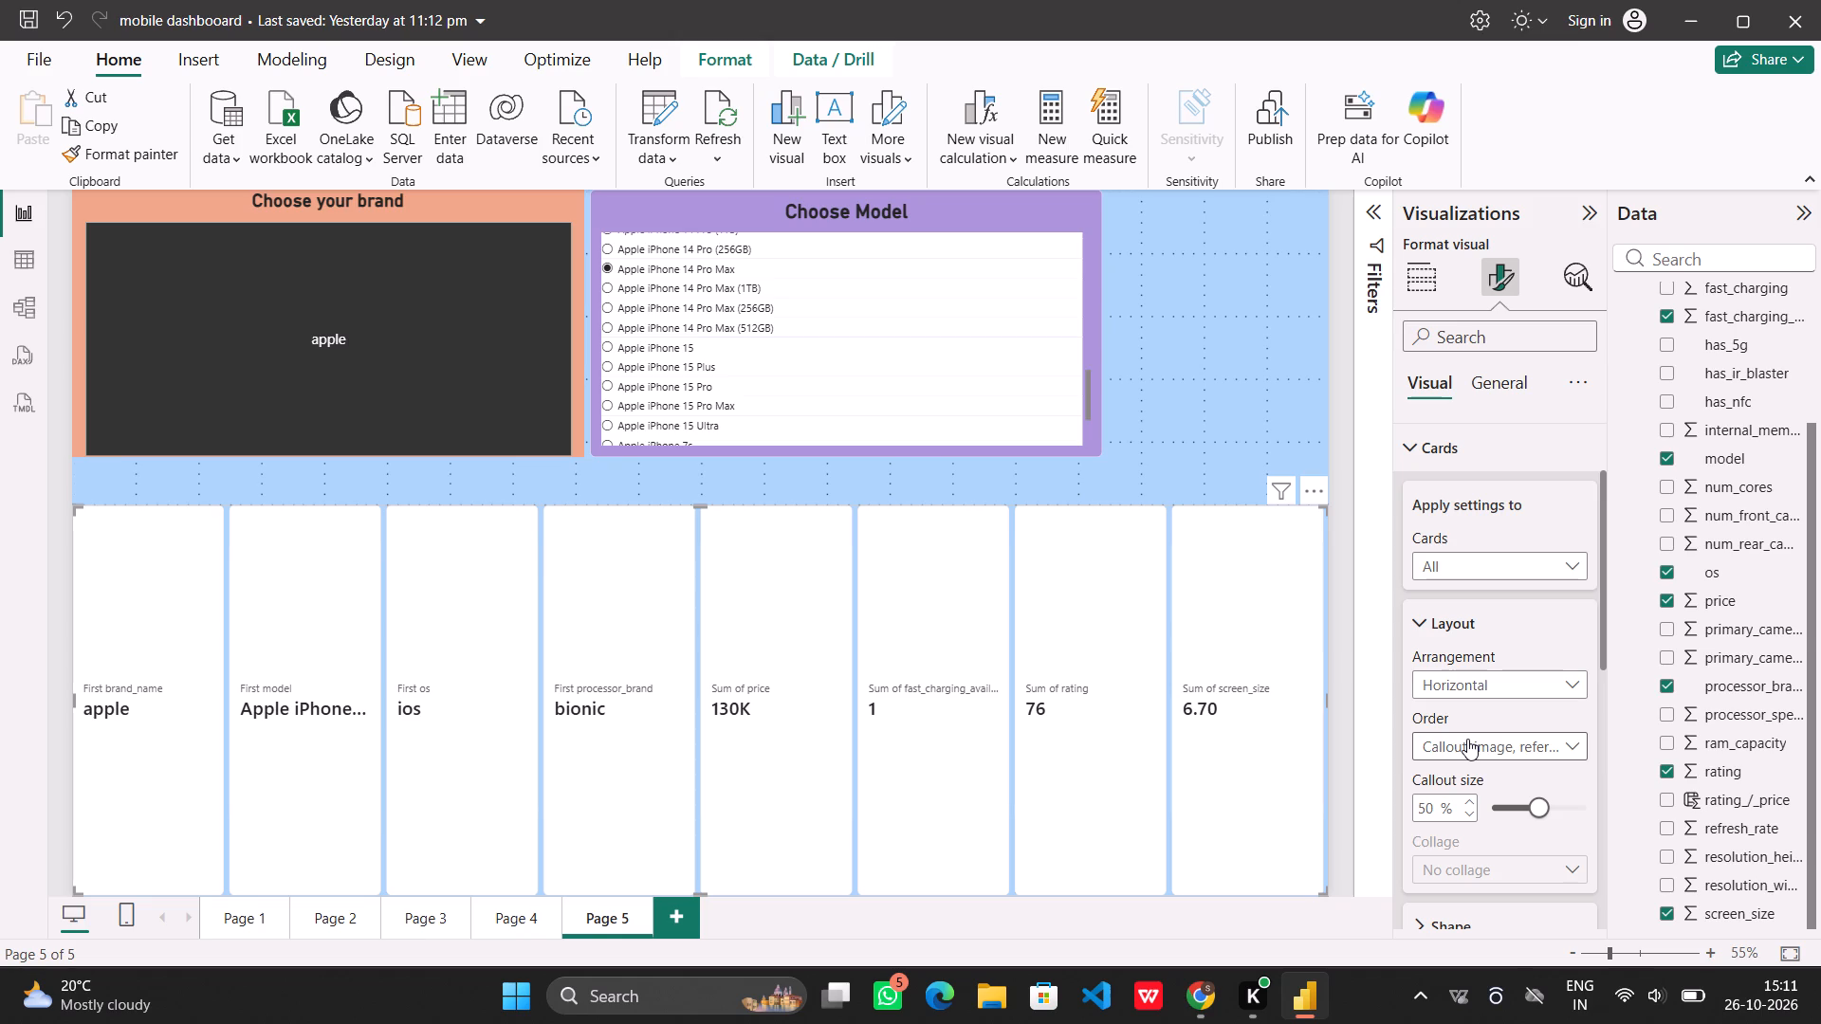
pyautogui.click(1485, 573)
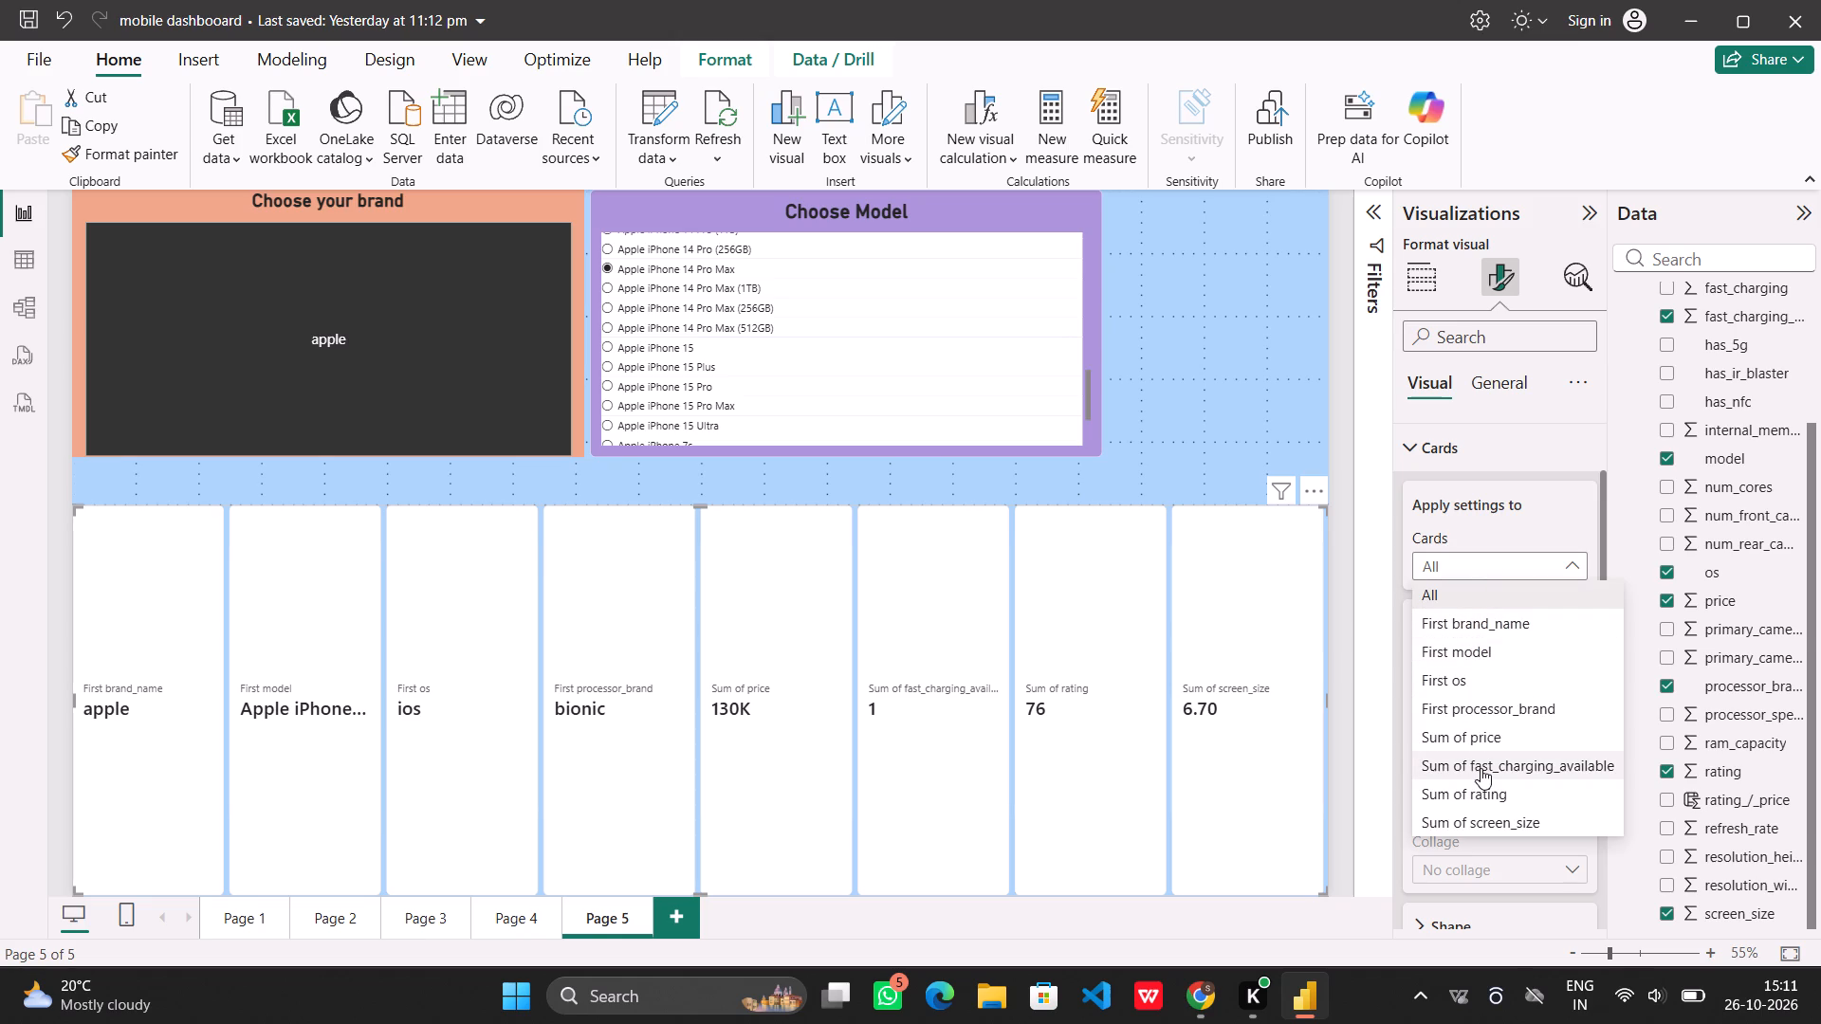
pyautogui.scroll(-1, 1481, 768)
pyautogui.scroll(1, 1481, 768)
pyautogui.click(1517, 577)
# Set the details card's multi-card layout arrangement to Grid.
pyautogui.scroll(1, 1521, 527)
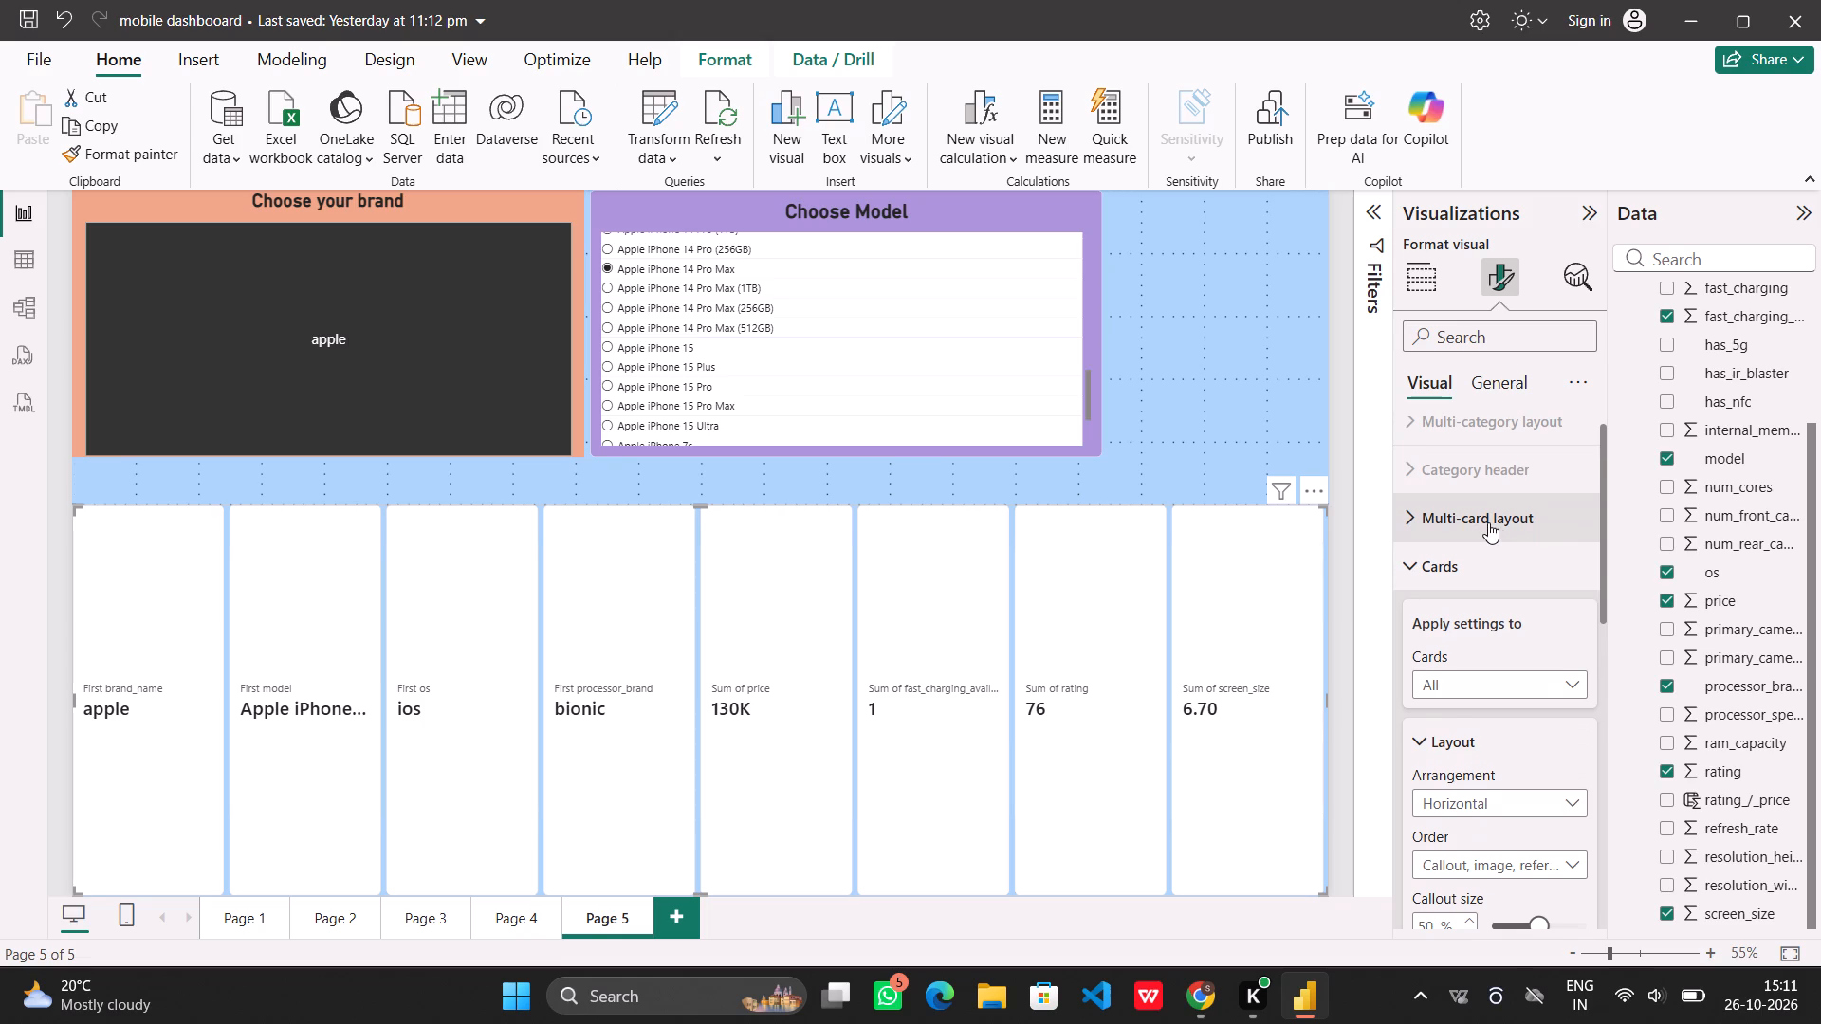
pyautogui.click(1488, 522)
pyautogui.click(1481, 569)
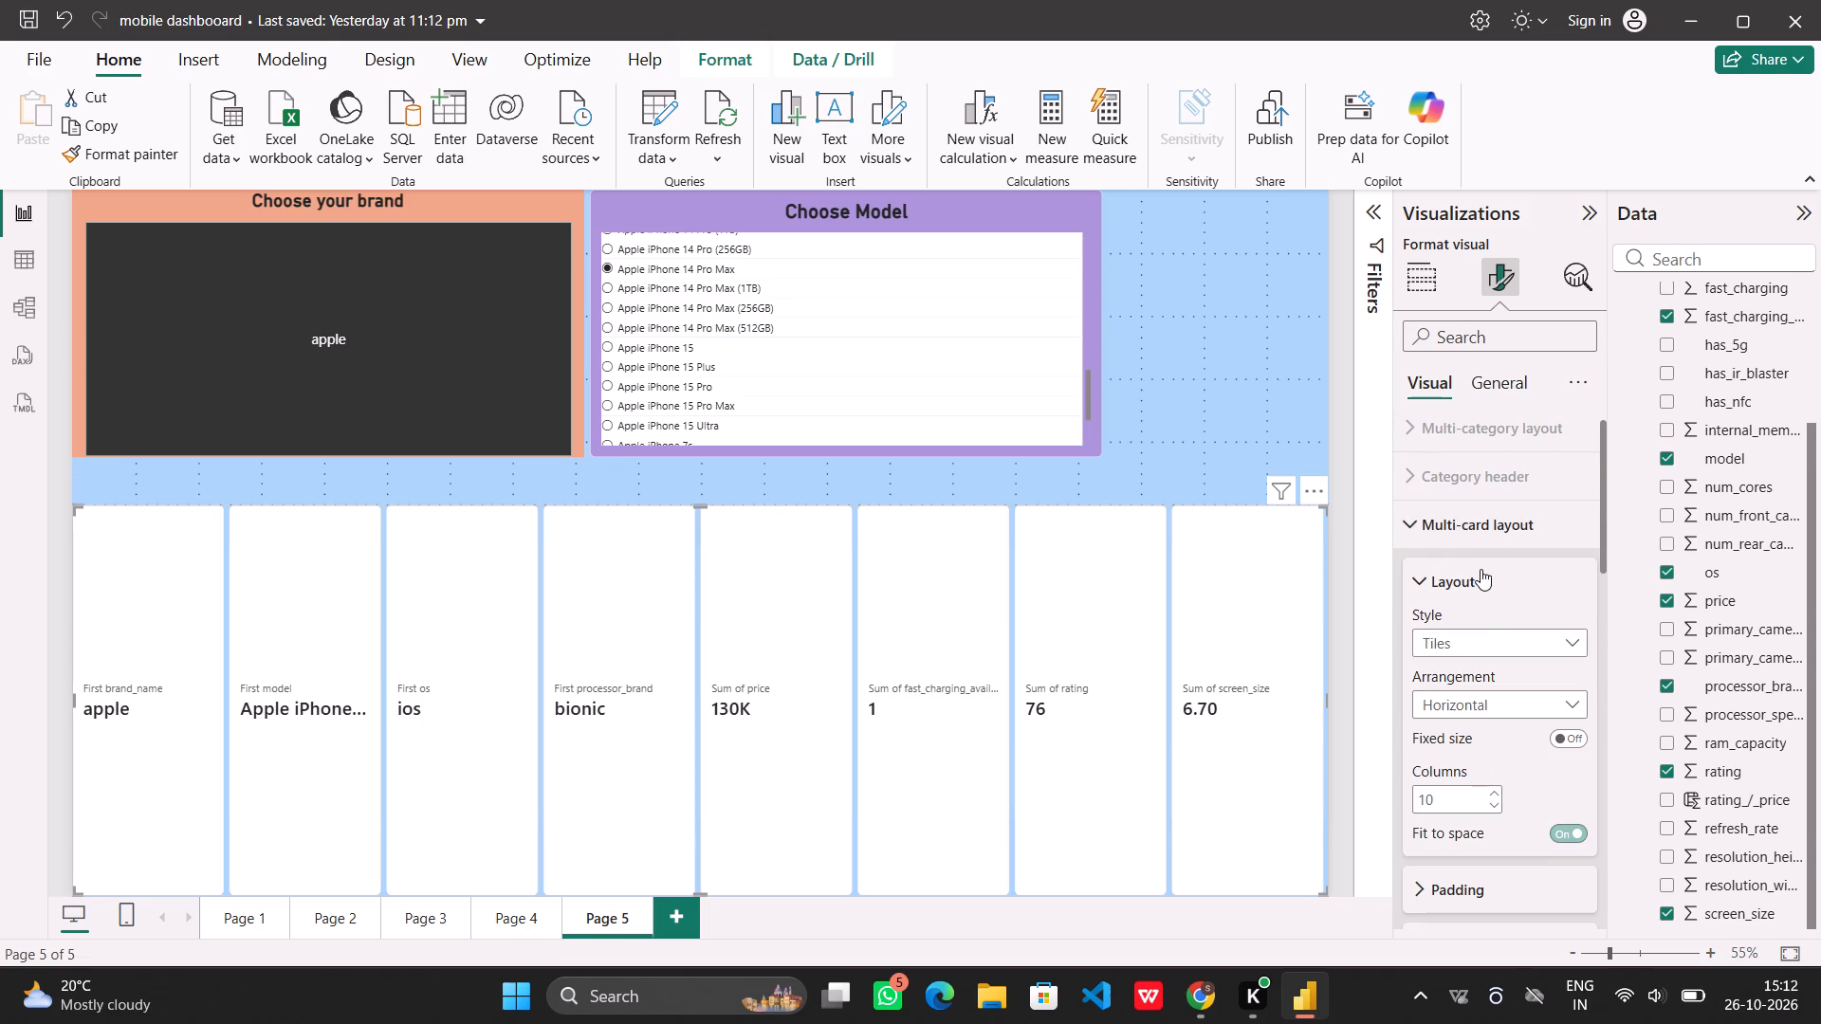
pyautogui.click(1516, 715)
pyautogui.click(1461, 791)
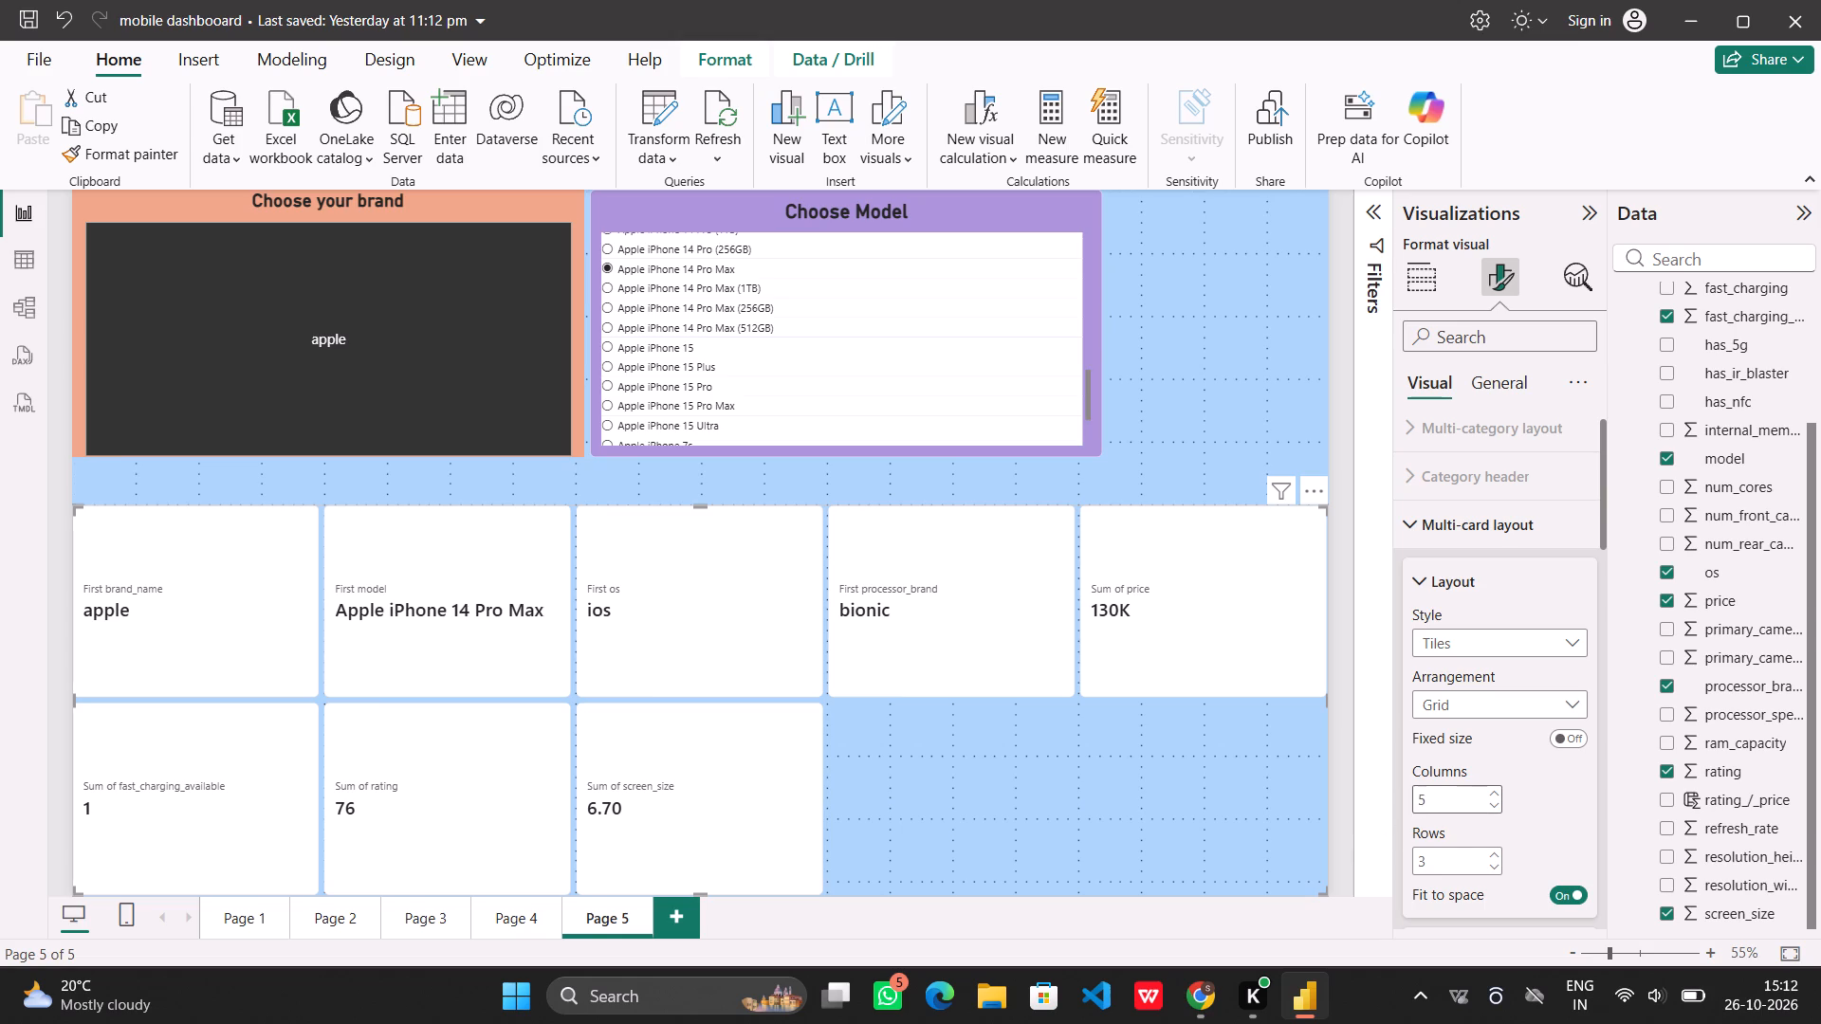
# Set the details card's grid layout to 4 columns and 2 rows.
pyautogui.click(1436, 795)
pyautogui.press('4')
pyautogui.scroll(-2, 874, 759)
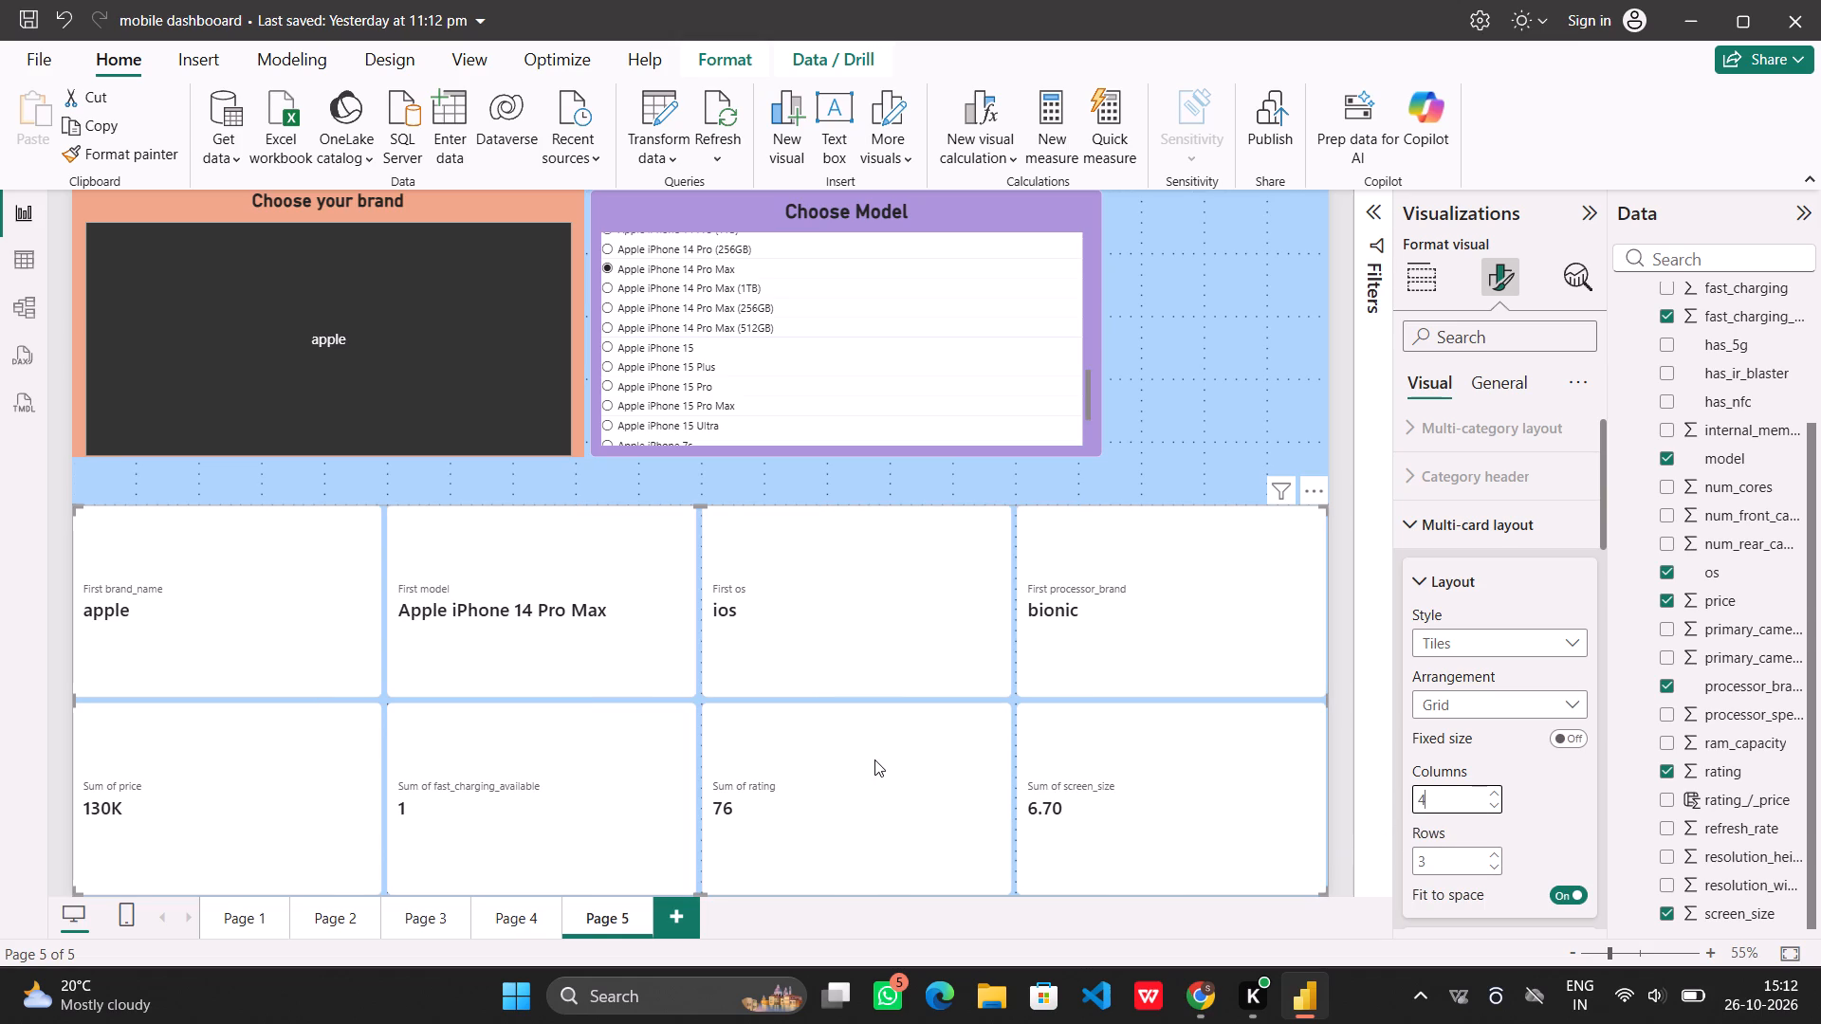
pyautogui.scroll(-1, 874, 759)
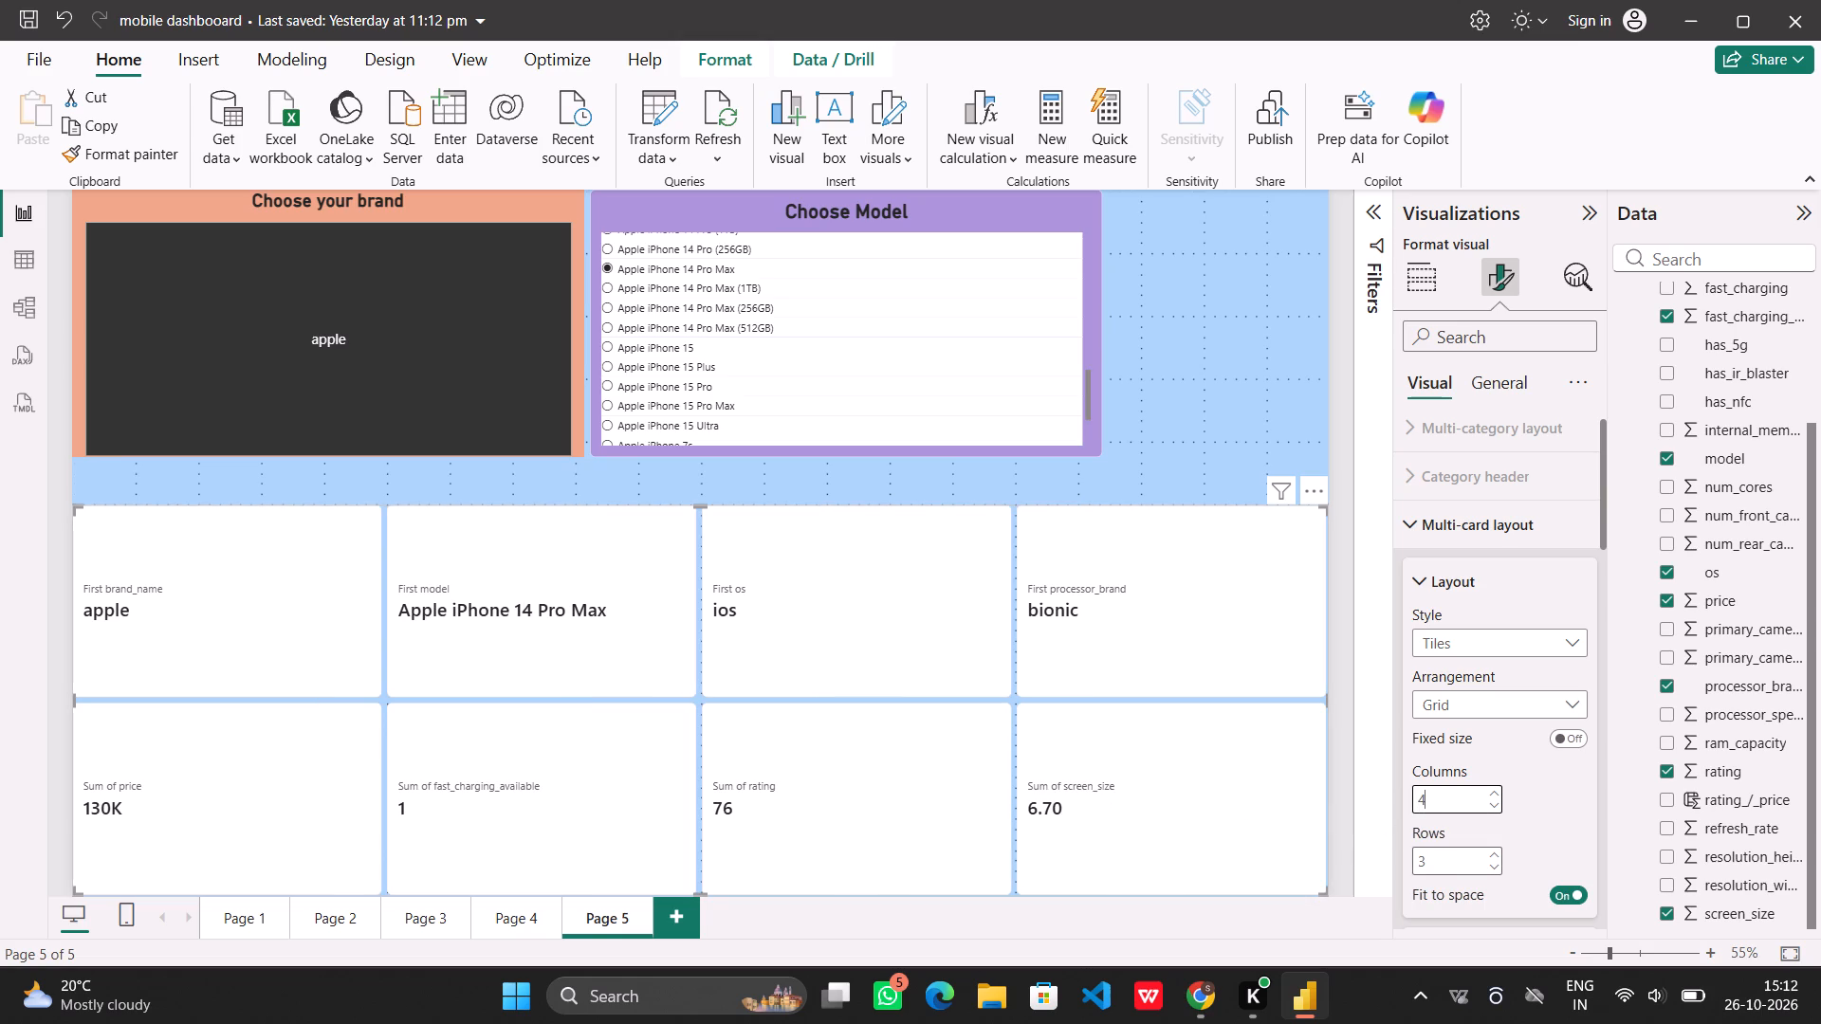
pyautogui.click(1438, 861)
pyautogui.press('BackSpace')
pyautogui.press('2')
pyautogui.press('Return')
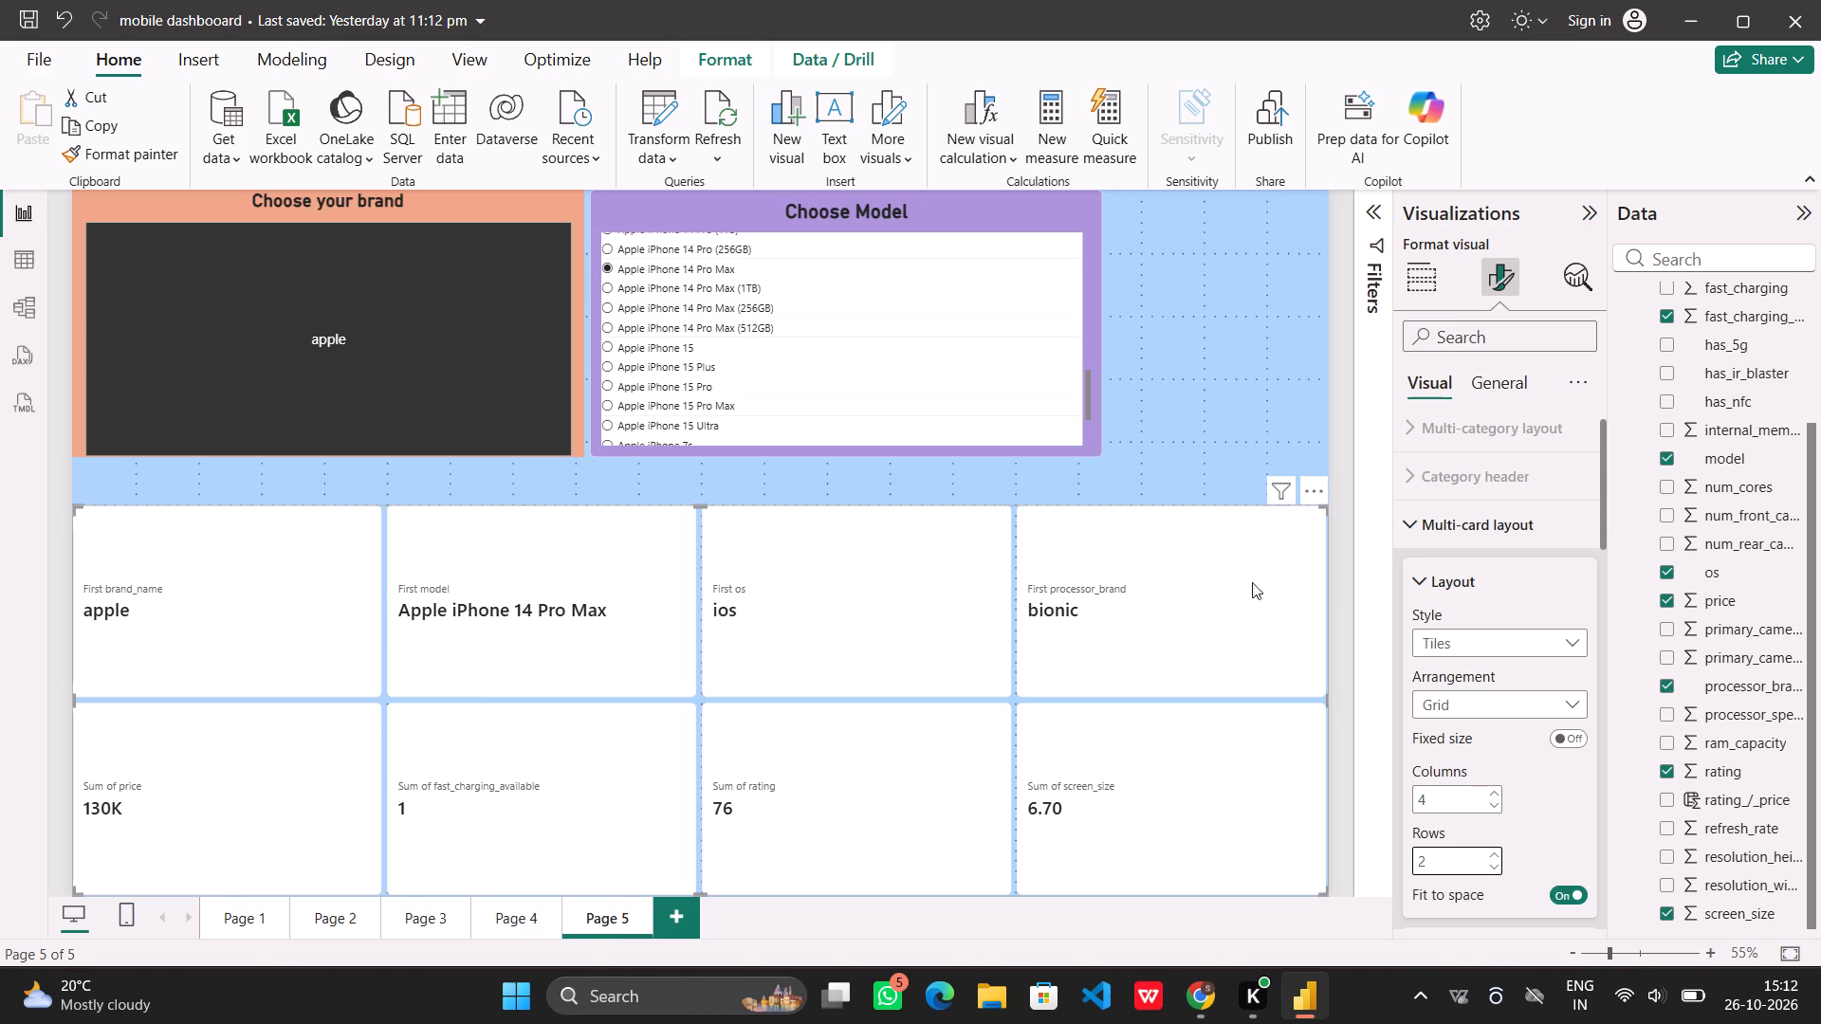
pyautogui.scroll(-4, 1203, 554)
pyautogui.scroll(2, 1203, 554)
pyautogui.click(1434, 573)
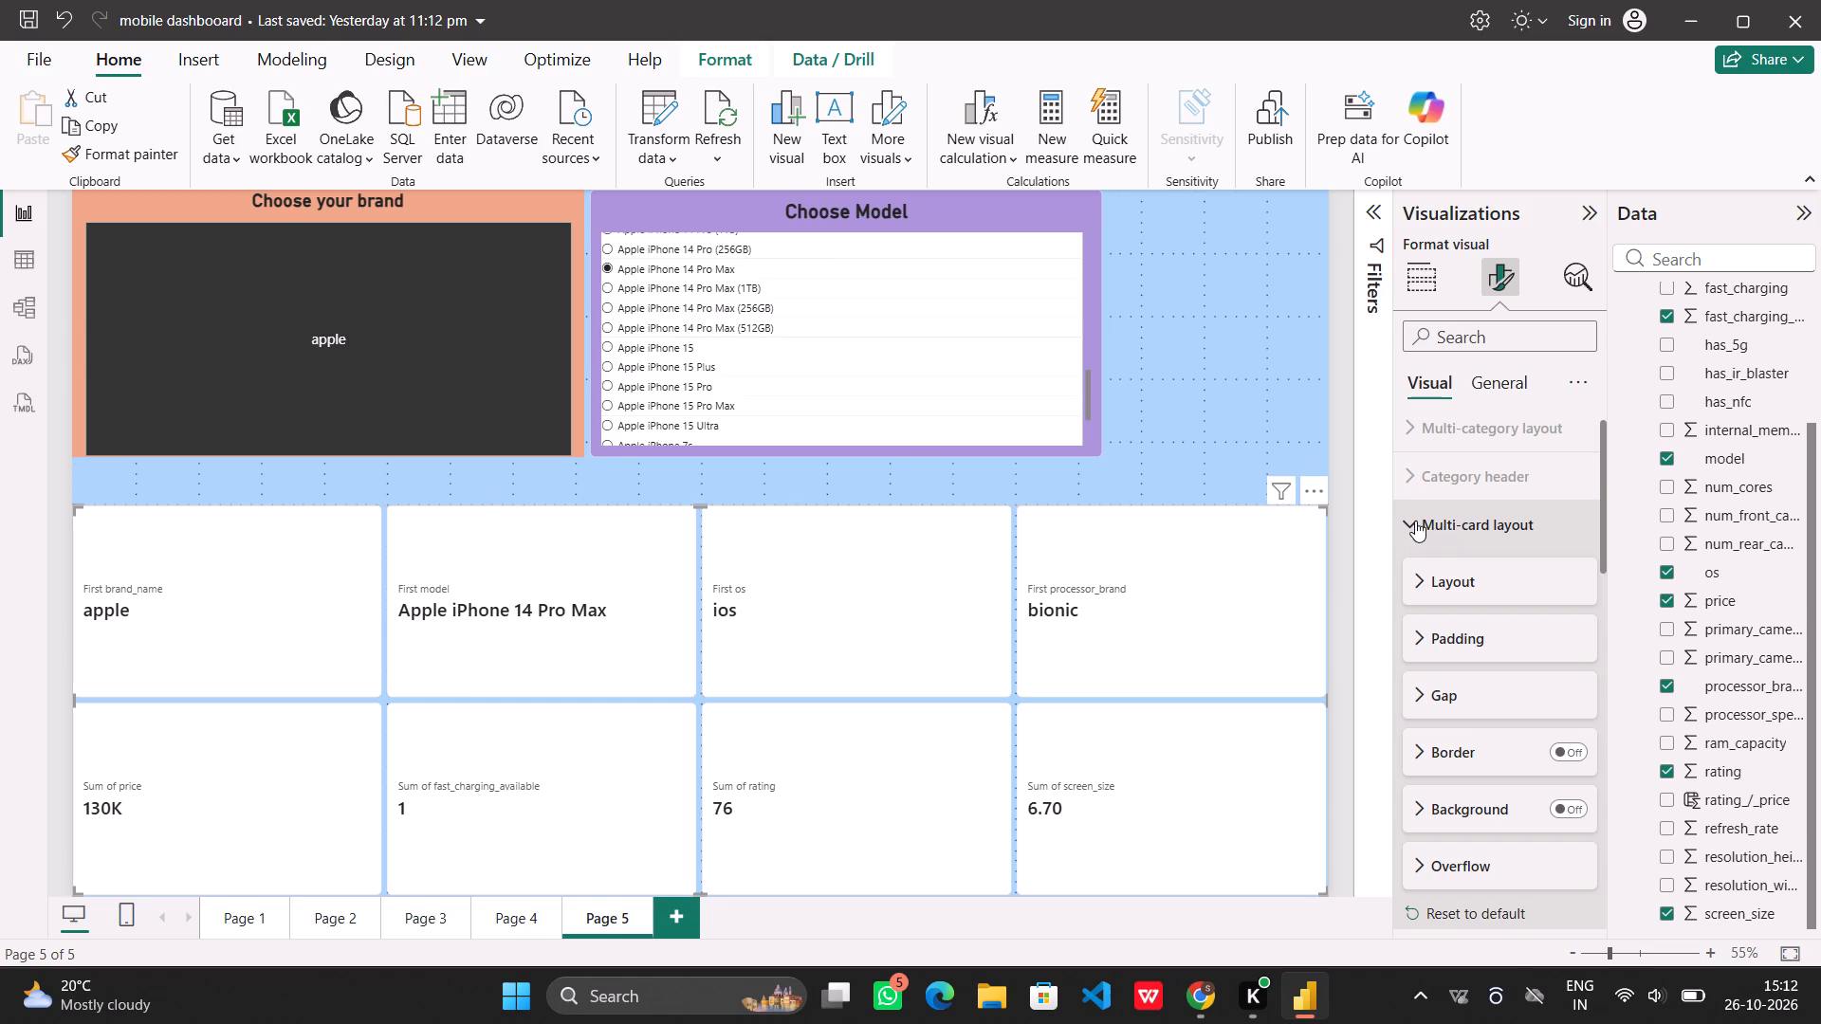
pyautogui.click(1415, 521)
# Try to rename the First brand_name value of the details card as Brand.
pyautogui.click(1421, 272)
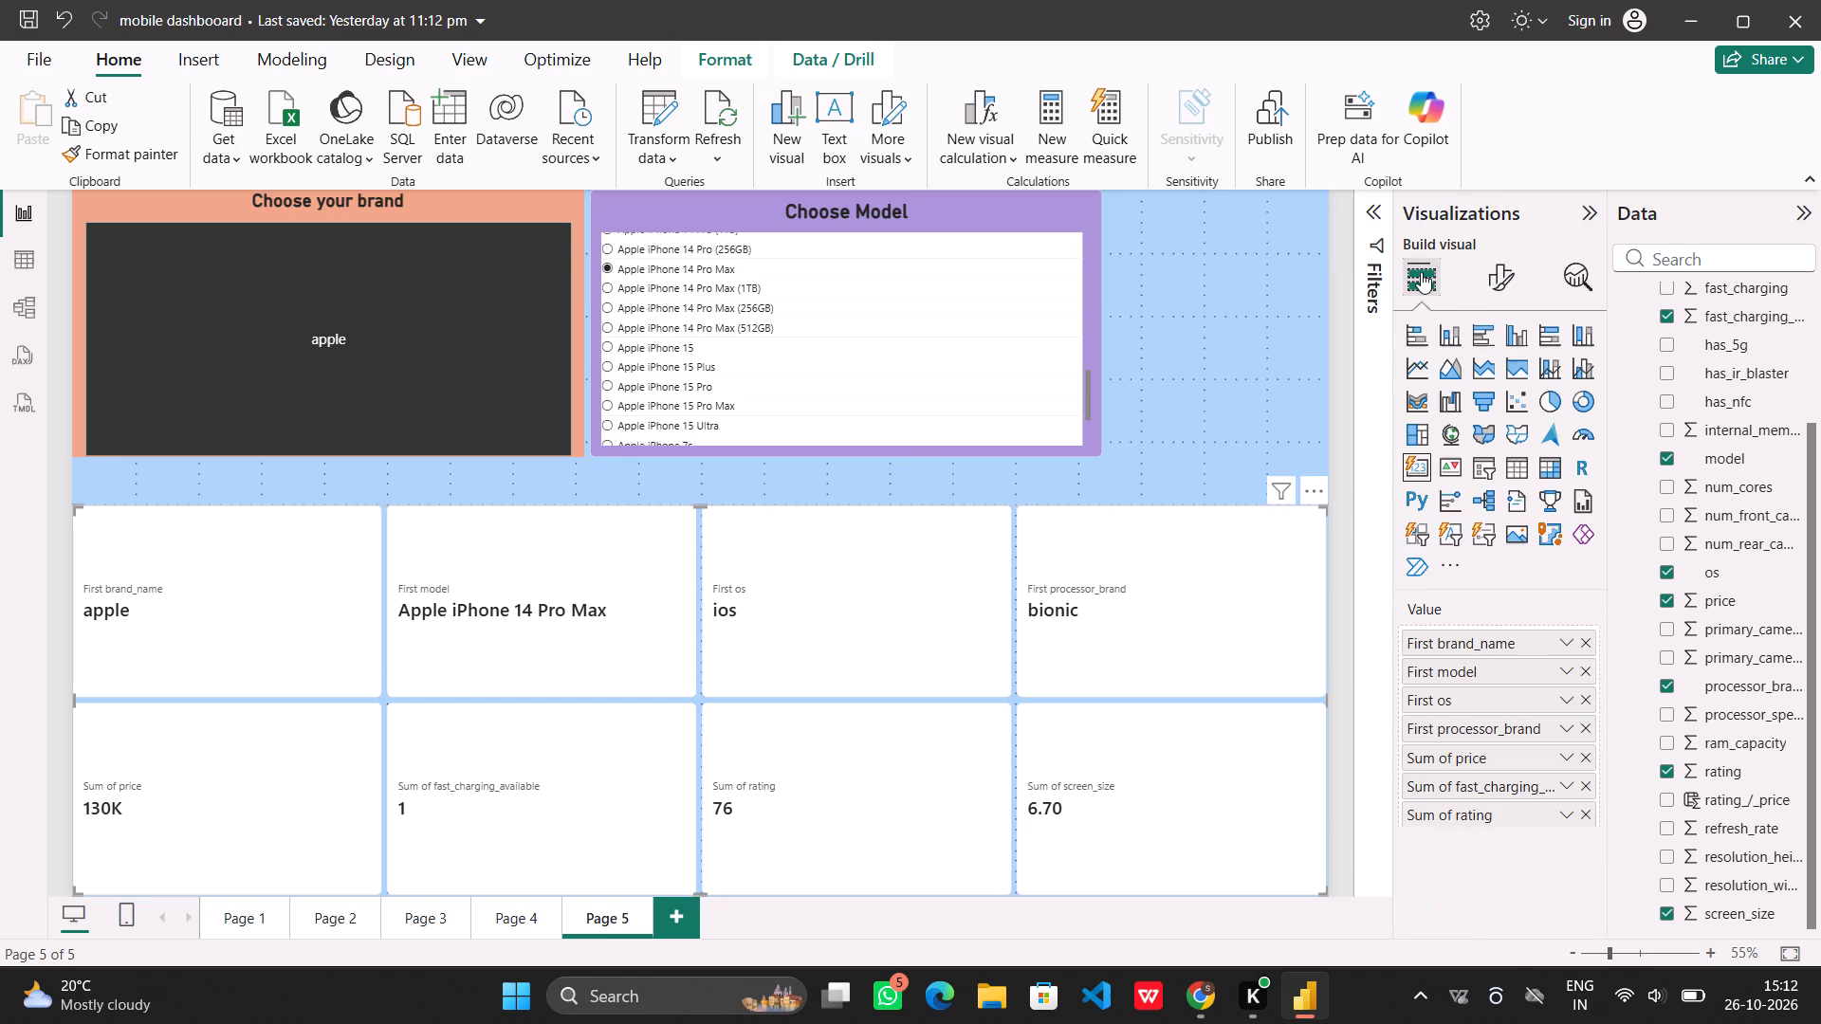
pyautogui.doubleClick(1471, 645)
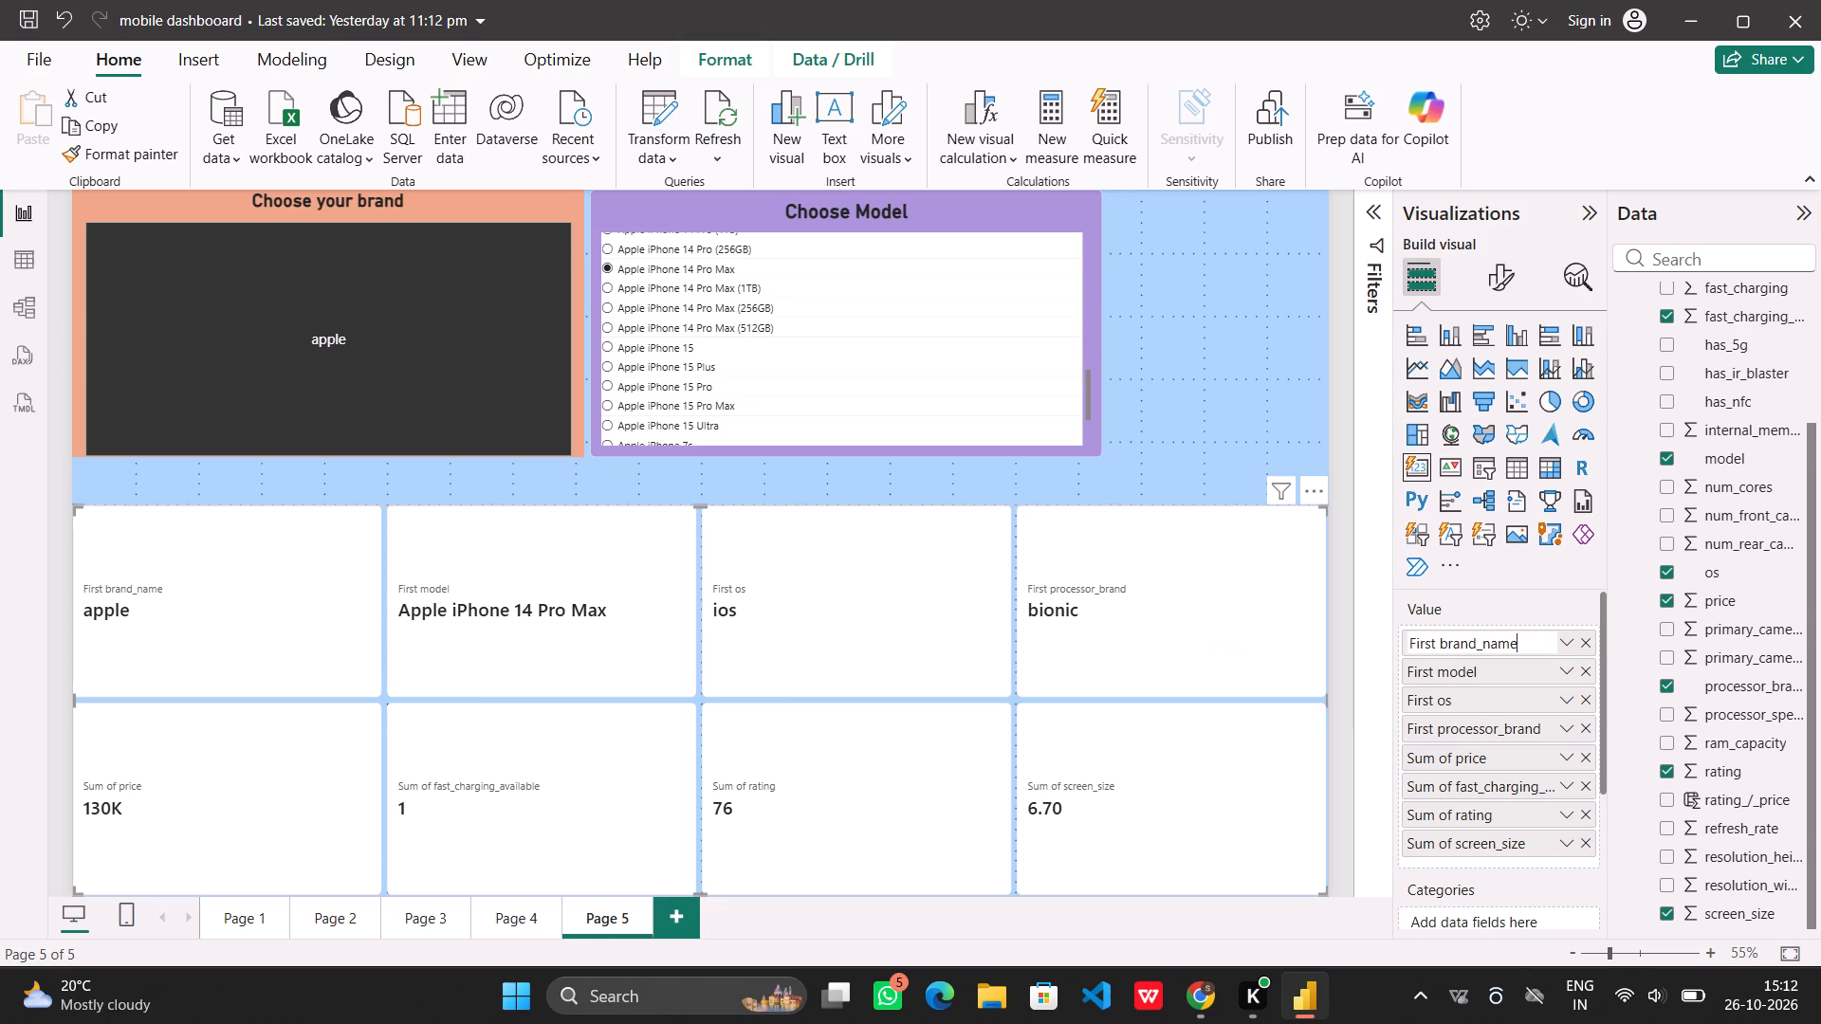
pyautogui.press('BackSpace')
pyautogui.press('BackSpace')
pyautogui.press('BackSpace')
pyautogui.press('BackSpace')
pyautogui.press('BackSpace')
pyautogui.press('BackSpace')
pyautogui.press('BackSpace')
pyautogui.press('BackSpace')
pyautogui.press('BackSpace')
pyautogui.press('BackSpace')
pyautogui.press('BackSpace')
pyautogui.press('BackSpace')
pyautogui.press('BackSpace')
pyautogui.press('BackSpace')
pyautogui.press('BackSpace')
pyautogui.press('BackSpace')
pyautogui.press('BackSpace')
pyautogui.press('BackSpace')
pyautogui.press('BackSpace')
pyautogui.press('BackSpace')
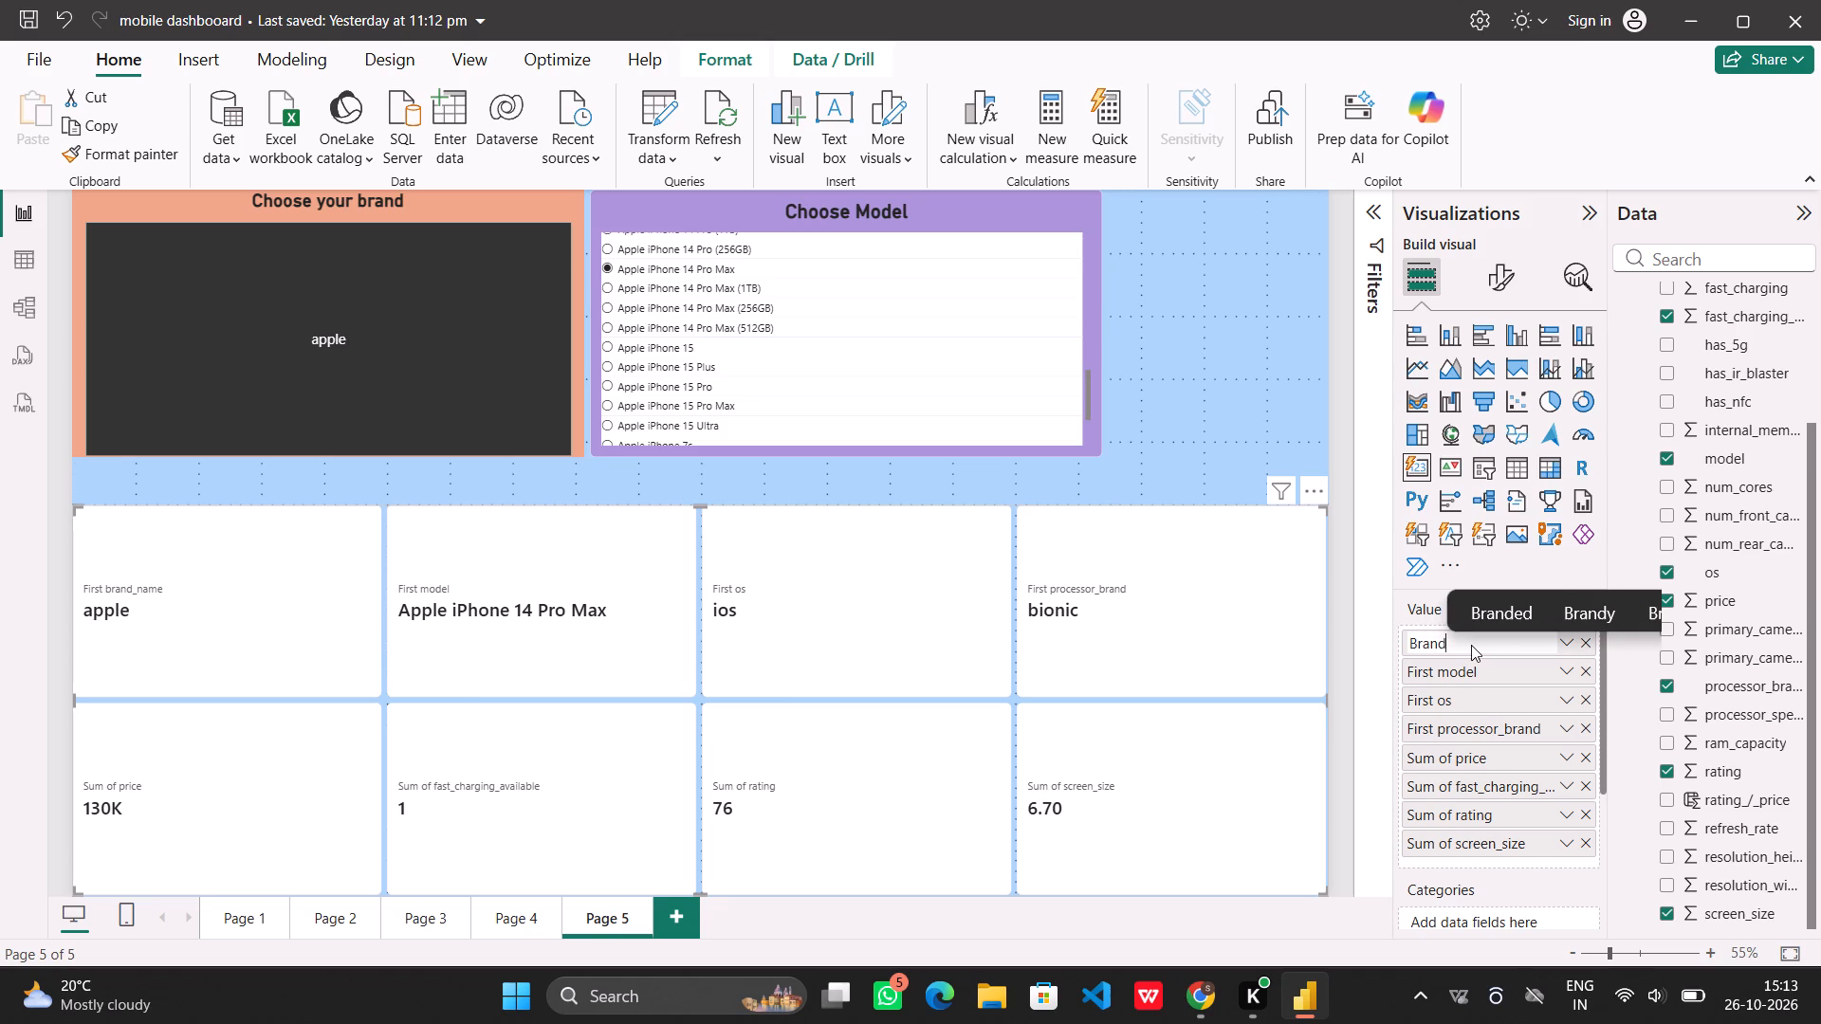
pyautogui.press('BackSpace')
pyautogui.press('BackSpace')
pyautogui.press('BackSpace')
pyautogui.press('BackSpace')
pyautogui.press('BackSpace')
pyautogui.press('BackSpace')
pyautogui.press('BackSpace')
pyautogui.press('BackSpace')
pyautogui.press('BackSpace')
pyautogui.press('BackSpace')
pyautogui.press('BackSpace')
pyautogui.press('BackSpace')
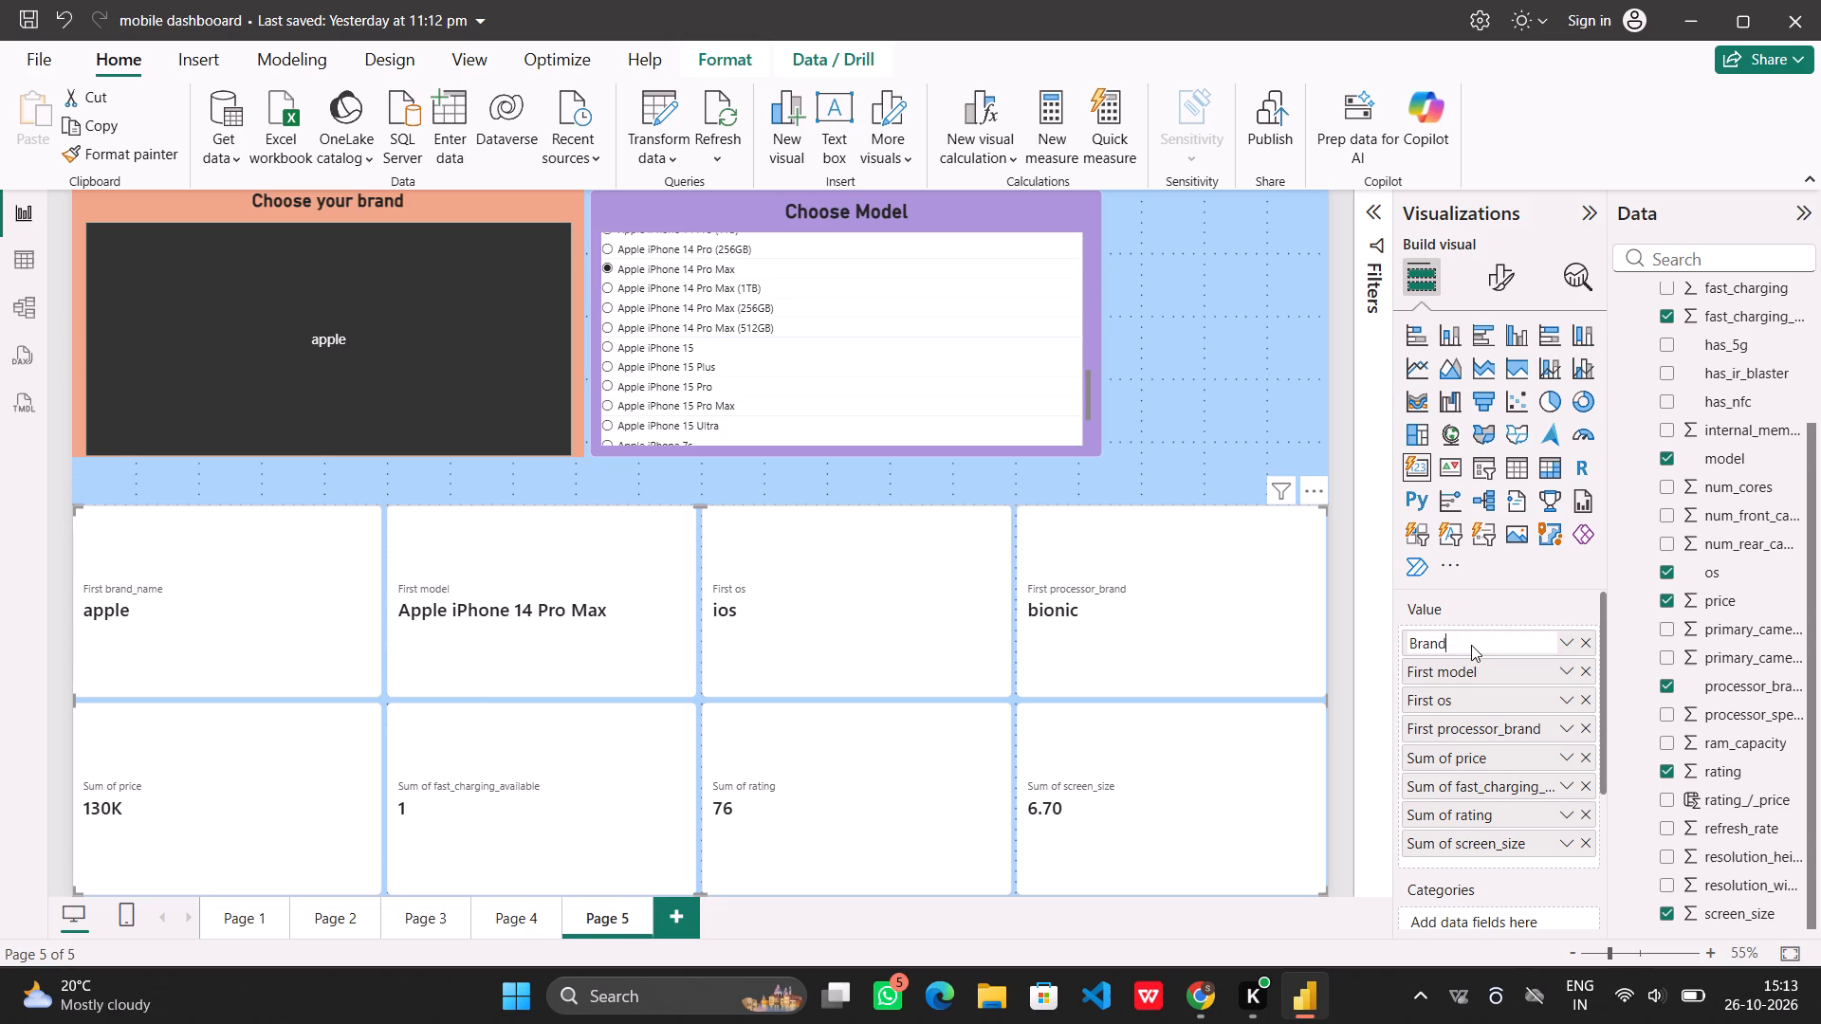
# Examine the details card's title options and the Cards settings applied to First brand_name, including shape, border, divider and background.
pyautogui.click(1493, 277)
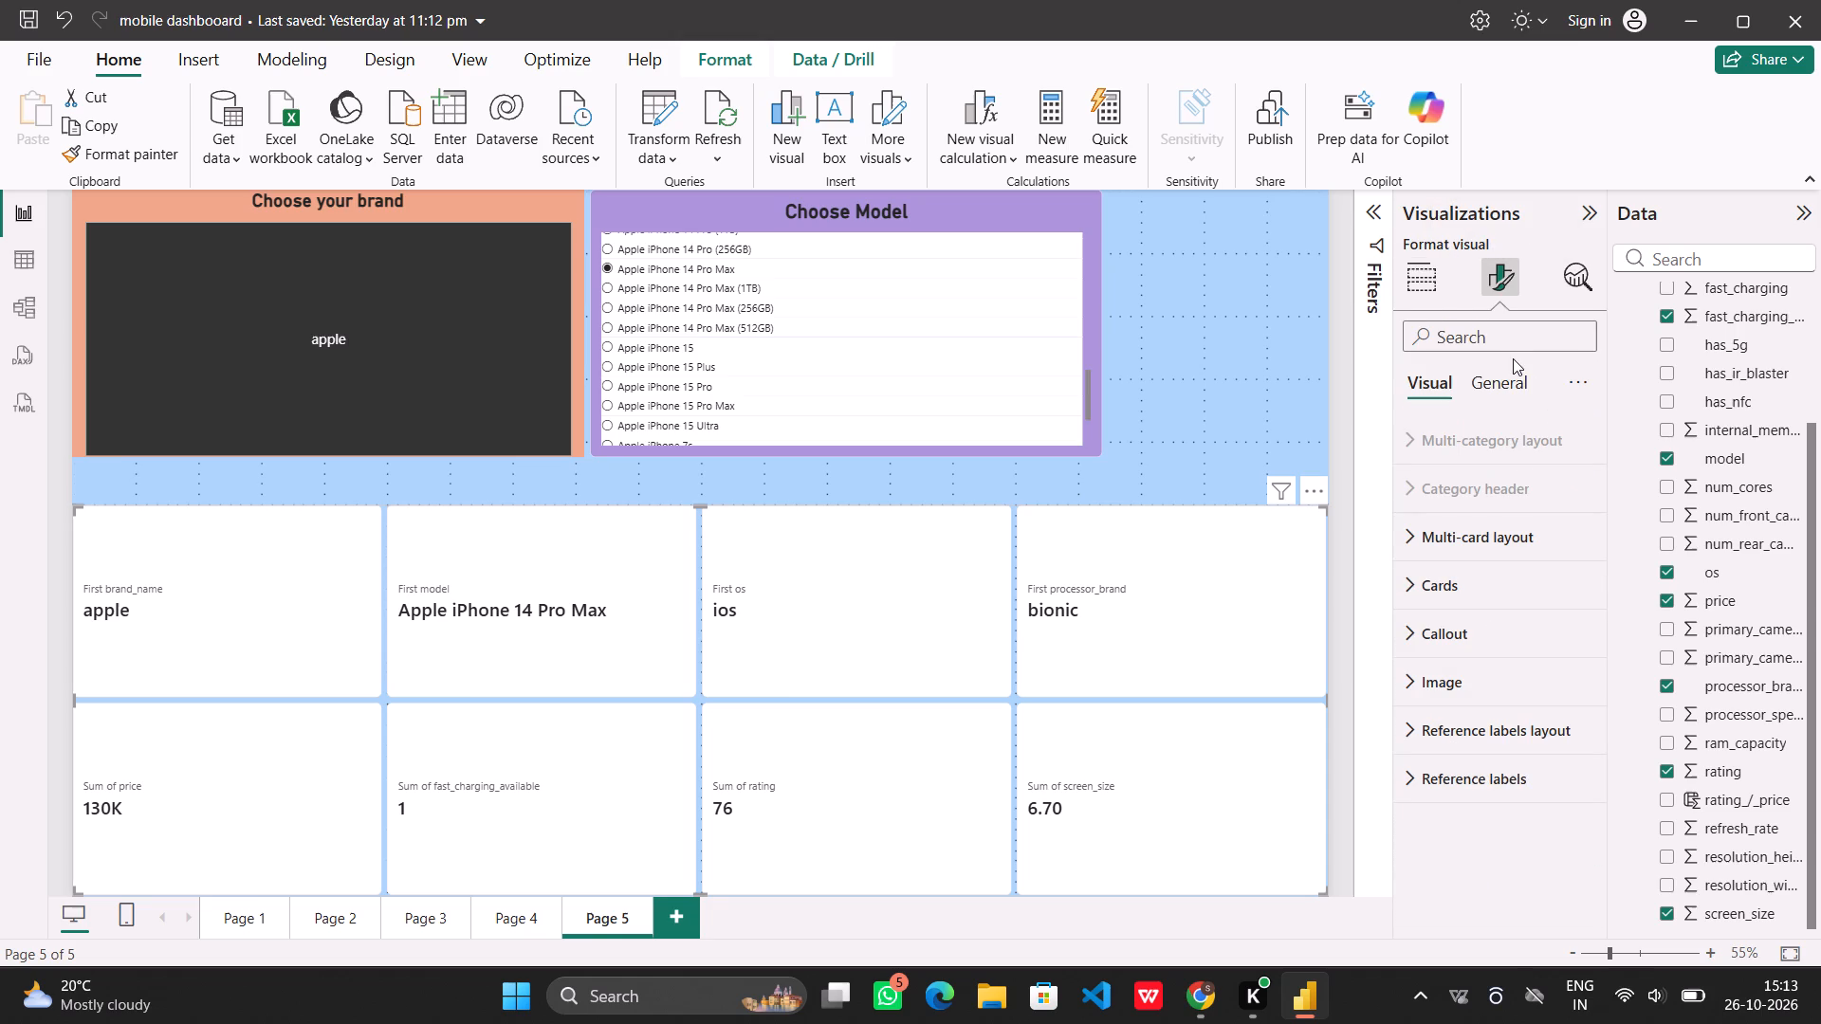
pyautogui.click(1501, 393)
pyautogui.click(1473, 499)
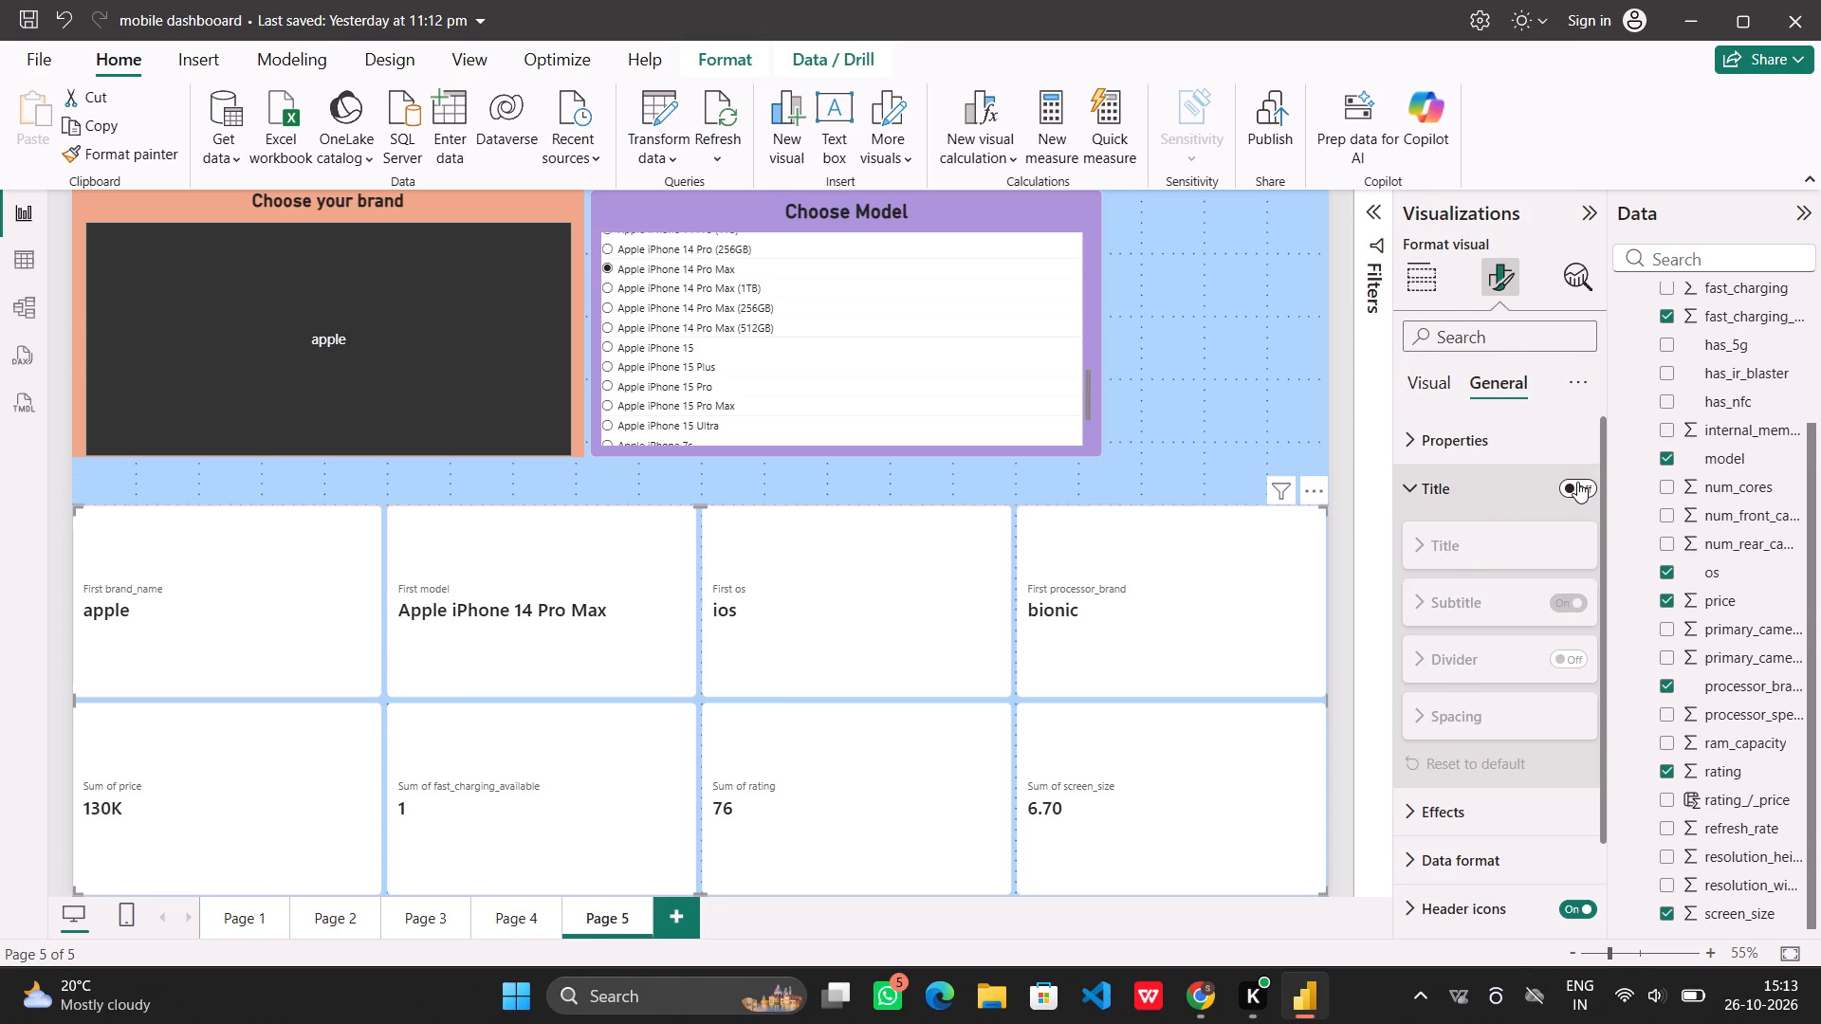
pyautogui.click(1470, 484)
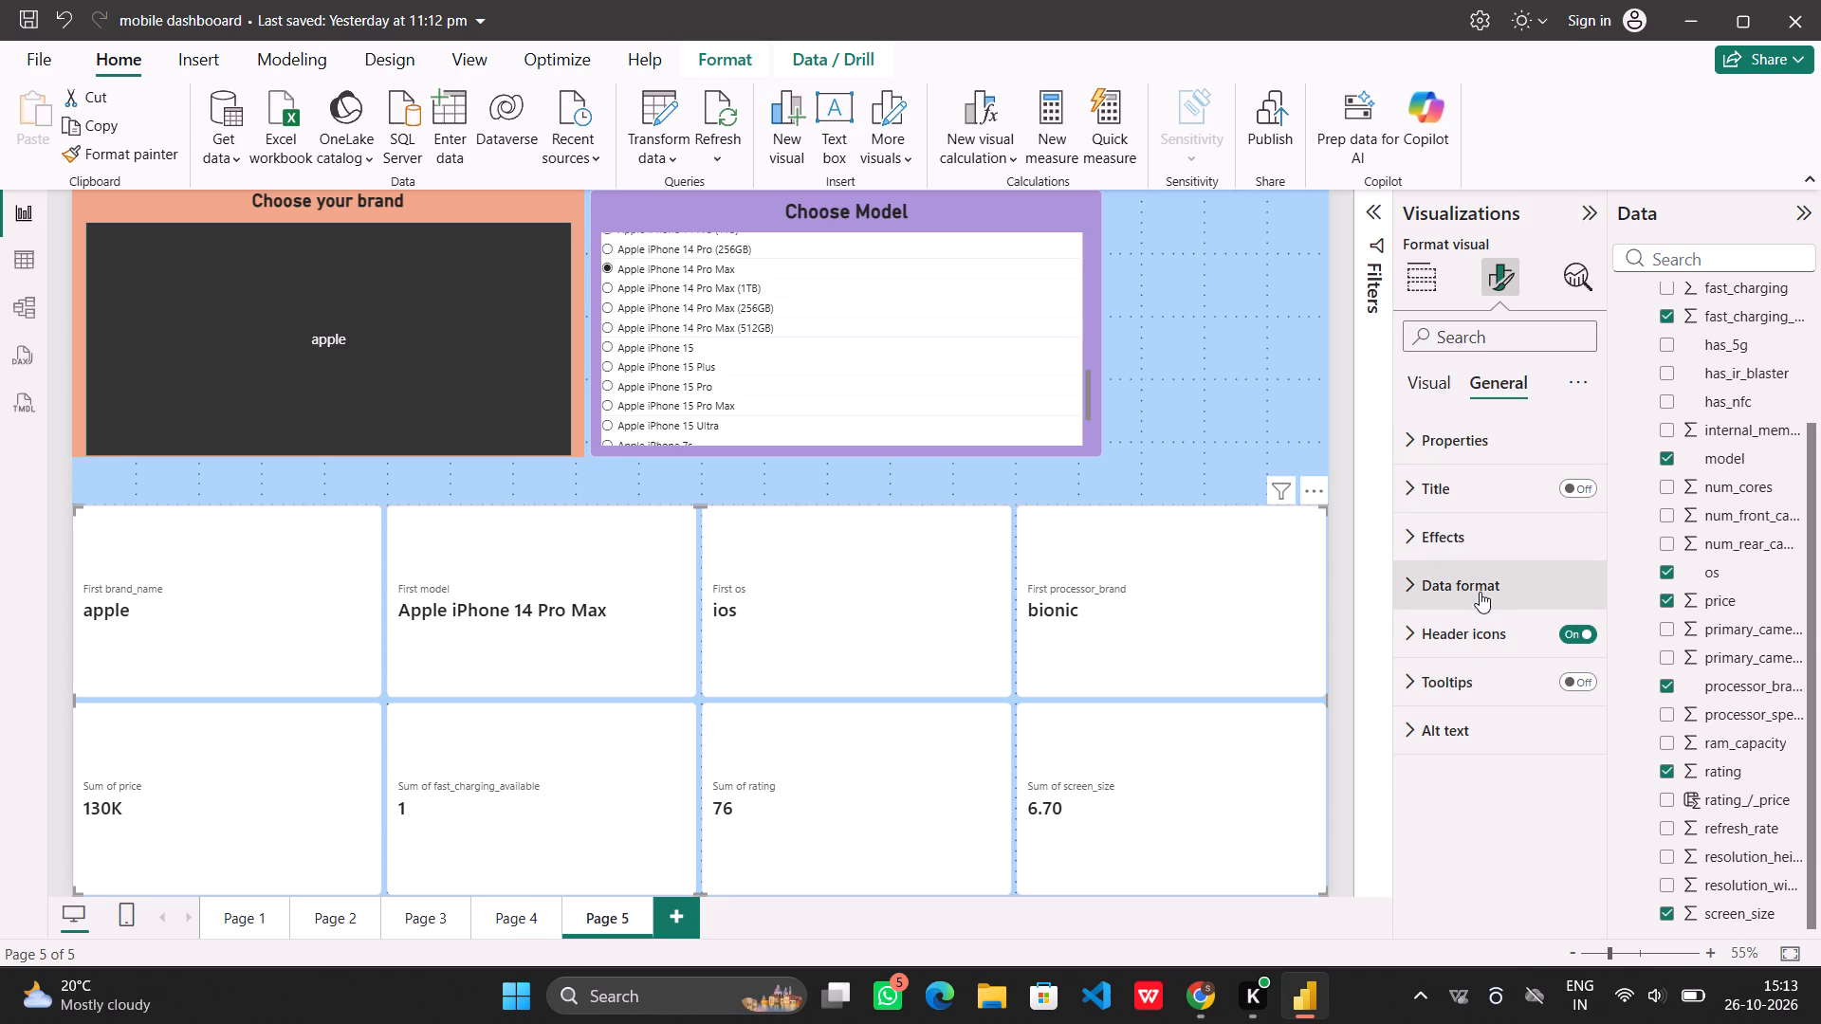
pyautogui.click(1426, 388)
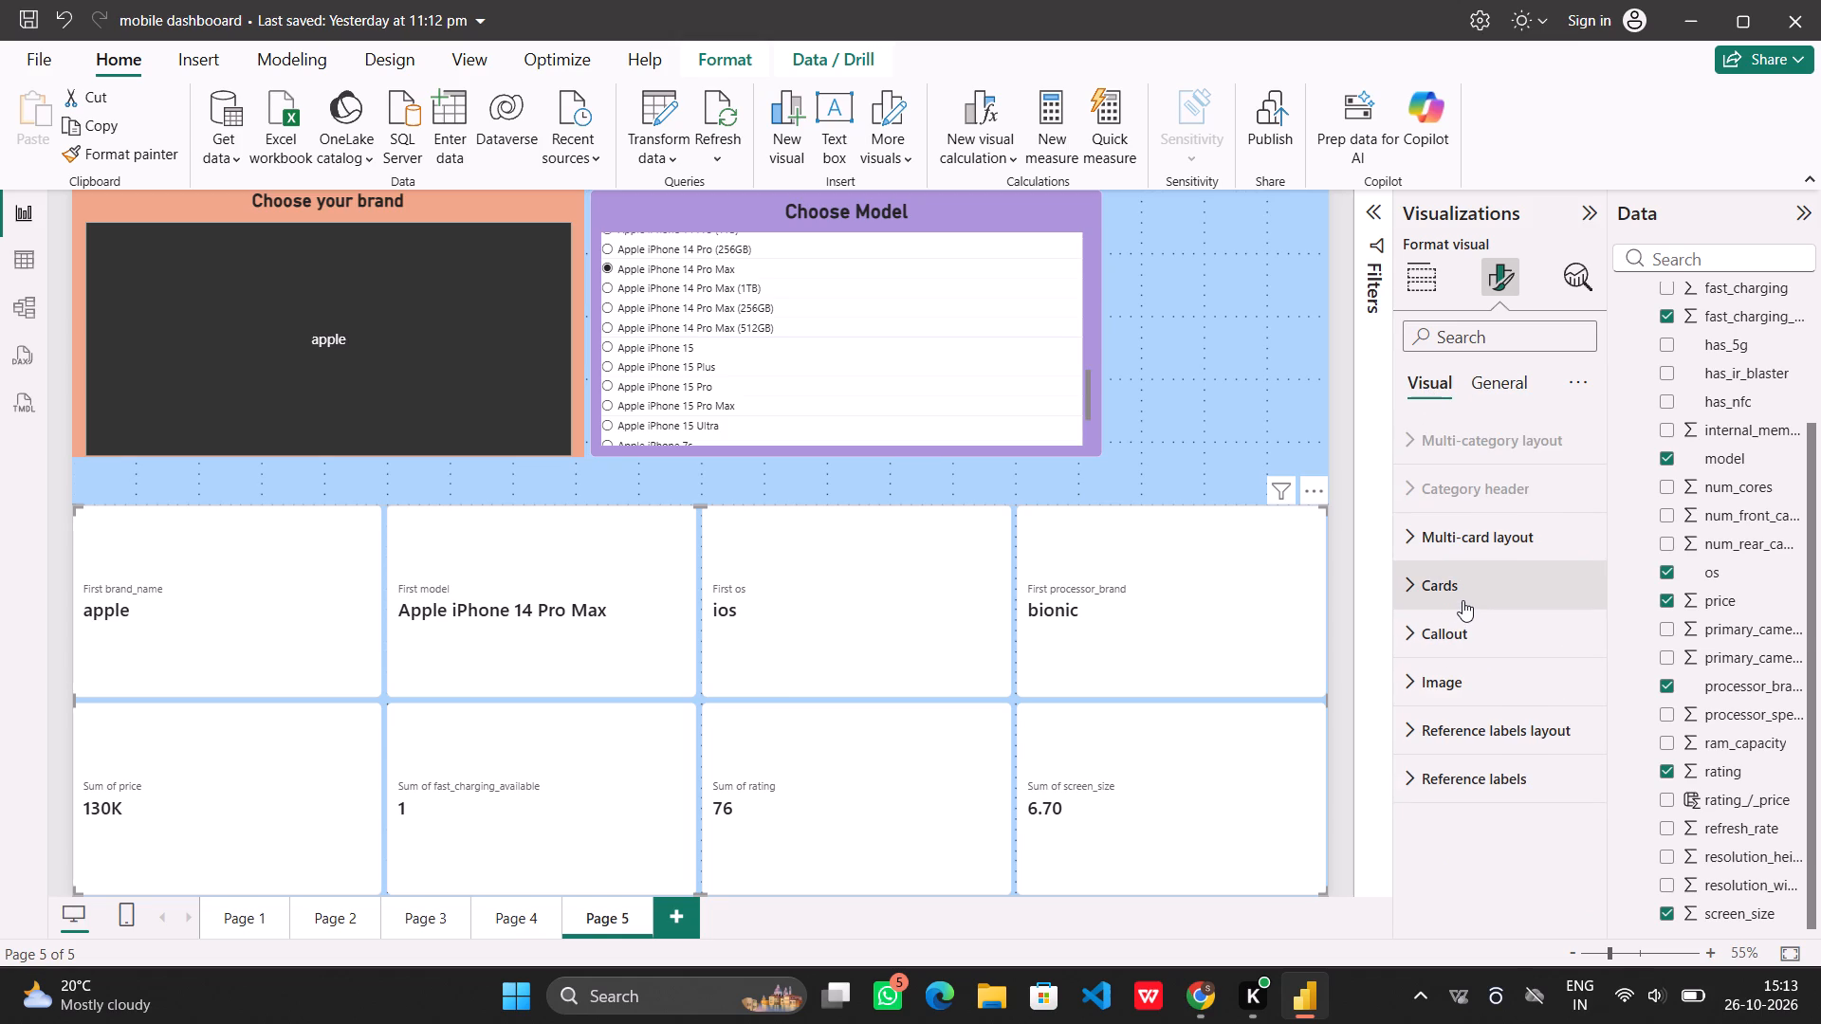
pyautogui.click(1462, 600)
pyautogui.click(1535, 704)
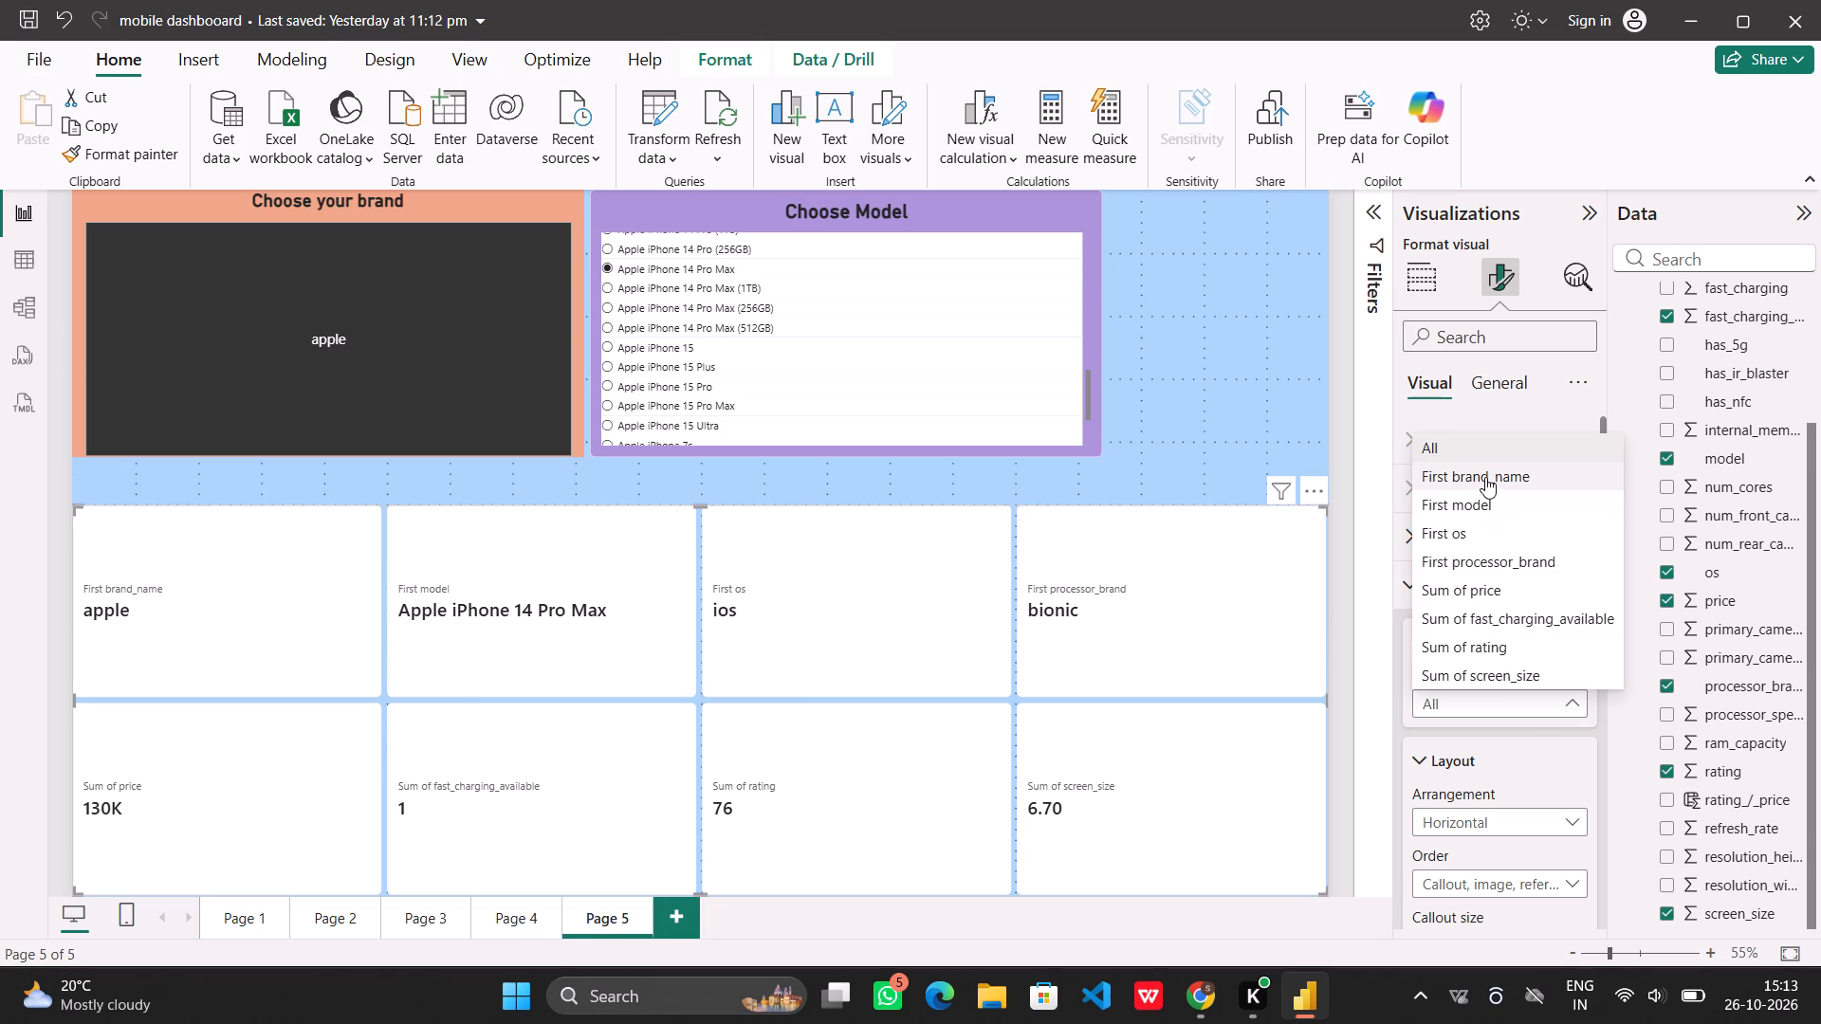
pyautogui.click(1485, 477)
pyautogui.scroll(-1, 1490, 668)
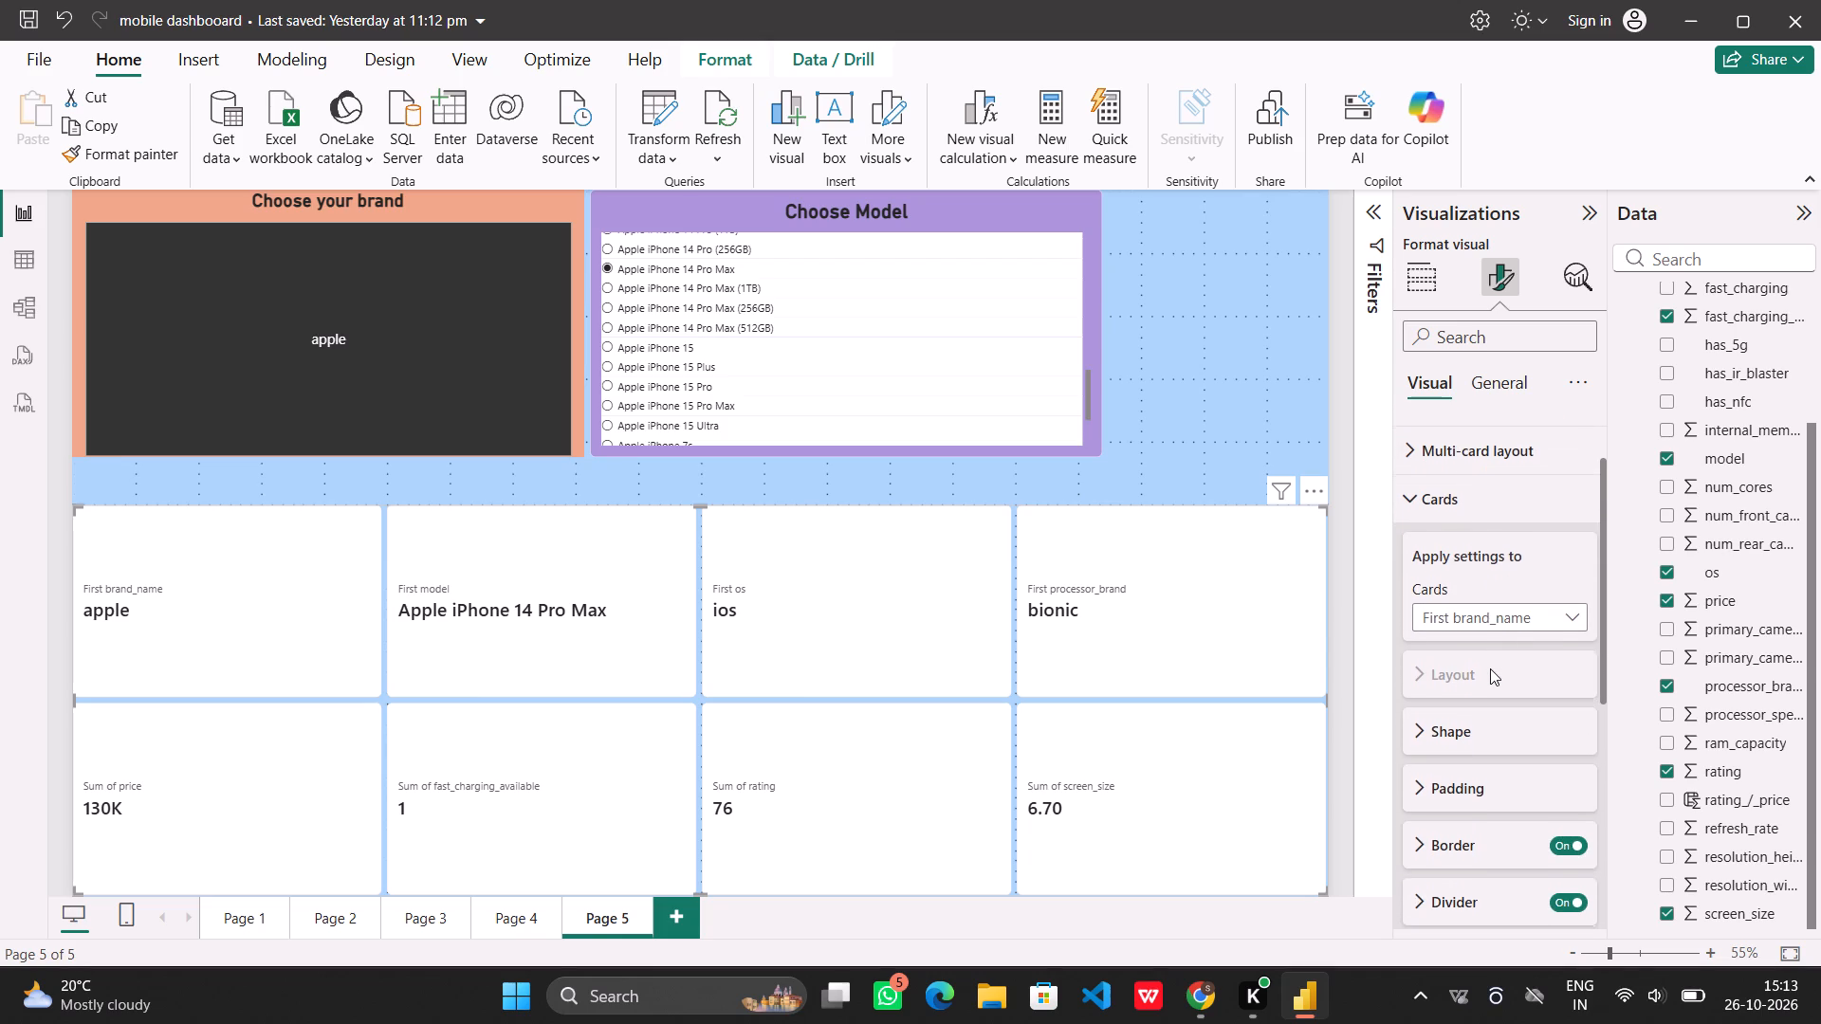
pyautogui.scroll(-1, 1490, 668)
pyautogui.click(1536, 610)
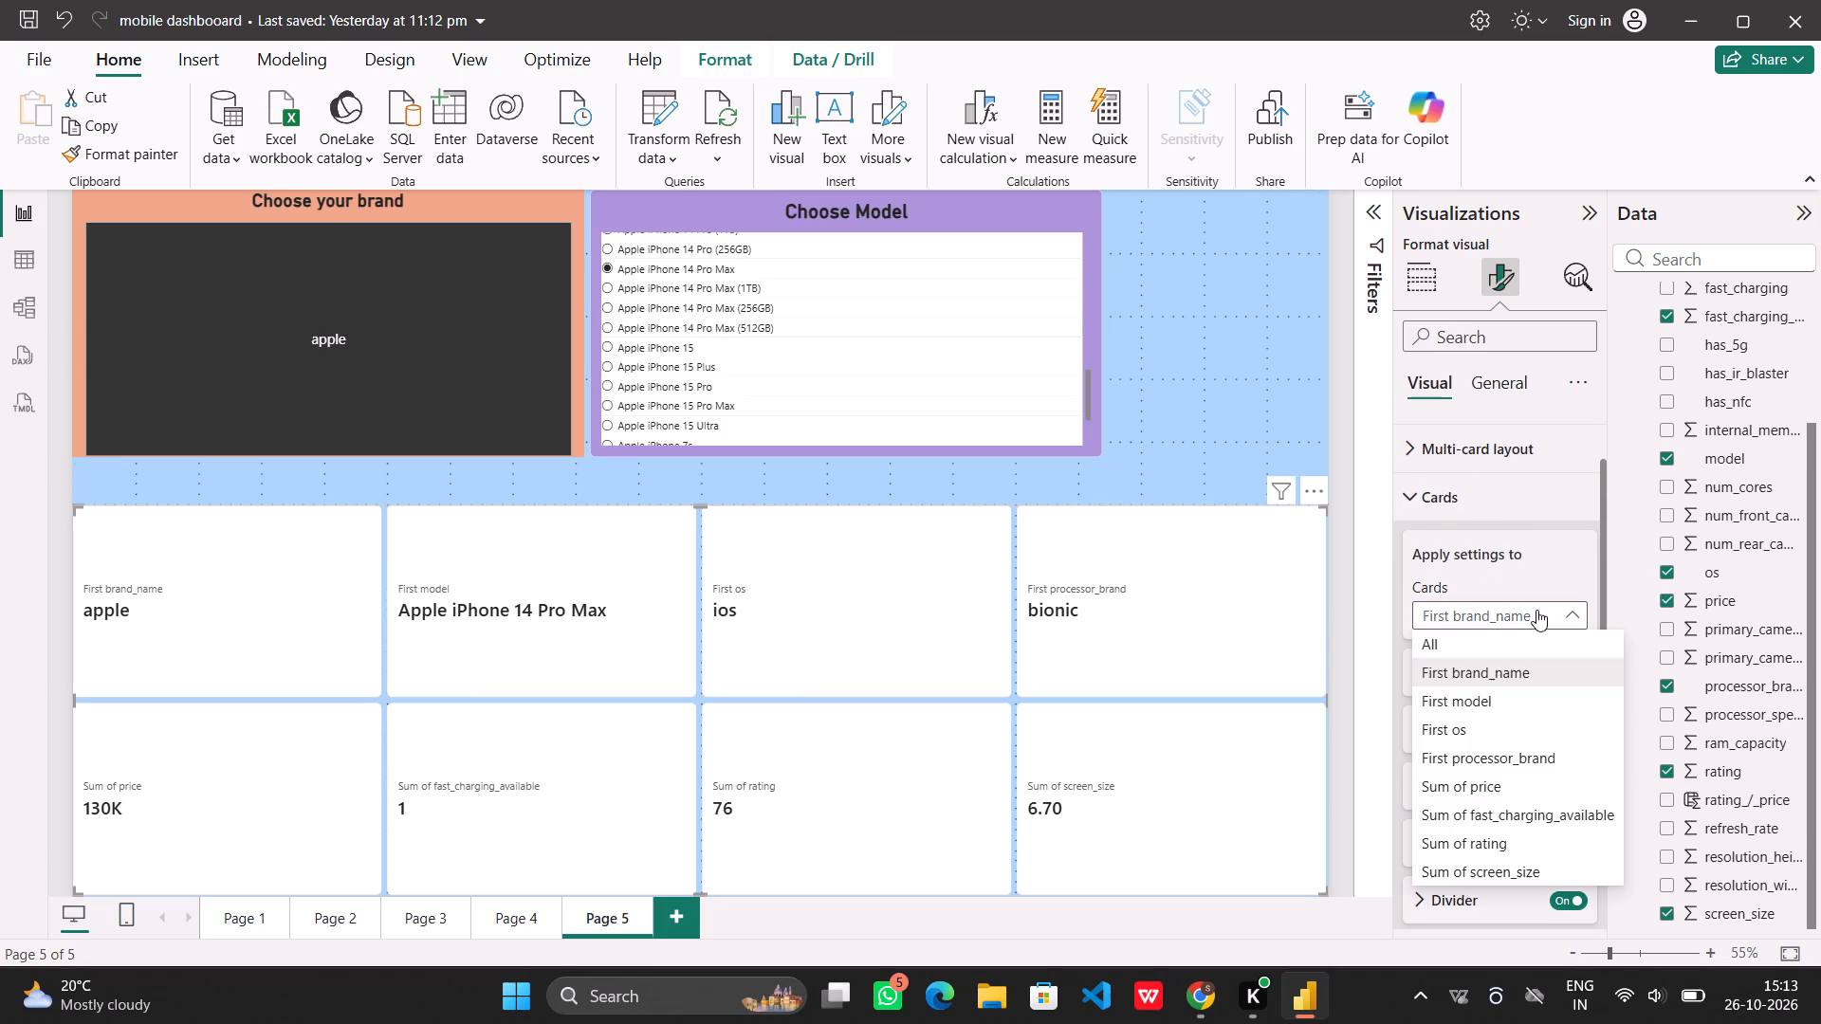
pyautogui.click(1536, 610)
pyautogui.scroll(-2, 1492, 731)
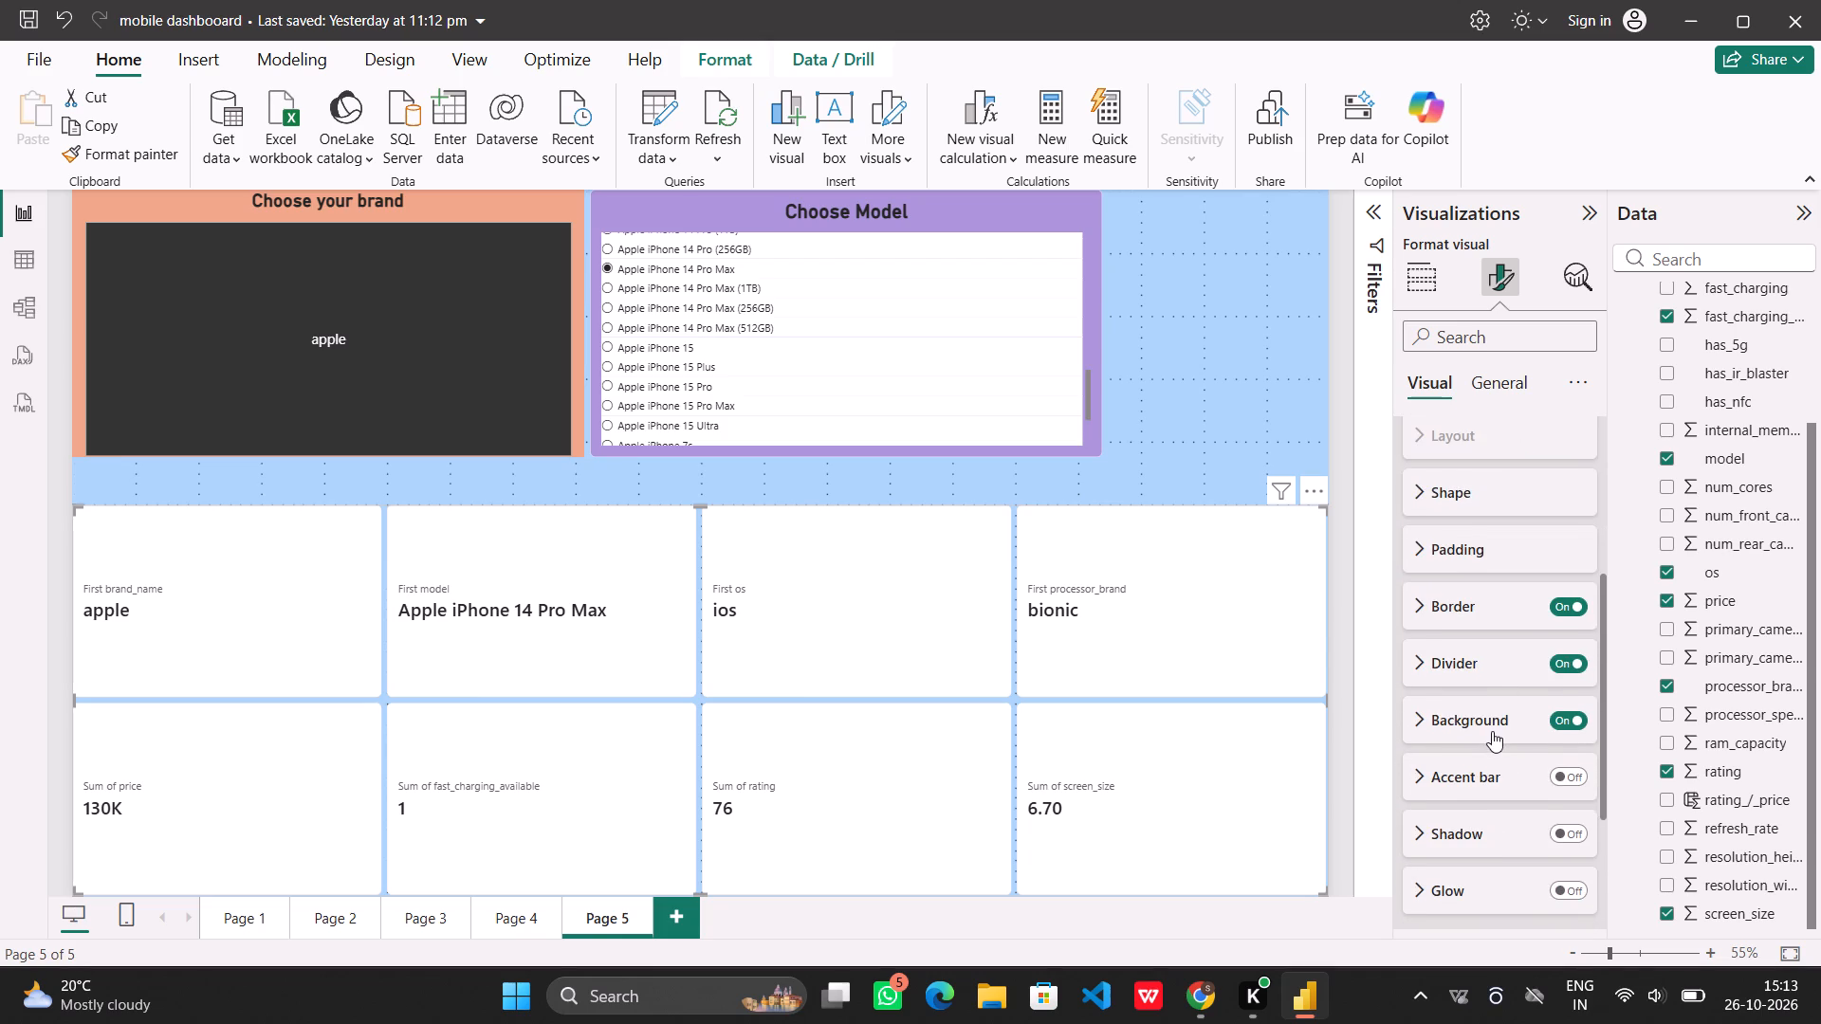
pyautogui.scroll(-3, 1492, 731)
pyautogui.scroll(1, 1492, 731)
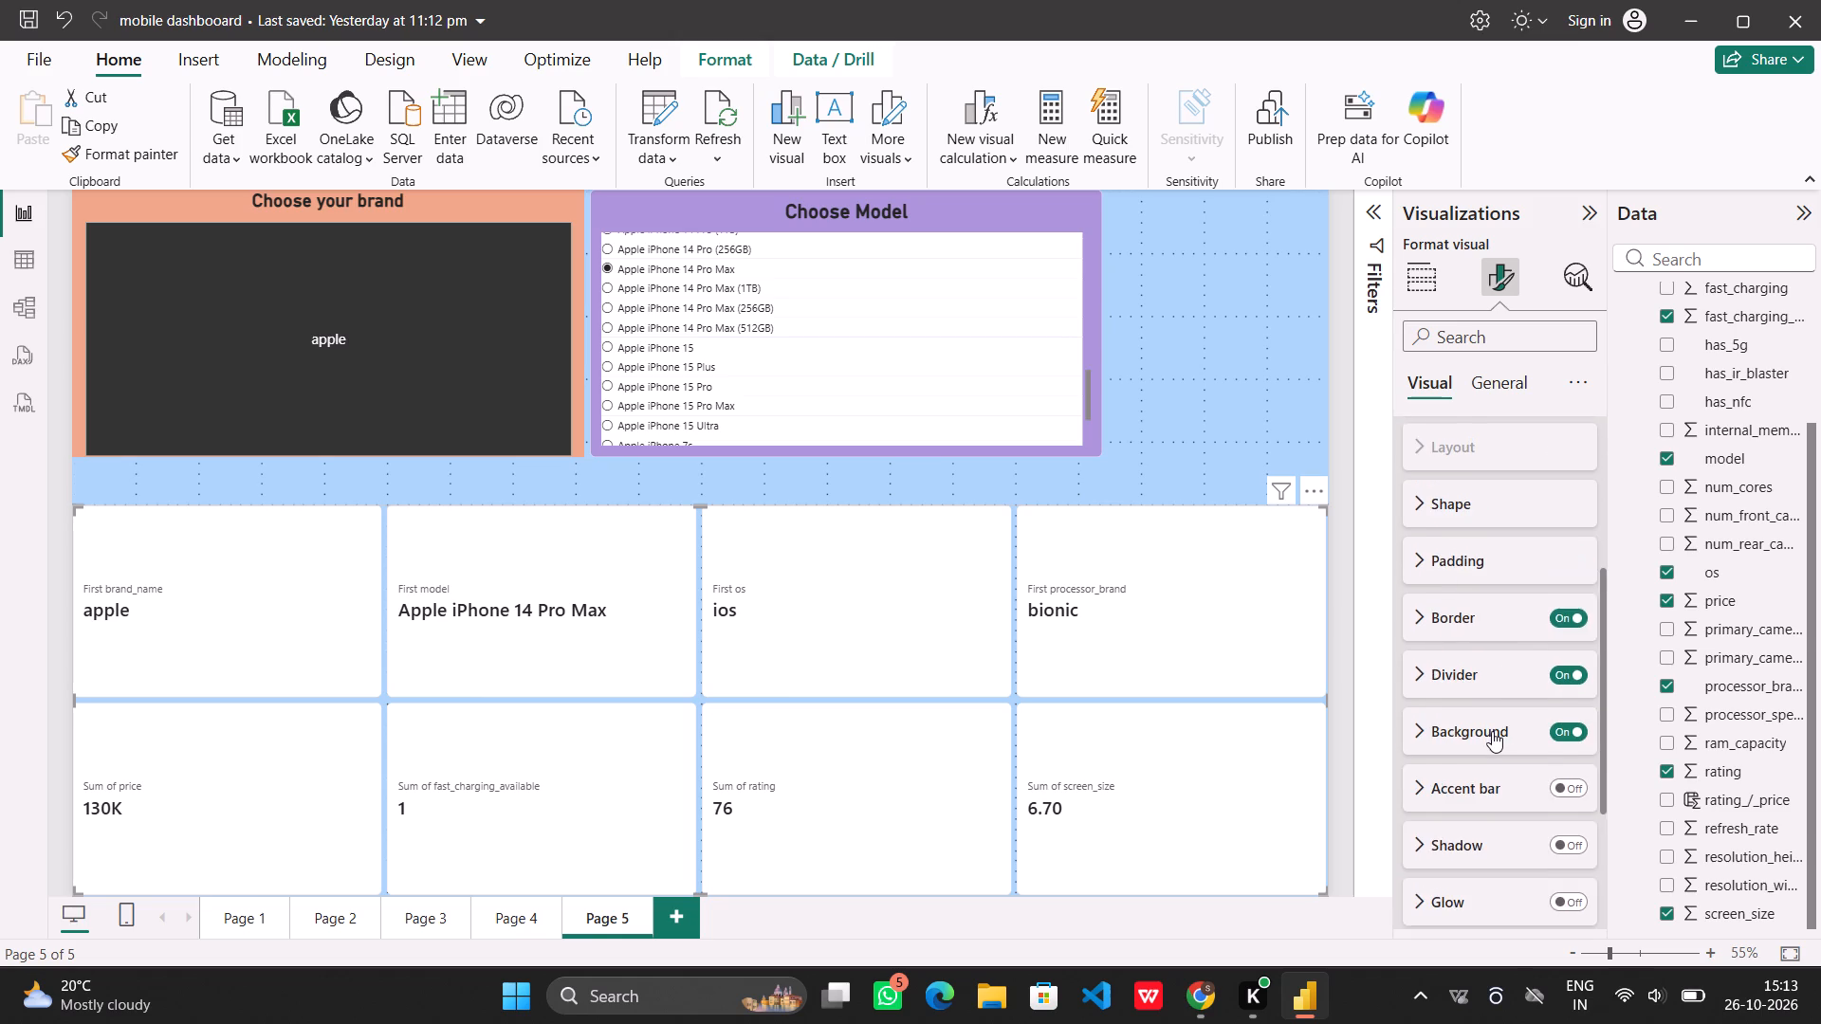
pyautogui.scroll(3, 1492, 731)
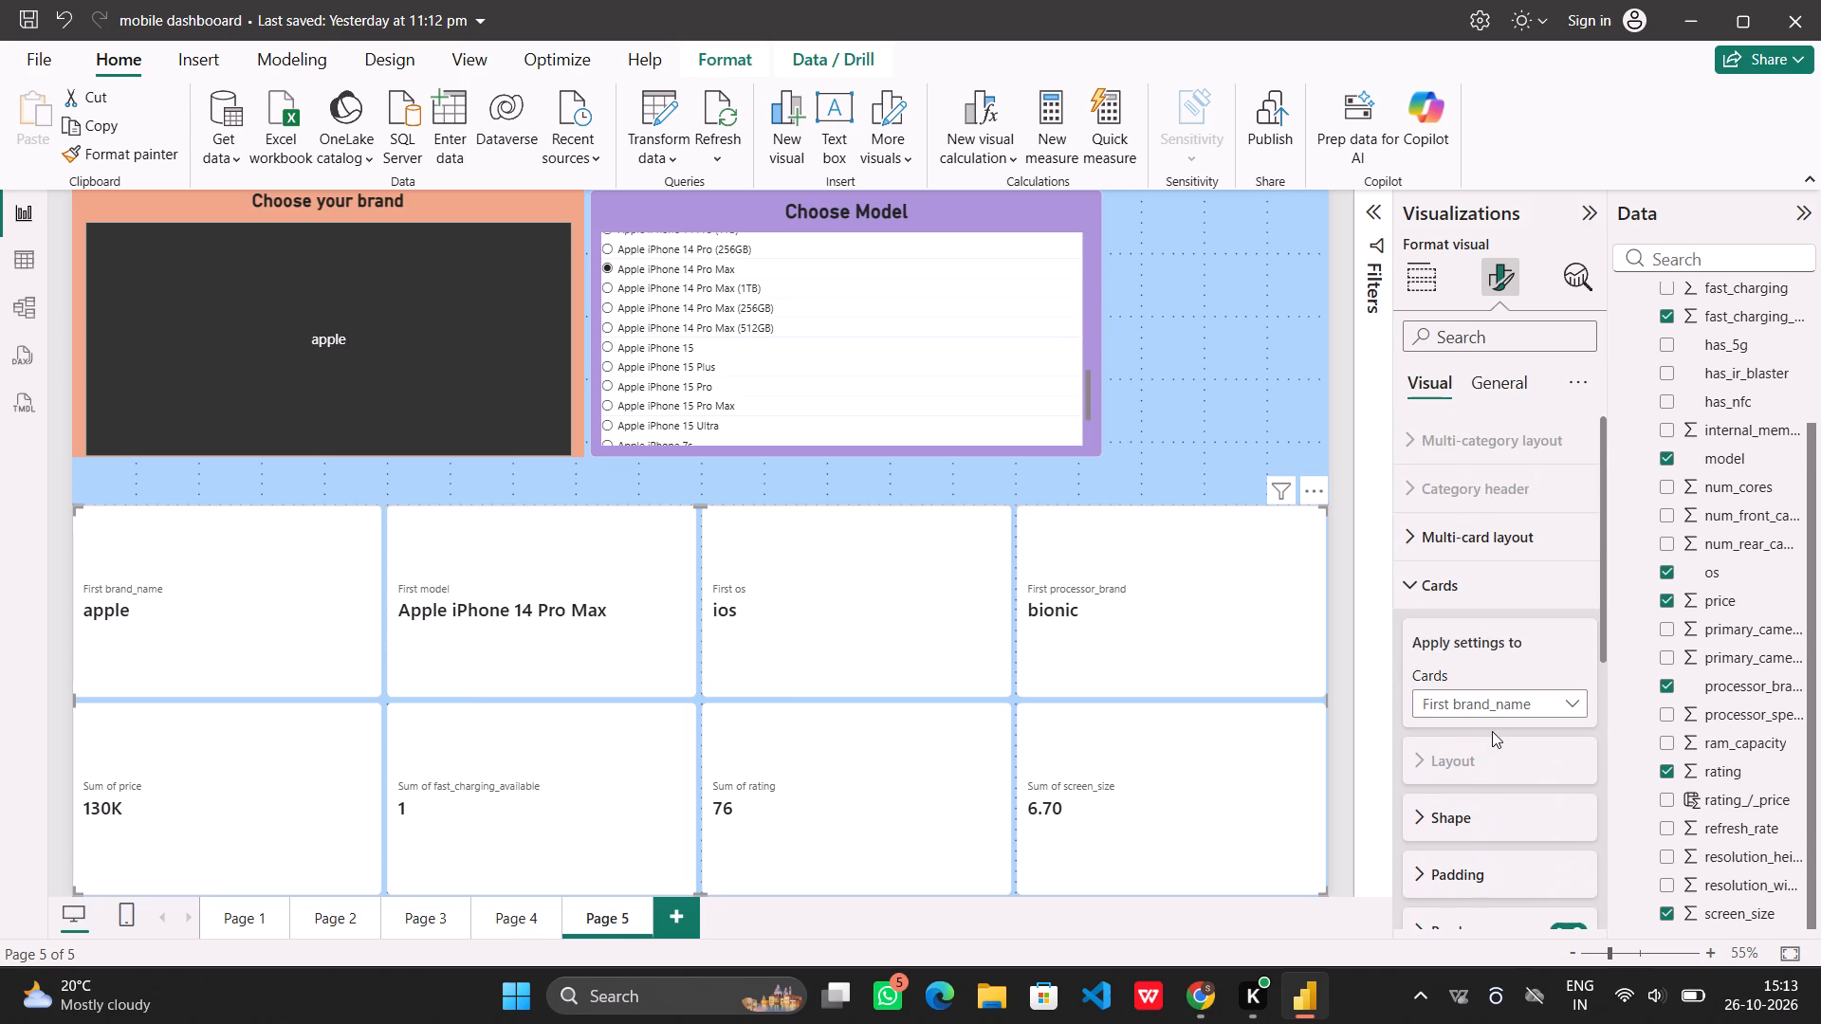
pyautogui.click(1462, 579)
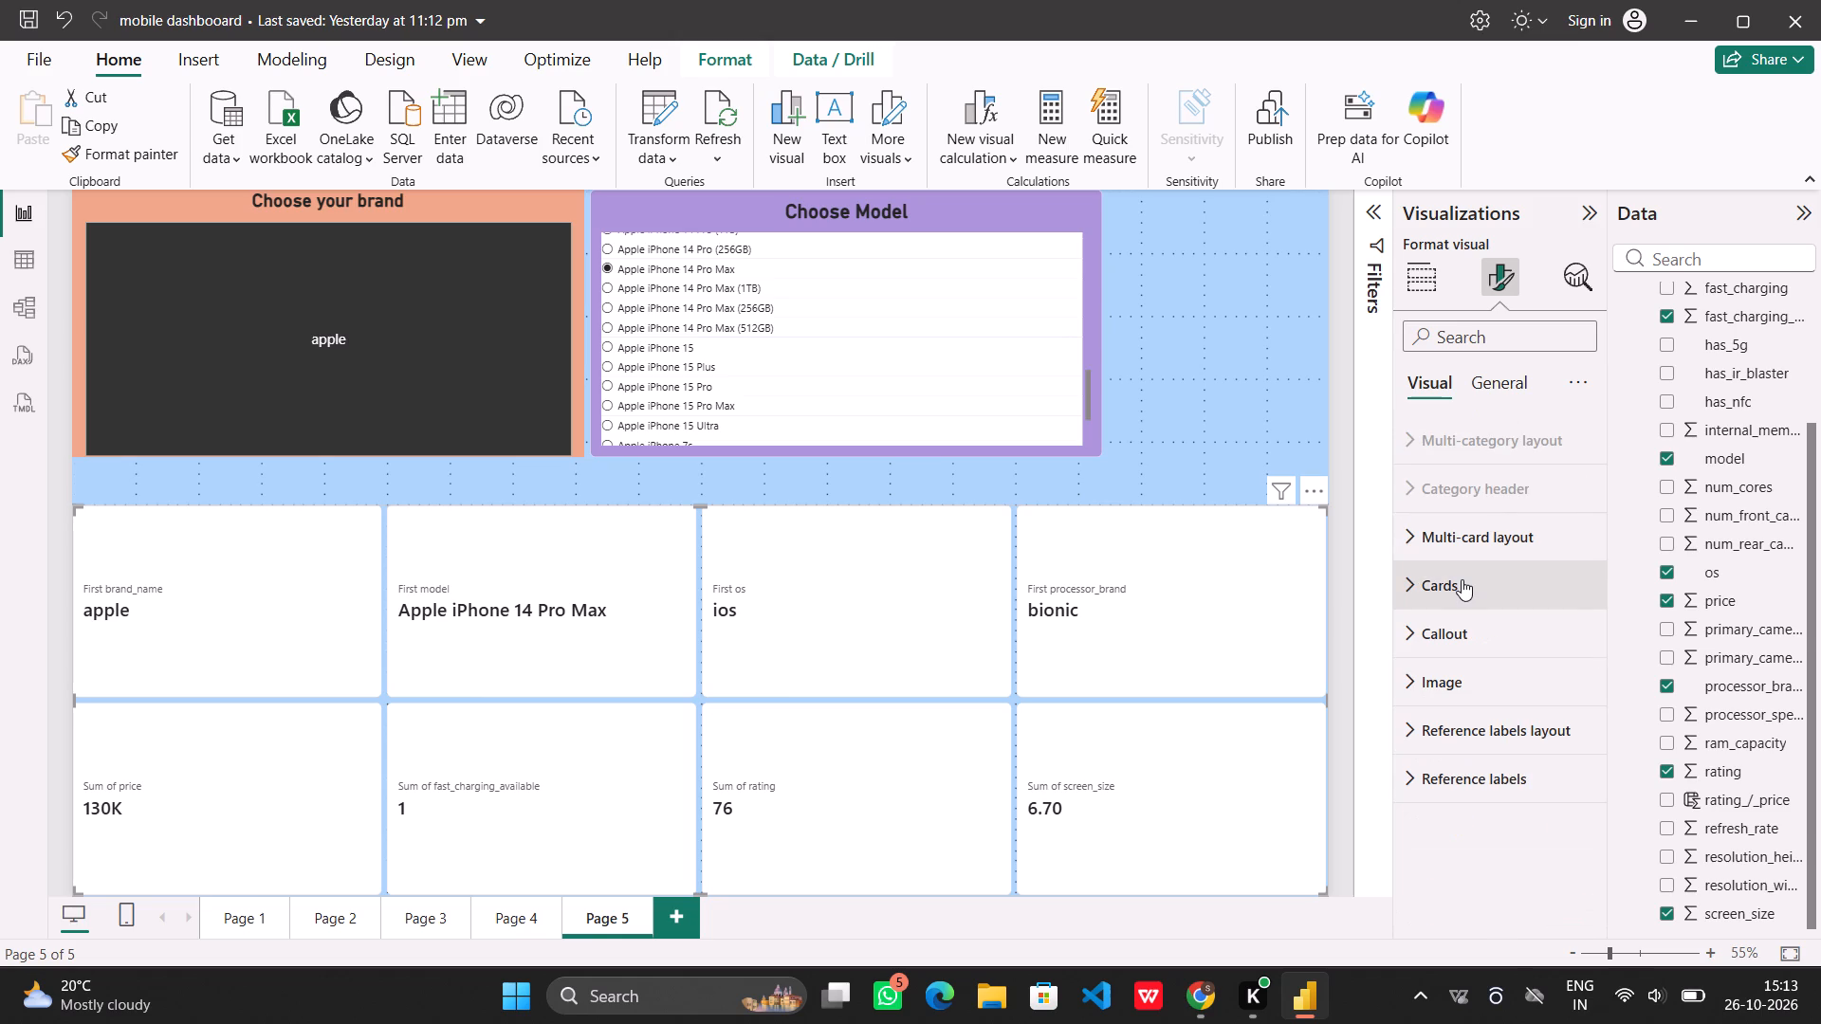
# Set the data format of First brand_name in the details card to Text.
pyautogui.click(1516, 373)
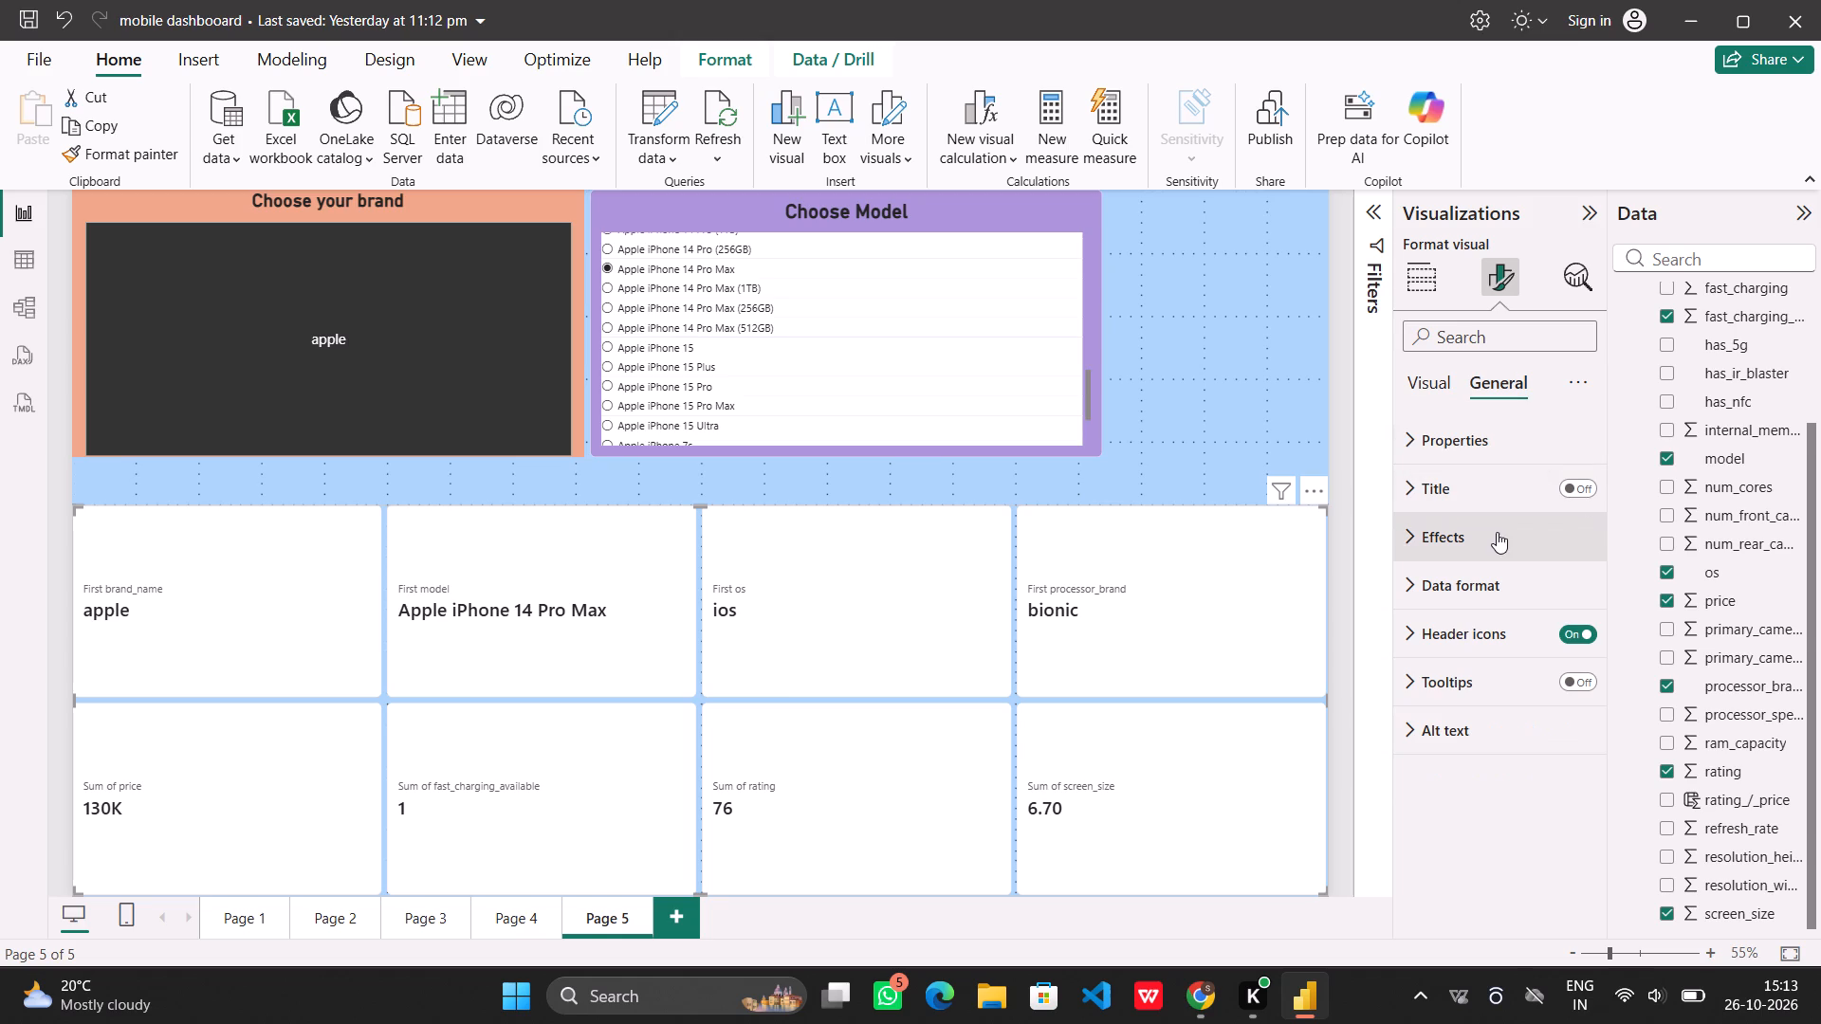
pyautogui.click(1498, 534)
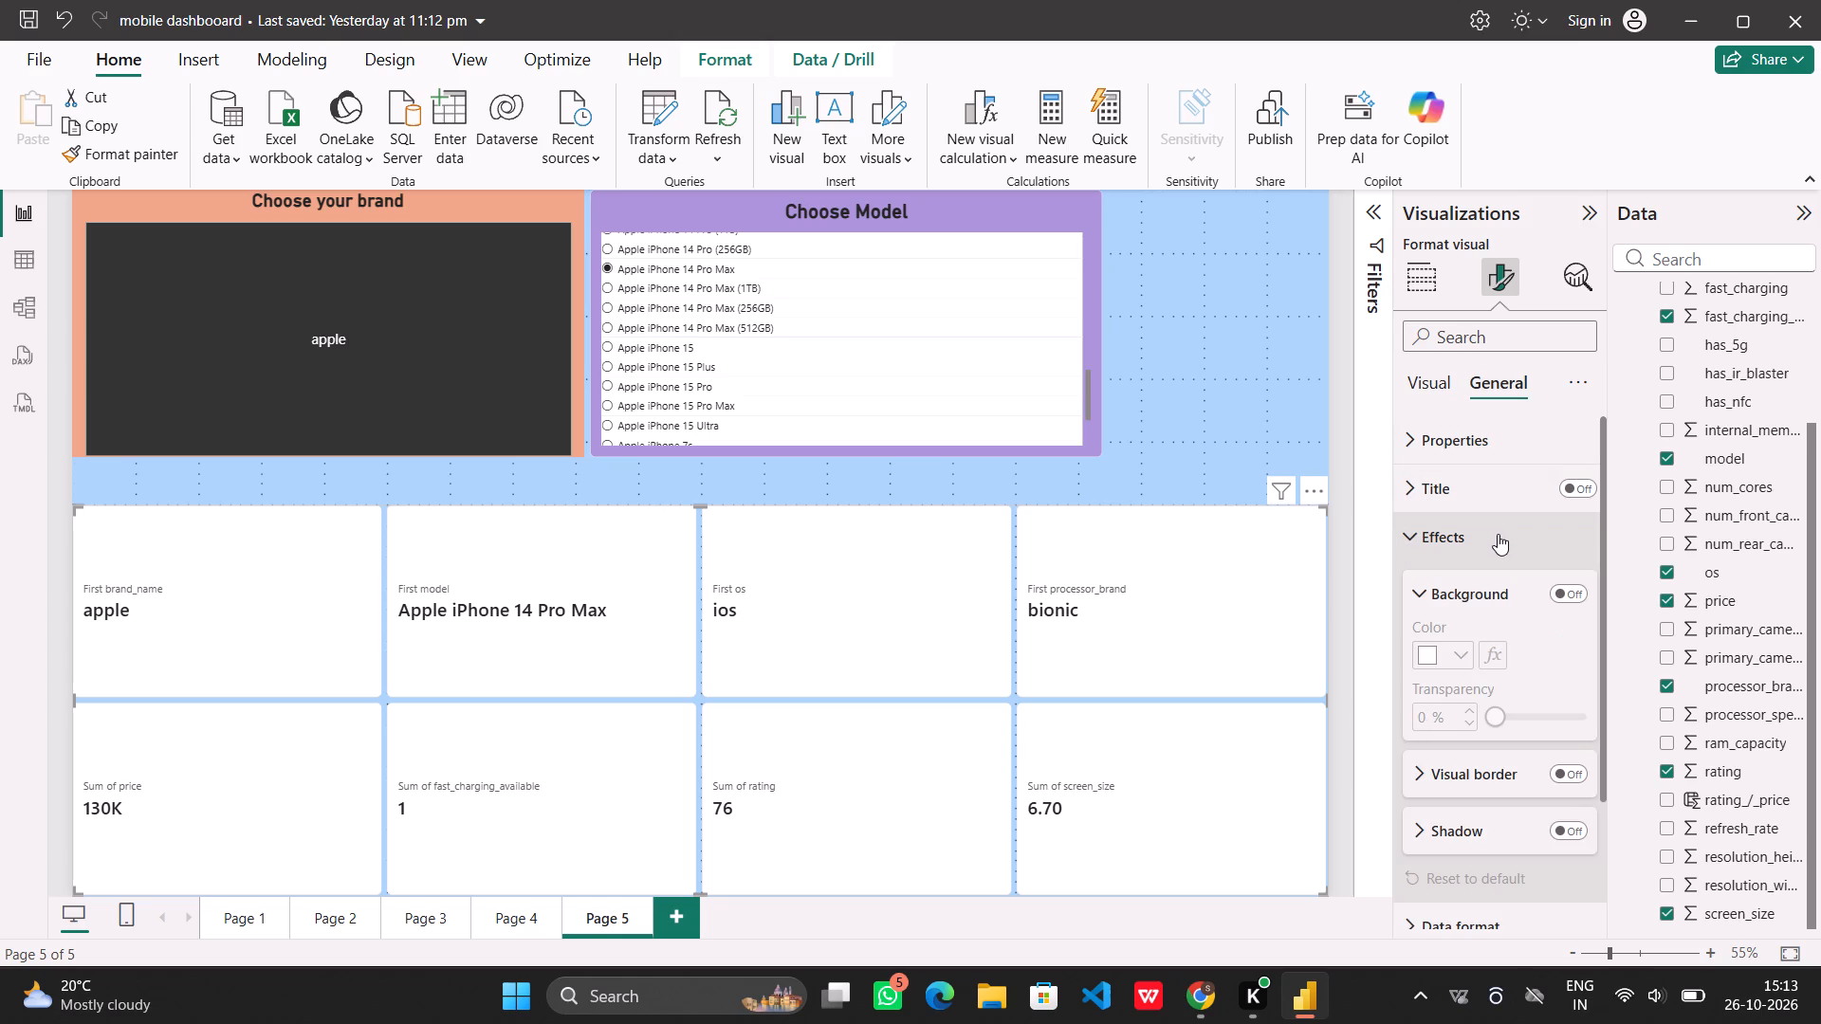
pyautogui.click(1498, 534)
pyautogui.click(1483, 482)
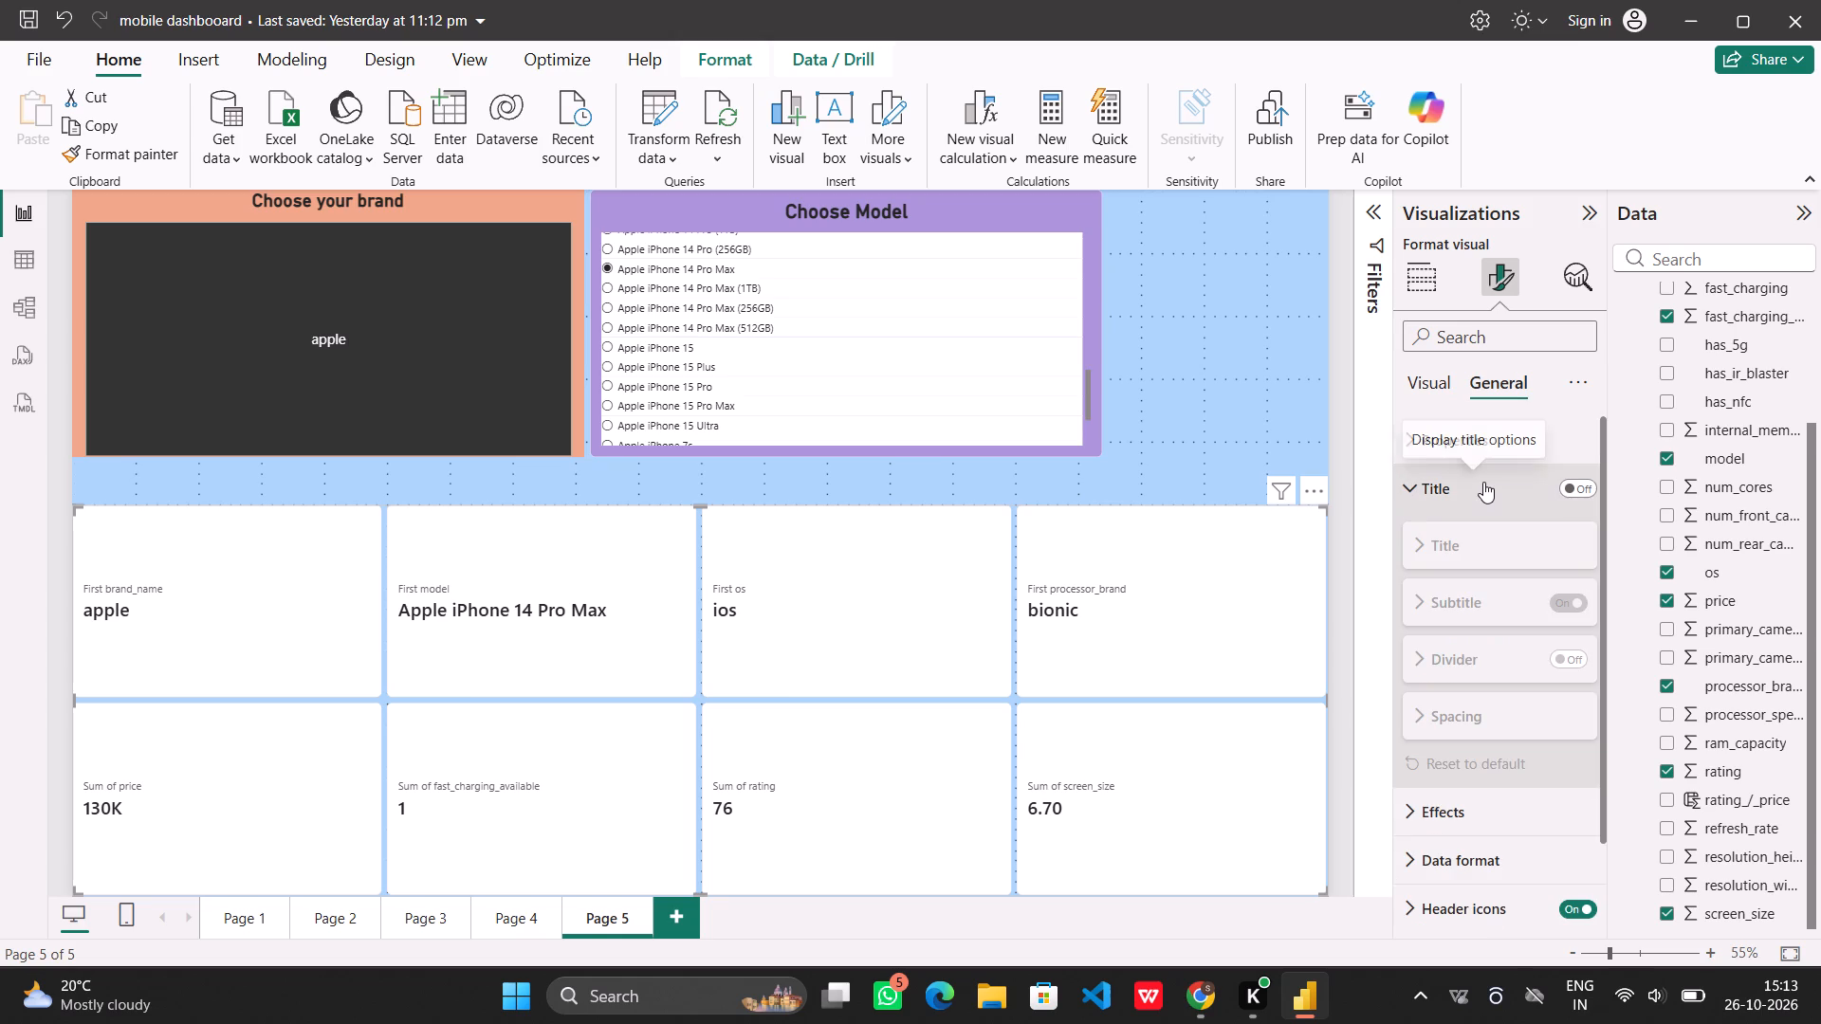
pyautogui.click(1483, 482)
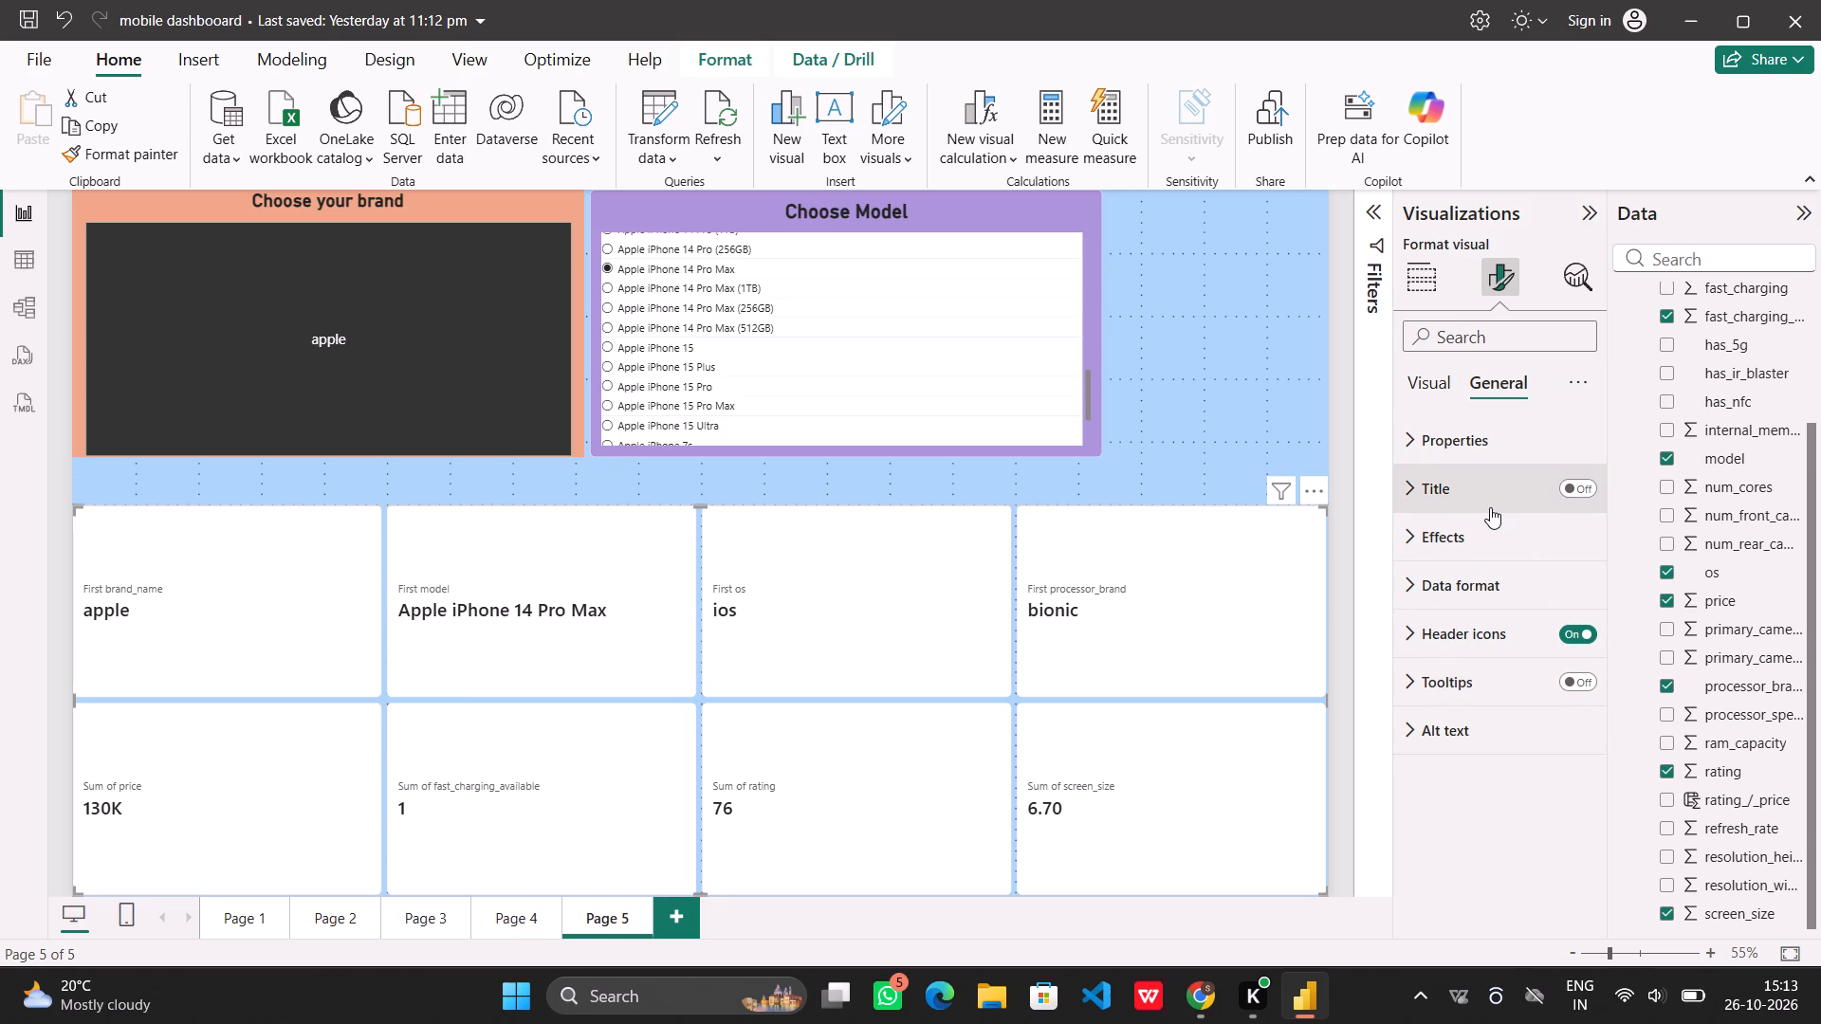
pyautogui.scroll(1, 1490, 507)
pyautogui.click(1494, 581)
pyautogui.scroll(-1, 1494, 581)
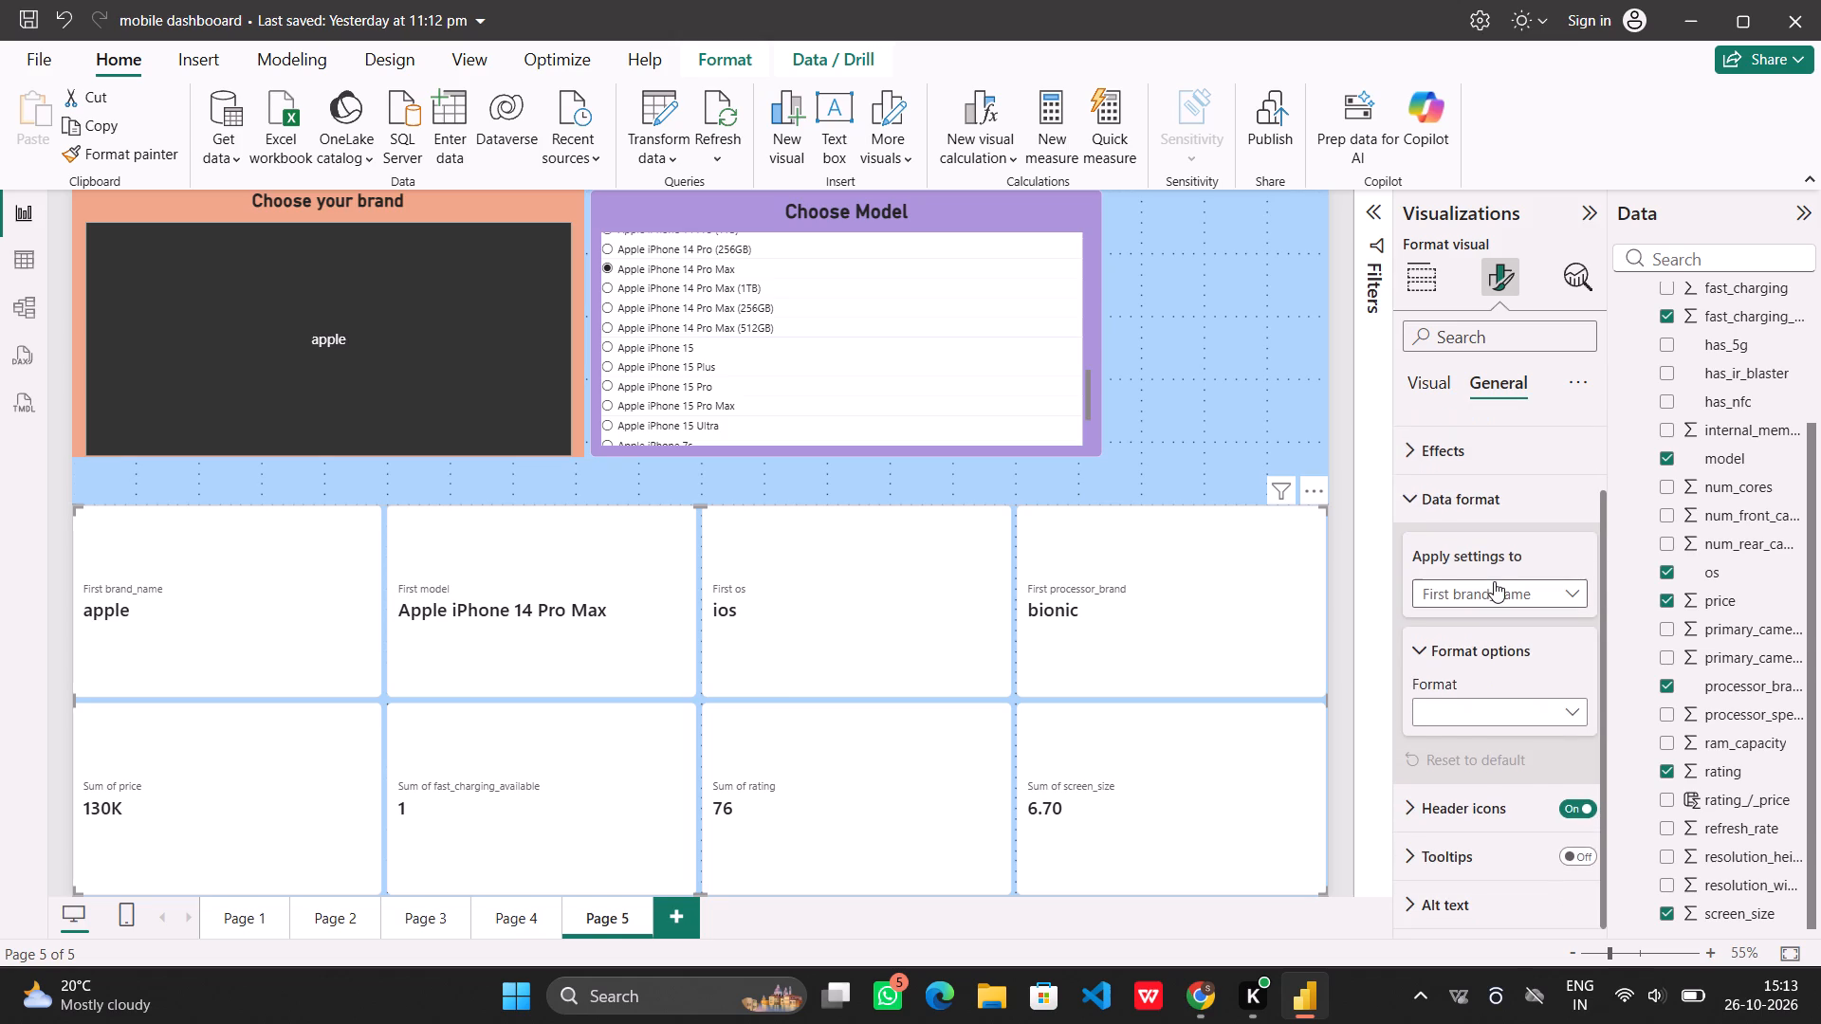
pyautogui.click(1575, 715)
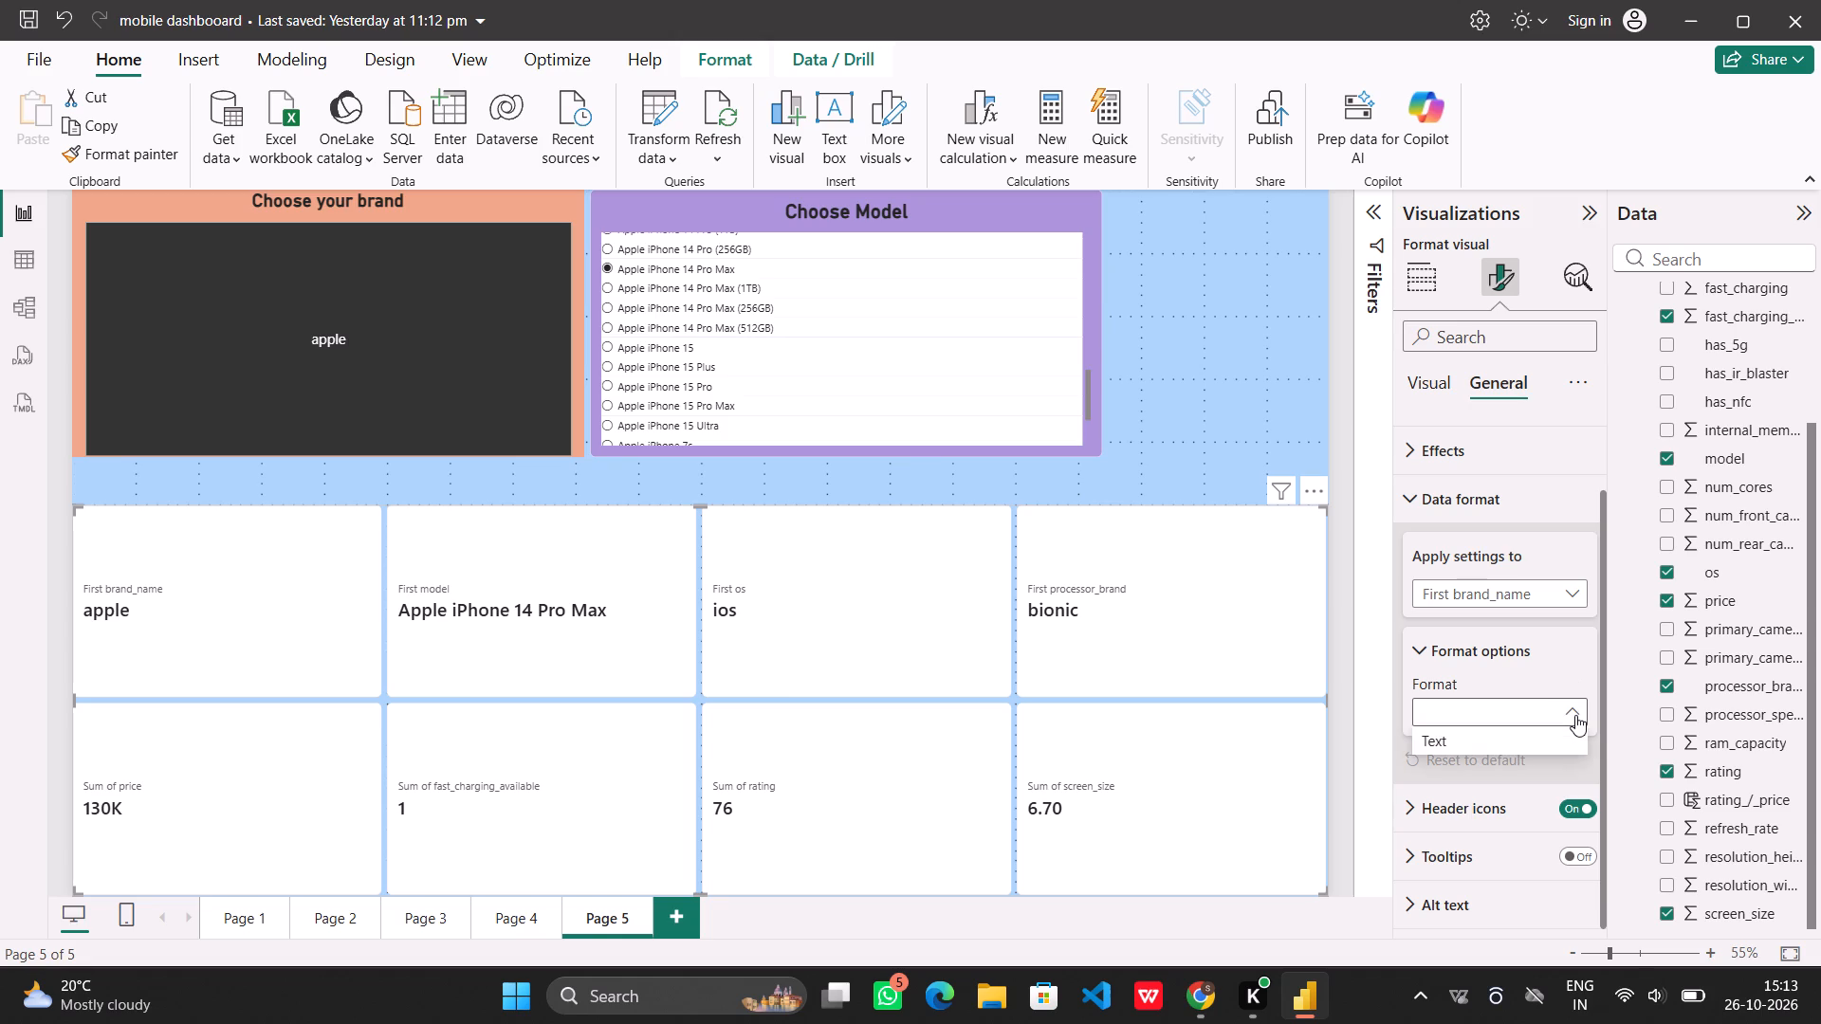
pyautogui.click(1524, 741)
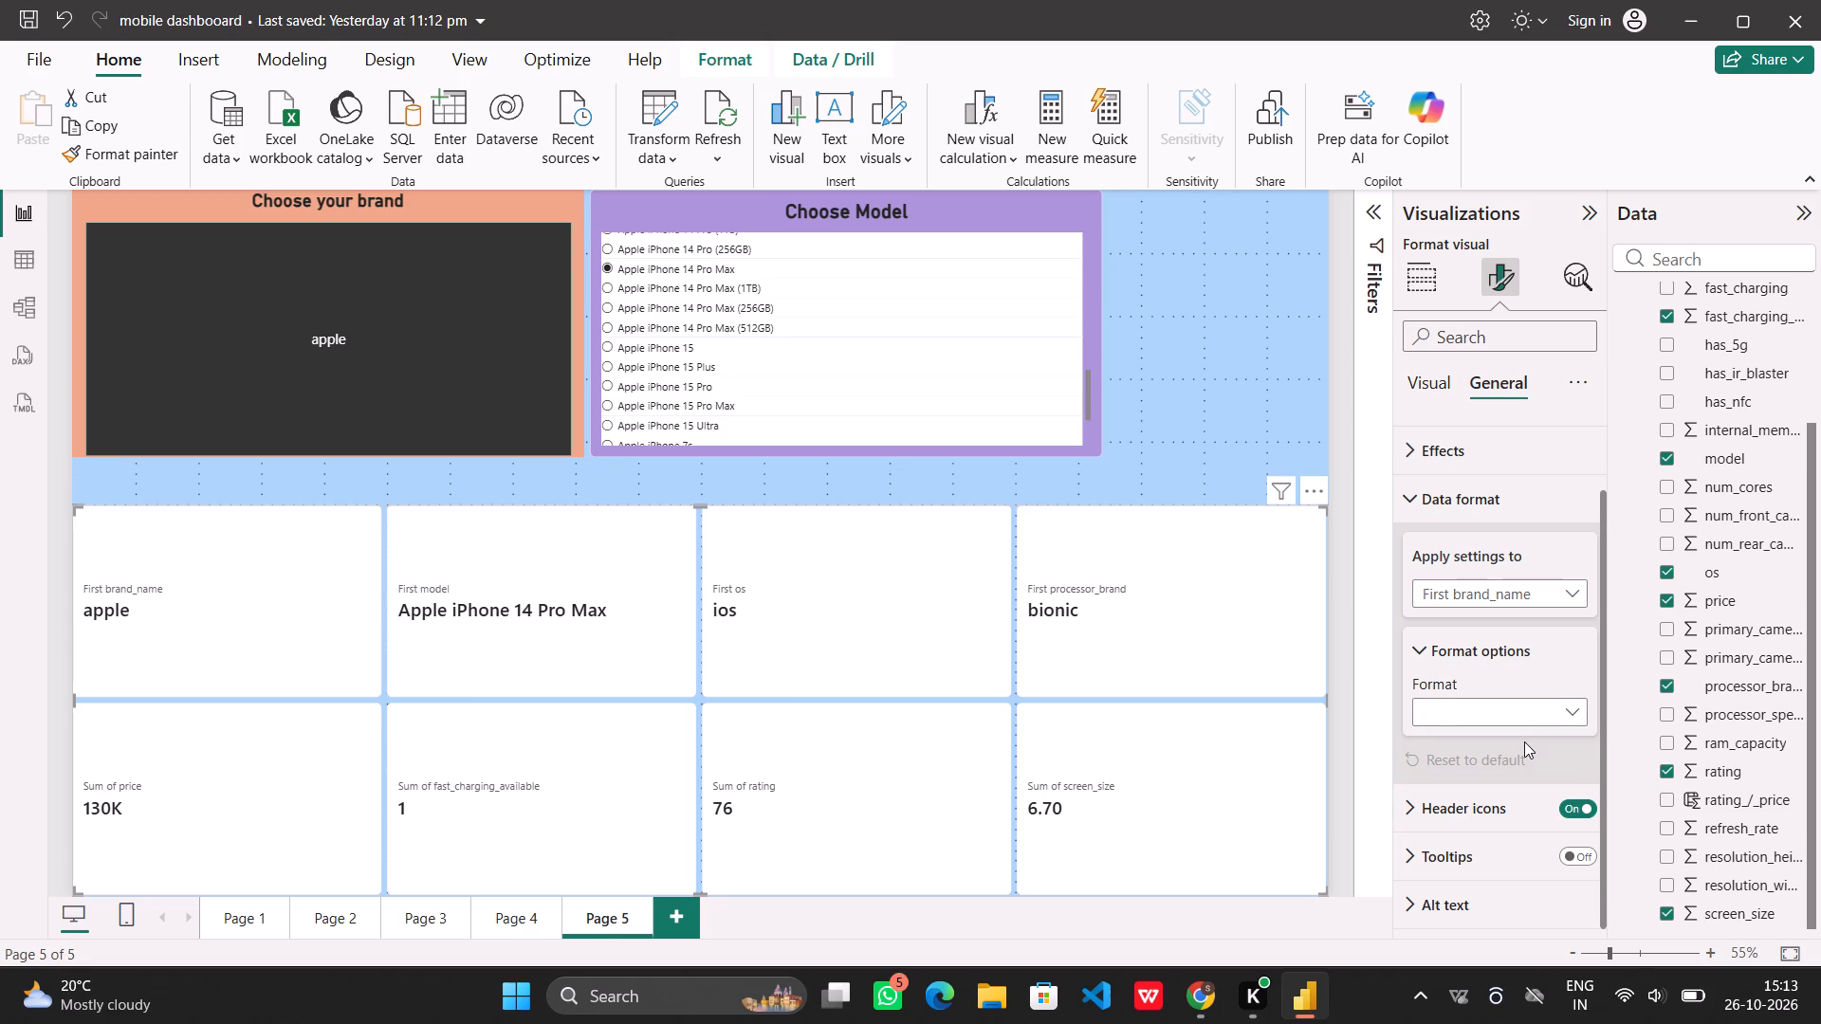
# Examine the details card's general formatting options, including header icons, tooltips, alt text, title and size properties.
pyautogui.scroll(-1, 1538, 655)
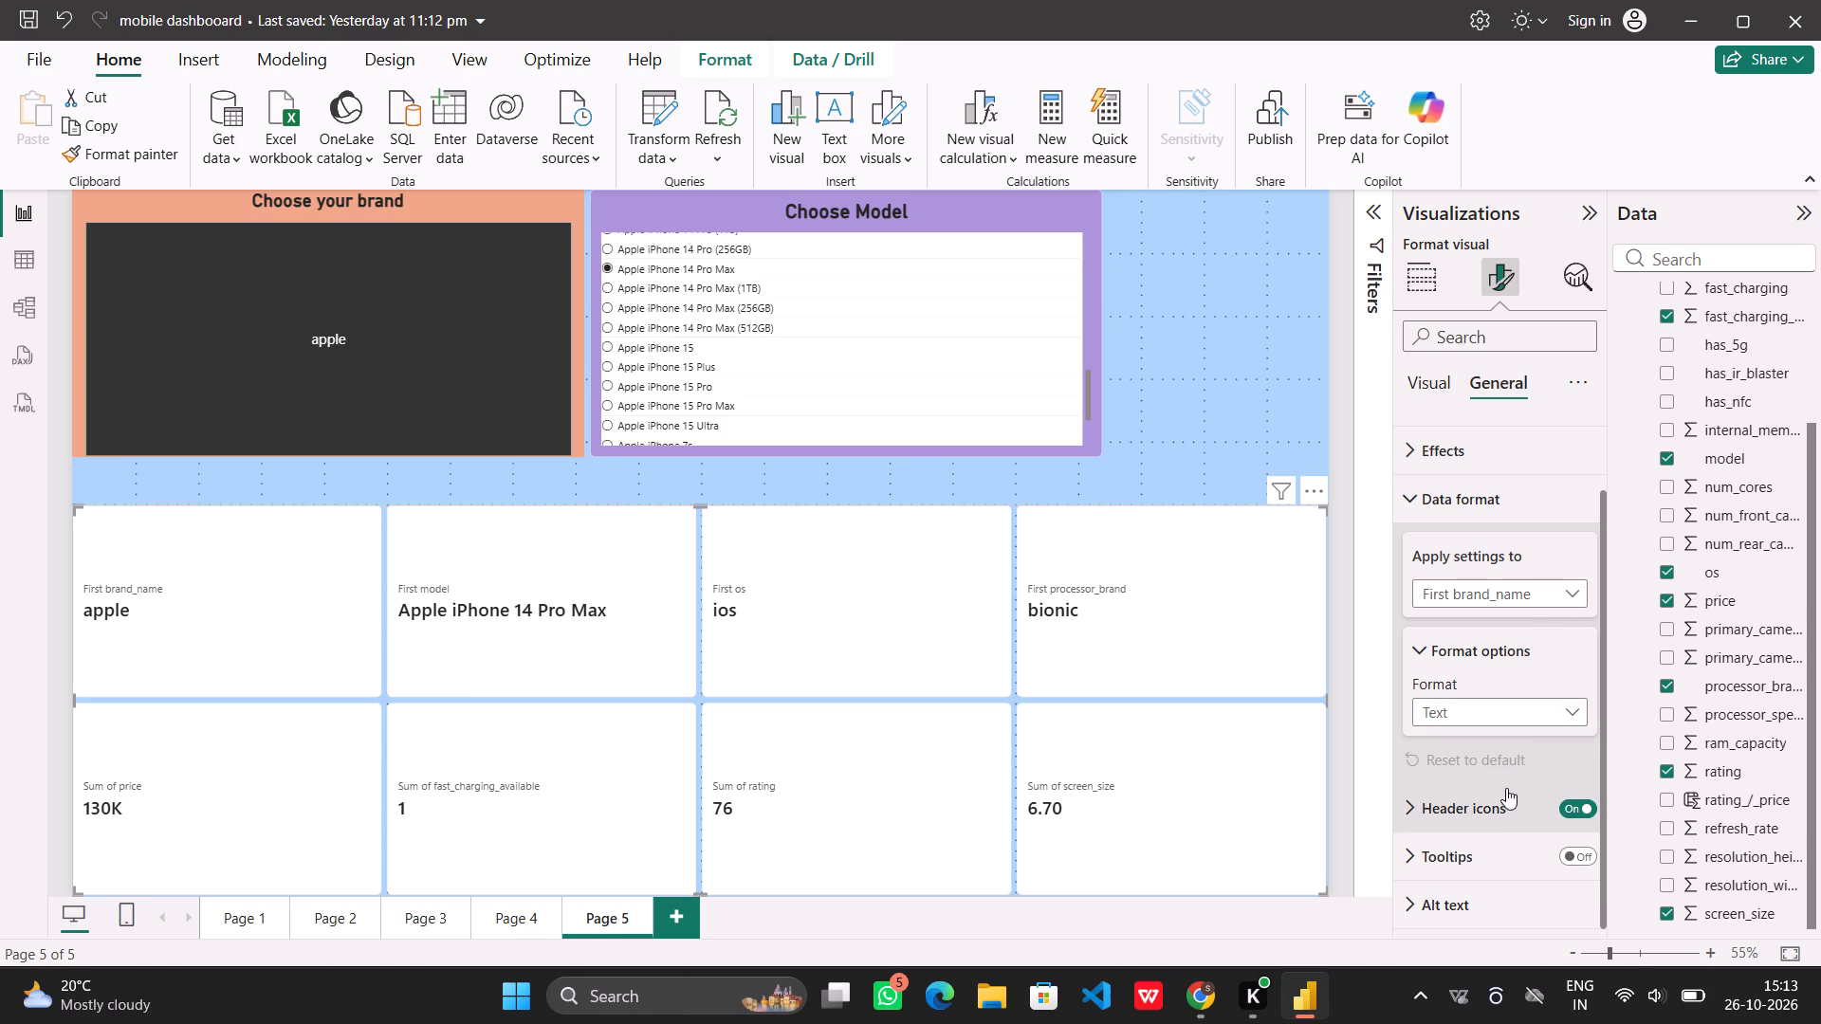
pyautogui.click(1504, 799)
pyautogui.scroll(-3, 1504, 799)
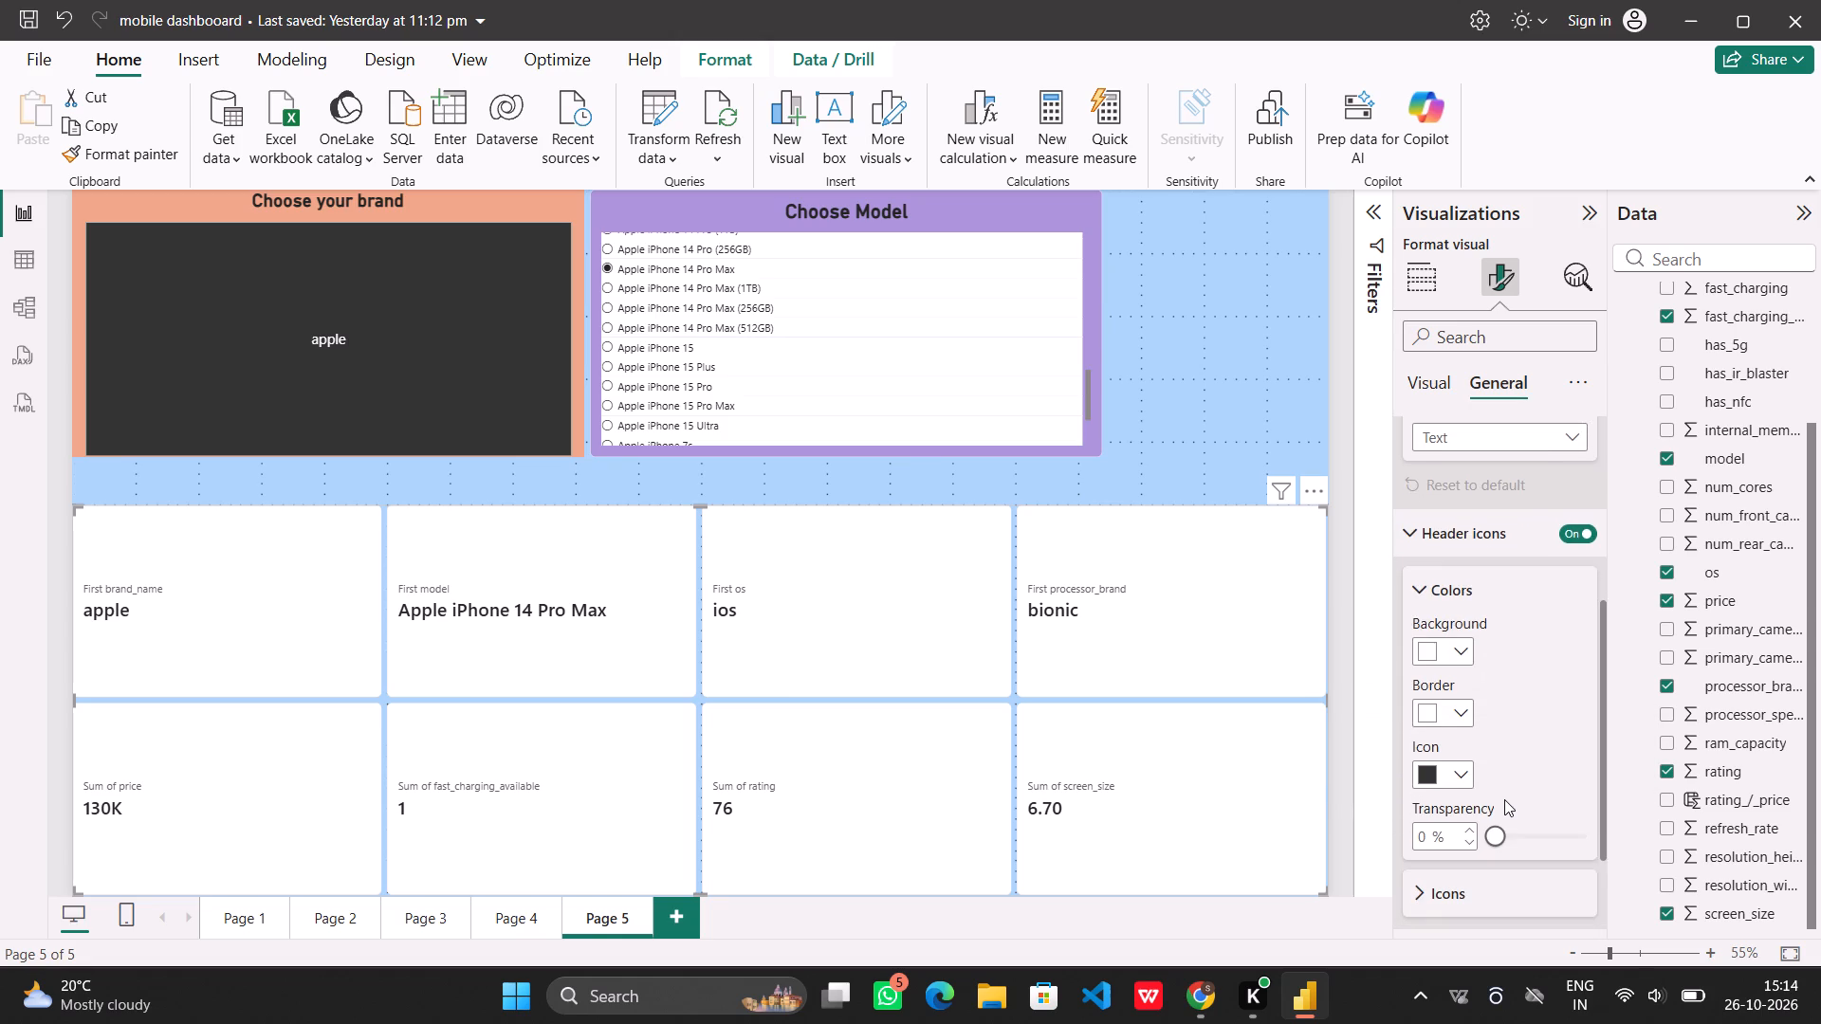
pyautogui.scroll(-2, 1483, 713)
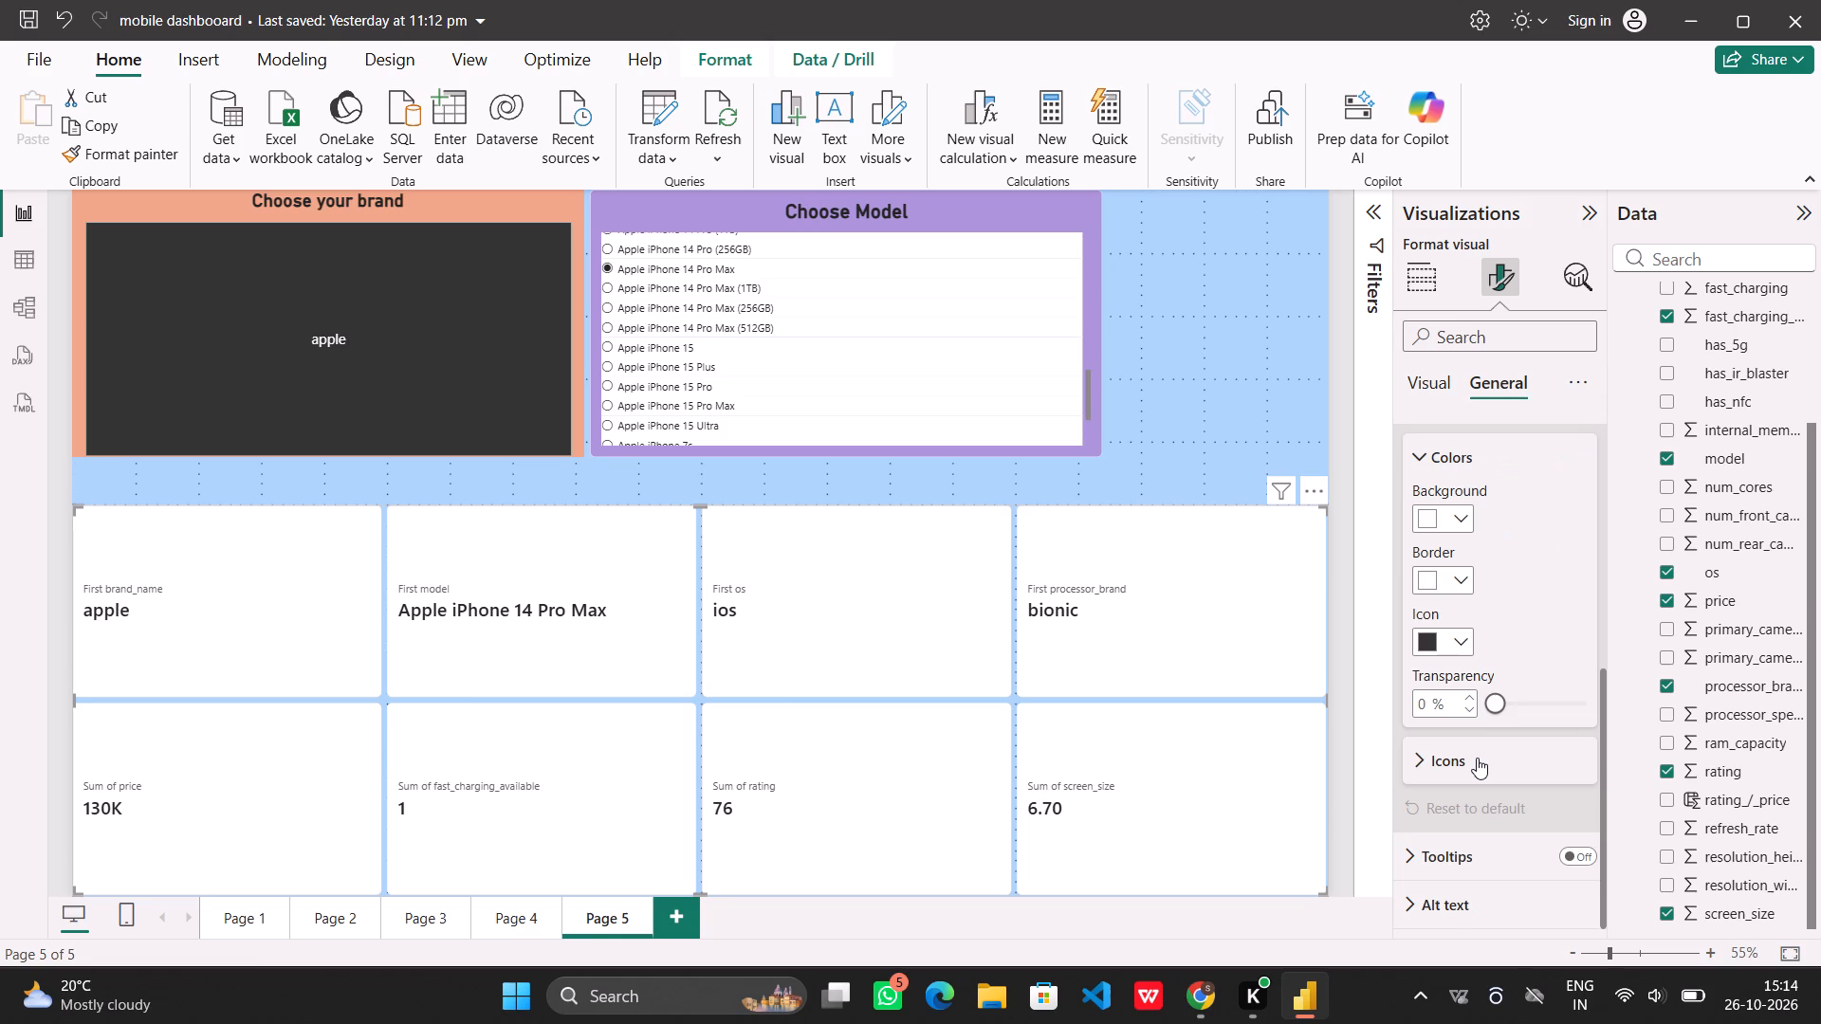
pyautogui.click(1477, 758)
pyautogui.scroll(-2, 1477, 758)
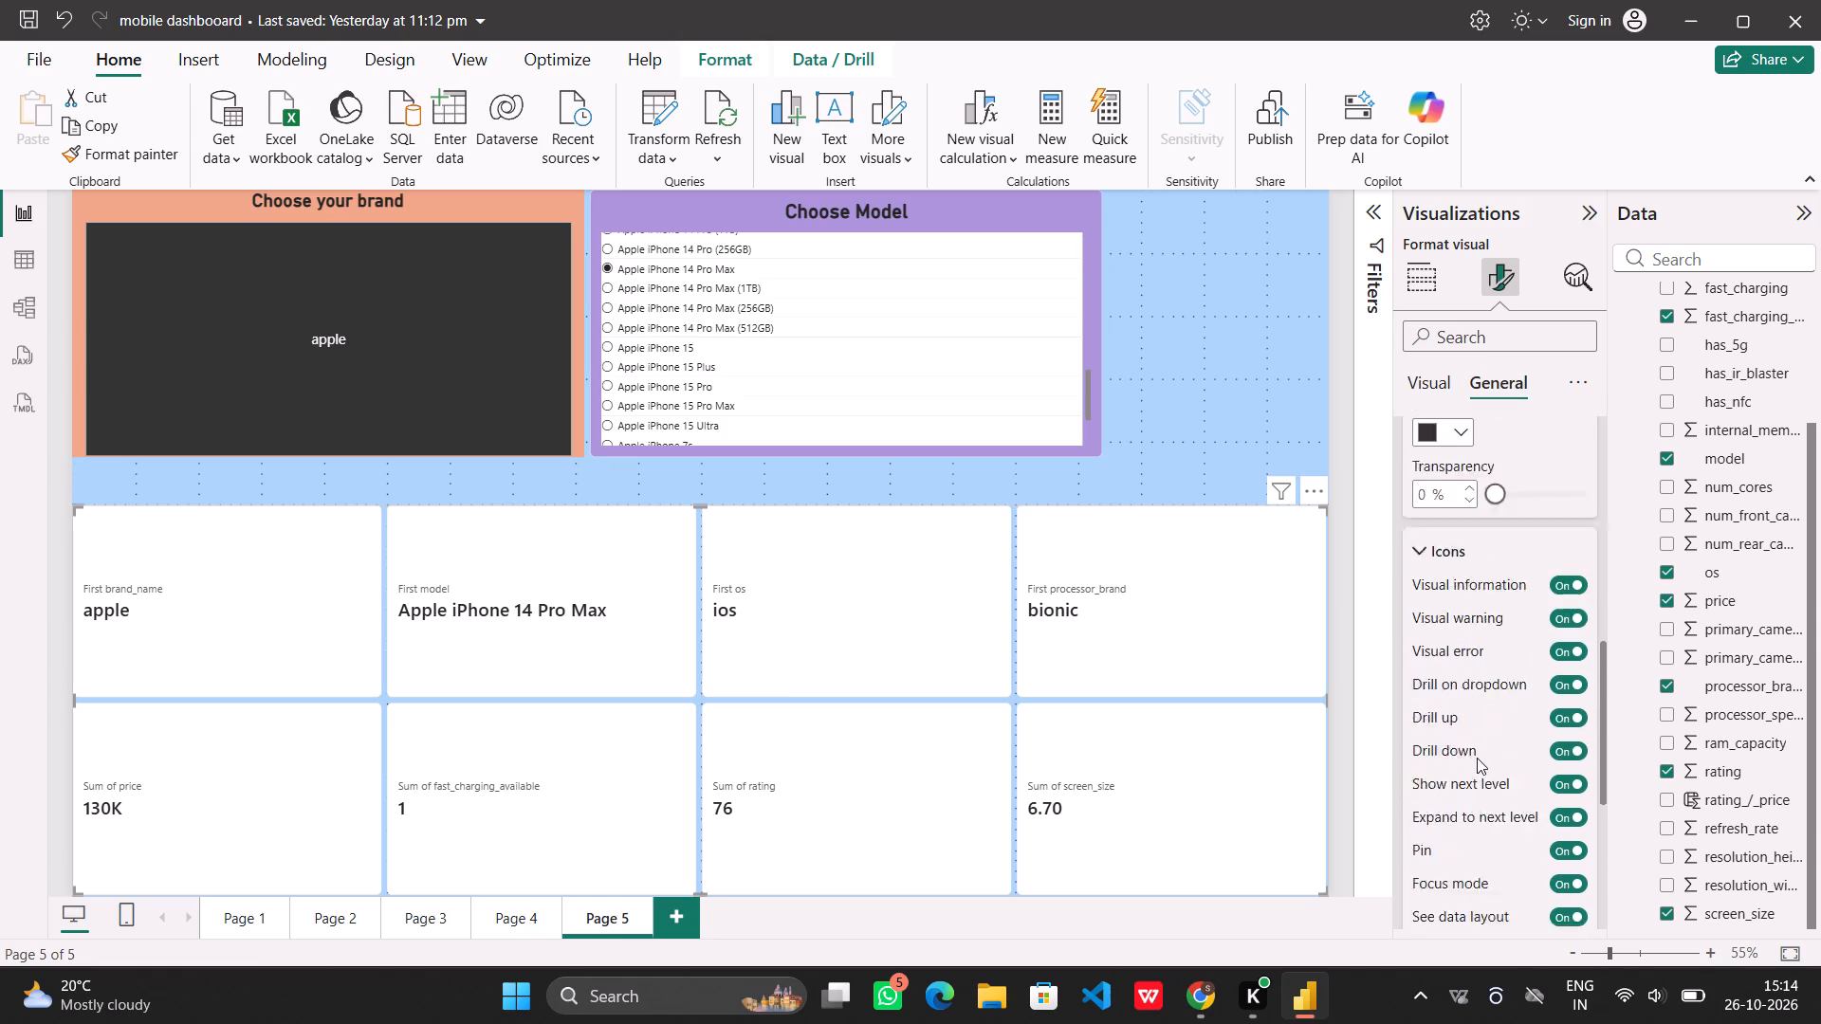
pyautogui.scroll(-1, 1477, 758)
pyautogui.scroll(2, 1477, 758)
pyautogui.click(1462, 658)
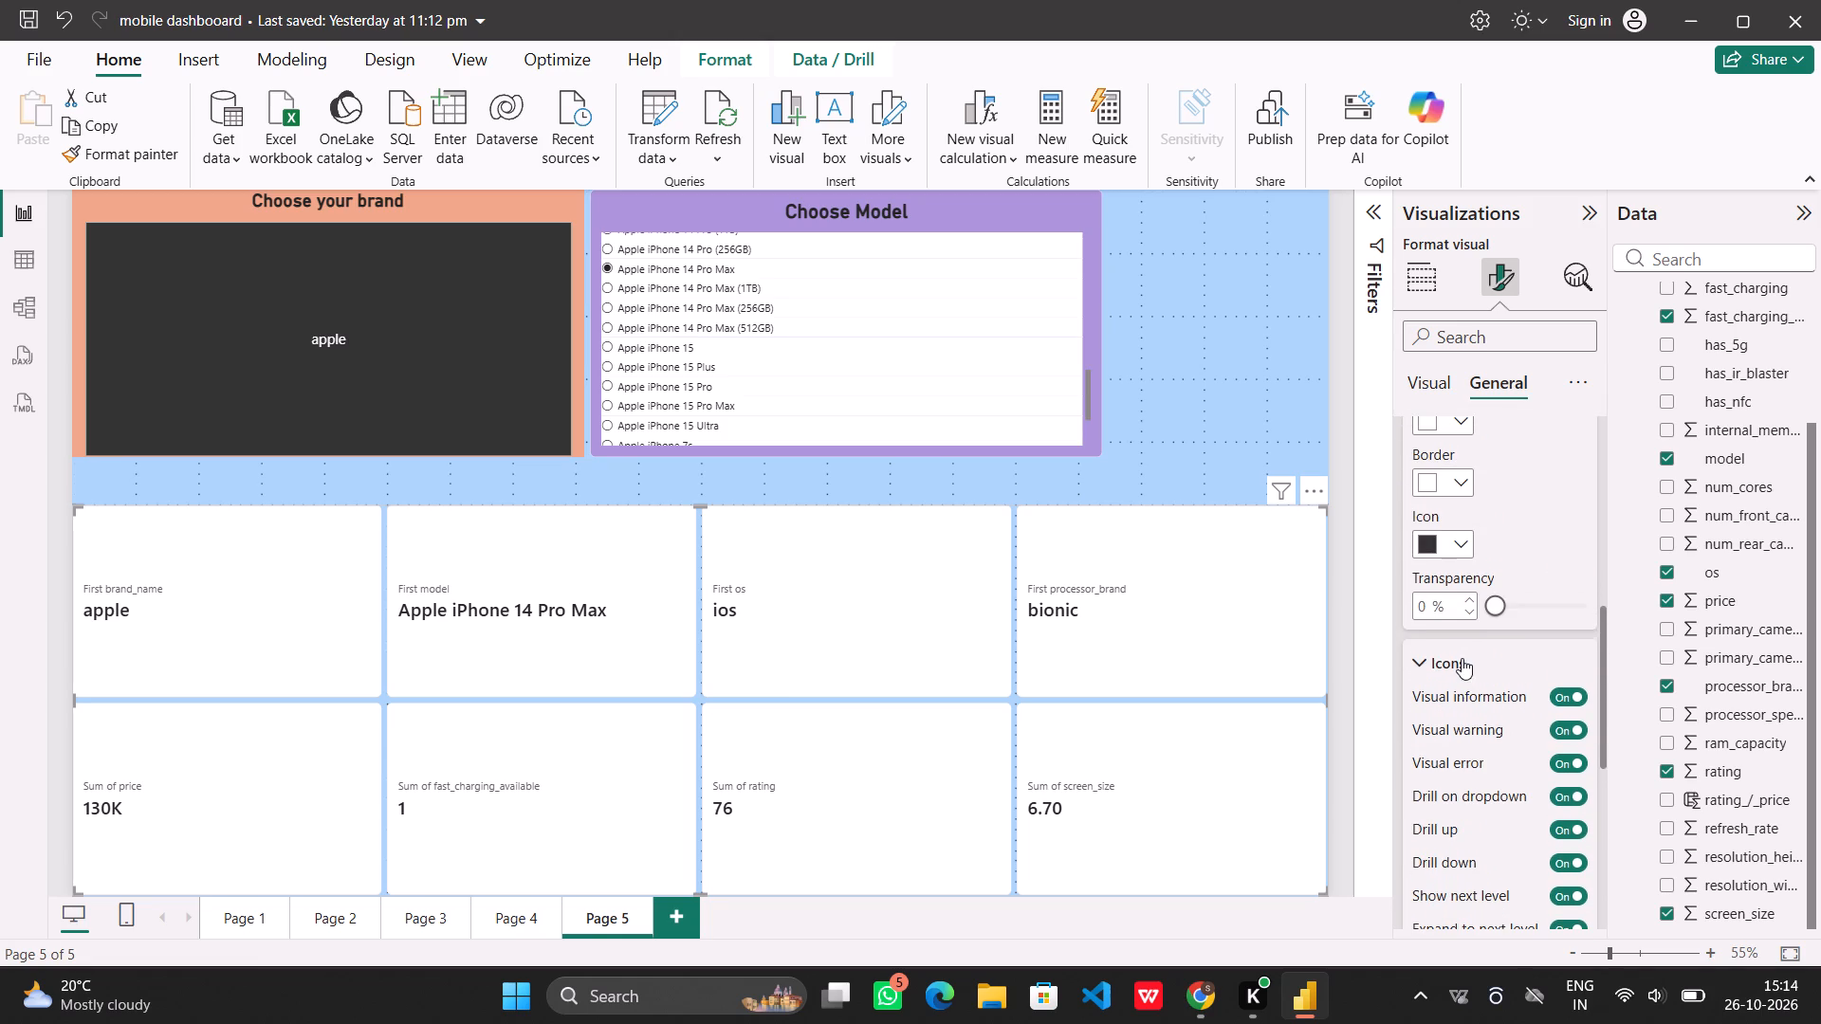
pyautogui.scroll(1, 1462, 658)
pyautogui.click(1467, 536)
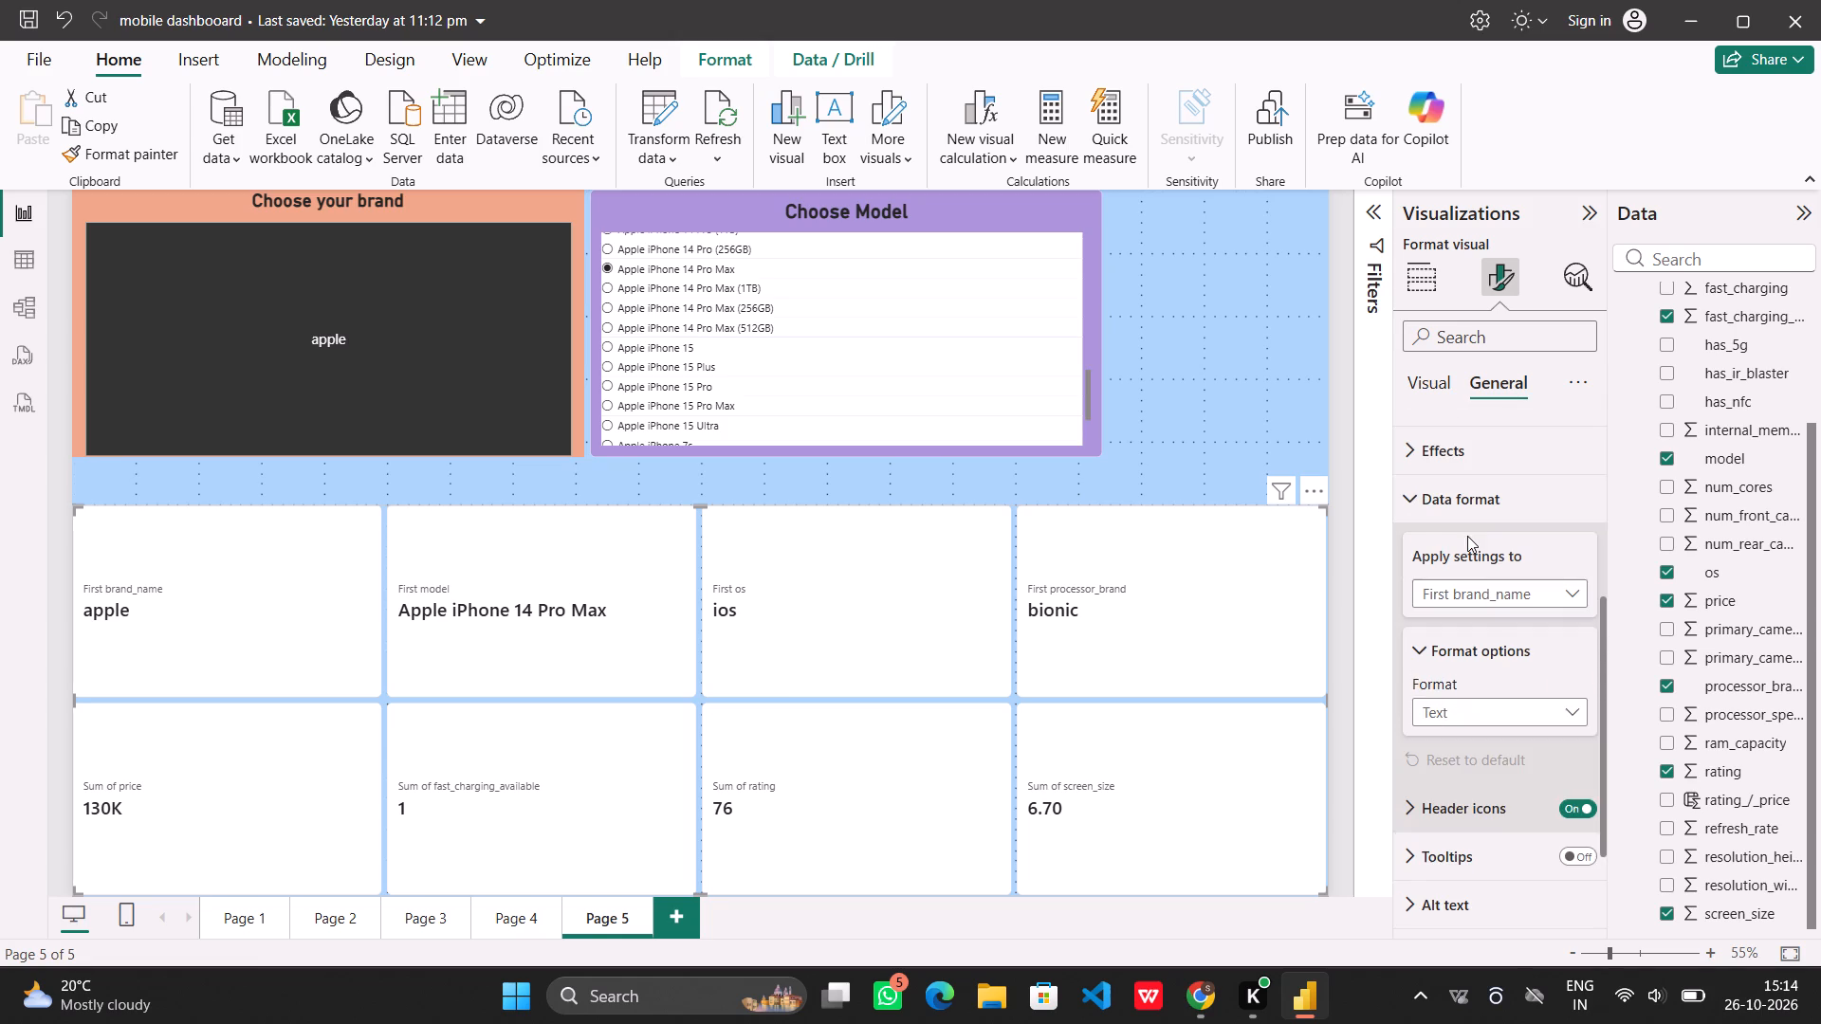
pyautogui.click(1482, 853)
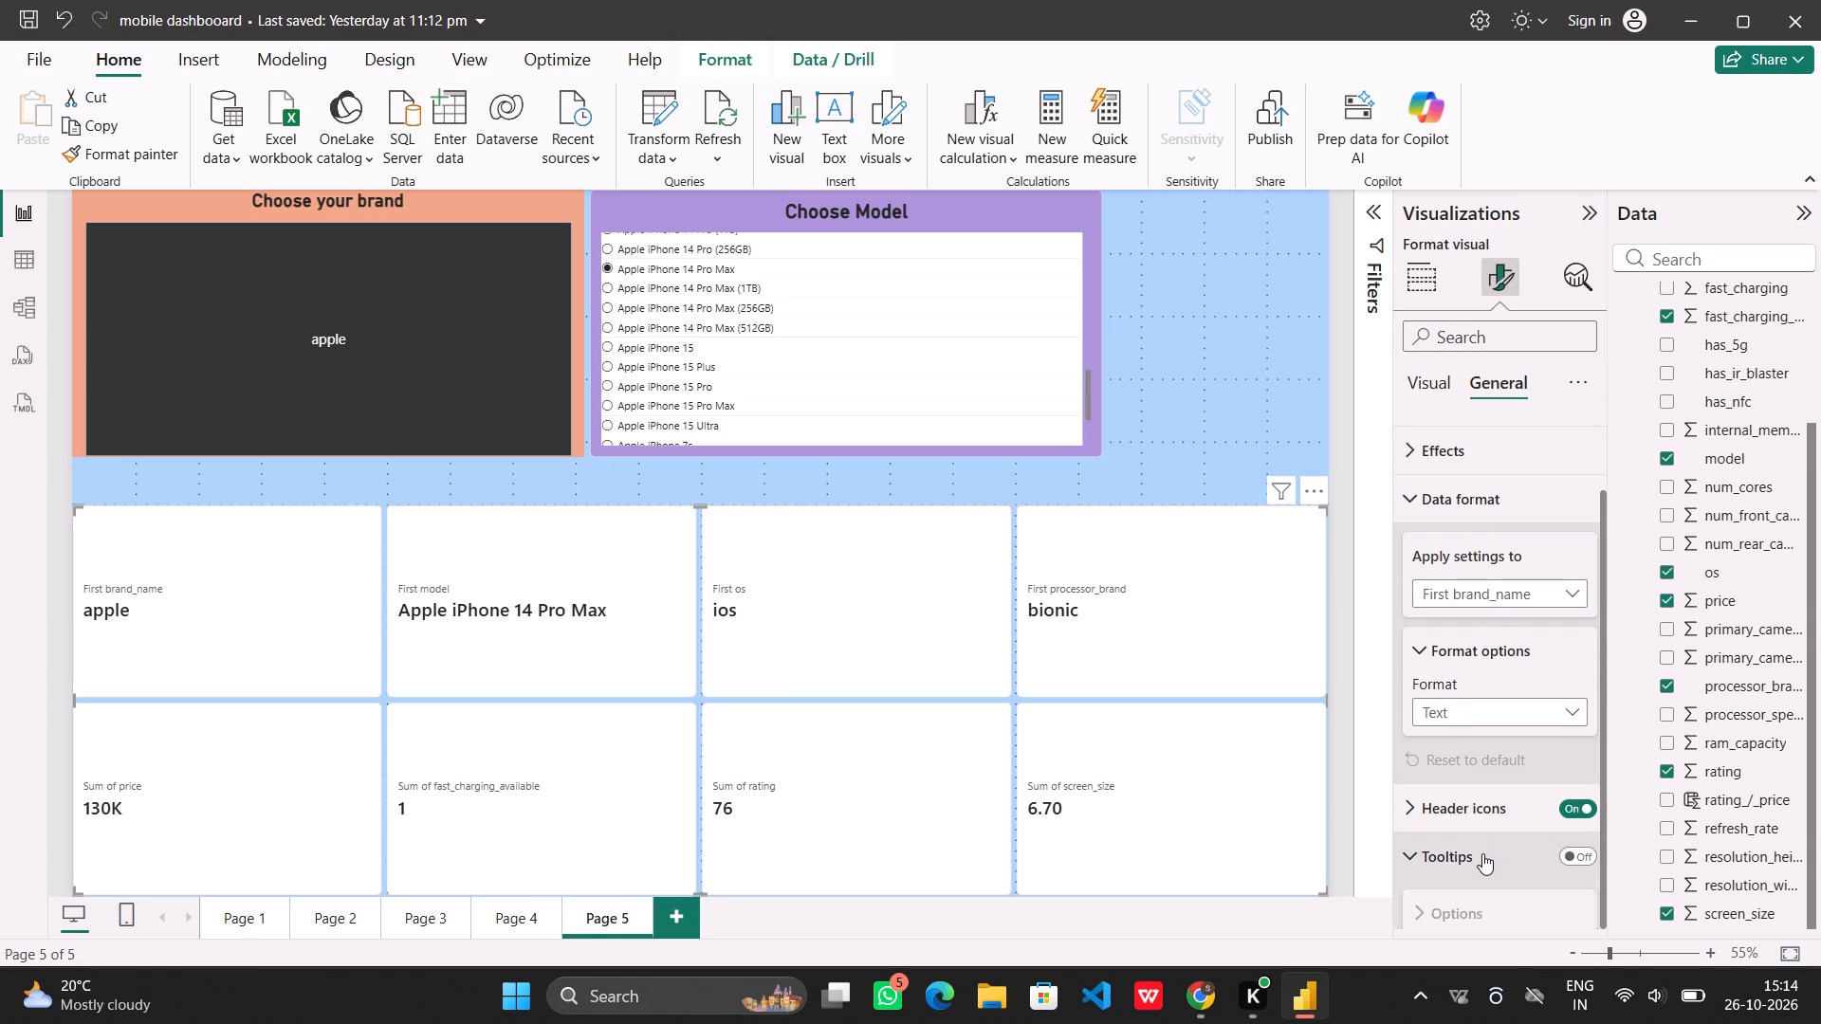
pyautogui.scroll(-4, 1482, 853)
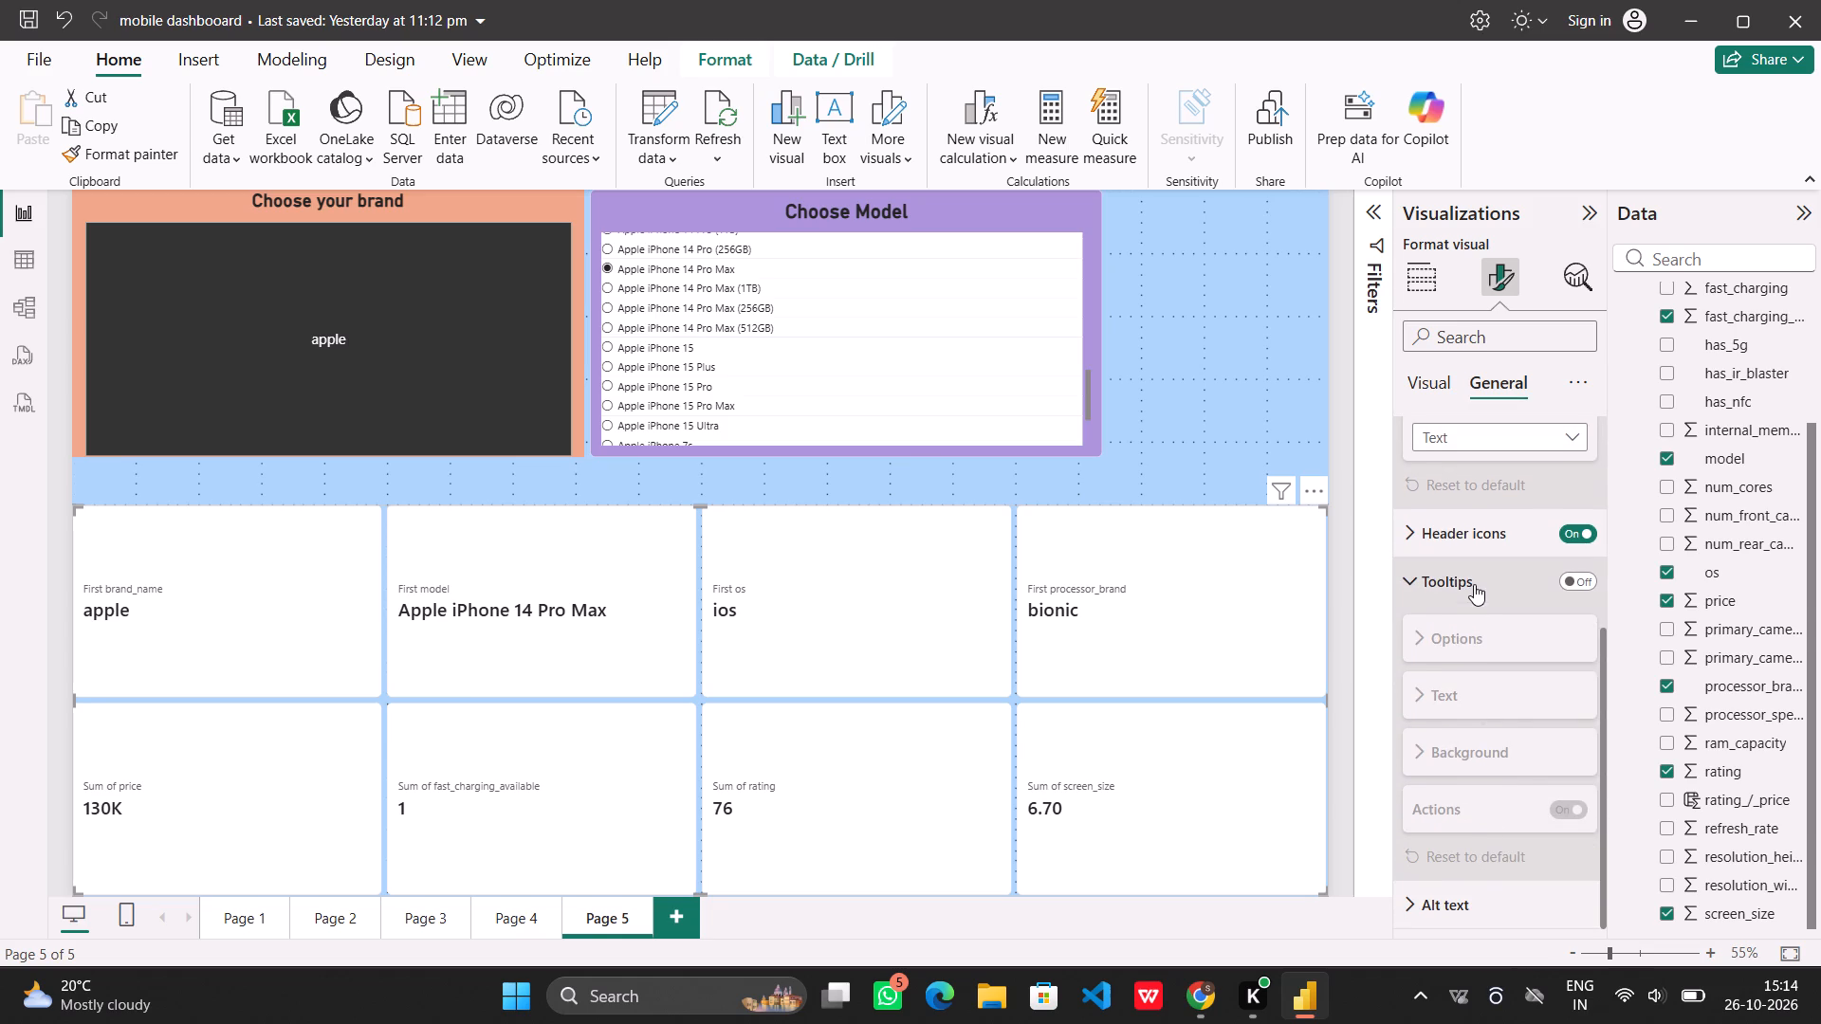
pyautogui.click(1471, 570)
pyautogui.click(1471, 906)
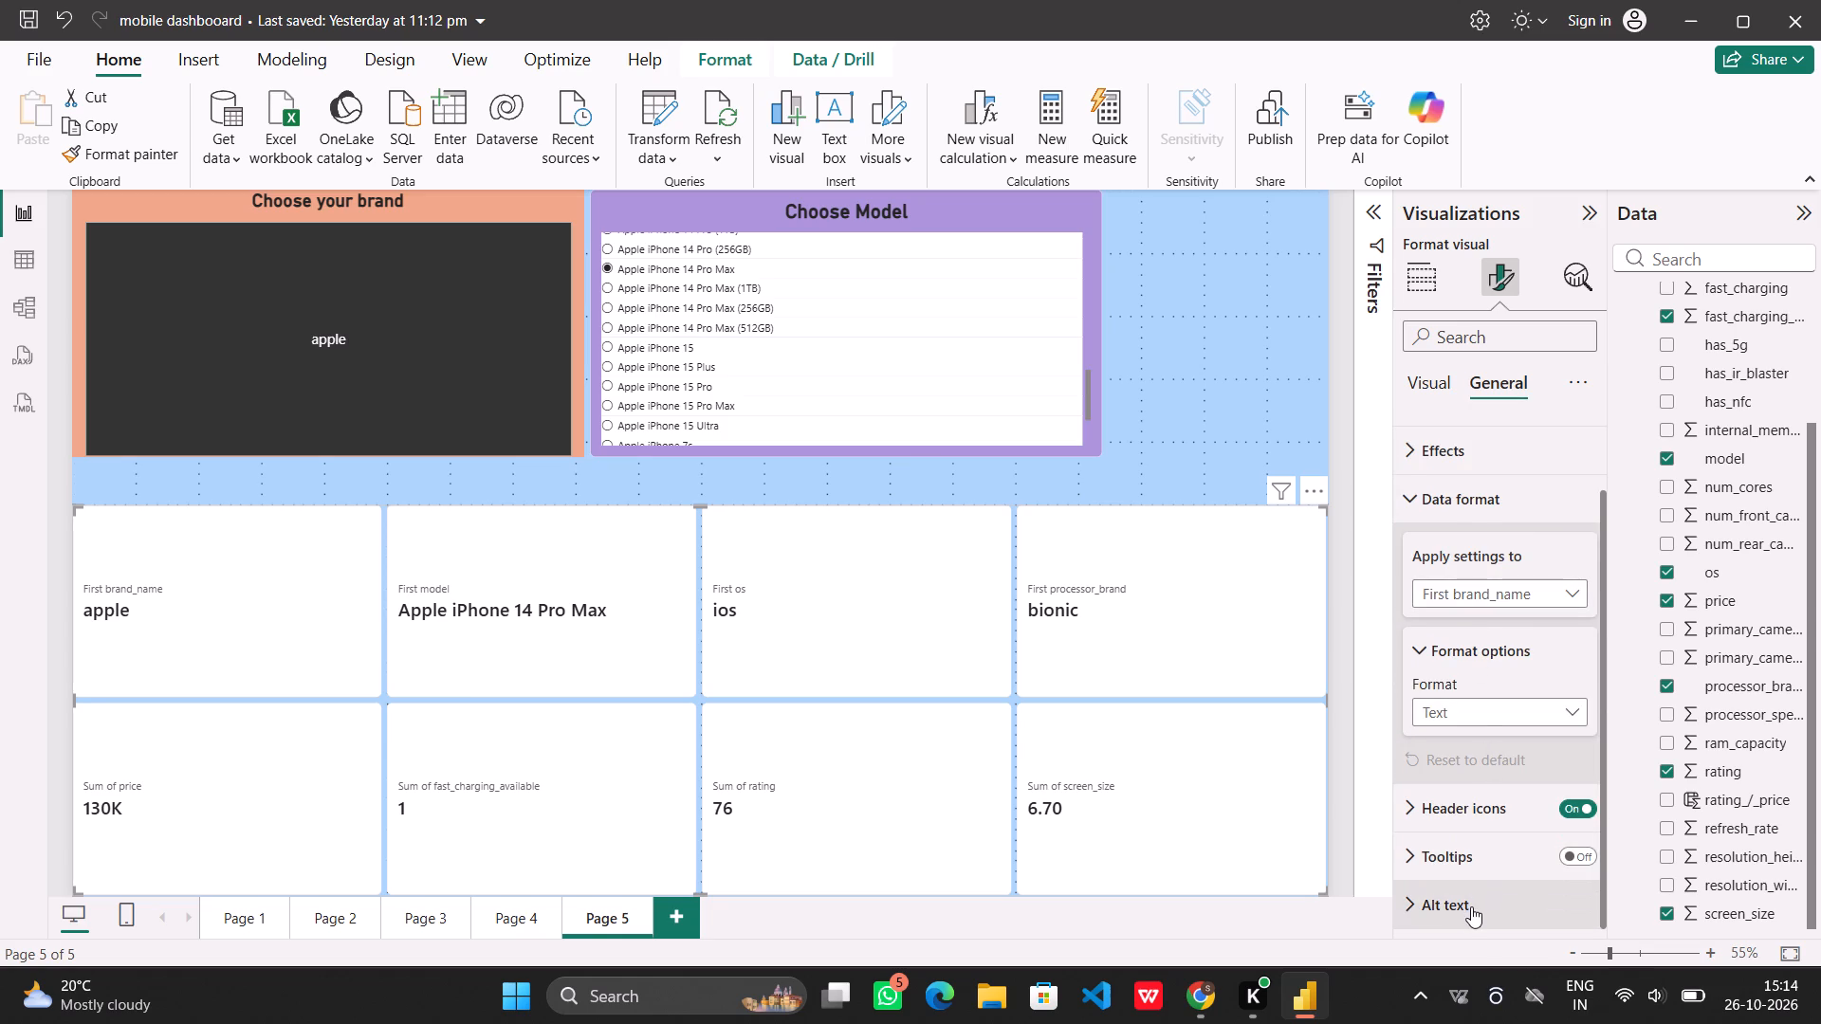
pyautogui.scroll(-3, 1471, 906)
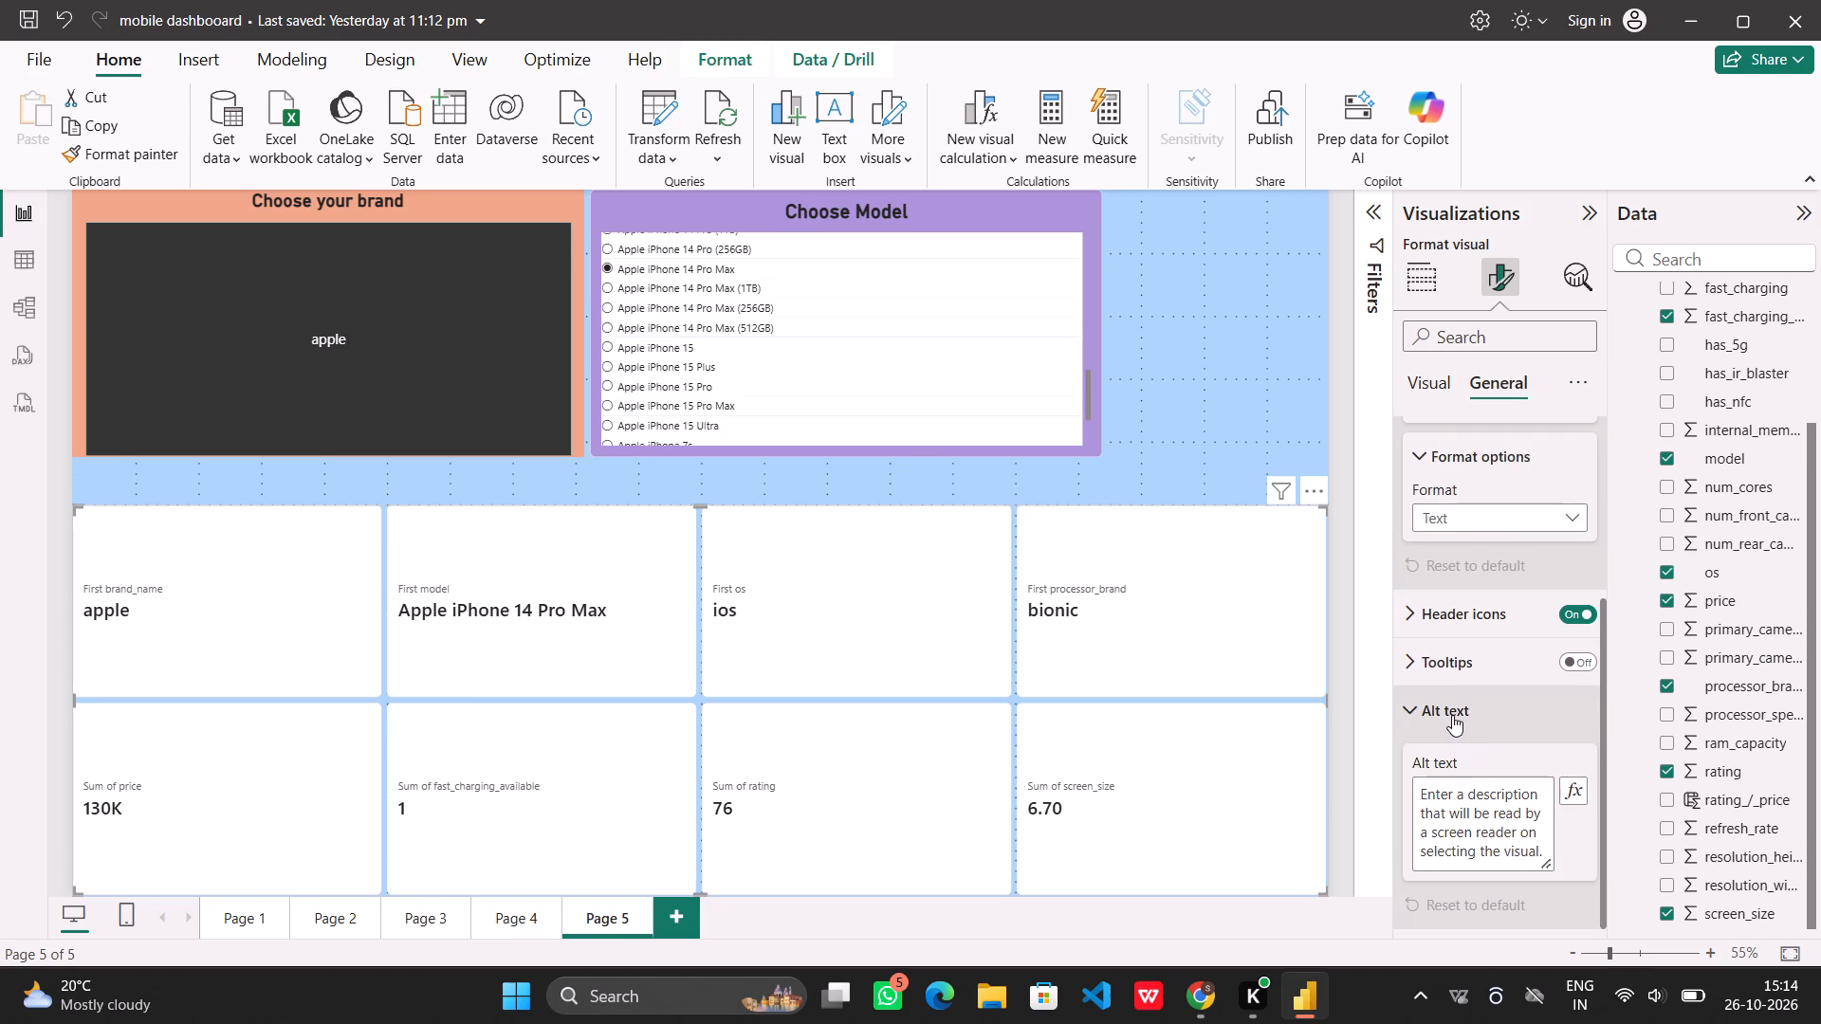
pyautogui.click(1452, 715)
pyautogui.scroll(2, 1452, 715)
pyautogui.click(1444, 589)
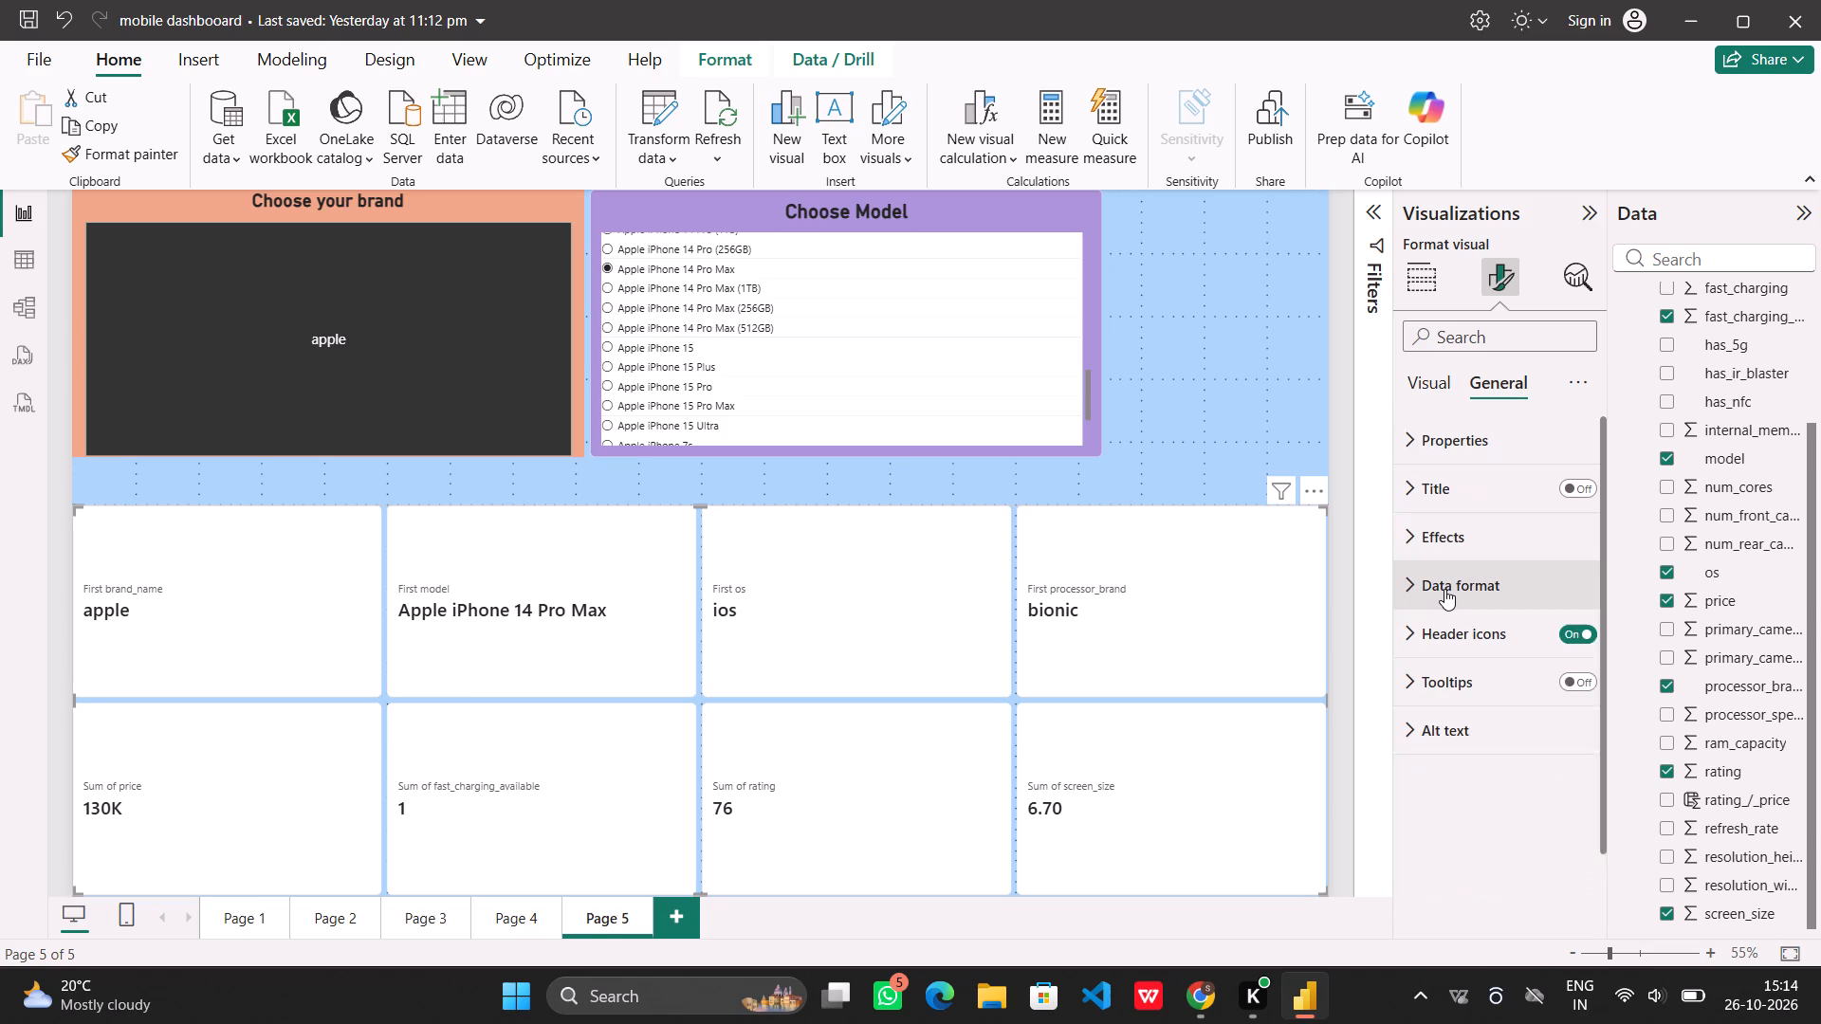
pyautogui.scroll(2, 1444, 589)
pyautogui.click(1471, 473)
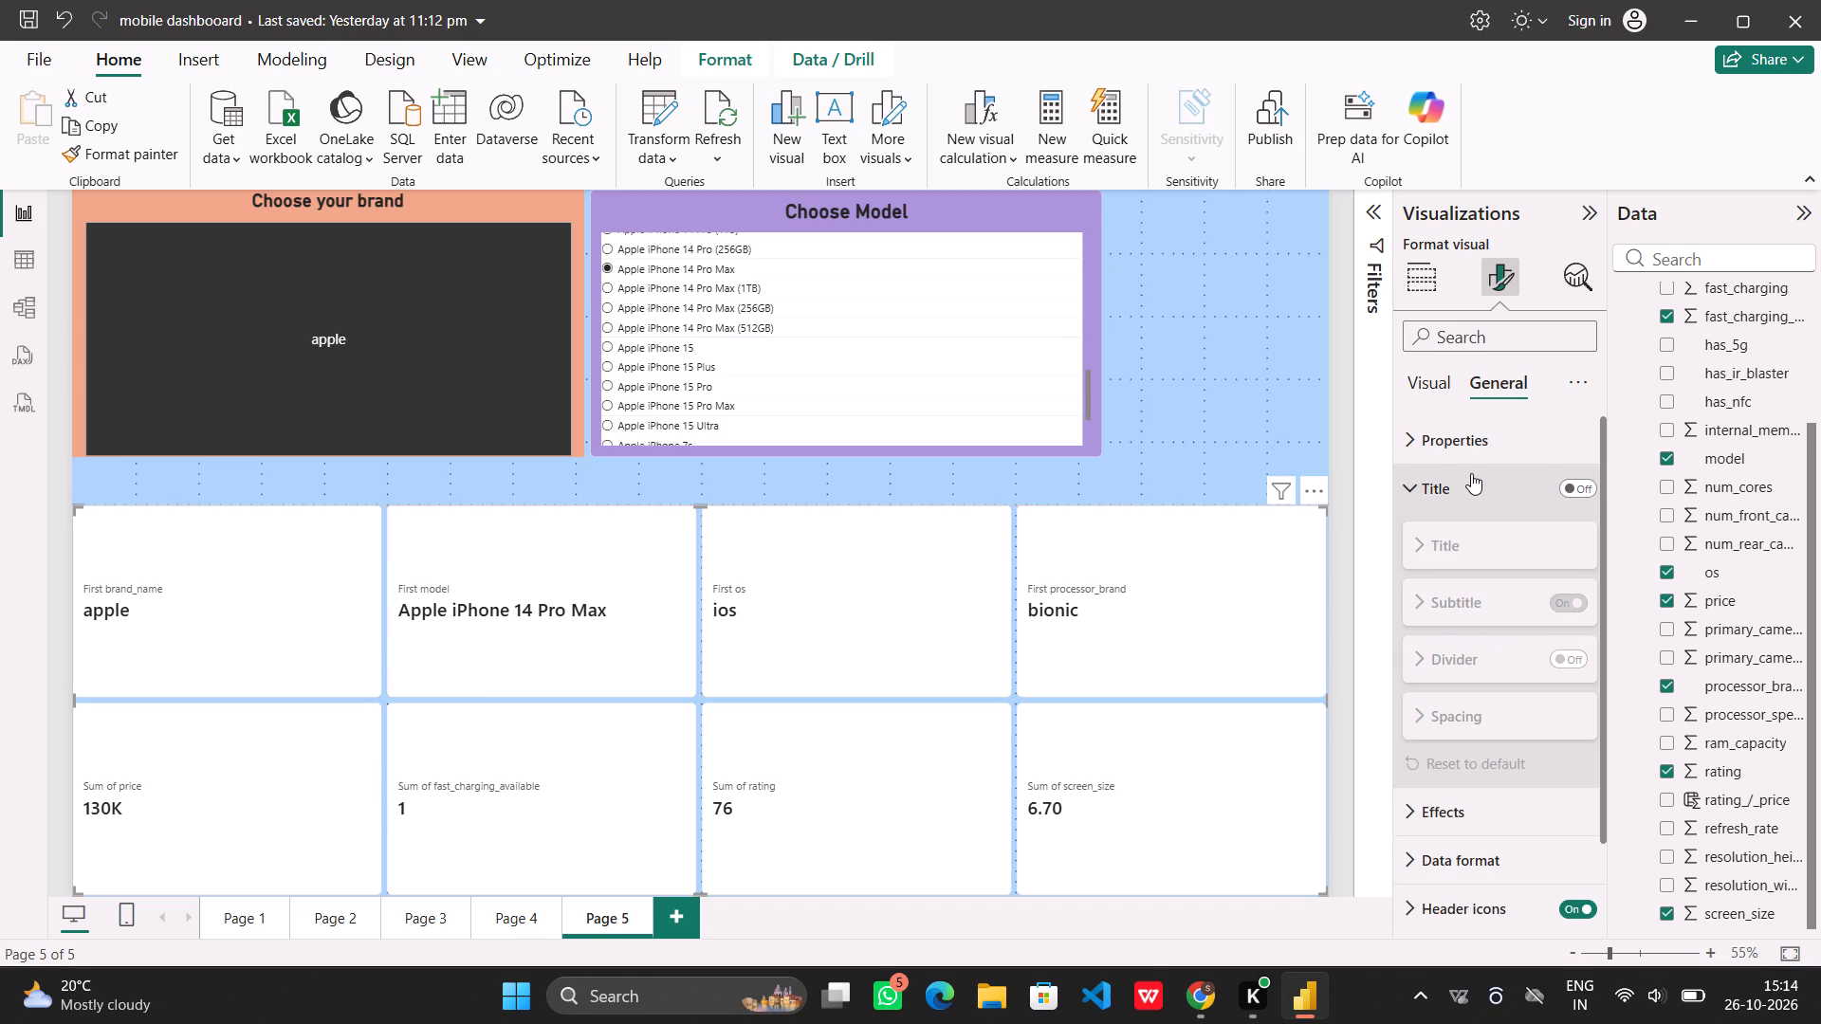
pyautogui.click(1471, 473)
pyautogui.click(1468, 450)
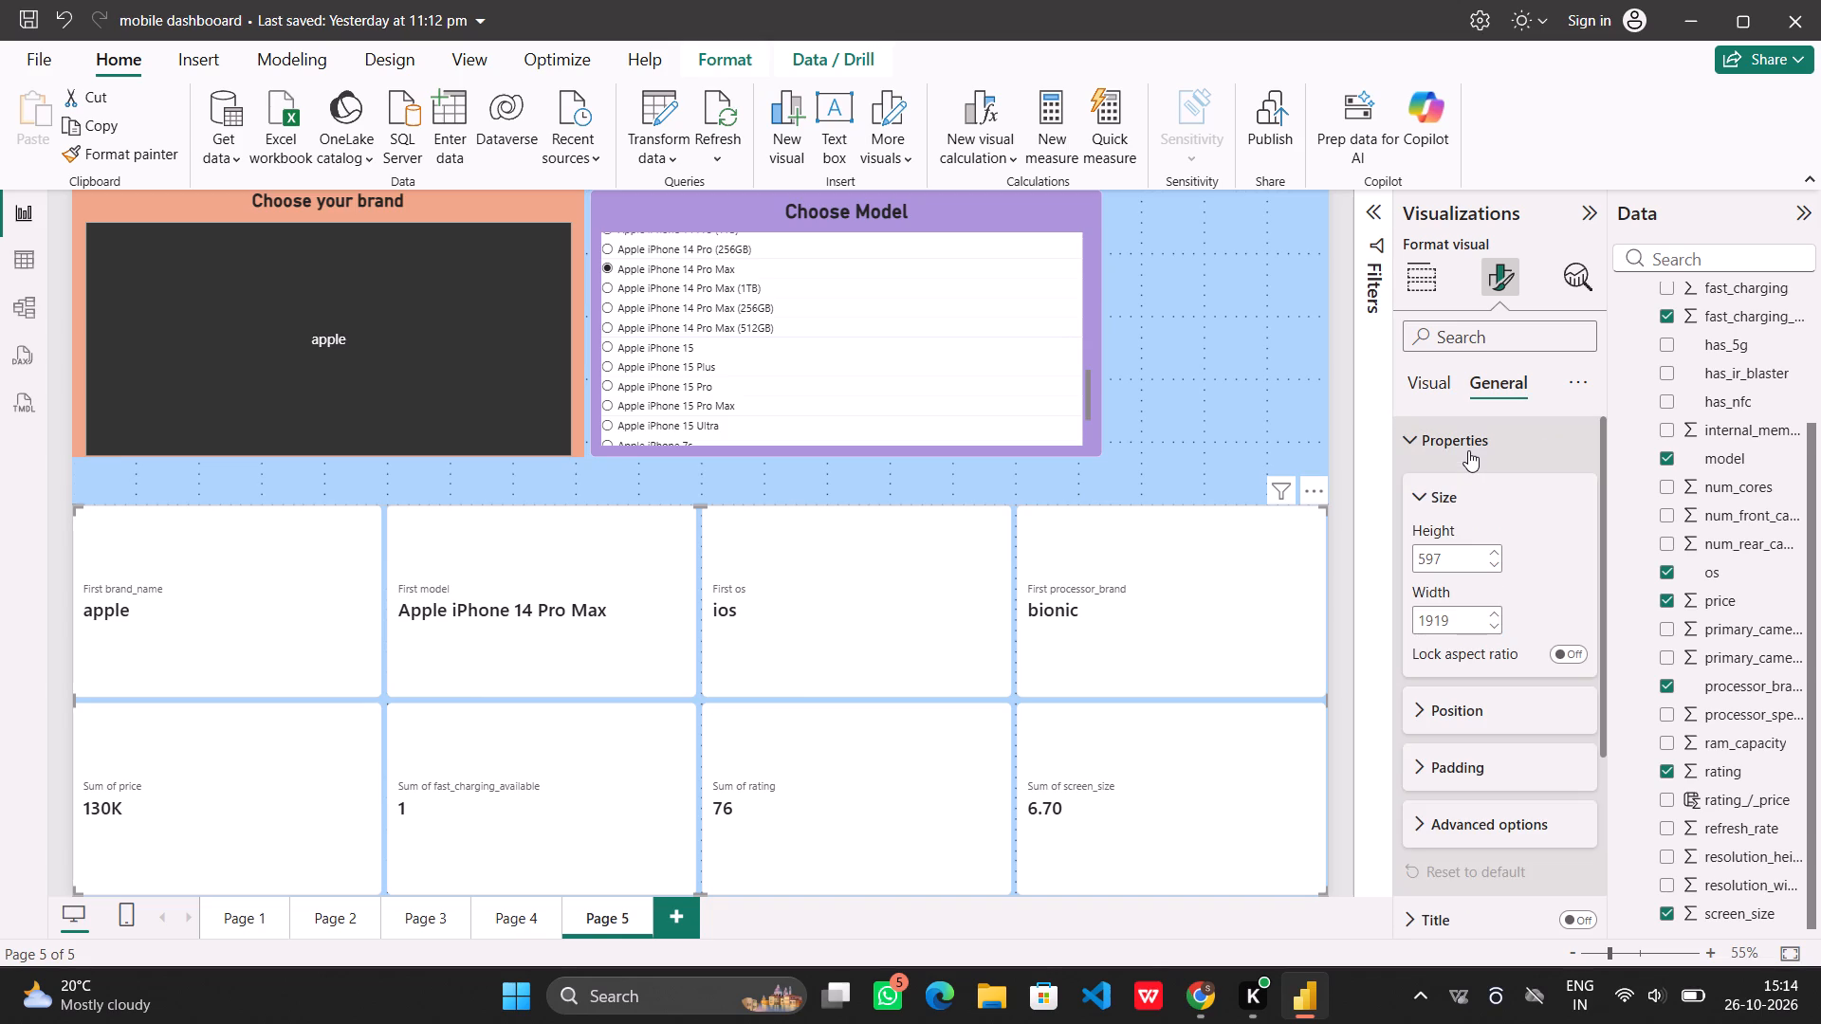
pyautogui.click(1477, 443)
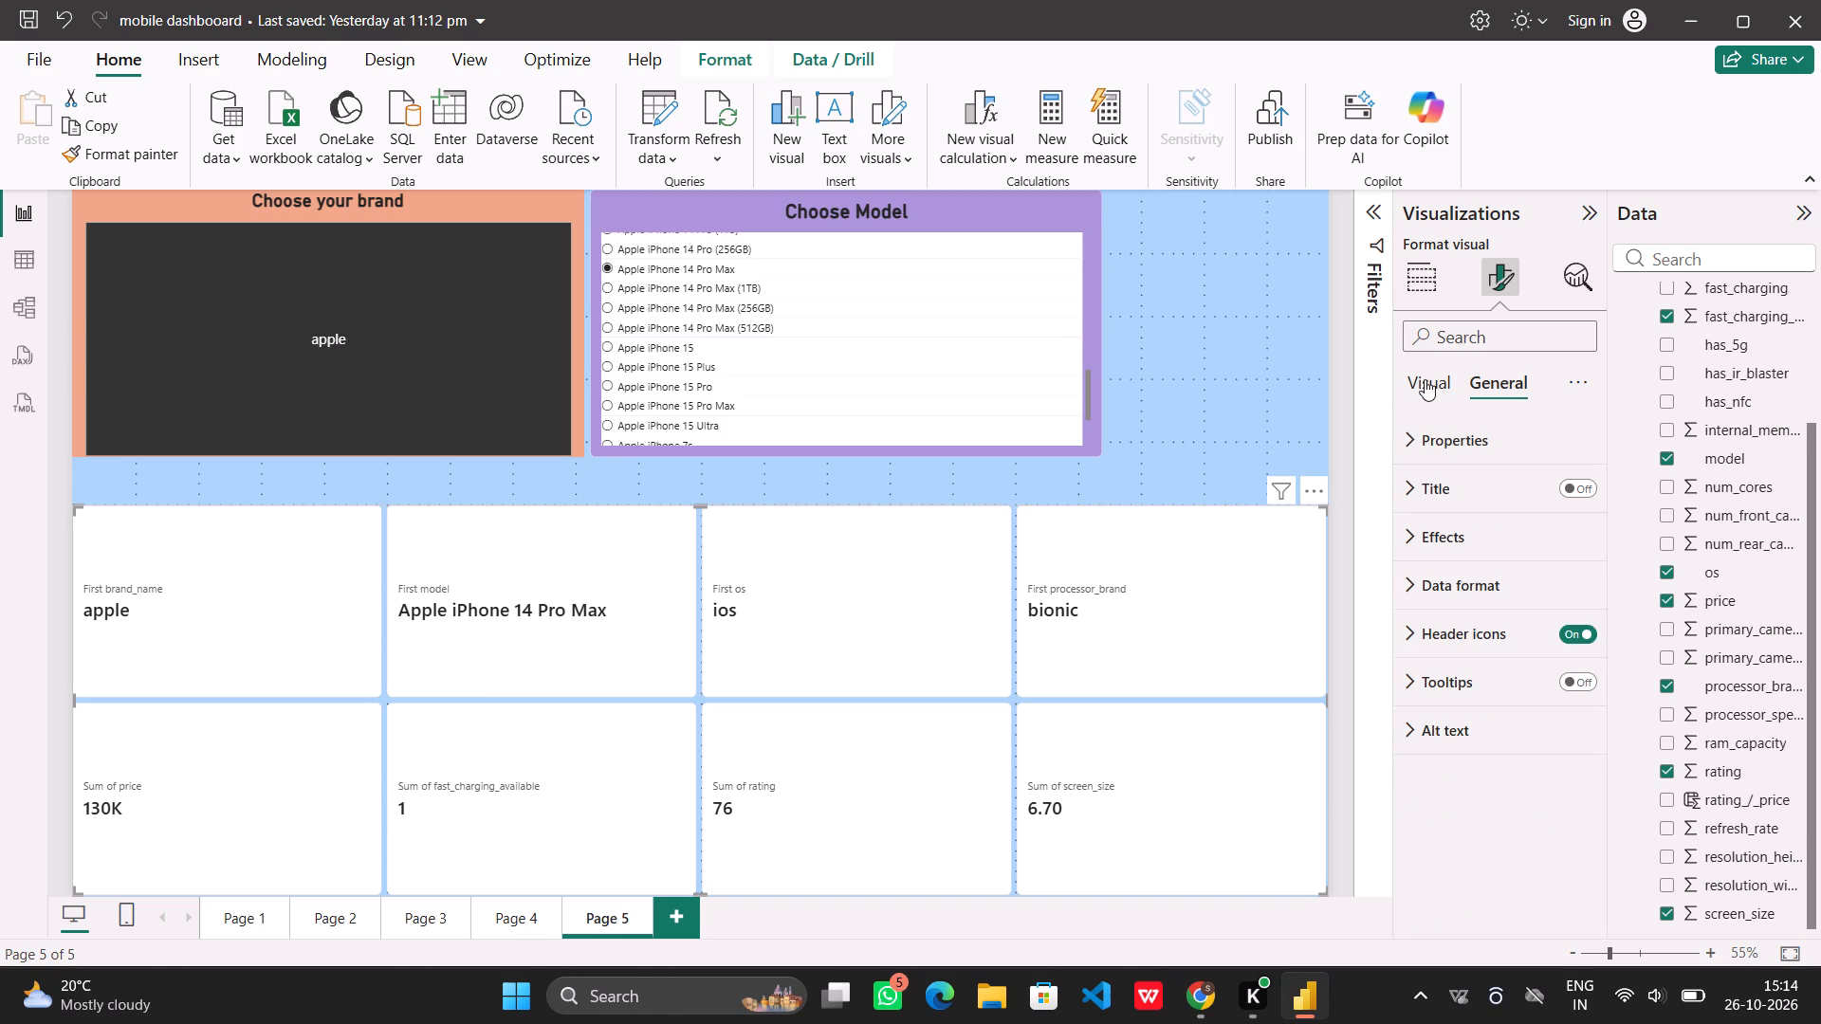
# Set the callout value font size of First brand_name in the details card to 25.
pyautogui.click(1421, 375)
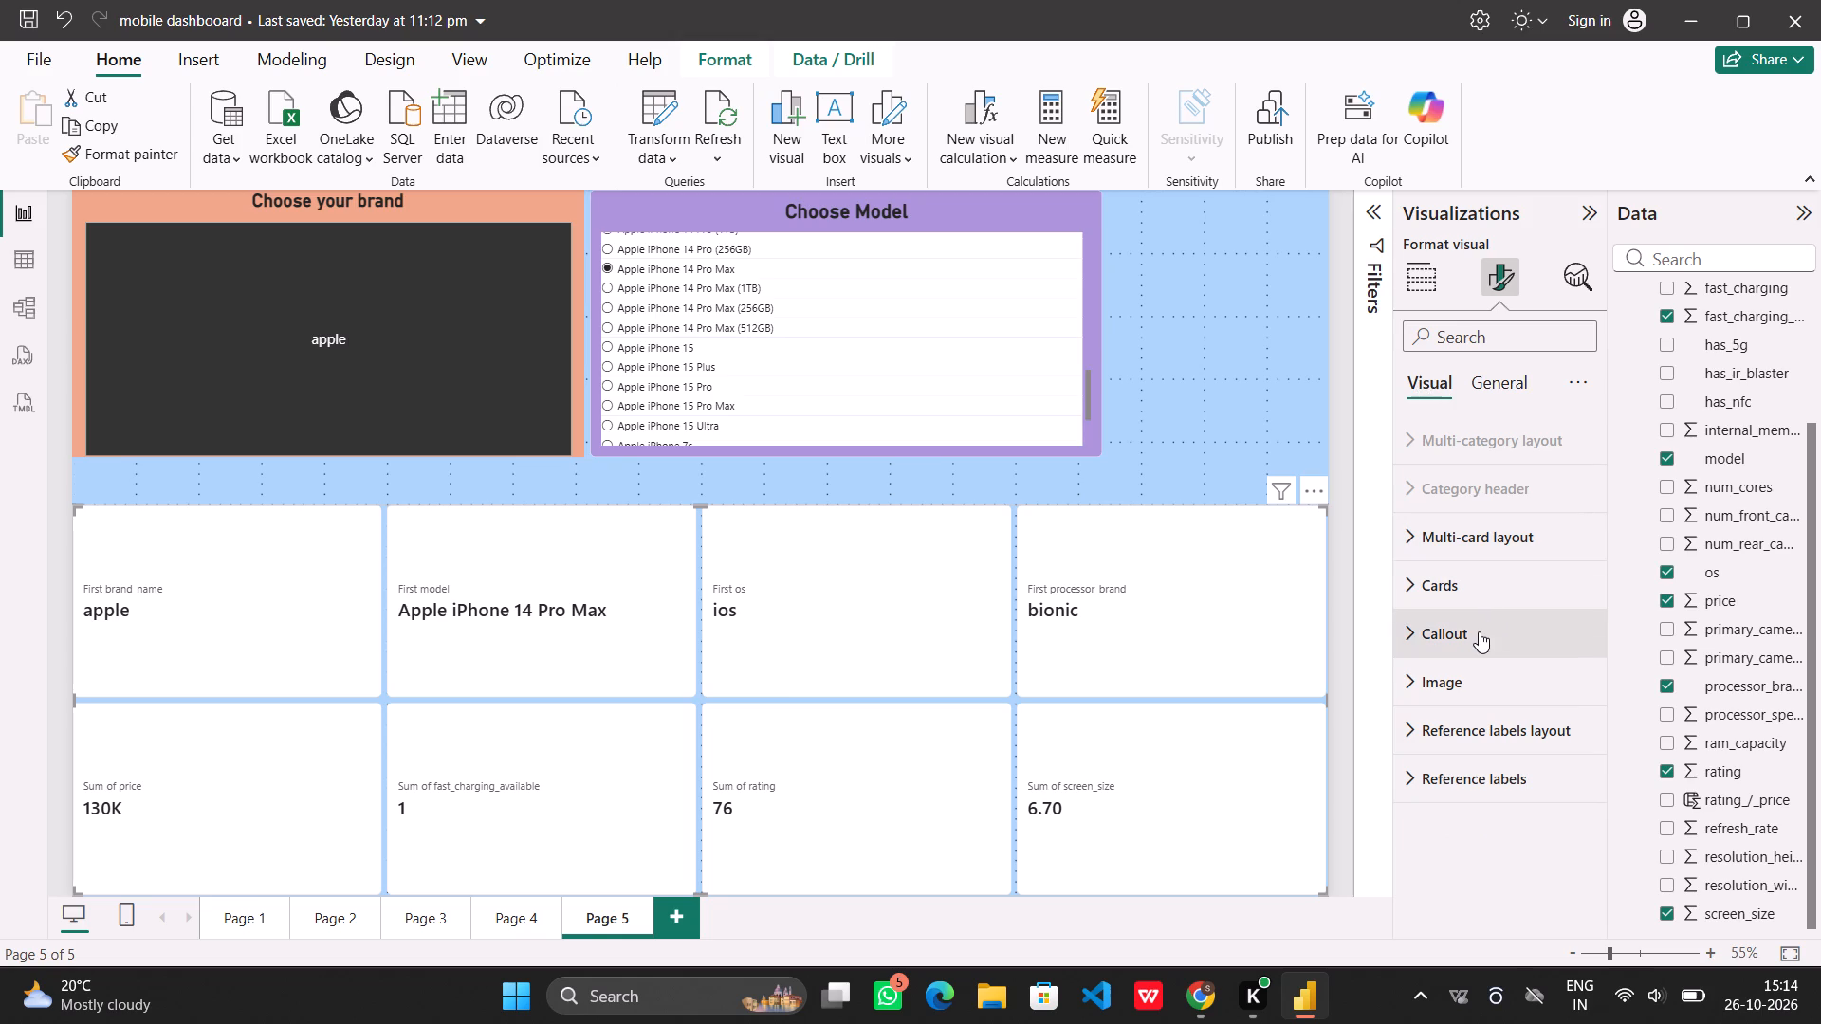
pyautogui.click(1479, 631)
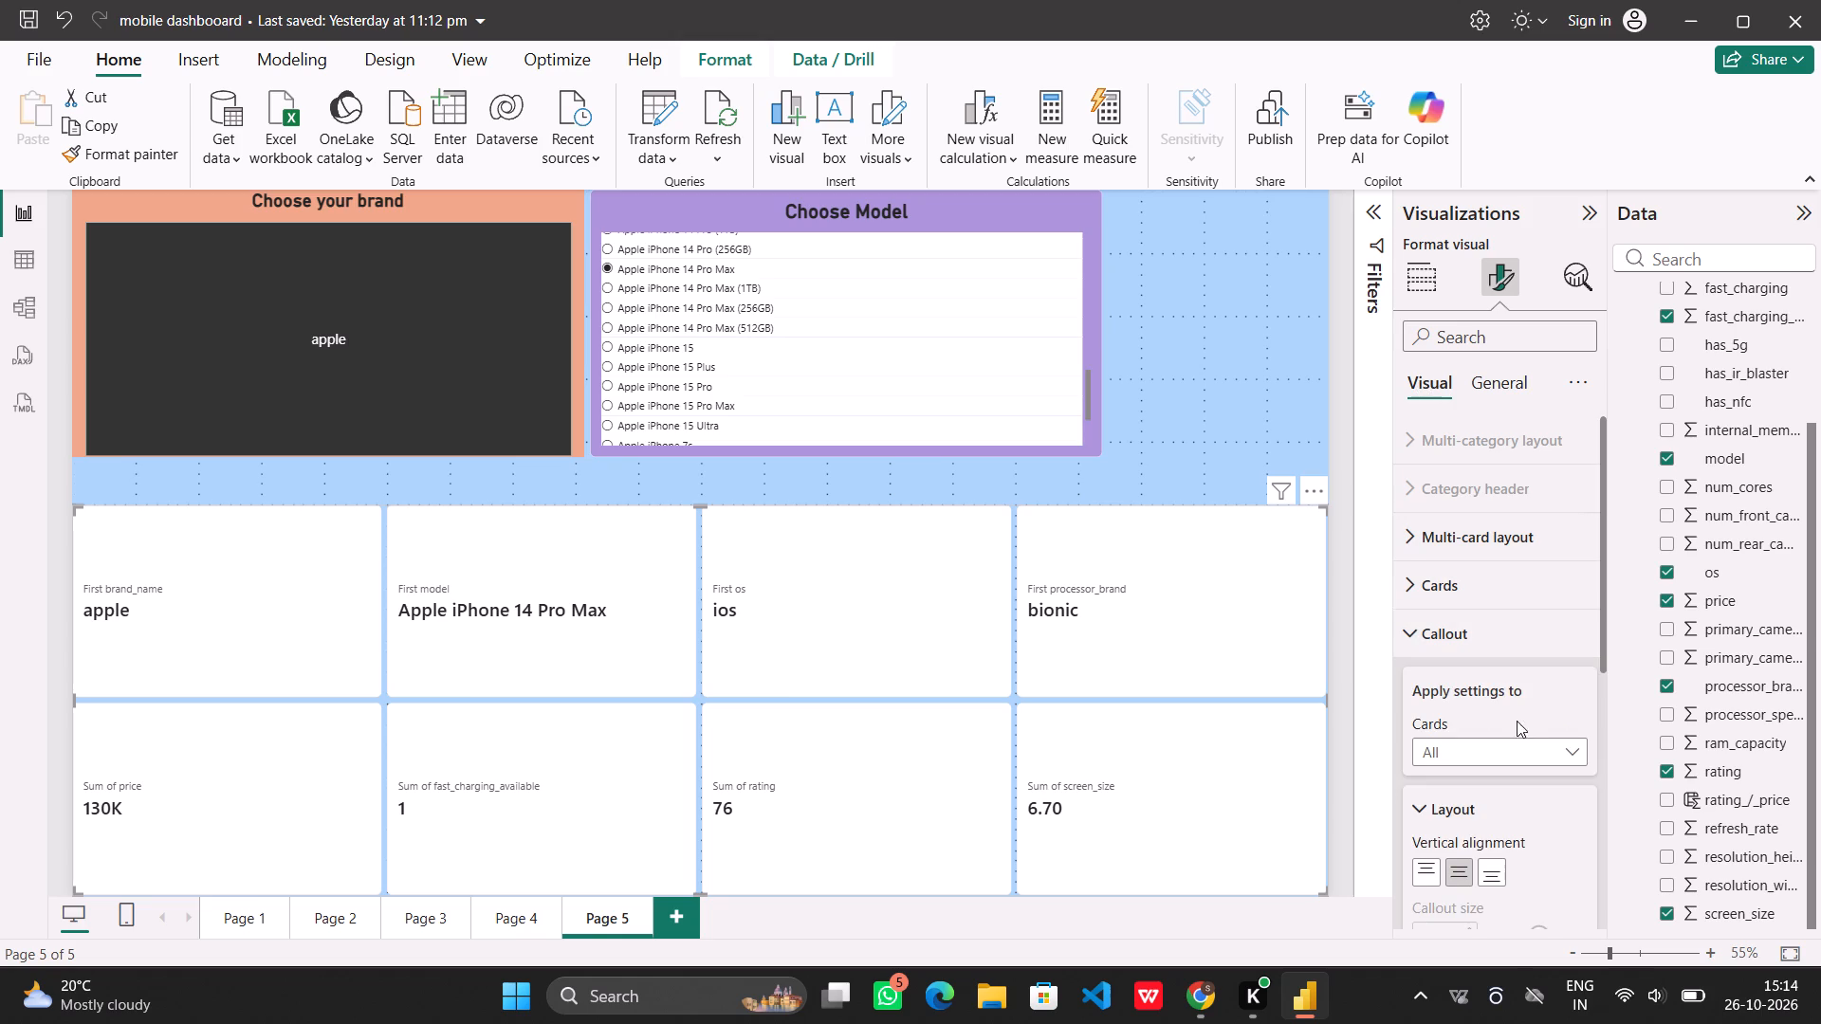
pyautogui.click(1539, 746)
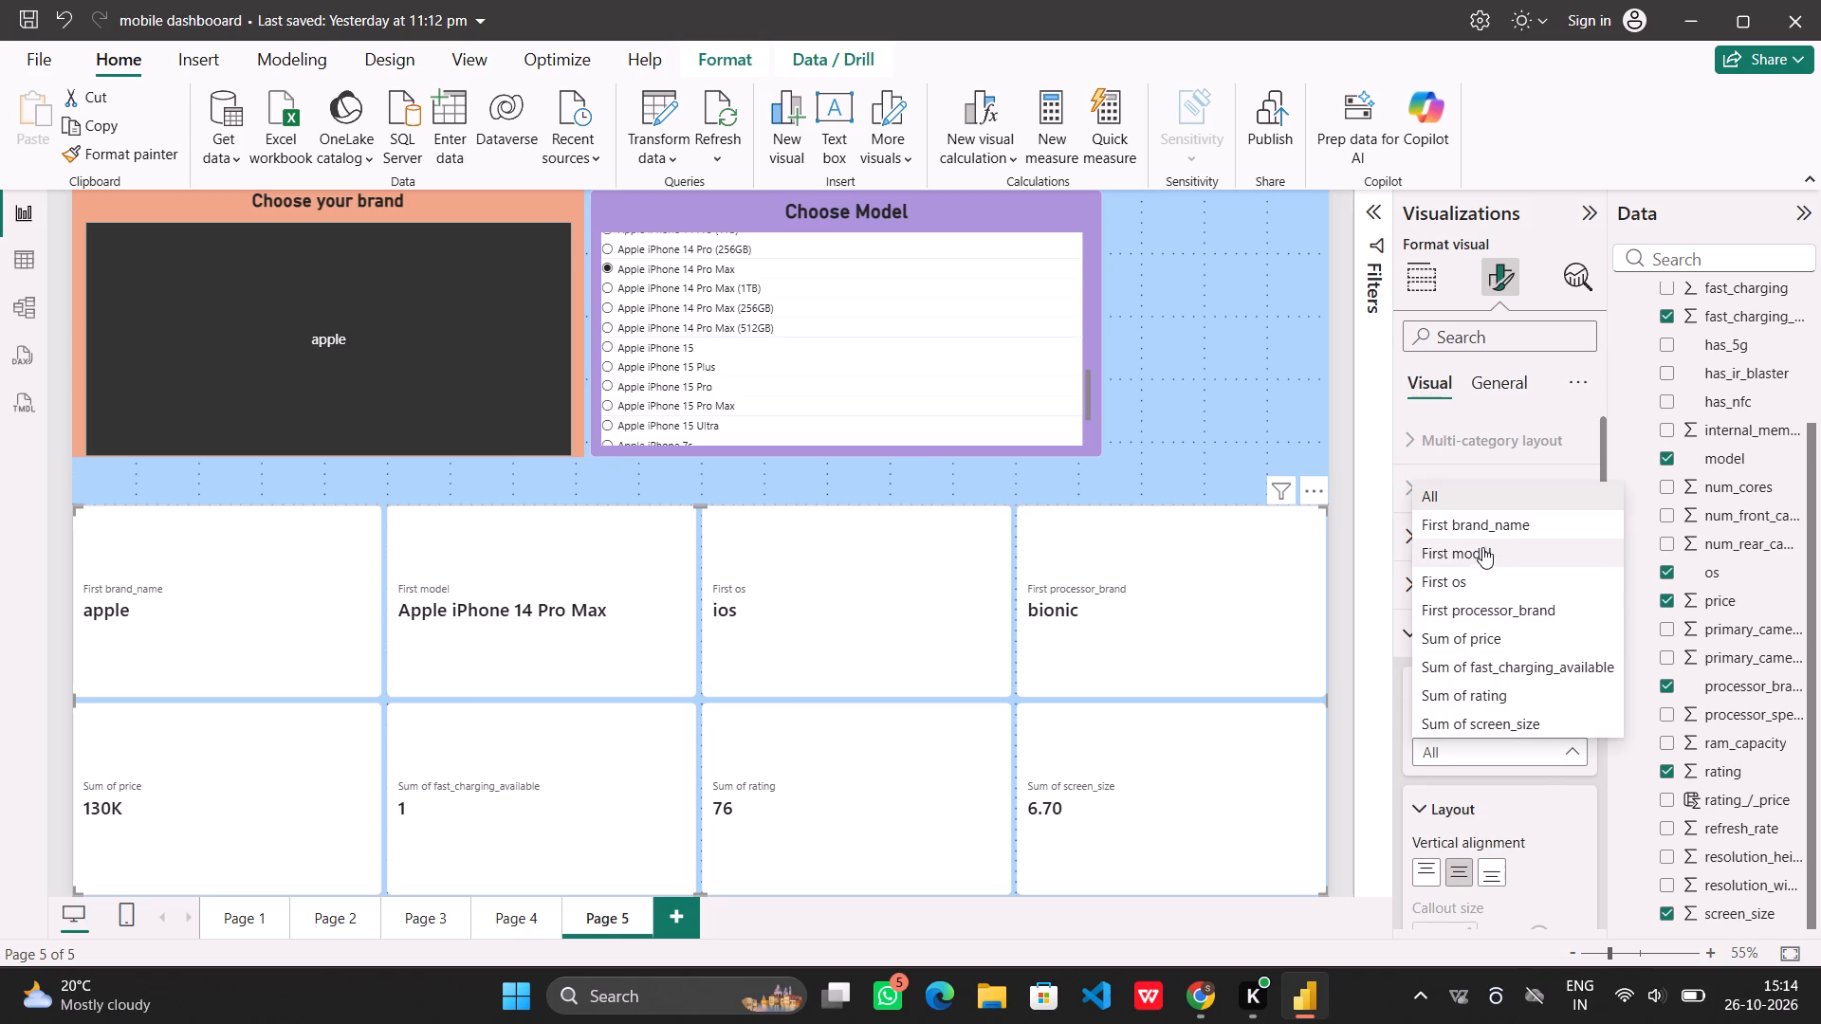
pyautogui.click(1478, 529)
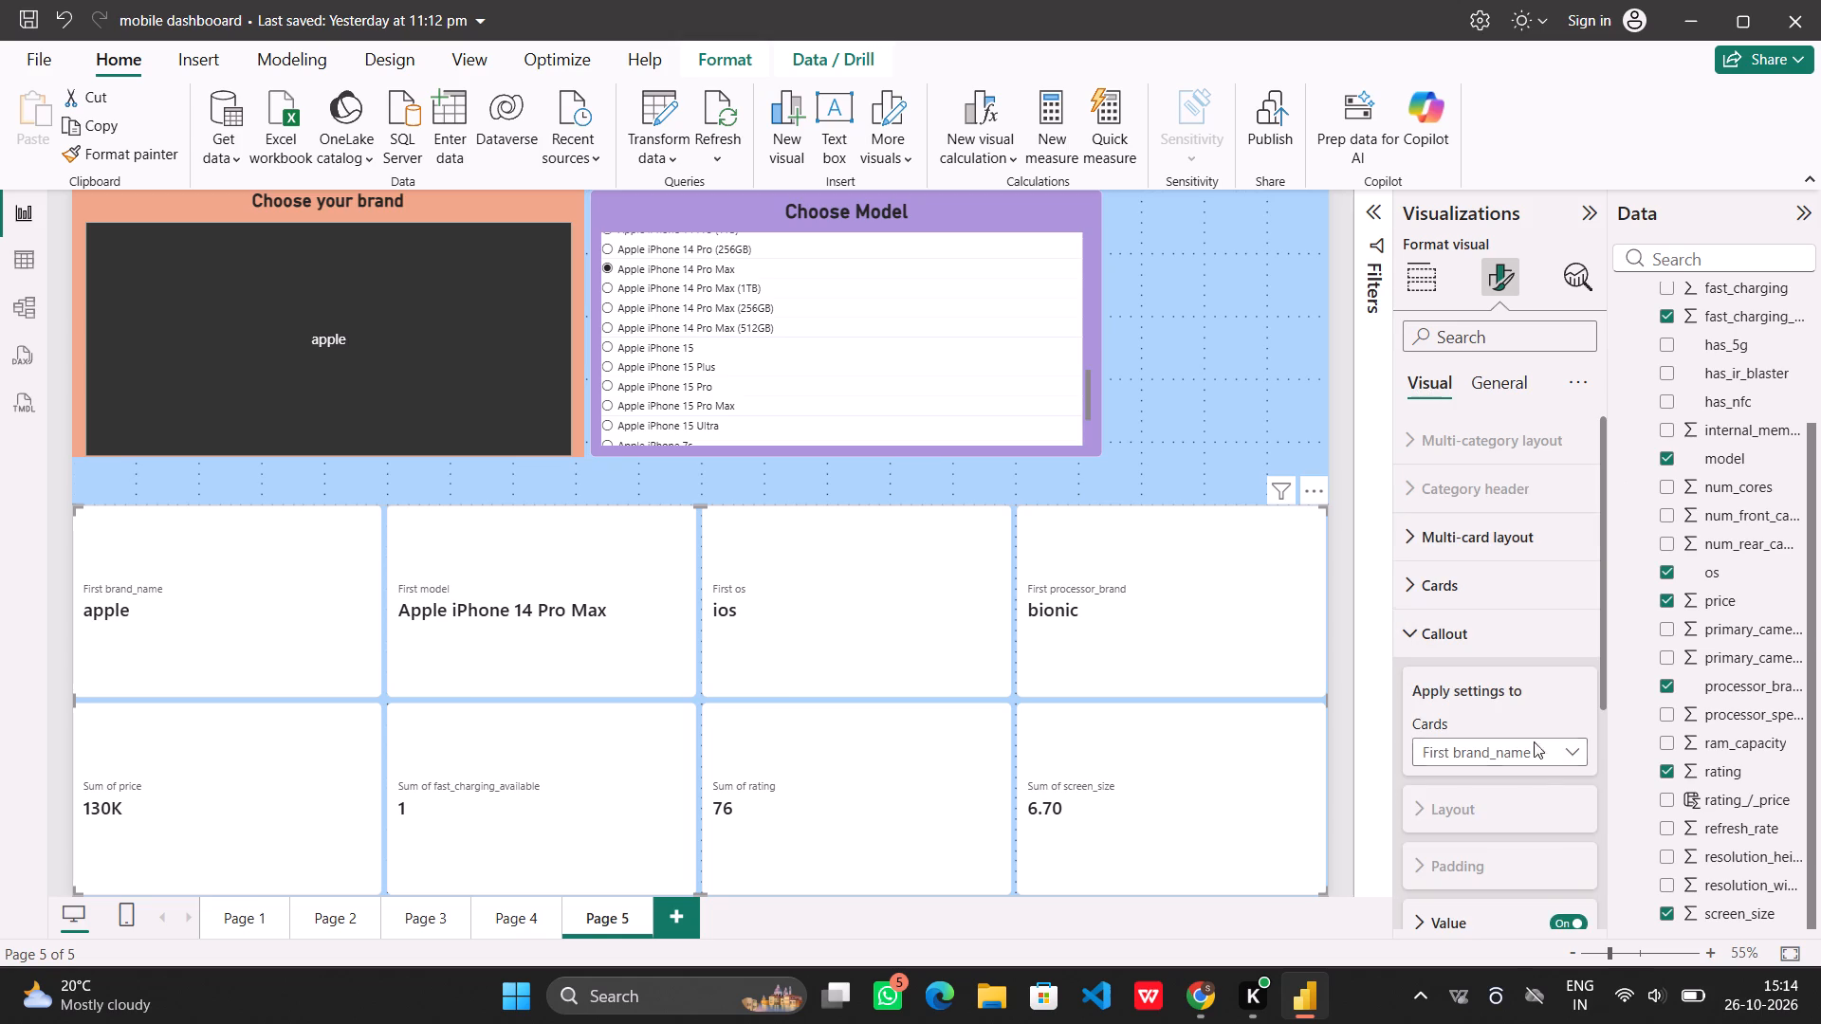
pyautogui.scroll(-2, 1501, 805)
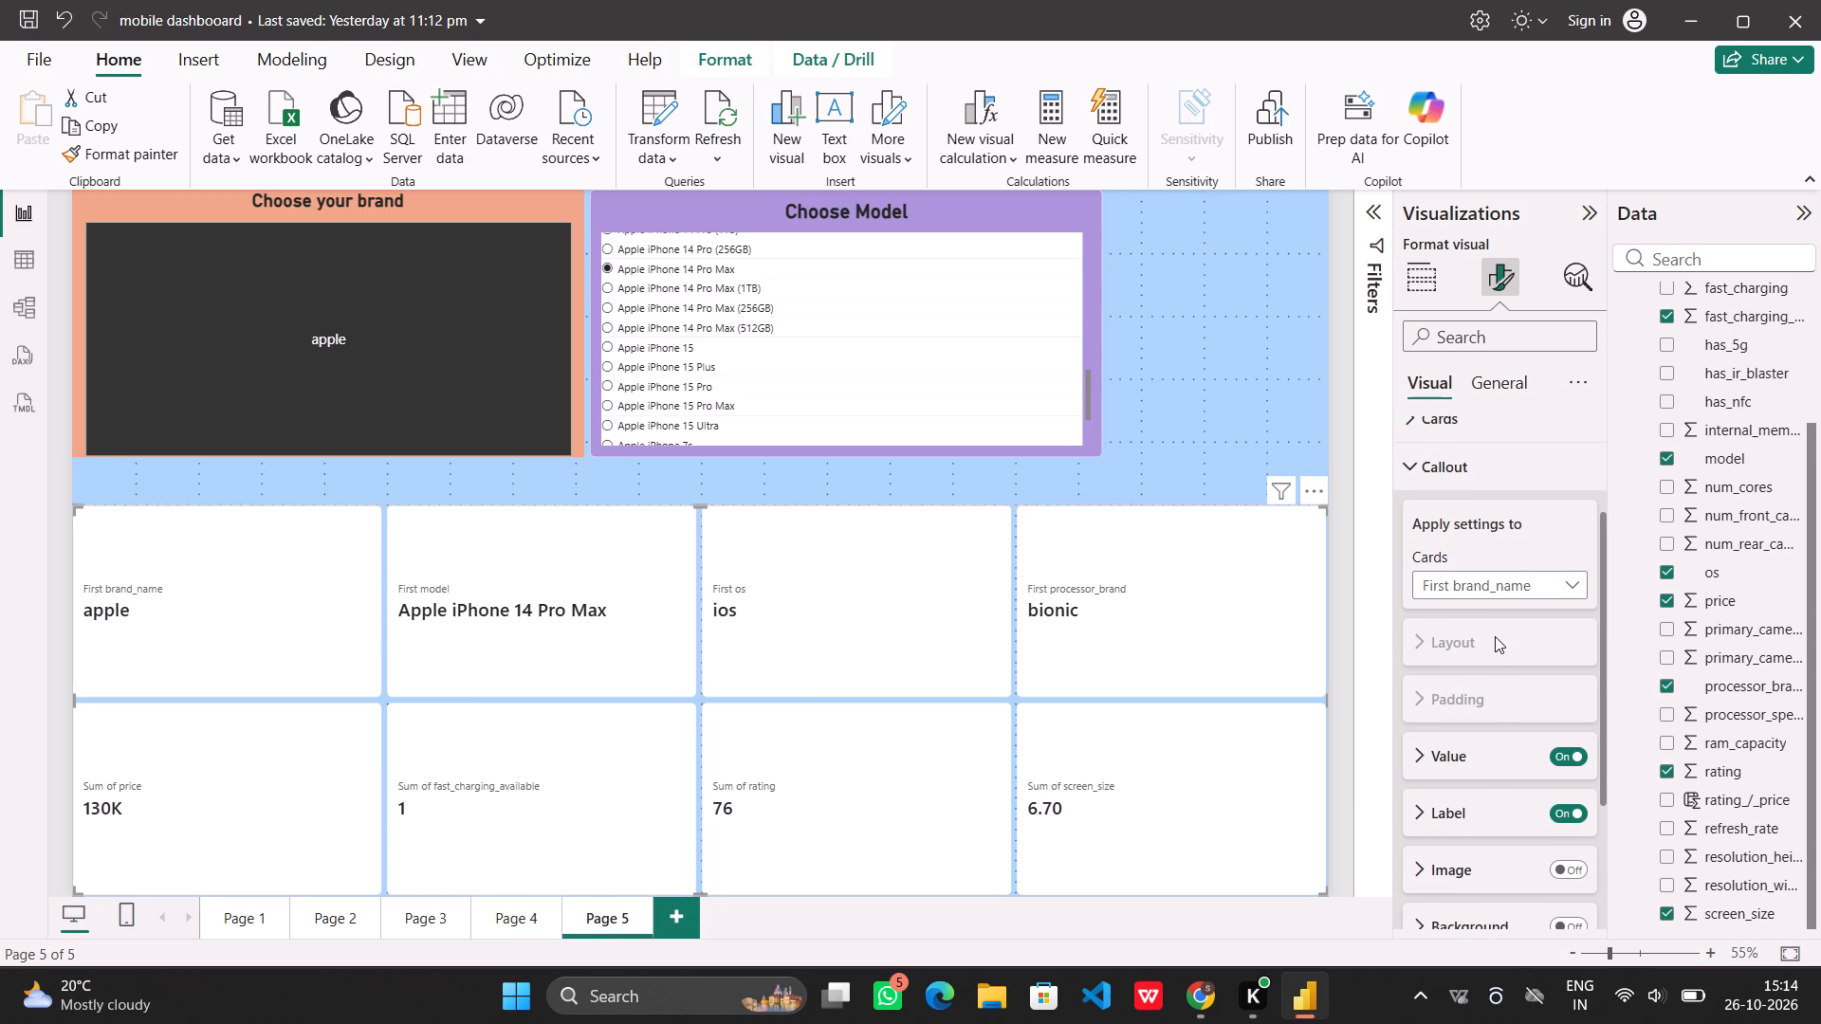
pyautogui.click(1475, 761)
pyautogui.scroll(-1, 1475, 761)
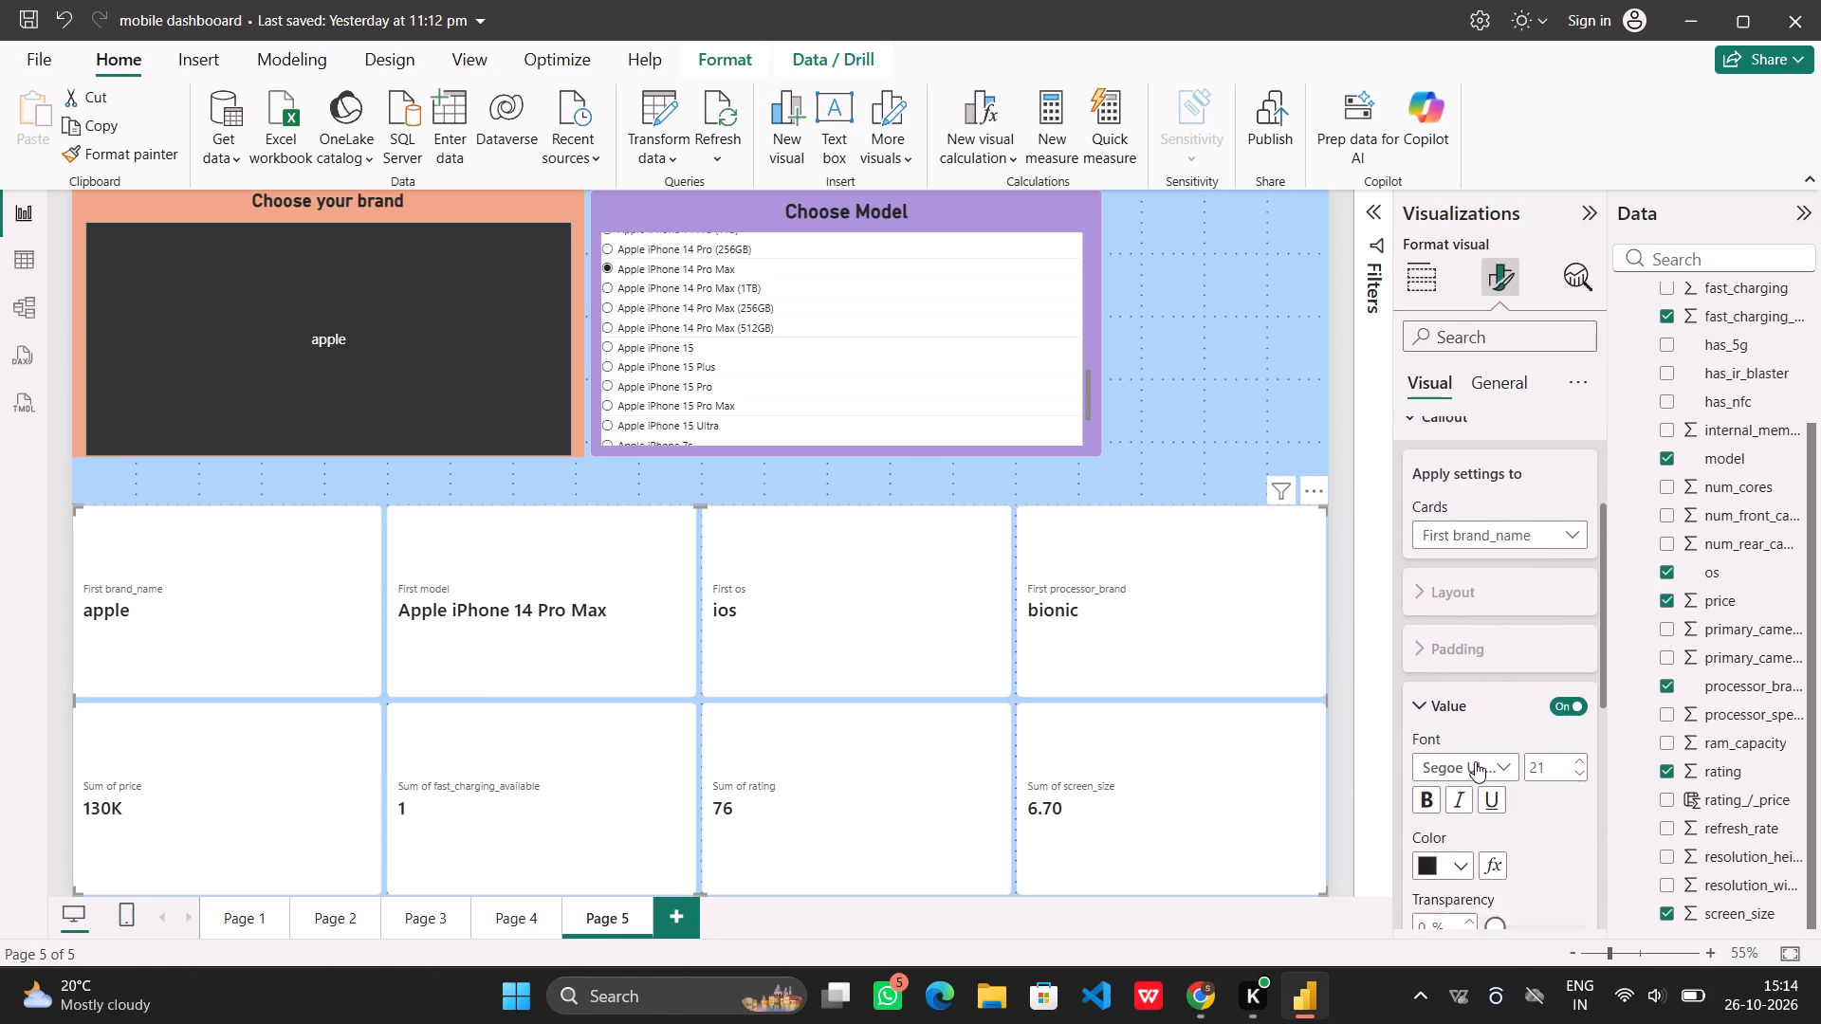
pyautogui.scroll(-1, 1475, 761)
pyautogui.tripleClick(1584, 624)
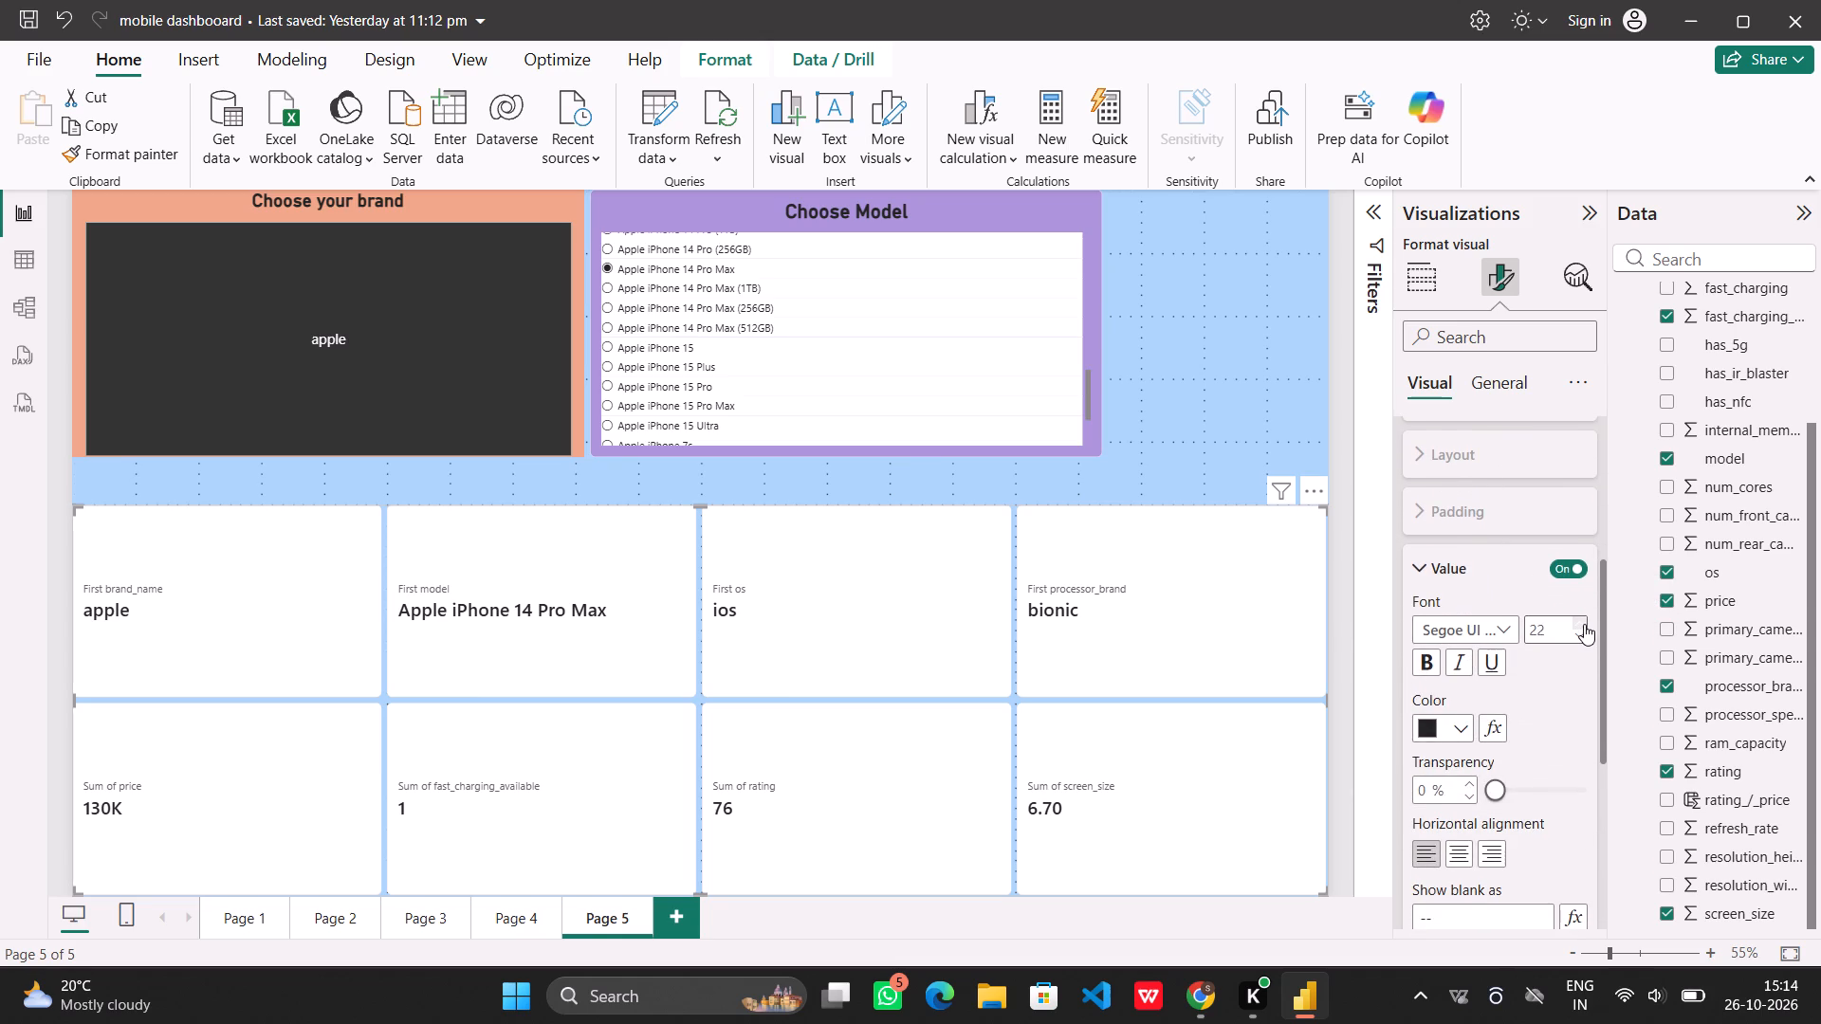
pyautogui.doubleClick(1584, 624)
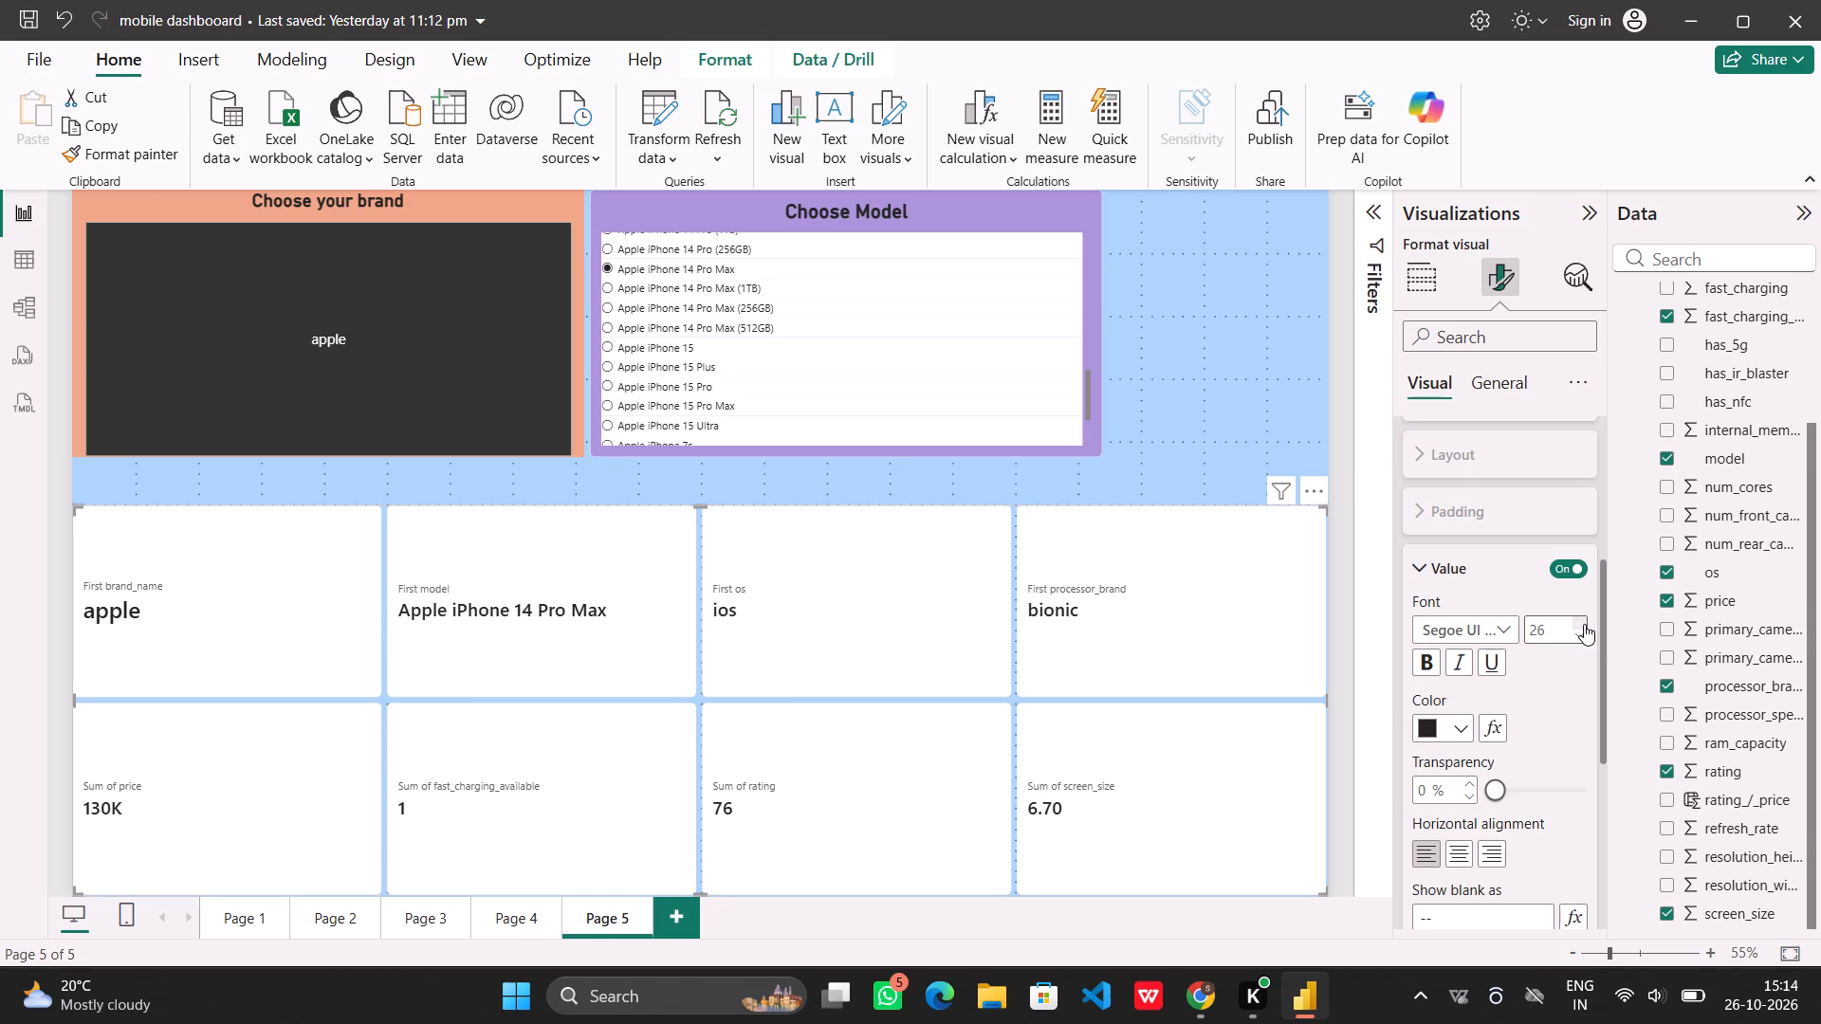
pyautogui.tripleClick(1584, 633)
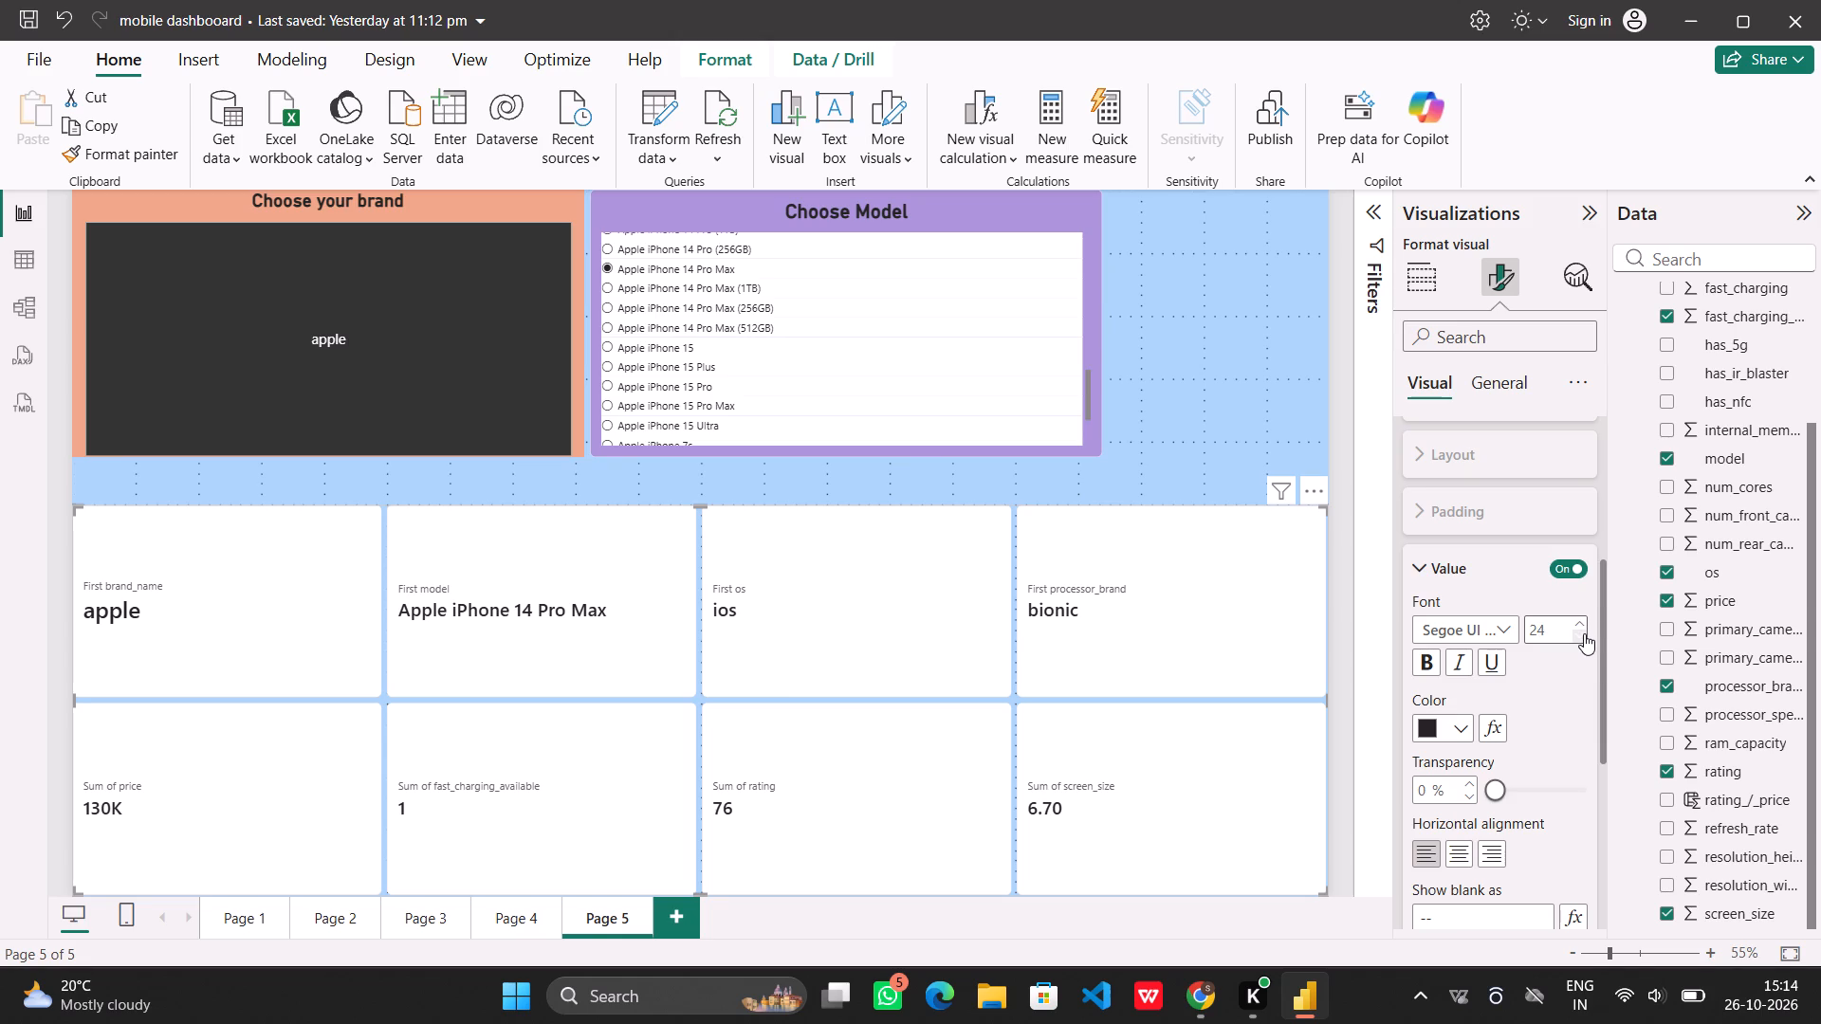
pyautogui.doubleClick(1584, 633)
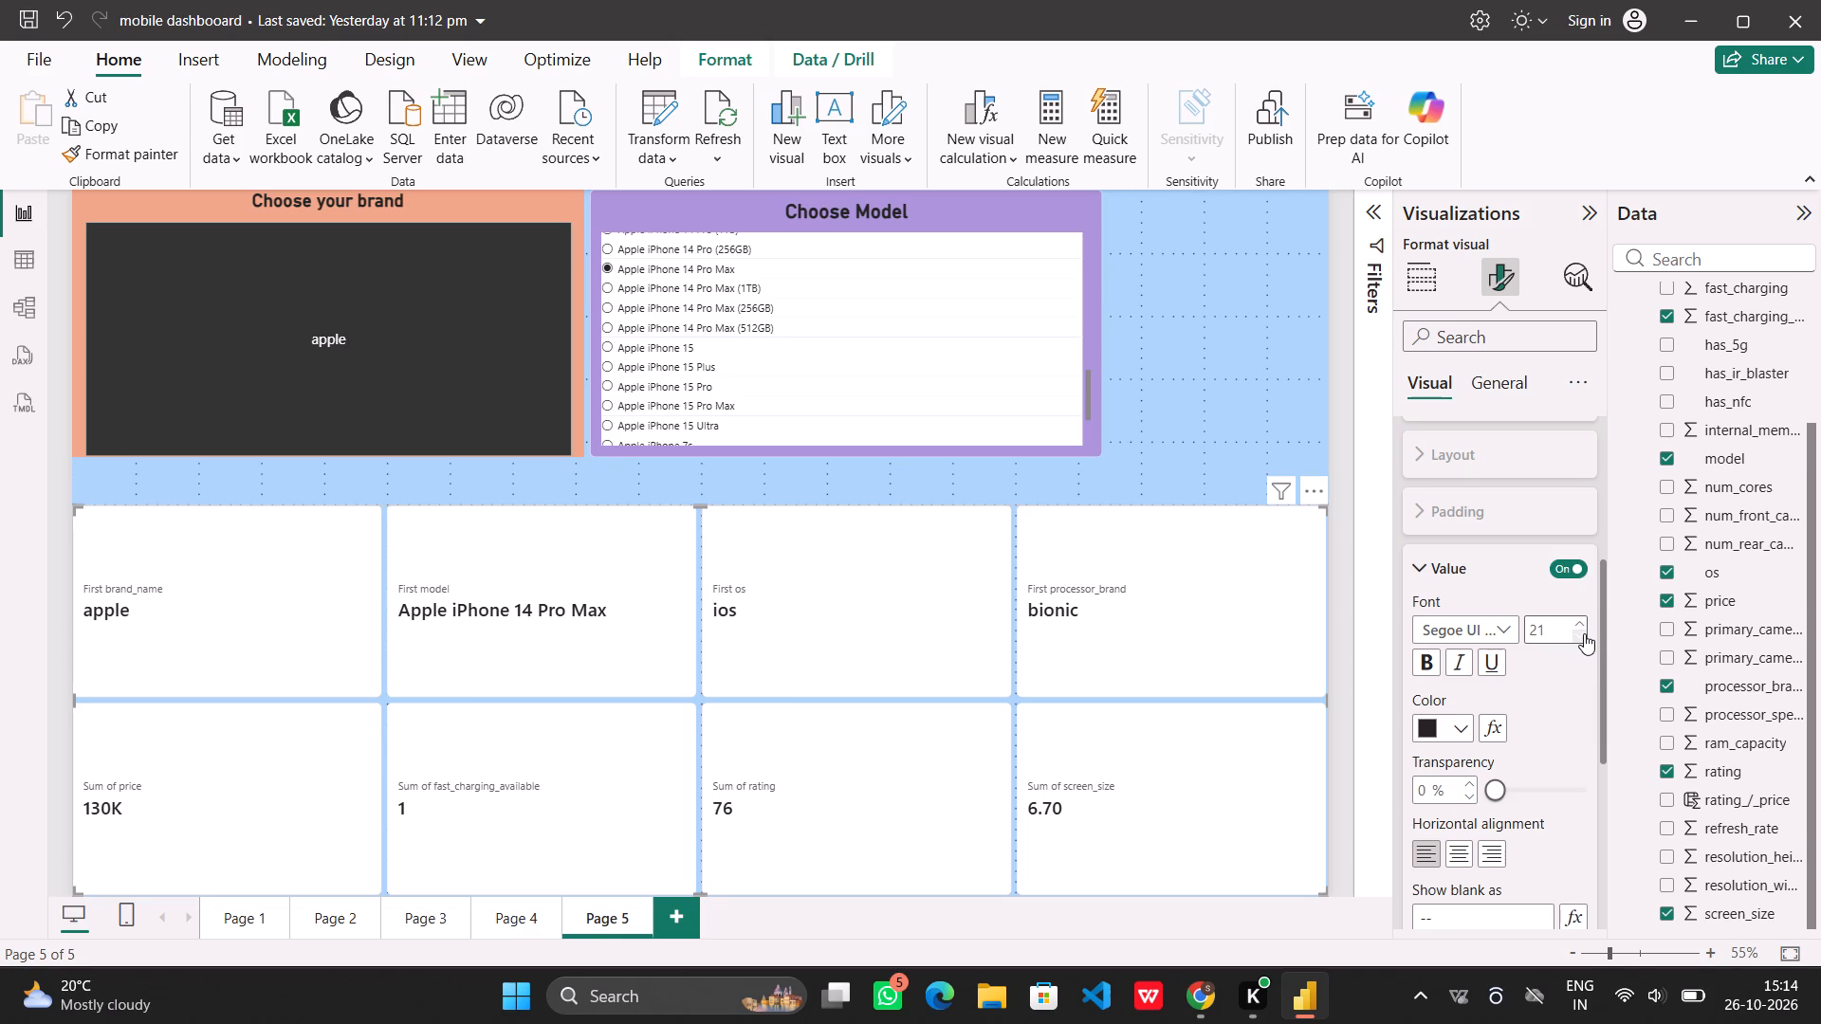
pyautogui.tripleClick(1582, 622)
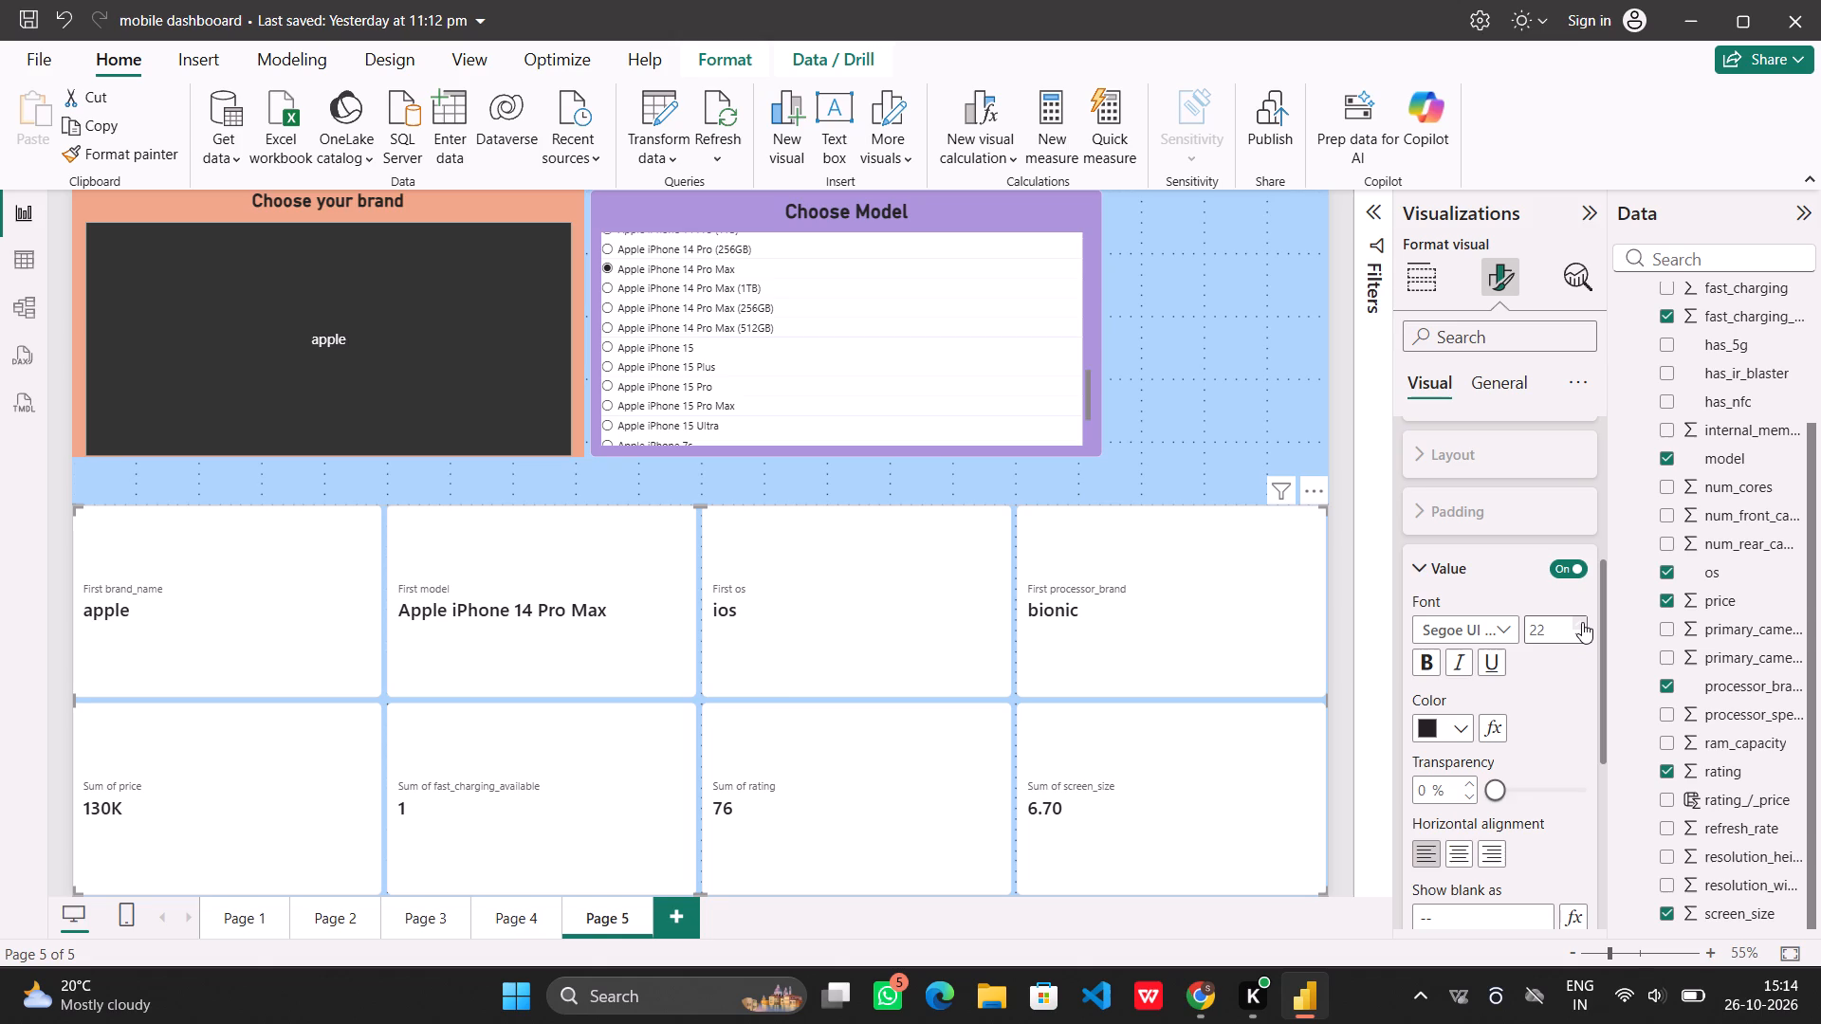
pyautogui.click(1582, 622)
pyautogui.click(1439, 659)
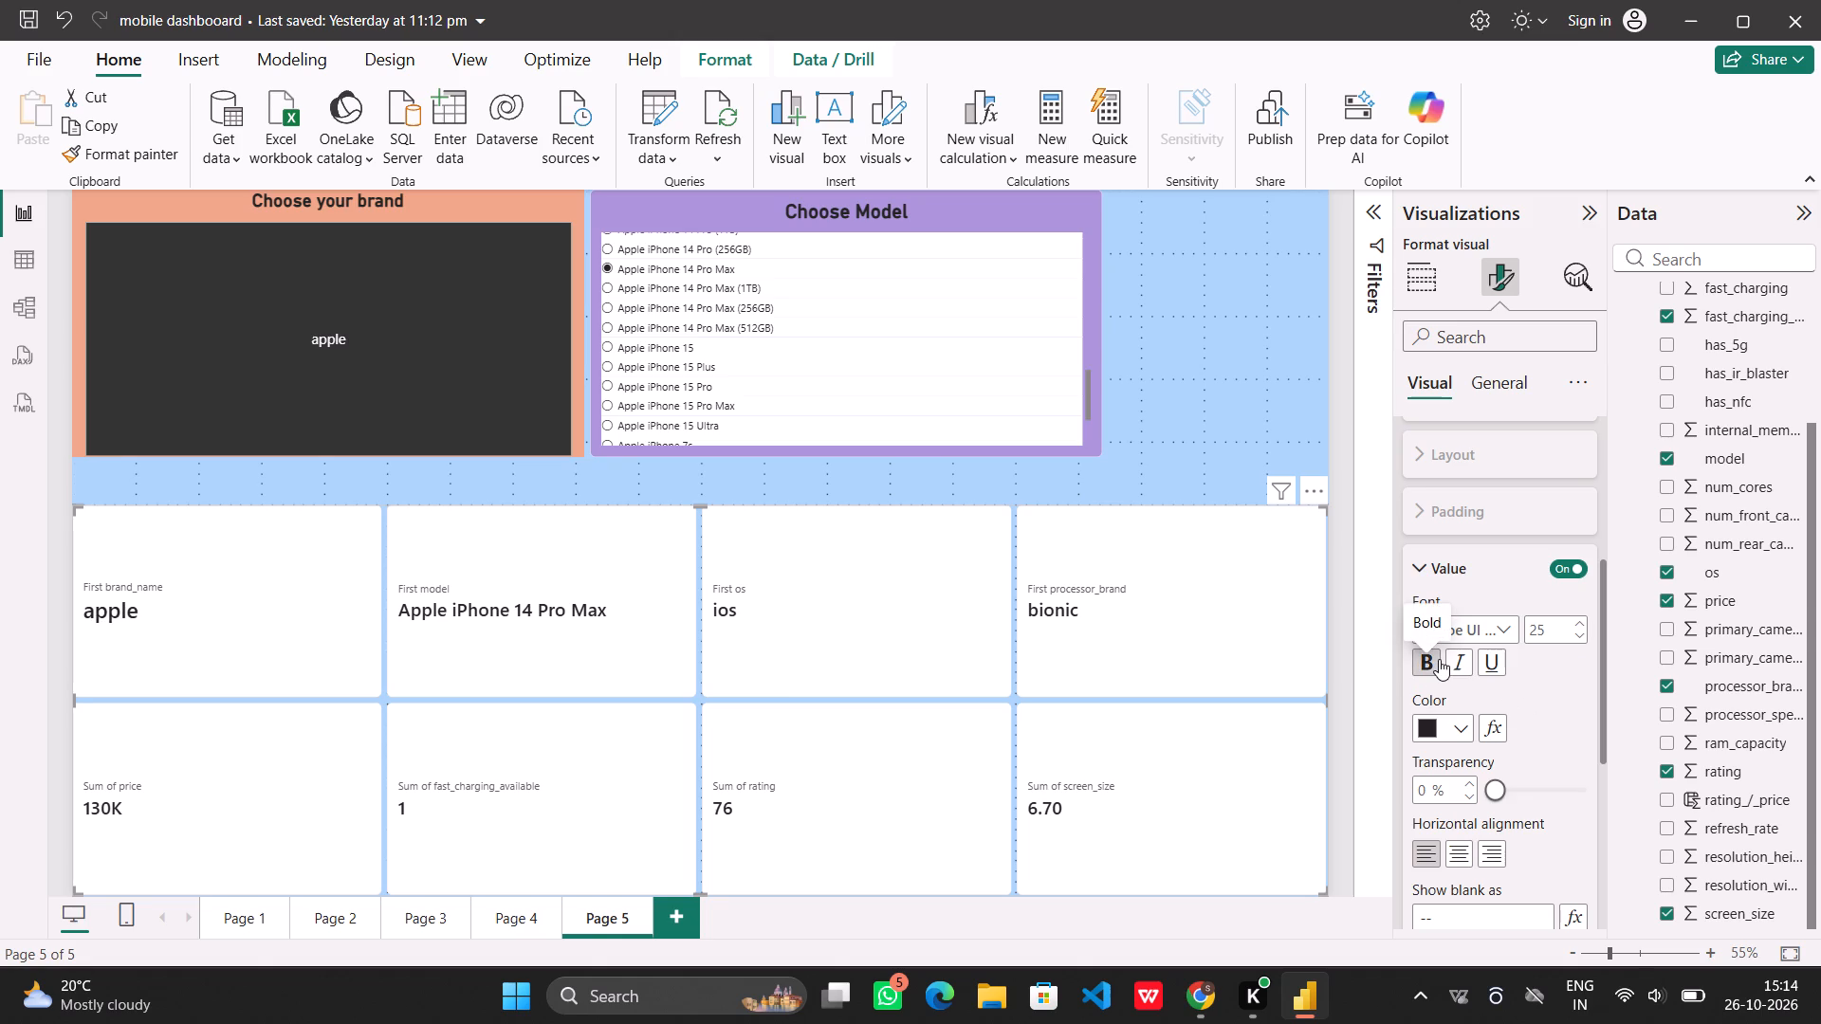
pyautogui.click(1429, 660)
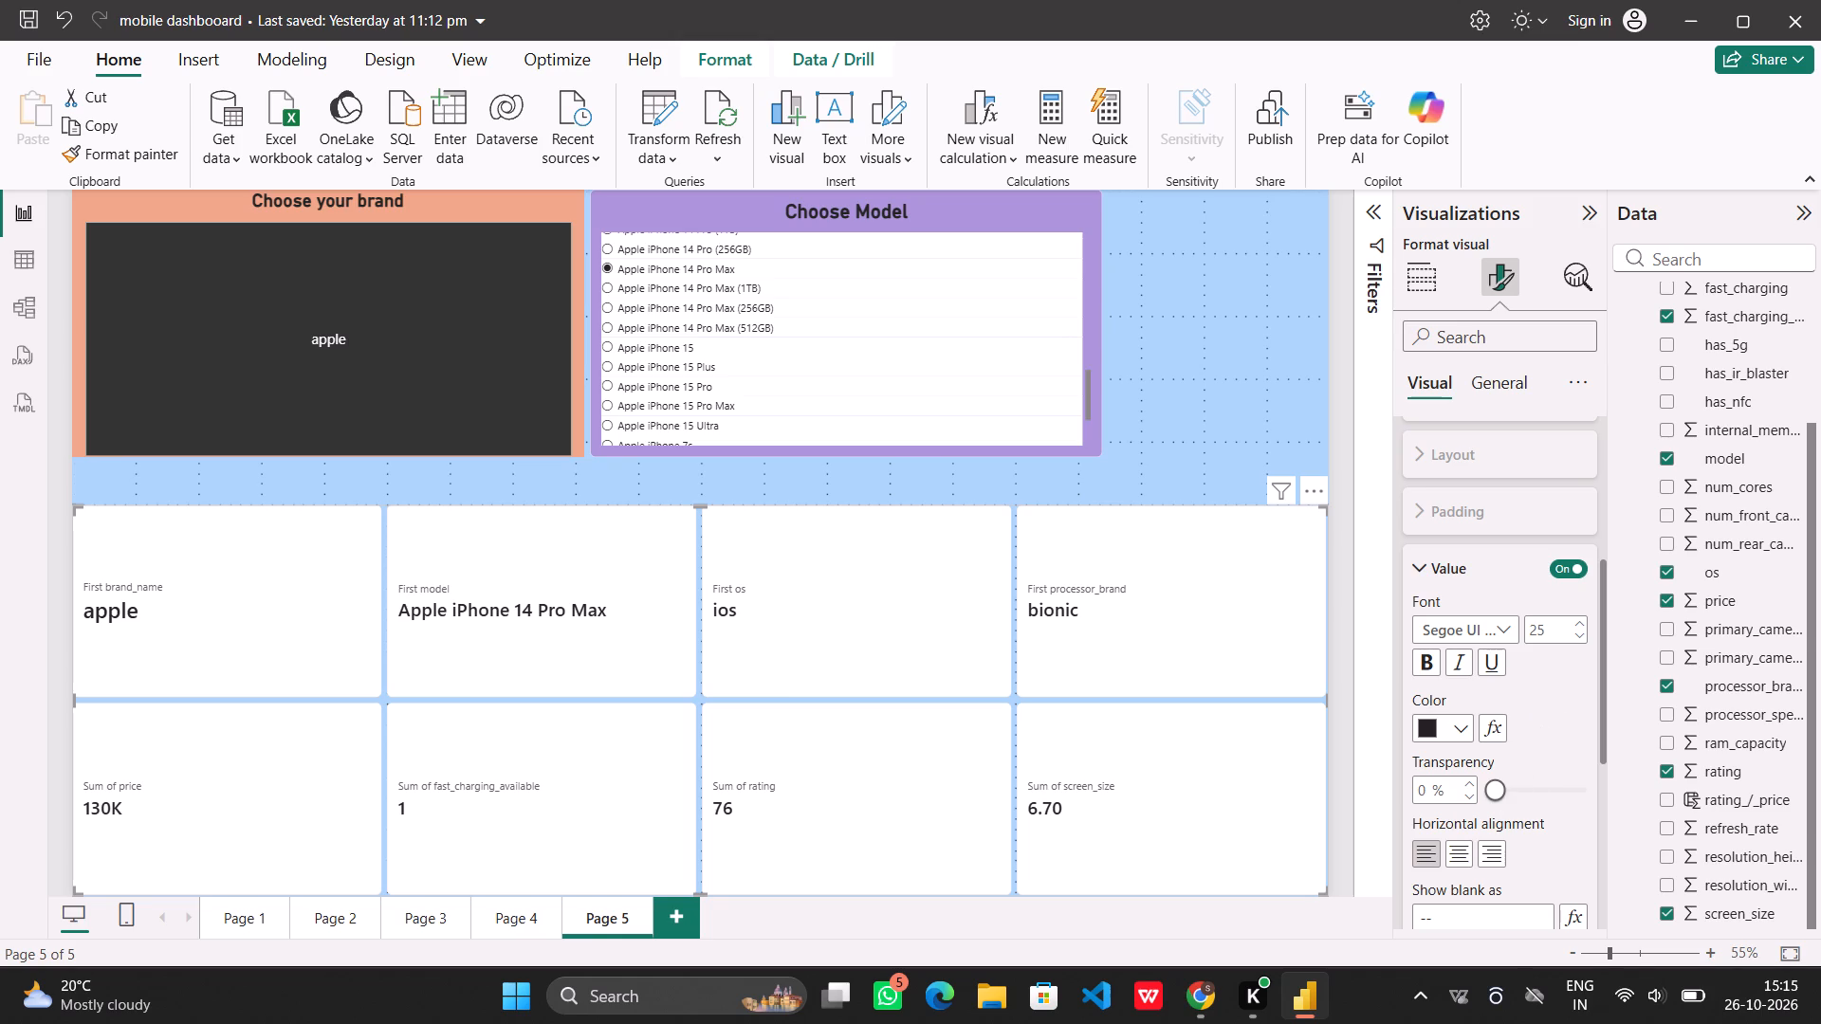
# Center the First brand_name callout value horizontally in its card.
pyautogui.click(1462, 844)
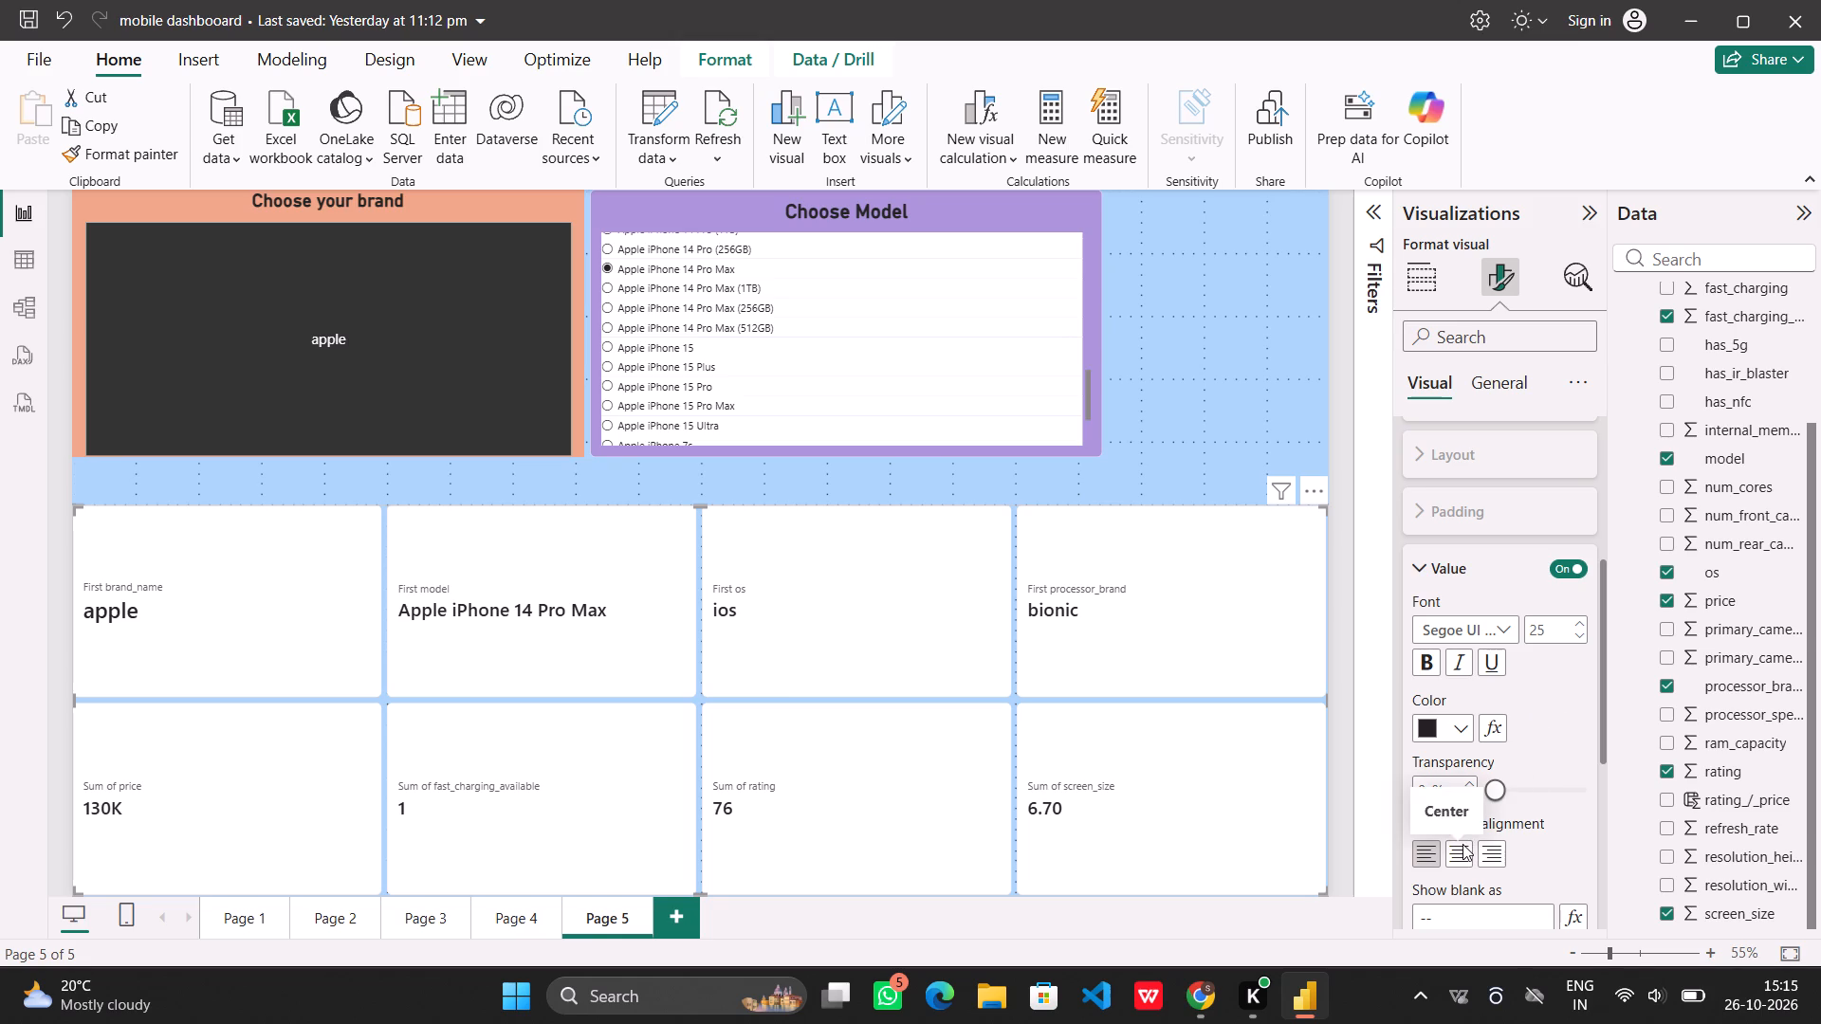
pyautogui.click(1458, 865)
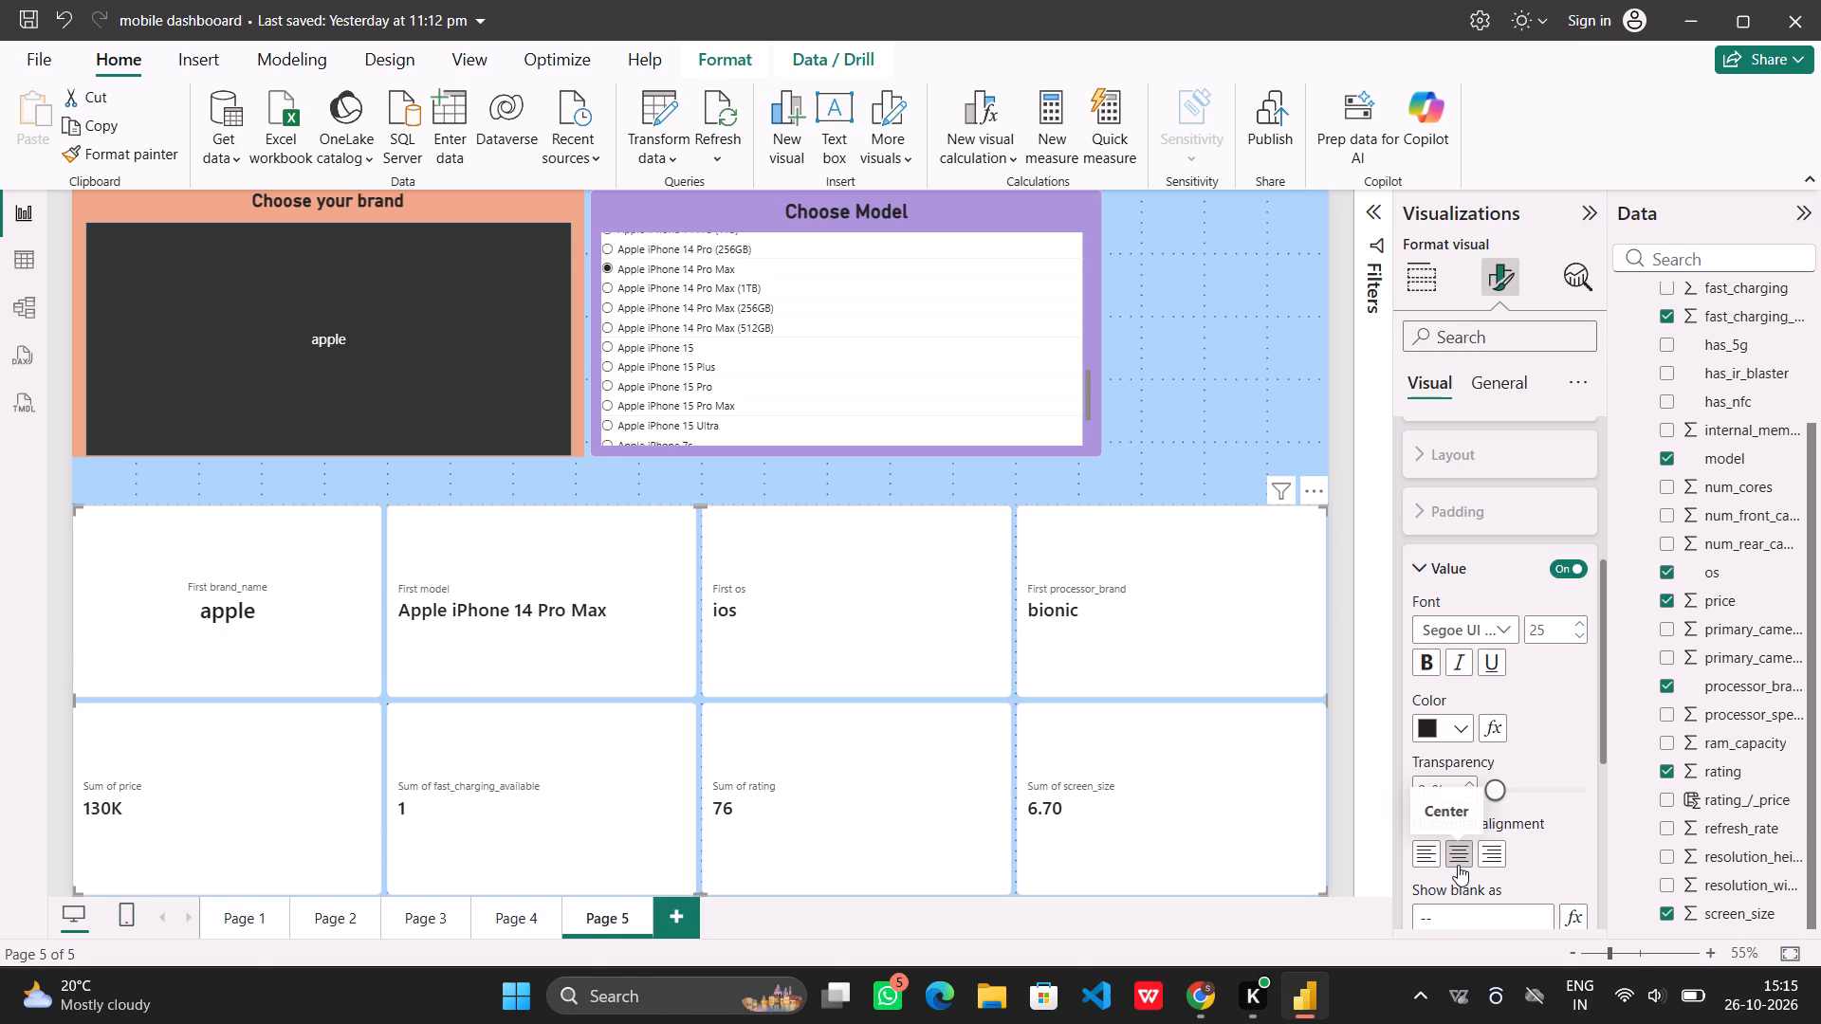
# Apply the callout settings to First model in the details card and set its label text to "Brand Name".
pyautogui.scroll(-3, 1511, 778)
pyautogui.scroll(1, 1511, 778)
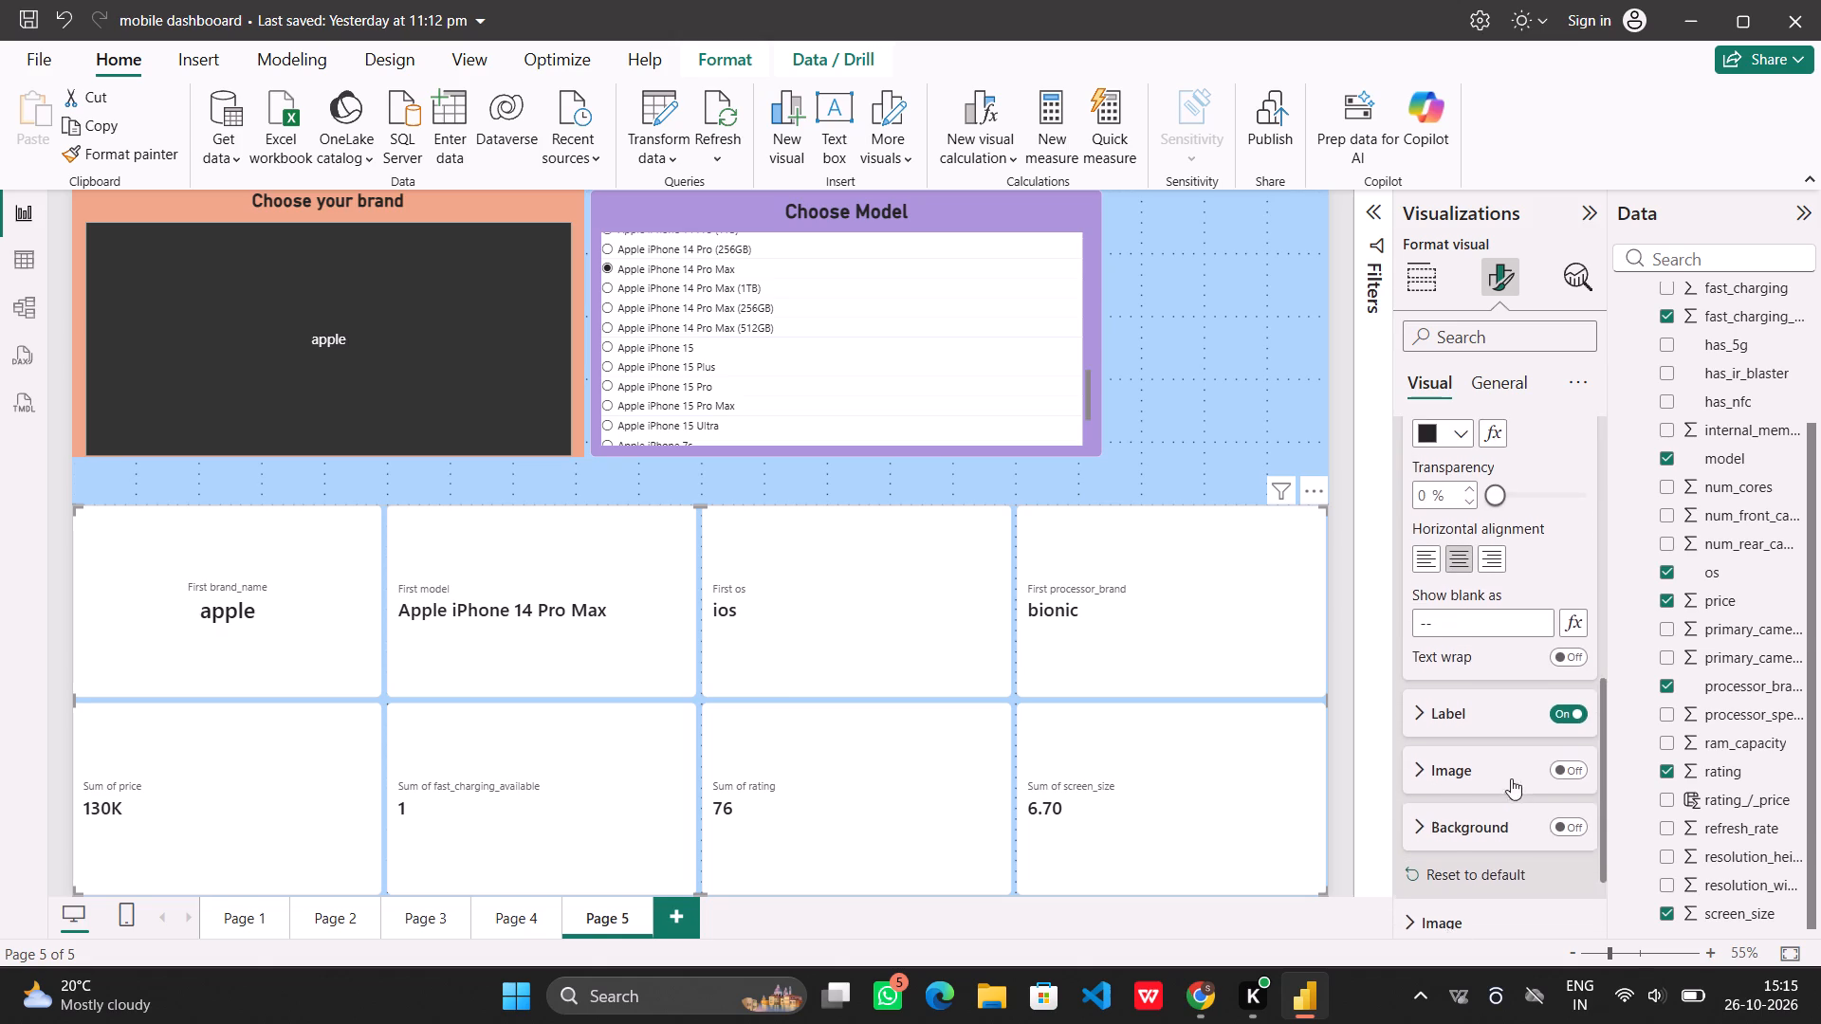
pyautogui.scroll(2, 1511, 778)
pyautogui.scroll(1, 1509, 558)
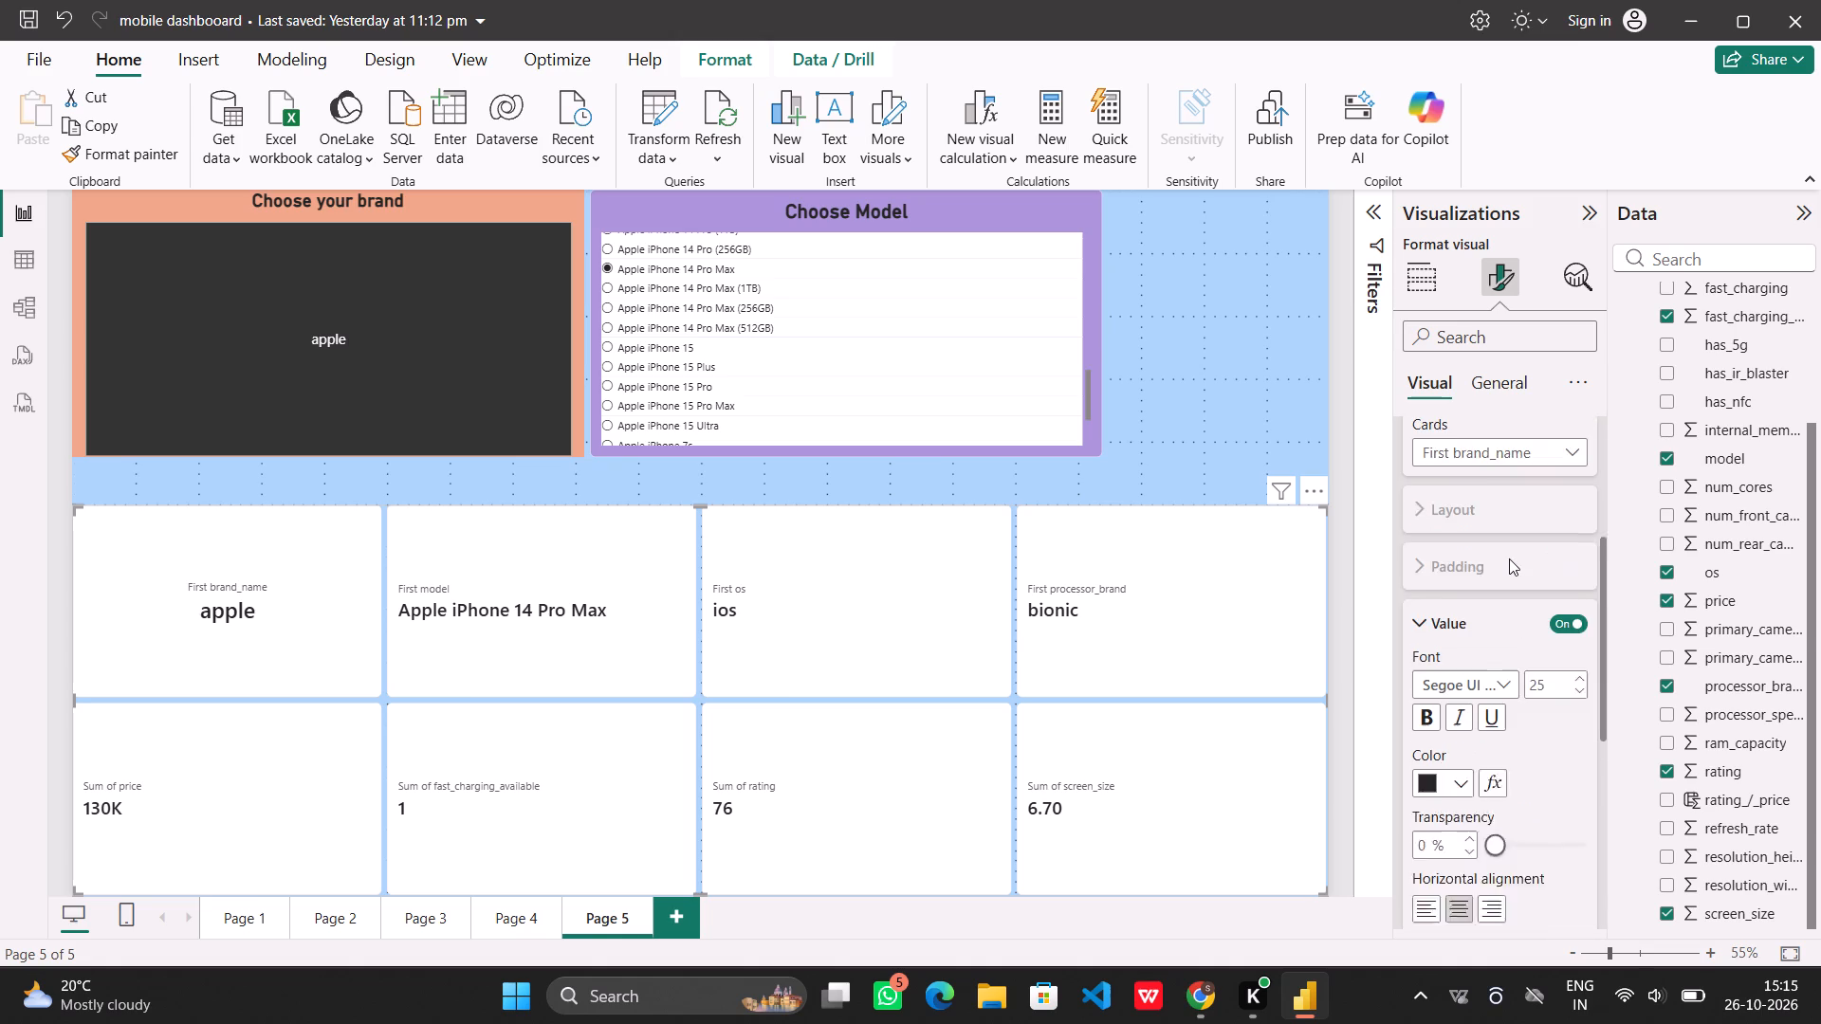
pyautogui.scroll(1, 1509, 558)
pyautogui.click(1524, 523)
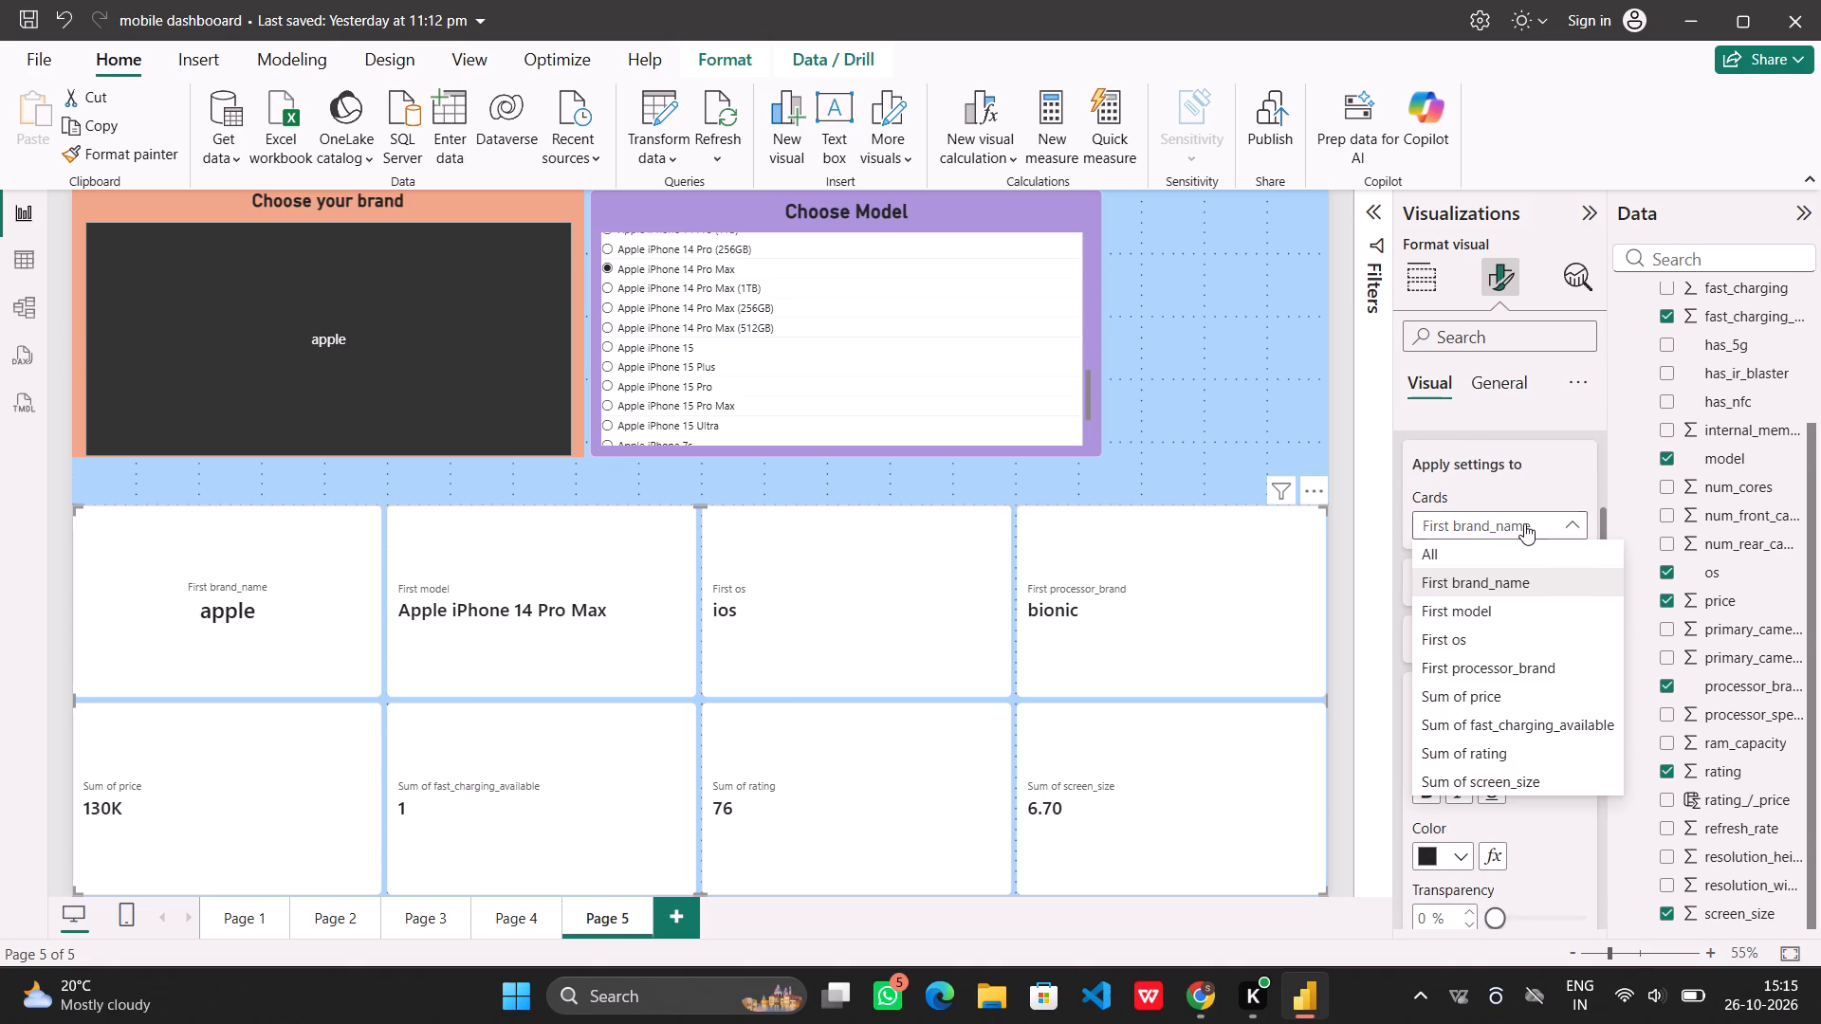
pyautogui.click(1485, 605)
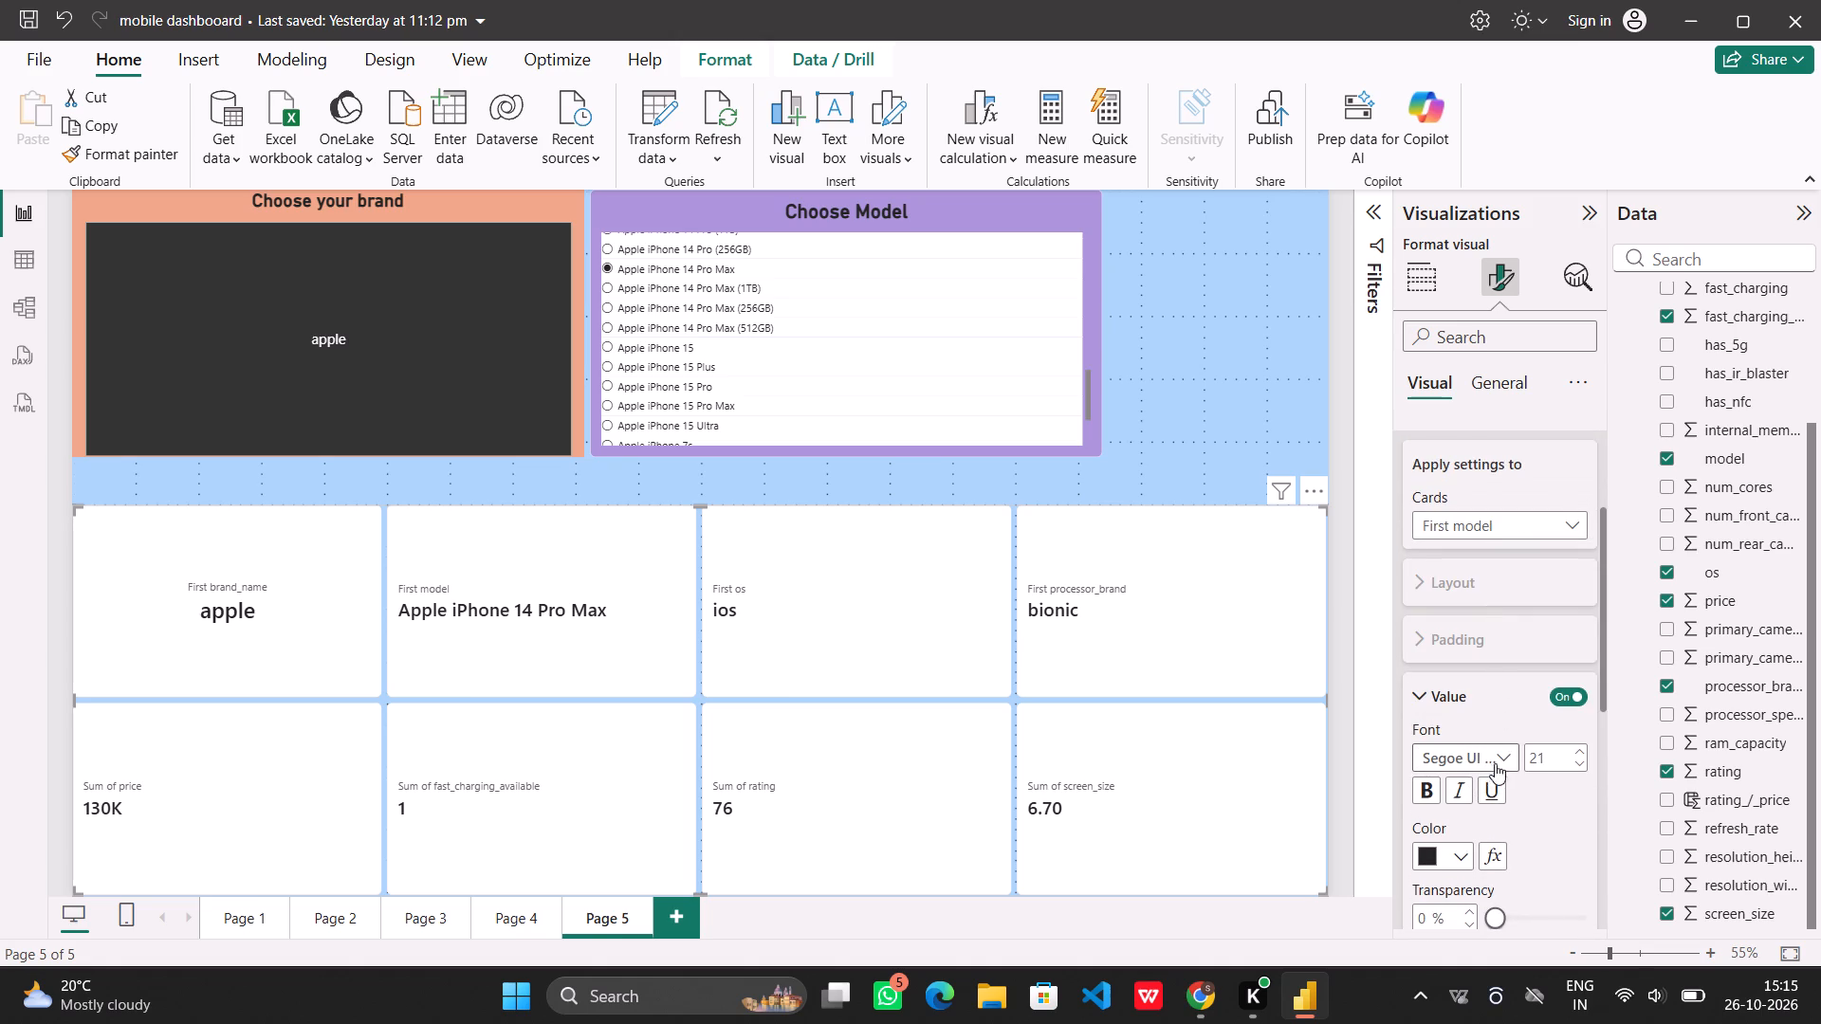
pyautogui.doubleClick(1496, 529)
pyautogui.click(1496, 529)
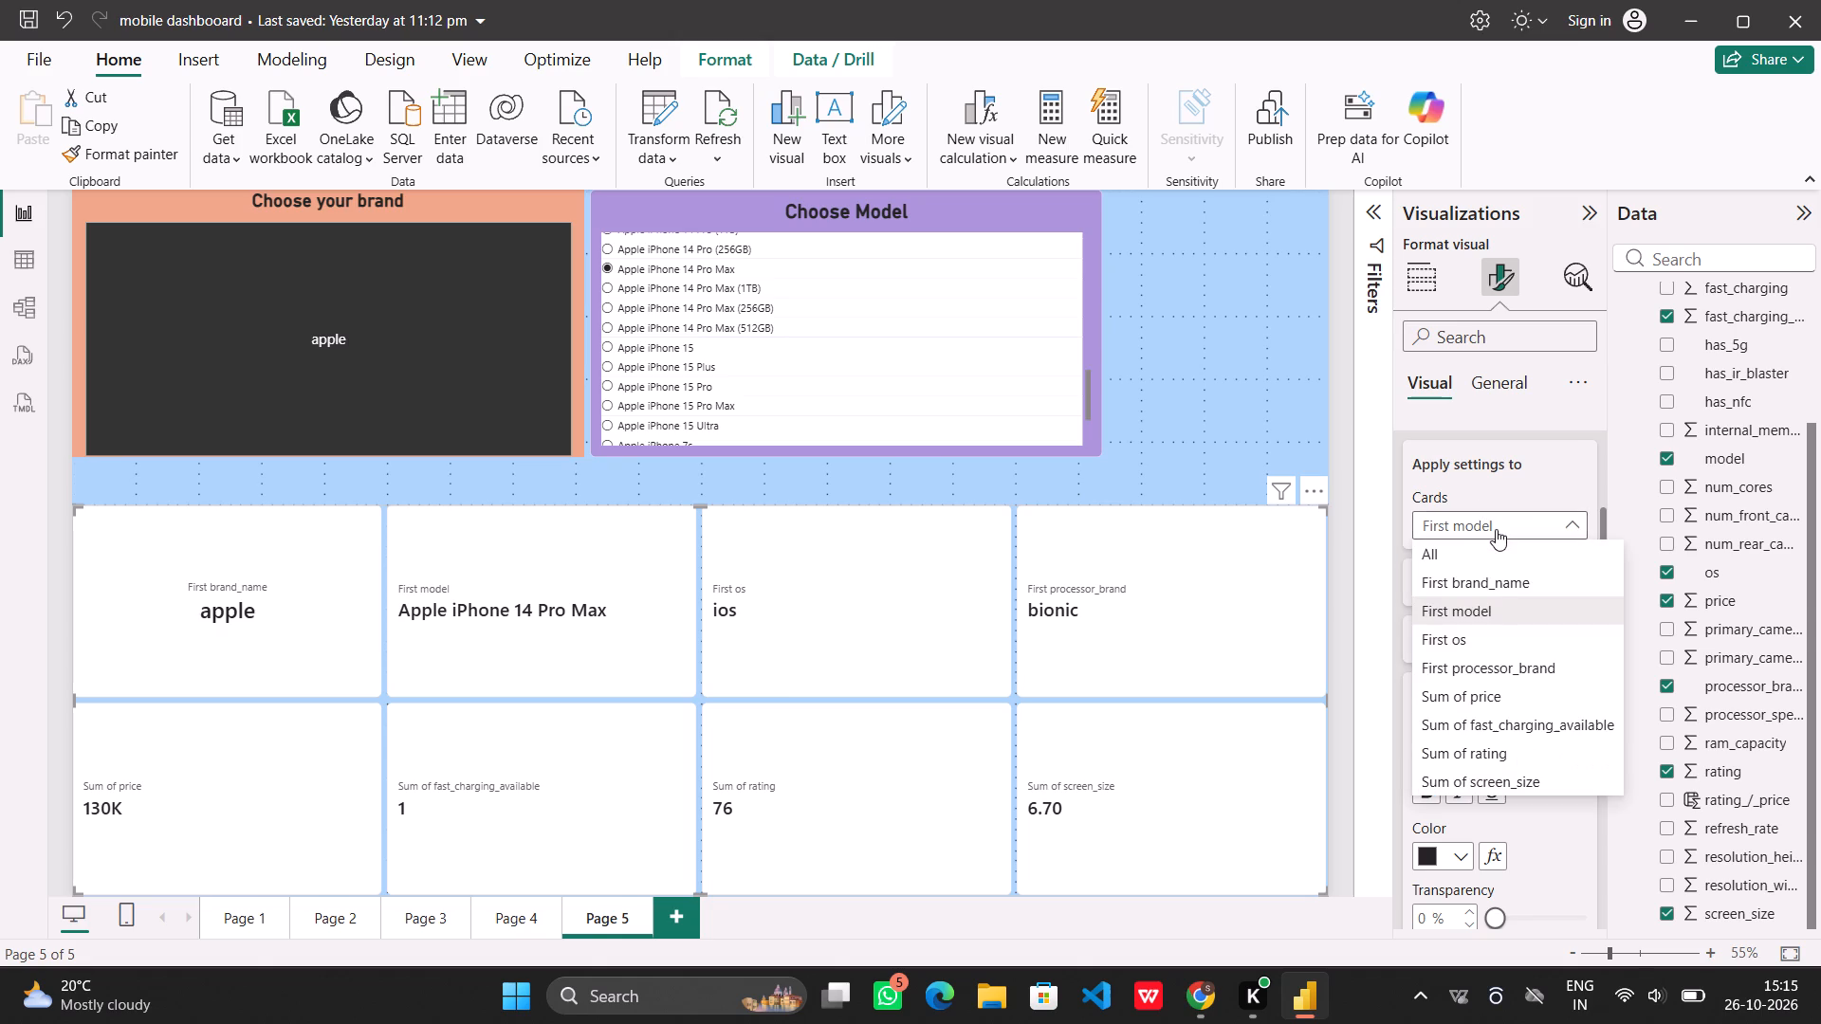
pyautogui.click(1538, 843)
pyautogui.scroll(-2, 1479, 810)
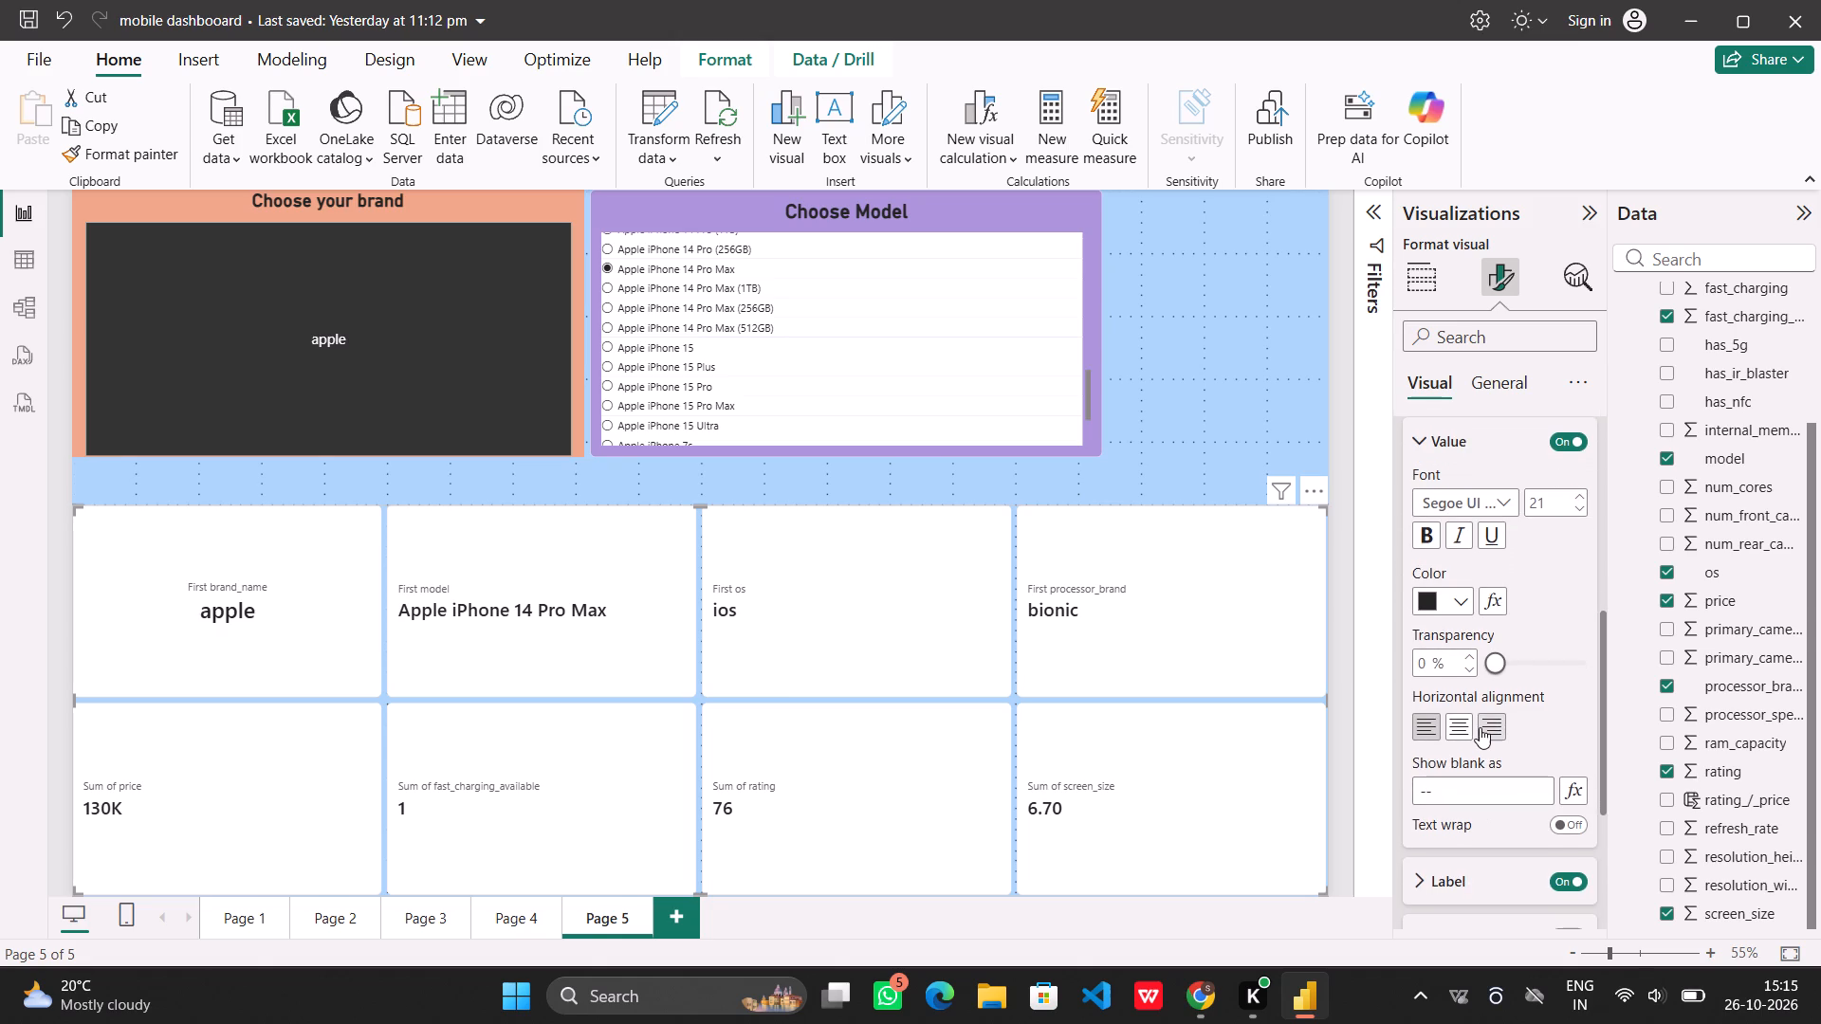
pyautogui.scroll(-1, 1480, 727)
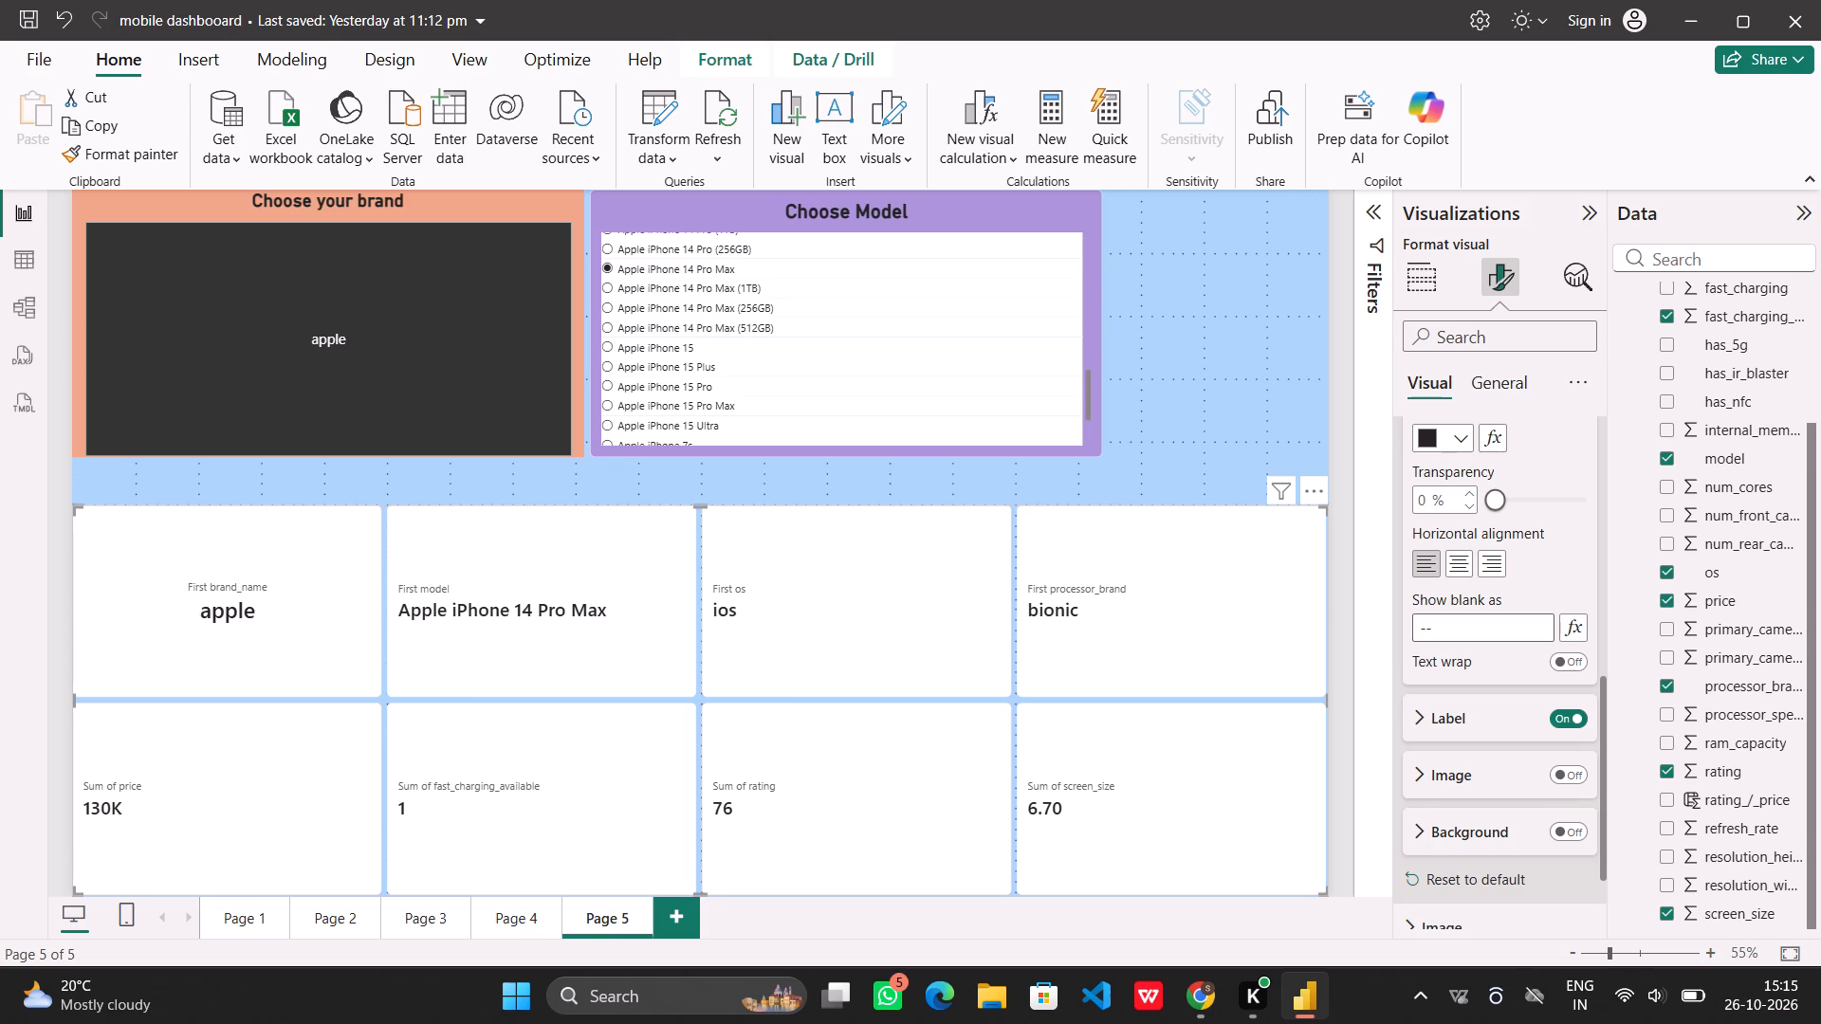
pyautogui.click(1470, 722)
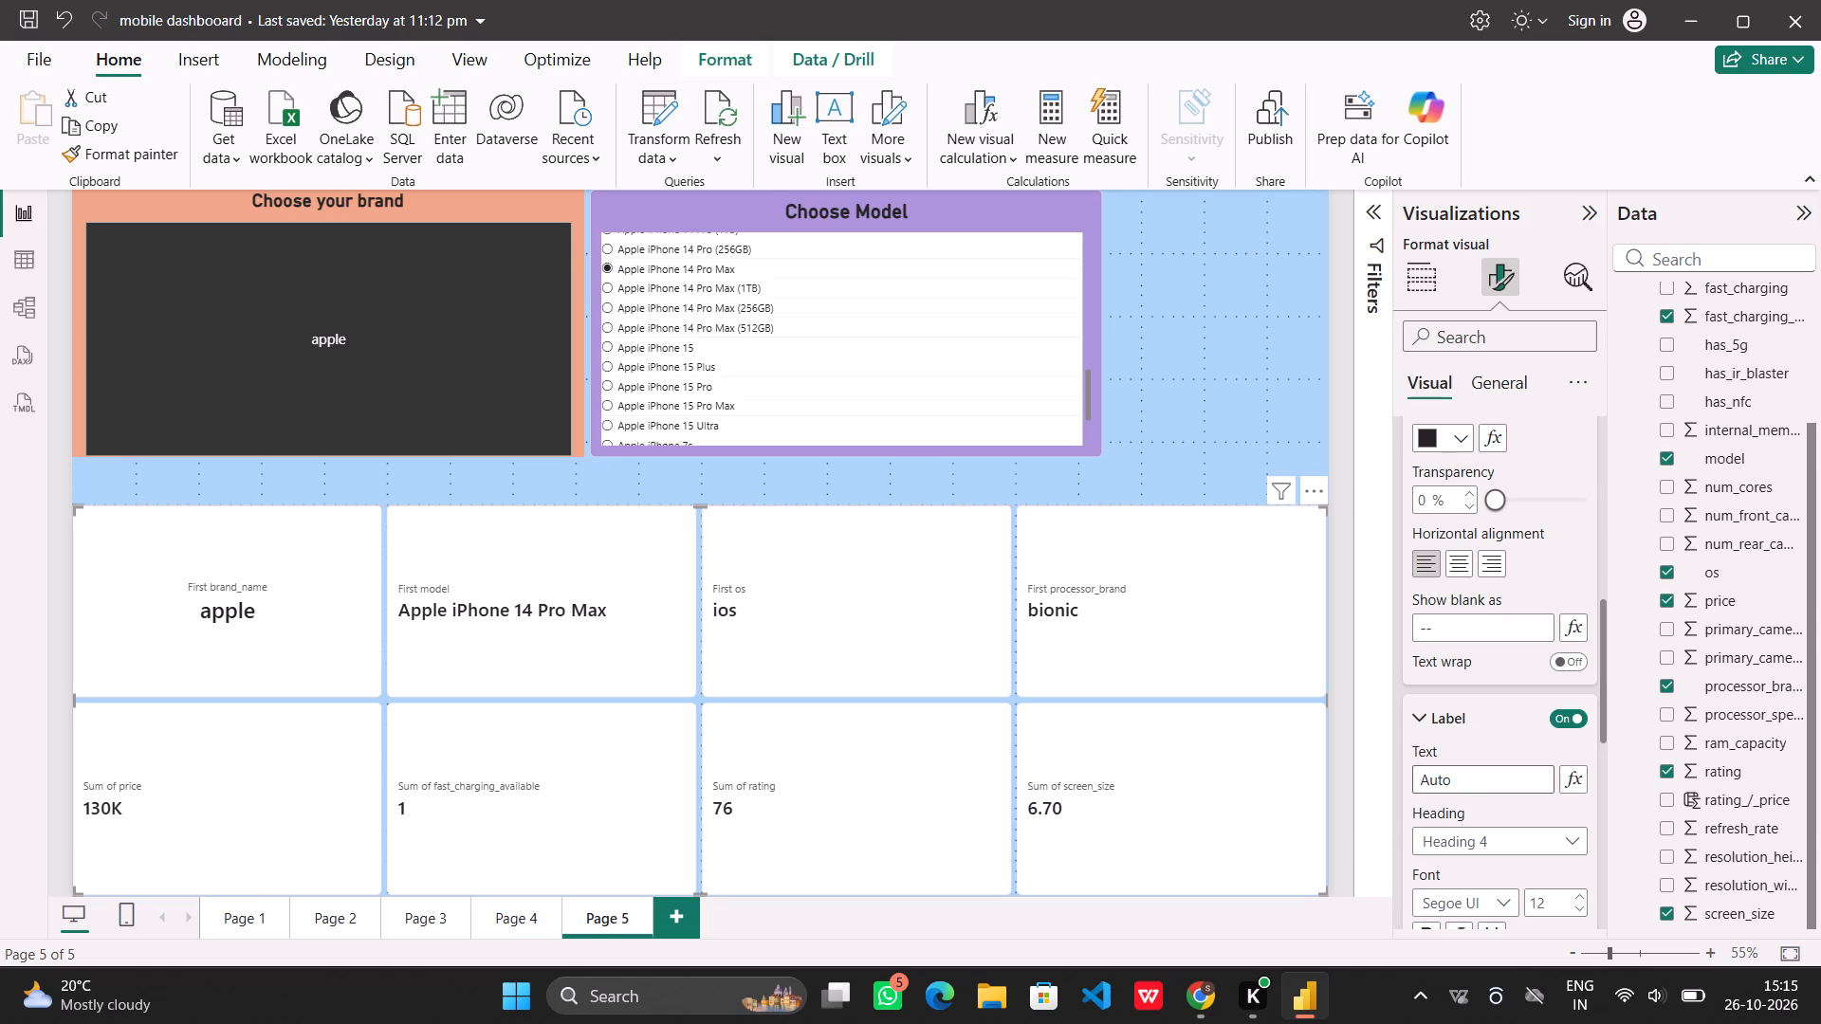
pyautogui.click(1485, 789)
pyautogui.scroll(-1, 1485, 789)
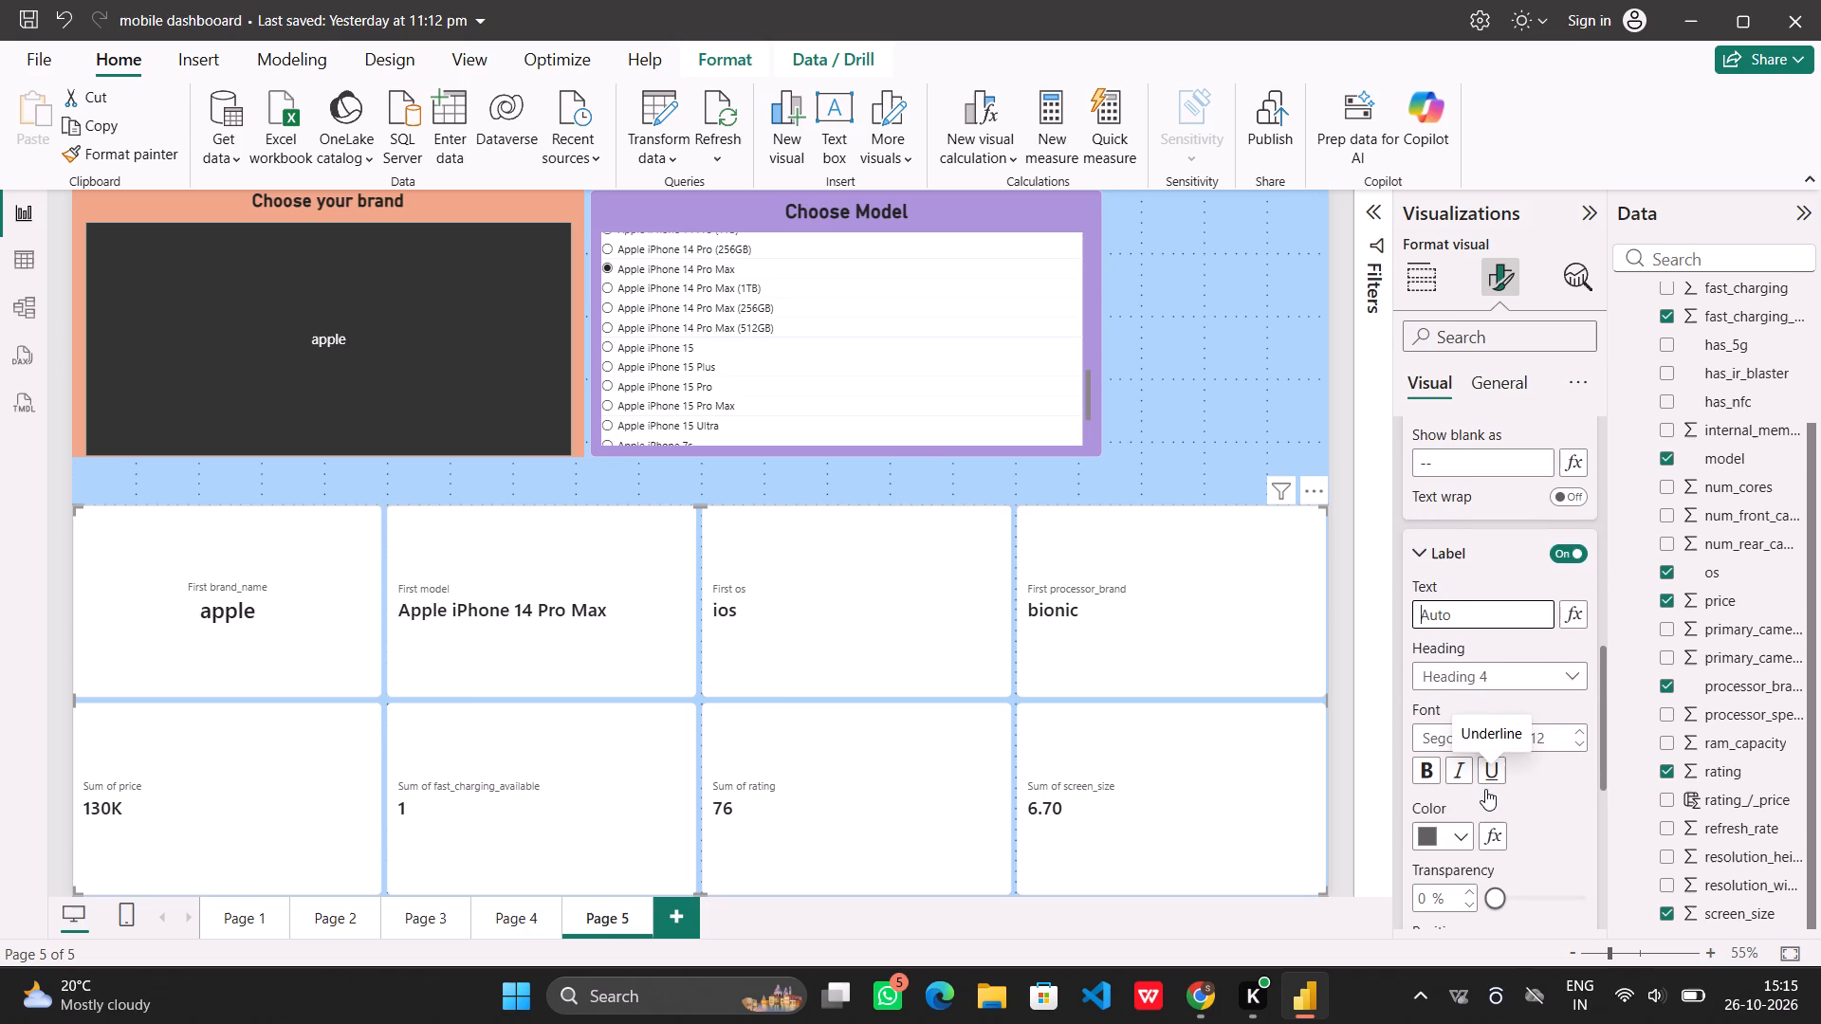
pyautogui.scroll(-1, 1485, 789)
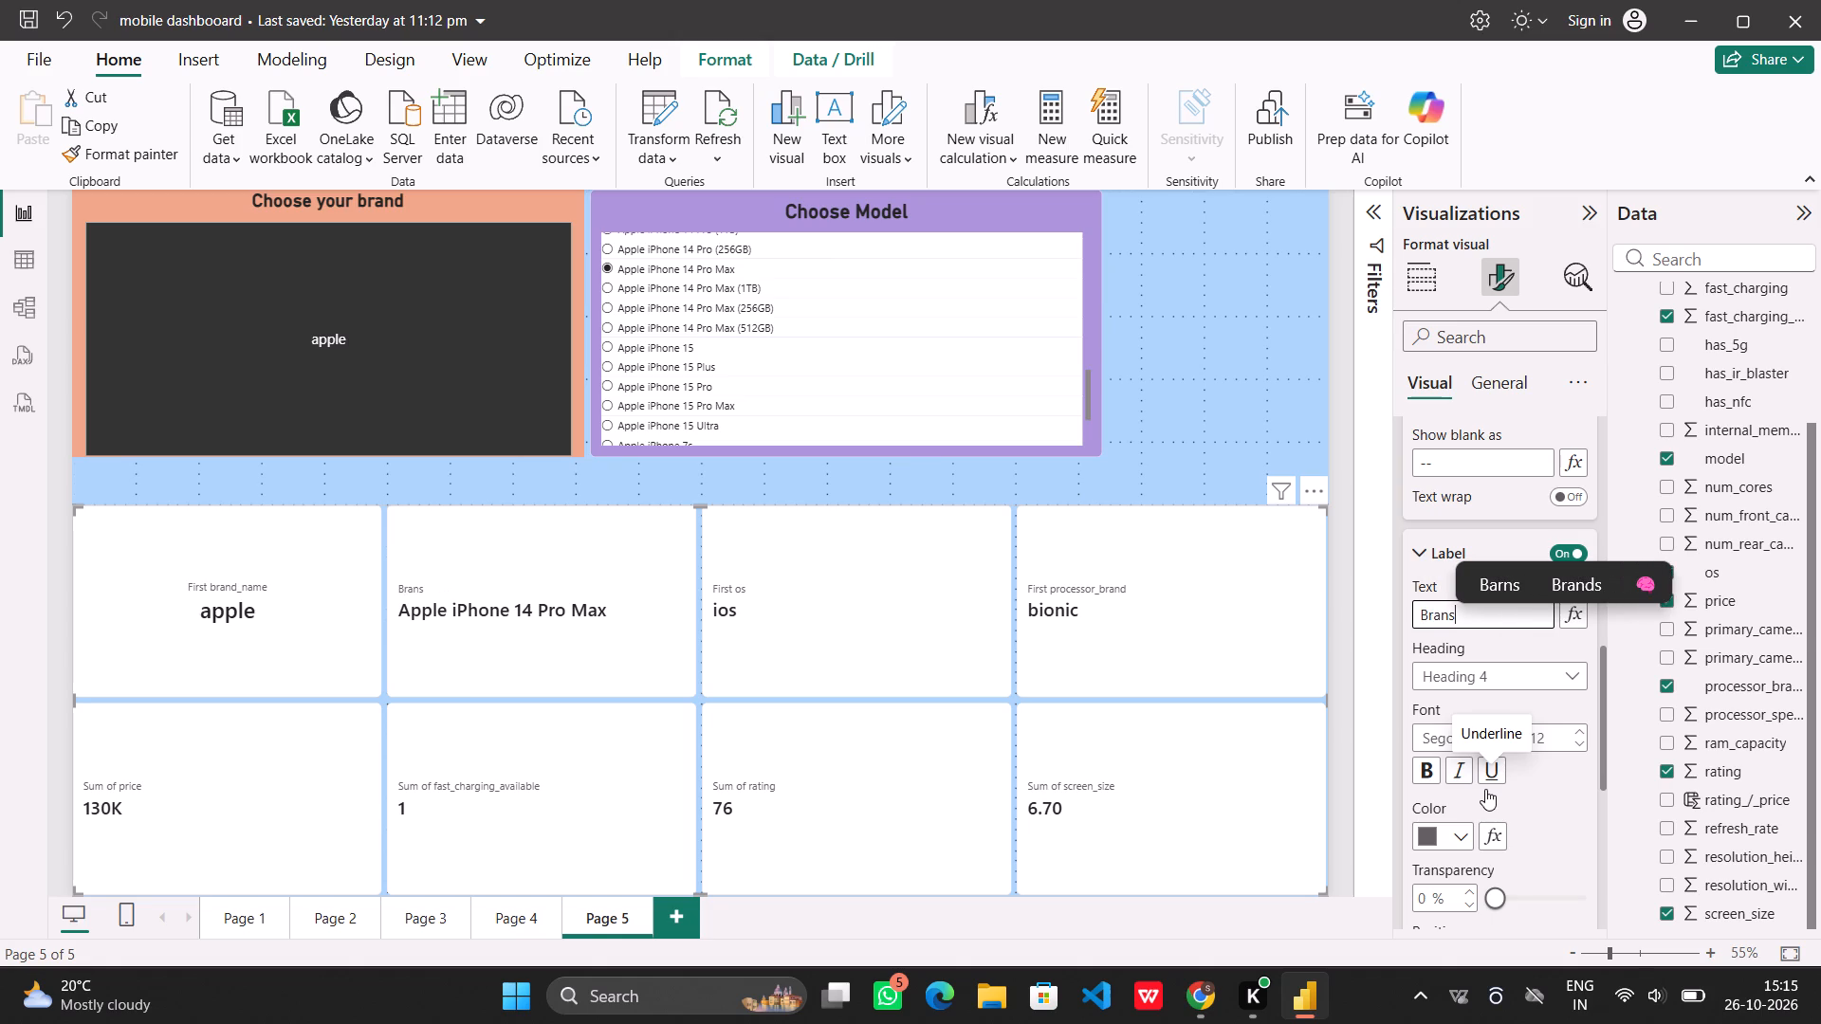
pyautogui.press('BackSpace')
pyautogui.write('d')
pyautogui.press('space')
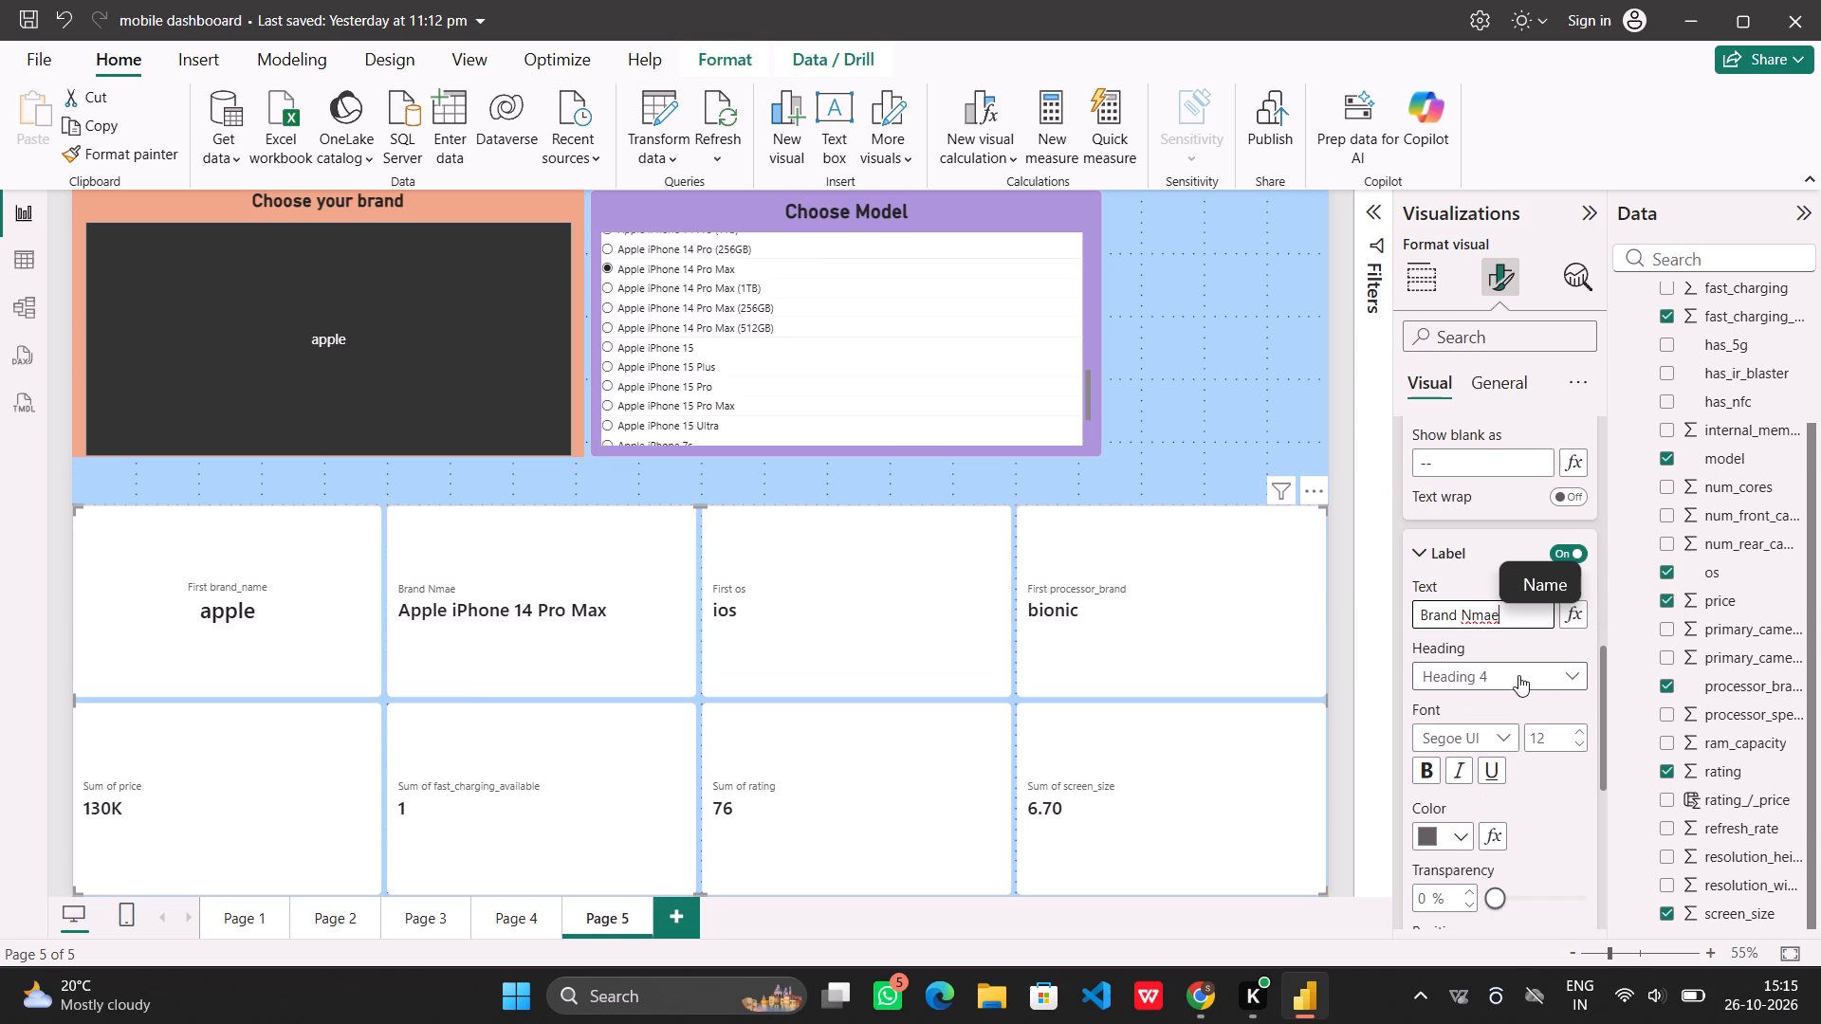
pyautogui.press('BackSpace')
pyautogui.press('BackSpace')
pyautogui.press('BackSpace')
pyautogui.write('ame')
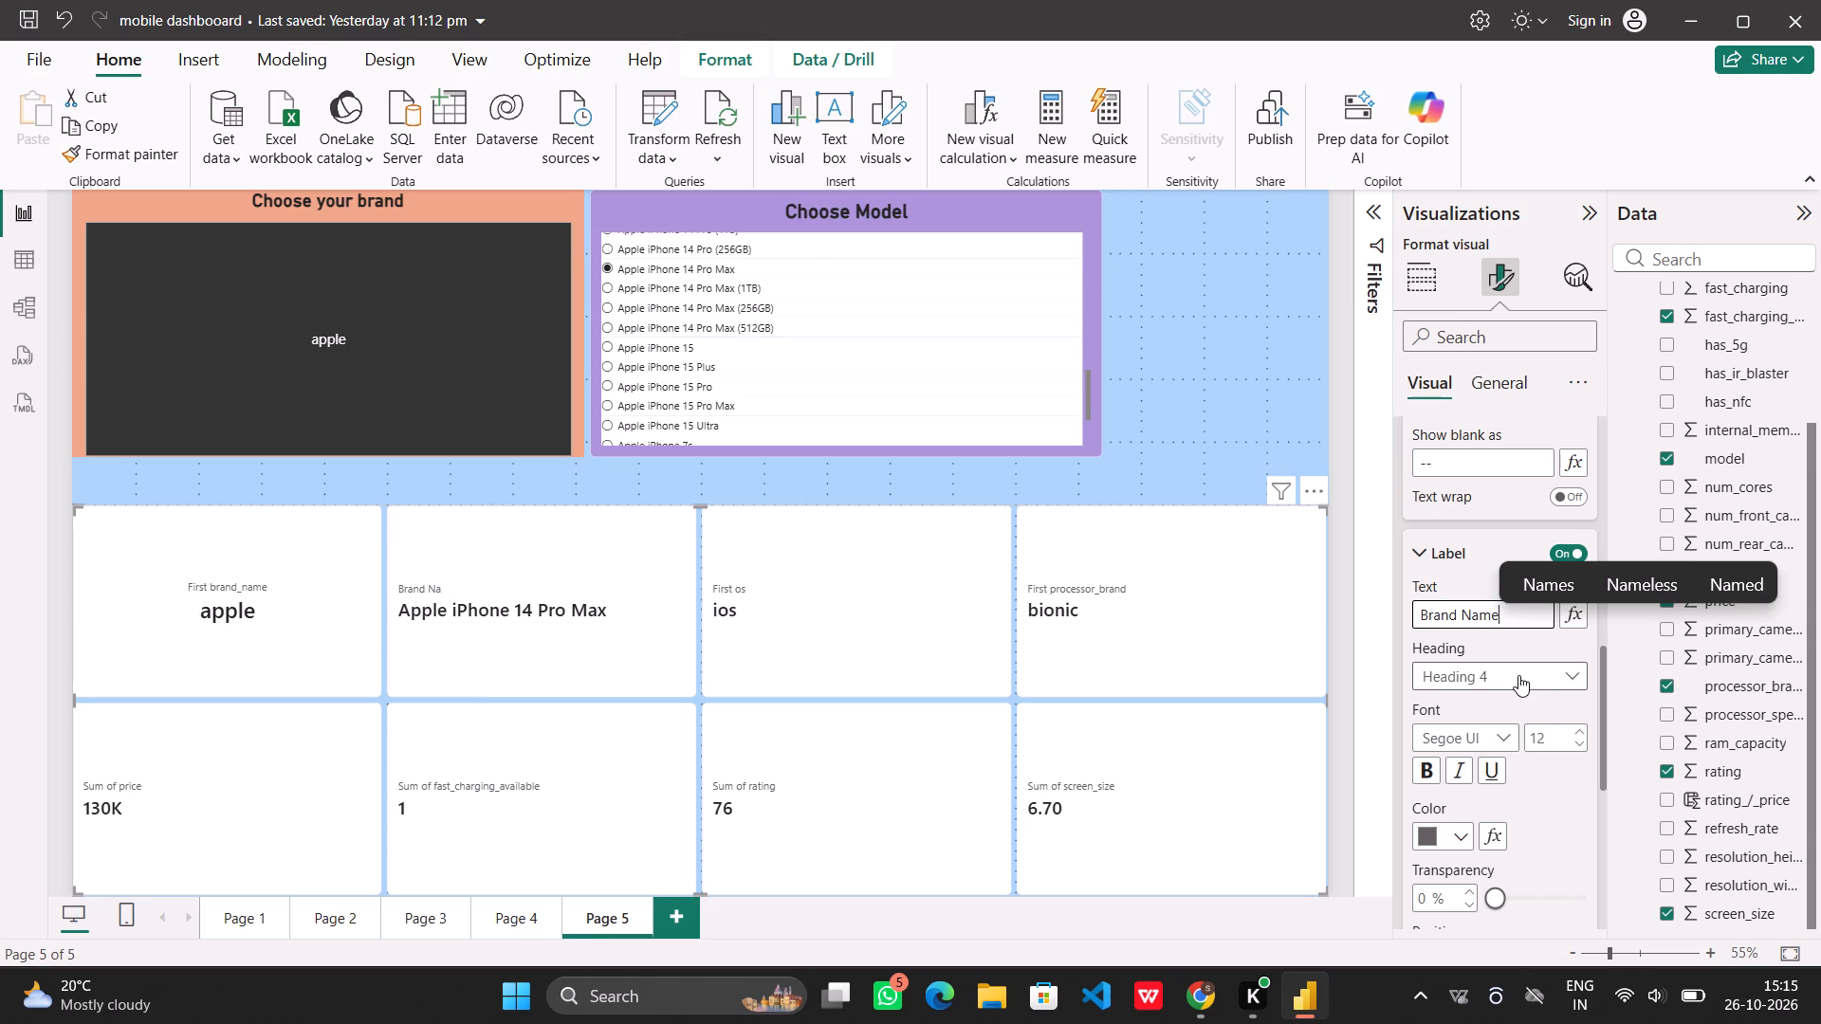
# Set the label font size of First model to 17.
pyautogui.tripleClick(1584, 729)
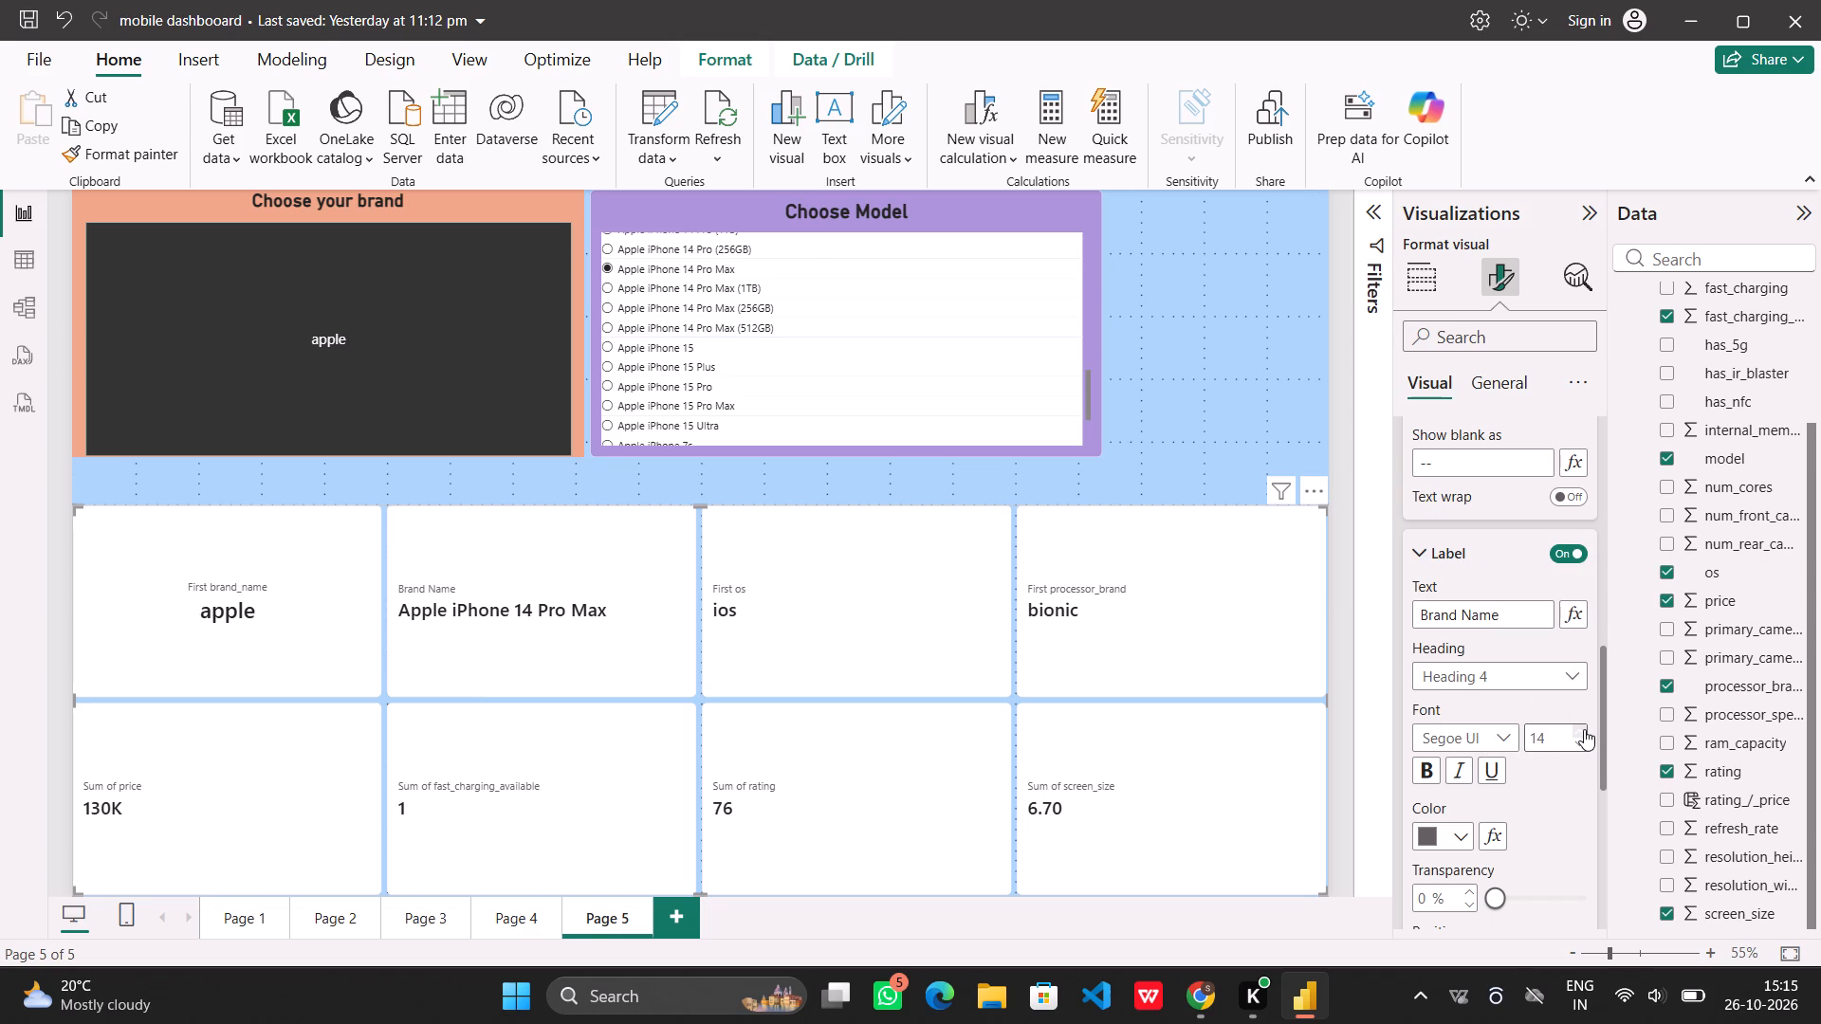
pyautogui.doubleClick(1584, 729)
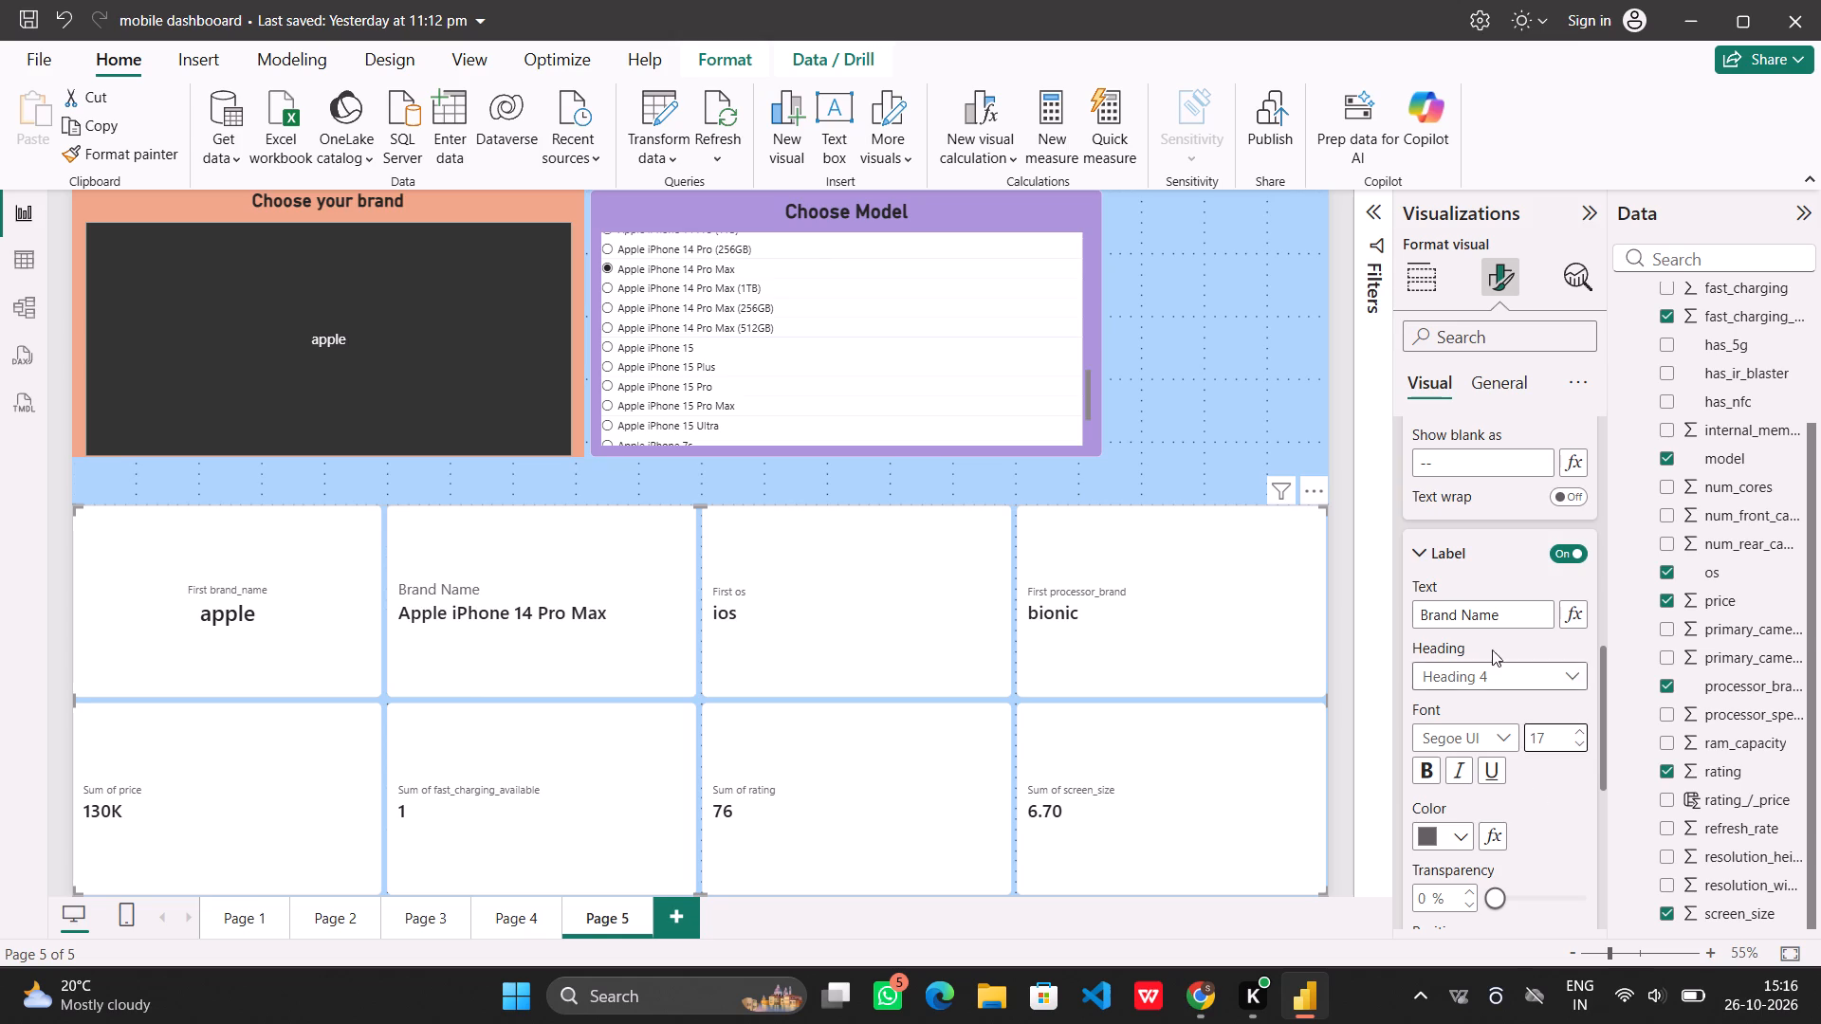
# Change the First model label text to "Model Name".
pyautogui.click(1453, 613)
pyautogui.press('BackSpace')
pyautogui.press('BackSpace')
pyautogui.press('BackSpace')
pyautogui.press('BackSpace')
pyautogui.press('BackSpace')
pyautogui.press('BackSpace')
pyautogui.press('BackSpace')
pyautogui.press('BackSpace')
pyautogui.press('BackSpace')
pyautogui.press('BackSpace')
pyautogui.press('BackSpace')
pyautogui.press('BackSpace')
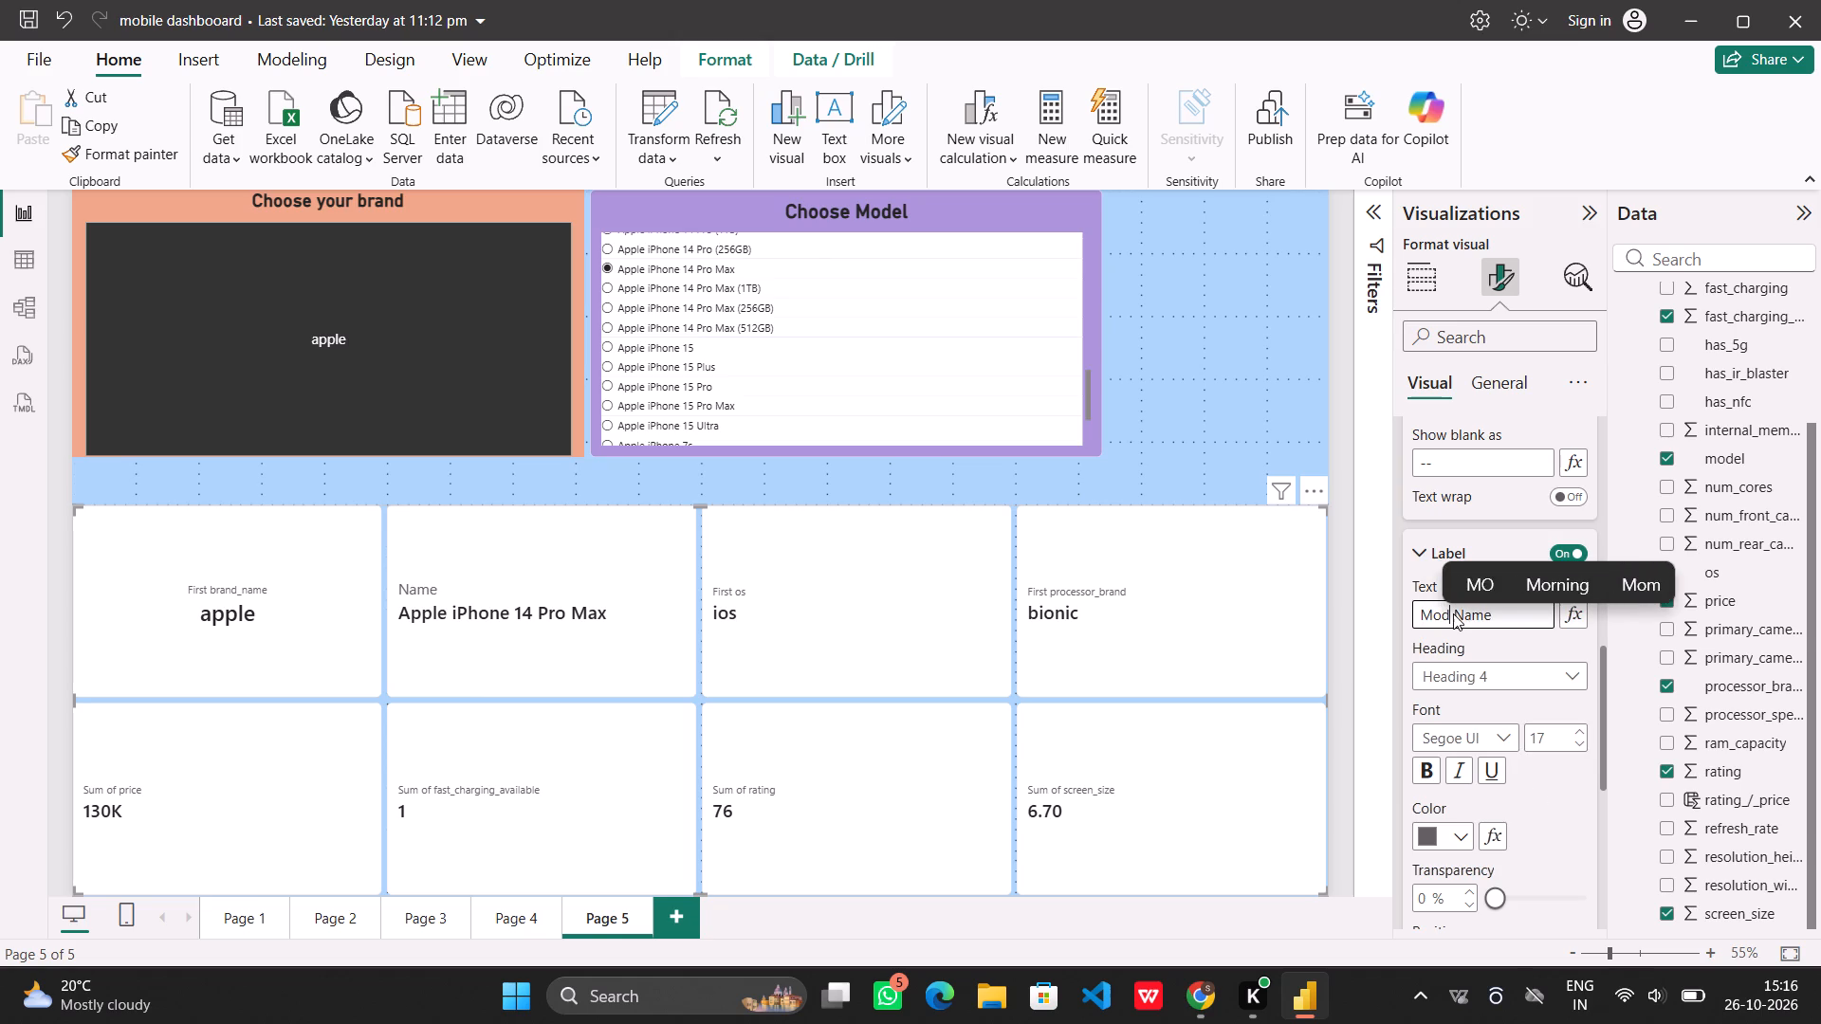
pyautogui.click(1529, 694)
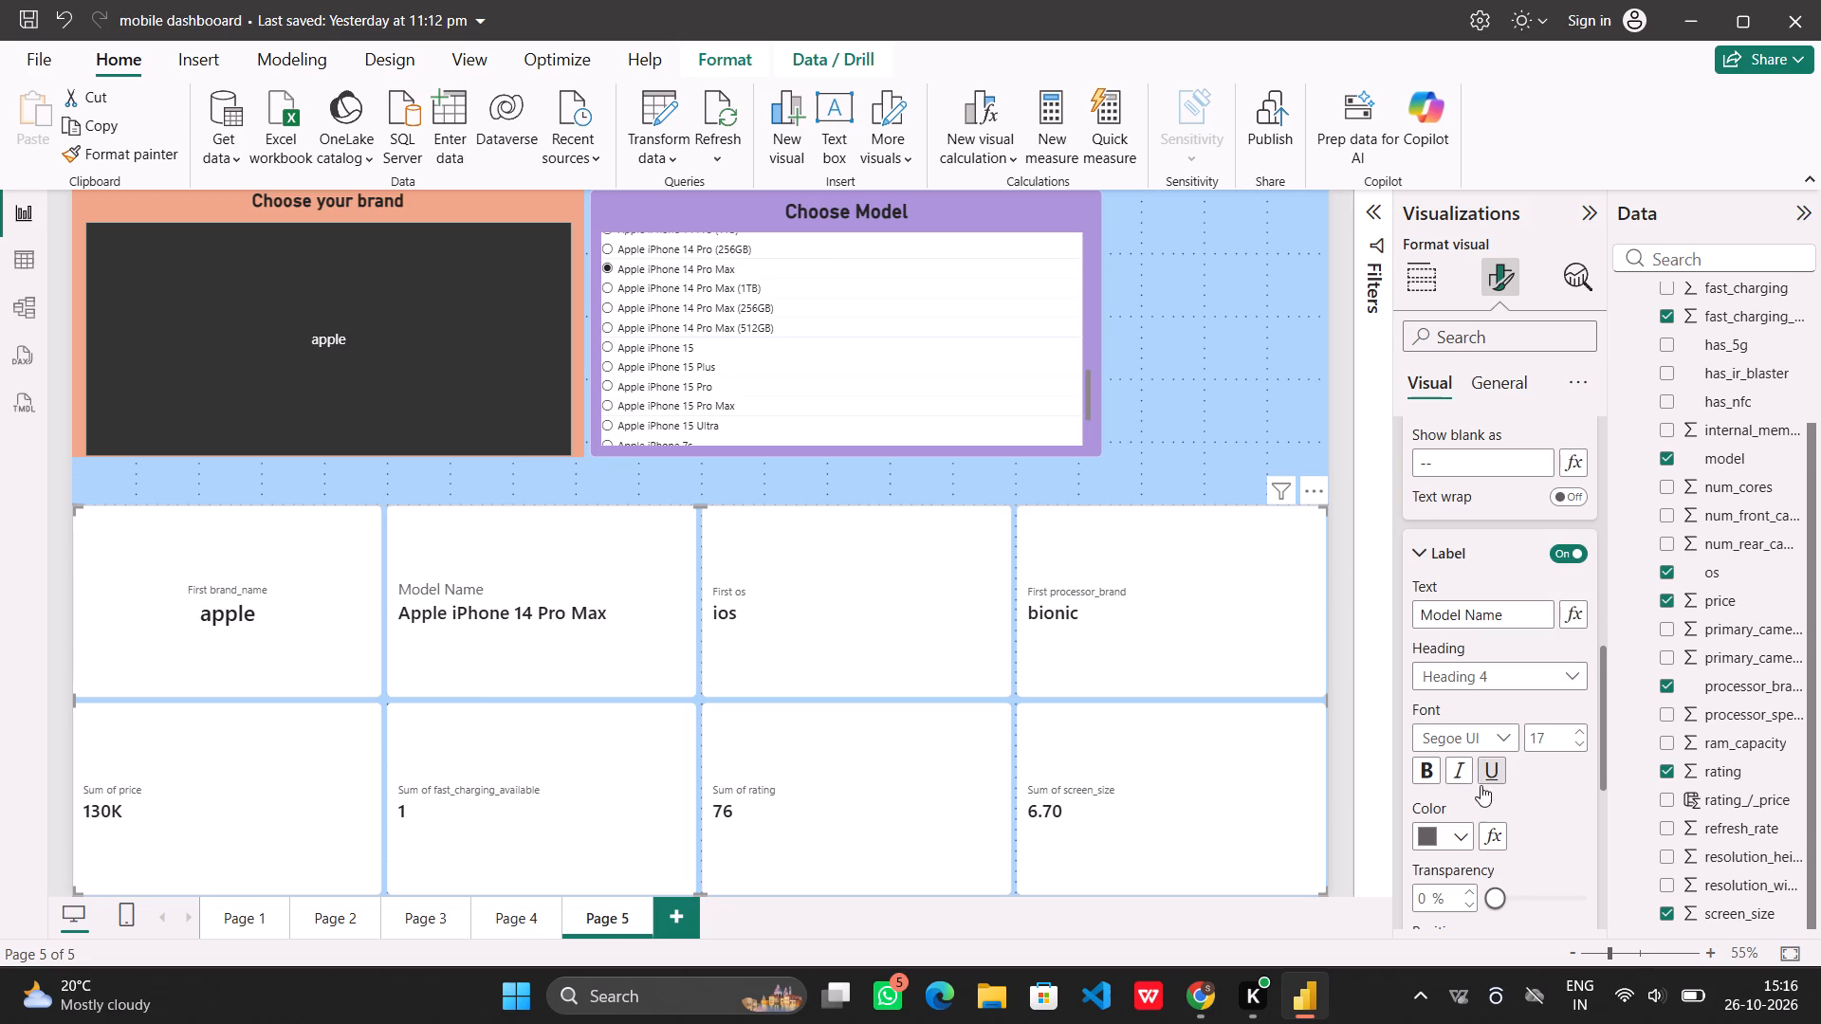
# Format the Model Name label in near-black with the Segoe UI Bold font.
pyautogui.click(1462, 842)
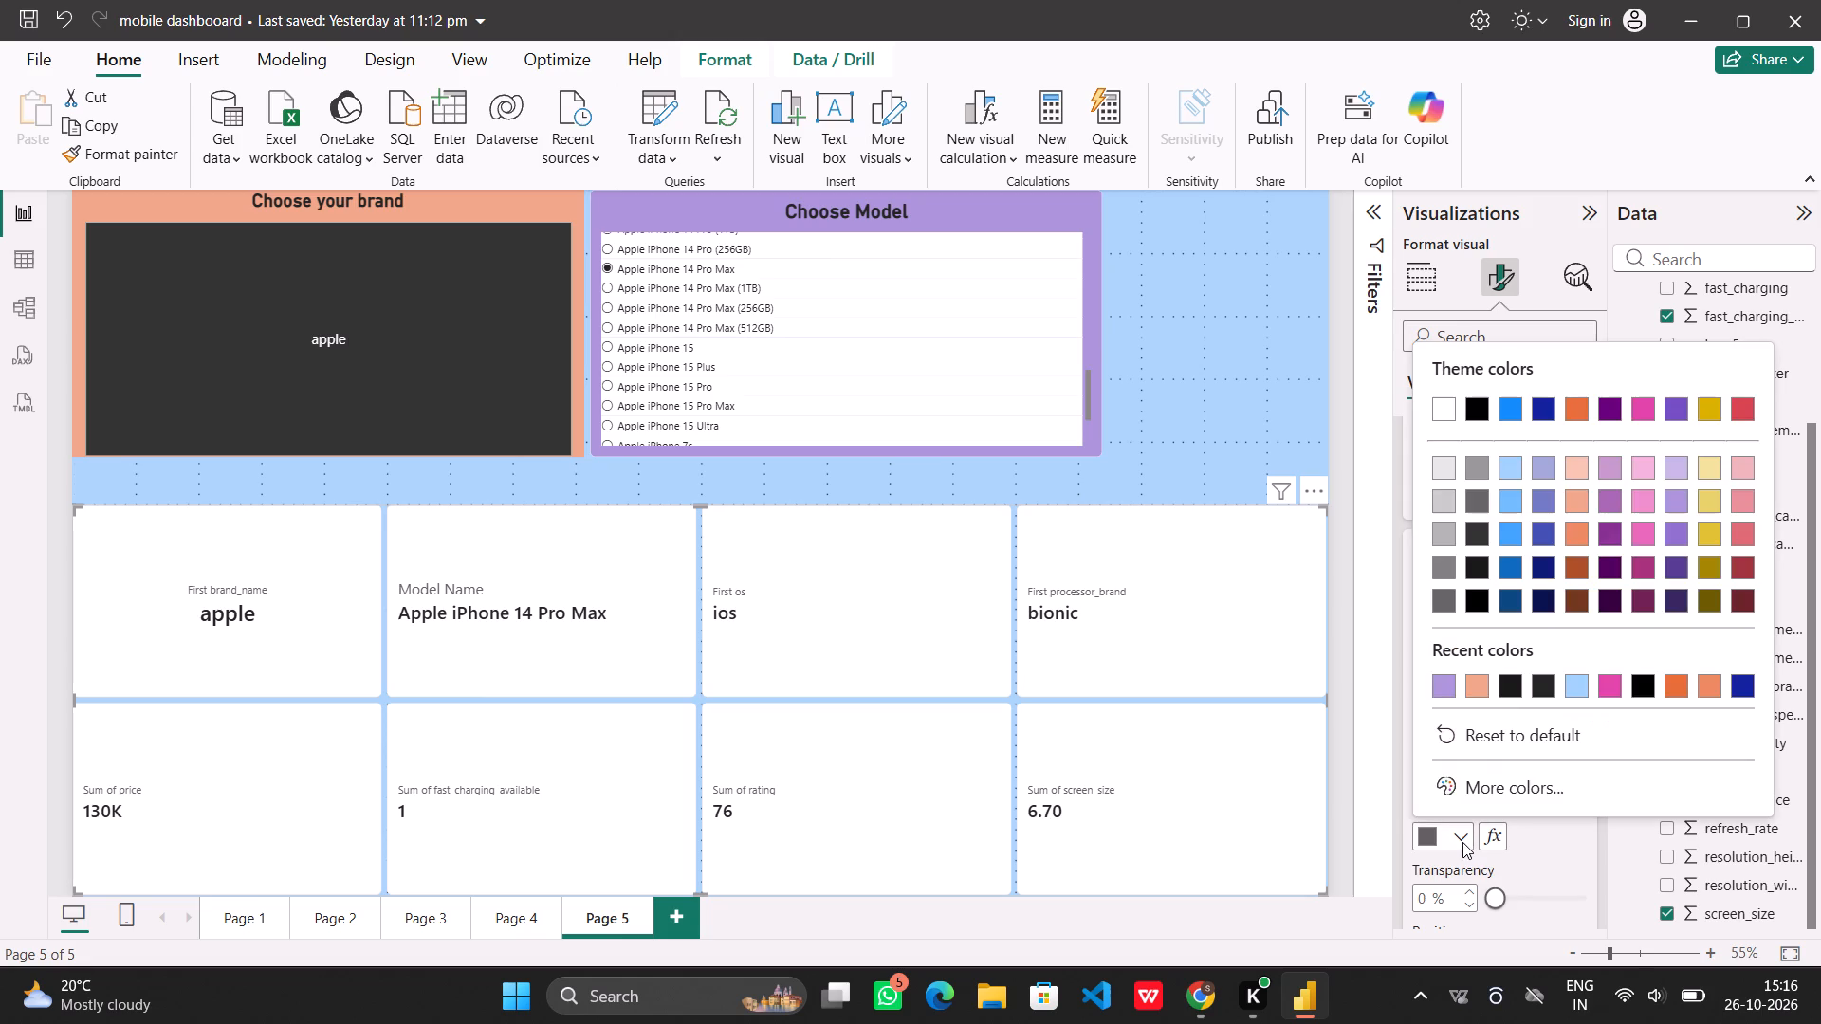
pyautogui.click(1508, 685)
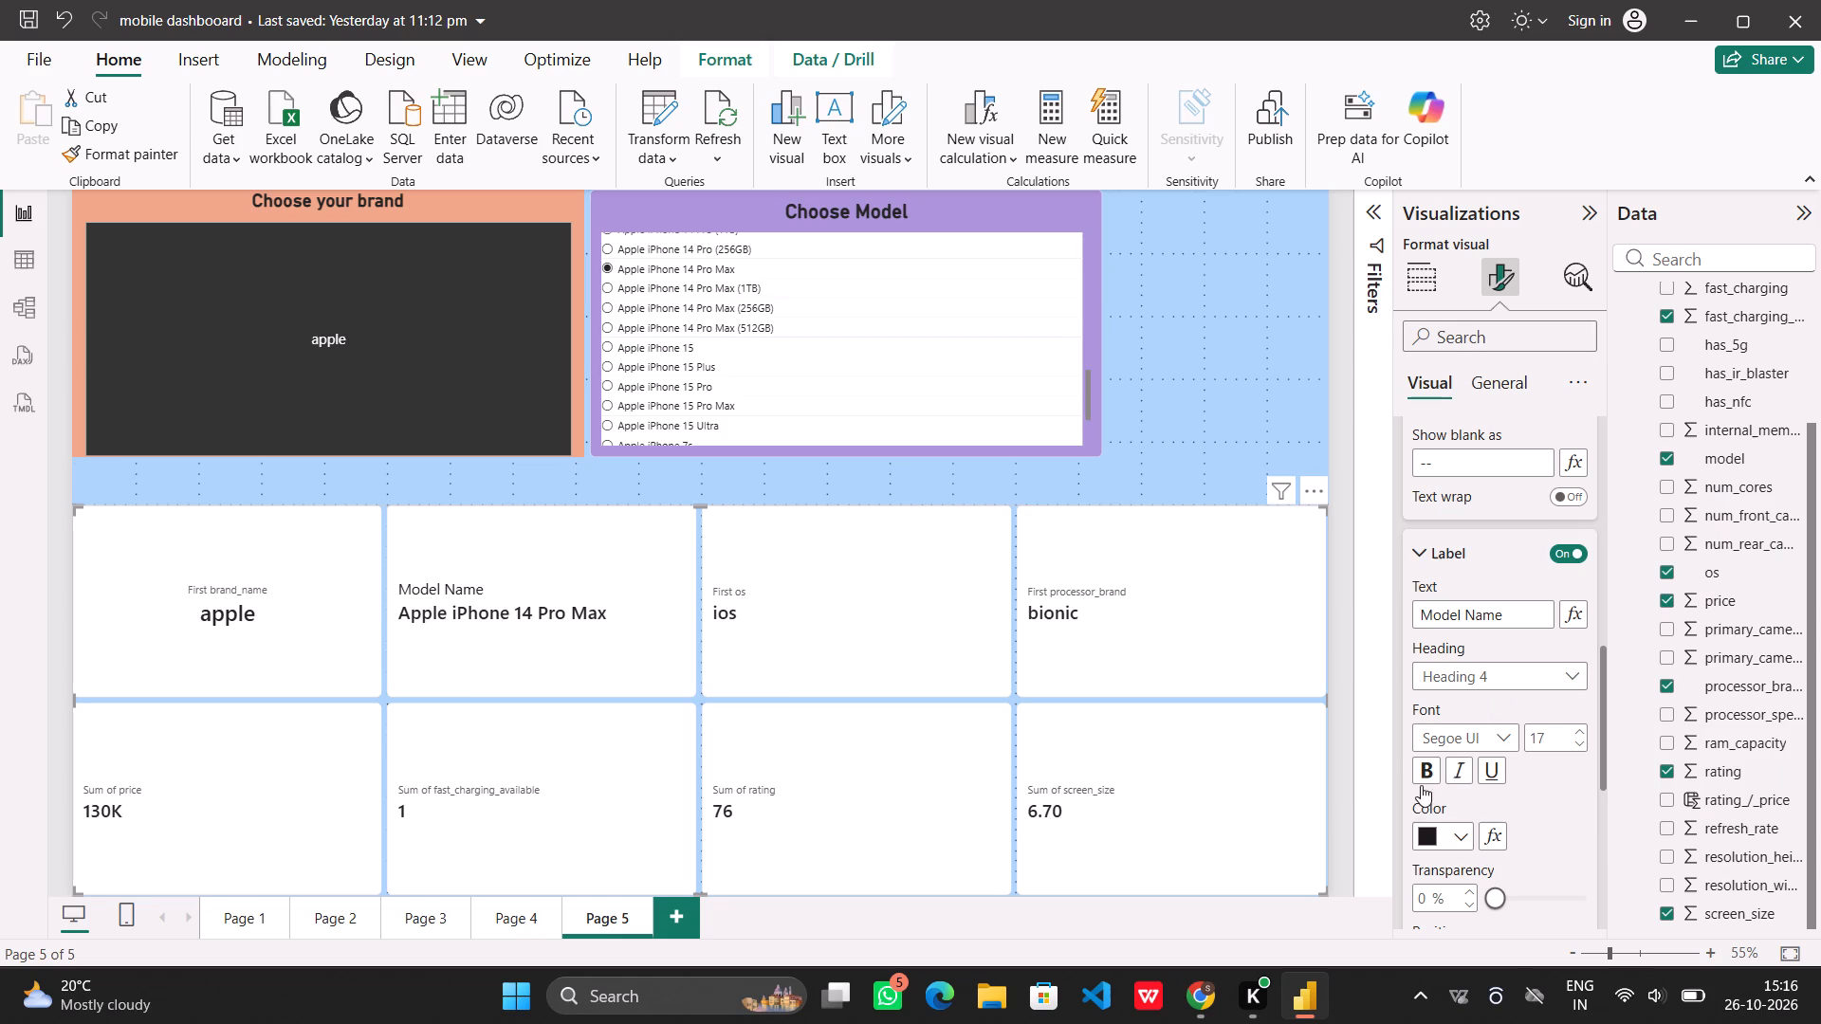
pyautogui.click(1498, 737)
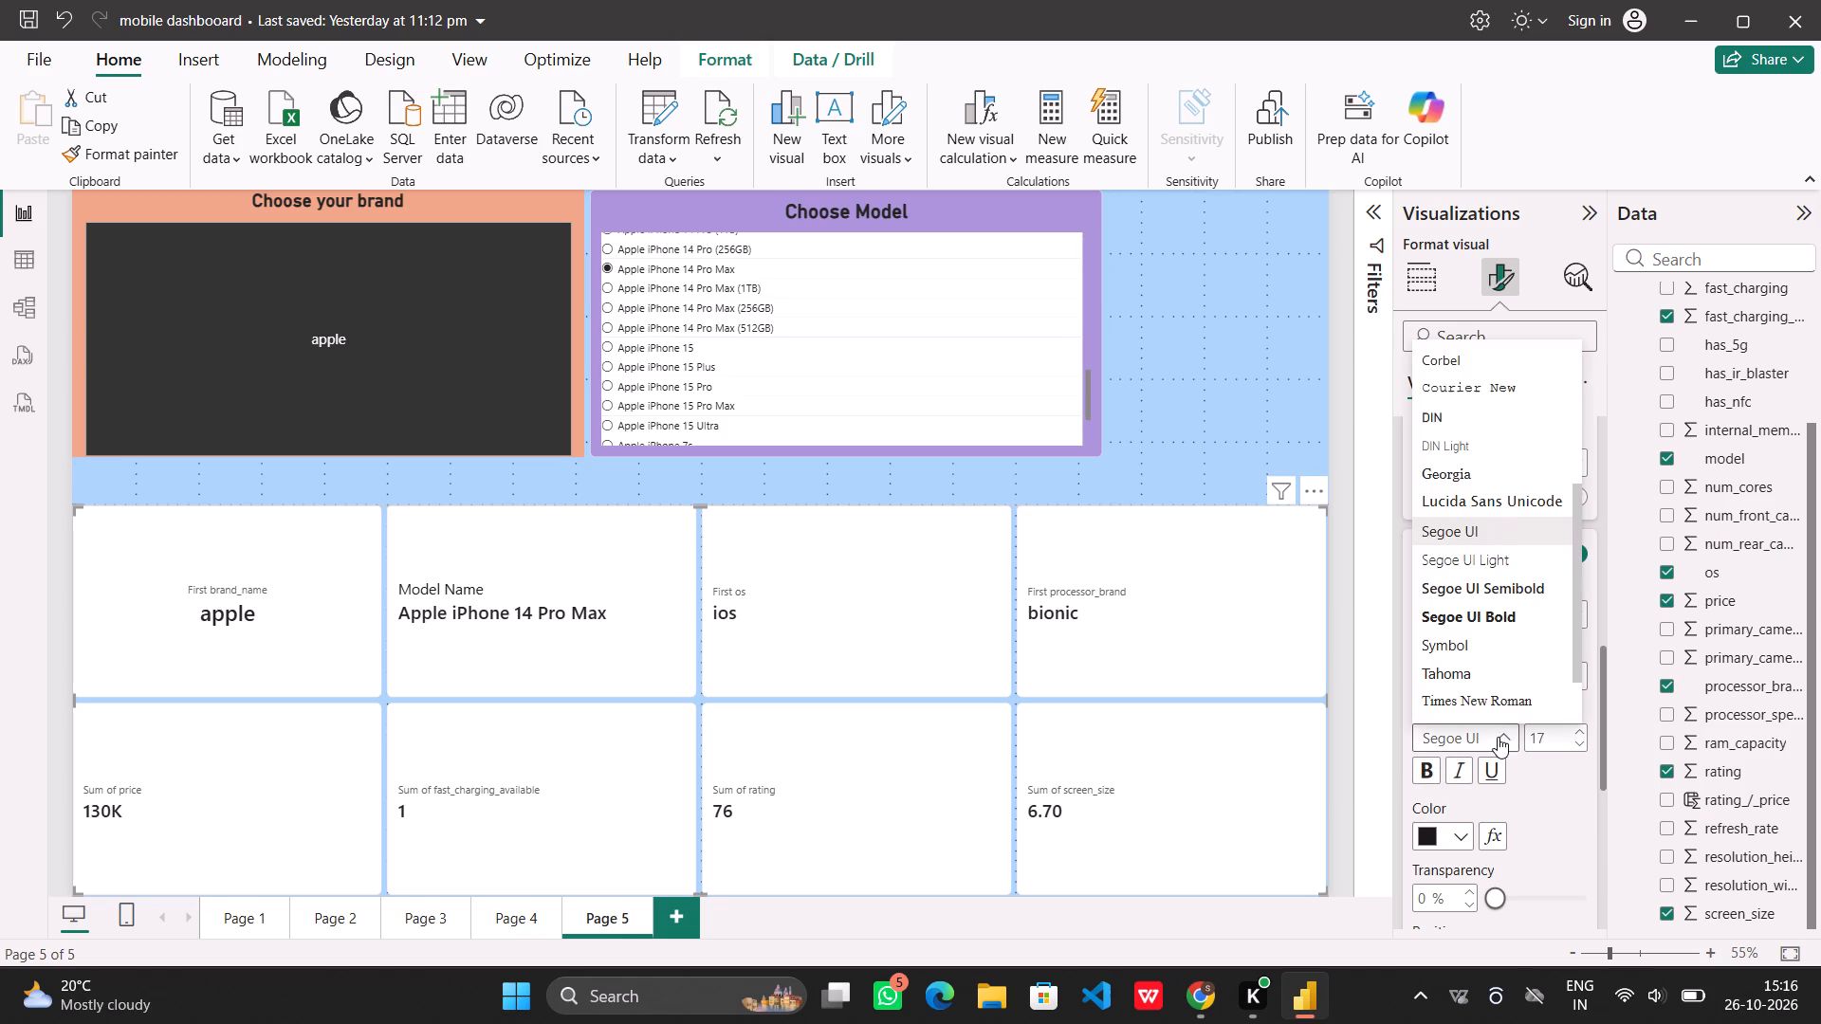
pyautogui.click(1489, 613)
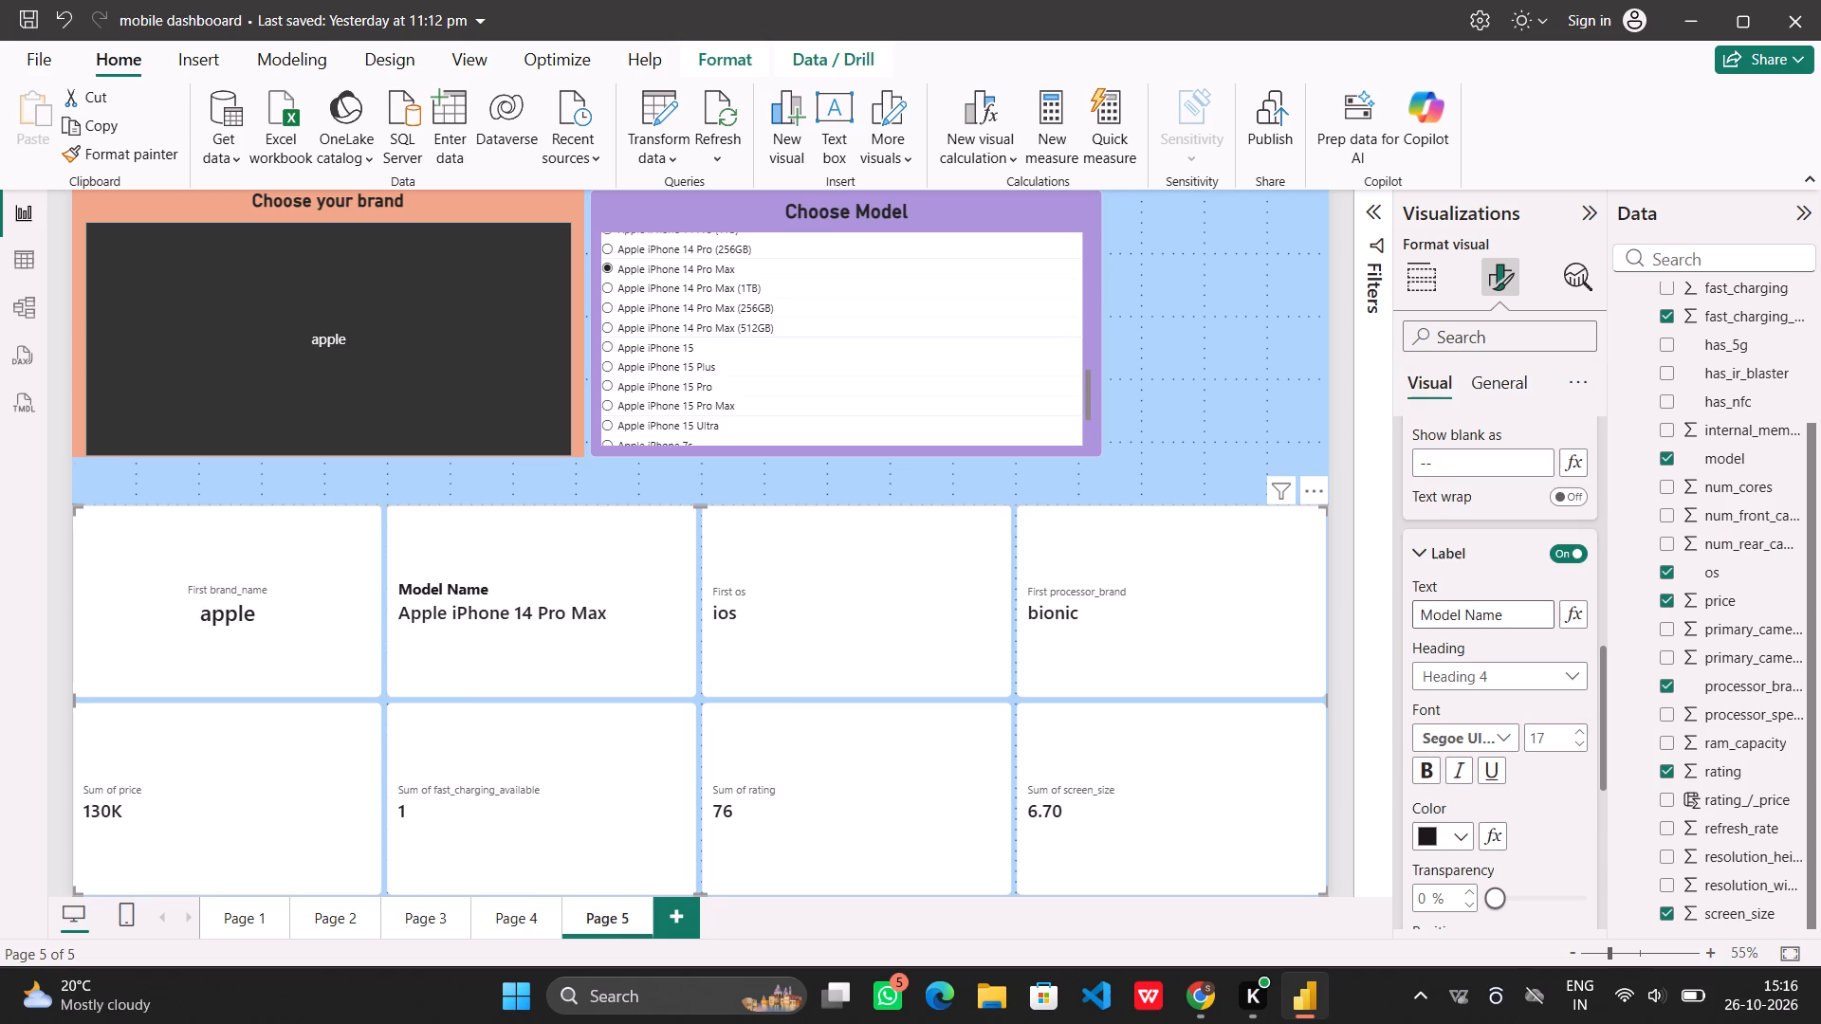
pyautogui.click(1556, 732)
pyautogui.click(1557, 789)
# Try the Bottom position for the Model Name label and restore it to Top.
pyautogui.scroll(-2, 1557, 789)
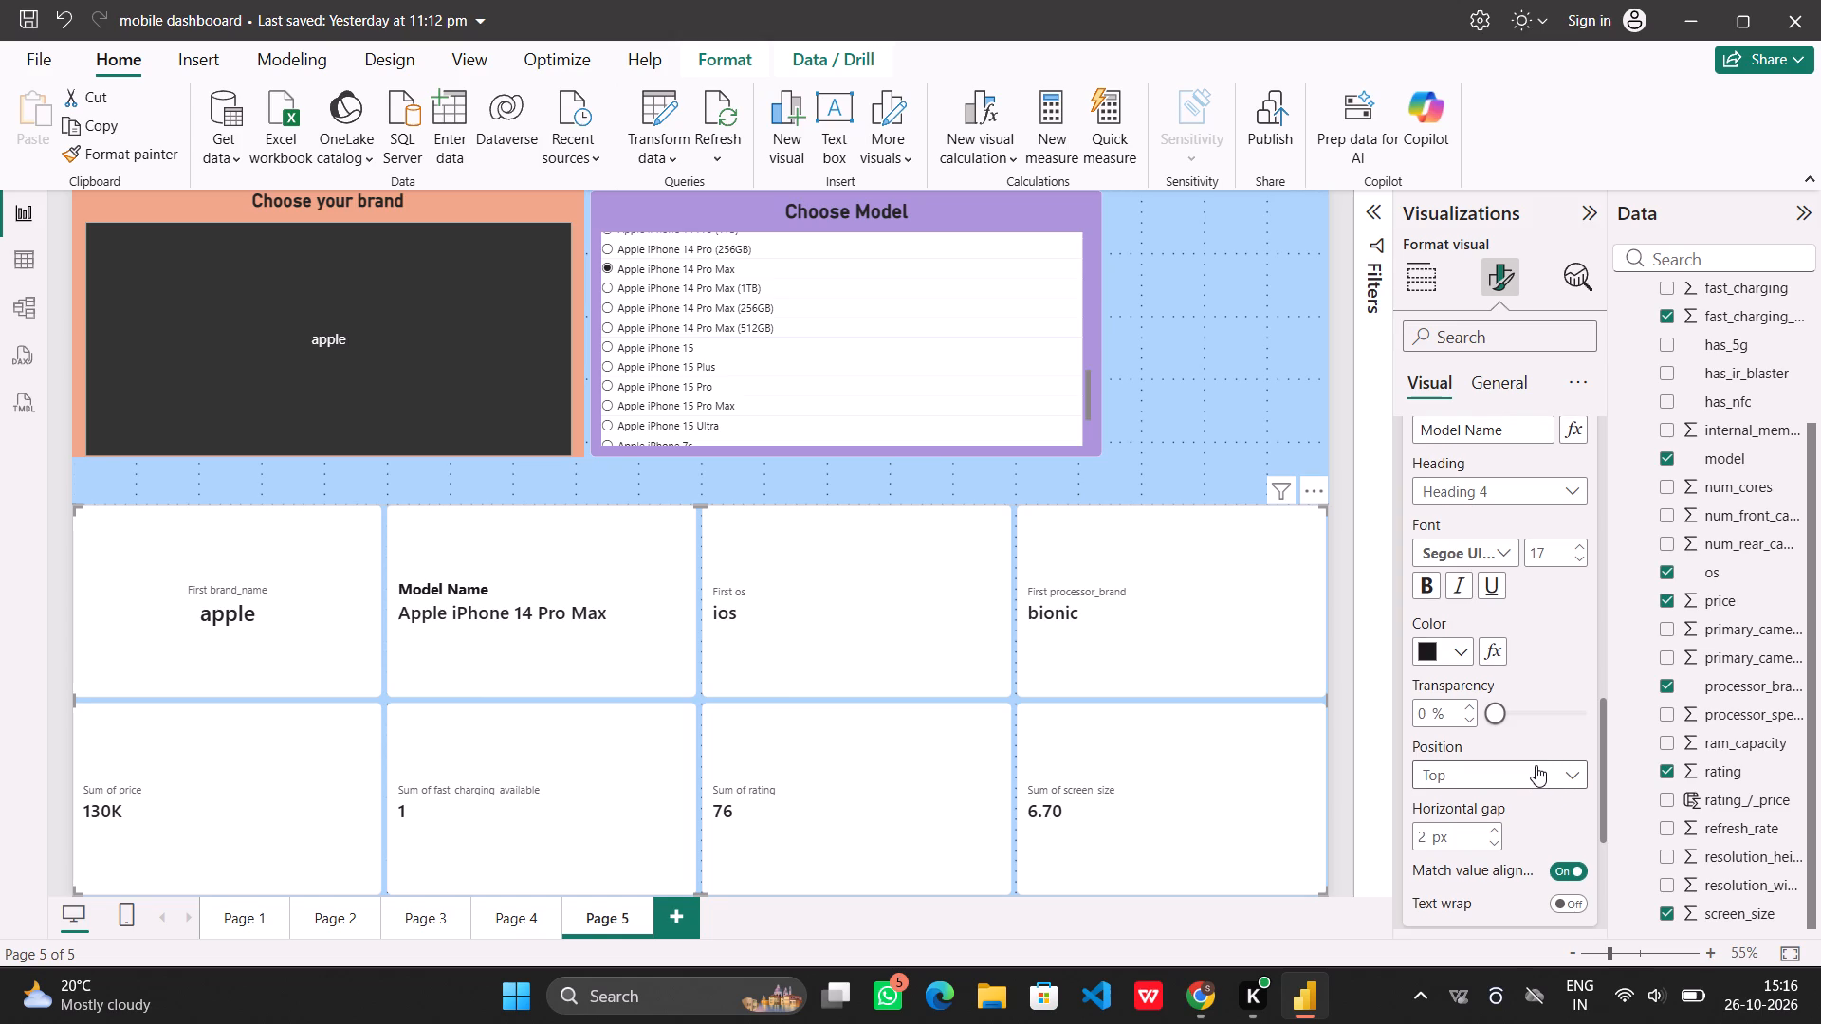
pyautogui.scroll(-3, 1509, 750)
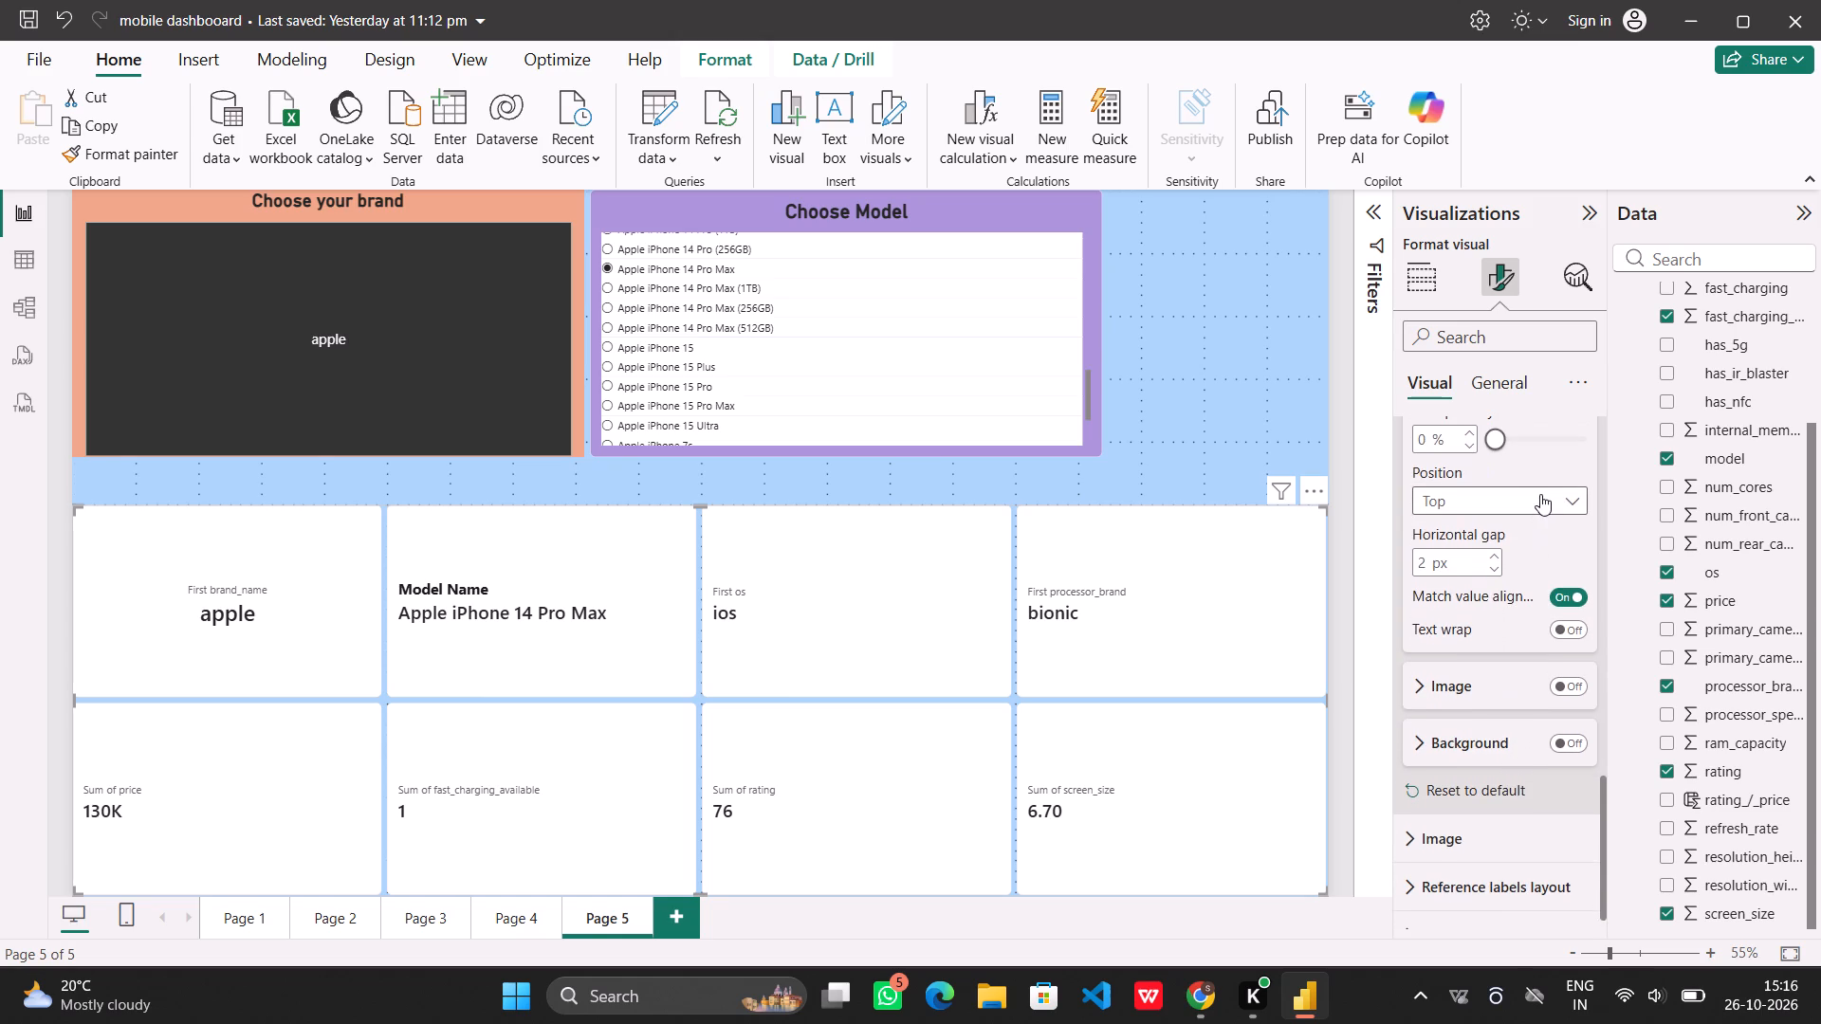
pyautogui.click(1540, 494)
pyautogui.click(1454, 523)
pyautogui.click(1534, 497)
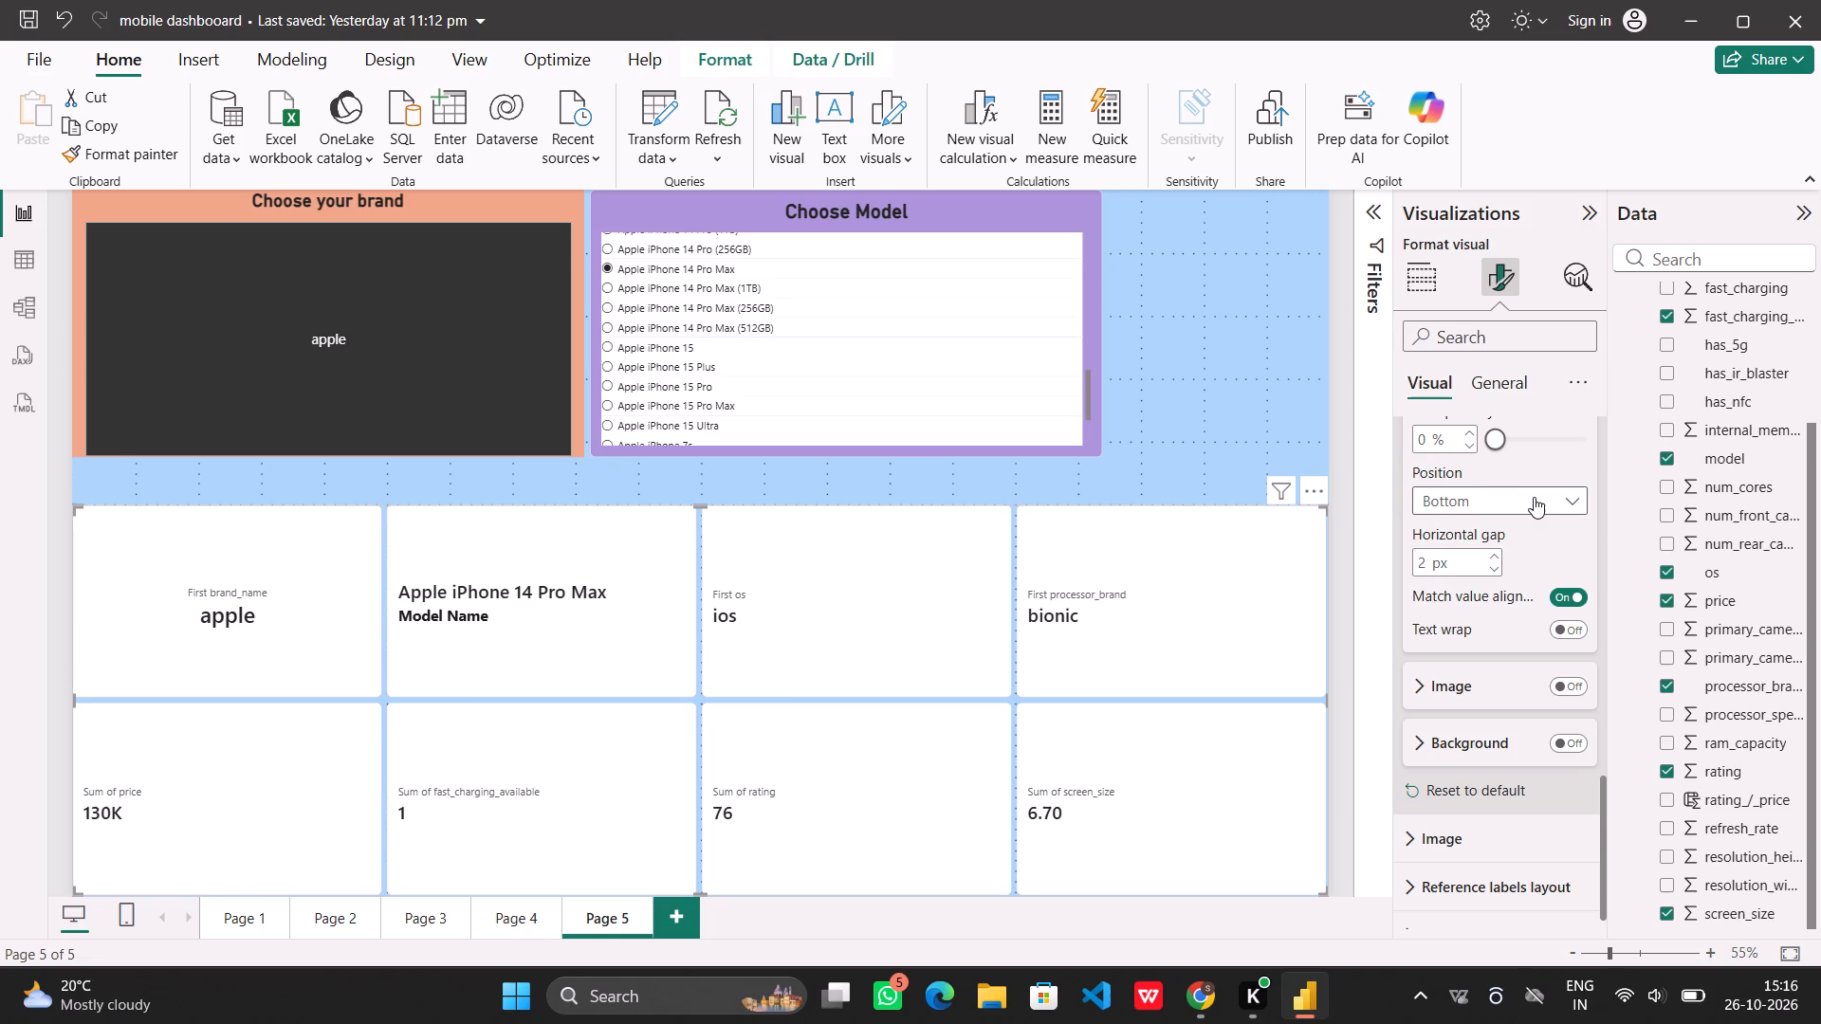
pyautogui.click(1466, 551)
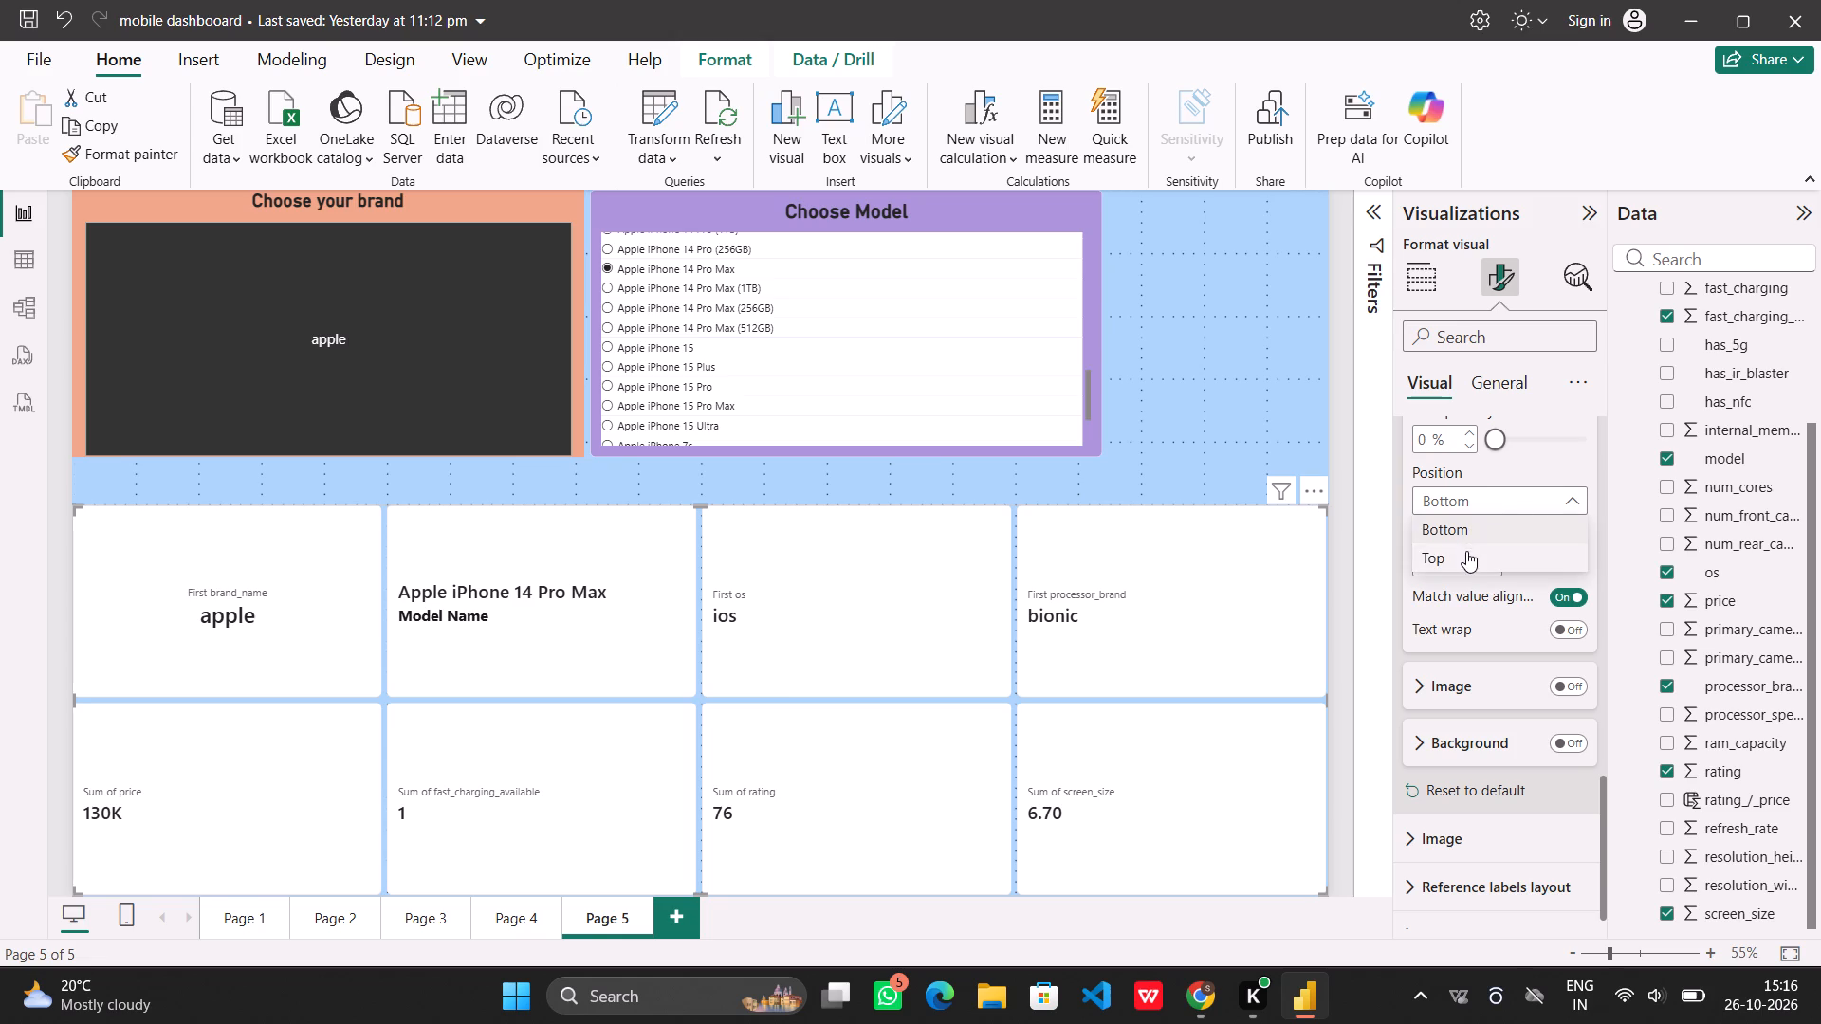
# Examine the callout value and label settings of First model, including font, alignment and text wrap.
pyautogui.scroll(3, 1466, 551)
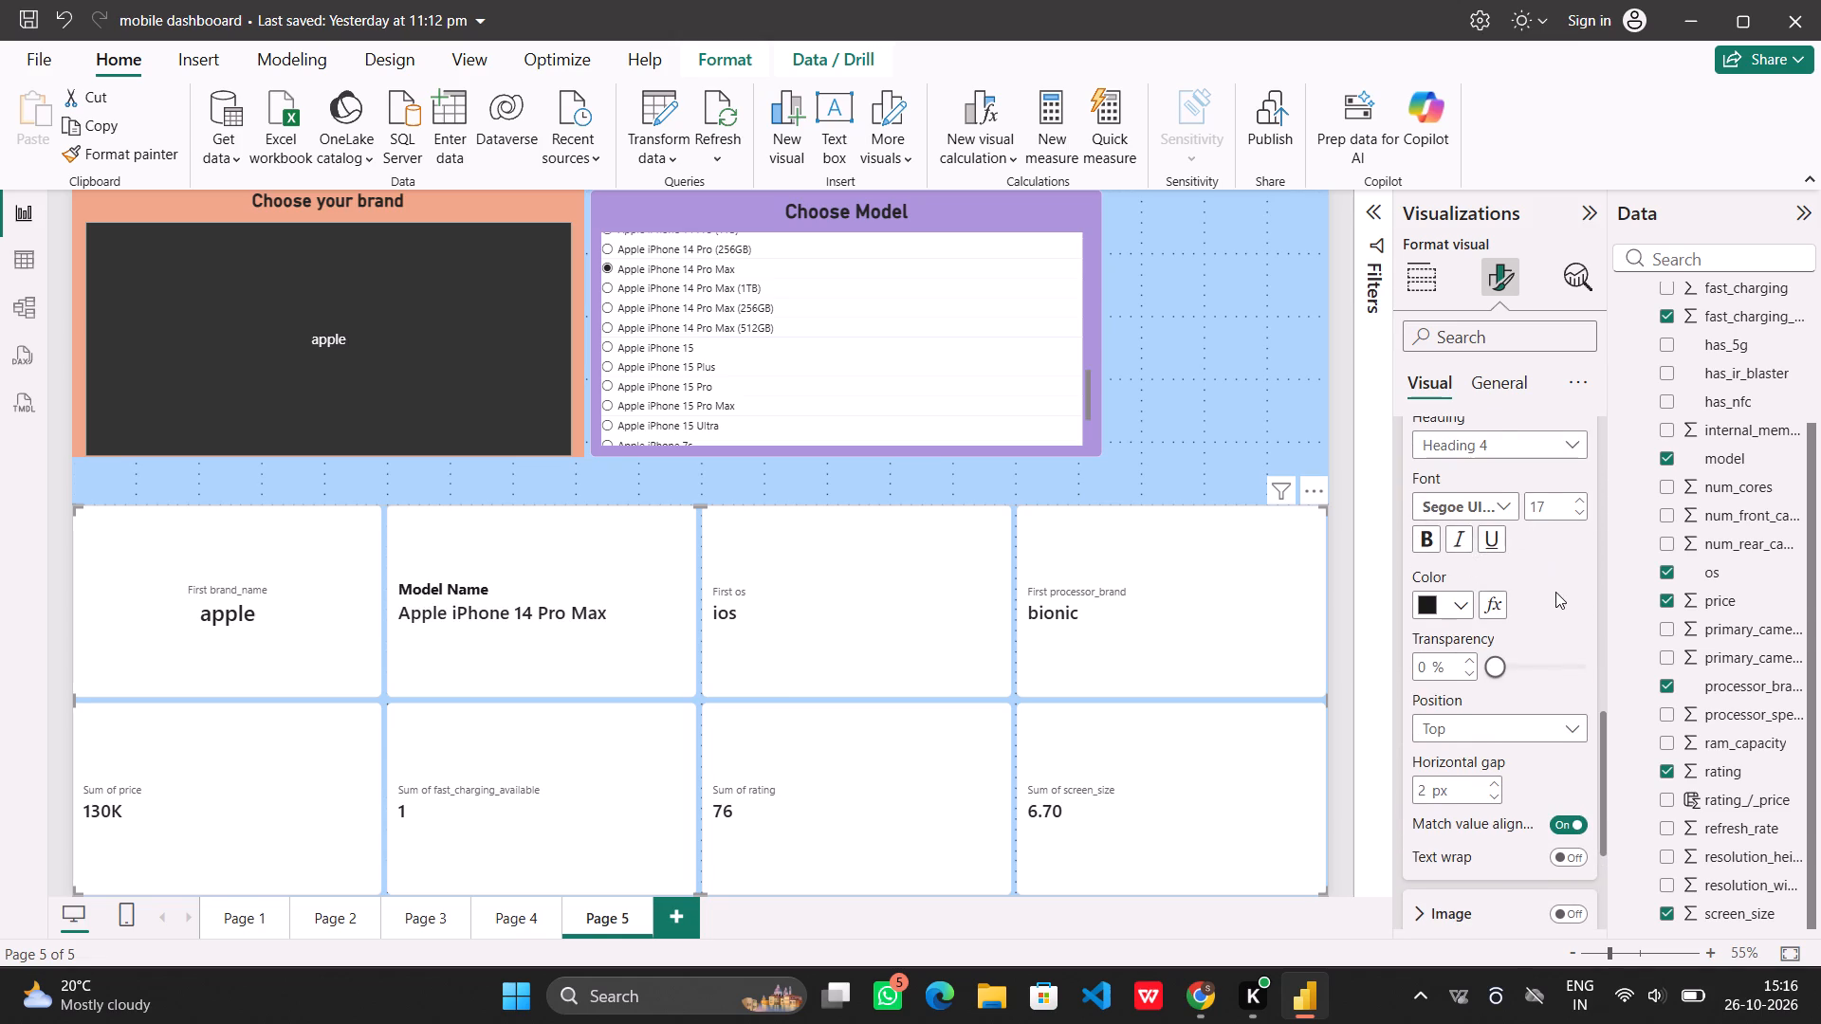
pyautogui.scroll(3, 1555, 592)
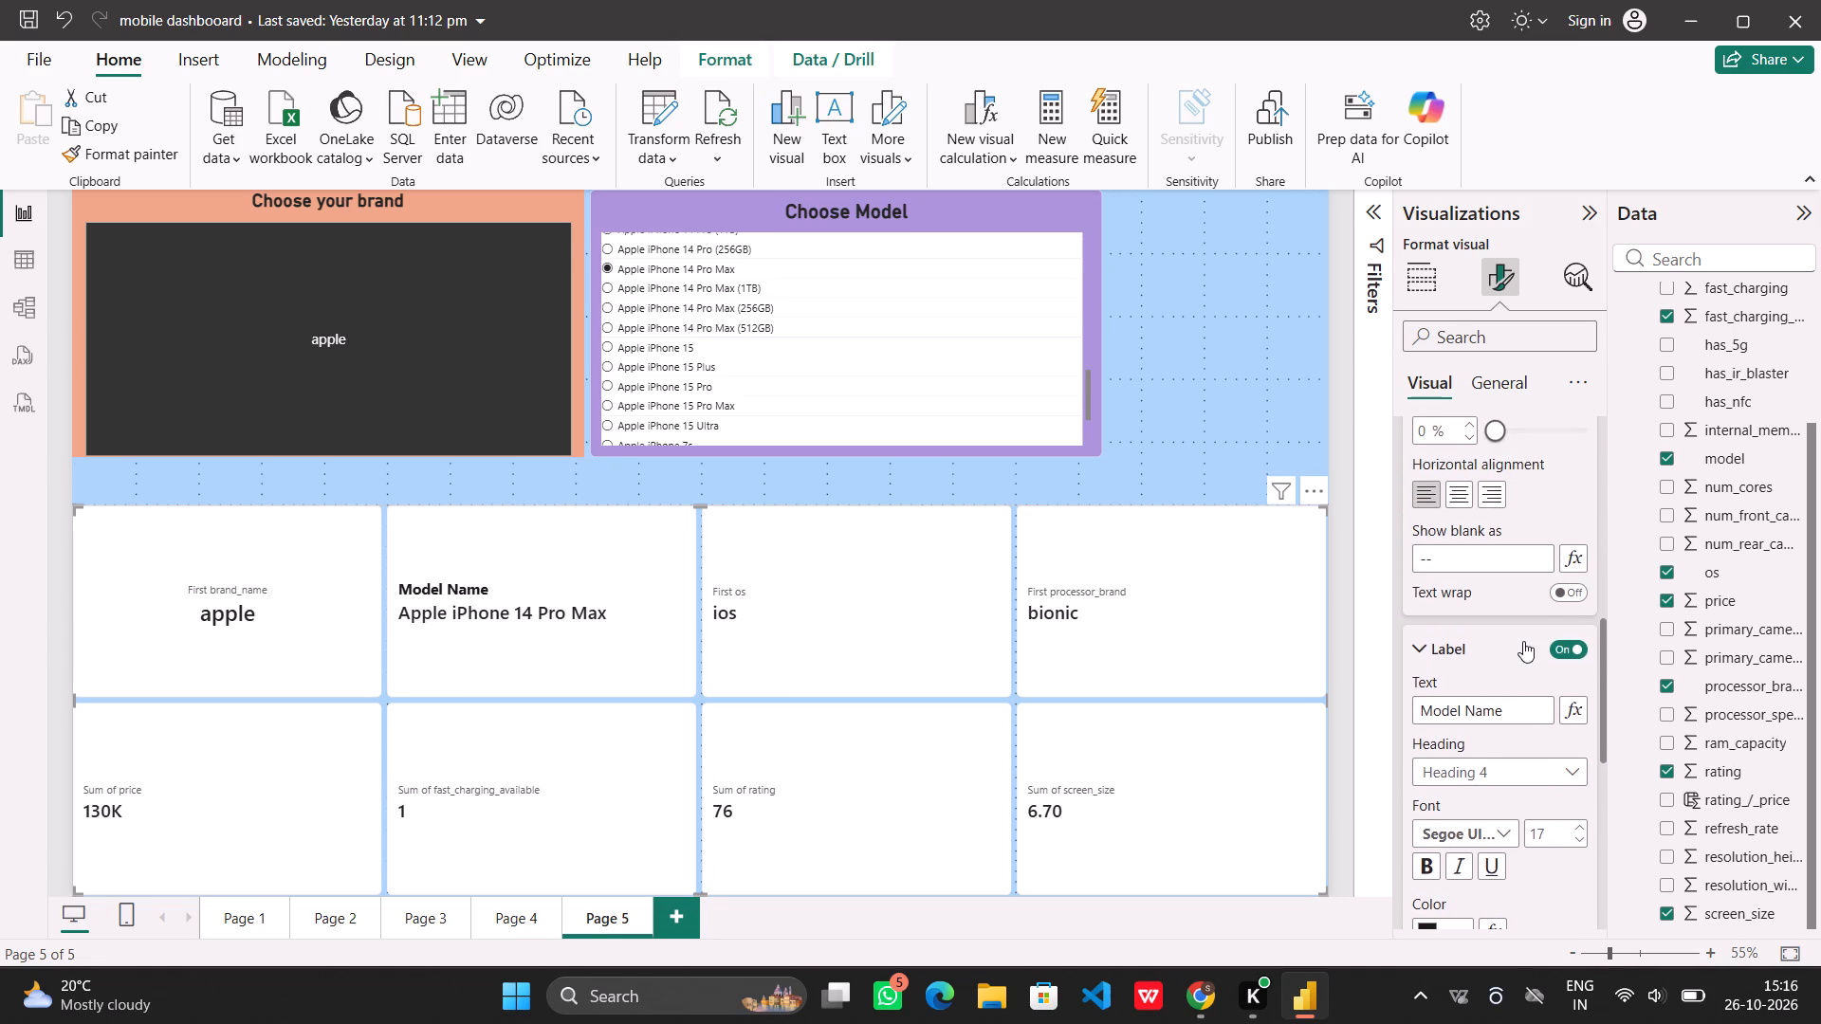
pyautogui.scroll(1, 1523, 641)
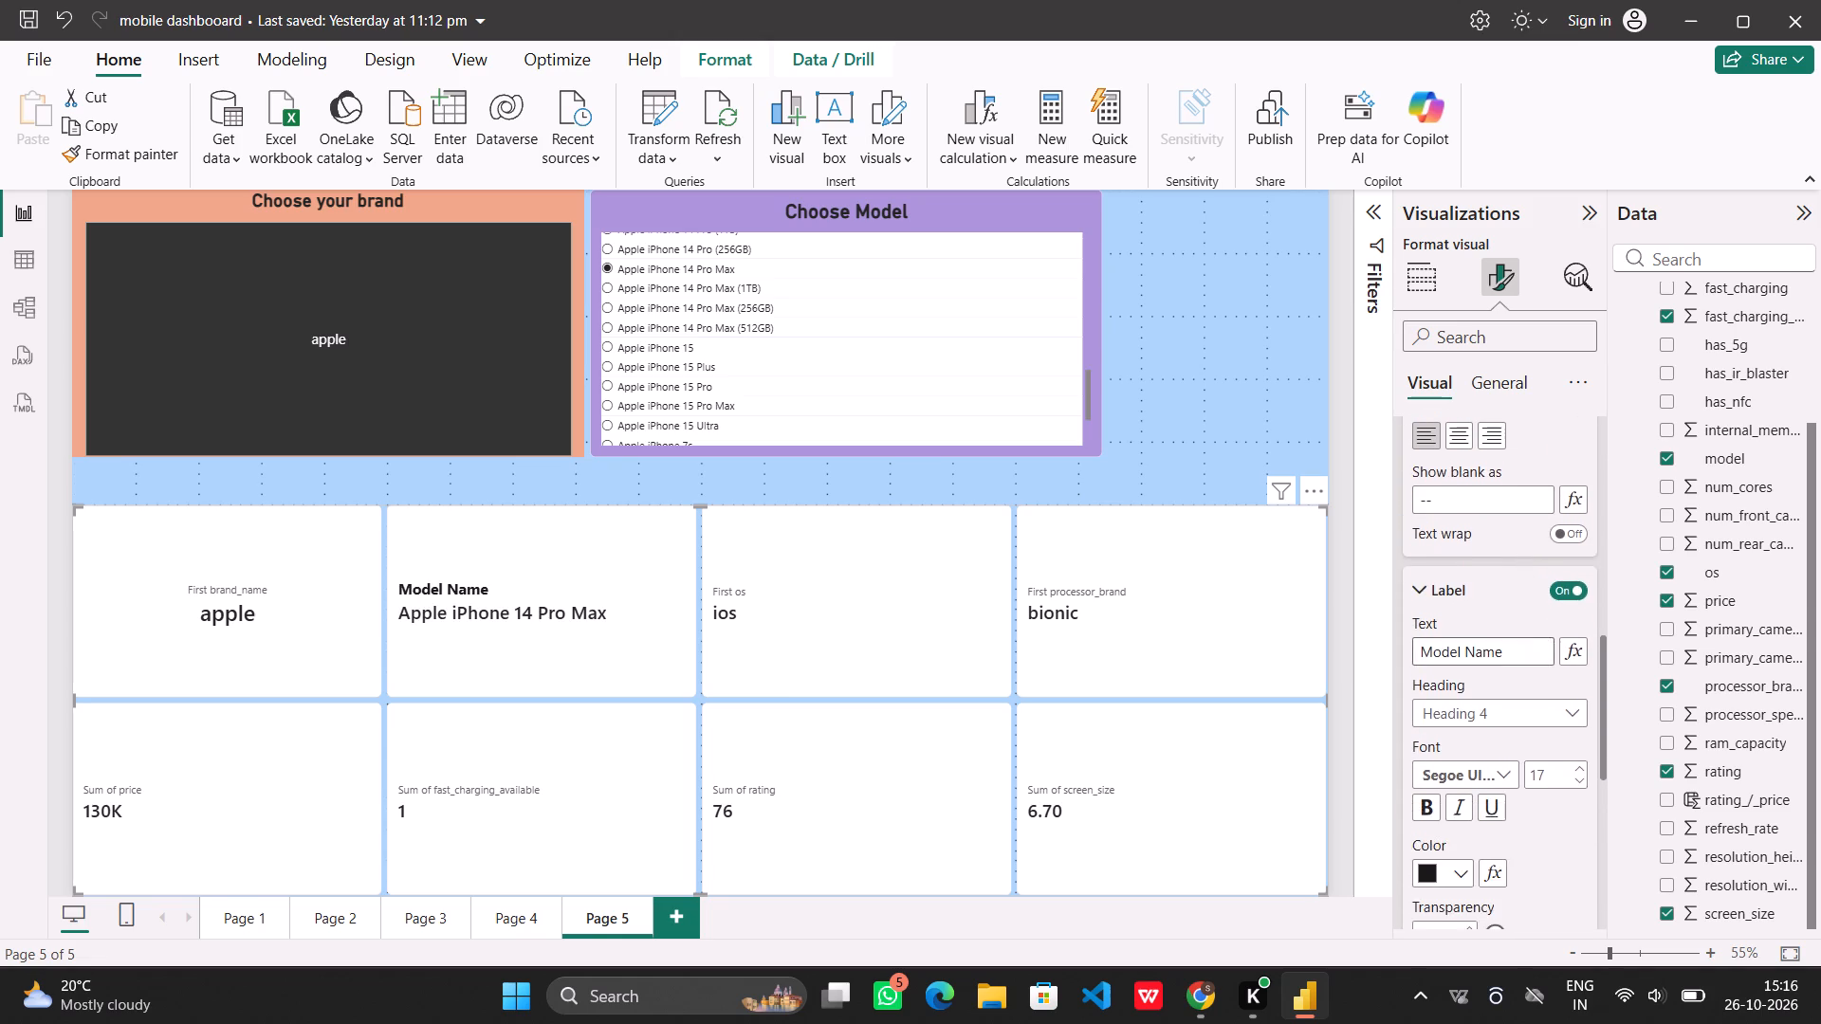
pyautogui.scroll(-2, 1523, 641)
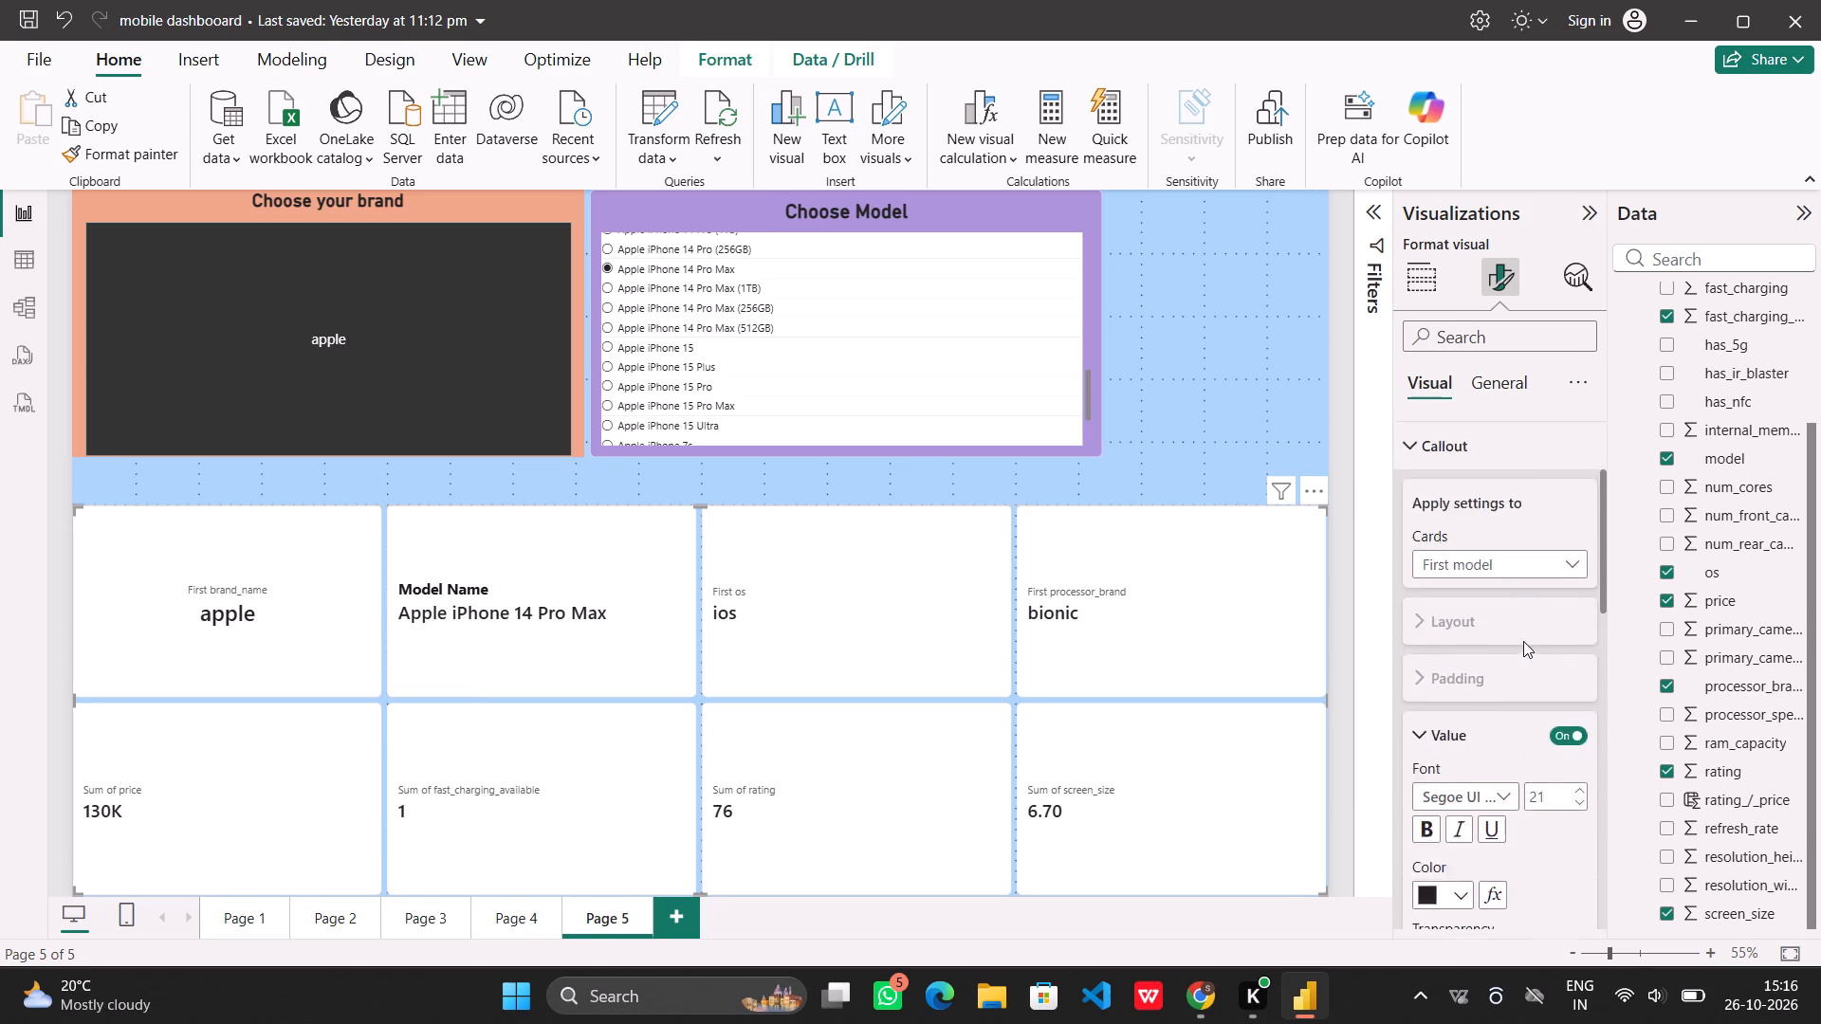
pyautogui.scroll(-1, 1523, 641)
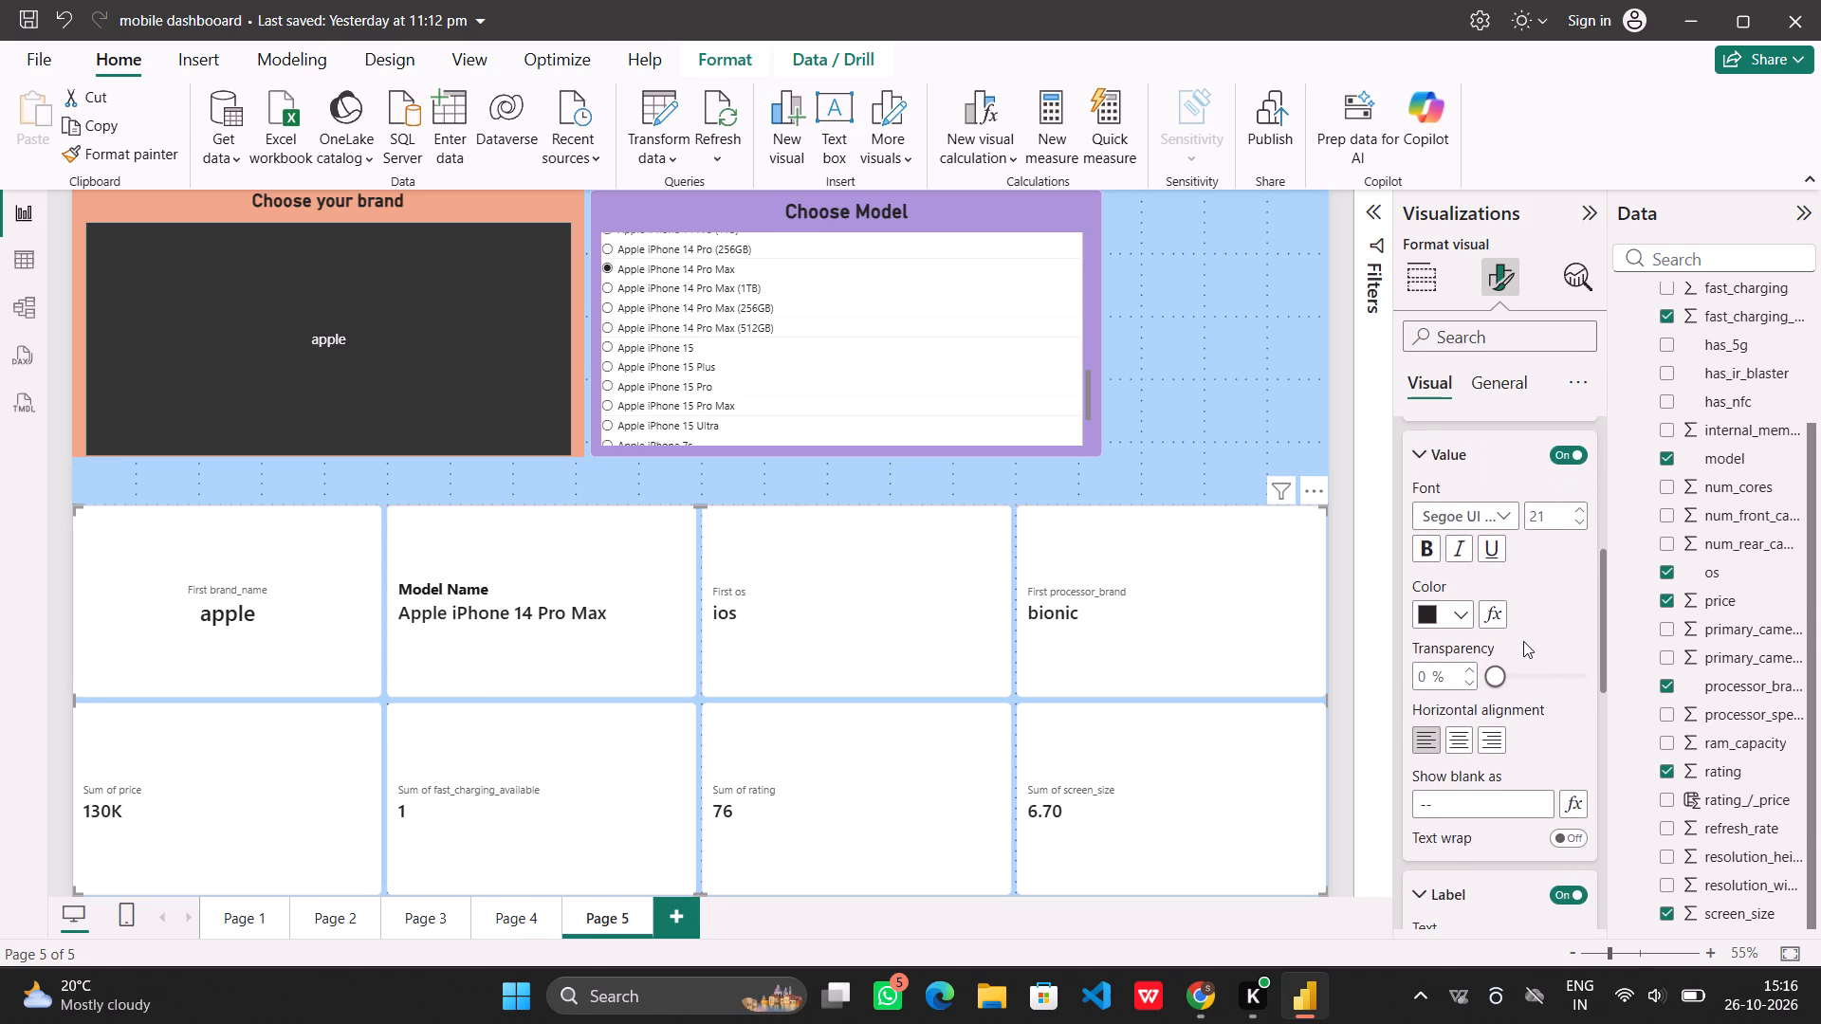
pyautogui.scroll(-4, 1523, 641)
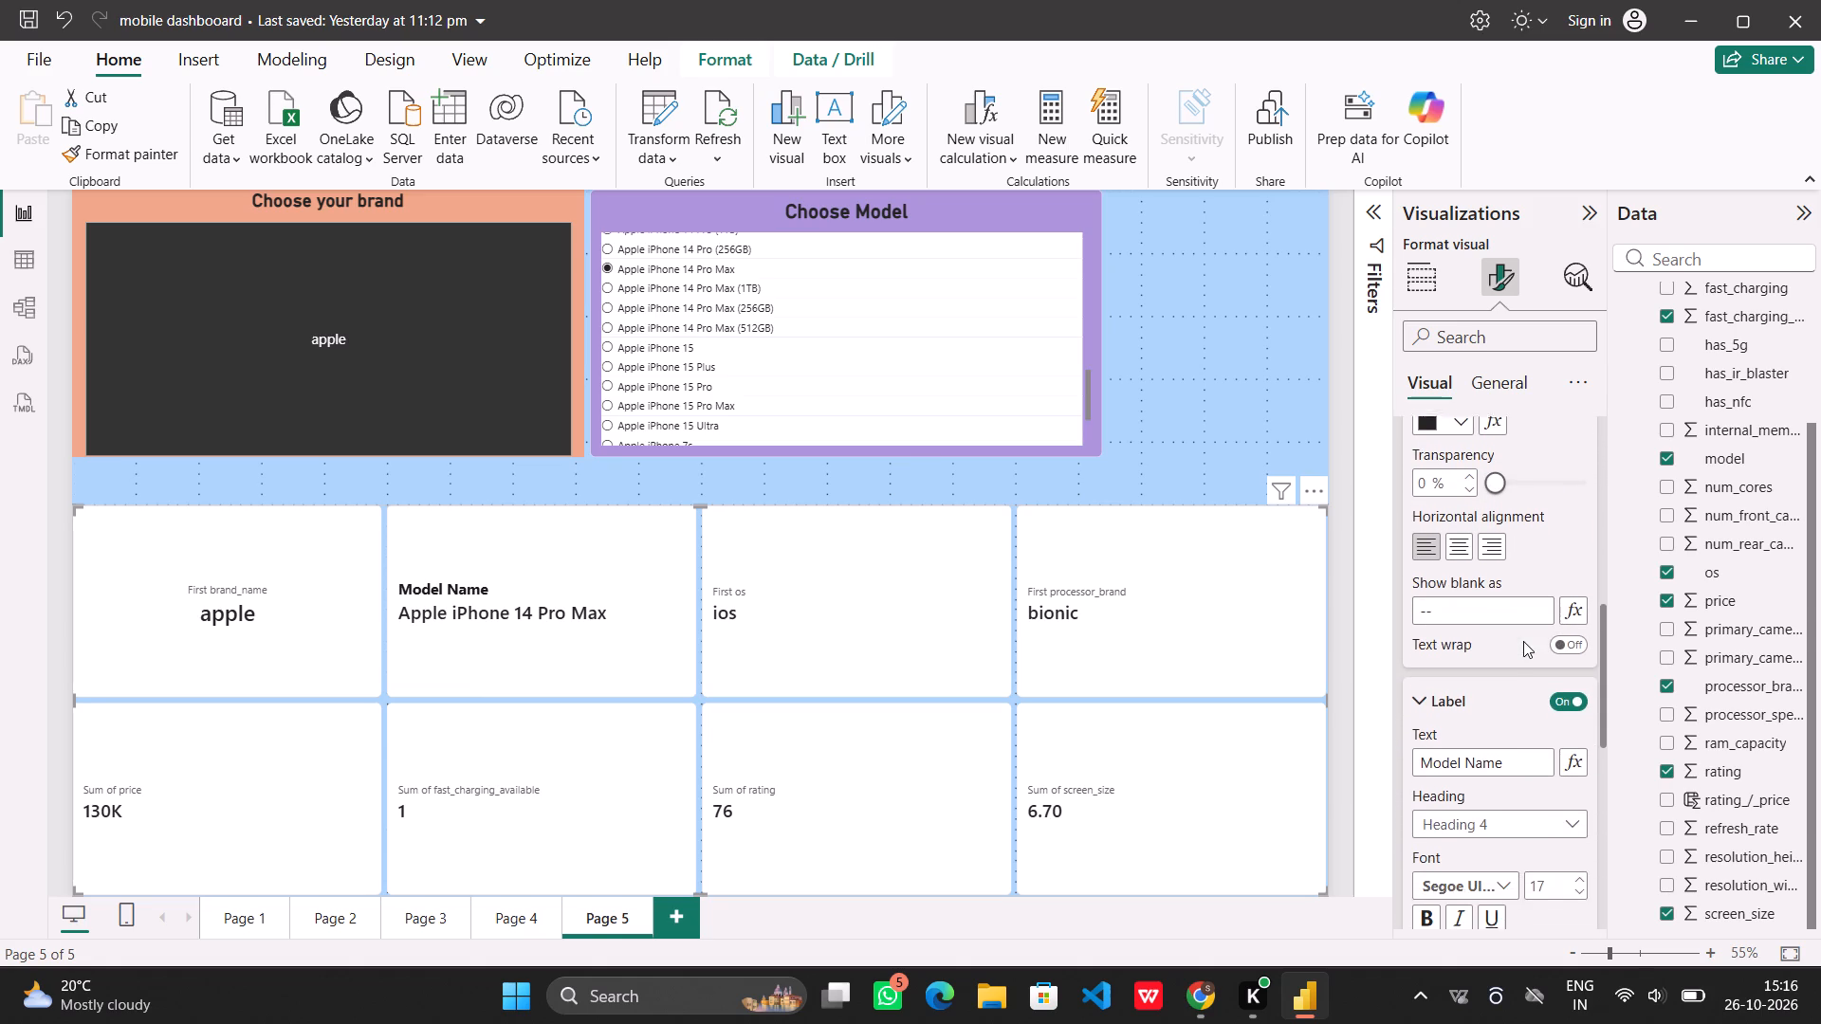
pyautogui.scroll(-1, 1523, 641)
pyautogui.scroll(2, 1523, 641)
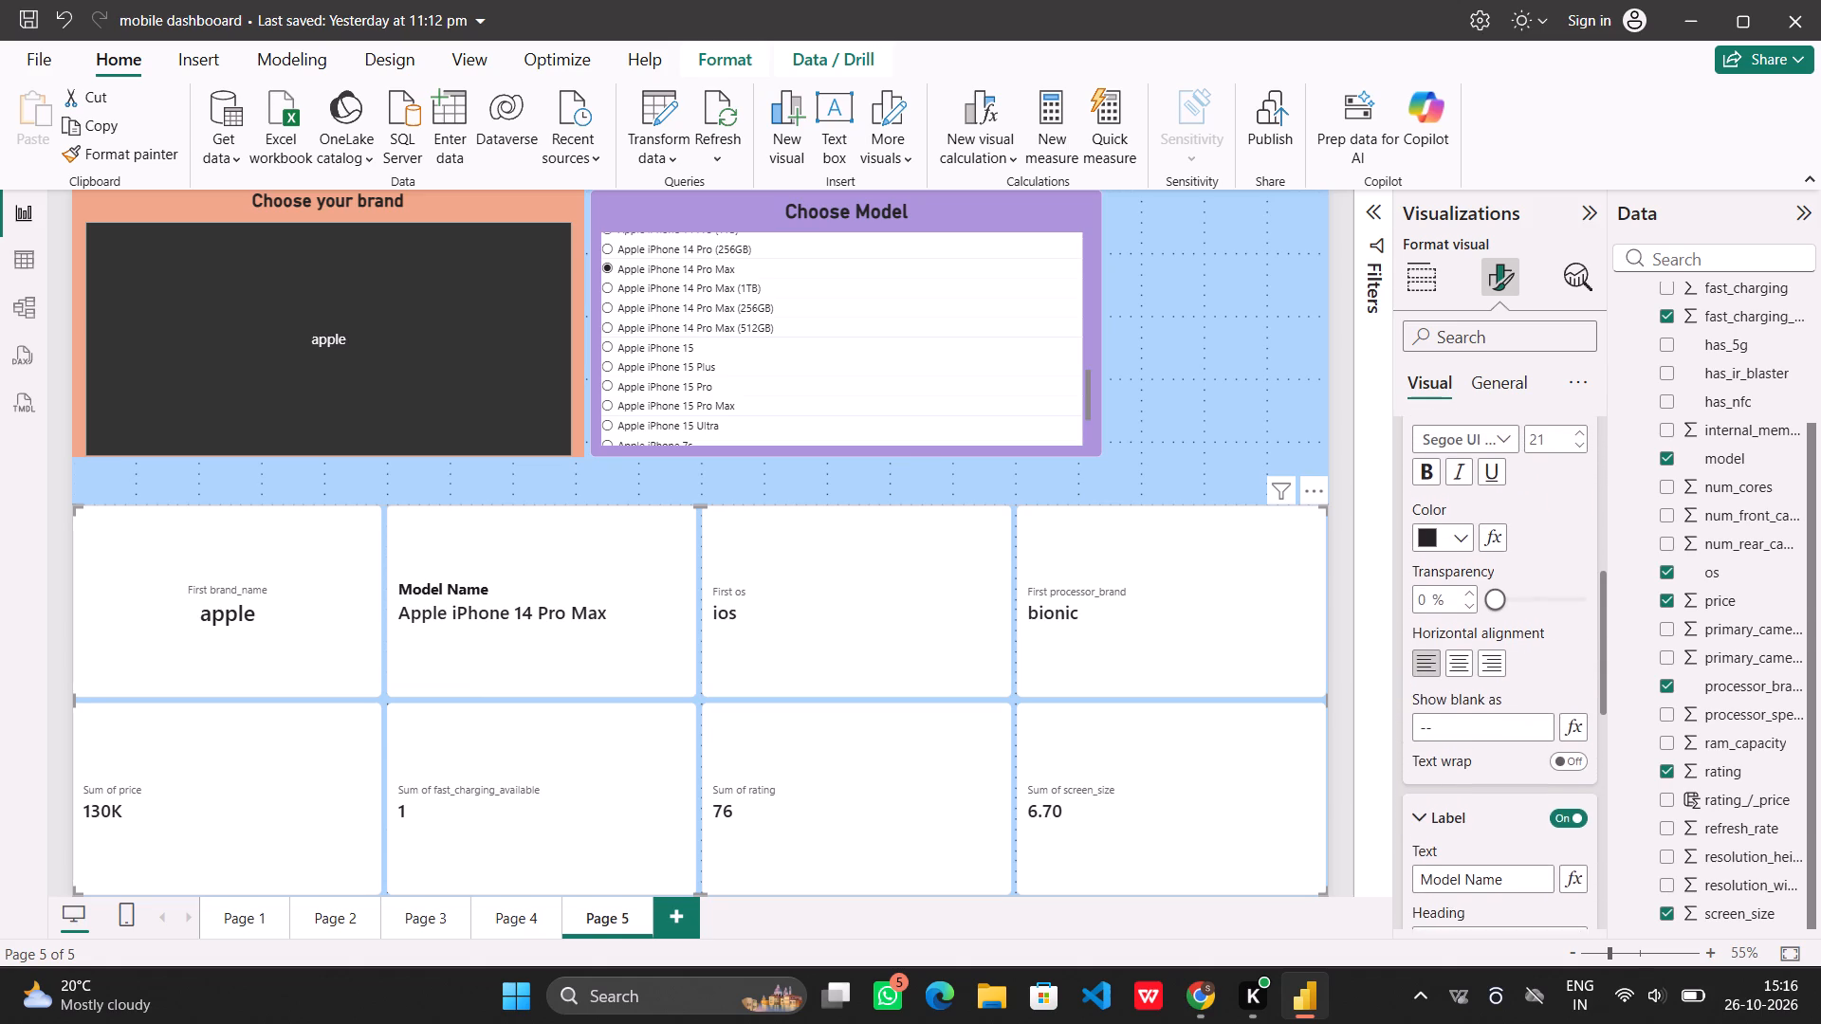
# Switch the callout settings to First brand_name and change its label text to "Brand Name".
pyautogui.scroll(1, 1523, 641)
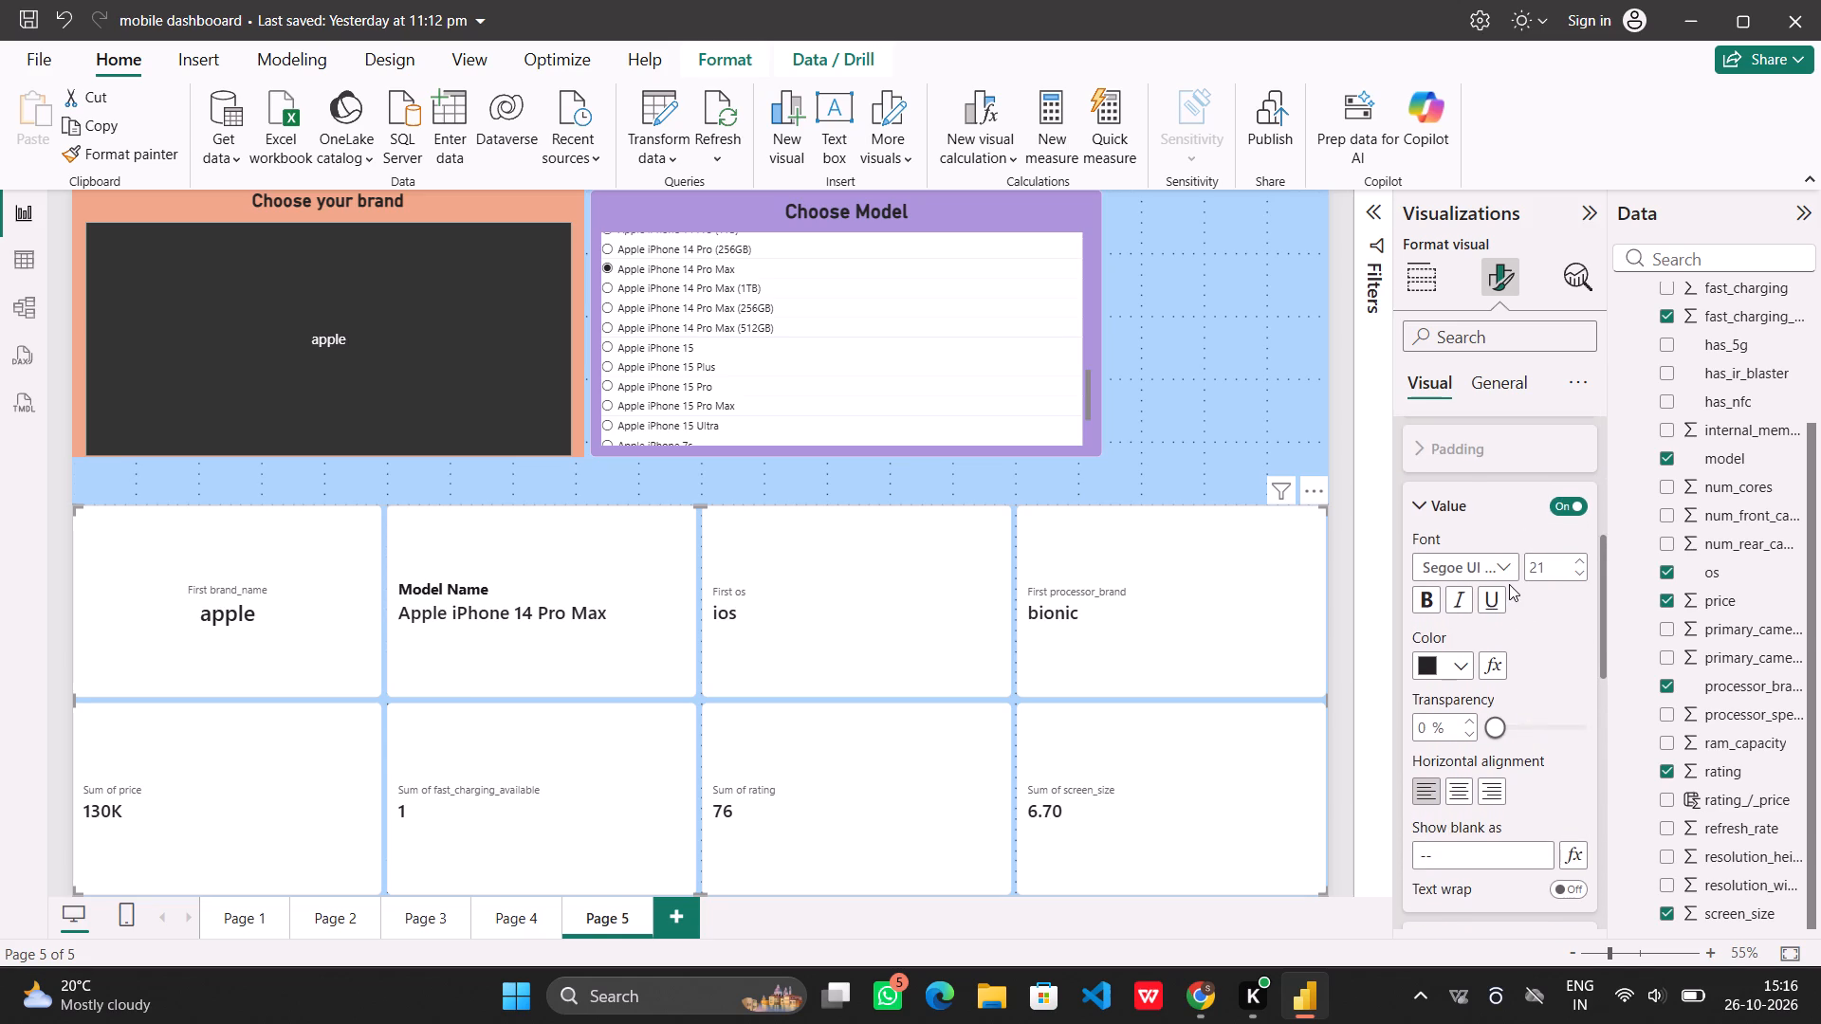
pyautogui.scroll(1, 1502, 731)
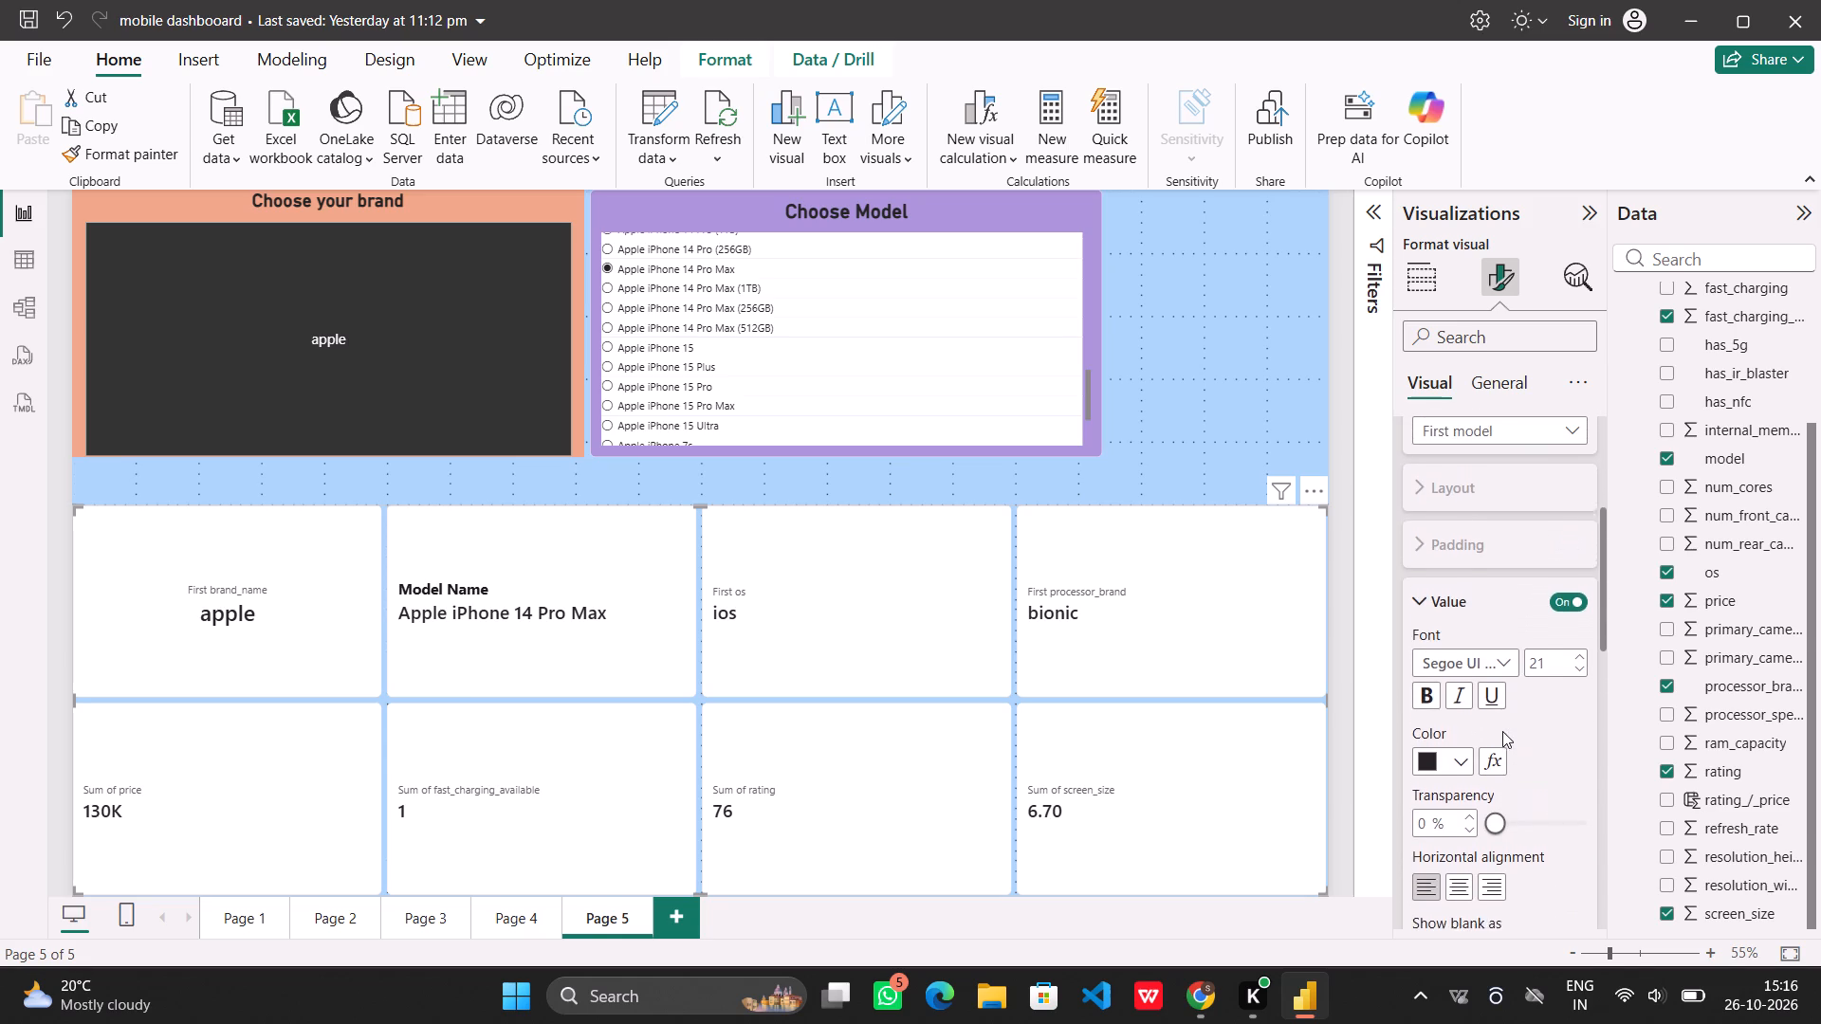
pyautogui.scroll(2, 1502, 731)
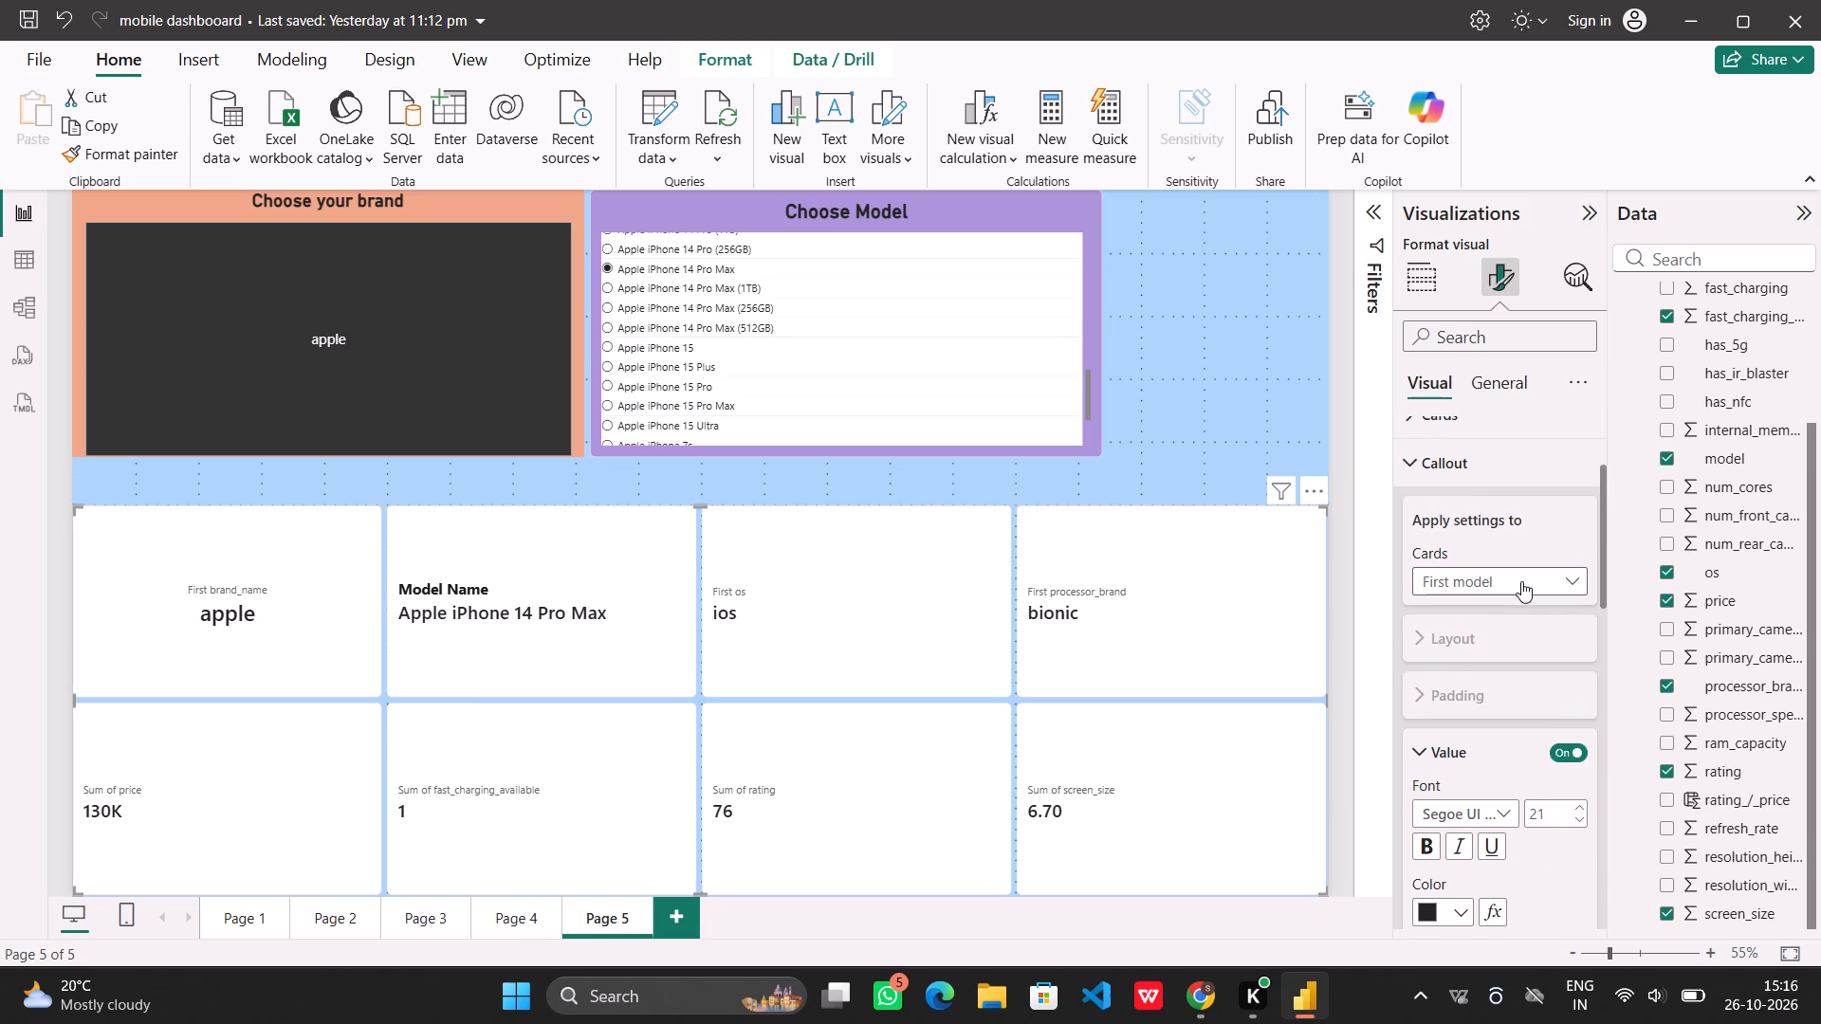
pyautogui.click(1523, 578)
pyautogui.click(1487, 642)
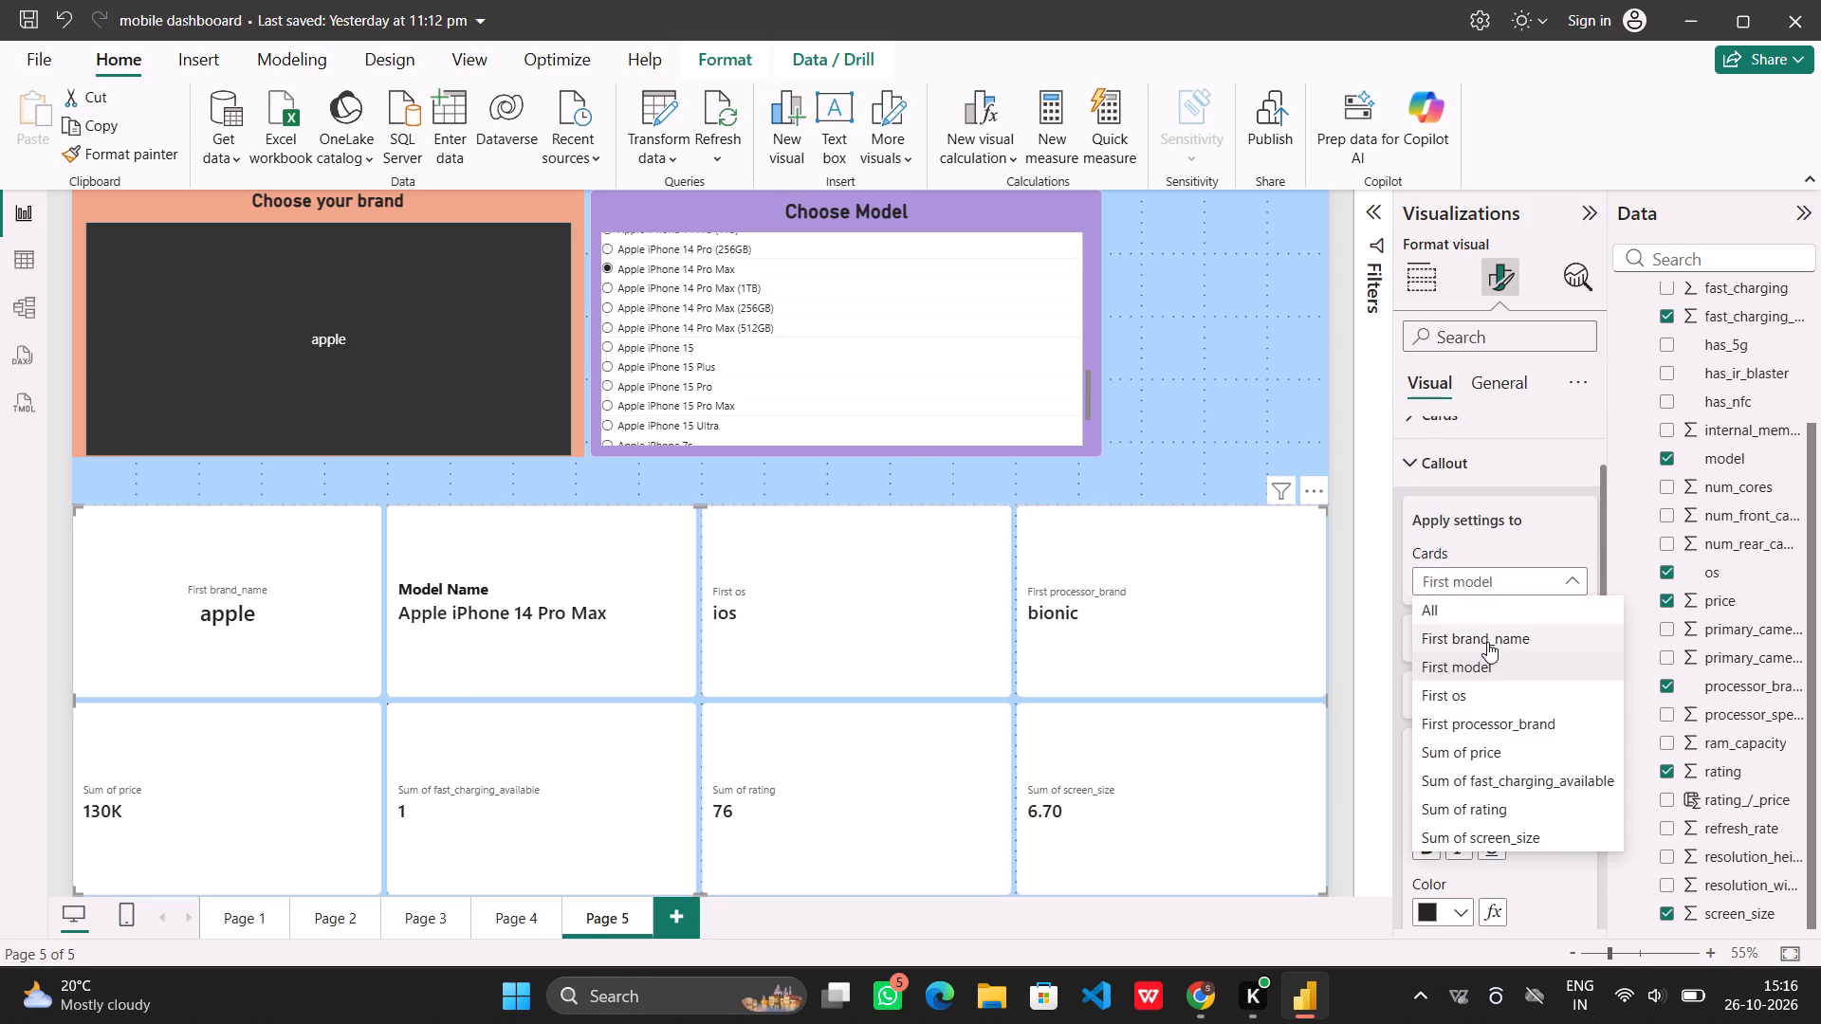
pyautogui.scroll(-1, 1535, 665)
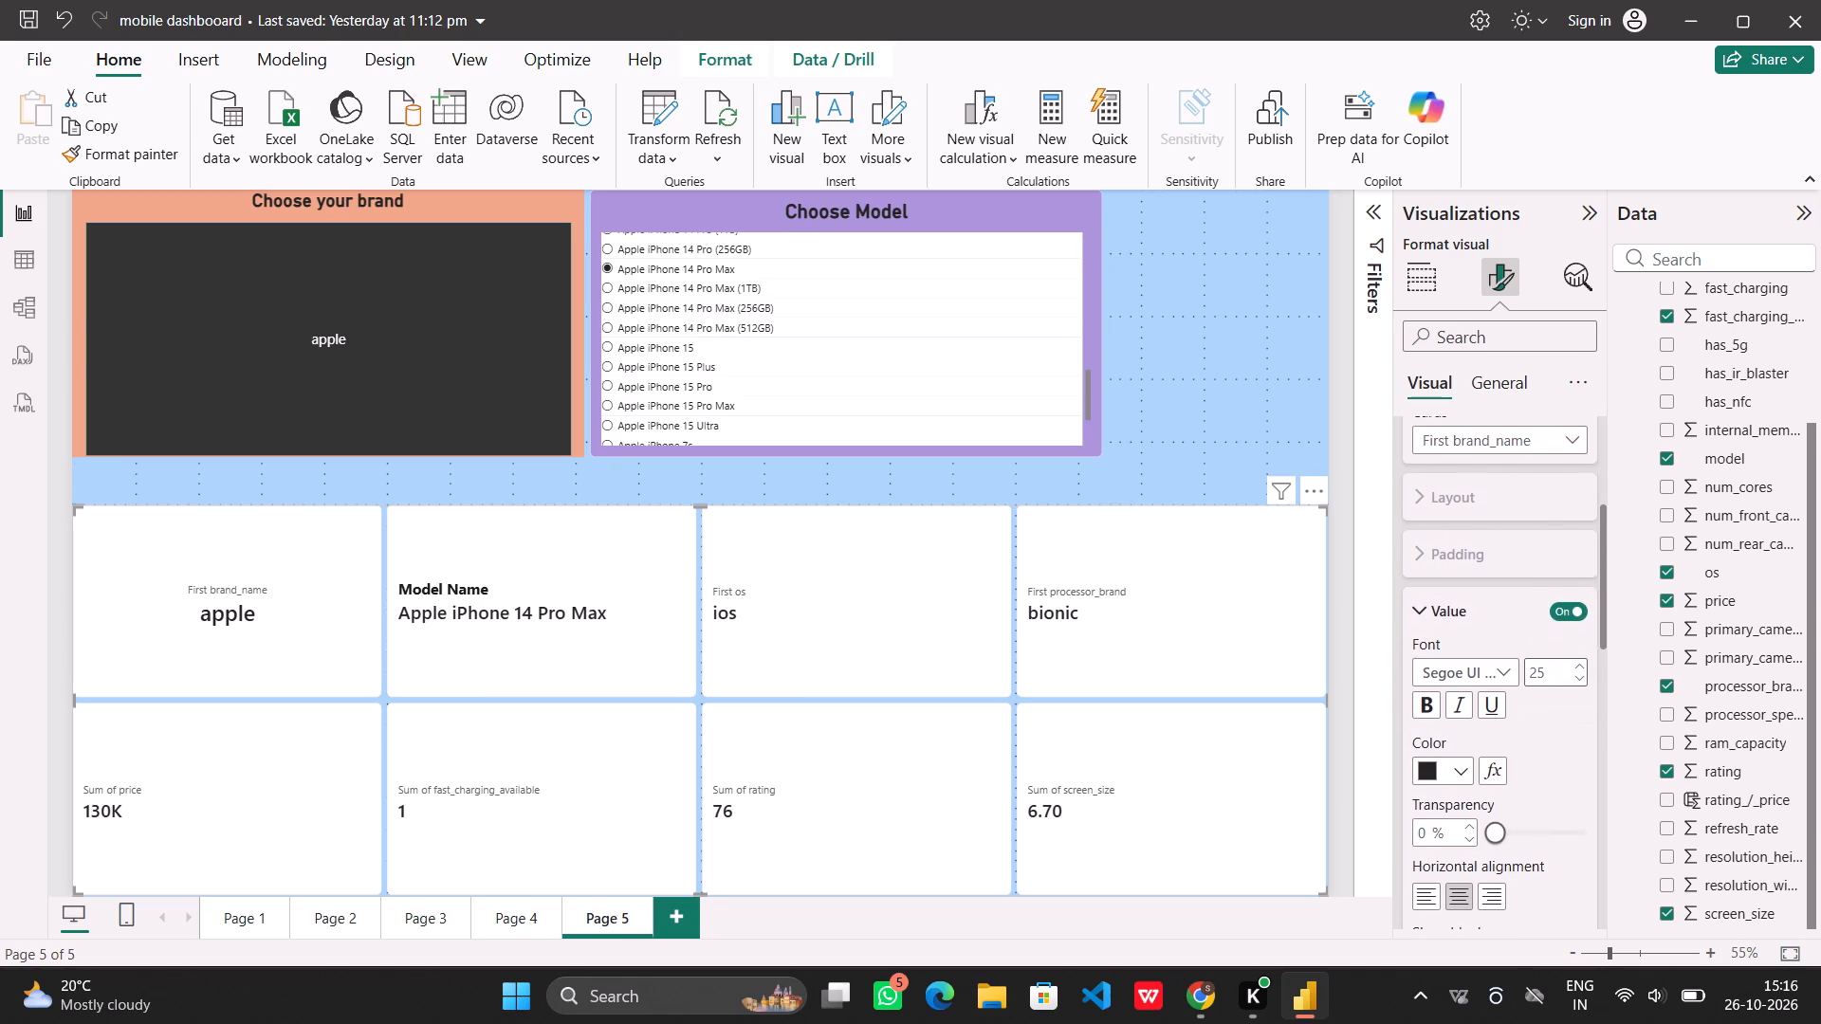
pyautogui.scroll(-5, 1535, 665)
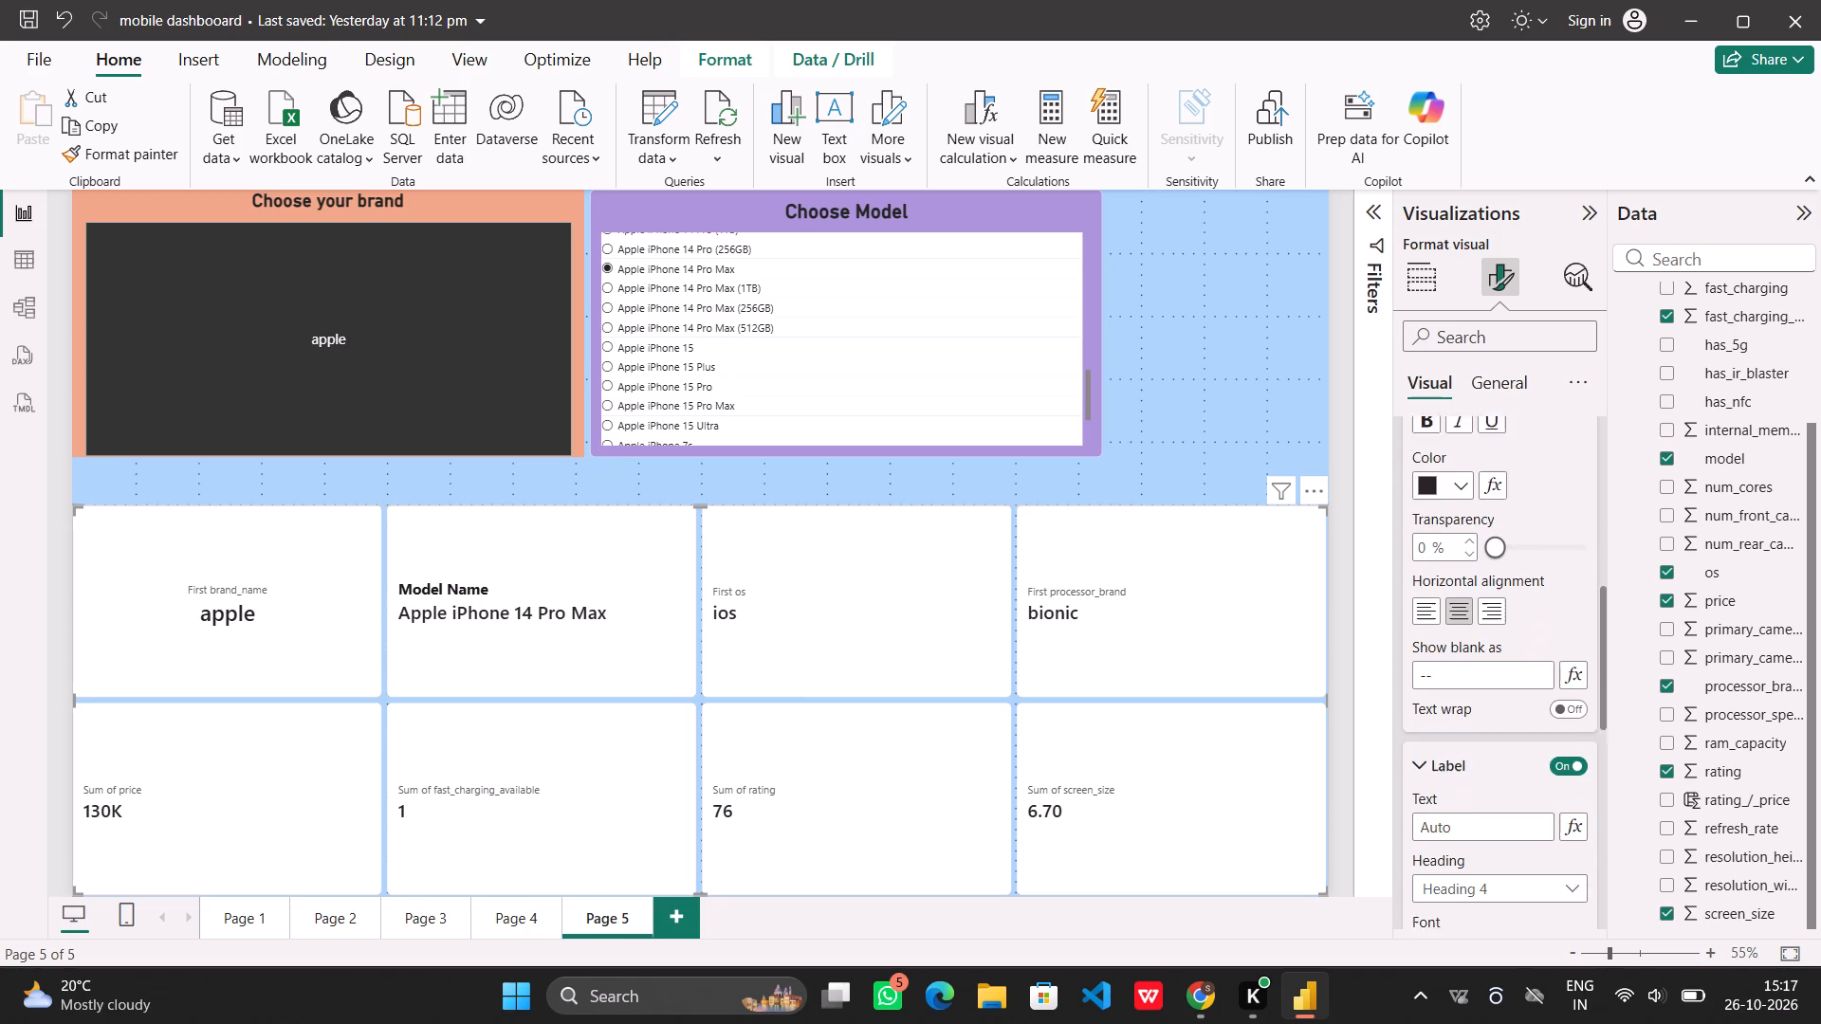
pyautogui.scroll(-1, 1535, 665)
pyautogui.click(1494, 698)
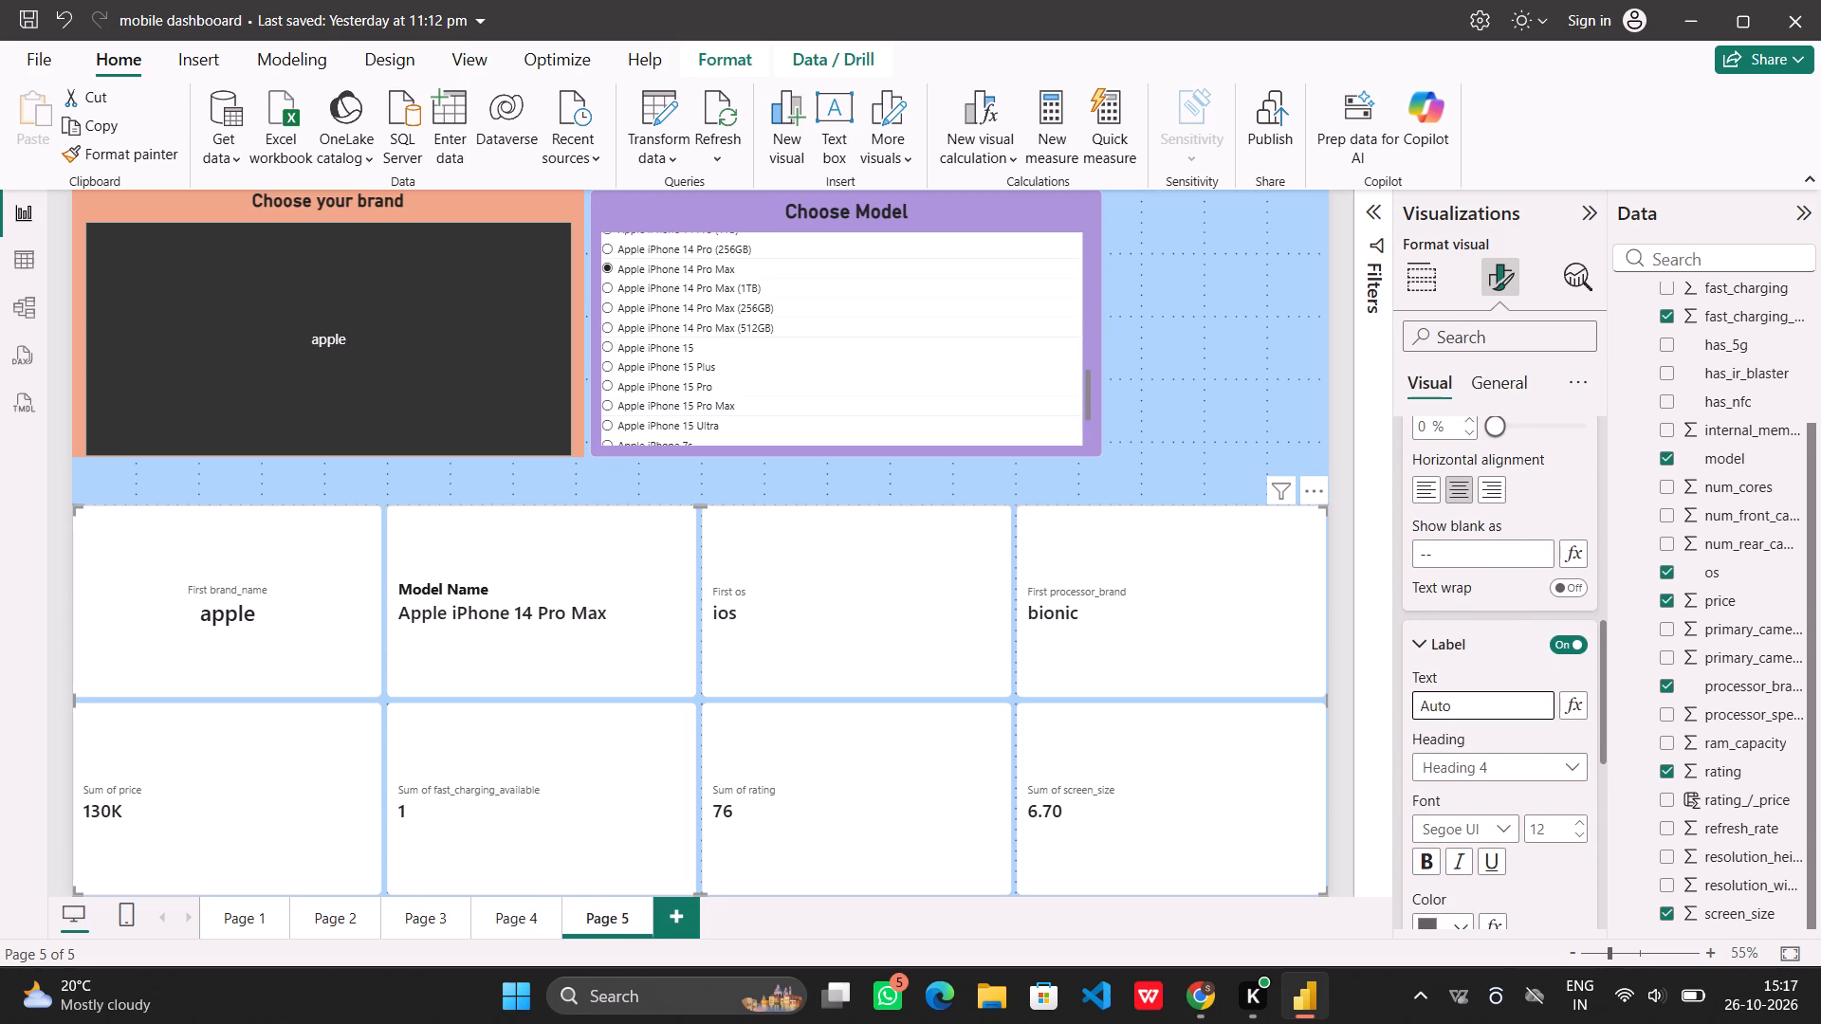
pyautogui.write('rand')
pyautogui.press('space')
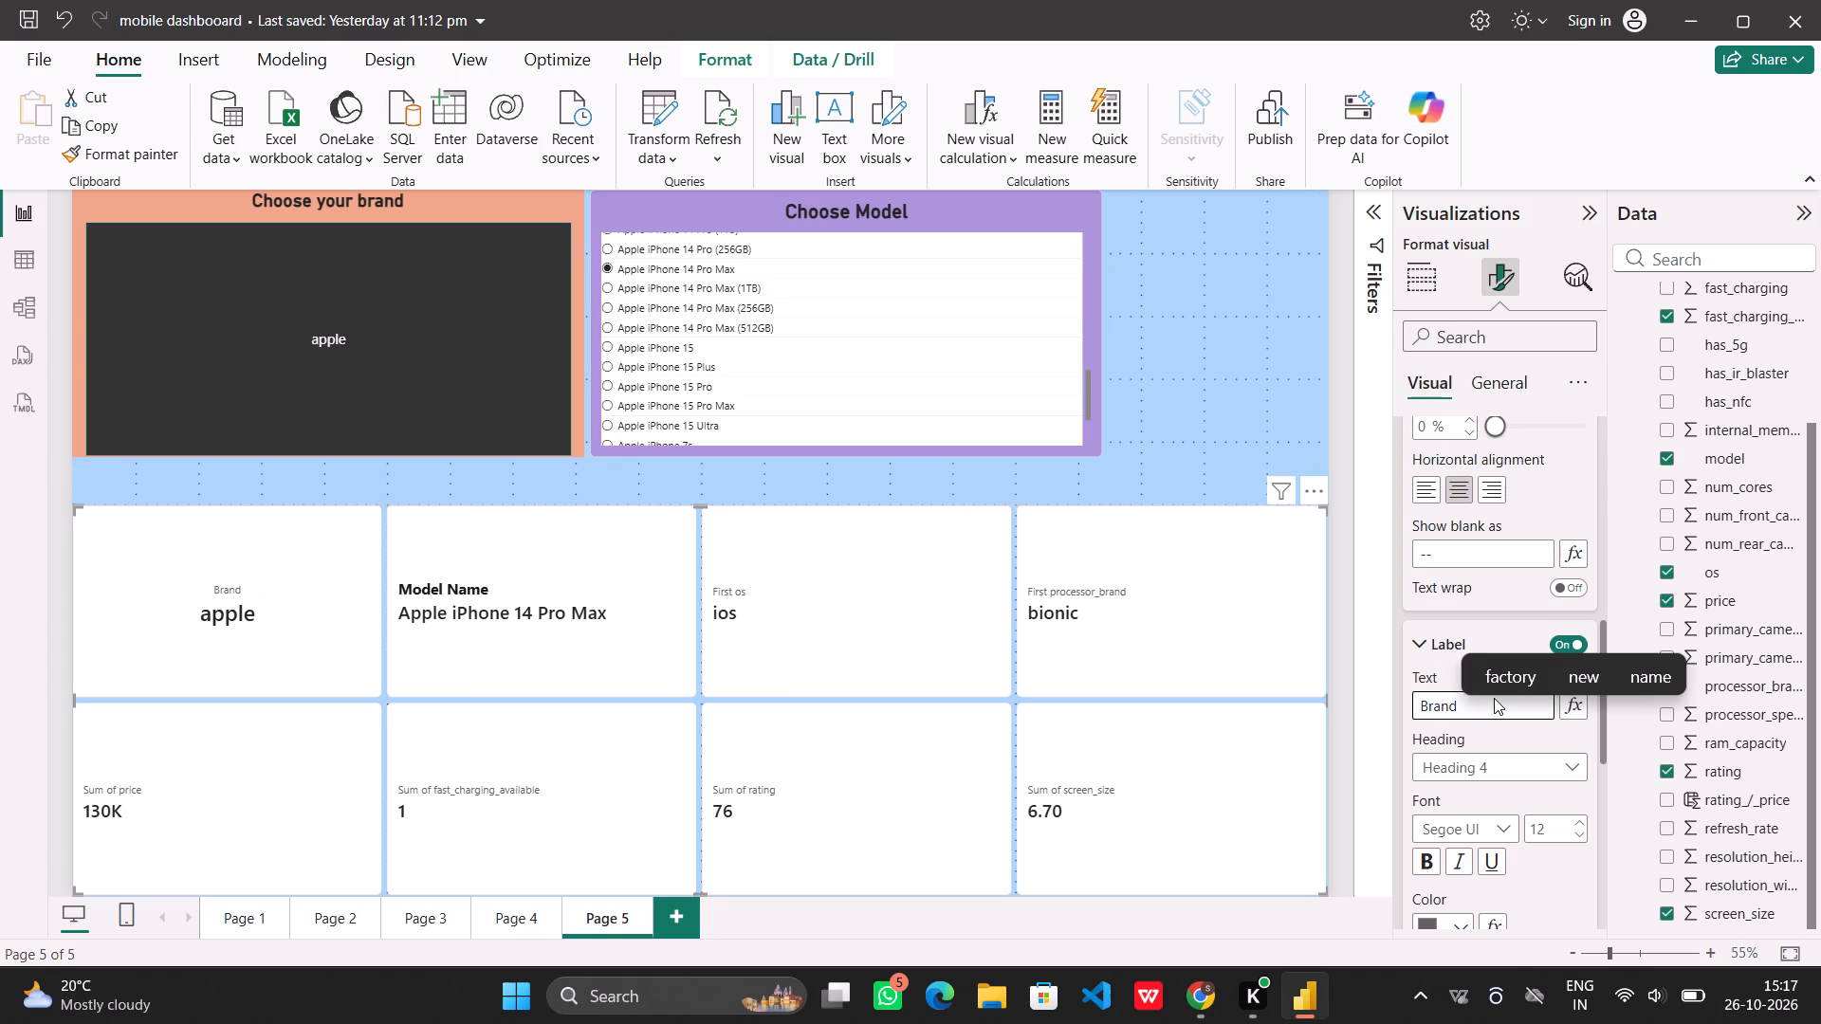
pyautogui.press('BackSpace')
pyautogui.press('BackSpace')
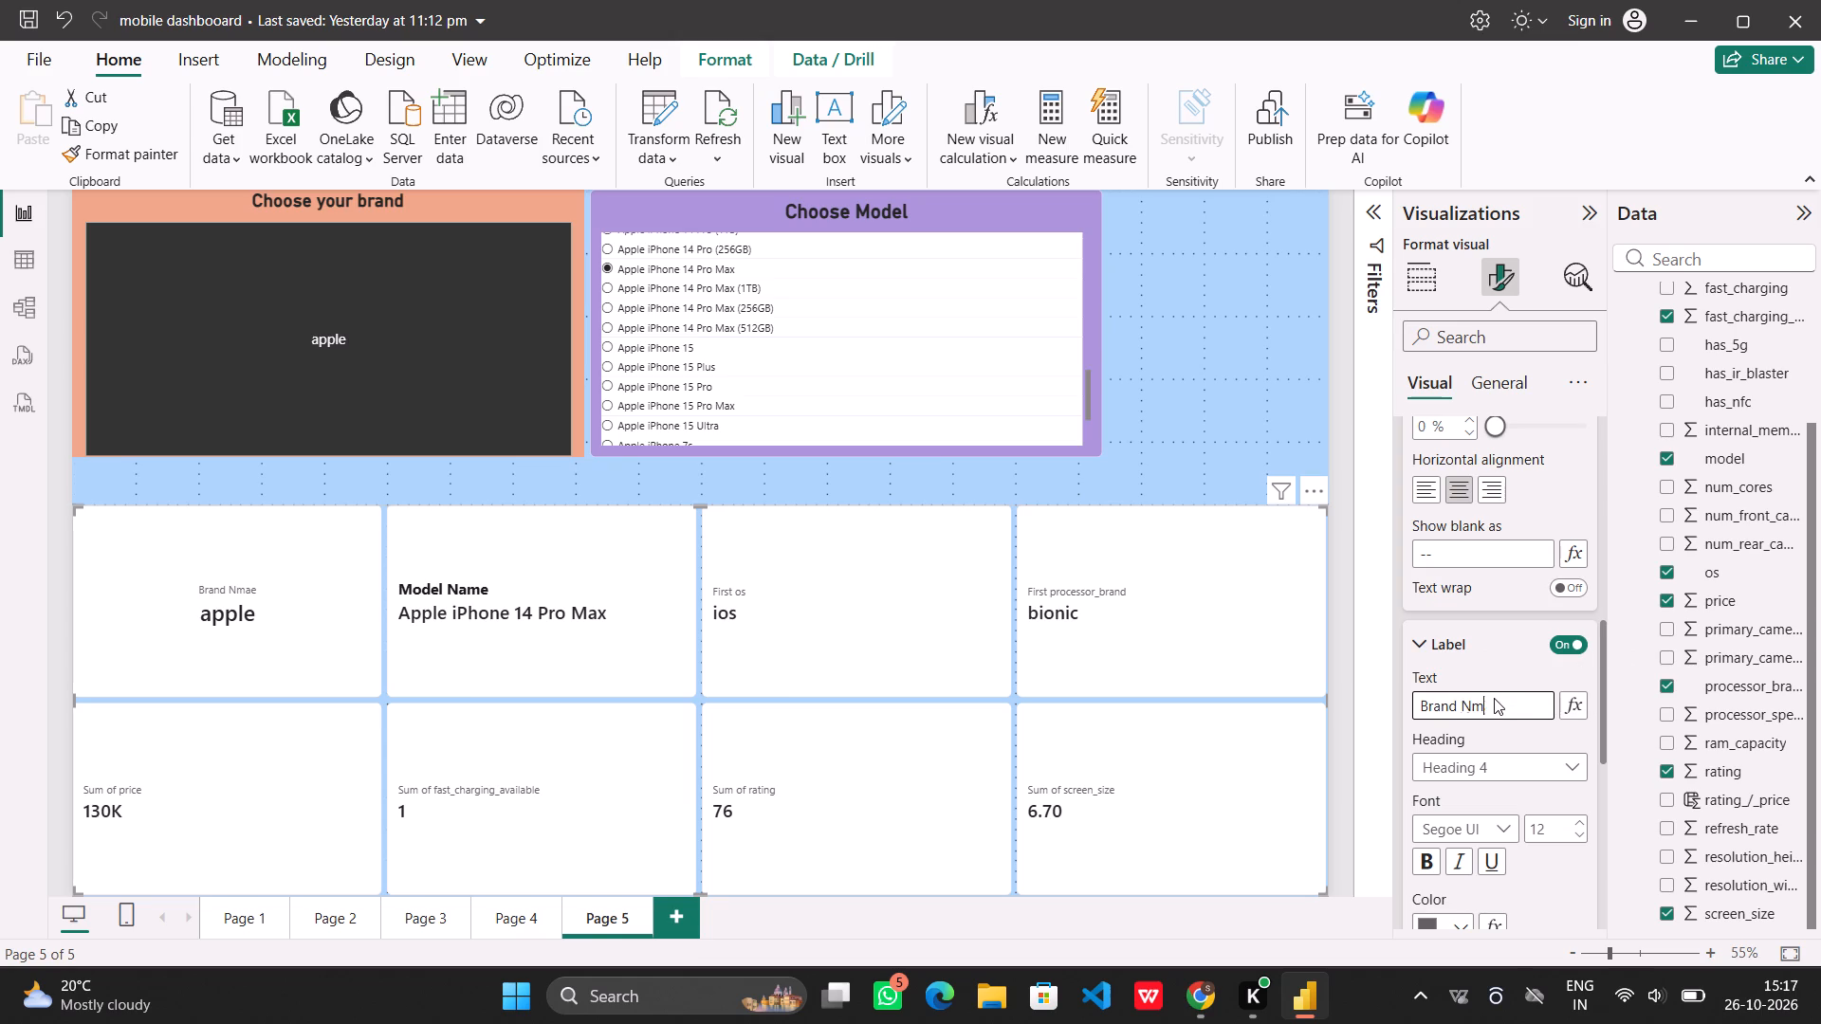
pyautogui.press('BackSpace')
pyautogui.write('ame')
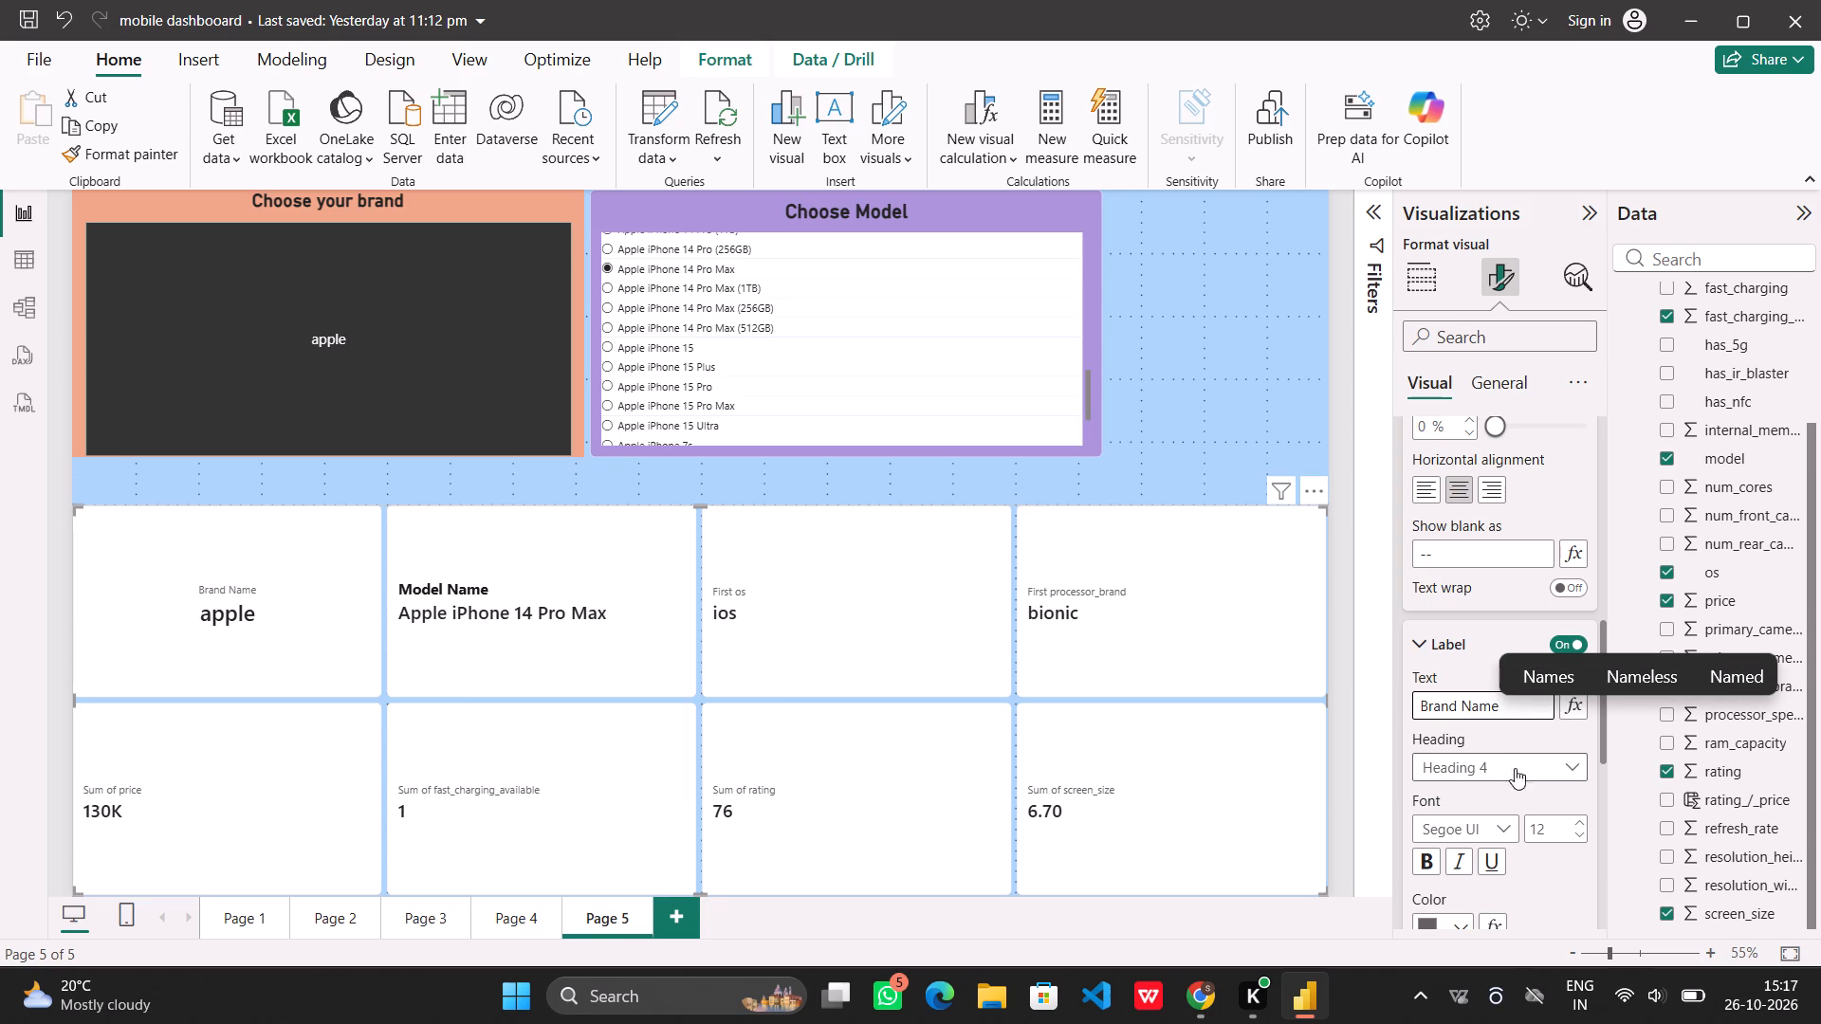
# Increase the Brand Name label's font size to 15.
pyautogui.tripleClick(1577, 820)
pyautogui.click(1577, 820)
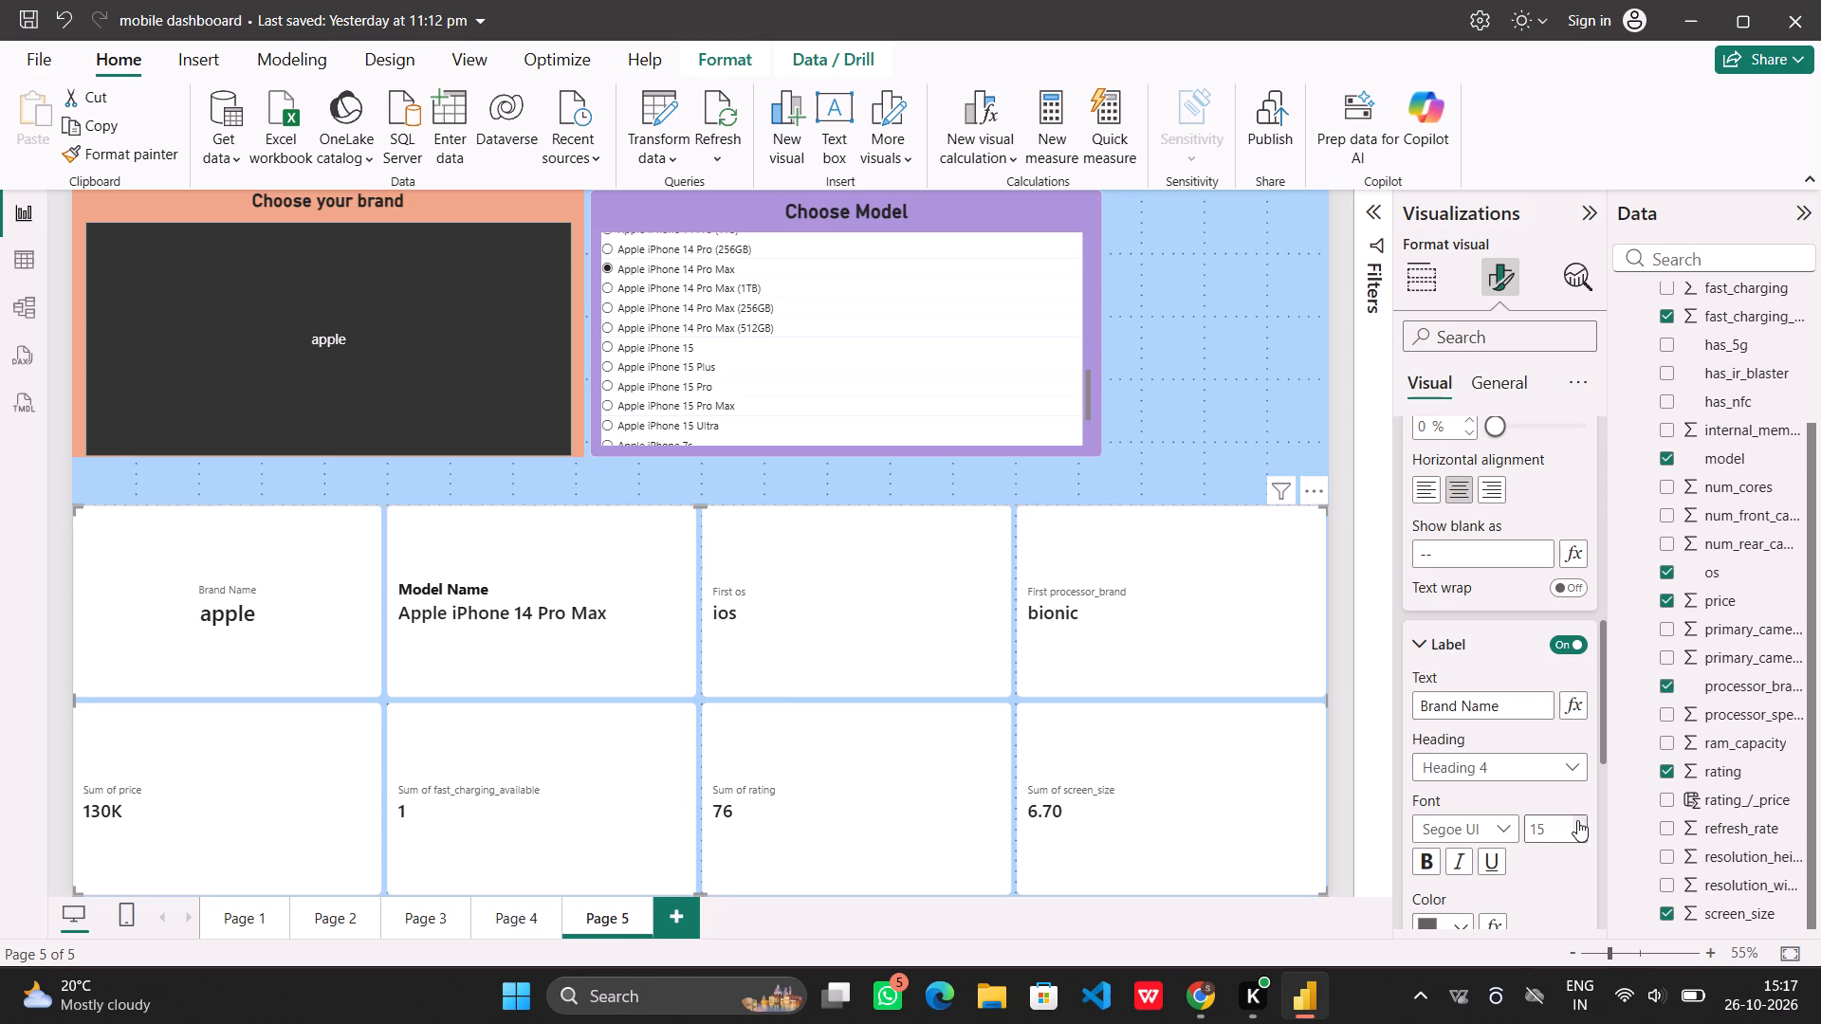
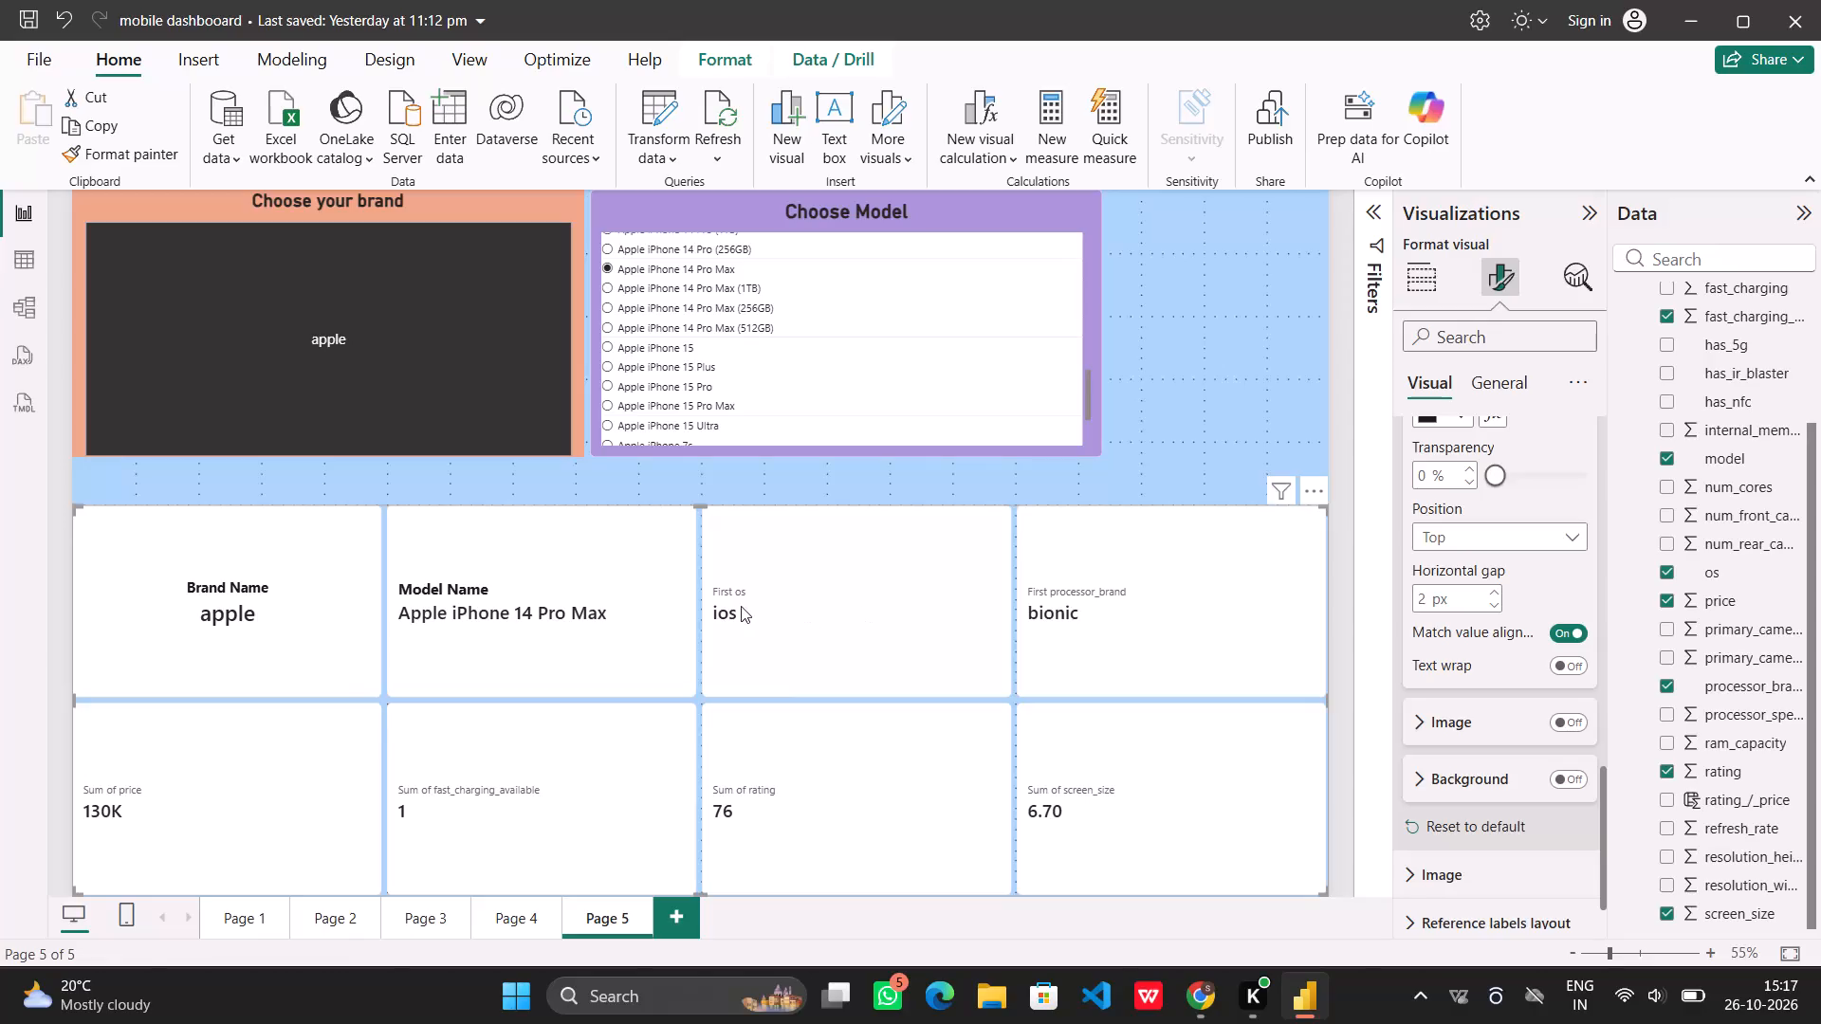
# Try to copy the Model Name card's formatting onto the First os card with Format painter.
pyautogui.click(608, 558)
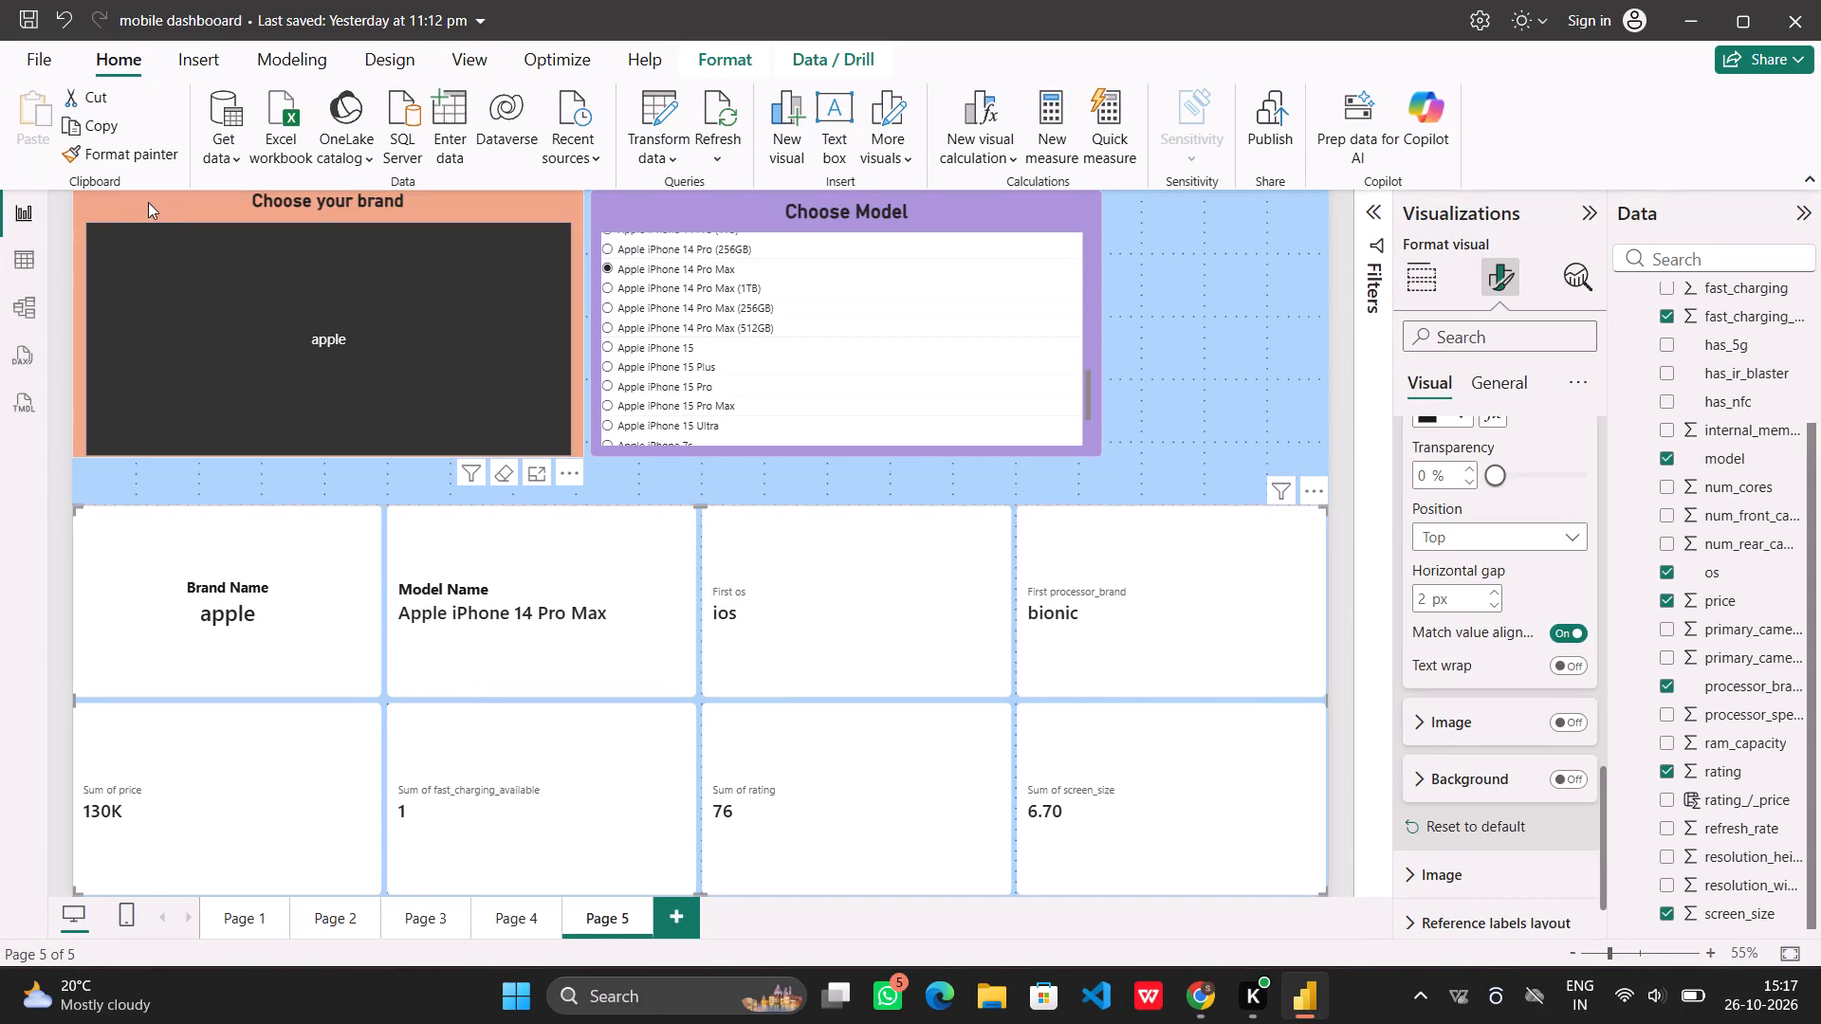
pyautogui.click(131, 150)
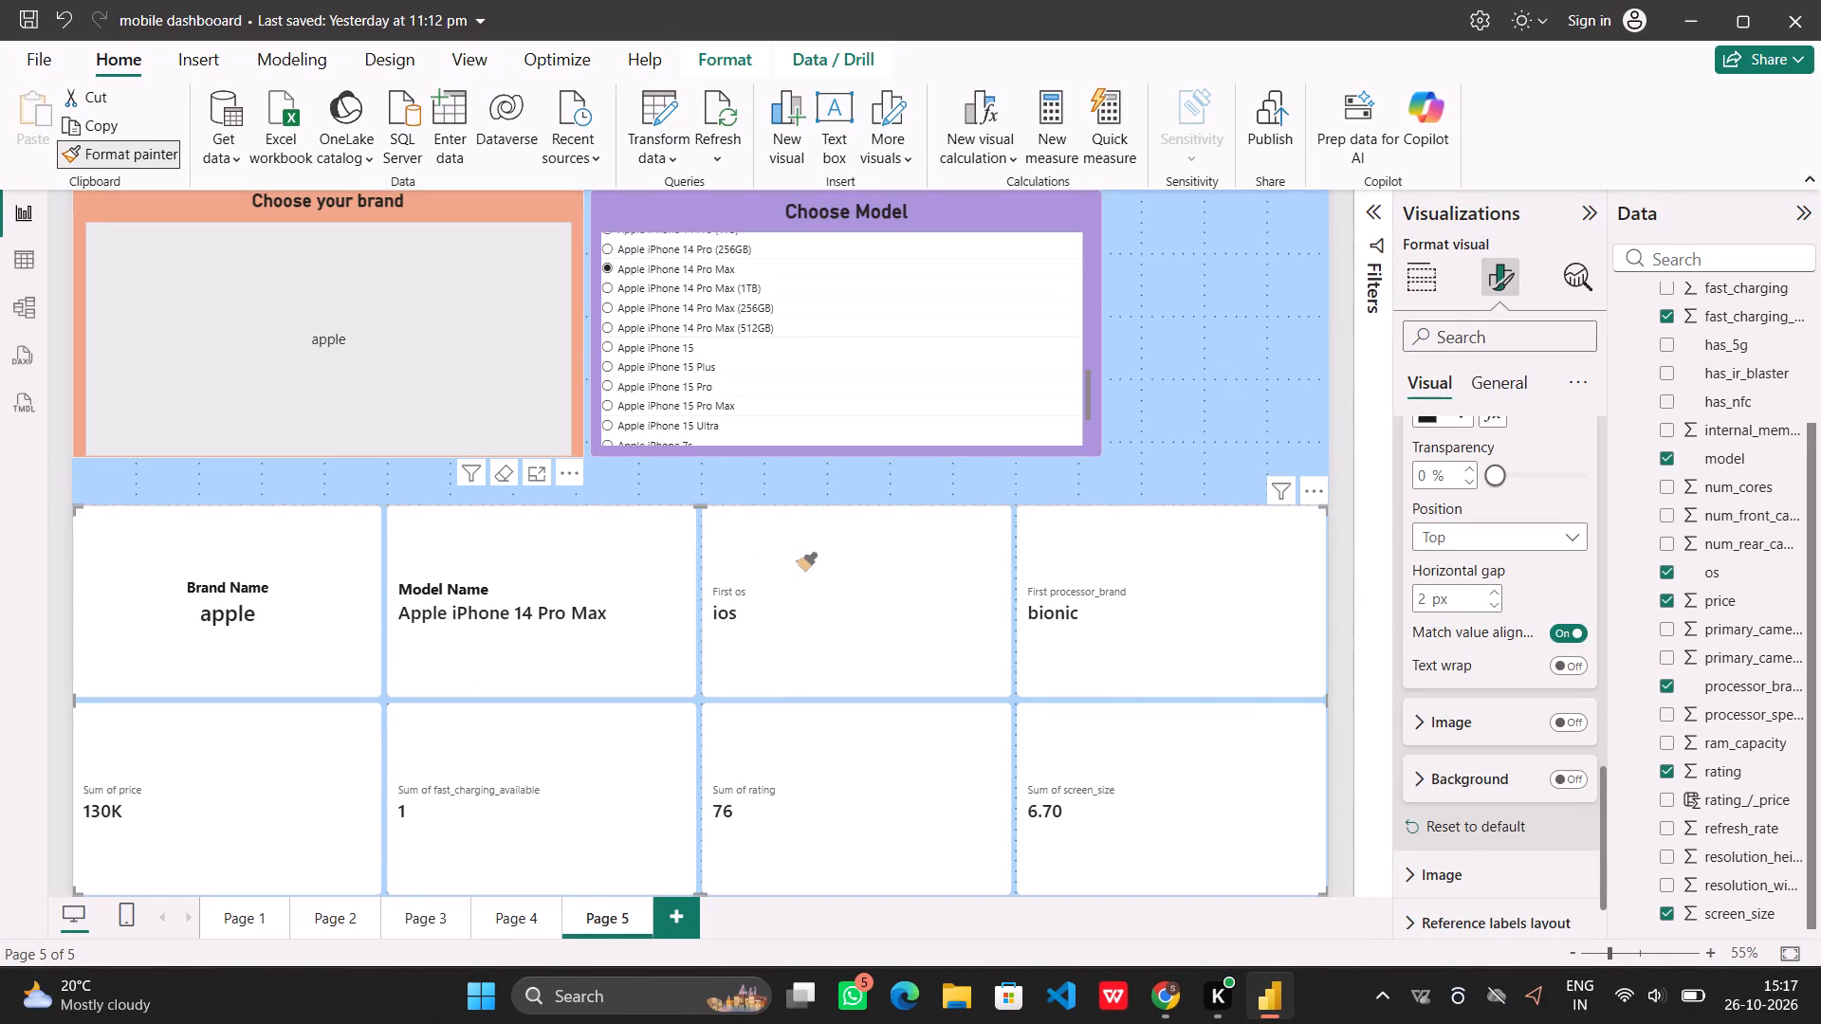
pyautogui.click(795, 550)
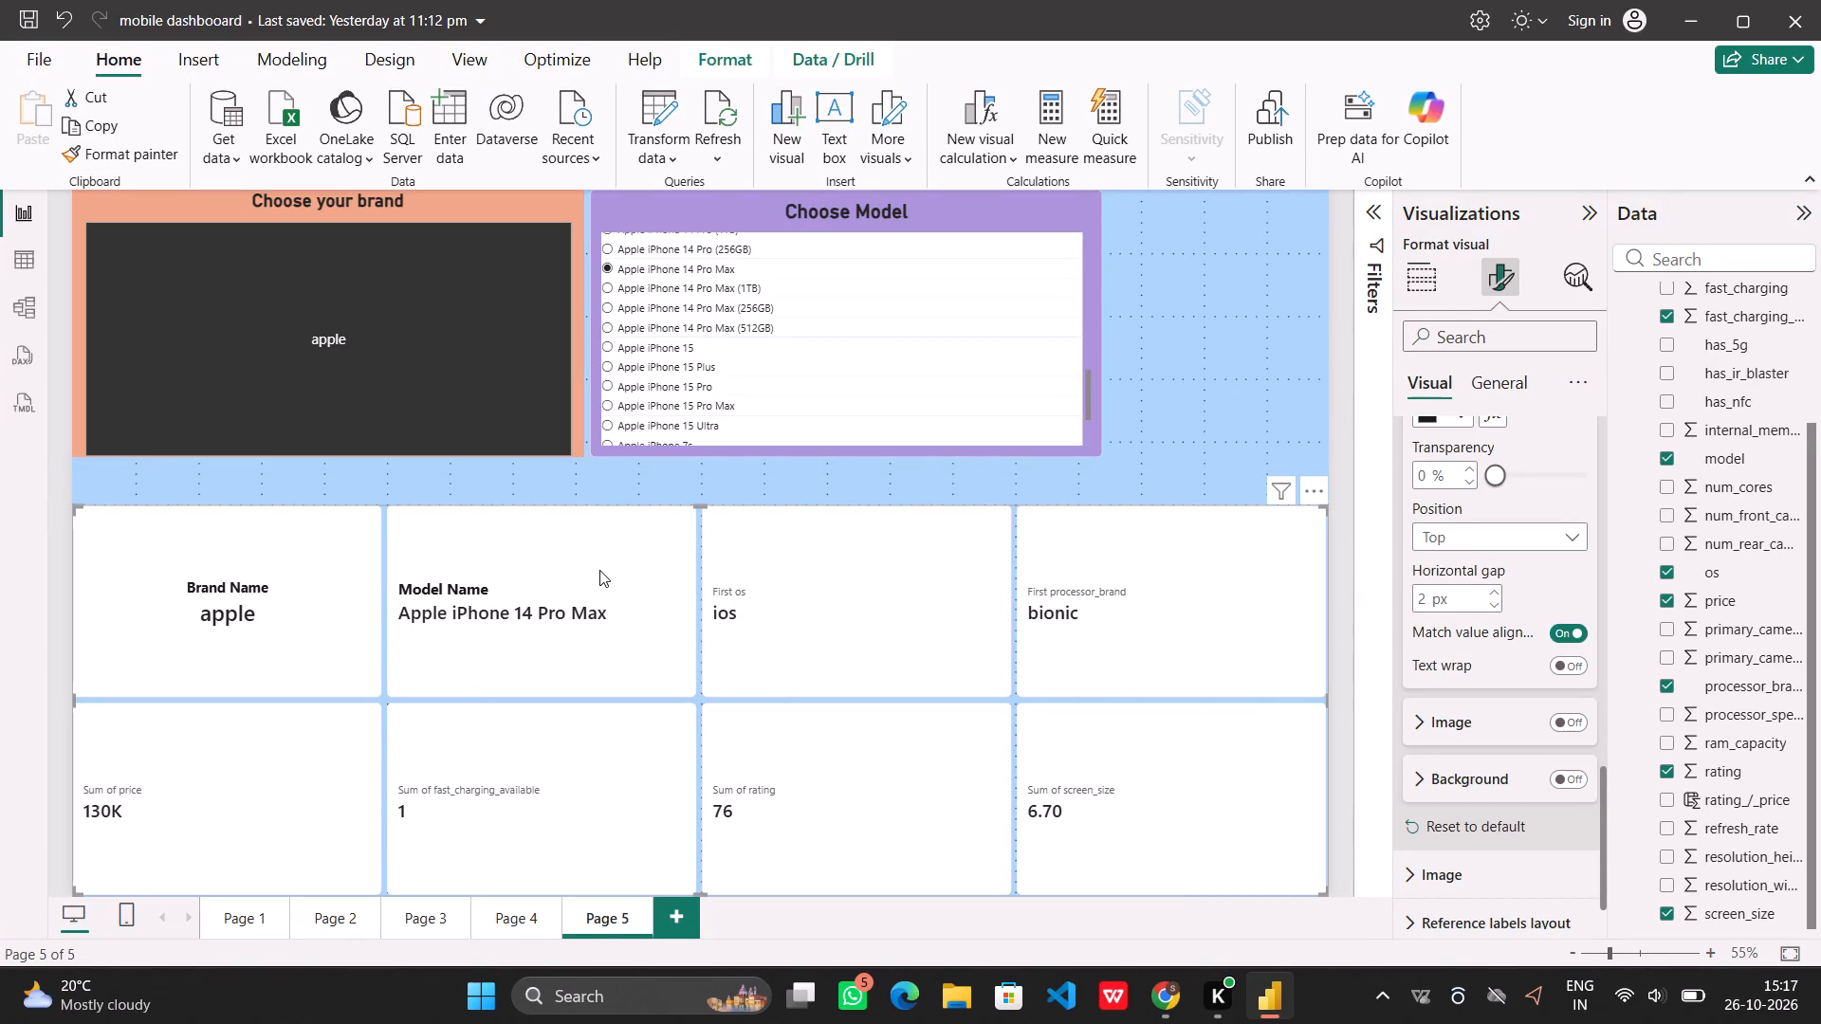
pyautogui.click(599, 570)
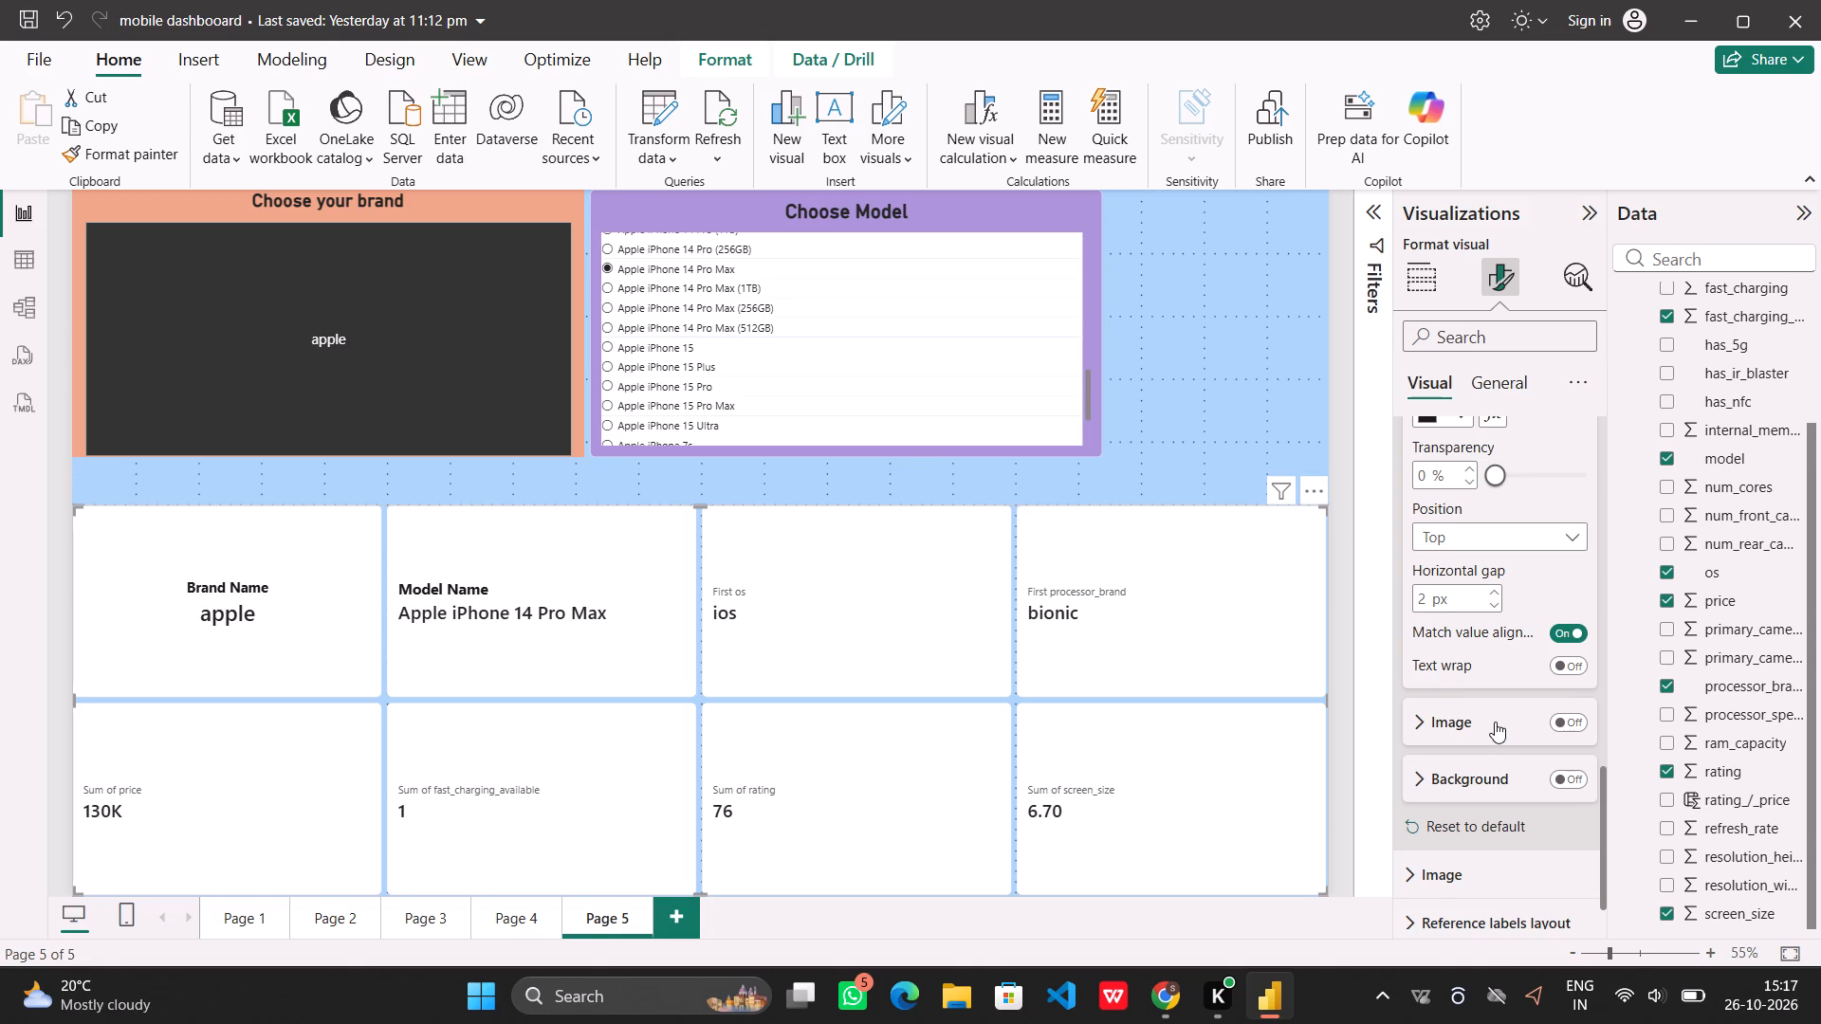
# Apply the card settings to First os and set its value font size to 24.
pyautogui.scroll(-2, 1493, 722)
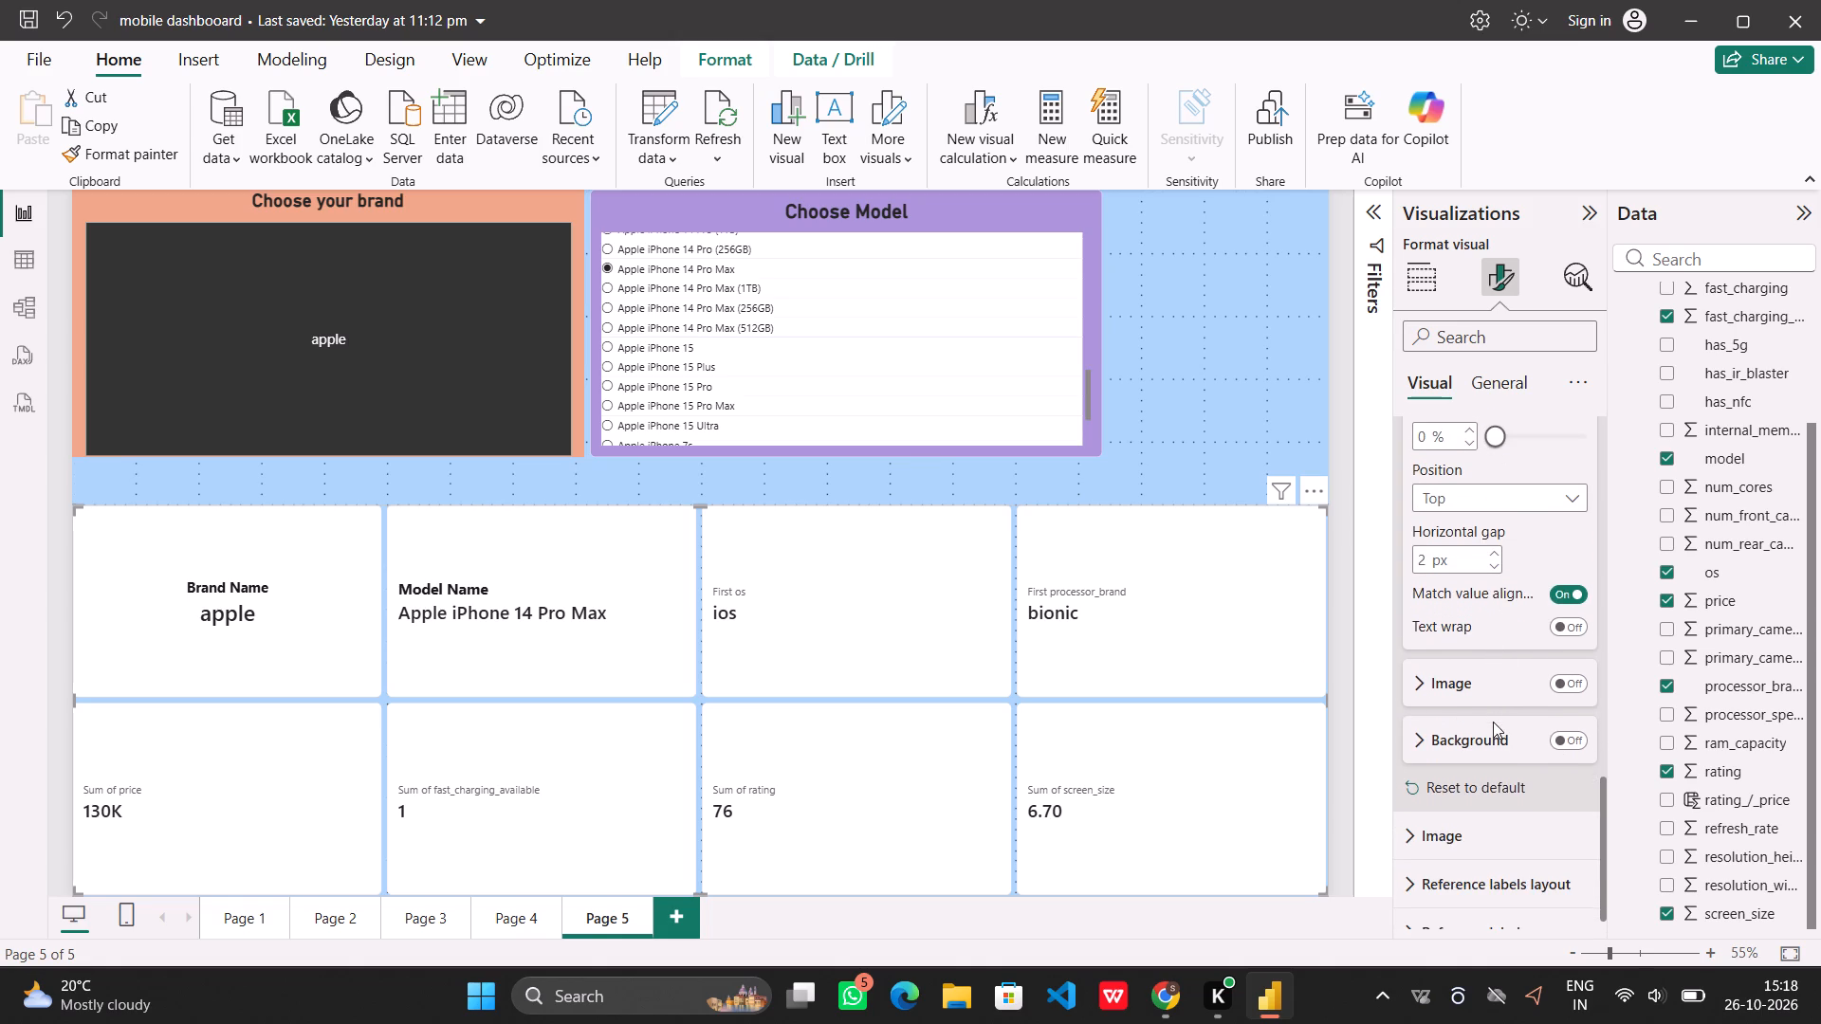
pyautogui.click(1021, 628)
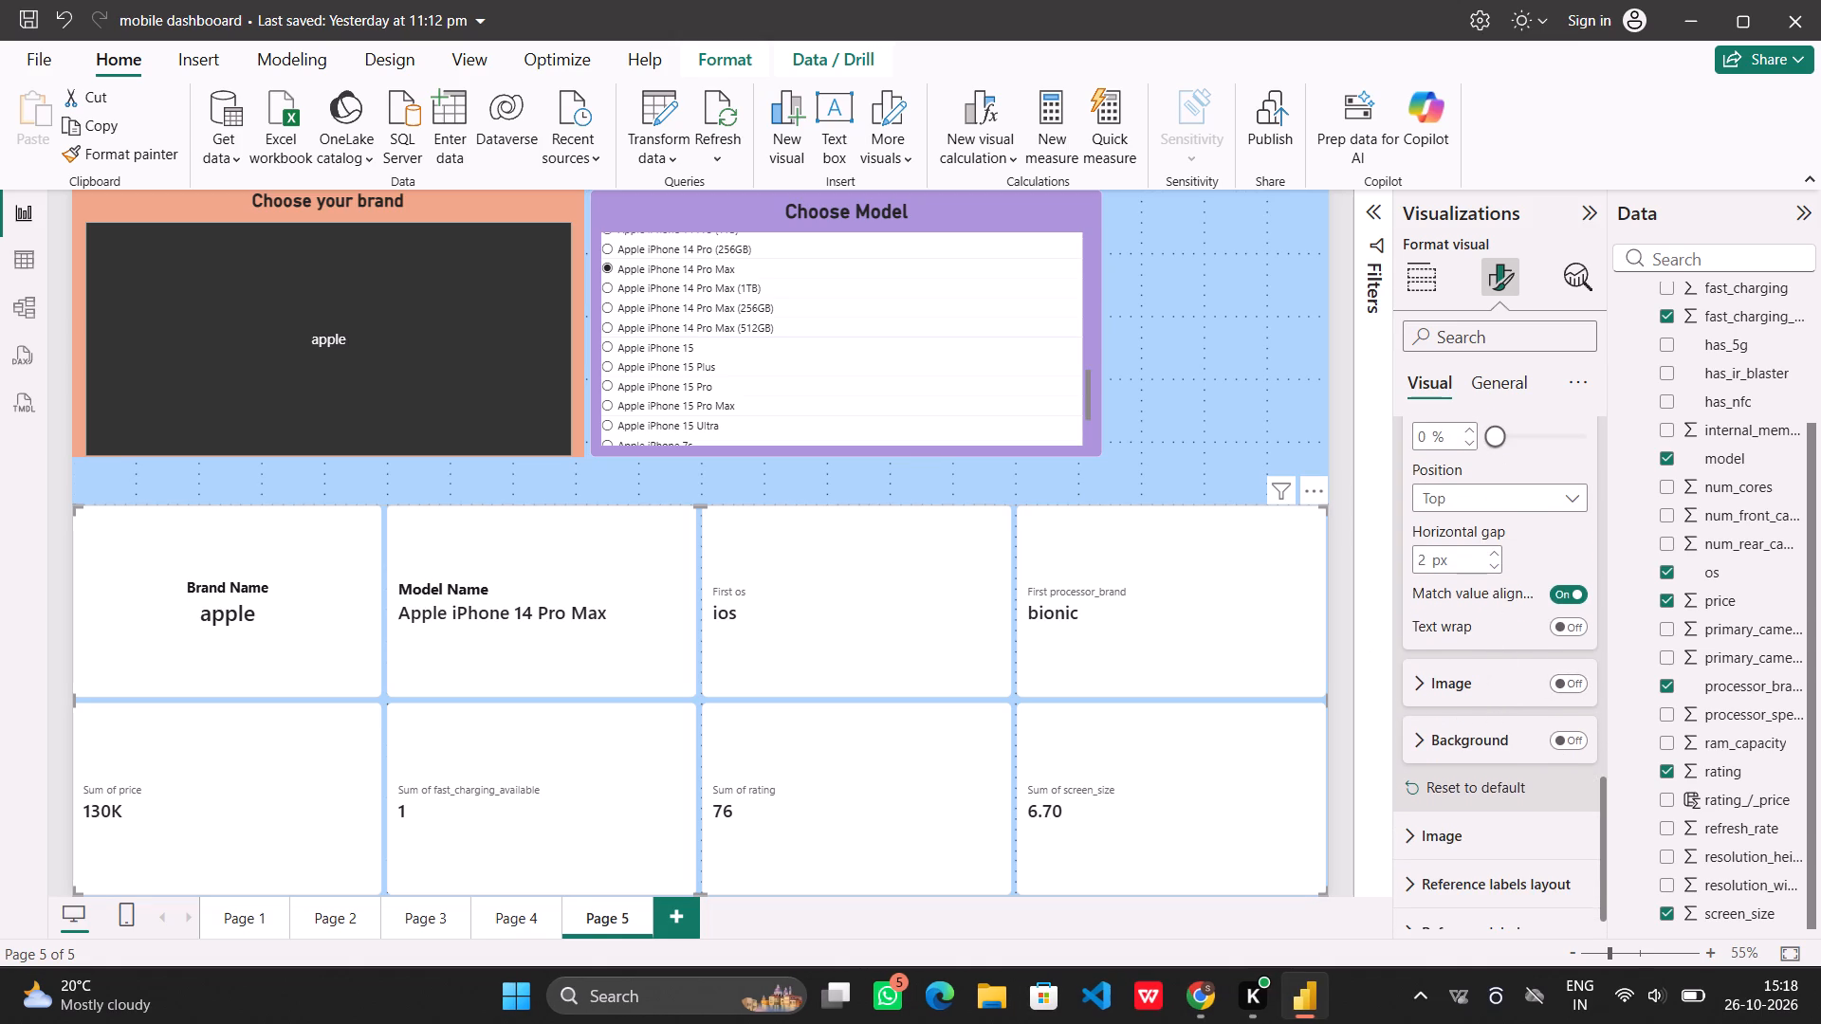
pyautogui.scroll(4, 1486, 589)
pyautogui.scroll(1, 1536, 501)
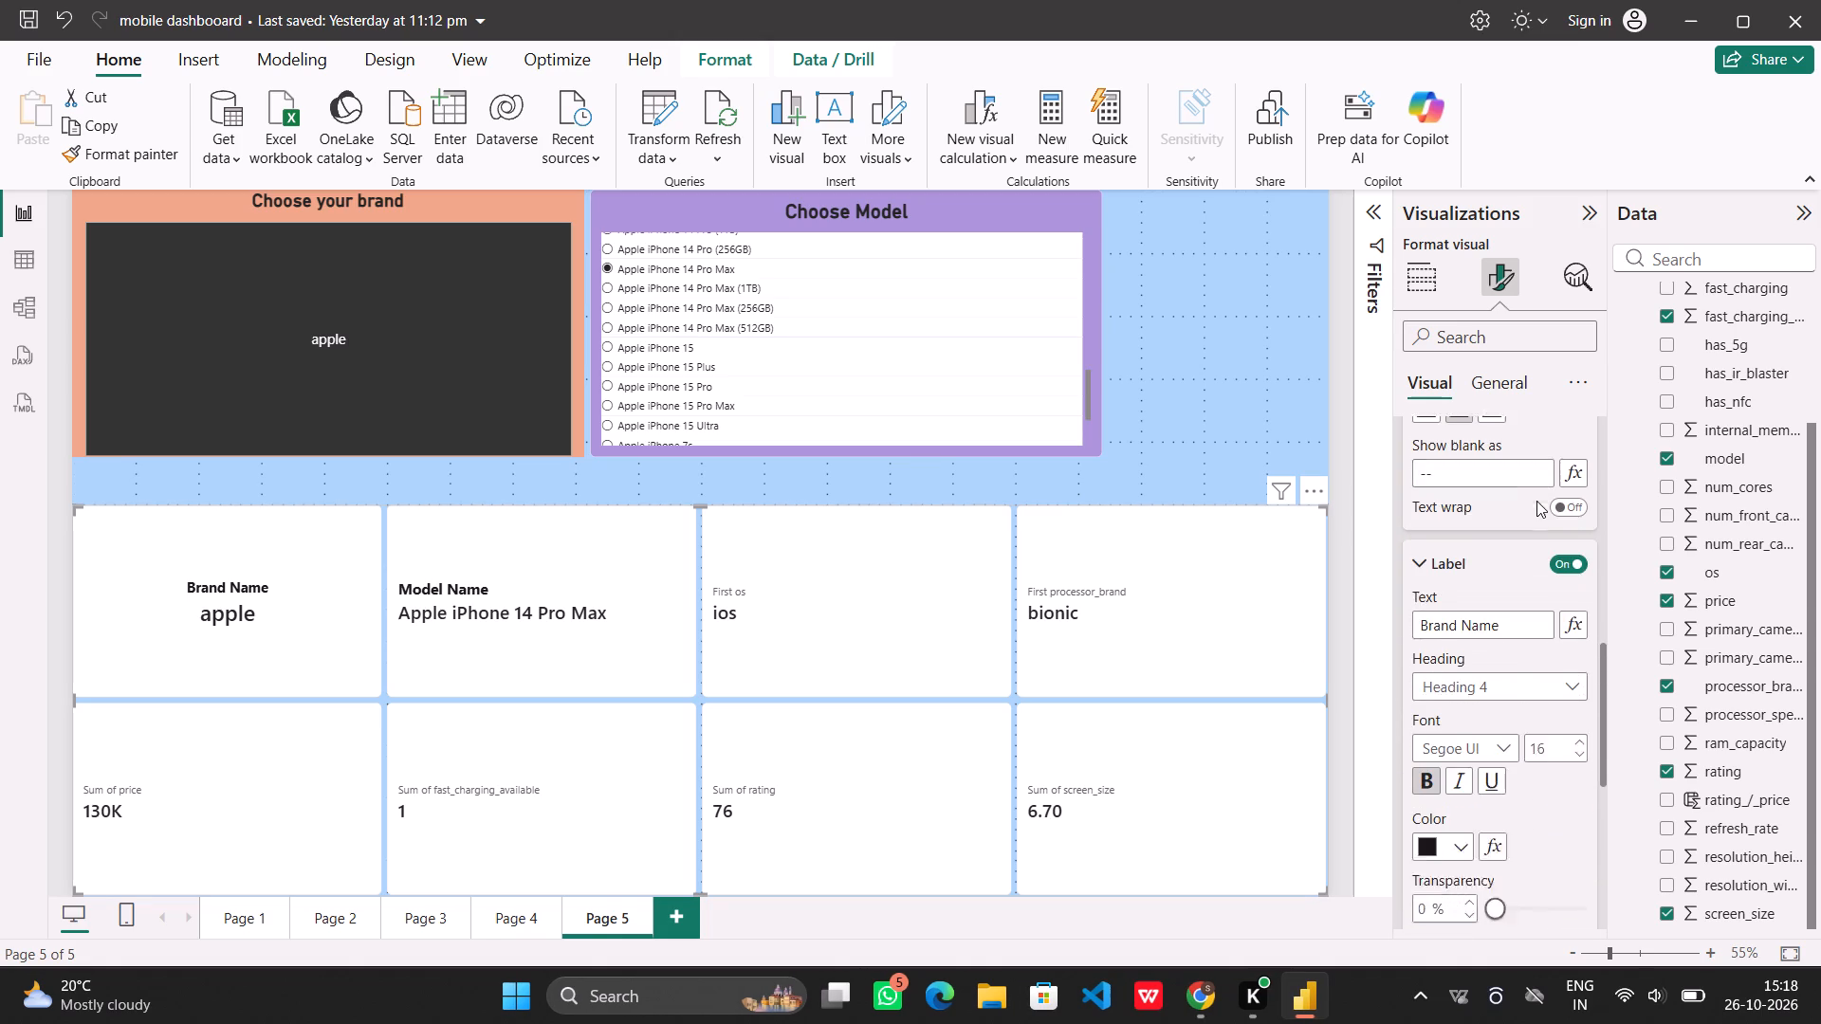
pyautogui.scroll(4, 1536, 501)
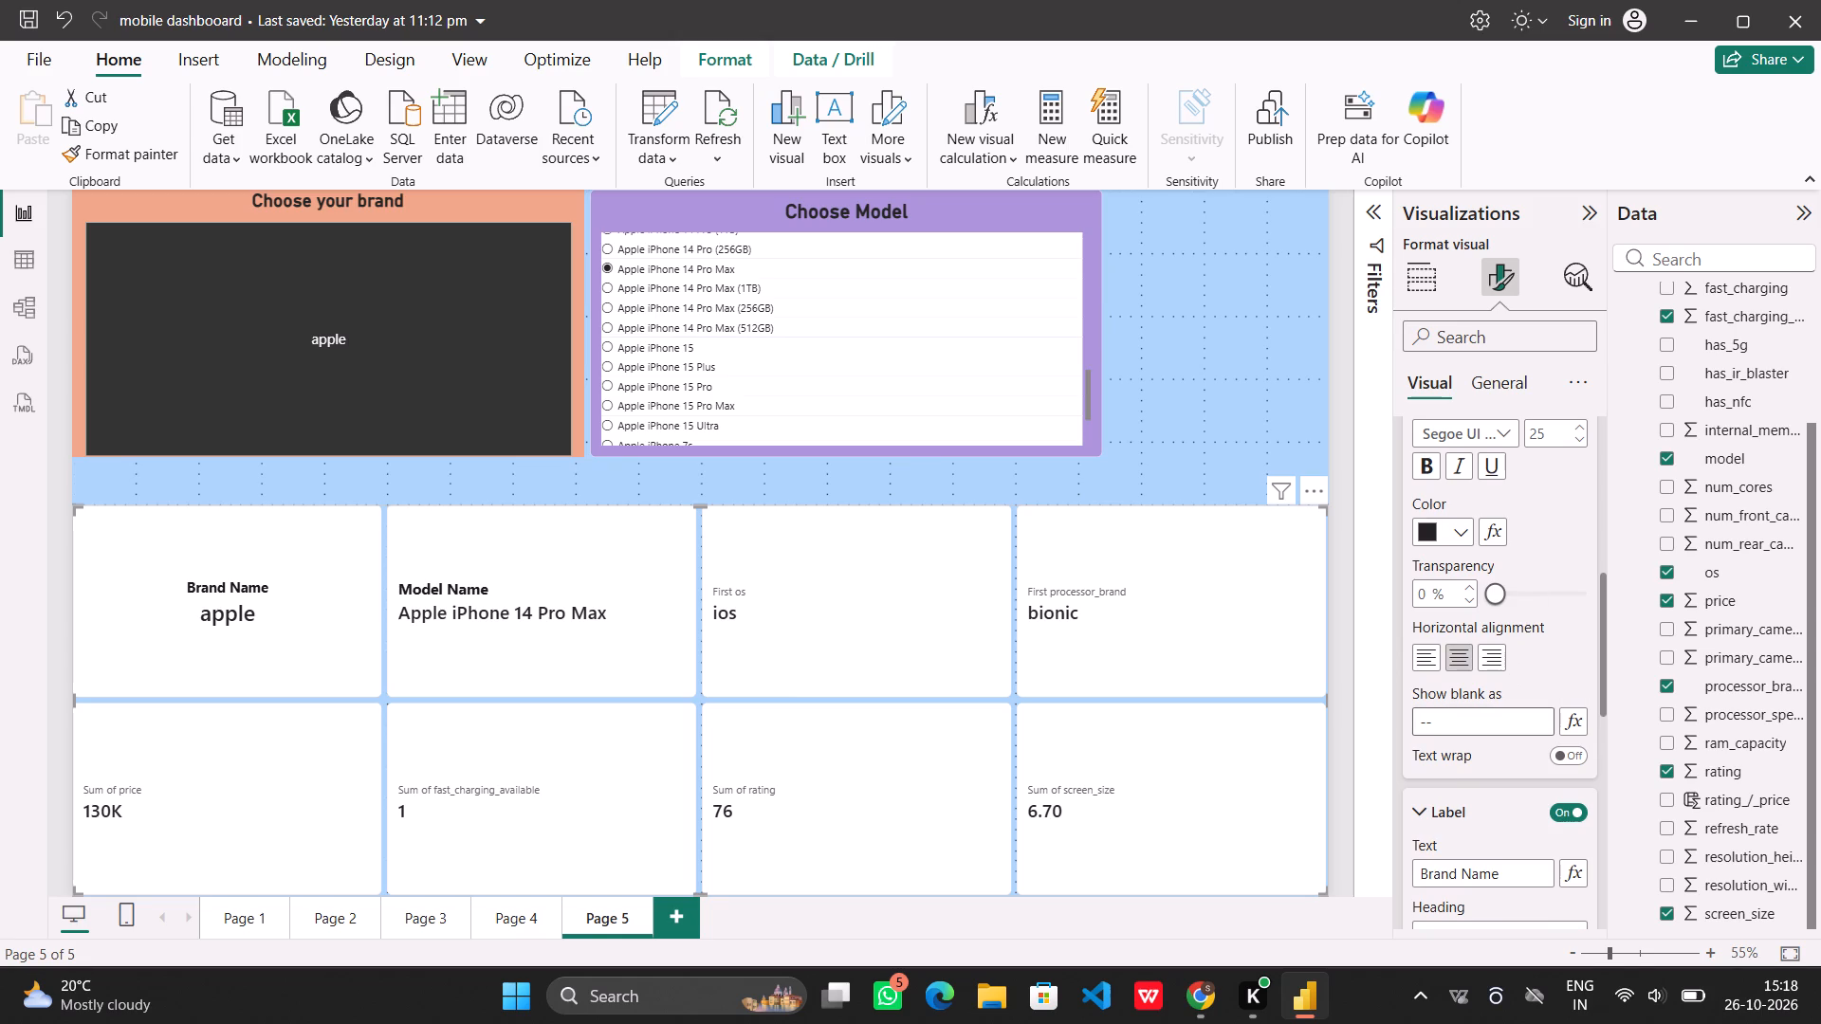
pyautogui.scroll(1, 1495, 729)
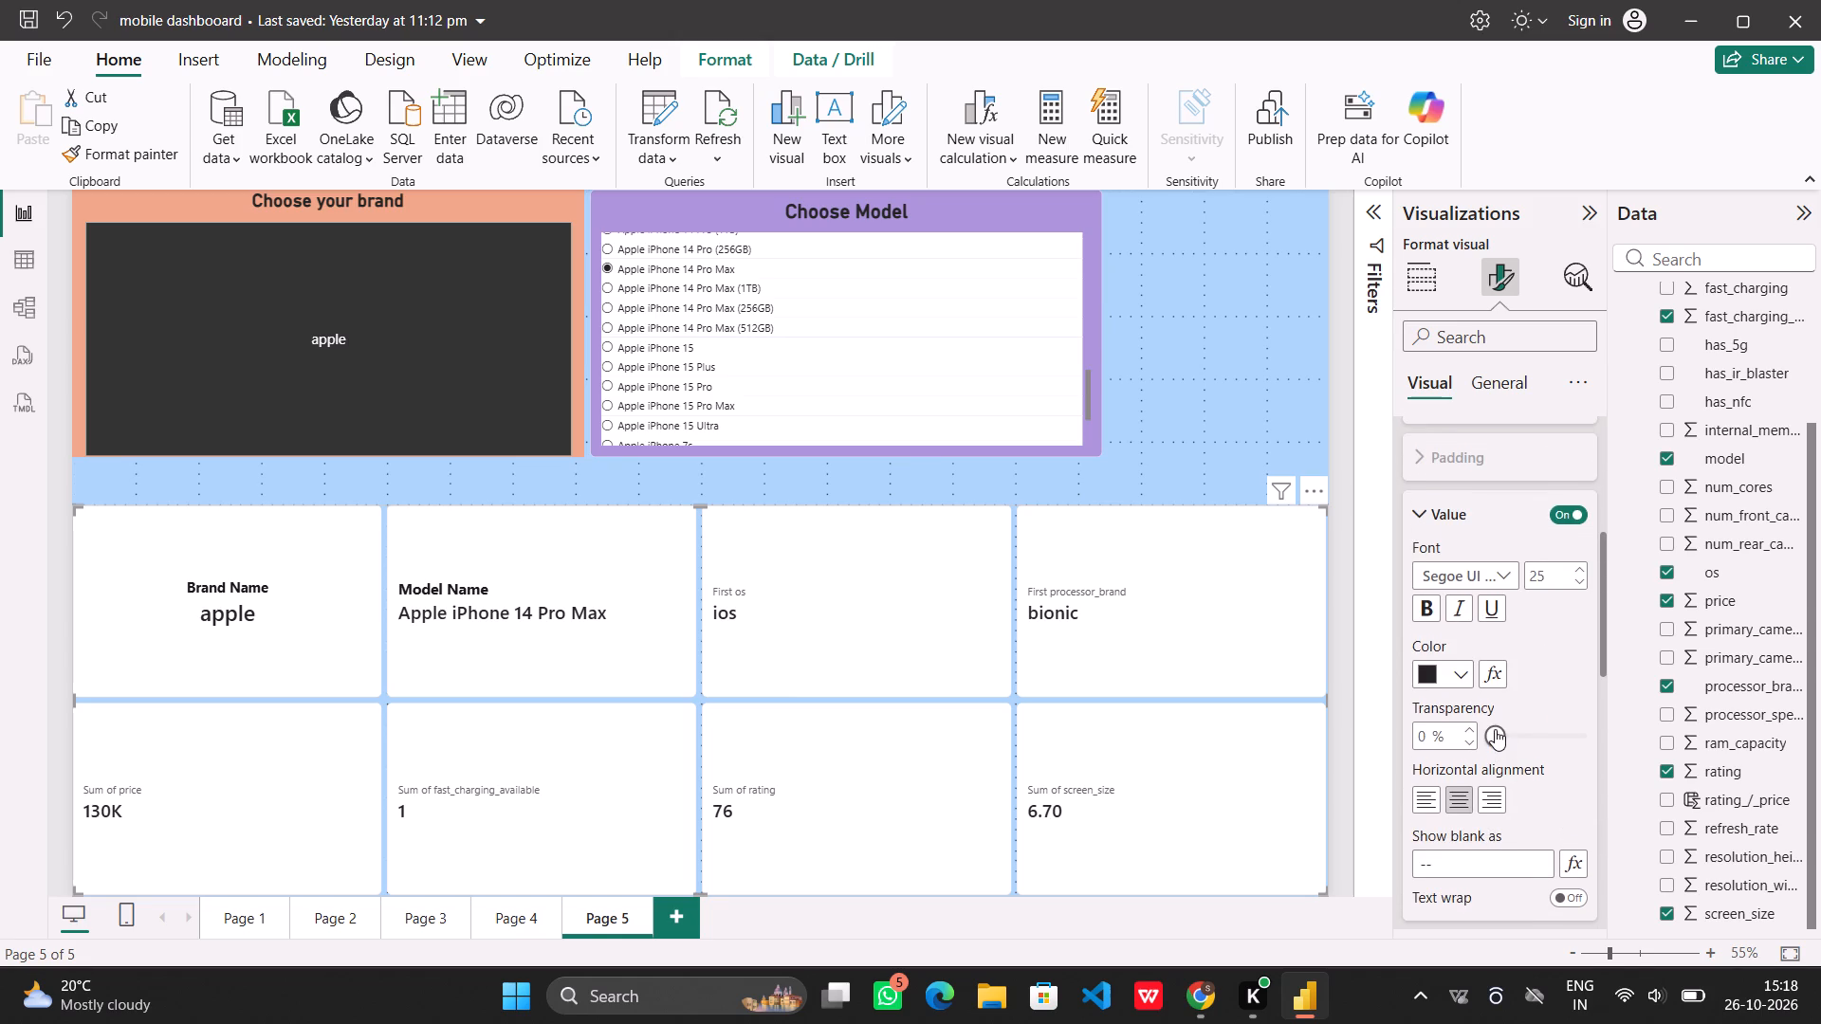
pyautogui.scroll(-1, 1495, 729)
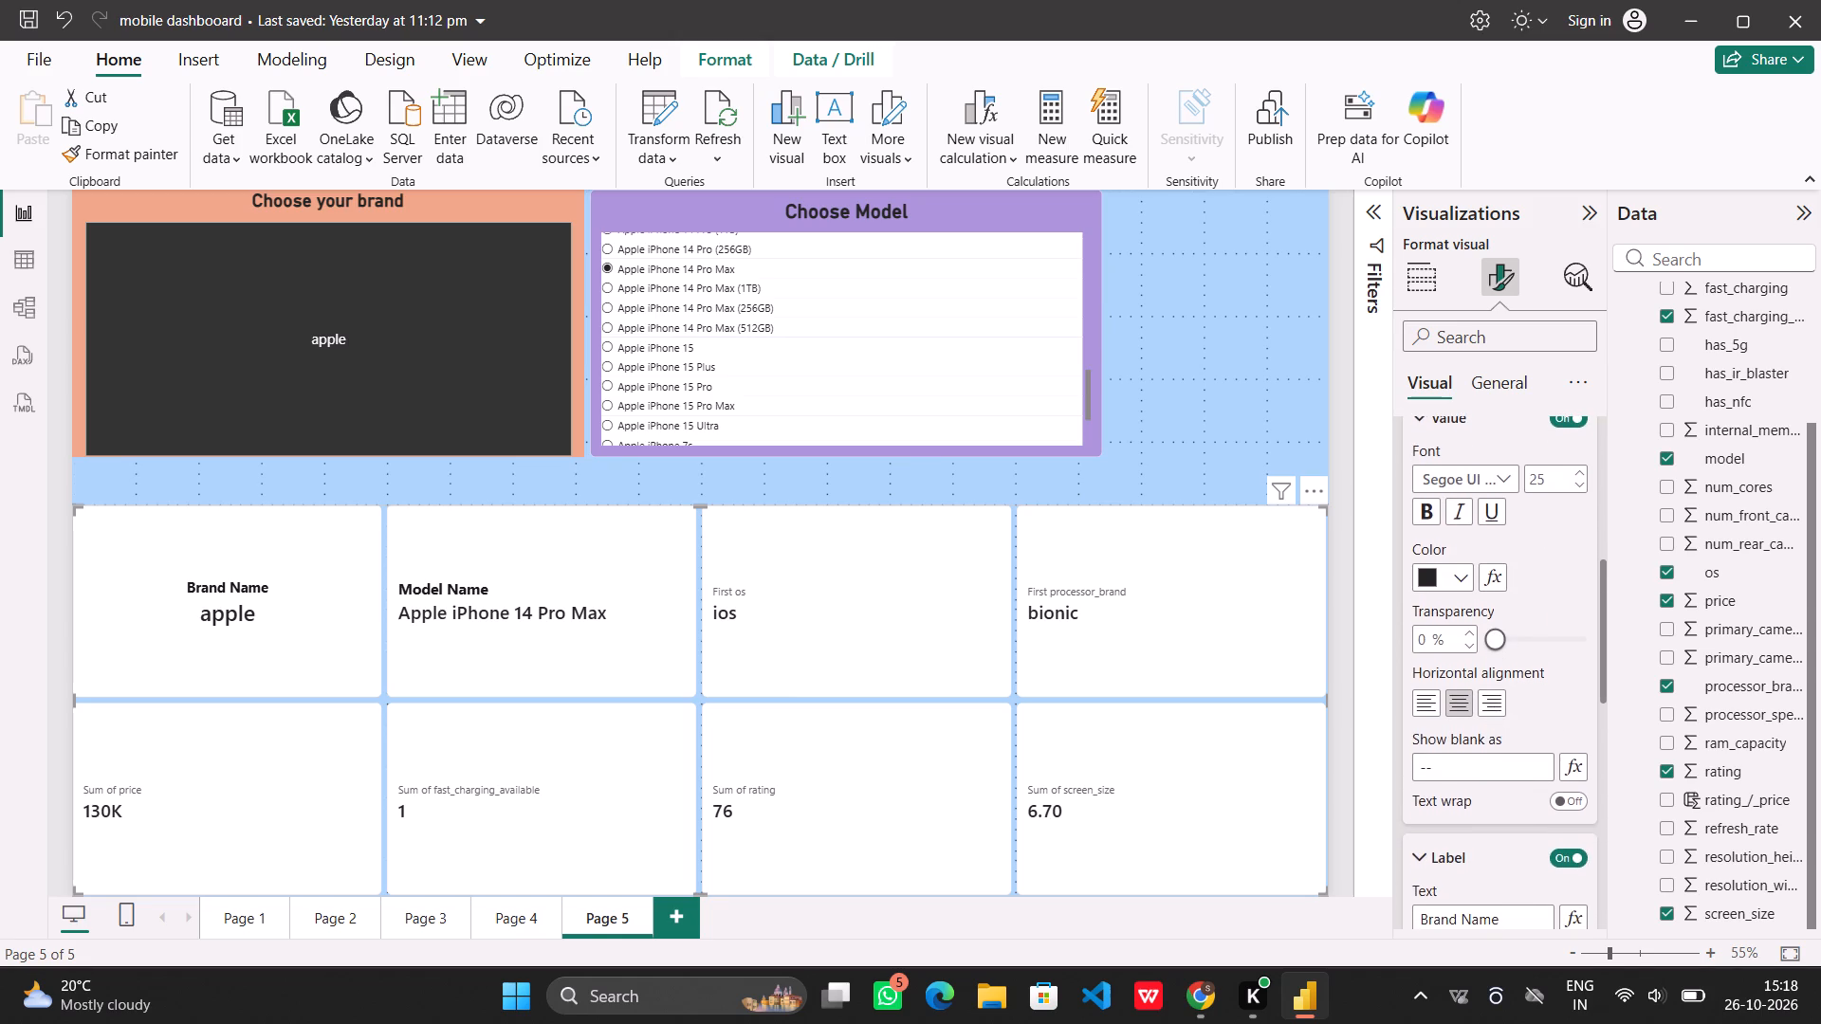
pyautogui.scroll(1, 1495, 729)
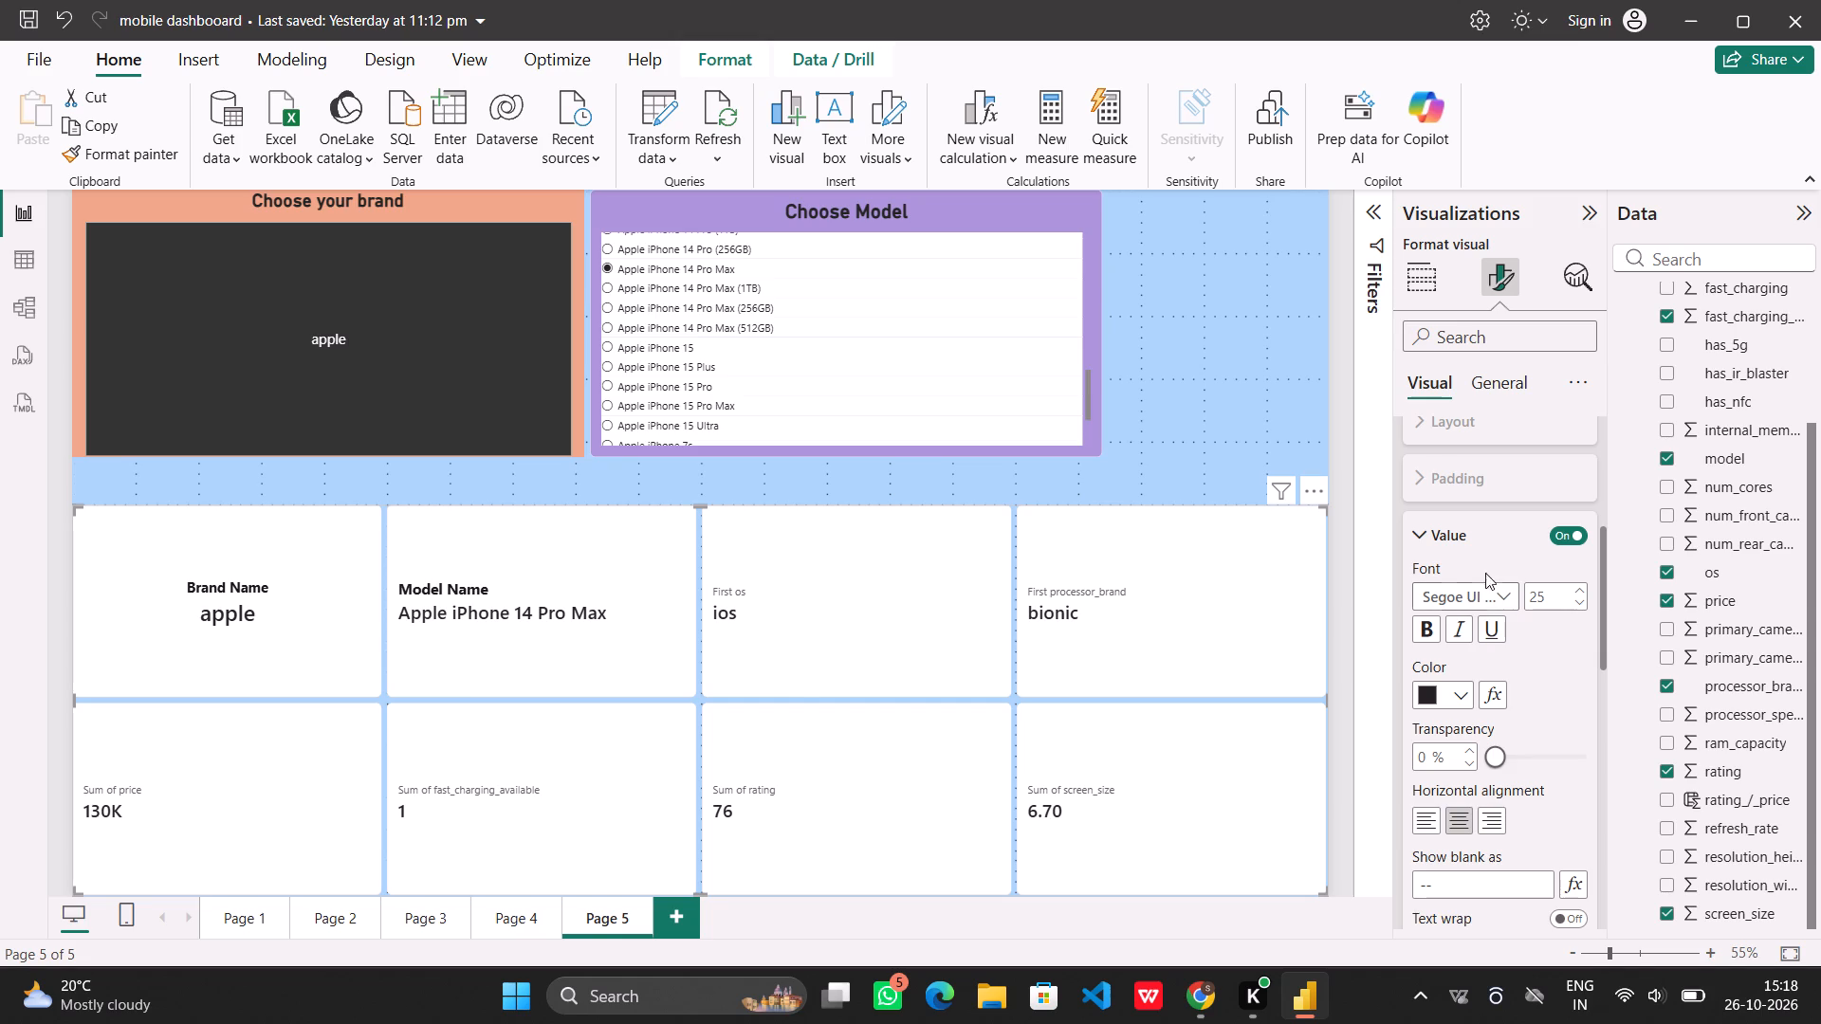
pyautogui.scroll(1, 1484, 555)
pyautogui.click(1550, 507)
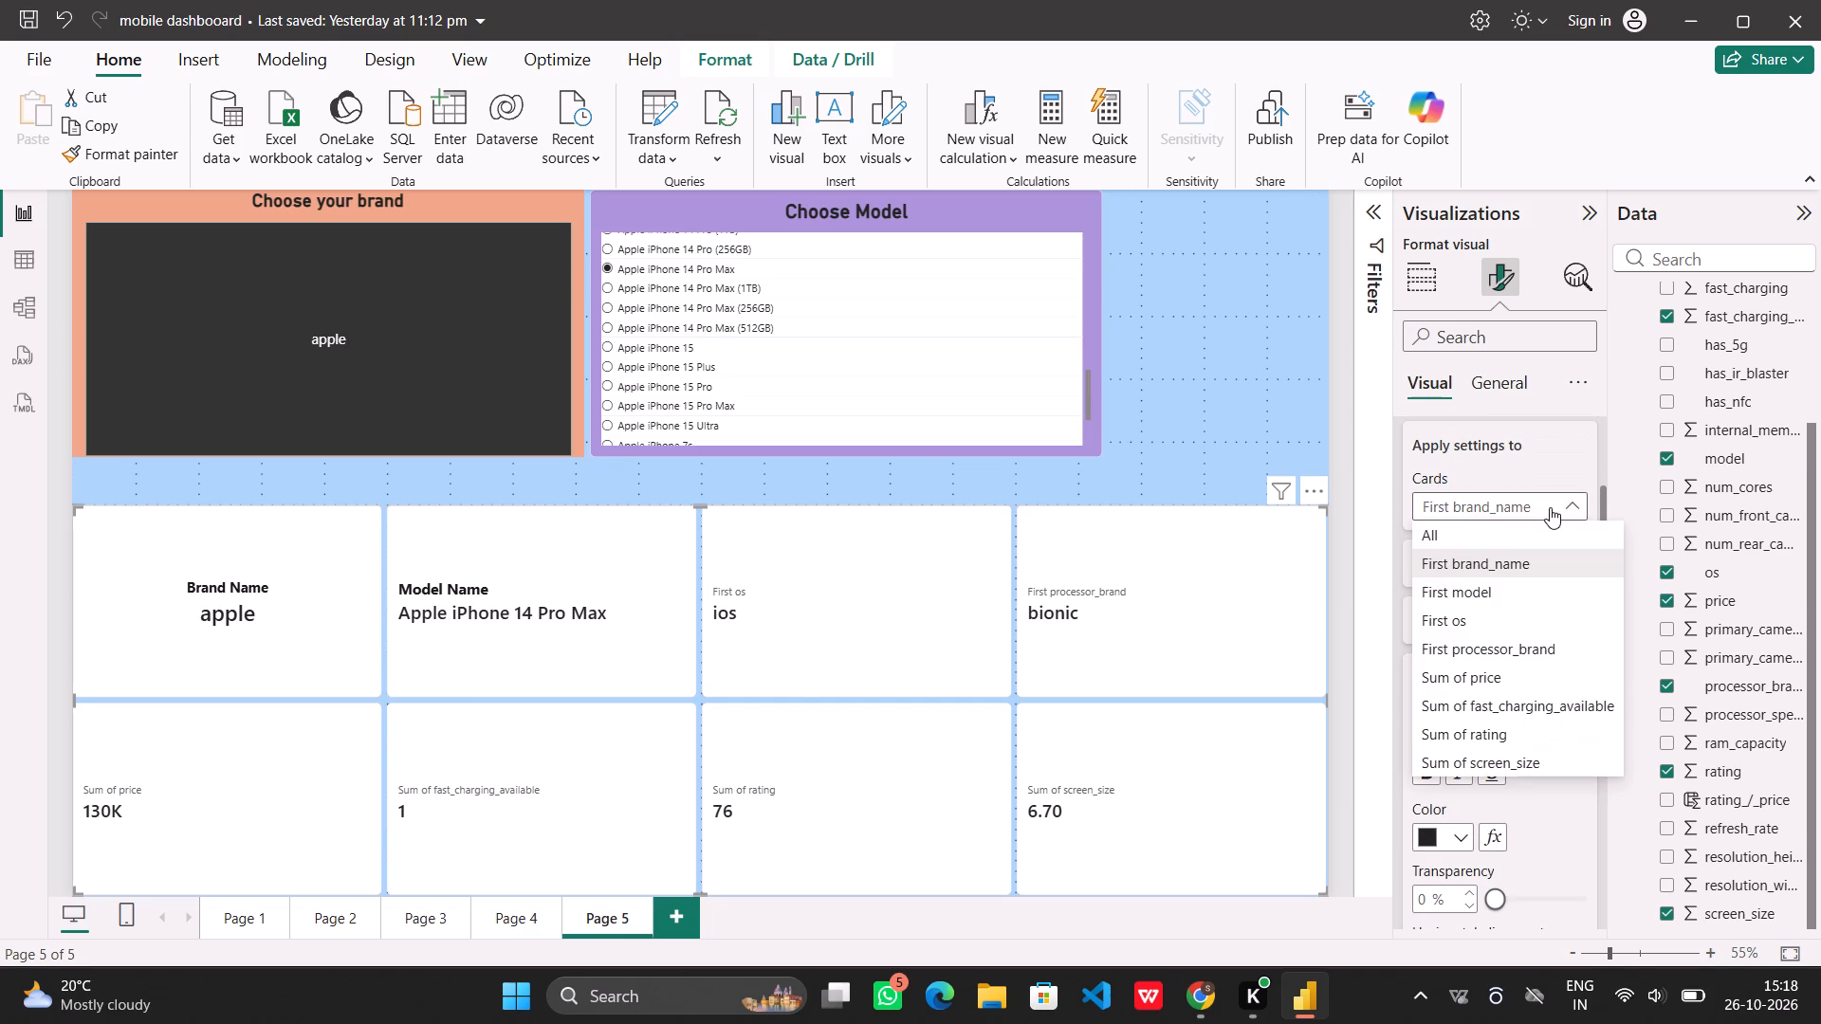
pyautogui.click(1495, 615)
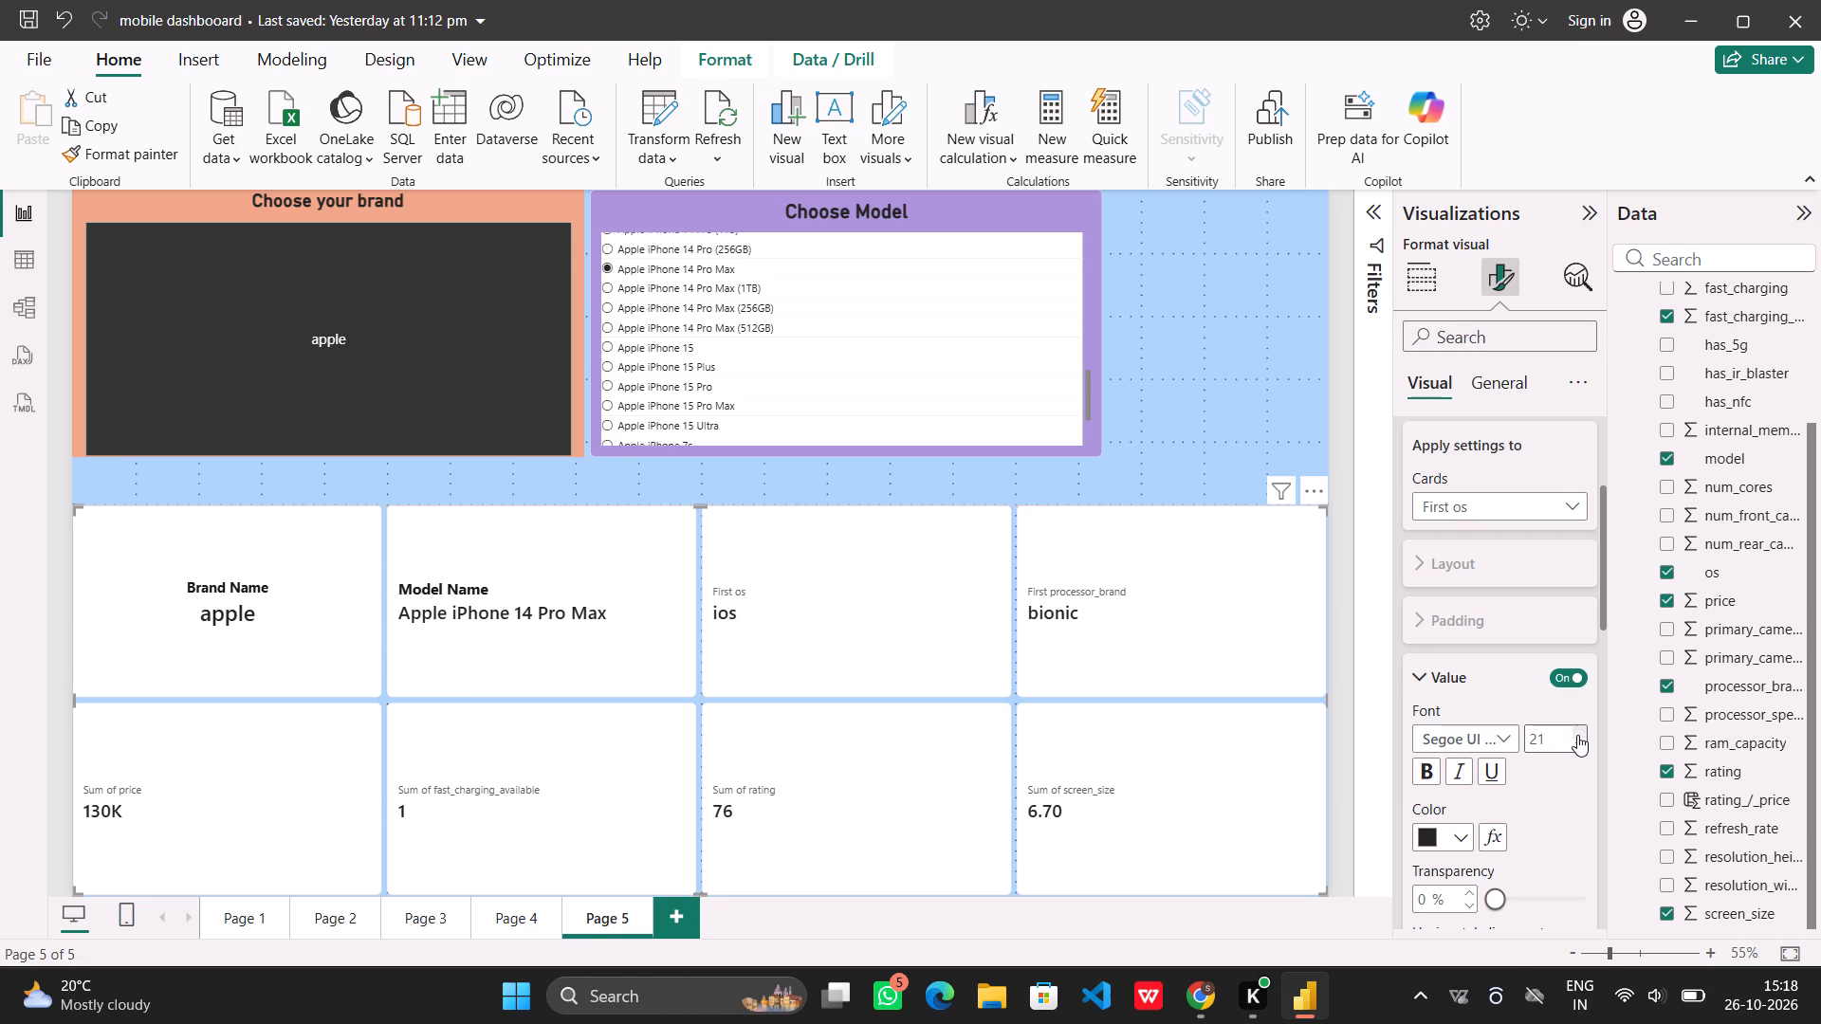
pyautogui.doubleClick(1577, 735)
pyautogui.click(1577, 735)
# Change the First os card's label text to "Operation System used".
pyautogui.scroll(-2, 1467, 720)
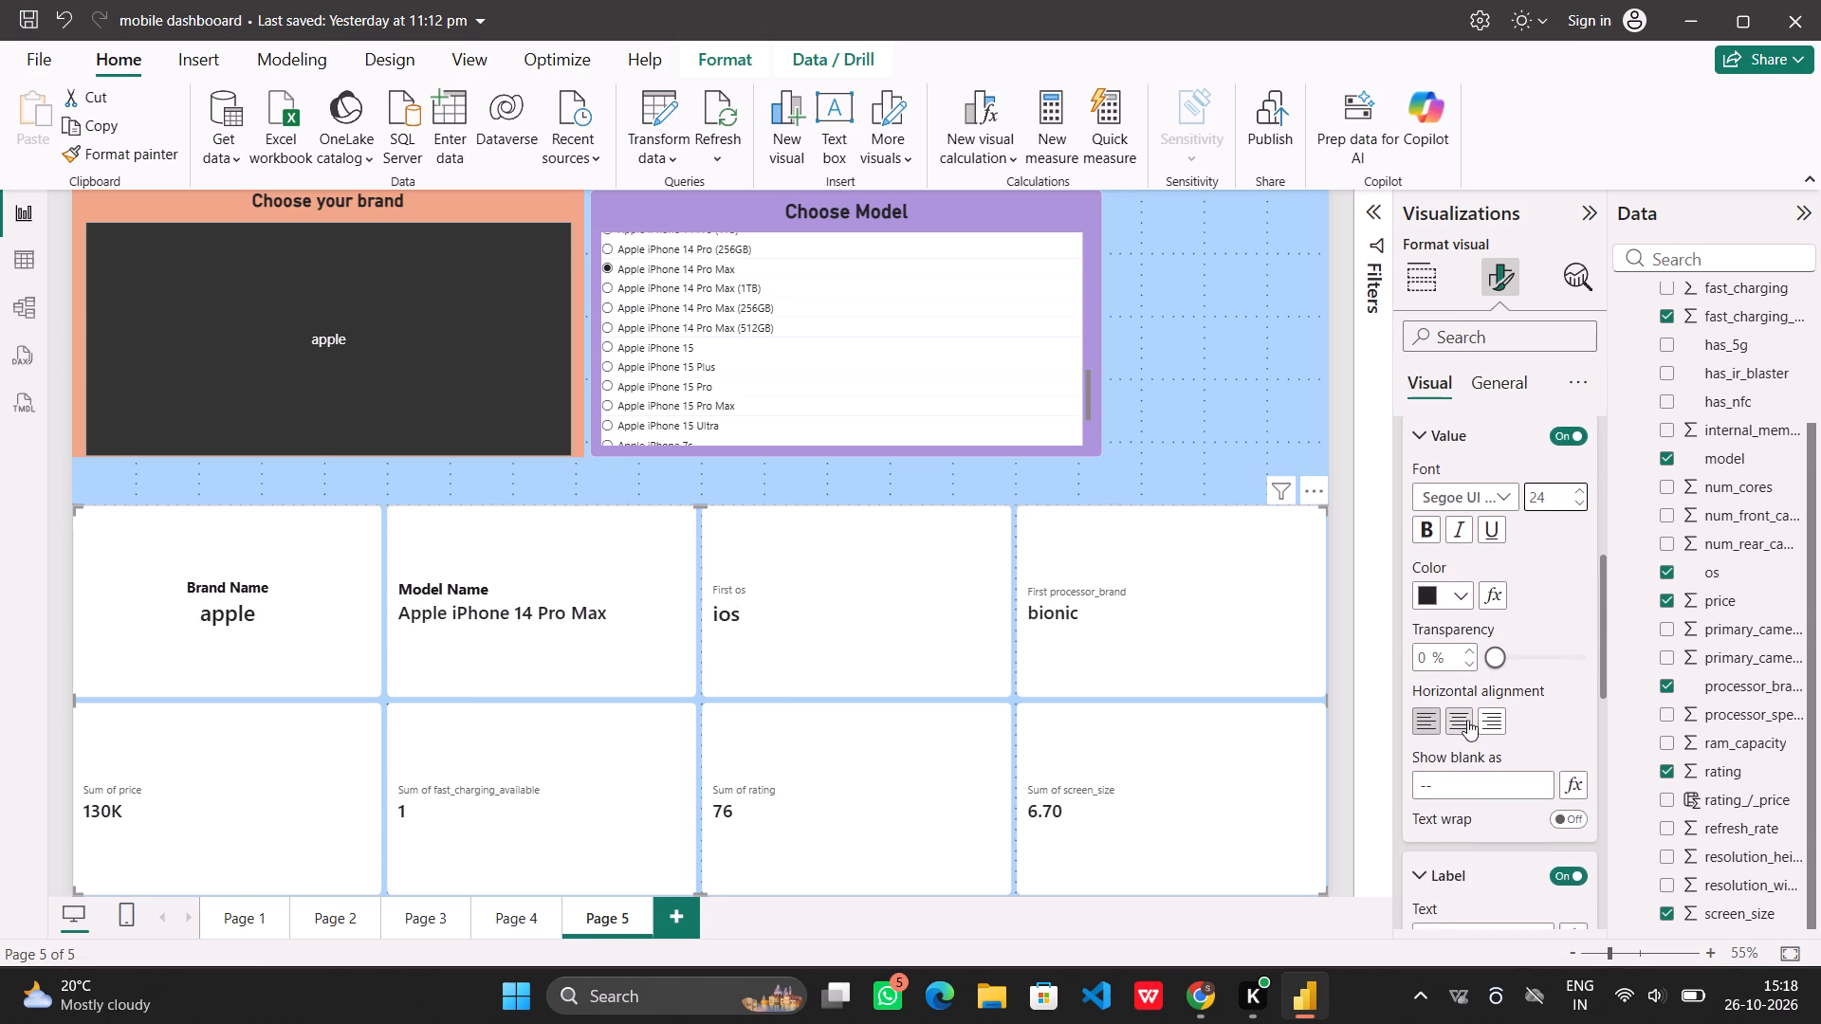
pyautogui.scroll(-4, 1467, 720)
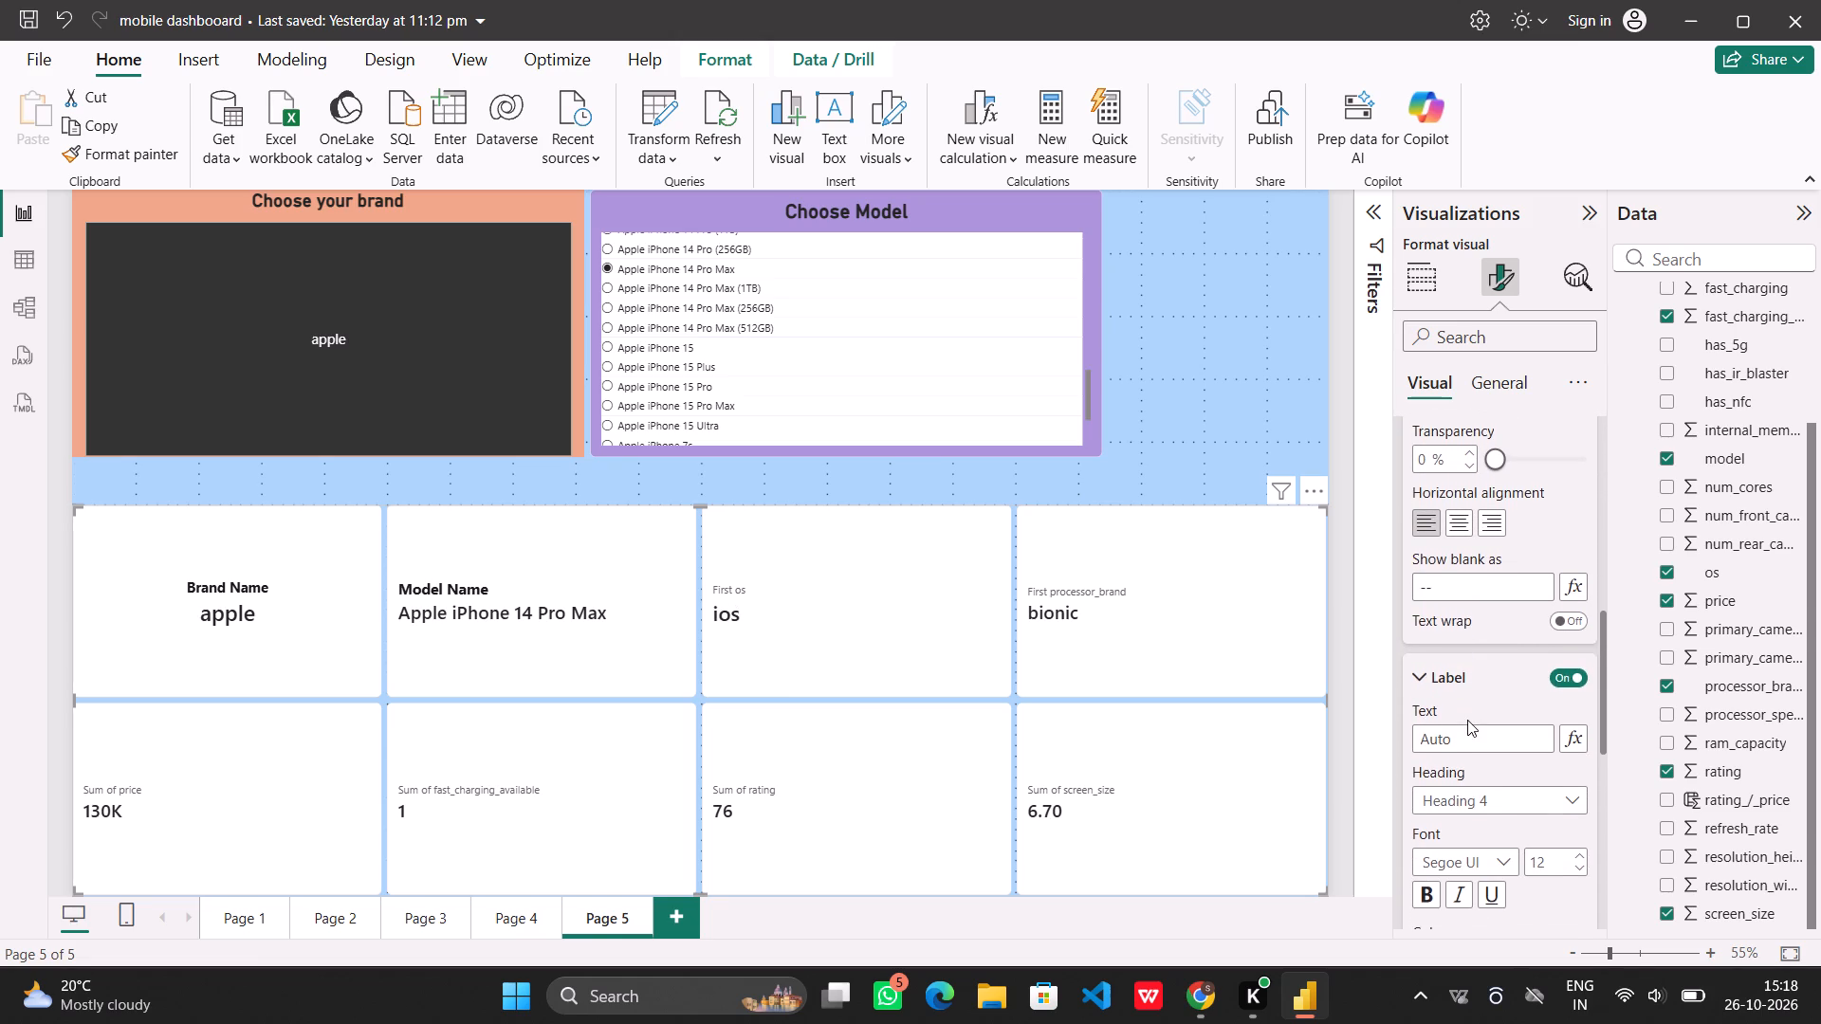
pyautogui.click(1508, 737)
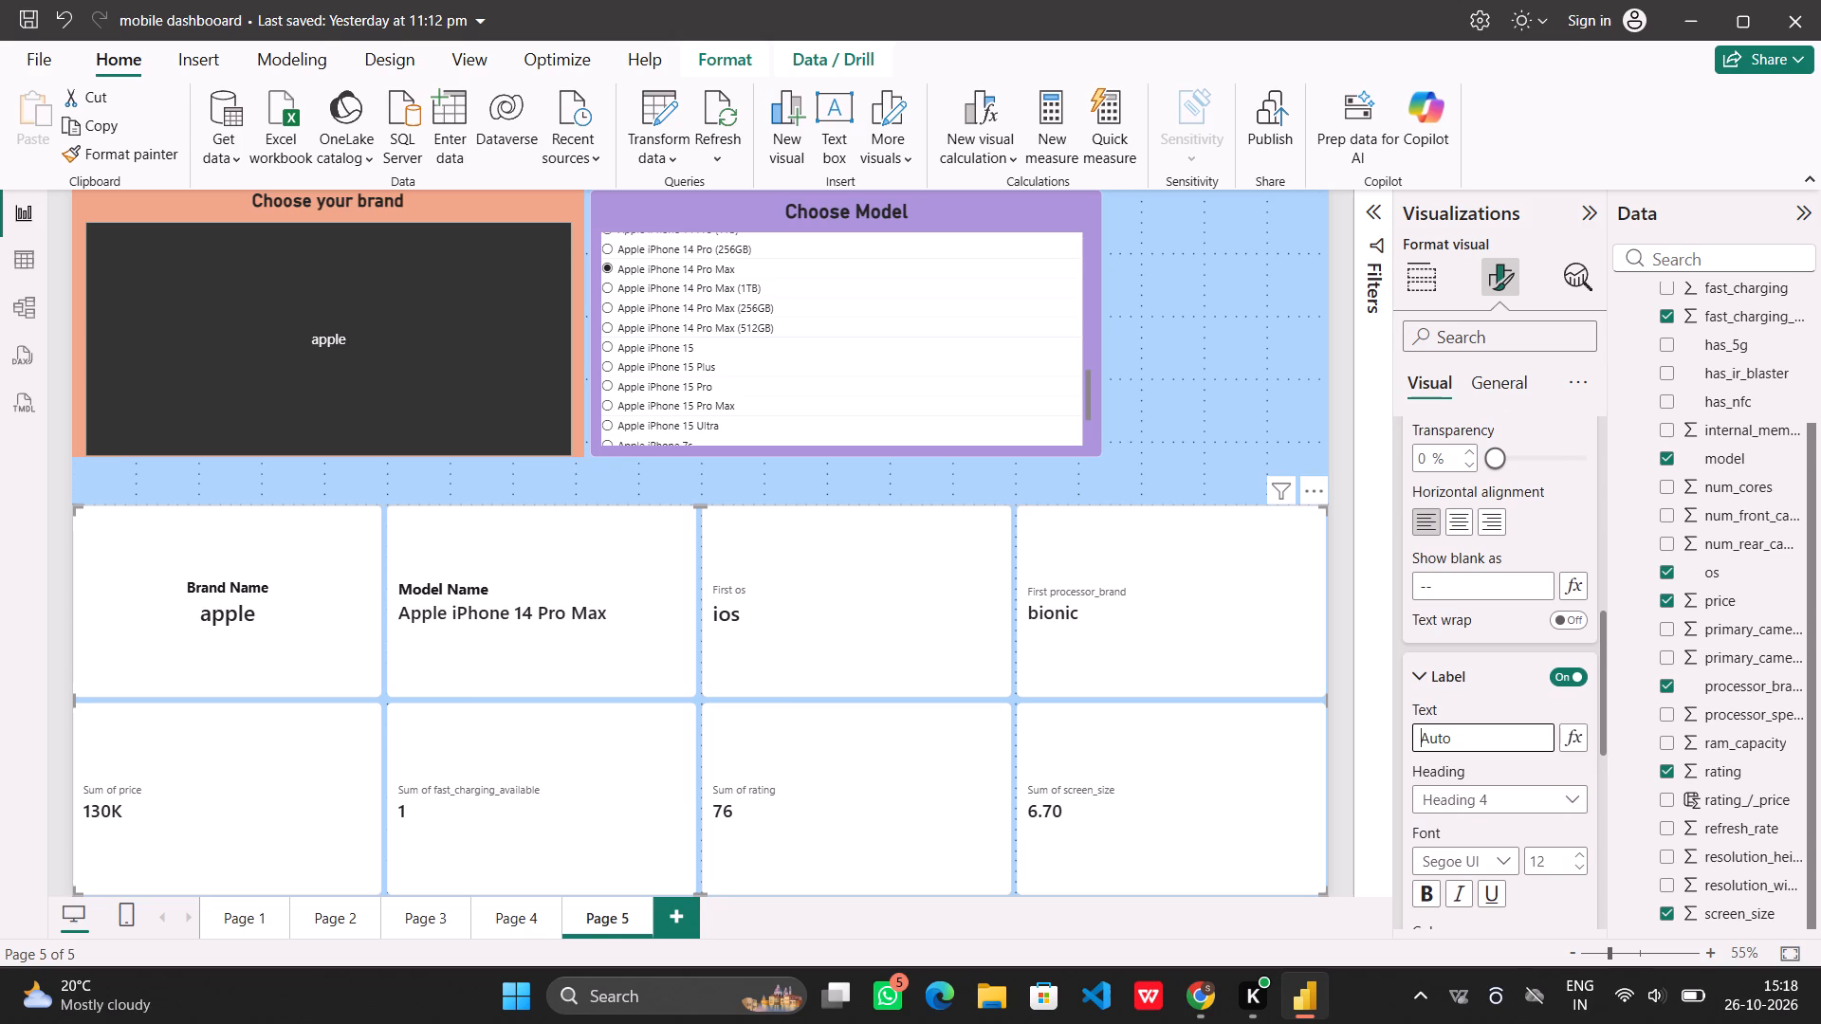
pyautogui.press('o')
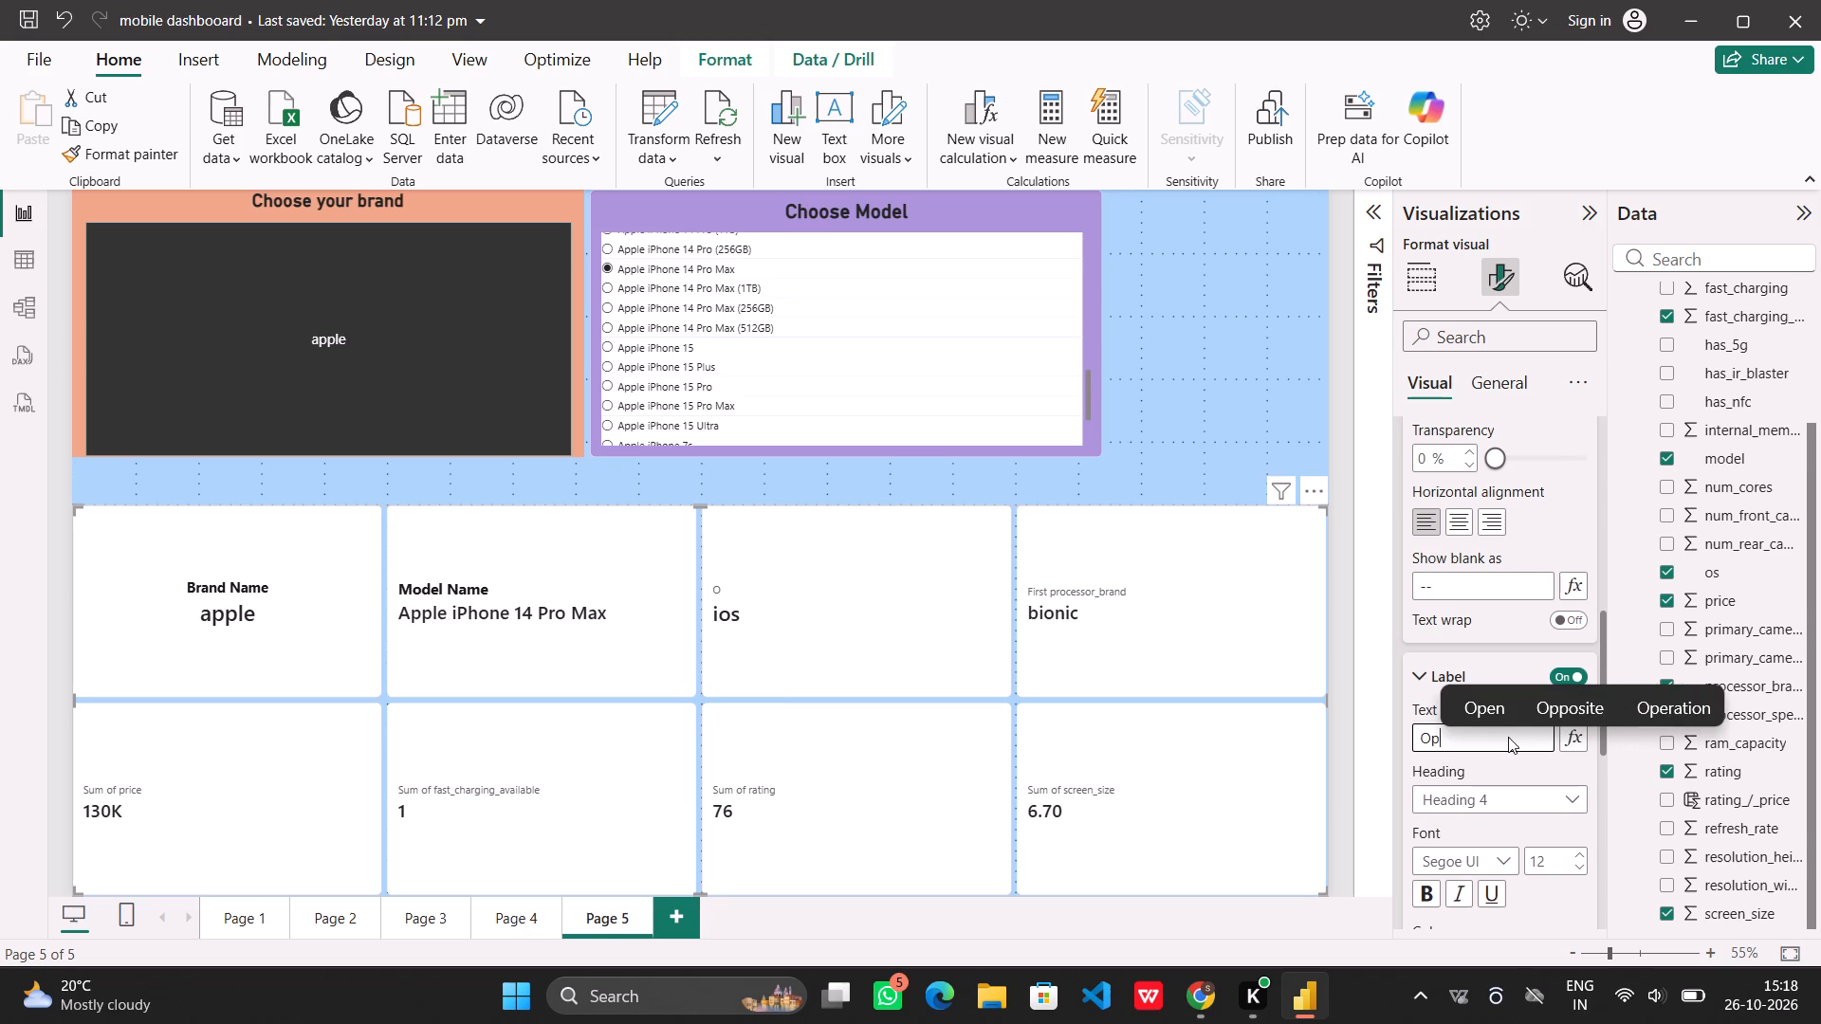
pyautogui.press('BackSpace')
pyautogui.write('ation')
pyautogui.press('space')
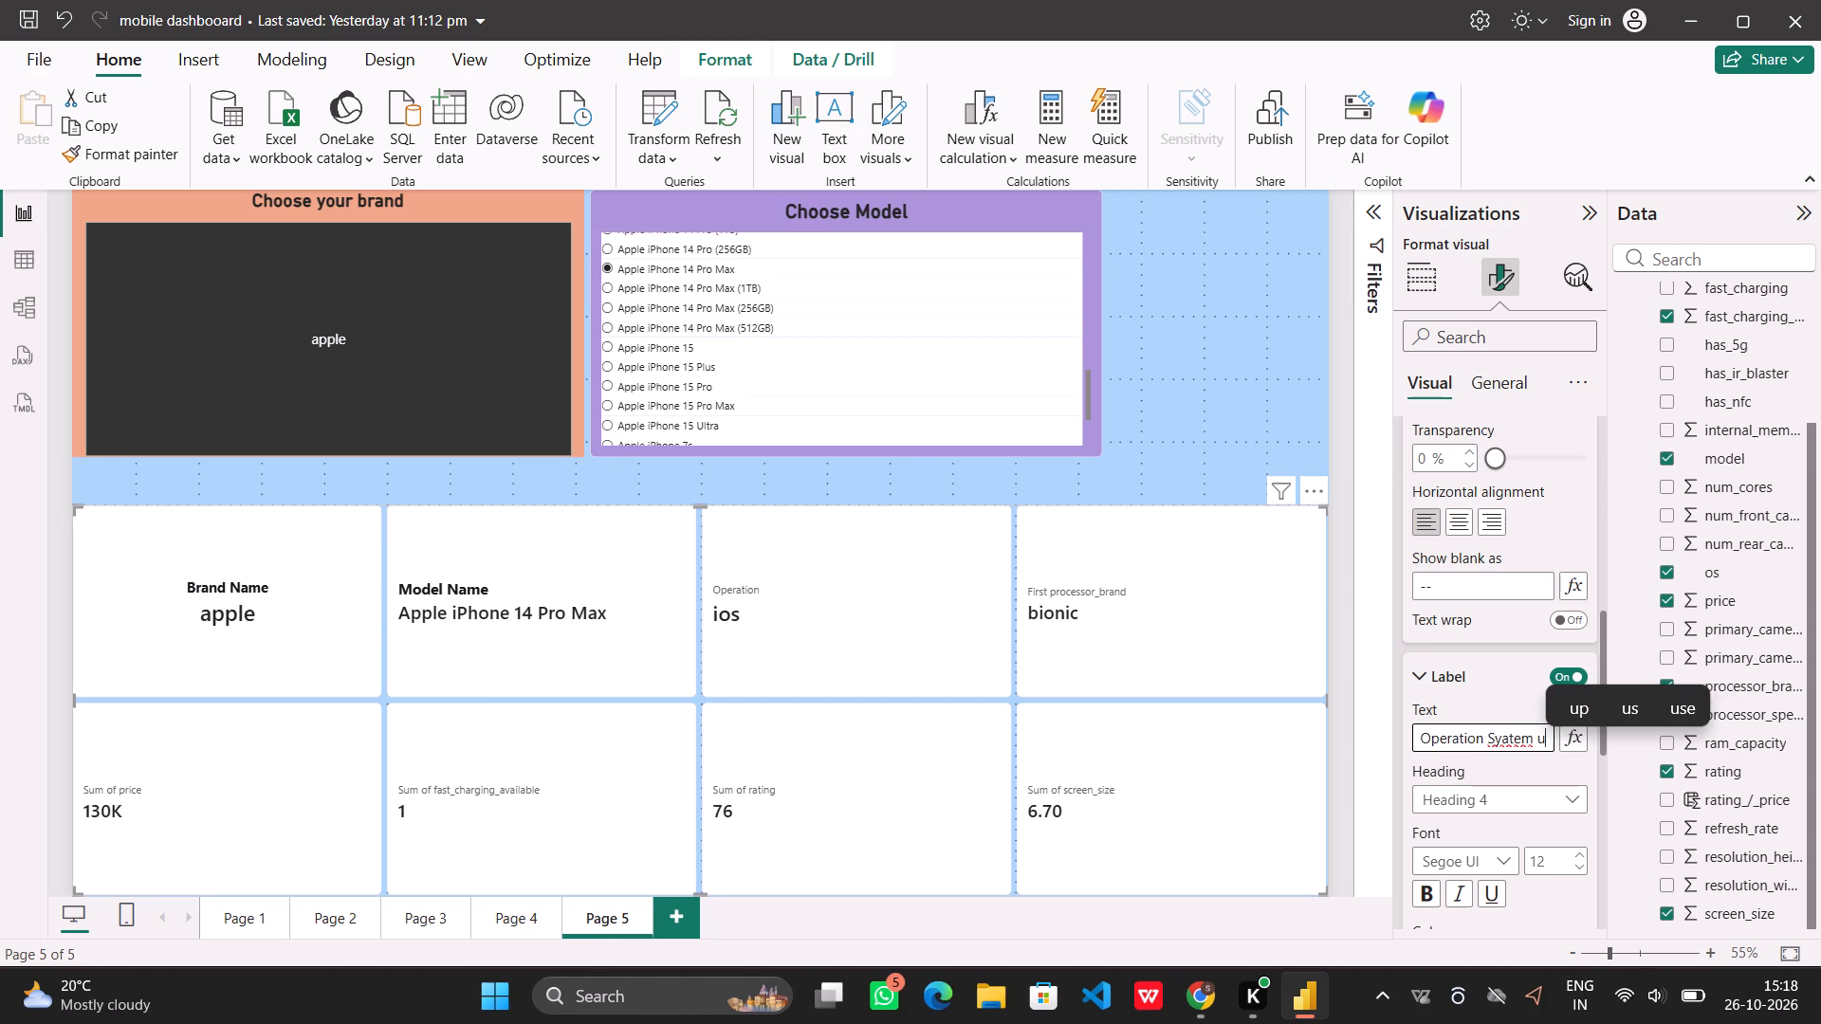
pyautogui.write('ed')
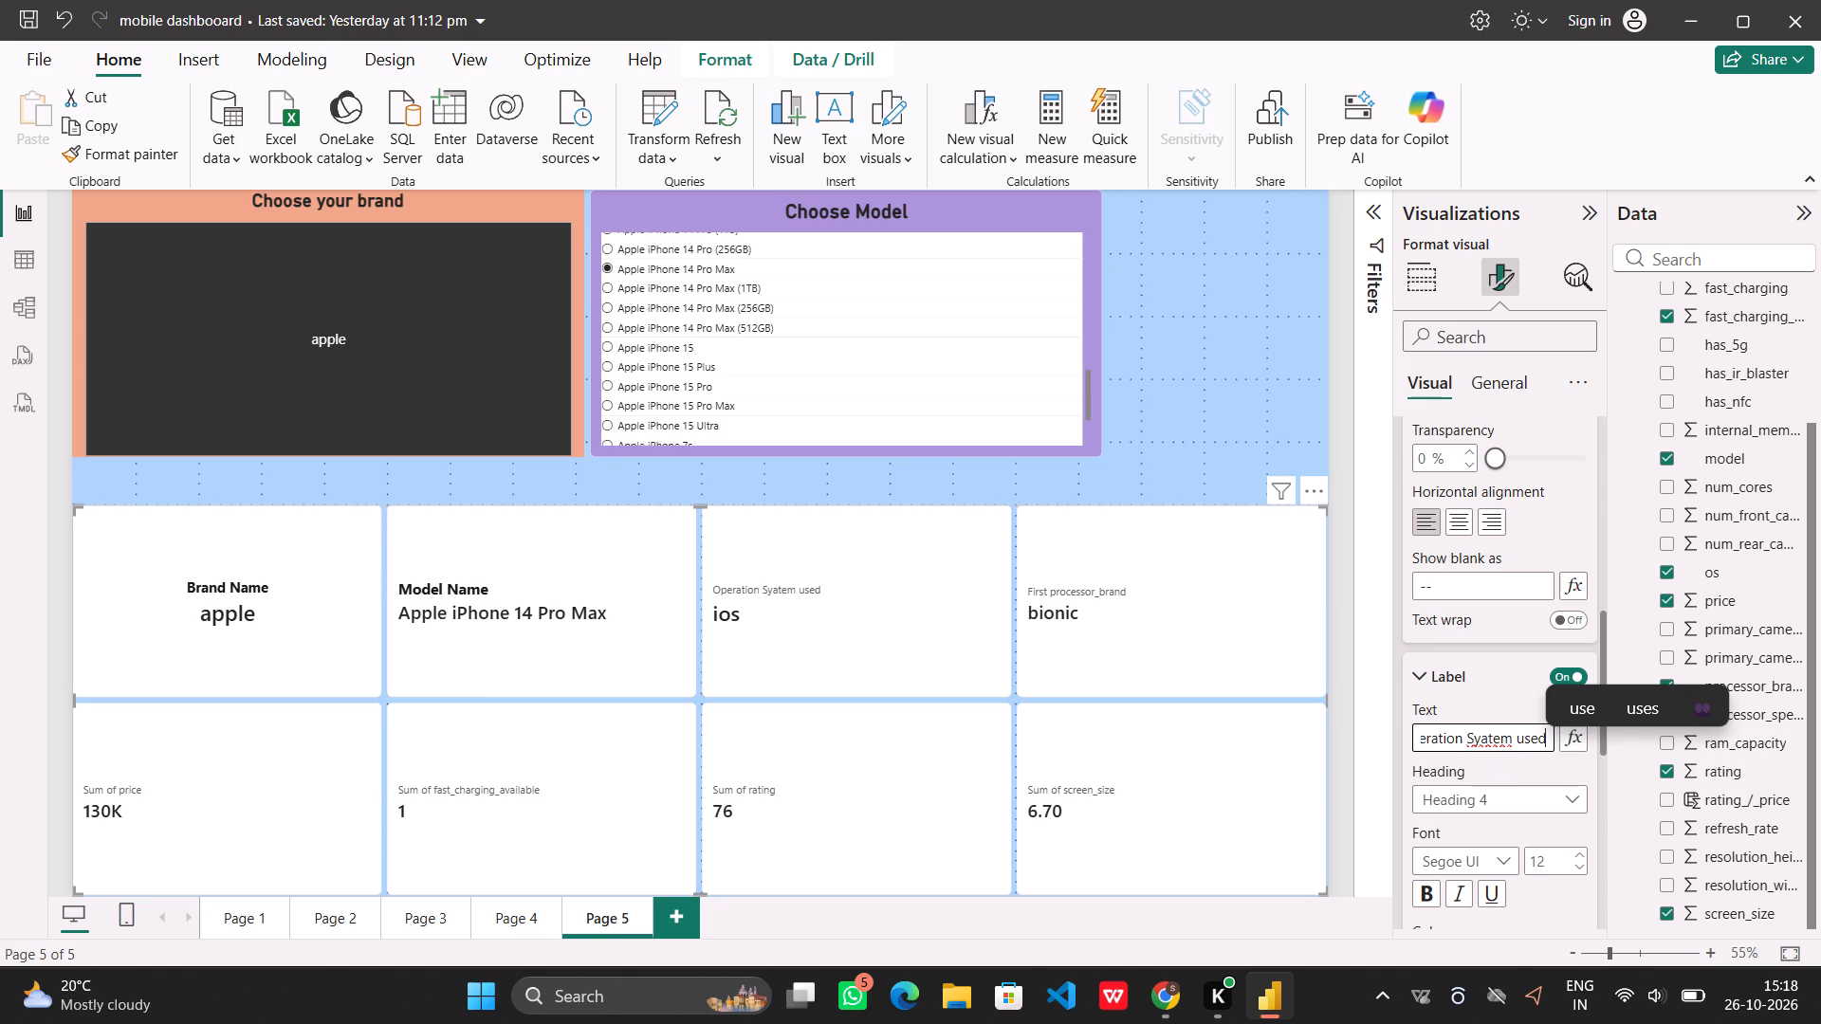
pyautogui.click(1484, 731)
pyautogui.press('Right')
pyautogui.press('BackSpace')
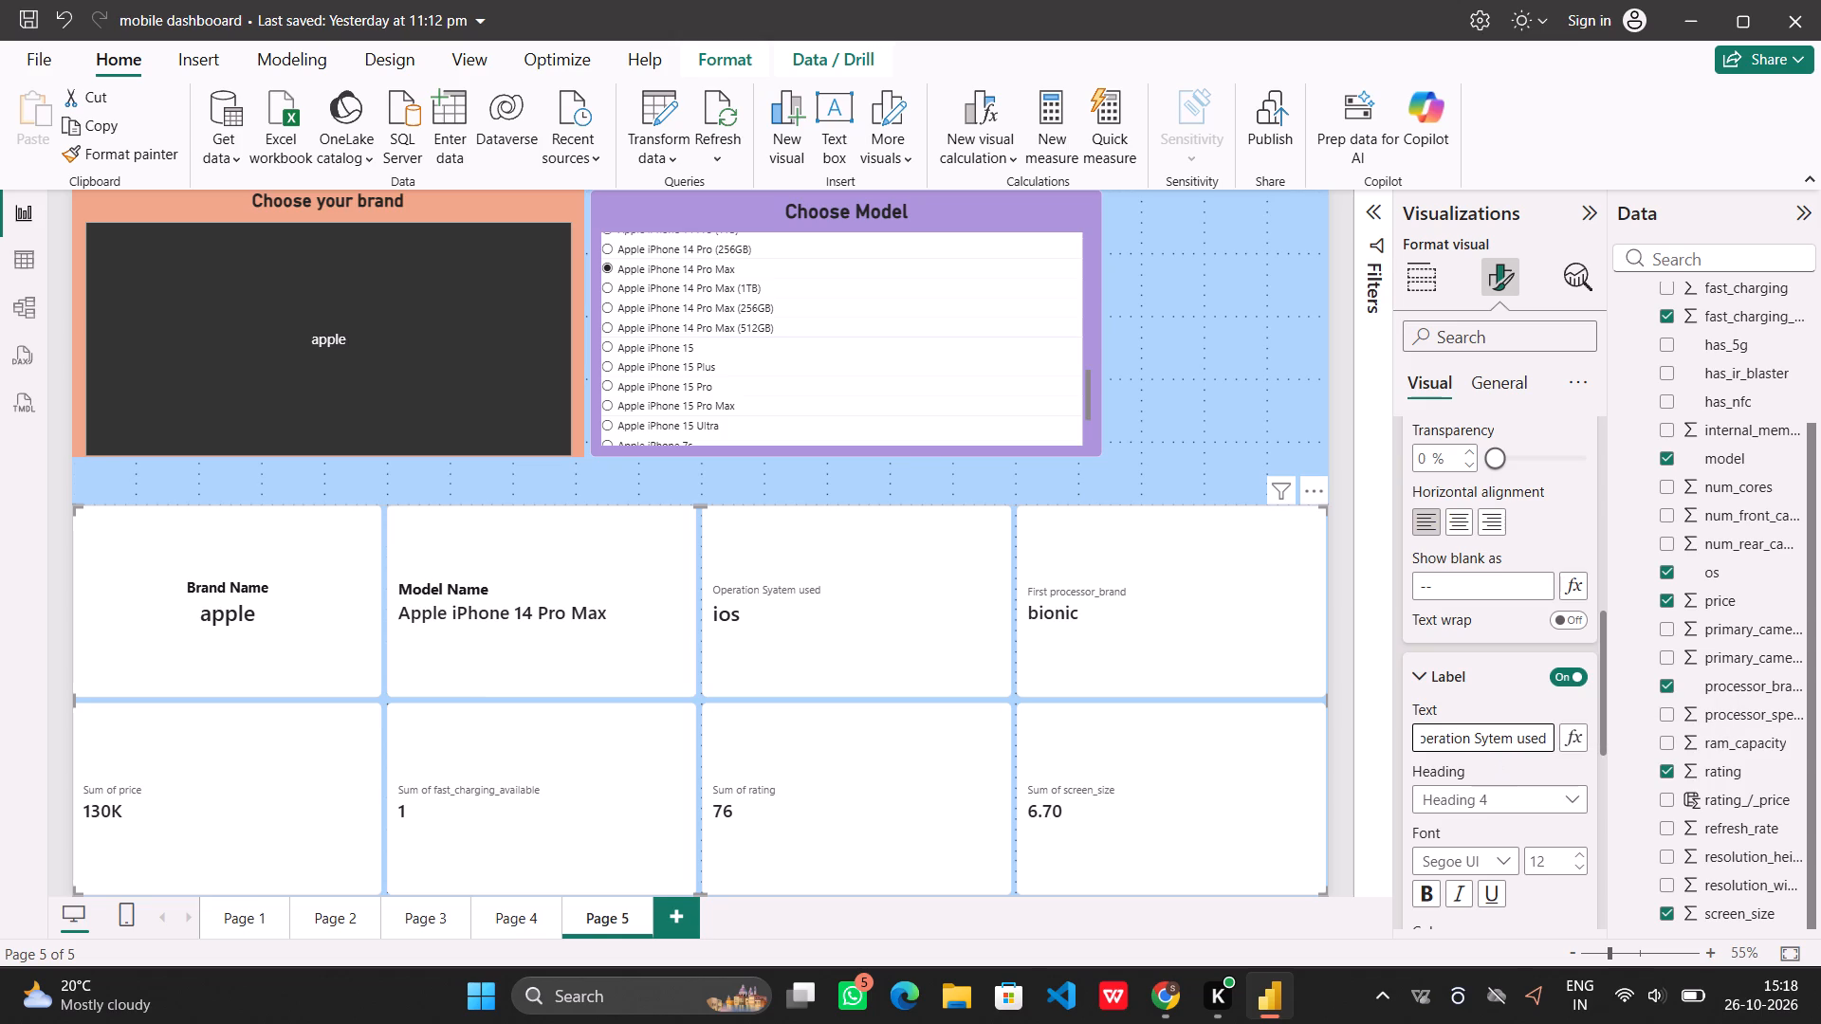
pyautogui.press('s')
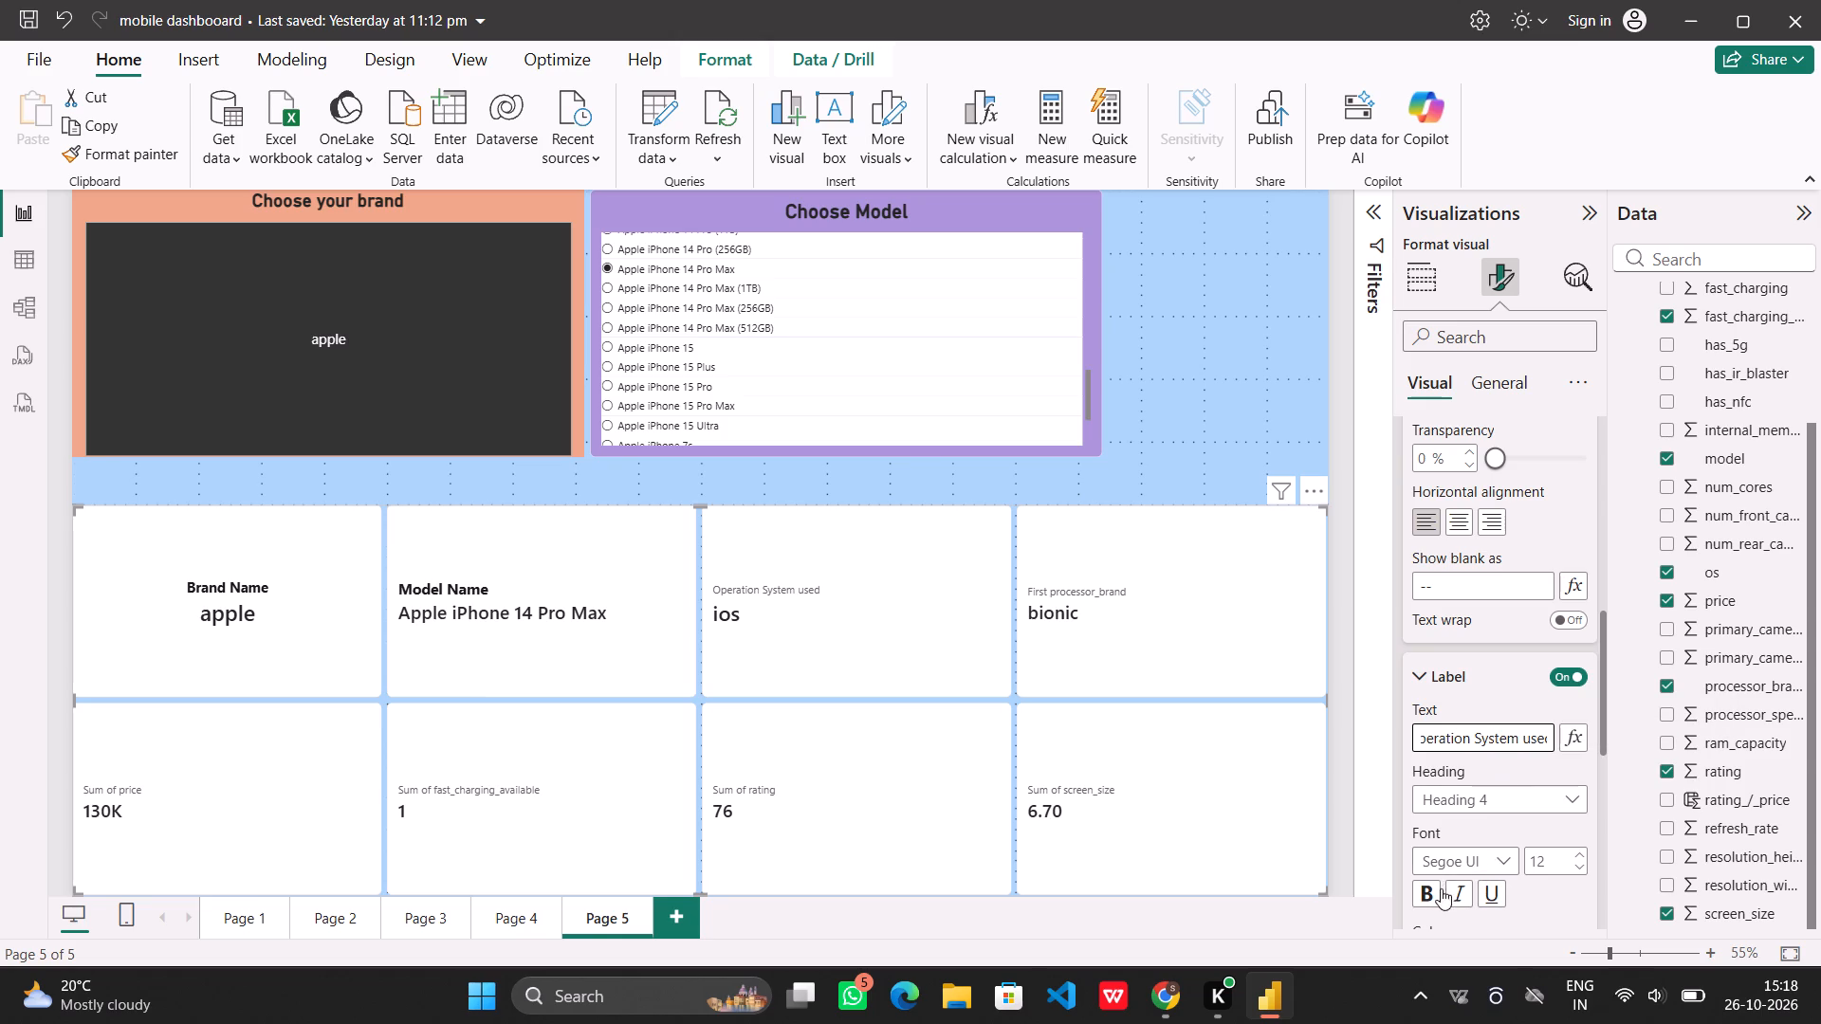
# Format the Operation System used label as bold, font size 18, in black.
pyautogui.click(1435, 888)
pyautogui.scroll(-1, 1520, 806)
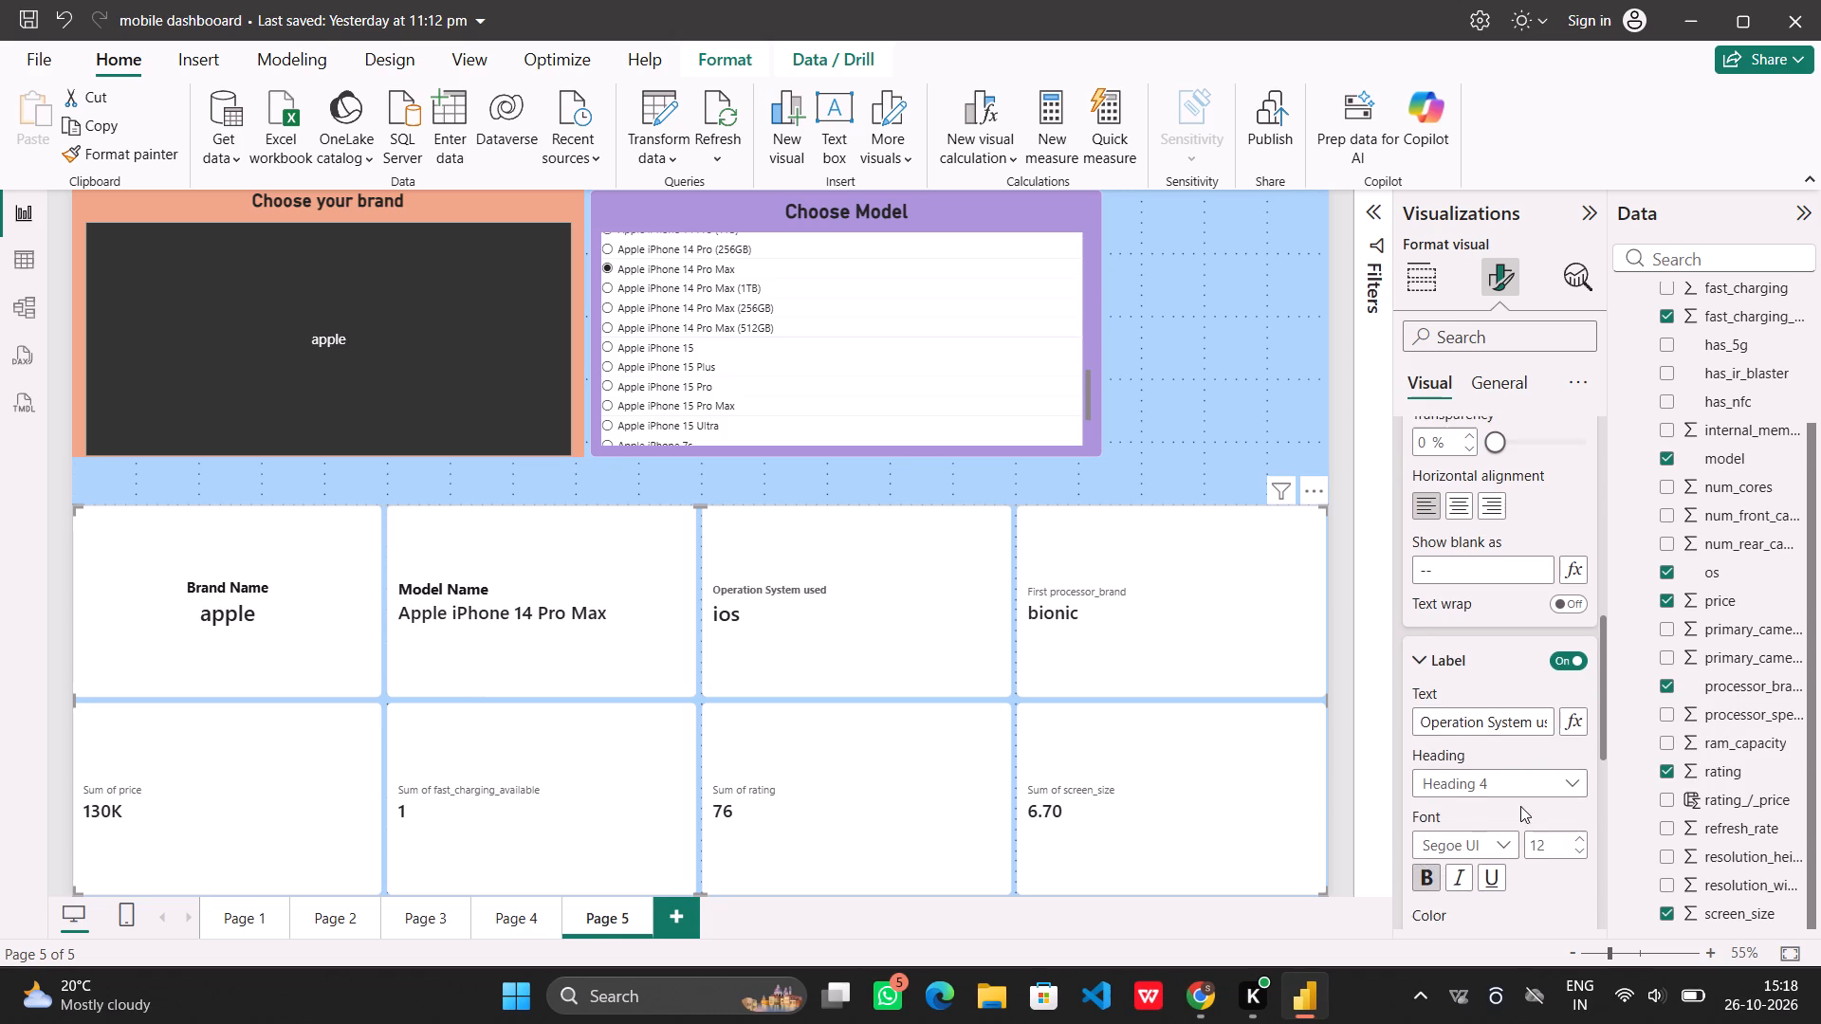
pyautogui.scroll(-1, 1520, 806)
pyautogui.click(1587, 723)
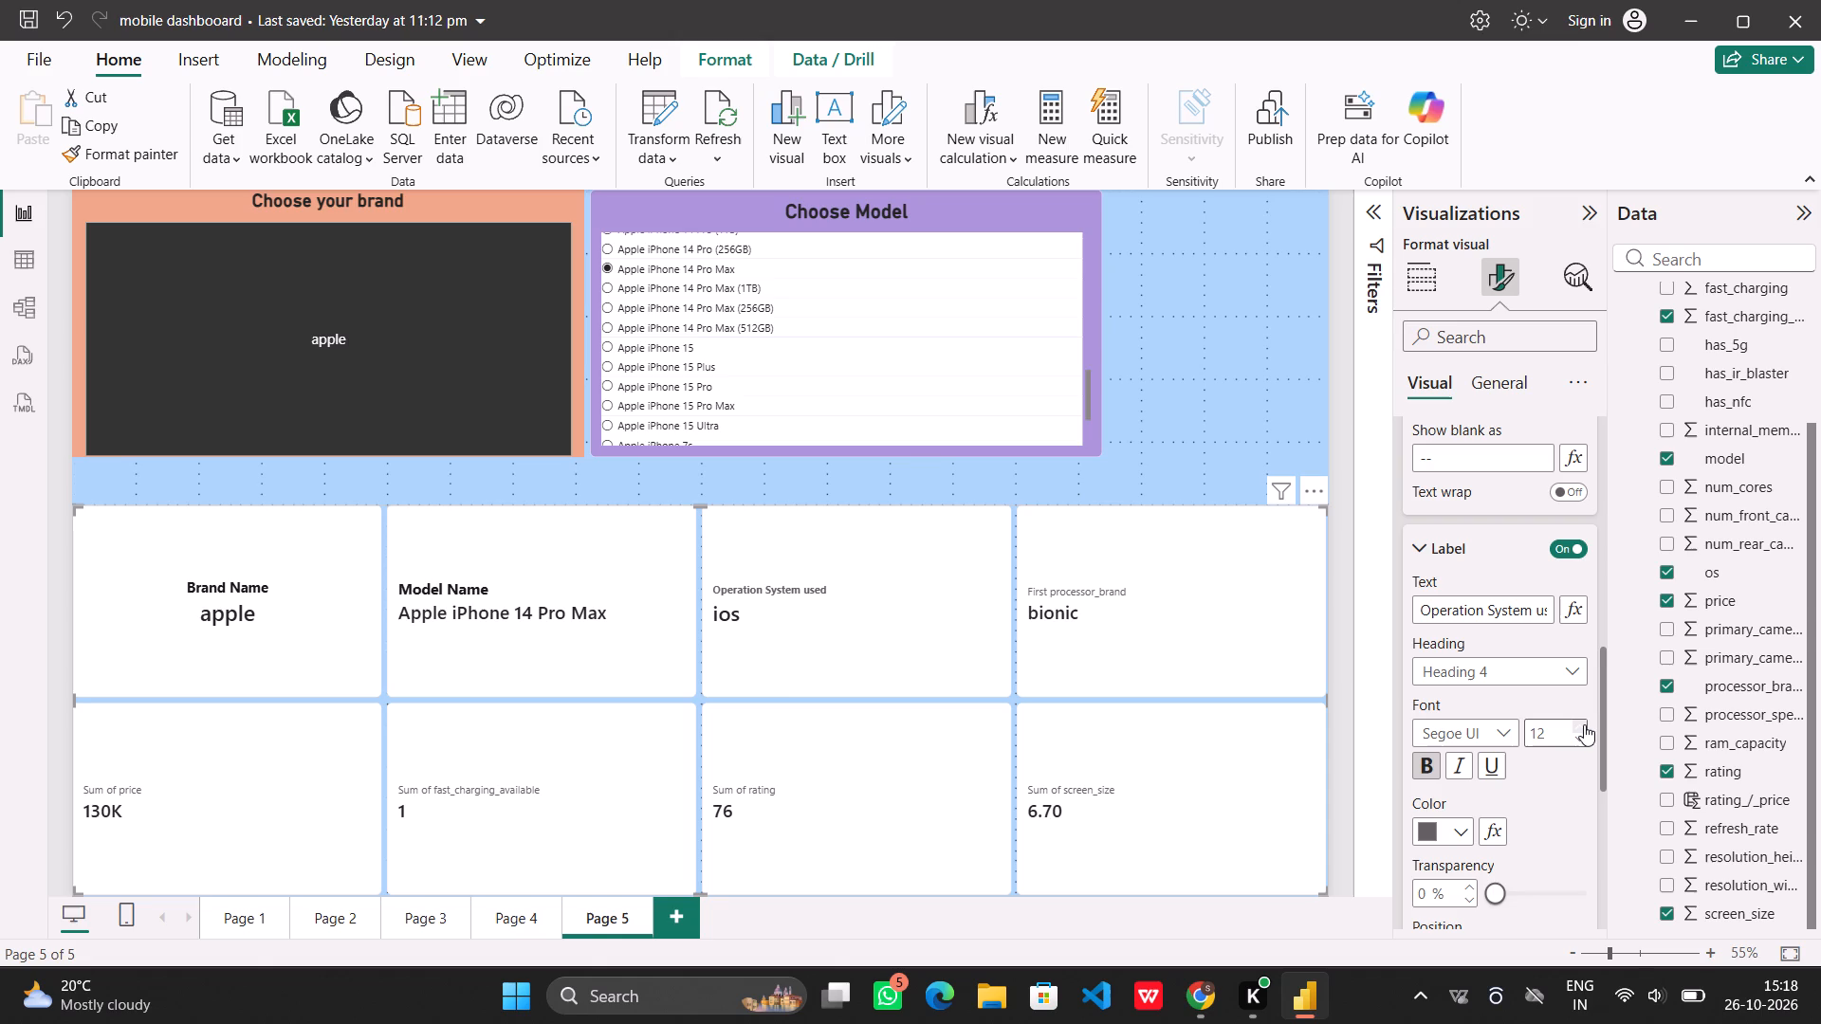
pyautogui.tripleClick(1581, 724)
pyautogui.doubleClick(1581, 724)
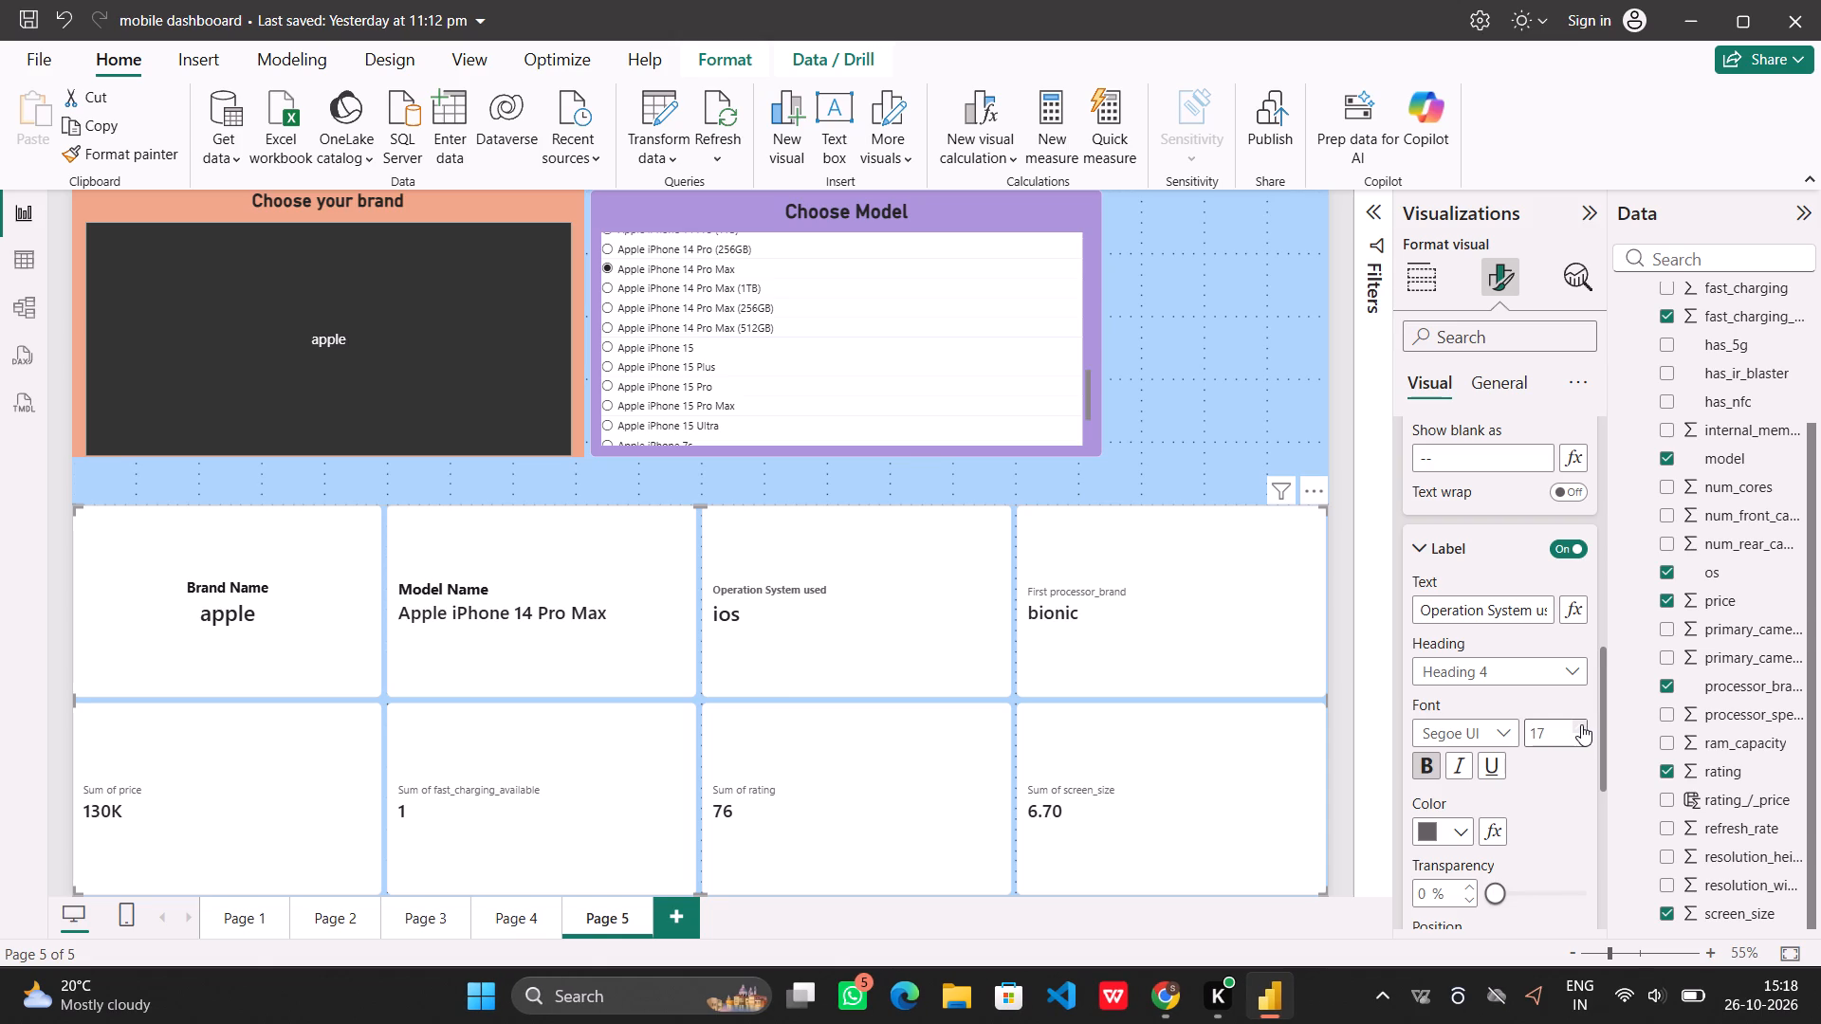
pyautogui.click(1581, 724)
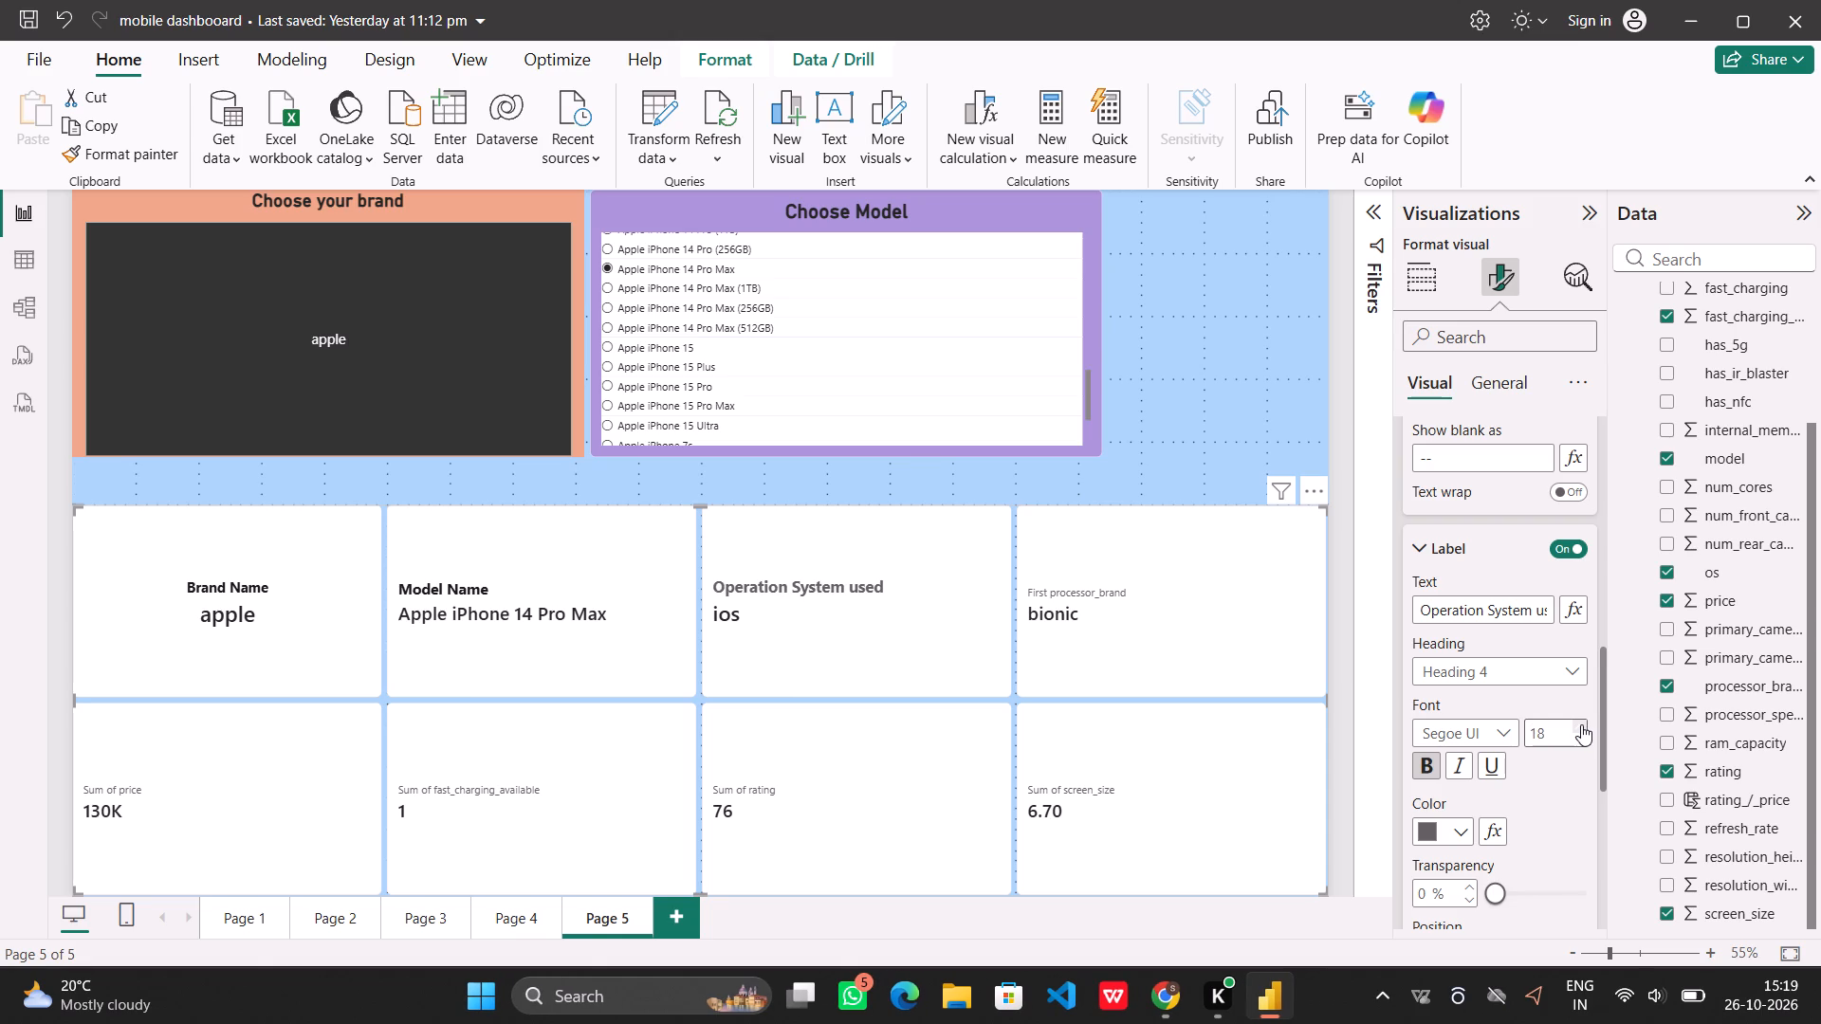
pyautogui.click(1426, 827)
pyautogui.click(1443, 683)
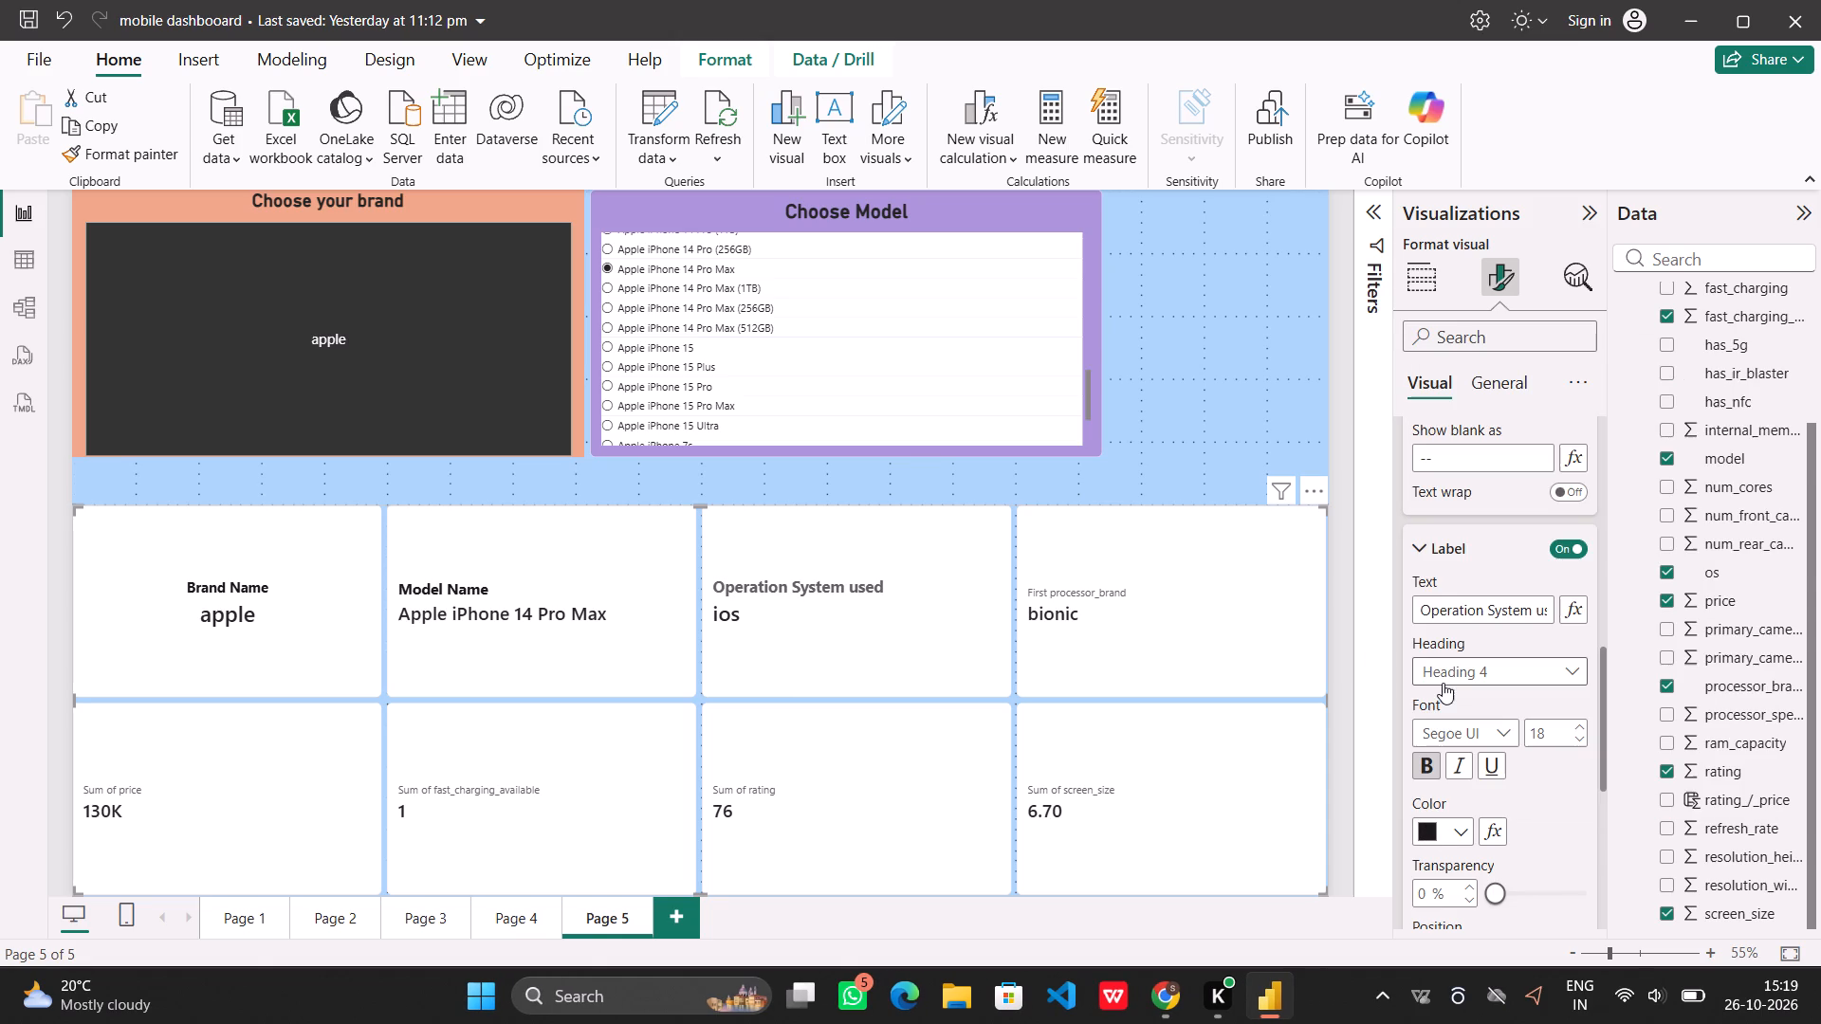
pyautogui.click(1573, 783)
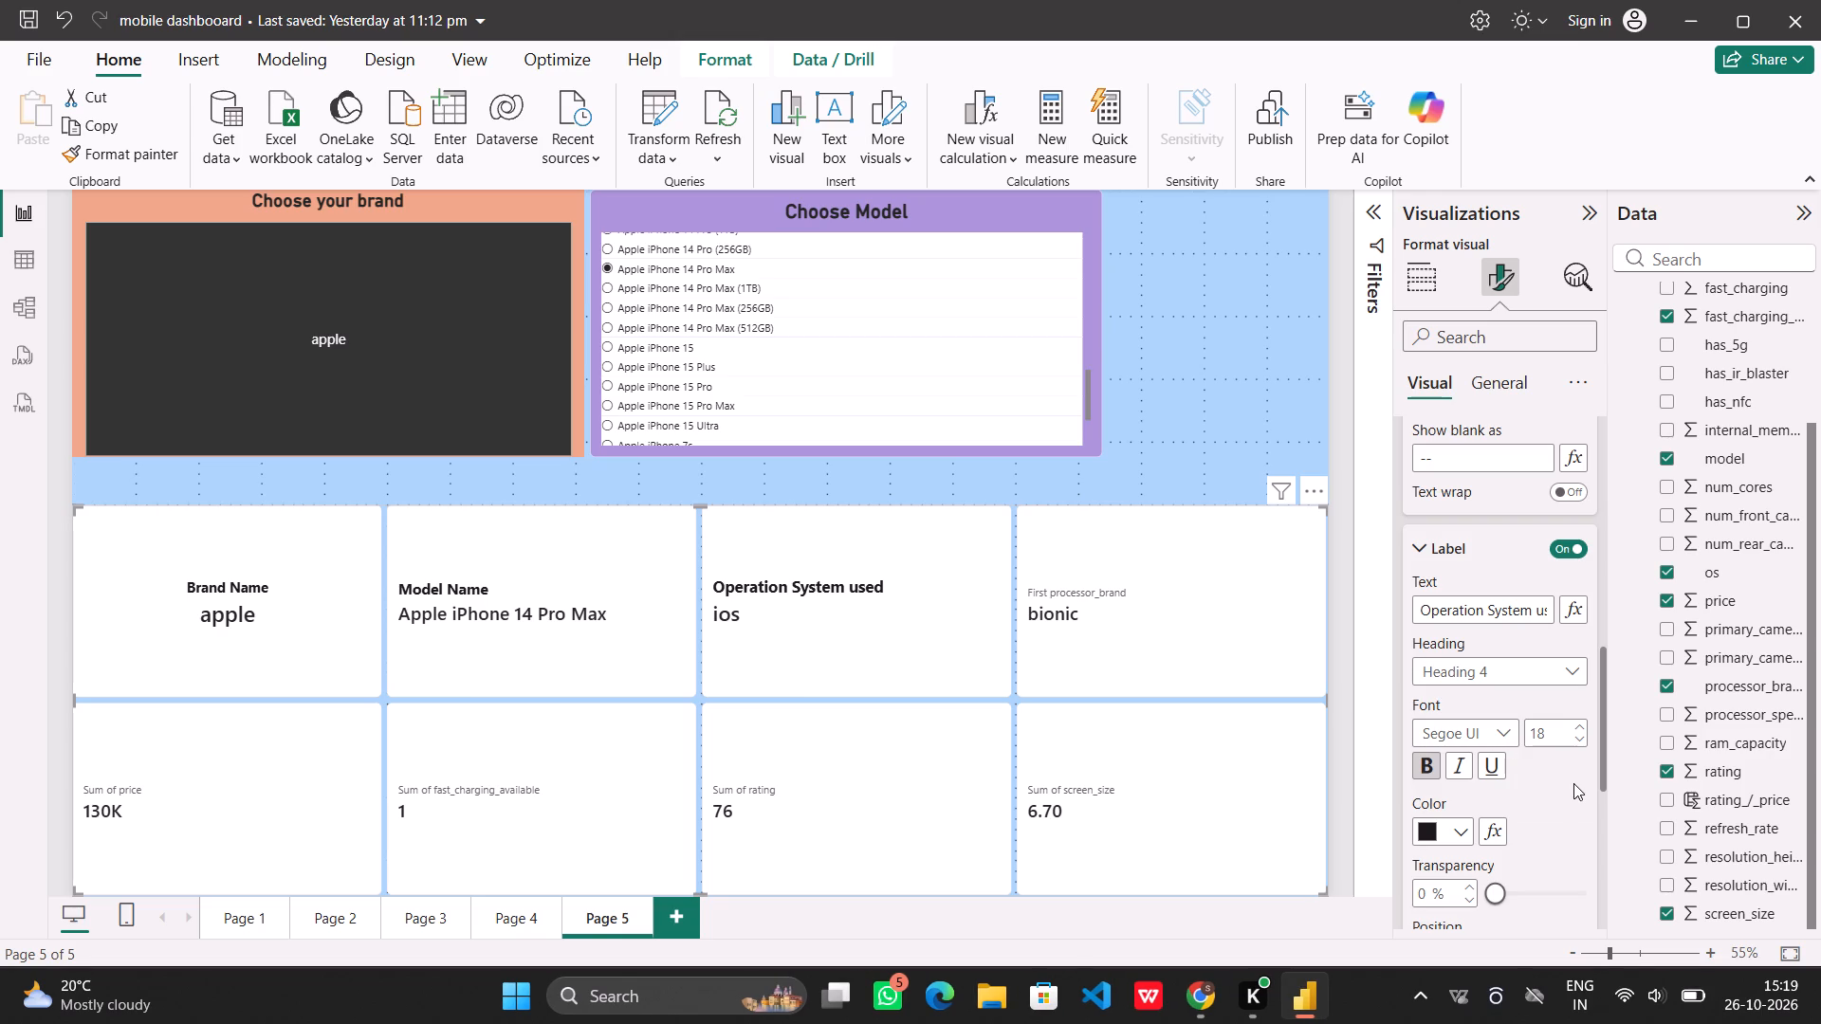
# Apply the callout settings to First processor_brand and change its label text to "Processor Brand".
pyautogui.click(1231, 605)
pyautogui.scroll(4, 1501, 602)
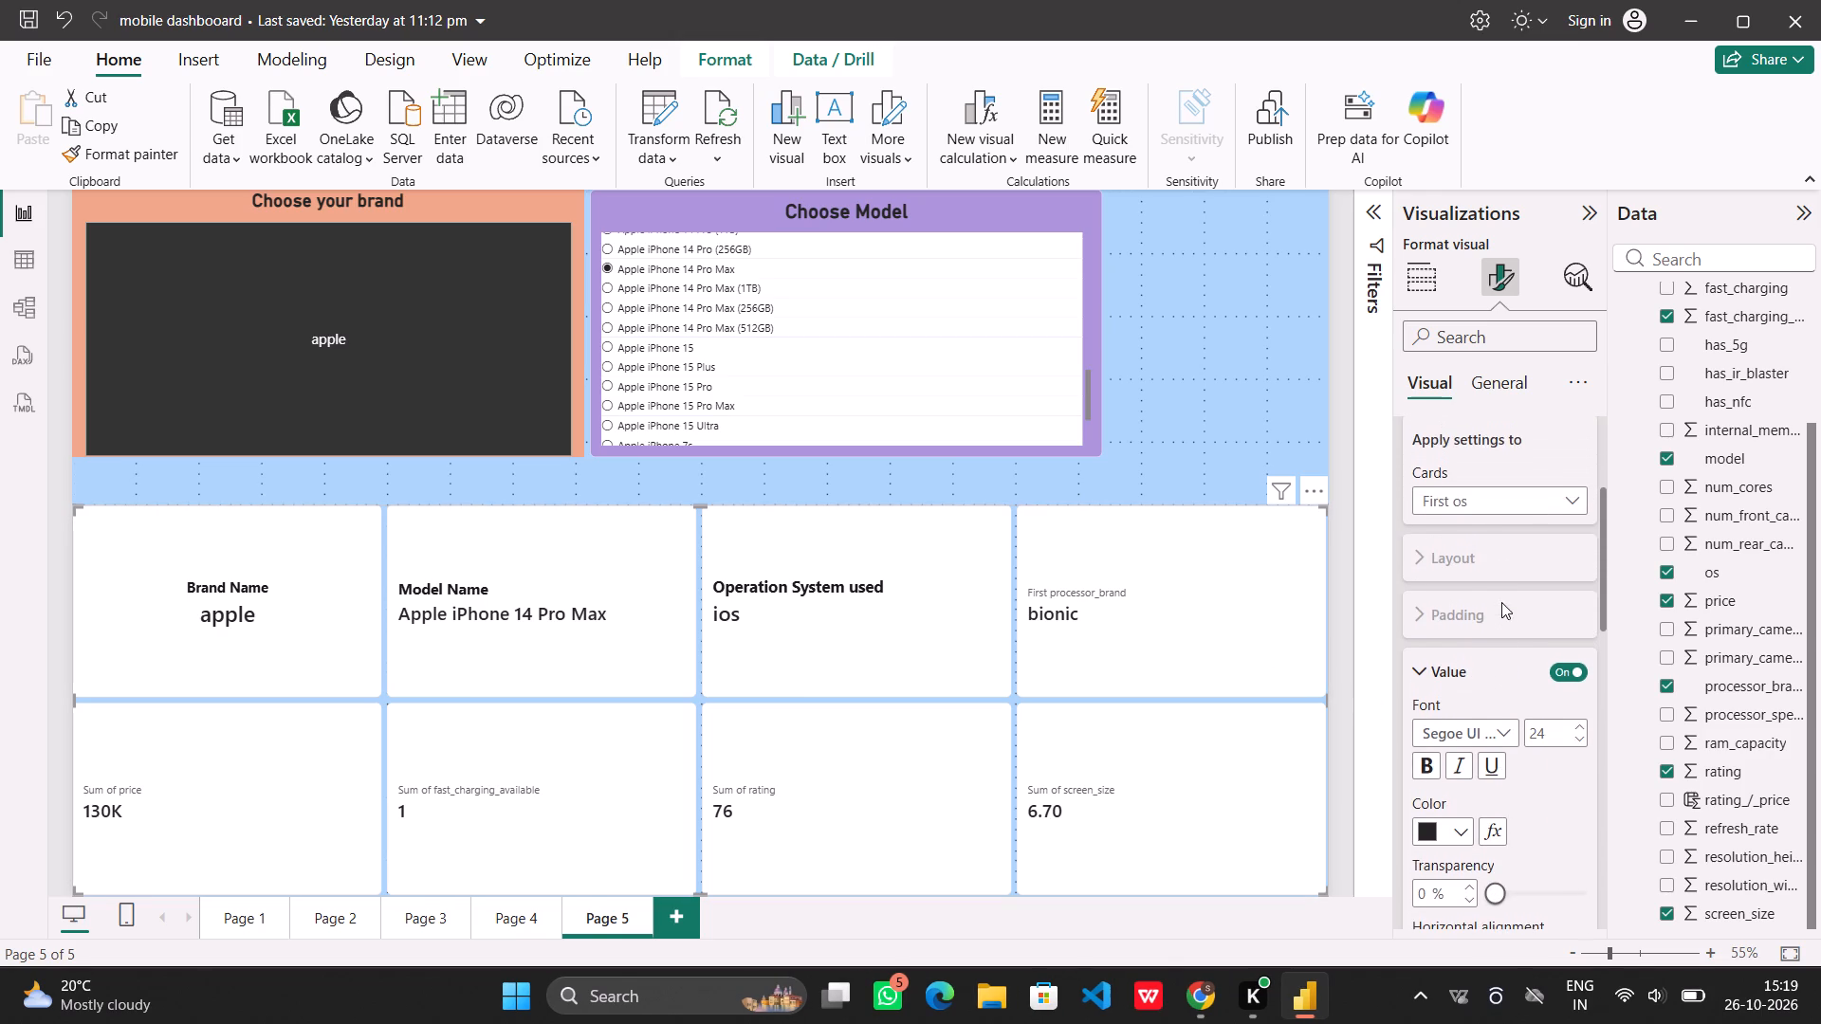
pyautogui.click(1500, 496)
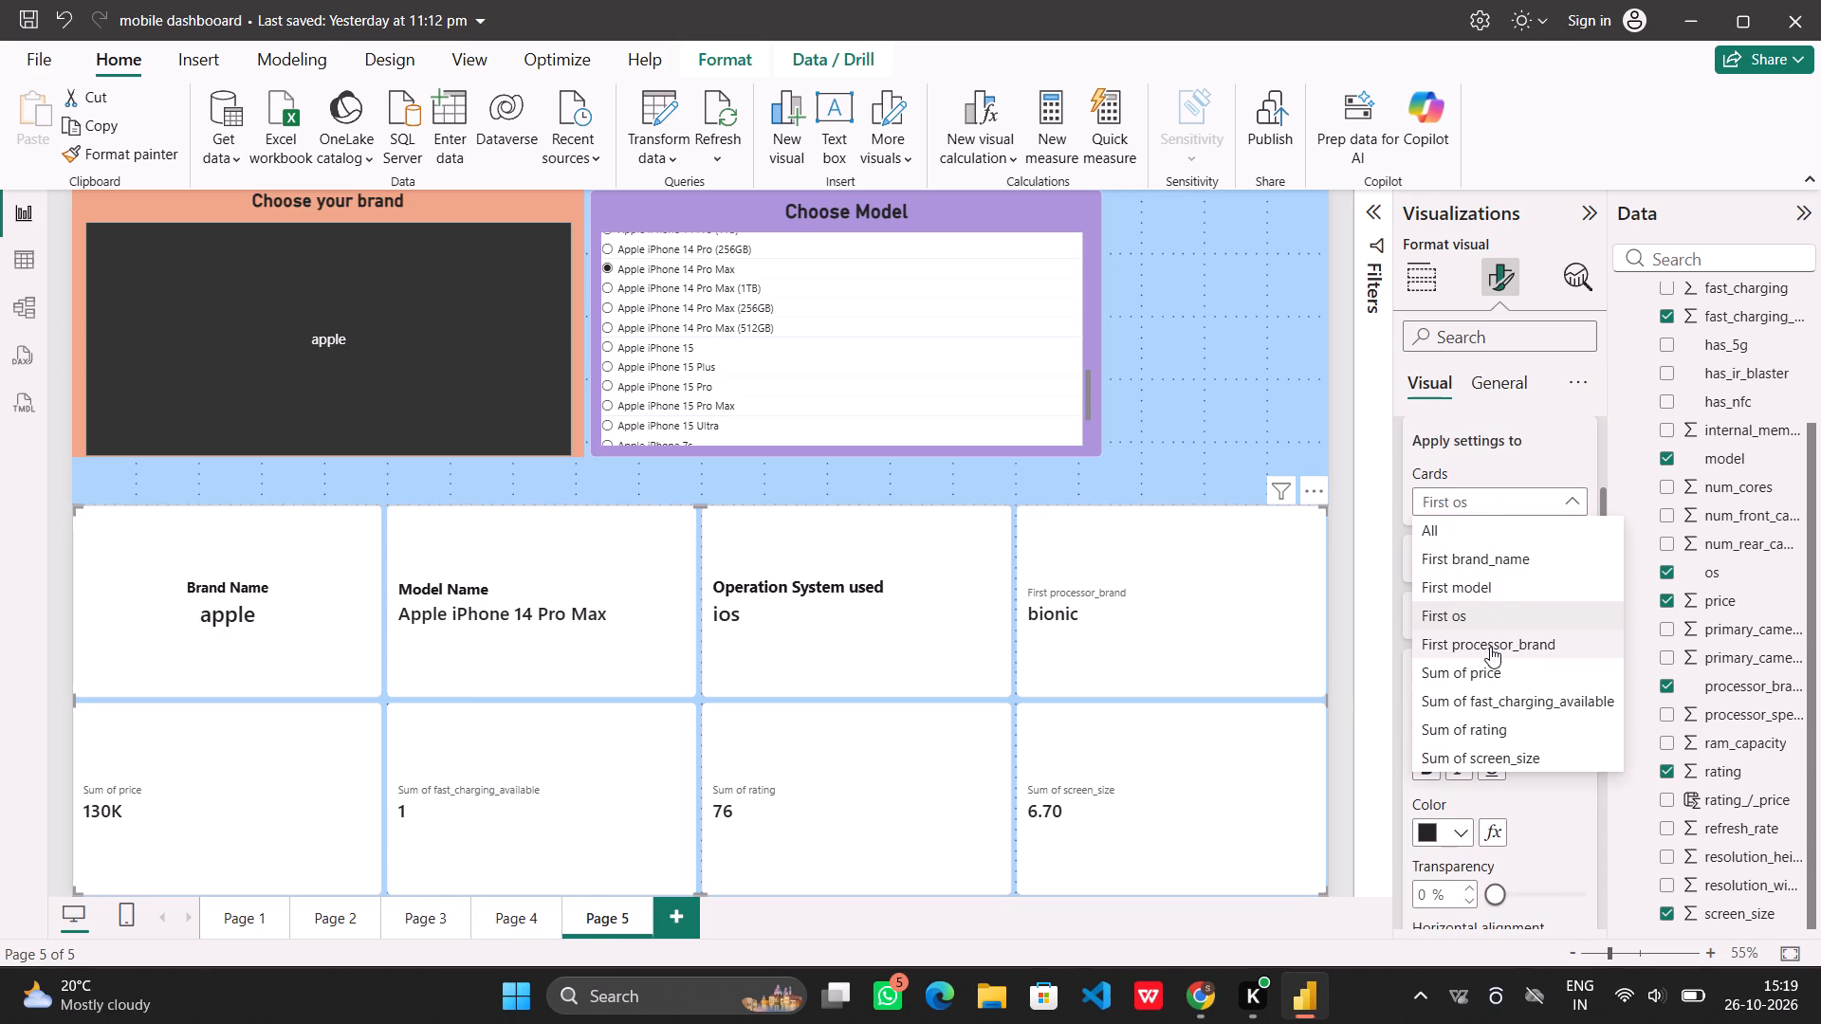
pyautogui.click(1490, 647)
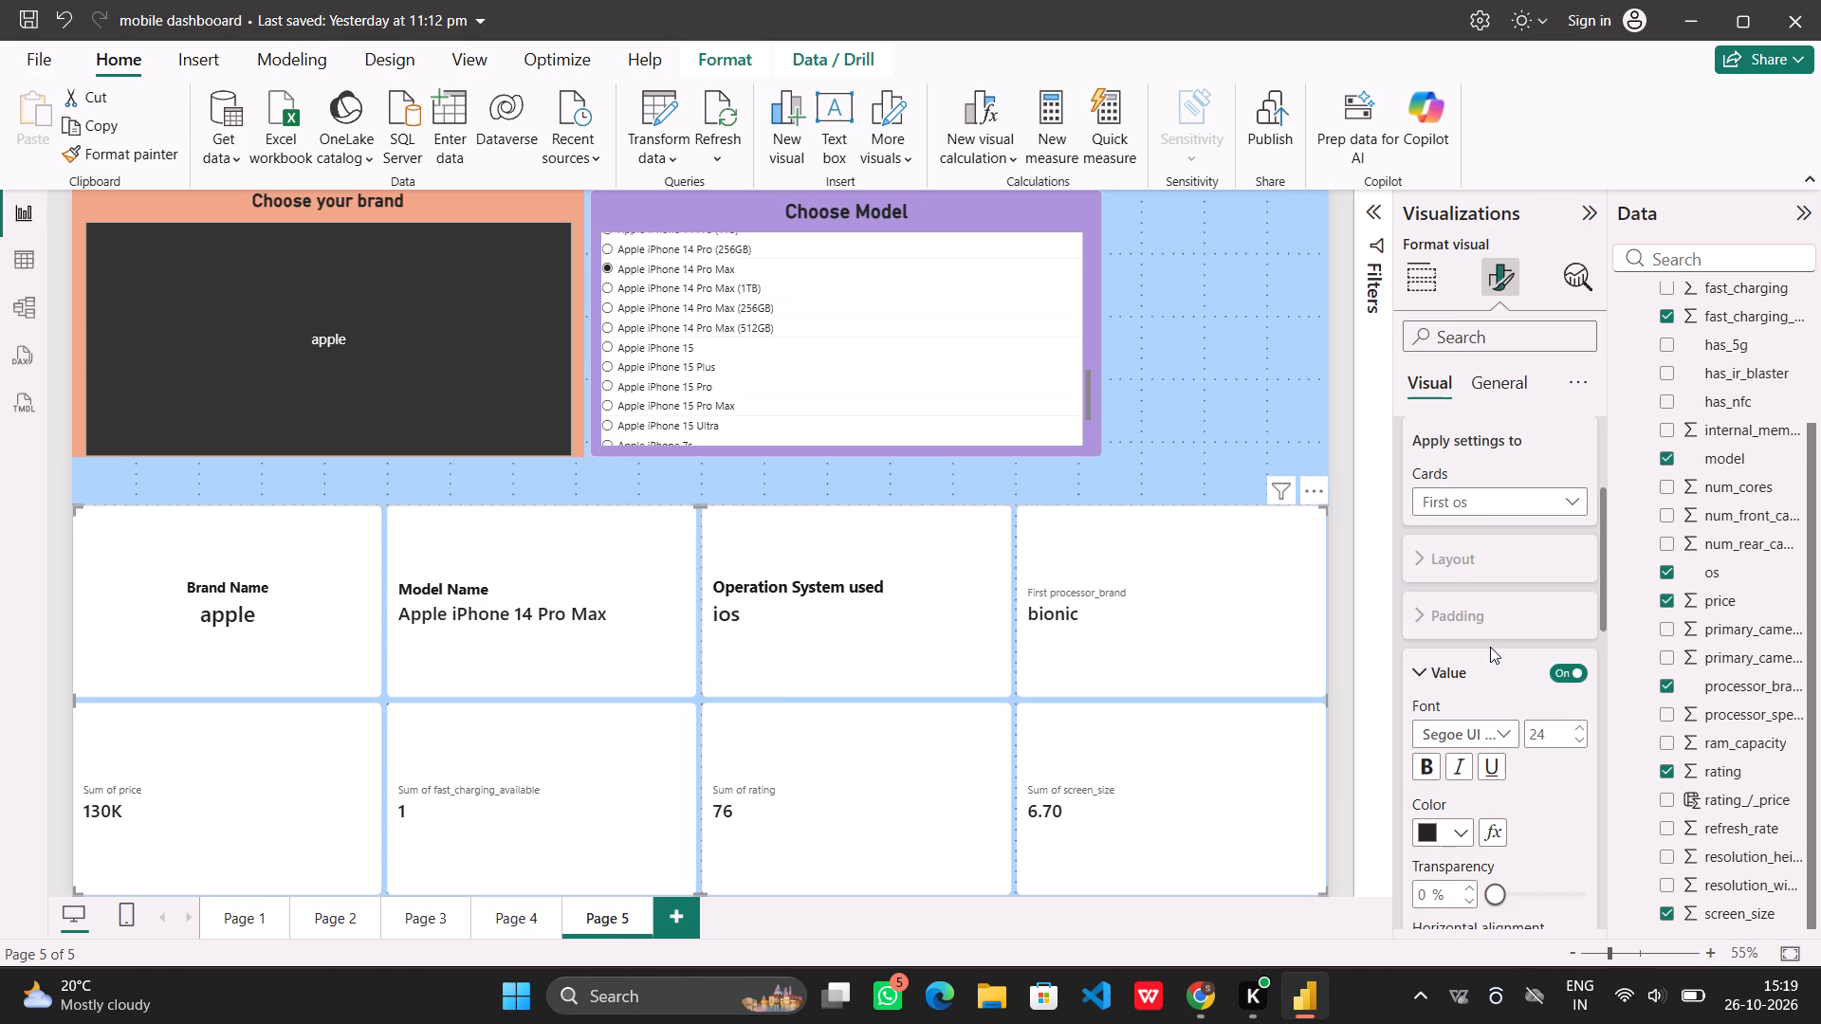
pyautogui.scroll(-1, 1498, 757)
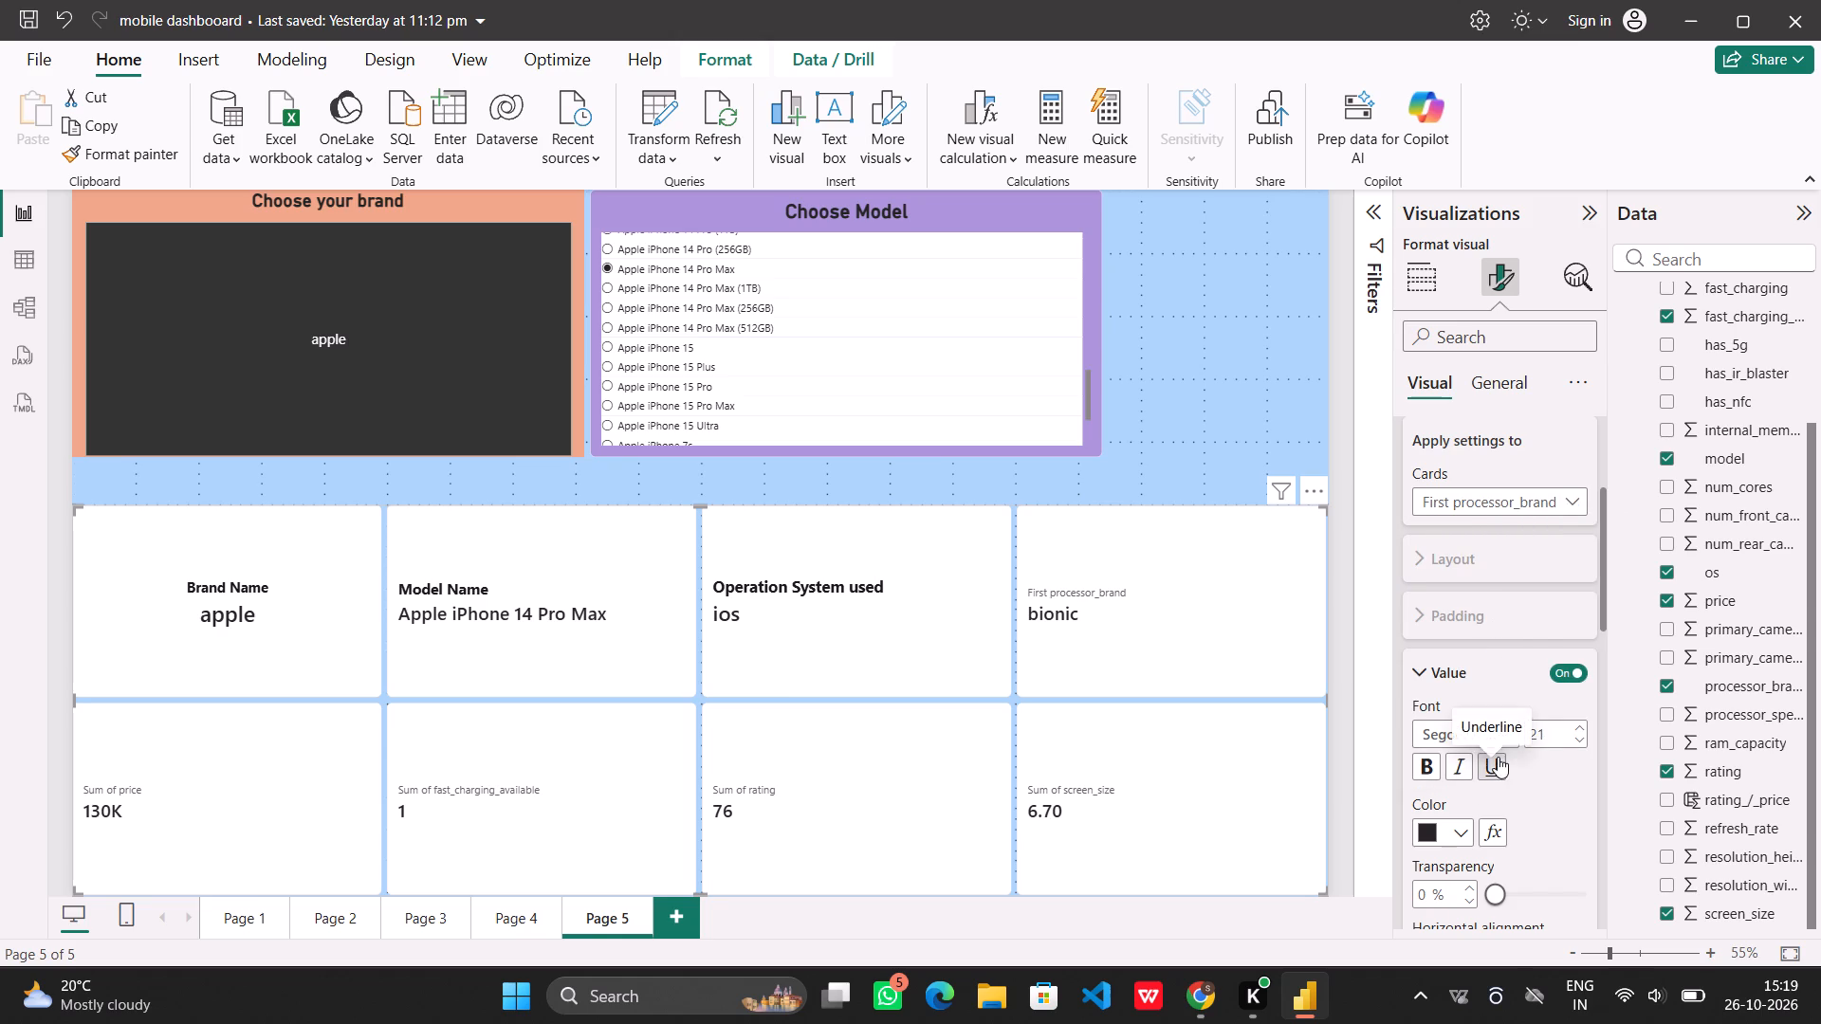
pyautogui.scroll(-2, 1498, 757)
pyautogui.hscroll(1, 1495, 634)
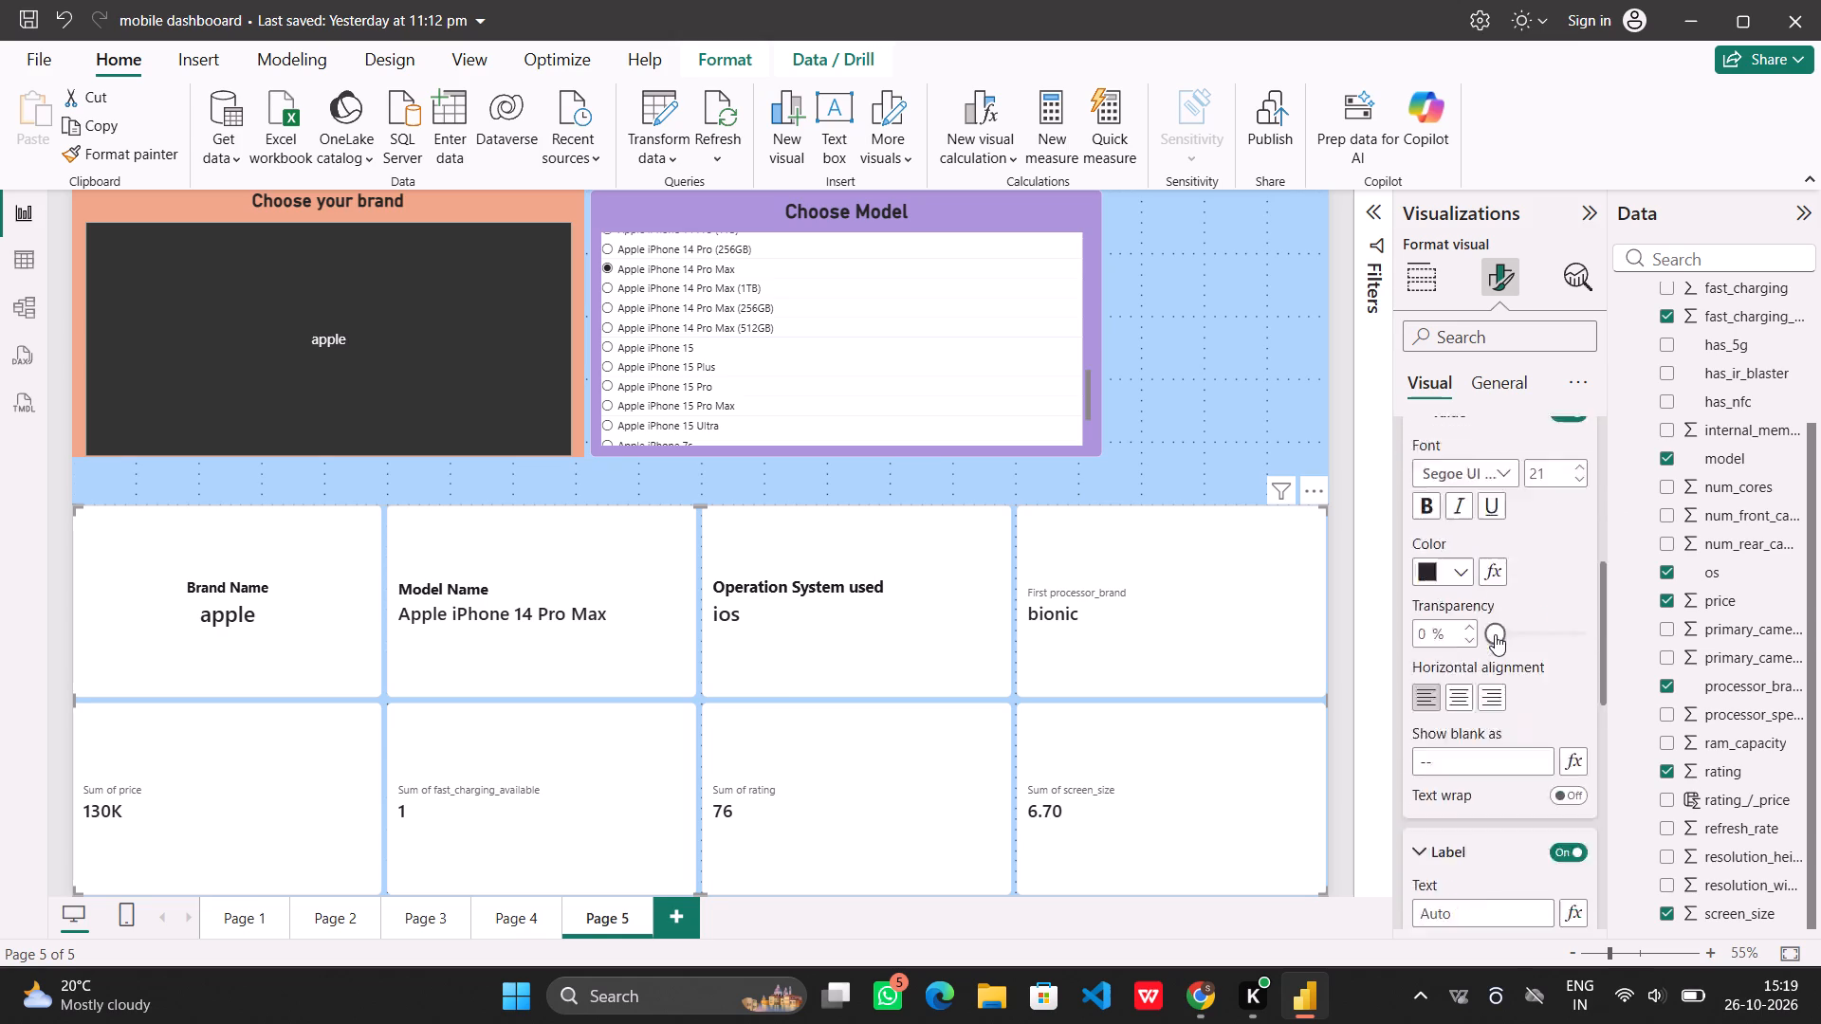
pyautogui.hscroll(1, 1495, 634)
pyautogui.click(1479, 786)
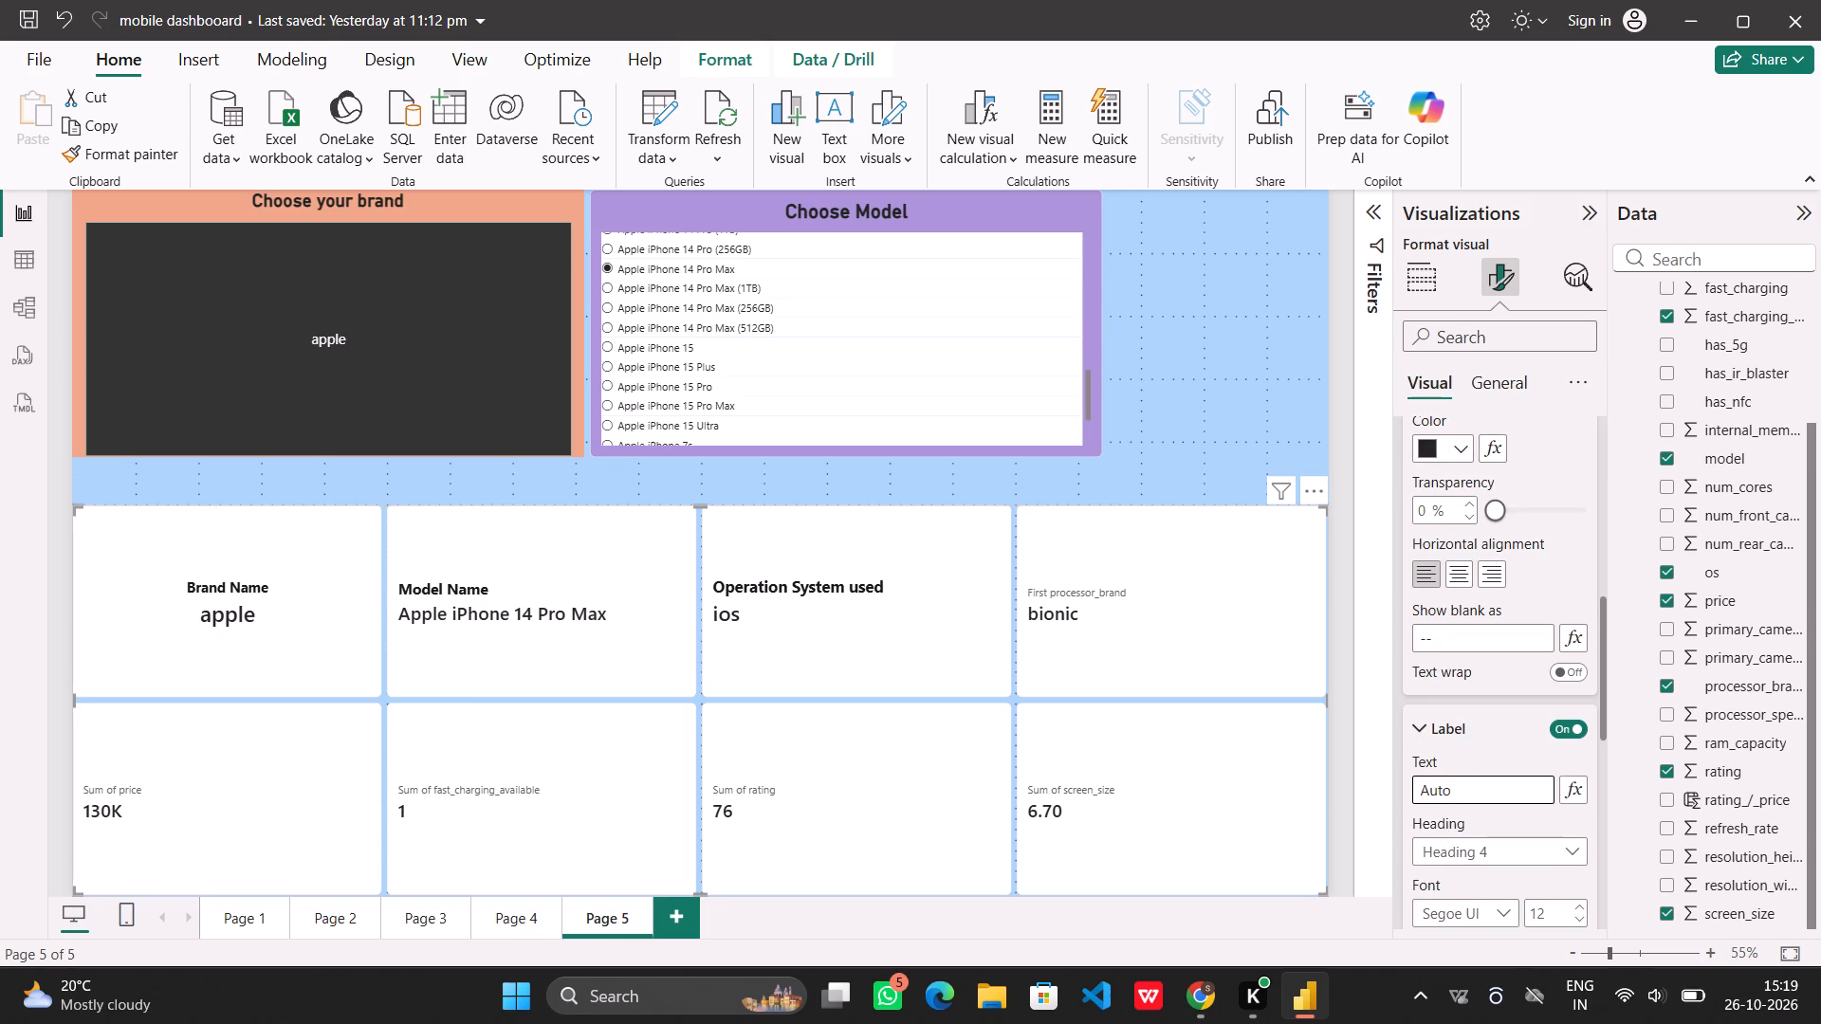
pyautogui.write('rocessor')
pyautogui.press('space')
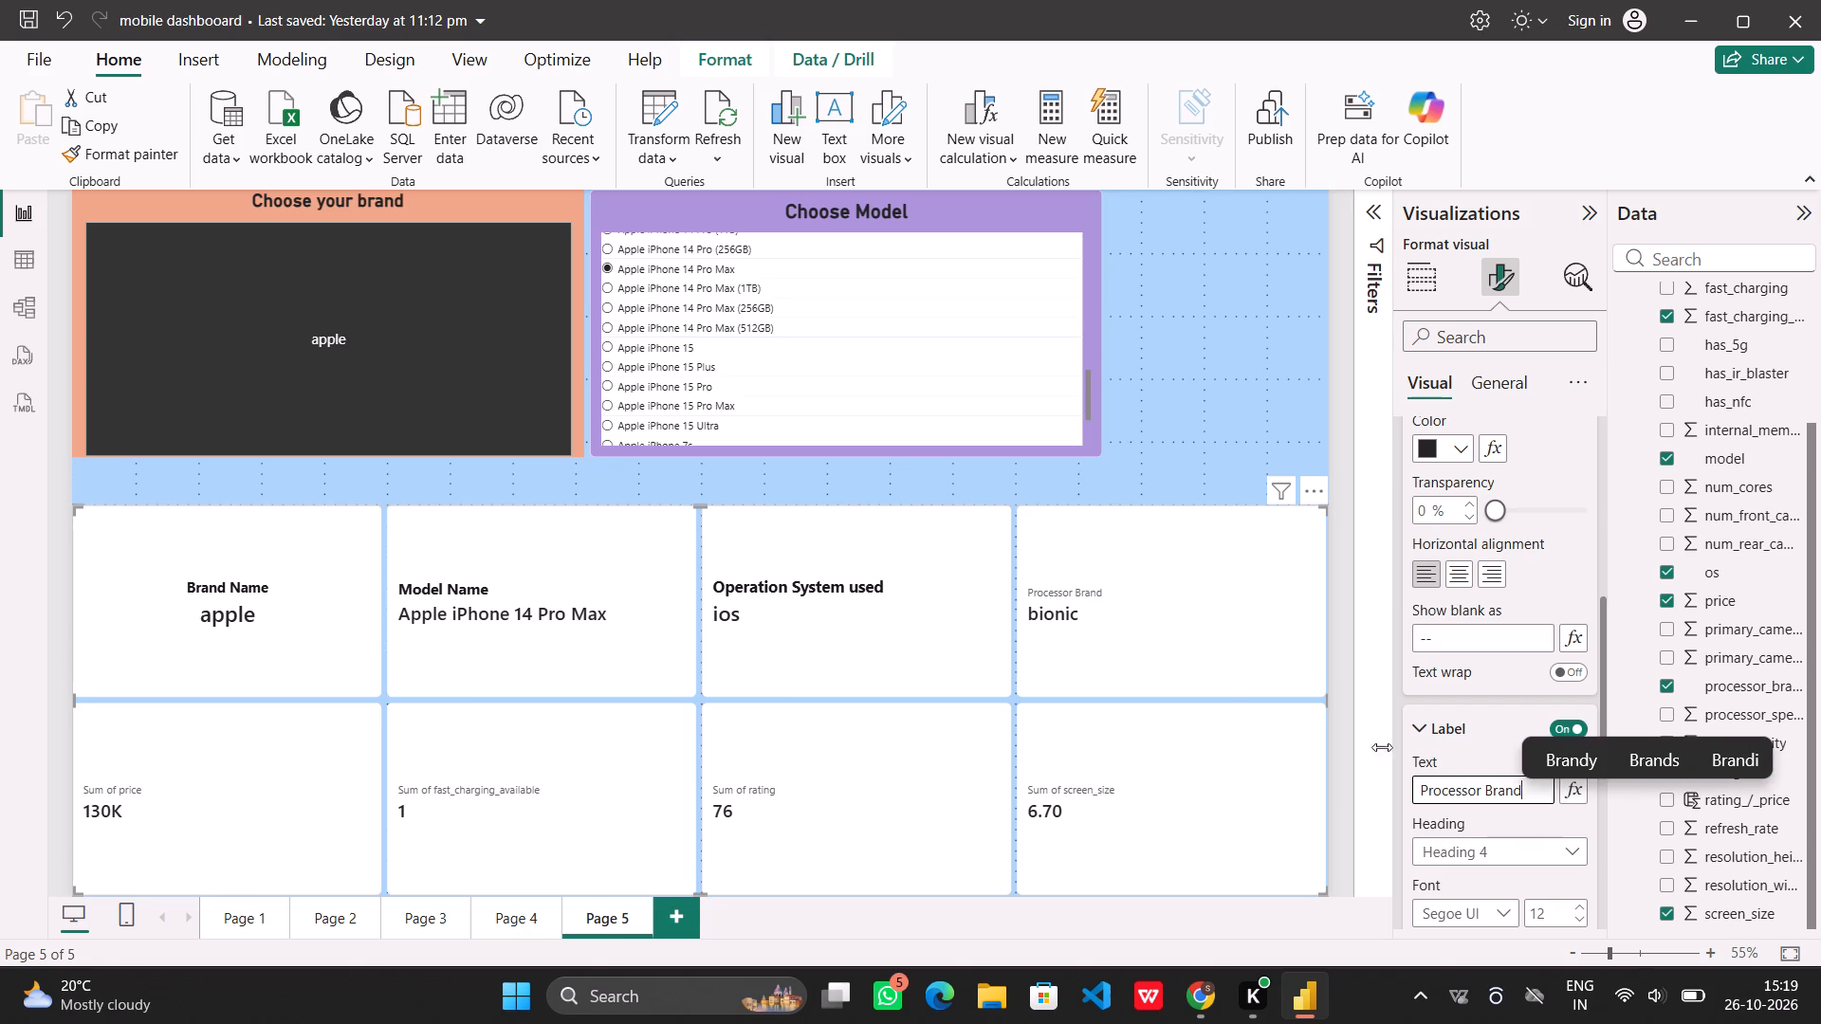
# Format the Processor Brand label as bold, font size 21, in black.
pyautogui.scroll(-3, 1470, 732)
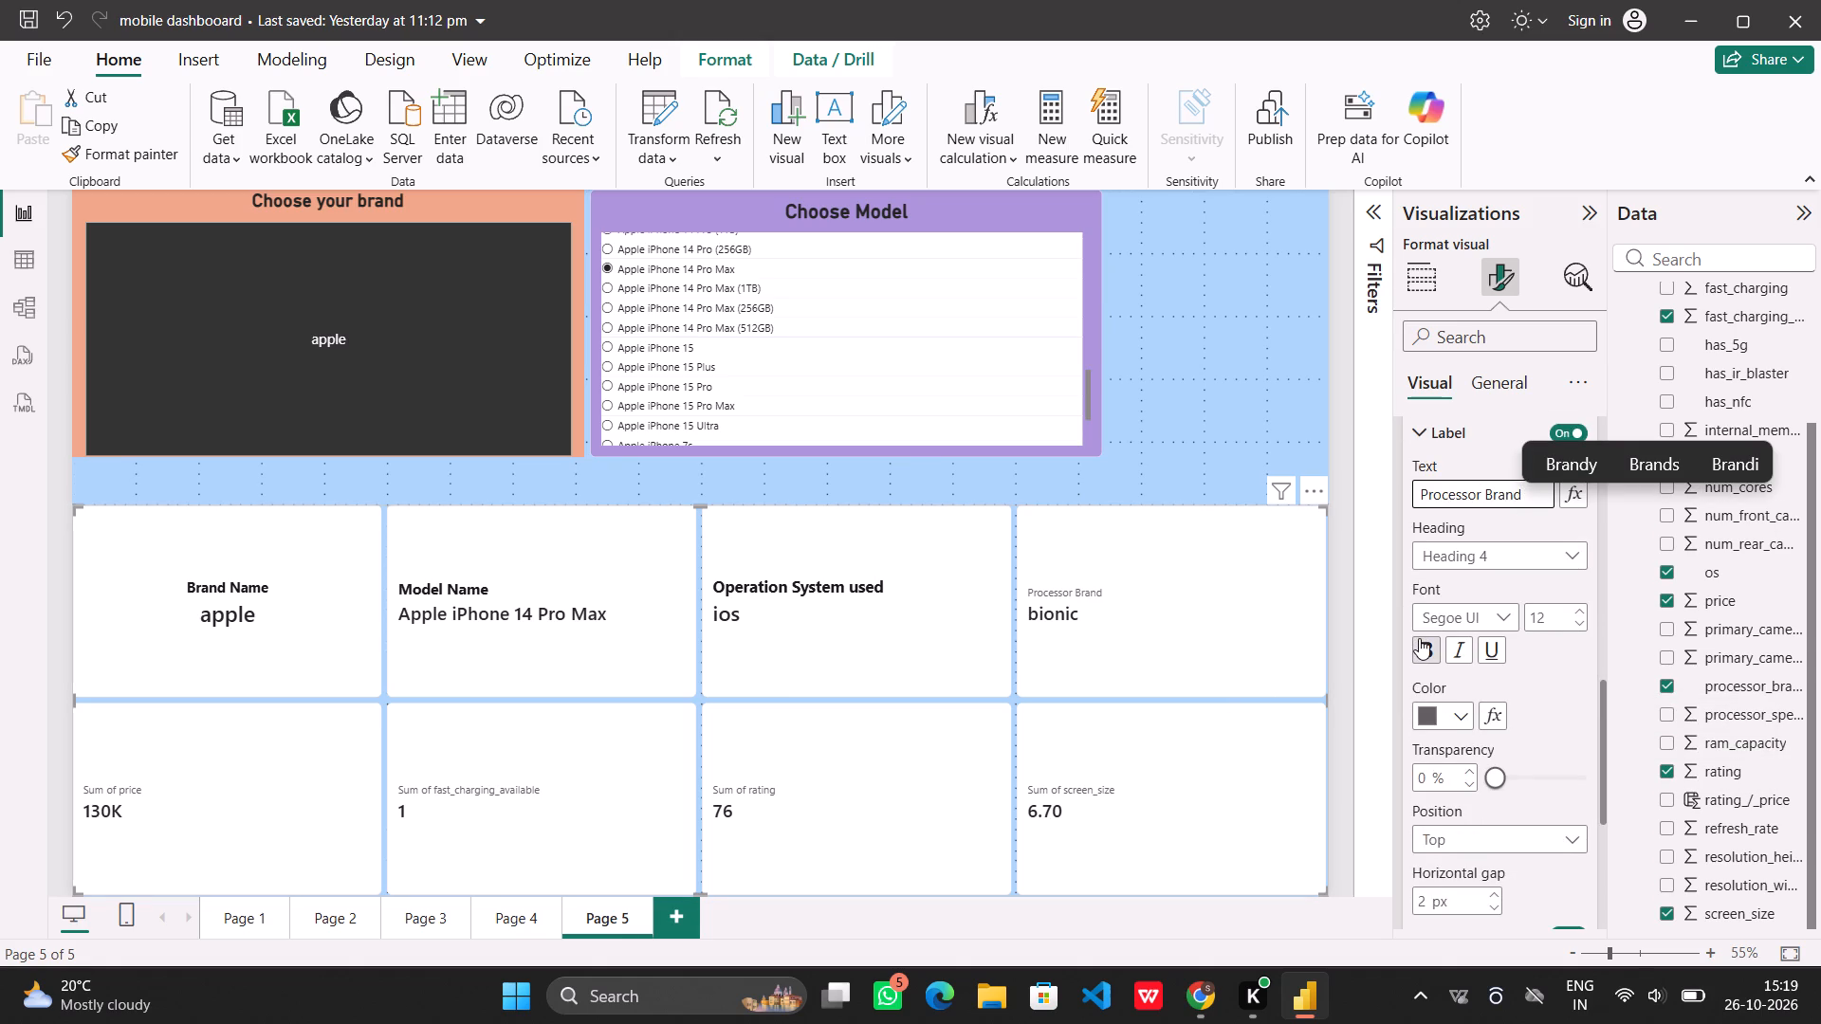
pyautogui.click(1419, 638)
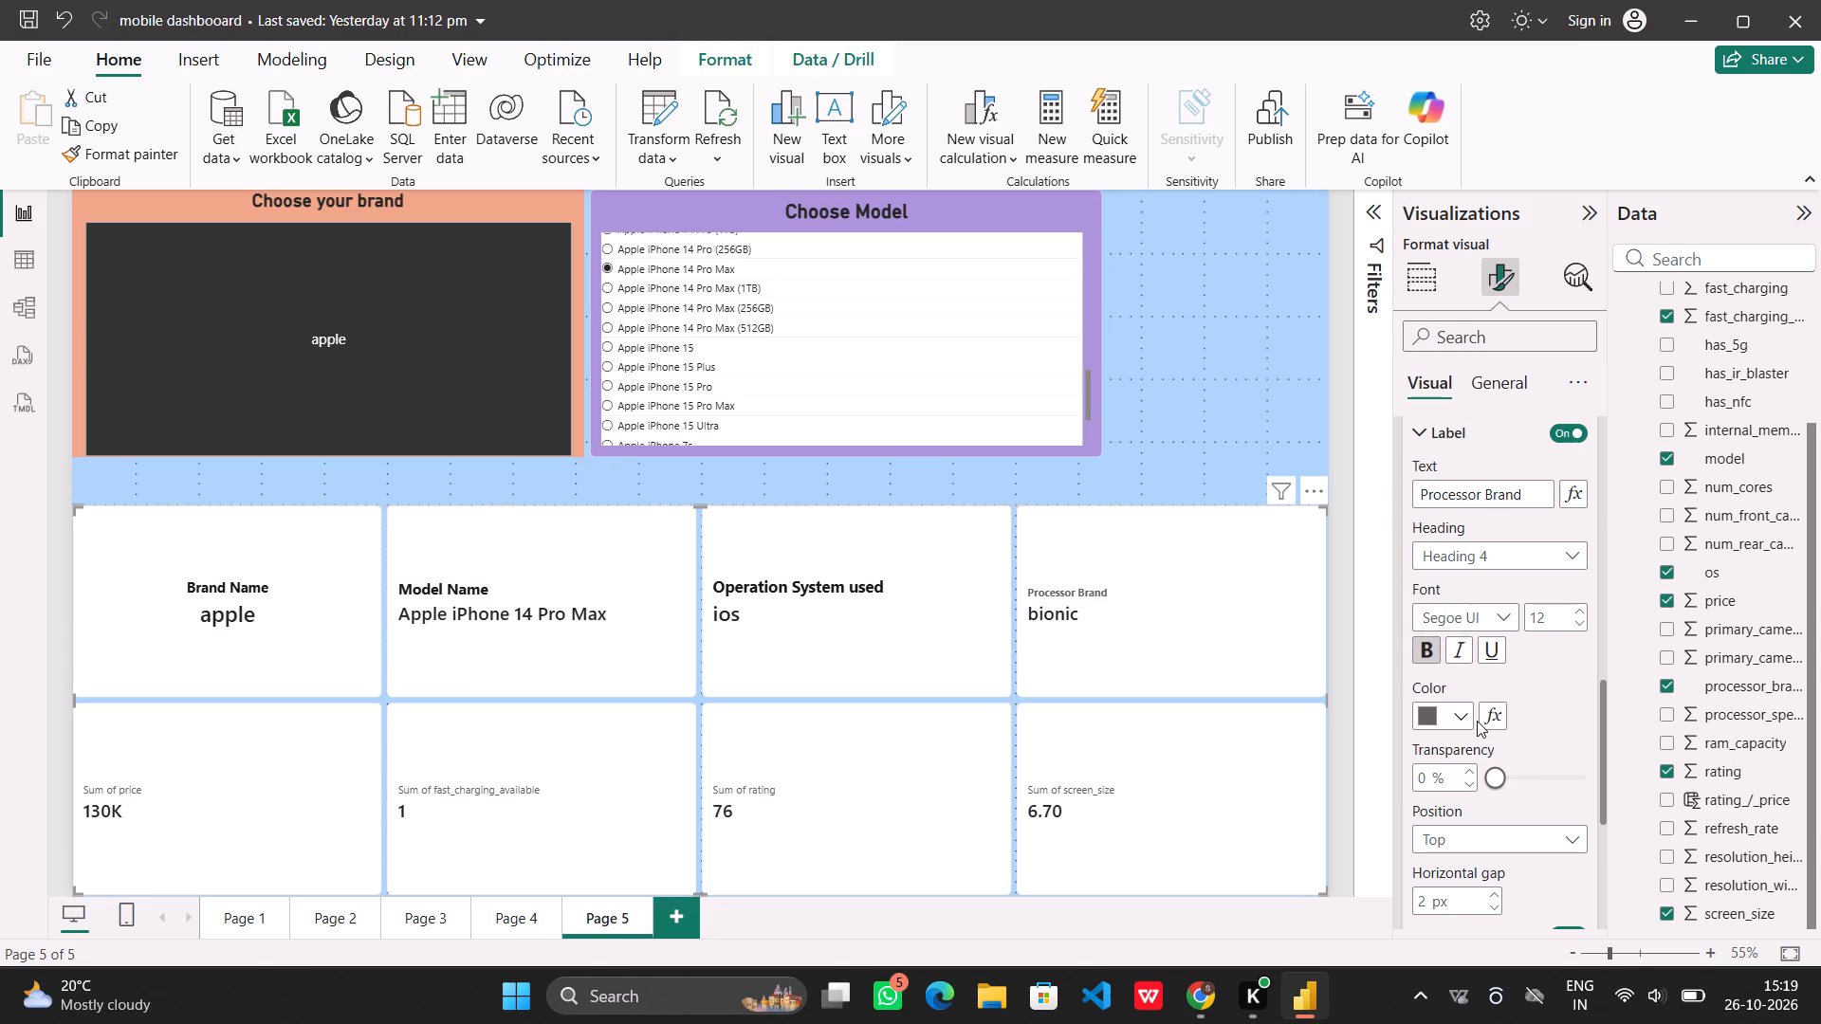
pyautogui.moveTo(1477, 721); pyautogui.dragTo(1461, 718)
pyautogui.click(1461, 718)
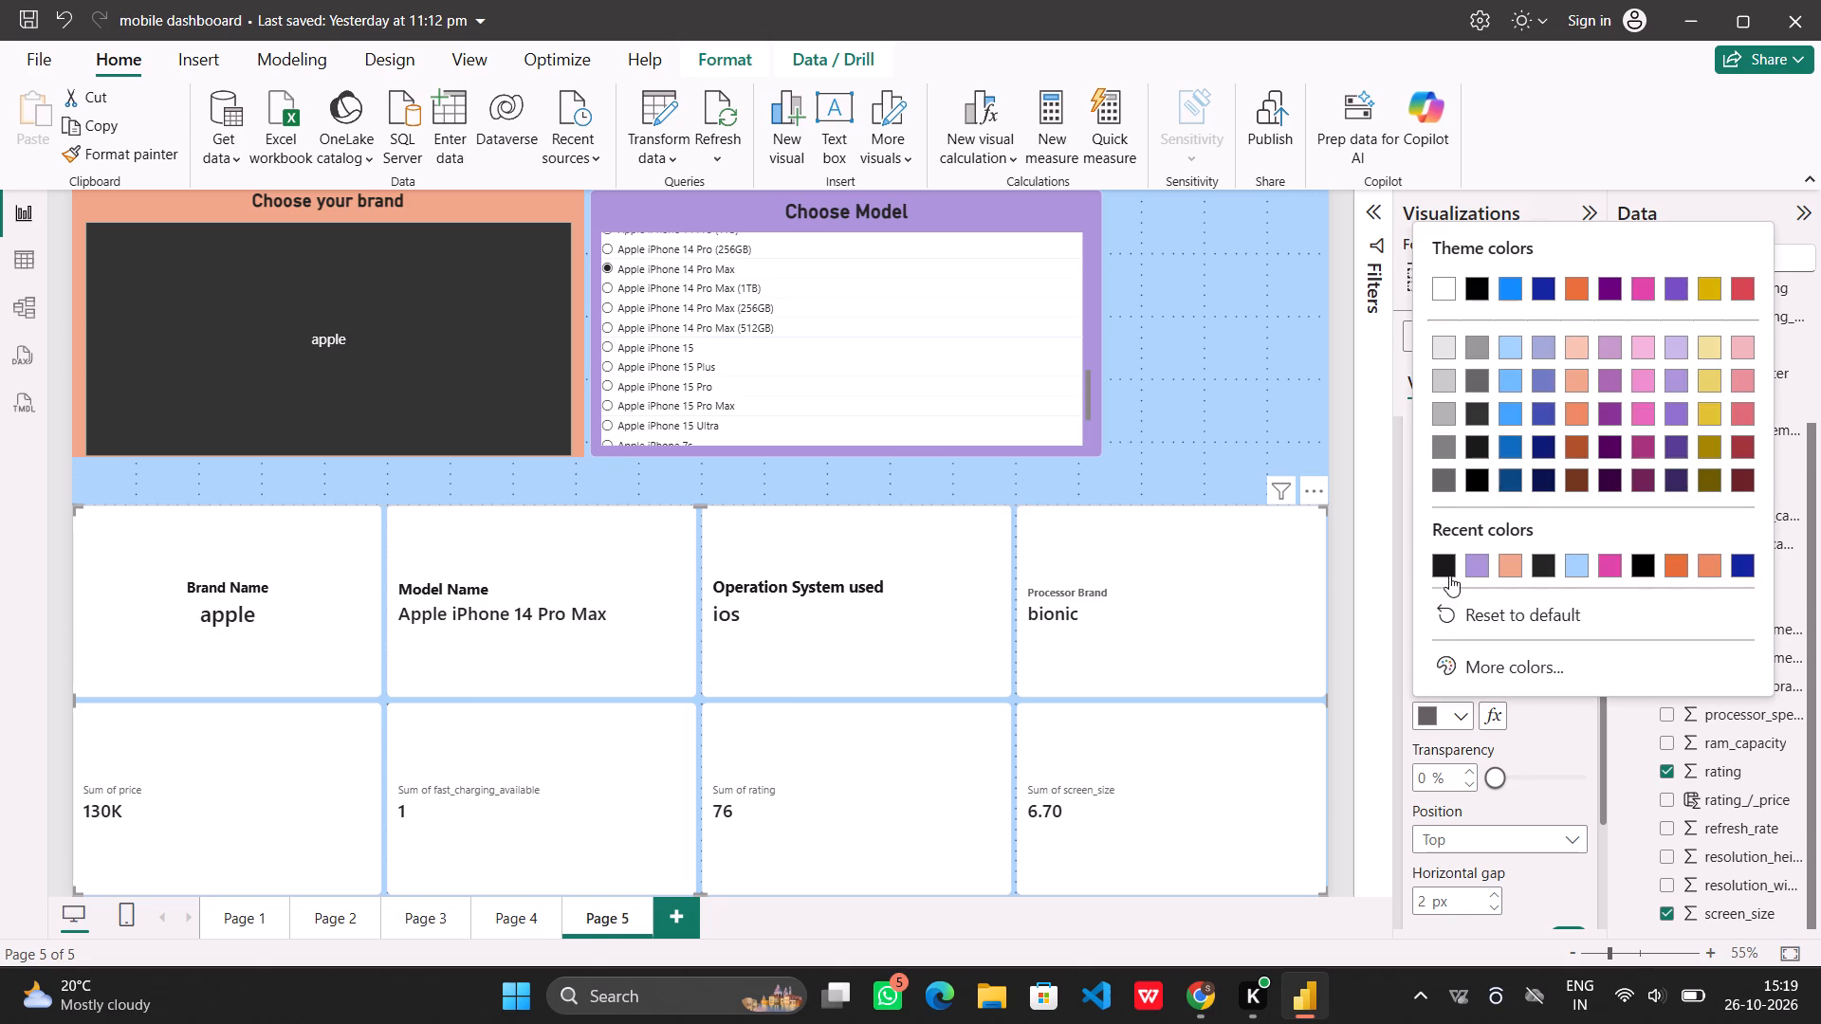
pyautogui.click(1448, 563)
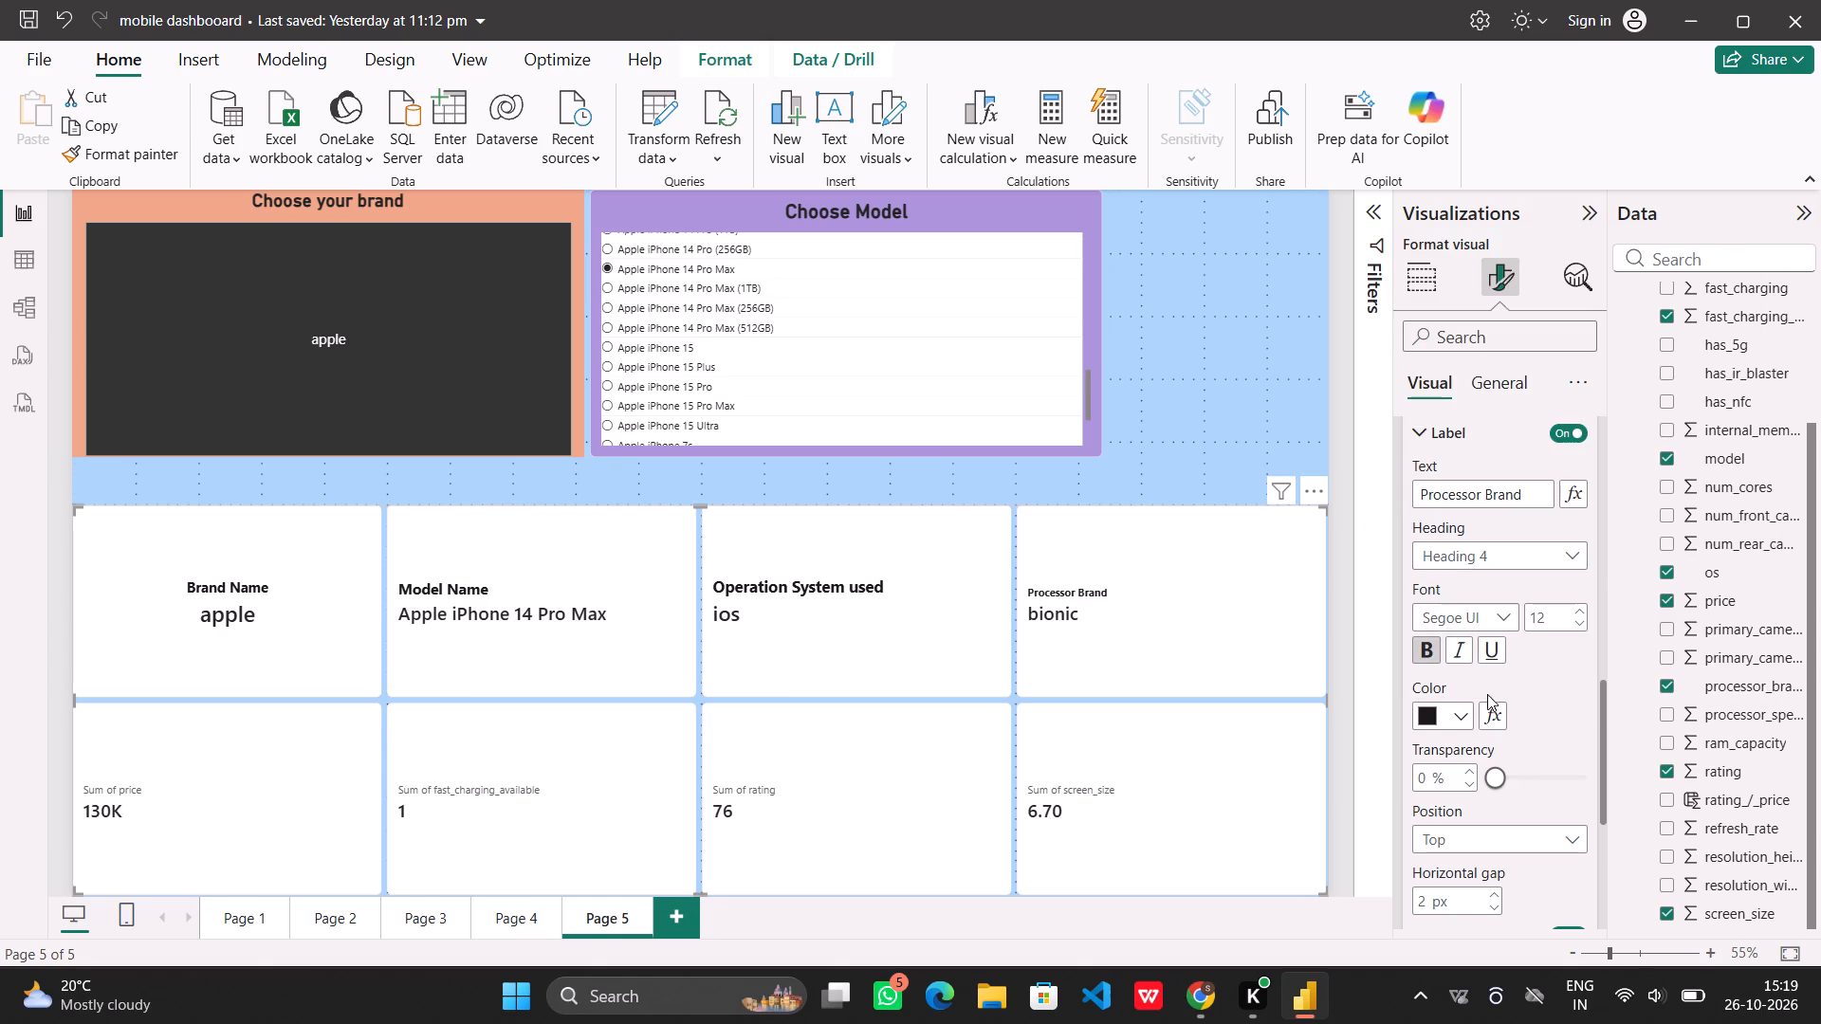
pyautogui.doubleClick(1578, 616)
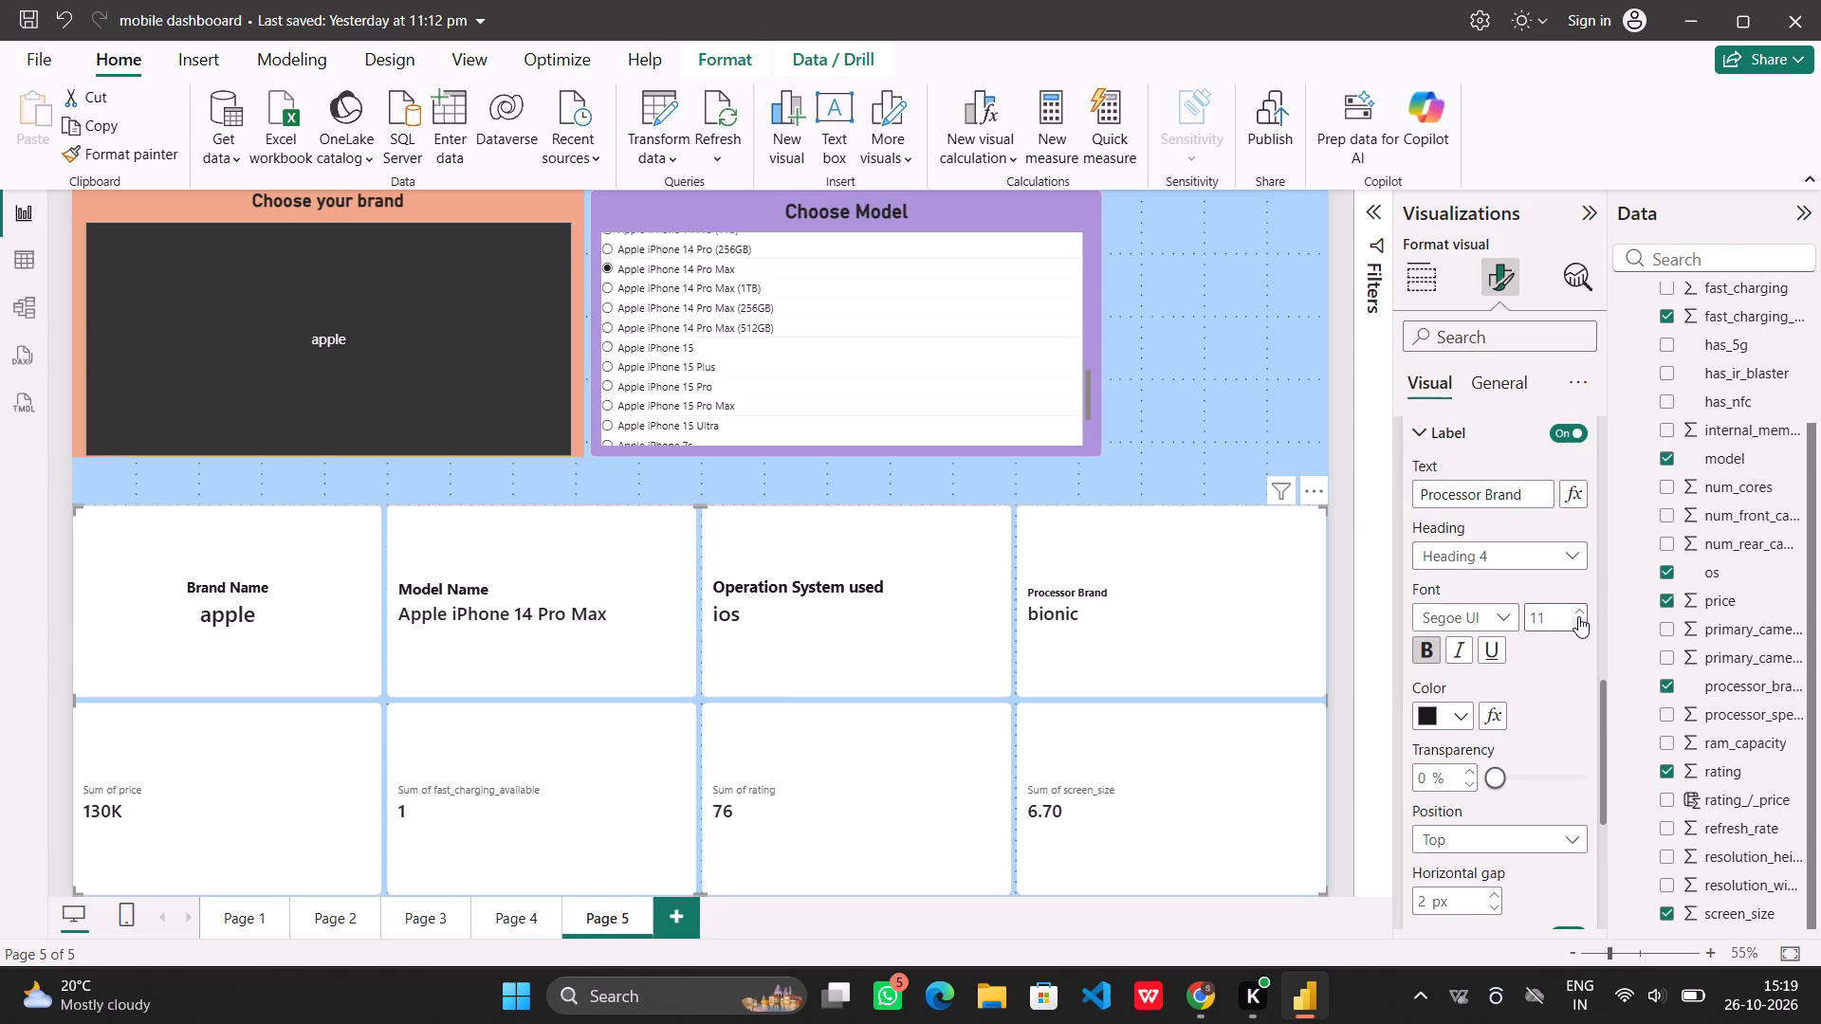
pyautogui.tripleClick(1581, 606)
pyautogui.tripleClick(1581, 606)
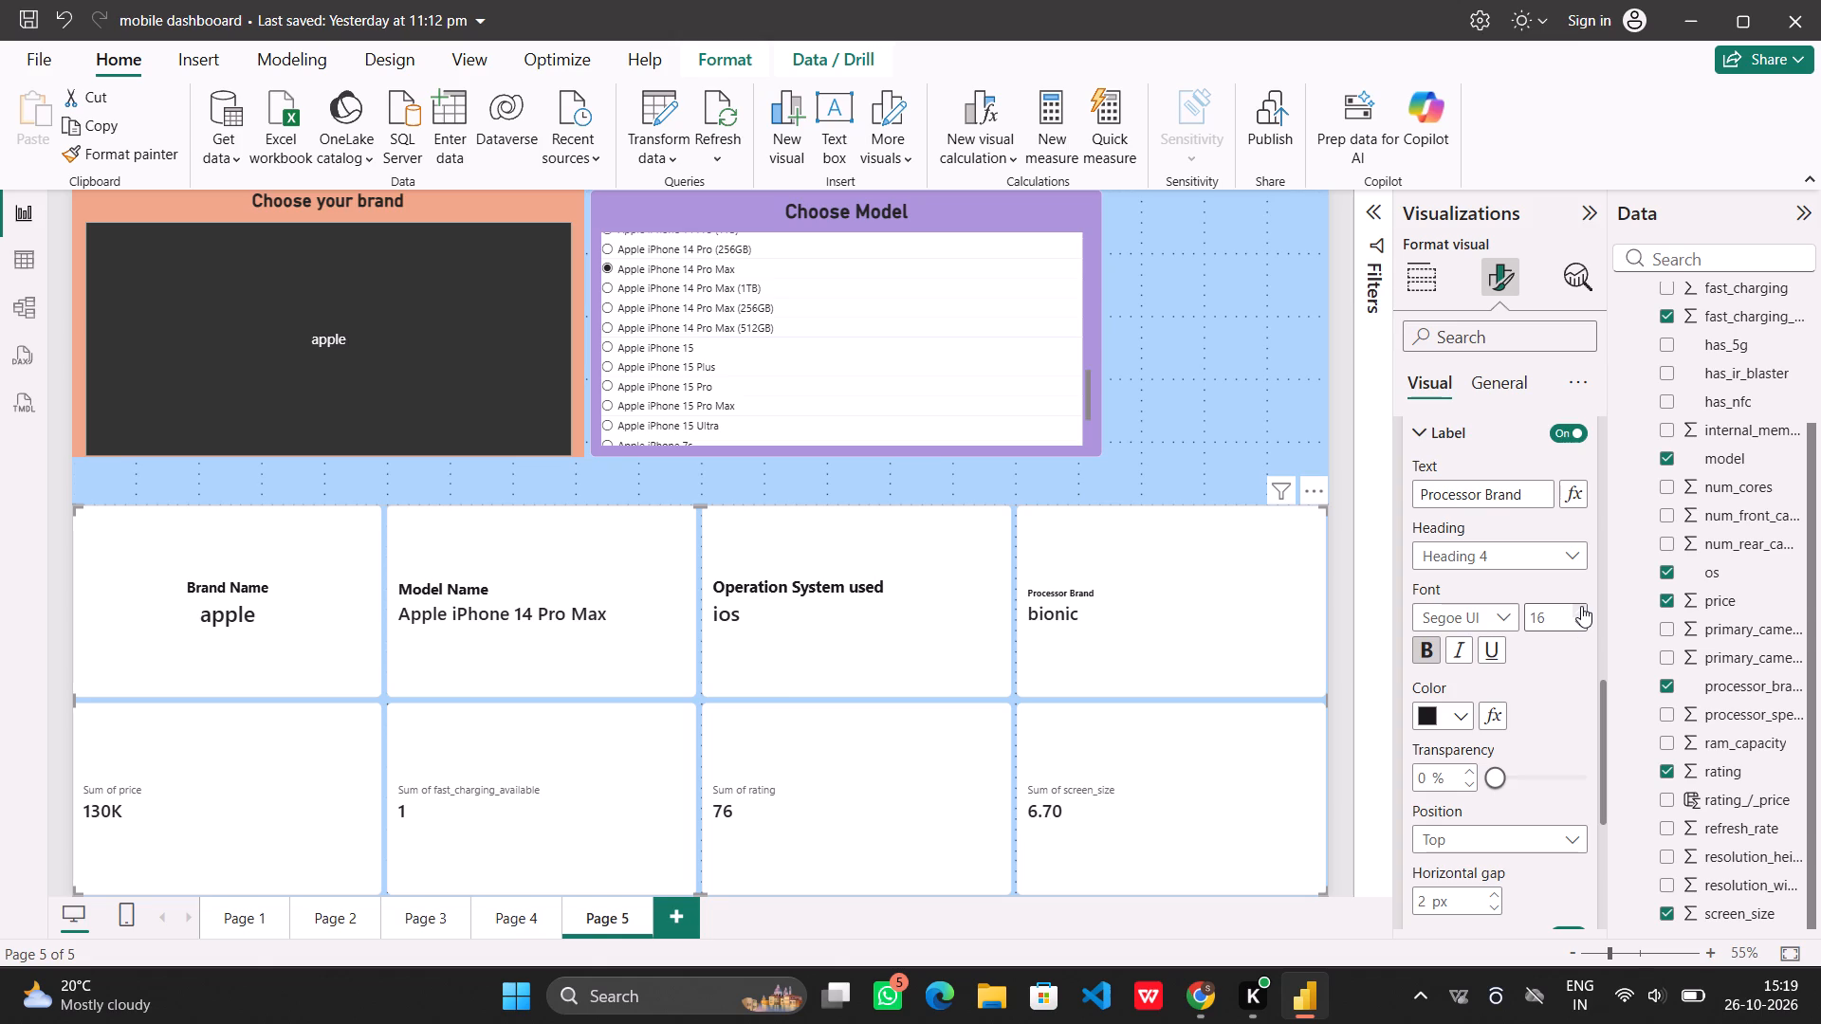
pyautogui.tripleClick(1581, 606)
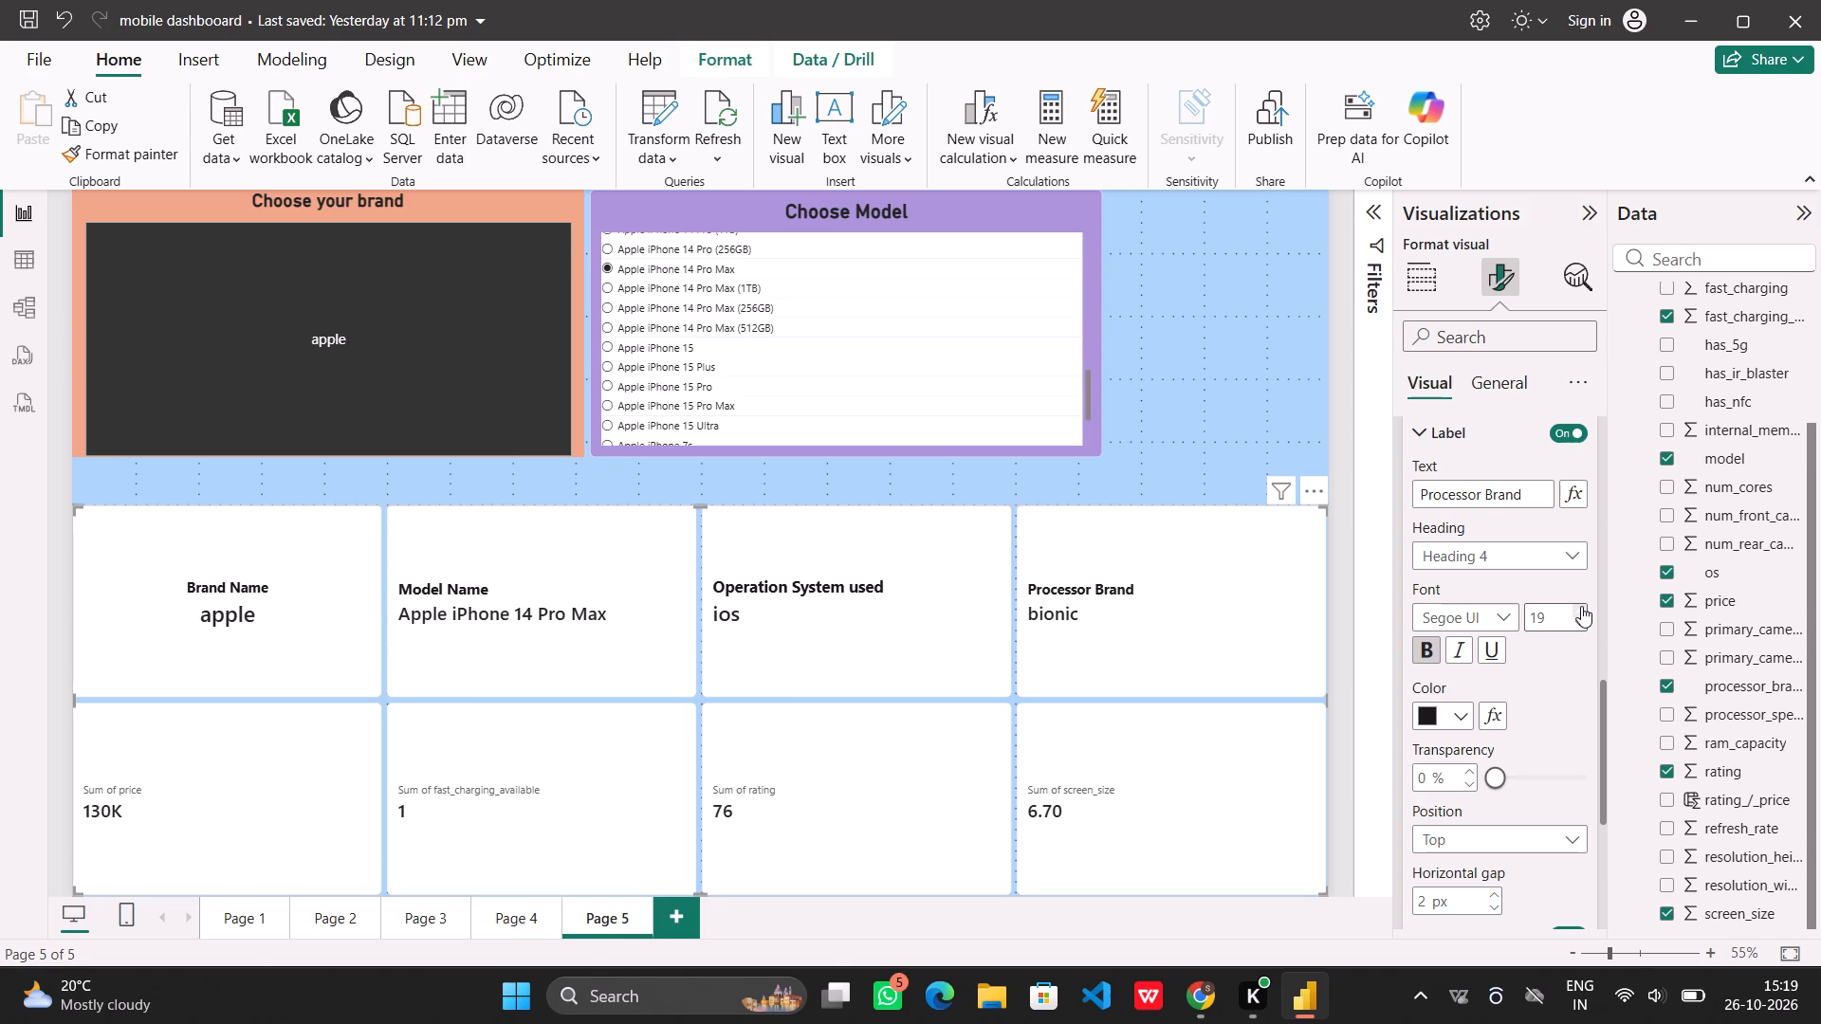
pyautogui.doubleClick(1581, 606)
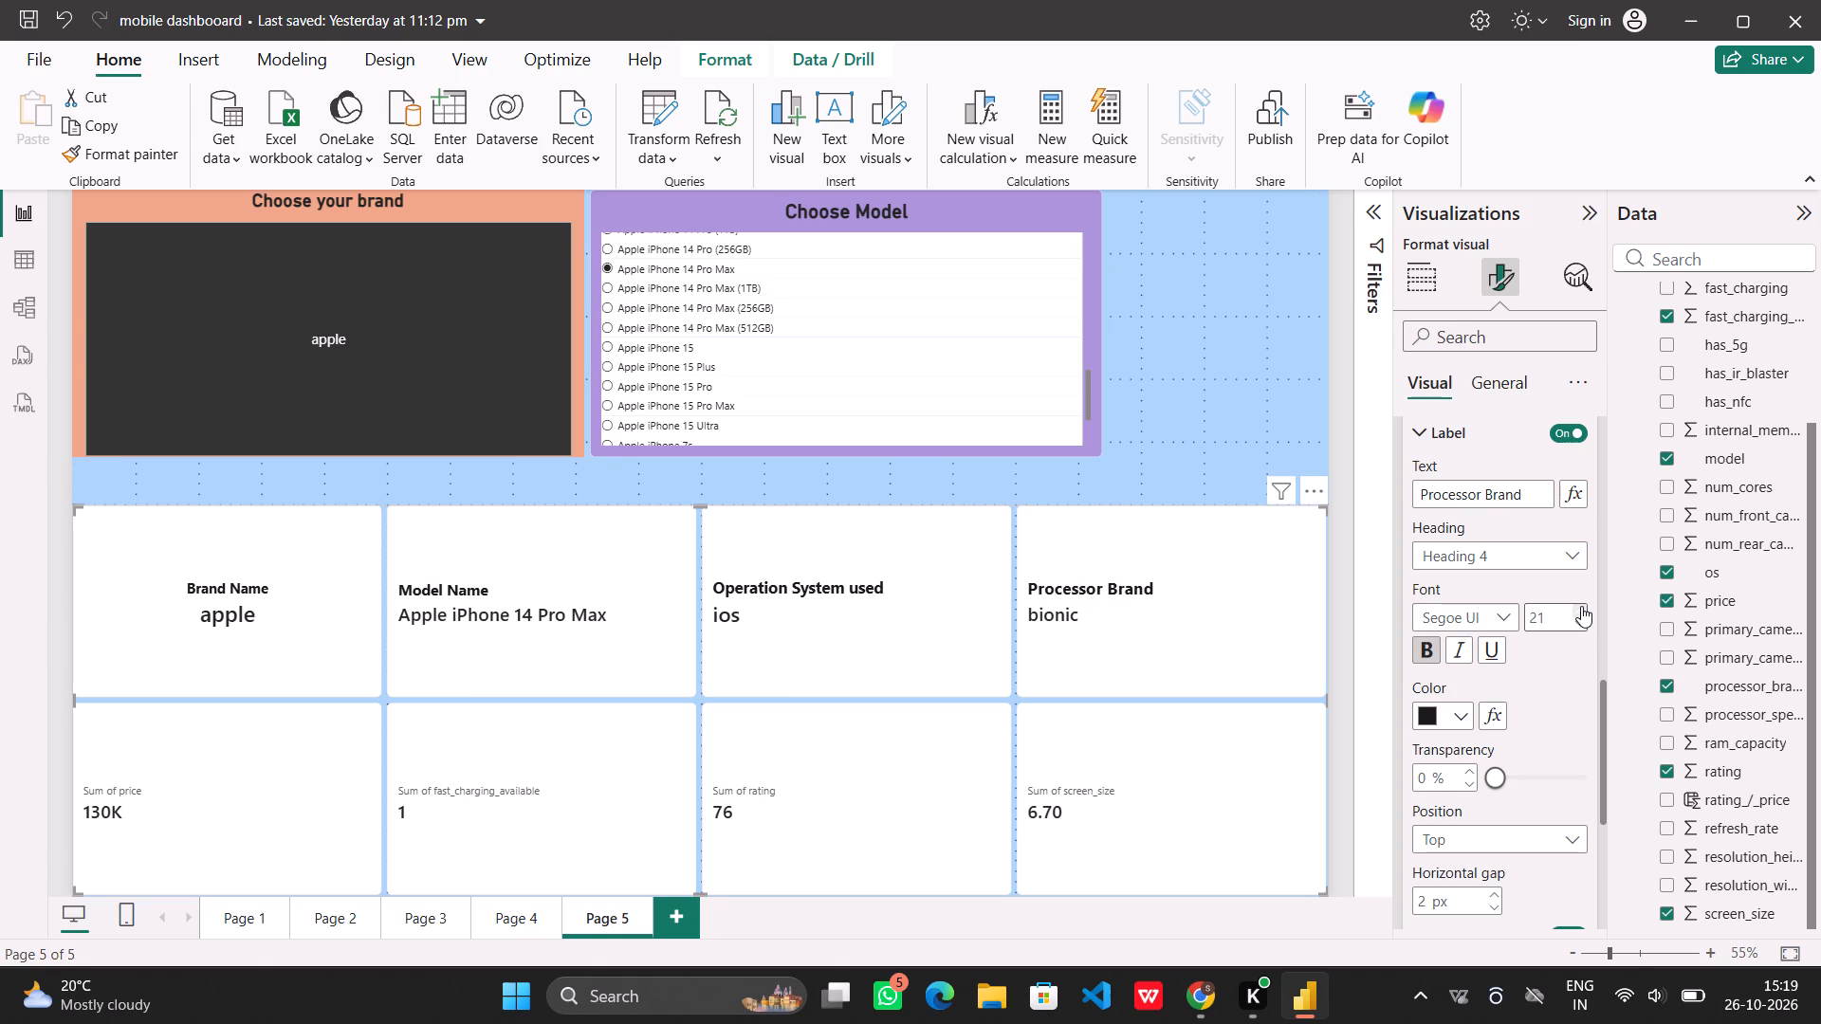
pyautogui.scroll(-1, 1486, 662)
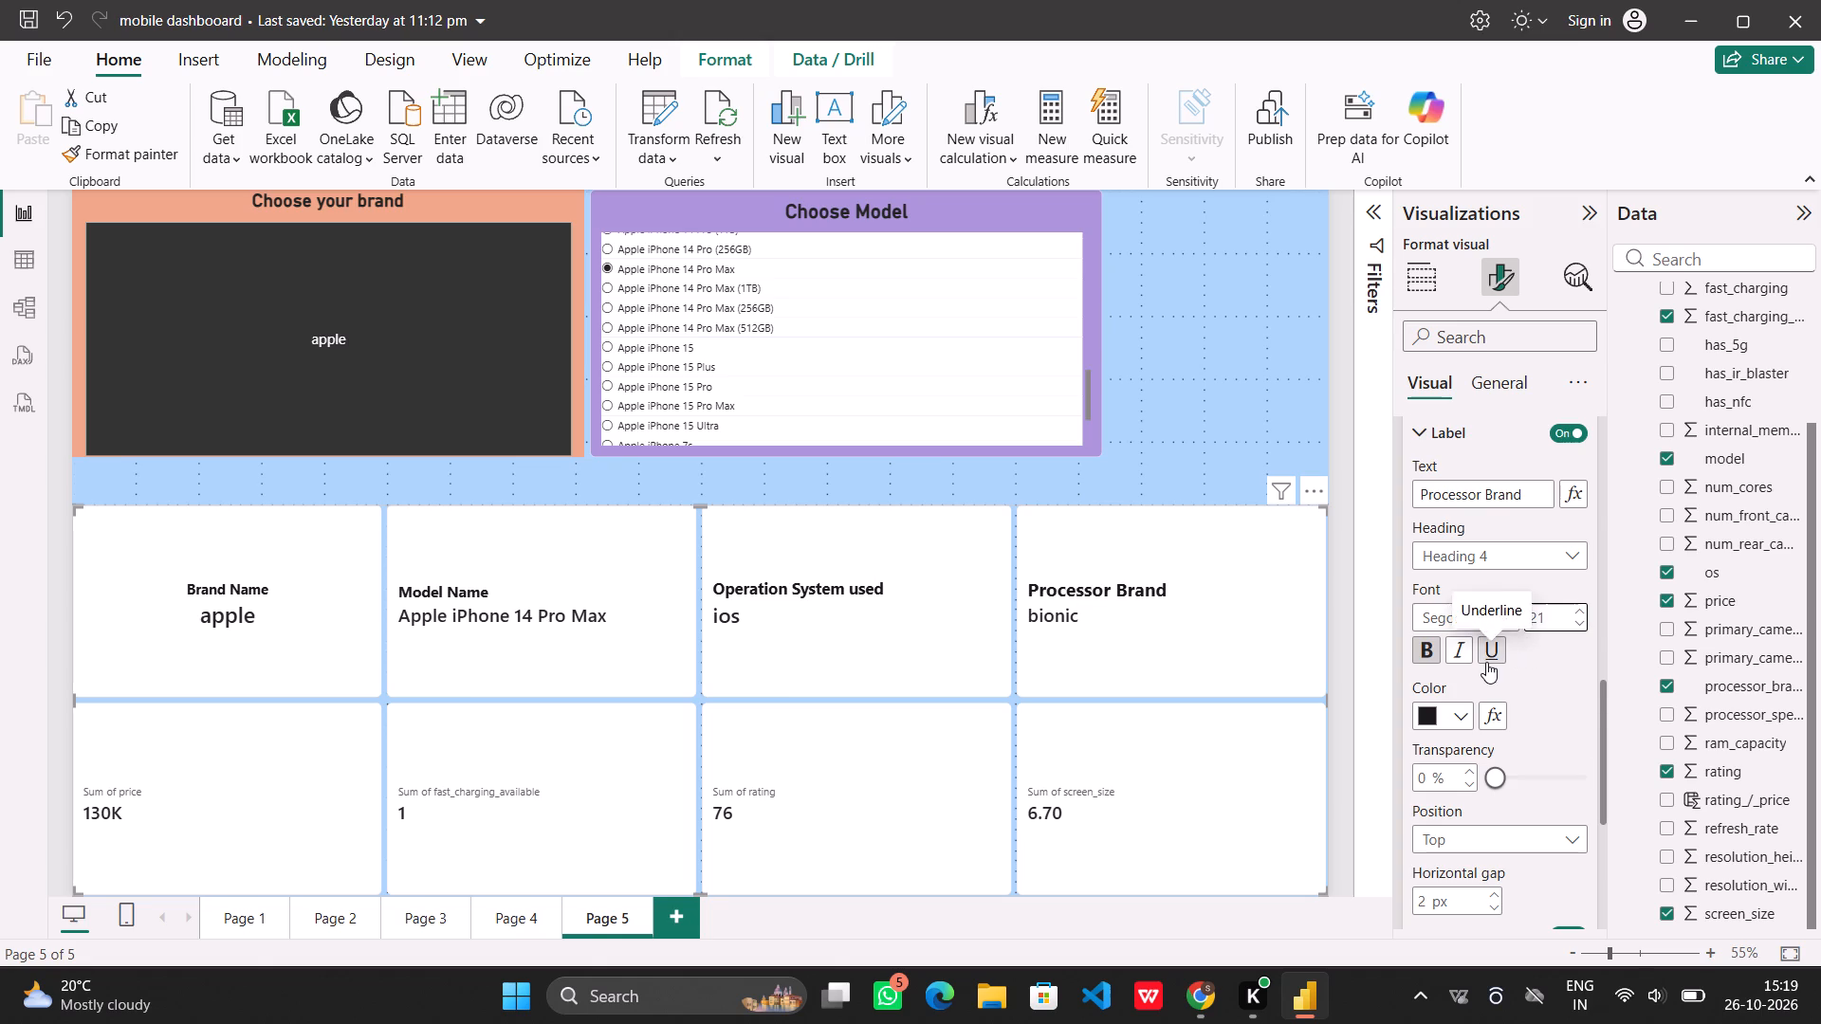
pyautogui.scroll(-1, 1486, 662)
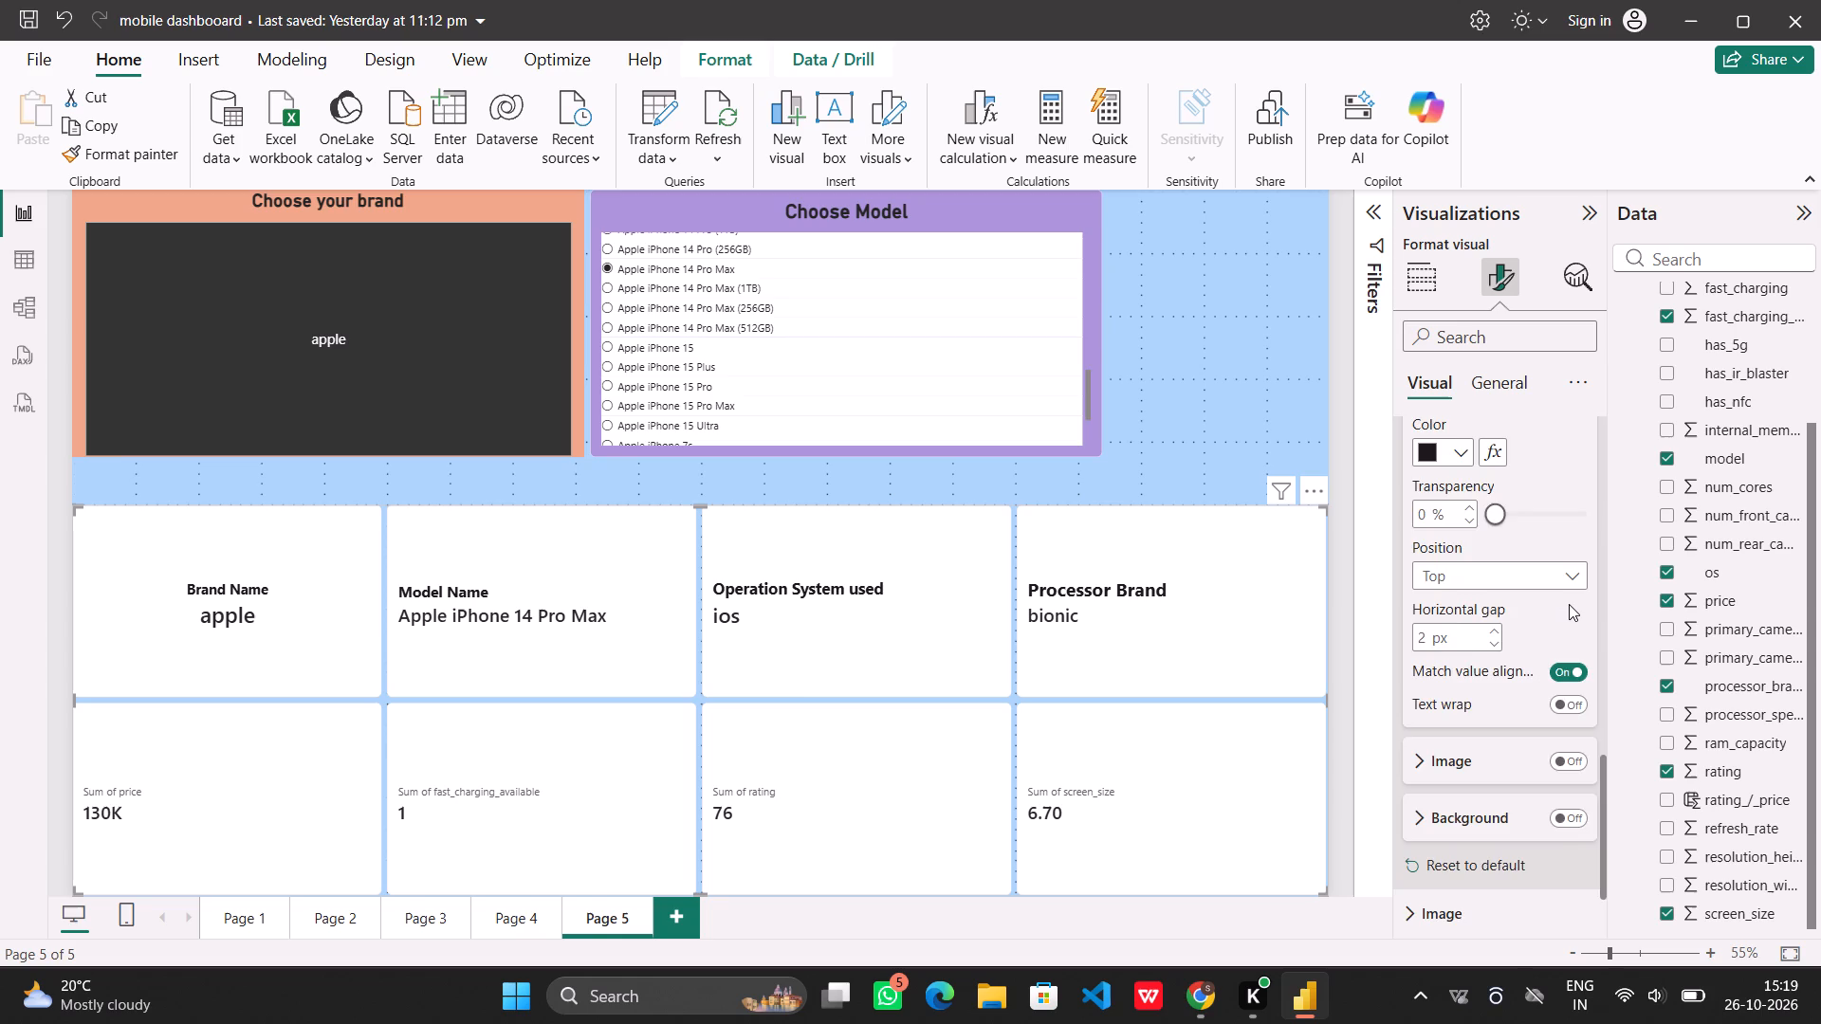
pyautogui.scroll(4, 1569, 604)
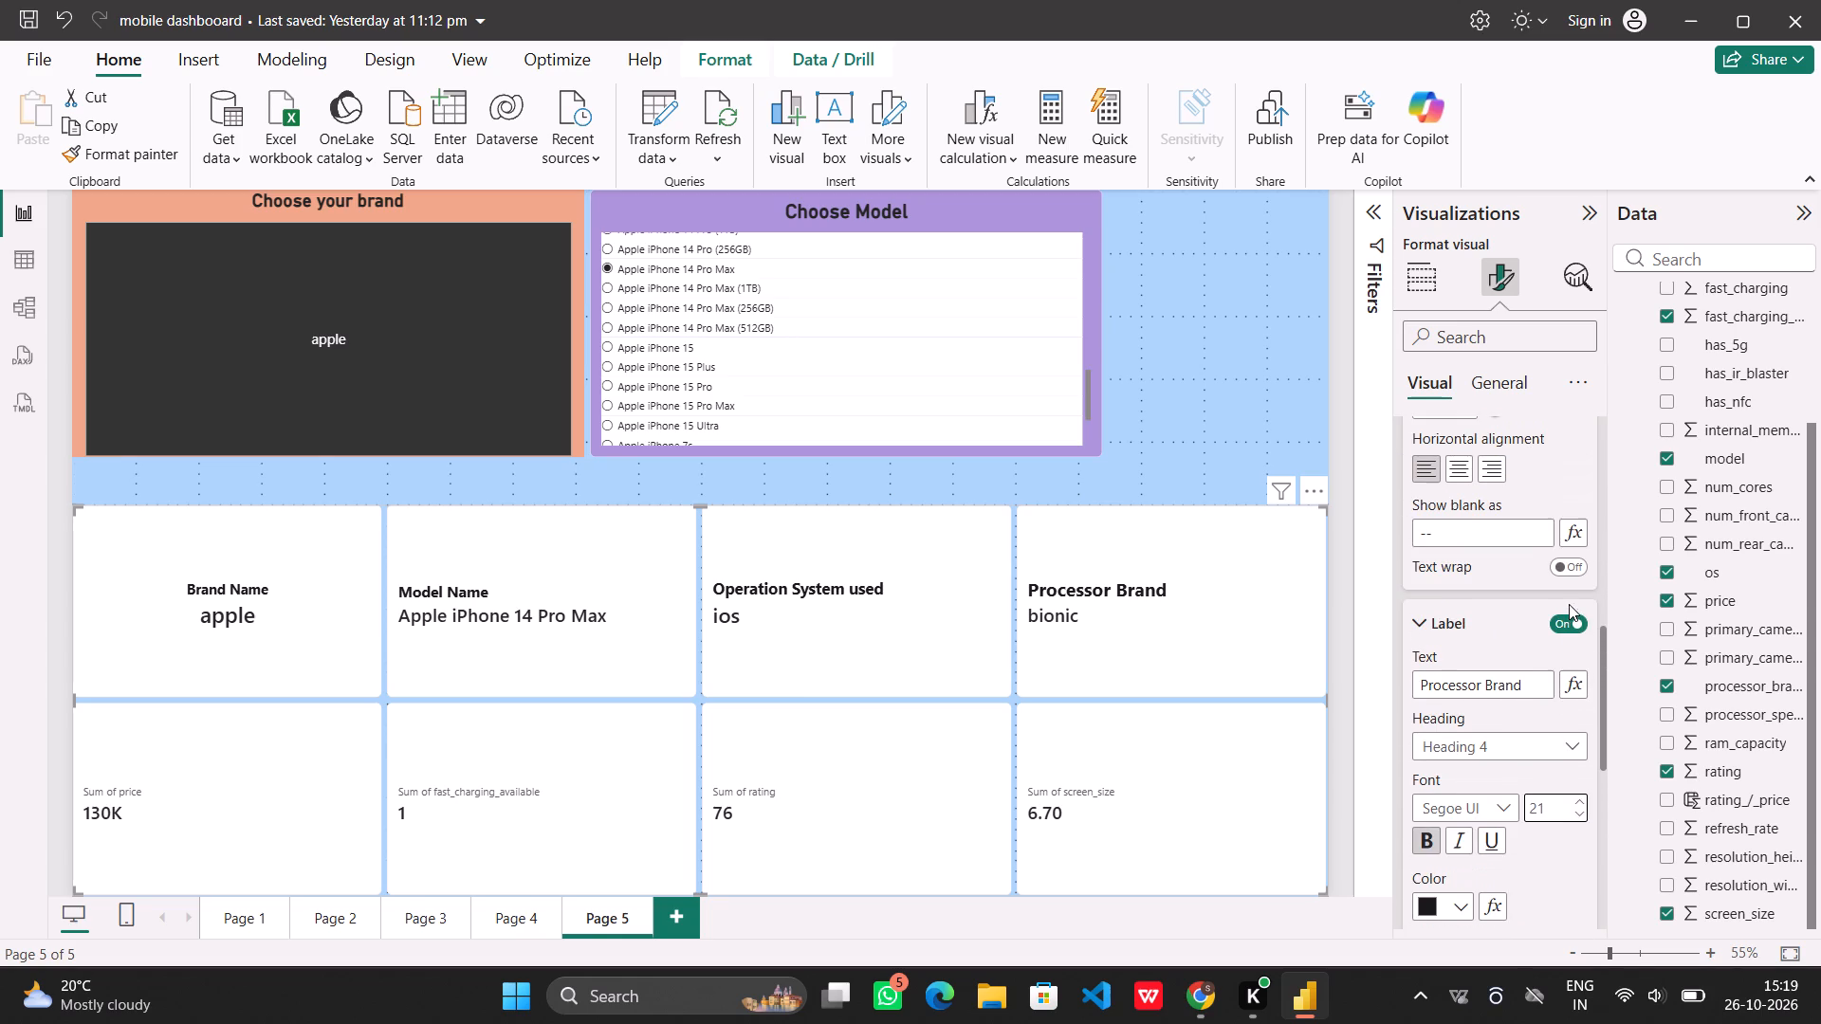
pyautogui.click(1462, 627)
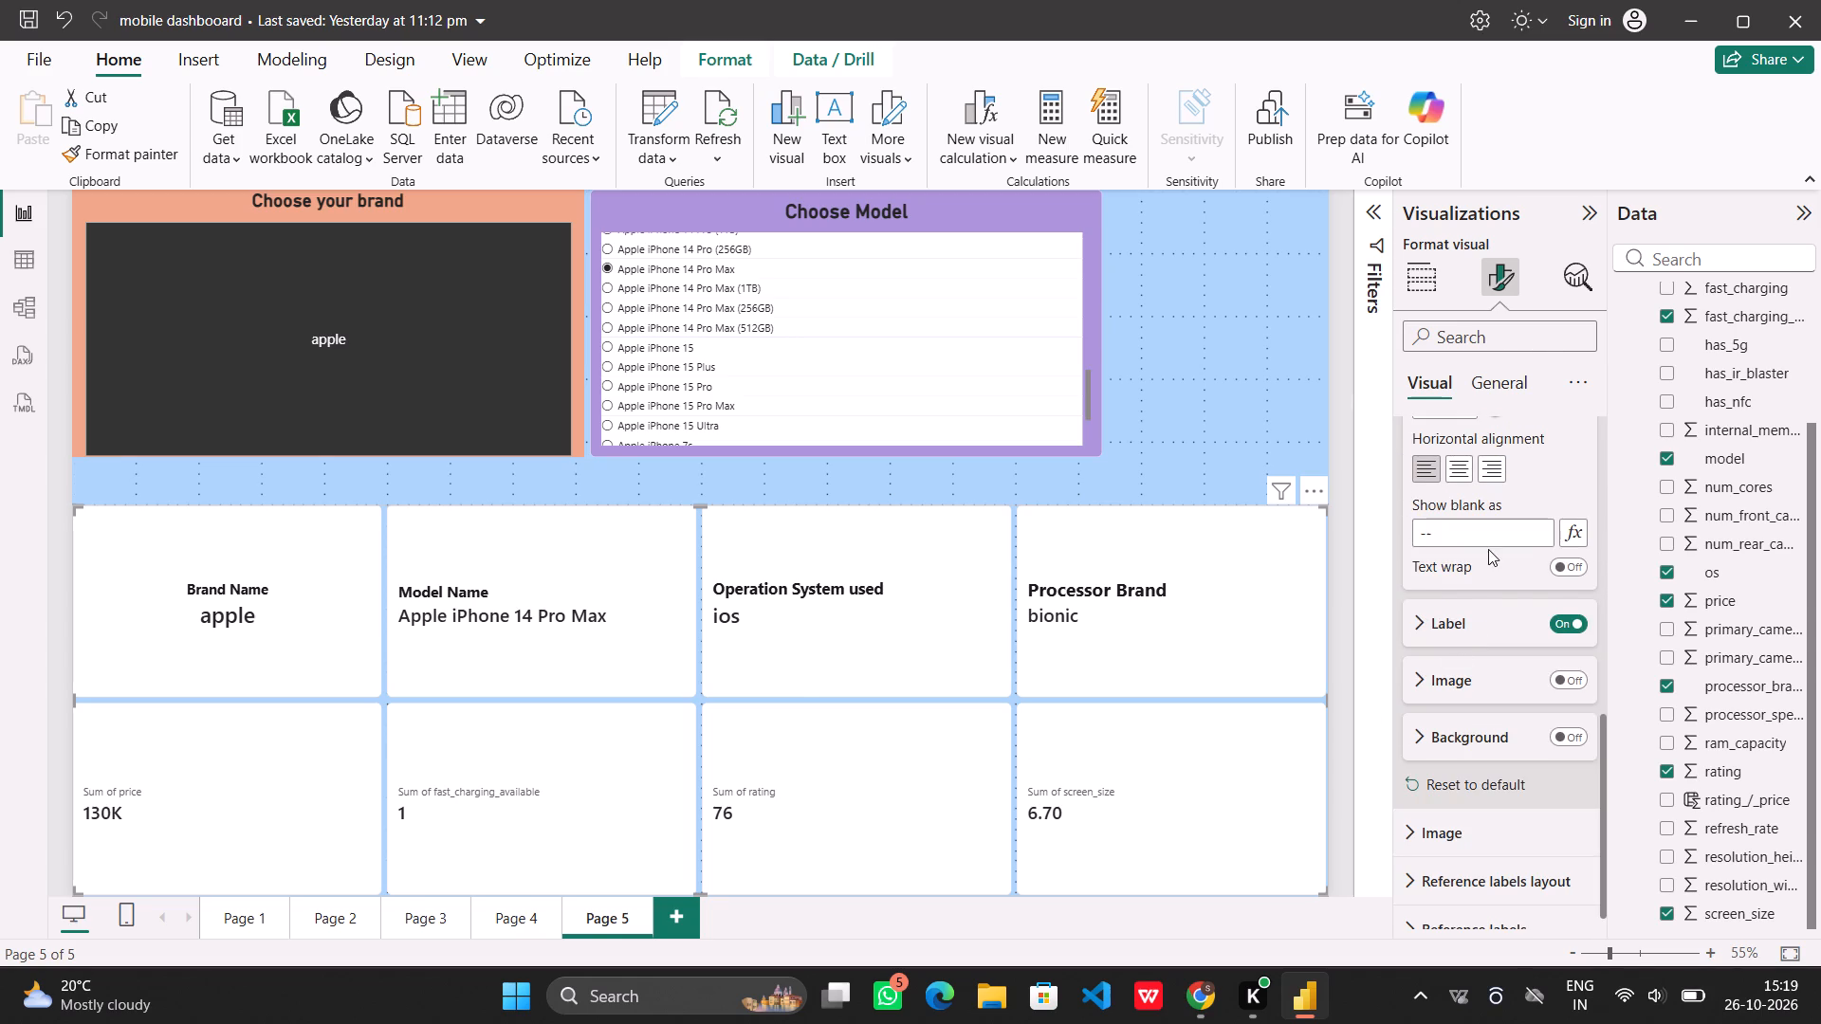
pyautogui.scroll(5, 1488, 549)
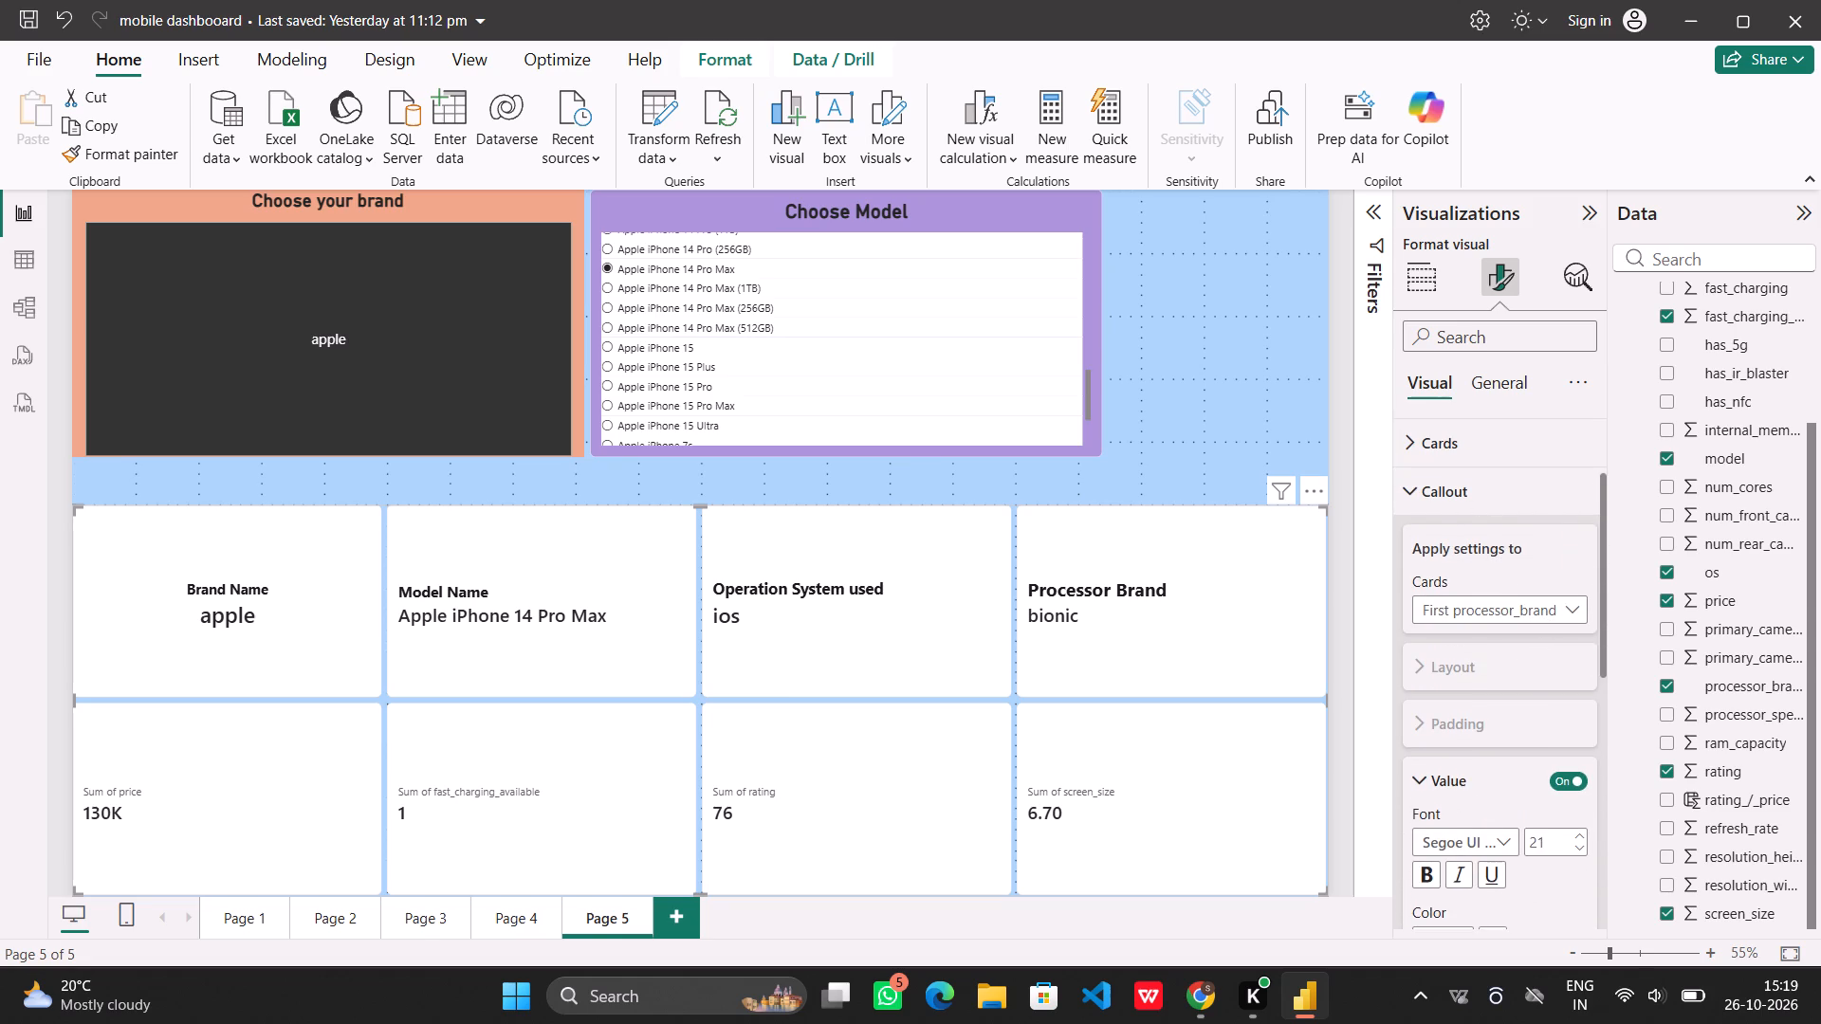
# Open the Cards formatting settings and apply them to the Sum of price card.
pyautogui.click(1415, 273)
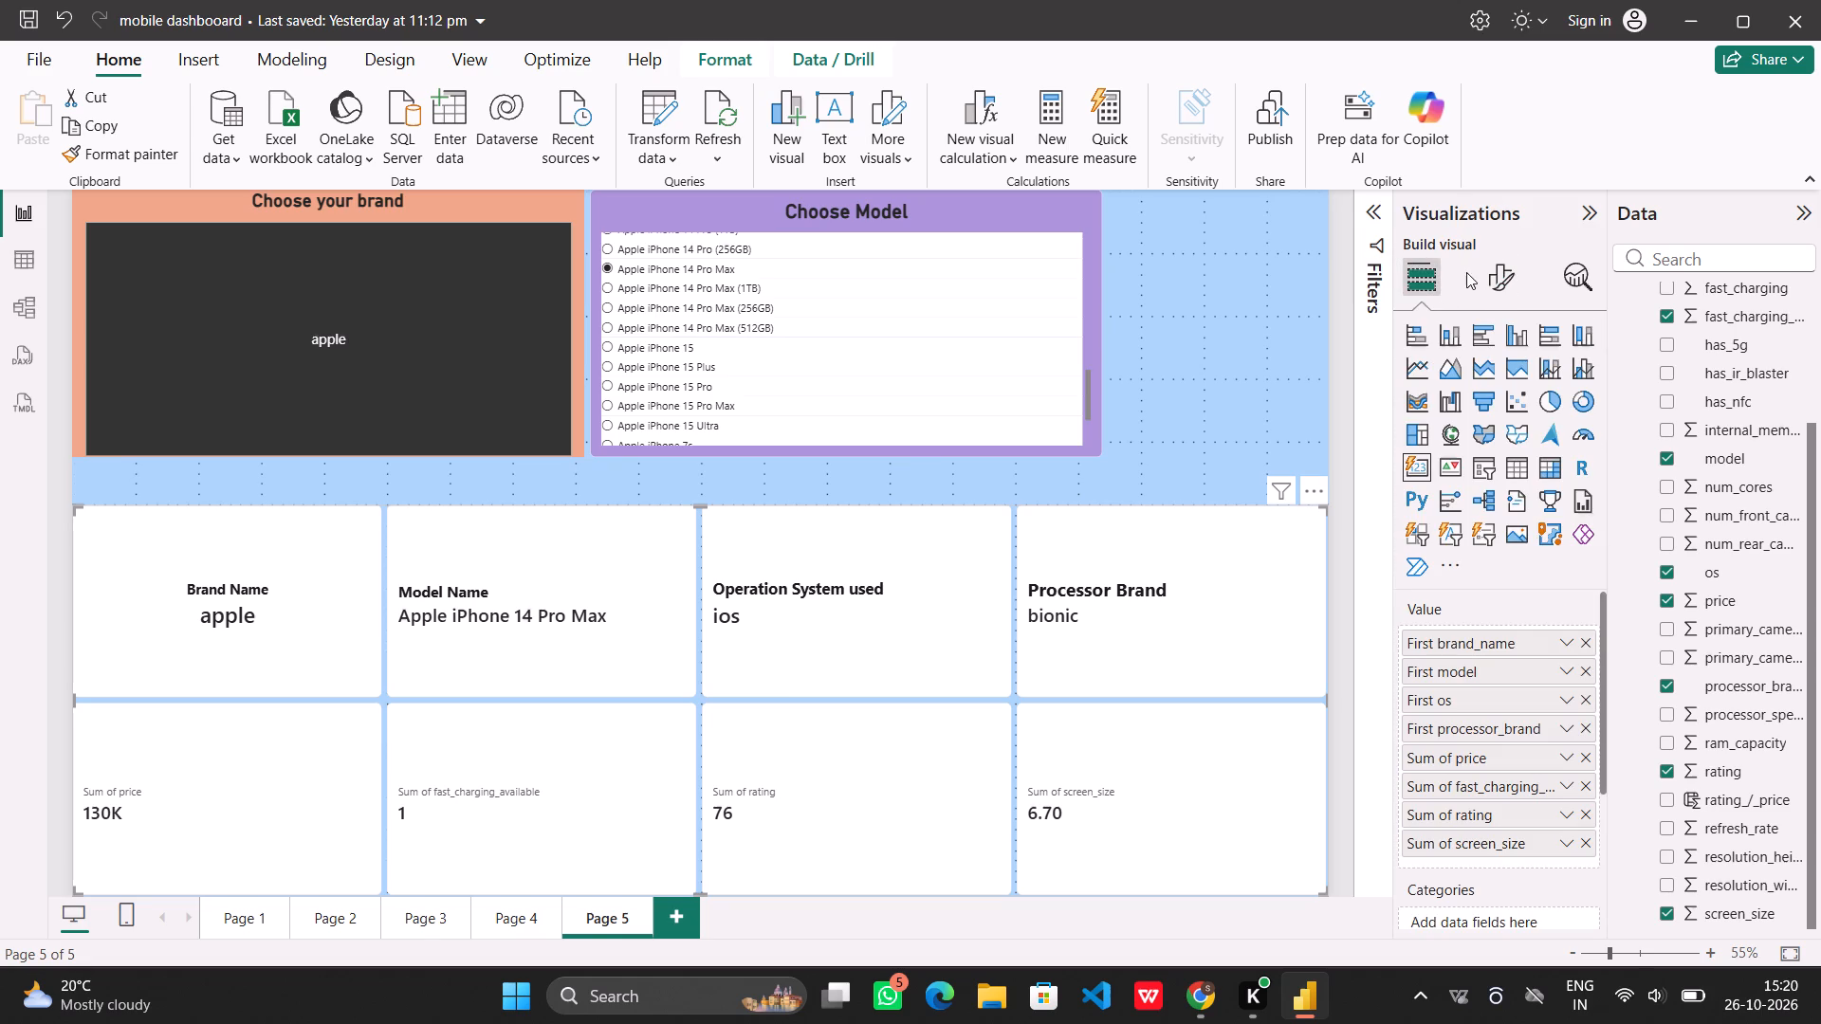
pyautogui.click(1487, 275)
pyautogui.click(1485, 581)
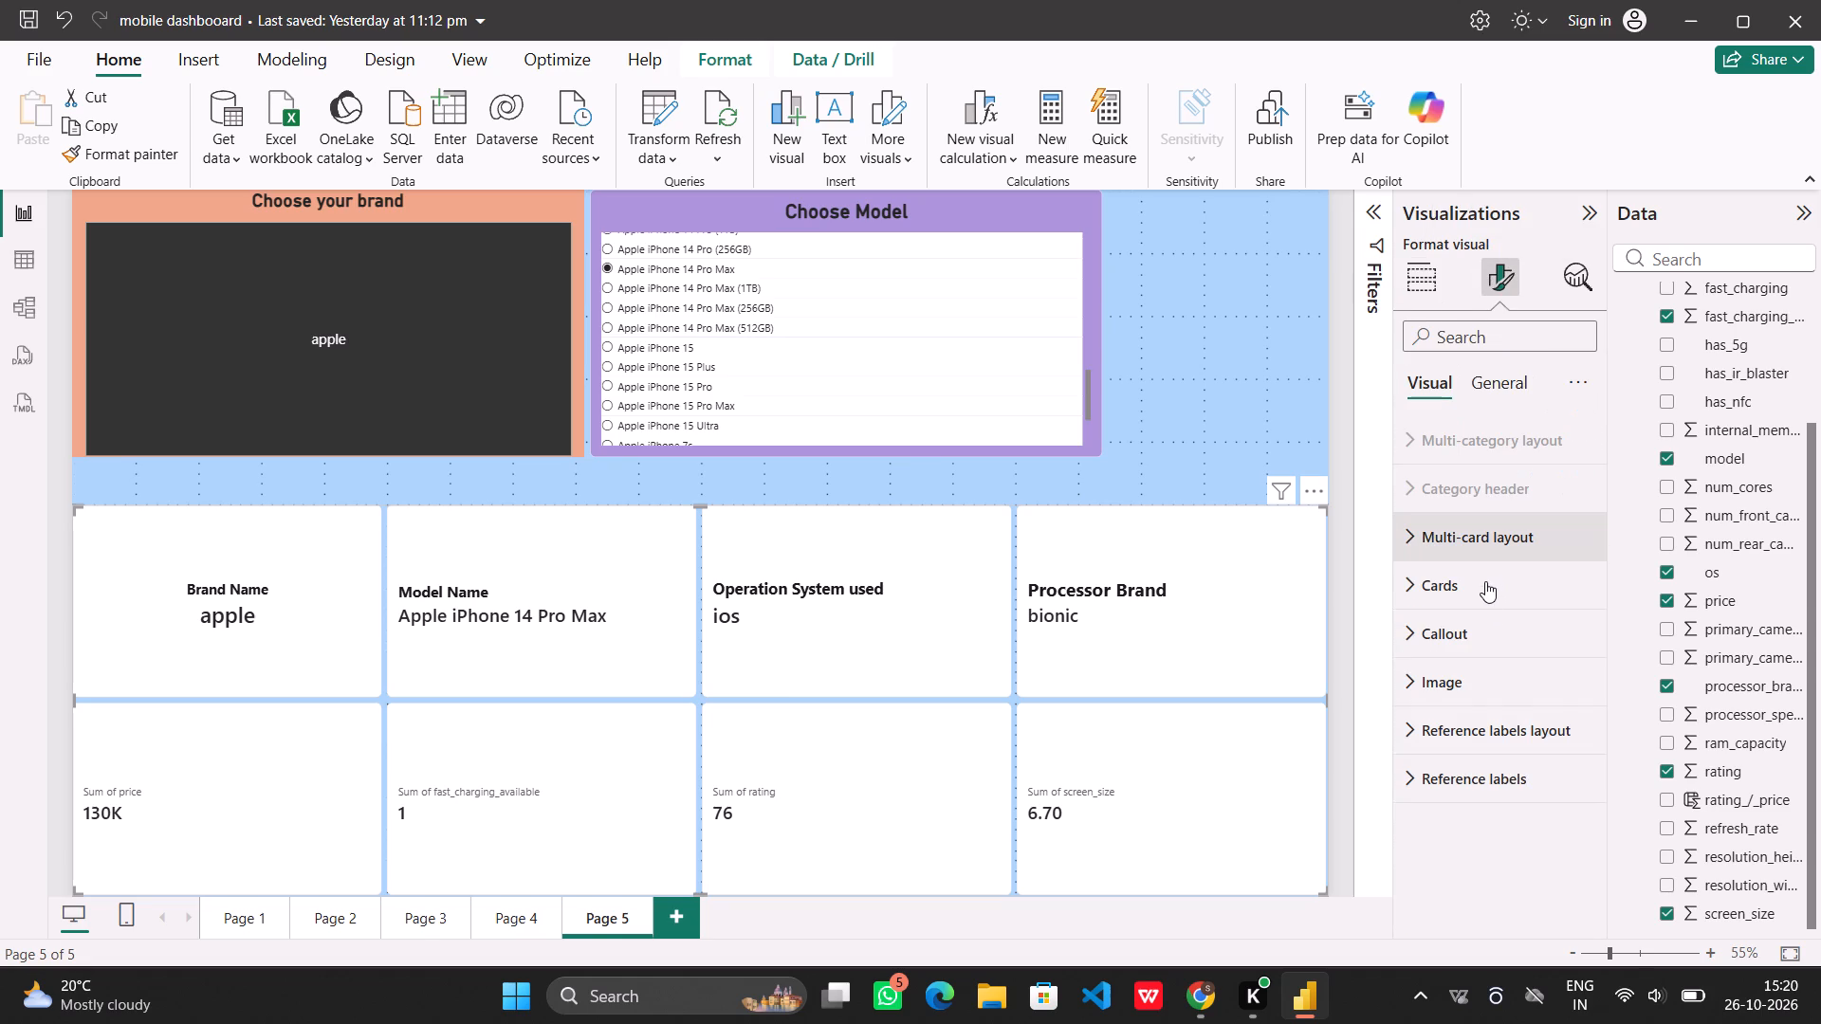
pyautogui.scroll(-2, 1485, 581)
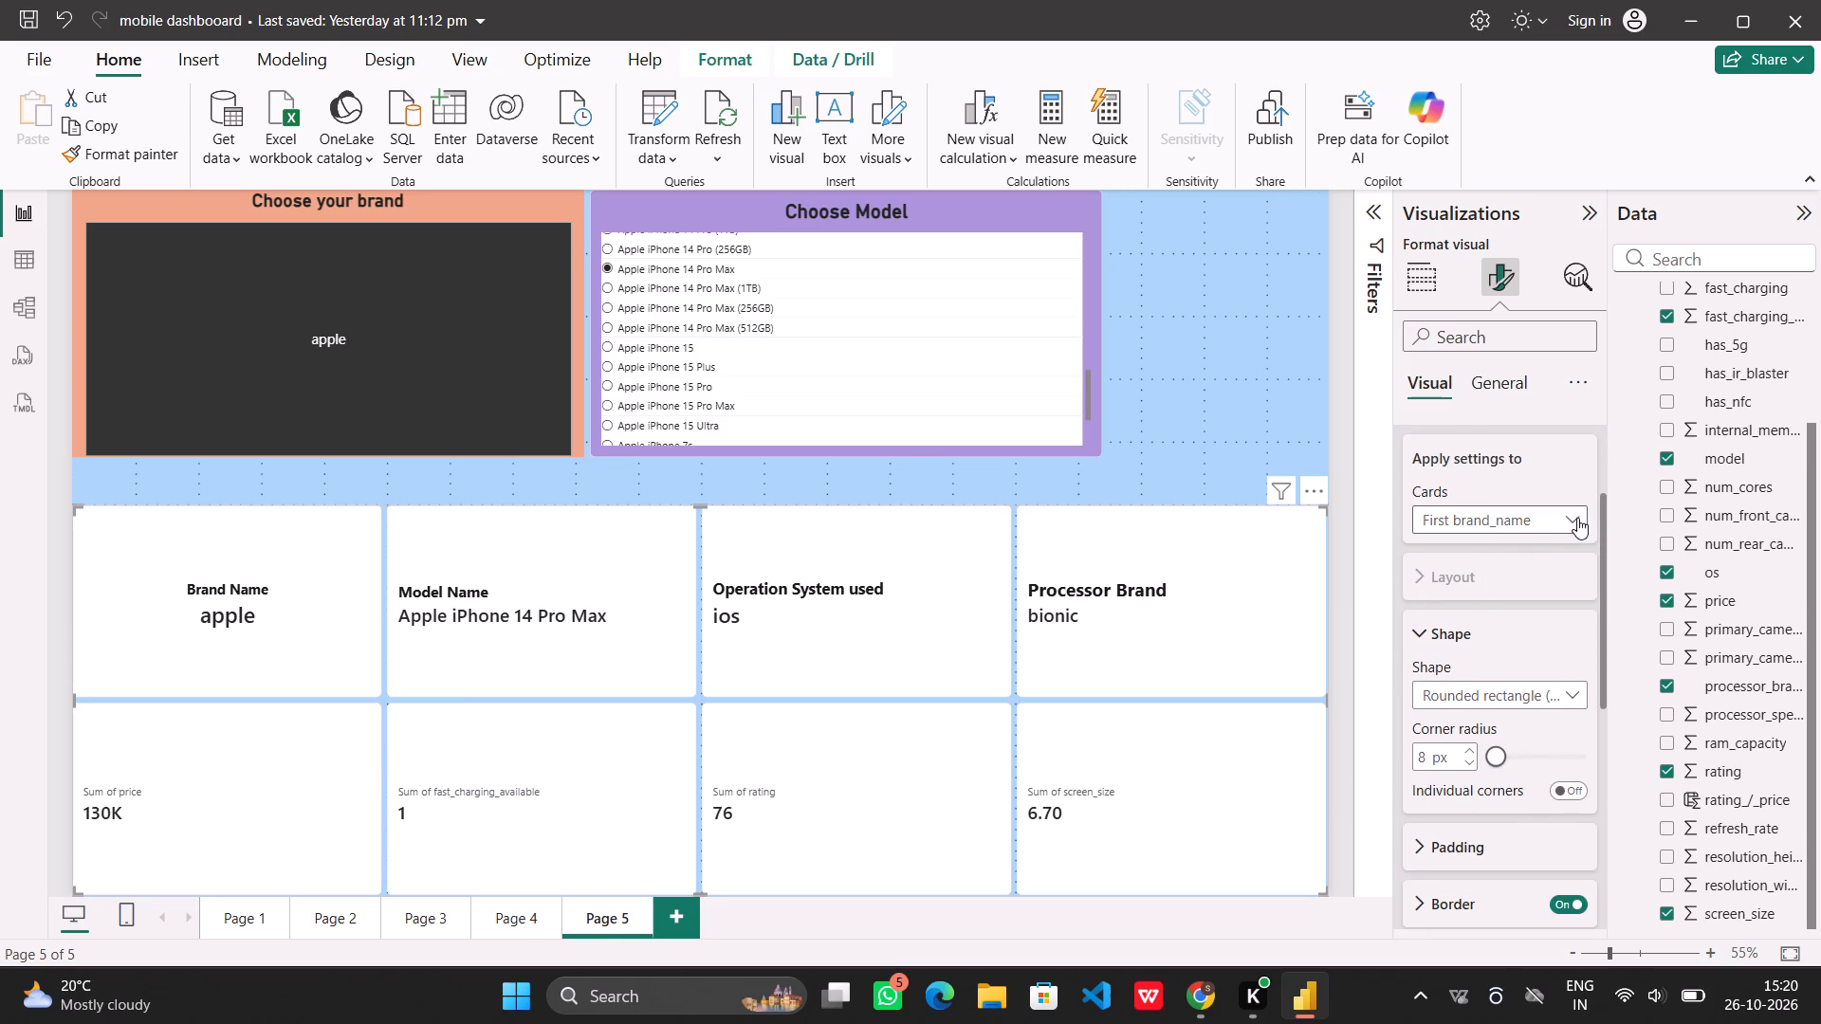
pyautogui.click(1577, 517)
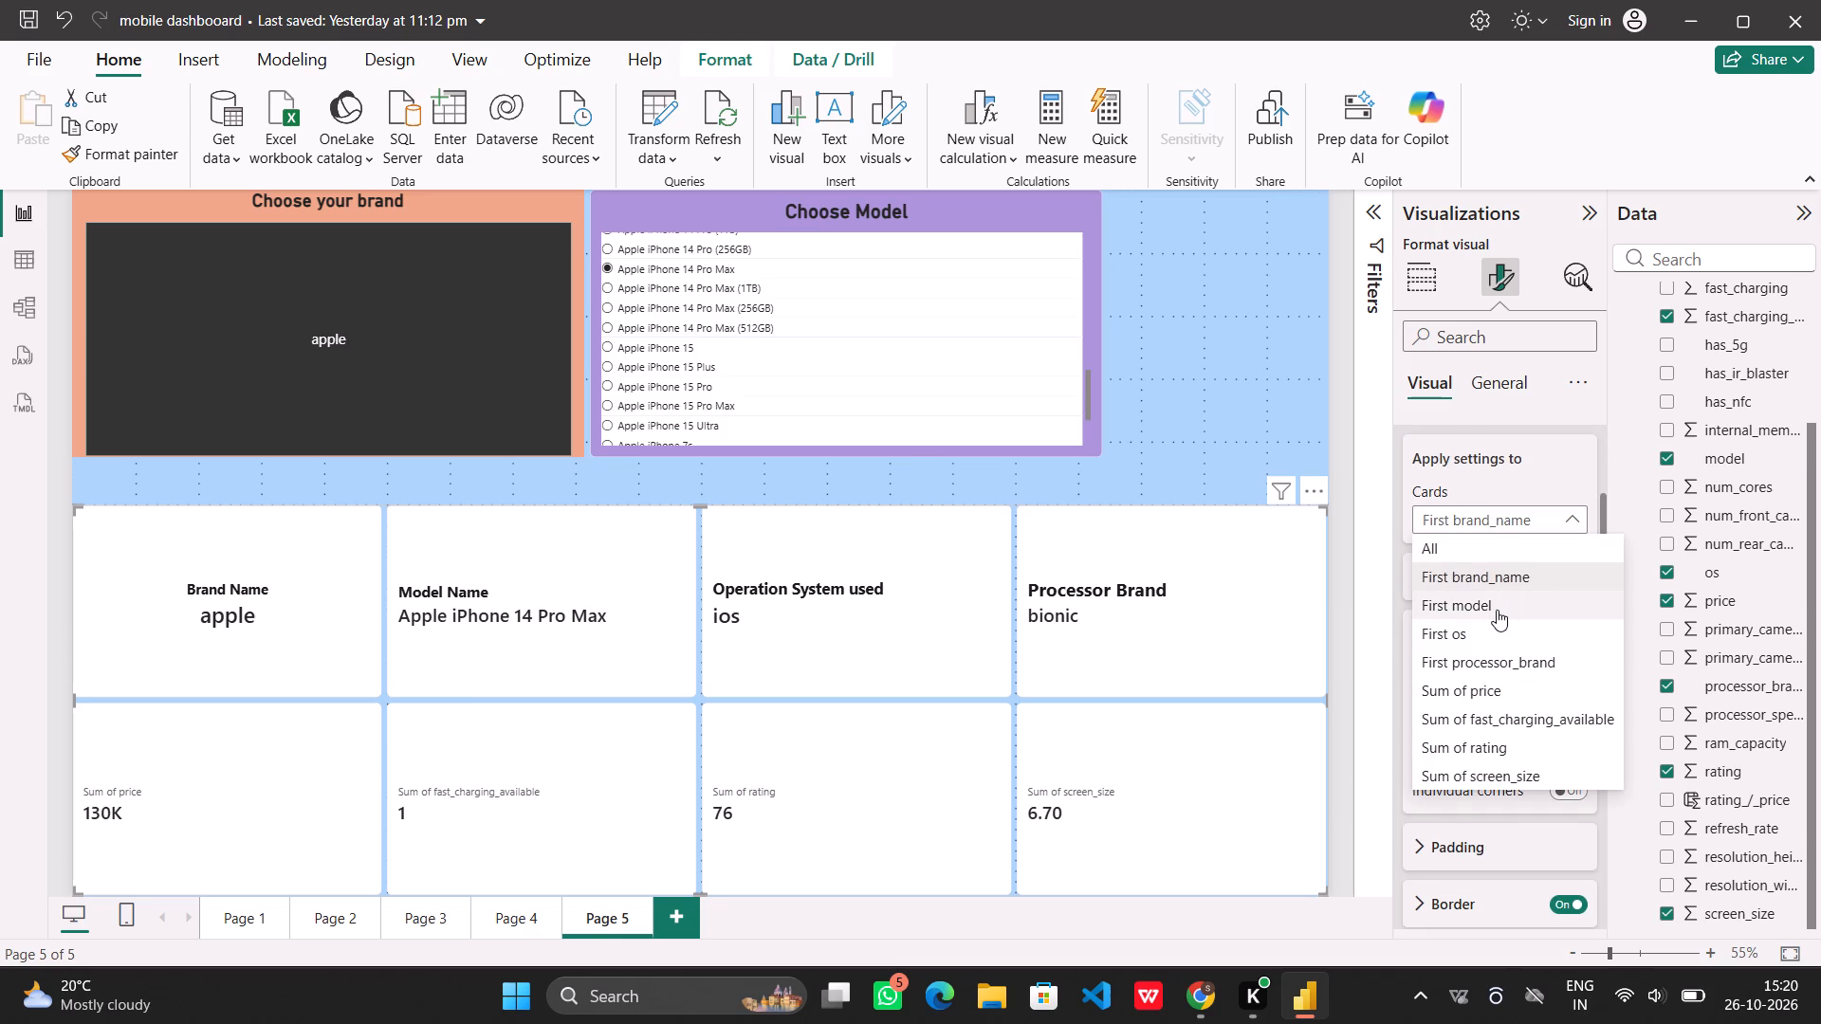
pyautogui.click(1484, 680)
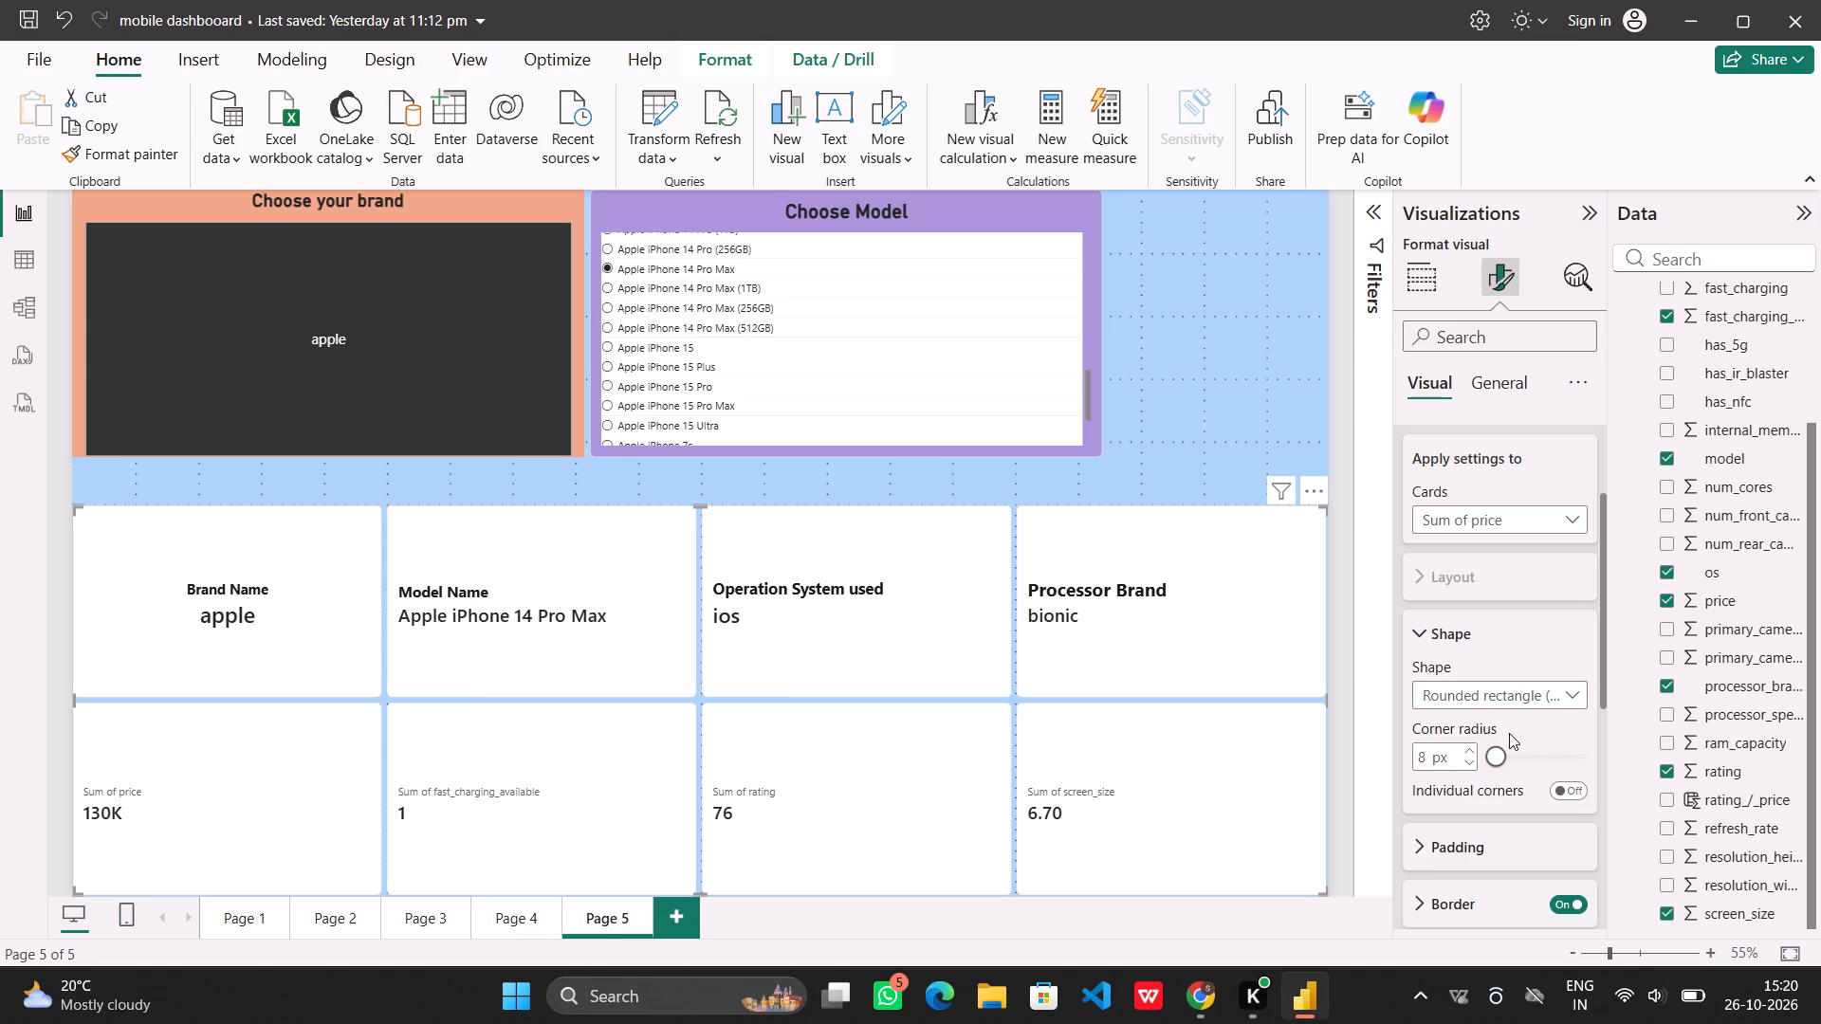
# Look through the Cards and Multi-card layout settings for the Sum of price card's label options.
pyautogui.hscroll(1, 1483, 739)
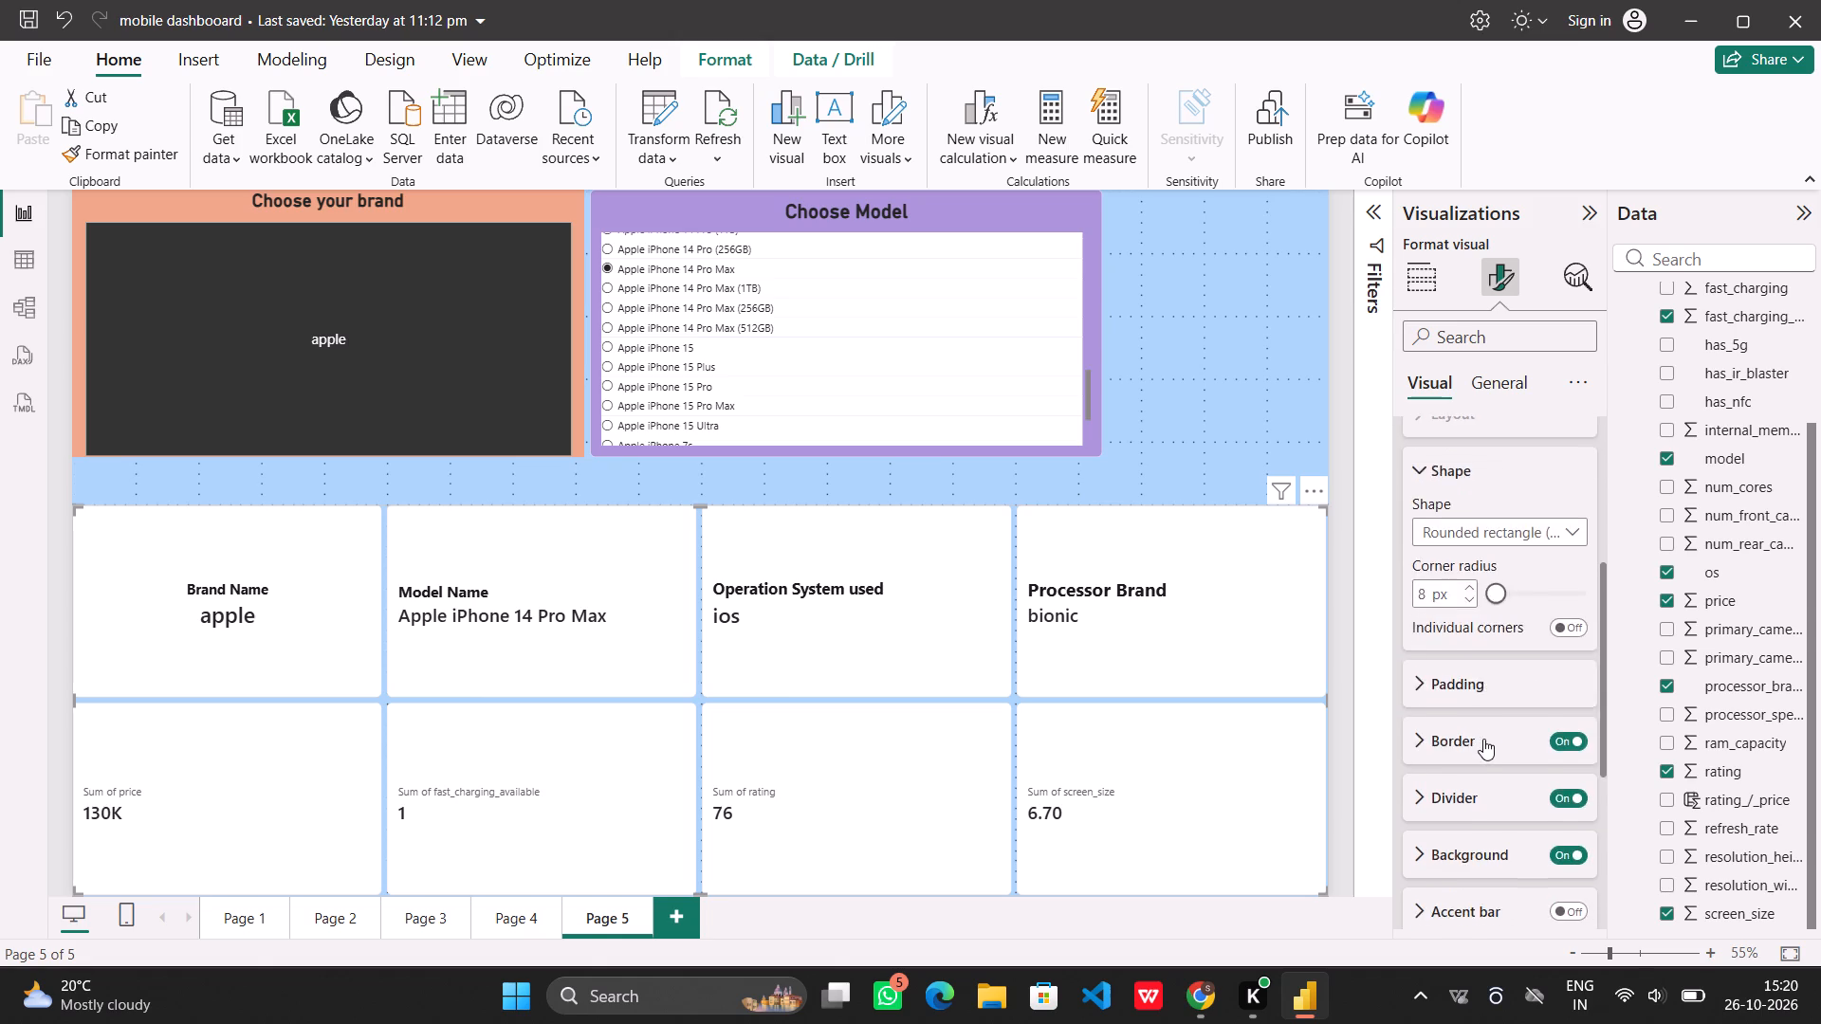
pyautogui.hscroll(1, 1483, 739)
pyautogui.click(1455, 720)
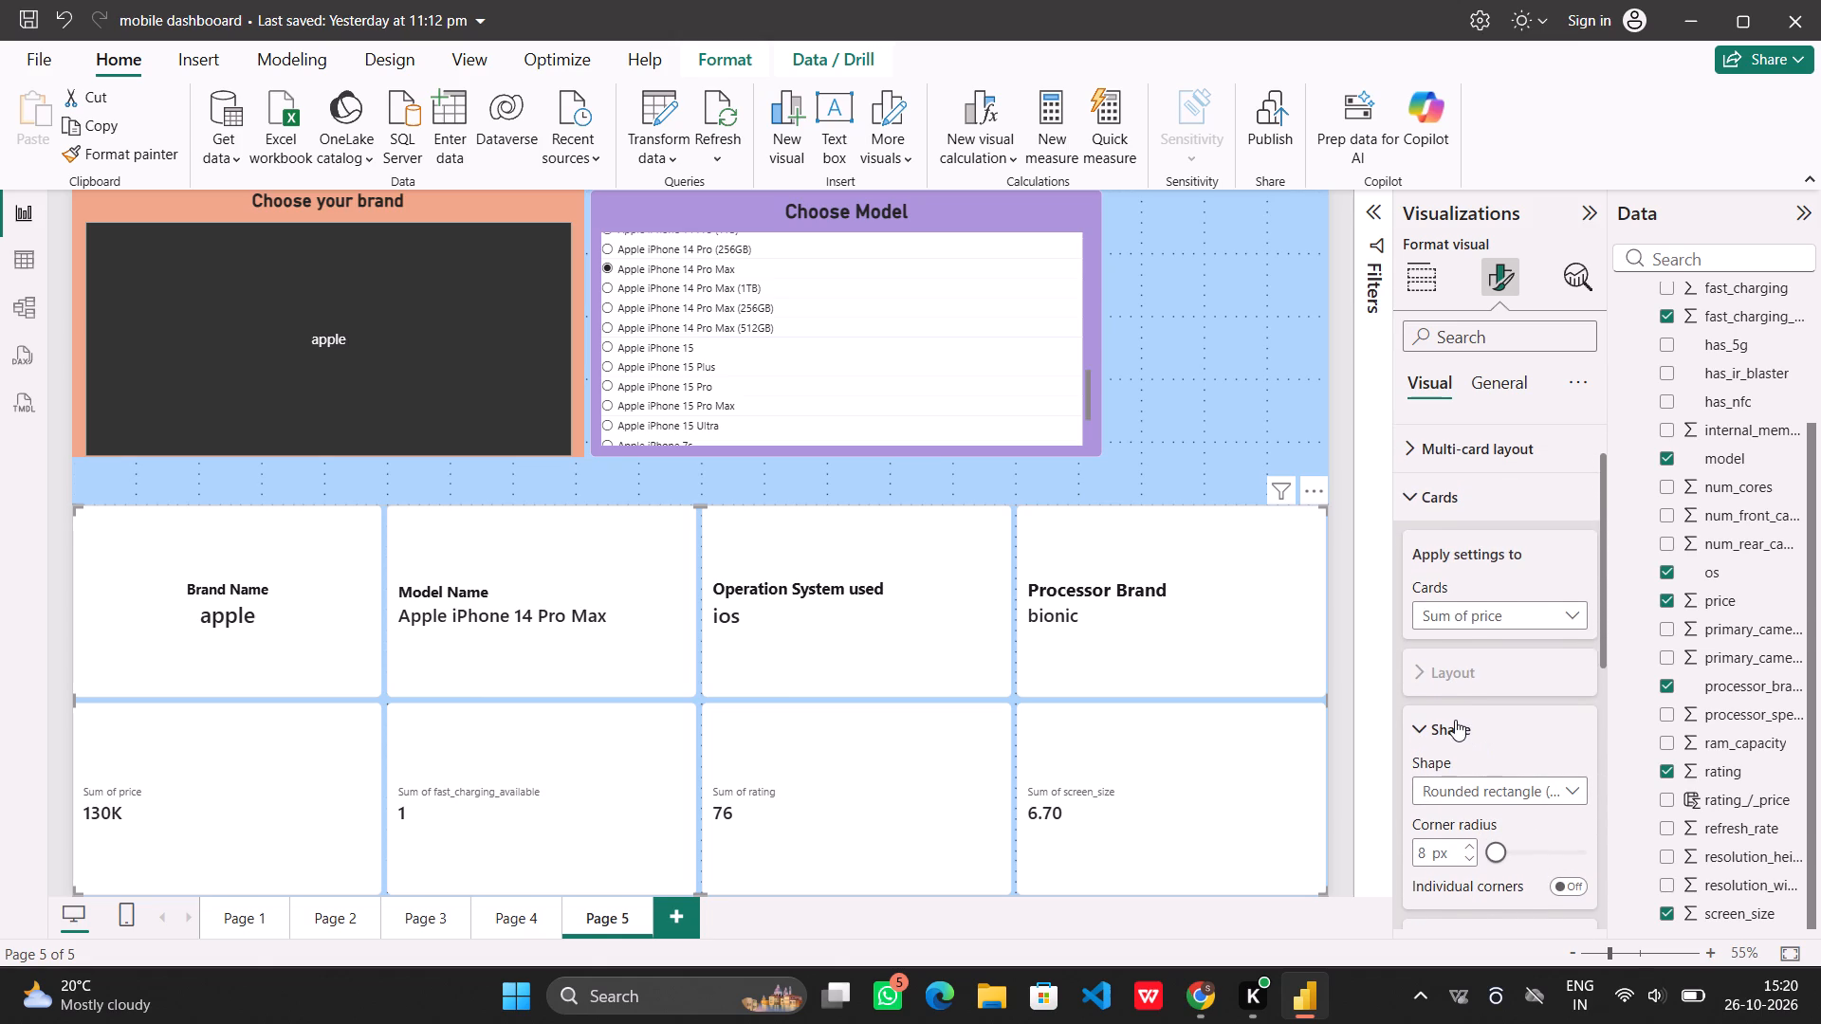
pyautogui.click(1455, 720)
pyautogui.scroll(-1, 1523, 686)
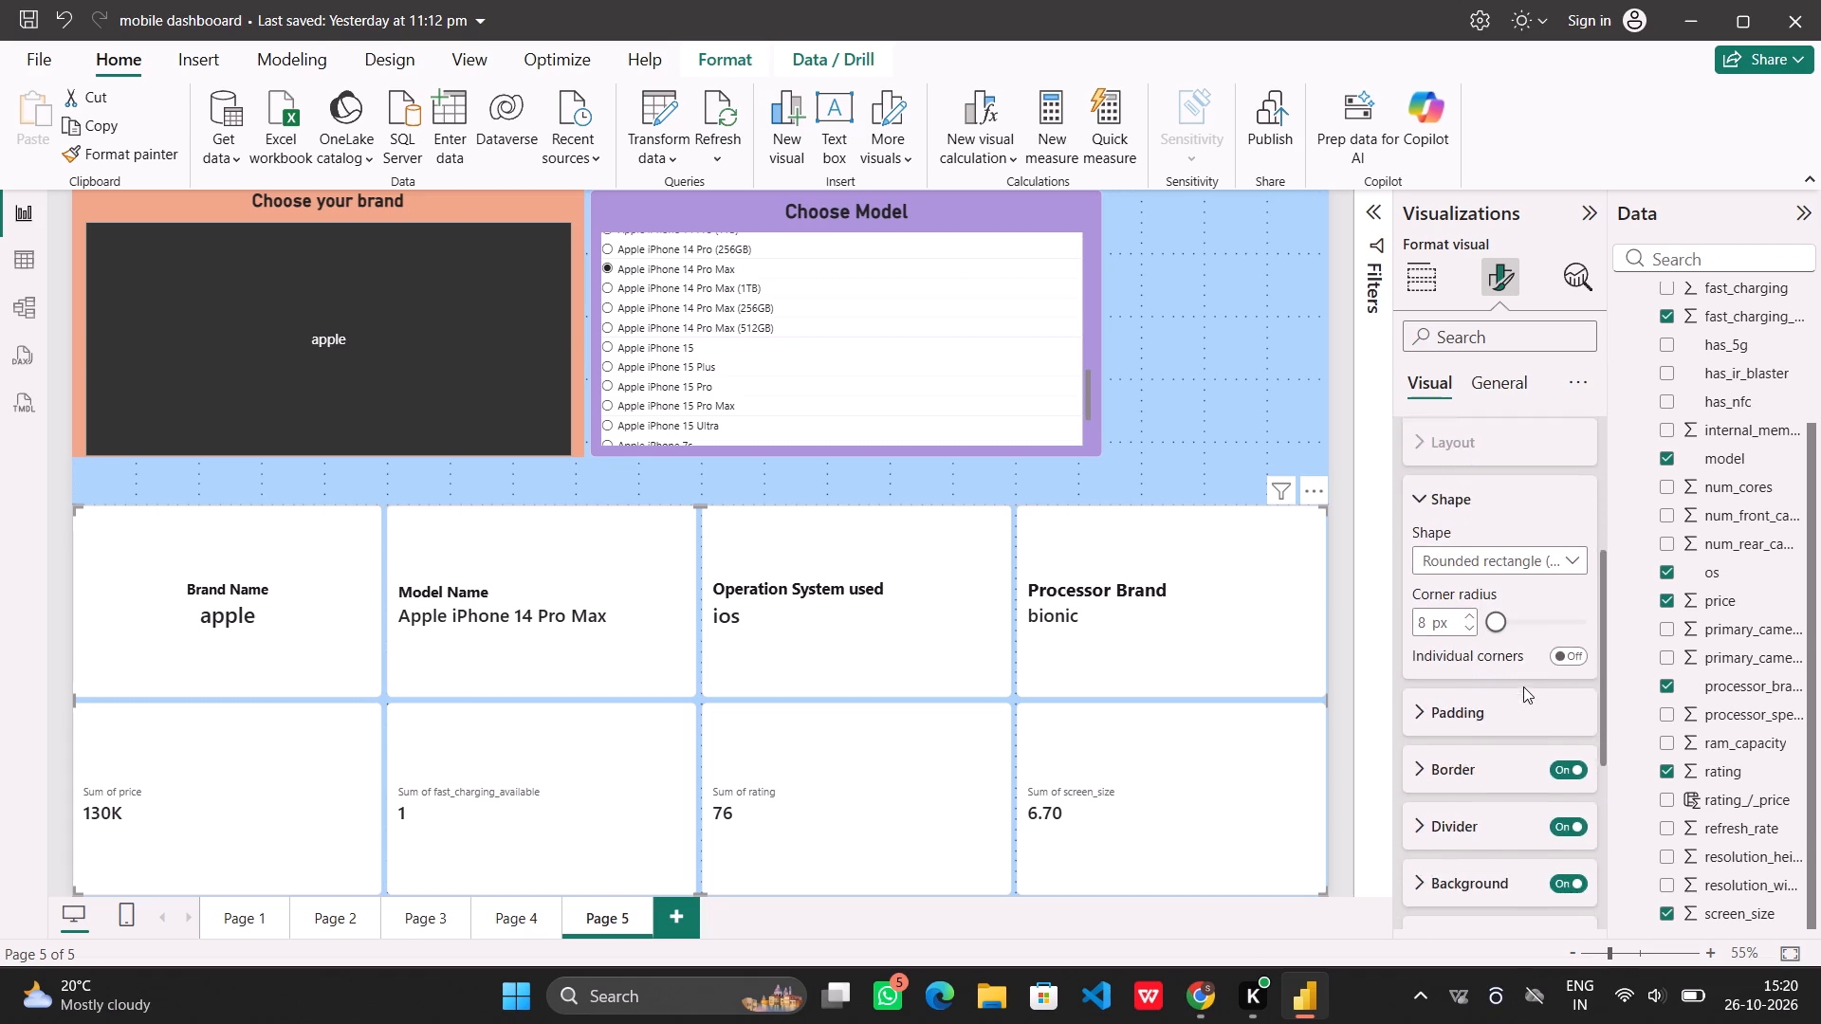
pyautogui.scroll(-2, 1523, 686)
pyautogui.scroll(5, 1523, 686)
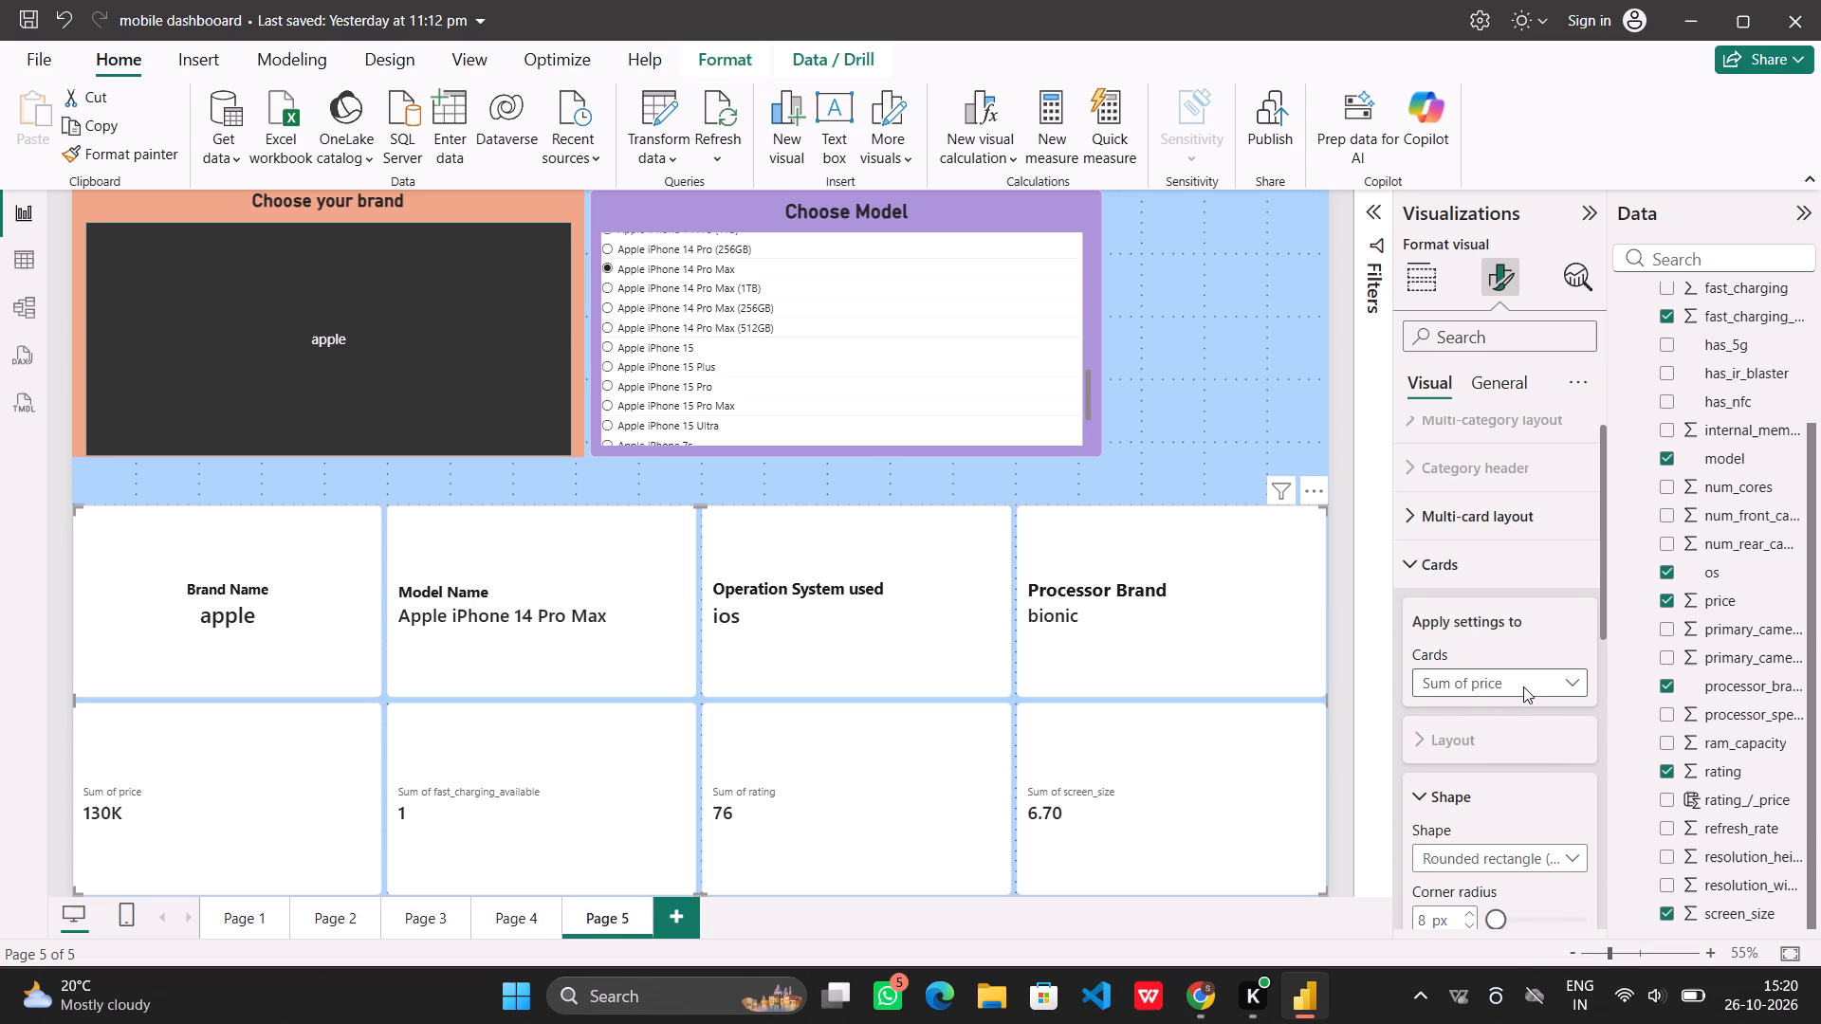
pyautogui.click(1559, 701)
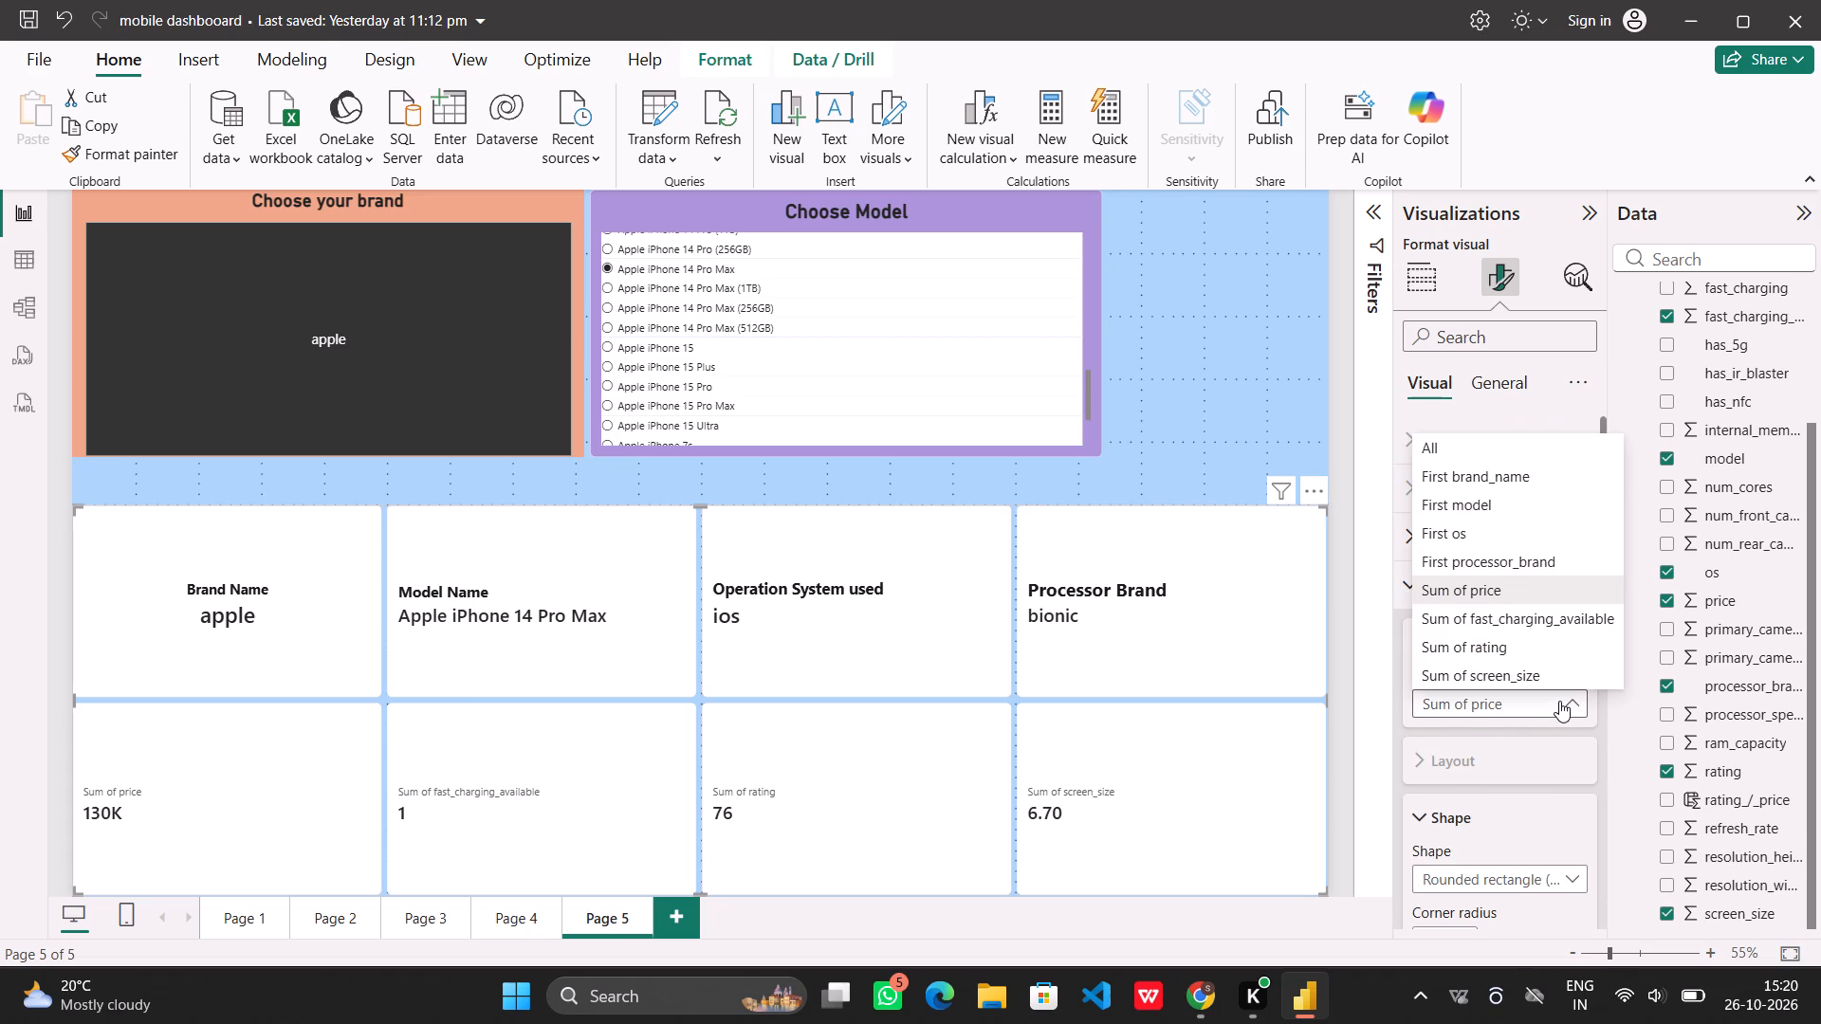
pyautogui.click(1529, 578)
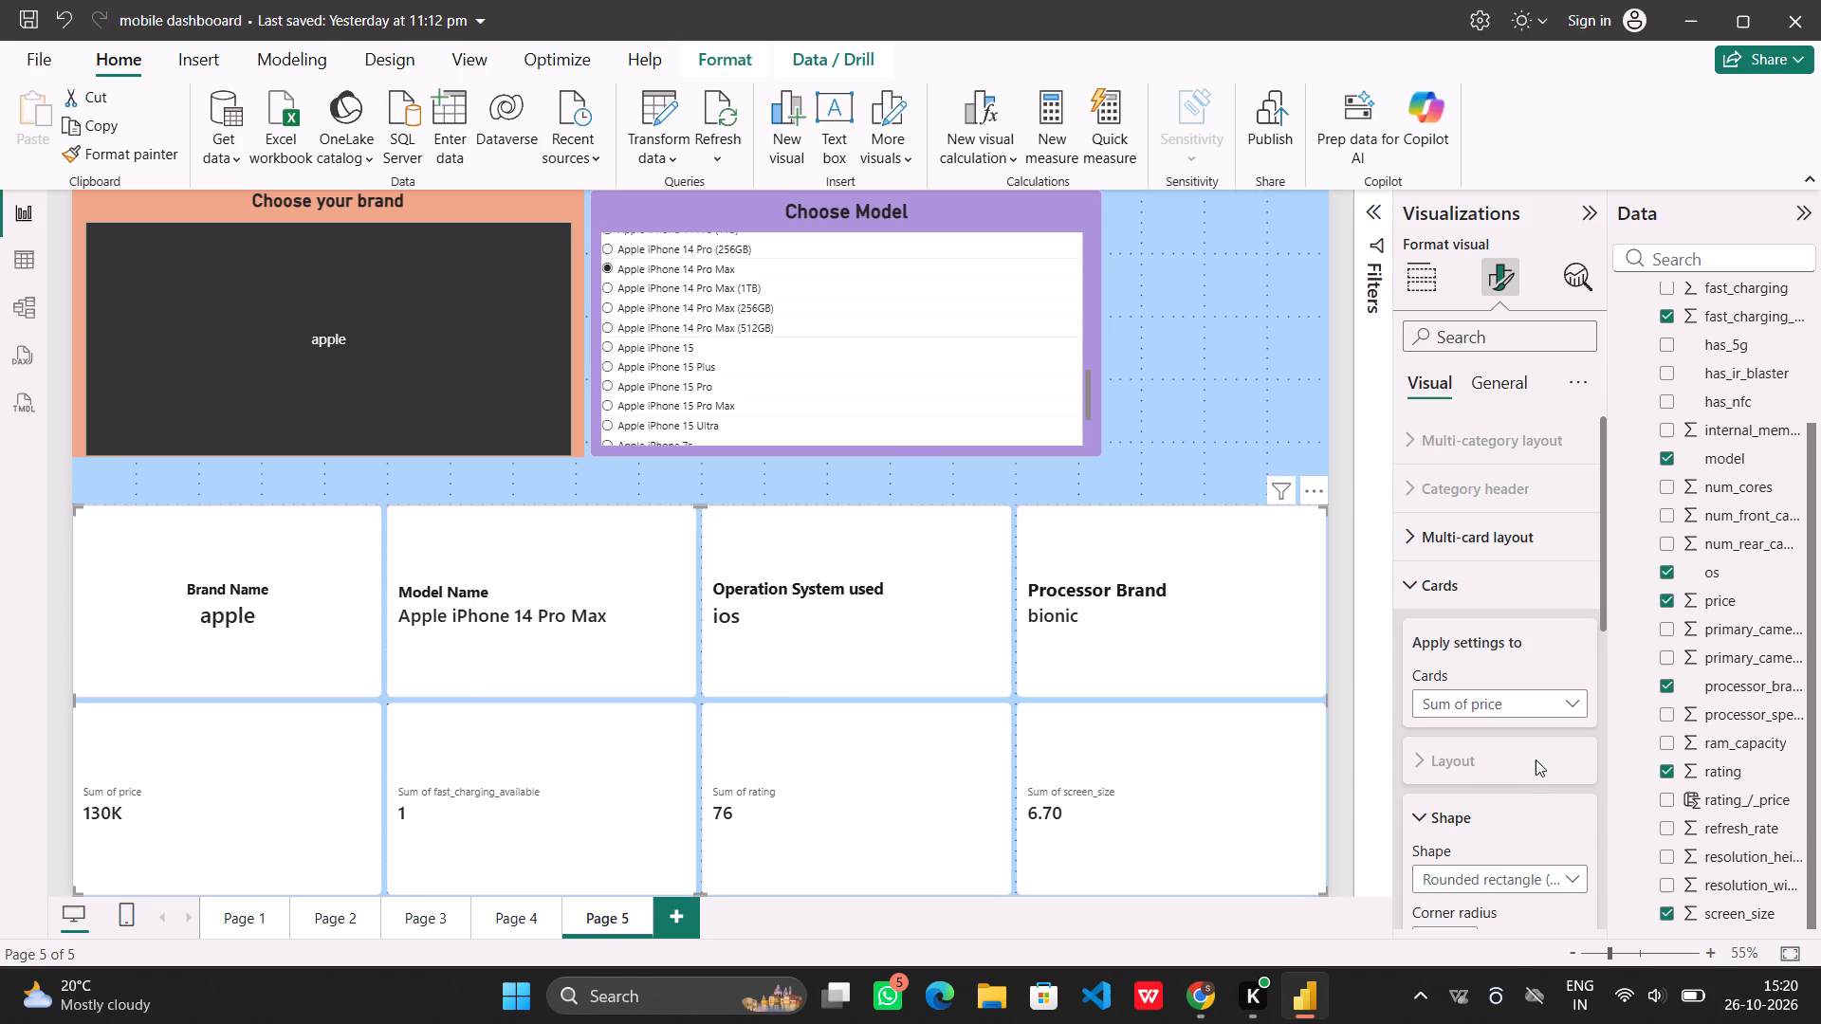
pyautogui.scroll(-1, 1536, 759)
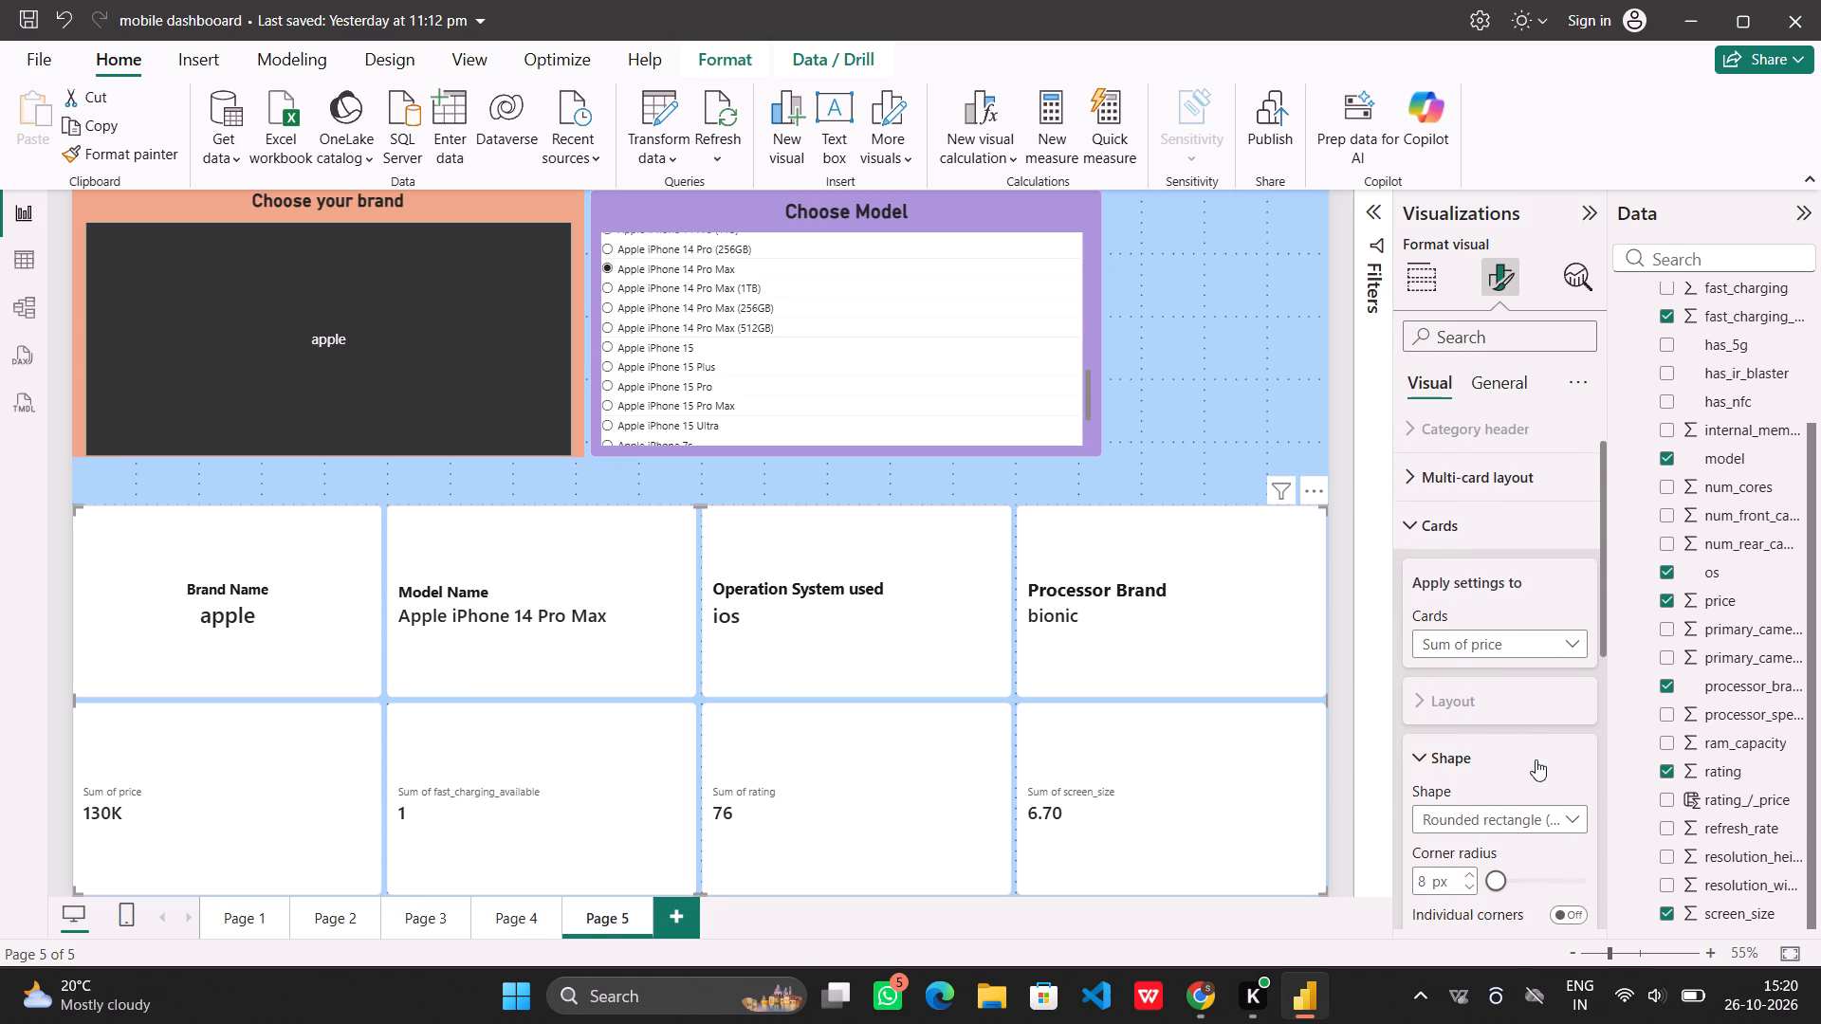
pyautogui.scroll(-1, 1536, 759)
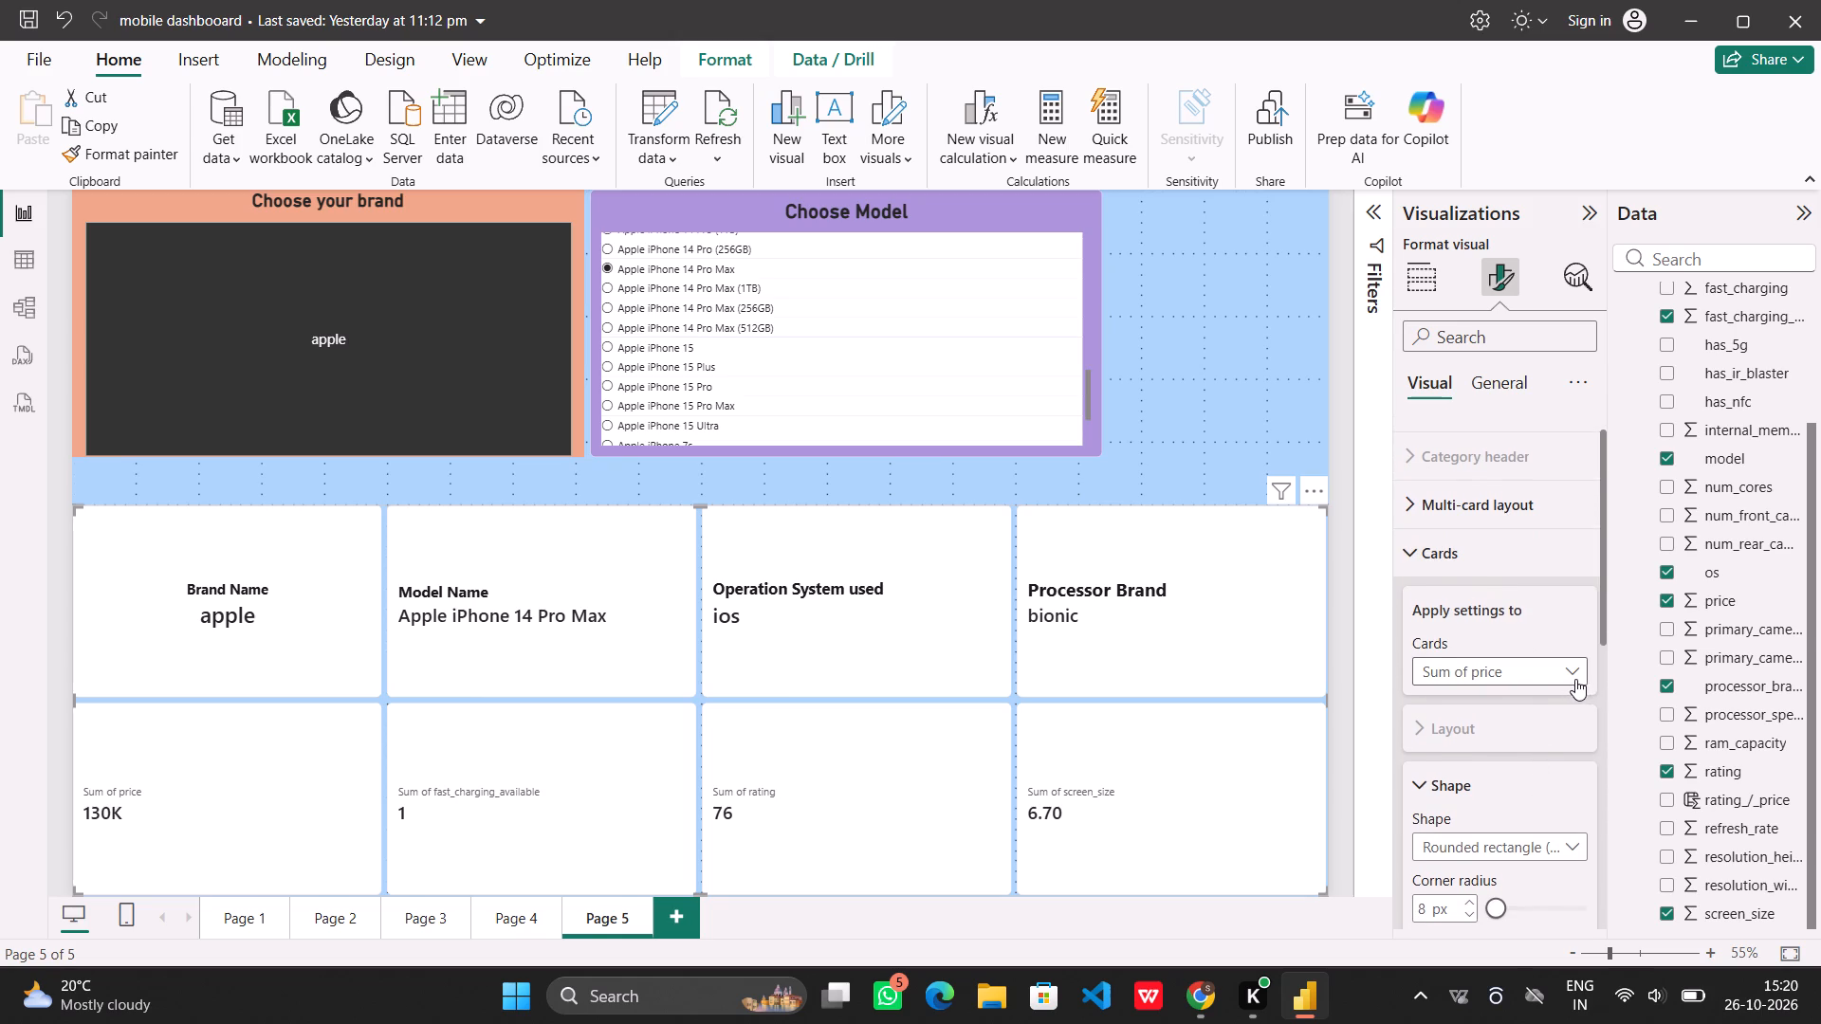
pyautogui.scroll(-2, 1461, 794)
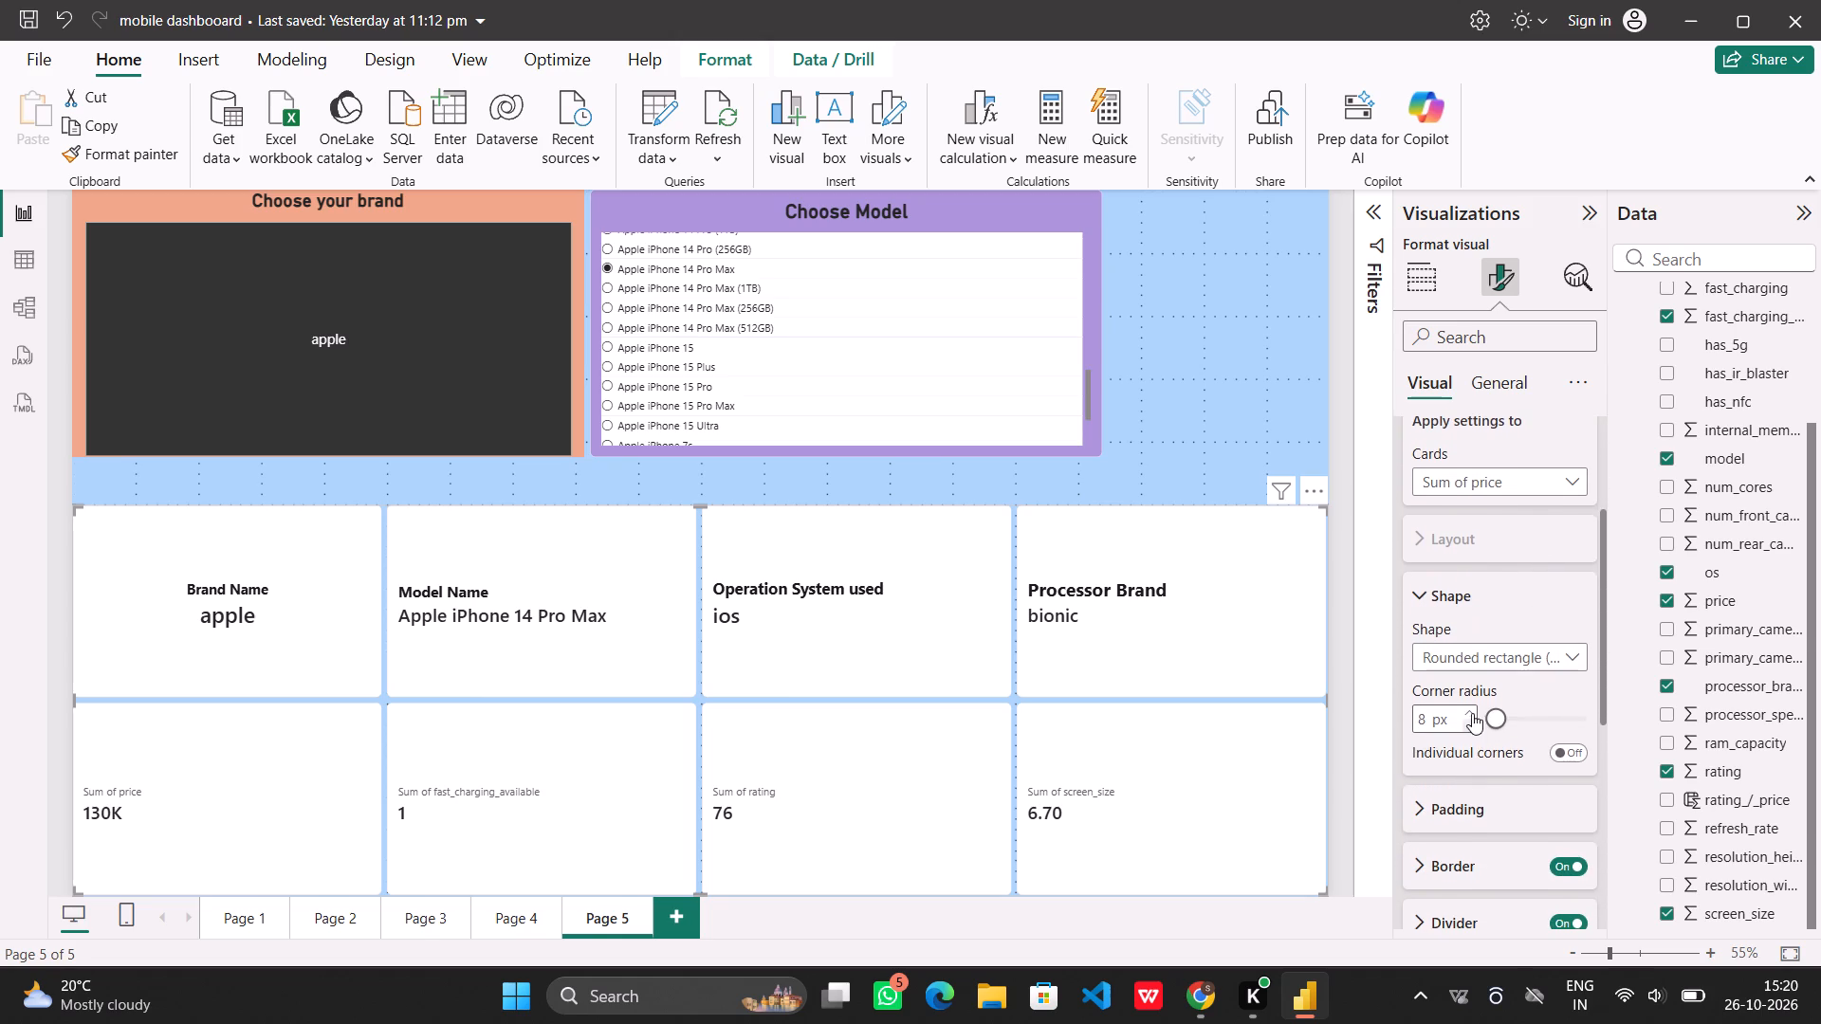
pyautogui.click(1456, 599)
pyautogui.scroll(1, 1476, 744)
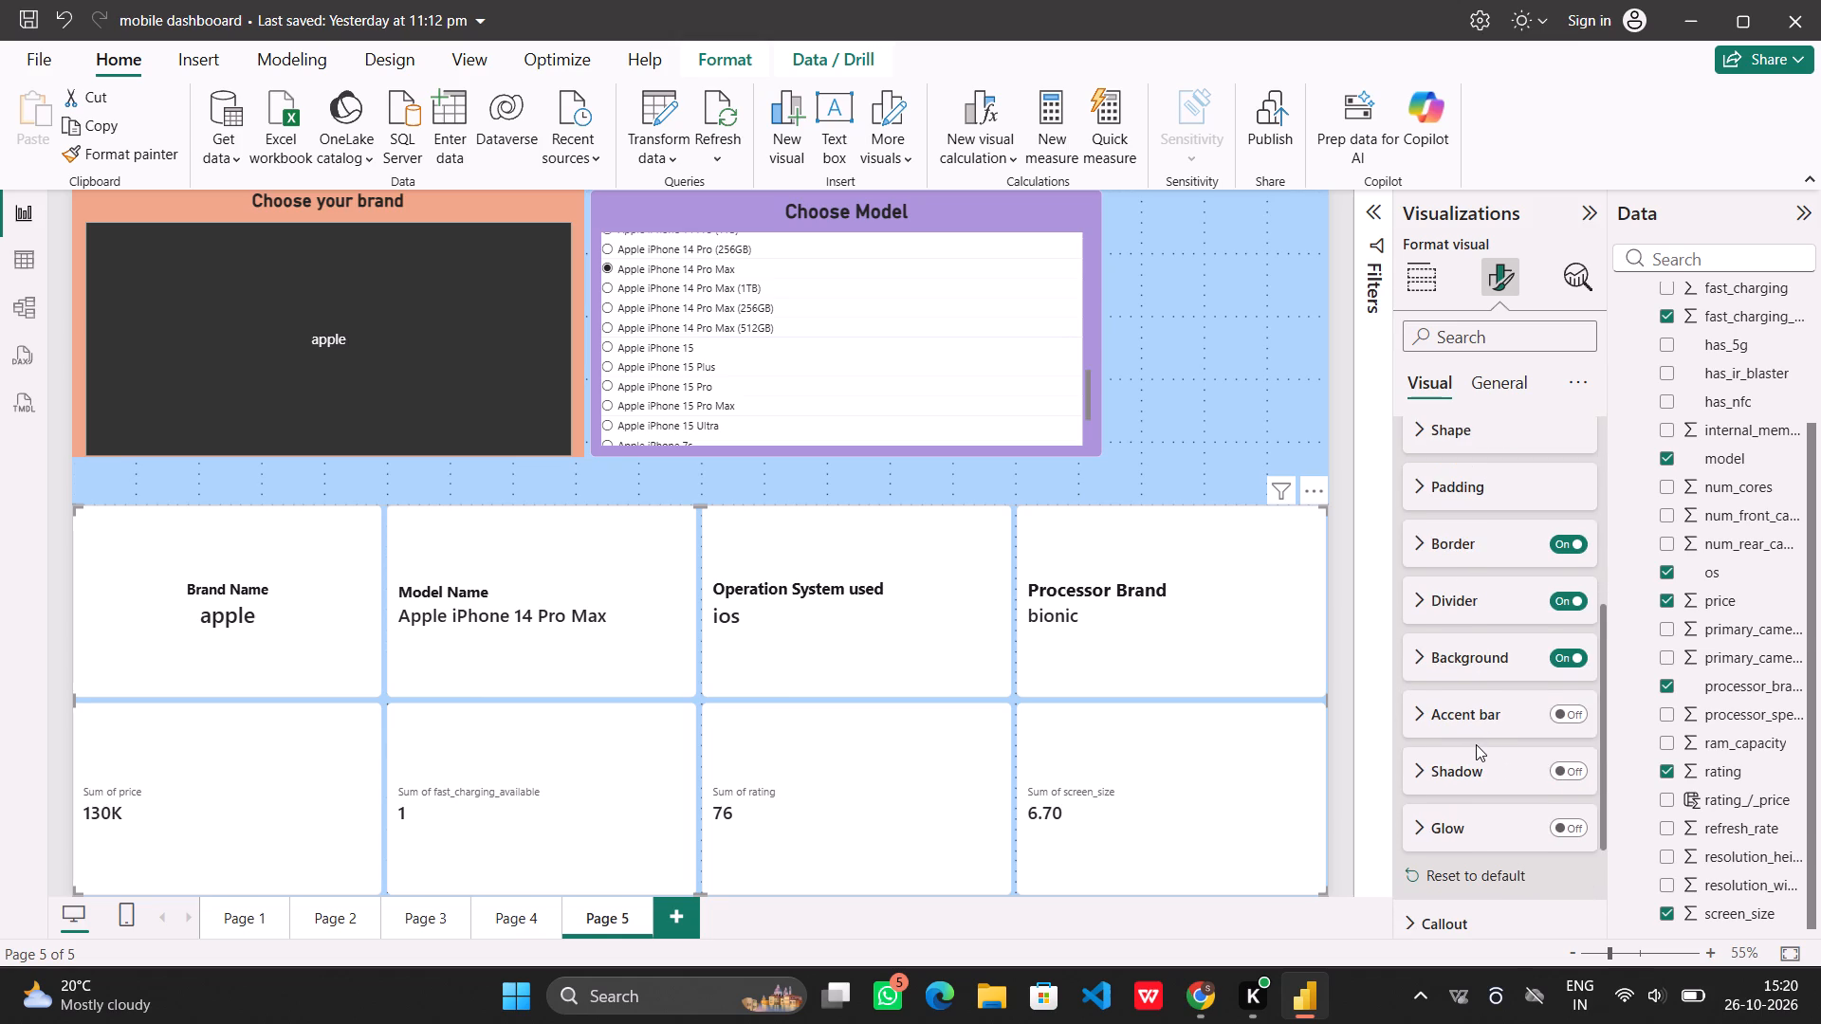
pyautogui.scroll(1, 1476, 744)
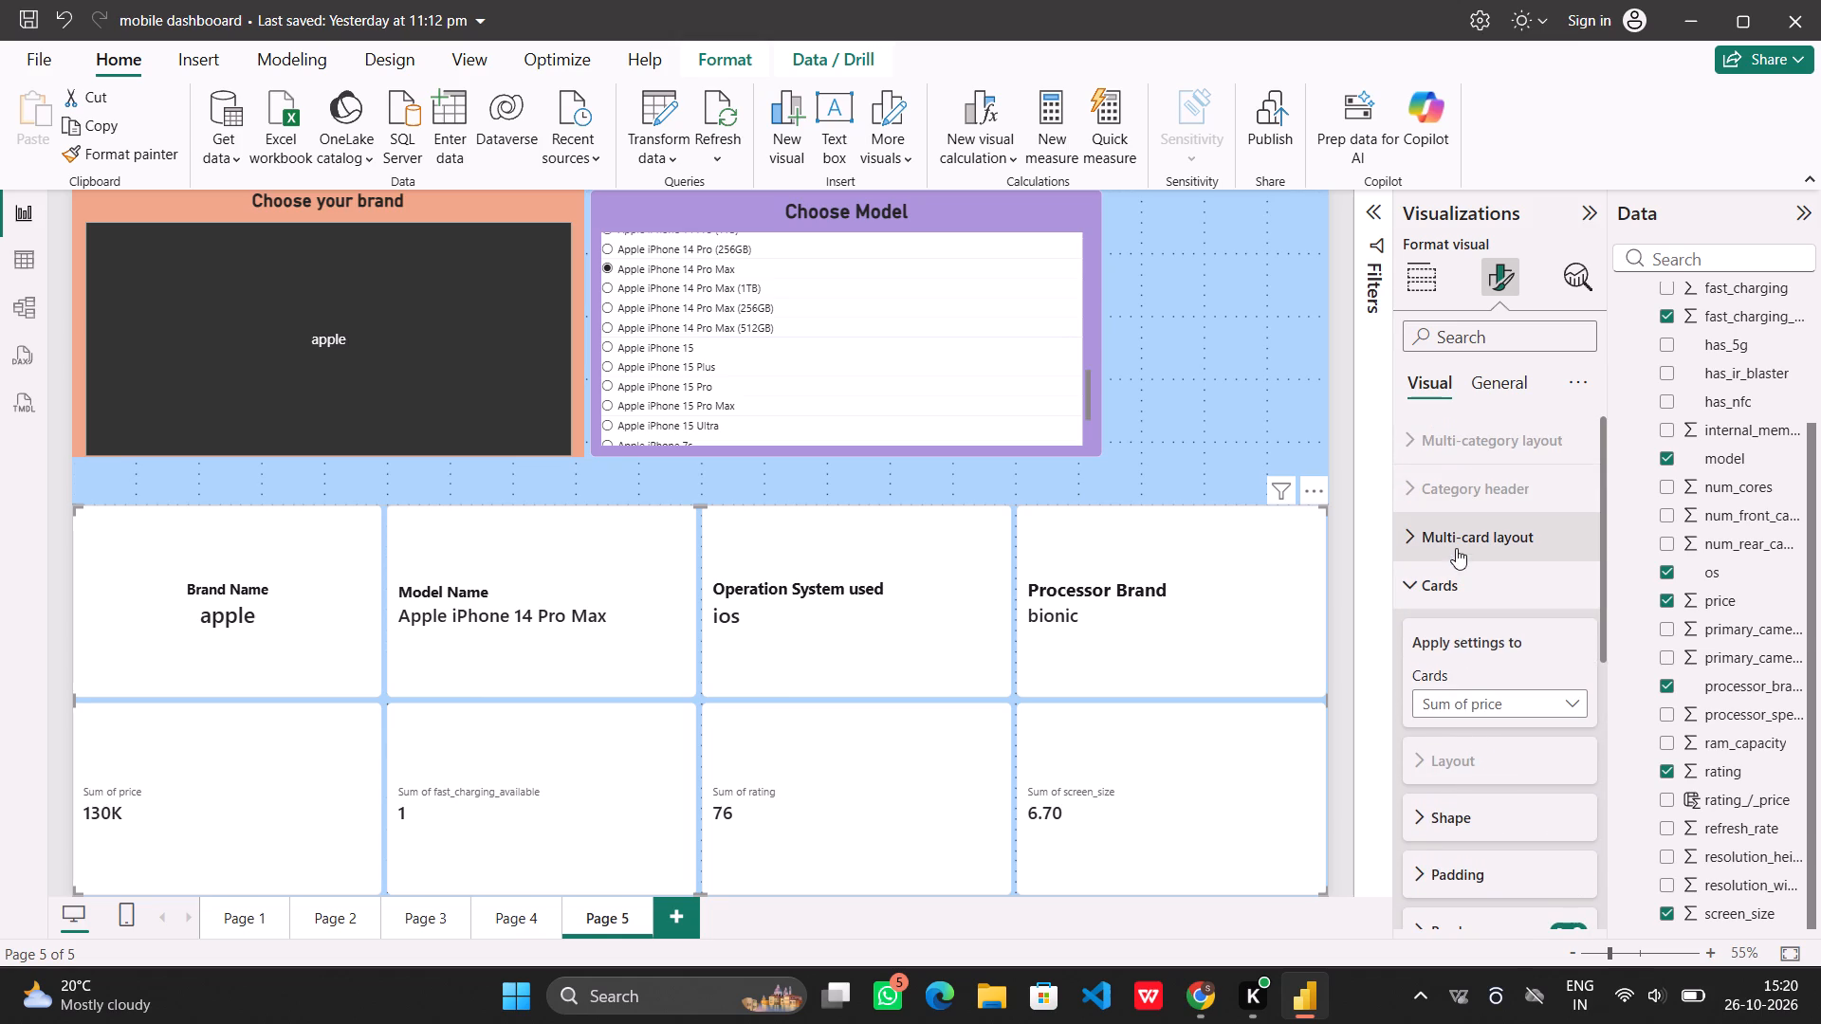
pyautogui.click(1458, 541)
pyautogui.scroll(-1, 1497, 671)
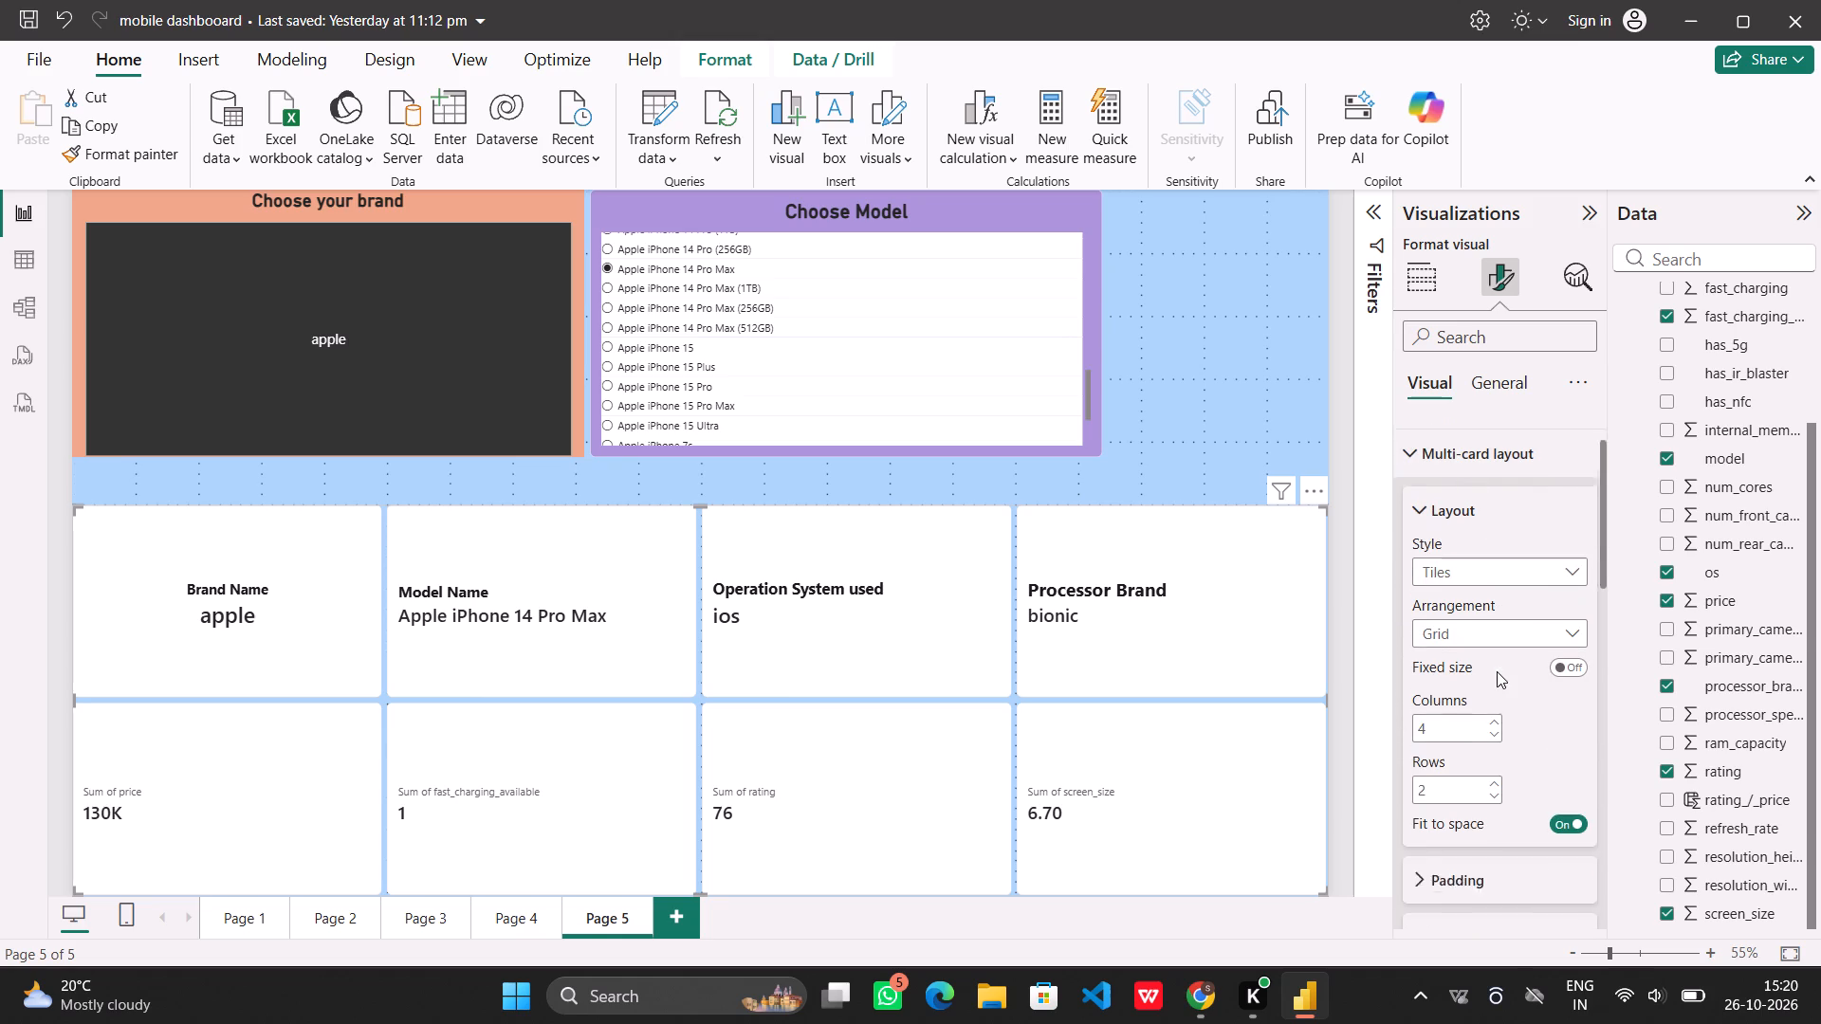
pyautogui.scroll(-6, 1497, 671)
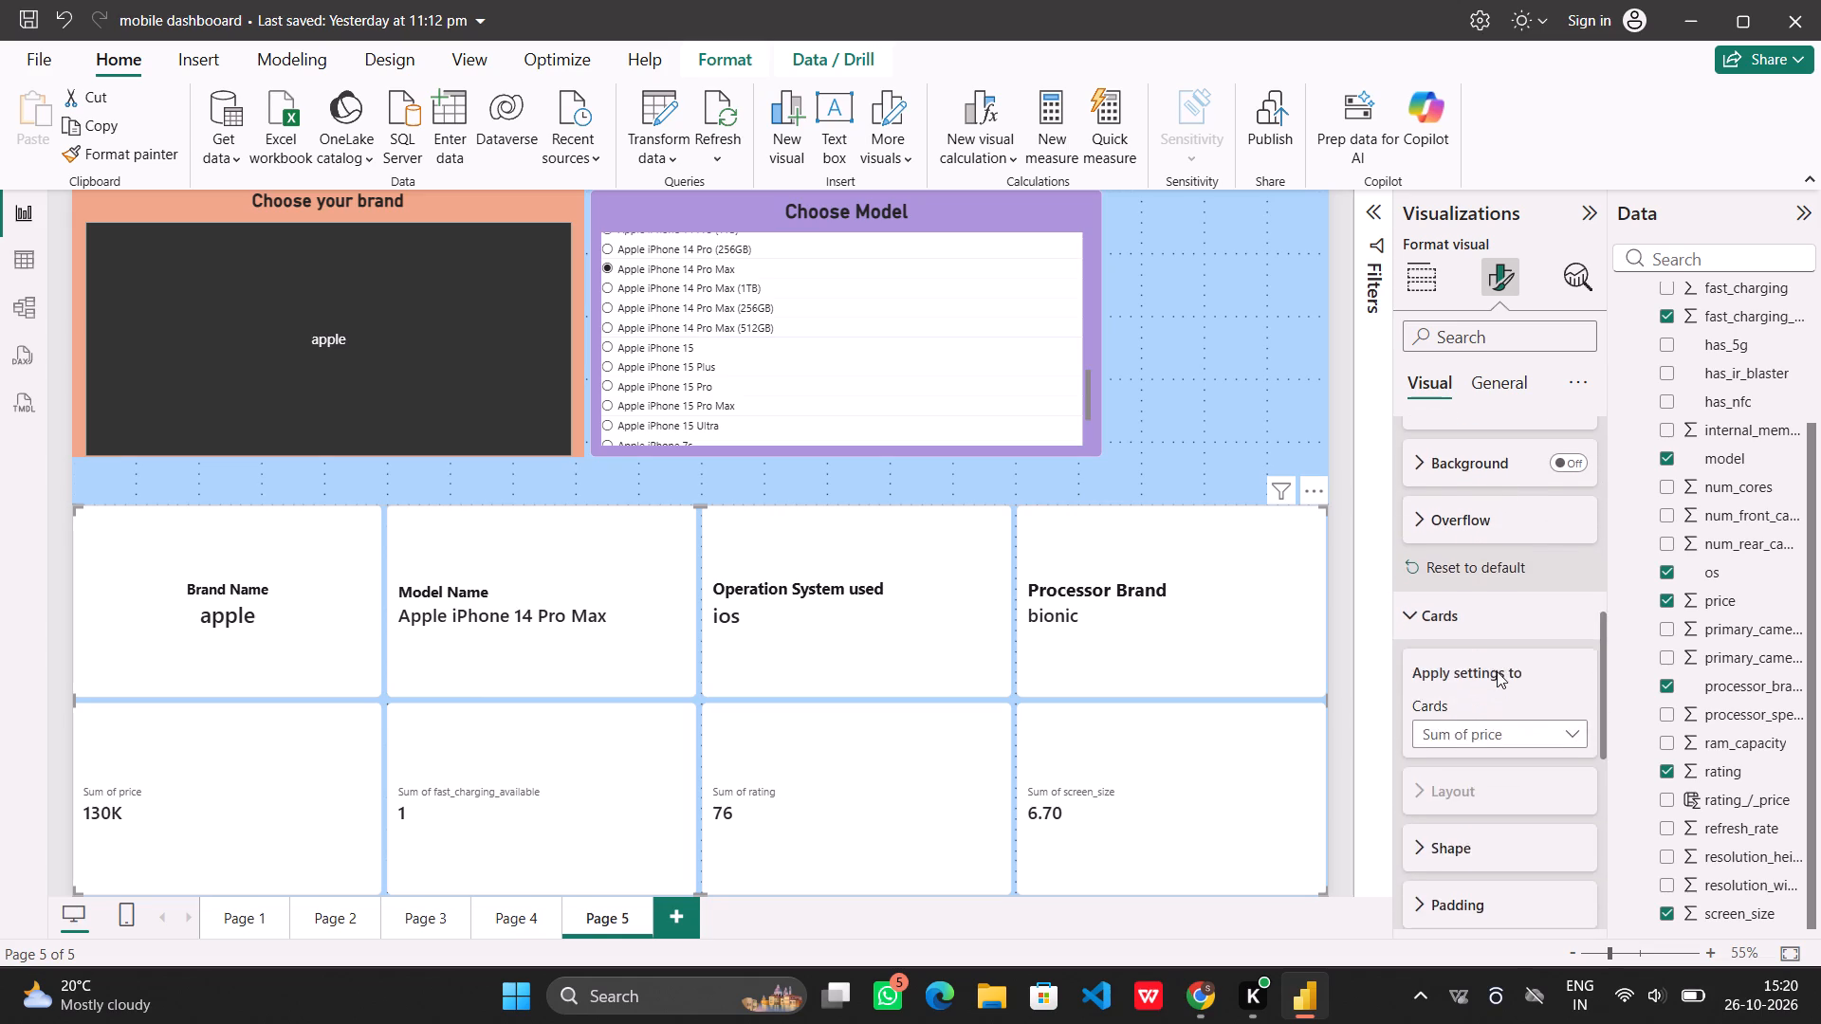
pyautogui.scroll(-1, 1497, 671)
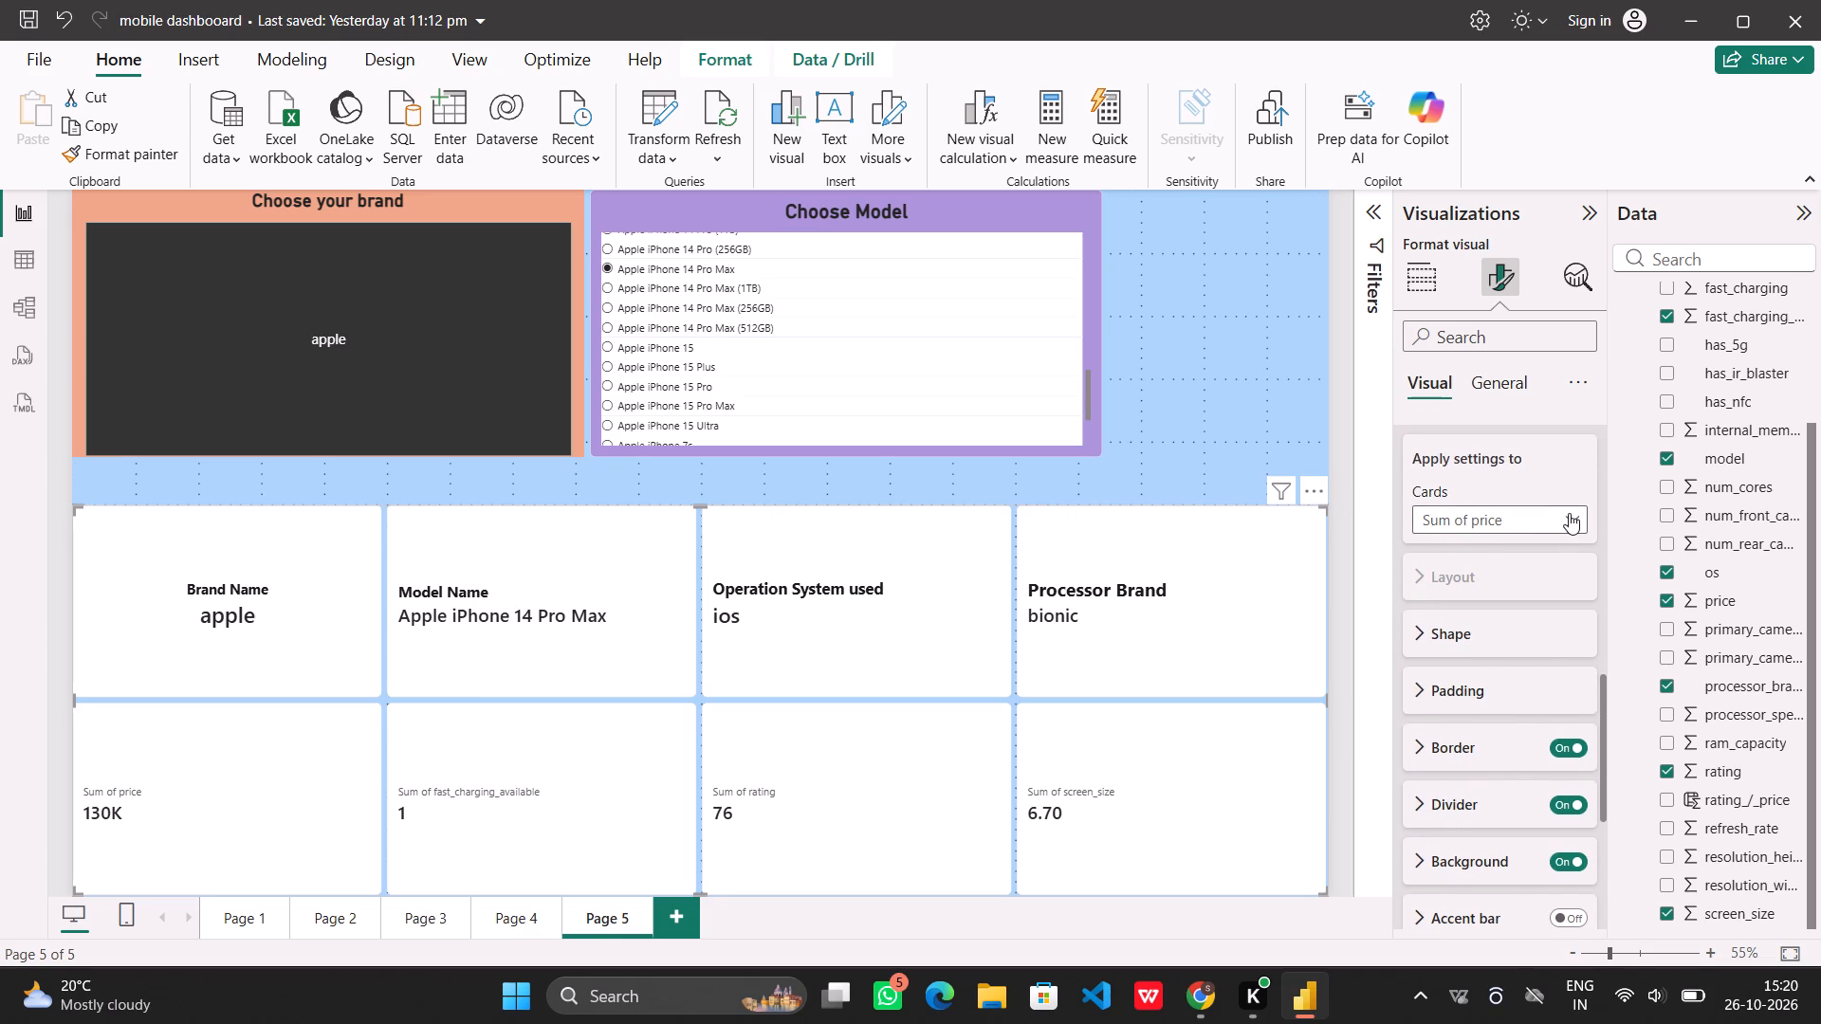
pyautogui.click(1569, 513)
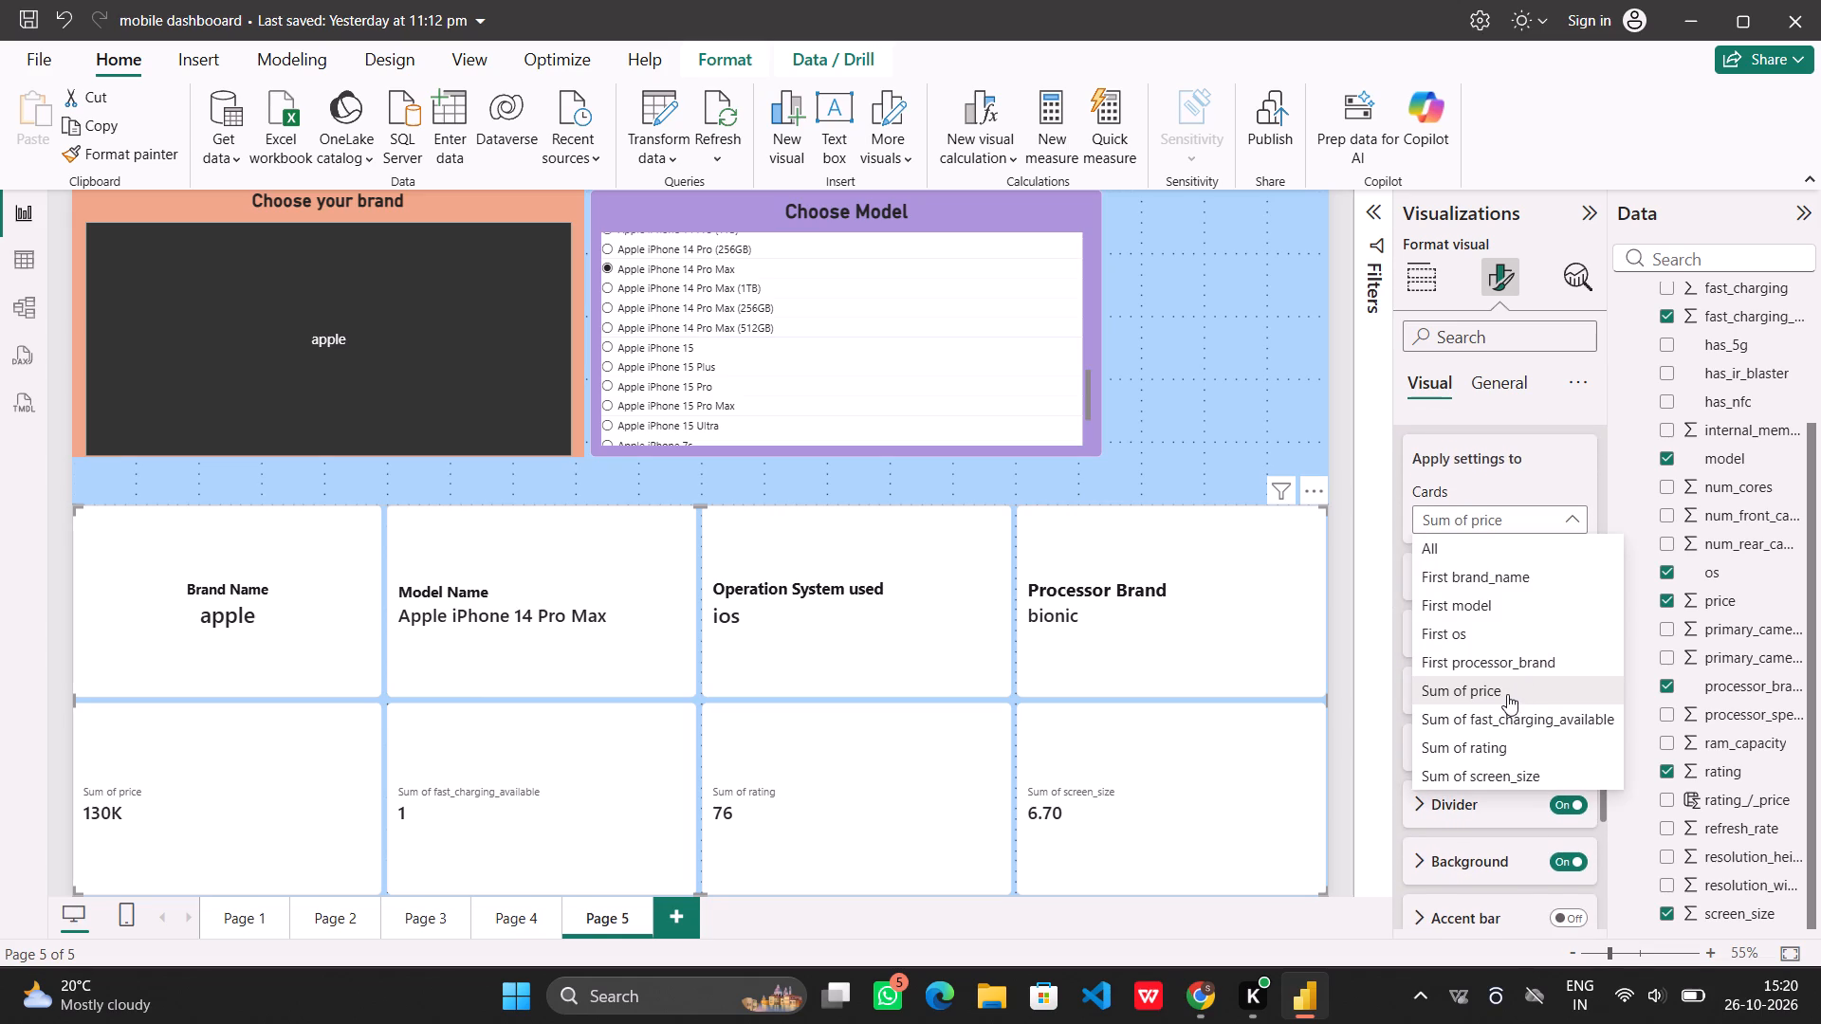
pyautogui.click(1507, 694)
# Apply the callout settings to Sum of price and change its label text to "Price of the mobile".
pyautogui.scroll(-2, 1507, 694)
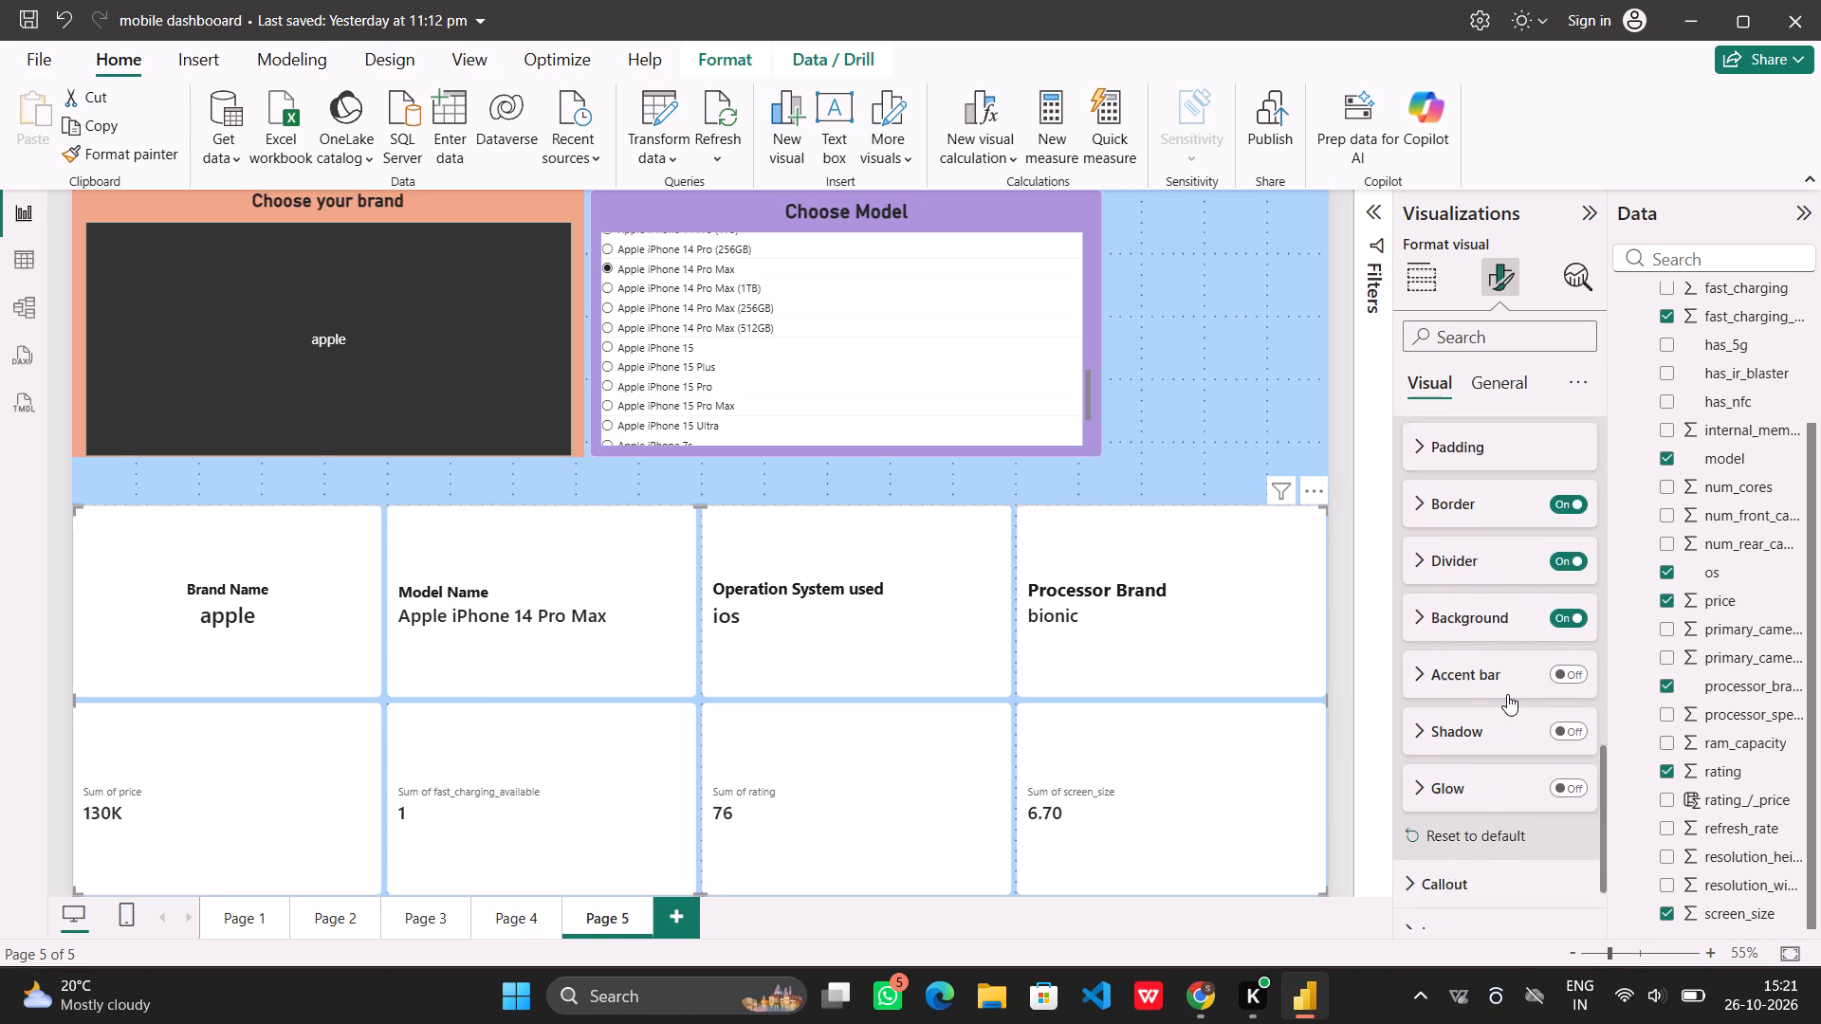
pyautogui.scroll(-3, 1507, 694)
pyautogui.click(1484, 765)
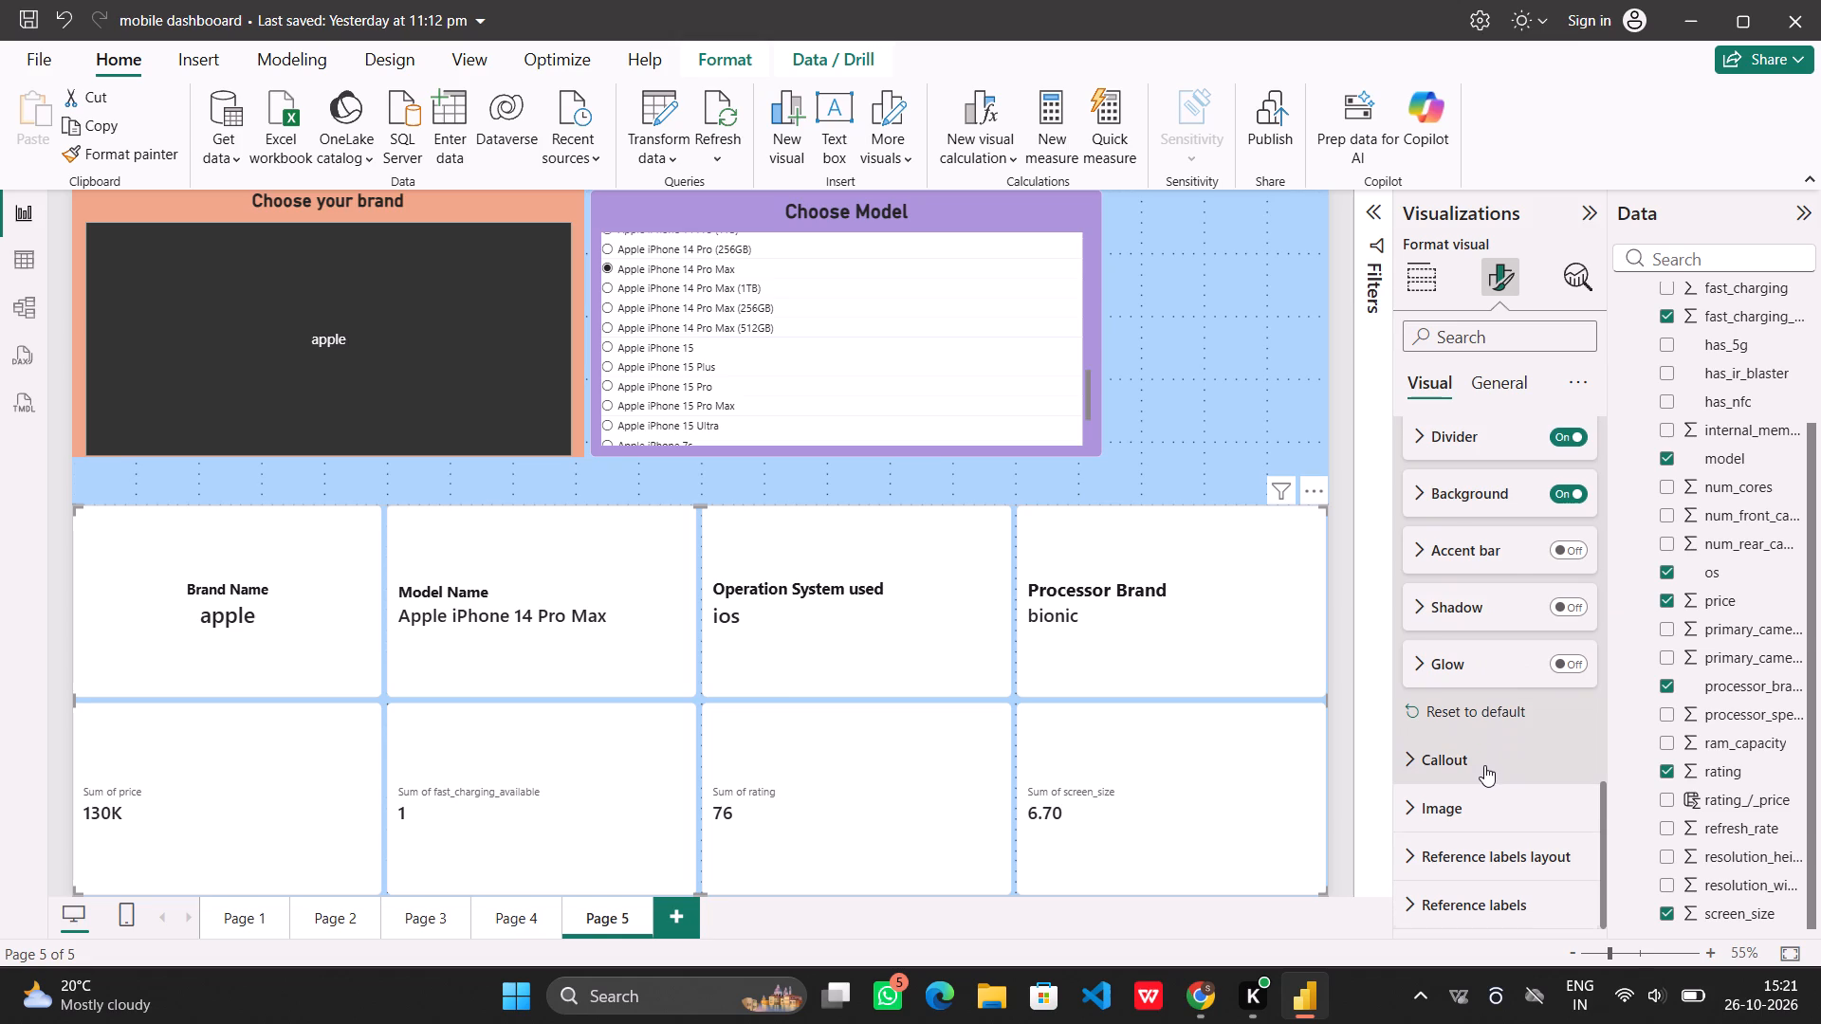
pyautogui.scroll(-4, 1484, 765)
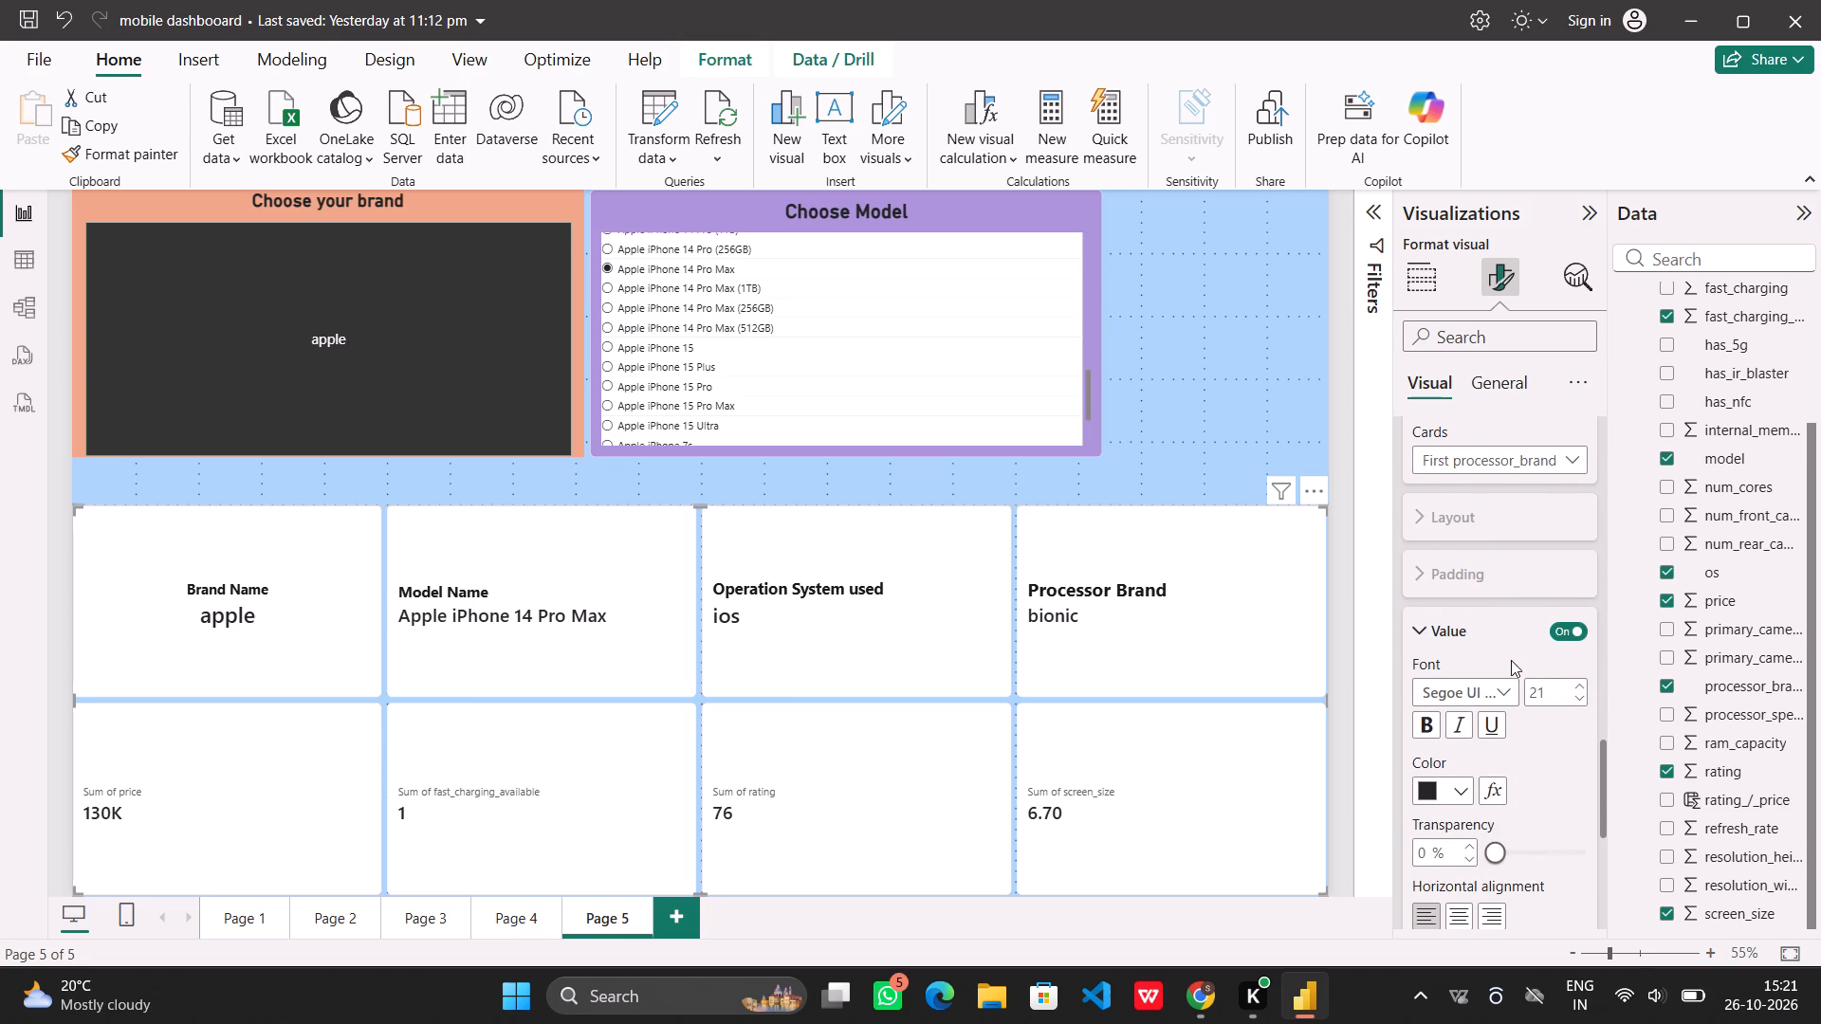
pyautogui.scroll(-3, 1511, 660)
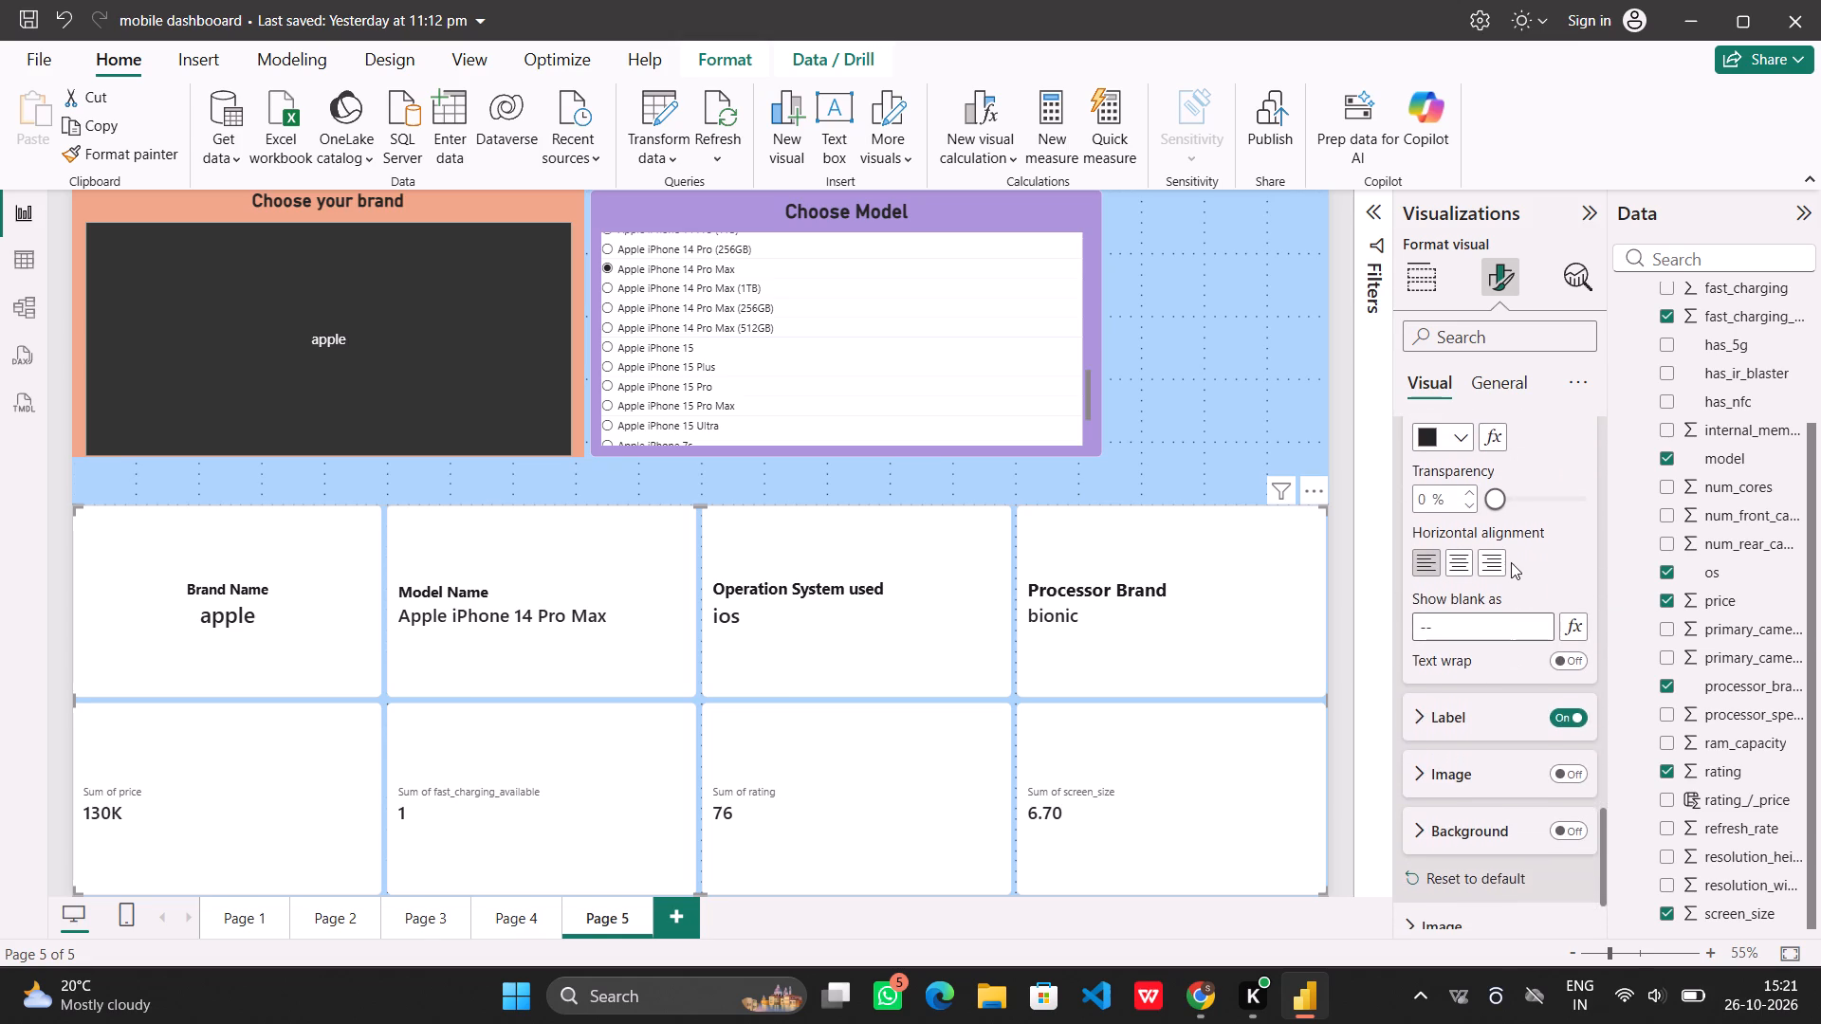
pyautogui.scroll(-1, 1511, 558)
pyautogui.click(1494, 594)
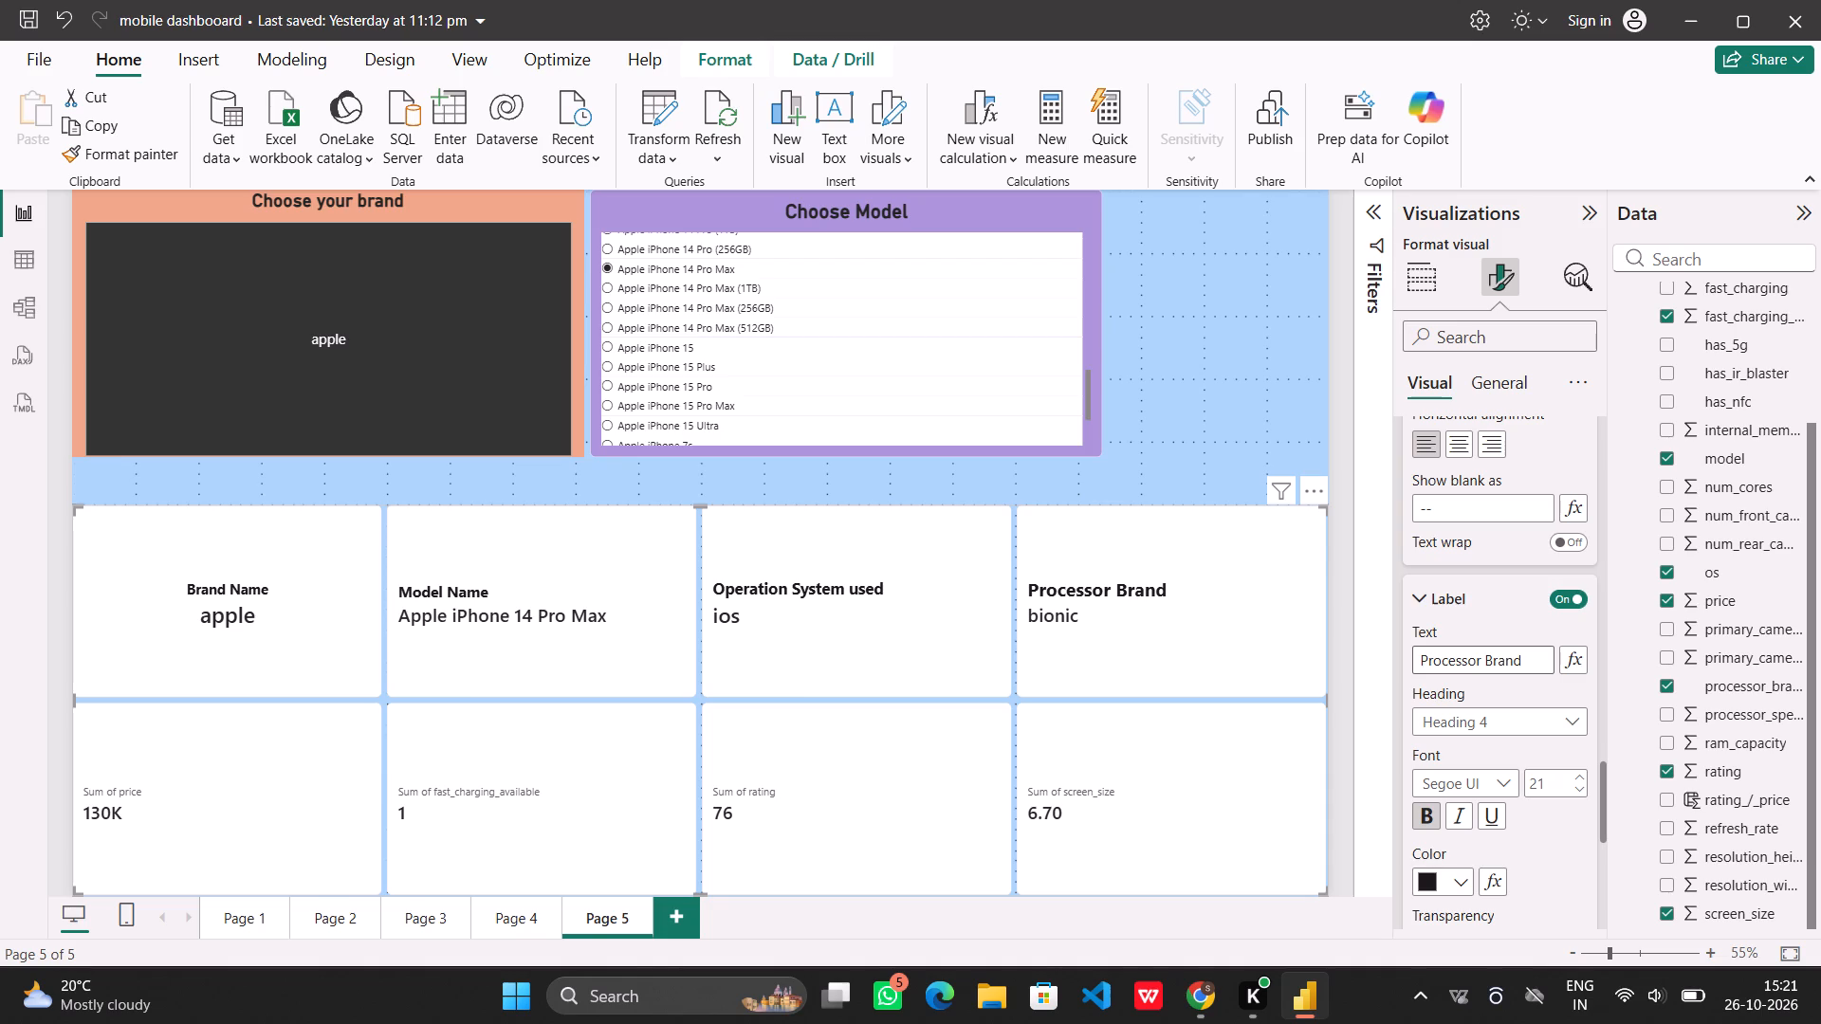
pyautogui.scroll(3, 1529, 664)
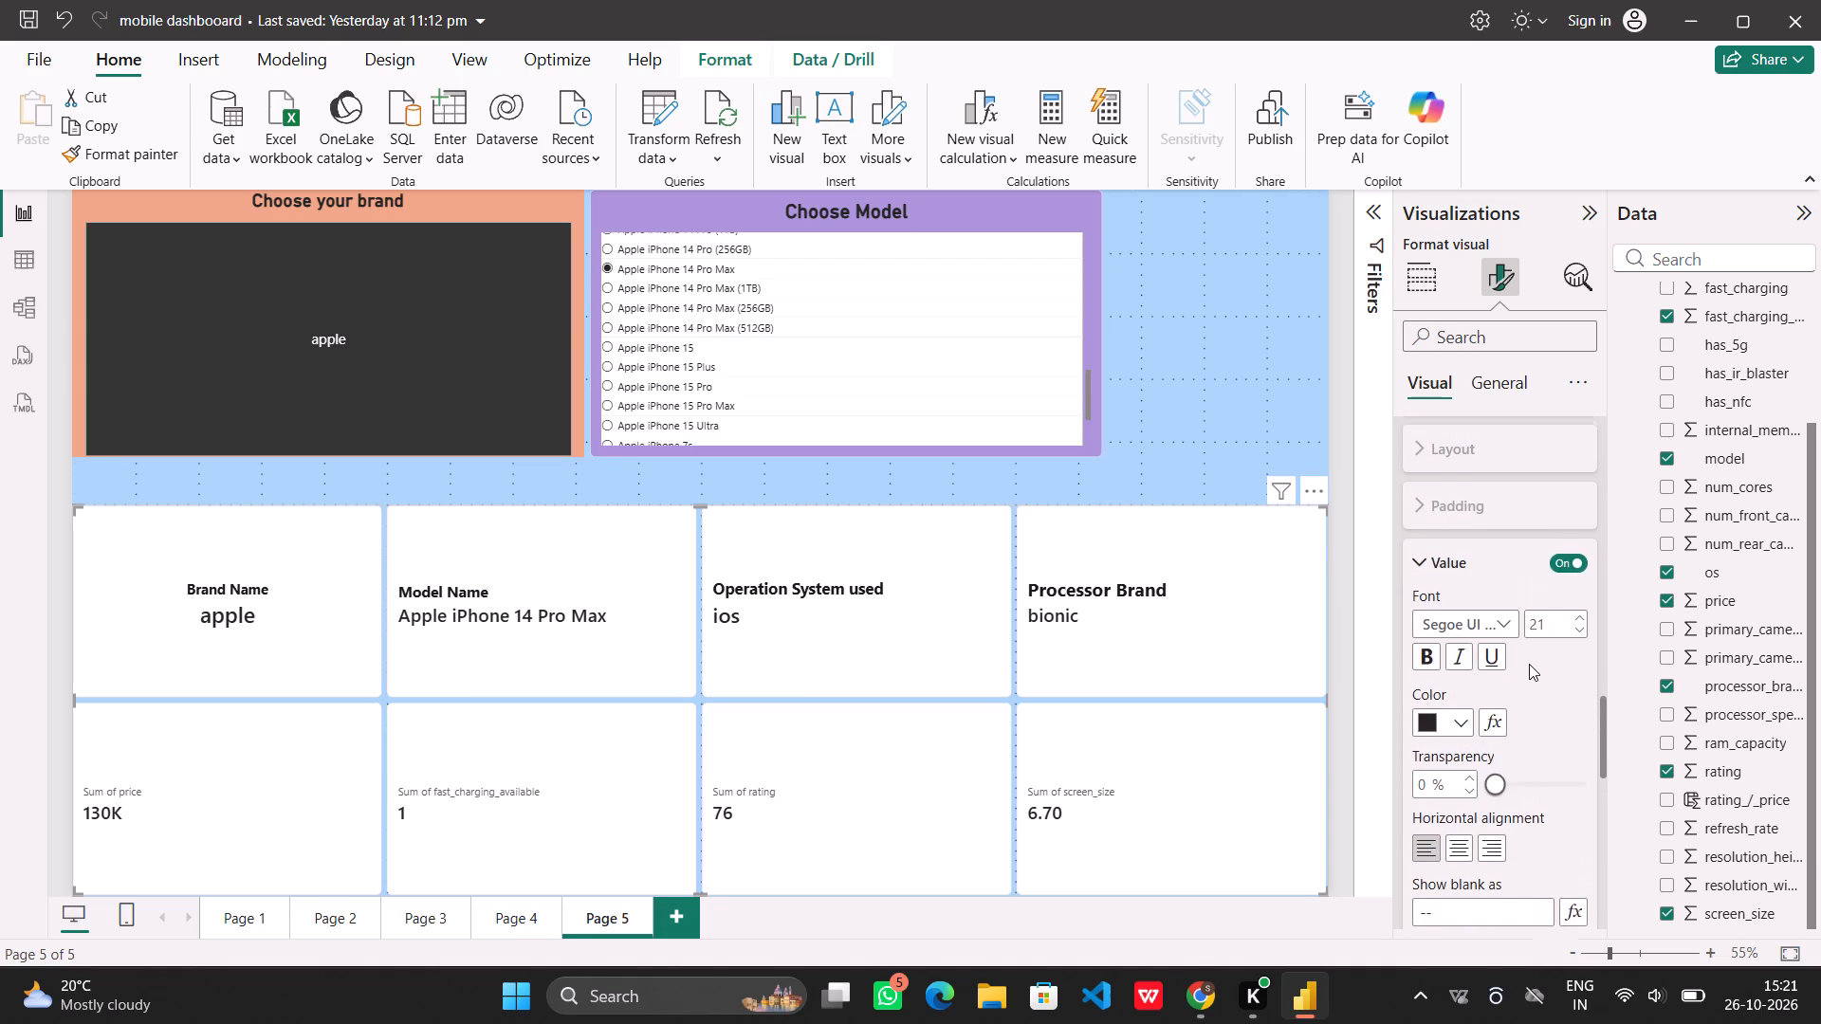
pyautogui.scroll(2, 1529, 664)
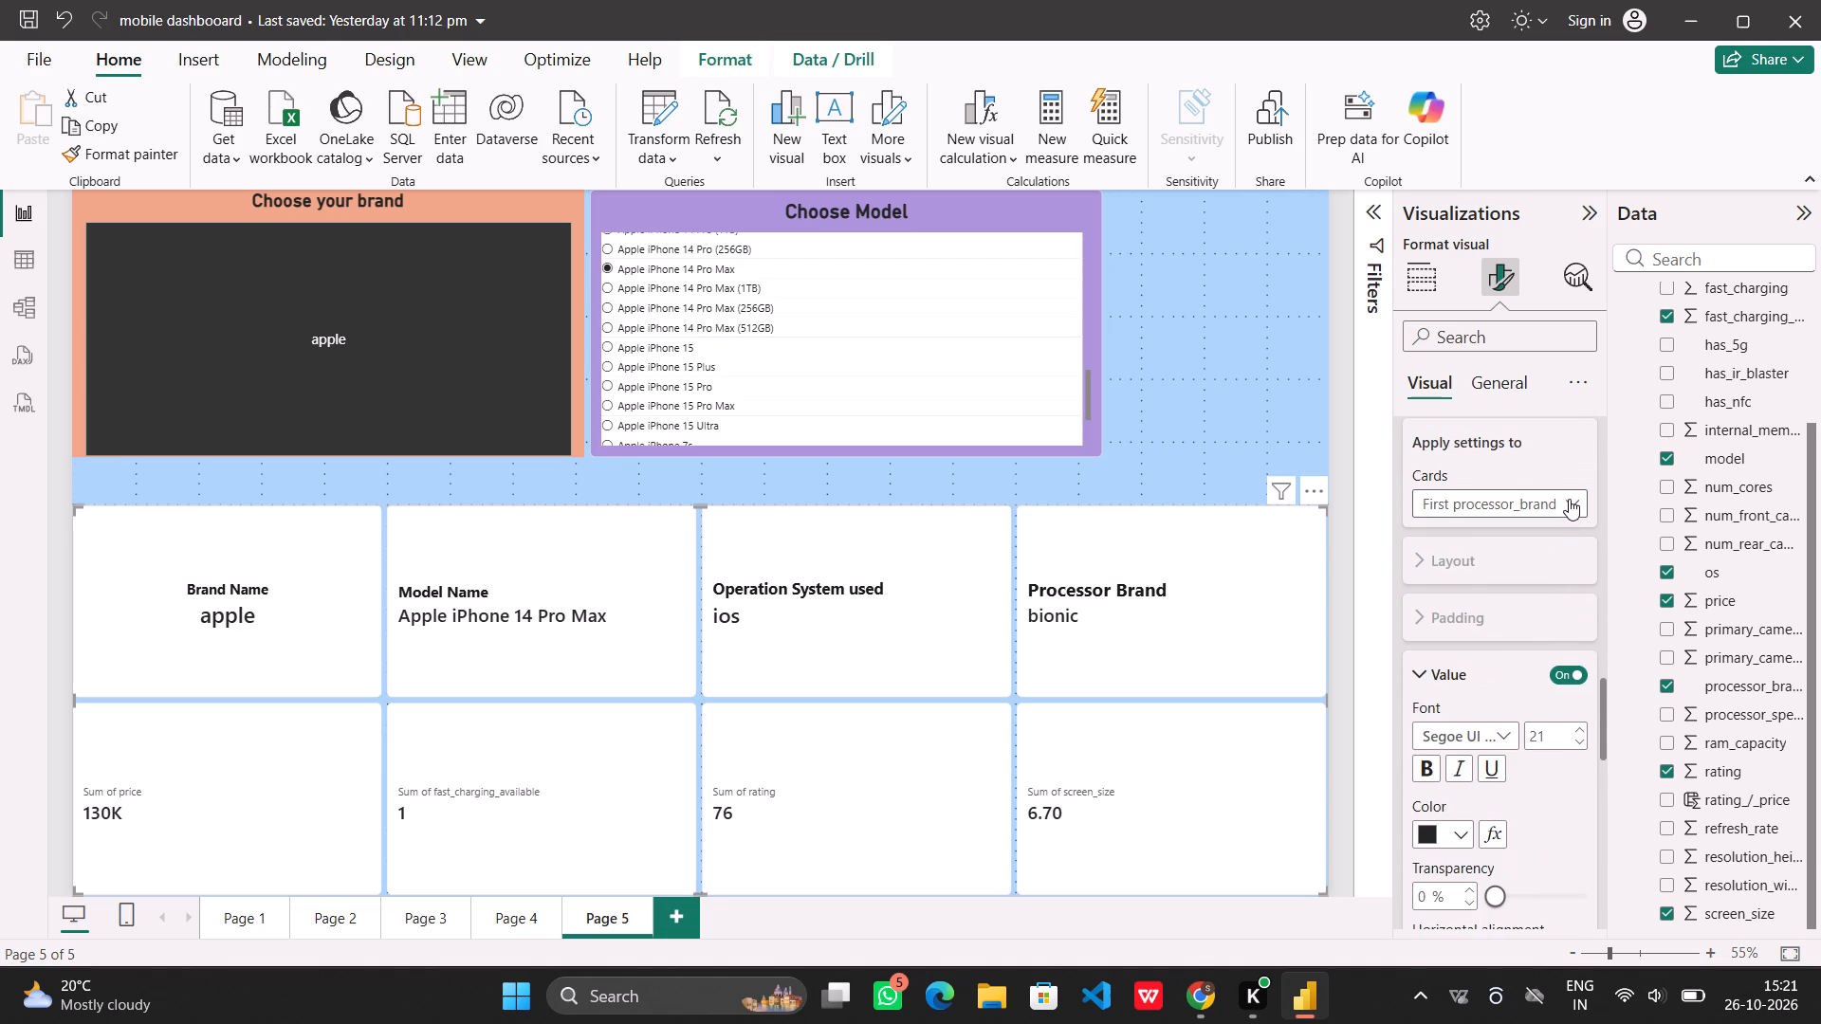
pyautogui.click(1569, 499)
pyautogui.click(1495, 665)
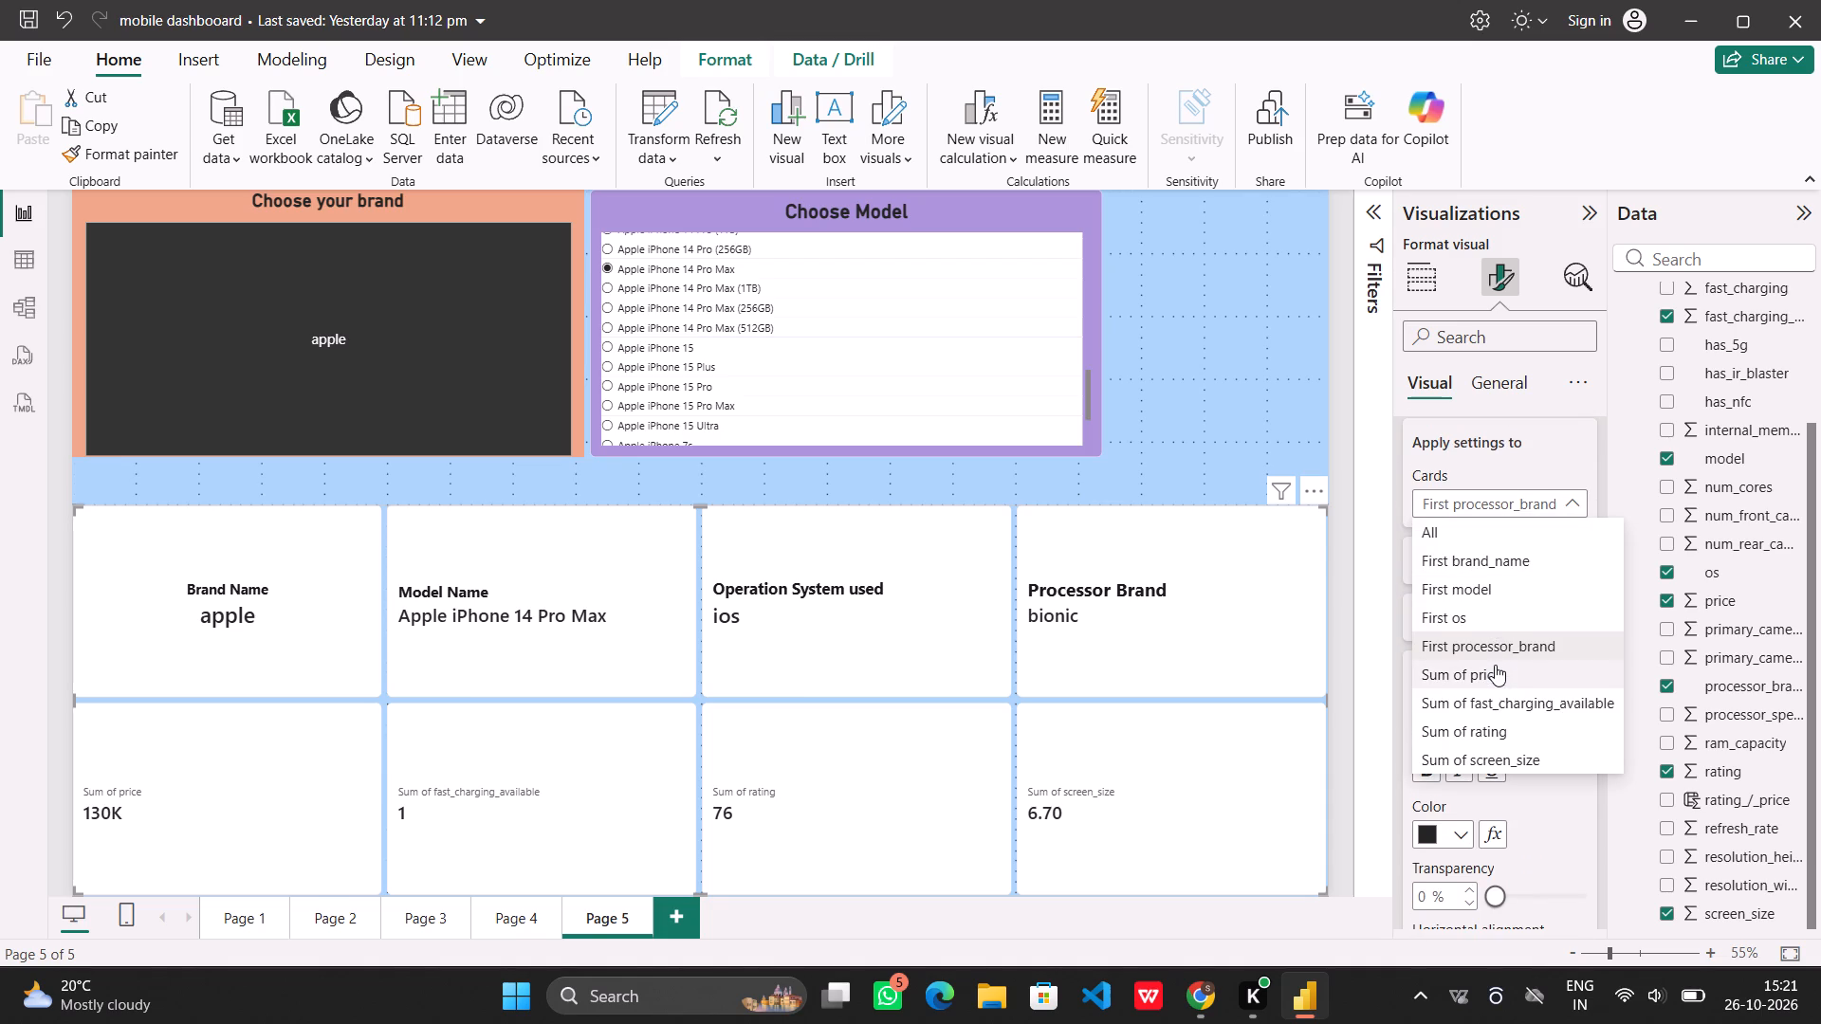
pyautogui.scroll(-3, 1481, 622)
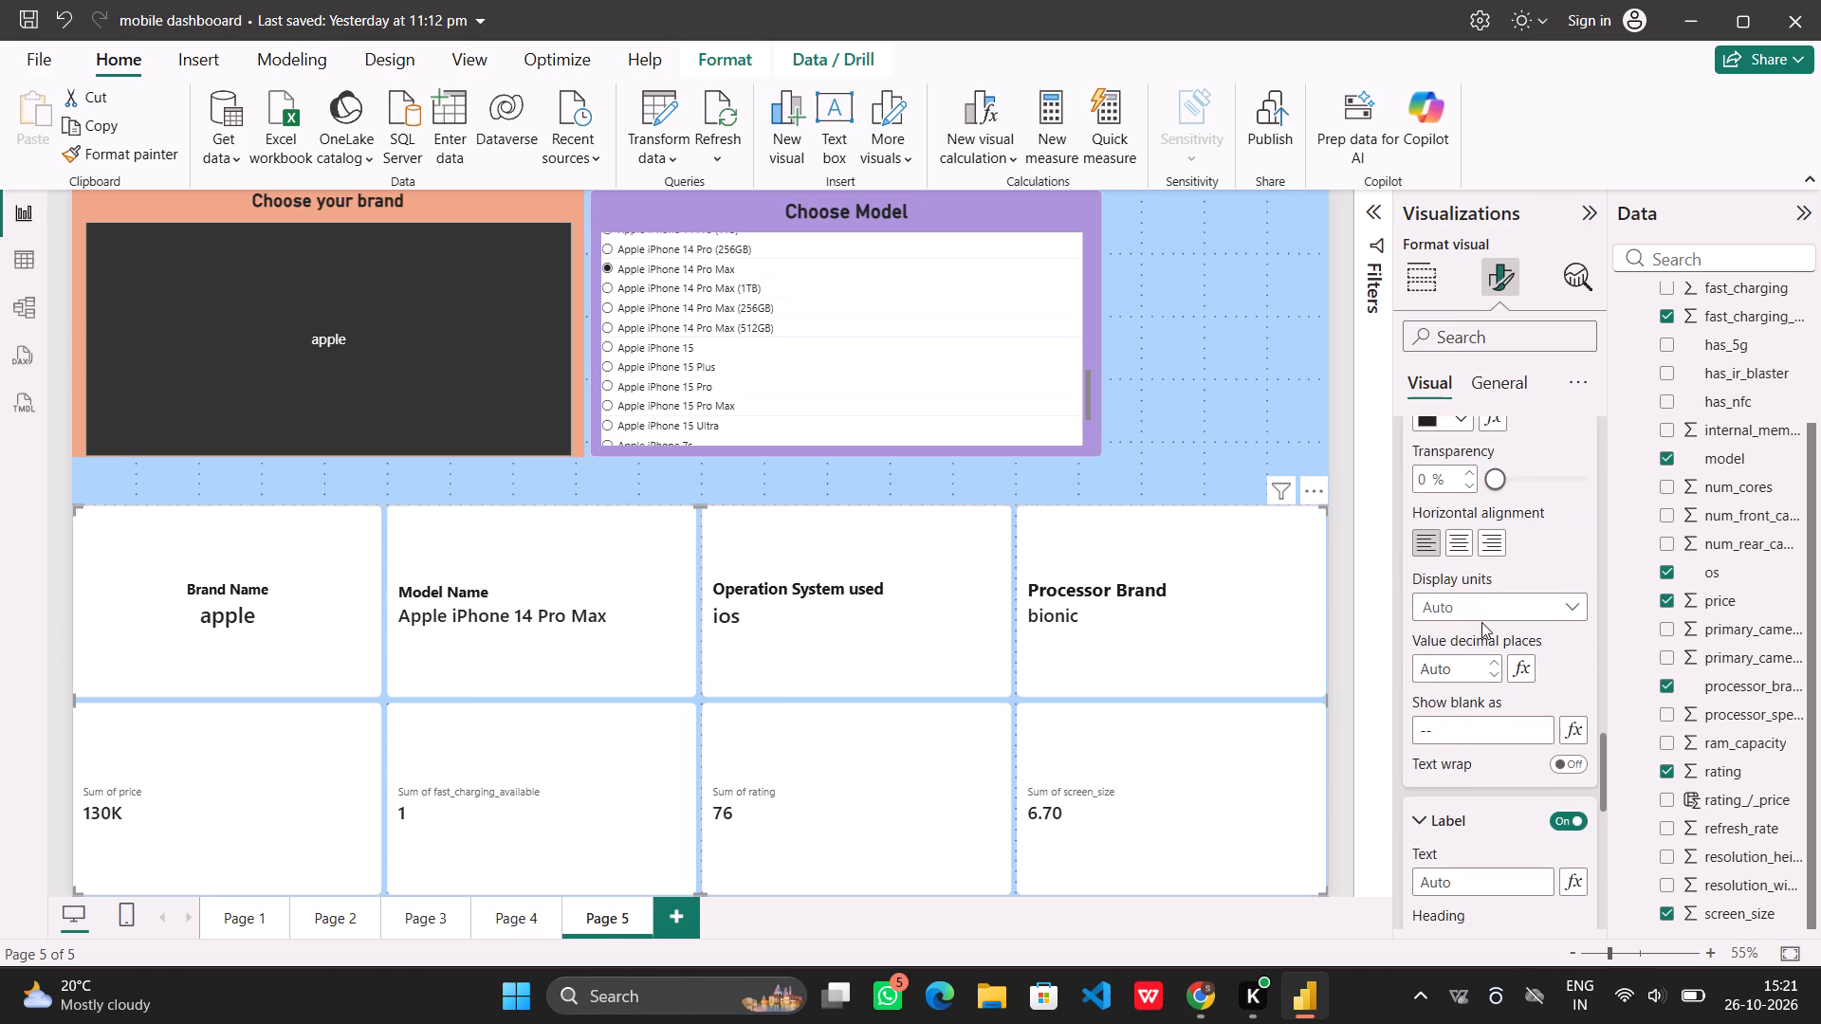
pyautogui.scroll(-1, 1481, 622)
pyautogui.scroll(-1, 1481, 739)
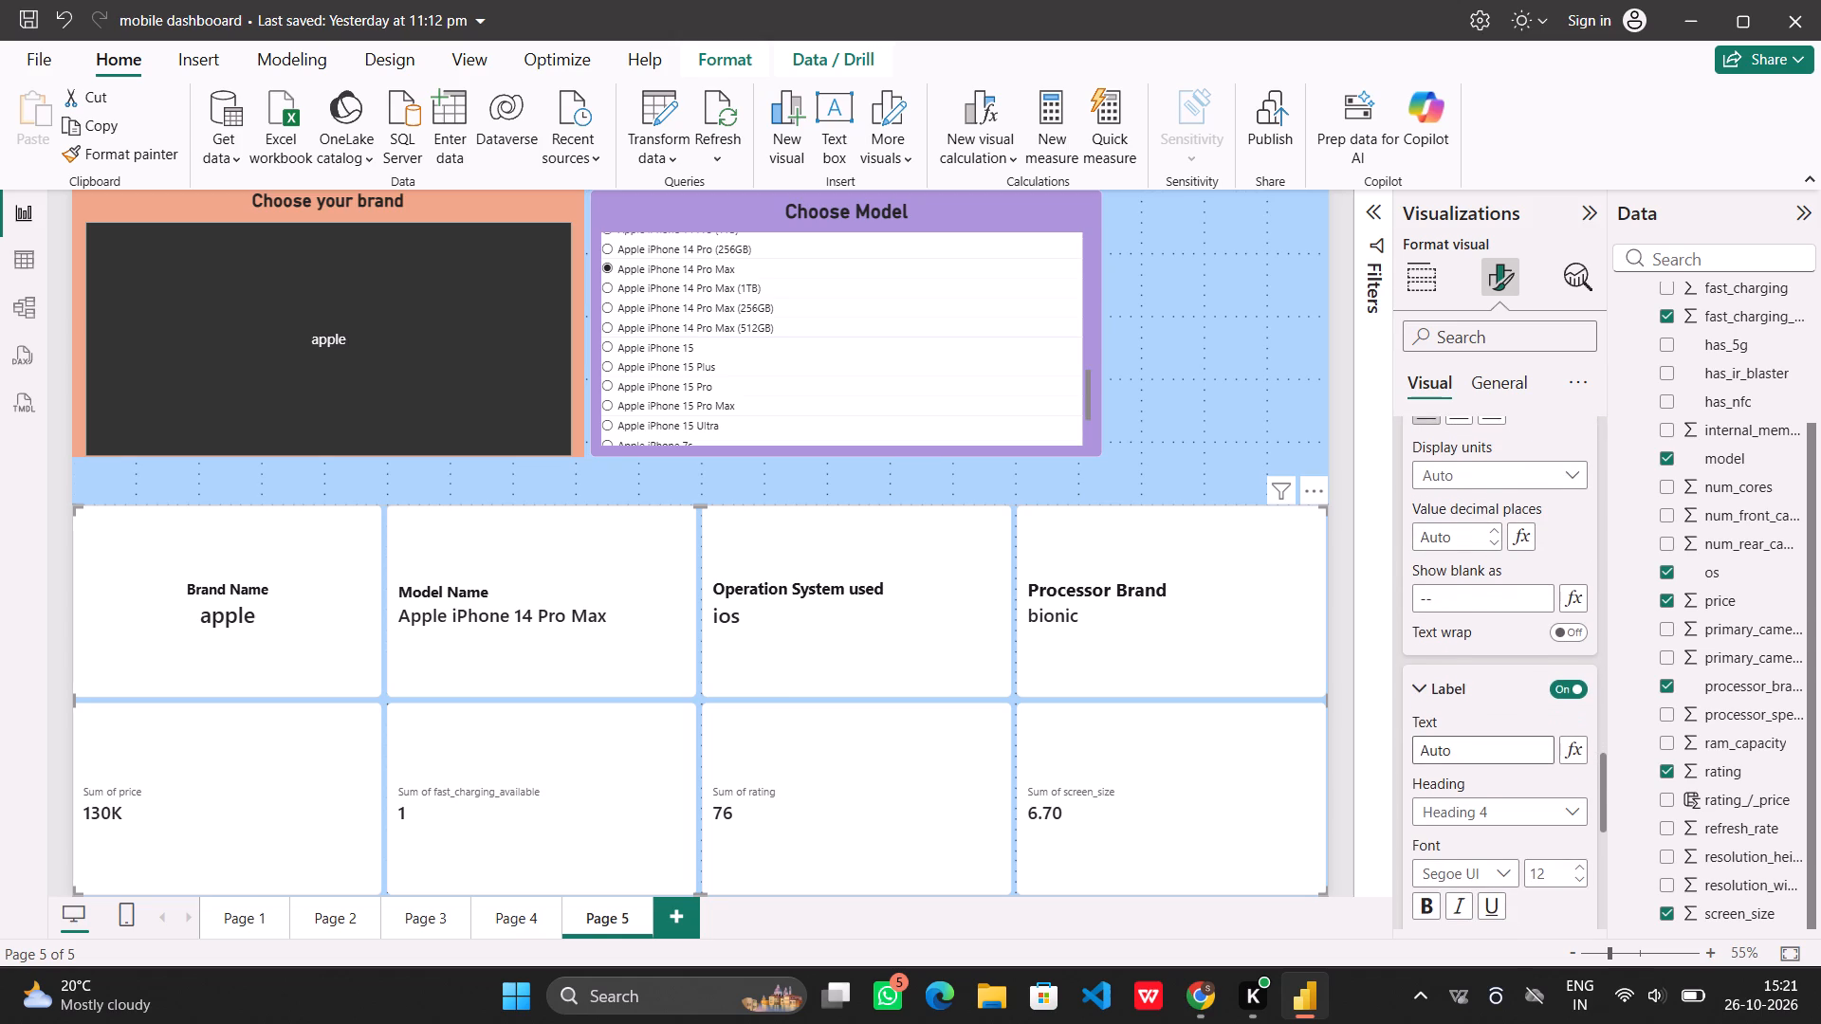
pyautogui.click(1468, 745)
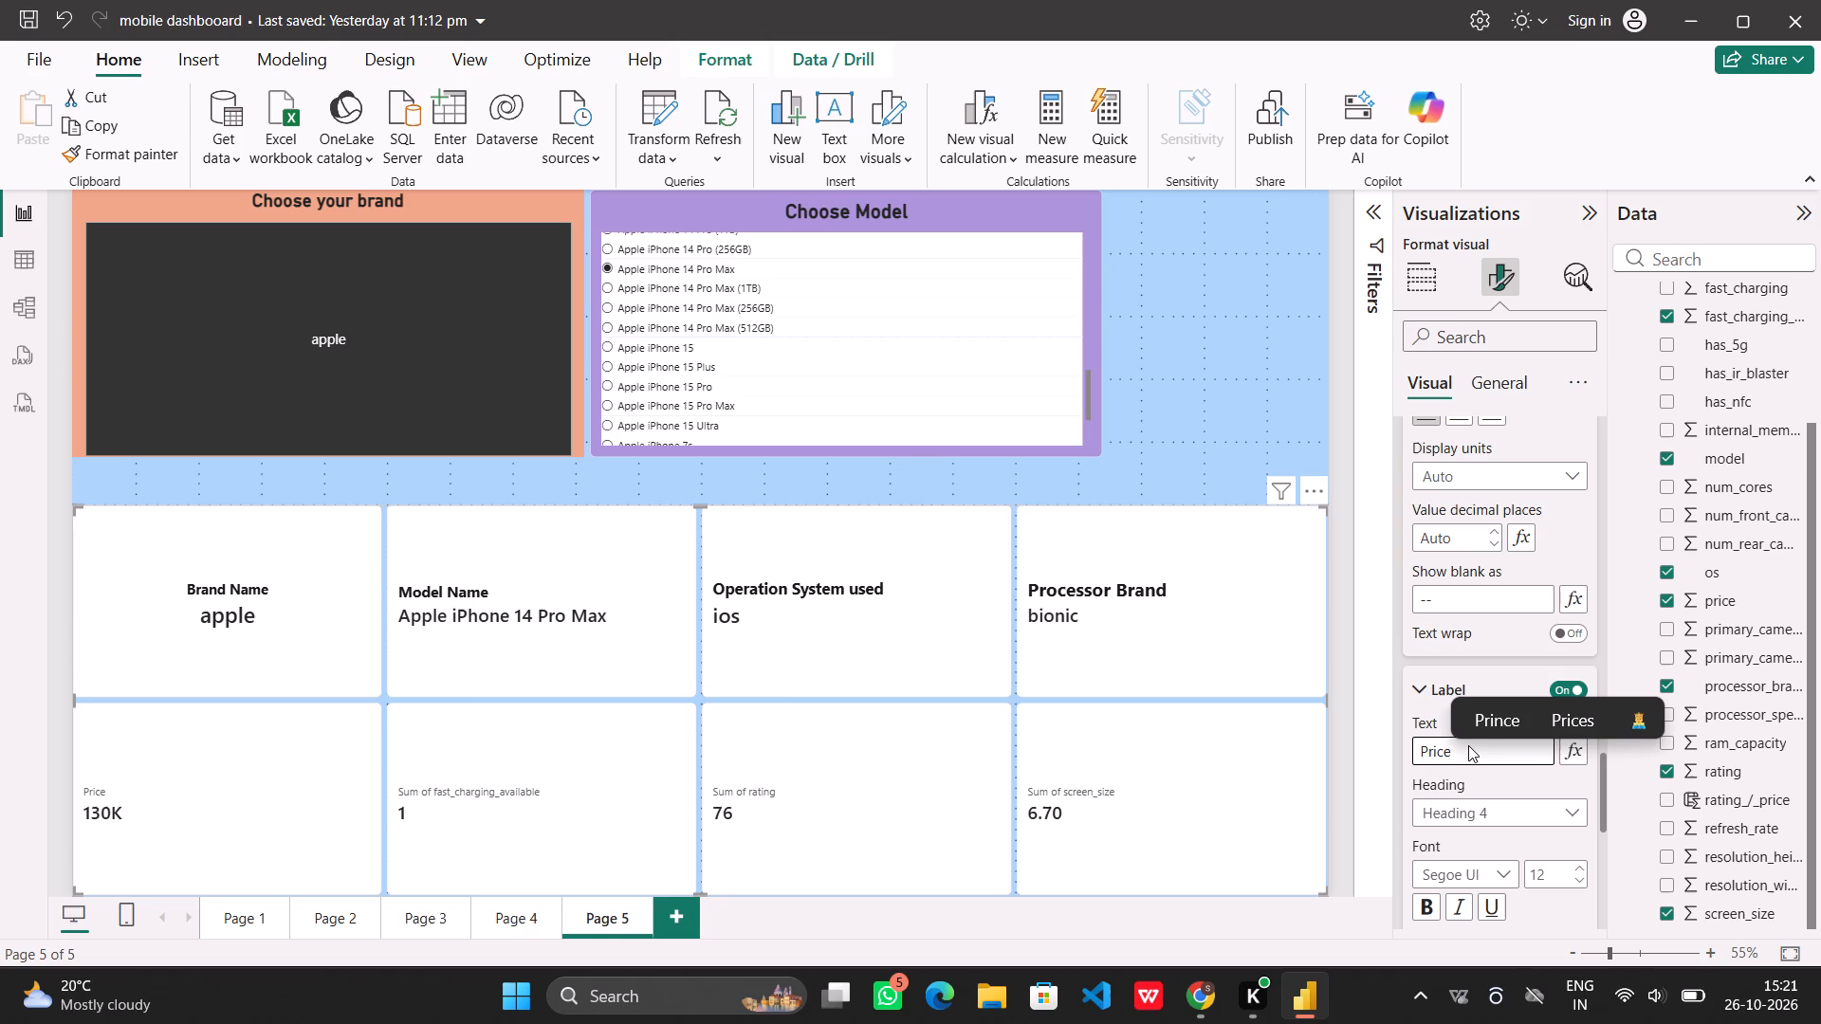
pyautogui.press('space')
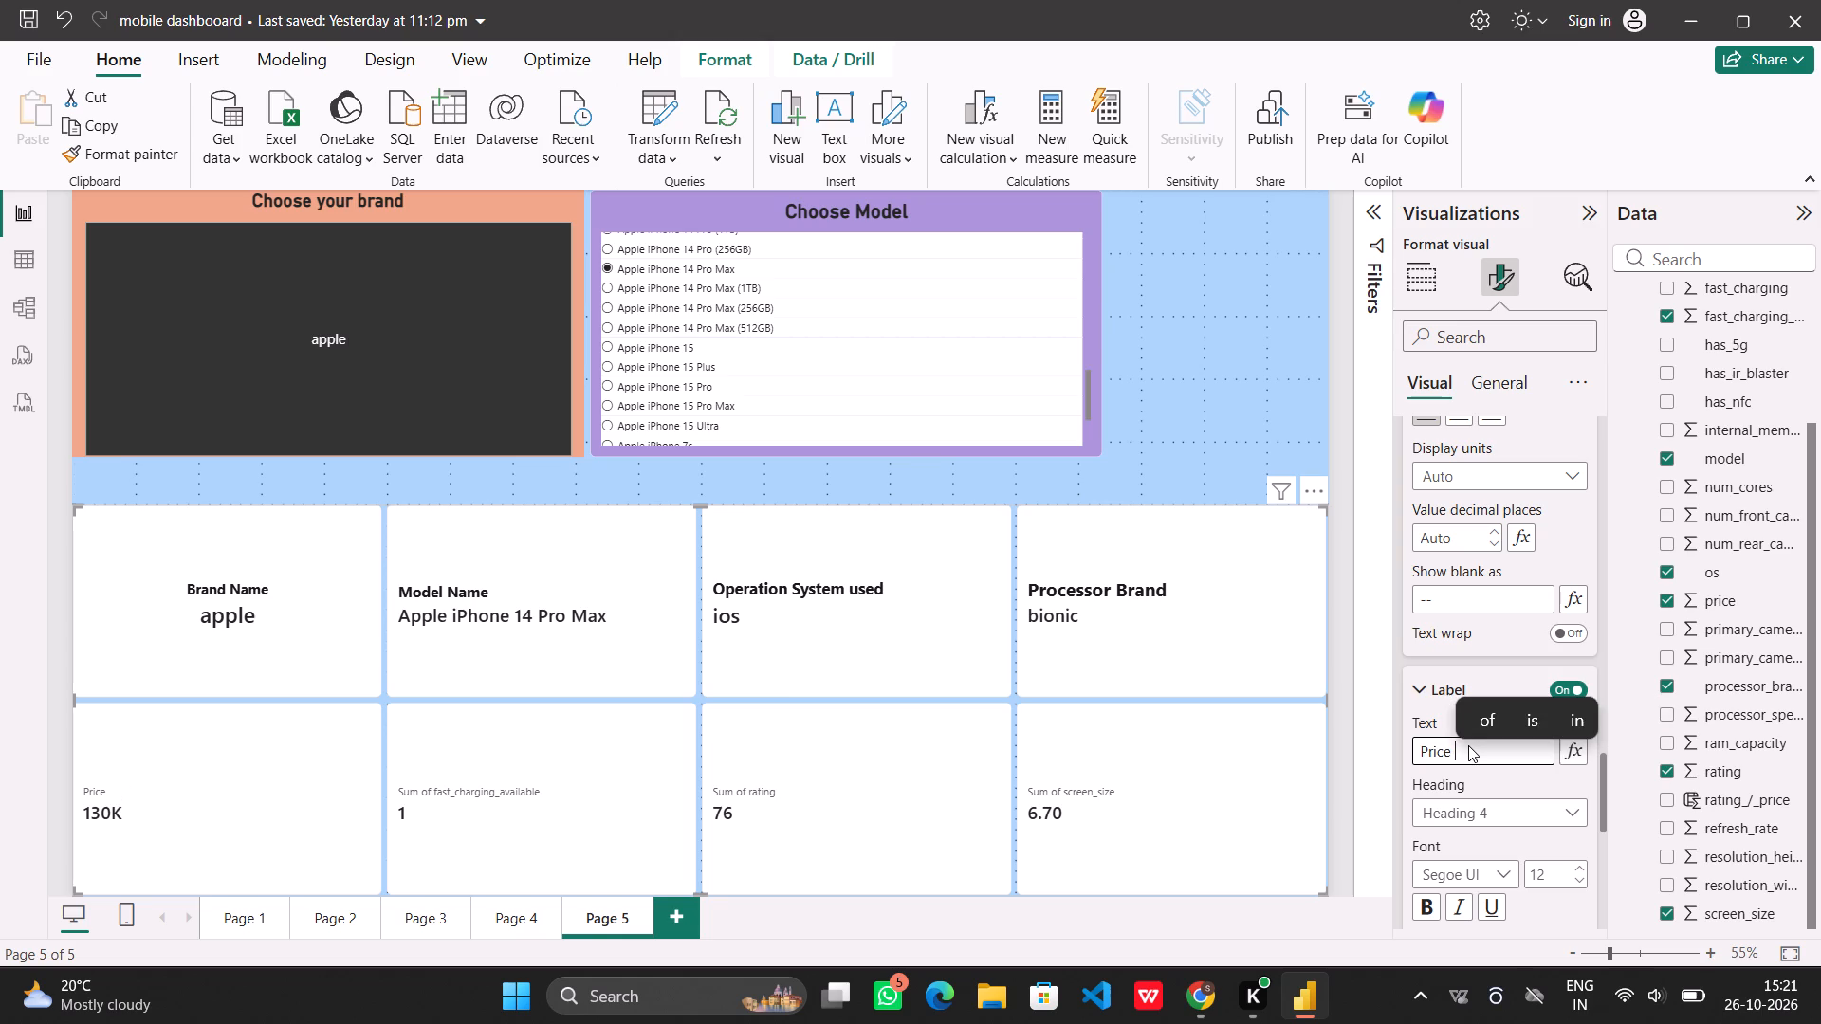
pyautogui.write('of the mobile')
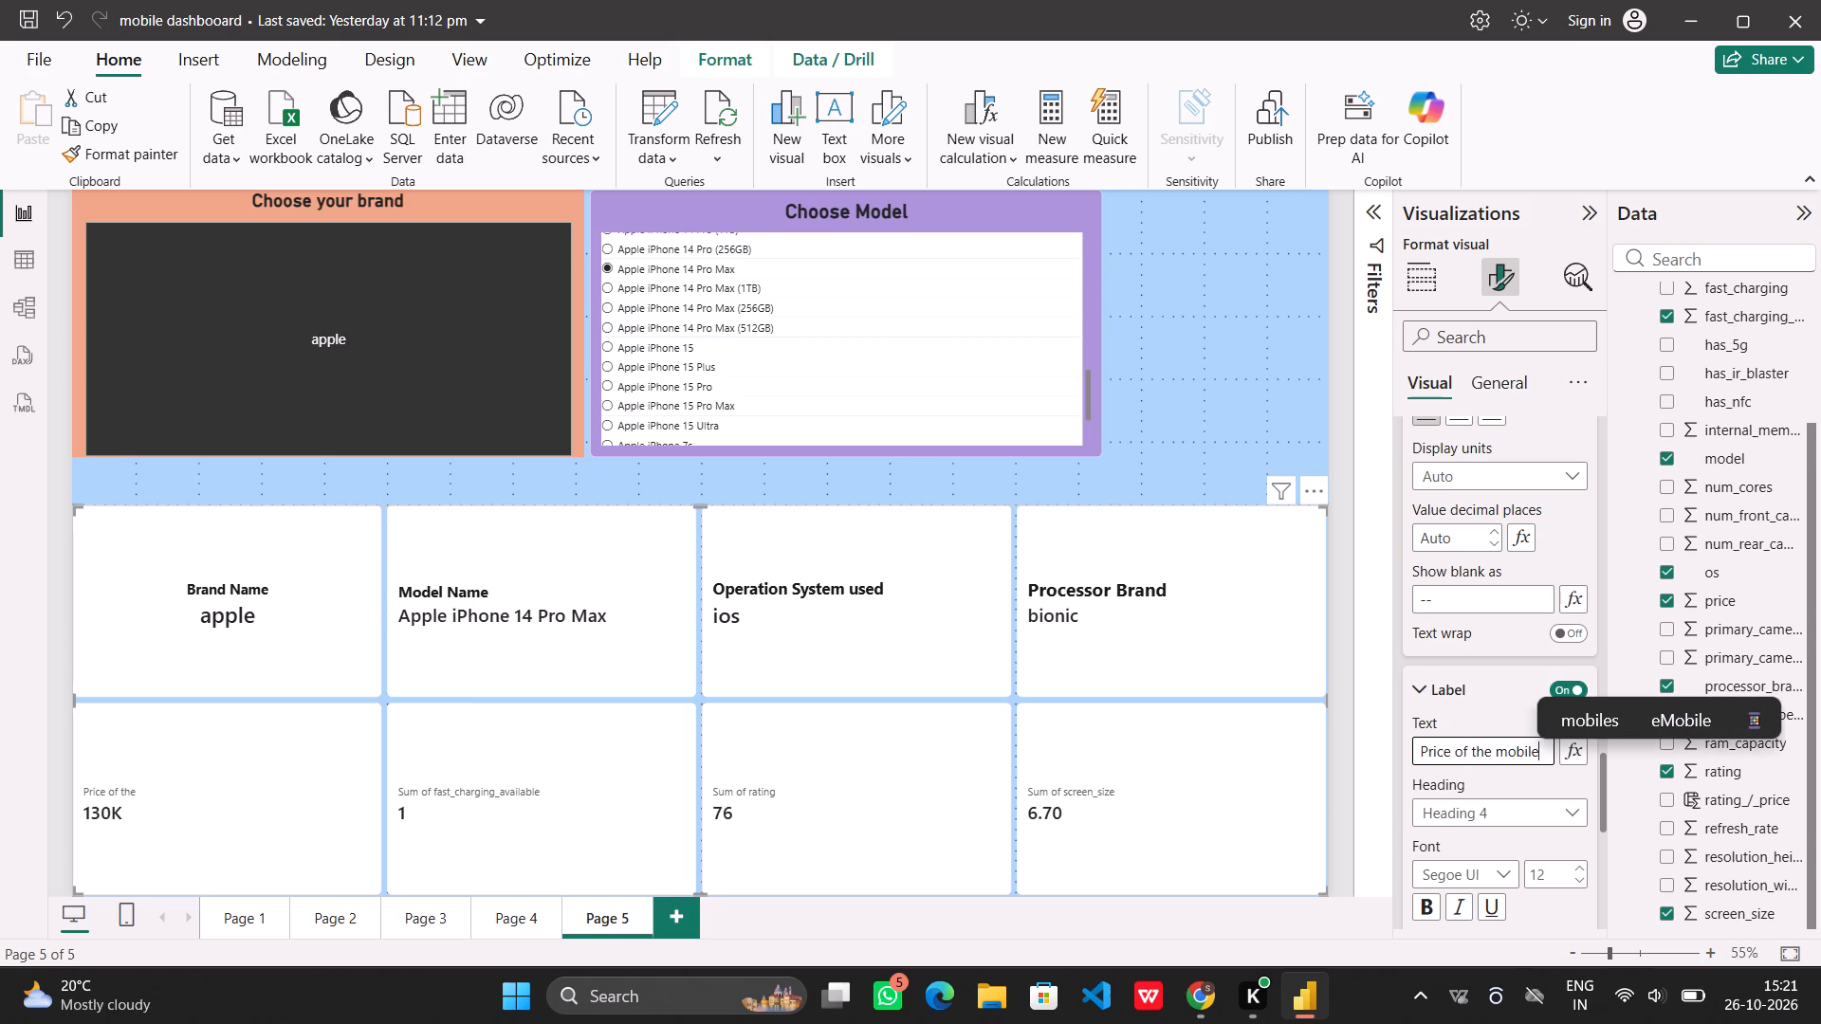
# Format the Price of the mobile label as bold, font size 19, in Black, 10% lighter.
pyautogui.click(1435, 906)
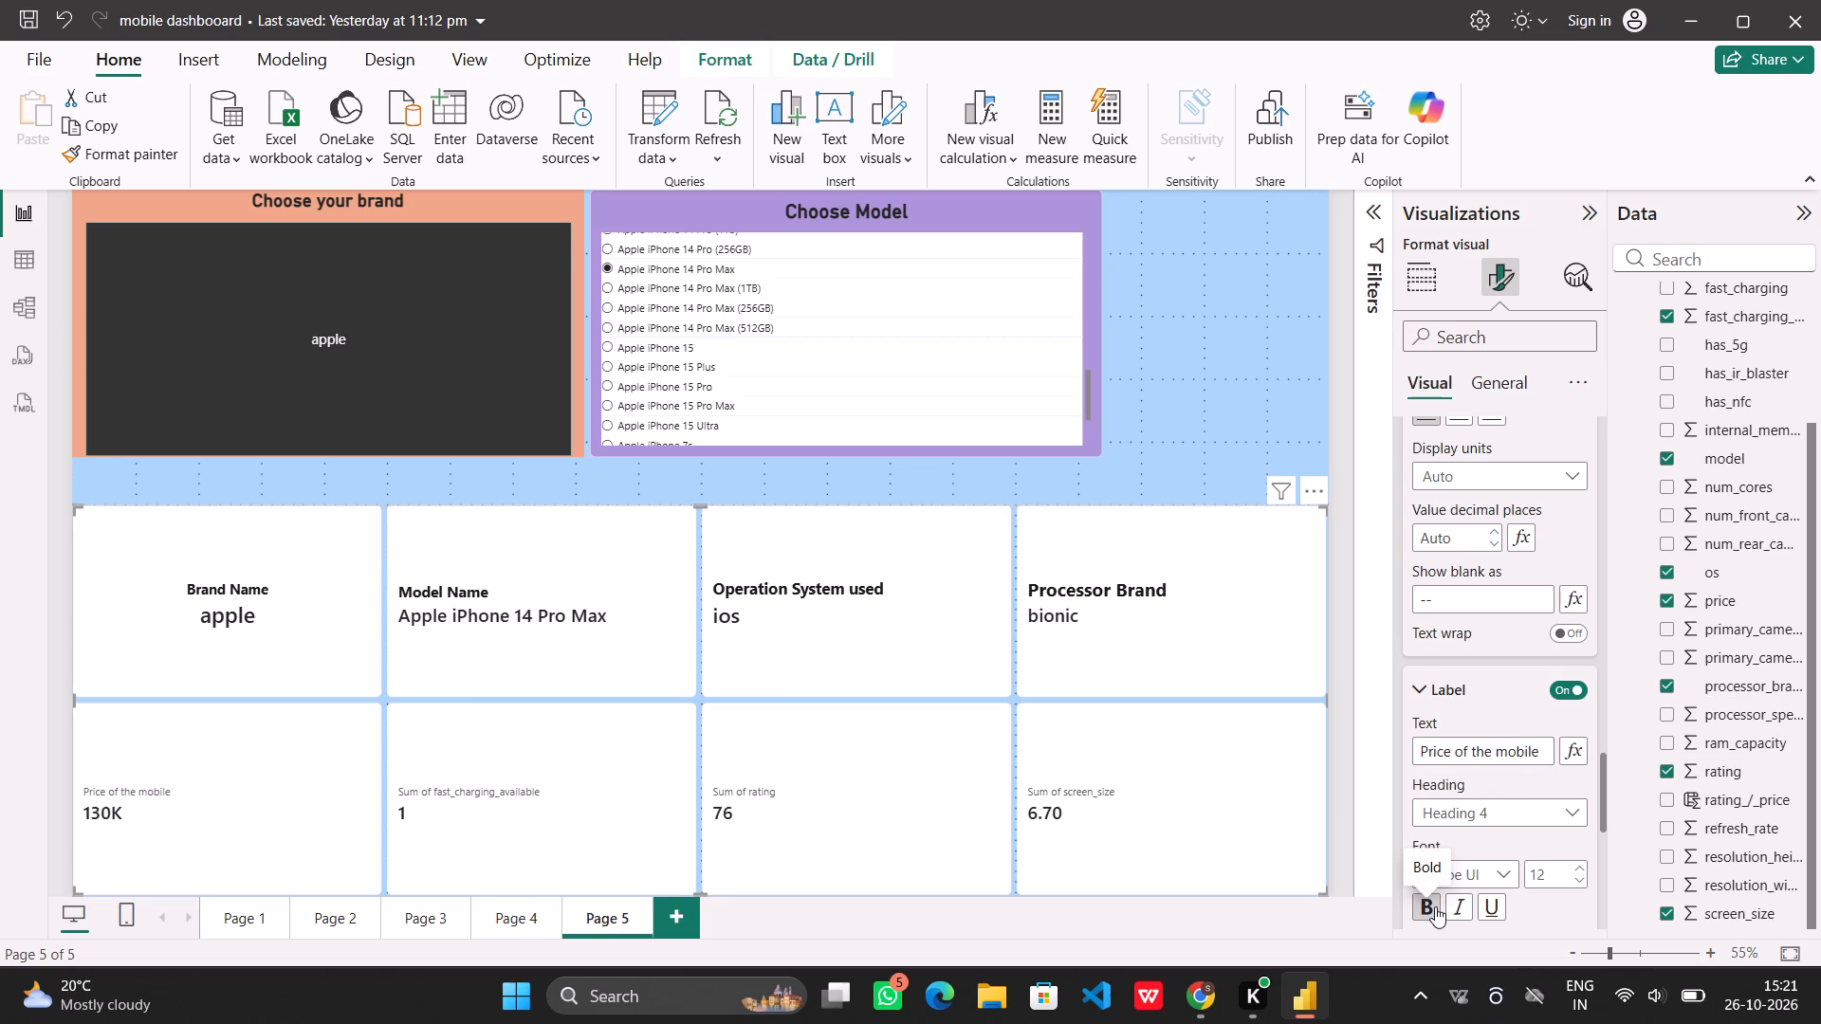
pyautogui.tripleClick(1583, 868)
pyautogui.tripleClick(1583, 868)
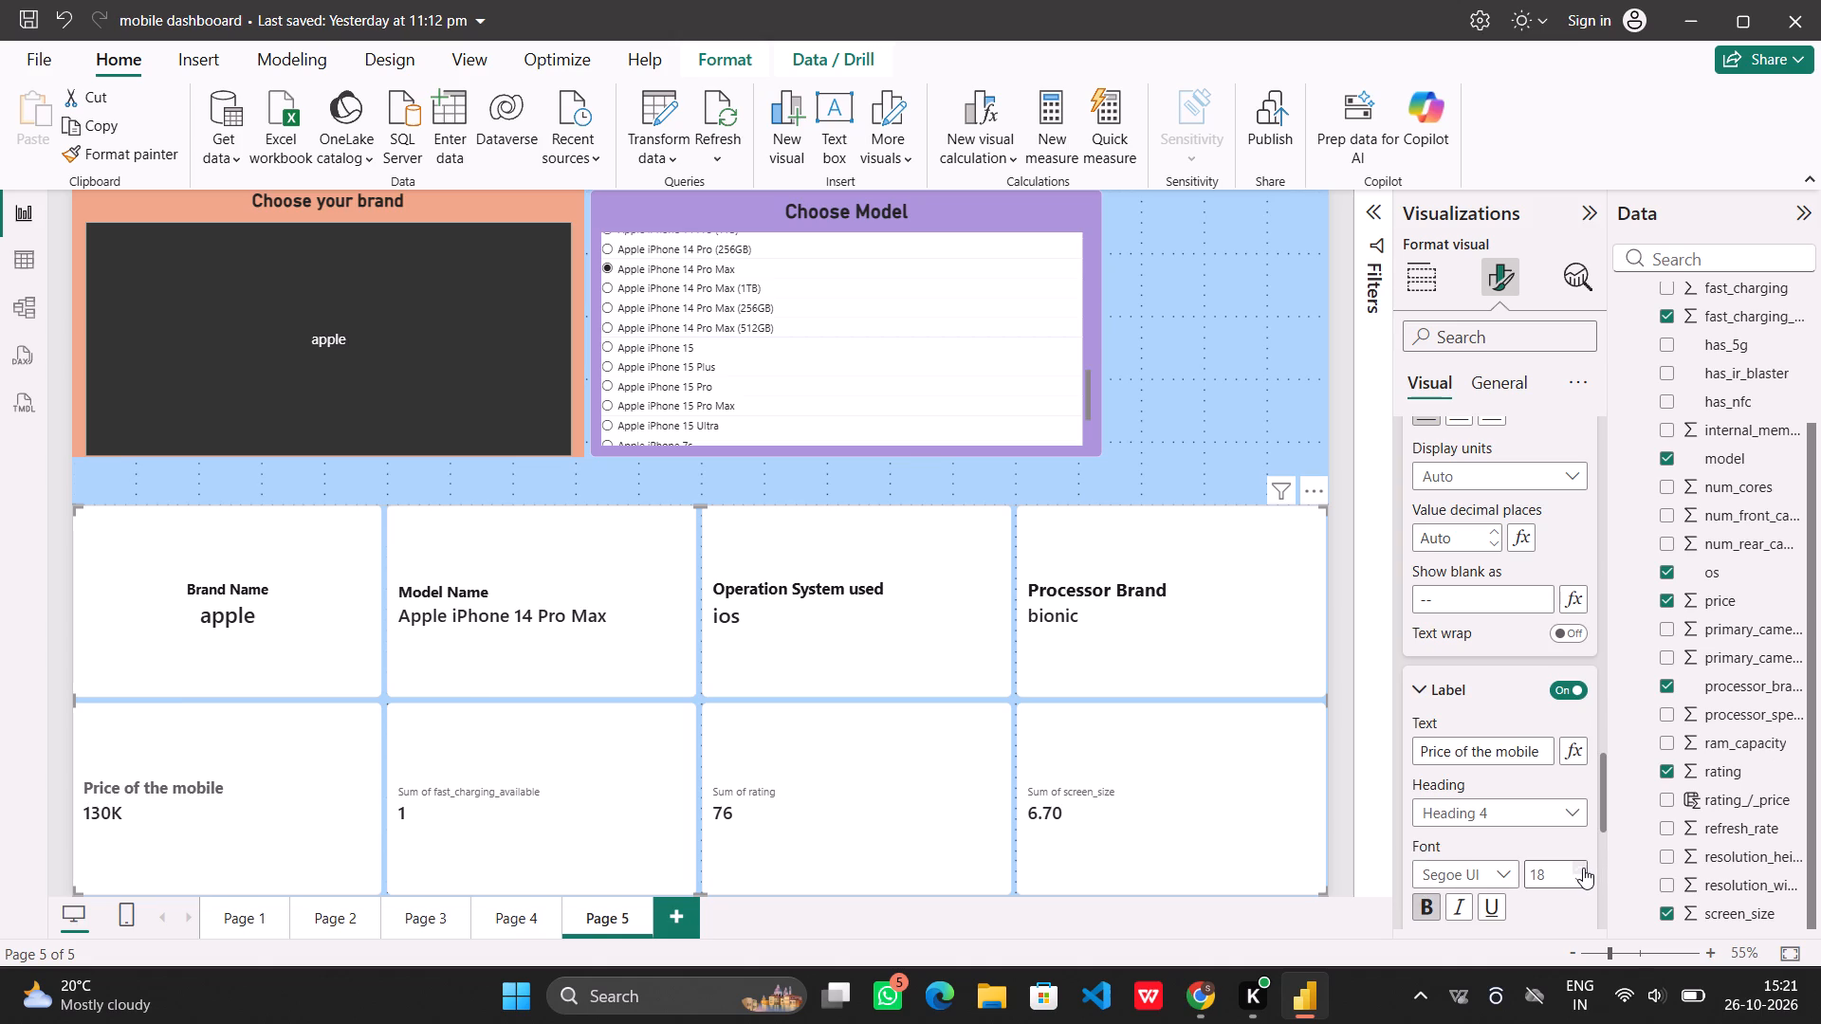
pyautogui.click(1583, 868)
pyautogui.scroll(-2, 1502, 799)
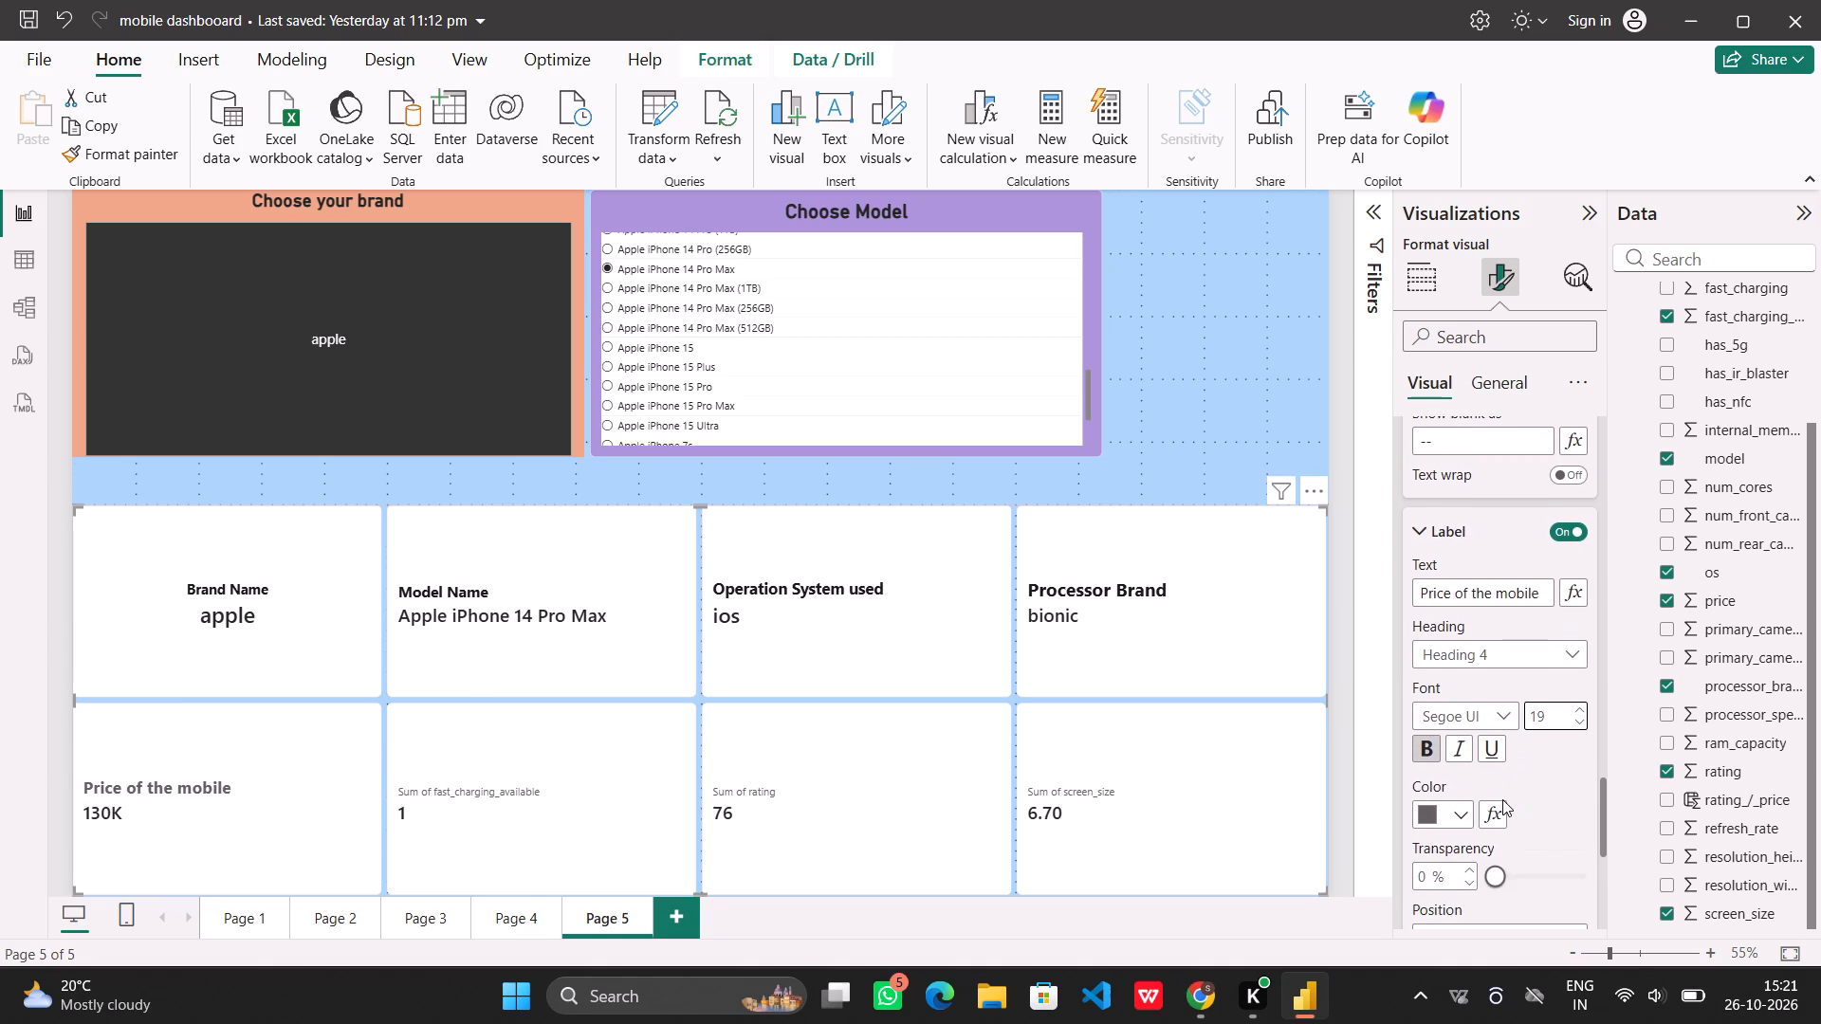
pyautogui.scroll(-1, 1472, 830)
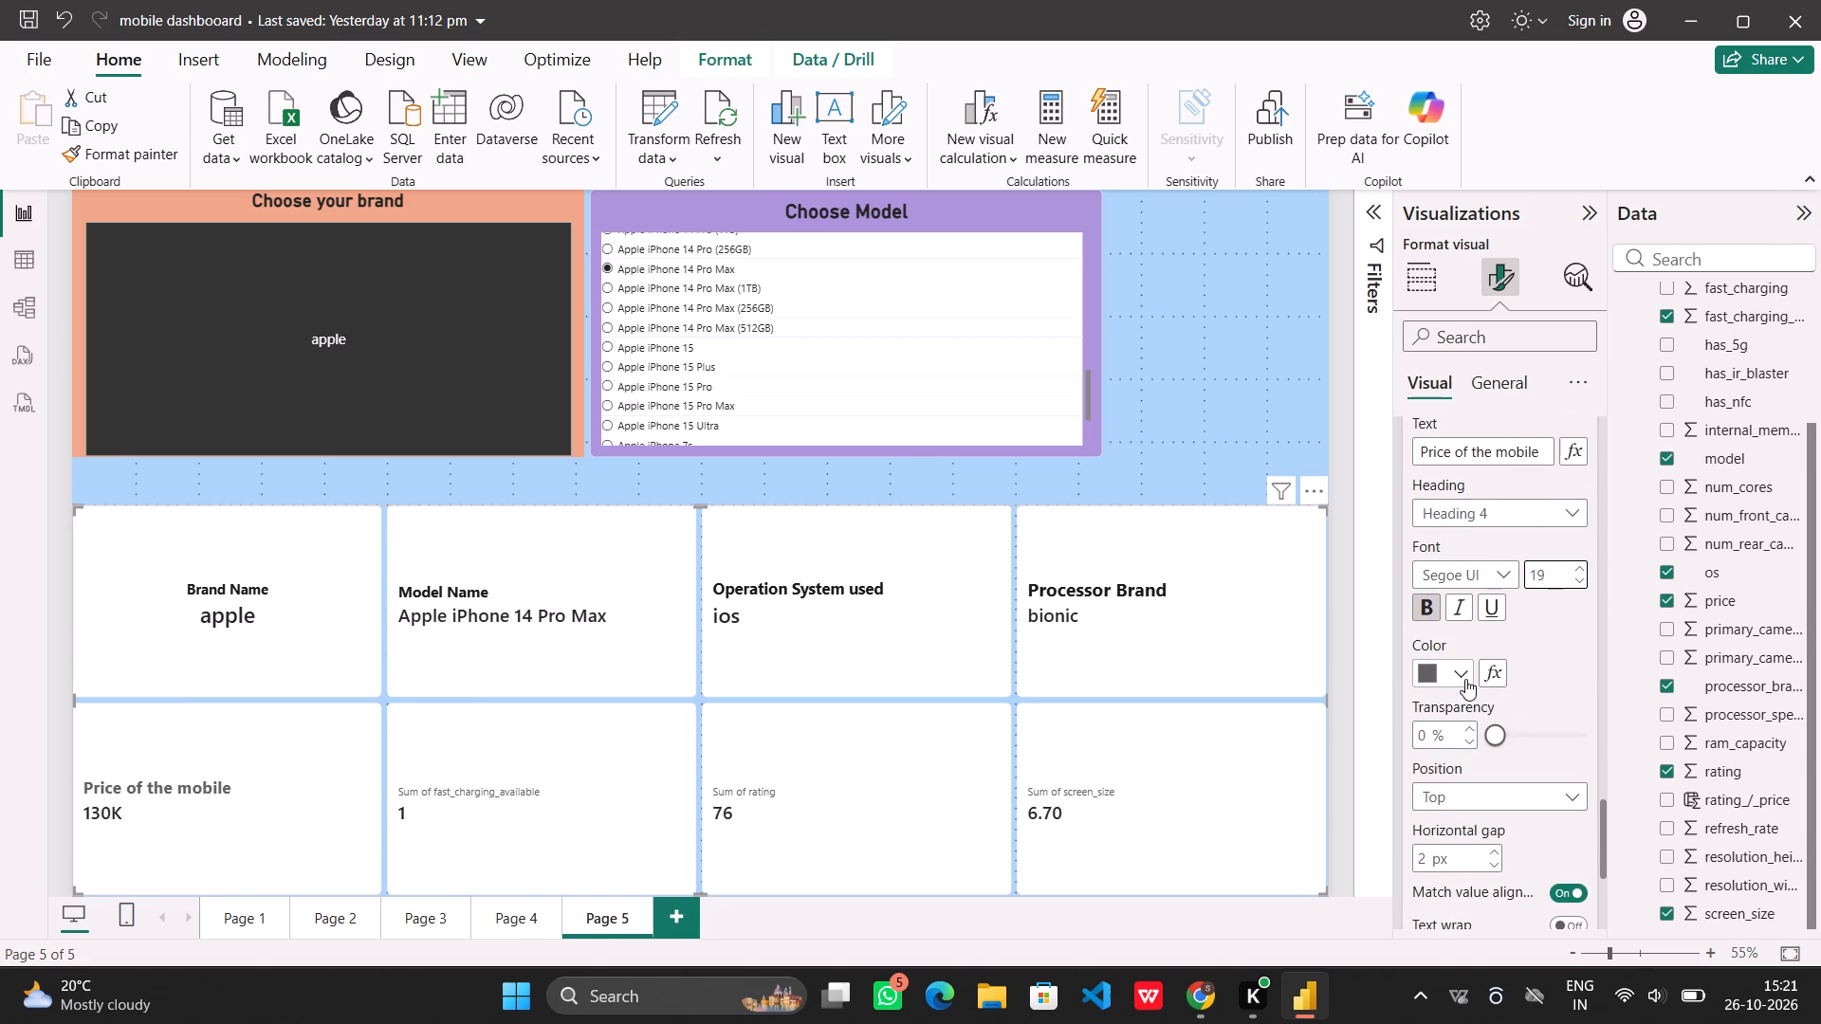
pyautogui.click(1465, 679)
pyautogui.click(1444, 516)
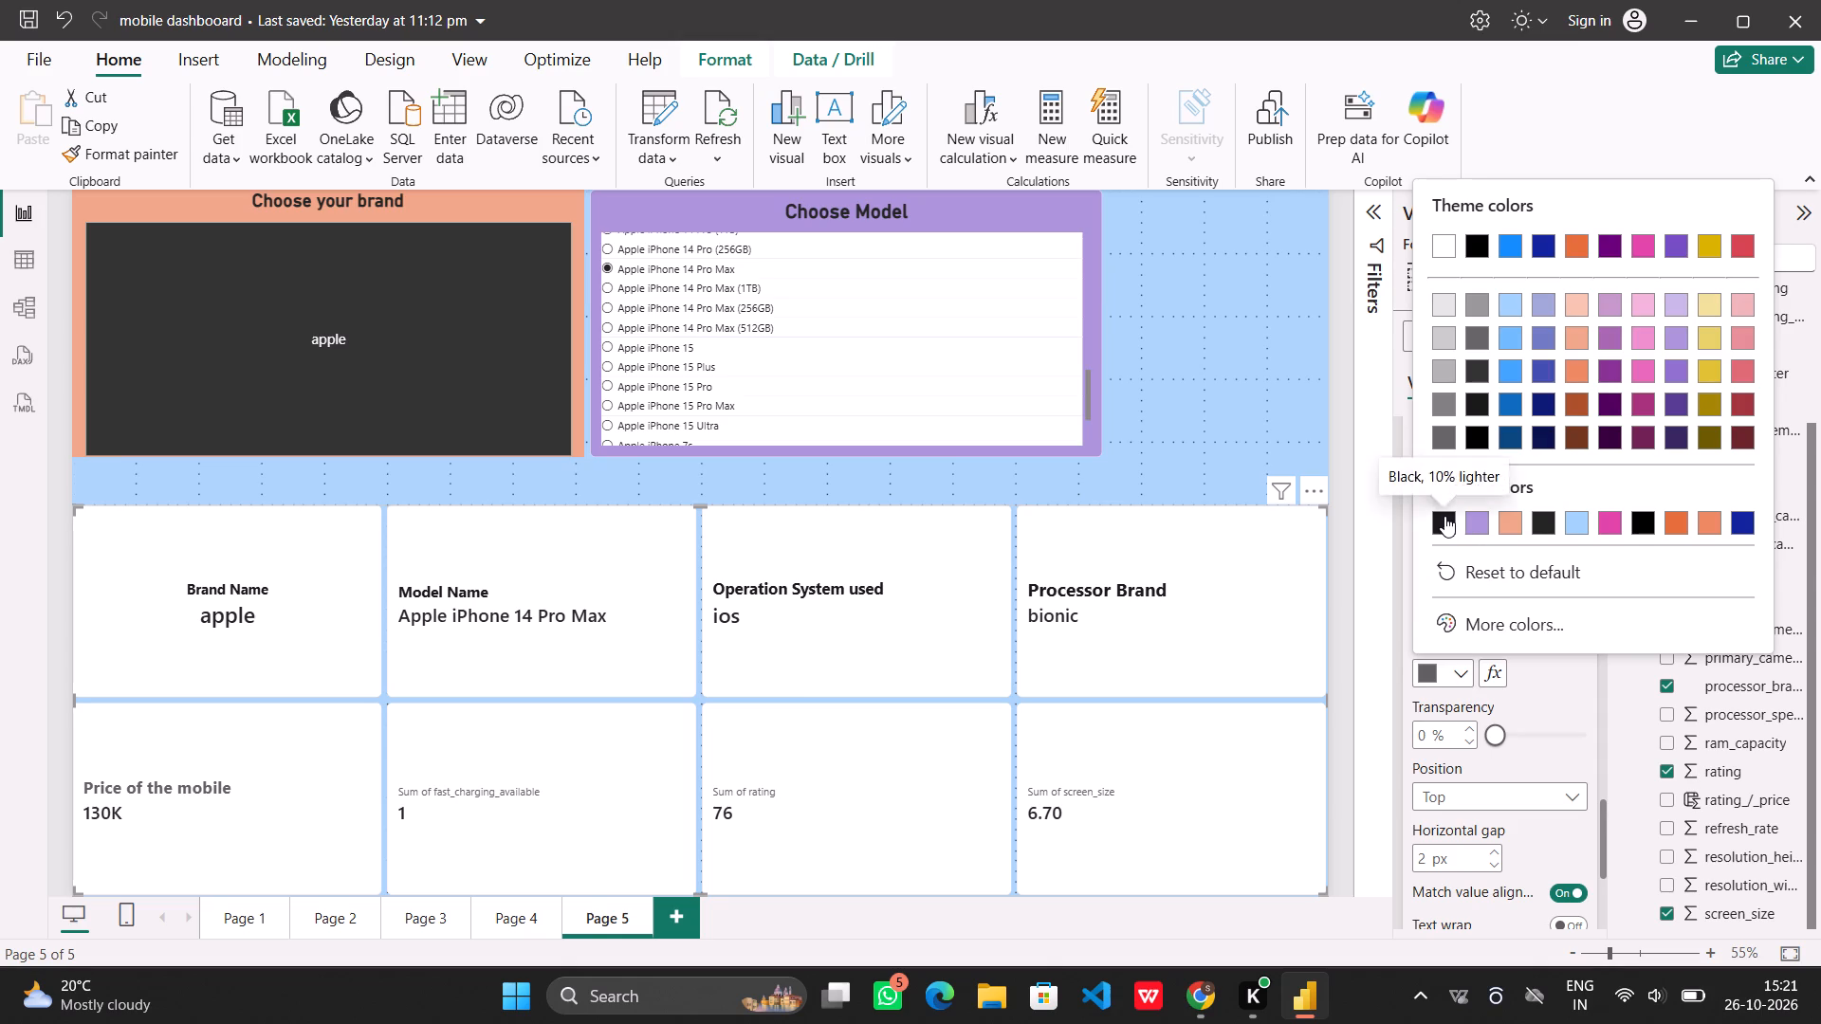
pyautogui.hscroll(1, 1506, 849)
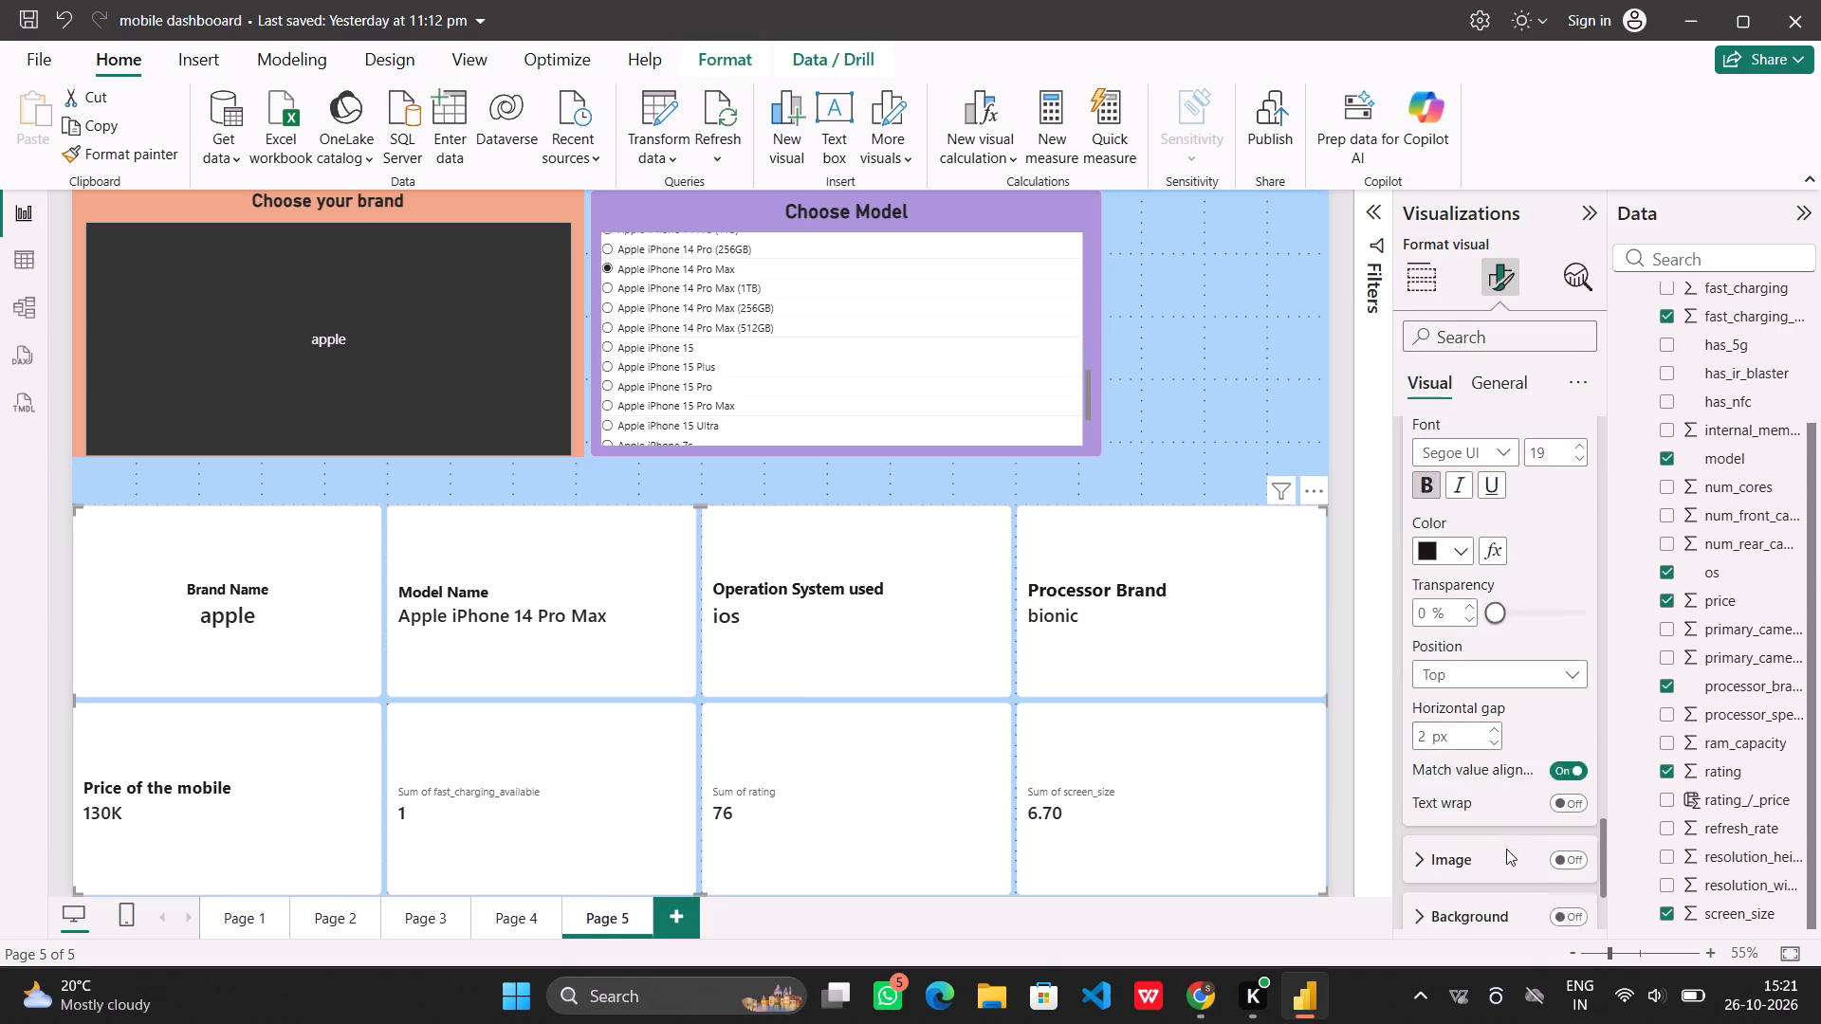
# Center-align the Price of the mobile card's value and label horizontally.
pyautogui.hscroll(1, 1506, 849)
pyautogui.scroll(2, 1506, 849)
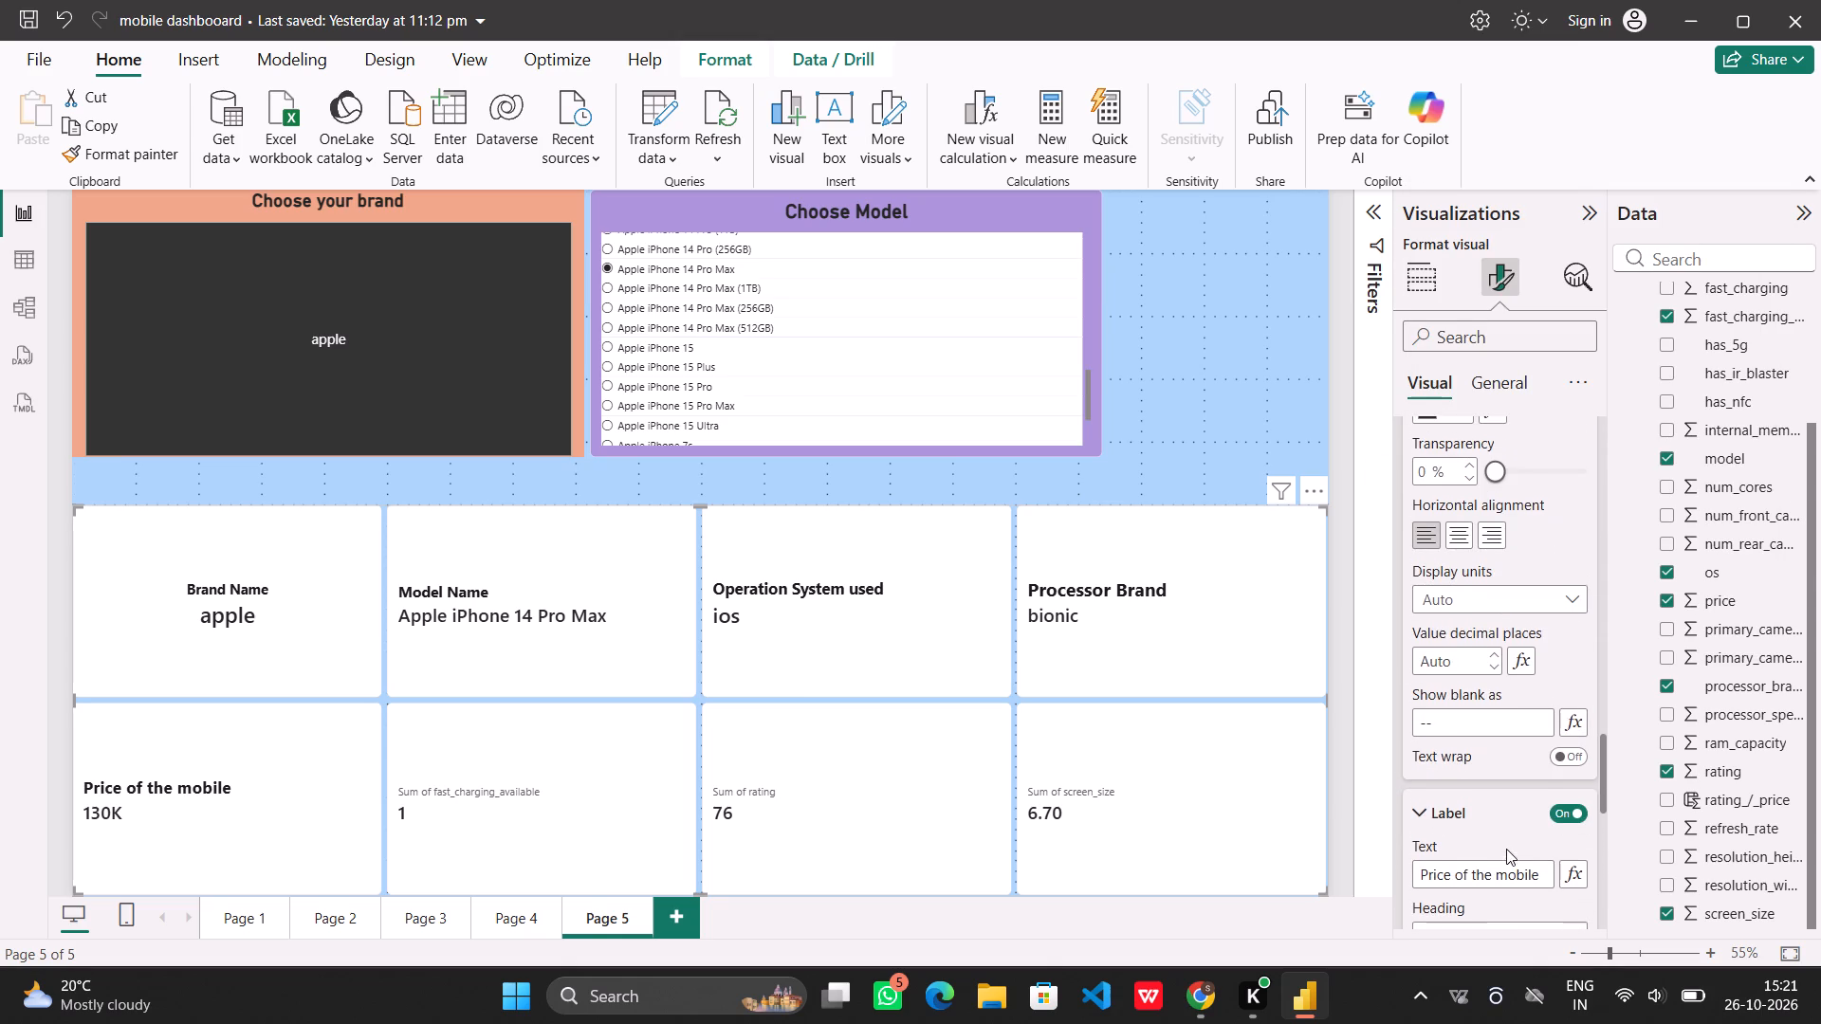
pyautogui.click(1455, 534)
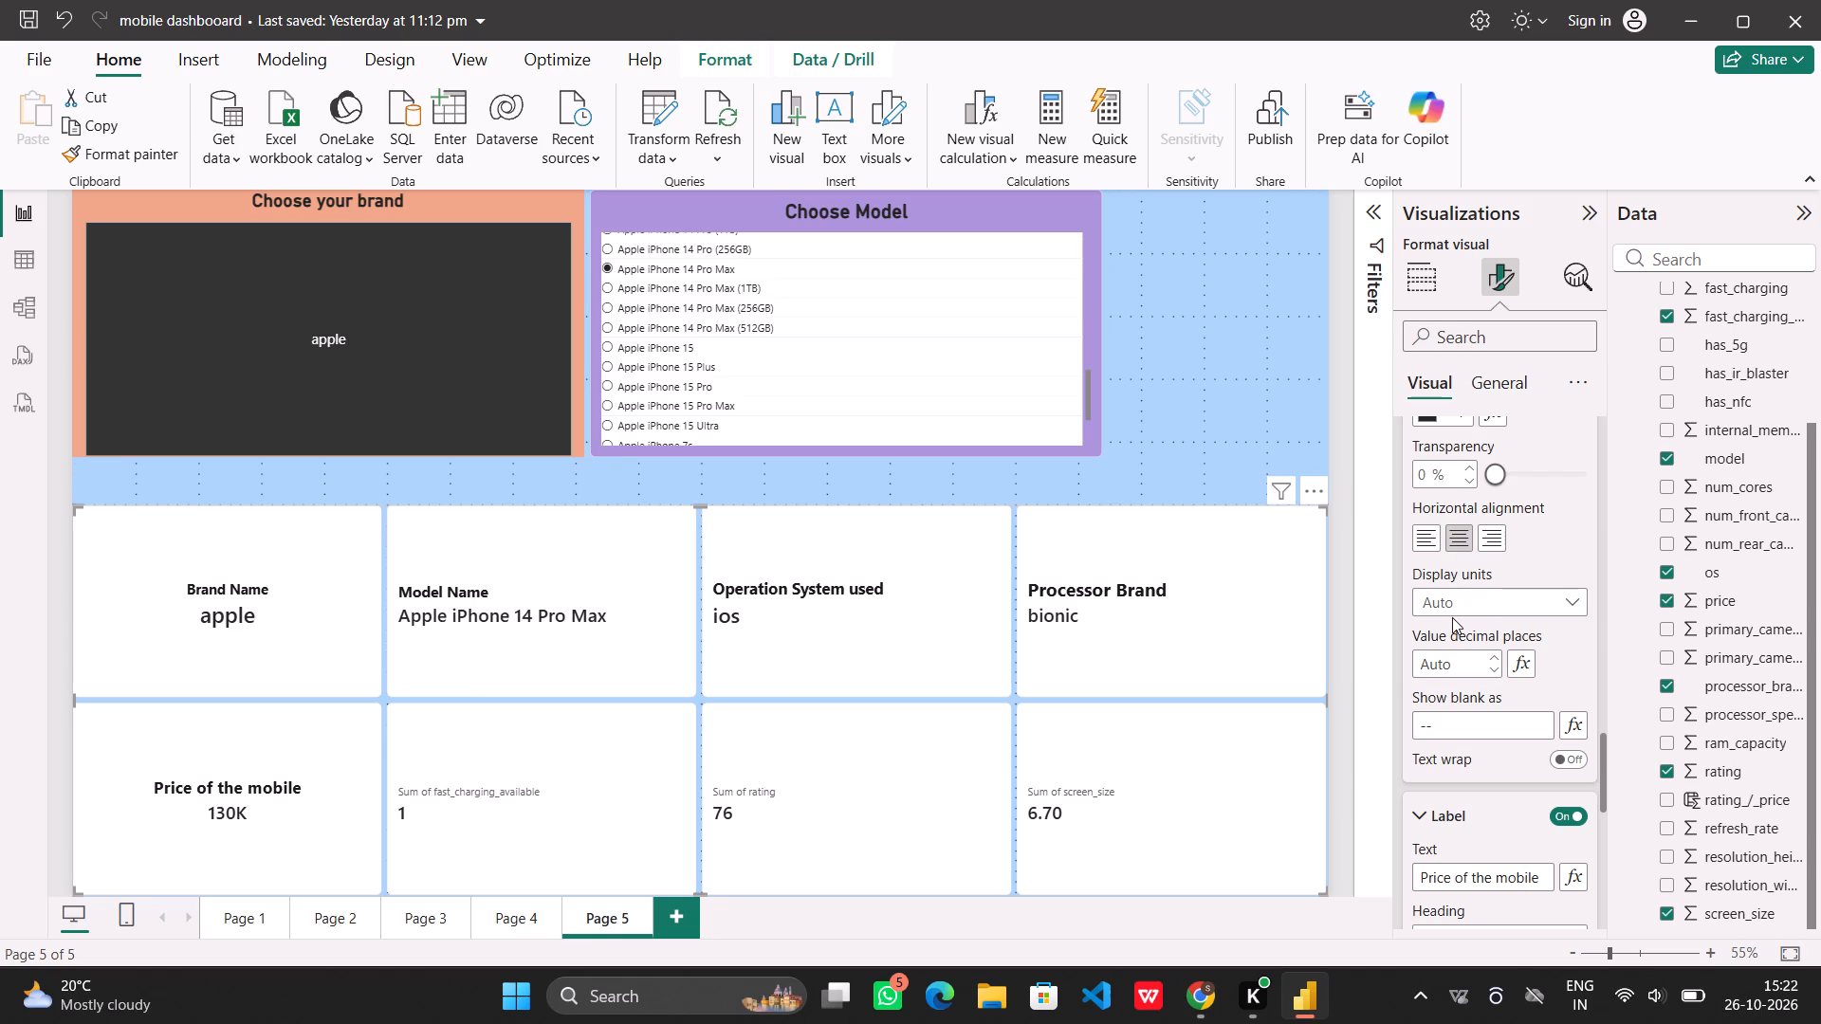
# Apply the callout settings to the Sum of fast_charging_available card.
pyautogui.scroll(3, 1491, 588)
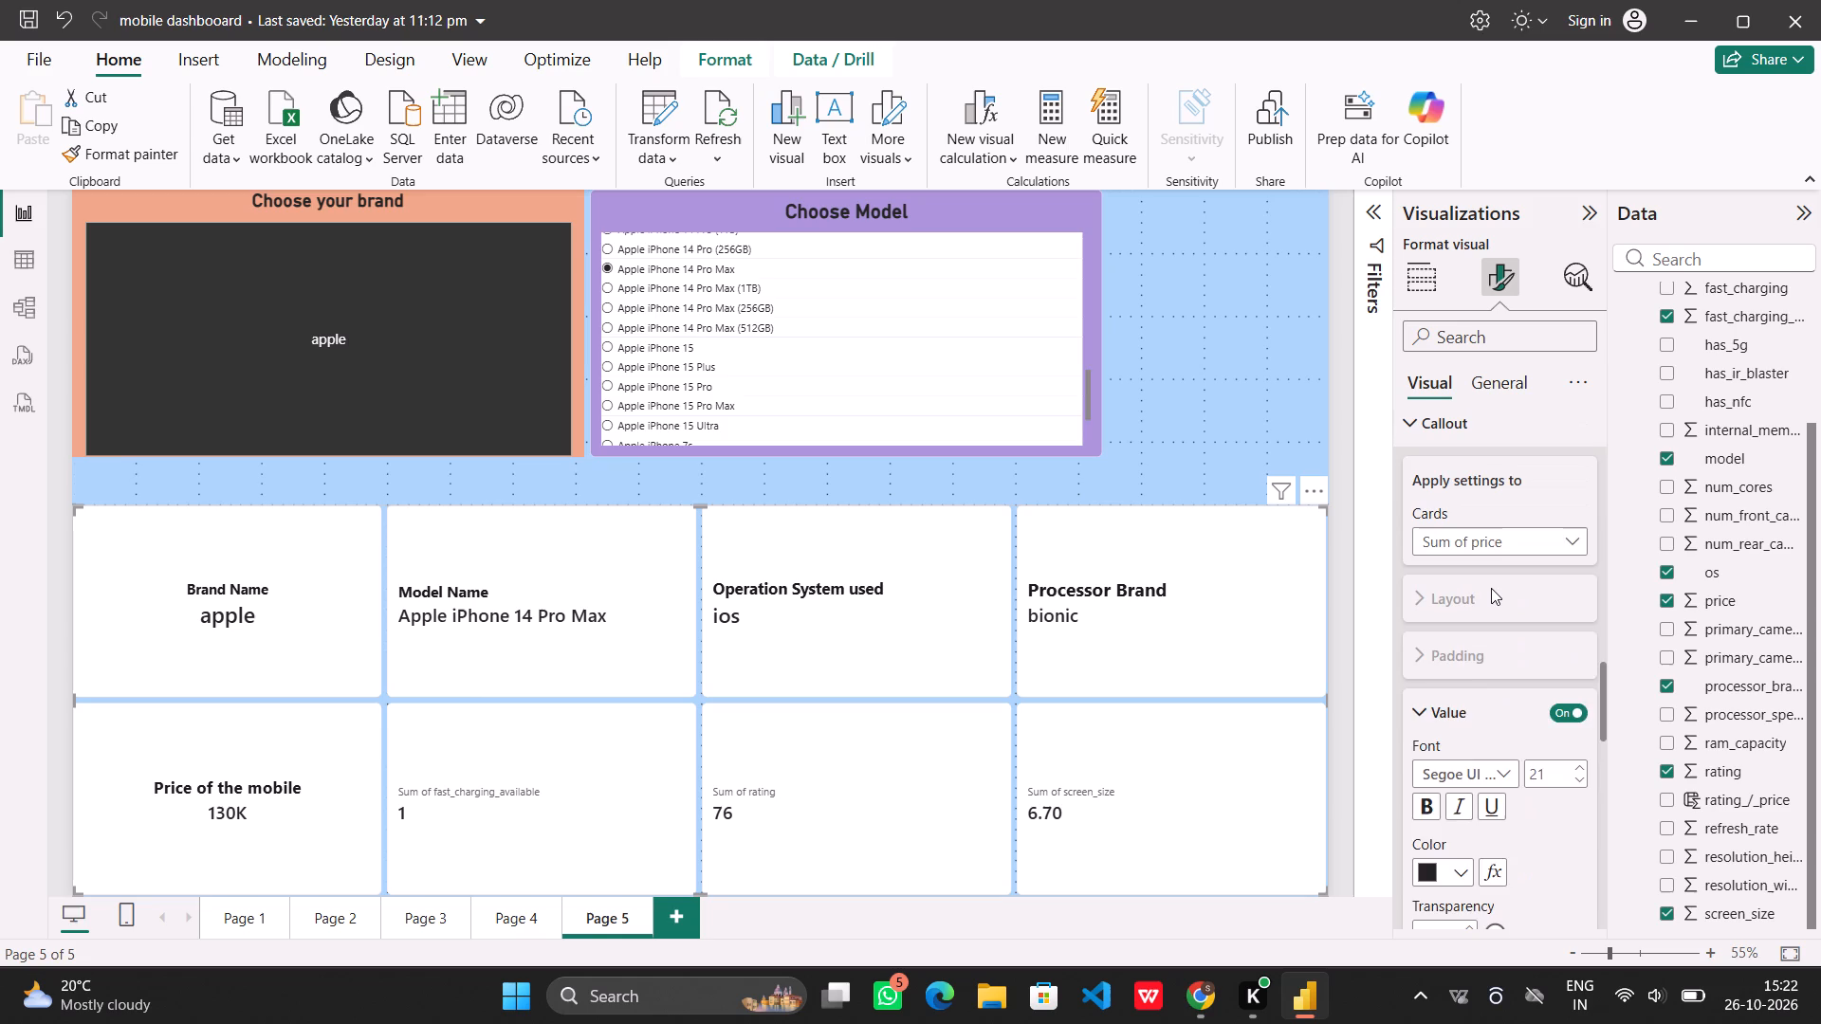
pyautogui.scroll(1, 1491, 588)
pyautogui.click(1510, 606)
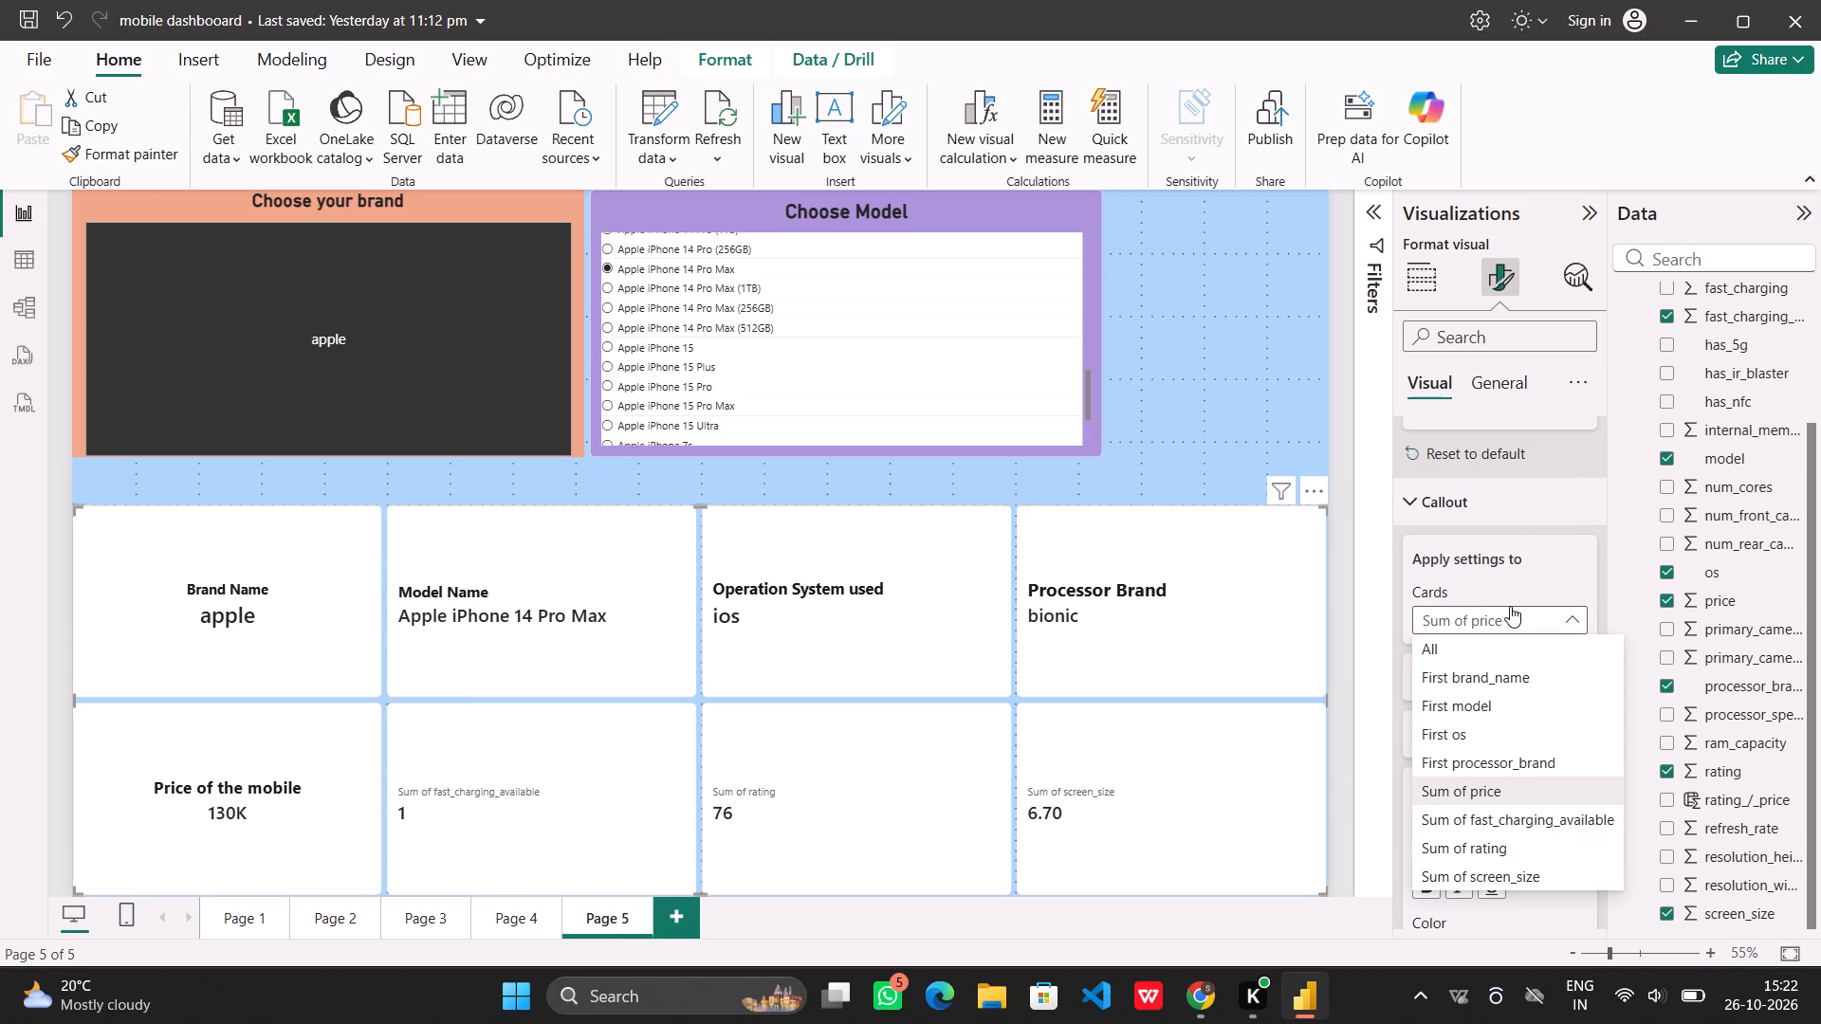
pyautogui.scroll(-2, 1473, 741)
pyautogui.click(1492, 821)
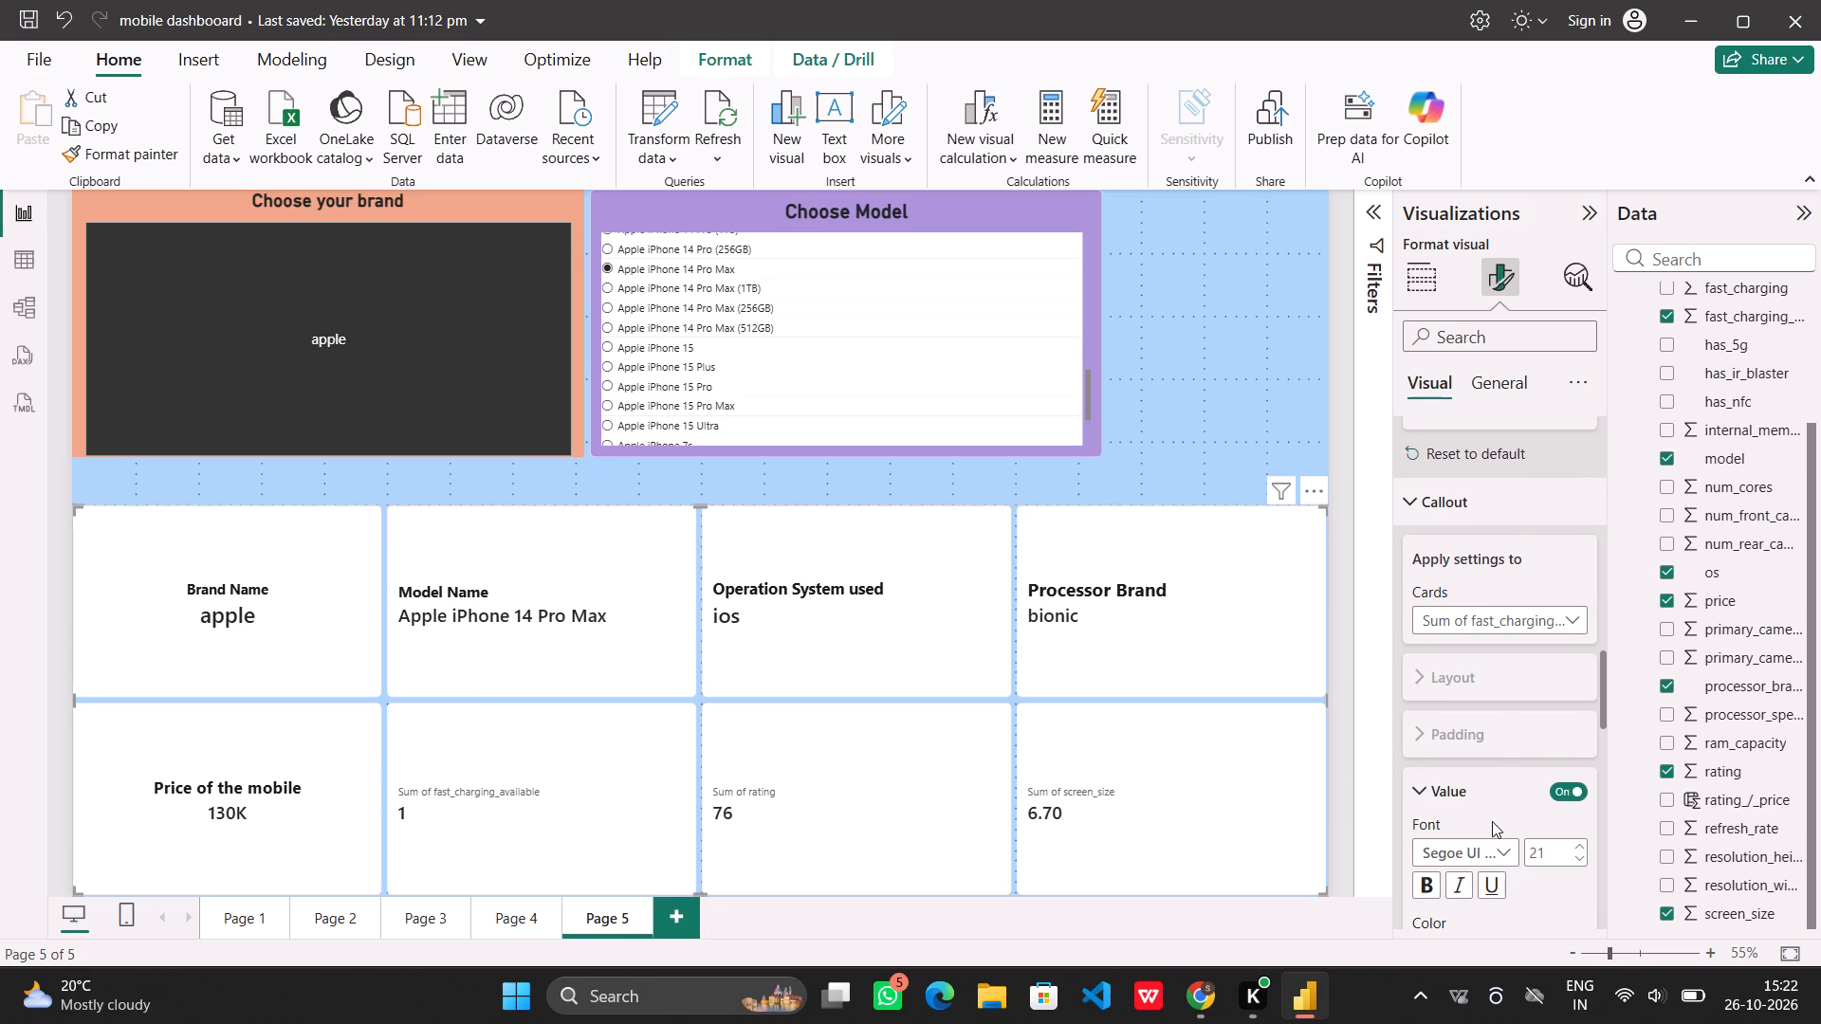
# Remove the Sum of fast_charging_available field from the card visual's values.
pyautogui.click(1429, 283)
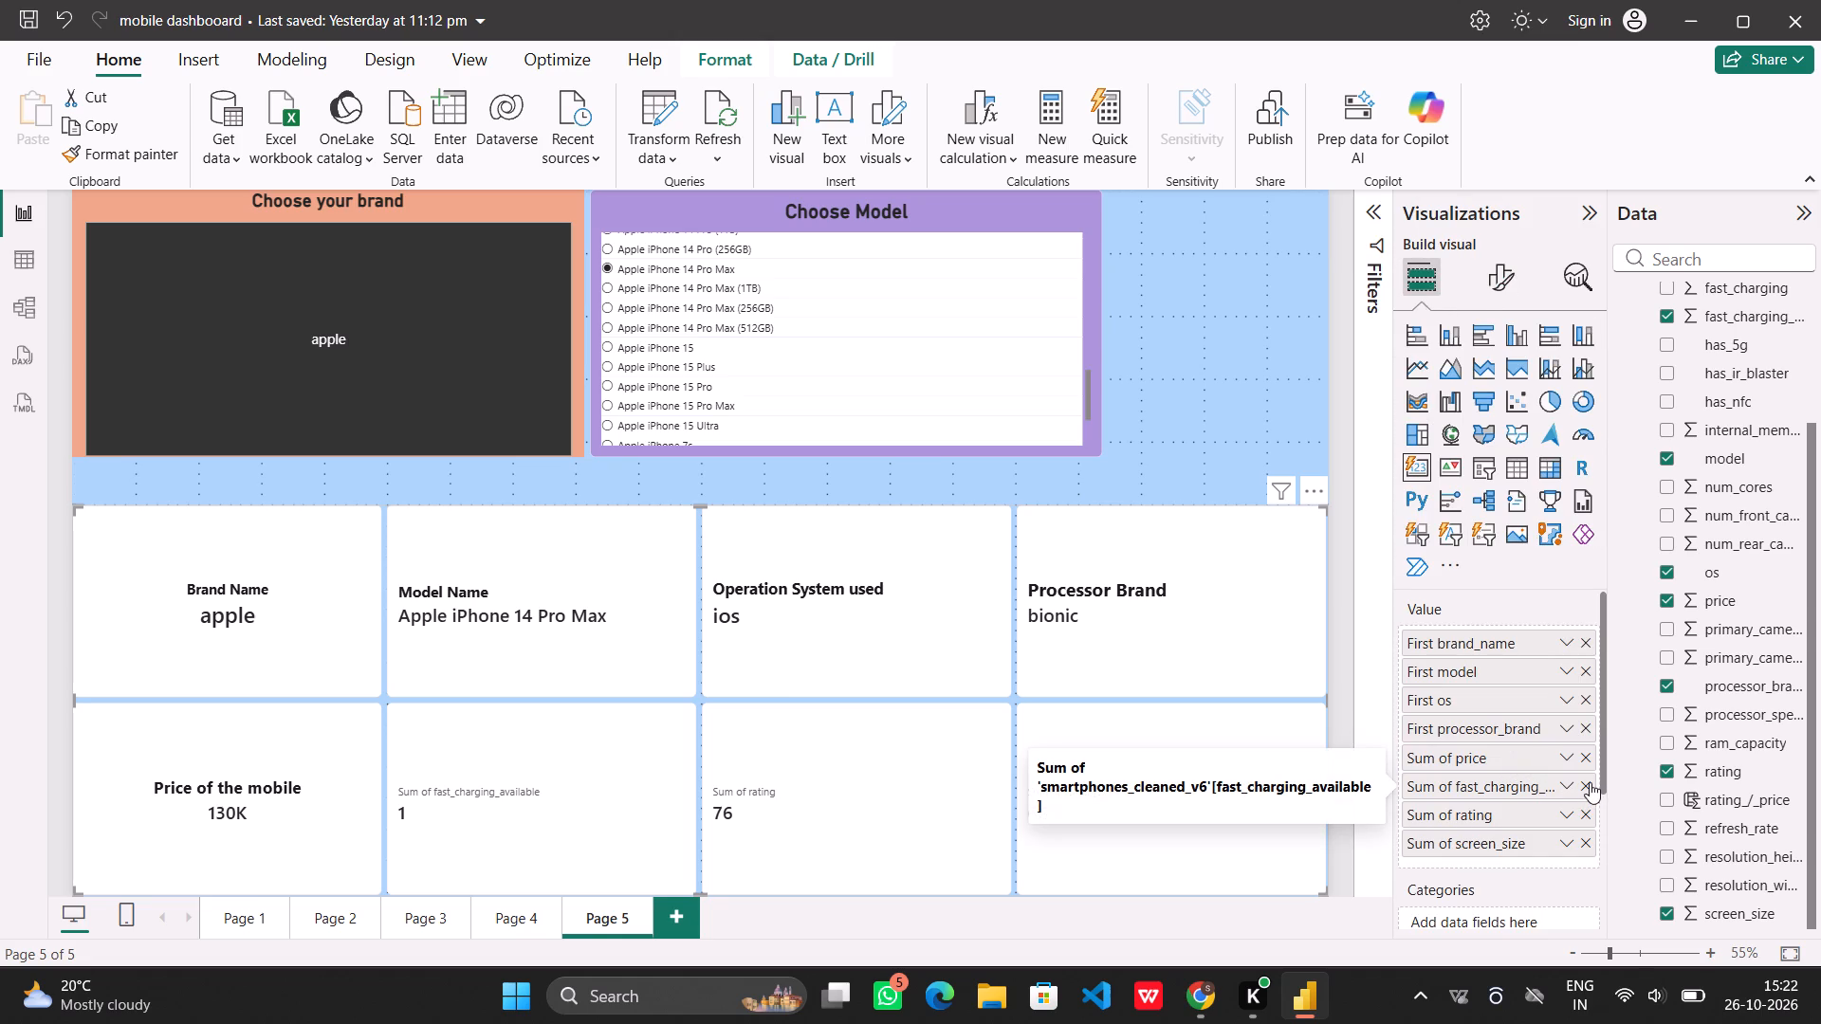
pyautogui.click(1590, 781)
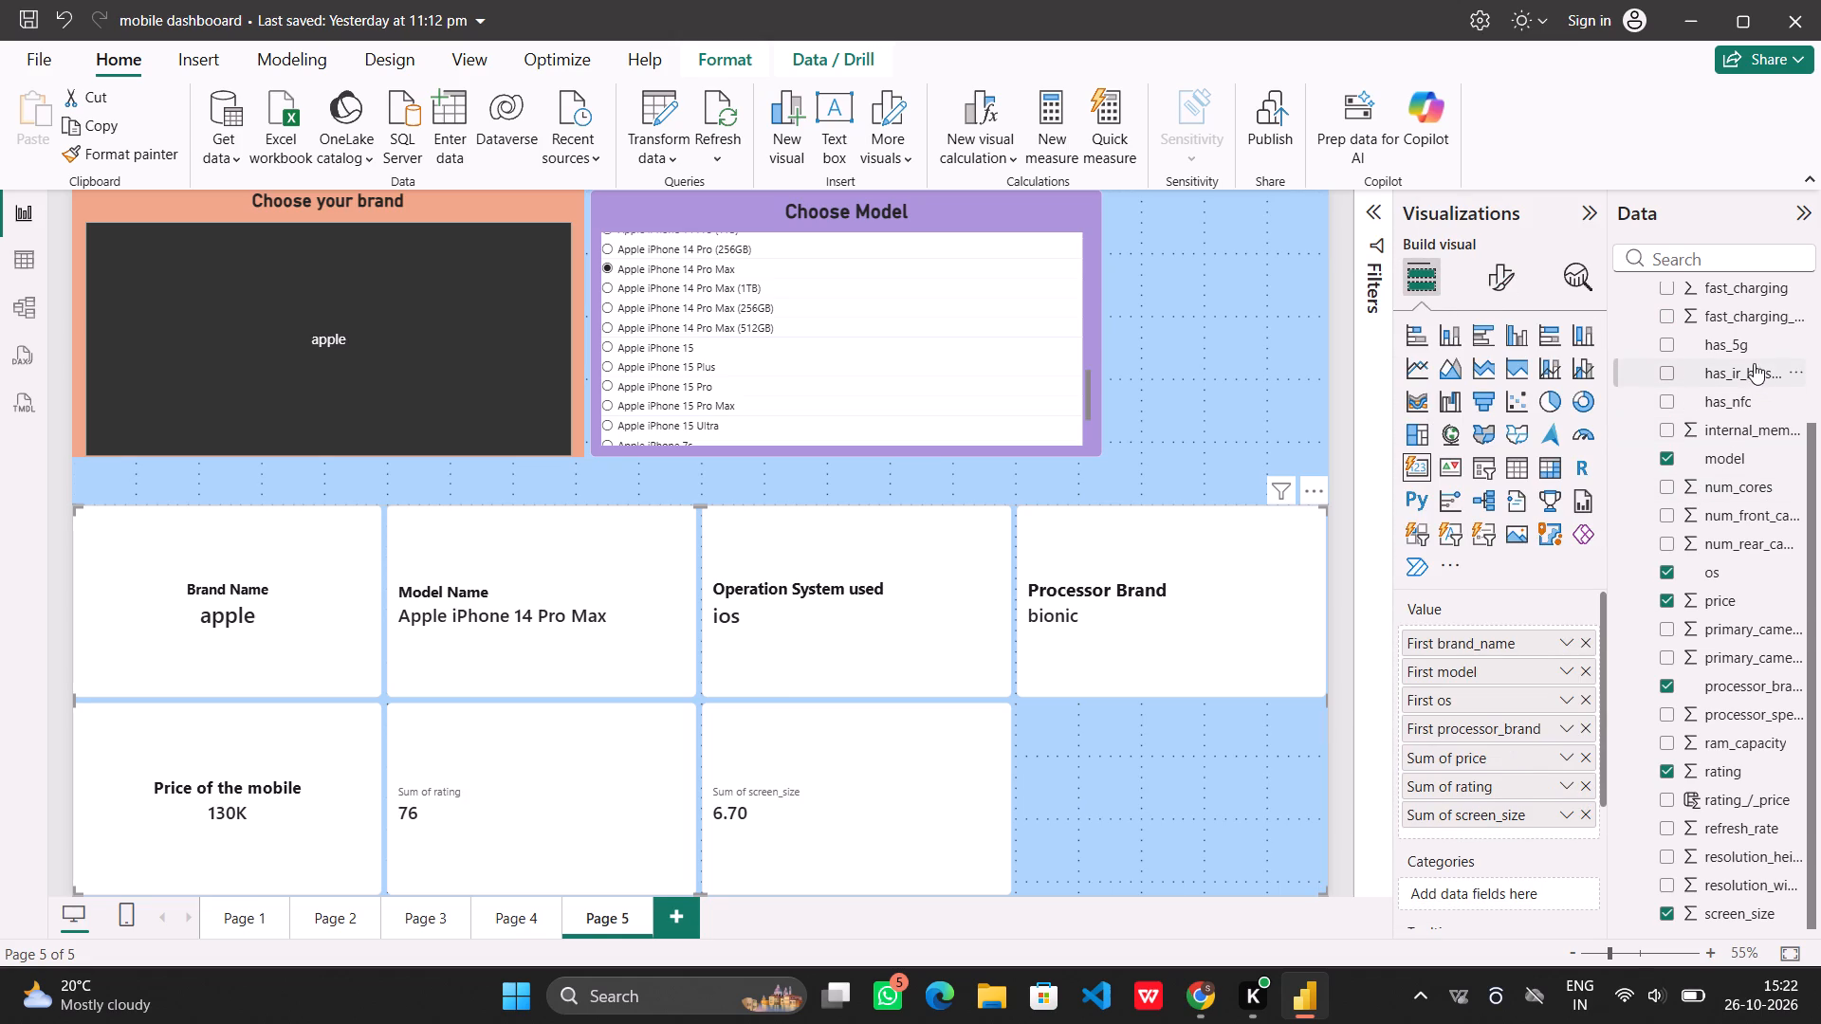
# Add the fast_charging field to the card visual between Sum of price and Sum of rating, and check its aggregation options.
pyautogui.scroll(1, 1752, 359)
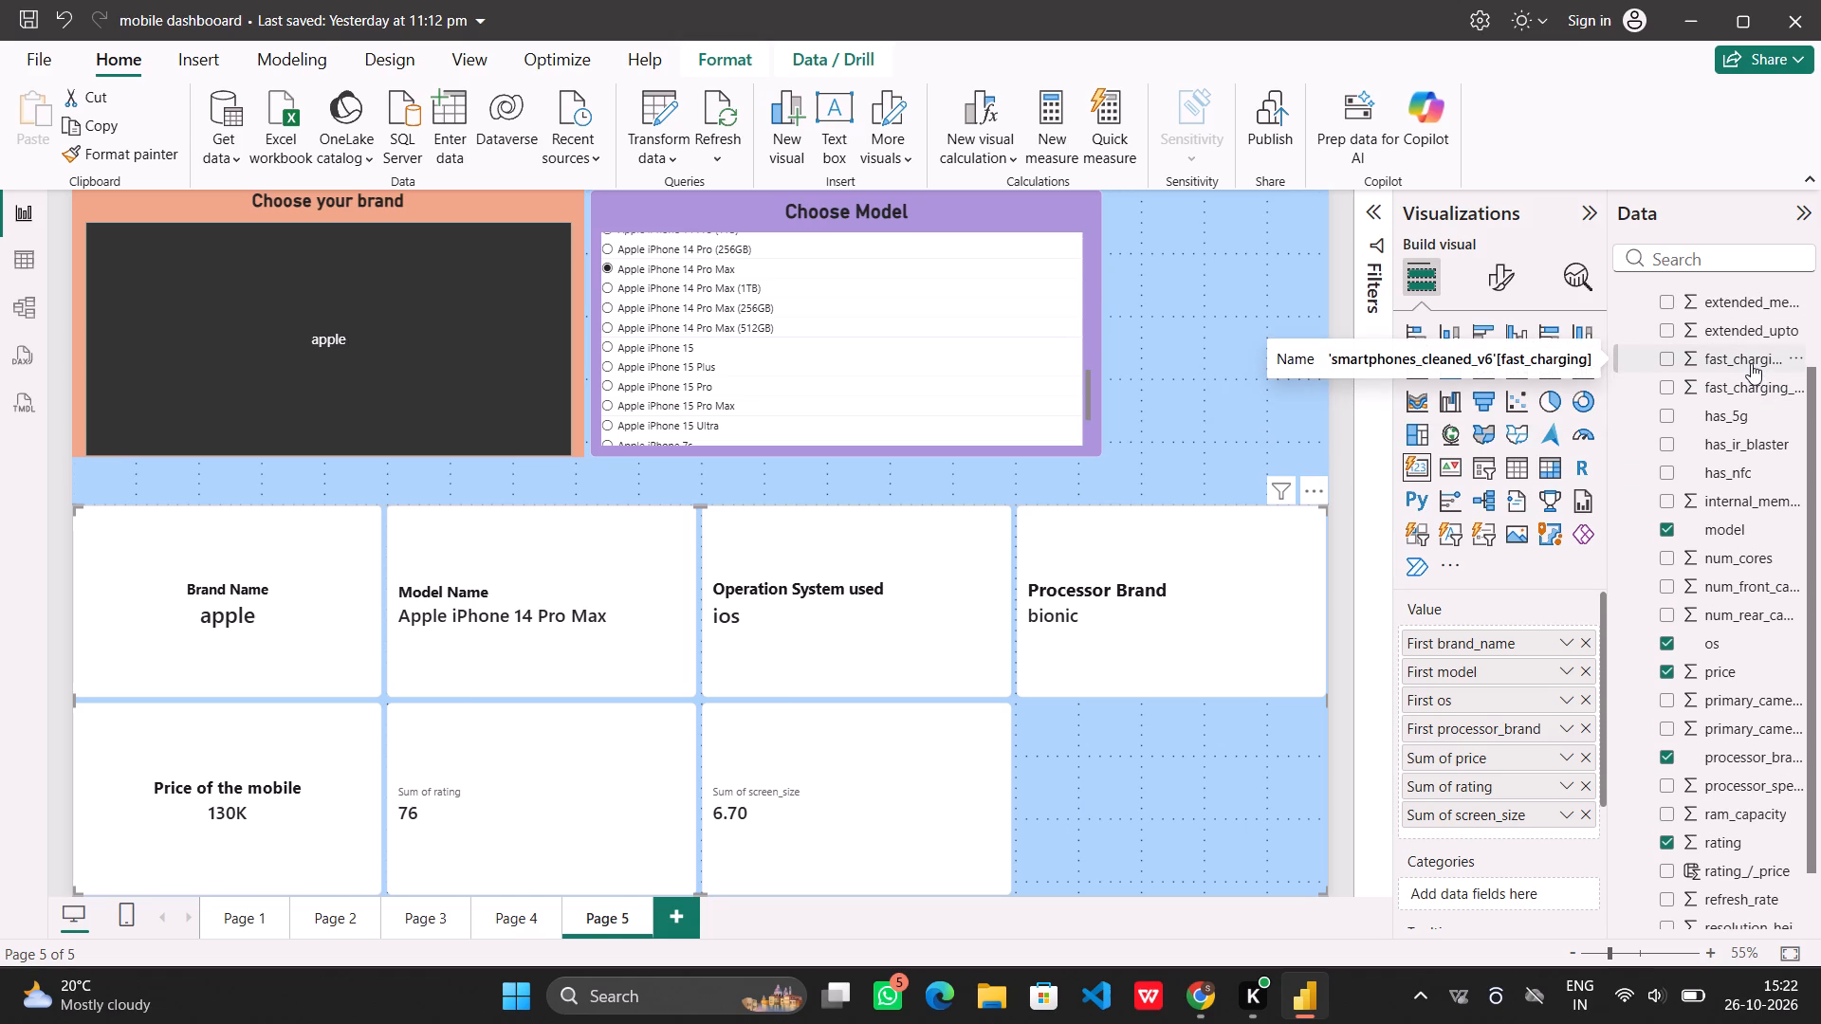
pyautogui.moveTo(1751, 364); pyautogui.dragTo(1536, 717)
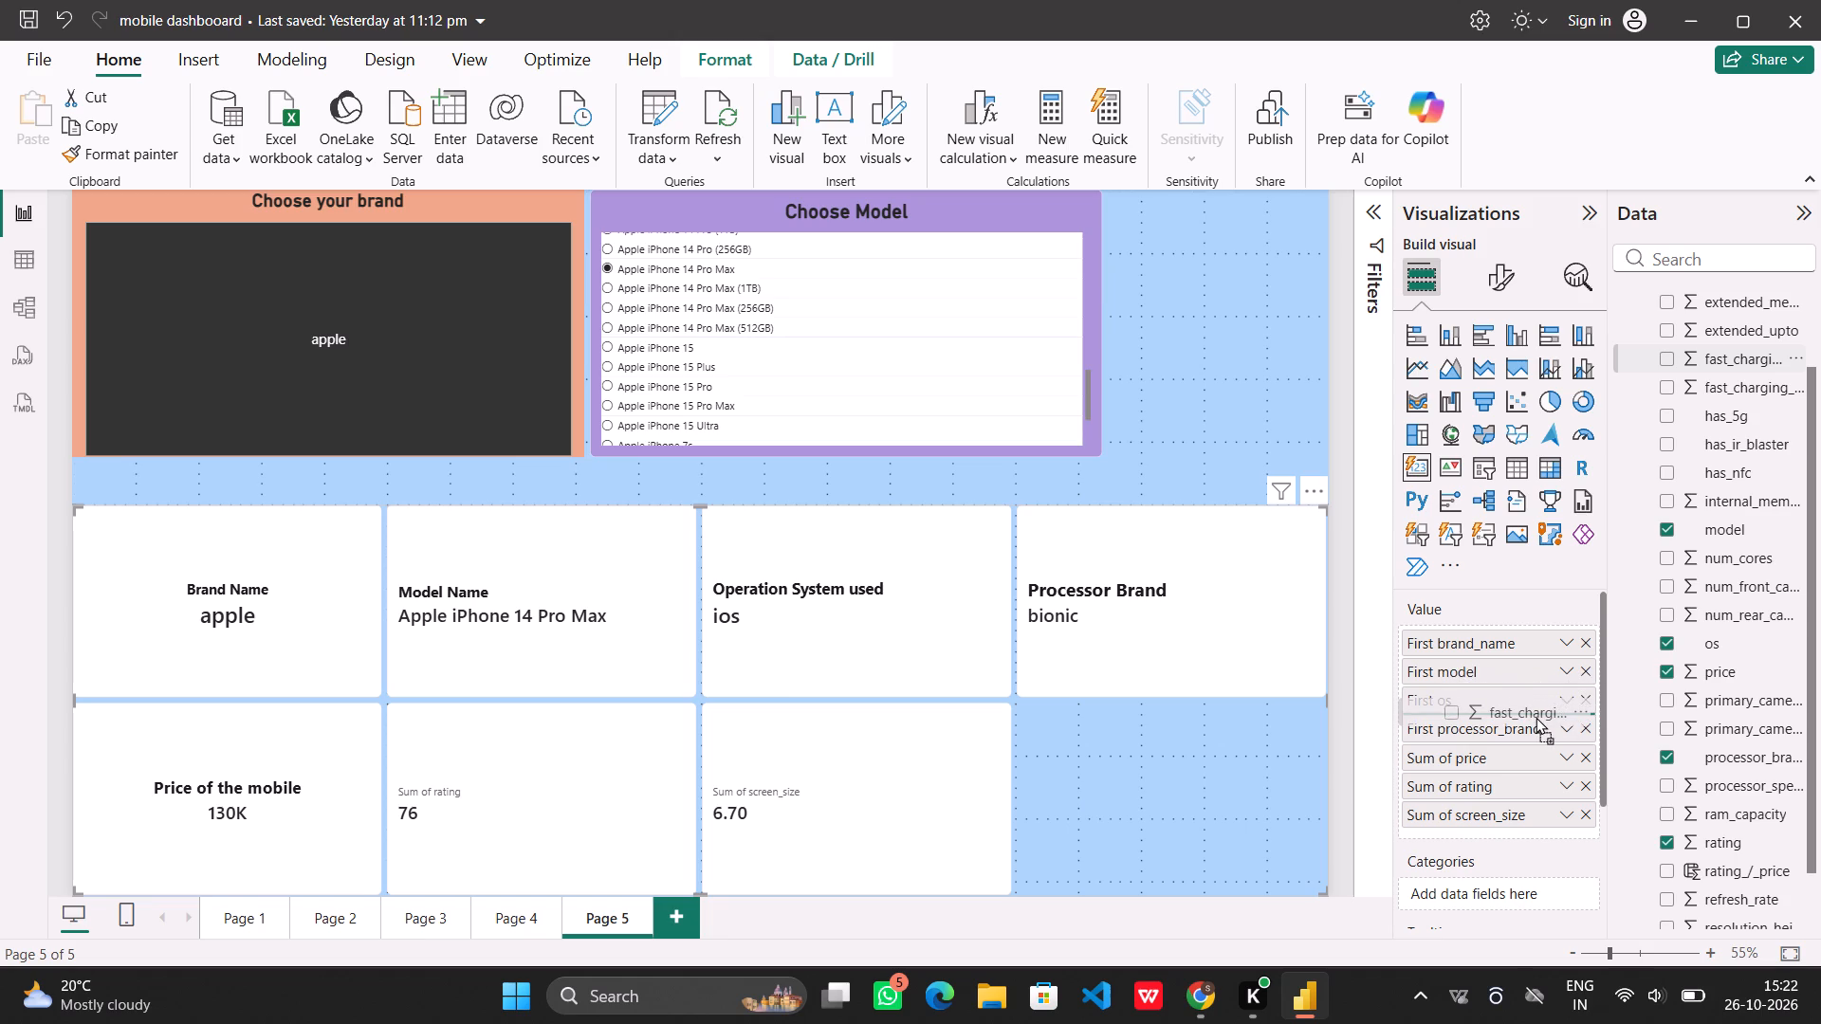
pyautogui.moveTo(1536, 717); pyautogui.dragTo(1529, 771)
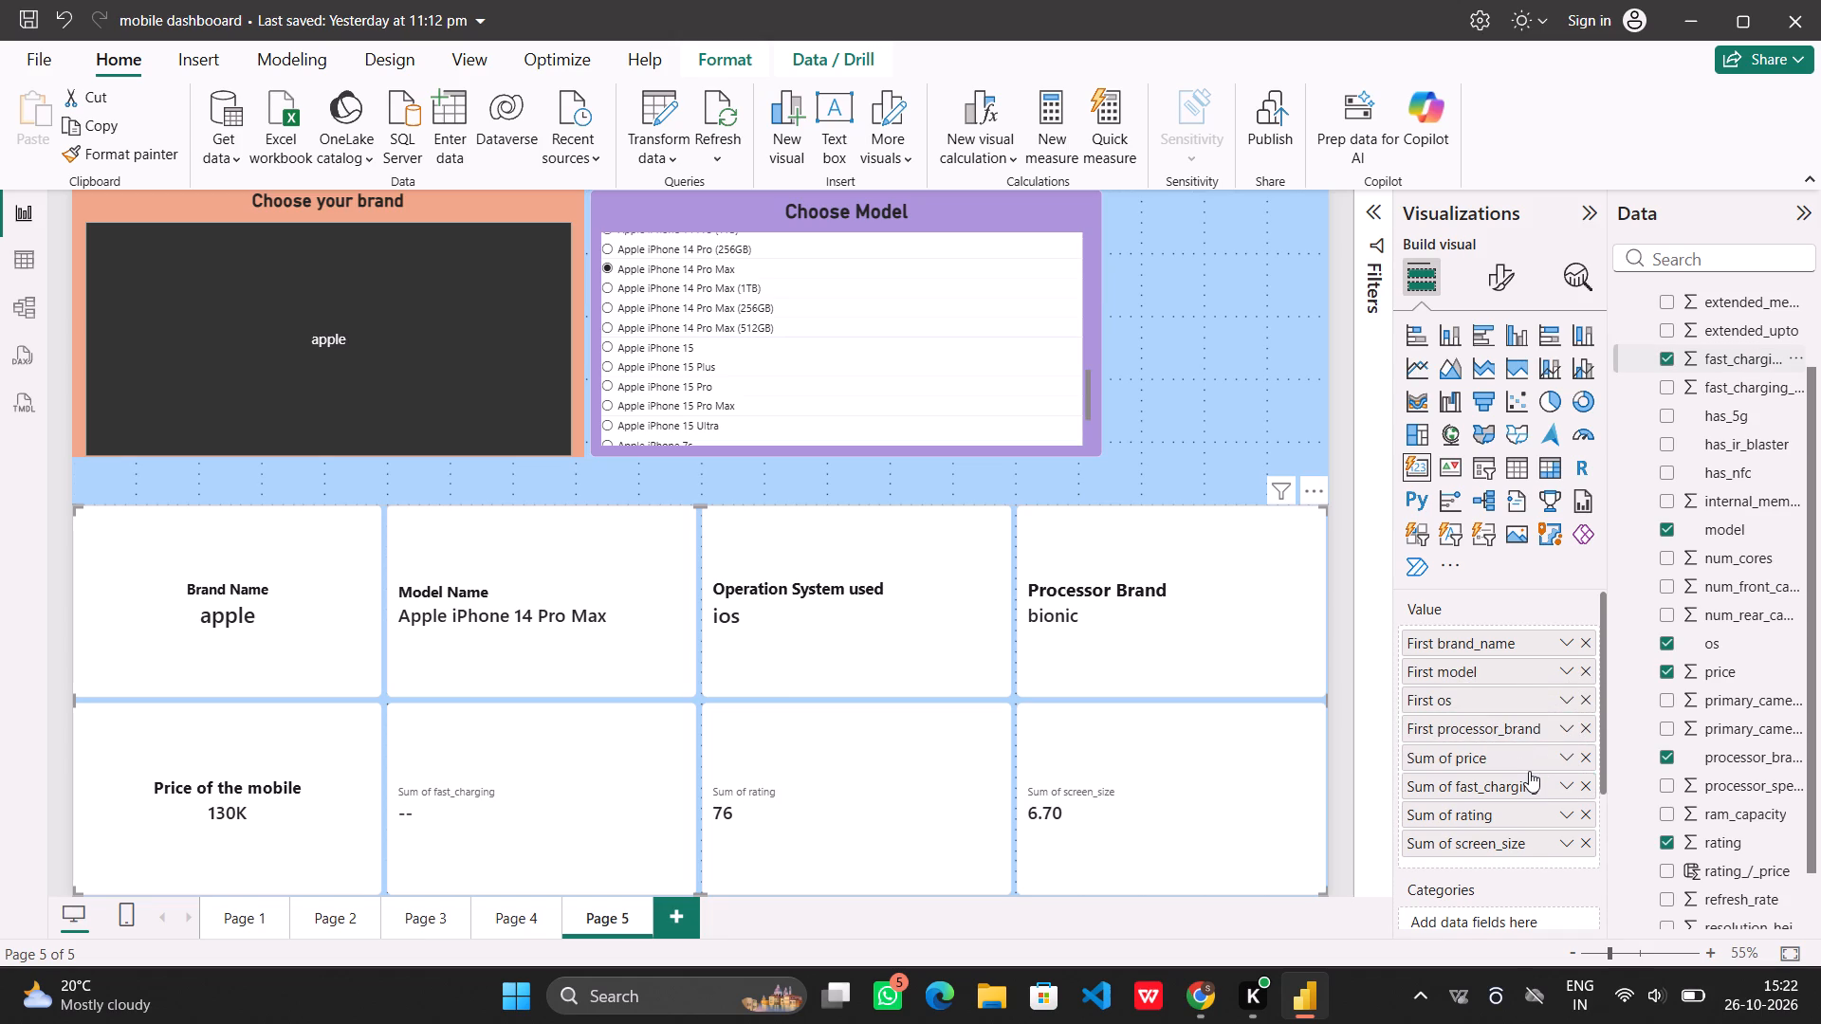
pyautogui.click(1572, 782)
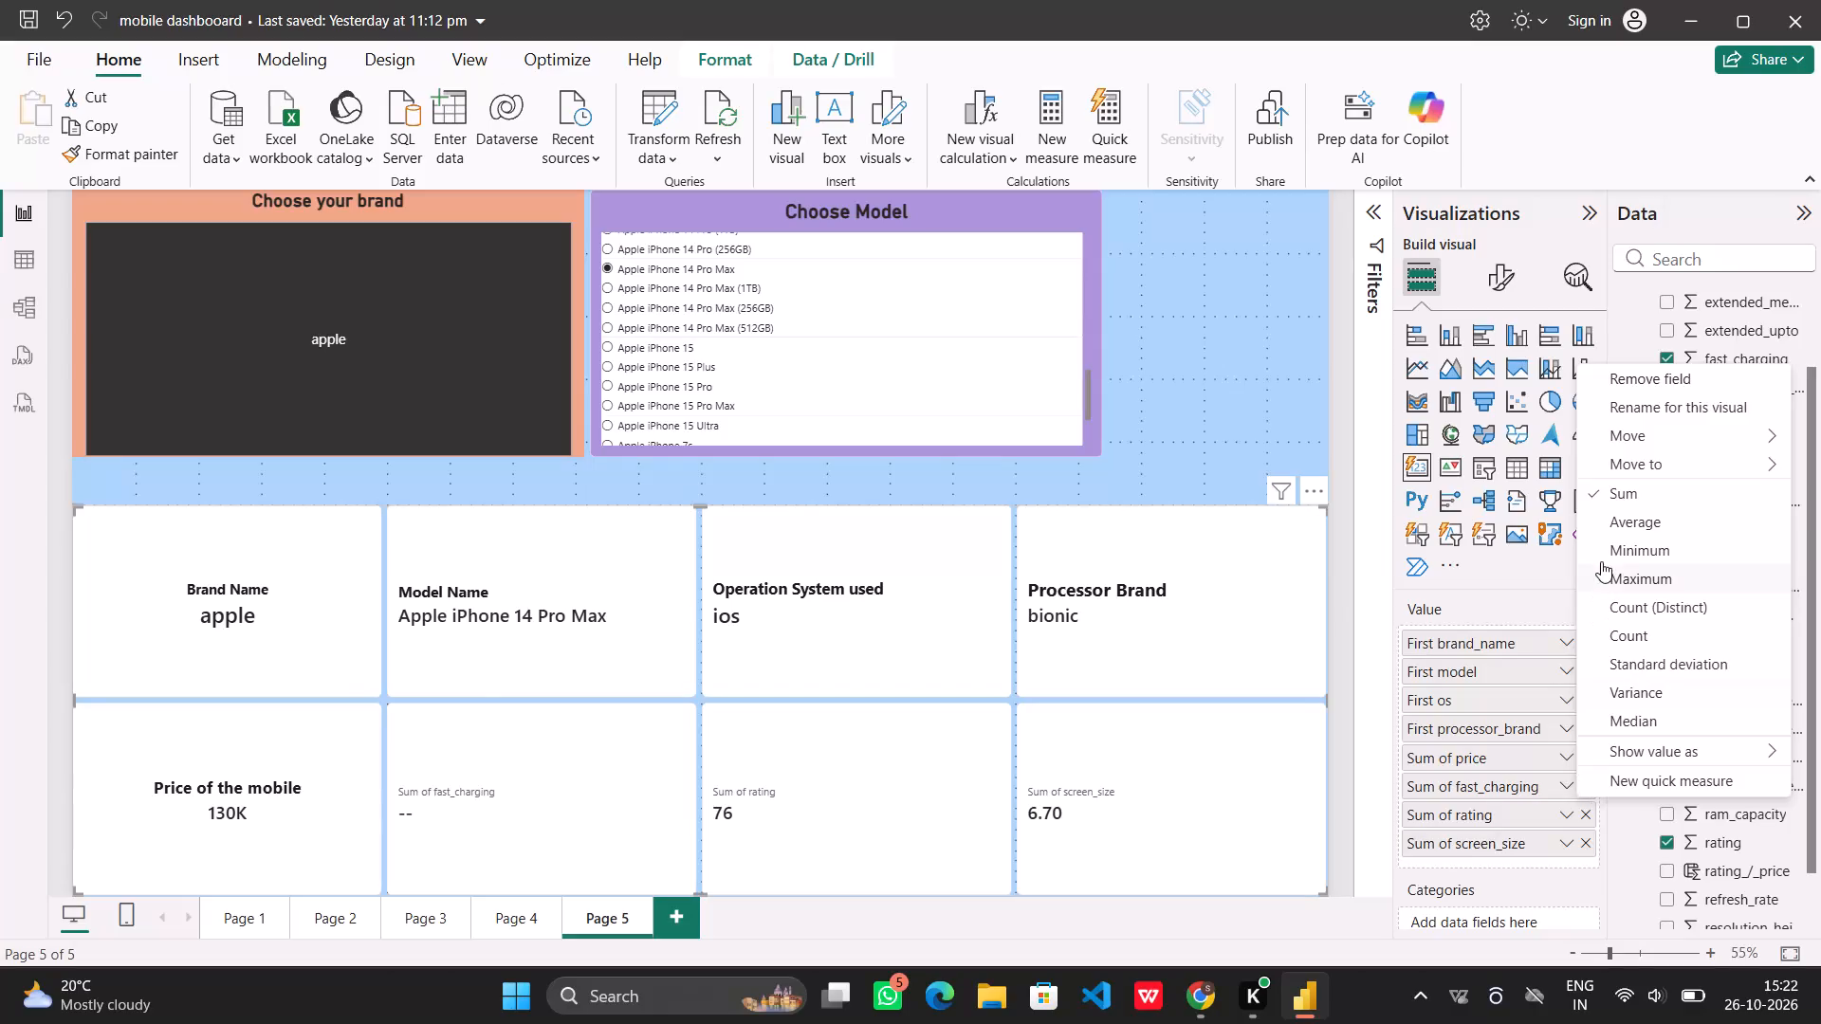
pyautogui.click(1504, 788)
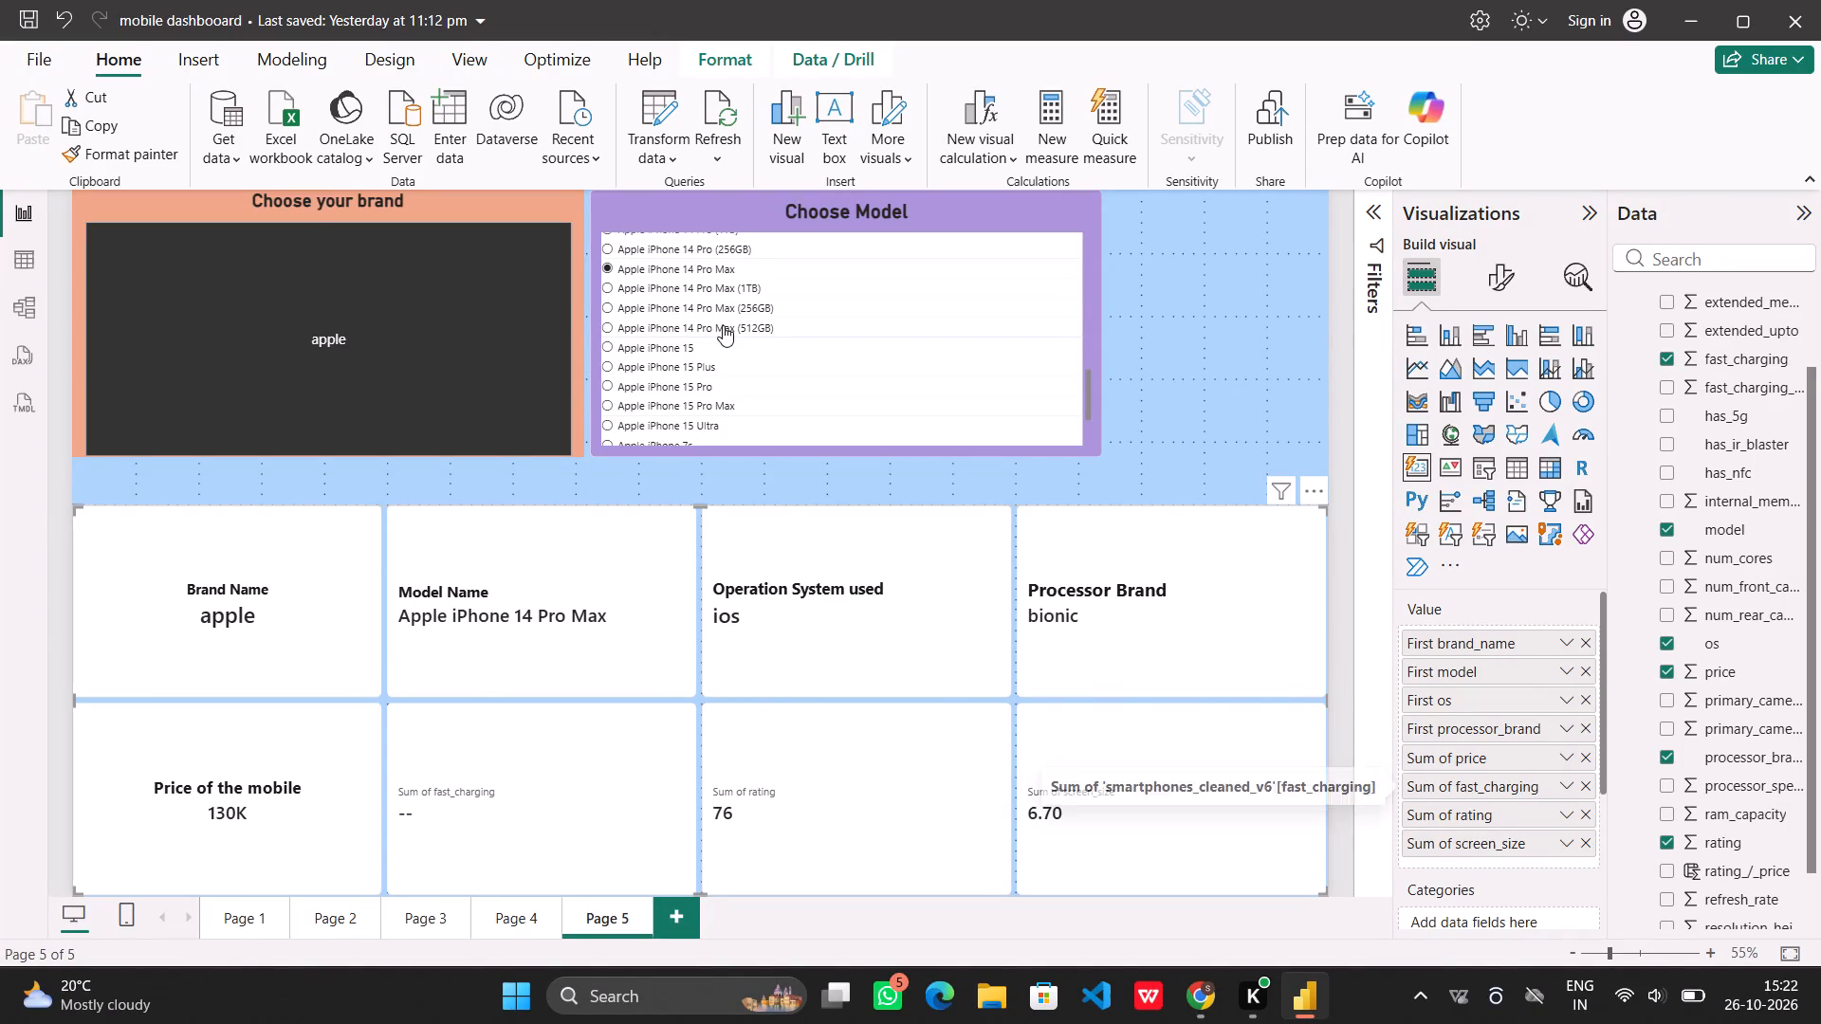
# Filter the cards by Apple iPhone 14 Pro Max (256GB), then by Apple iPhone 15, in the Choose Model slicer.
pyautogui.click(645, 304)
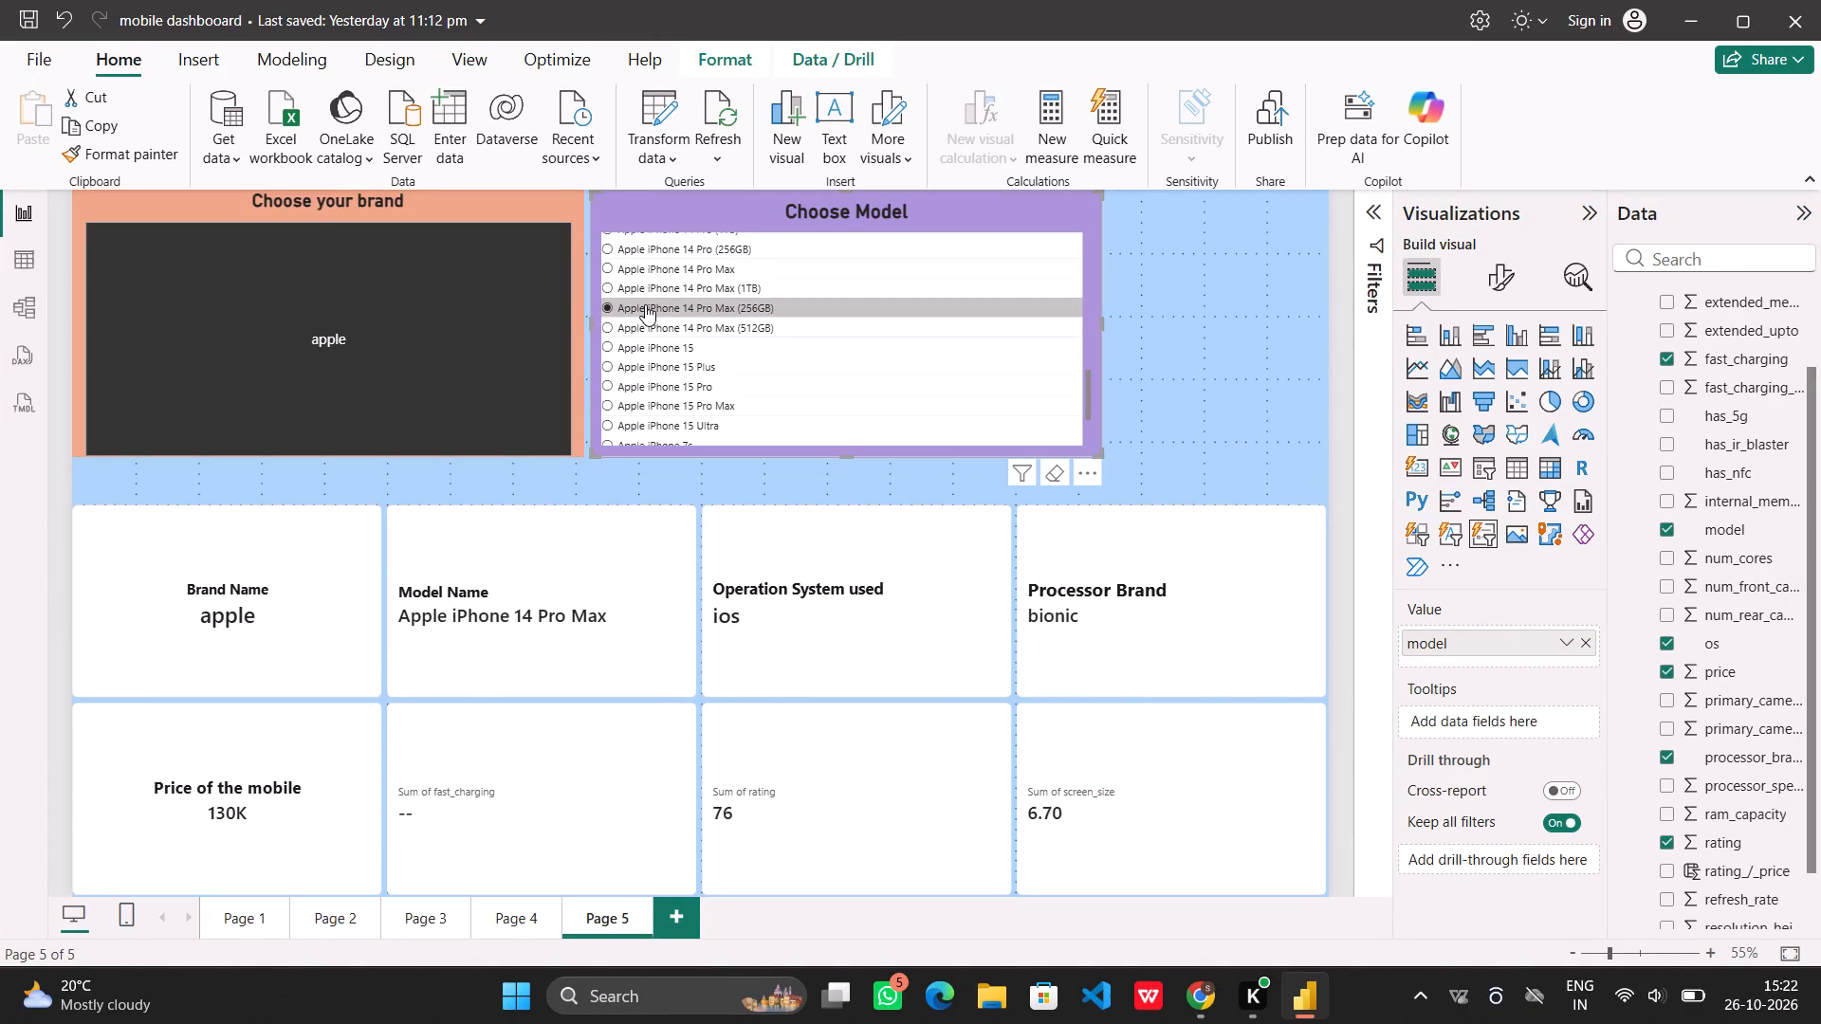
pyautogui.click(649, 352)
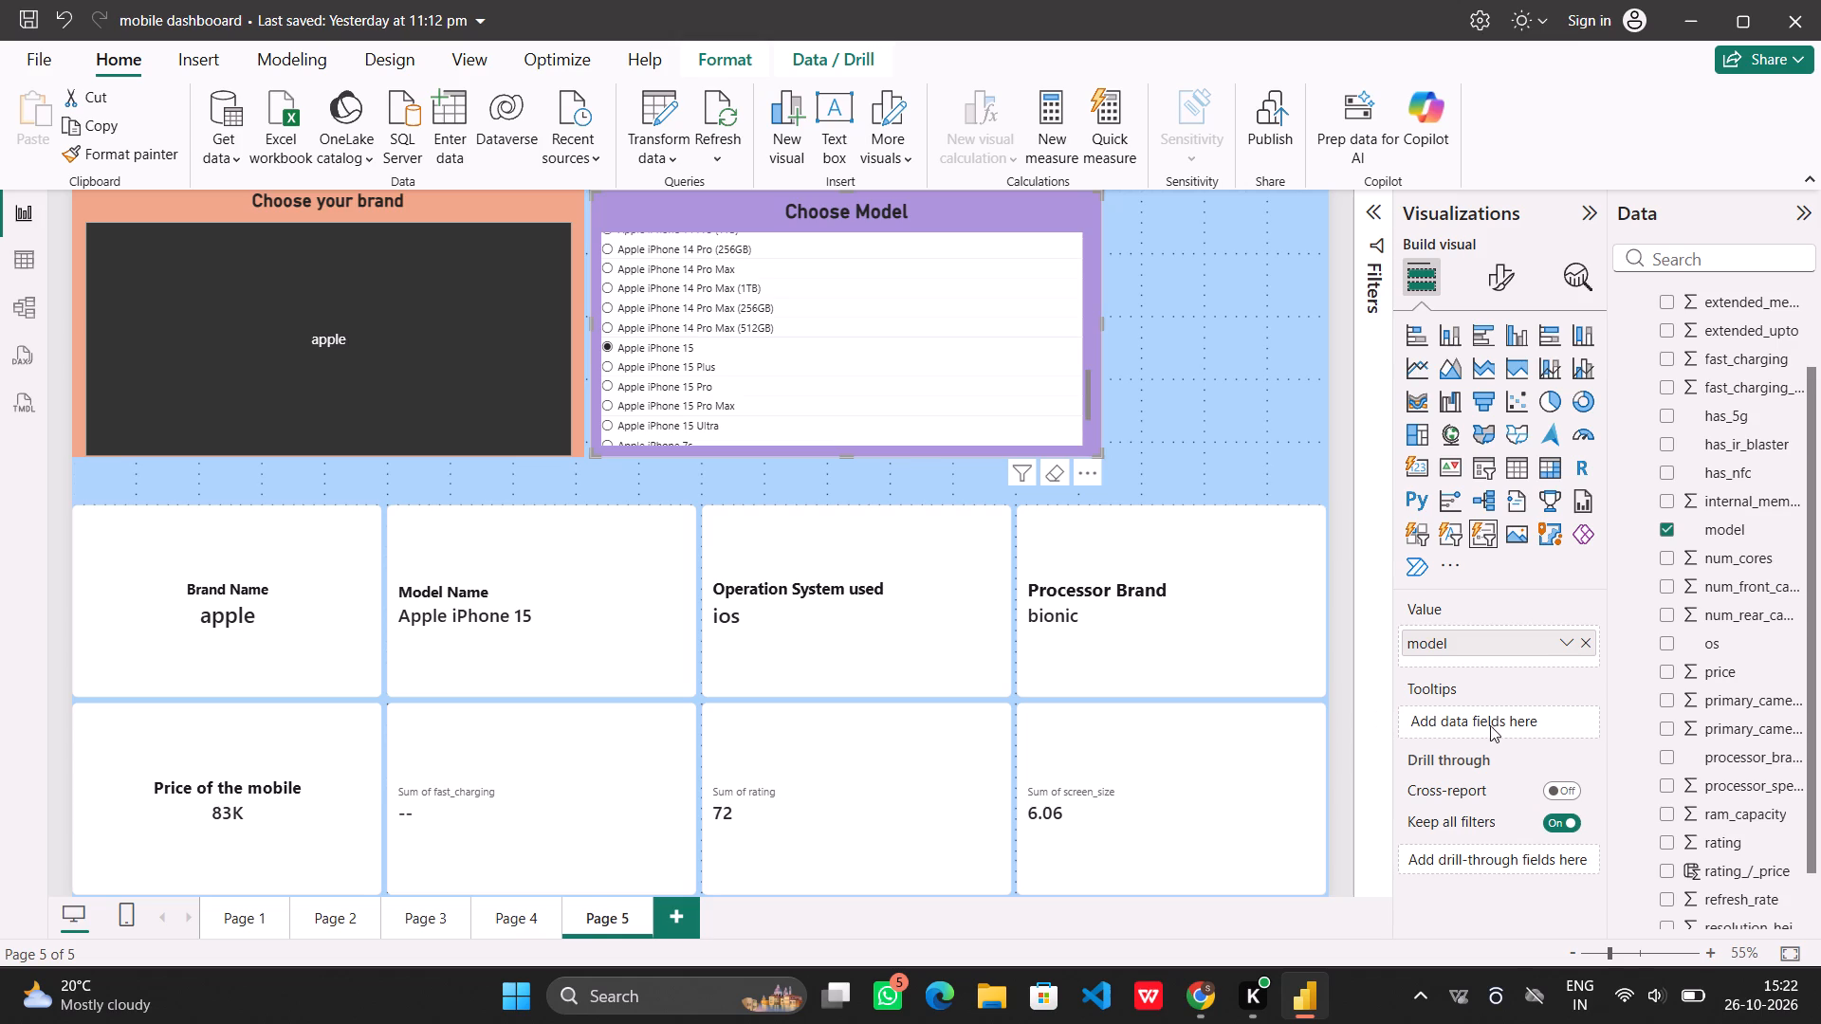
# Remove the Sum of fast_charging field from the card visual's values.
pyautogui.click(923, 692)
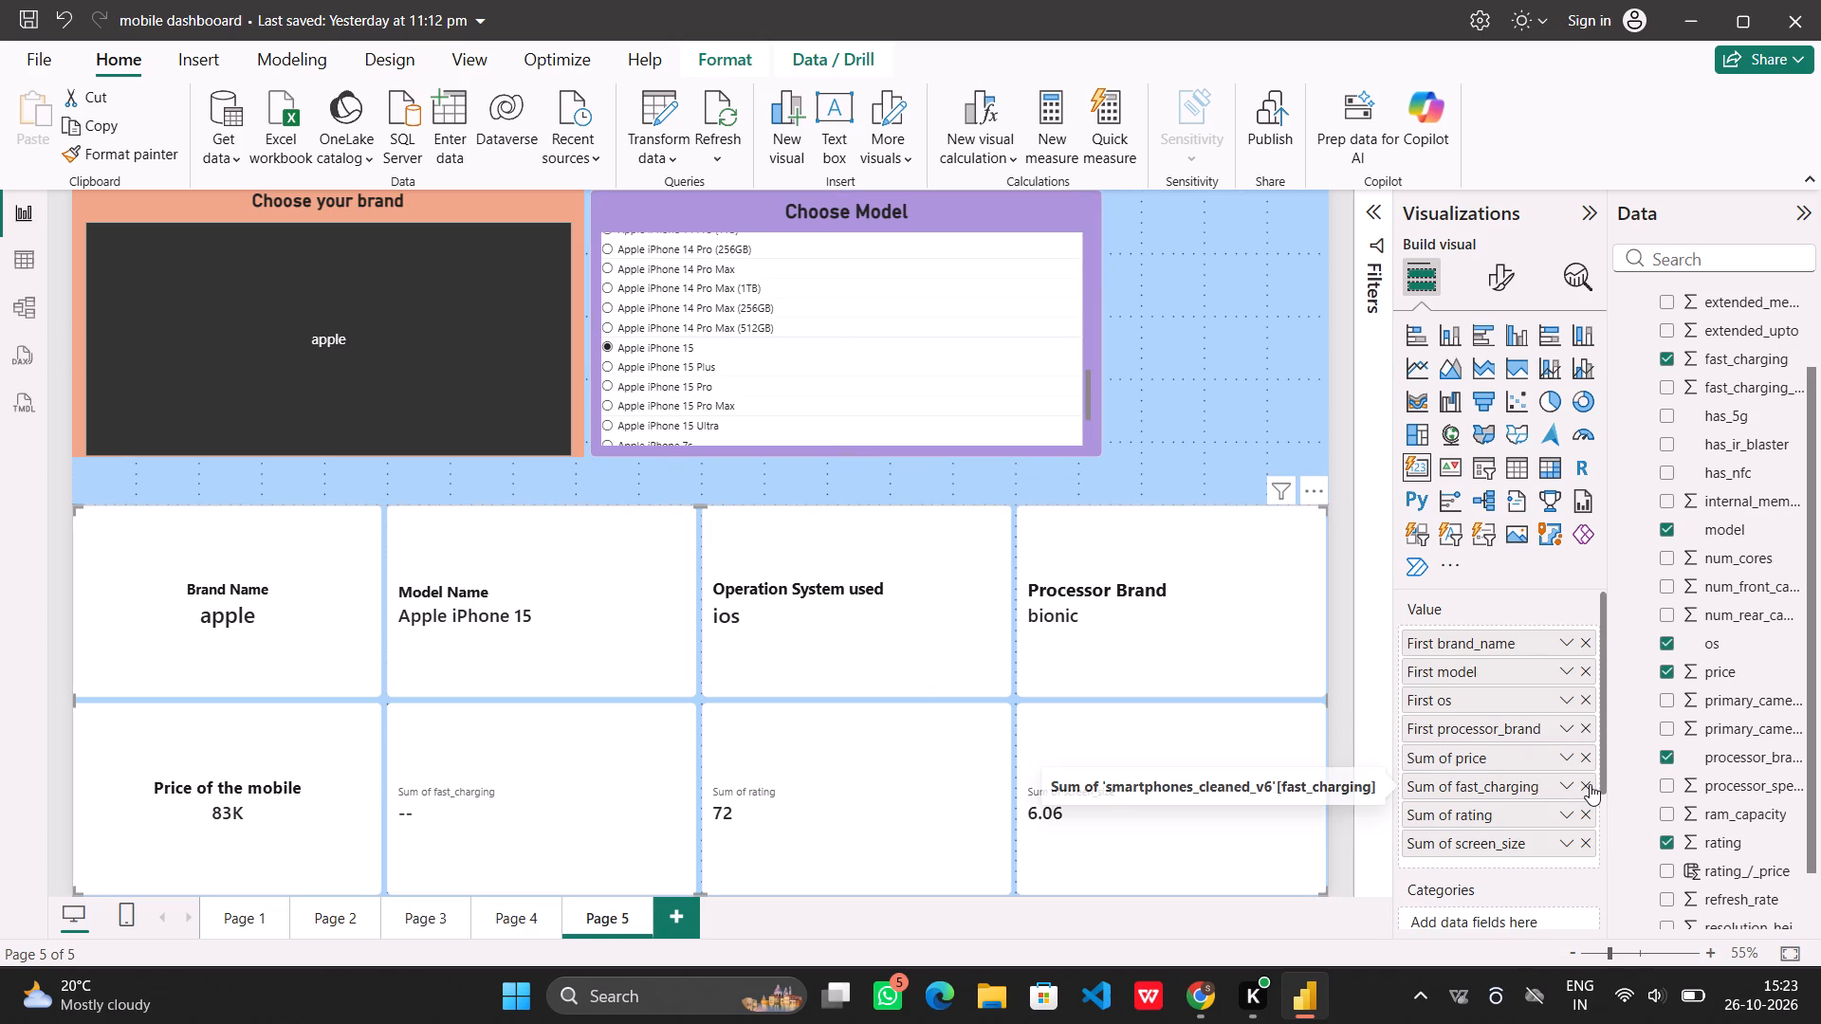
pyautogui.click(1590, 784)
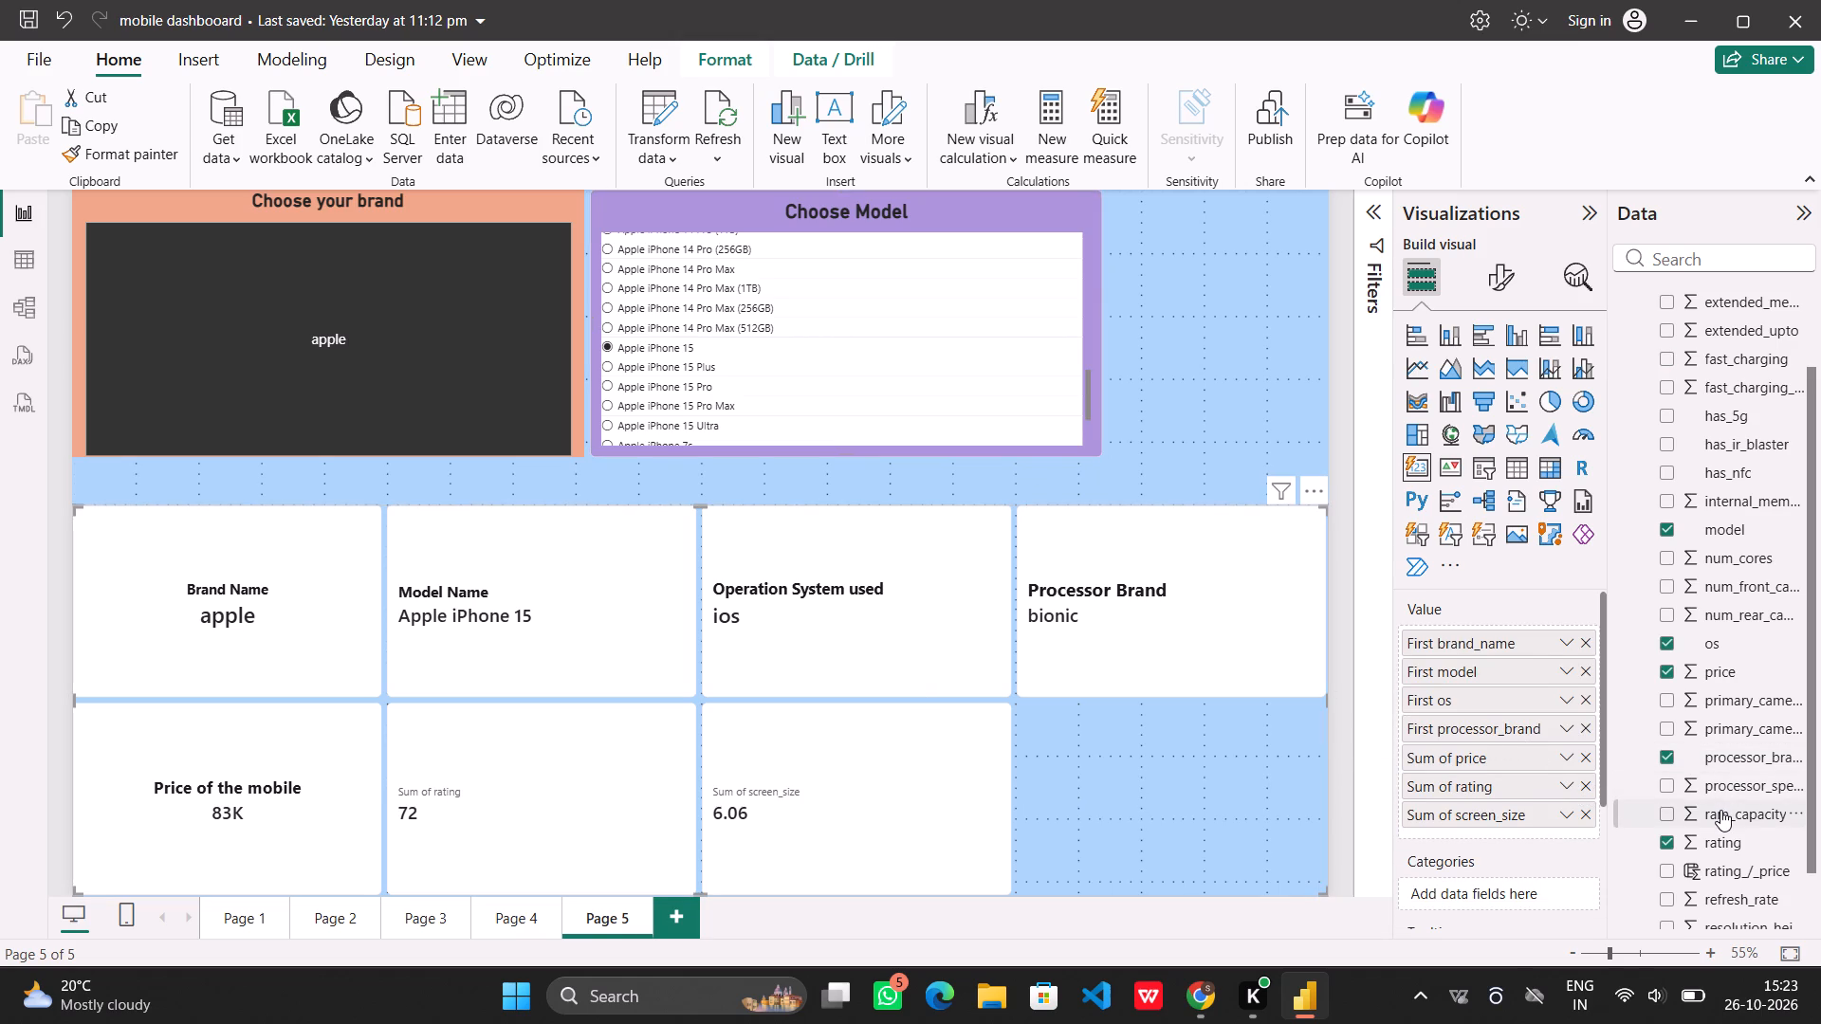
# Add the ram_capacity field to the card visual's values between Sum of price and Sum of rating.
pyautogui.moveTo(1720, 810); pyautogui.dragTo(1520, 739)
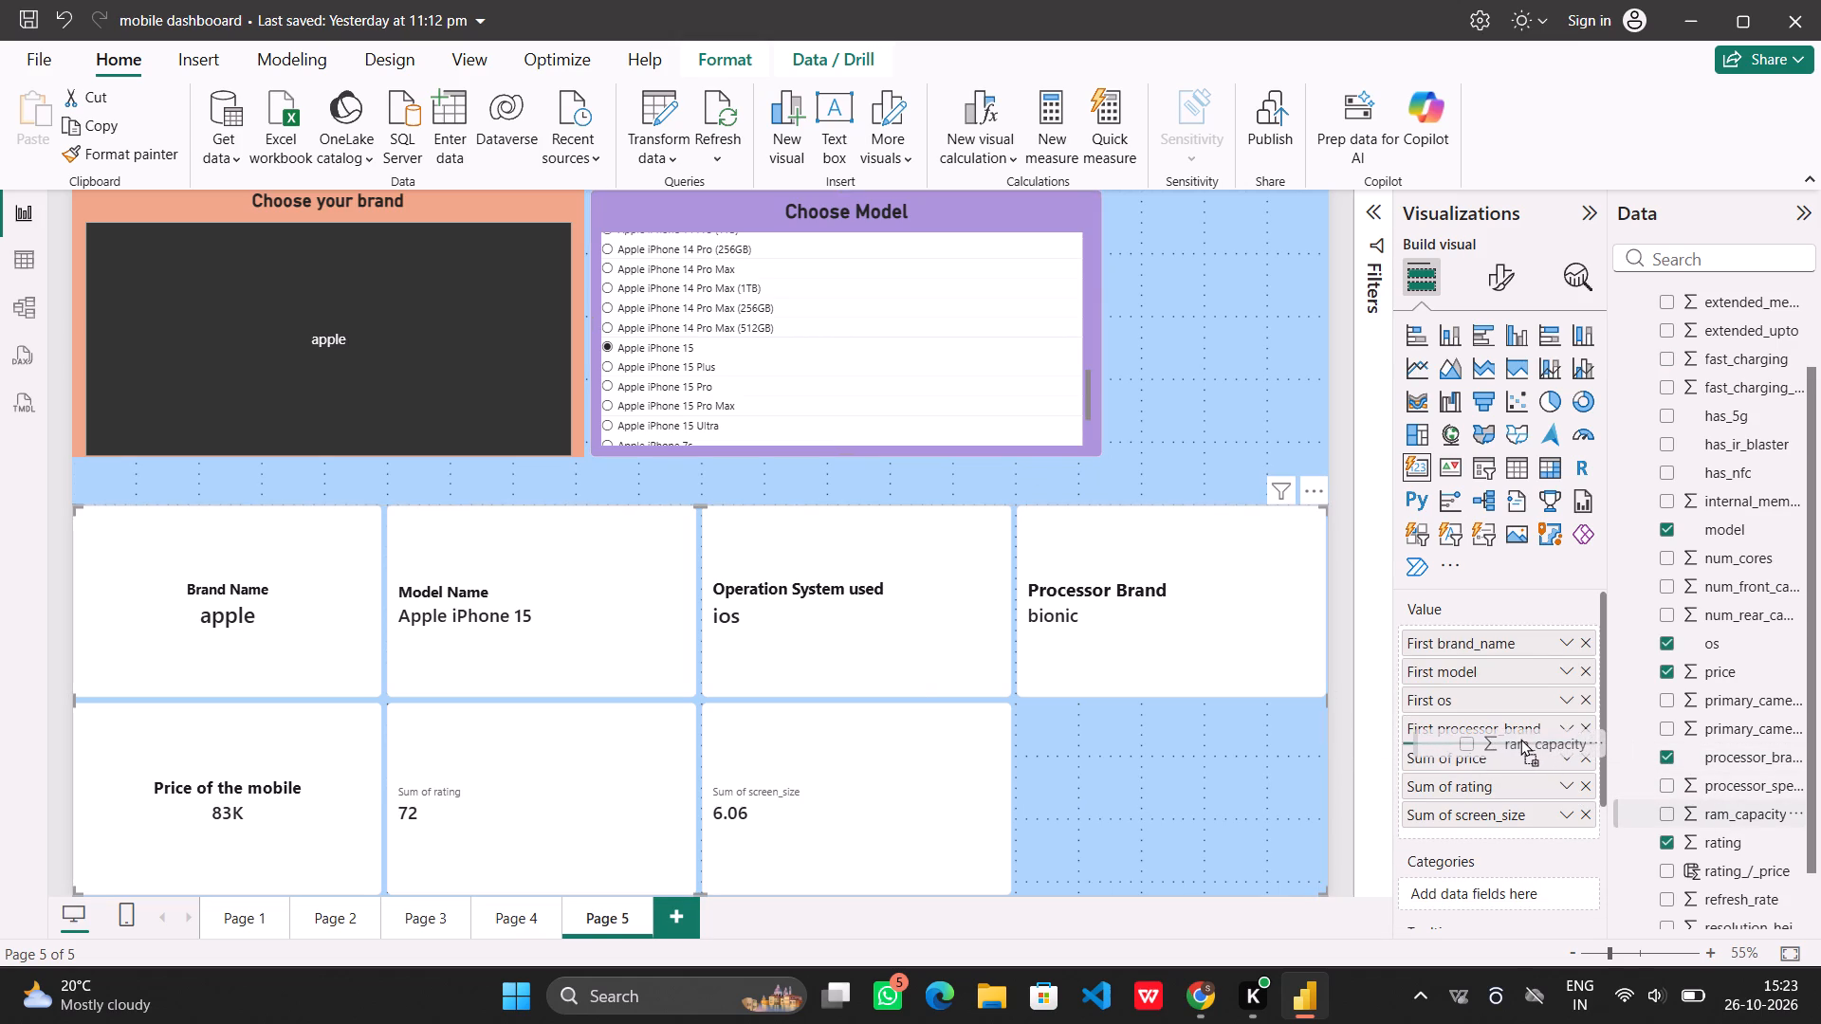
pyautogui.moveTo(1520, 739); pyautogui.dragTo(1500, 770)
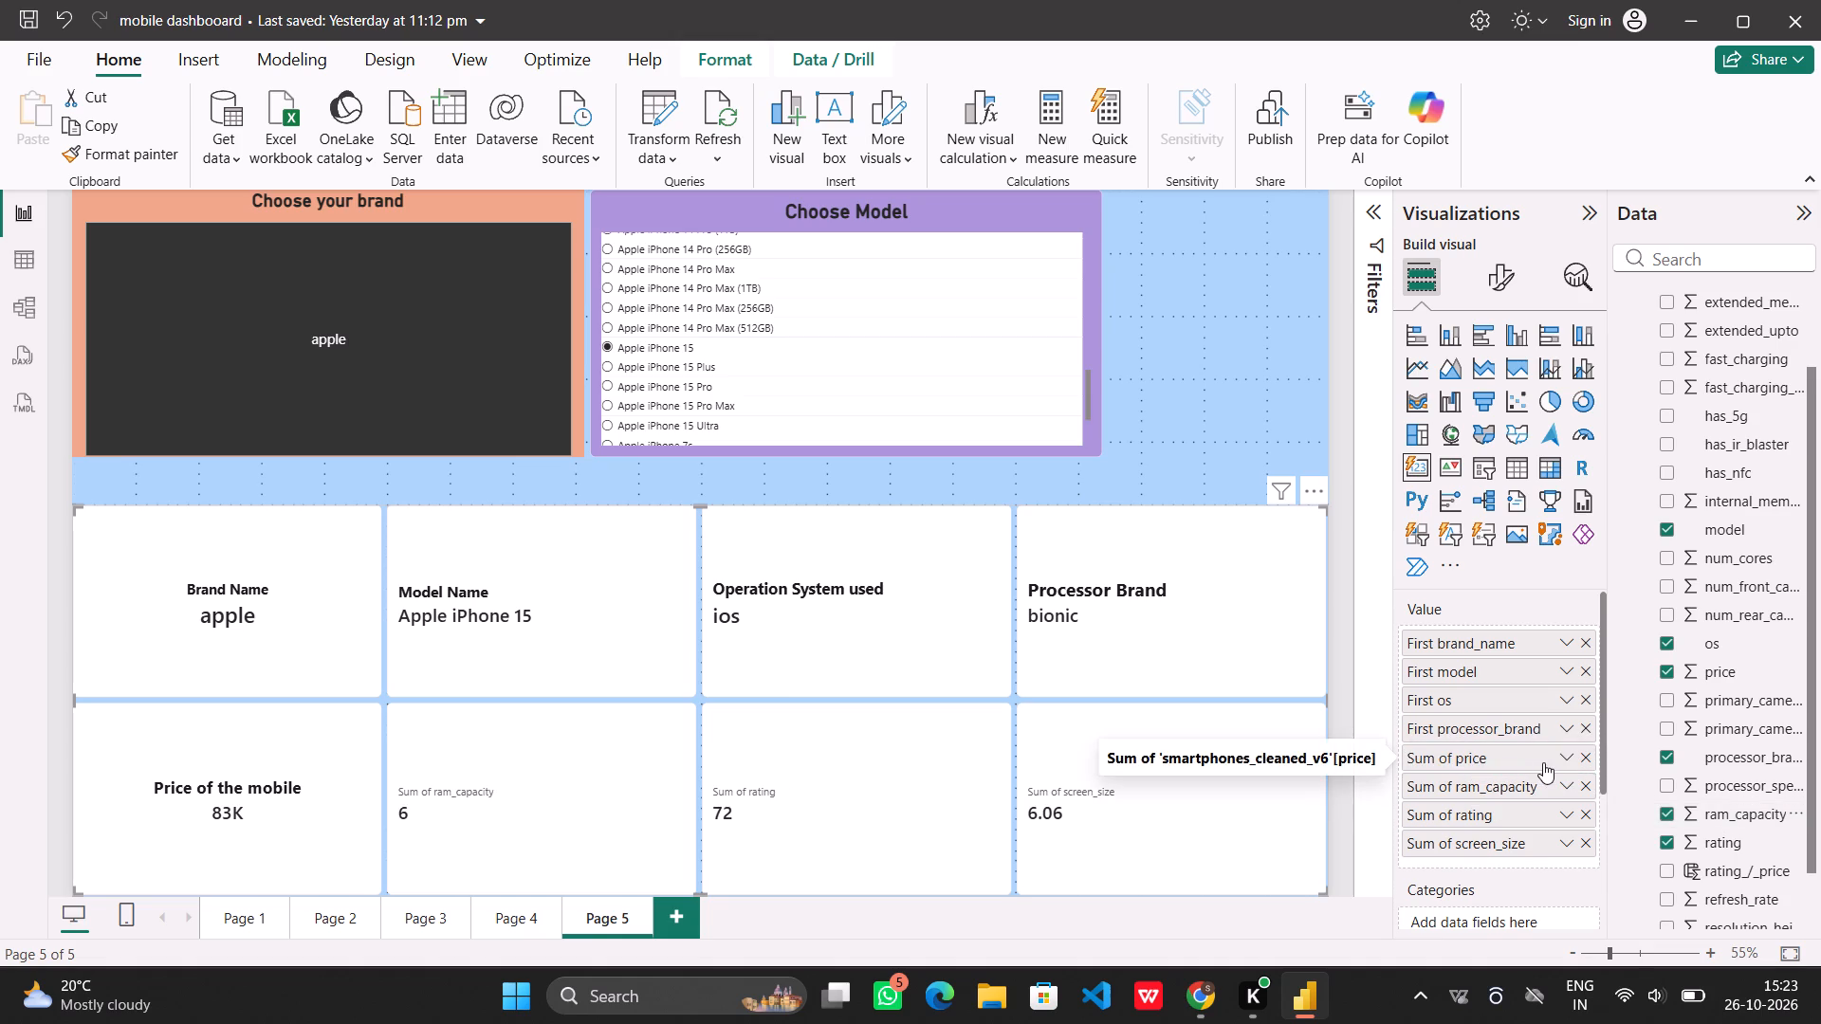
# Apply the callout settings to Sum of ram_capacity and change its label text to "RAM in GB".
pyautogui.click(1272, 628)
pyautogui.click(1500, 265)
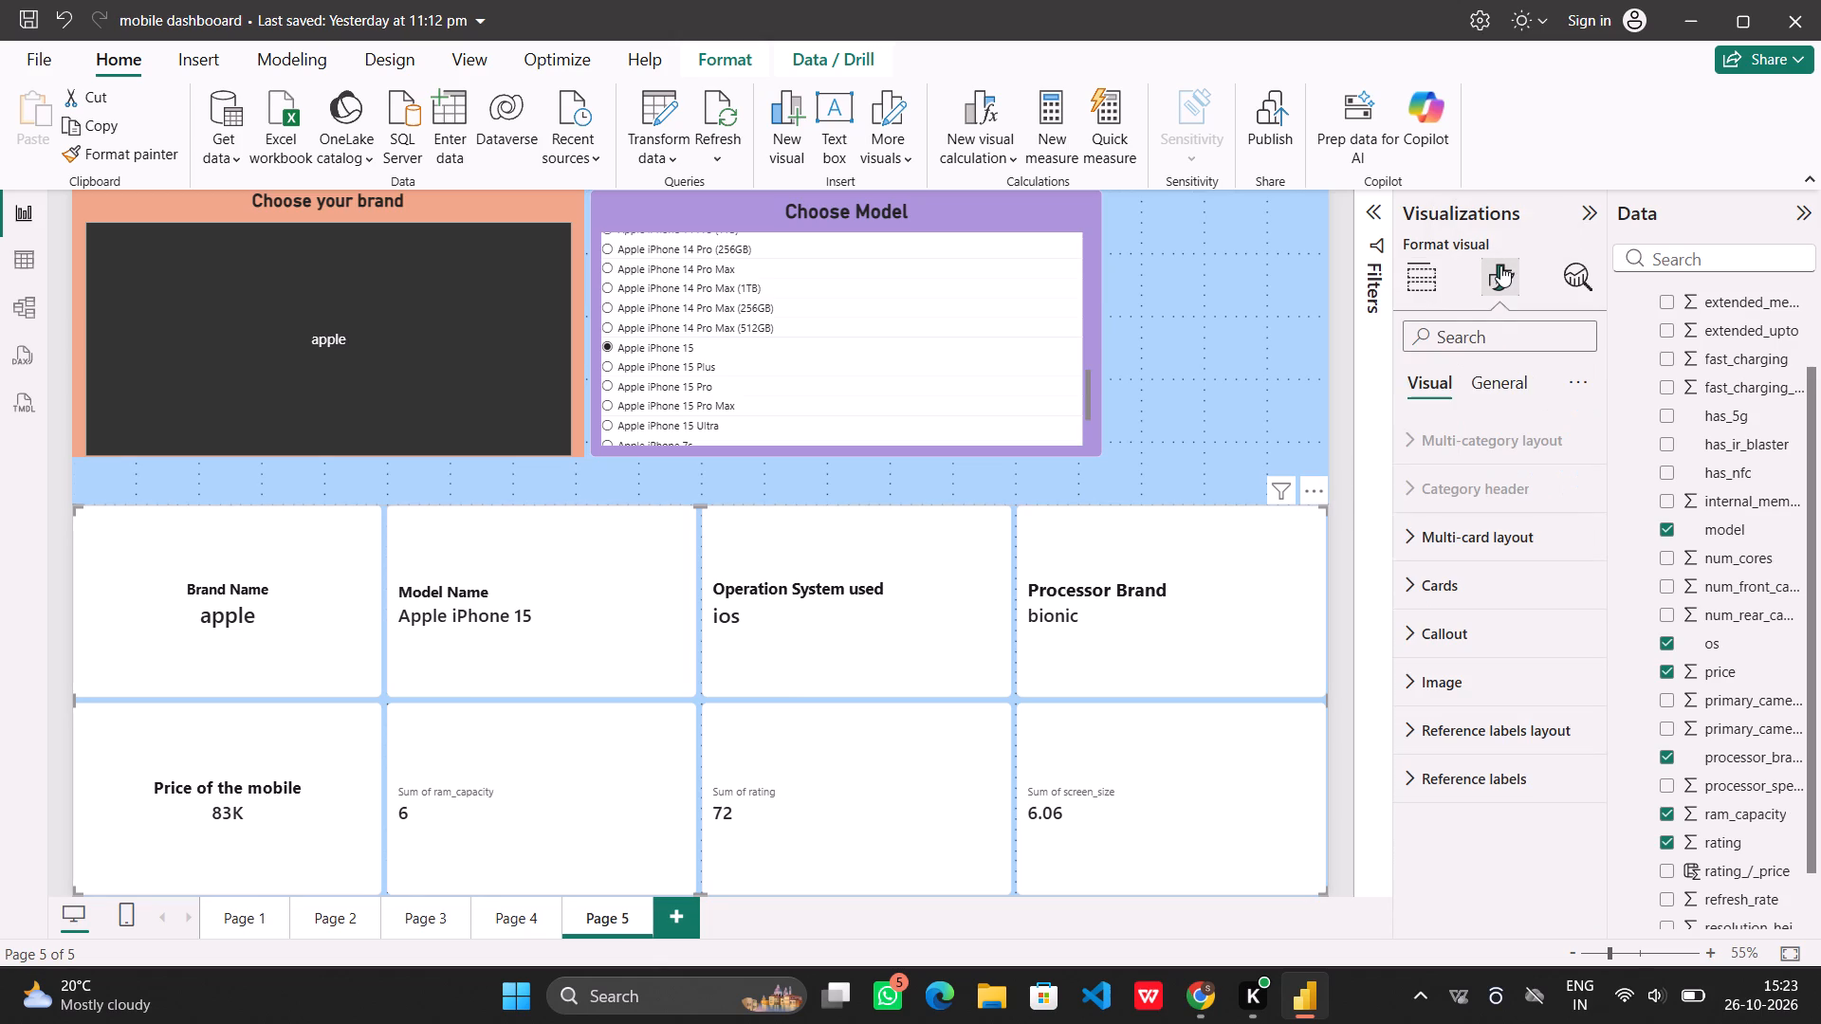
pyautogui.click(1449, 623)
pyautogui.scroll(-1, 1449, 623)
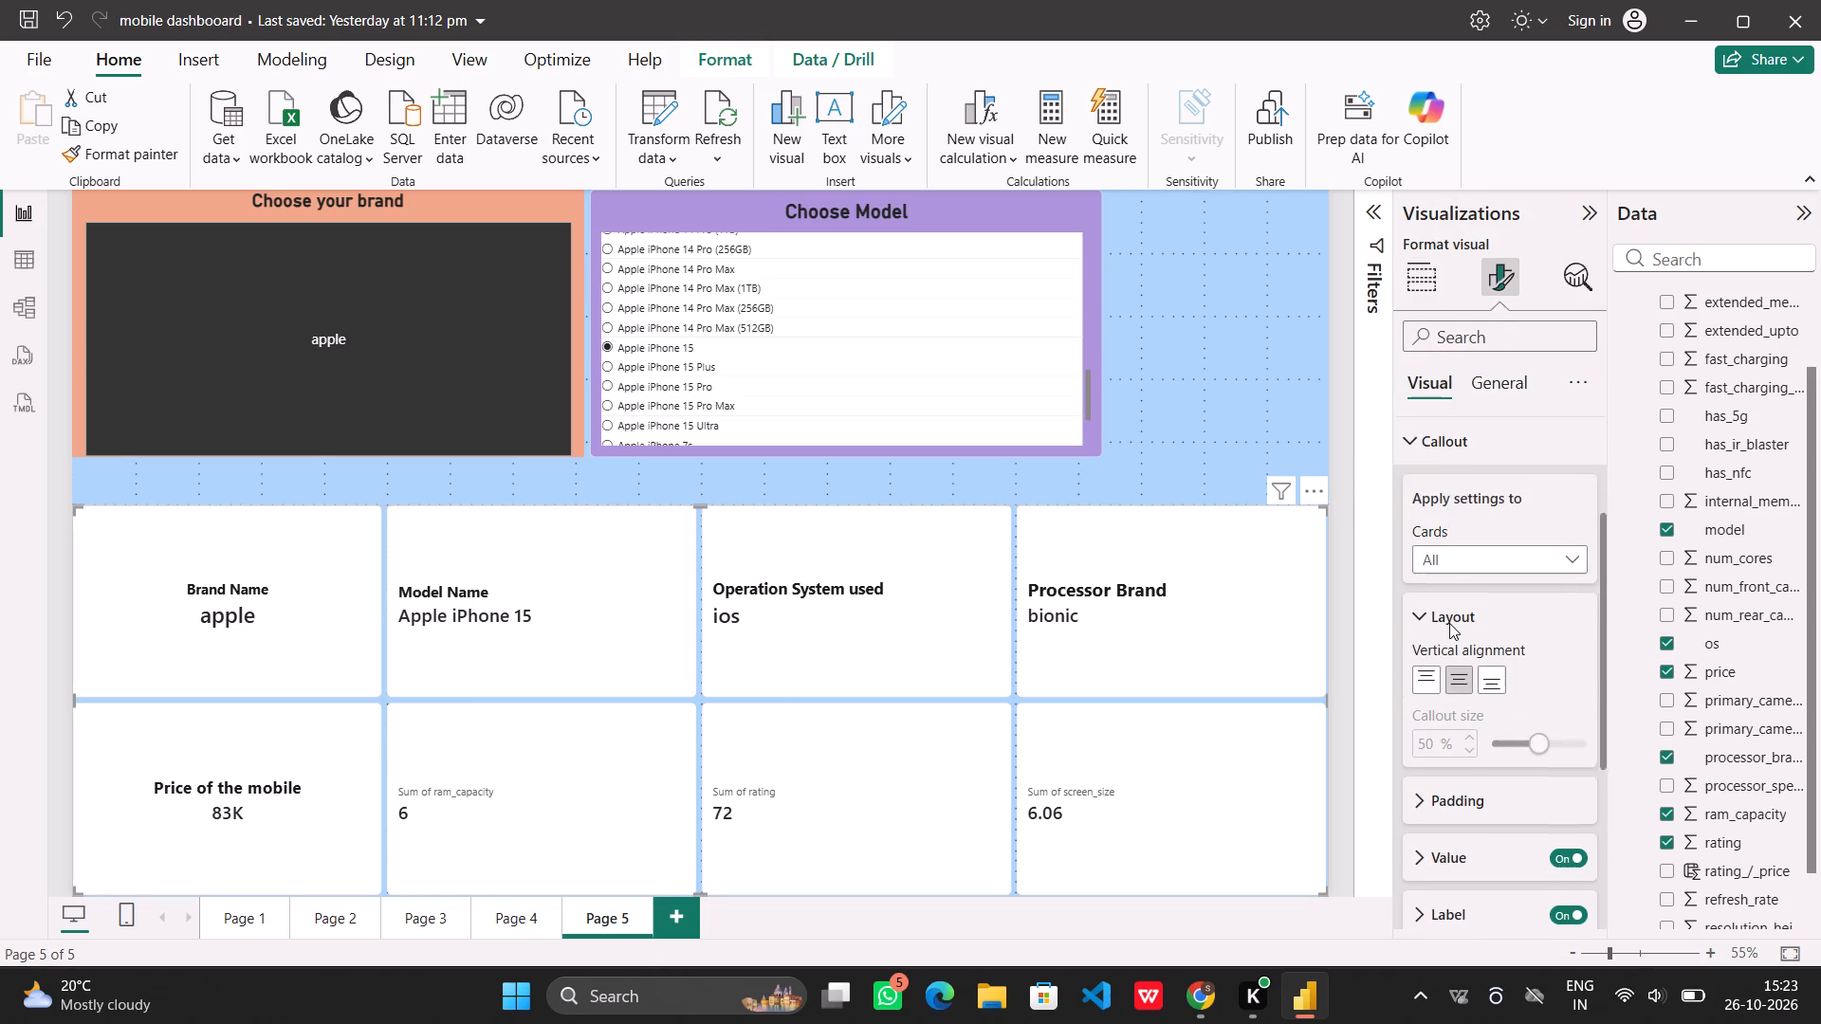
pyautogui.scroll(-1, 1449, 623)
pyautogui.click(1503, 543)
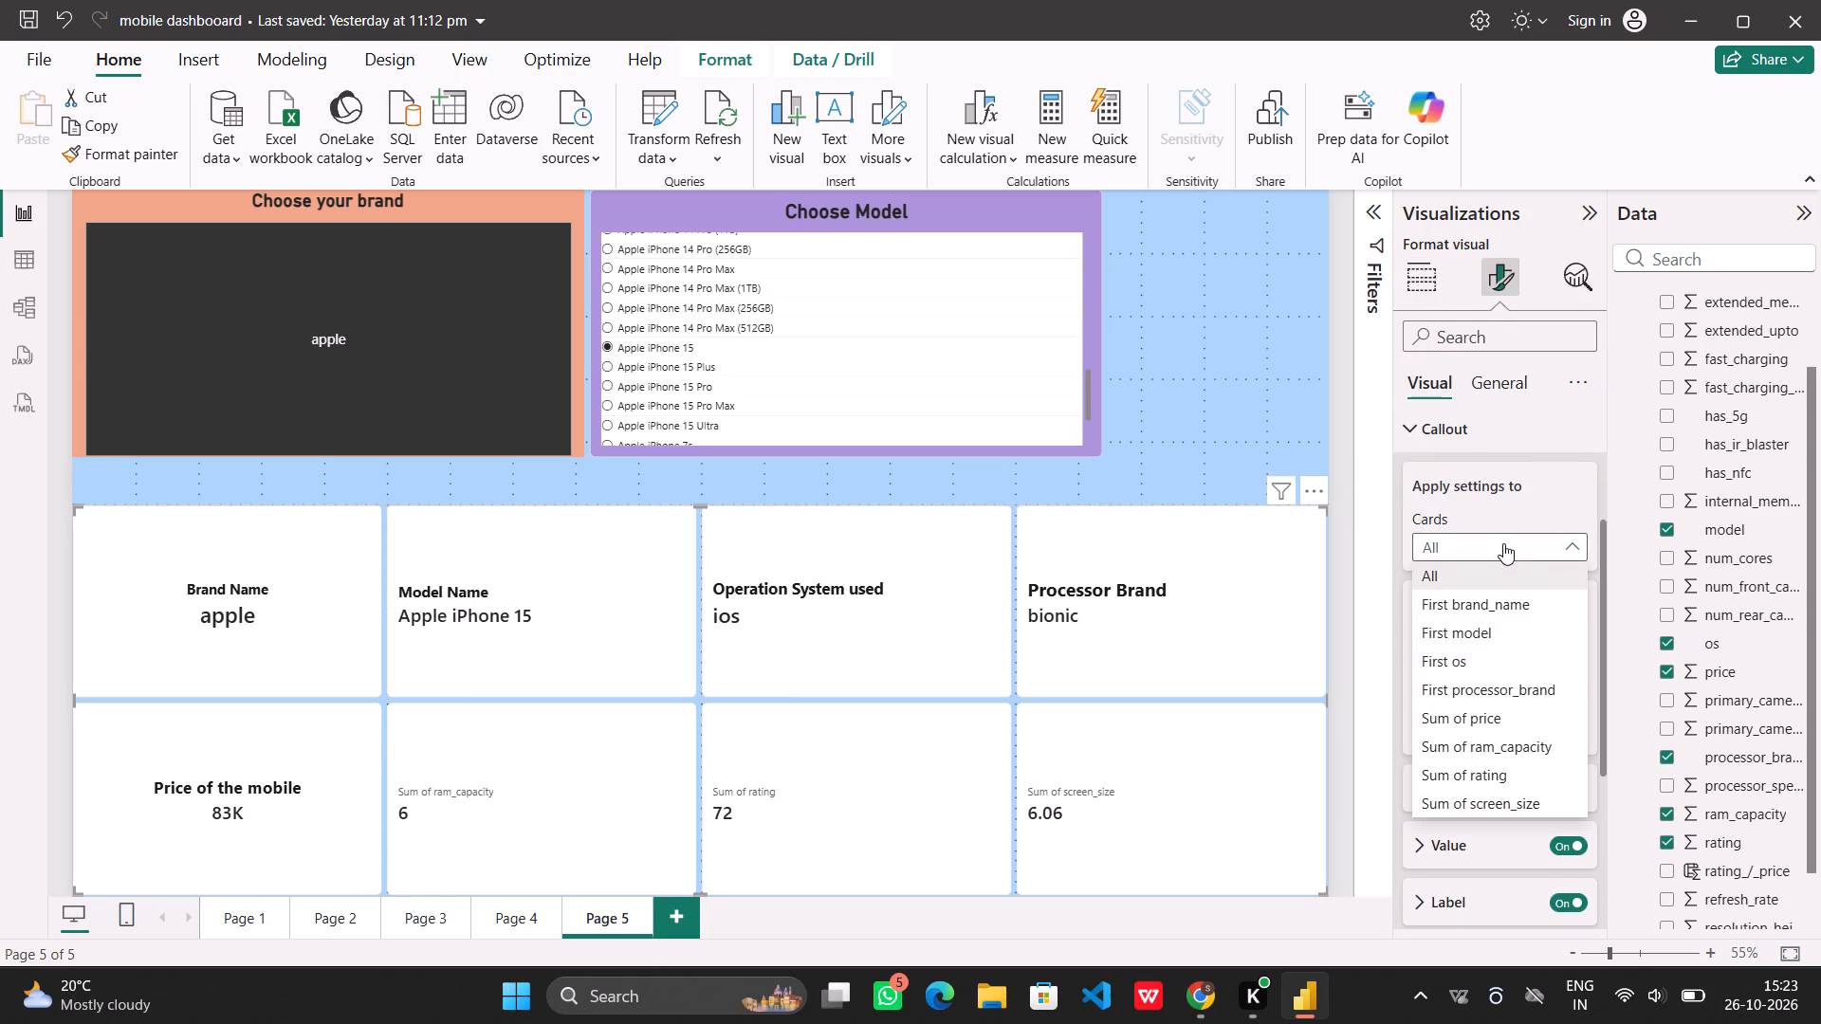
pyautogui.click(1505, 741)
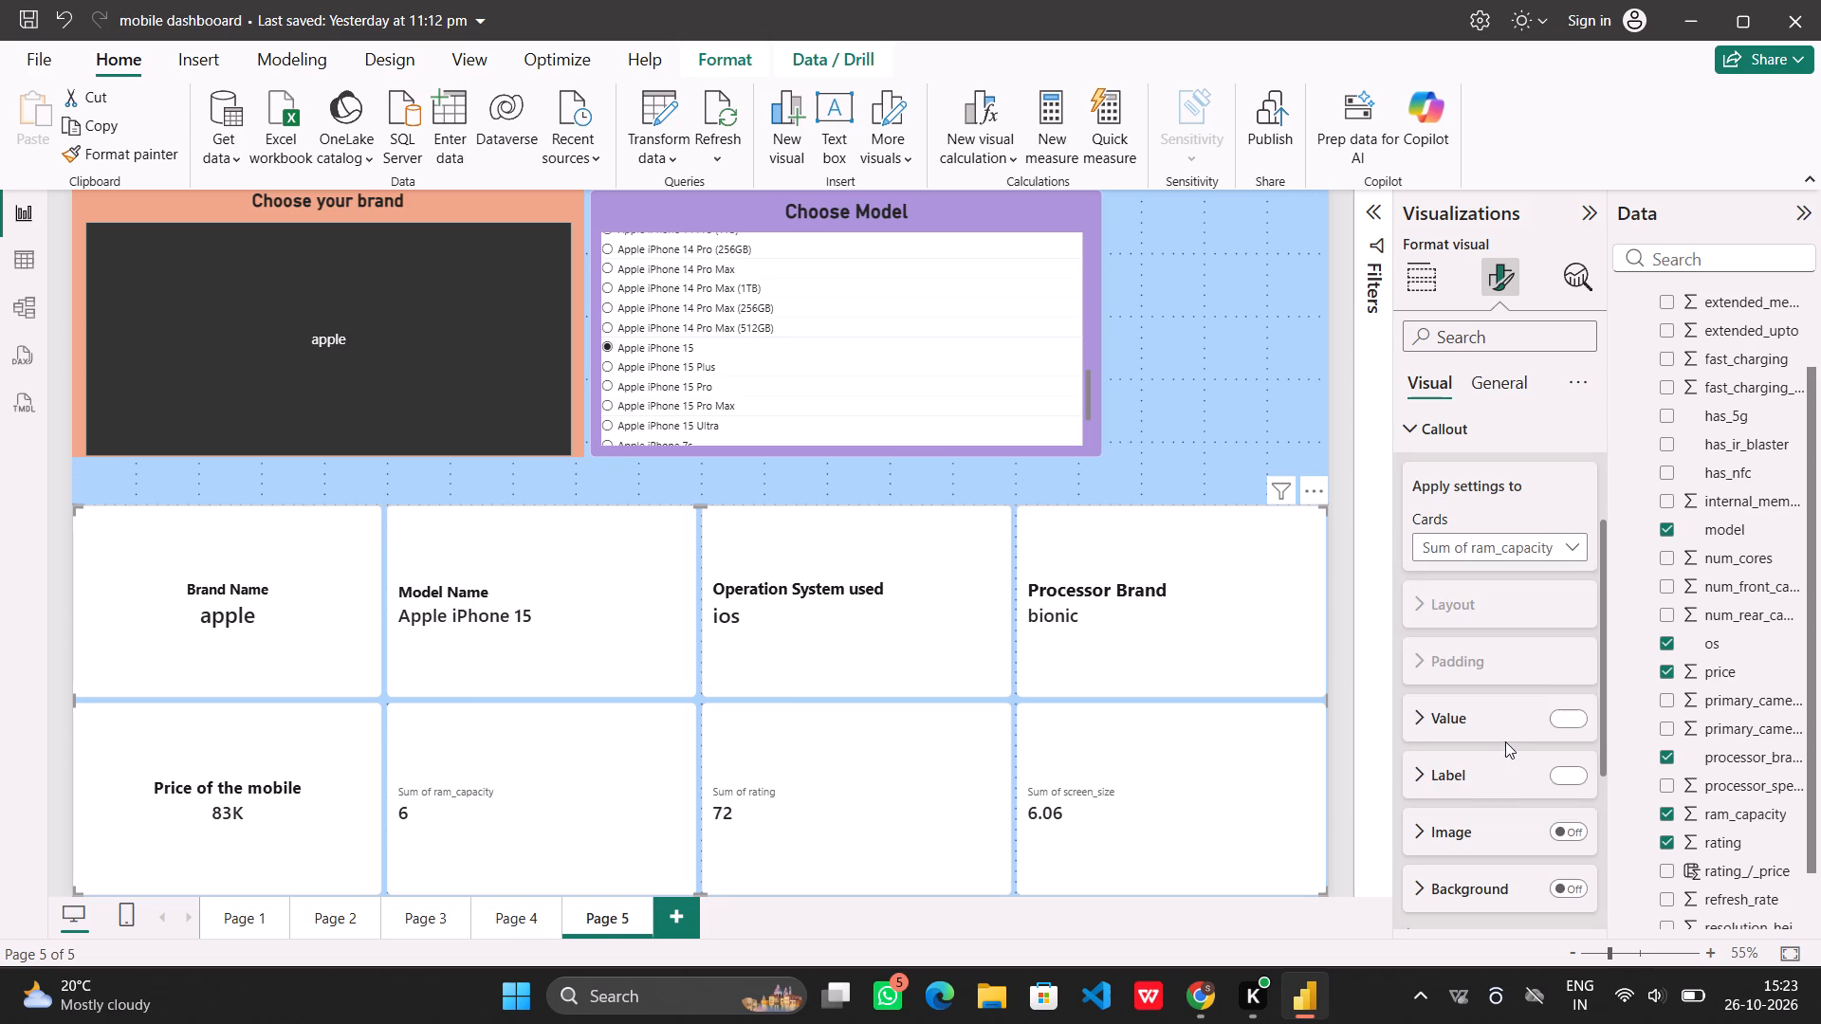
pyautogui.scroll(-1, 1505, 741)
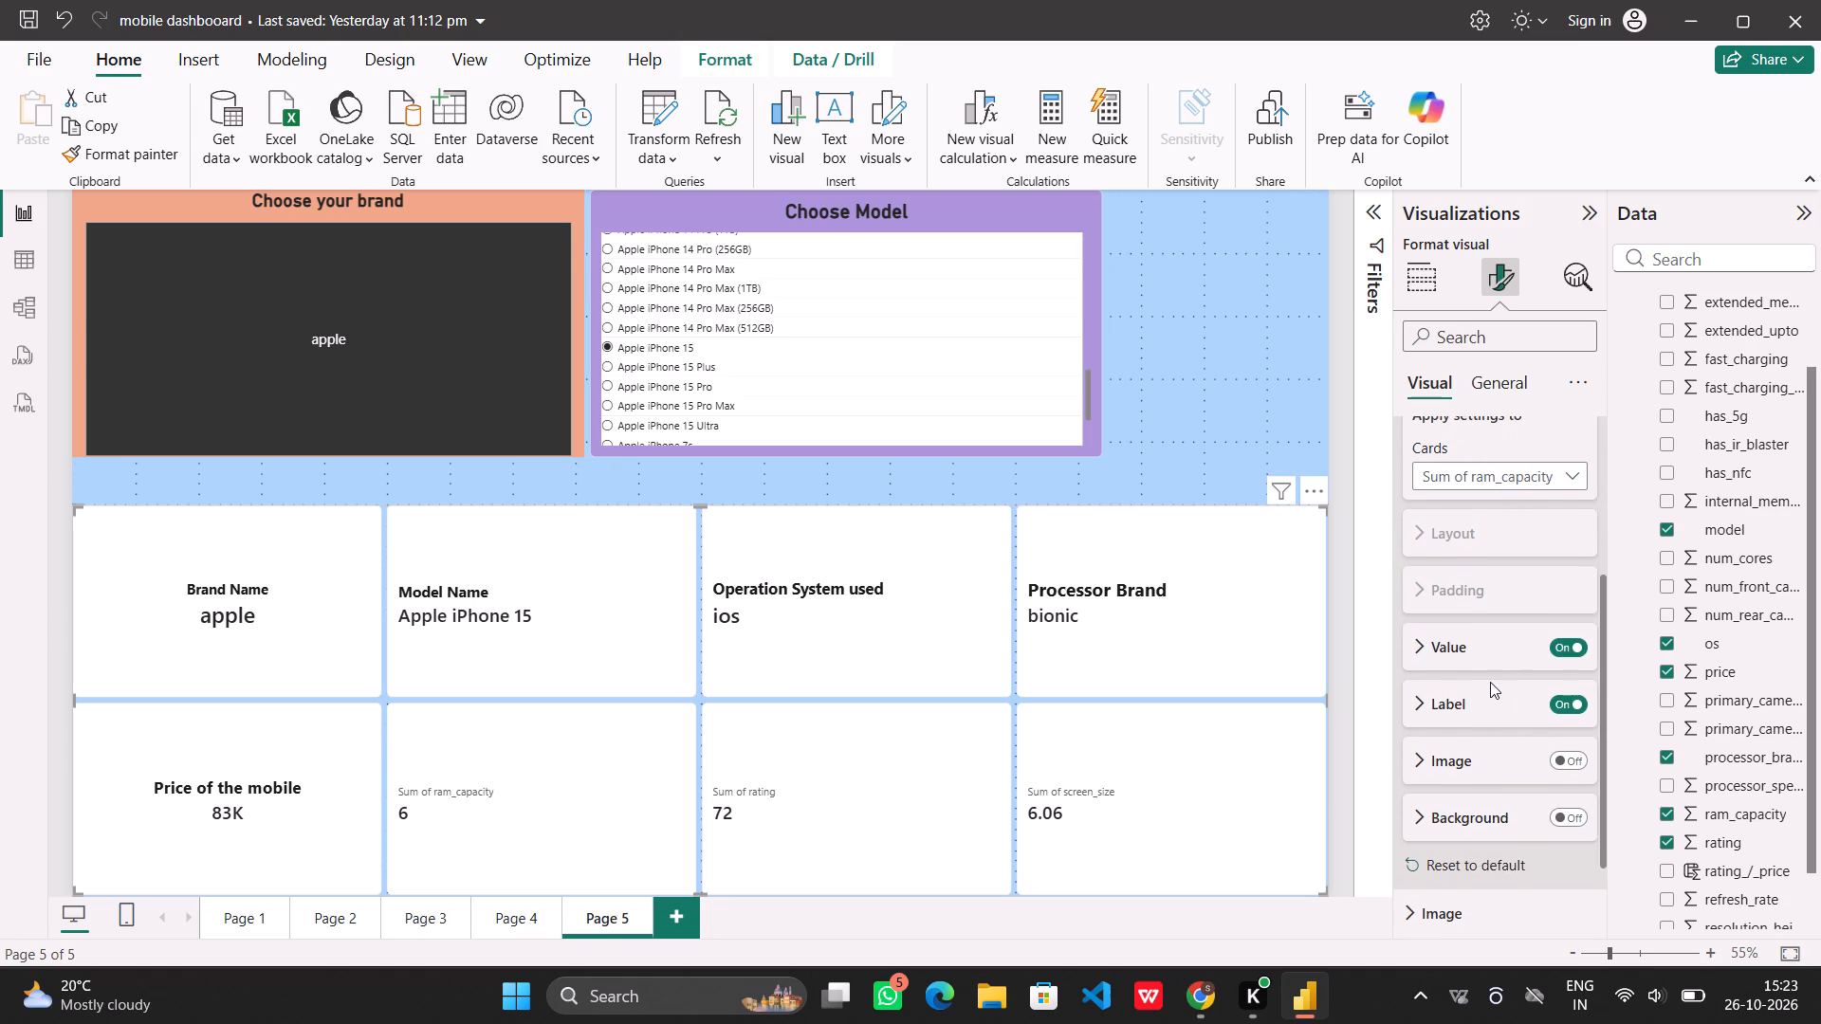
pyautogui.scroll(-1, 1515, 529)
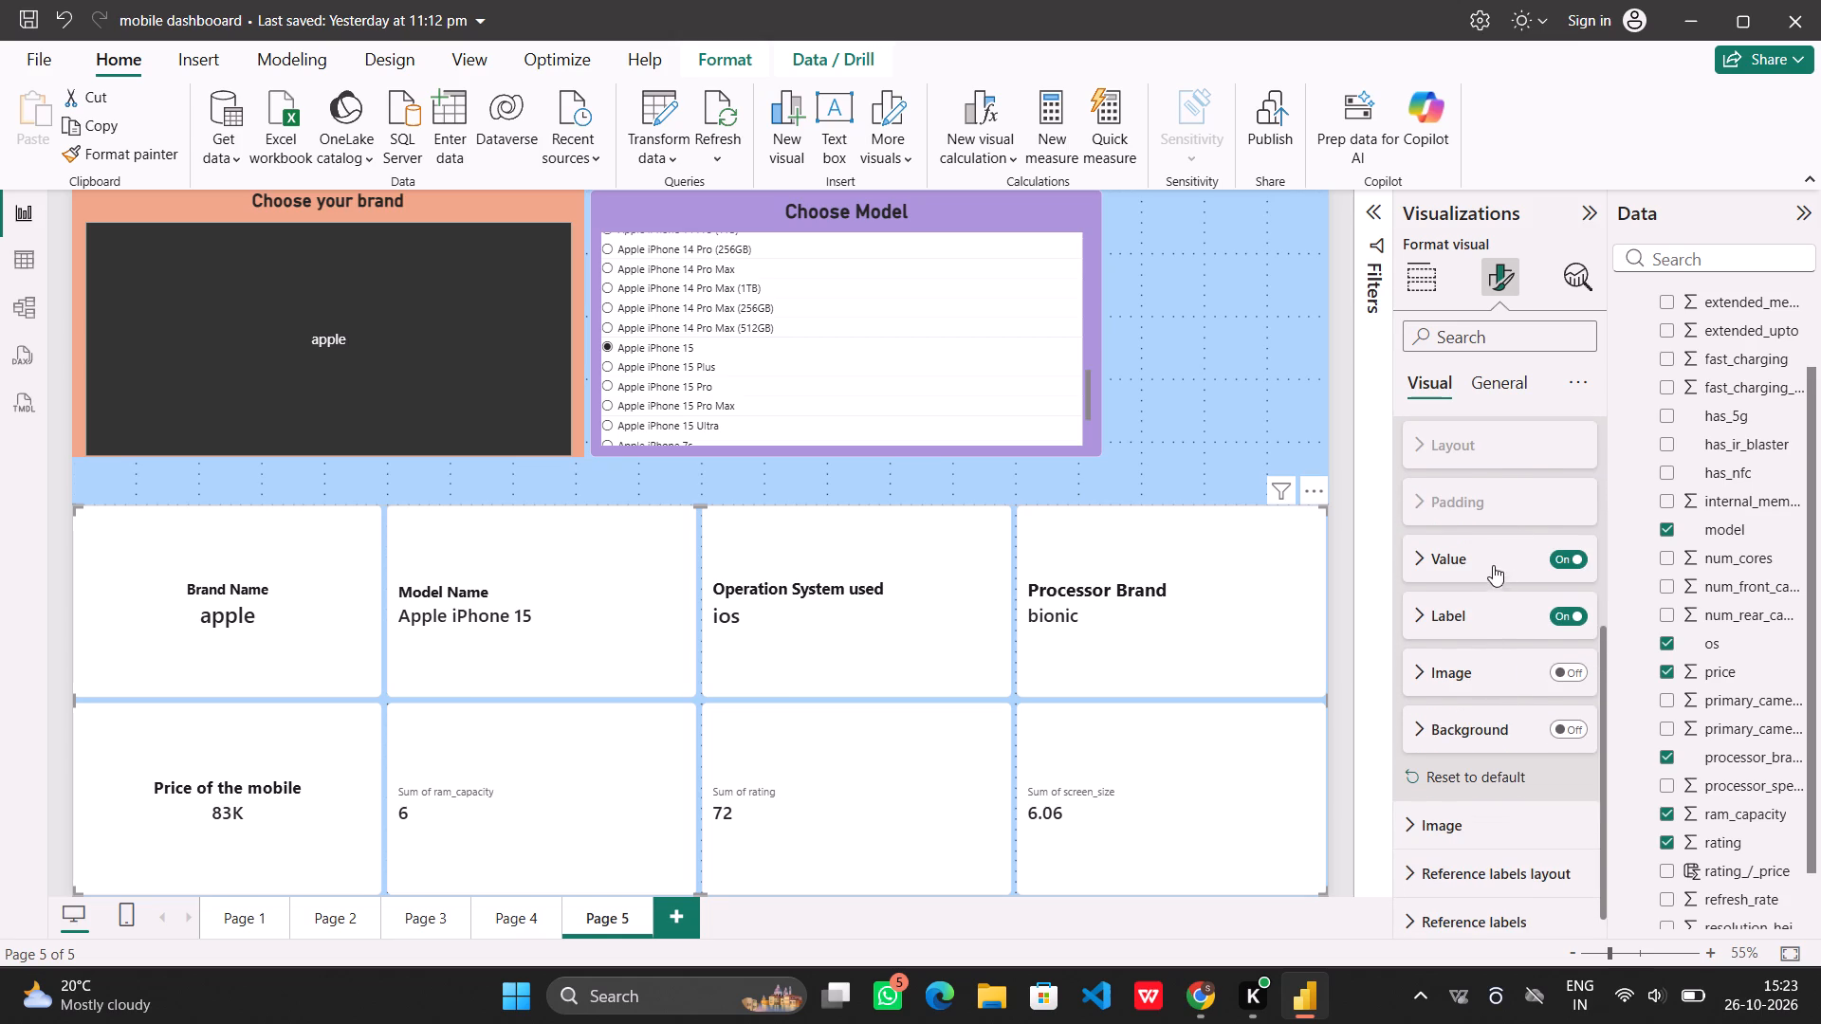
pyautogui.click(1483, 613)
pyautogui.click(1483, 613)
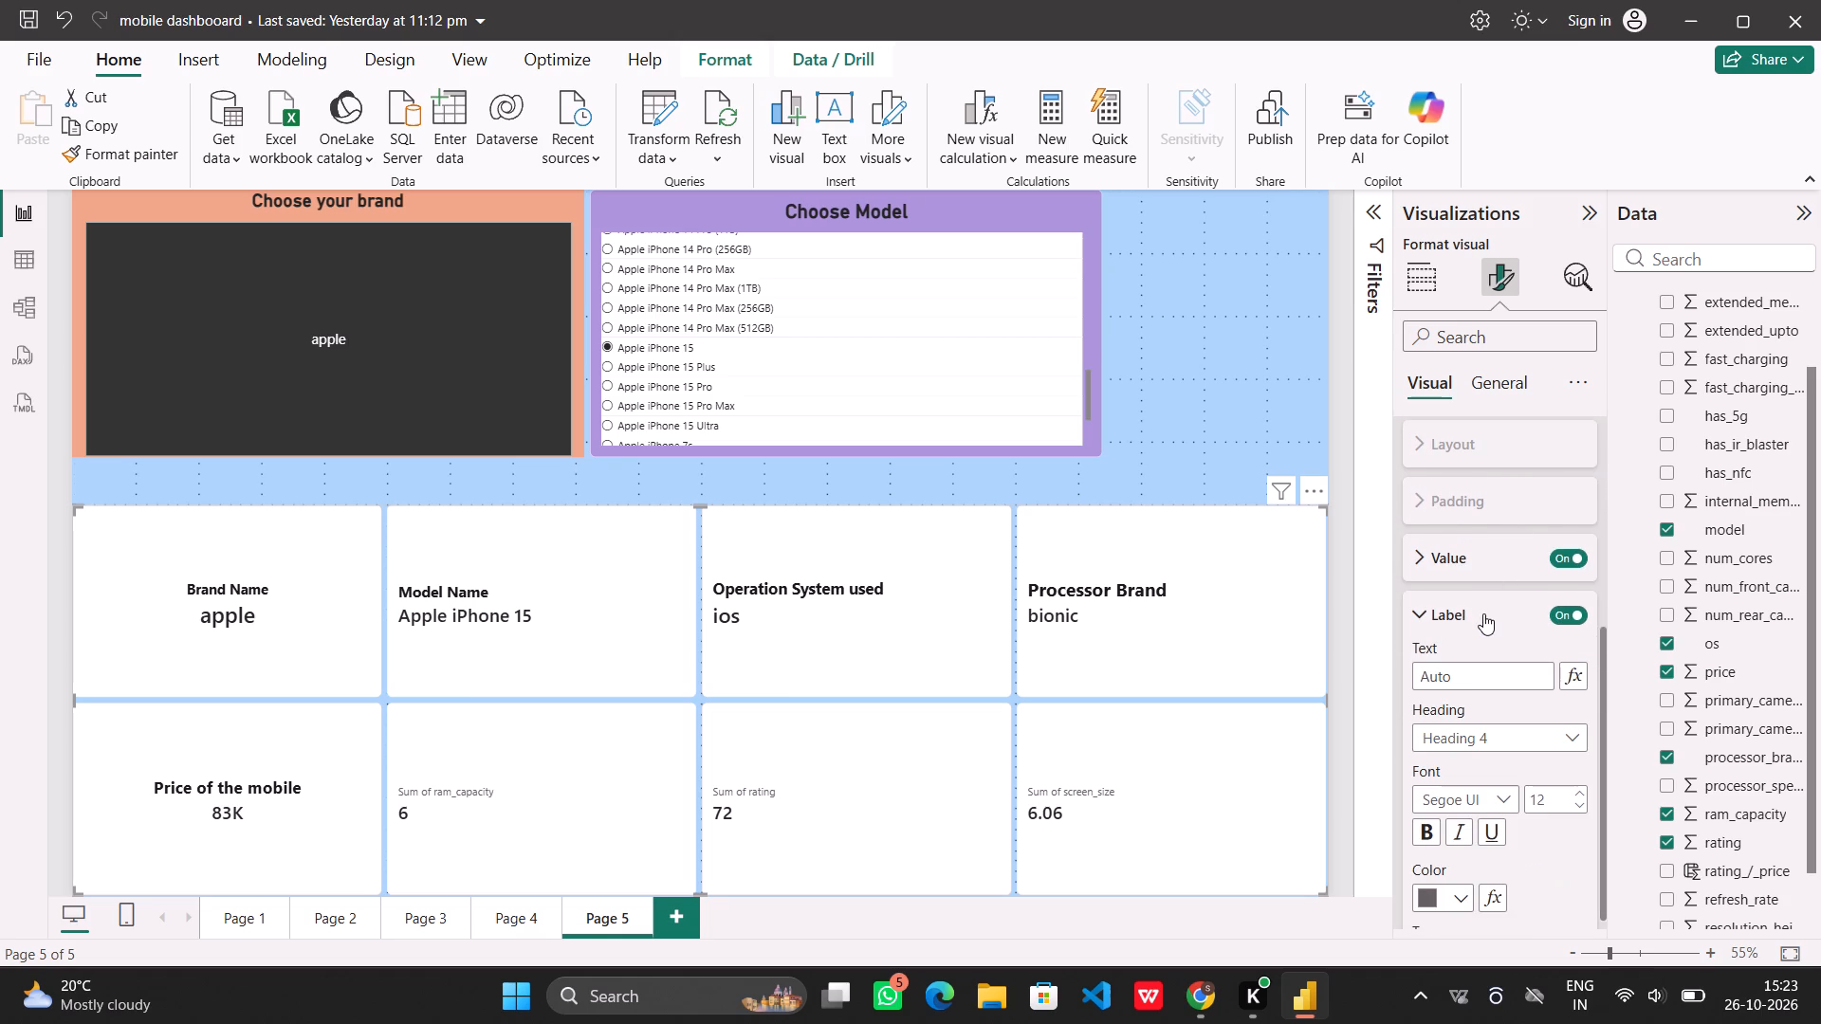
pyautogui.click(1483, 613)
pyautogui.click(1493, 679)
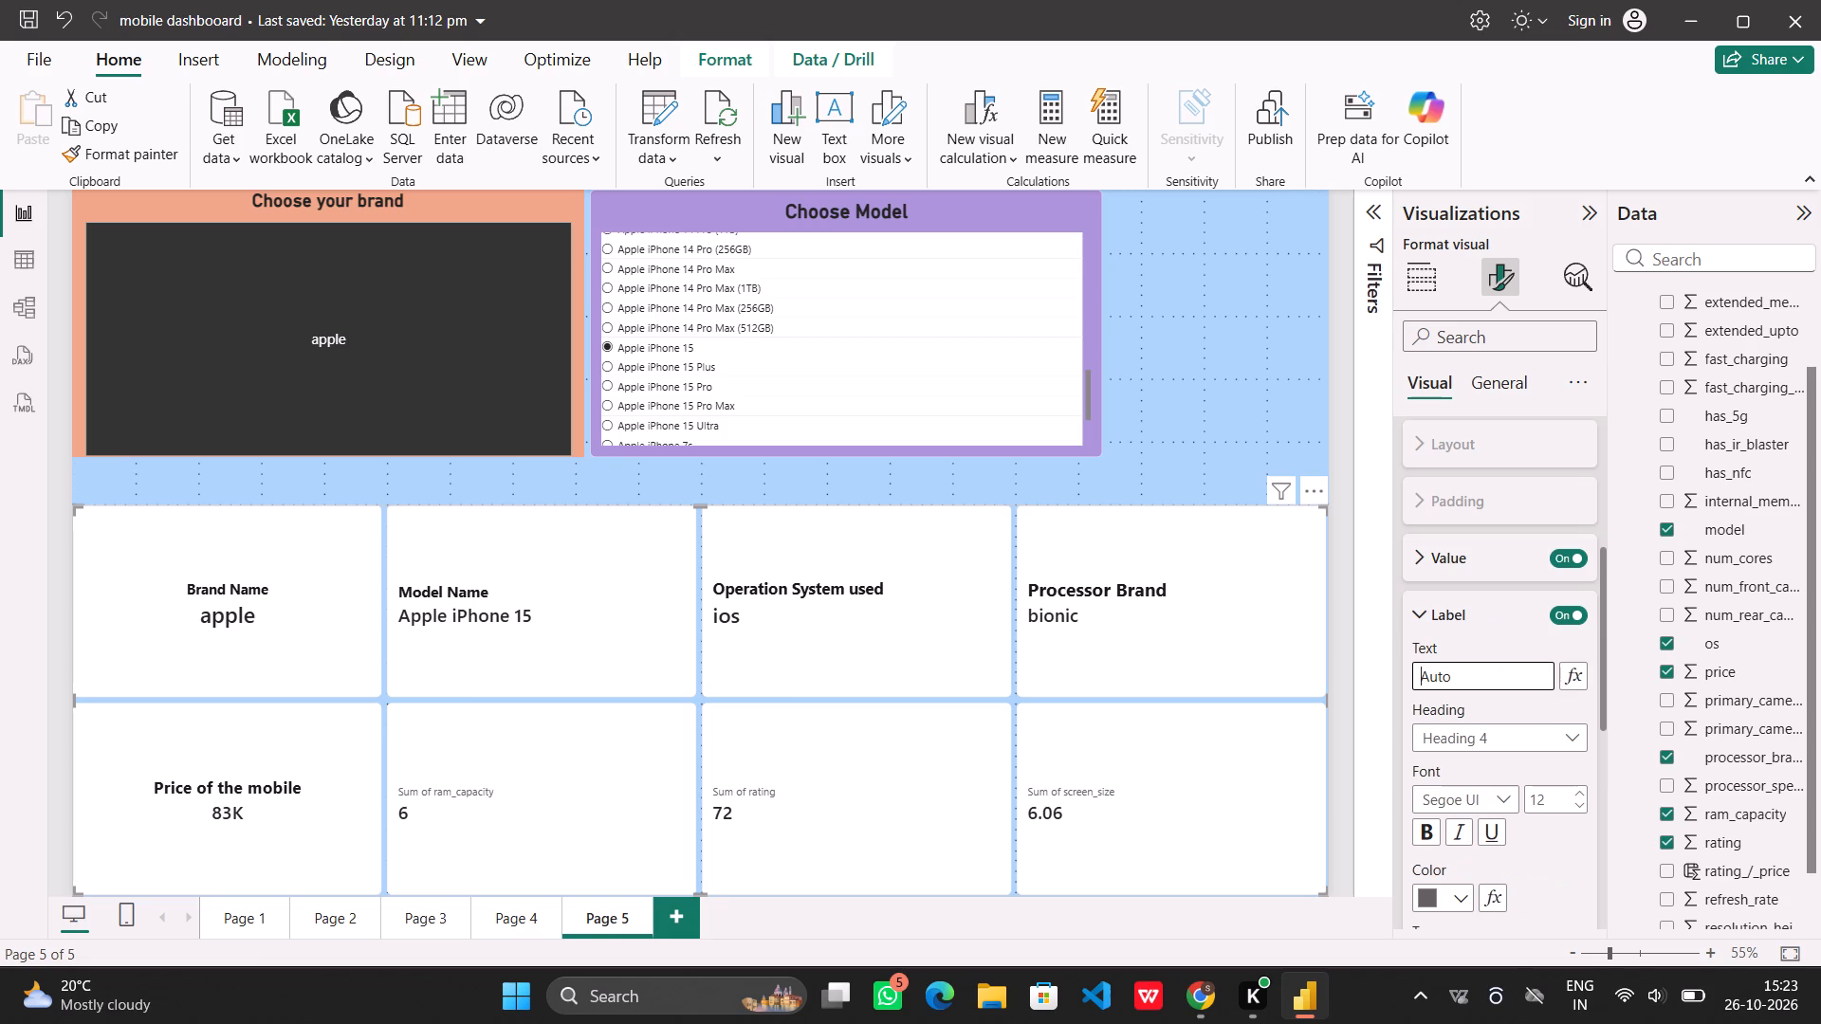
pyautogui.write('am')
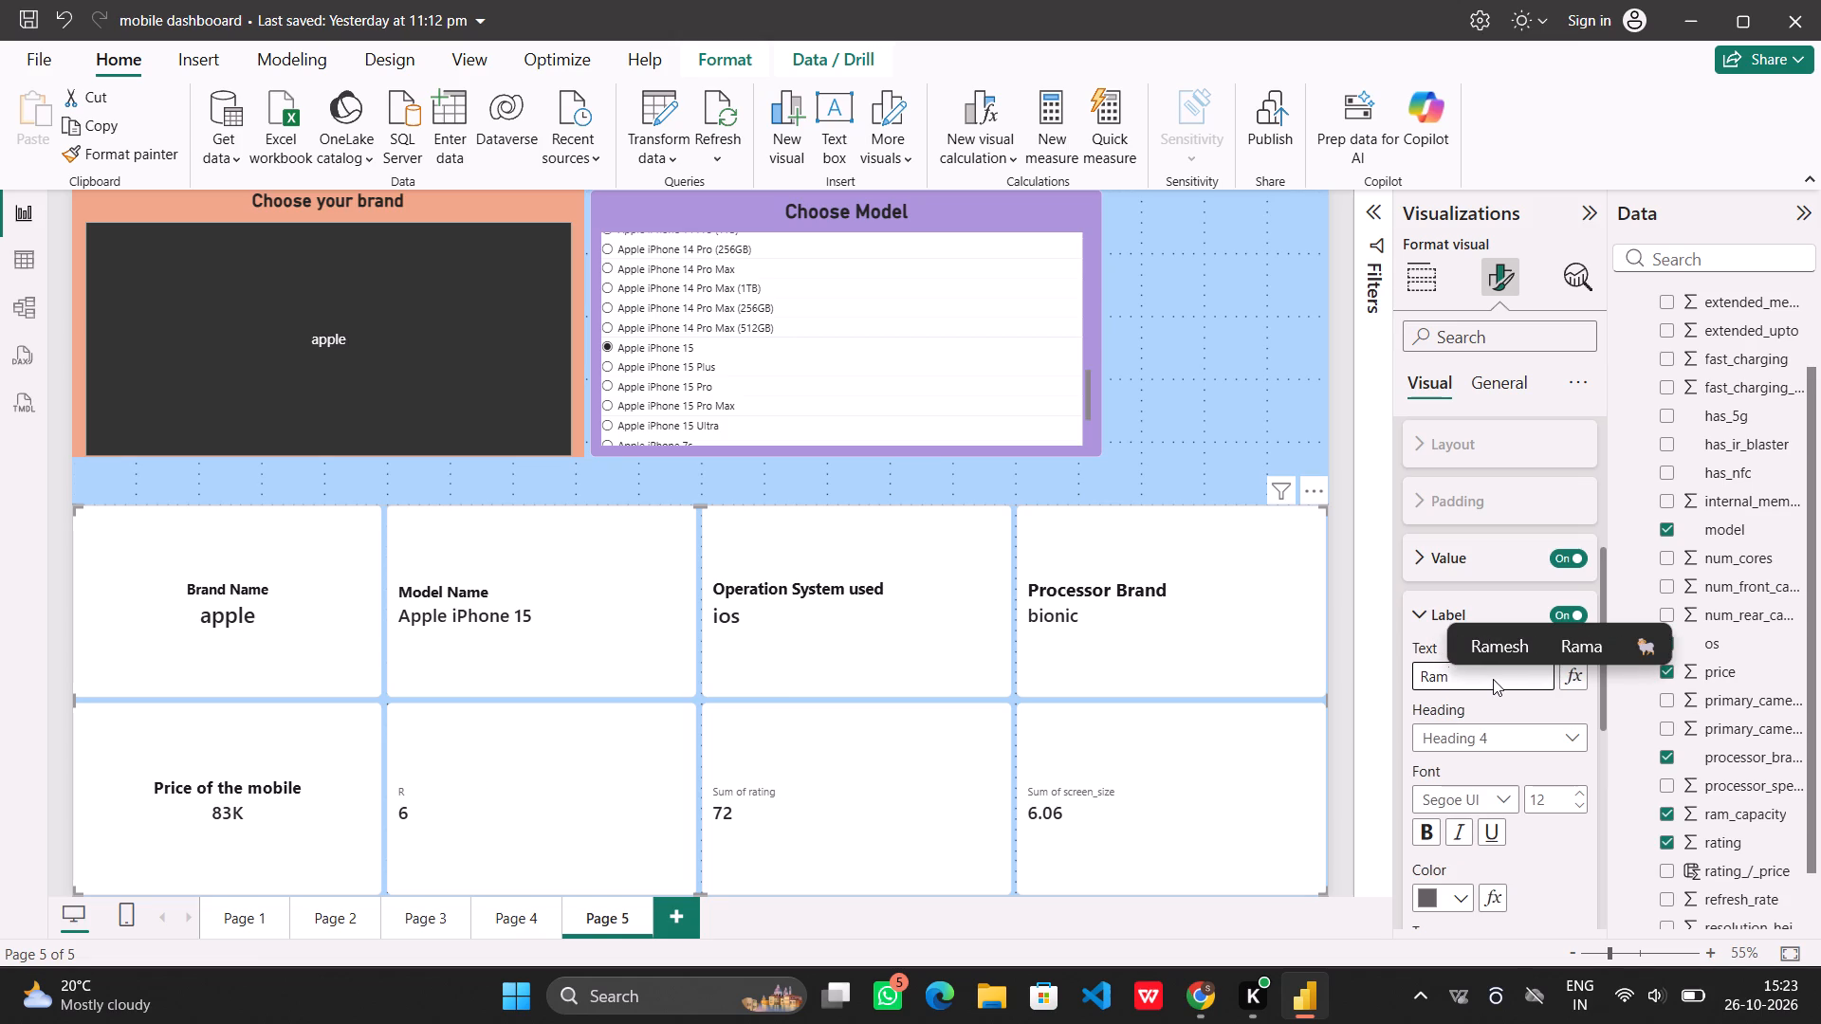
pyautogui.press('BackSpace')
pyautogui.press('BackSpace')
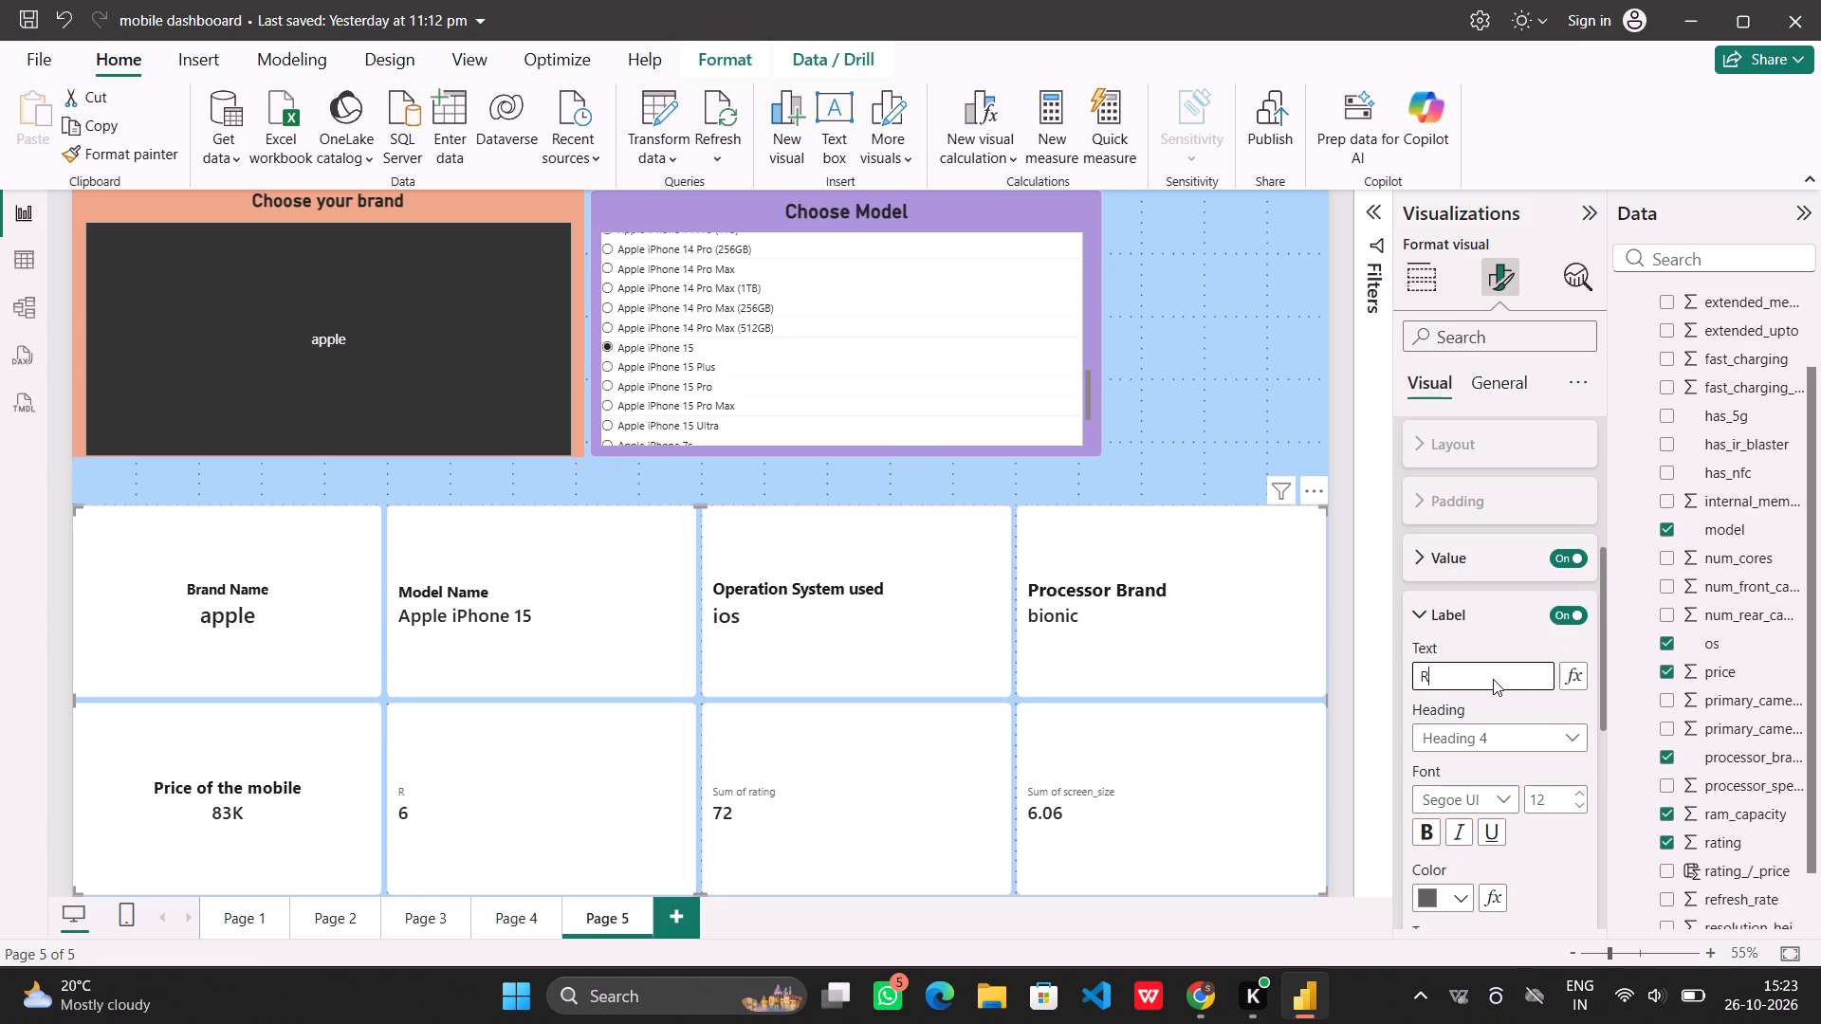
pyautogui.press('a')
pyautogui.press('m')
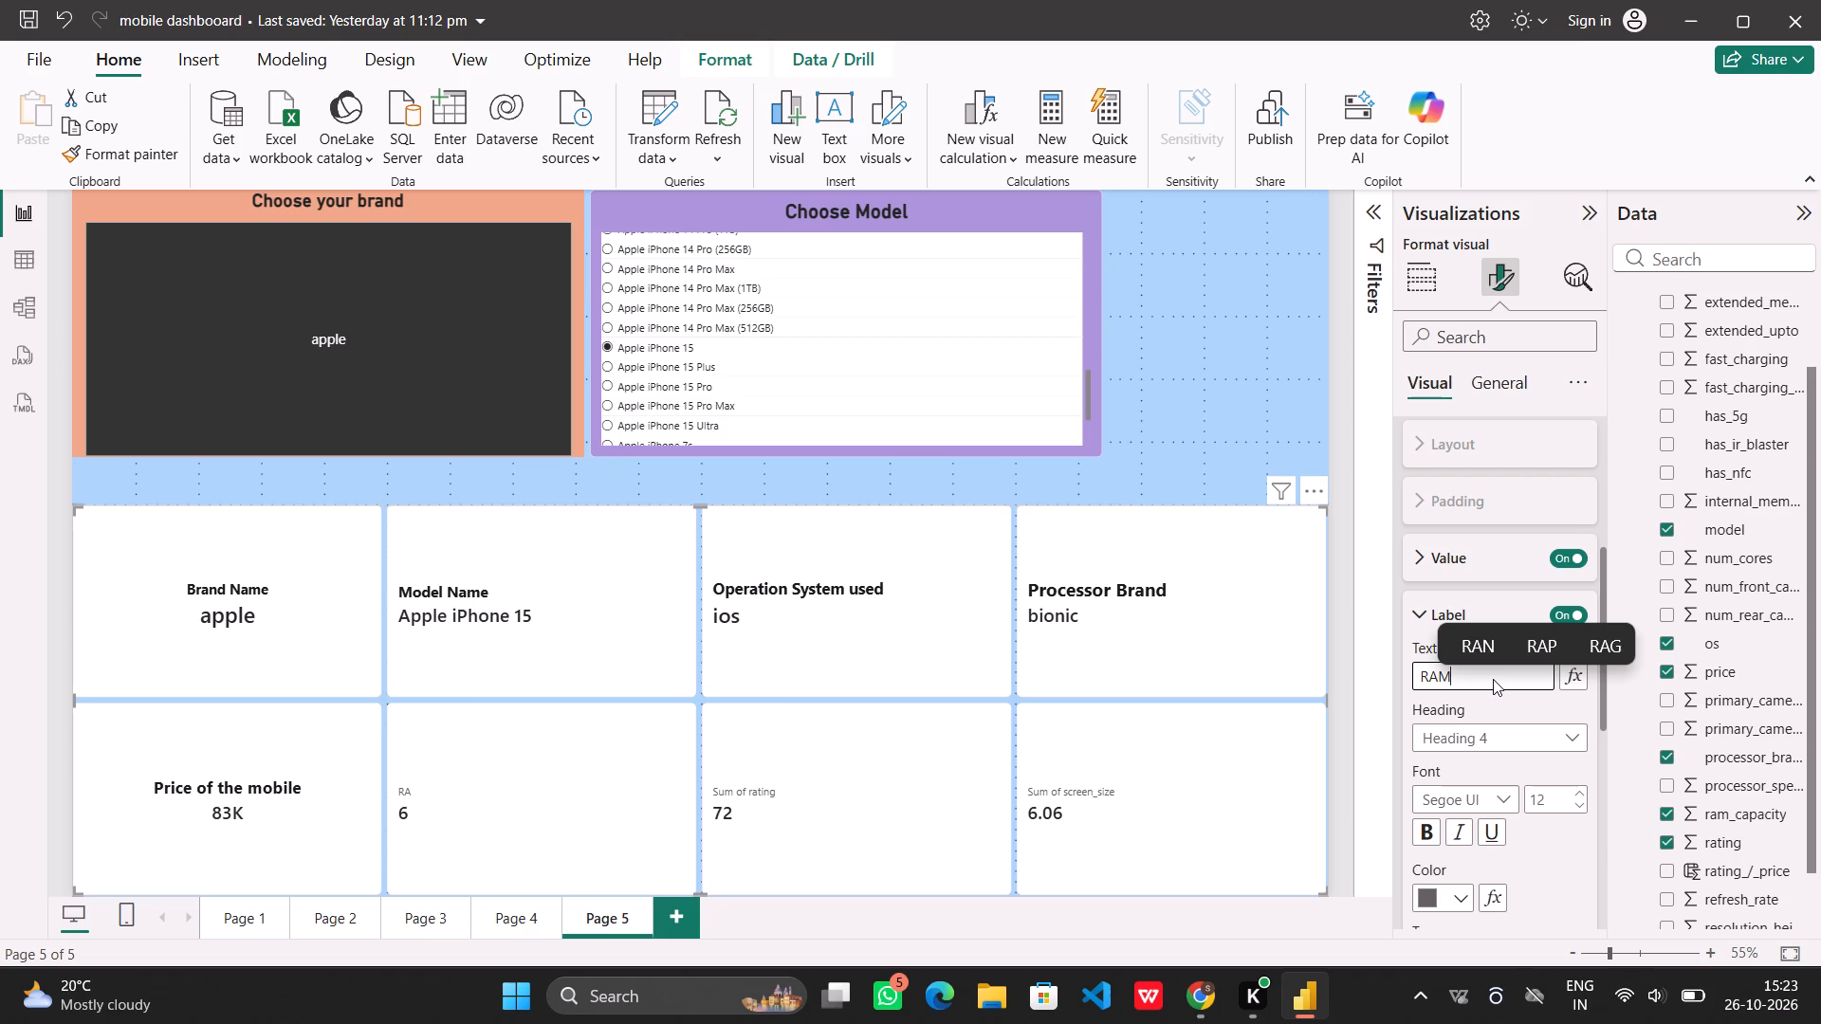
pyautogui.press('space')
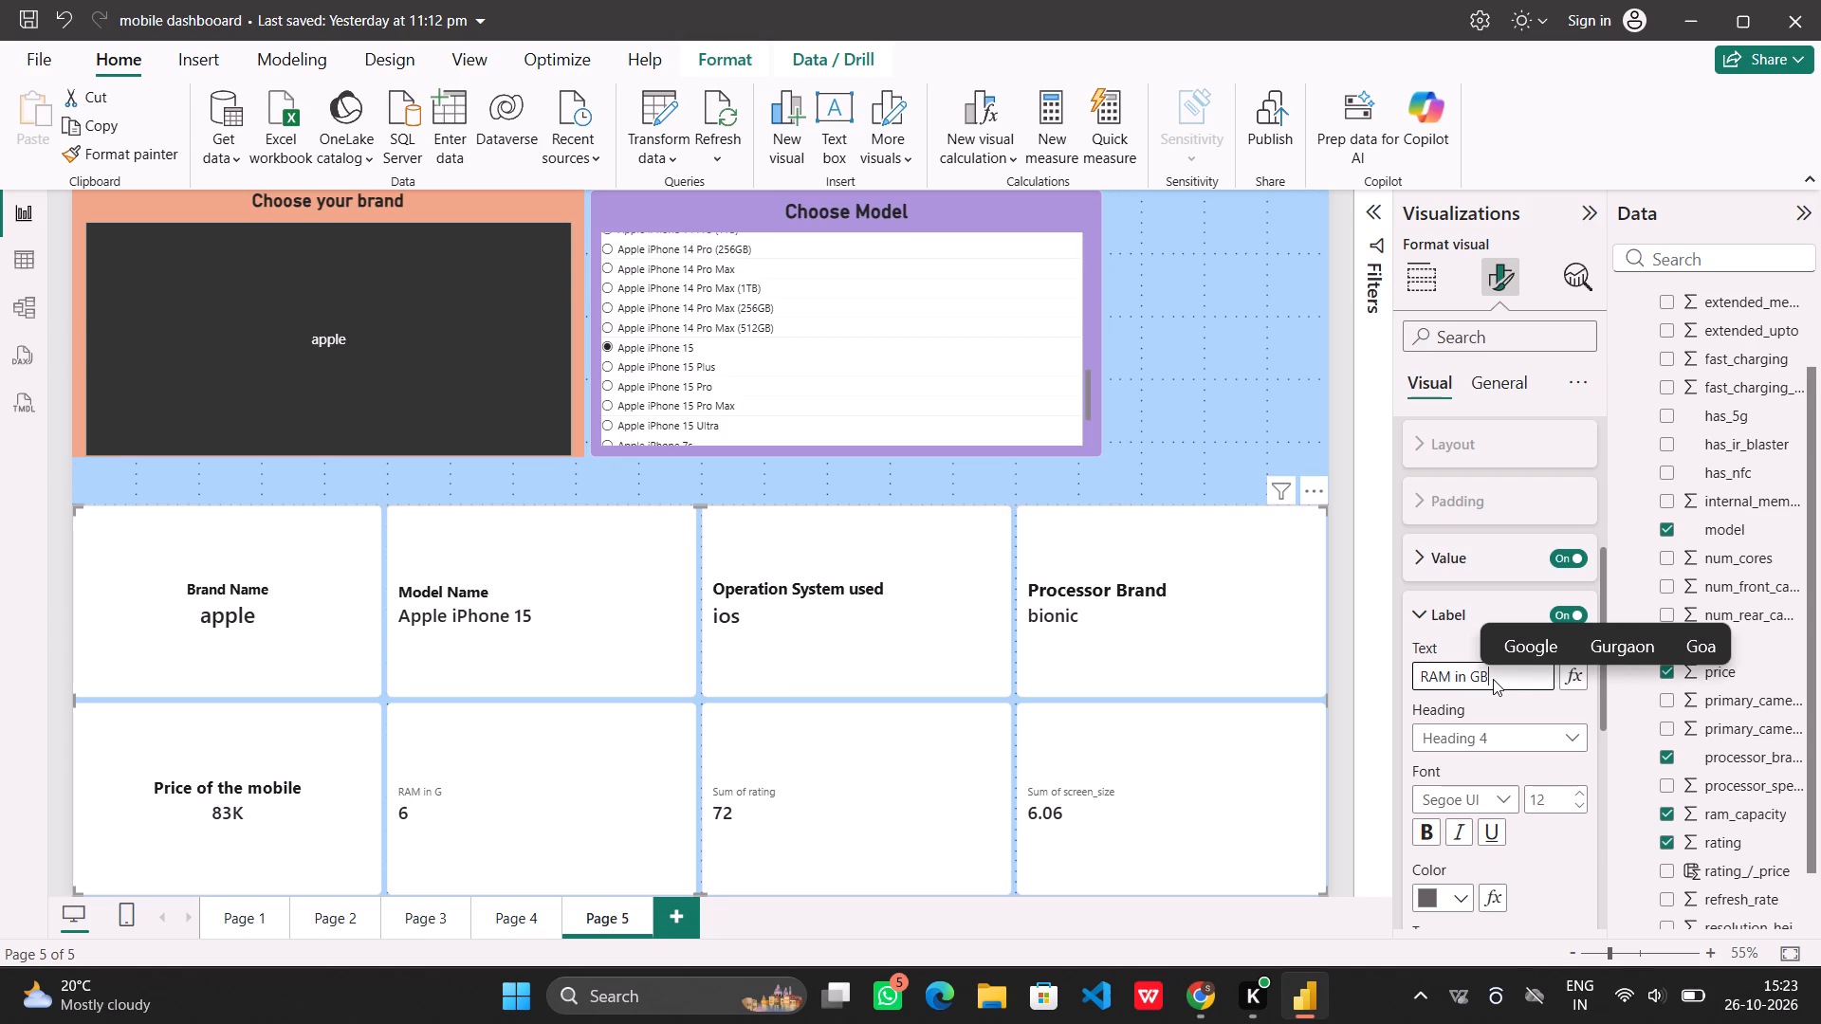
# Format the "RAM in GB" card label as bold, size 20, in black.
pyautogui.click(1429, 834)
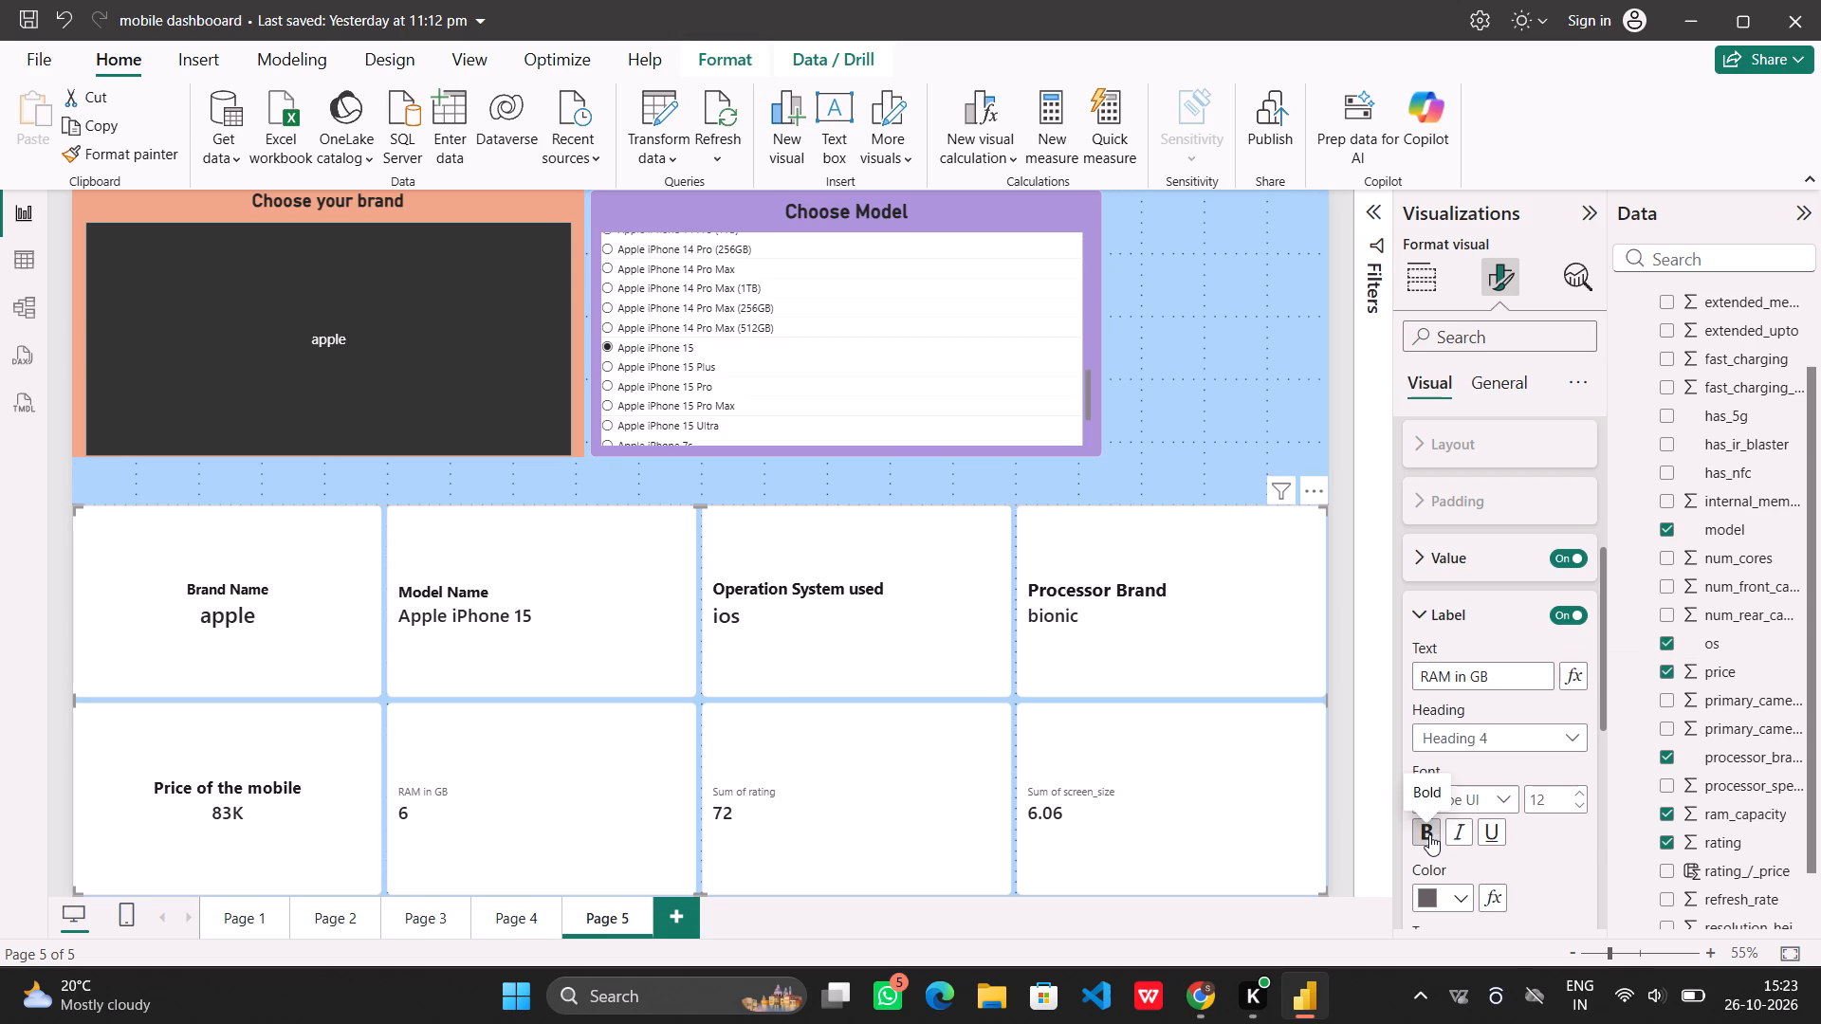
pyautogui.tripleClick(1577, 794)
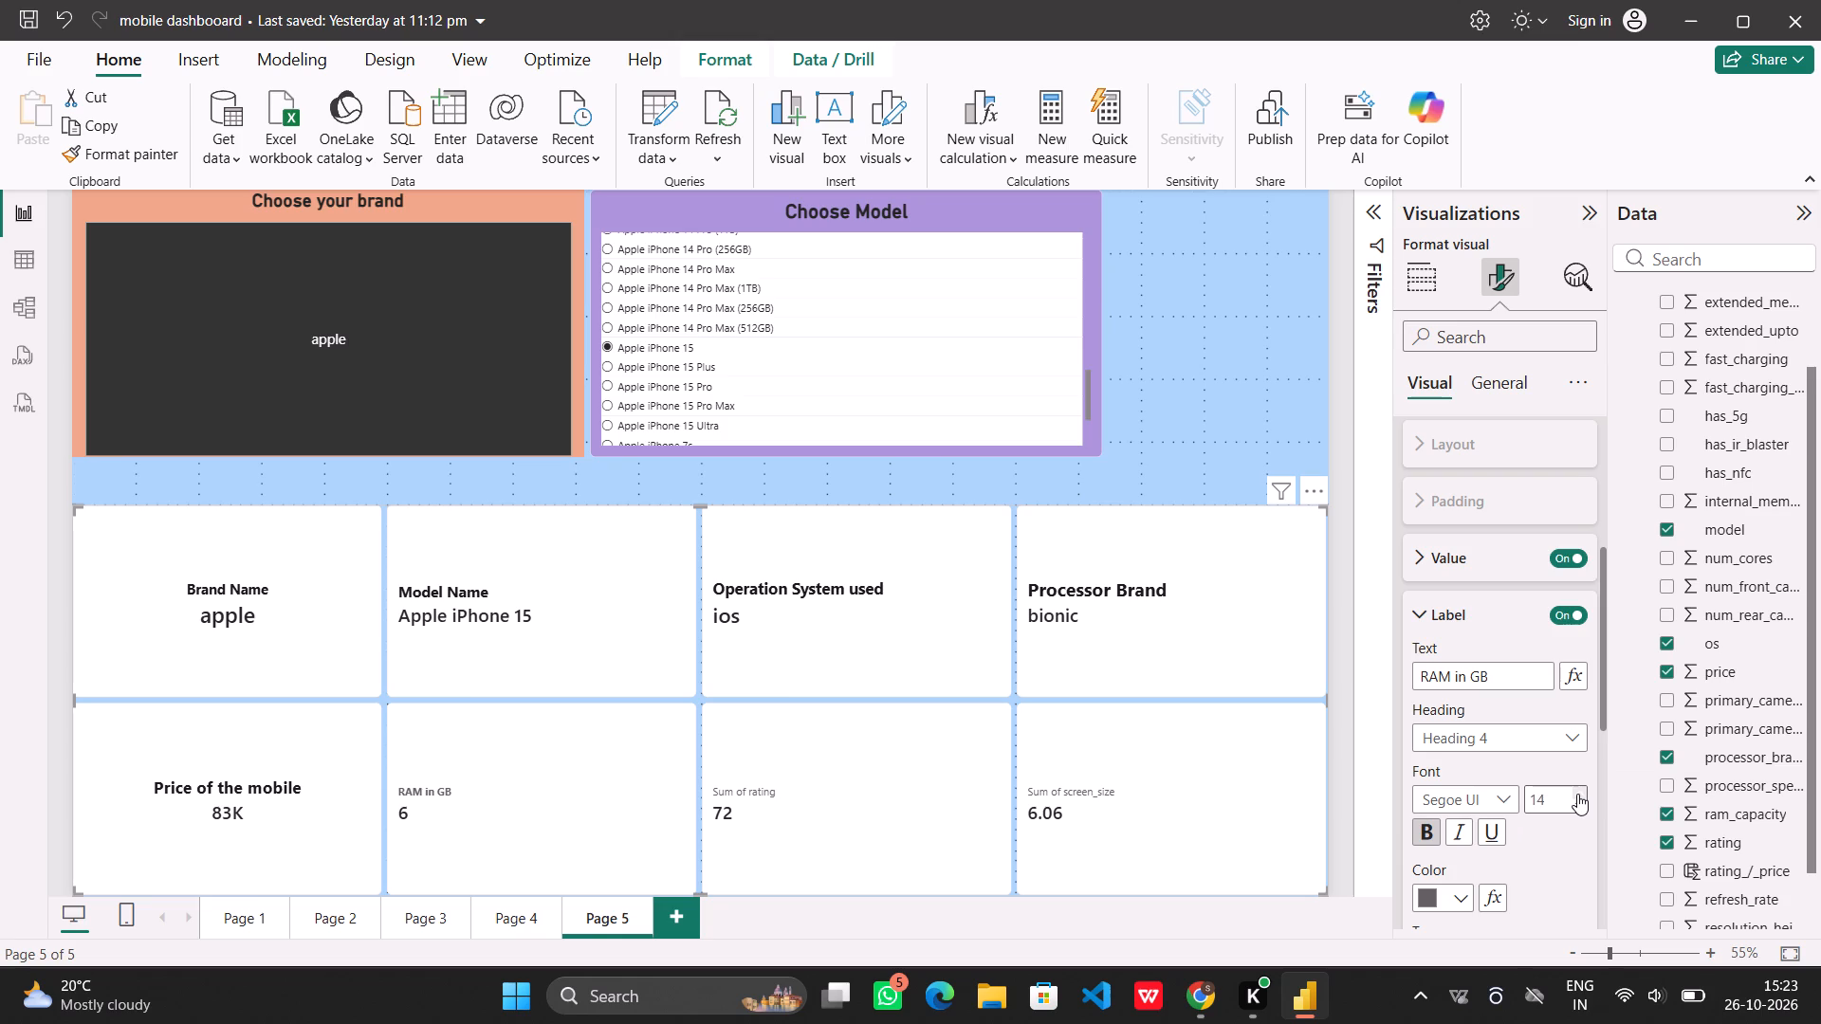
pyautogui.tripleClick(1577, 794)
pyautogui.doubleClick(1577, 794)
pyautogui.click(1451, 894)
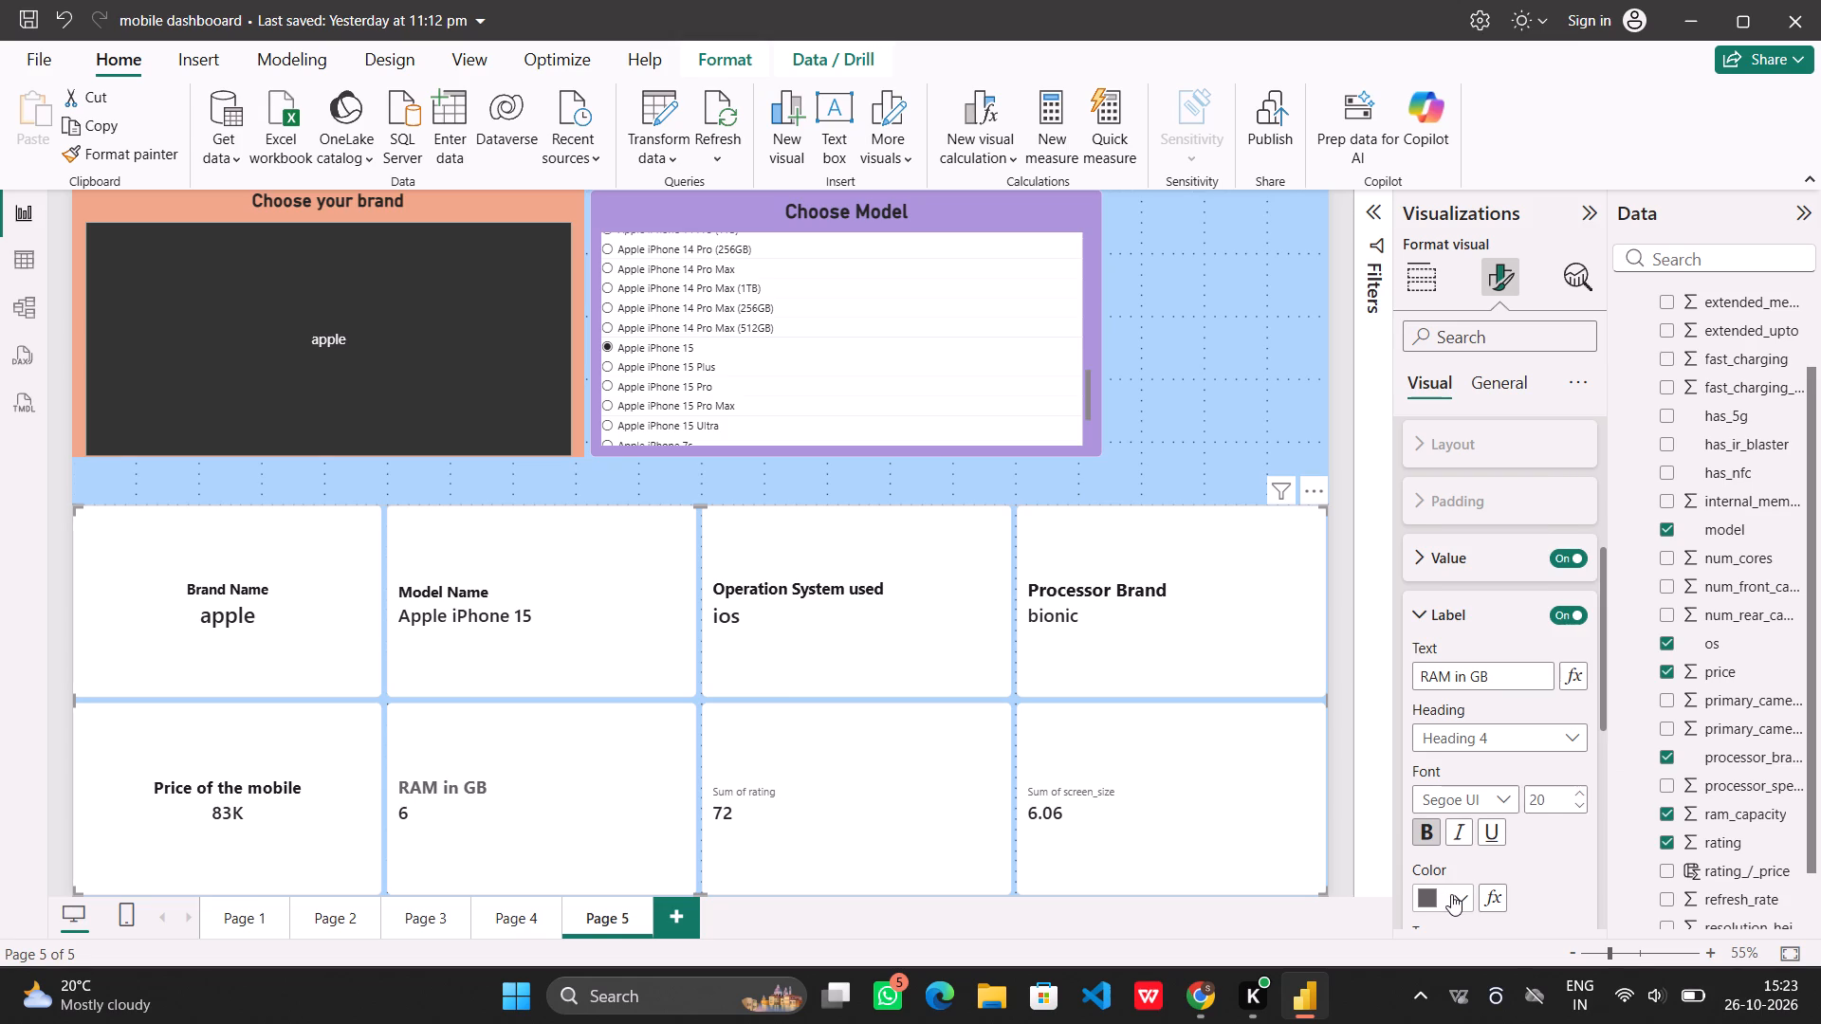
pyautogui.click(1439, 735)
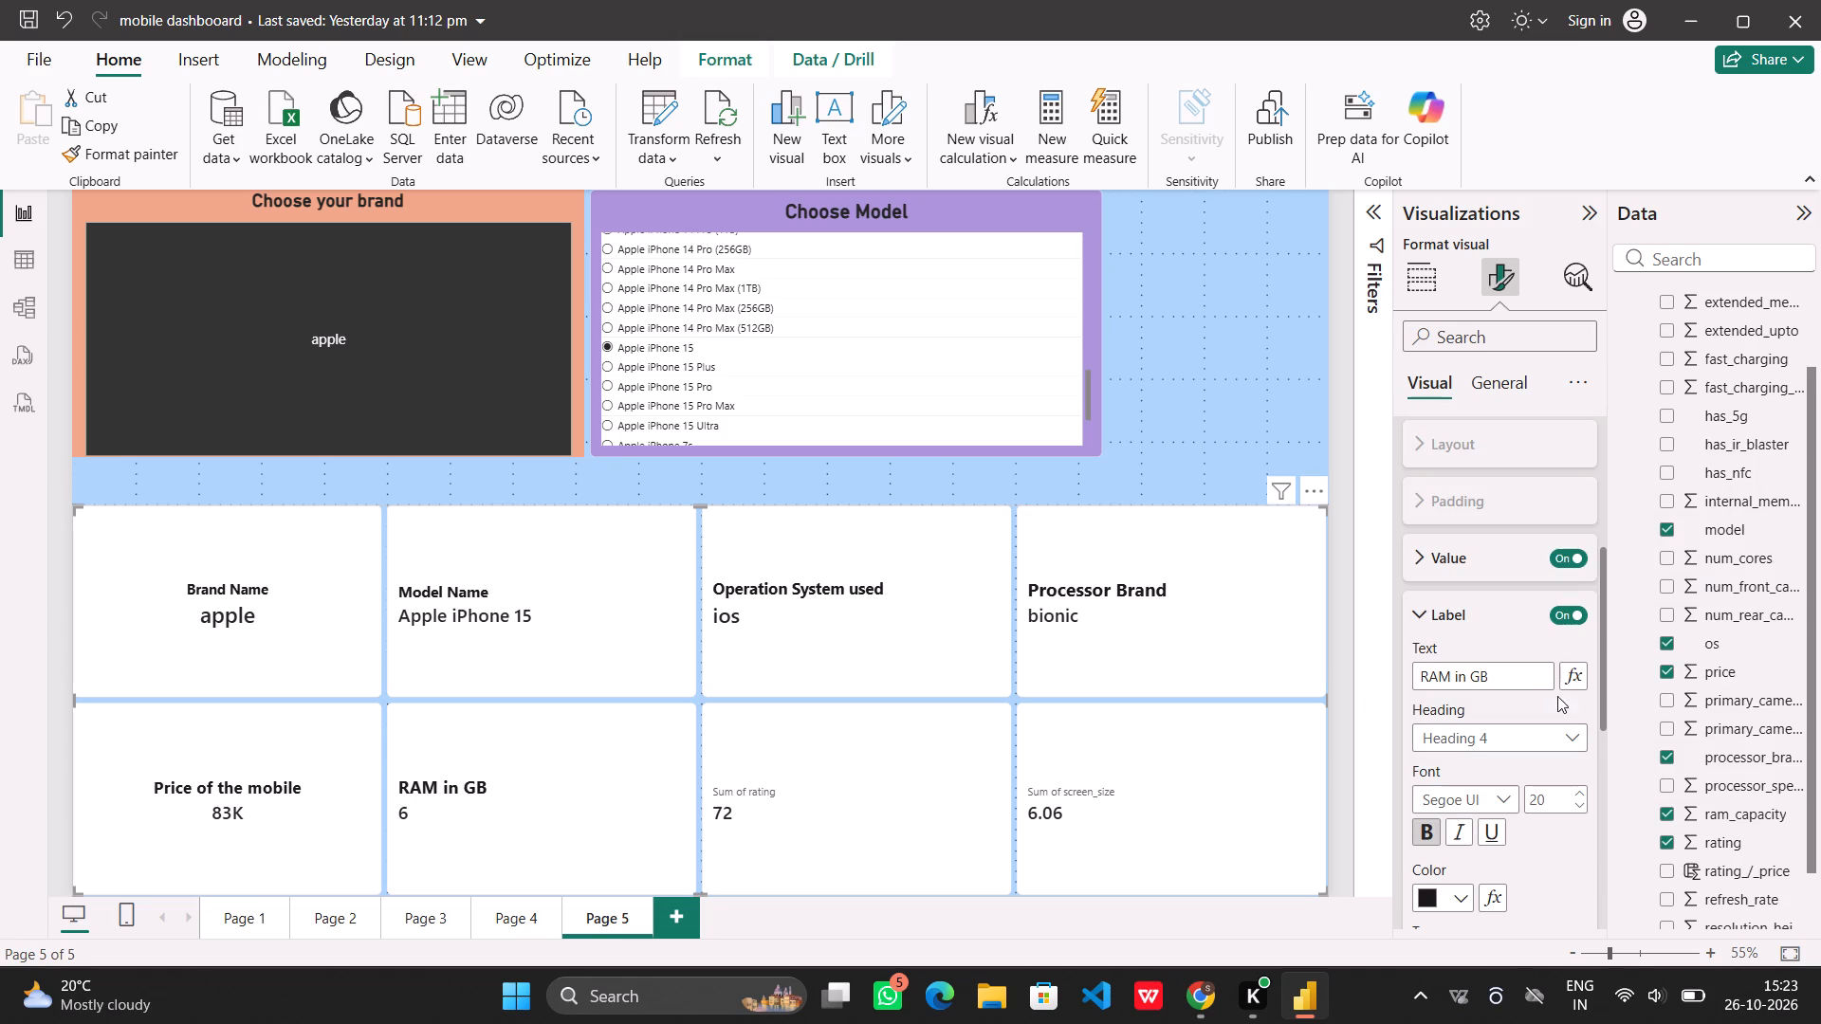
# Apply the callout settings to Sum of rating and change its label text to "Rating for this Mobile".
pyautogui.scroll(-1, 1573, 699)
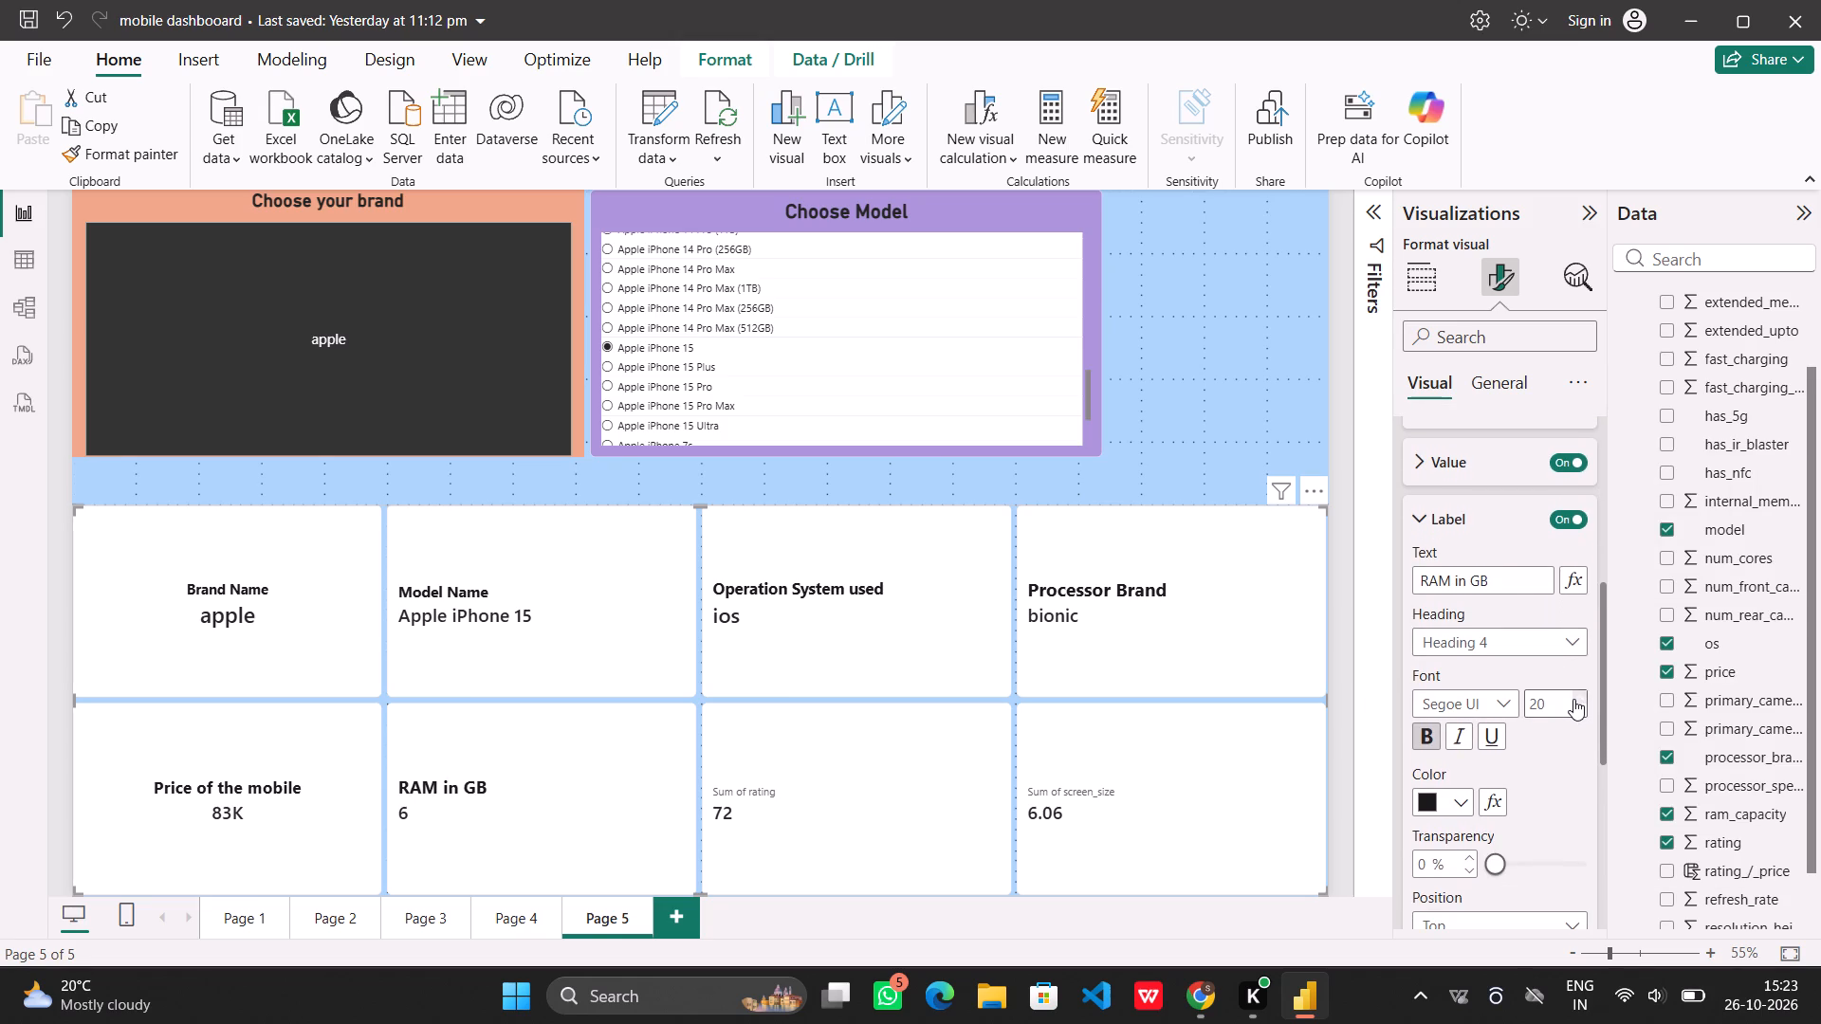
pyautogui.scroll(-1, 1573, 699)
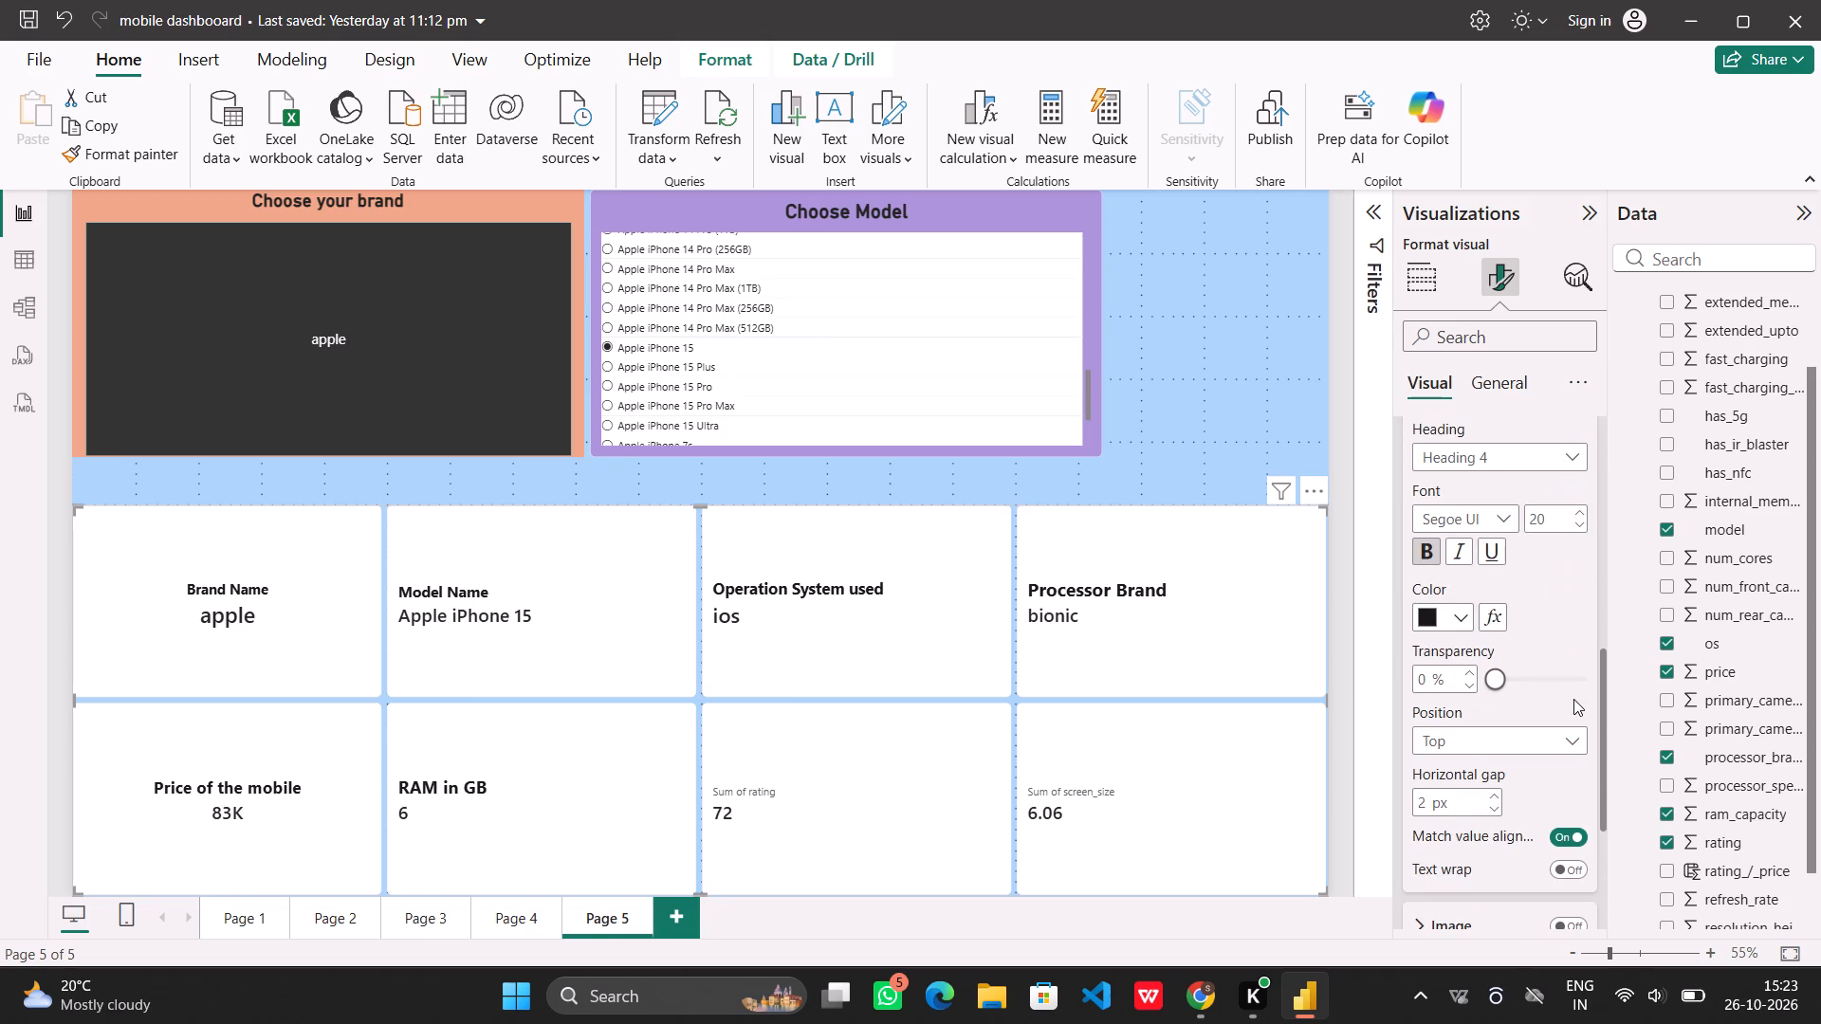
pyautogui.scroll(-1, 1488, 725)
pyautogui.scroll(2, 1524, 734)
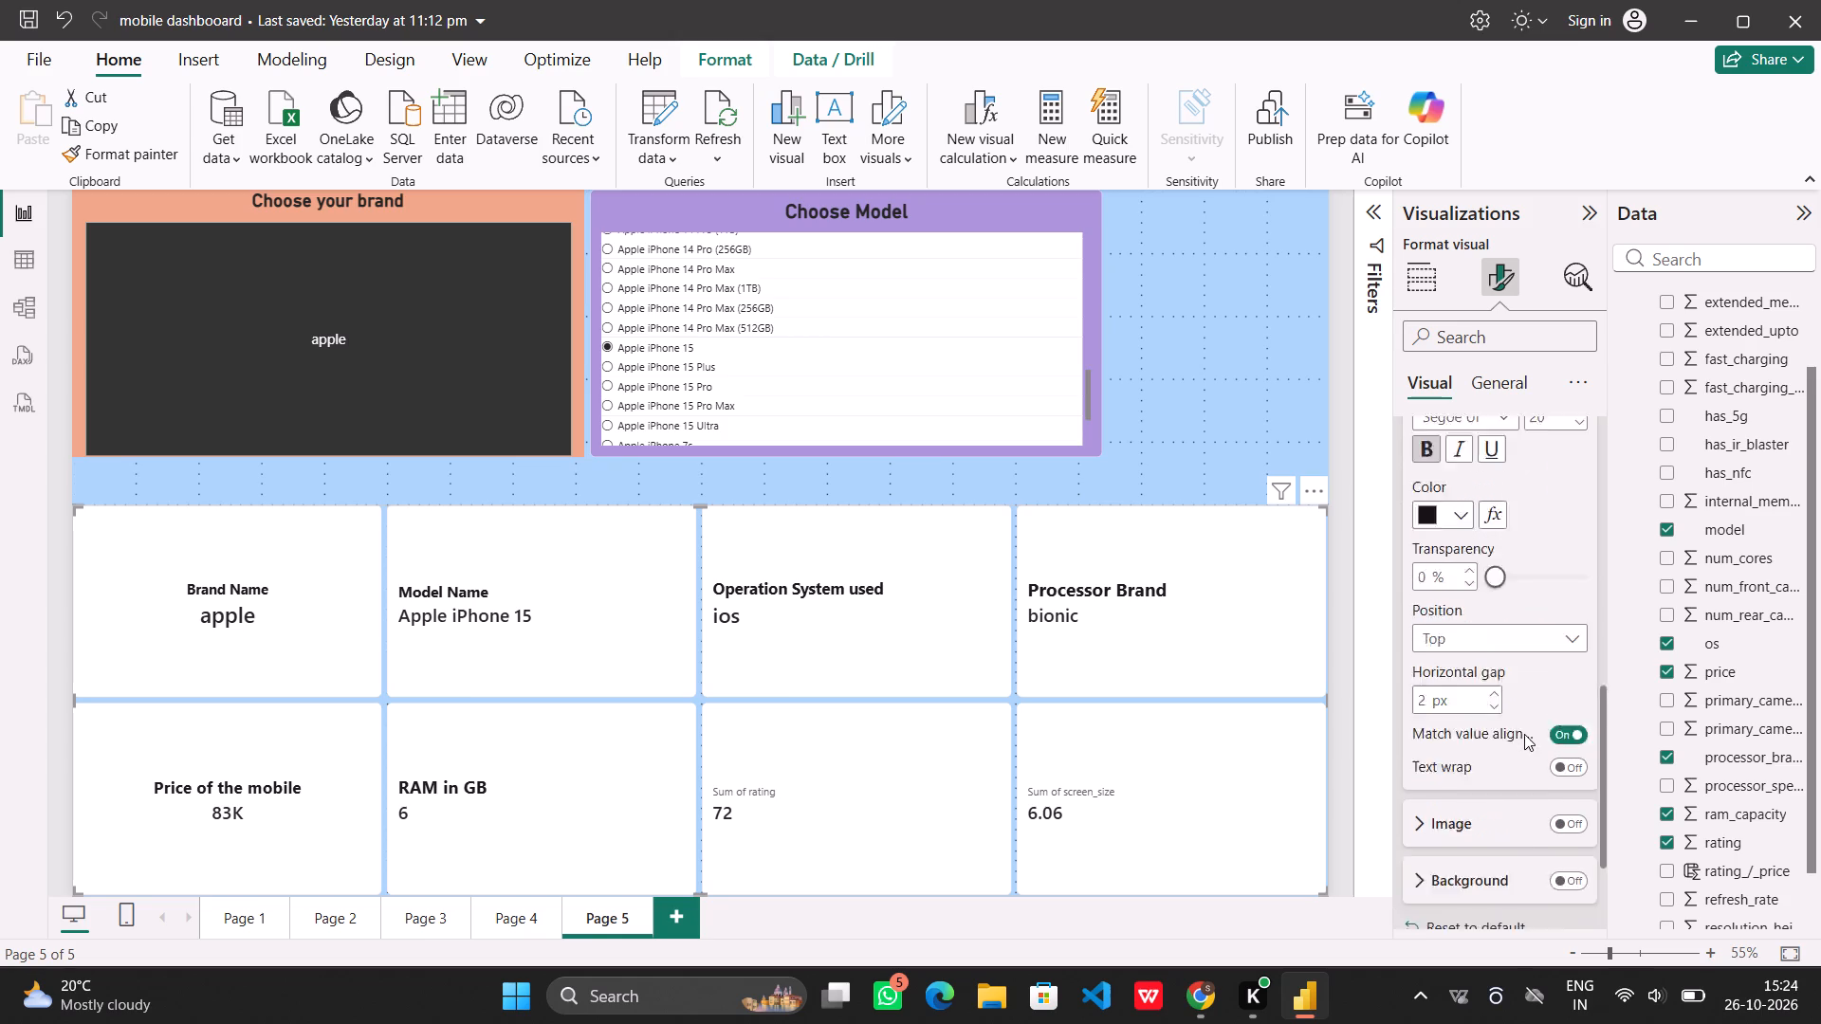
pyautogui.scroll(5, 1524, 734)
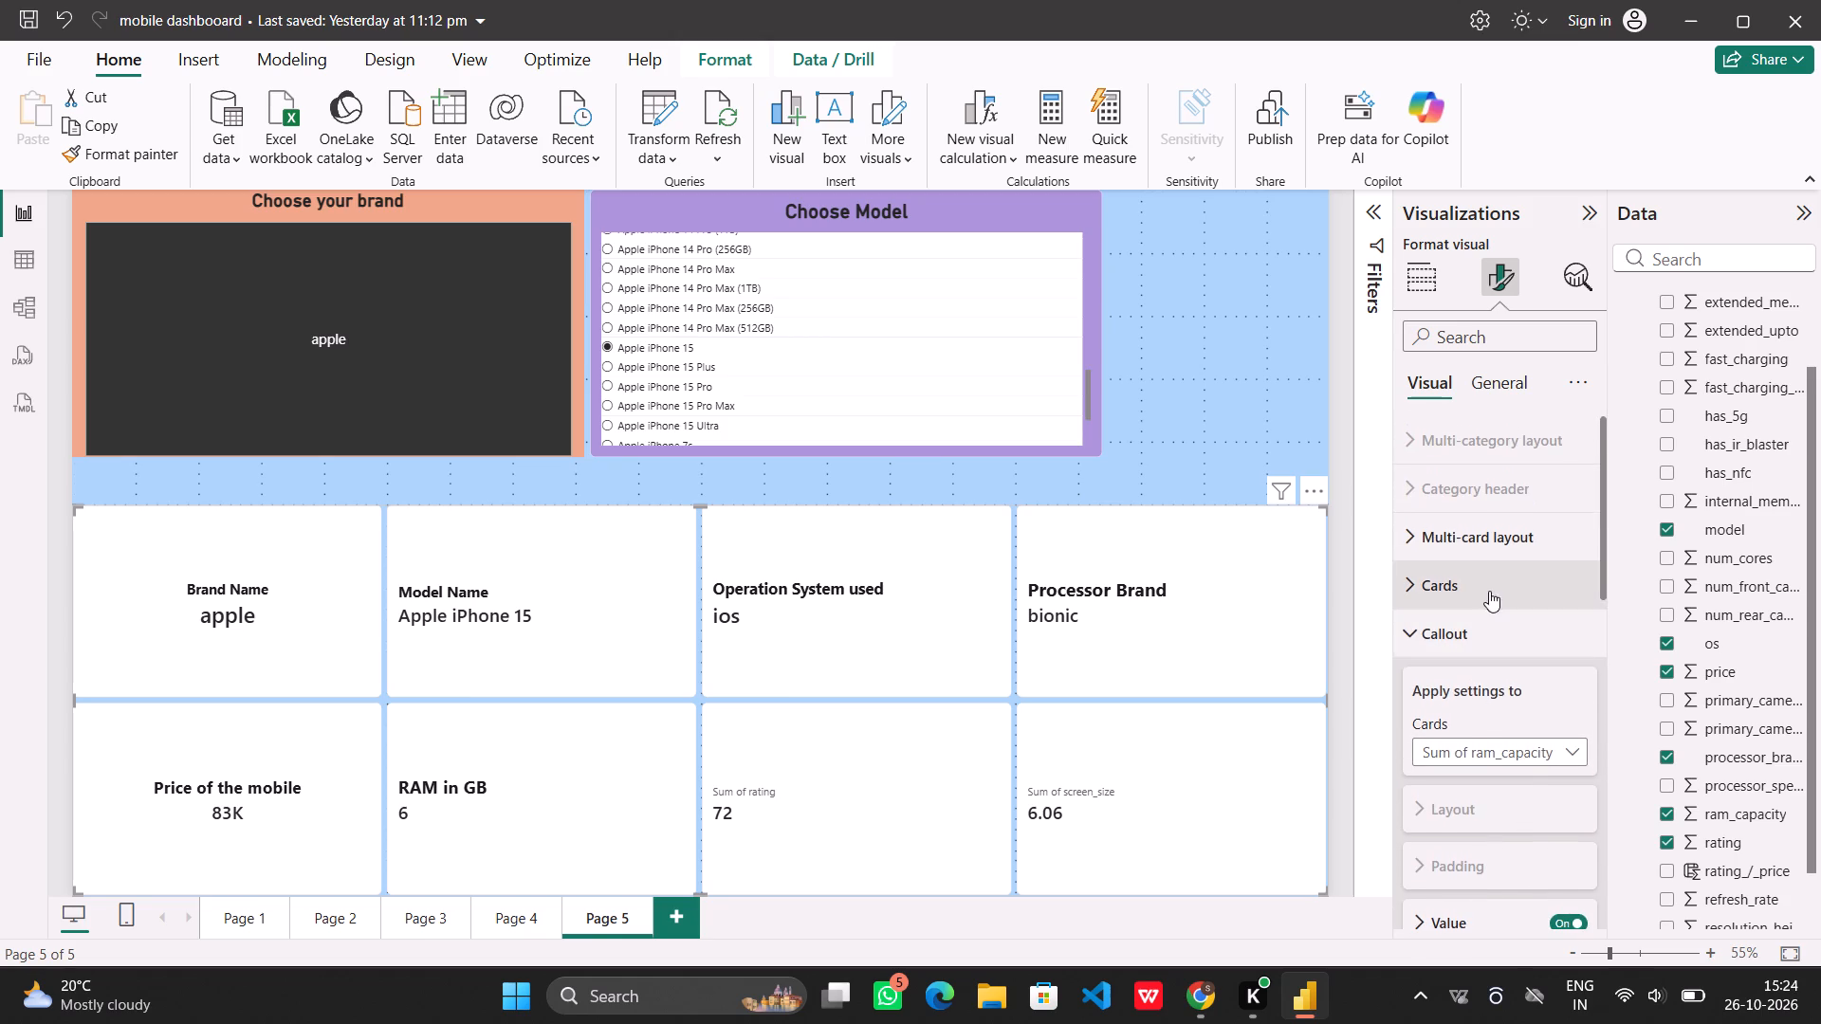
pyautogui.click(1533, 753)
pyautogui.scroll(-1, 1533, 753)
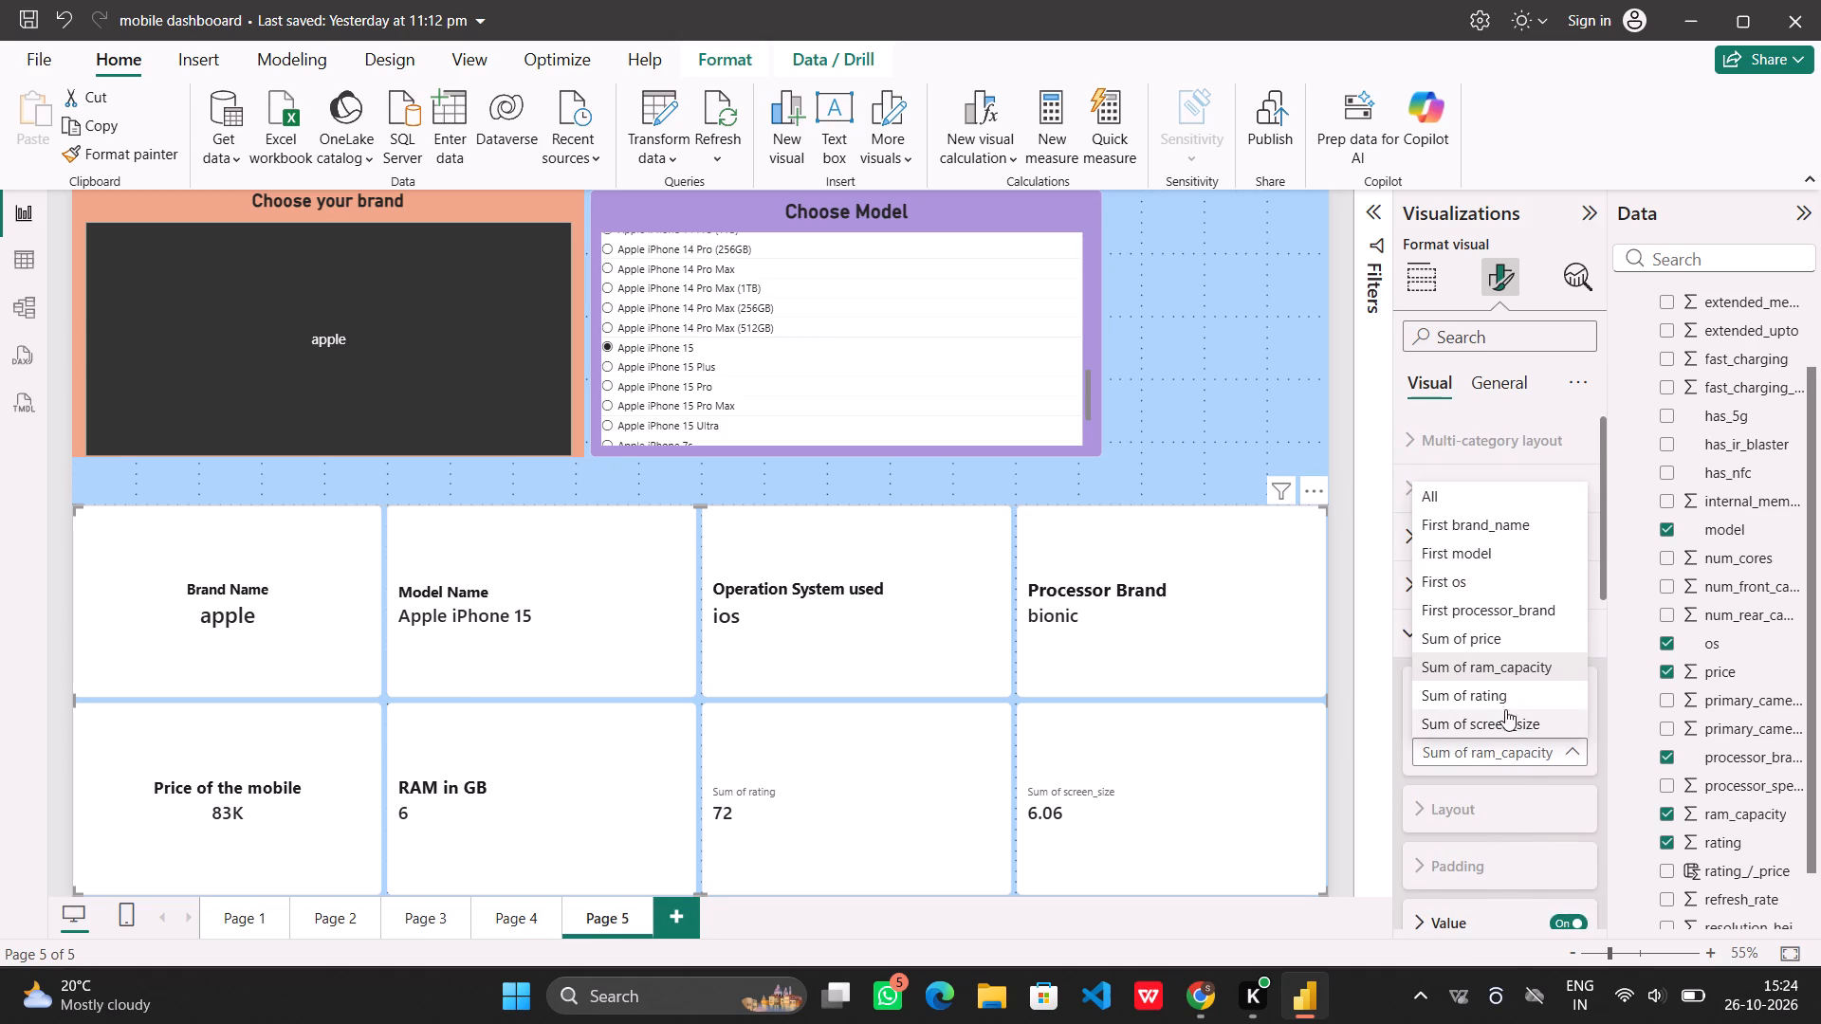
pyautogui.click(1500, 693)
pyautogui.scroll(-4, 1500, 693)
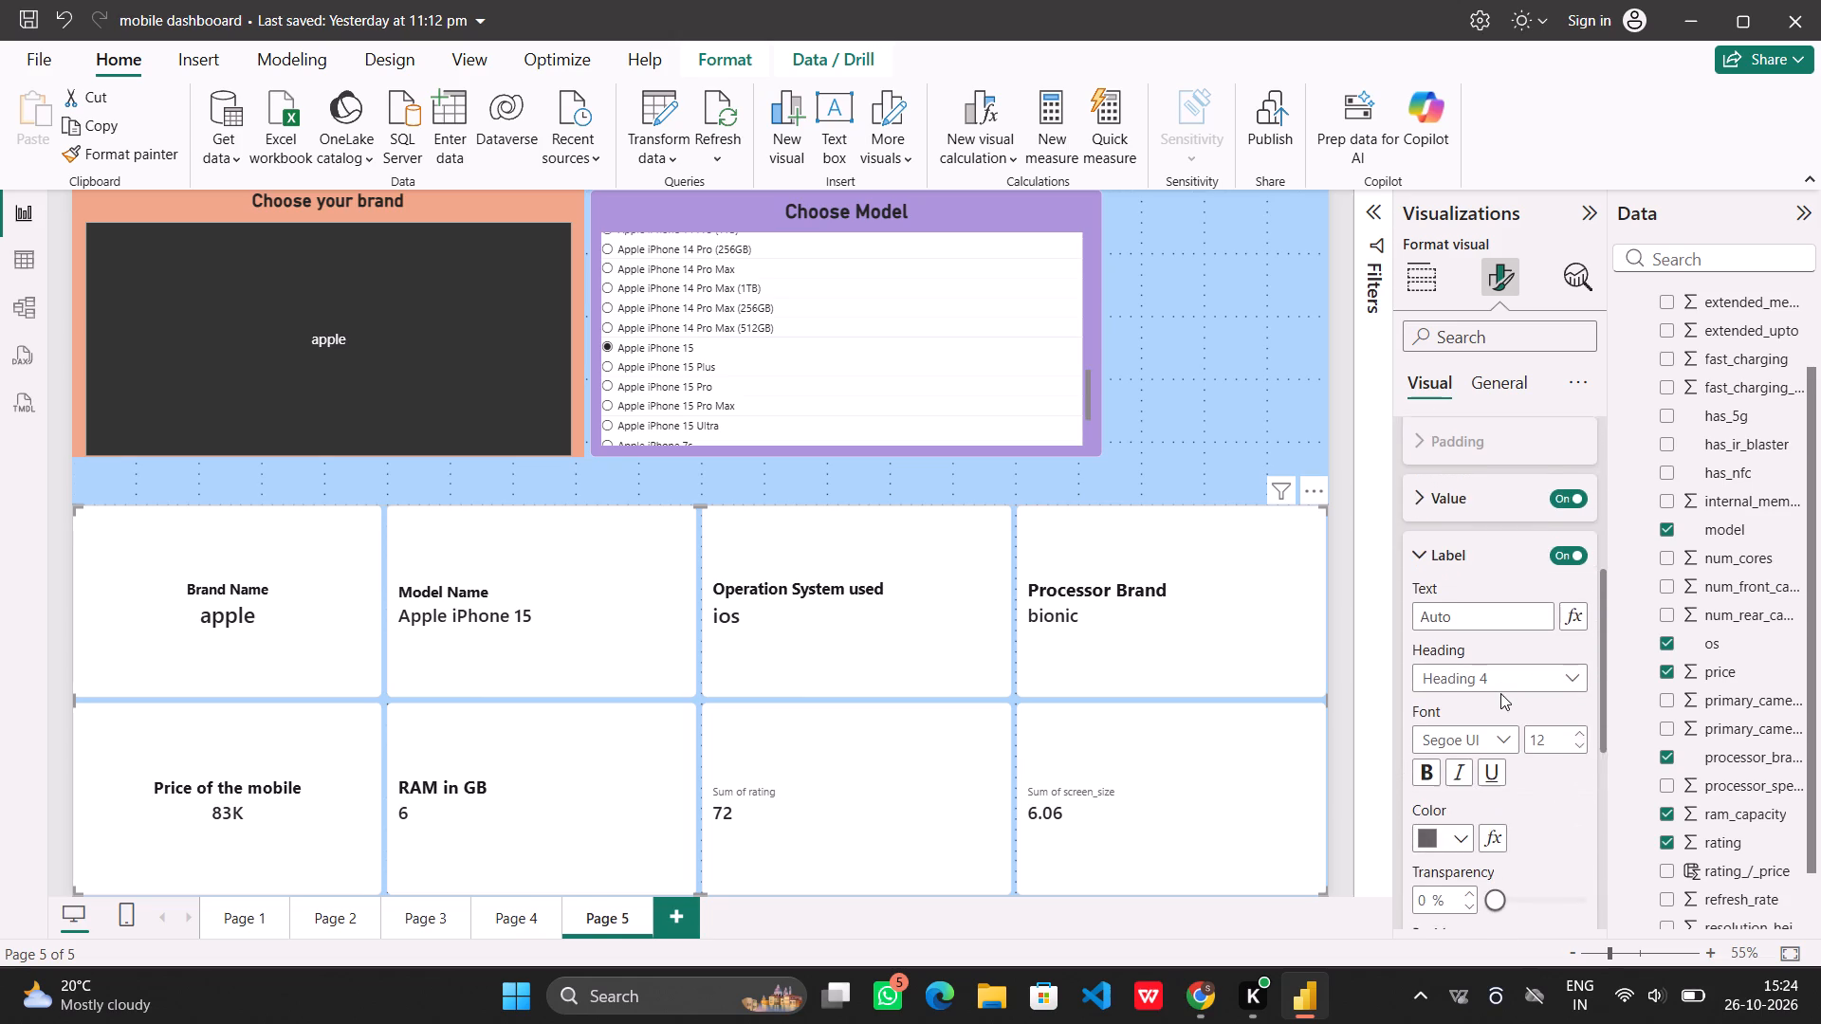
pyautogui.scroll(-2, 1500, 693)
pyautogui.scroll(1, 1519, 515)
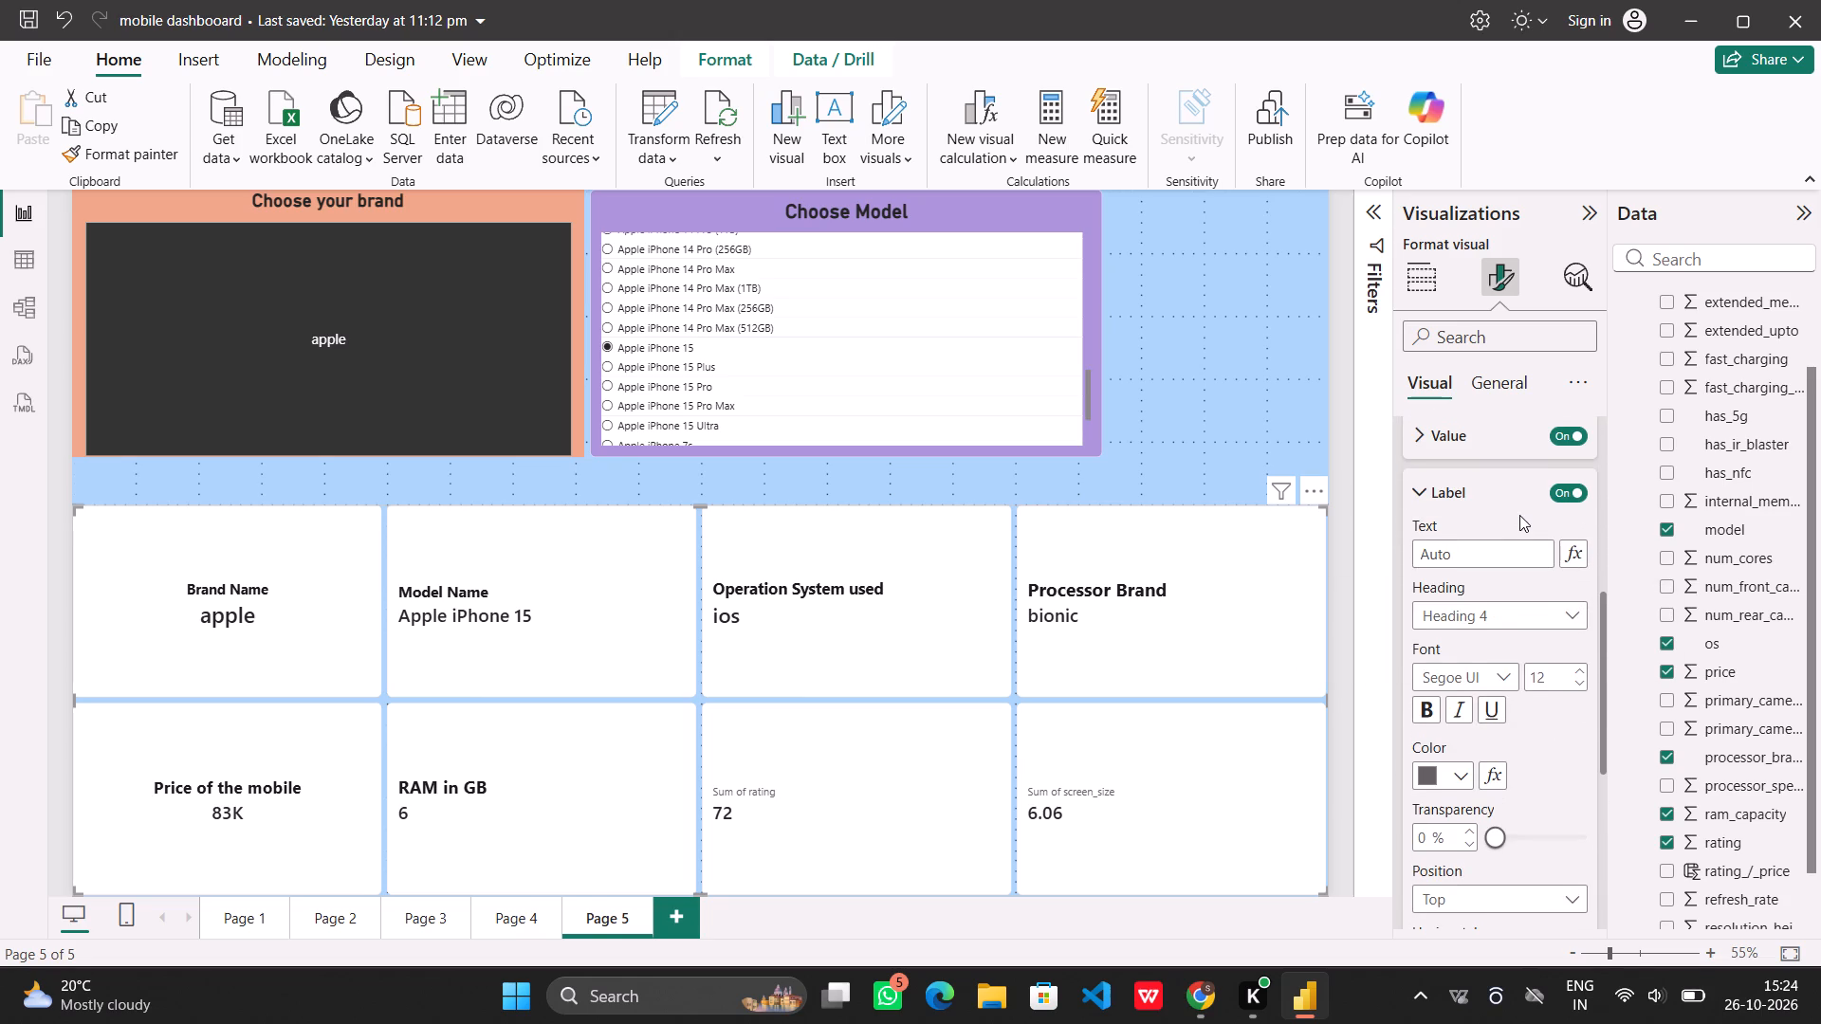
pyautogui.click(1481, 551)
pyautogui.press('BackSpace')
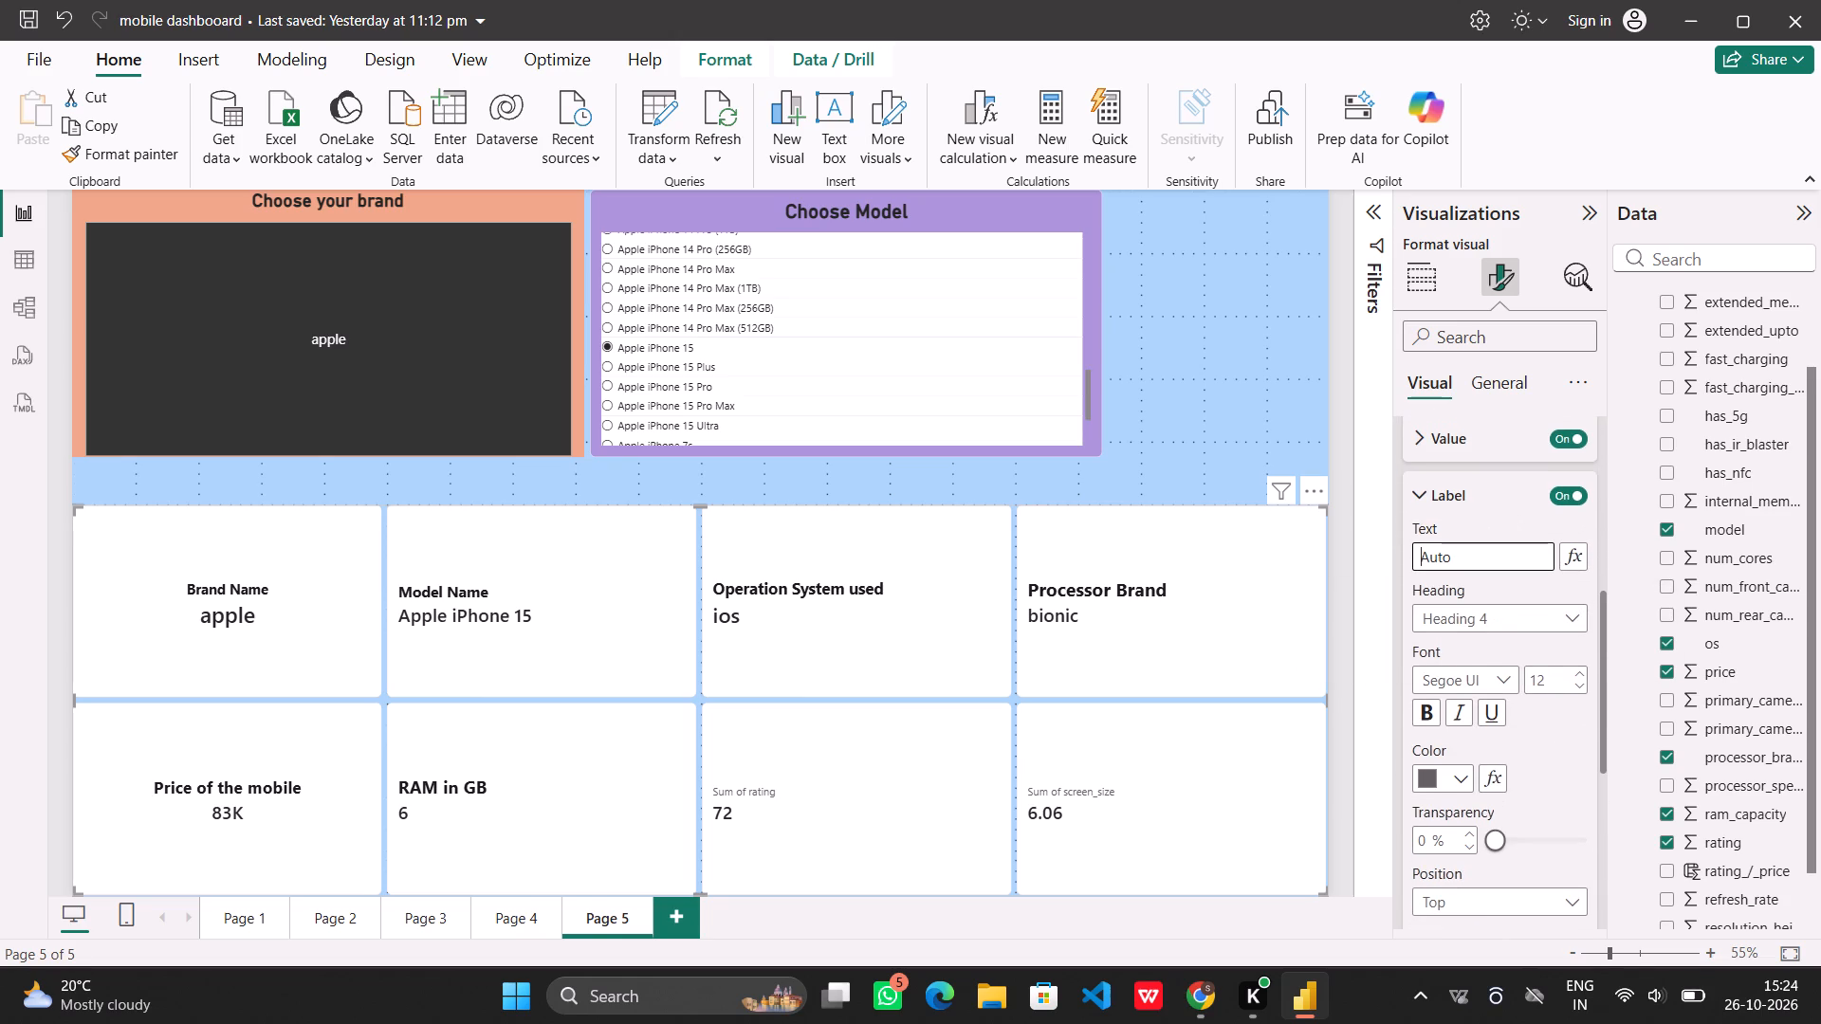
pyautogui.press('BackSpace')
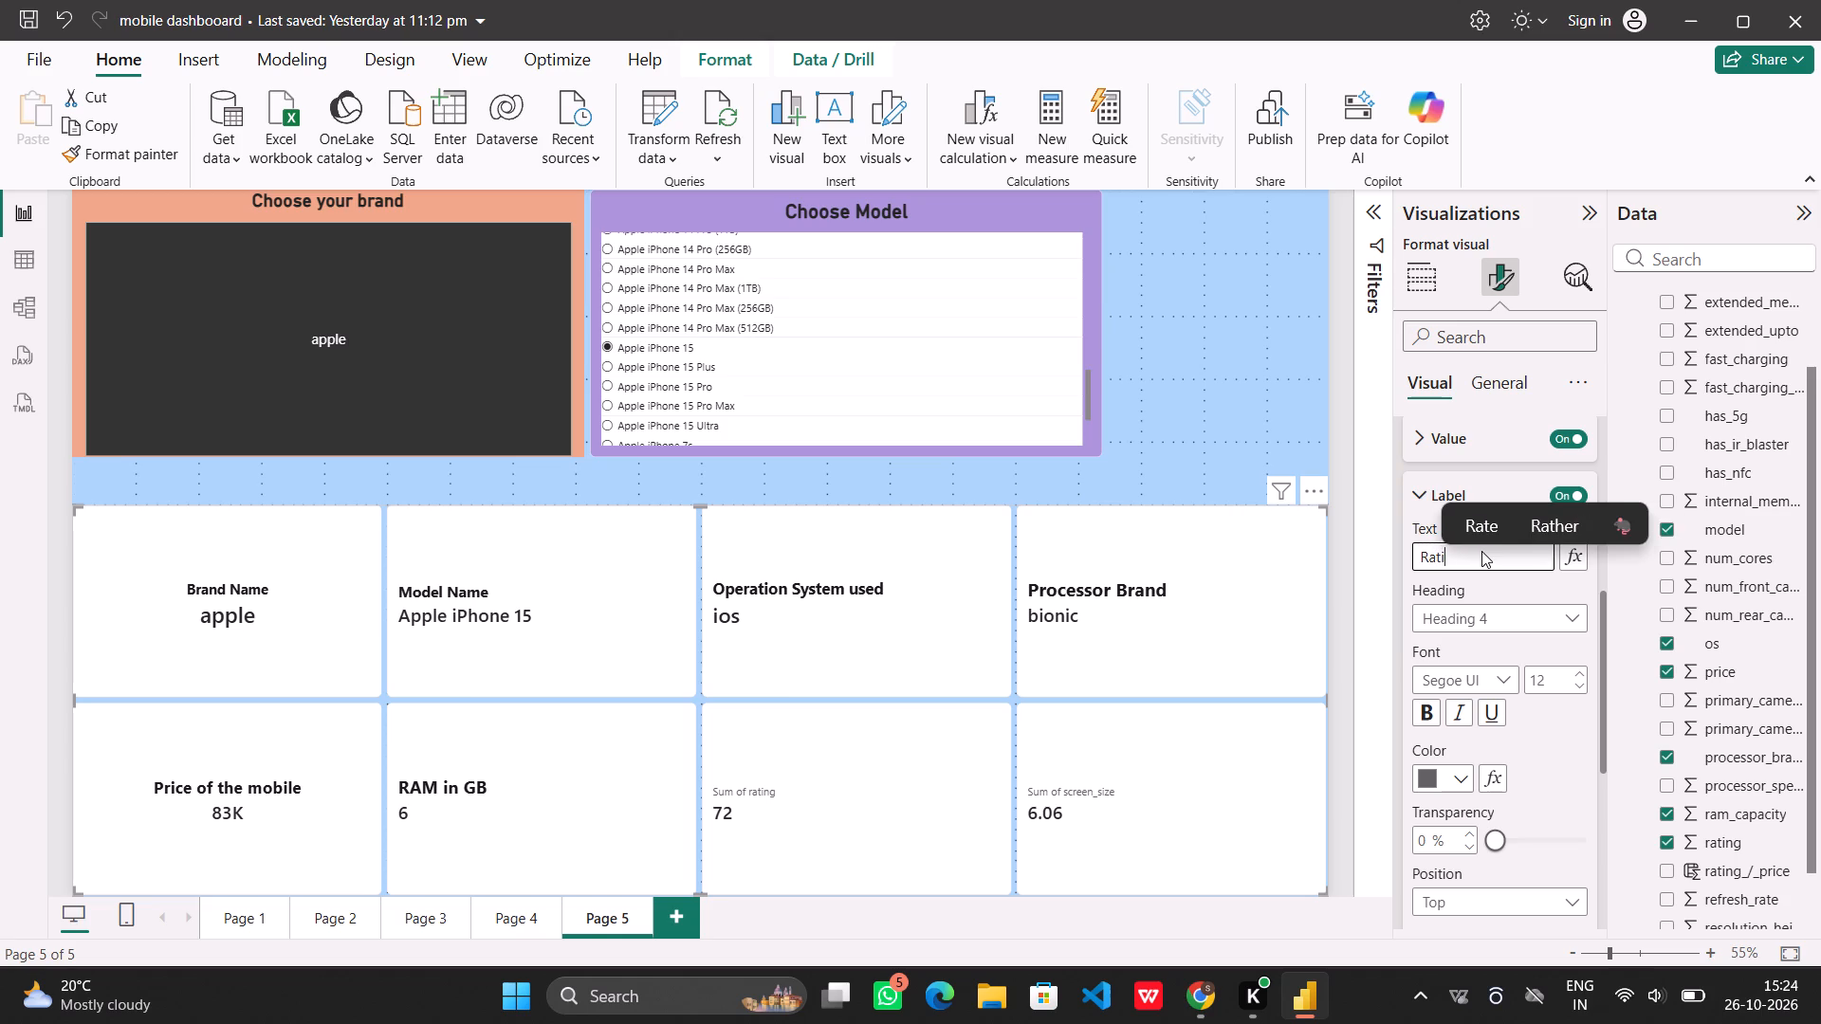
pyautogui.write('ng fr')
pyautogui.press('BackSpace')
pyautogui.write('or')
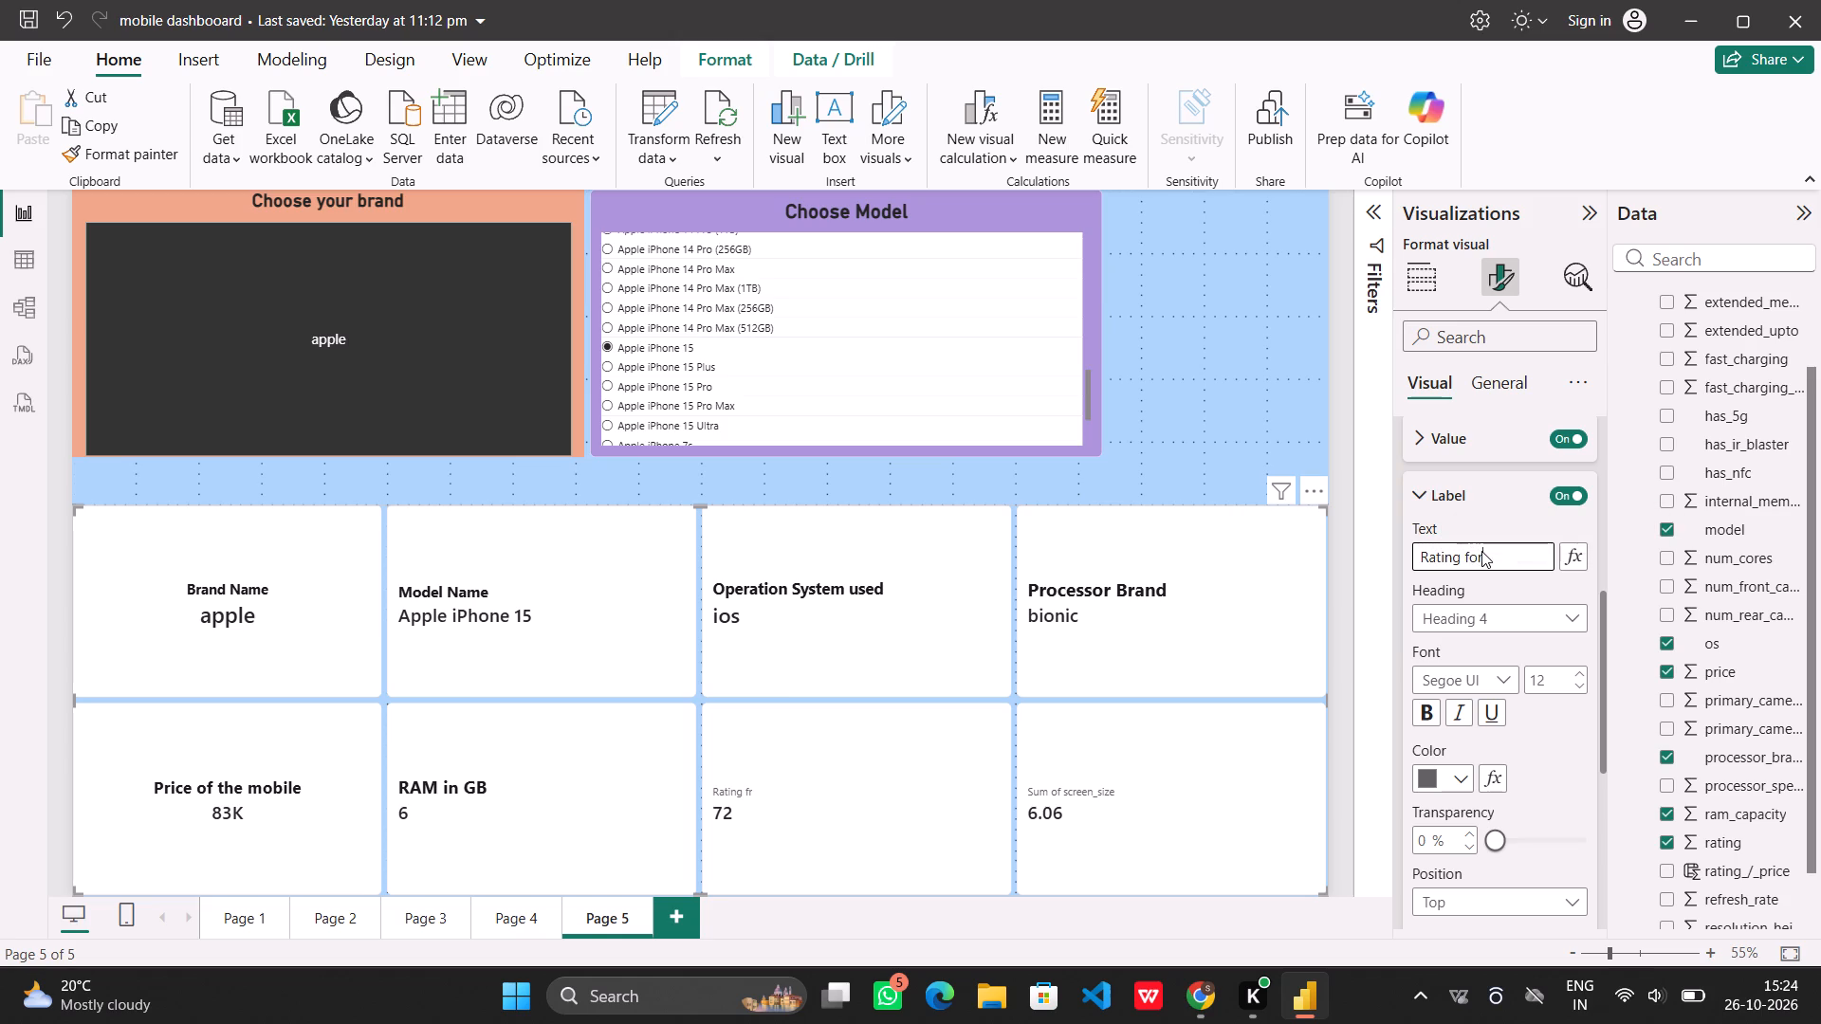
pyautogui.press('space')
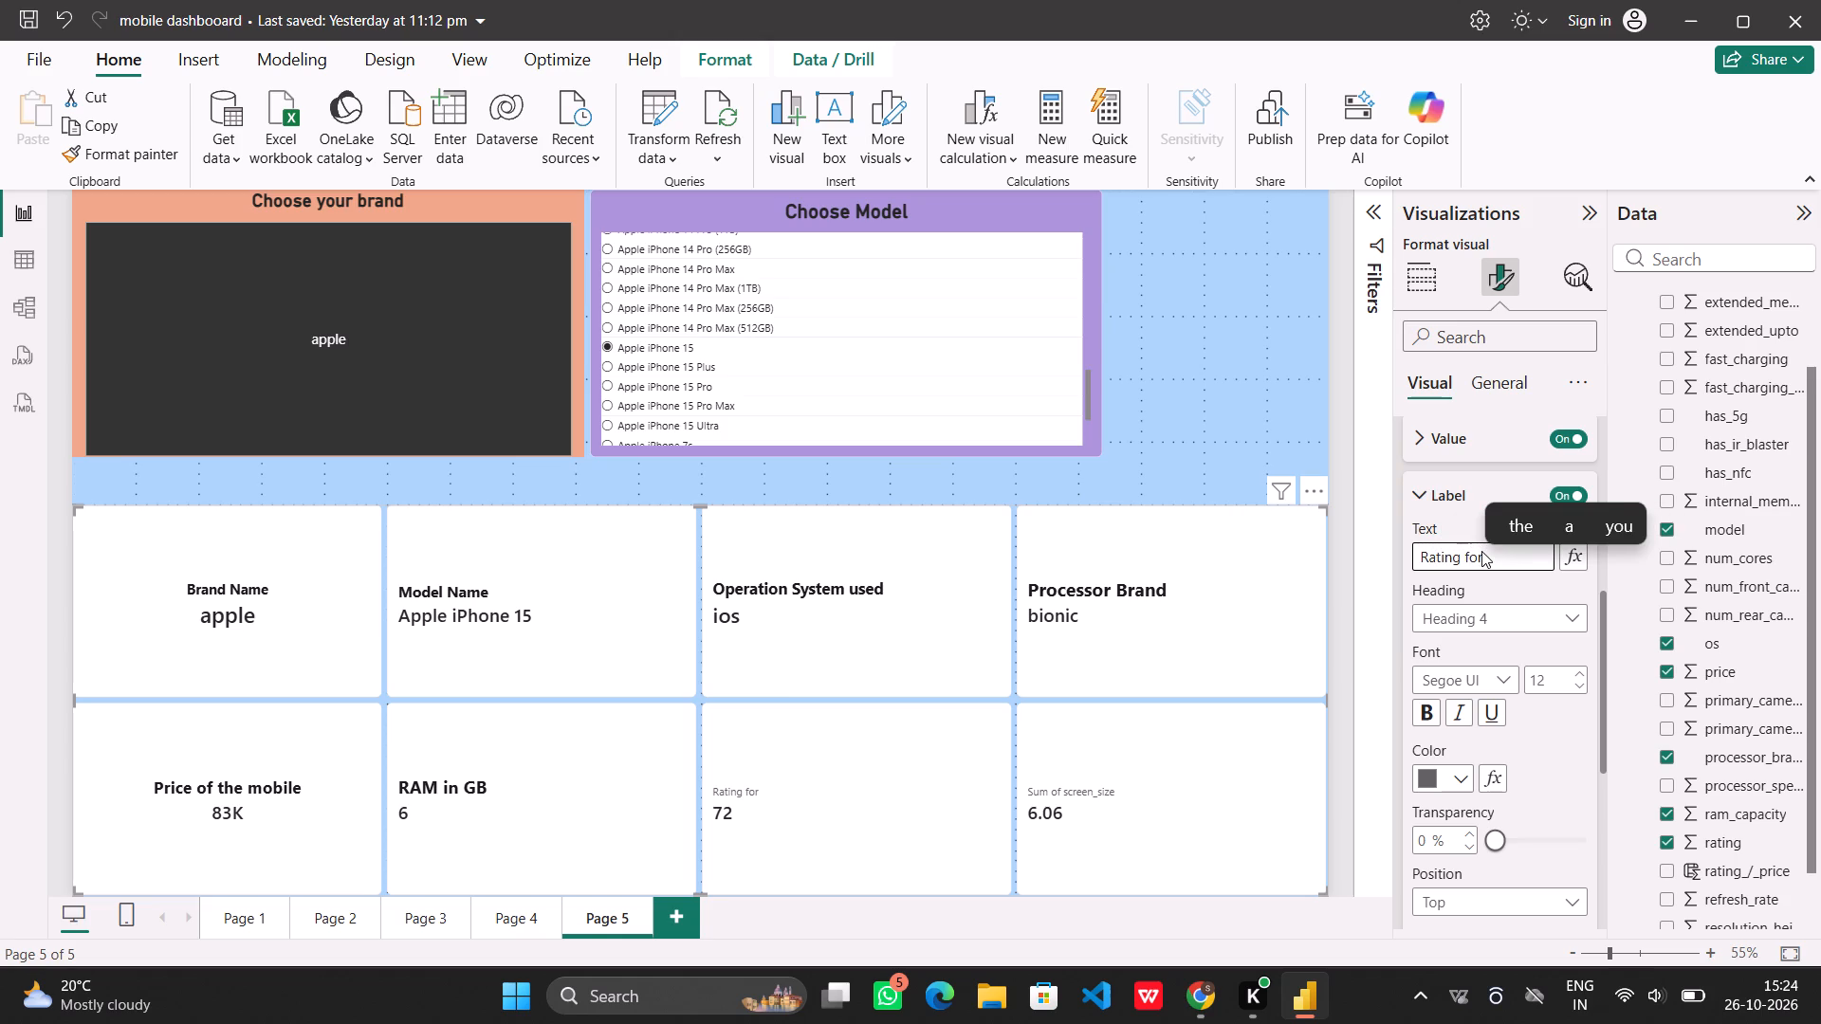
pyautogui.write('this')
pyautogui.press('space')
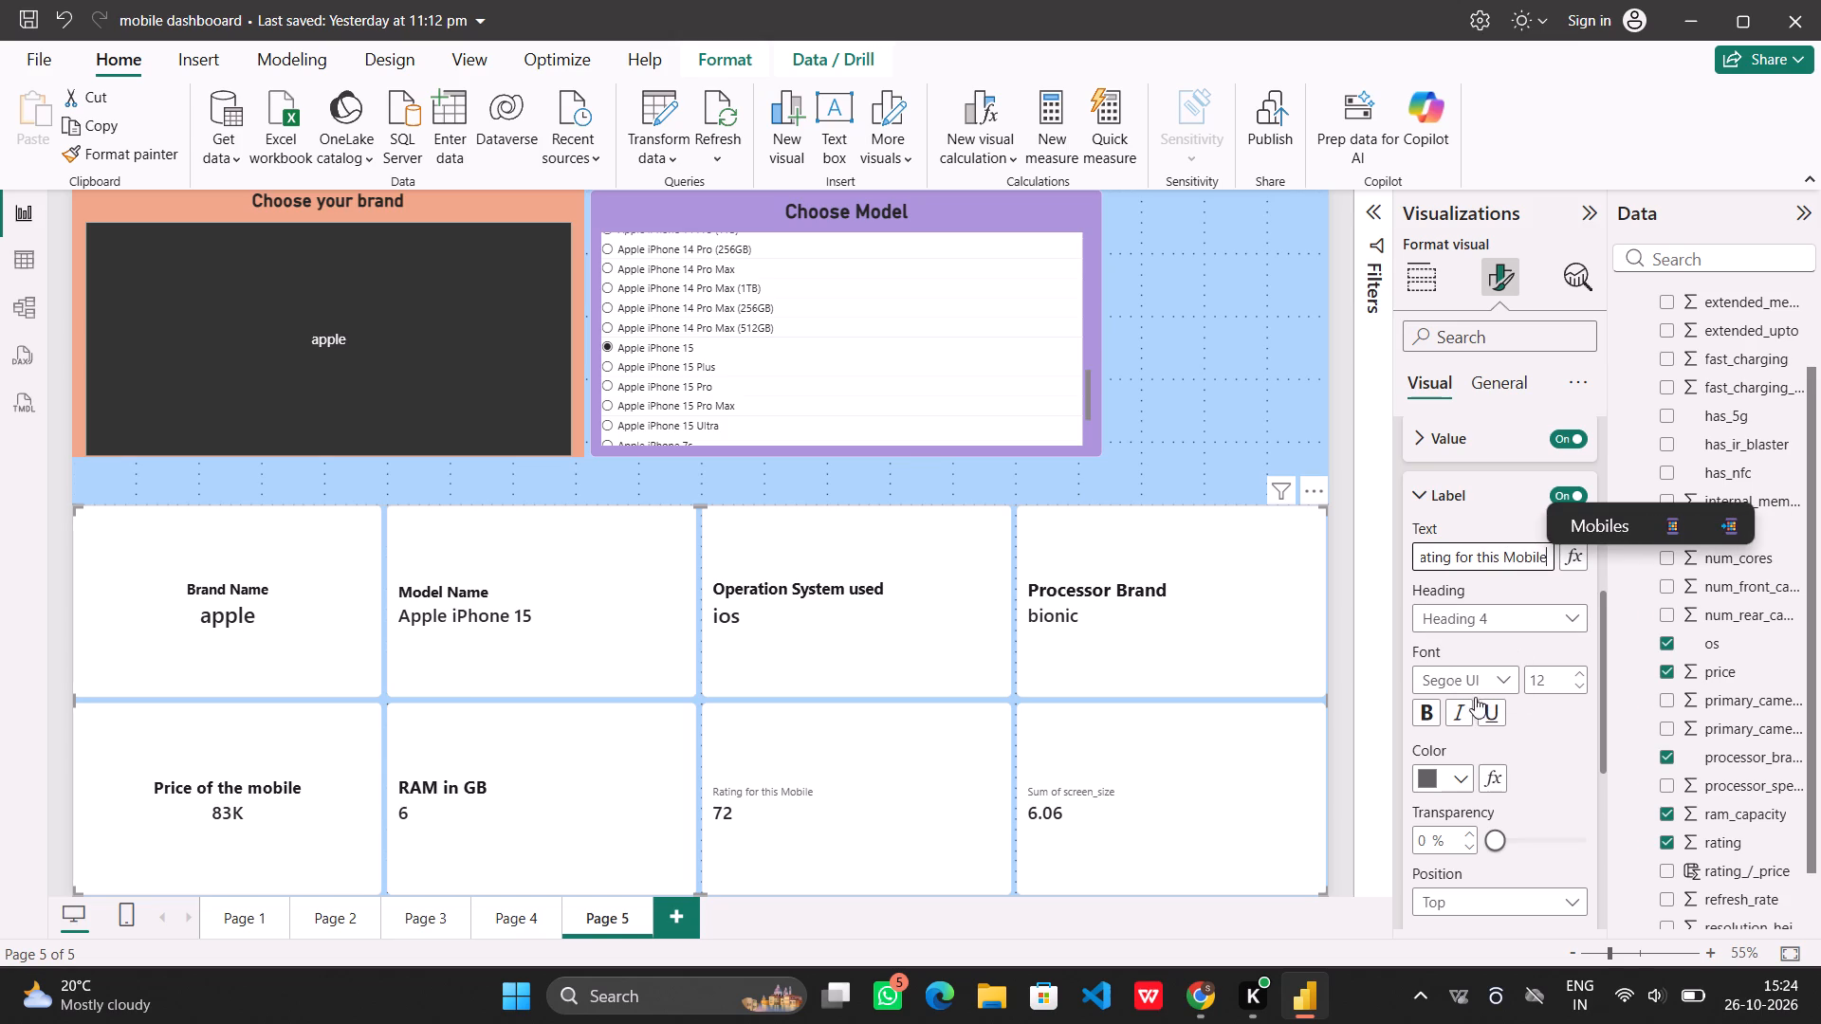
# Format the "Rating for this Mobile" card label as bold, size 20, in black.
pyautogui.click(1433, 714)
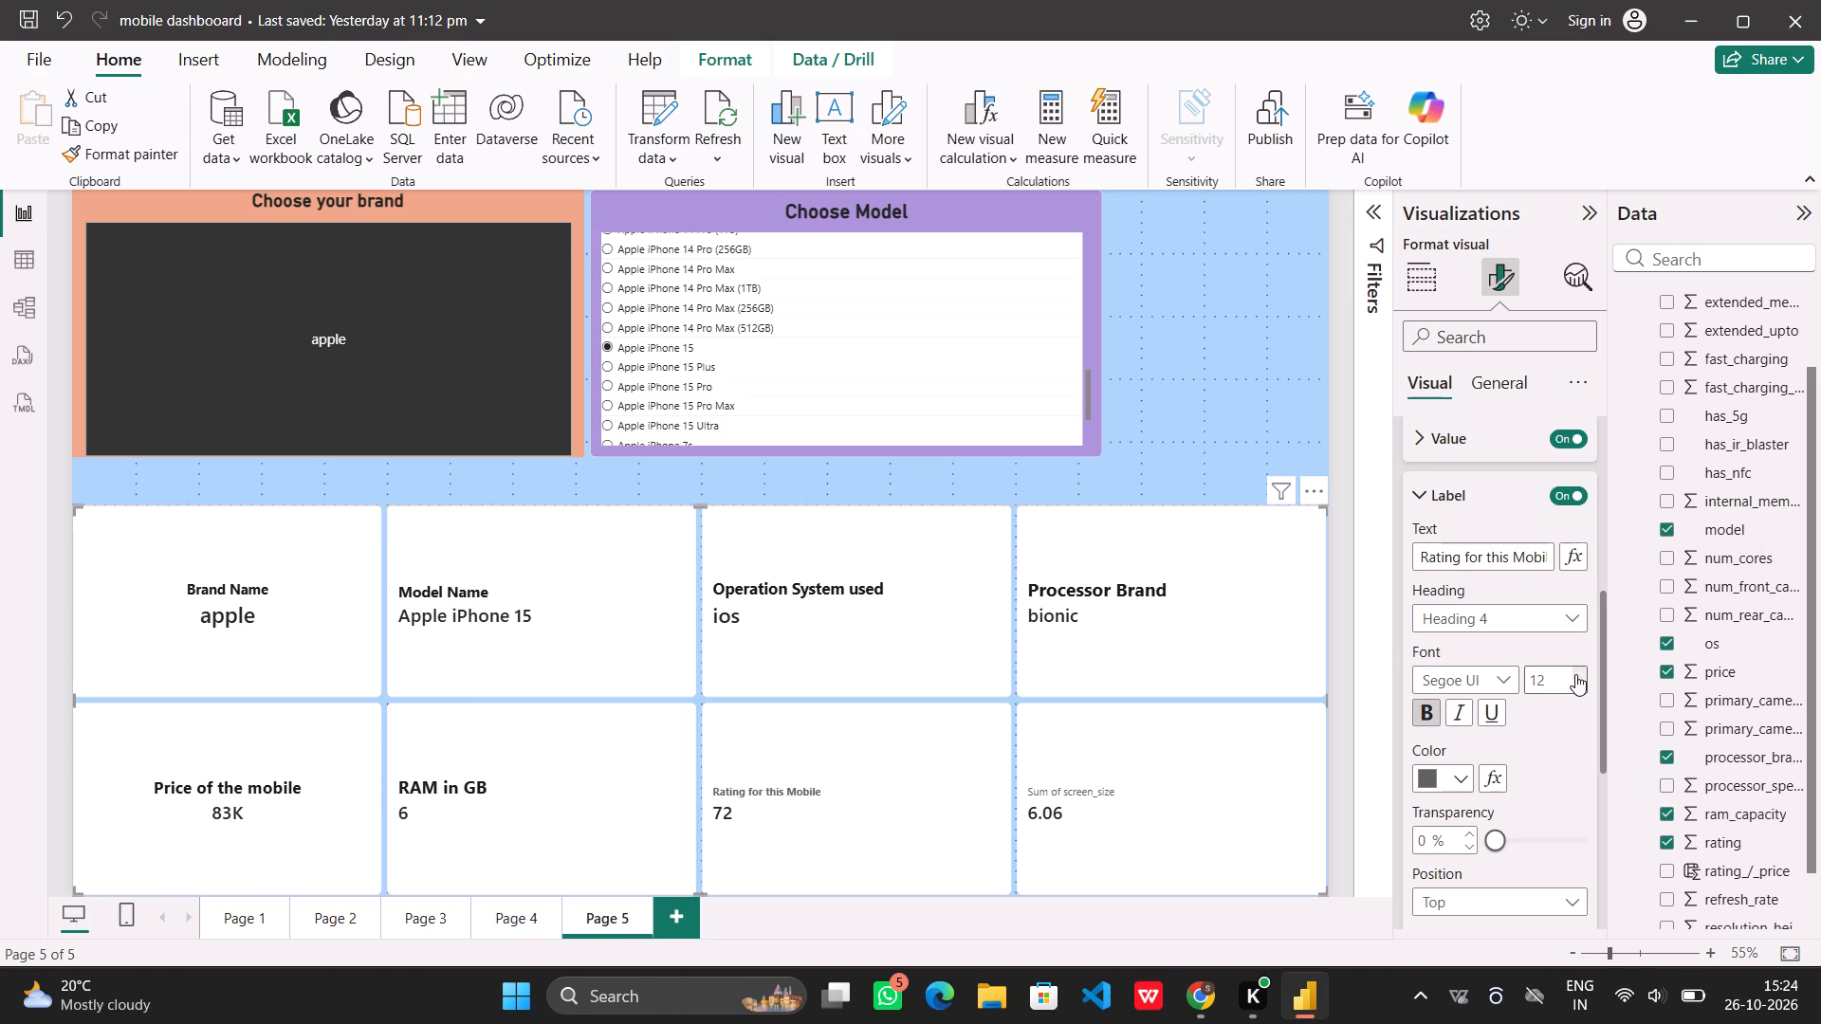
pyautogui.tripleClick(1575, 674)
pyautogui.tripleClick(1575, 674)
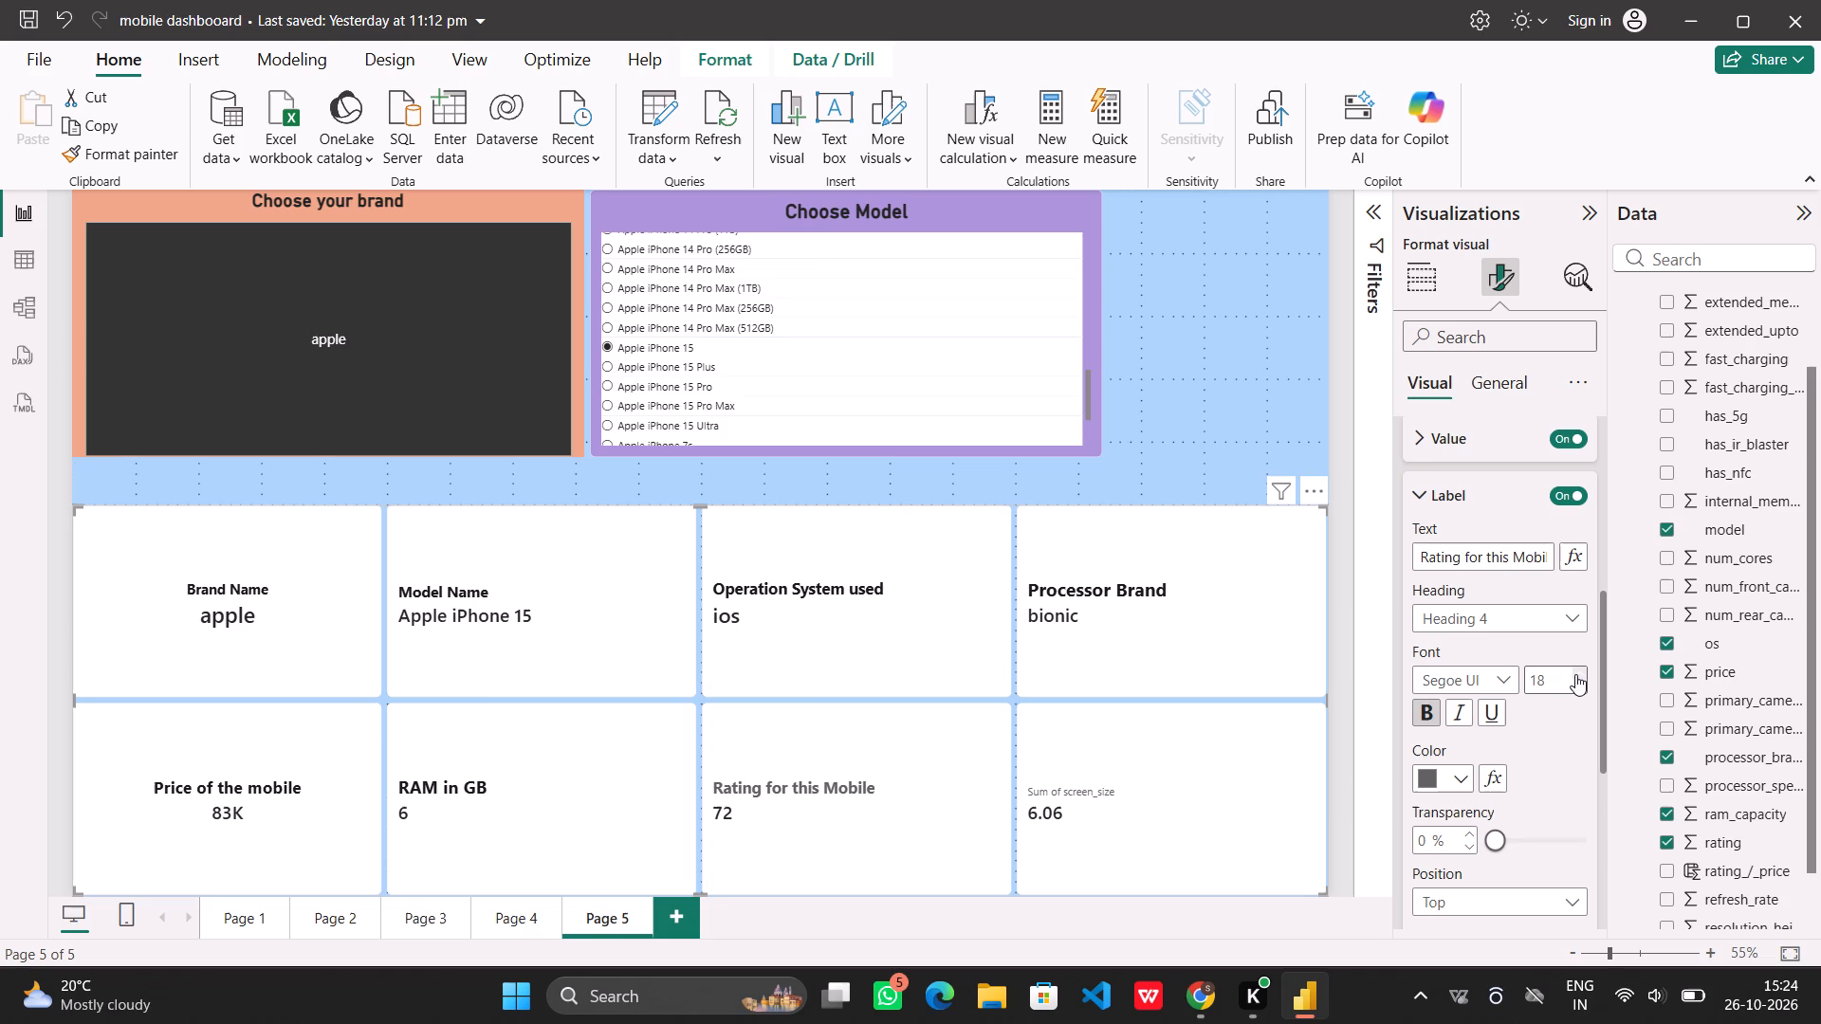
pyautogui.click(1575, 674)
pyautogui.click(1575, 674)
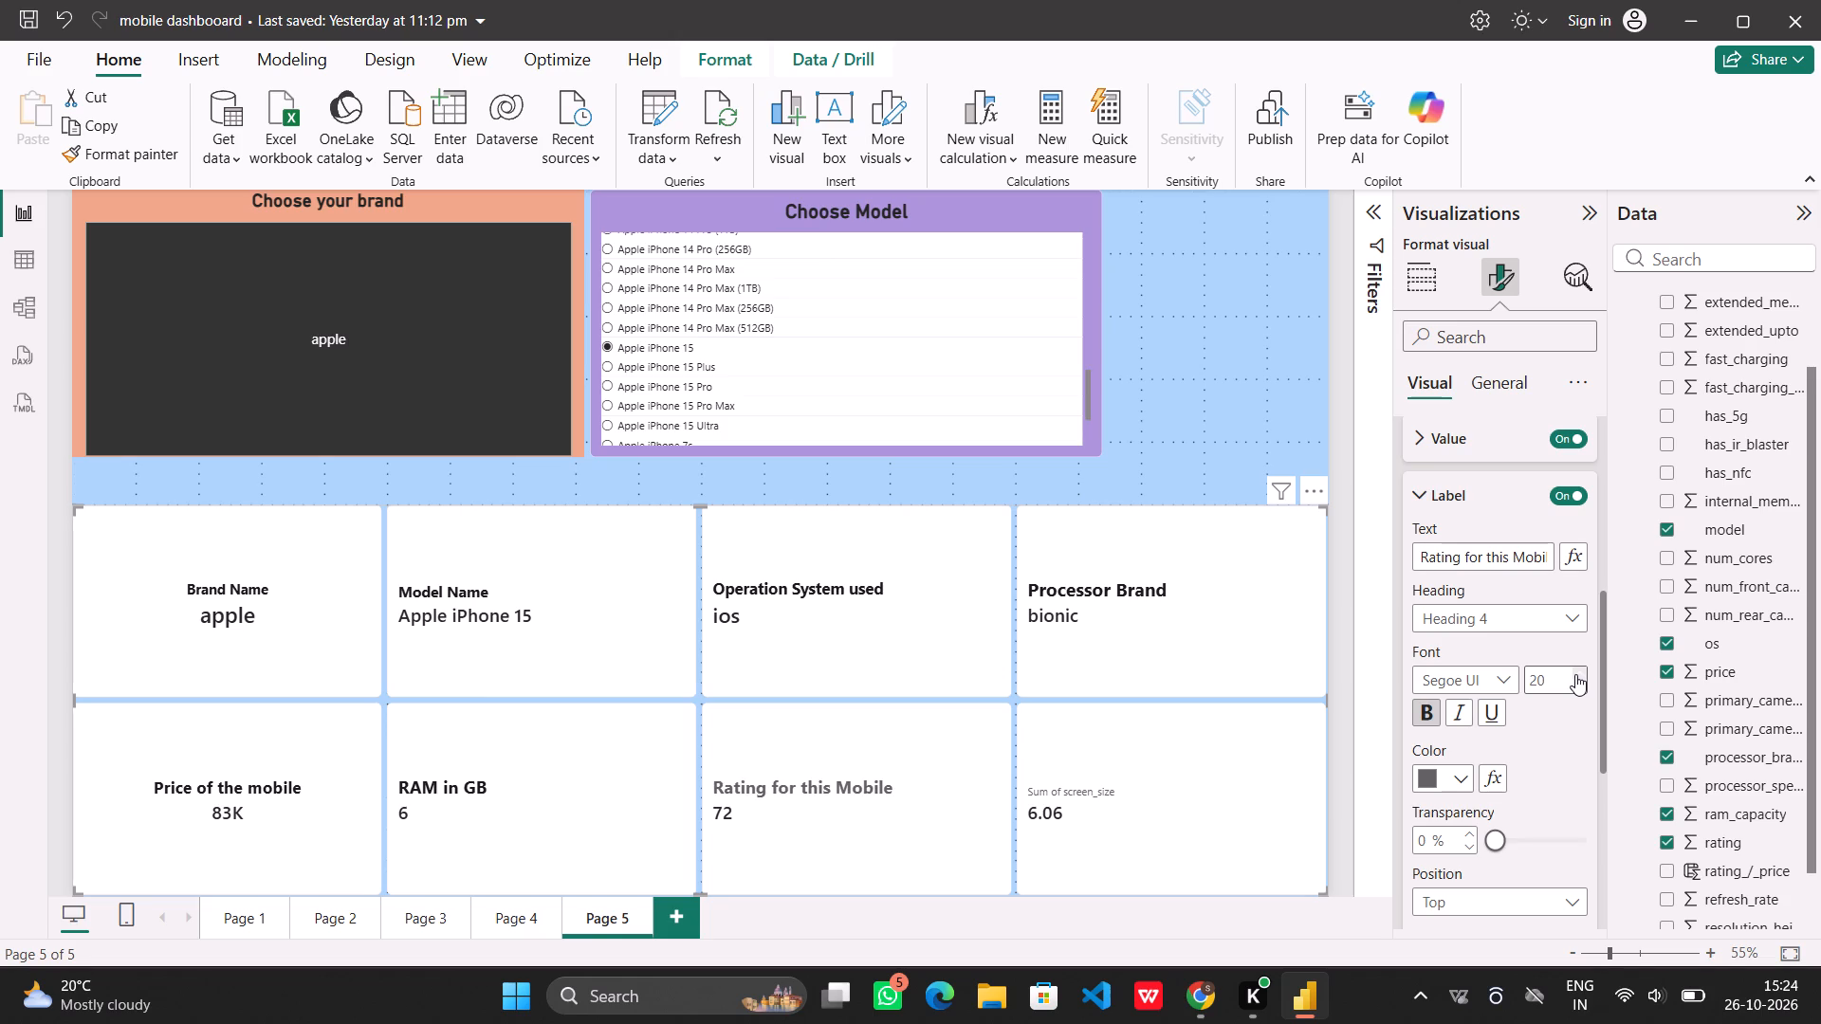
pyautogui.click(1443, 780)
pyautogui.click(1441, 617)
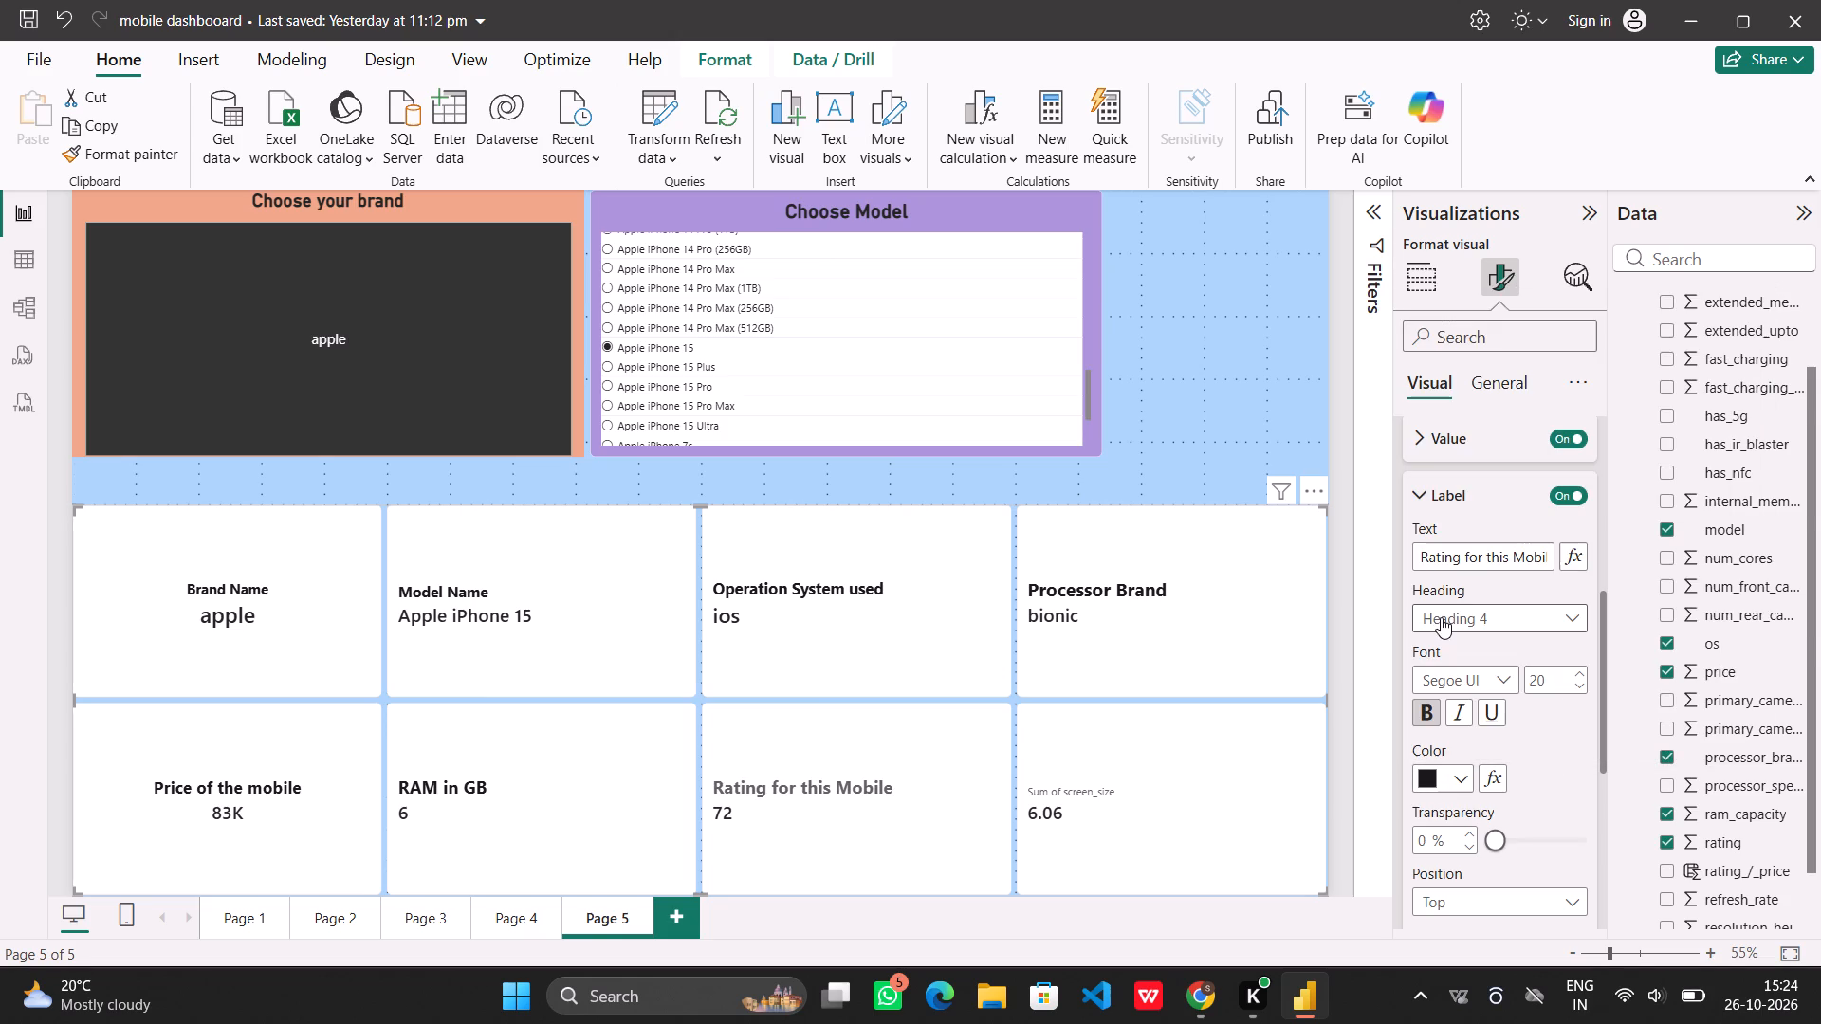
pyautogui.click(1554, 765)
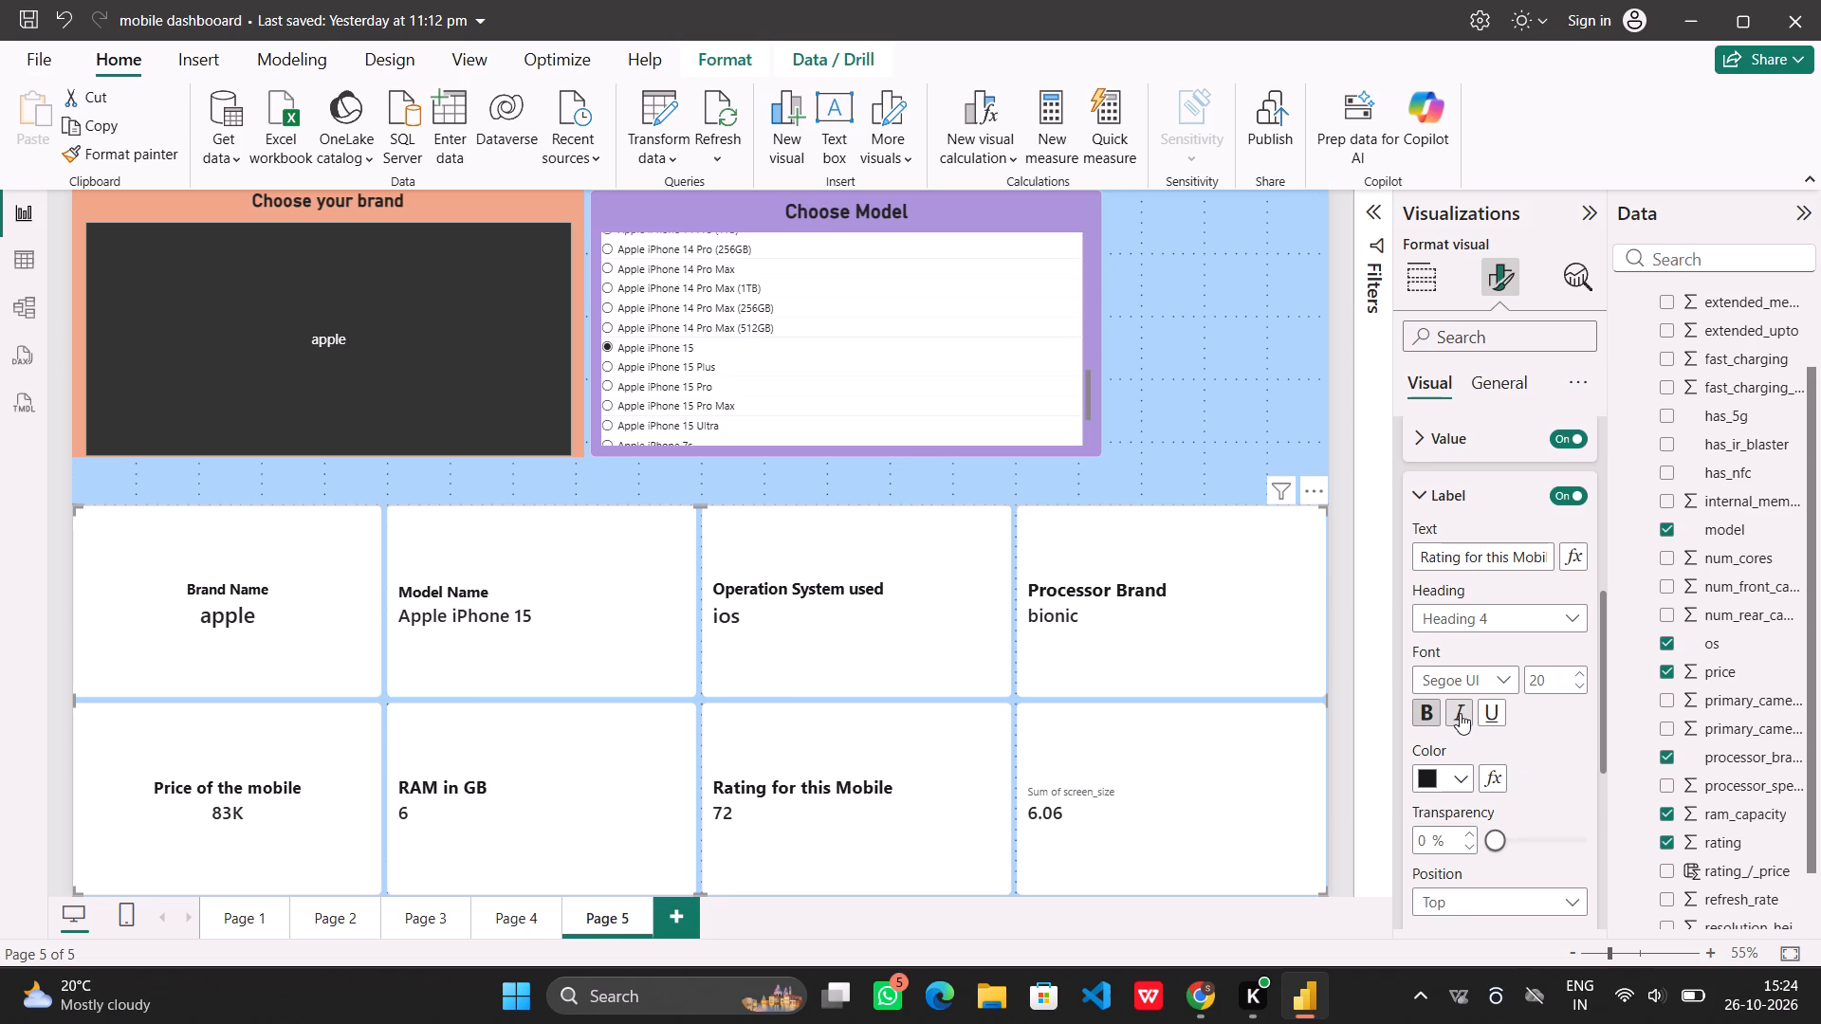
# Extend the rating card's label text to read "Rating for this Mobile (/100))".
pyautogui.click(1521, 559)
pyautogui.press('Right')
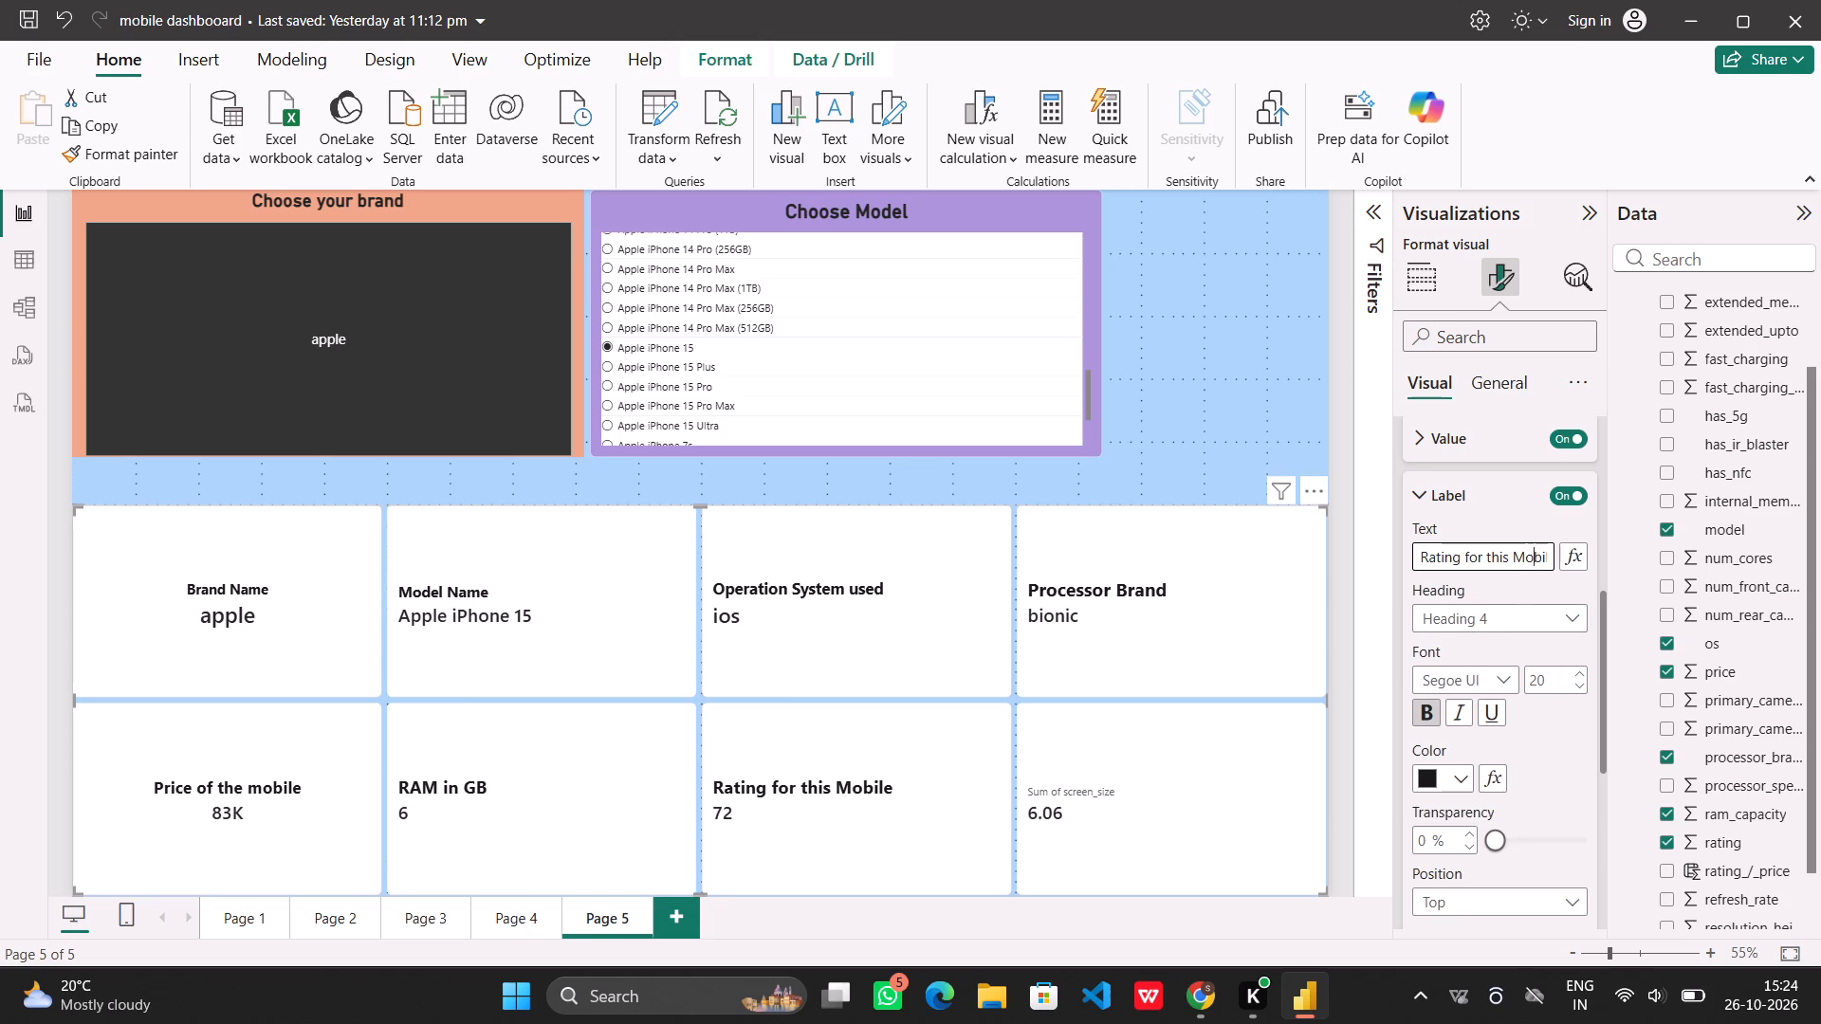
pyautogui.press('Right')
pyautogui.press('Right')
pyautogui.press('Right')
pyautogui.press('Right')
pyautogui.press('Right')
pyautogui.press('Right')
pyautogui.press('Right')
pyautogui.press('Right')
pyautogui.press('Right')
pyautogui.press('Right')
pyautogui.press('Right')
pyautogui.press('Right')
pyautogui.press('Right')
pyautogui.press('Right')
pyautogui.press('Right')
pyautogui.press('space')
pyautogui.hotkey('shift', '(')
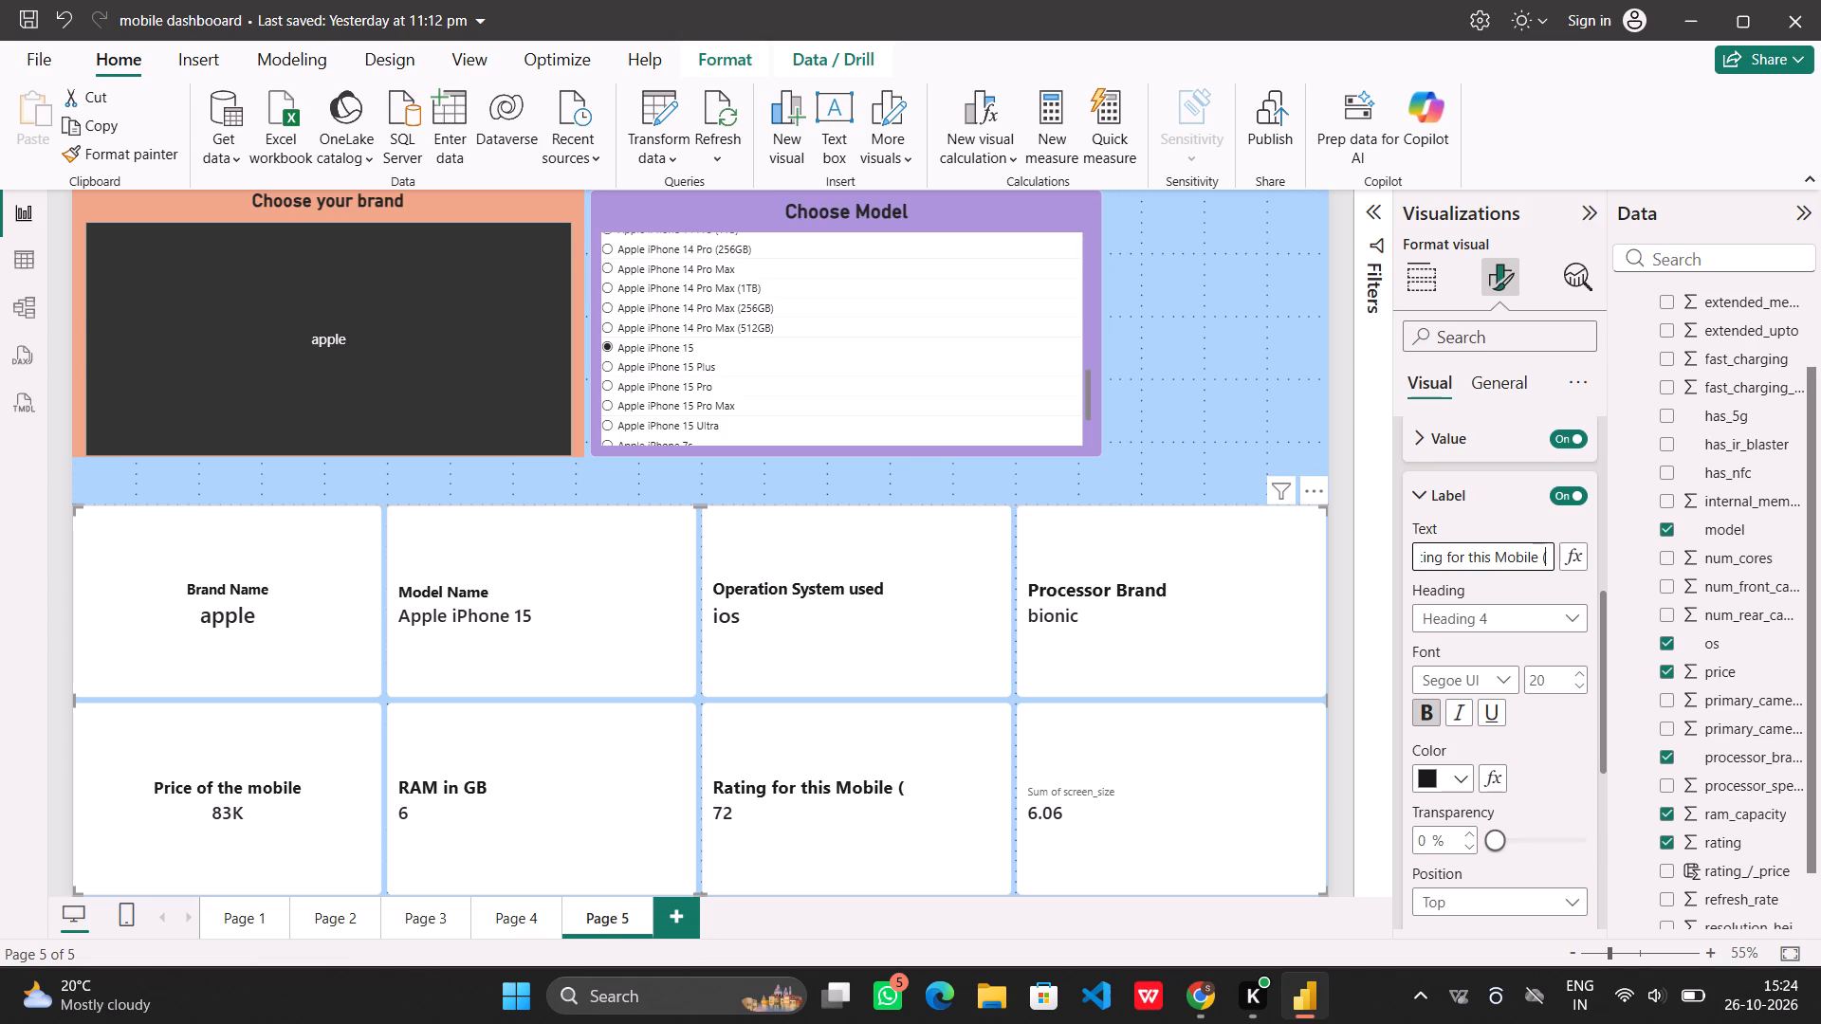
pyautogui.write('/1000')
pyautogui.press('BackSpace')
pyautogui.hotkey('shift', ')')
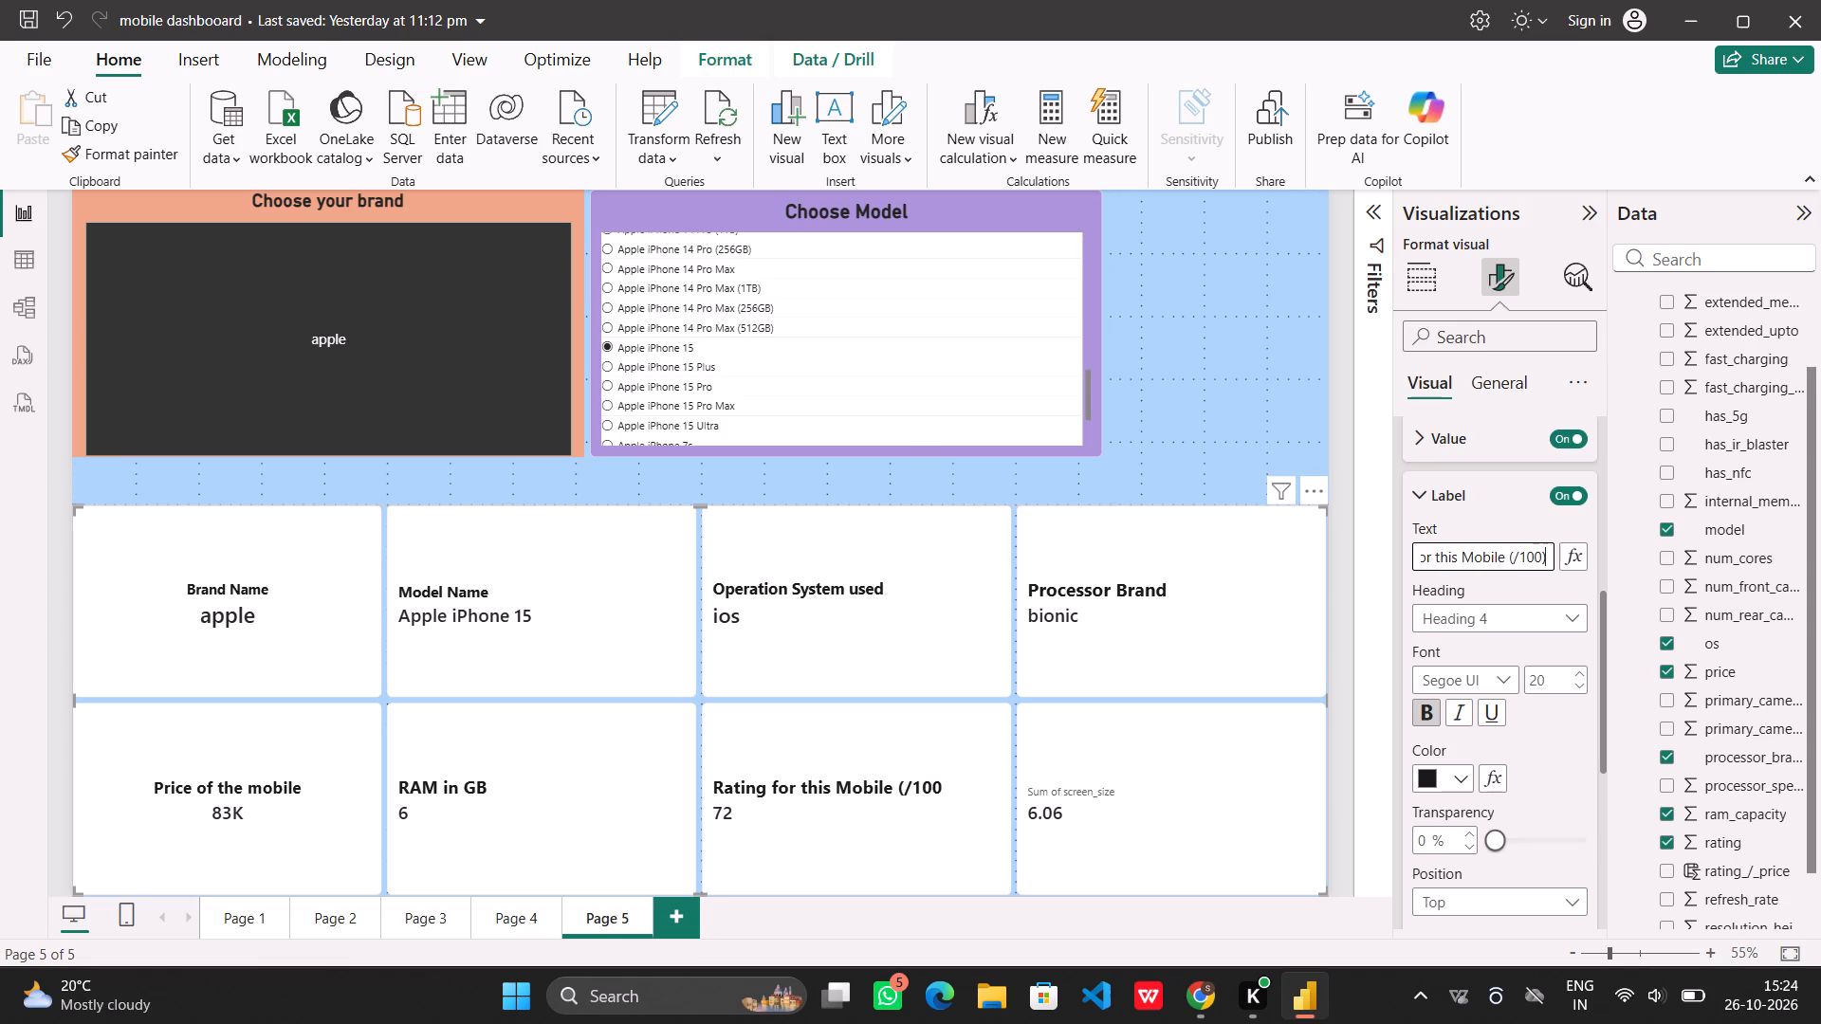
pyautogui.hotkey('shift', ')')
pyautogui.press('Return')
# Apply the callout settings to Sum of screen_size and change its label text to "ScreenSize".
pyautogui.scroll(2, 1511, 525)
pyautogui.click(1549, 511)
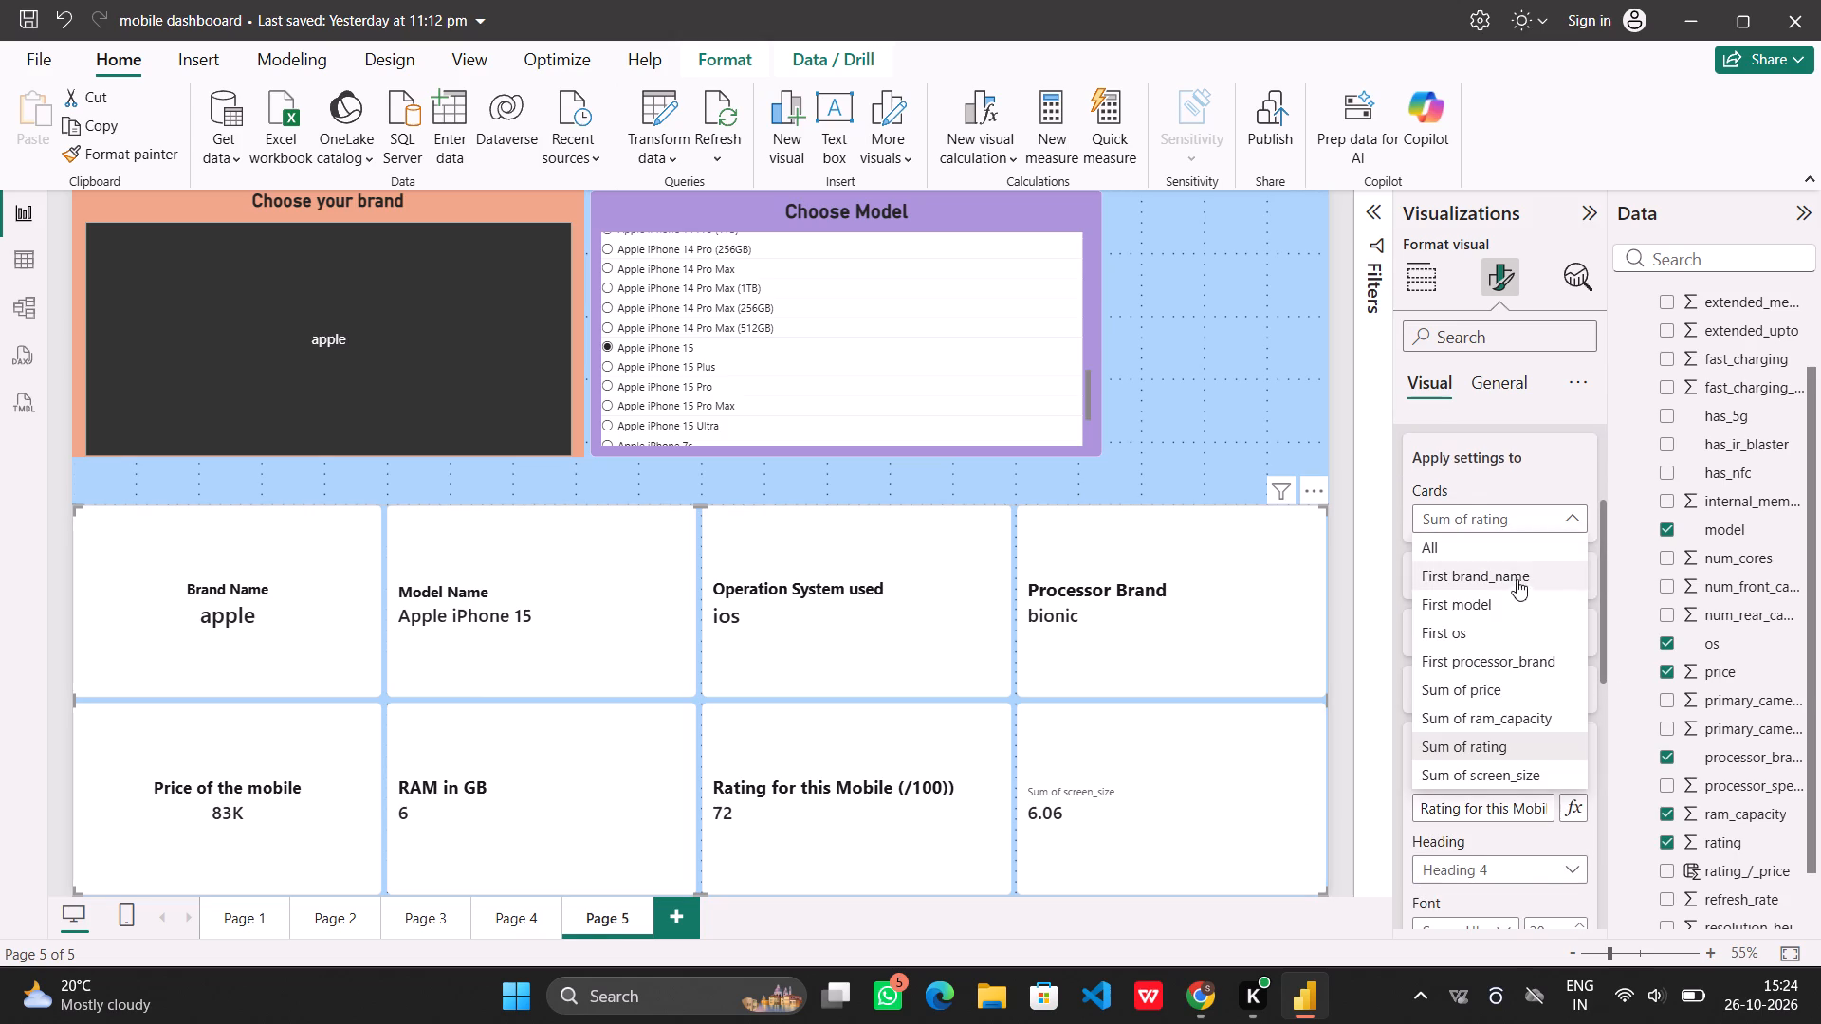
pyautogui.click(1479, 775)
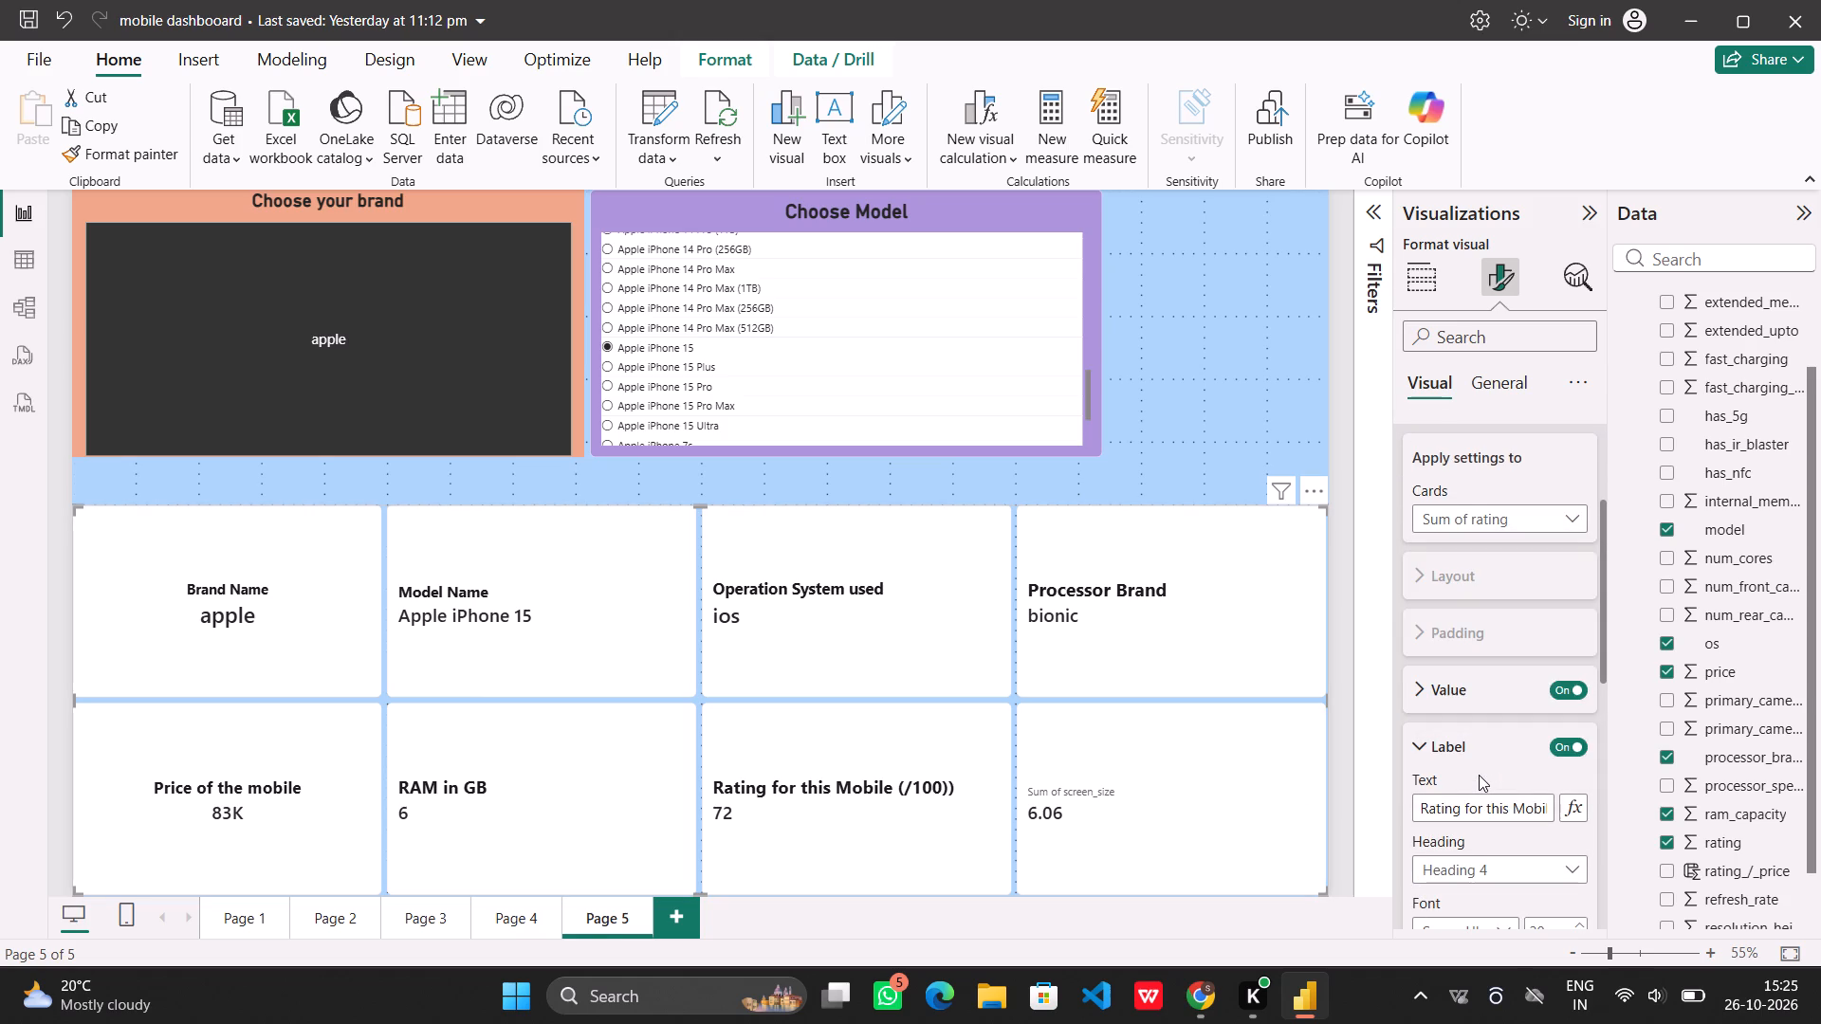
pyautogui.click(1498, 816)
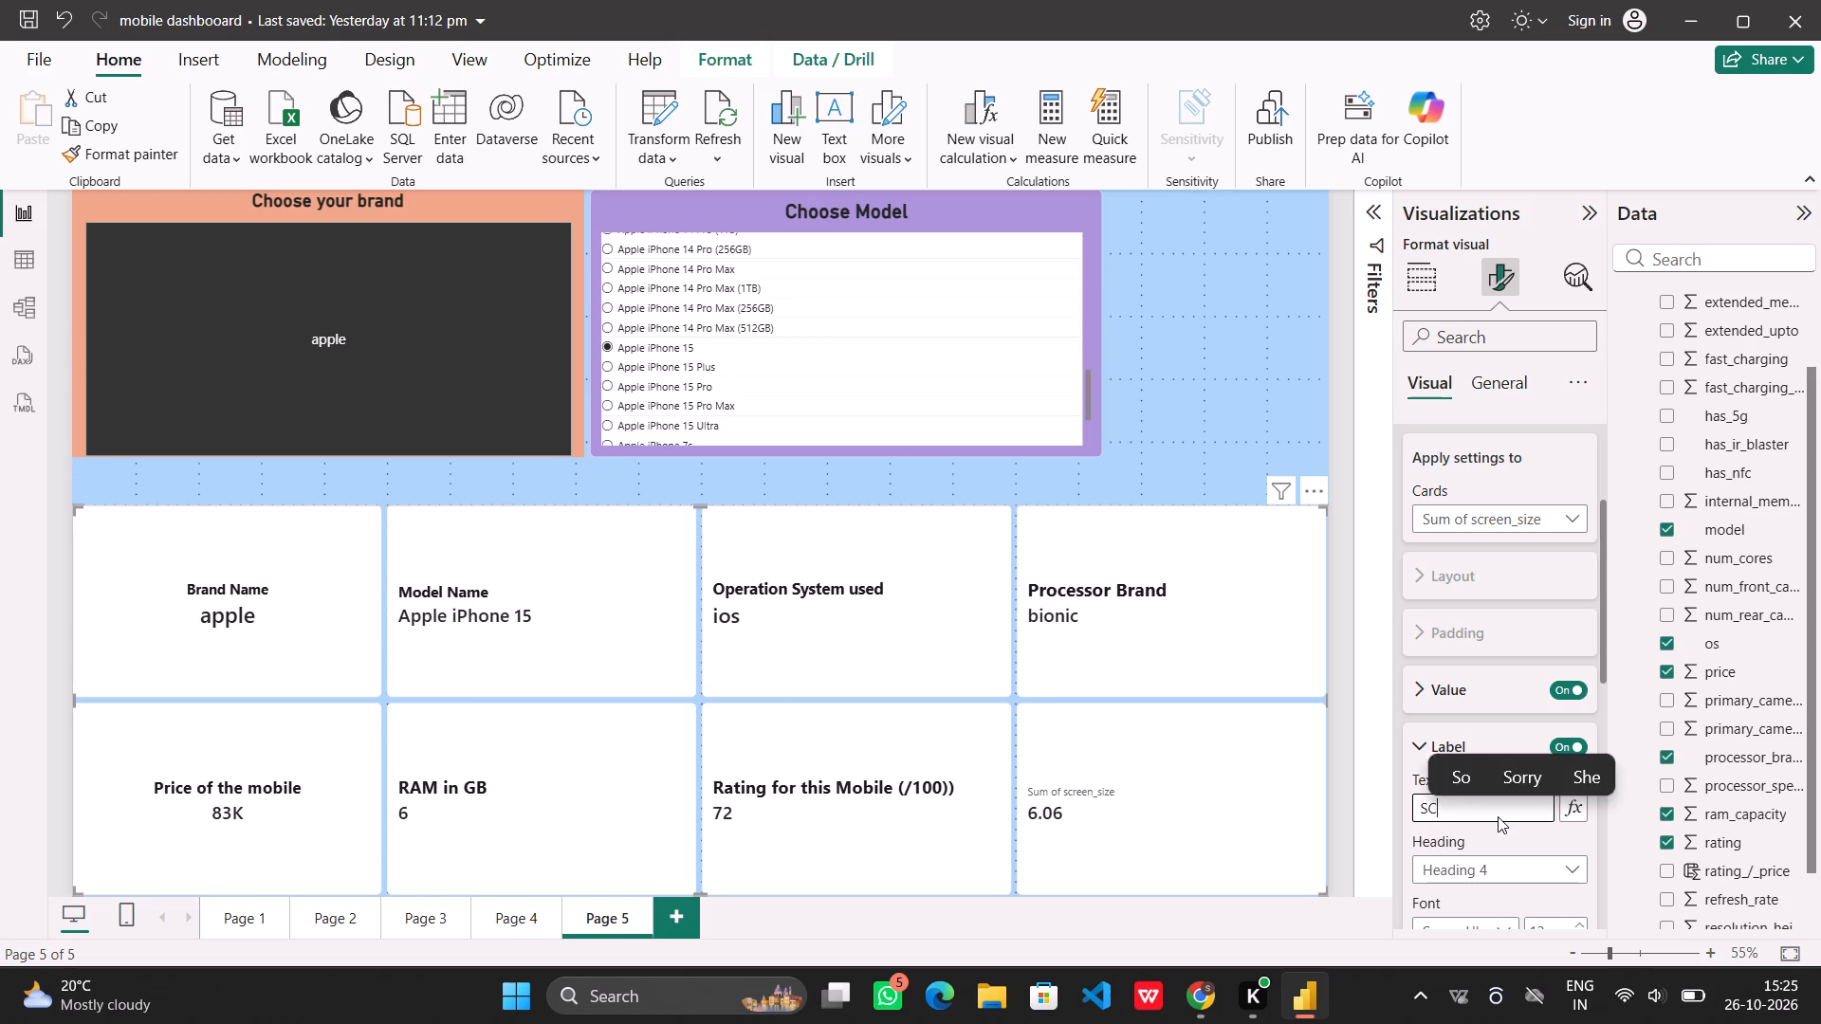
pyautogui.press('BackSpace')
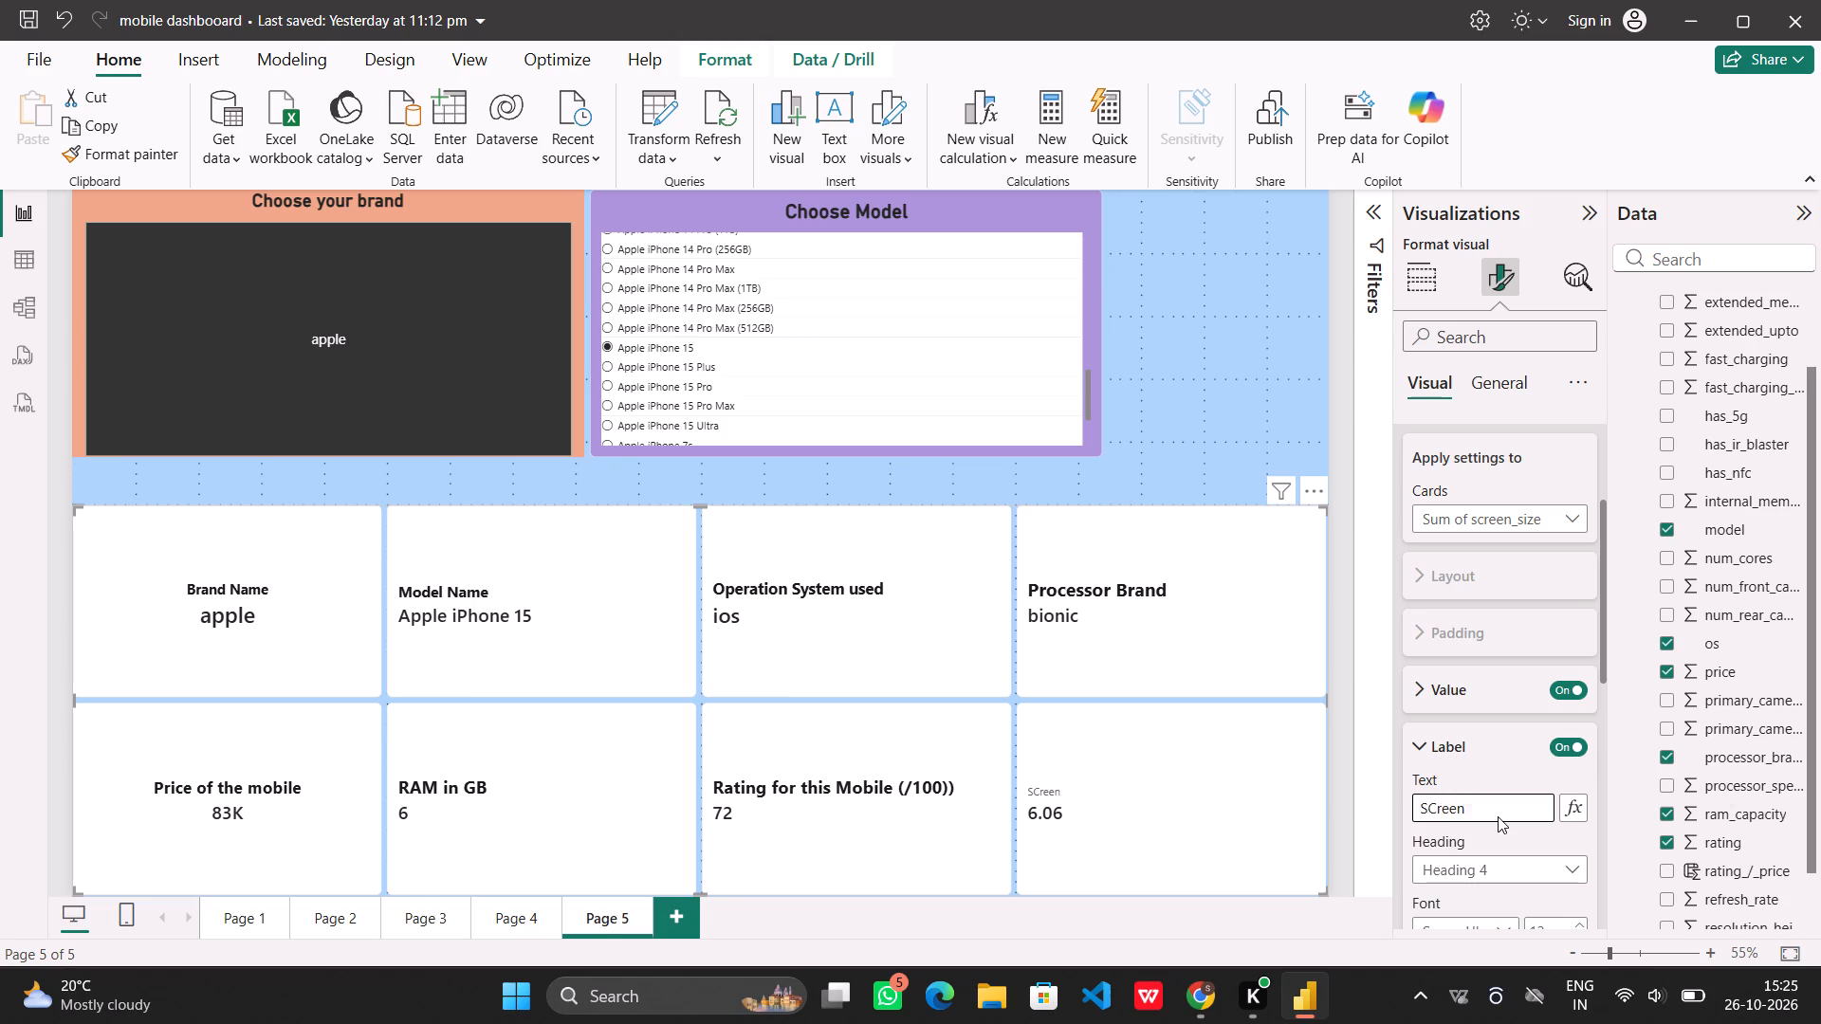
pyautogui.press('BackSpace')
pyautogui.press('BackSpace')
pyautogui.press('BackSpace')
pyautogui.write('creen')
pyautogui.press('BackSpace')
pyautogui.press('BackSpace')
pyautogui.press('BackSpace')
pyautogui.press('BackSpace')
pyautogui.press('BackSpace')
pyautogui.press('BackSpace')
pyautogui.write('creen')
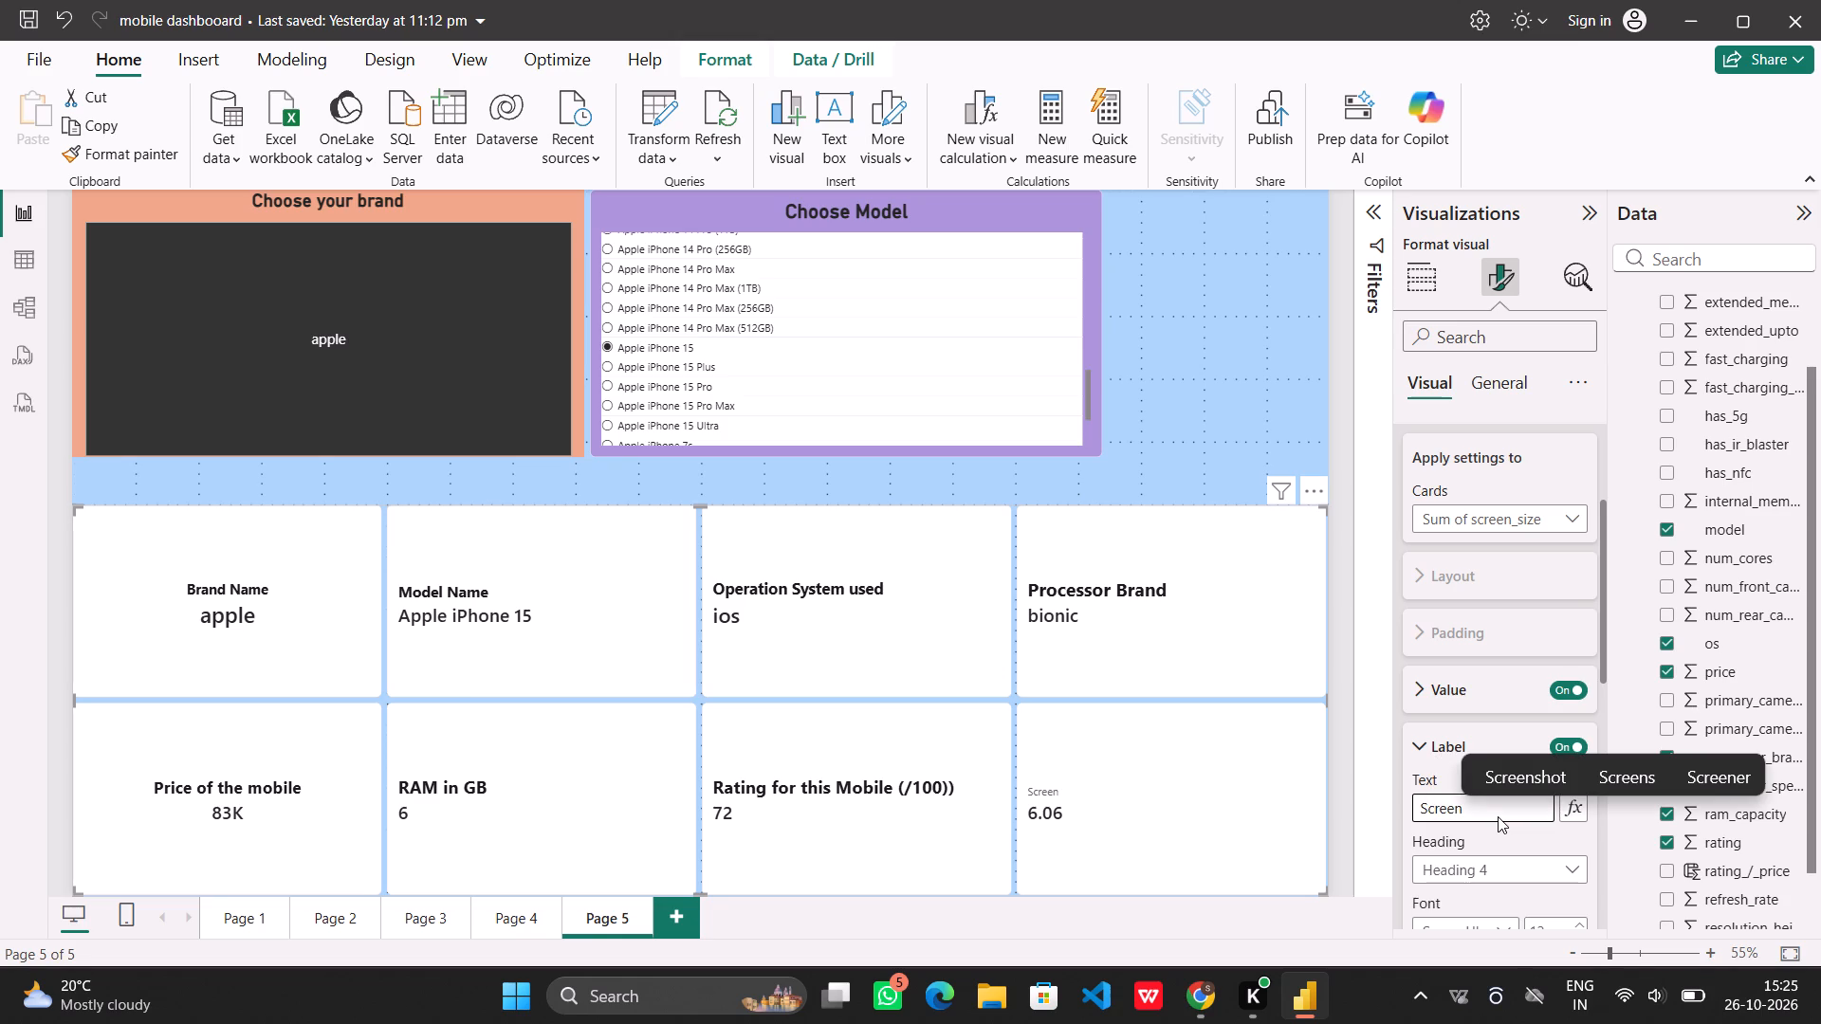
pyautogui.write('ize')
pyautogui.scroll(-2, 1471, 881)
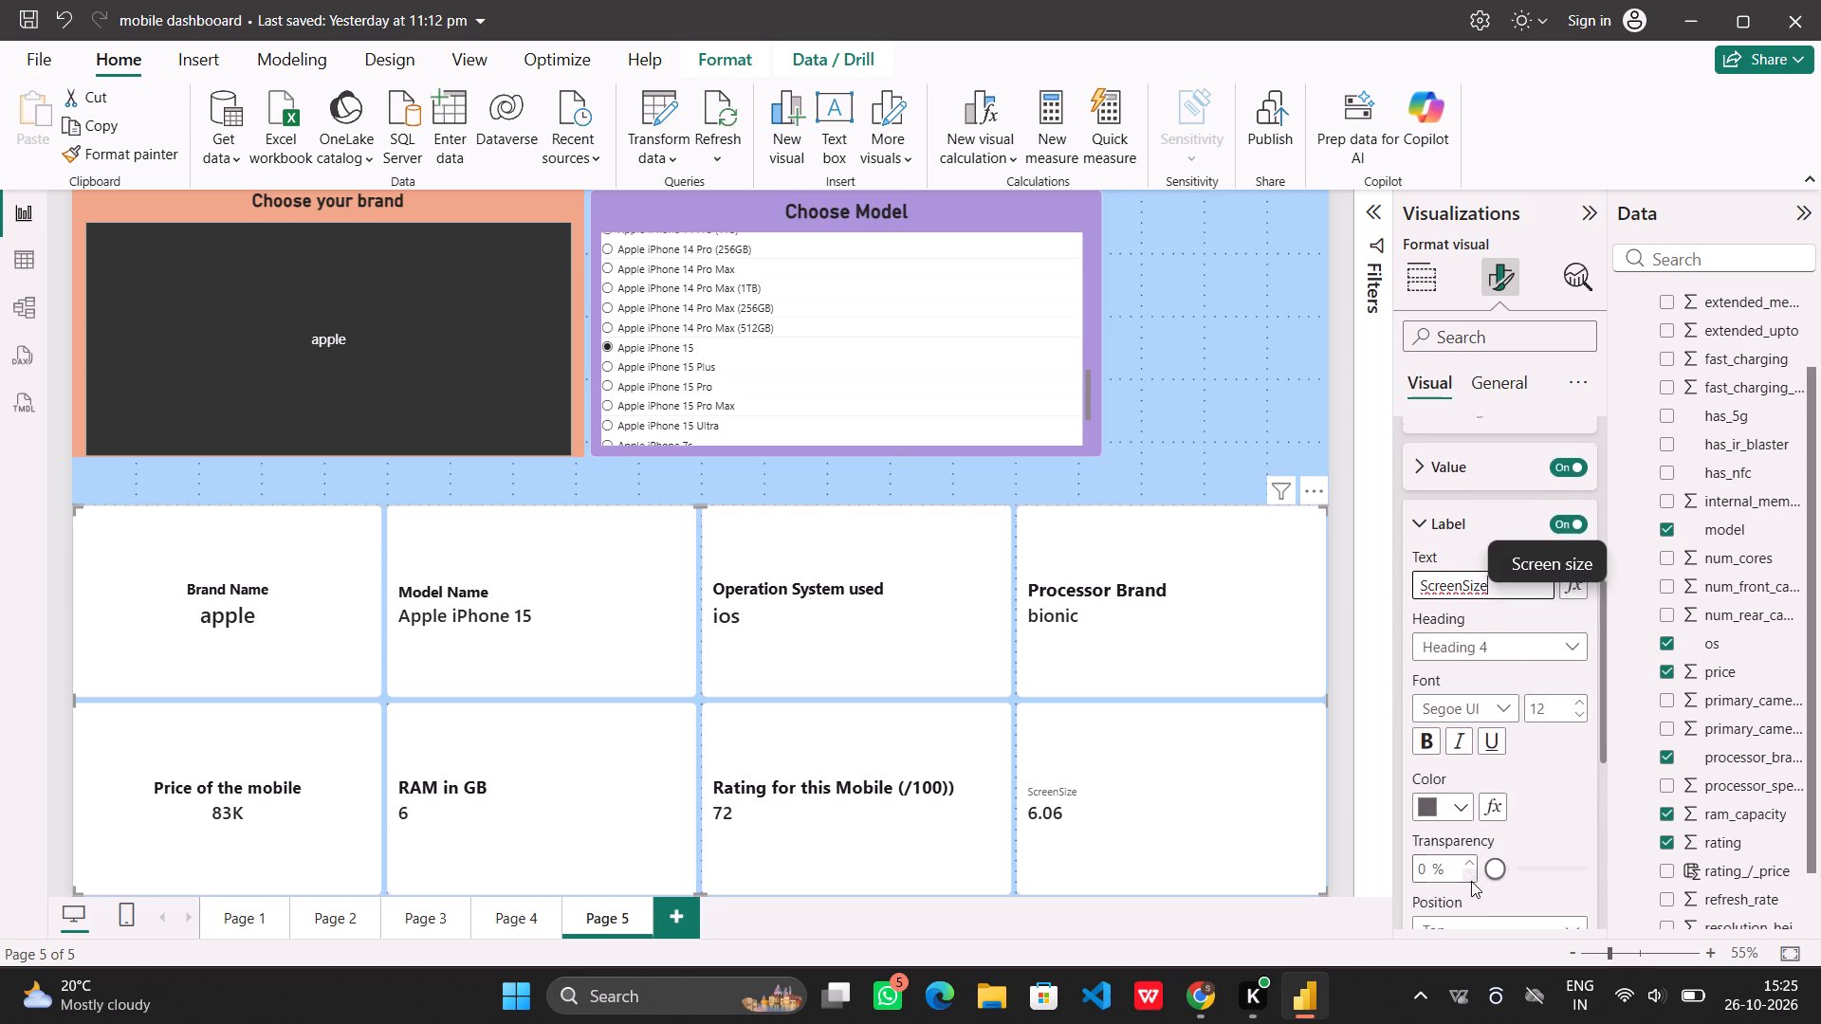
# Format the ScreenSize card label as bold, size 21, in black.
pyautogui.scroll(-2, 1493, 748)
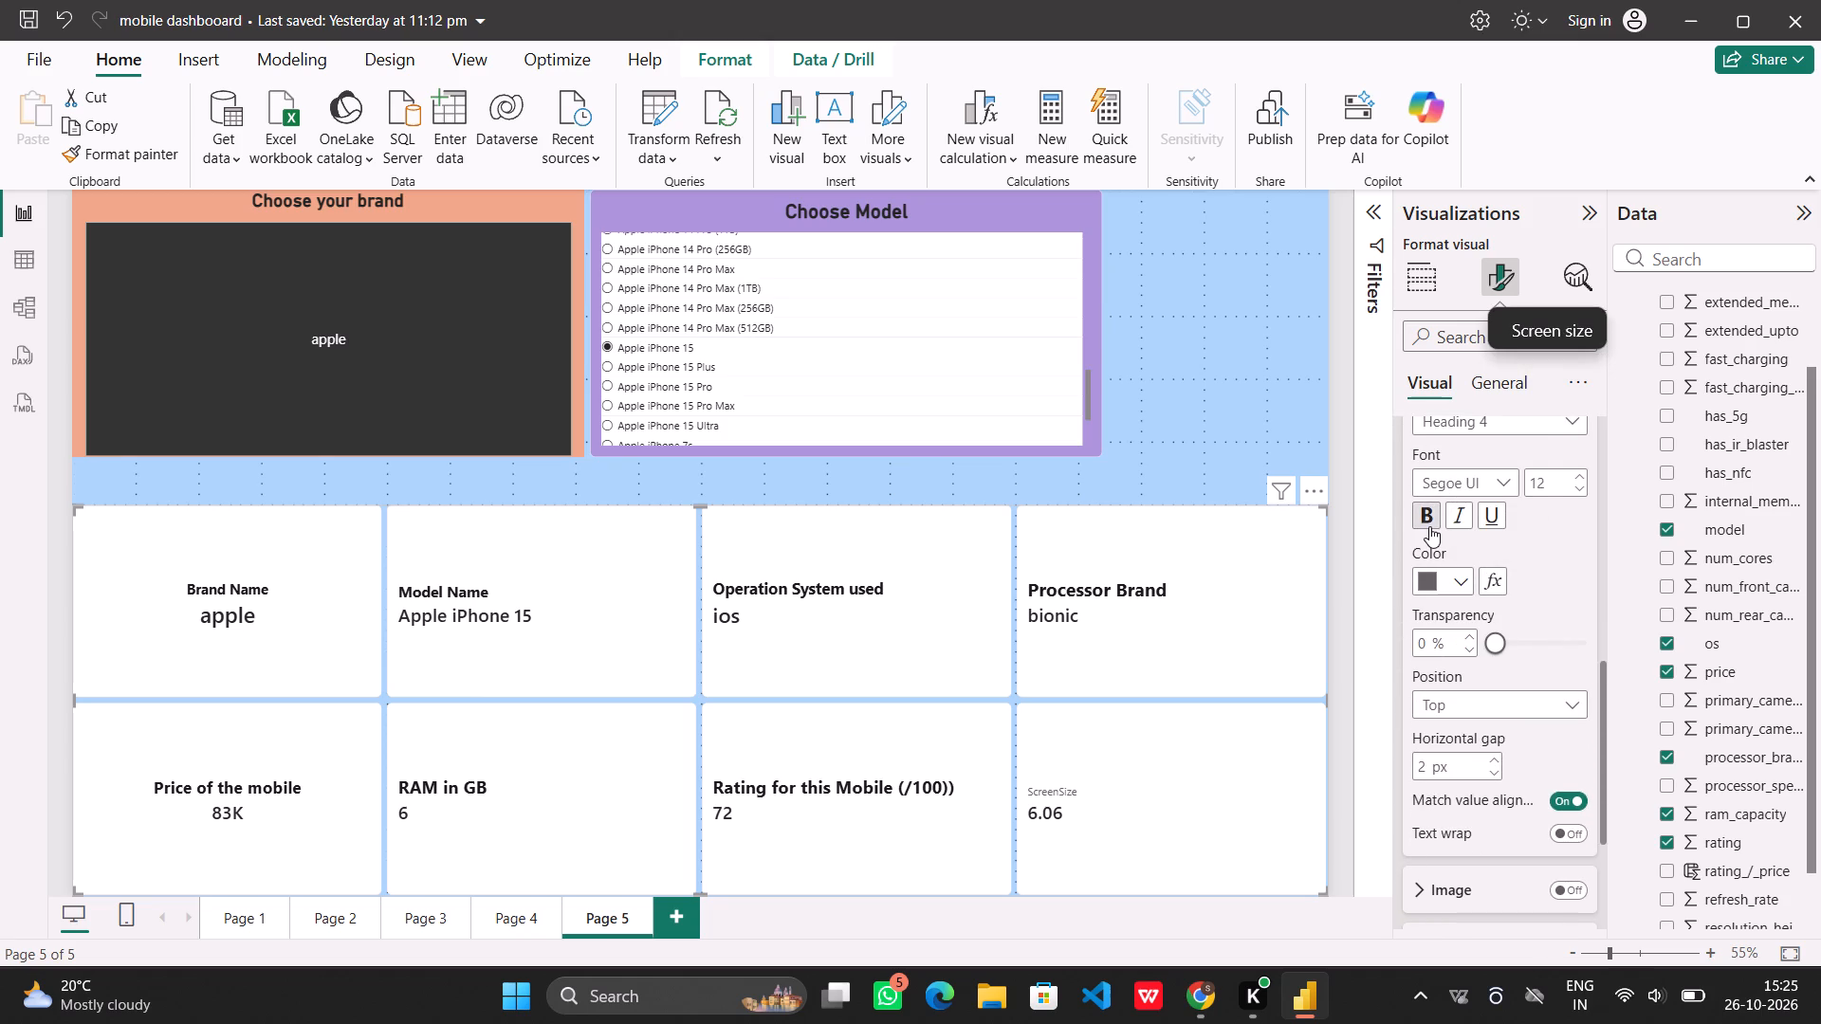
pyautogui.click(1429, 522)
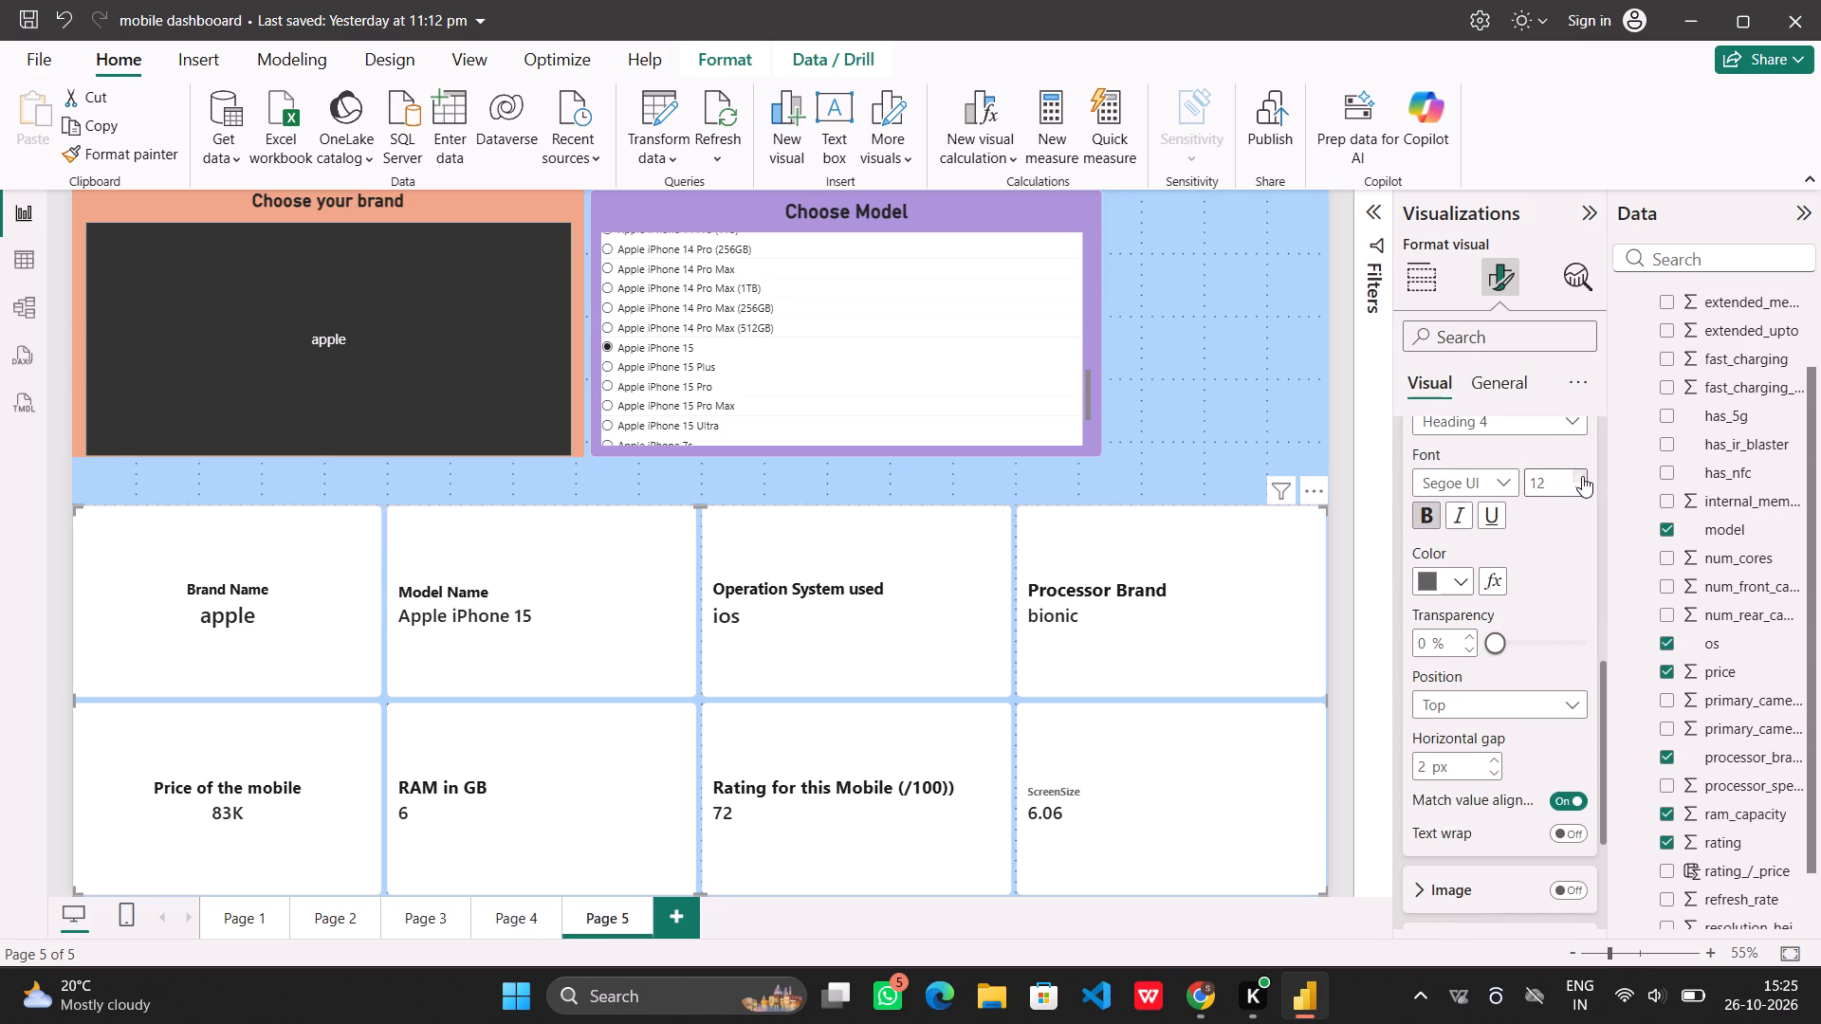
pyautogui.tripleClick(1583, 479)
pyautogui.doubleClick(1583, 479)
pyautogui.doubleClick(1583, 479)
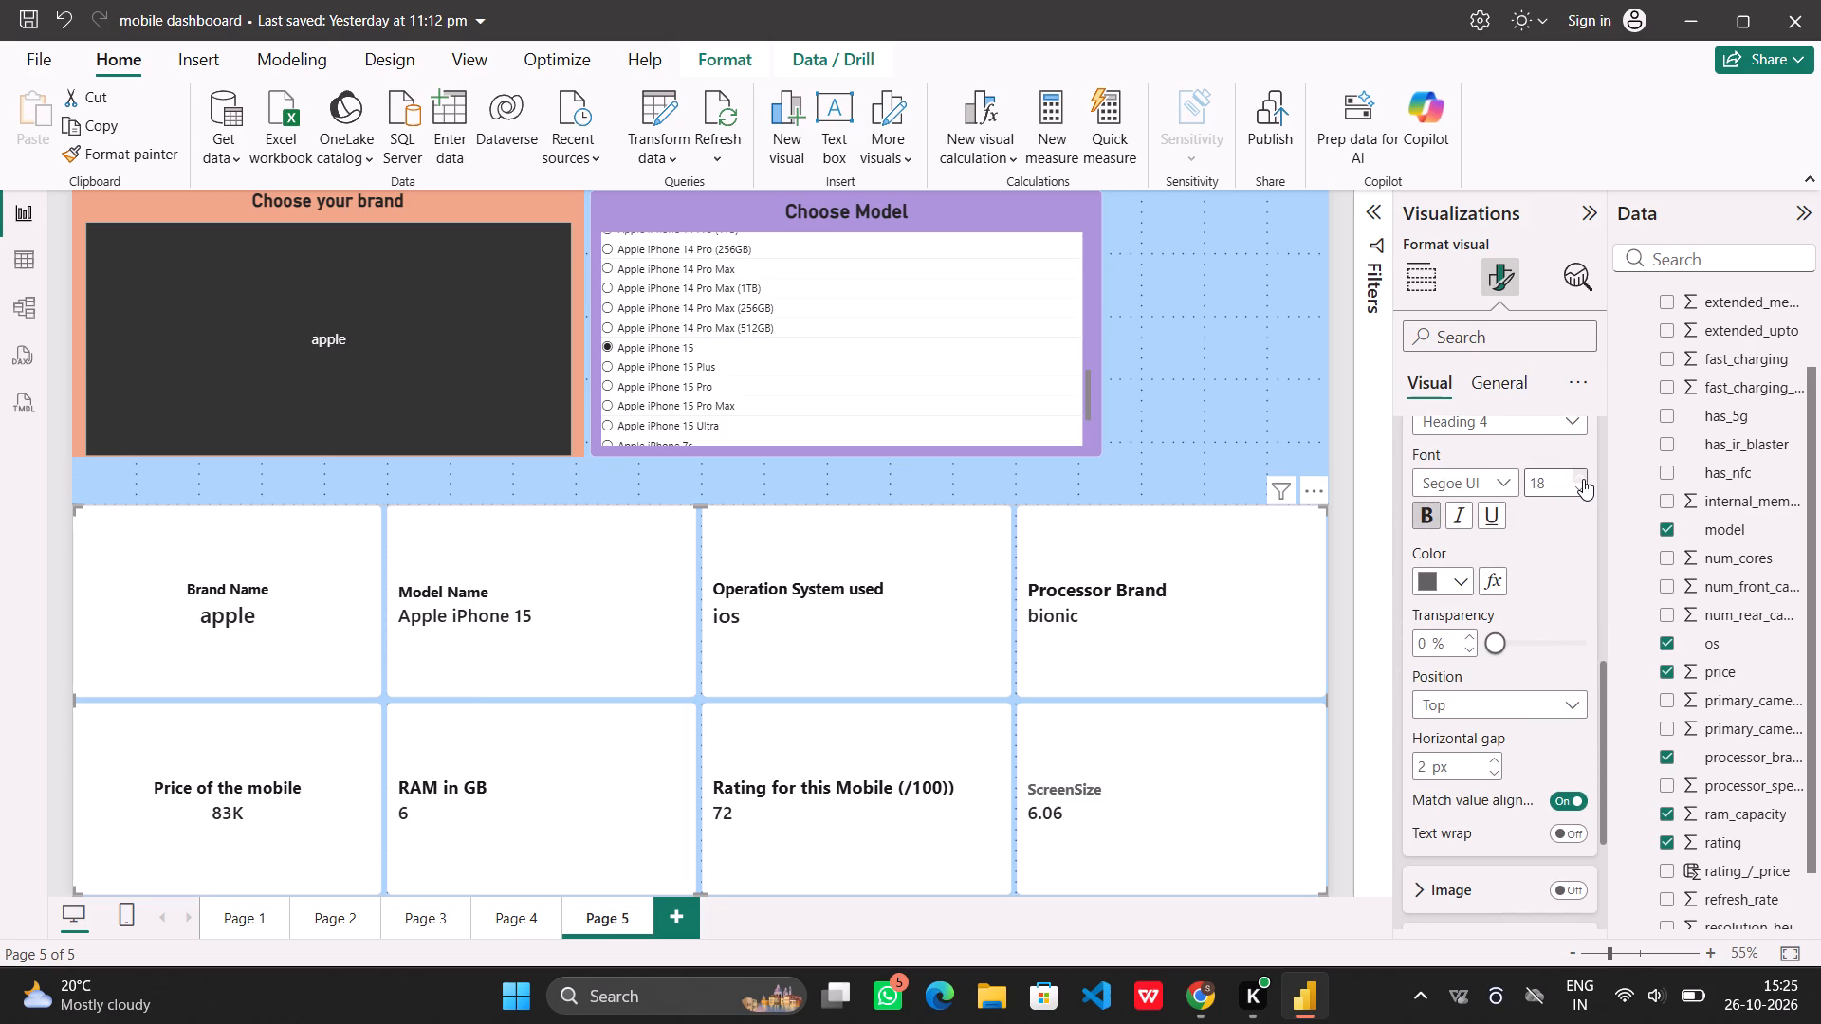
pyautogui.doubleClick(1583, 479)
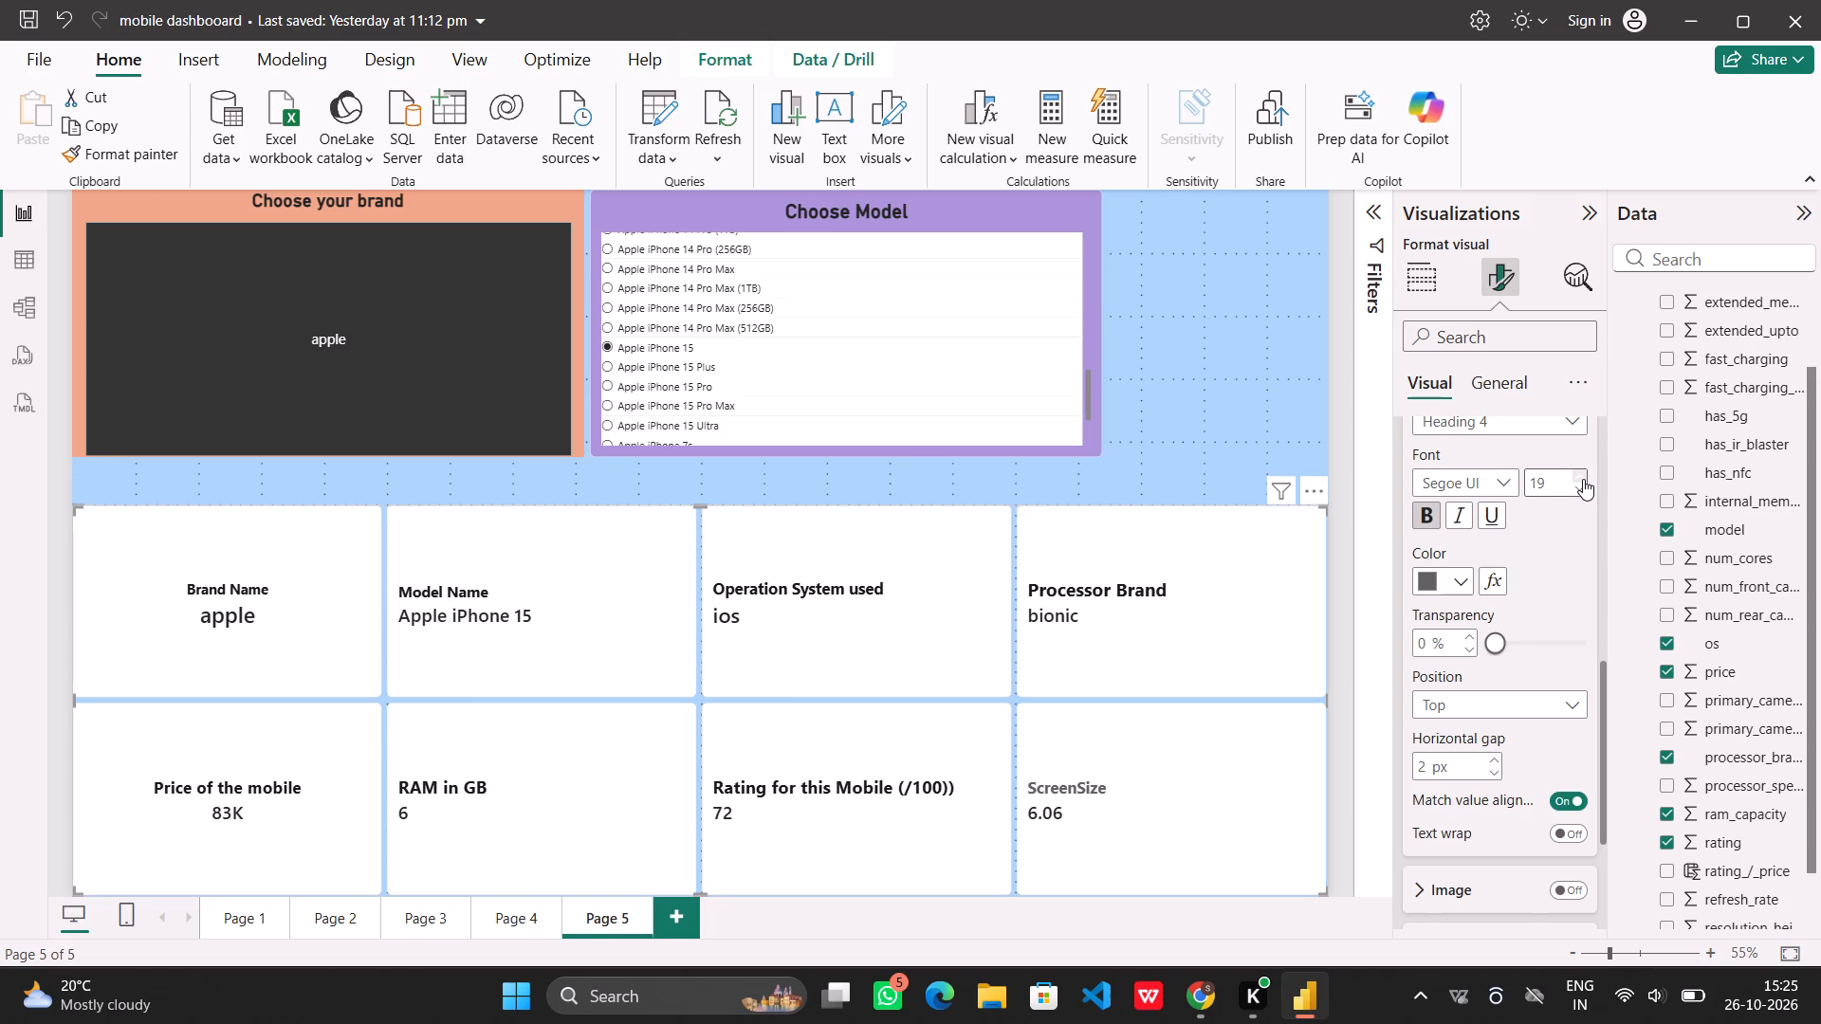
pyautogui.click(1583, 479)
pyautogui.click(1458, 583)
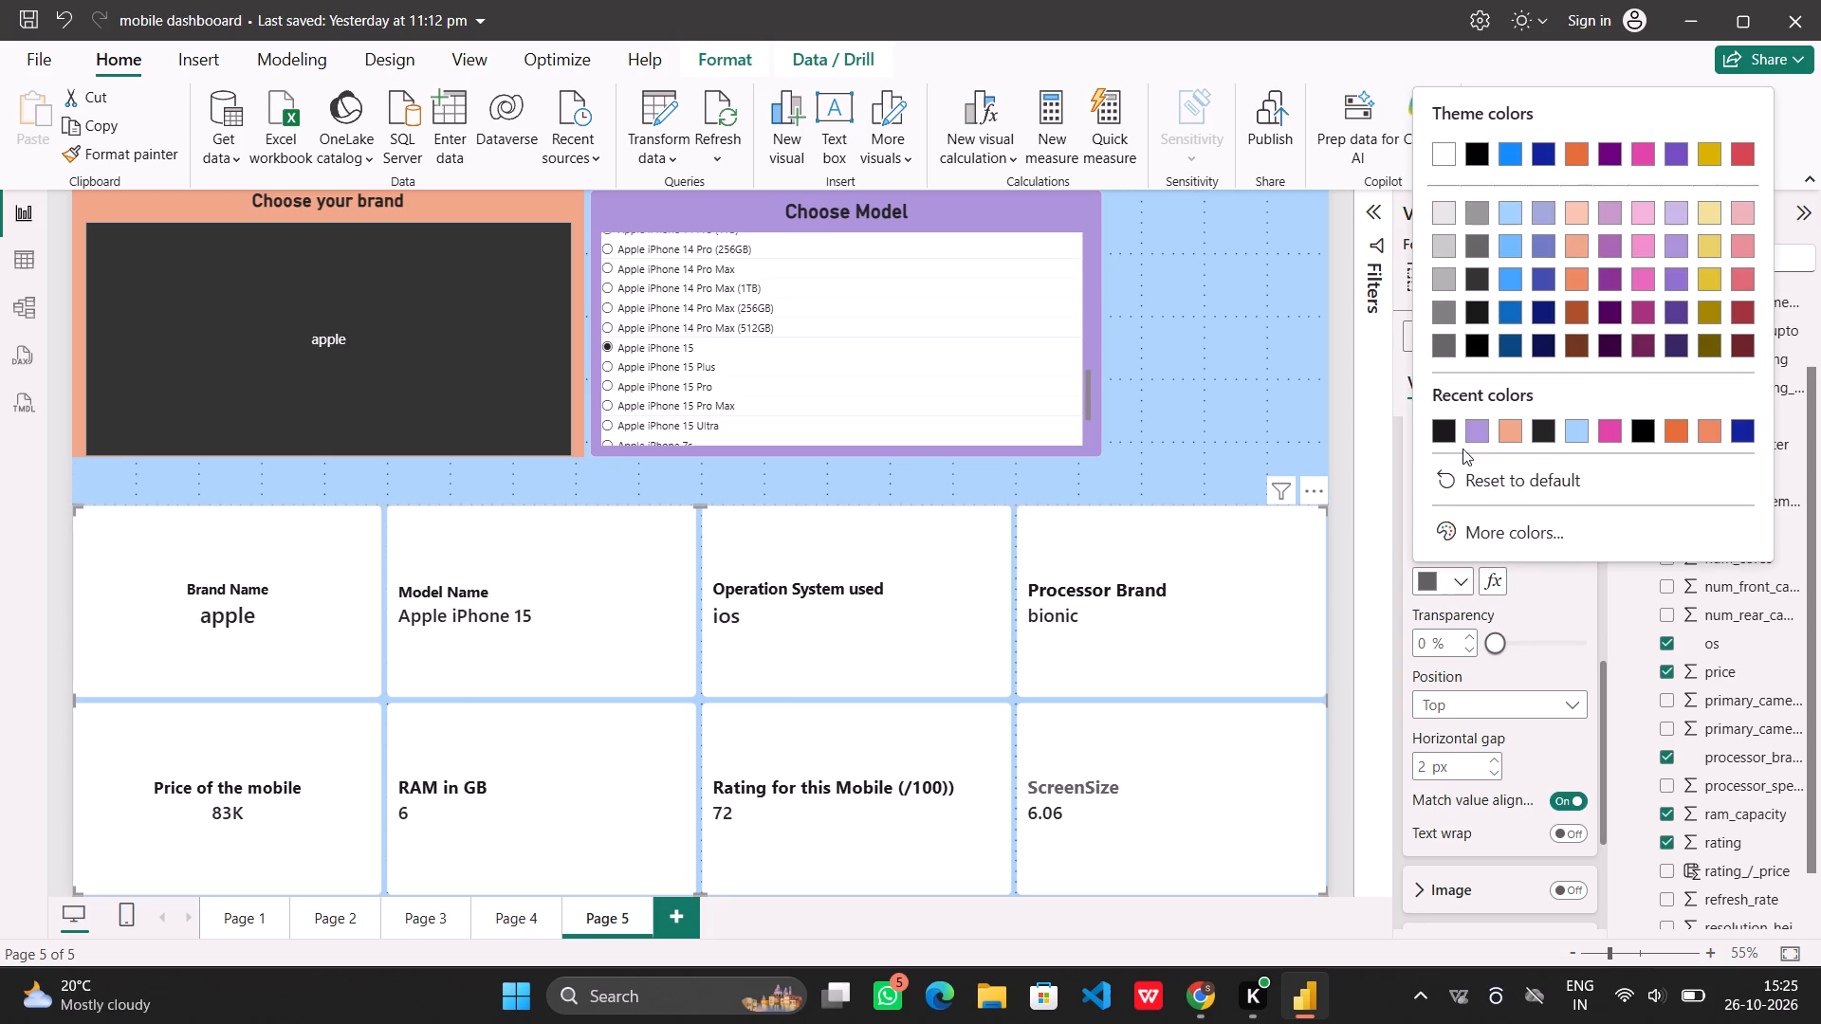
pyautogui.click(1447, 426)
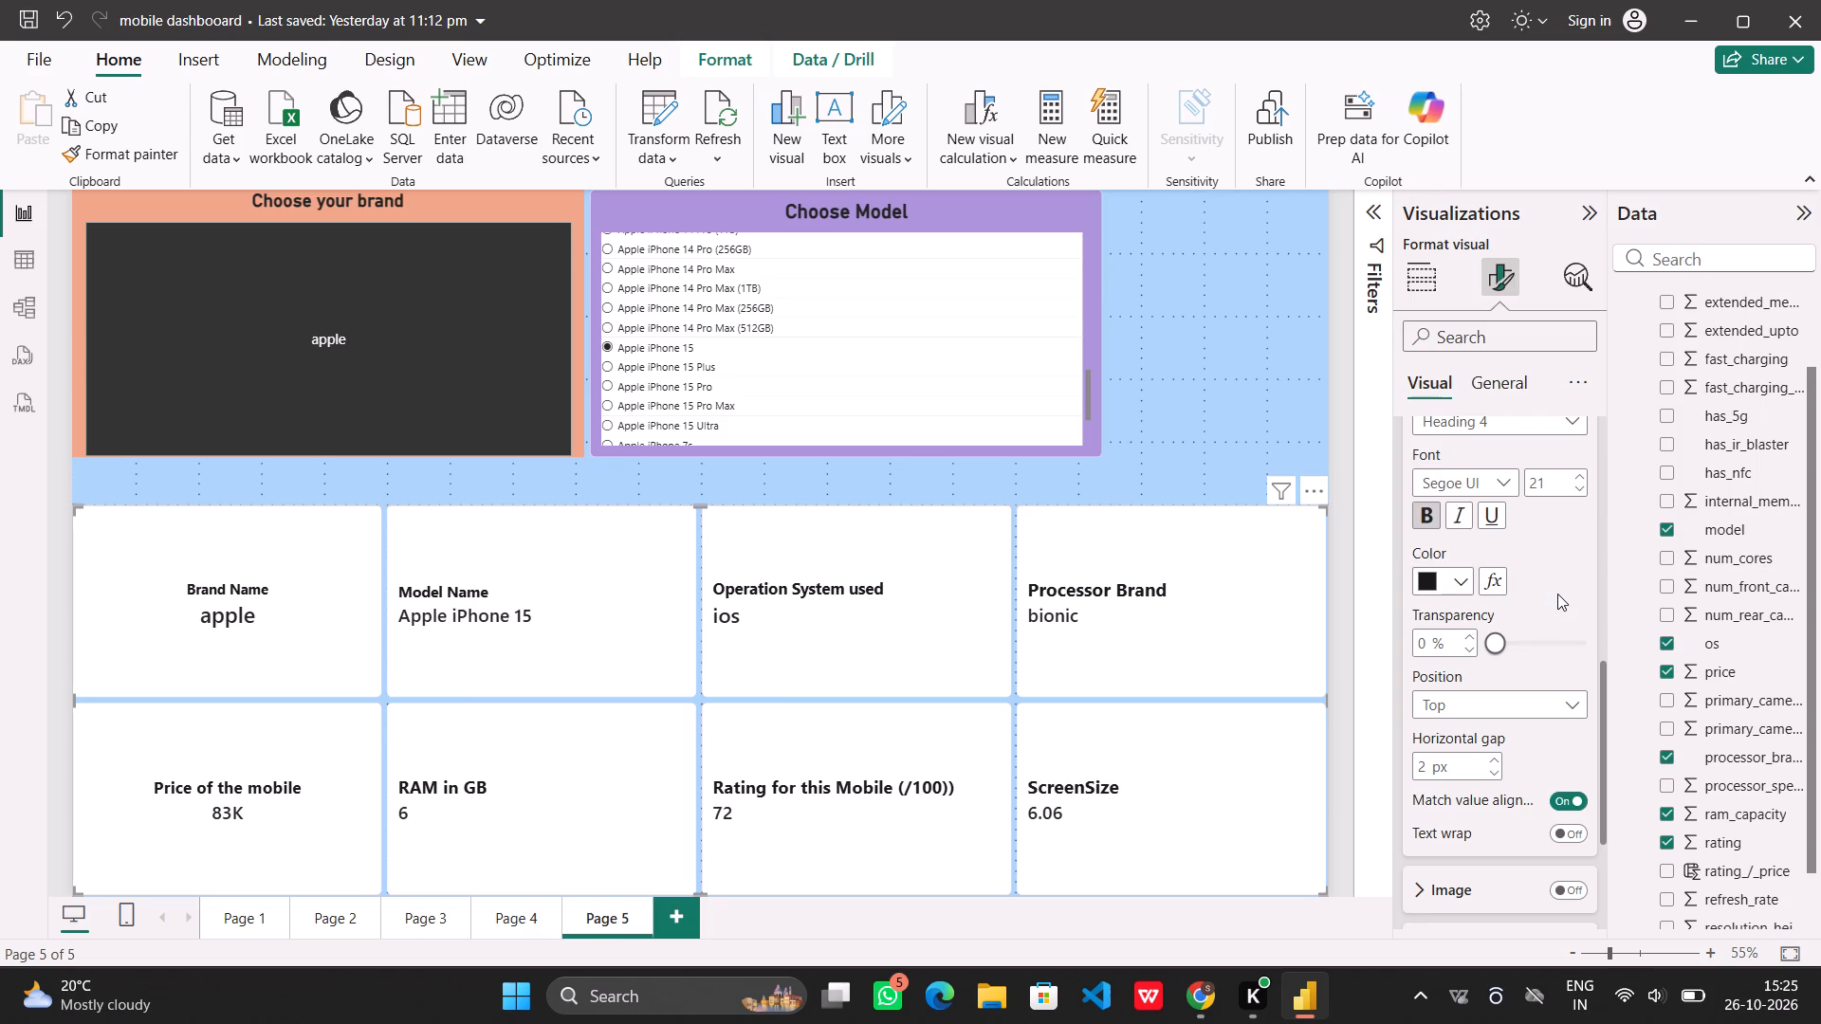
pyautogui.click(1557, 594)
pyautogui.scroll(1, 1547, 564)
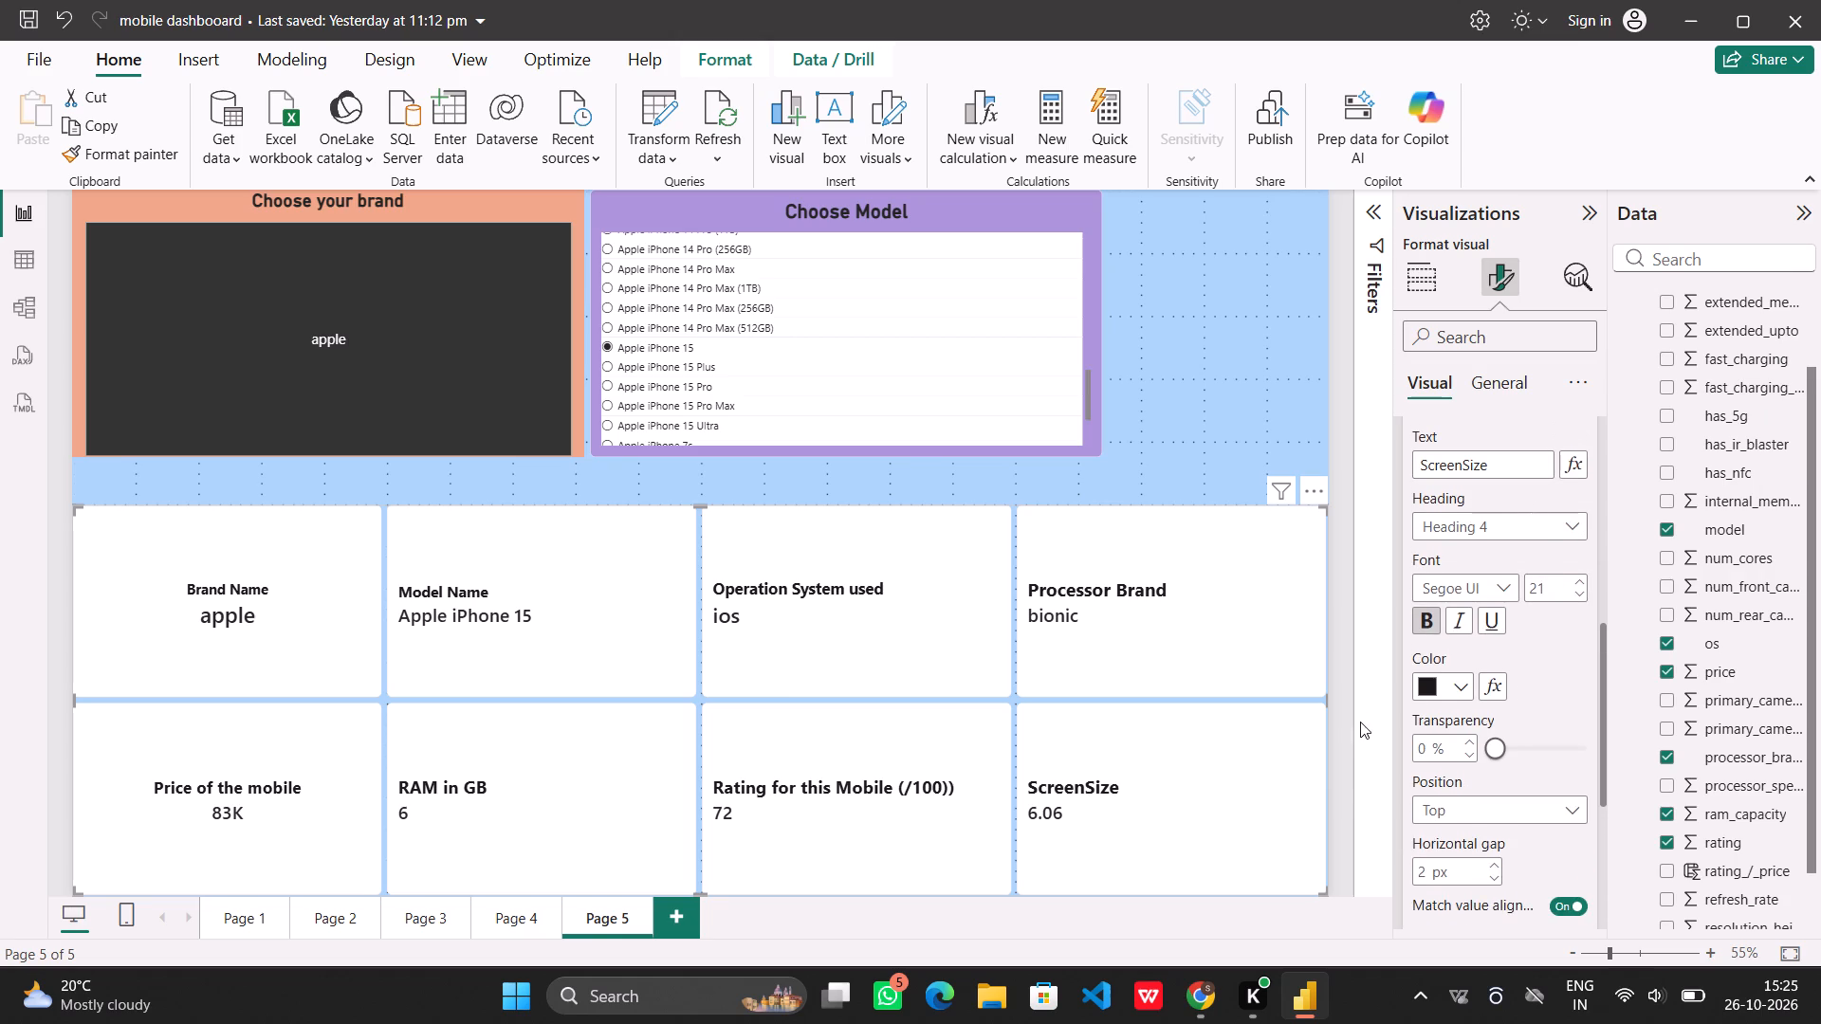
# Switch to Chrome and search the web in a new tab for "mobile screen size in inches".
pyautogui.click(1199, 1015)
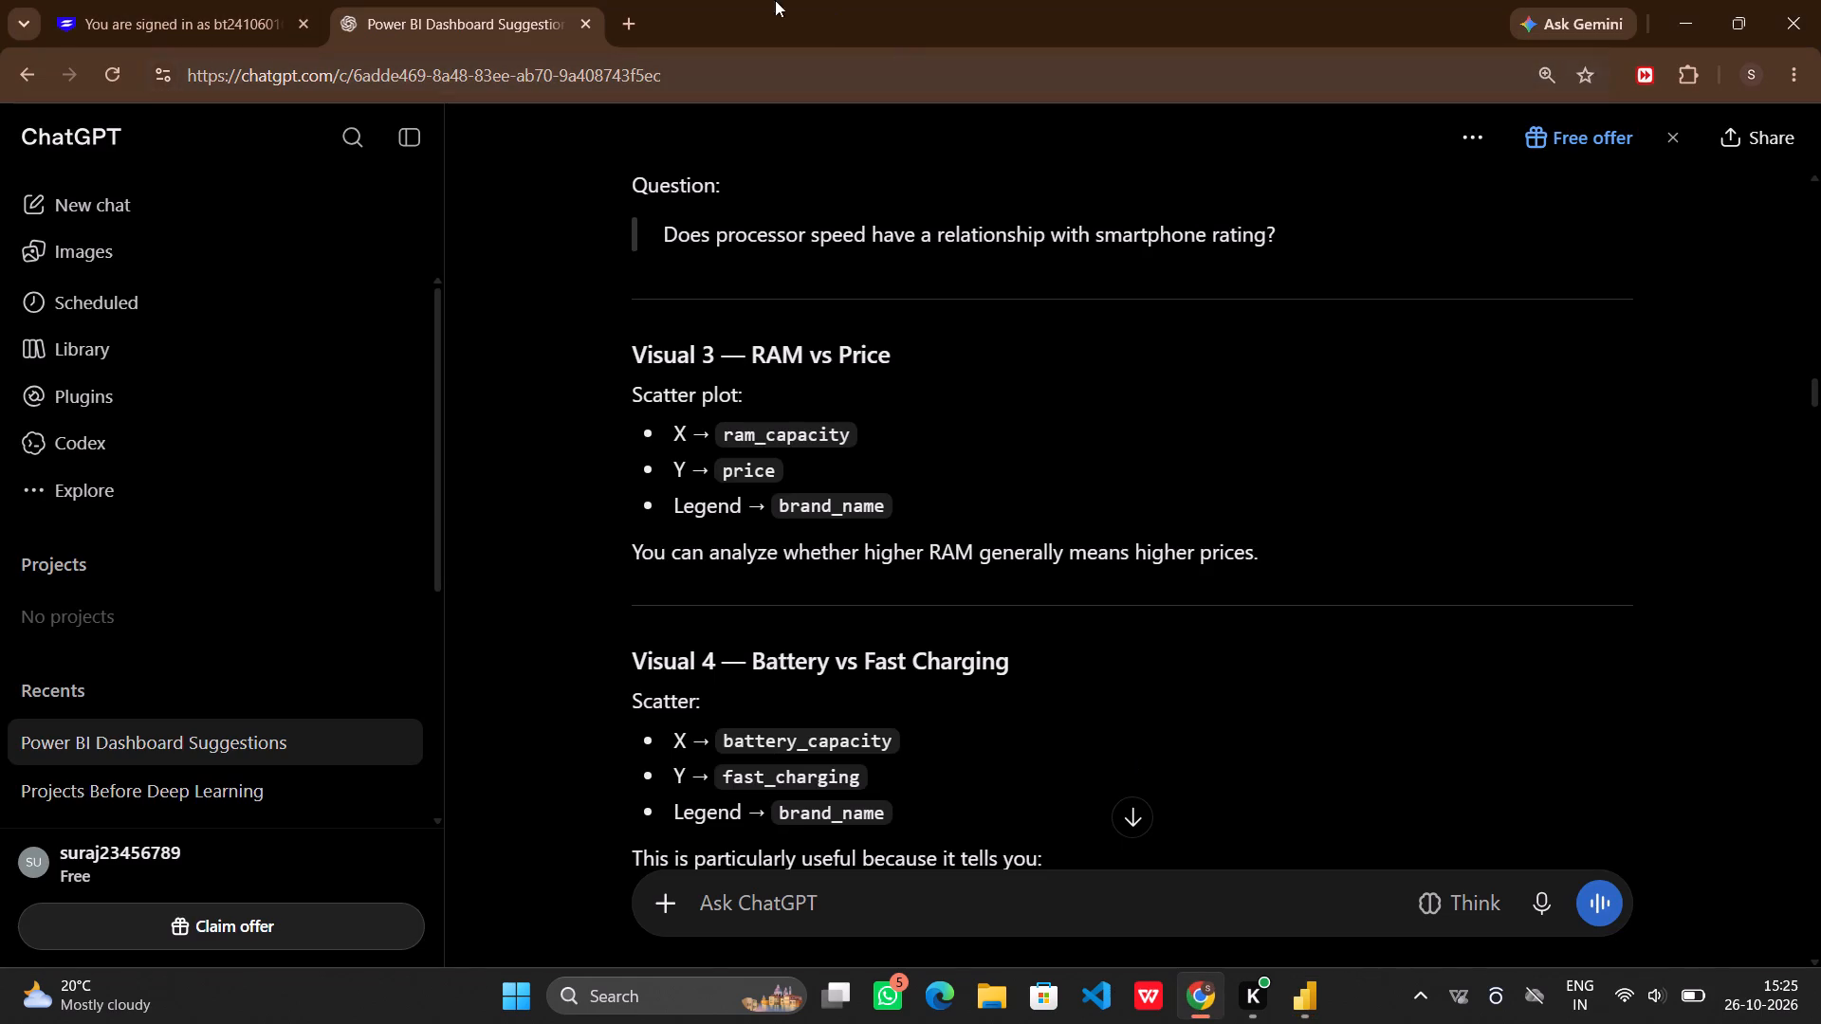
pyautogui.click(624, 10)
pyautogui.write('mobile')
pyautogui.press('space')
pyautogui.write('si')
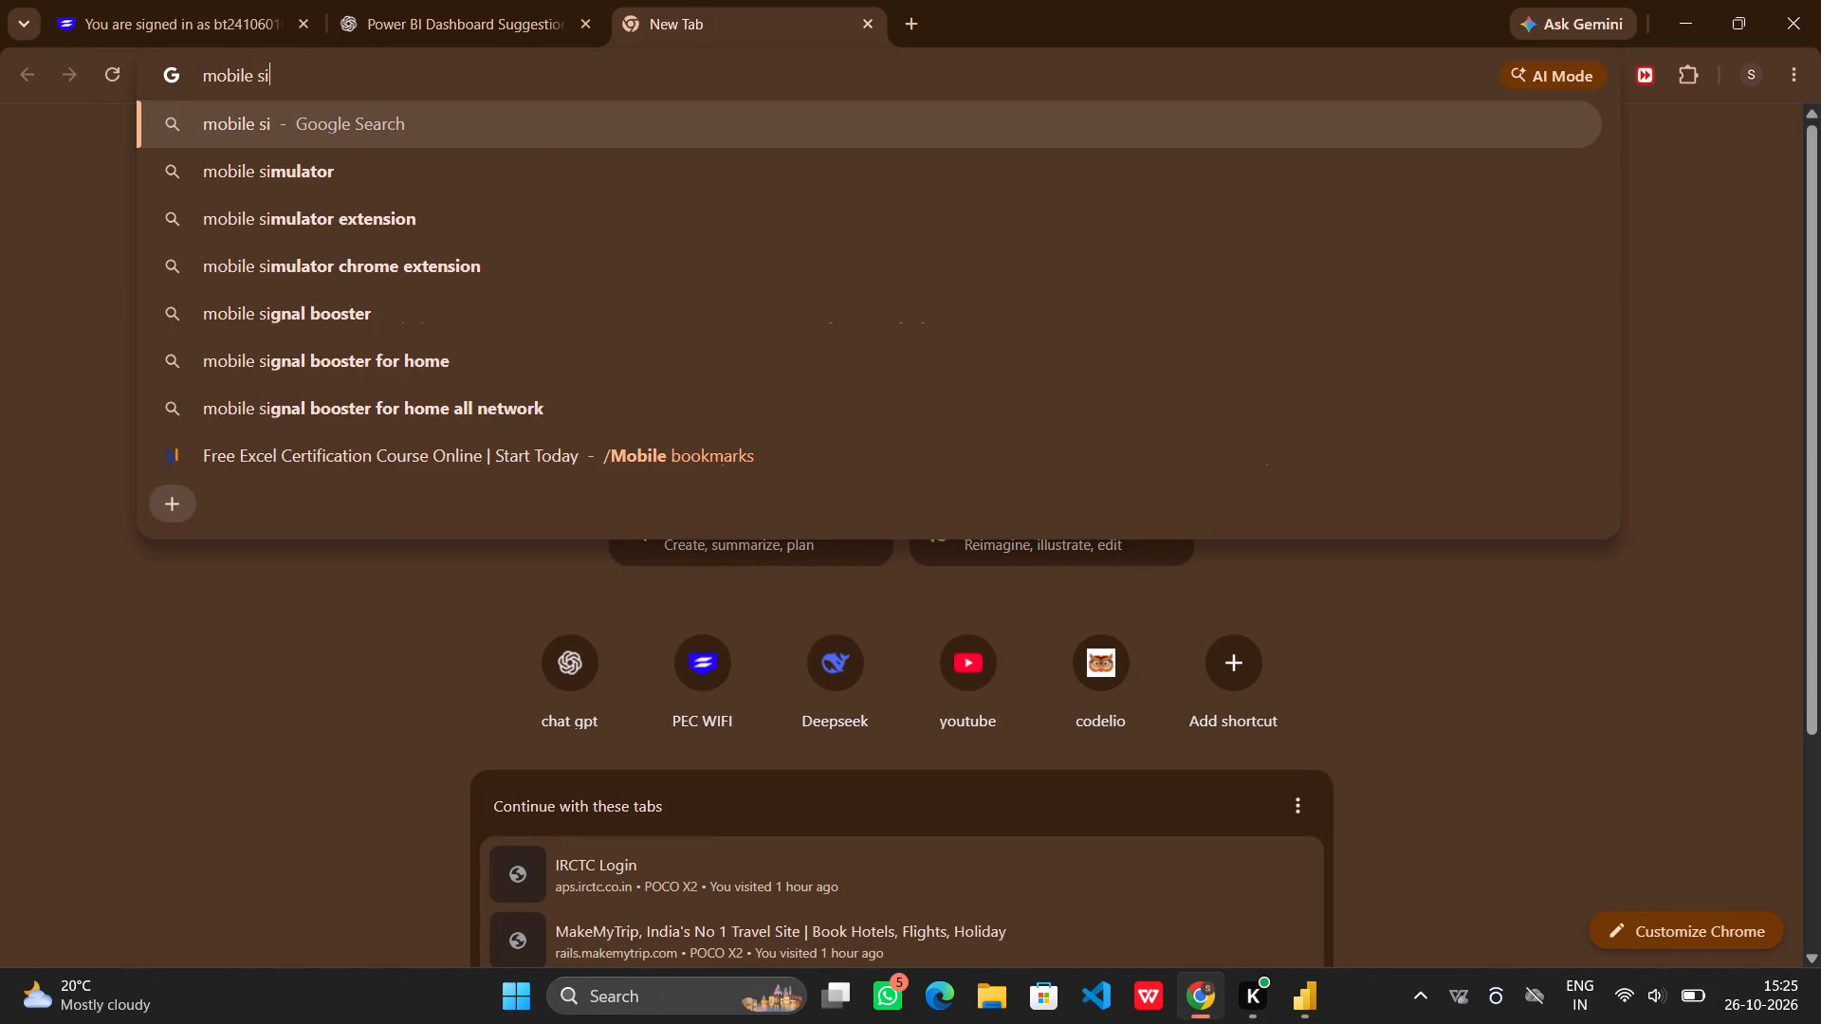
pyautogui.press('BackSpace')
pyautogui.write('creen')
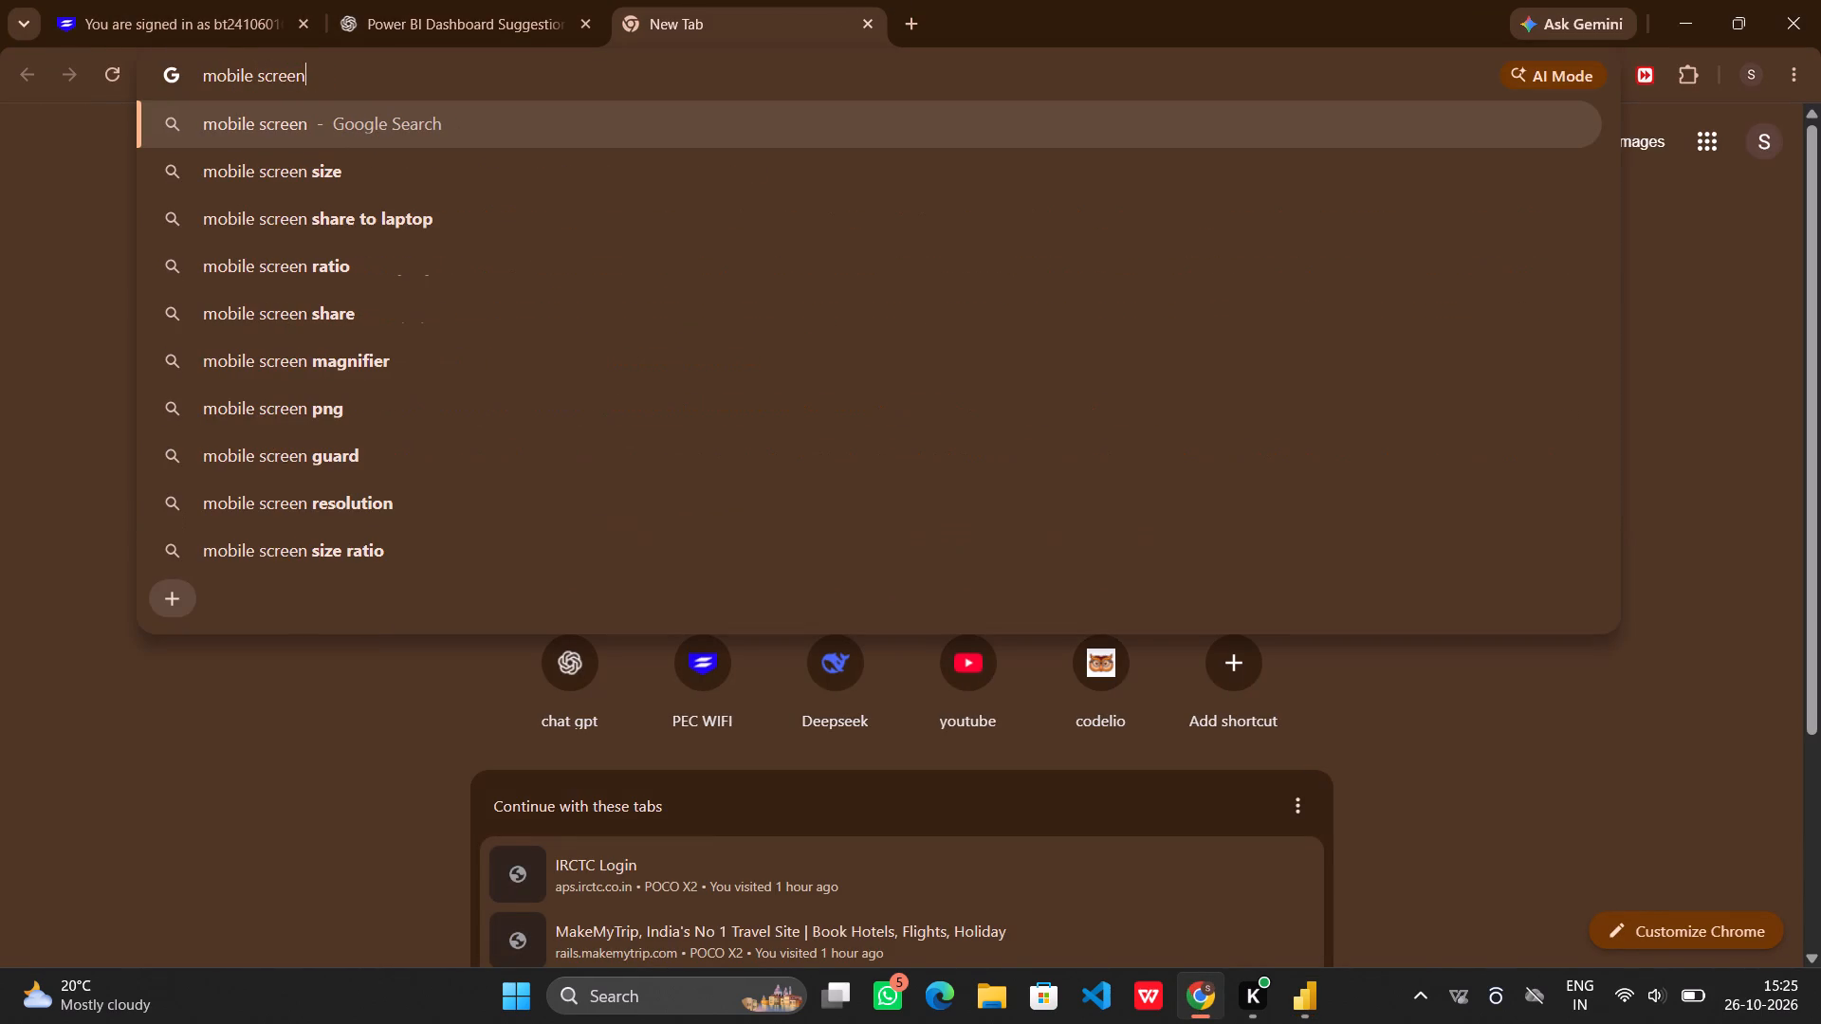
pyautogui.write('sizei')
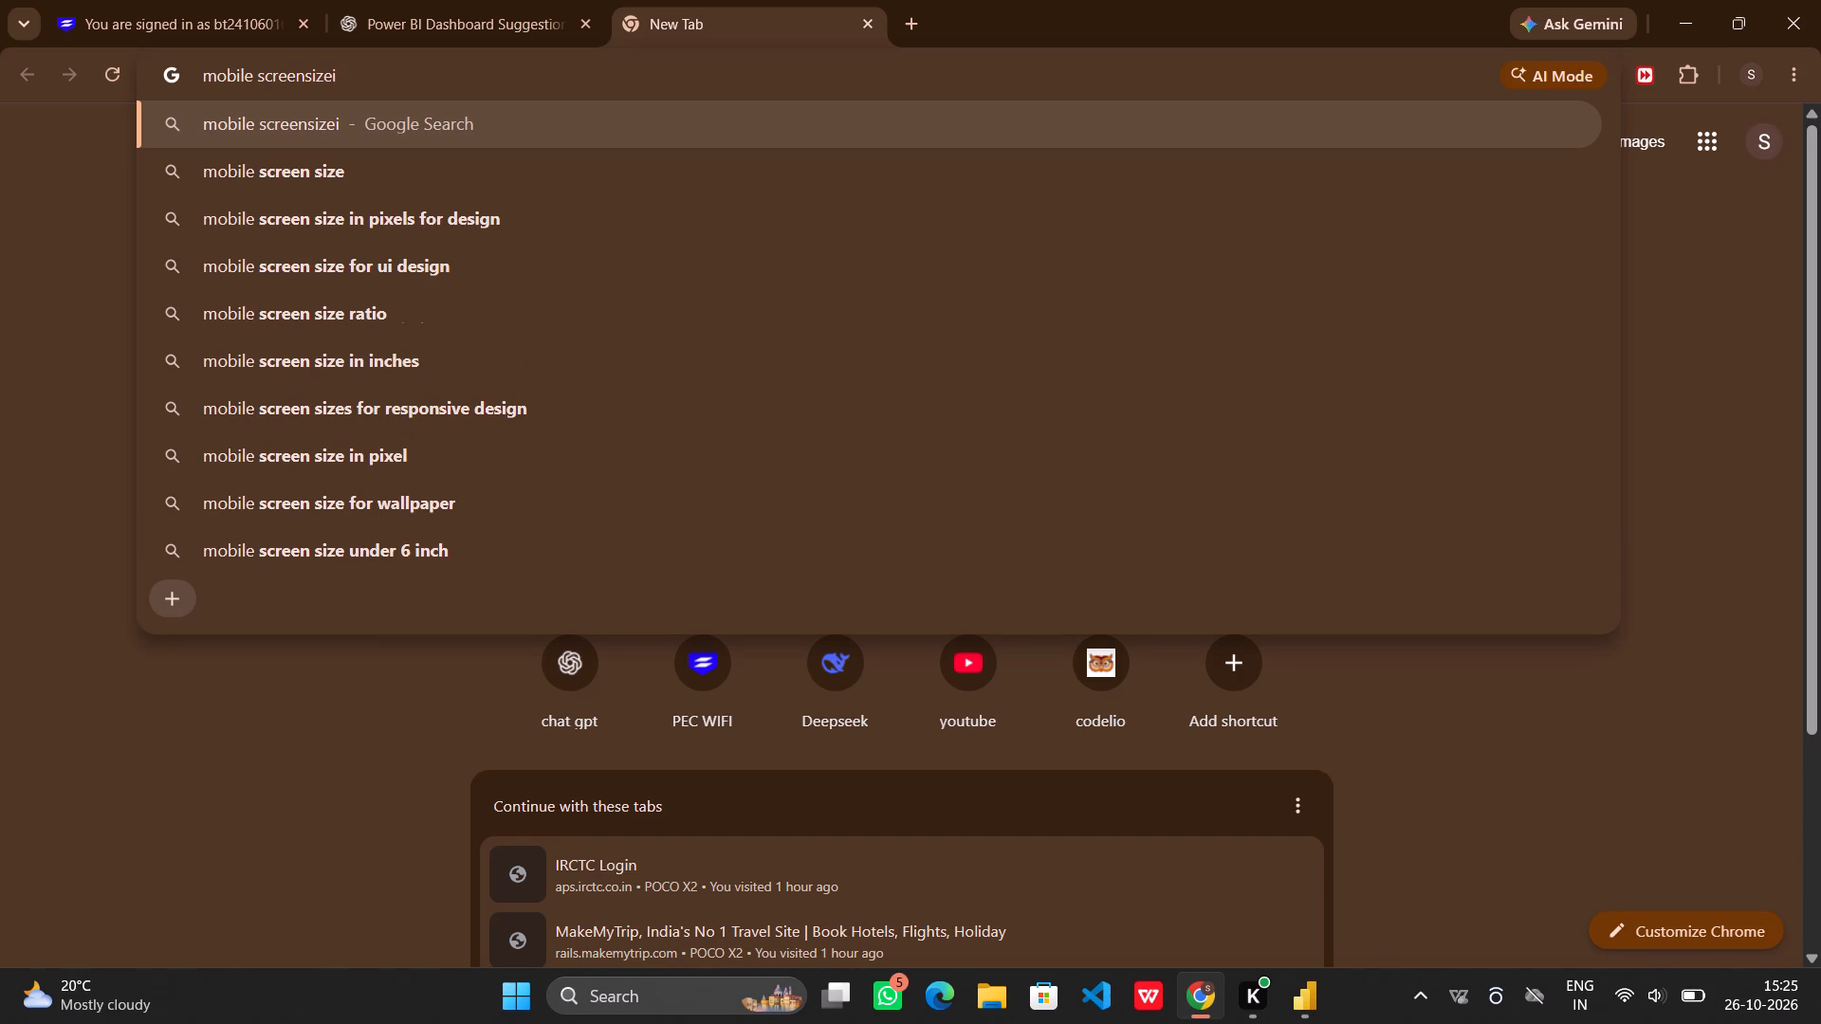
pyautogui.press('BackSpace')
pyautogui.press('space')
pyautogui.write('is in')
pyautogui.press('space')
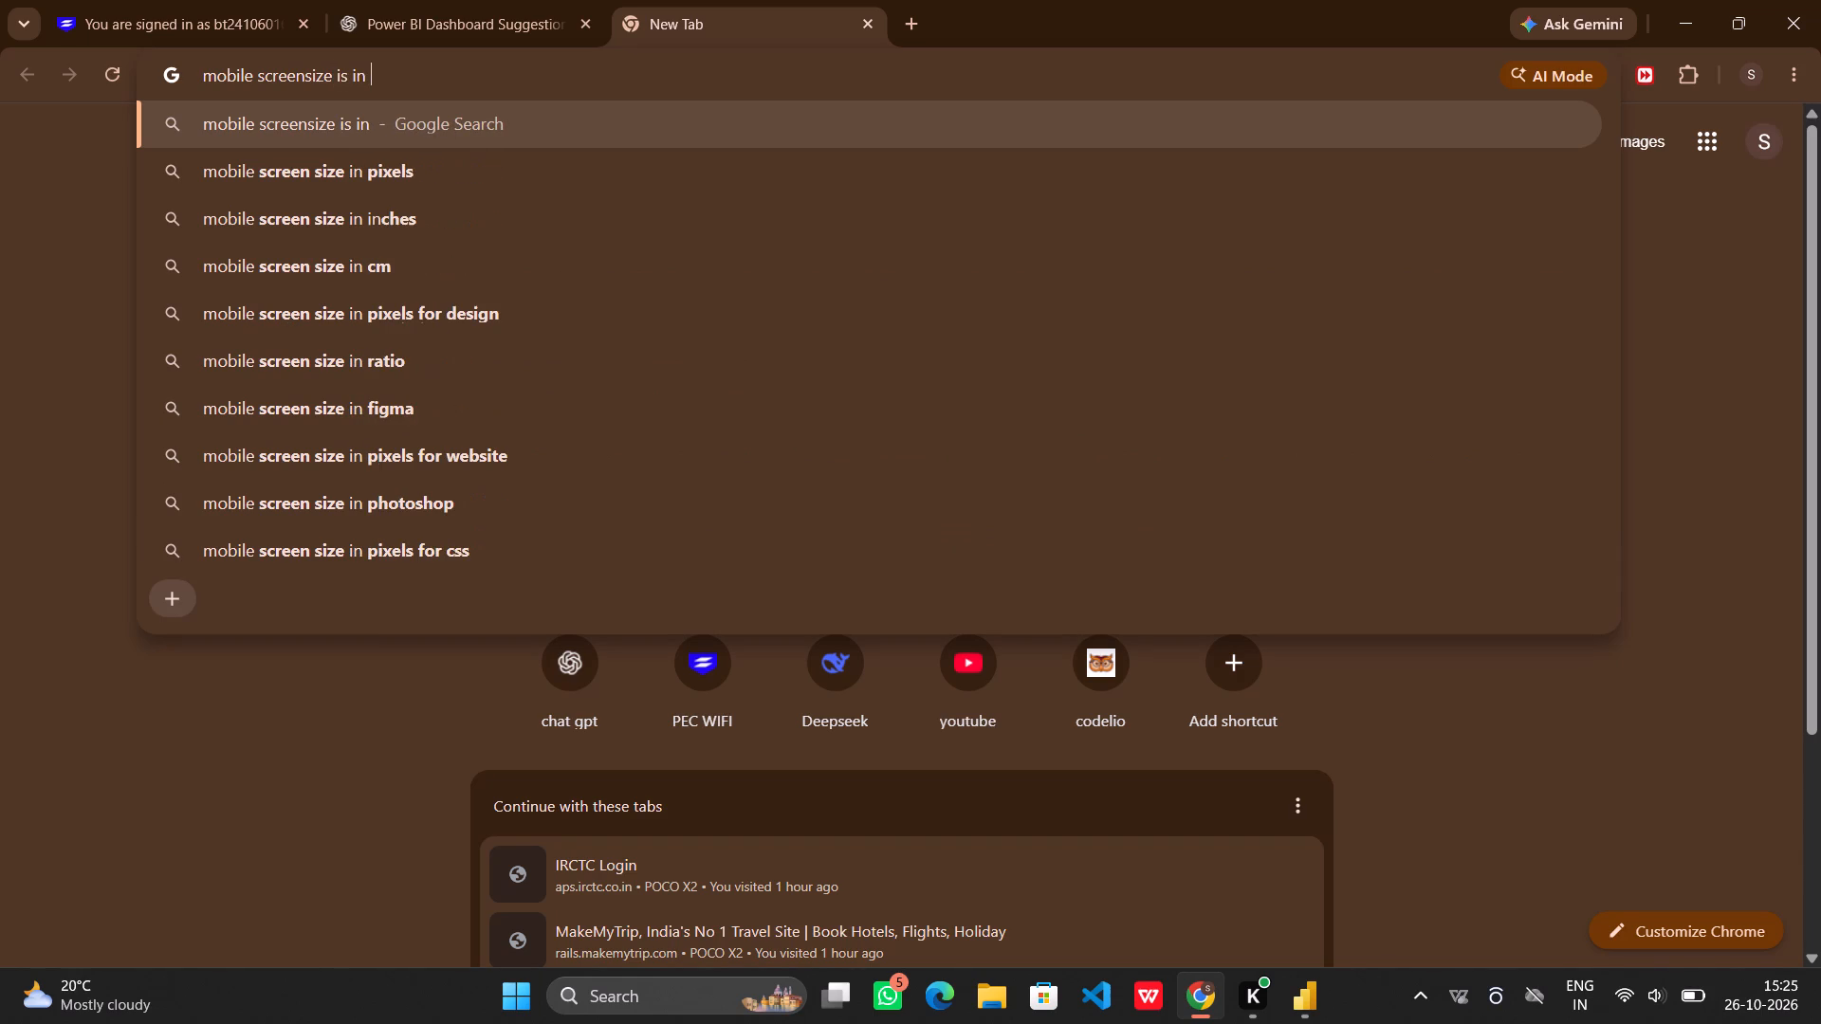
pyautogui.click(548, 208)
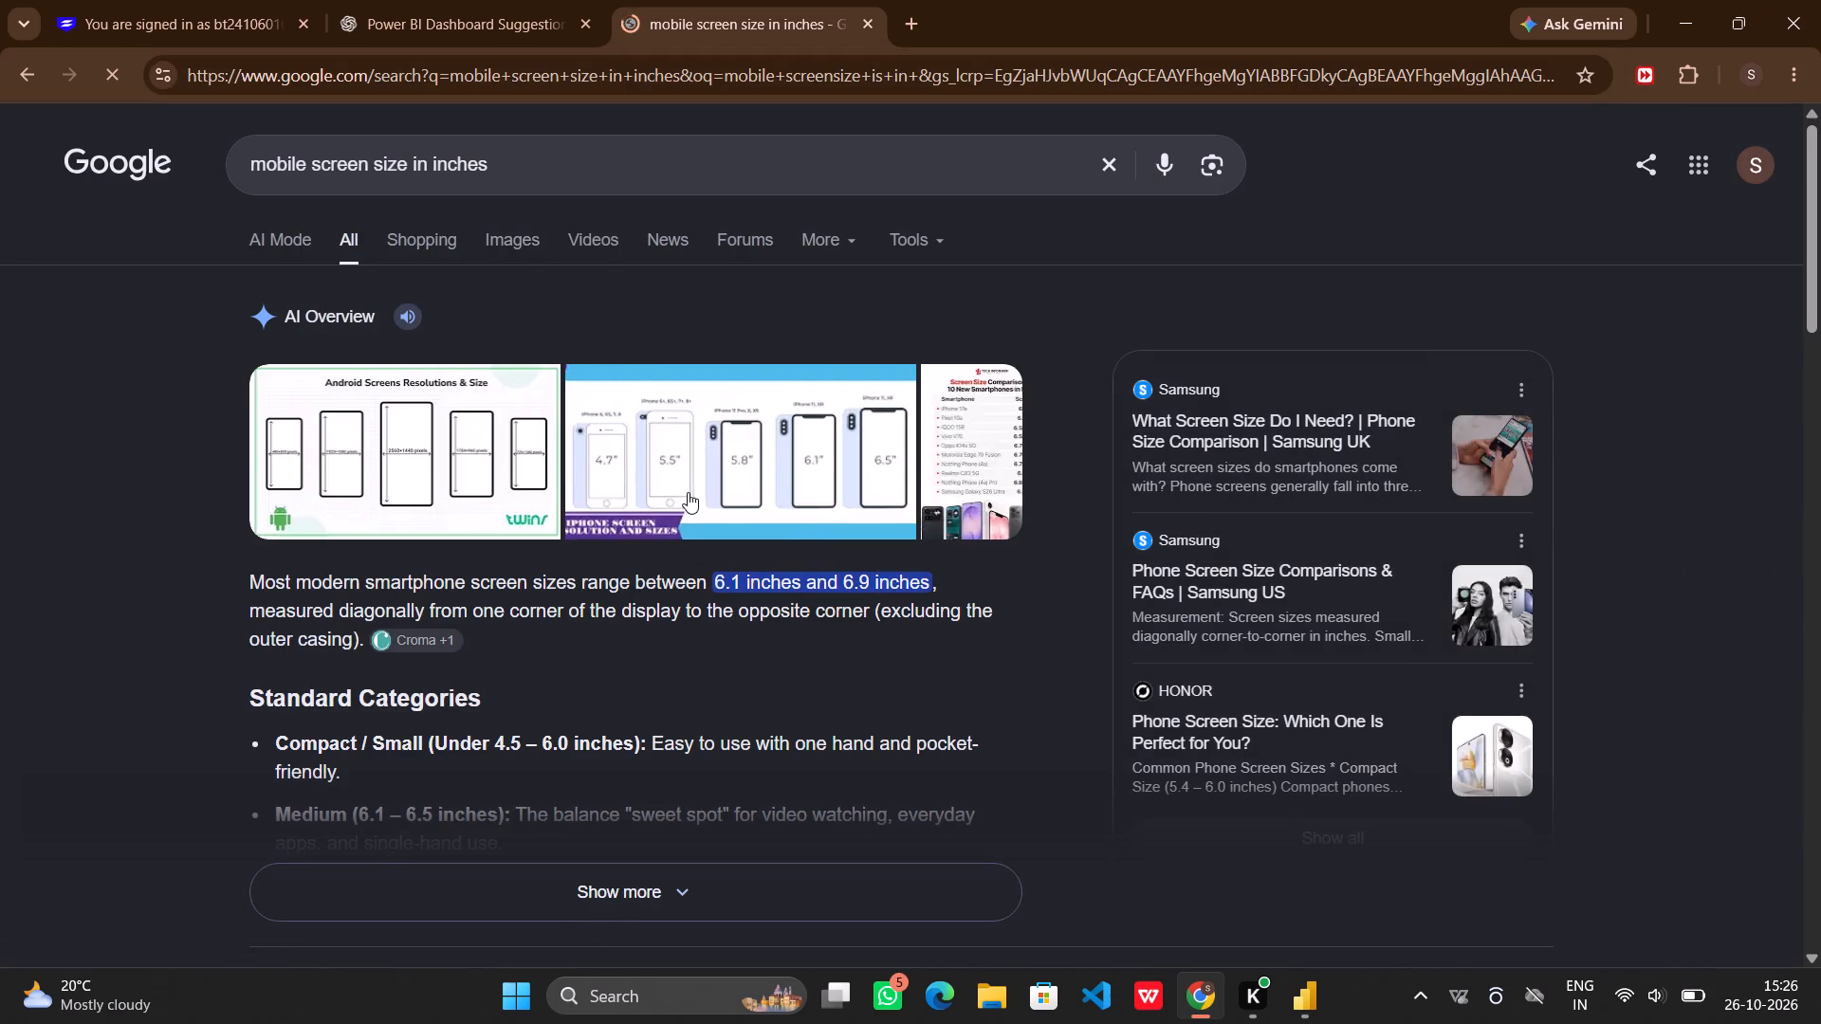
# Return to Power BI and extend the screen size card's label text to read "ScreenSize (inch)".
pyautogui.click(1294, 1006)
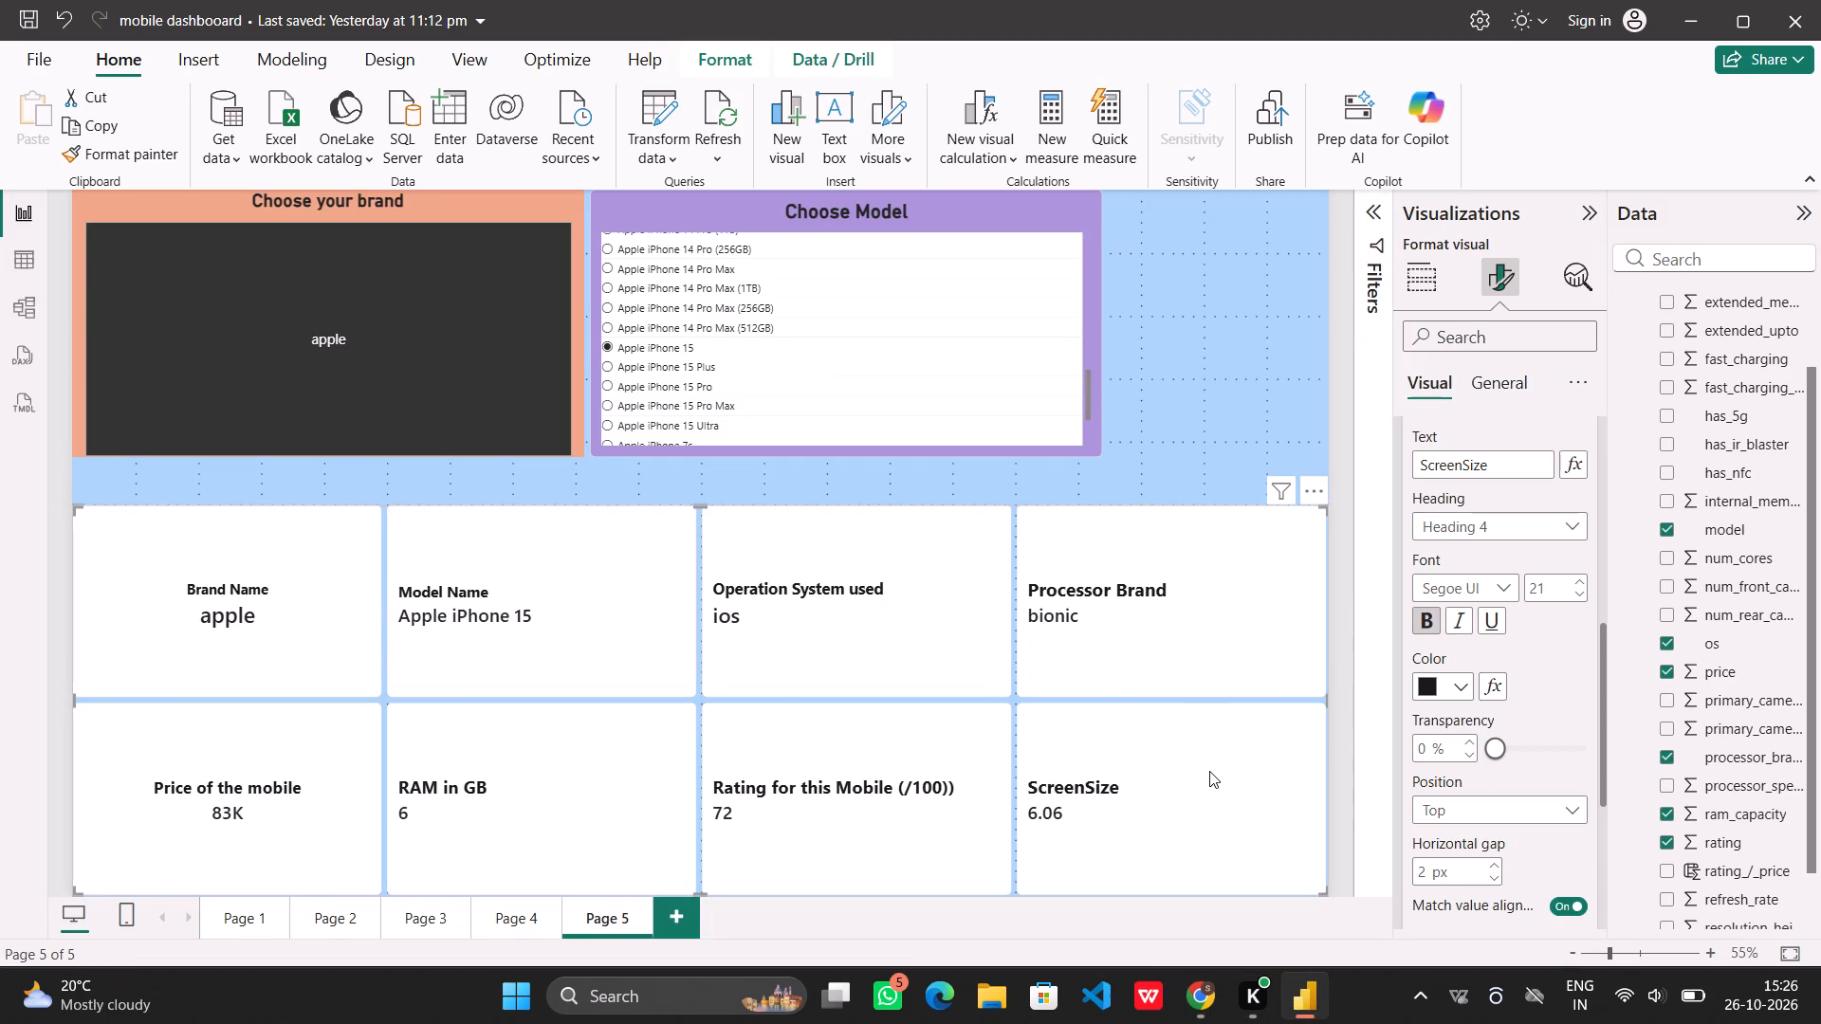
pyautogui.click(1520, 463)
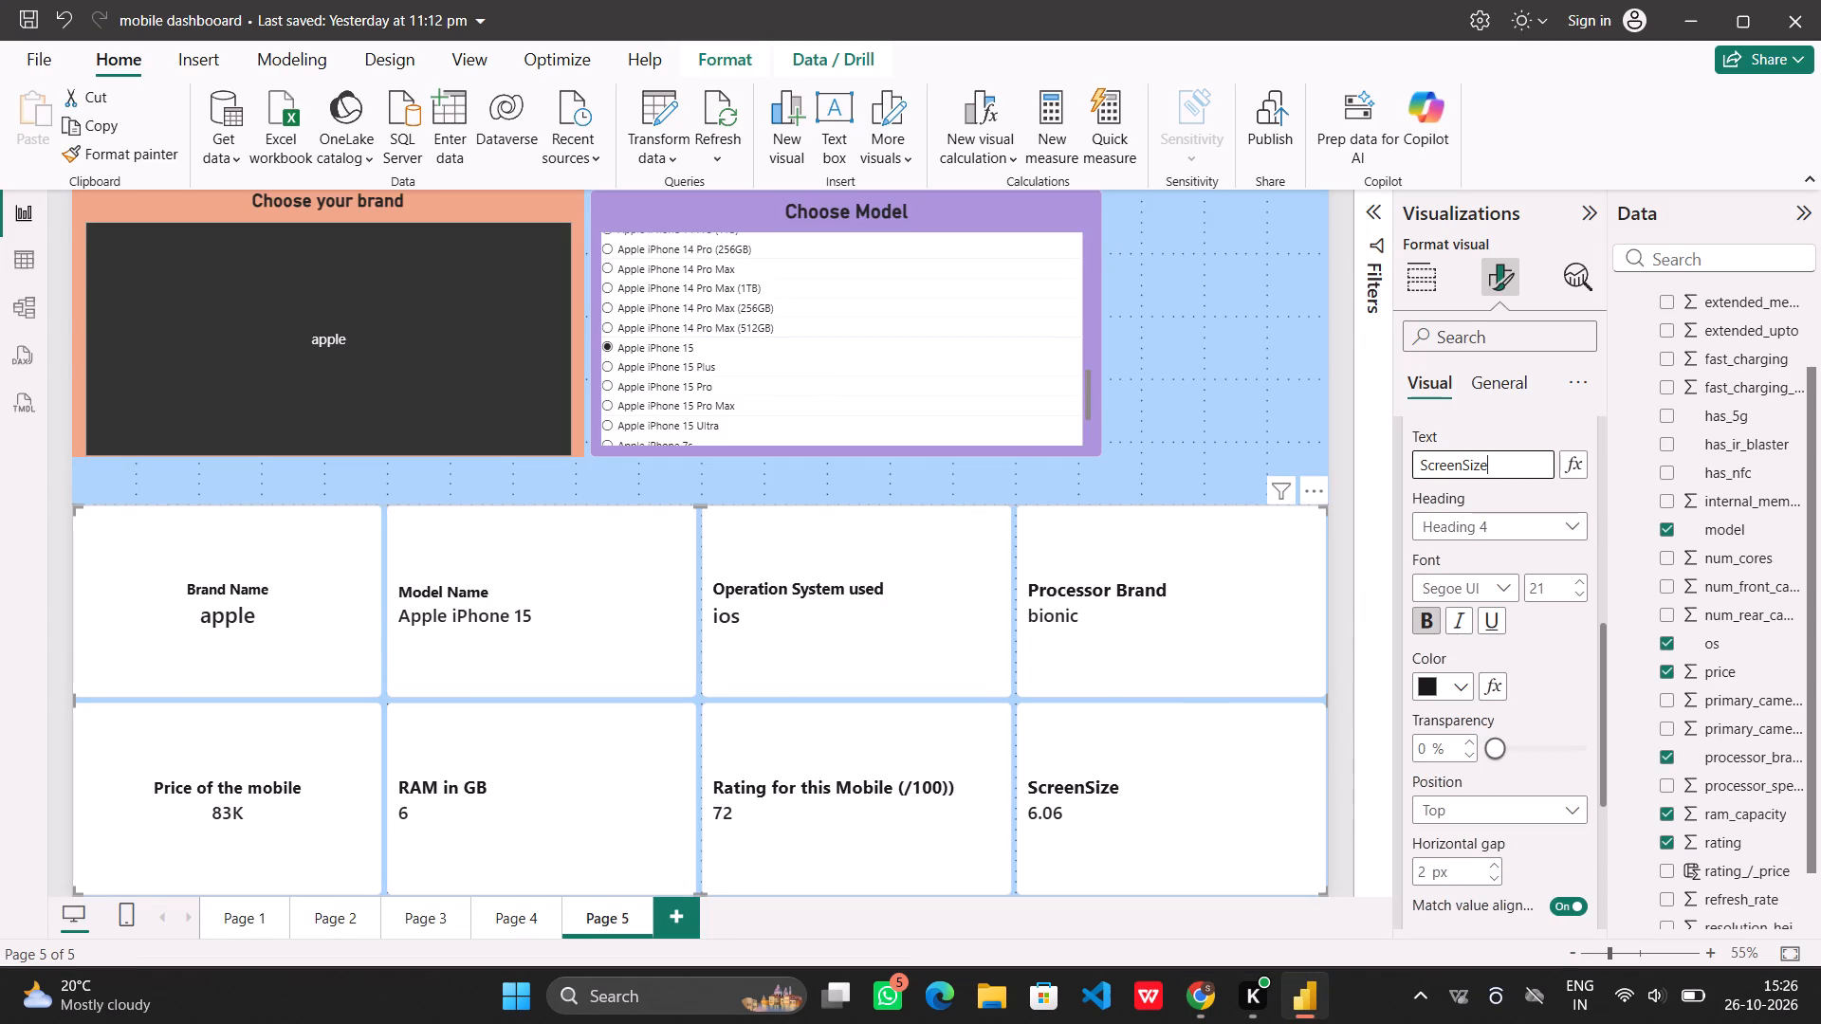
pyautogui.press('space')
pyautogui.write('(')
pyautogui.press('BackSpace')
pyautogui.press('BackSpace')
pyautogui.write('(inch')
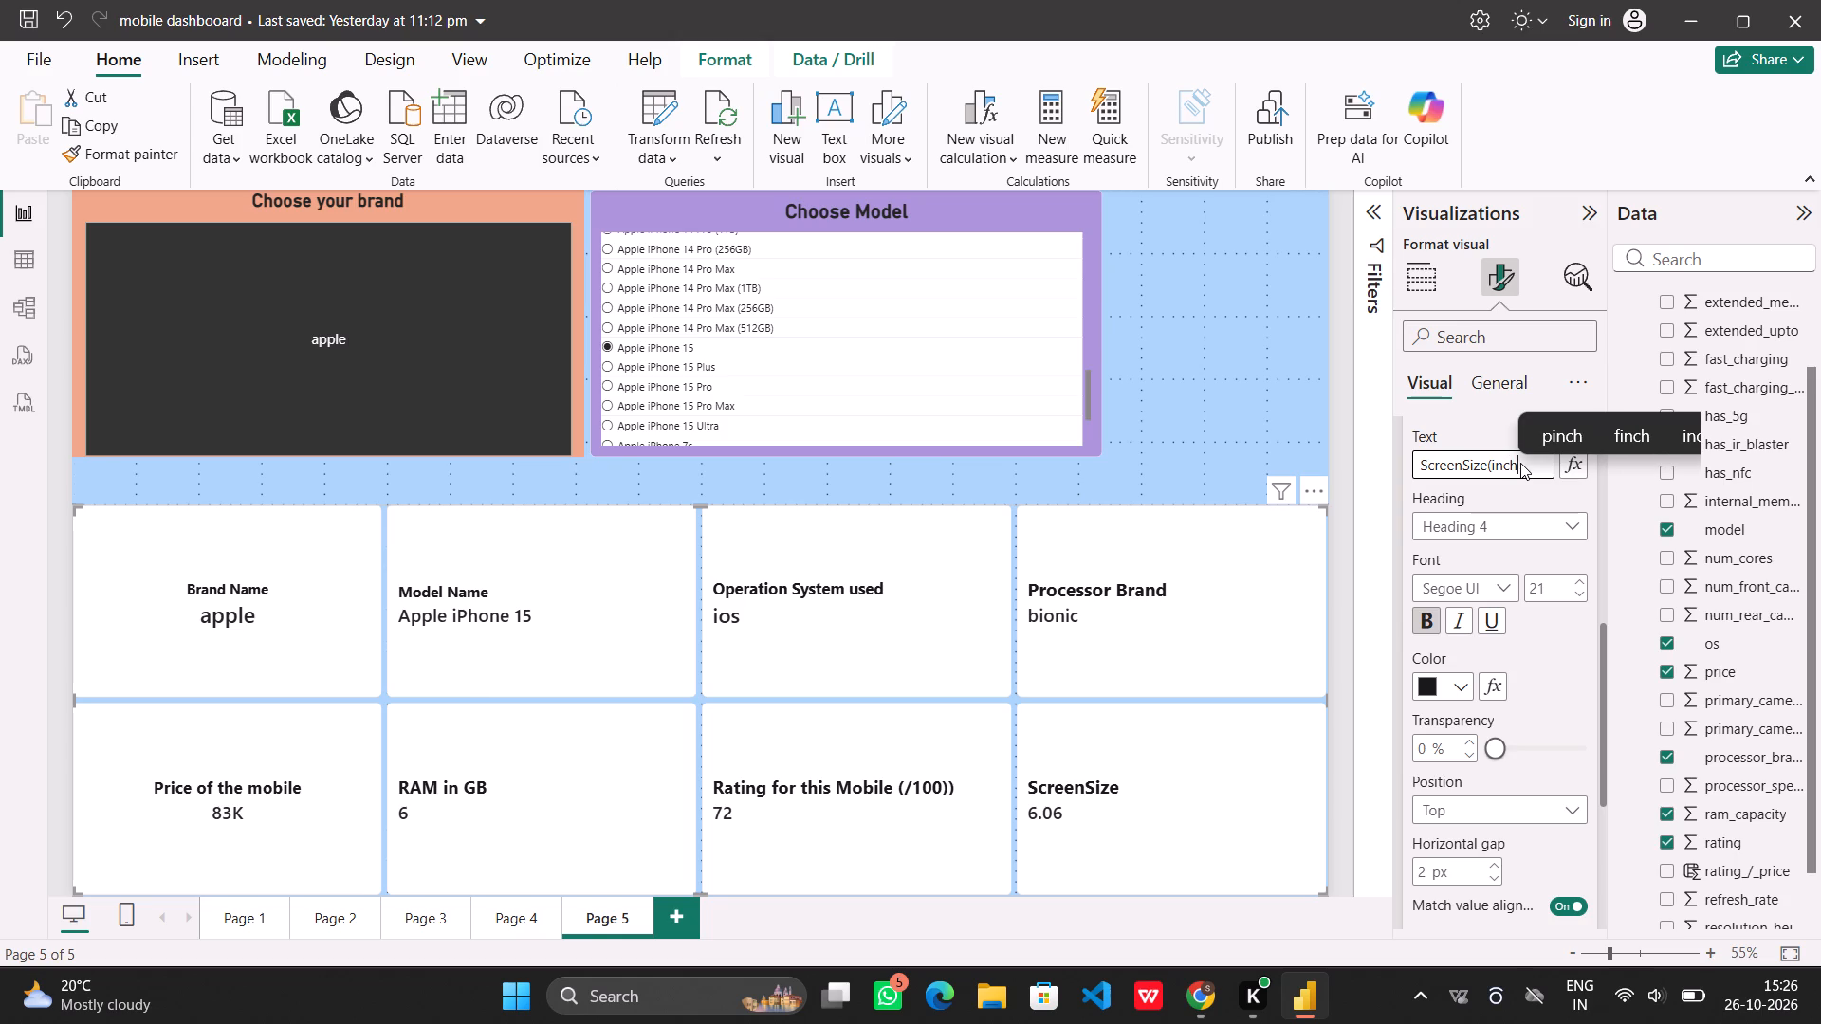
pyautogui.hotkey('shift', ')')
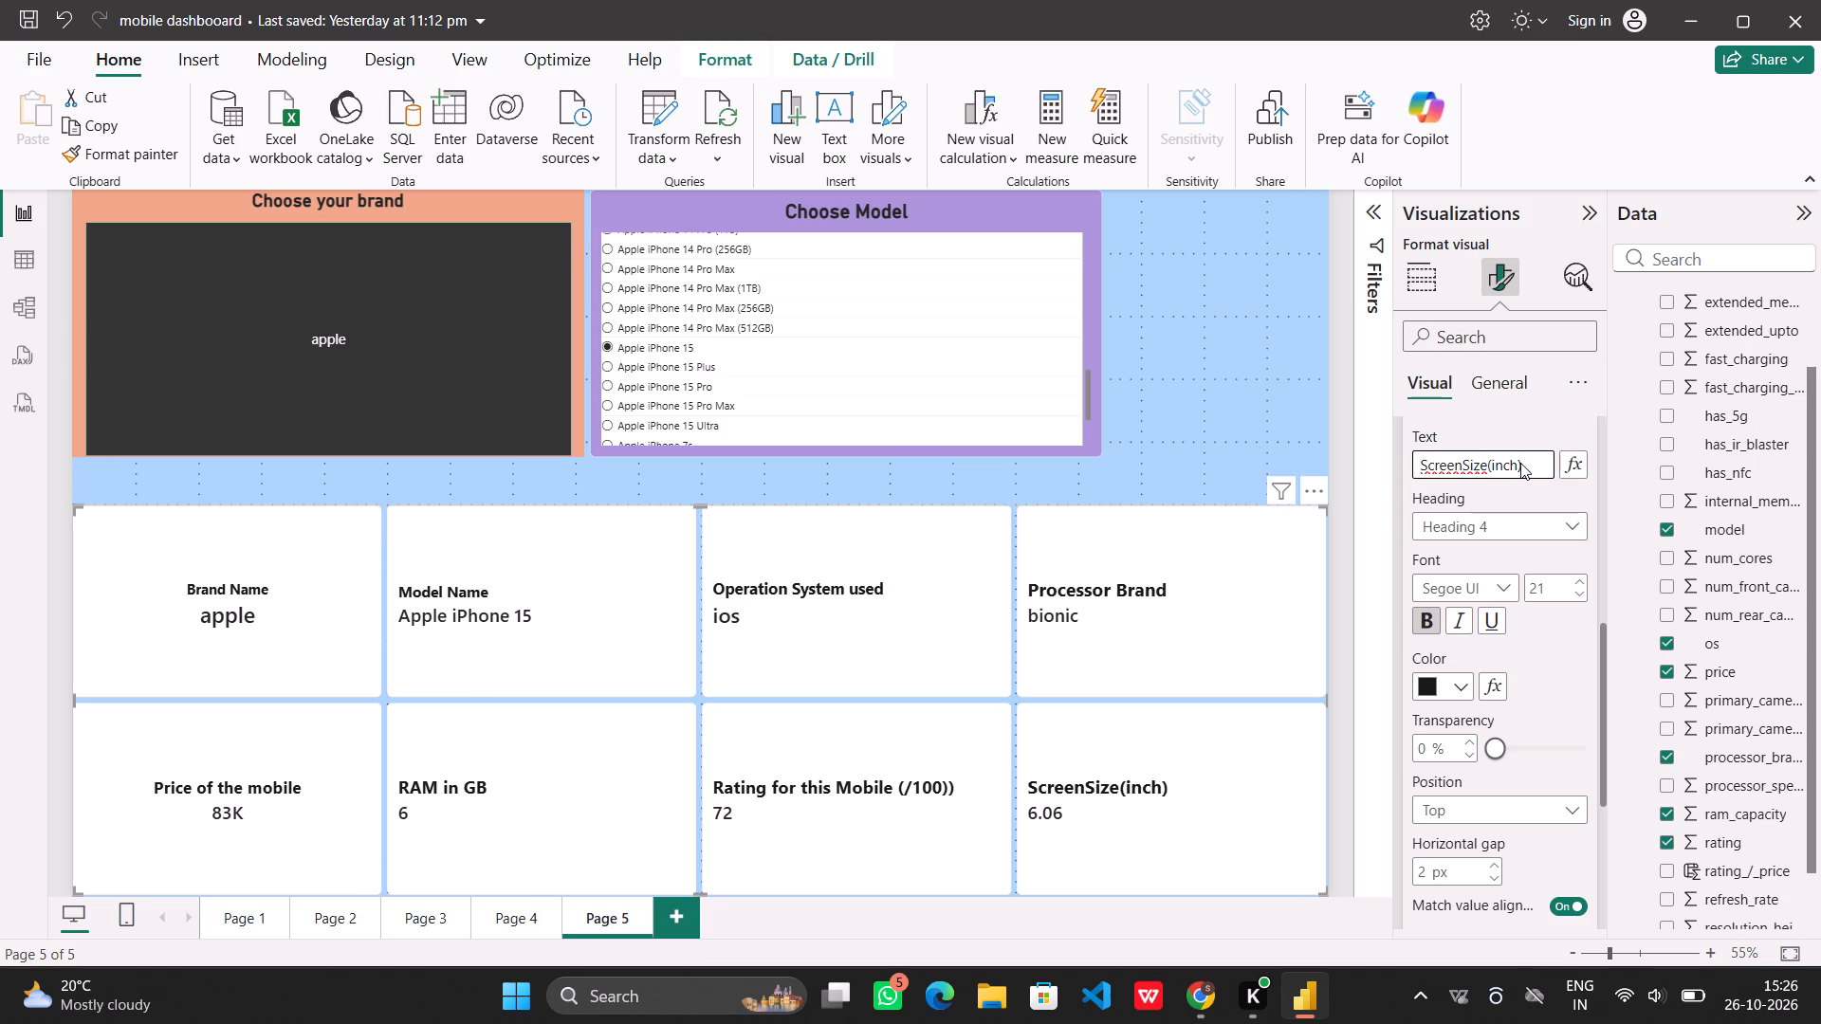
pyautogui.press('Left')
pyautogui.press('Left')
pyautogui.press('Left')
pyautogui.press('Left')
pyautogui.press('Left')
pyautogui.press('space')
pyautogui.press('BackSpace')
pyautogui.press('Left')
pyautogui.press('space')
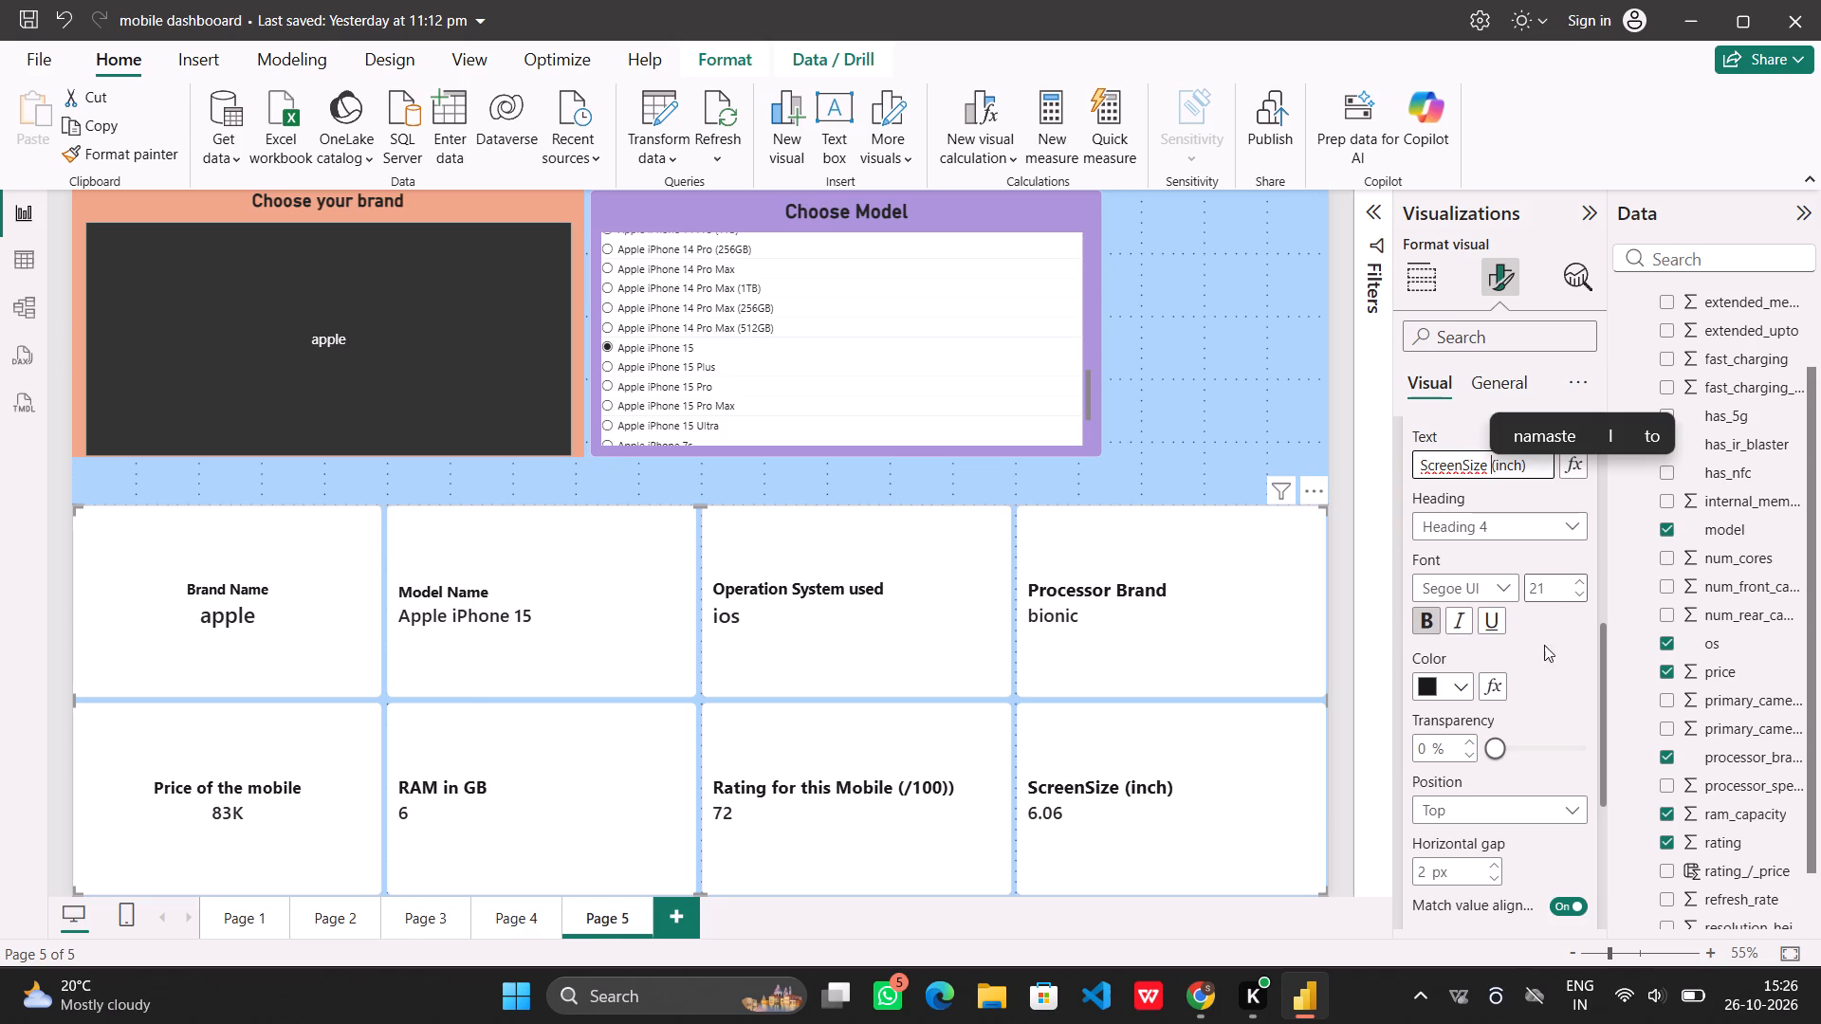
pyautogui.click(1245, 804)
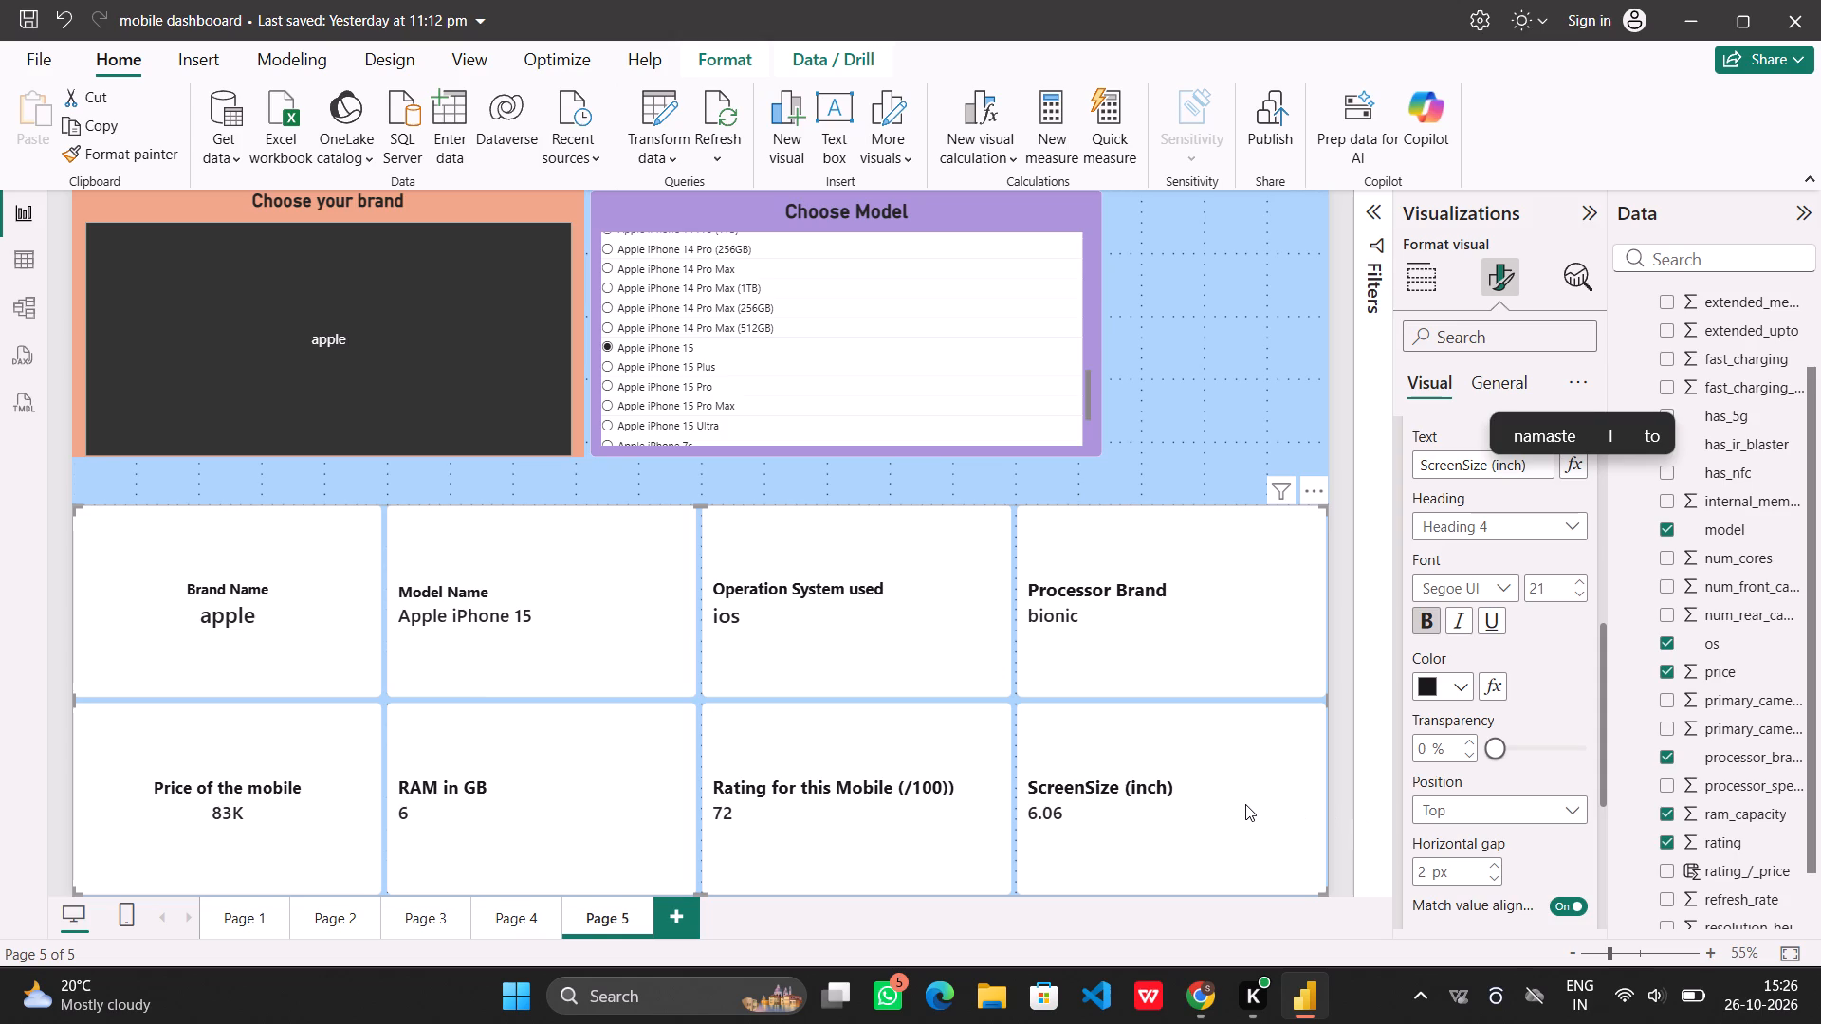
# Clear the selected Apple model, then filter the page to brand motorola and model Motorola Moto G52 (6GB RAM + 128GB).
pyautogui.click(1006, 356)
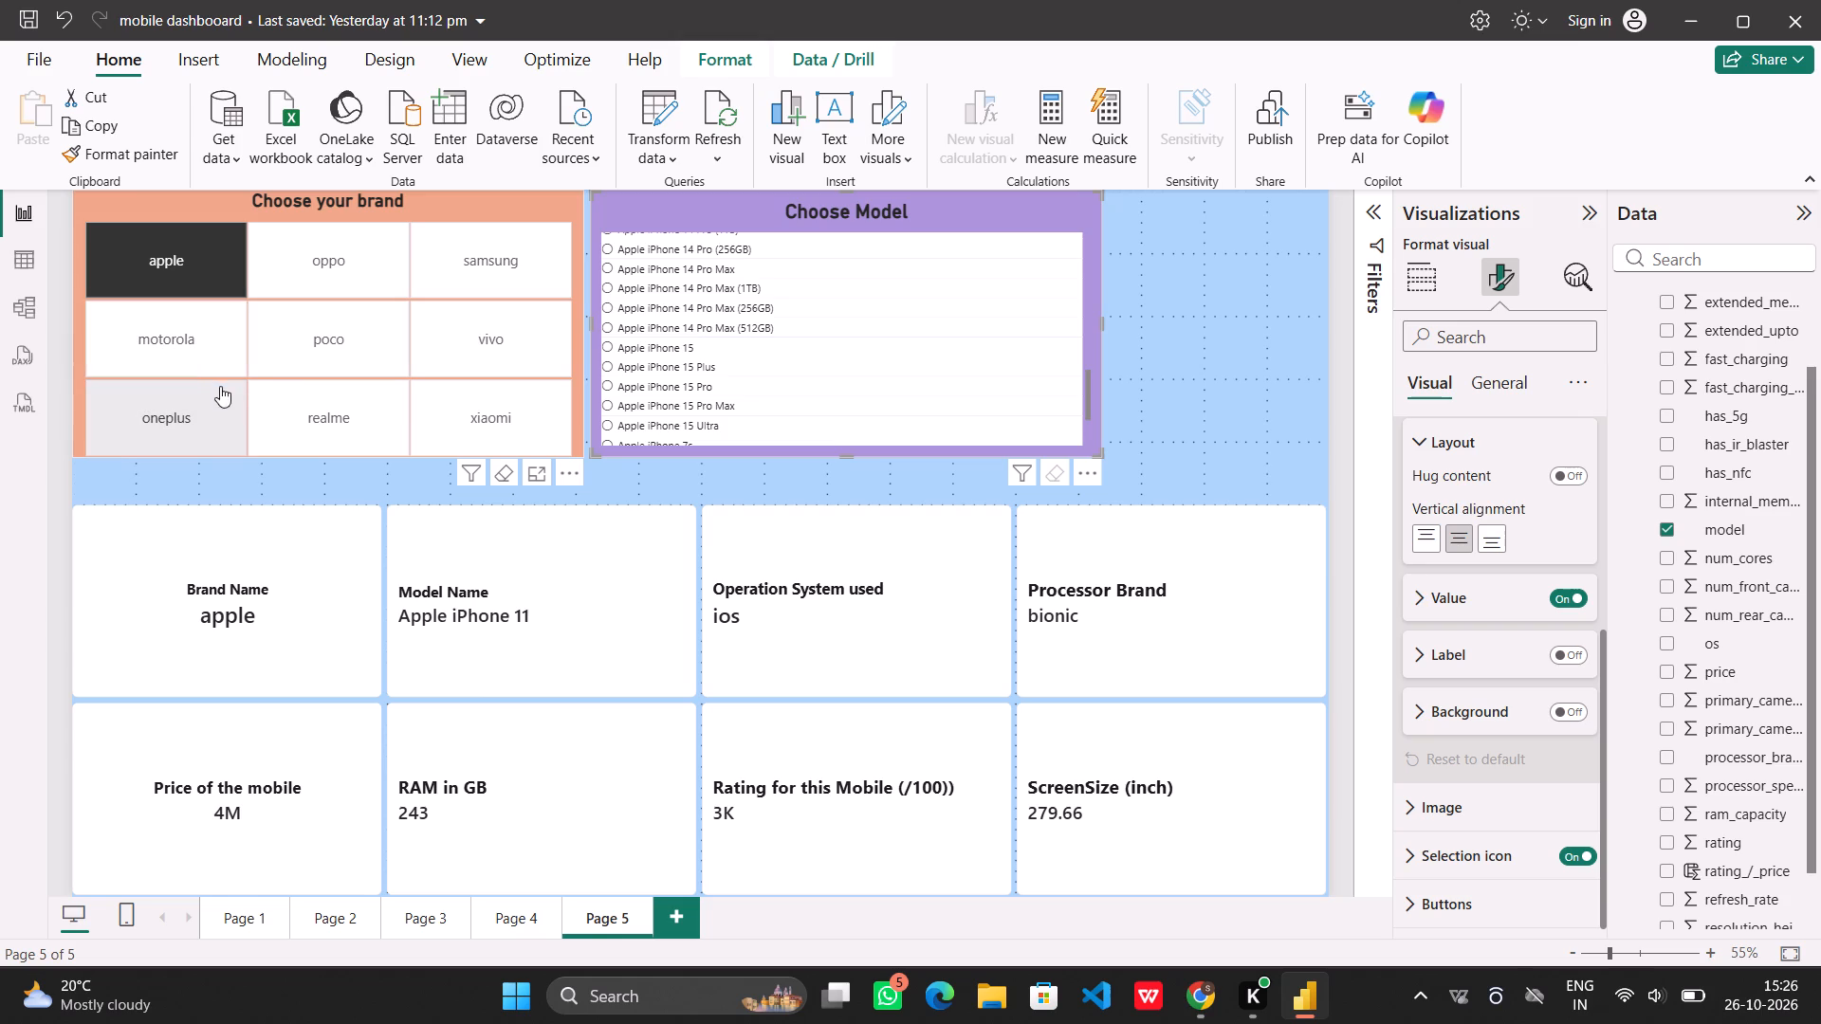
pyautogui.click(201, 361)
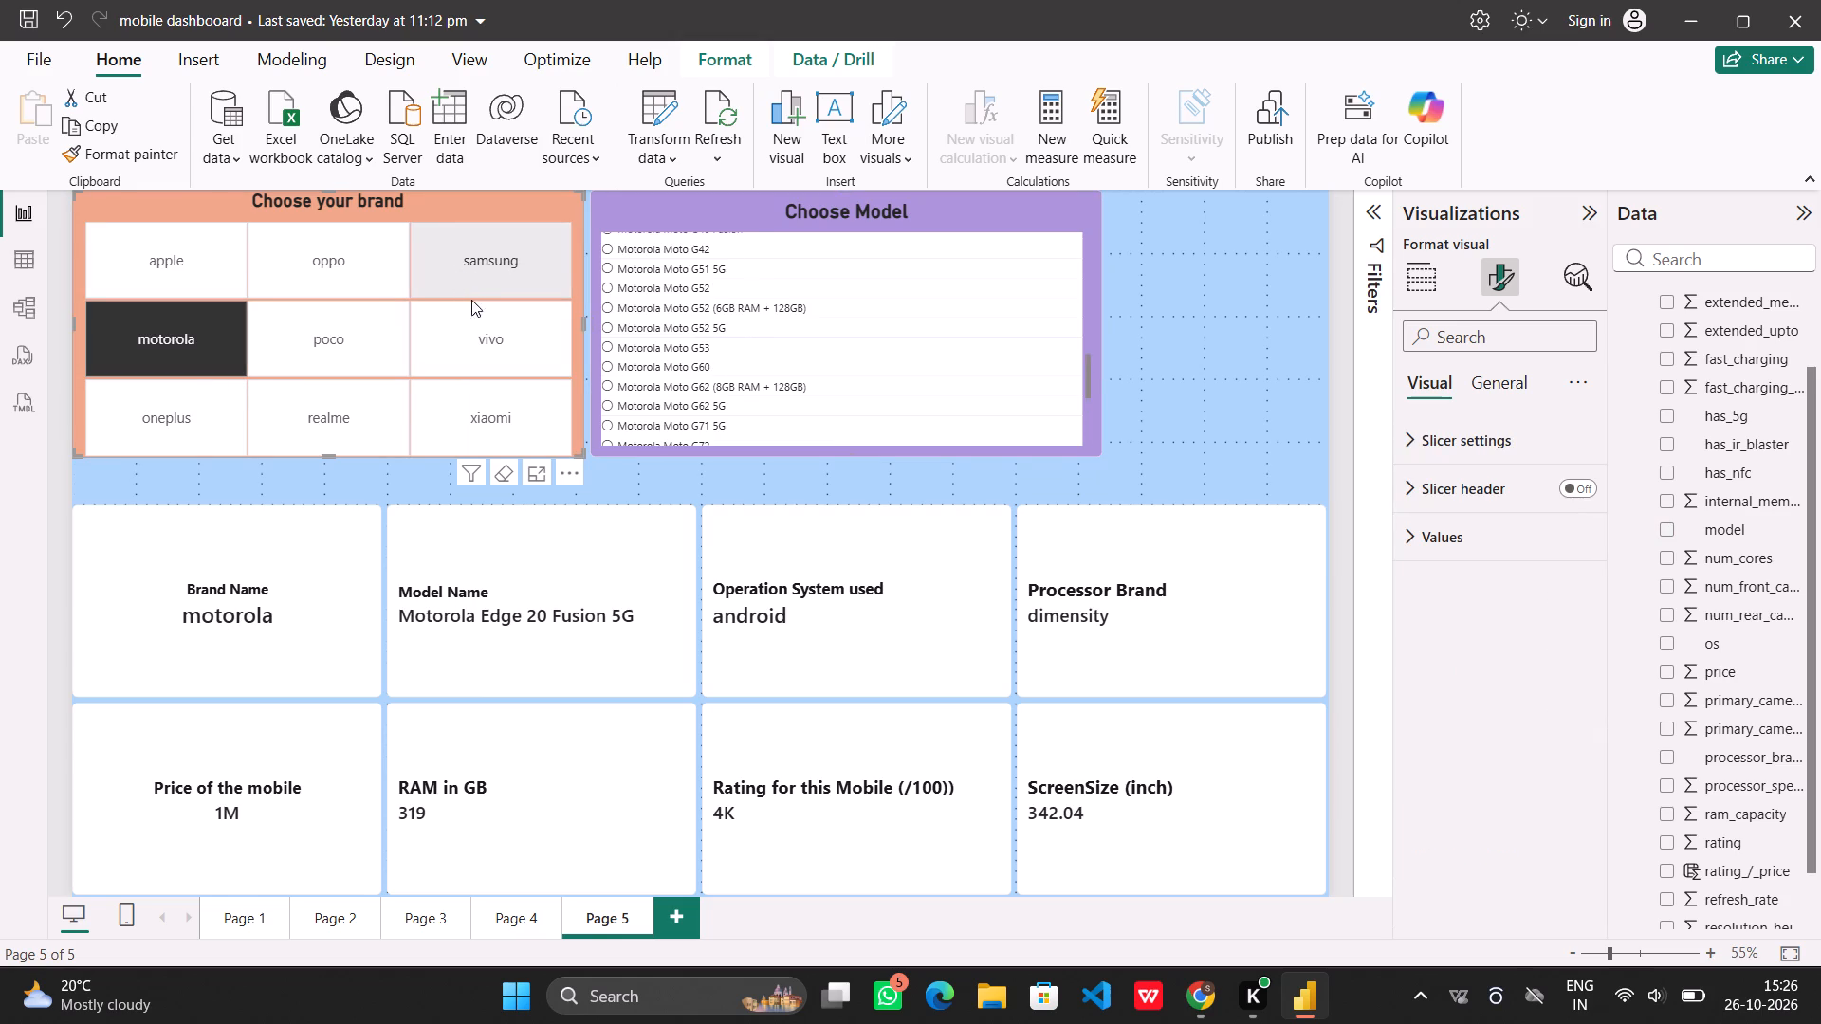
pyautogui.click(713, 307)
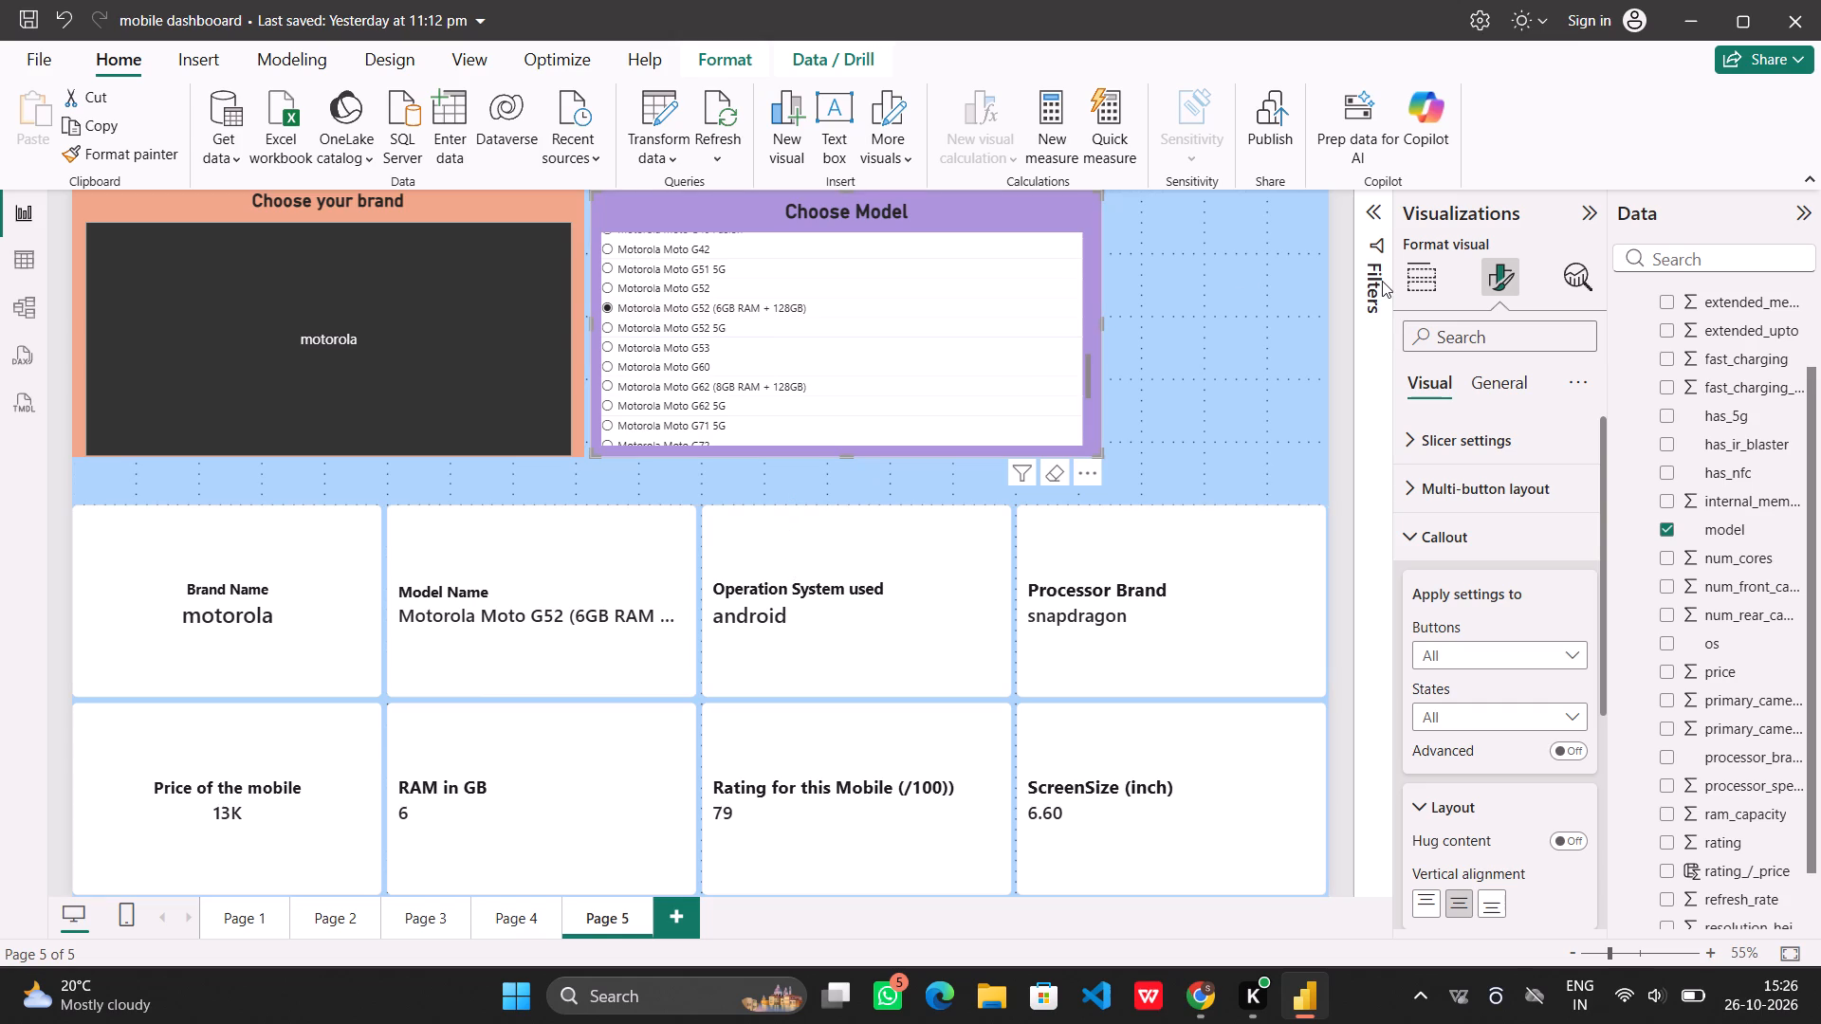
# Reorder the card visual's value fields so Sum of price and Sum of ram_capacity come directly after First model.
pyautogui.click(1426, 286)
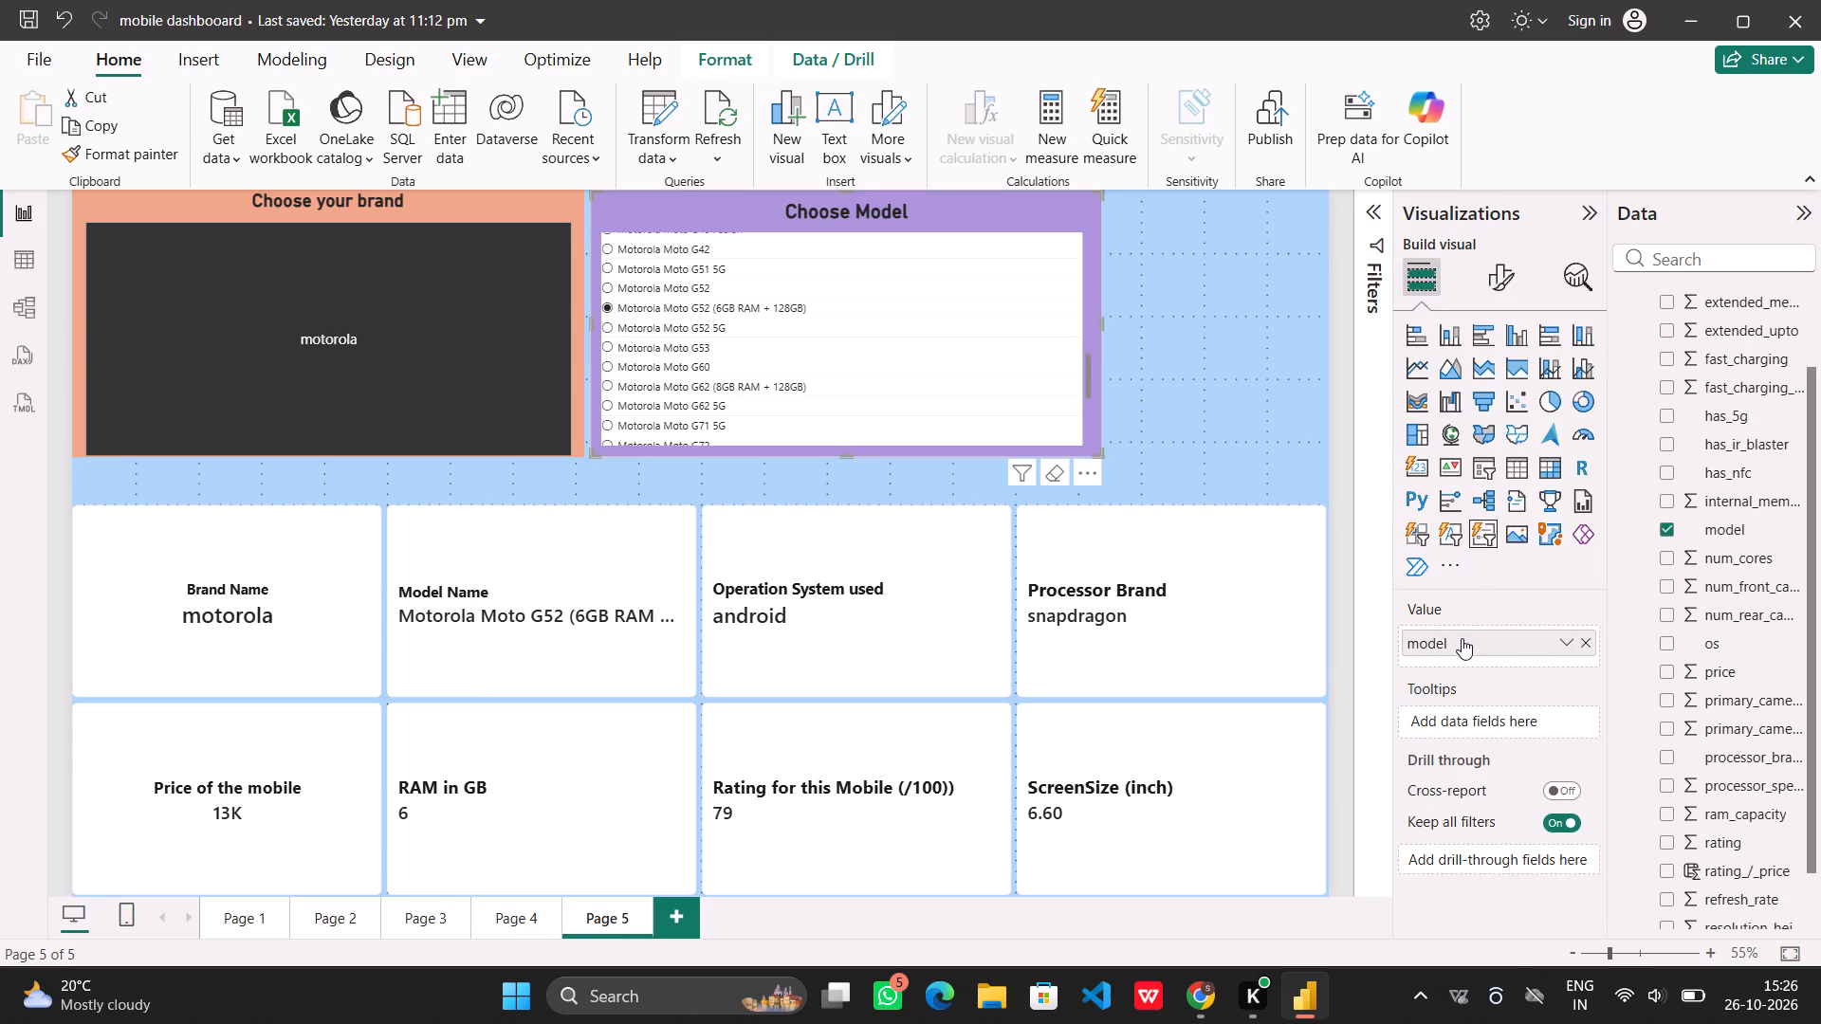
pyautogui.click(1255, 516)
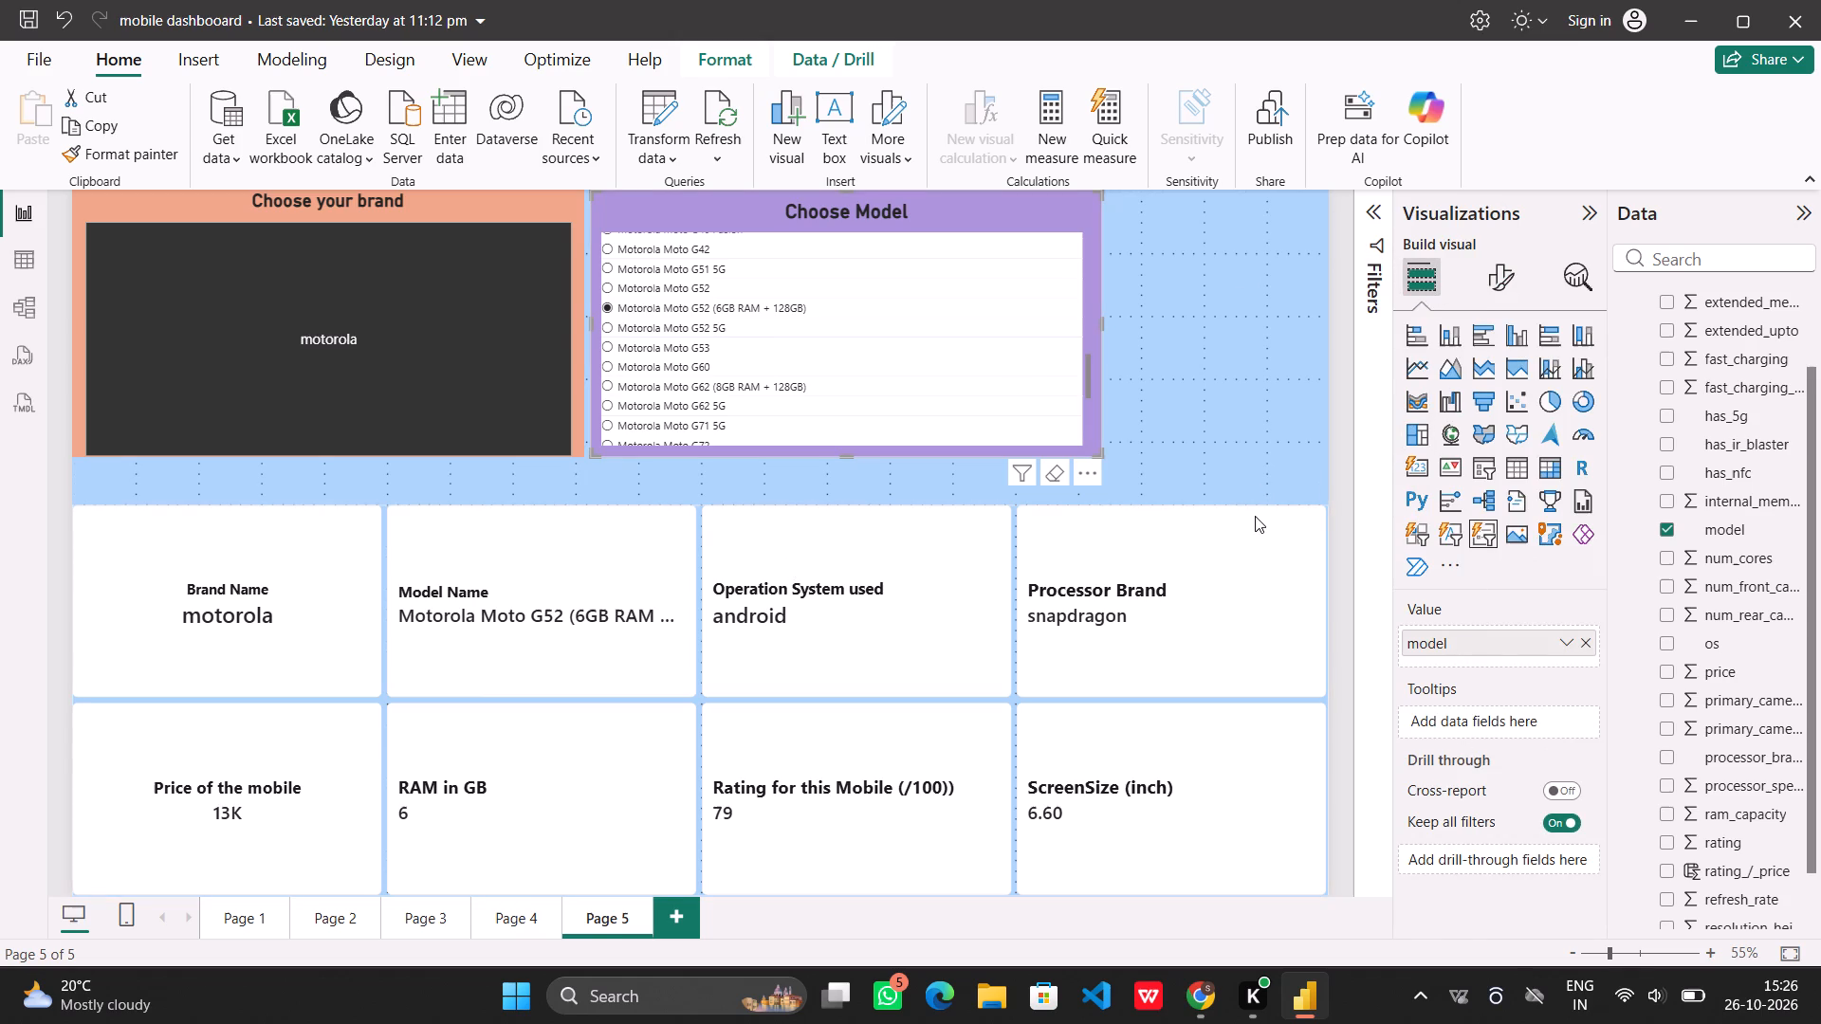
pyautogui.moveTo(1471, 759); pyautogui.dragTo(1475, 667)
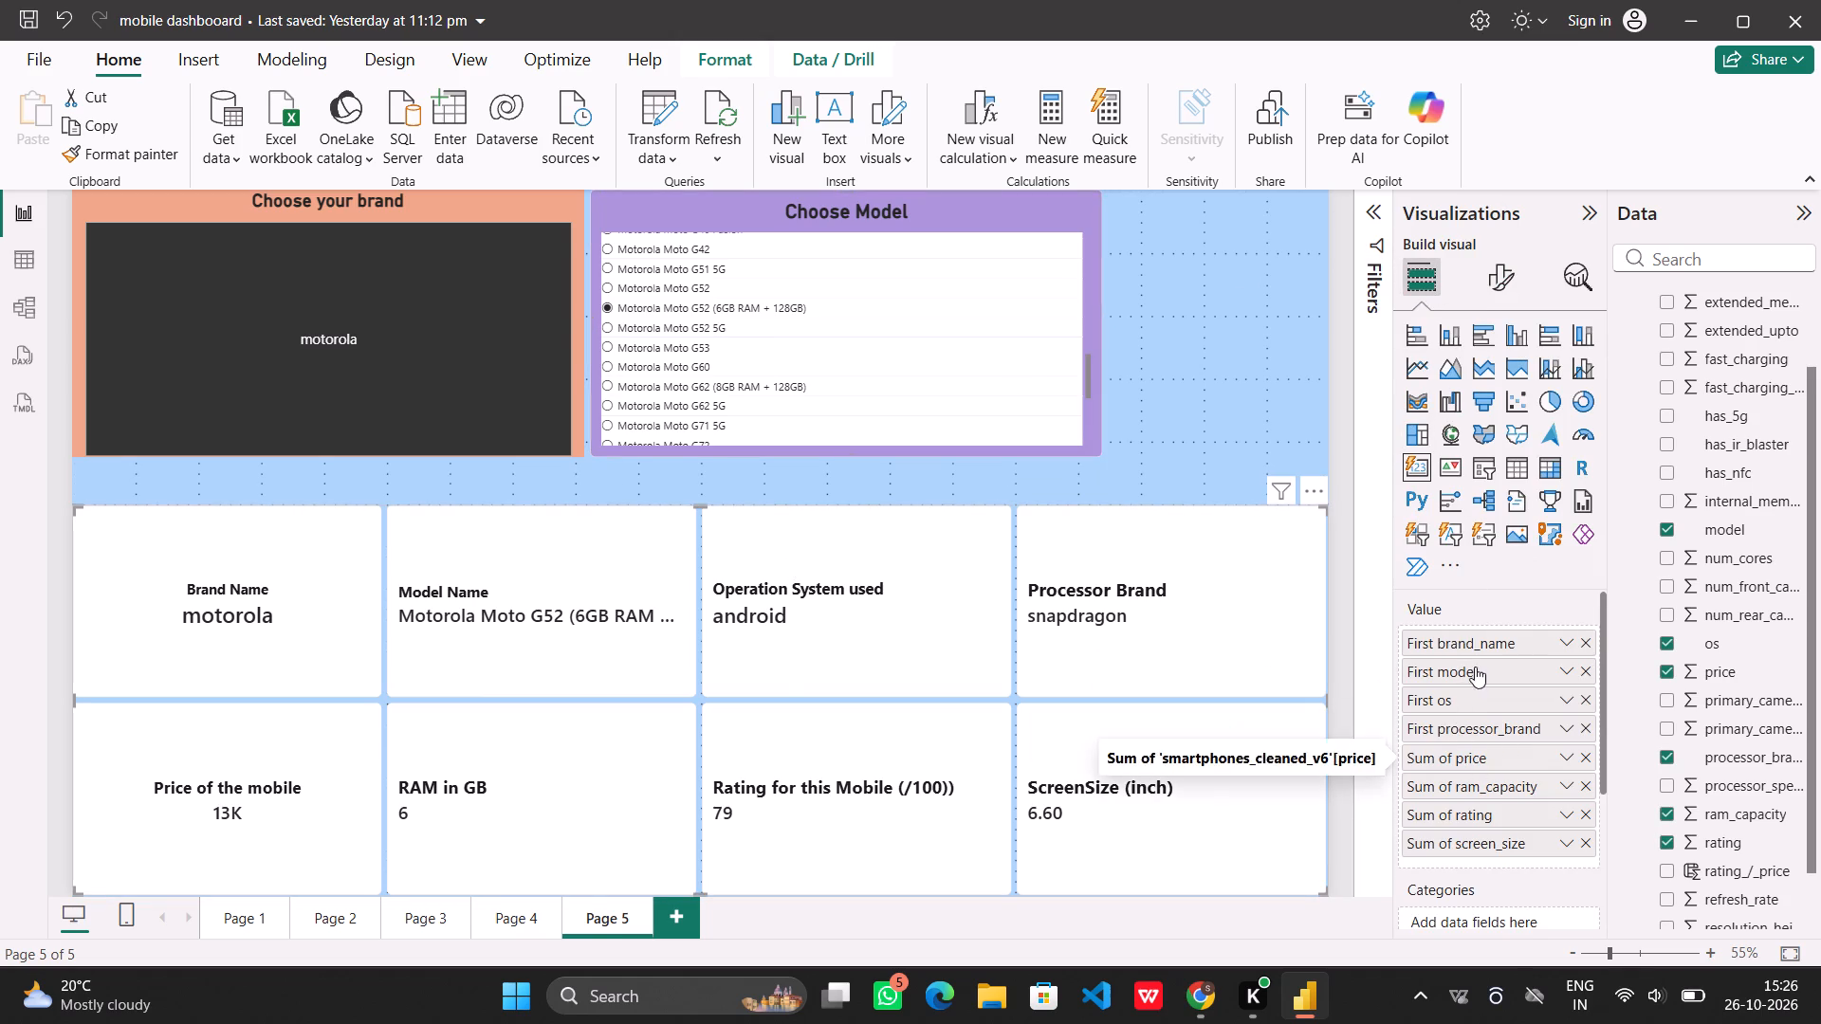
pyautogui.moveTo(1475, 667); pyautogui.dragTo(1475, 692)
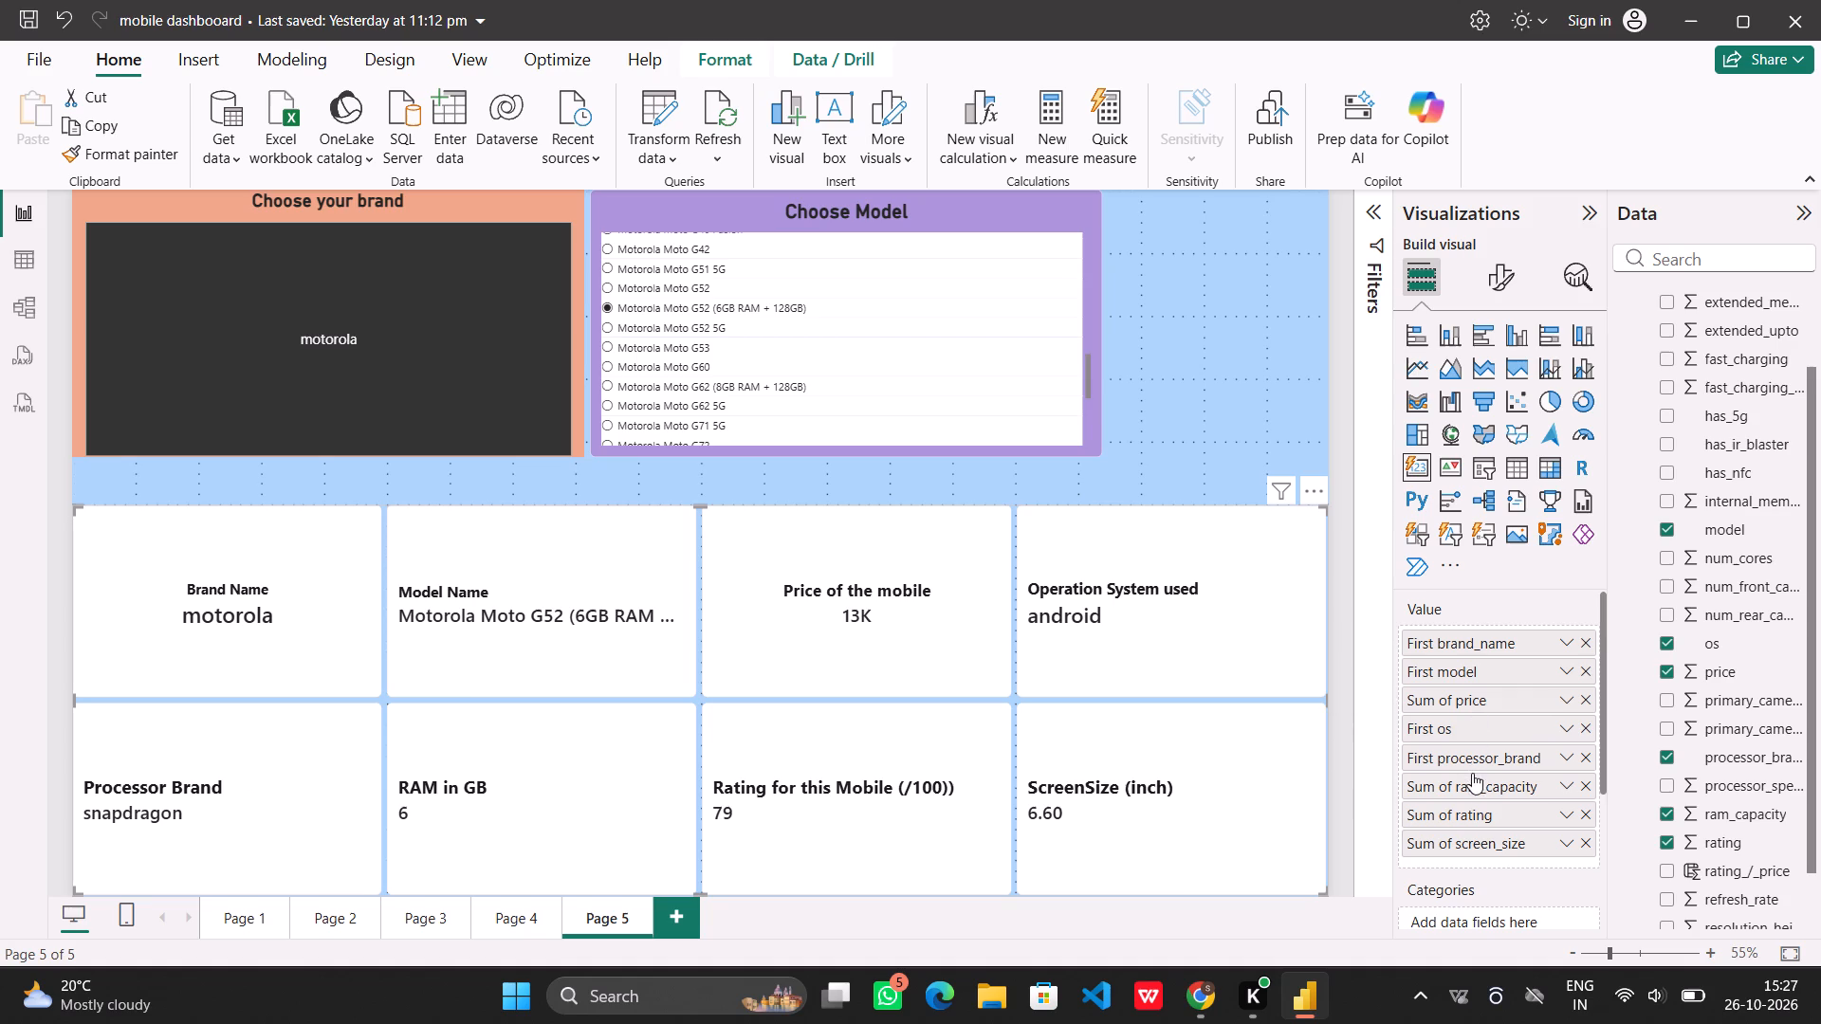
pyautogui.moveTo(1474, 783); pyautogui.dragTo(1475, 722)
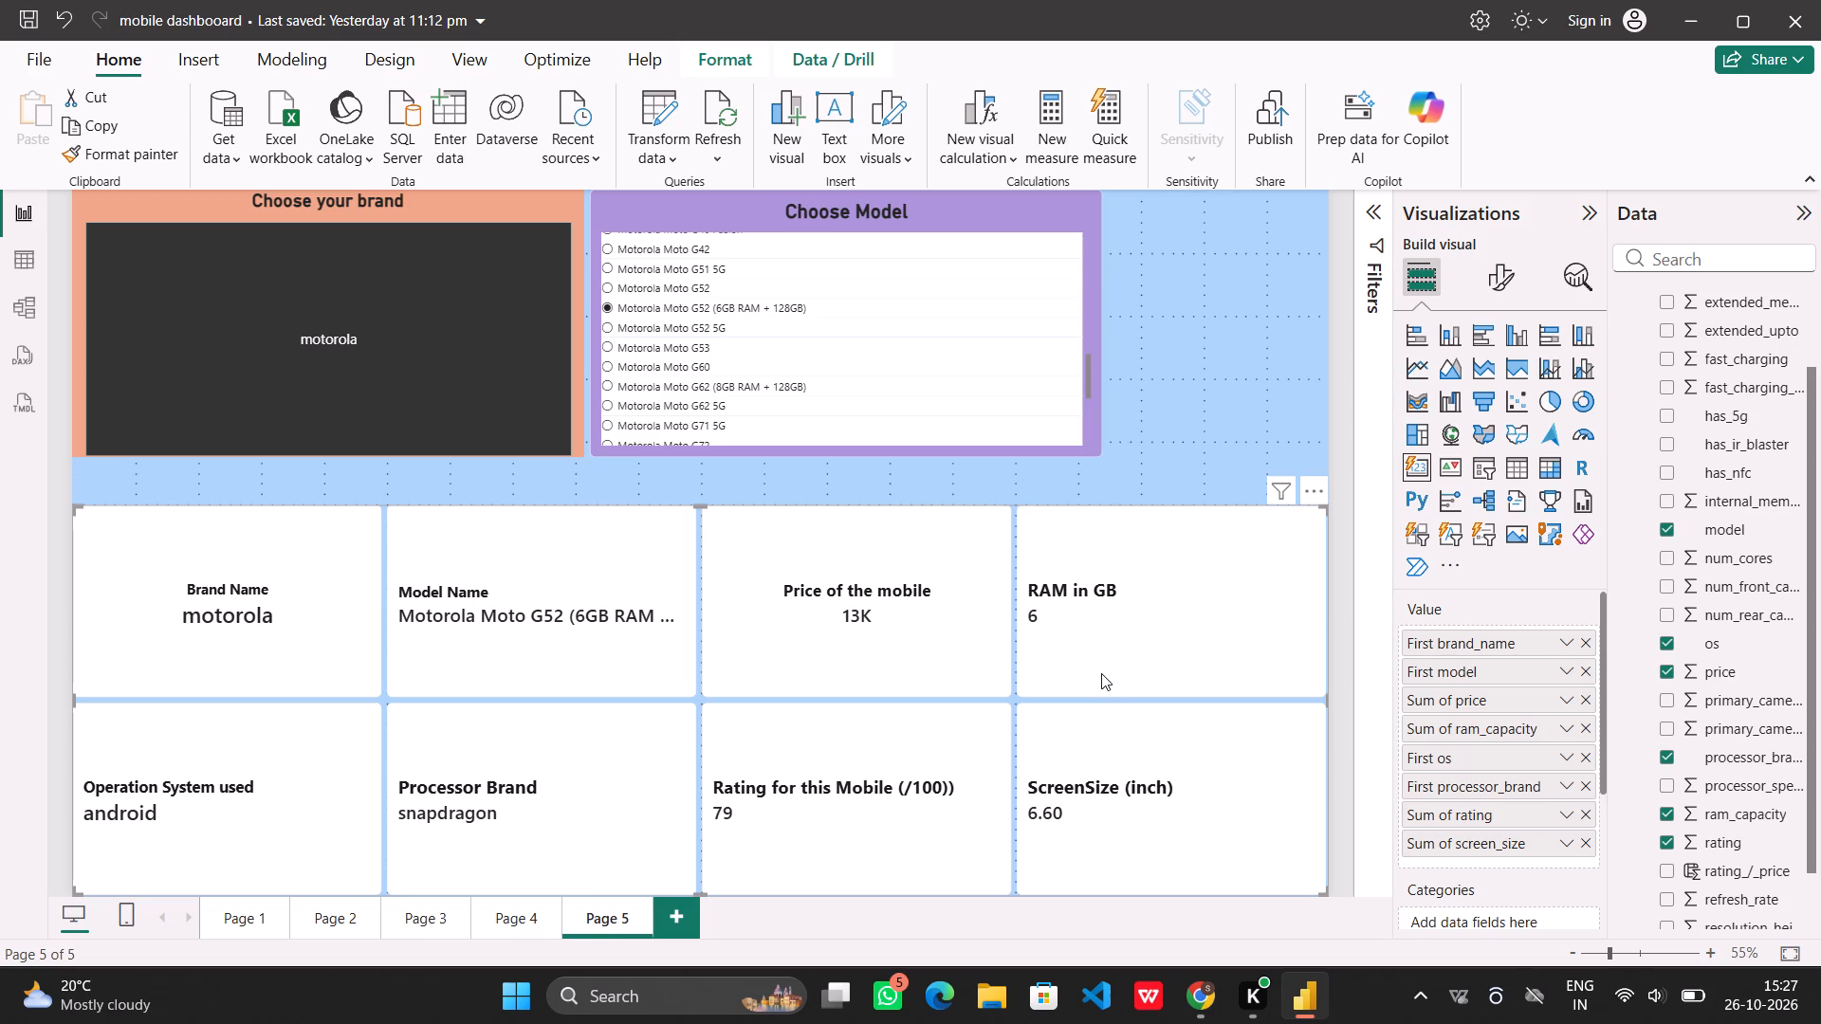
# Open the card visual's general formatting settings.
pyautogui.click(1209, 592)
pyautogui.click(1510, 273)
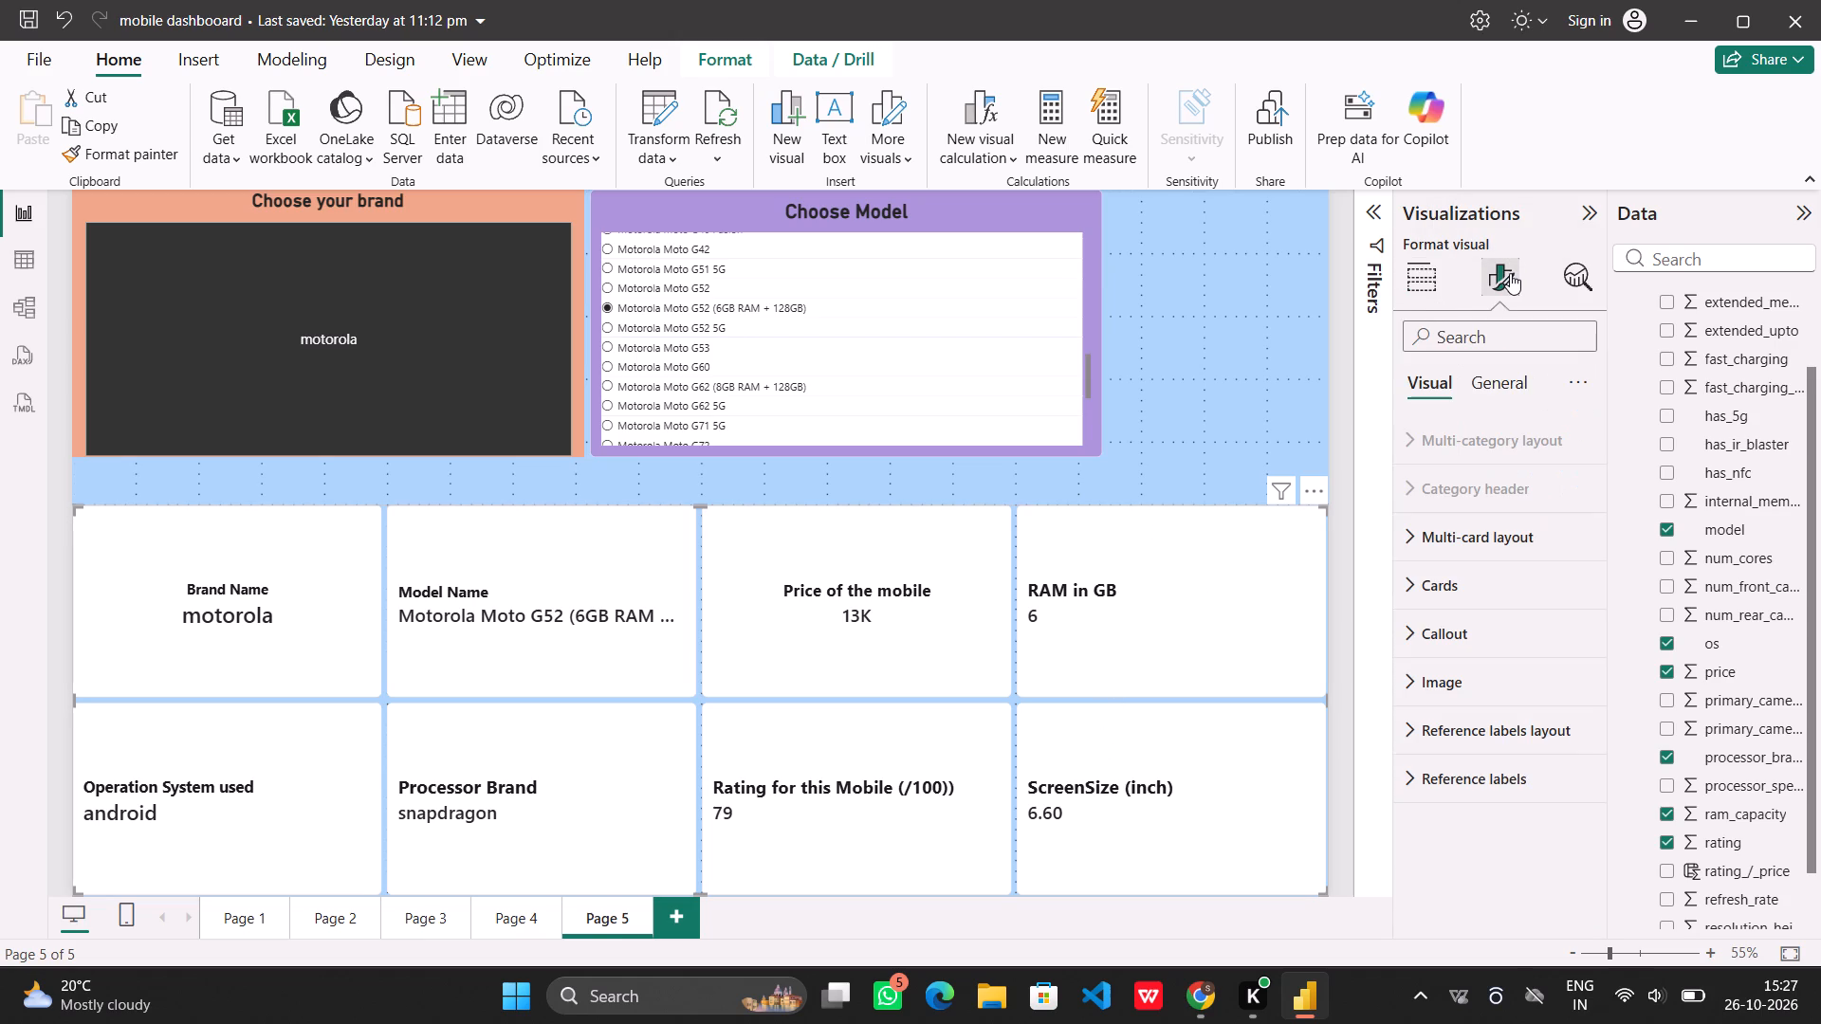
pyautogui.click(1488, 377)
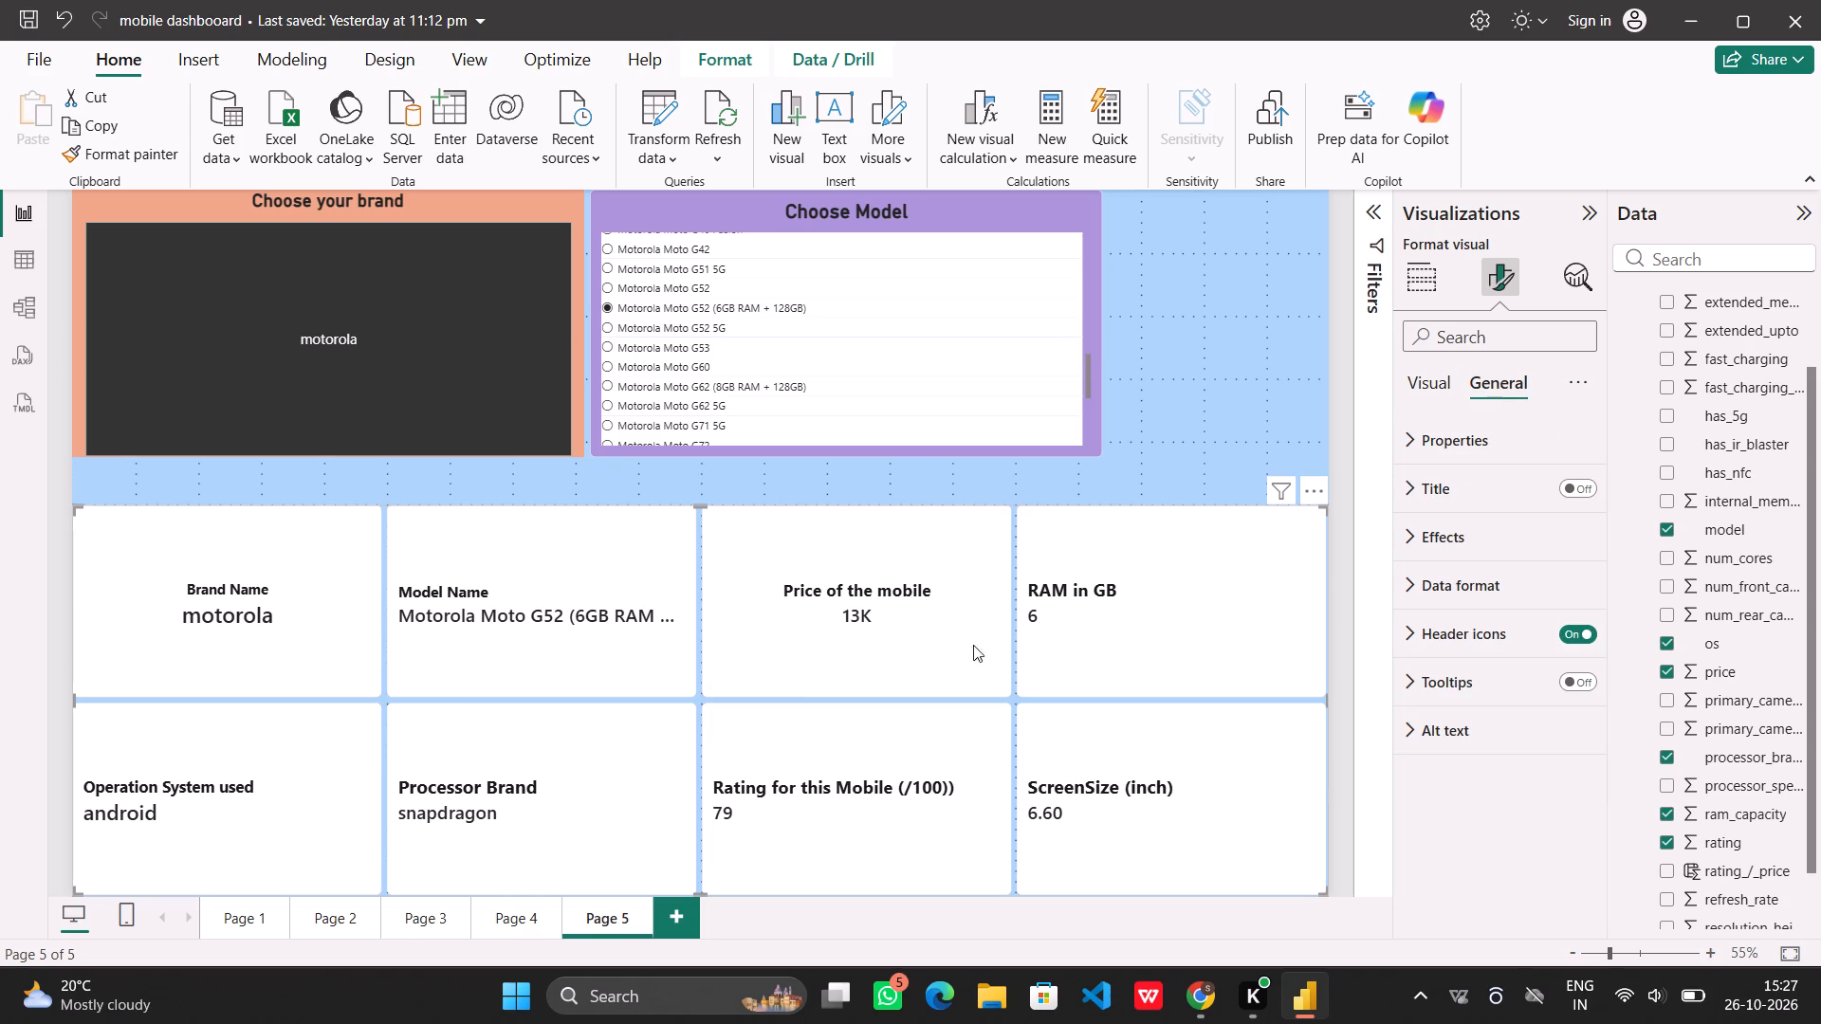
# Review the design of Pages 4, 3, 2 and 1, and return to Page 5.
pyautogui.click(495, 912)
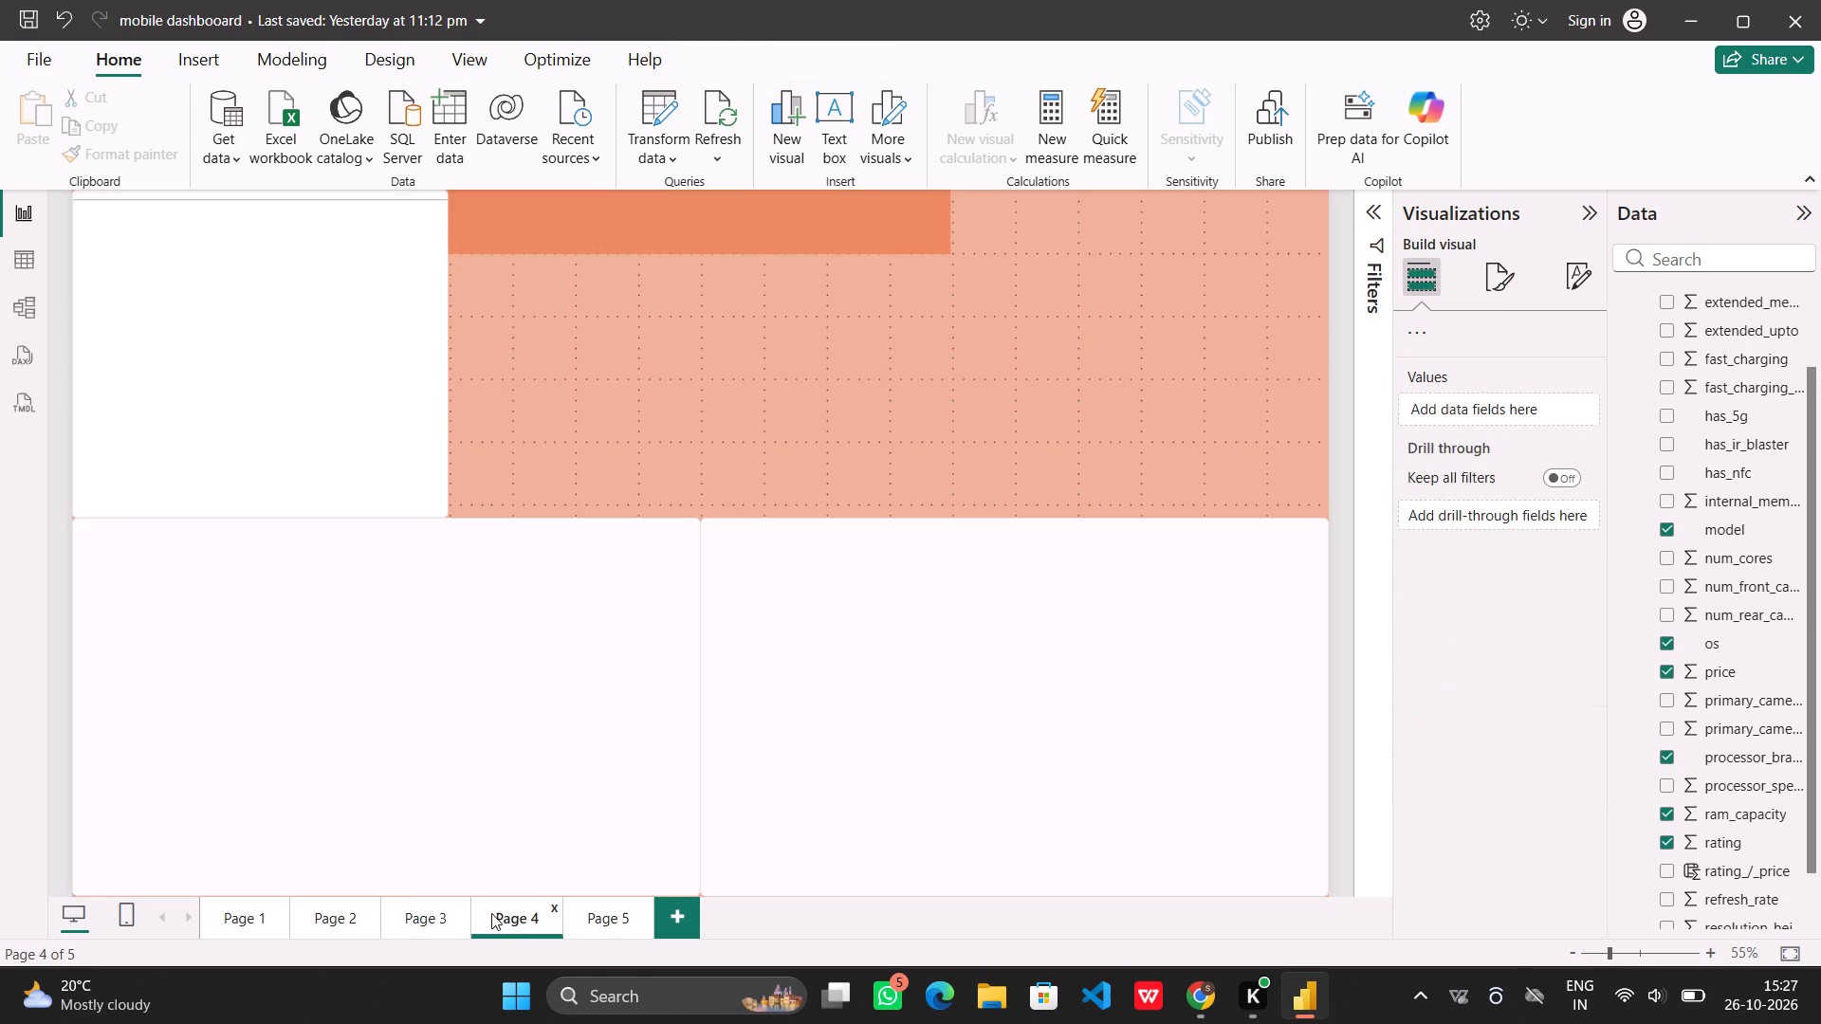
pyautogui.click(416, 928)
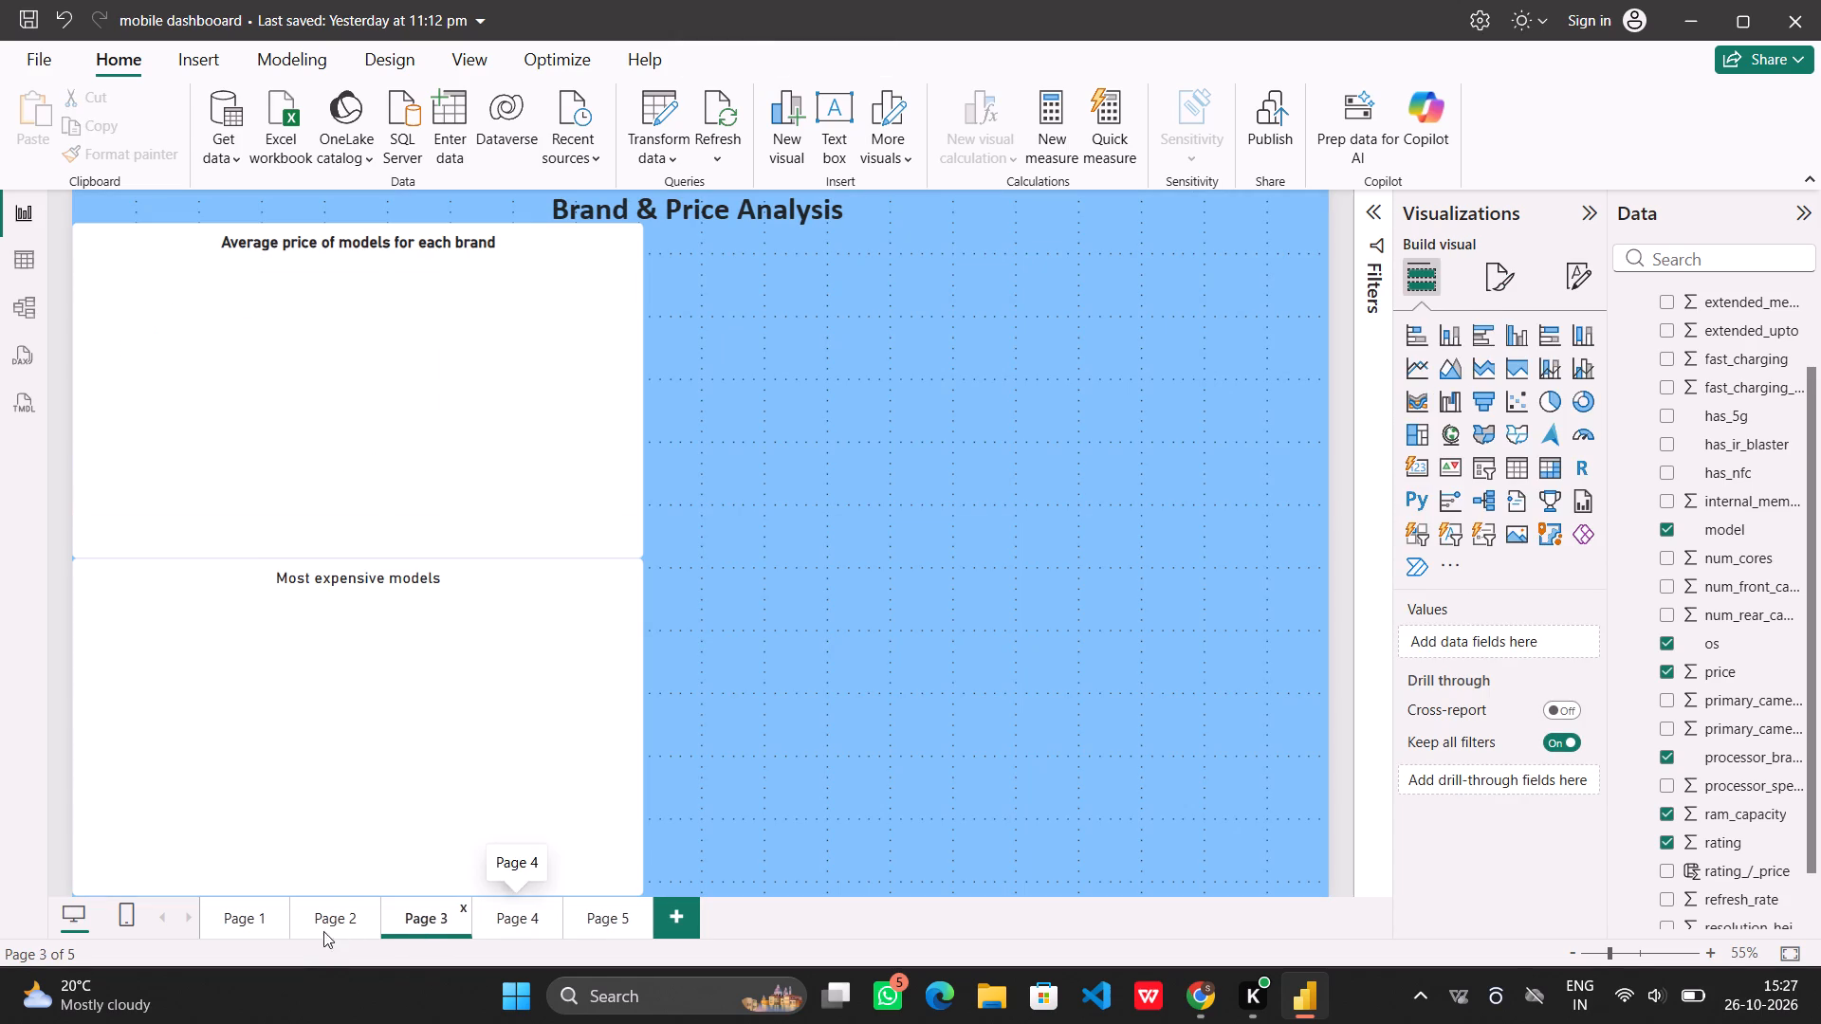
pyautogui.click(303, 936)
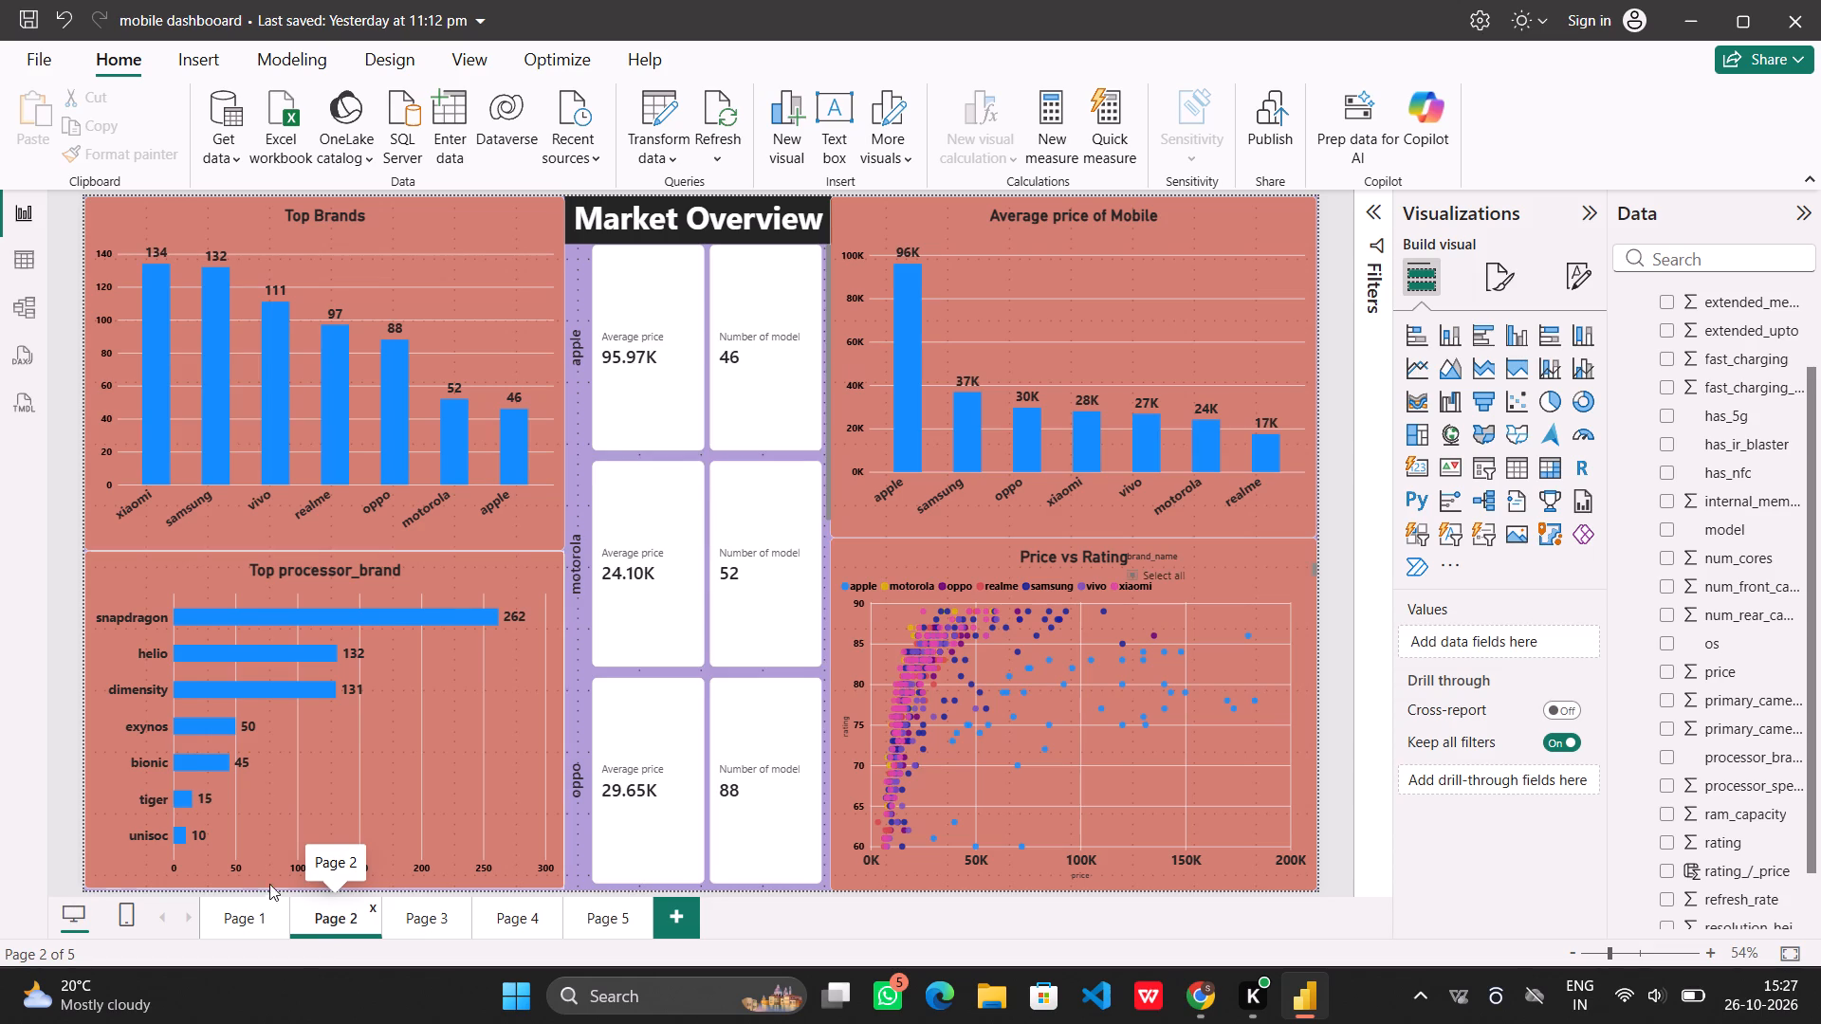
pyautogui.click(236, 929)
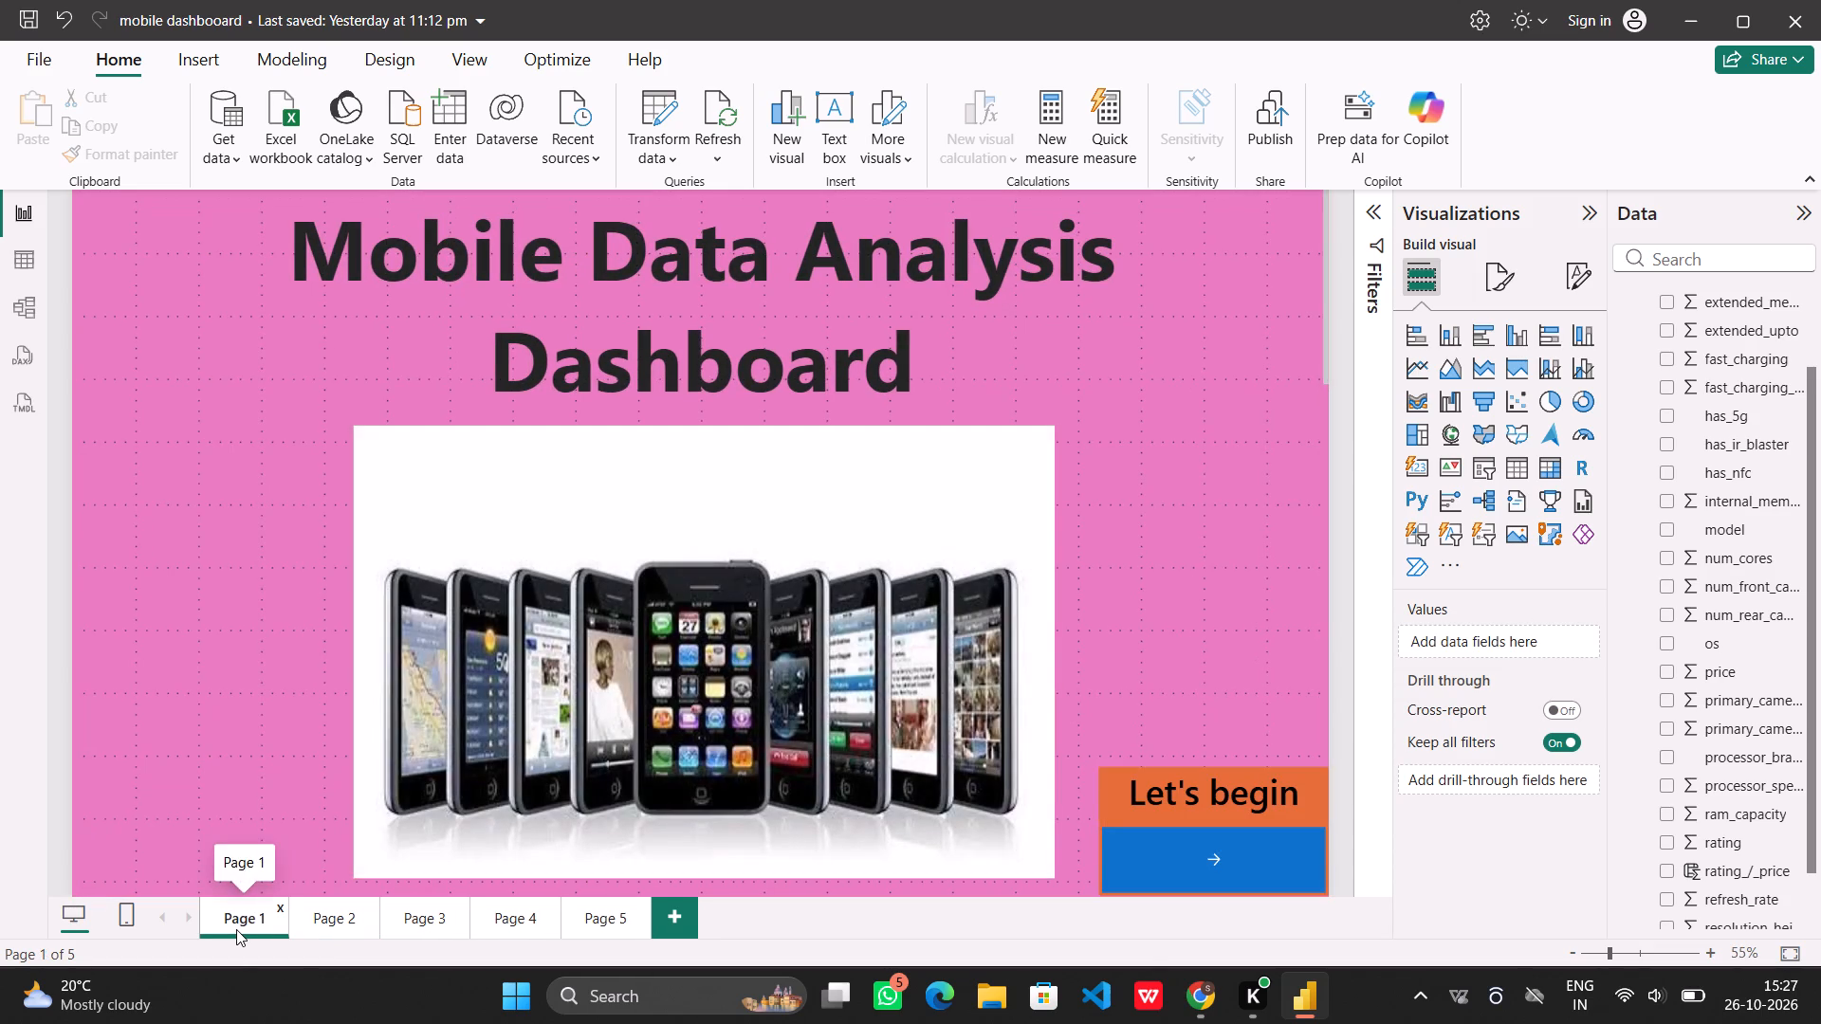
pyautogui.click(591, 927)
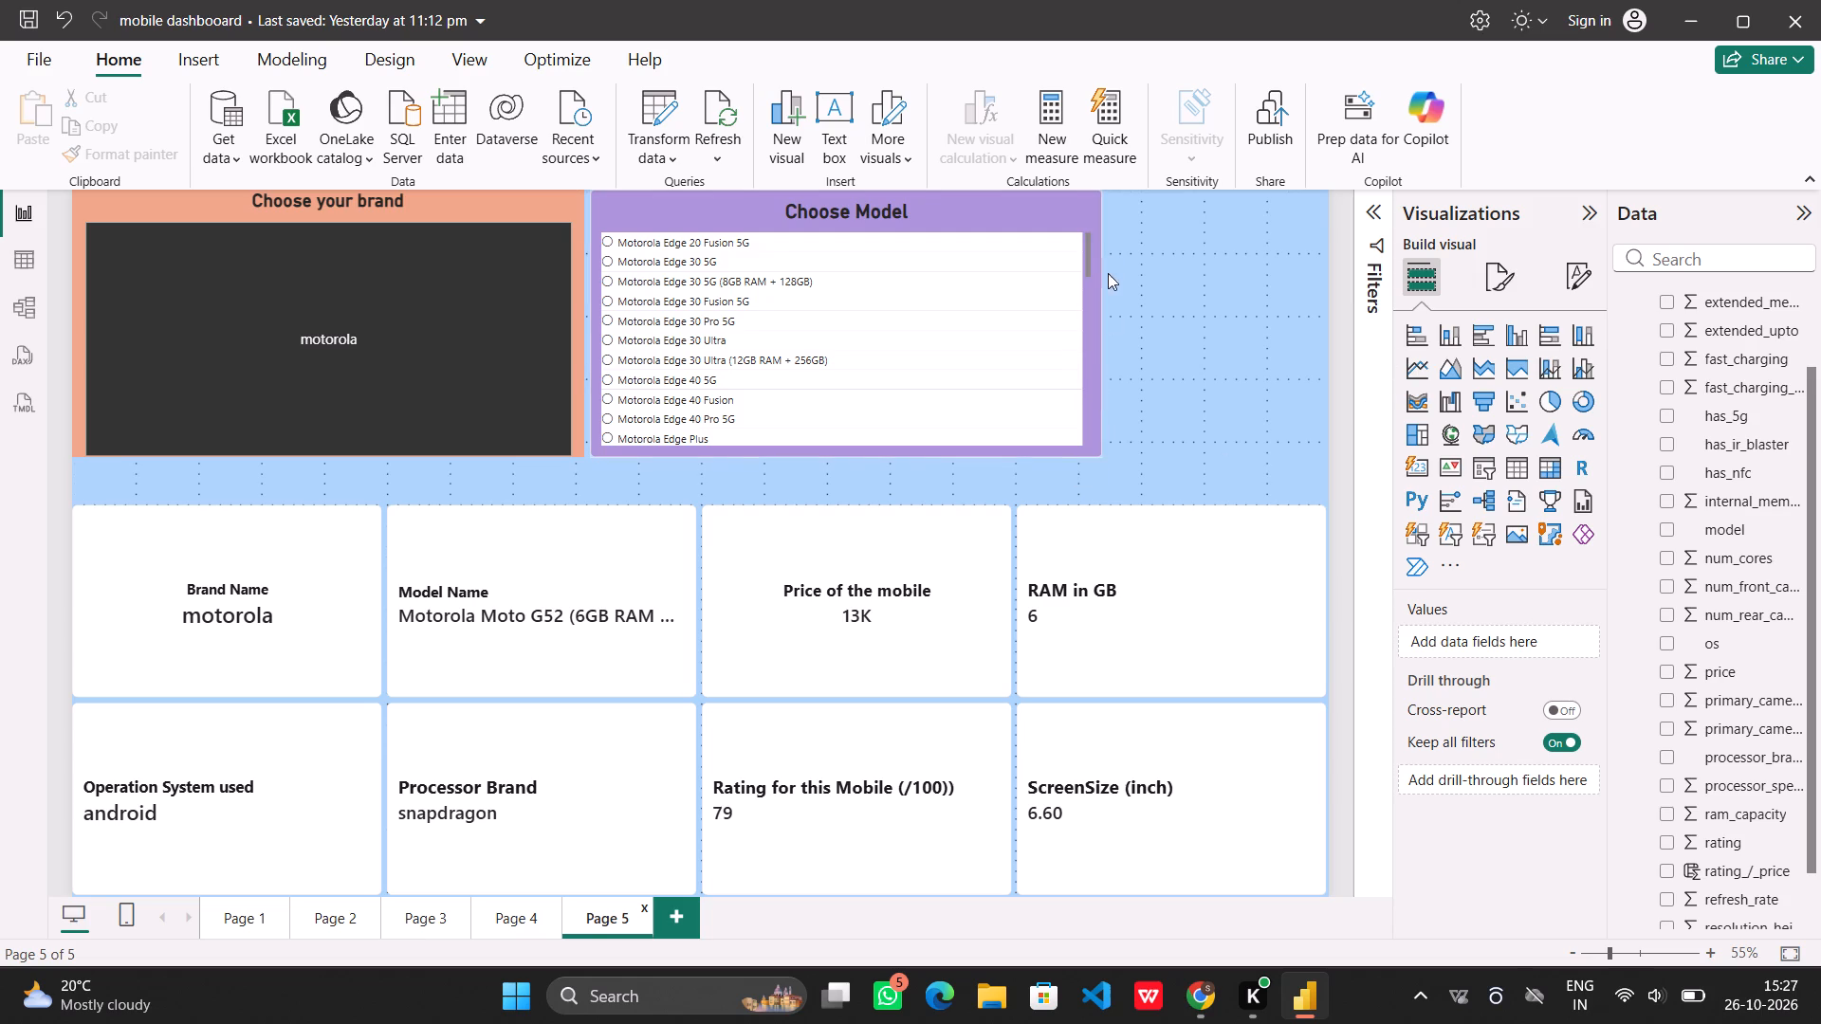
# Set the Choose Model slicer's background to the recently used light orange with 16% transparency.
pyautogui.click(1070, 220)
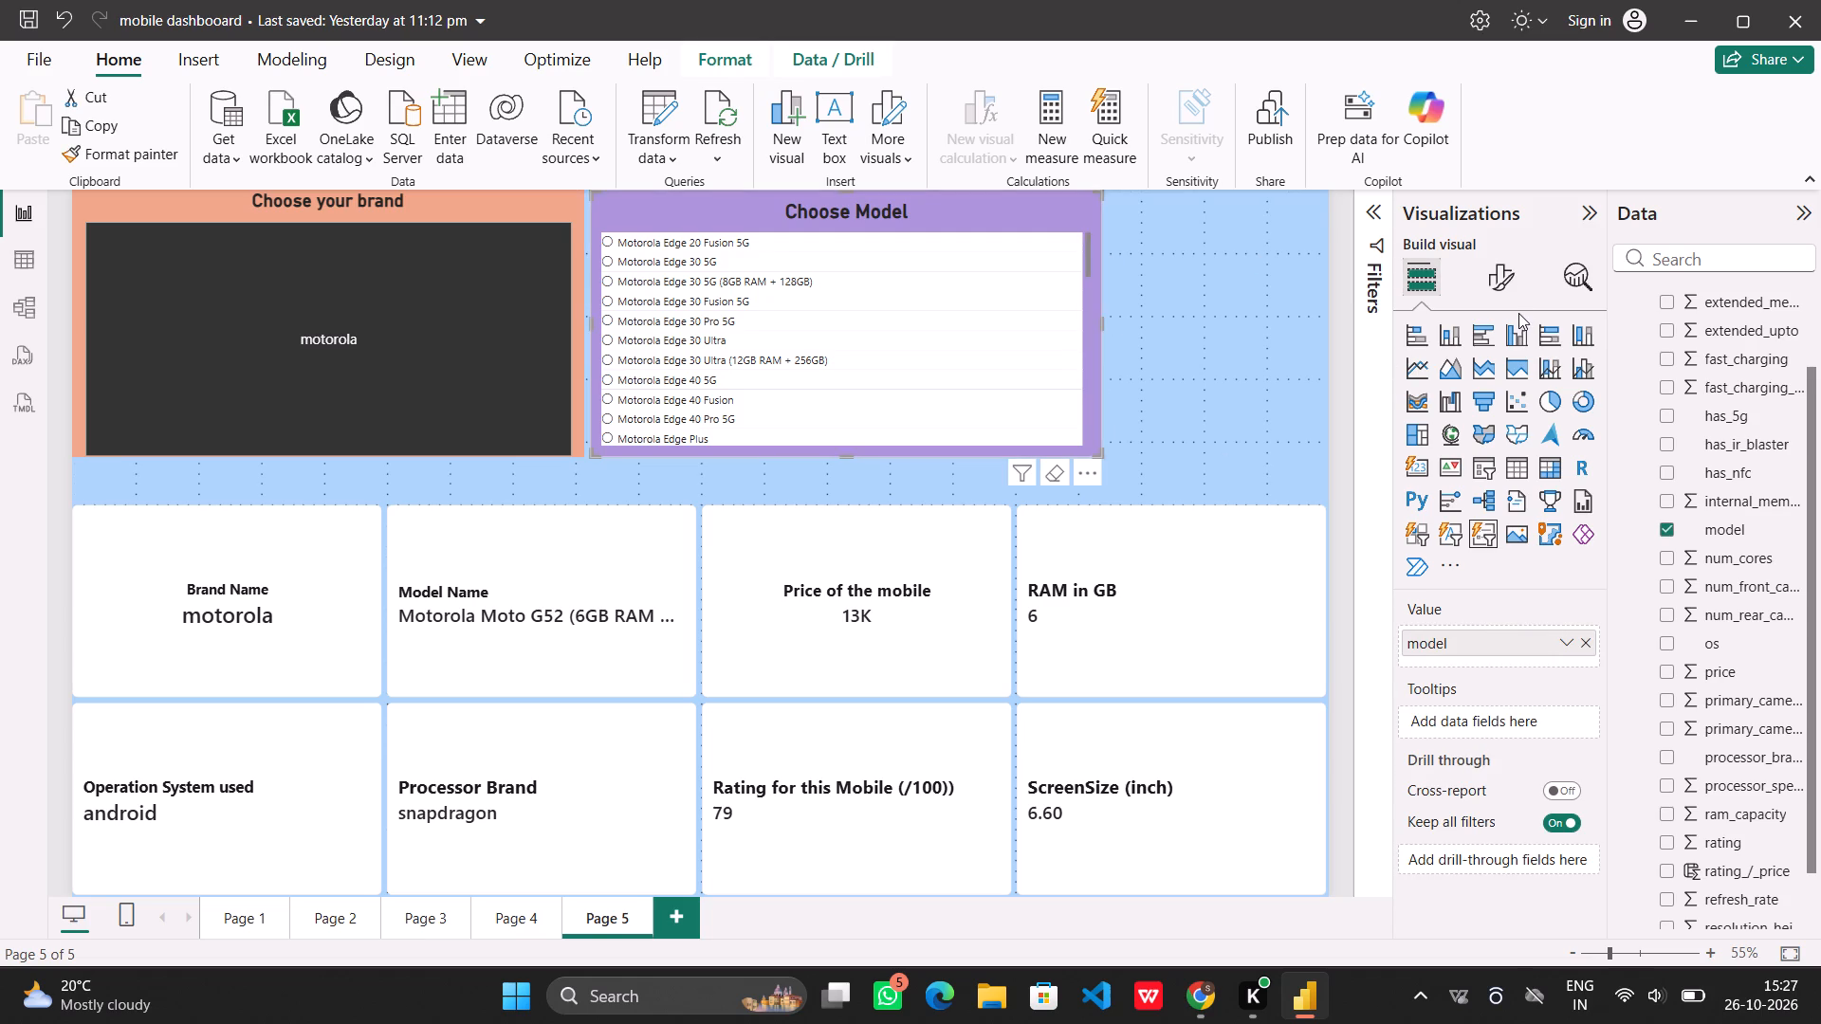
pyautogui.click(1481, 281)
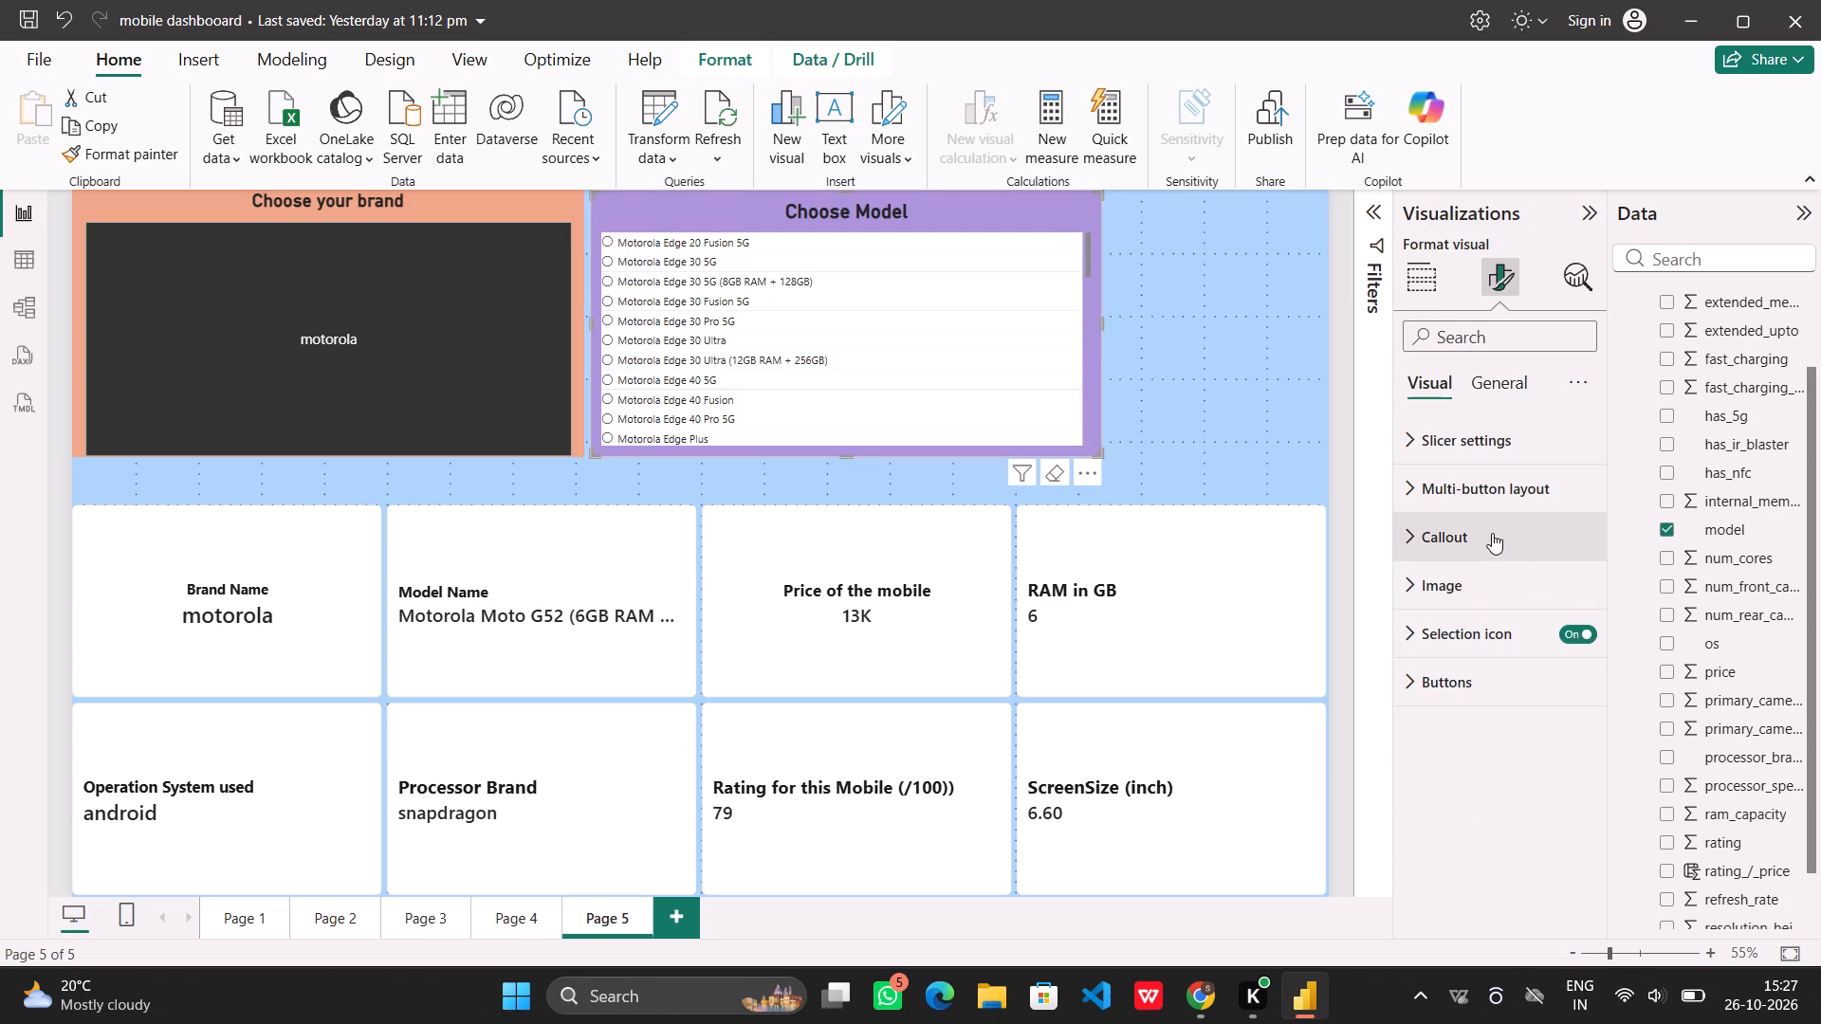
pyautogui.click(1497, 381)
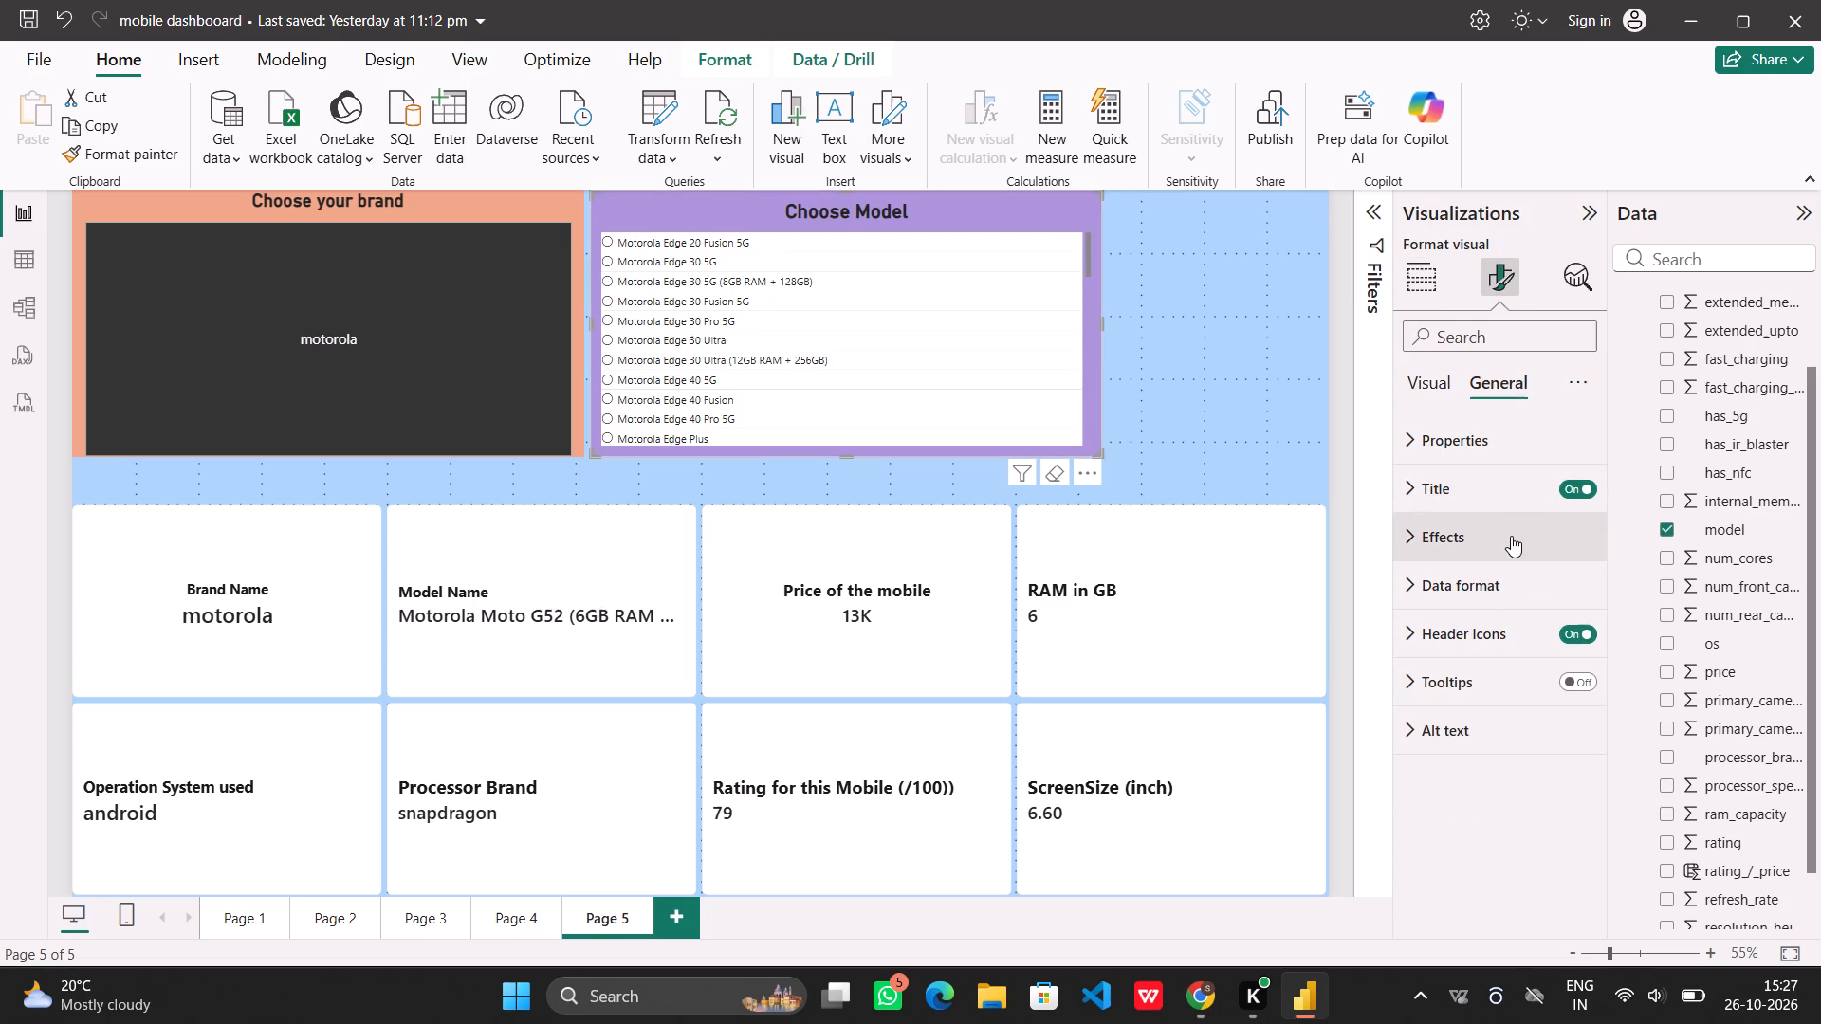
pyautogui.click(1513, 542)
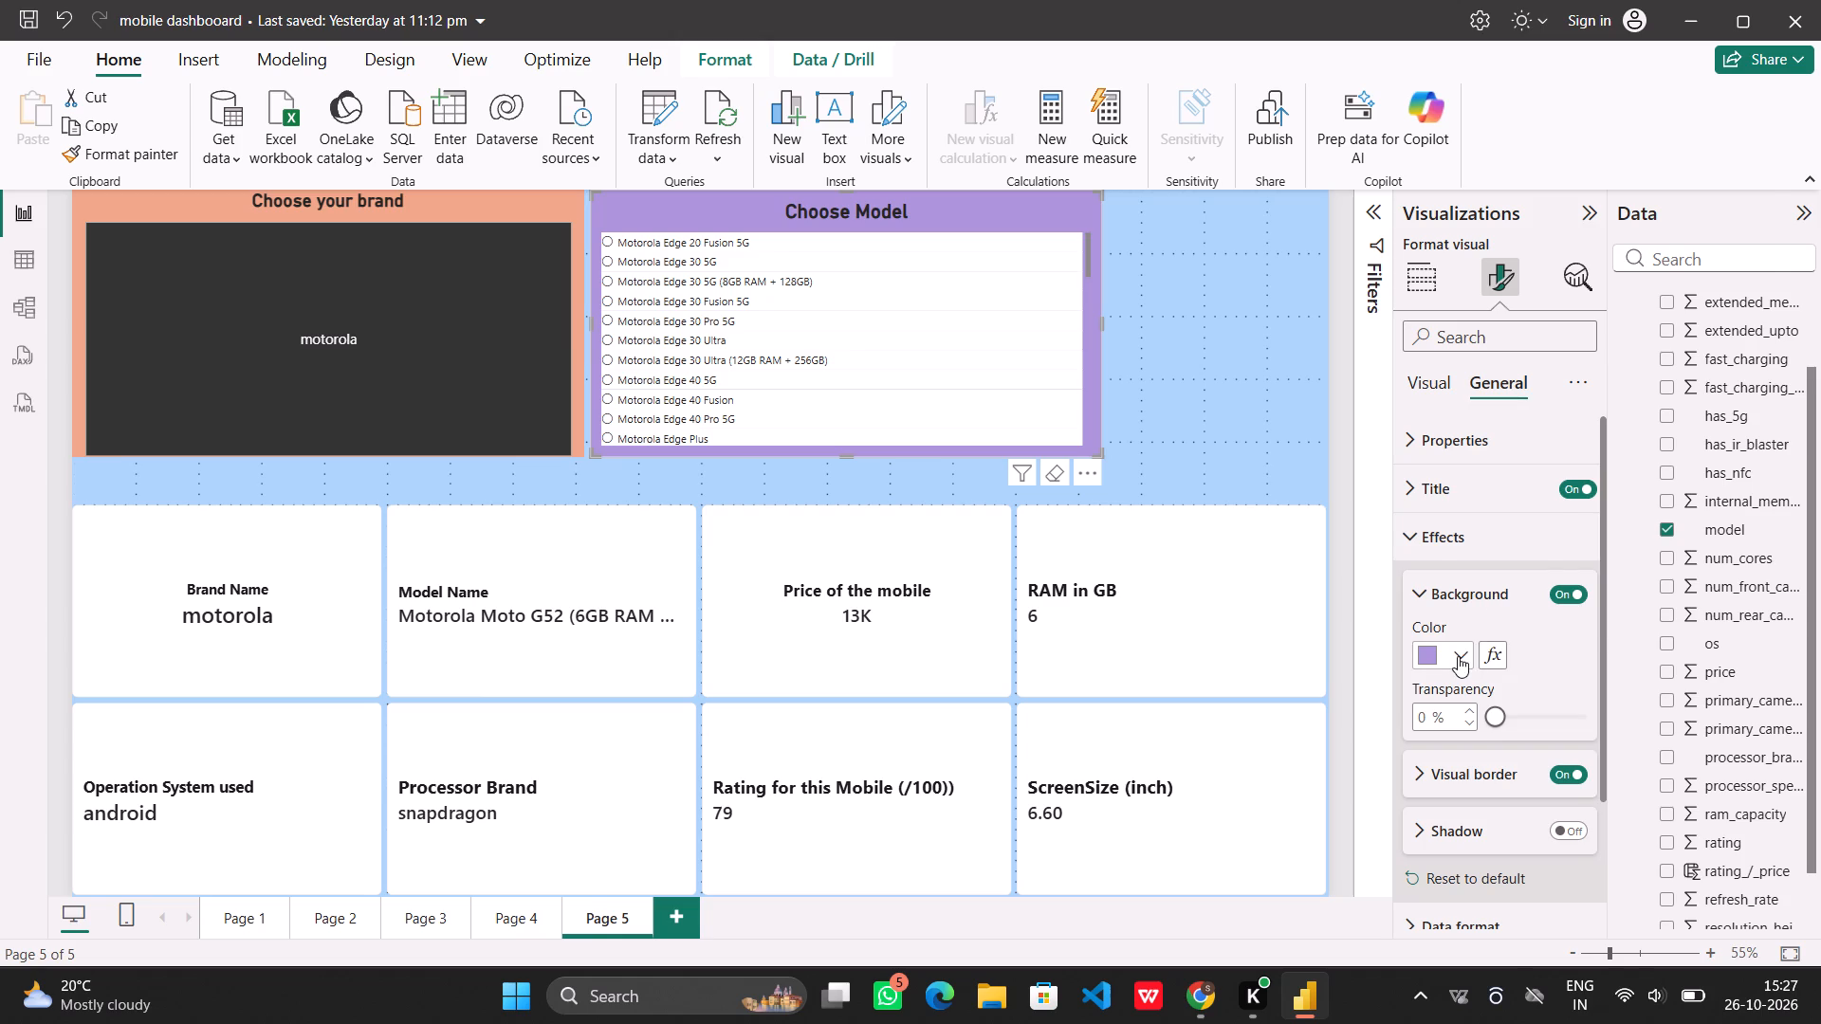
pyautogui.click(1458, 656)
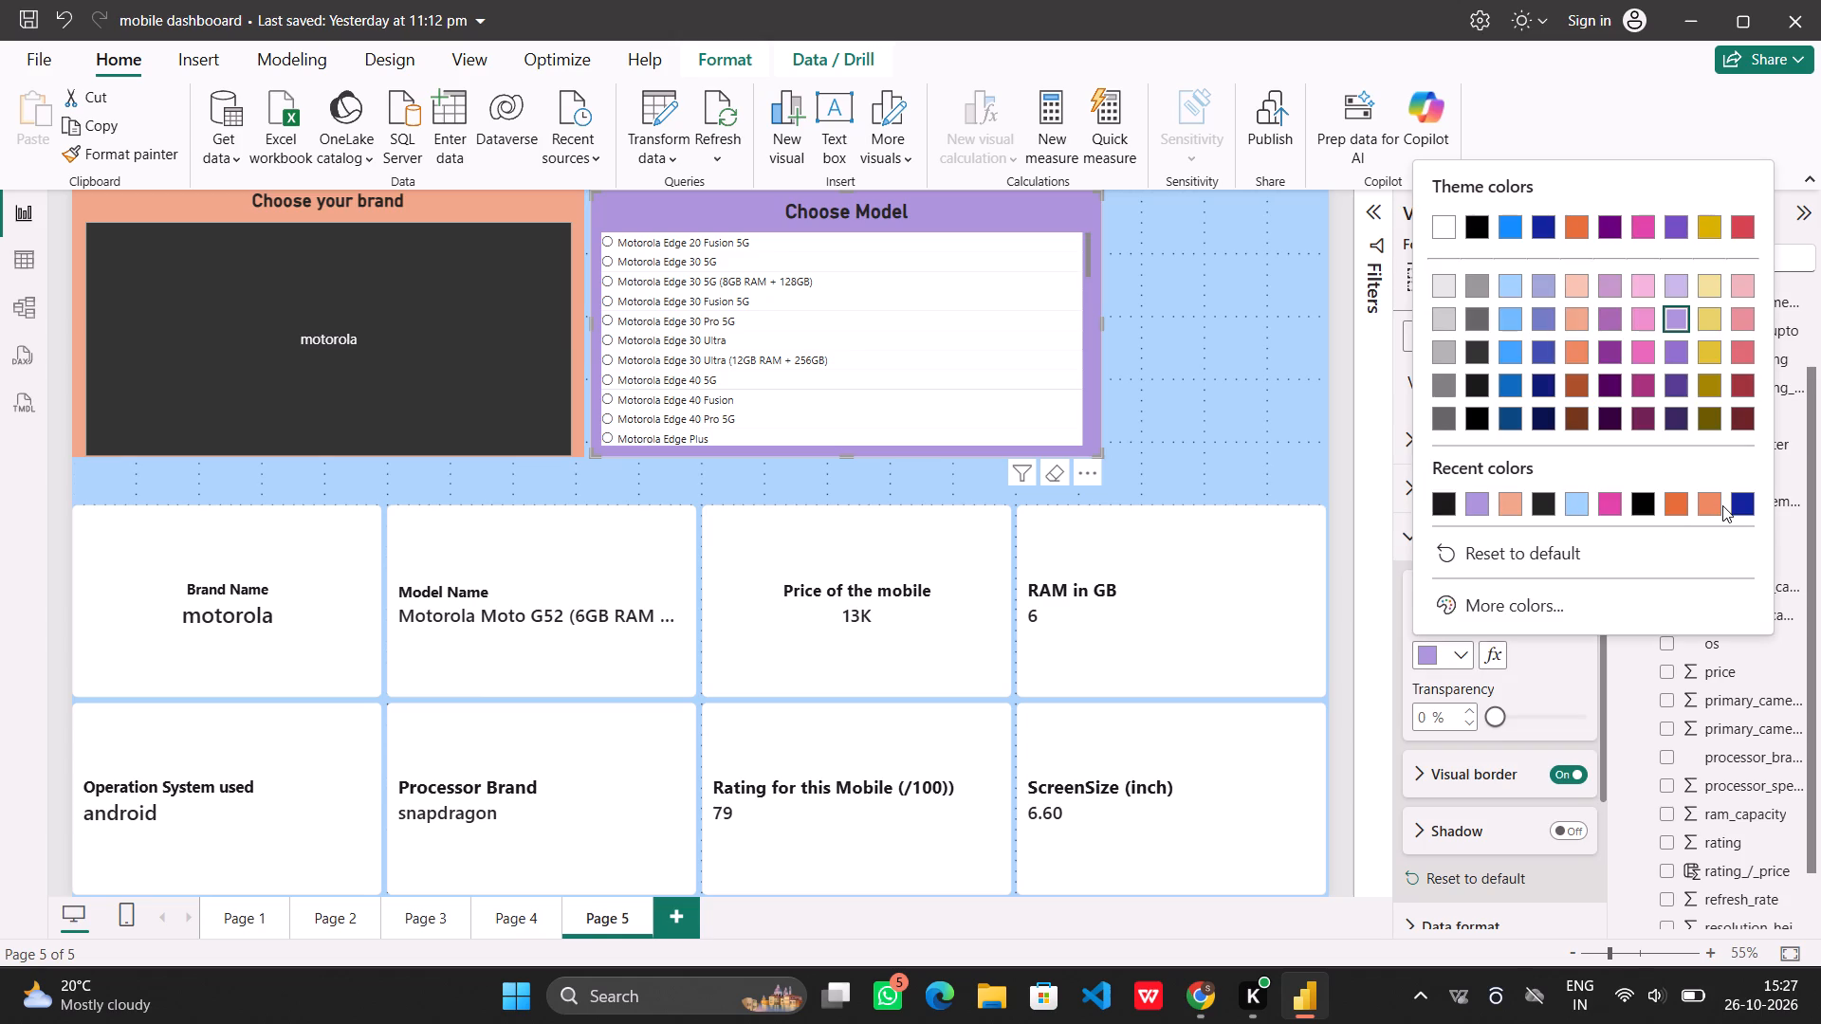
pyautogui.click(1722, 505)
pyautogui.click(1719, 507)
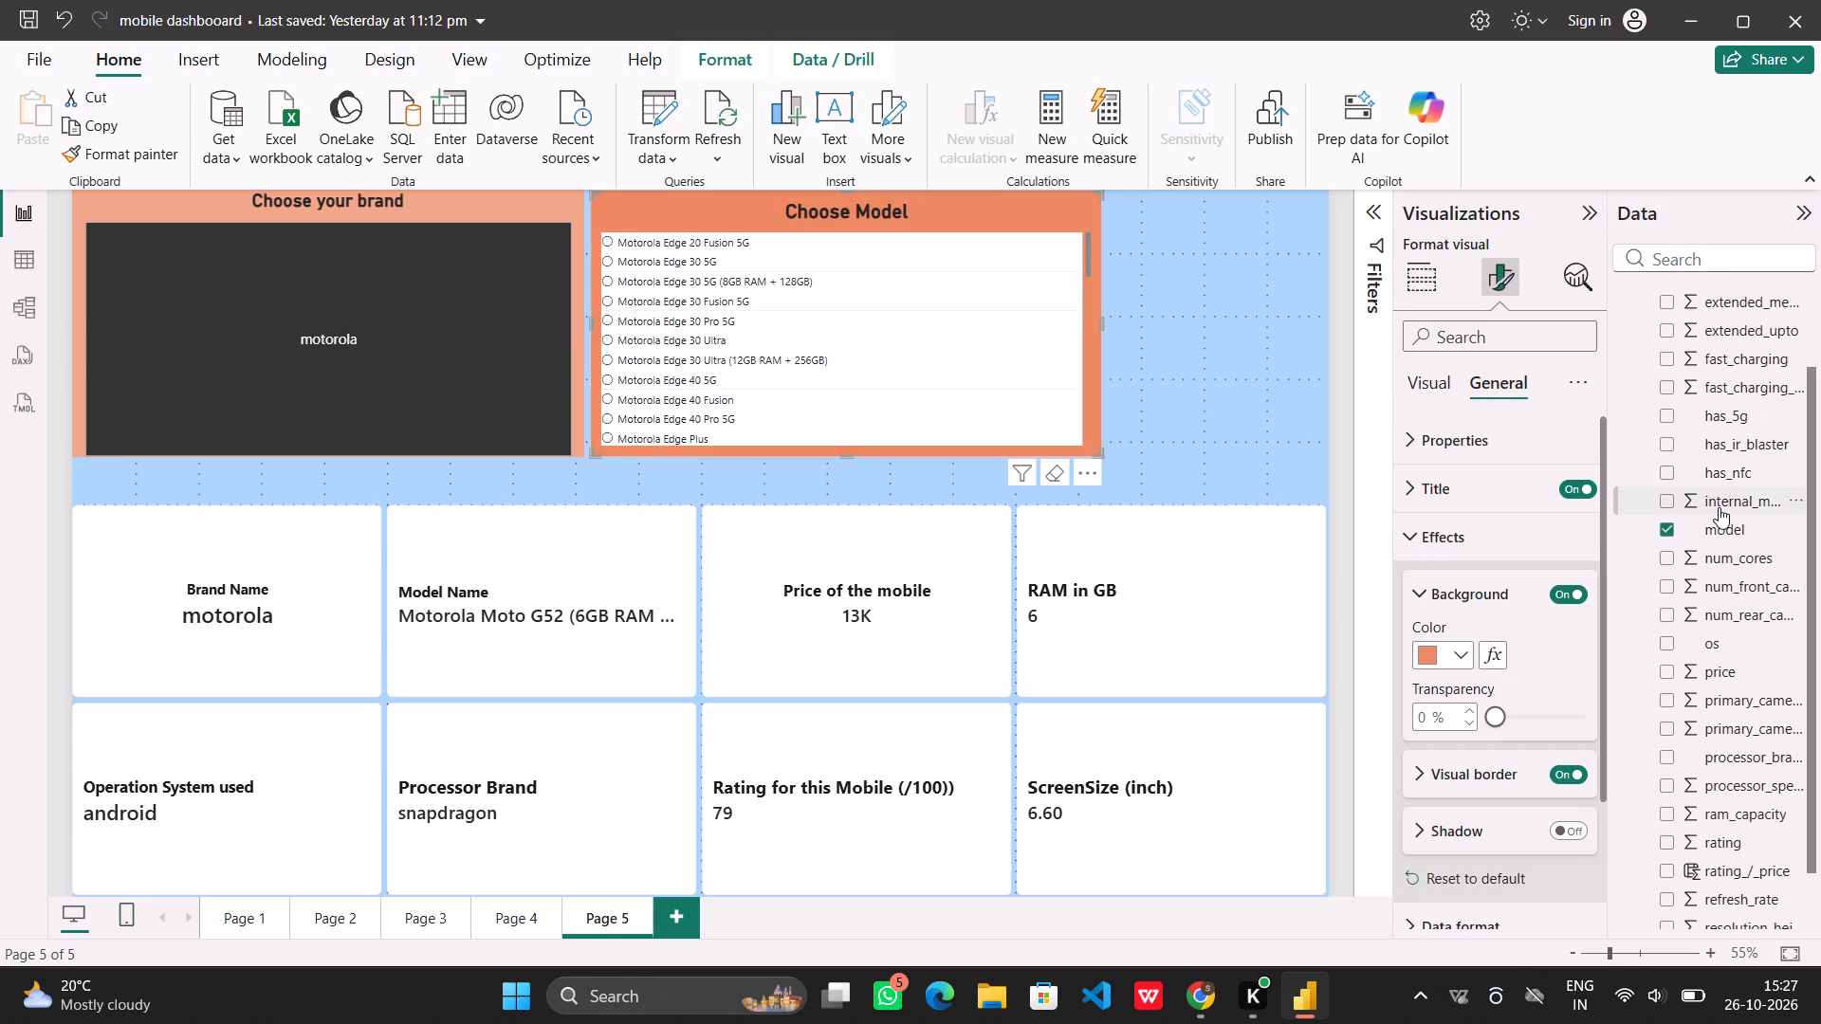
pyautogui.click(1524, 717)
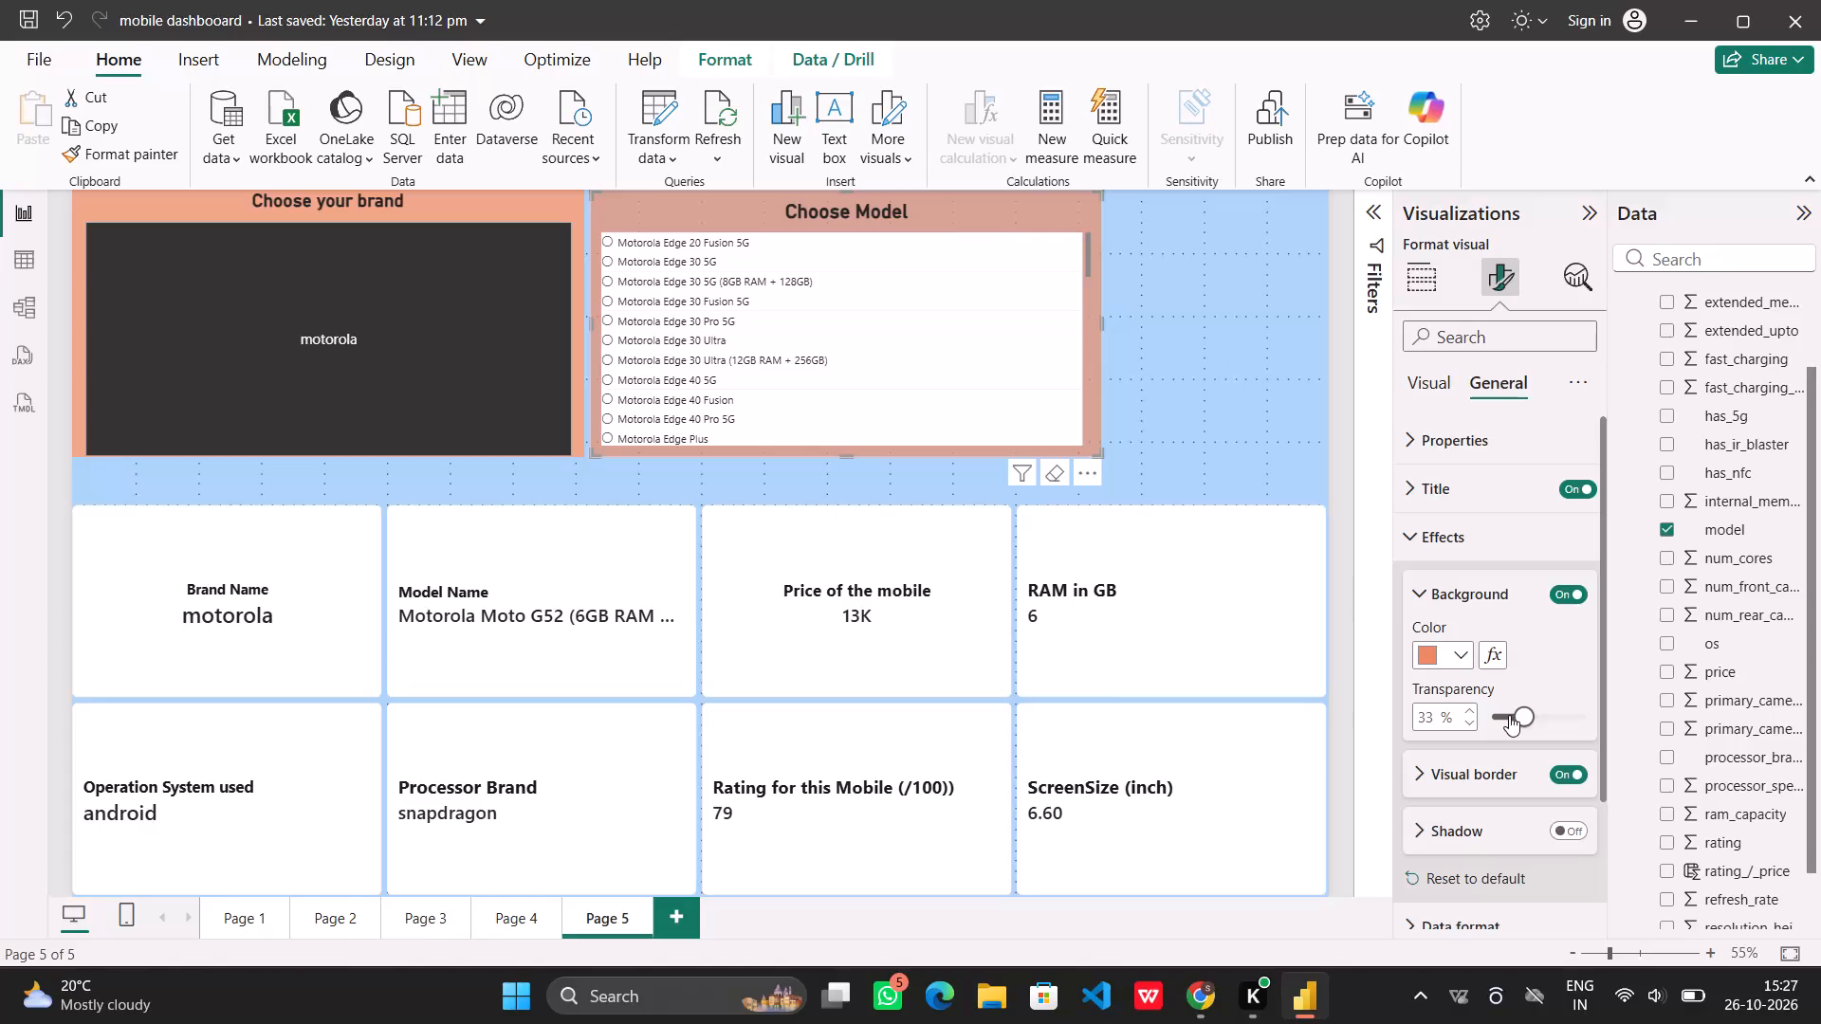
pyautogui.click(1509, 715)
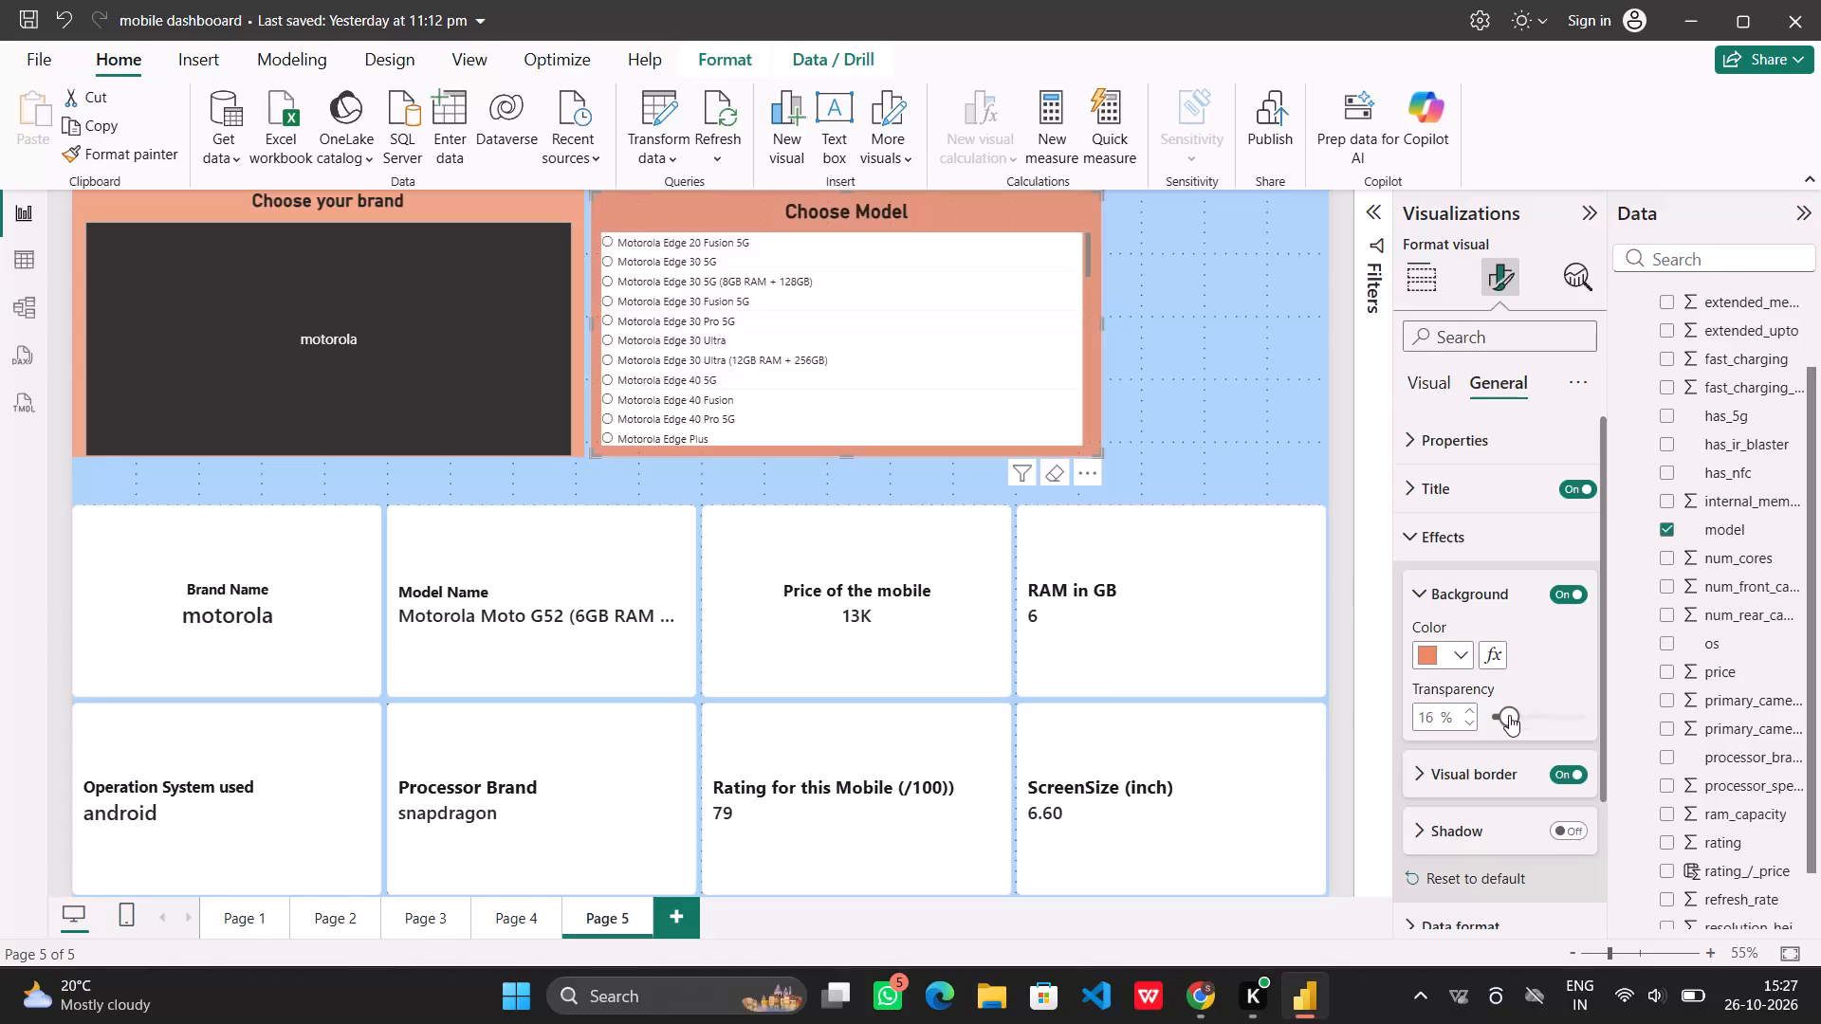
pyautogui.click(1420, 594)
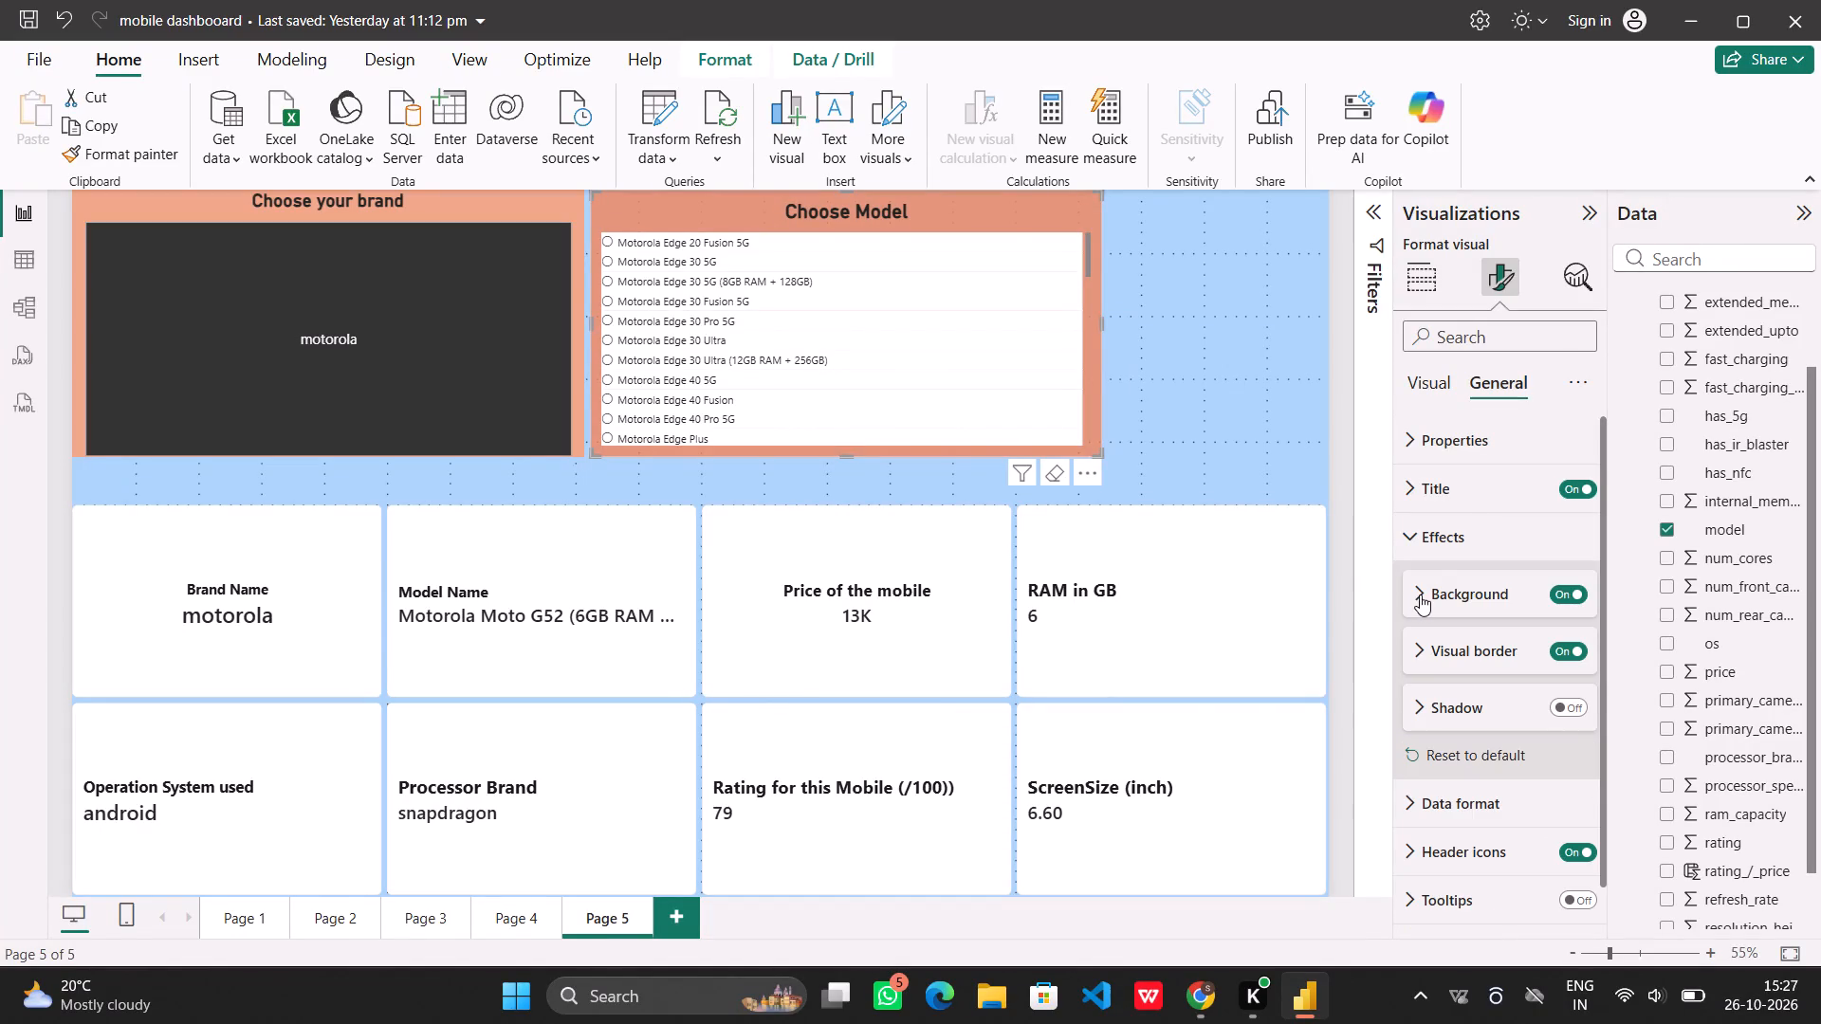
pyautogui.click(1413, 534)
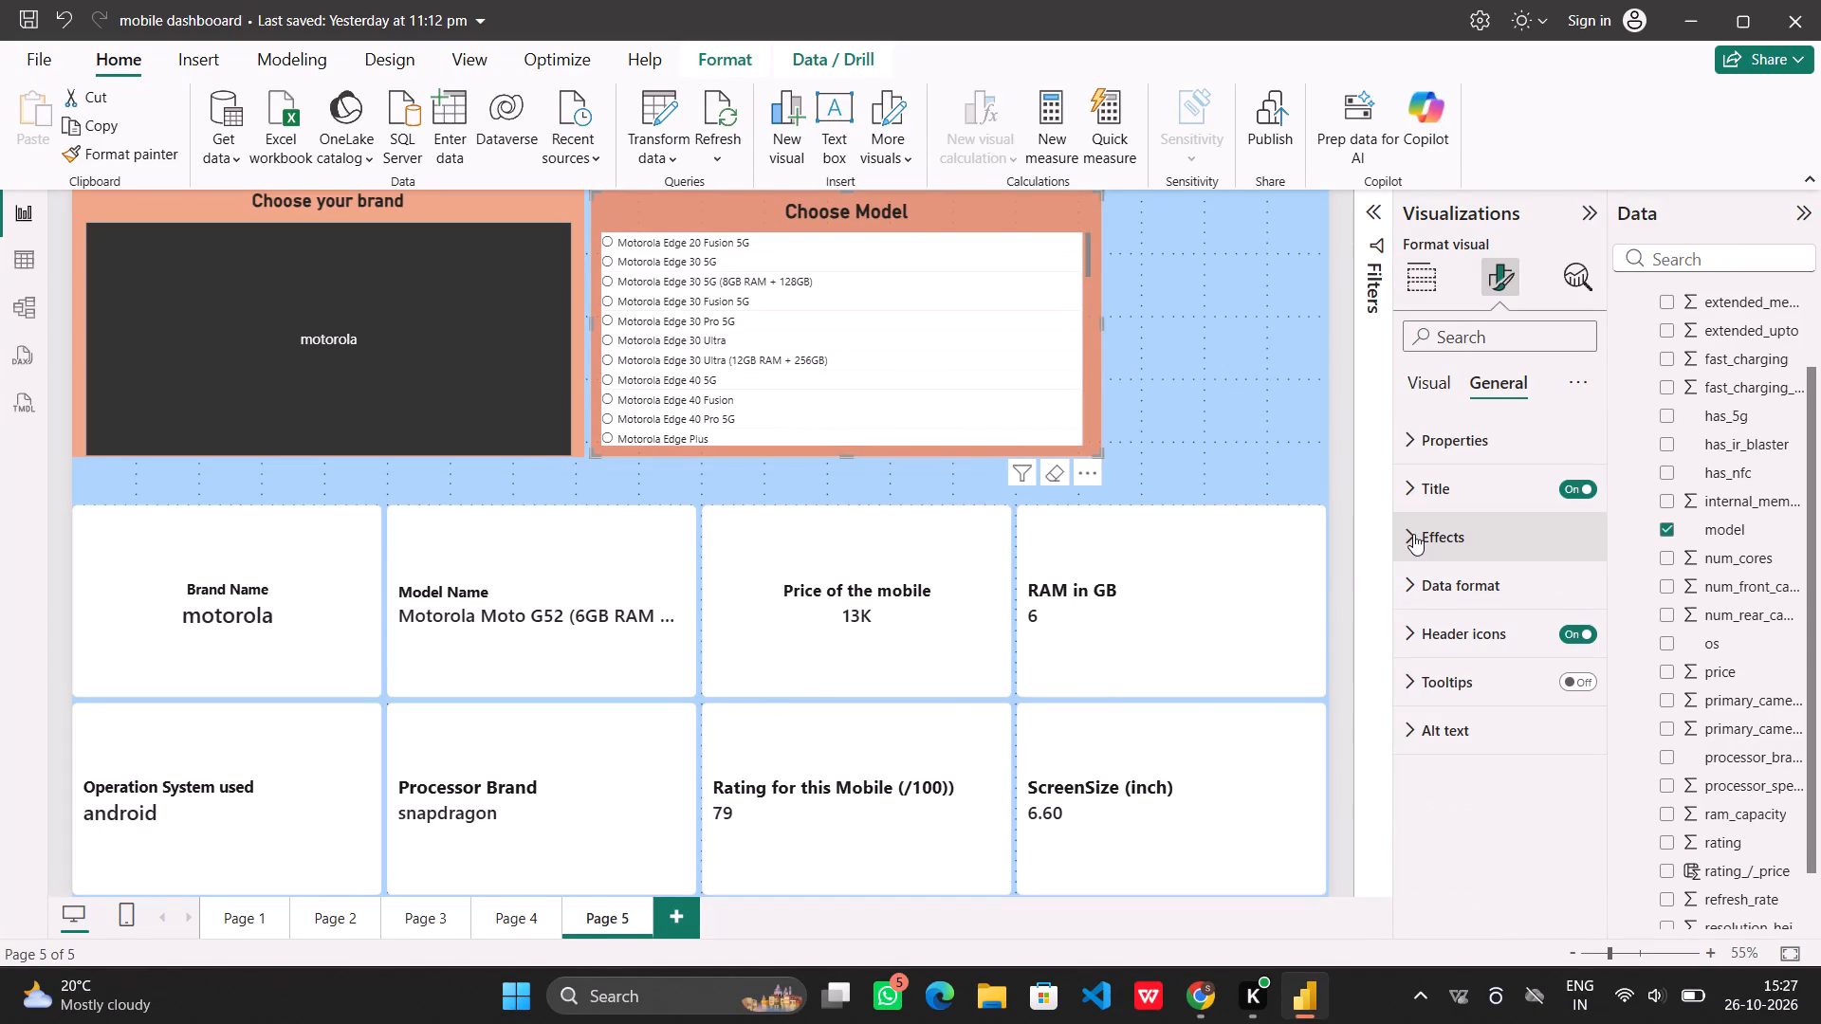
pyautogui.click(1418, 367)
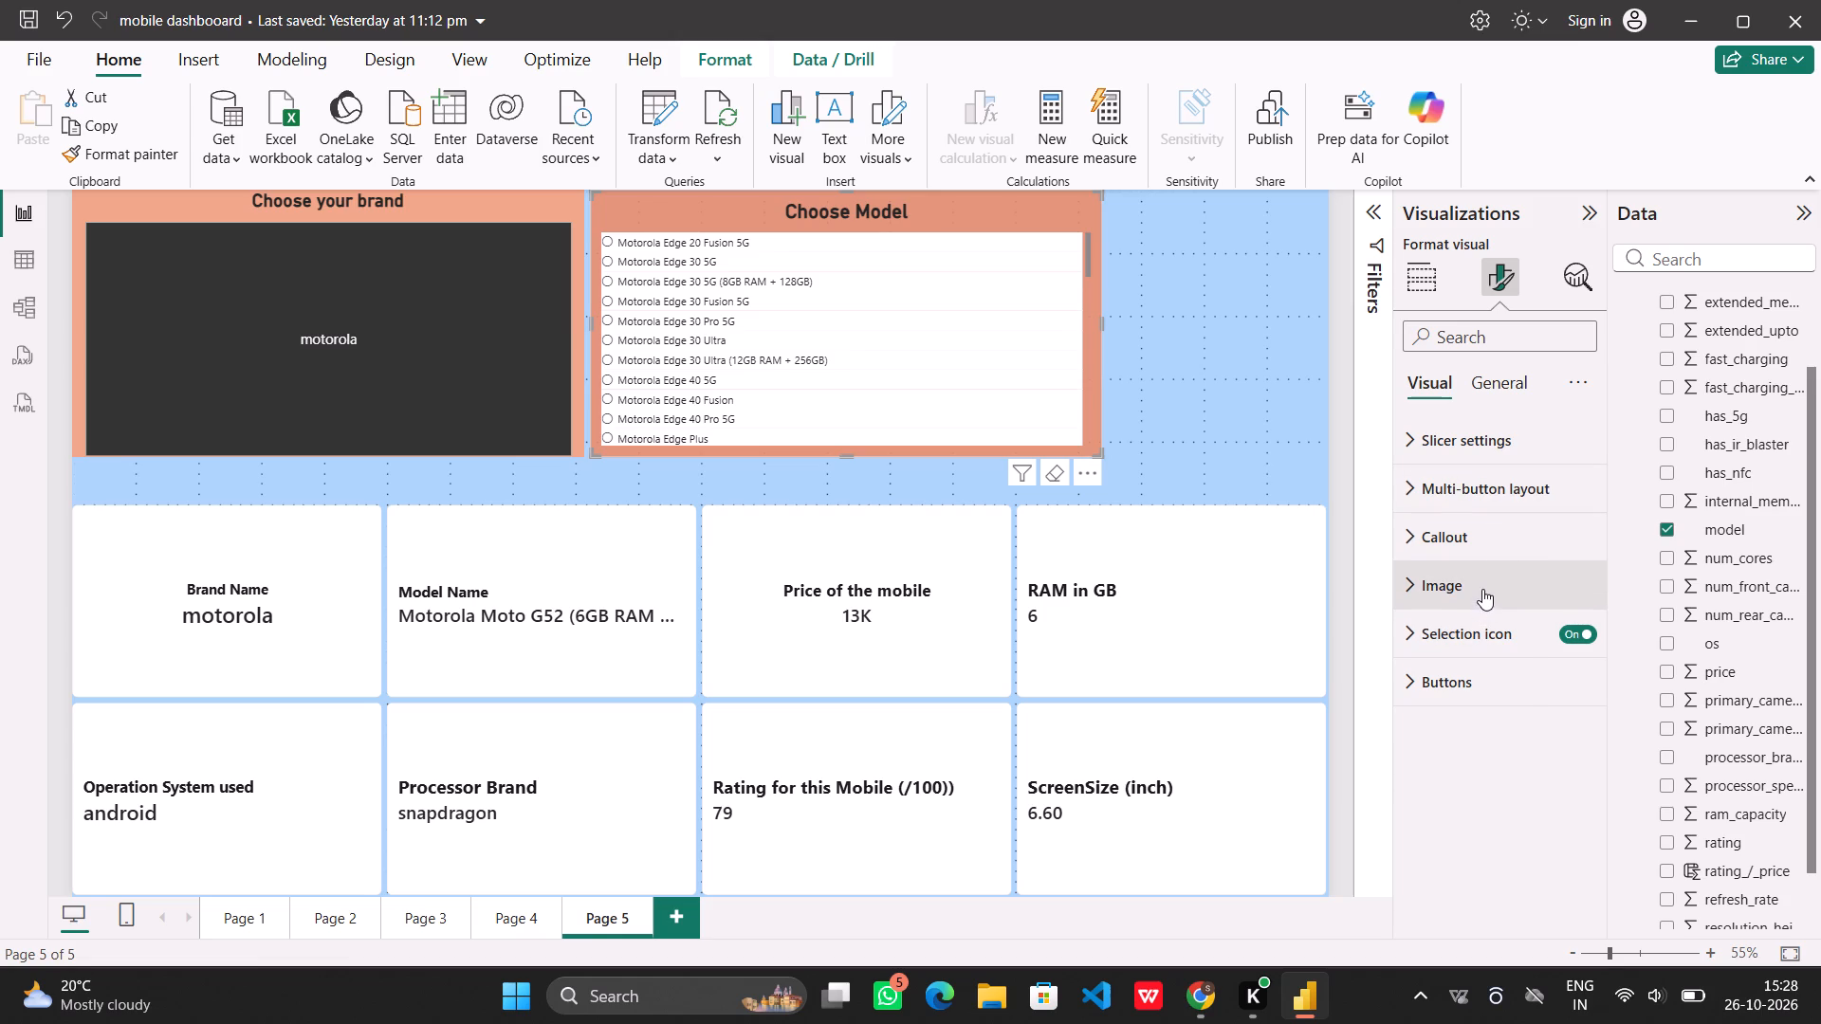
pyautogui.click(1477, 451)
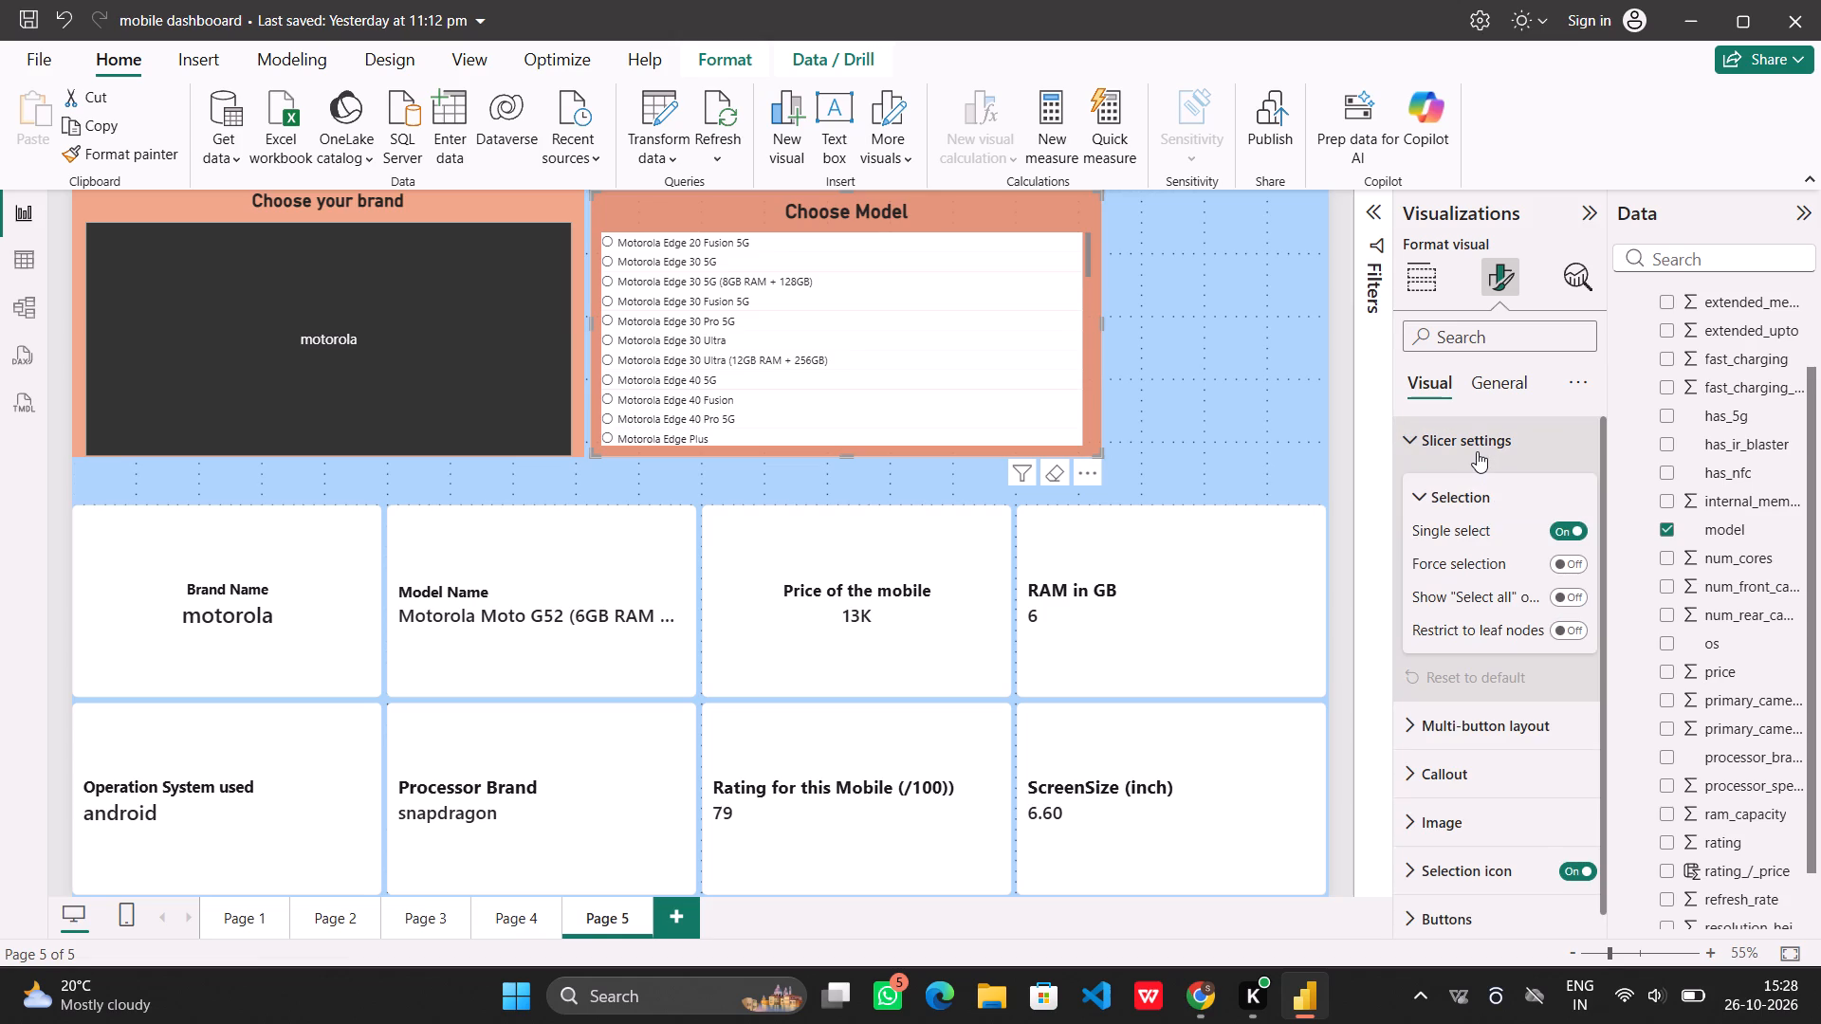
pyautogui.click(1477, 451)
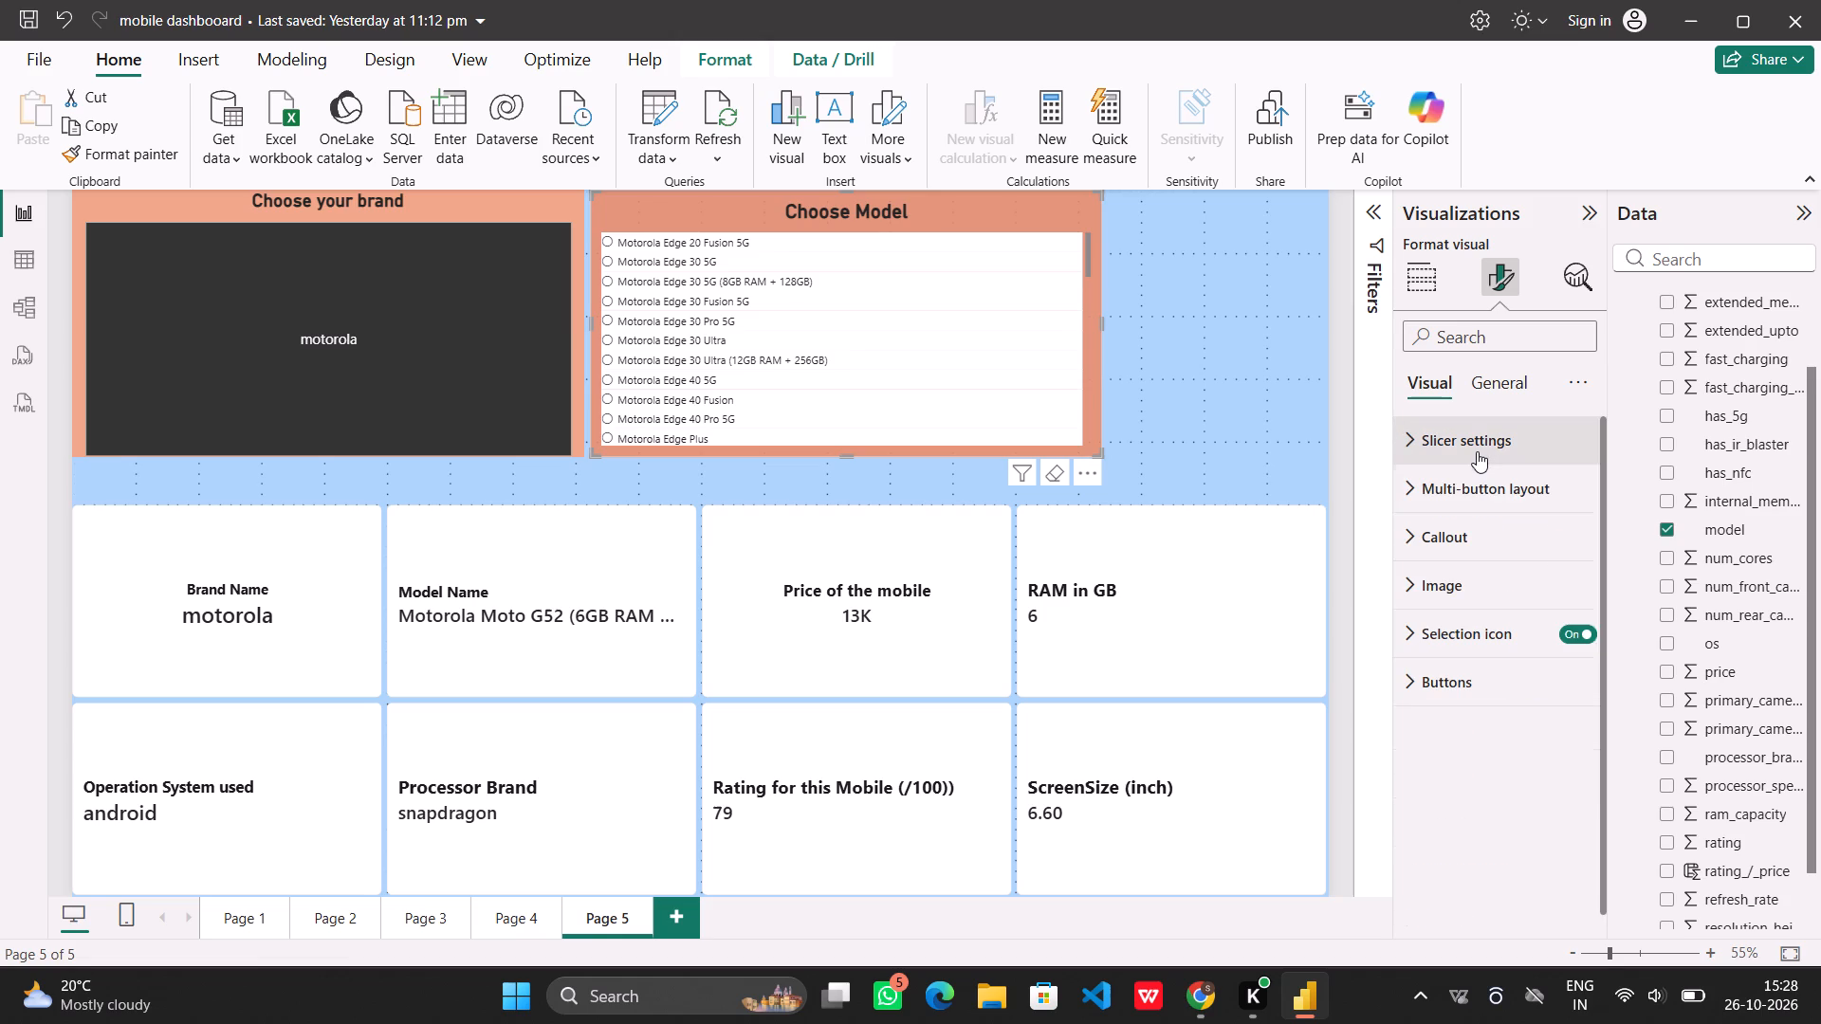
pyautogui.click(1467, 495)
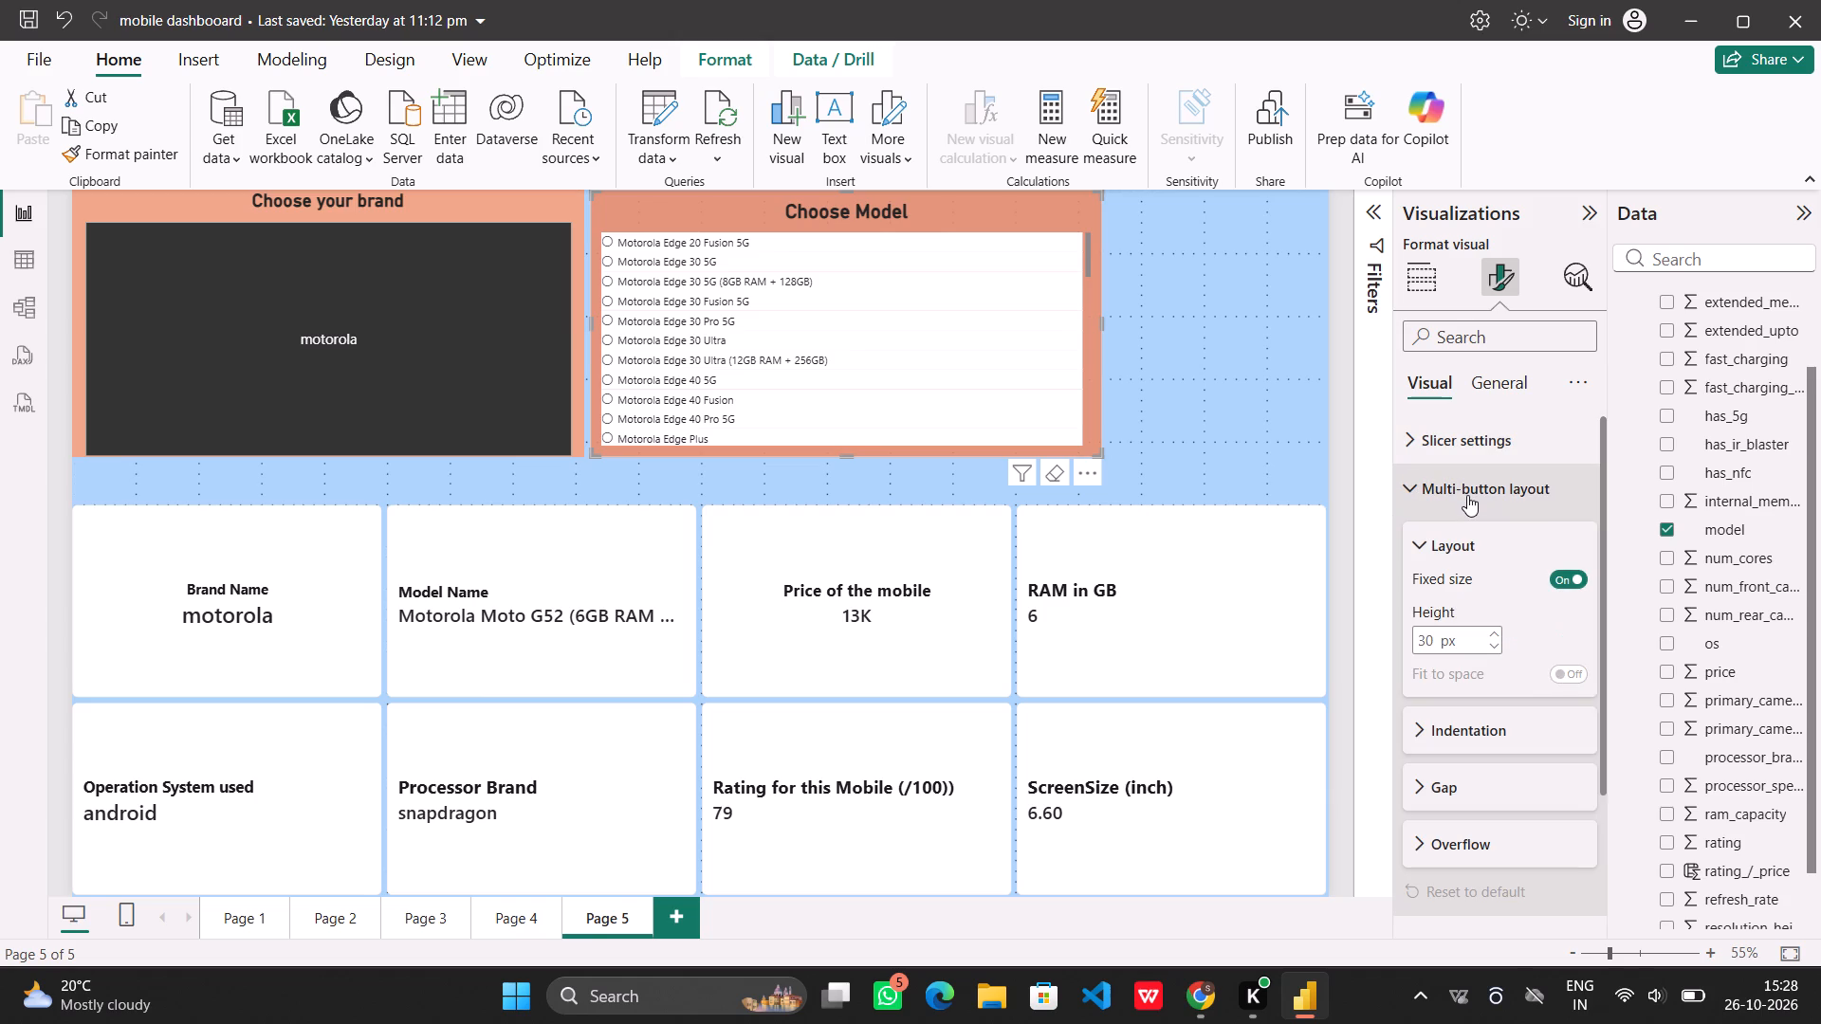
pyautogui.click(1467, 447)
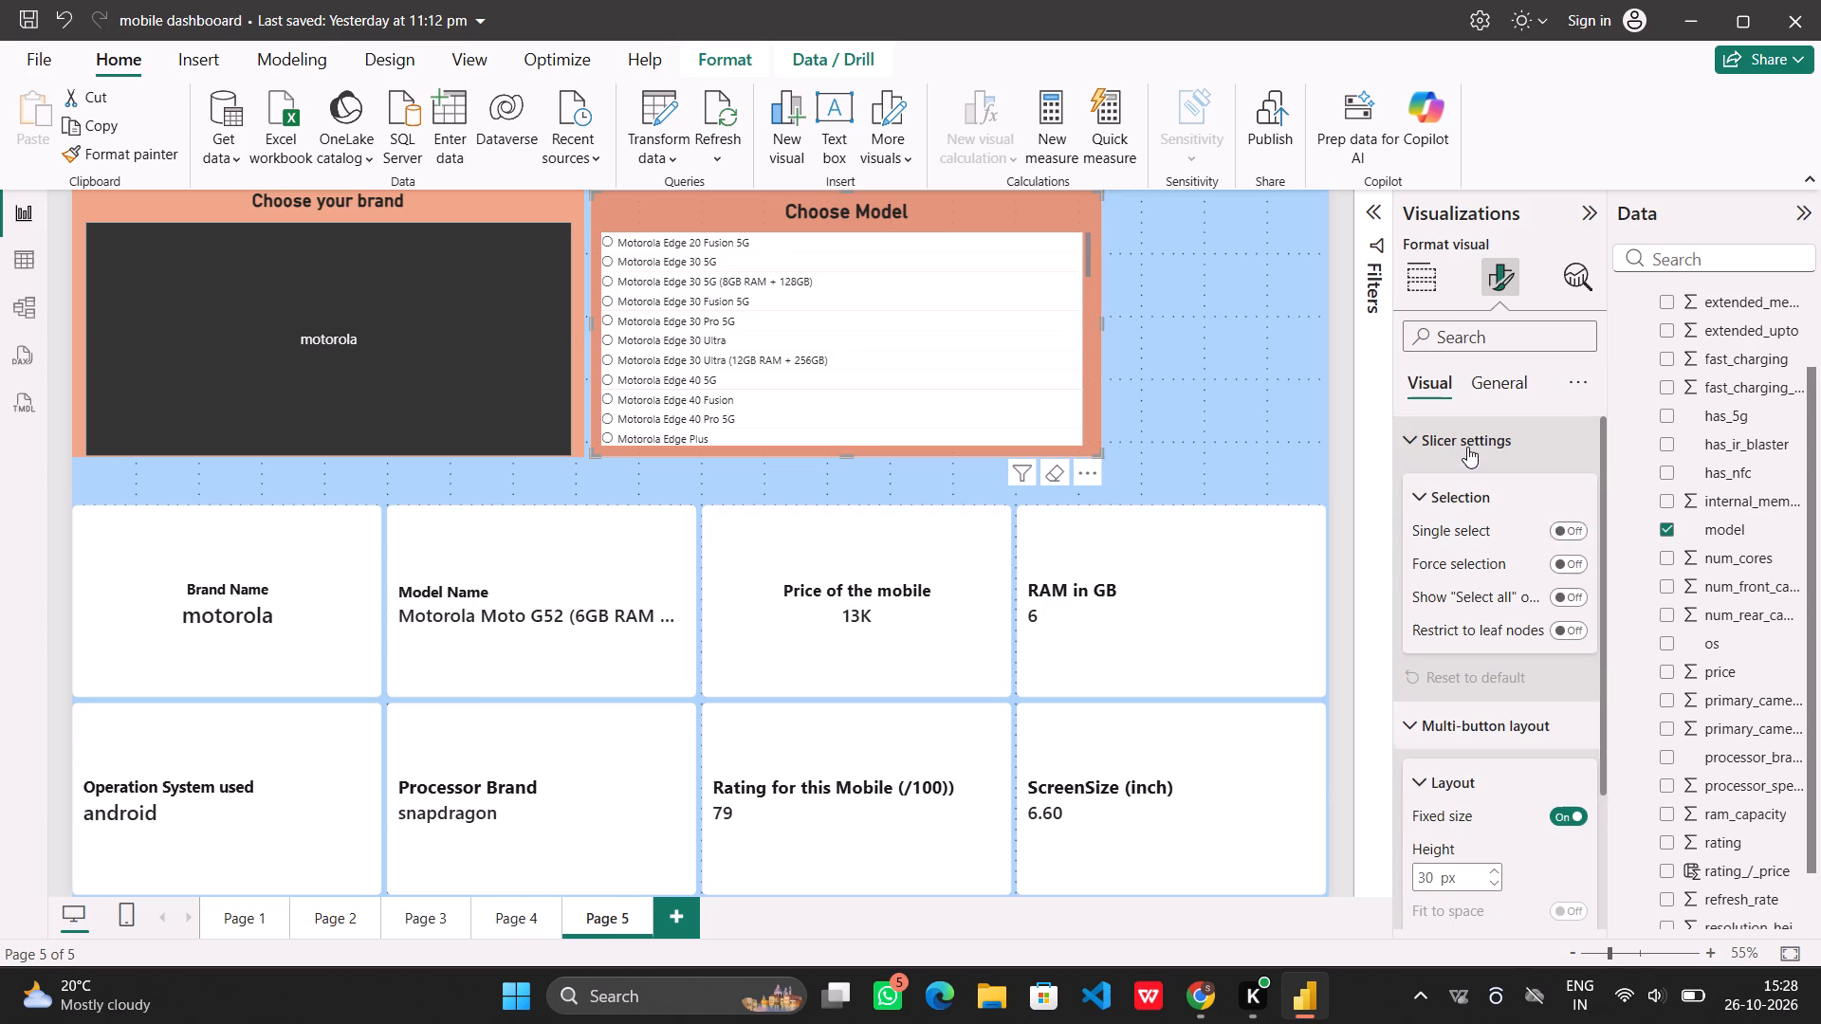
# Filter the page to the model Motorola Moto G40 Fusion in the Choose Model slicer.
pyautogui.scroll(4, 978, 366)
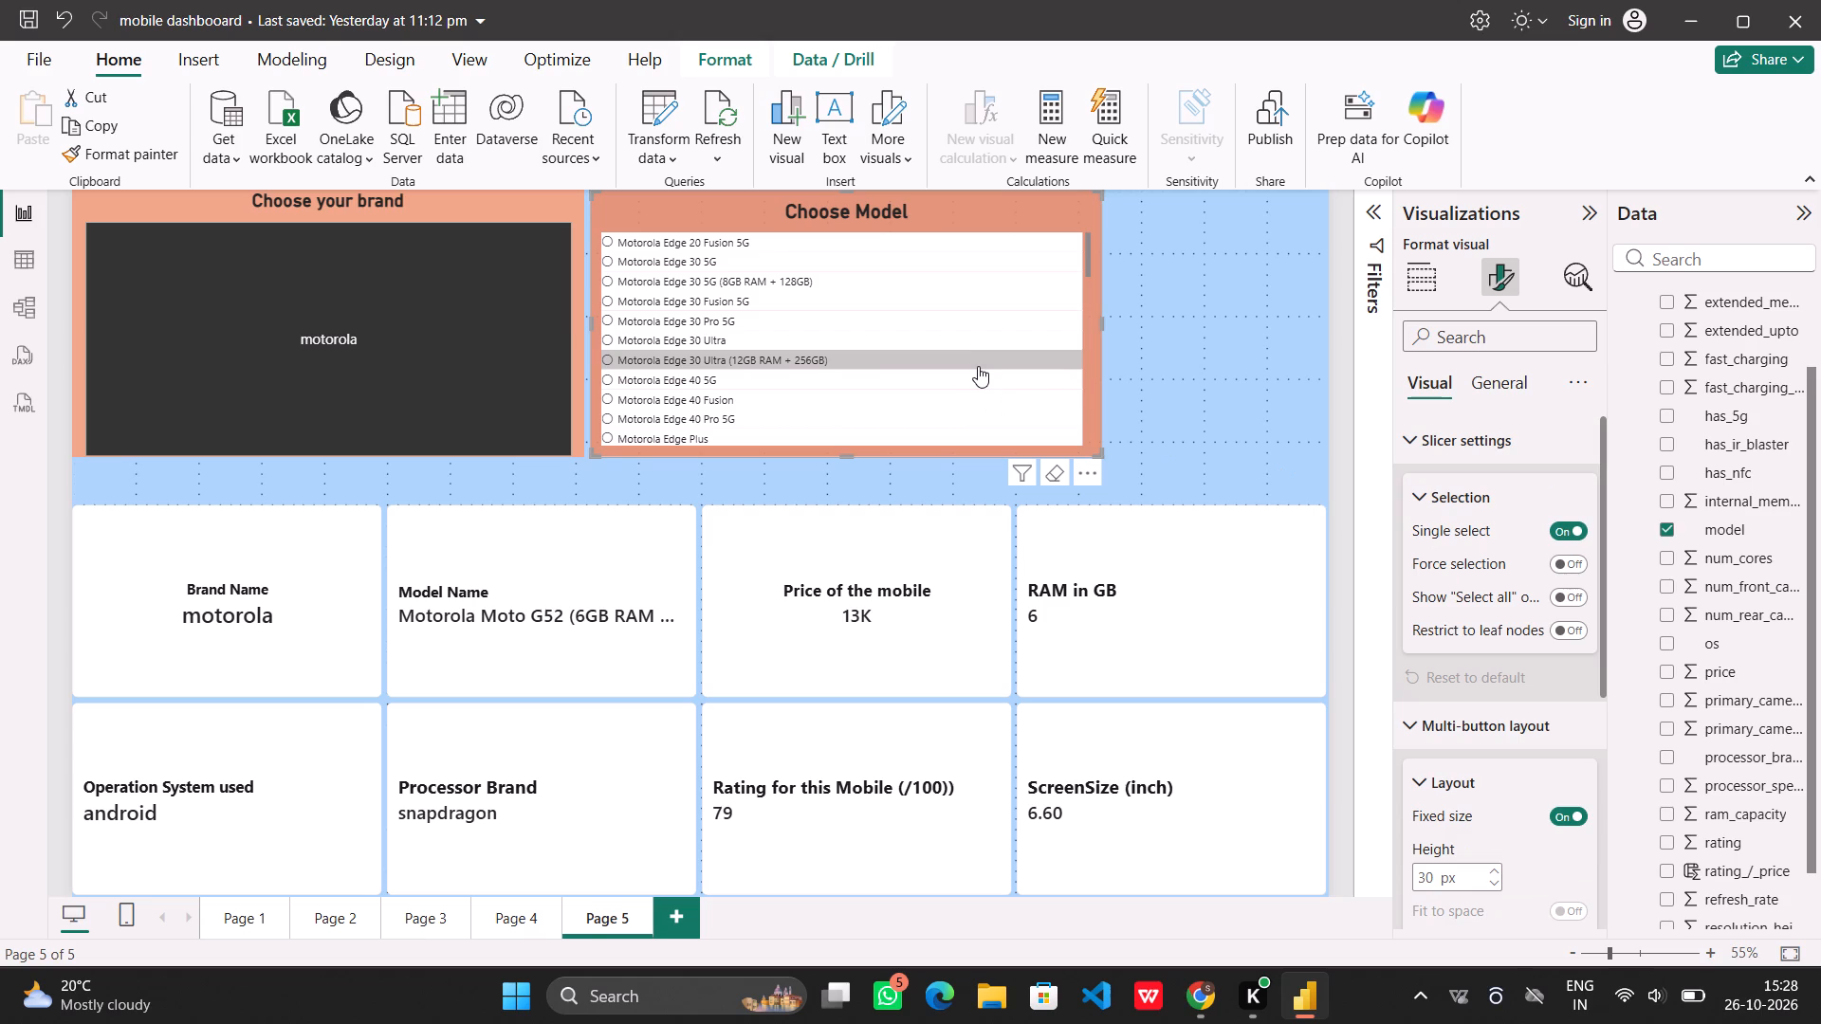
pyautogui.scroll(-5, 739, 363)
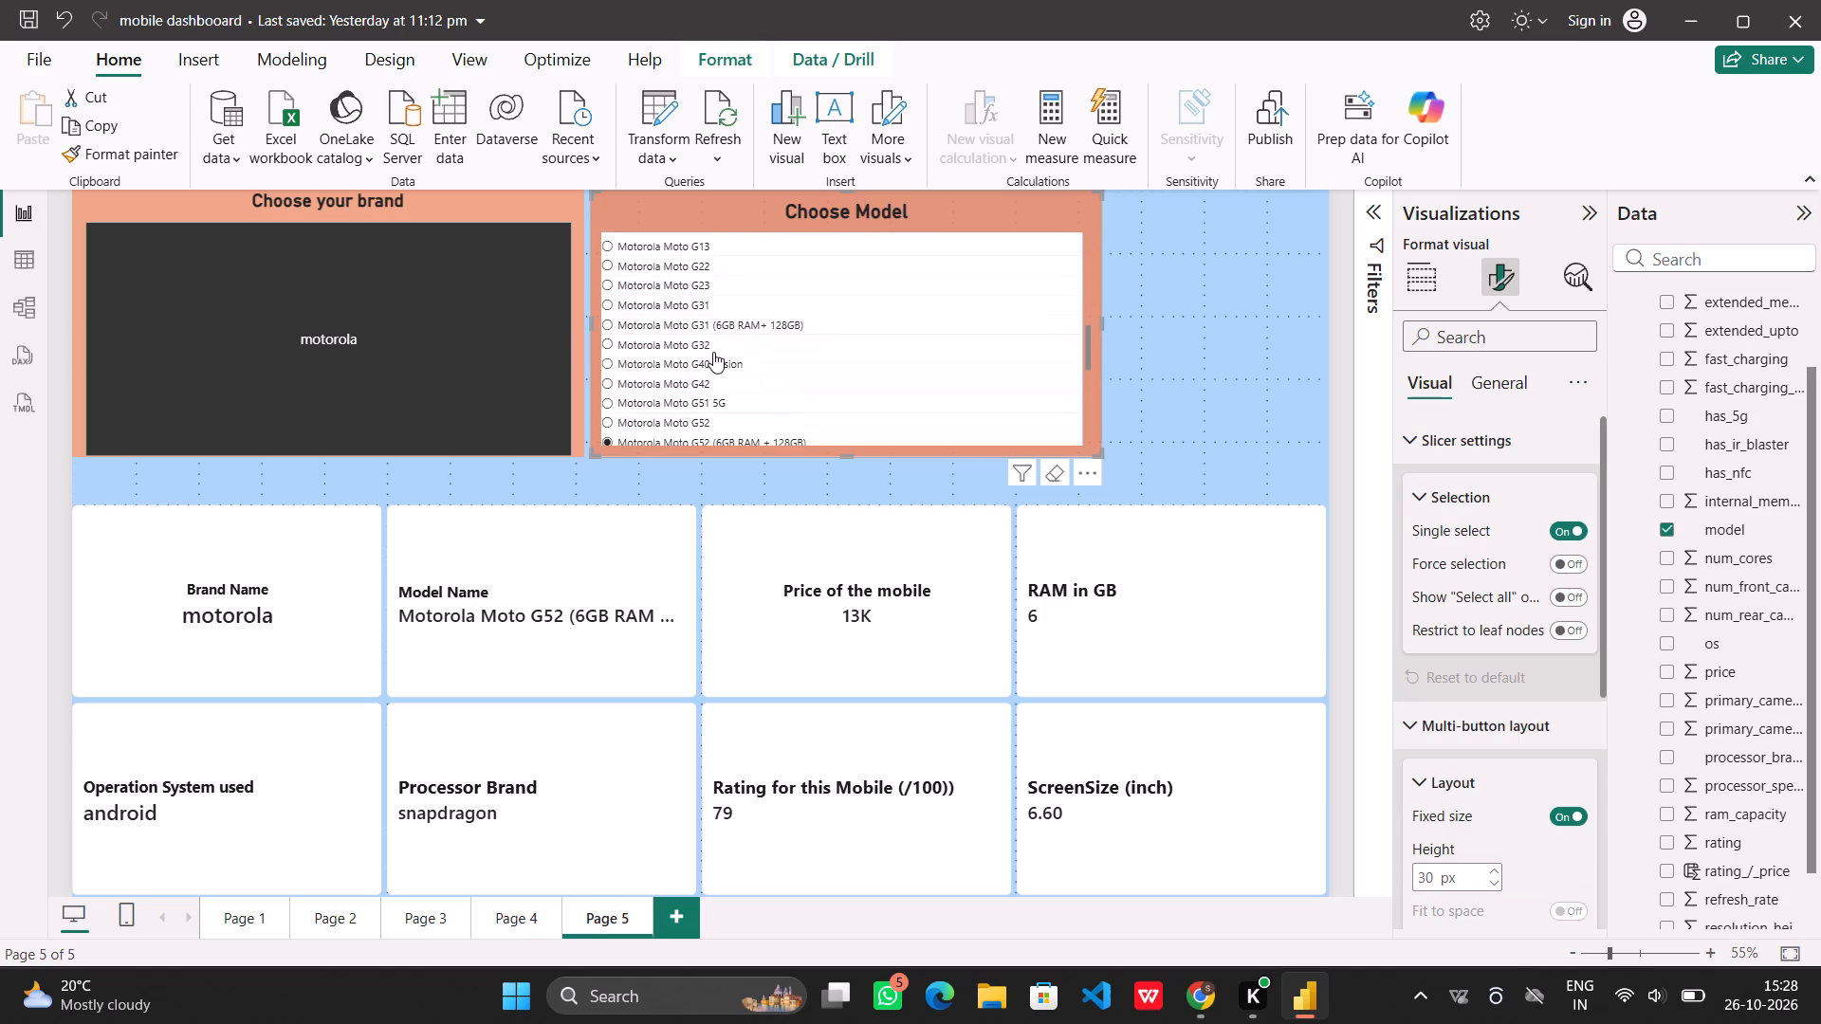
pyautogui.click(710, 361)
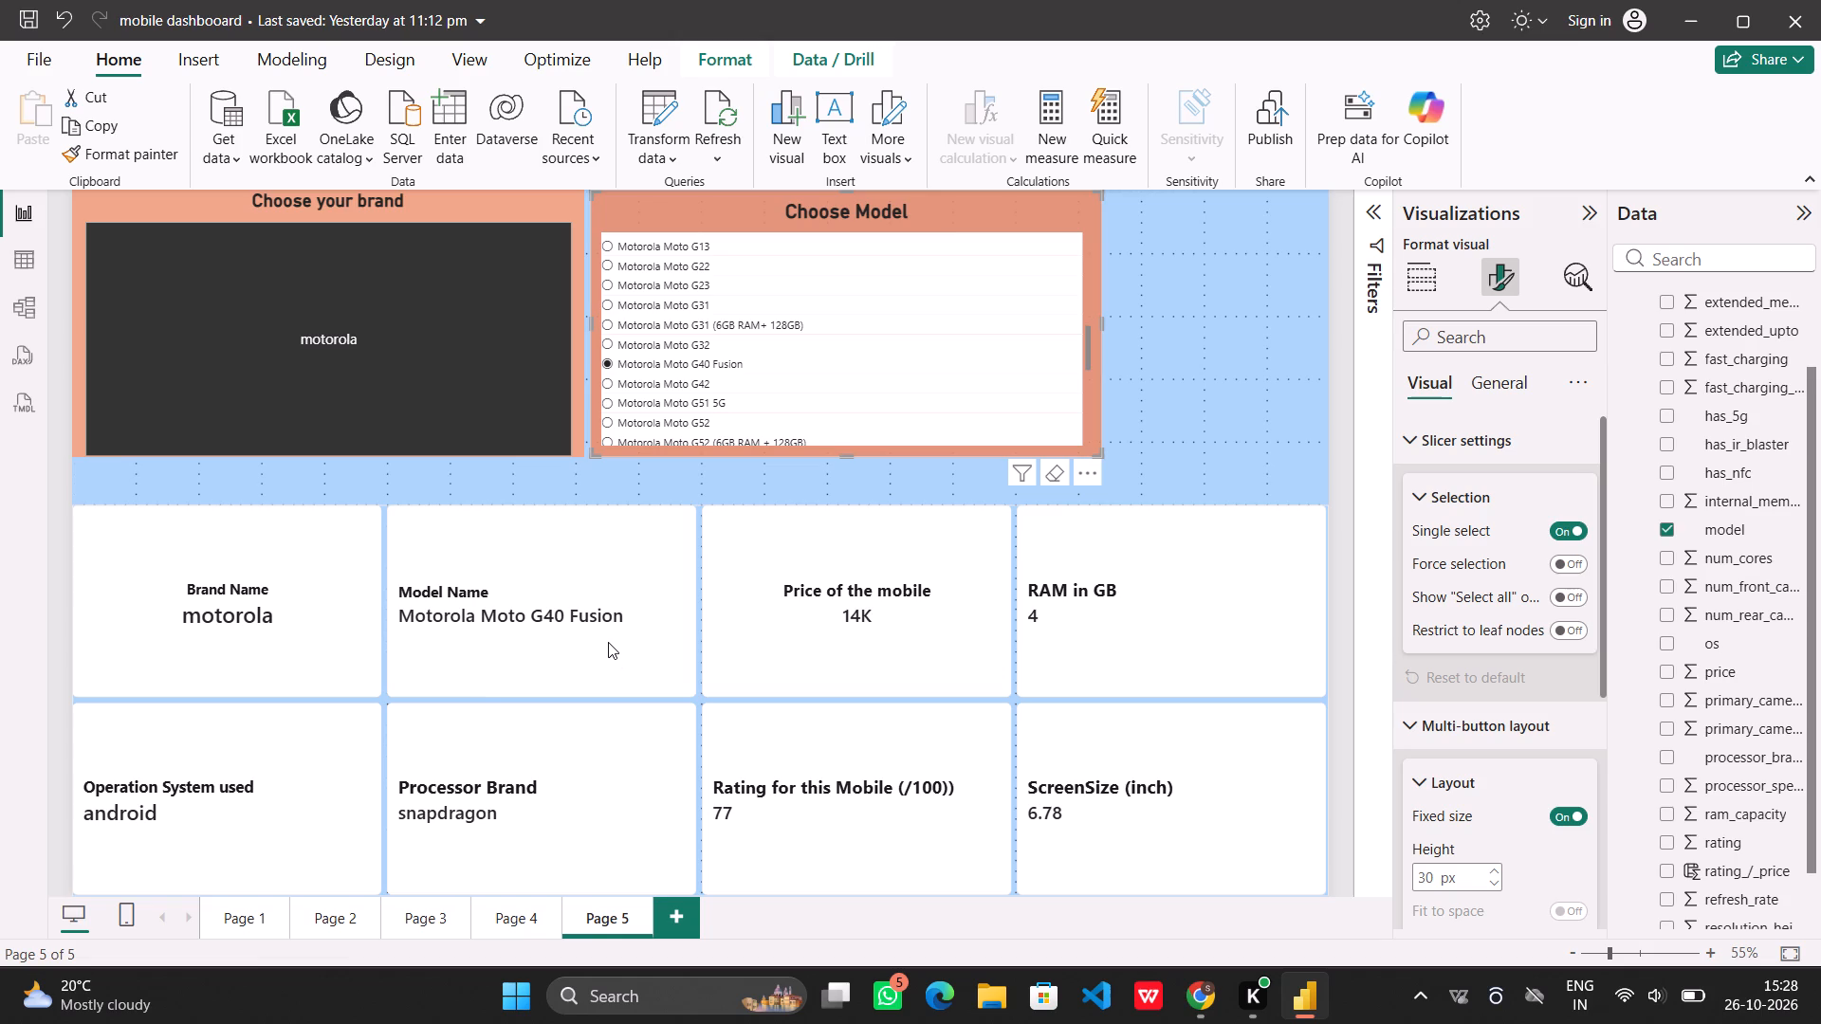
# Examine the phone detail card visual's general and multi-card layout formatting settings.
pyautogui.click(281, 805)
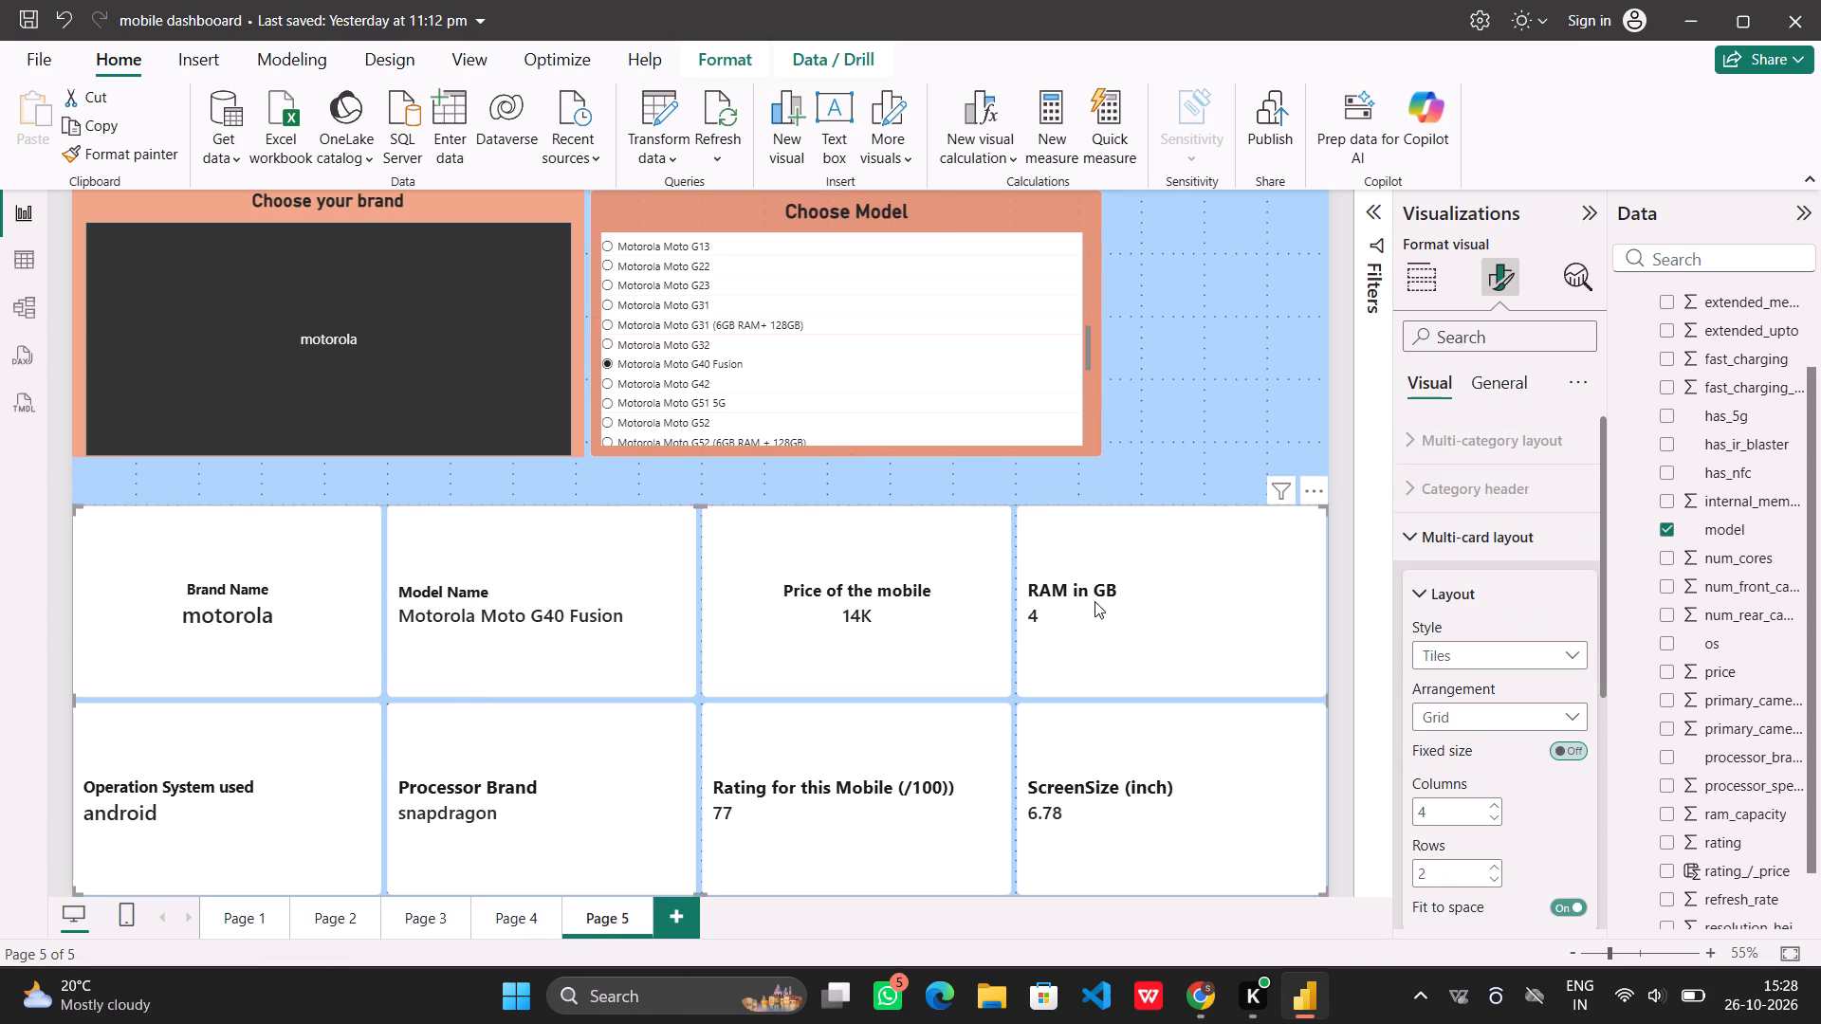
pyautogui.scroll(2, 1523, 604)
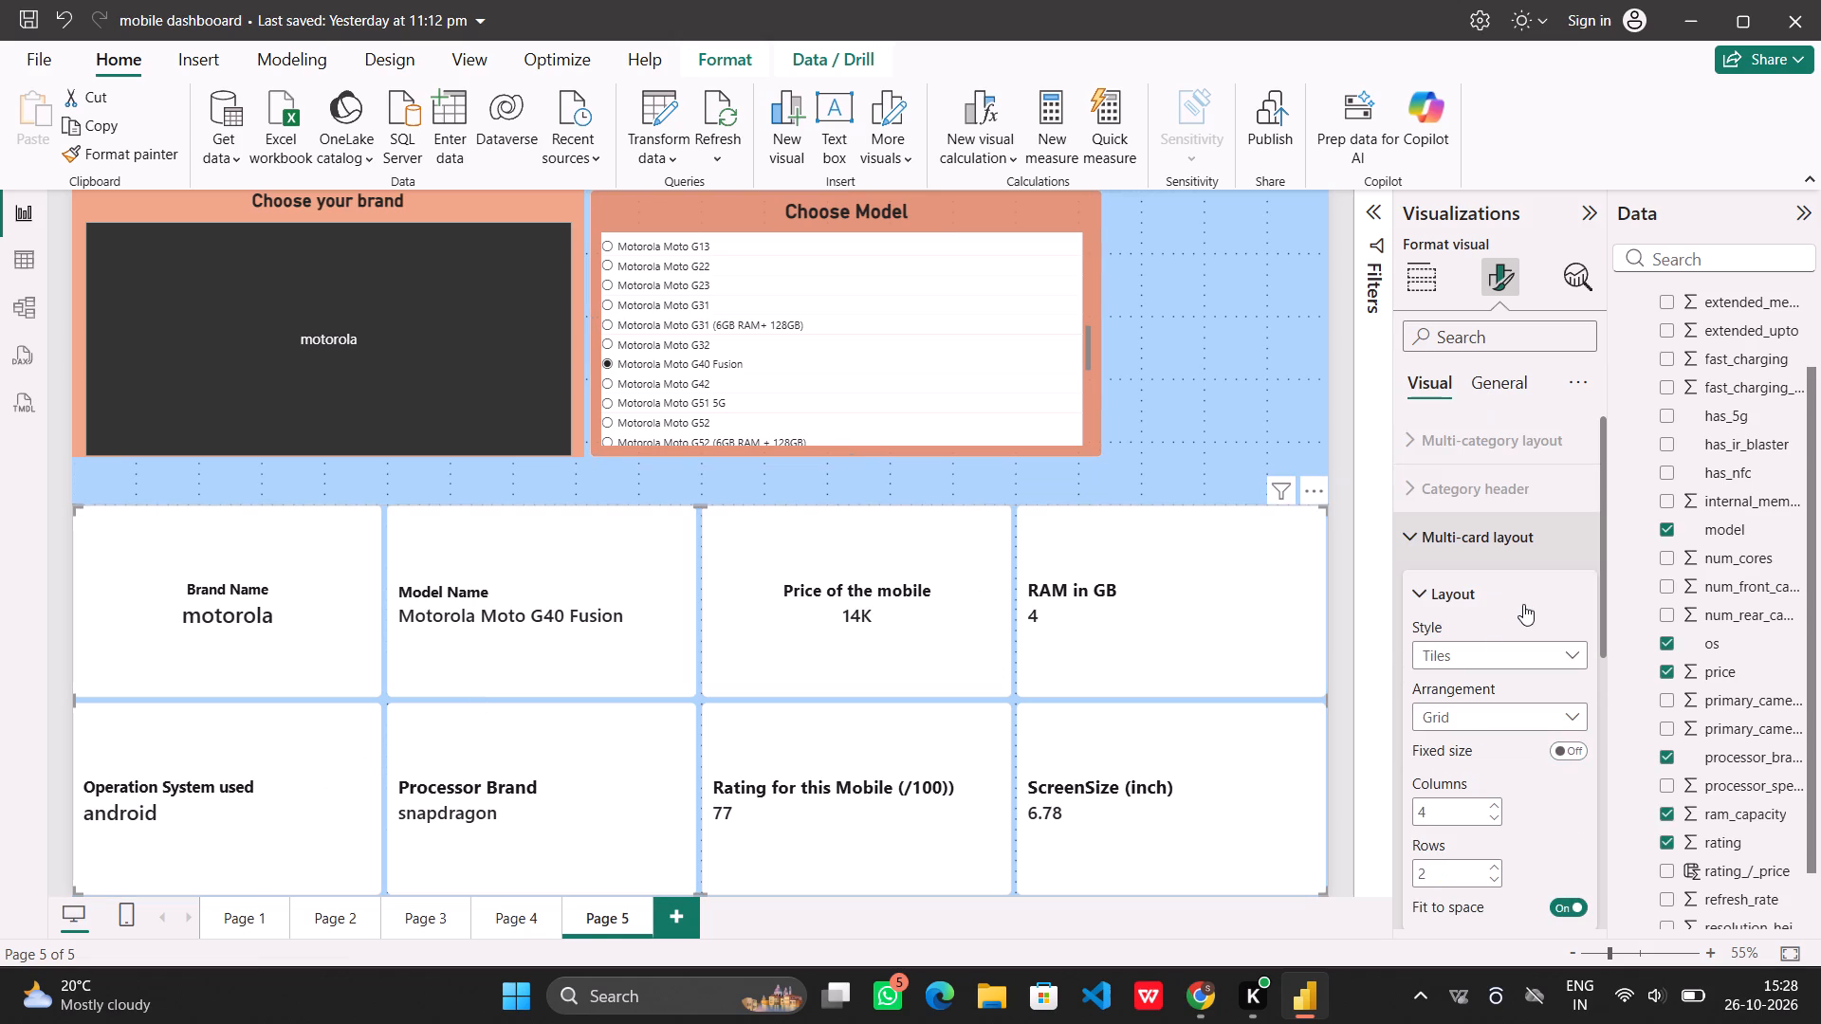
pyautogui.scroll(-5, 1562, 649)
pyautogui.scroll(4, 1531, 591)
pyautogui.click(1487, 370)
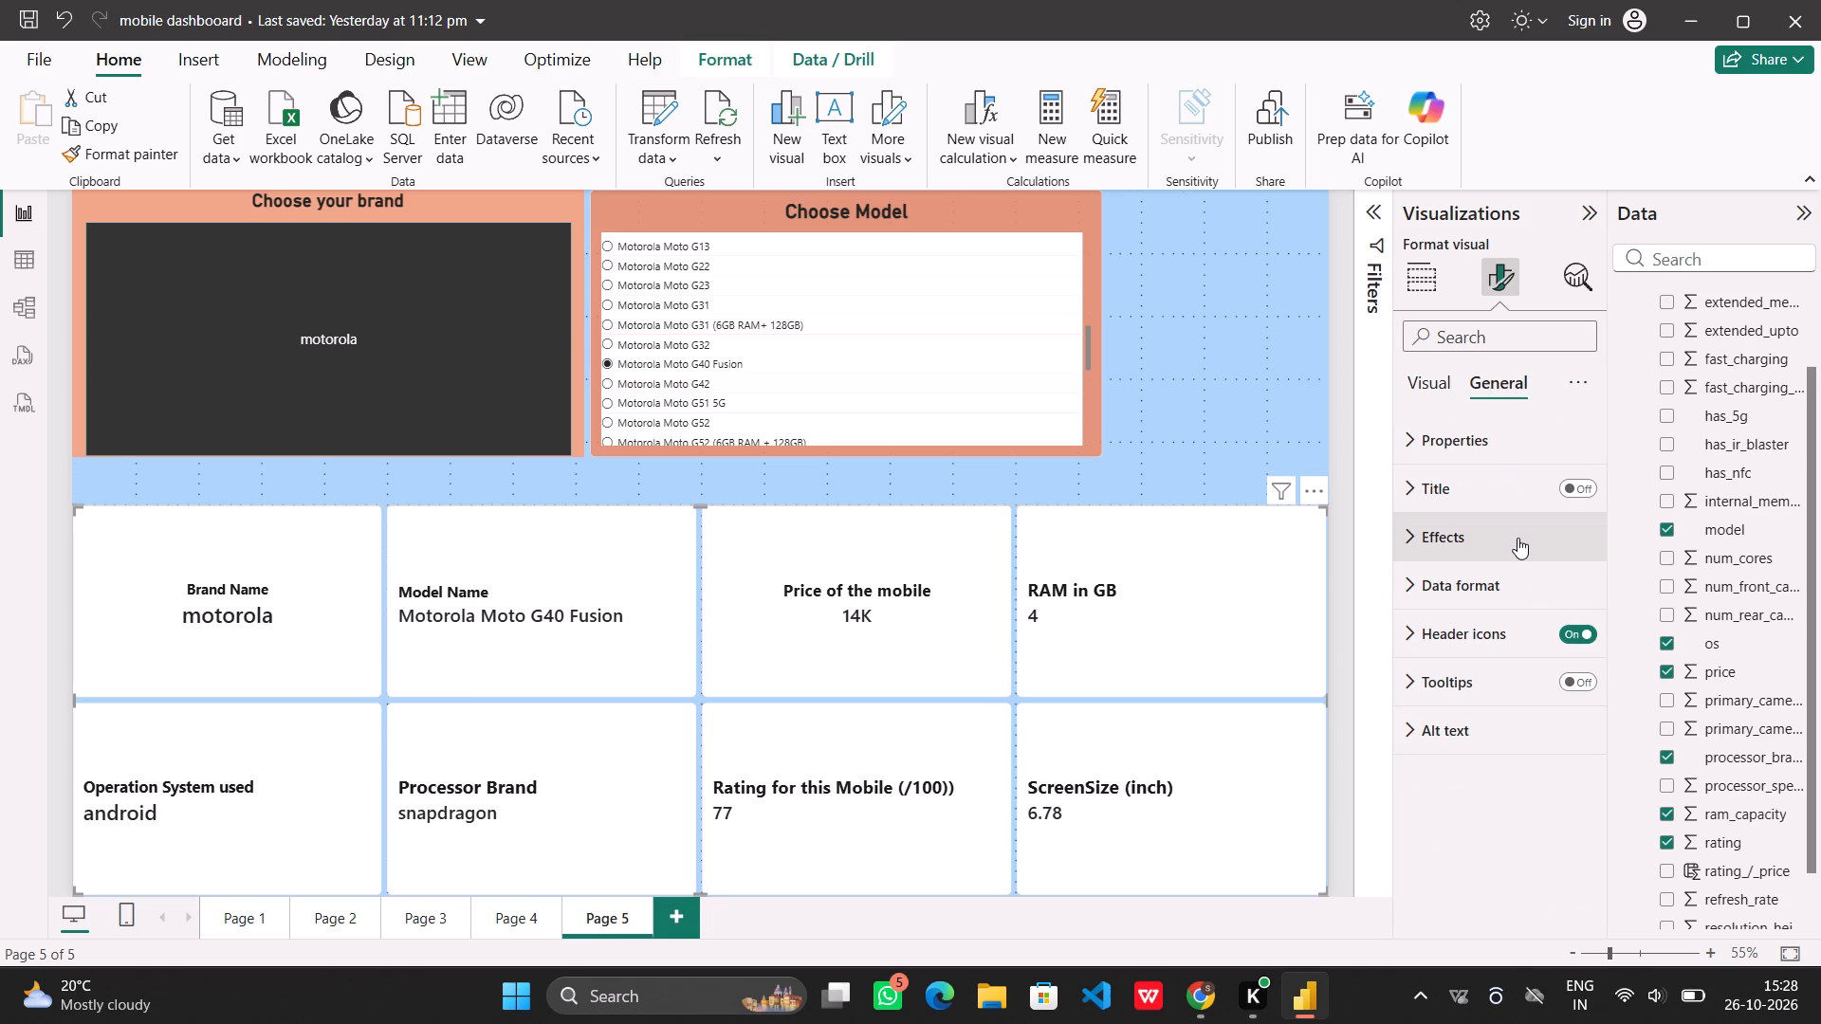
pyautogui.click(1434, 385)
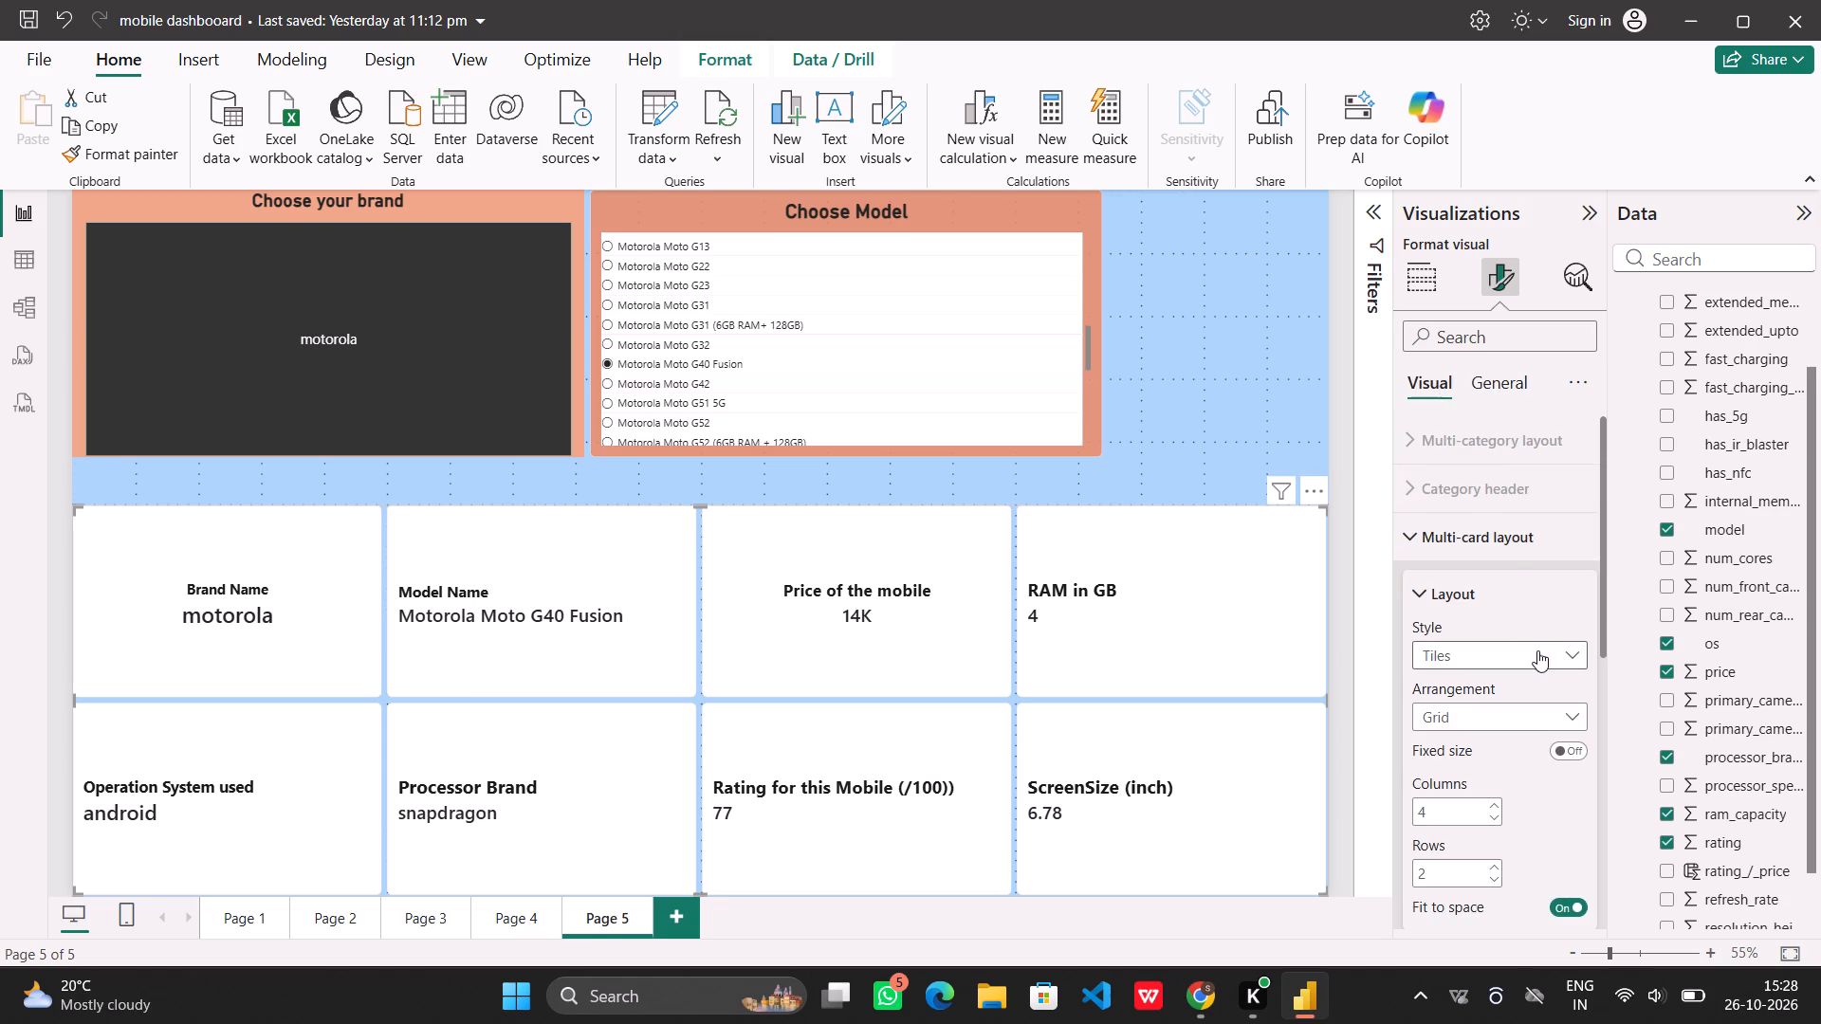
pyautogui.click(1462, 528)
pyautogui.click(1462, 528)
pyautogui.scroll(-6, 1521, 624)
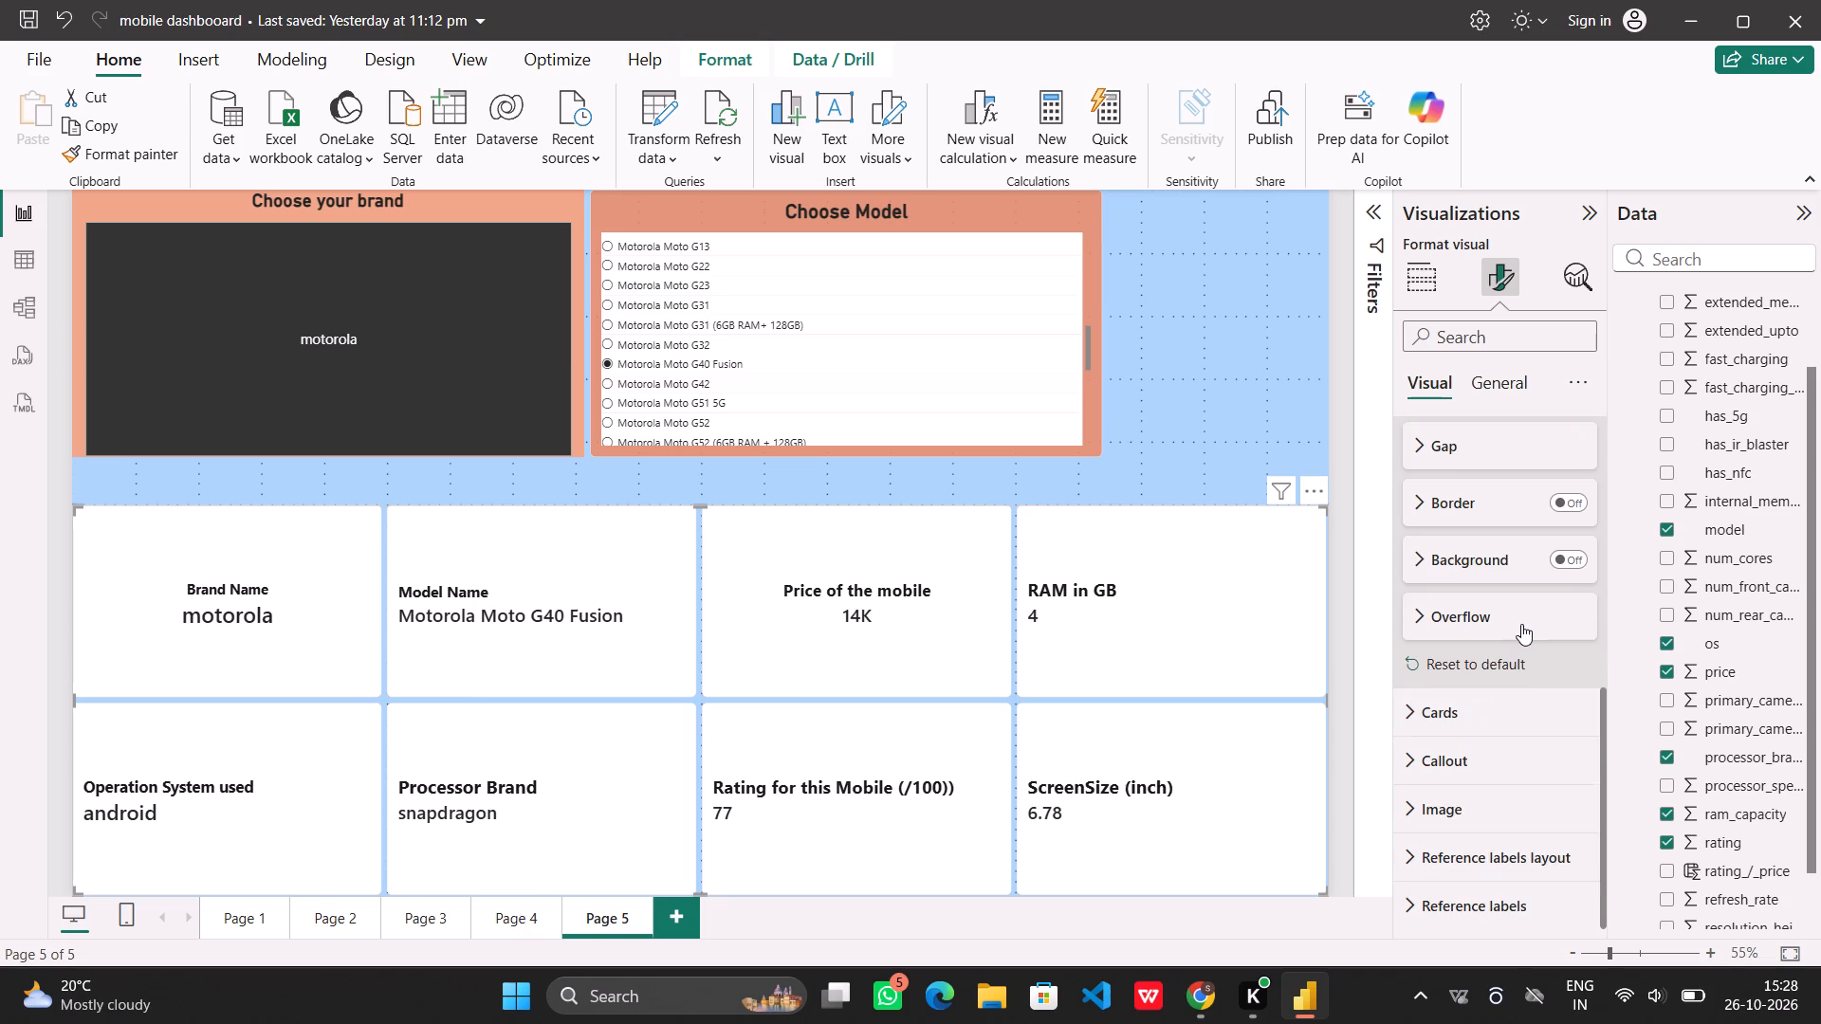
pyautogui.scroll(6, 1521, 624)
pyautogui.click(1494, 549)
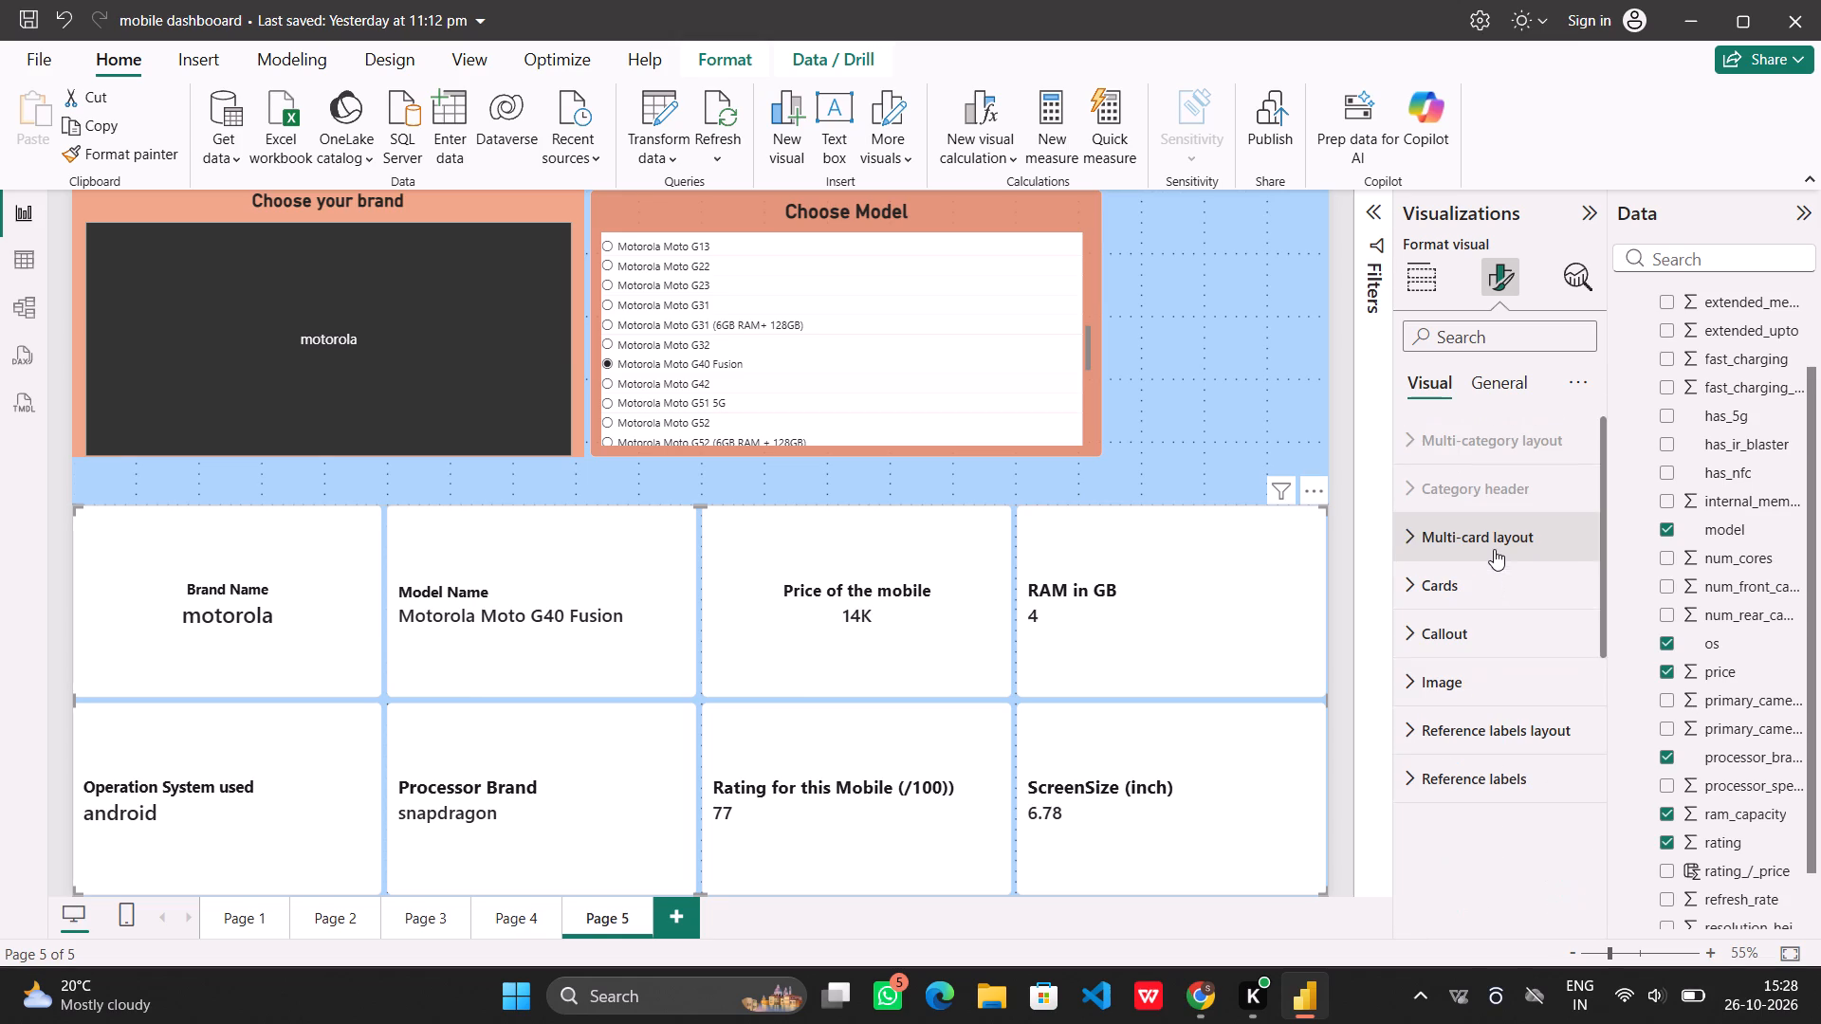
# Center the callout value of the First os card horizontally.
pyautogui.click(1496, 630)
pyautogui.scroll(-2, 1496, 630)
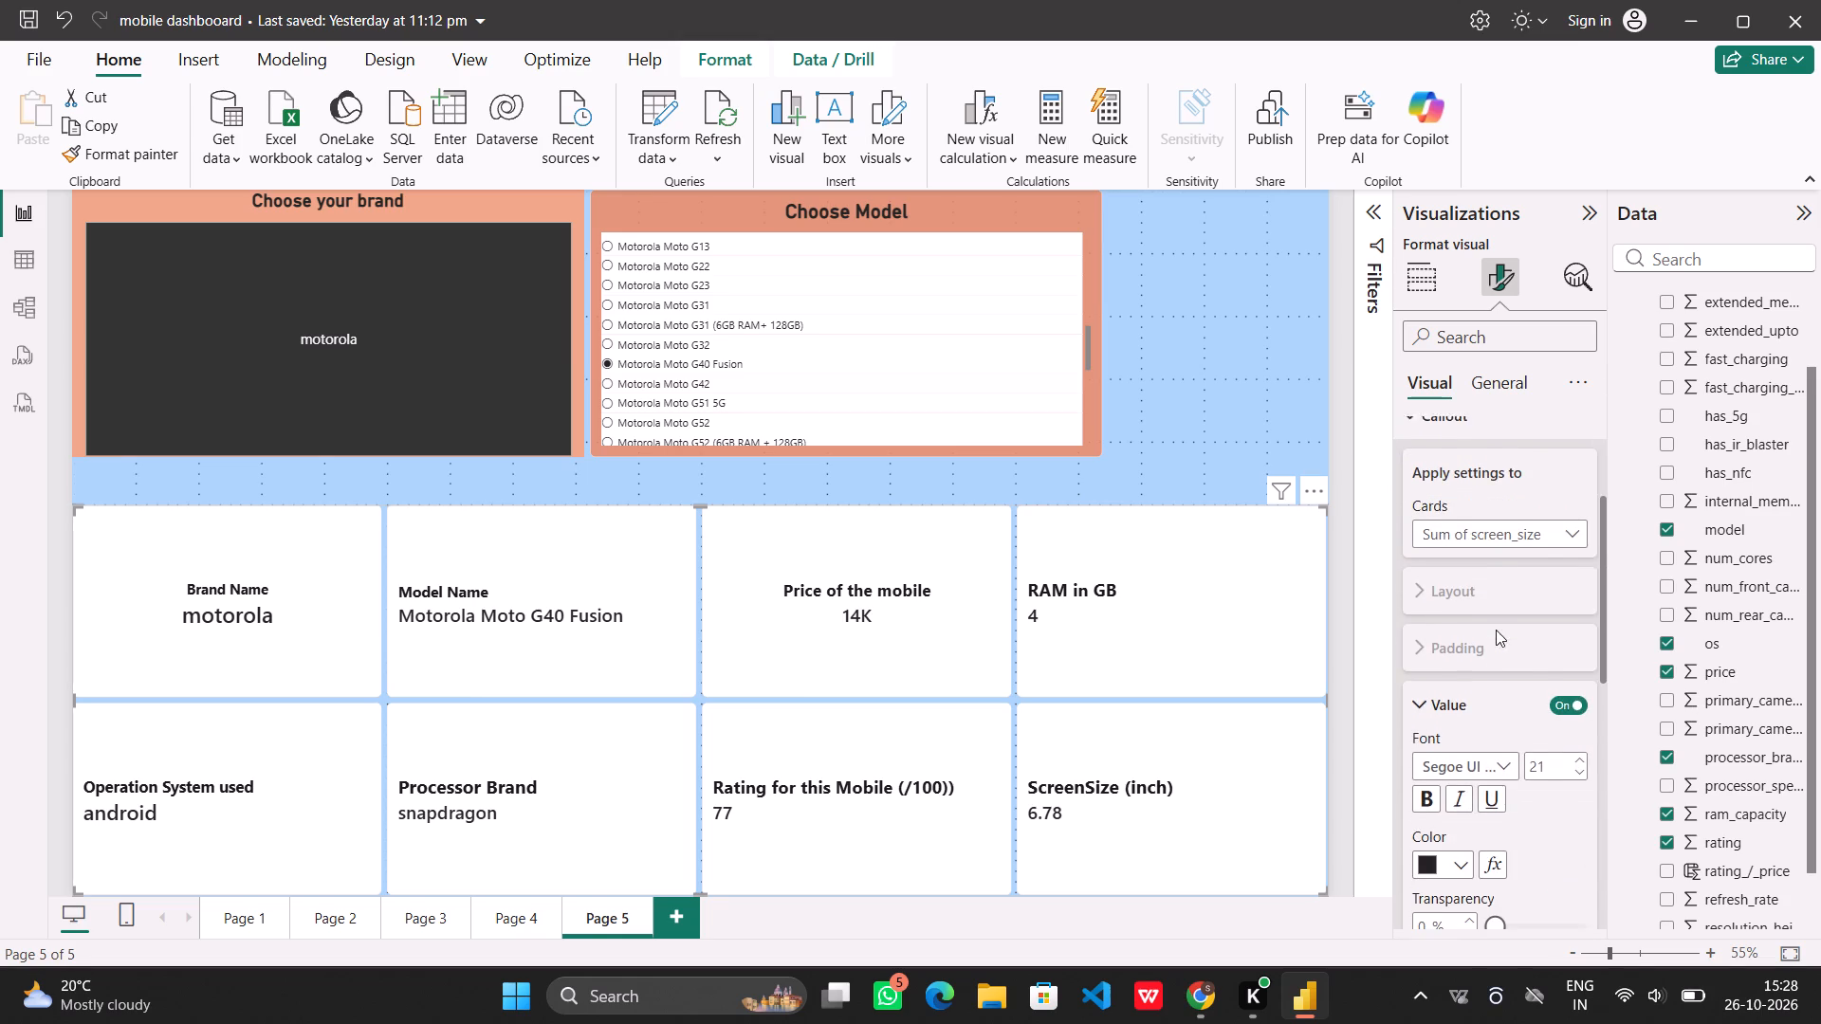
pyautogui.click(1545, 533)
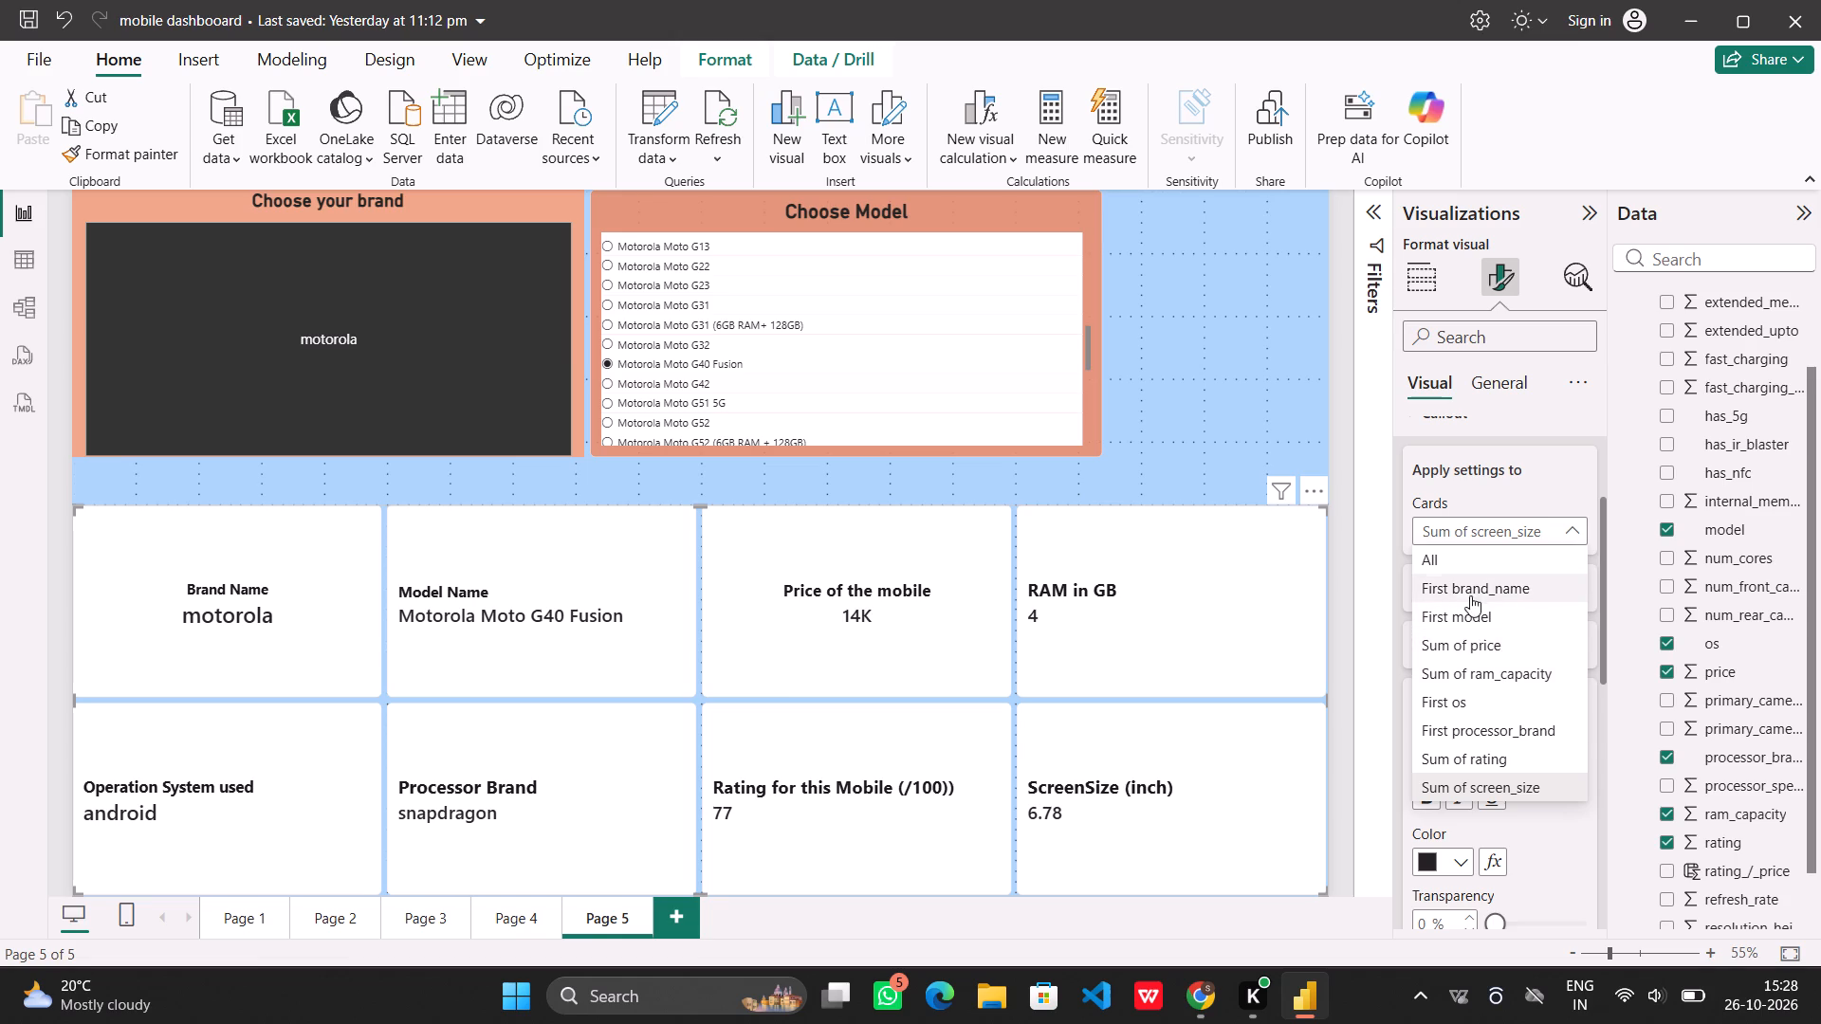
pyautogui.click(1481, 705)
pyautogui.scroll(-4, 1491, 749)
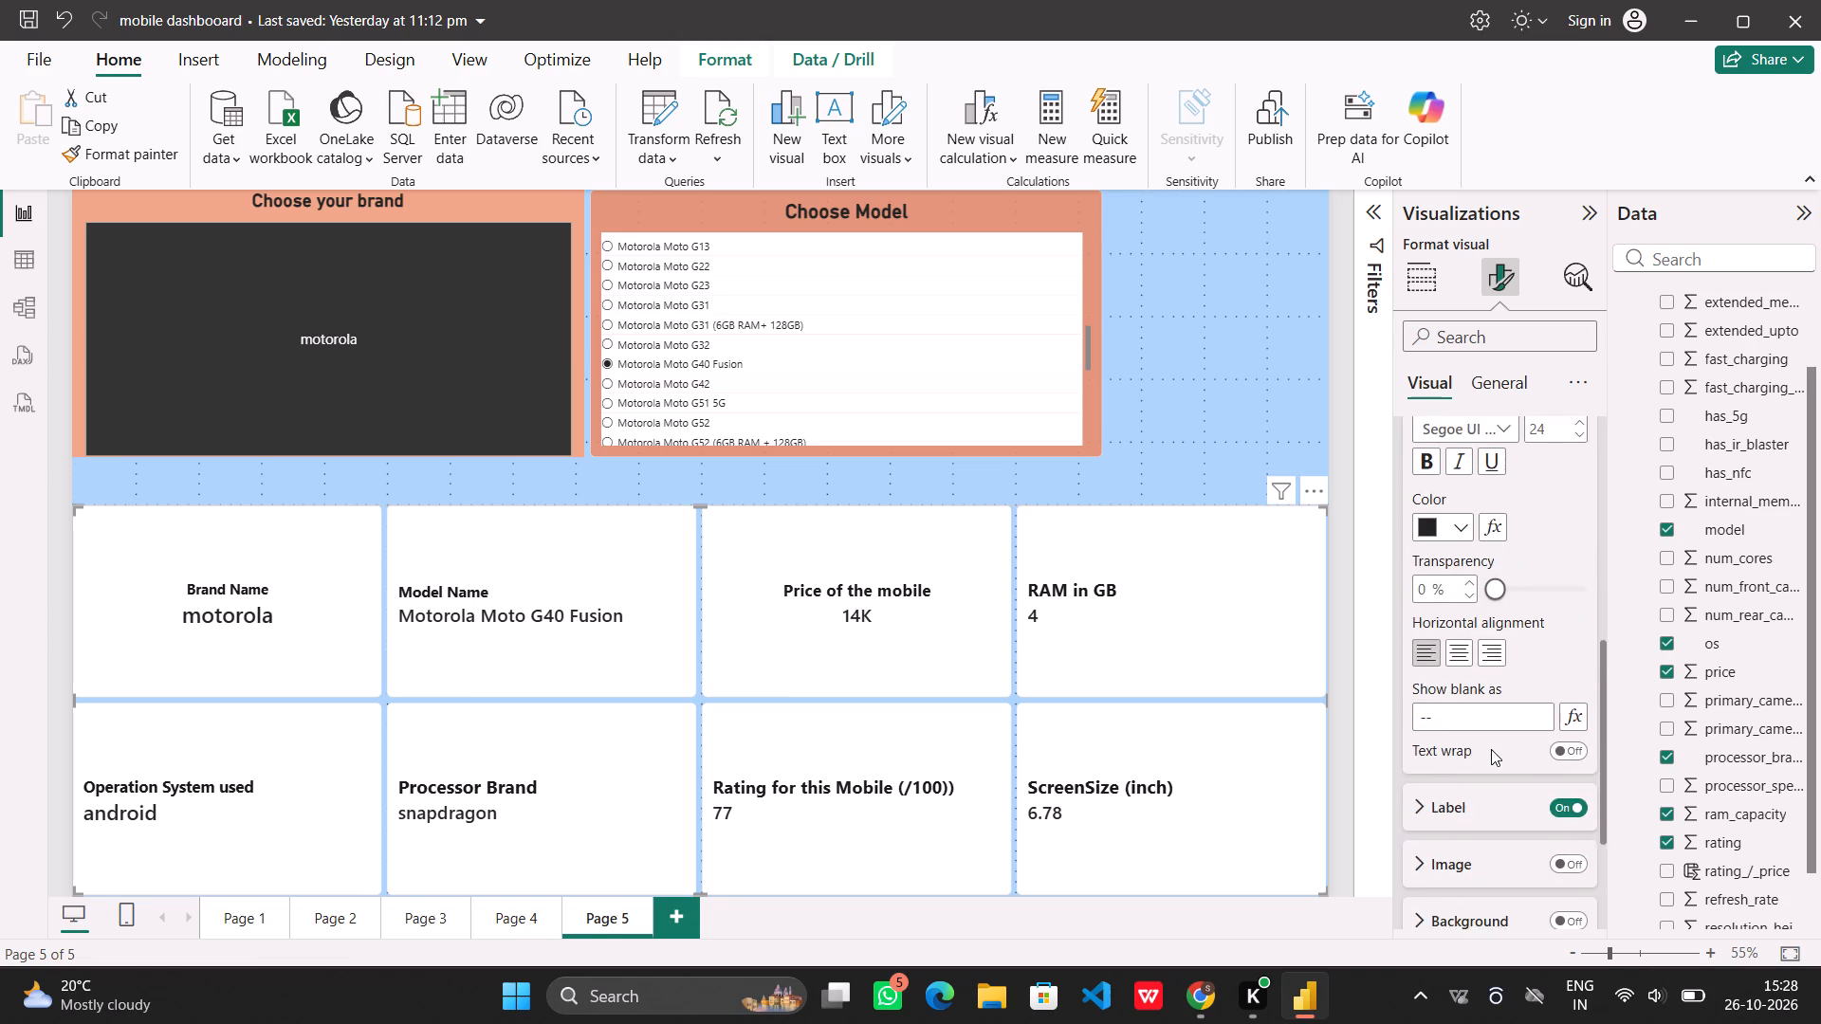
pyautogui.click(1457, 645)
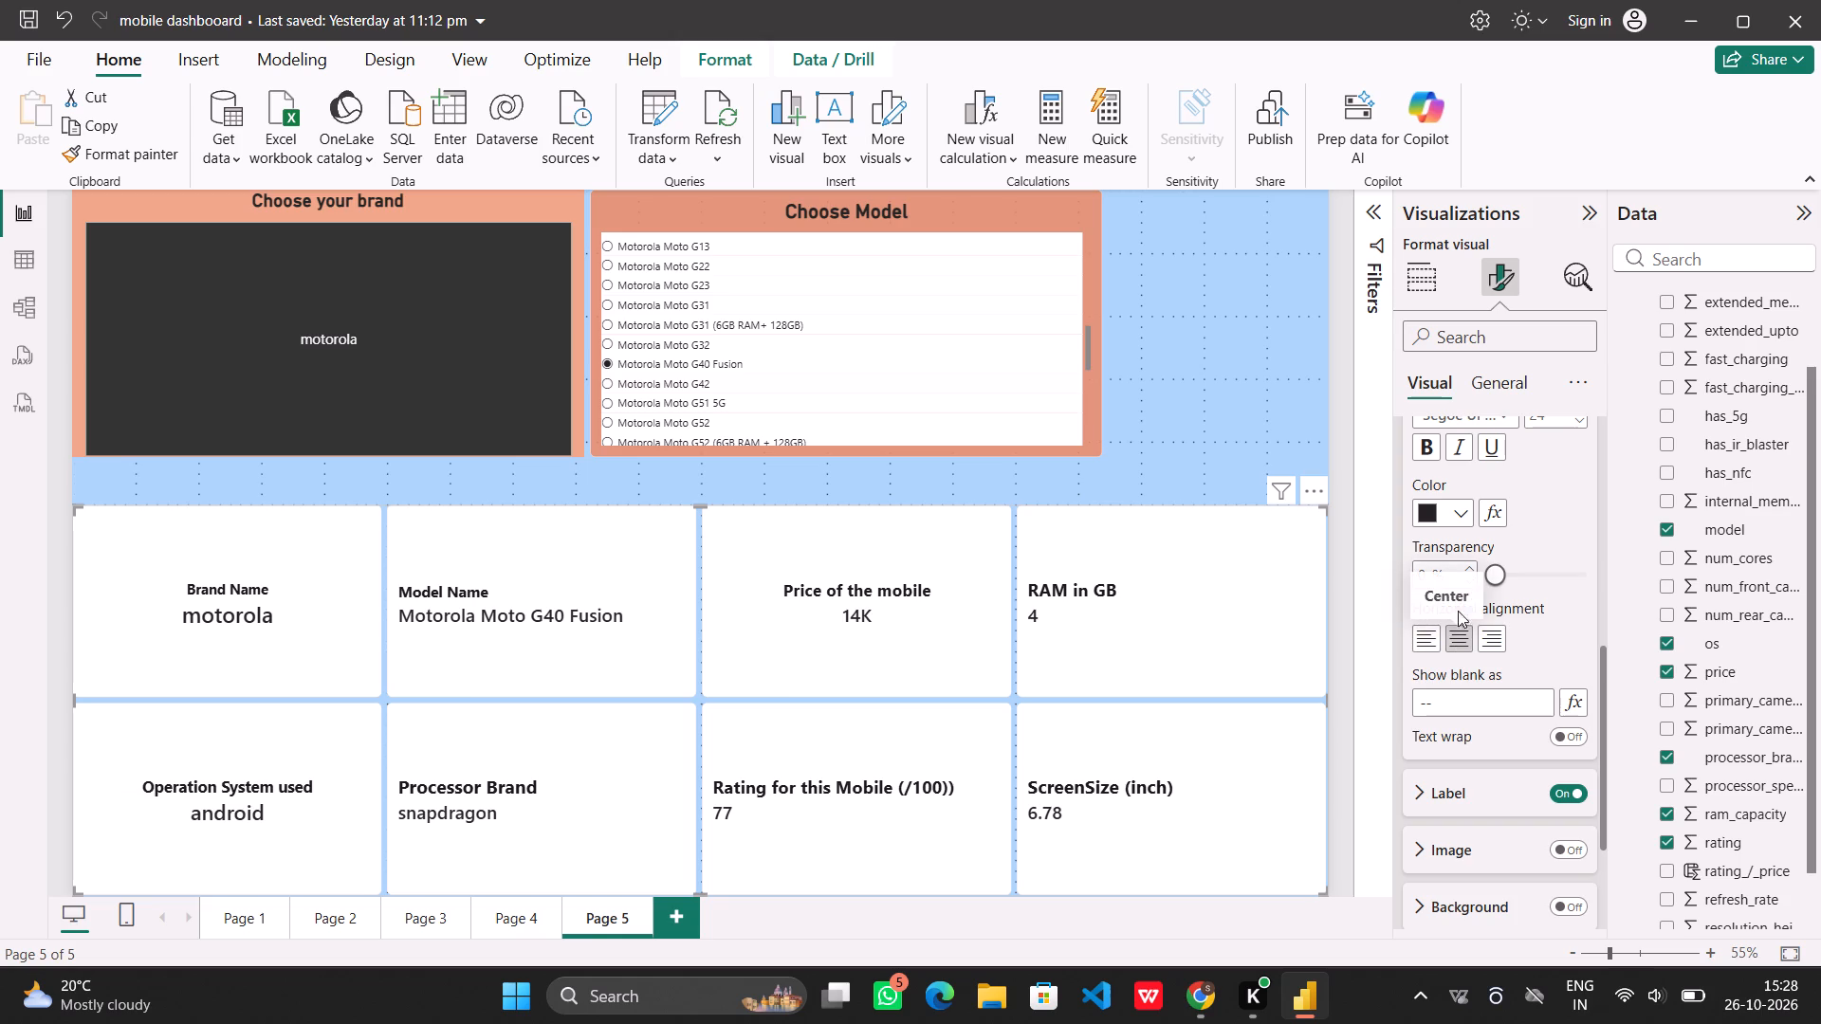
# Center the callout value of the First processor_brand card horizontally.
pyautogui.scroll(6, 1461, 594)
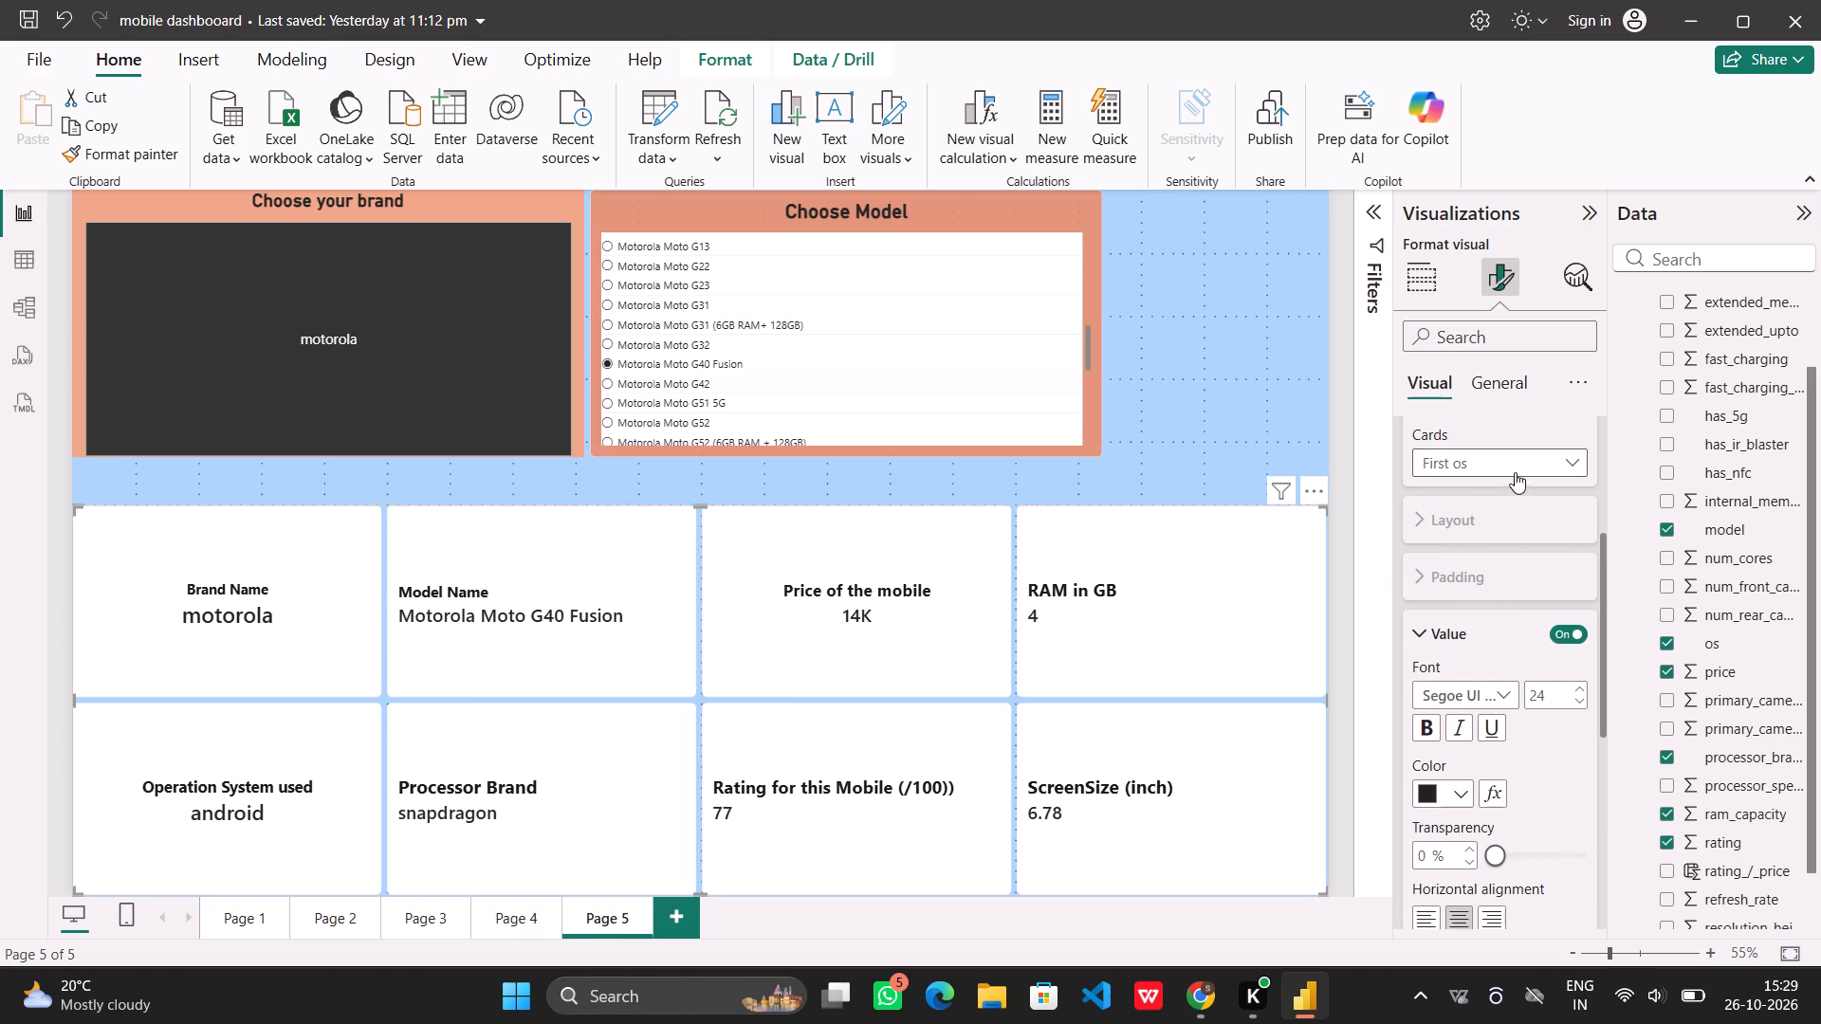
pyautogui.click(1515, 470)
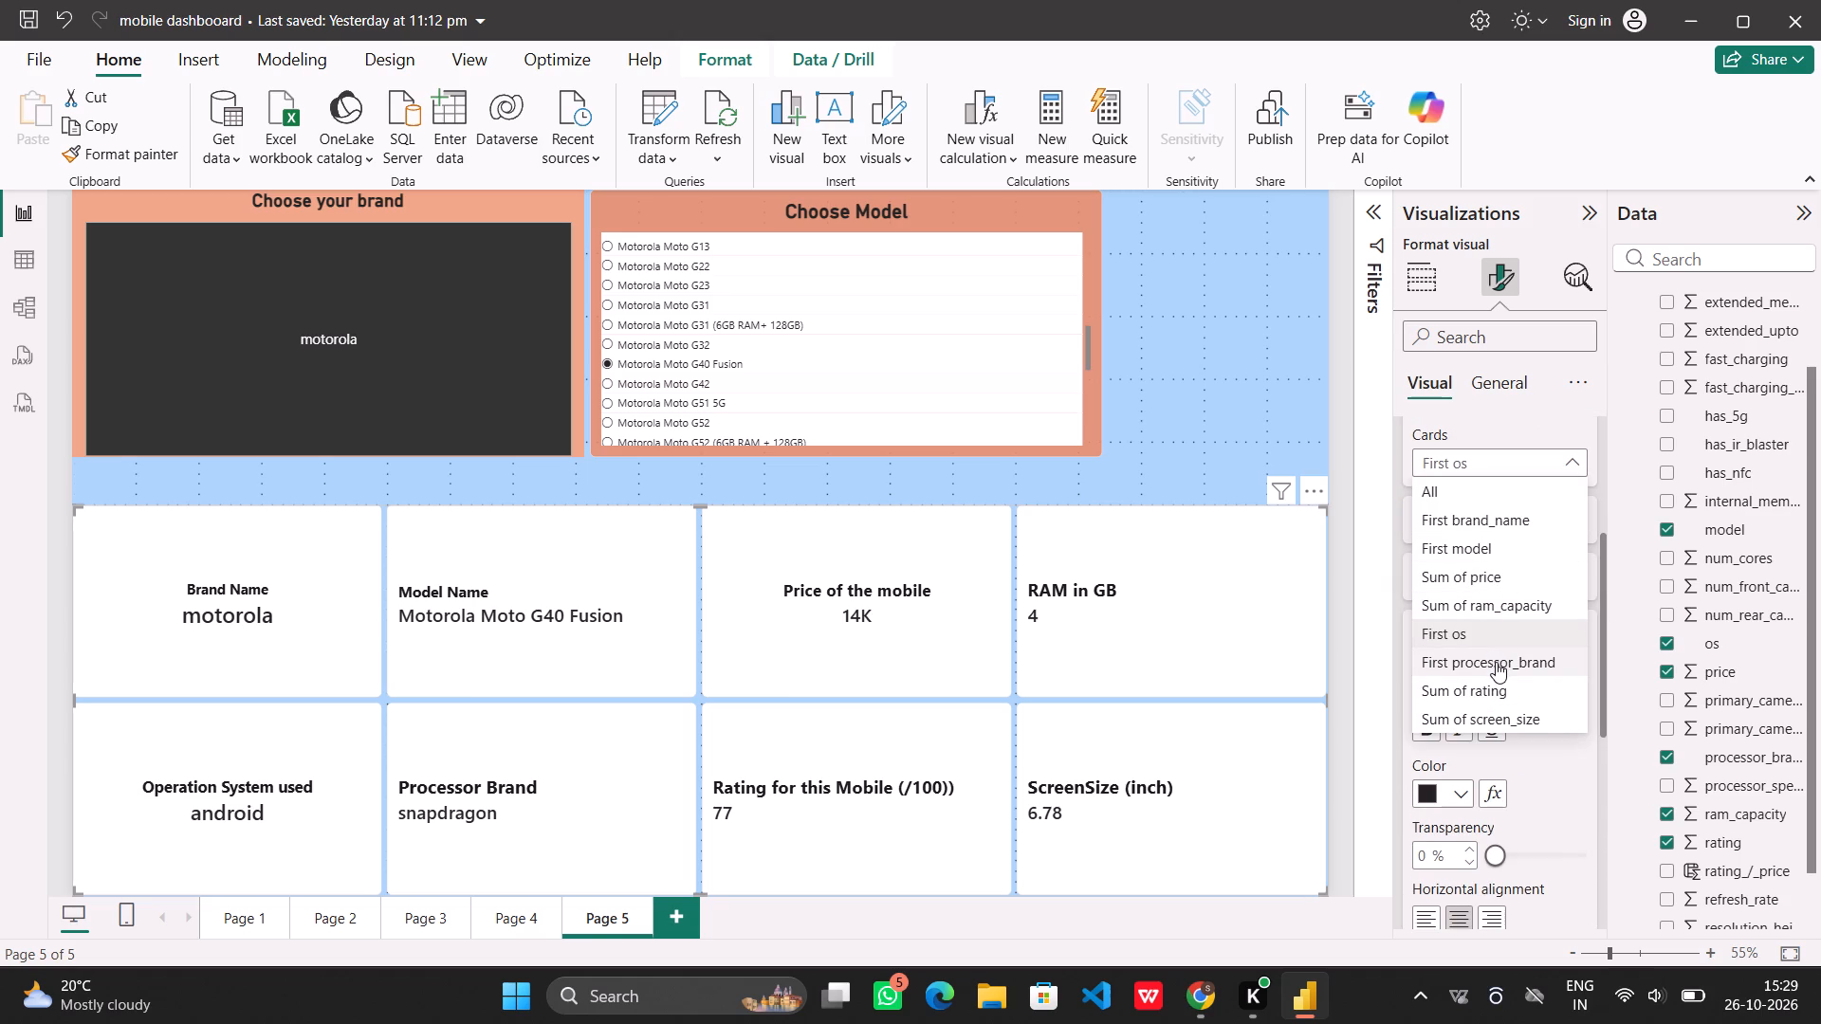
pyautogui.click(1496, 662)
pyautogui.scroll(-2, 1507, 727)
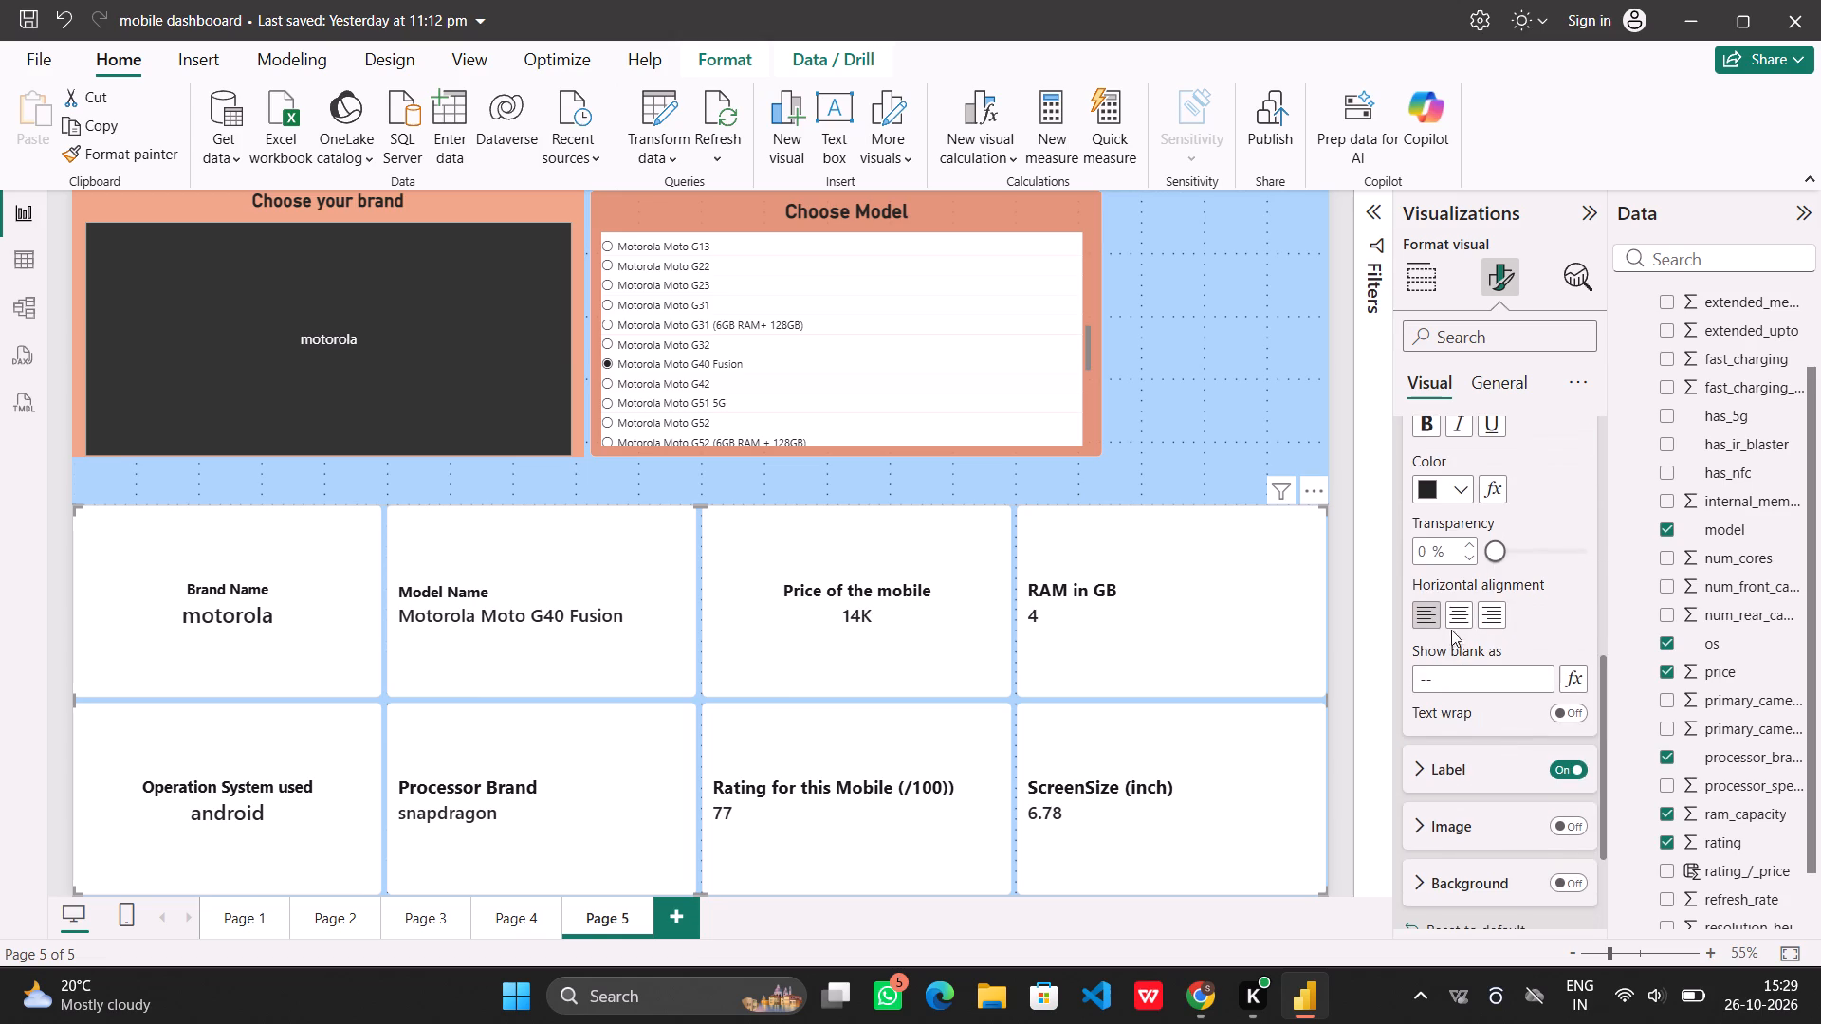
pyautogui.click(1451, 626)
# Center the callout value of the Sum of rating card horizontally.
pyautogui.scroll(4, 1451, 626)
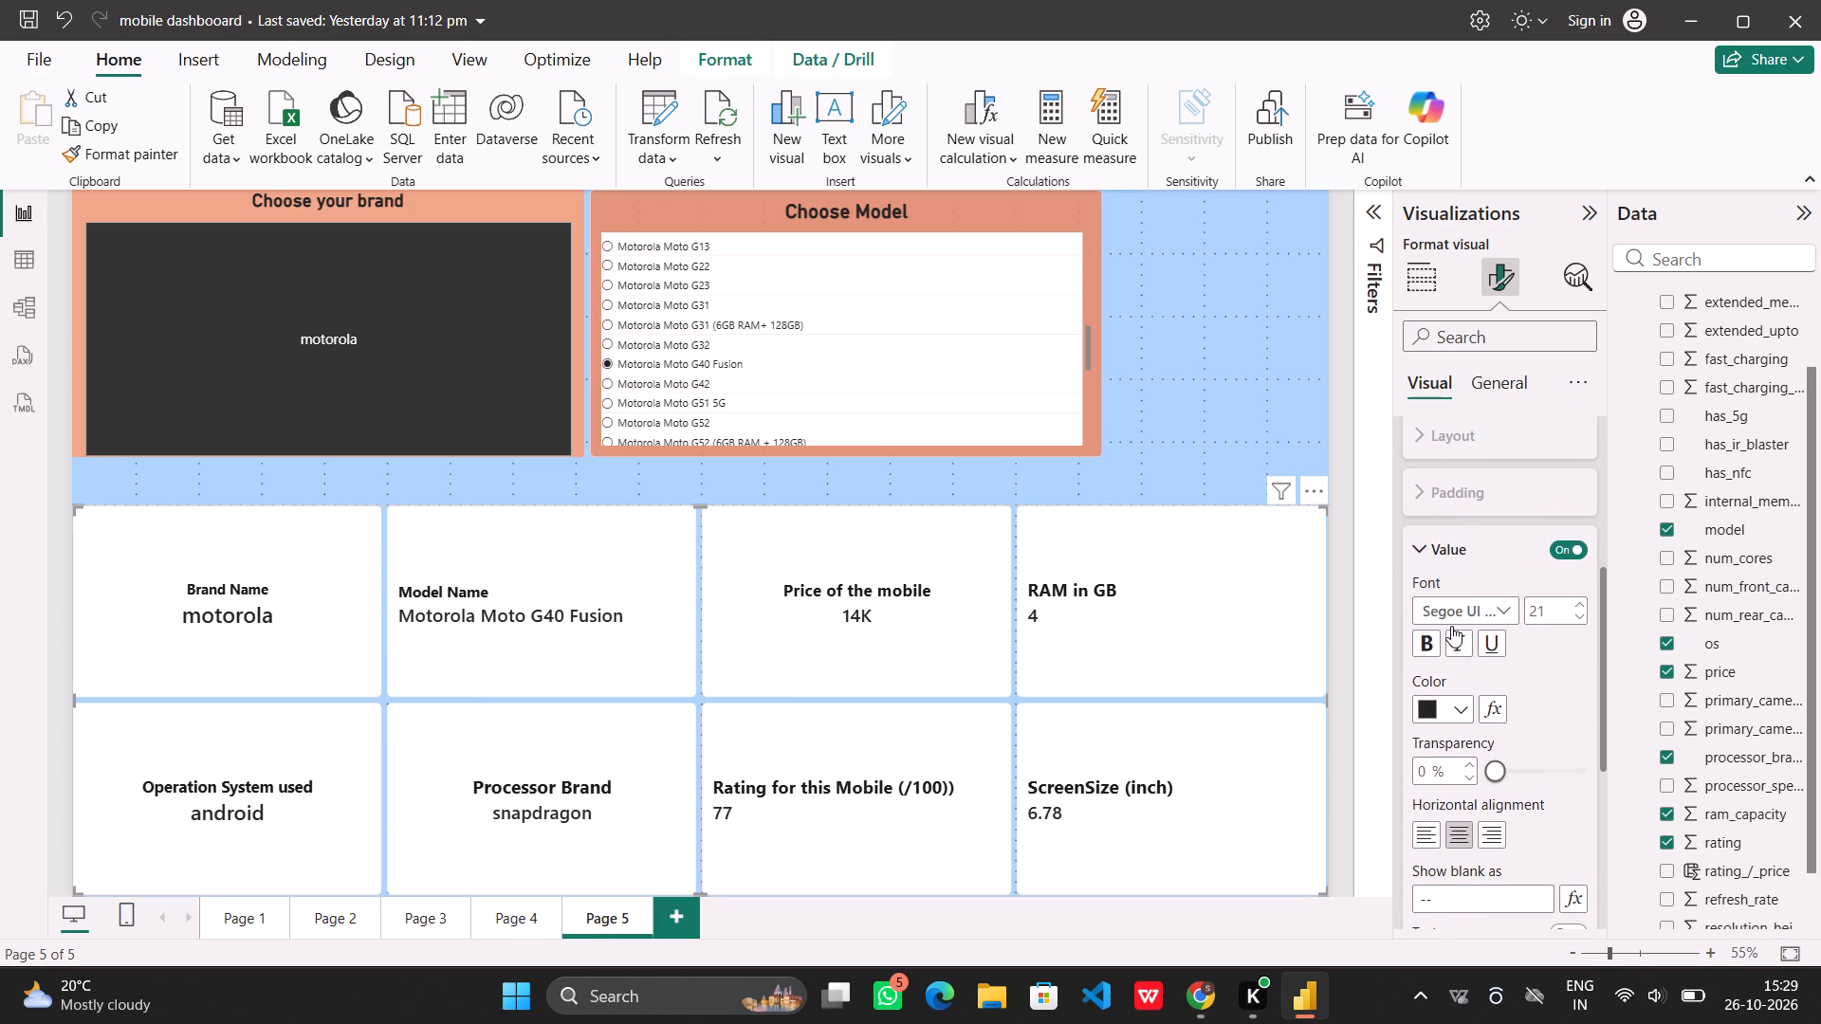
pyautogui.scroll(2, 1487, 546)
pyautogui.click(1502, 576)
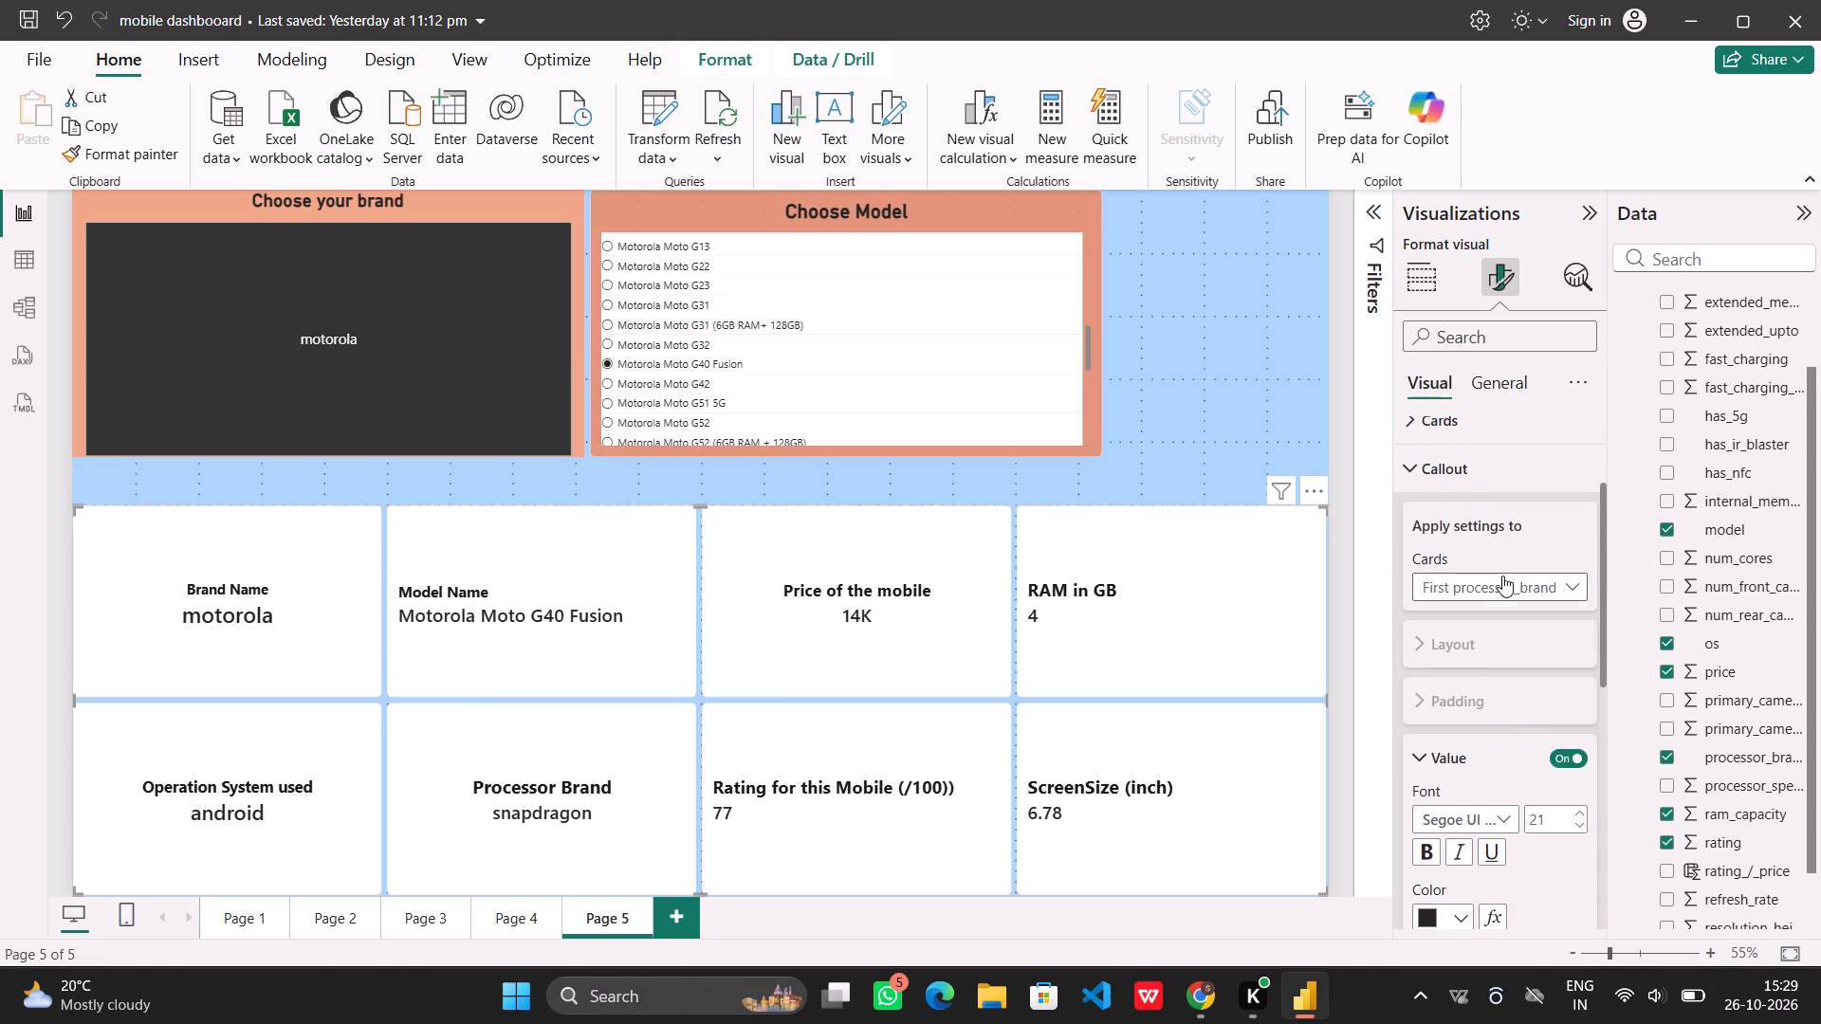
pyautogui.click(1494, 817)
pyautogui.scroll(-3, 1472, 746)
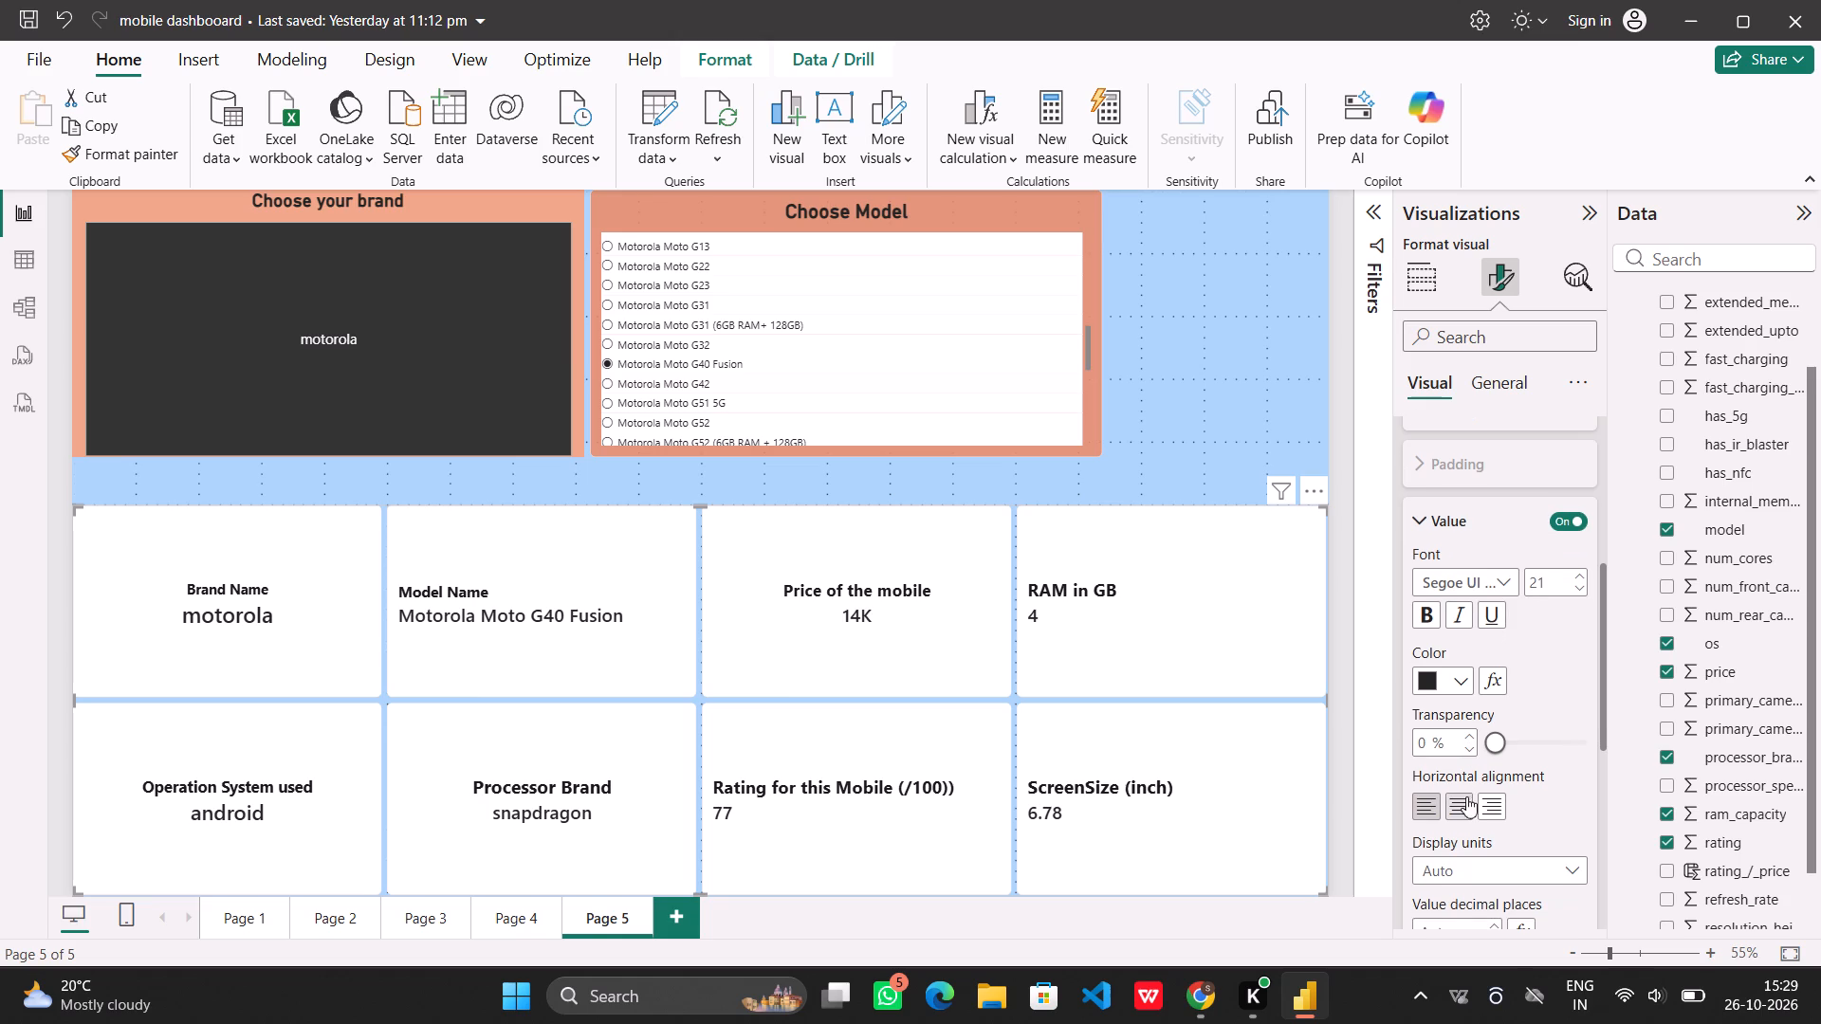
pyautogui.click(1465, 810)
# Center the callout value of the Sum of screen_size card horizontally.
pyautogui.scroll(2, 1470, 613)
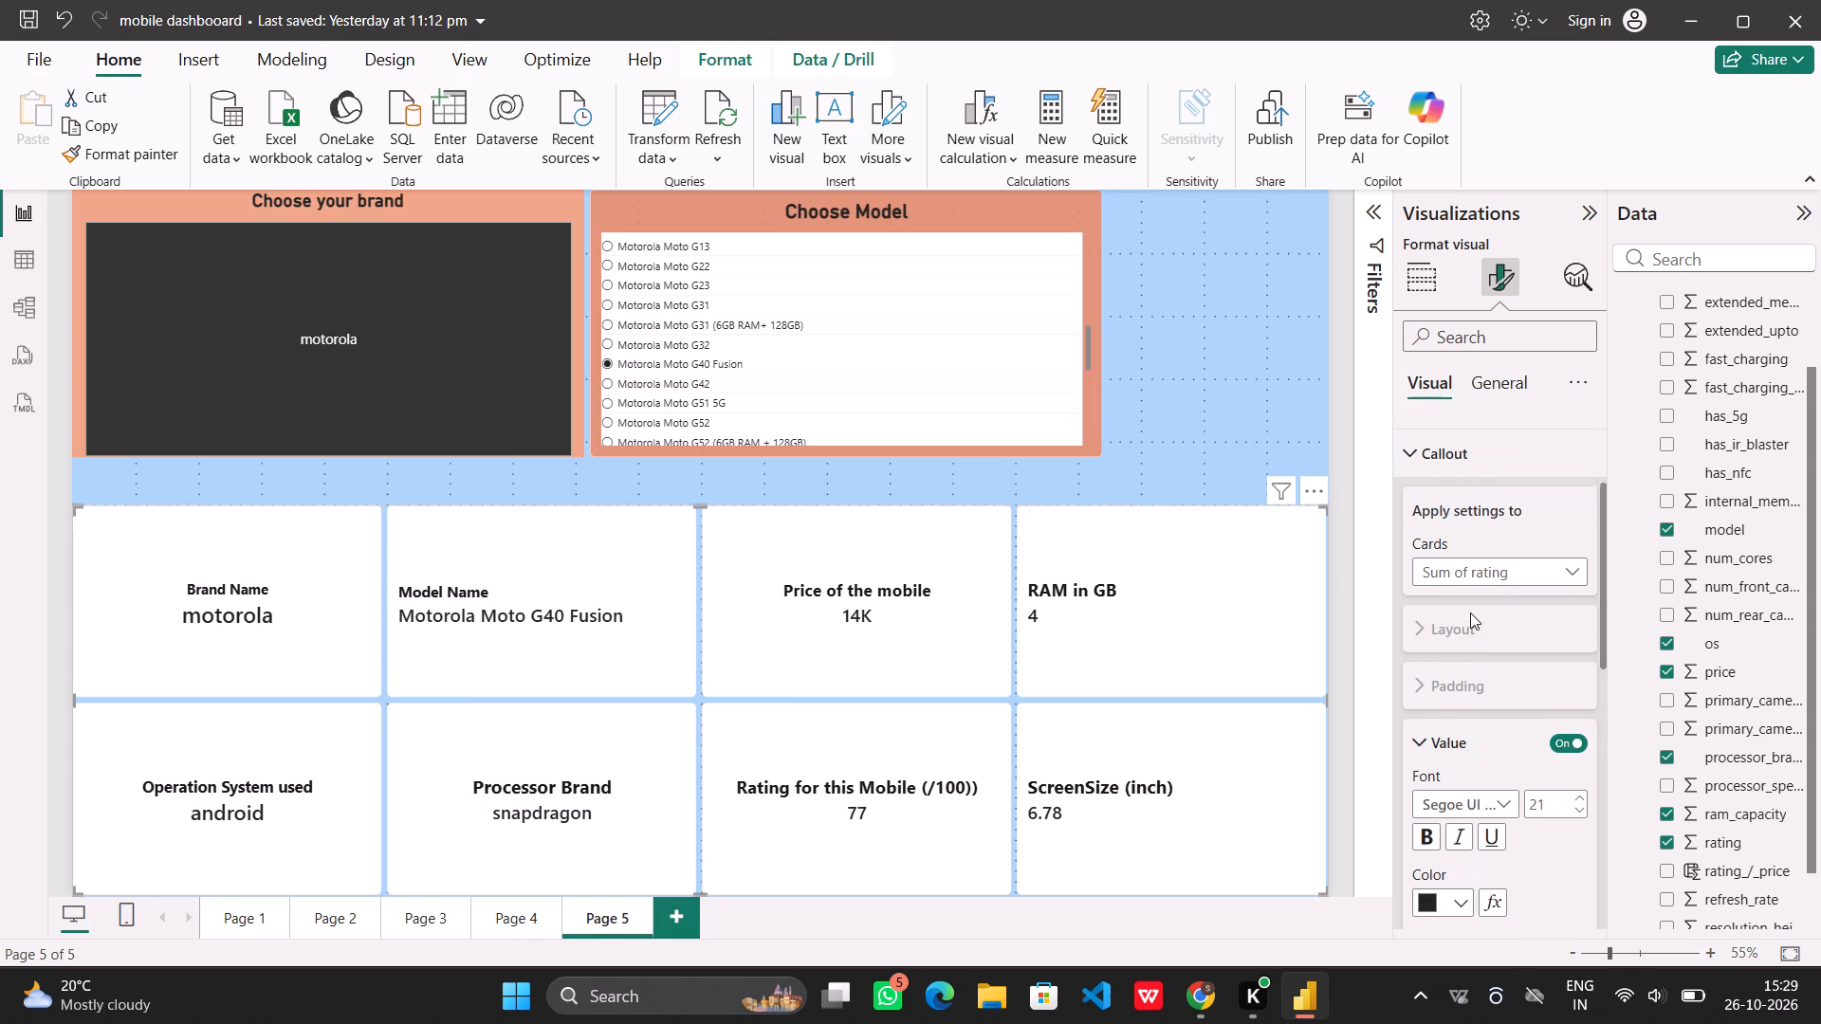
pyautogui.click(1485, 560)
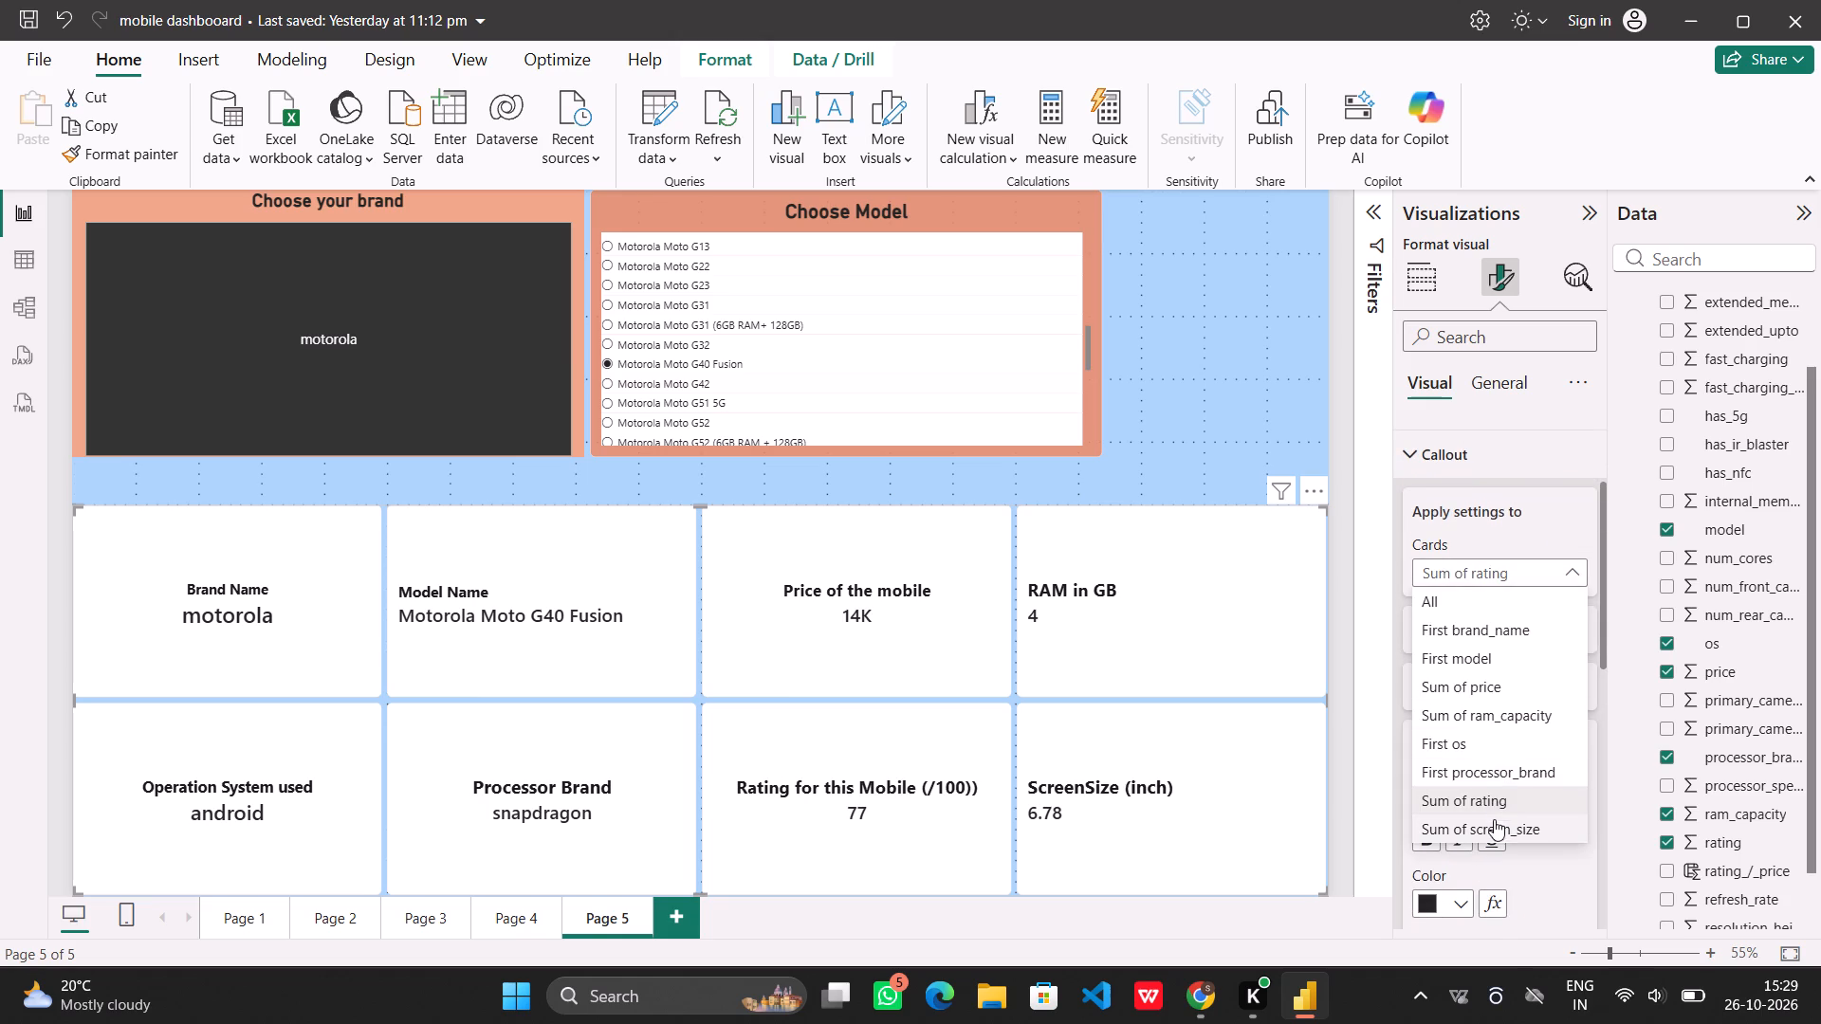
pyautogui.click(1494, 822)
pyautogui.scroll(-3, 1494, 822)
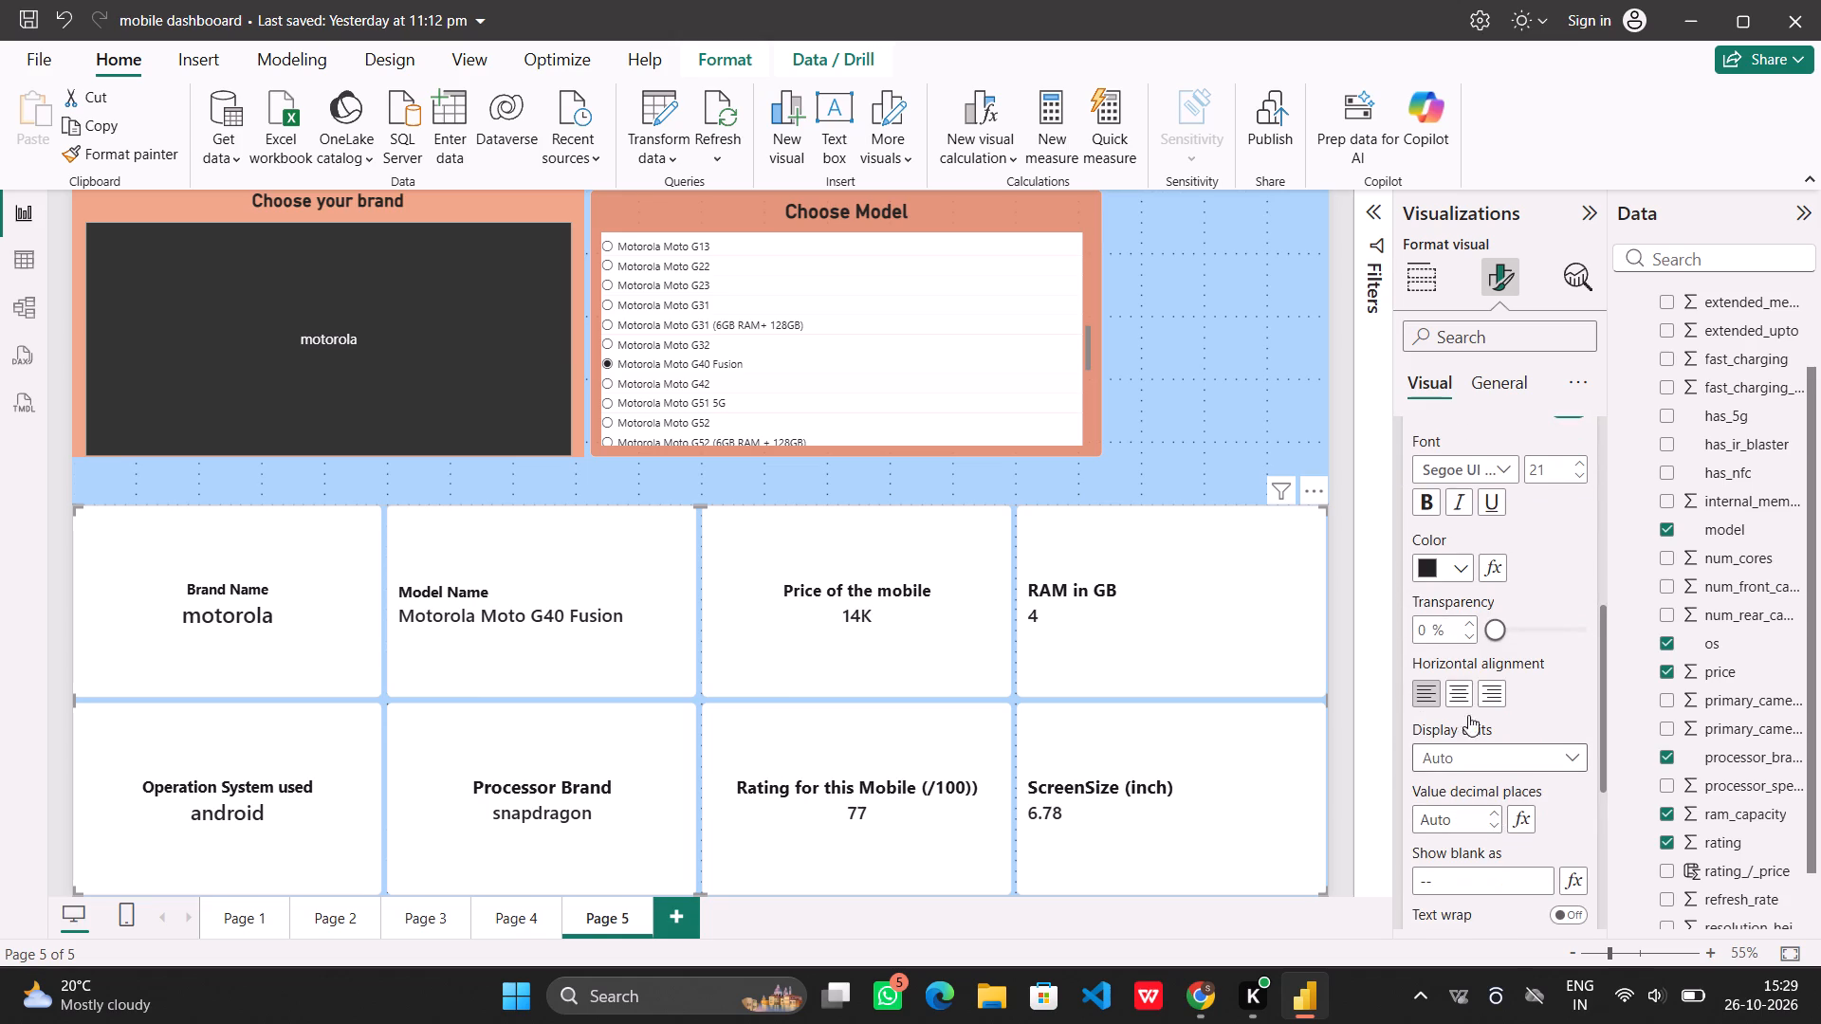
pyautogui.click(1462, 690)
# Center the callout value of the First model card horizontally.
pyautogui.scroll(2, 1462, 690)
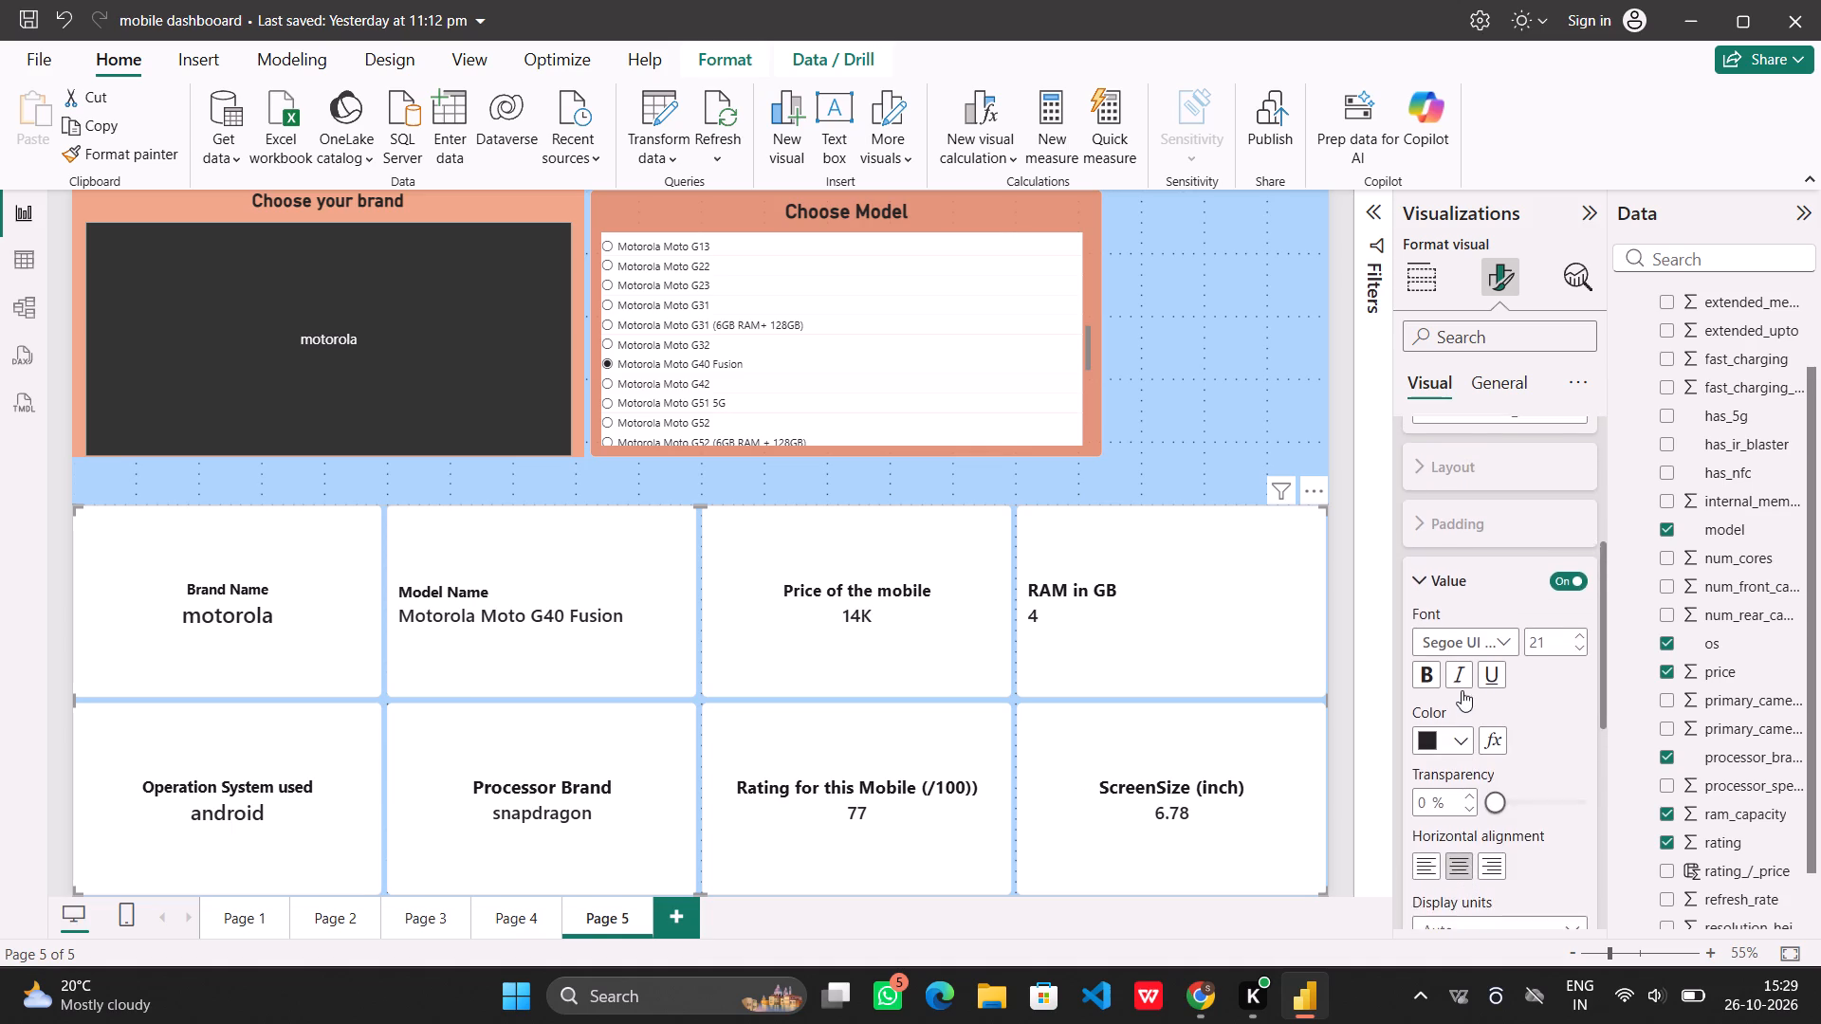
pyautogui.scroll(1, 1462, 690)
pyautogui.click(1502, 493)
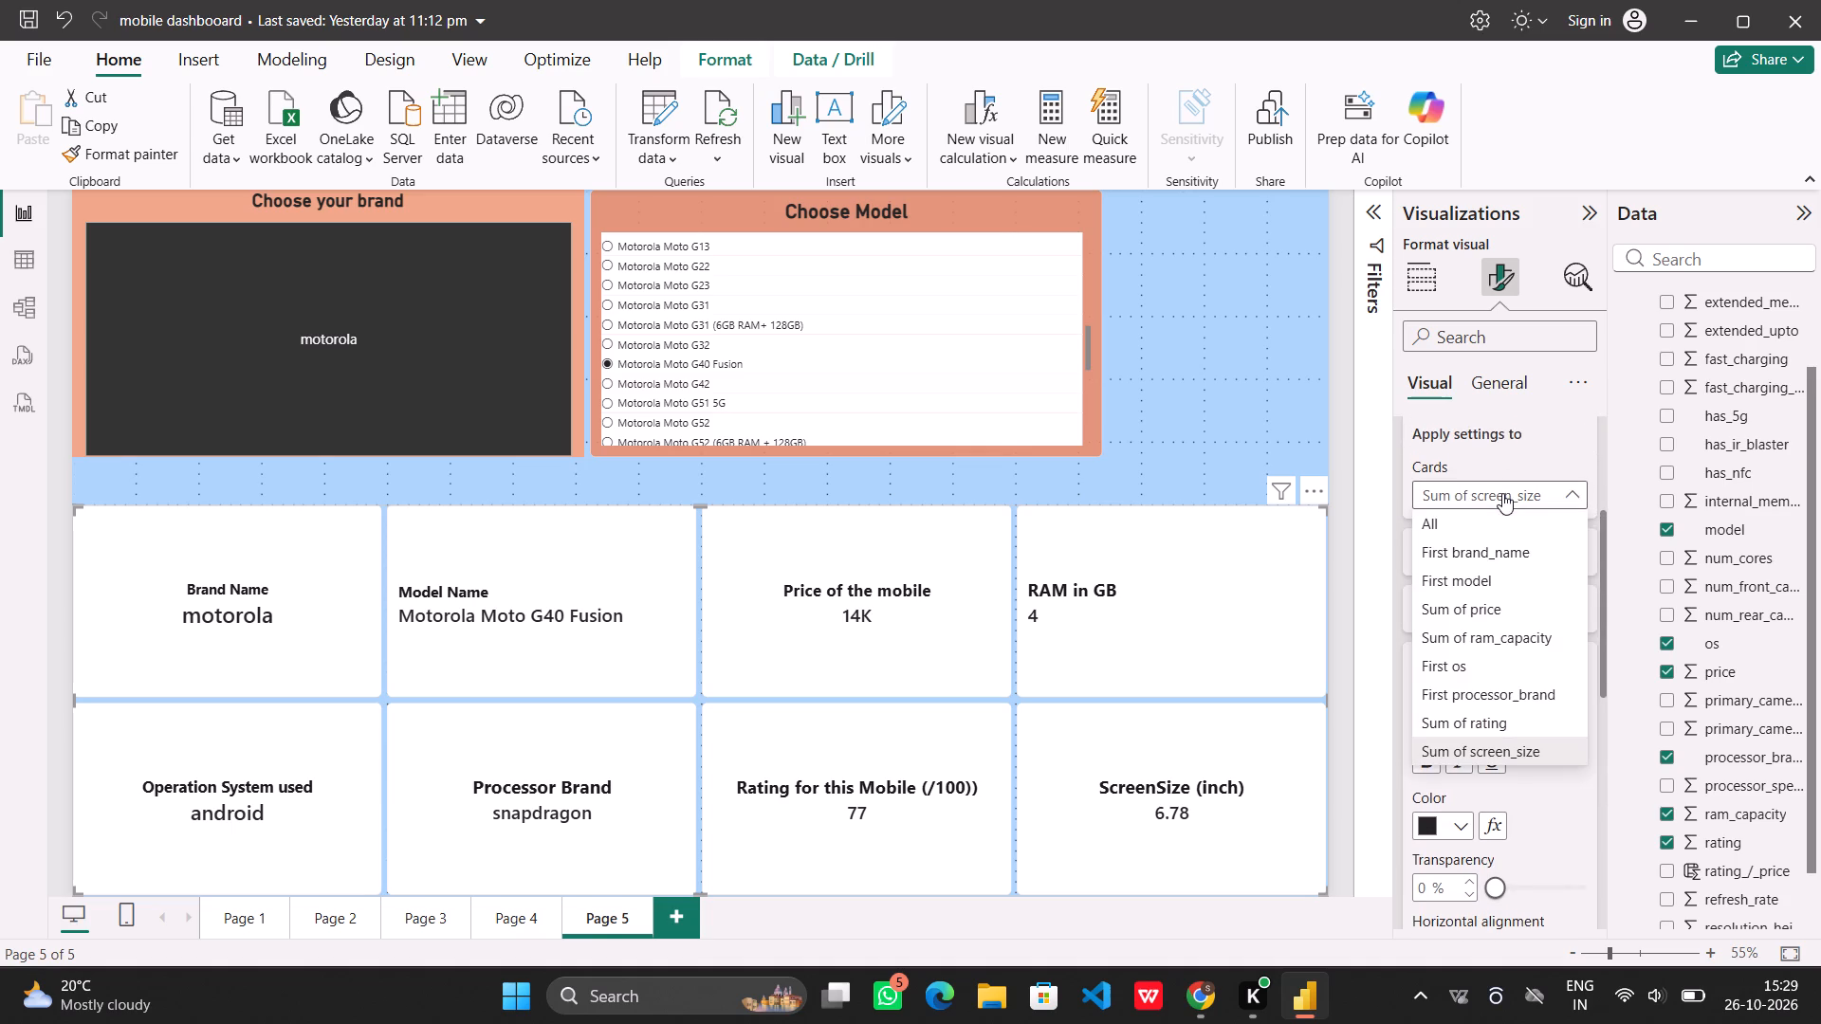
pyautogui.click(1480, 573)
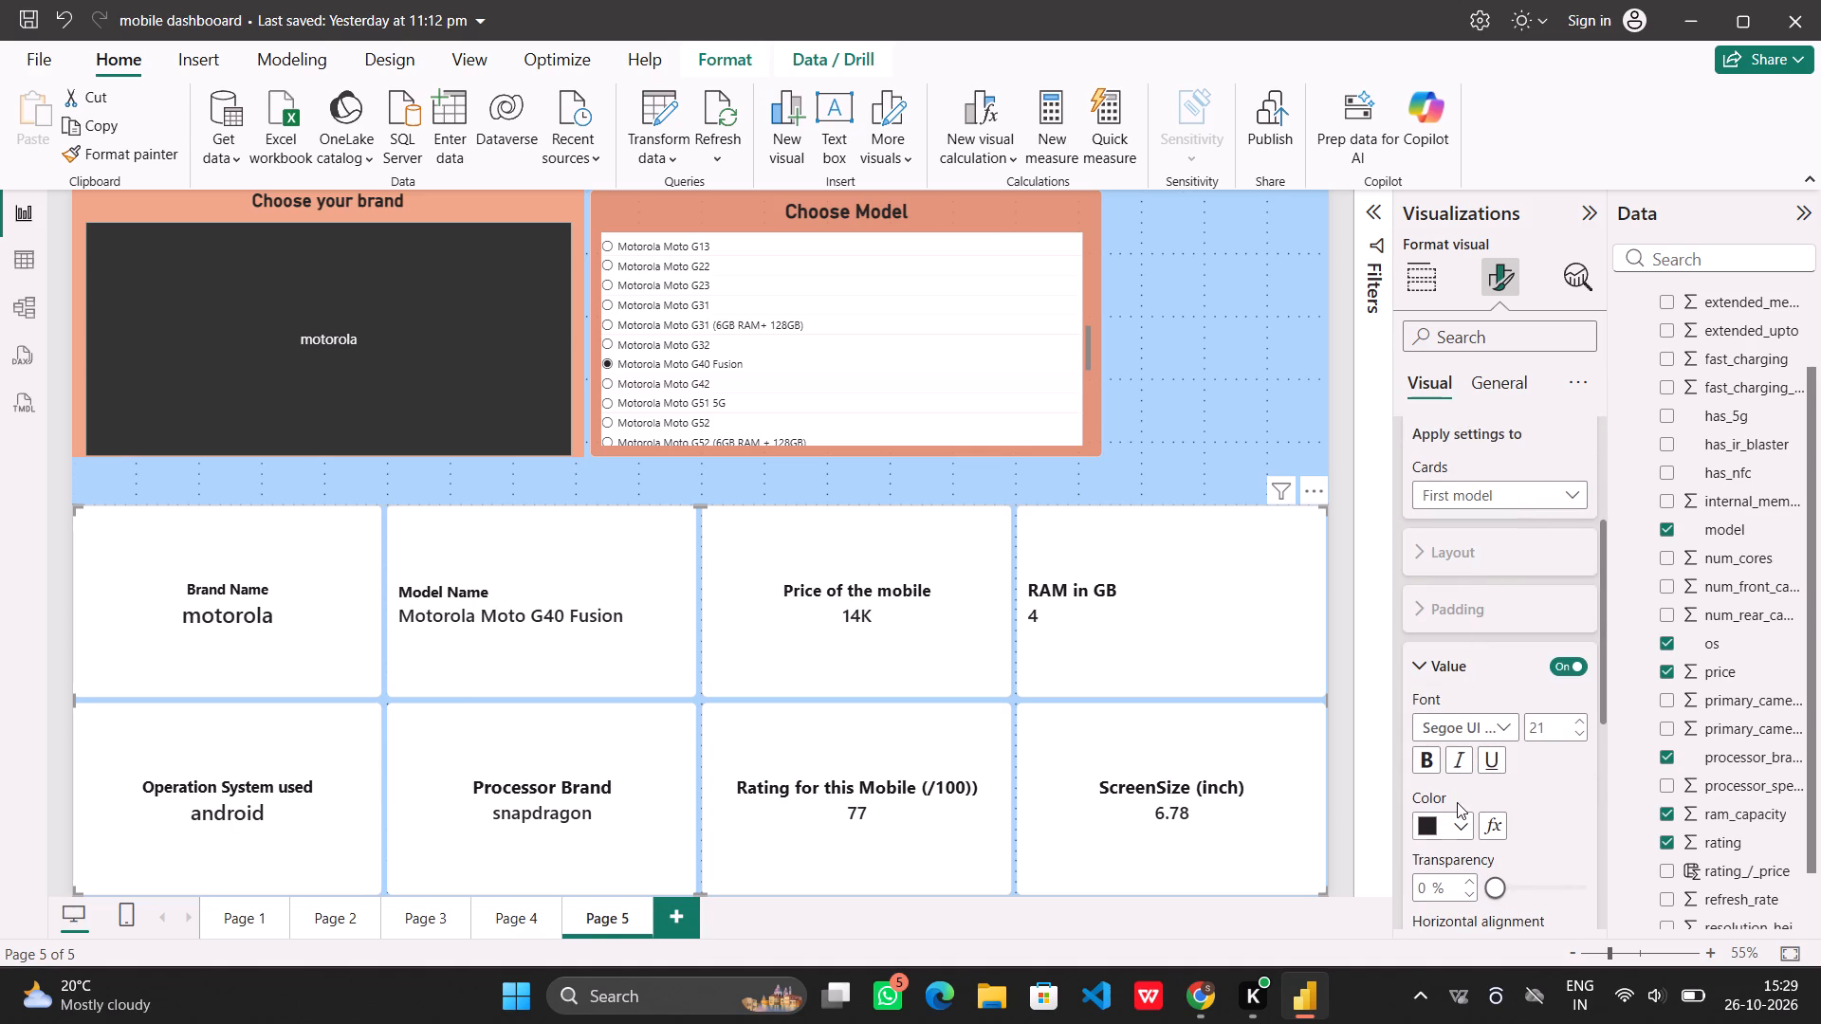
pyautogui.scroll(-1, 1494, 814)
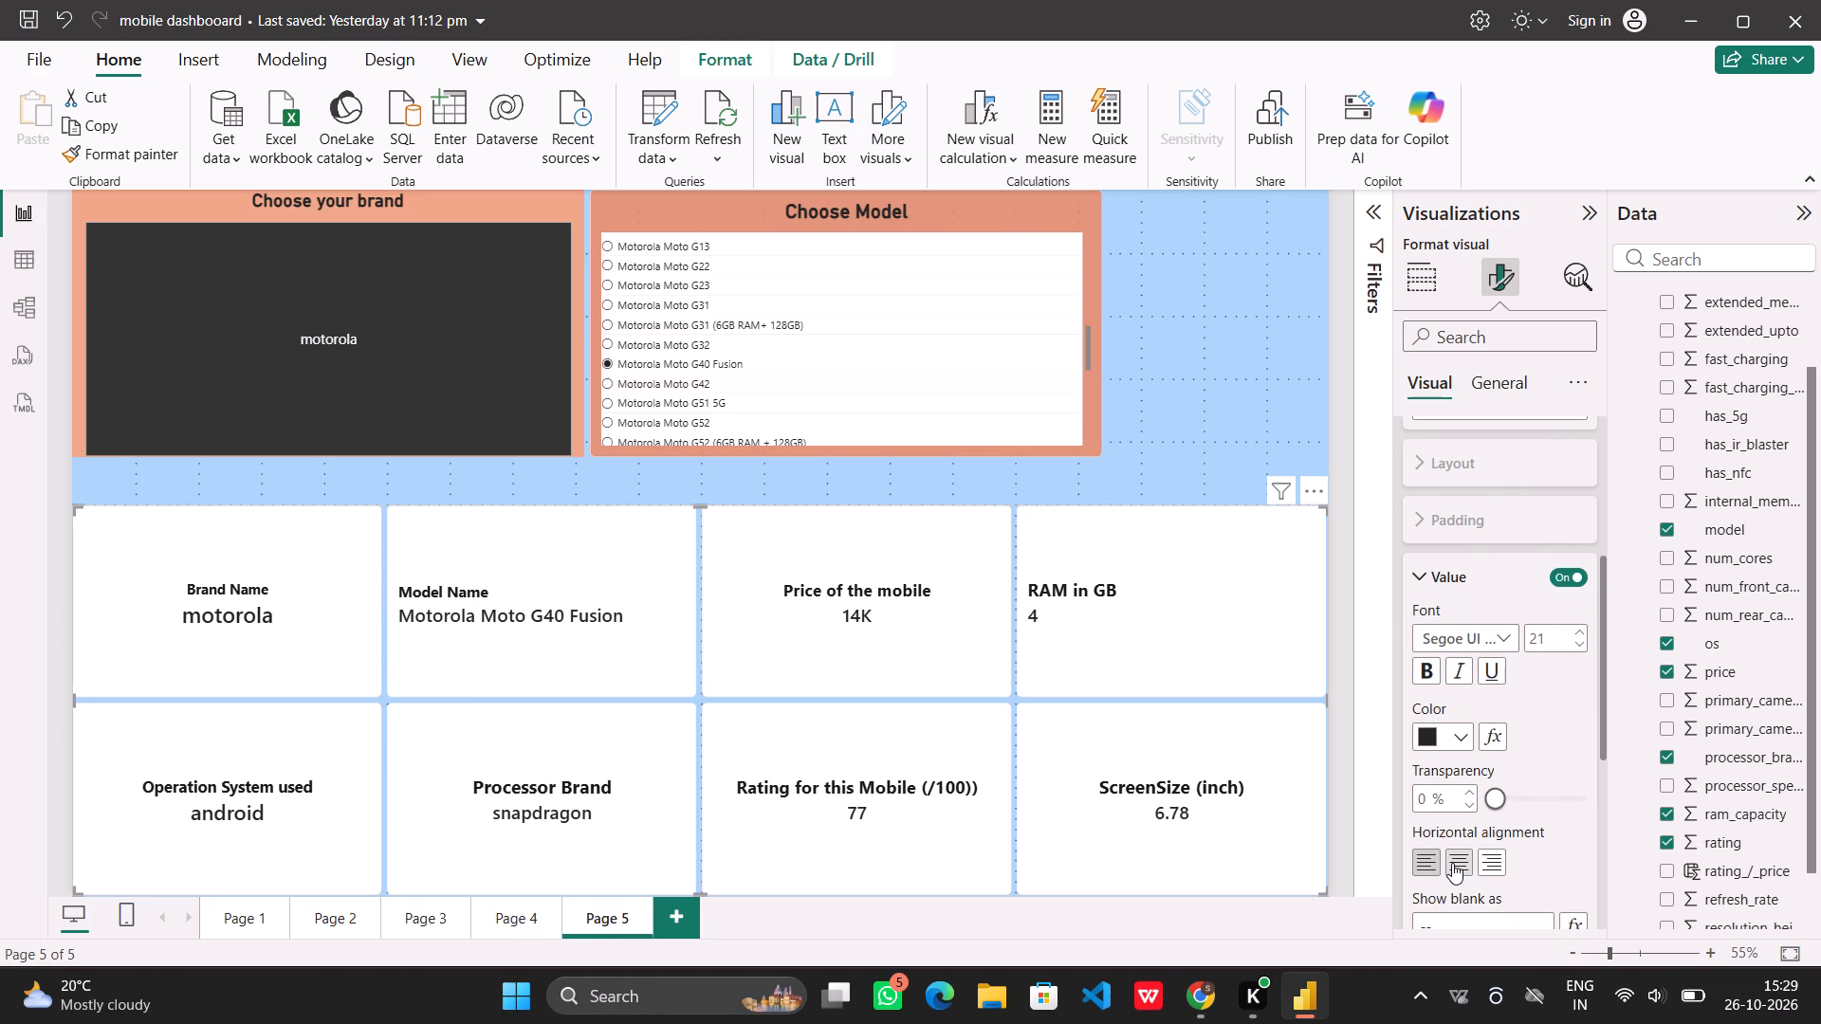
pyautogui.click(1452, 863)
# Center the callout value of the Sum of ram_capacity card horizontally.
pyautogui.scroll(2, 1555, 684)
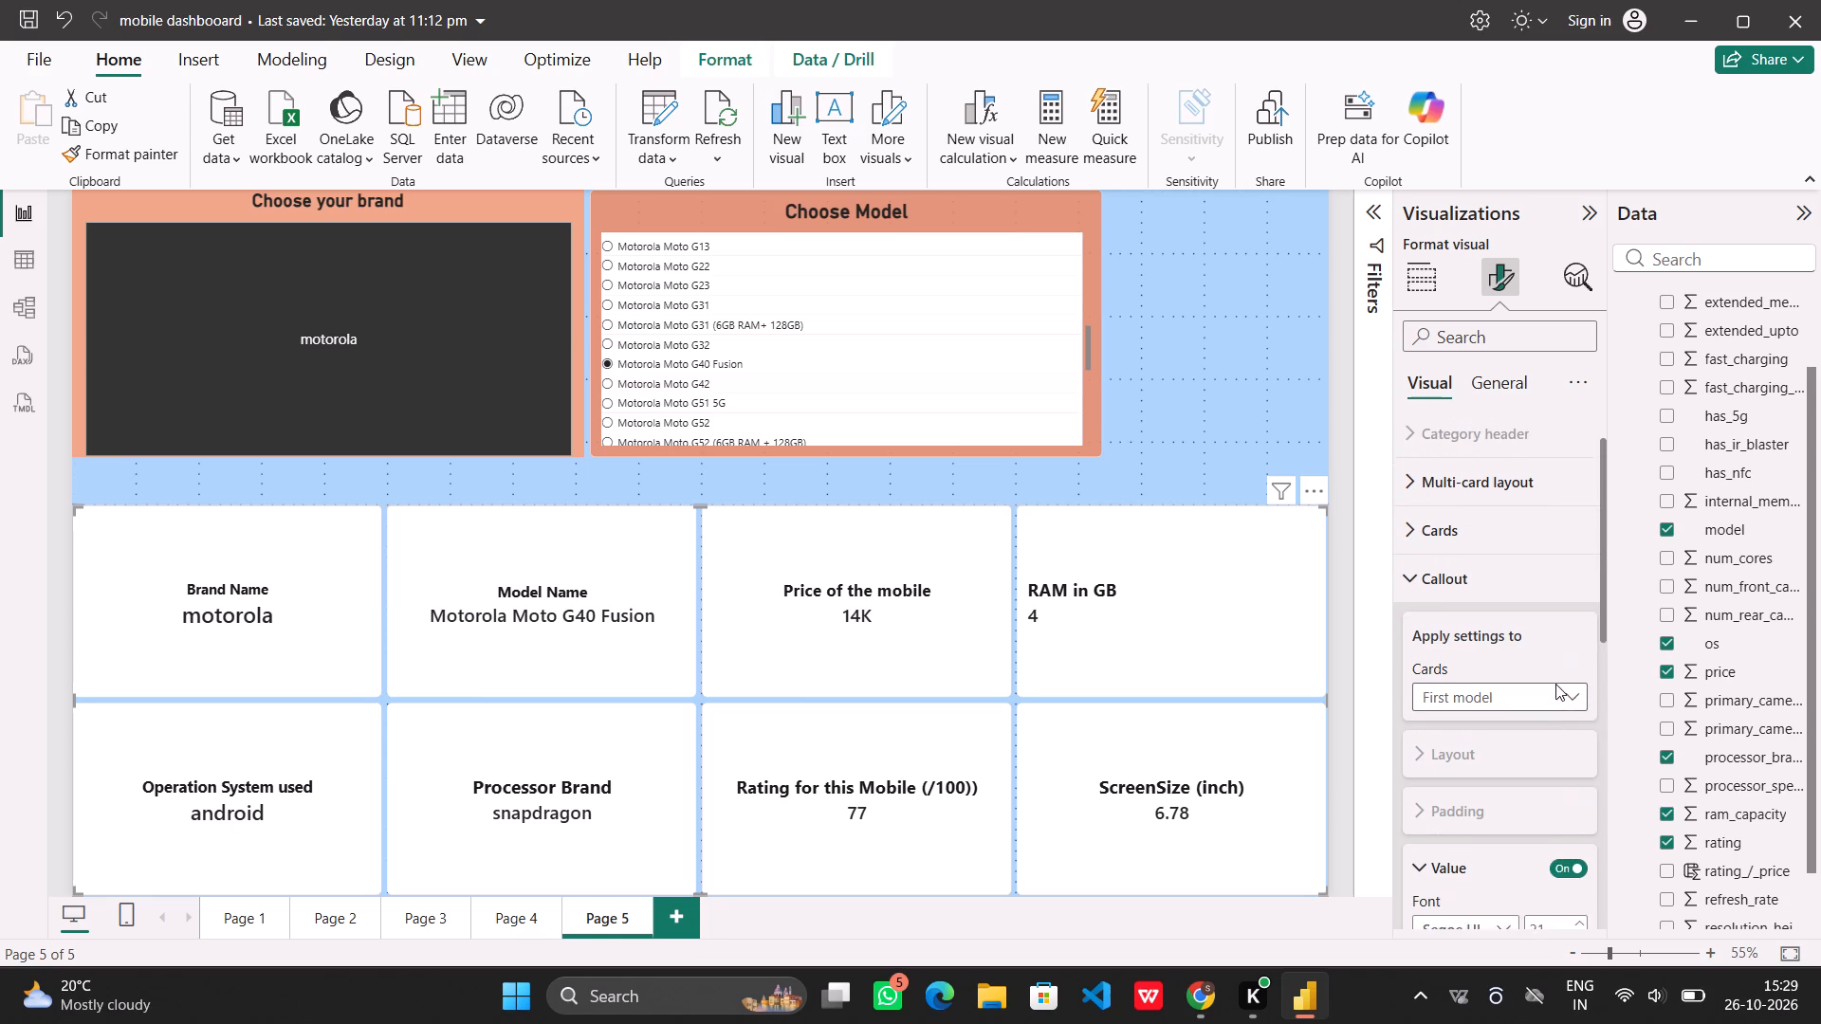
pyautogui.click(1562, 699)
pyautogui.click(1482, 531)
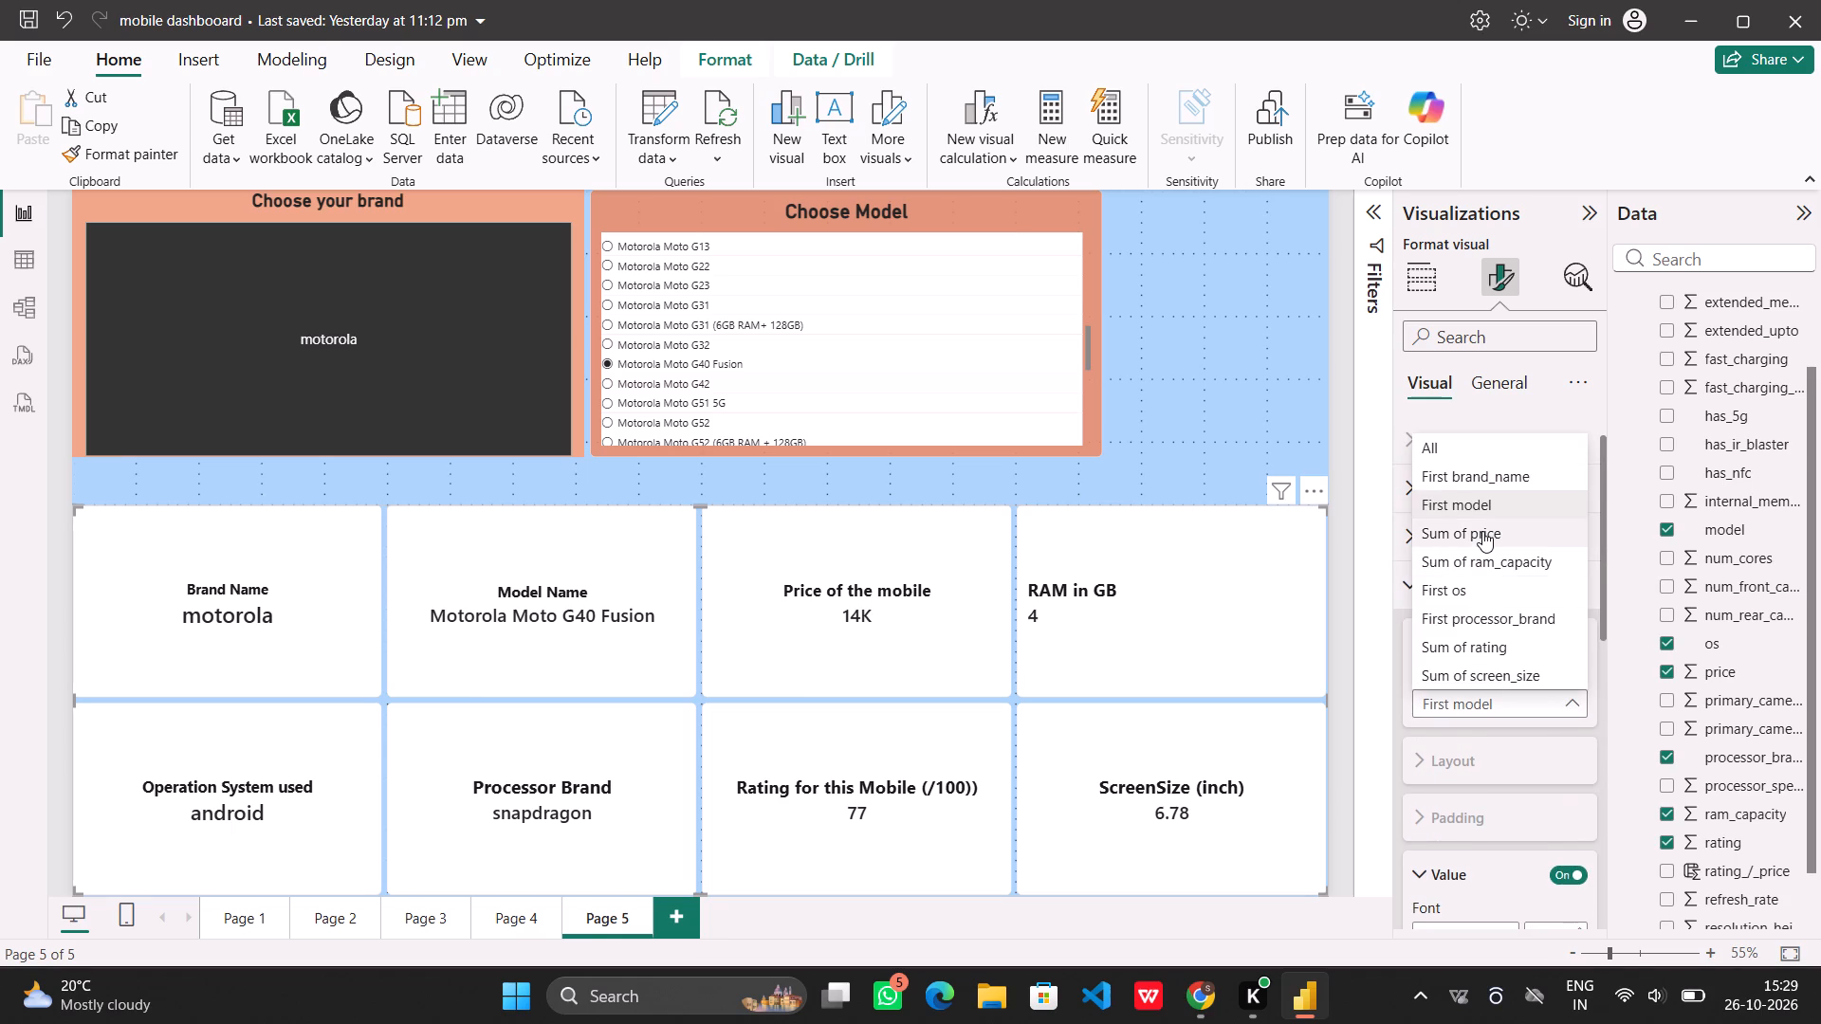
pyautogui.click(1530, 705)
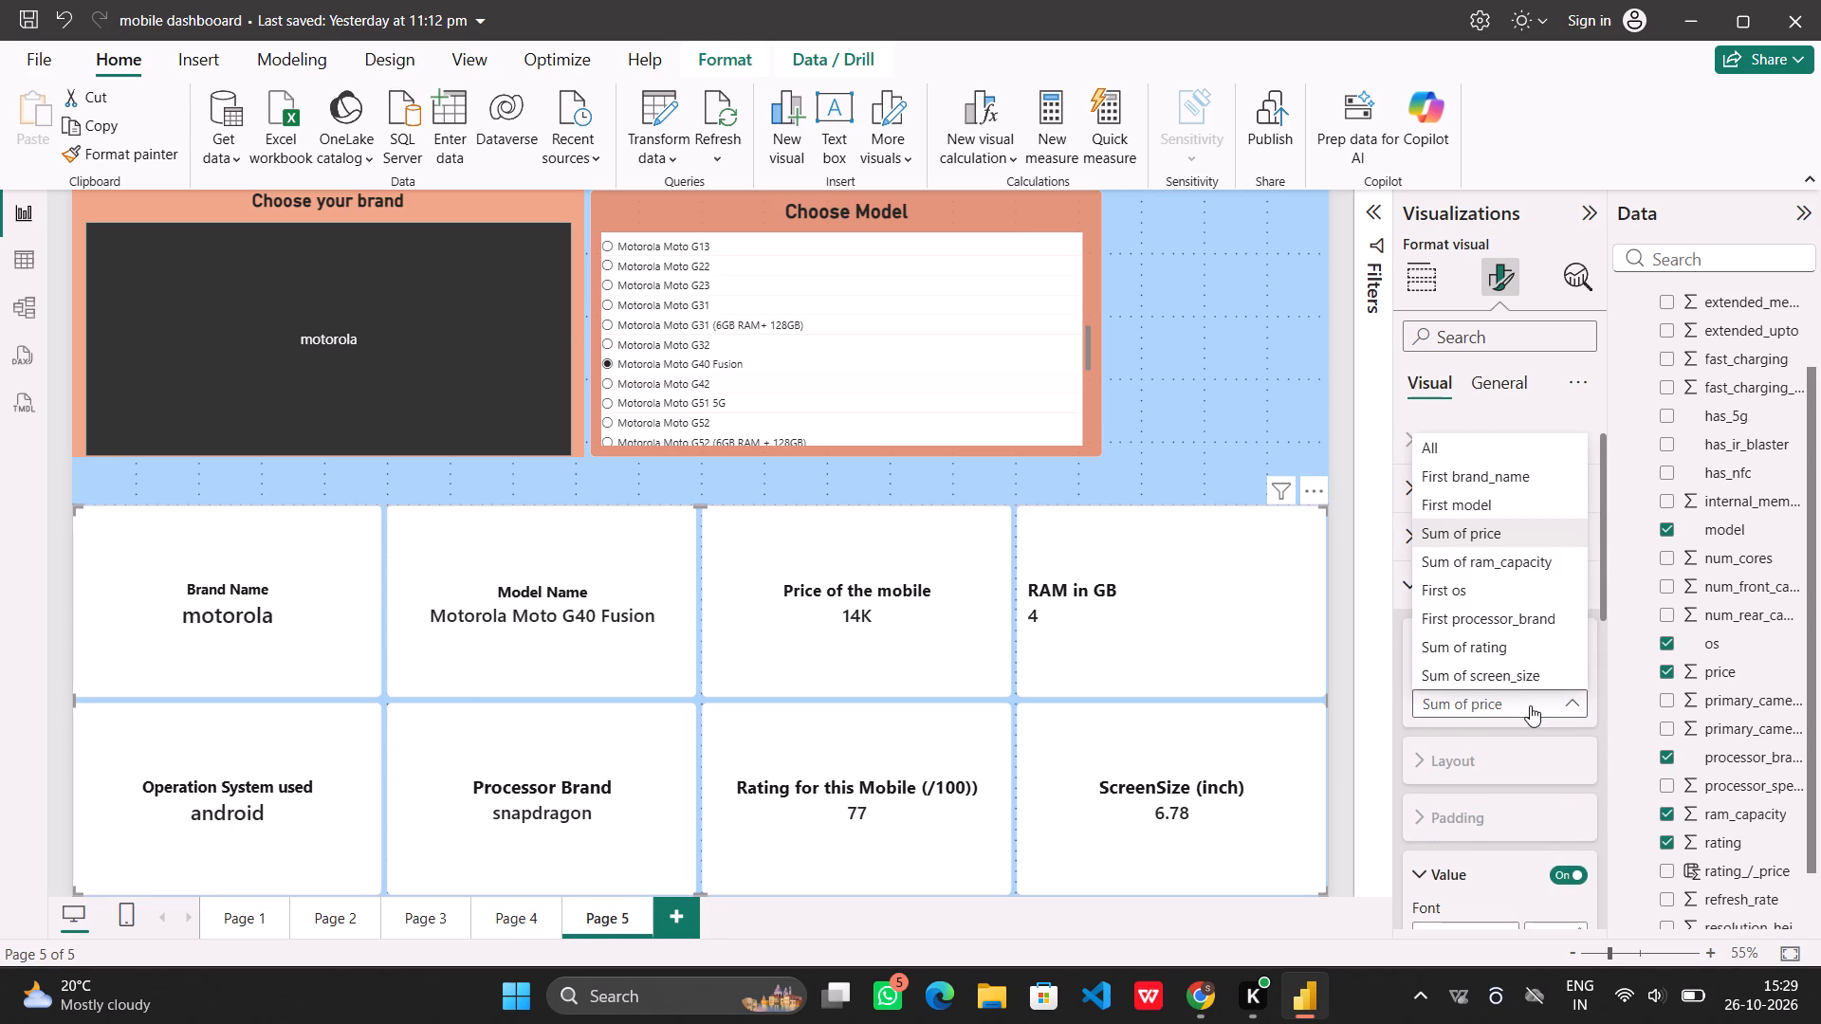
pyautogui.click(1504, 561)
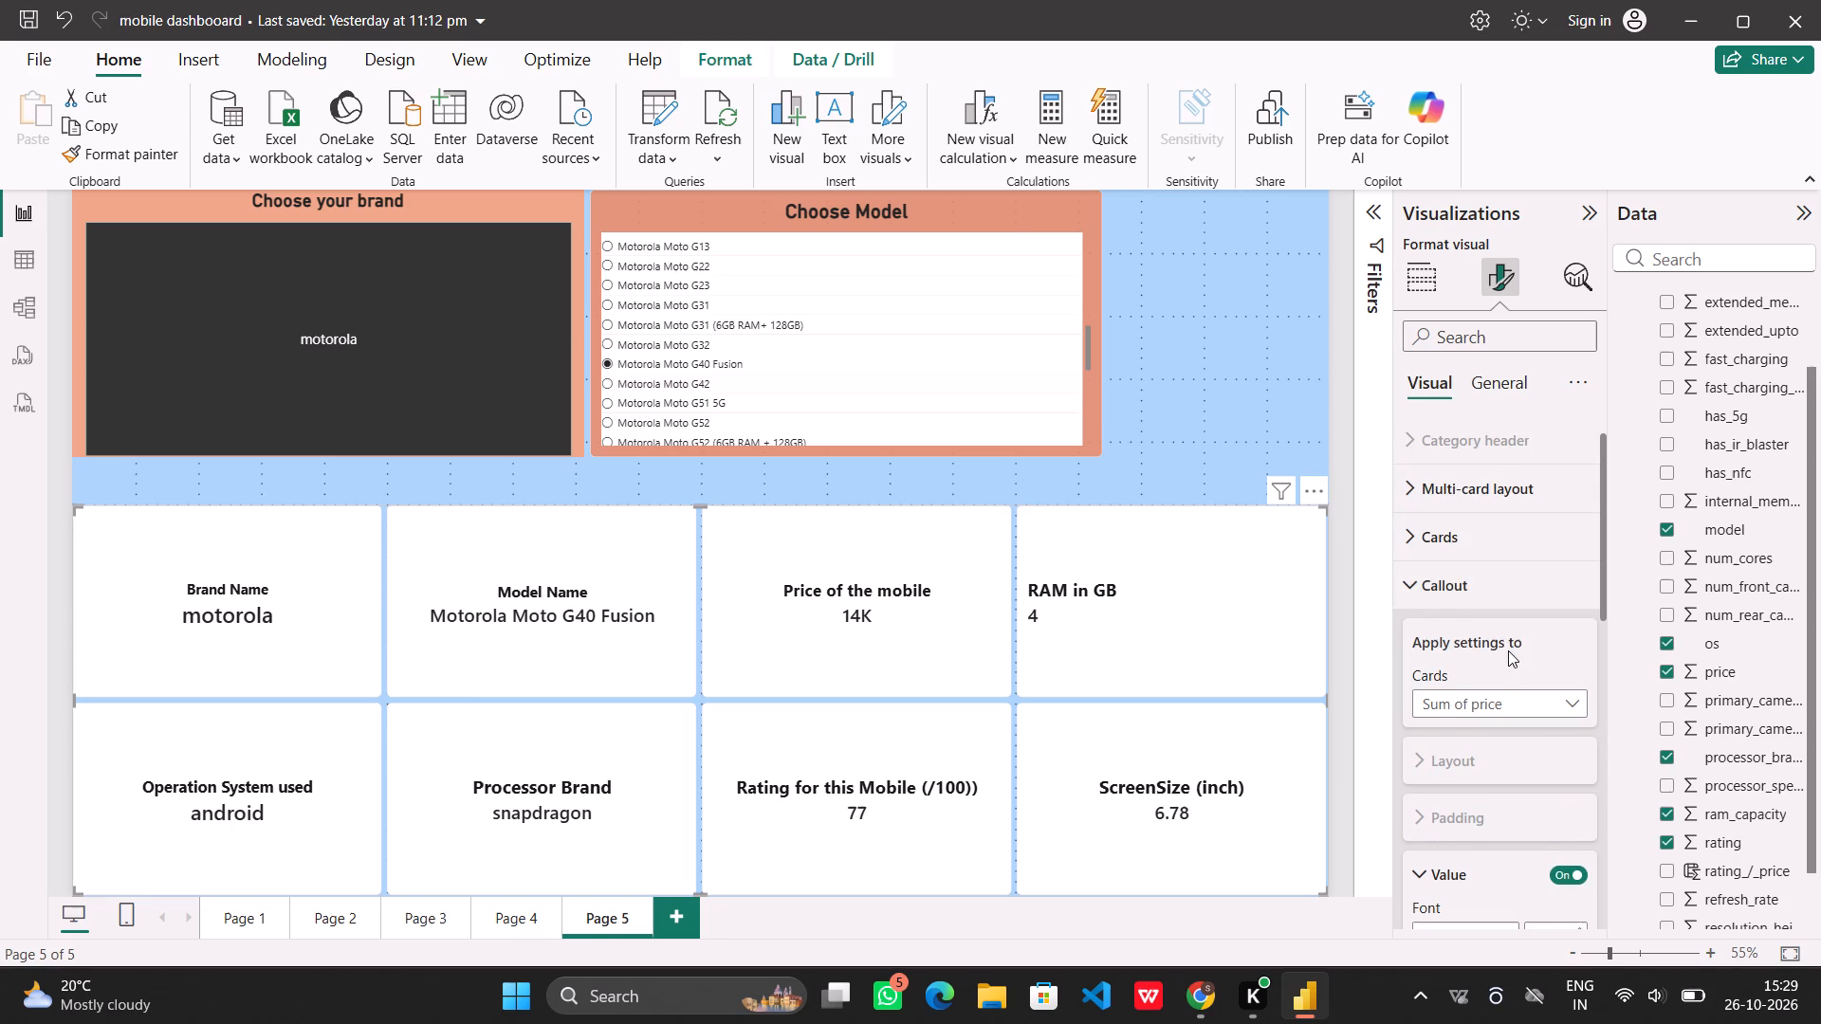
pyautogui.scroll(-4, 1508, 650)
pyautogui.click(1446, 673)
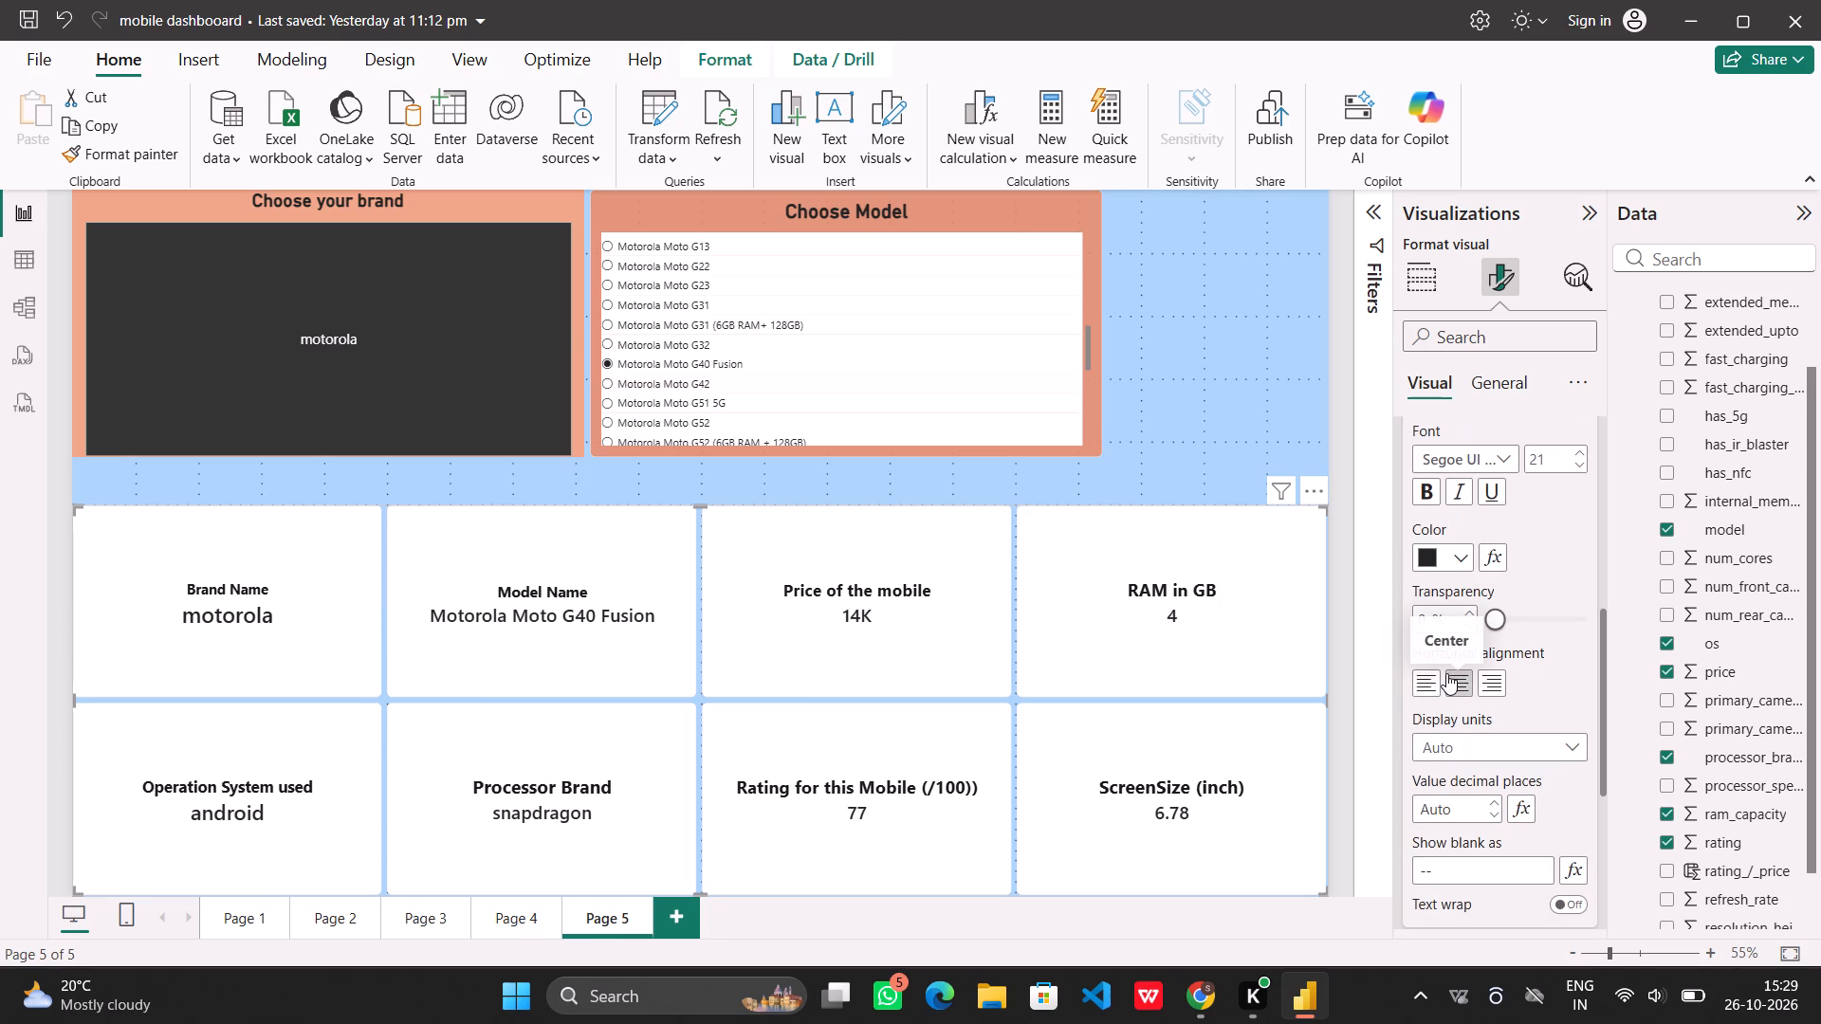
pyautogui.click(1082, 706)
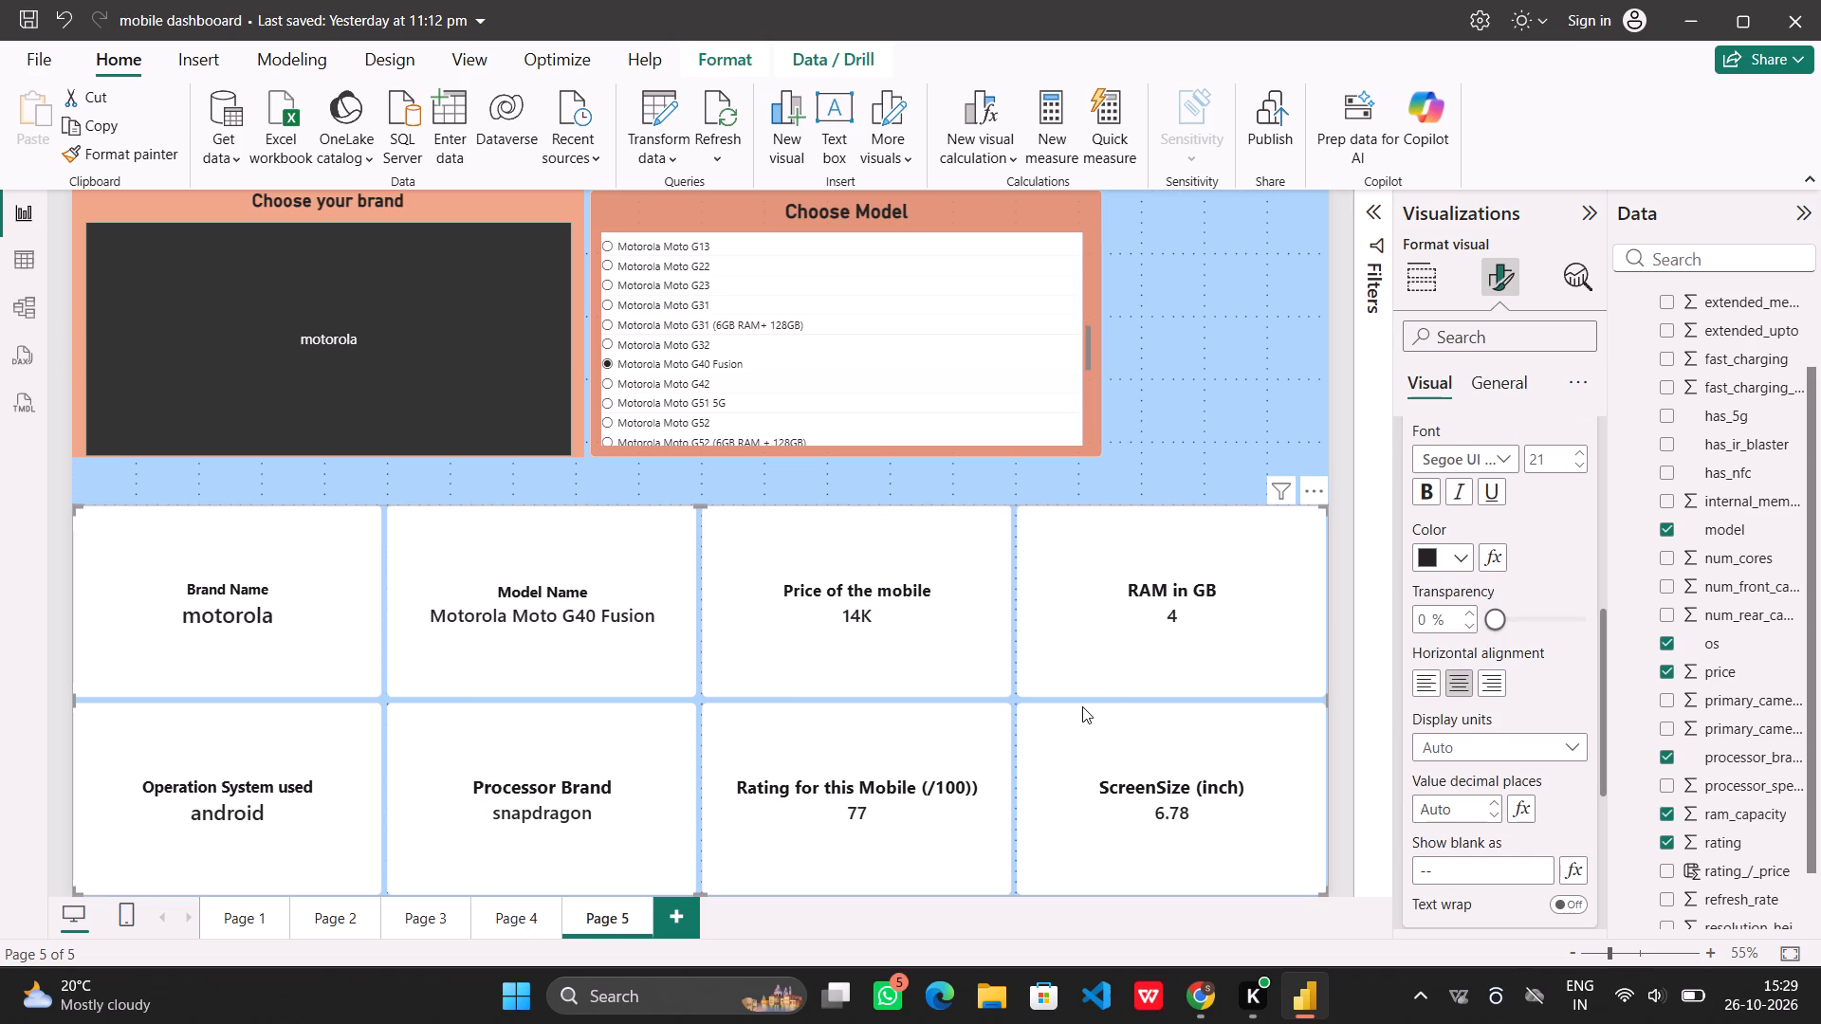
# Examine the value and label formatting settings of the Sum of ram_capacity card's callout.
pyautogui.scroll(-3, 1544, 759)
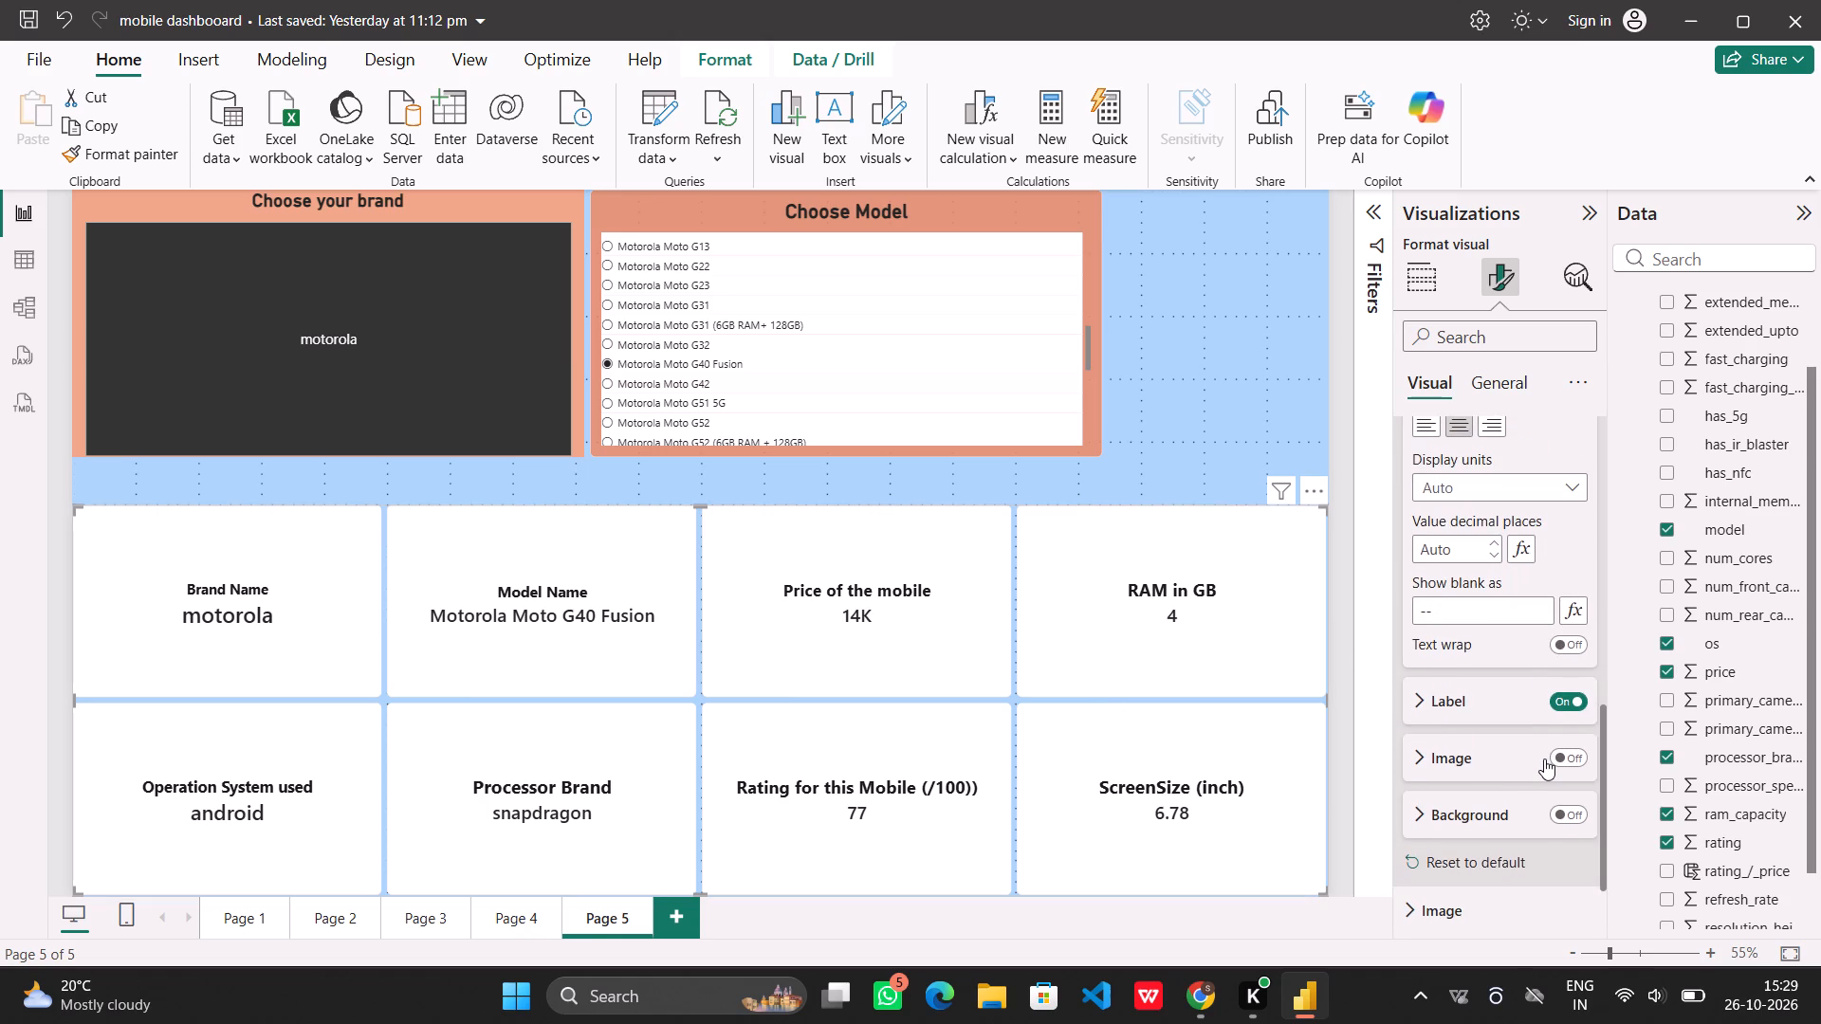
pyautogui.scroll(1, 1544, 759)
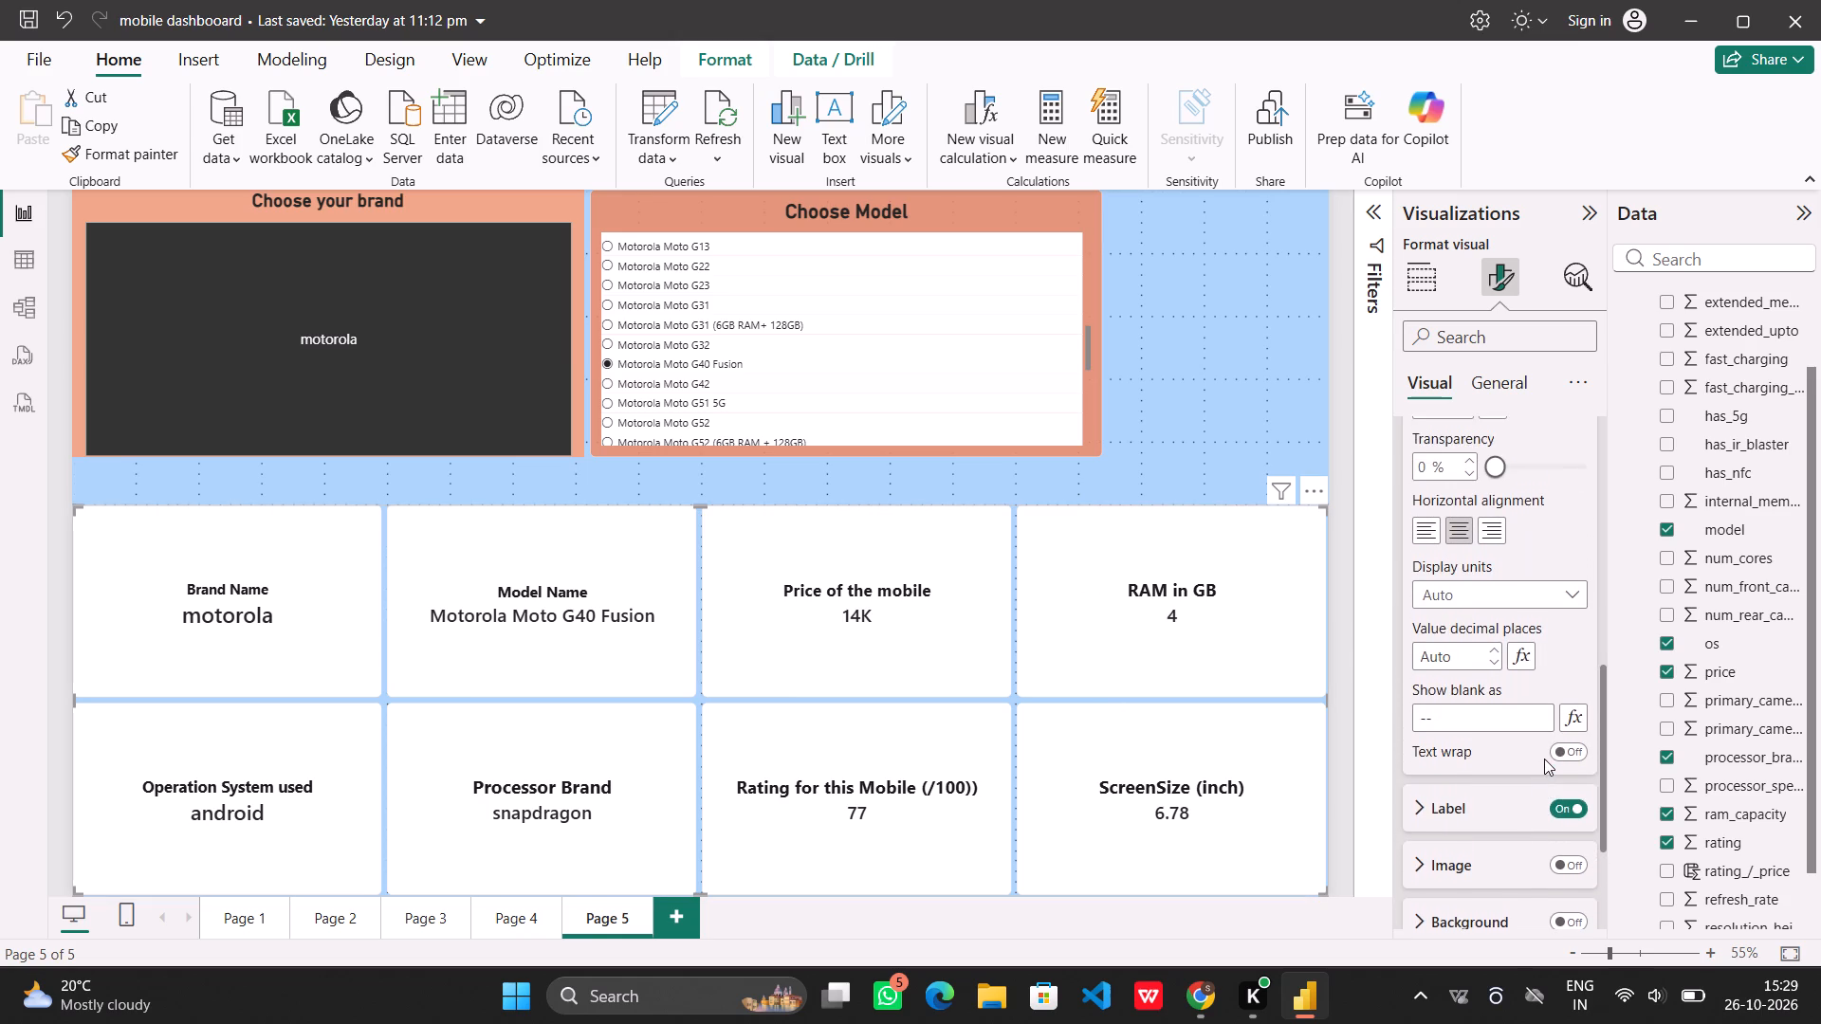
pyautogui.scroll(1, 1544, 759)
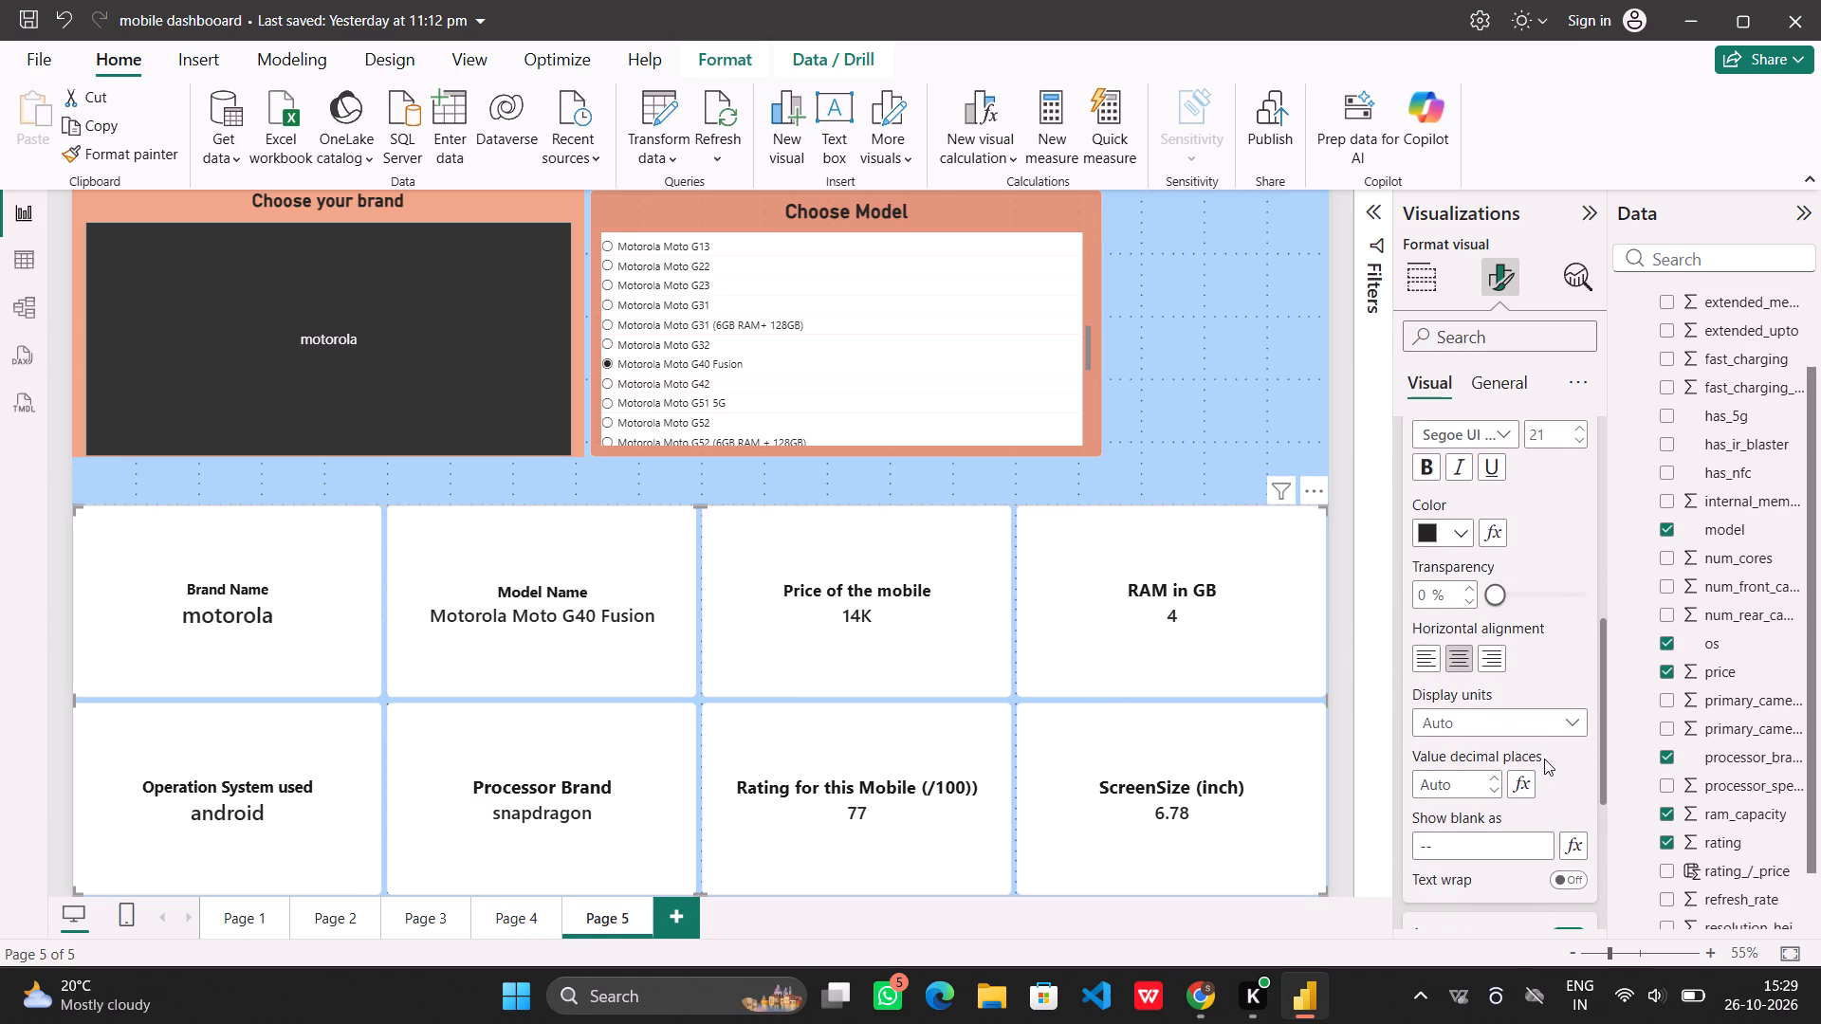
pyautogui.scroll(-2, 1533, 572)
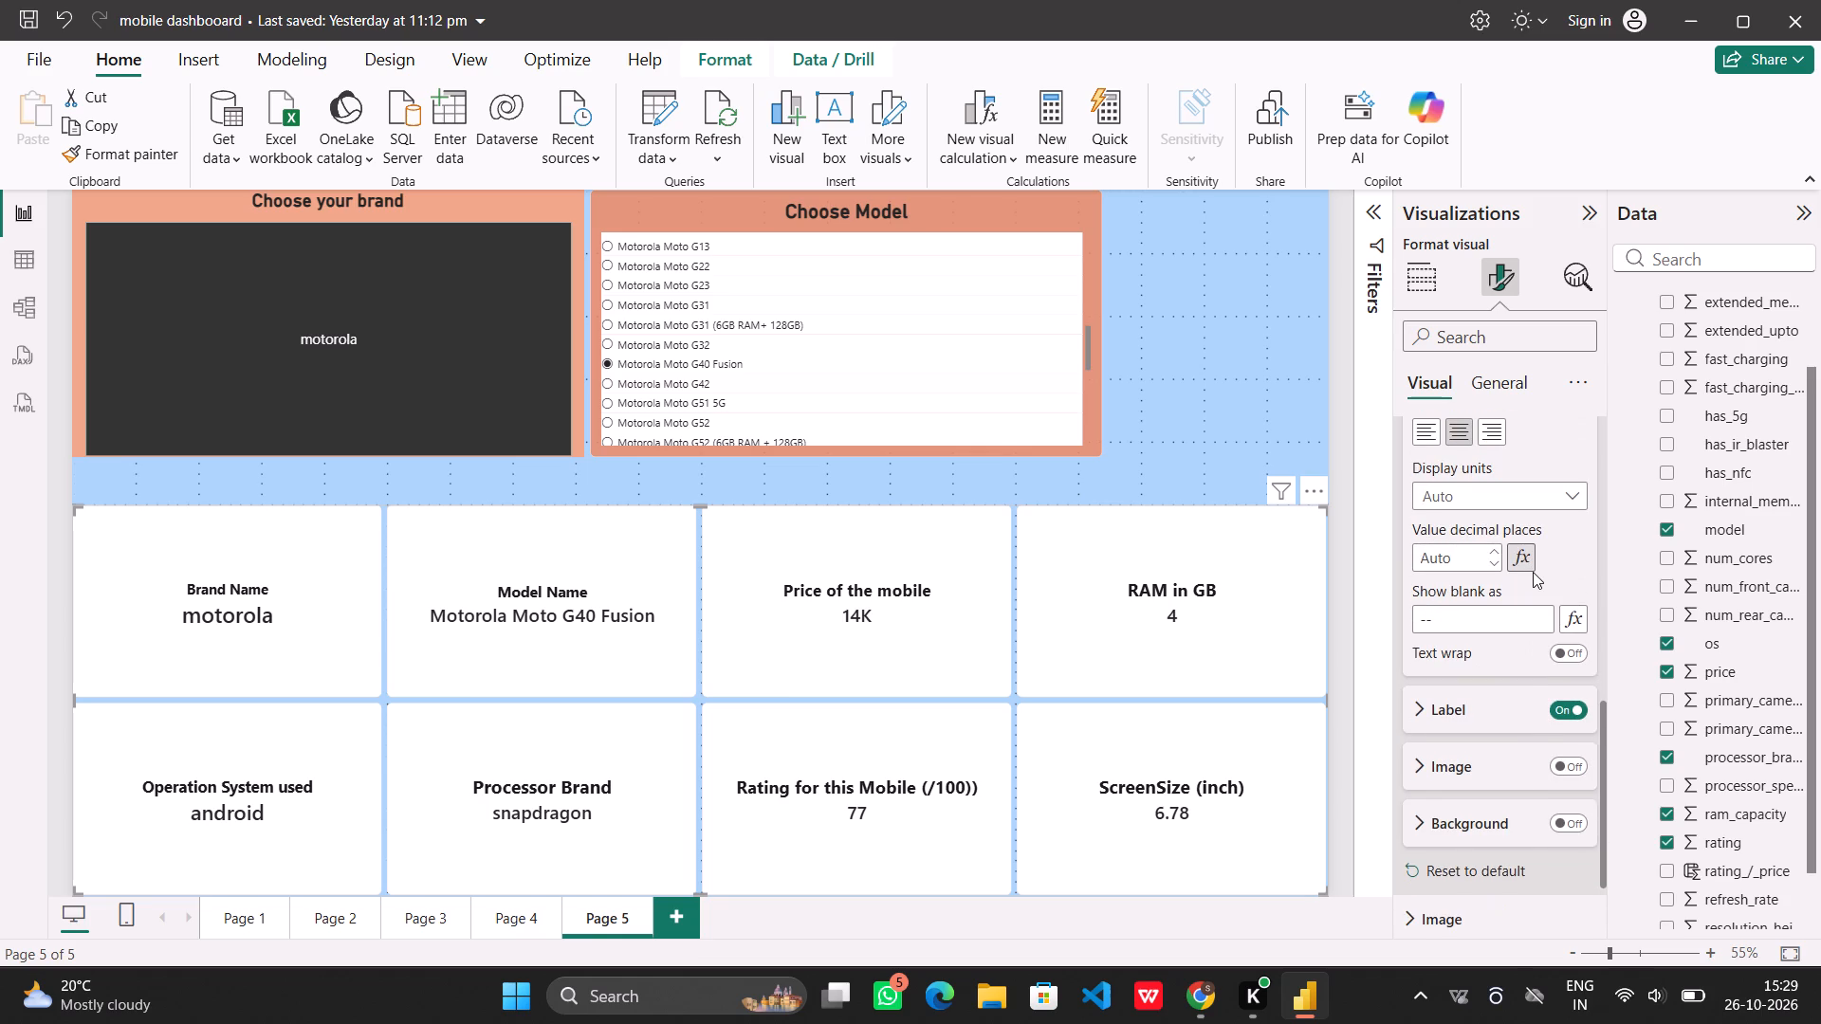
pyautogui.click(1487, 715)
pyautogui.scroll(-2, 1487, 715)
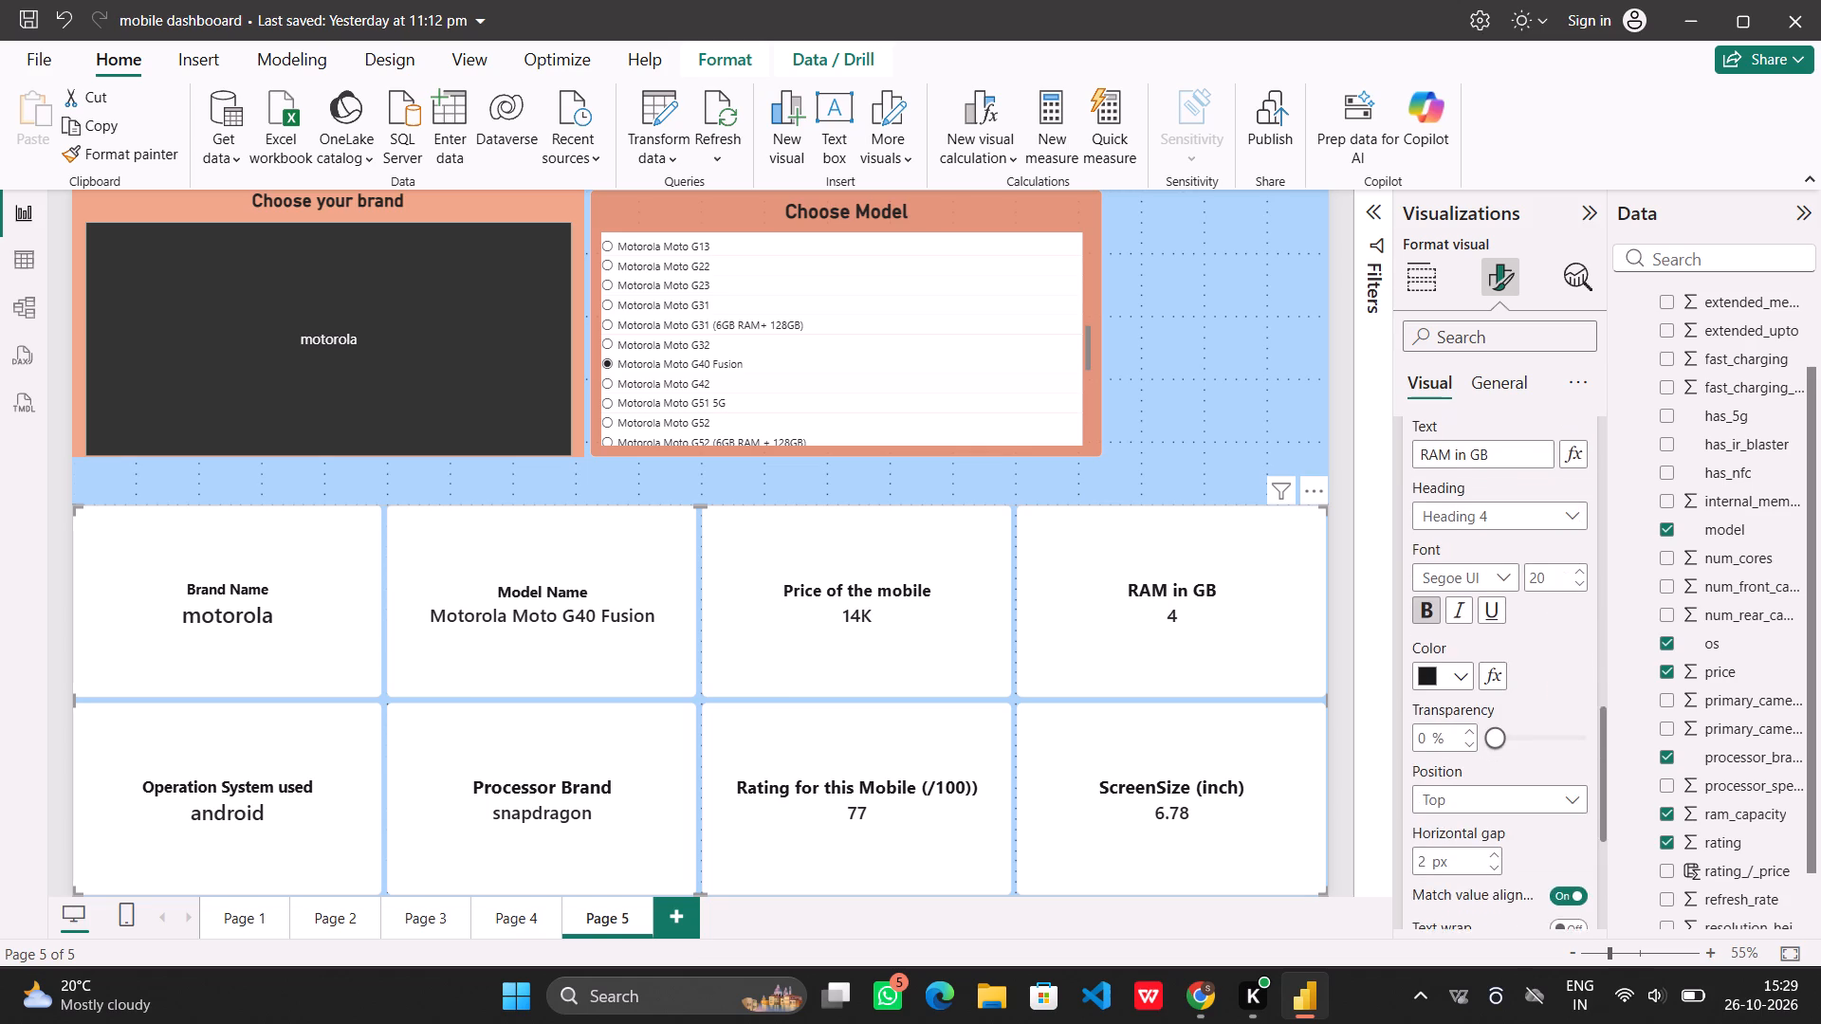
pyautogui.scroll(-4, 1487, 715)
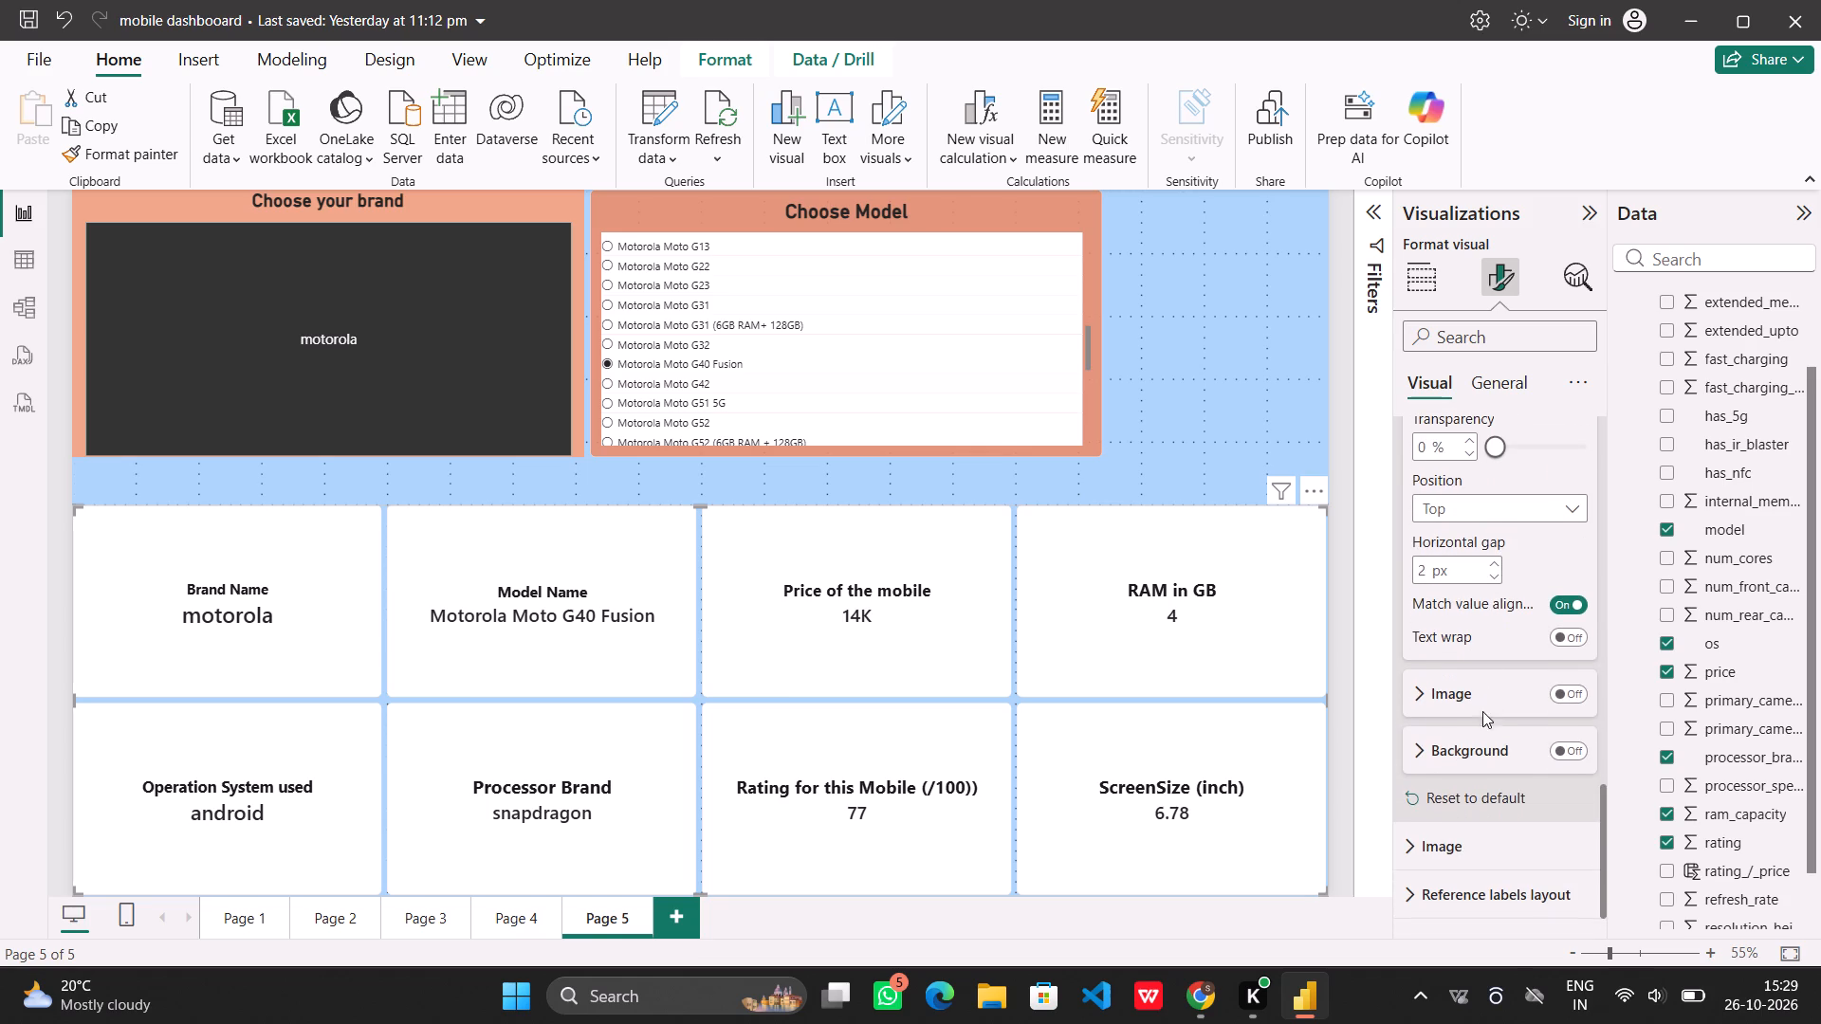
# Turn on the callout background of the Sum of ram_capacity card and color it the recently used light blue.
pyautogui.click(1472, 762)
pyautogui.scroll(-1, 1517, 709)
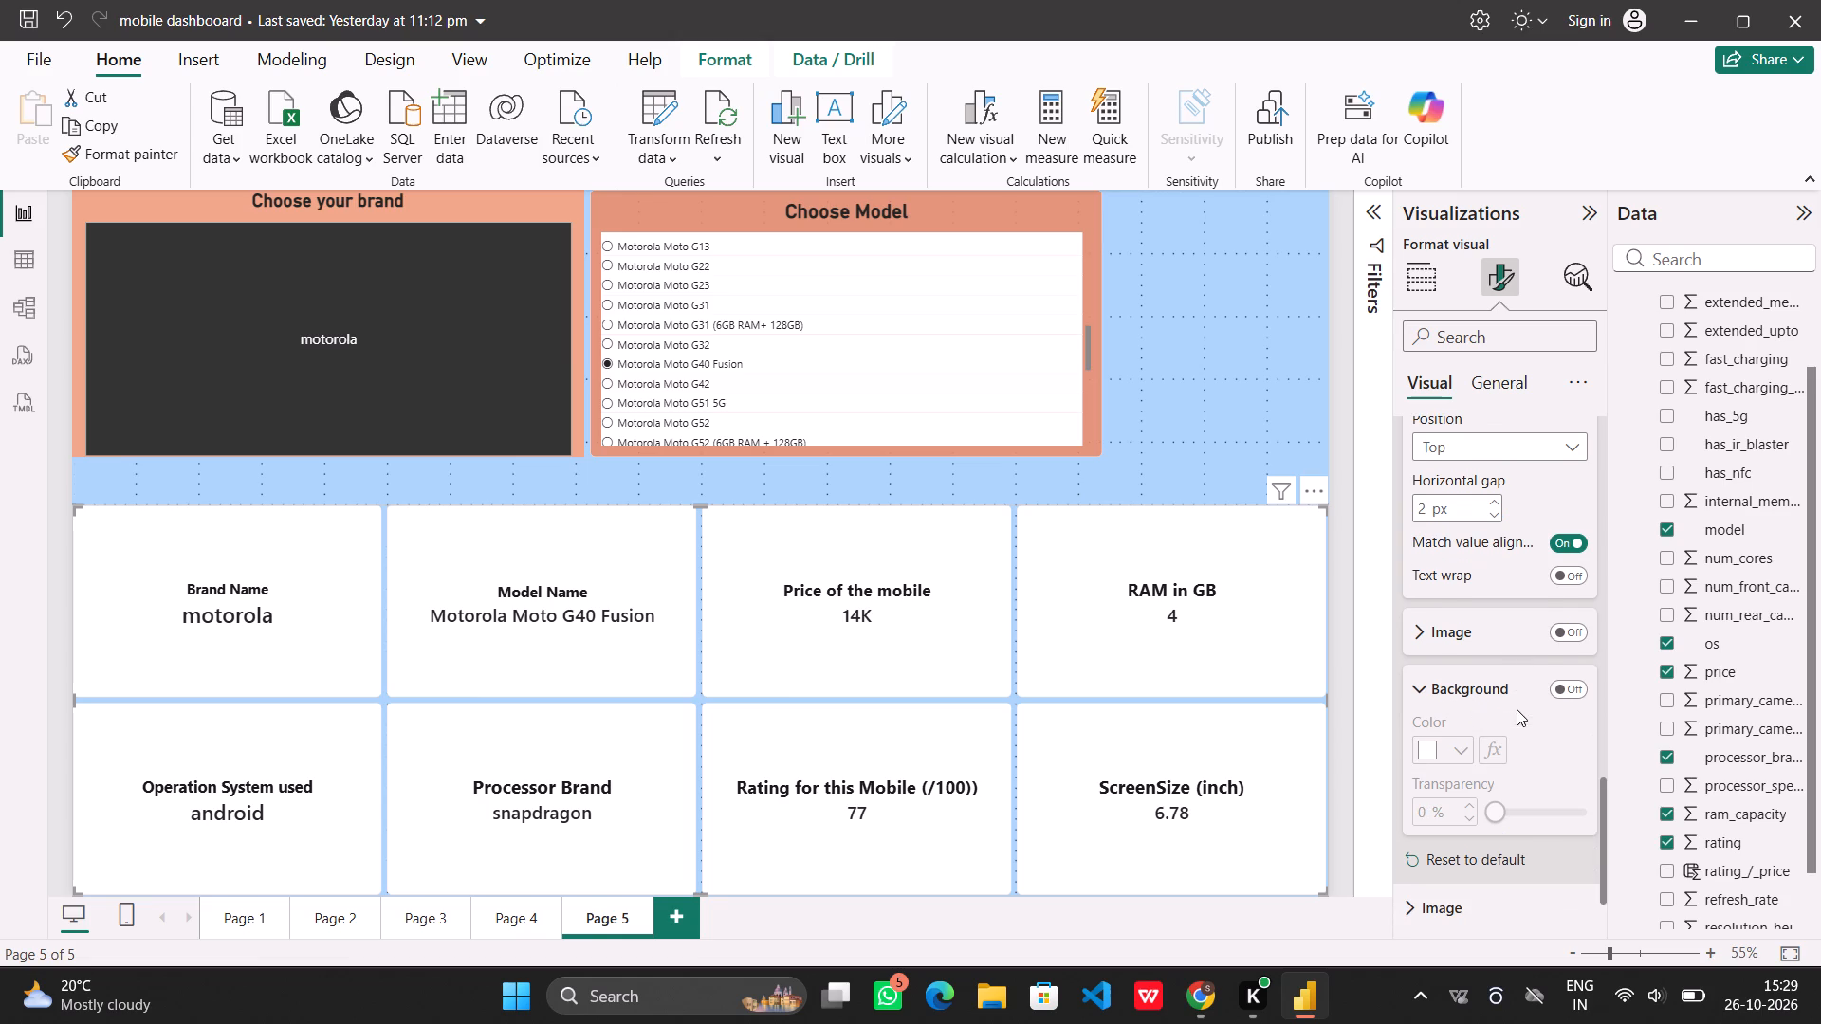
pyautogui.click(1569, 697)
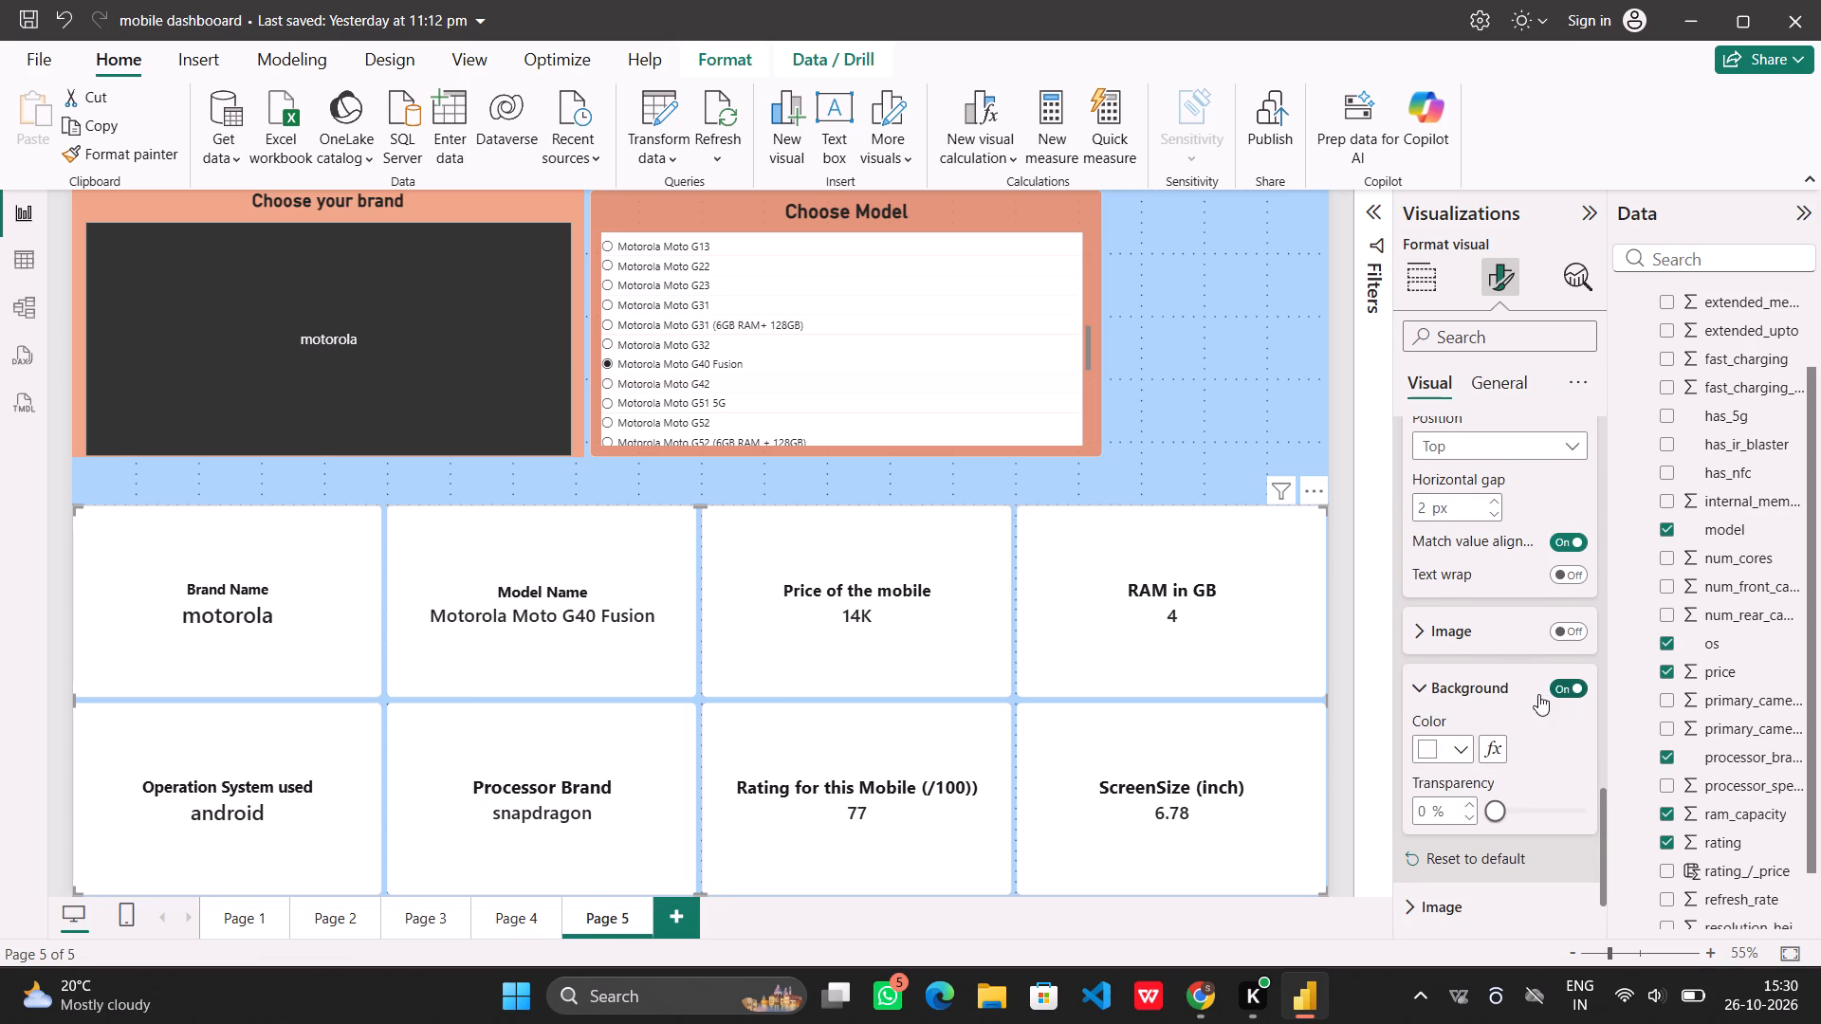
pyautogui.click(1461, 752)
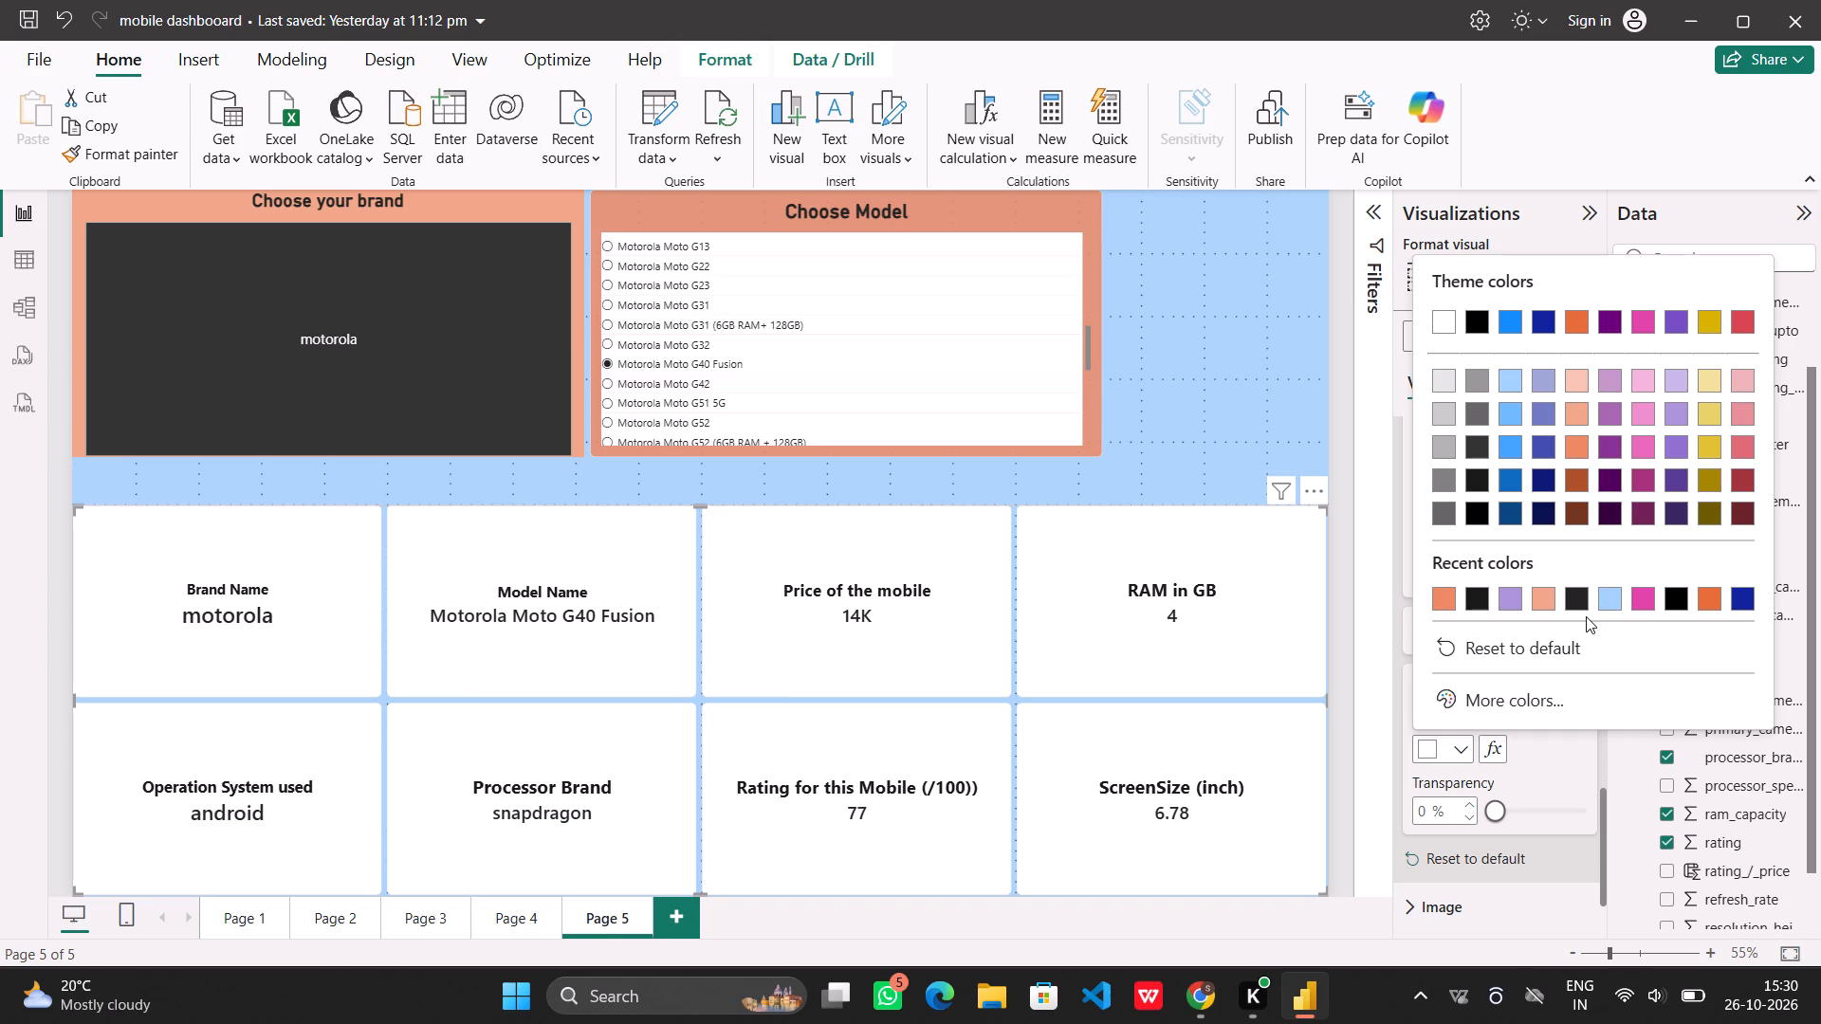
pyautogui.click(1614, 604)
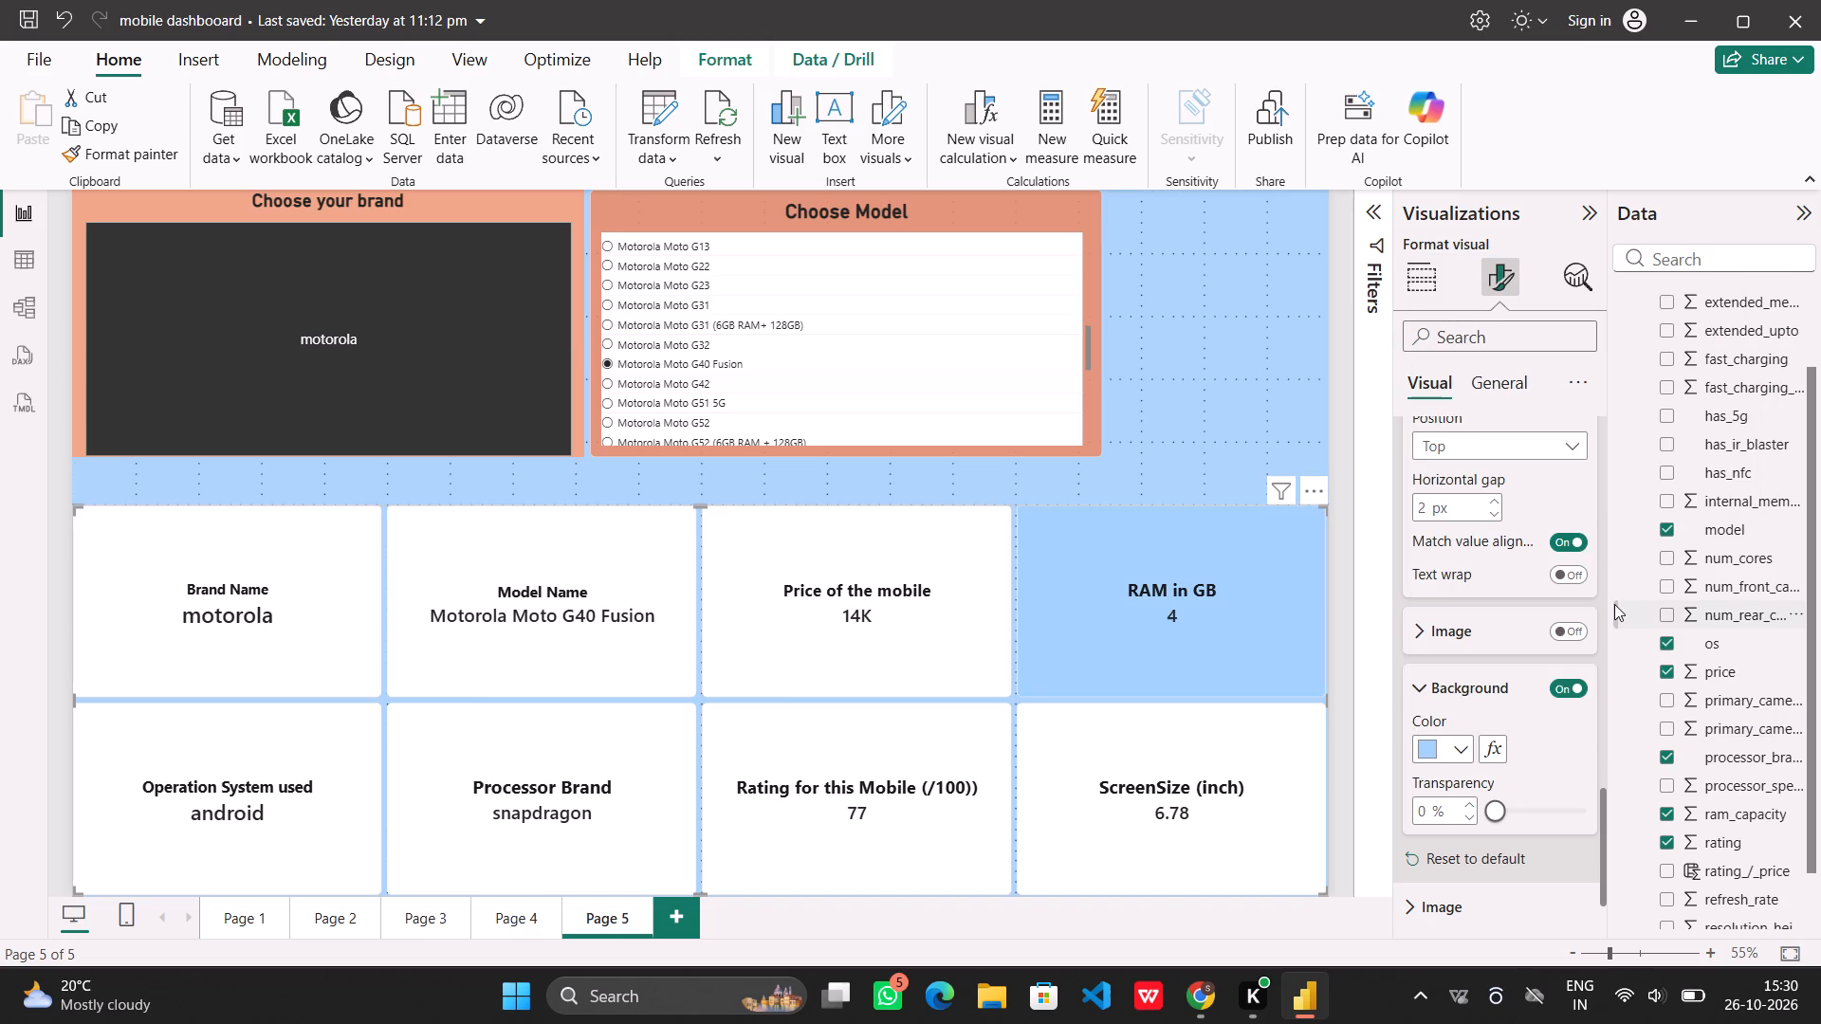
# Set the callout background color of the Sum of ram_capacity card to white.
pyautogui.click(1465, 759)
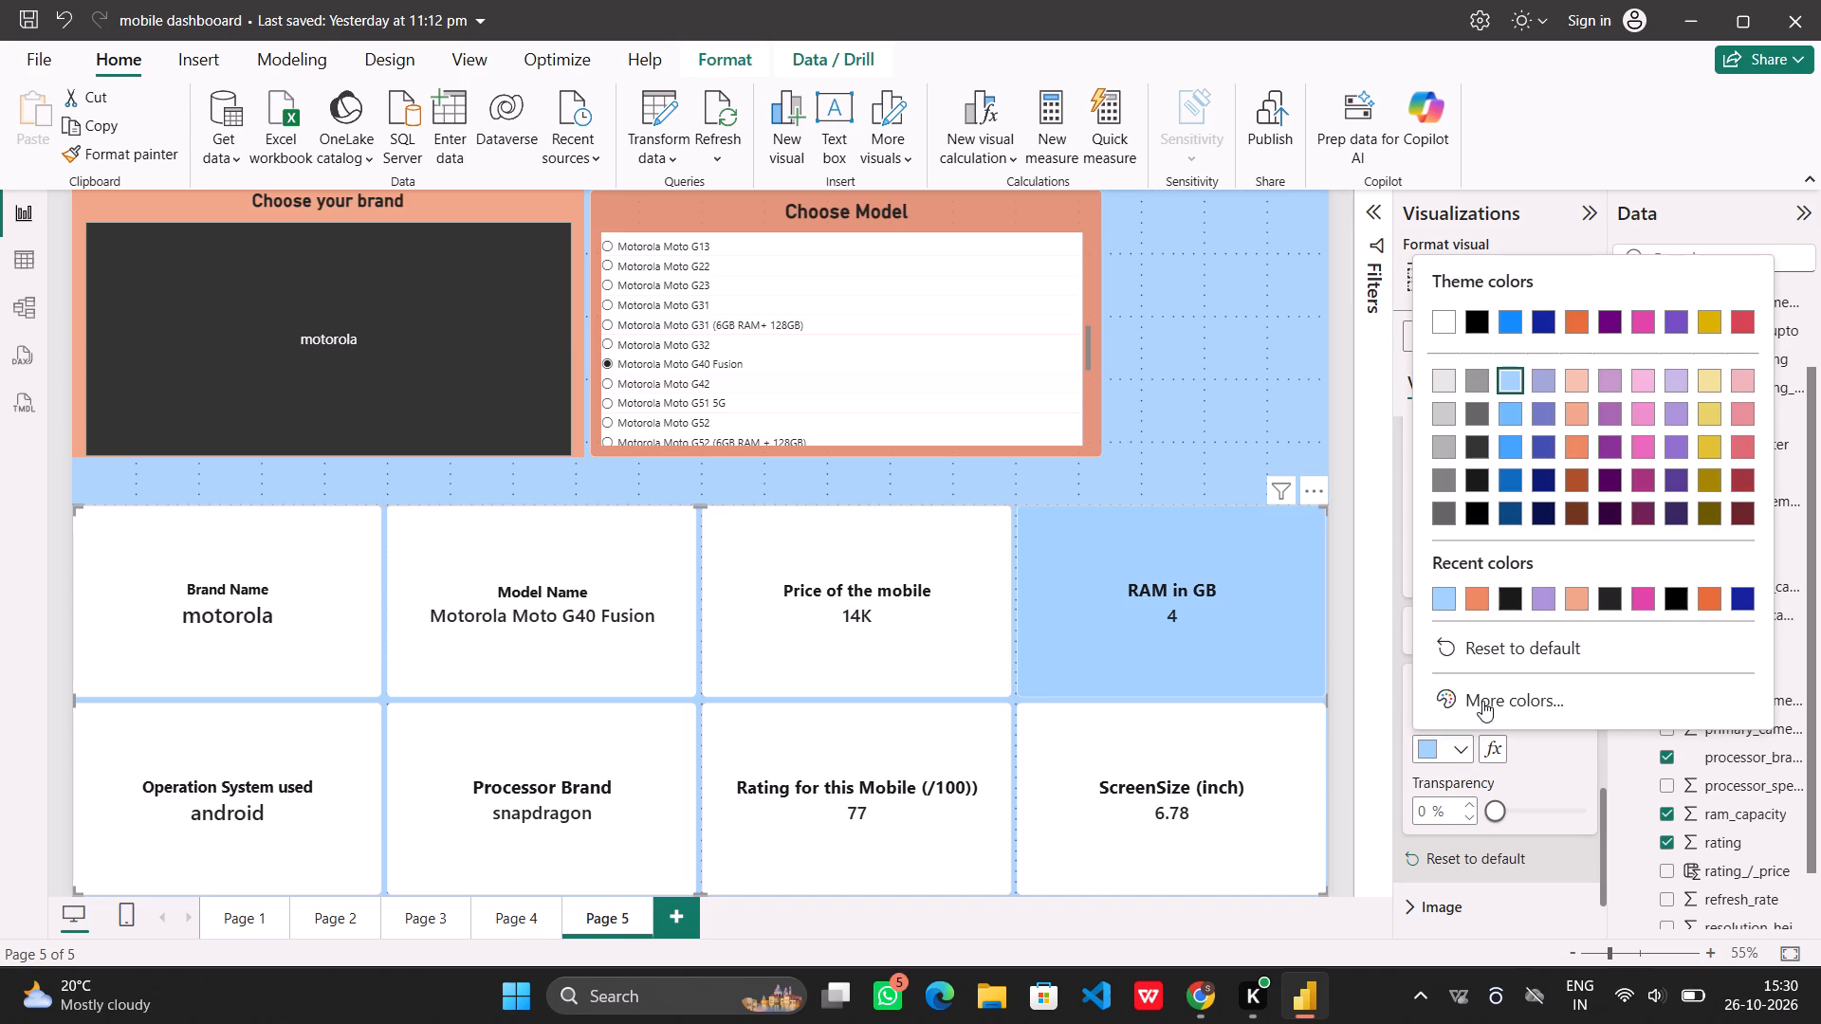
pyautogui.click(1436, 318)
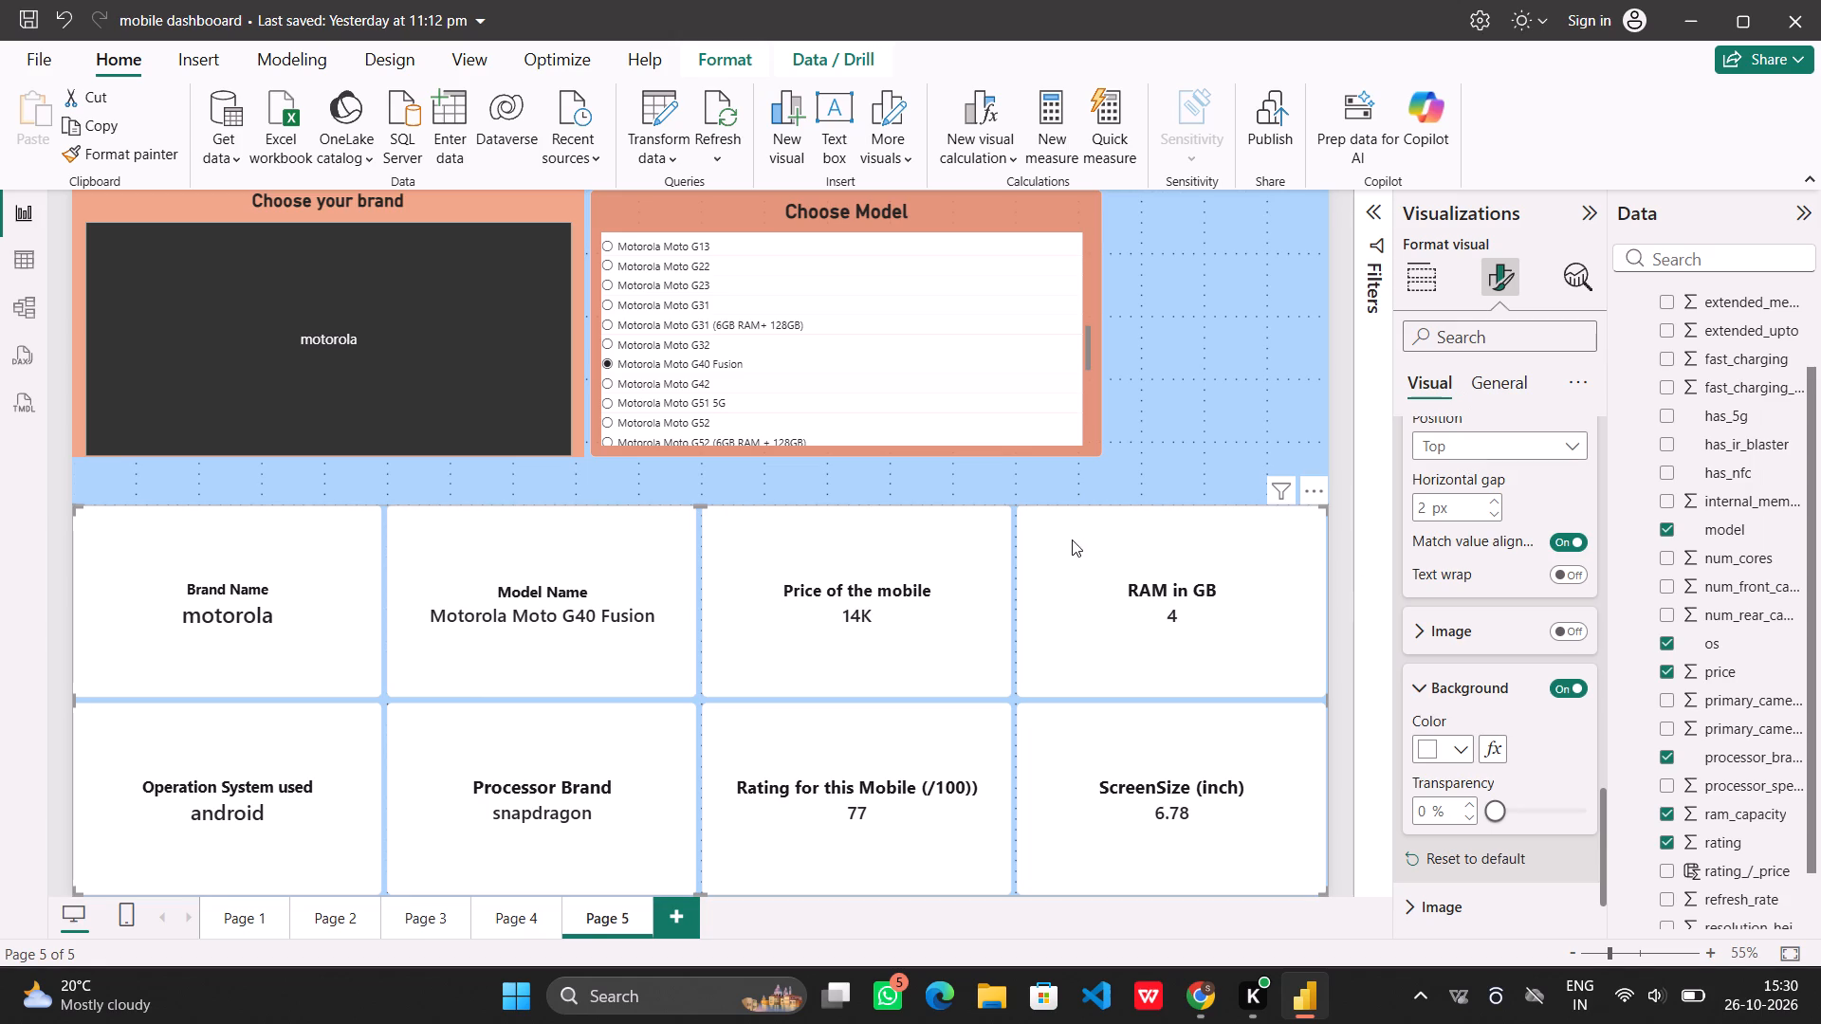
# Filter the page to the model Motorola Moto G52 in the Choose Model slicer.
pyautogui.click(955, 474)
pyautogui.click(880, 424)
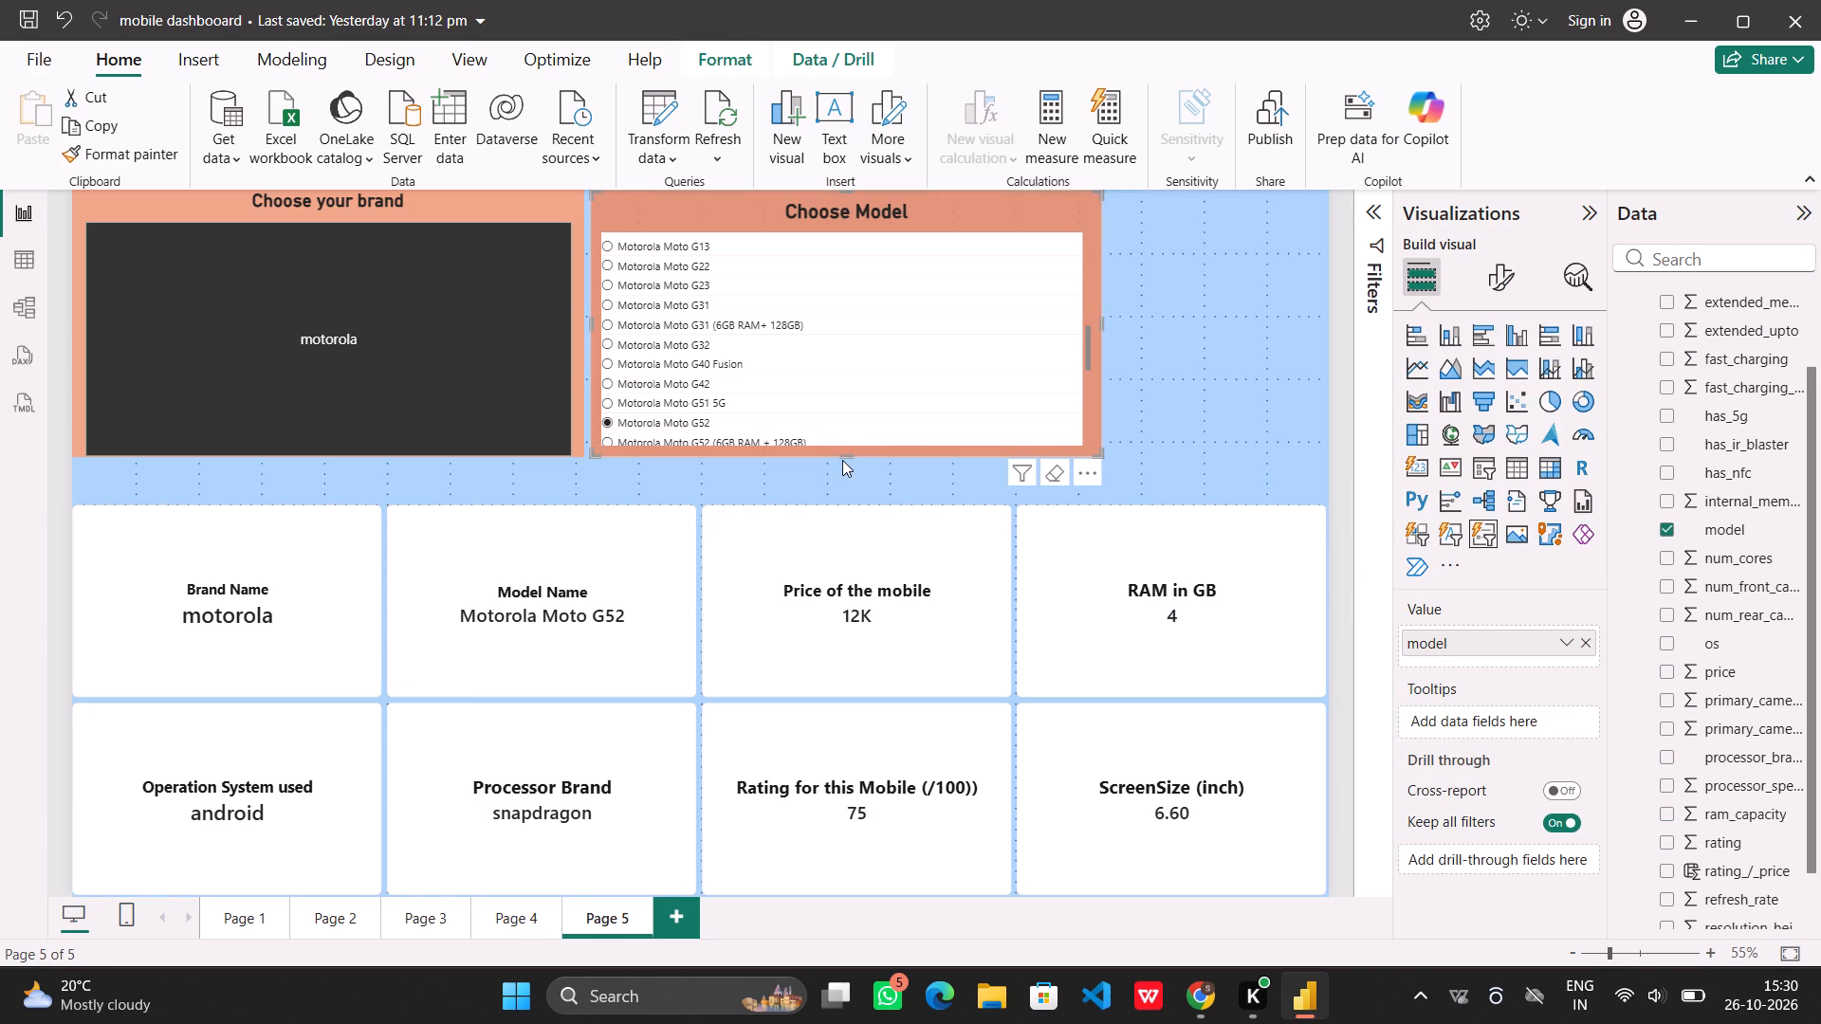
# Resize the Choose Model slicer to span the width of the Price and RAM cards and reach down to their upper edge.
pyautogui.moveTo(844, 456); pyautogui.dragTo(874, 498)
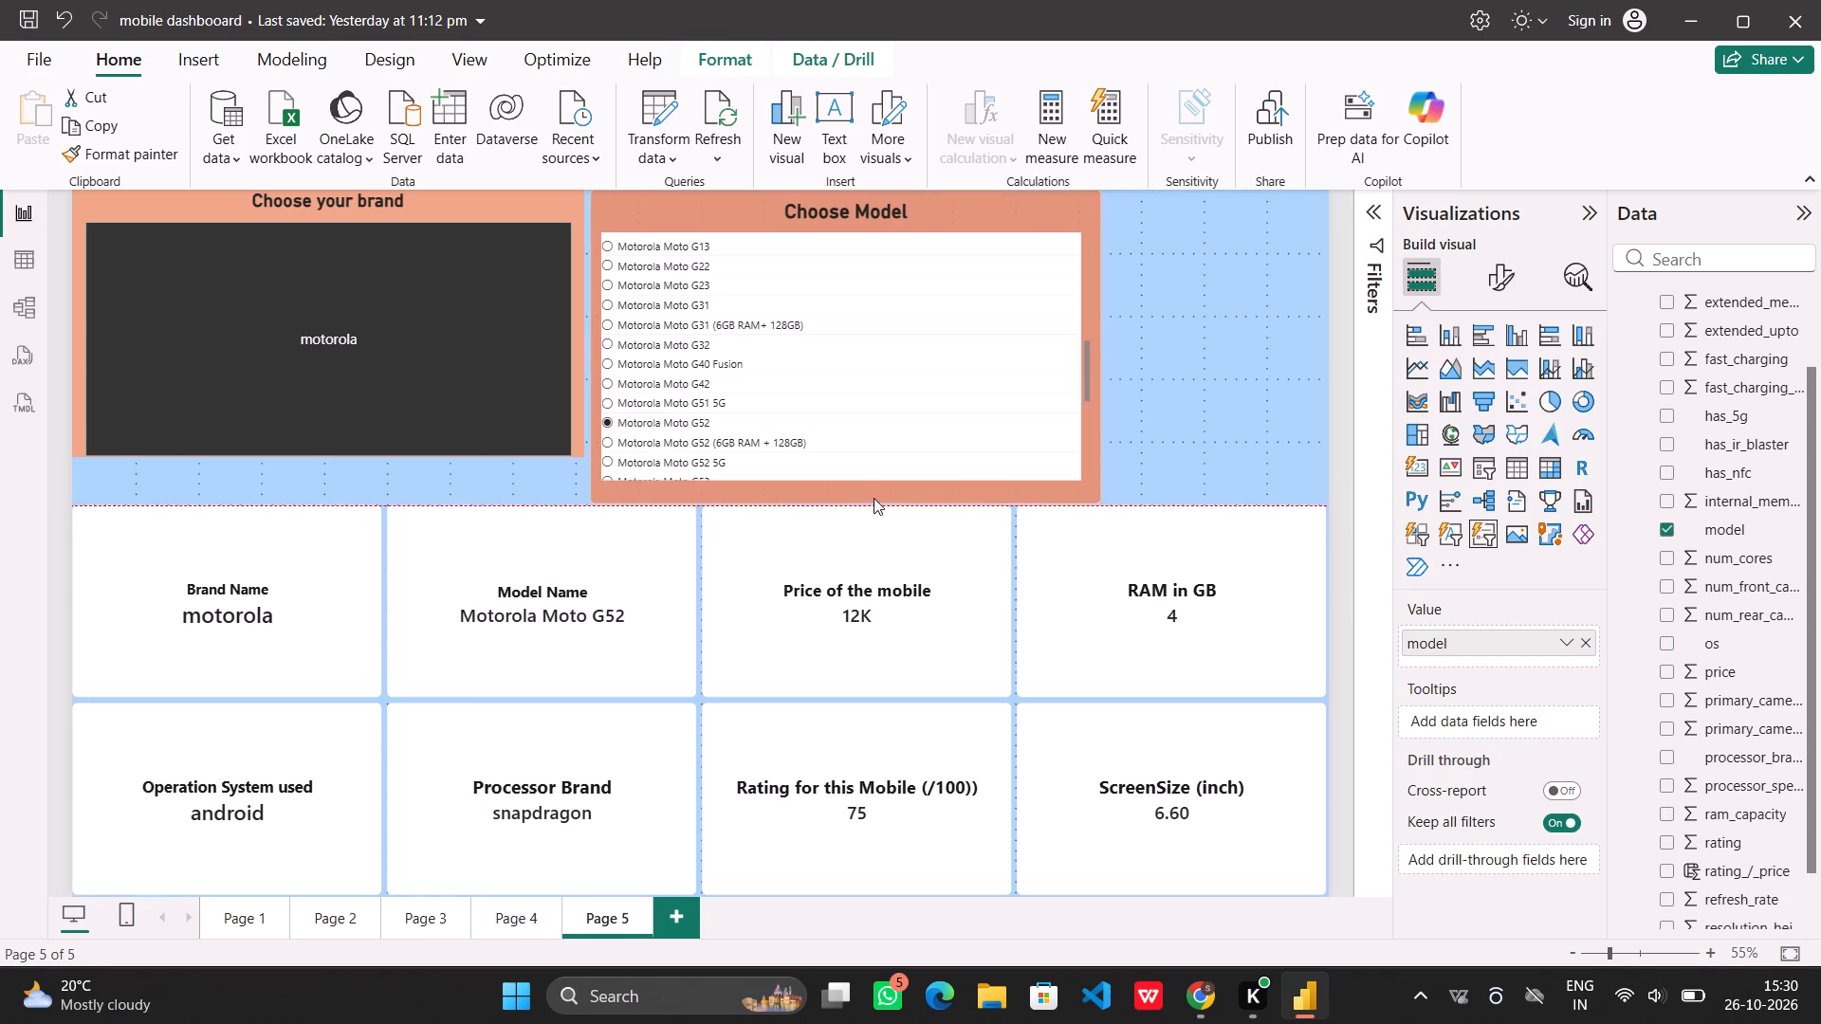
pyautogui.moveTo(874, 498); pyautogui.dragTo(876, 500)
pyautogui.moveTo(1100, 342); pyautogui.dragTo(1340, 348)
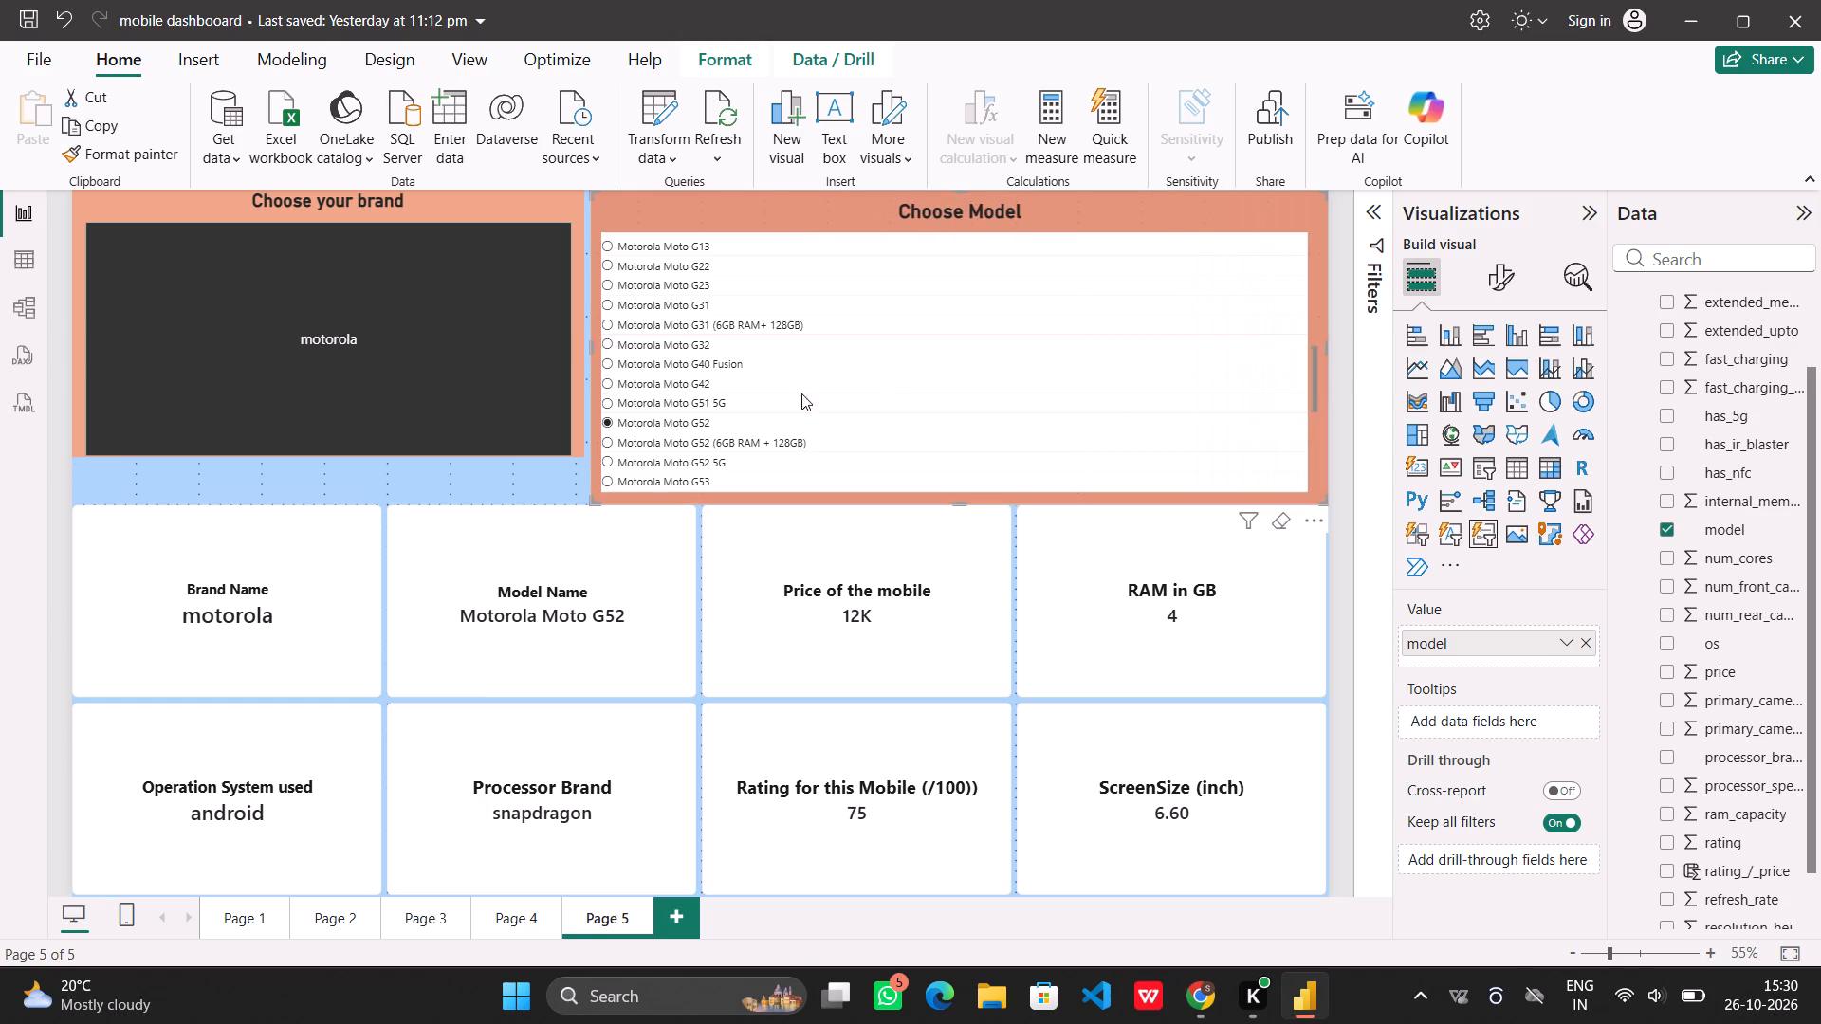
pyautogui.moveTo(590, 346); pyautogui.dragTo(594, 346)
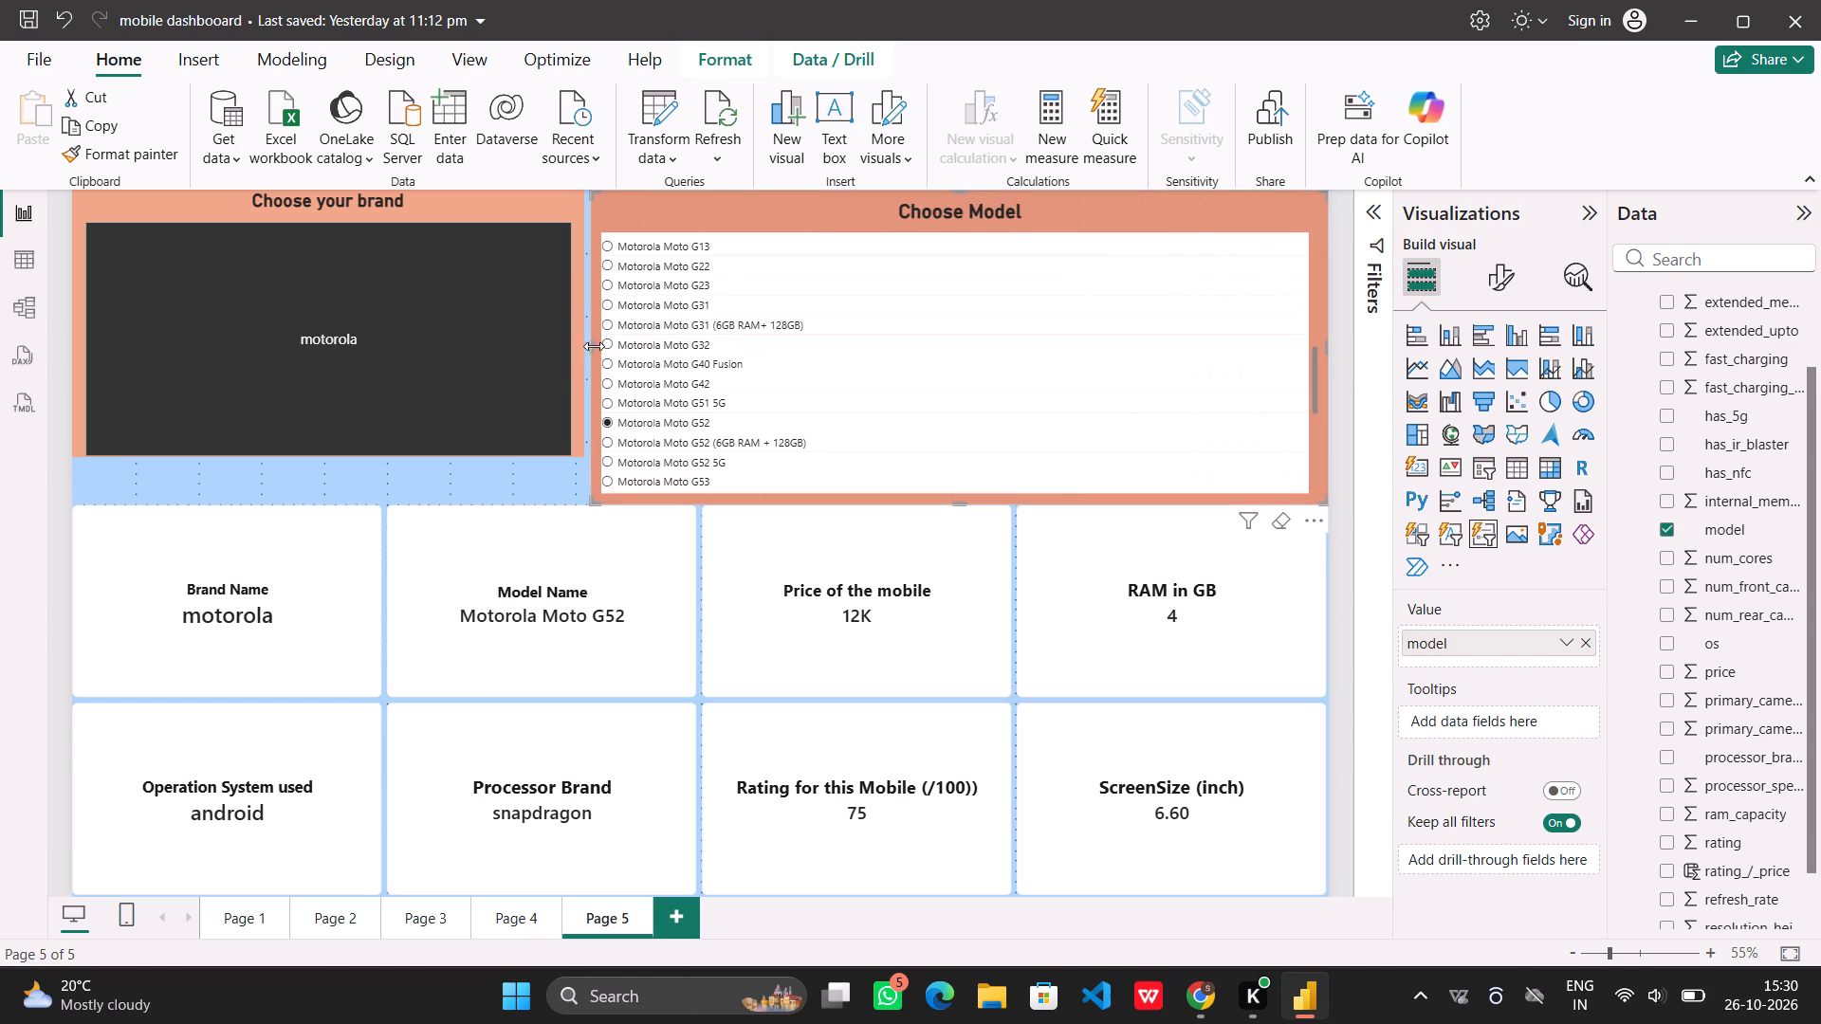
pyautogui.moveTo(594, 346); pyautogui.dragTo(704, 369)
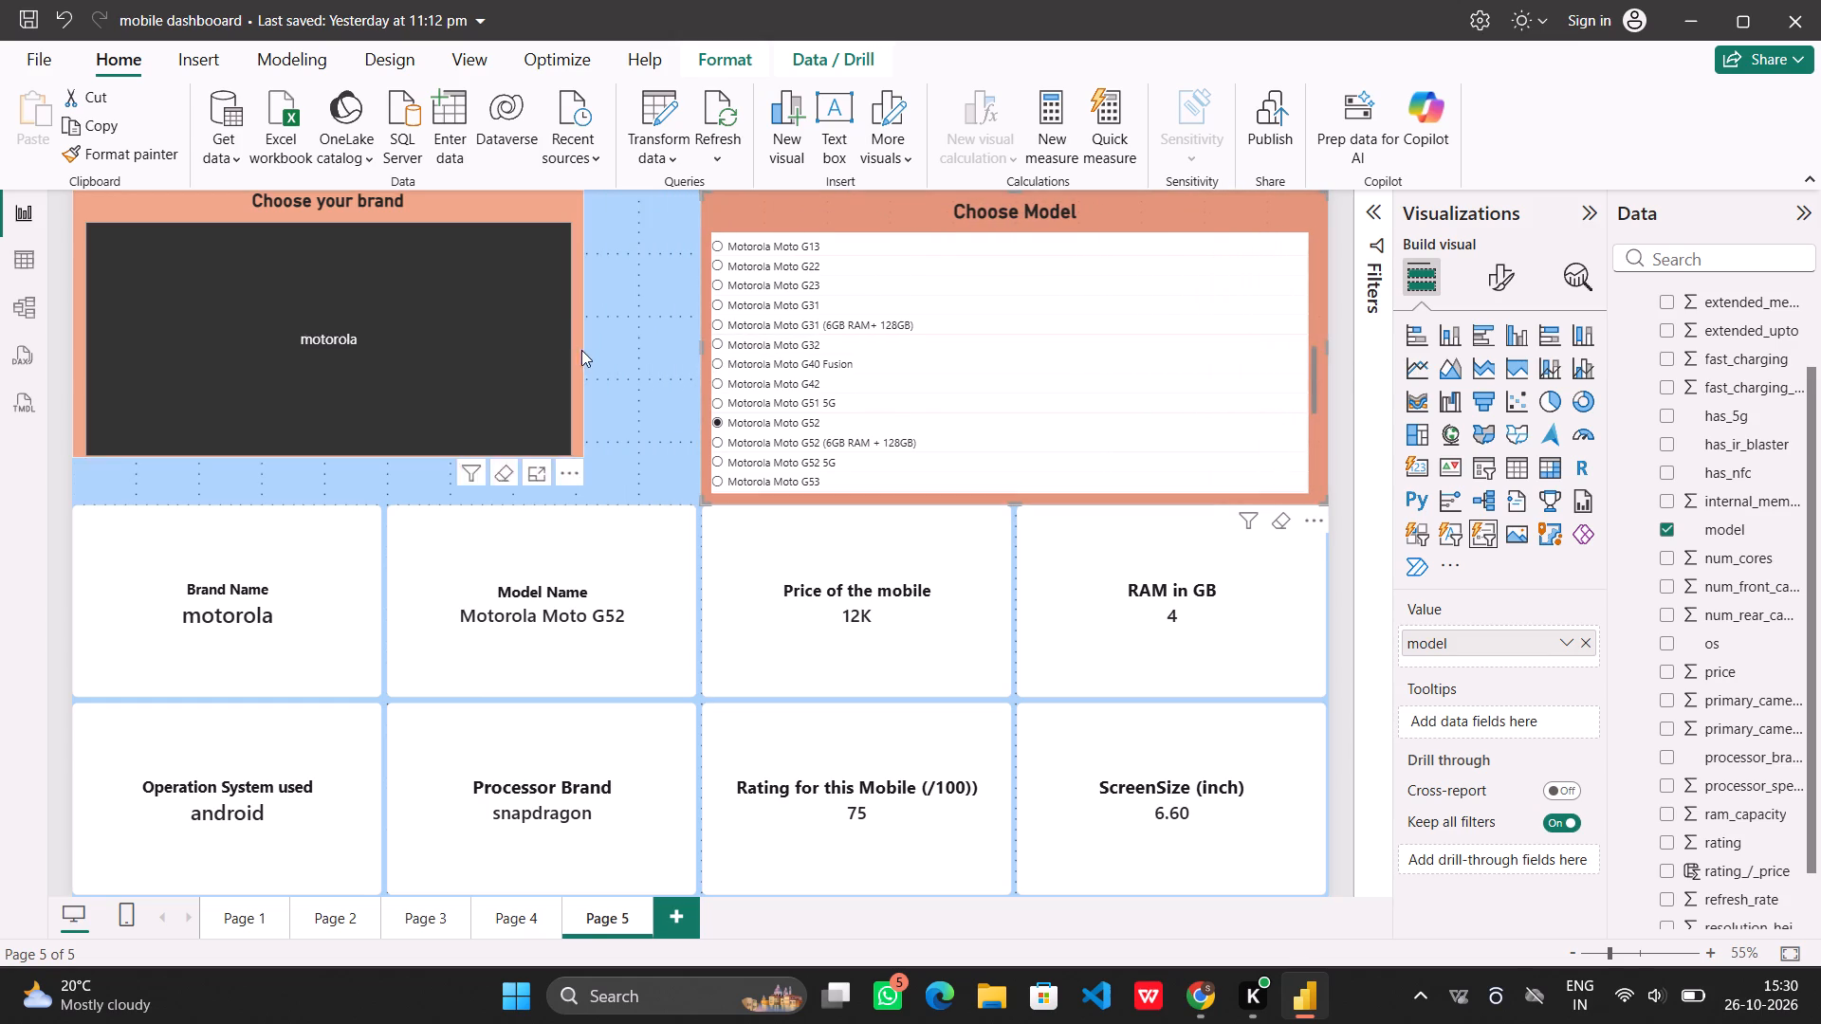
# Enlarge the Choose your brand slicer to meet the Choose Model slicer at its side and the detail cards below.
pyautogui.click(579, 321)
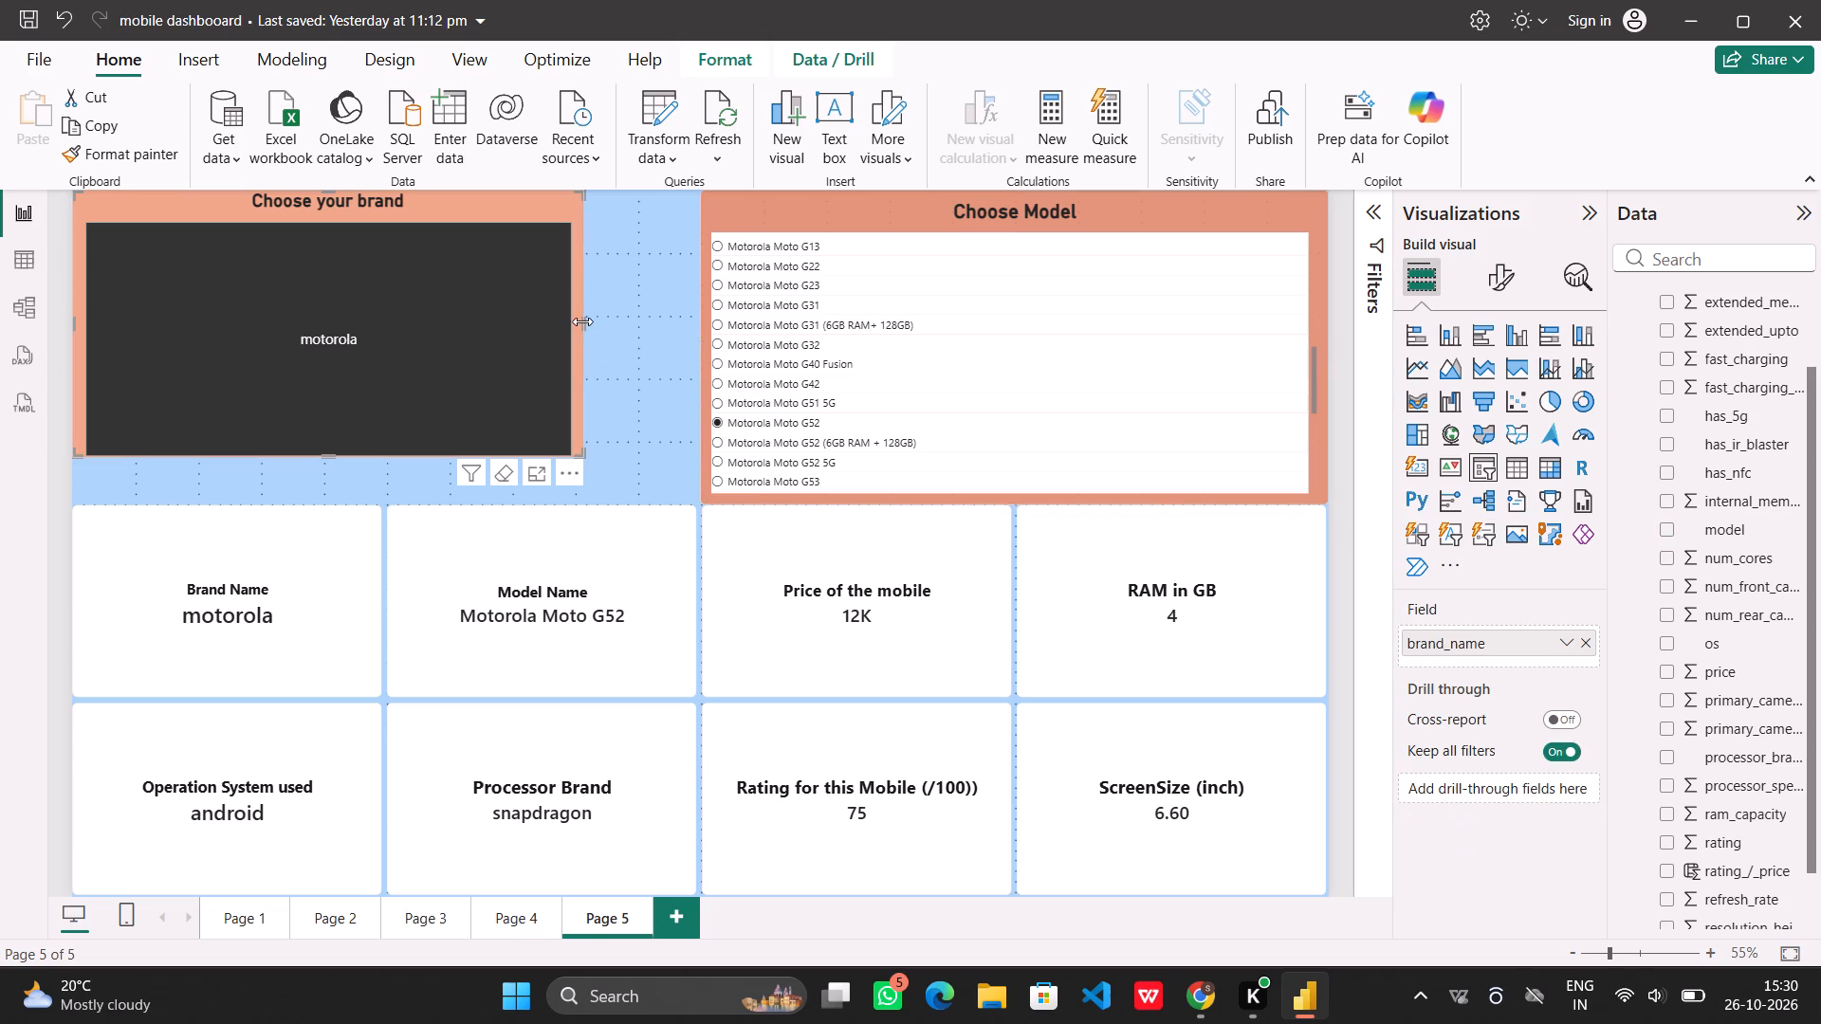
pyautogui.moveTo(582, 321); pyautogui.dragTo(701, 393)
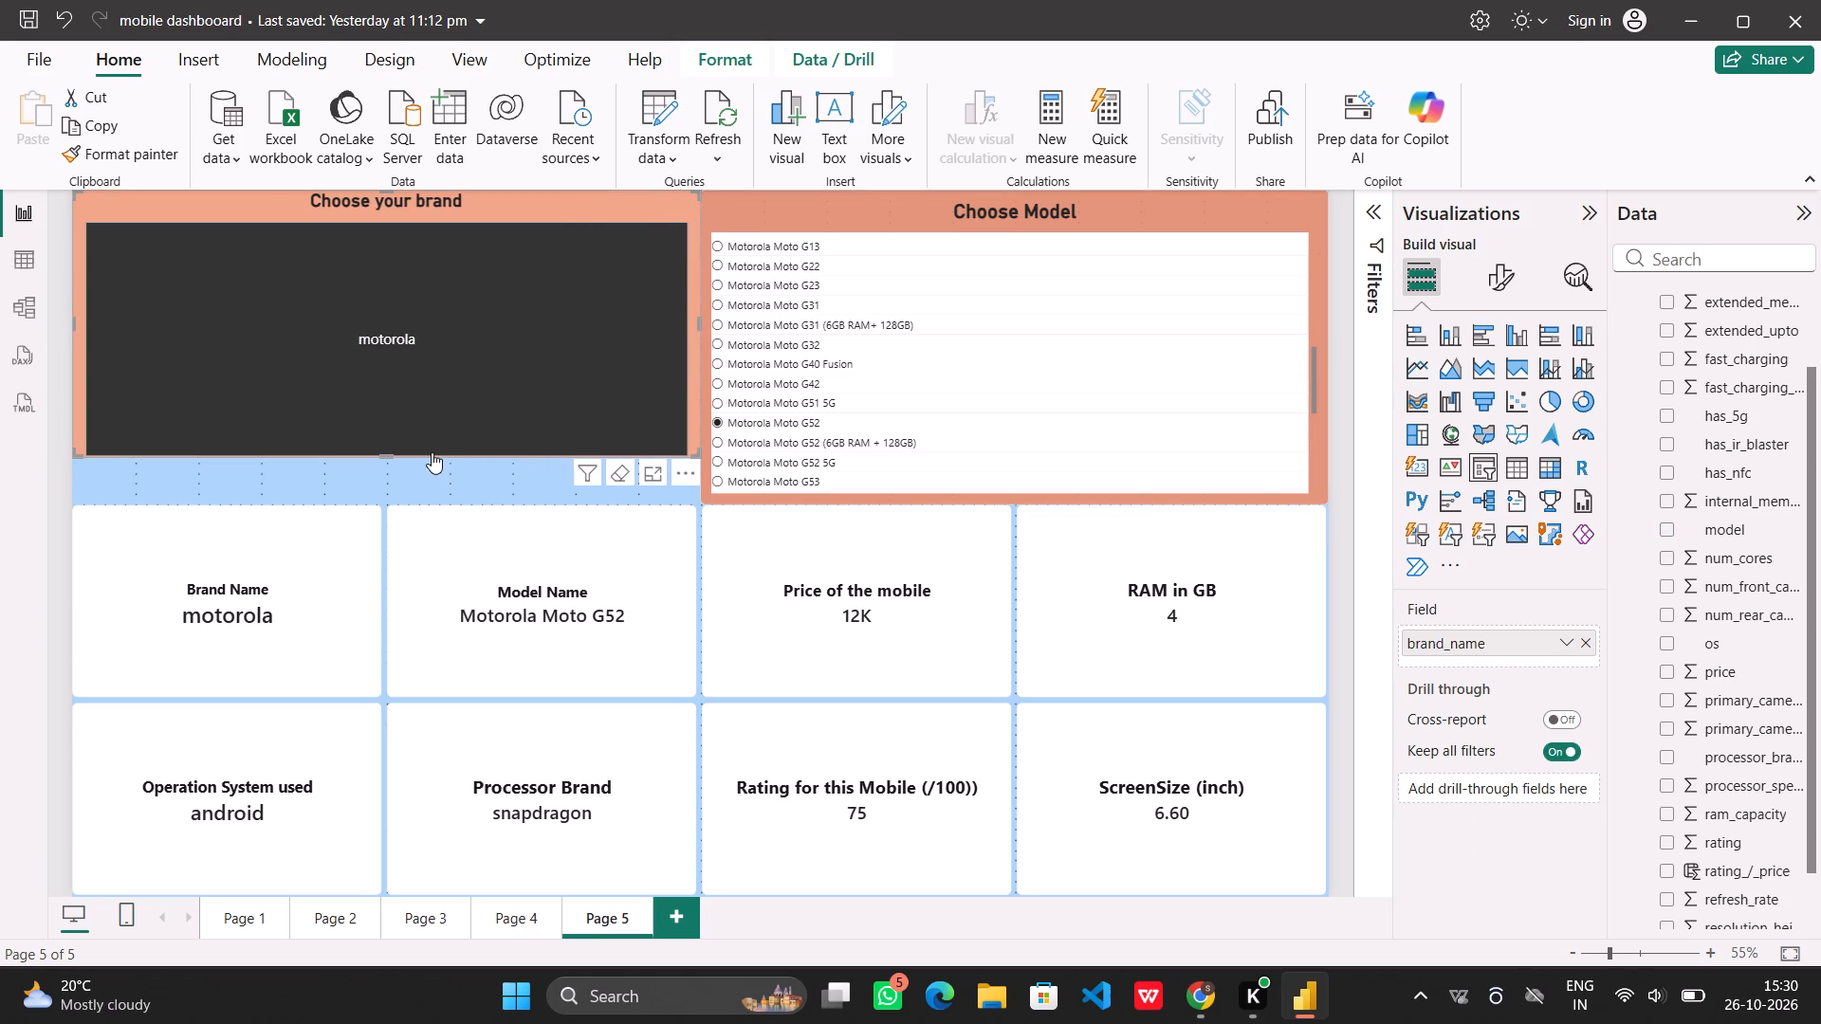
pyautogui.moveTo(387, 457); pyautogui.dragTo(390, 501)
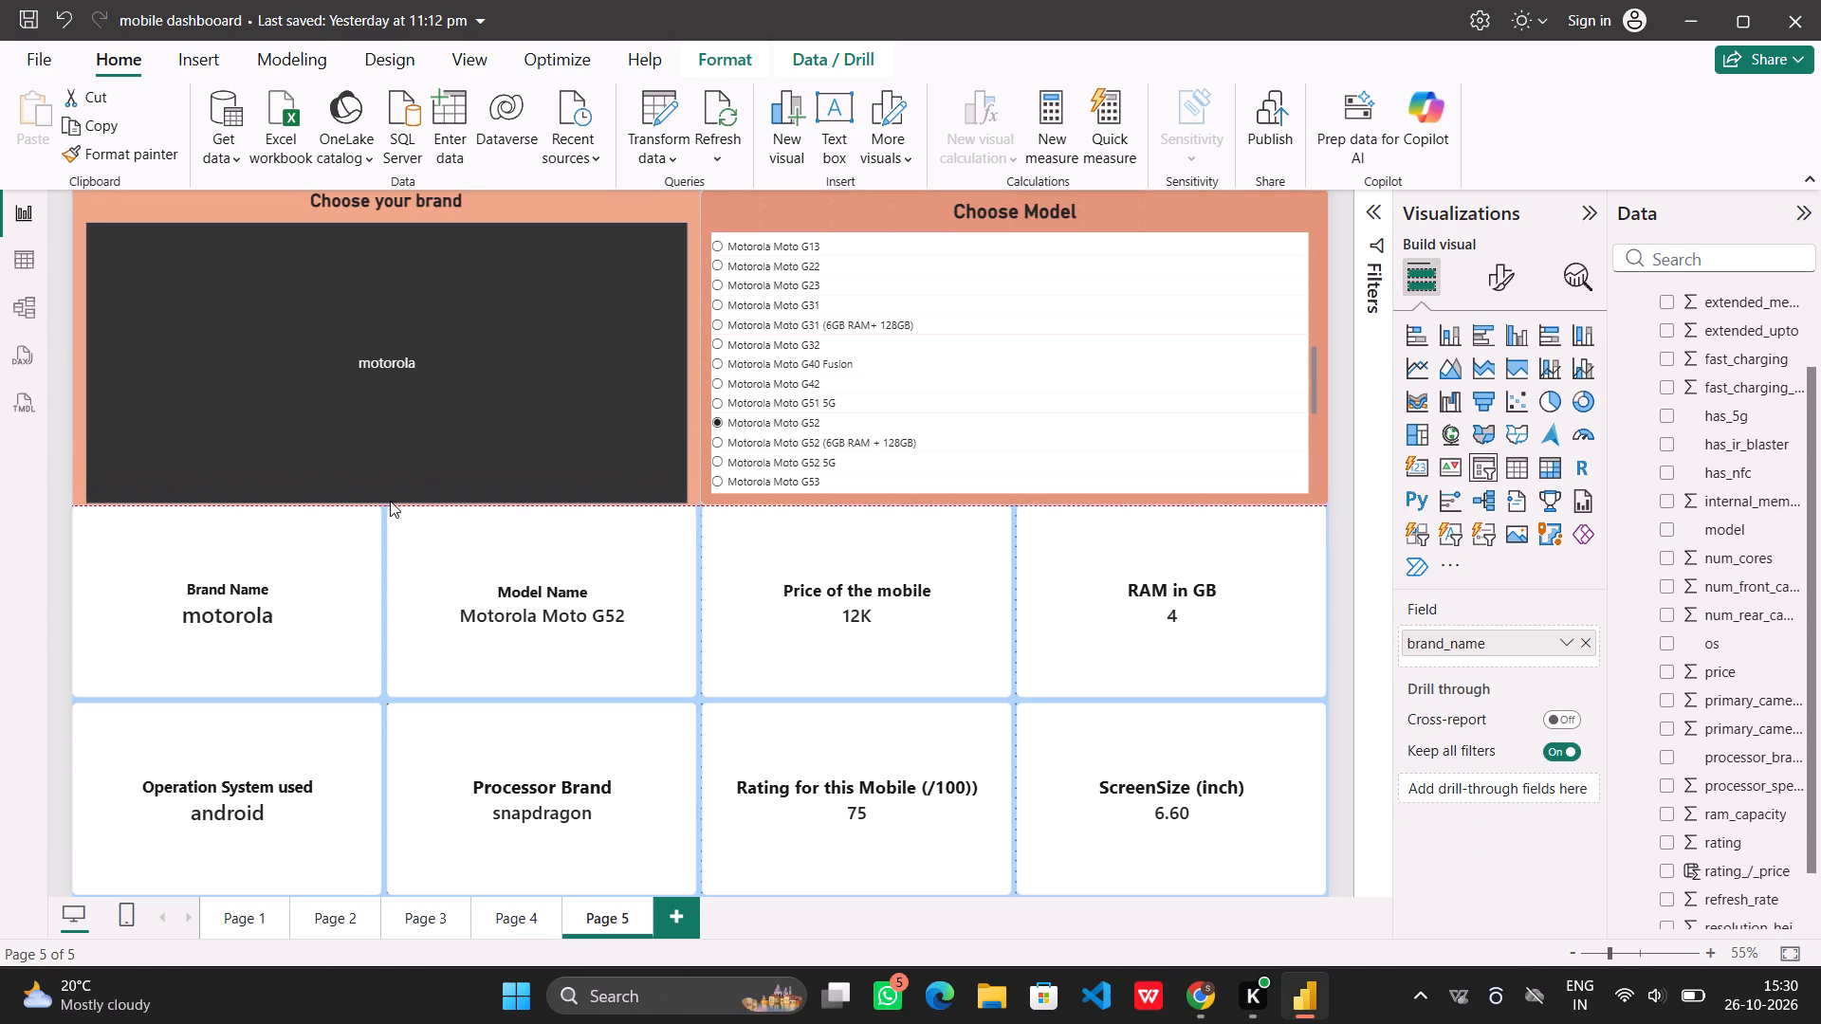
pyautogui.moveTo(390, 501); pyautogui.dragTo(391, 501)
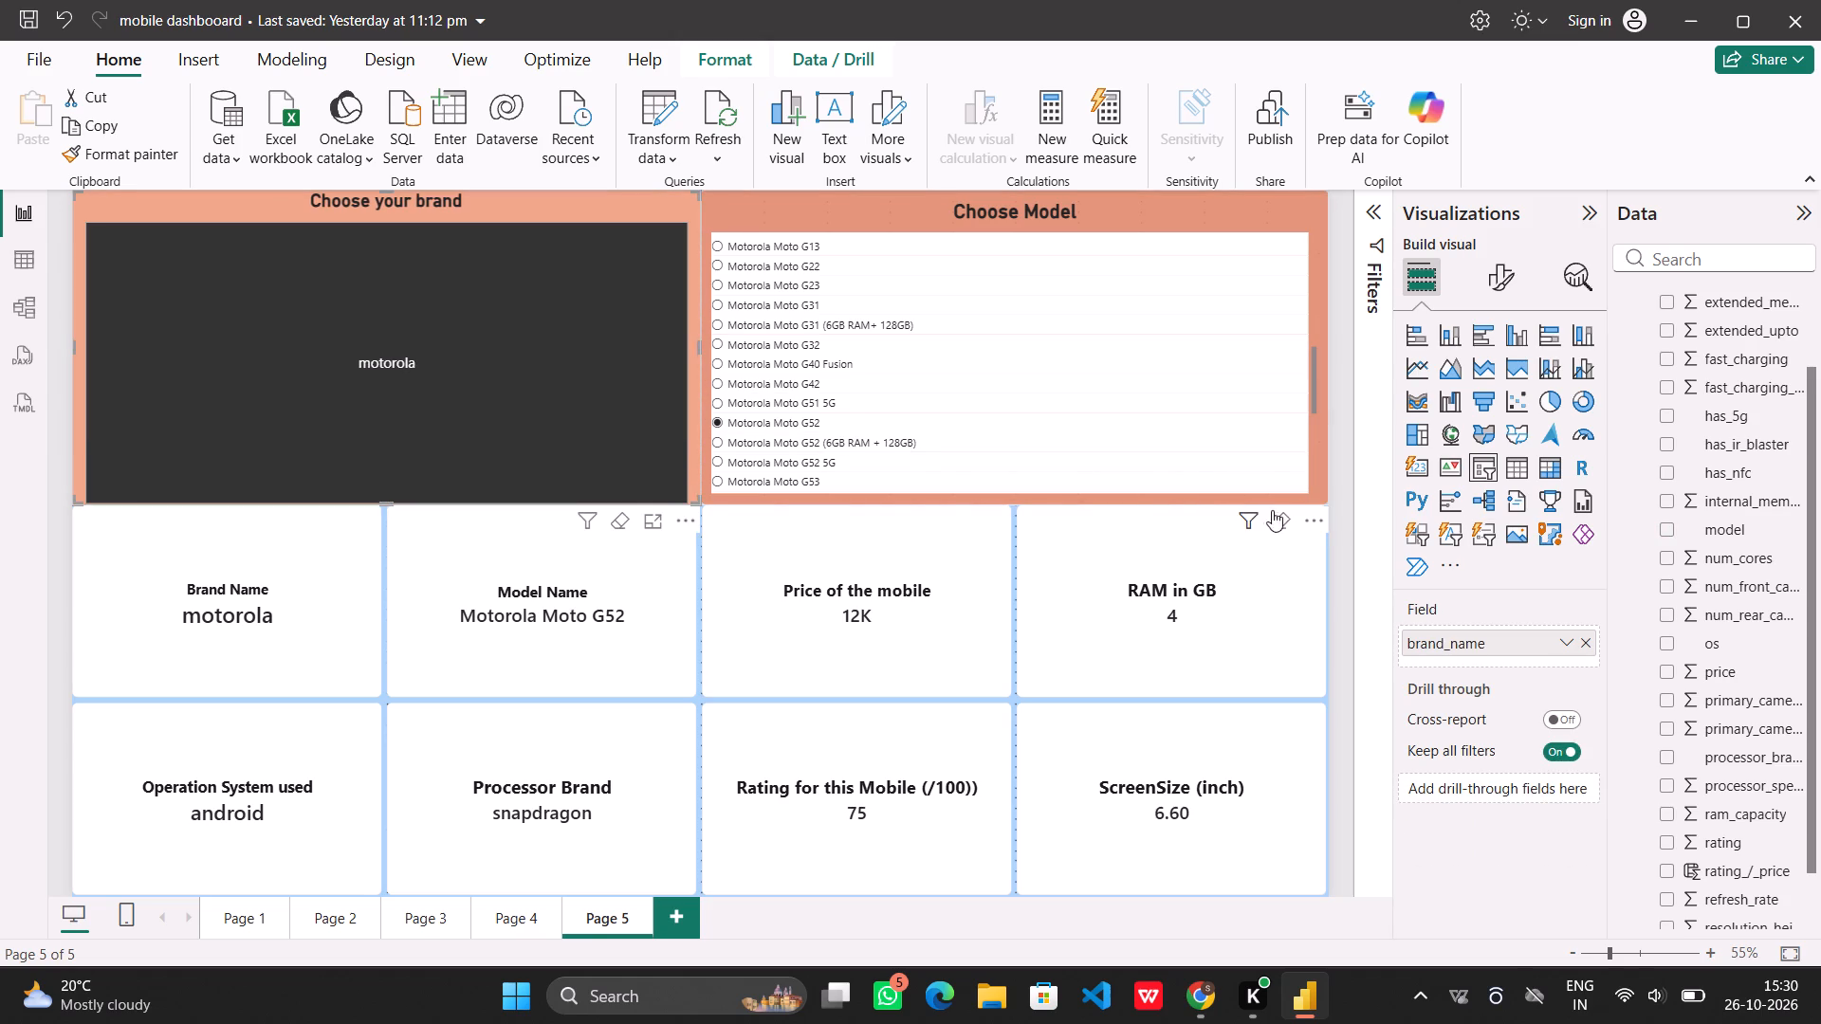
# Clear the model selection in the Choose Model slicer.
pyautogui.click(1317, 466)
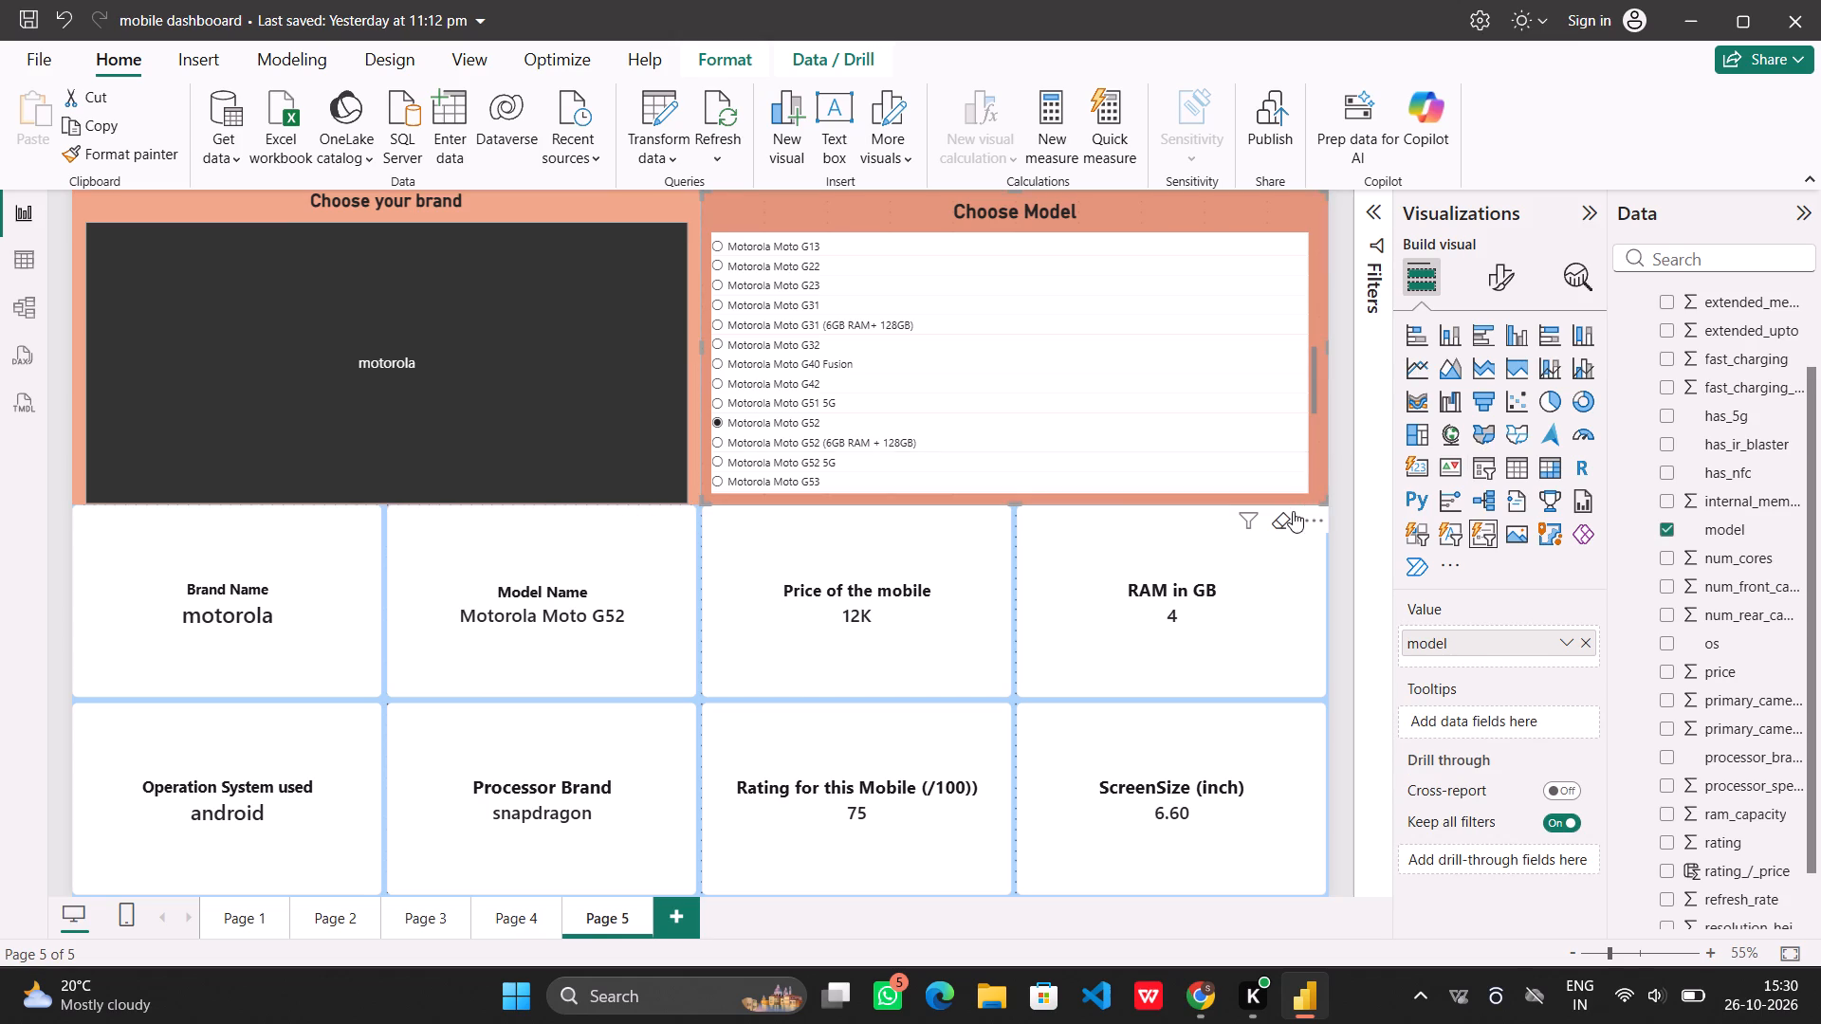
pyautogui.click(1291, 513)
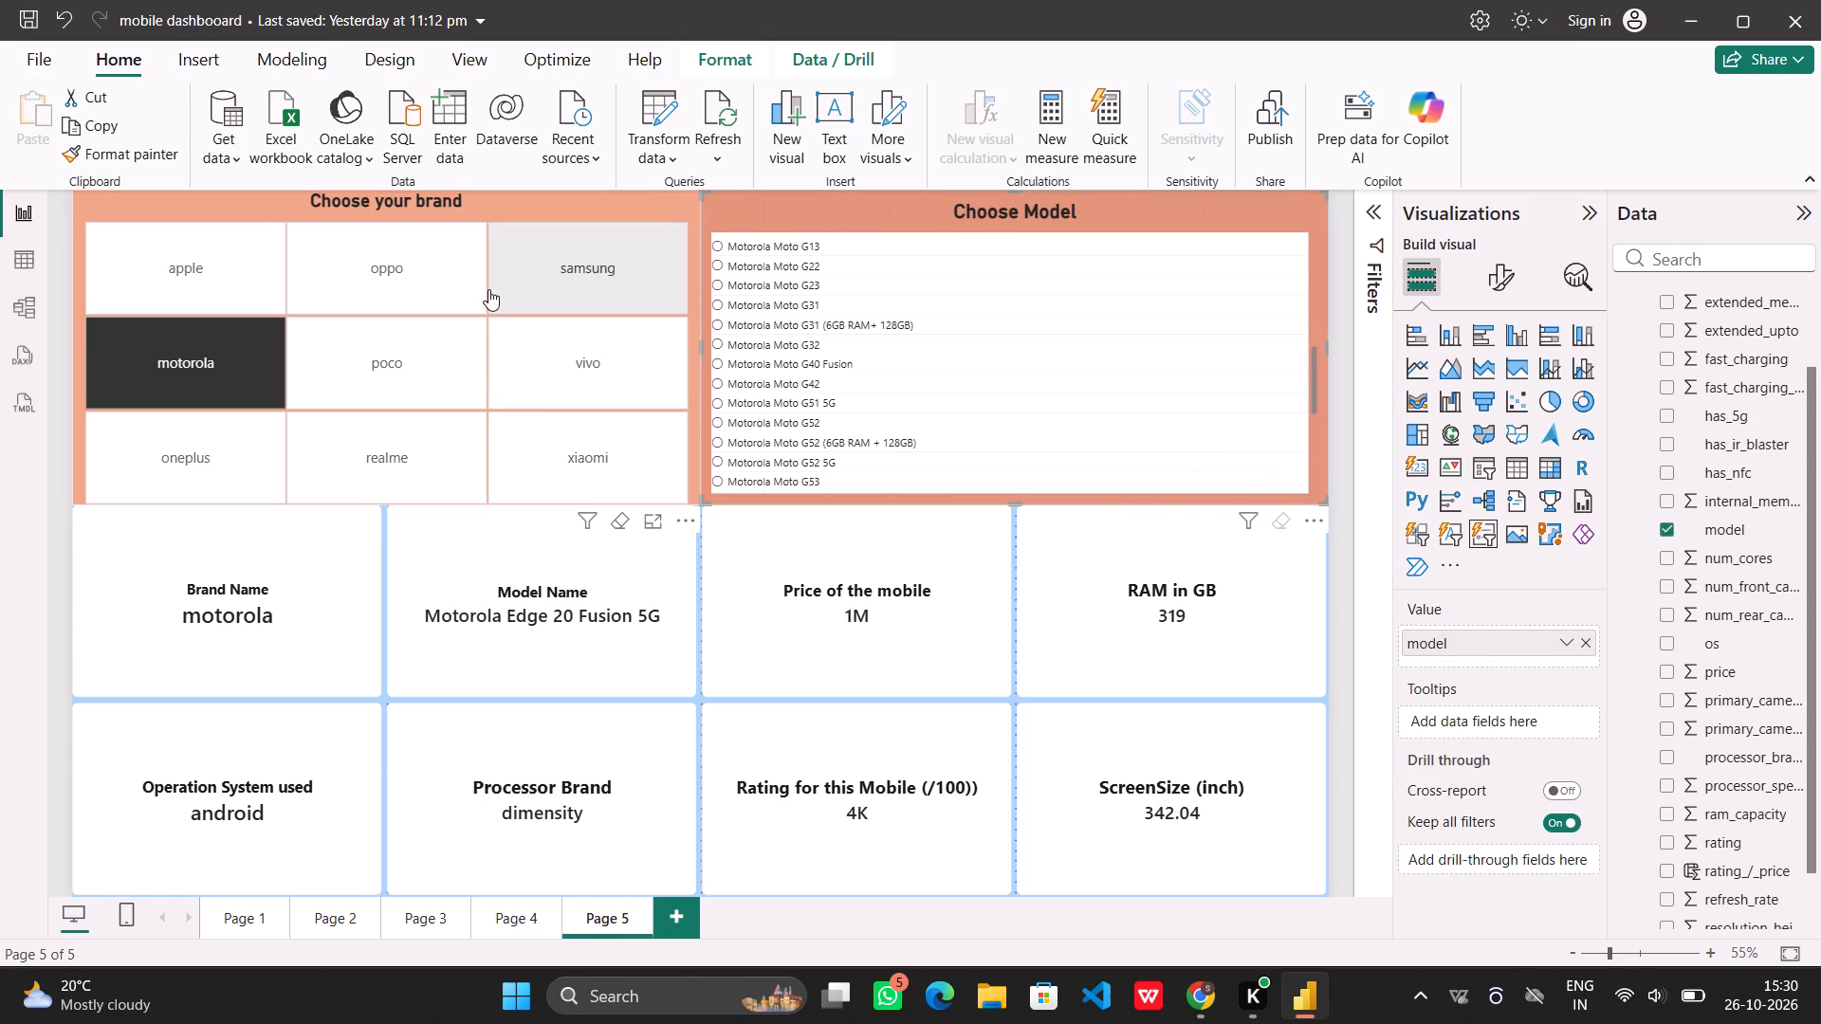
# Make the brand slicer's values bold, color them the recently used near-black and set their font to Segoe UI Bold.
pyautogui.click(503, 202)
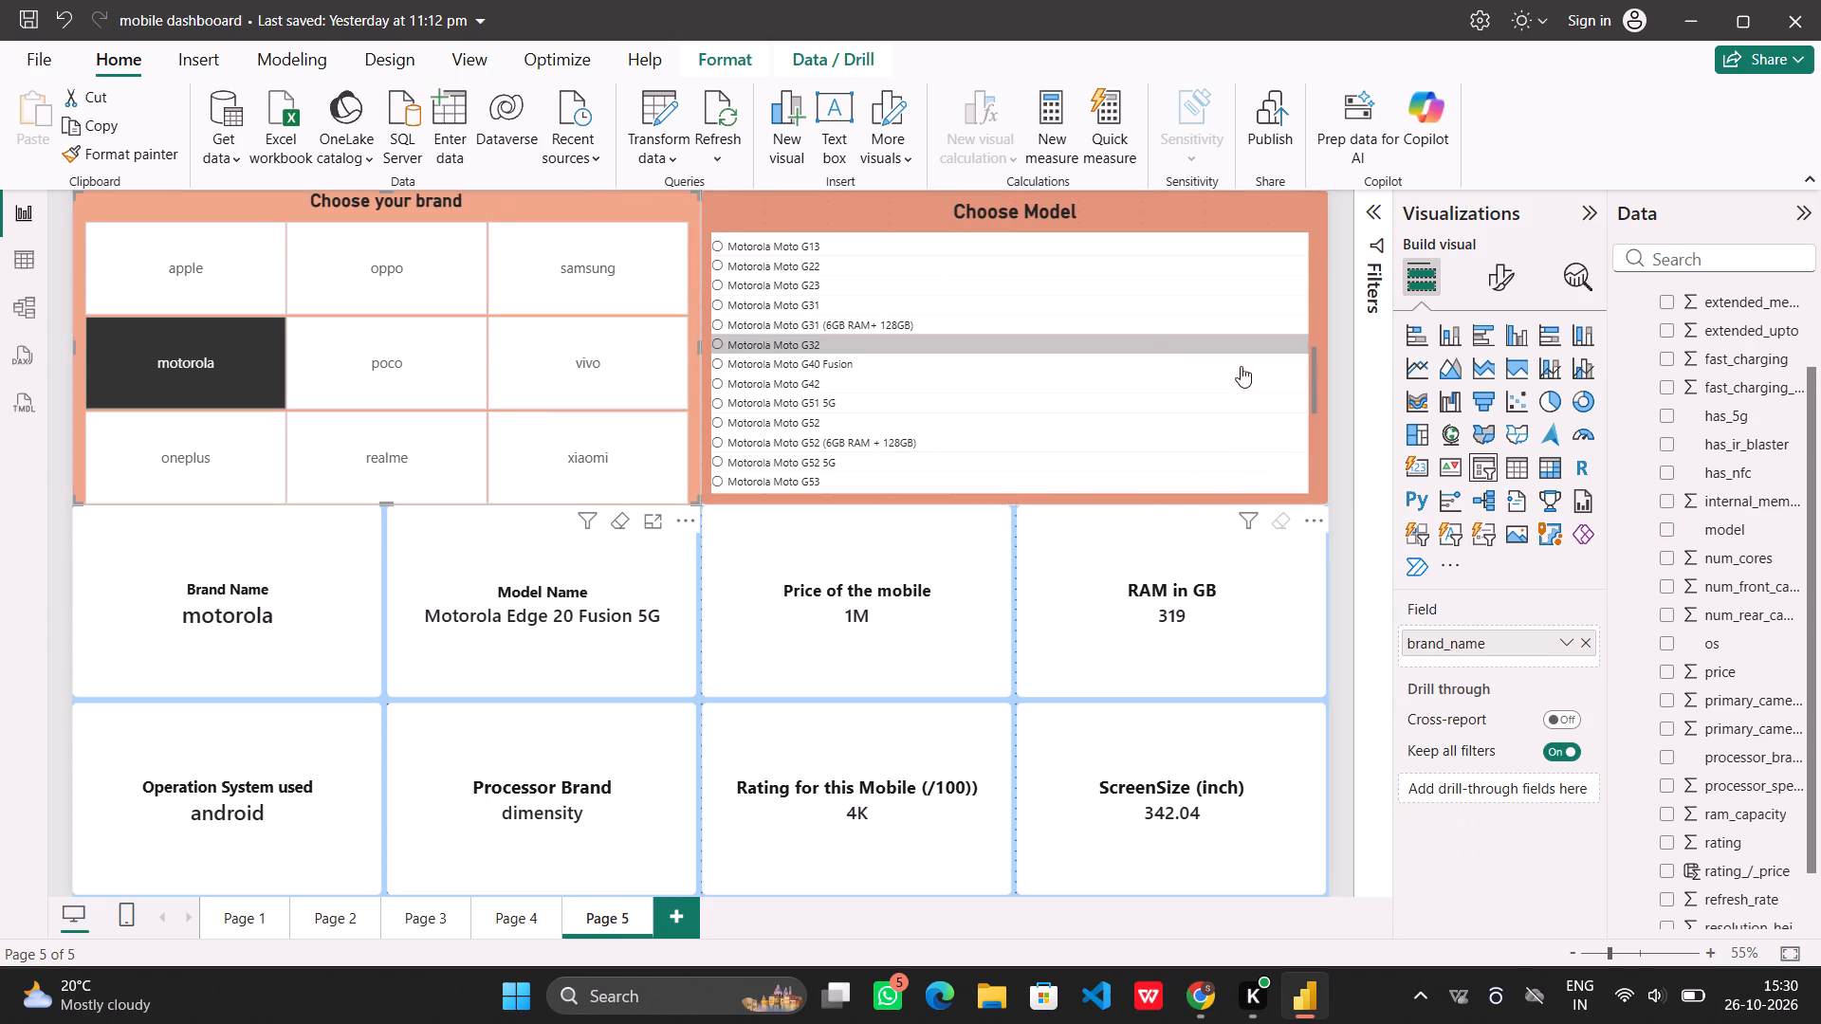
pyautogui.click(1515, 277)
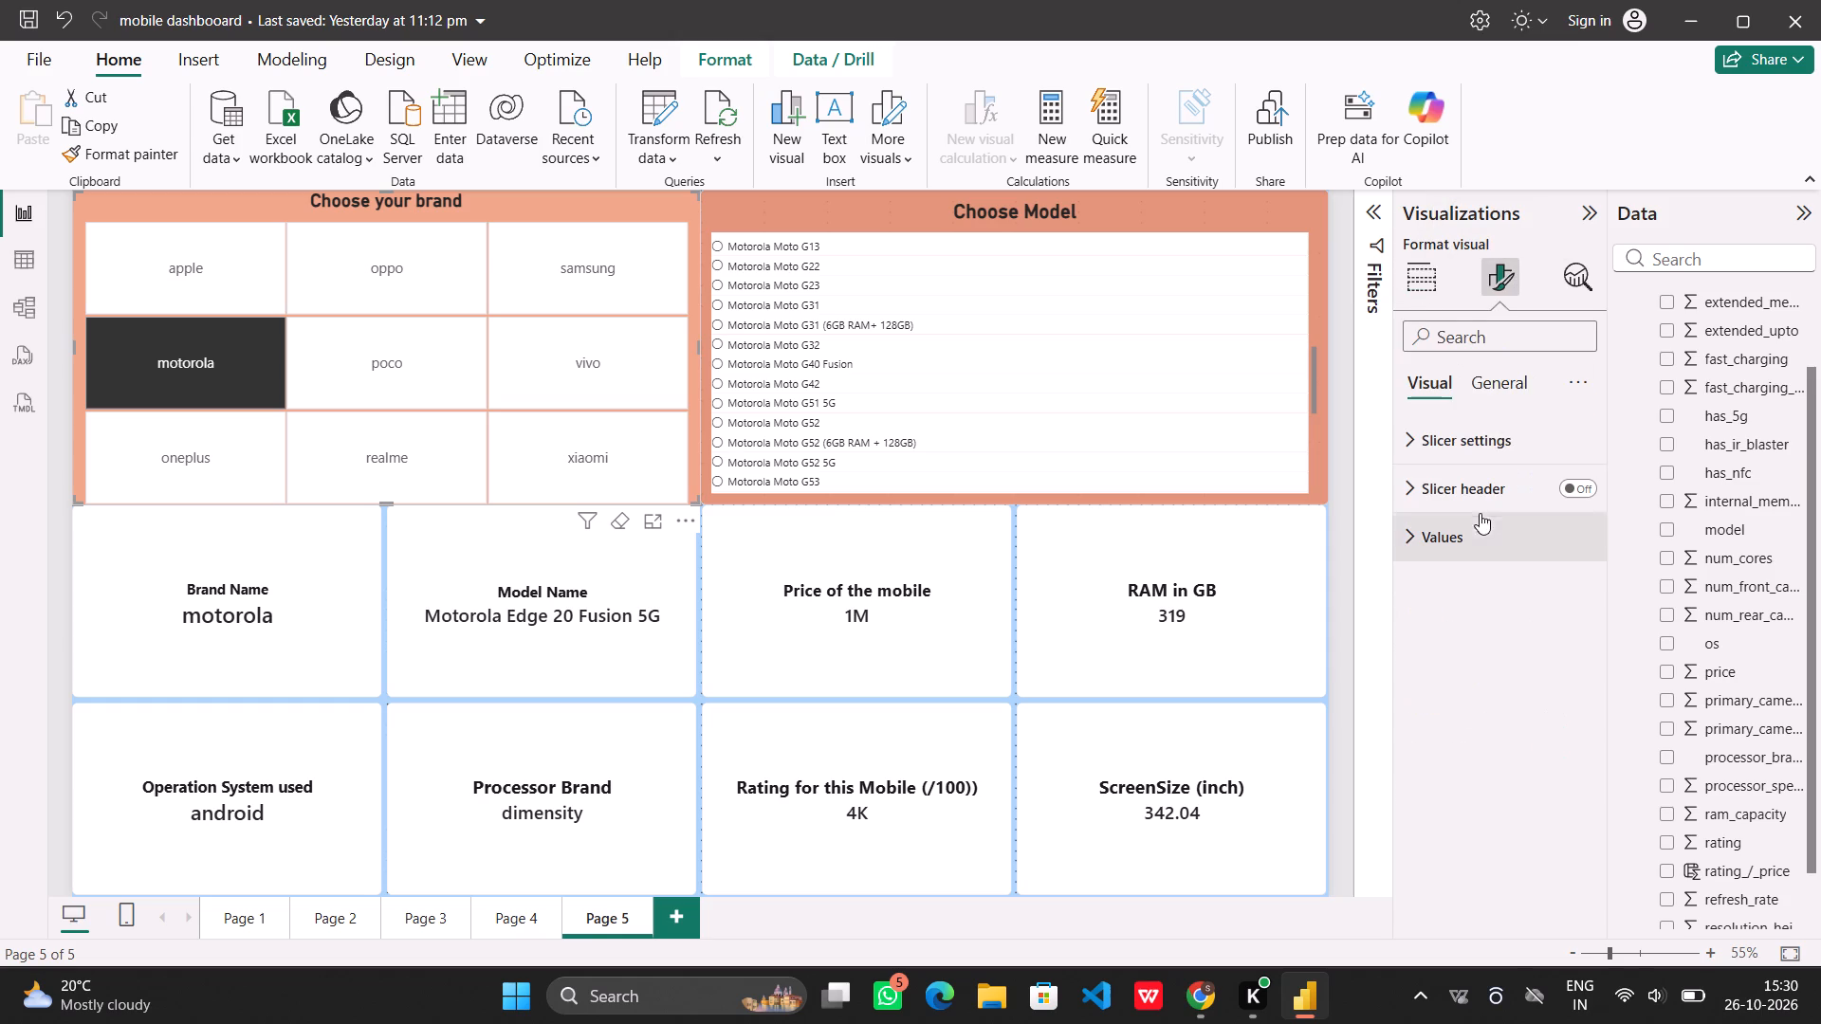
pyautogui.click(1458, 430)
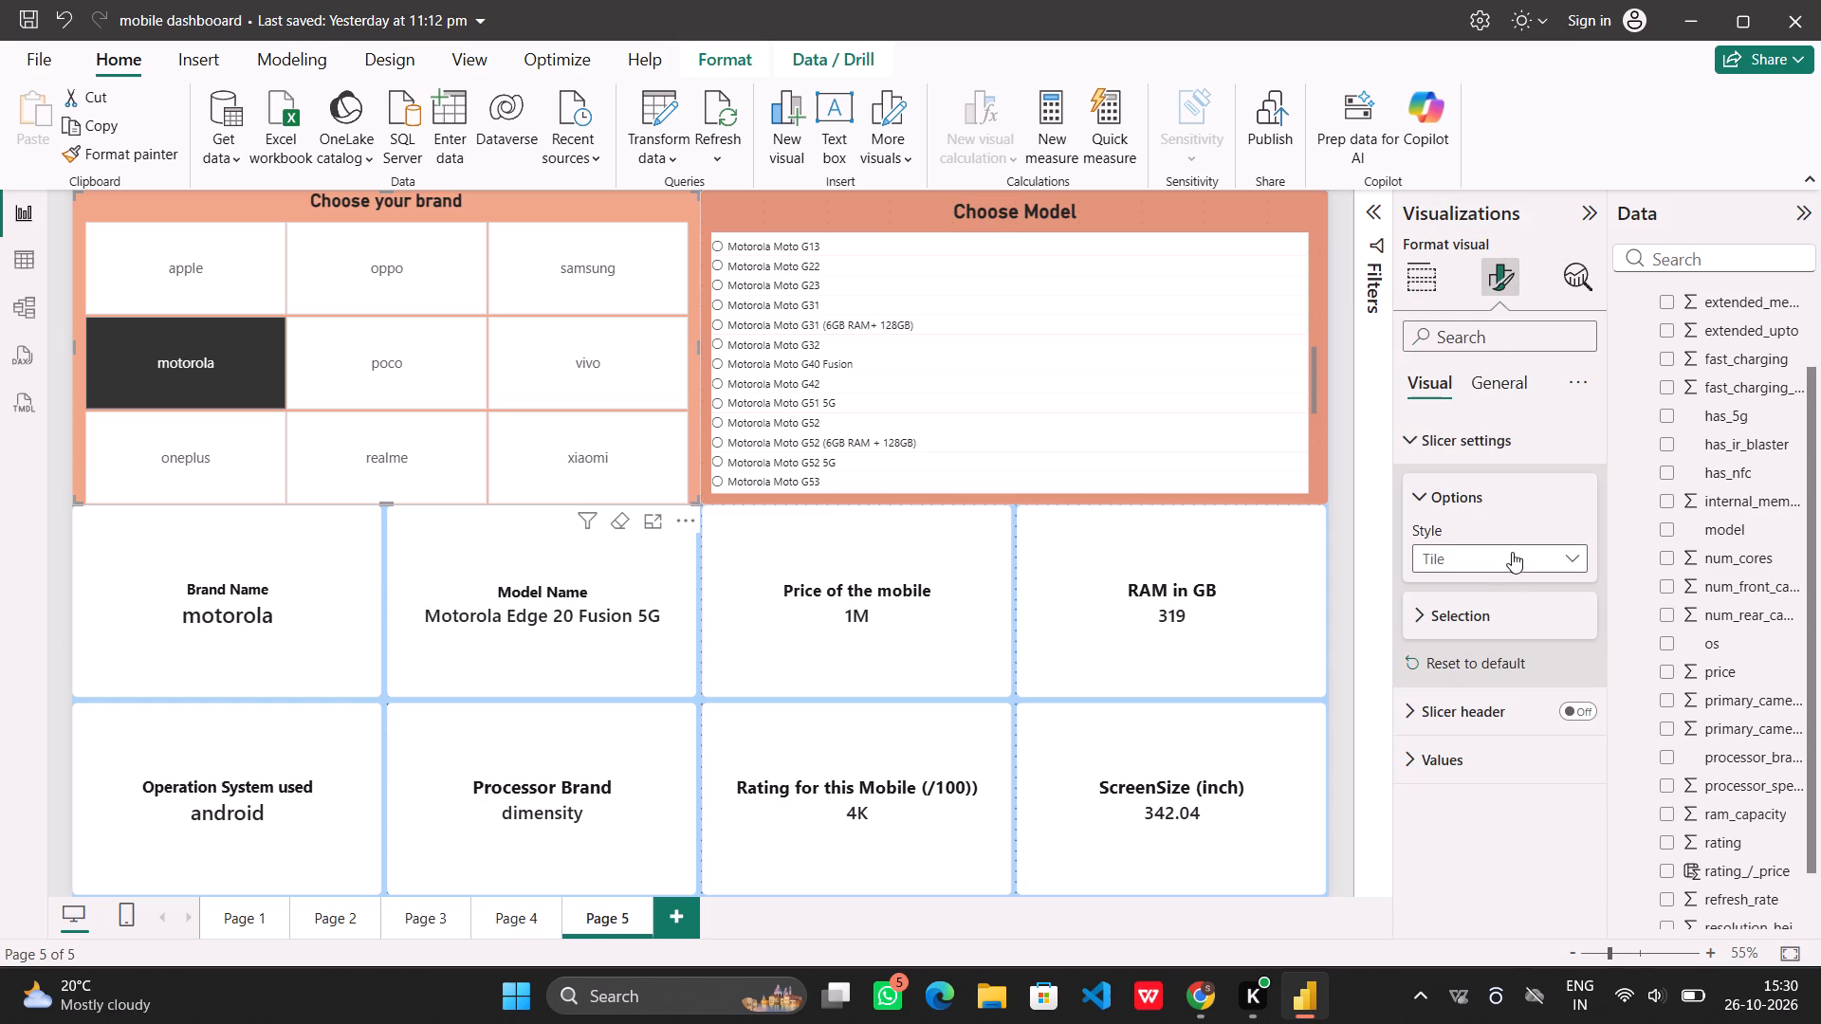
pyautogui.click(1481, 449)
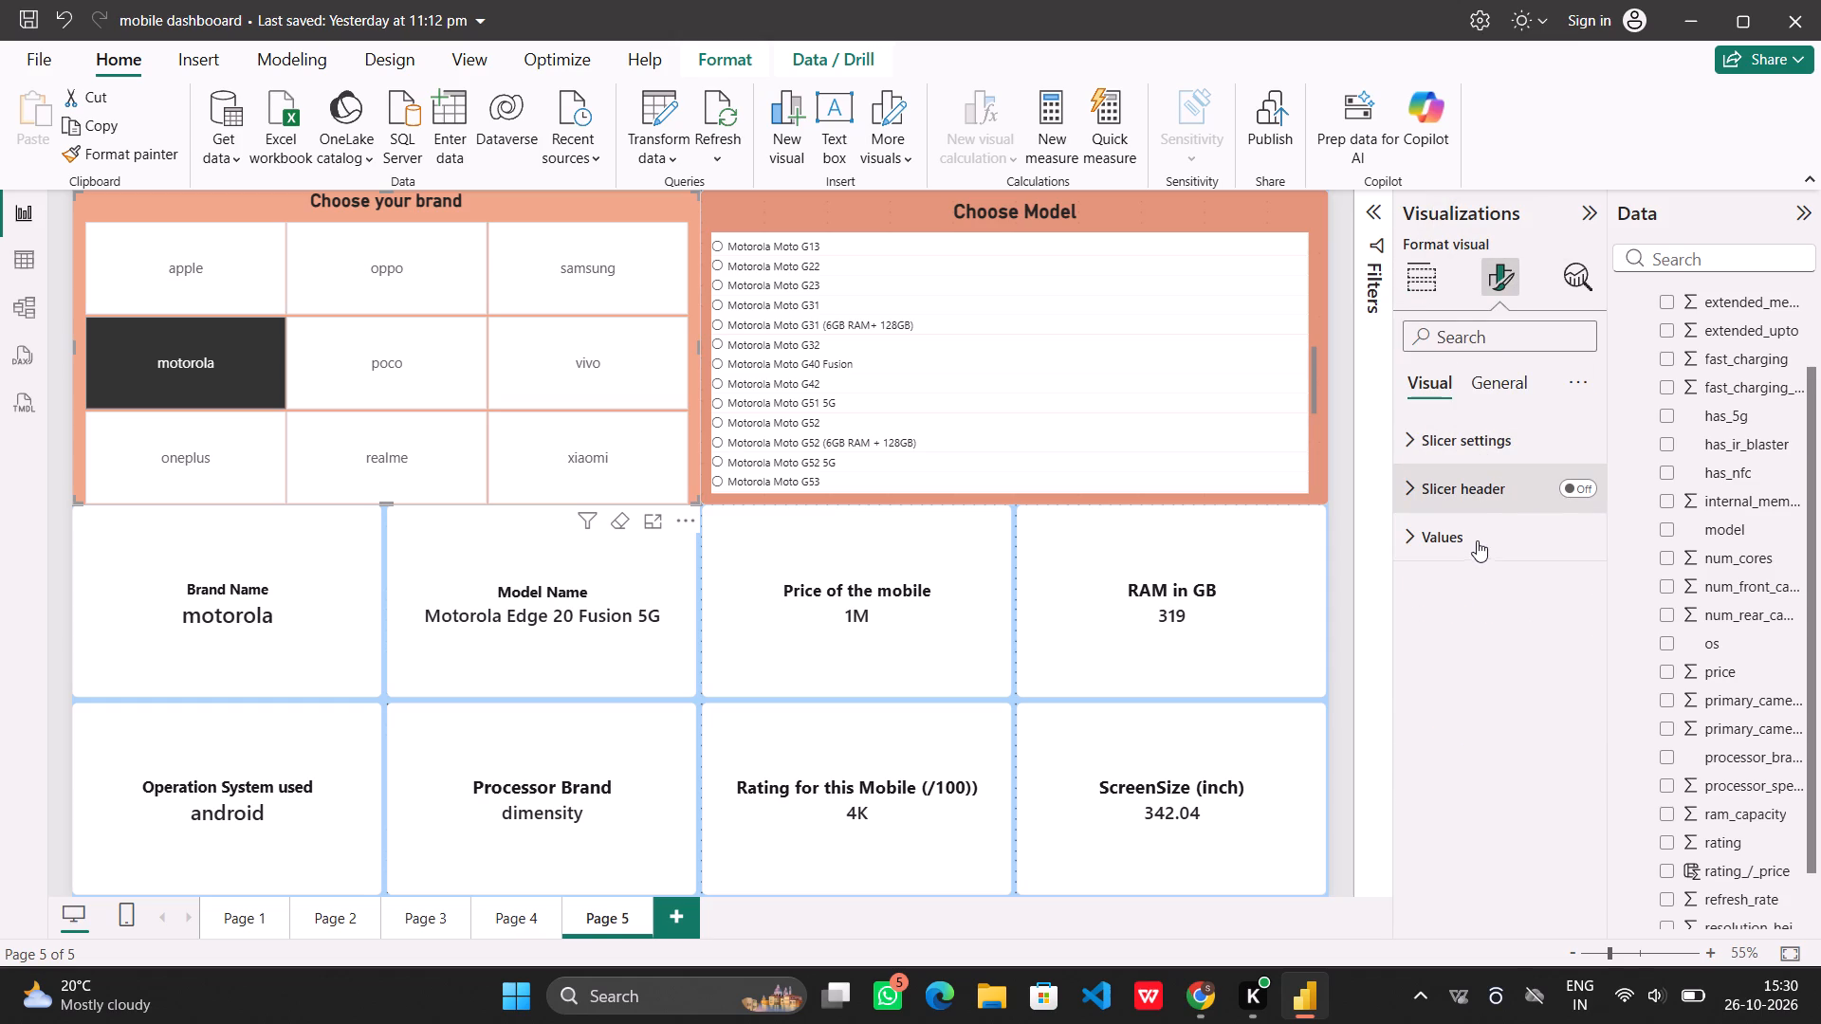
pyautogui.click(1475, 498)
pyautogui.click(1475, 498)
pyautogui.click(1472, 522)
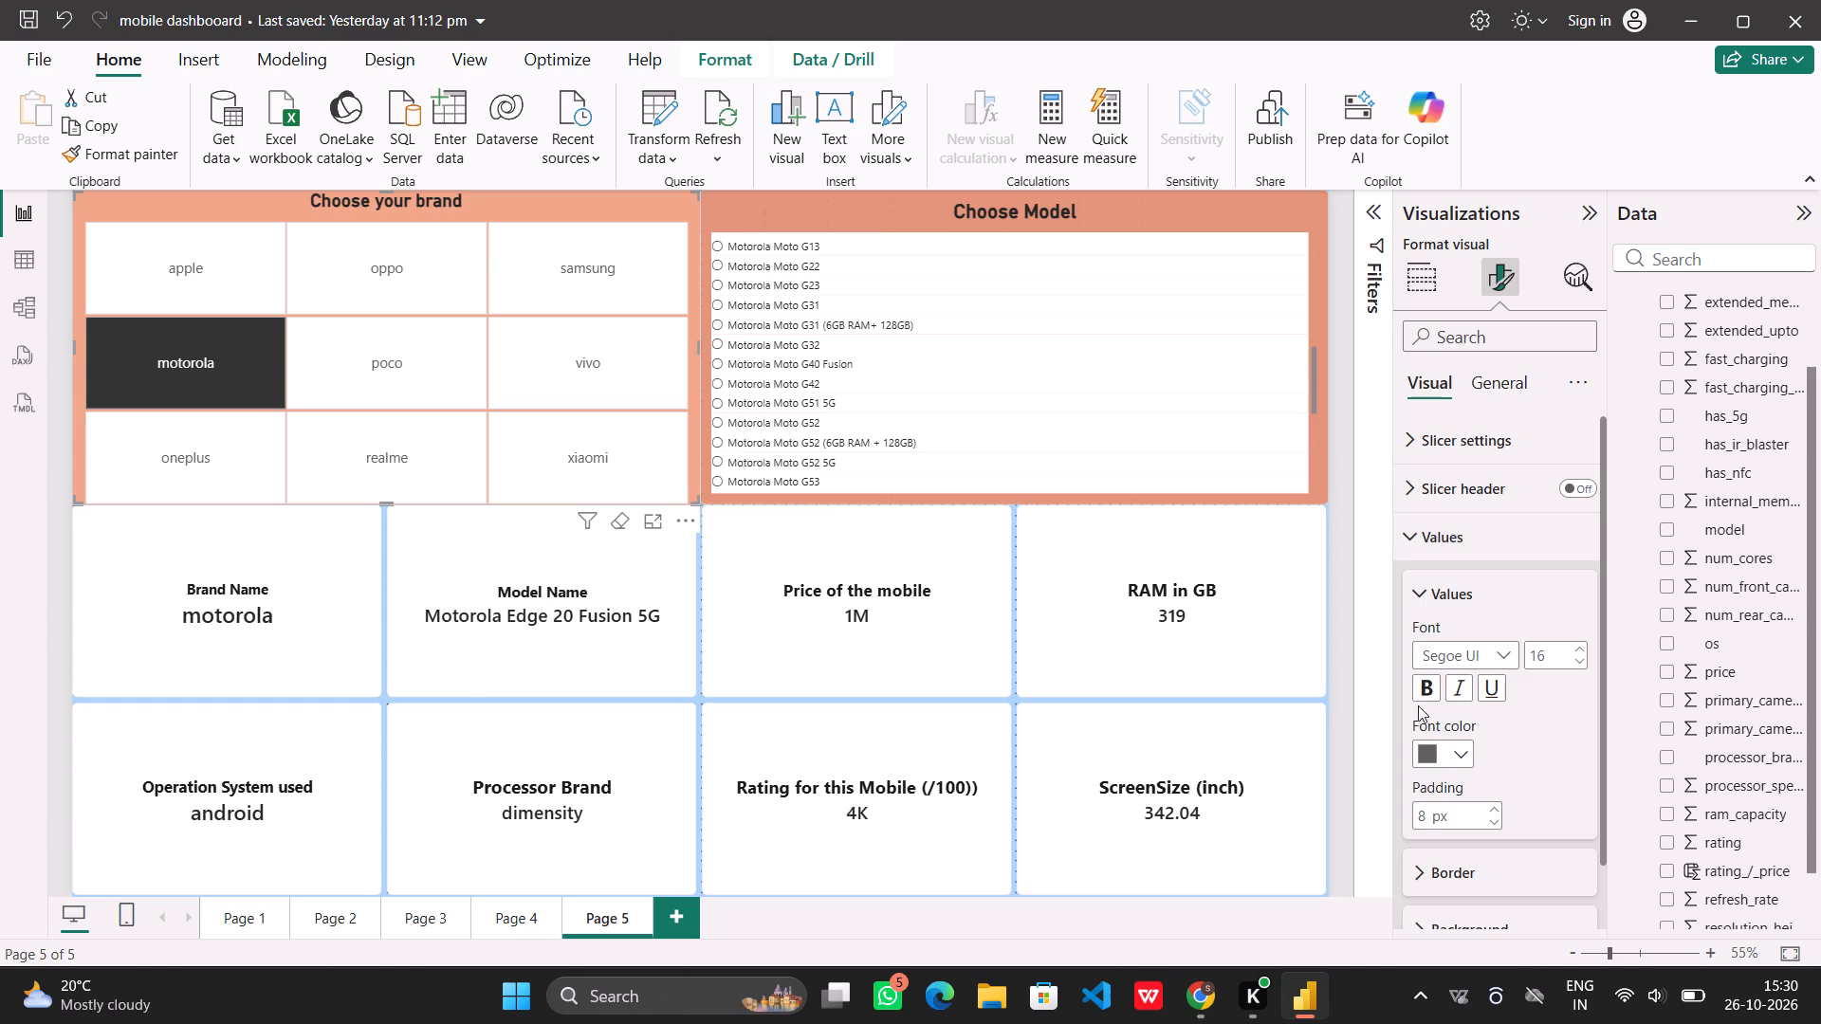
pyautogui.click(1428, 686)
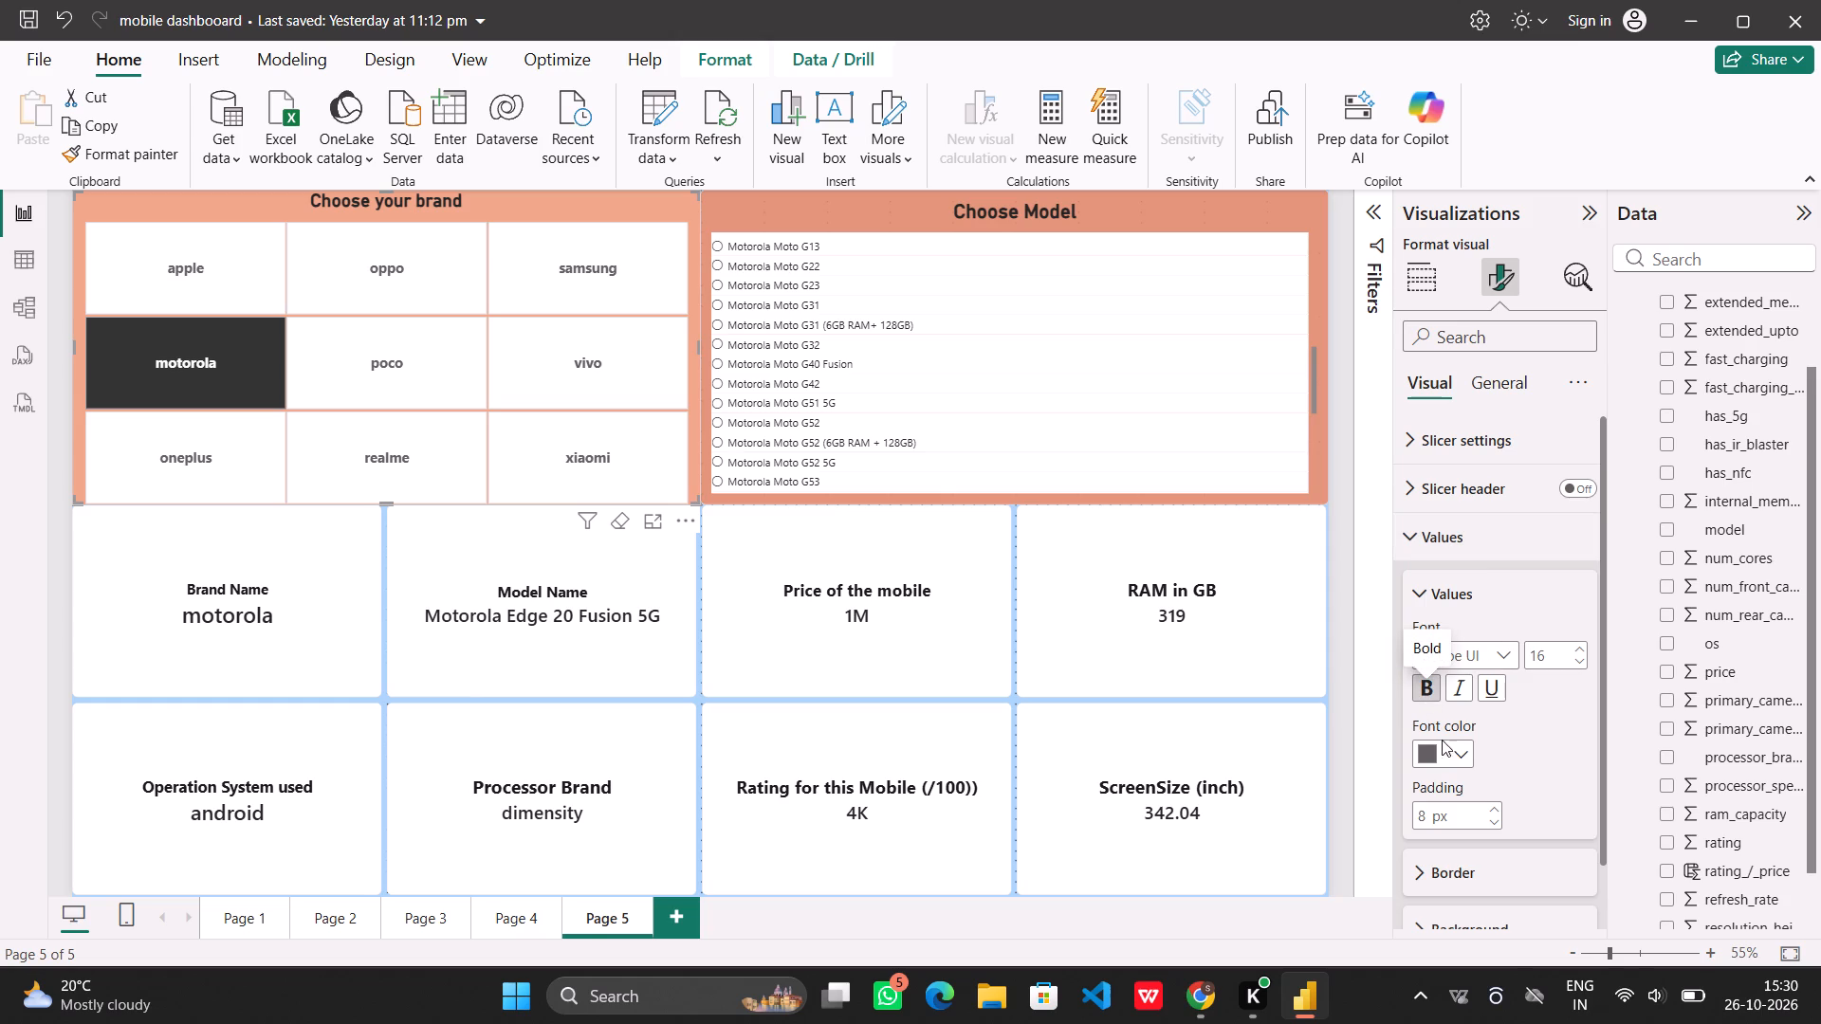
pyautogui.click(1457, 746)
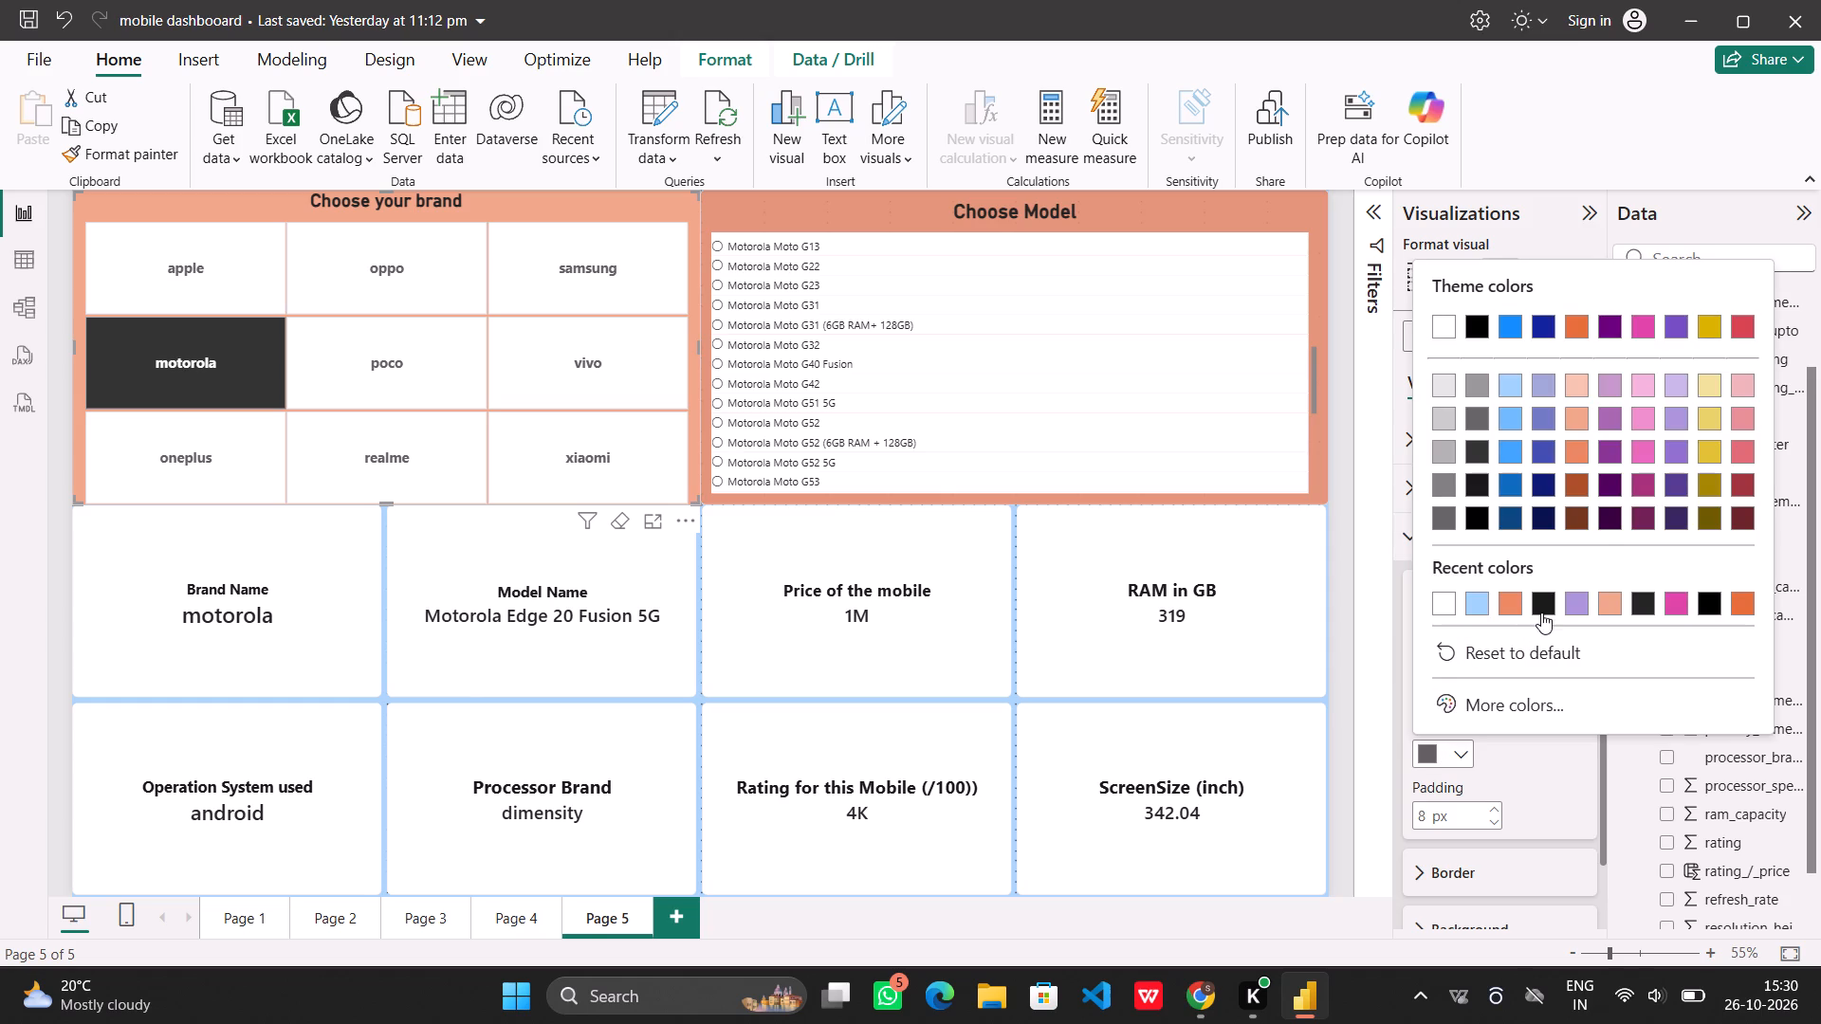
pyautogui.click(1545, 608)
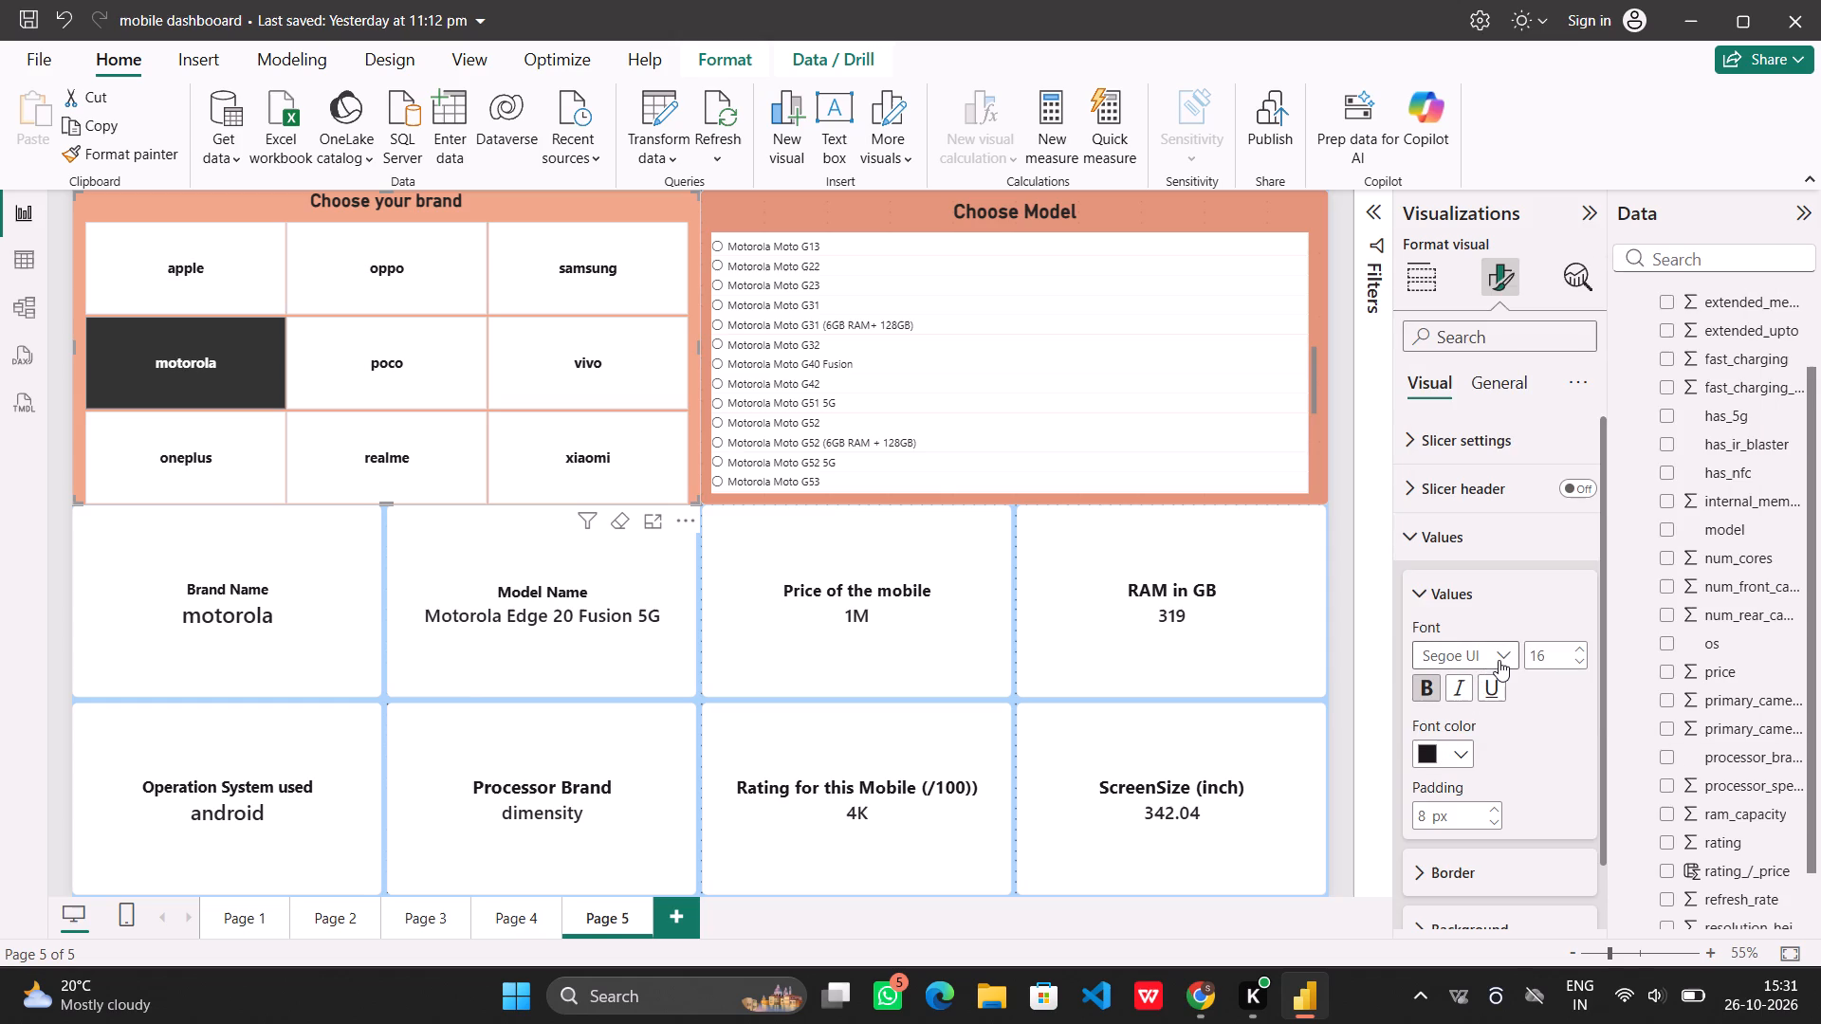
pyautogui.click(1499, 660)
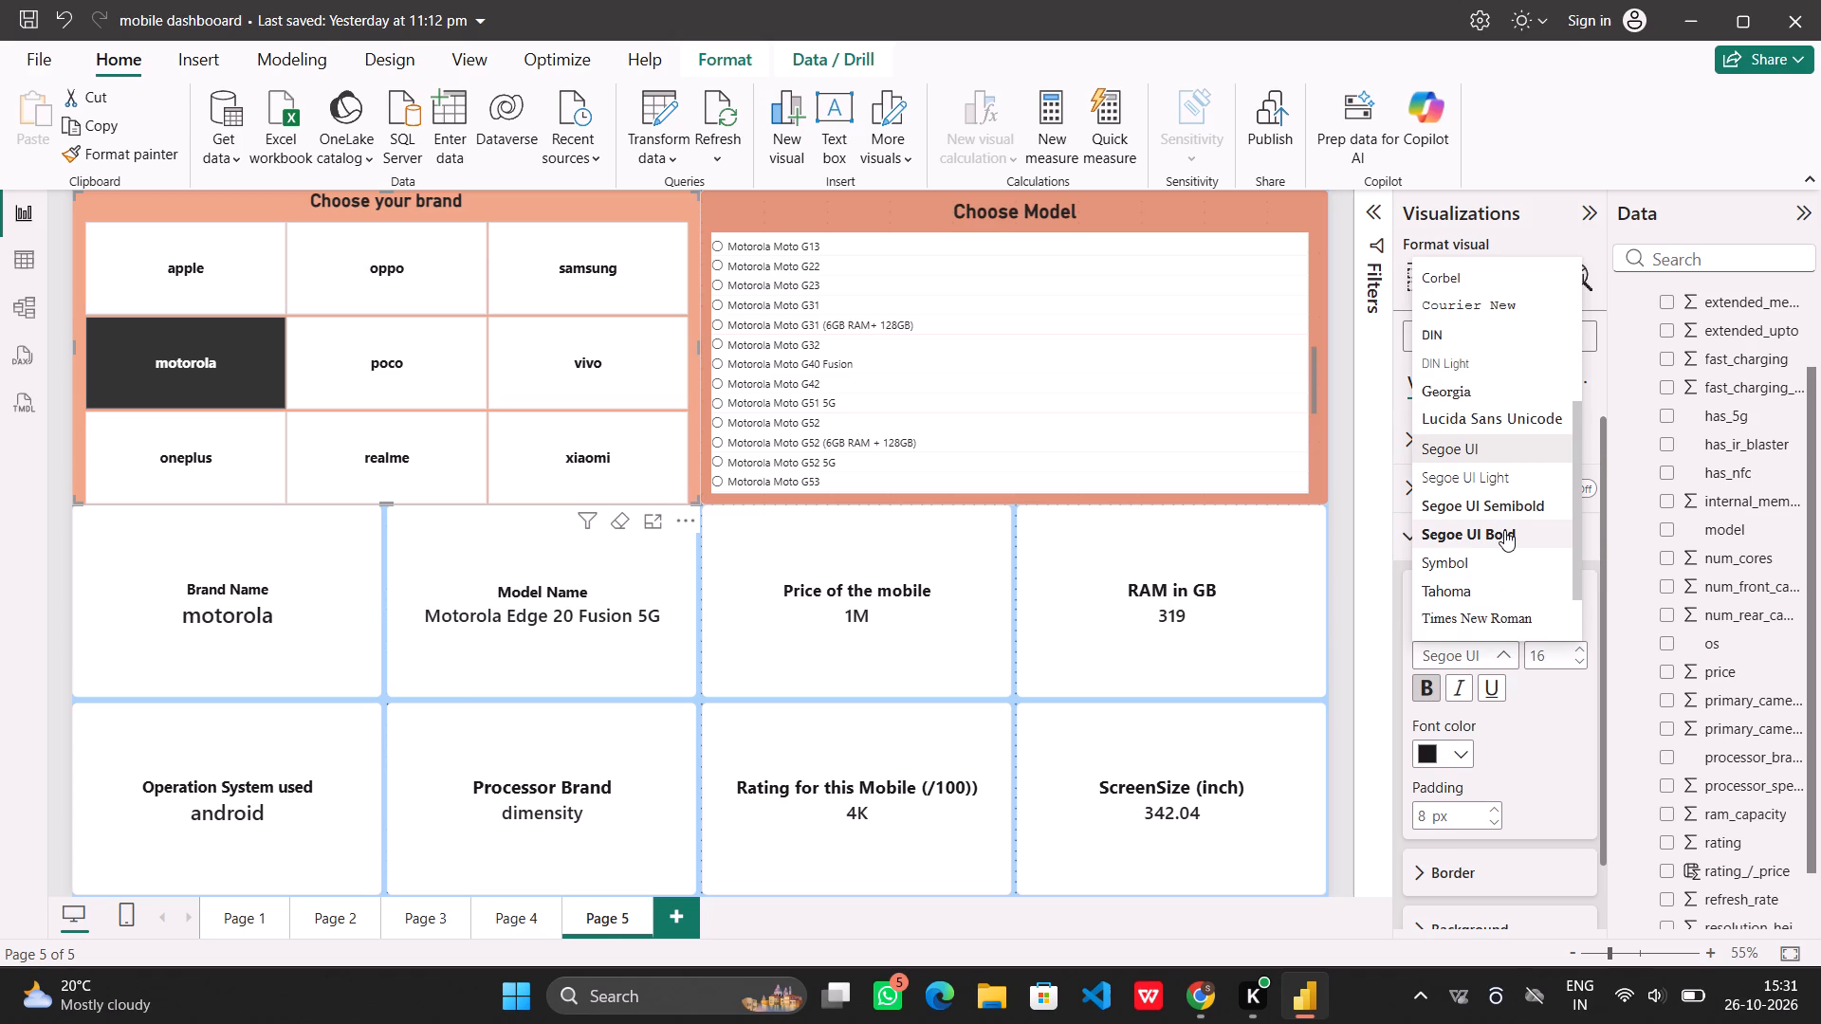
pyautogui.click(1504, 530)
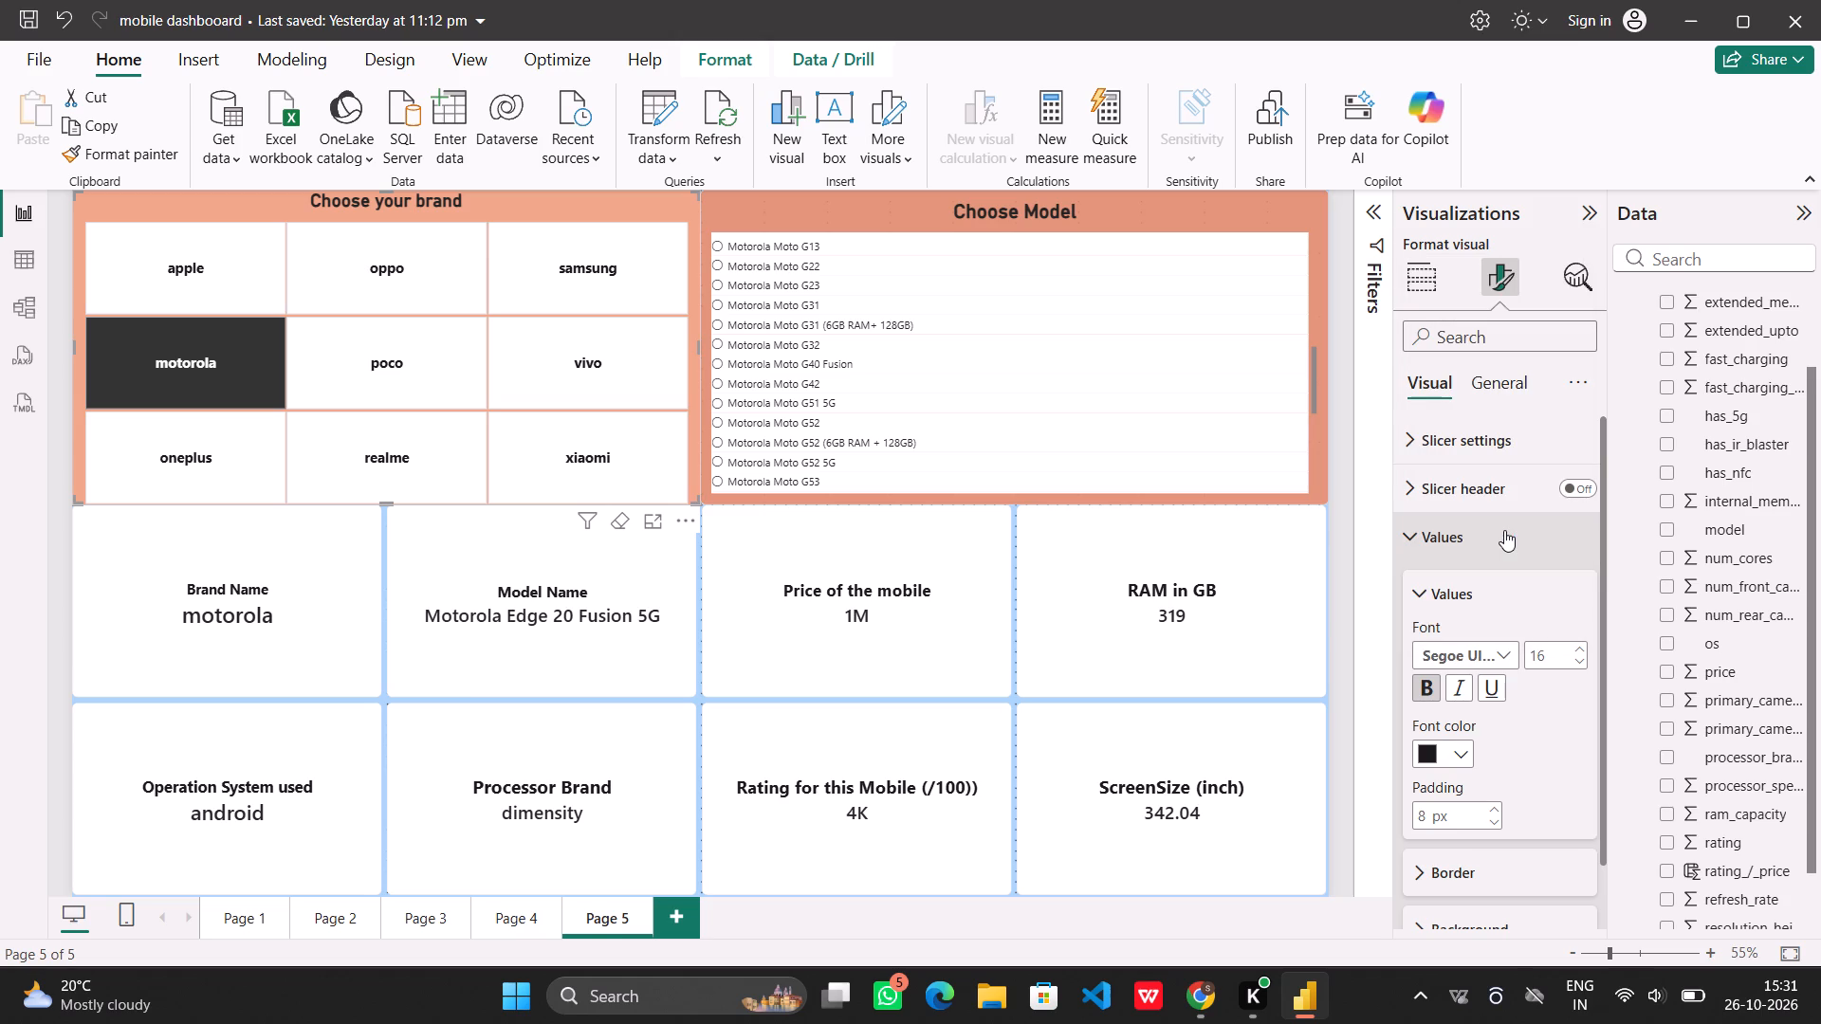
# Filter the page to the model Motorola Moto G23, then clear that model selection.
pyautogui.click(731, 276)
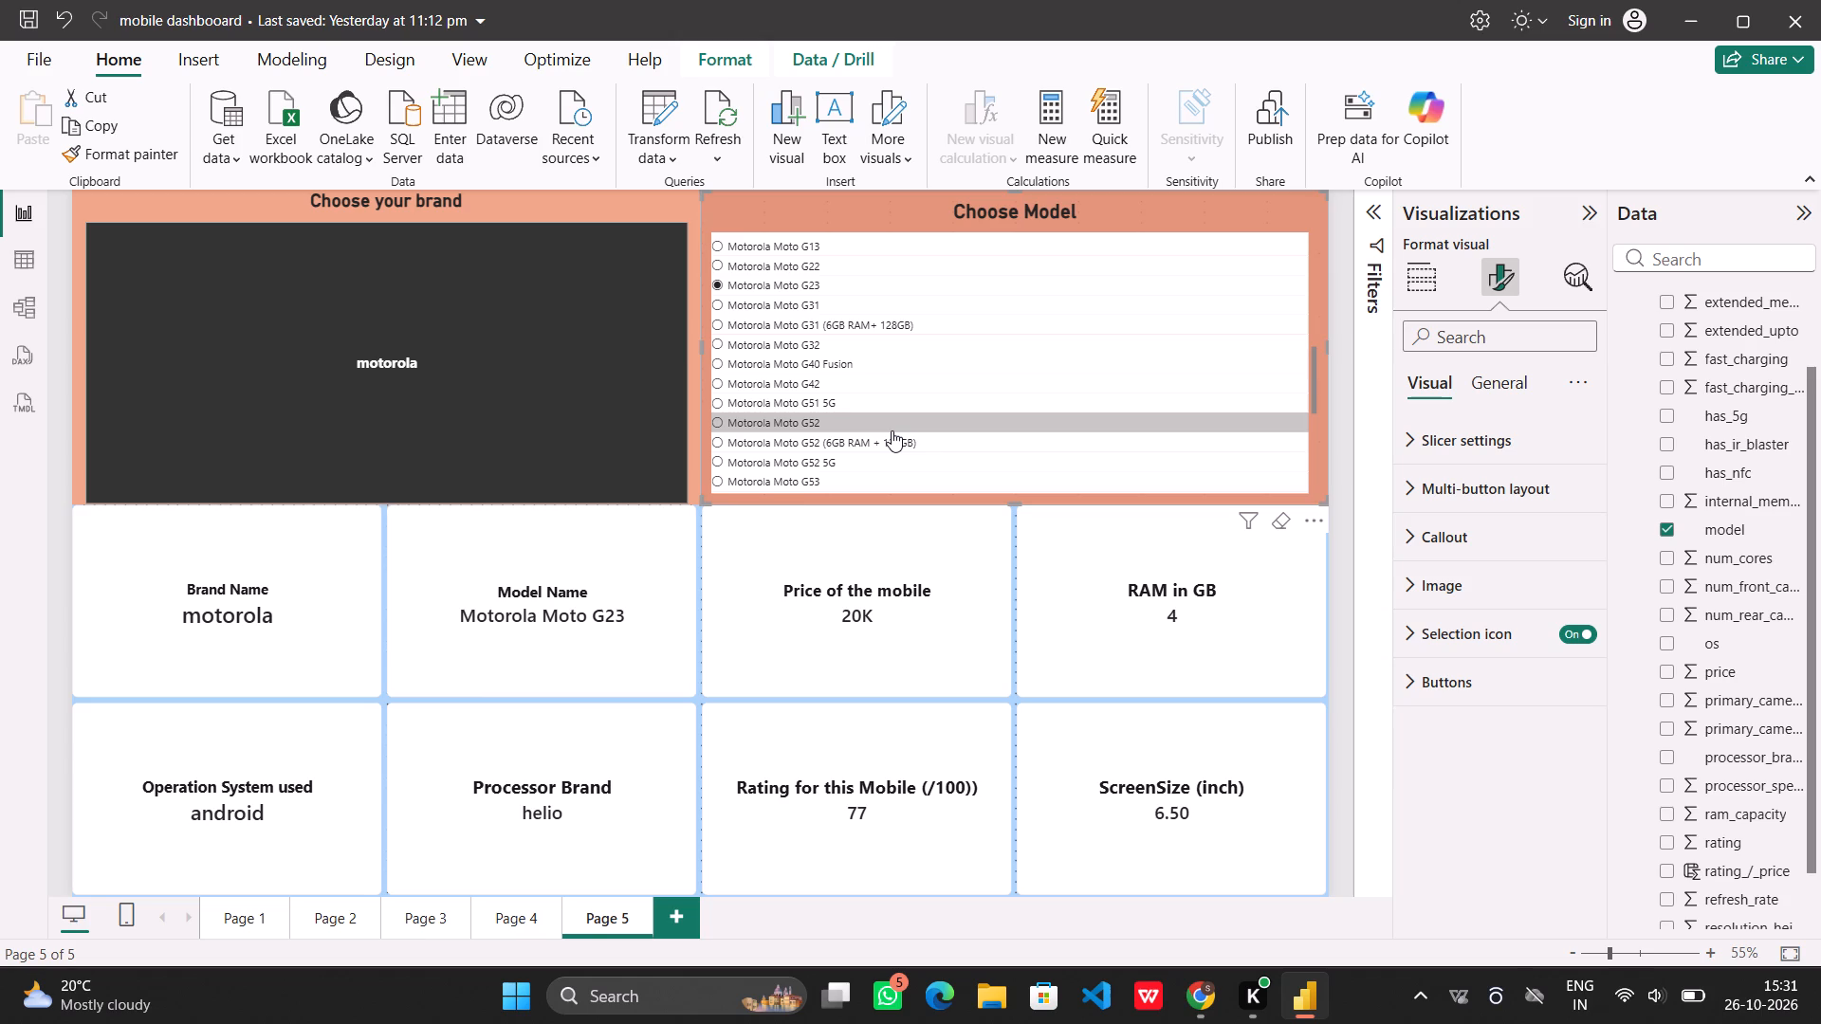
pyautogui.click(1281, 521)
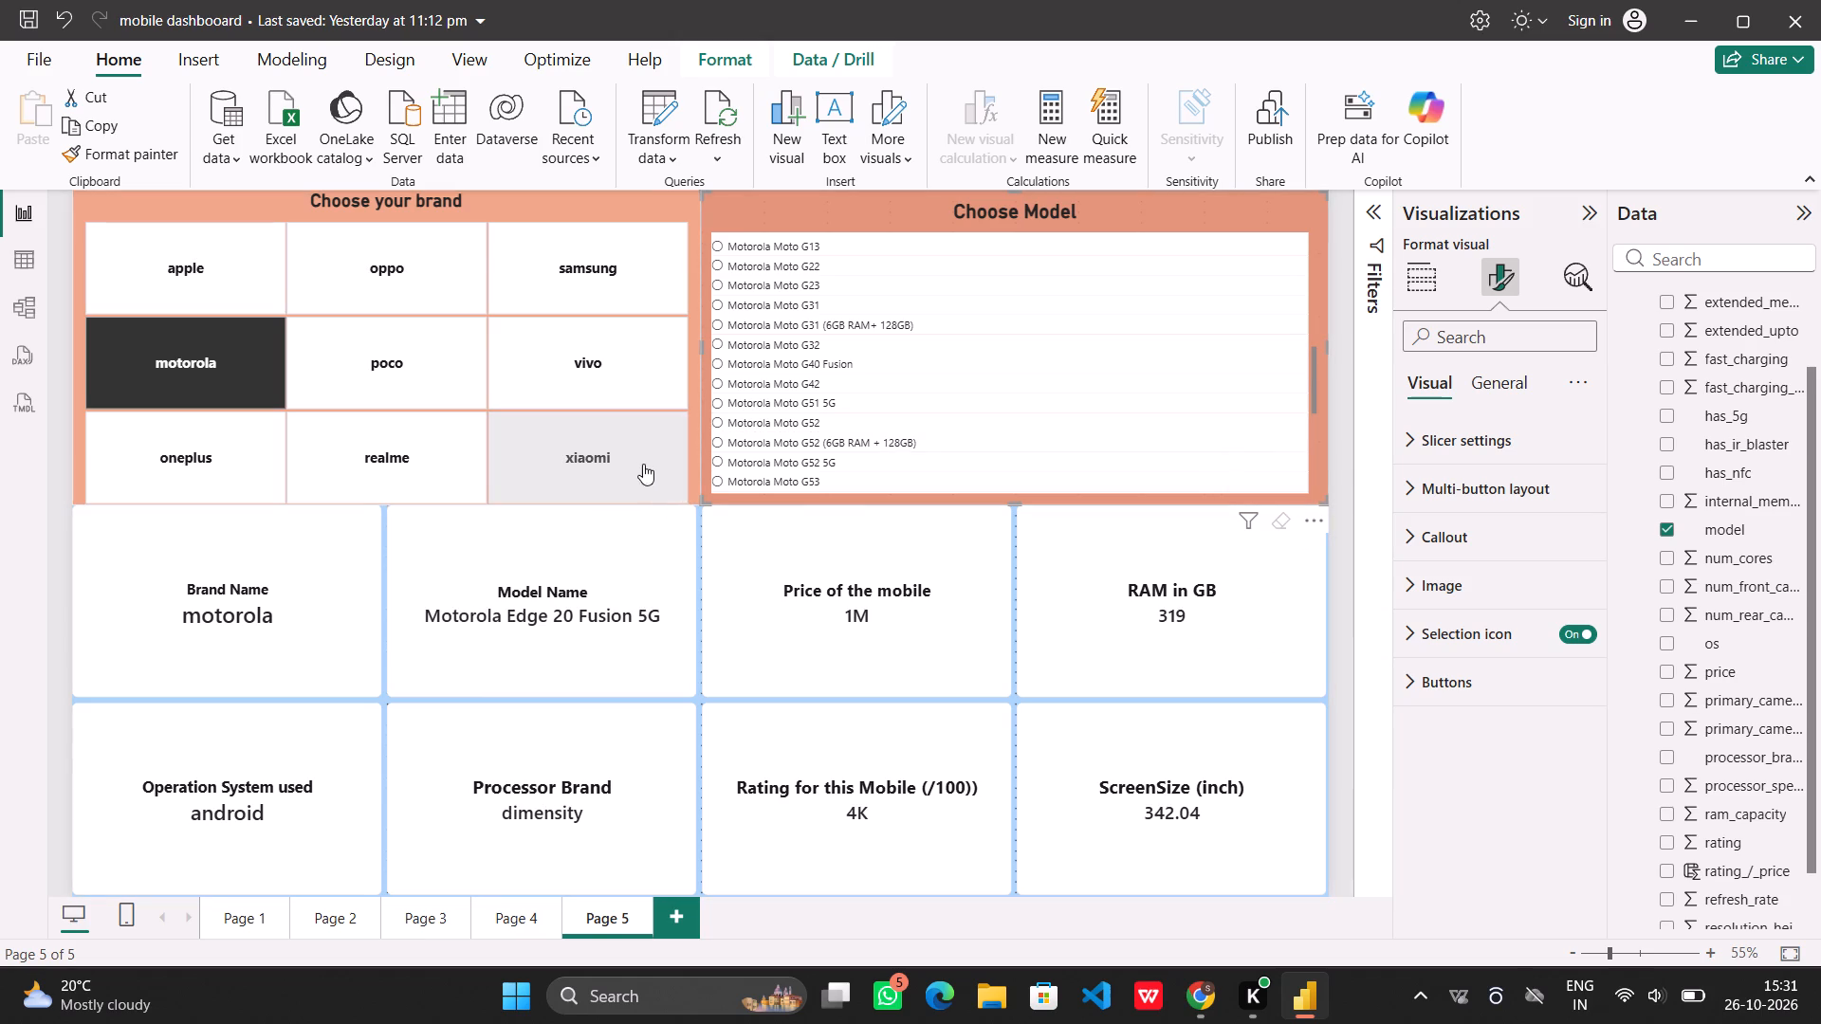
# Clear the brand selection and filter the page to brand xiaomi and model Xiaomi Redmi Note 12 Pro Plus (6GB RAM + 128GB).
pyautogui.click(620, 516)
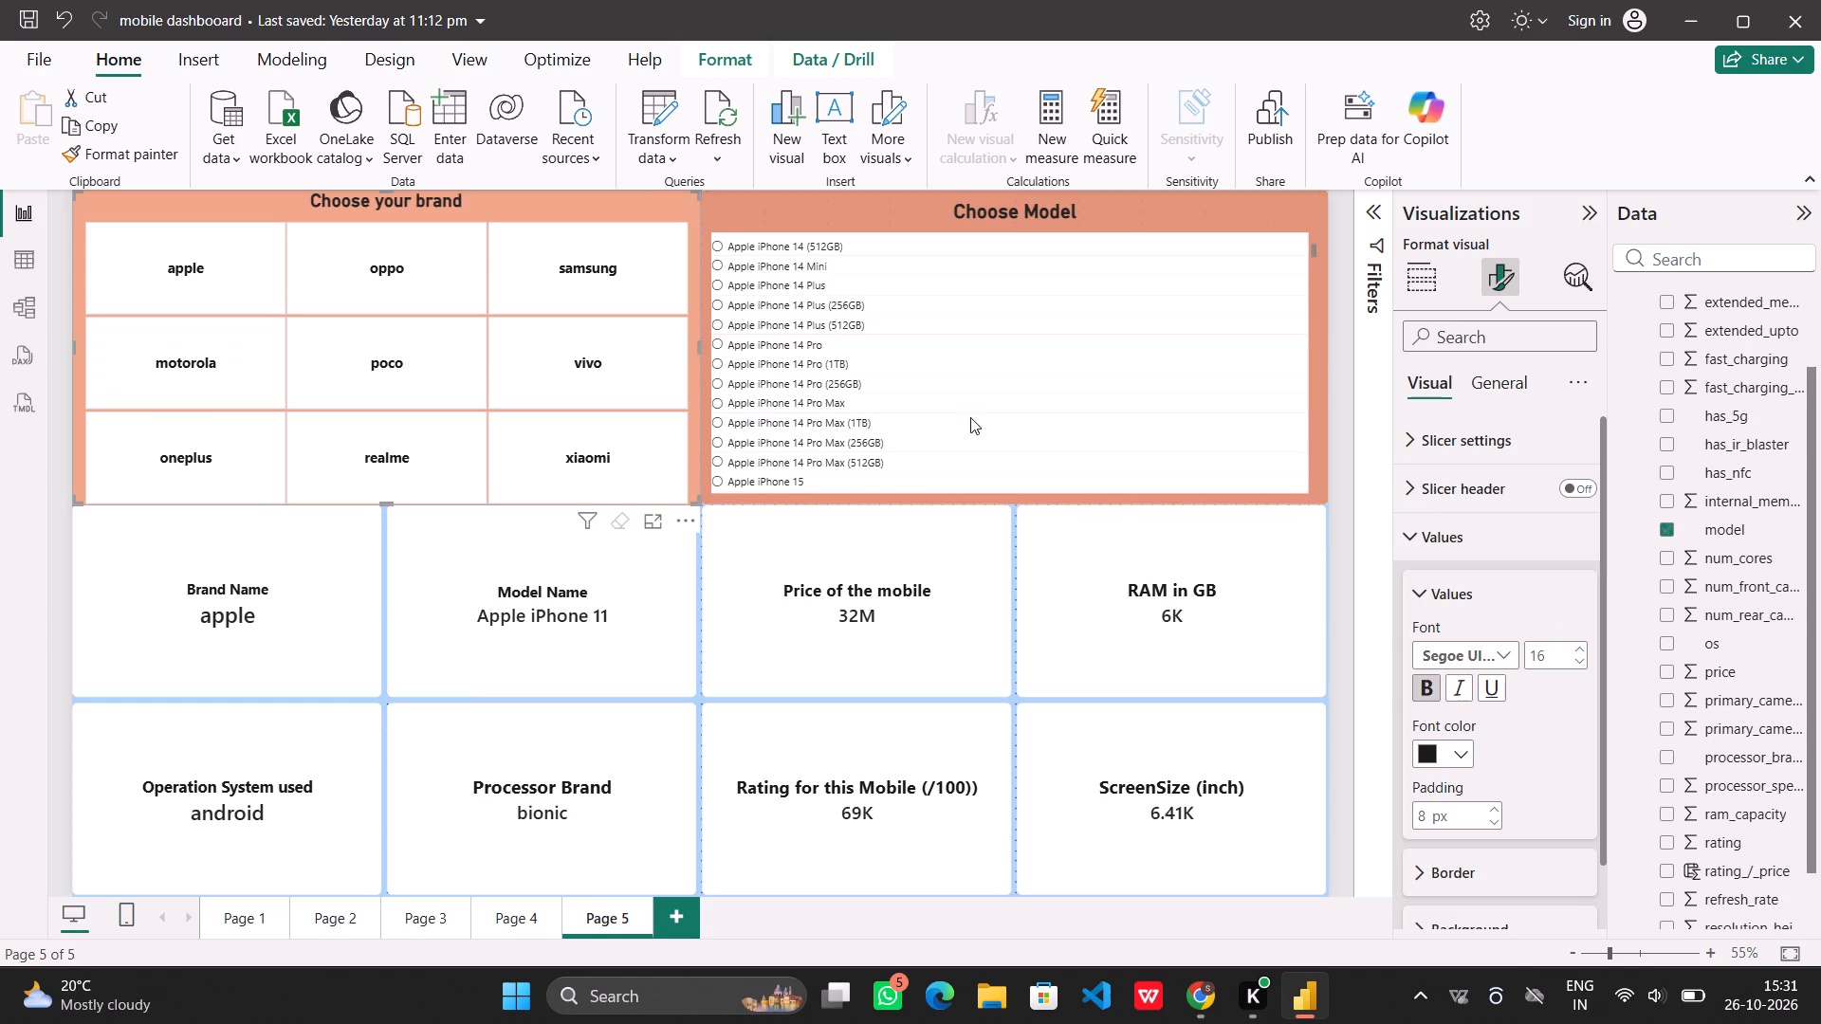
pyautogui.scroll(-20, 1012, 417)
pyautogui.scroll(-18, 1012, 417)
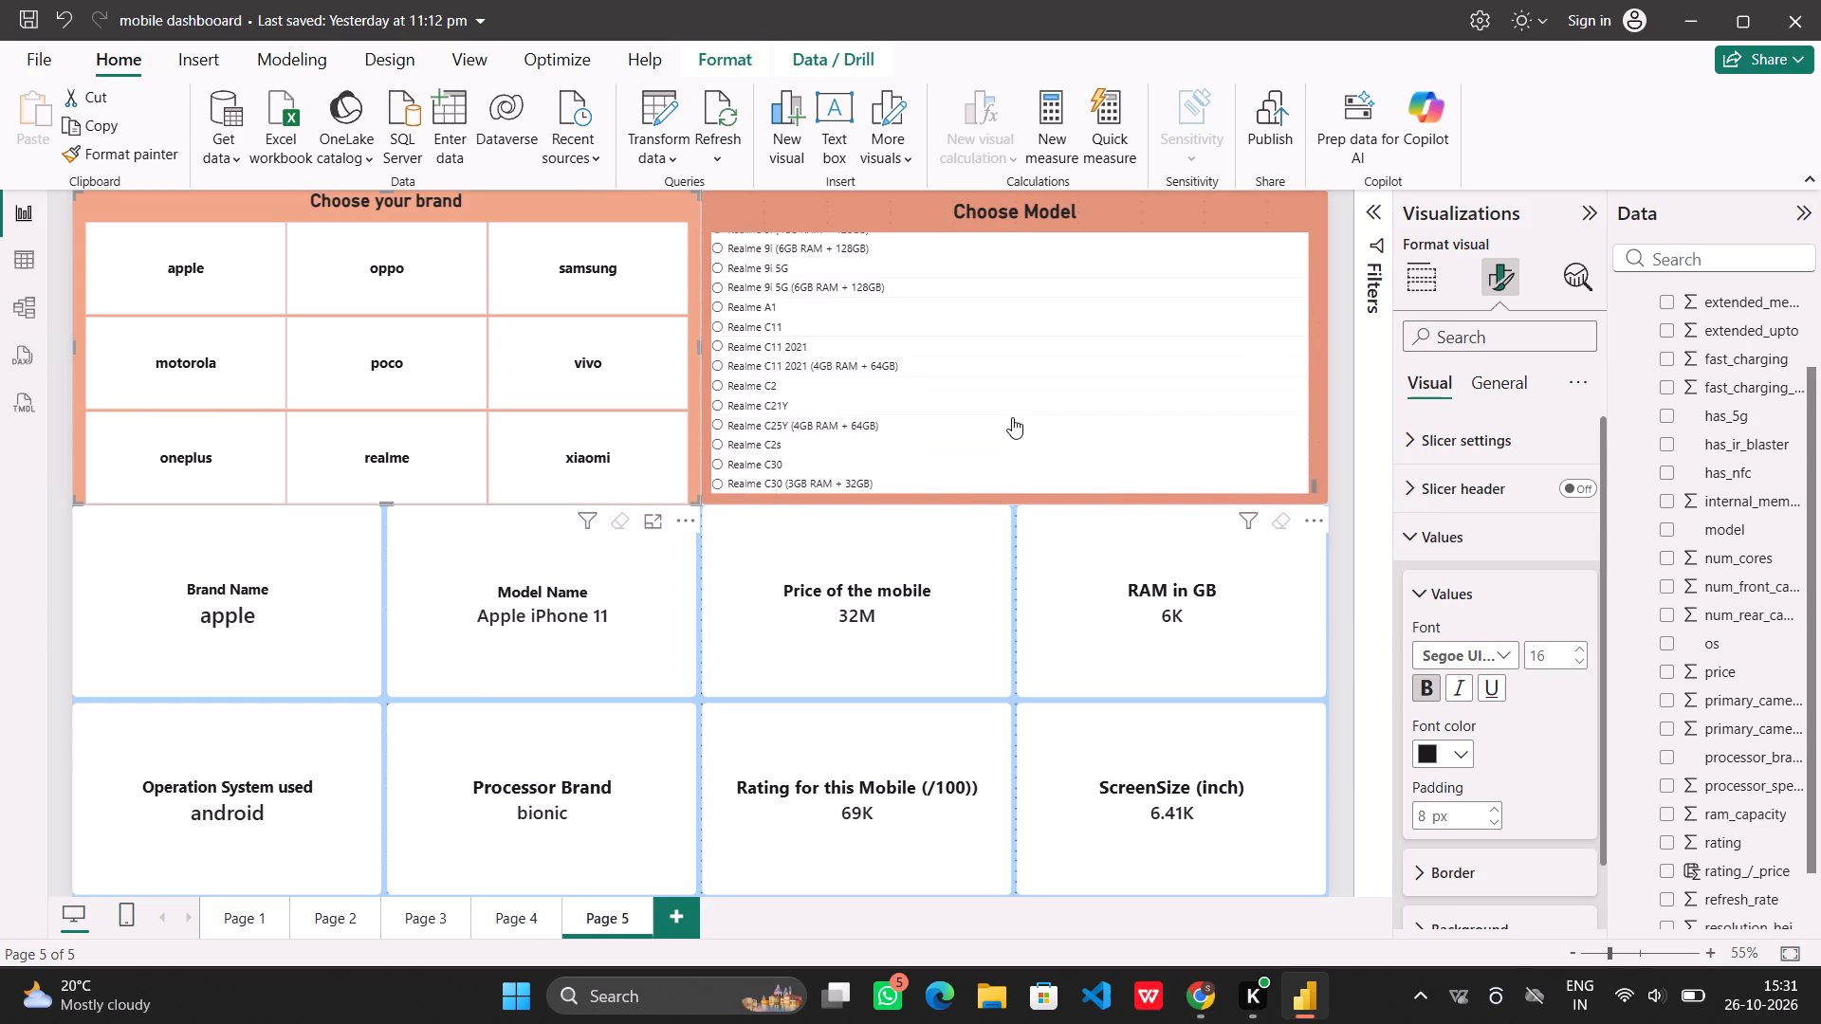
pyautogui.scroll(-16, 1012, 417)
pyautogui.click(598, 482)
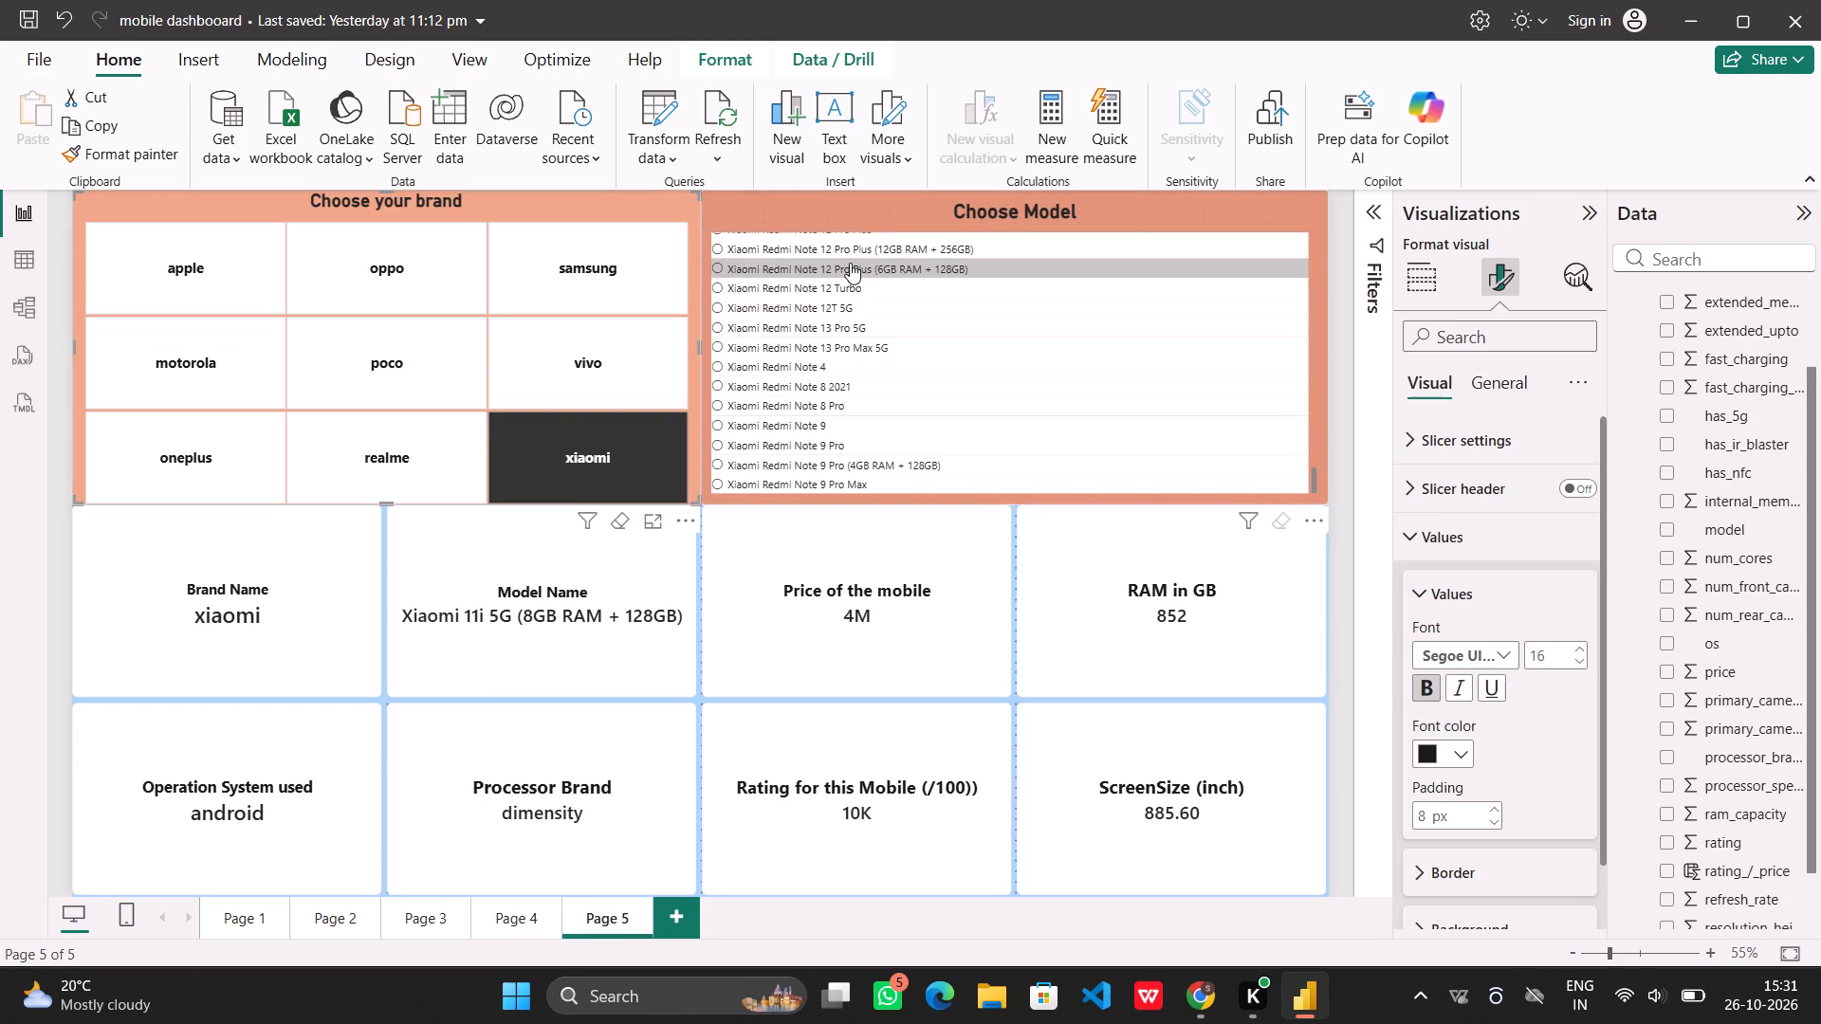
pyautogui.click(850, 263)
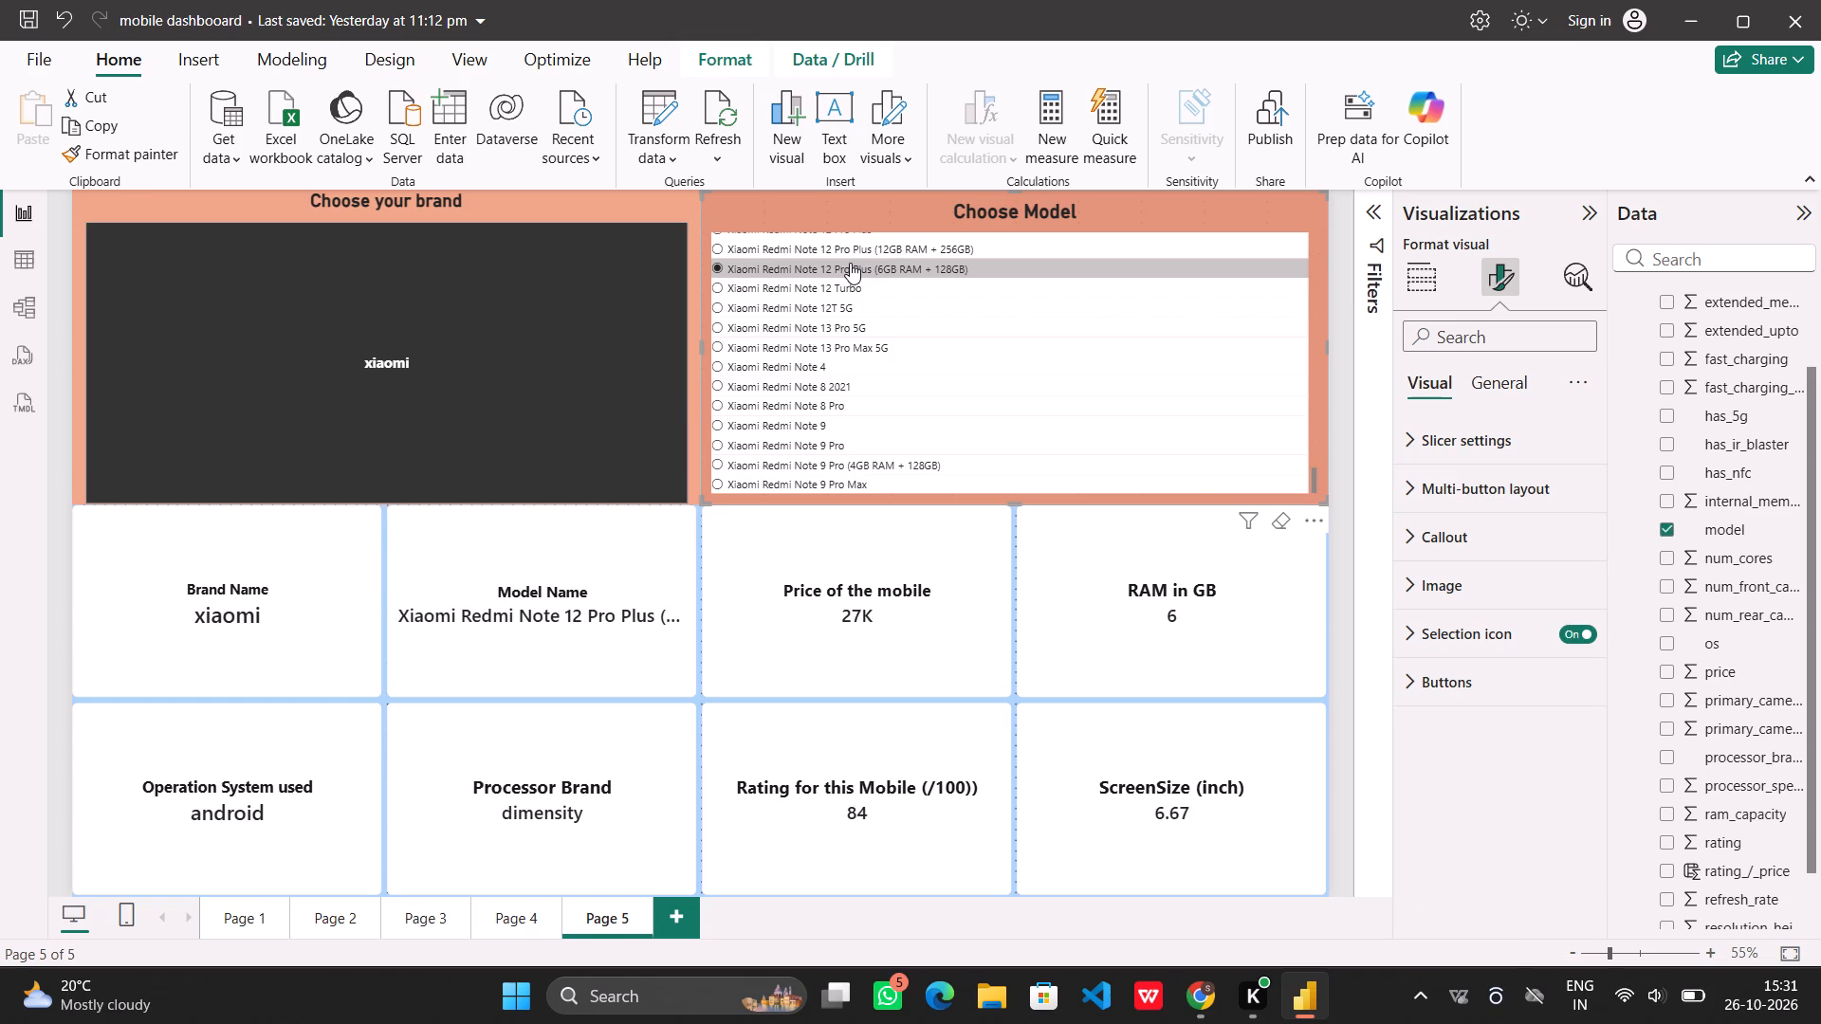
pyautogui.scroll(7, 1047, 357)
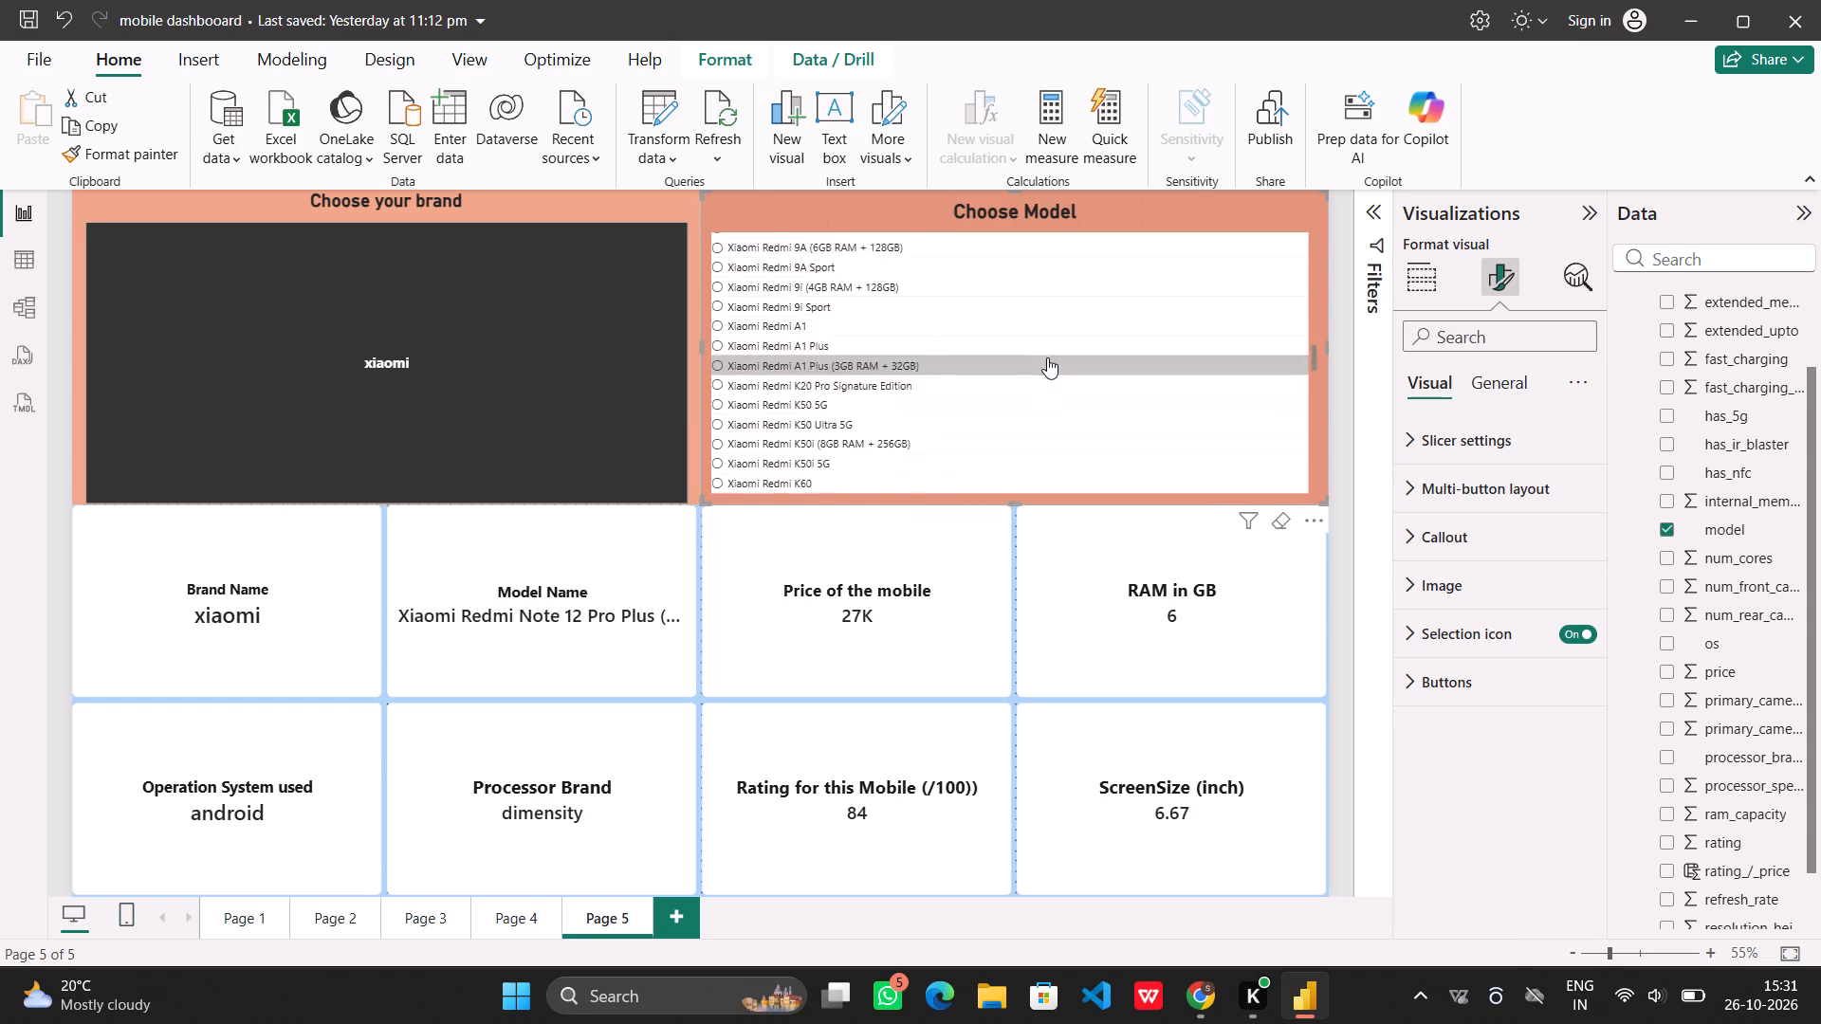
pyautogui.scroll(4, 1047, 357)
pyautogui.click(1339, 560)
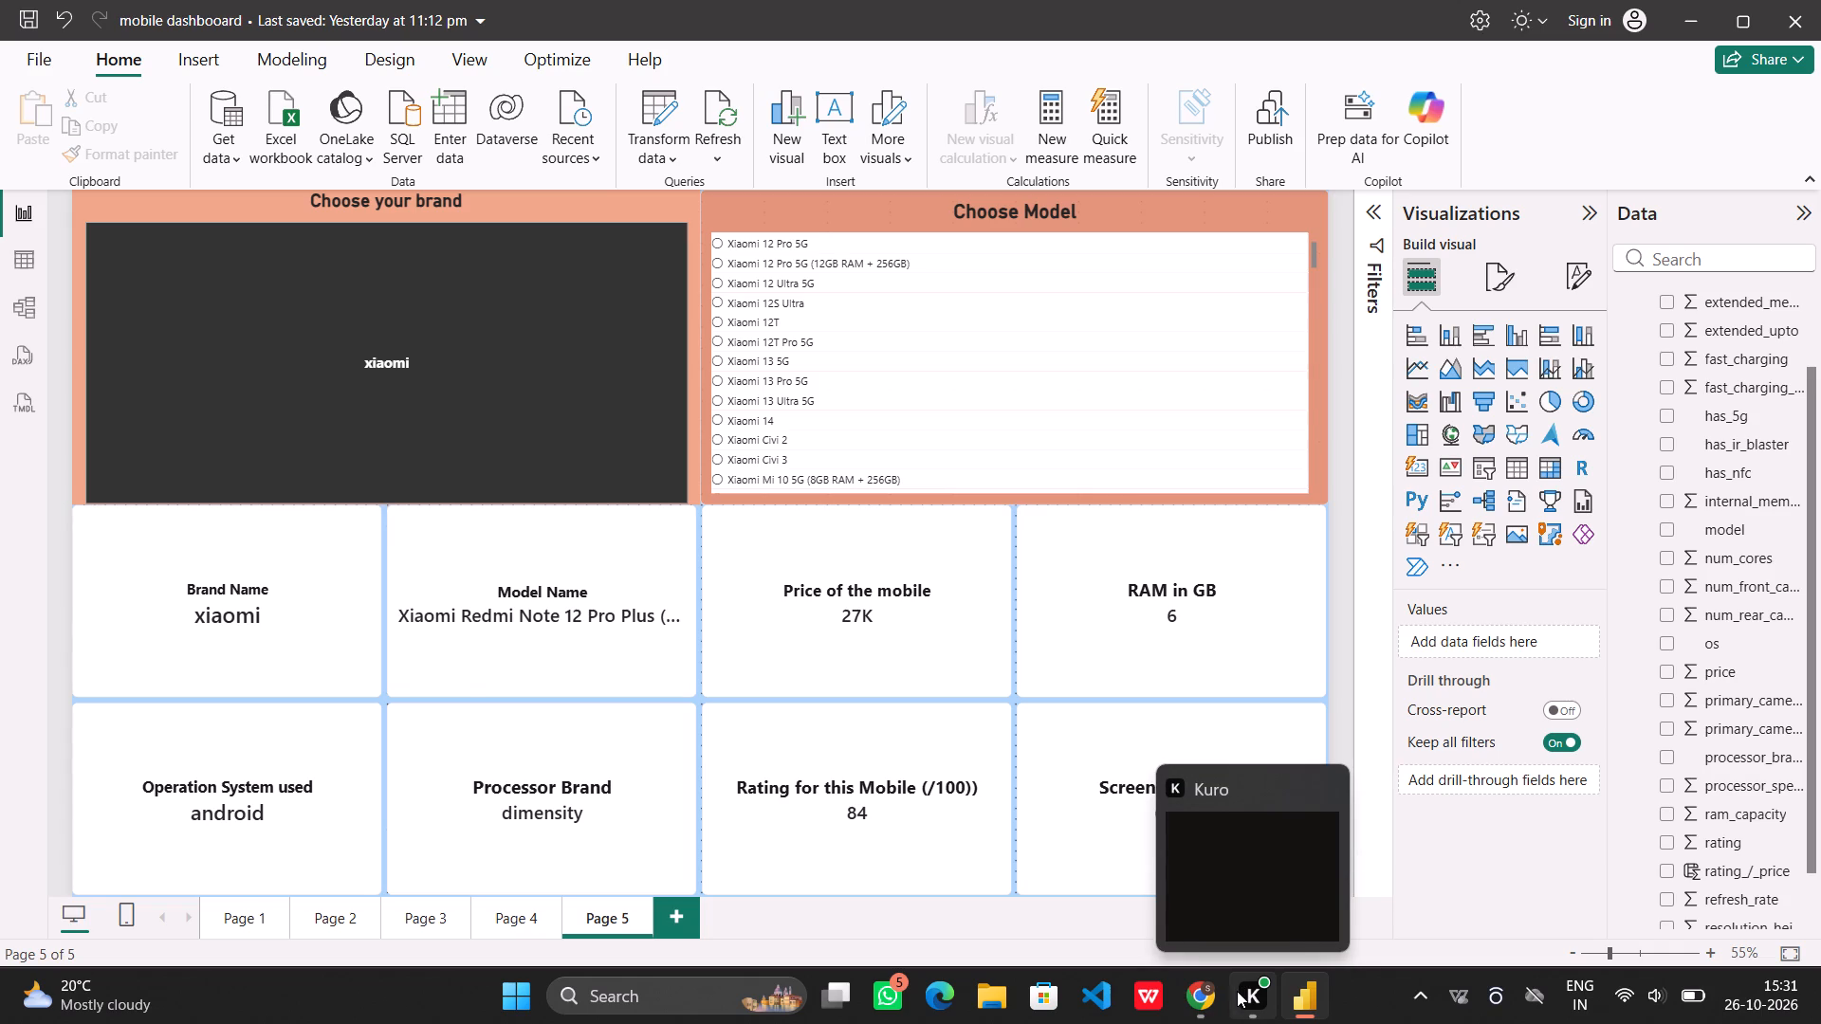
# Switch to Chrome and review ChatGPT's dashboard suggestions, from the hardware visuals through feature analysis to the smartphone comparison section.
pyautogui.click(1205, 998)
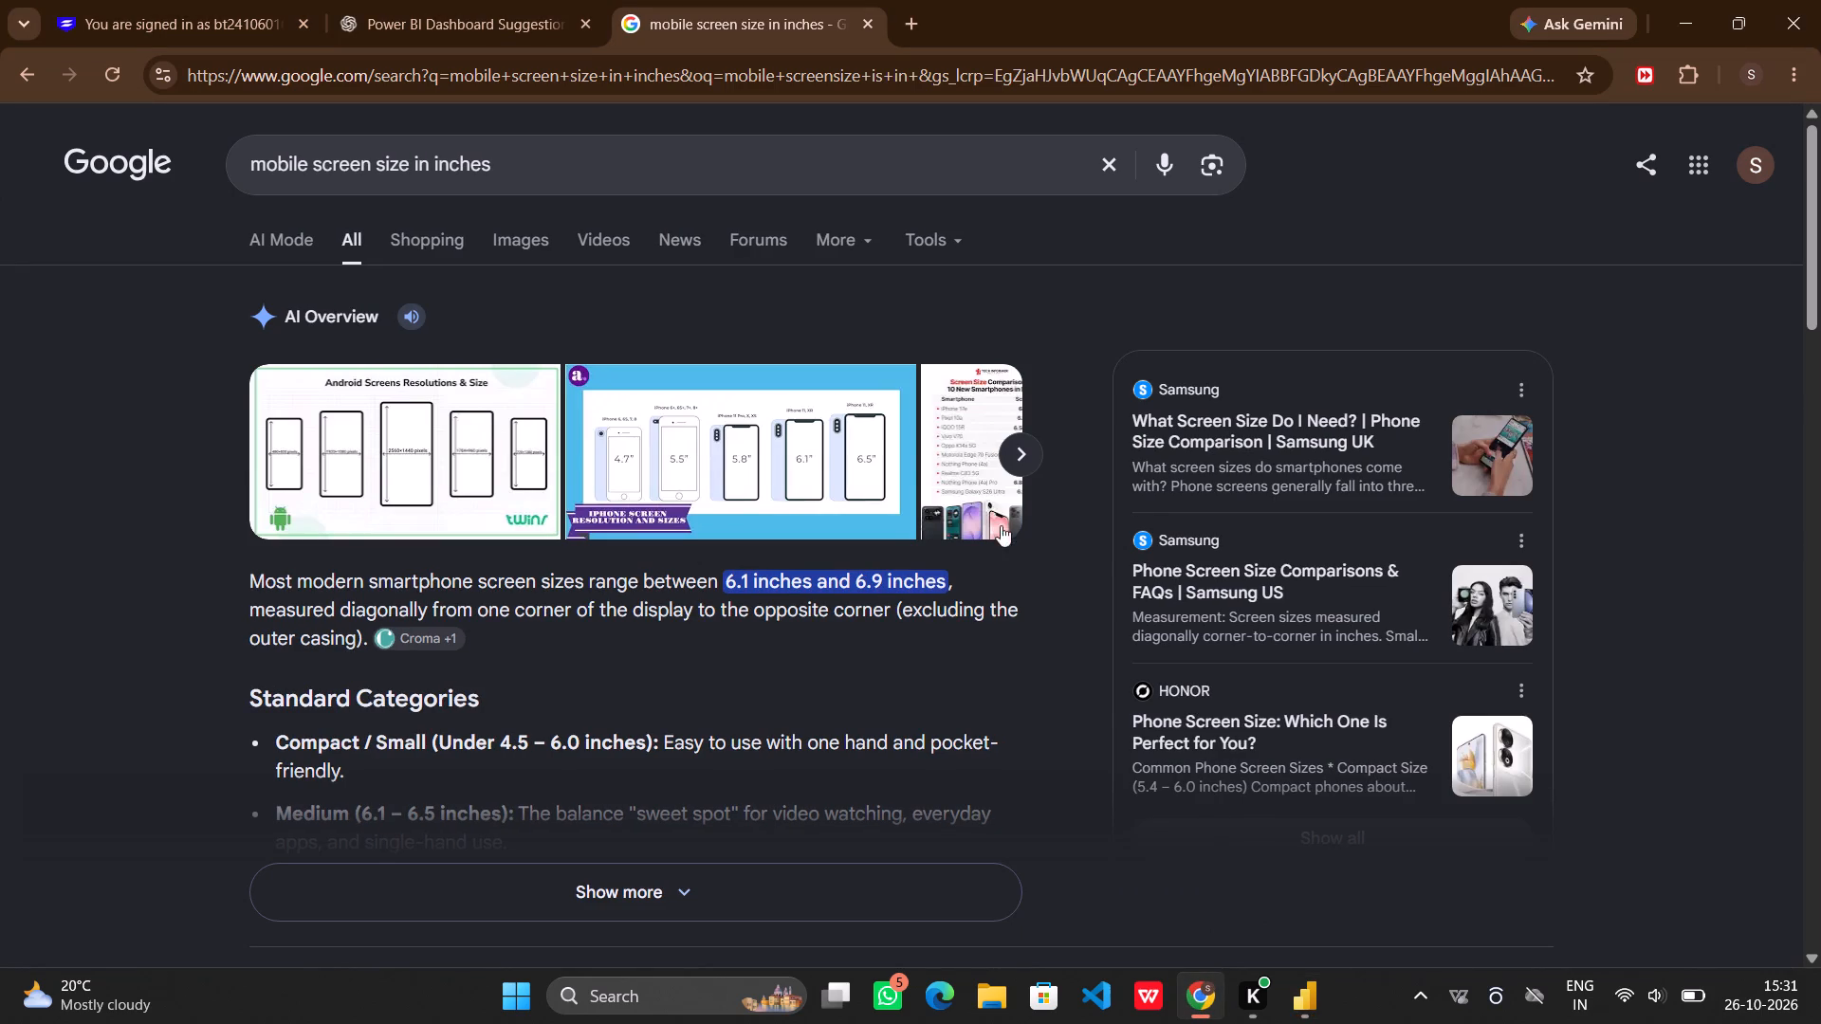
pyautogui.click(415, 0)
pyautogui.scroll(-4, 851, 398)
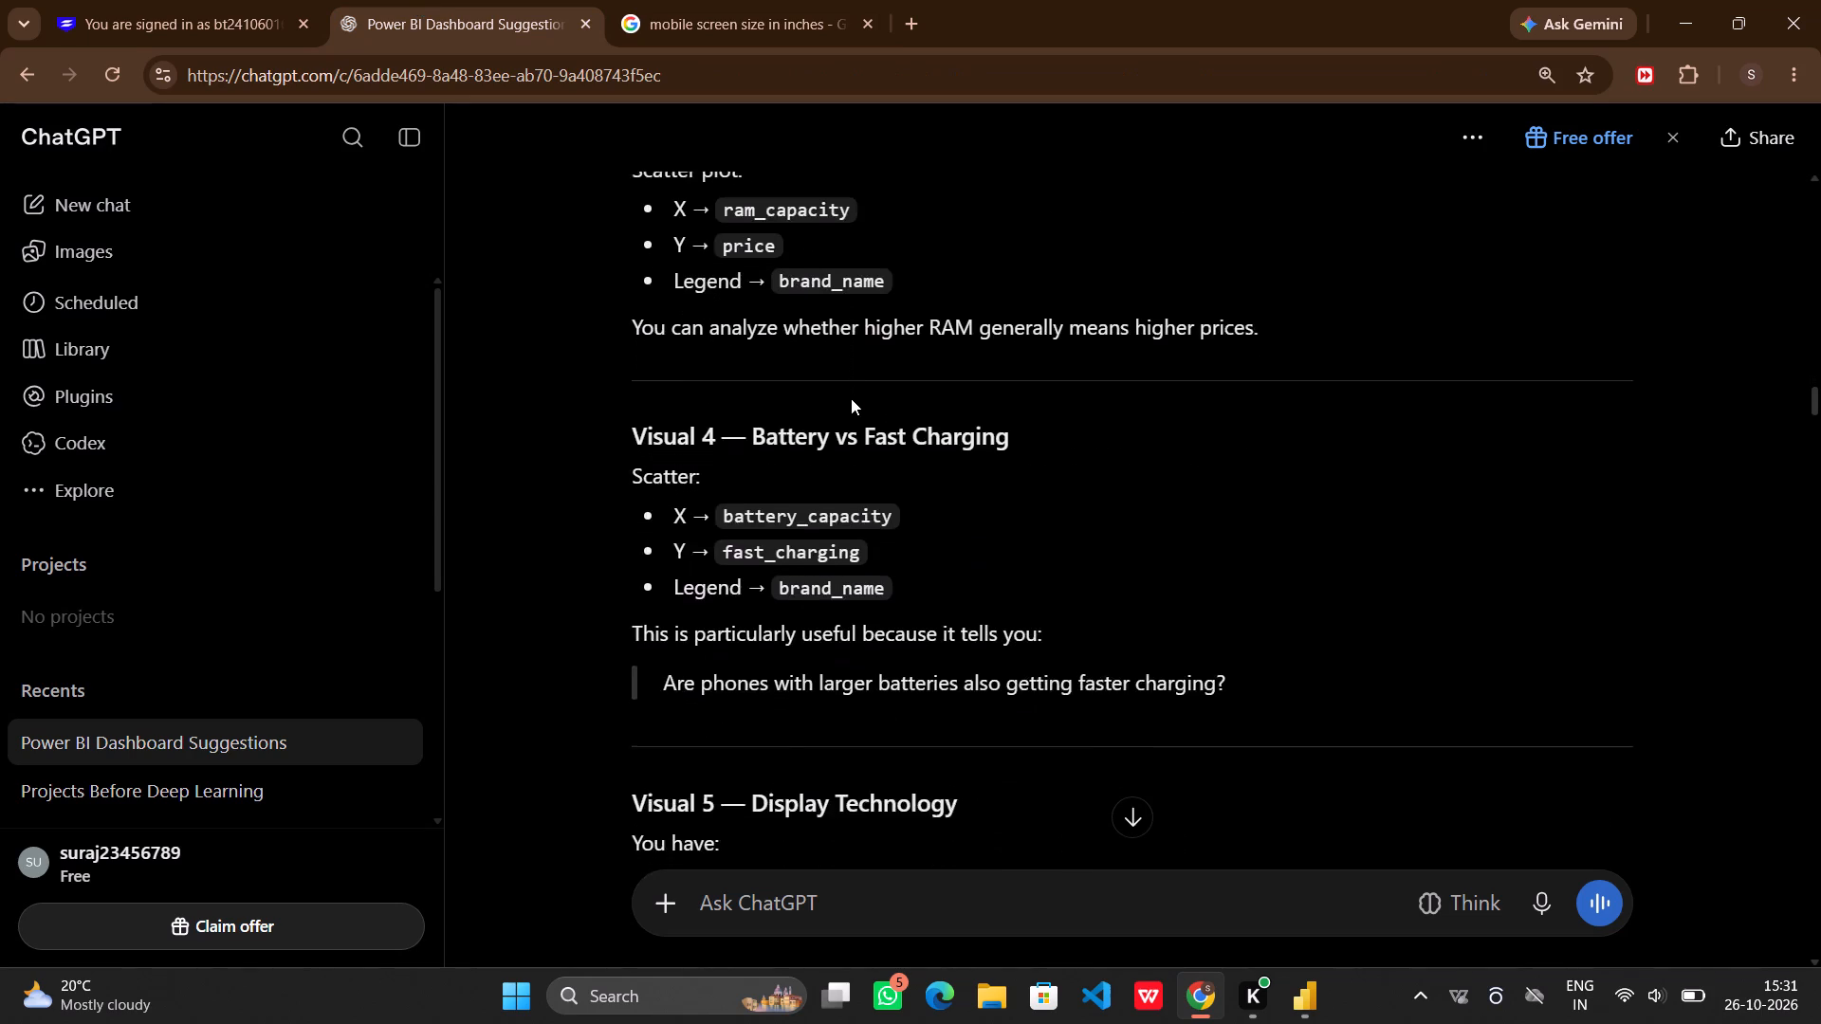
pyautogui.scroll(-2, 851, 398)
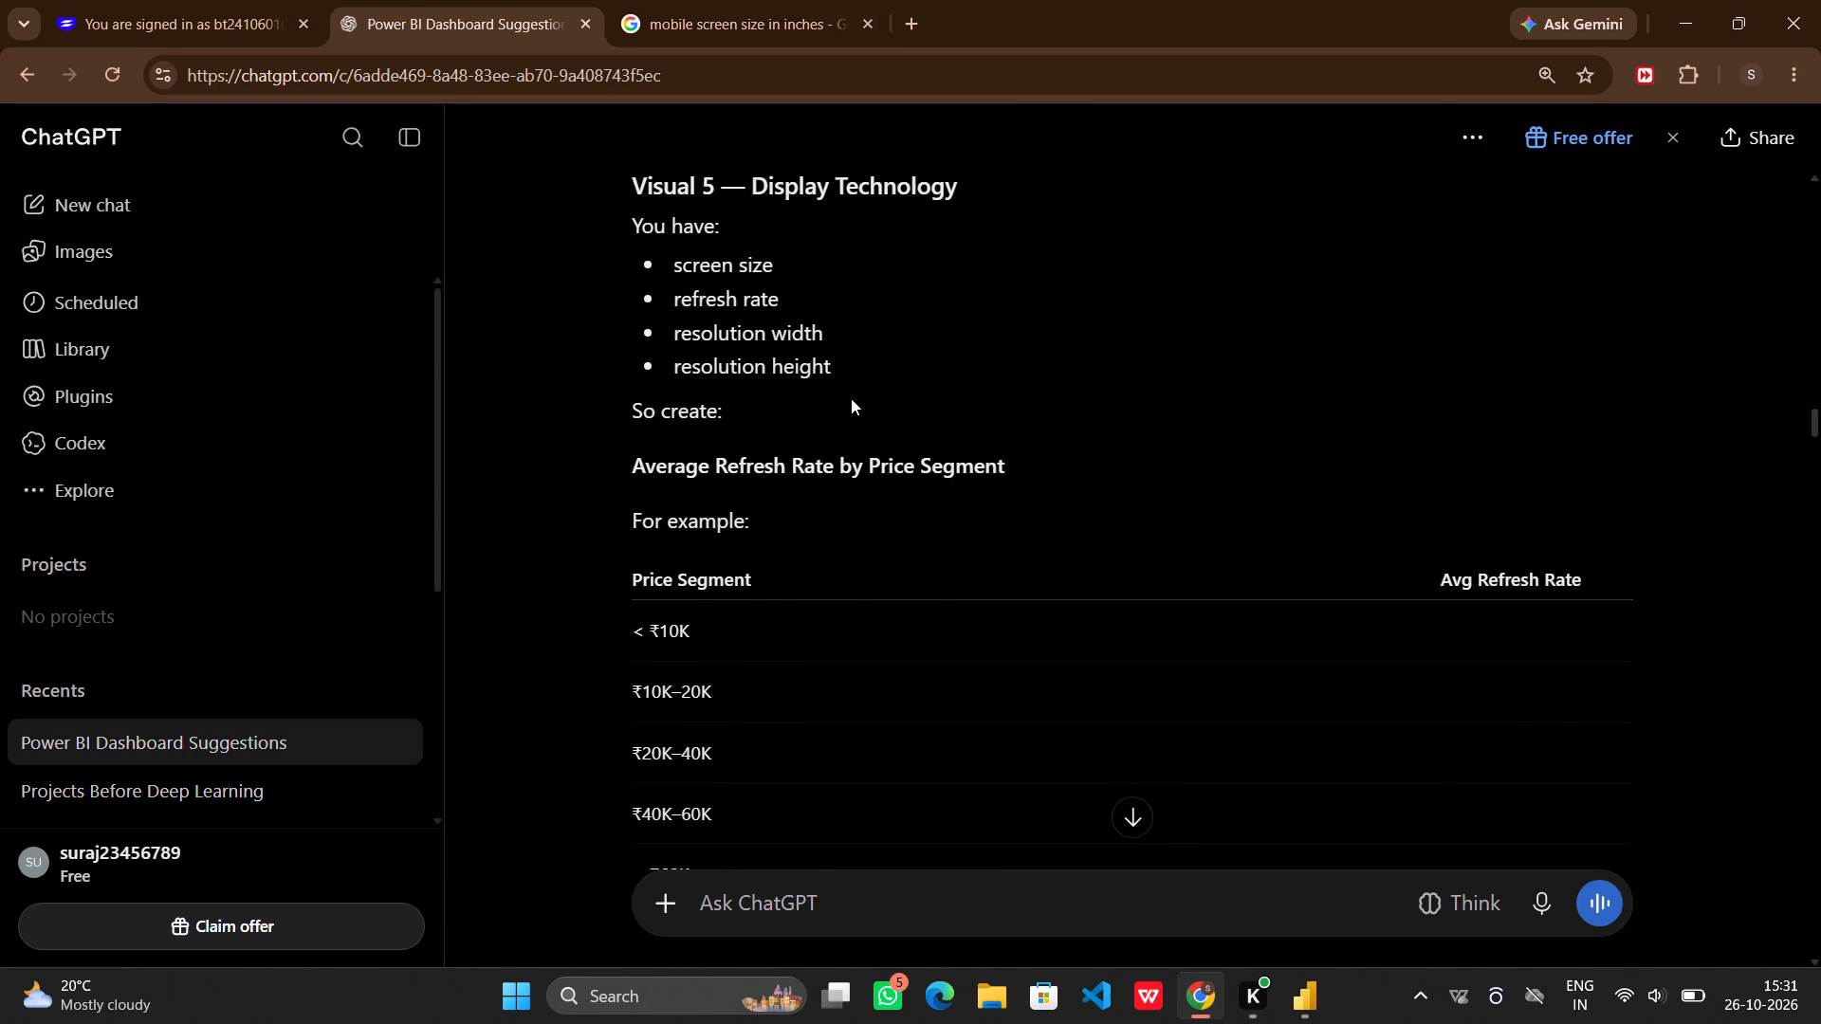
pyautogui.scroll(-1, 851, 398)
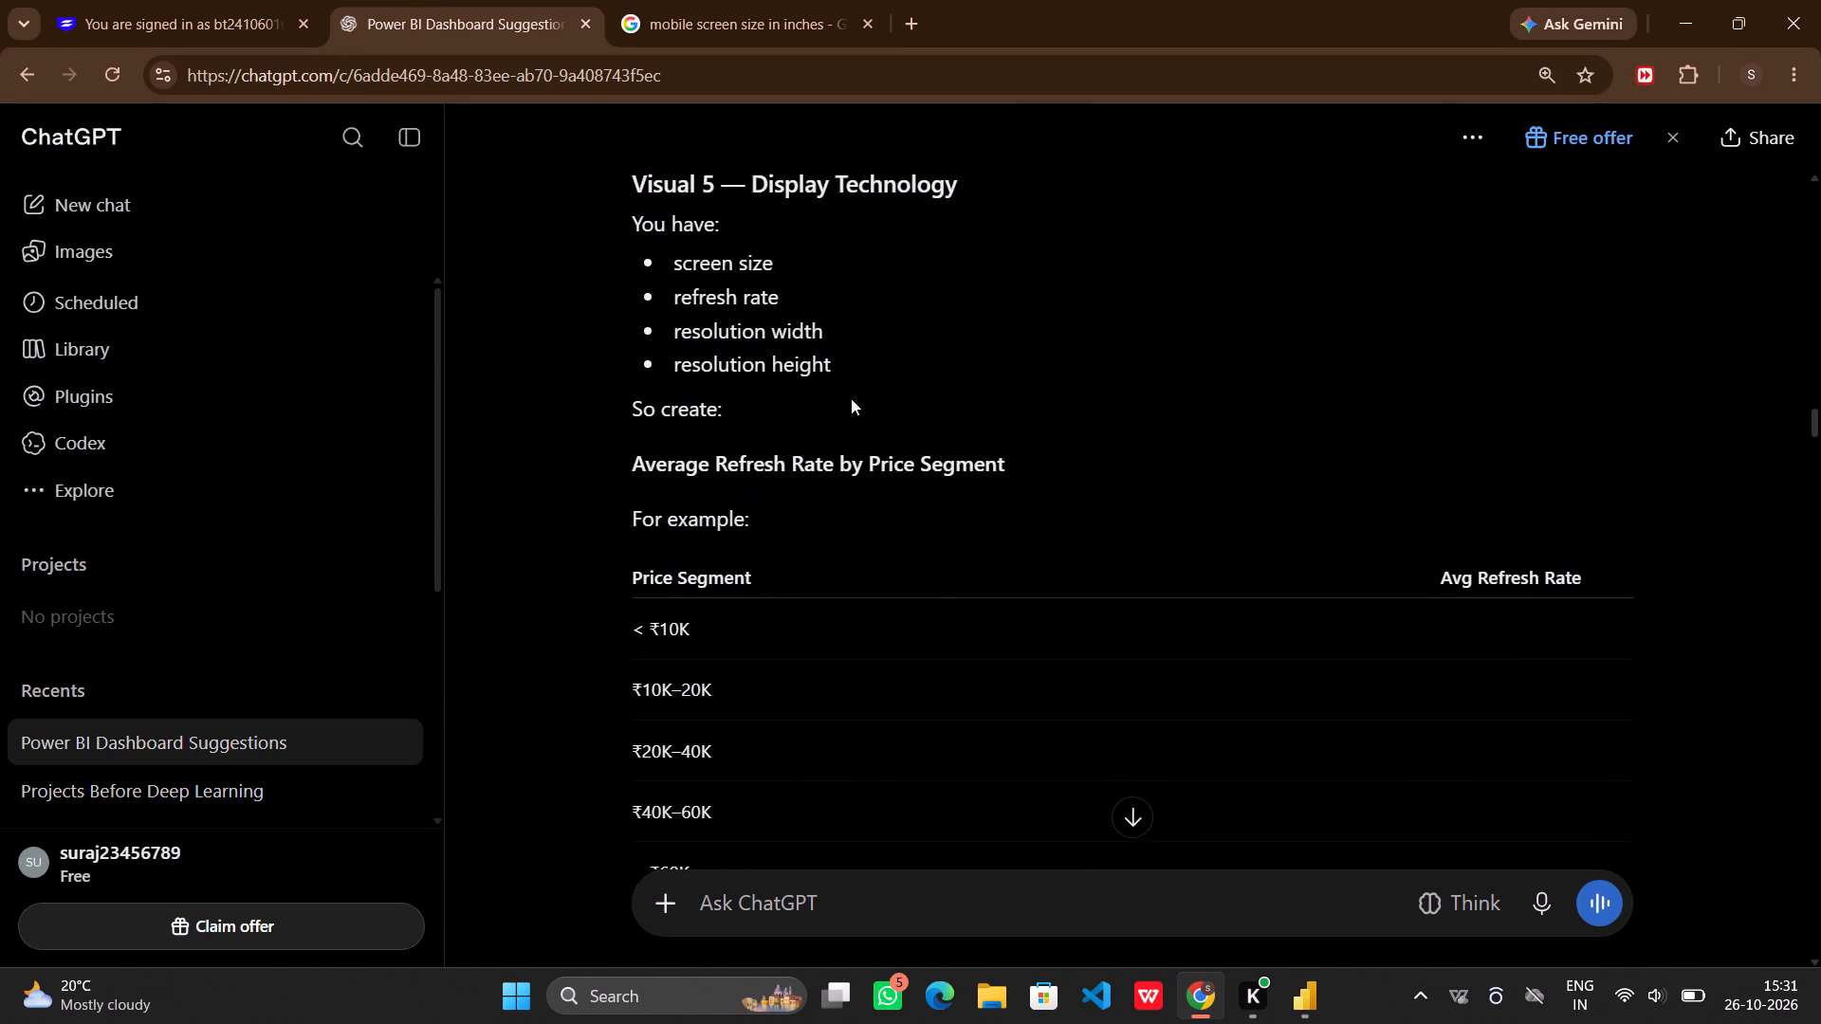
pyautogui.scroll(-1, 851, 398)
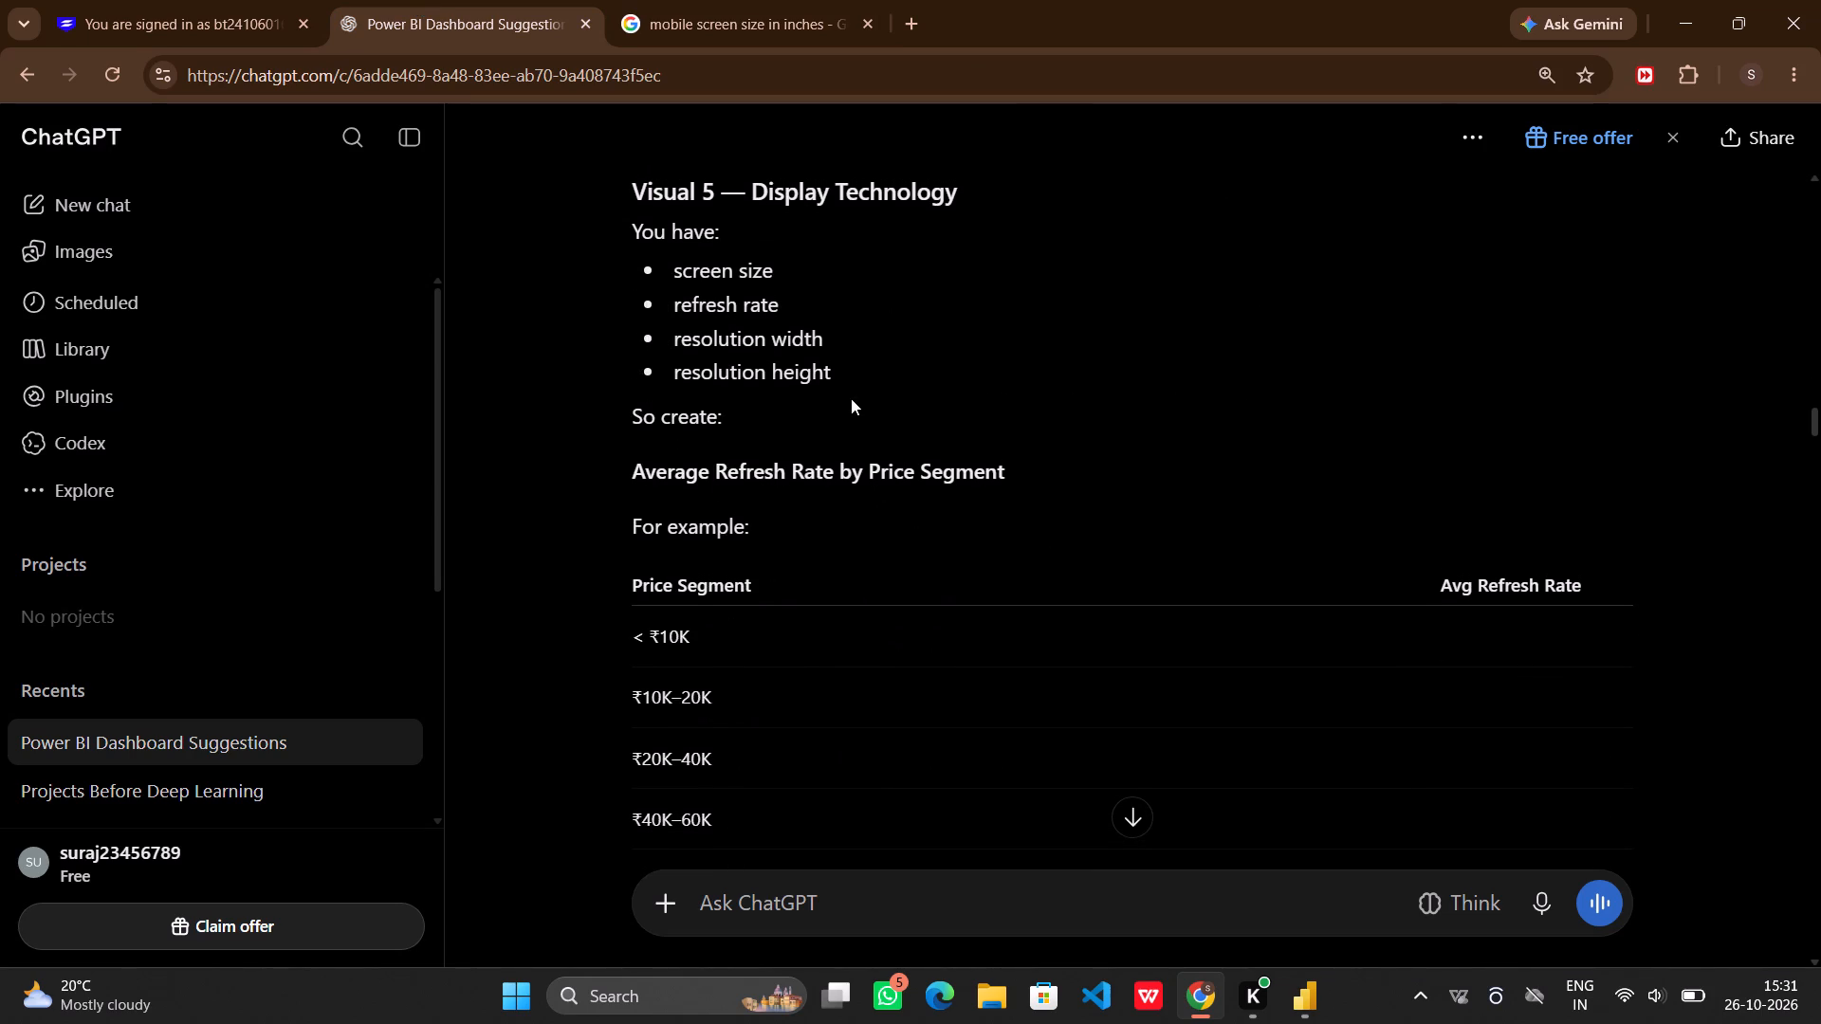
pyautogui.scroll(-2, 851, 398)
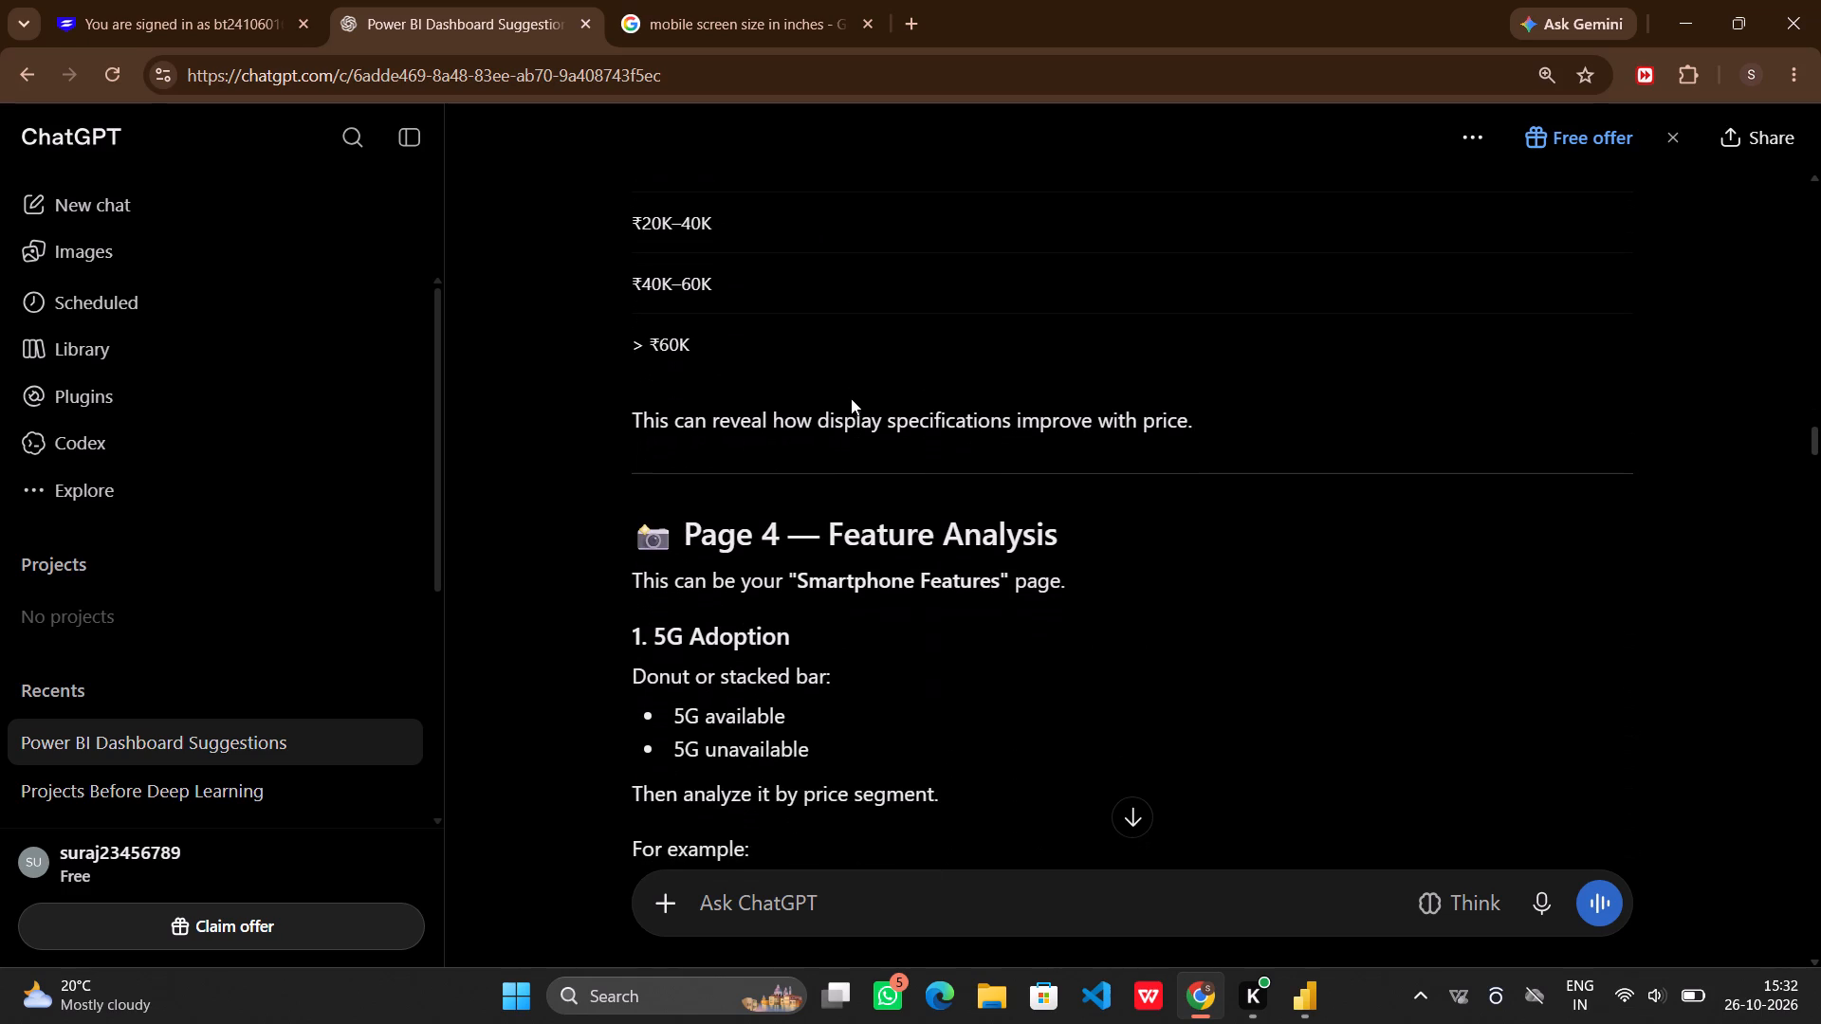
pyautogui.scroll(-1, 851, 398)
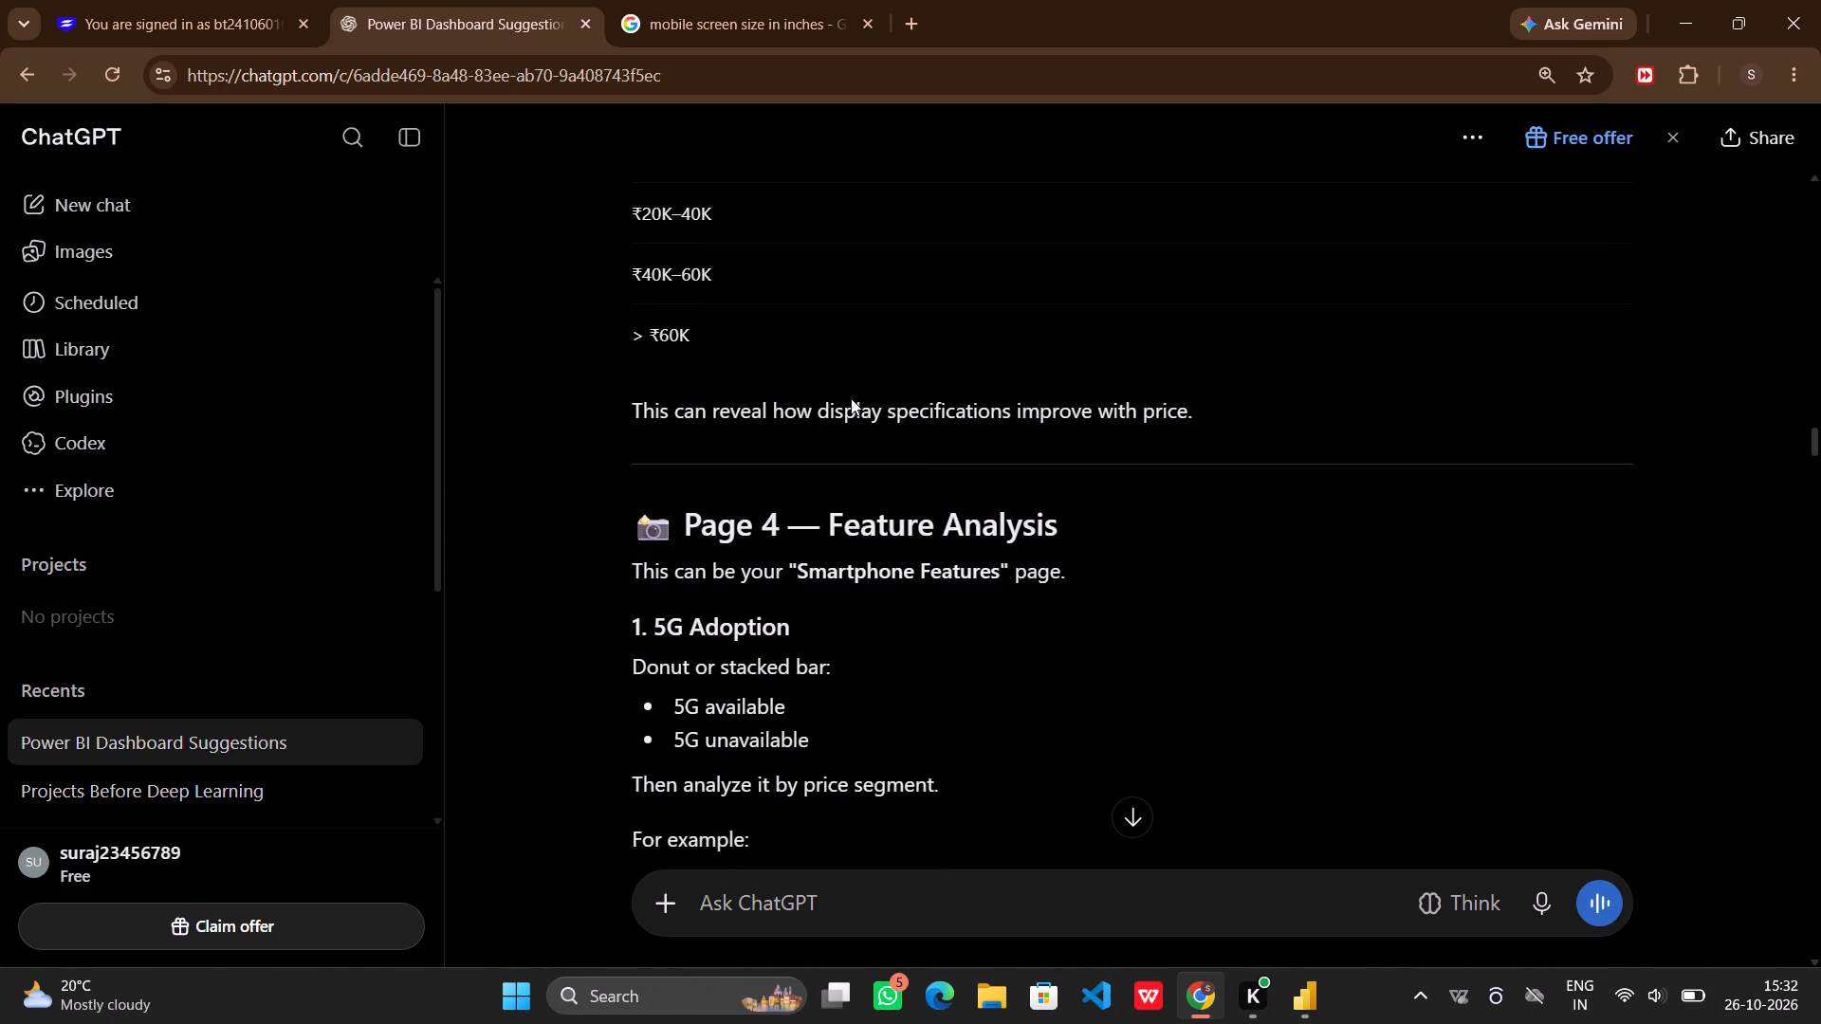
pyautogui.scroll(-1, 851, 398)
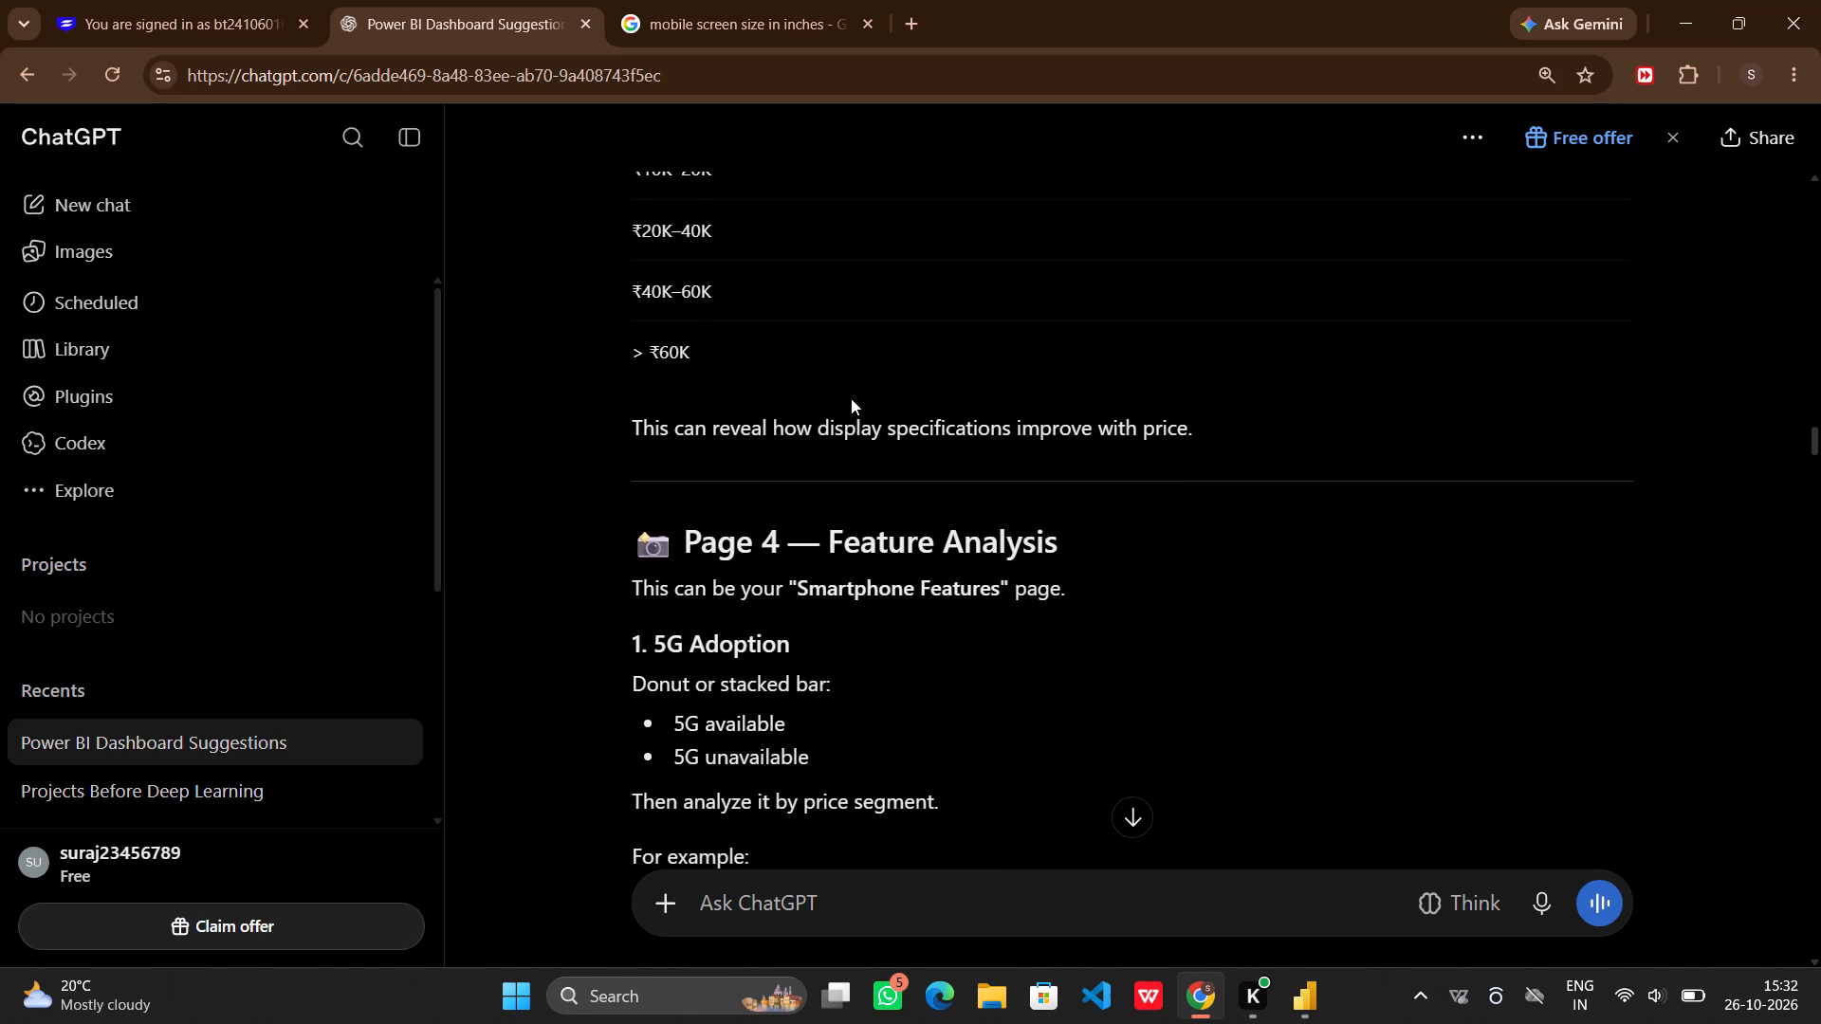
pyautogui.scroll(-1, 851, 398)
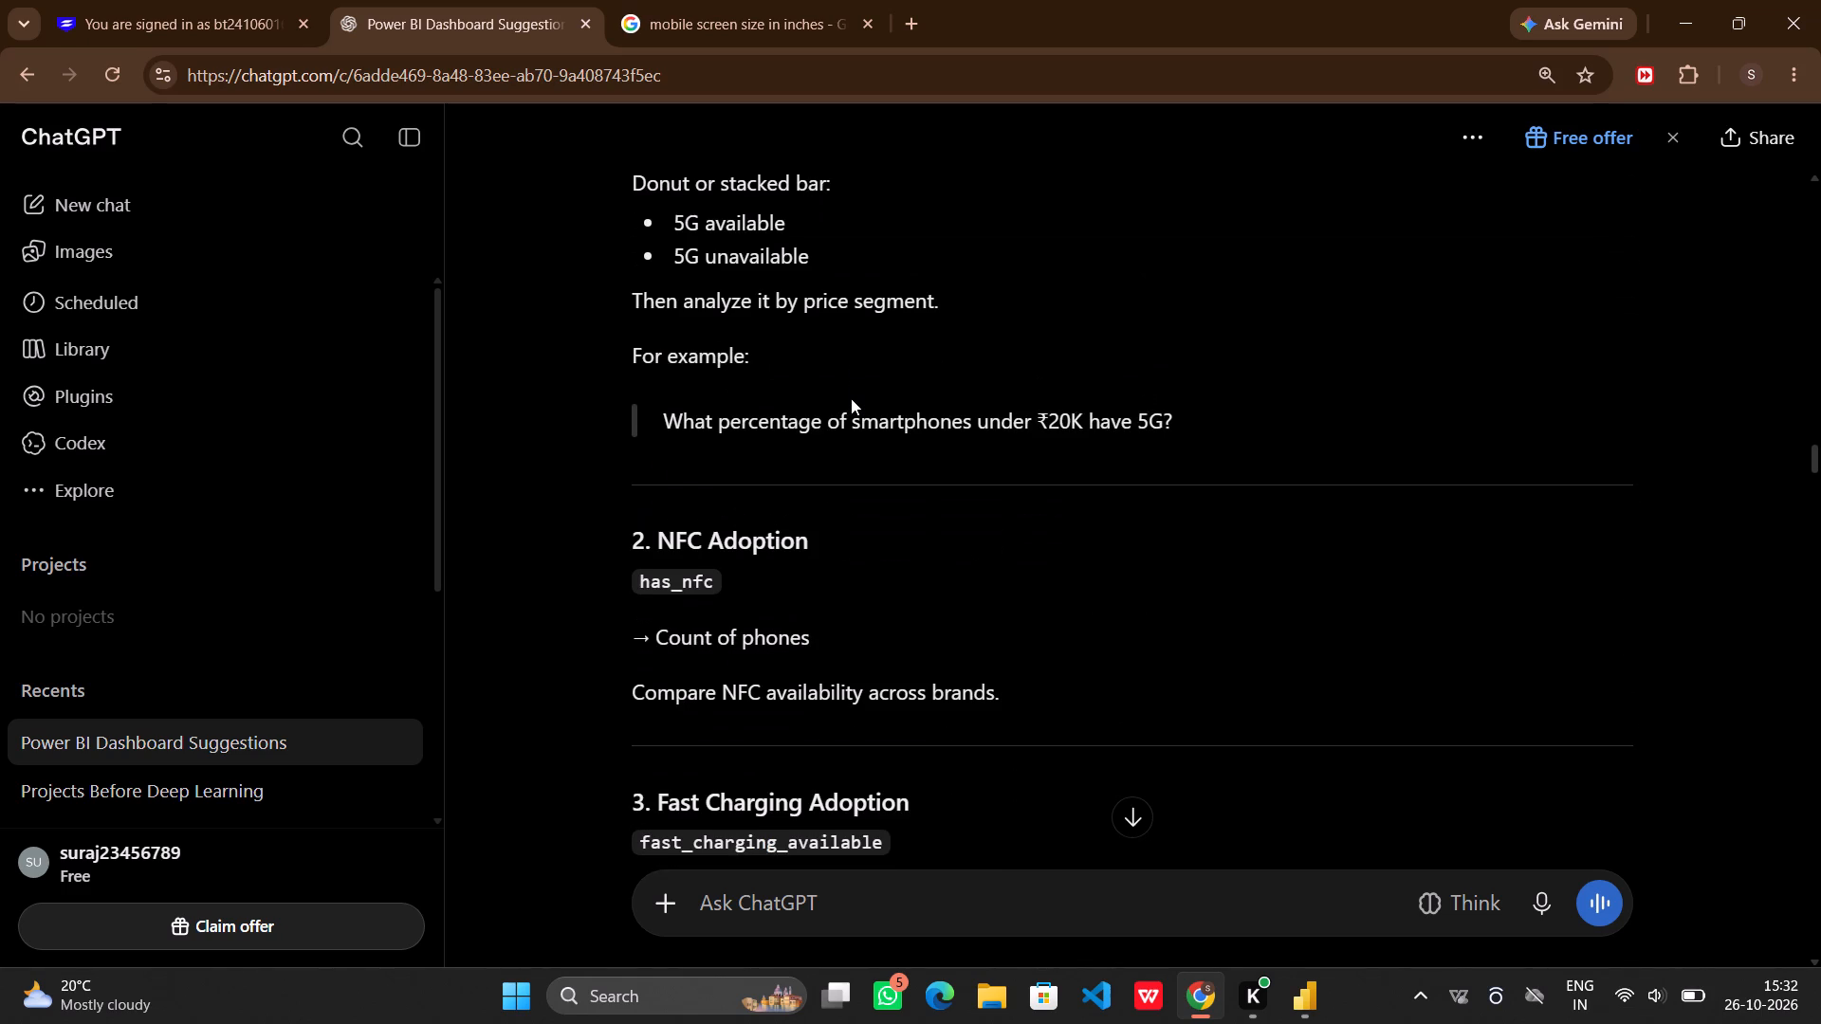
pyautogui.scroll(-1, 851, 398)
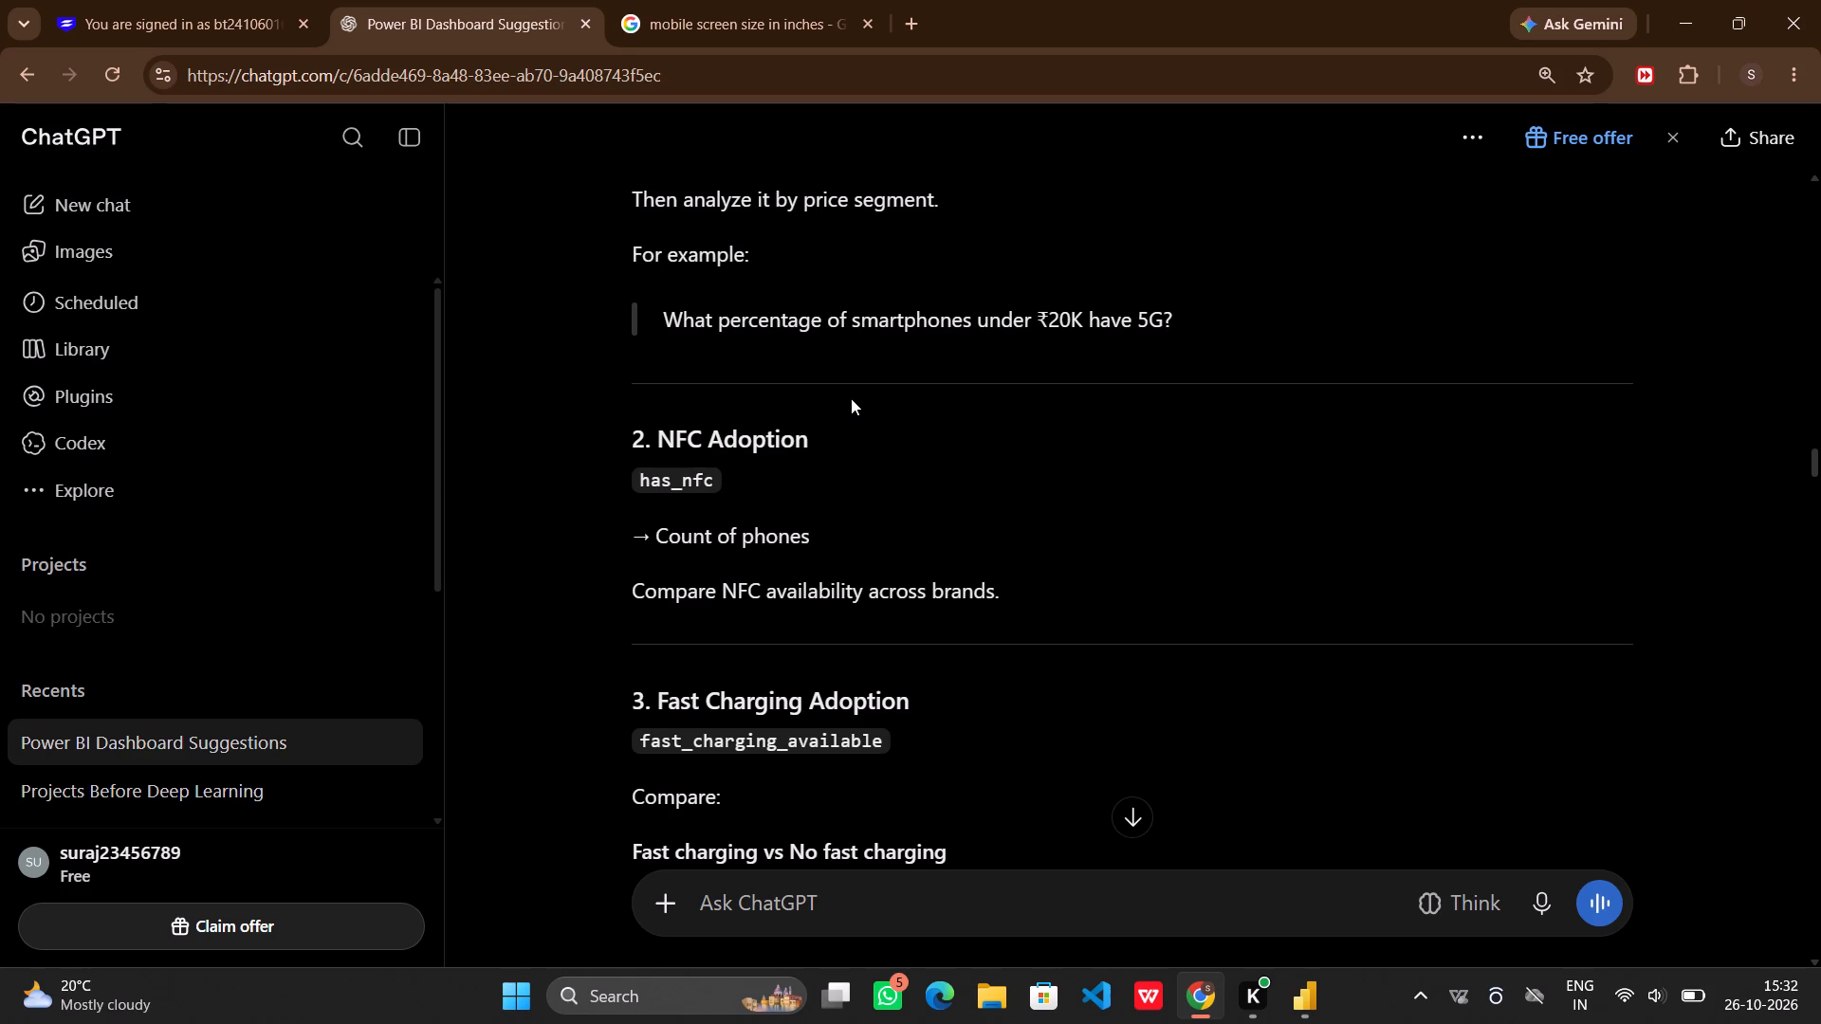
pyautogui.scroll(-11, 851, 398)
pyautogui.scroll(1, 851, 398)
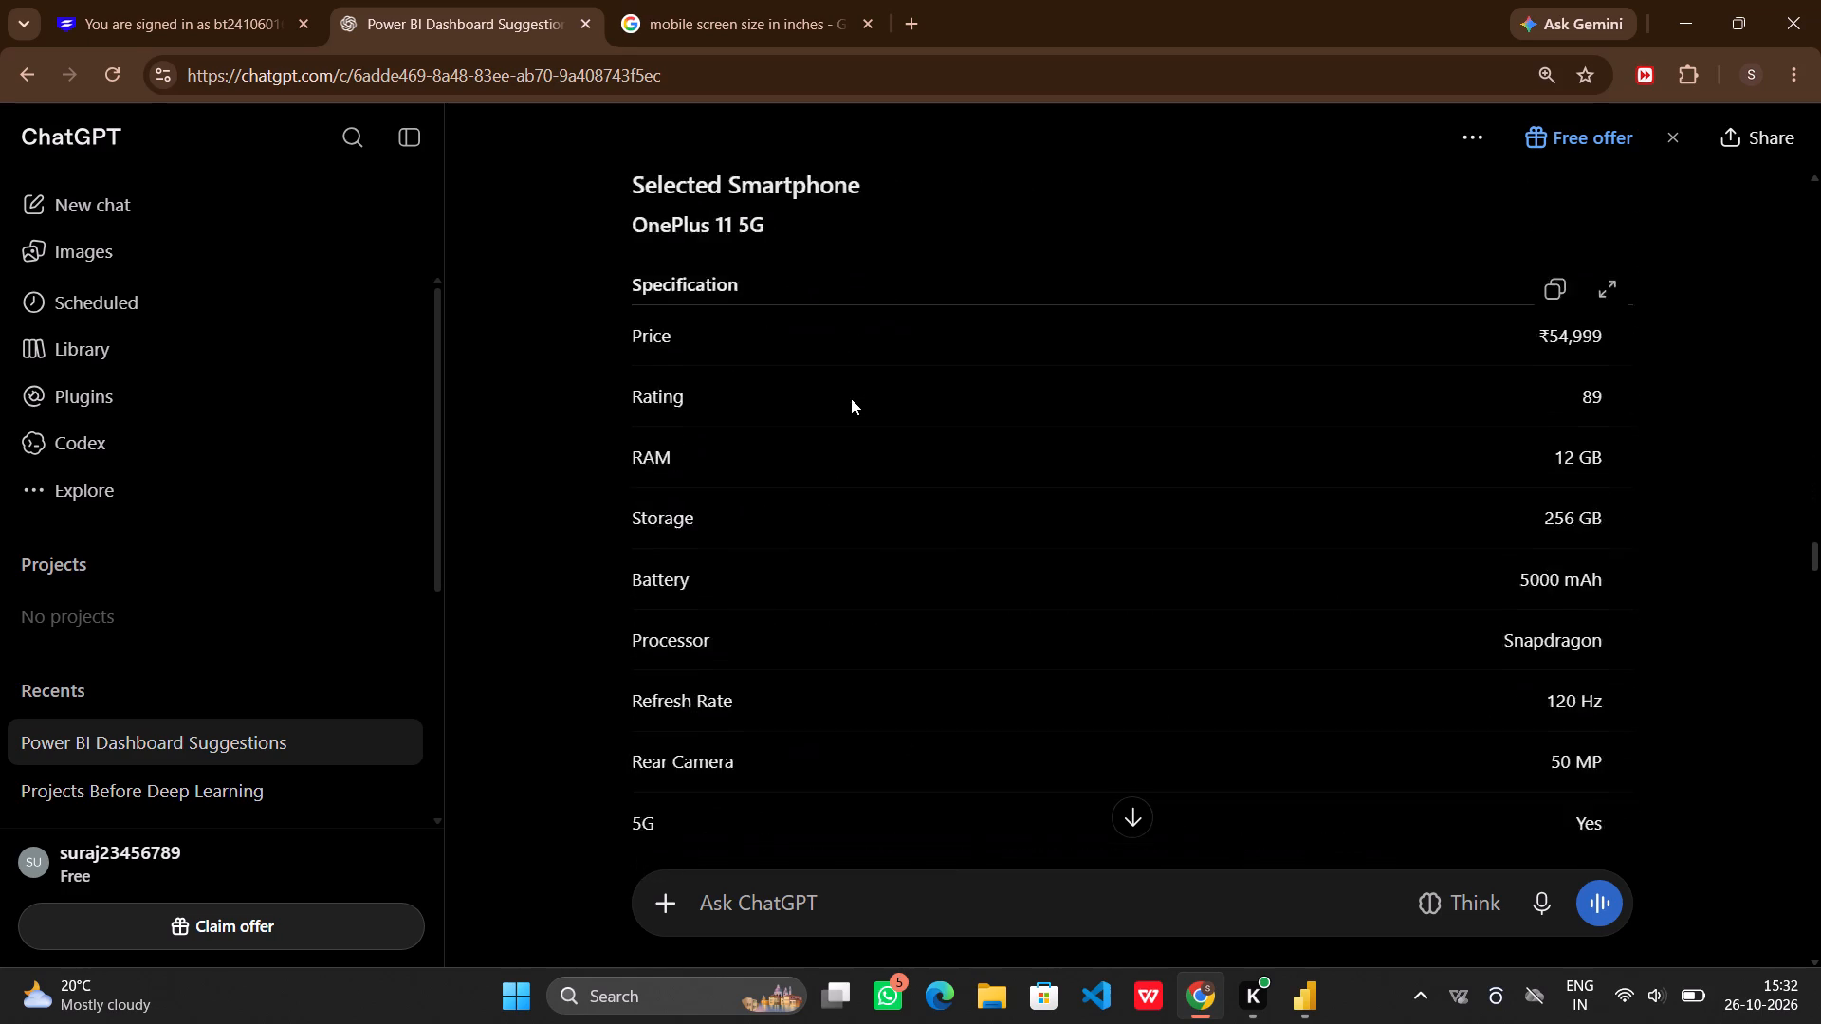
pyautogui.scroll(7, 851, 398)
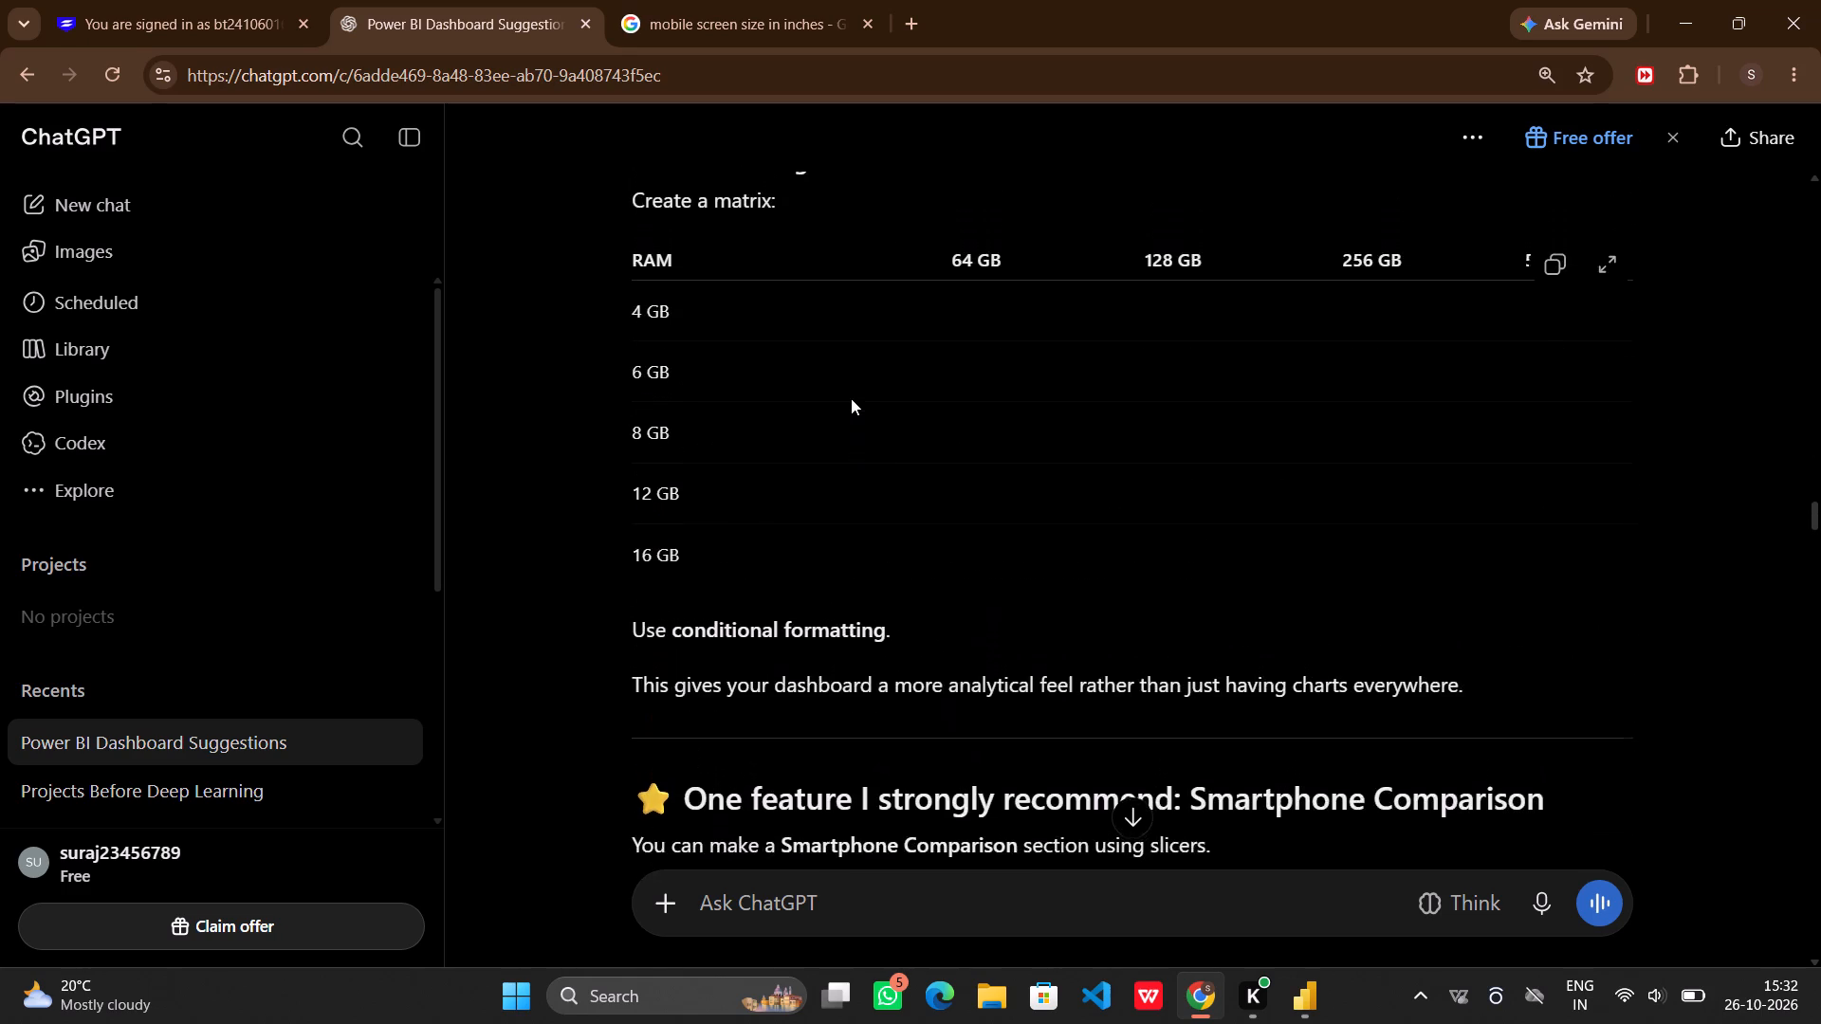
pyautogui.scroll(1, 851, 398)
pyautogui.scroll(-7, 851, 398)
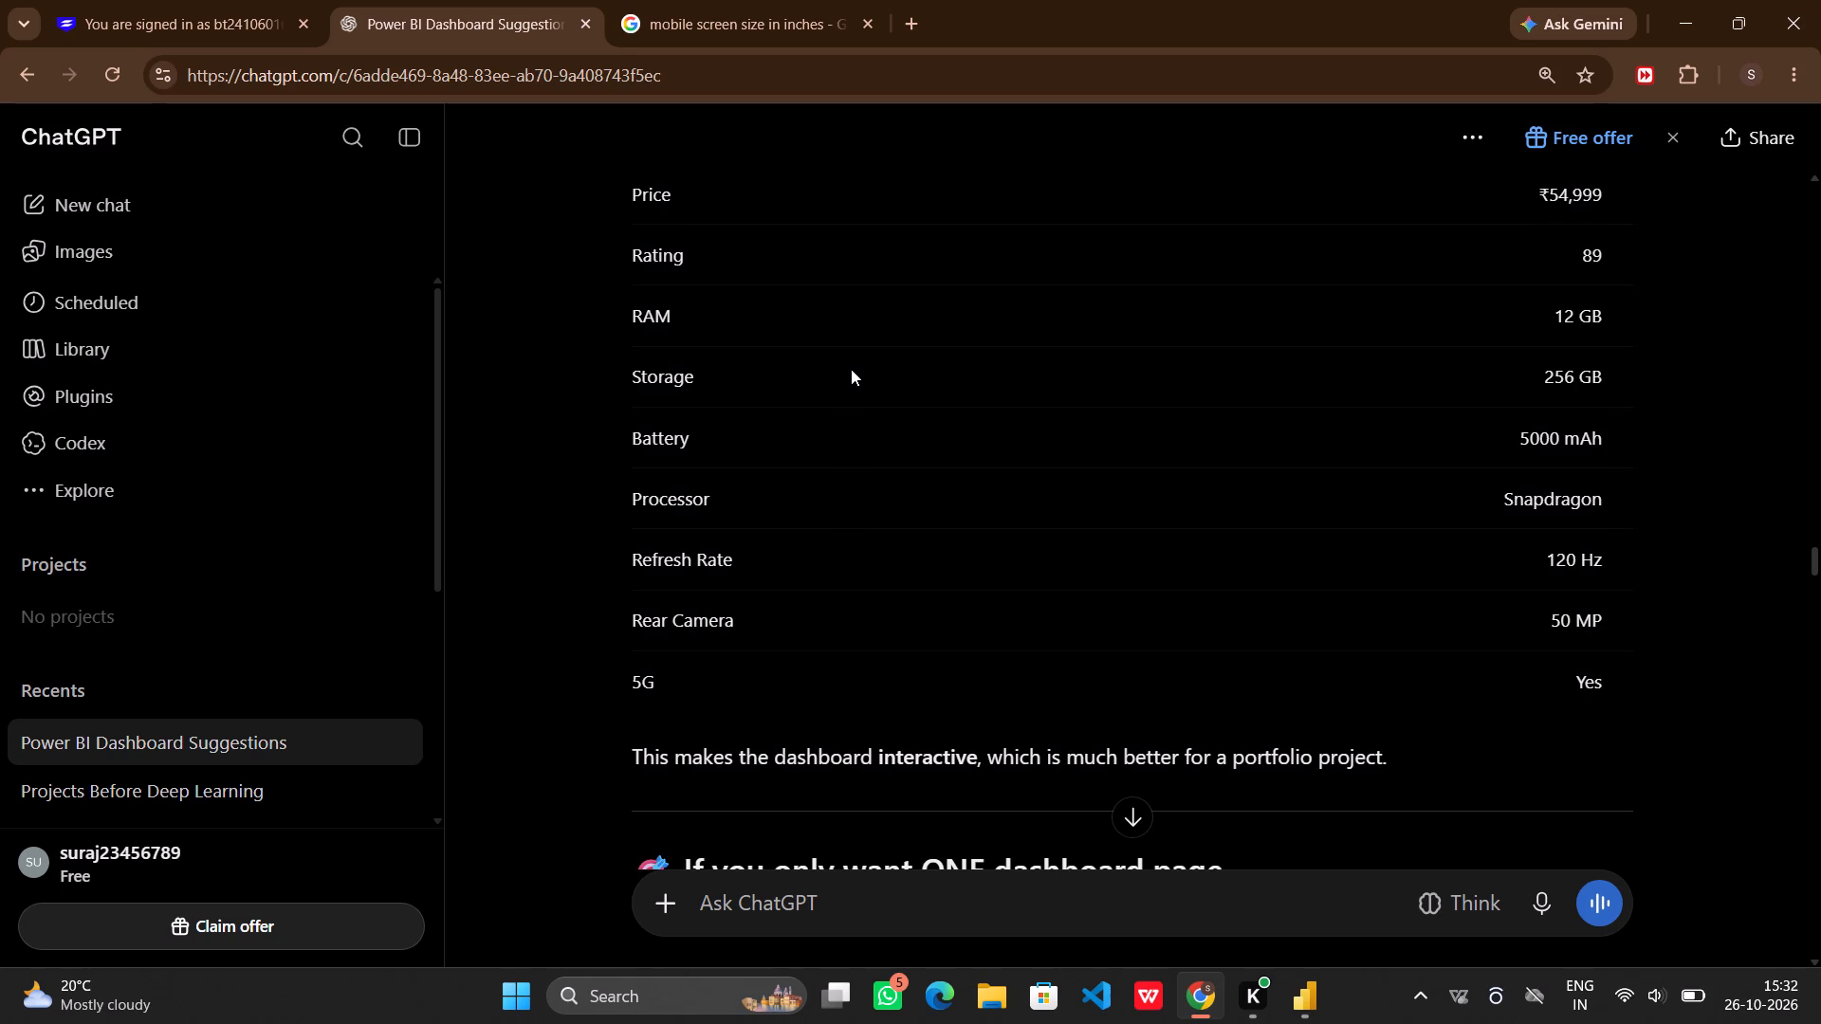
# Switch back to Power BI and open Page 4 of the report.
pyautogui.click(1320, 1016)
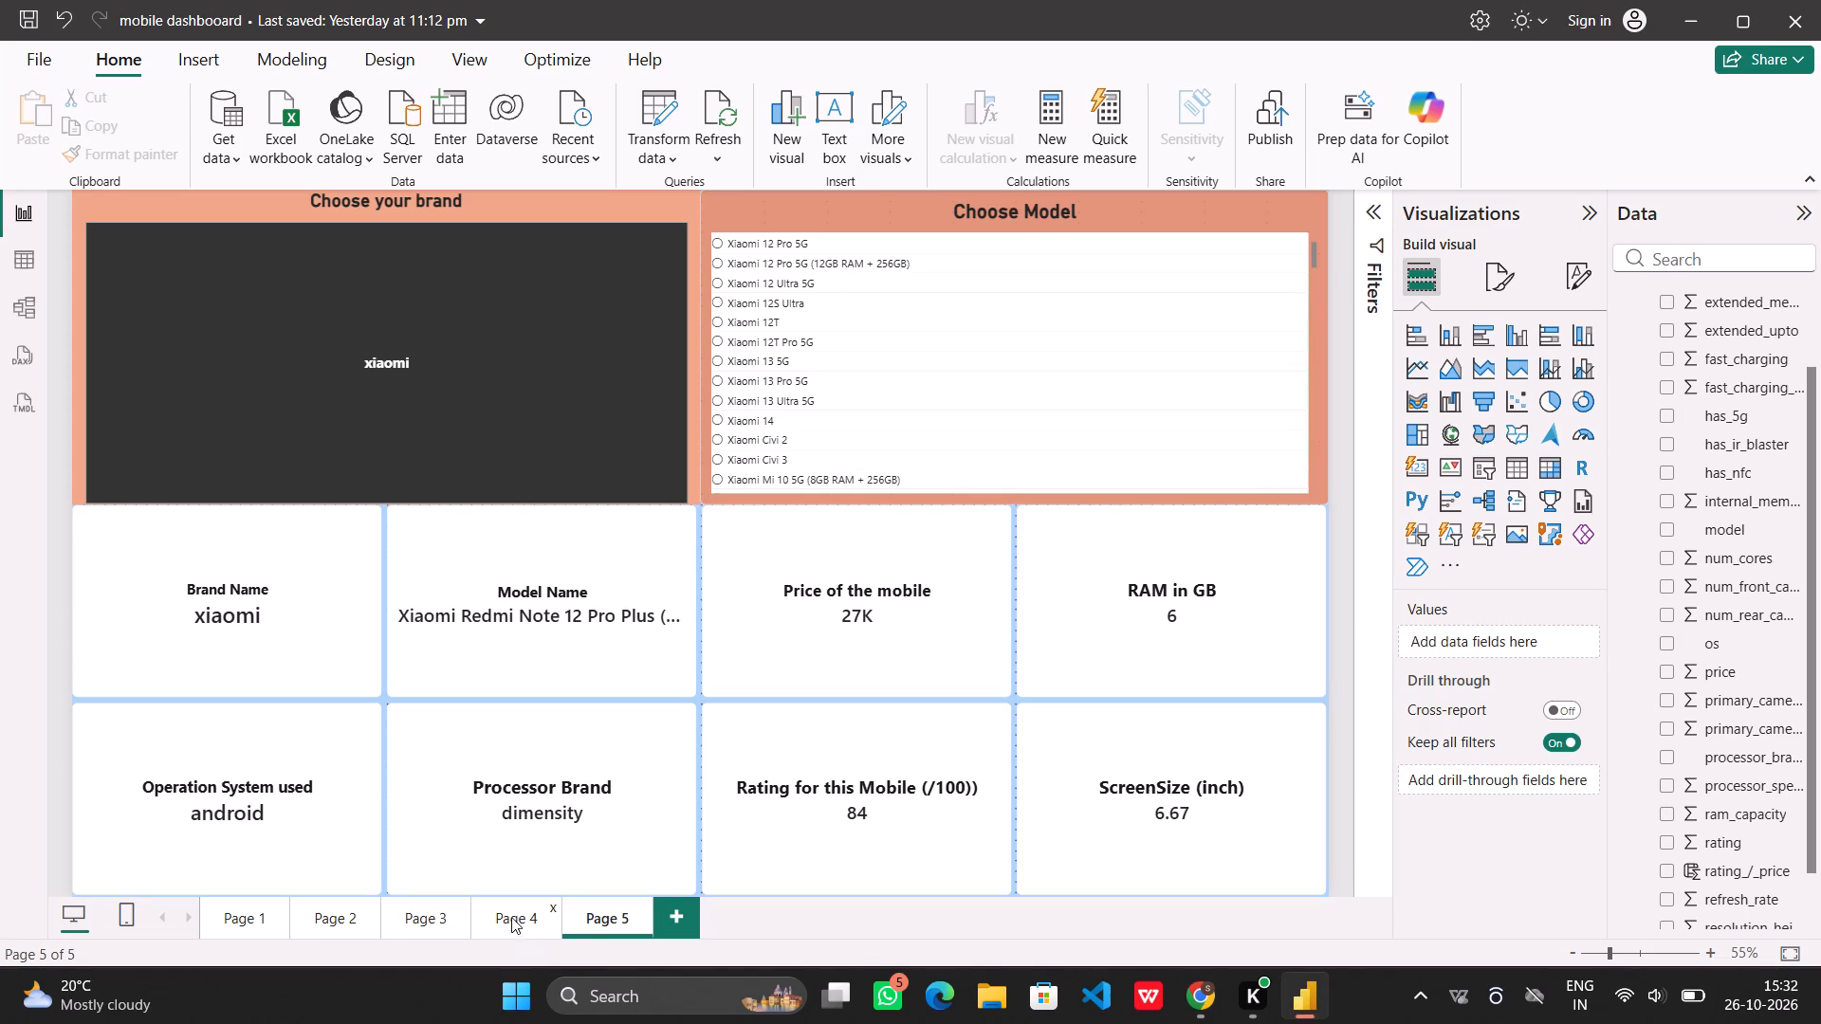
pyautogui.click(621, 518)
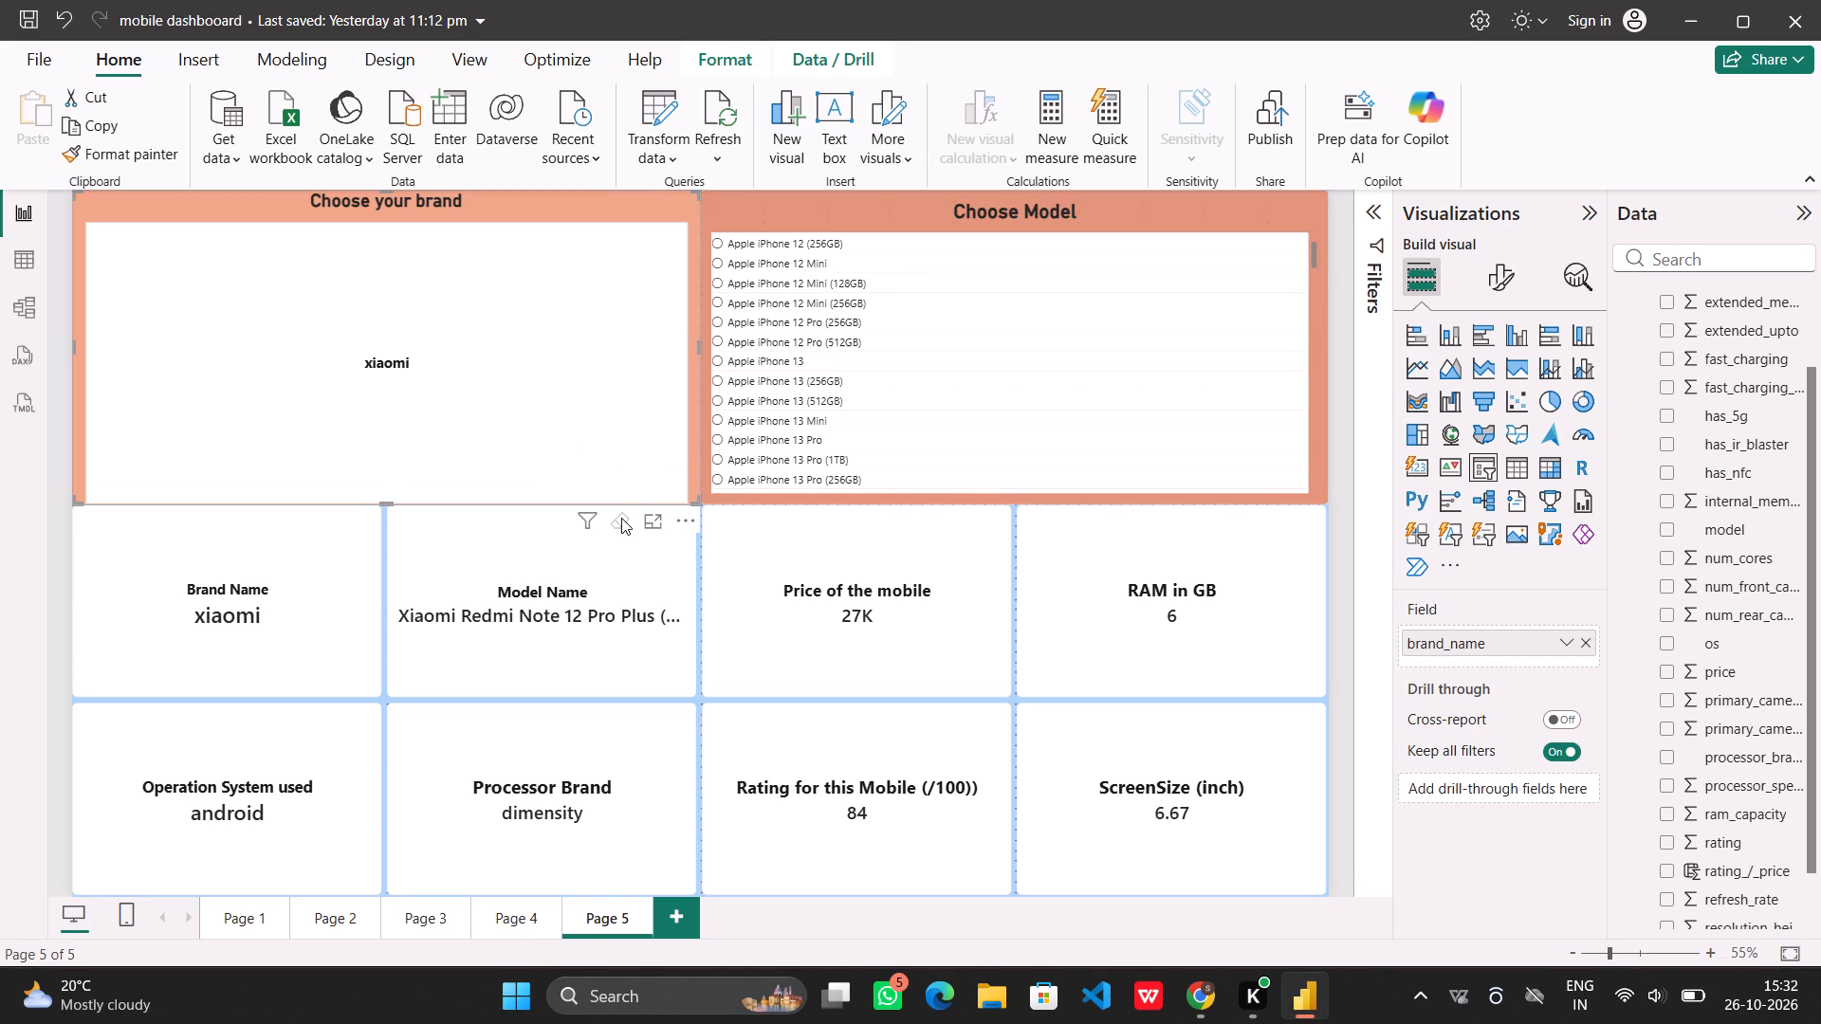
pyautogui.click(519, 925)
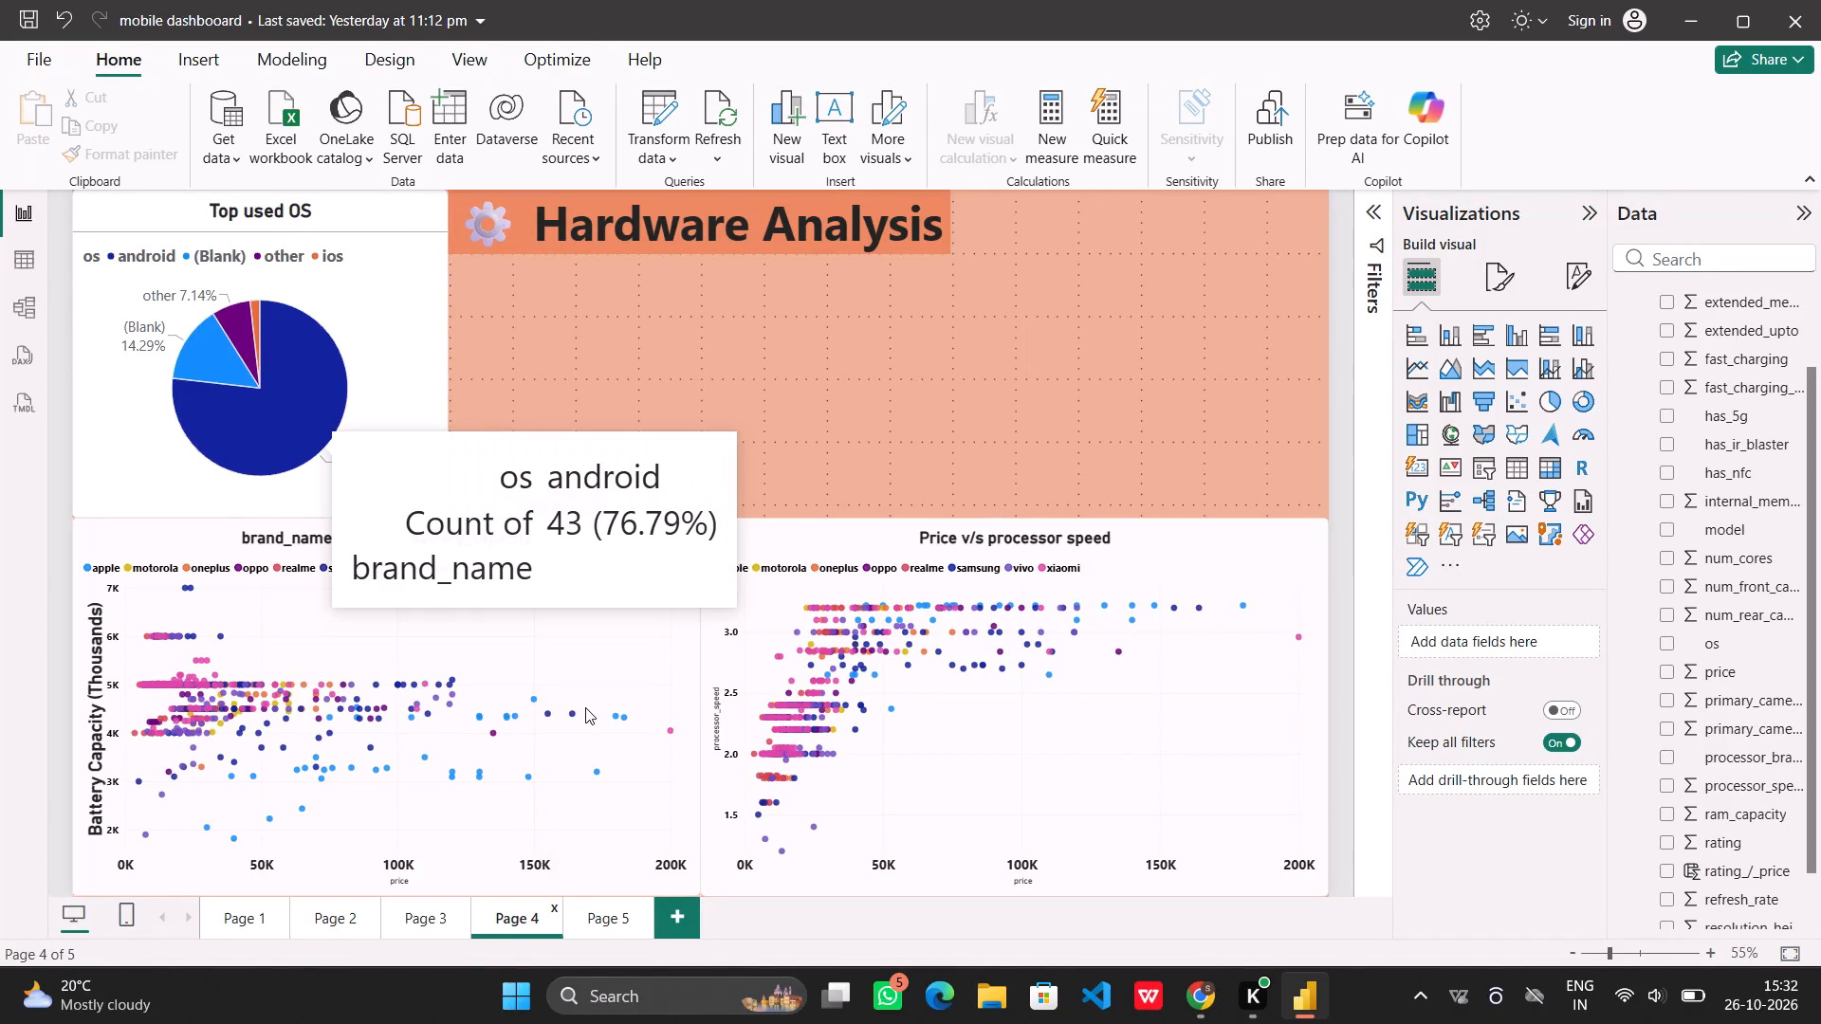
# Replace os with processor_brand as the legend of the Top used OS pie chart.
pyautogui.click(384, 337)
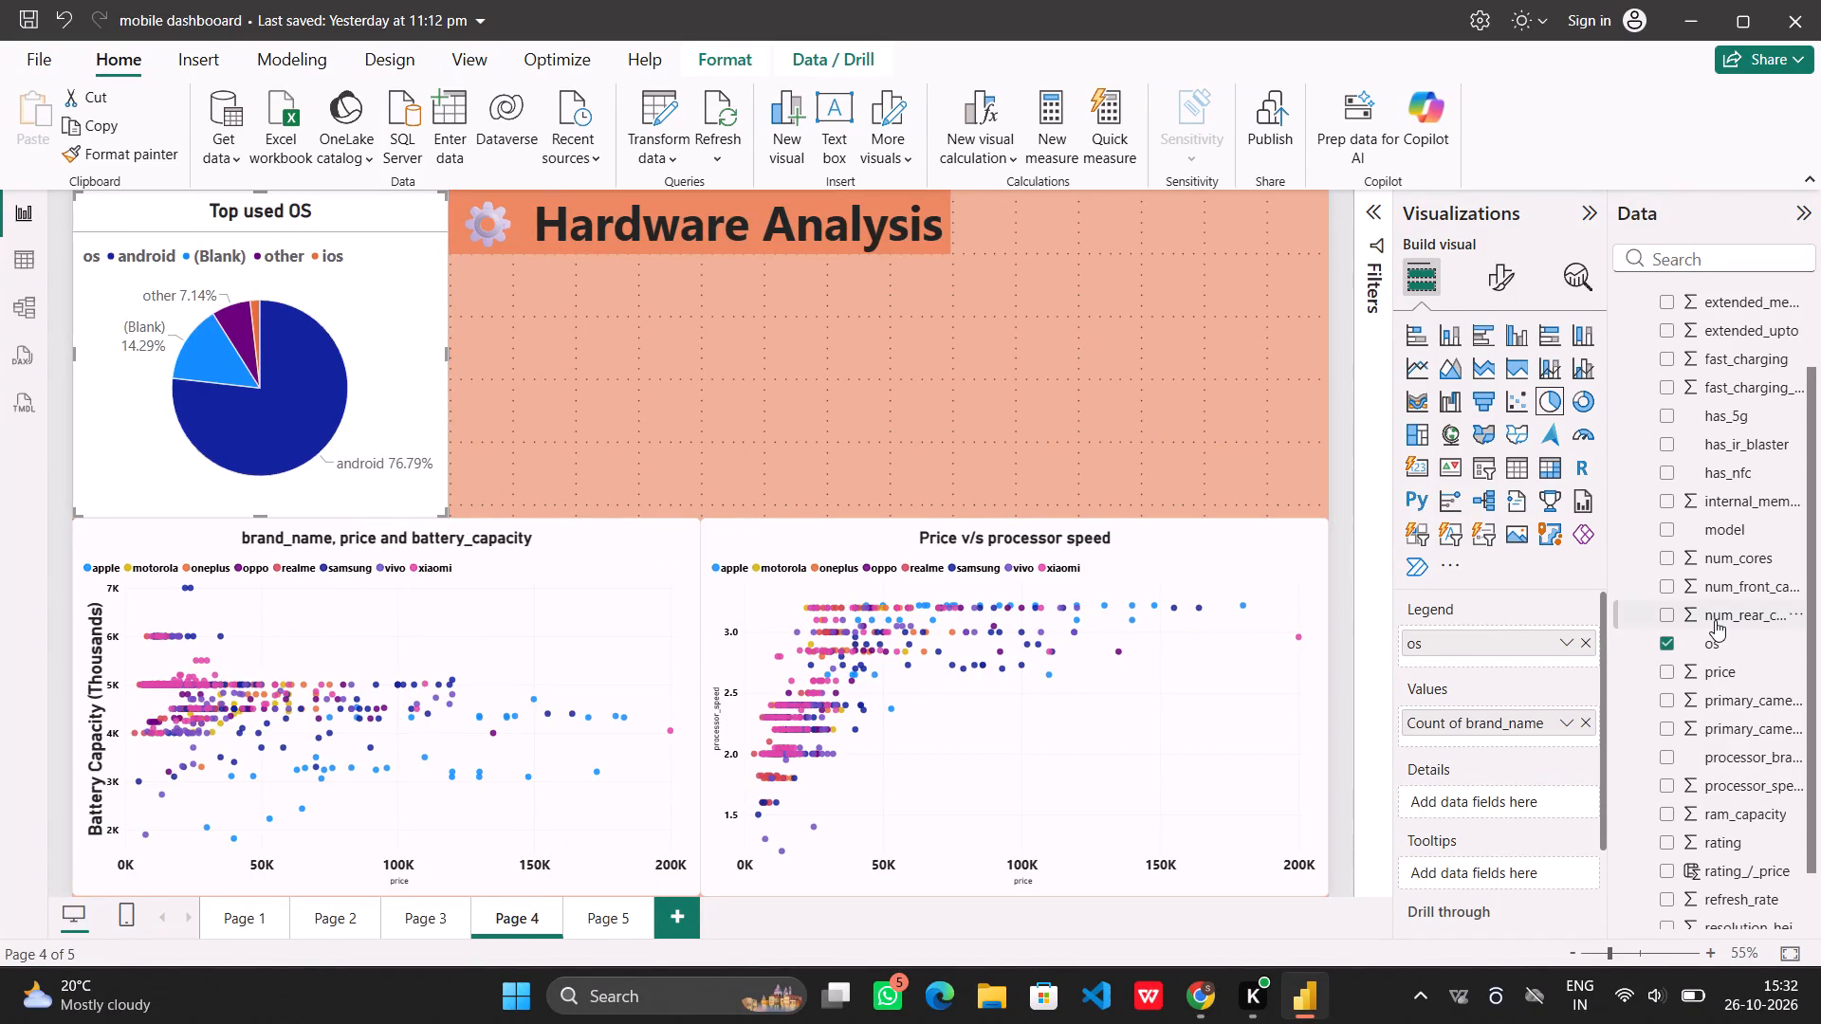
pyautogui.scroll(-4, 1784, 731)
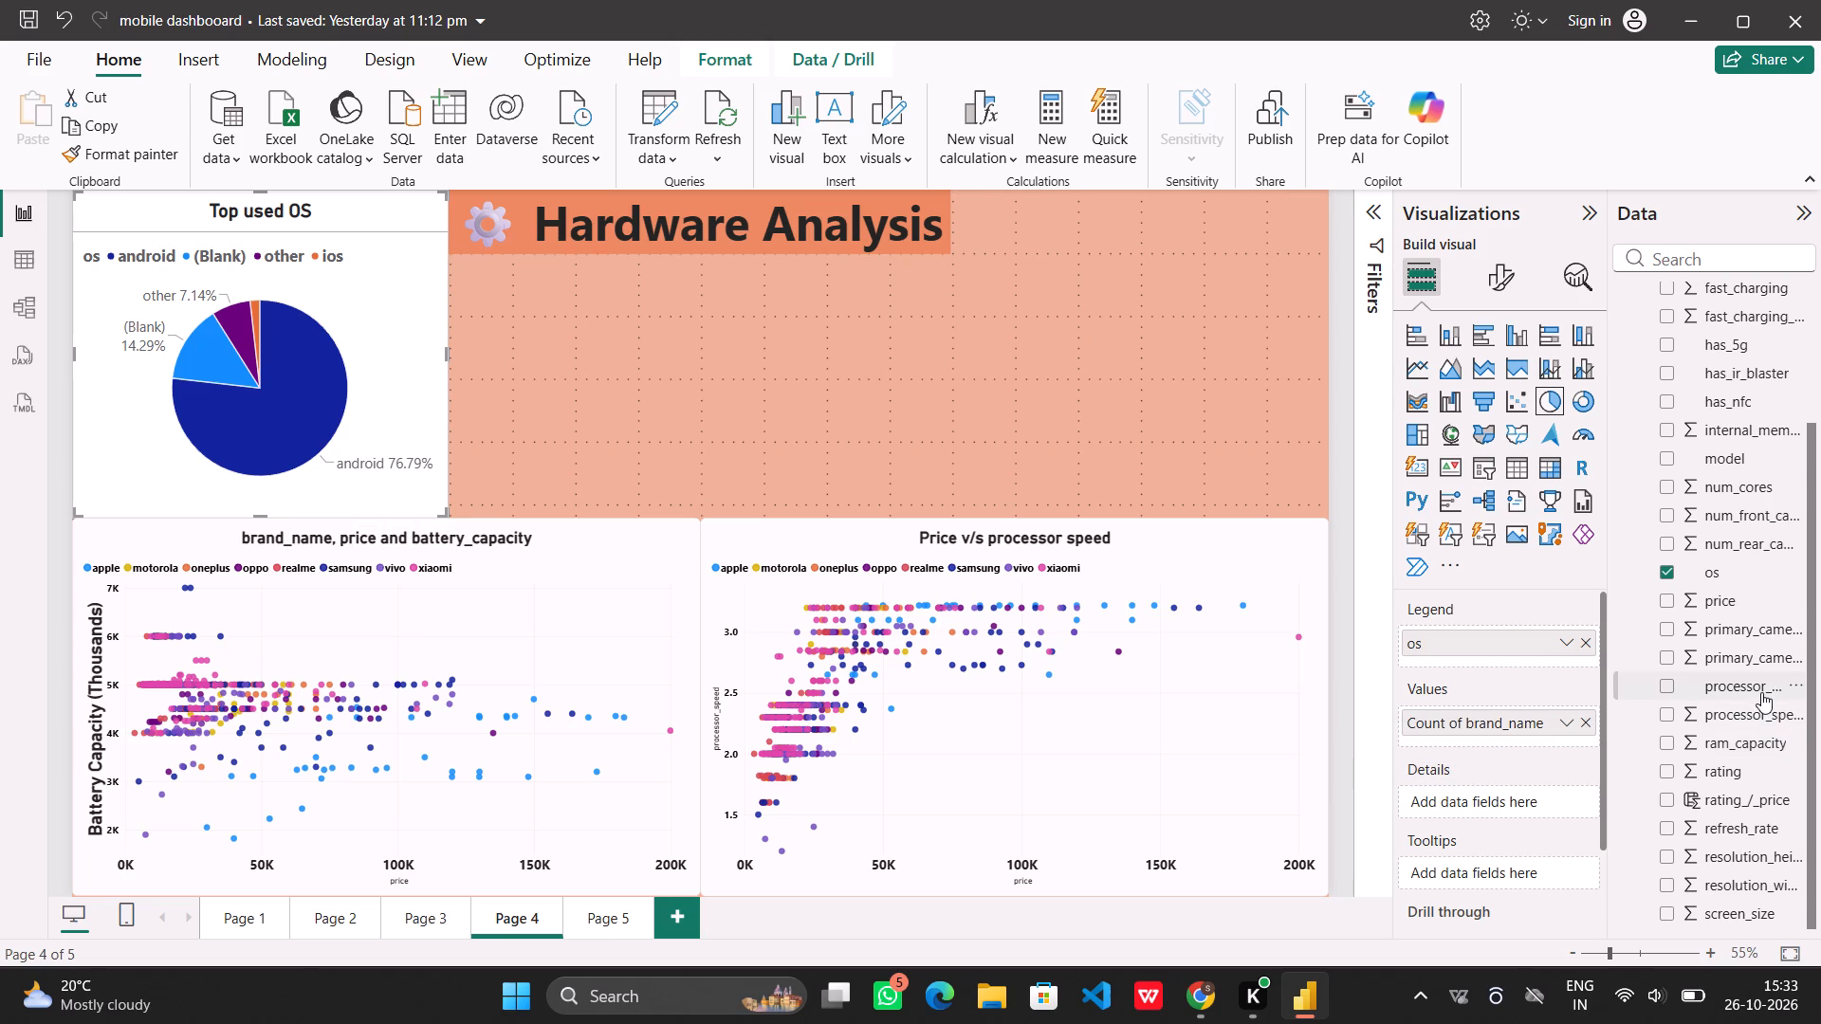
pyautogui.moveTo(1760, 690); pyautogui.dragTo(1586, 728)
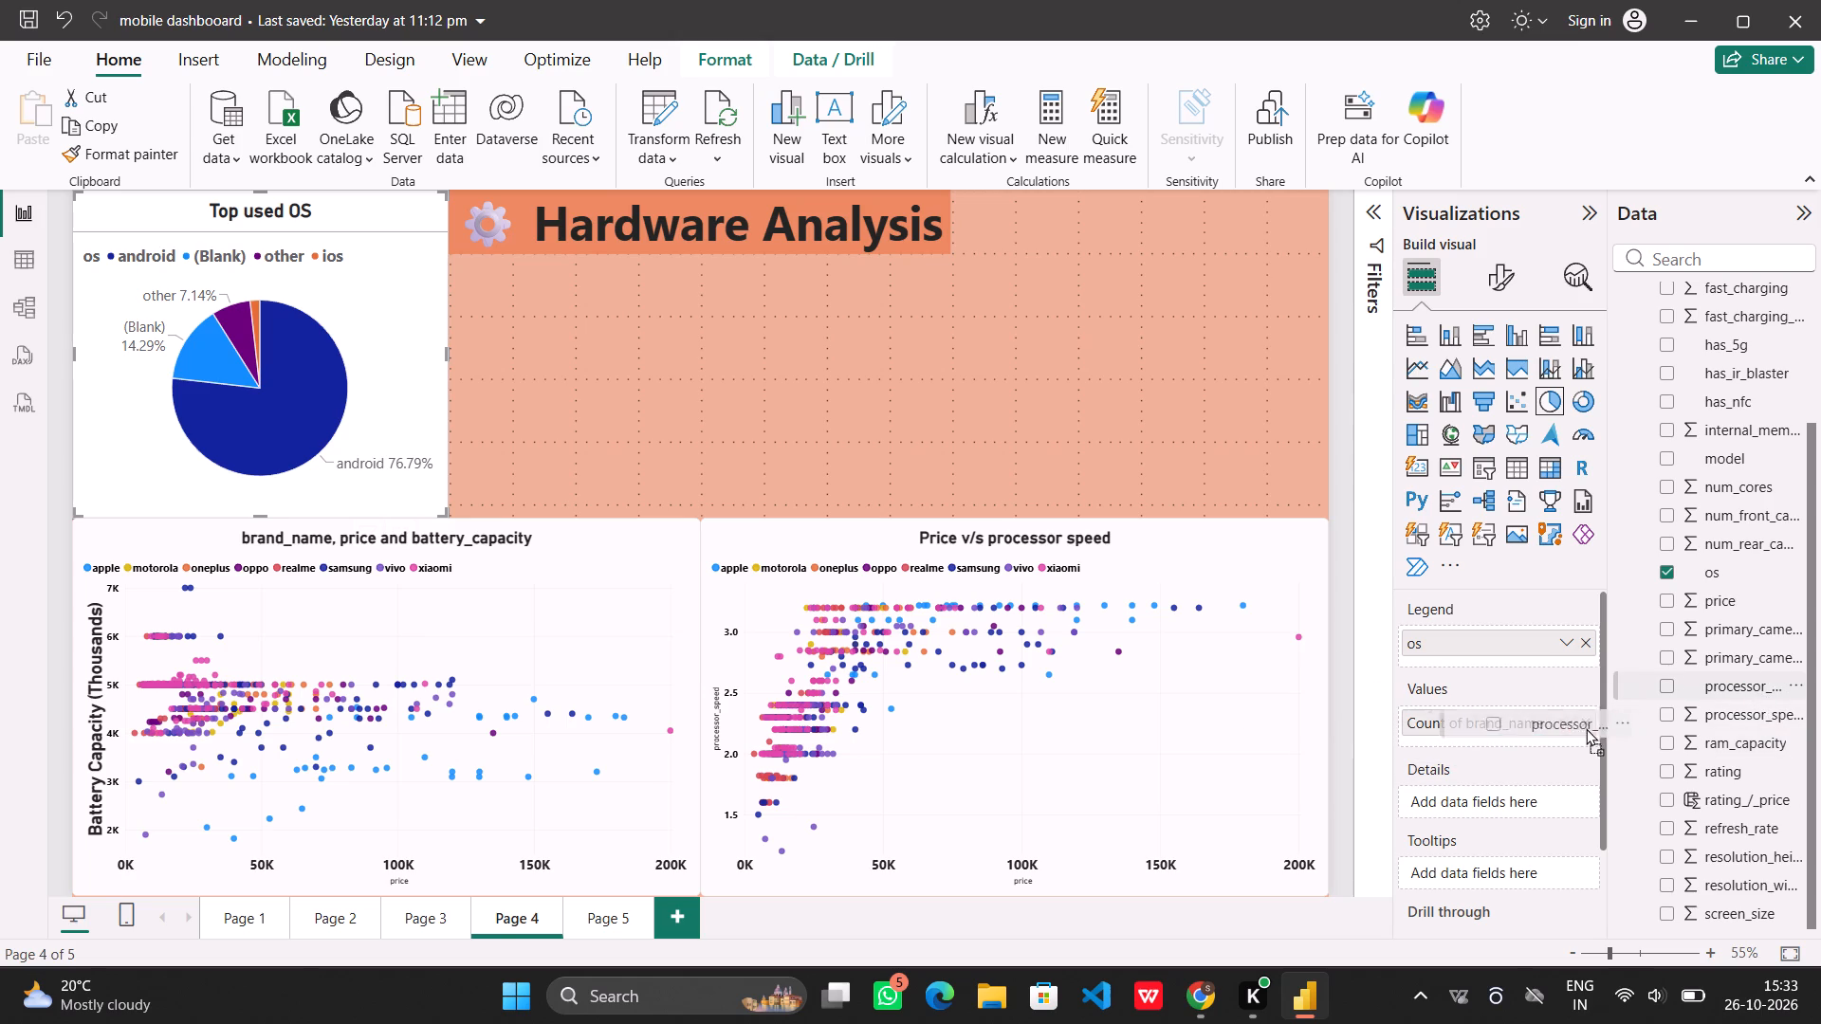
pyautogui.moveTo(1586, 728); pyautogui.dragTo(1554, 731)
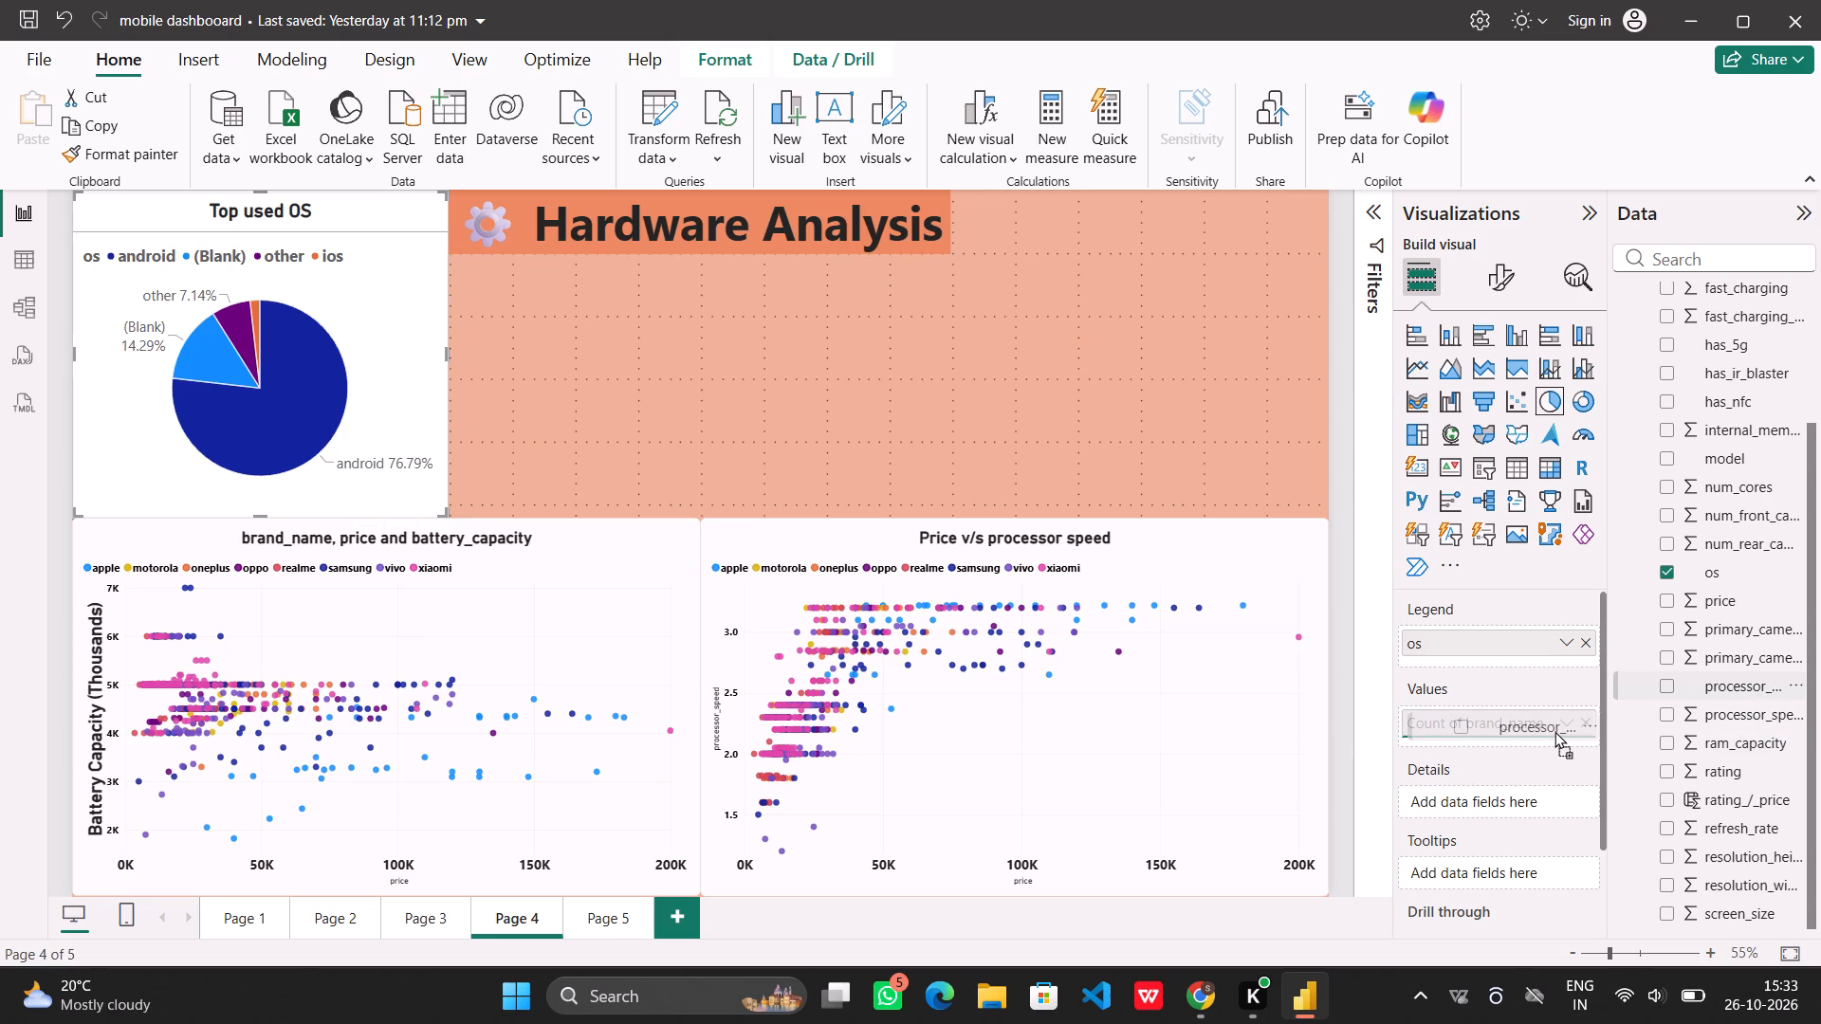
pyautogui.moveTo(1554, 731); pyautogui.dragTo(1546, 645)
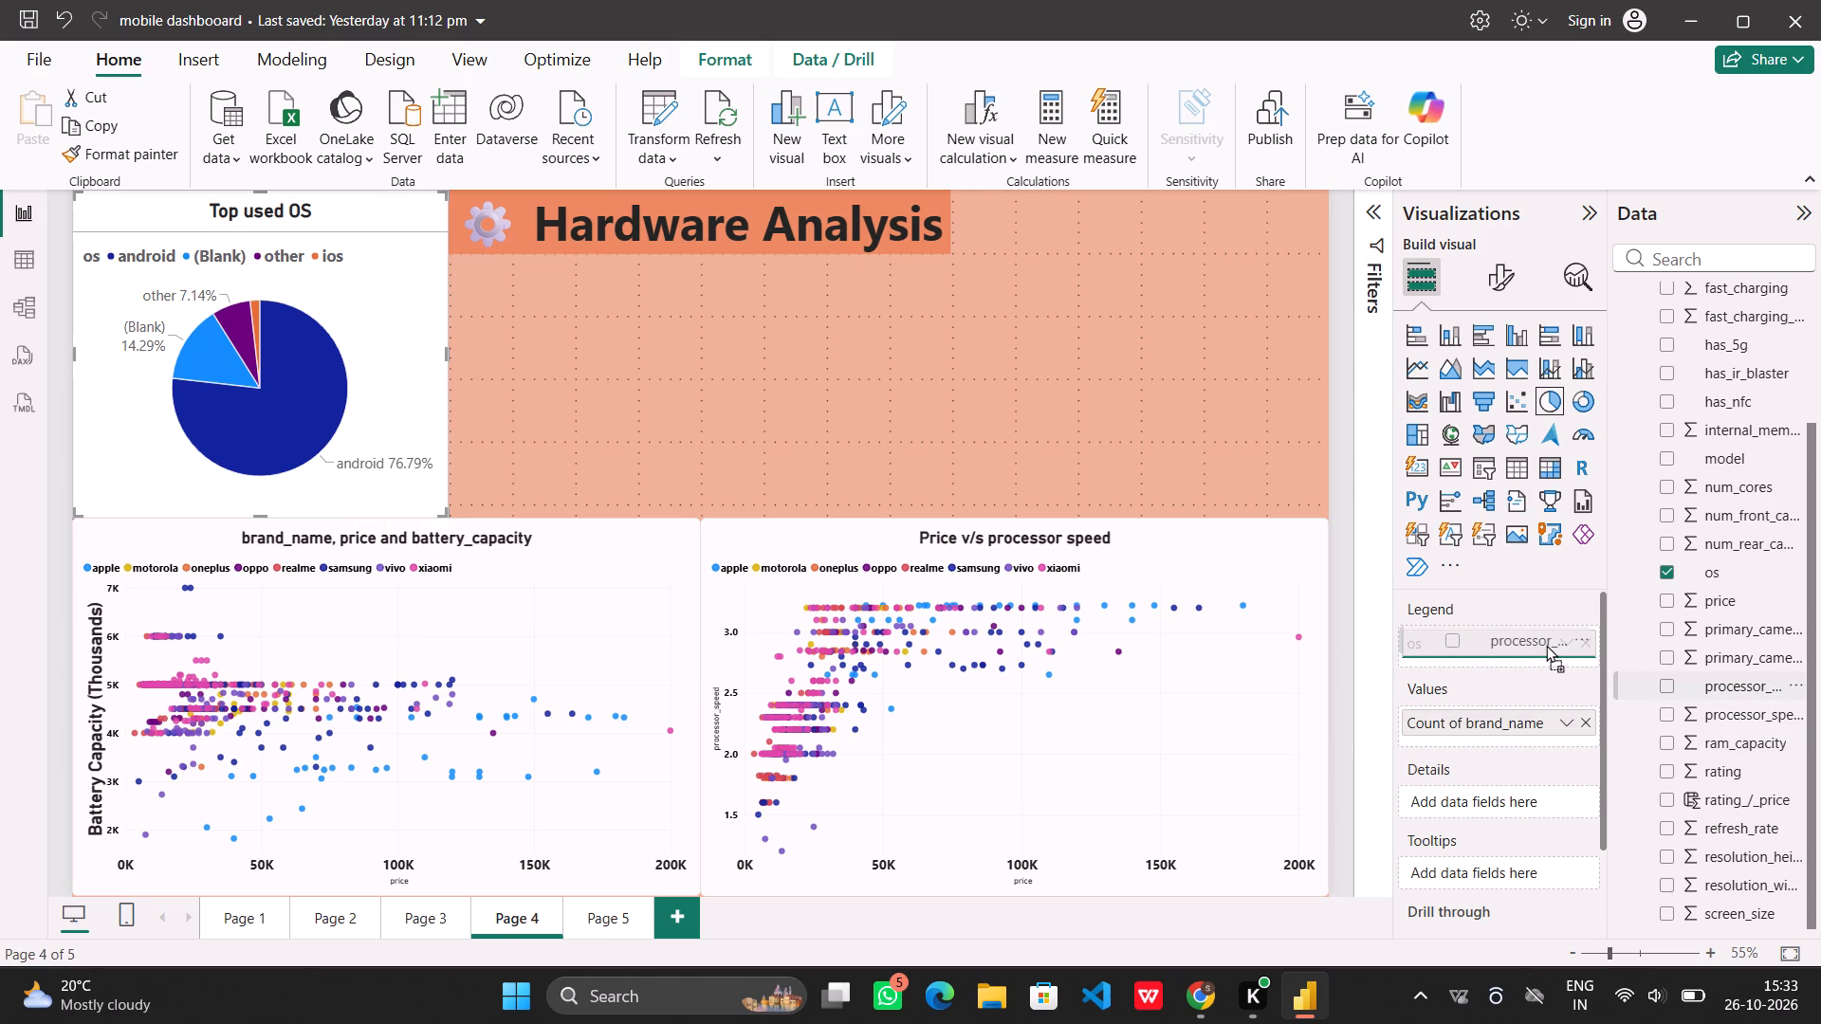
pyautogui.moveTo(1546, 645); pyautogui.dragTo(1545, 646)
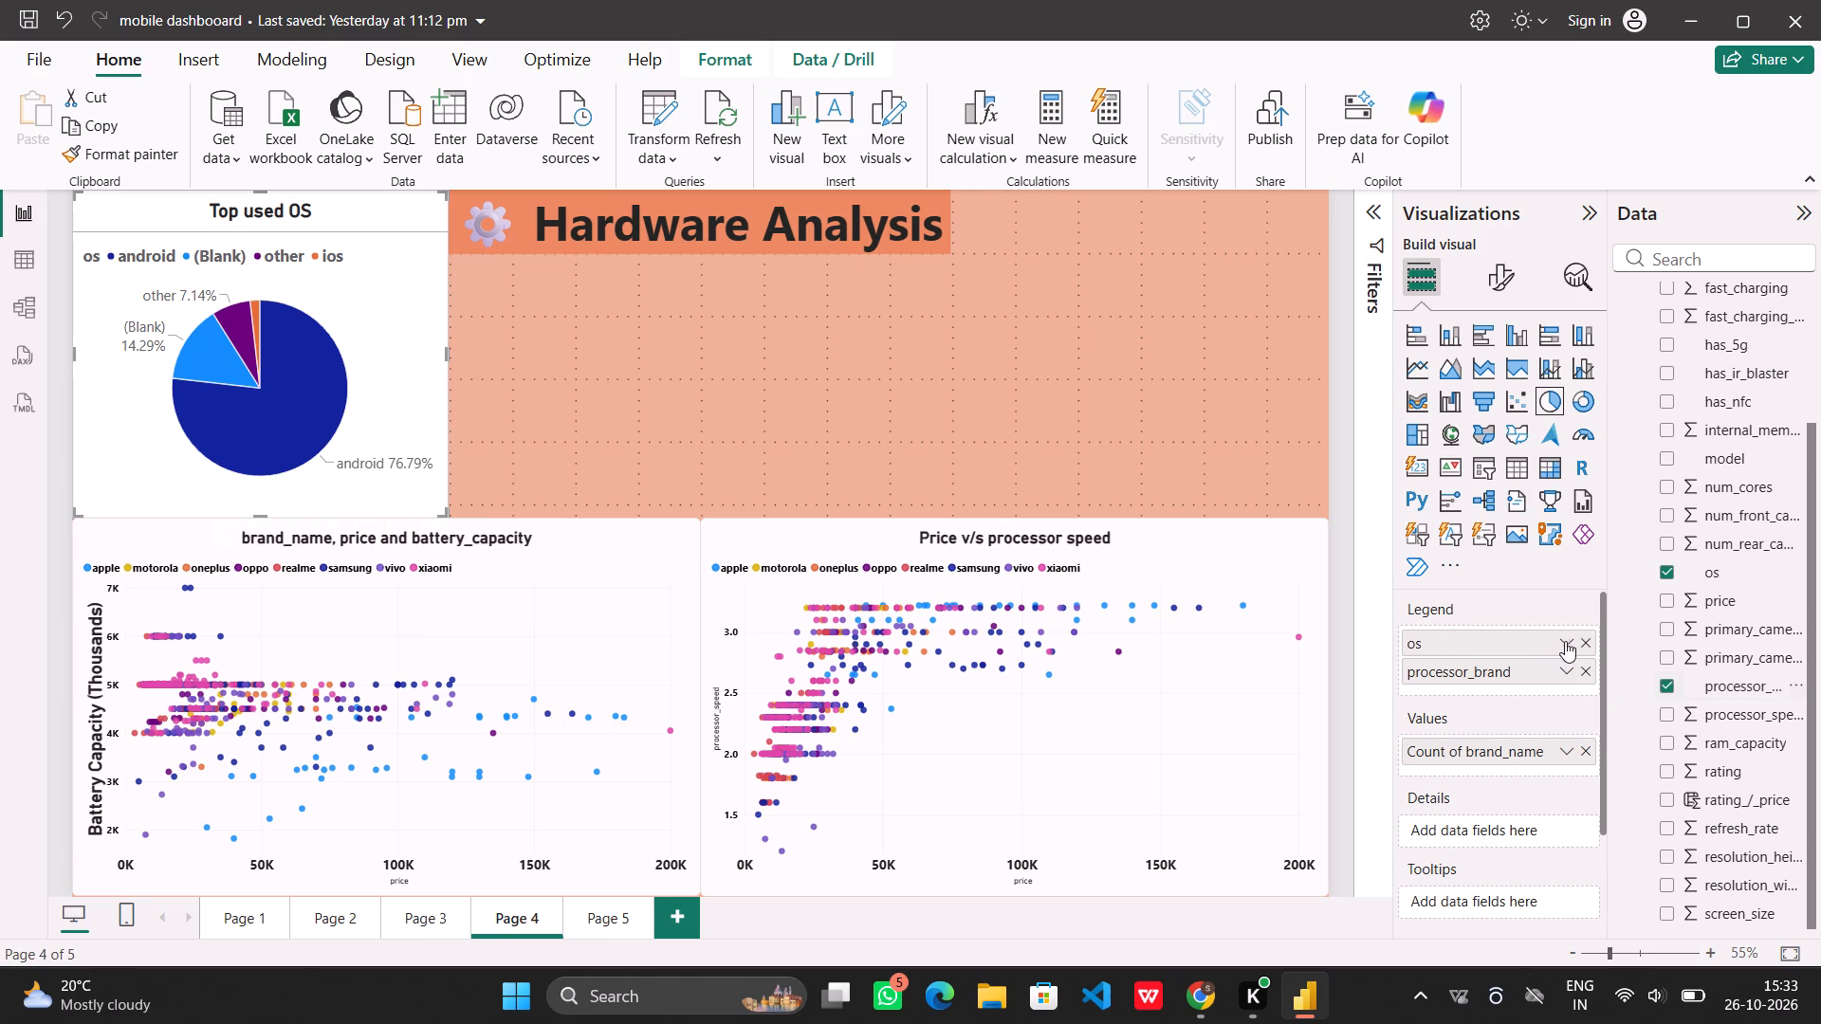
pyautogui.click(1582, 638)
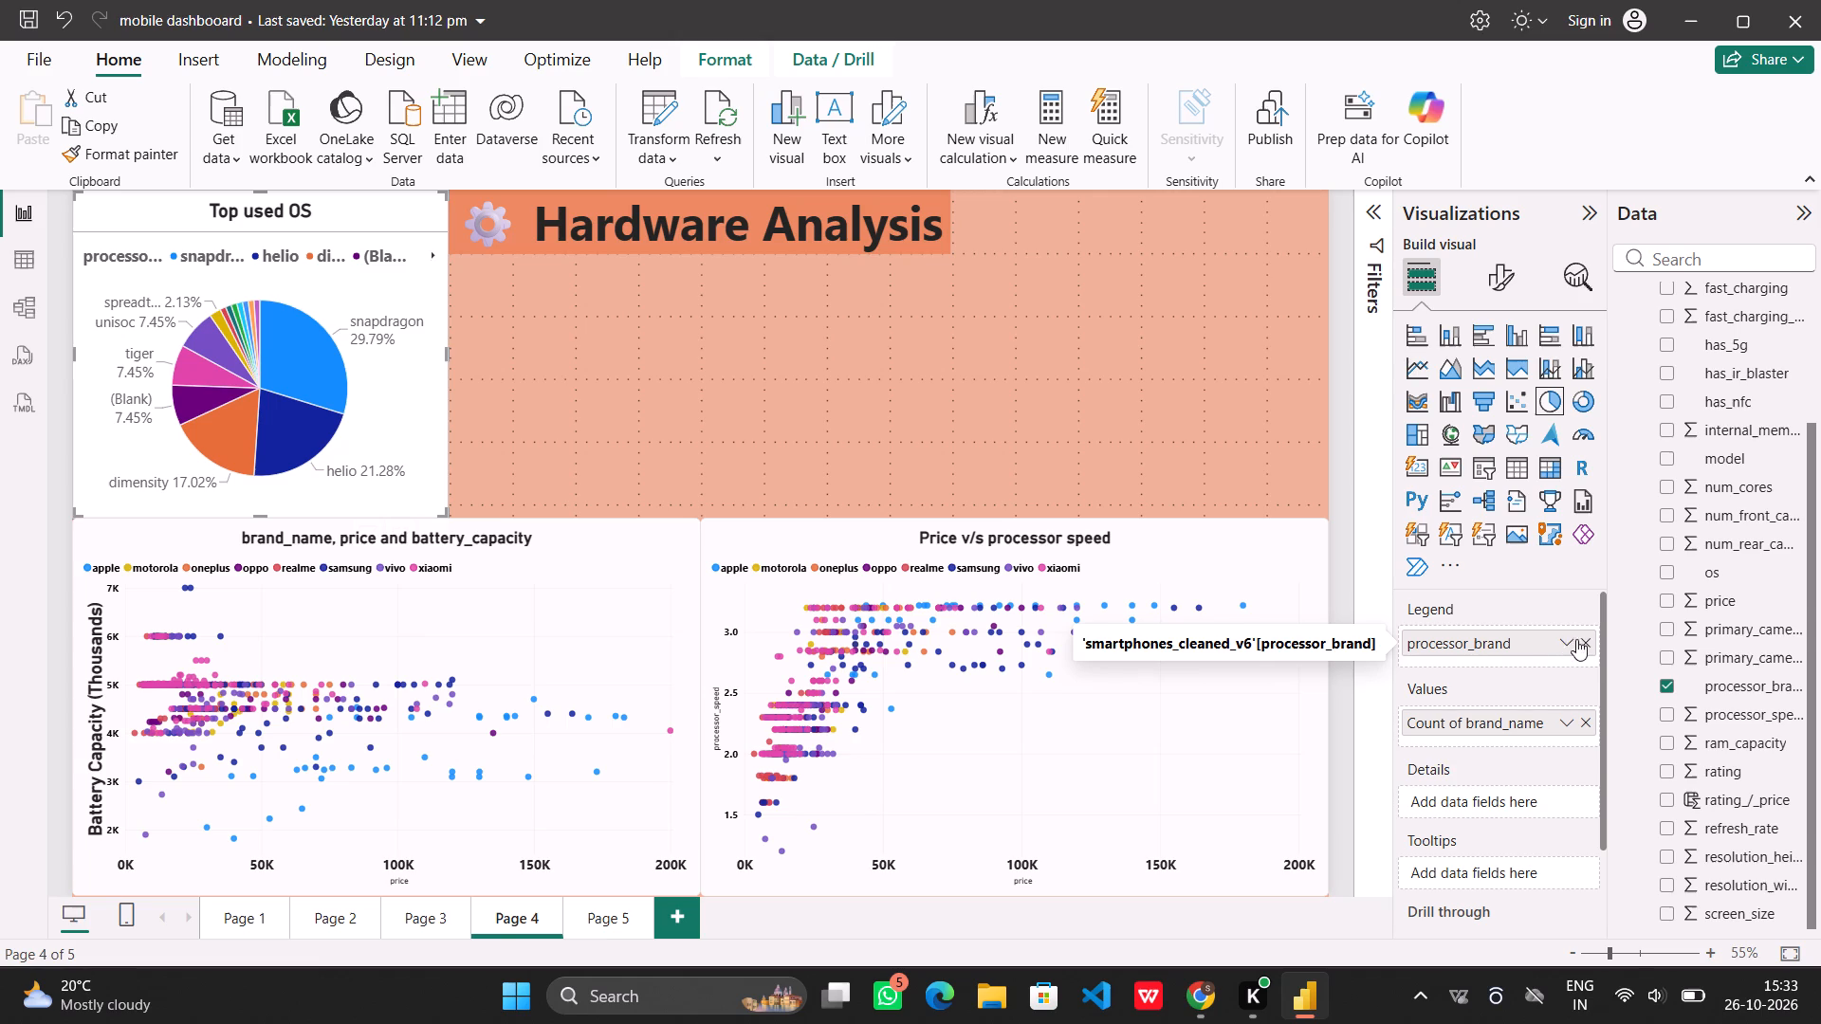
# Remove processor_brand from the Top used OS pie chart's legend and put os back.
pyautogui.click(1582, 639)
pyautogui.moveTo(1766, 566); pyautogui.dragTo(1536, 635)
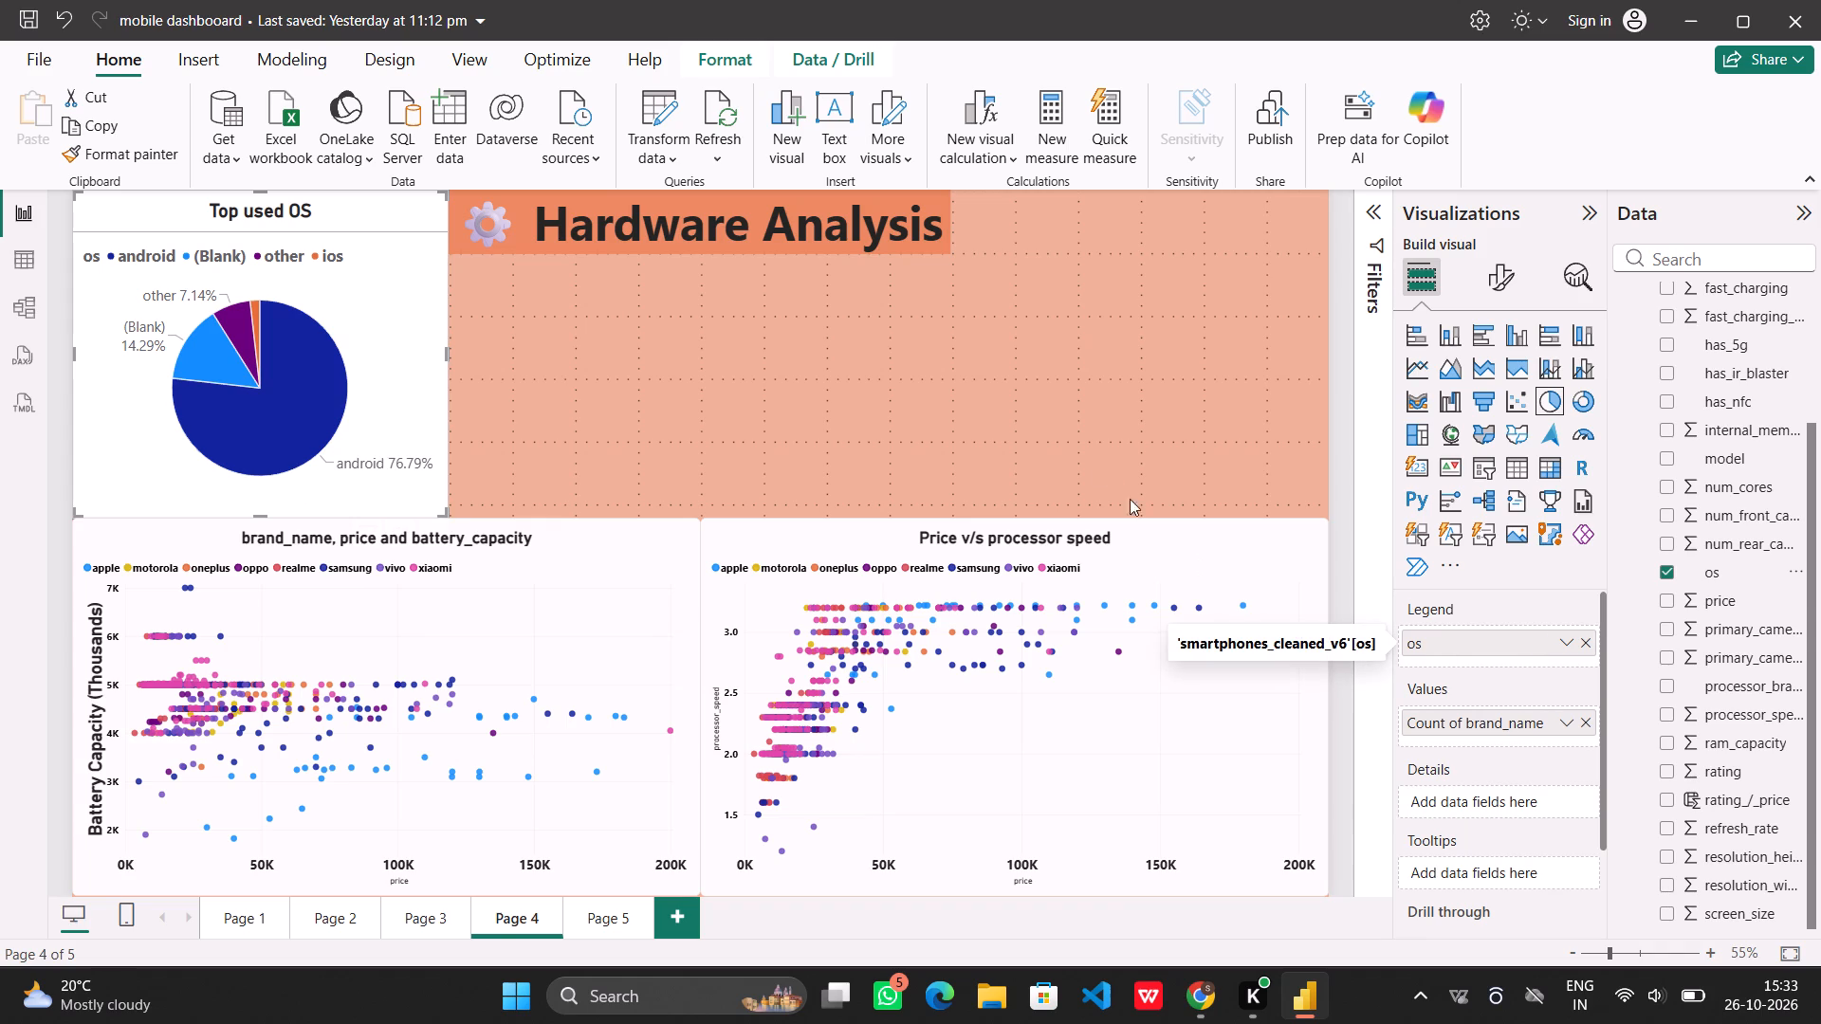
# Add a pie chart below the Hardware Analysis title with processor_brand as legend and the count of brand_name as values.
pyautogui.click(1086, 405)
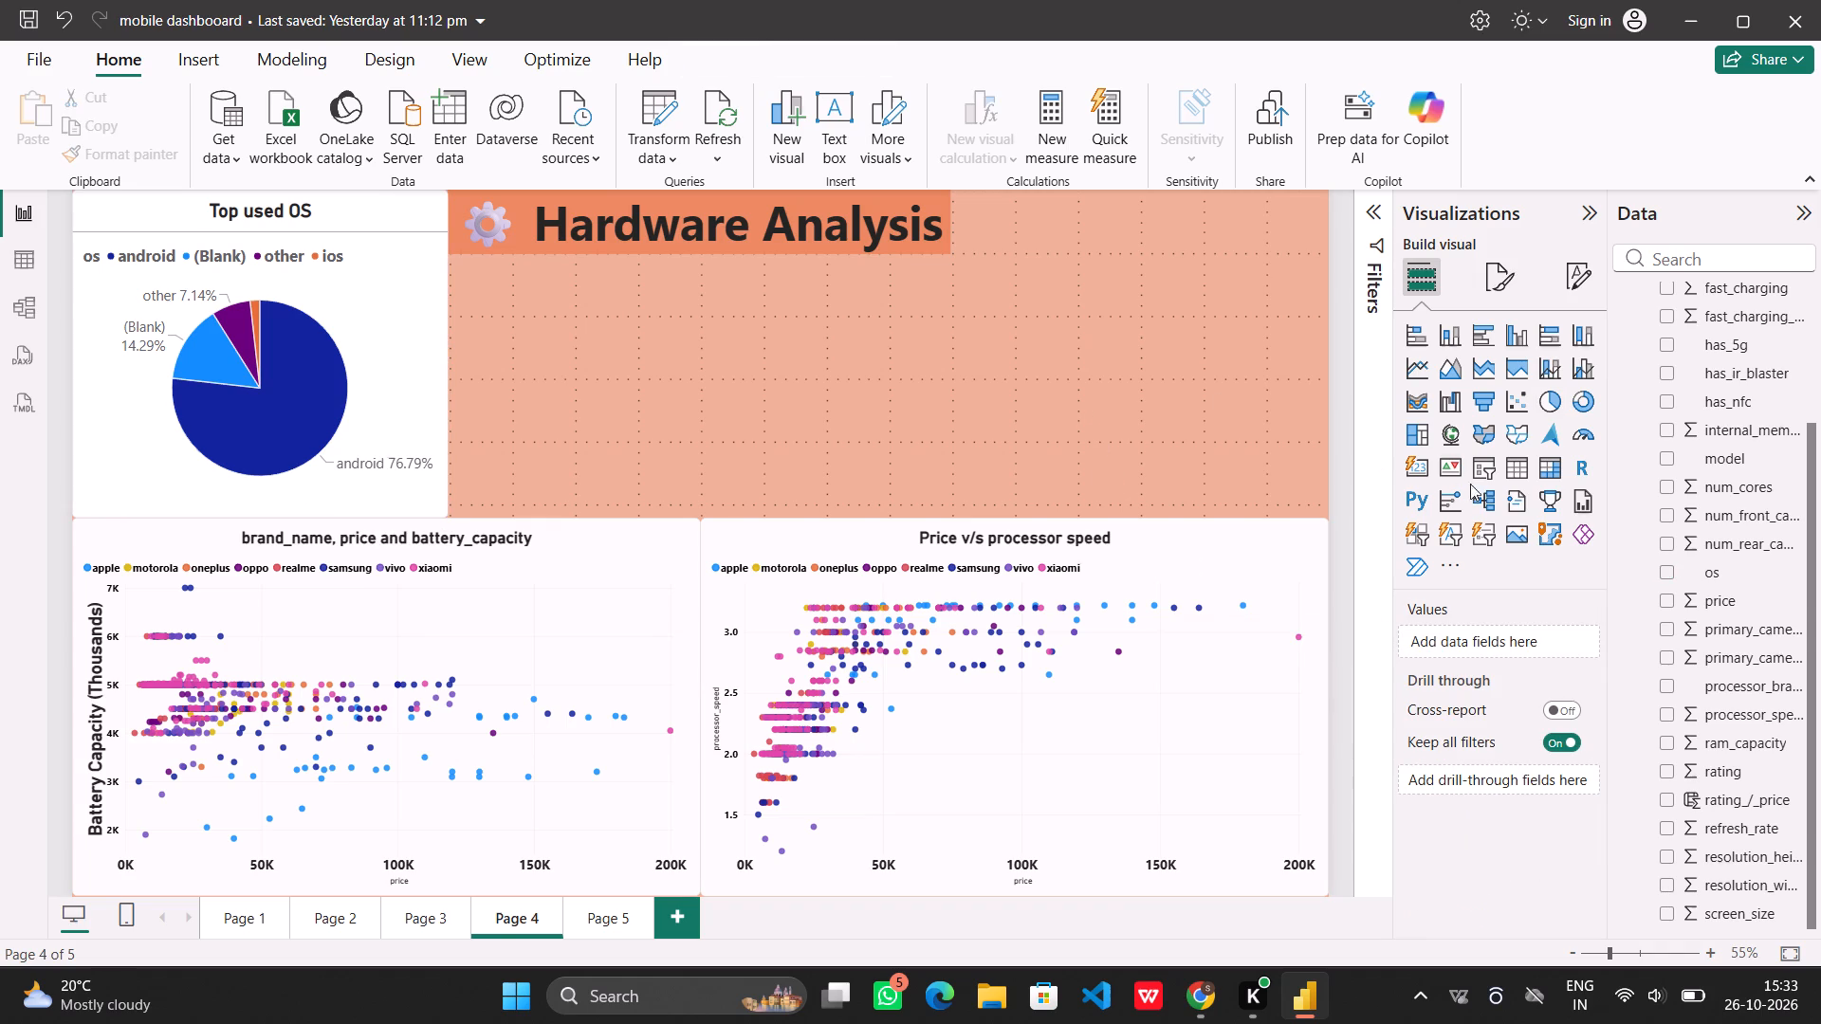
pyautogui.click(1541, 404)
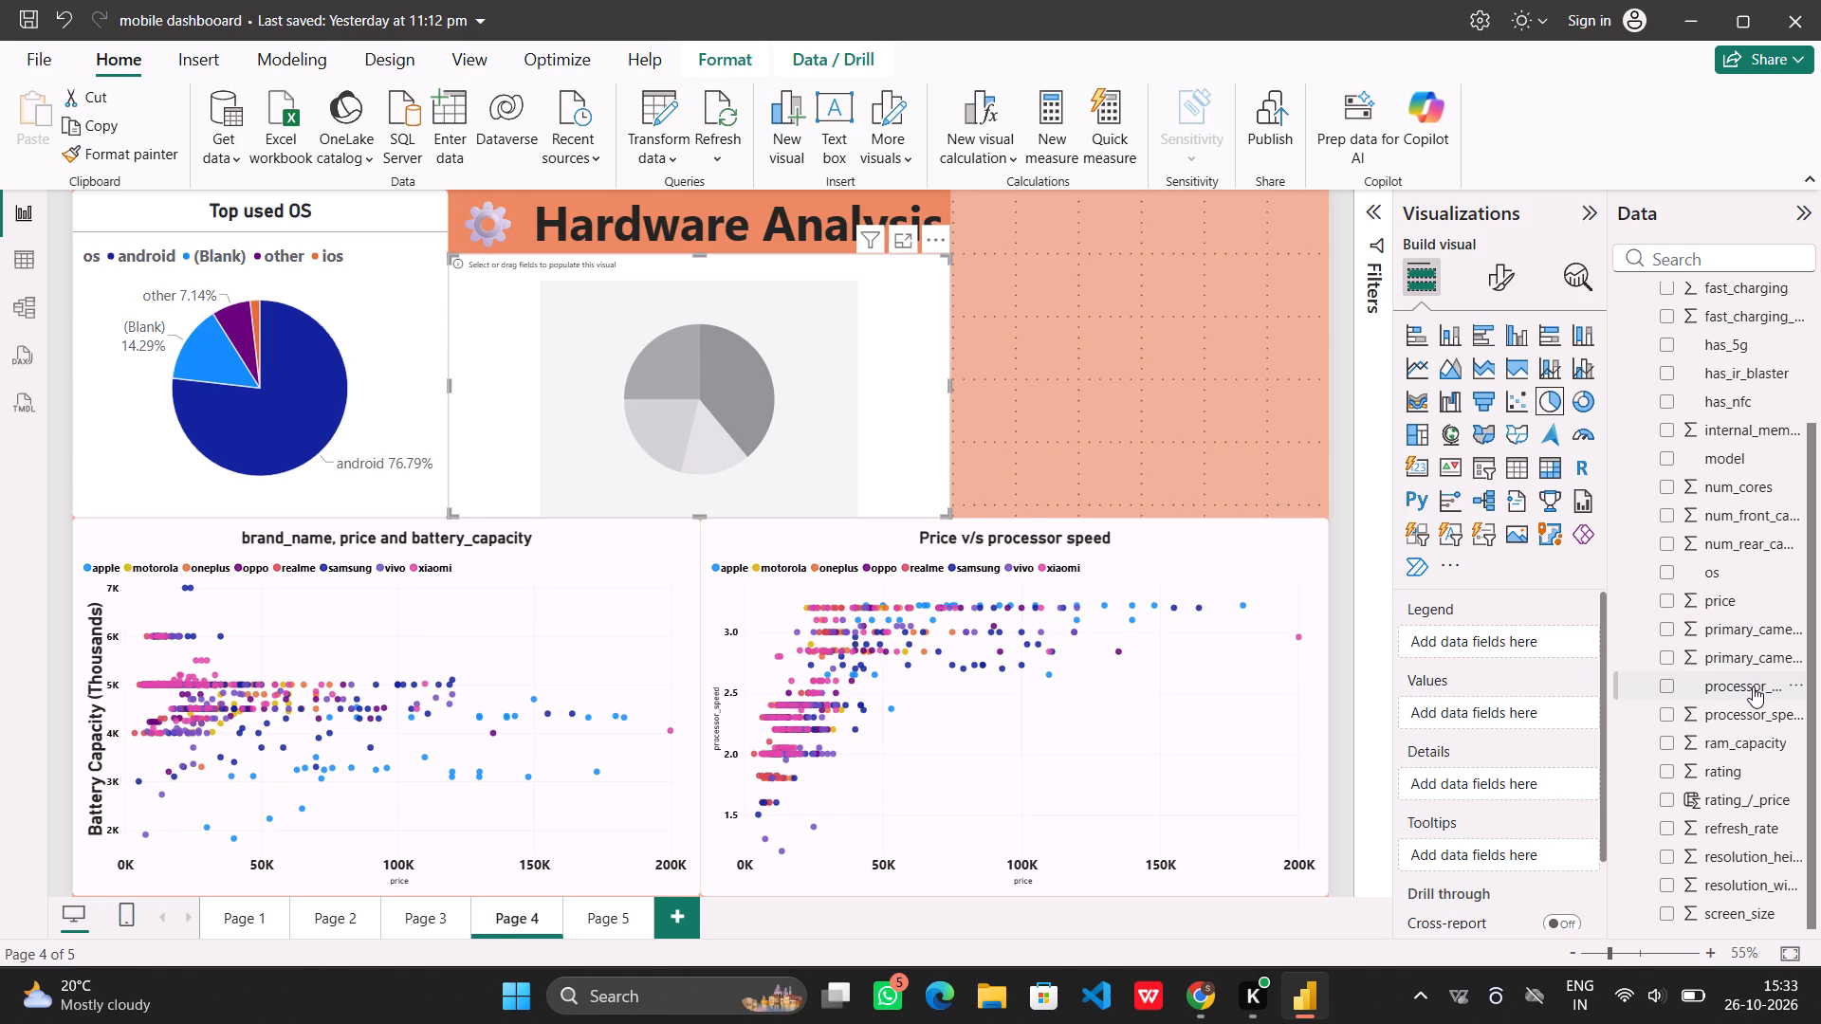
pyautogui.moveTo(1753, 686); pyautogui.dragTo(1511, 638)
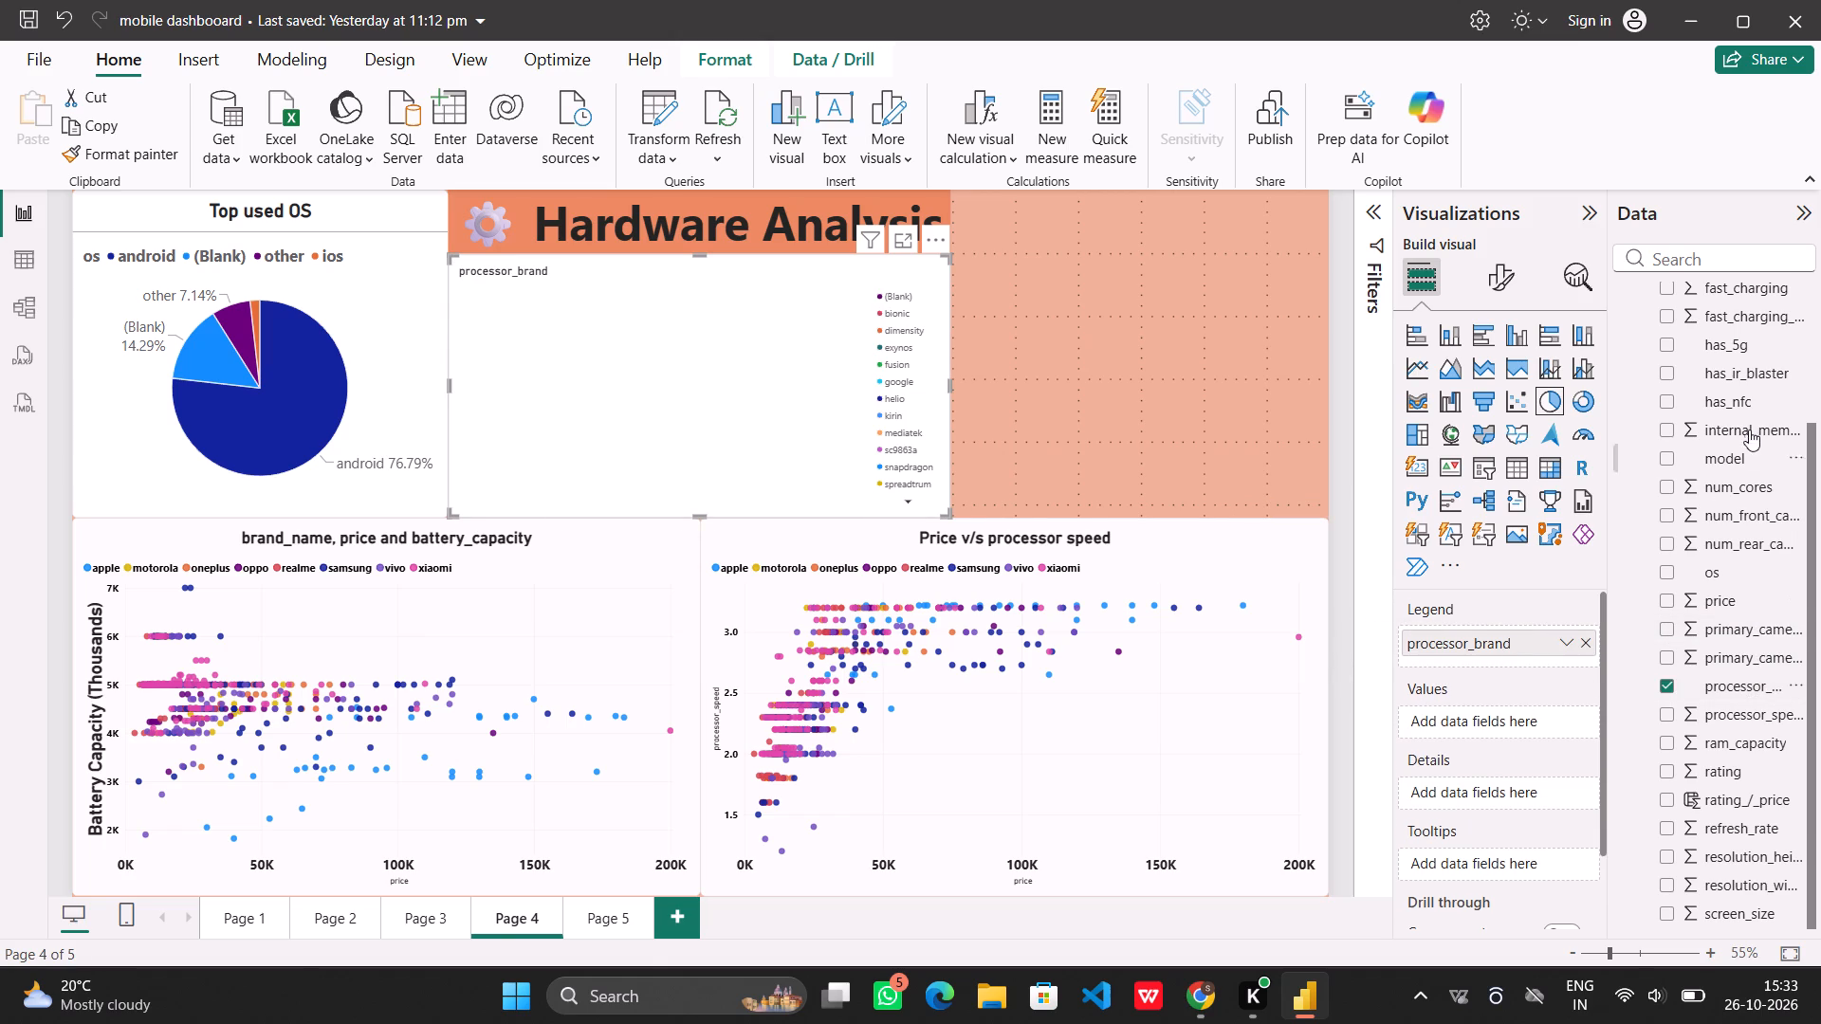
pyautogui.scroll(7, 1749, 373)
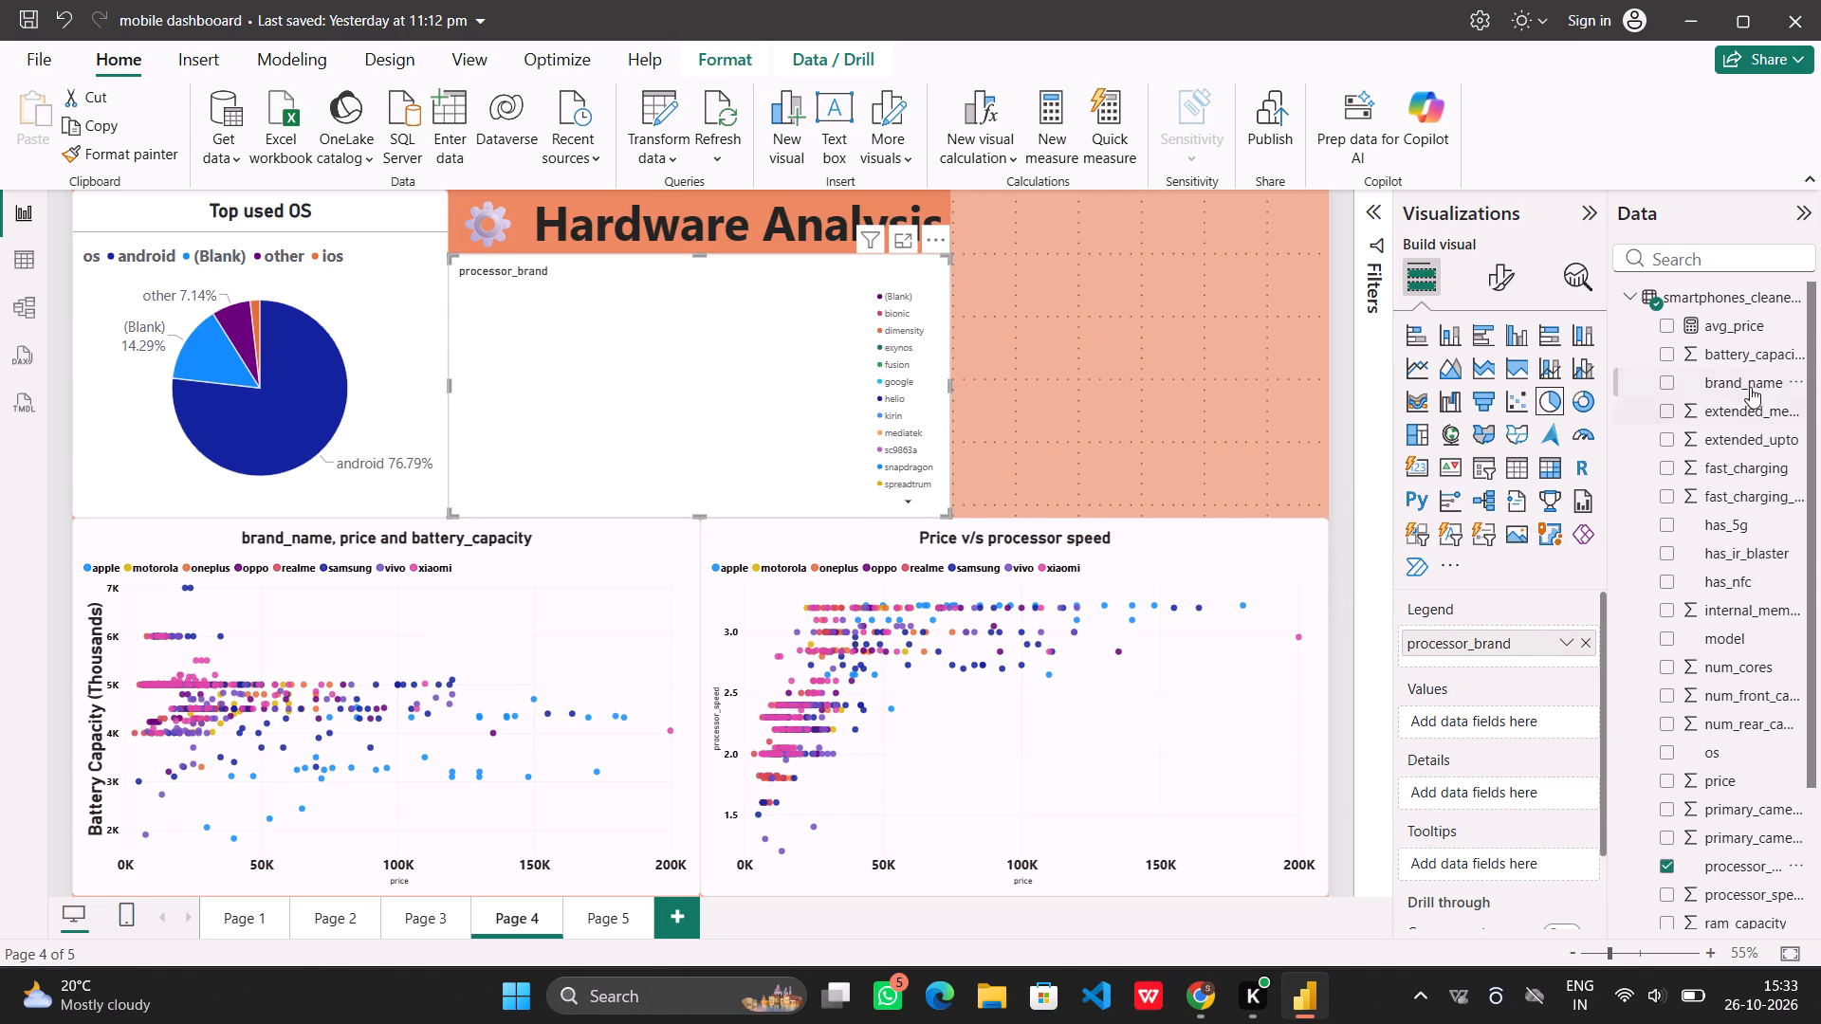
pyautogui.moveTo(1751, 379); pyautogui.dragTo(1545, 718)
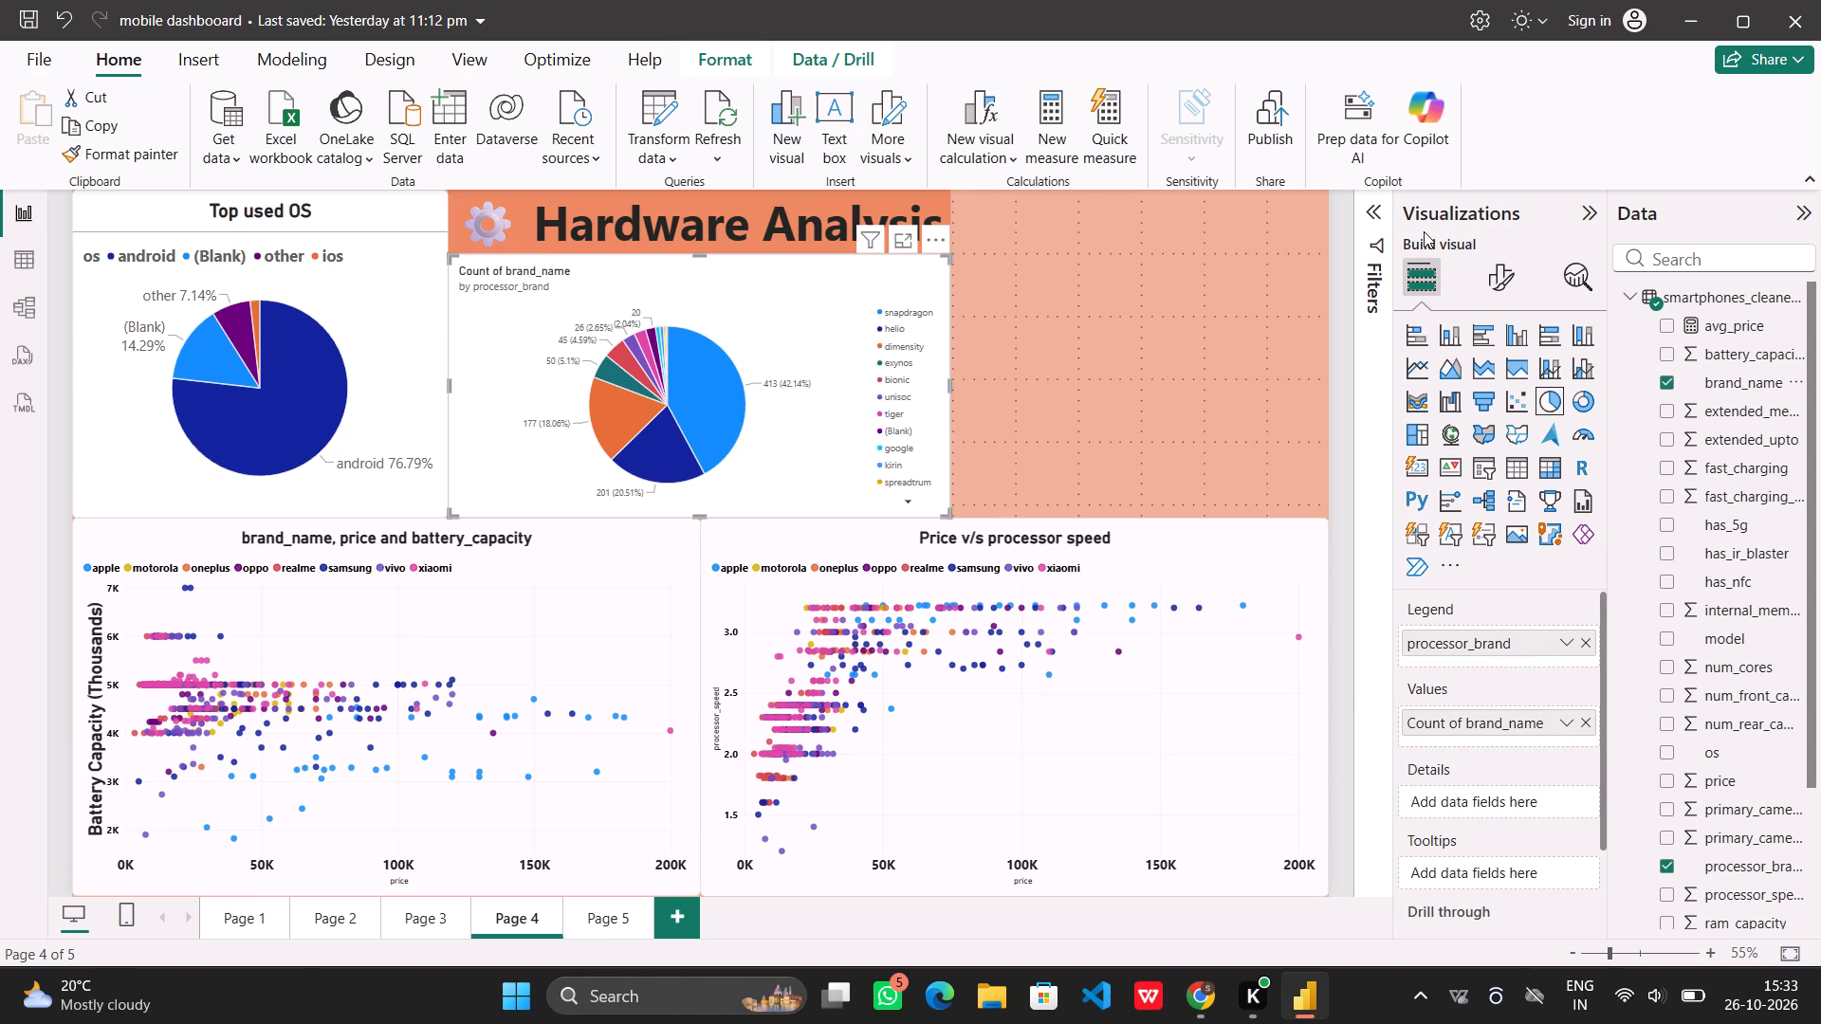
# Examine the processor brand pie chart's filter options for the brand_name count and processor_brand.
pyautogui.click(1372, 211)
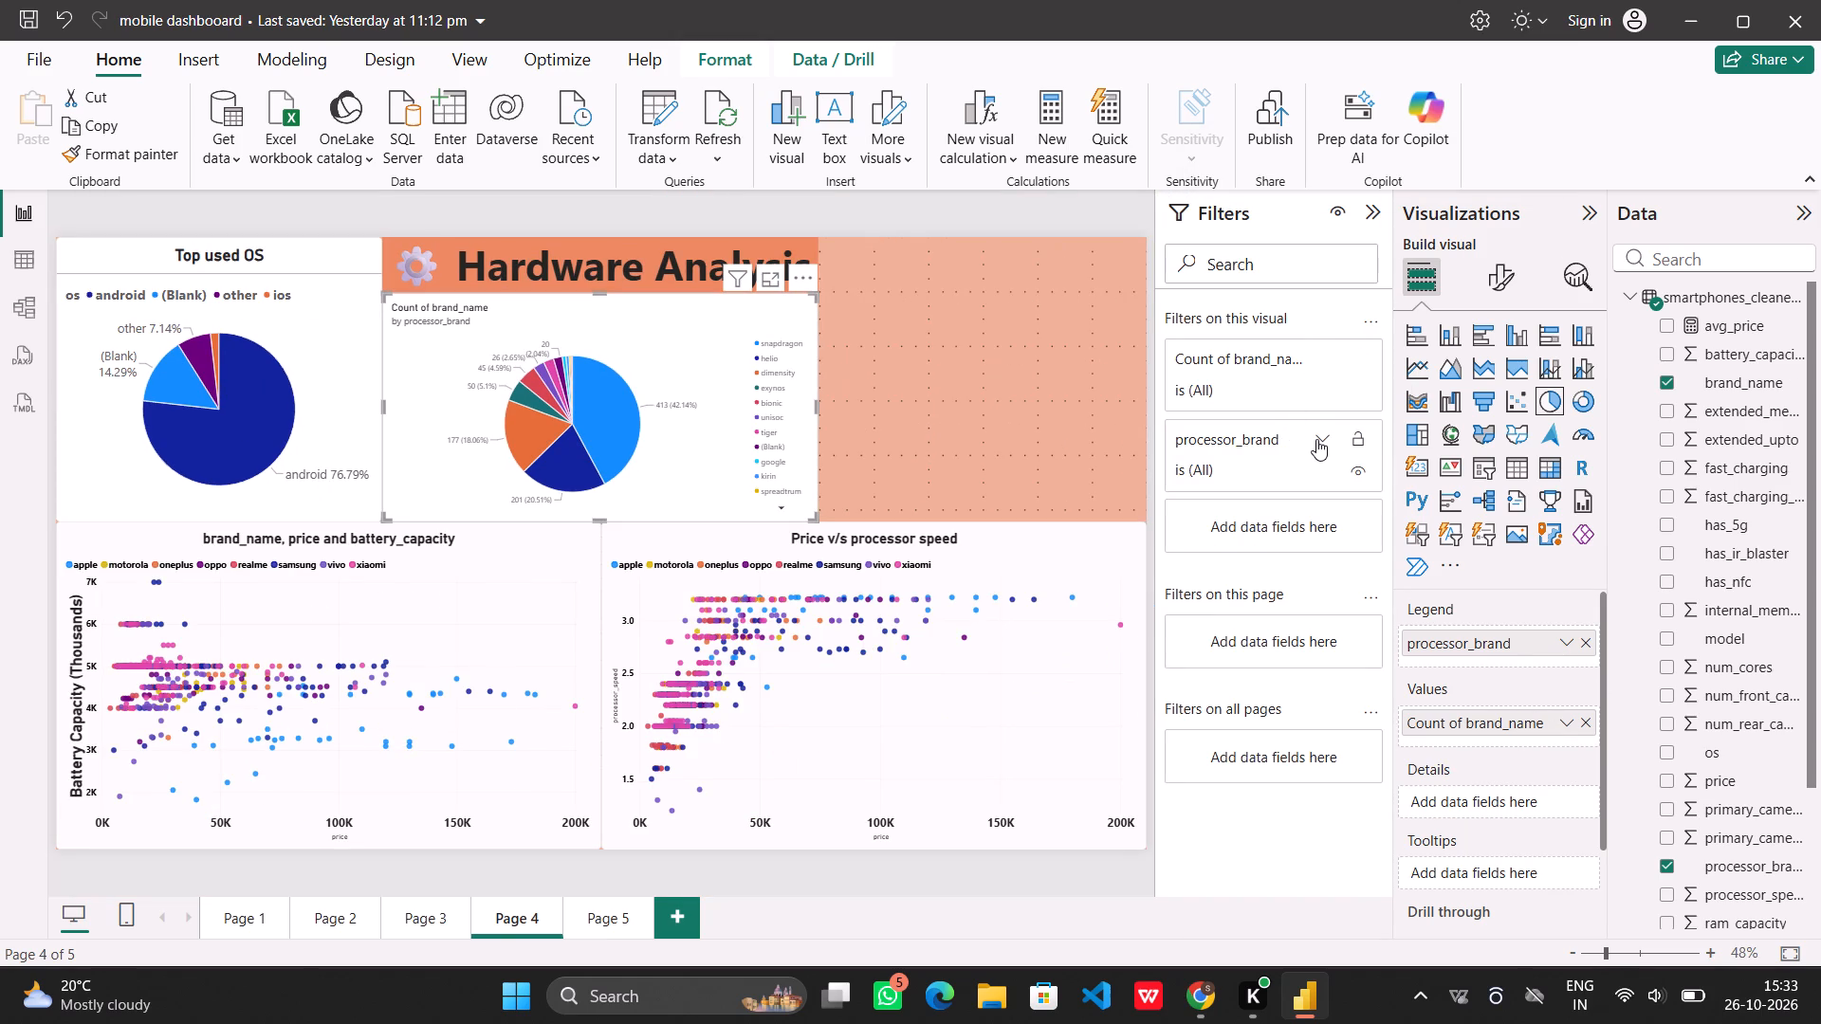
pyautogui.click(1316, 439)
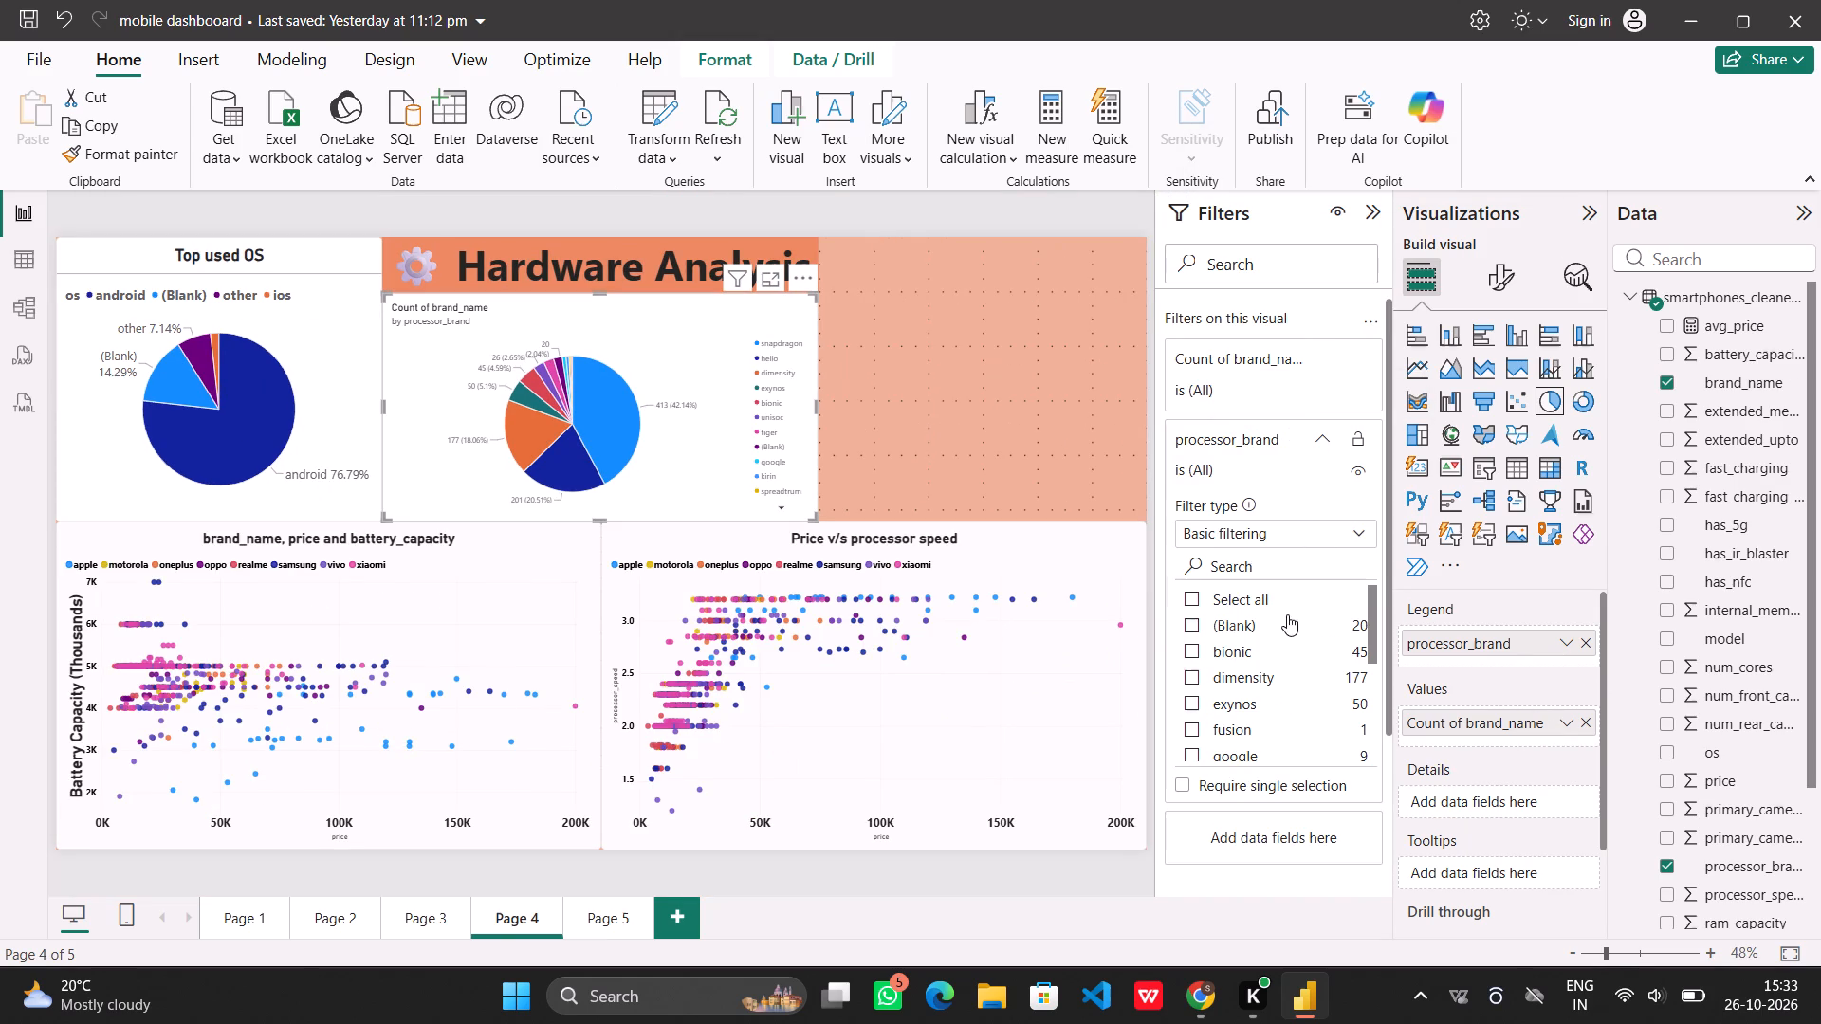
pyautogui.scroll(1, 1265, 657)
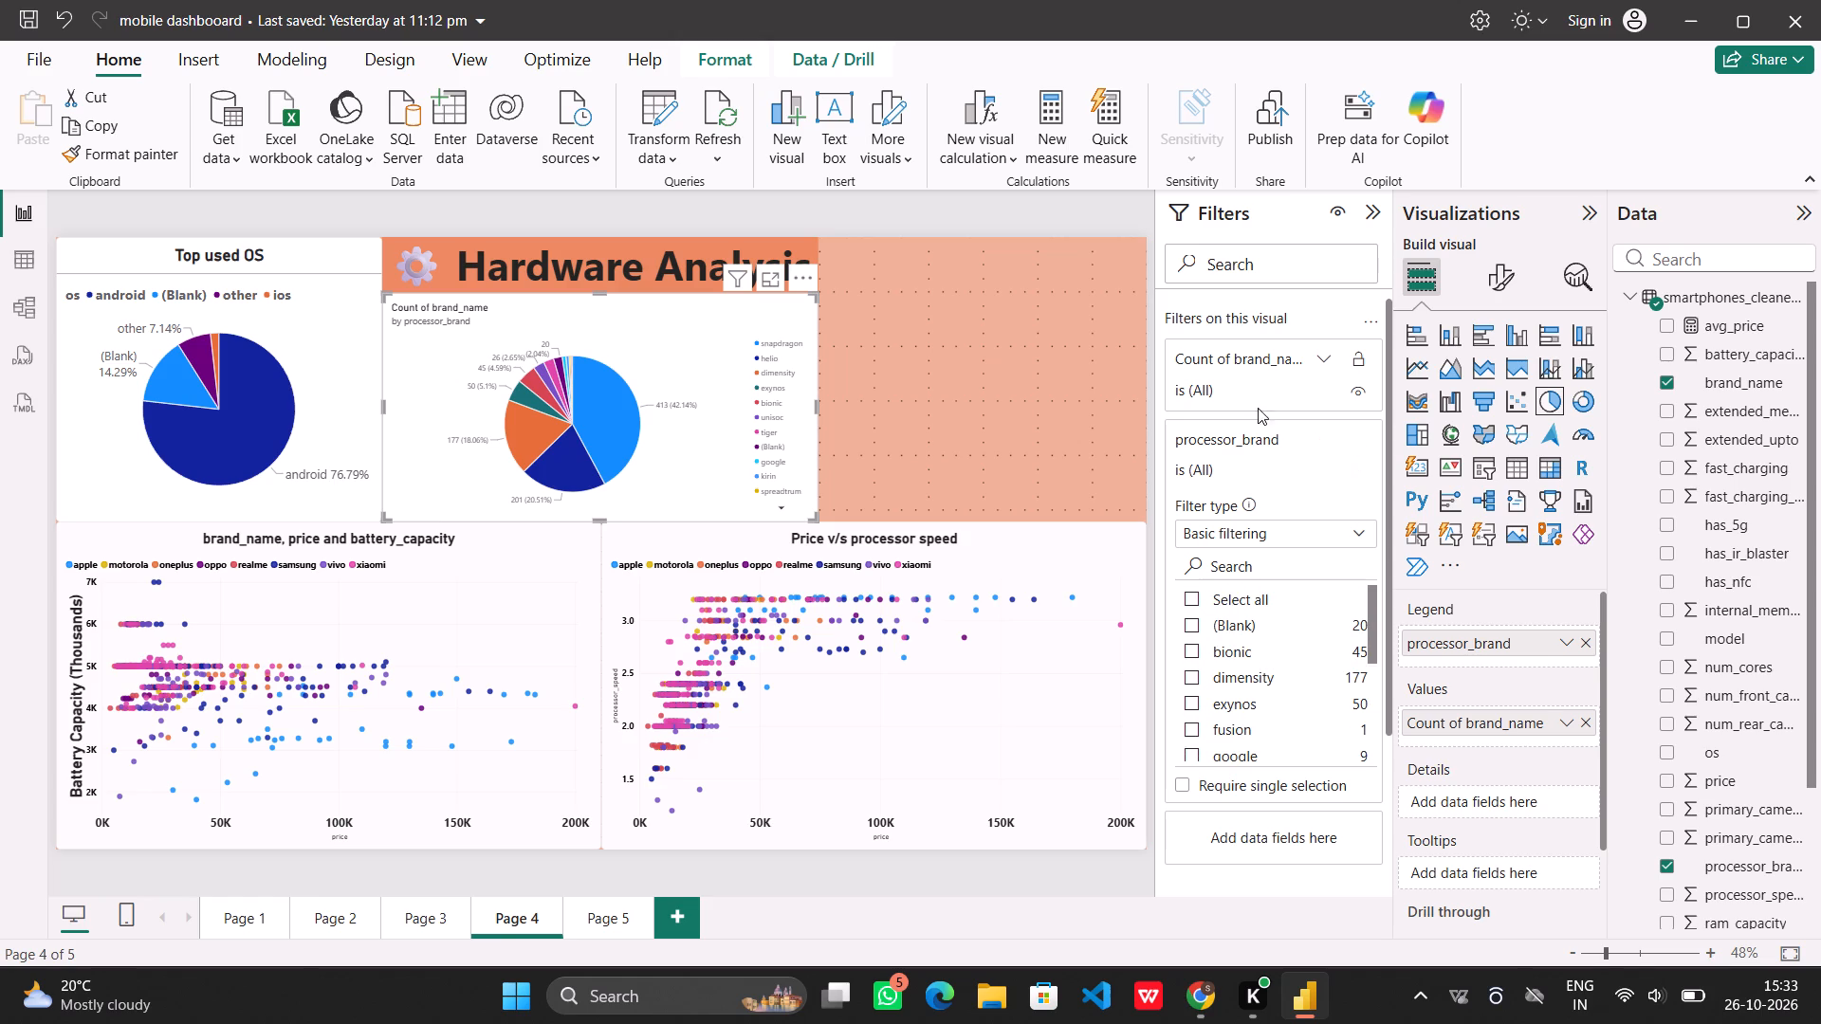
pyautogui.click(1264, 382)
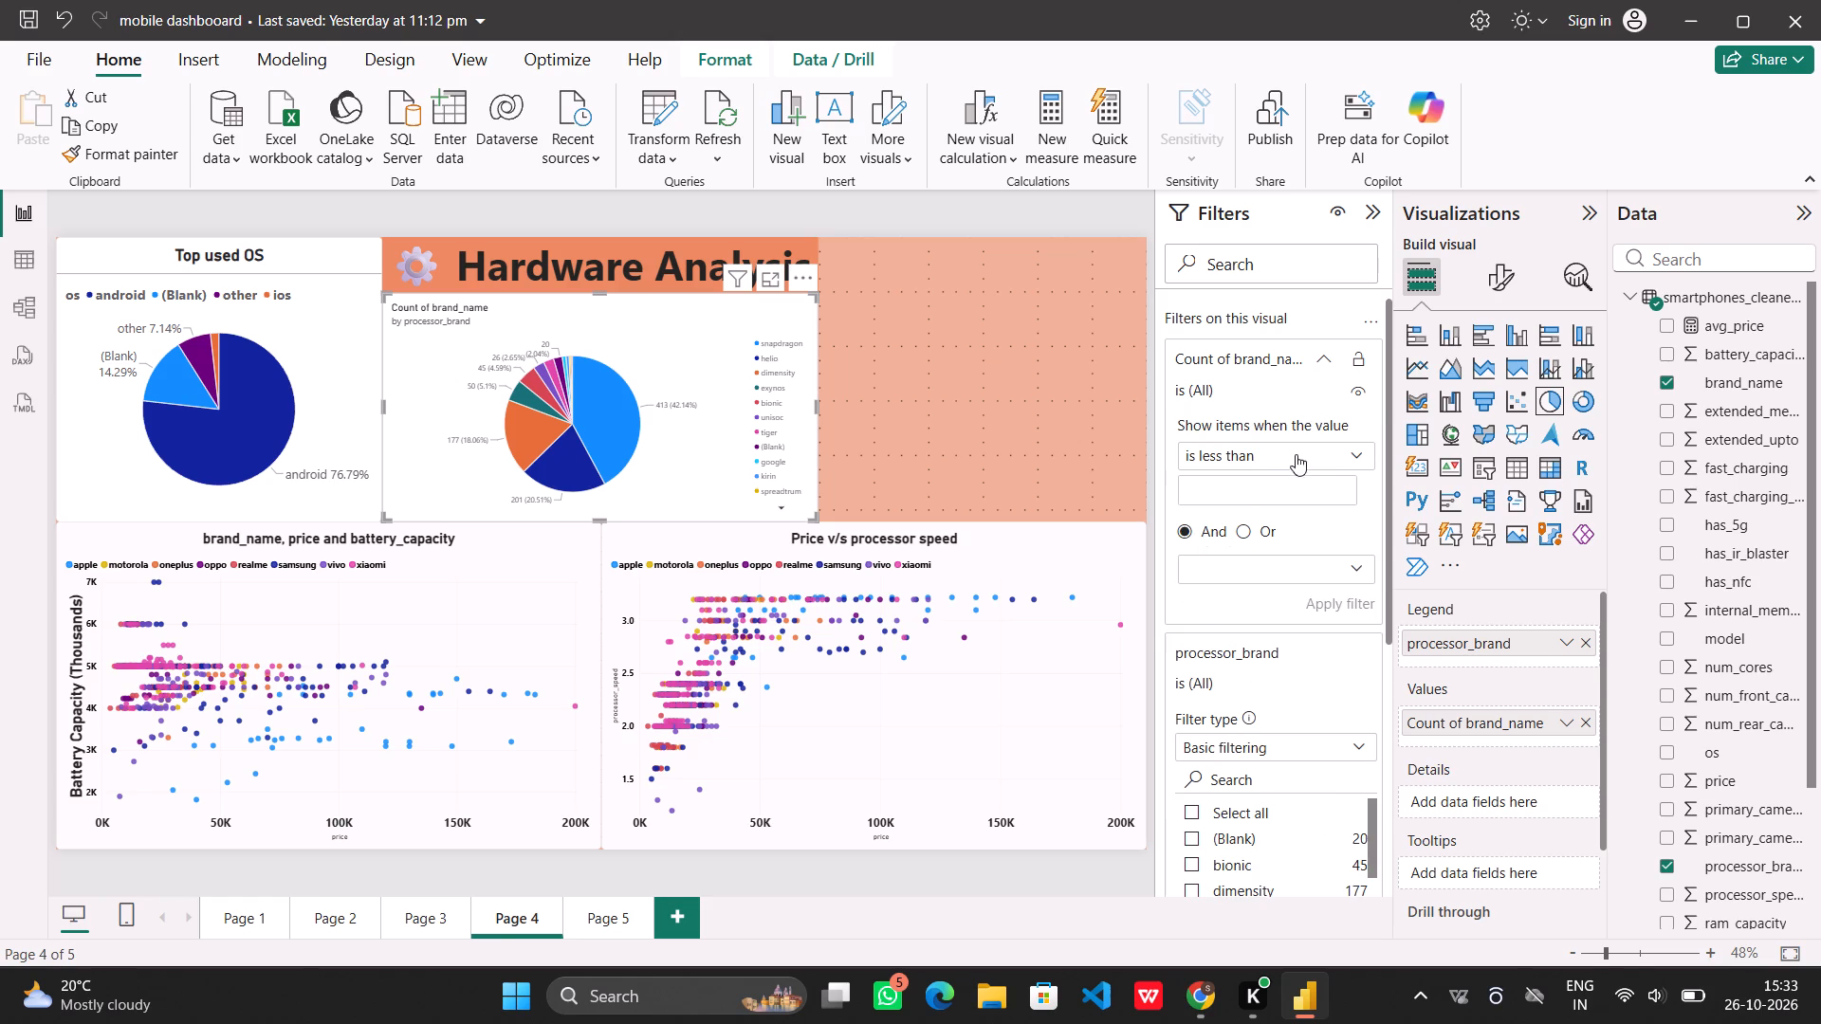
pyautogui.click(1316, 345)
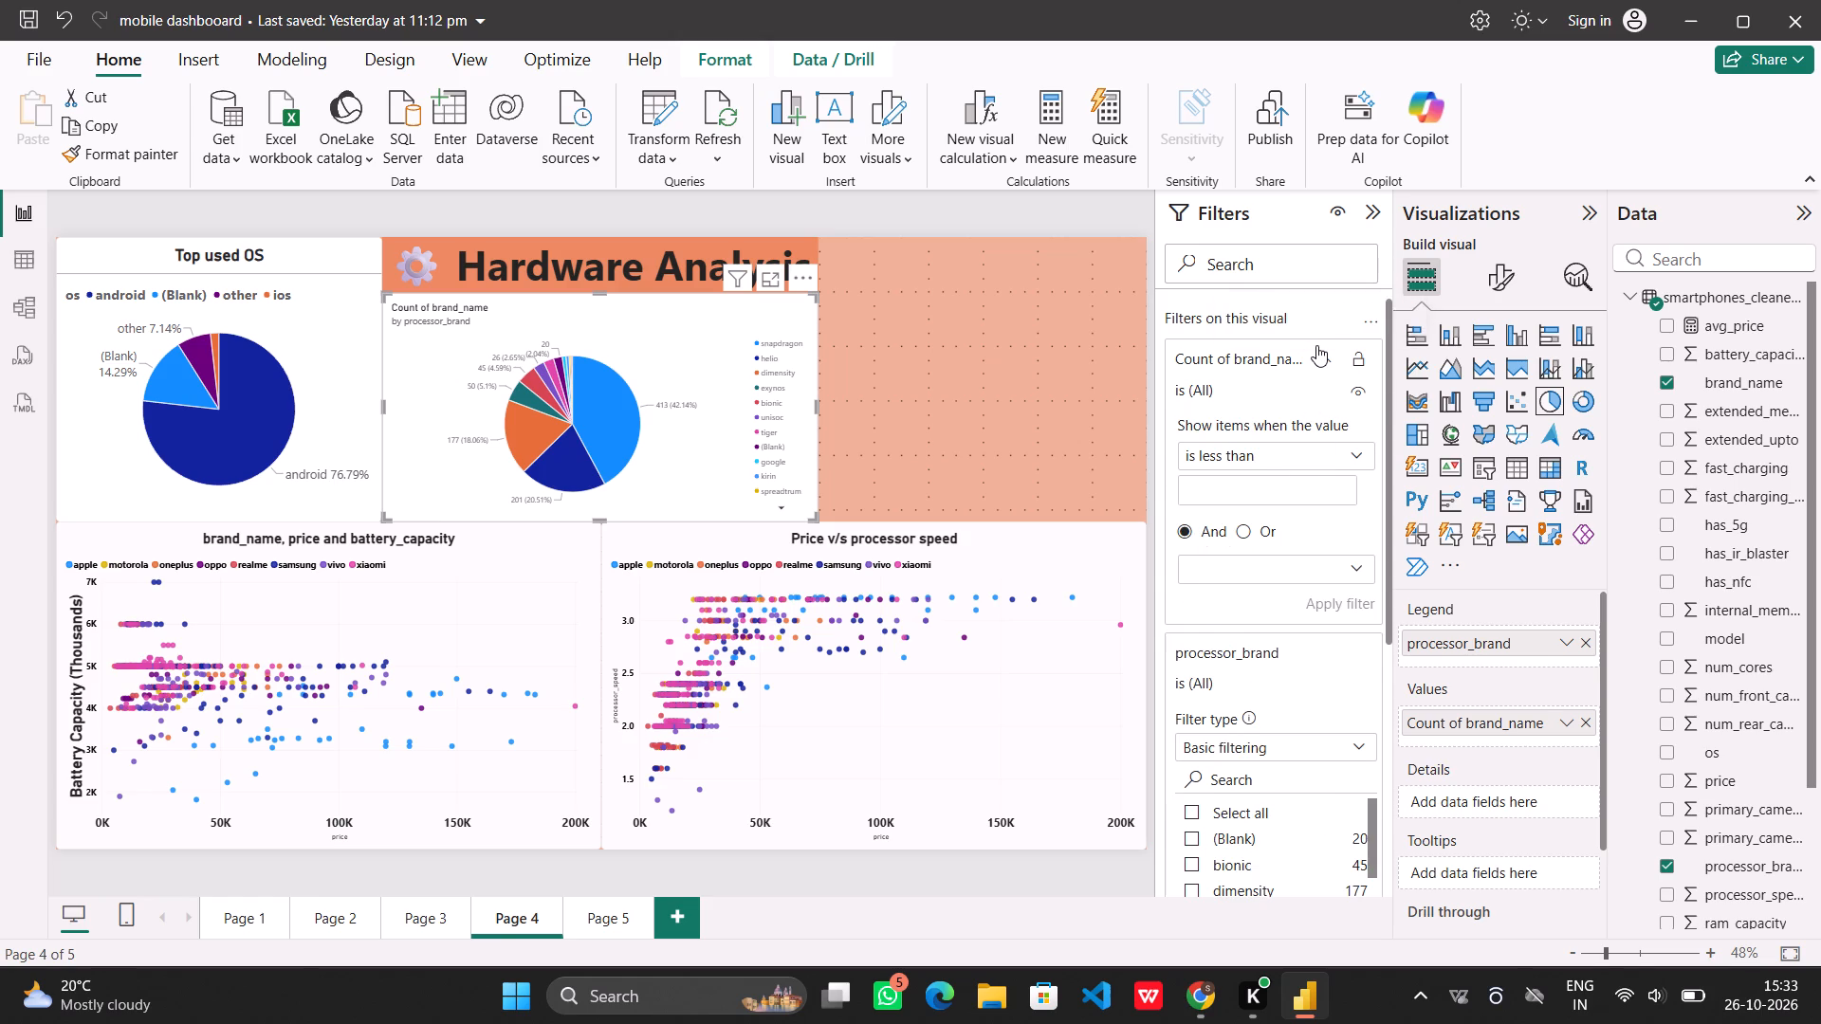
pyautogui.click(1325, 361)
pyautogui.click(1327, 354)
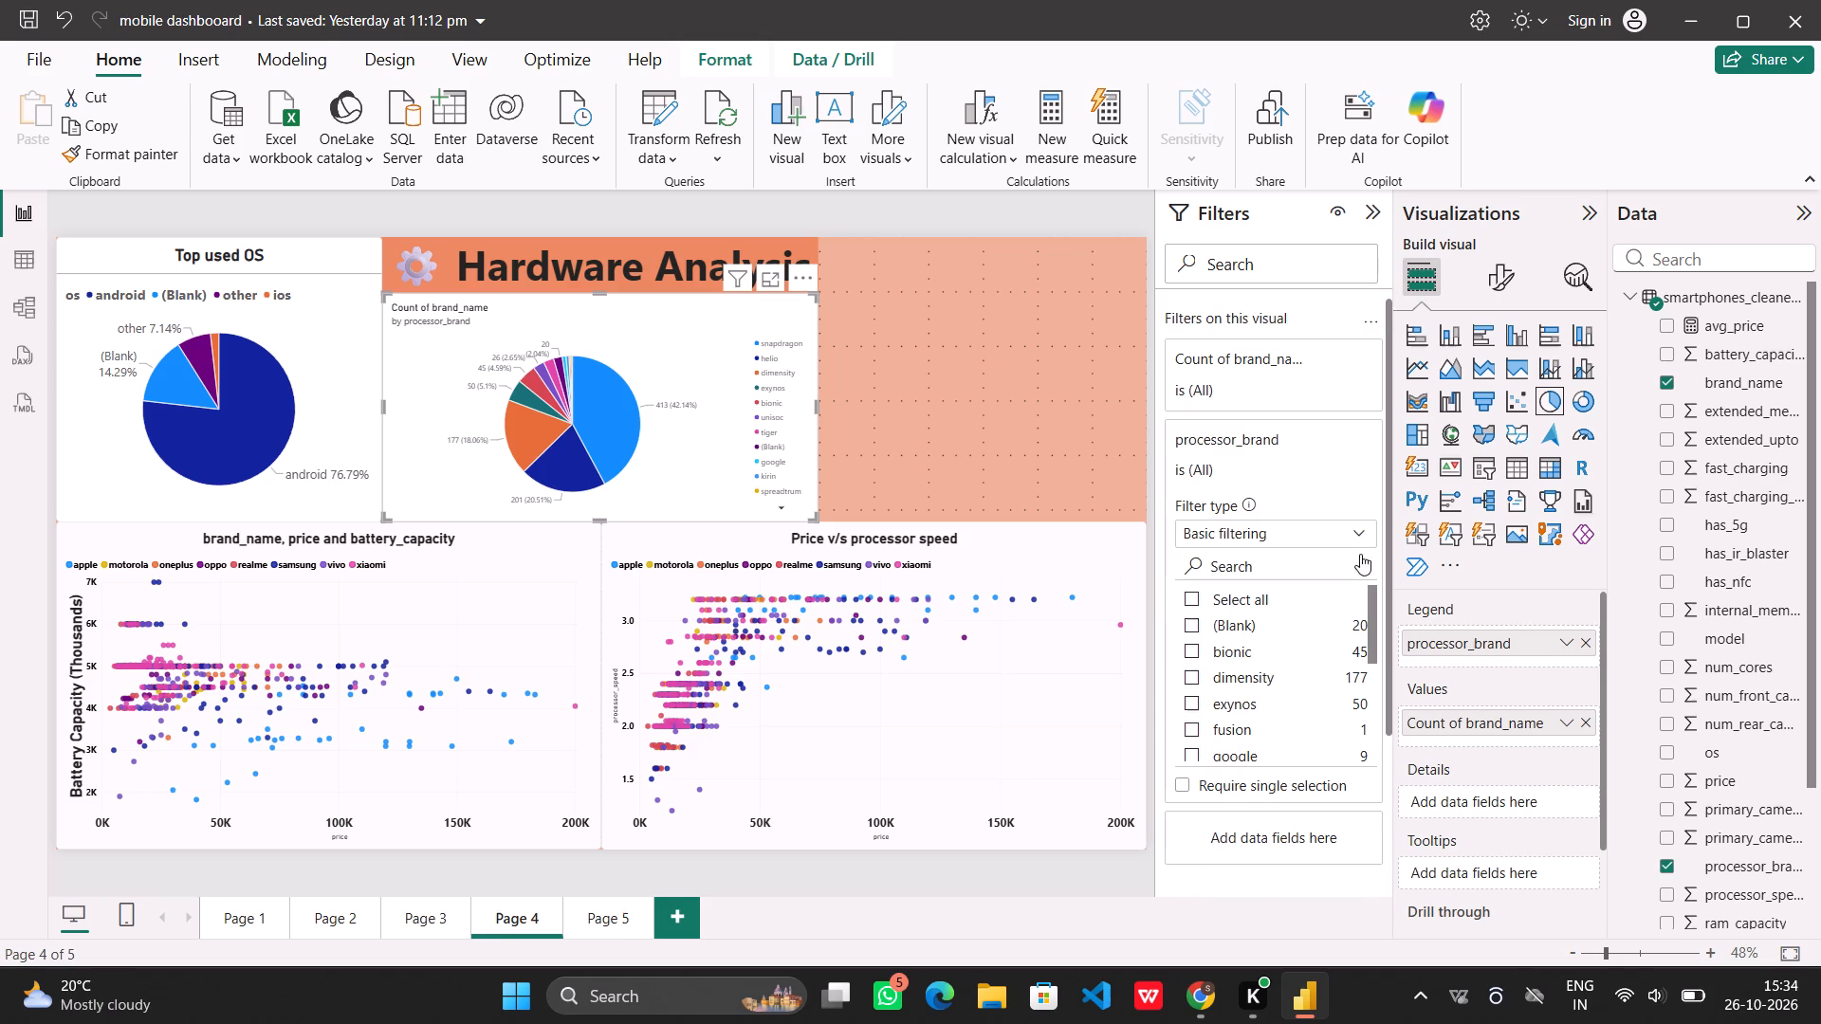
# Change the brand_name aggregation of the processor brand pie chart to Count (Distinct) and collapse the filter options.
pyautogui.click(1565, 727)
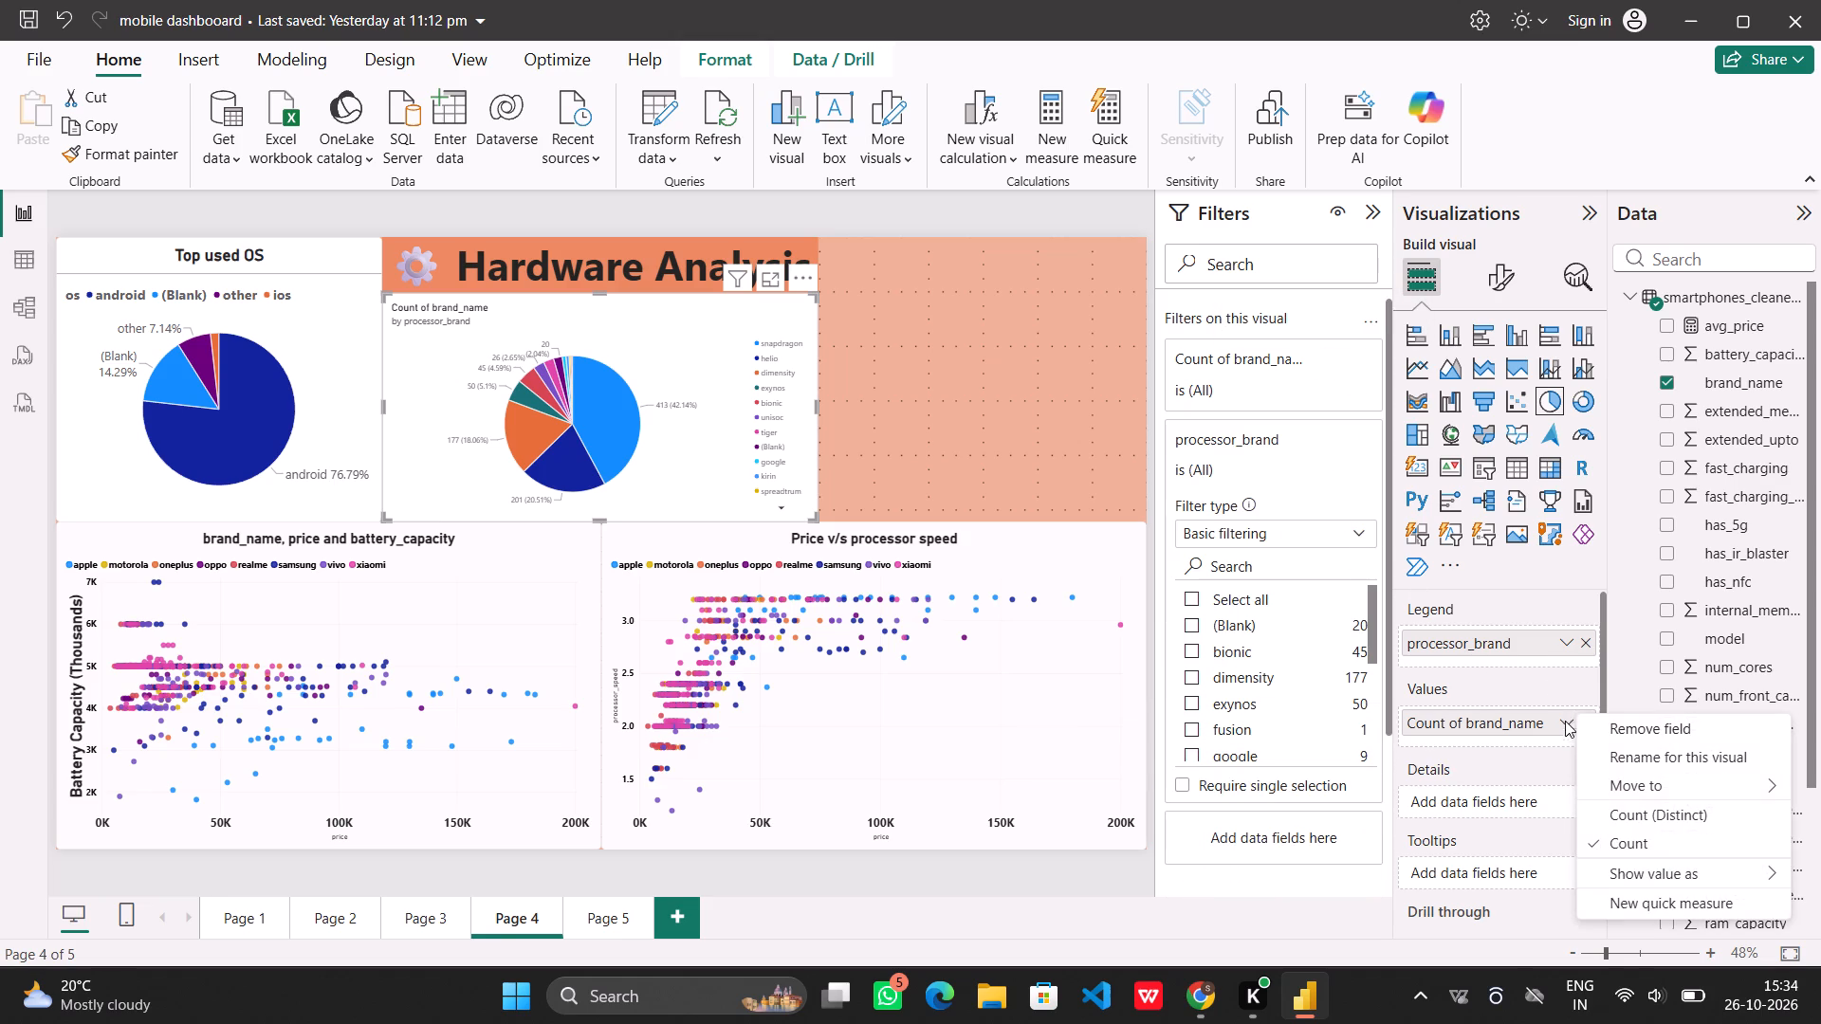
pyautogui.click(1634, 805)
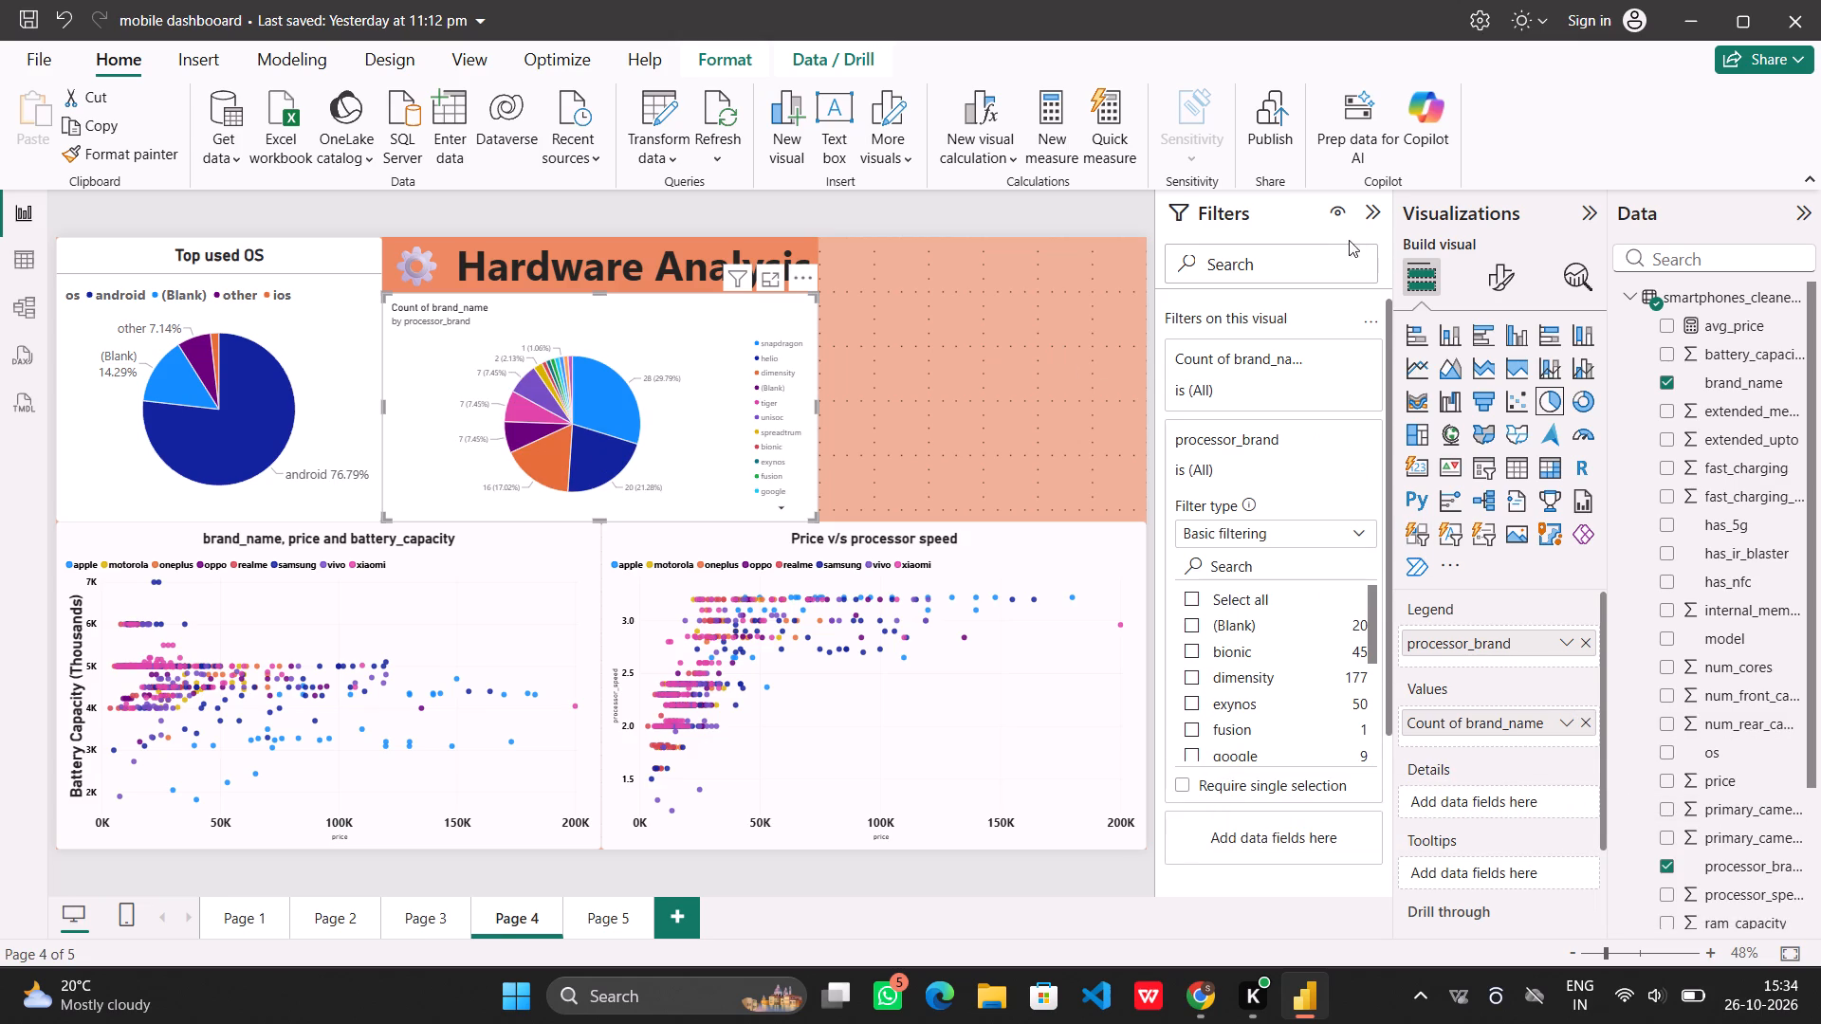
pyautogui.scroll(-2, 1295, 692)
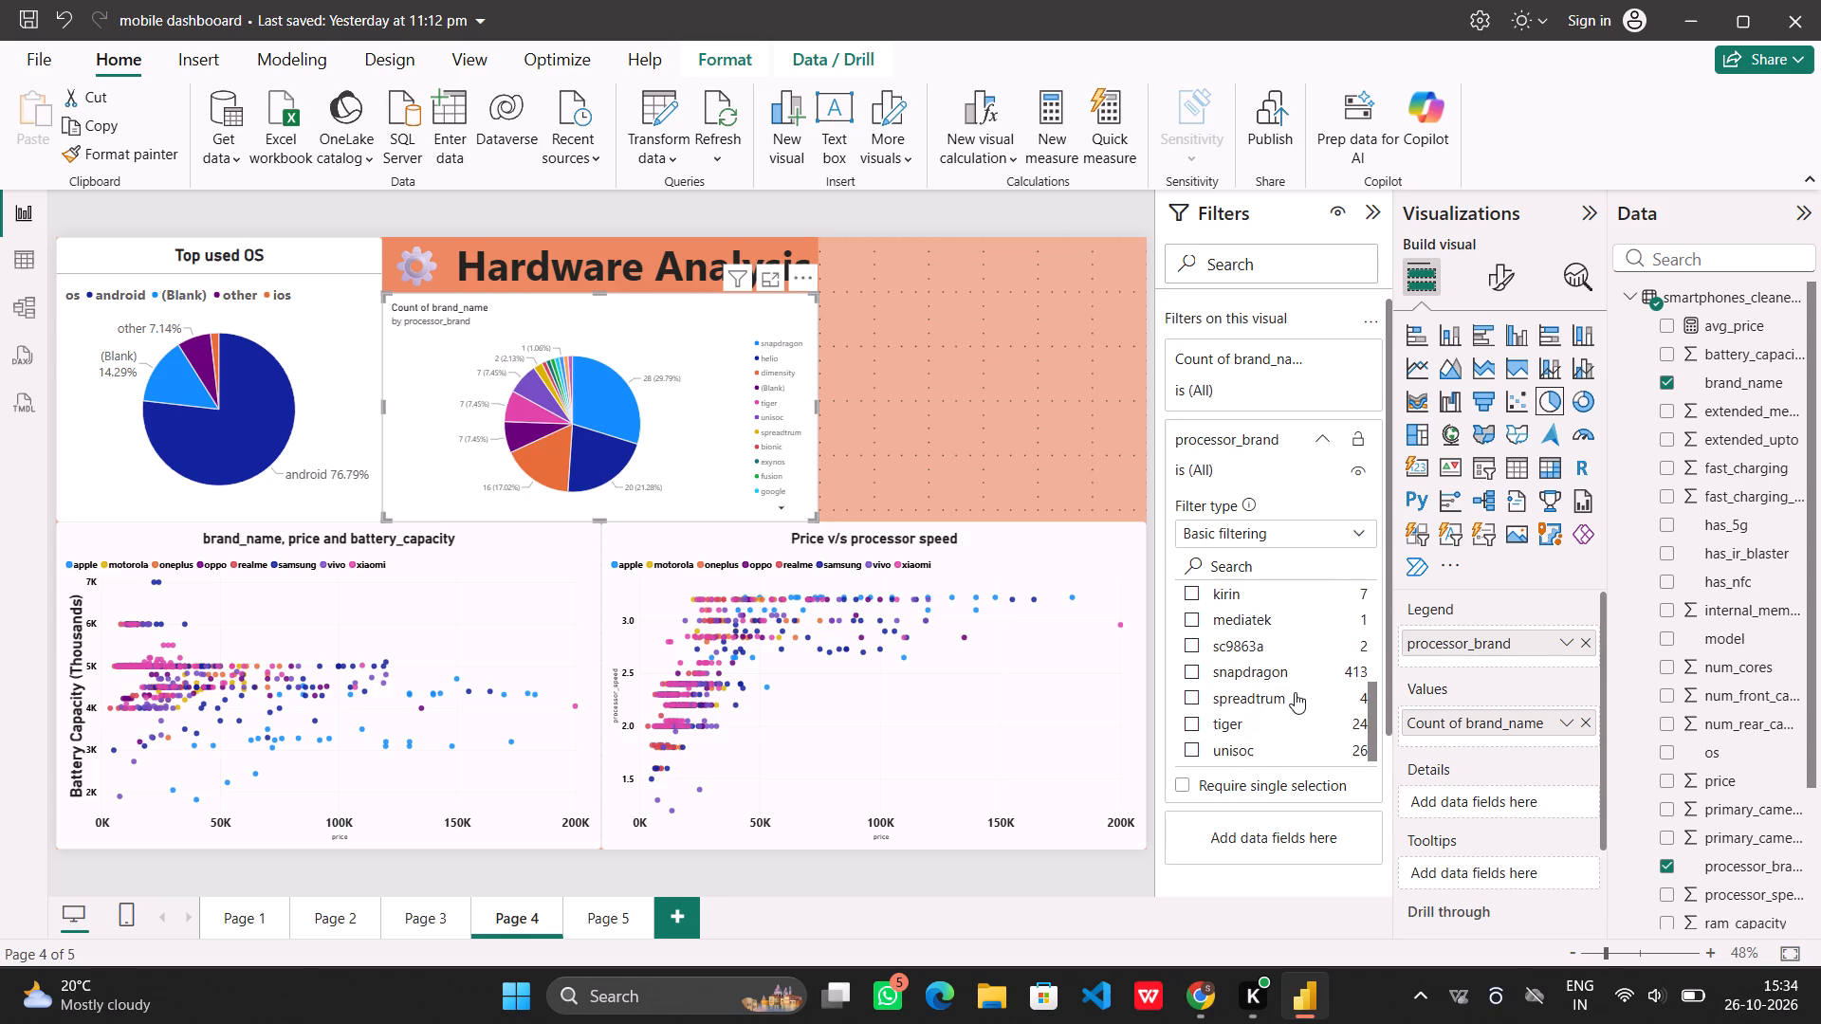
pyautogui.scroll(-3, 1295, 692)
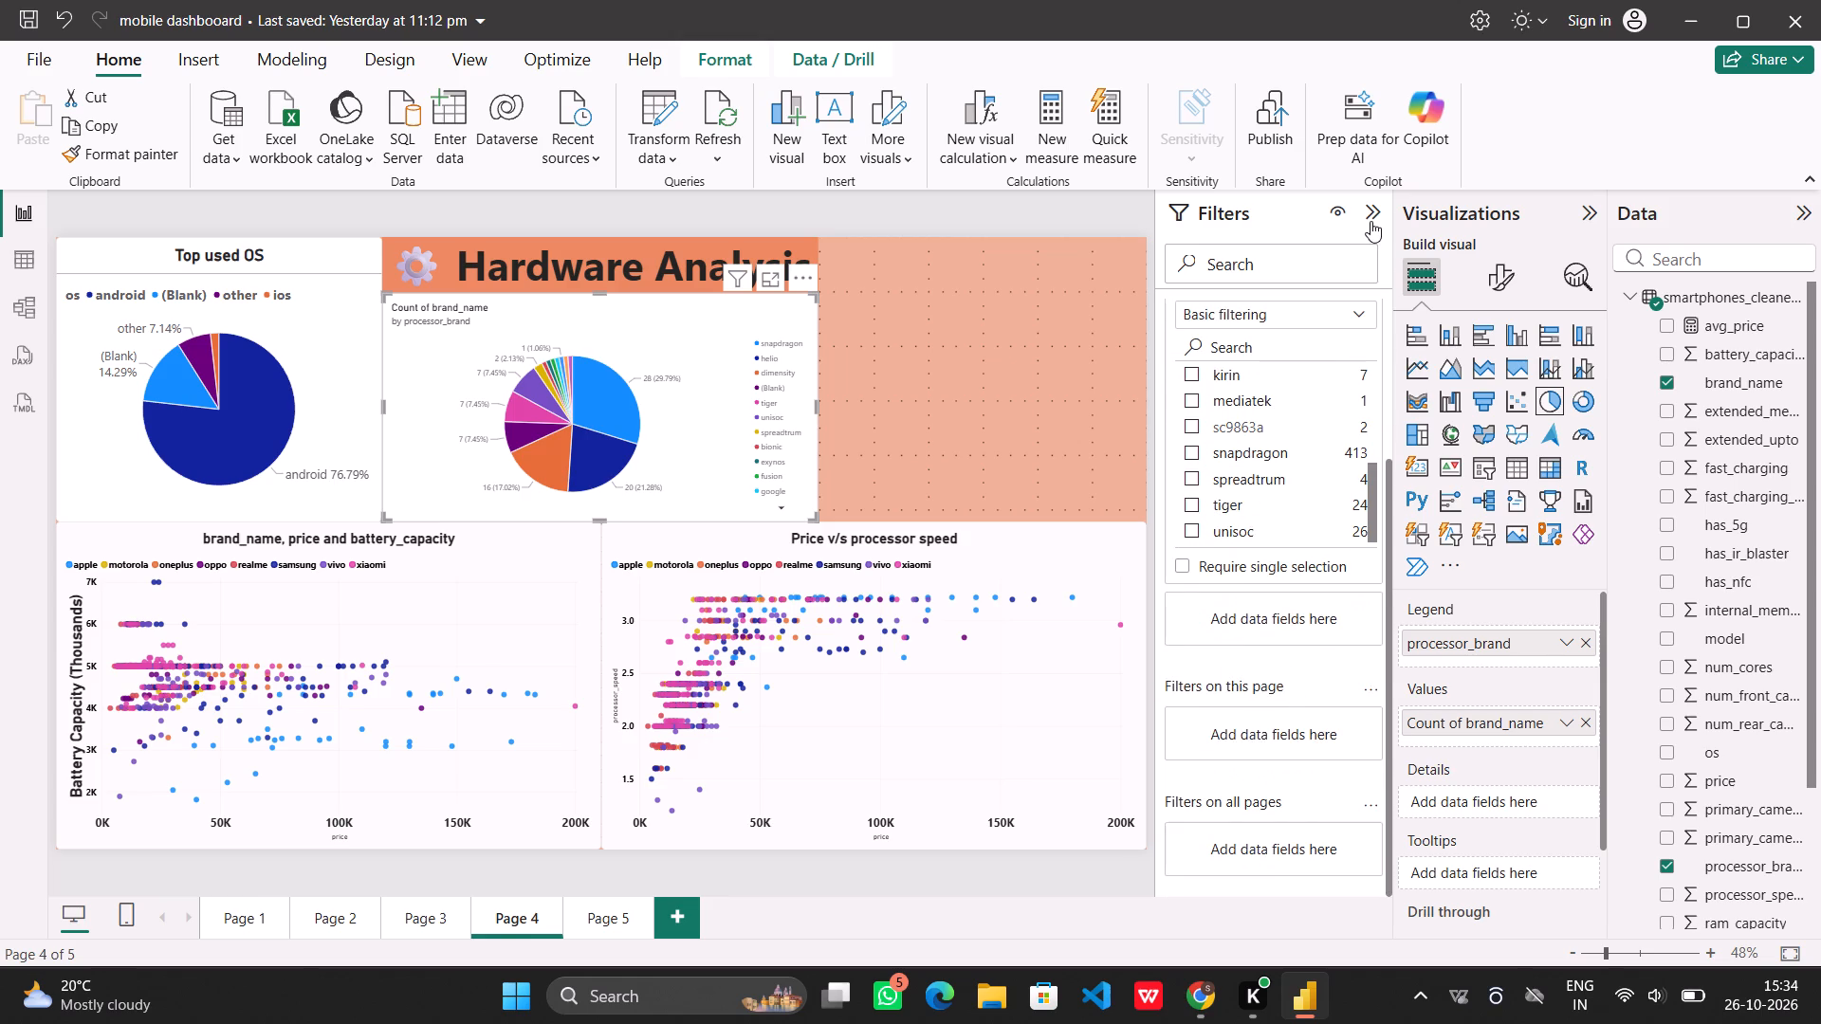
pyautogui.click(1370, 221)
pyautogui.click(1093, 375)
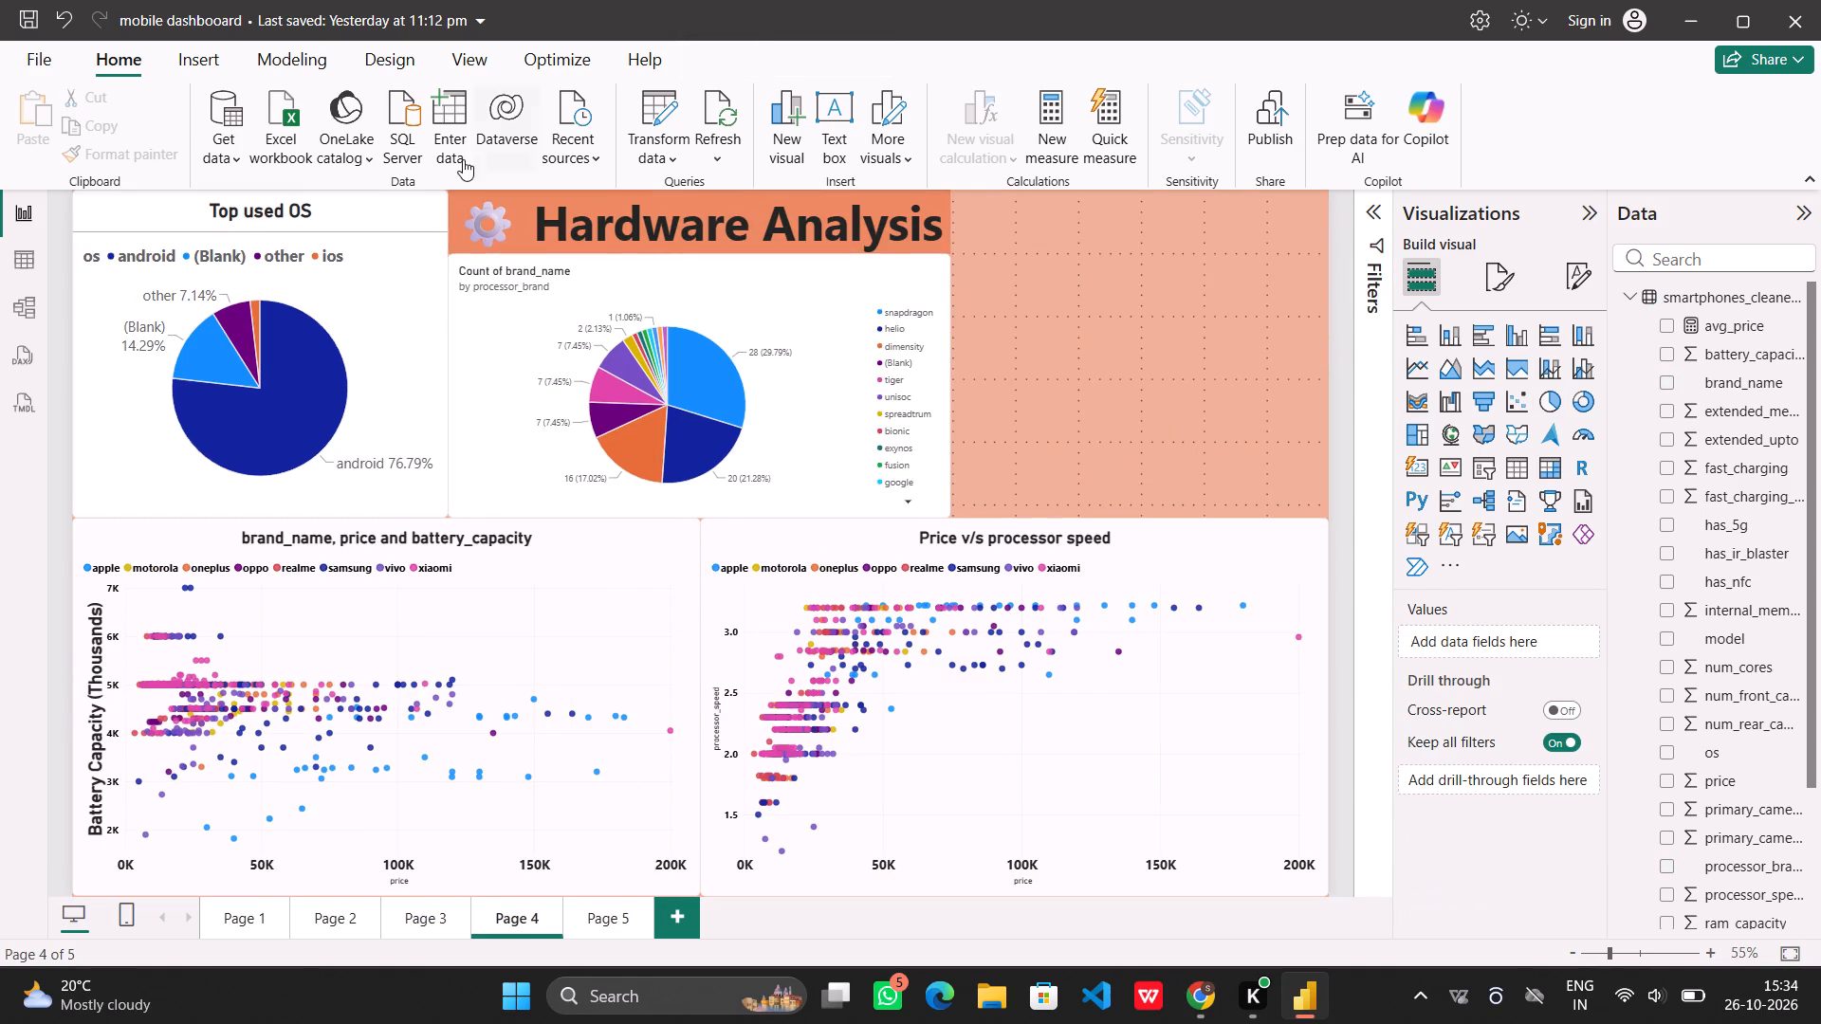
# Copy the formatting of the Top used OS pie chart onto the processor brand pie chart.
pyautogui.click(400, 203)
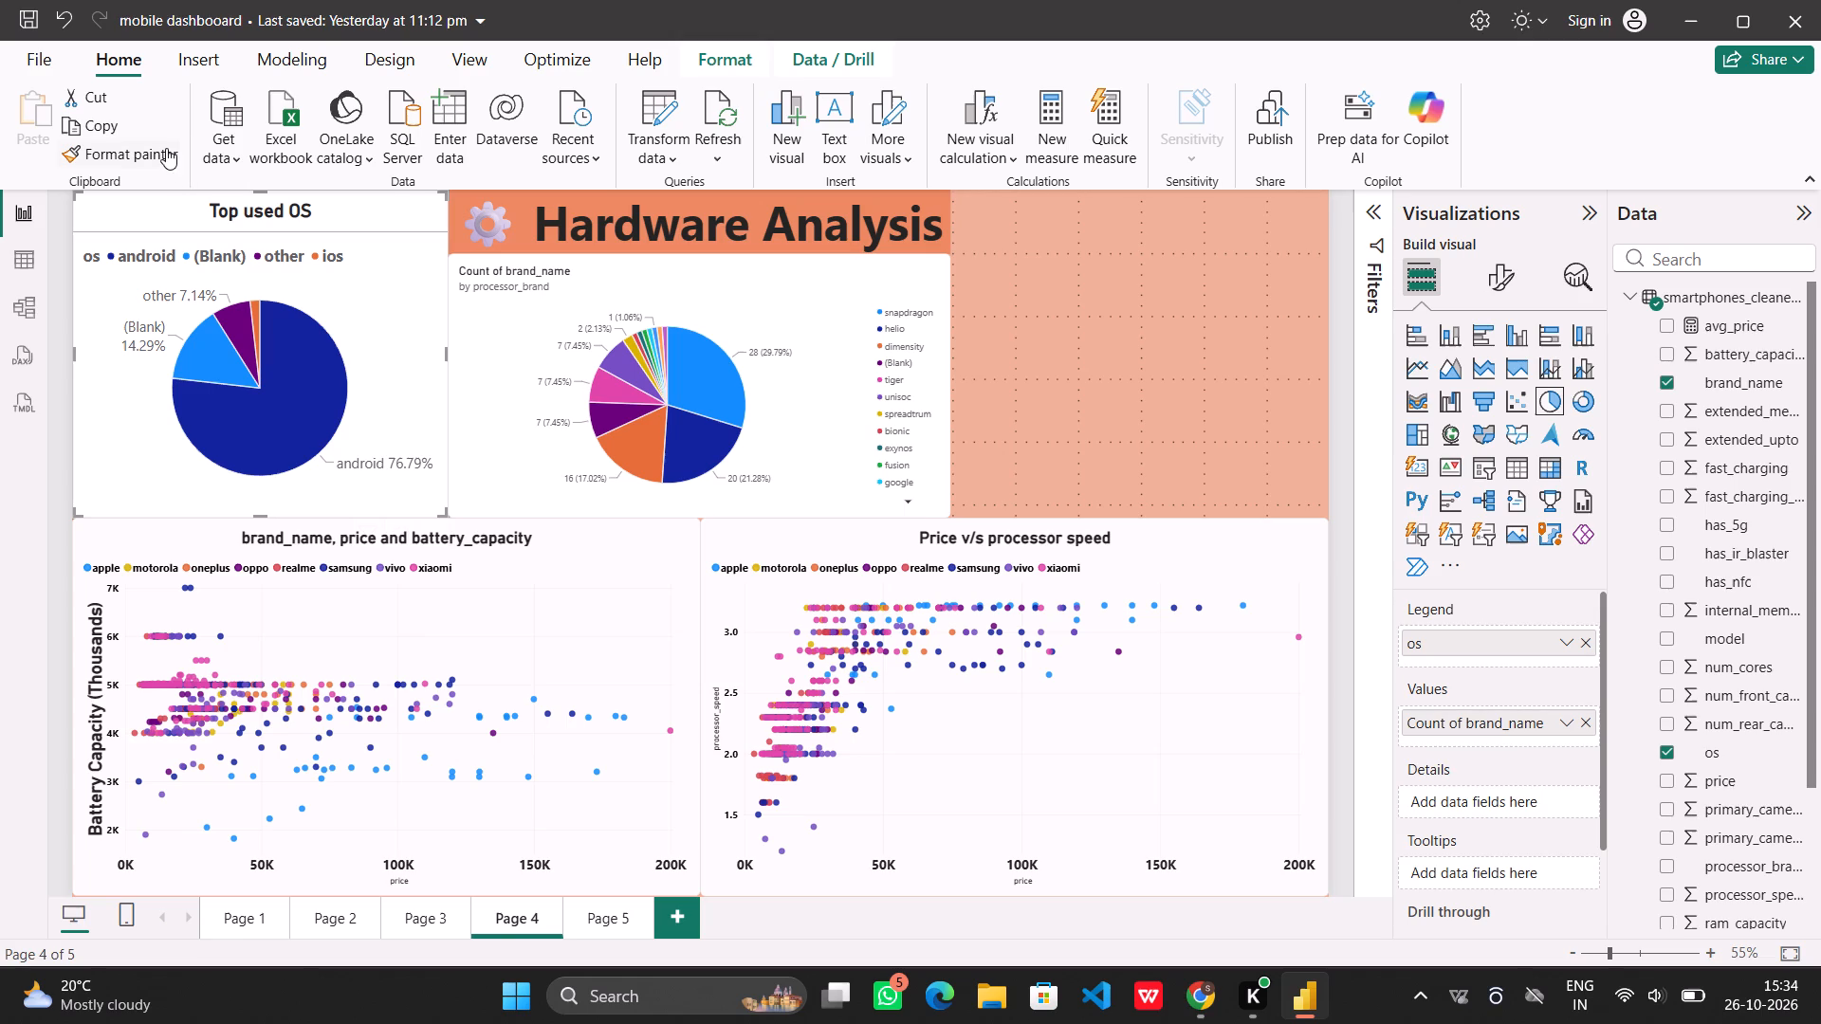
pyautogui.click(166, 148)
pyautogui.click(734, 265)
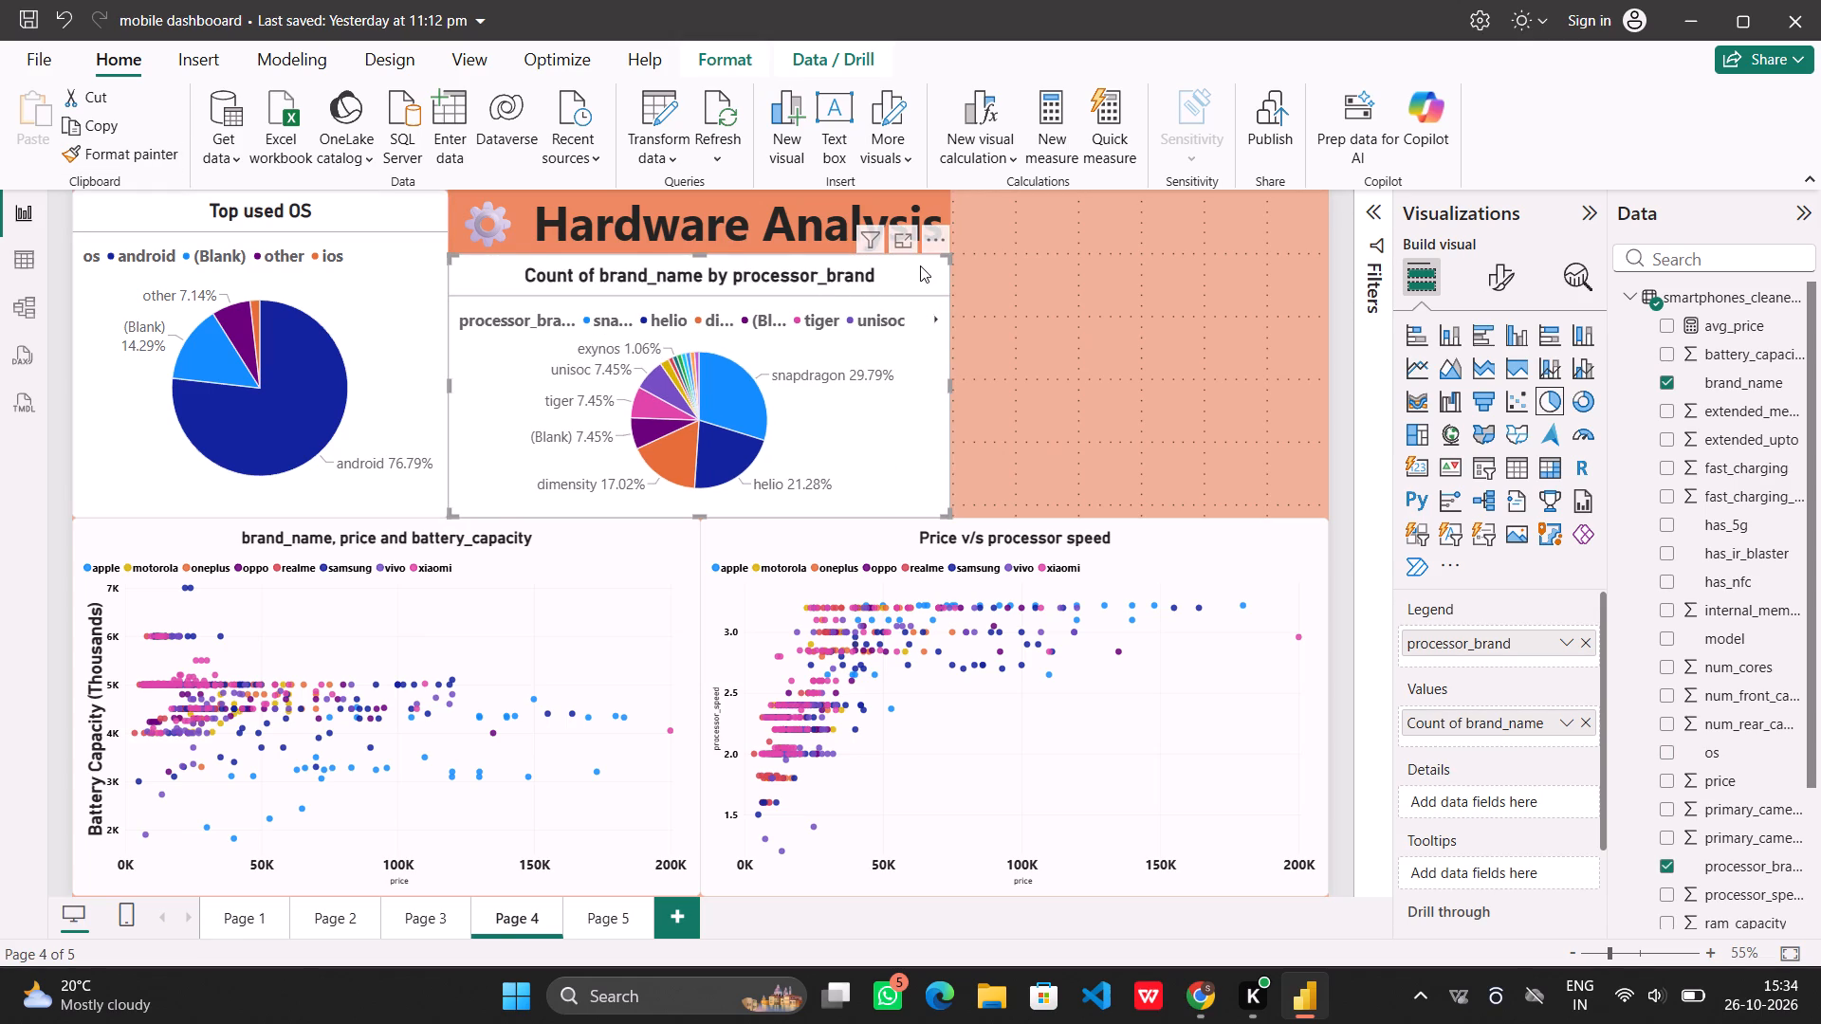
# Move the processor brand pie chart to the page's right edge and resize it to reach the top, above the Price v/s processor speed chart.
pyautogui.moveTo(908, 275); pyautogui.dragTo(1157, 274)
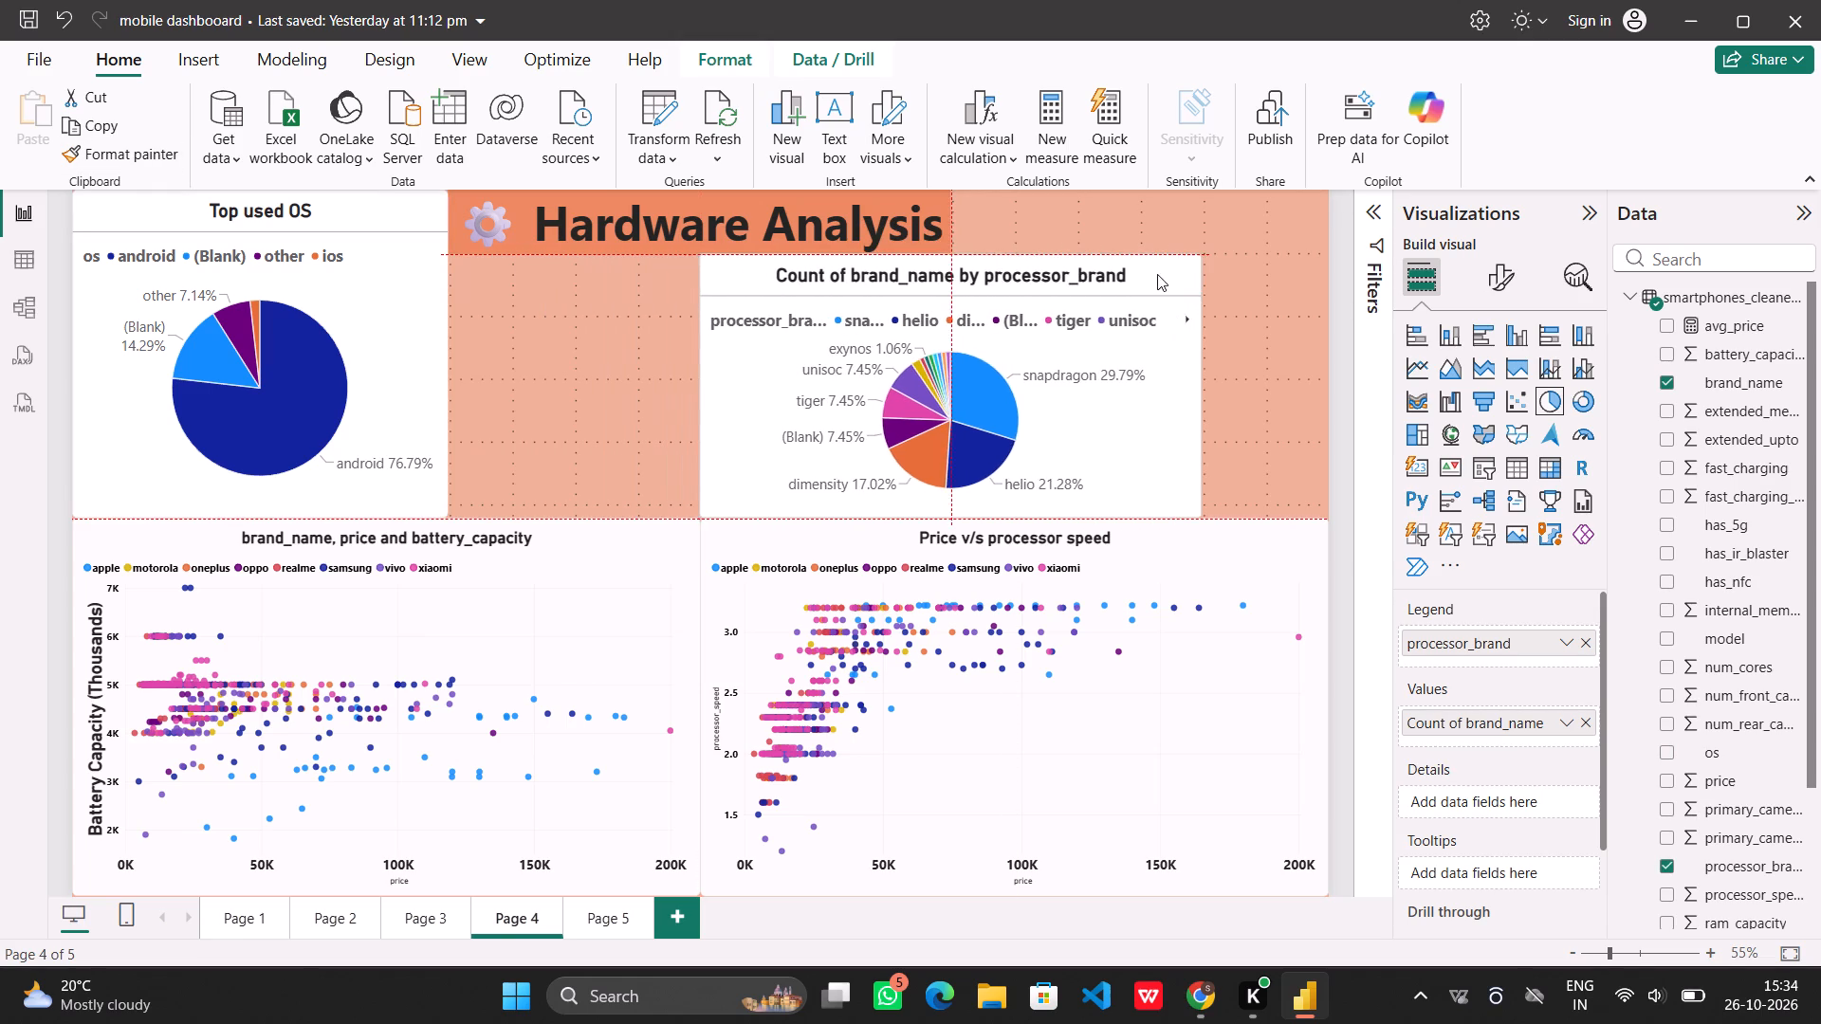
pyautogui.moveTo(1157, 274); pyautogui.dragTo(1299, 278)
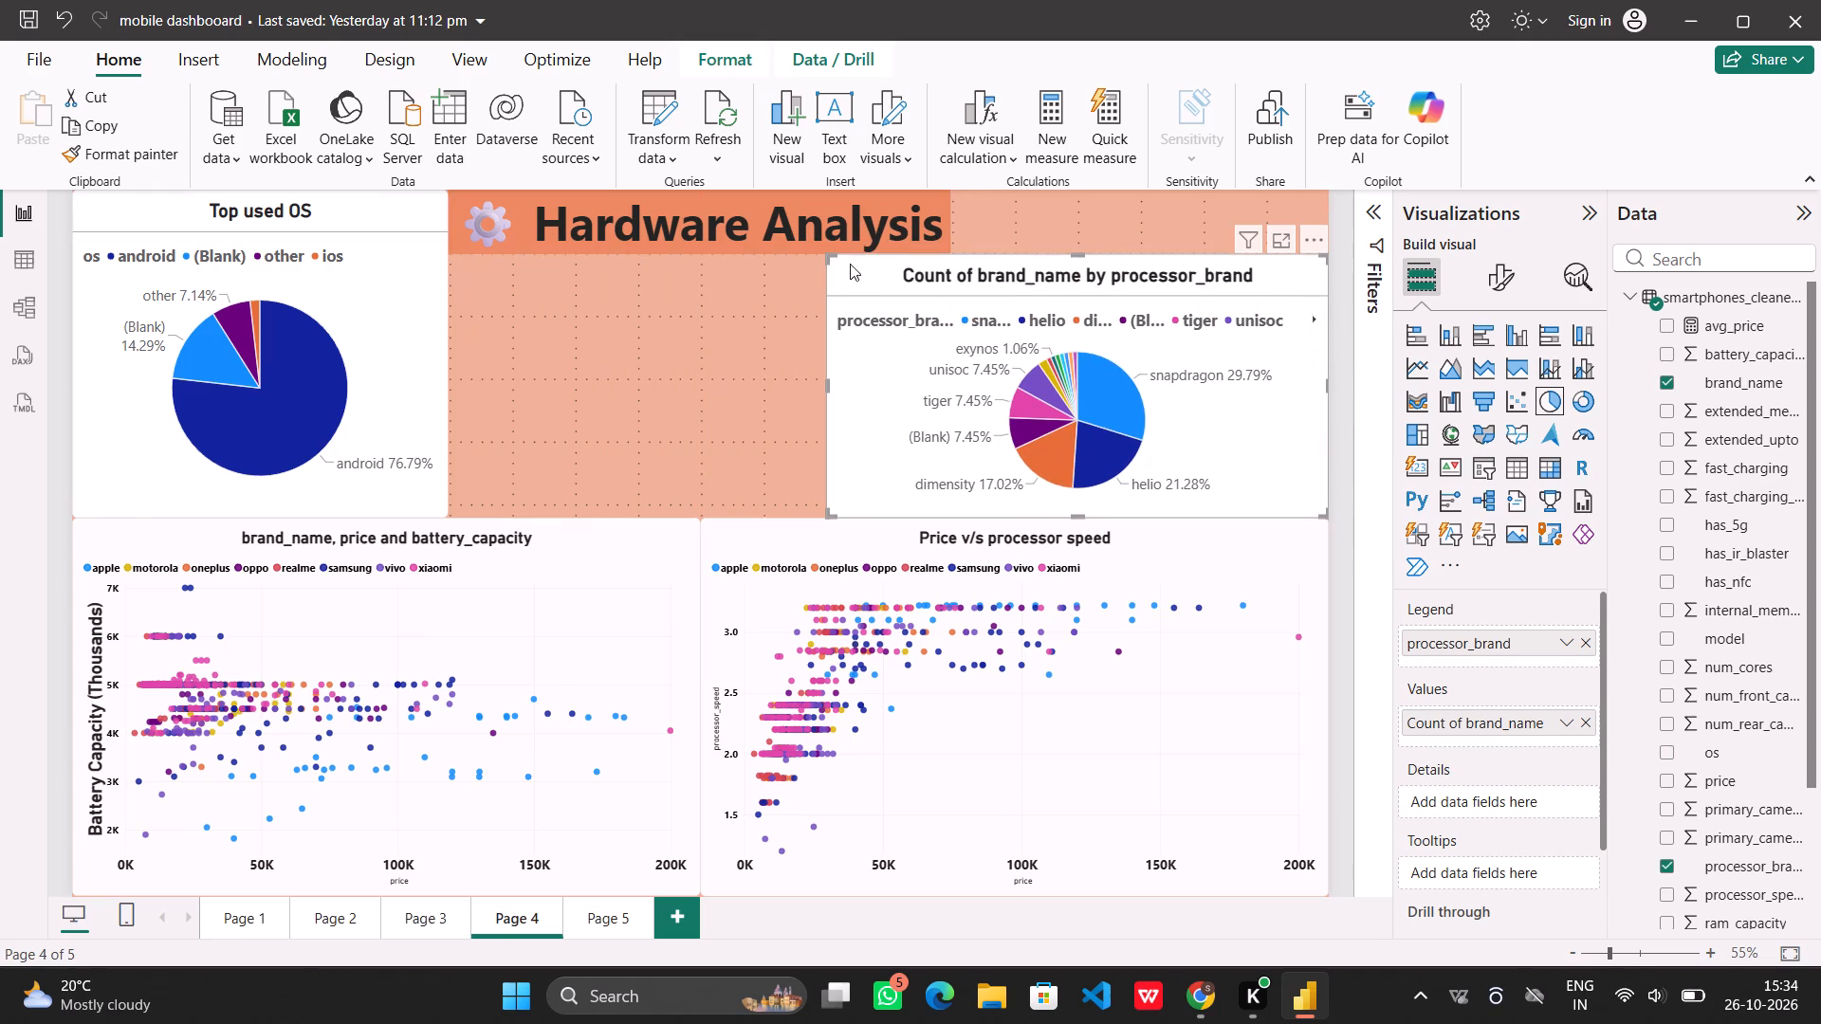
pyautogui.moveTo(834, 254); pyautogui.dragTo(848, 210)
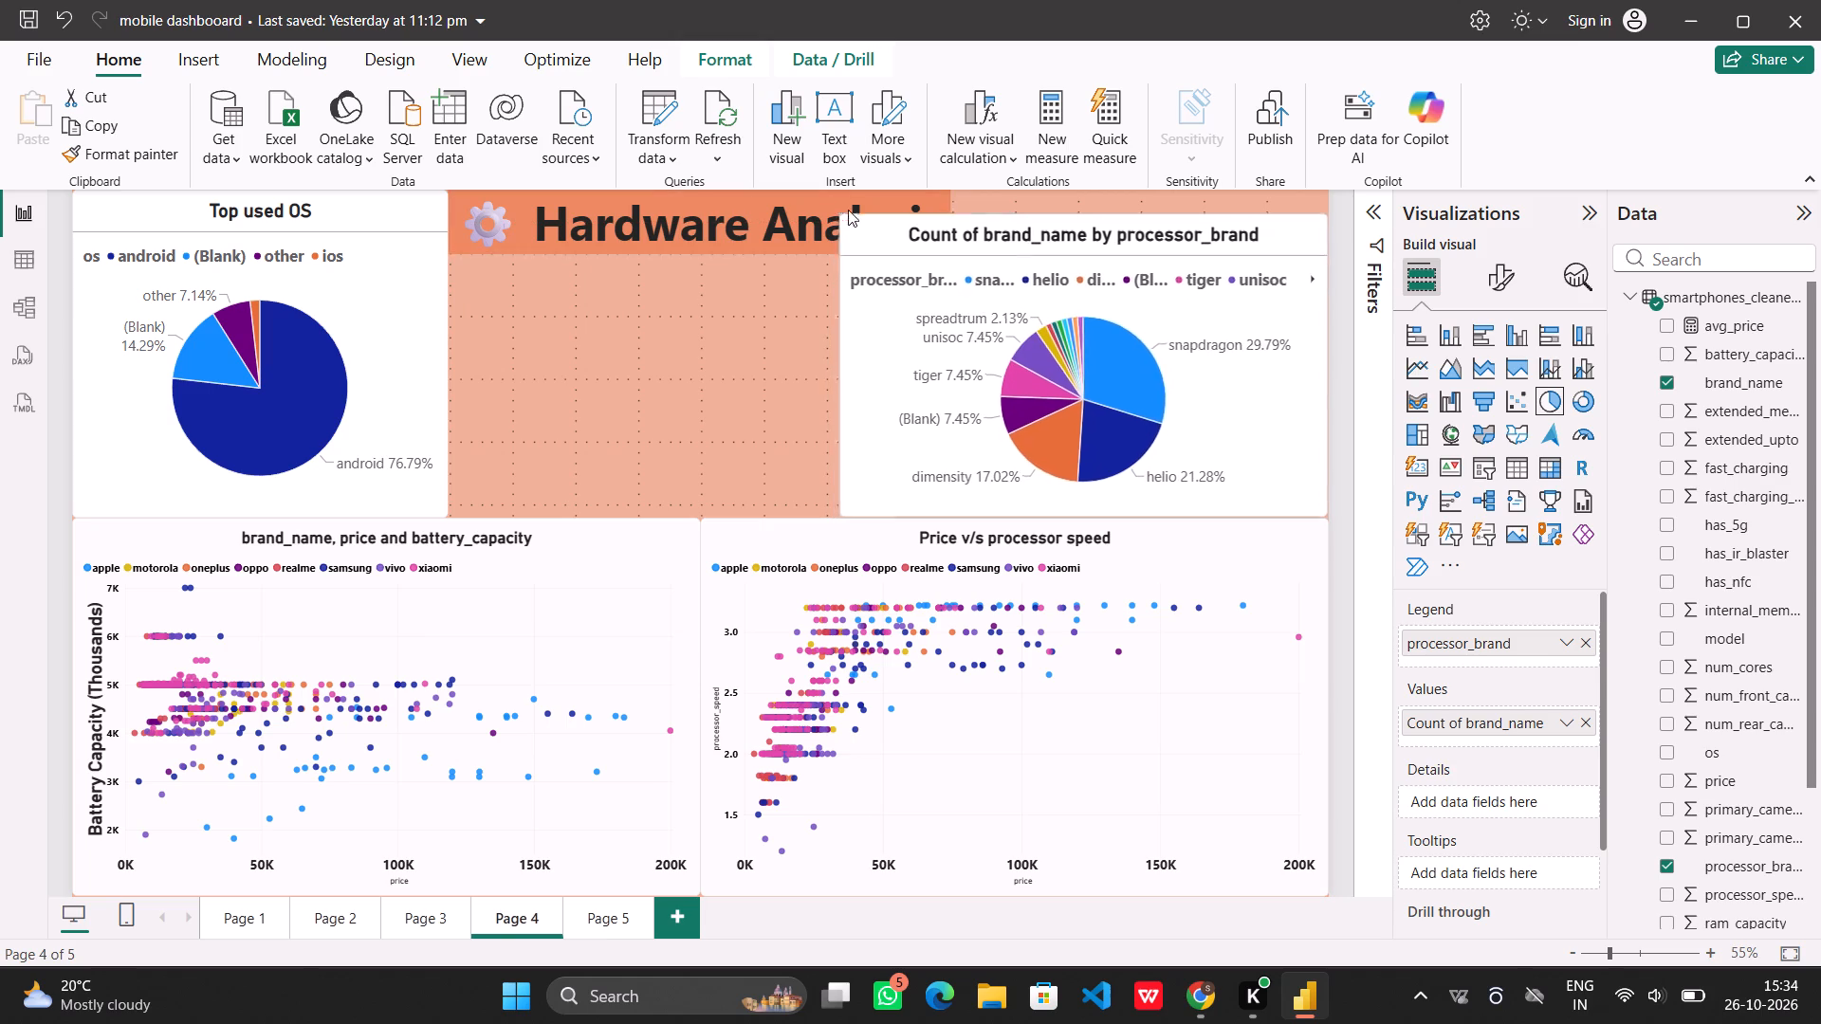
pyautogui.moveTo(848, 210); pyautogui.dragTo(822, 189)
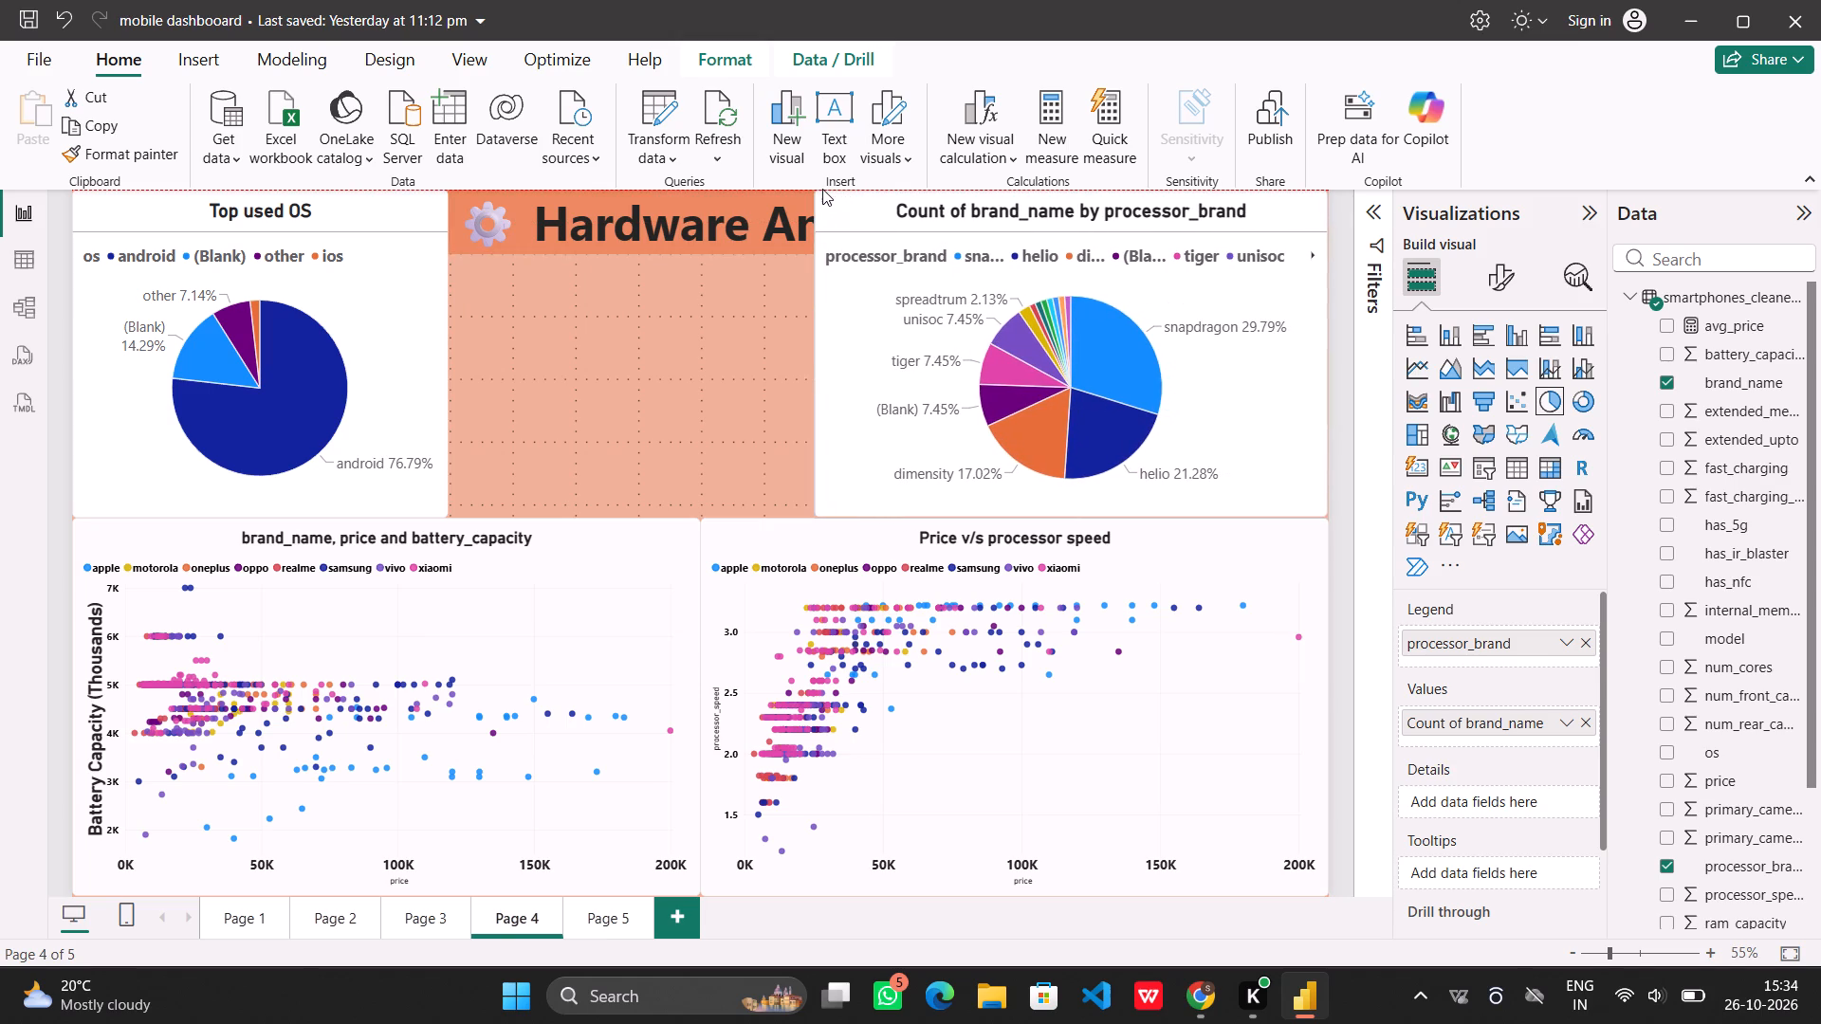
pyautogui.moveTo(822, 189); pyautogui.dragTo(849, 165)
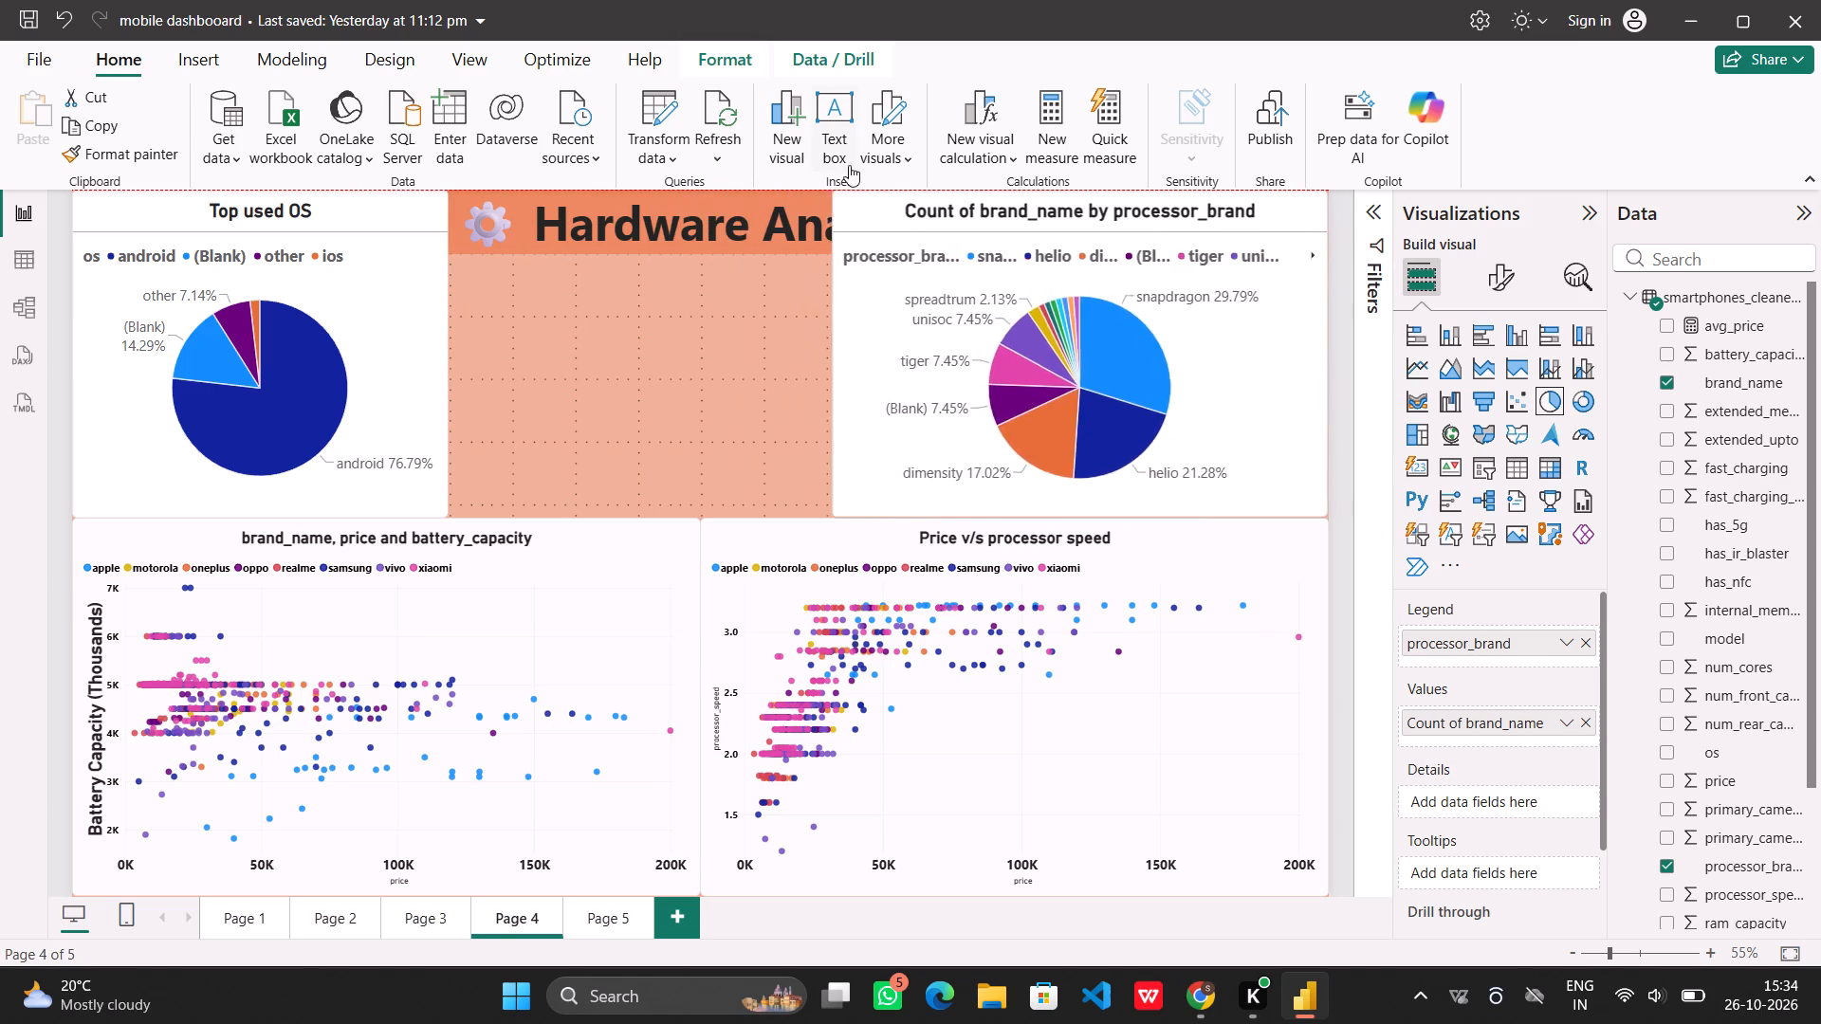
pyautogui.moveTo(849, 165); pyautogui.dragTo(884, 161)
# Break the Hardware Analysis title onto two lines and resize its text box to fit between the two pie charts.
pyautogui.click(738, 196)
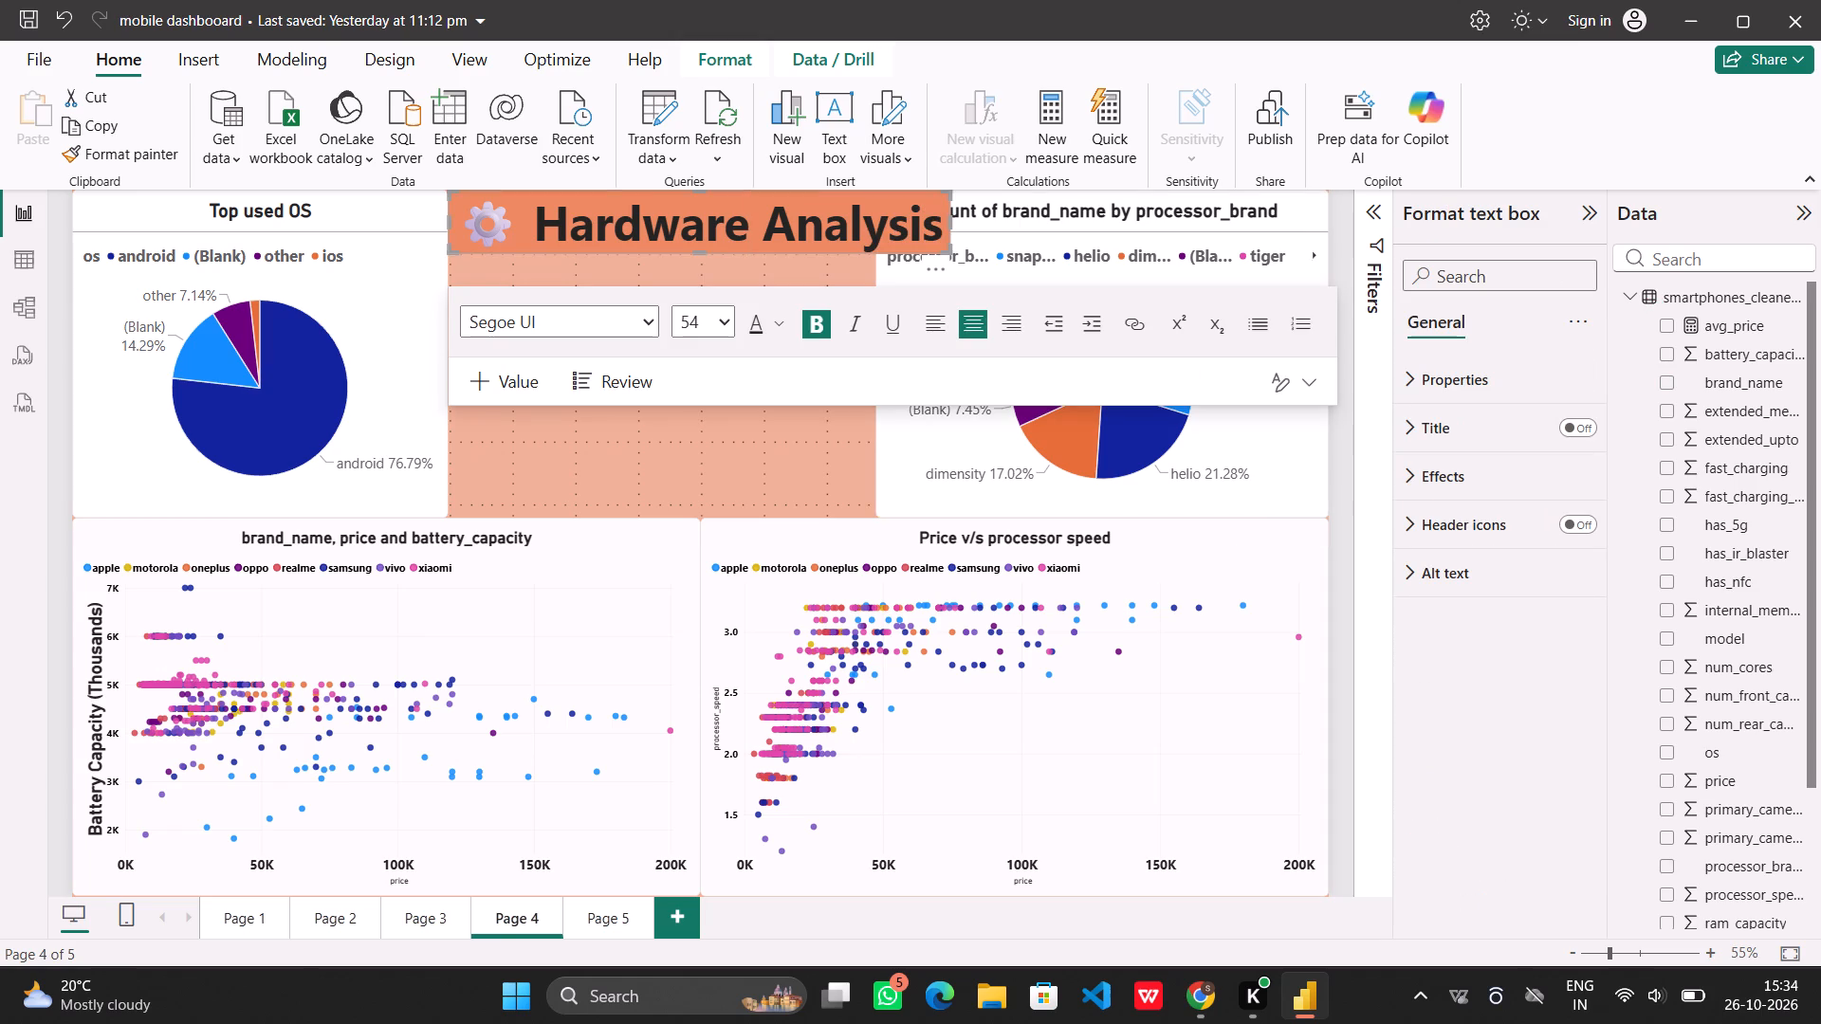
pyautogui.press('Return')
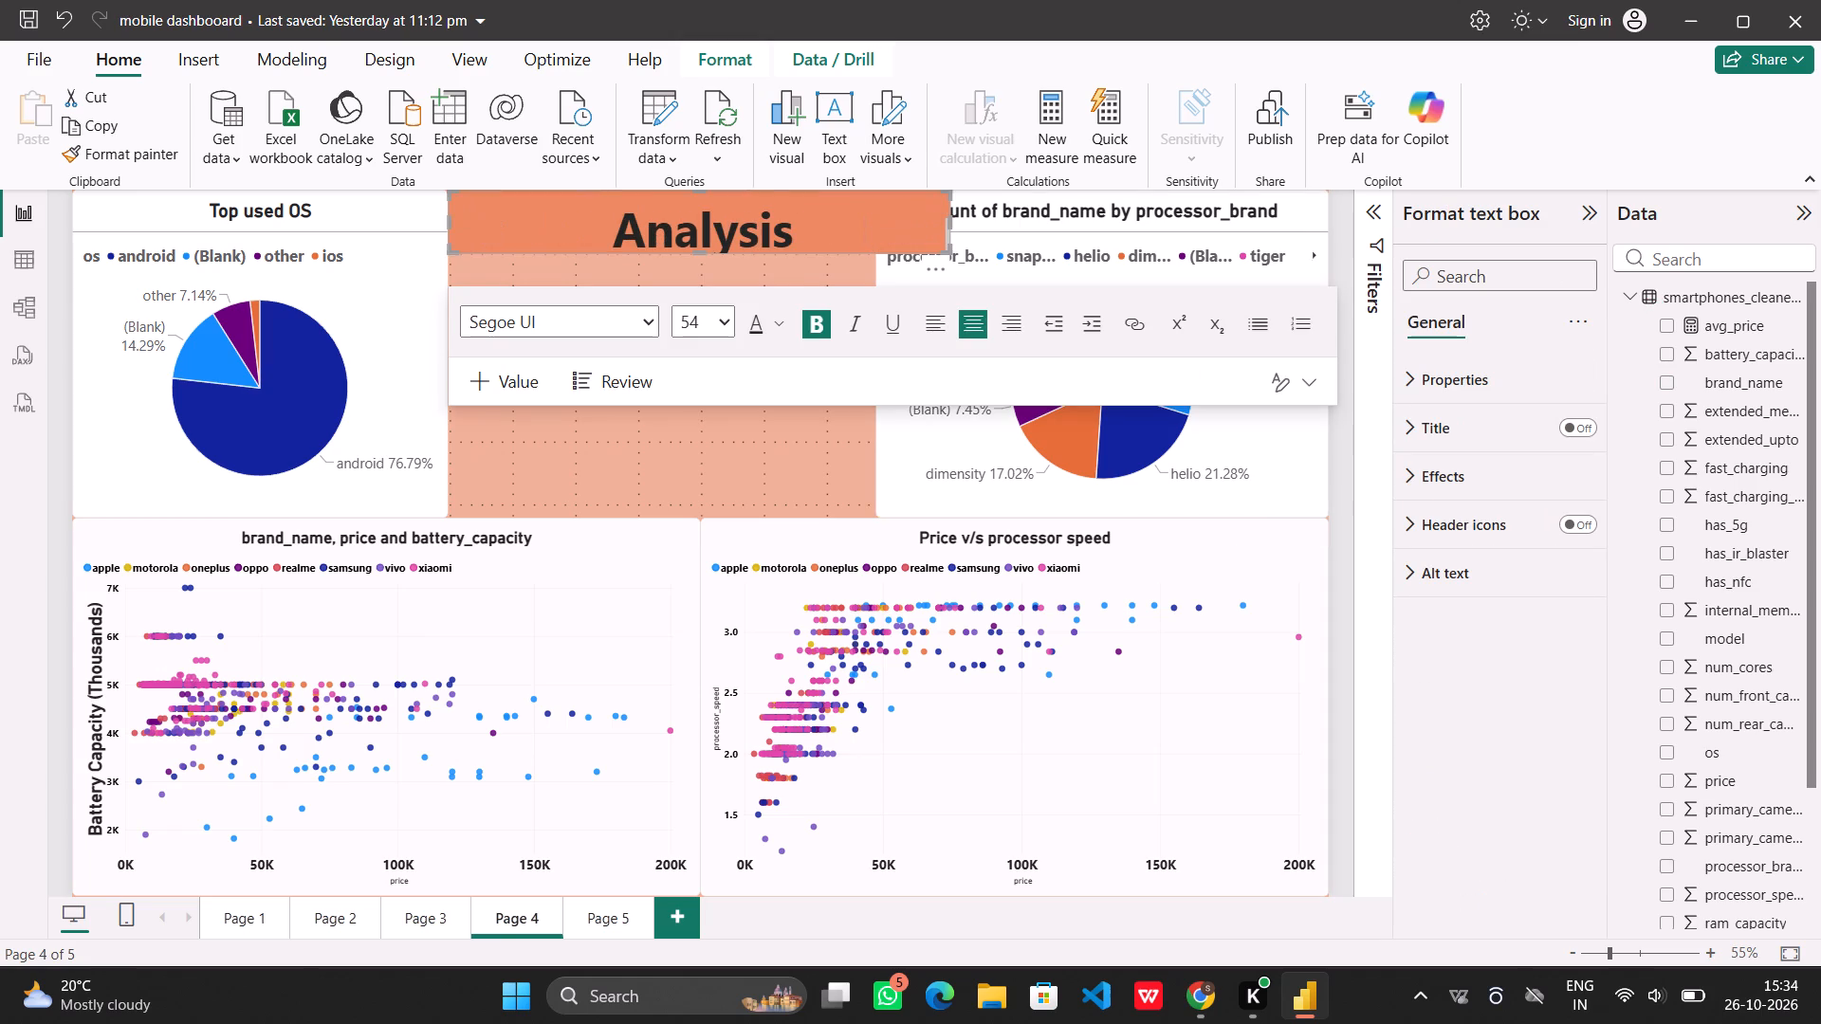
pyautogui.moveTo(699, 250); pyautogui.dragTo(682, 338)
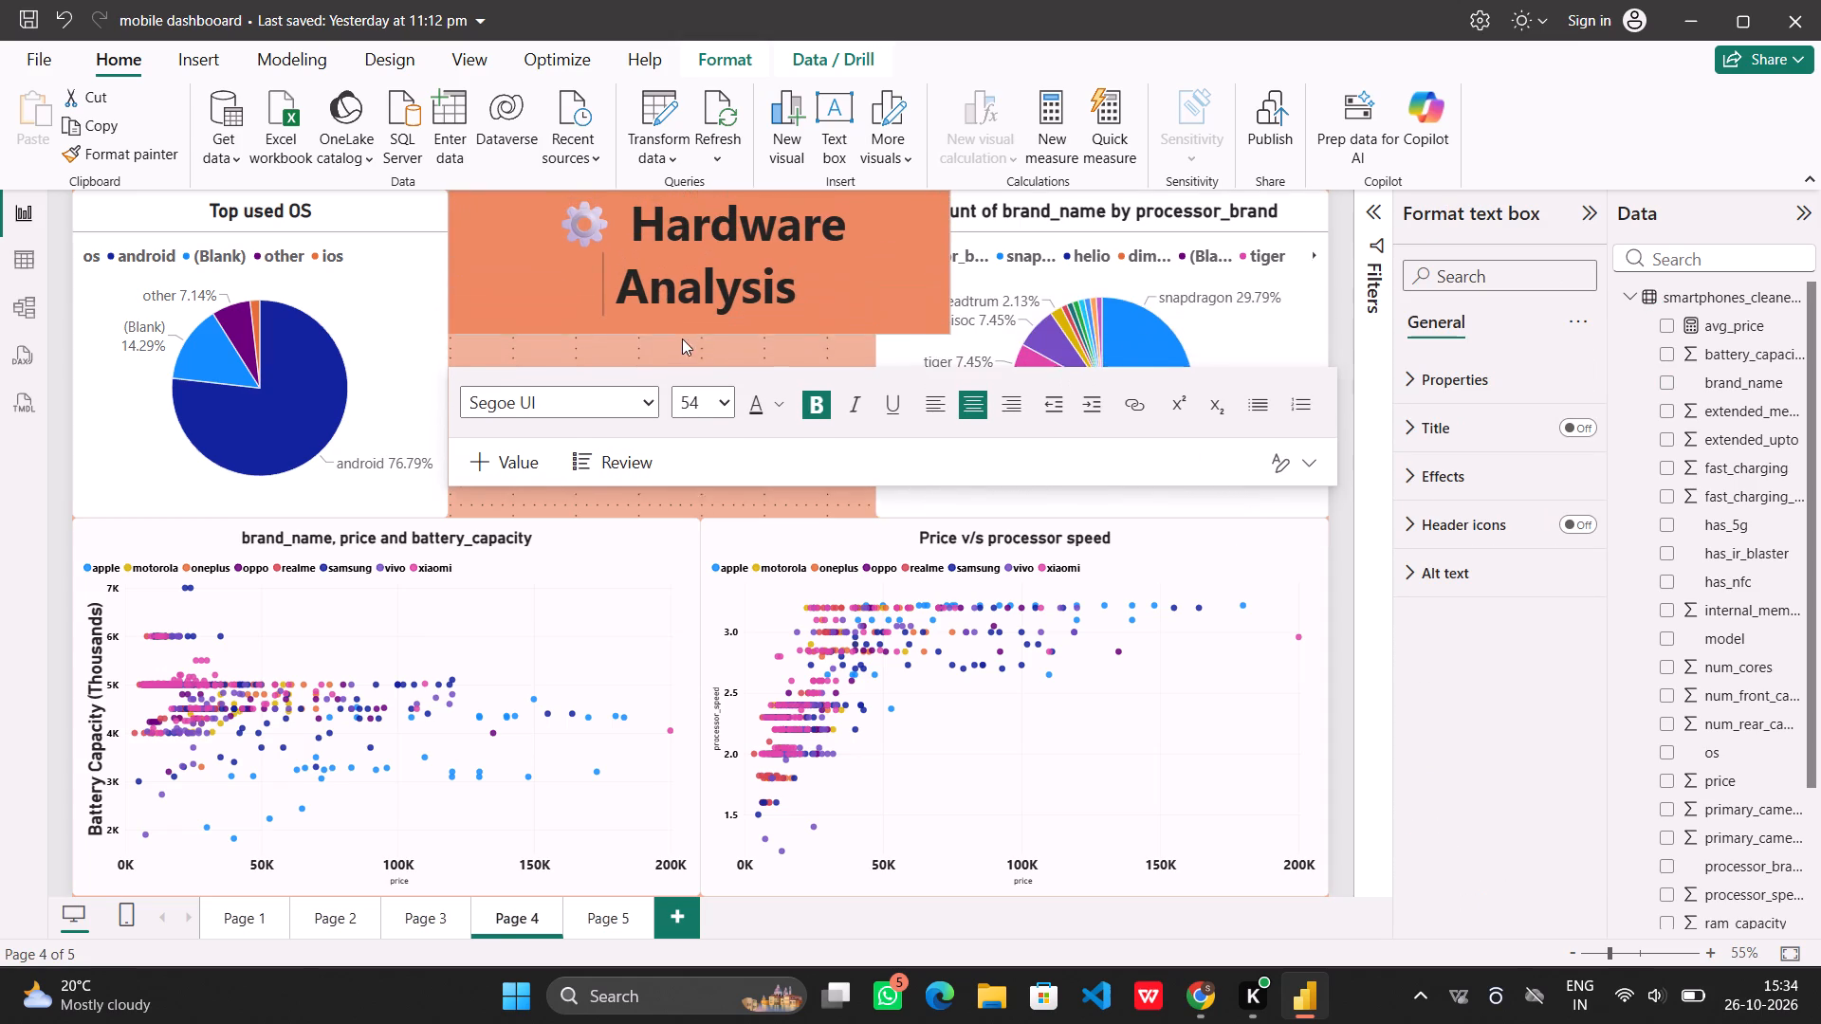
pyautogui.moveTo(682, 338); pyautogui.dragTo(676, 345)
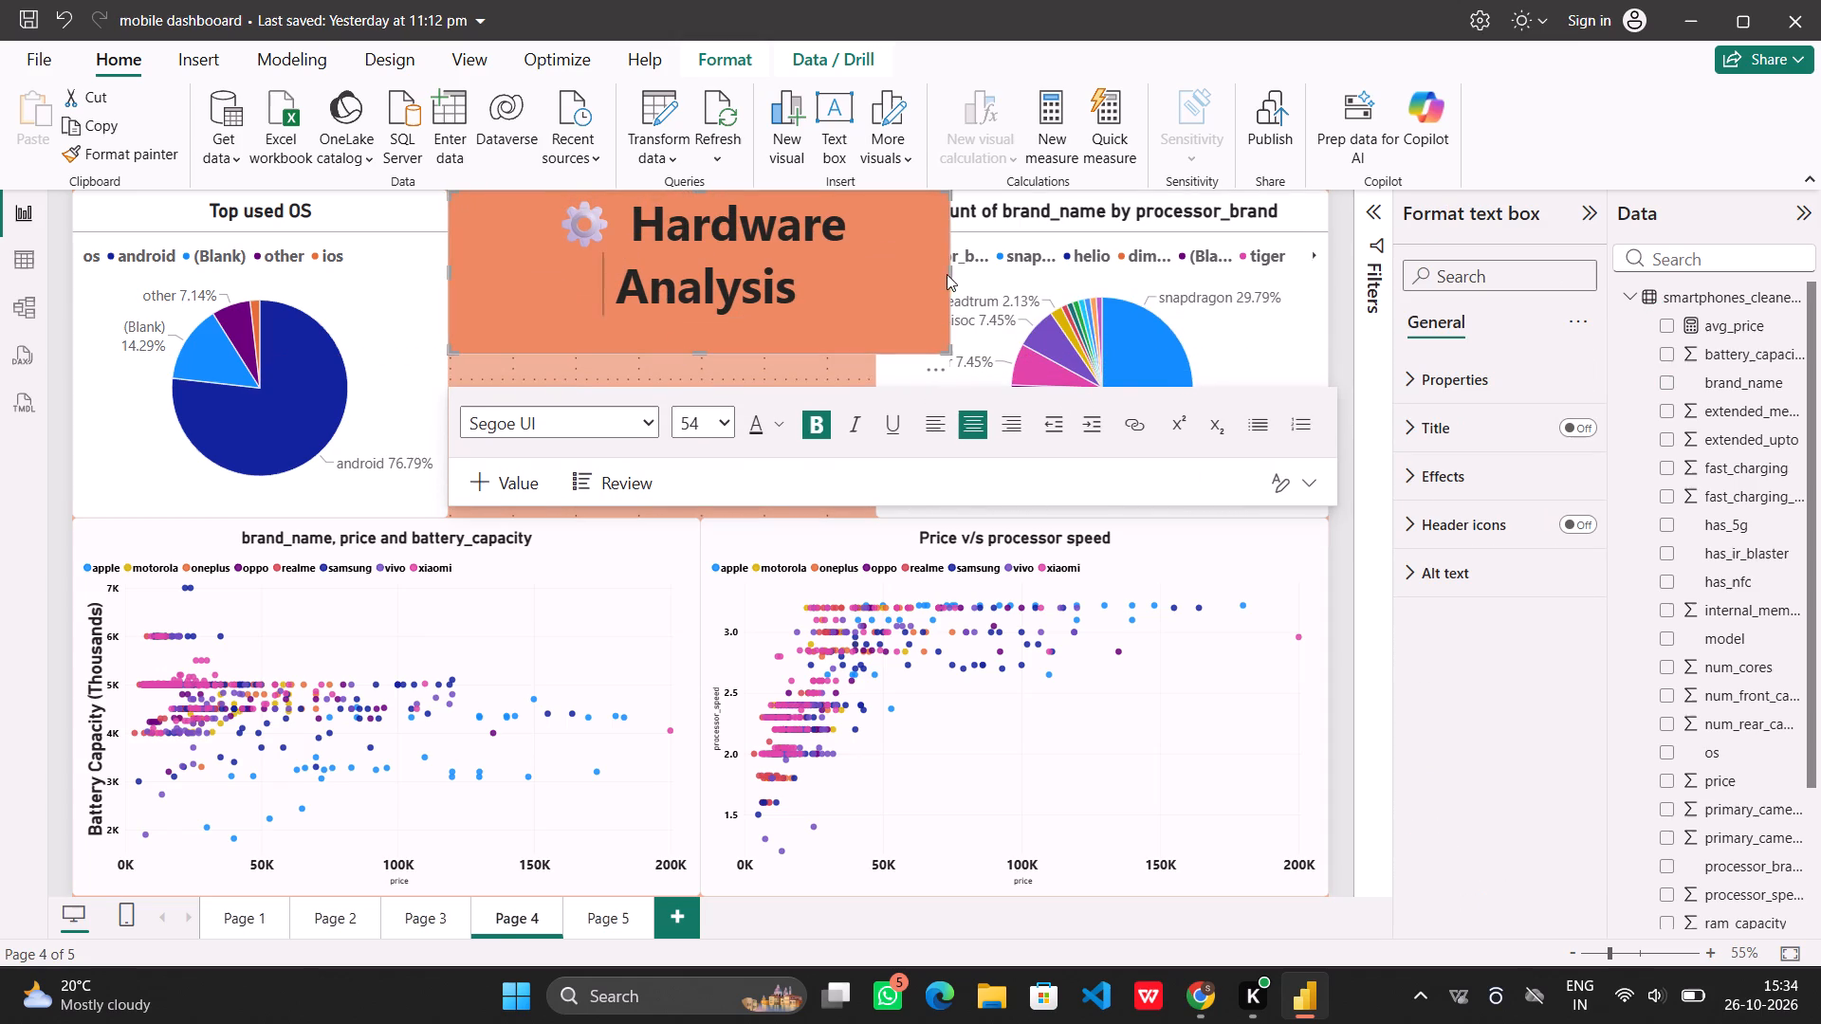
pyautogui.moveTo(950, 271); pyautogui.dragTo(874, 283)
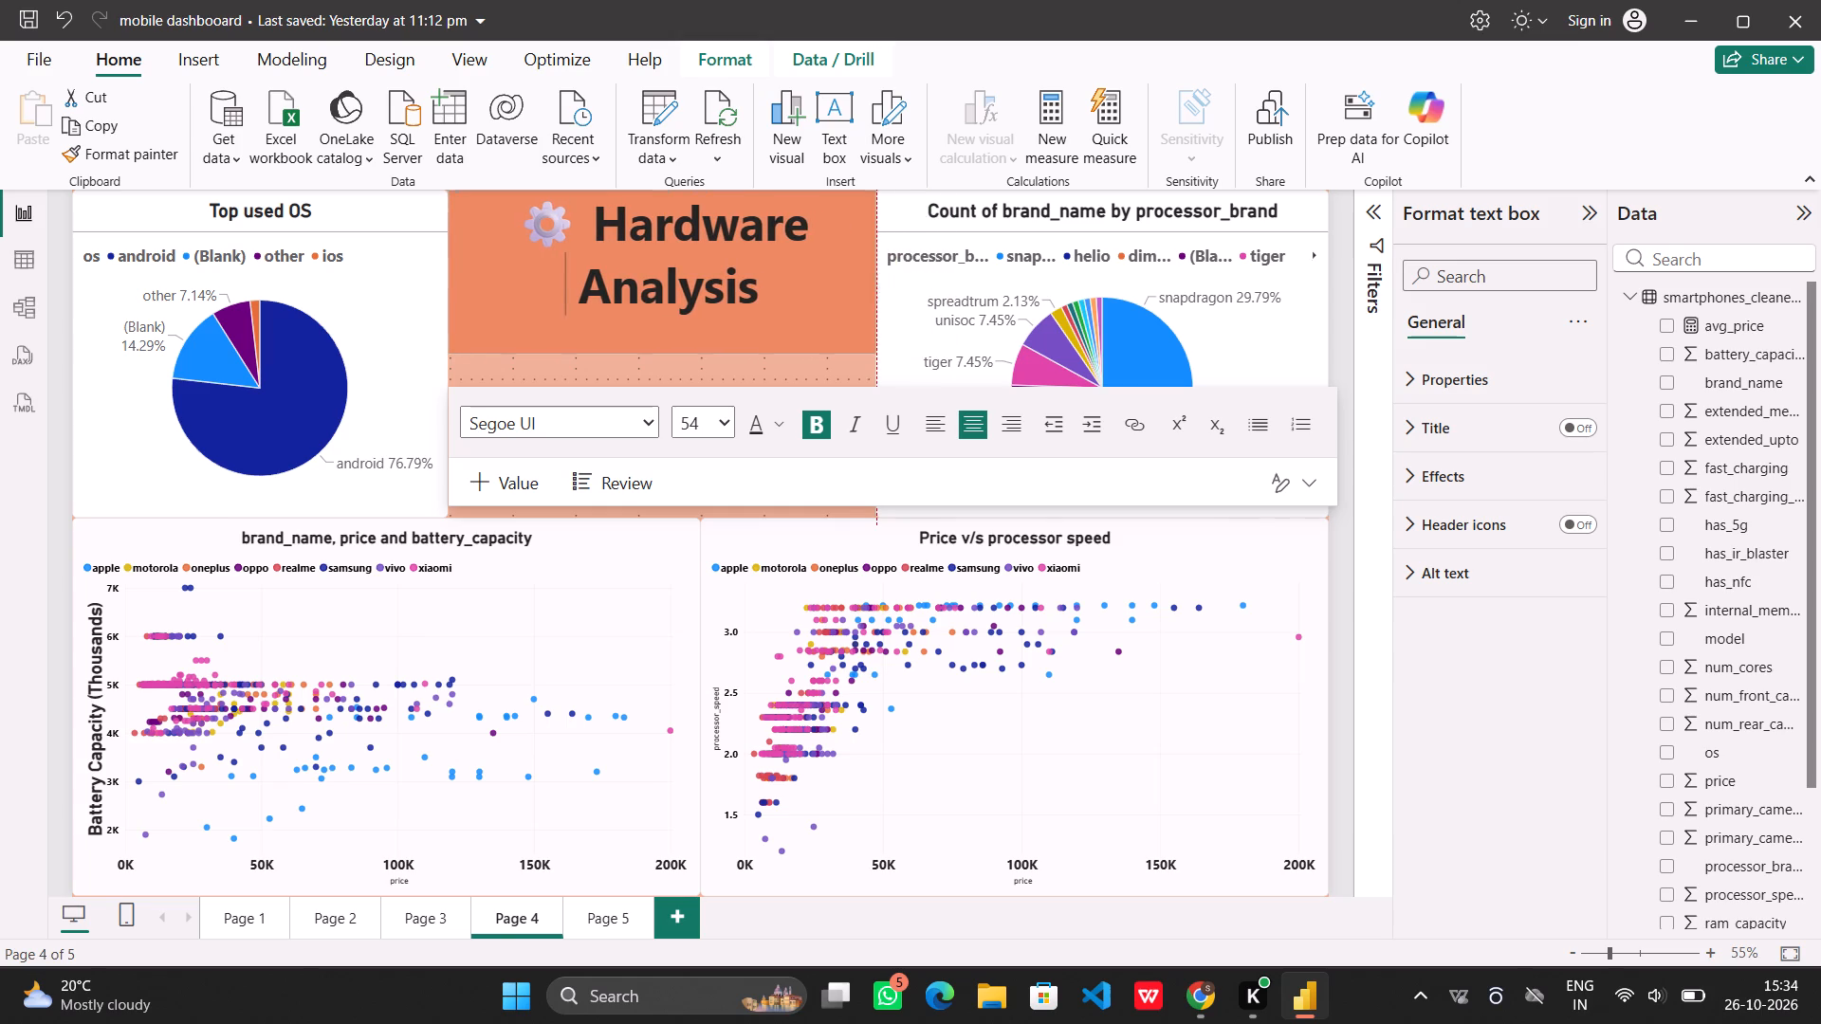
pyautogui.click(797, 371)
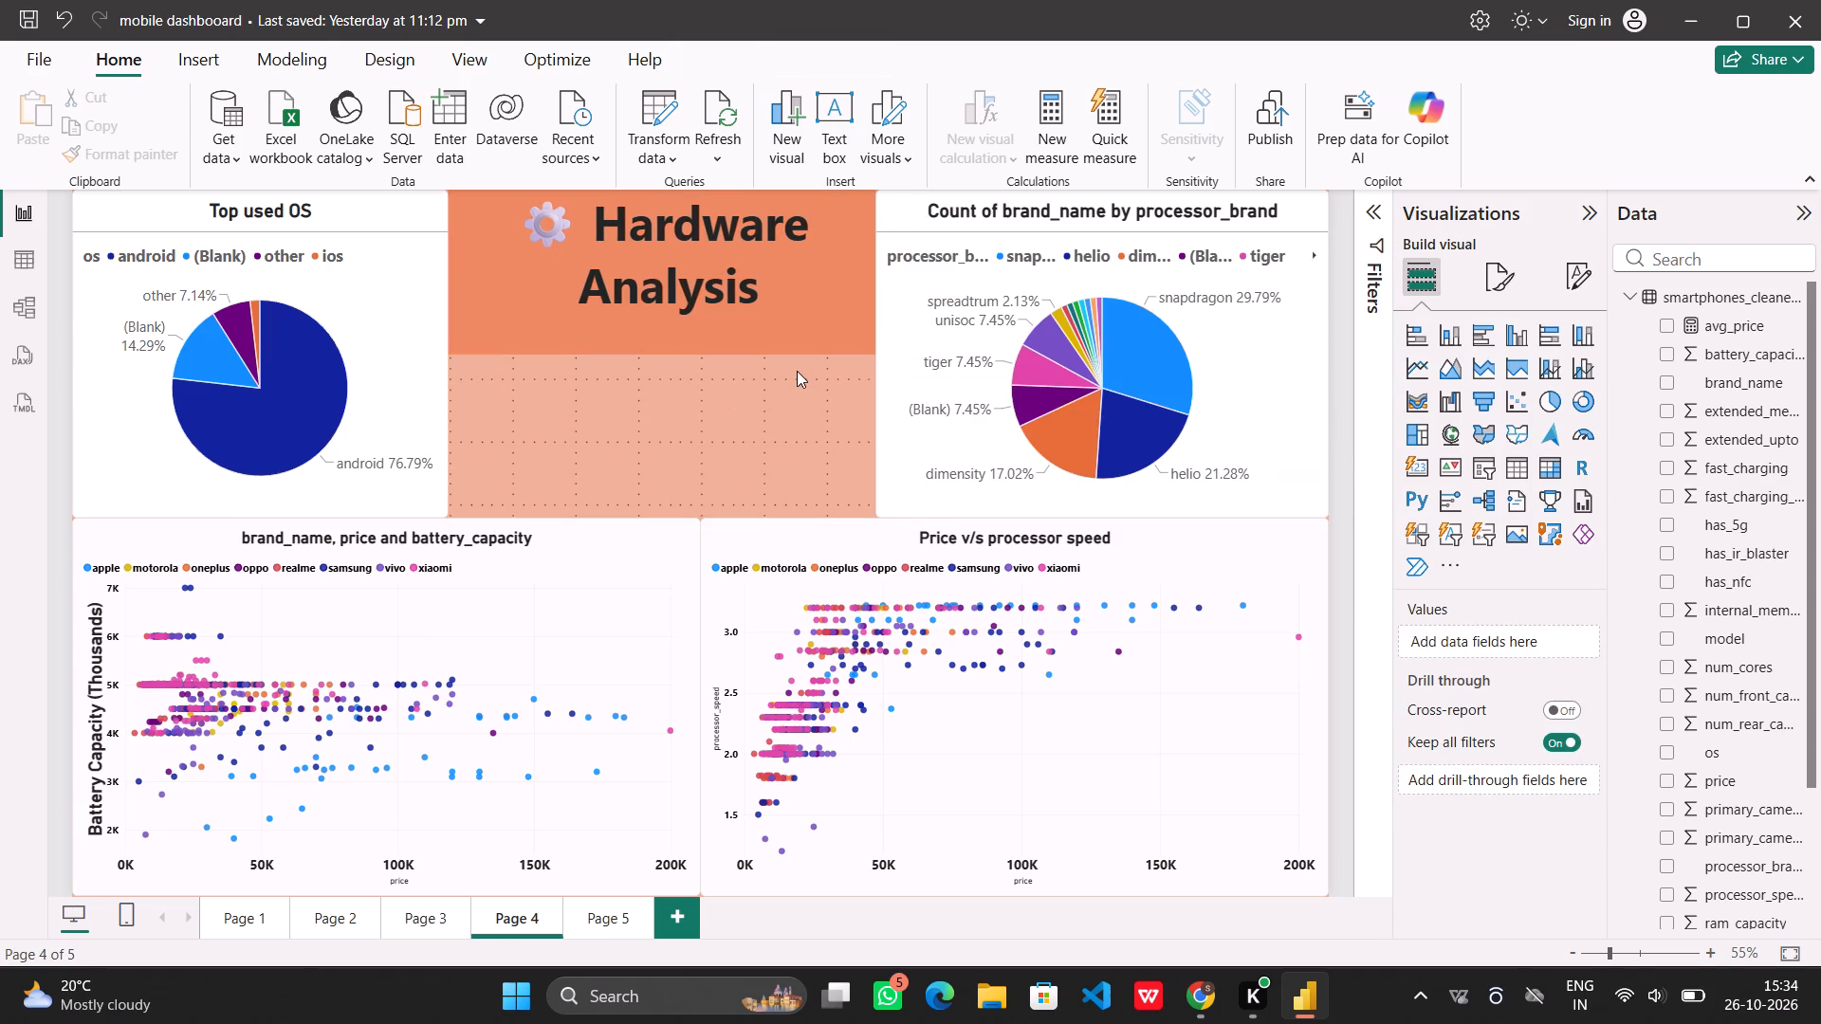
pyautogui.click(620, 324)
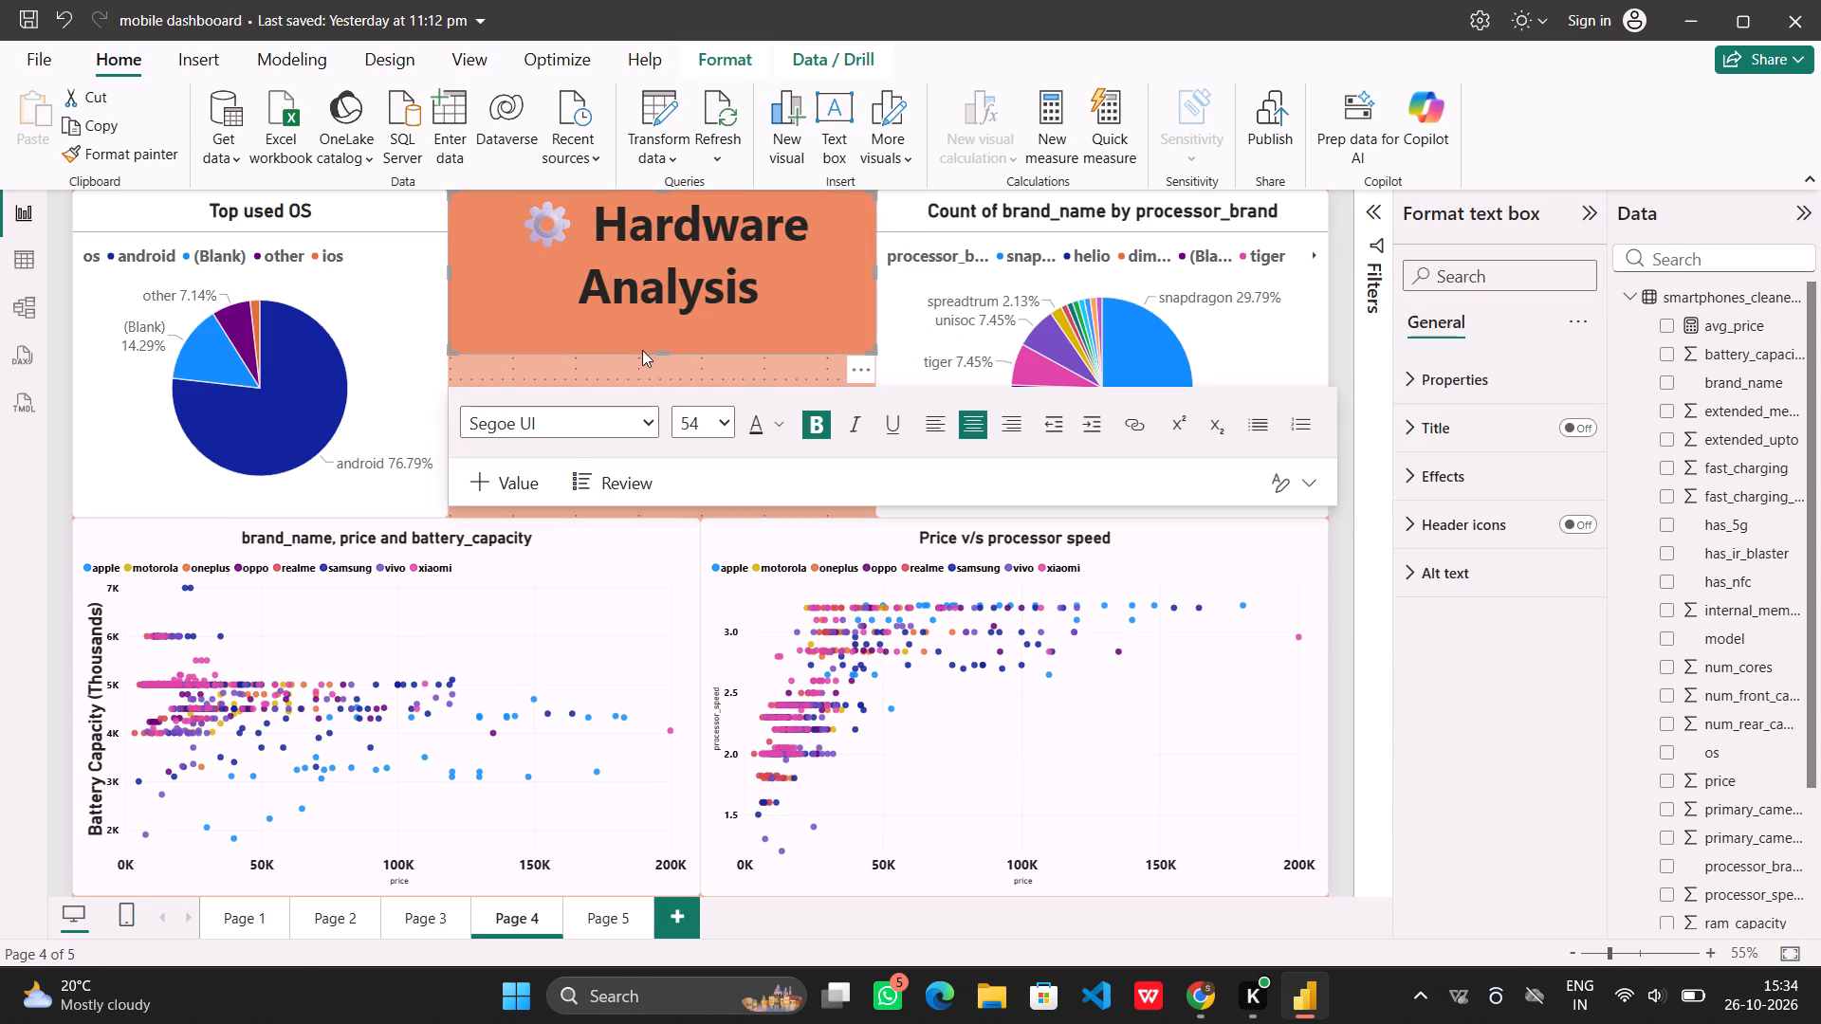
pyautogui.moveTo(660, 354); pyautogui.dragTo(658, 327)
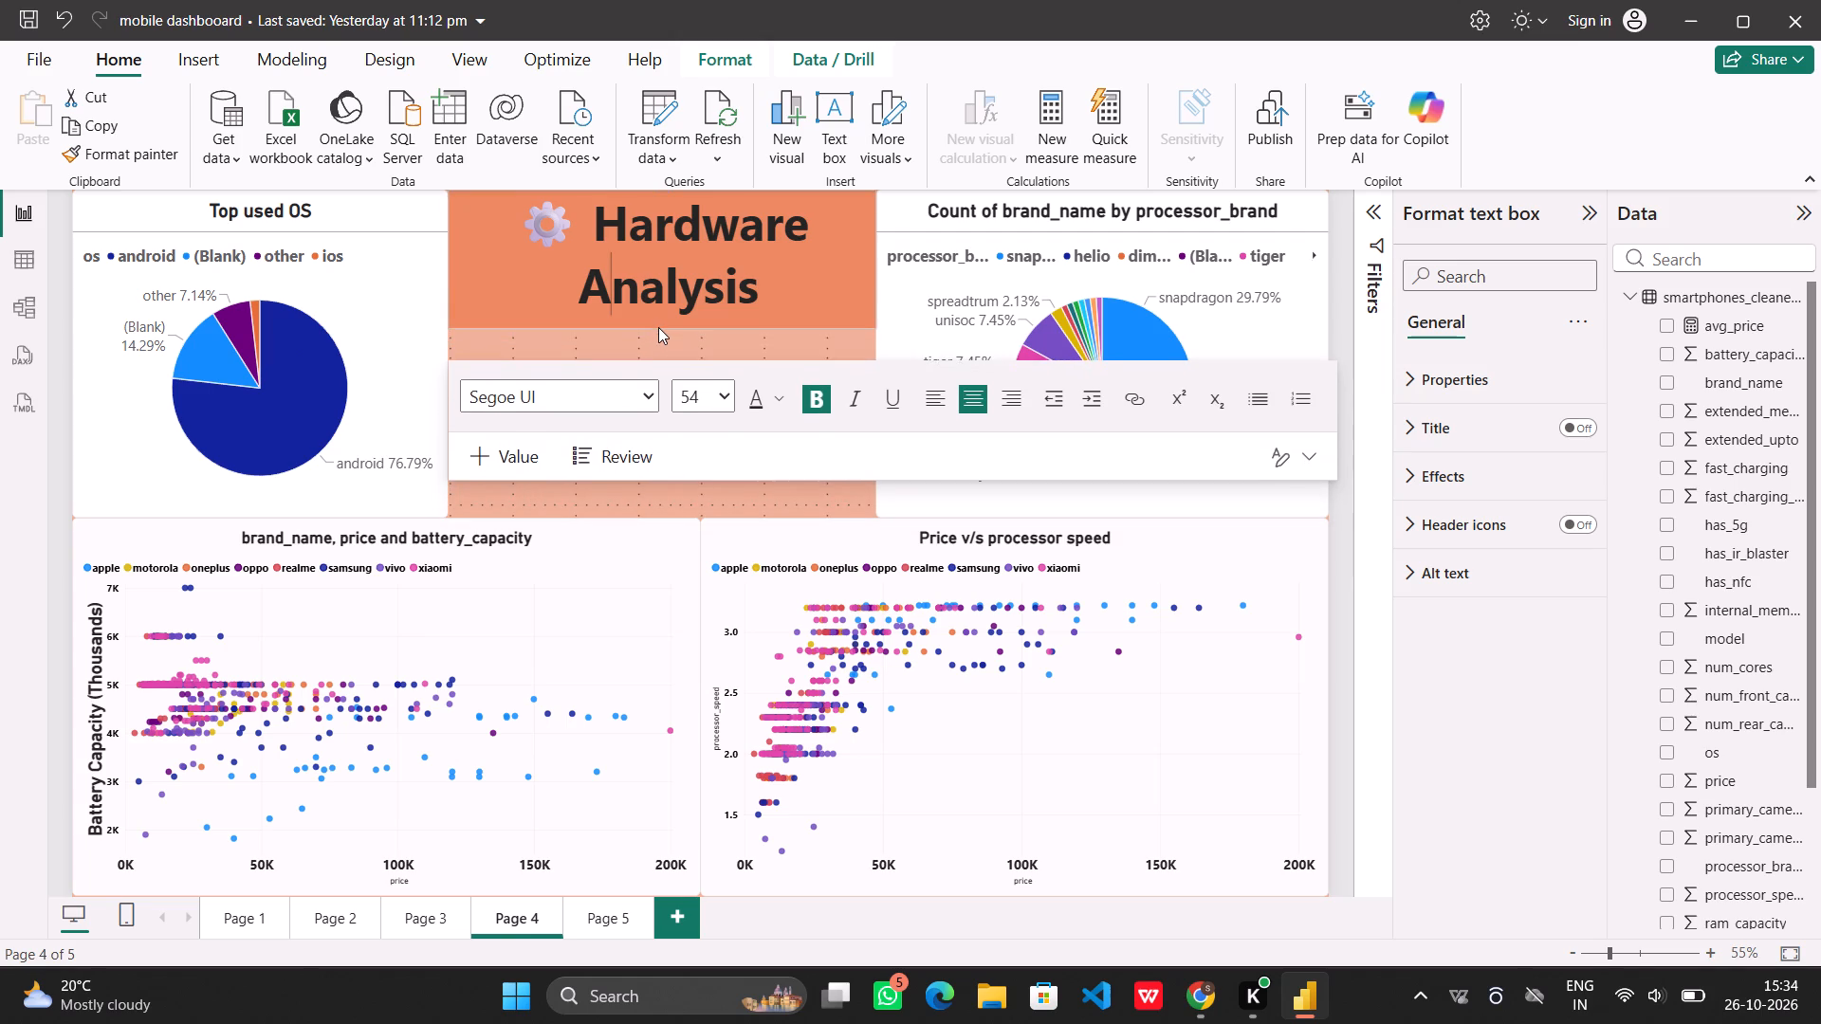
pyautogui.moveTo(658, 327); pyautogui.dragTo(656, 316)
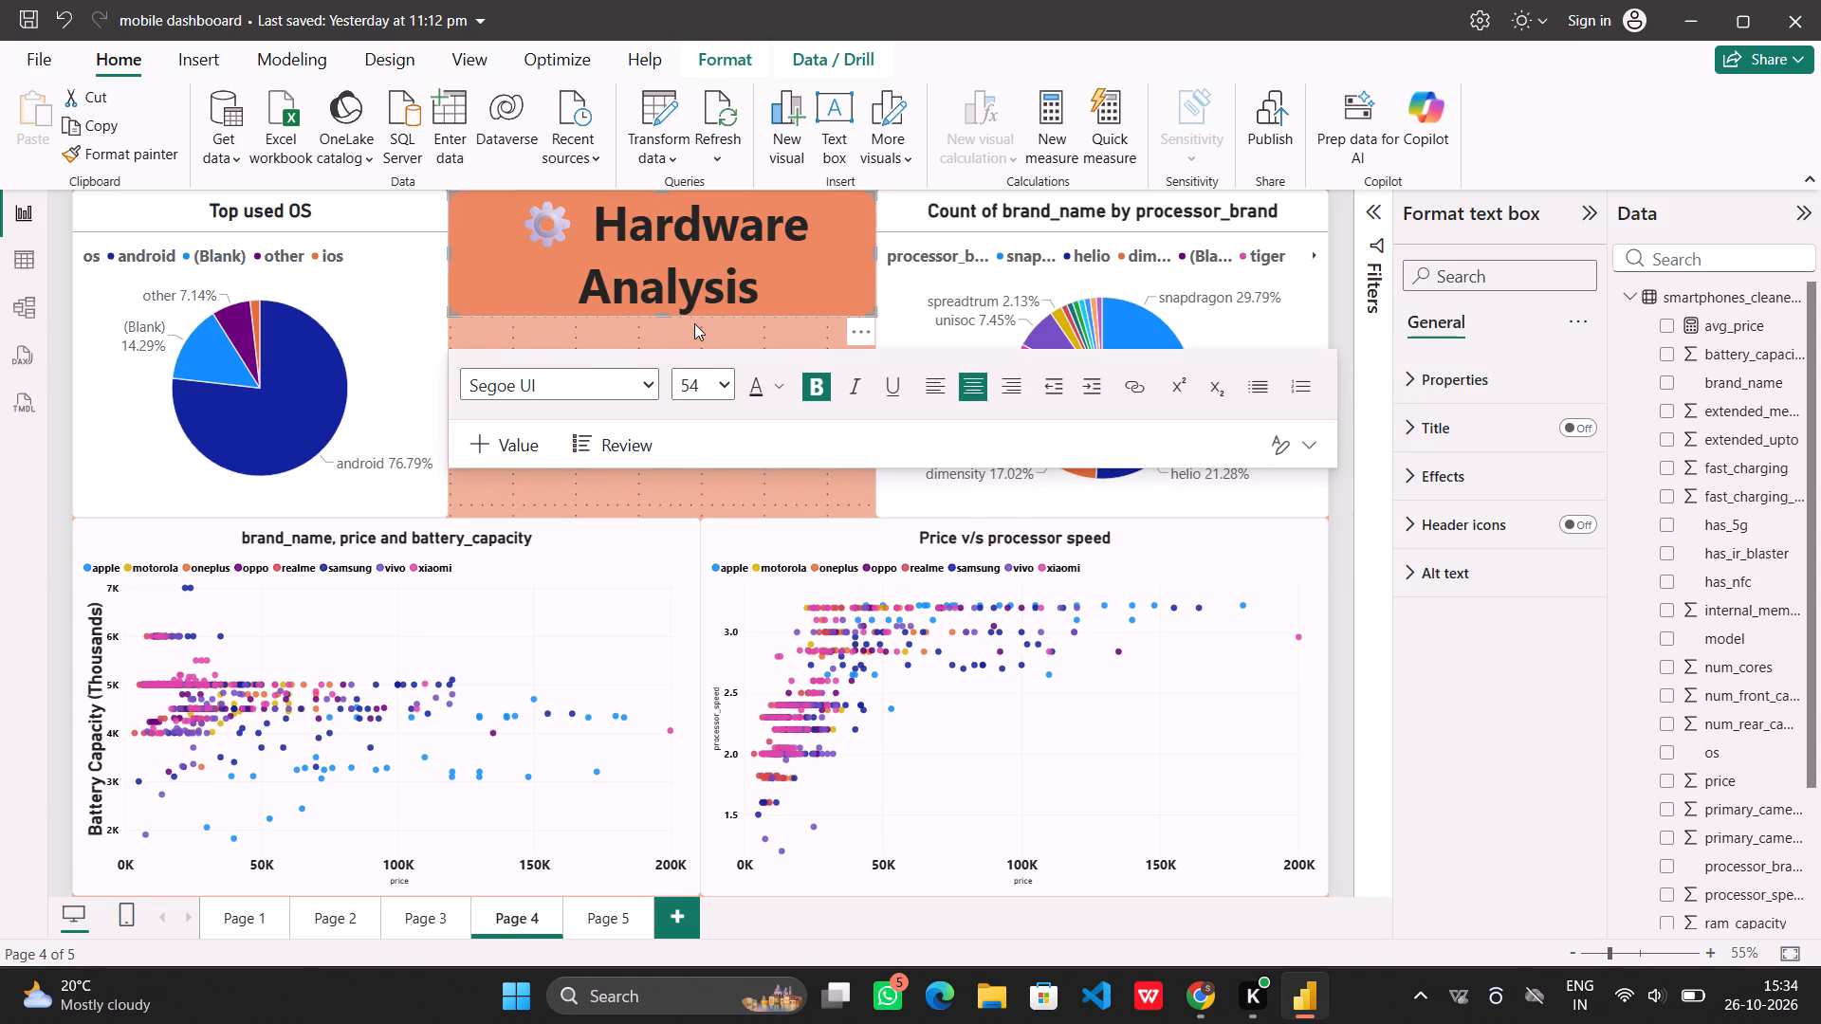
pyautogui.click(695, 323)
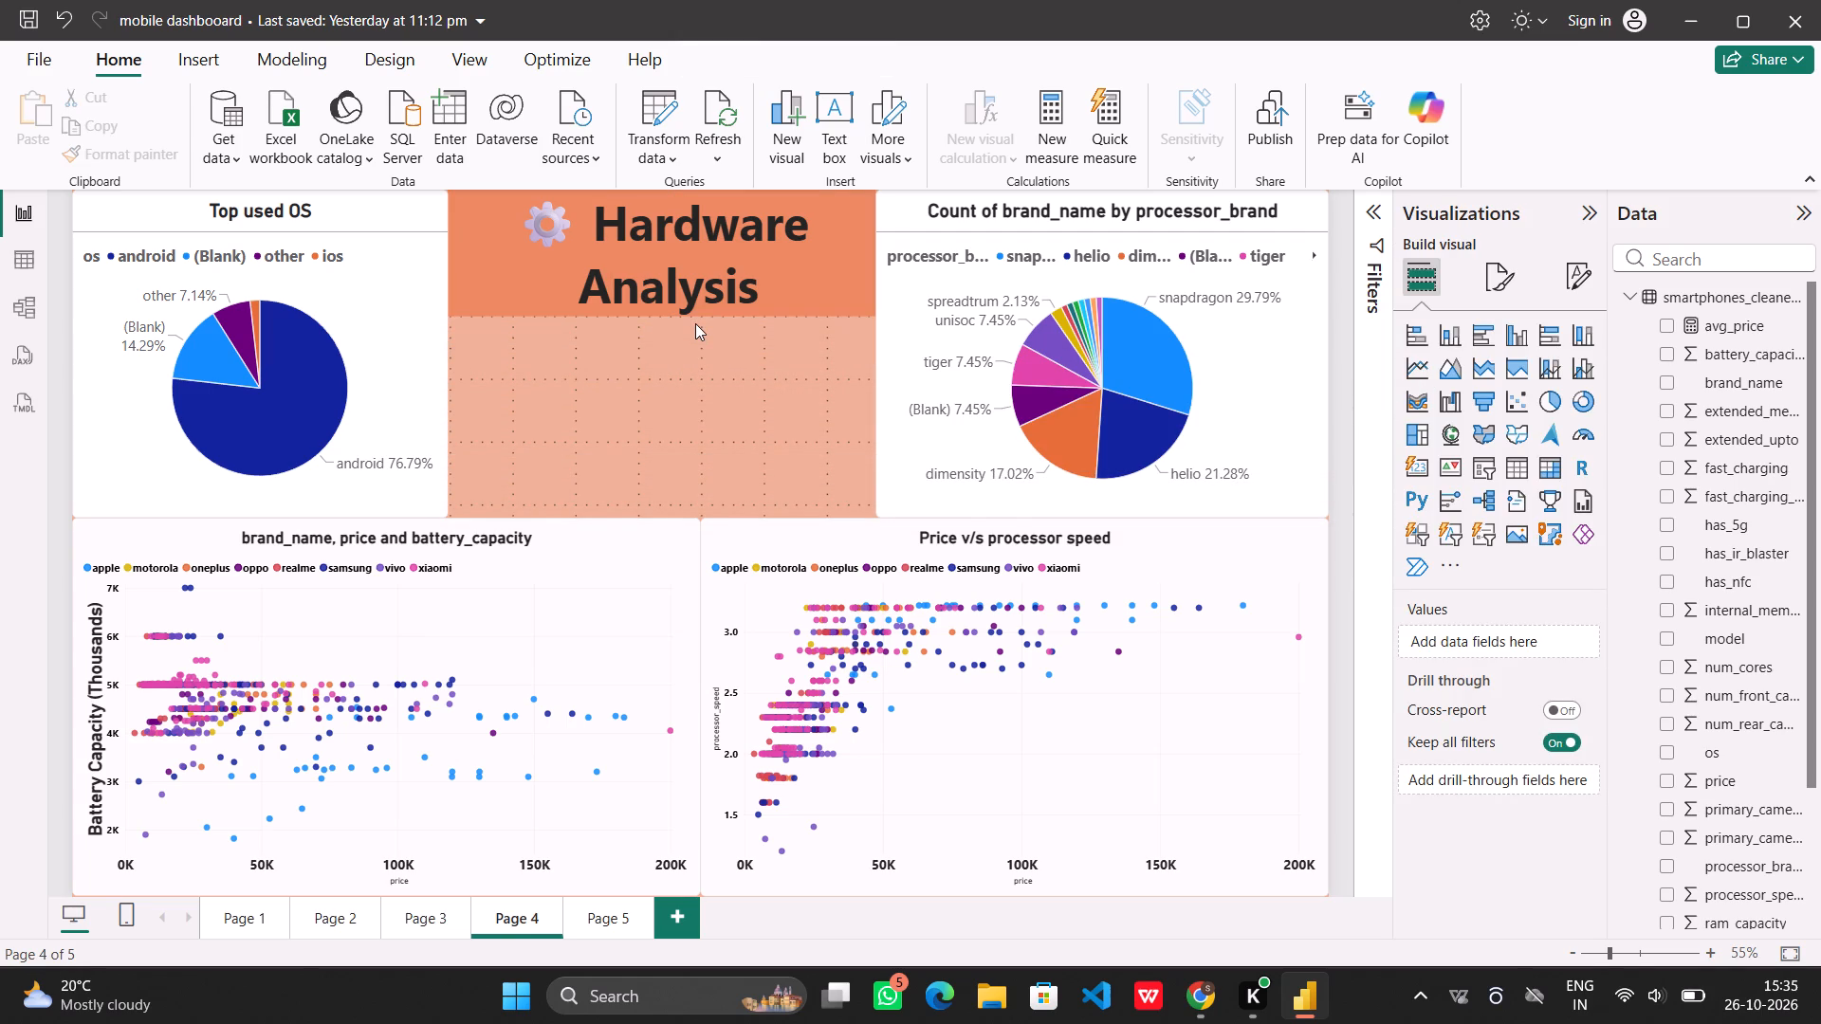
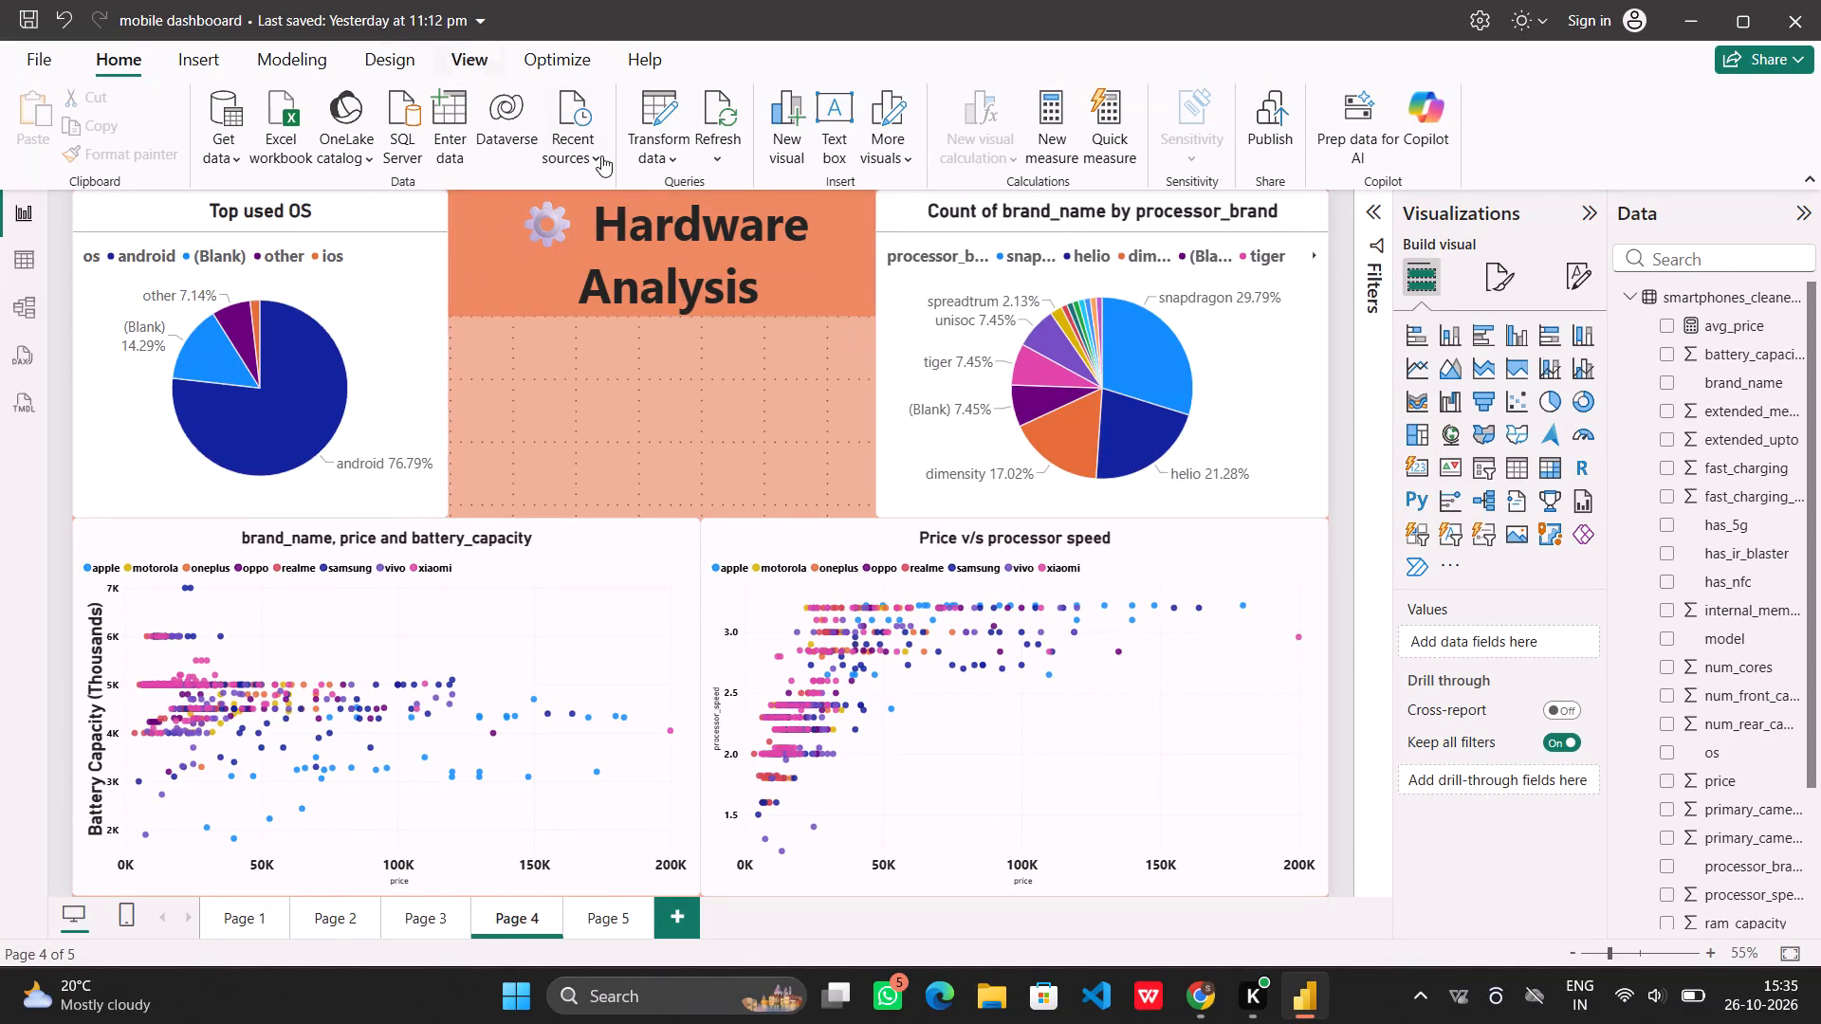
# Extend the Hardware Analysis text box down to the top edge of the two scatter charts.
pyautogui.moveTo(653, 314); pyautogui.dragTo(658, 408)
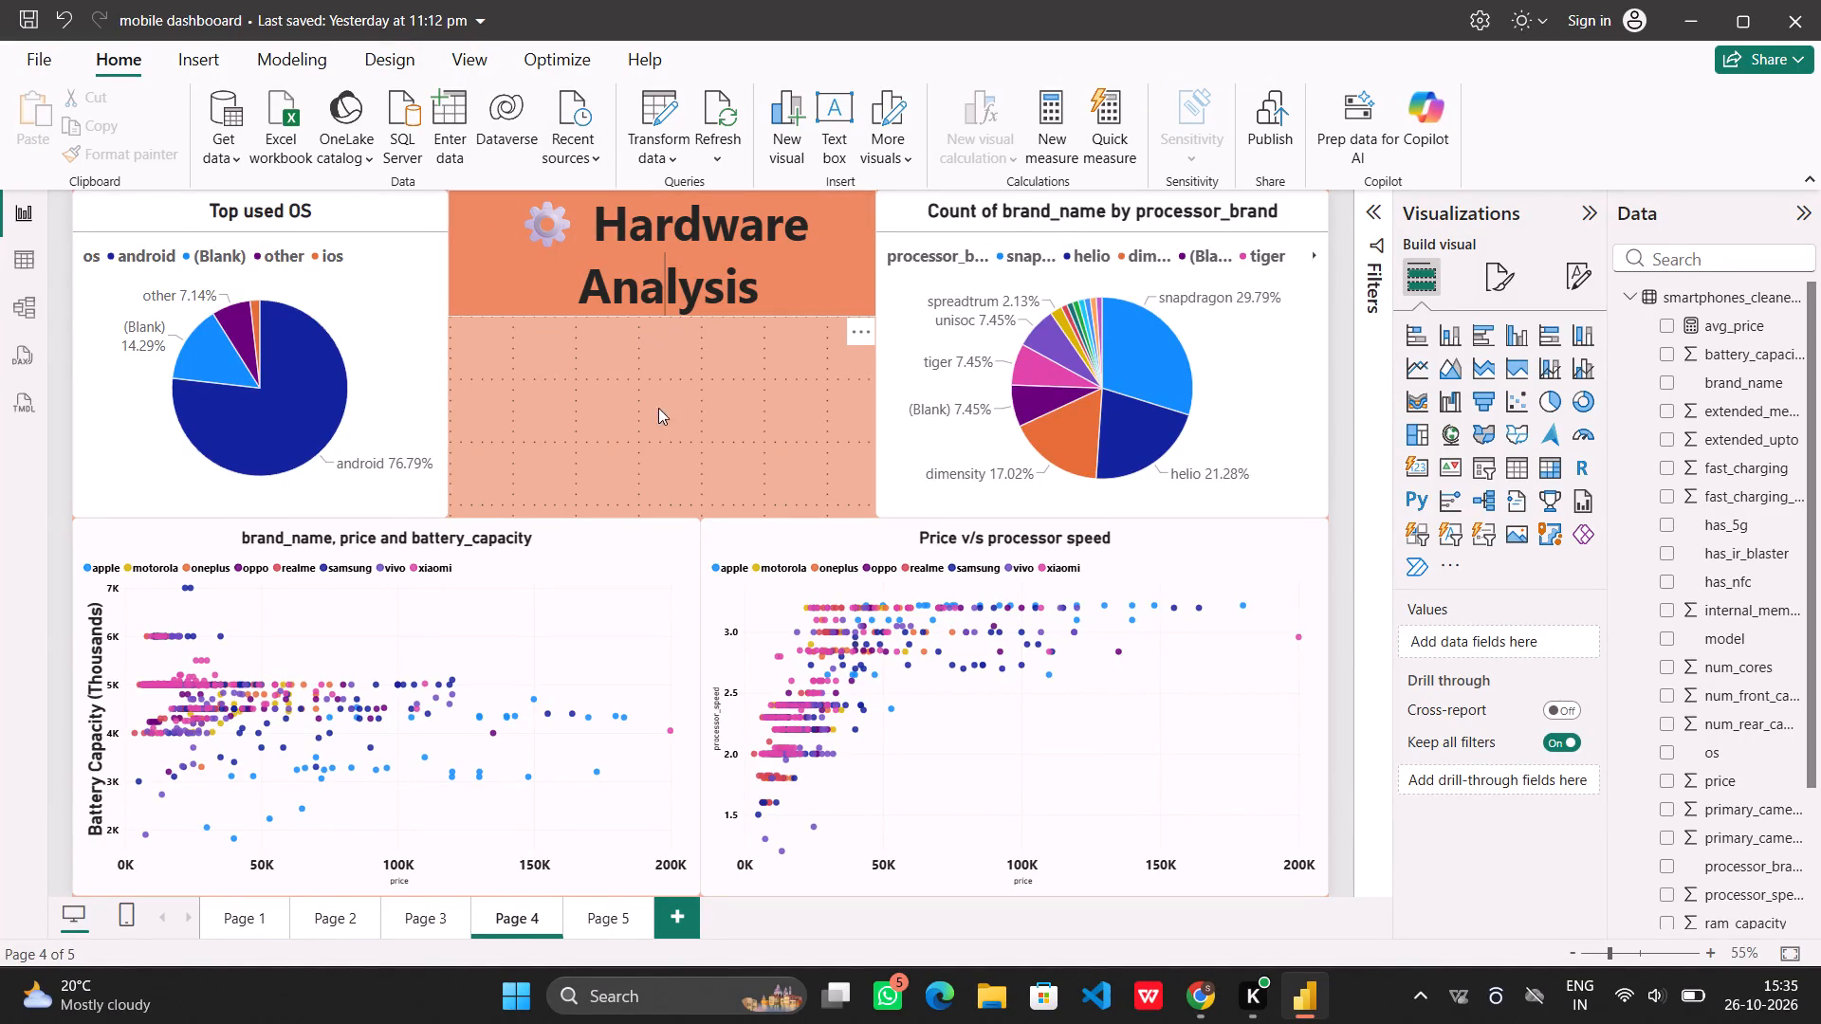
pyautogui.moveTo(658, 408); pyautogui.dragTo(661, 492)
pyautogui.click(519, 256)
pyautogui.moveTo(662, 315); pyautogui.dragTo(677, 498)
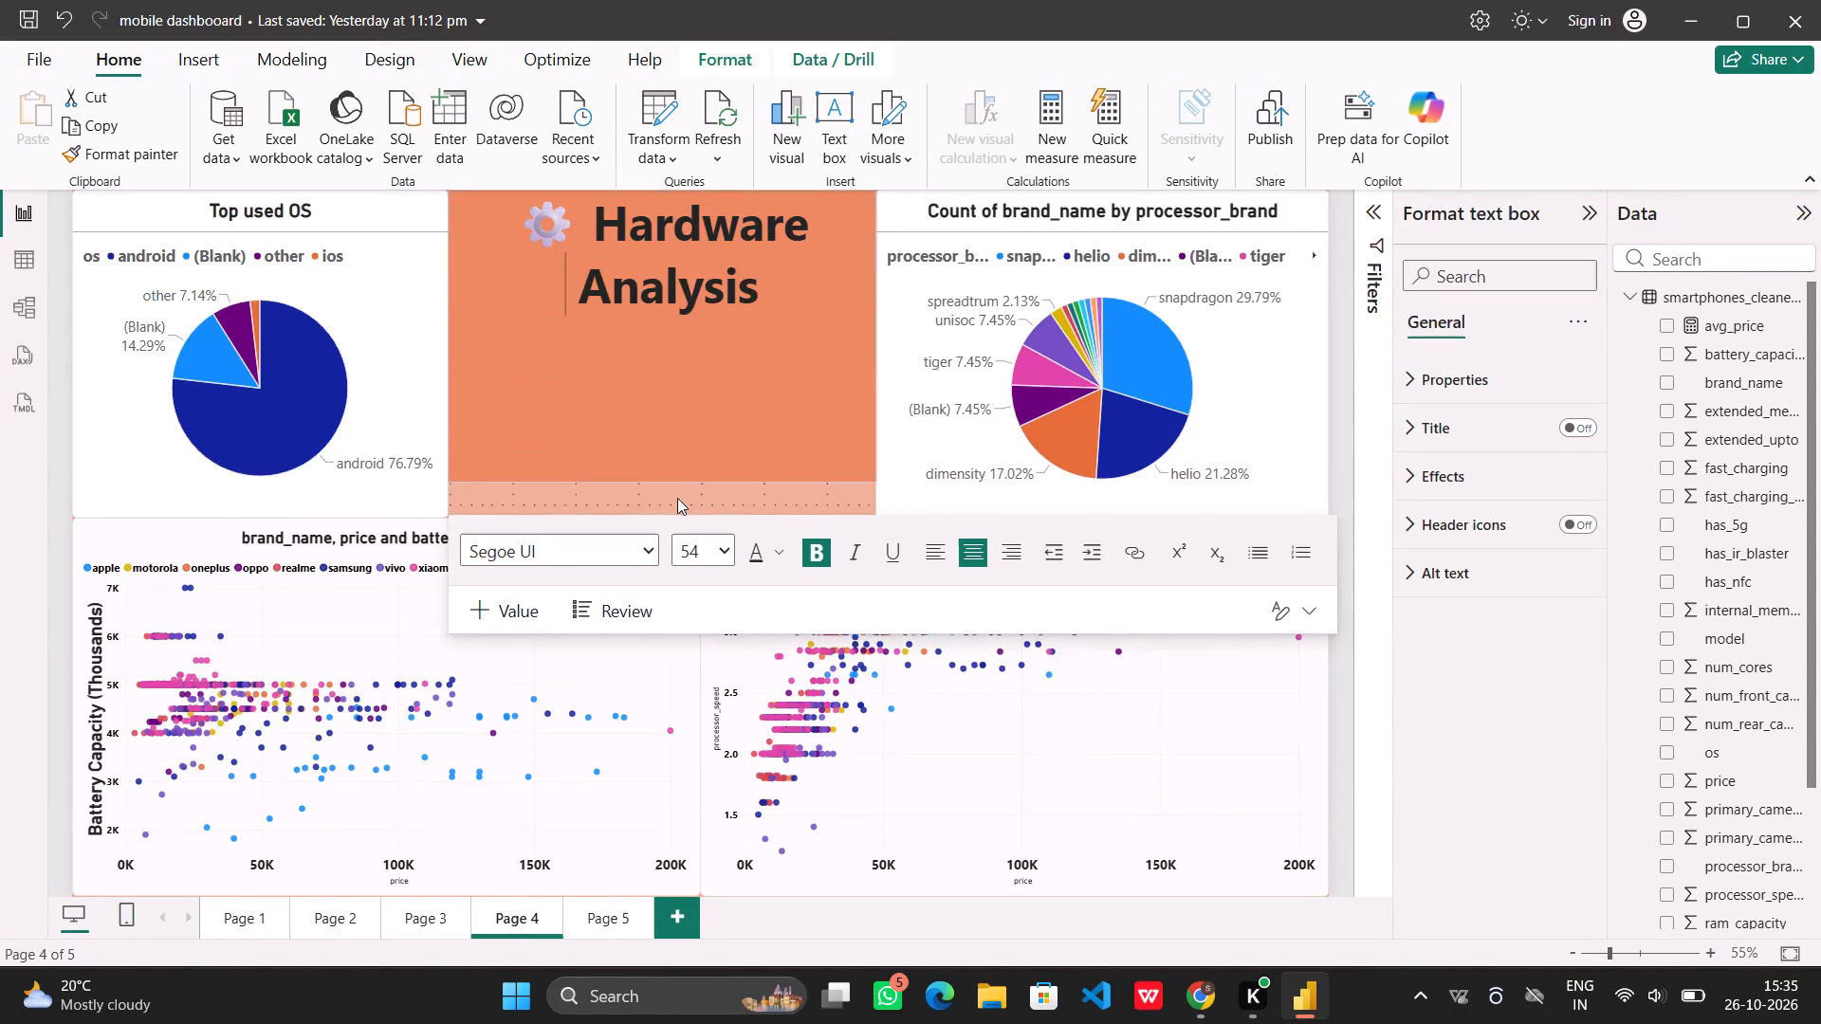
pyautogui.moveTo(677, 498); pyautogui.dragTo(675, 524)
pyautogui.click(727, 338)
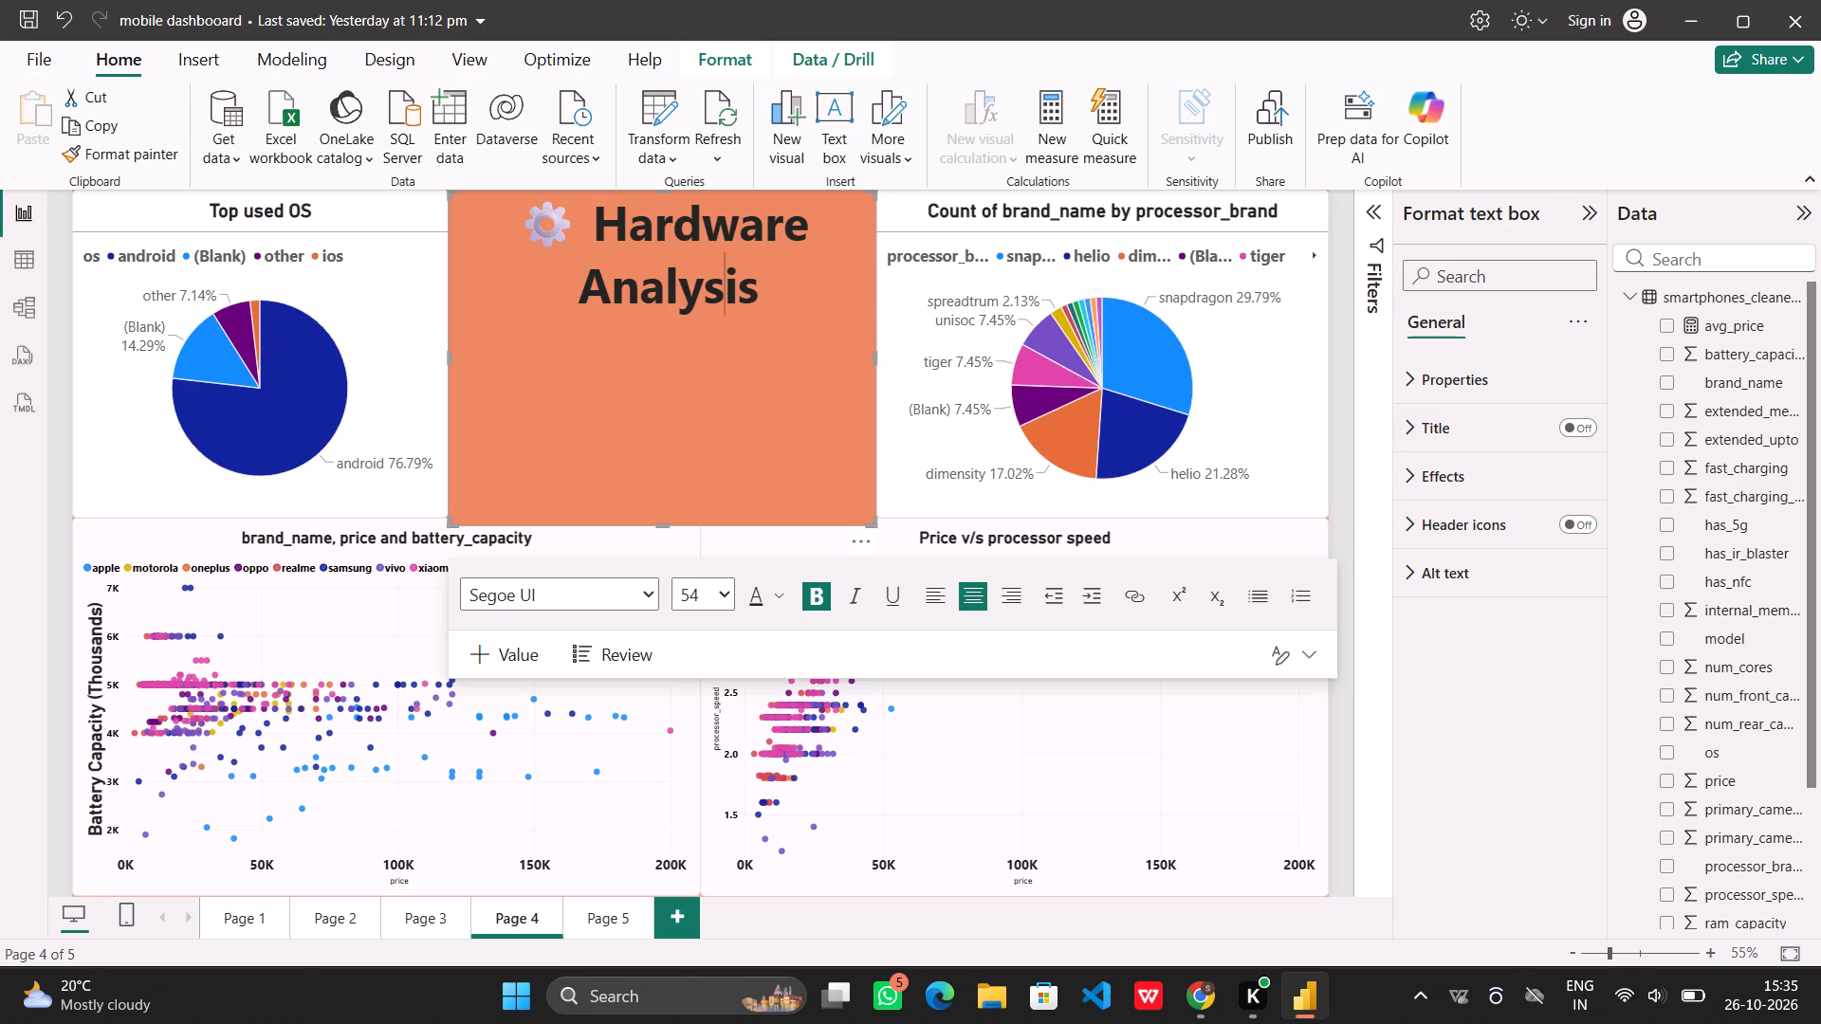
# Remove the gear emoji from the Hardware Analysis title and join its two words on one line with a space.
pyautogui.click(585, 220)
pyautogui.press('BackSpace')
pyautogui.press('Right')
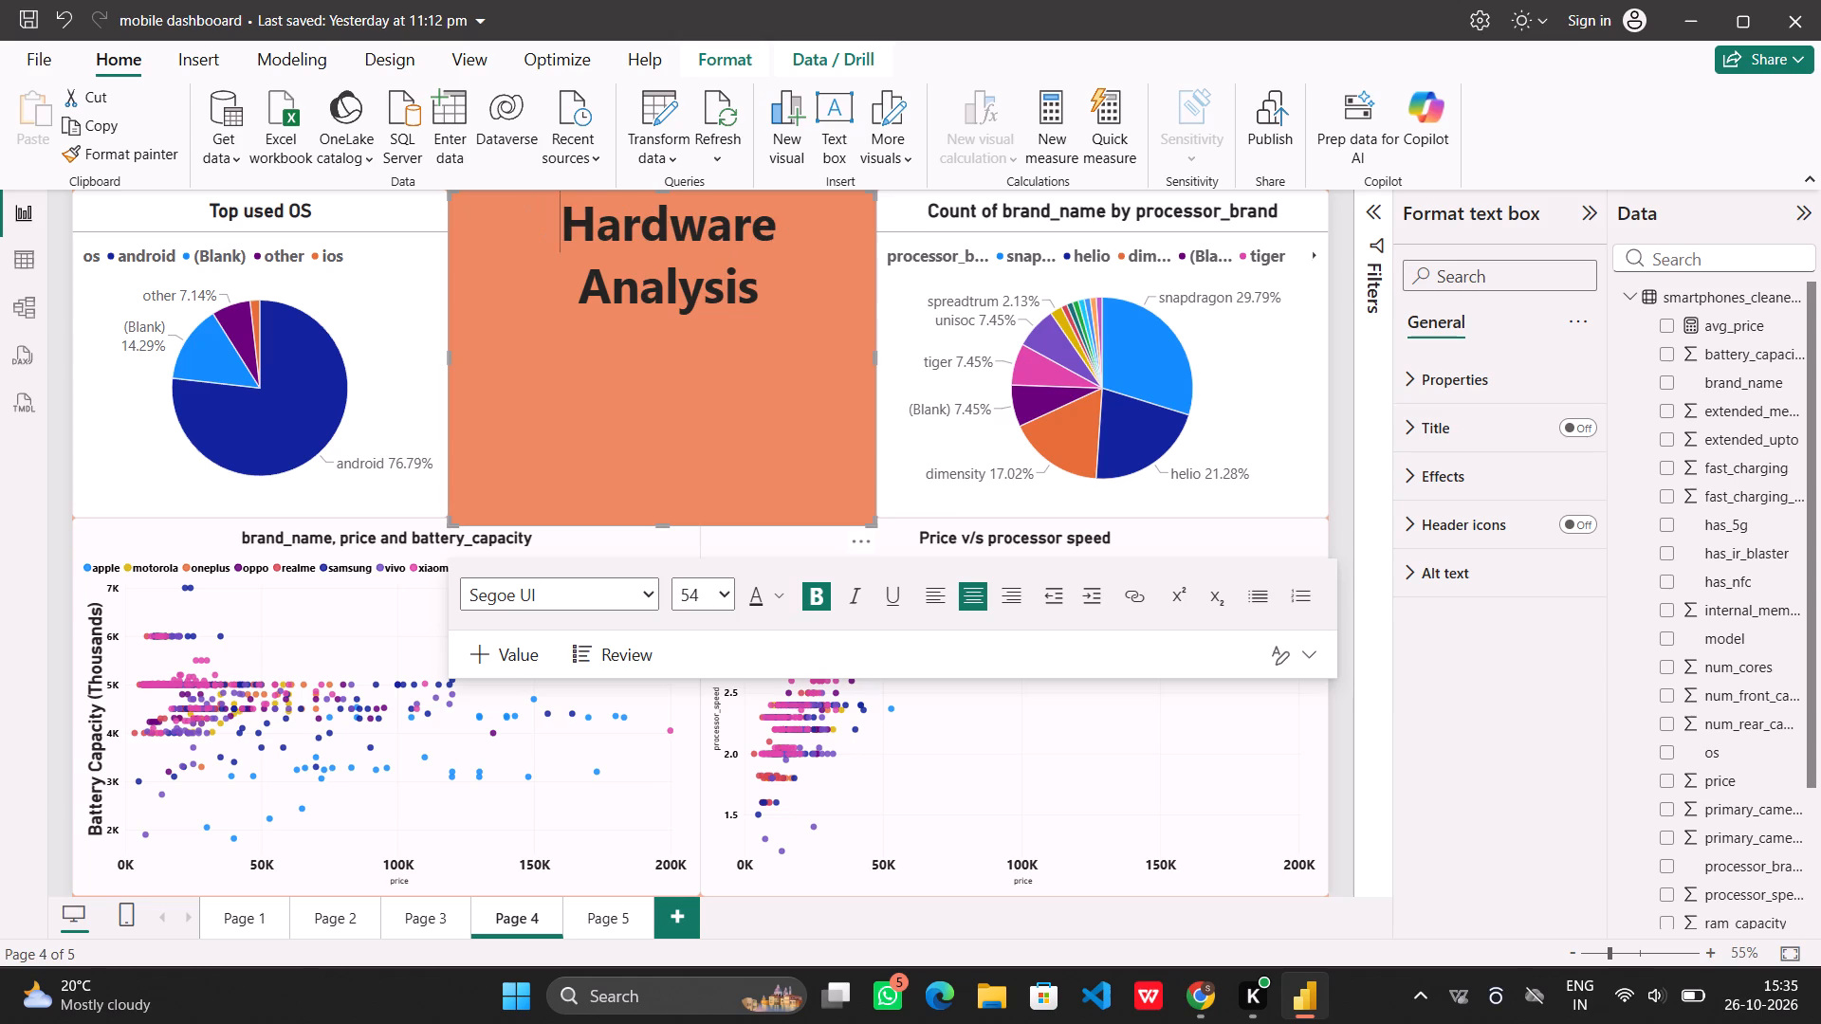
pyautogui.press('BackSpace')
pyautogui.click(576, 280)
pyautogui.press('BackSpace')
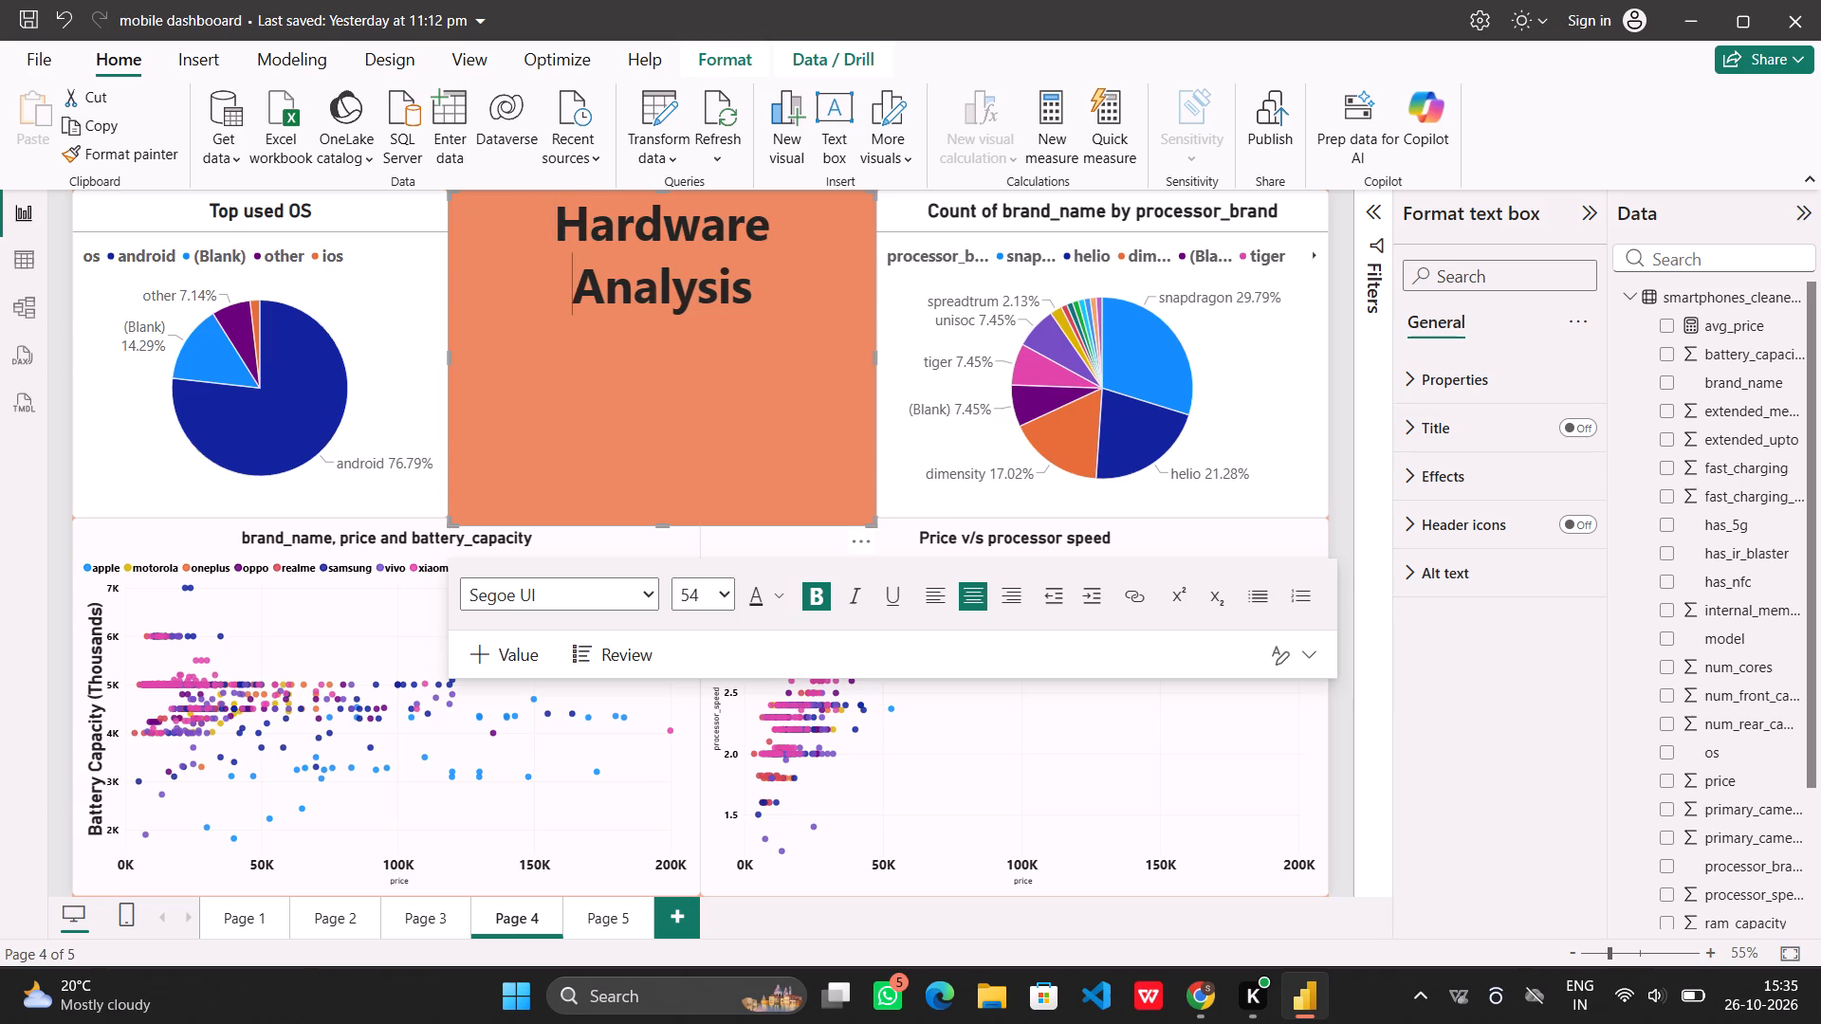
pyautogui.press('BackSpace')
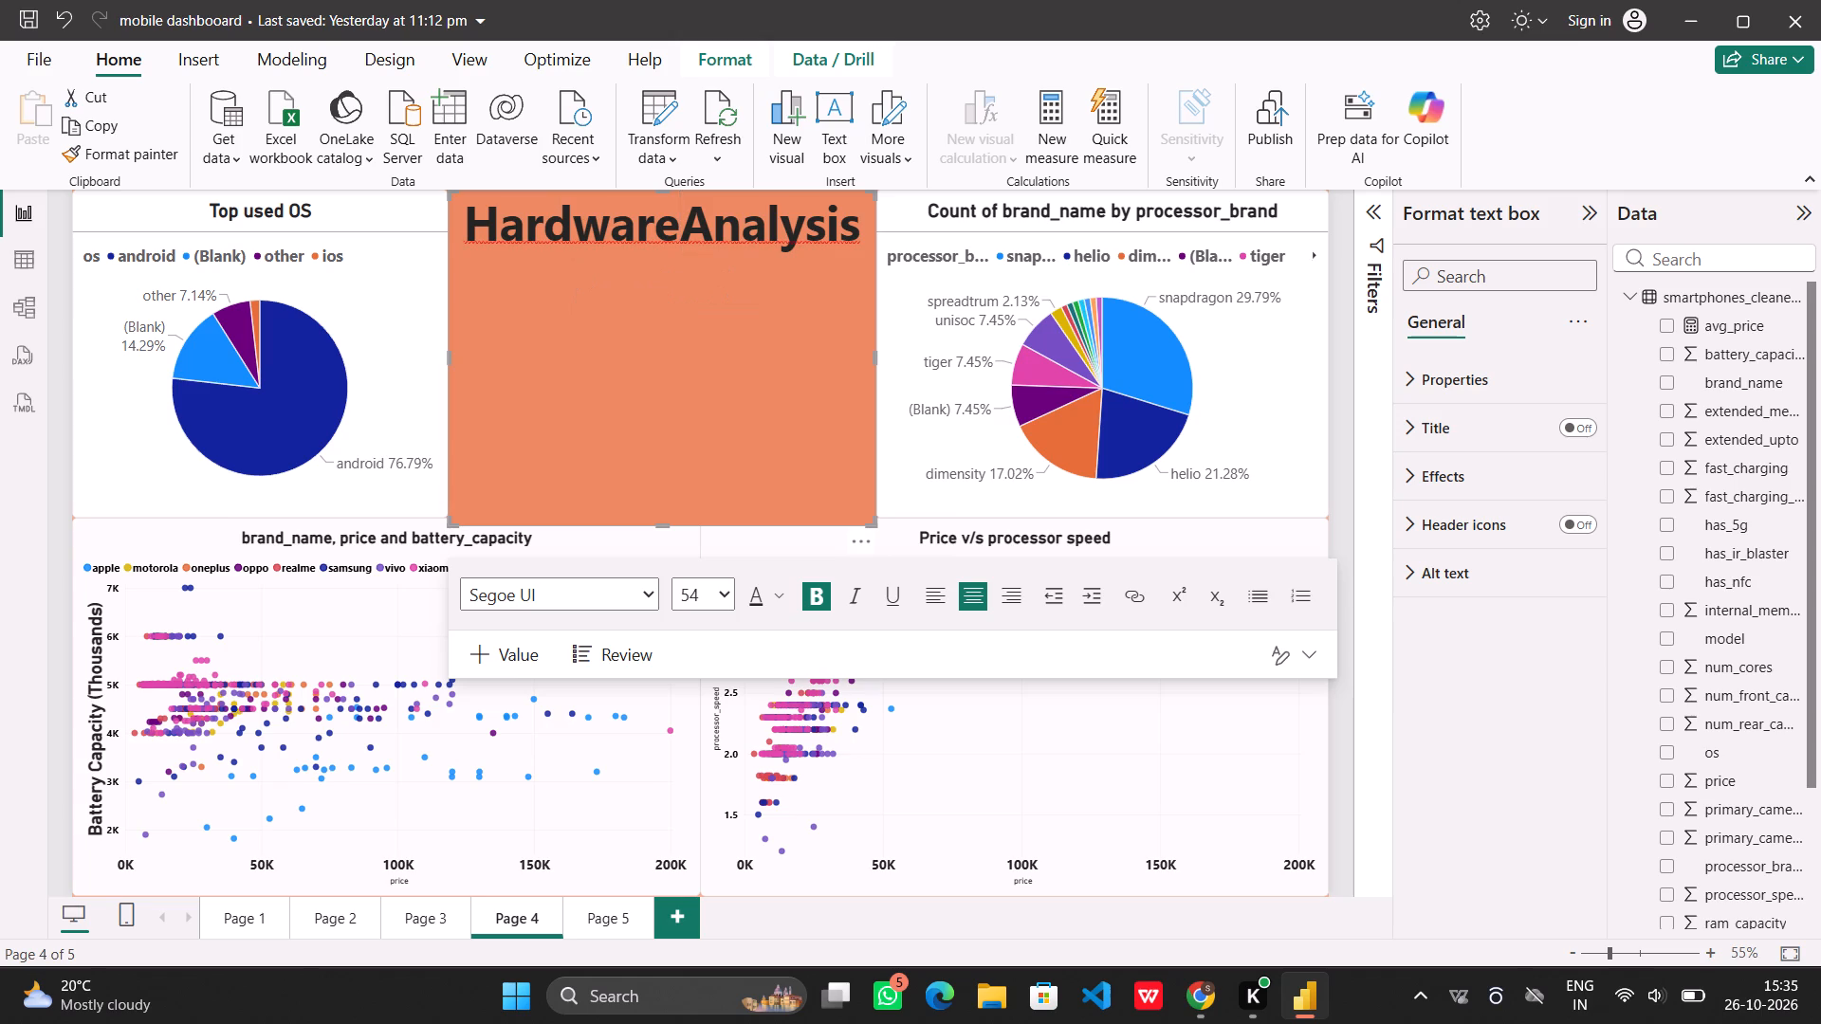
pyautogui.press('space')
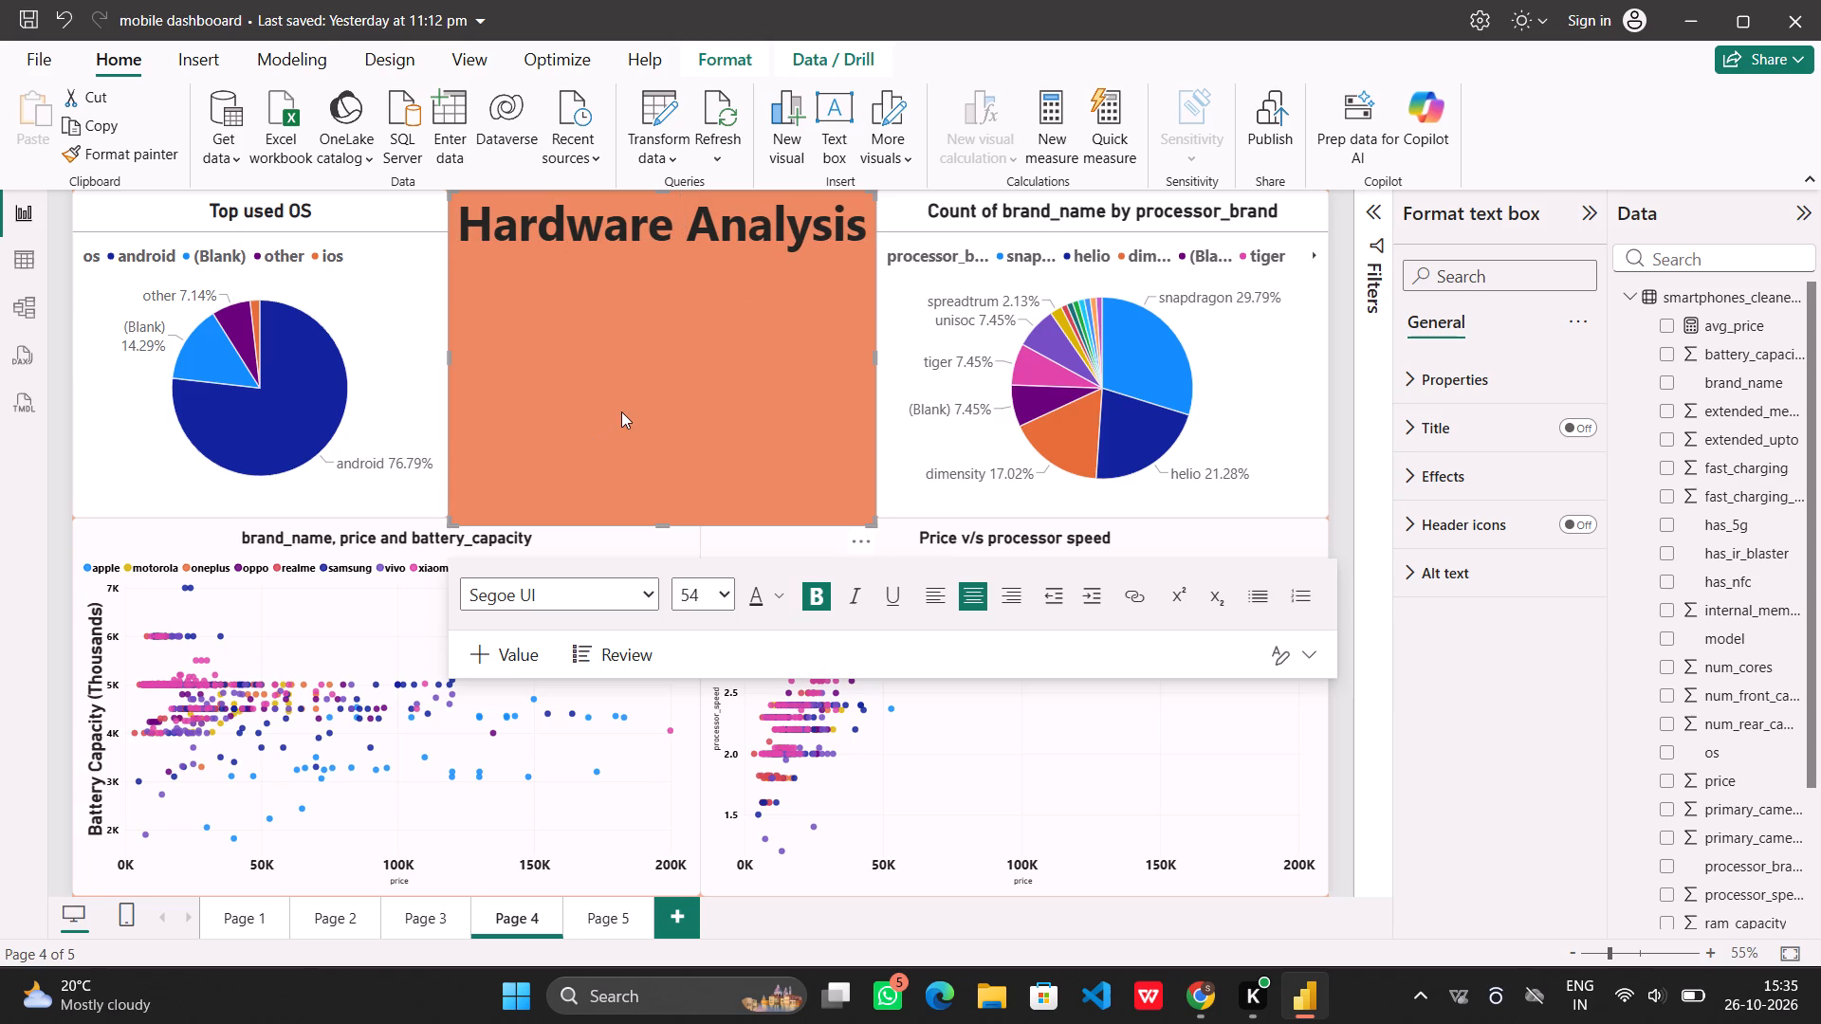
# Shrink the Hardware Analysis text box's height to fit its single-line title, leaving a gap above the scatter charts.
pyautogui.click(621, 411)
pyautogui.moveTo(660, 520); pyautogui.dragTo(674, 236)
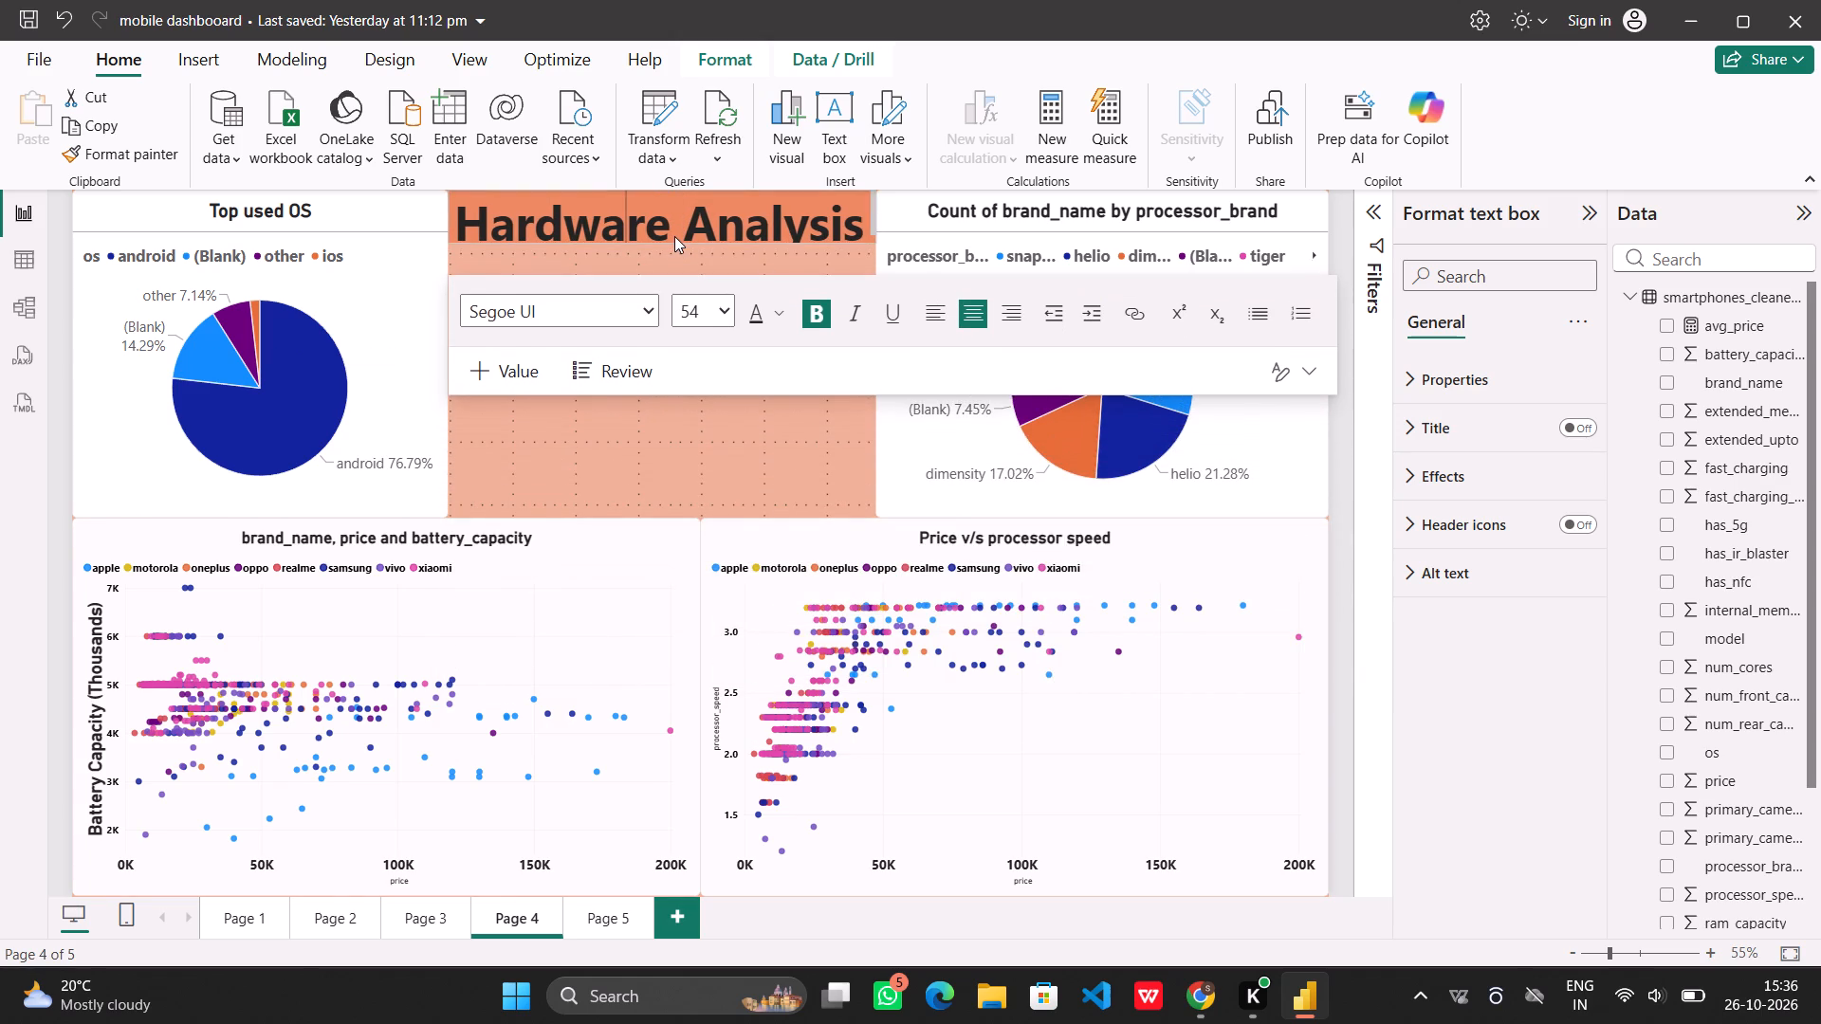
pyautogui.moveTo(674, 236); pyautogui.dragTo(679, 255)
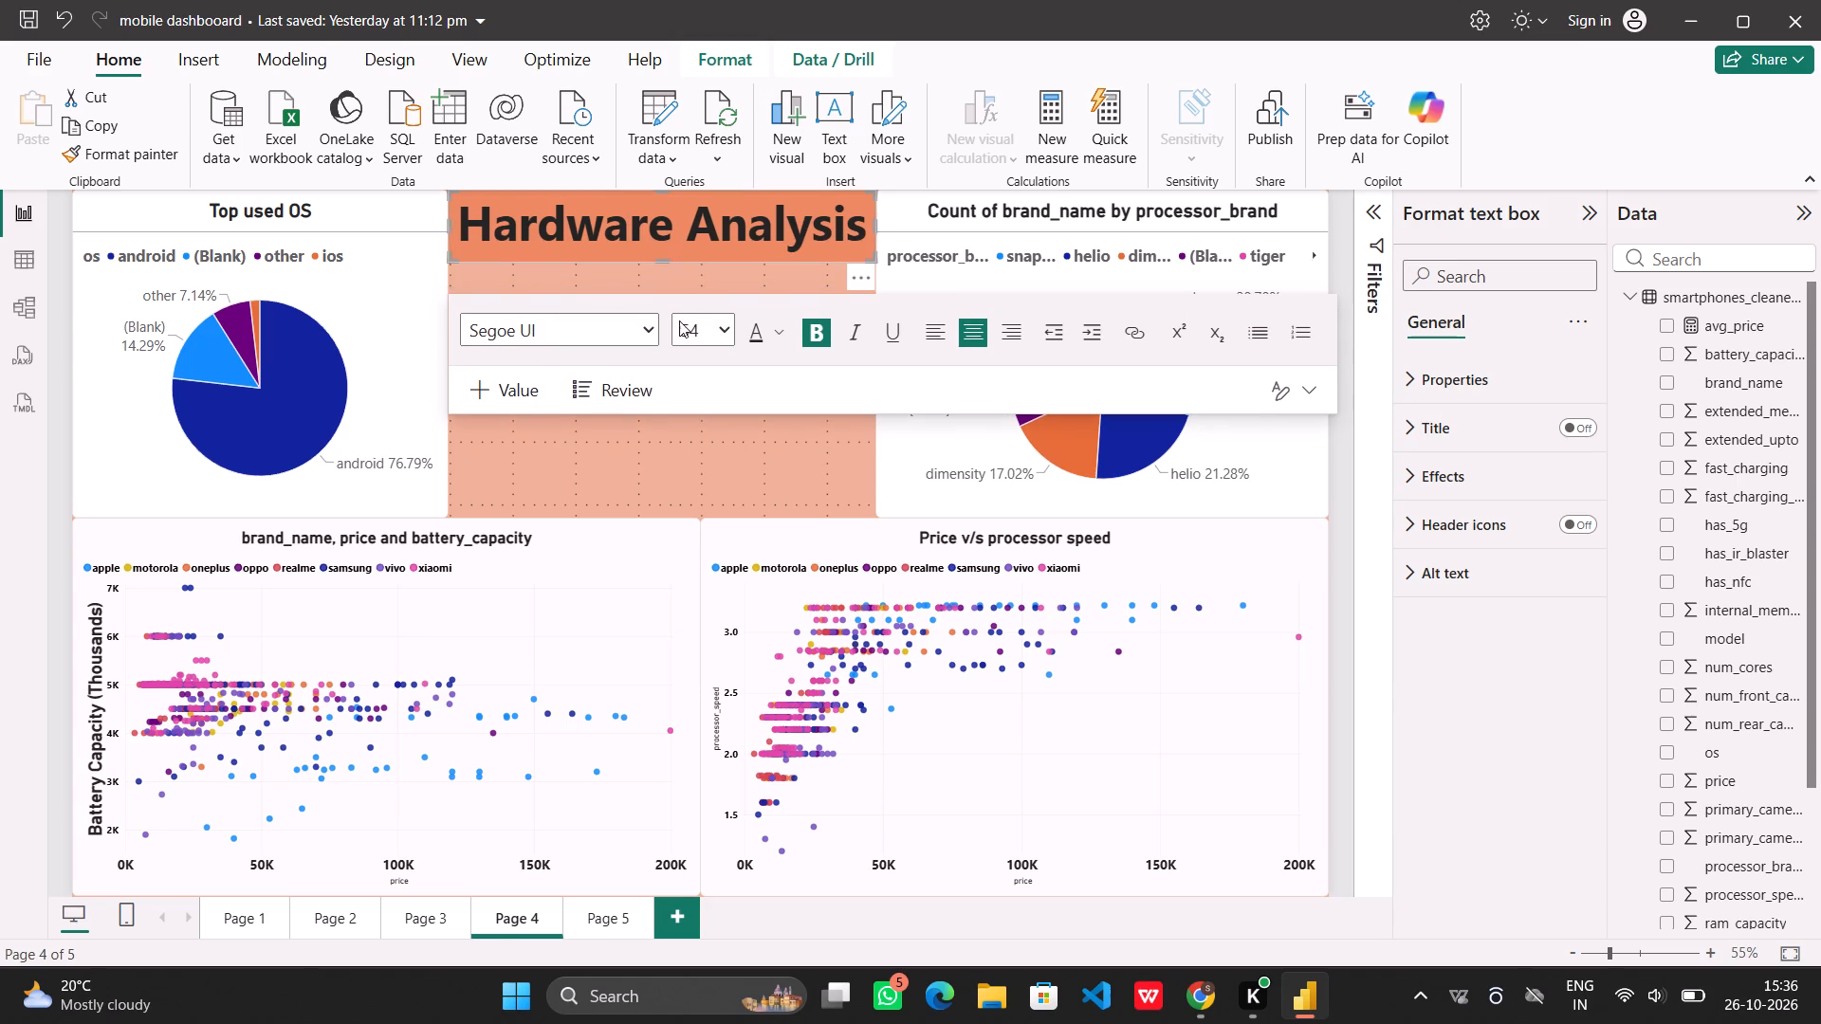
pyautogui.click(632, 449)
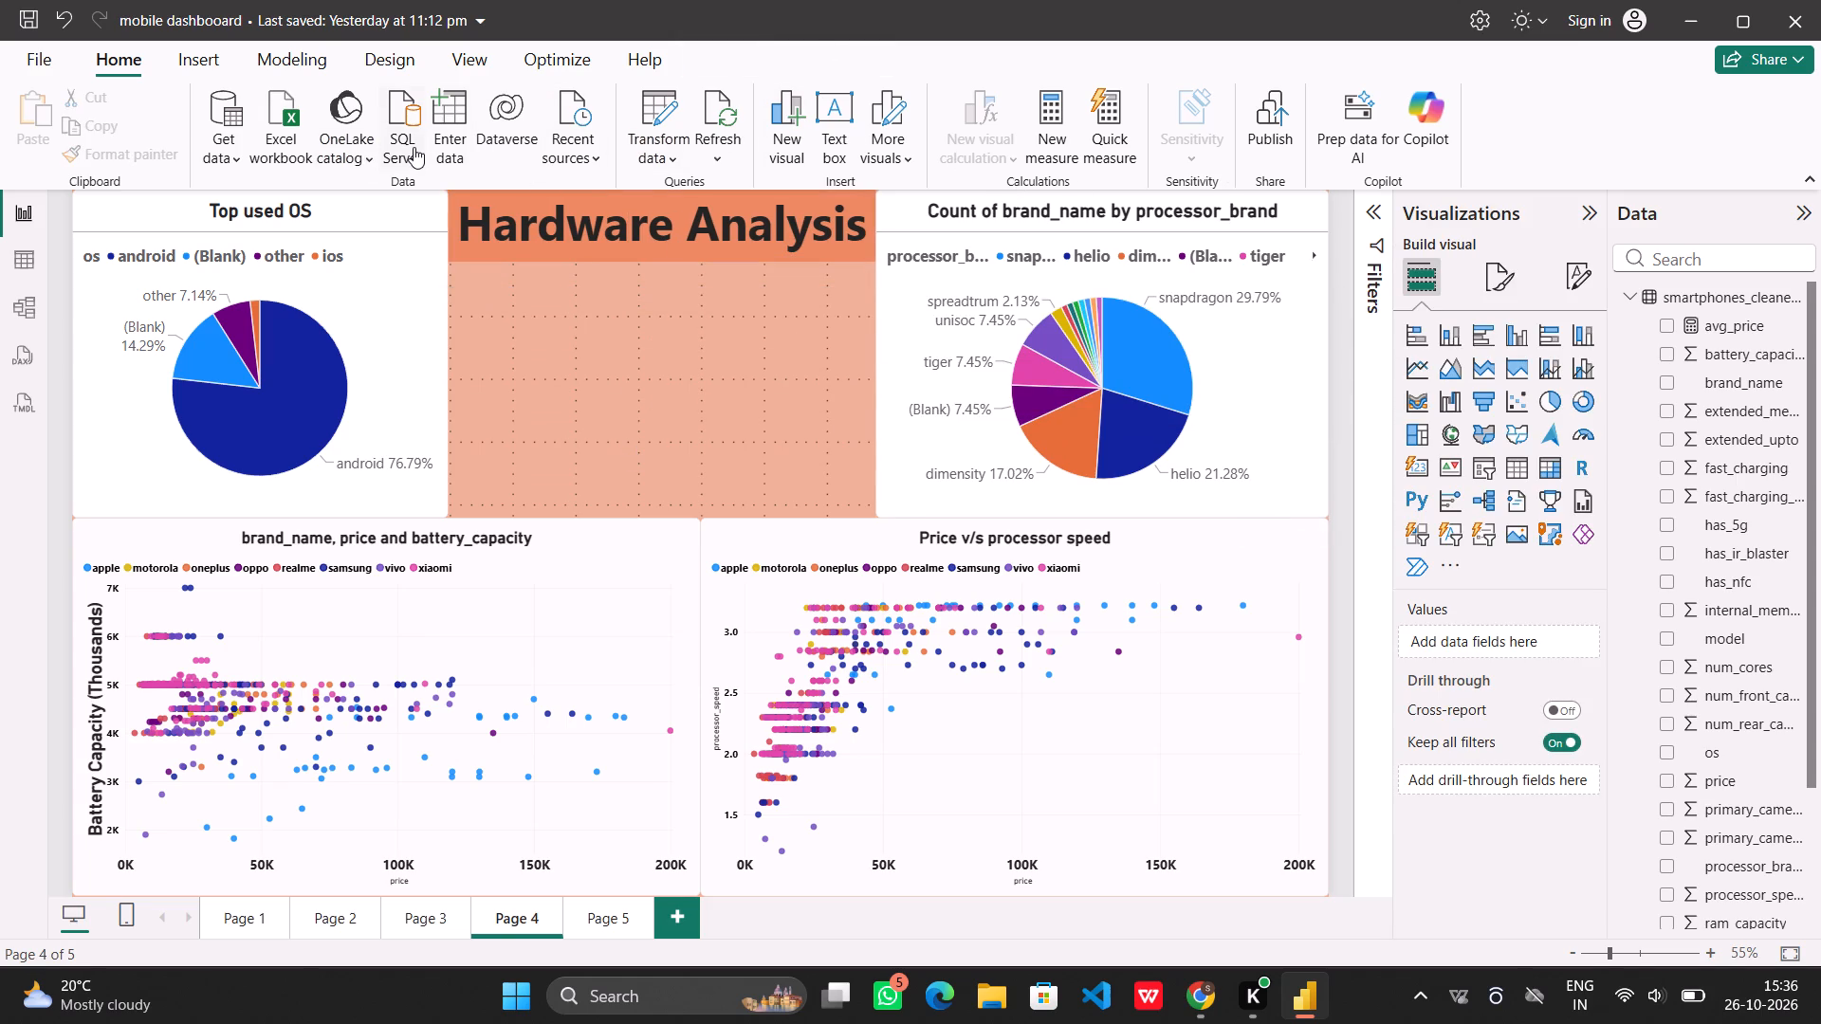
# Insert an image placeholder in the gap beneath the Hardware Analysis title, between the two pie charts.
pyautogui.click(202, 62)
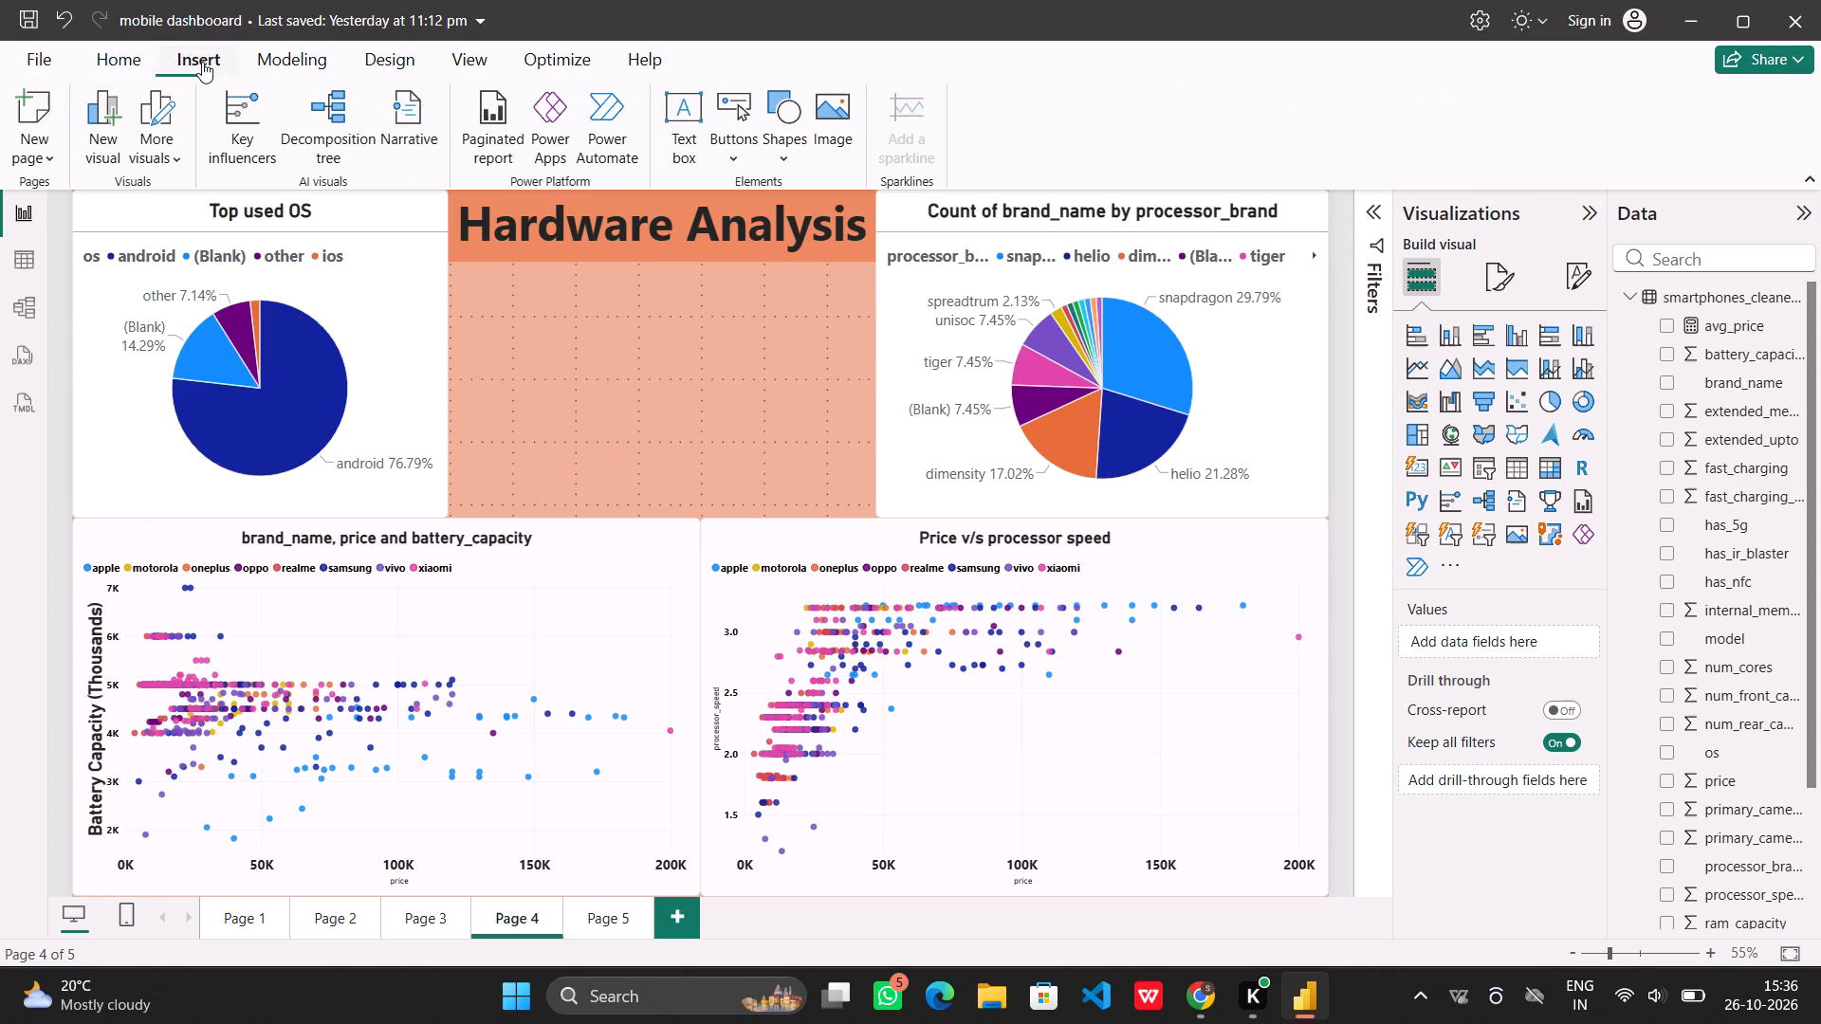
pyautogui.click(819, 137)
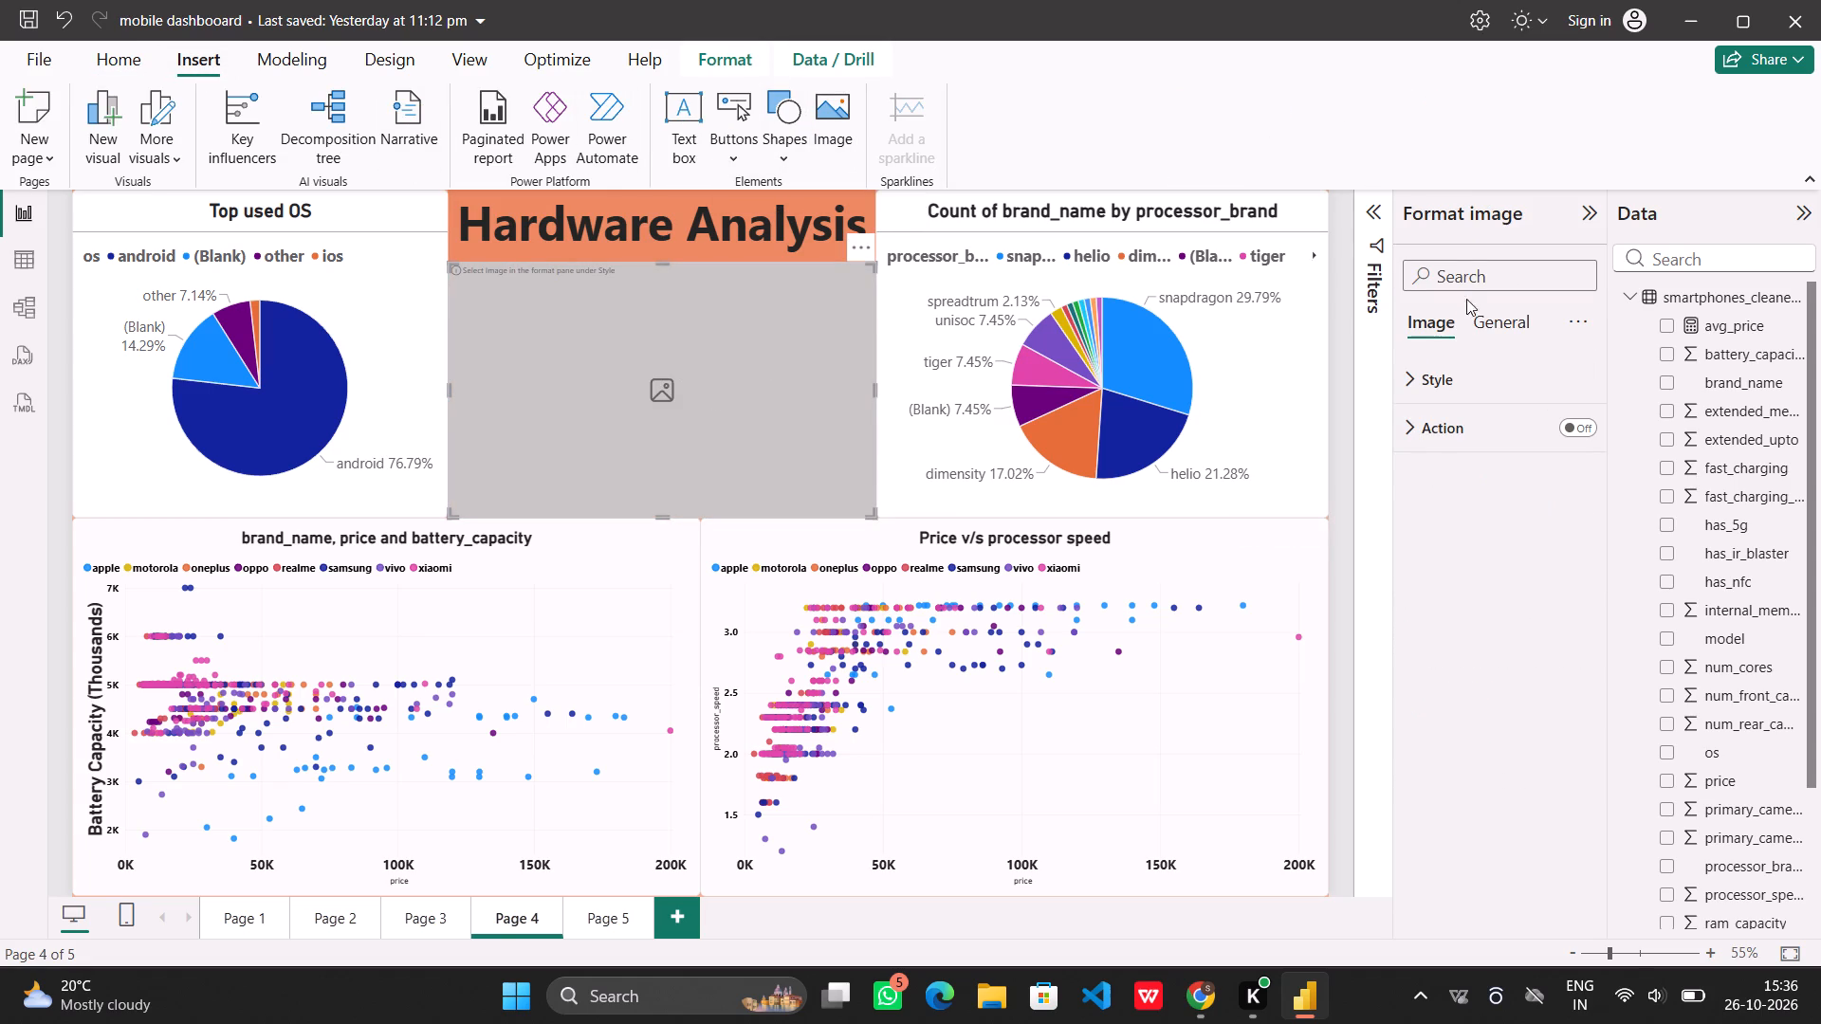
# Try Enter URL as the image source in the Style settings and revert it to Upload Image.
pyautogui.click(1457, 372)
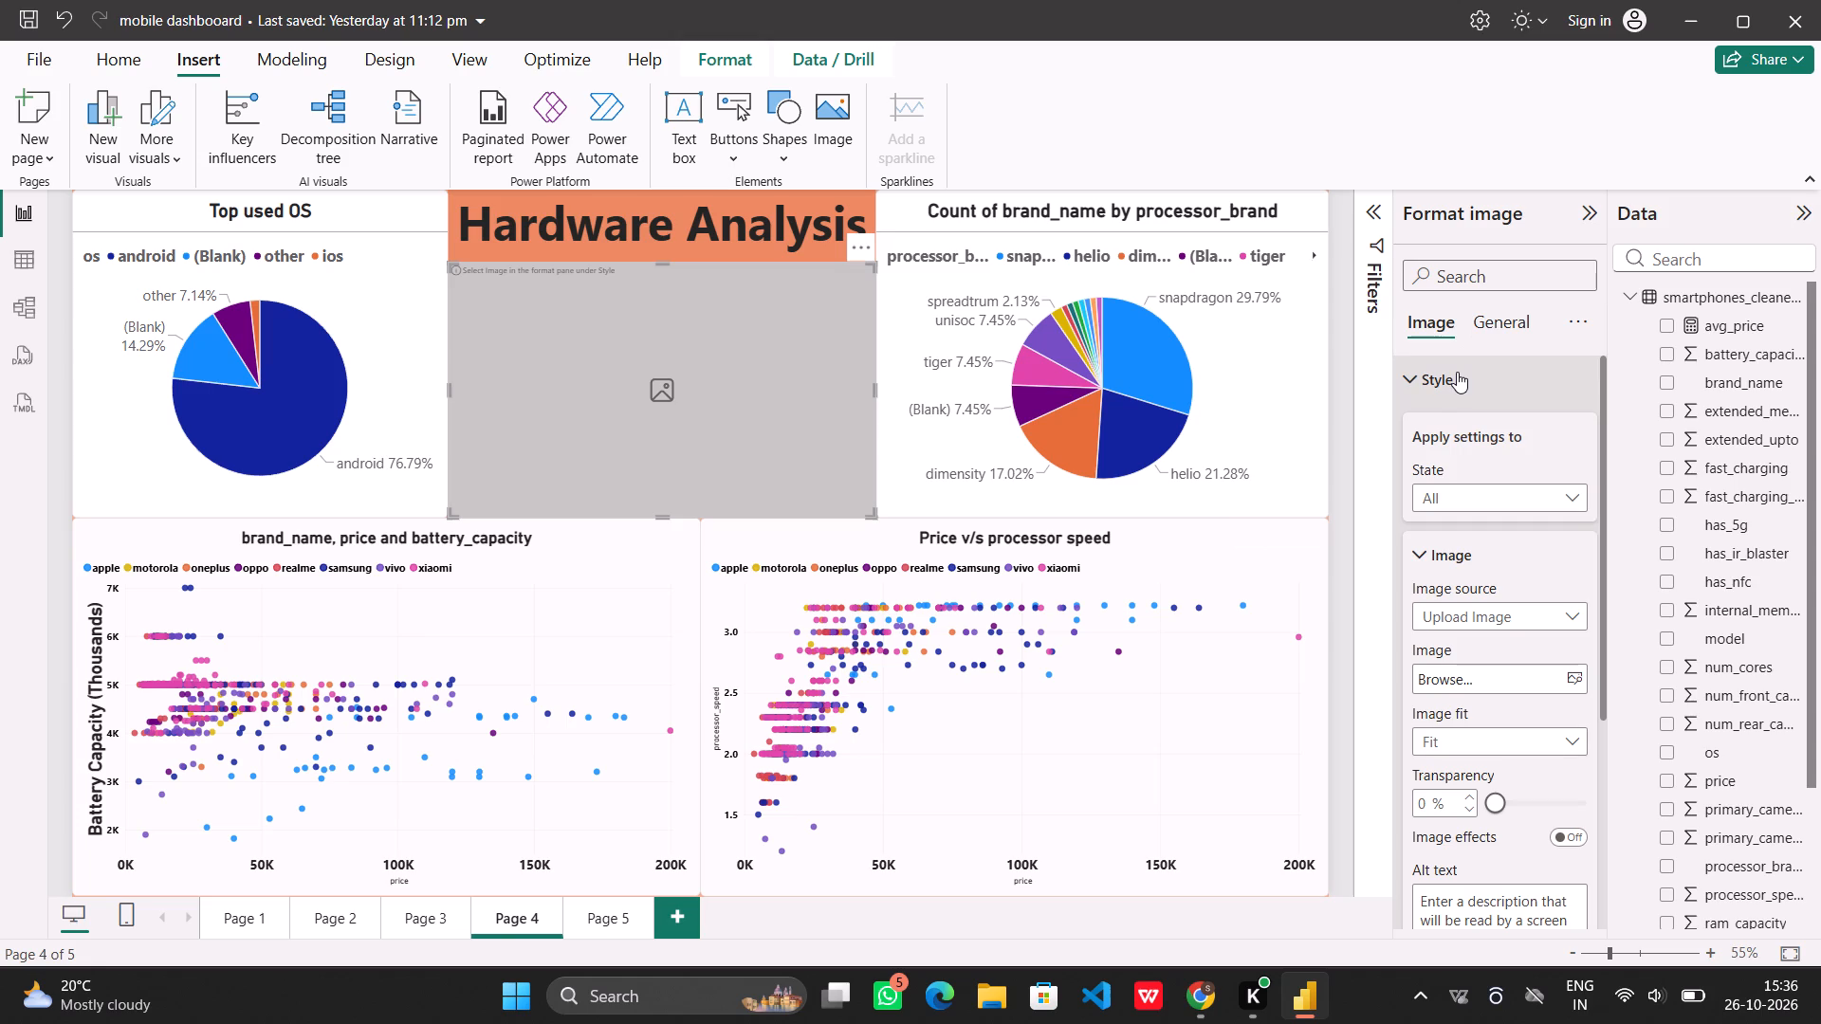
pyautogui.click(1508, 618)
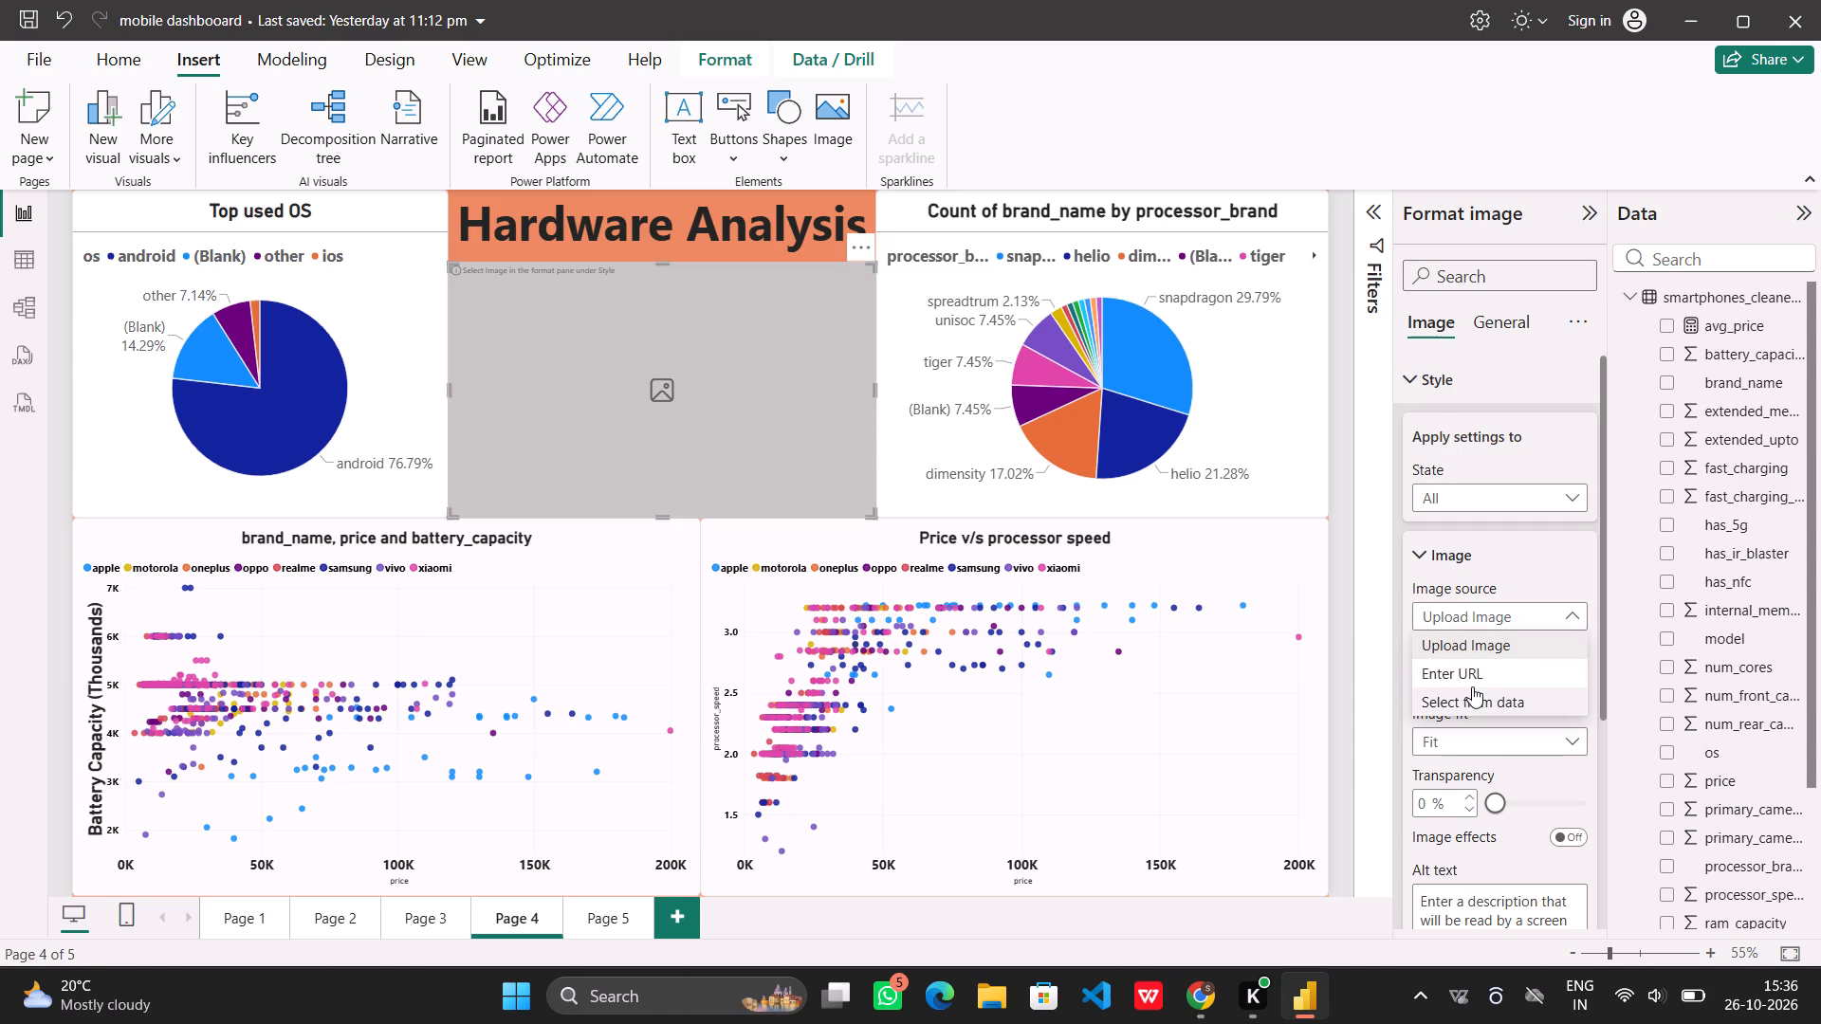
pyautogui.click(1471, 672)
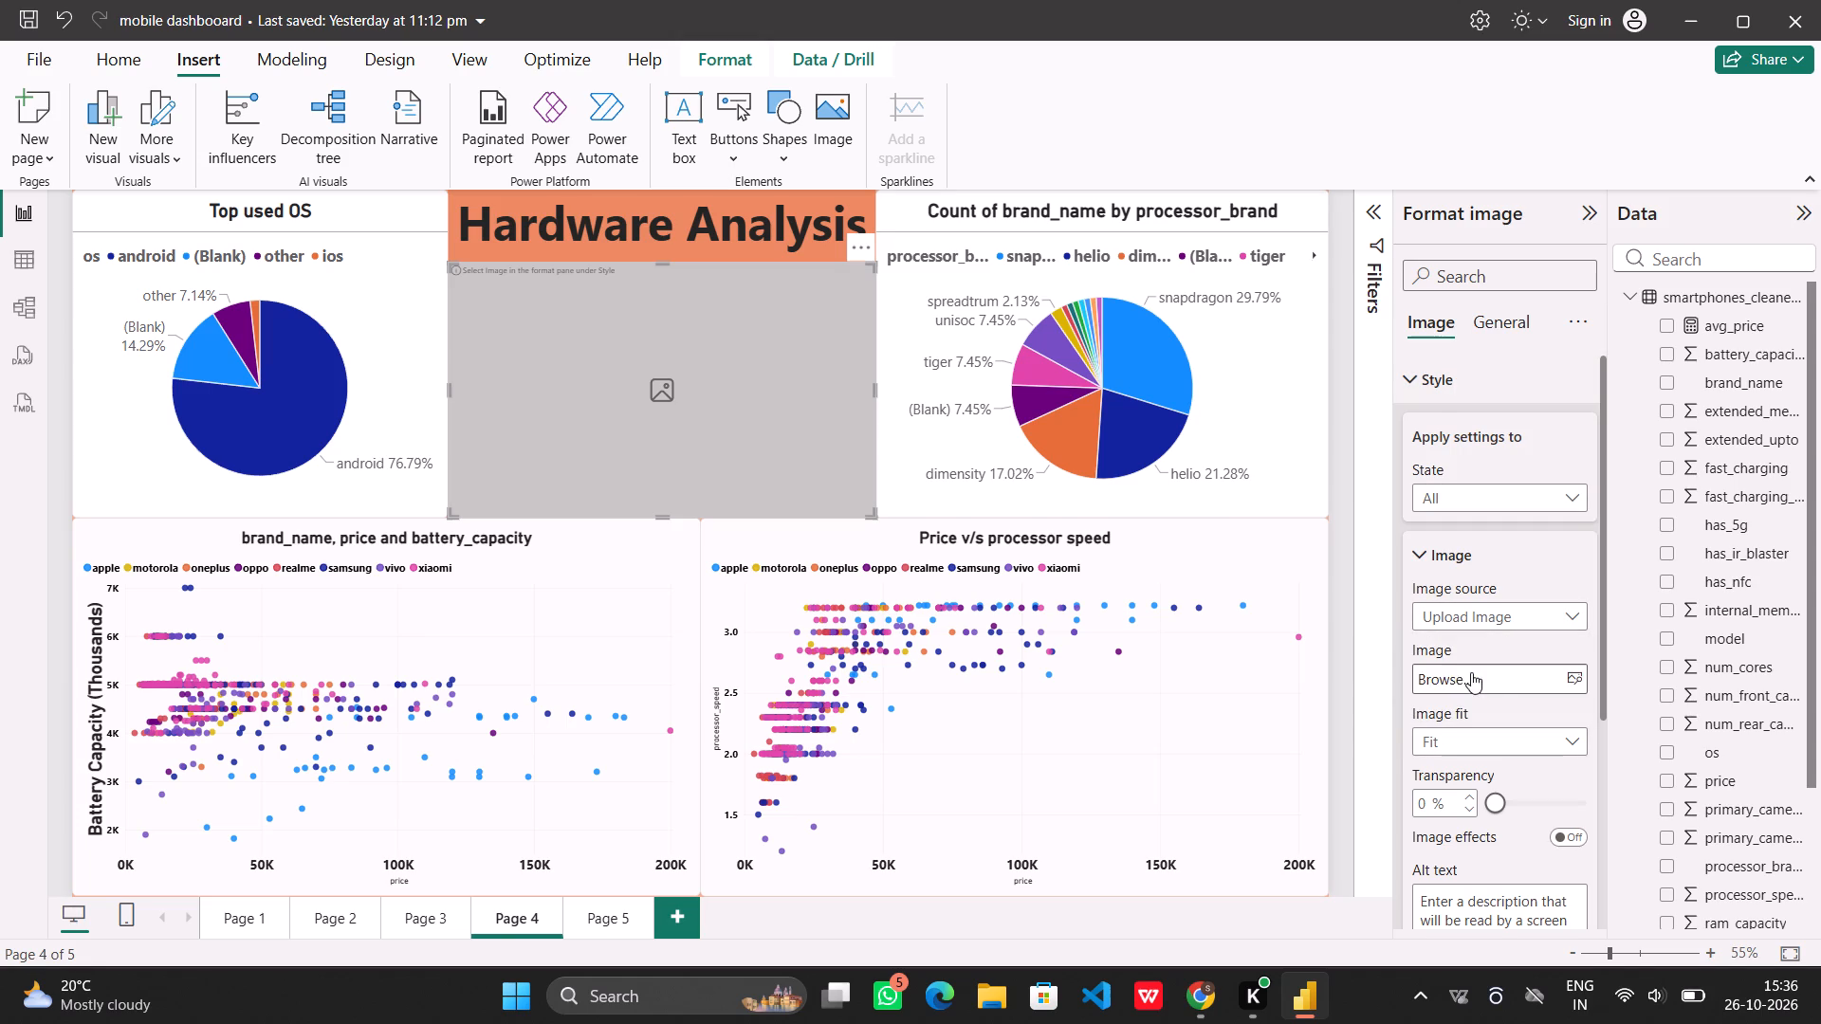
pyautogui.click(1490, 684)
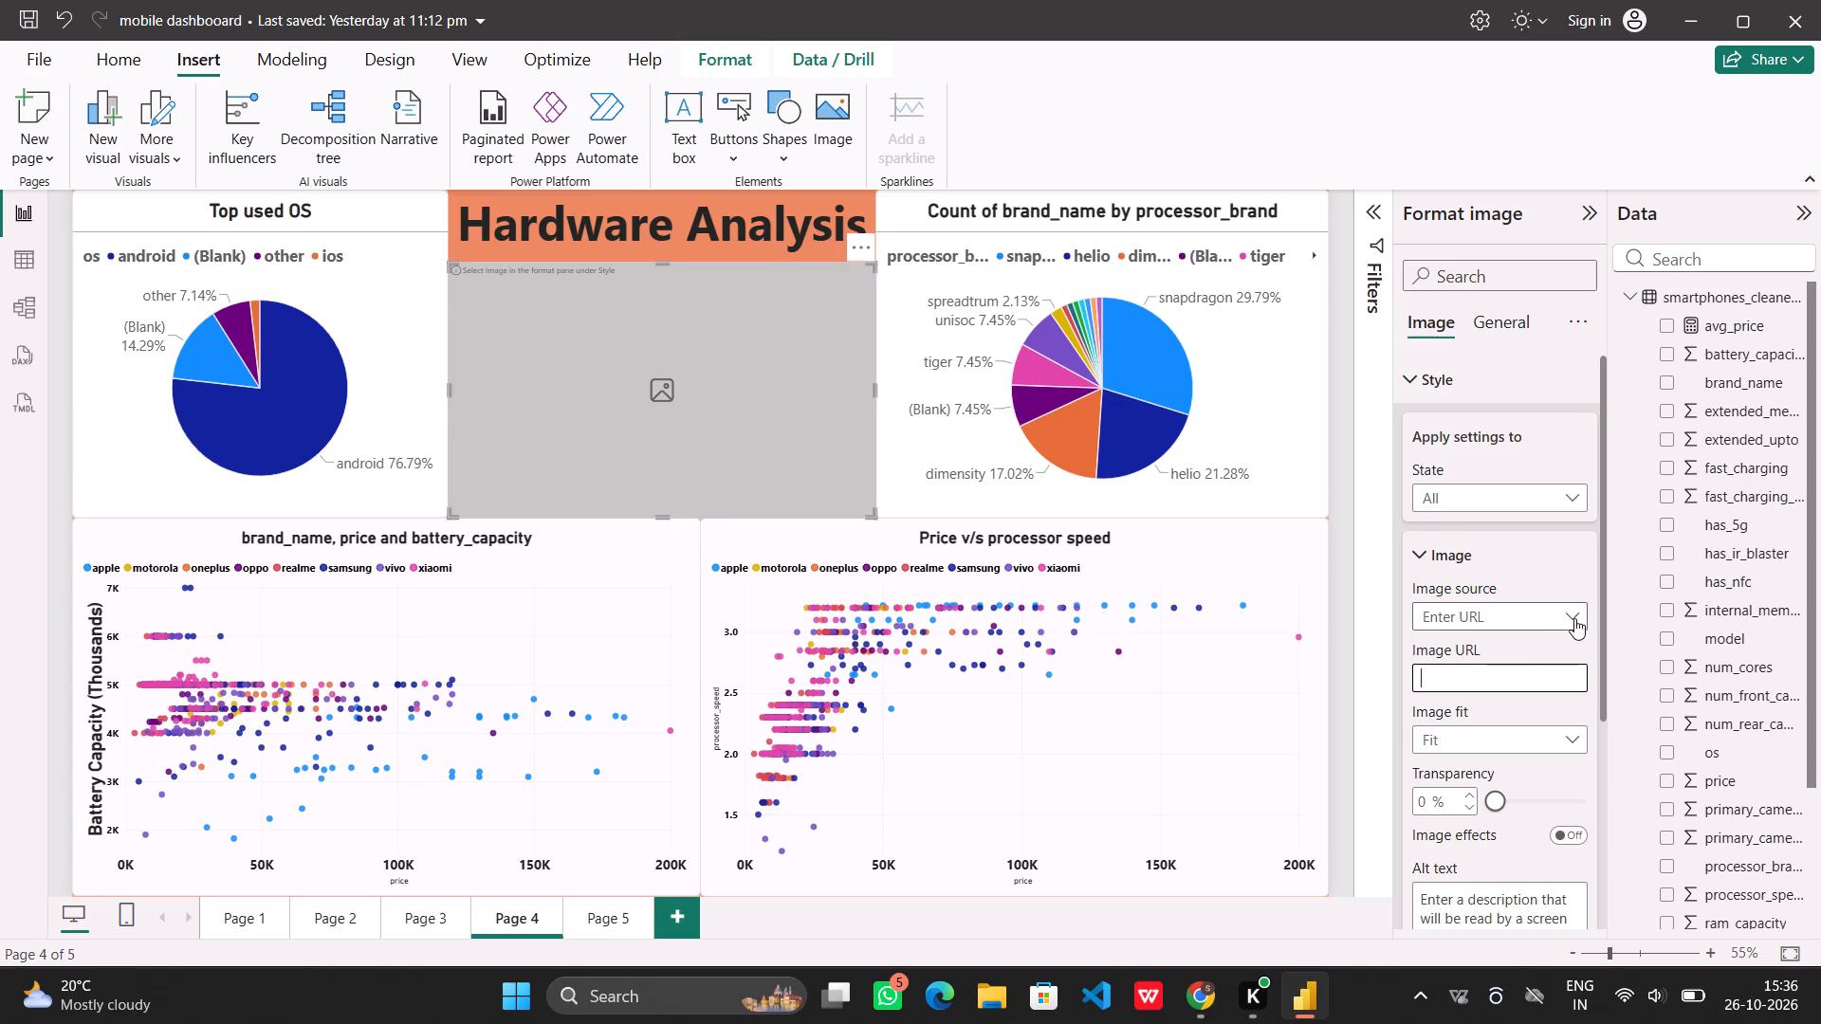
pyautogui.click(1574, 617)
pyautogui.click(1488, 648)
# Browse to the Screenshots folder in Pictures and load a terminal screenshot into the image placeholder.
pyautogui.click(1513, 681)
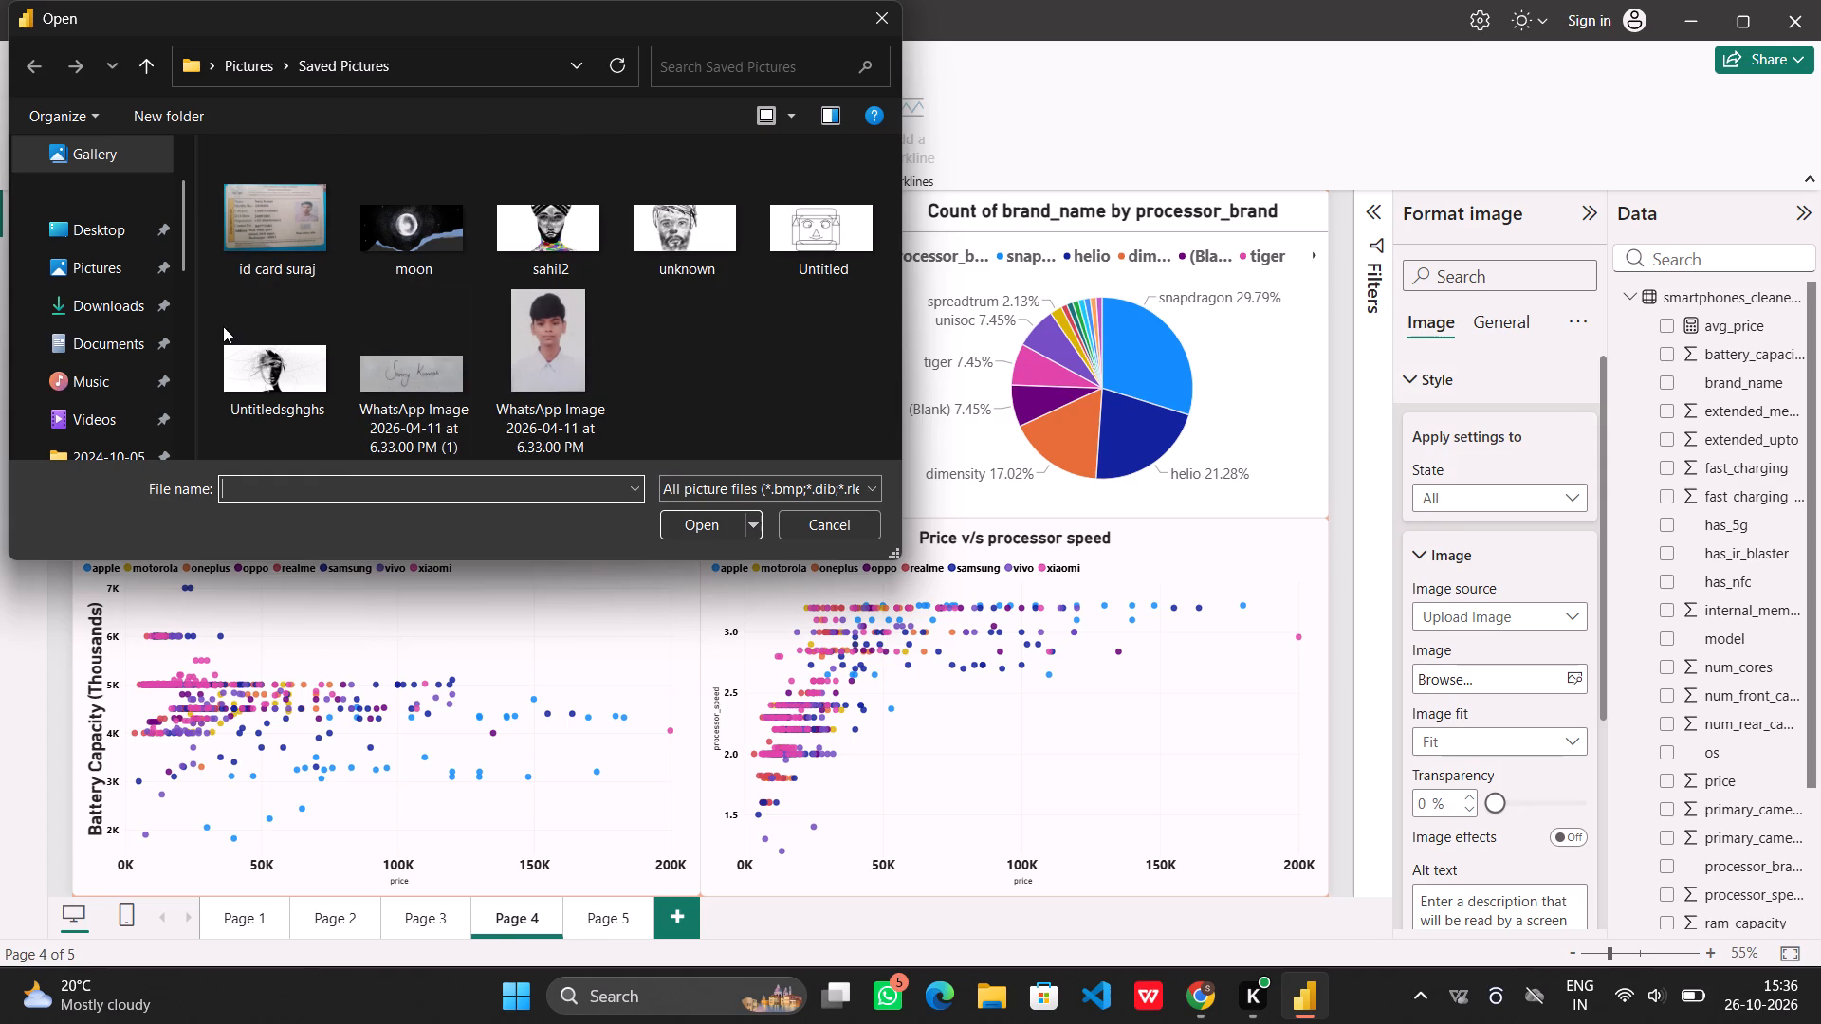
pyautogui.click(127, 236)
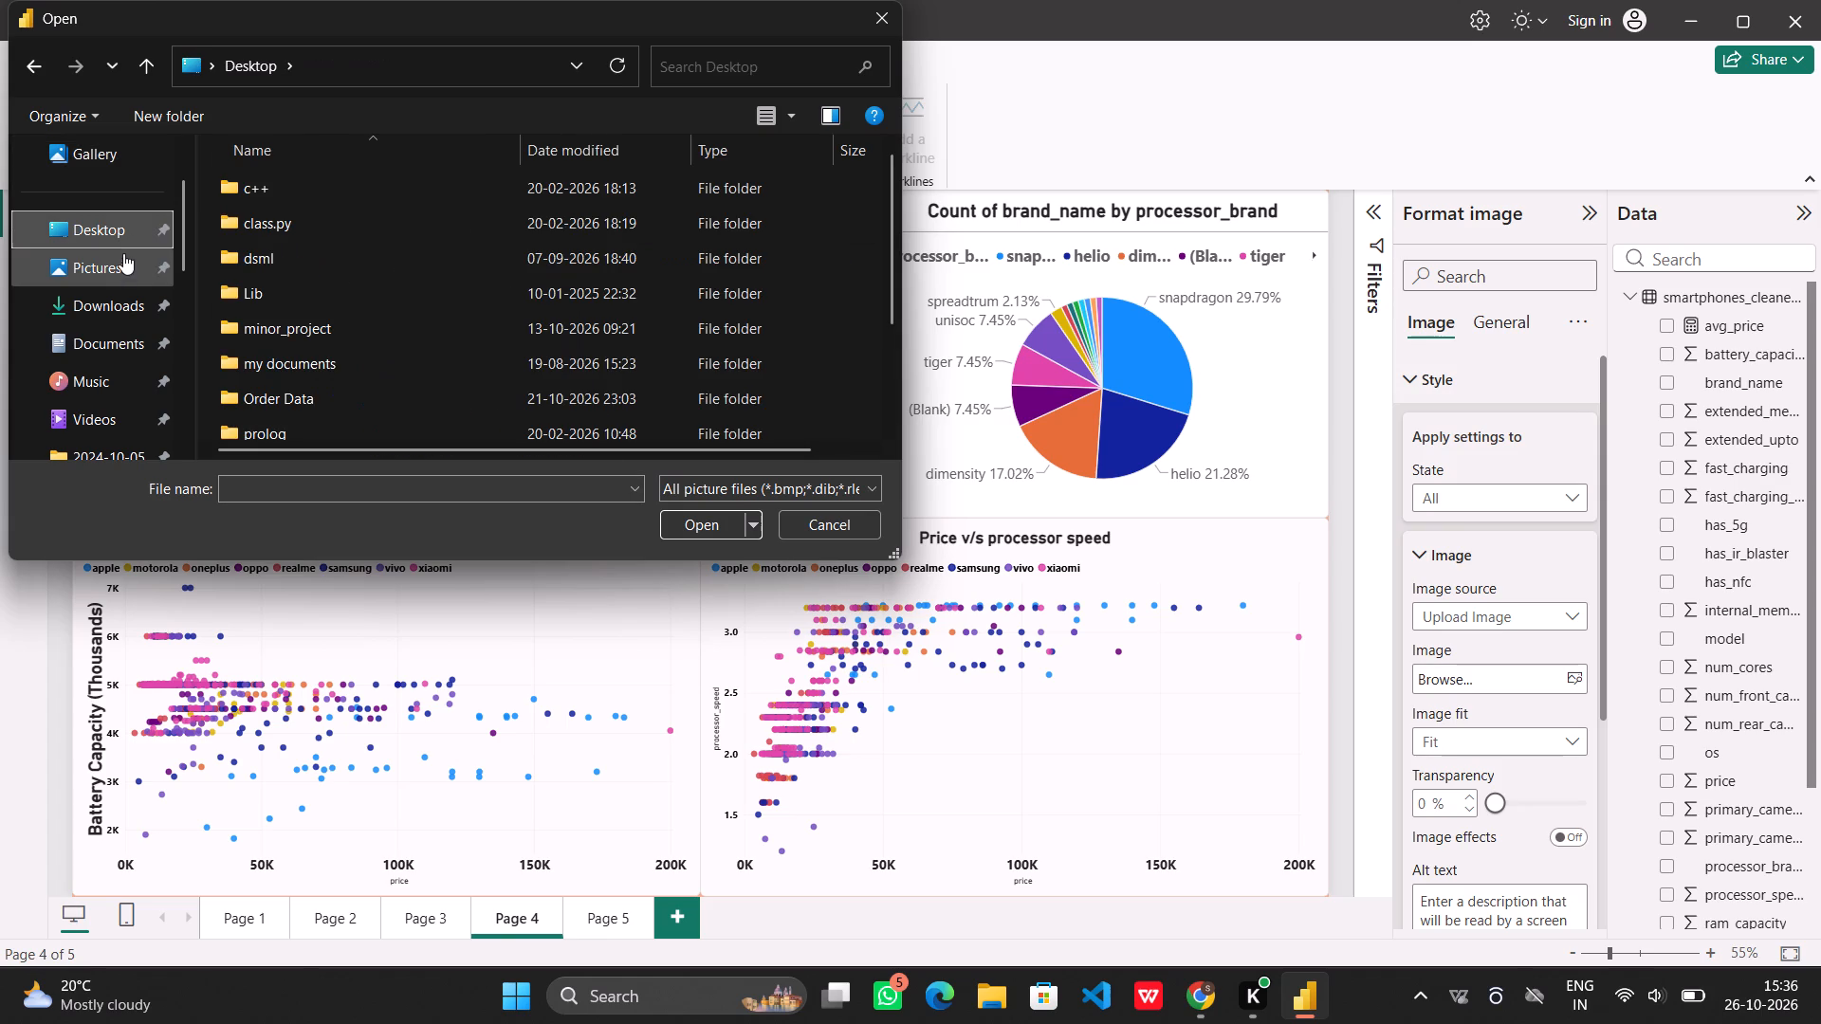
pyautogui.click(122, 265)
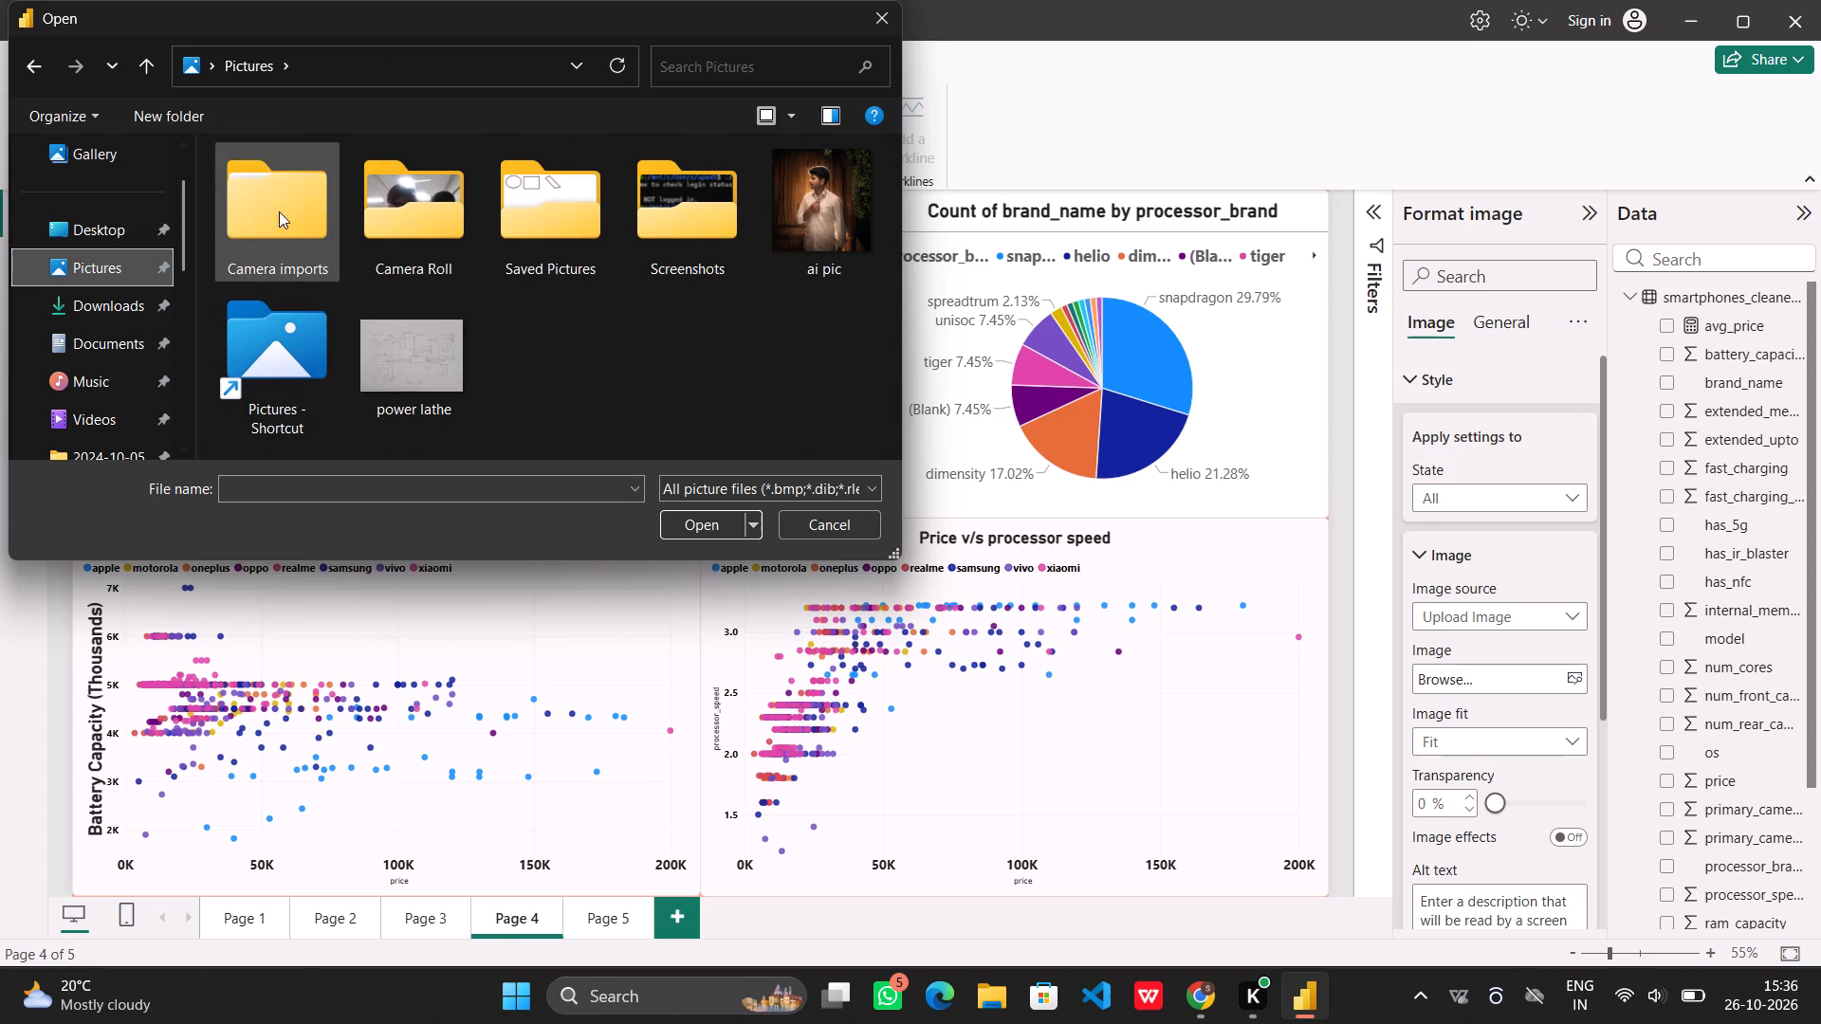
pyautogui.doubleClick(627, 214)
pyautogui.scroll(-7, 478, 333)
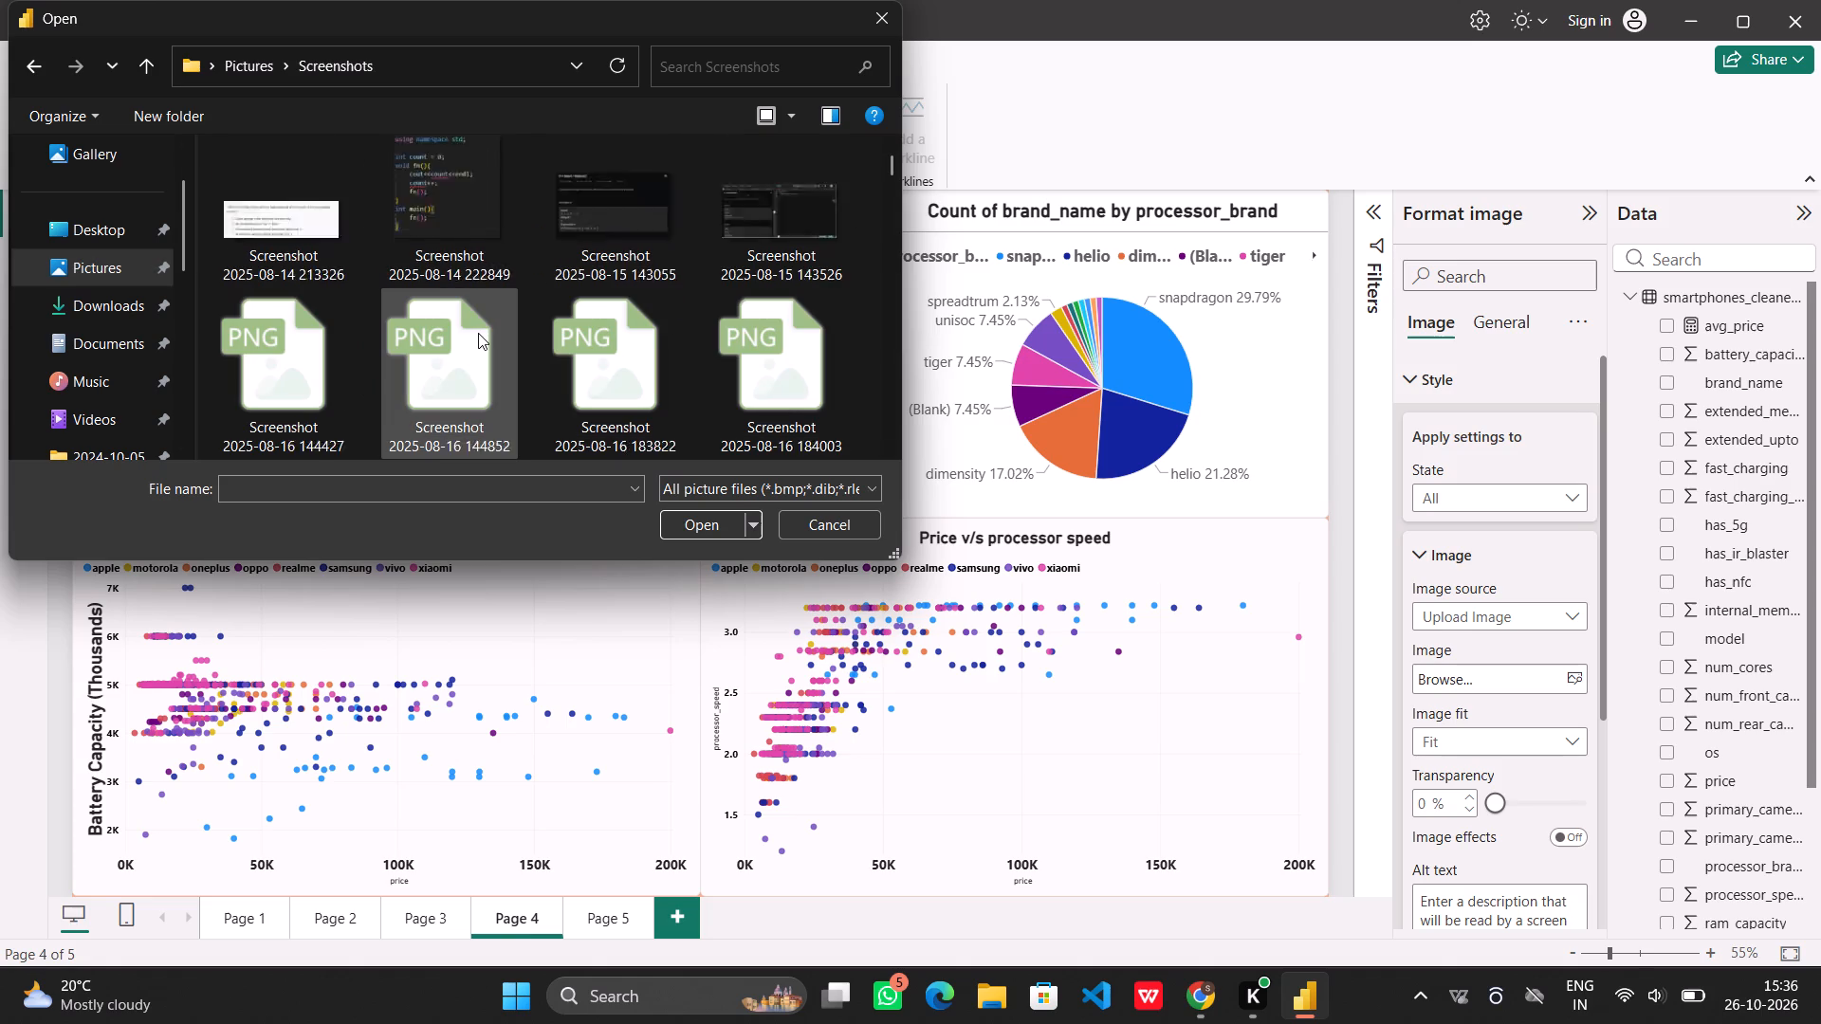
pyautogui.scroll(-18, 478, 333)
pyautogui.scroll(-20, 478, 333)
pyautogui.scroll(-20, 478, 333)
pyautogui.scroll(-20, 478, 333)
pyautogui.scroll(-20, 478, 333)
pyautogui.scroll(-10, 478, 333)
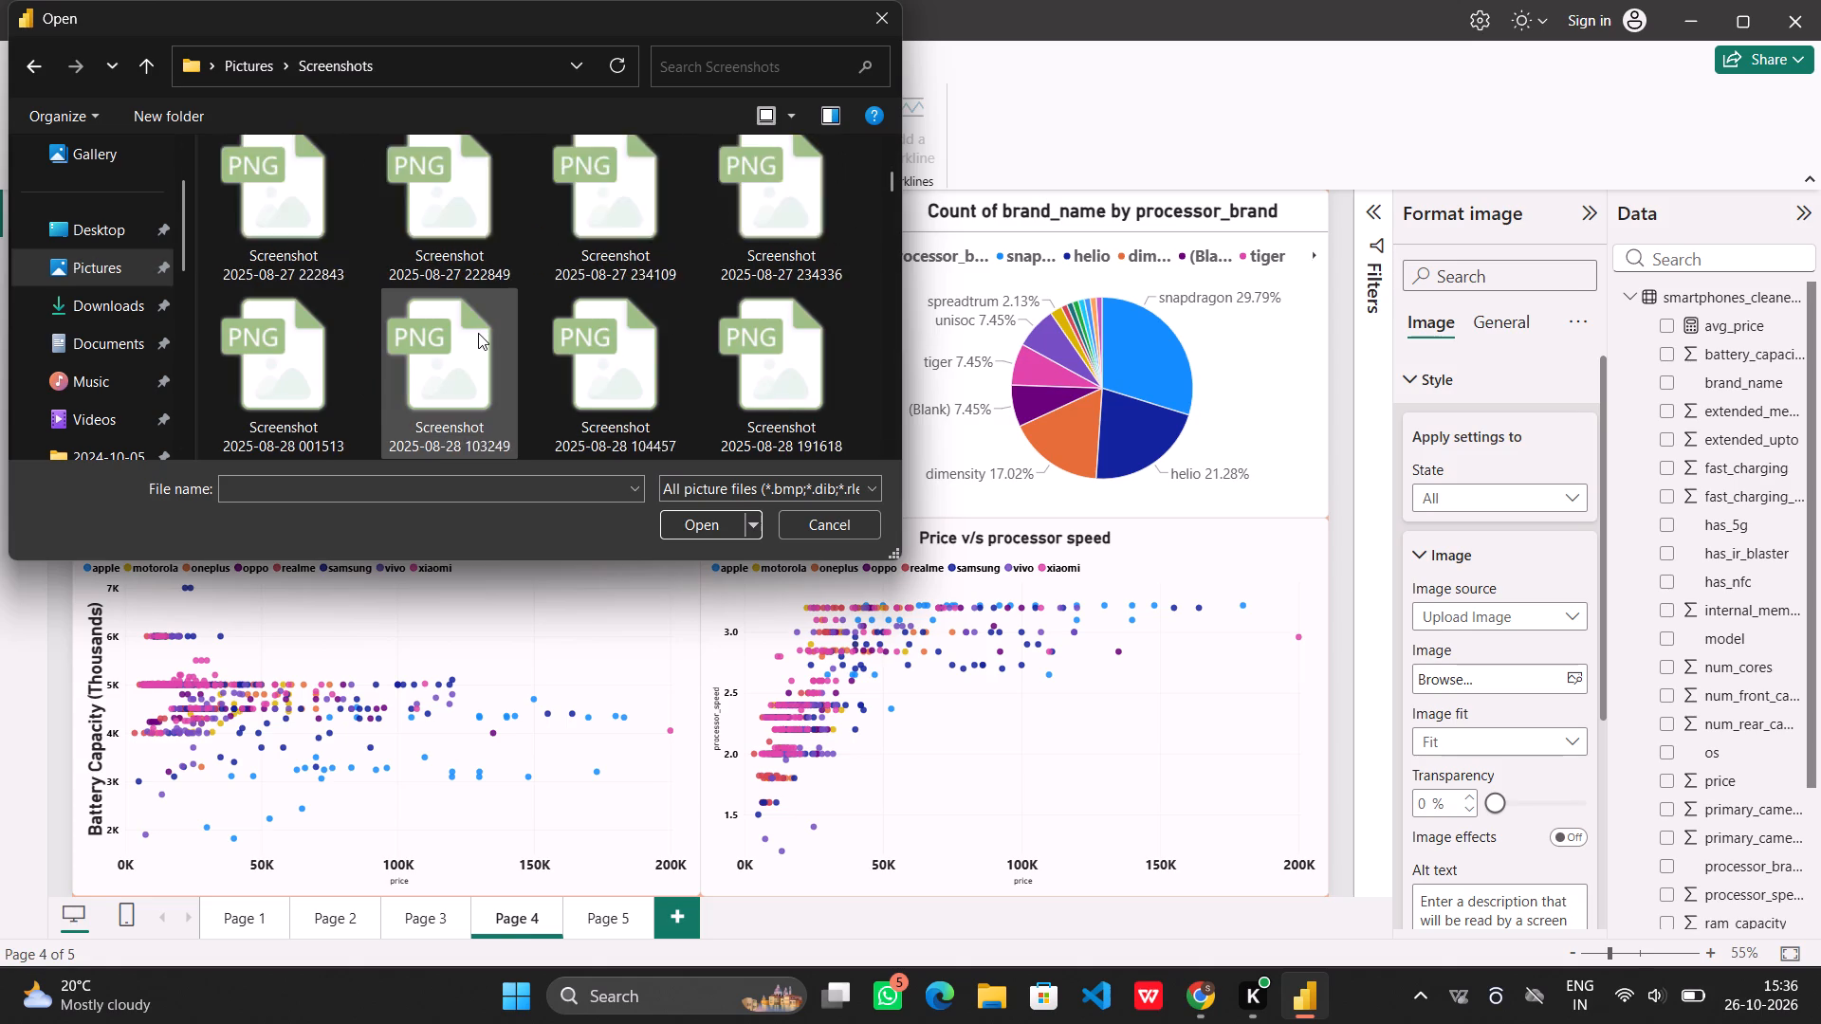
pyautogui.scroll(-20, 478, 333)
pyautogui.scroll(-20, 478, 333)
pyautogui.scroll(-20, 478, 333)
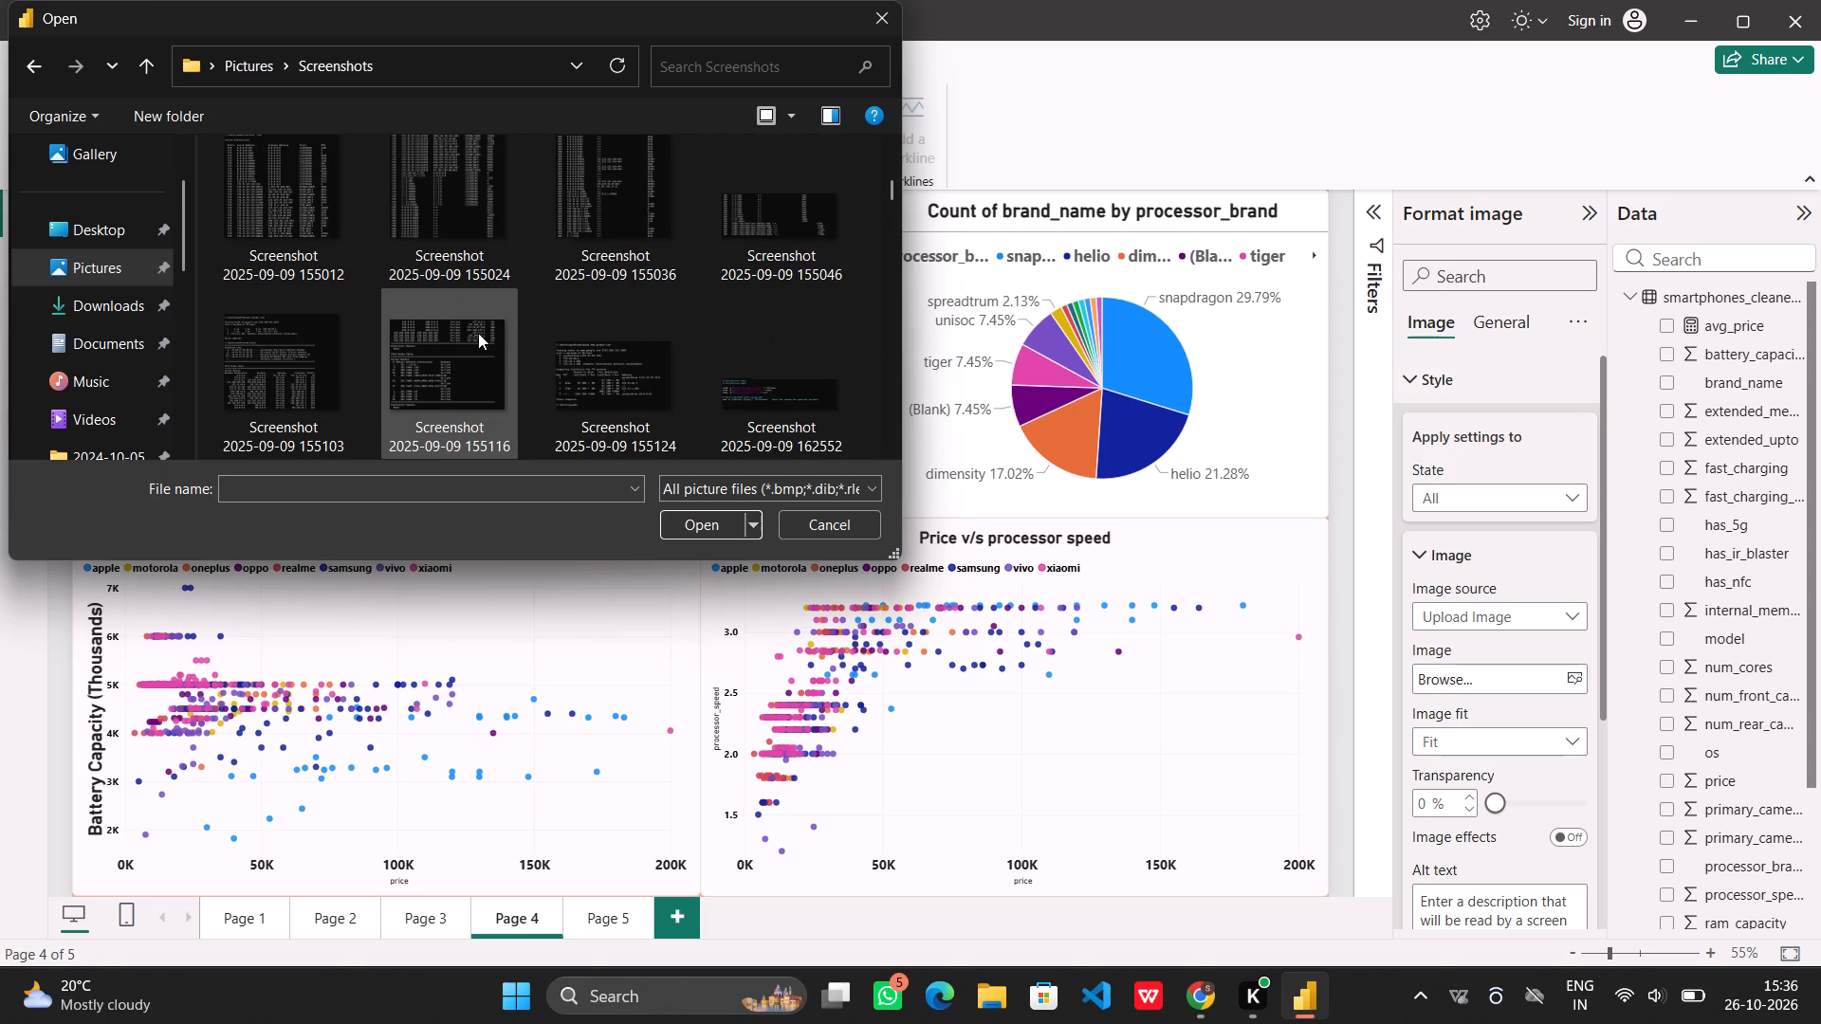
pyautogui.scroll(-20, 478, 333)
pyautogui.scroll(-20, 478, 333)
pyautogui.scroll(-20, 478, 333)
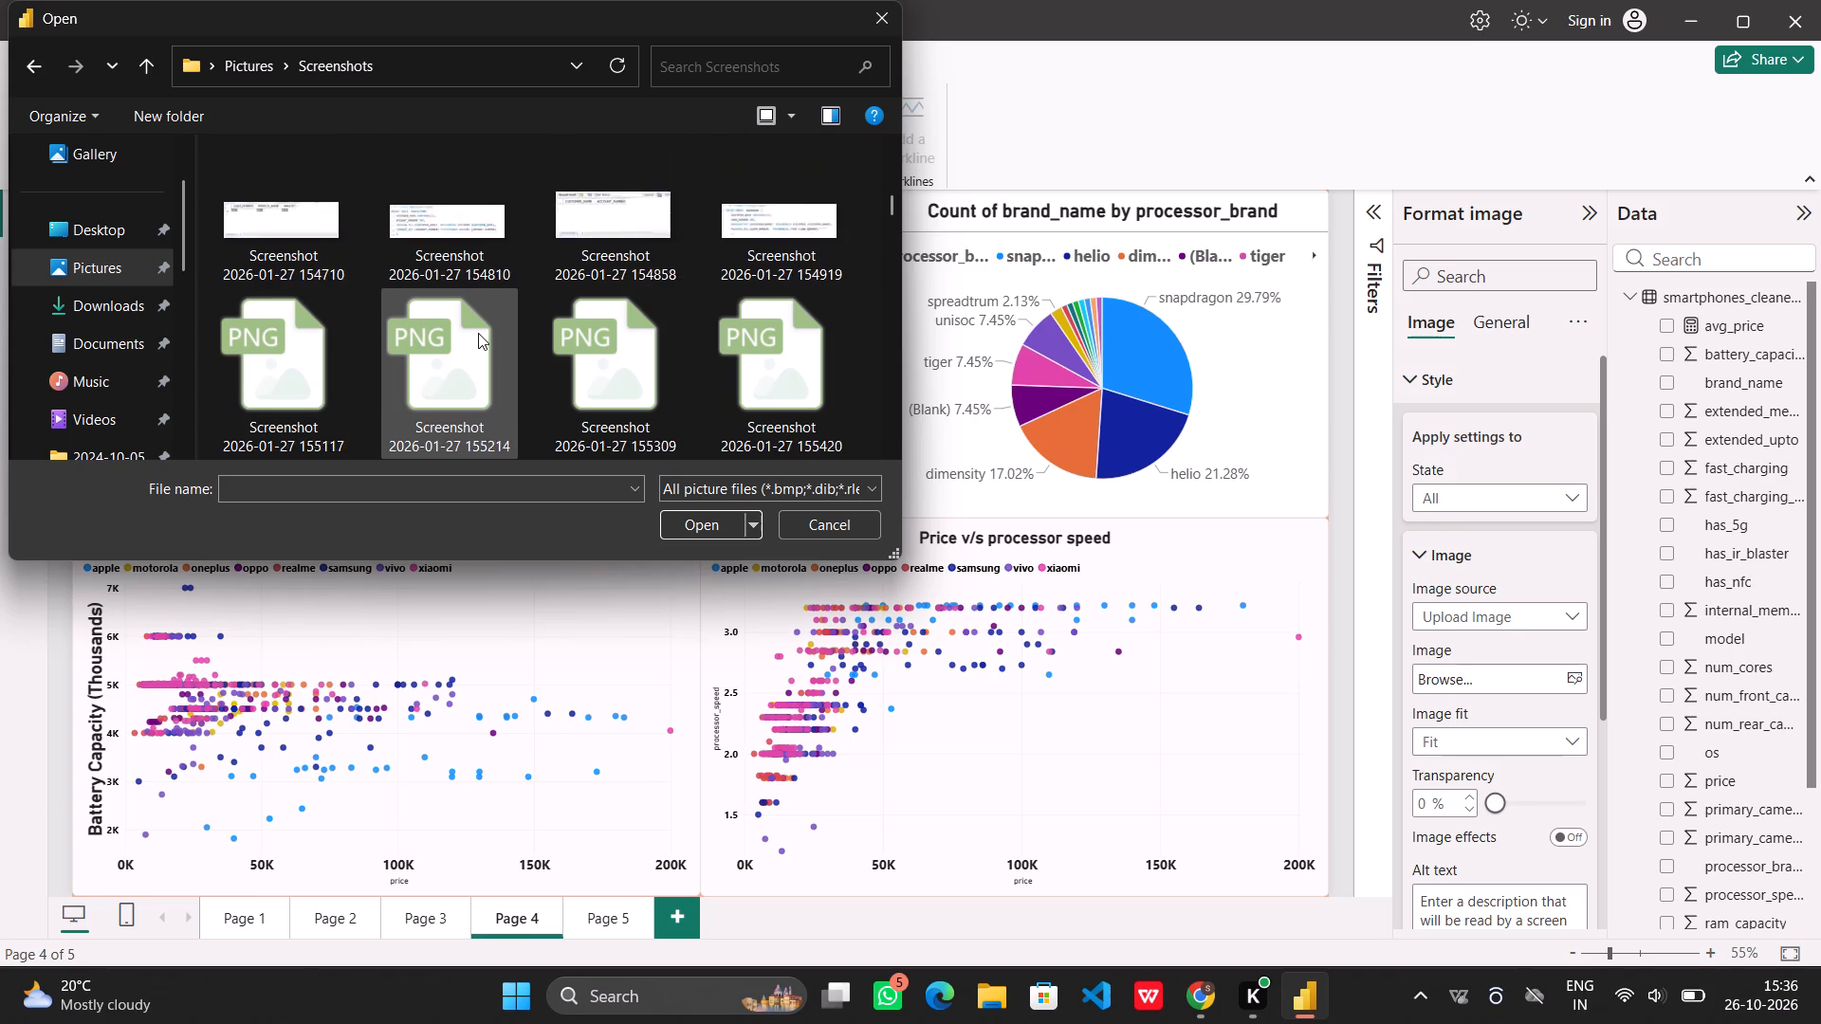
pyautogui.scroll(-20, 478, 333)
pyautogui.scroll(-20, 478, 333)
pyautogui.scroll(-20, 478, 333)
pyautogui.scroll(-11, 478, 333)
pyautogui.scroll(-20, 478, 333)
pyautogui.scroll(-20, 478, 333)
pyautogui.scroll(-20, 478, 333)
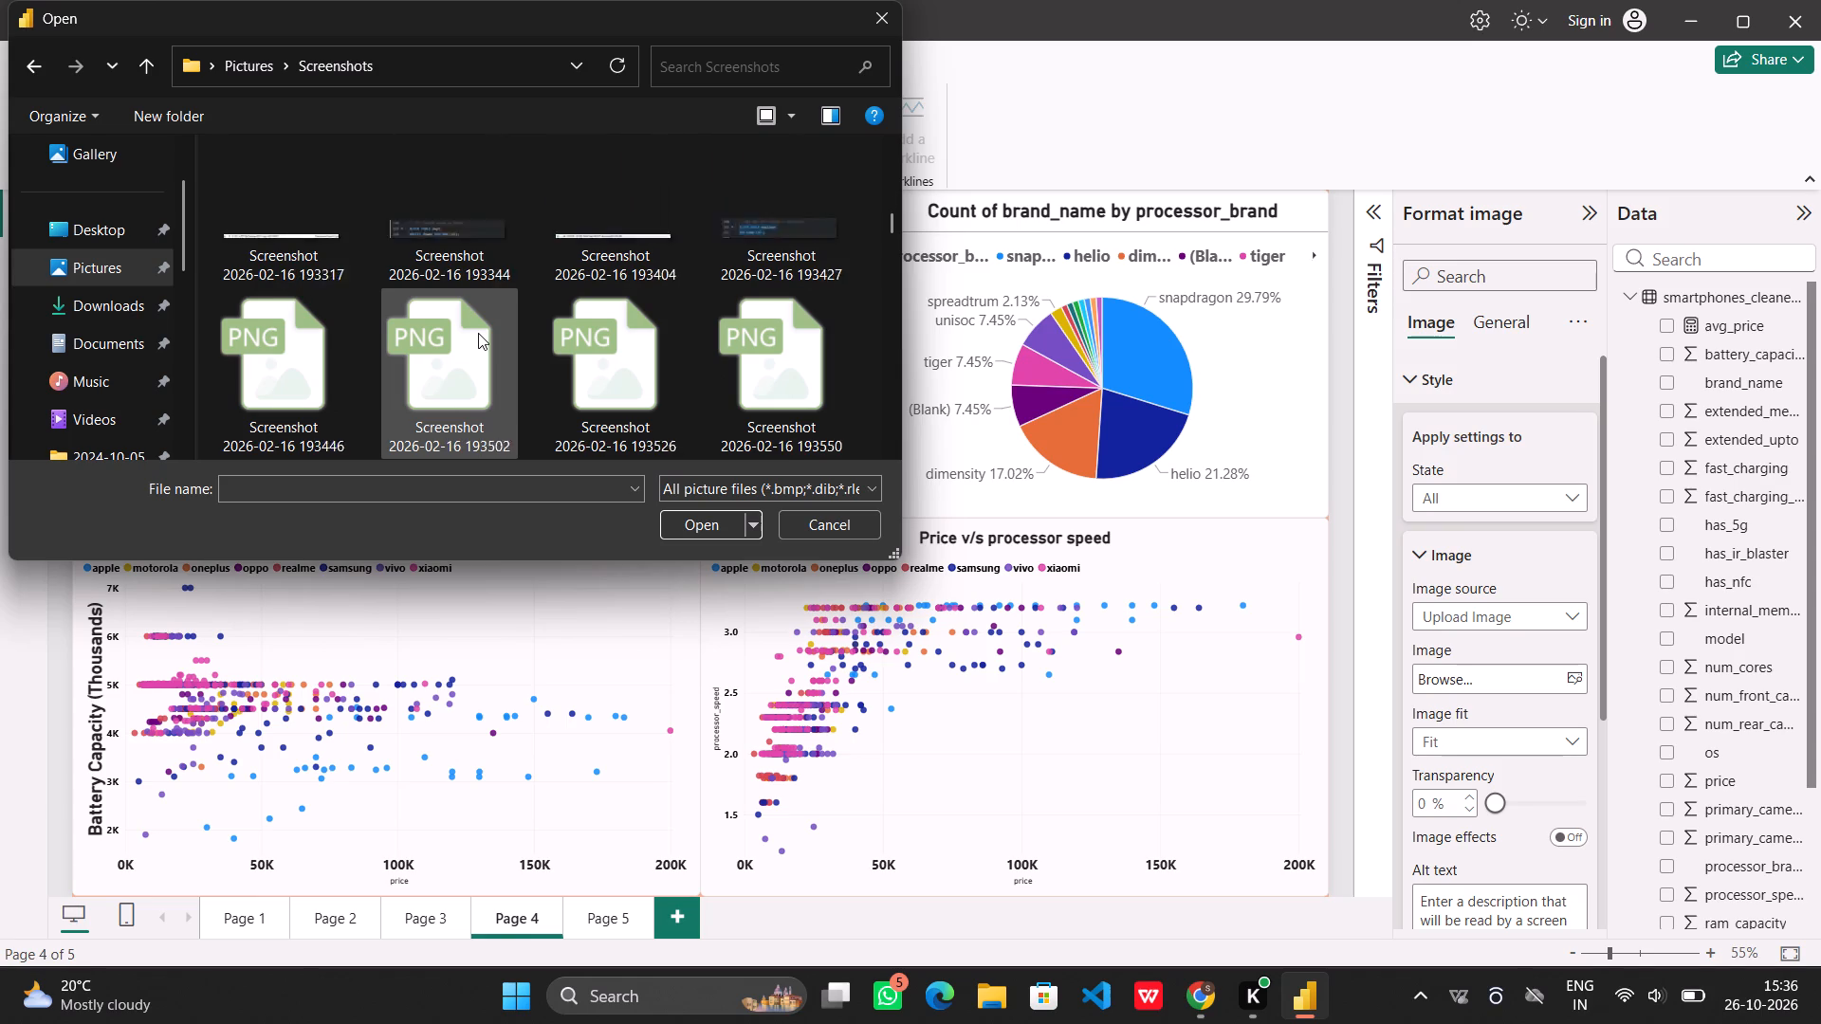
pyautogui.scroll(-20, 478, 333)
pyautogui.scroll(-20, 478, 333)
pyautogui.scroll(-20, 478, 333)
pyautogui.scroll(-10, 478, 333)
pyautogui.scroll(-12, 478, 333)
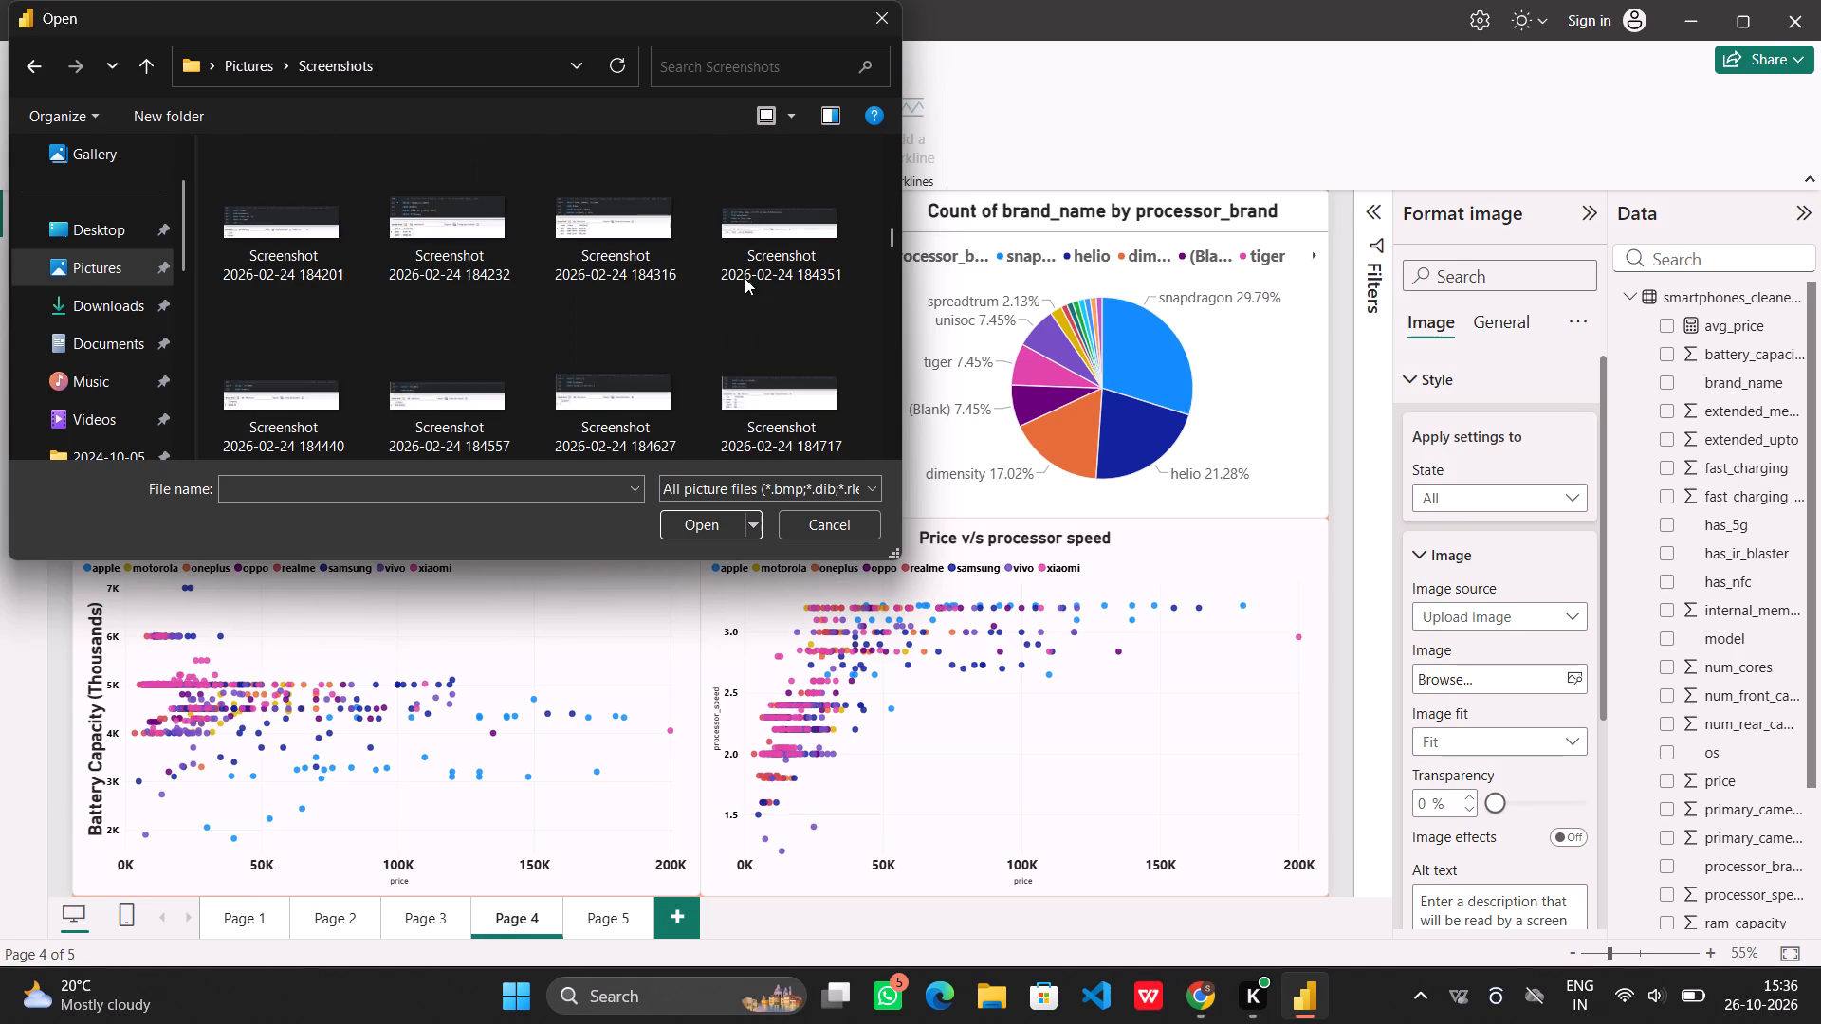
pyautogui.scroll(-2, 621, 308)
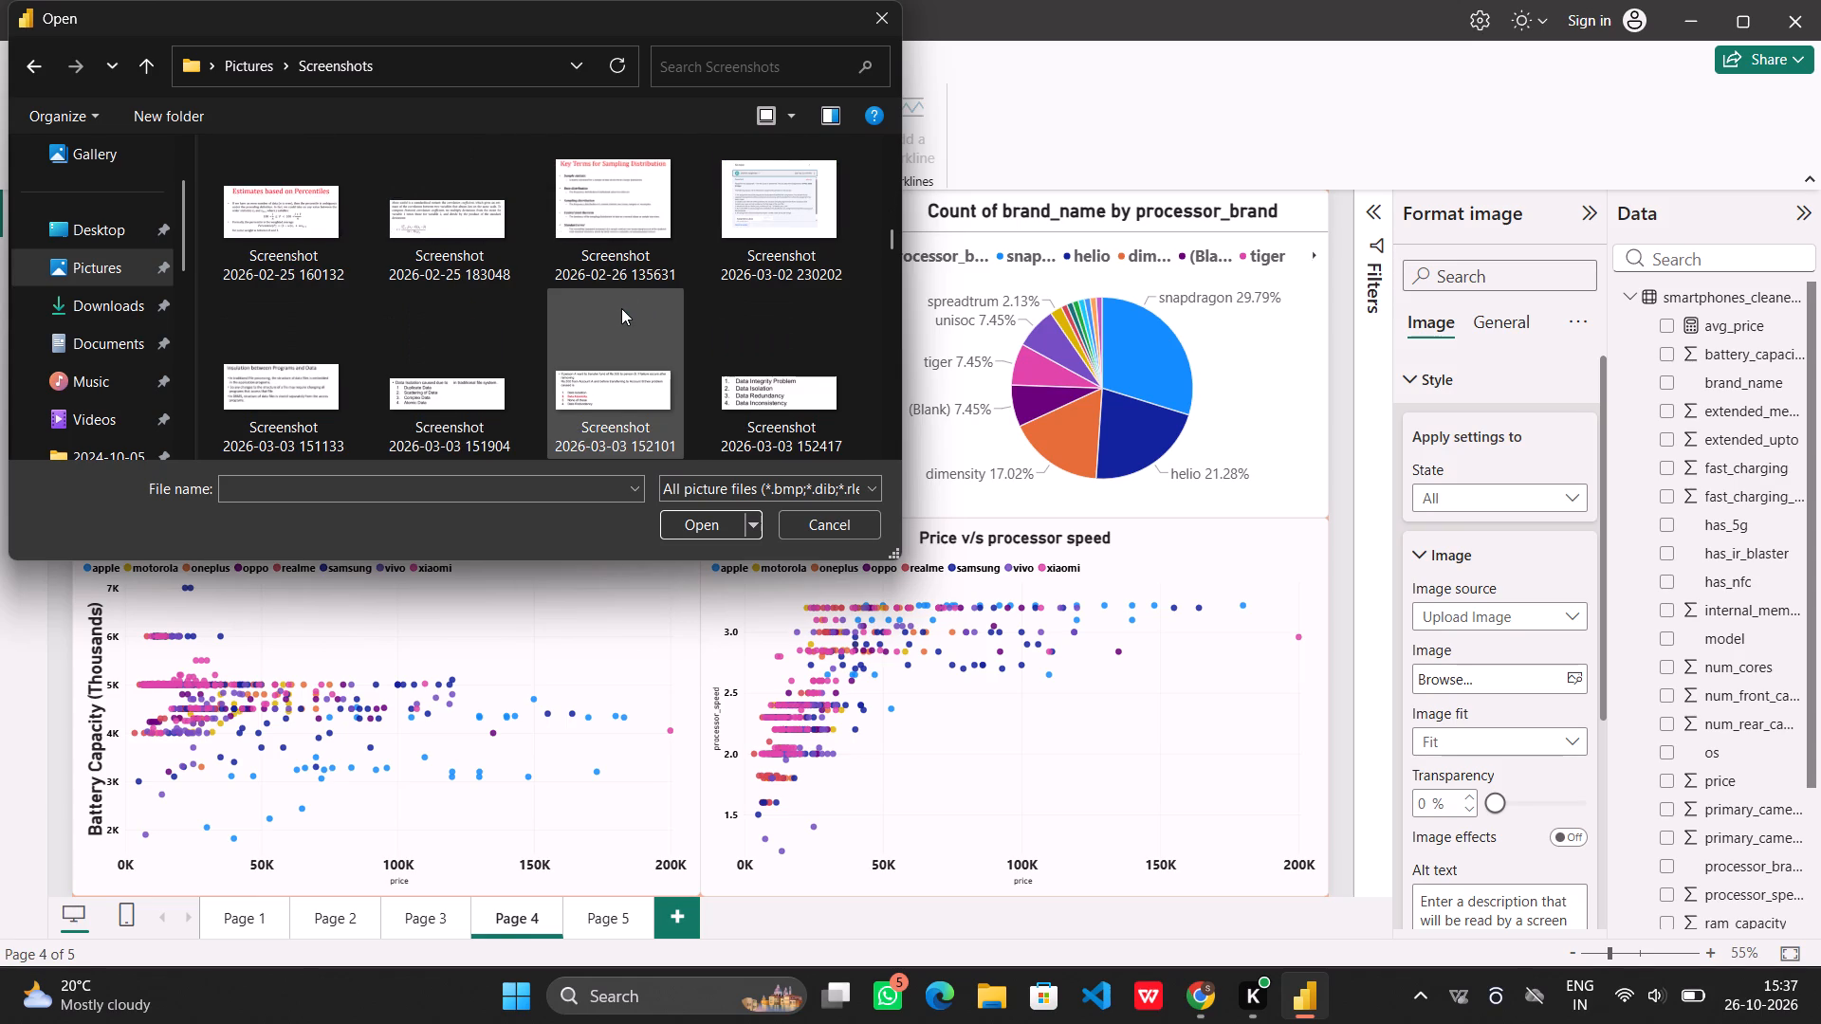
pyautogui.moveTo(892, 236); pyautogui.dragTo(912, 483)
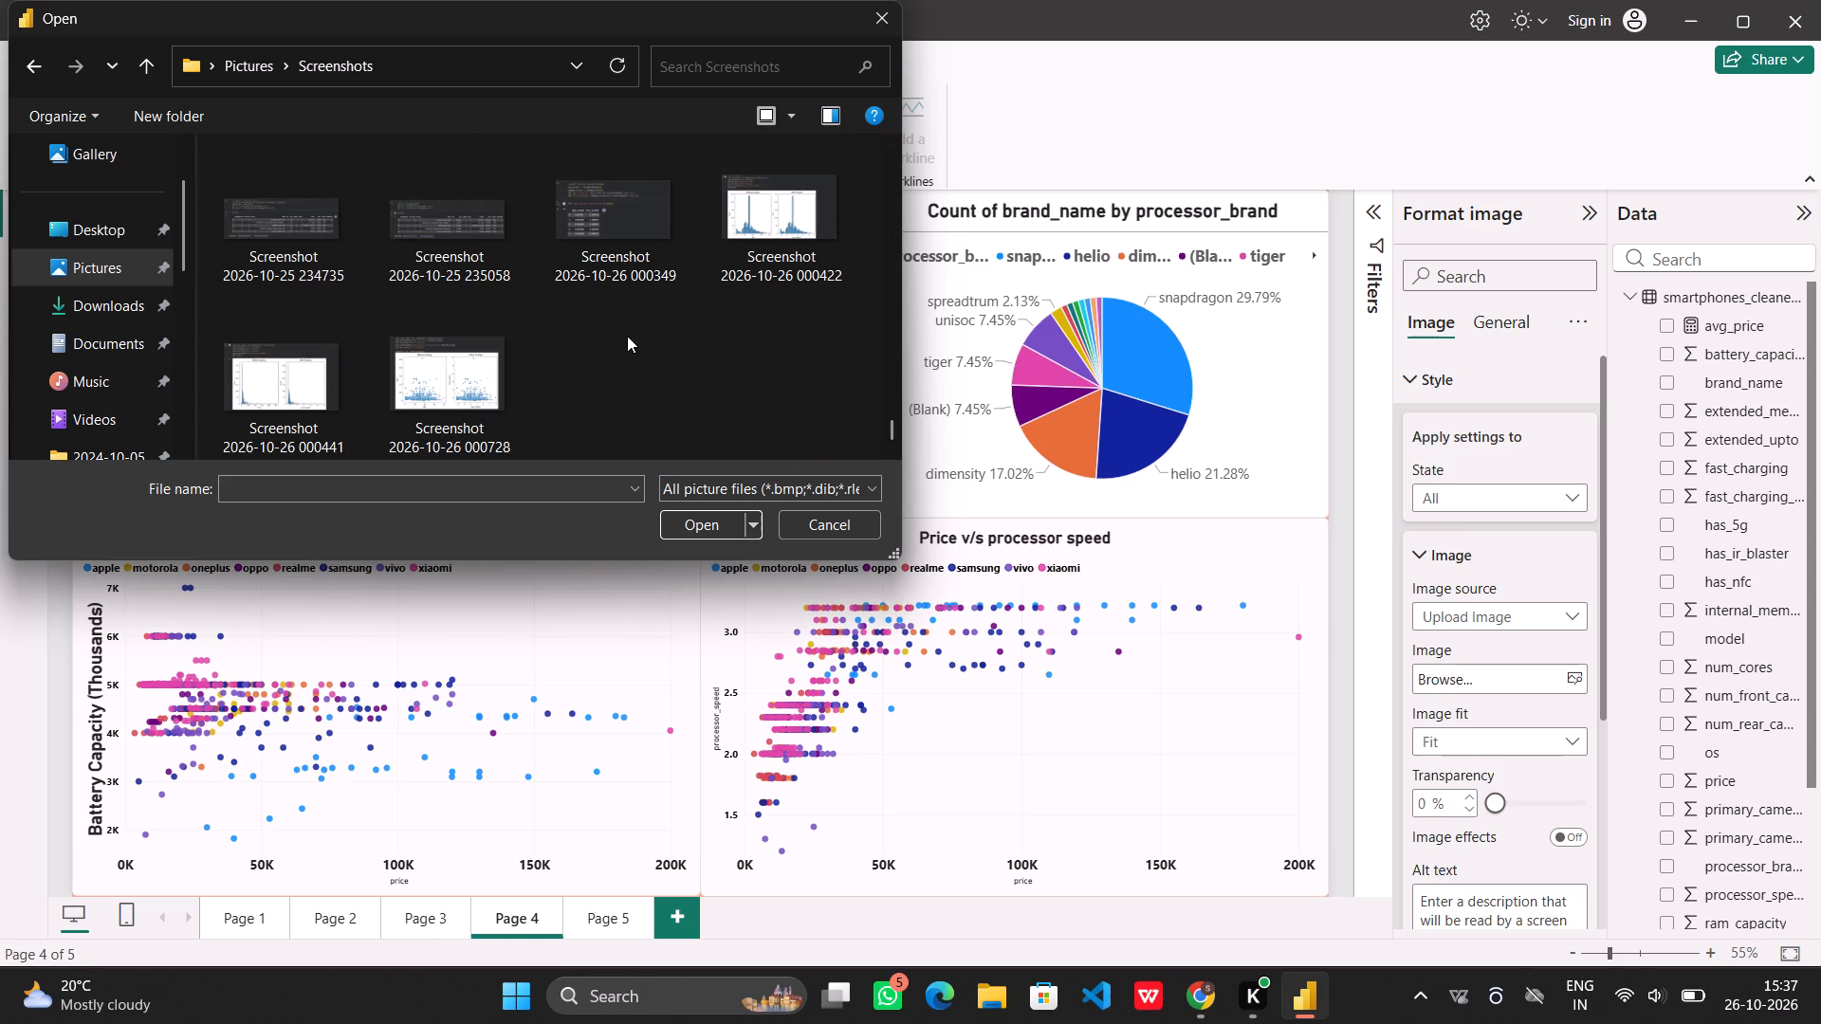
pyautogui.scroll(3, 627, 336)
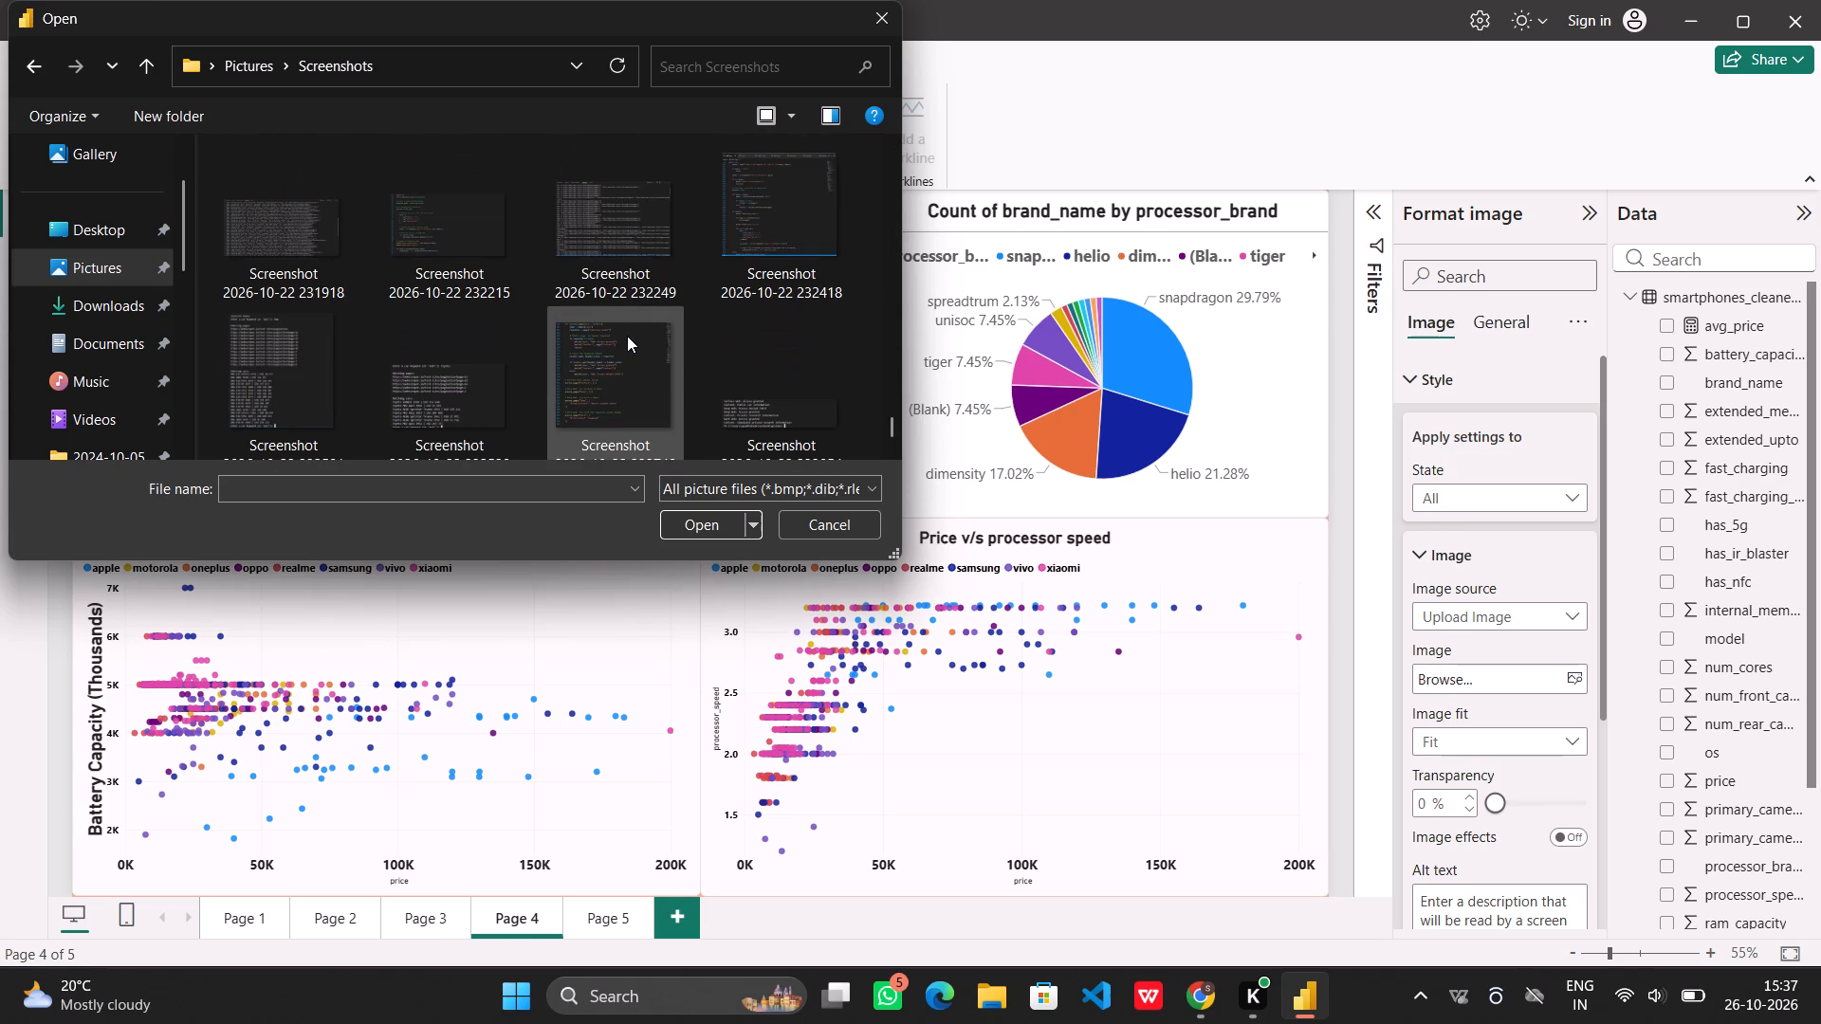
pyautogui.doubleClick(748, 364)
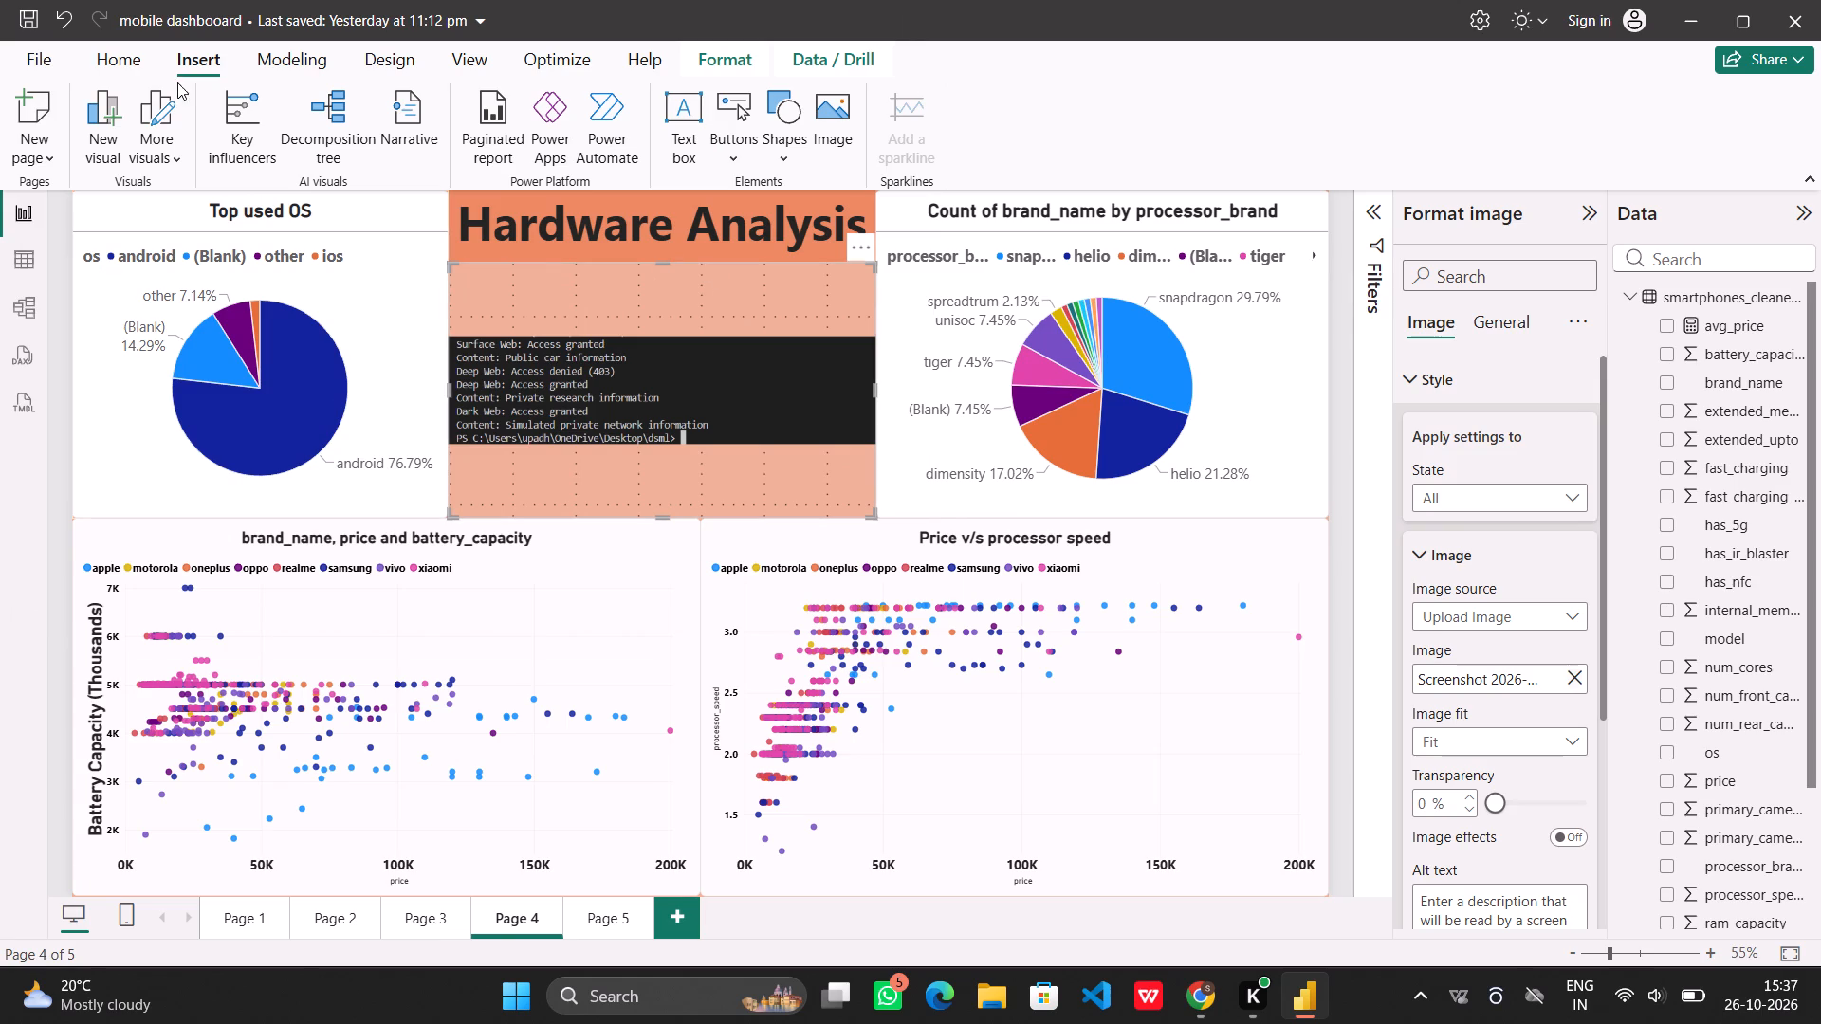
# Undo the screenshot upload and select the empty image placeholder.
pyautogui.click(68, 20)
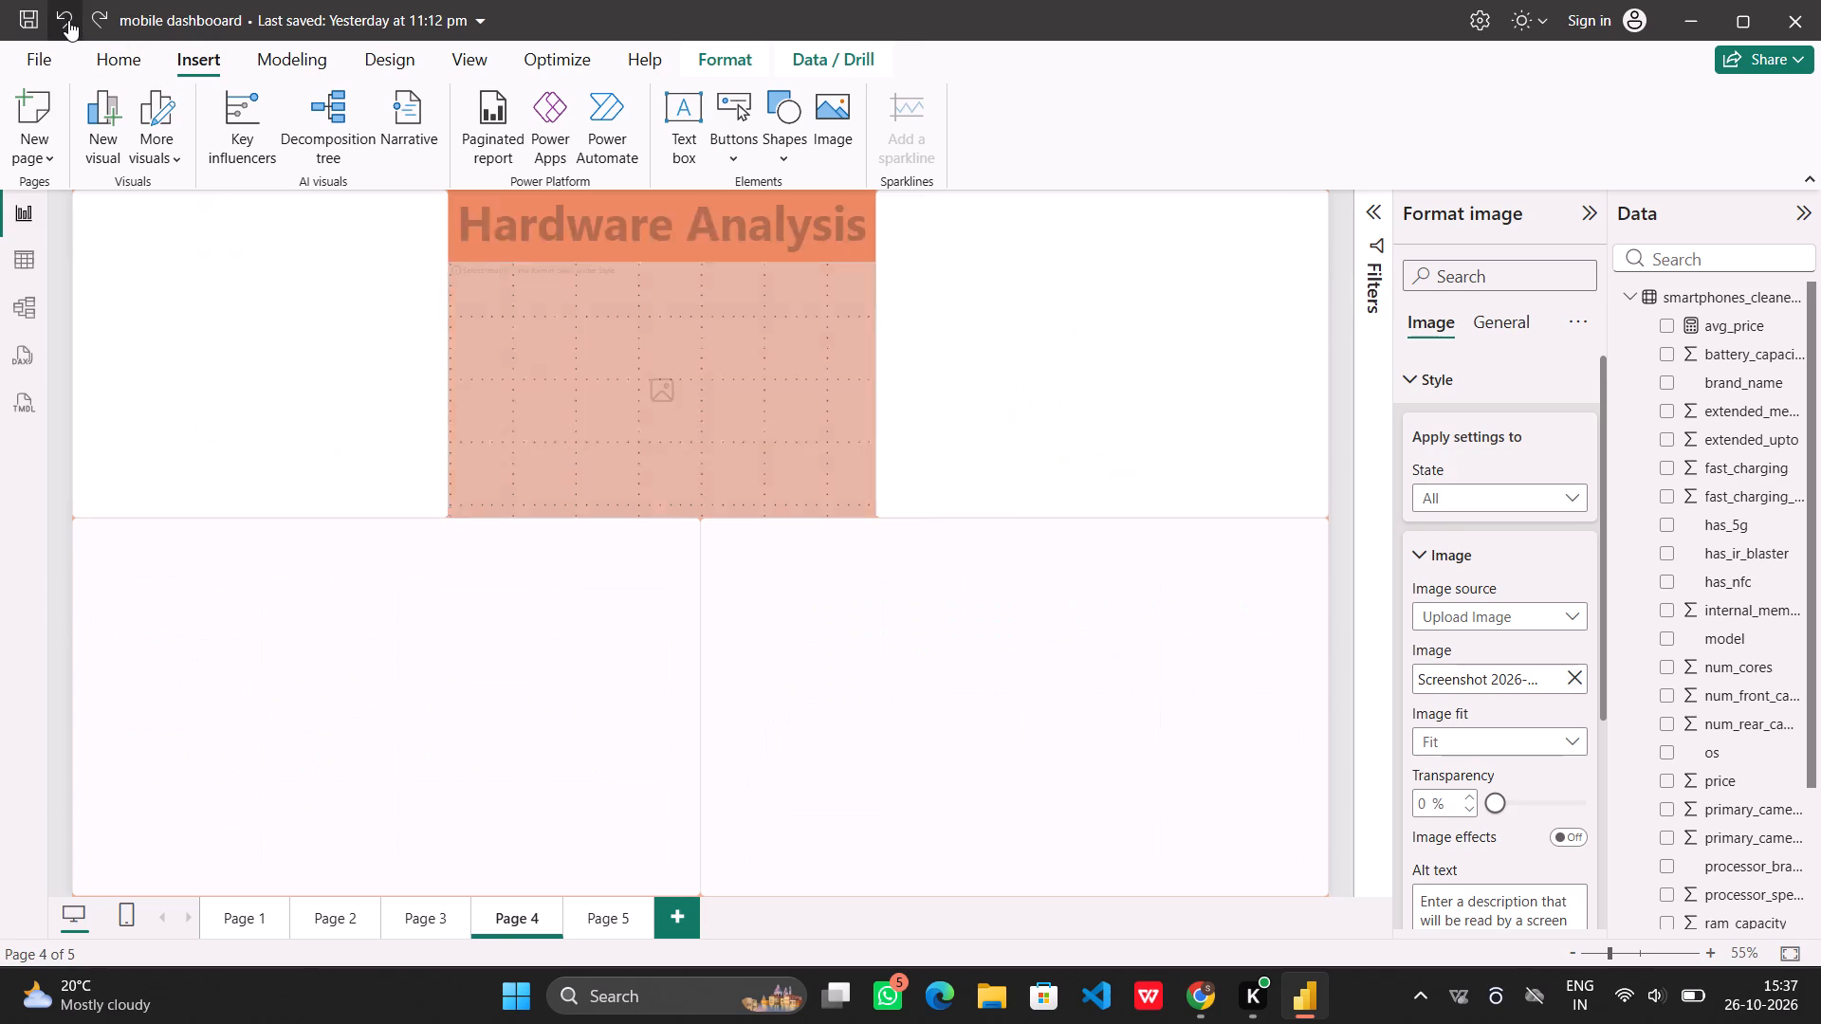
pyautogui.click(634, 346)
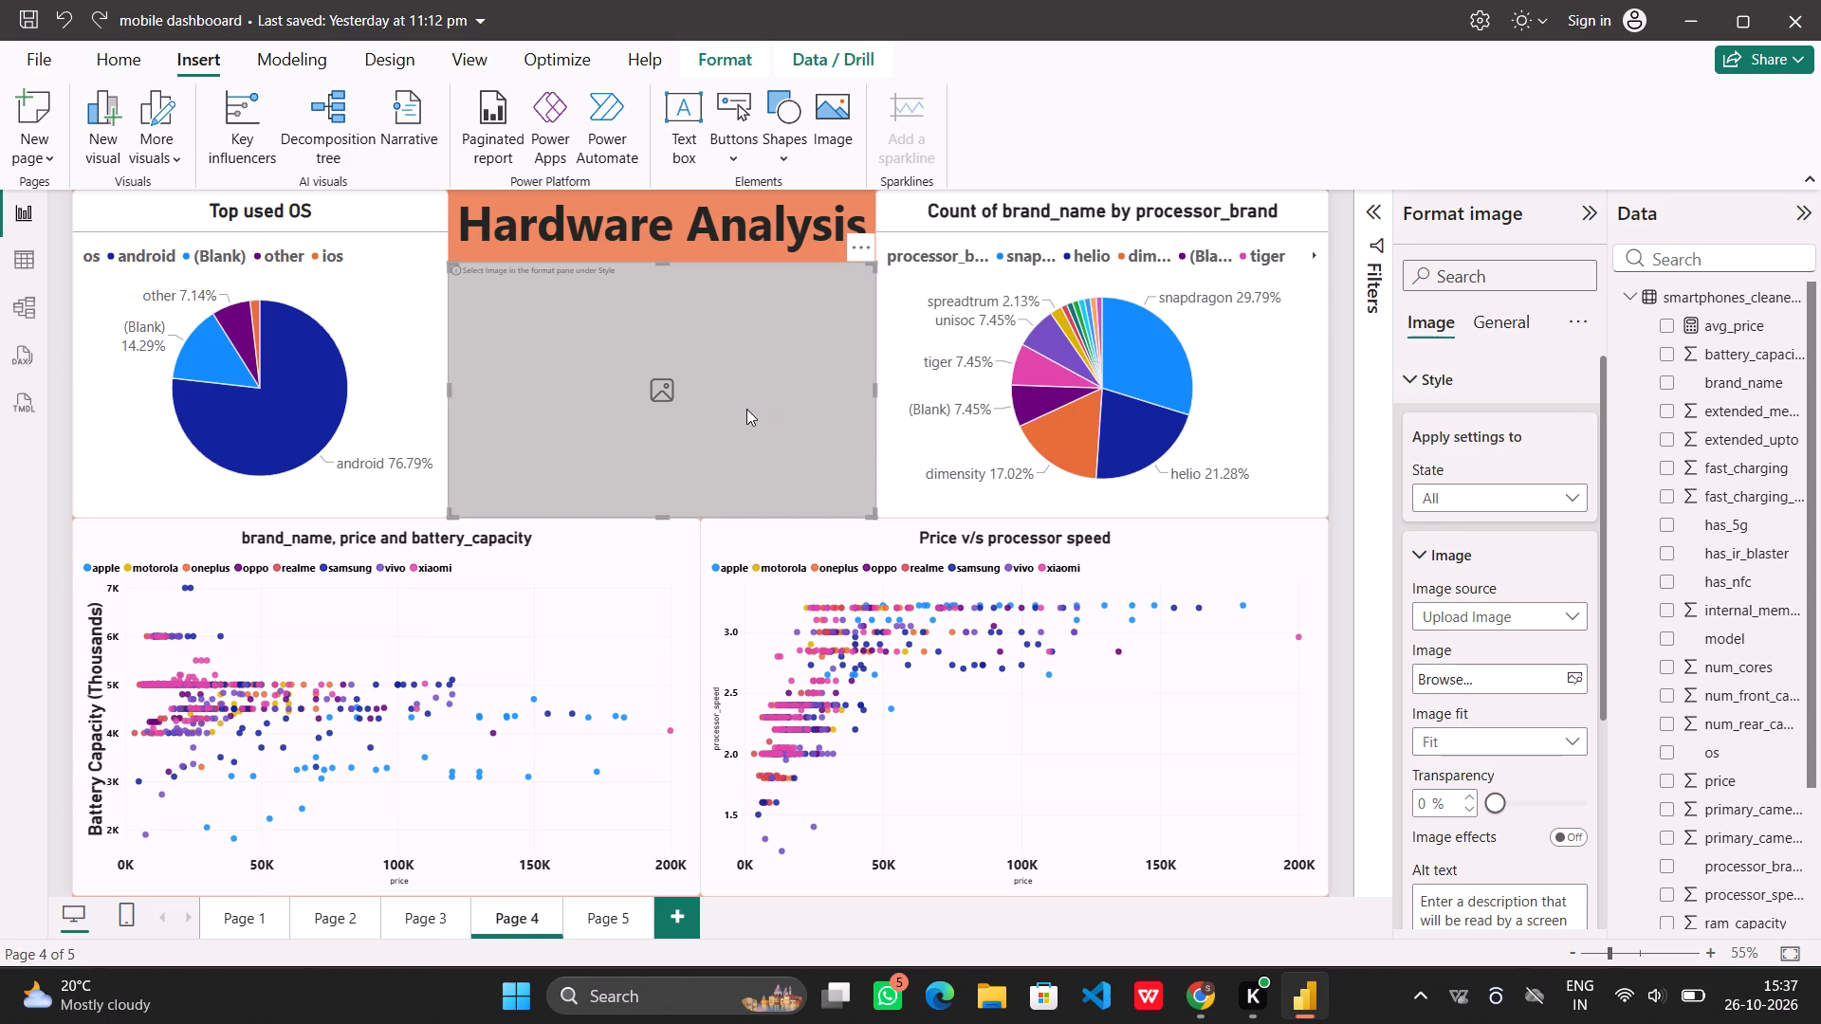
# Save the mobile dashboard report.
pyautogui.hotkey('ctrl', 's')
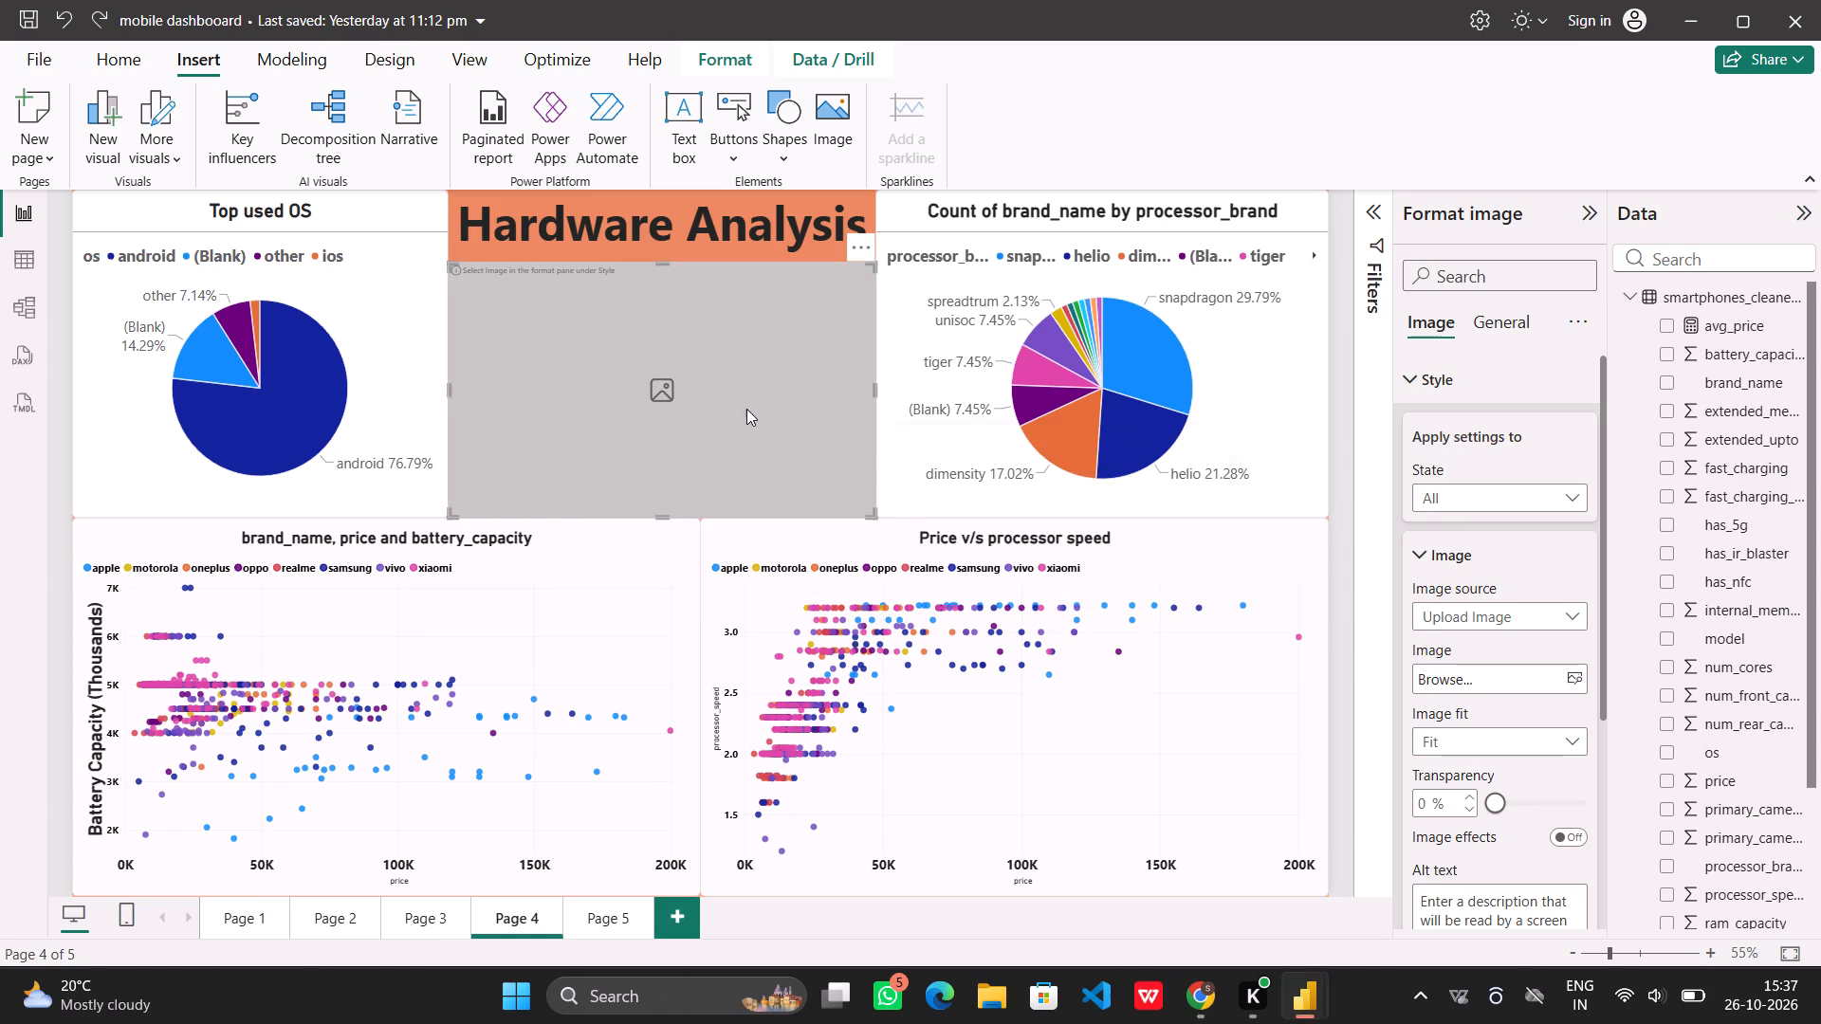